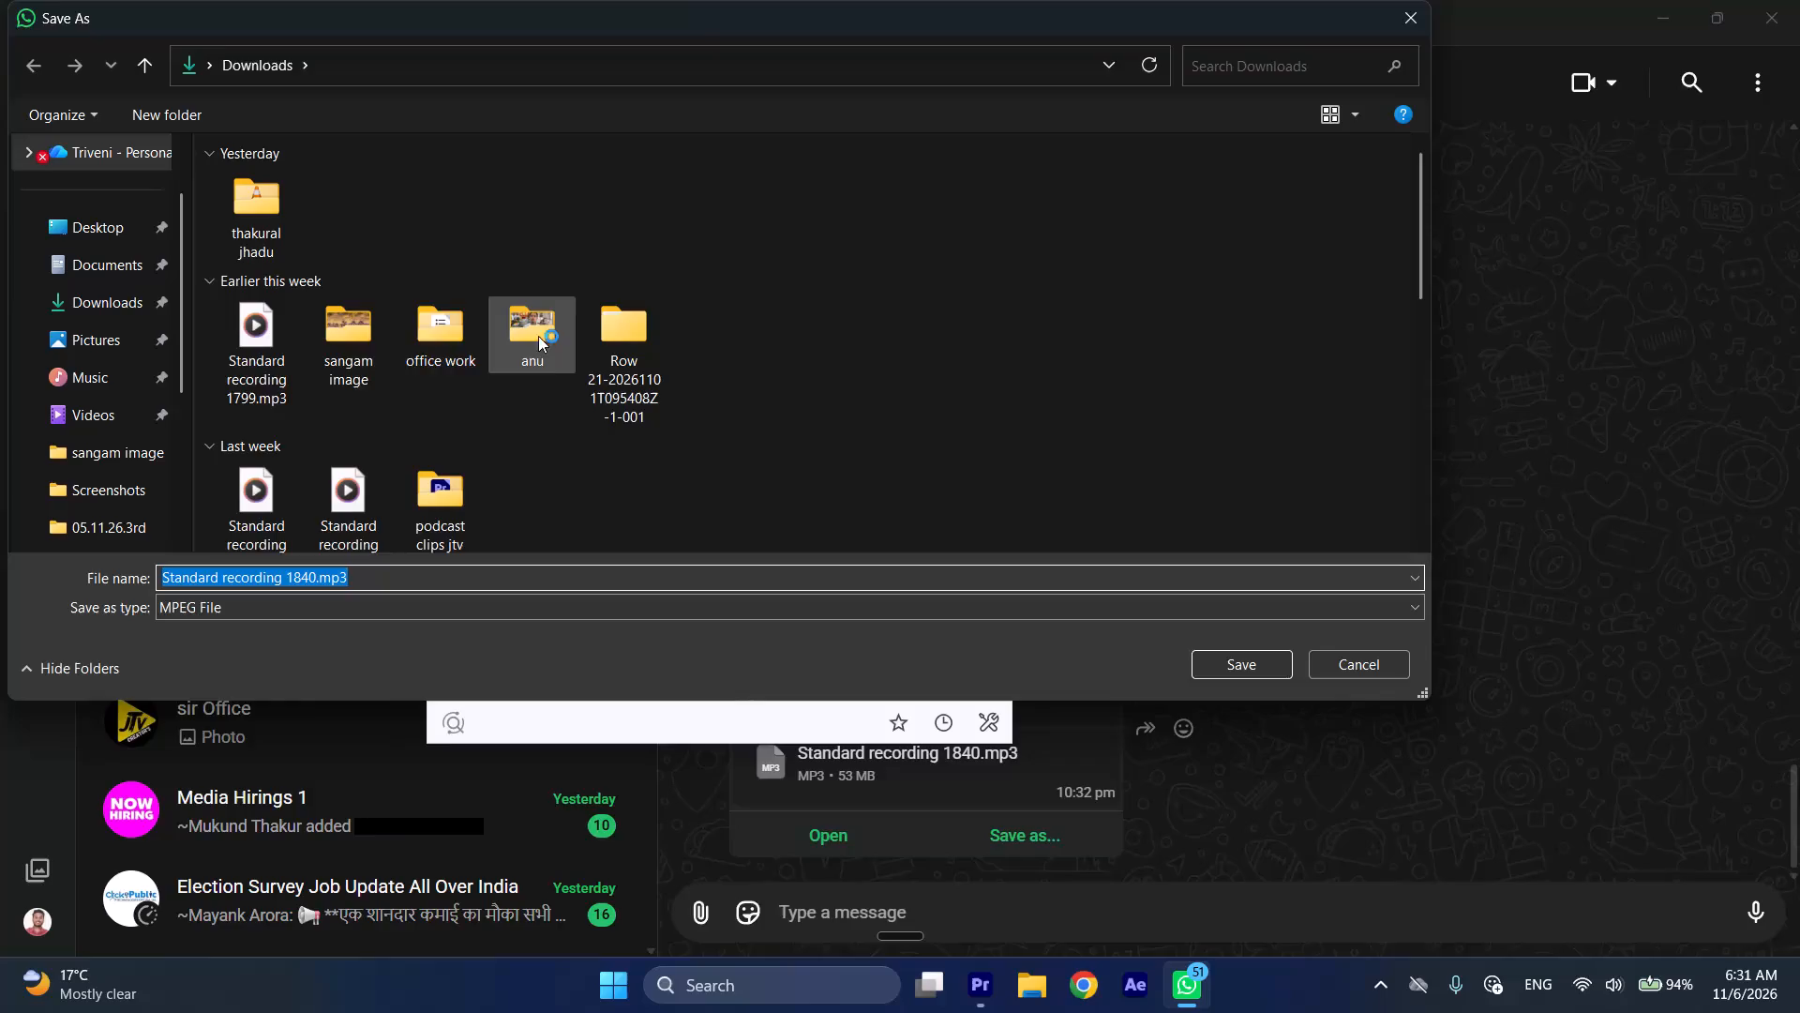
Set the save location to the november folder inside office work > audio edit for JTV.
{"action": "double_click", "coordinate": [434, 325]}
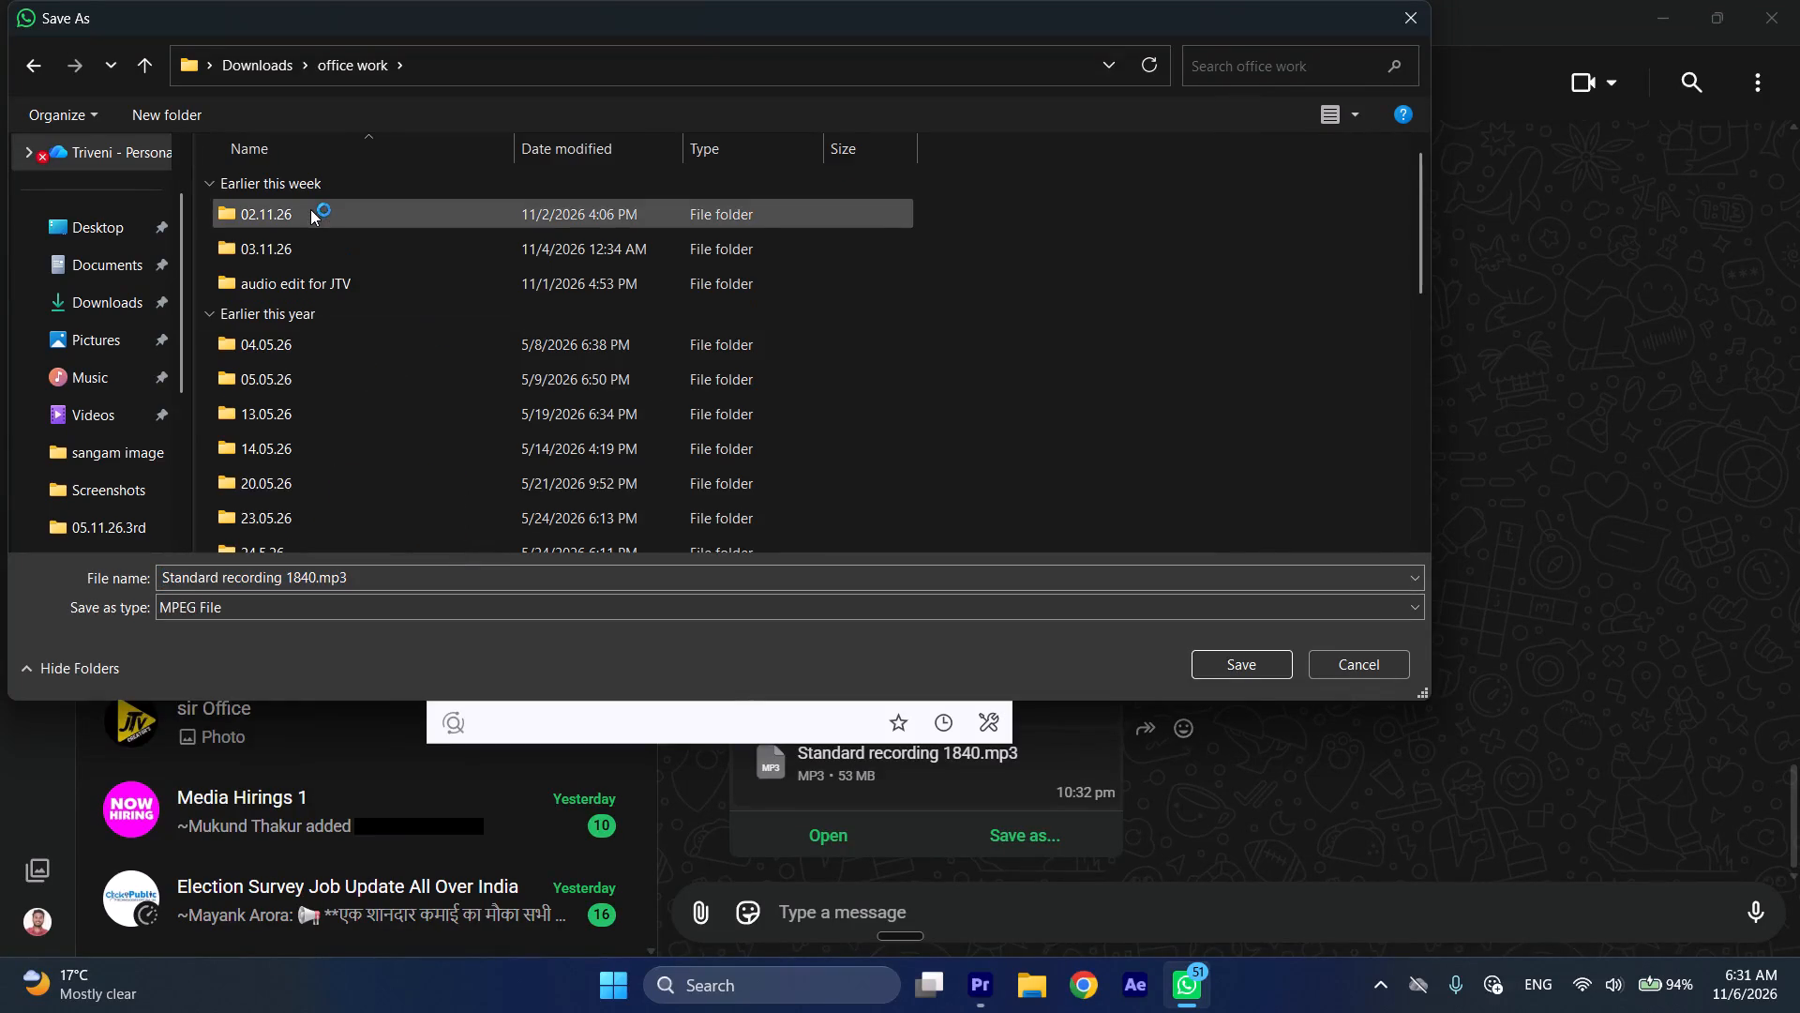
{"action": "double_click", "coordinate": [322, 280]}
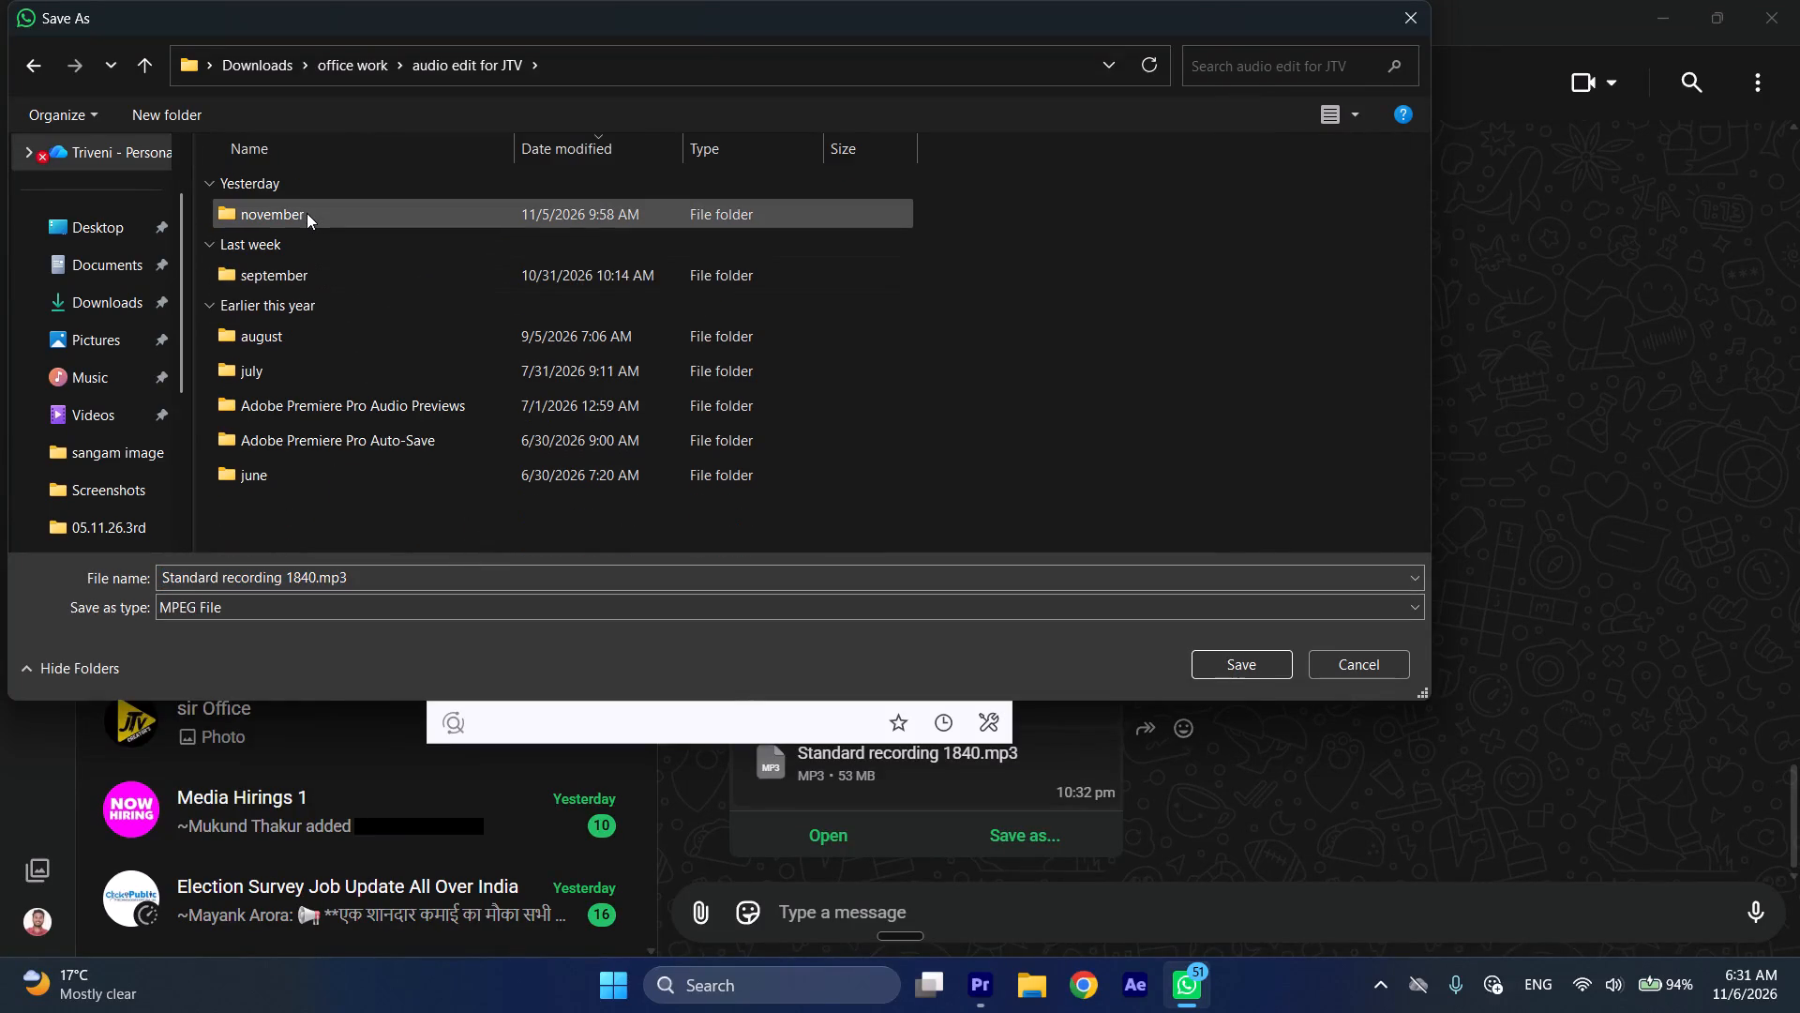
{"action": "double_click", "coordinate": [307, 211]}
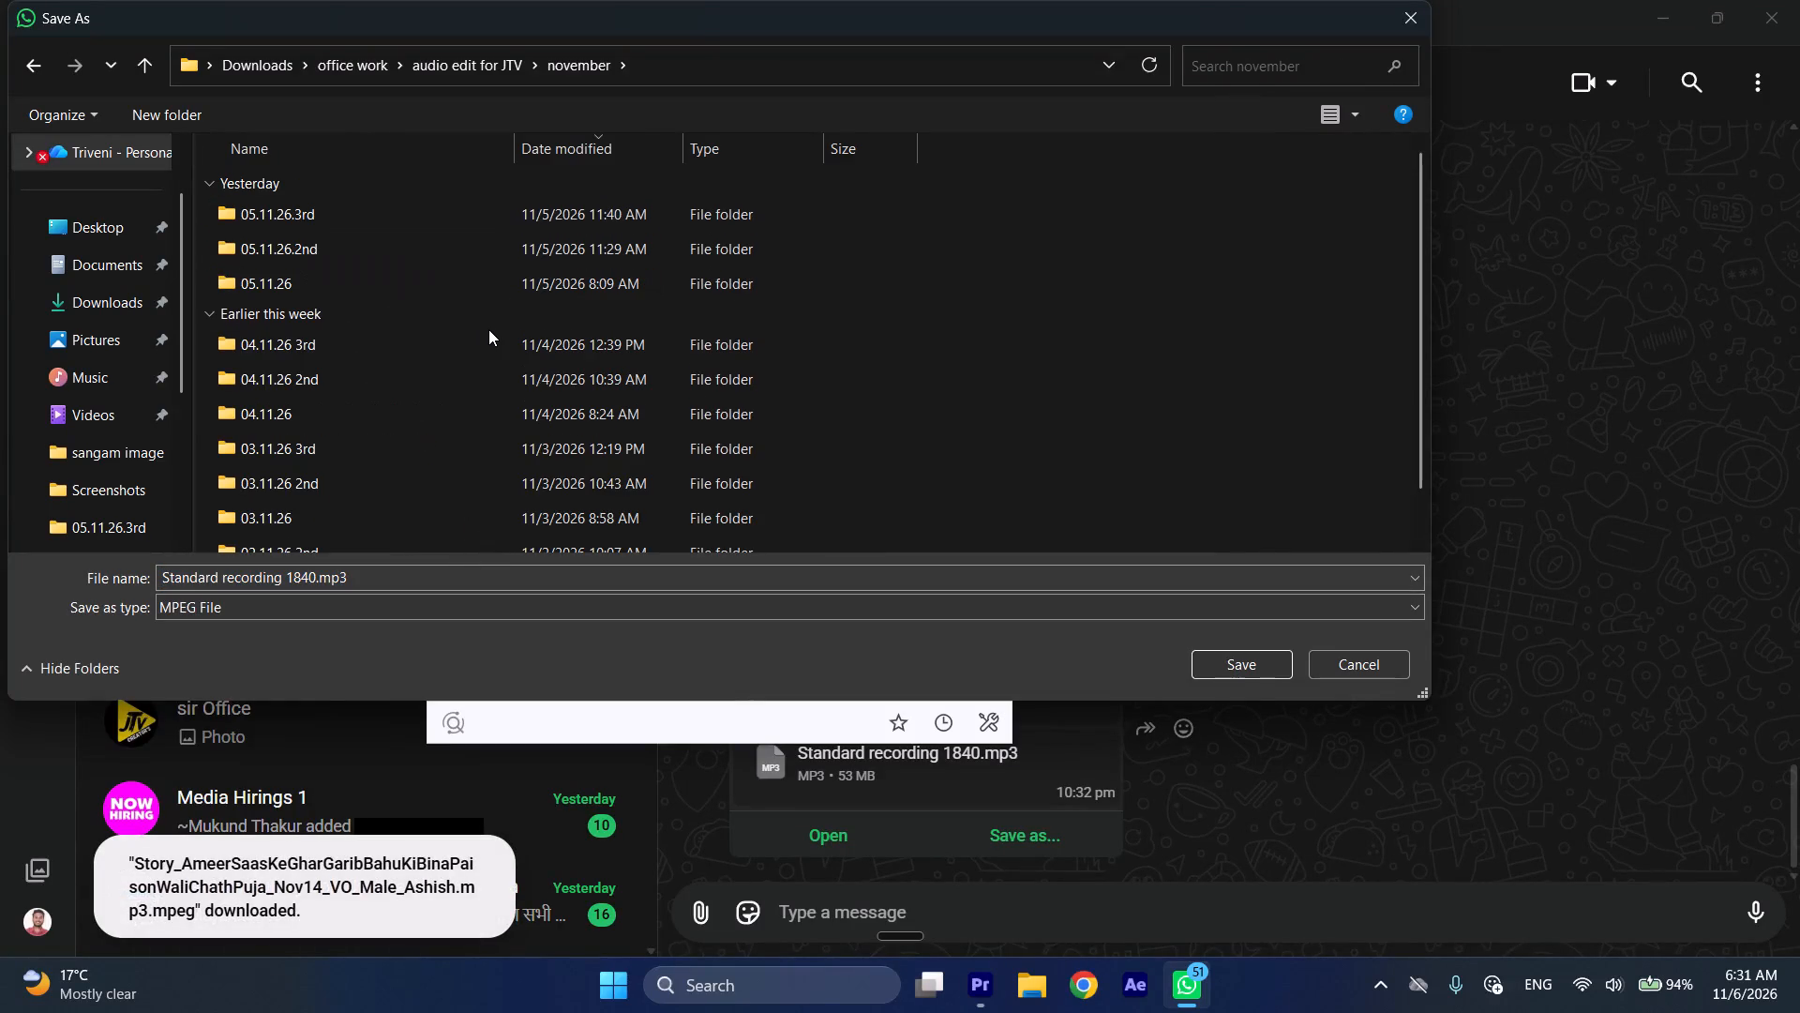
Create a folder named 06.11.26 in november, copy its name, and open it as the save location.
{"action": "key", "text": "ctrl+shift+n"}
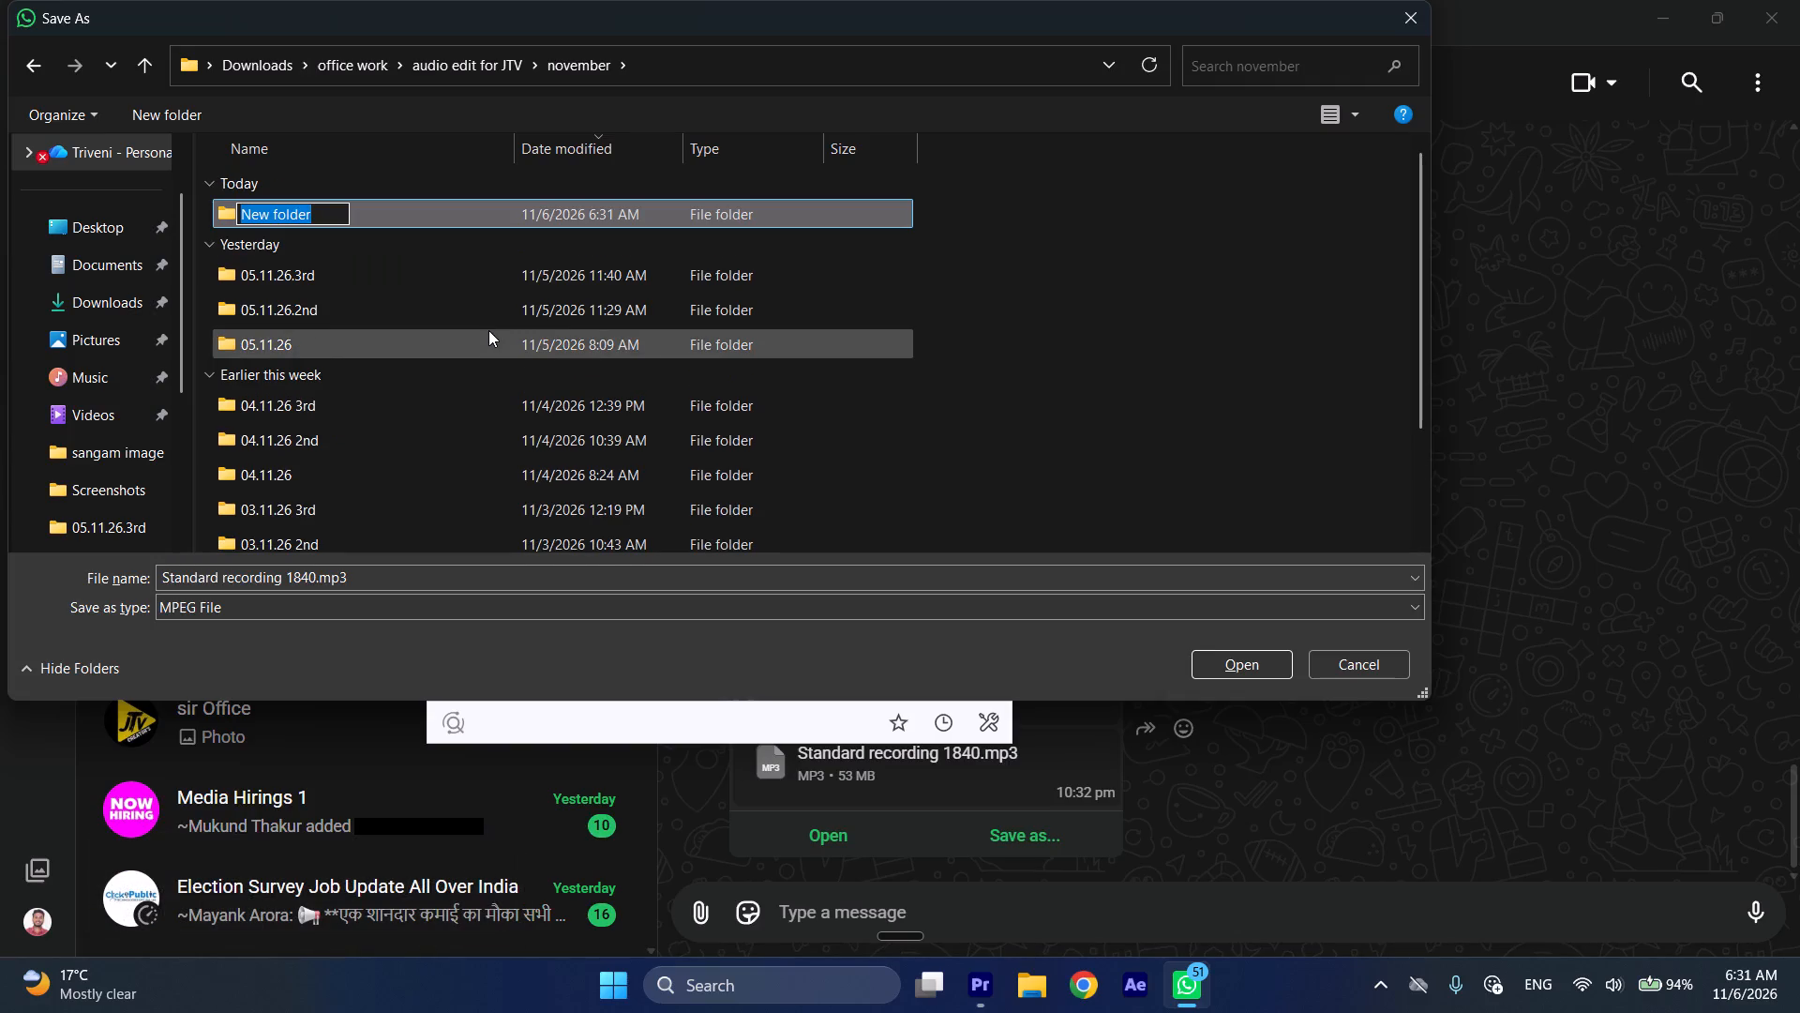
{"action": "type", "text": "06"}
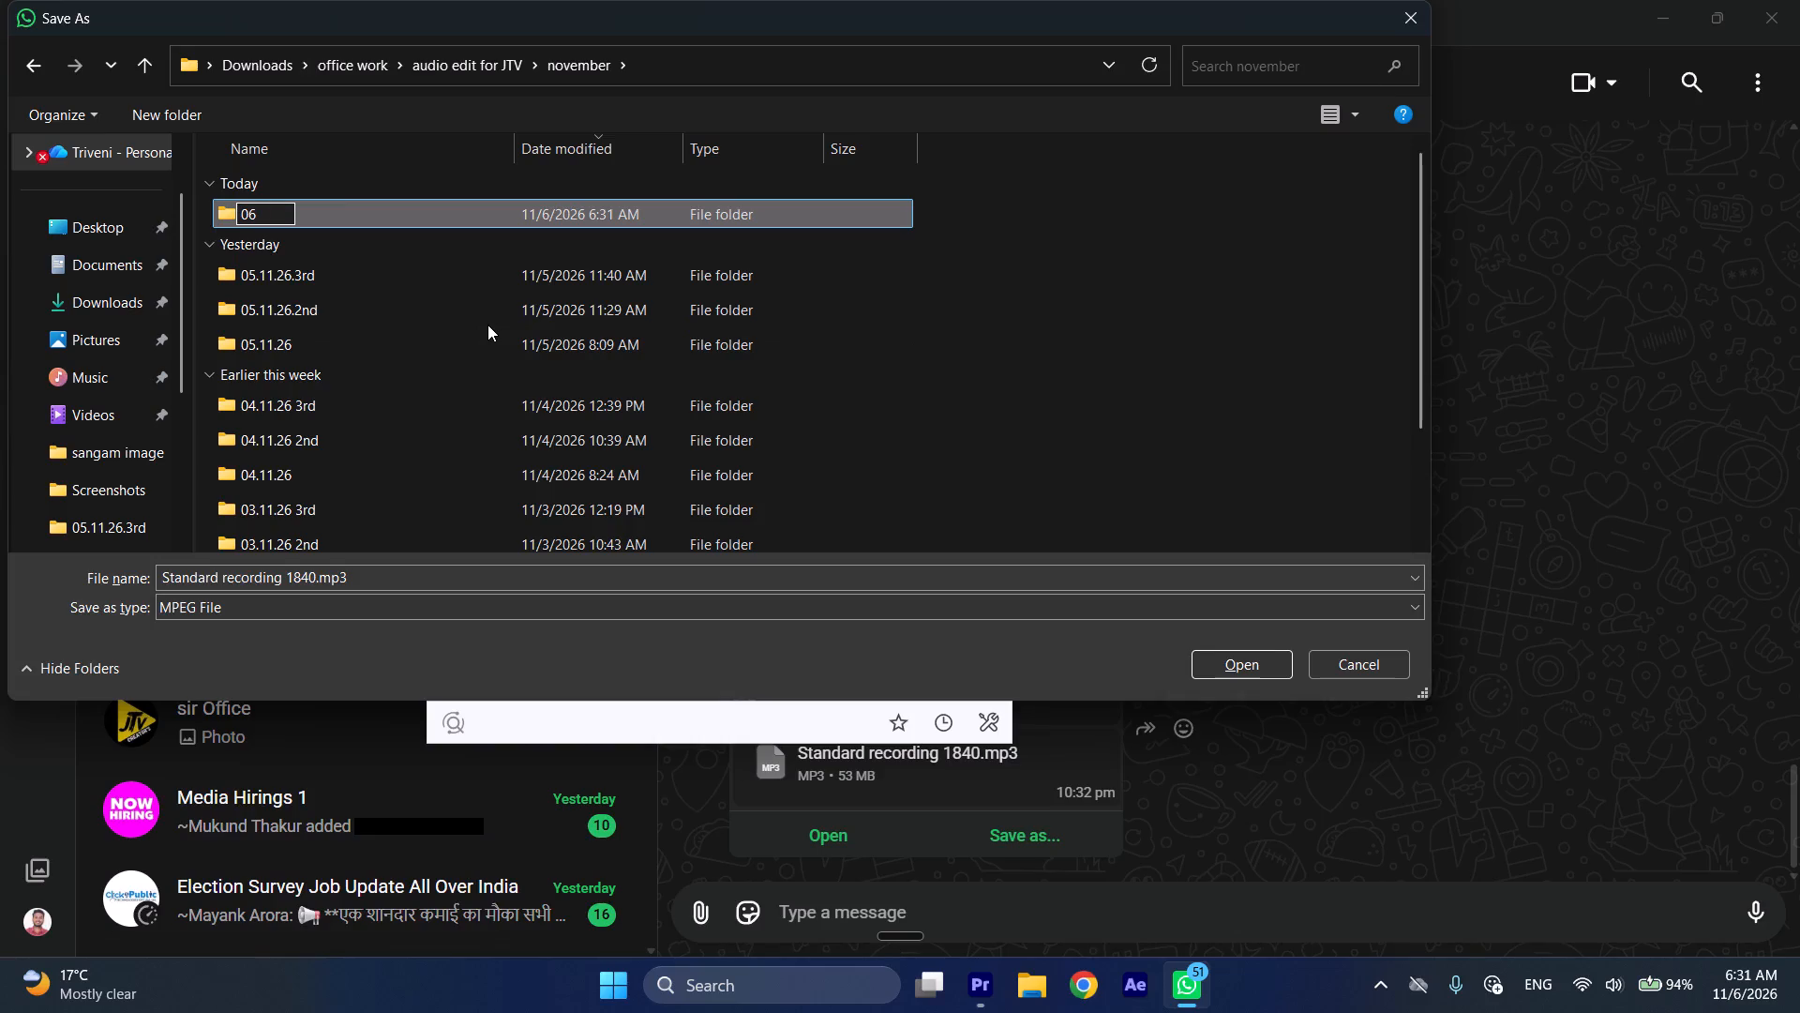
{"action": "key", "text": "period"}
{"action": "type", "text": "11"}
{"action": "type", "text": ".26"}
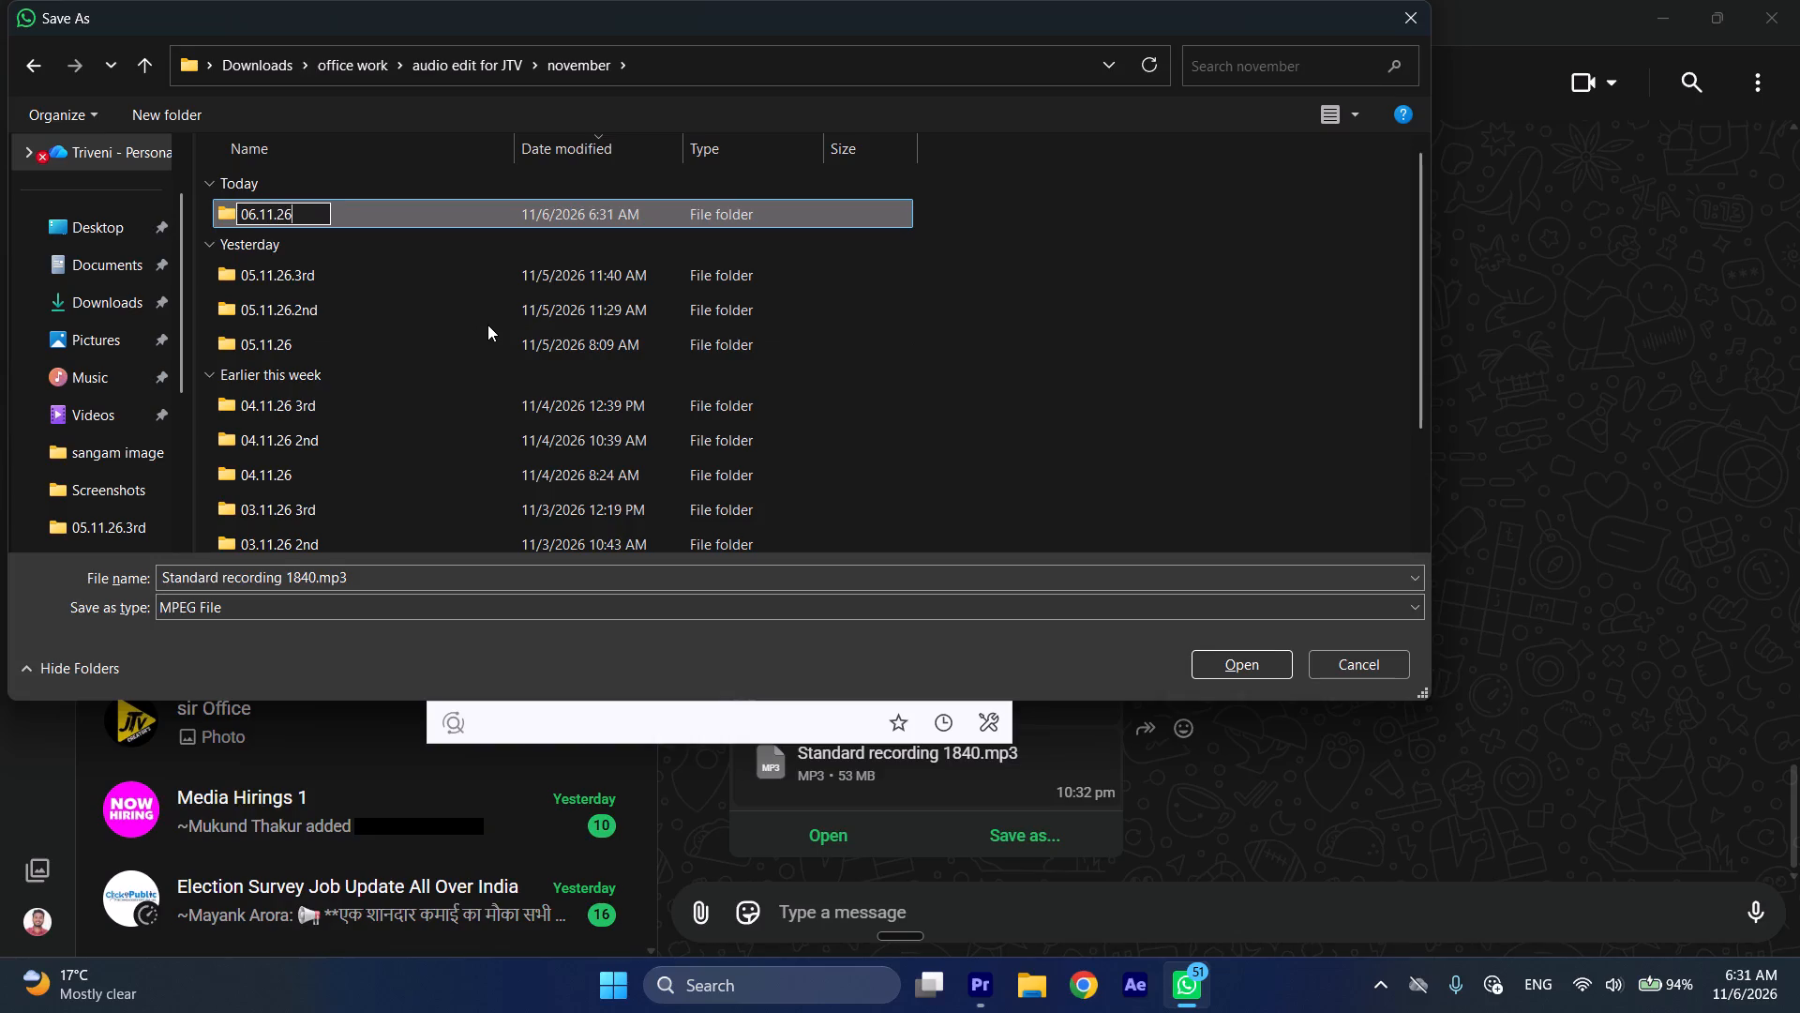
{"action": "key", "text": "ctrl+a"}
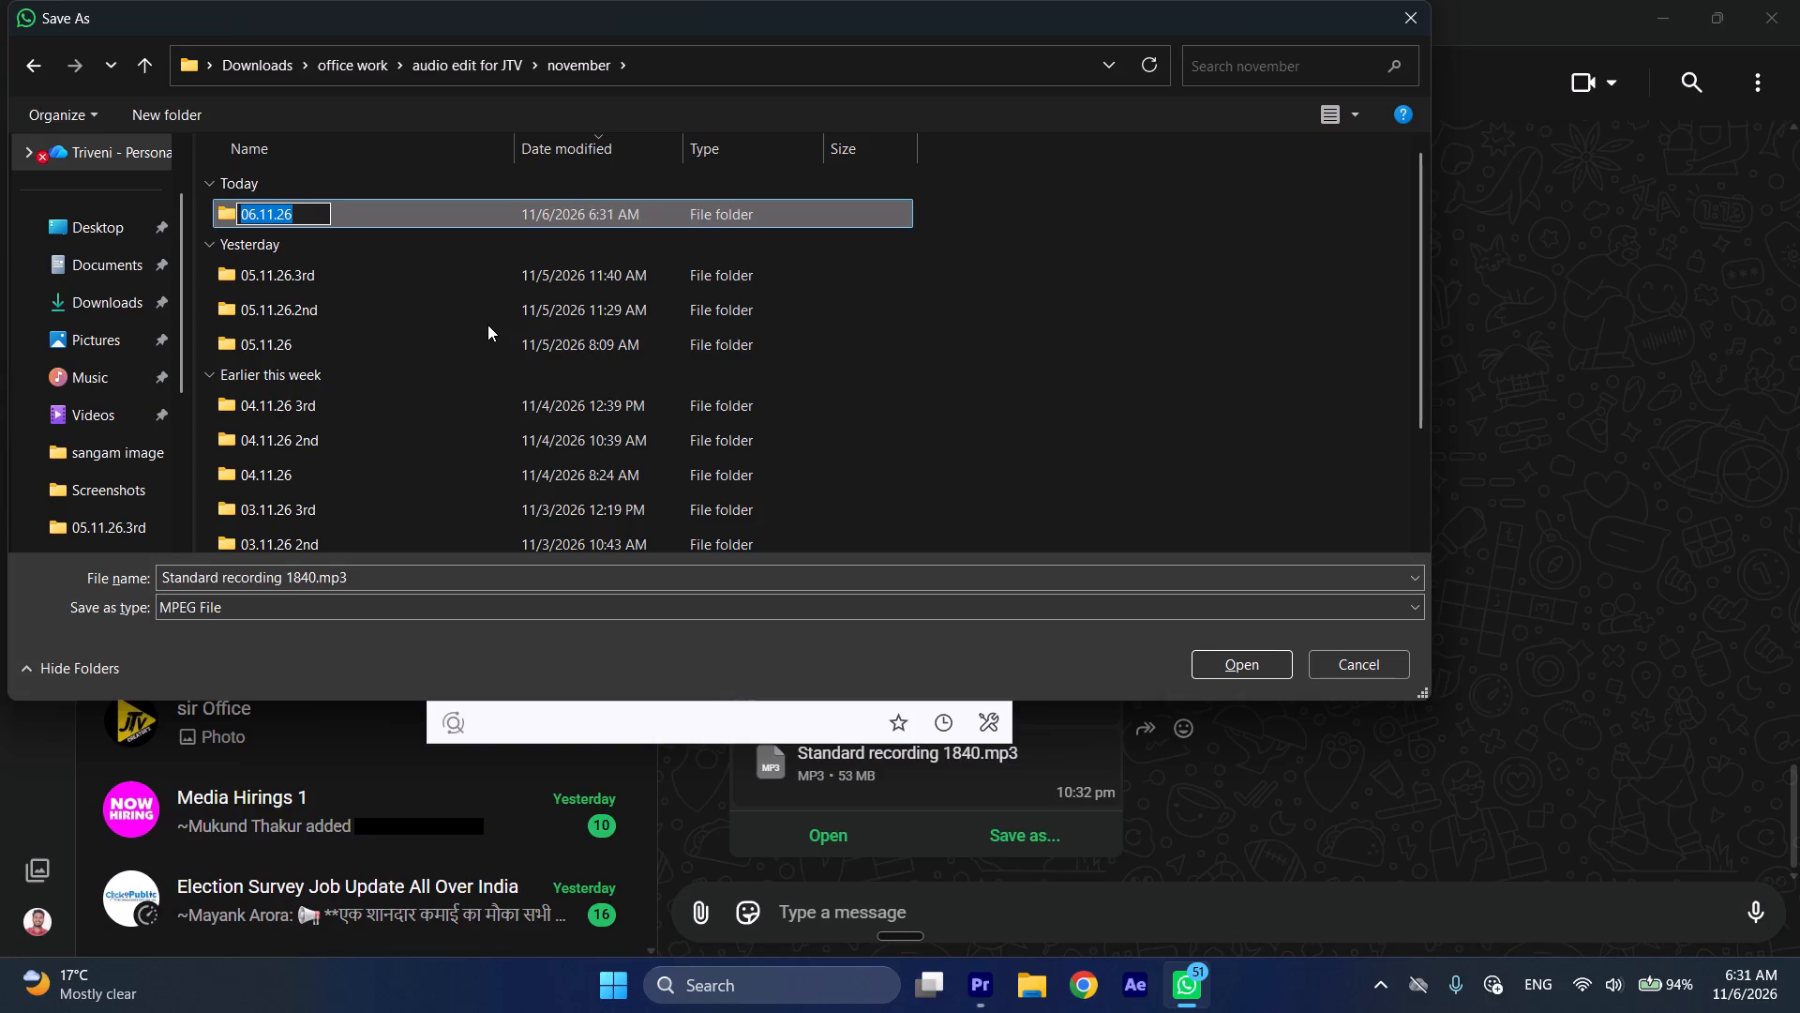
{"action": "key", "text": "ctrl+c"}
{"action": "double_click", "coordinate": [419, 212]}
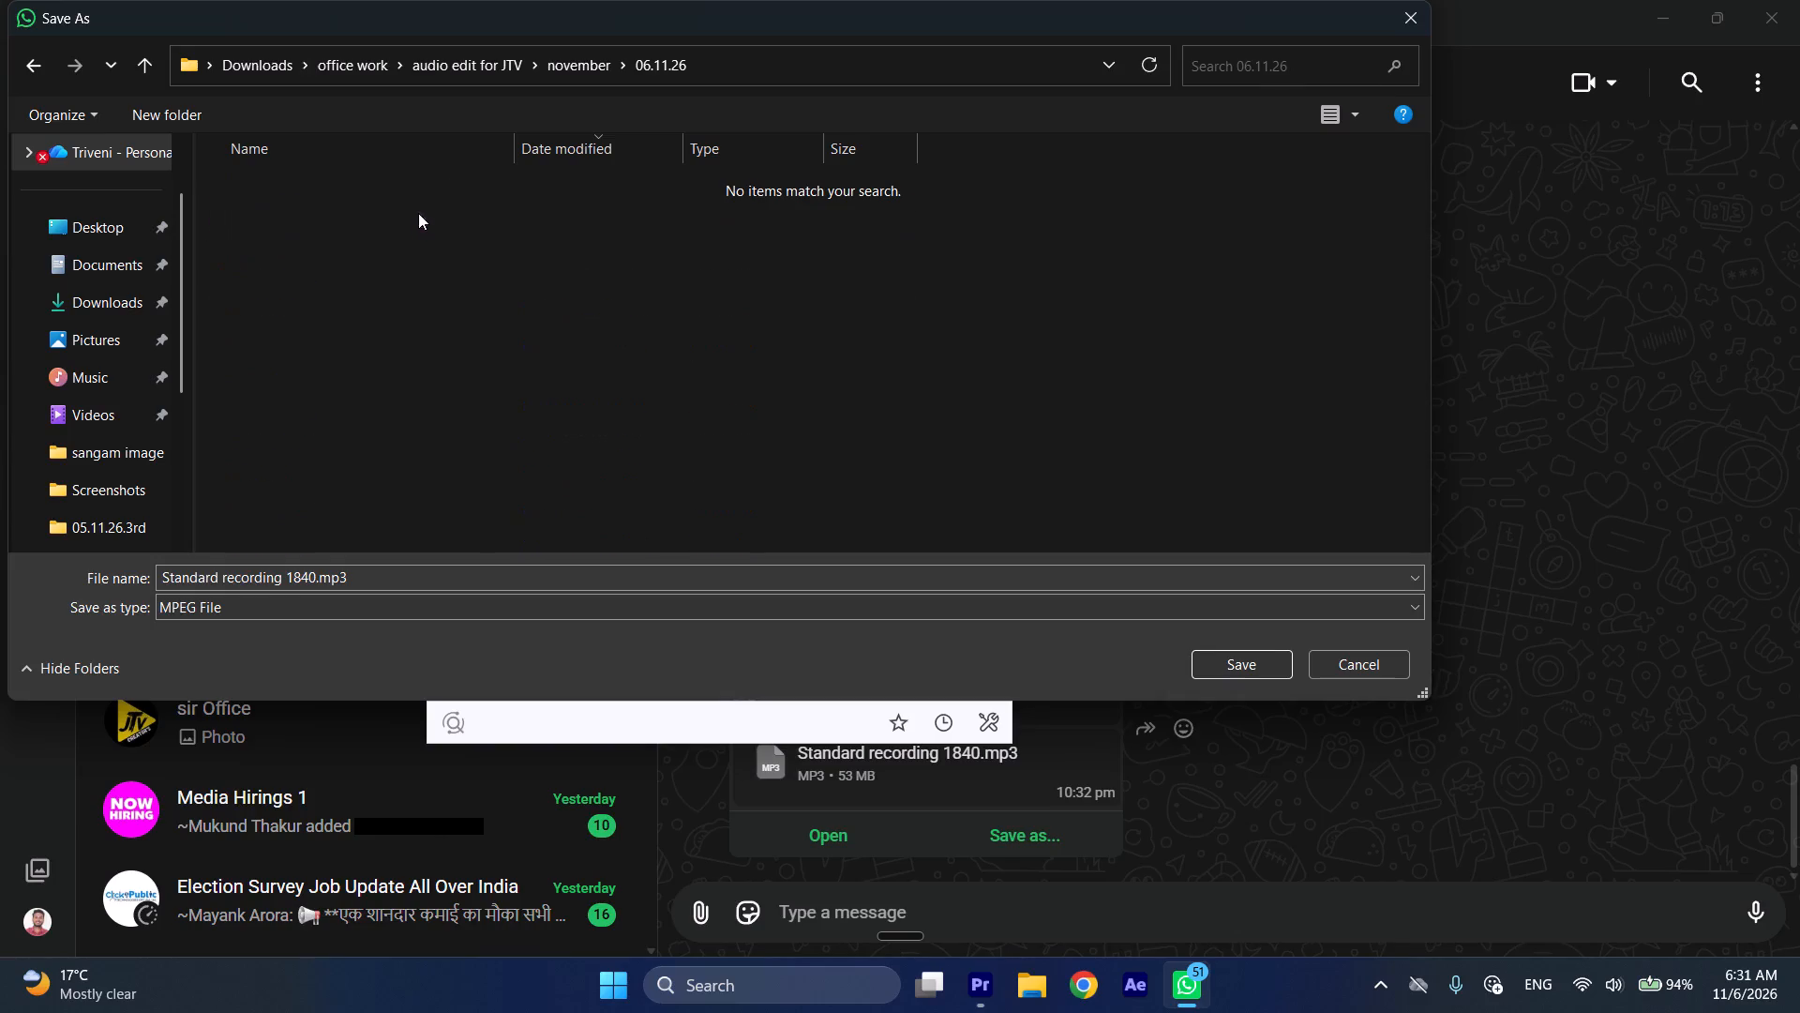
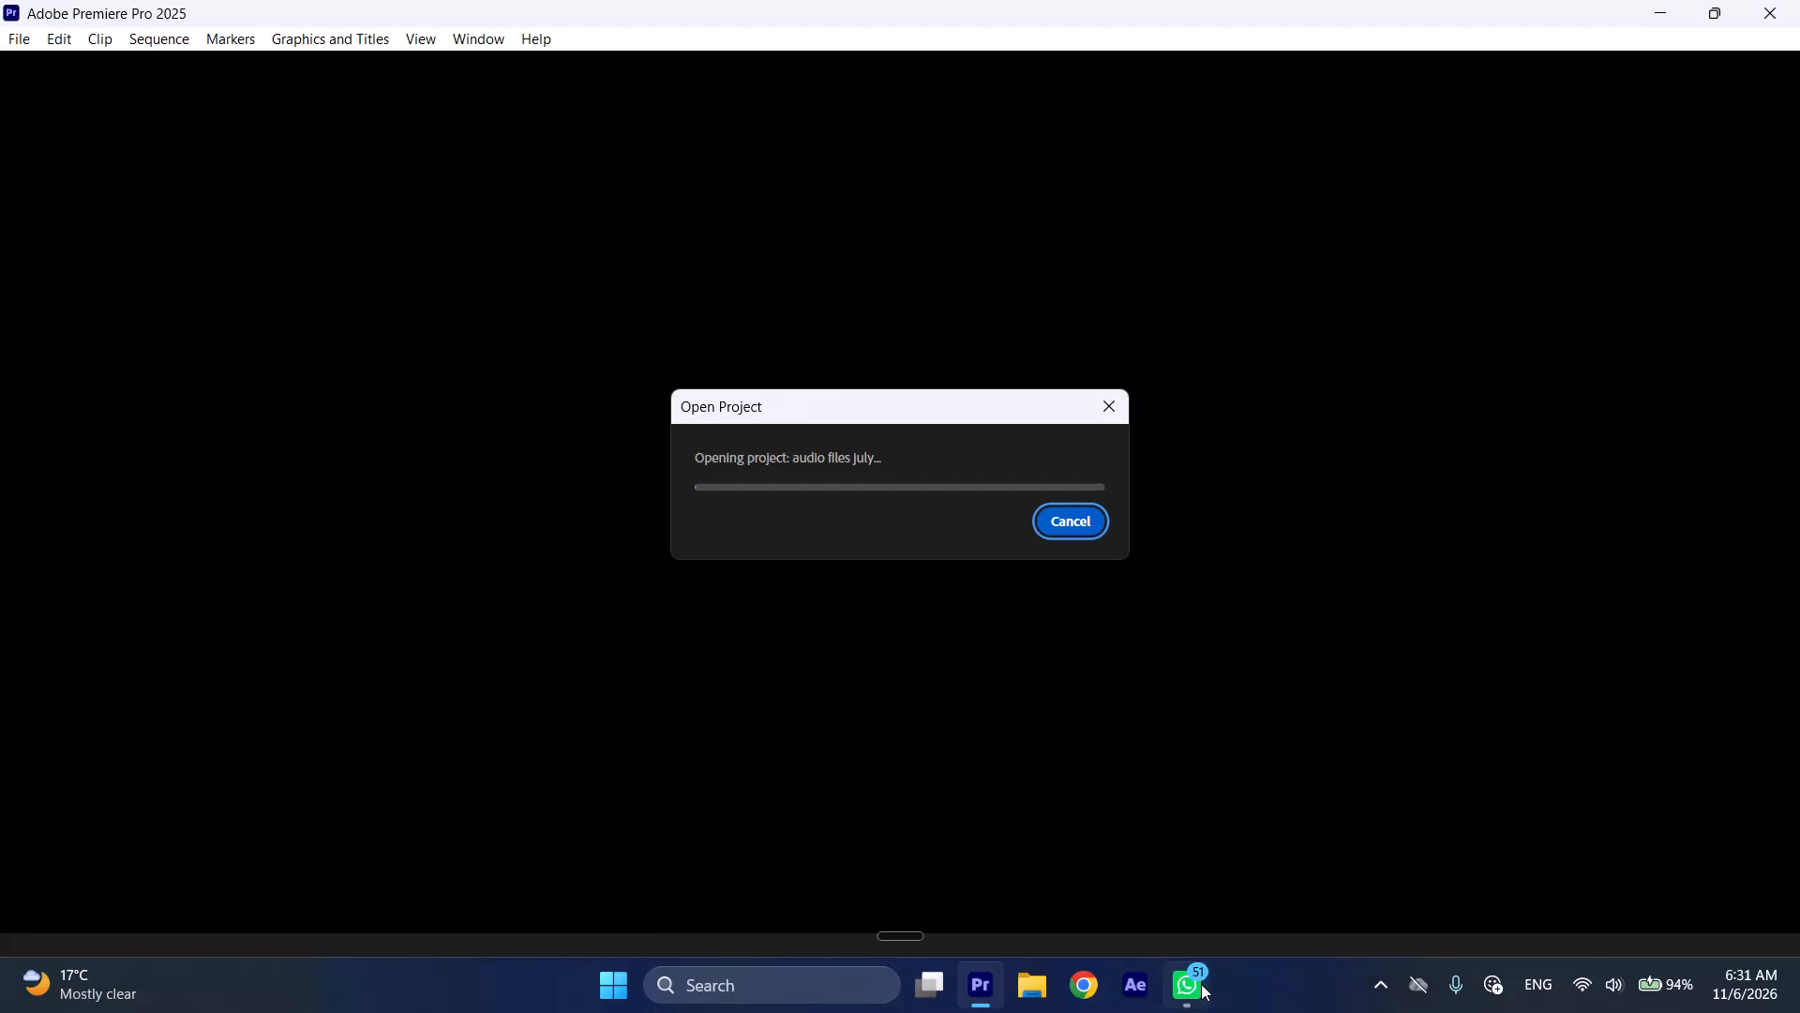
Reorder the taskbar so WhatsApp sits directly after Premiere Pro.
{"action": "left_click_drag", "start_coordinate": [1201, 984], "coordinate": [1039, 967]}
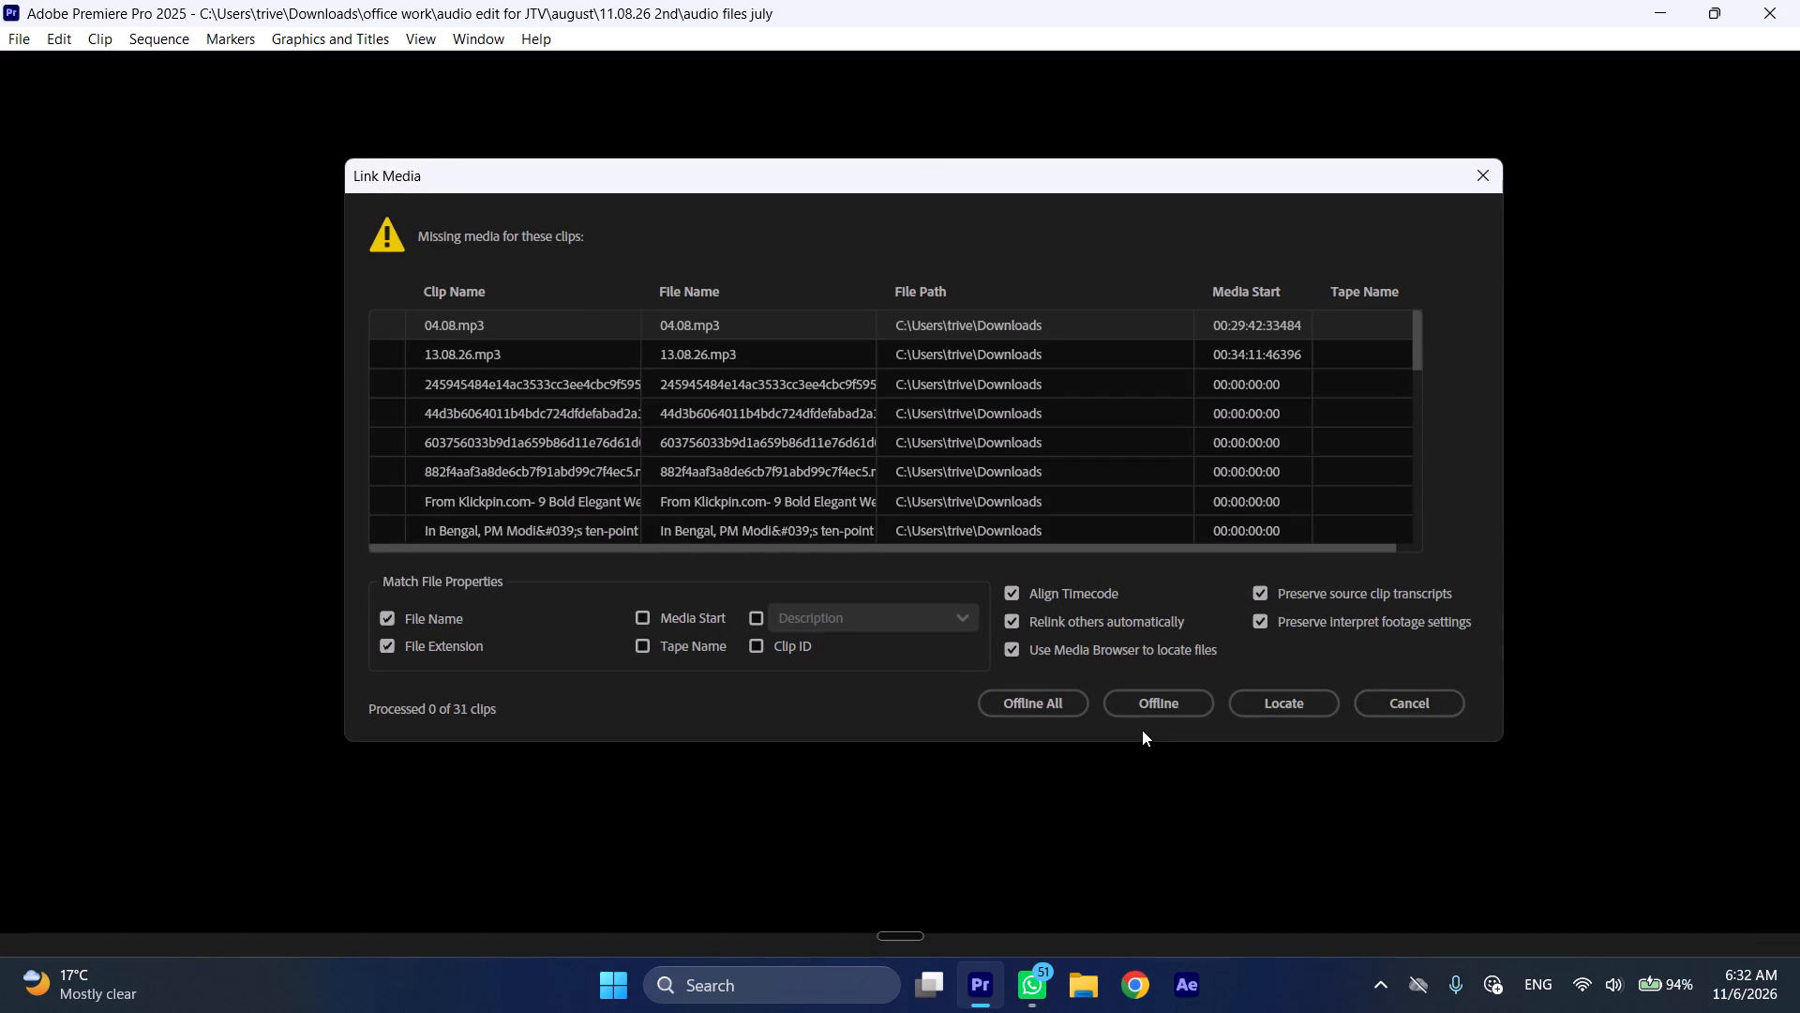
Skip relinking the missing media so the audio files july project finishes opening.
{"action": "left_click", "coordinate": [1461, 702]}
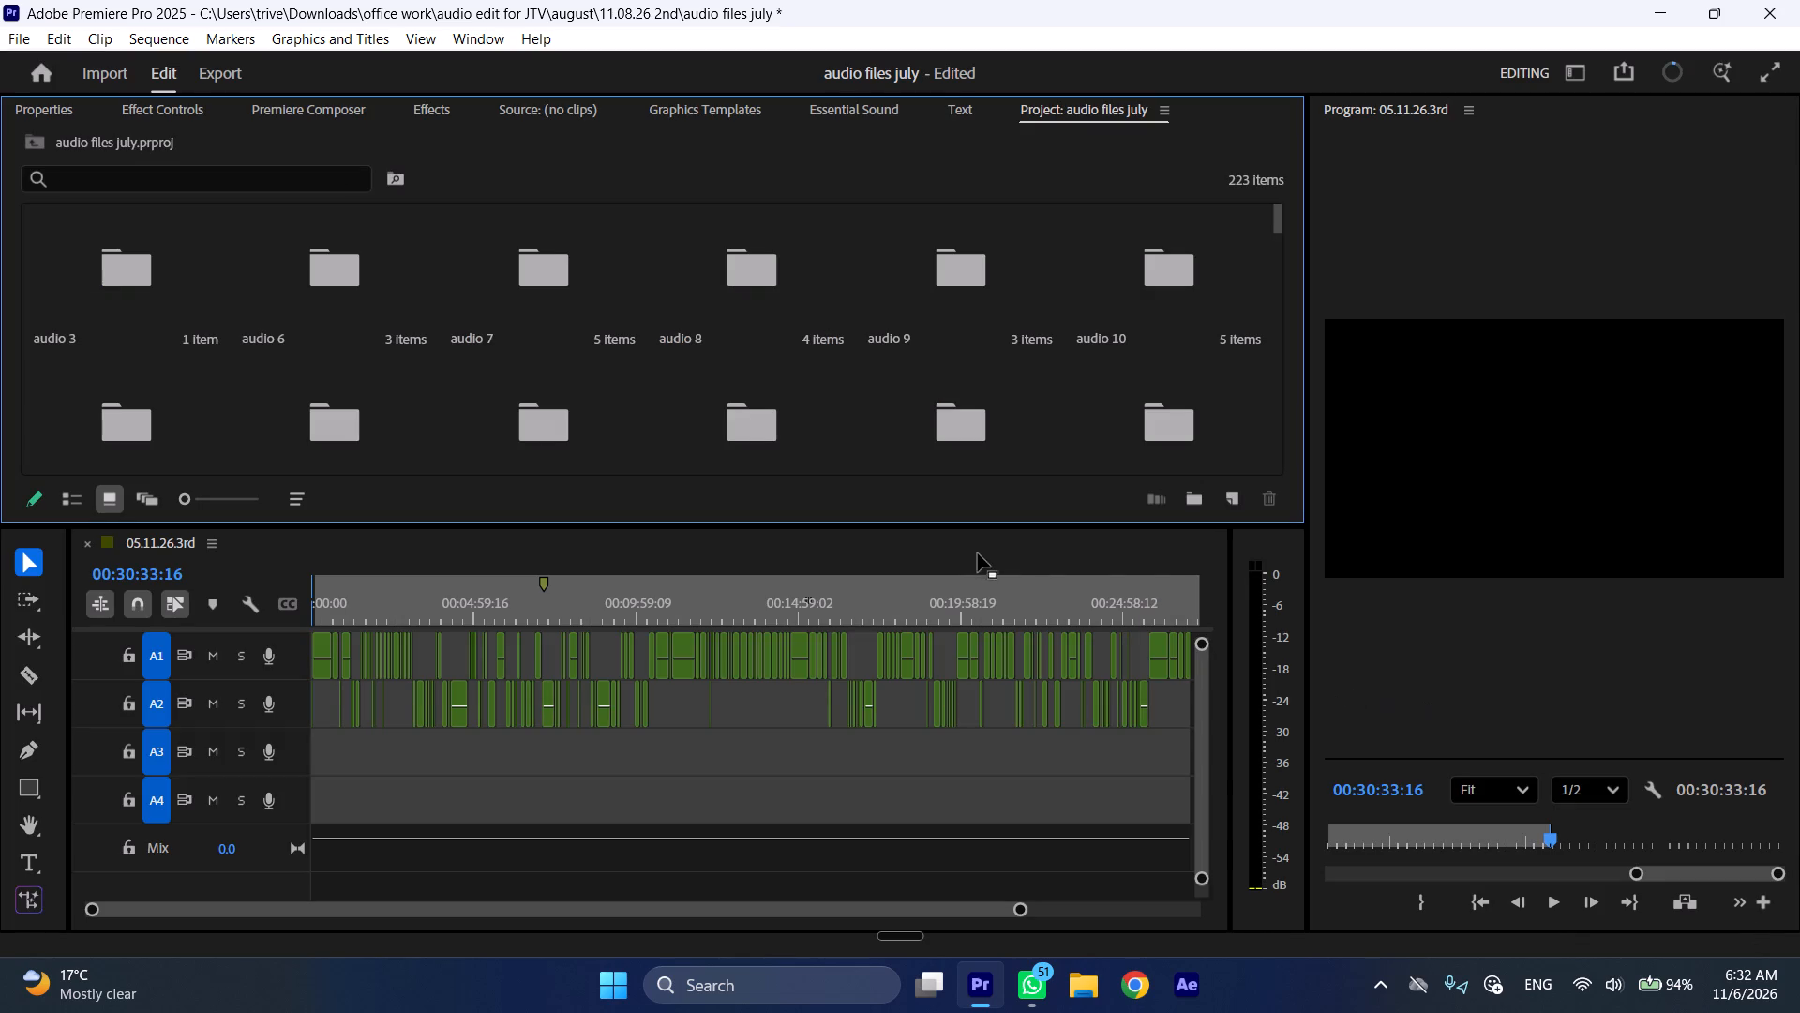
Widen the project media area and the timeline, shrinking the program monitor and audio meters to a narrow strip.
{"action": "left_click_drag", "start_coordinate": [1304, 534], "coordinate": [1799, 538]}
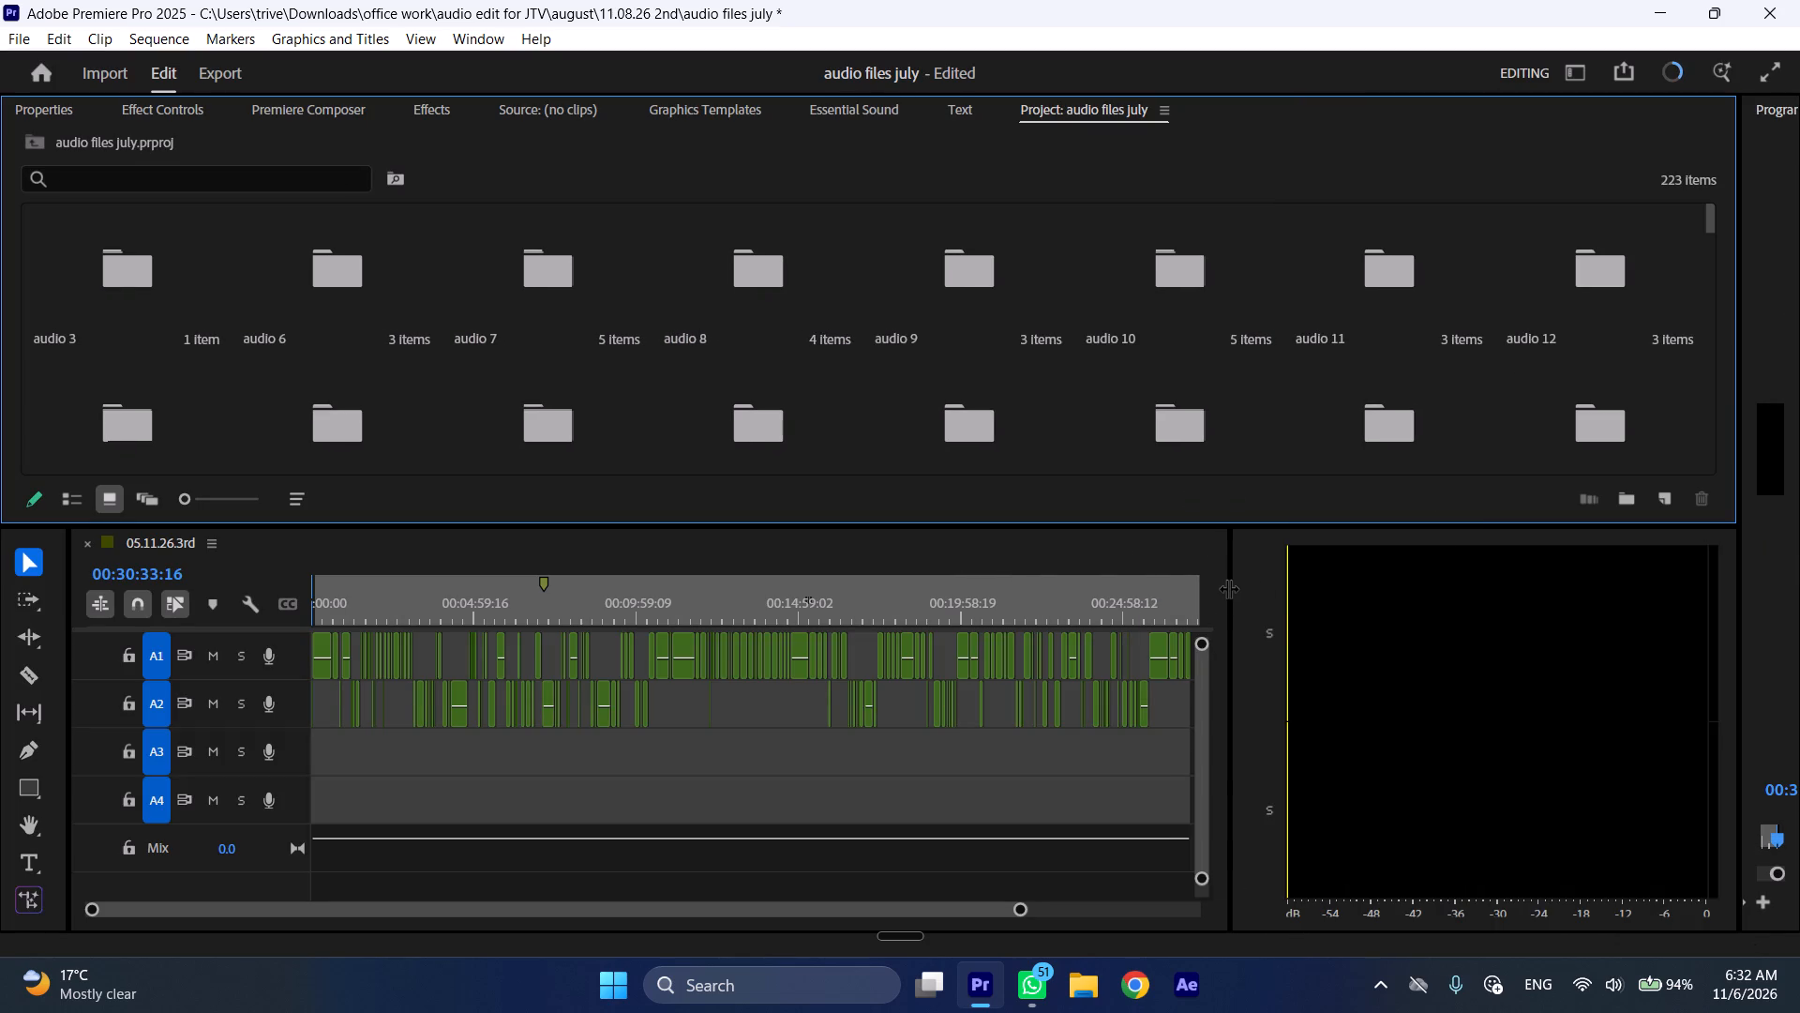
{"action": "left_click_drag", "start_coordinate": [1228, 588], "coordinate": [1799, 588]}
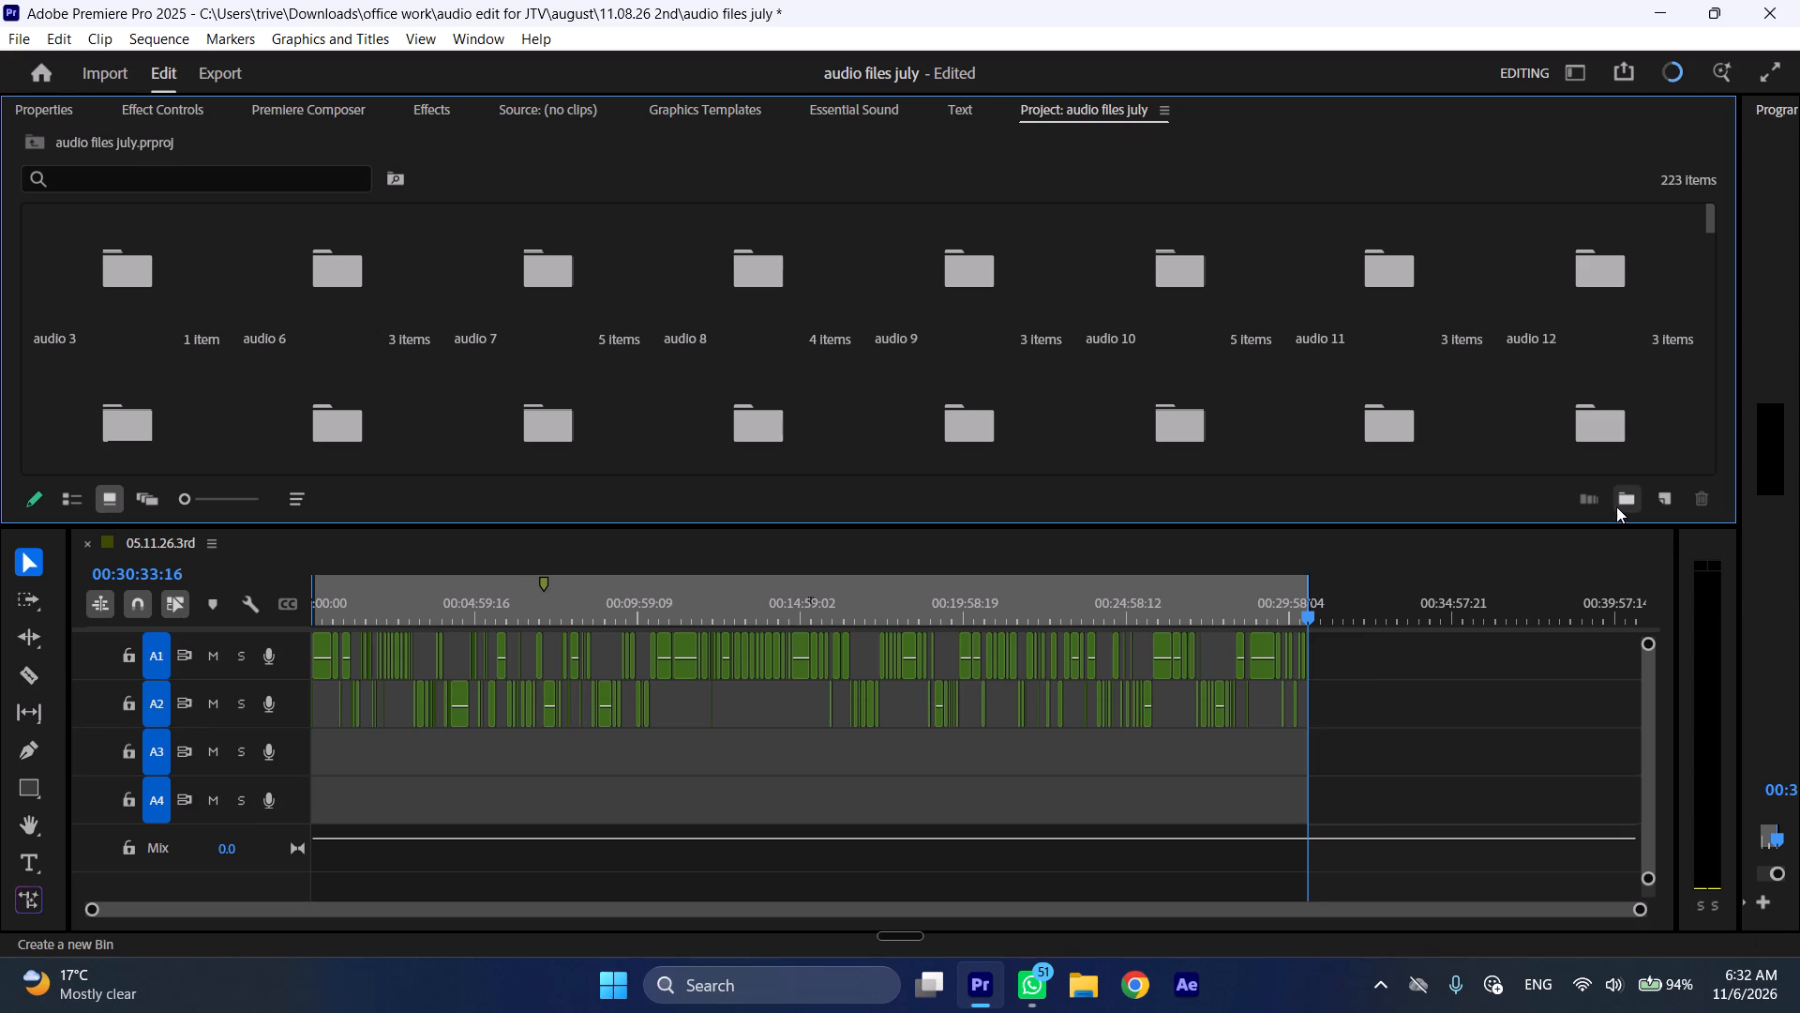
Create a bin named 06.11.26 in the audio files july project and open it.
{"action": "left_click", "coordinate": [1617, 506]}
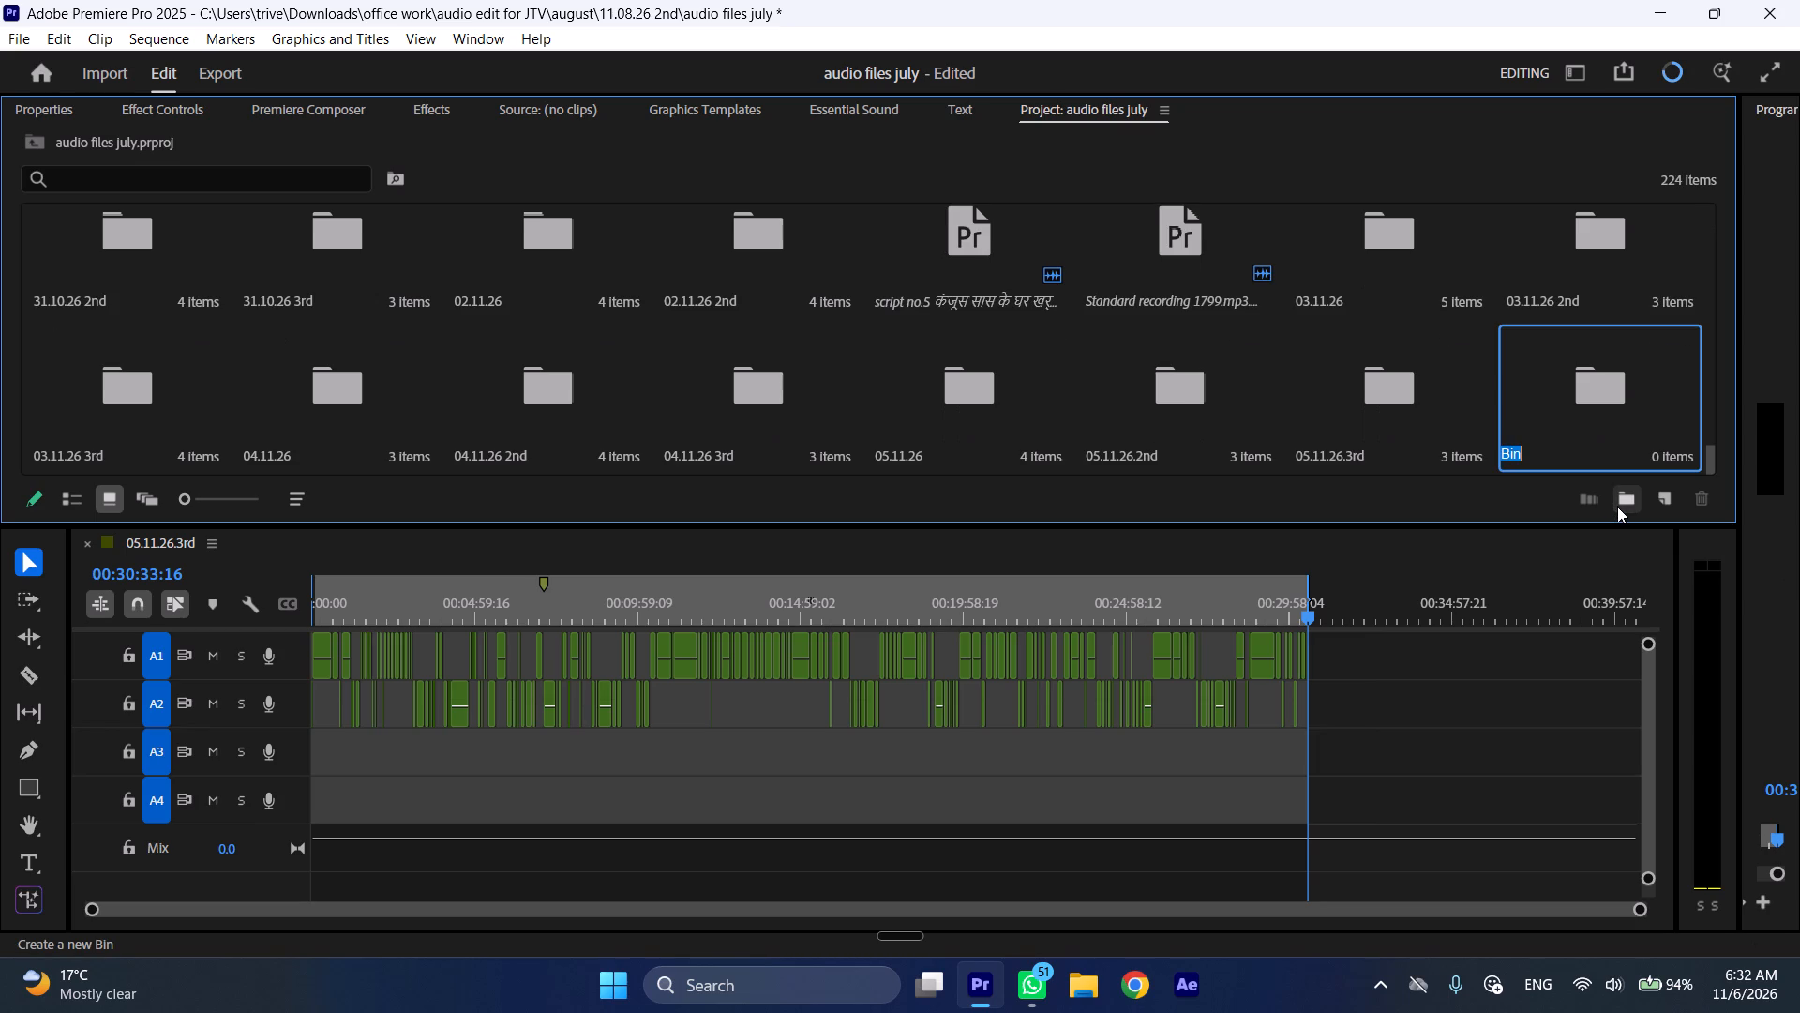
{"action": "key", "text": "ctrl+v"}
{"action": "double_click", "coordinate": [1567, 416]}
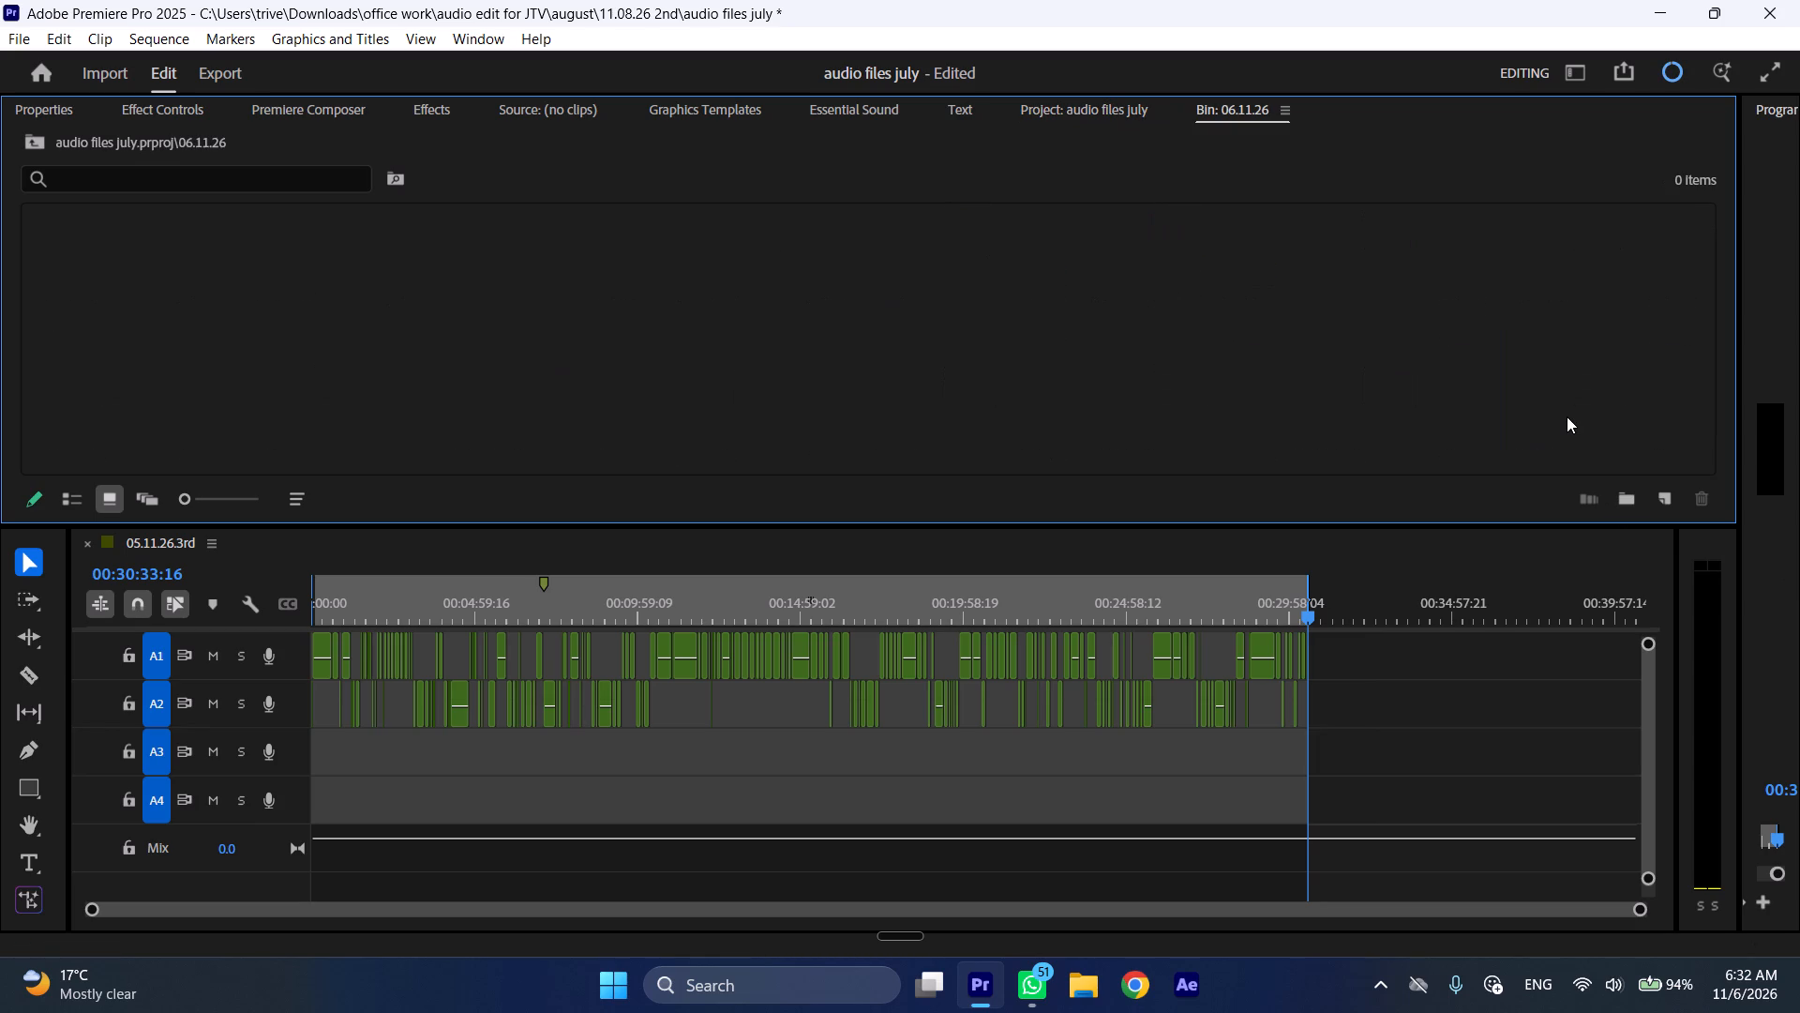
Create a sequence named 06.11.26 in the new bin using the HD 1080p 23.976 fps preset.
{"action": "left_click", "coordinate": [1655, 492]}
{"action": "left_click", "coordinate": [1618, 528]}
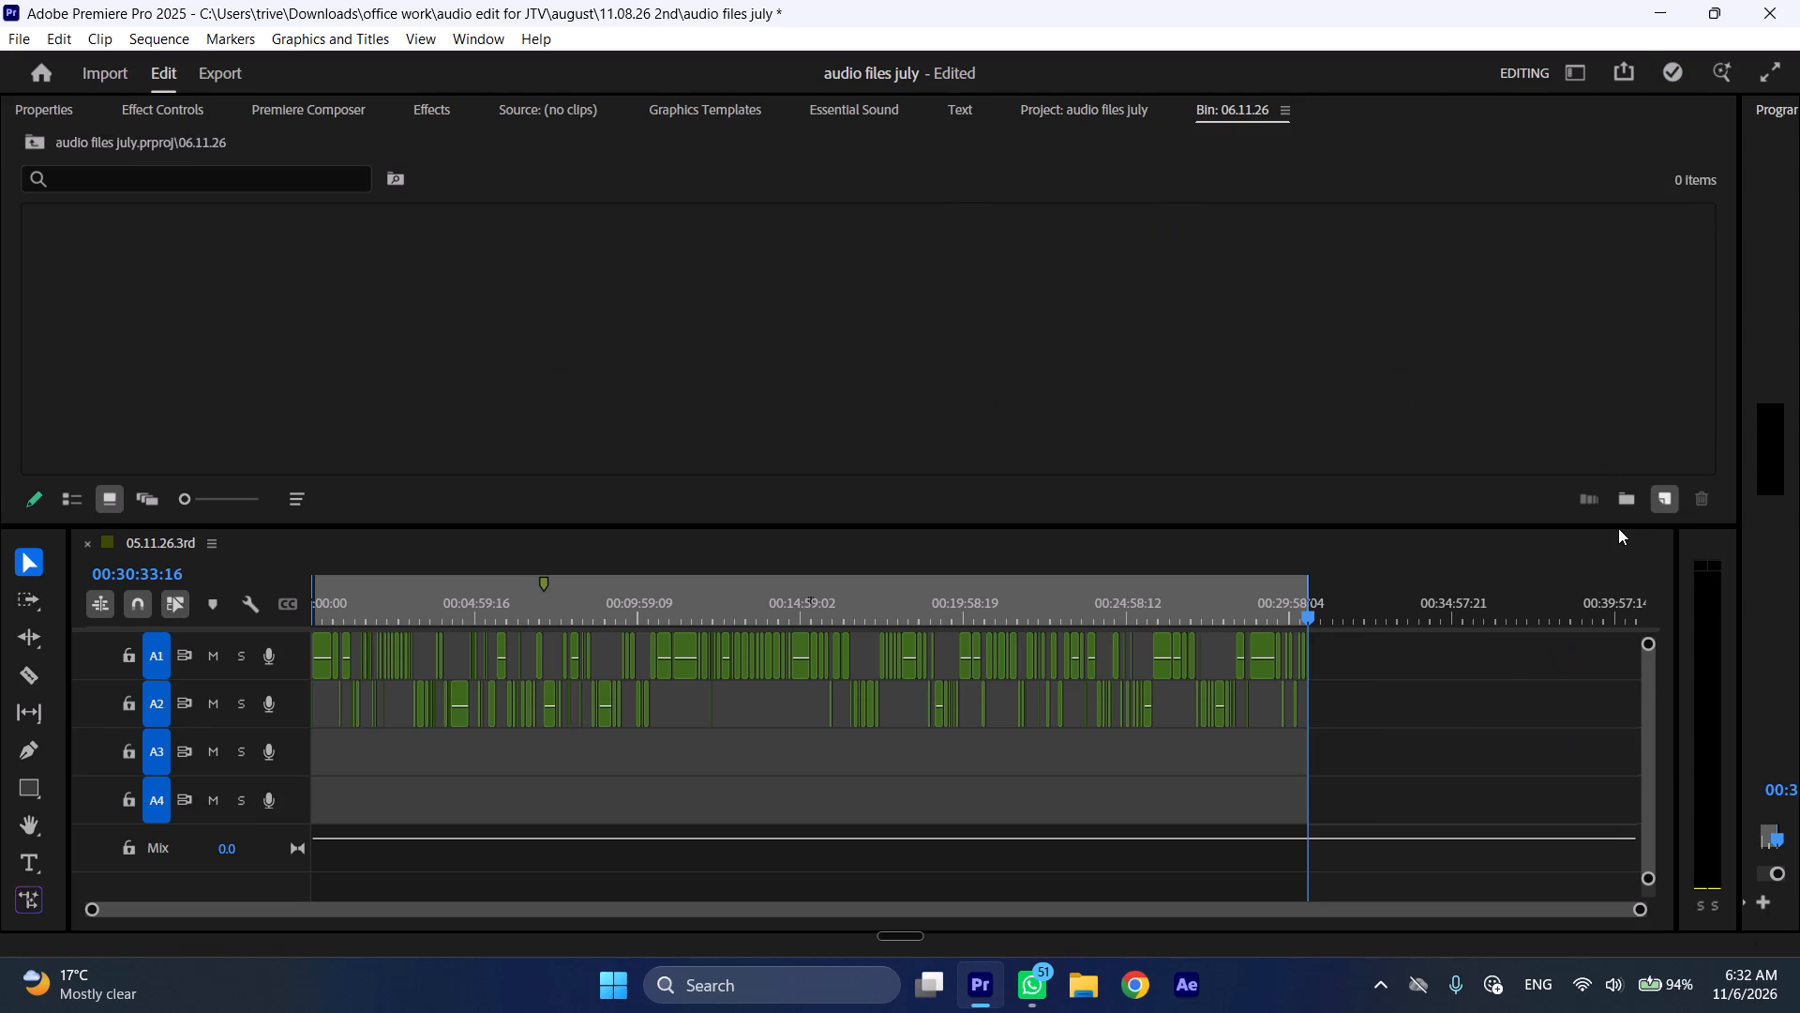
{"action": "key", "text": "ctrl+v"}
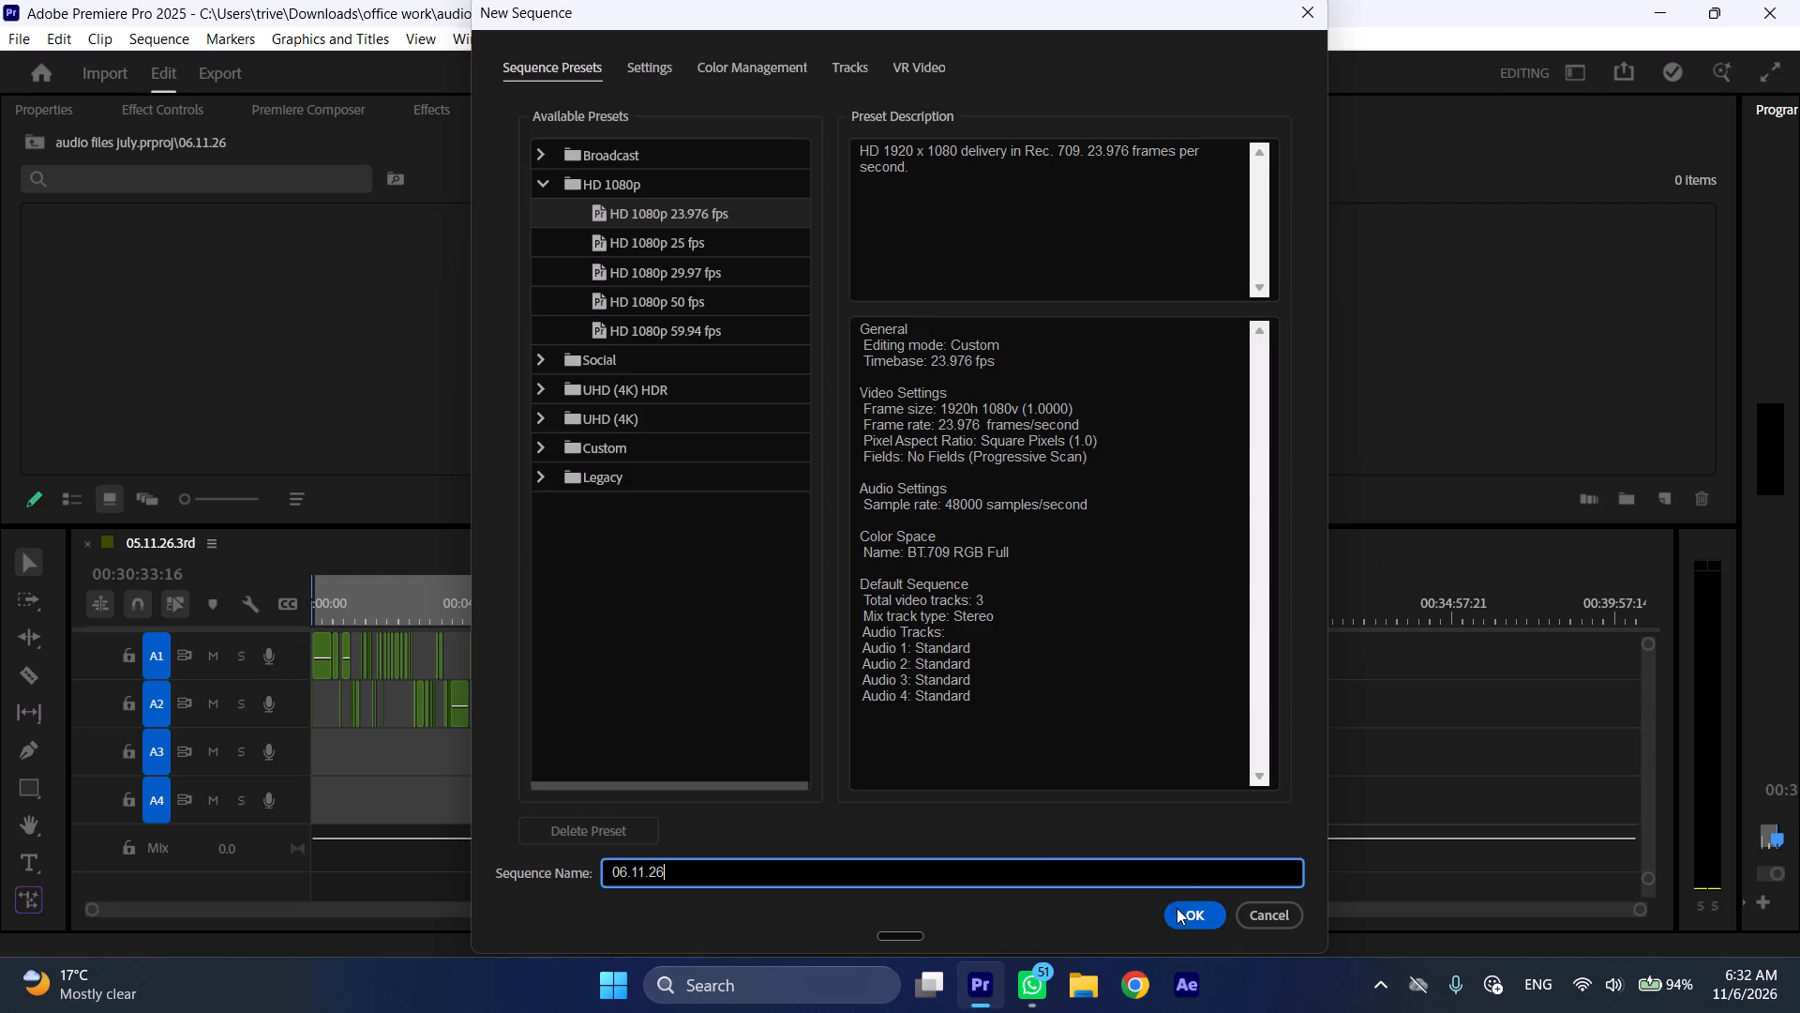
{"action": "left_click", "coordinate": [1177, 908]}
Import the Story_AmeerSaasKeGhar voice-over and Standard recording 1840.mp3 from november > 06.11.26 into the 06.11.26 bin.
{"action": "double_click", "coordinate": [770, 368]}
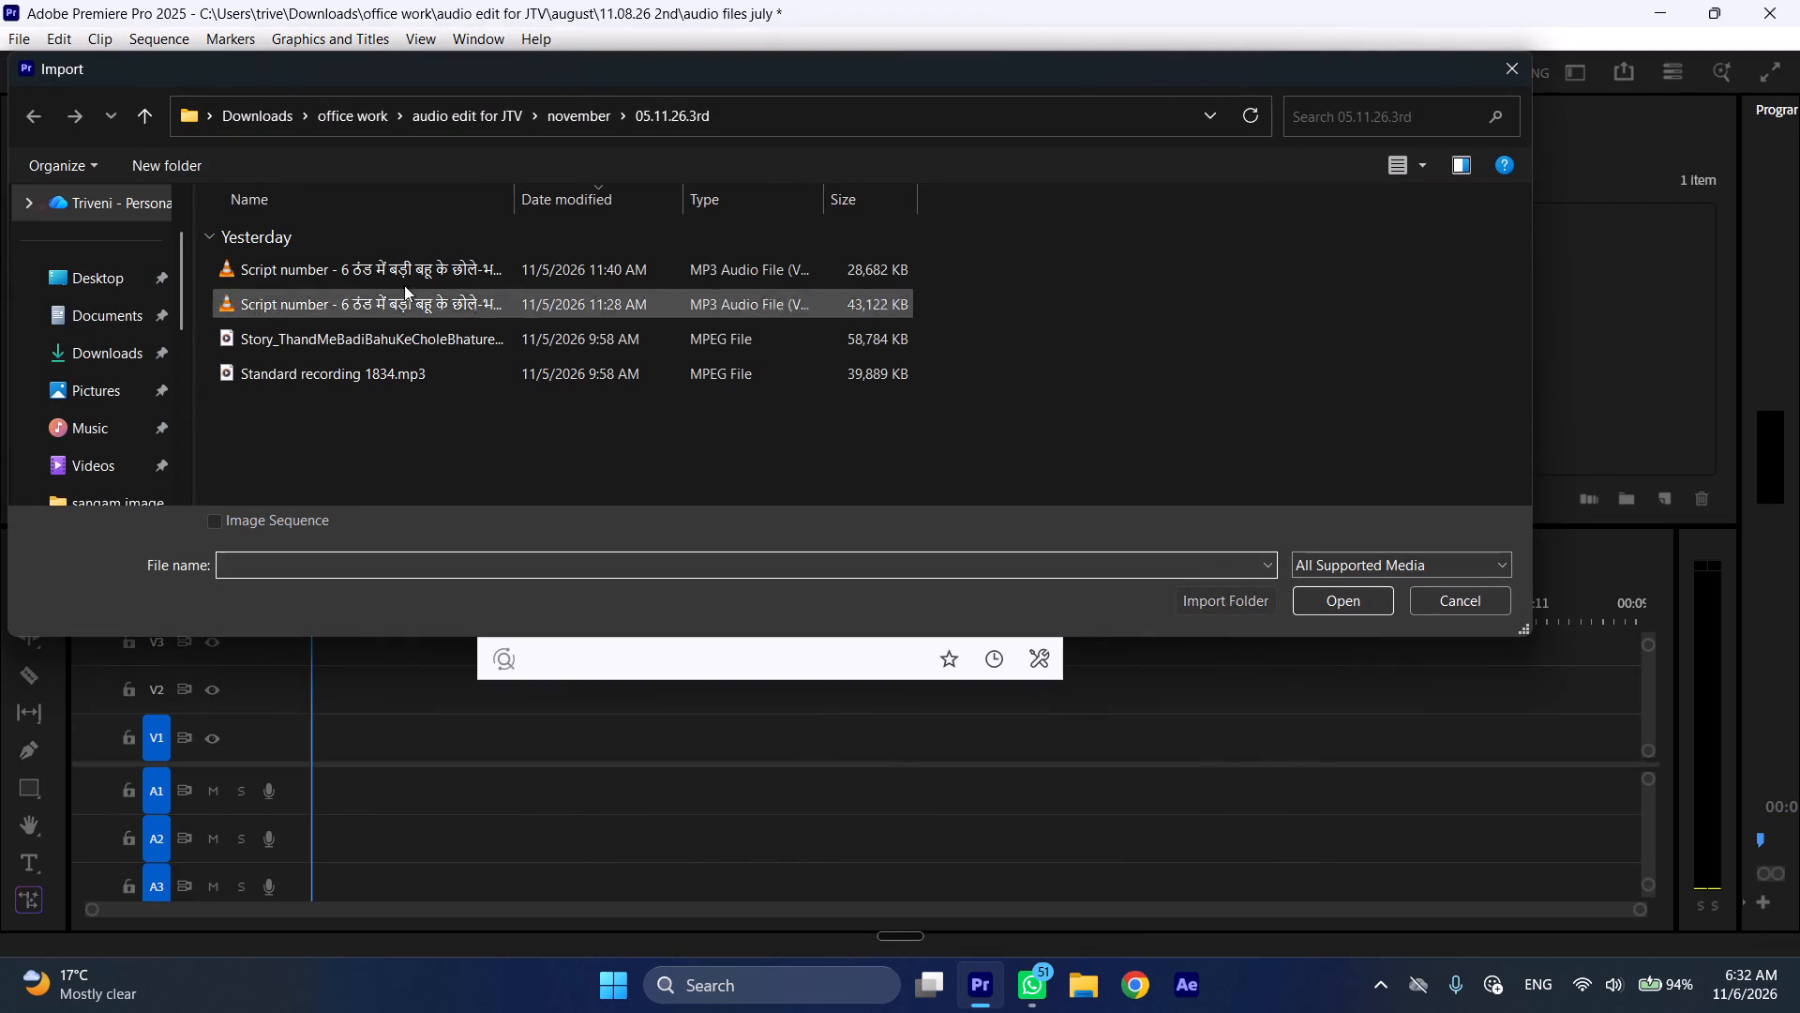
{"action": "left_click", "coordinate": [146, 113]}
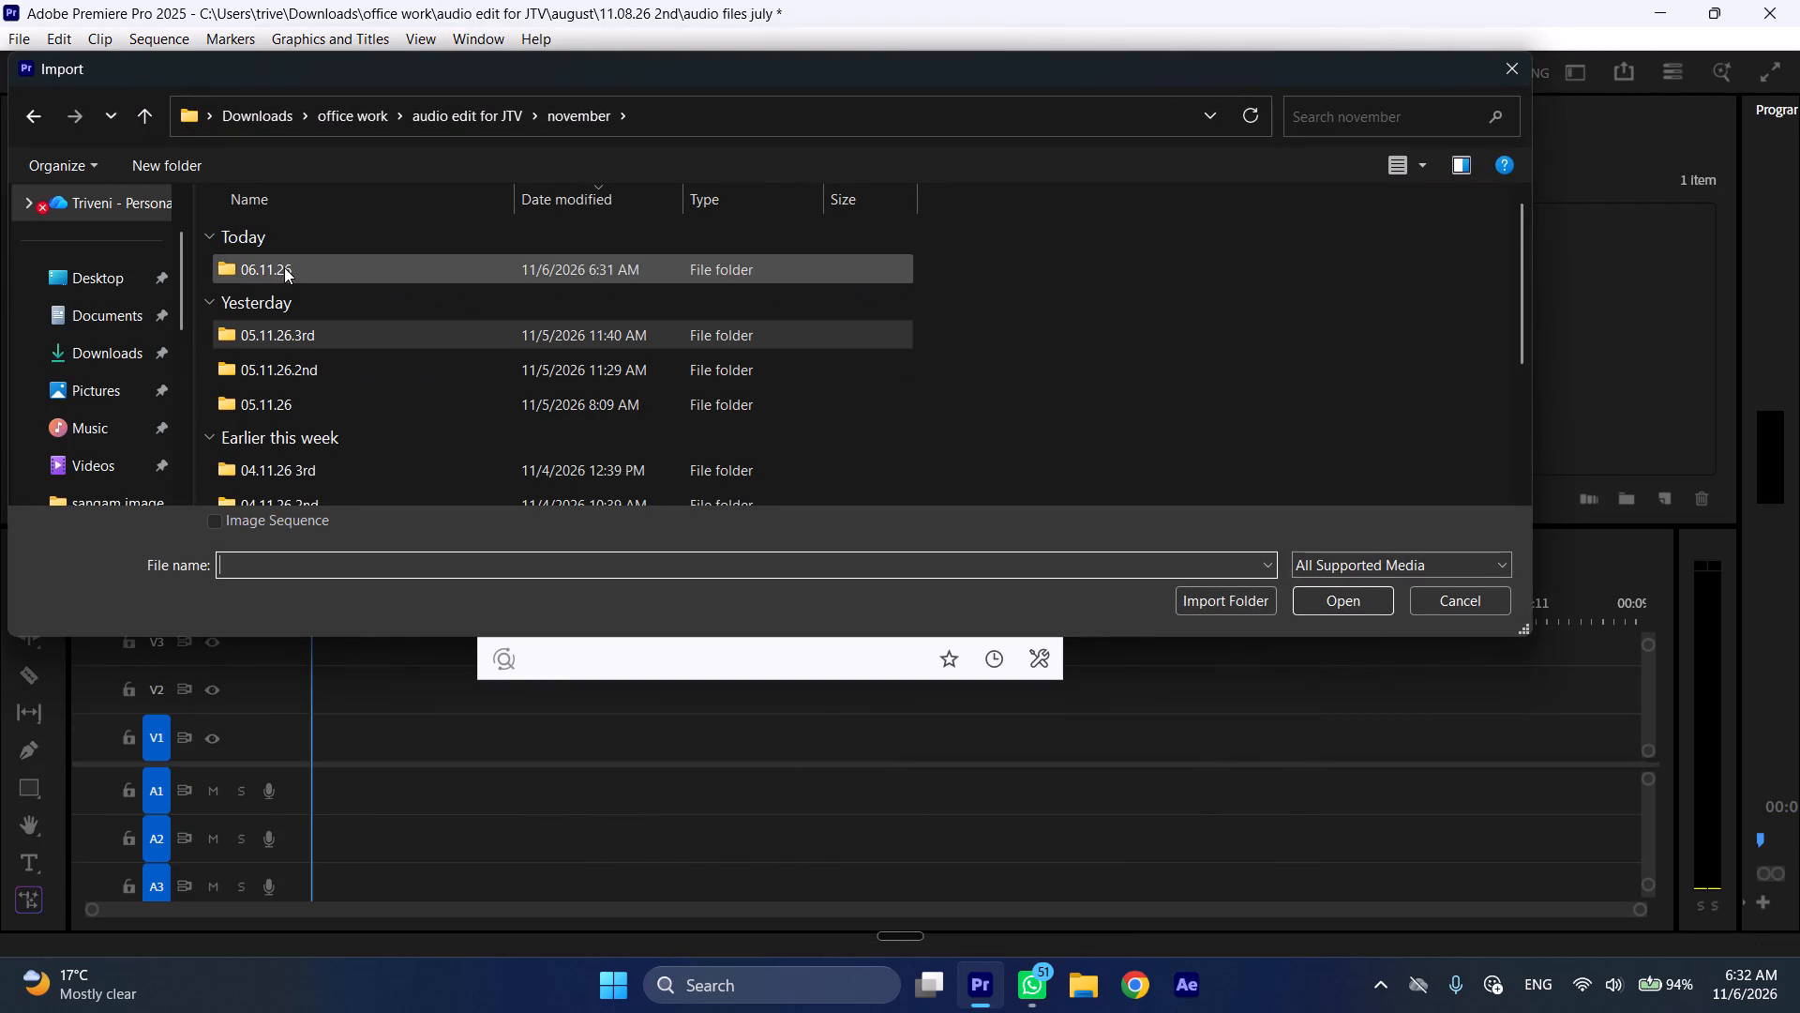
{"action": "double_click", "coordinate": [284, 267]}
{"action": "left_click_drag", "start_coordinate": [318, 351], "coordinate": [346, 259]}
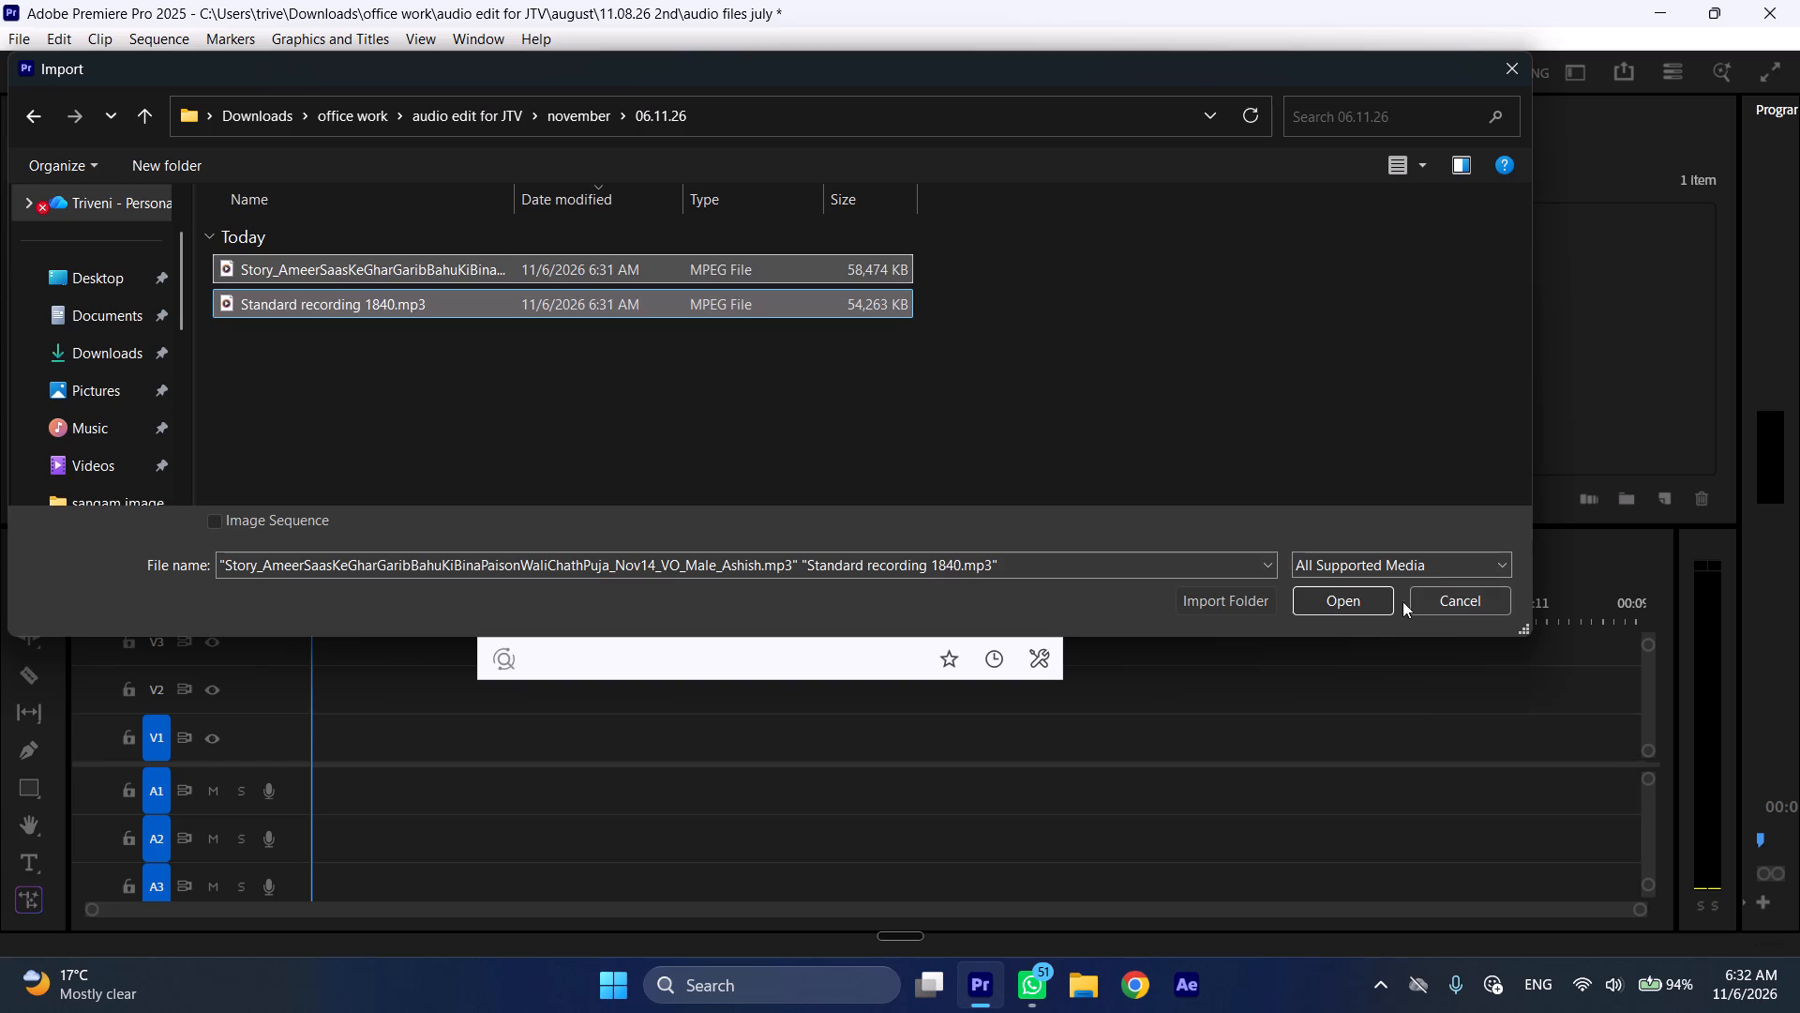
{"action": "left_click", "coordinate": [1346, 605]}
{"action": "left_click", "coordinate": [1074, 338]}
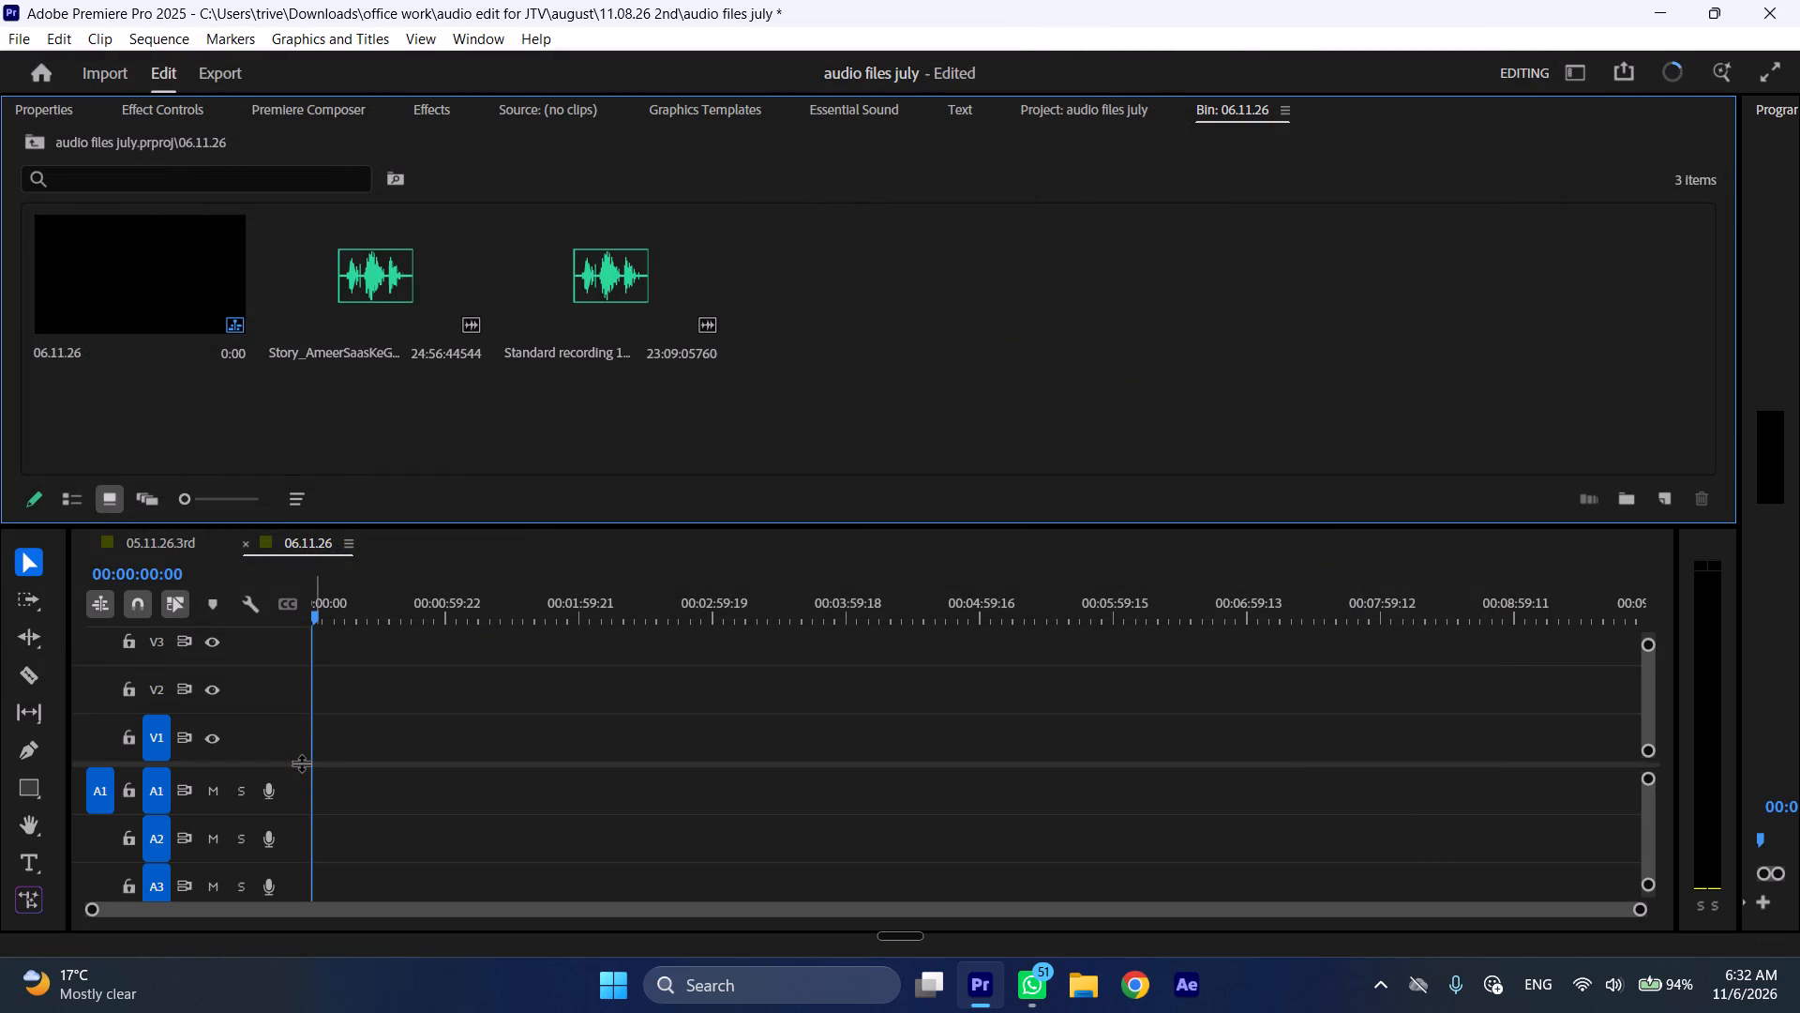
Expand the timeline's audio tracks and place Standard recording 1840 on A2 and the Story_AmeerSaasKeGhar voice-over on A1, both starting at 00:00:00:00.
{"action": "left_click_drag", "start_coordinate": [301, 763], "coordinate": [306, 618]}
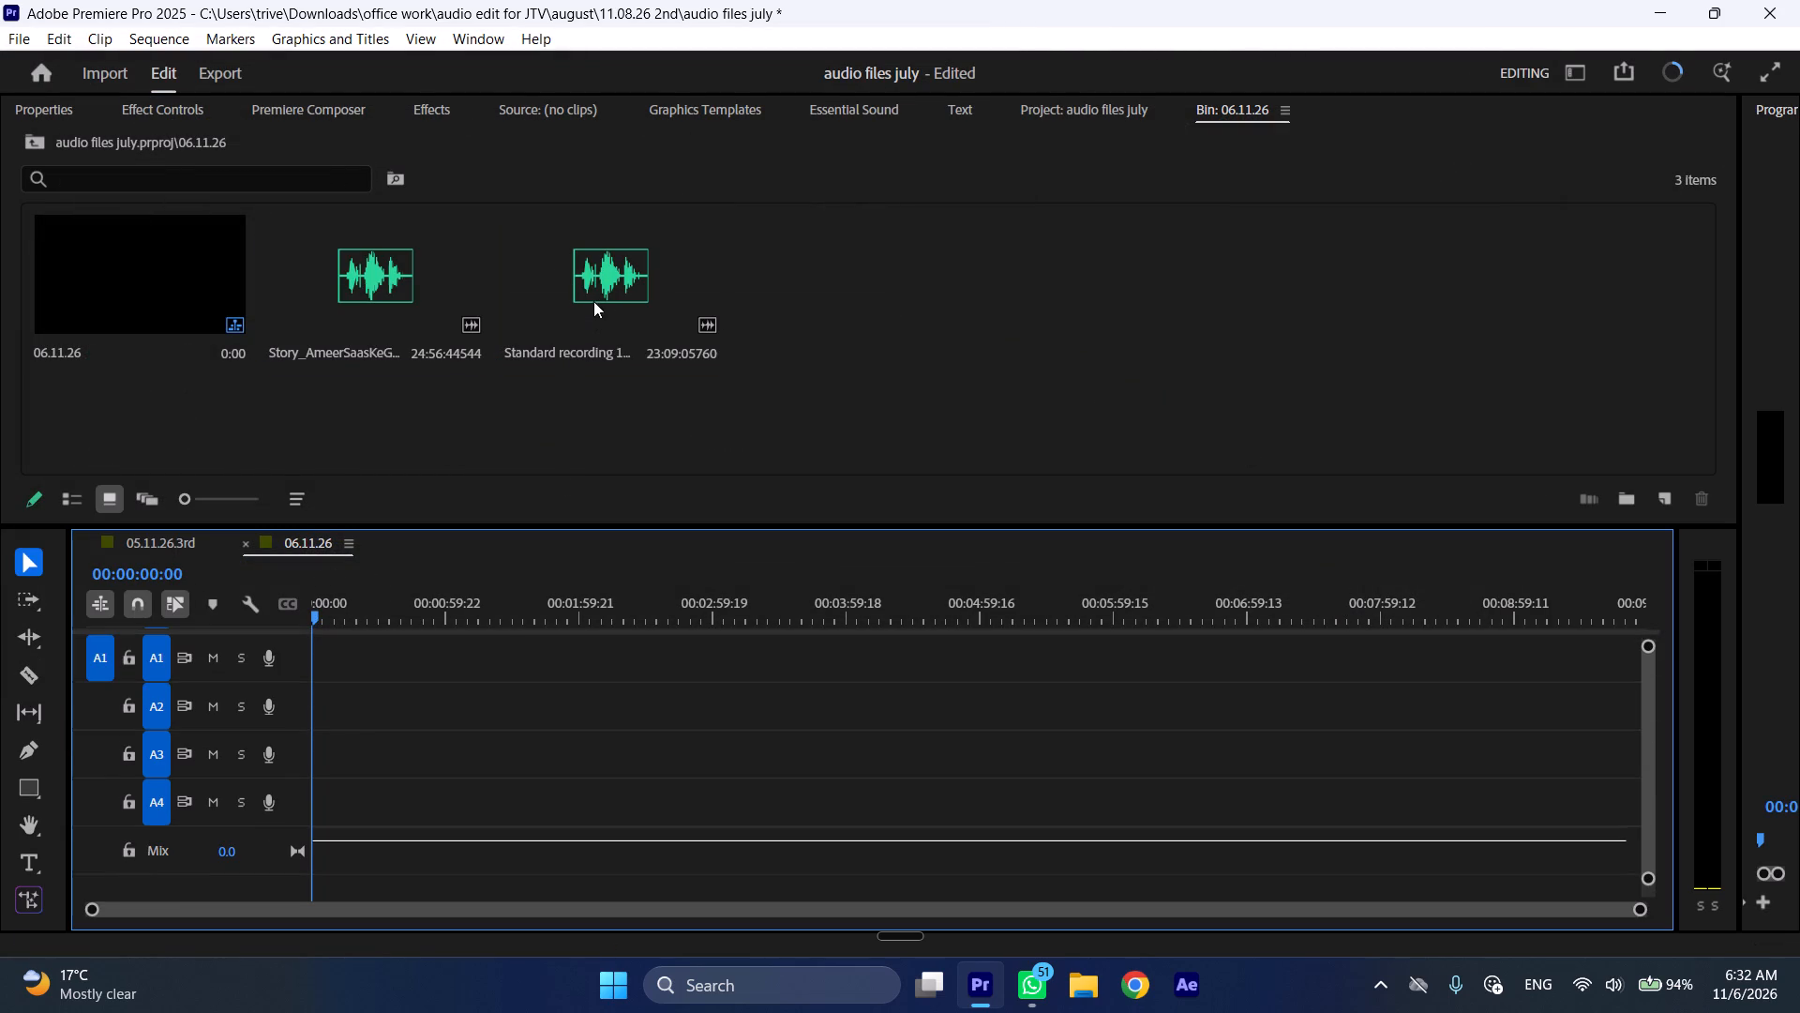
{"action": "left_click_drag", "start_coordinate": [599, 296], "coordinate": [292, 697]}
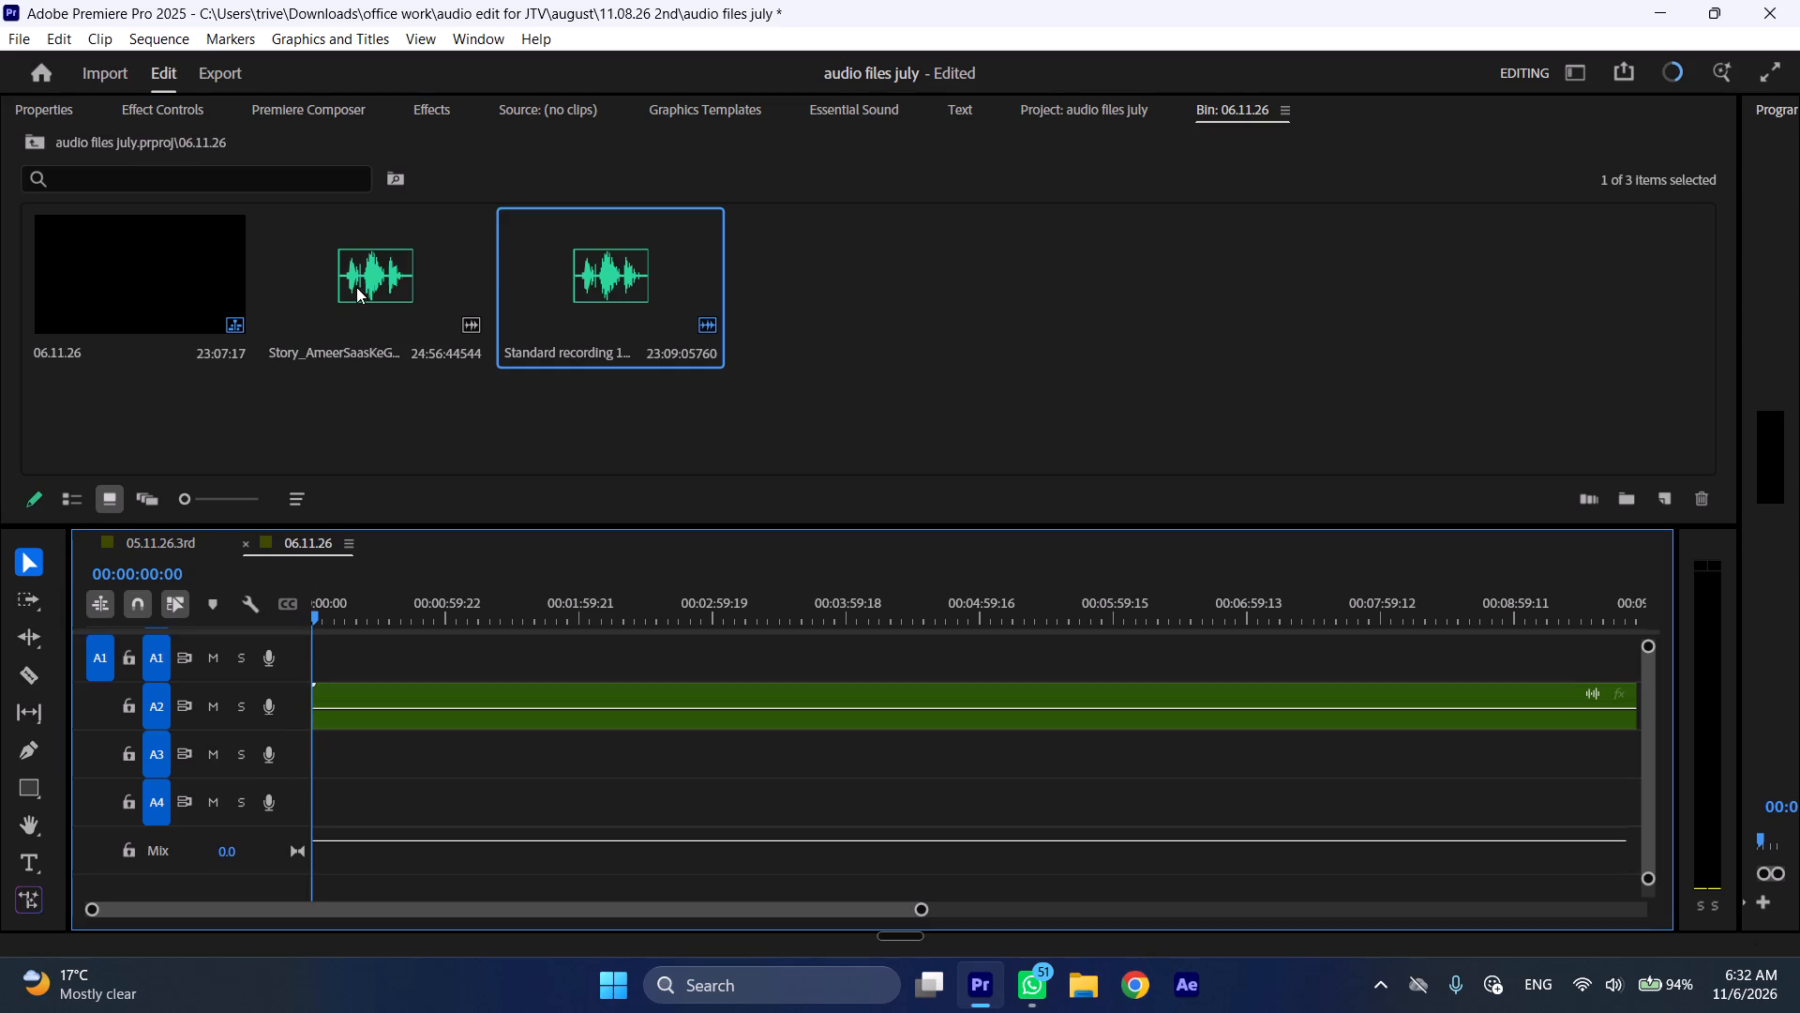
{"action": "left_click_drag", "start_coordinate": [356, 287], "coordinate": [286, 677]}
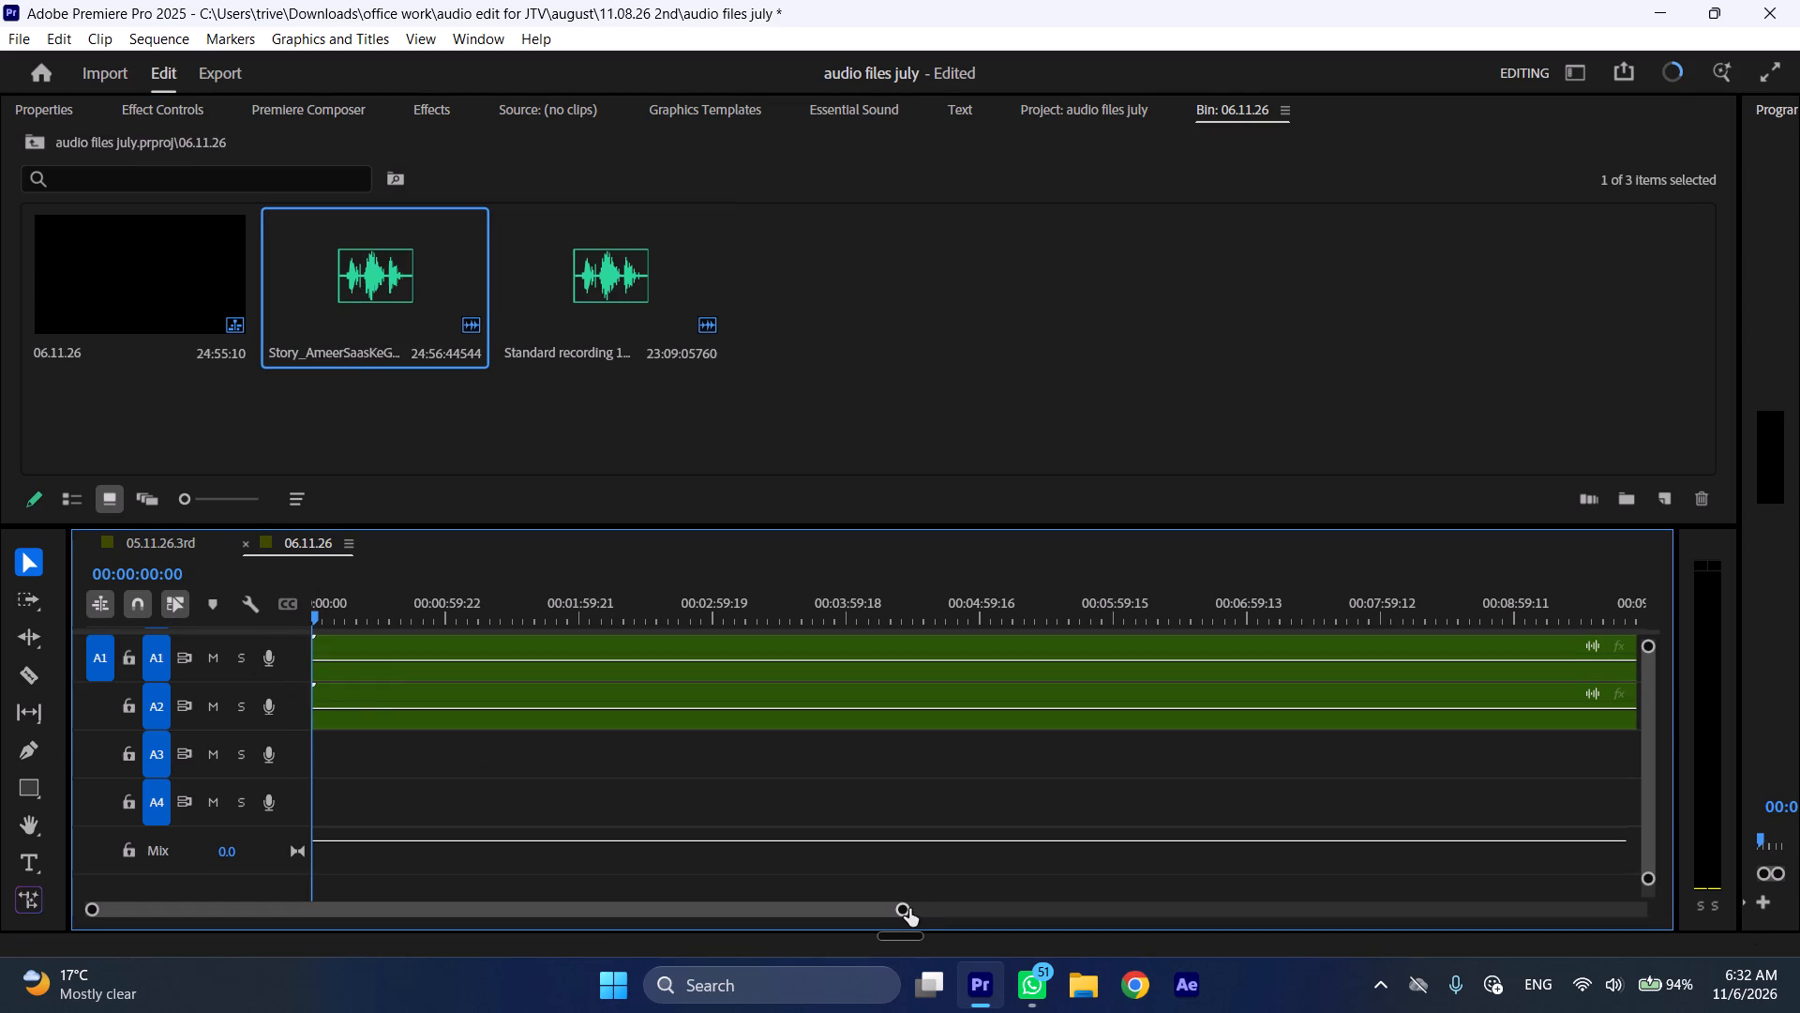
{"action": "left_click_drag", "start_coordinate": [905, 906], "coordinate": [1537, 855]}
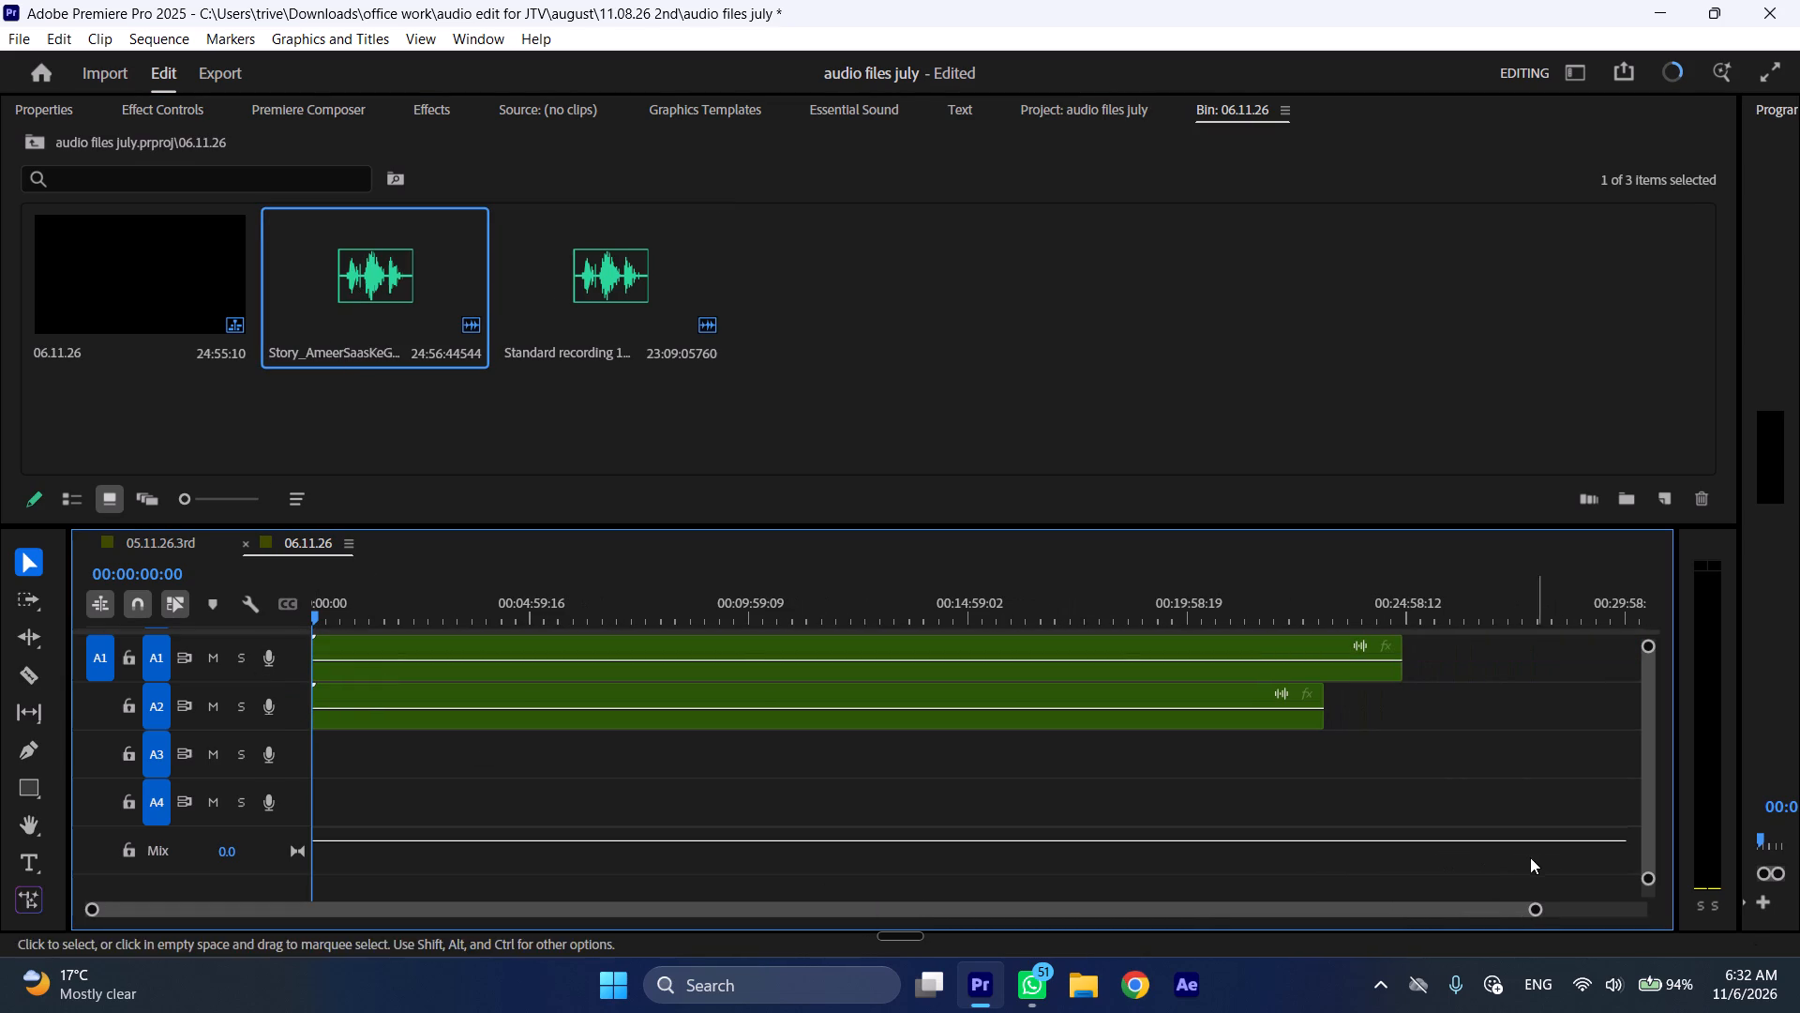
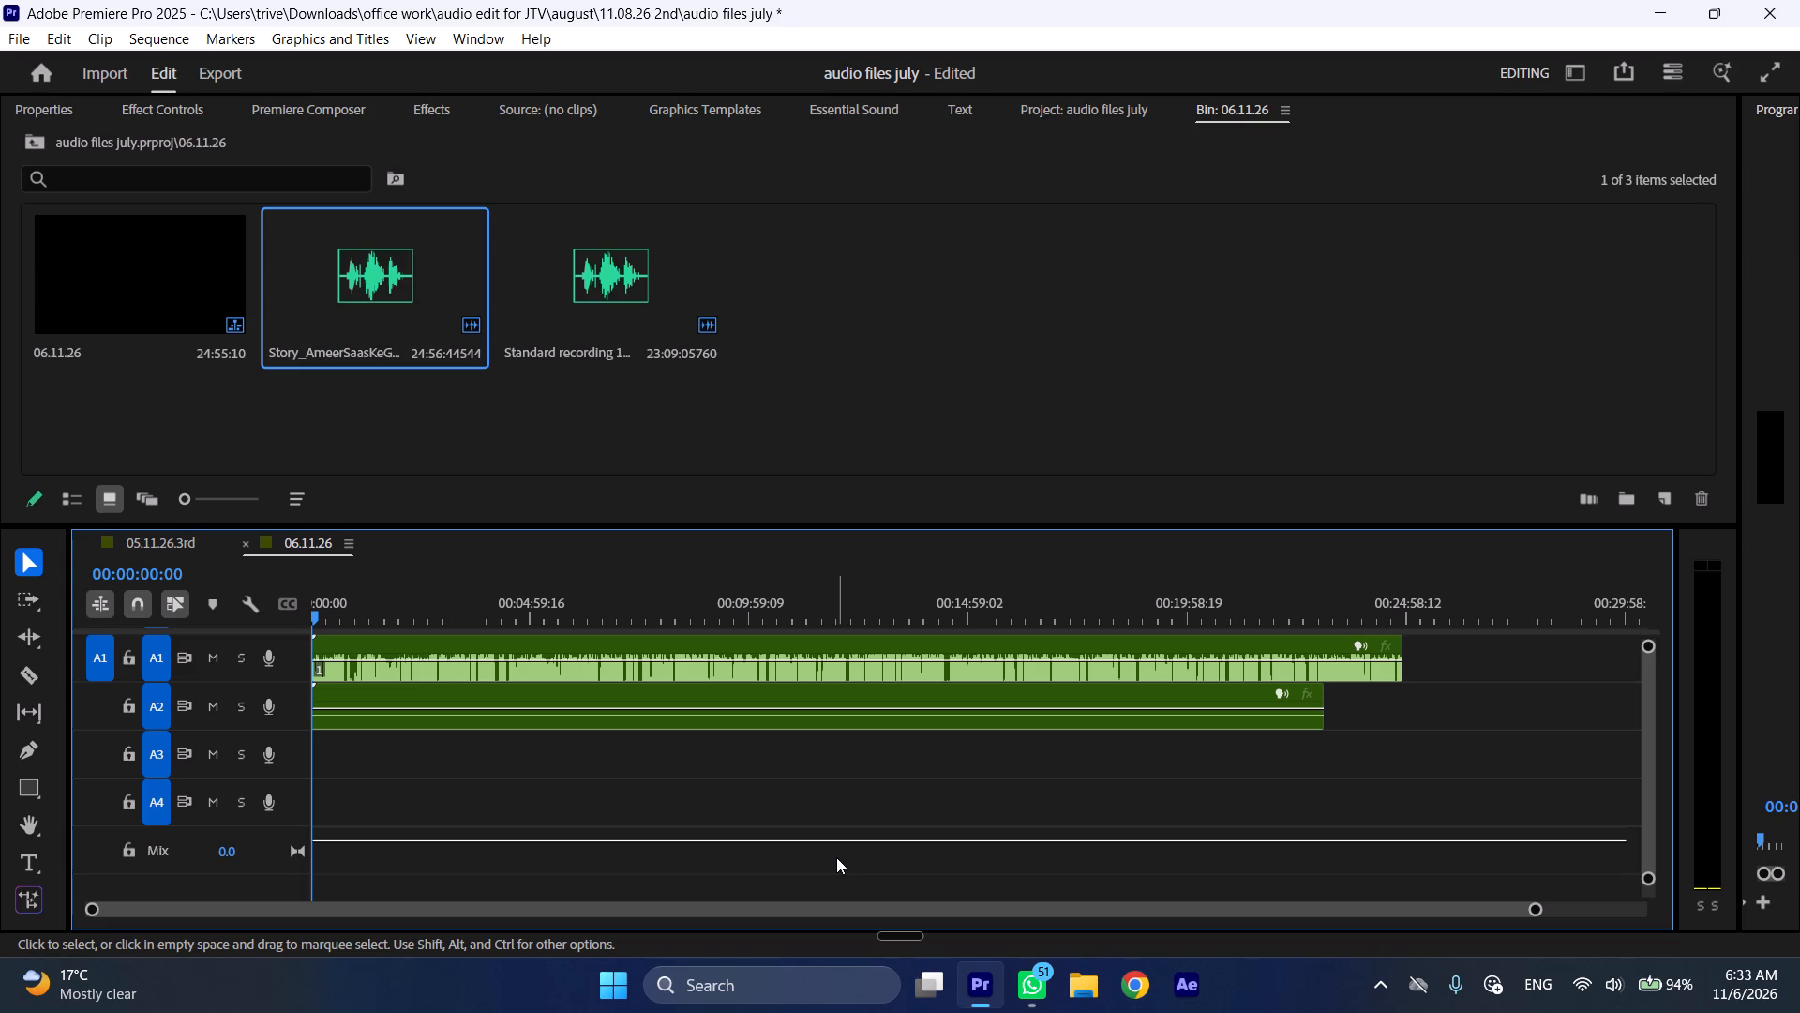
Spot-check the audio of both recordings by playing short passages at several points within the first three and a half minutes.
{"action": "left_click_drag", "start_coordinate": [1534, 912], "coordinate": [1531, 912]}
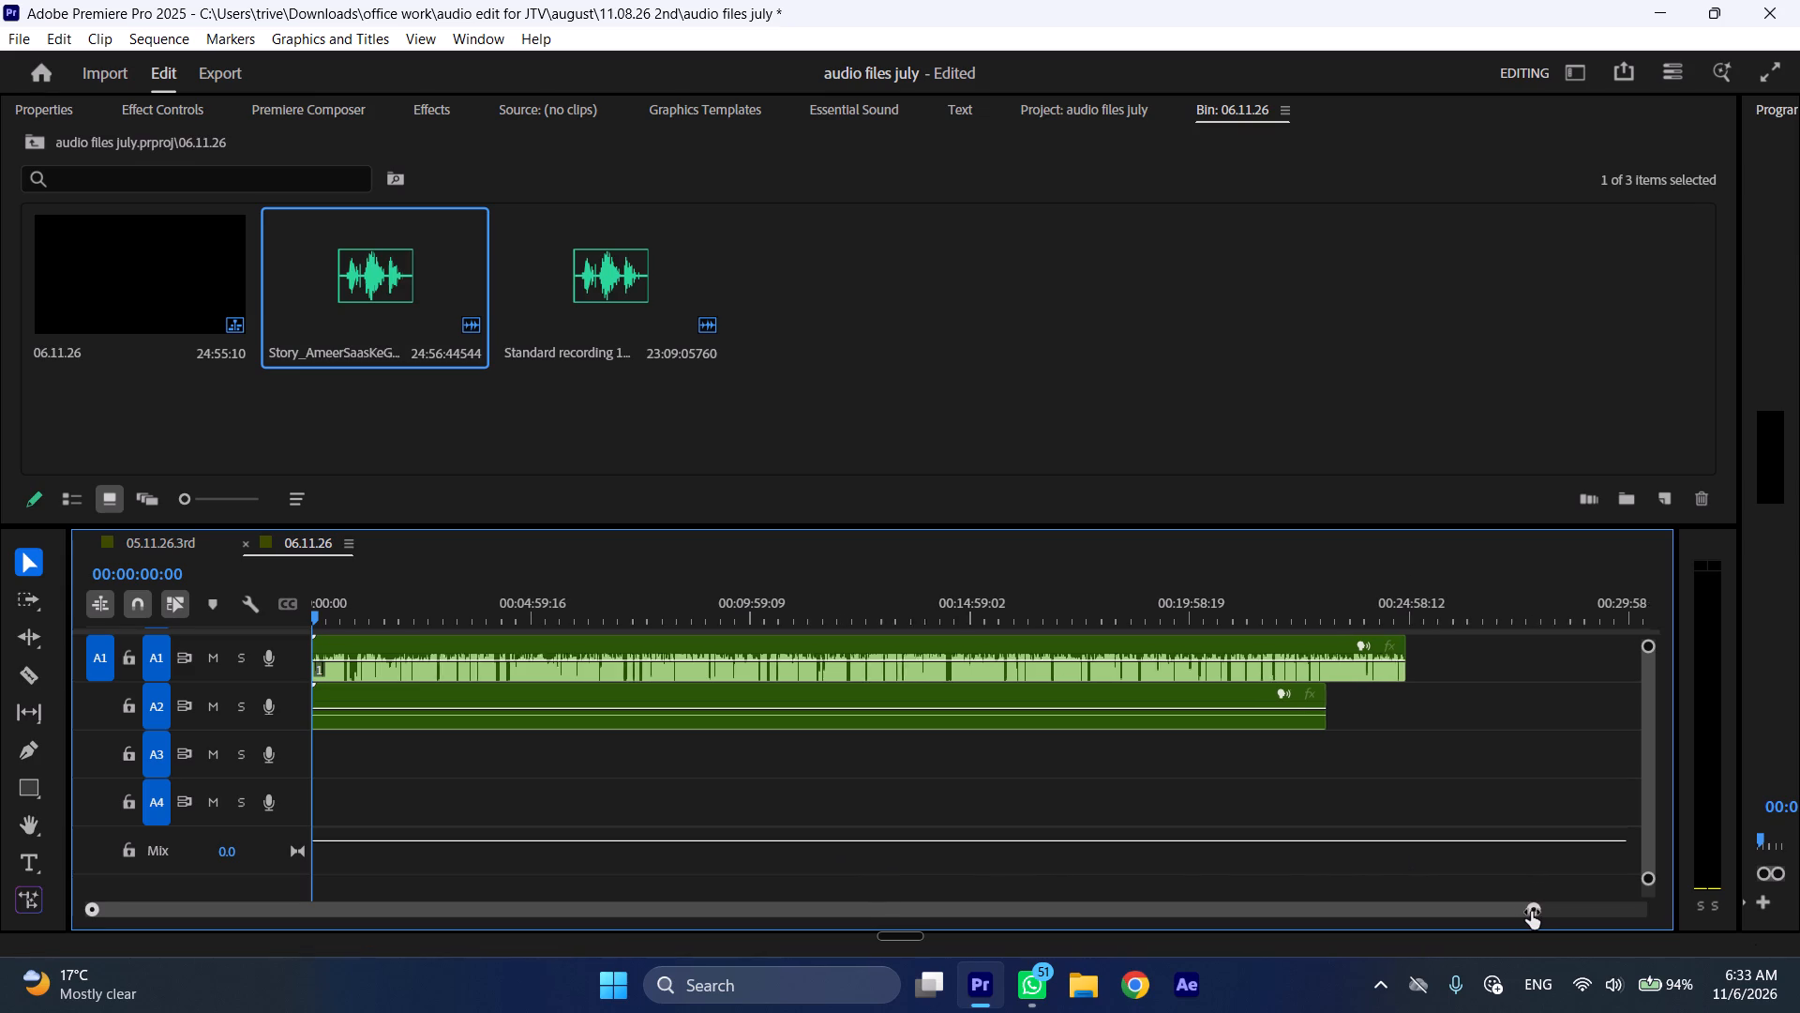
{"action": "left_click_drag", "start_coordinate": [1531, 912], "coordinate": [1501, 912]}
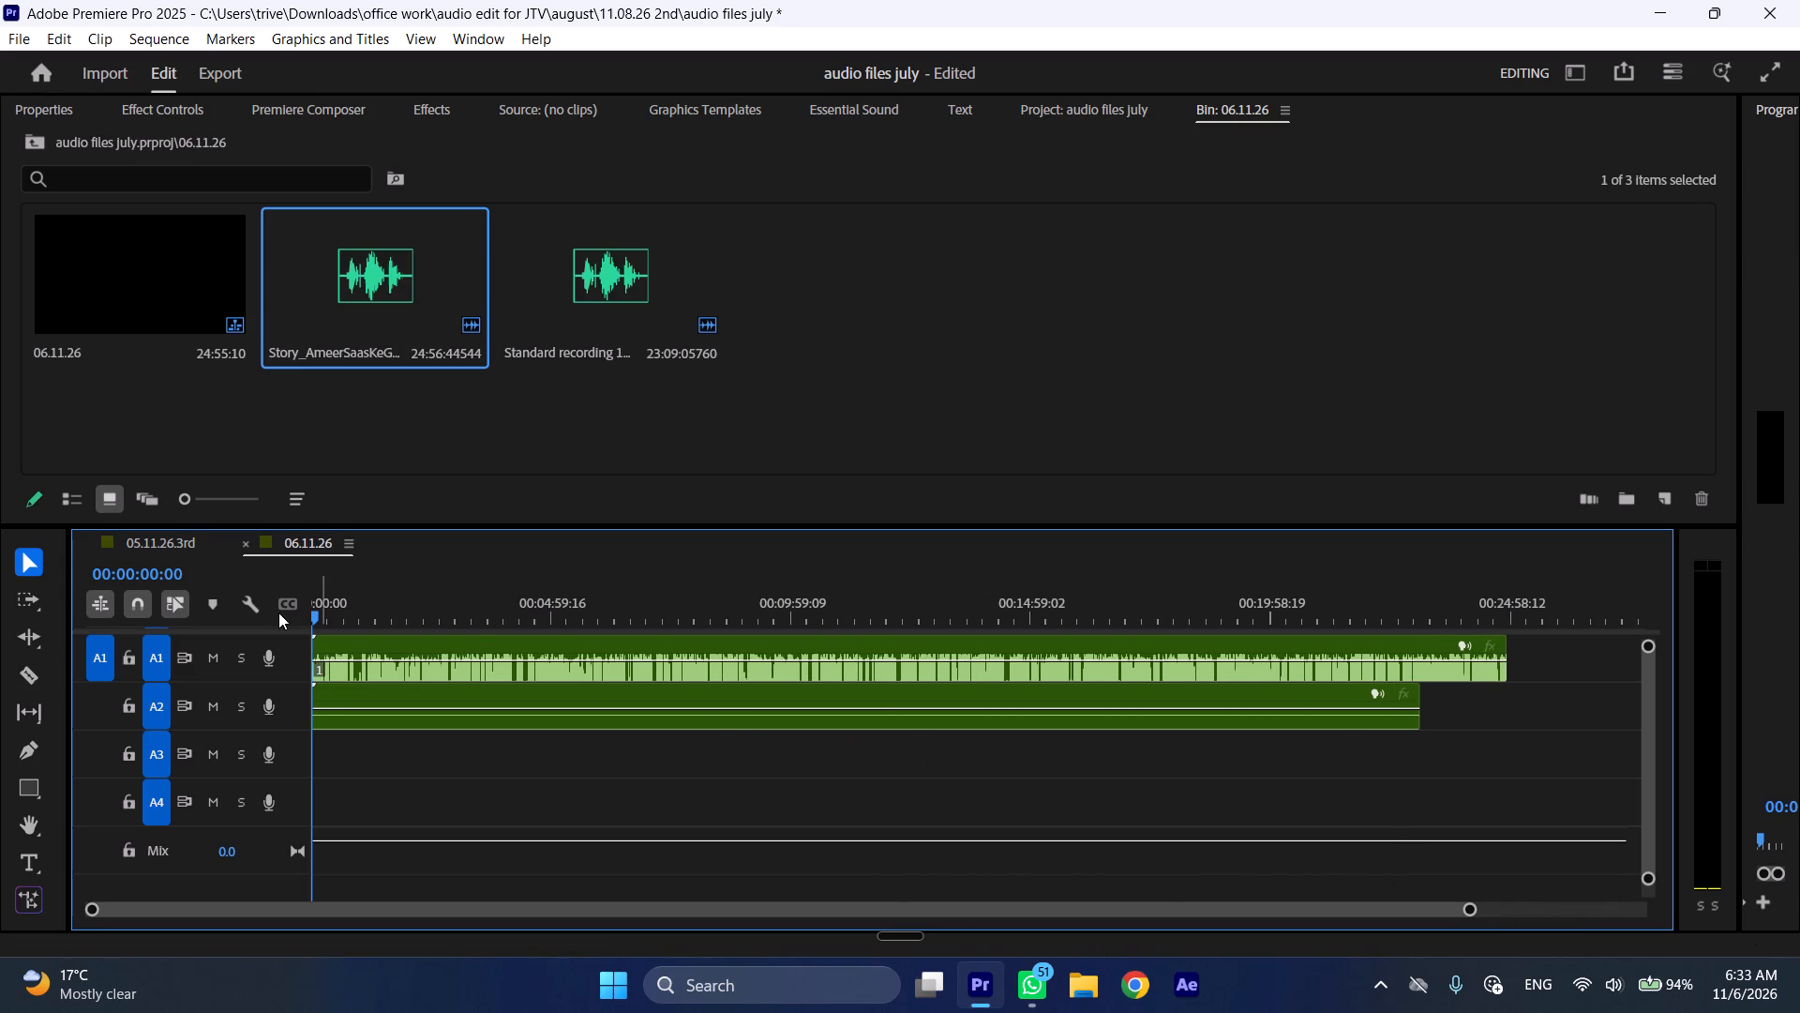
{"action": "left_click", "coordinate": [338, 607]}
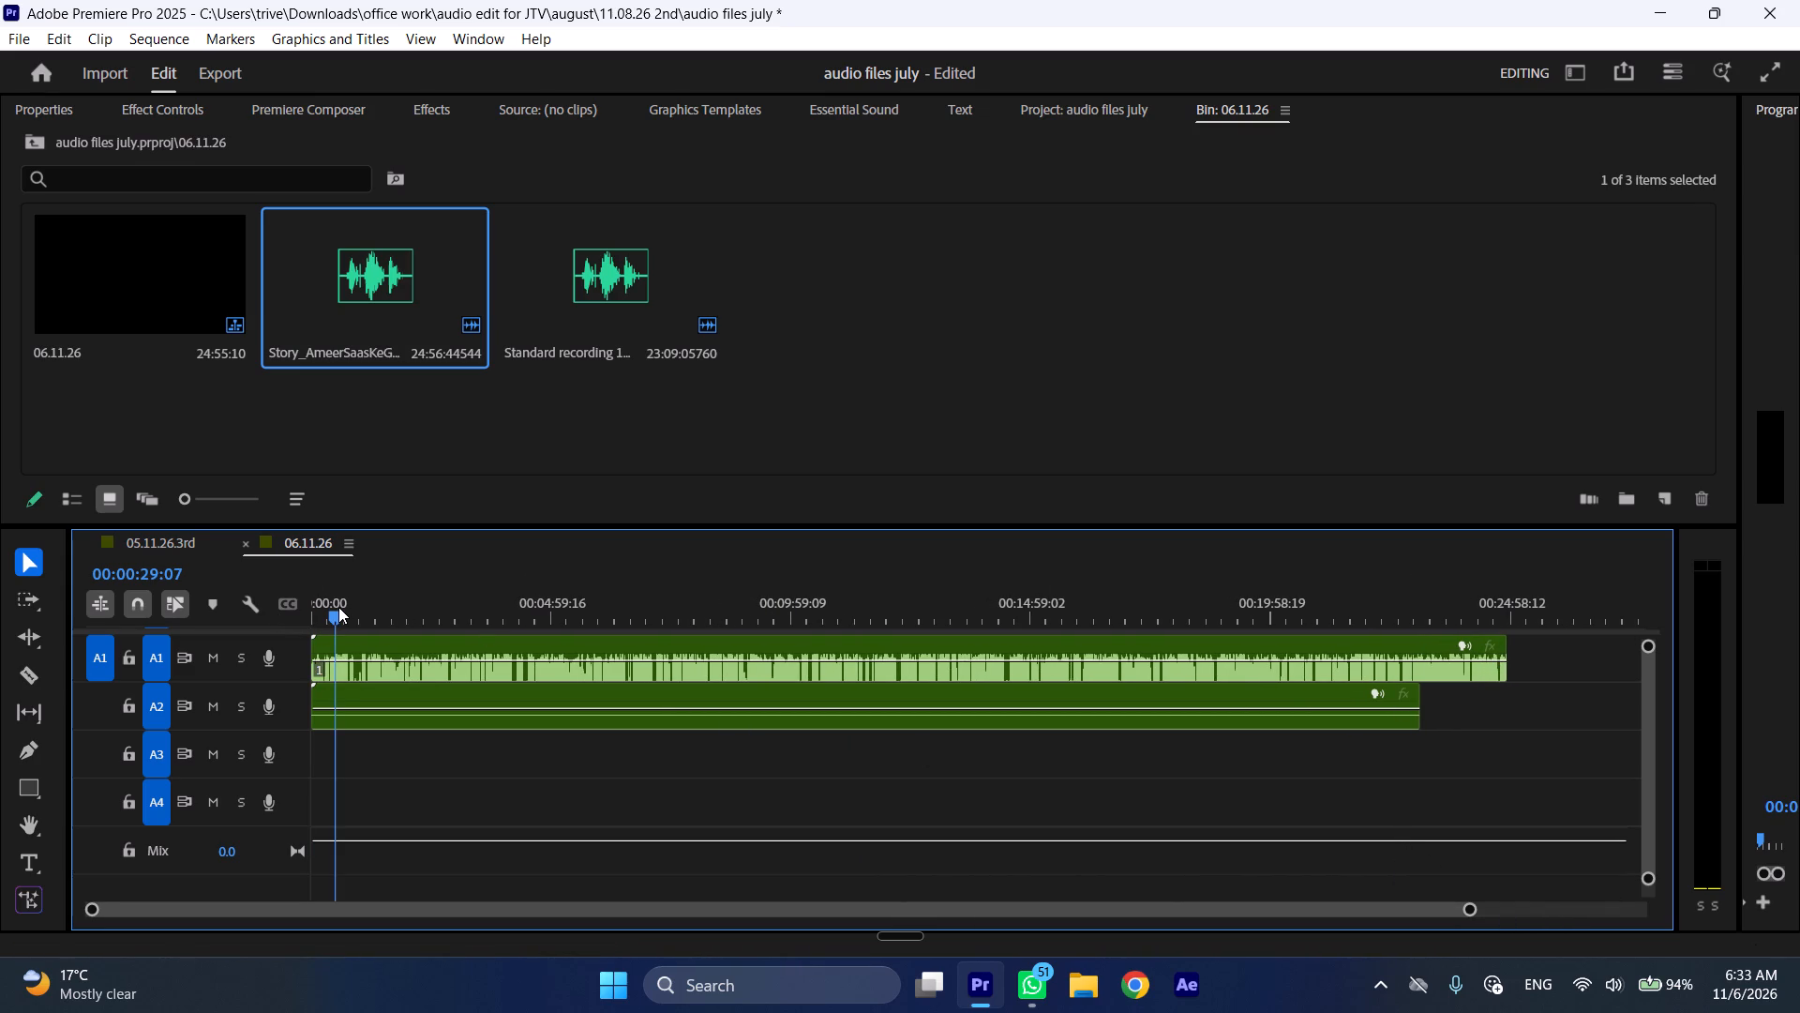
{"action": "key", "text": "space"}
{"action": "left_click", "coordinate": [356, 613]}
{"action": "key", "text": "space"}
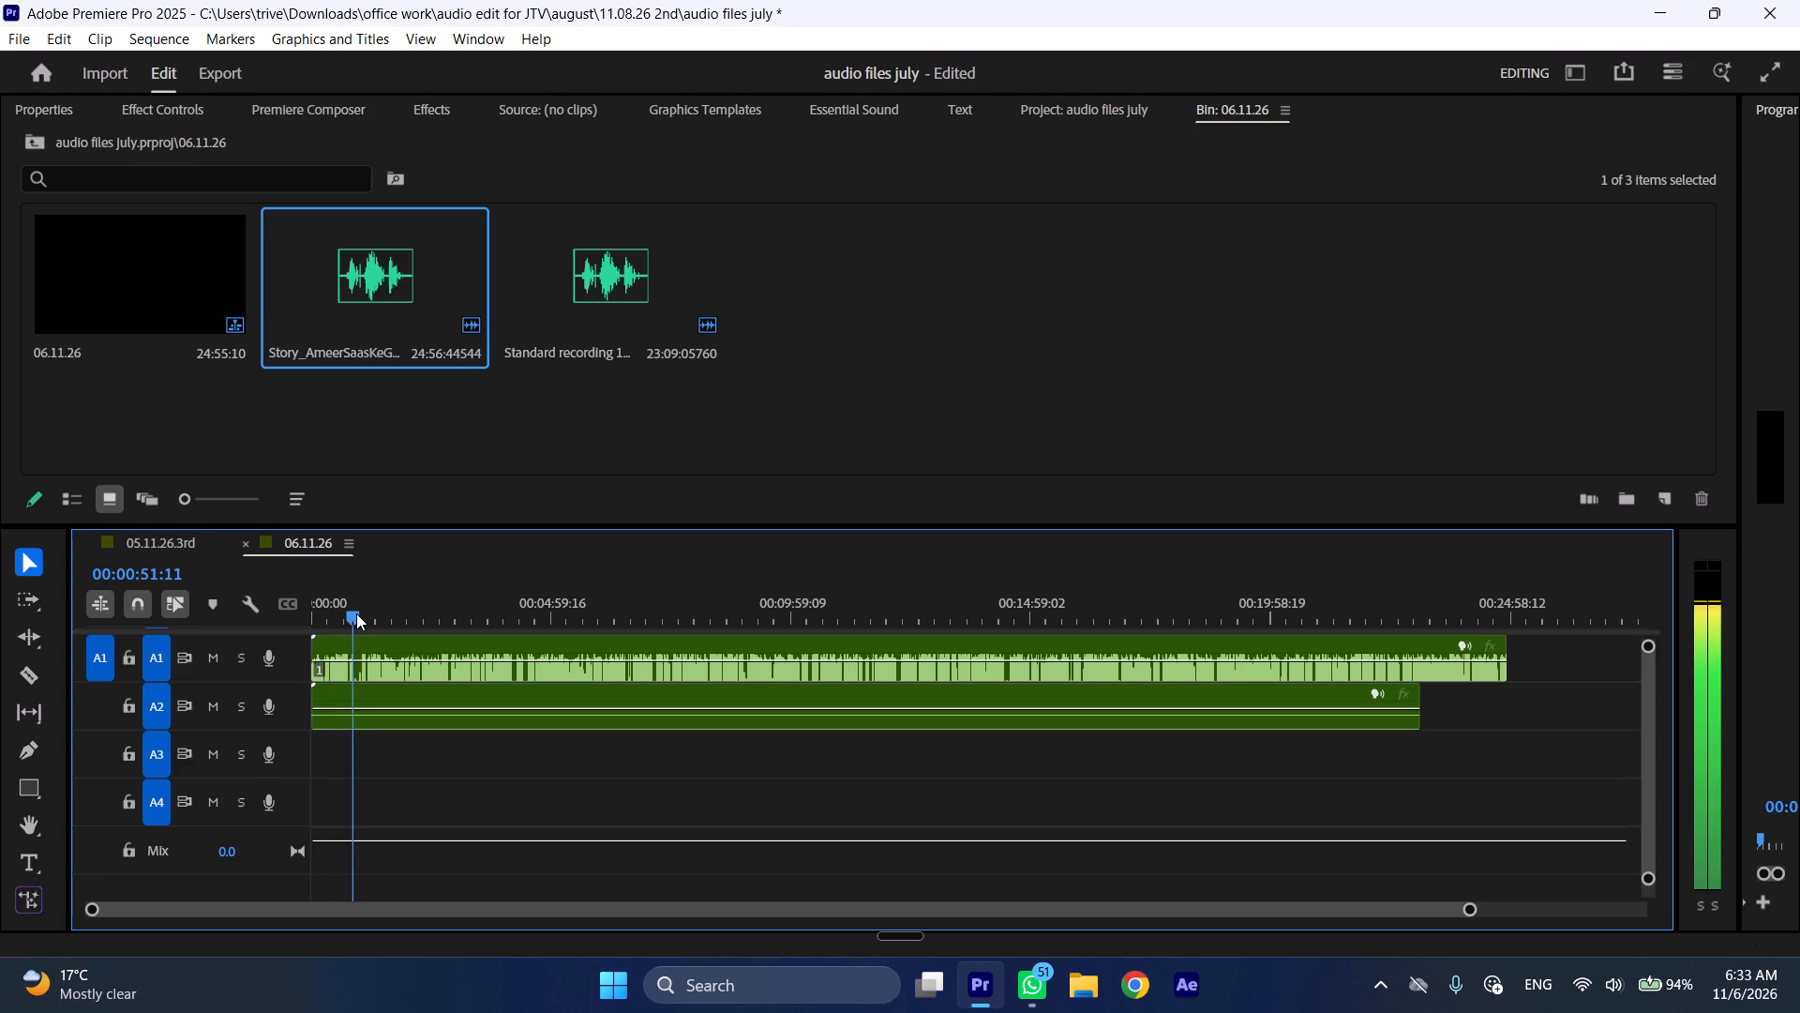
{"action": "left_click", "coordinate": [400, 610]}
{"action": "key", "text": "space"}
{"action": "left_click", "coordinate": [445, 608]}
{"action": "key", "text": "space"}
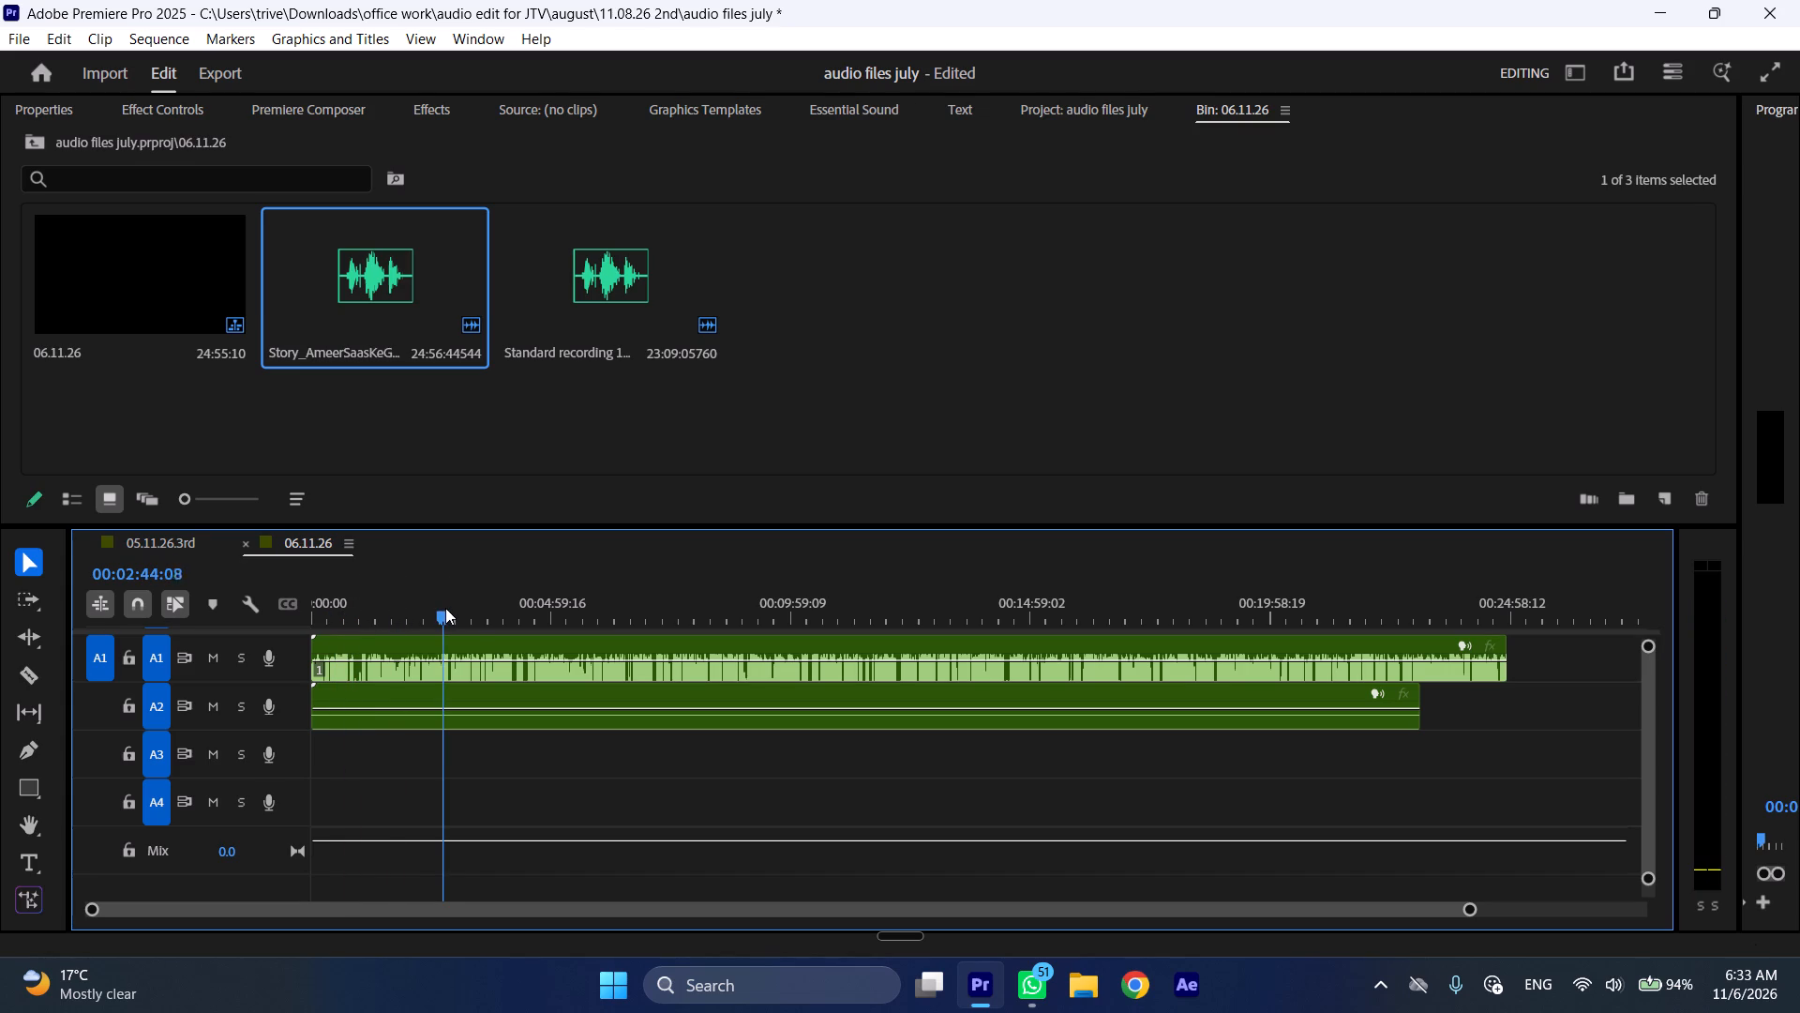
{"action": "left_click", "coordinate": [479, 613]}
{"action": "key", "text": "space"}
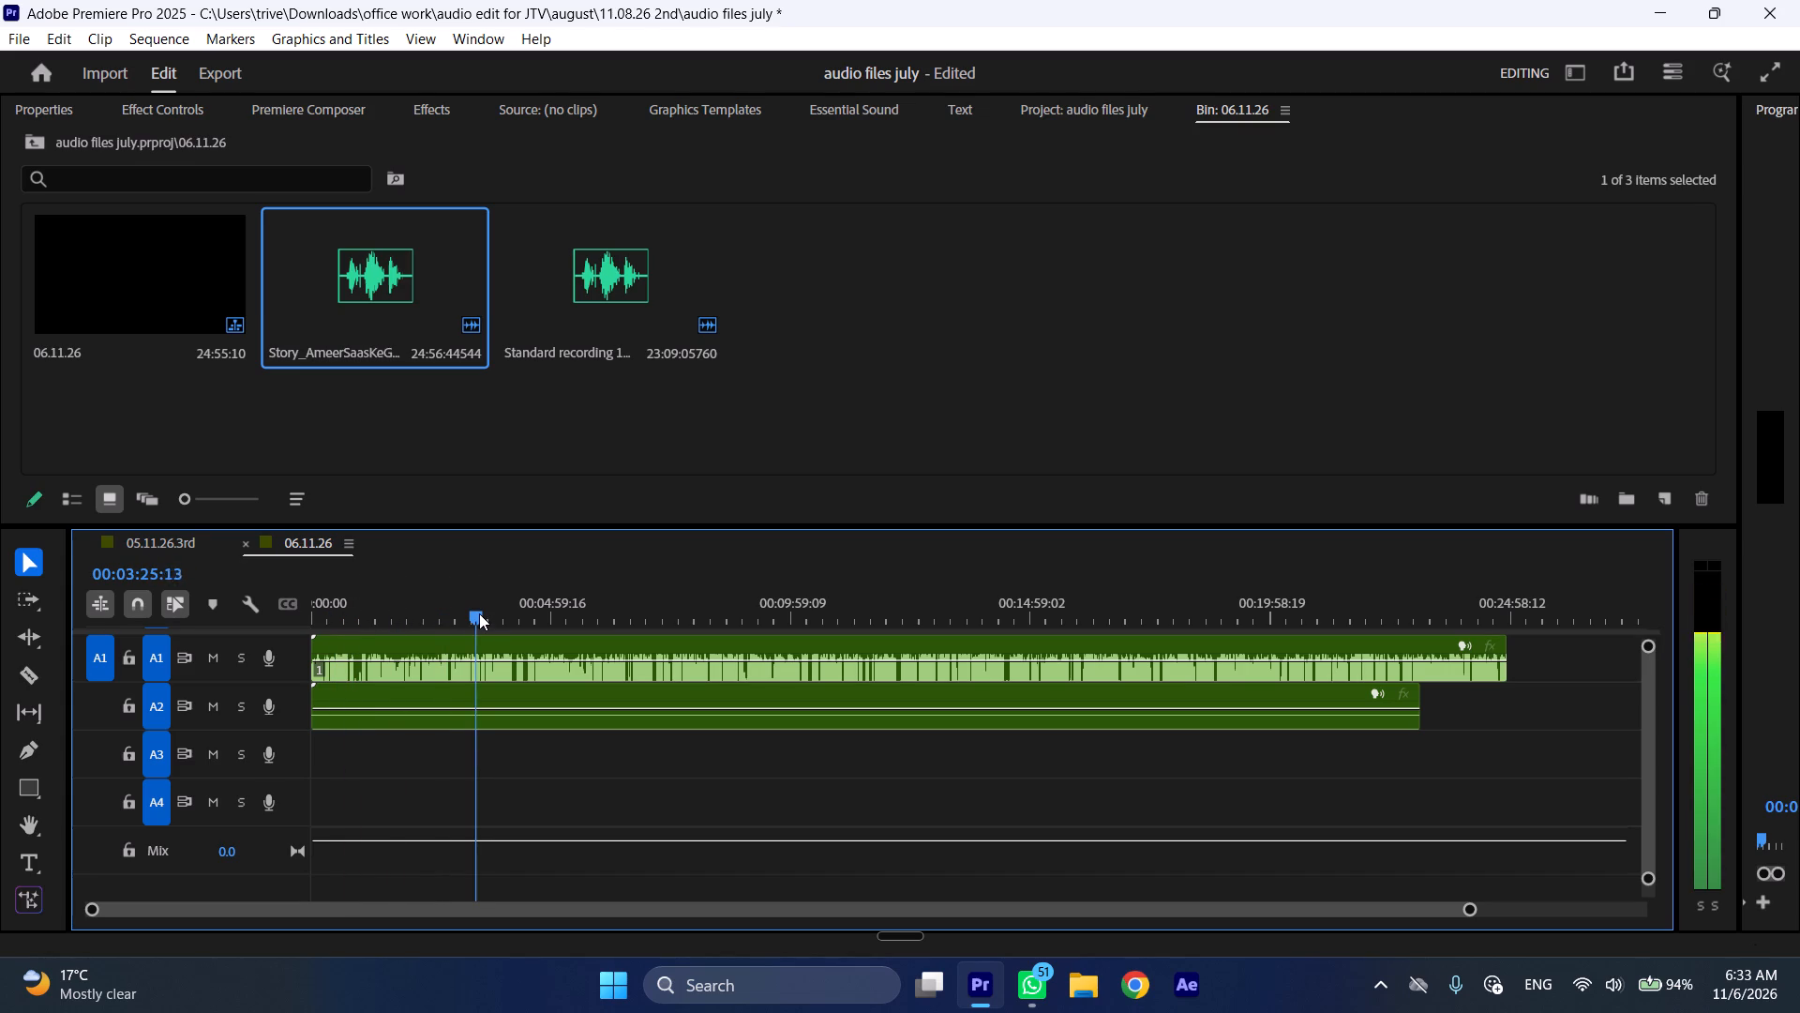
{"action": "key", "text": "space"}
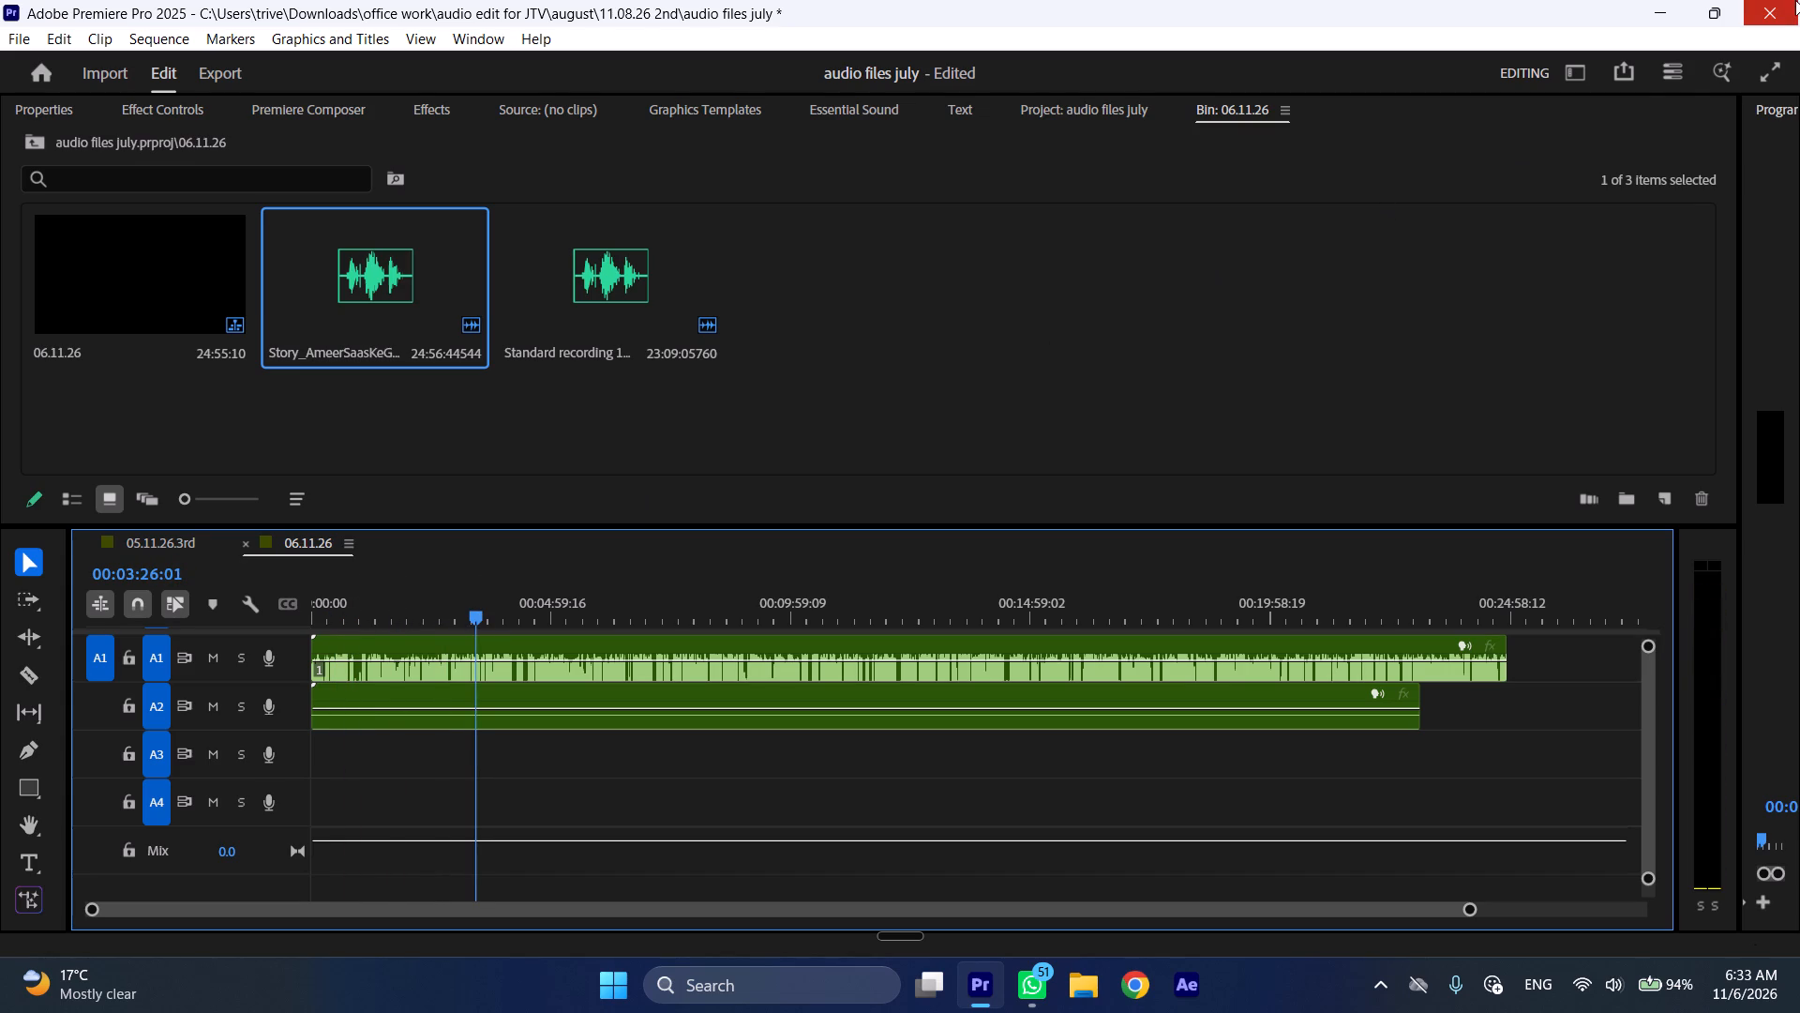
Close the audio editing project and save the changes to audio files july.prproj.
{"action": "left_click", "coordinate": [1779, 8]}
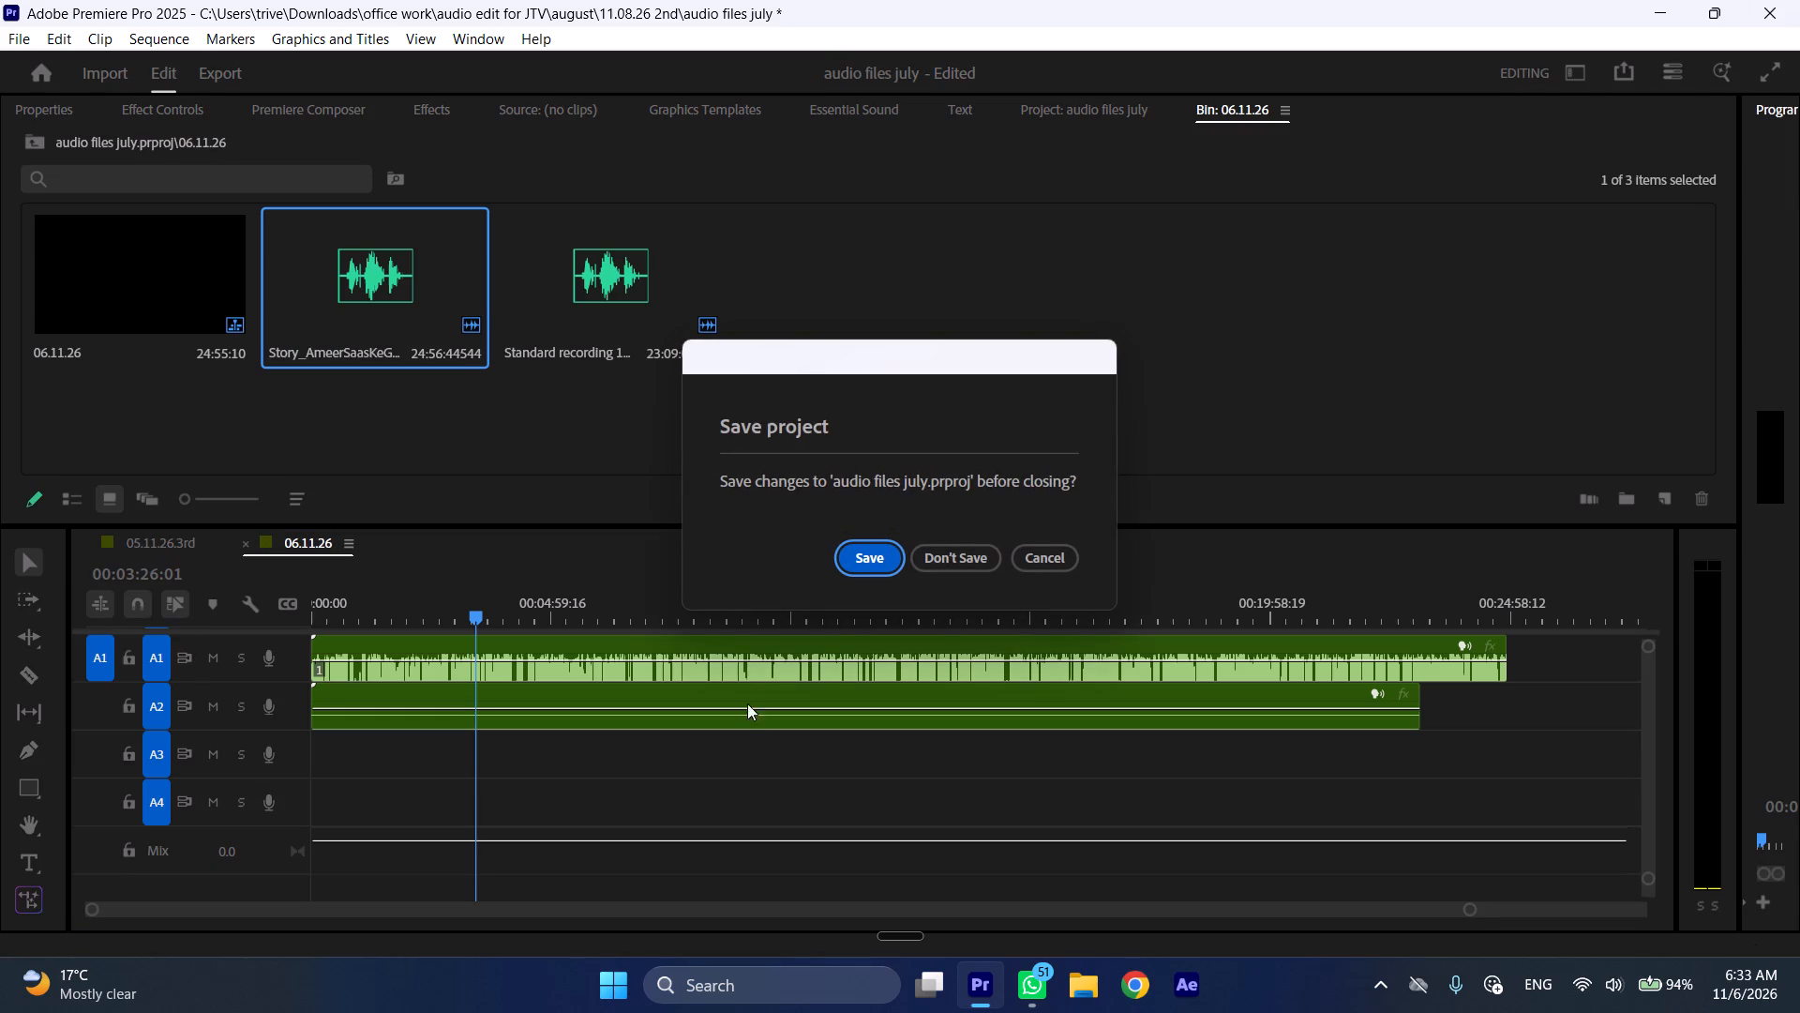
{"action": "left_click", "coordinate": [877, 549]}
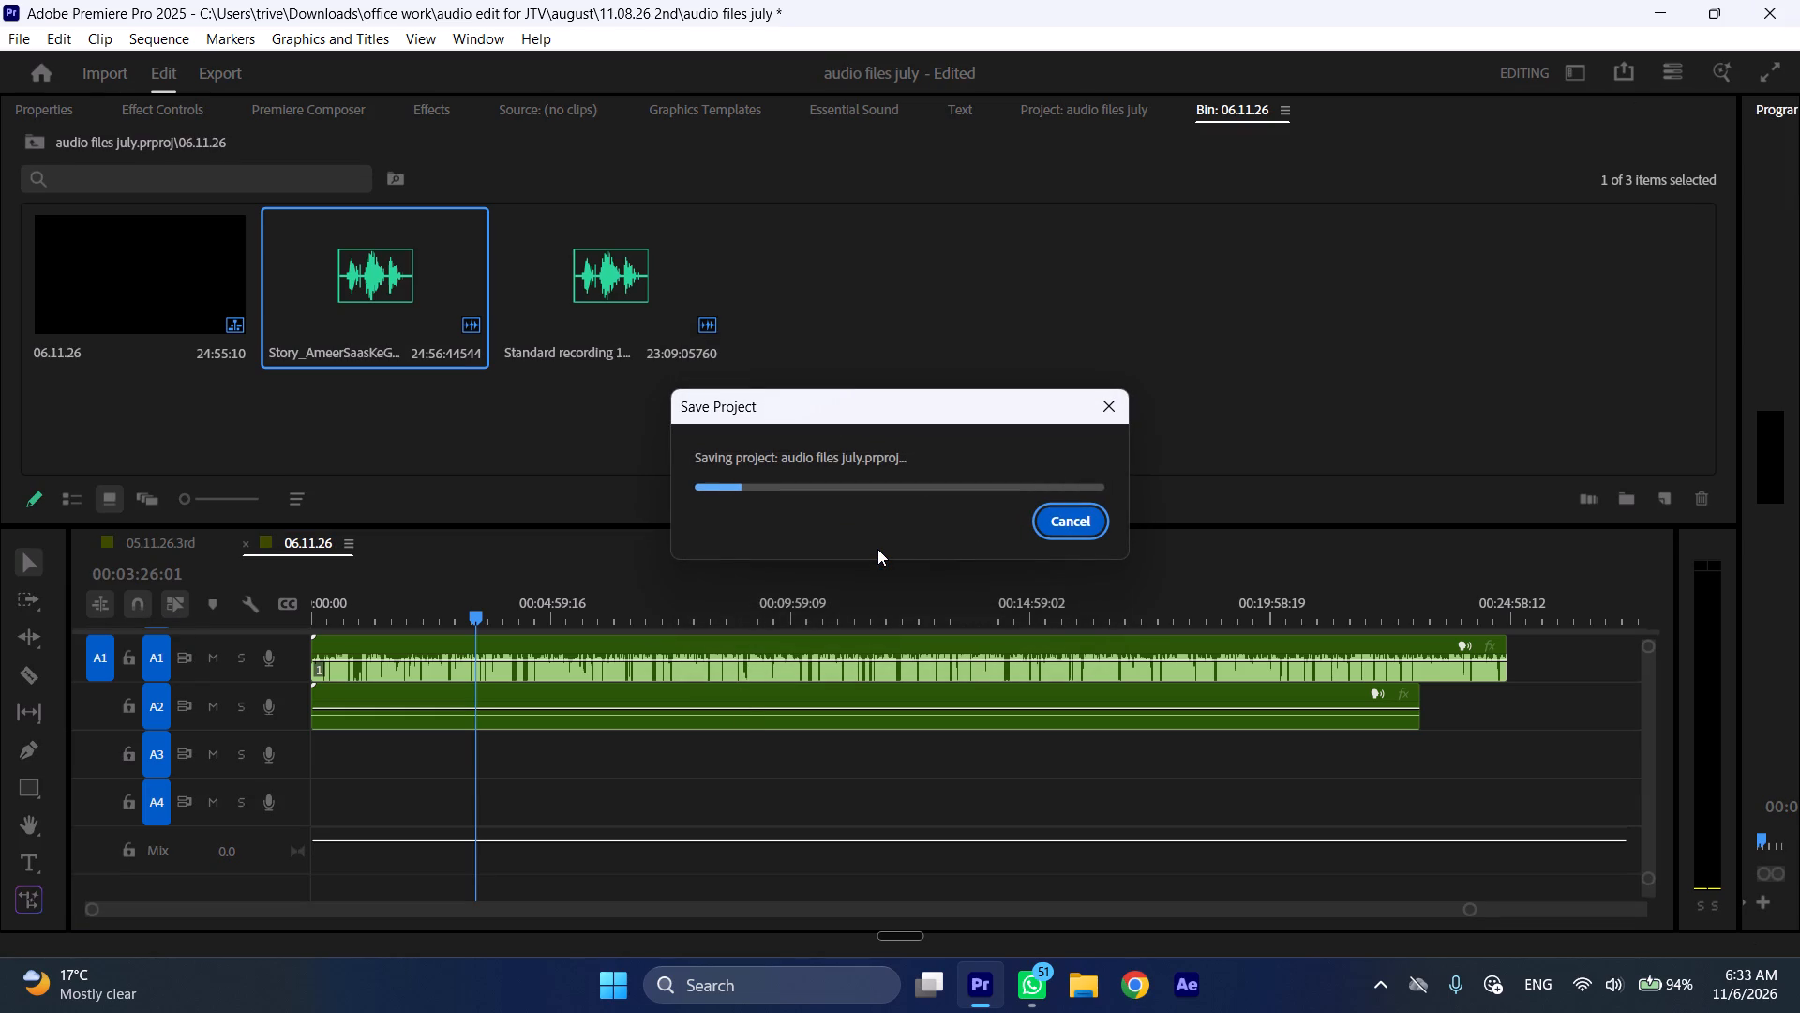
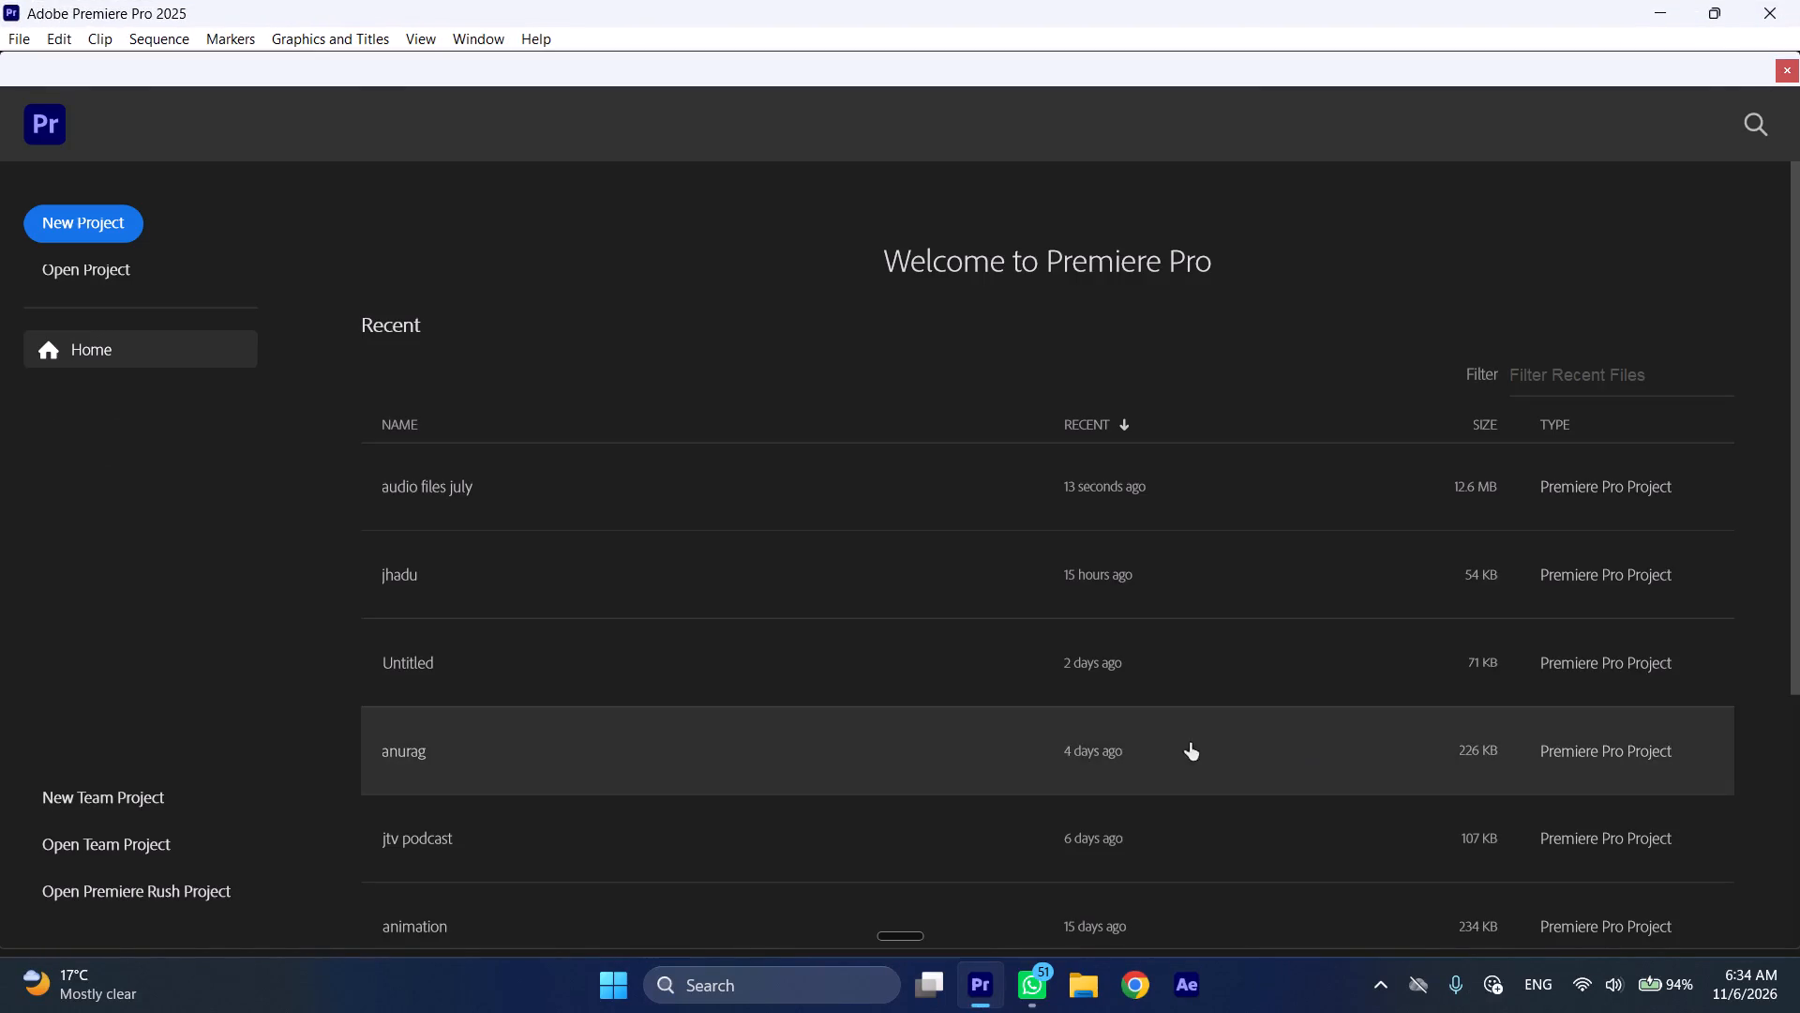
Reopen the recent project audio files july.
{"action": "left_click", "coordinate": [614, 509]}
{"action": "left_click", "coordinate": [618, 515]}
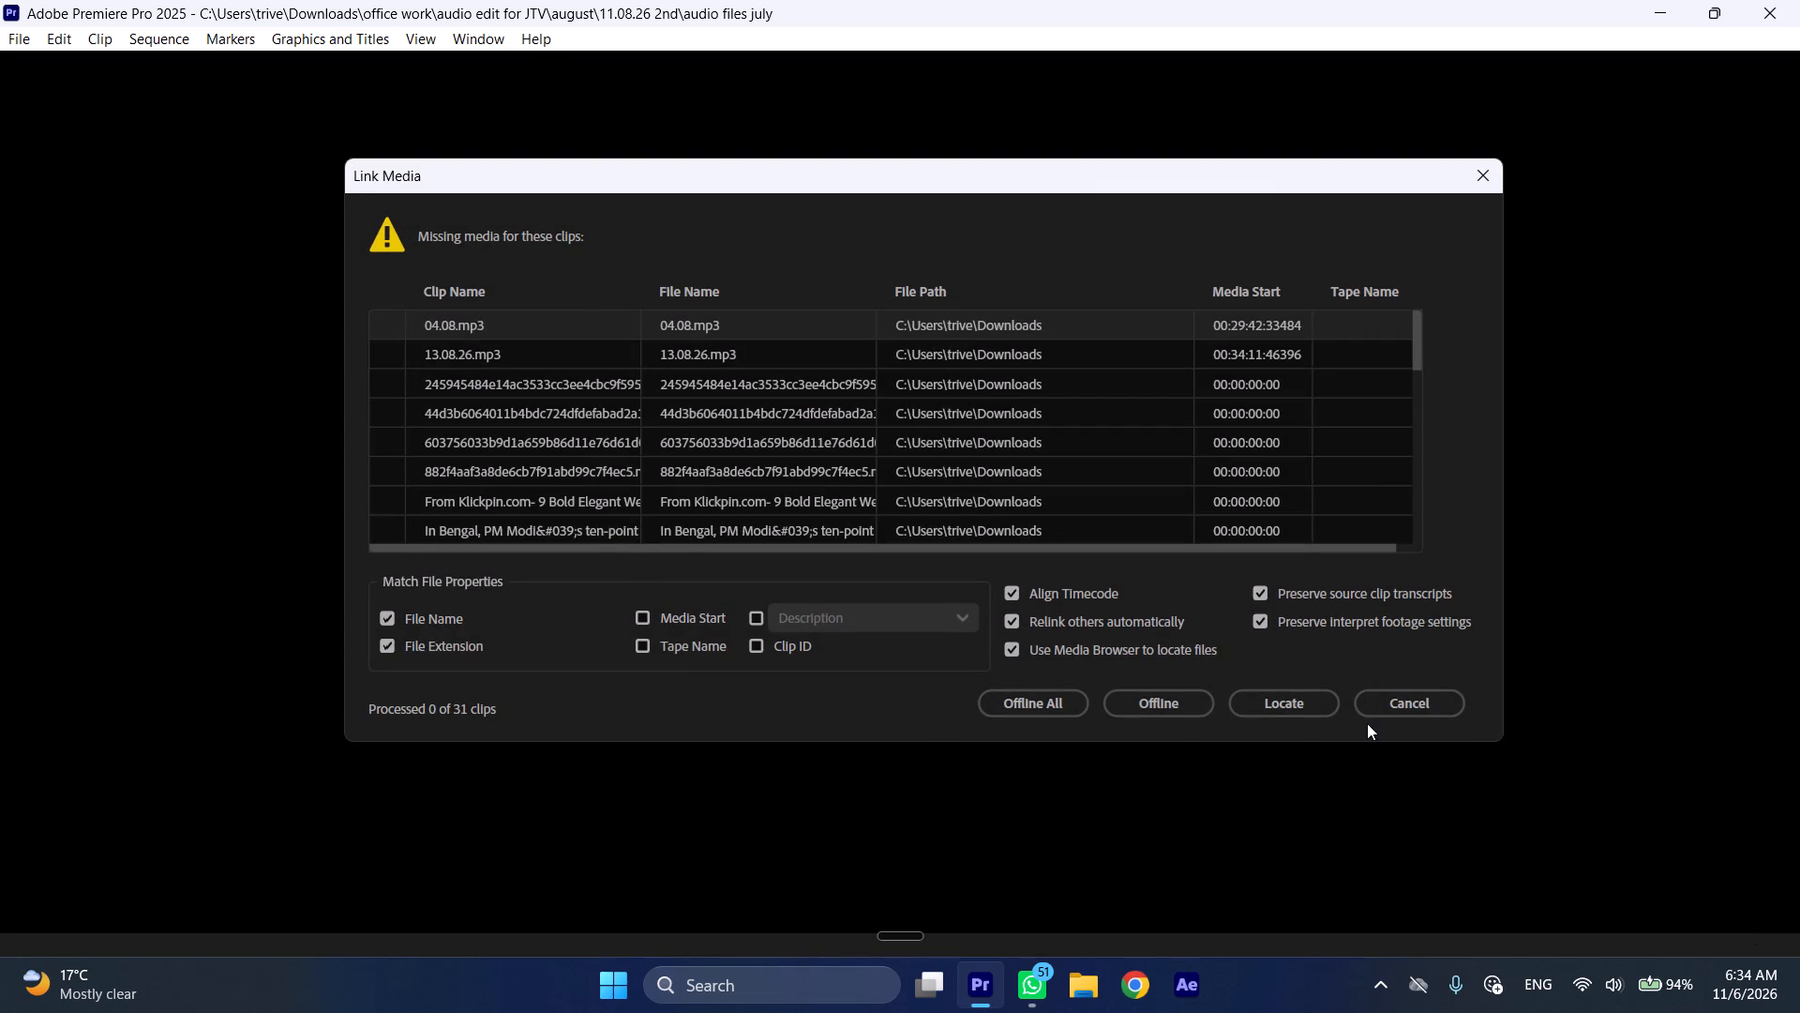
Dismiss the Link Media dialog without relinking the missing clips.
{"action": "left_click", "coordinate": [1369, 712]}
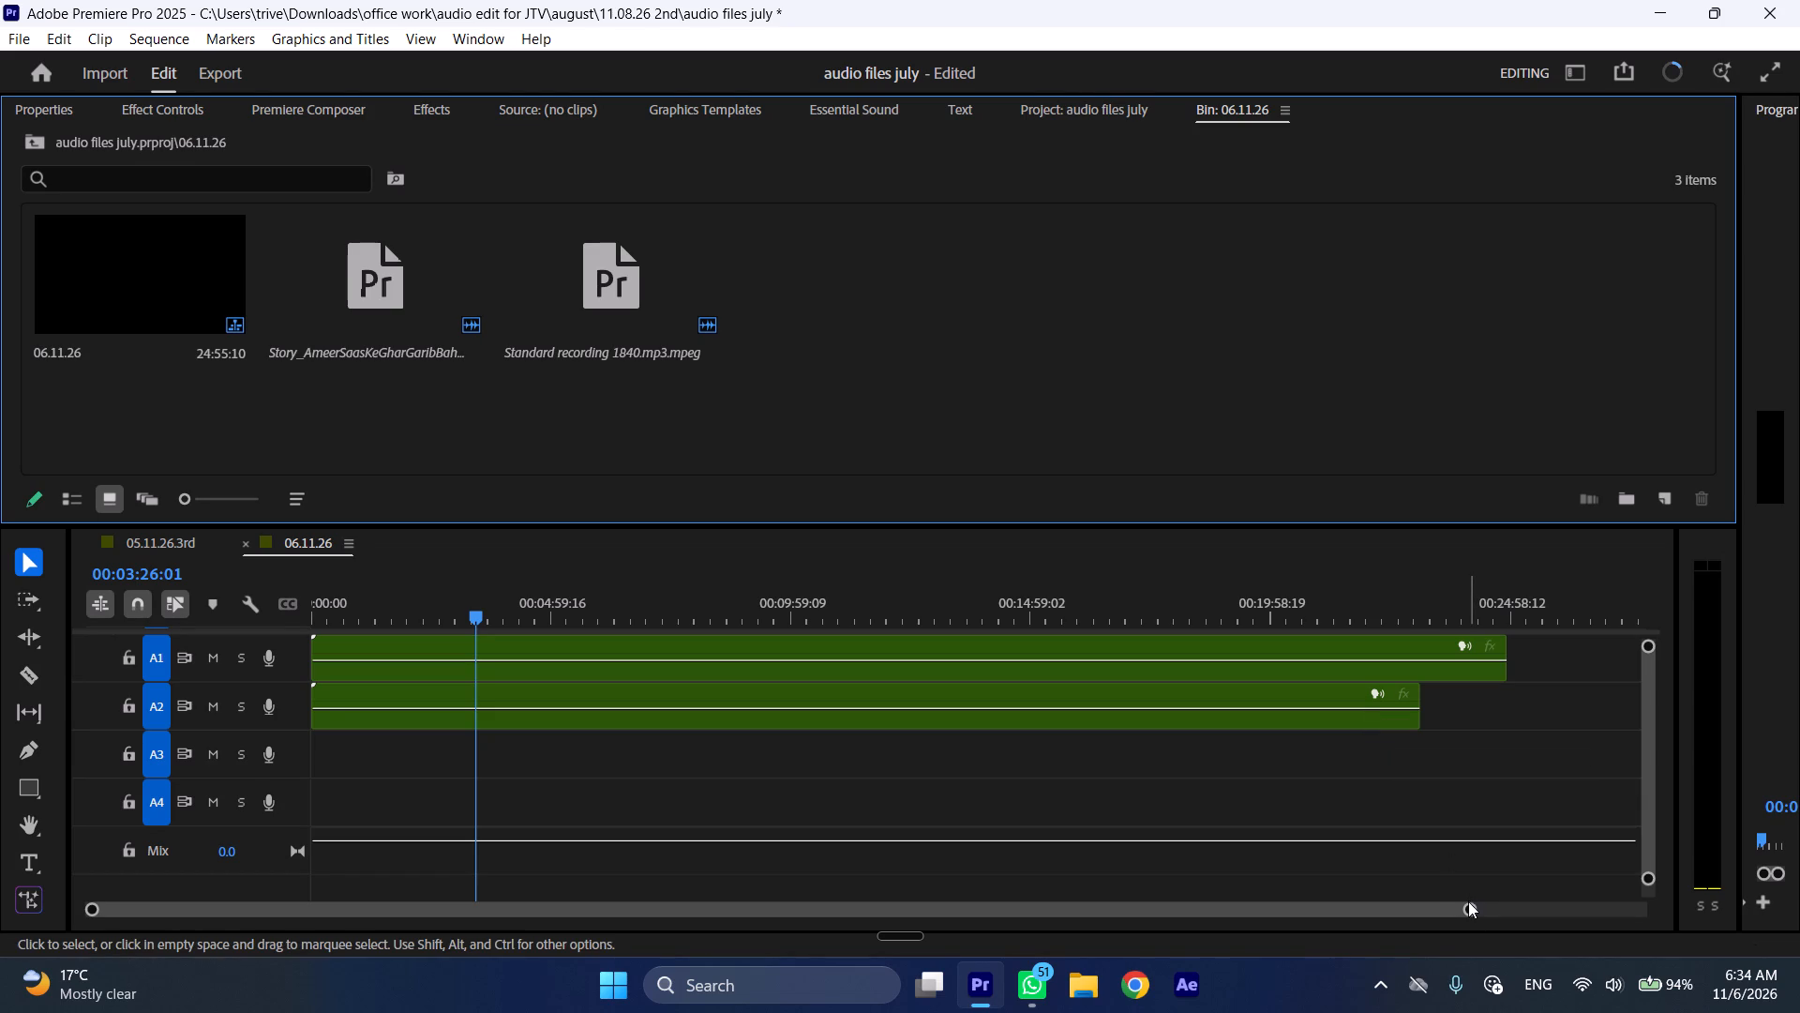
Spot-check the audio of both recordings at about 3:58 and move the playhead on to about 4:37.
{"action": "left_click_drag", "start_coordinate": [1467, 904], "coordinate": [1391, 905]}
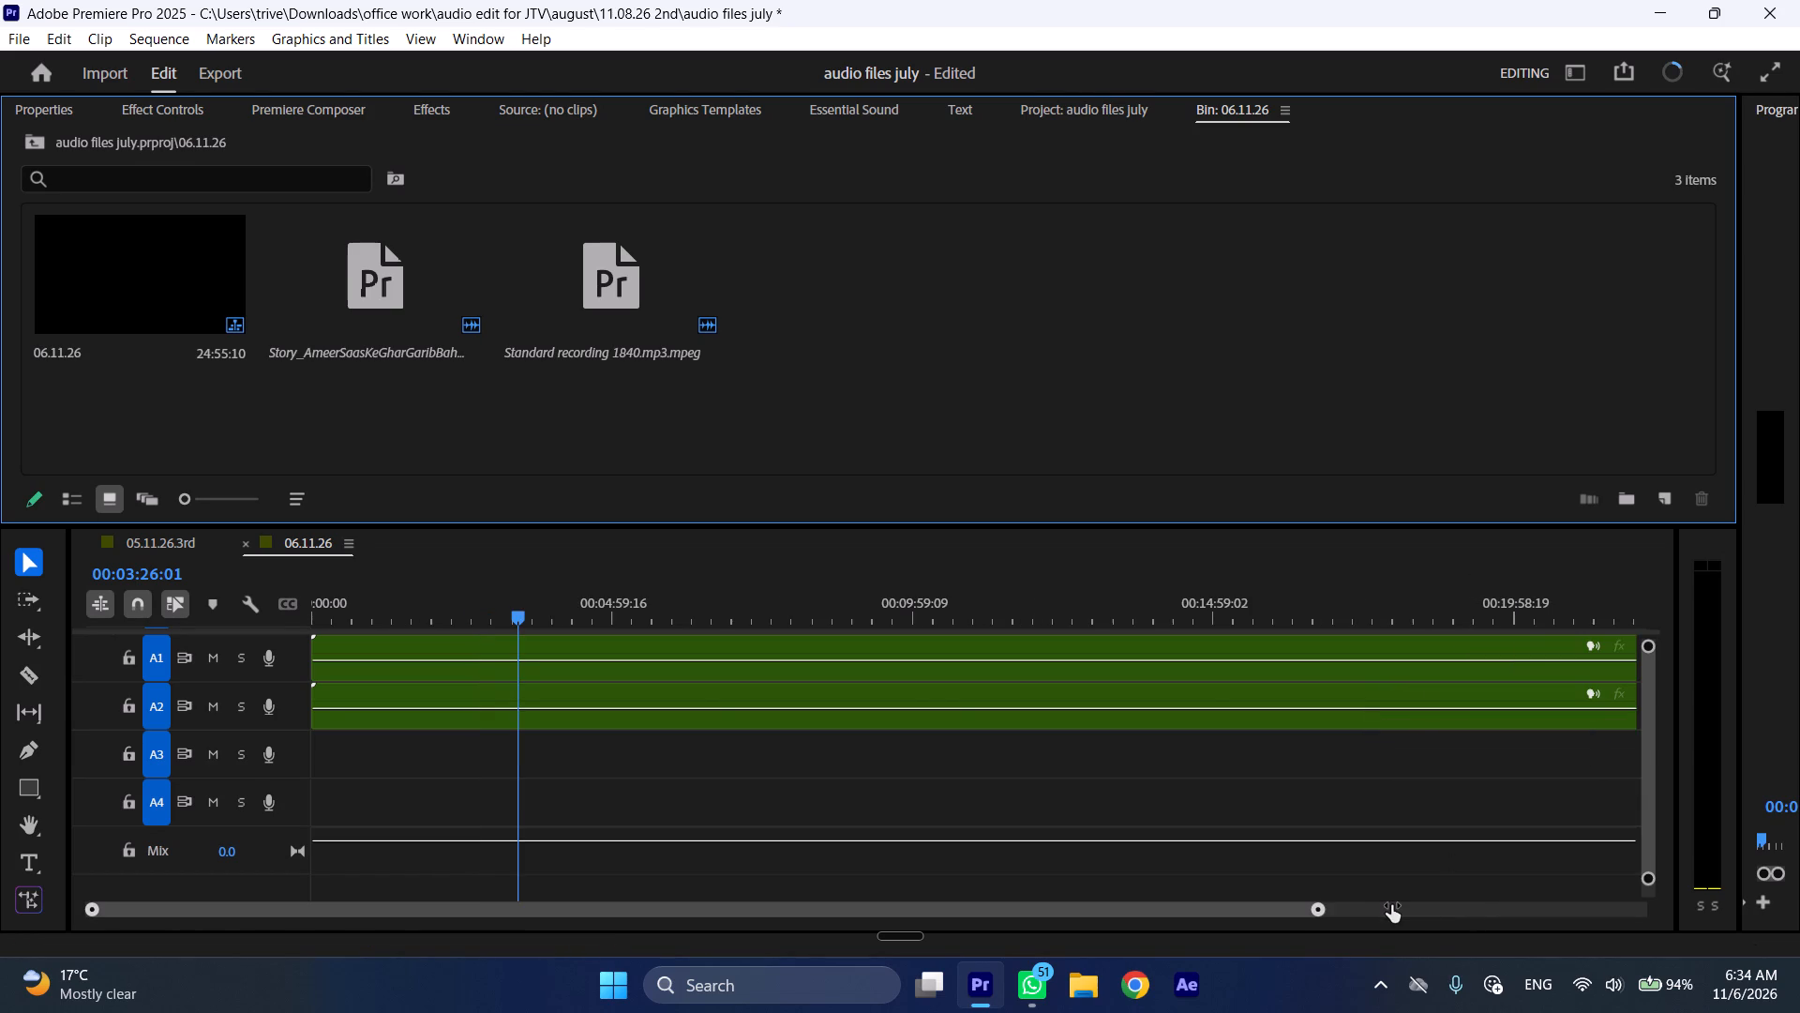
{"action": "left_click_drag", "start_coordinate": [1391, 905], "coordinate": [1490, 892]}
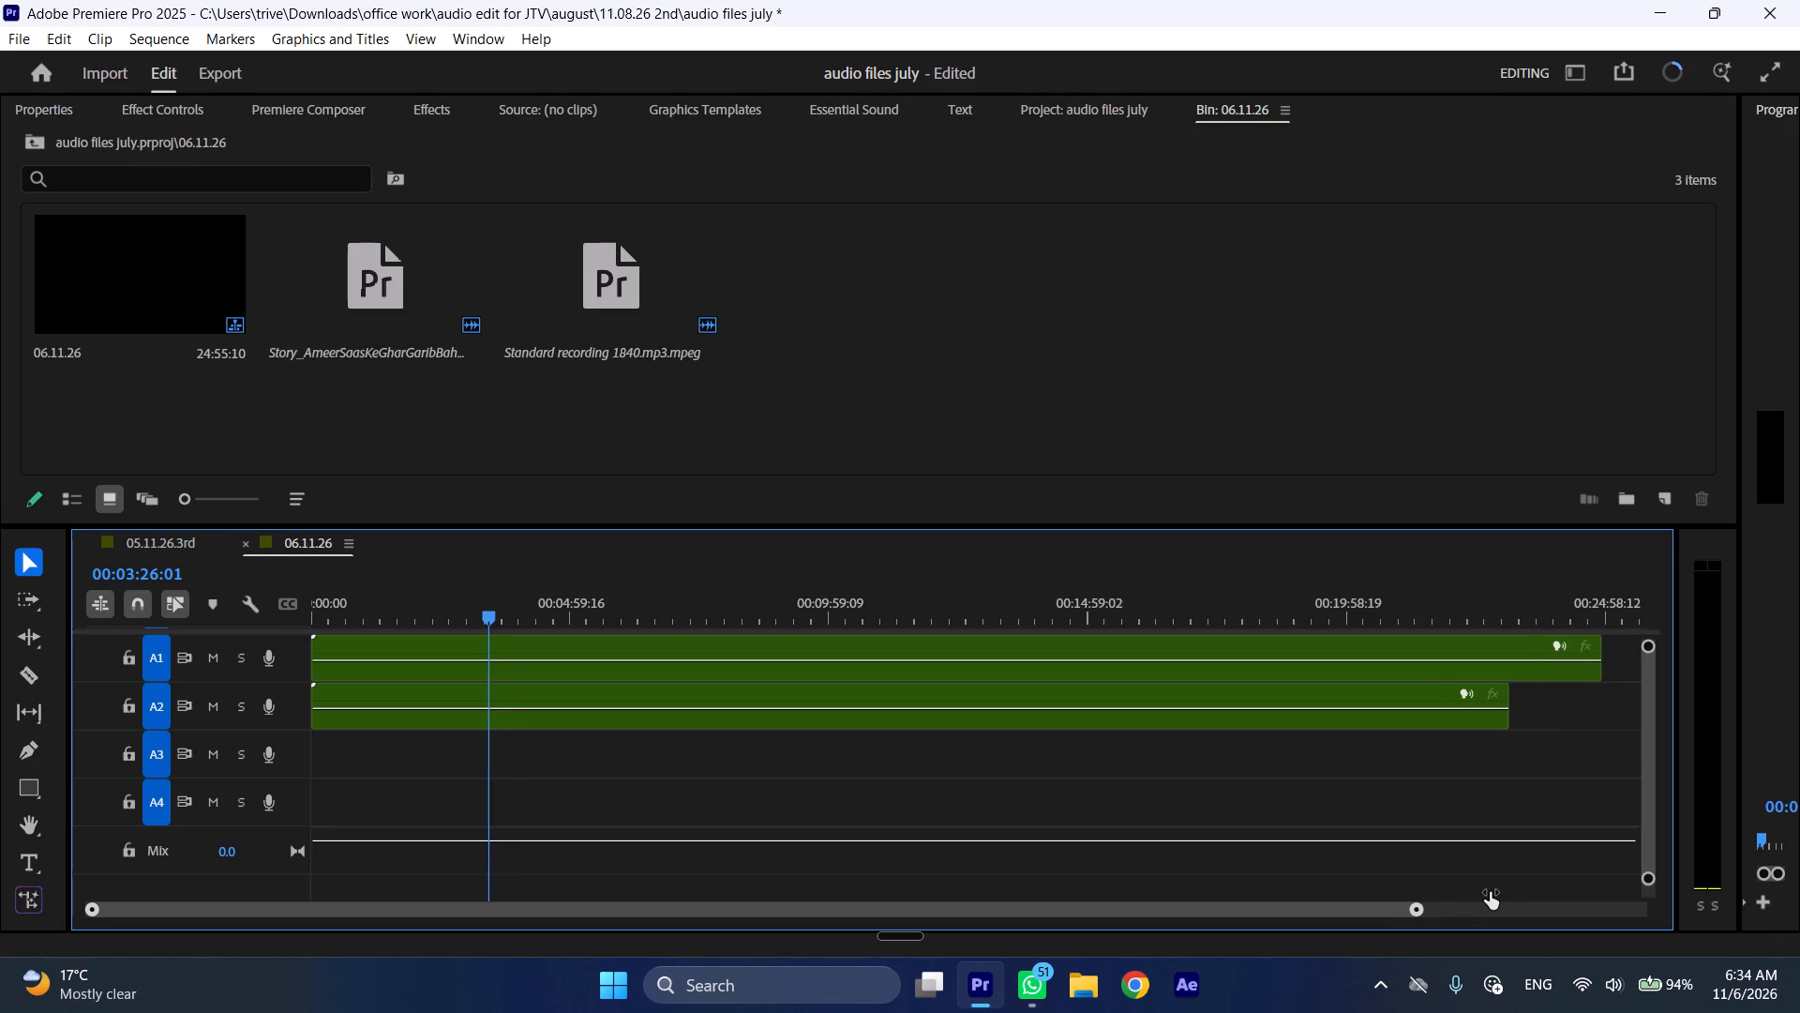
{"action": "left_click_drag", "start_coordinate": [1490, 892], "coordinate": [1505, 891]}
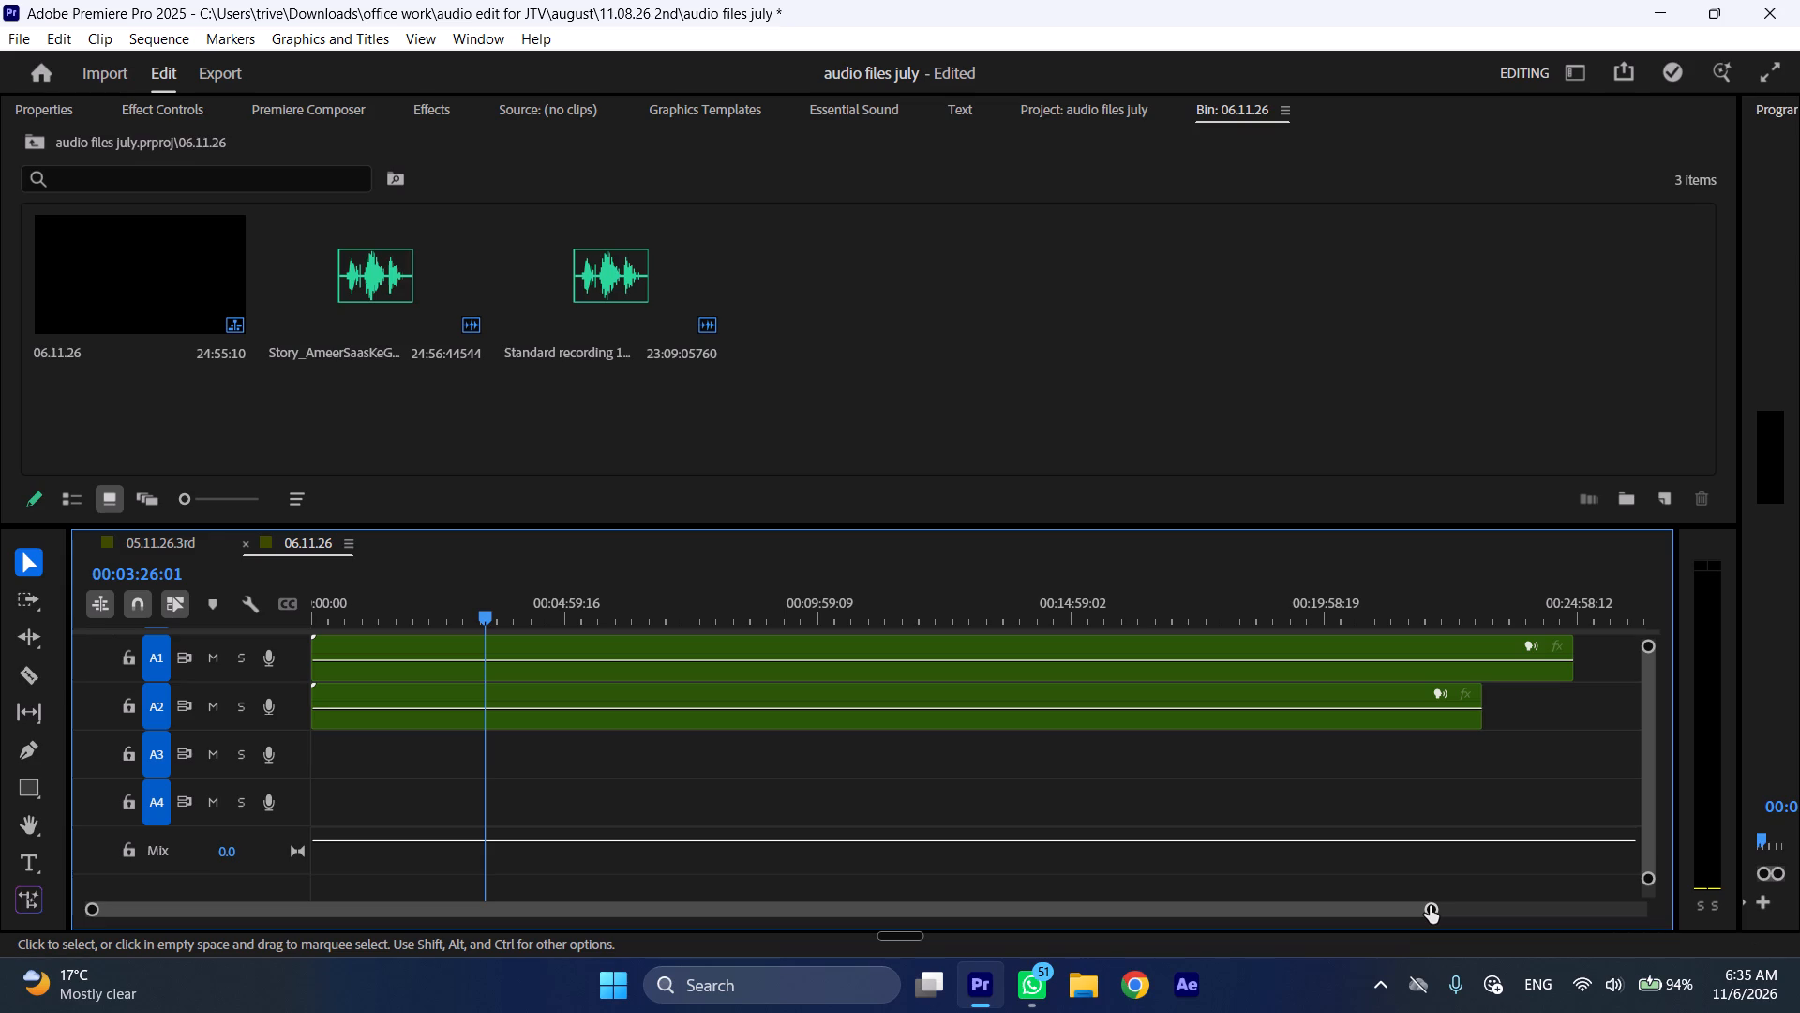
{"action": "left_click_drag", "start_coordinate": [1430, 906], "coordinate": [1566, 880]}
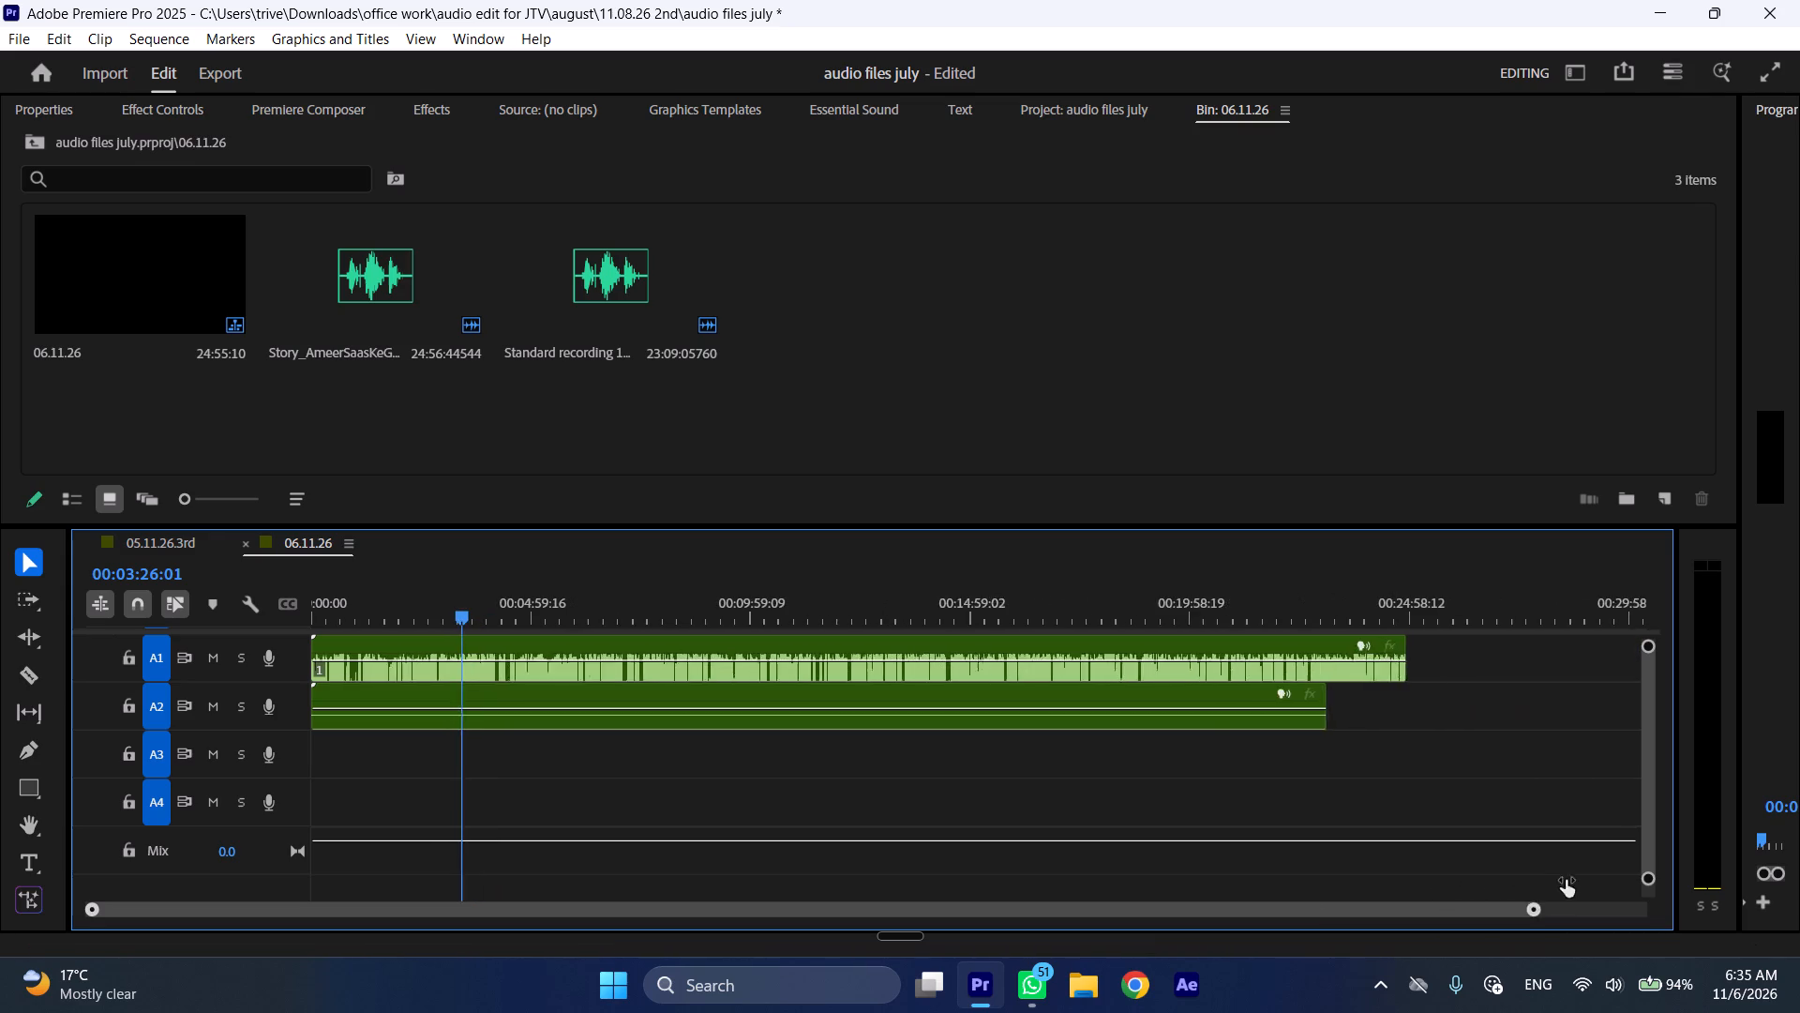
{"action": "left_click_drag", "start_coordinate": [1566, 880], "coordinate": [1635, 872]}
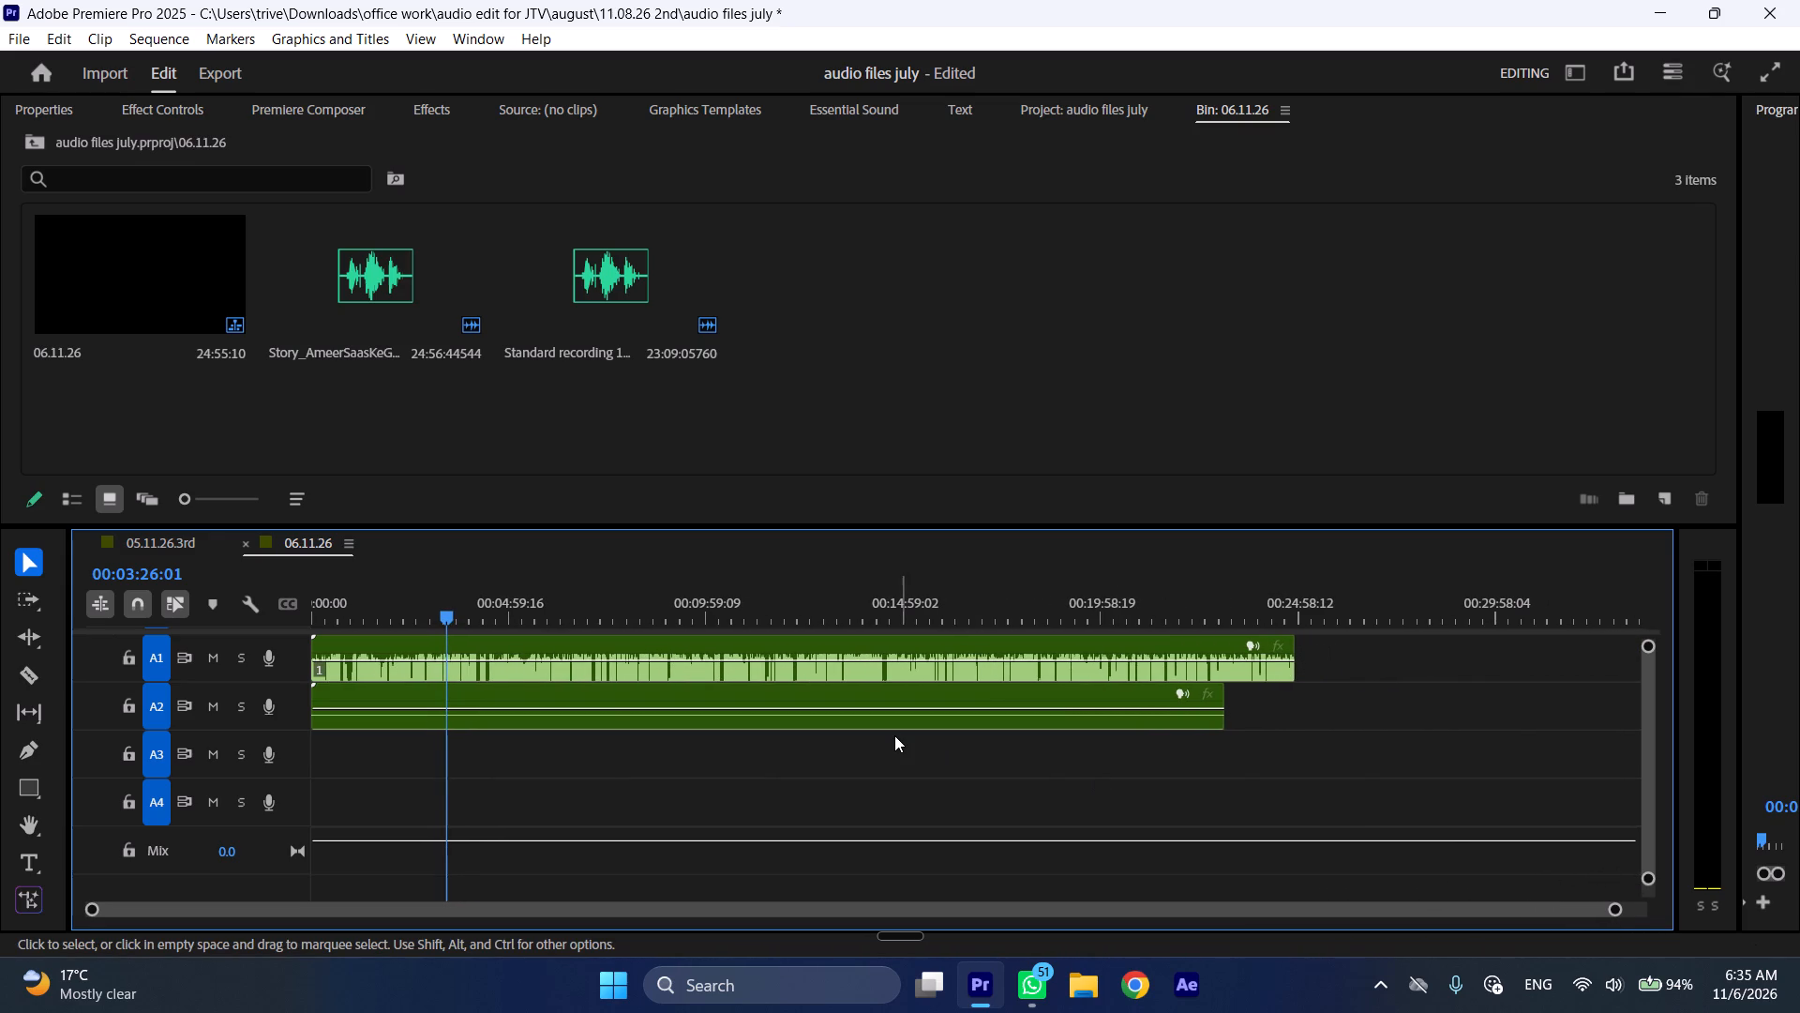
{"action": "key", "text": "space"}
{"action": "left_click", "coordinate": [472, 616]}
{"action": "key", "text": "space"}
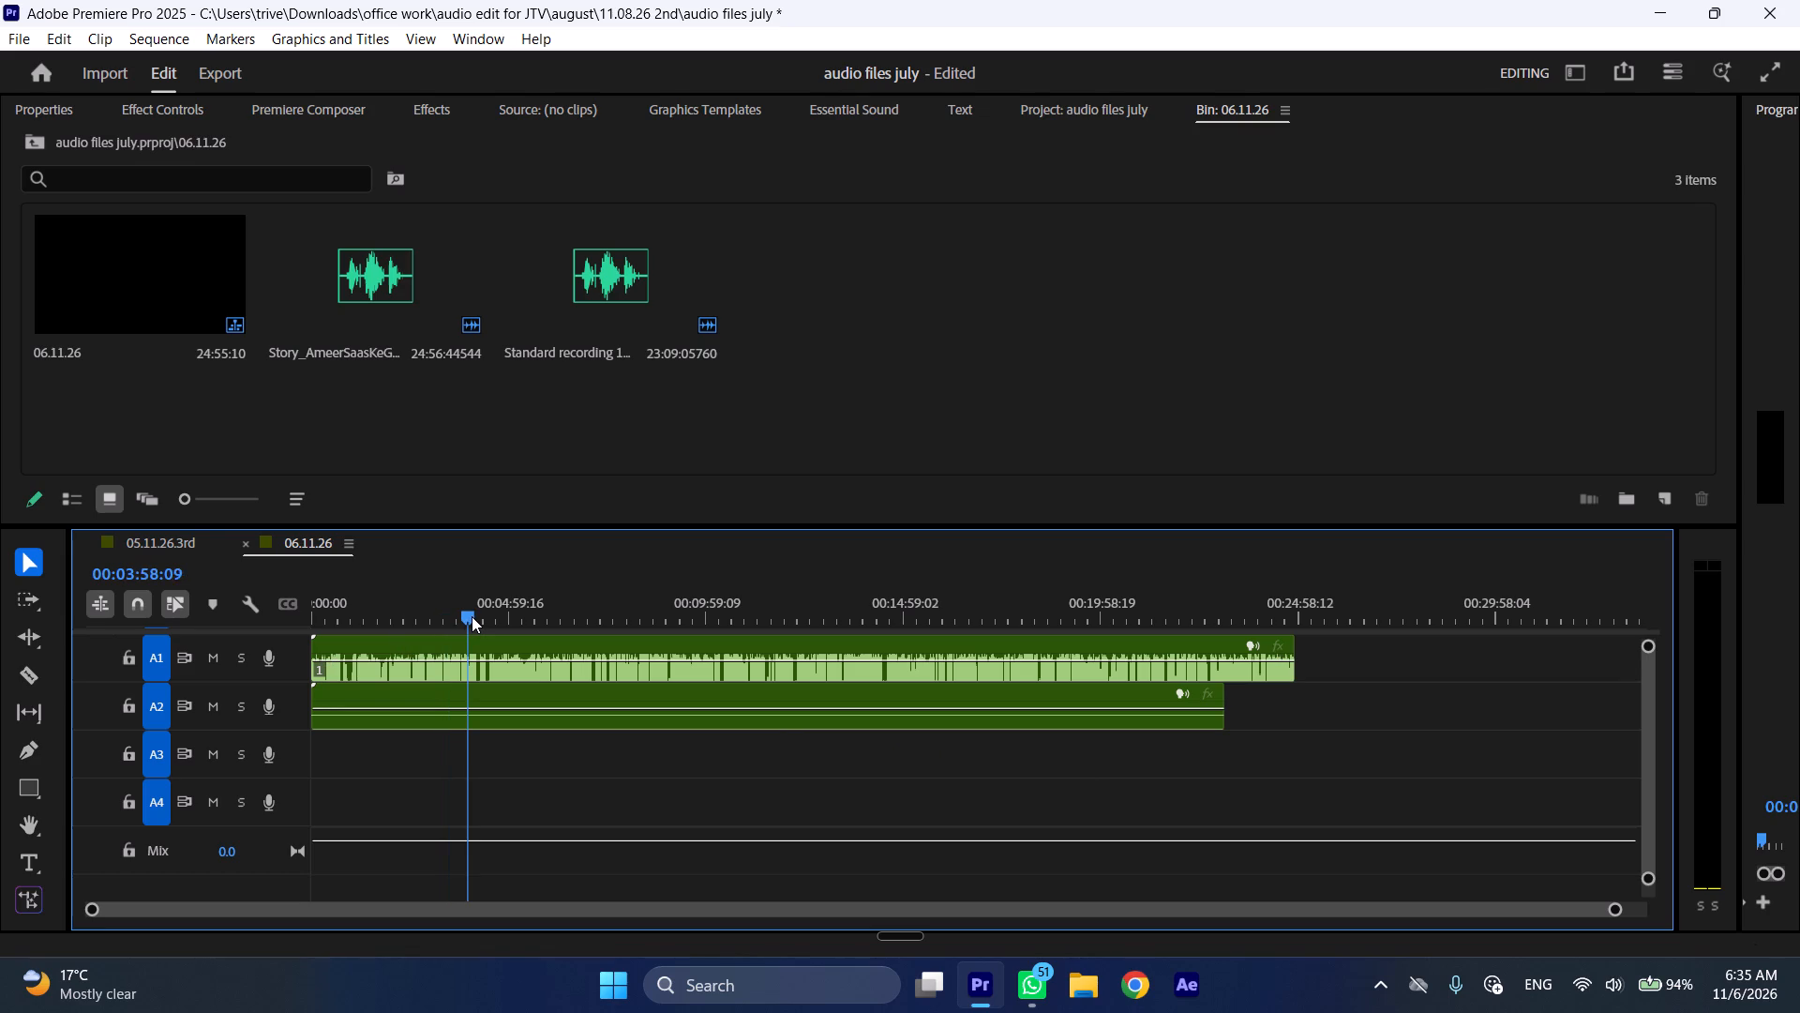
{"action": "key", "text": "space"}
{"action": "key", "text": "space"}
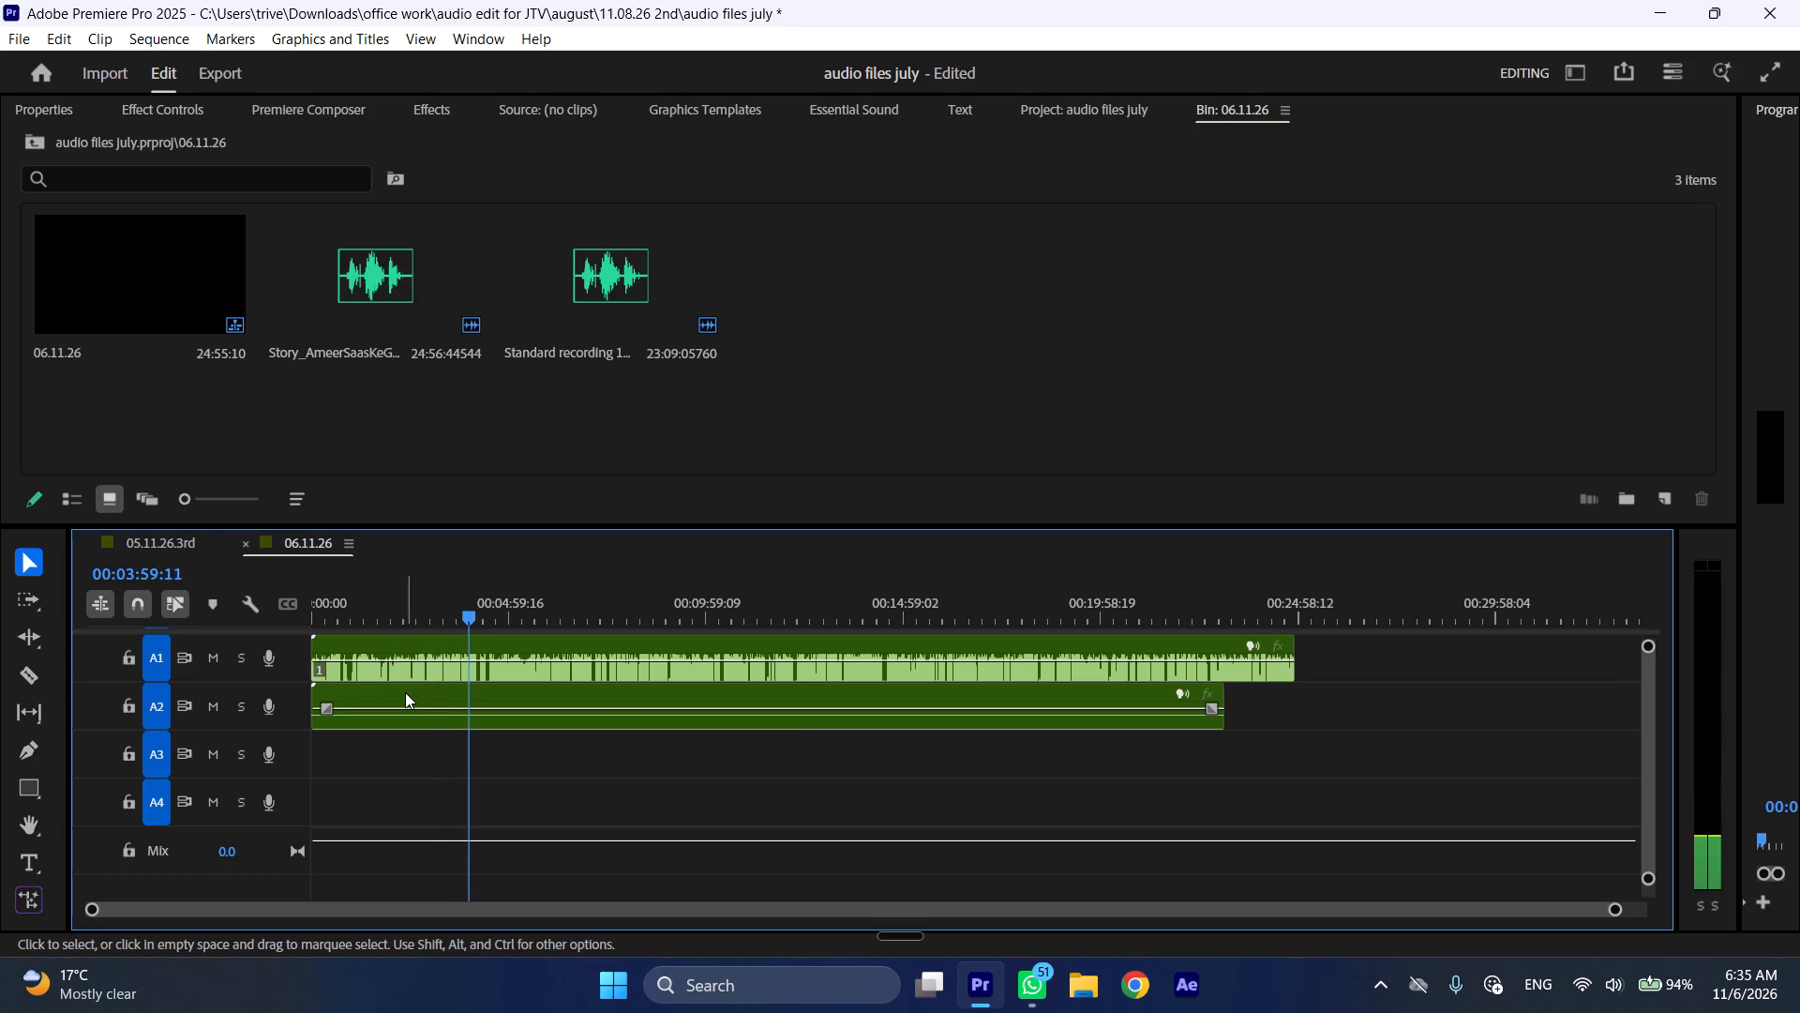
{"action": "left_click", "coordinate": [497, 619]}
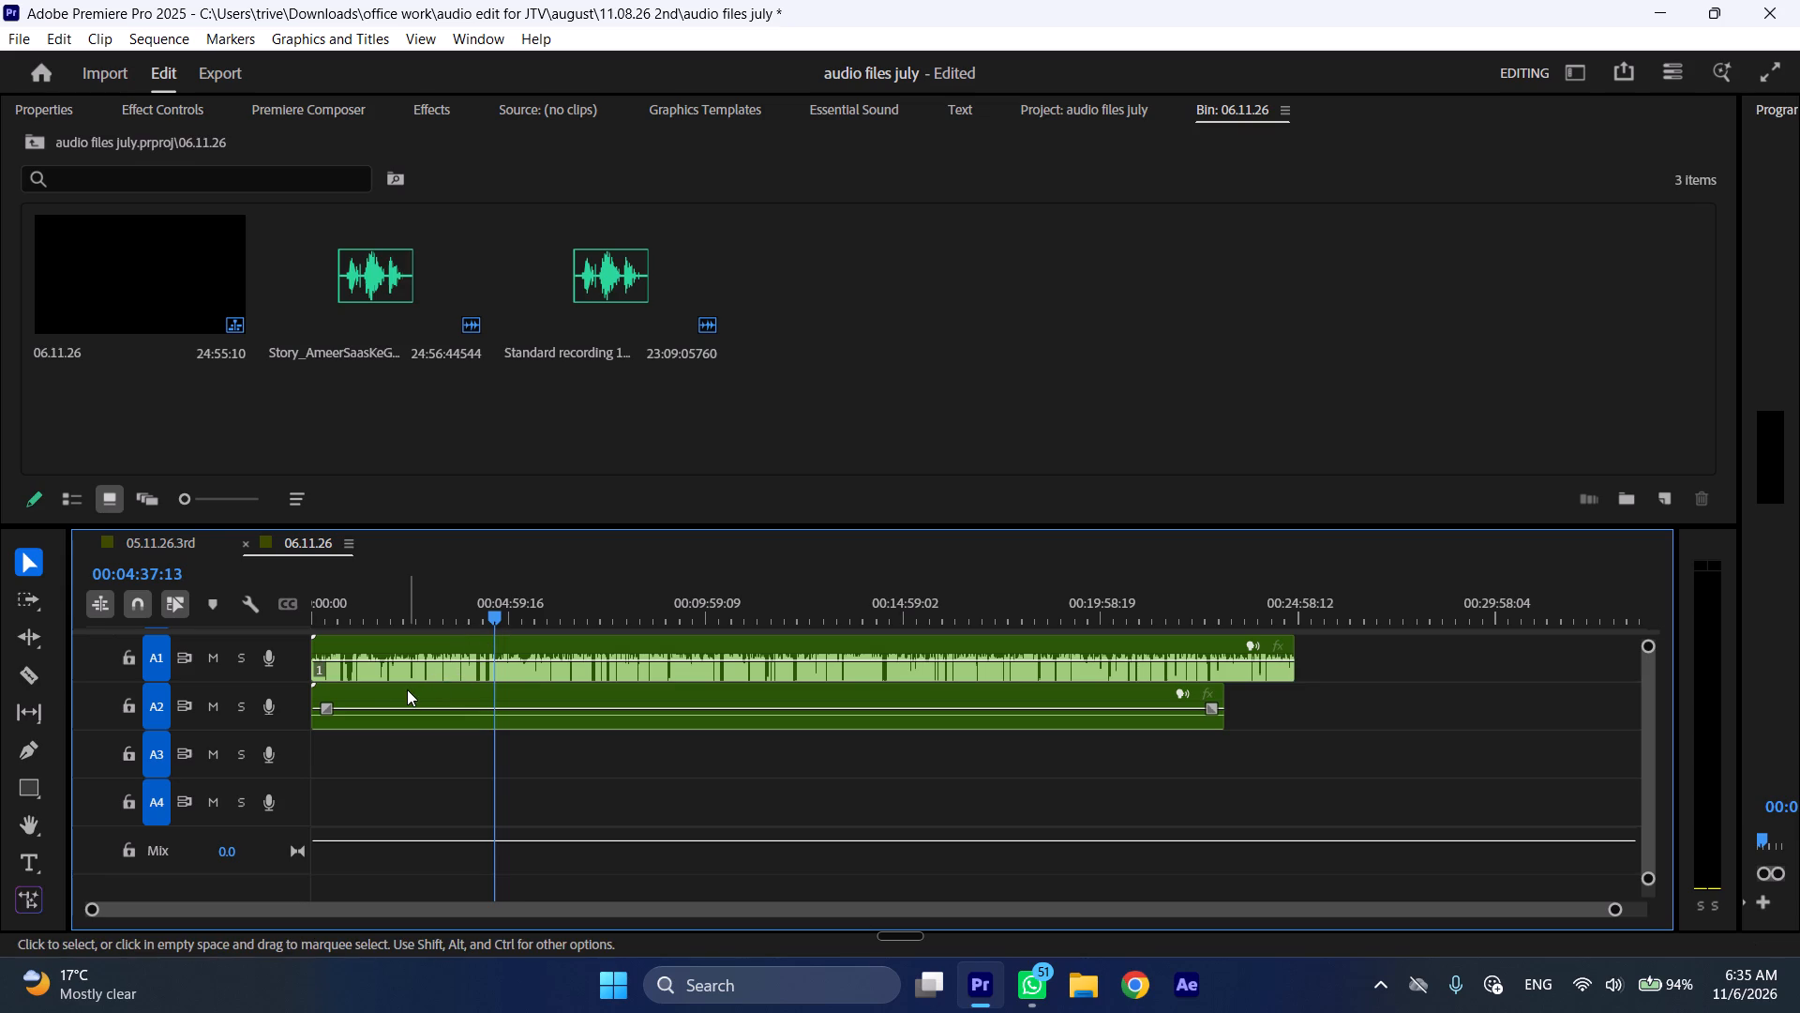
Move the Standard recording clip on track A2 past the end of the story clip on A1.
{"action": "left_click_drag", "start_coordinate": [407, 689], "coordinate": [1399, 687]}
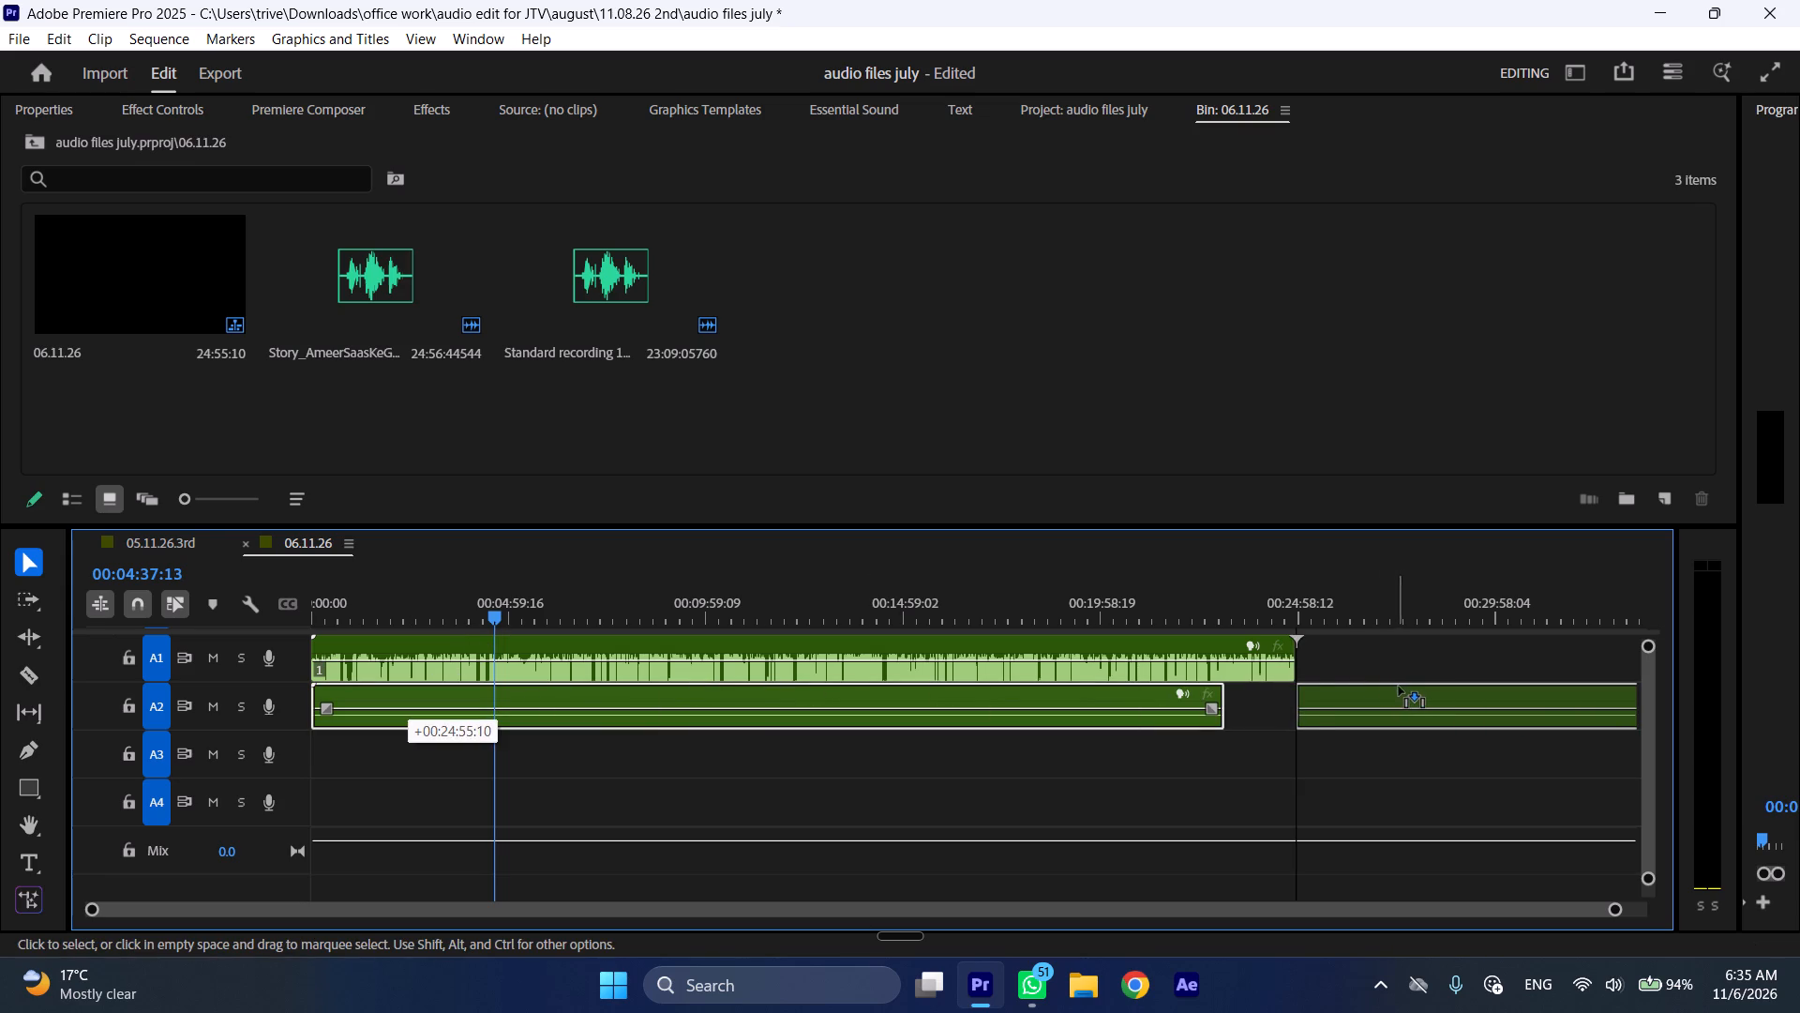
{"action": "left_click_drag", "start_coordinate": [1399, 687], "coordinate": [1417, 687]}
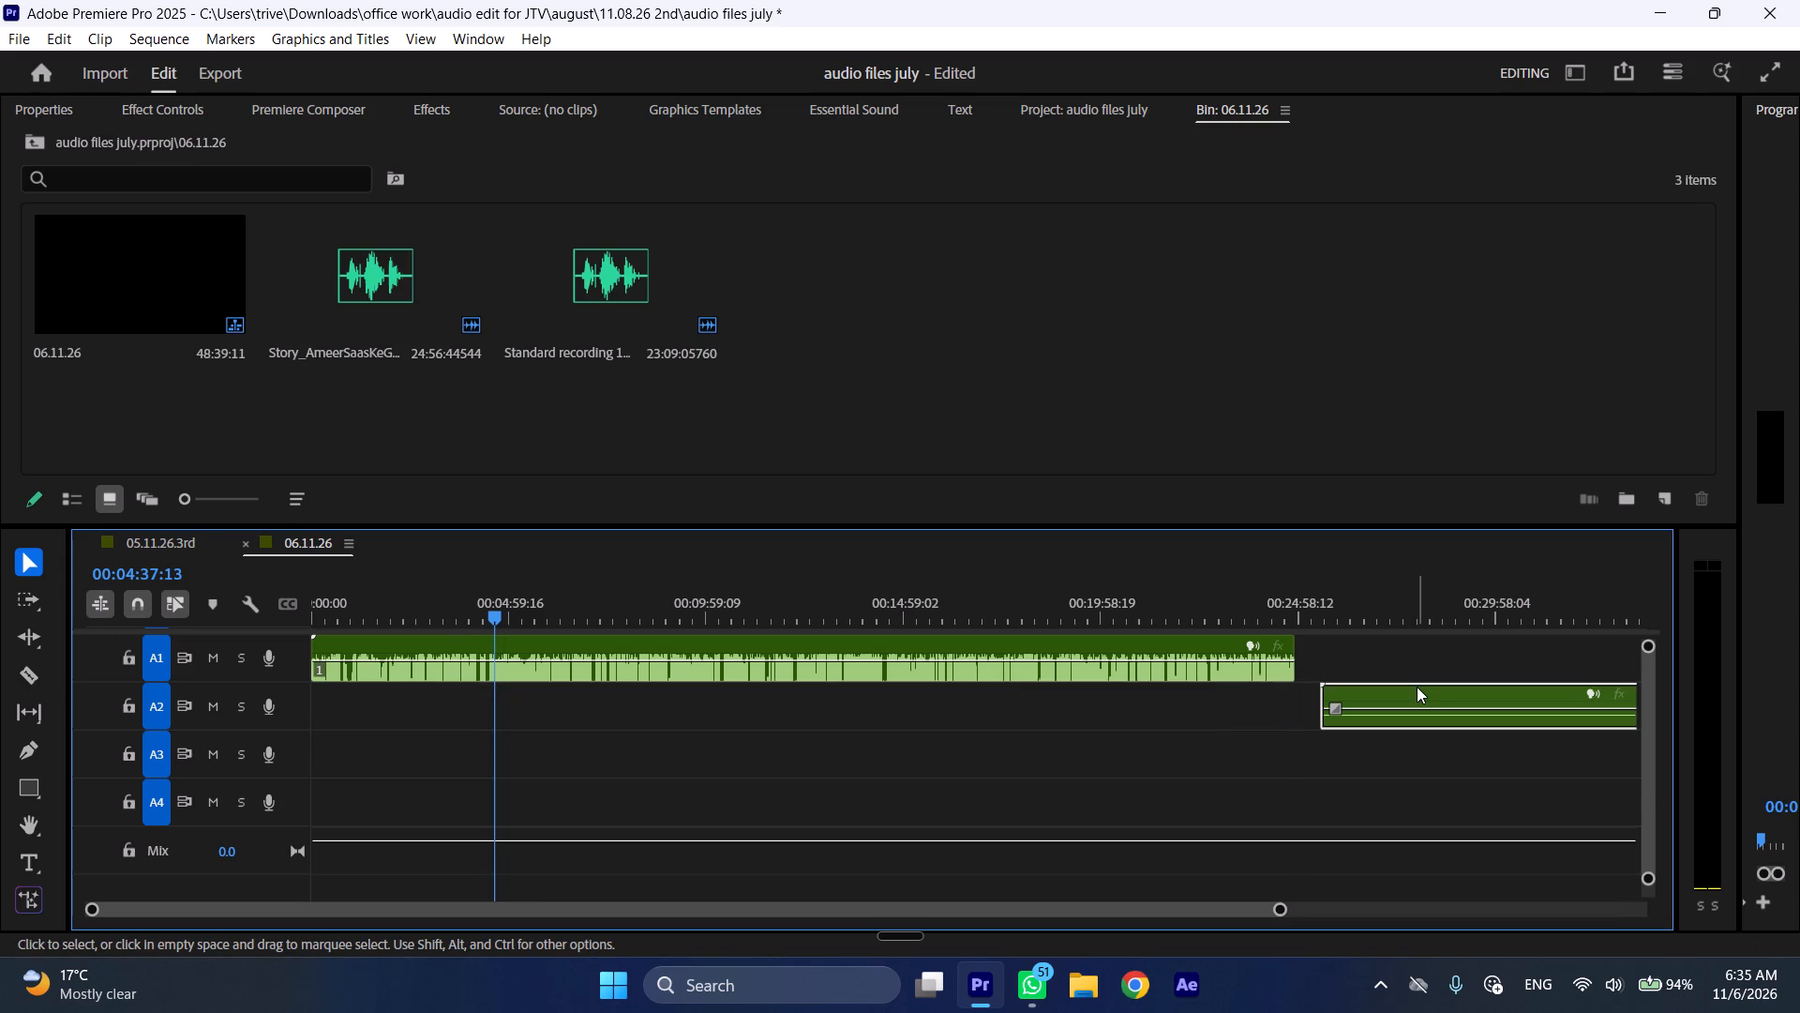
Mark the moved A2 clip's range and export it as the MP3 audio file 06.11 into the november\06.11.26 folder.
{"action": "key", "text": "slash"}
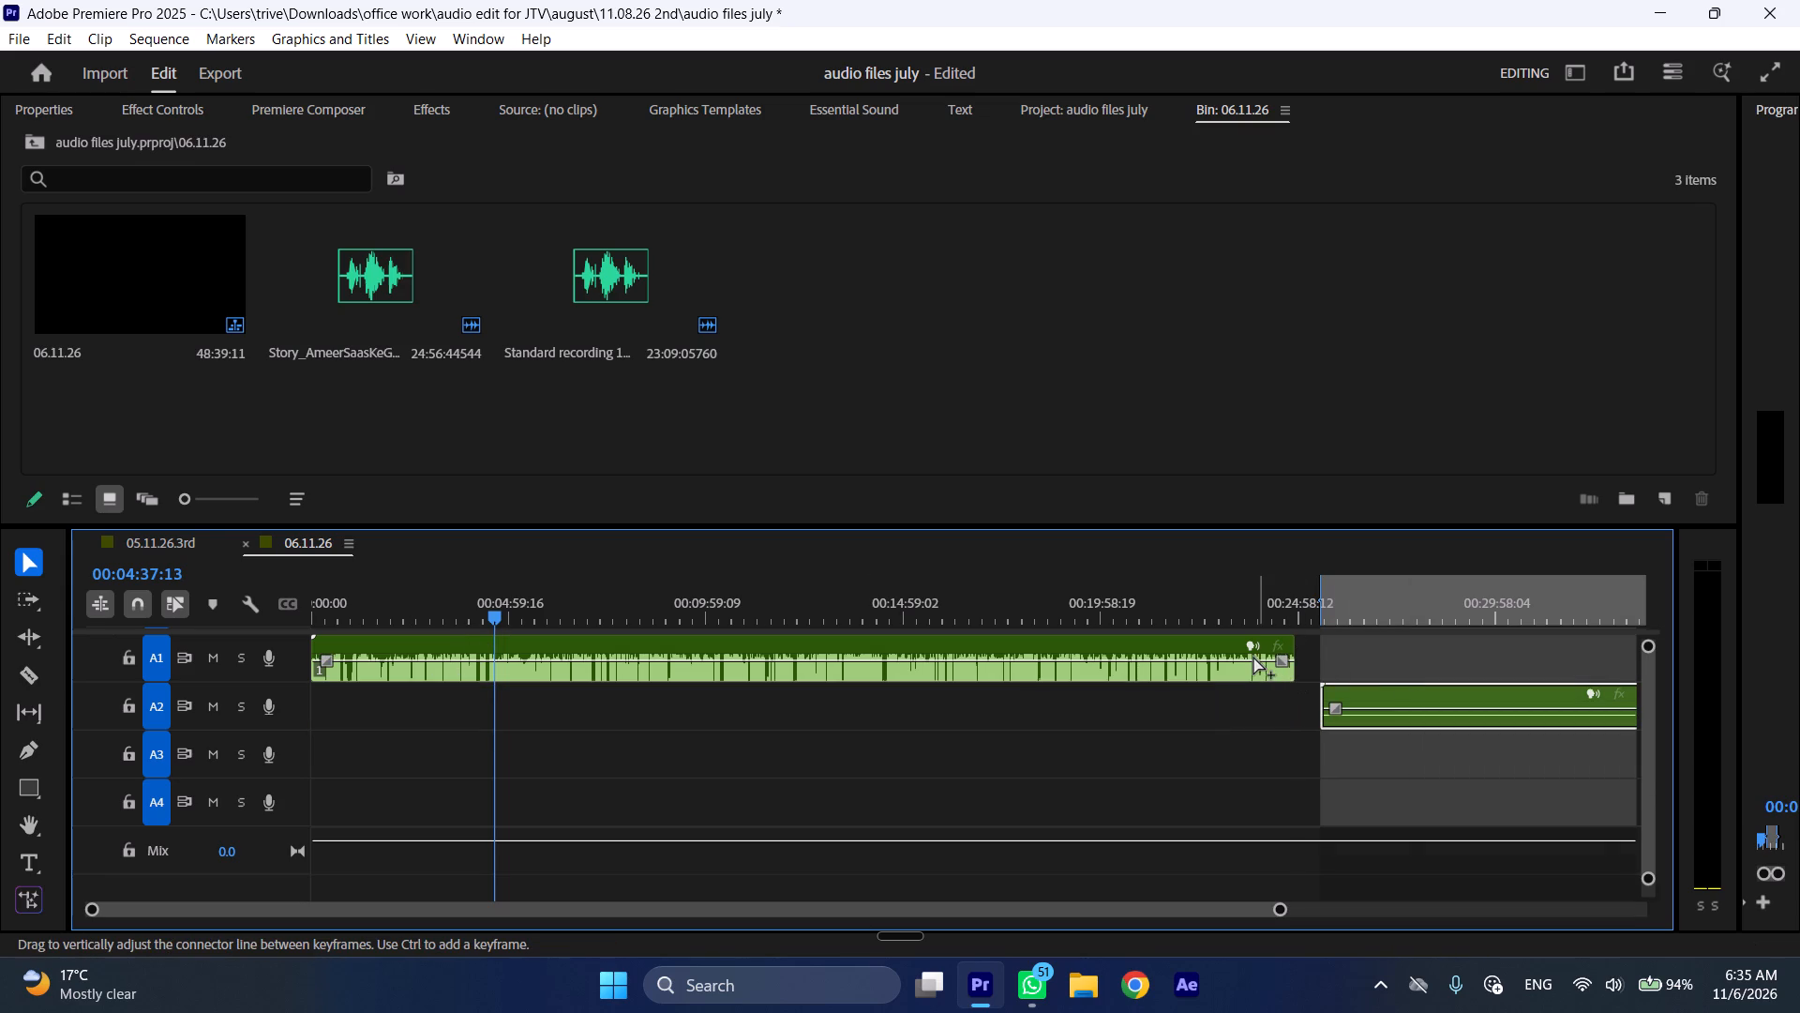
{"action": "key", "text": "ctrl+m"}
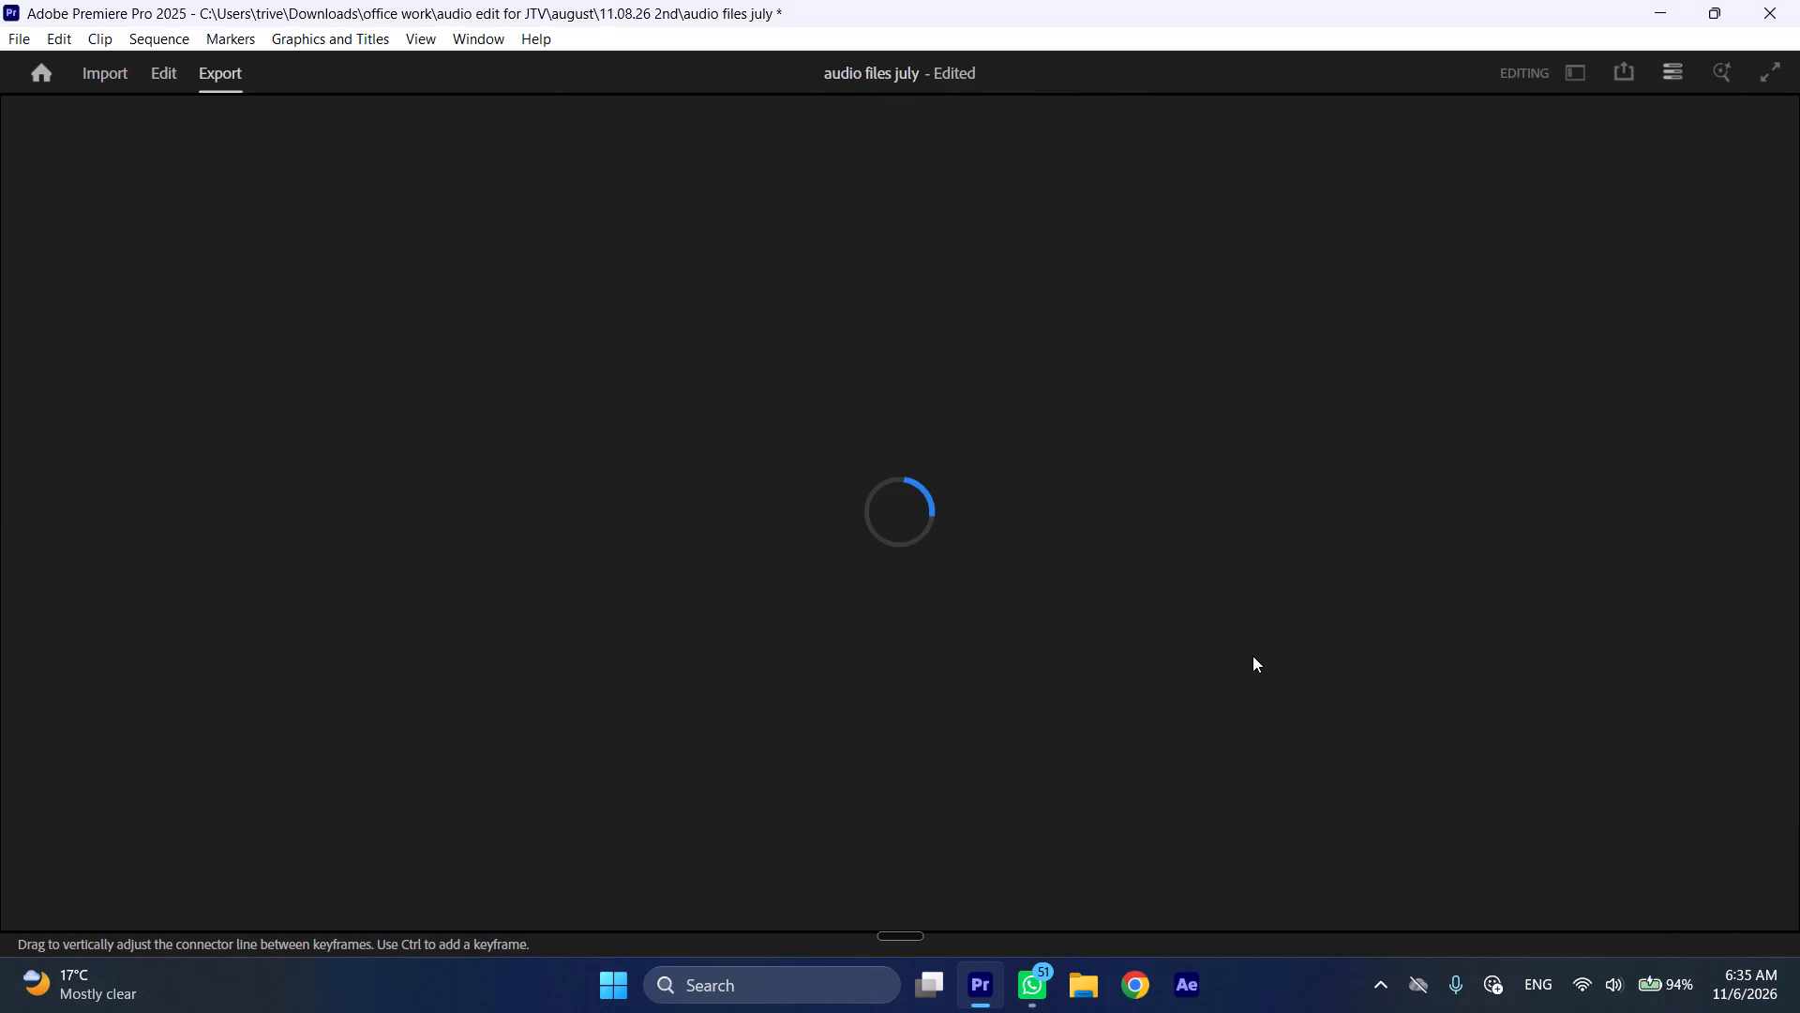
{"action": "left_click", "coordinate": [652, 229]}
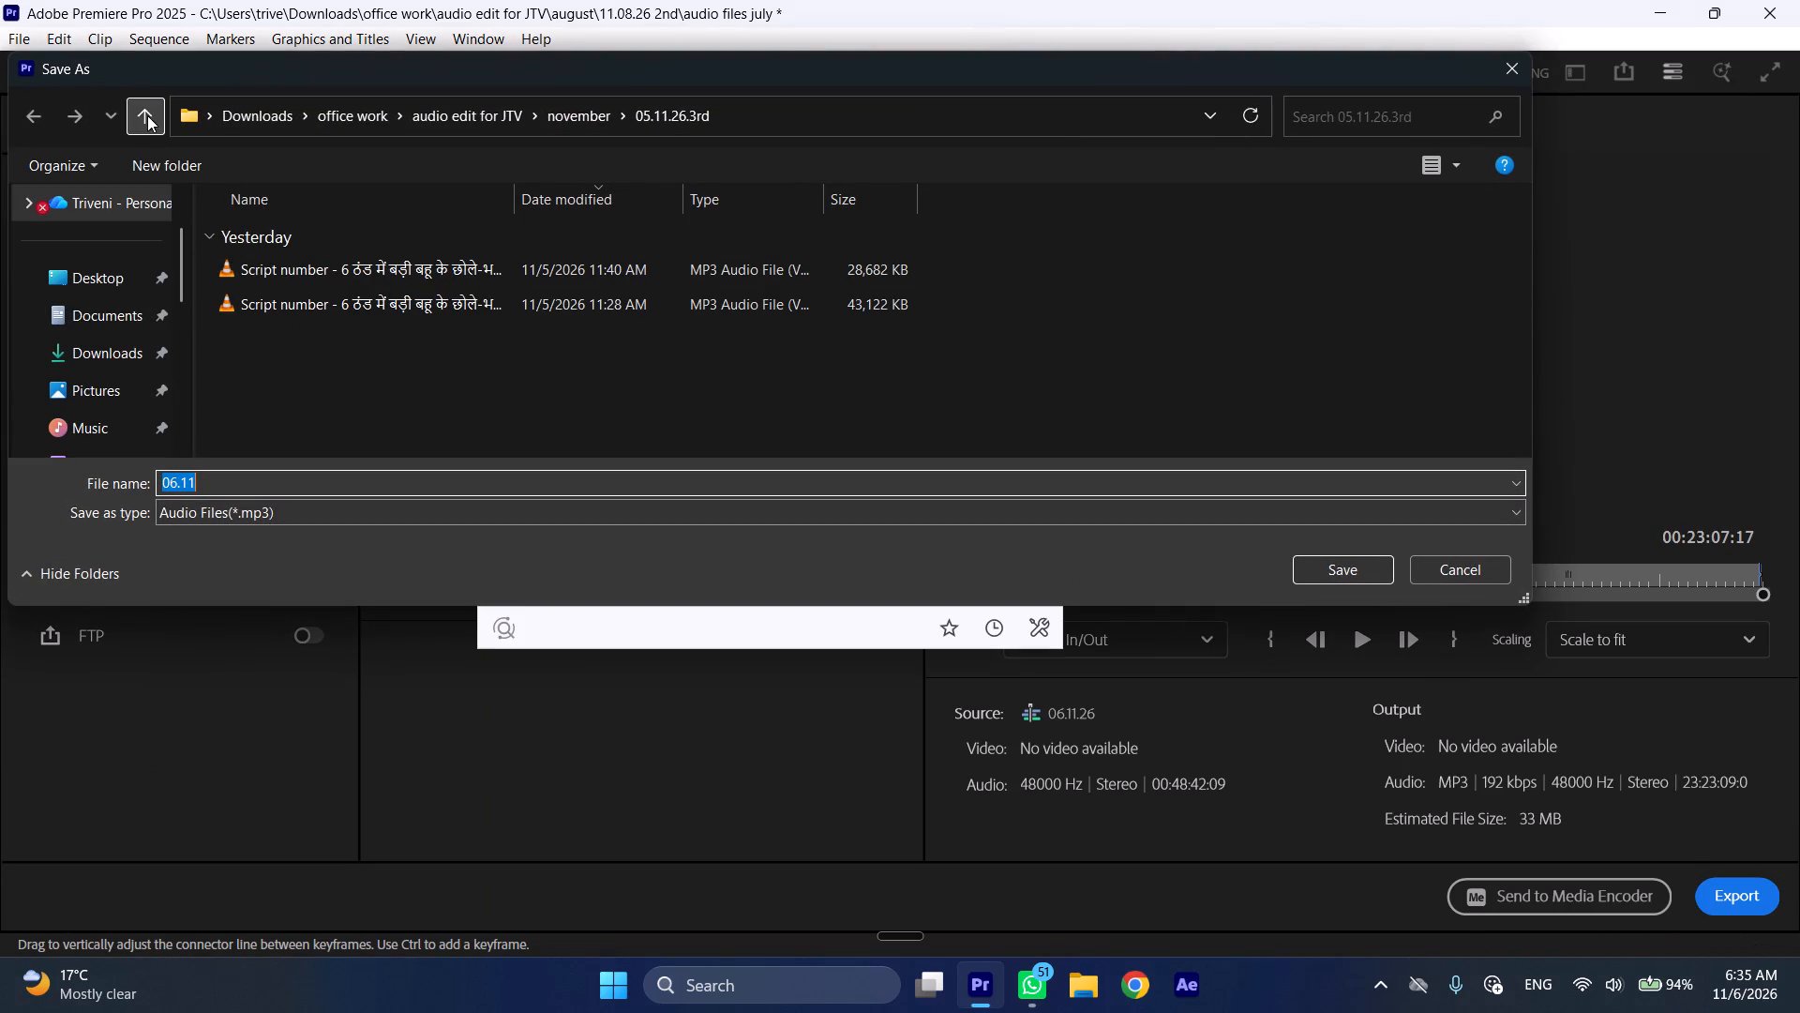
{"action": "left_click", "coordinate": [147, 115]}
{"action": "double_click", "coordinate": [261, 271]}
{"action": "left_click", "coordinate": [1362, 573]}
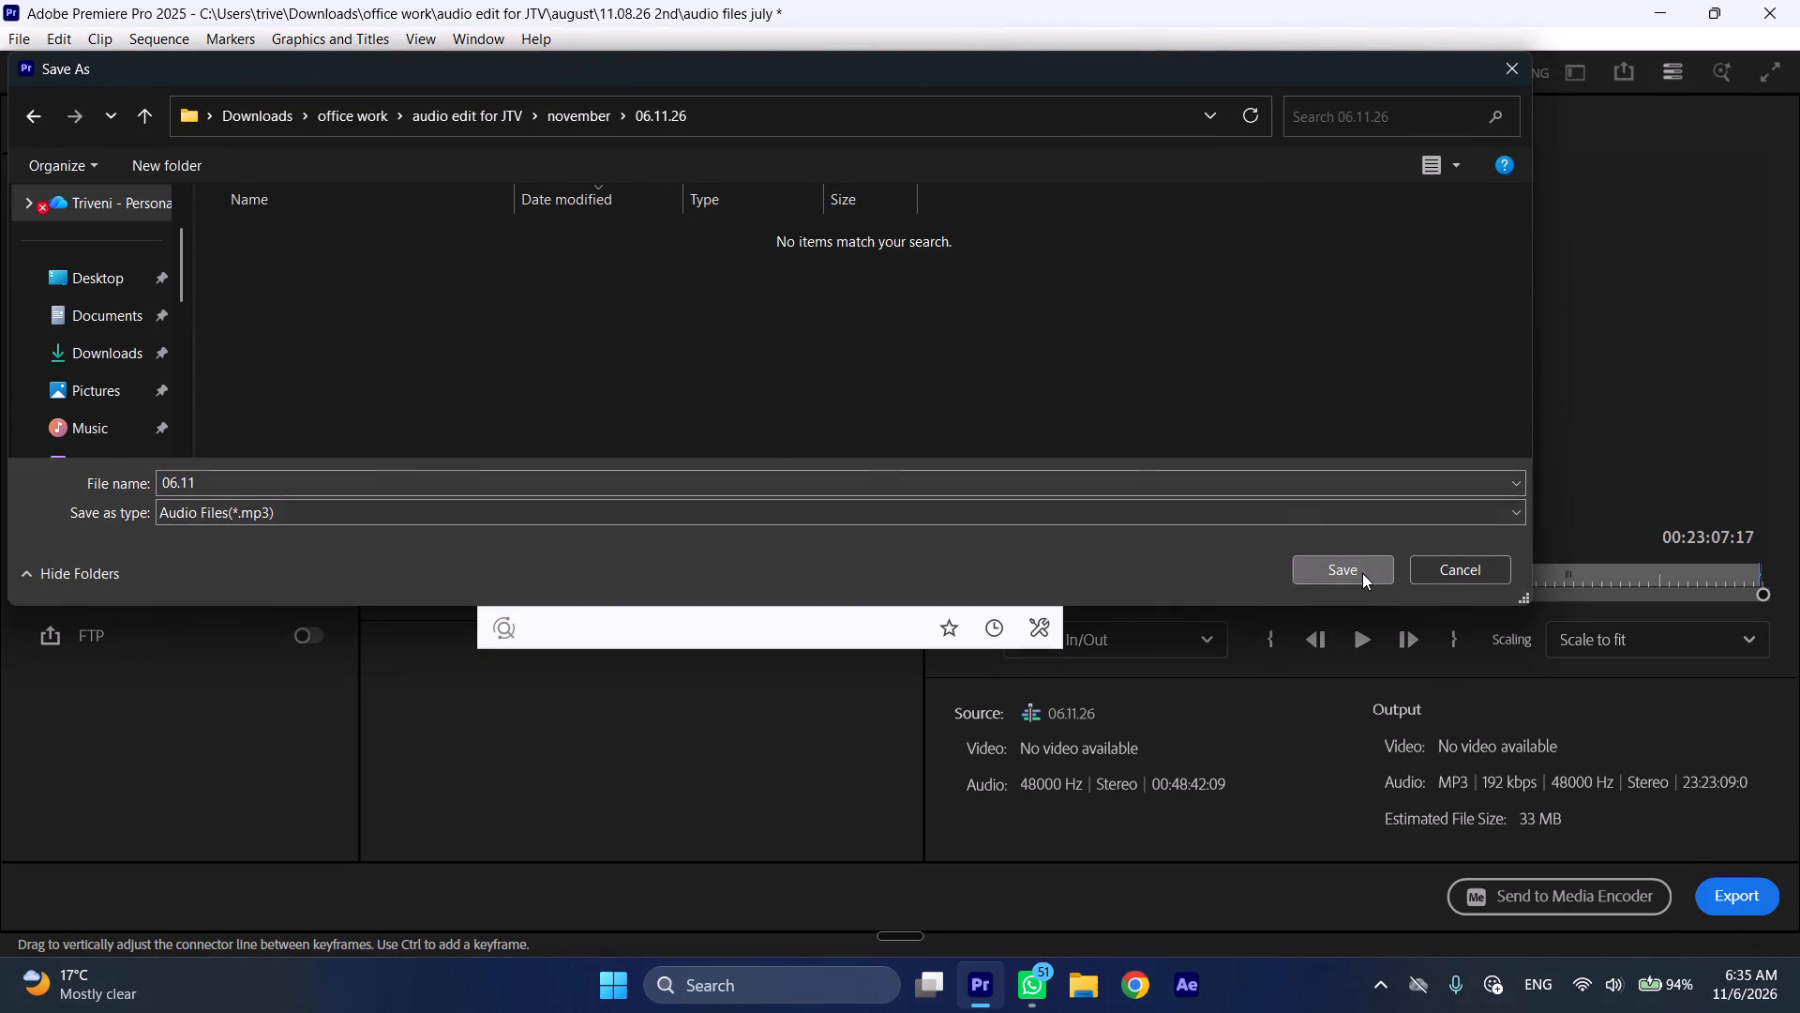
{"action": "left_click", "coordinate": [1736, 898]}
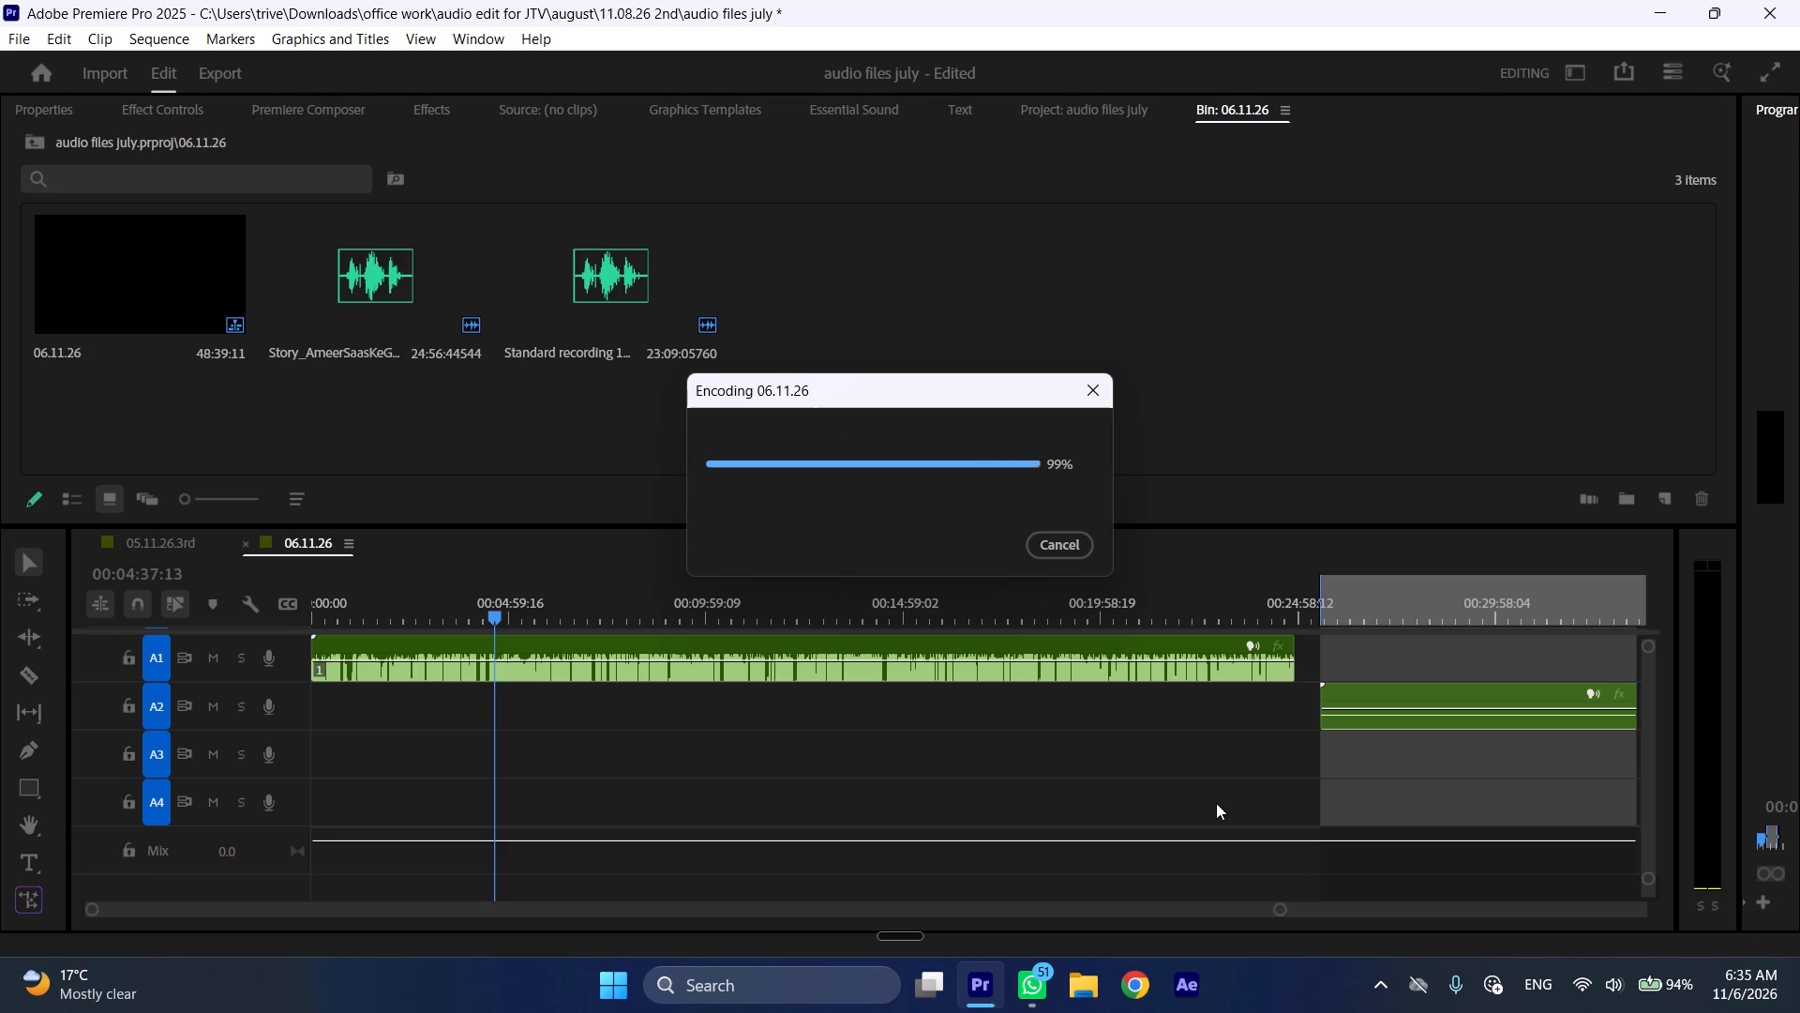
Import the exported 06.11.mp3 file into the 06.11.26 bin.
{"action": "double_click", "coordinate": [853, 297]}
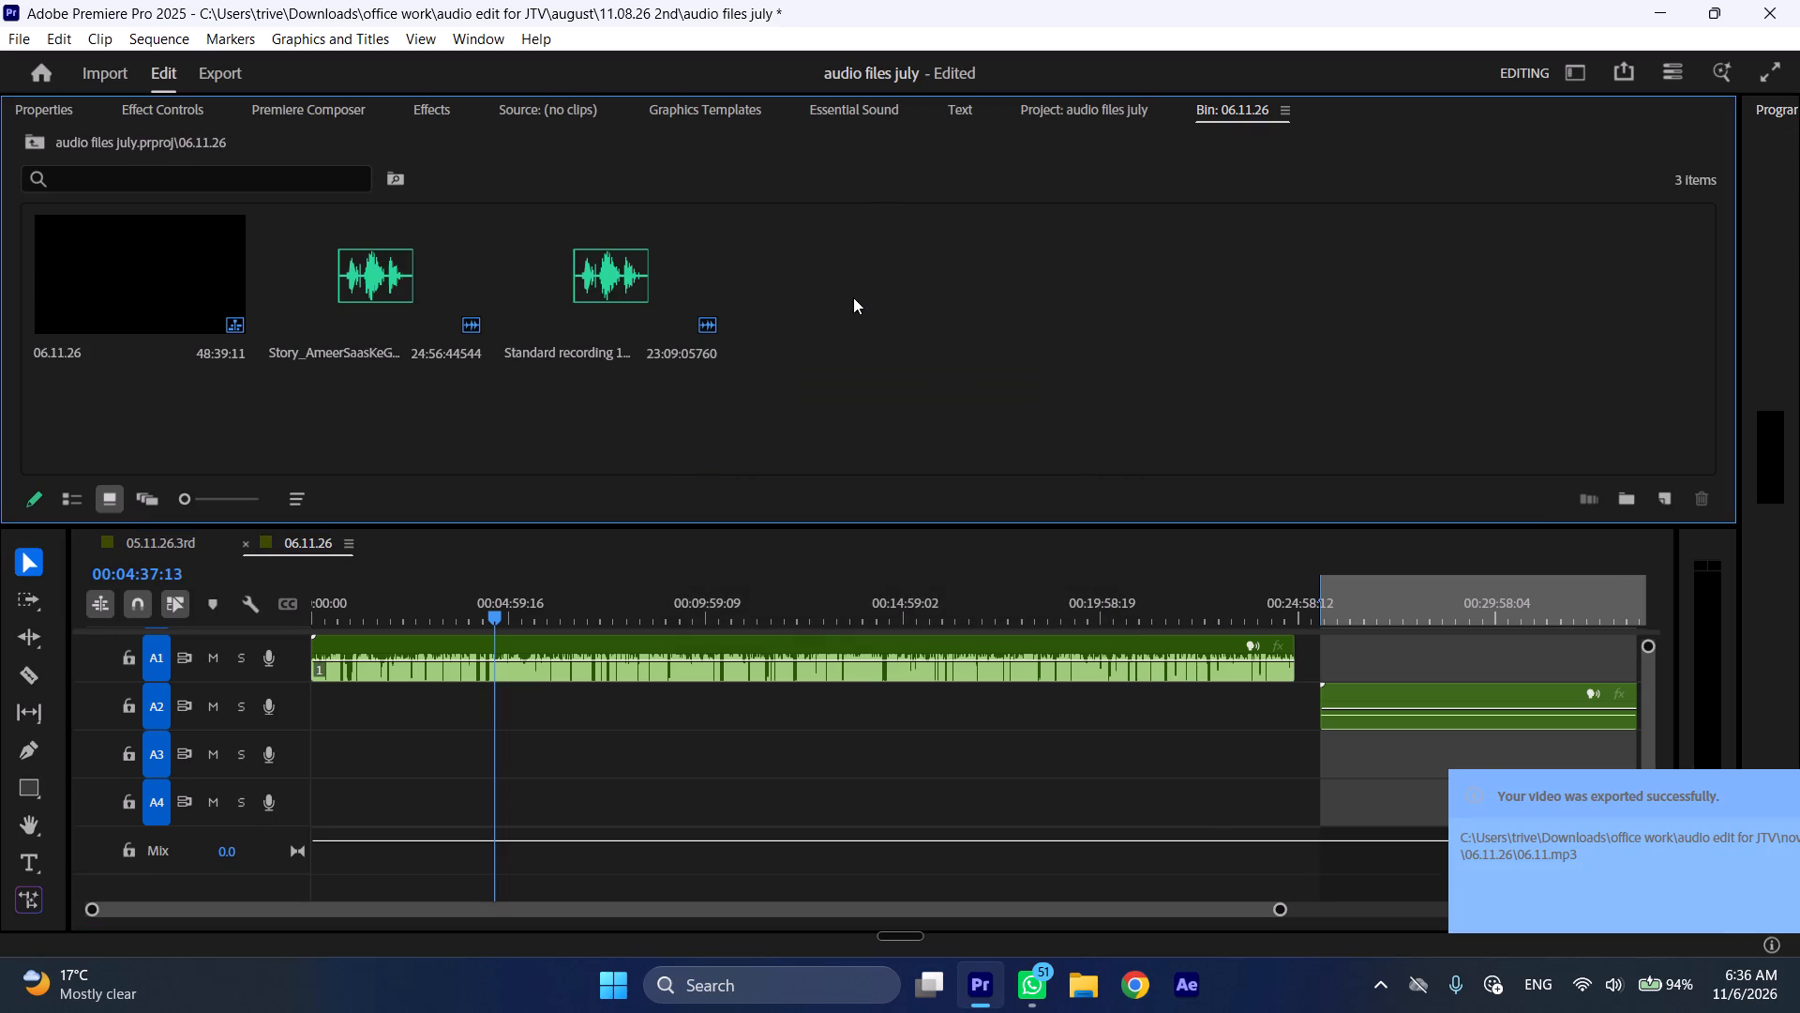
{"action": "double_click", "coordinate": [342, 264]}
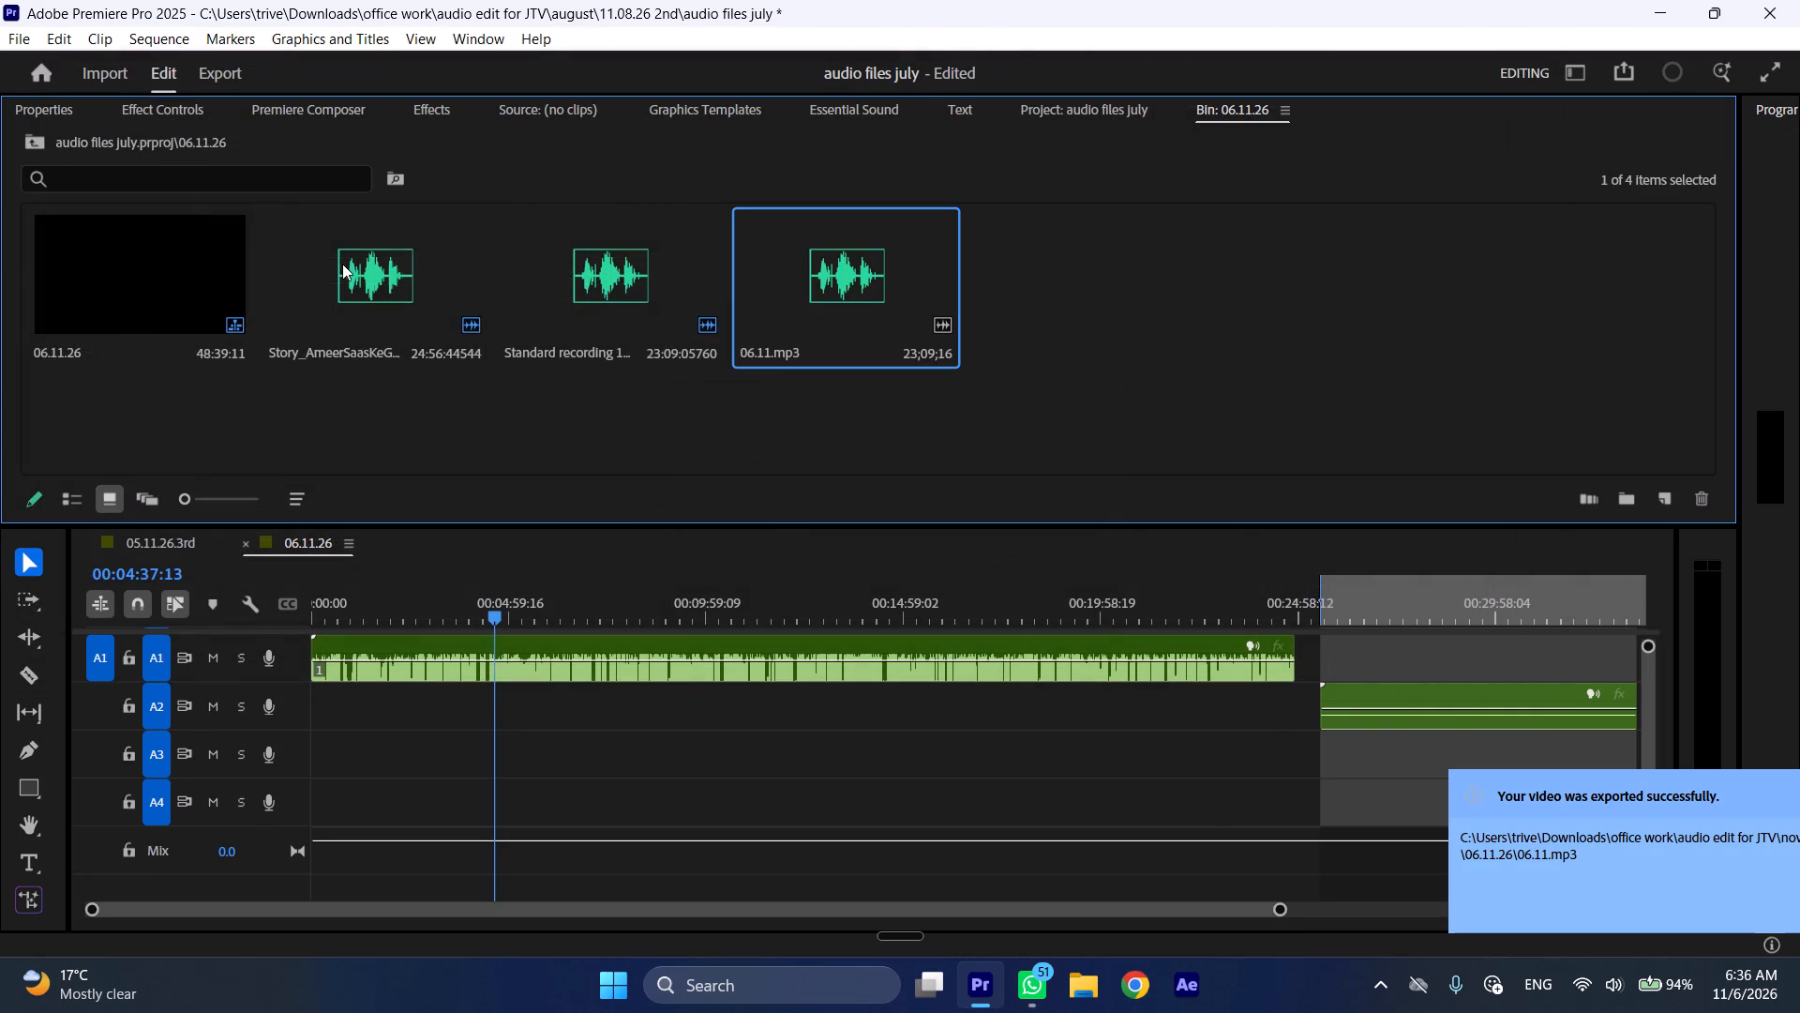
Open 06.11.mp3 as the source clip and place its audio at the start of track A2.
{"action": "double_click", "coordinate": [866, 295]}
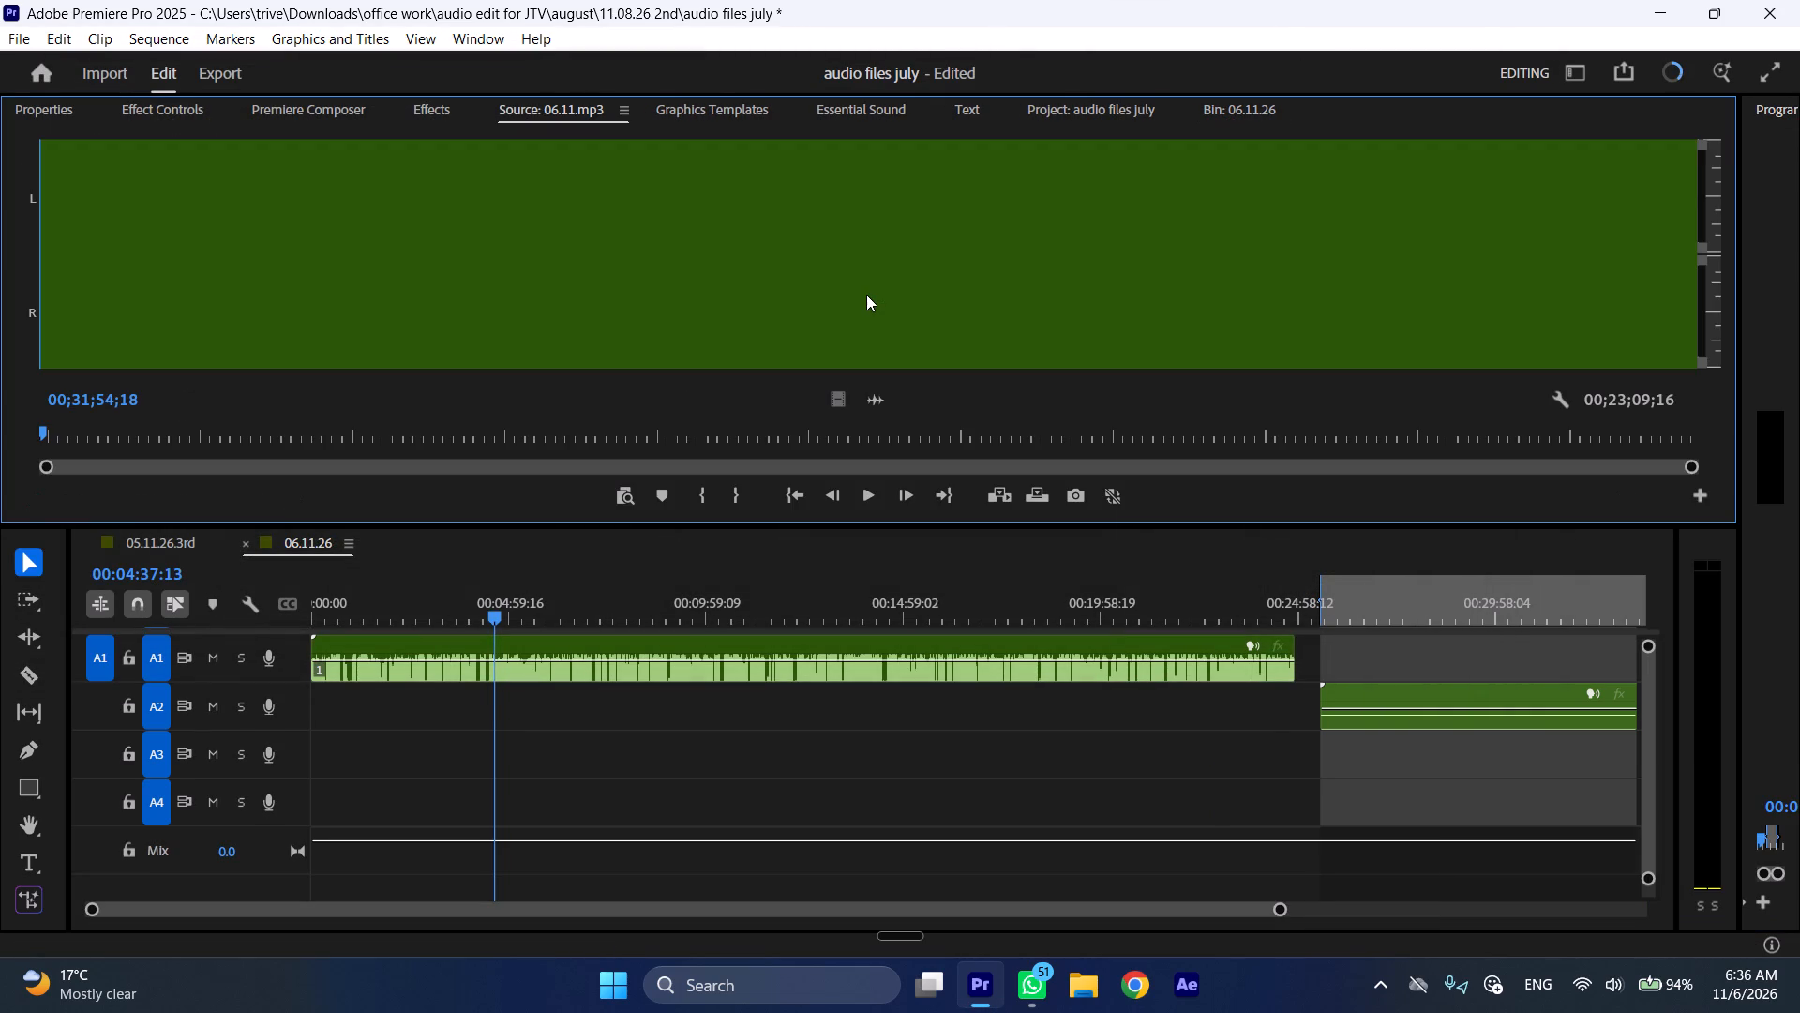
{"action": "left_click_drag", "start_coordinate": [882, 405], "coordinate": [877, 539]}
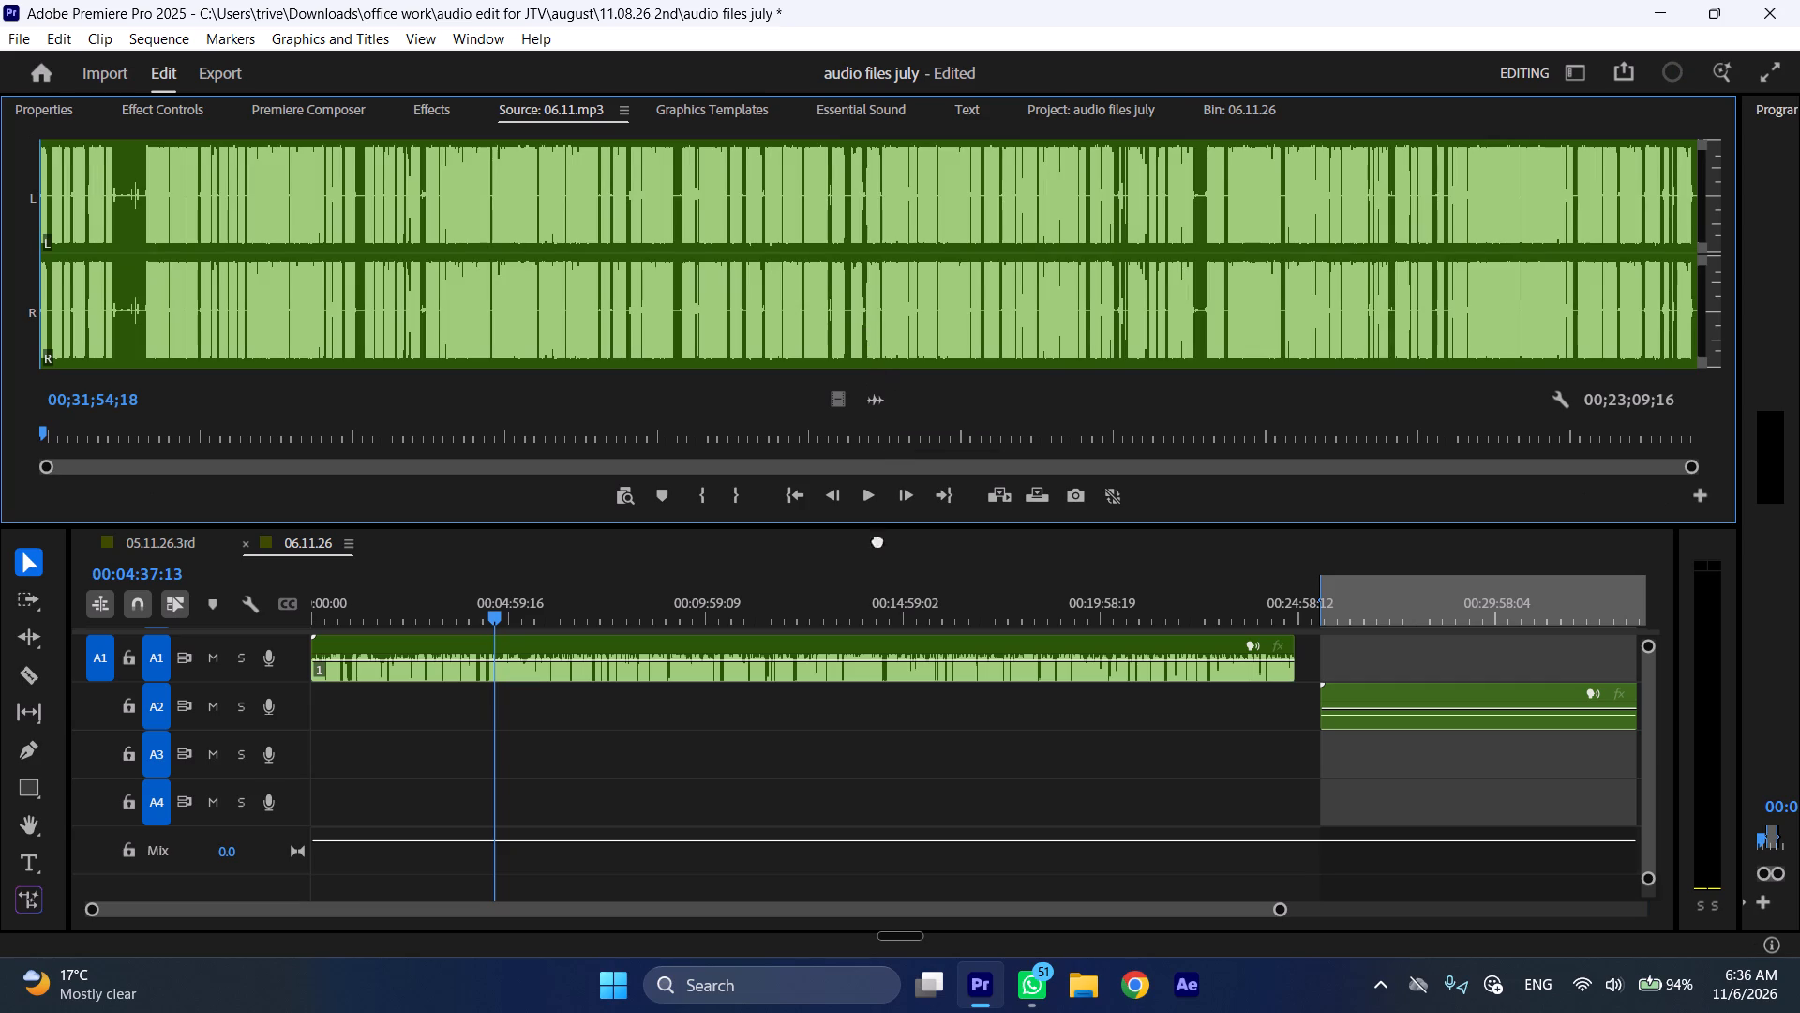
{"action": "left_click_drag", "start_coordinate": [877, 539], "coordinate": [301, 755]}
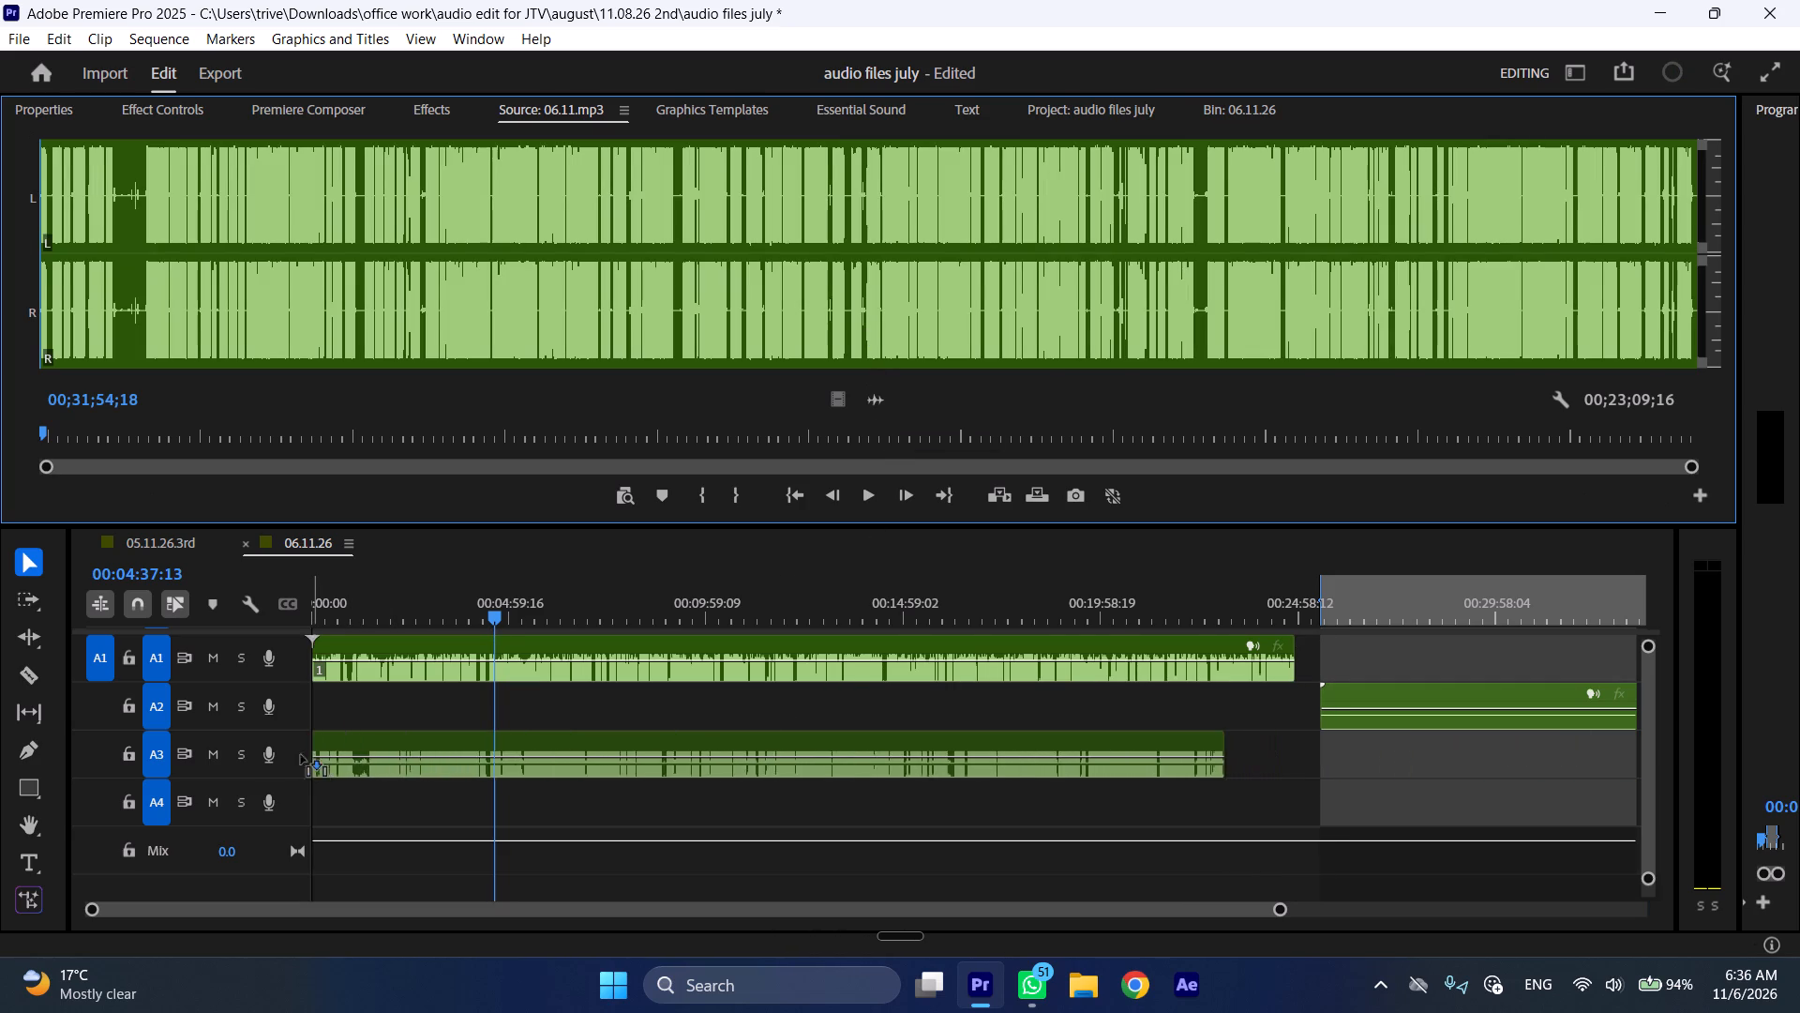
{"action": "left_click_drag", "start_coordinate": [301, 755], "coordinate": [262, 724]}
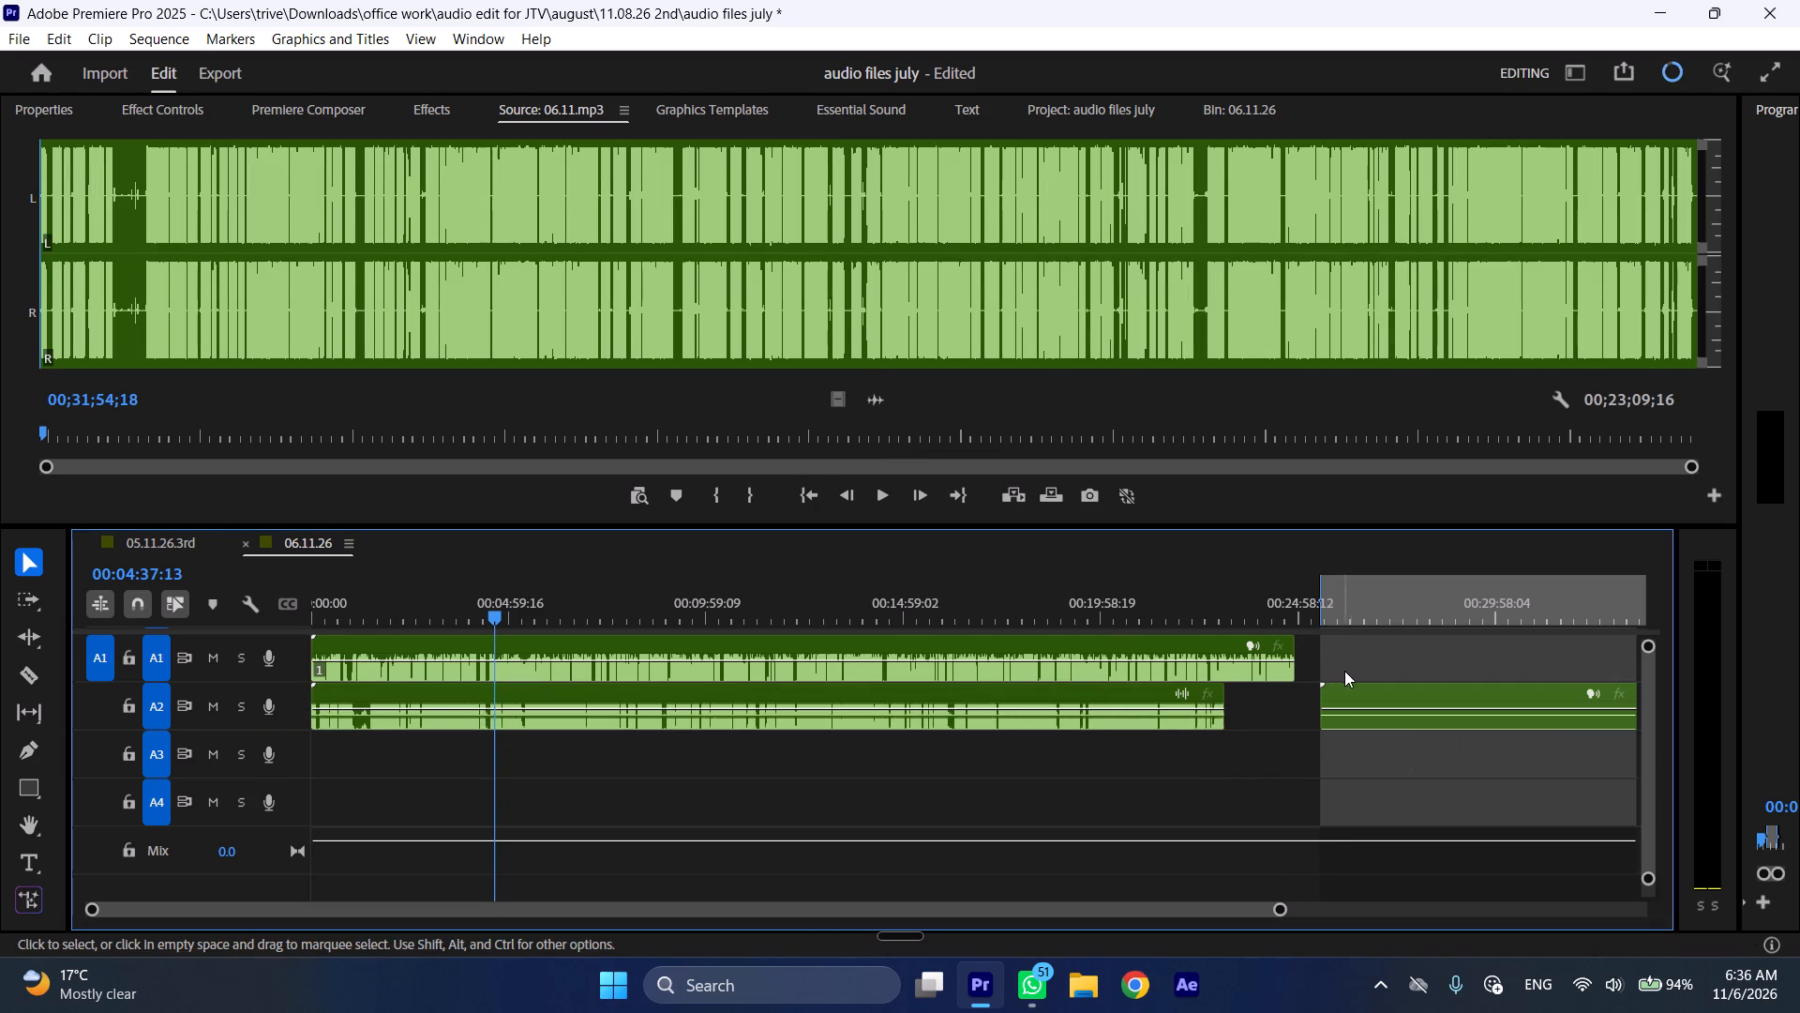
Clear the In and Out points of the 06.11.26 sequence.
{"action": "left_click", "coordinate": [1362, 617]}
{"action": "right_click", "coordinate": [1362, 615]}
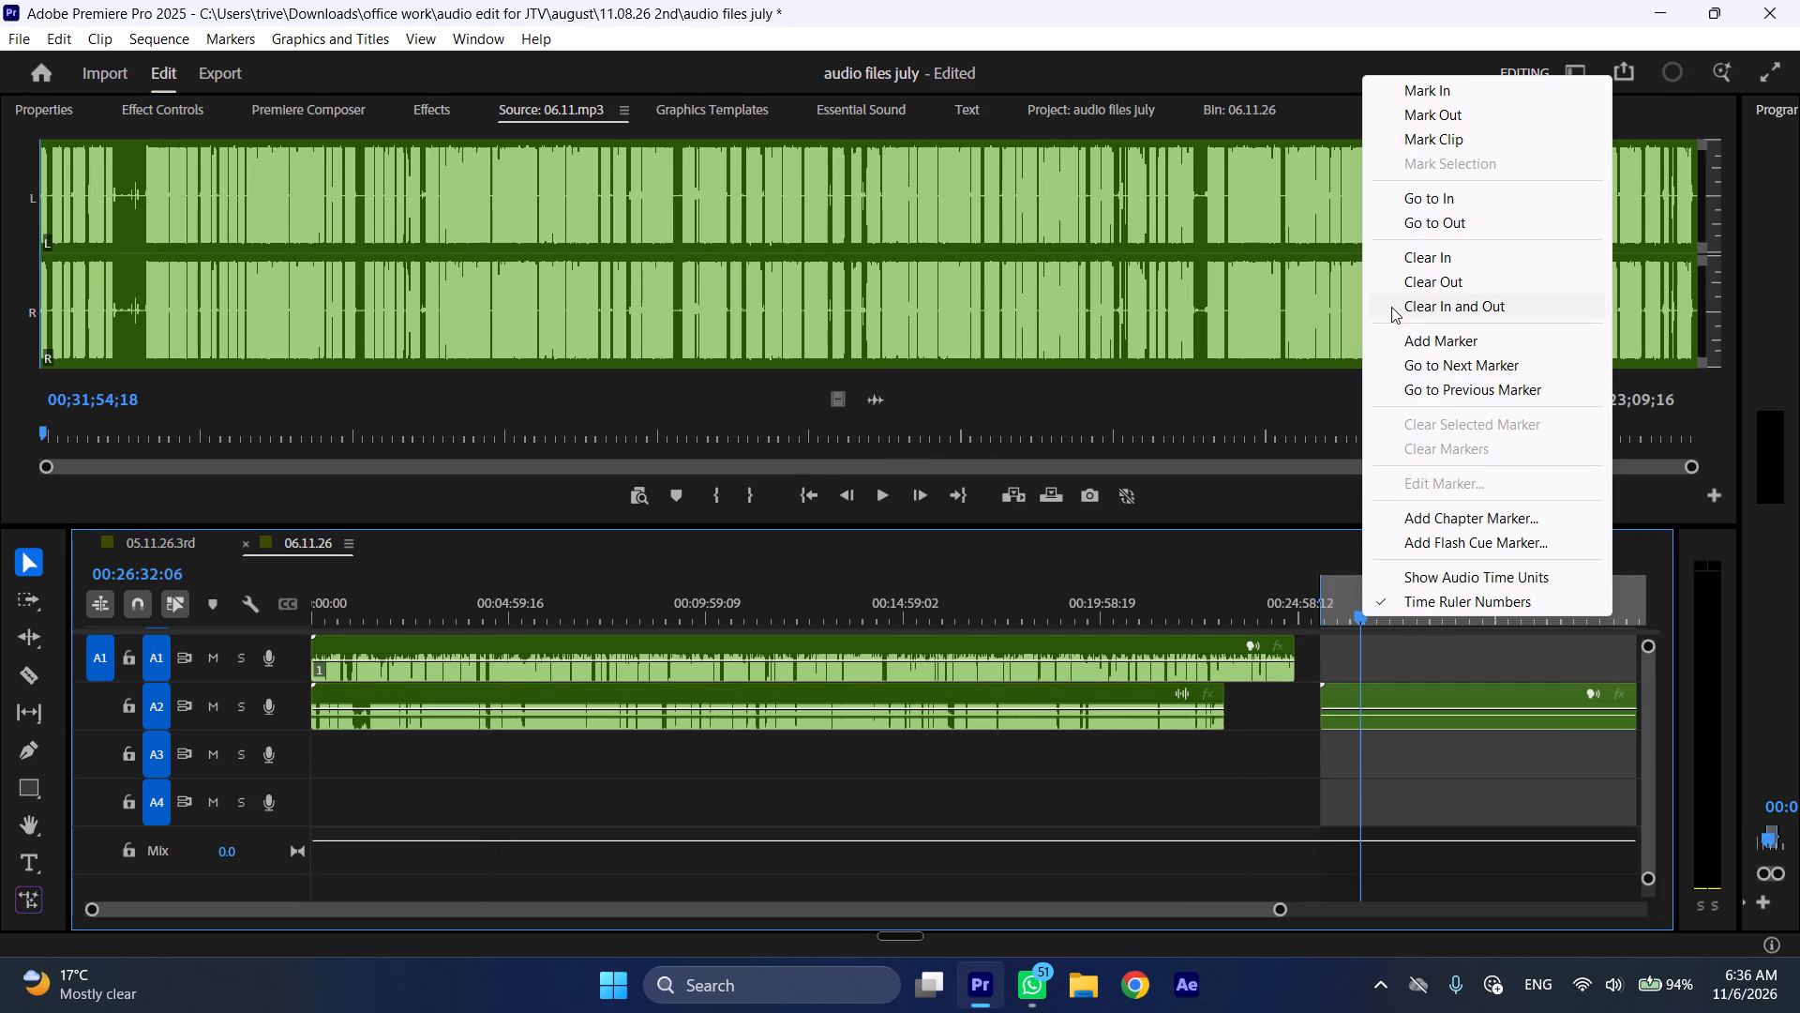
{"action": "left_click", "coordinate": [1391, 305]}
Delete the original Standard recording clip lying past the end of the other audio on track A2.
{"action": "left_click", "coordinate": [1409, 689]}
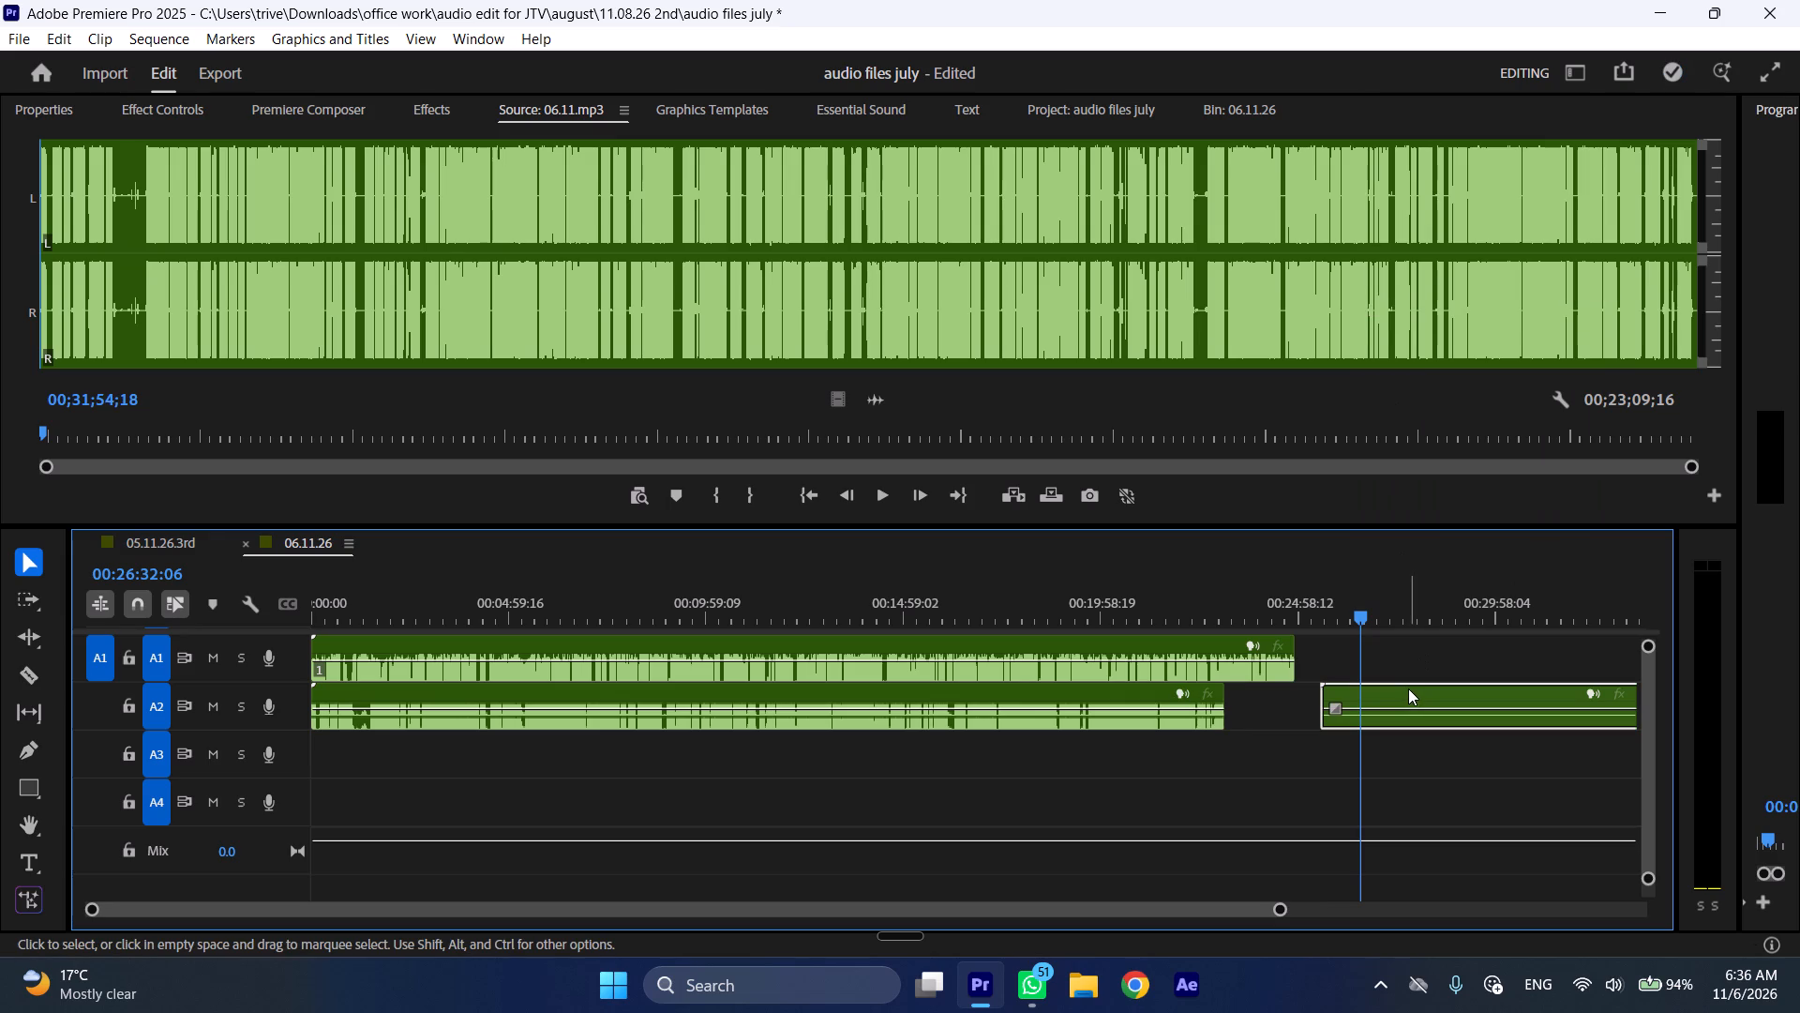
{"action": "key", "text": "BackSpace"}
Return the playhead to 00:00:00:00 and examine the waveforms of both clips closely over the first half minute.
{"action": "left_click_drag", "start_coordinate": [333, 606], "coordinate": [288, 606]}
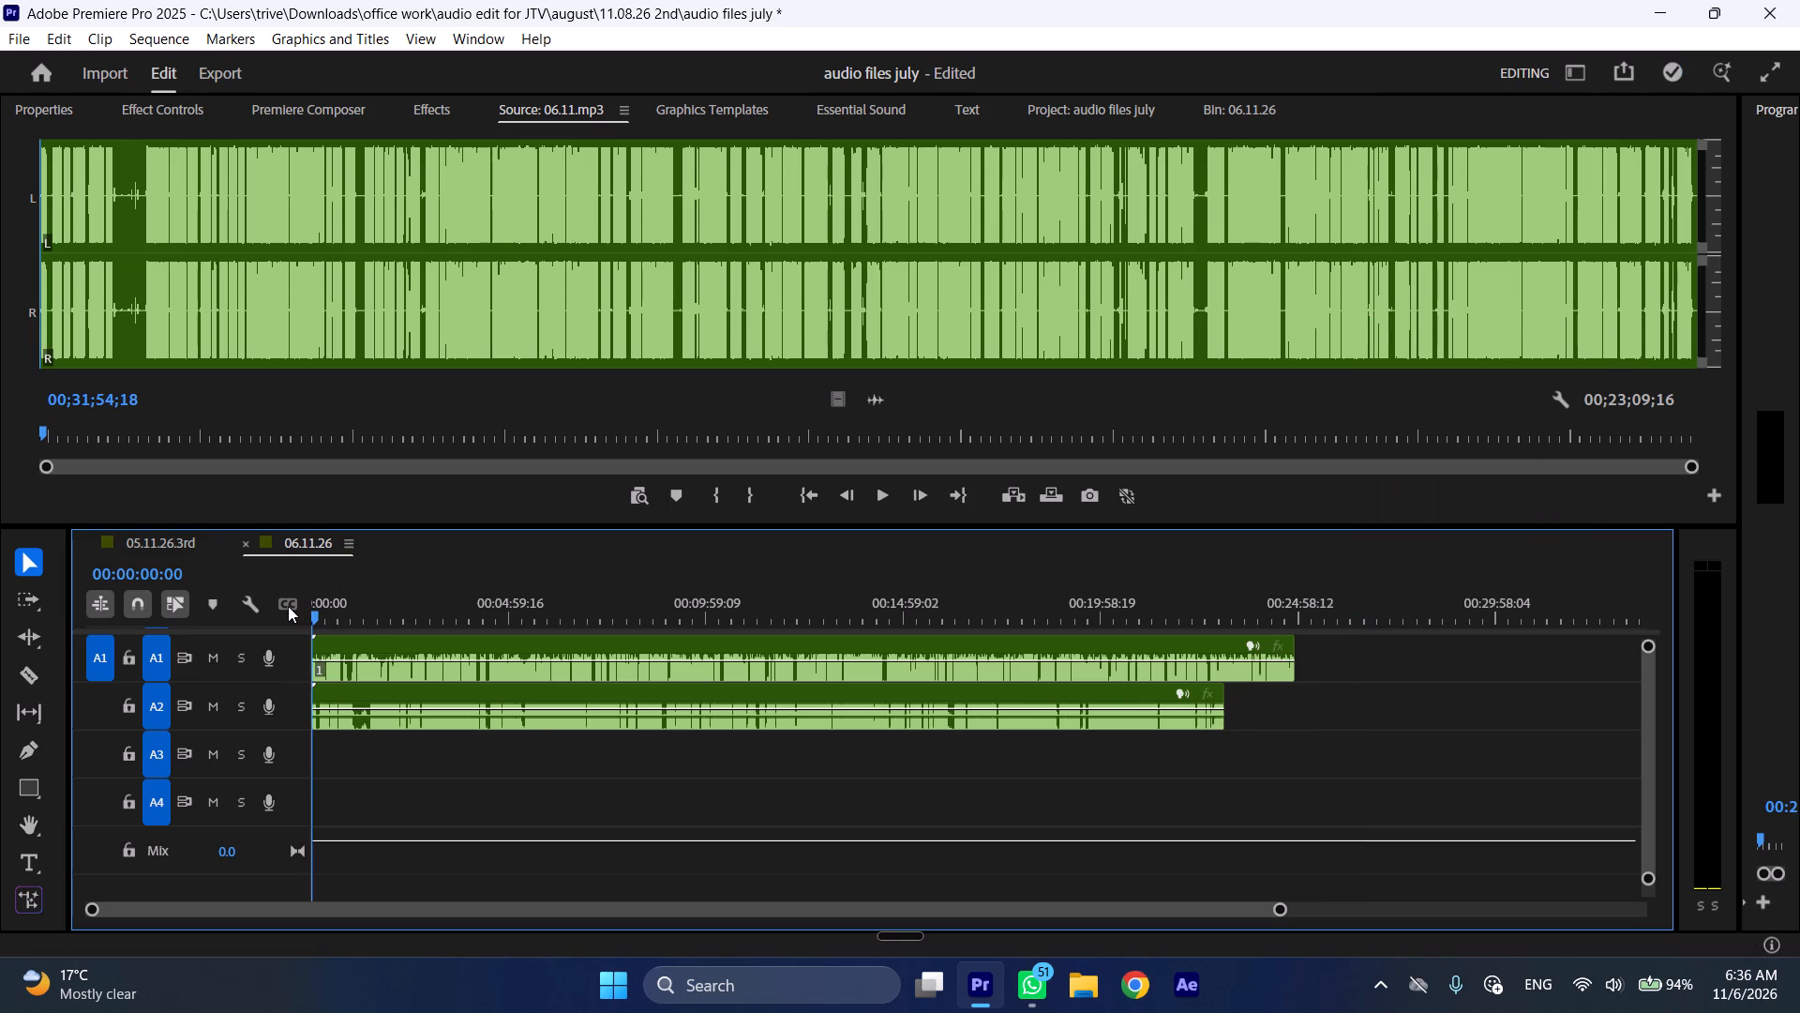
{"action": "left_click_drag", "start_coordinate": [288, 606], "coordinate": [286, 606]}
{"action": "key", "text": "ctrl+shift+c"}
{"action": "key", "text": "ctrl+shift+c"}
{"action": "key", "text": "ctrl+shift+c"}
{"action": "key", "text": "ctrl+shift+c"}
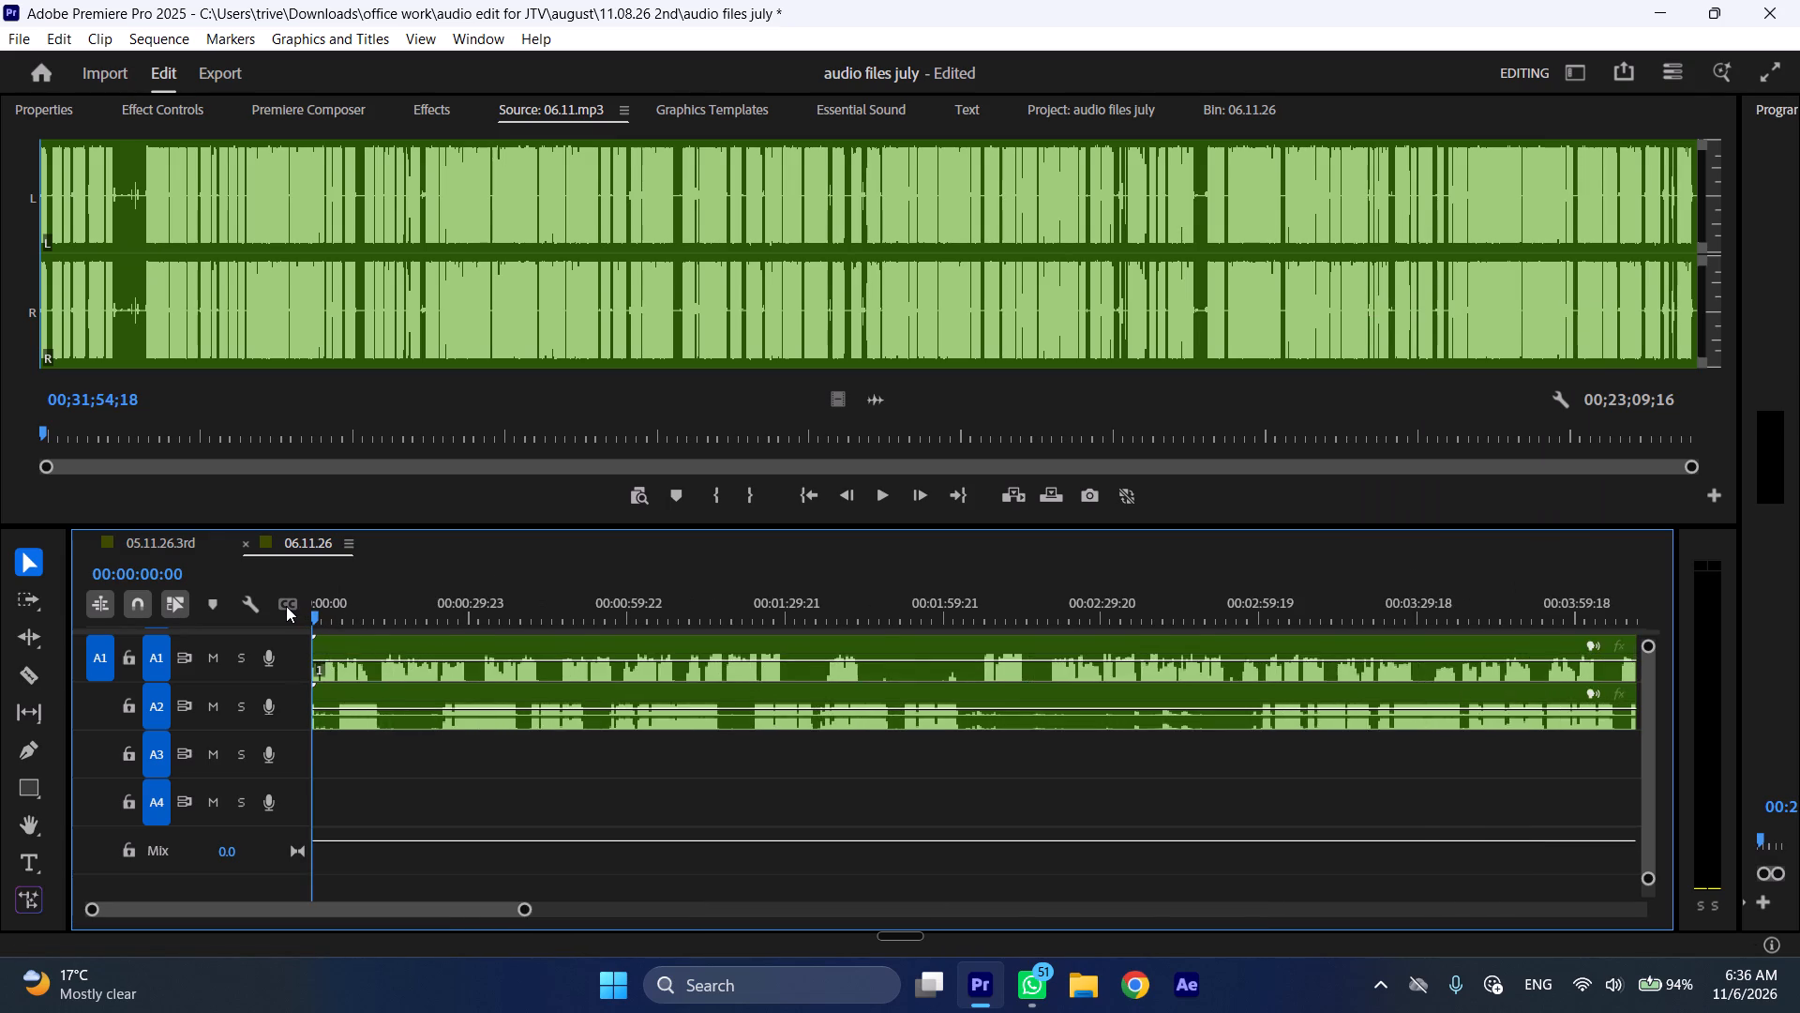
{"action": "key", "text": "ctrl+shift+c"}
{"action": "key", "text": "ctrl+shift+c"}
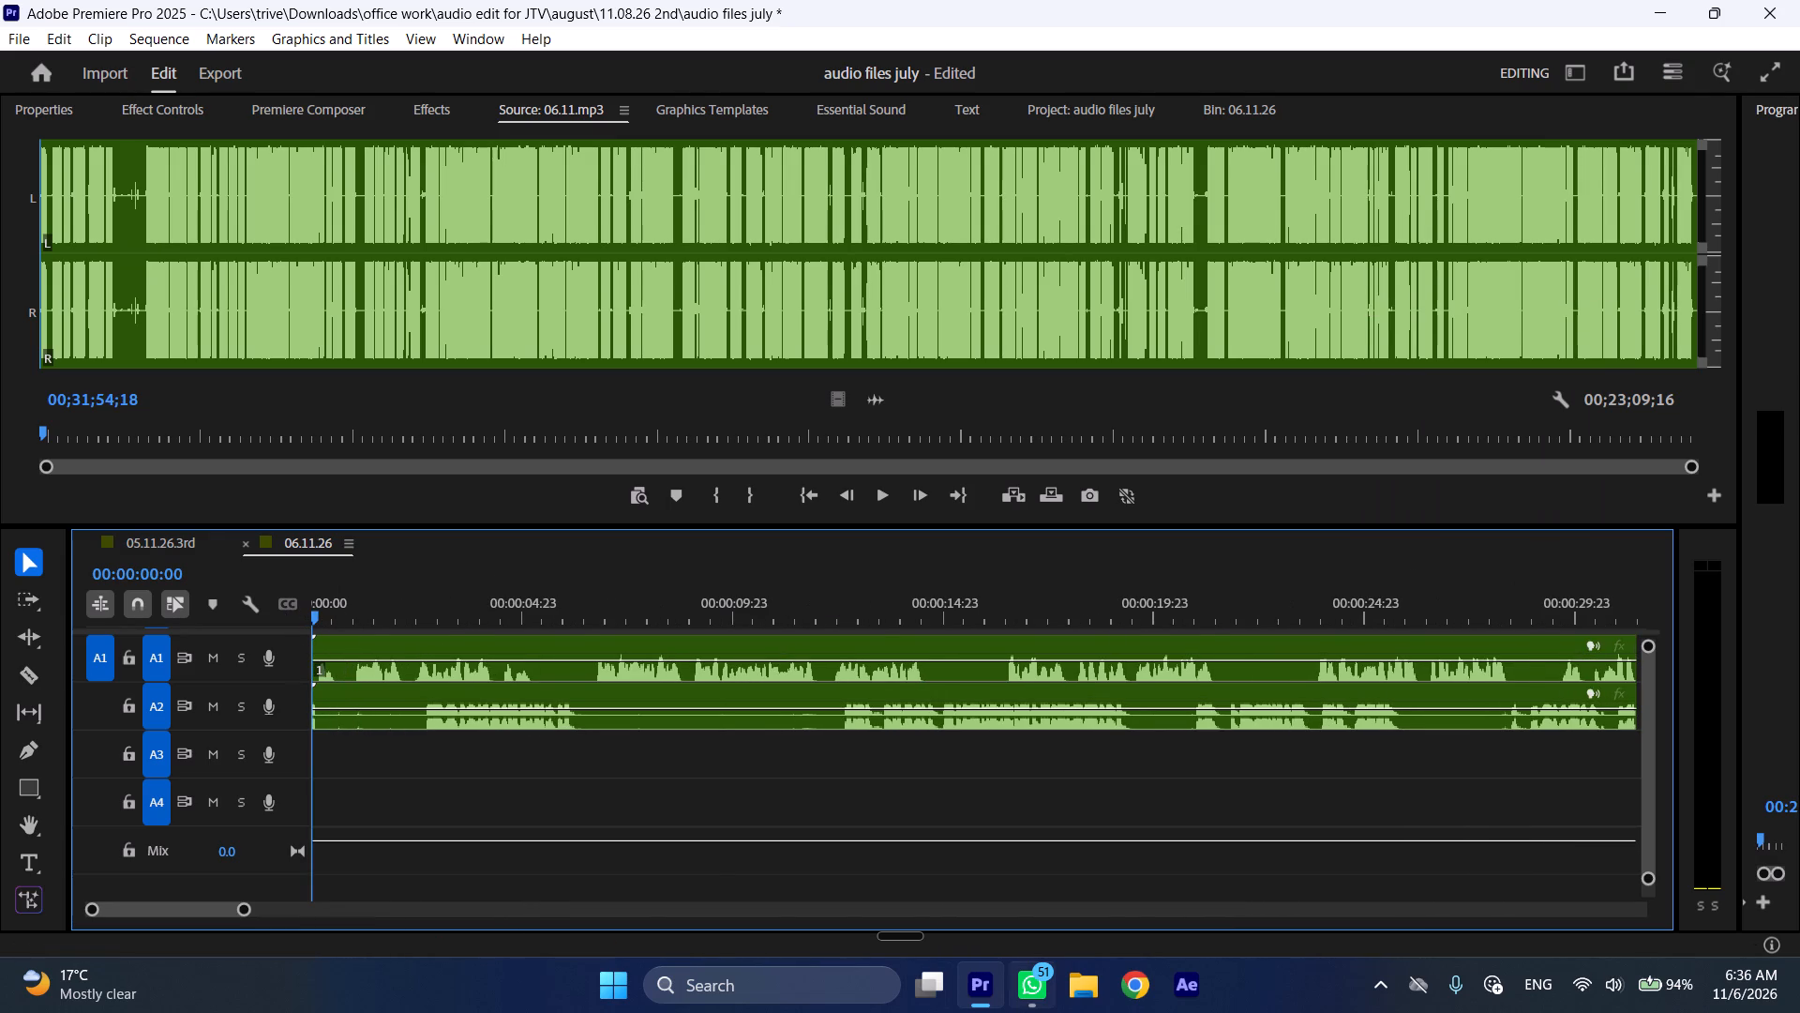
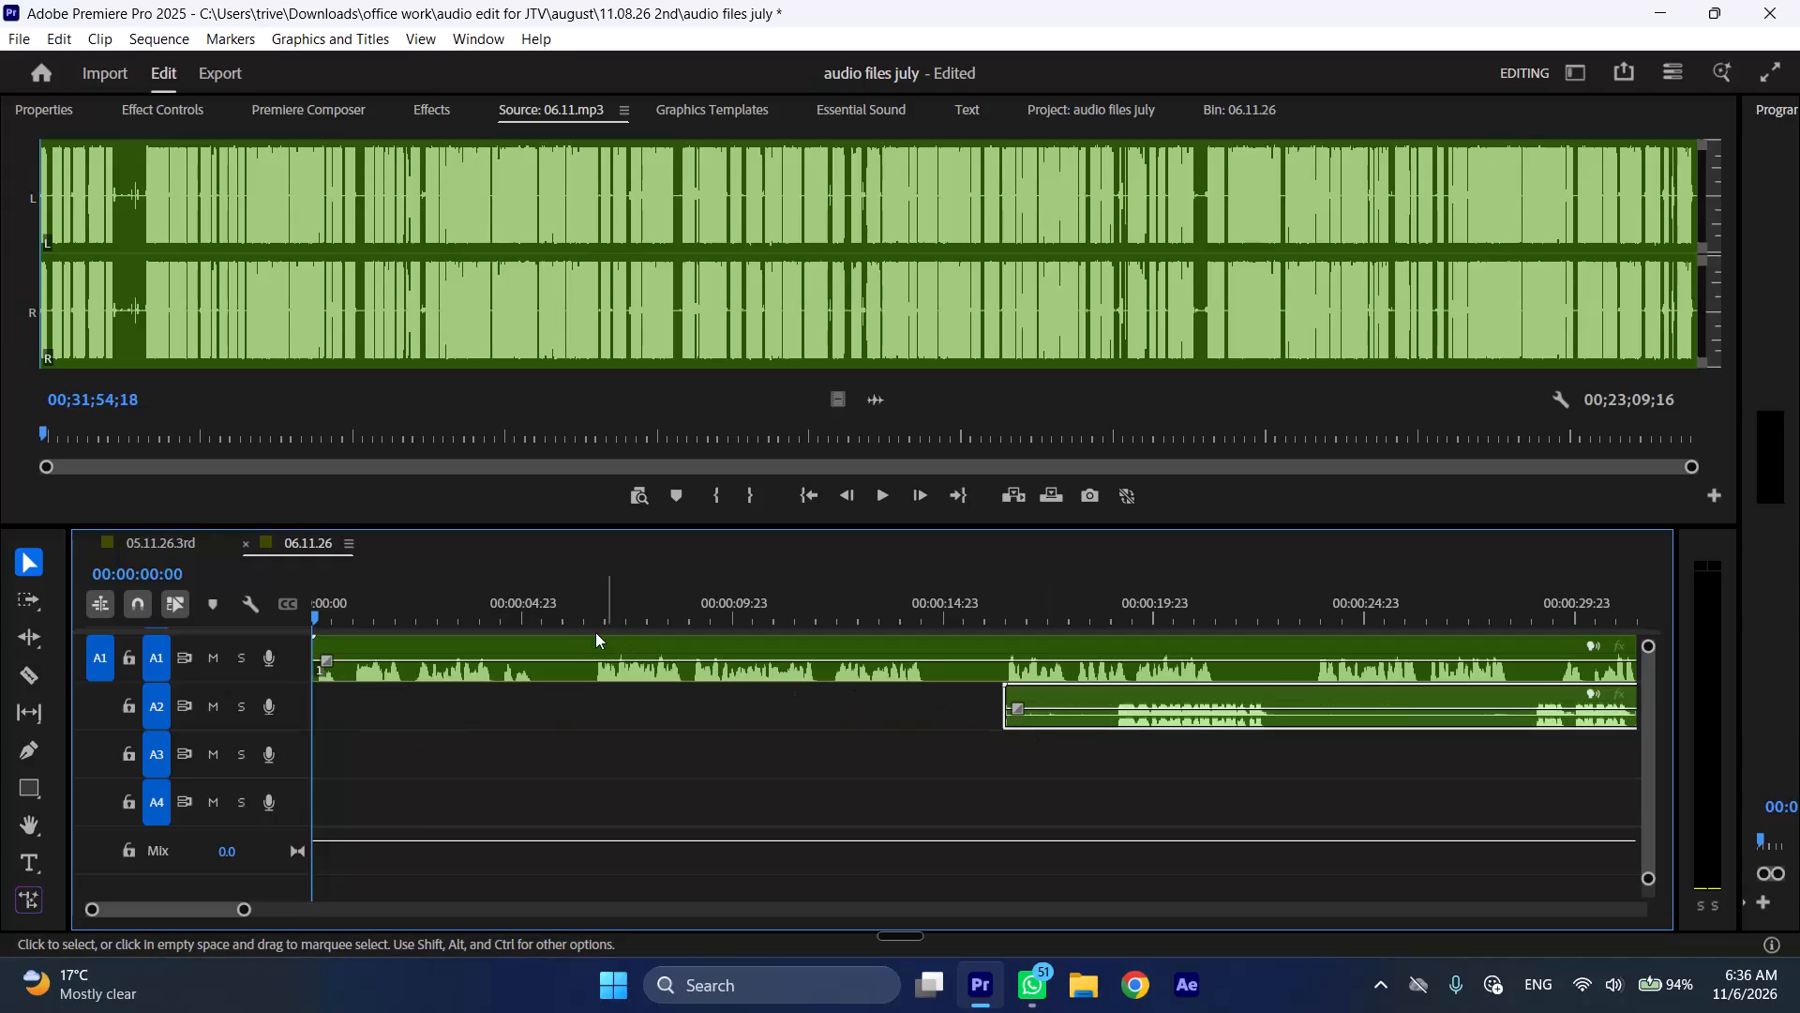
Adjust the audio gain of the clip on track A1 by 5 dB.
{"action": "left_click", "coordinate": [586, 641]}
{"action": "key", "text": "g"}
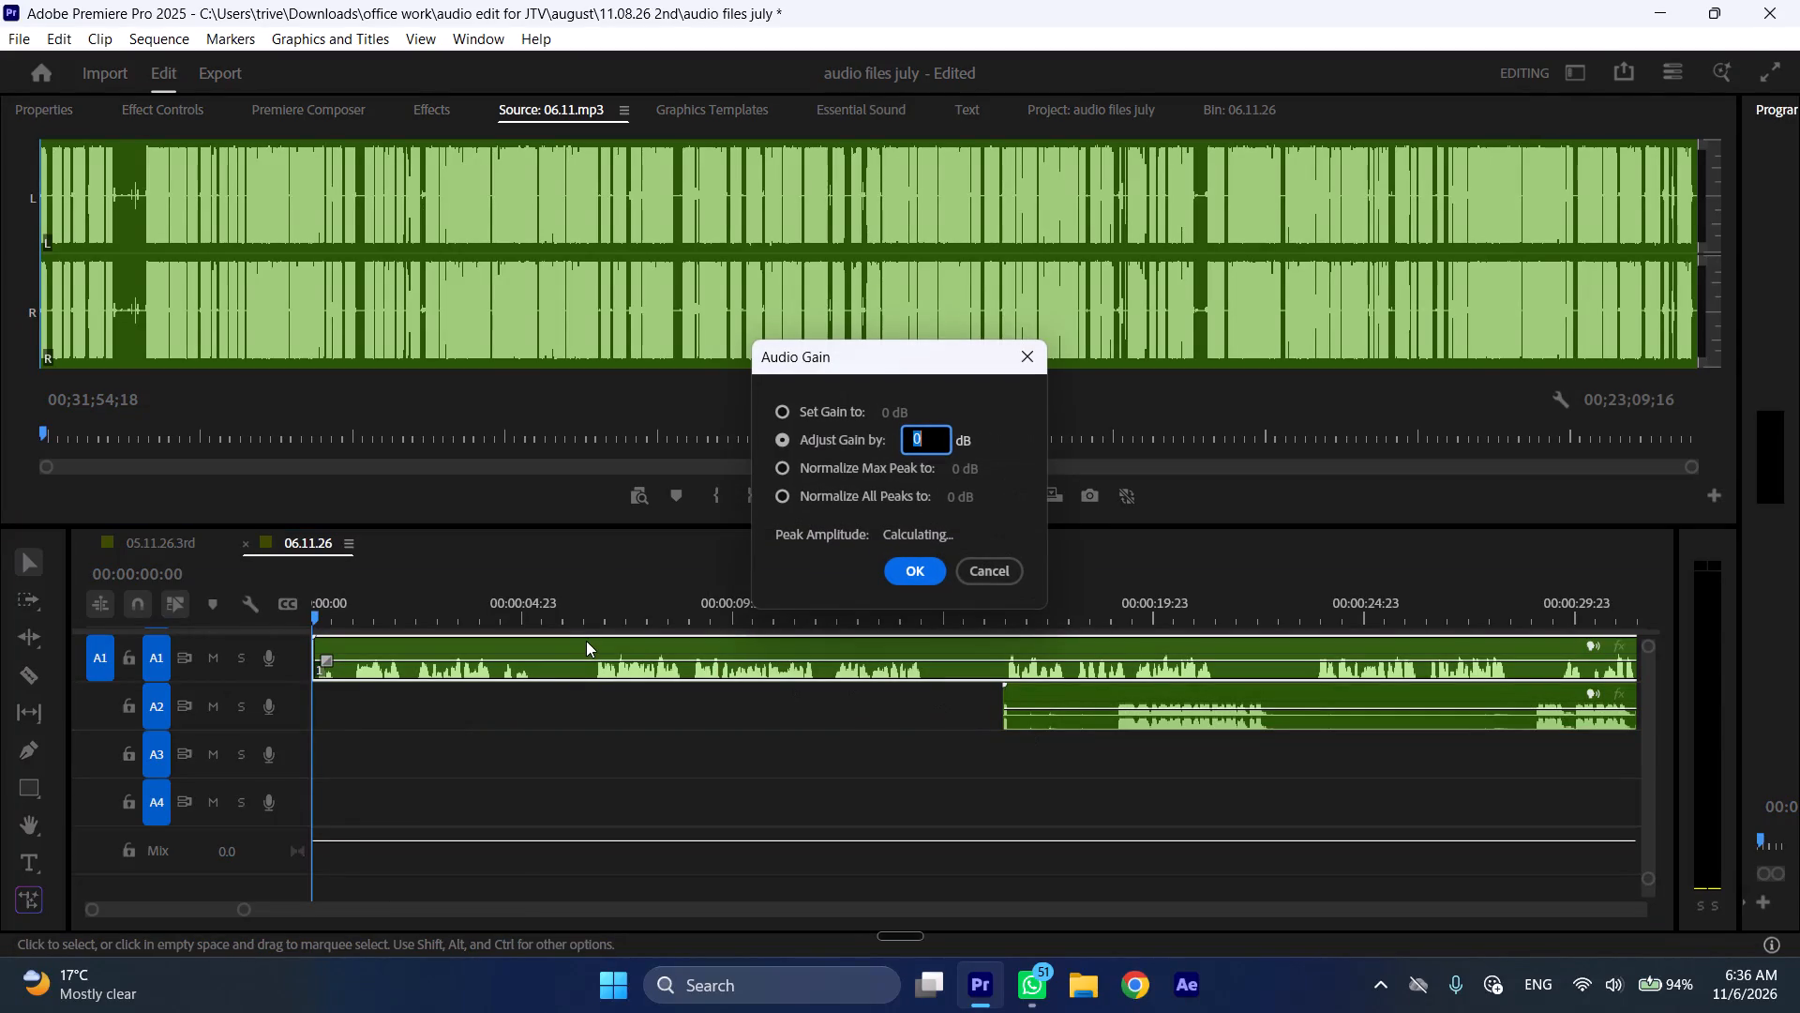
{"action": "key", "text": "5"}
{"action": "key", "text": "Return"}
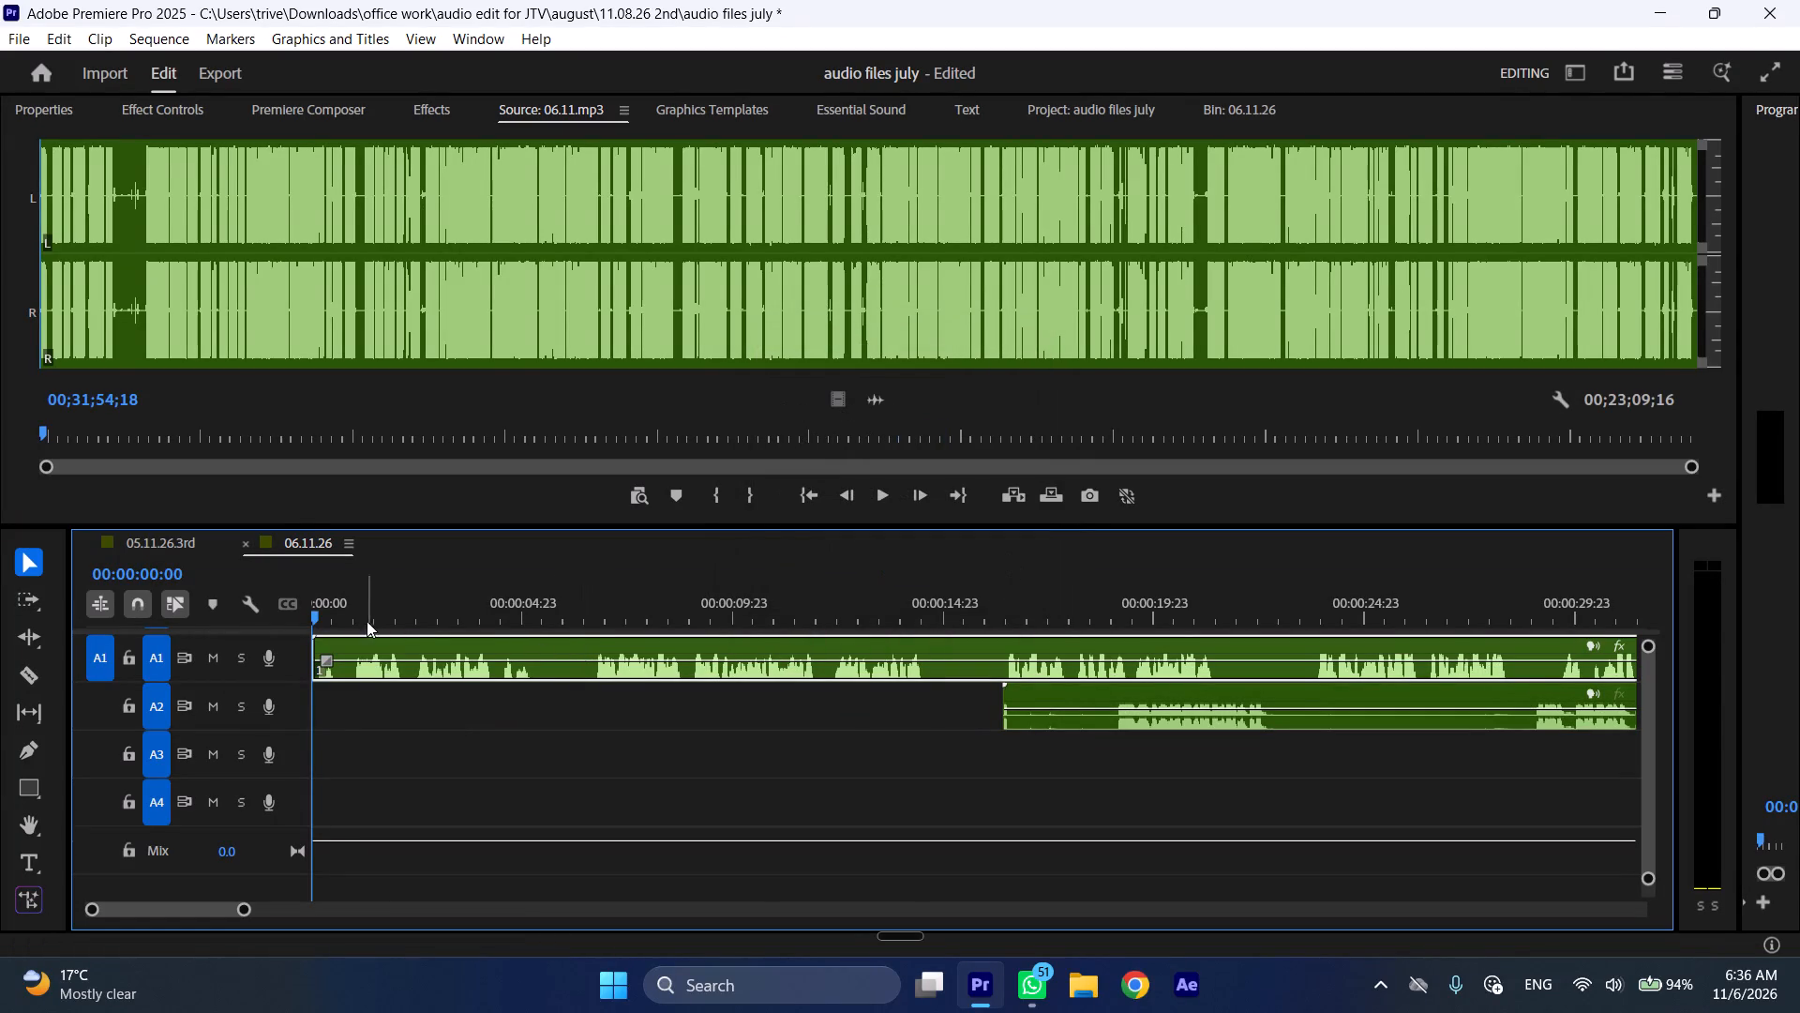
Cut the A1 clip at 00:00:00:21 and ripple delete the opening piece before the cut.
{"action": "left_click", "coordinate": [352, 601]}
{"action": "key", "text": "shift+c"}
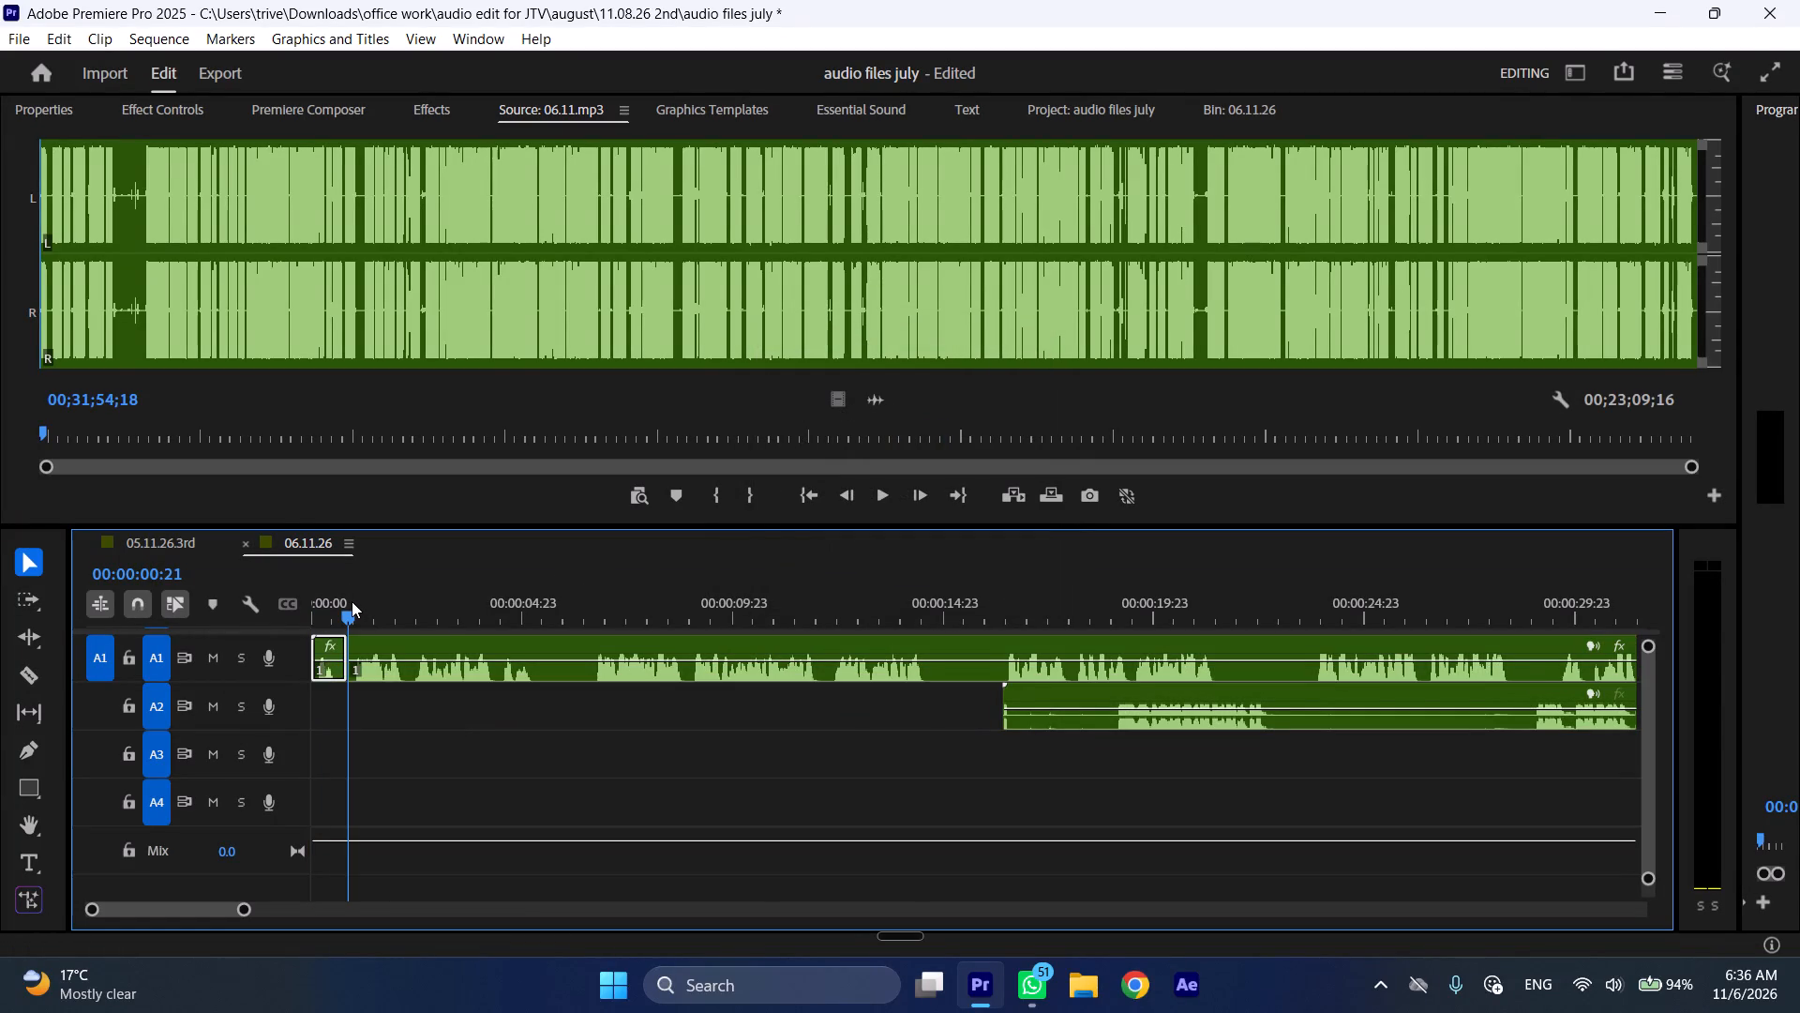
{"action": "key", "text": "ctrl+shift+d"}
Play the opening, then cut out and ripple delete the silent A1 section from 00:00:04:17 to 00:00:05:15.
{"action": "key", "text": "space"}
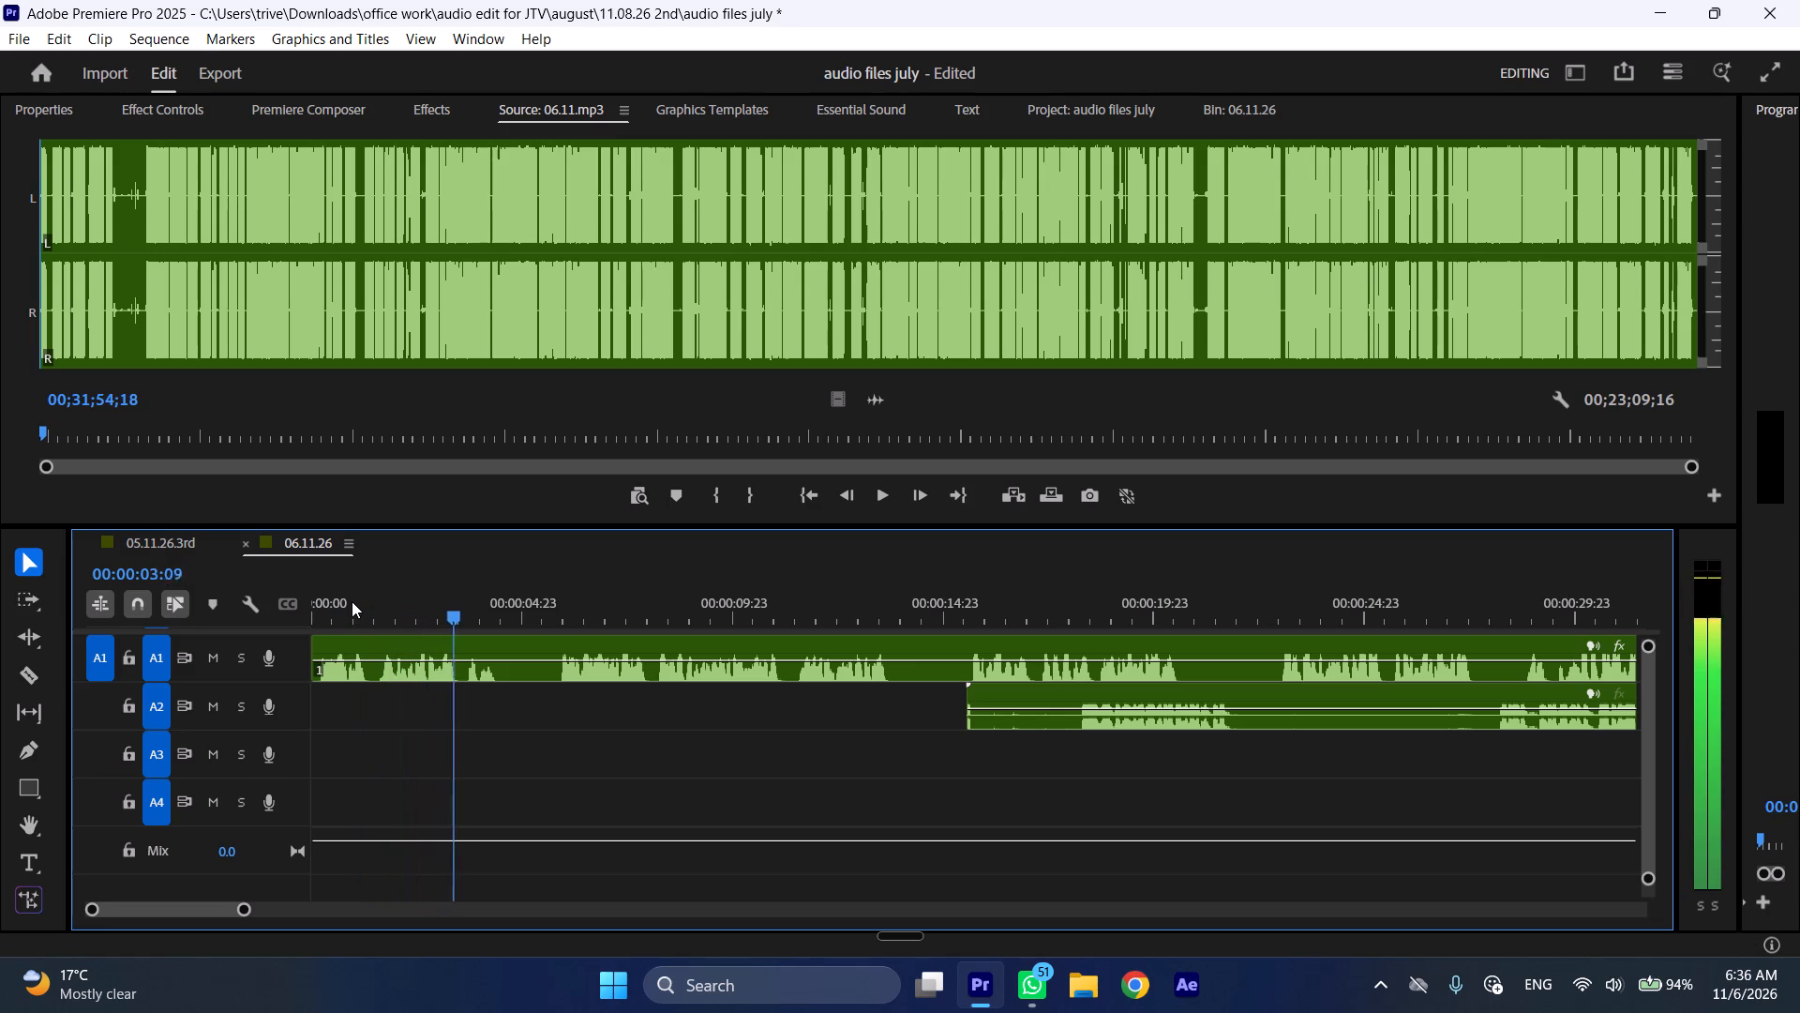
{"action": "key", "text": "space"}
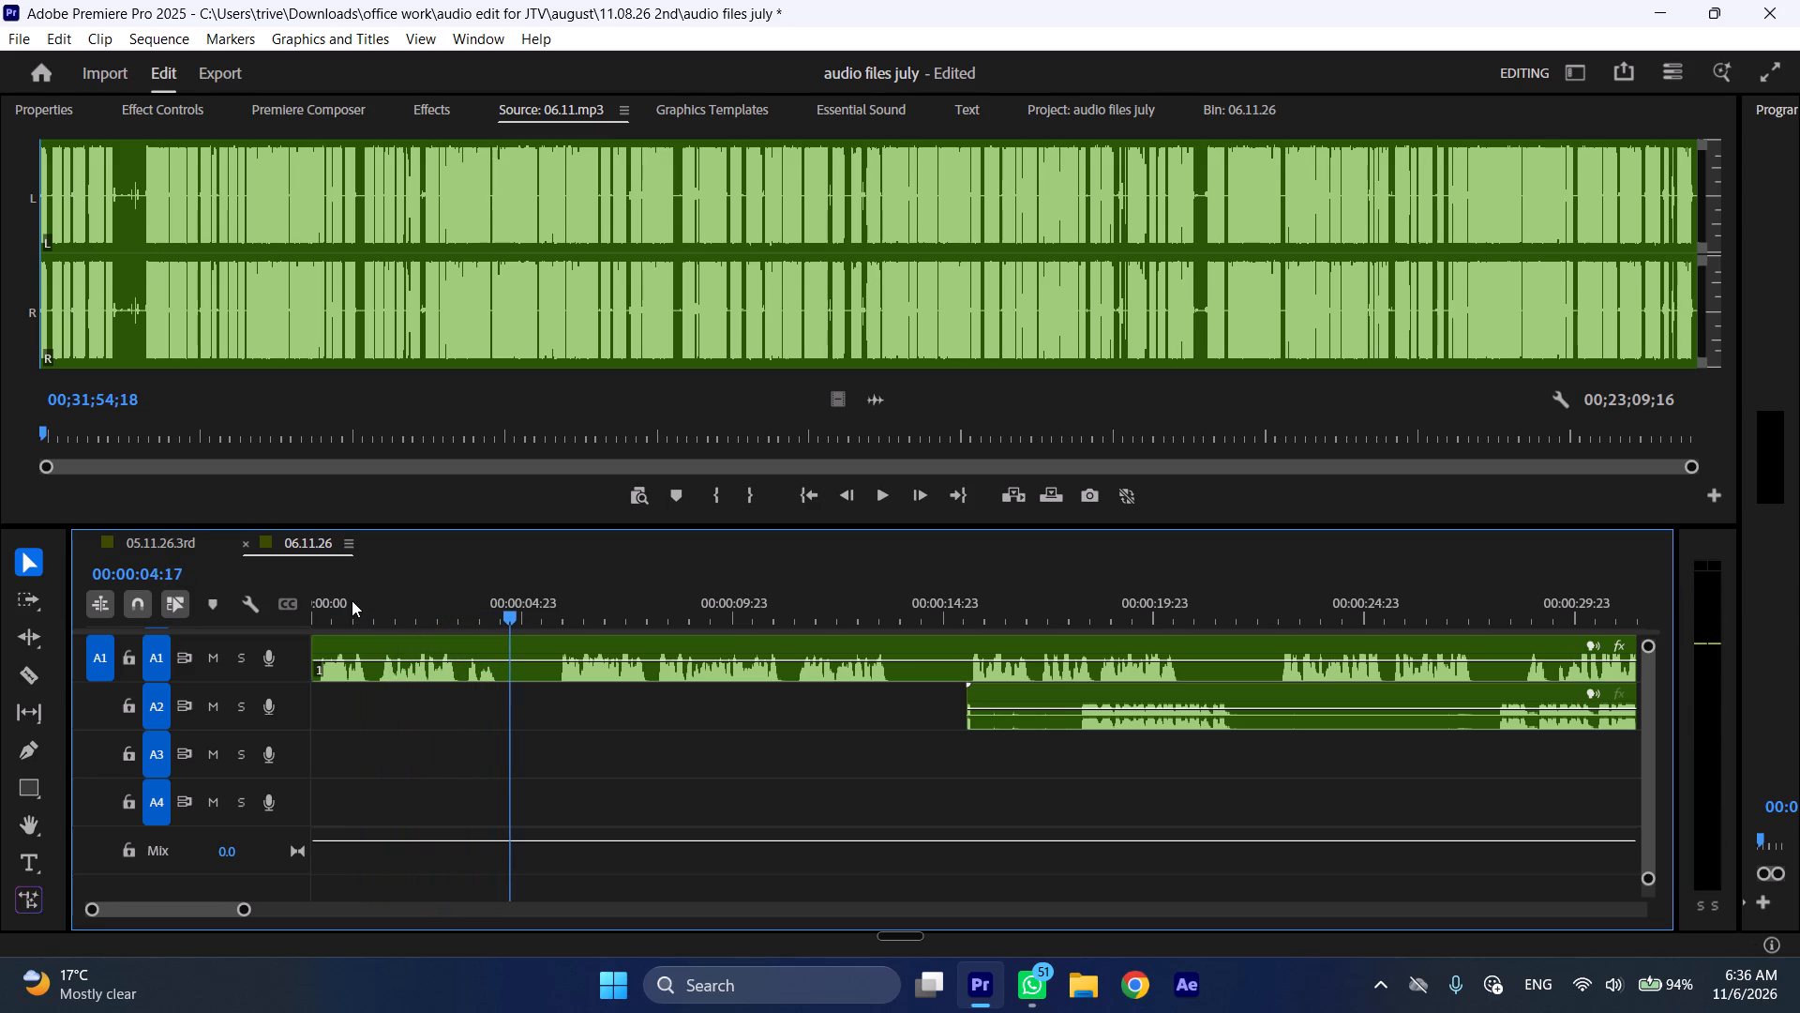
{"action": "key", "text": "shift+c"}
{"action": "left_click", "coordinate": [551, 610]}
{"action": "left_click", "coordinate": [571, 647]}
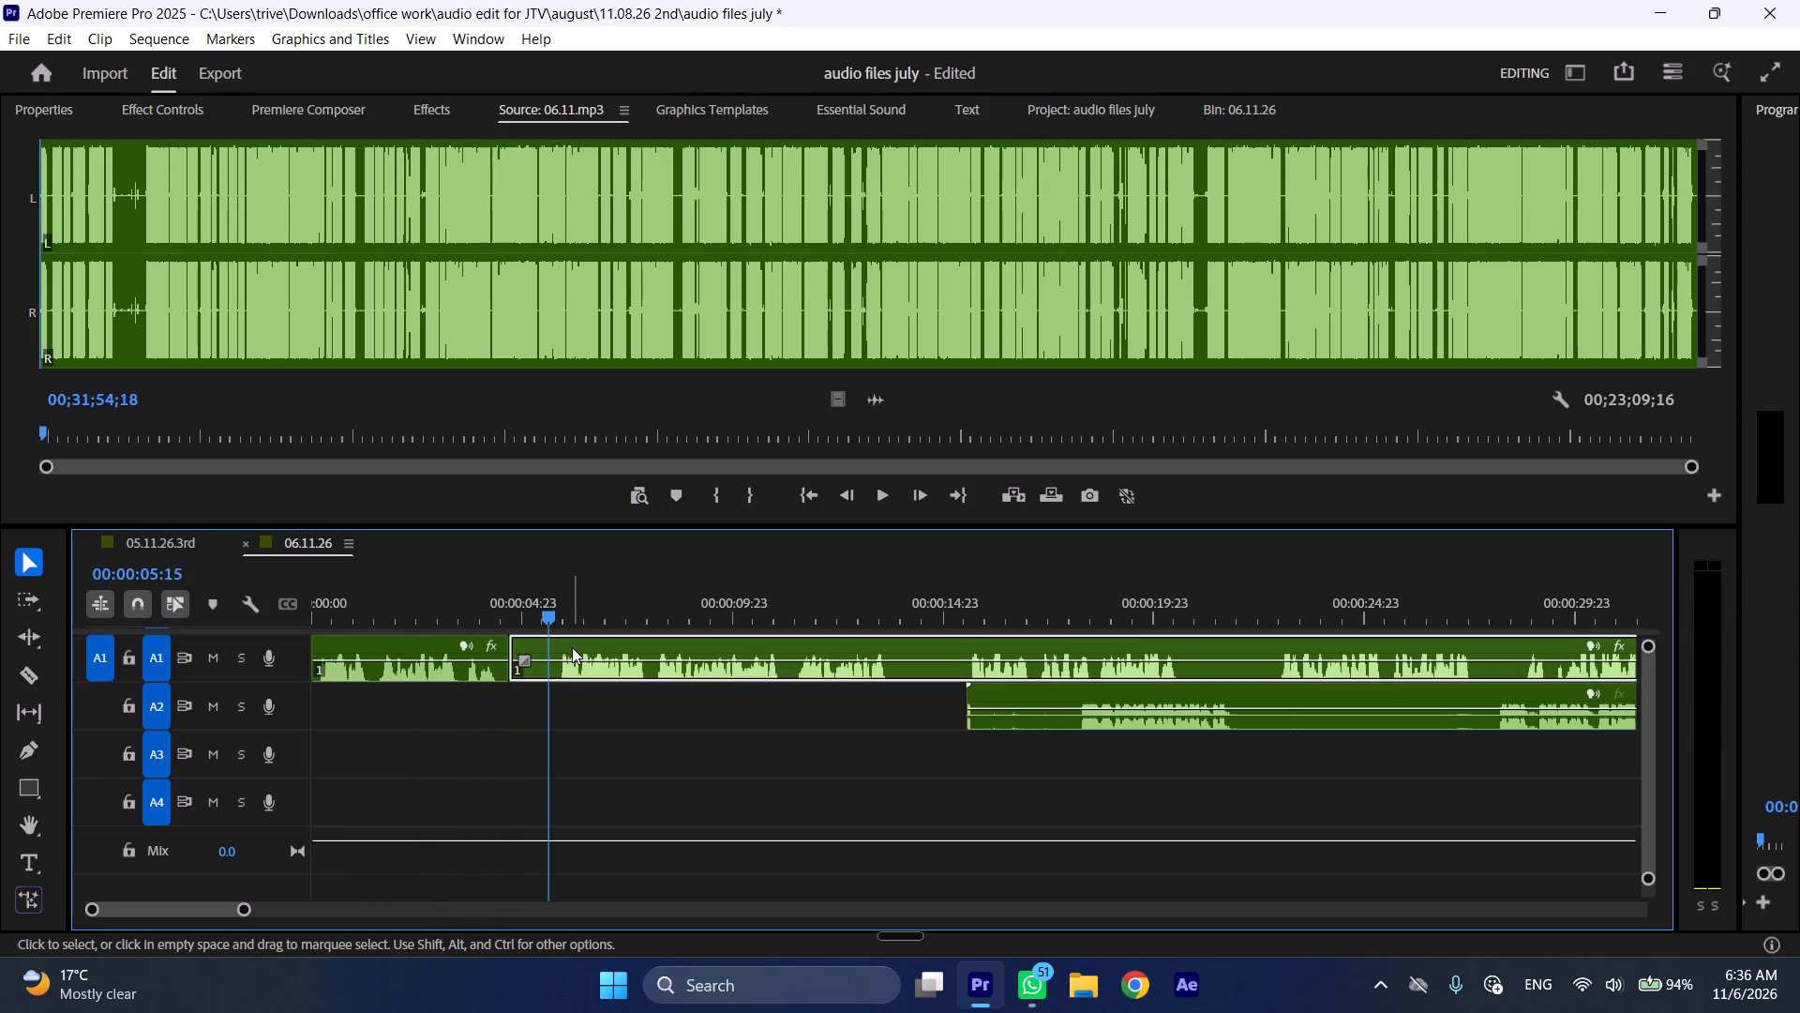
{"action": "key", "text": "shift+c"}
{"action": "key", "text": "ctrl+shift+d"}
Play on from the new join on track A1 to listen for the next section to trim.
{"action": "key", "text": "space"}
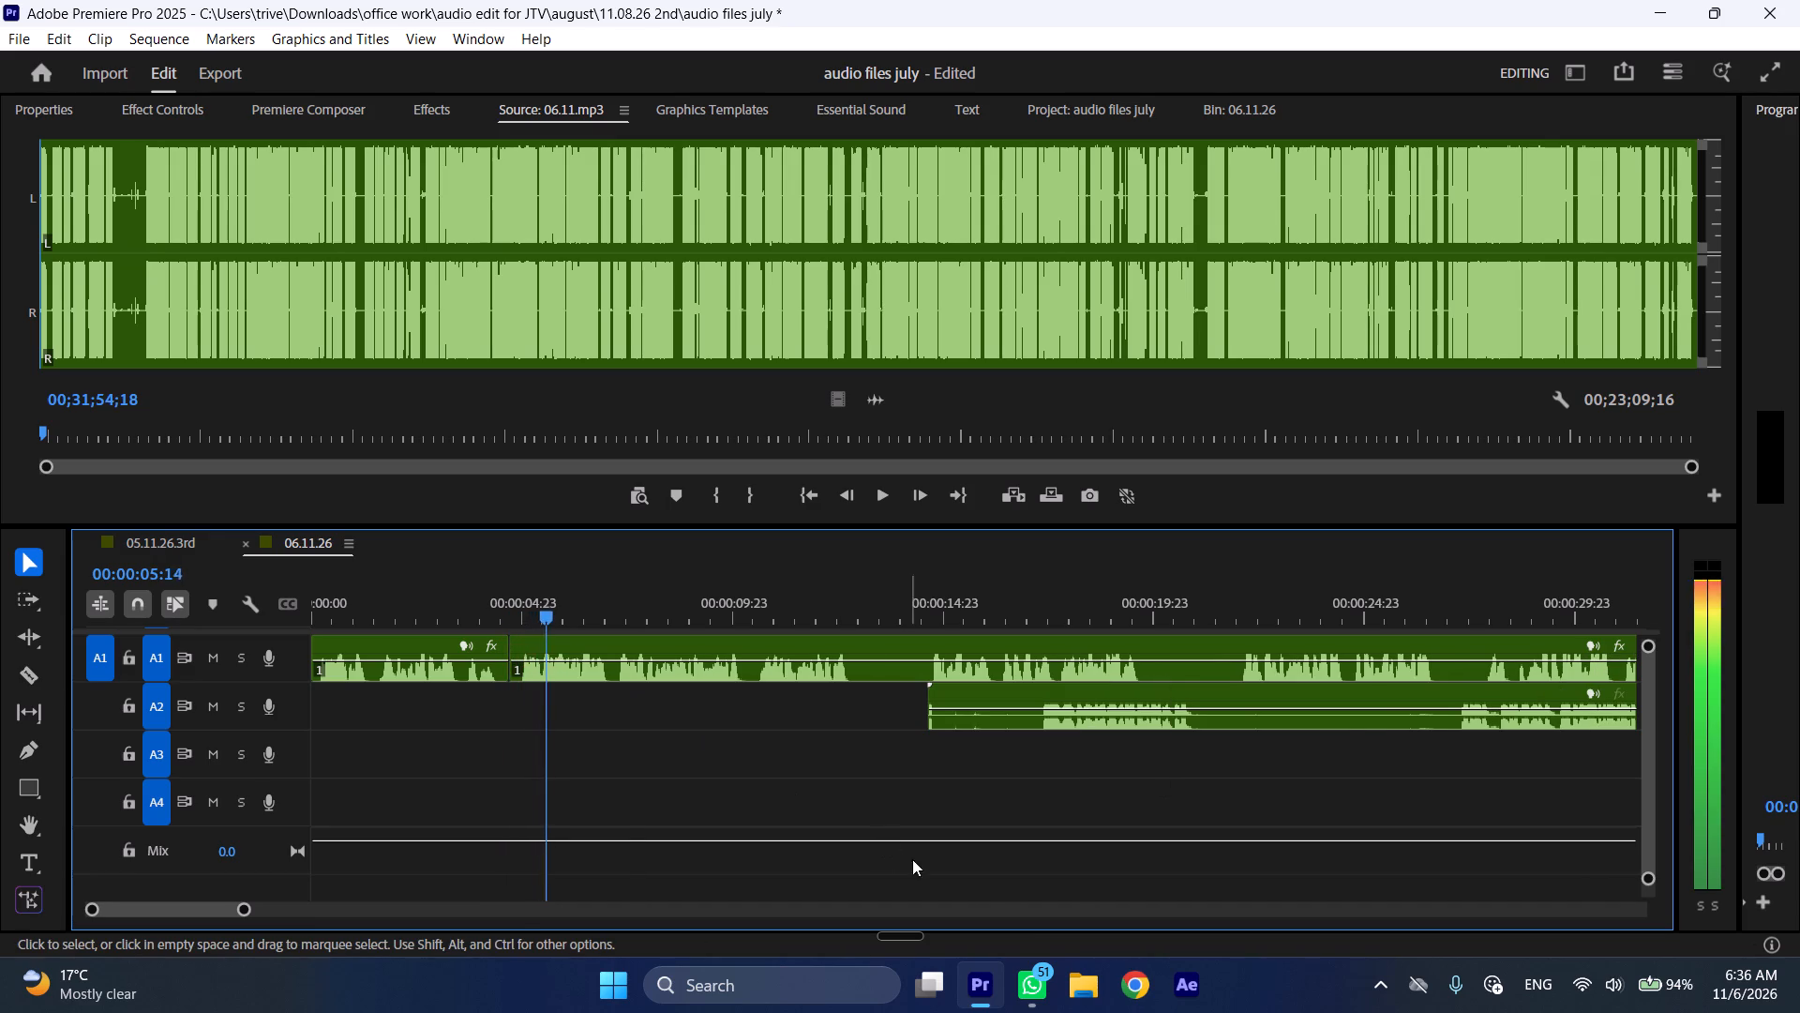
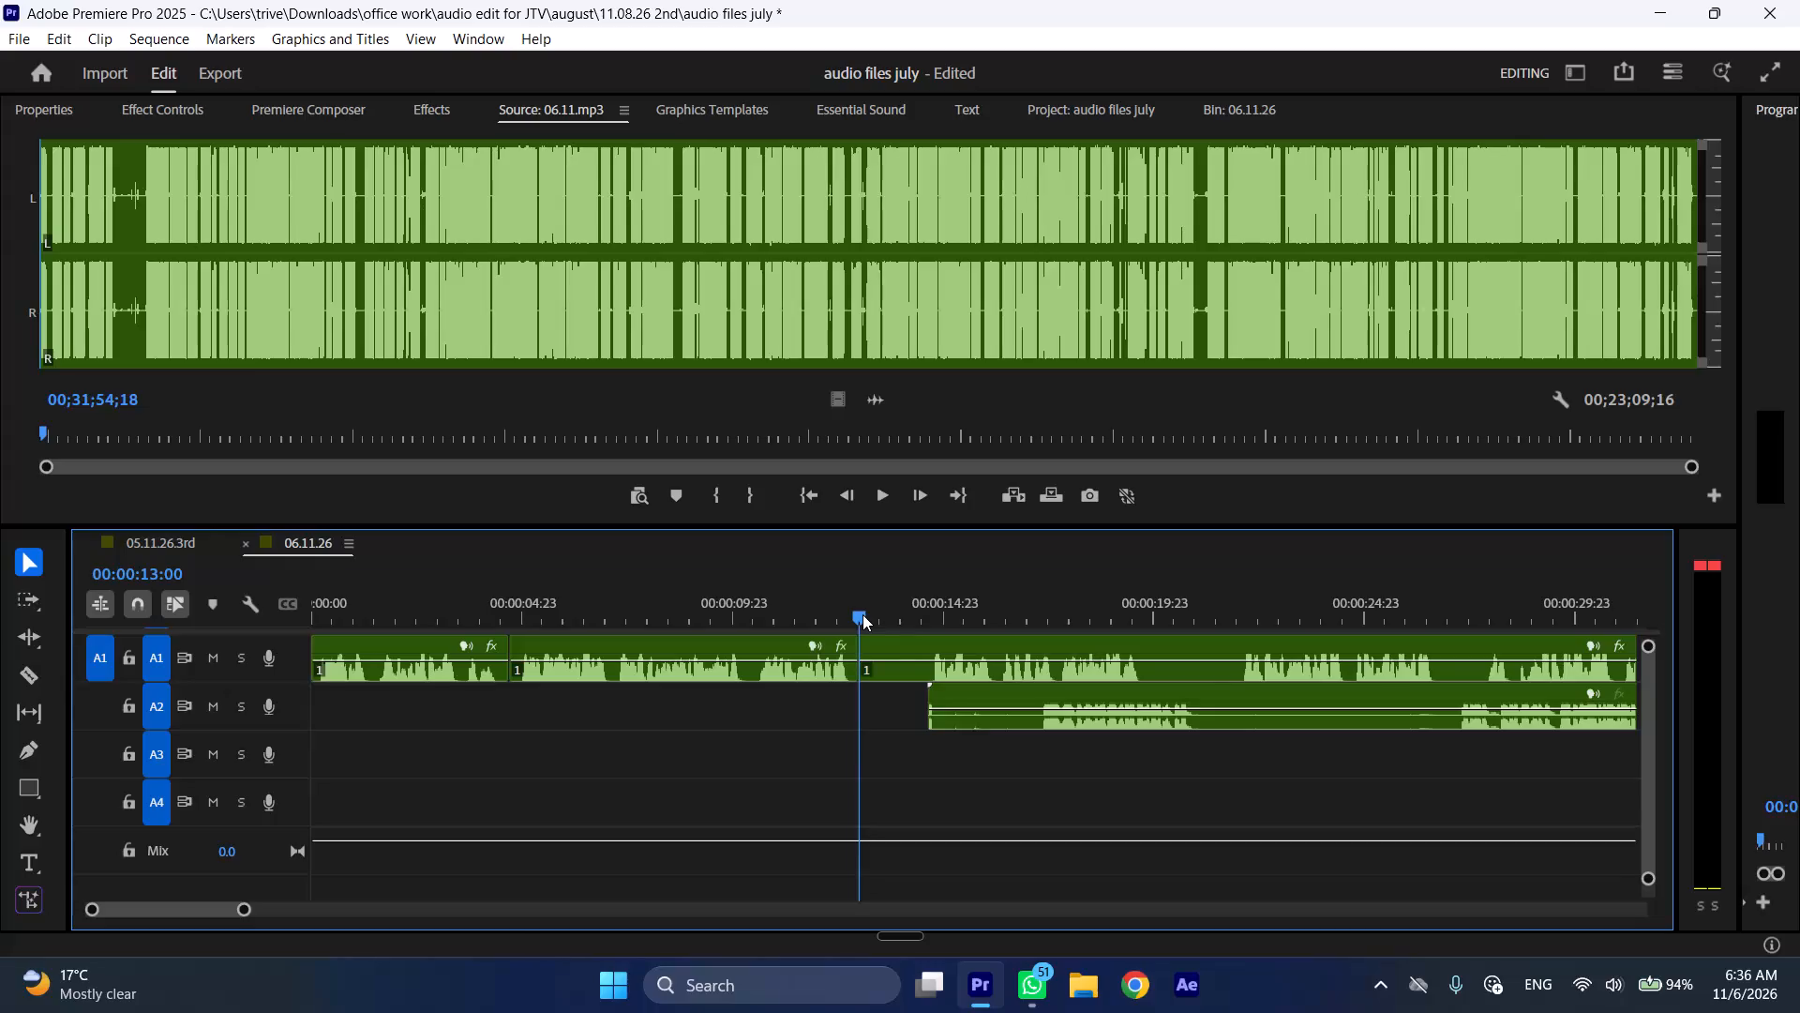
Trim the opening of the A2 clip up to its second stretch of speech and move the clip to start at 00:00:13:00.
{"action": "left_click_drag", "start_coordinate": [933, 692], "coordinate": [1375, 701]}
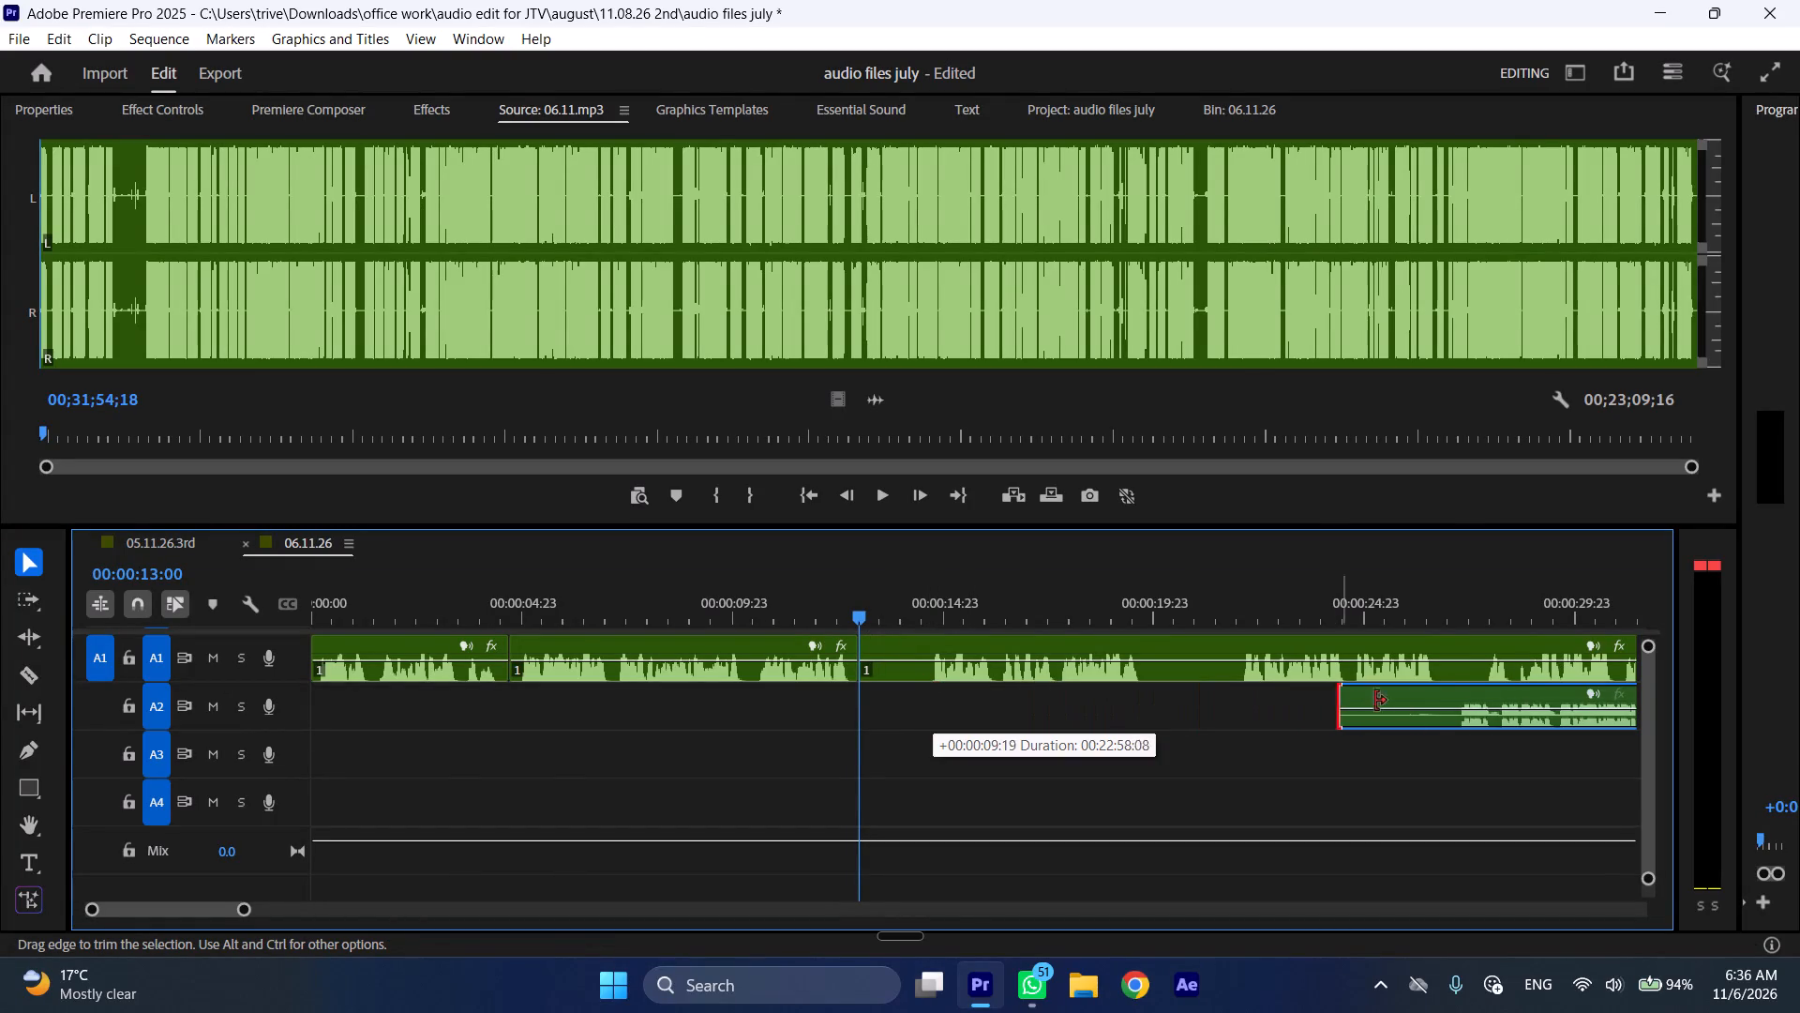
{"action": "left_click_drag", "start_coordinate": [1375, 701], "coordinate": [1458, 698]}
{"action": "left_click_drag", "start_coordinate": [1496, 694], "coordinate": [854, 693]}
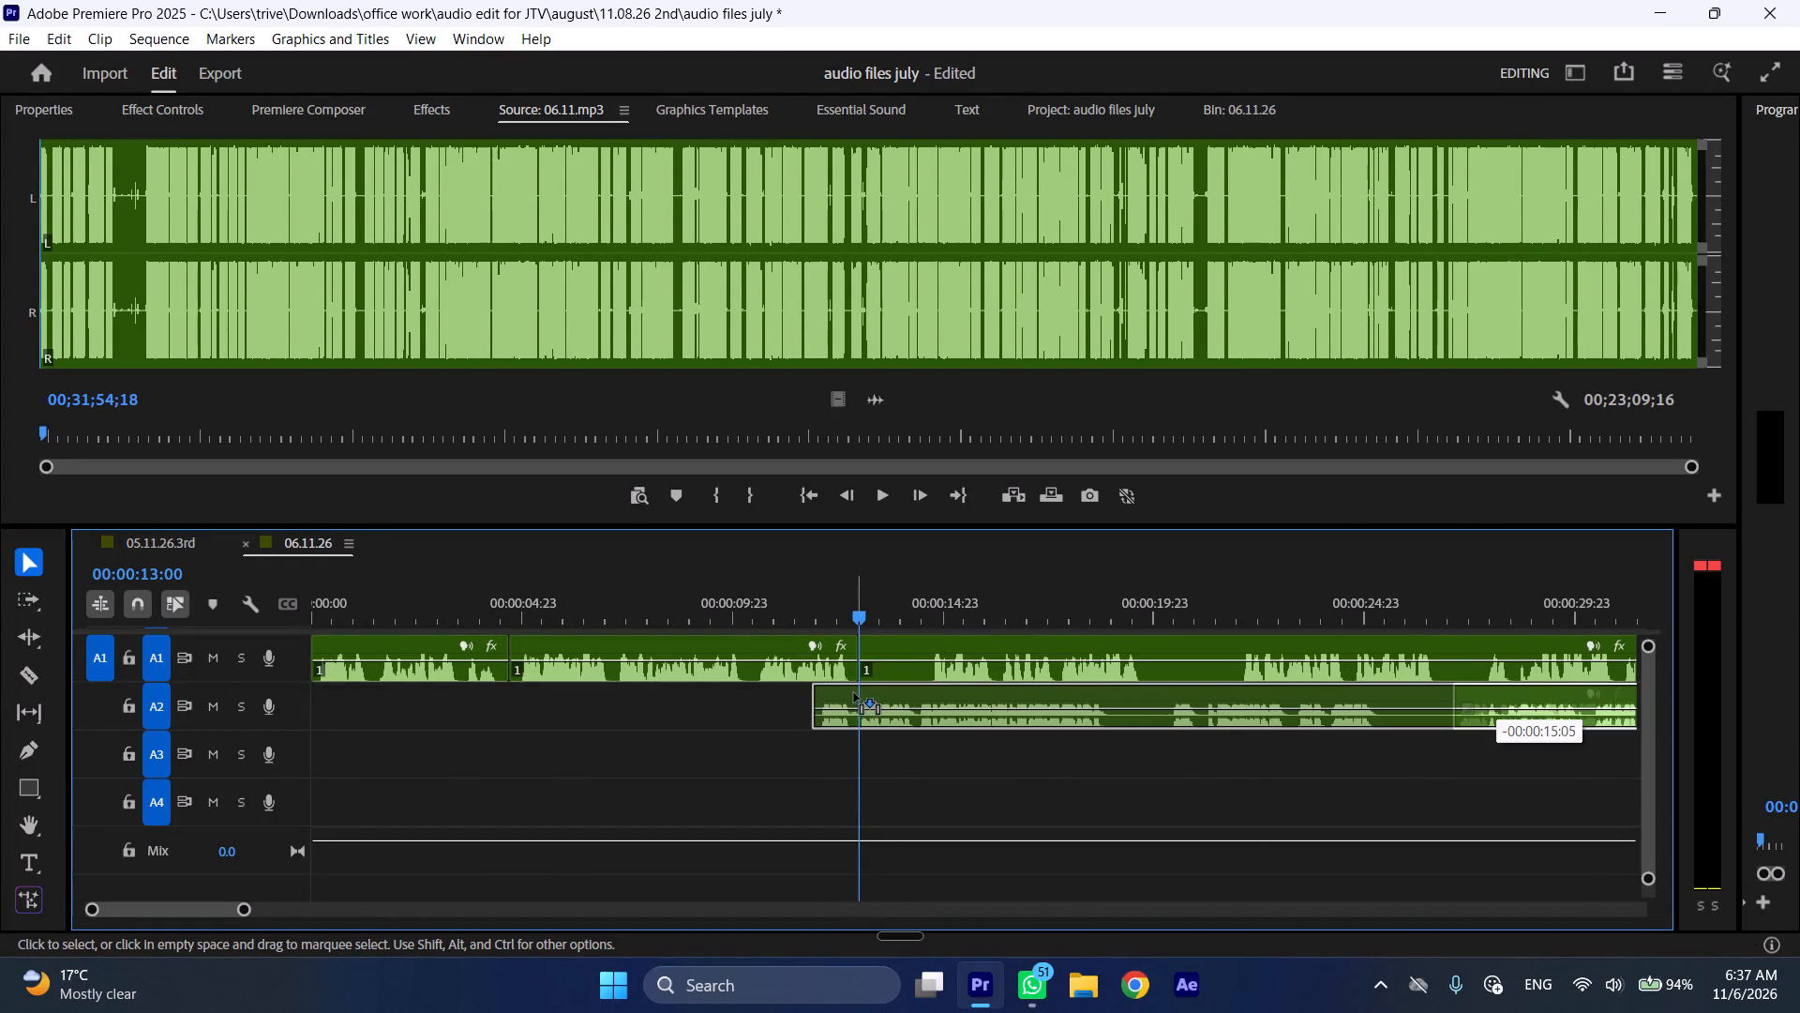
{"action": "left_click_drag", "start_coordinate": [854, 693], "coordinate": [904, 702]}
Move the A1 clip that starts at 00:00:13:00 to about 00:00:32 and play the A2 recording from 00:00:13:00.
{"action": "scroll", "coordinate": [905, 702], "scroll_direction": "down", "scroll_amount": 10}
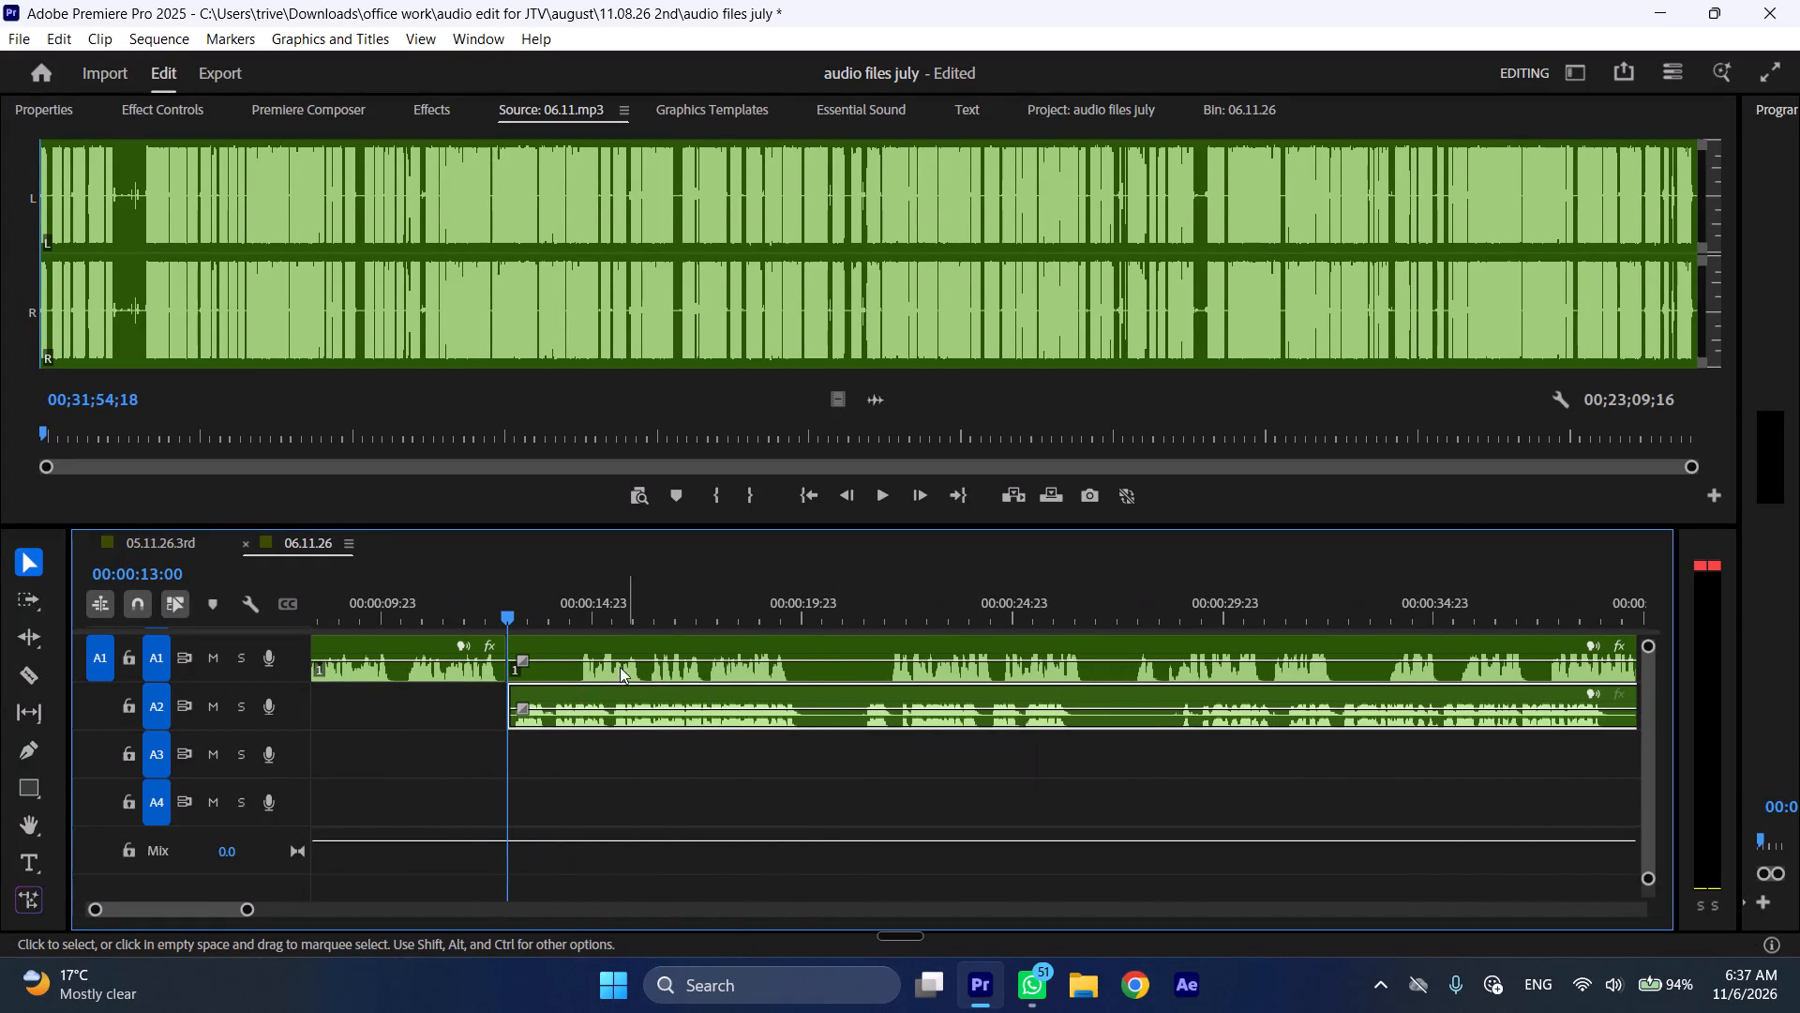
{"action": "left_click_drag", "start_coordinate": [555, 645], "coordinate": [1306, 644]}
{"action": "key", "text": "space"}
{"action": "left_click_drag", "start_coordinate": [1267, 639], "coordinate": [1332, 654]}
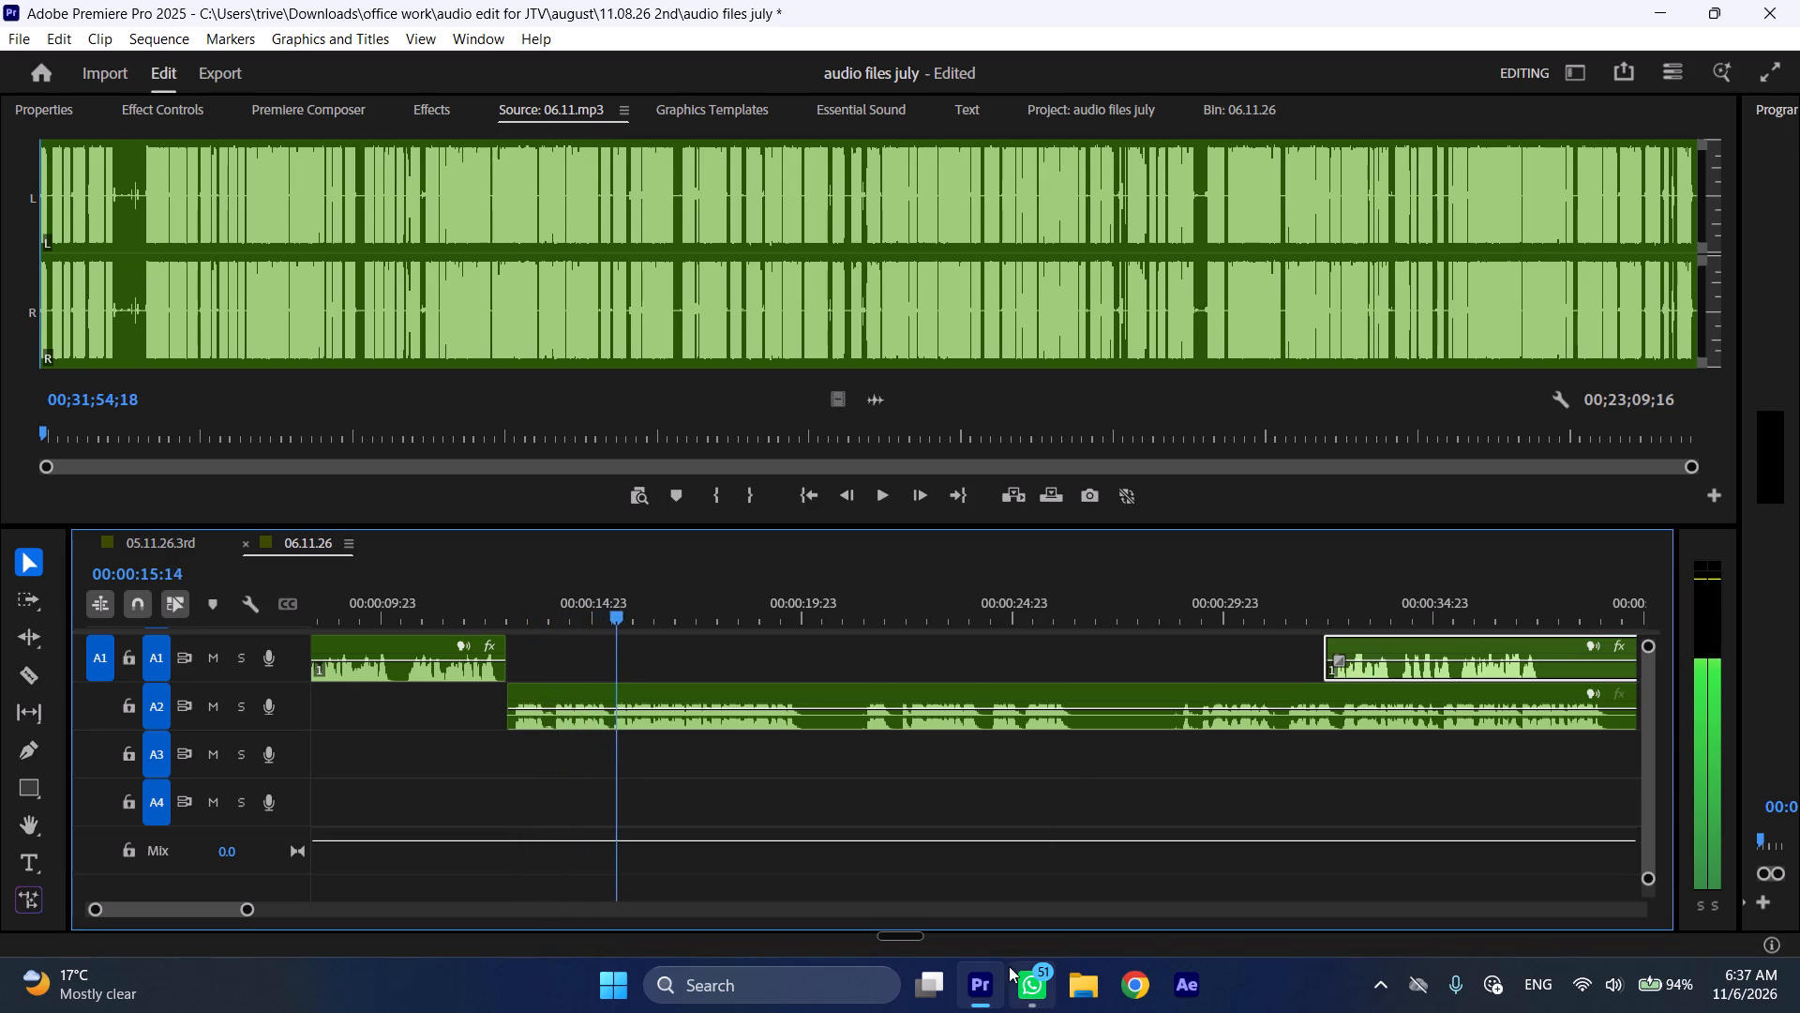
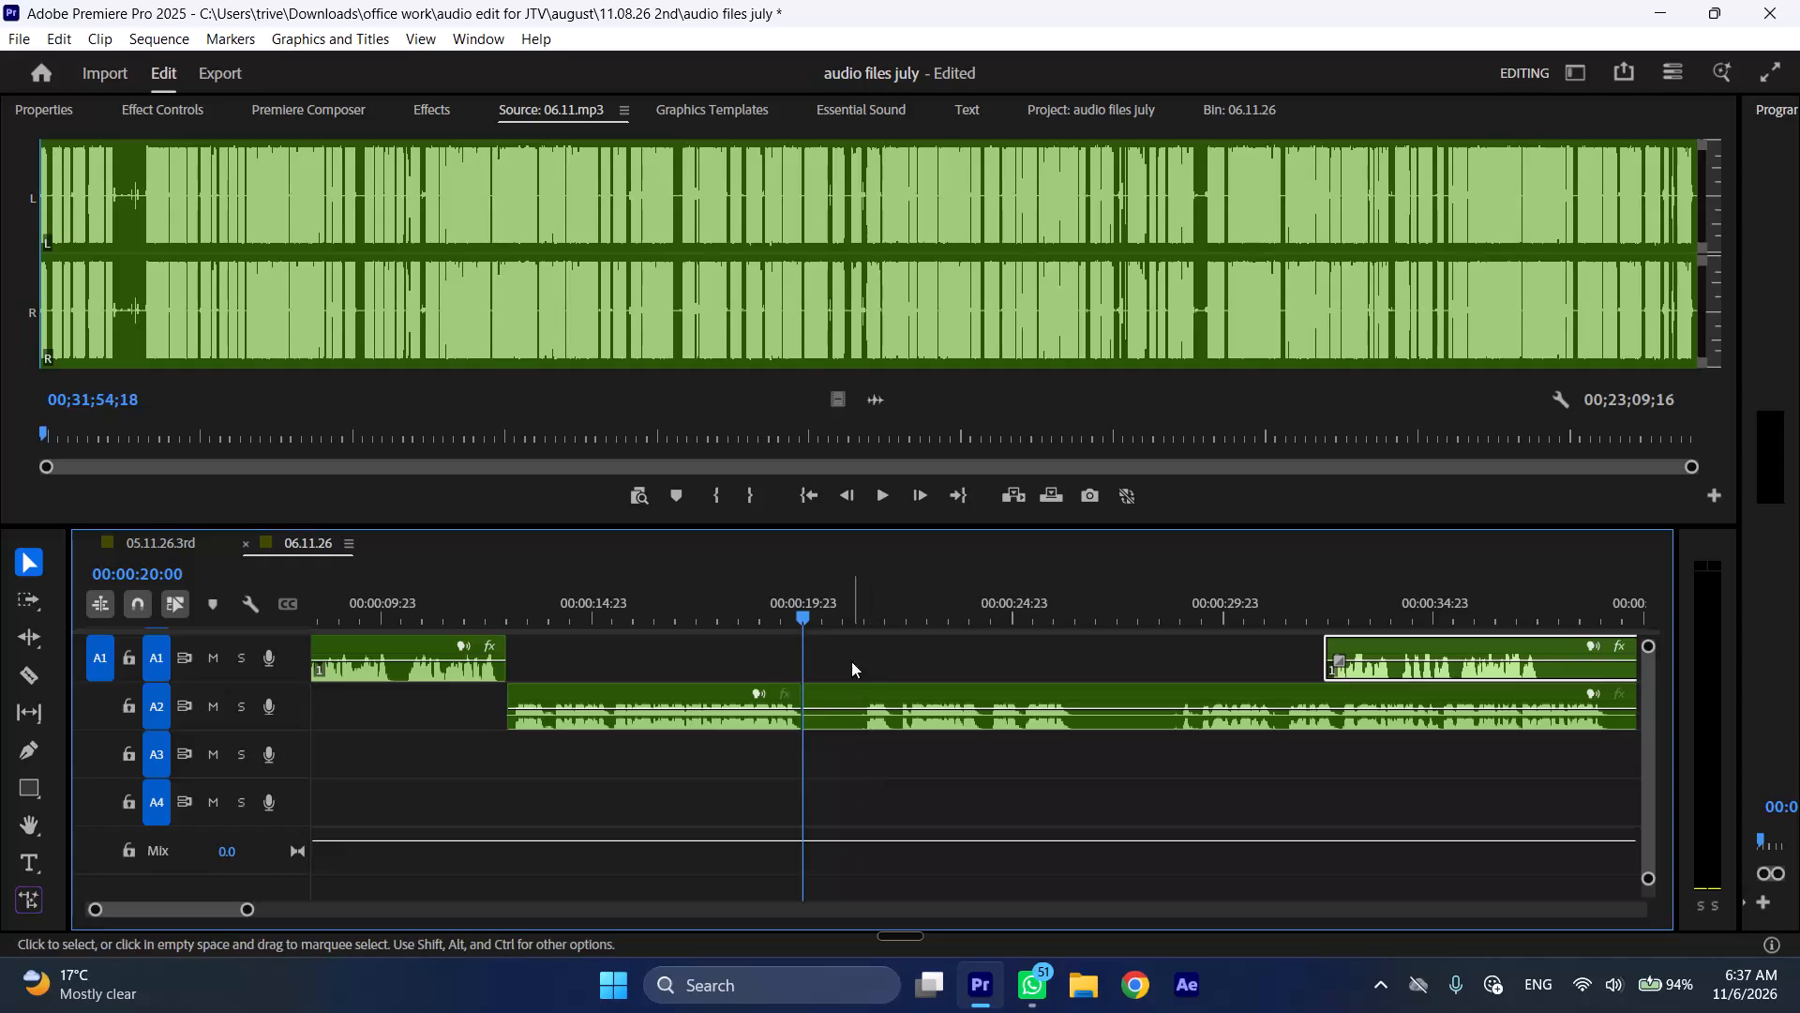
Cut the A2 recording at 00:00:21:10 and ripple-delete the silence back to 00:00:20:00, shifting the following A1 and A2 clips earlier.
{"action": "left_click", "coordinate": [857, 621]}
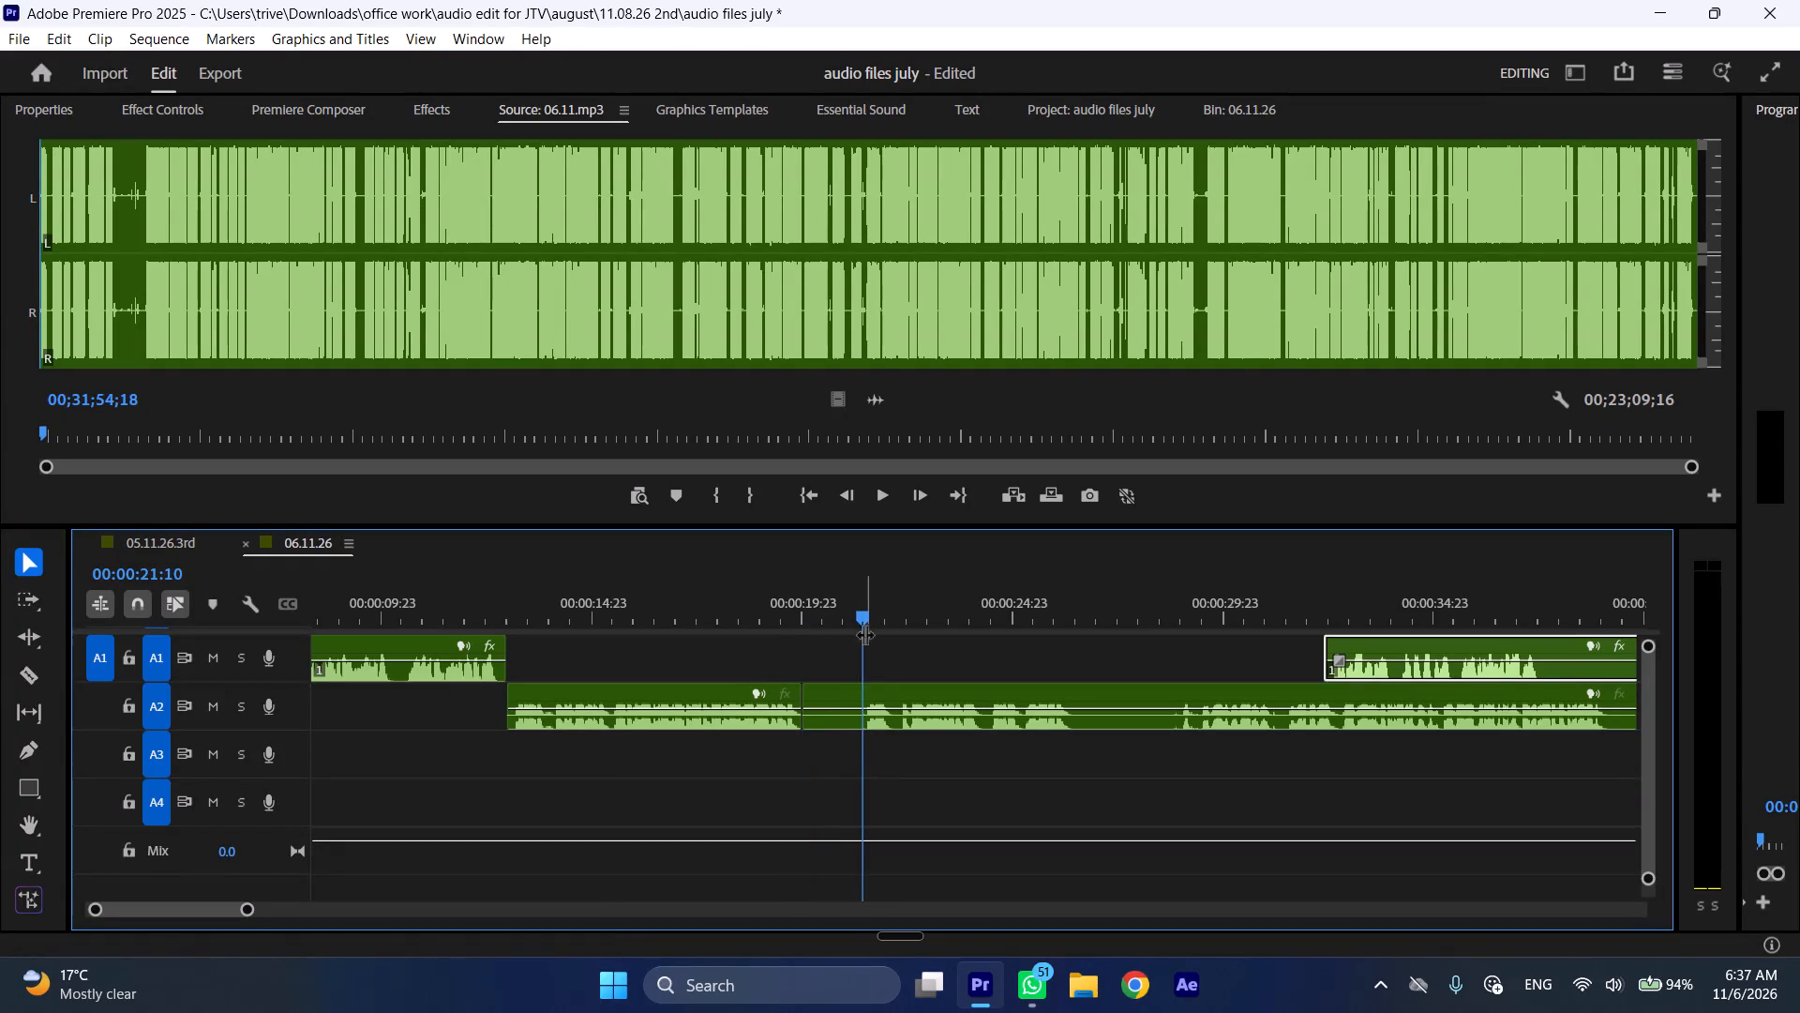
{"action": "left_click", "coordinate": [875, 704]}
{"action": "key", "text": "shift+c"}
{"action": "key", "text": "ctrl+shift+d"}
Play on to the end of the speech passage and split the A2 recording at 00:00:25:02.
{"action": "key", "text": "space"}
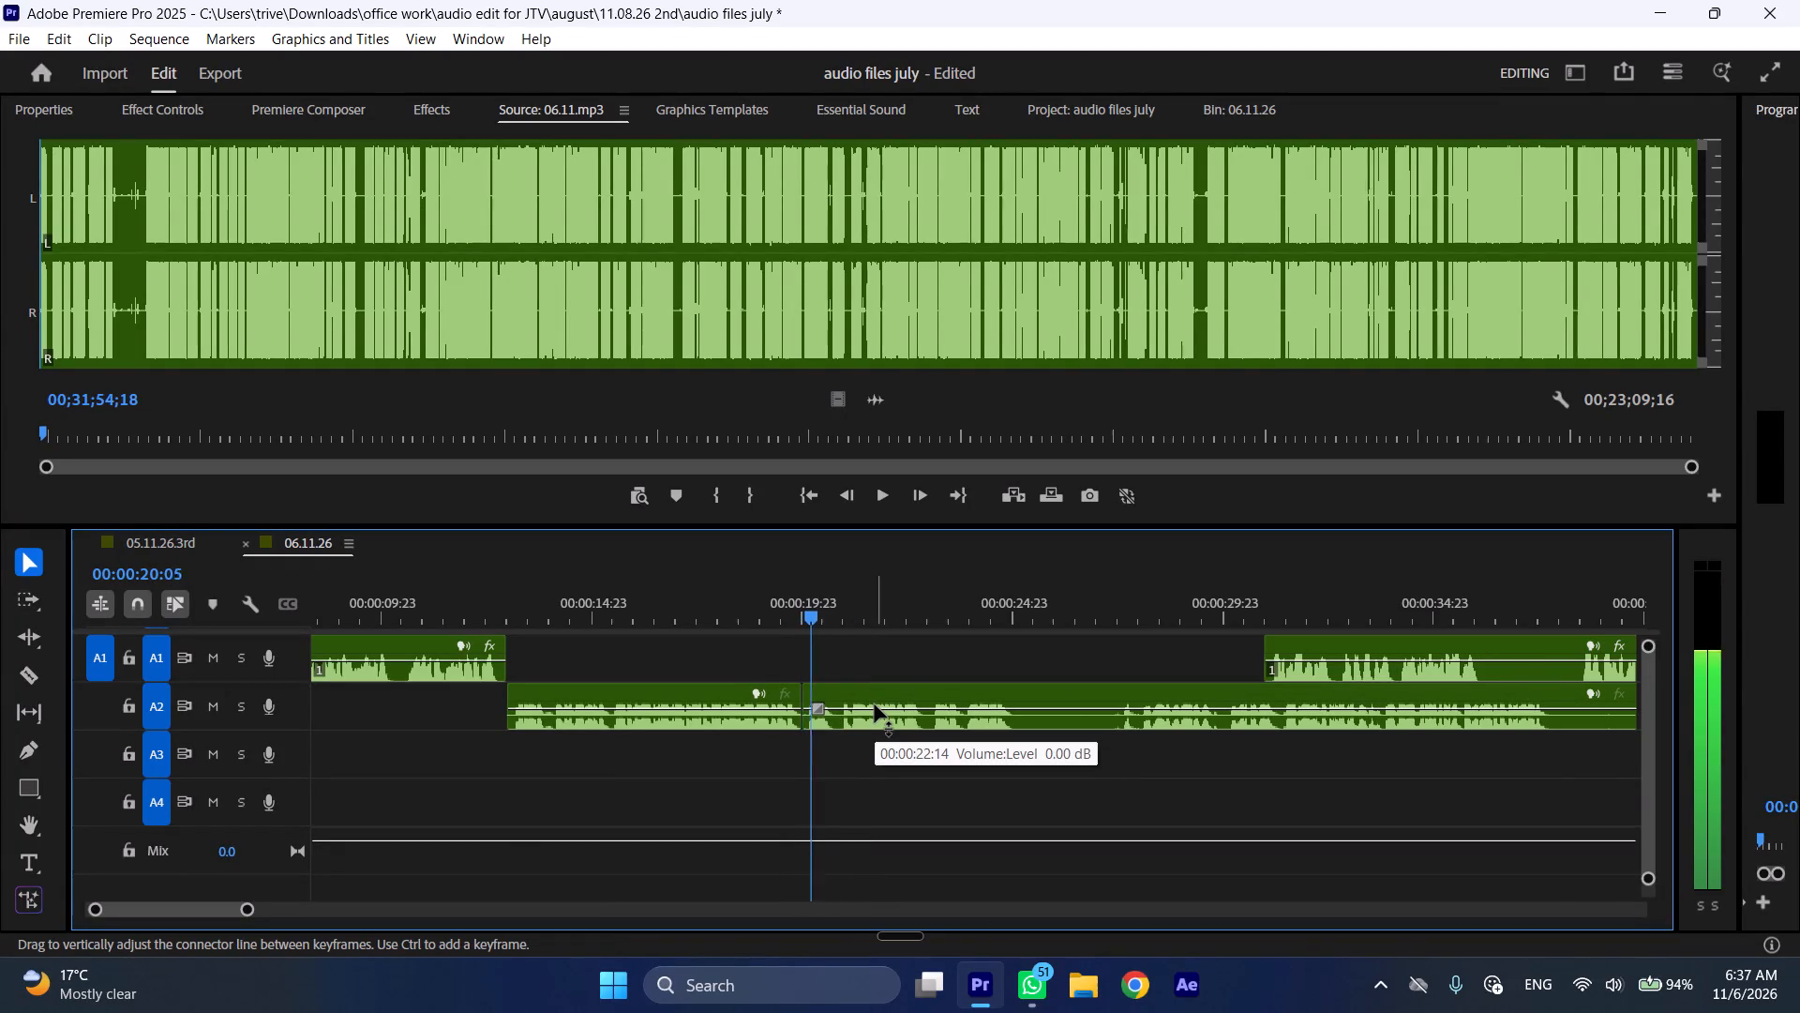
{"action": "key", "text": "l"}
{"action": "scroll", "coordinate": [875, 704], "scroll_direction": "down", "scroll_amount": 5}
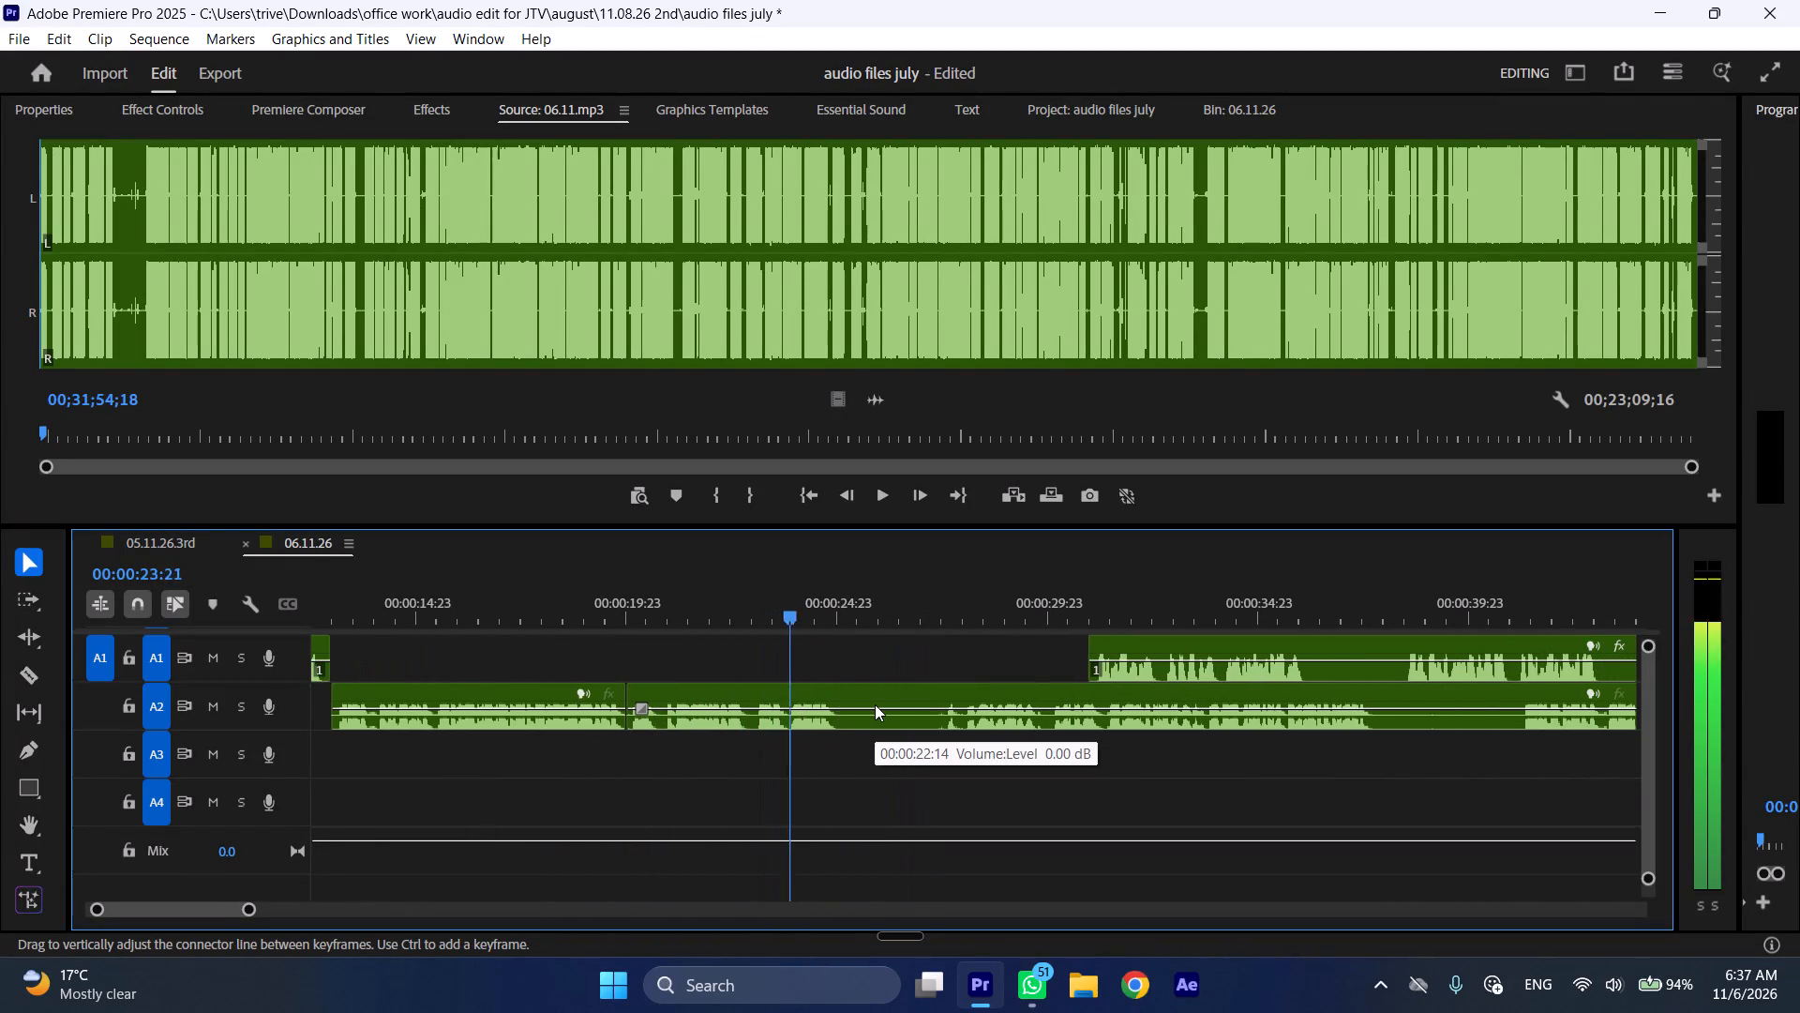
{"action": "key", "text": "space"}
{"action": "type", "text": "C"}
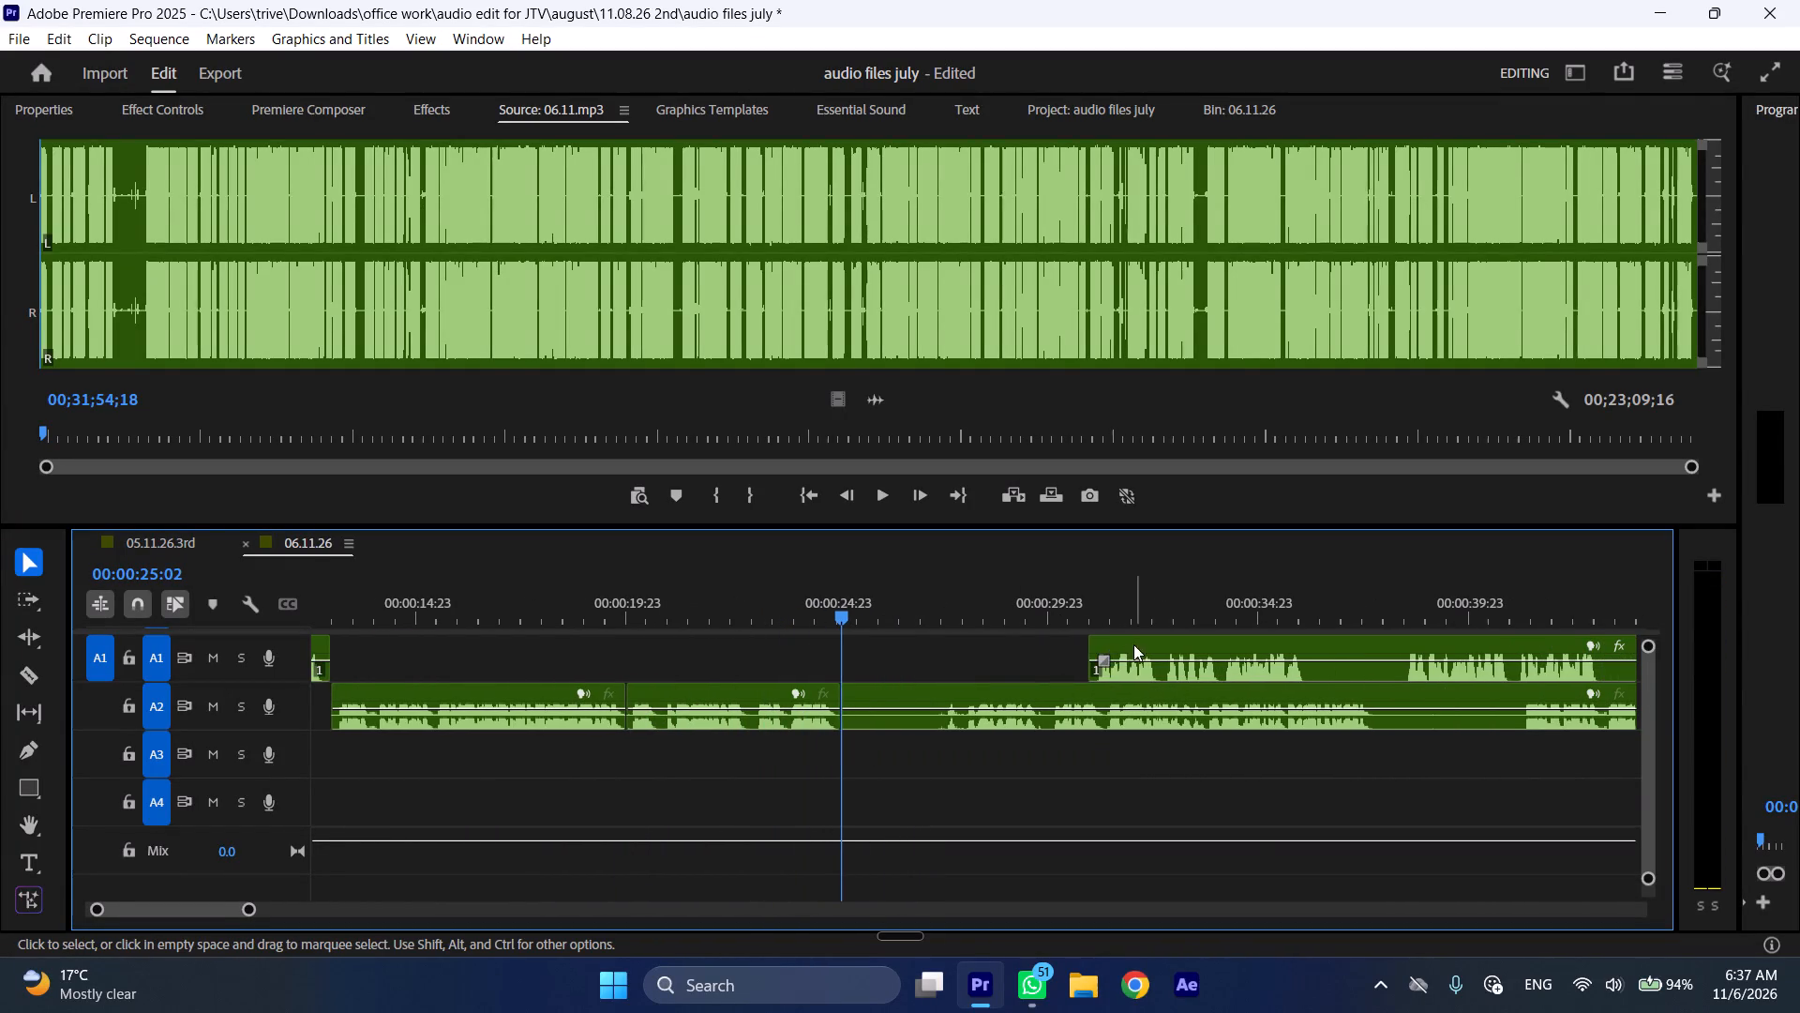
Move the following A1 clip earlier so it starts at the 00:00:25:02 cut.
{"action": "left_click_drag", "start_coordinate": [1134, 644], "coordinate": [892, 657]}
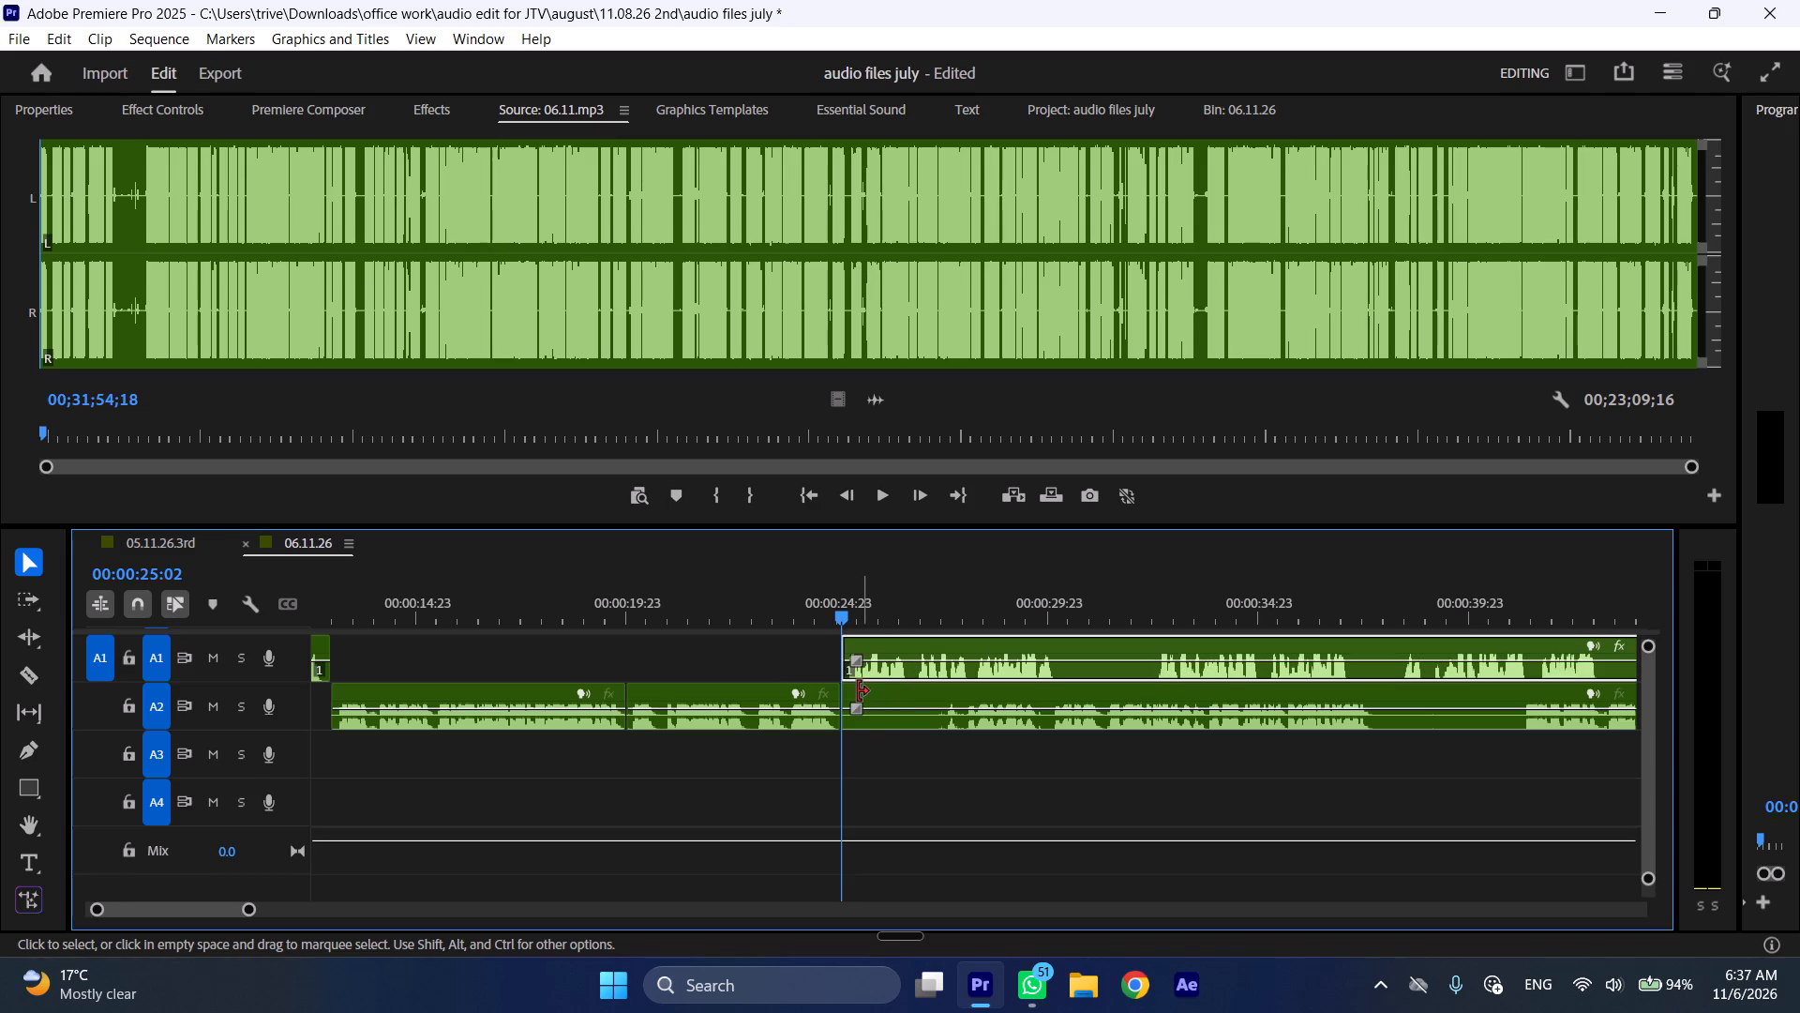
Trim the silence from the start of the A2 clip following the 00:00:25:02 cut, and move the clip further along the track.
{"action": "left_click_drag", "start_coordinate": [859, 691], "coordinate": [956, 706]}
{"action": "left_click_drag", "start_coordinate": [980, 697], "coordinate": [1113, 697]}
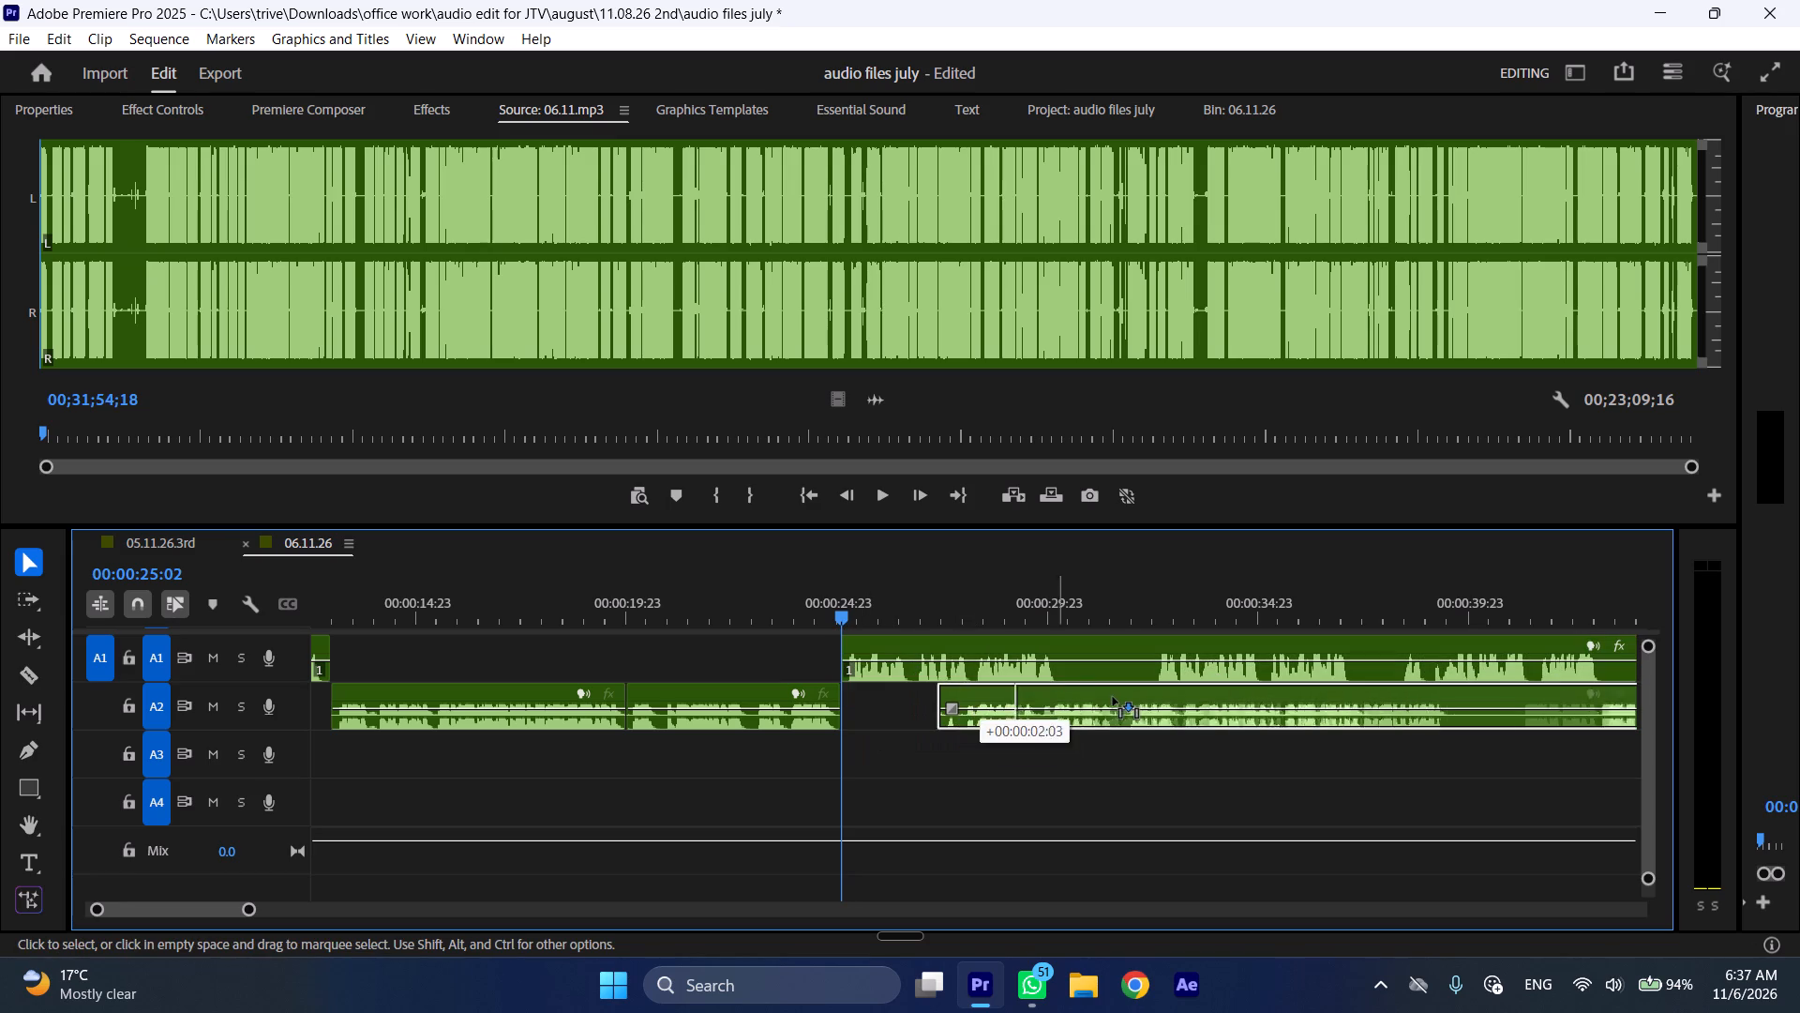
Play the A1 passage from 00:00:25:02, split its clip at 00:00:30:12, and move the following A2 clip to start at that cut.
{"action": "left_click_drag", "start_coordinate": [1113, 697], "coordinate": [1134, 697]}
{"action": "key", "text": "space"}
{"action": "key", "text": "l"}
{"action": "scroll", "coordinate": [1004, 694], "scroll_direction": "down", "scroll_amount": 5}
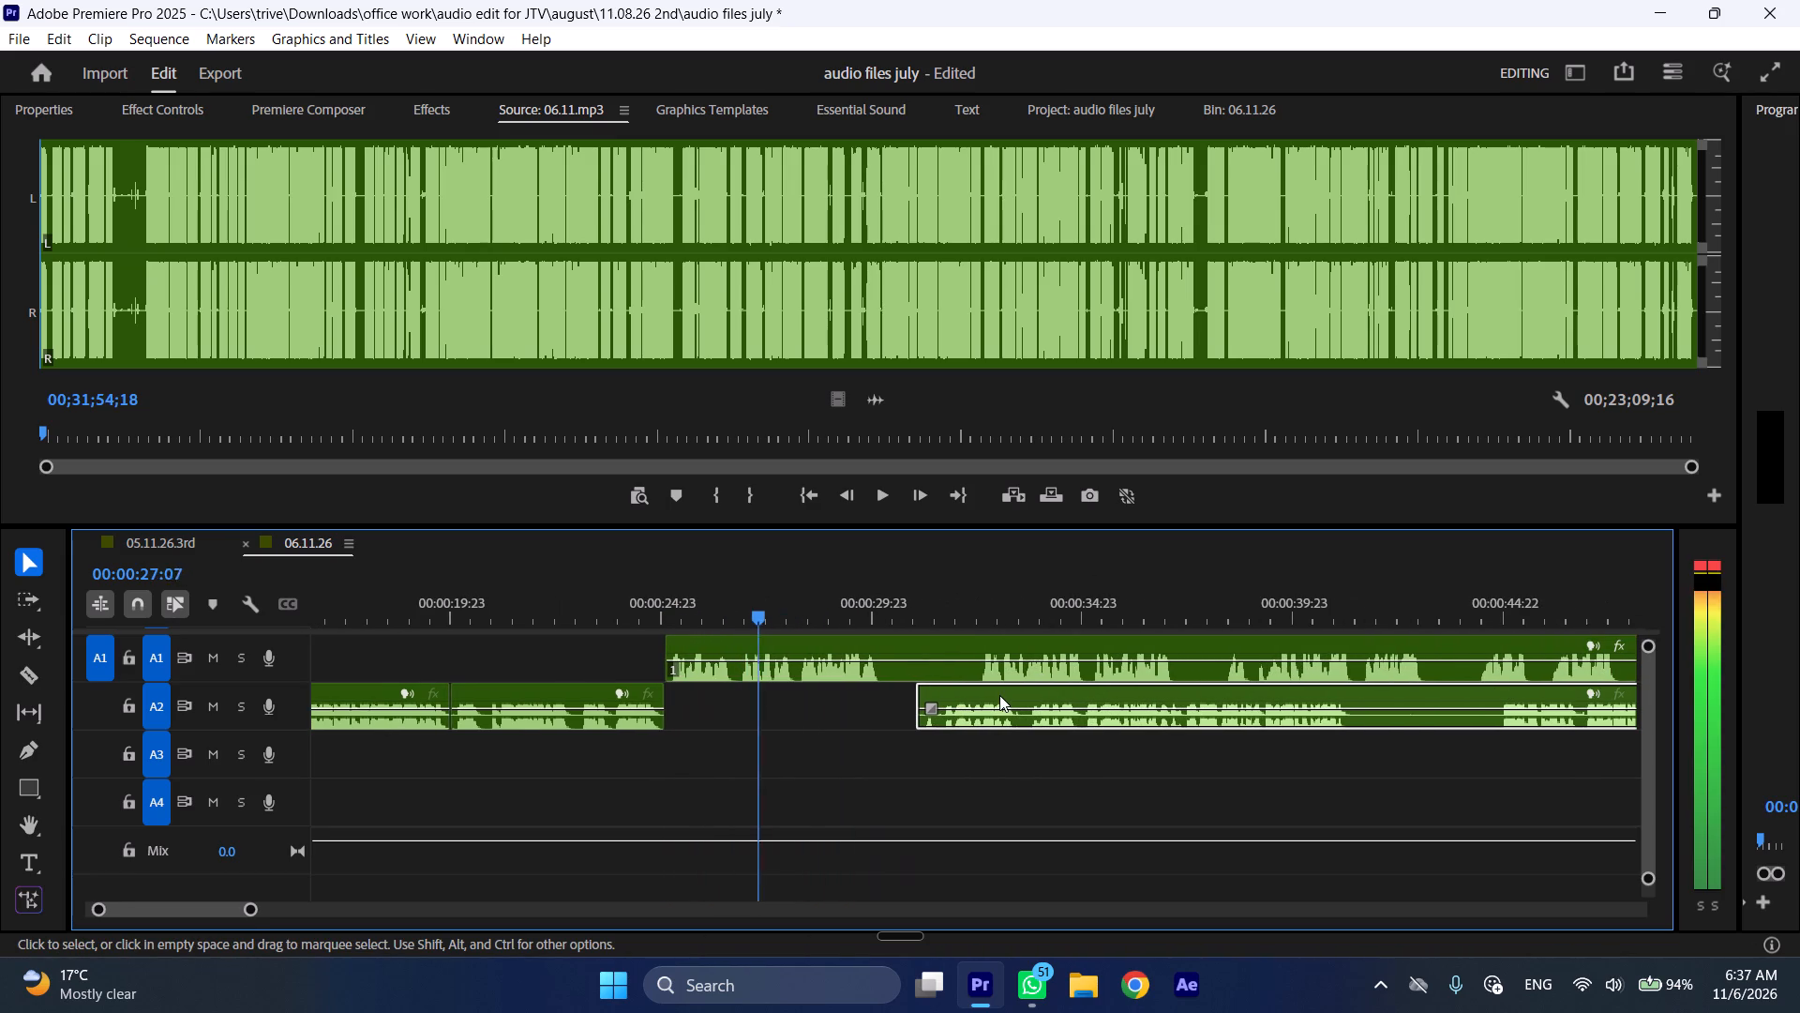
{"action": "key", "text": "space"}
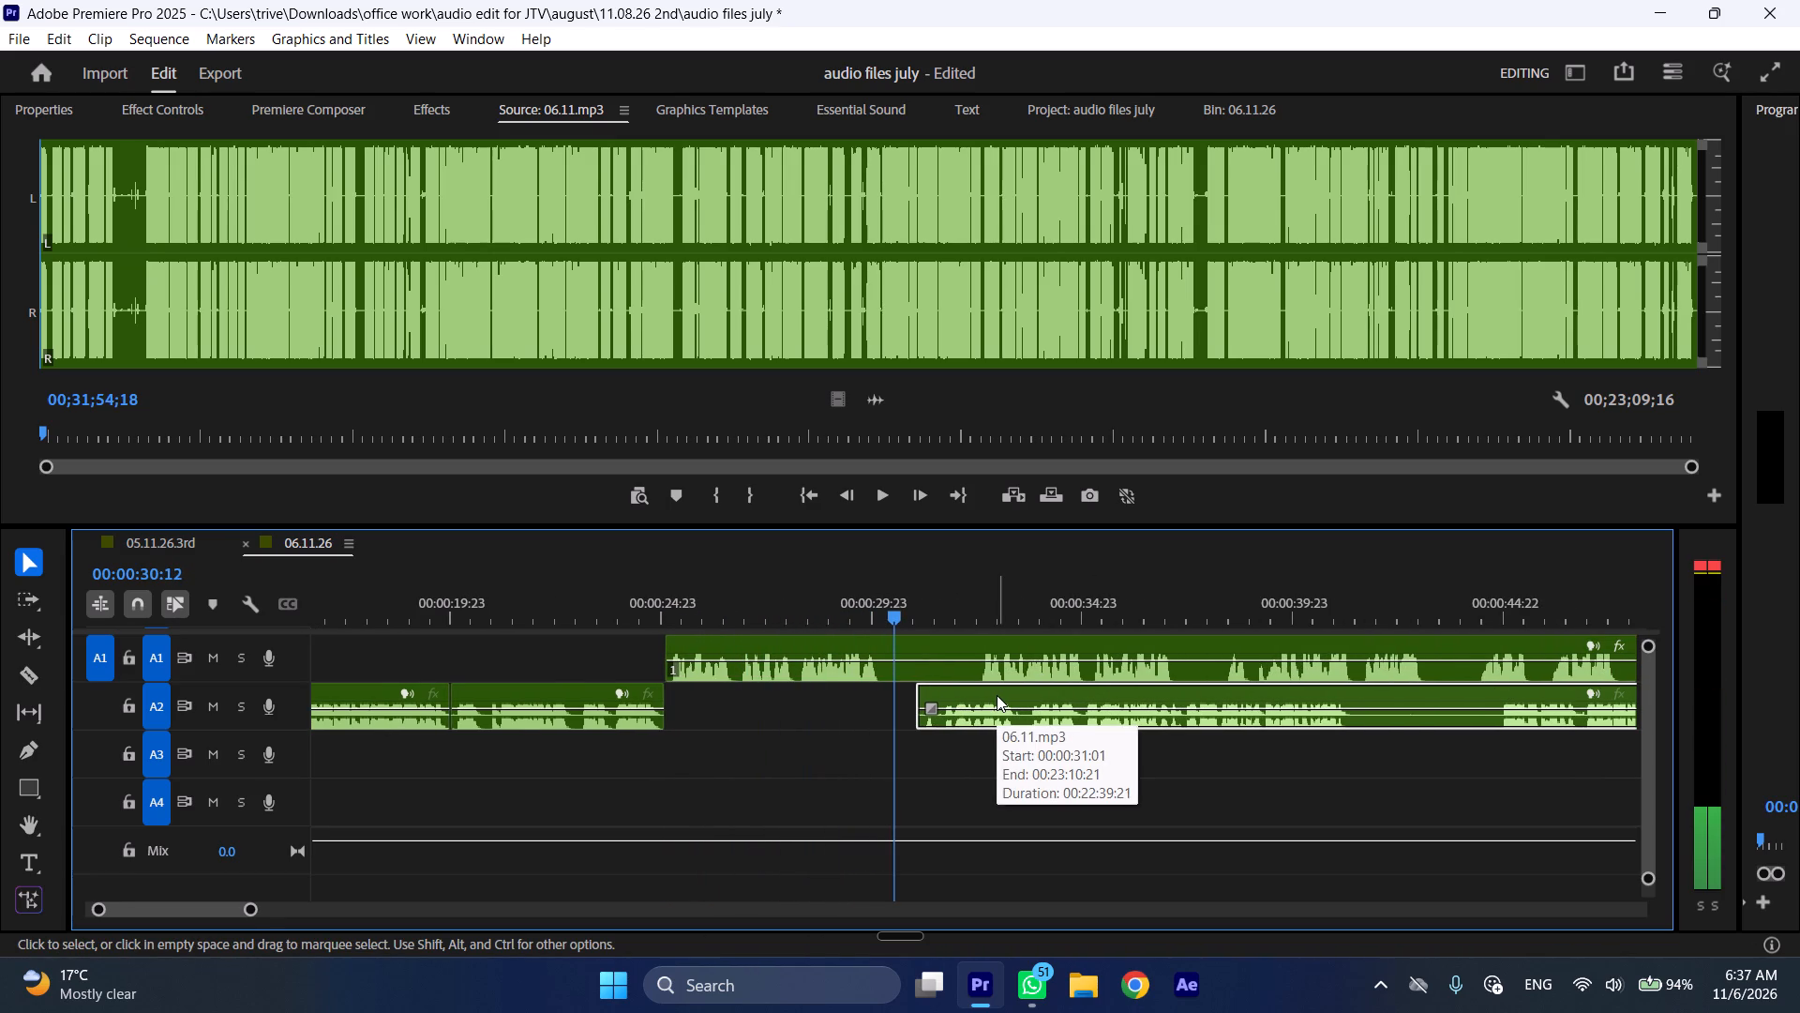
{"action": "type", "text": "C"}
{"action": "left_click_drag", "start_coordinate": [994, 696], "coordinate": [976, 698]}
Move the remaining A1 clip after the cut to start at about 00:00:43, clear of the A2 passage.
{"action": "scroll", "coordinate": [973, 698], "scroll_direction": "down", "scroll_amount": 8}
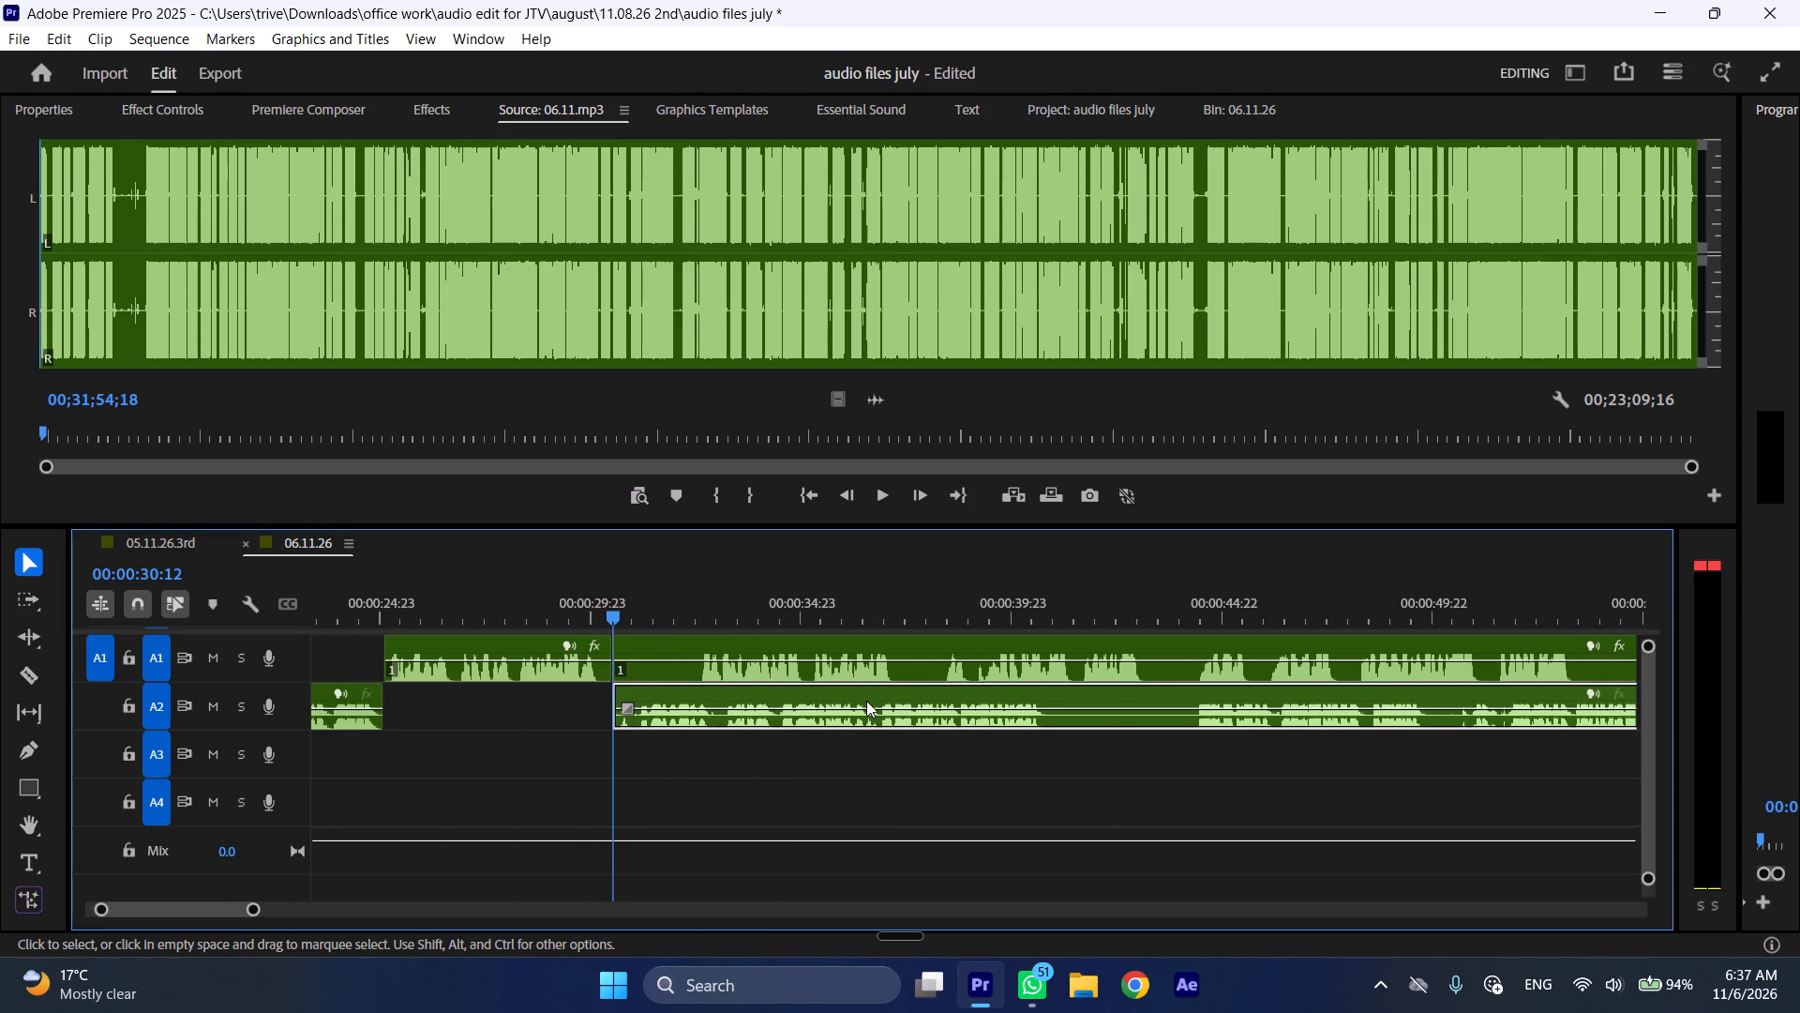
{"action": "left_click_drag", "start_coordinate": [654, 646], "coordinate": [1102, 646]}
{"action": "key", "text": "space"}
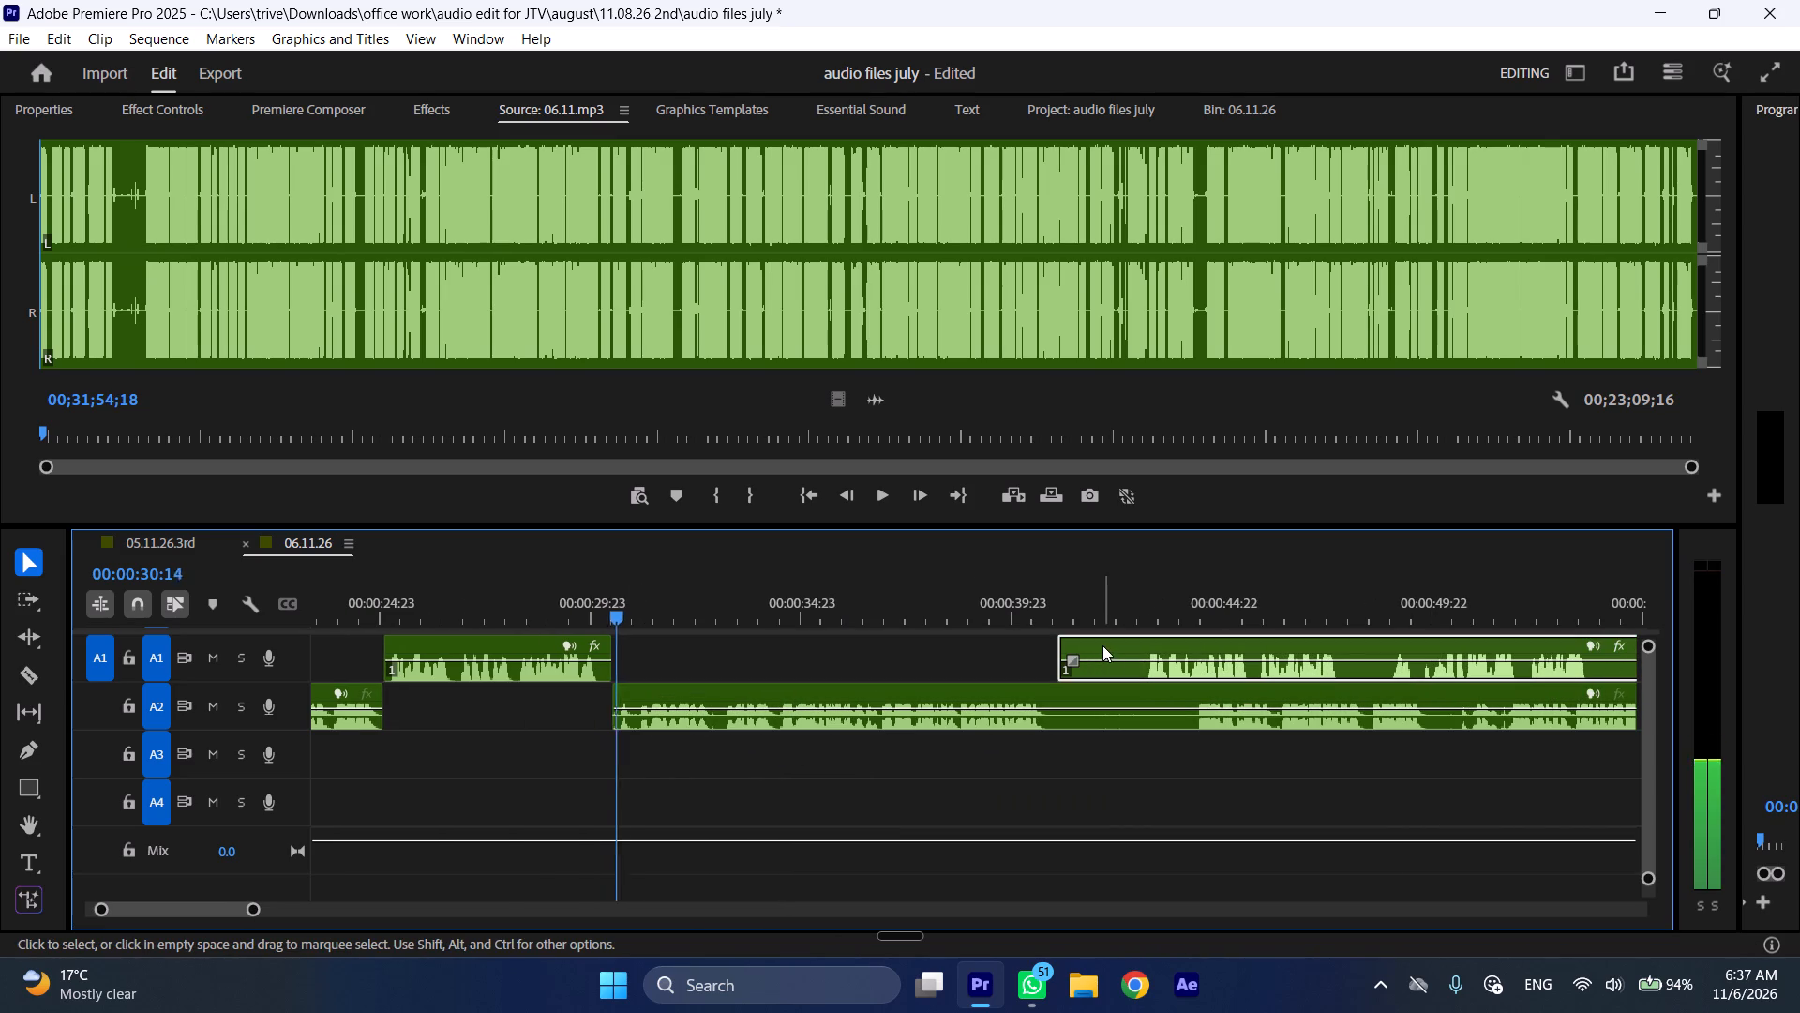
{"action": "key", "text": "l"}
{"action": "left_click_drag", "start_coordinate": [1065, 639], "coordinate": [1146, 655]}
Play the A2 passage from its start at fast speed and split the clip in the pause at 00:00:41:01.
{"action": "left_click", "coordinate": [618, 614]}
{"action": "key", "text": "space"}
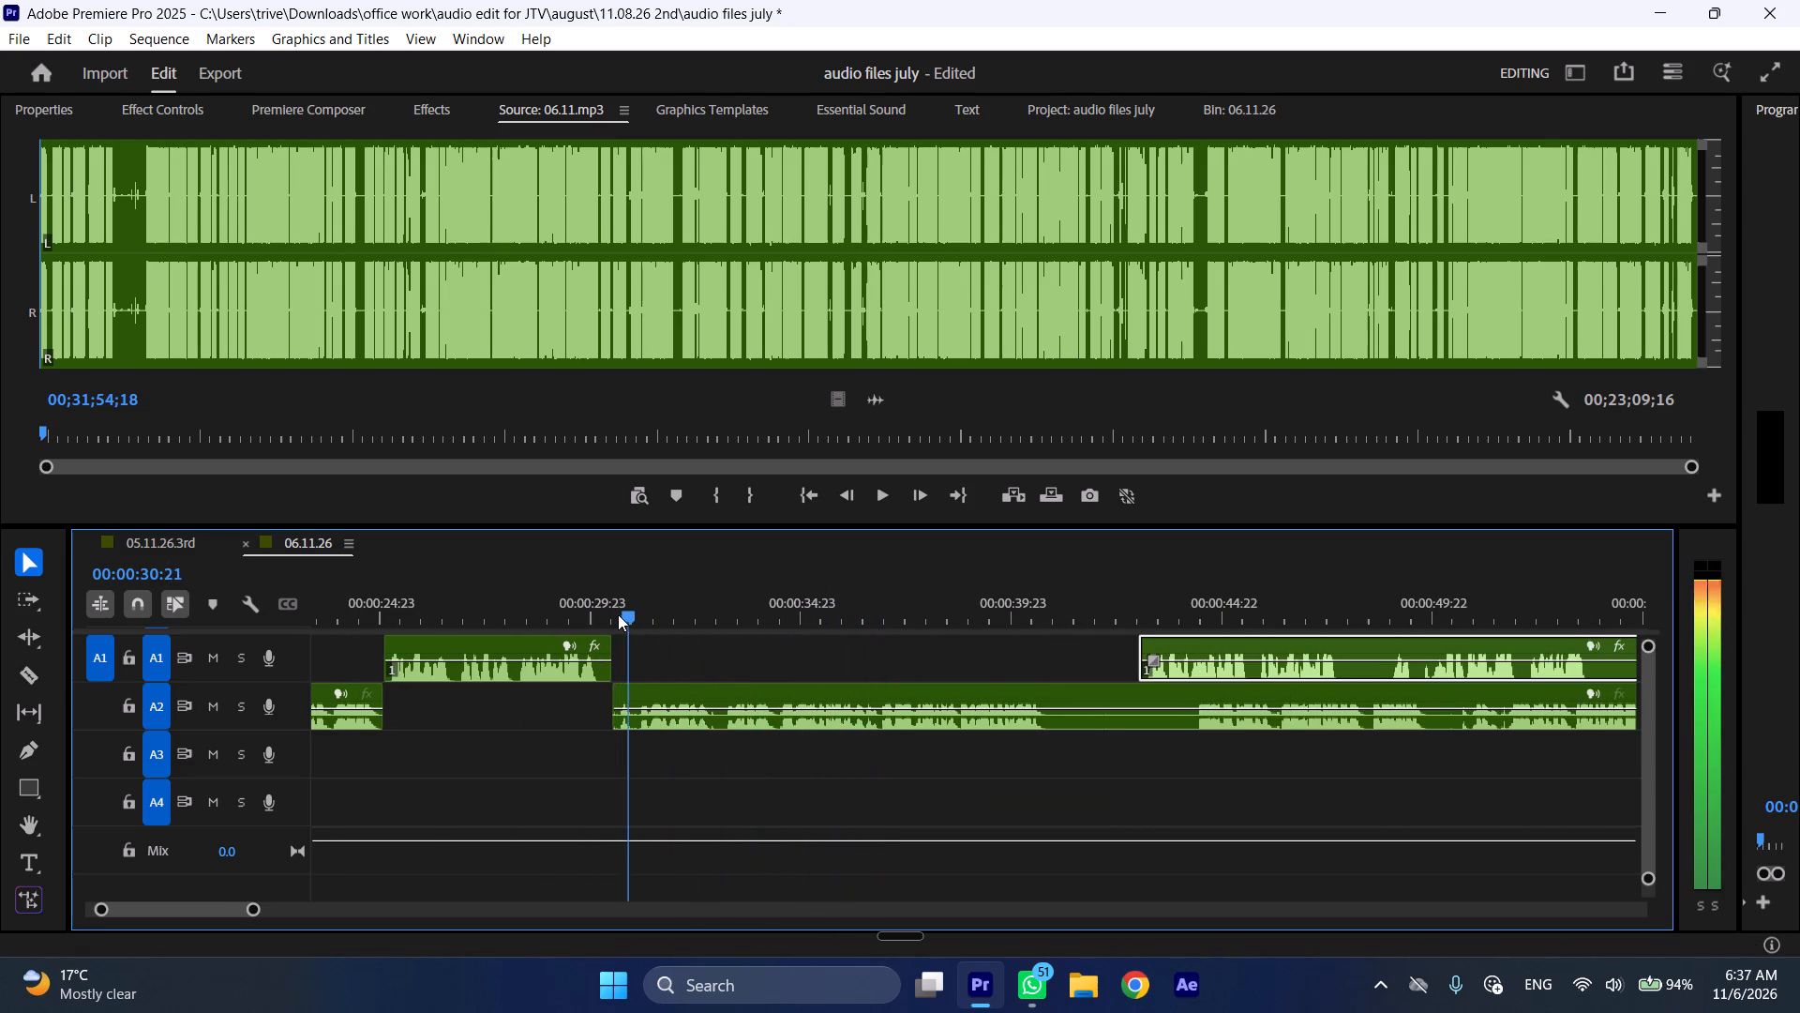
{"action": "key", "text": "l"}
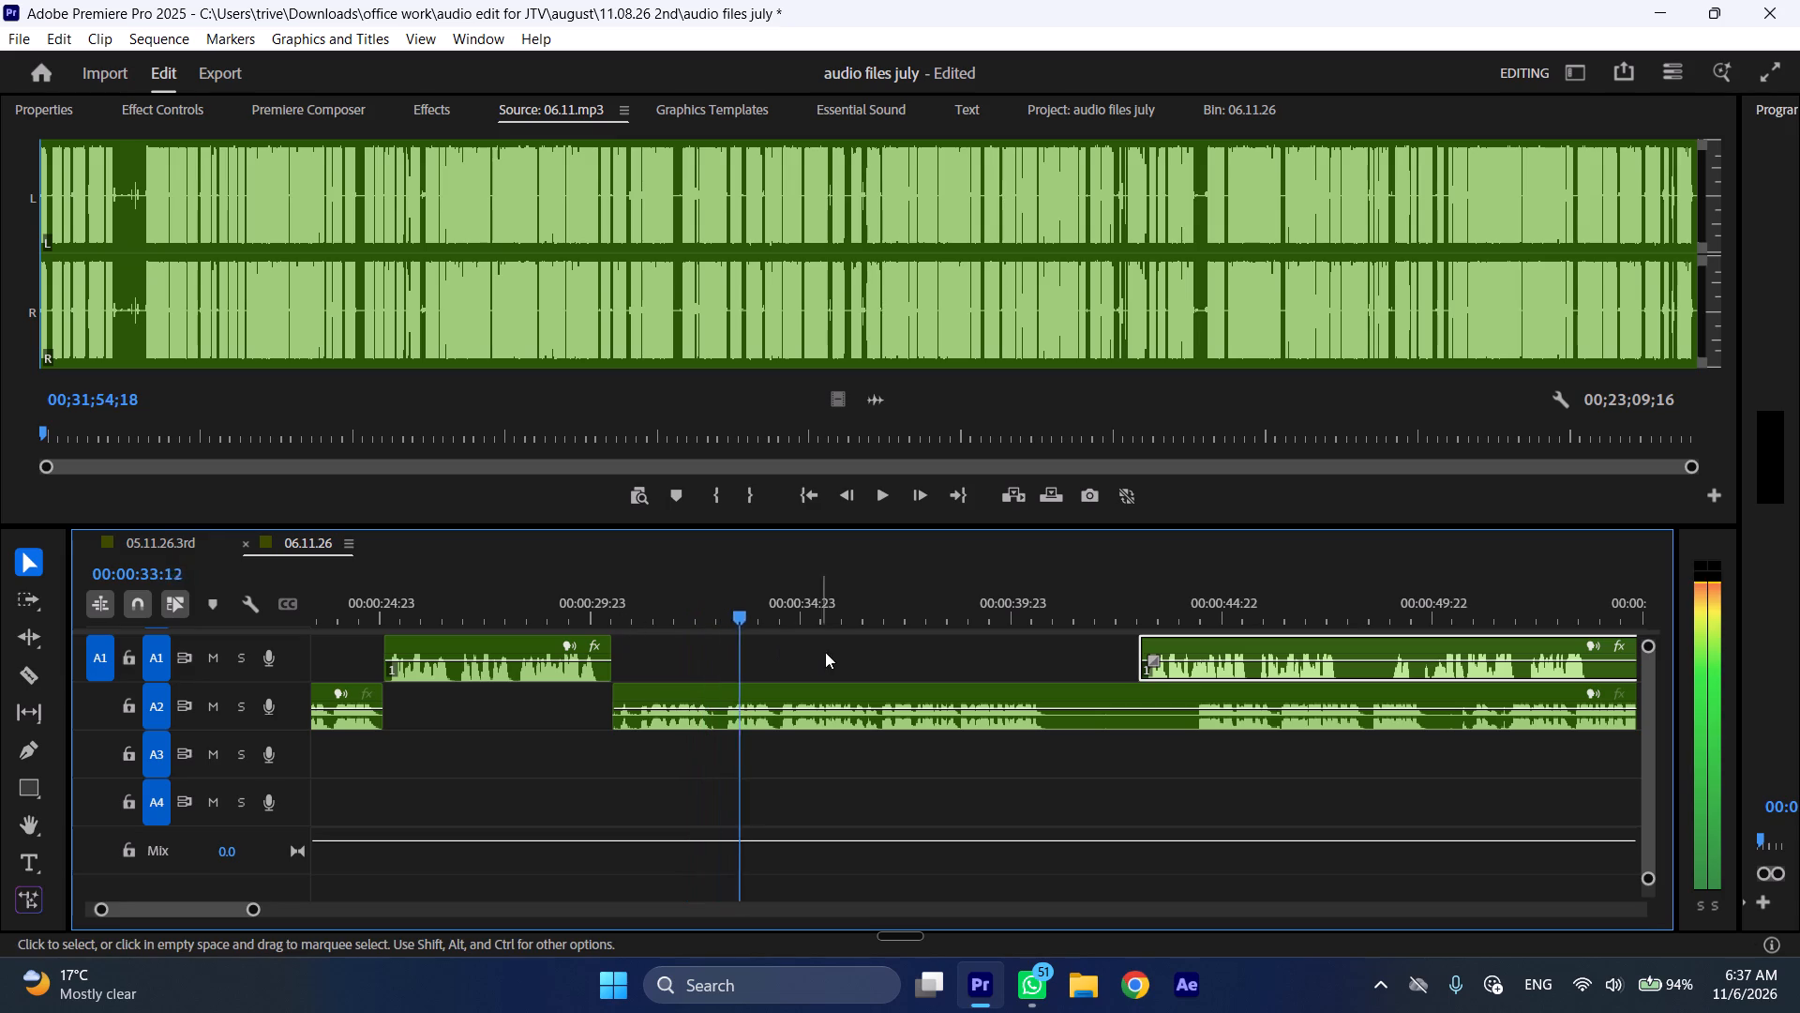
{"action": "scroll", "coordinate": [882, 657], "scroll_direction": "down", "scroll_amount": 5}
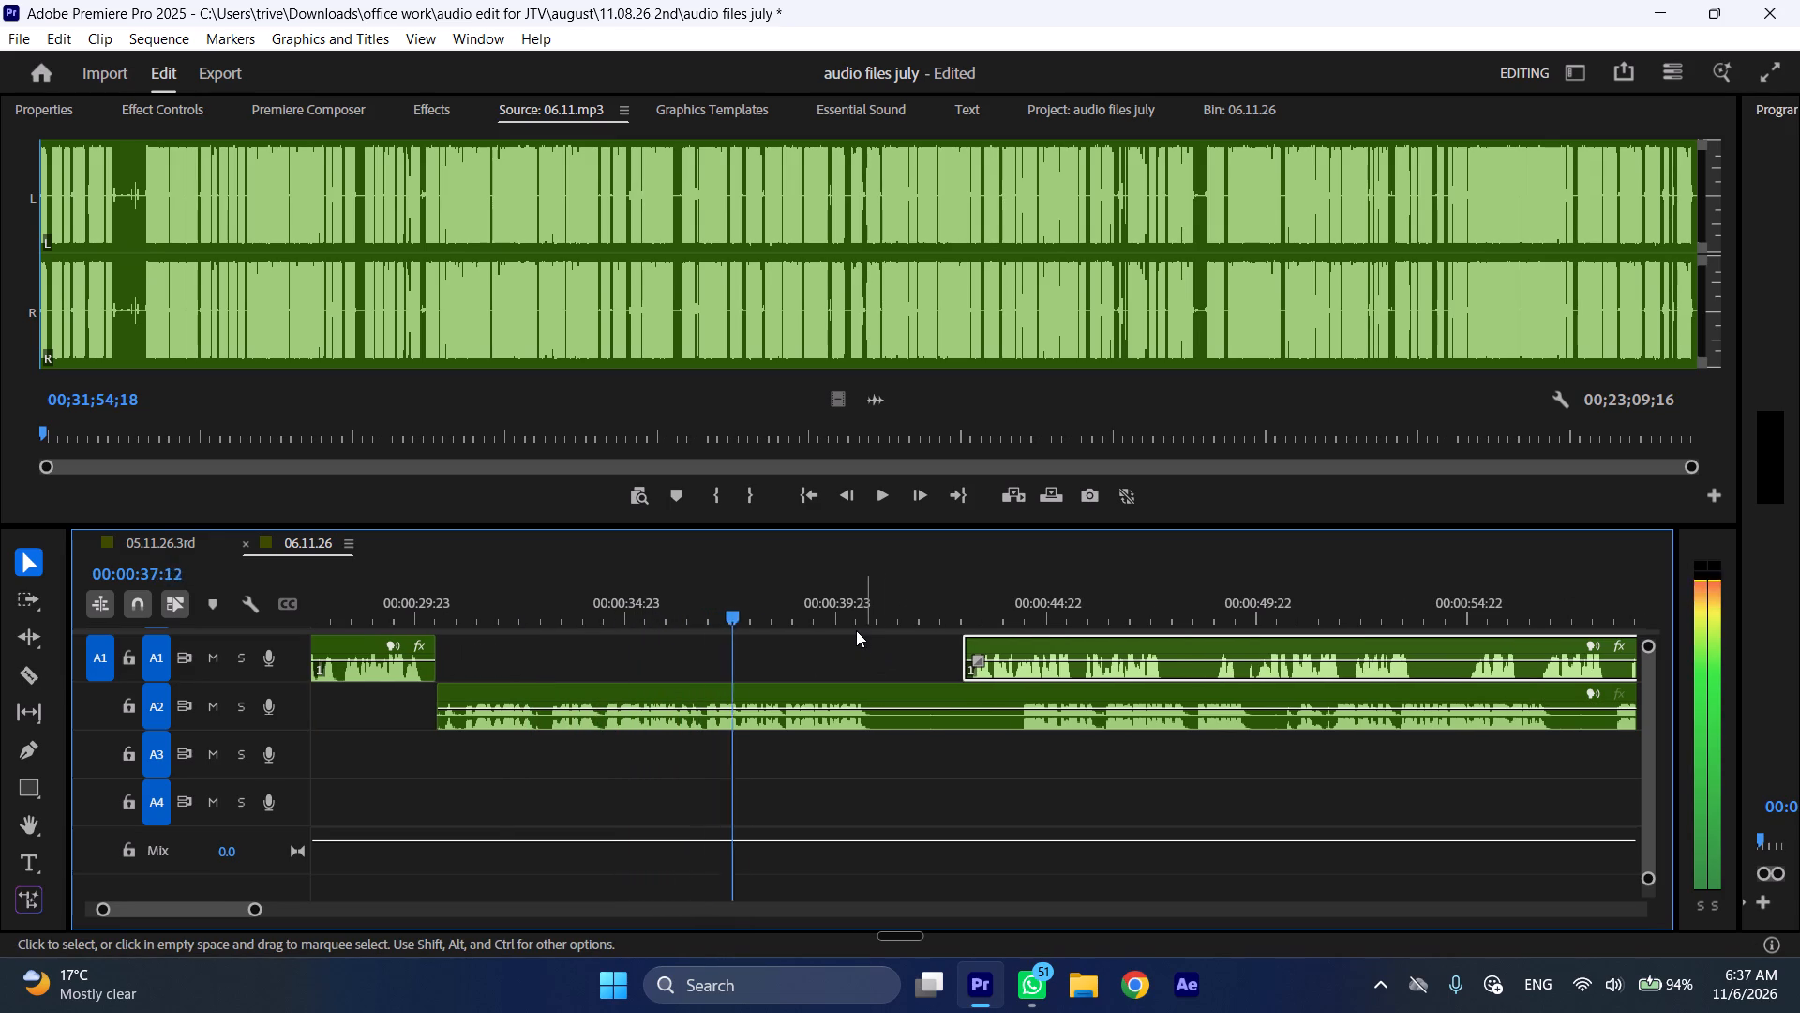
{"action": "key", "text": "space"}
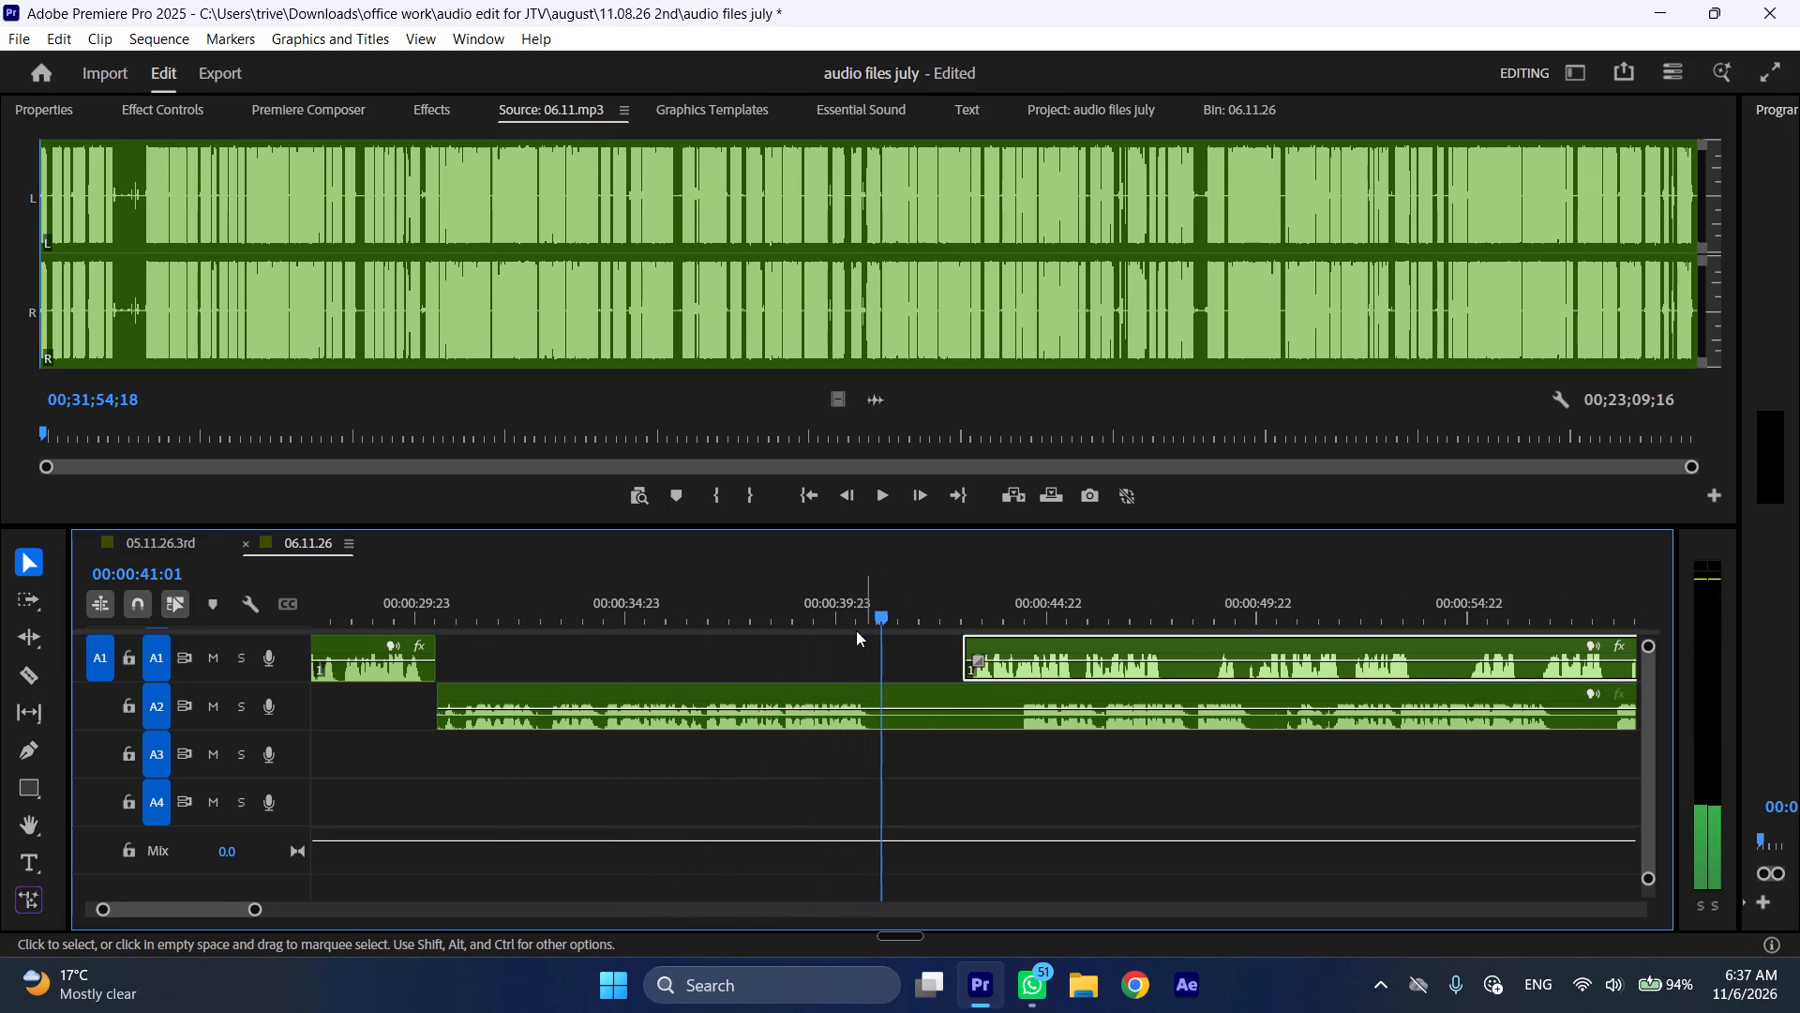
{"action": "type", "text": "C"}
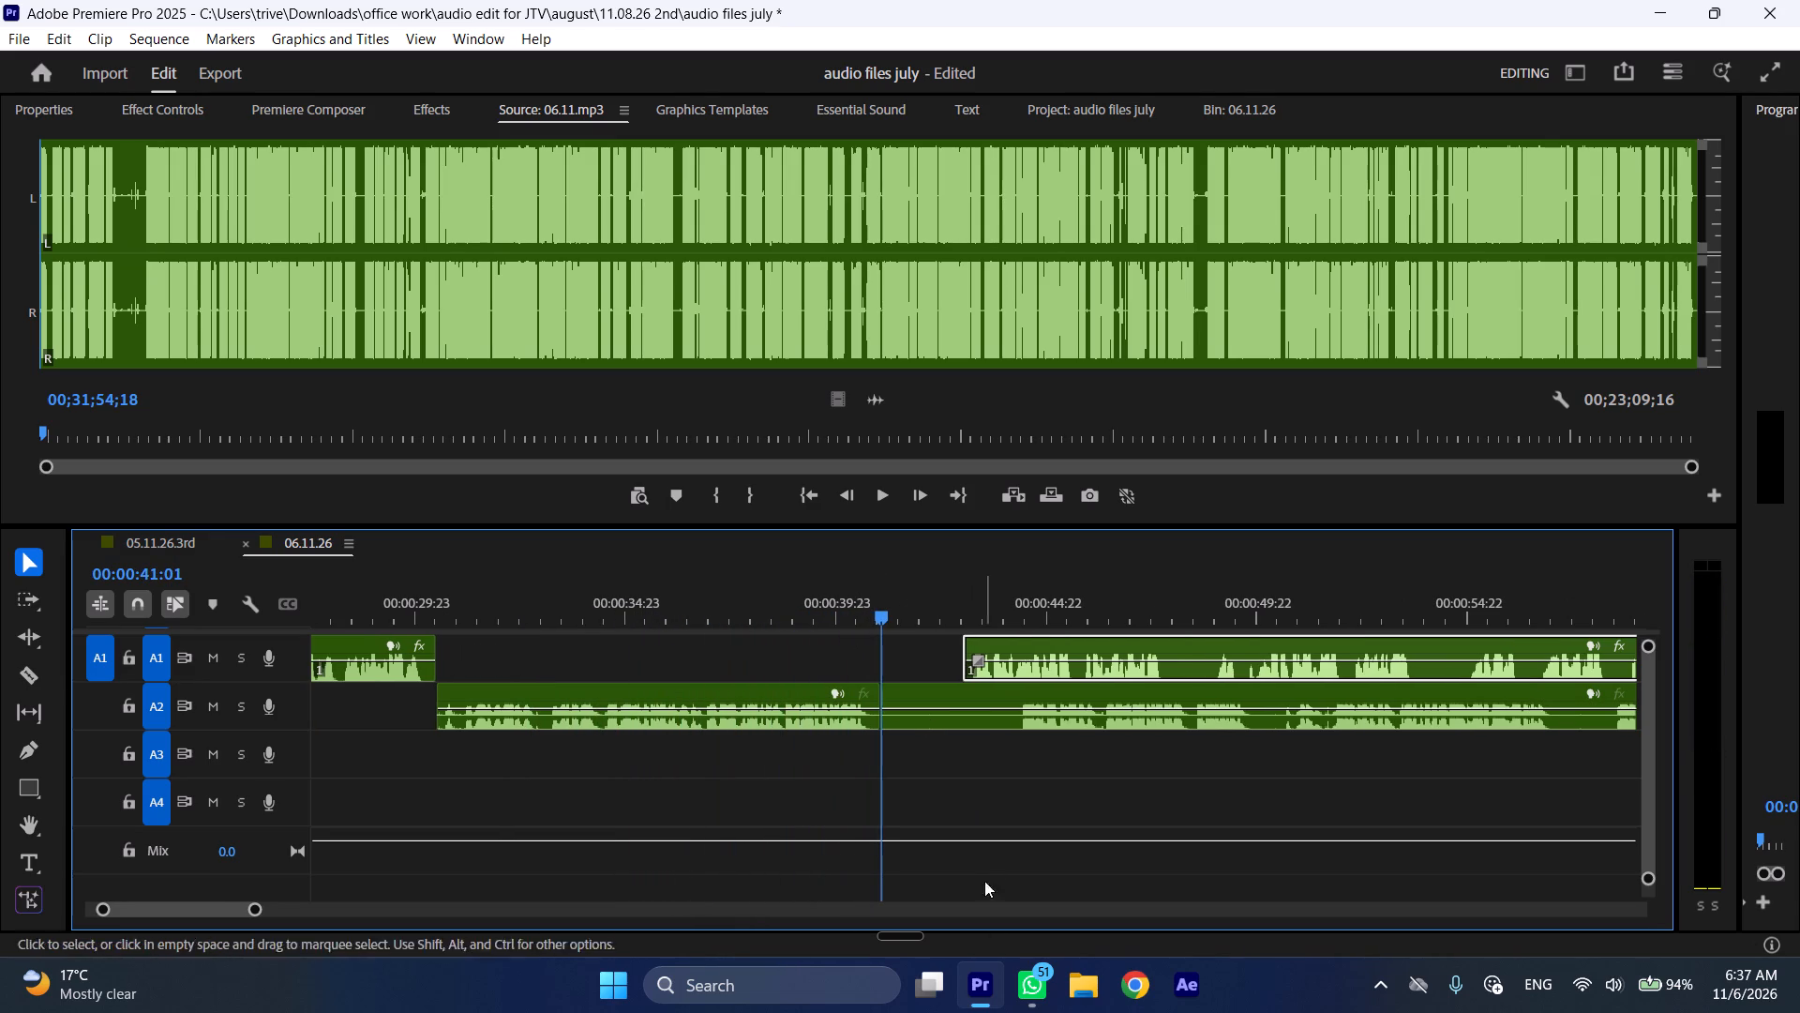
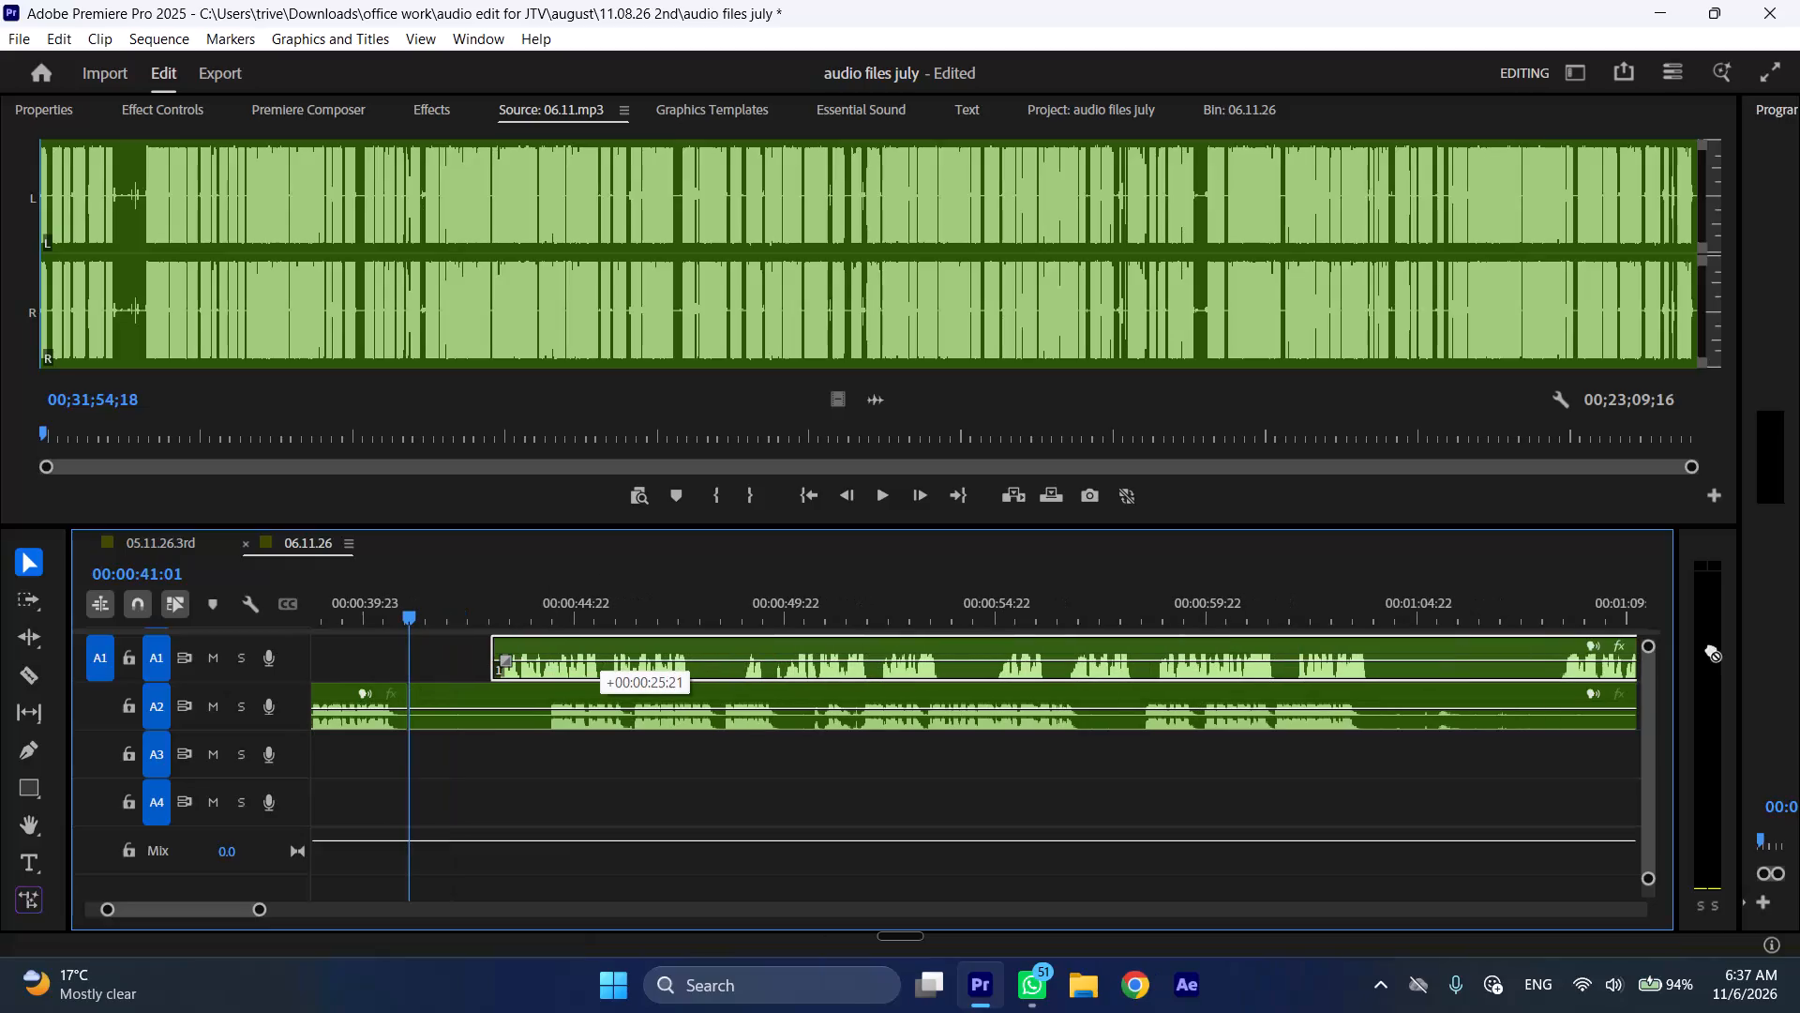
Split the A2 clip at 00:00:44:07 and ripple-delete the silent piece between 00:00:41:01 and that cut.
{"action": "left_click_drag", "start_coordinate": [537, 606], "coordinate": [537, 605]}
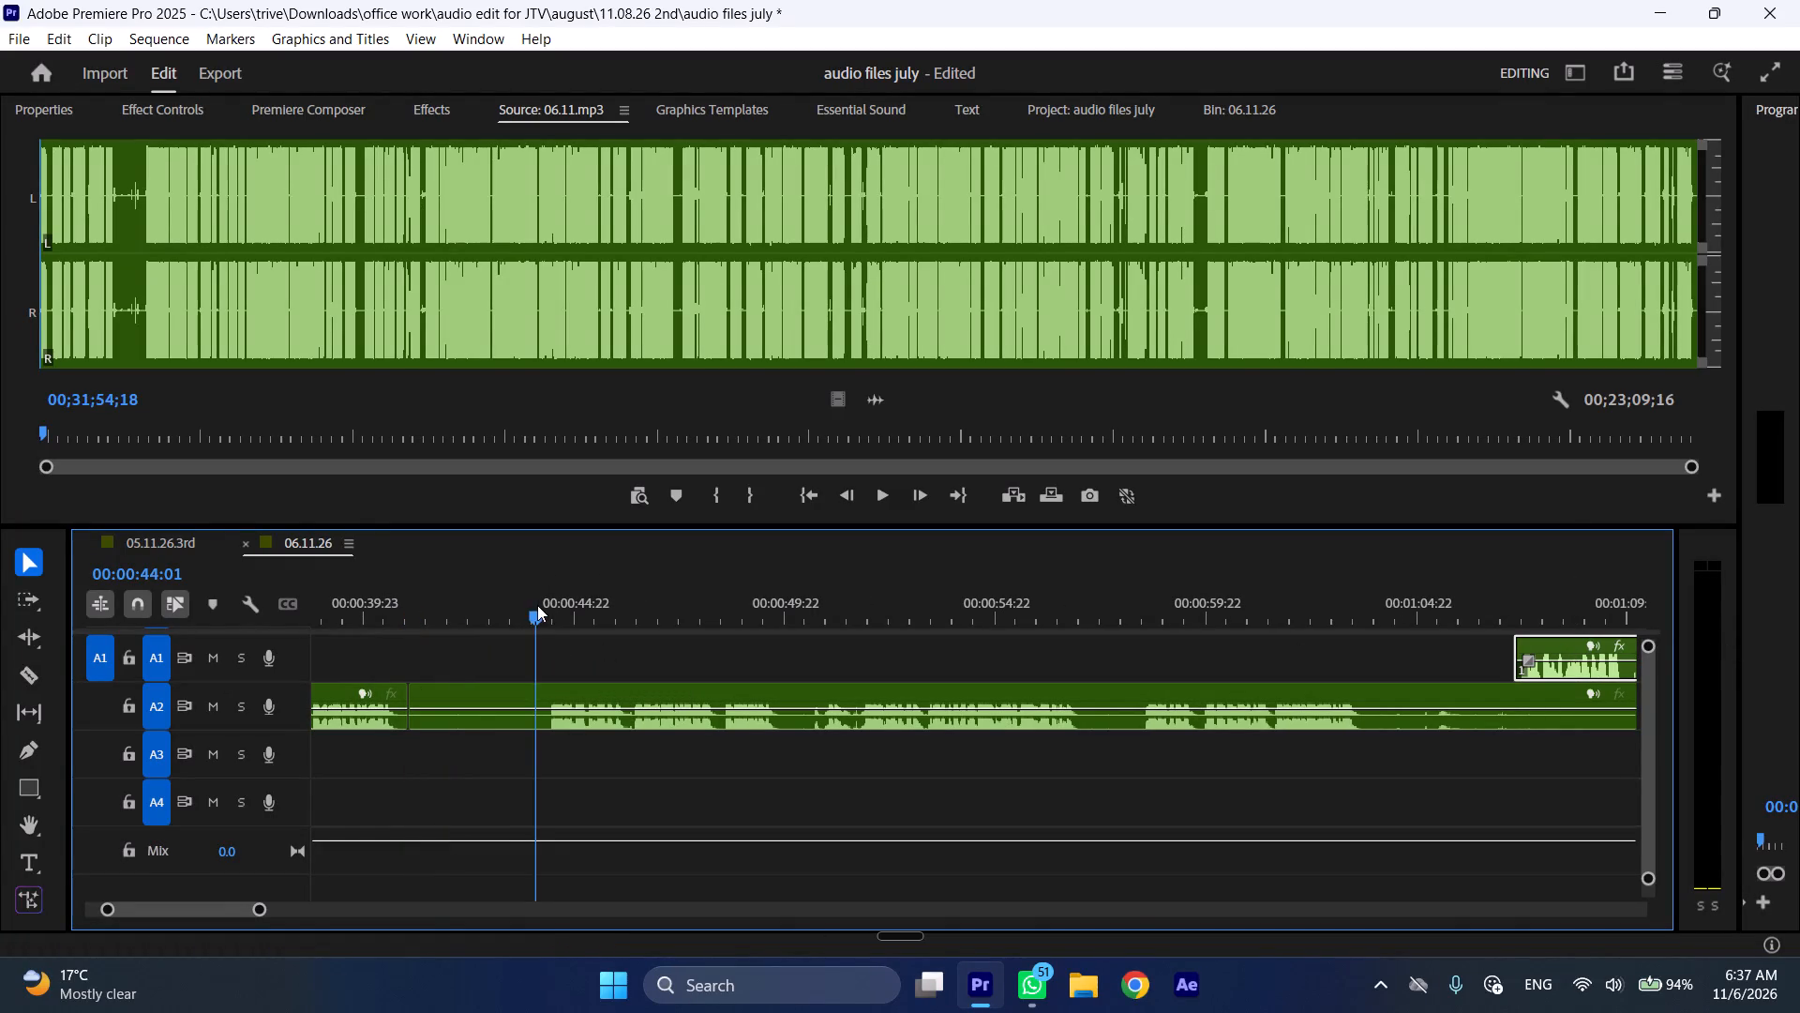
{"action": "left_click_drag", "start_coordinate": [537, 605], "coordinate": [548, 607]}
{"action": "left_click", "coordinate": [601, 733]}
{"action": "left_click", "coordinate": [601, 711]}
{"action": "key", "text": "shift+c"}
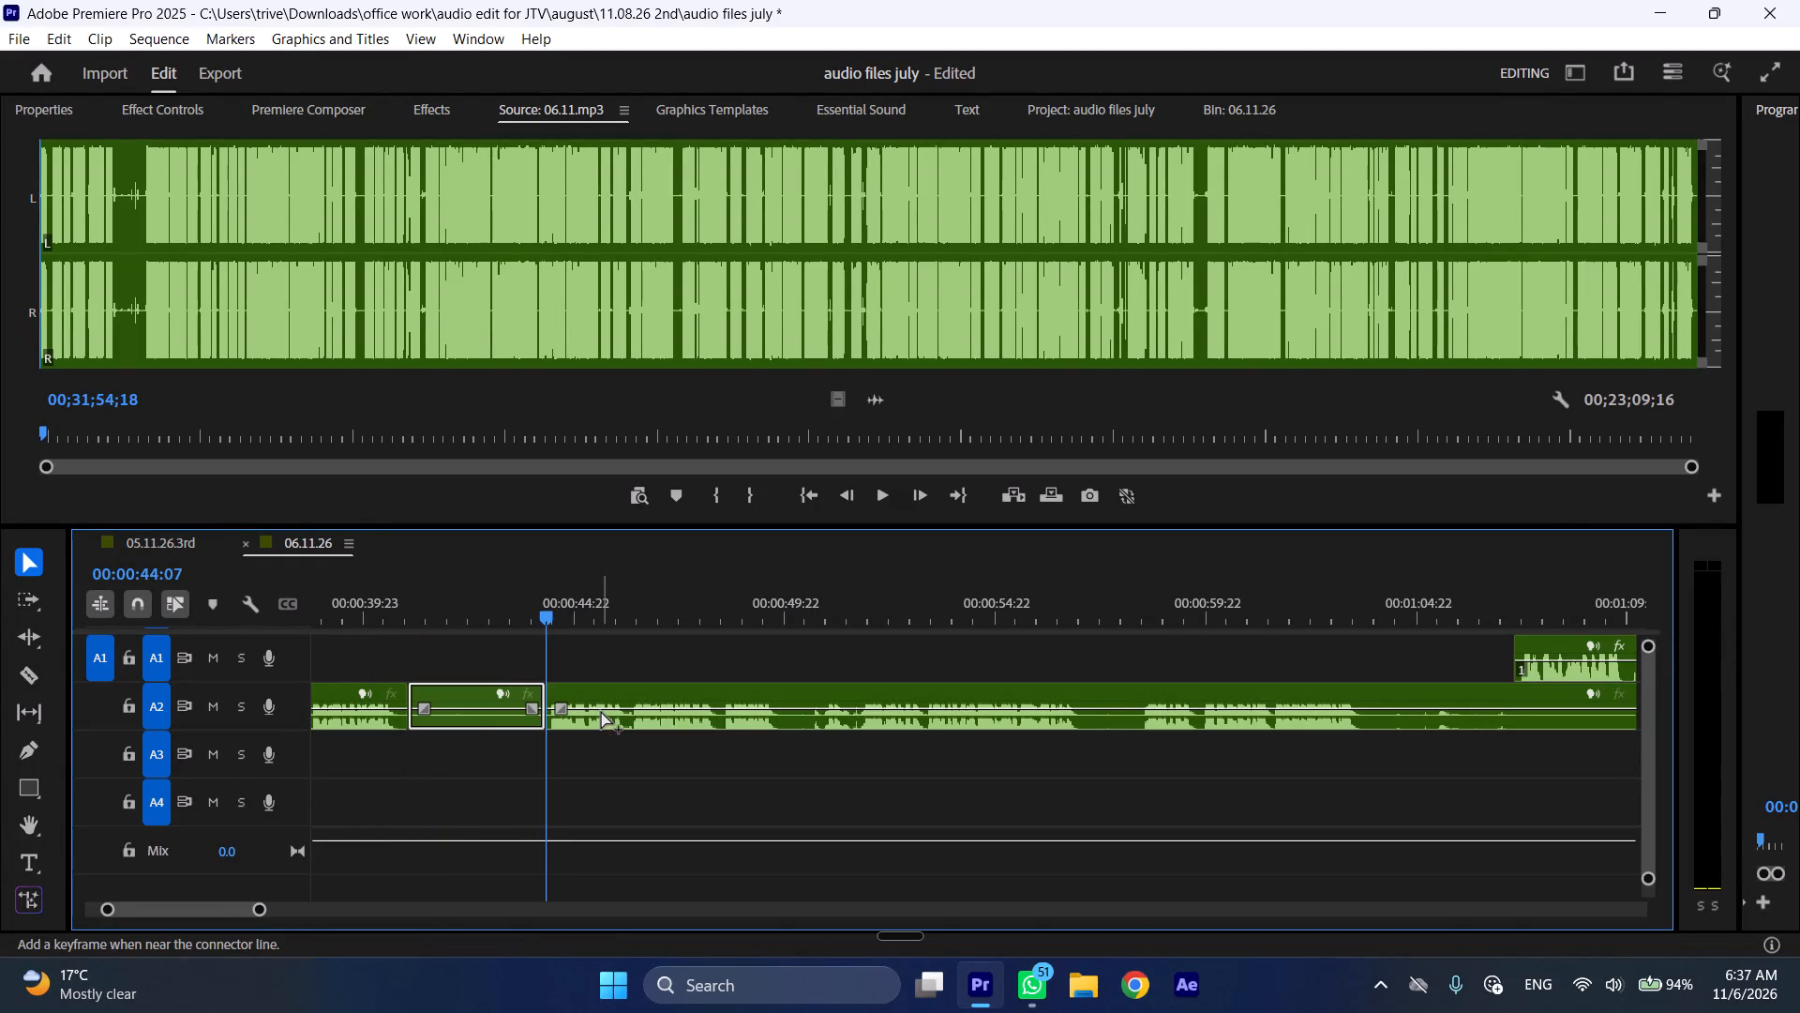
{"action": "key", "text": "ctrl+shift+d"}
Play the A2 passage from 00:00:41:01 at fast speed, and cut and ripple-delete its pause between 00:00:46:14 and 00:00:47:07.
{"action": "key", "text": "space"}
{"action": "key", "text": "l"}
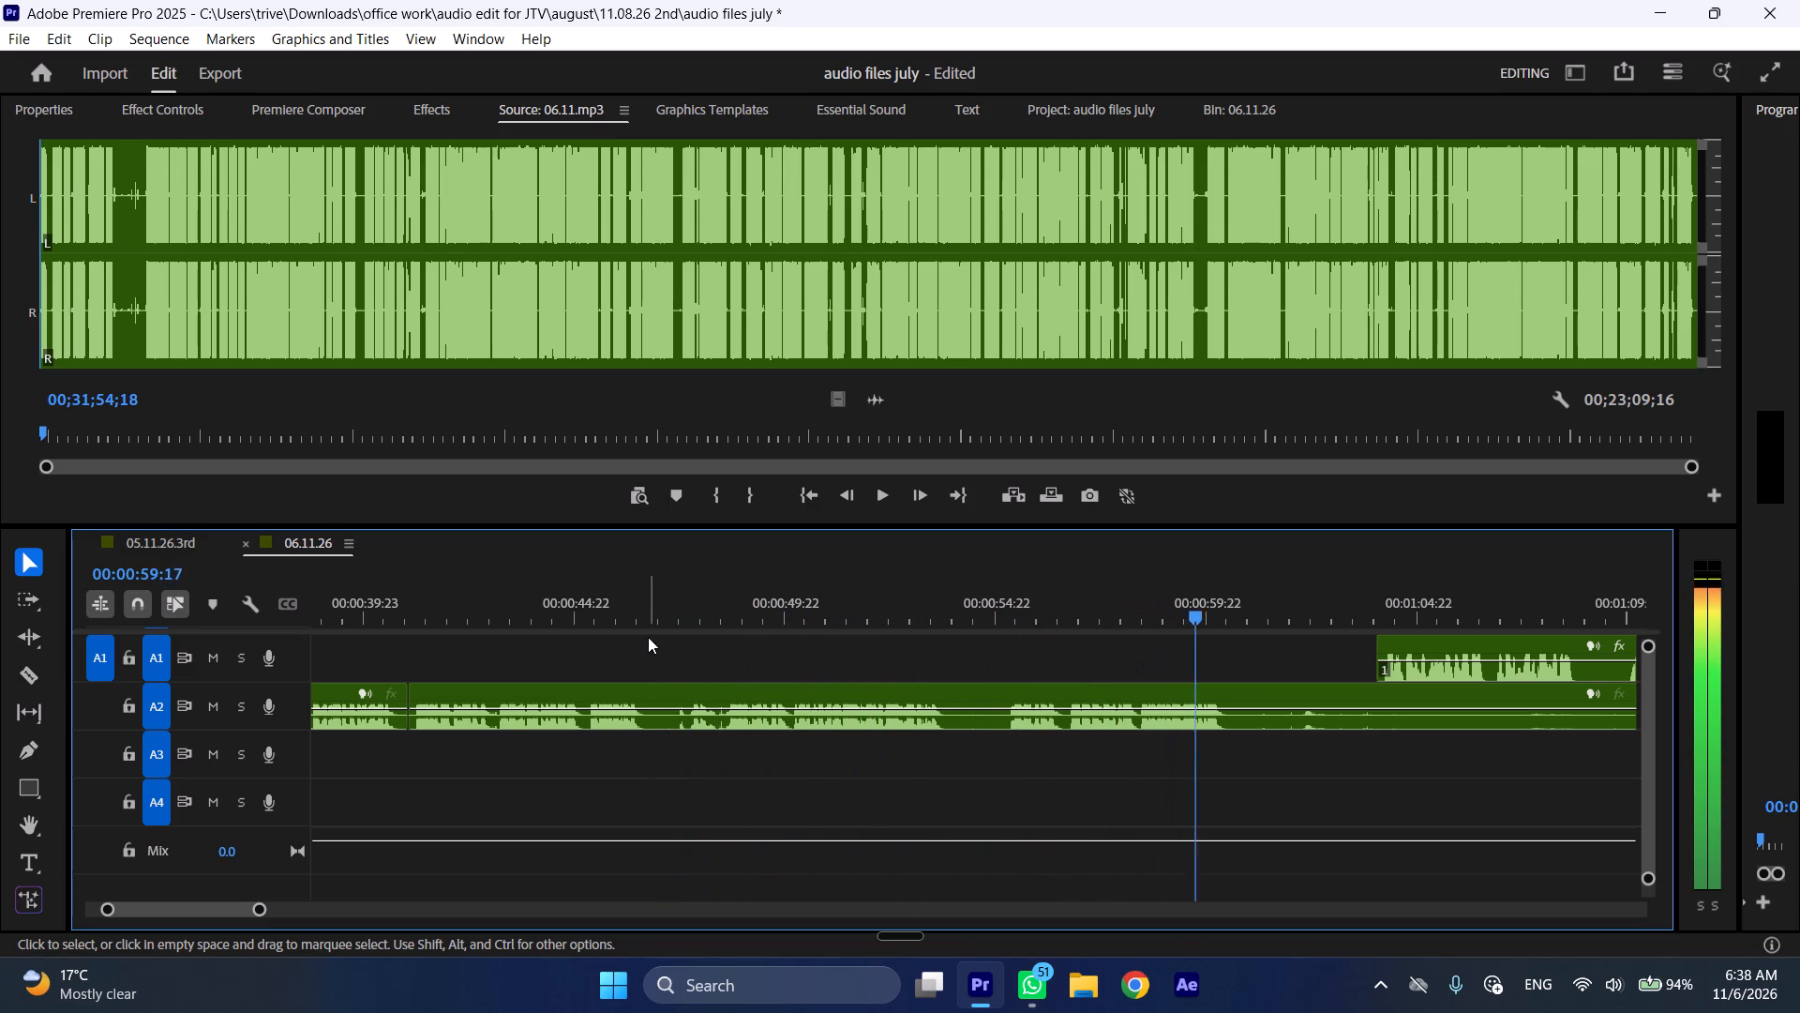
{"action": "left_click_drag", "start_coordinate": [645, 609], "coordinate": [645, 608]}
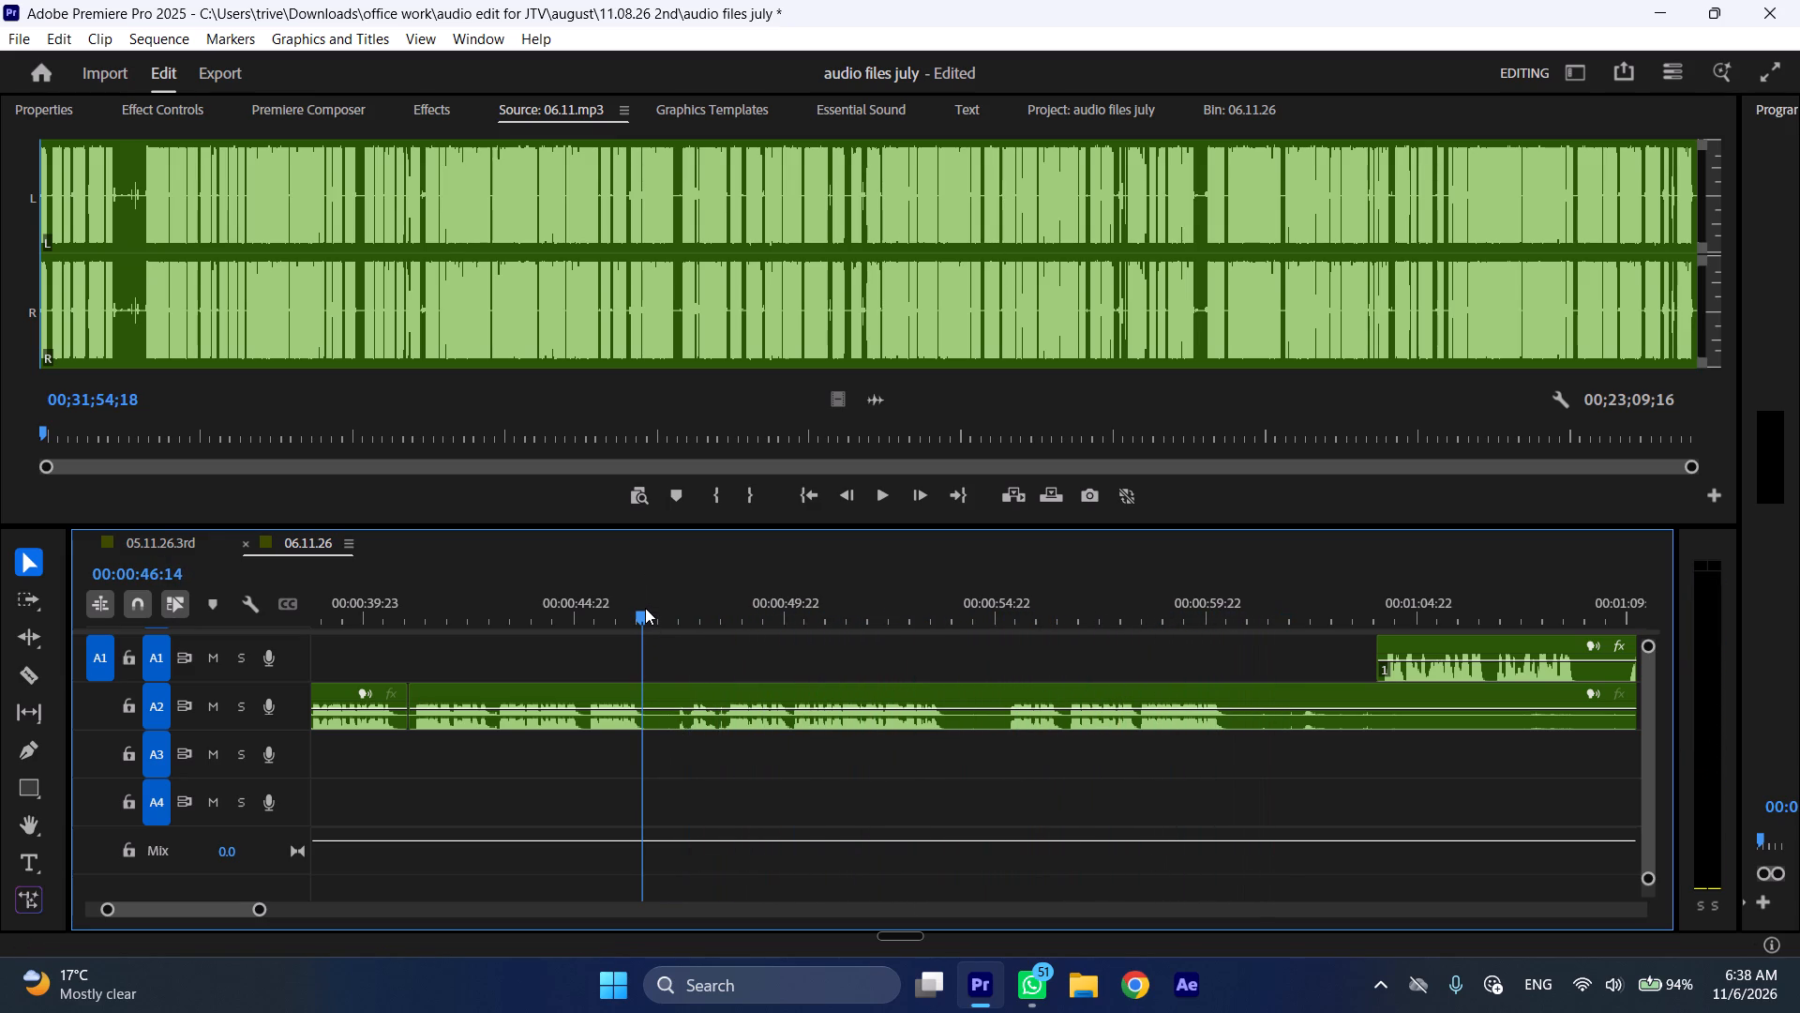
{"action": "left_click_drag", "start_coordinate": [645, 608], "coordinate": [682, 613]}
{"action": "key", "text": "shift+c"}
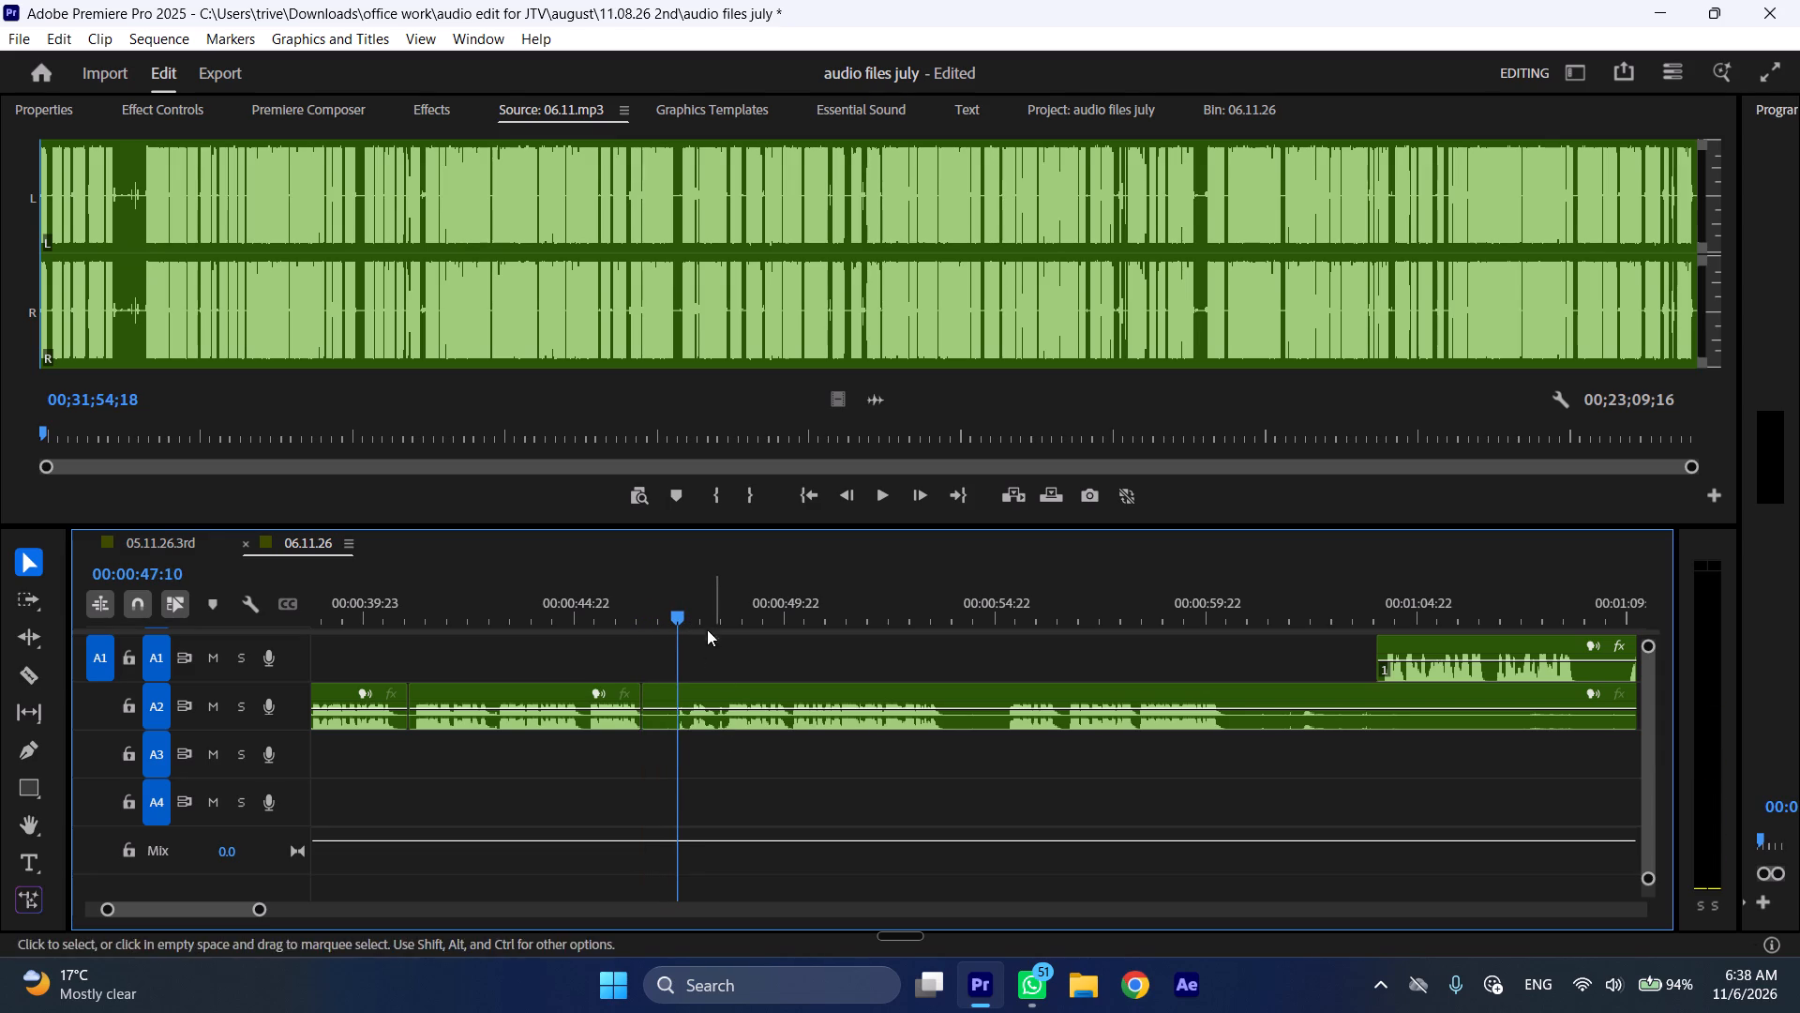
{"action": "left_click_drag", "start_coordinate": [687, 607], "coordinate": [676, 606]}
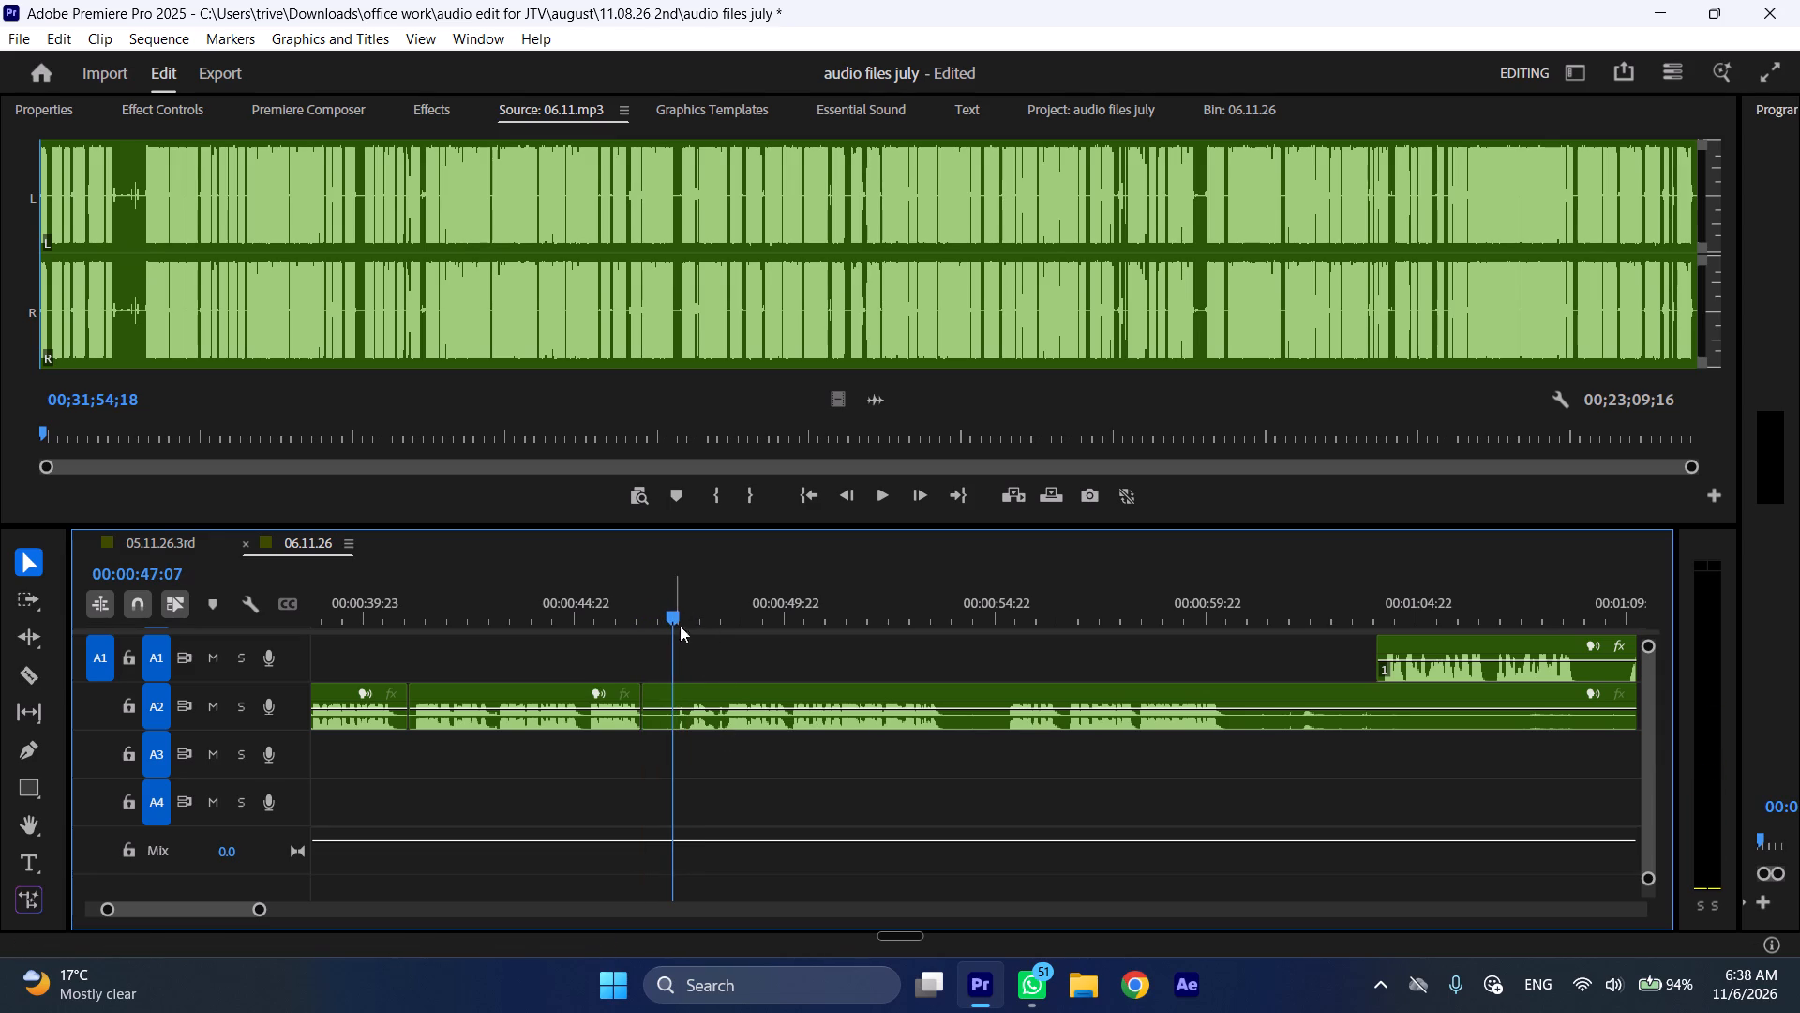
{"action": "left_click", "coordinate": [726, 724]}
{"action": "key", "text": "shift+c"}
{"action": "key", "text": "ctrl+shift+d"}
Split the A2 clip at 00:00:53:03 and 00:00:54:12 and ripple-delete the silent piece between these cuts.
{"action": "left_click_drag", "start_coordinate": [864, 625], "coordinate": [944, 639]}
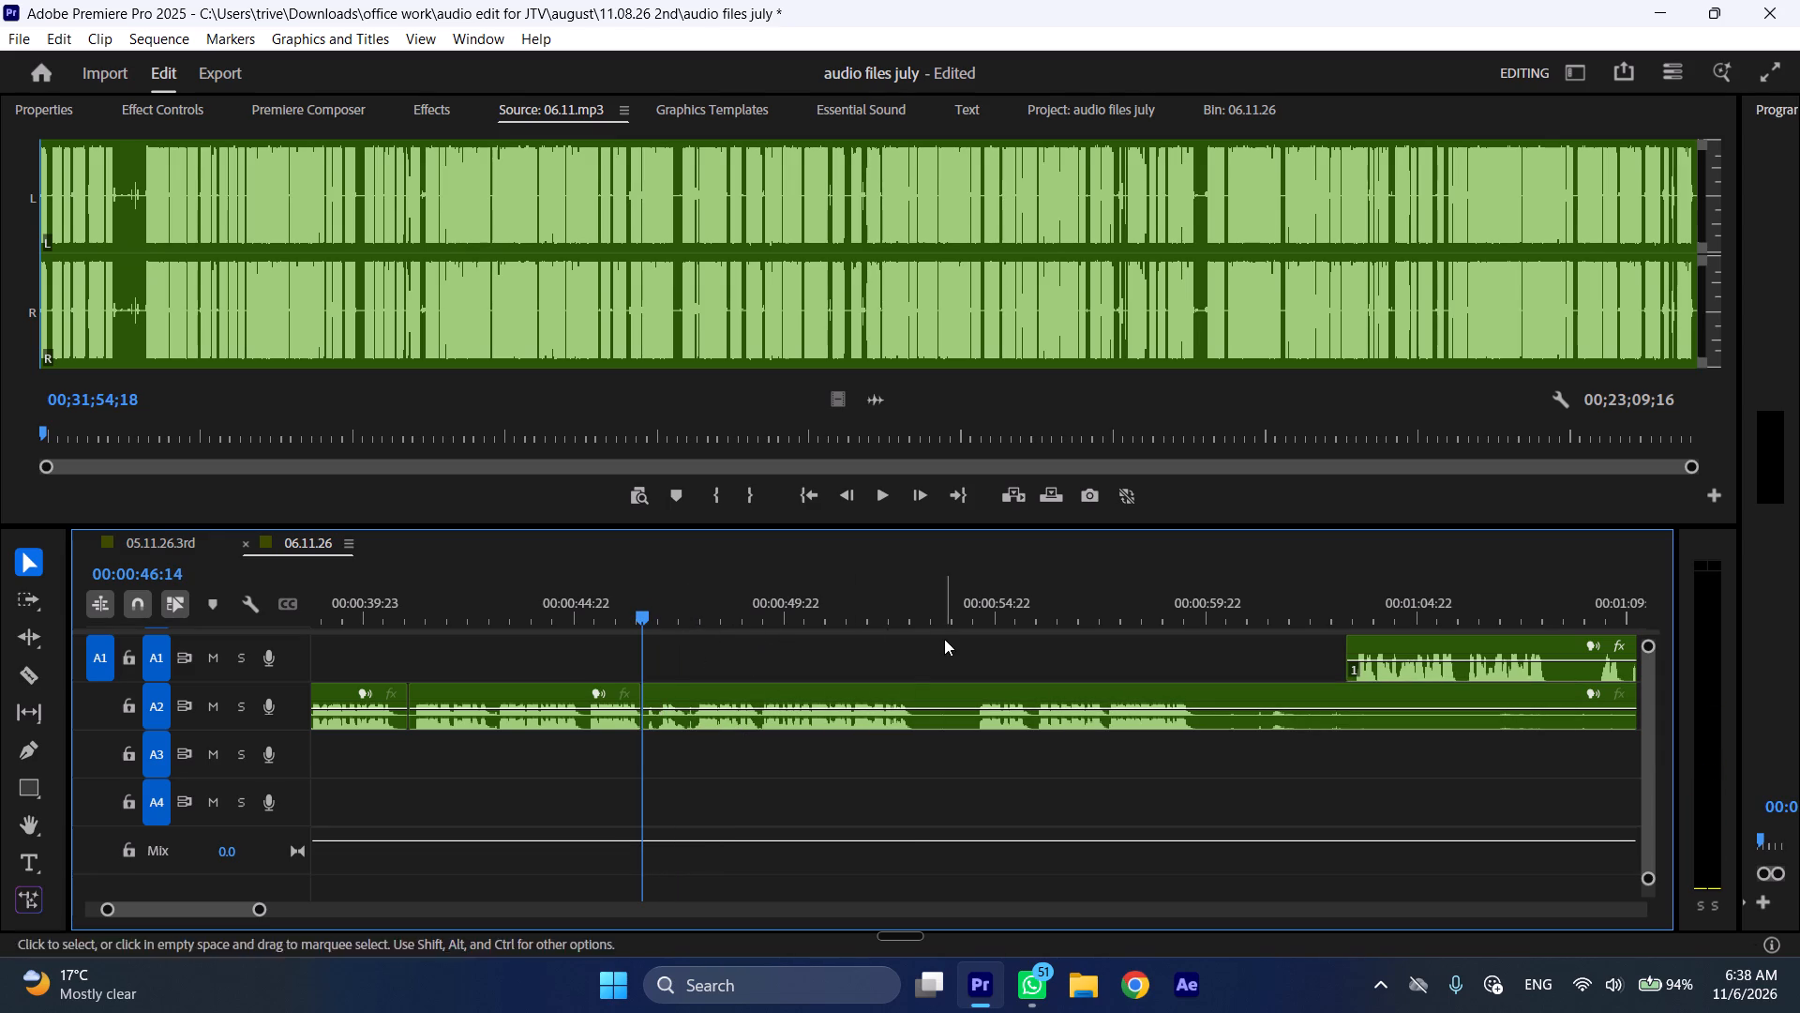
{"action": "left_click_drag", "start_coordinate": [944, 639], "coordinate": [907, 614]}
{"action": "left_click_drag", "start_coordinate": [899, 592], "coordinate": [978, 620]}
{"action": "key", "text": "shift+c"}
{"action": "left_click", "coordinate": [982, 677]}
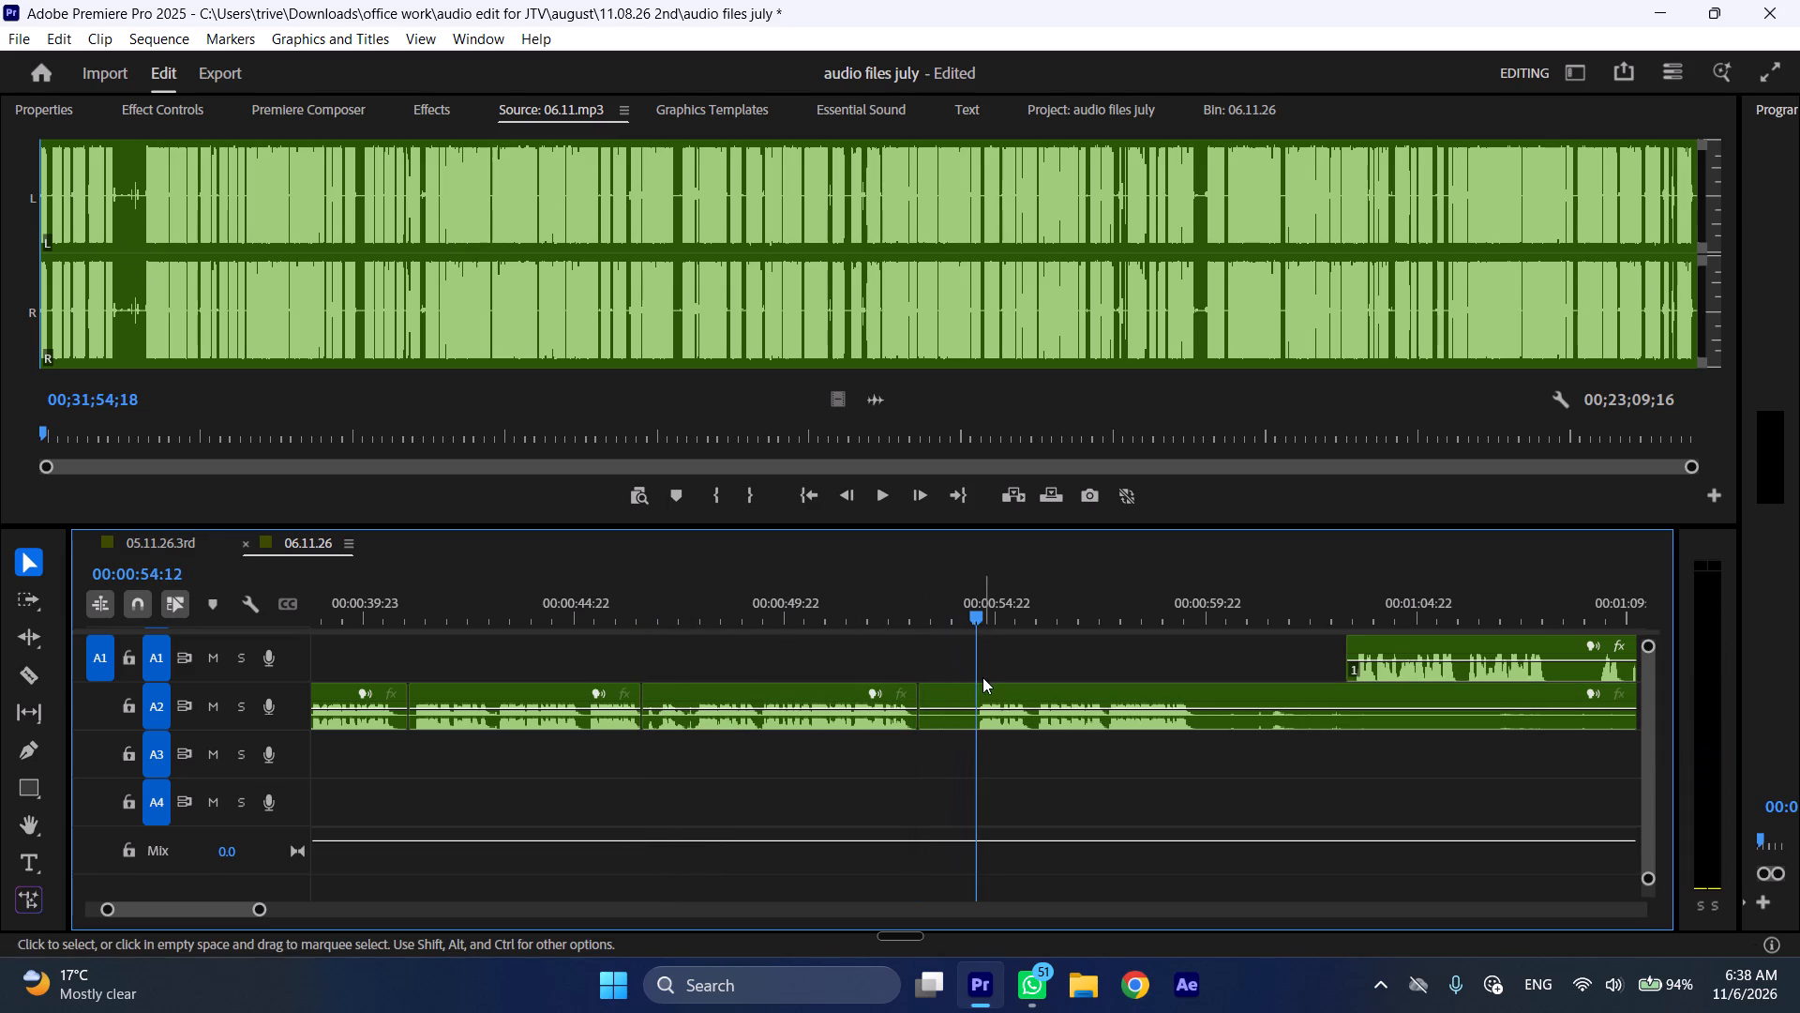
{"action": "left_click", "coordinate": [983, 688]}
{"action": "key", "text": "shift+c"}
{"action": "key", "text": "ctrl+shift+d"}
Split the A2 clip at 00:00:58:14, where its passage ends, and move the remaining A1 clip to start at that cut.
{"action": "scroll", "coordinate": [981, 688], "scroll_direction": "down", "scroll_amount": 6}
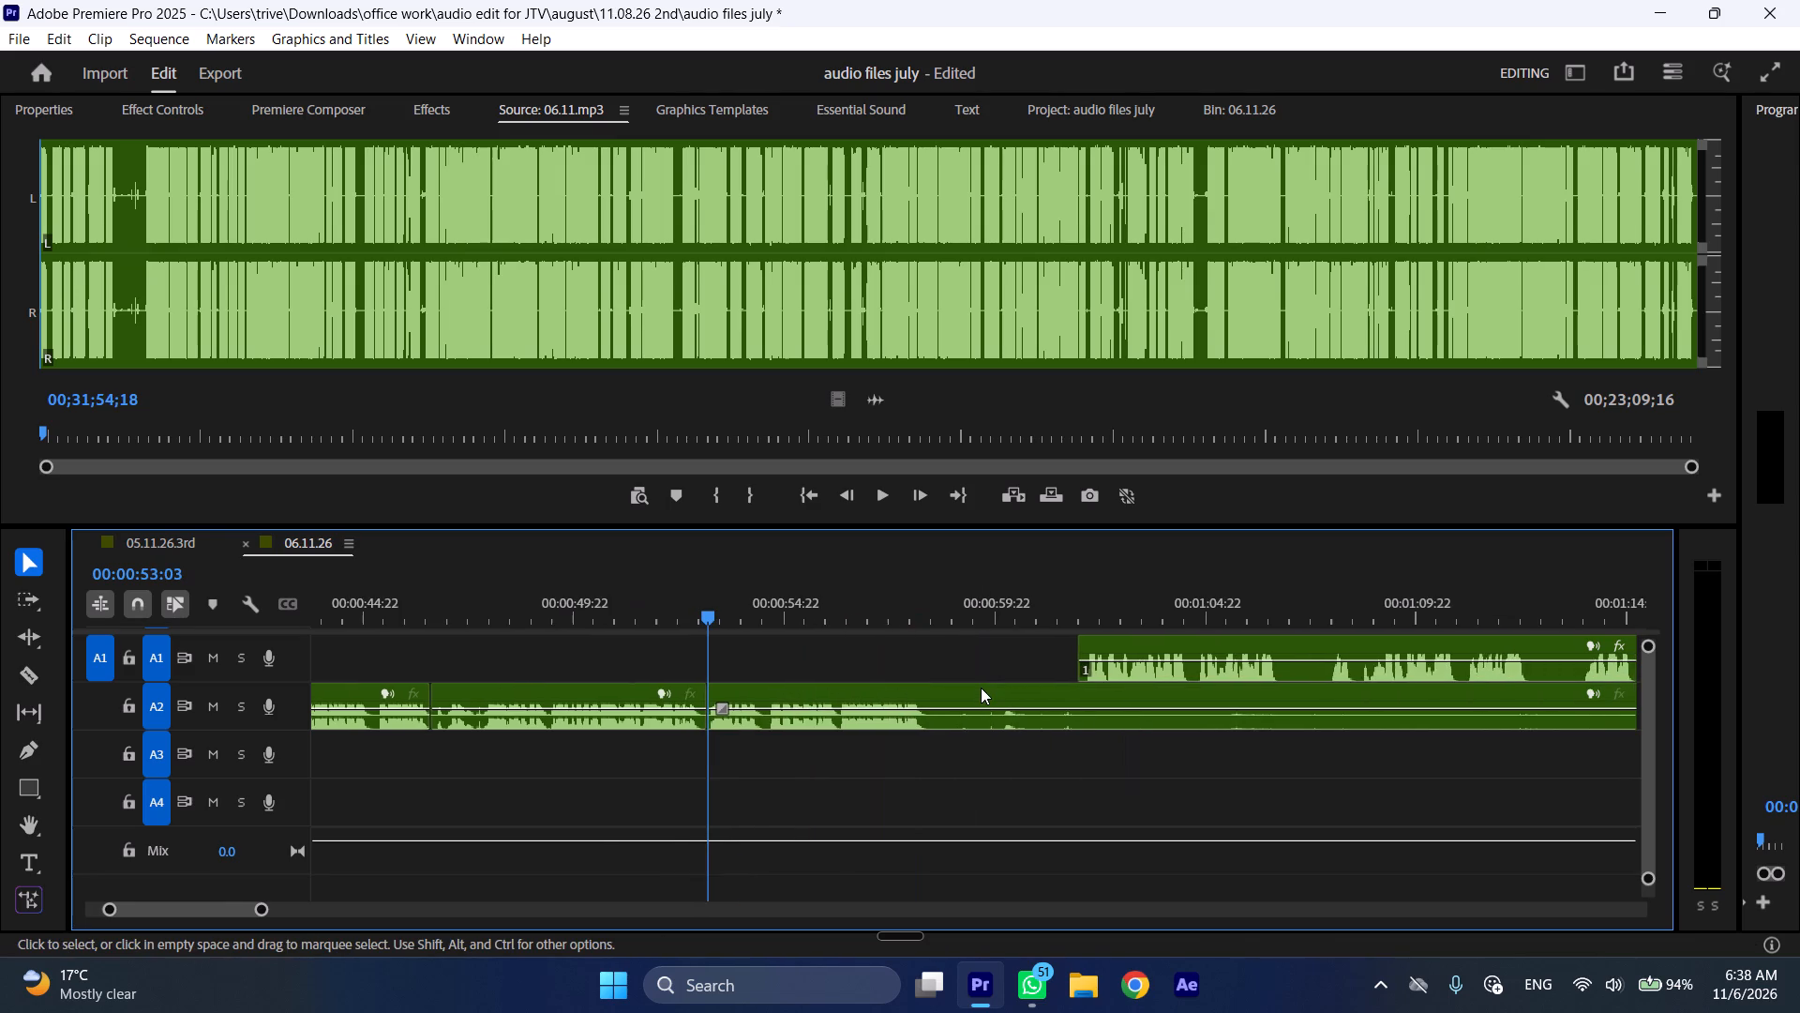
{"action": "scroll", "coordinate": [981, 688], "scroll_direction": "down", "scroll_amount": 6}
{"action": "left_click_drag", "start_coordinate": [717, 590], "coordinate": [728, 592]}
{"action": "key", "text": "shift+c"}
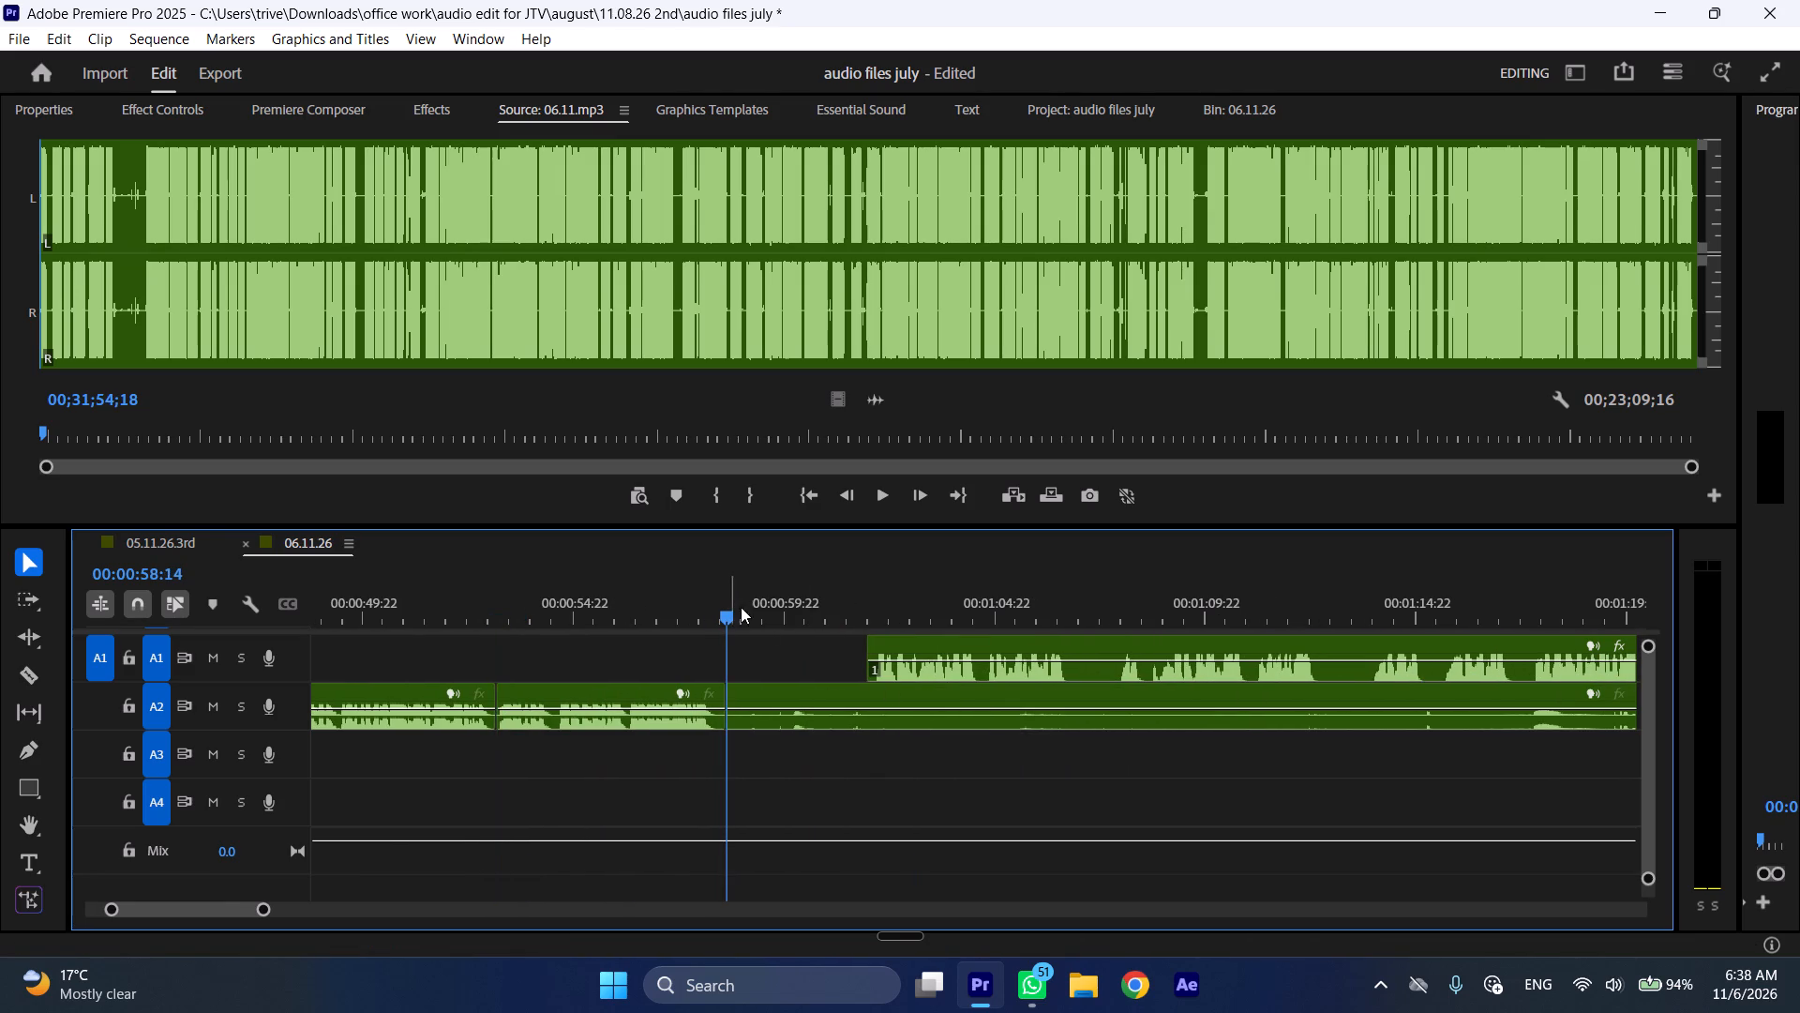
{"action": "left_click_drag", "start_coordinate": [918, 642], "coordinate": [788, 644]}
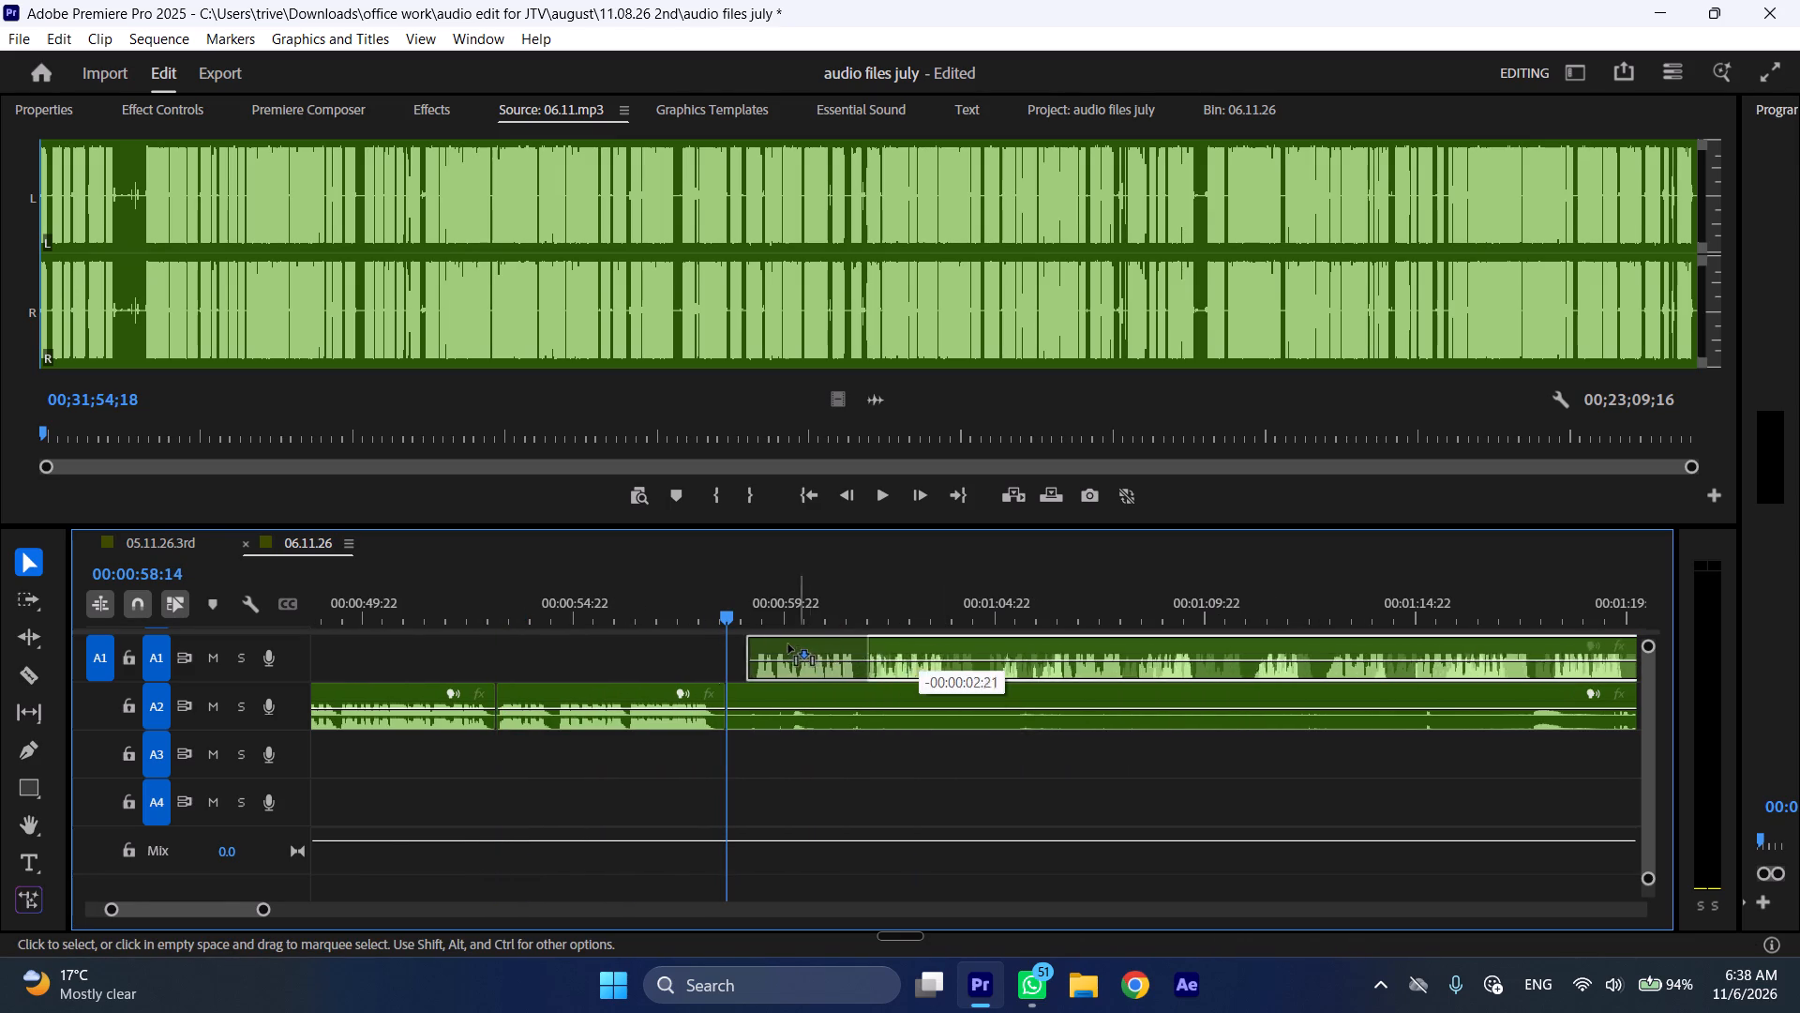
{"action": "left_click_drag", "start_coordinate": [788, 644], "coordinate": [786, 644]}
Play the A1 passage from 00:00:58:14.
{"action": "key", "text": "space"}
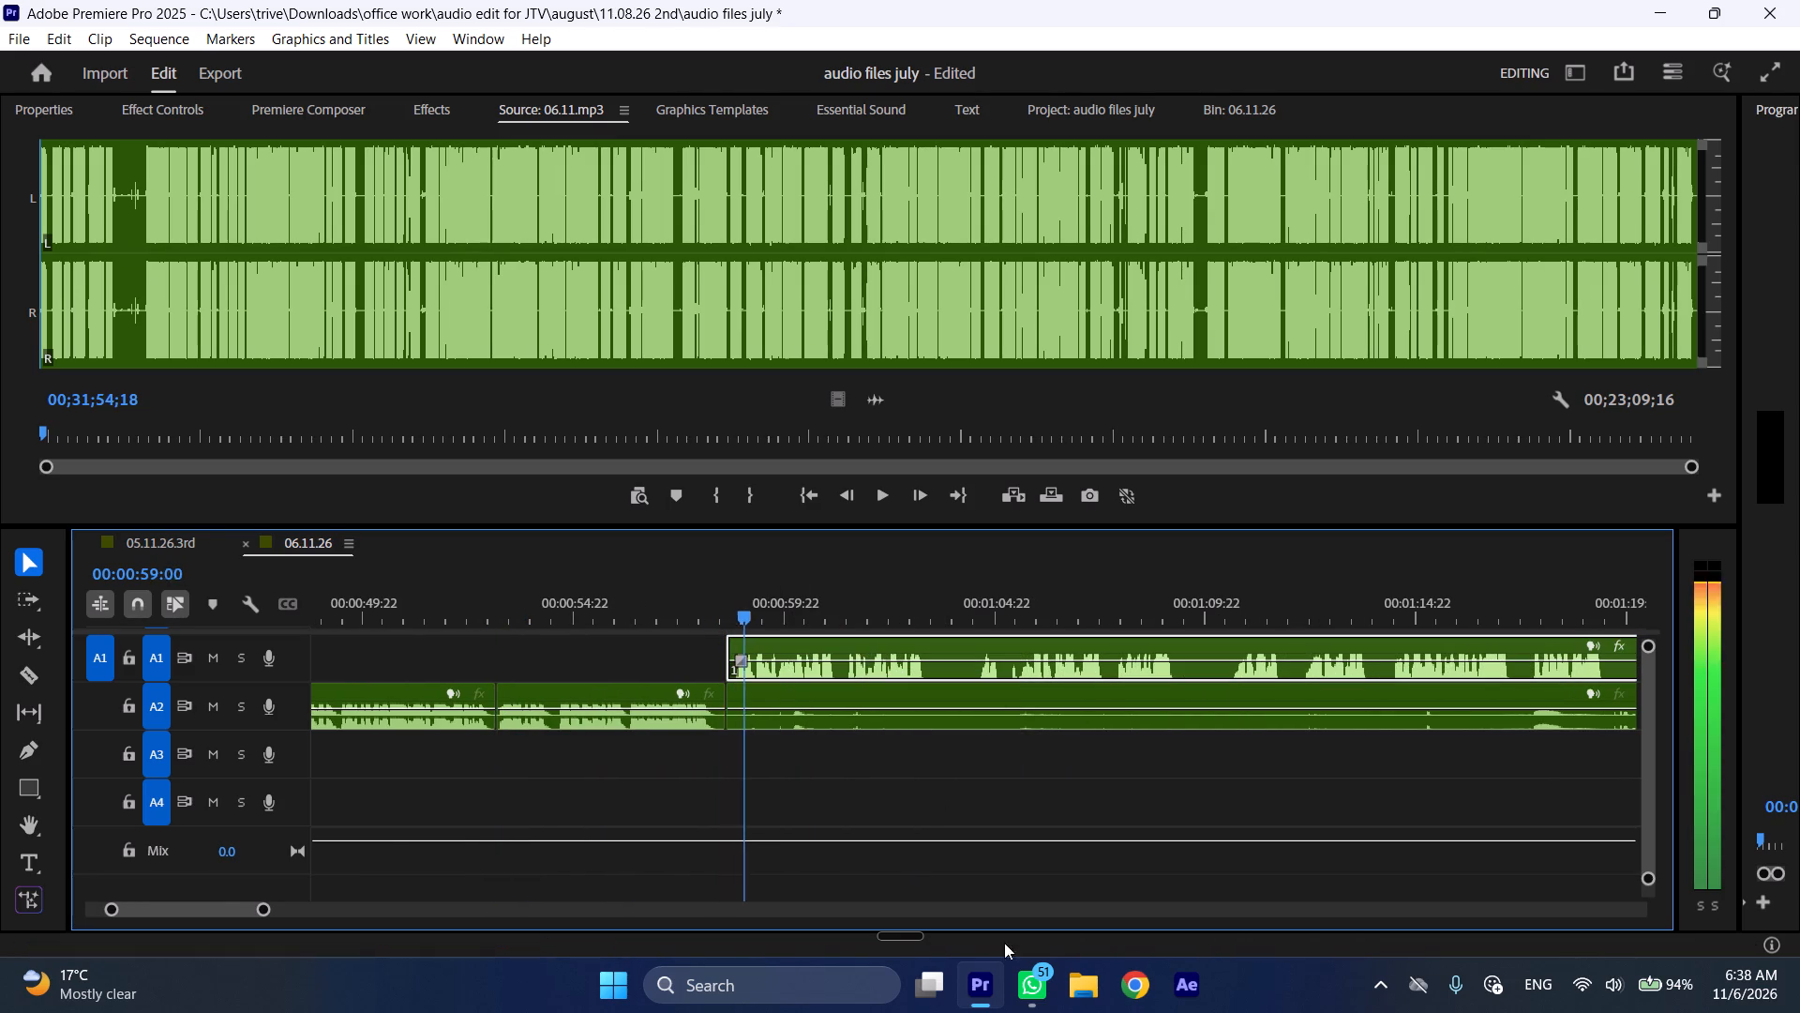
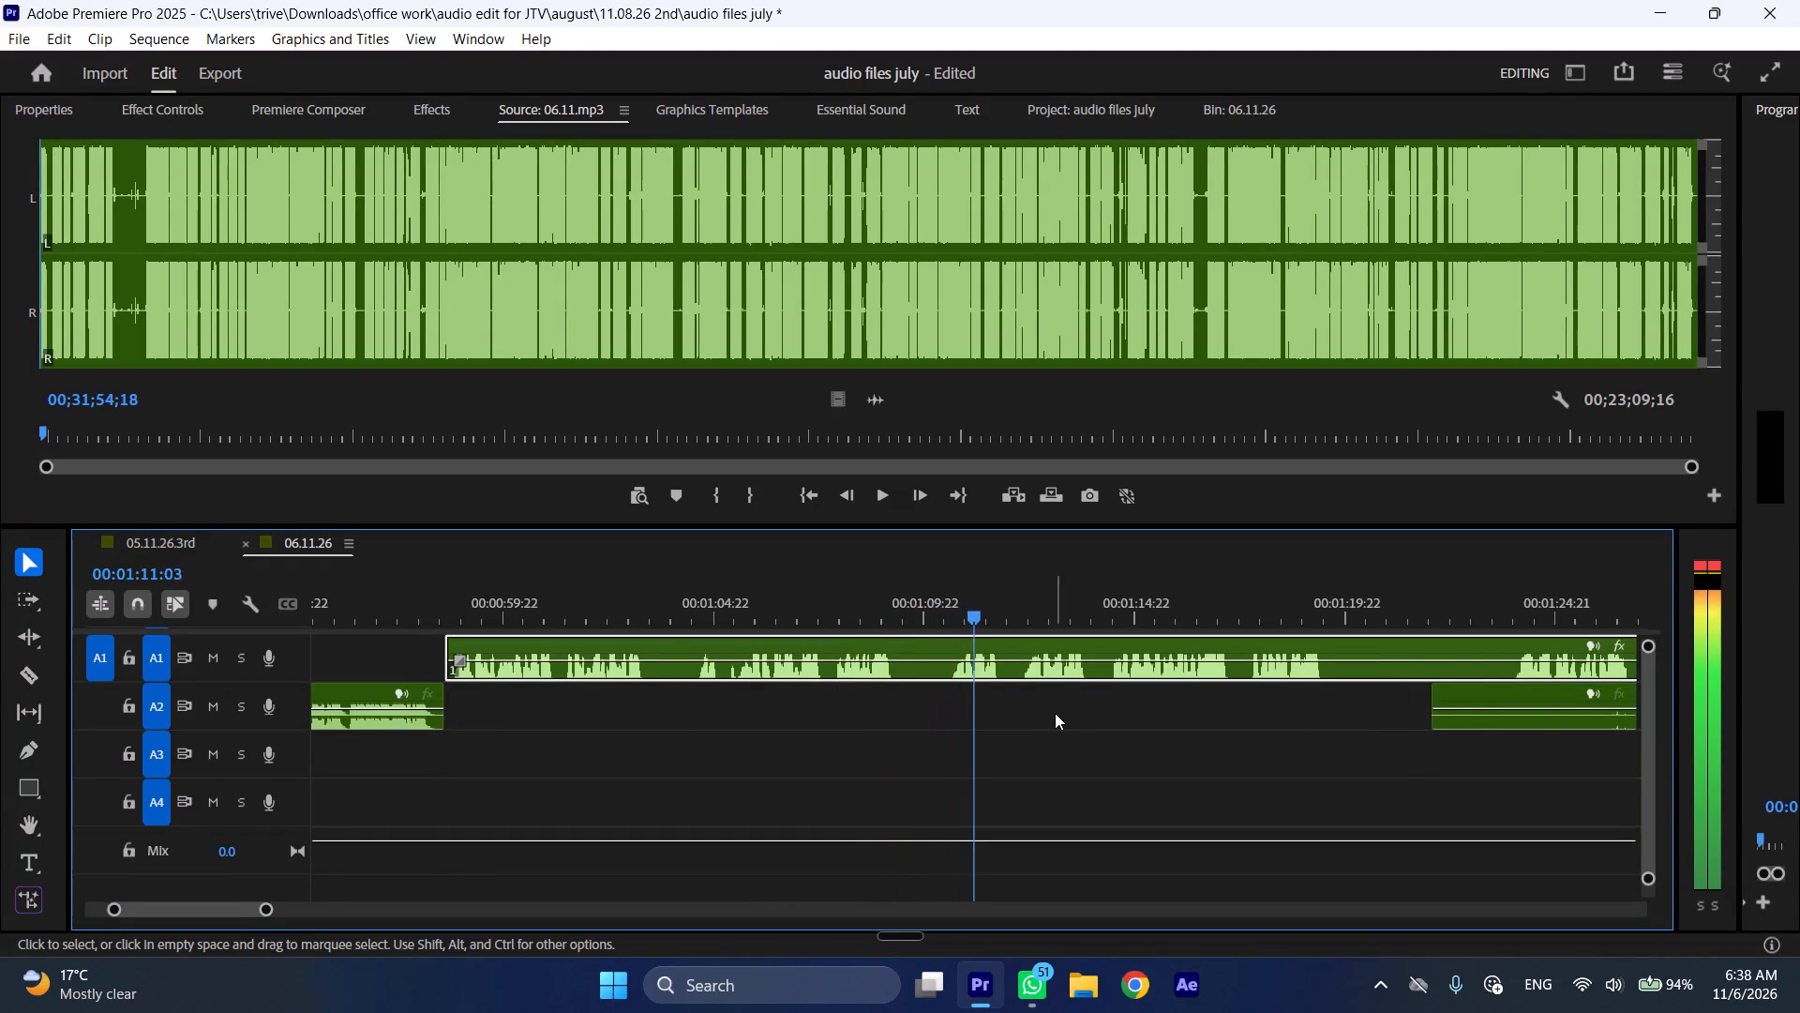
Split the A1 clip at 00:01:09:10 and about 00:01:12:02 and ripple-delete the silent piece between these cuts.
{"action": "scroll", "coordinate": [1055, 713], "scroll_direction": "down", "scroll_amount": 4}
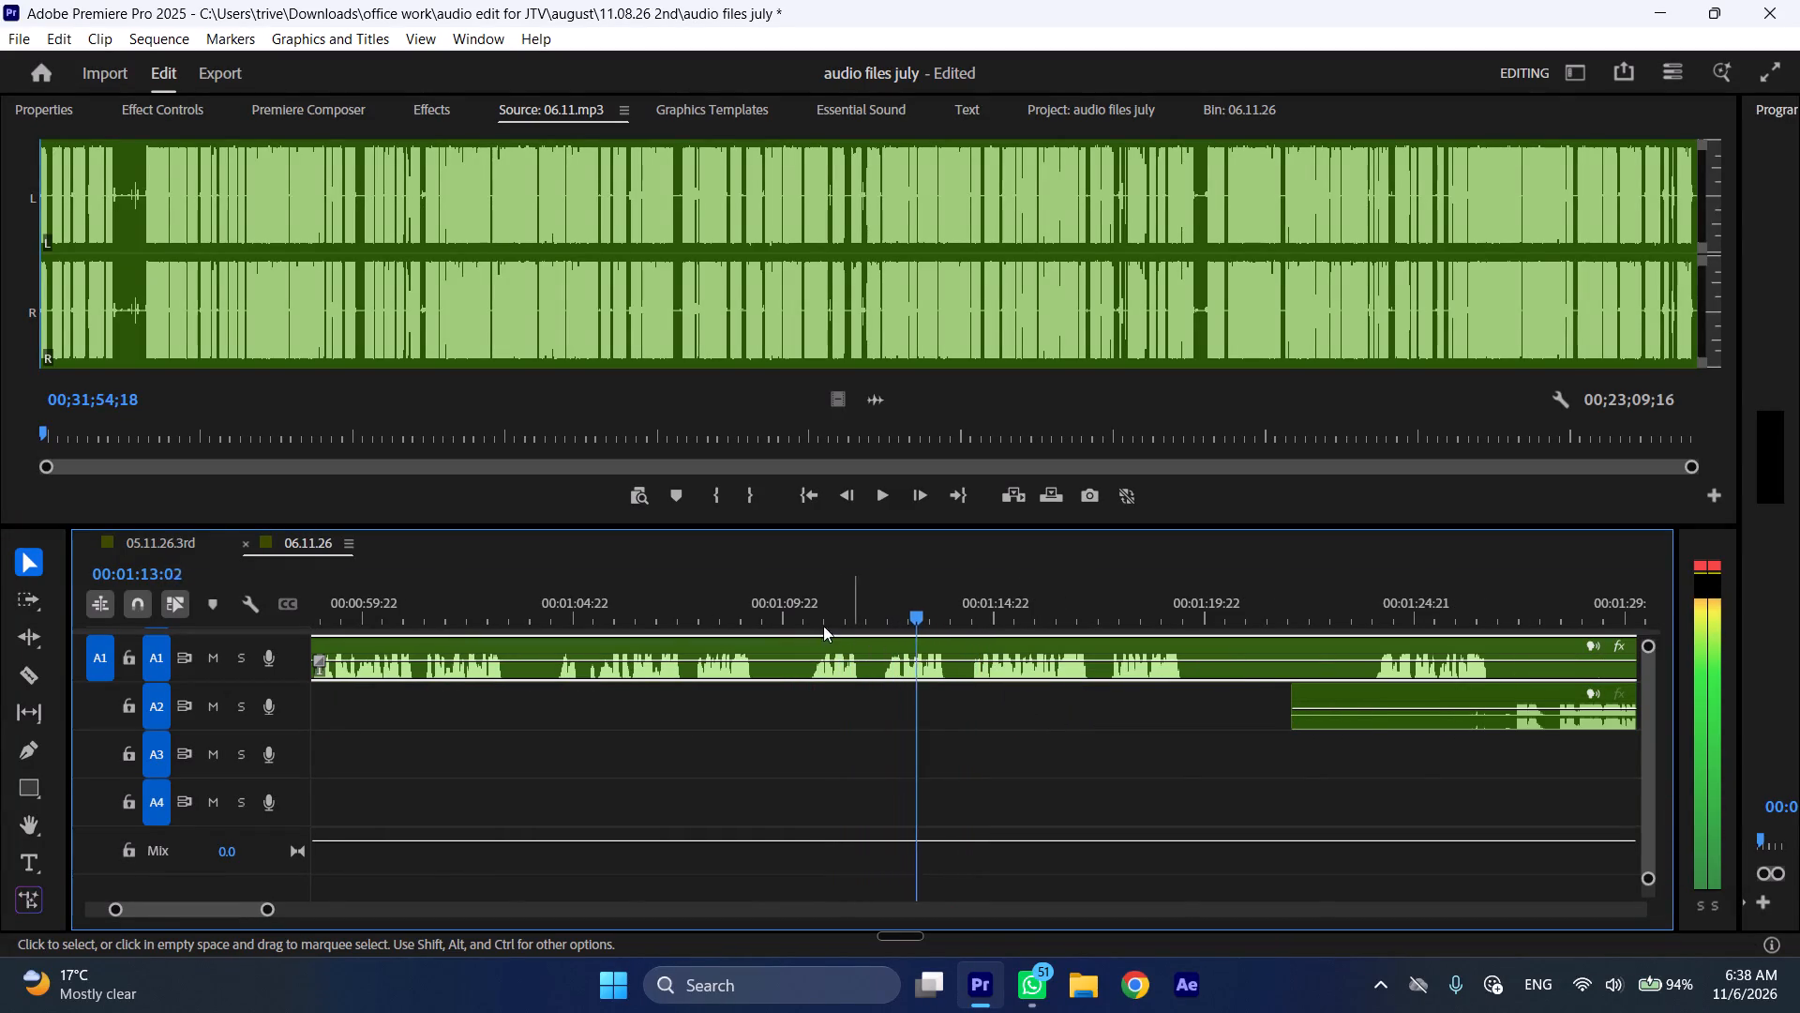
{"action": "left_click_drag", "start_coordinate": [764, 587], "coordinate": [877, 595]}
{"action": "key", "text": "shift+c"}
{"action": "left_click", "coordinate": [902, 675]}
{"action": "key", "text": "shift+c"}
{"action": "key", "text": "ctrl+shift+d"}
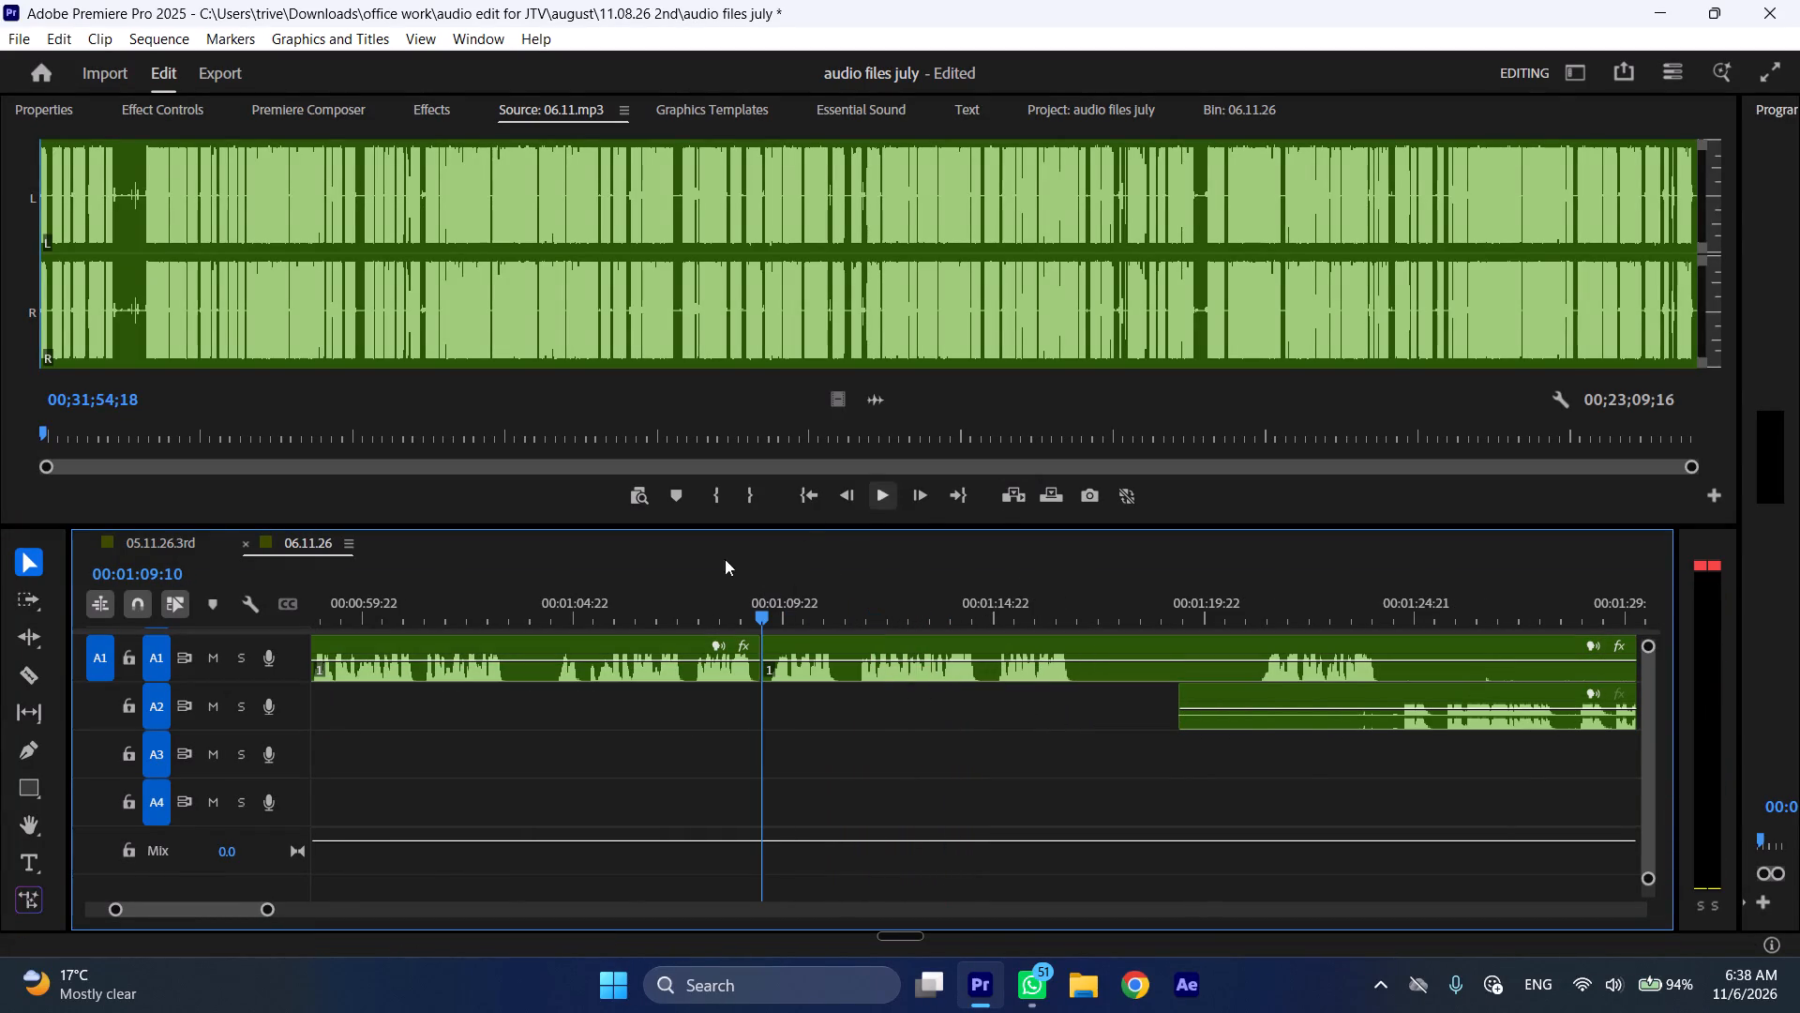
Split the A1 clip at 00:01:03:12 and 00:01:04:12 and ripple-delete the silent piece between these cuts.
{"action": "left_click_drag", "start_coordinate": [517, 597], "coordinate": [515, 597]}
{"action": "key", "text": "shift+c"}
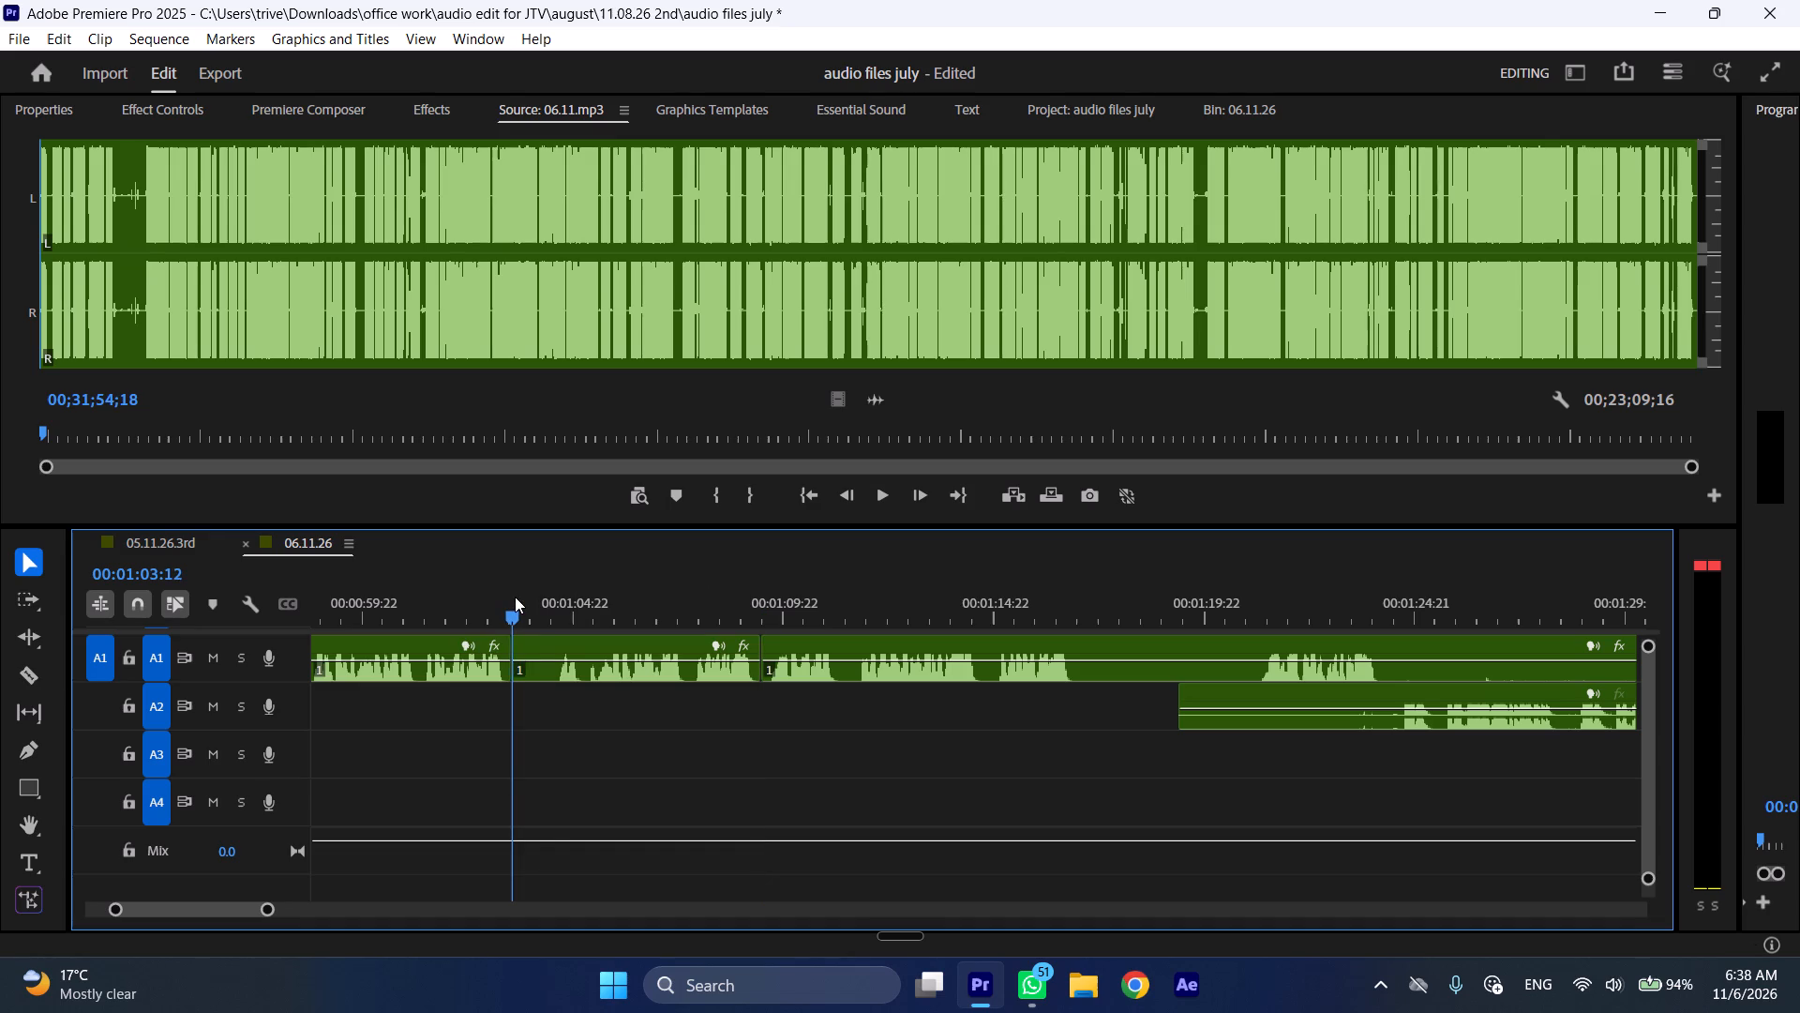
{"action": "left_click_drag", "start_coordinate": [515, 597], "coordinate": [558, 604]}
{"action": "left_click", "coordinate": [591, 644]}
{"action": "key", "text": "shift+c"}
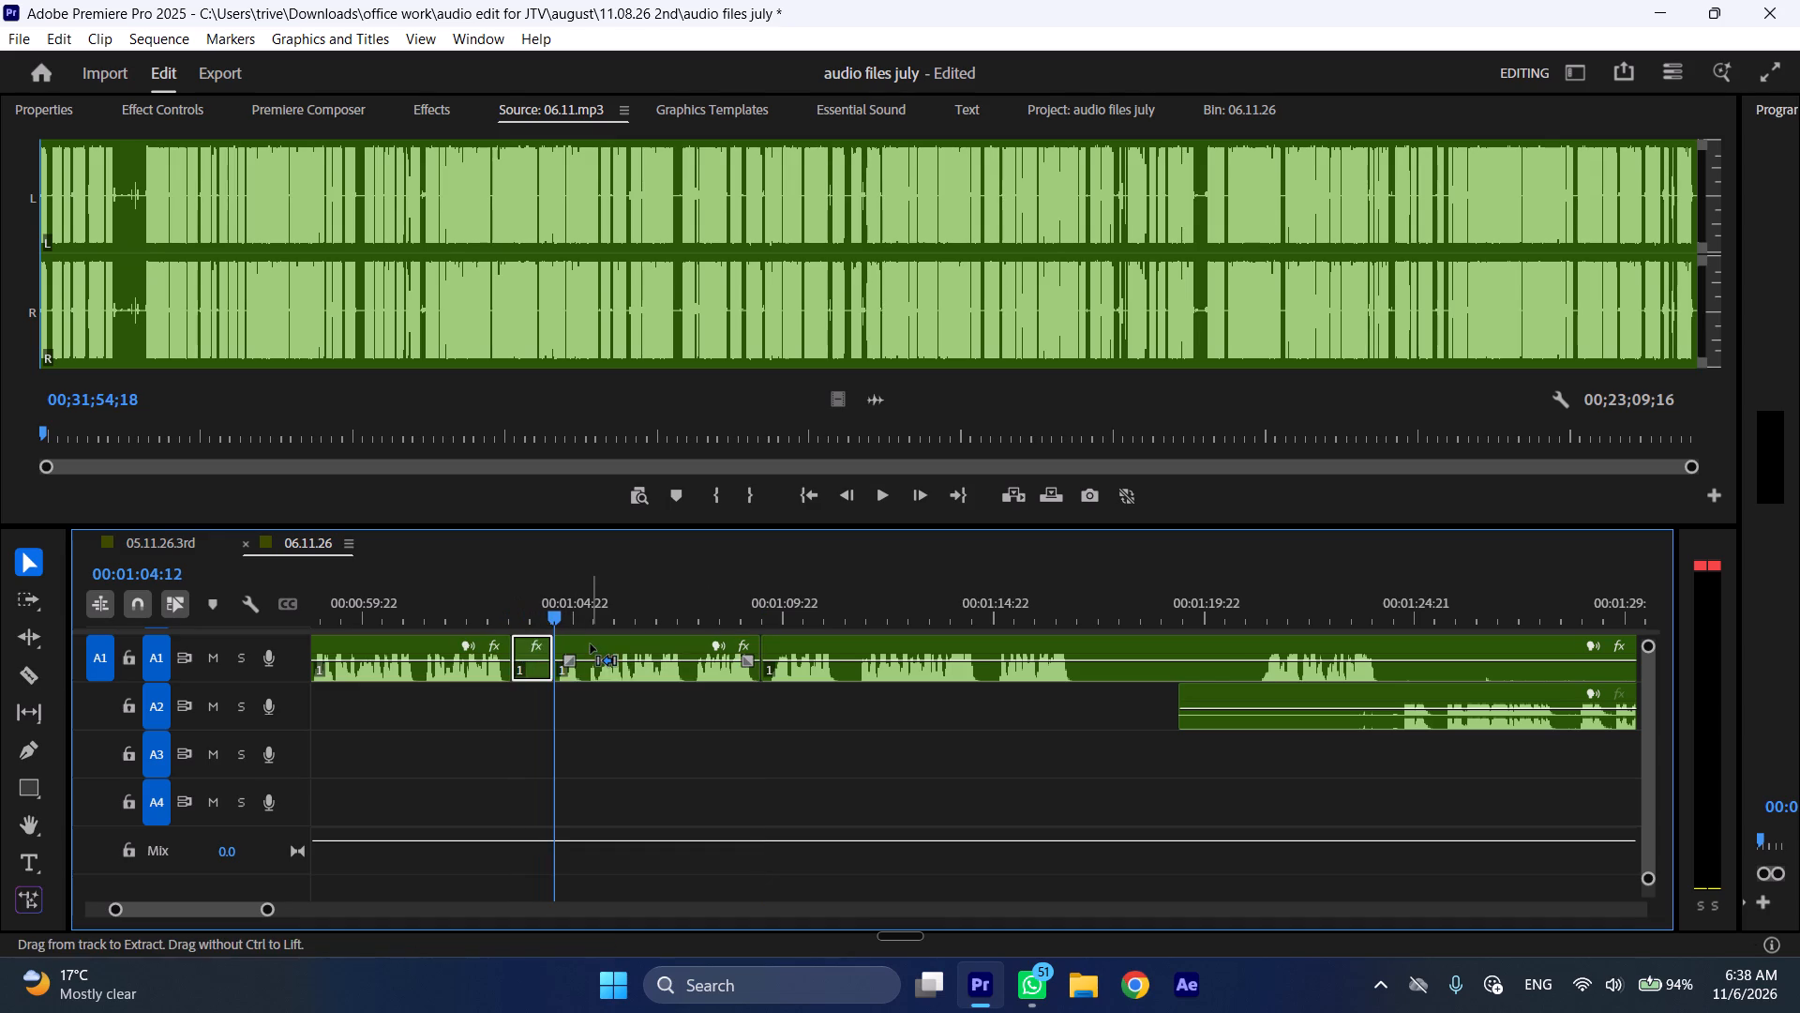
{"action": "key", "text": "ctrl+shift+d"}
Cut around the A1 pauses at about 00:01:10:05 and 00:01:13:16, split the speech end at 00:01:15:22, and ripple-delete both pause pieces together.
{"action": "left_click_drag", "start_coordinate": [799, 596], "coordinate": [943, 624]}
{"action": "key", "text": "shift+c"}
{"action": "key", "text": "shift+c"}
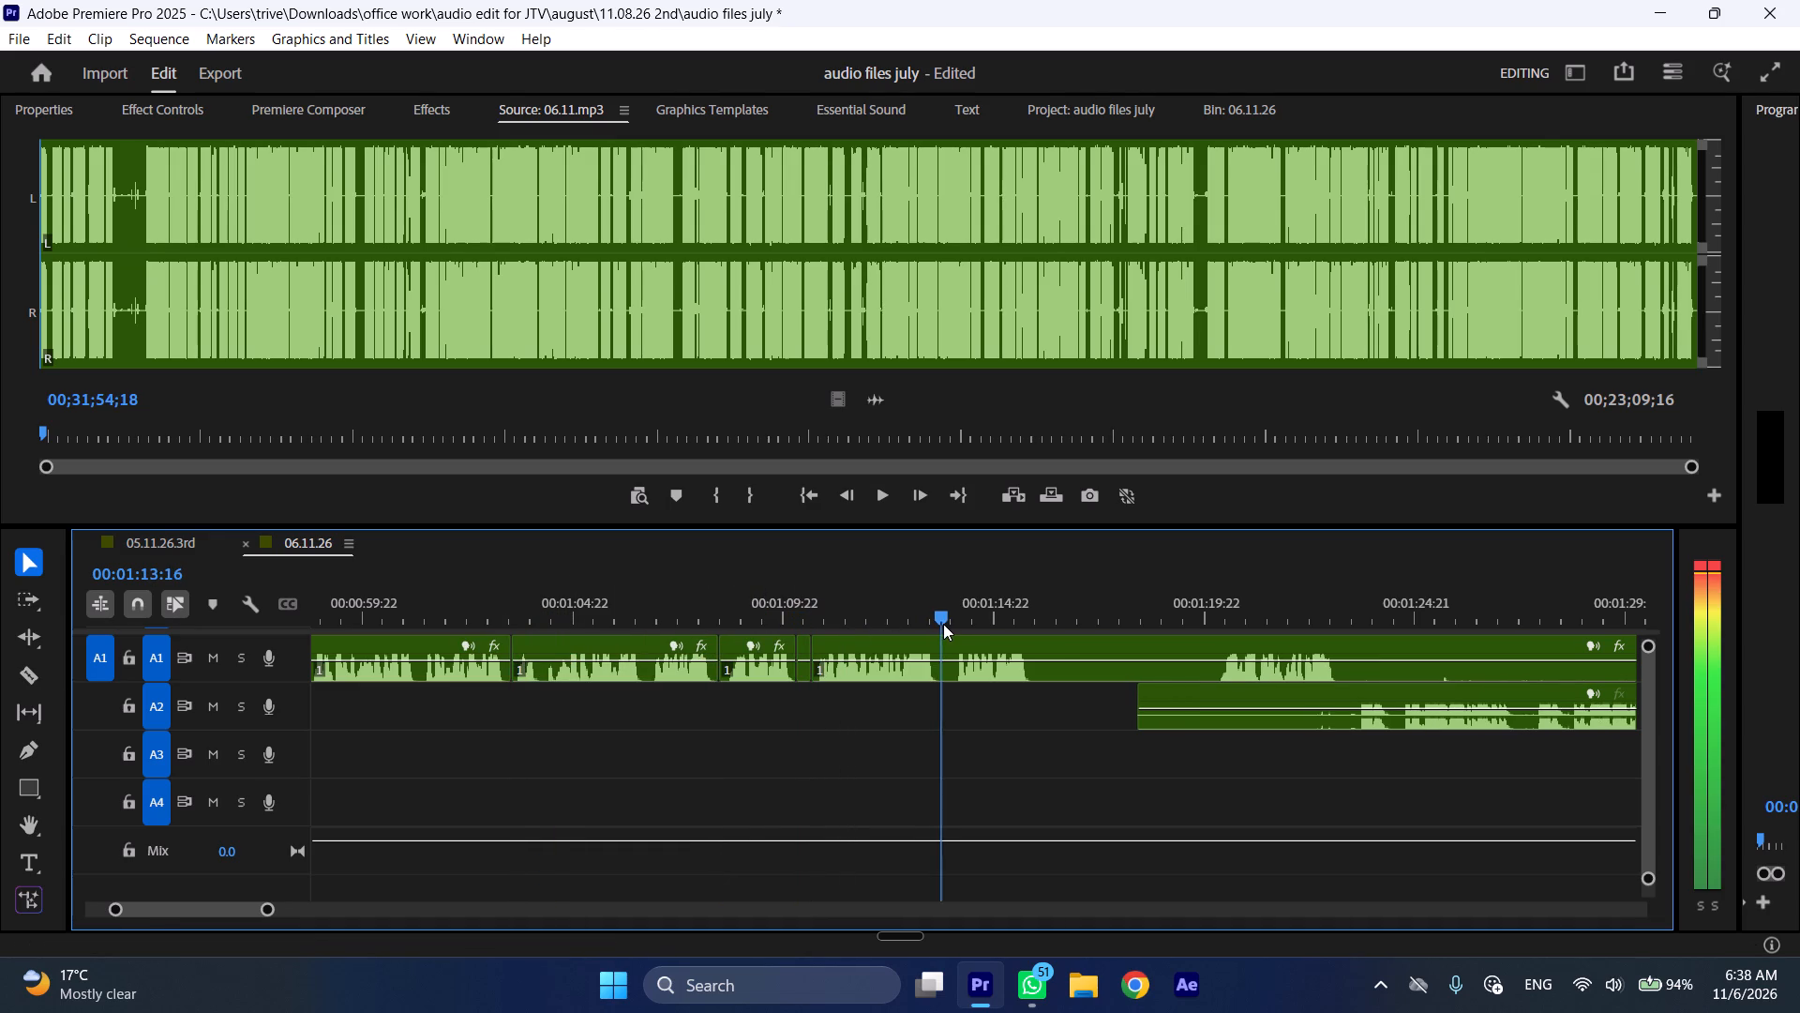
{"action": "left_click_drag", "start_coordinate": [943, 624], "coordinate": [1038, 624]}
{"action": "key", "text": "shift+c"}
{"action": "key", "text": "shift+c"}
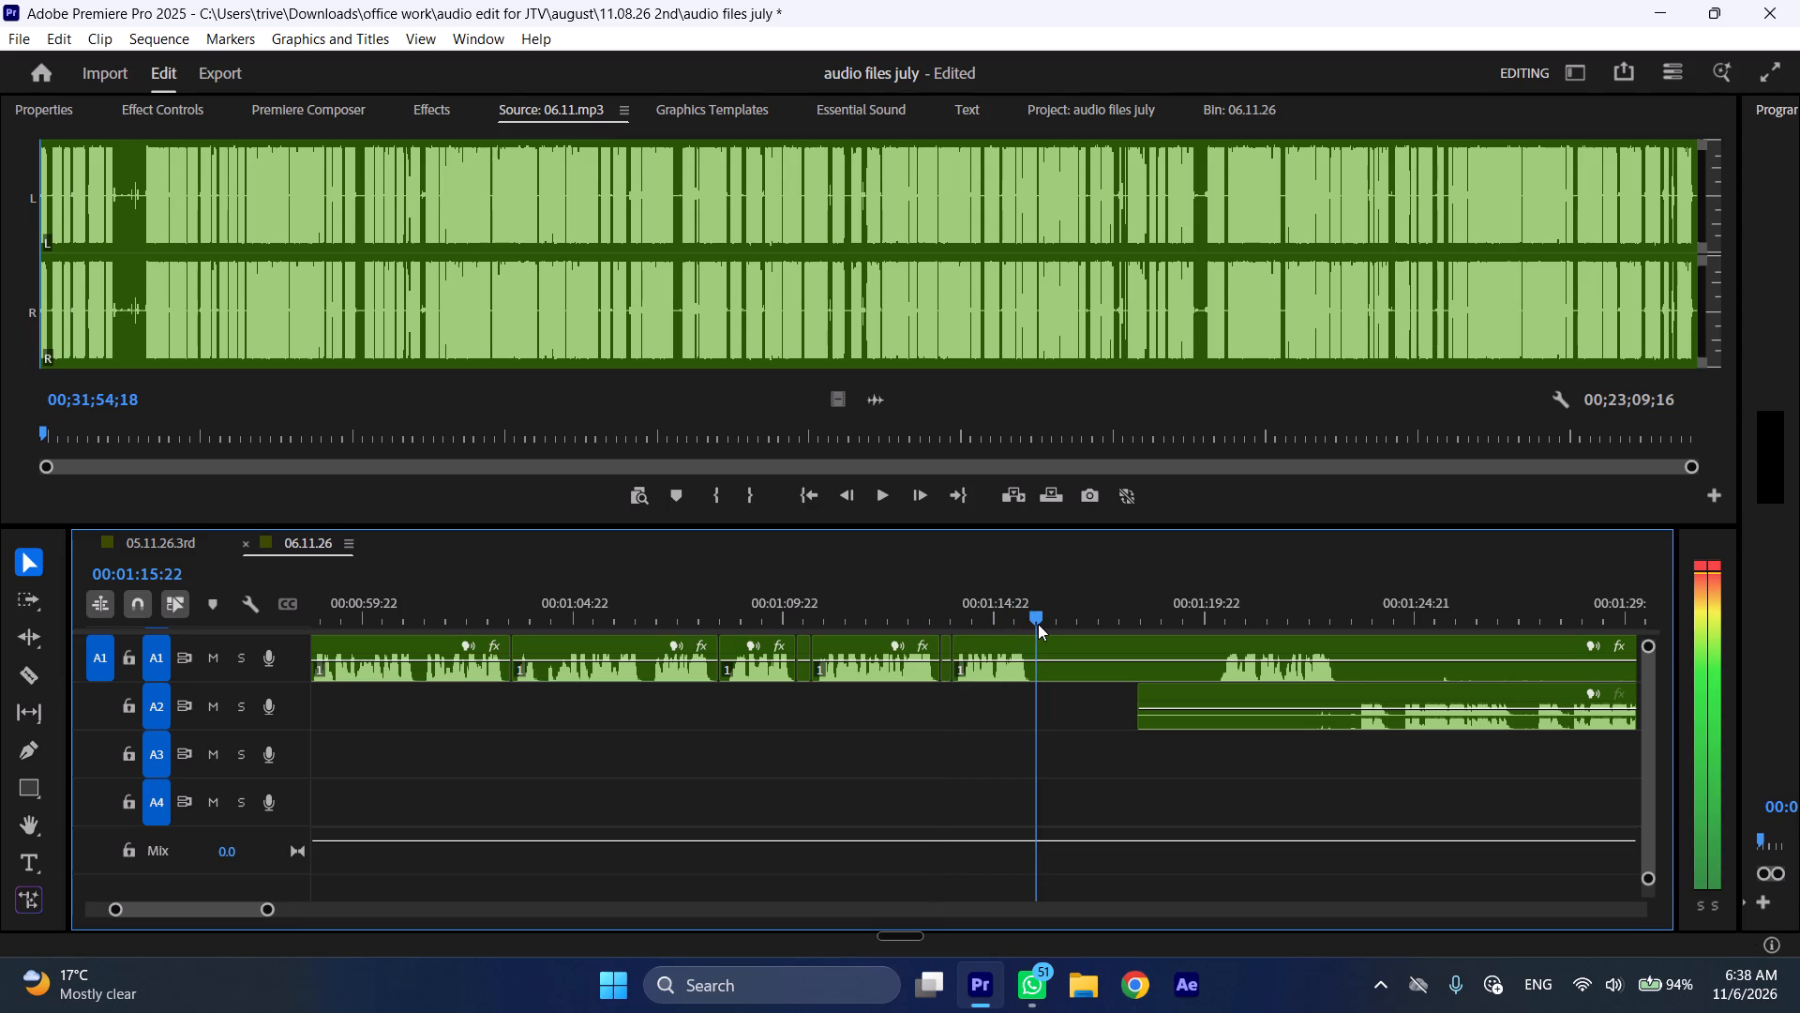
{"action": "left_click_drag", "start_coordinate": [1038, 624], "coordinate": [1038, 625]}
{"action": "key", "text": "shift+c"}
{"action": "left_click", "coordinate": [948, 649]}
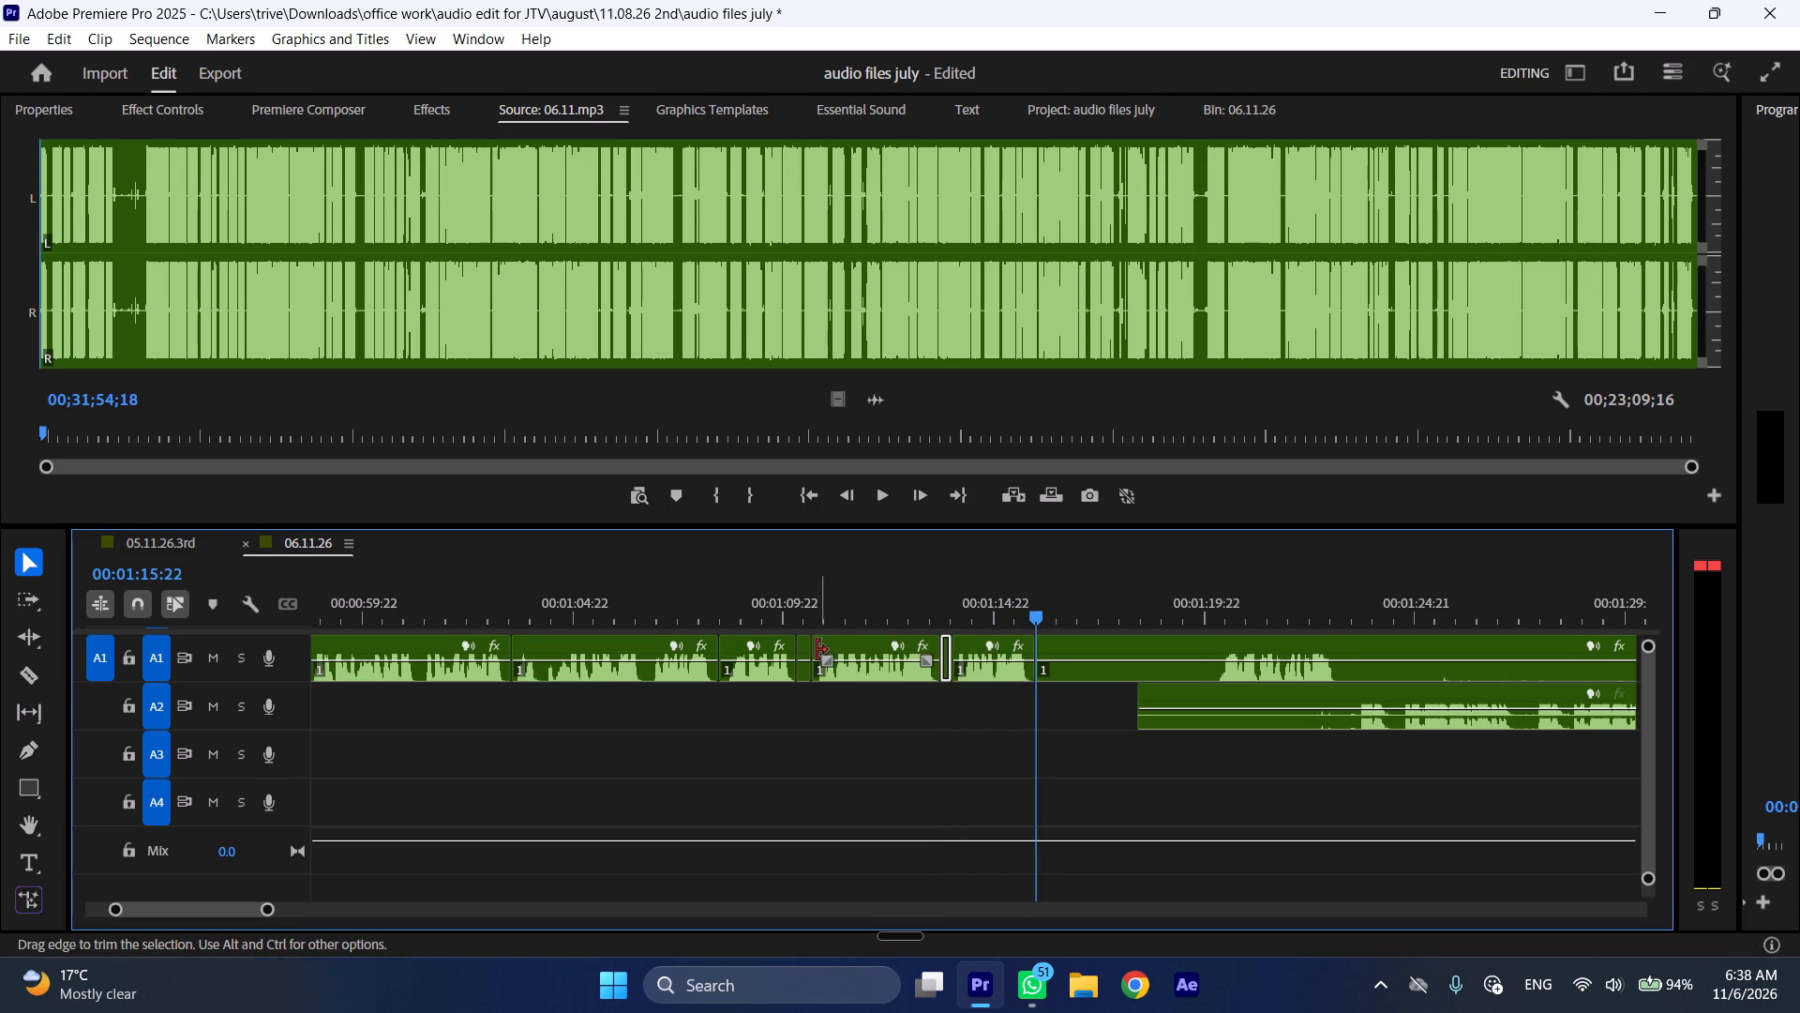
{"action": "left_click", "coordinate": [803, 646], "text": "shift"}
{"action": "key", "text": "ctrl+shift+d"}
Play the tightened A1 passage from 00:01:07:15.
{"action": "left_click", "coordinate": [689, 587]}
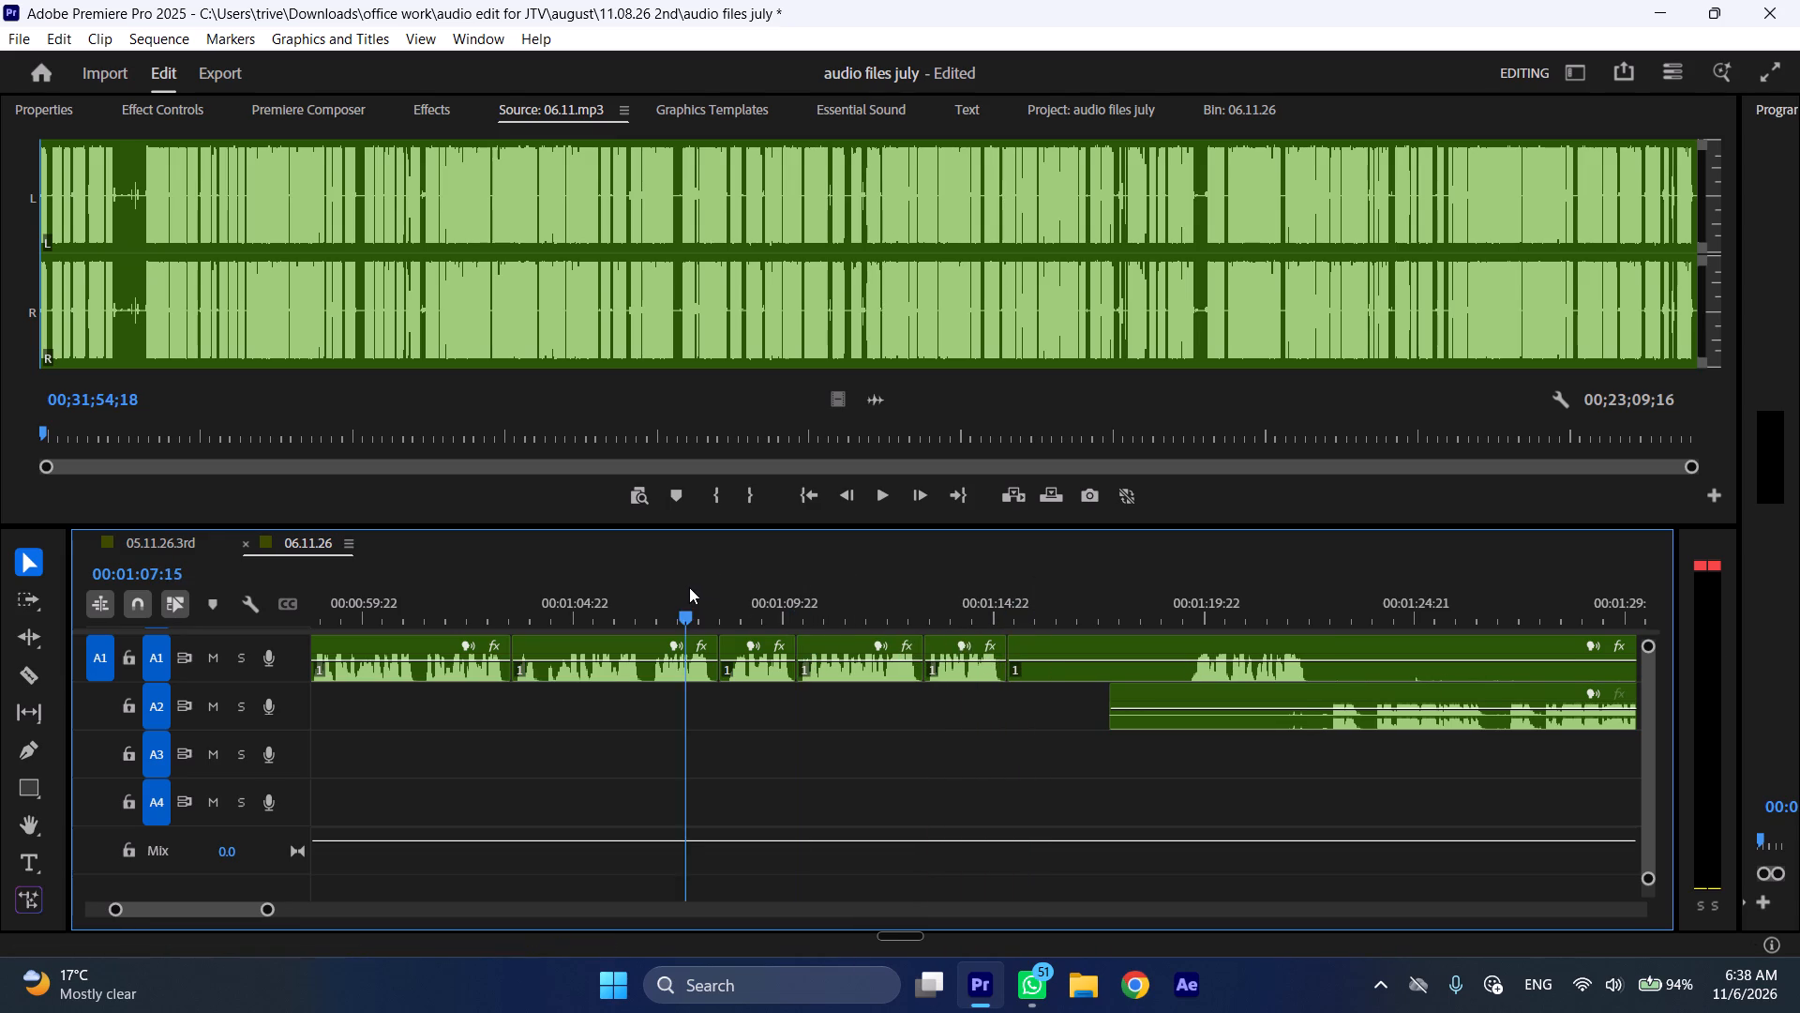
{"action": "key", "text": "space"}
Trim about 5 seconds of silence off the start of the remaining A2 clip, up to where its speech begins.
{"action": "left_click_drag", "start_coordinate": [1112, 688], "coordinate": [1313, 714]}
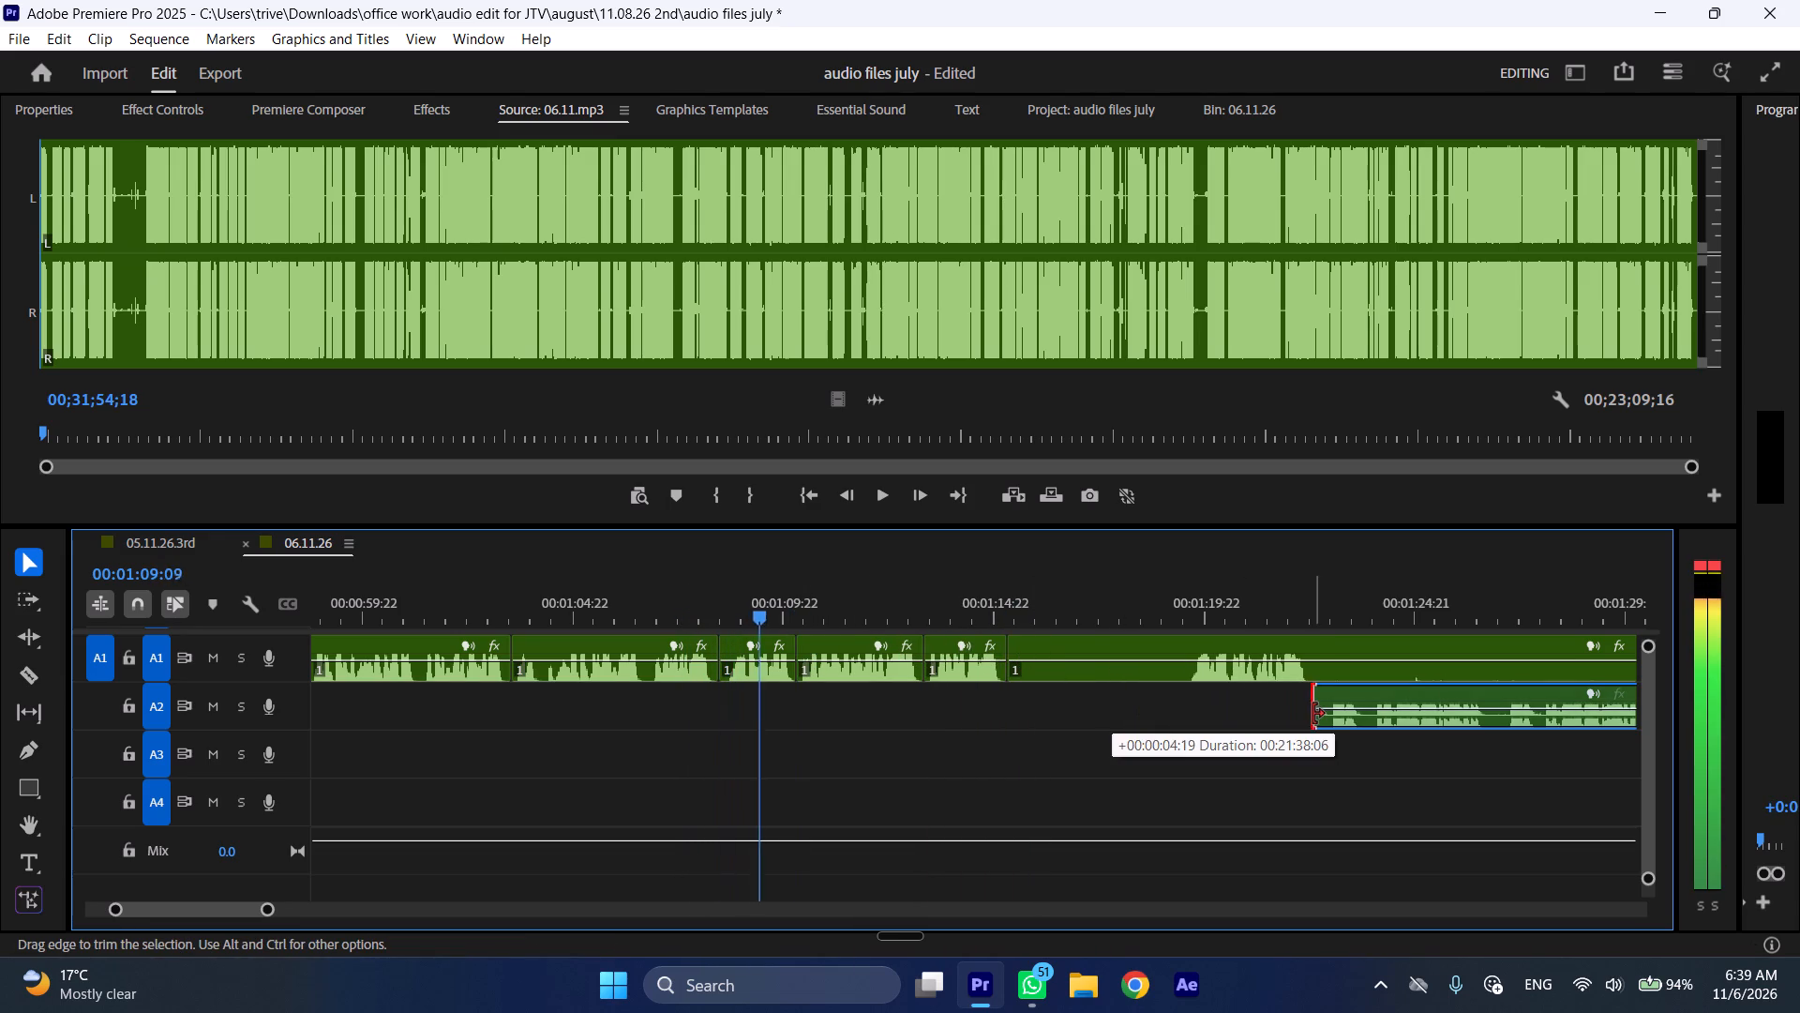
{"action": "left_click_drag", "start_coordinate": [1313, 714], "coordinate": [1327, 716]}
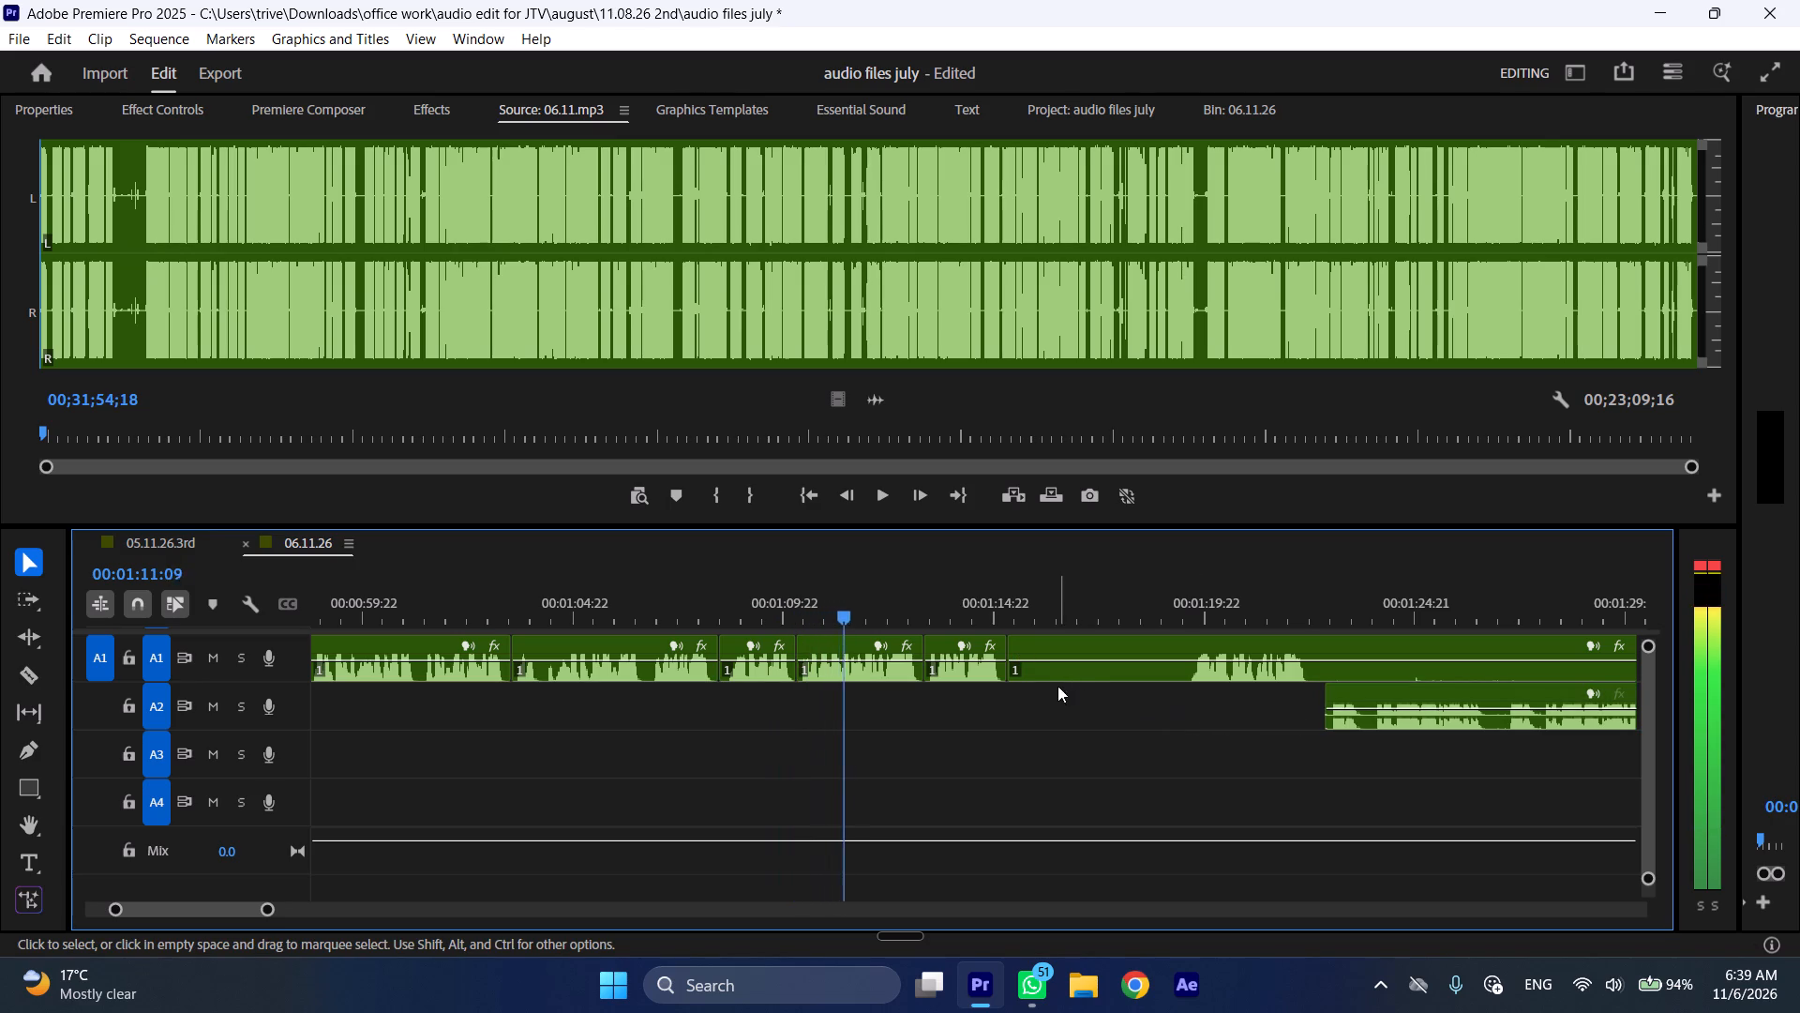
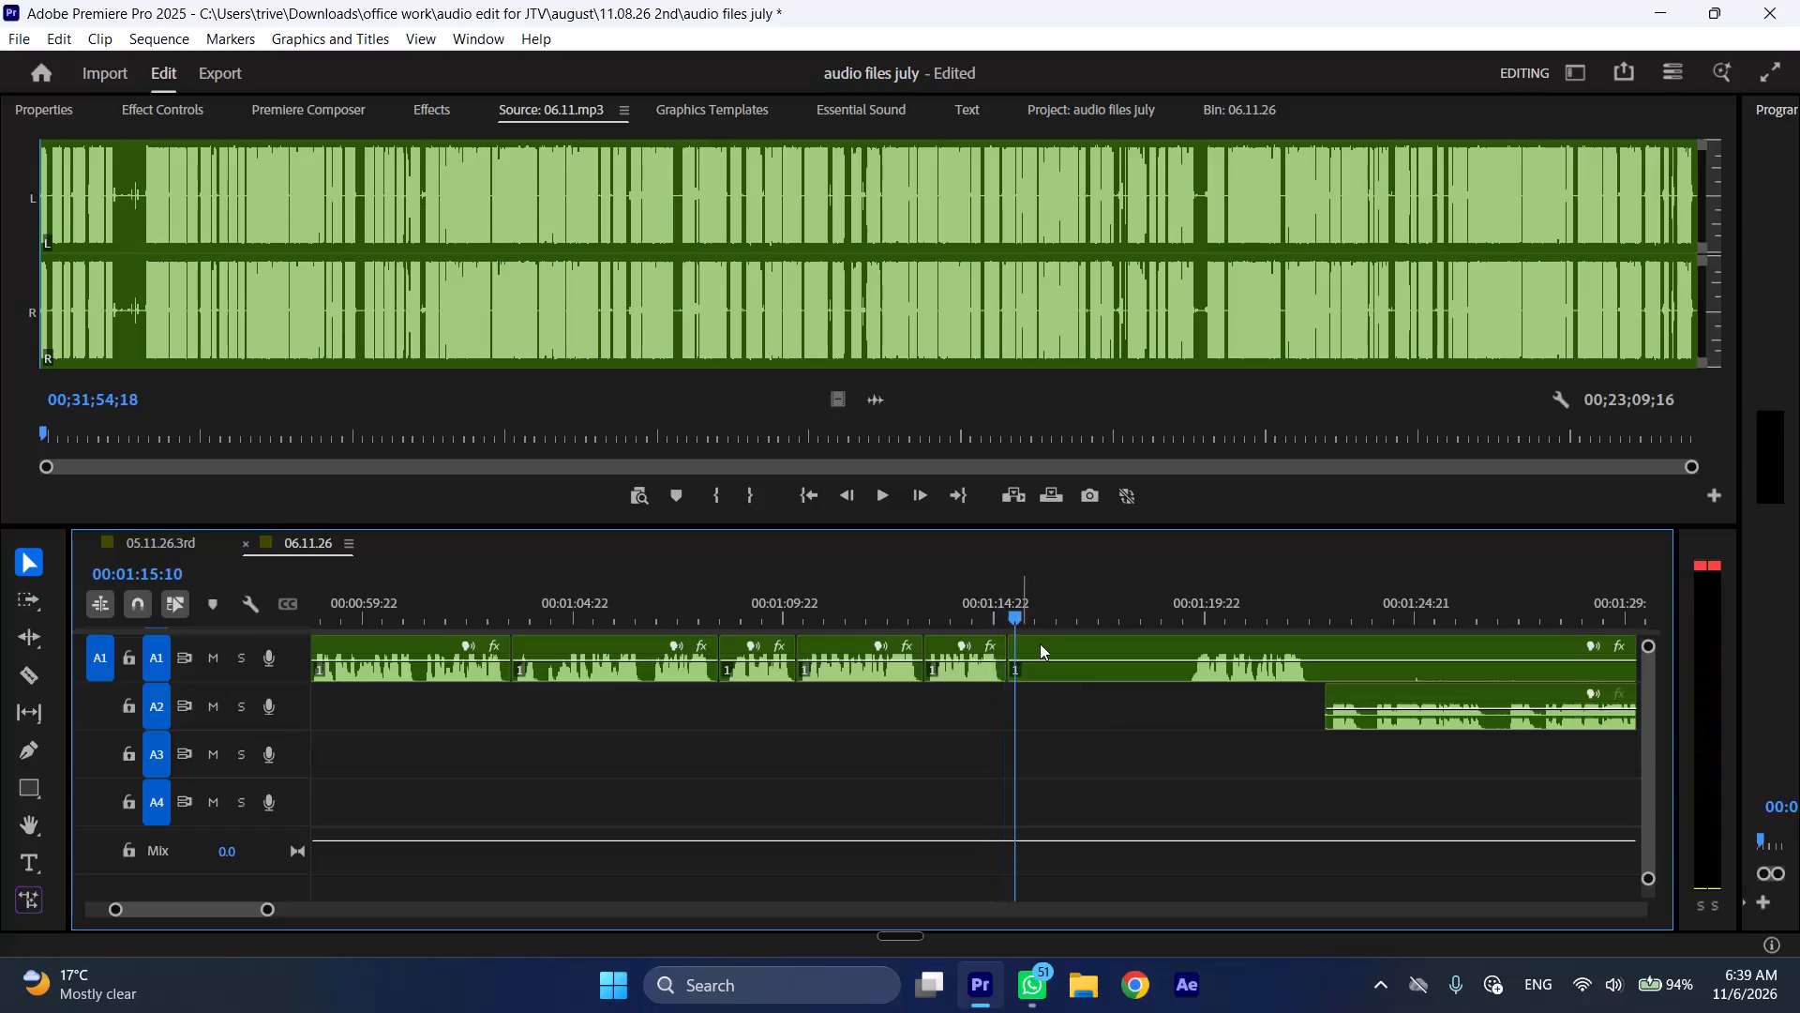
Trim the silence off the start of the A1 clip at 00:01:15:10 and move the clip to start at about 00:01:31.
{"action": "scroll", "coordinate": [1100, 713], "scroll_direction": "down", "scroll_amount": 5}
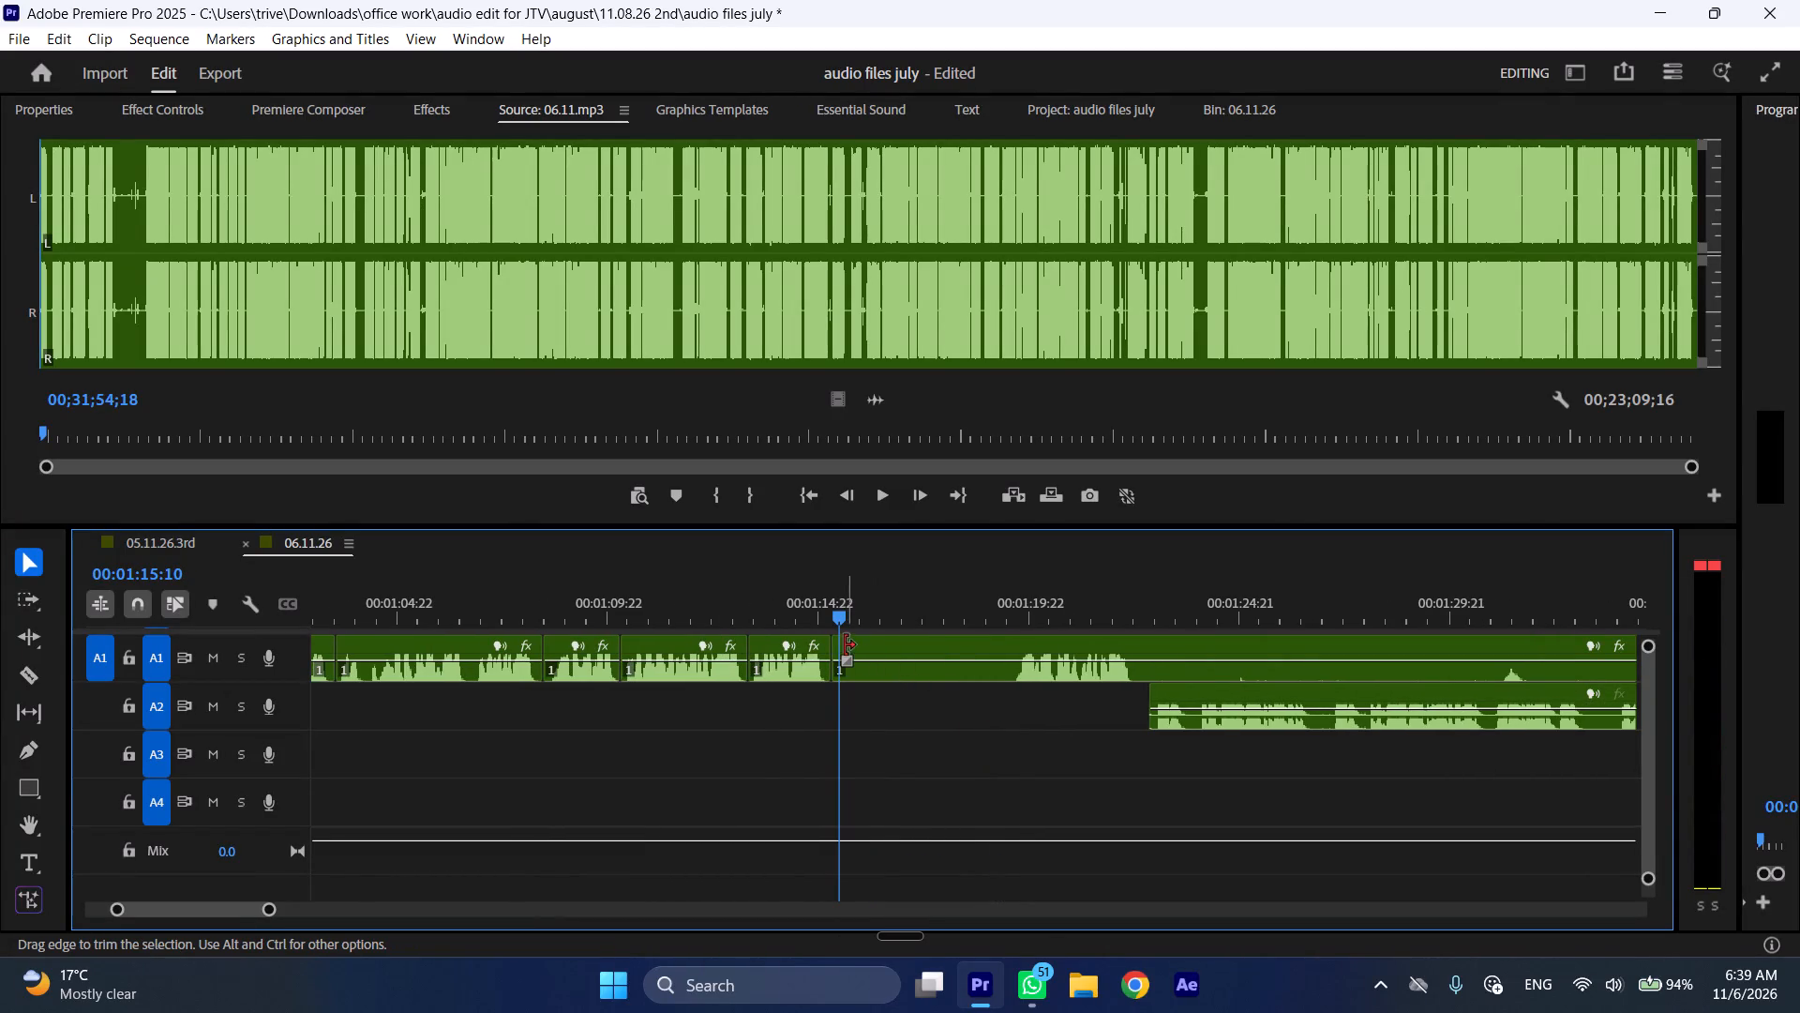
{"action": "left_click_drag", "start_coordinate": [843, 644], "coordinate": [1021, 655]}
{"action": "left_click_drag", "start_coordinate": [1067, 637], "coordinate": [1565, 644]}
Move the remaining A2 clip to start where the A1 passage ends, at about 00:01:15, and play it from there.
{"action": "left_click_drag", "start_coordinate": [1464, 686], "coordinate": [1147, 690]}
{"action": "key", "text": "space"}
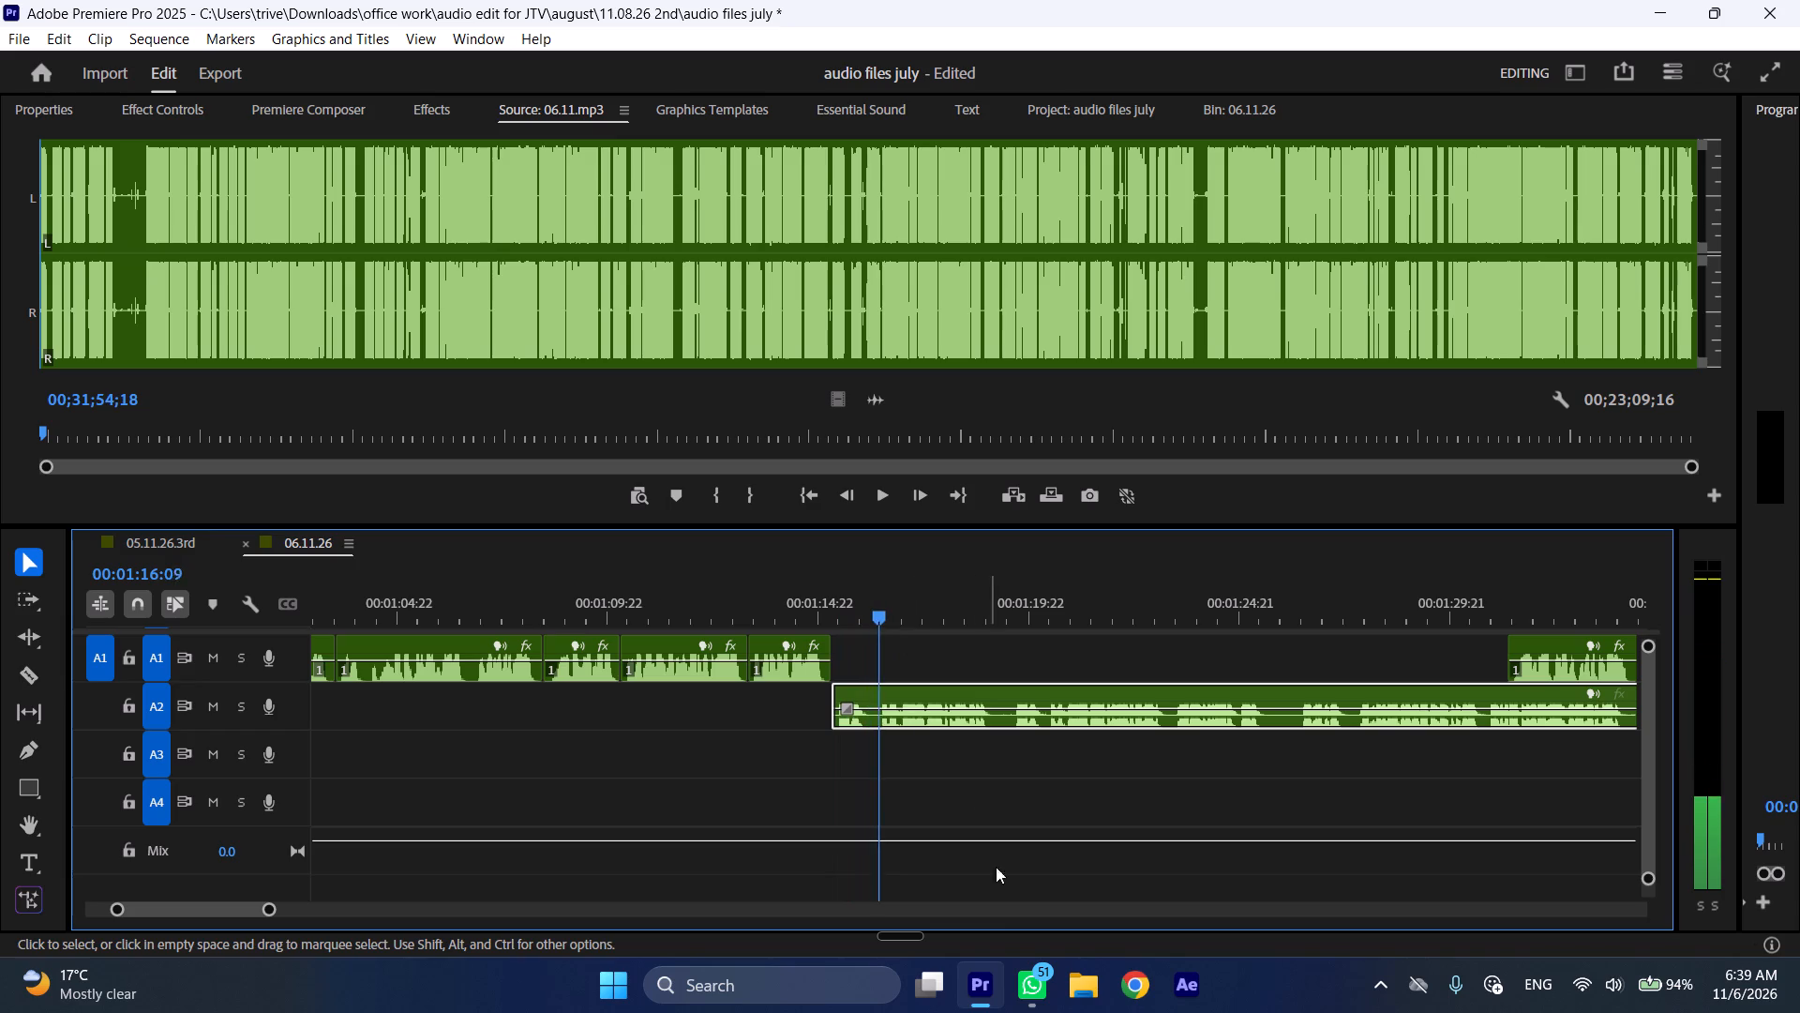
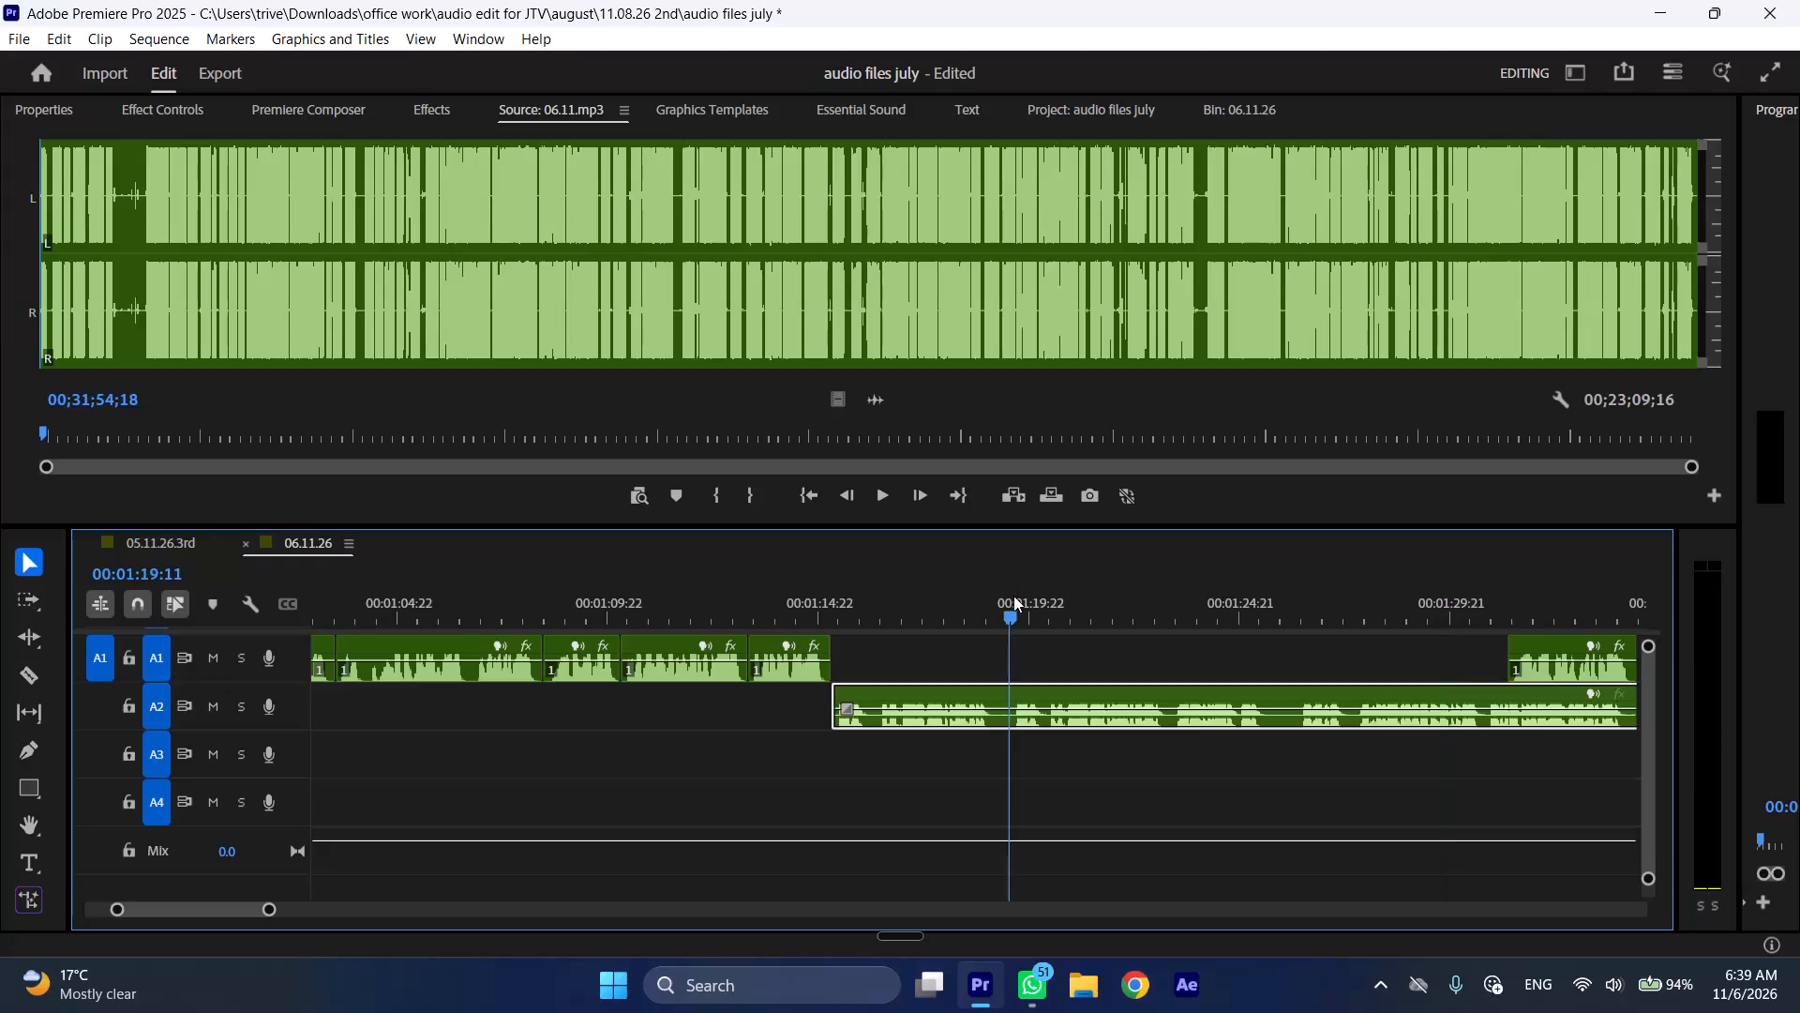
Split the A2 clip at 00:01:19:11 and ripple-delete its opening piece before that cut.
{"action": "key", "text": "shift+c"}
{"action": "key", "text": "ctrl+shift+d"}
Play the A2 passage from about 00:01:15 at fast speed, and move the remaining A1 clip to start at about 00:01:42.
{"action": "key", "text": "space"}
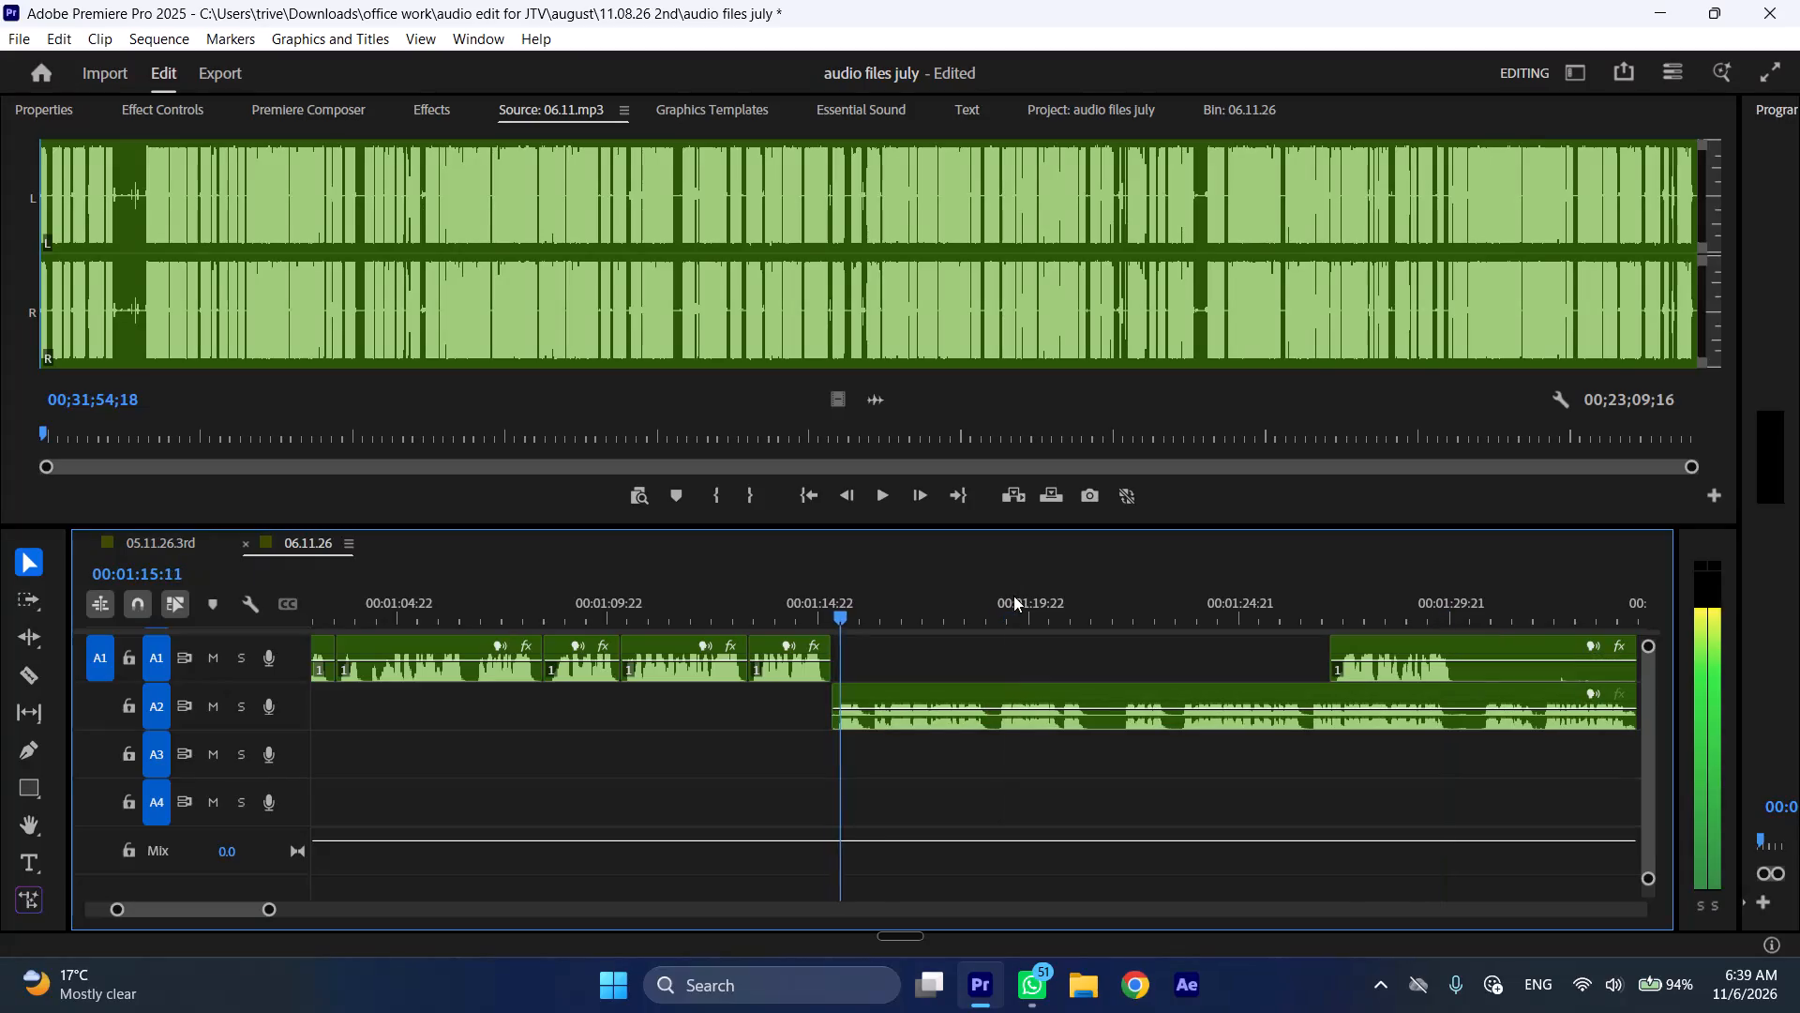
{"action": "type", "text": "l"}
{"action": "scroll", "coordinate": [1136, 704], "scroll_direction": "down", "scroll_amount": 13}
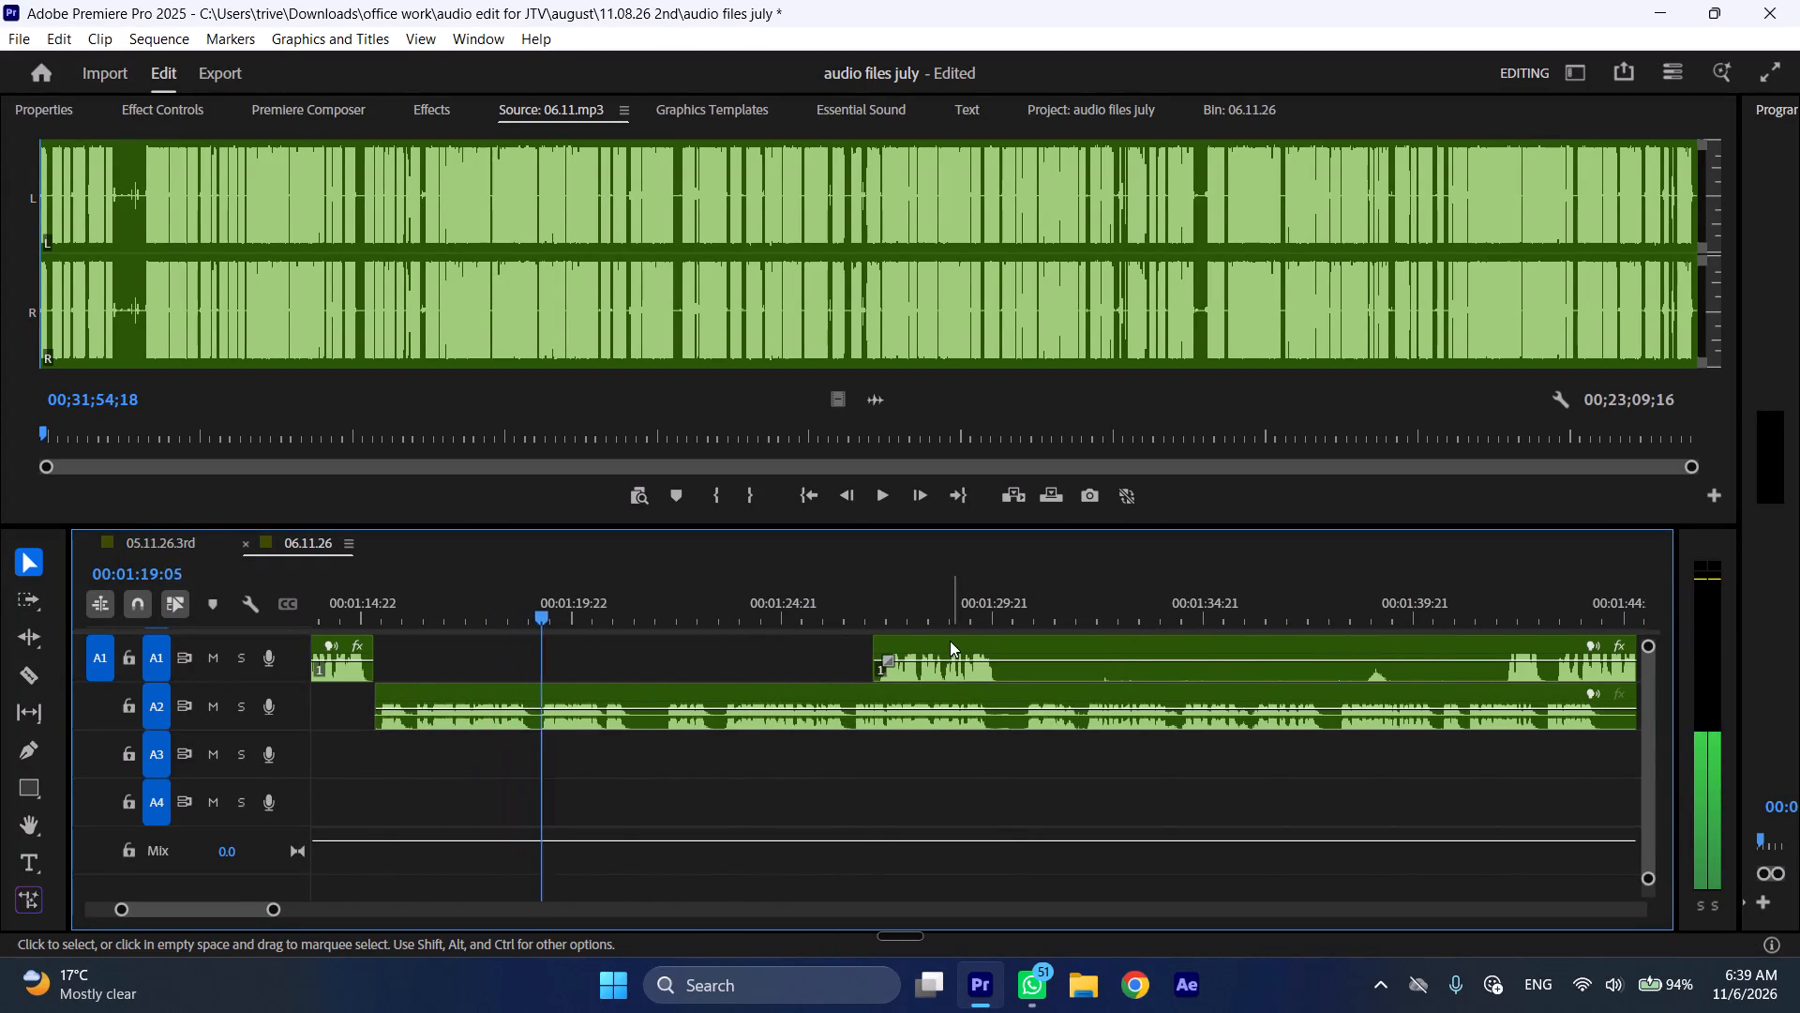
{"action": "left_click_drag", "start_coordinate": [950, 641], "coordinate": [1601, 642]}
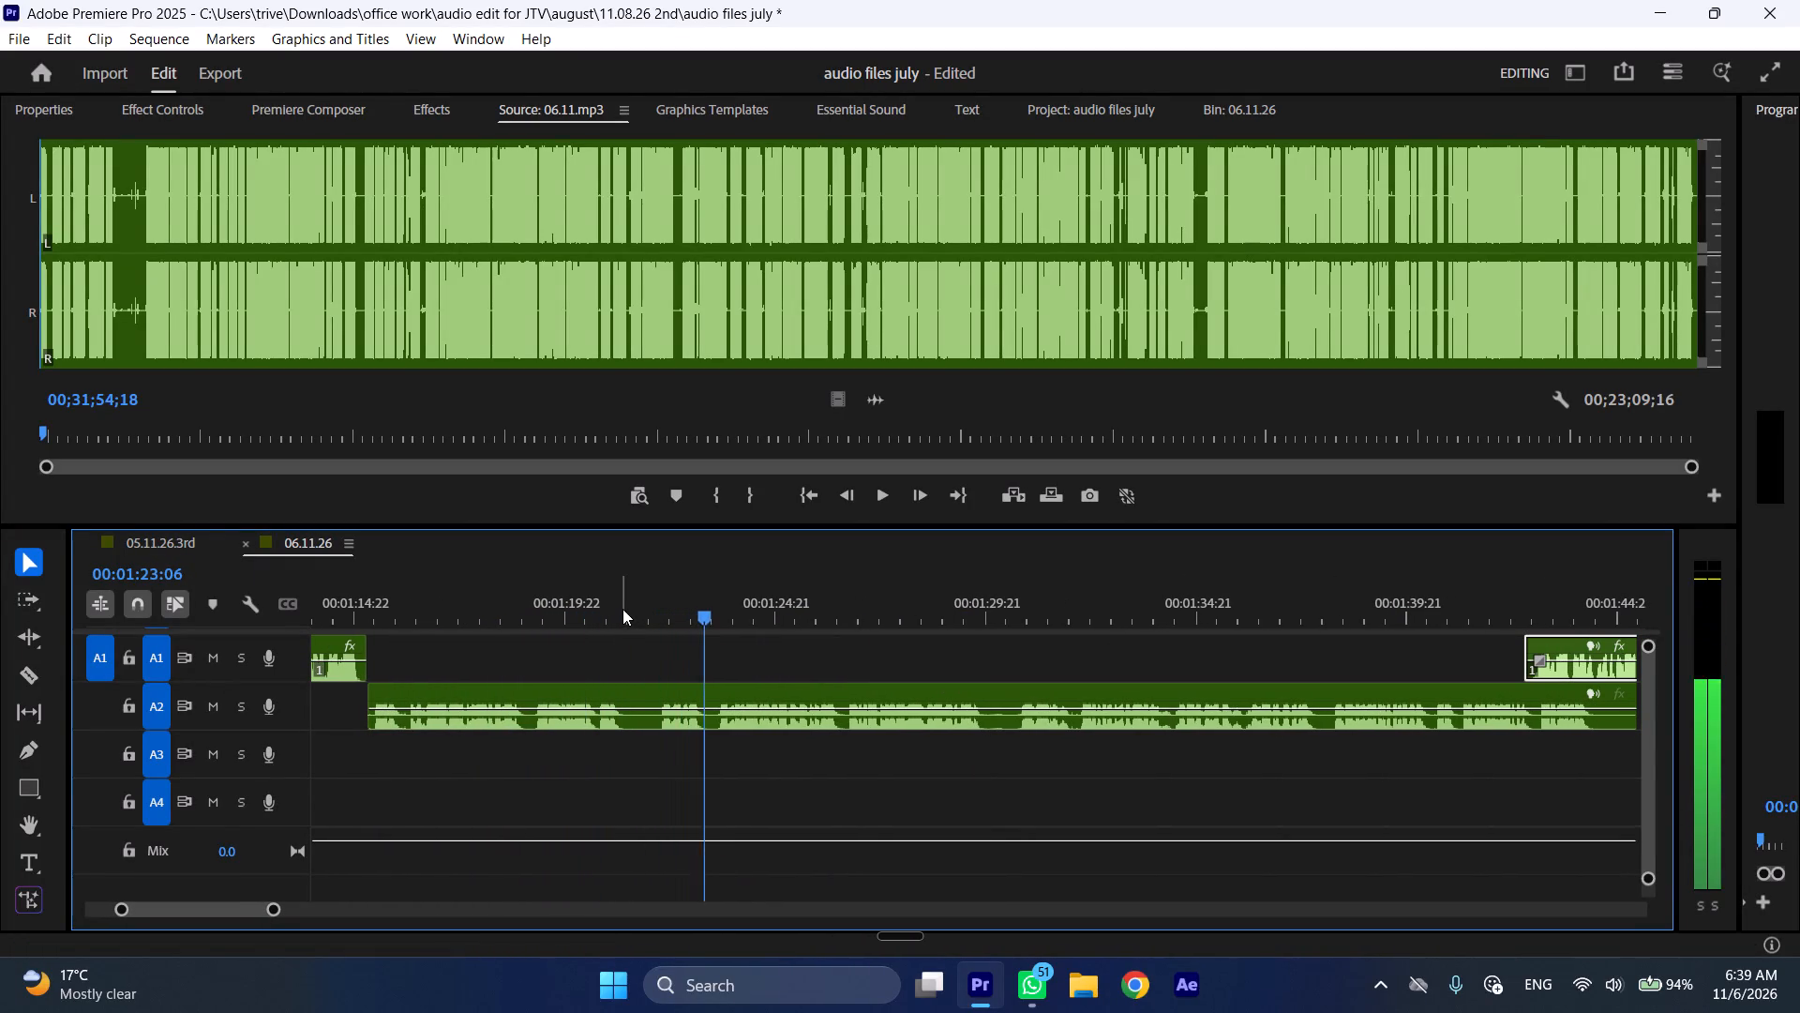
Split the A2 clip at 00:01:21:13 and 00:01:22:02 and ripple-delete the silent piece between these cuts.
{"action": "left_click_drag", "start_coordinate": [622, 608], "coordinate": [685, 610]}
{"action": "key", "text": "shift+c"}
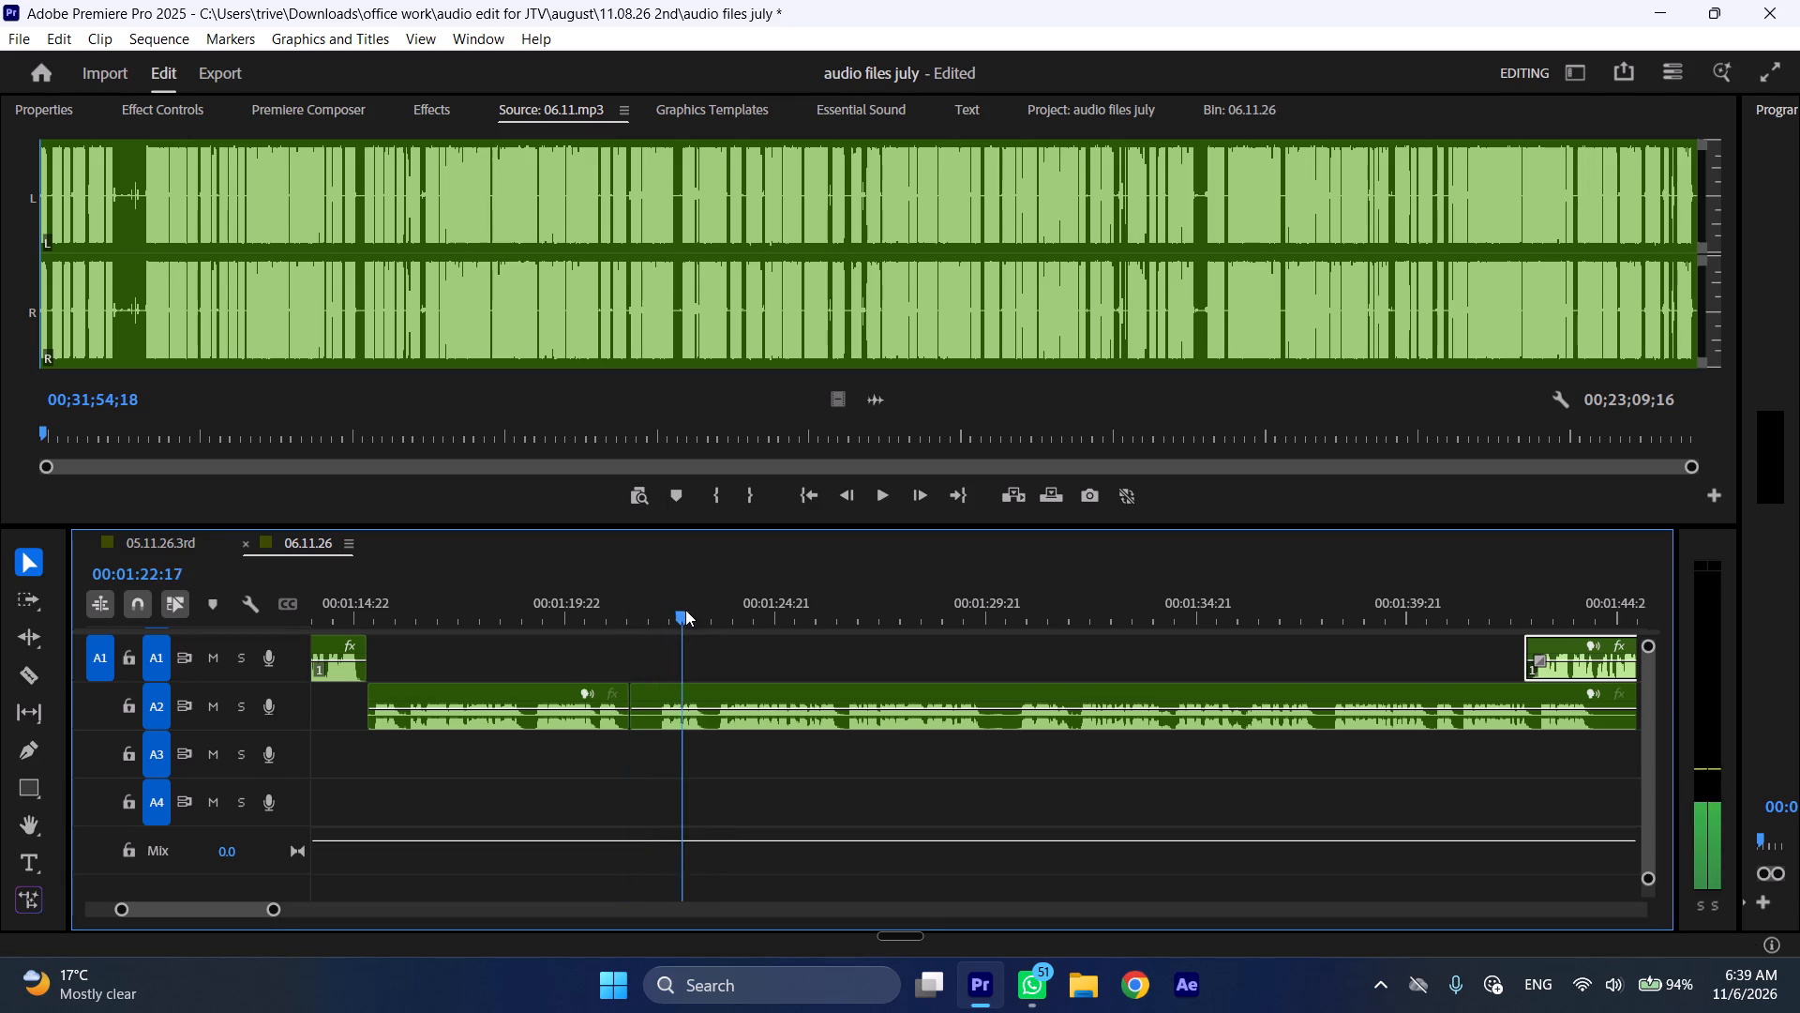
{"action": "left_click_drag", "start_coordinate": [685, 610], "coordinate": [719, 616]}
{"action": "key", "text": "space"}
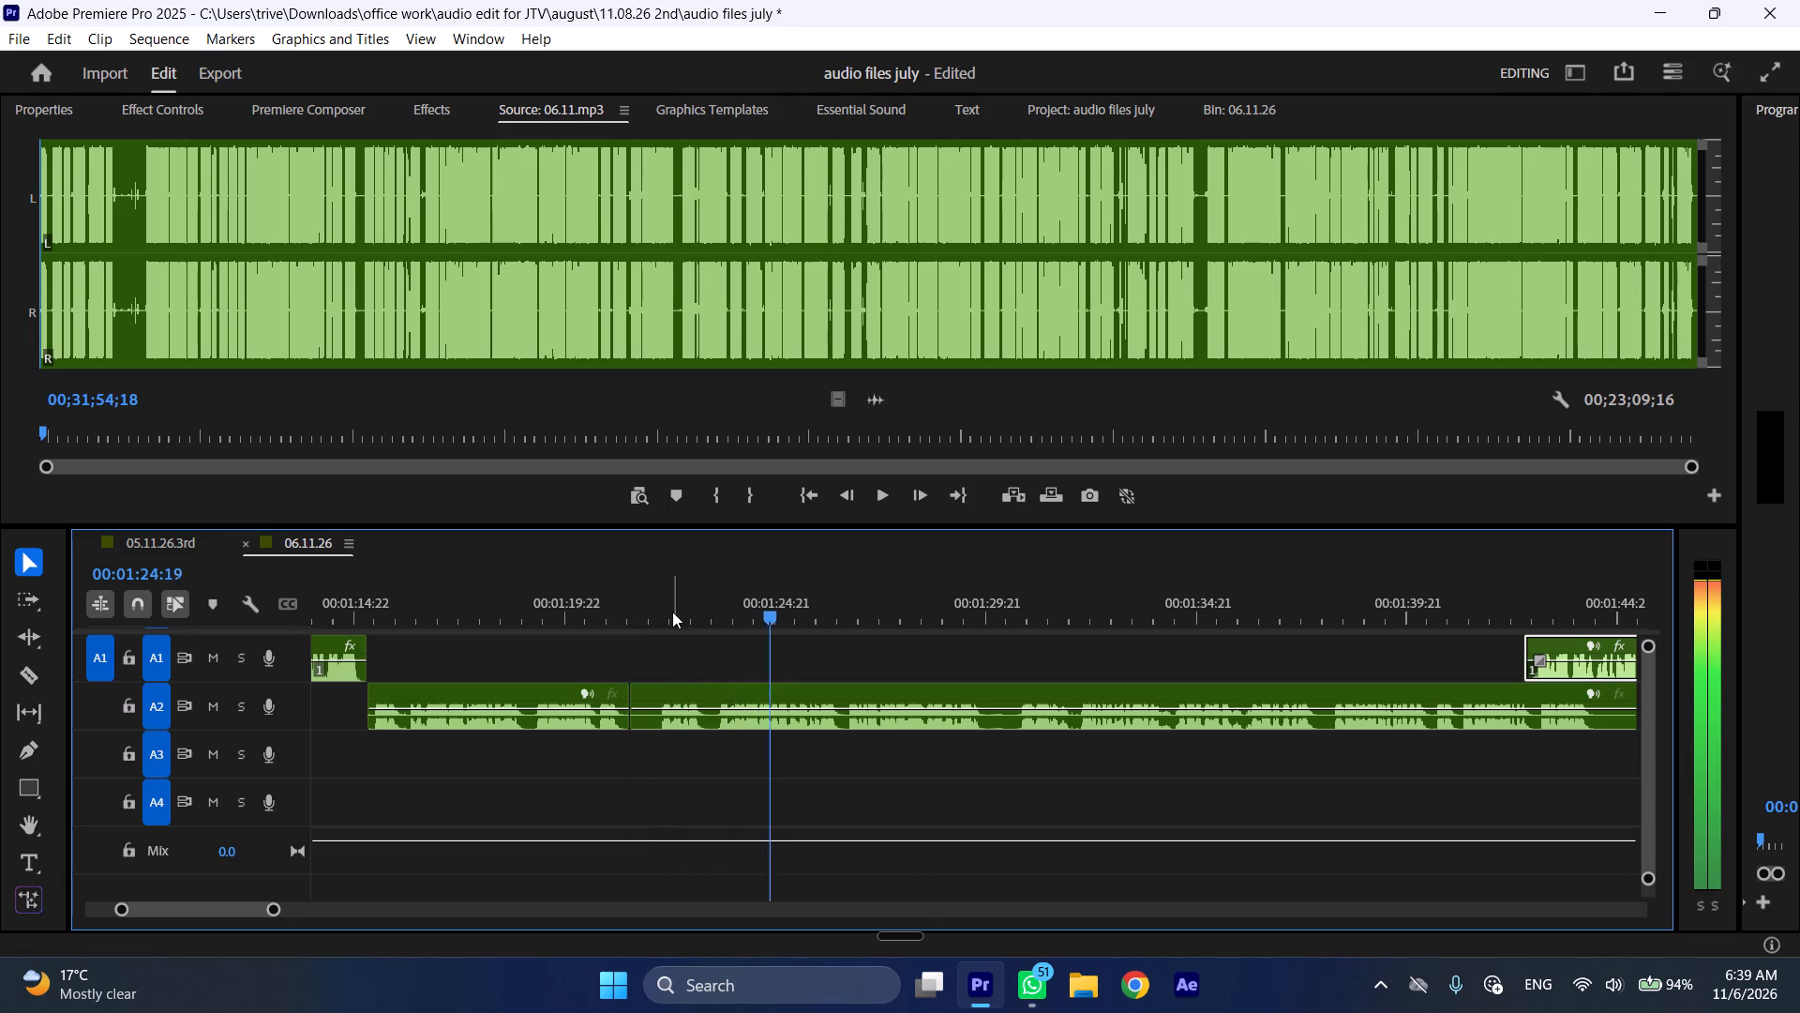
{"action": "left_click", "coordinate": [658, 611]}
{"action": "left_click", "coordinate": [719, 725]}
{"action": "key", "text": "shift+c"}
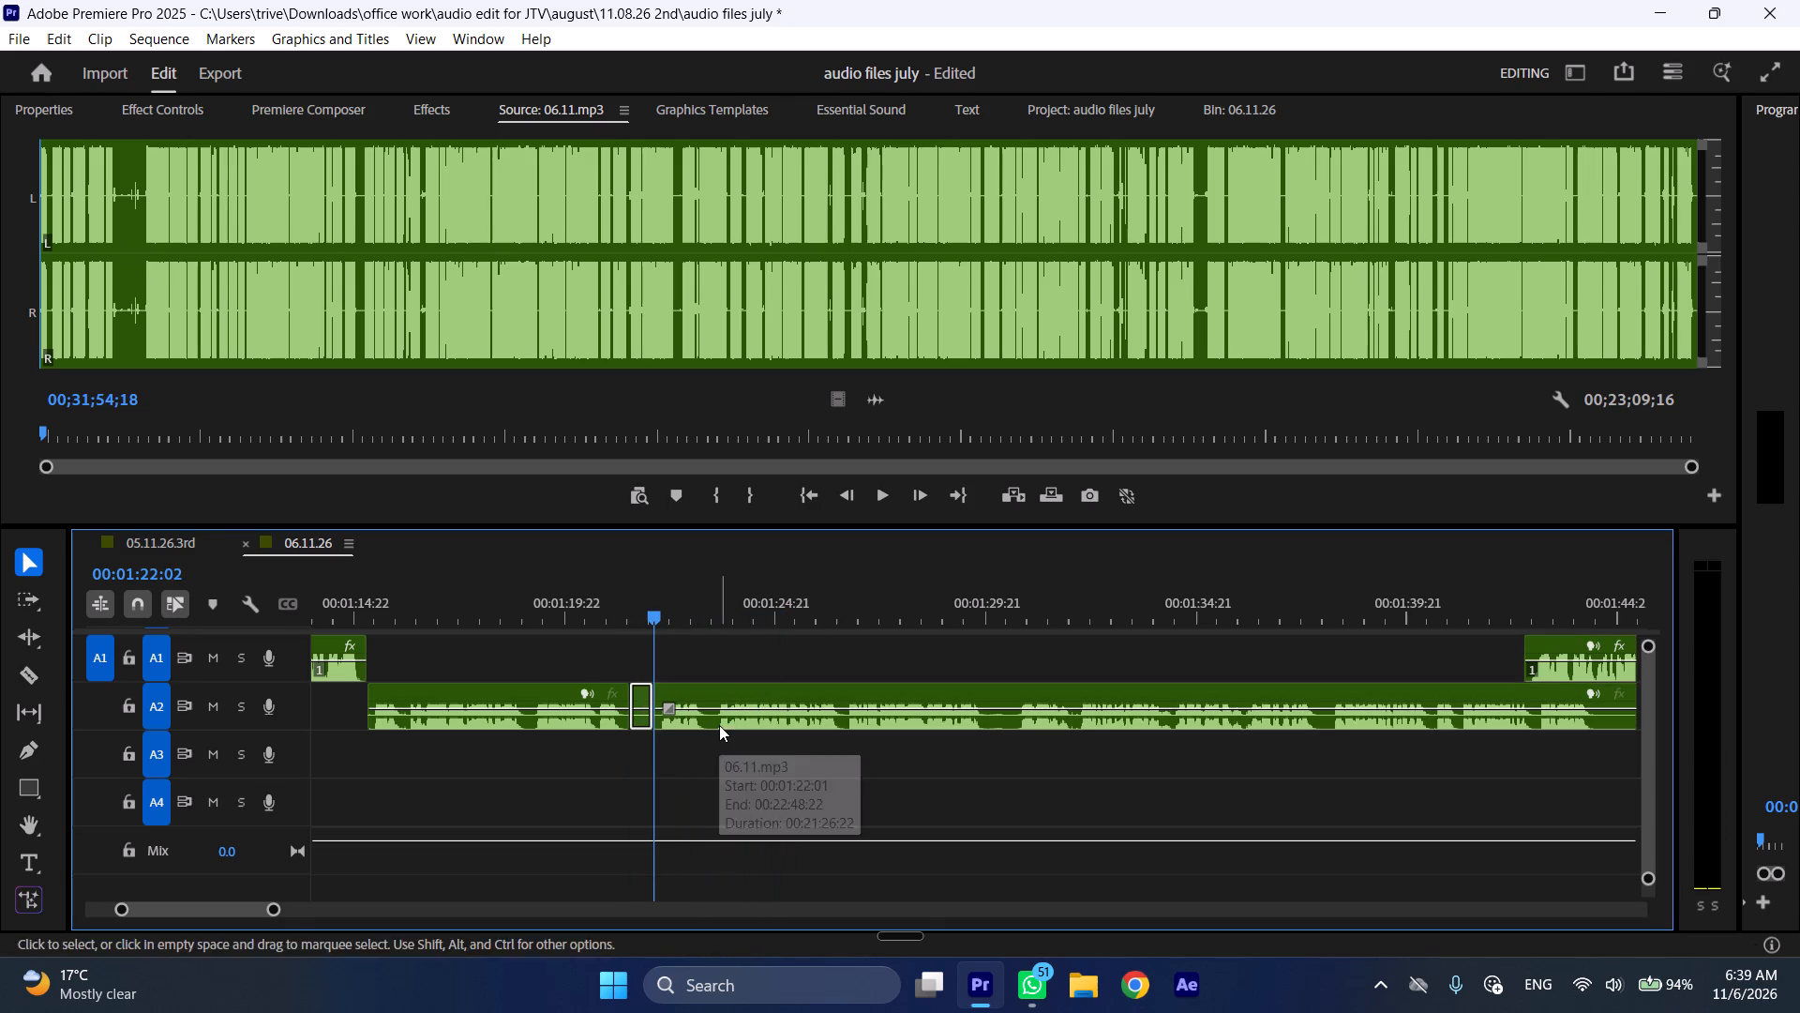
{"action": "key", "text": "ctrl+shift+d"}
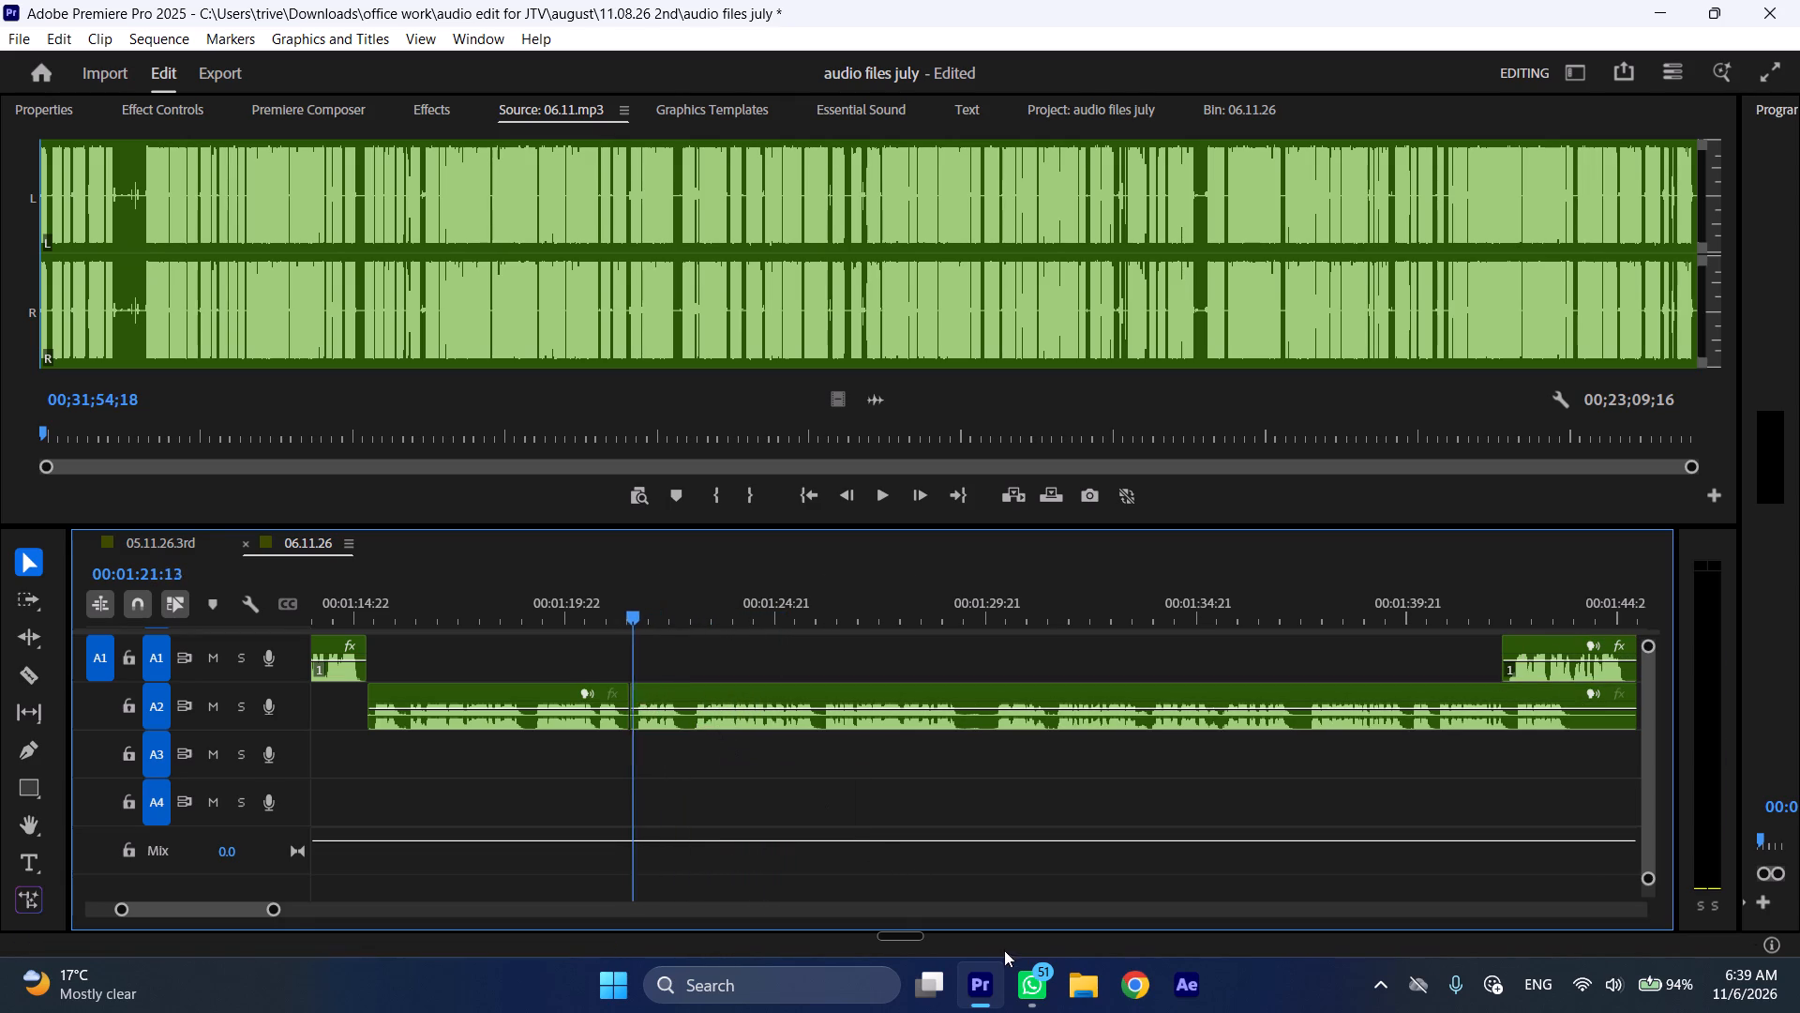
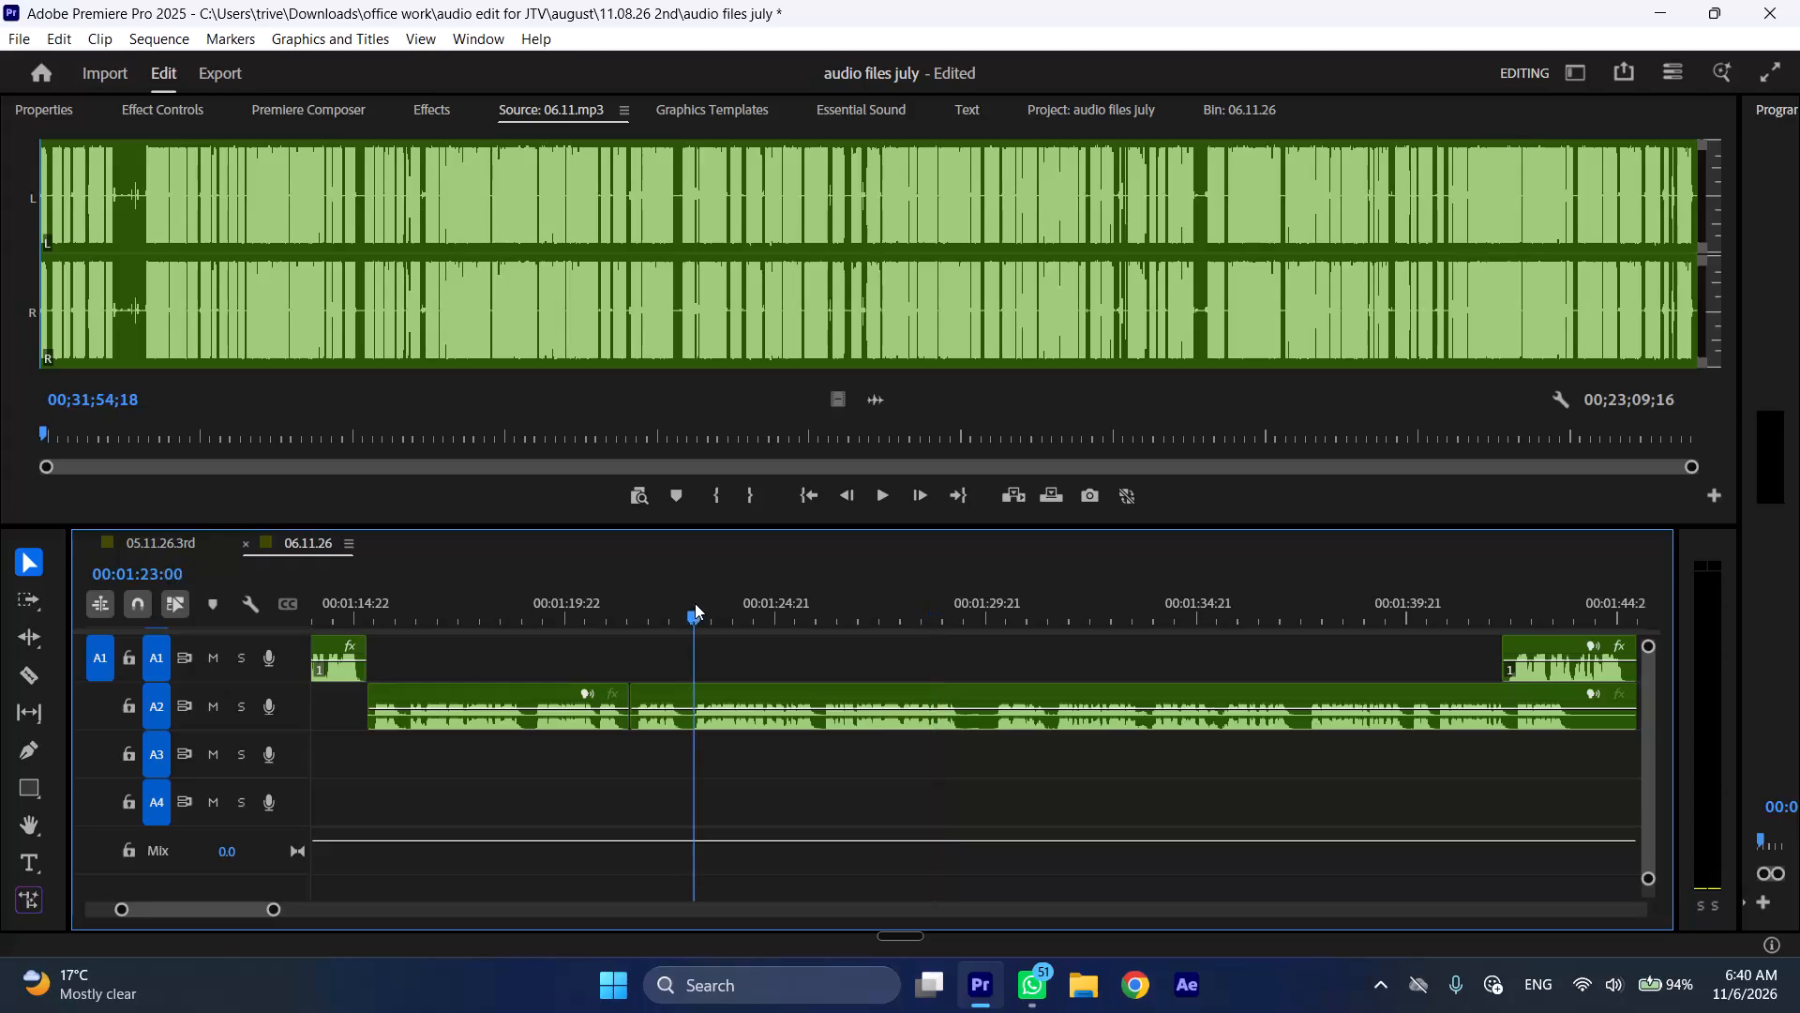
Trim the opening of the A2 clip after 00:01:21:13 up to 00:01:22:20 and move the clip back against the preceding A2 clip.
{"action": "left_click_drag", "start_coordinate": [636, 693], "coordinate": [705, 698]}
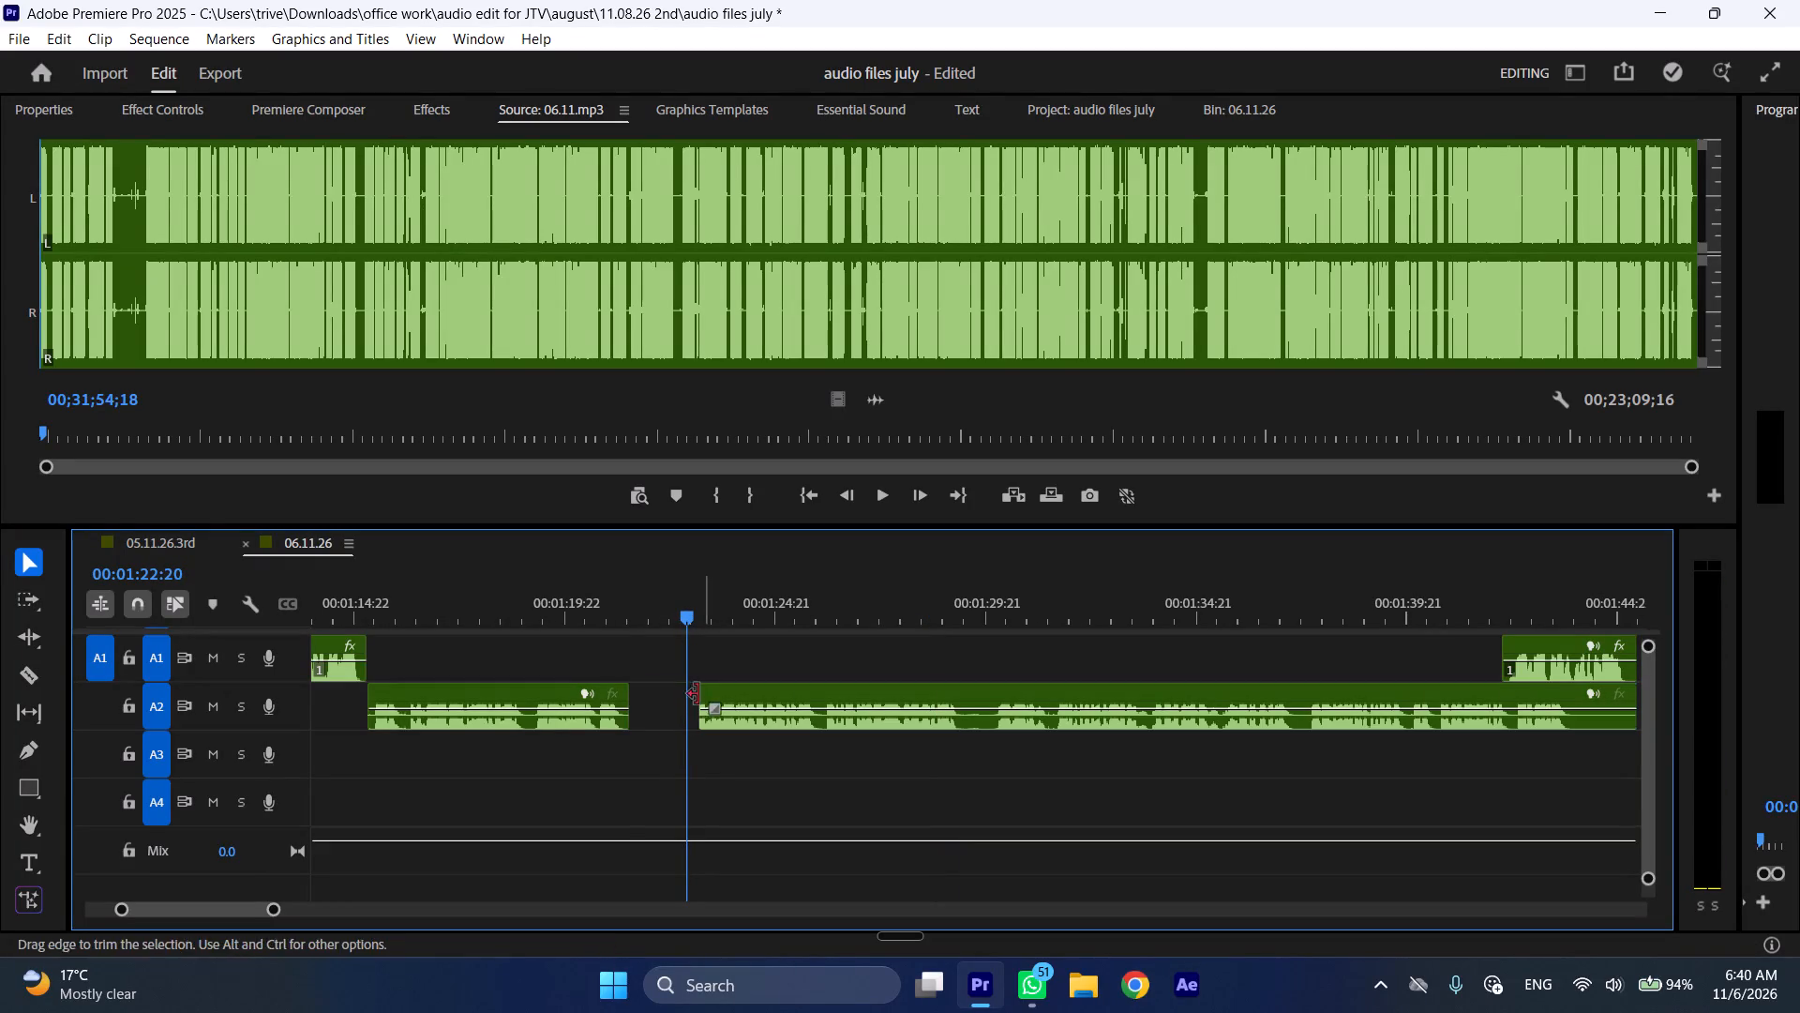
{"action": "left_click_drag", "start_coordinate": [713, 689], "coordinate": [702, 688]}
{"action": "left_click_drag", "start_coordinate": [733, 697], "coordinate": [674, 688]}
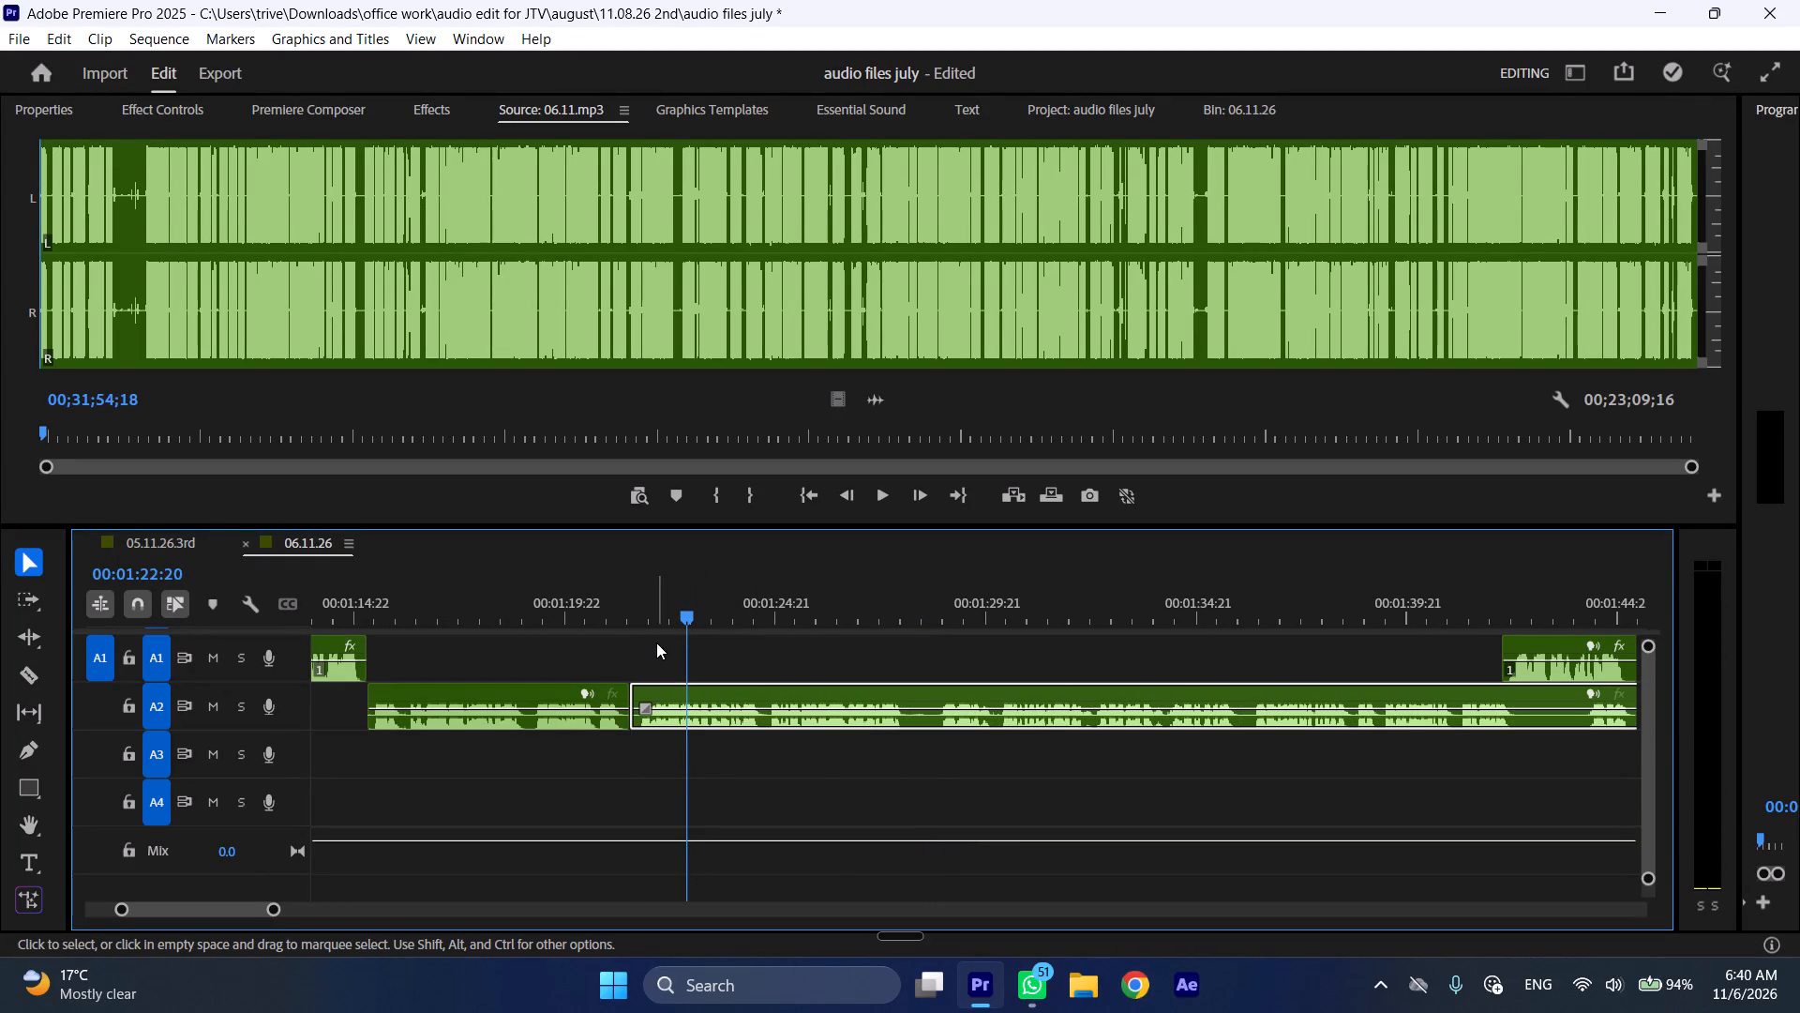
Play on at fast speed, split the A2 clip at about 00:01:28:01 and 00:01:28:16, and ripple-delete the silent piece between these cuts.
{"action": "type", "text": "ll"}
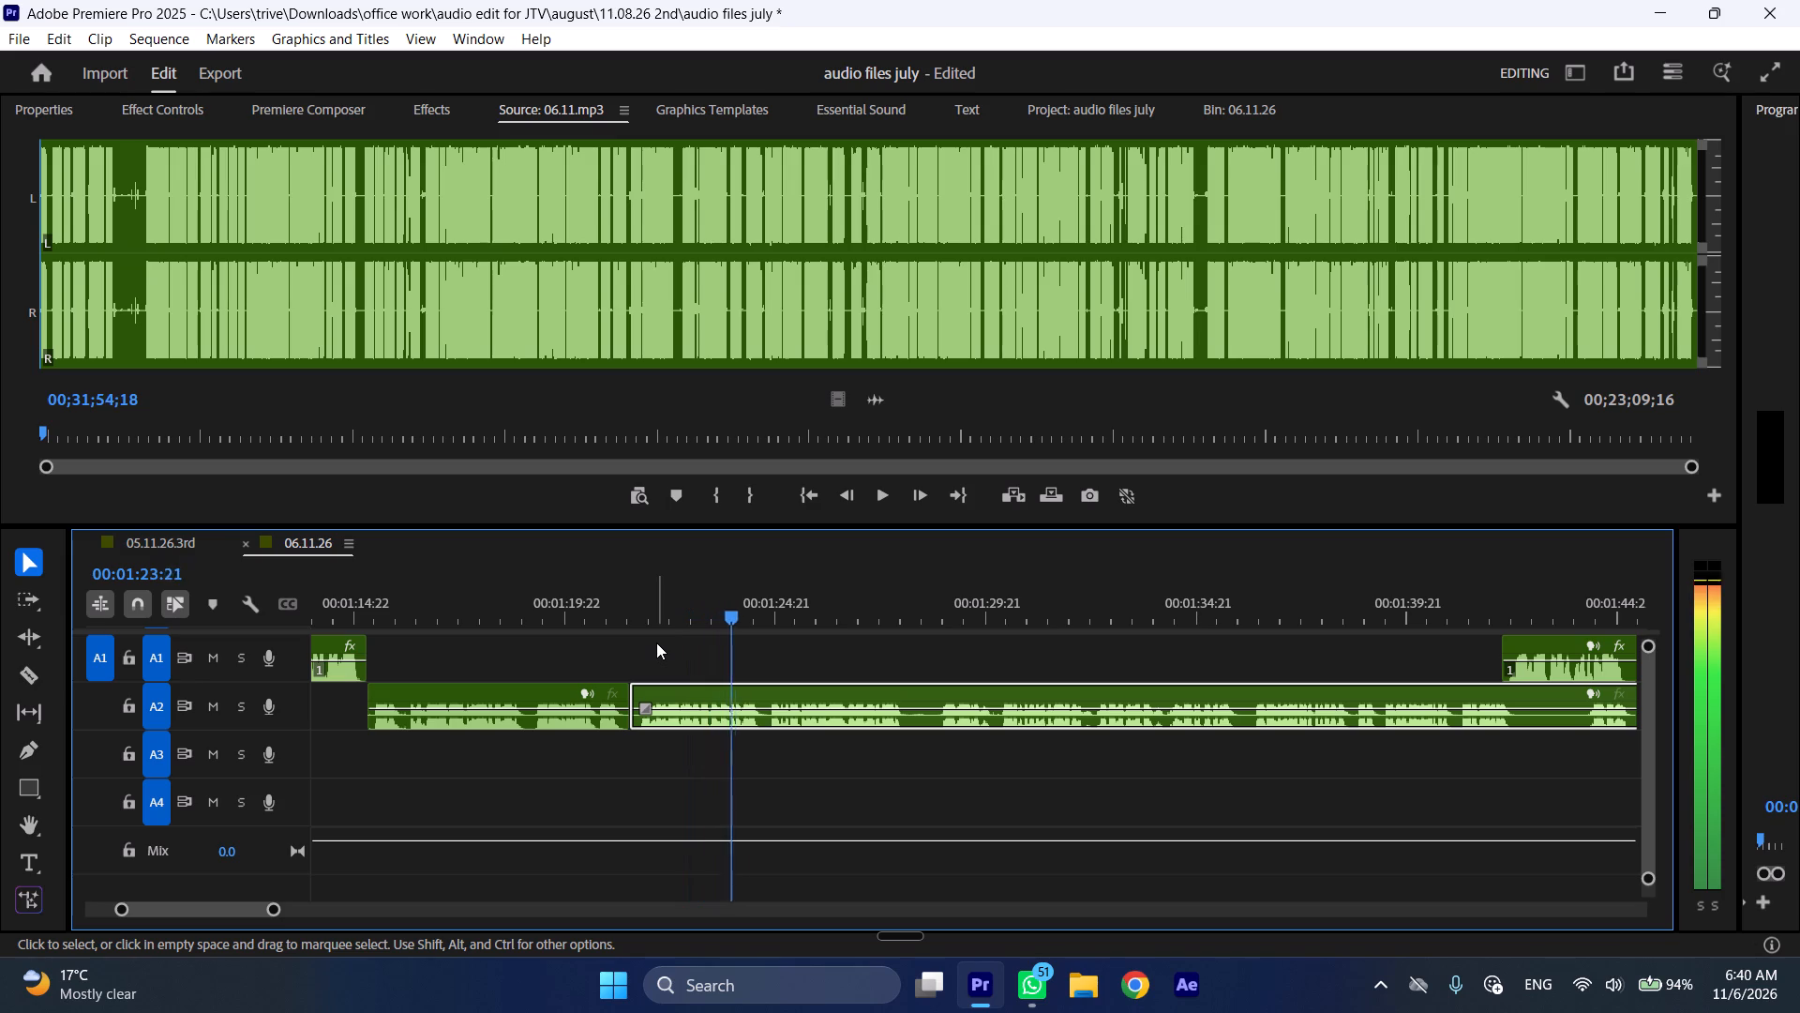
{"action": "scroll", "coordinate": [965, 777], "scroll_direction": "down", "scroll_amount": 5}
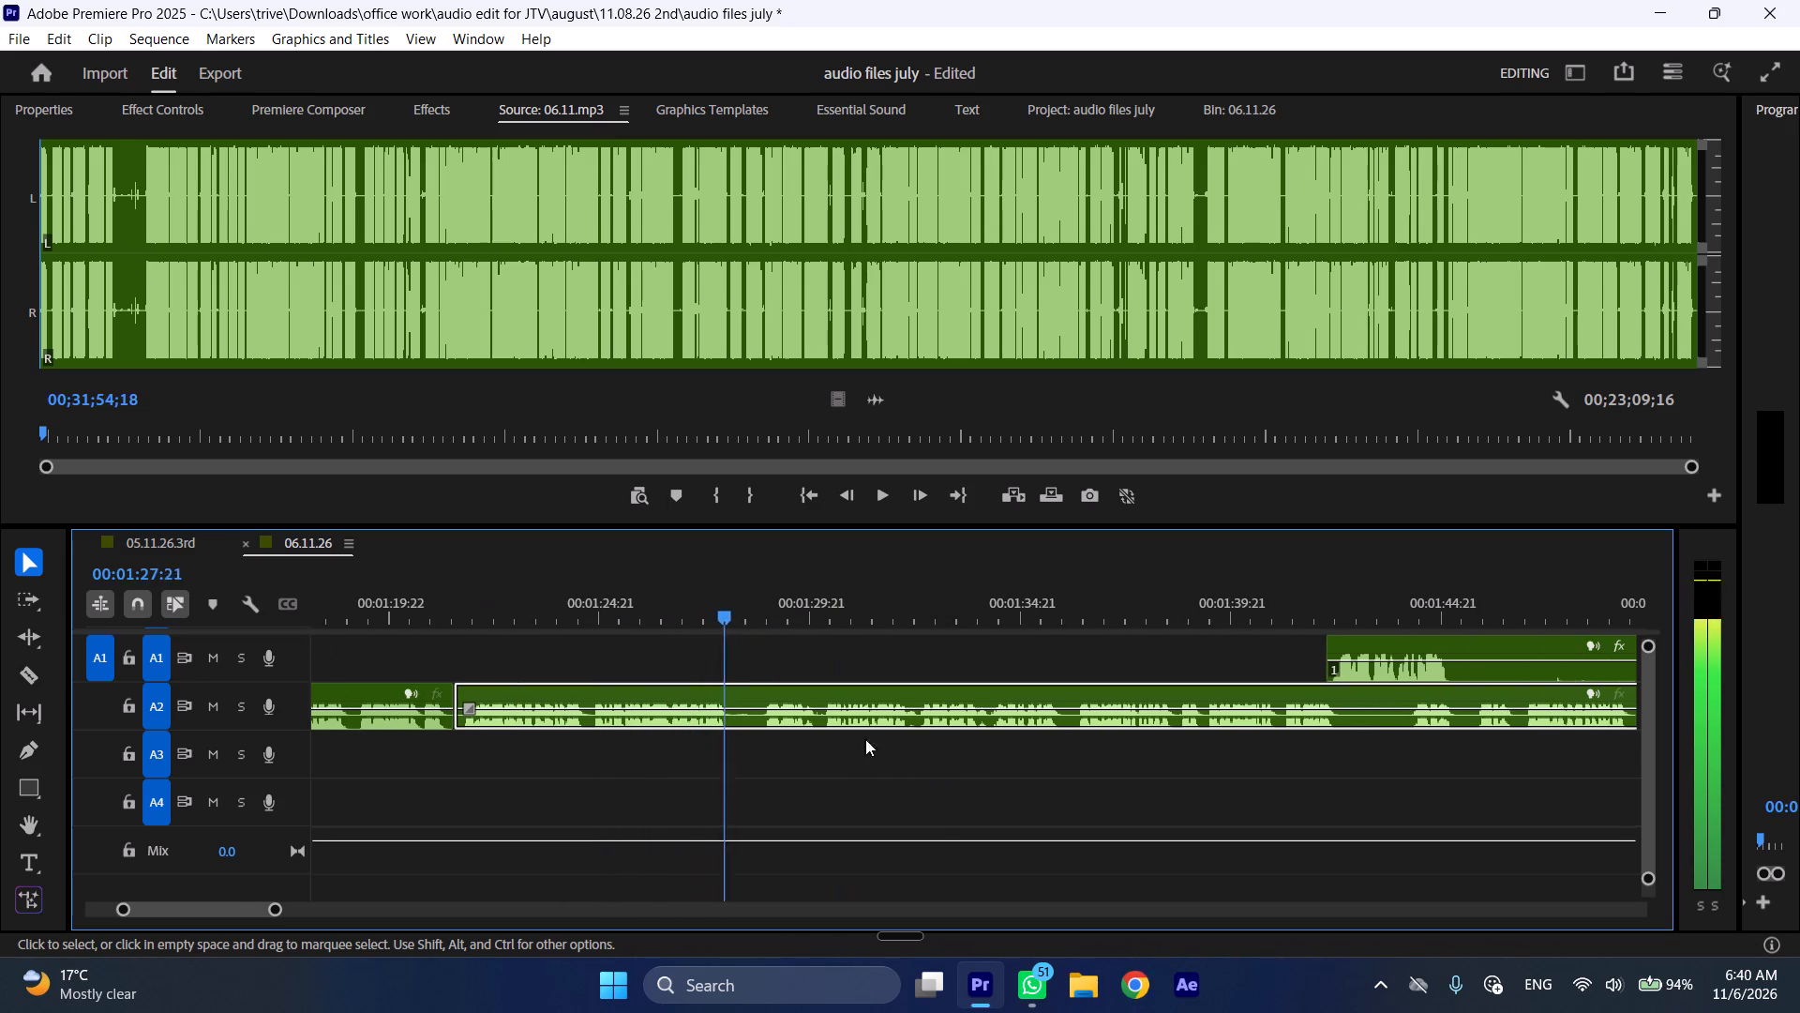
{"action": "left_click_drag", "start_coordinate": [733, 612], "coordinate": [760, 611]}
{"action": "key", "text": "shift+c"}
{"action": "left_click", "coordinate": [817, 716]}
{"action": "key", "text": "shift+c"}
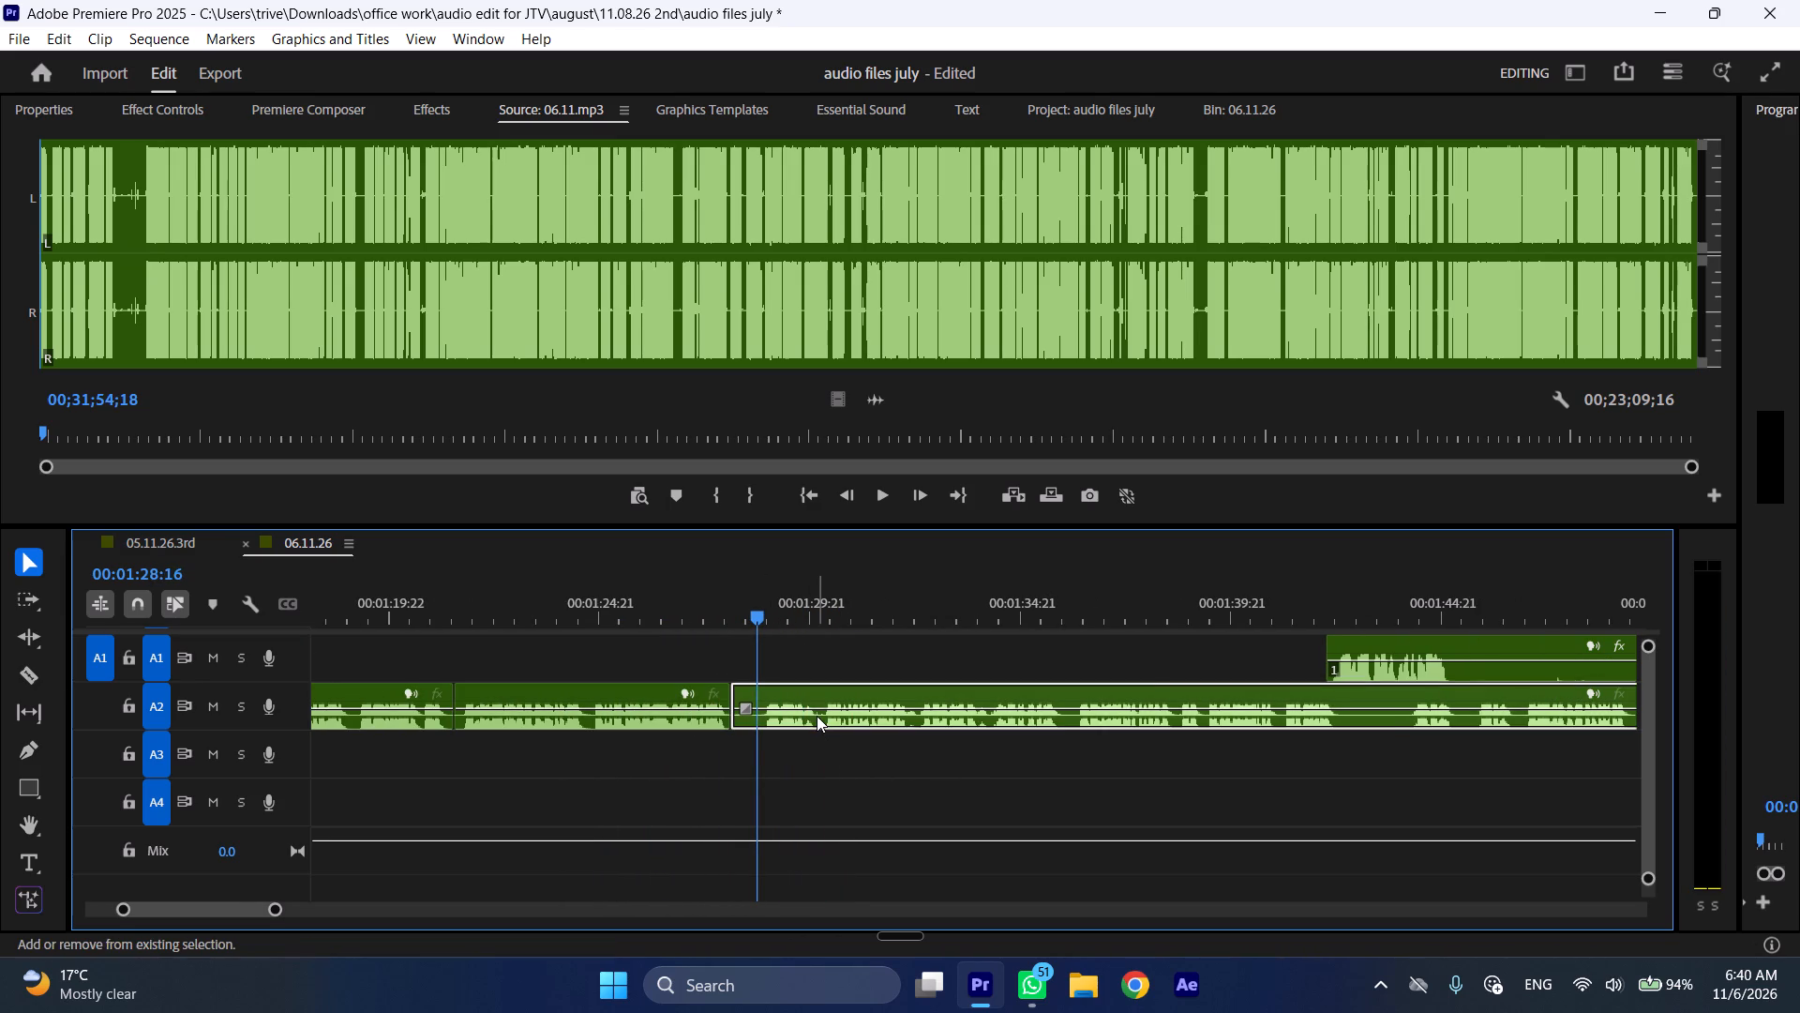
{"action": "key", "text": "ctrl+shift+d"}
Play the A2 passage from about 00:01:28 at fast speed, and move the remaining A1 clip to start at about 00:01:52.
{"action": "key", "text": "space"}
{"action": "type", "text": "l"}
{"action": "scroll", "coordinate": [829, 727], "scroll_direction": "down", "scroll_amount": 6}
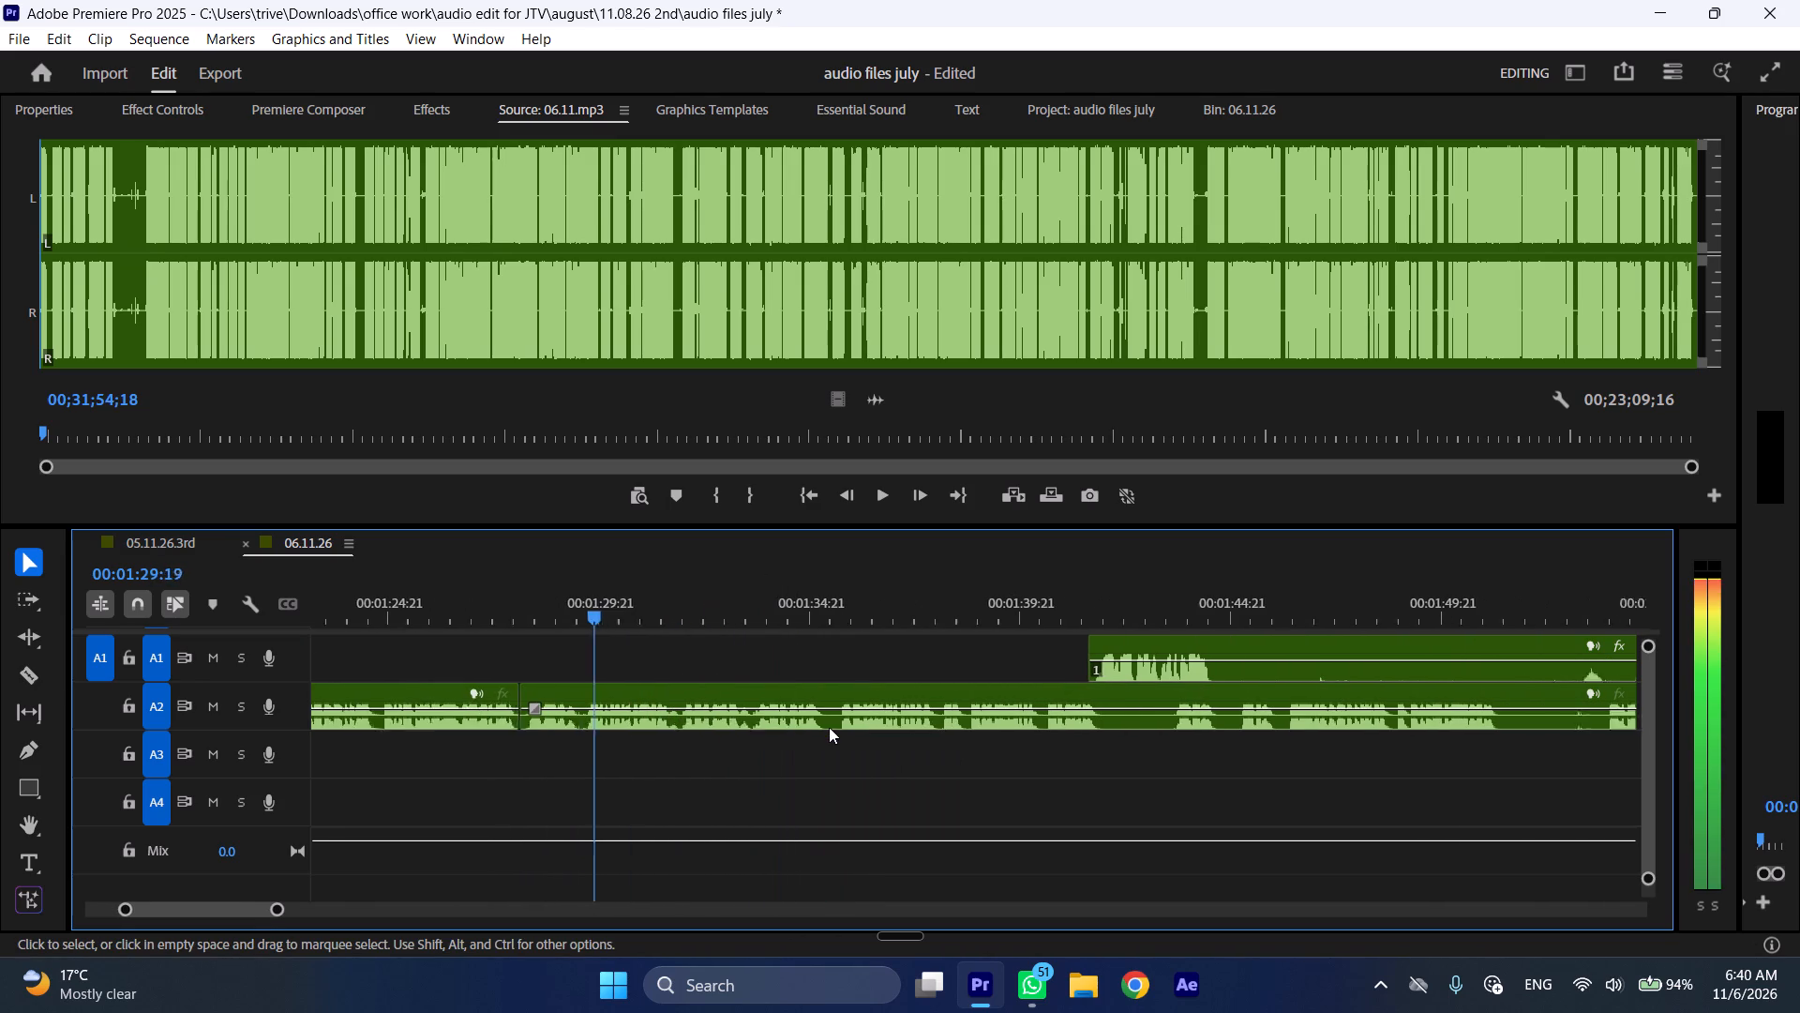
{"action": "left_click_drag", "start_coordinate": [1132, 641], "coordinate": [1567, 640]}
{"action": "scroll", "coordinate": [887, 745], "scroll_direction": "down", "scroll_amount": 5}
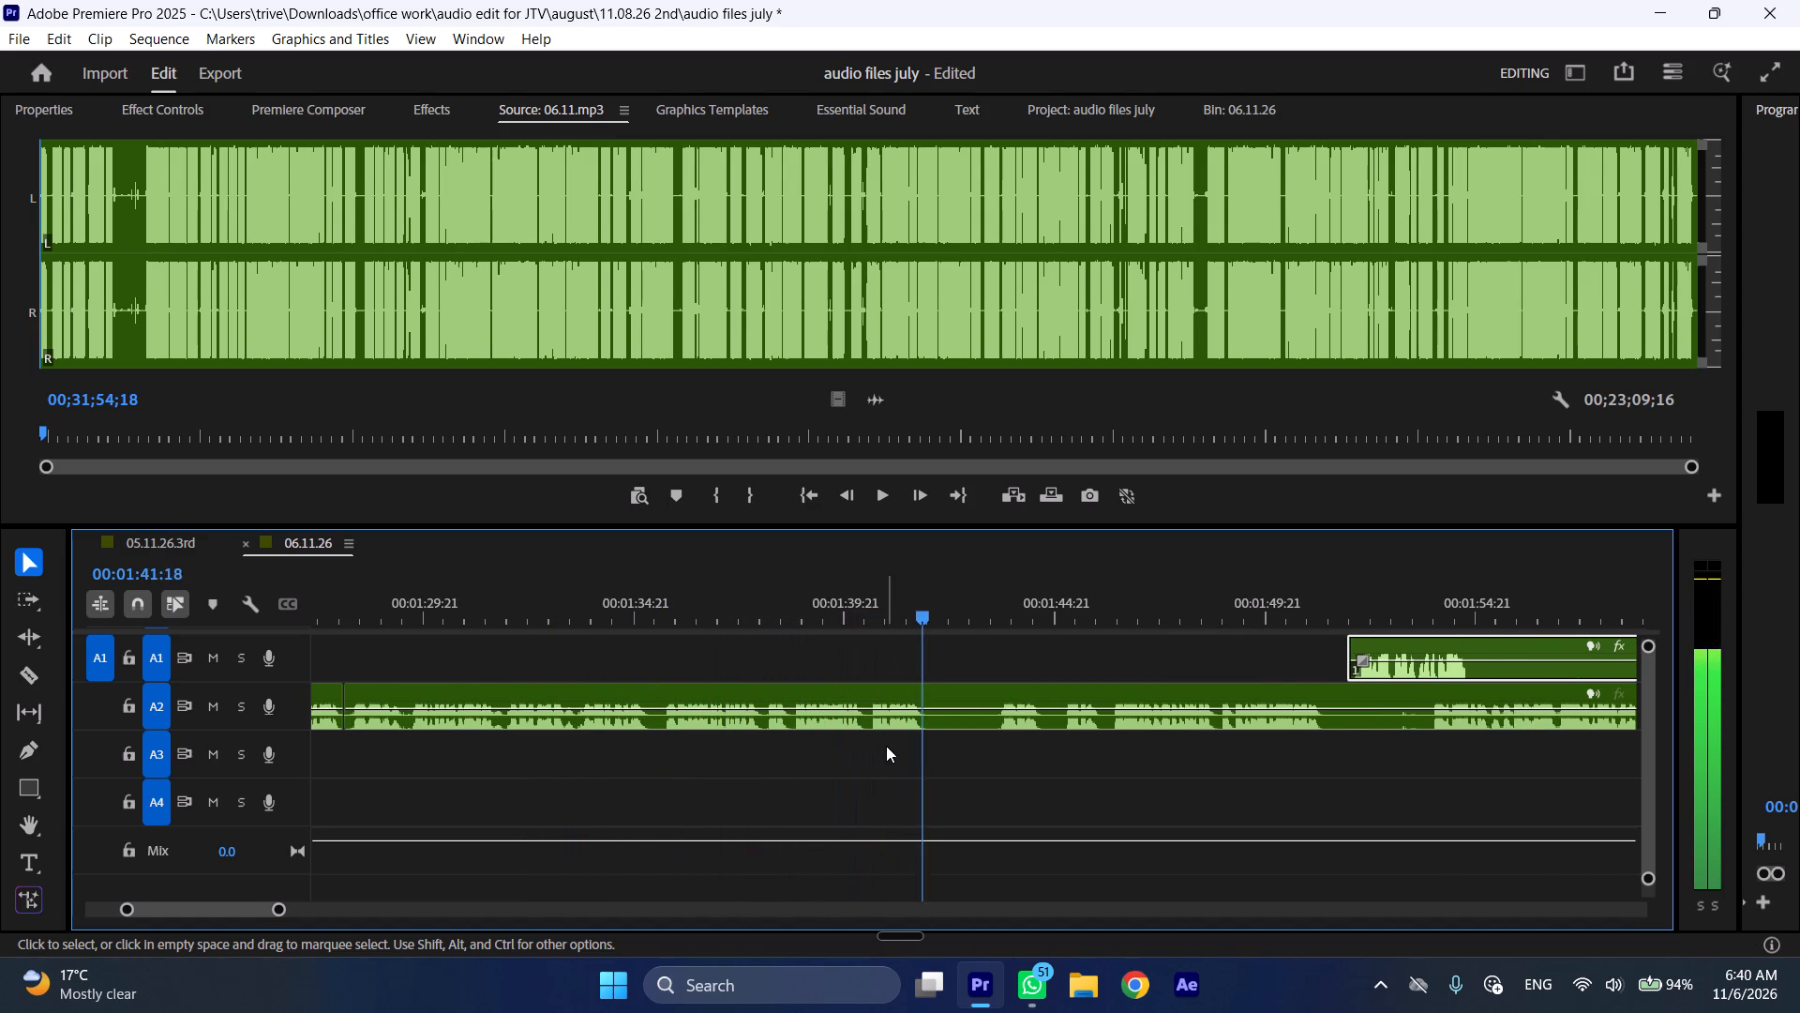
Split the A2 clip at 00:01:42:02, in the pause after the spoken passage.
{"action": "key", "text": "space"}
{"action": "type", "text": "C"}
{"action": "key", "text": "shift+c"}
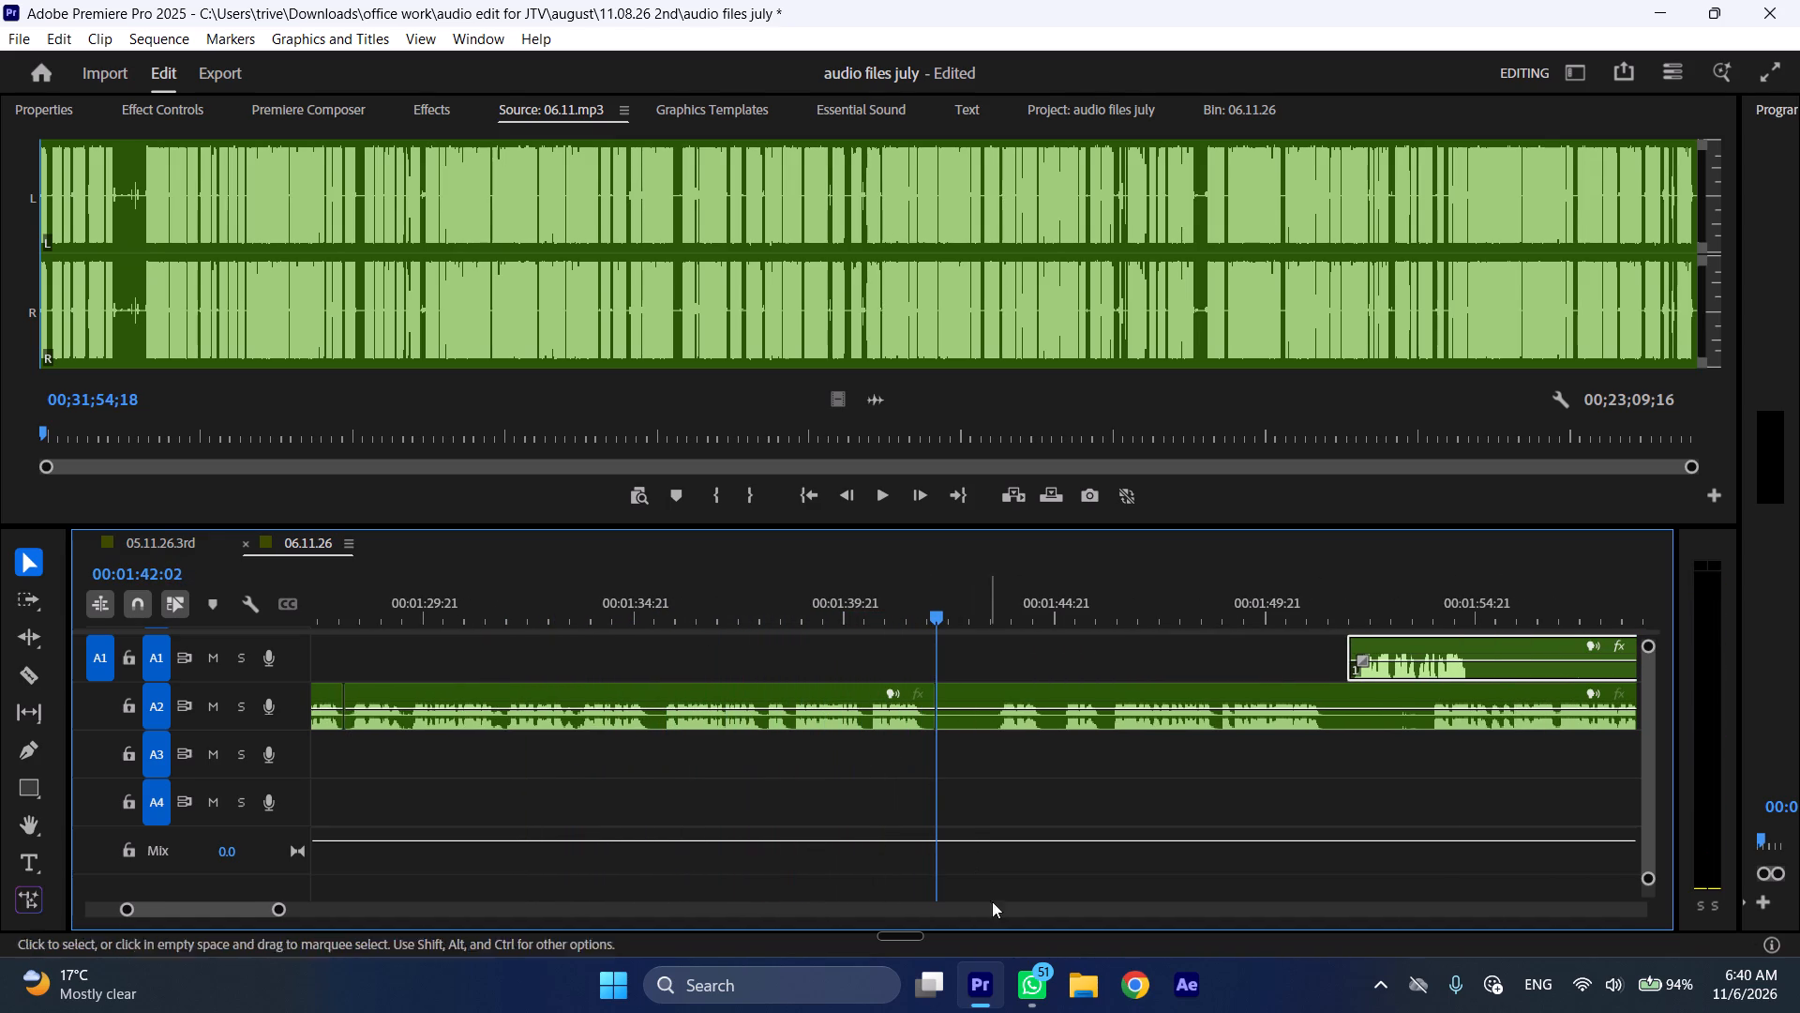
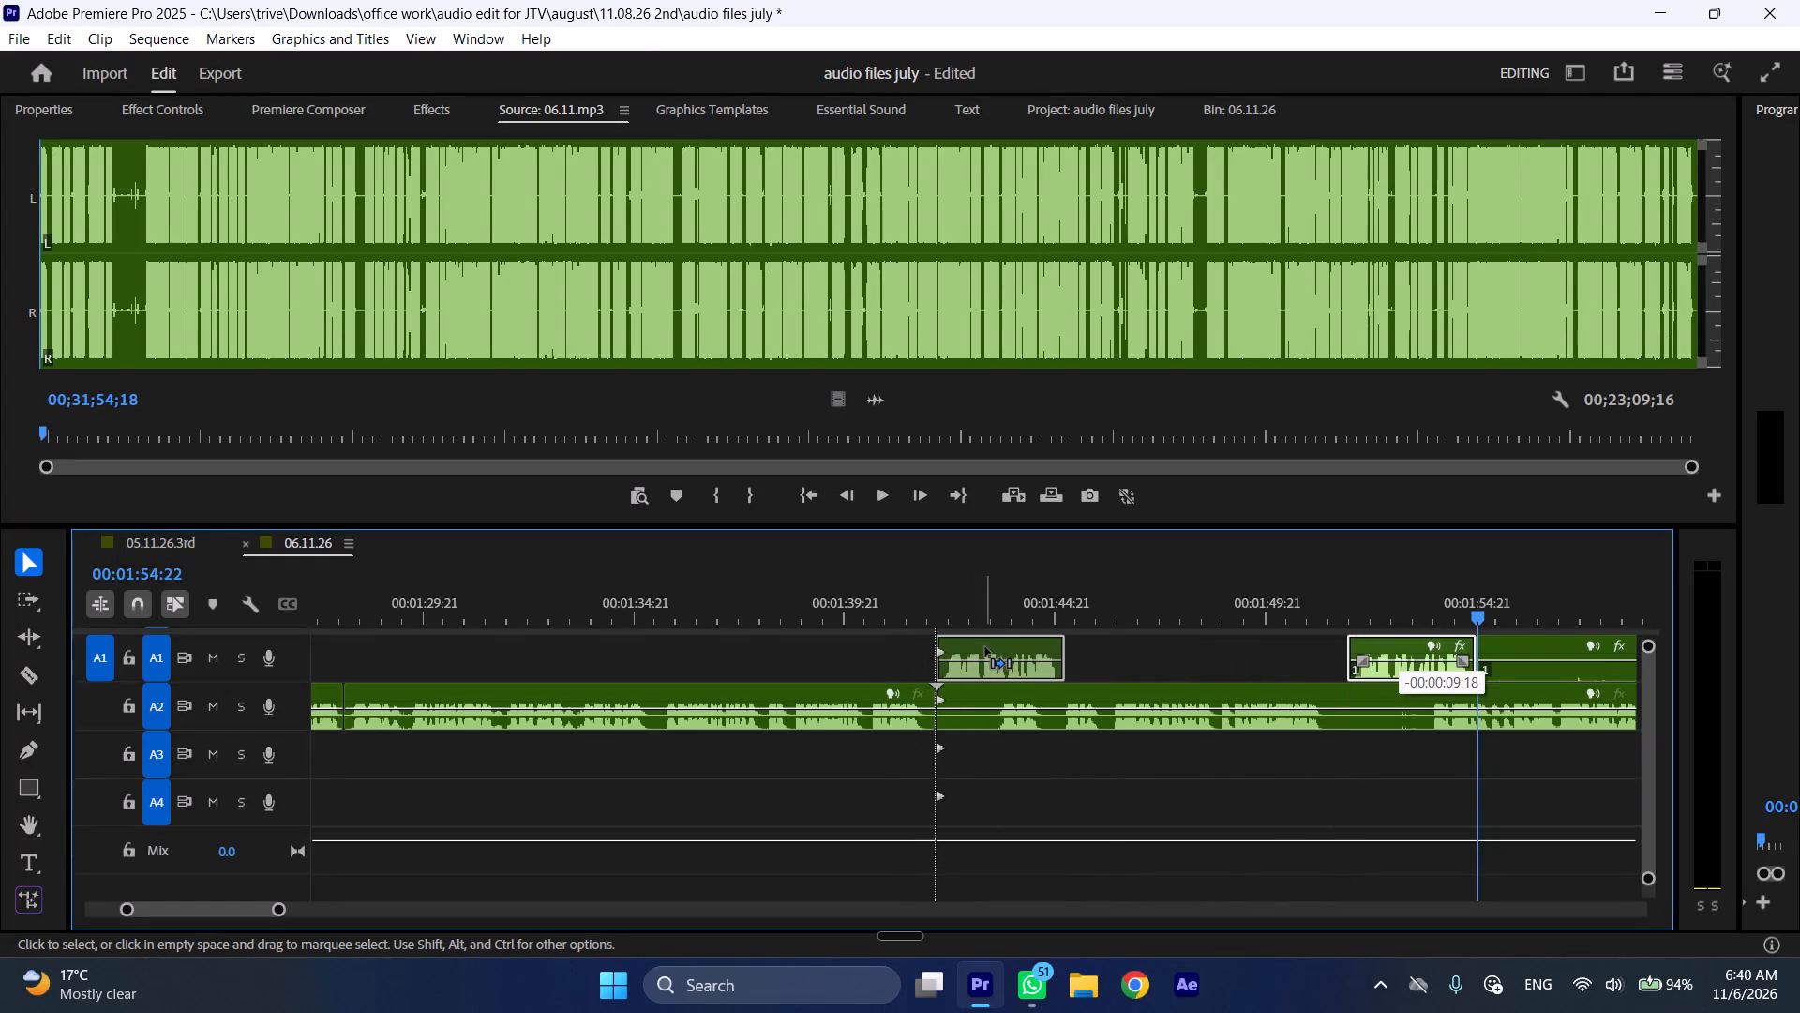
Trim the silent opening of the A2 clip after the inserted A1 passage and move it back to start where that passage ends, about 00:01:45.
{"action": "left_click_drag", "start_coordinate": [1074, 693], "coordinate": [1136, 699]}
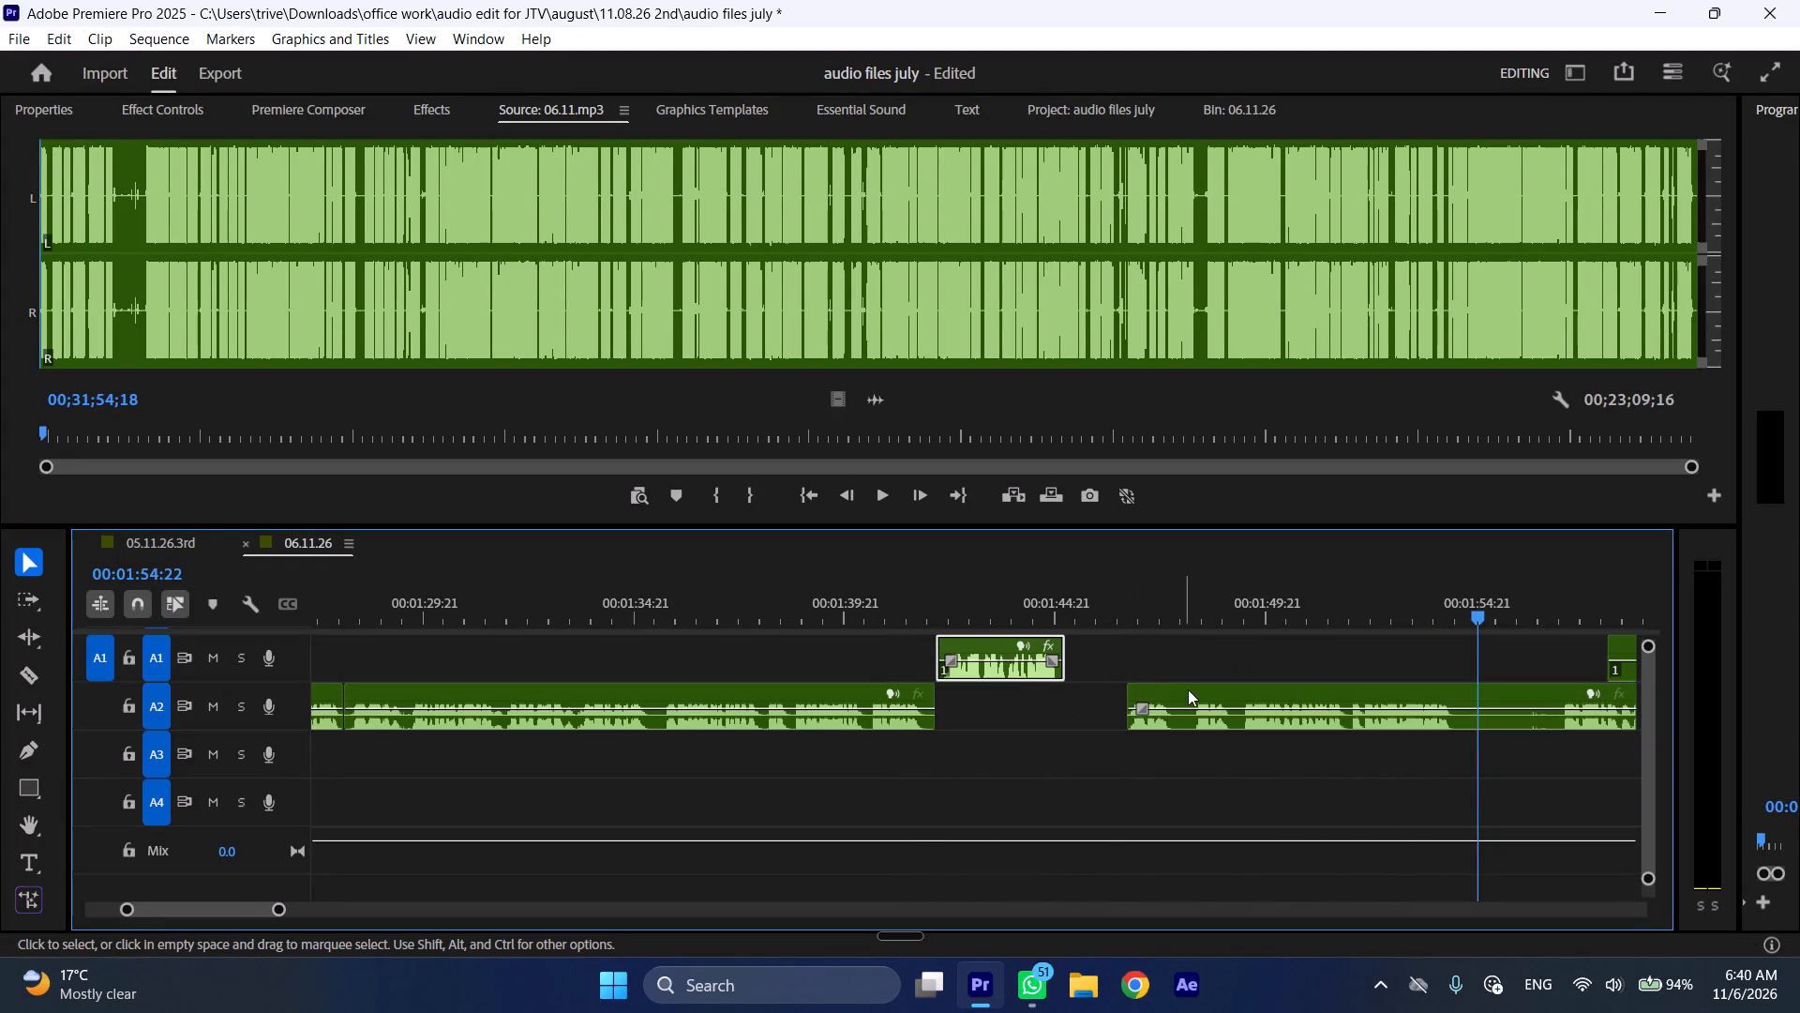
{"action": "left_click_drag", "start_coordinate": [1181, 686], "coordinate": [1108, 690]}
Play the sequence from 00:01:41:02 to check the handover from A2 to the inserted A1 passage.
{"action": "left_click", "coordinate": [897, 620]}
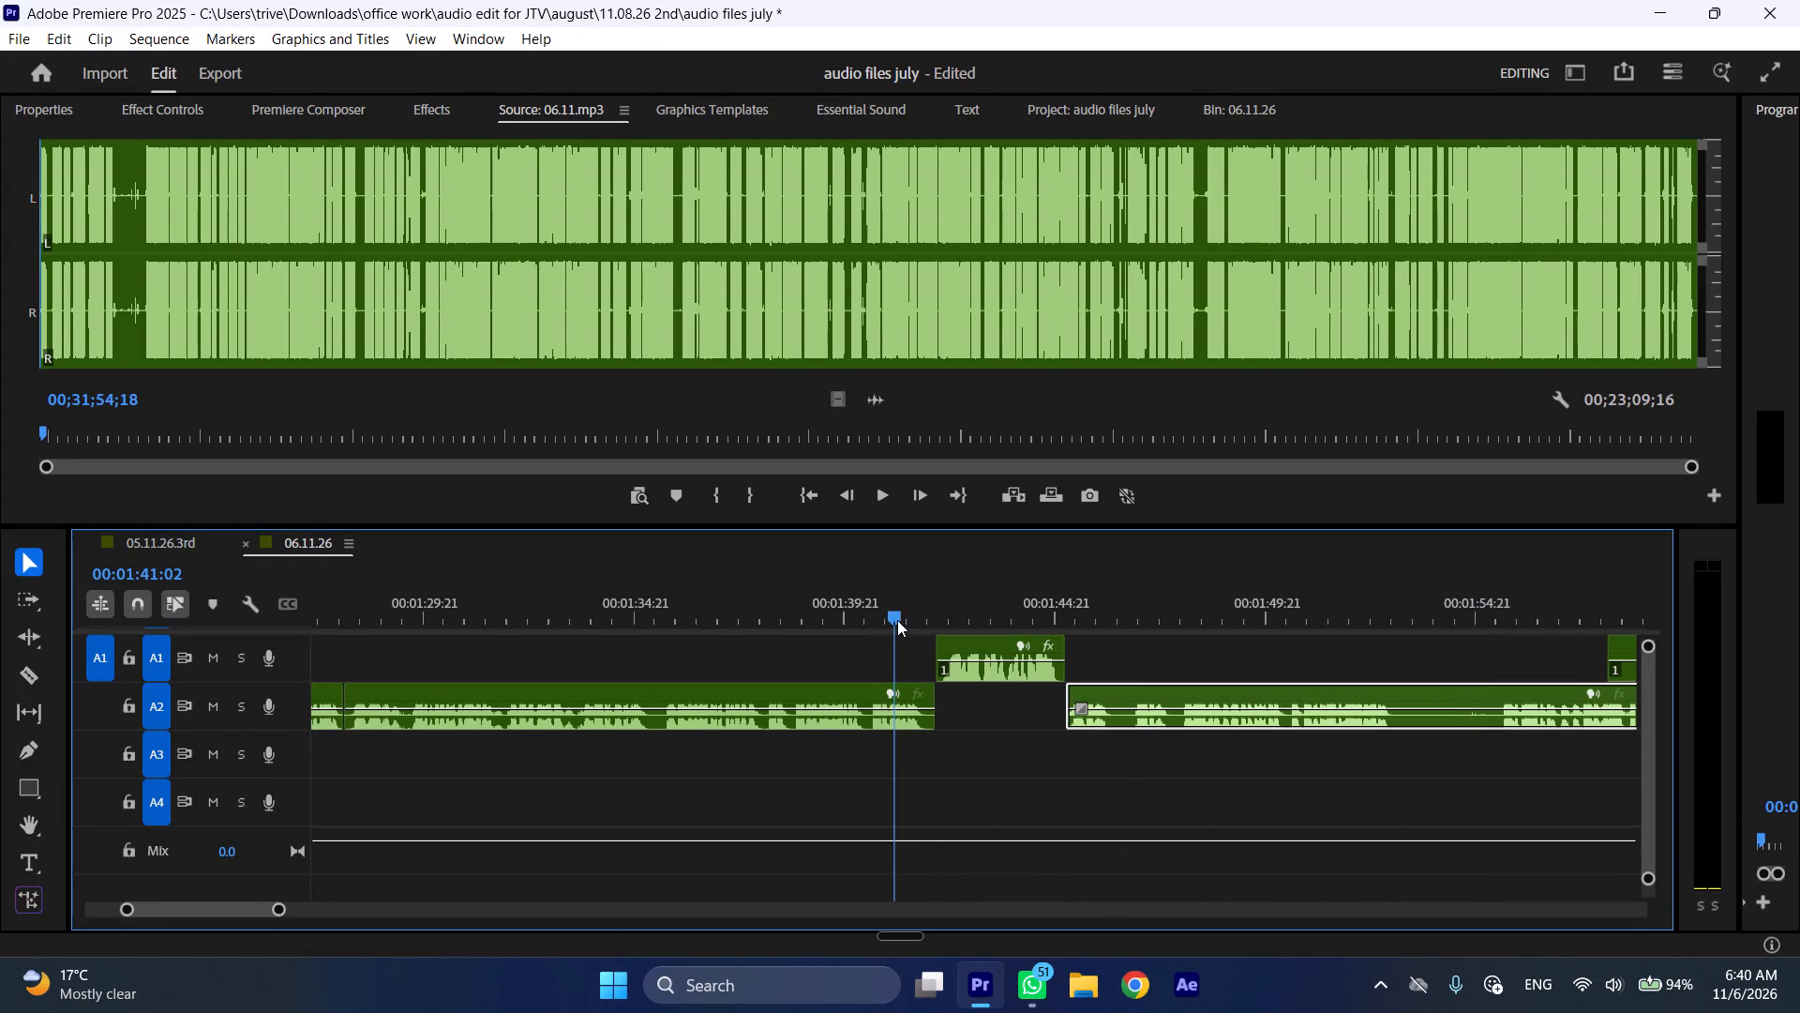
{"action": "key", "text": "space"}
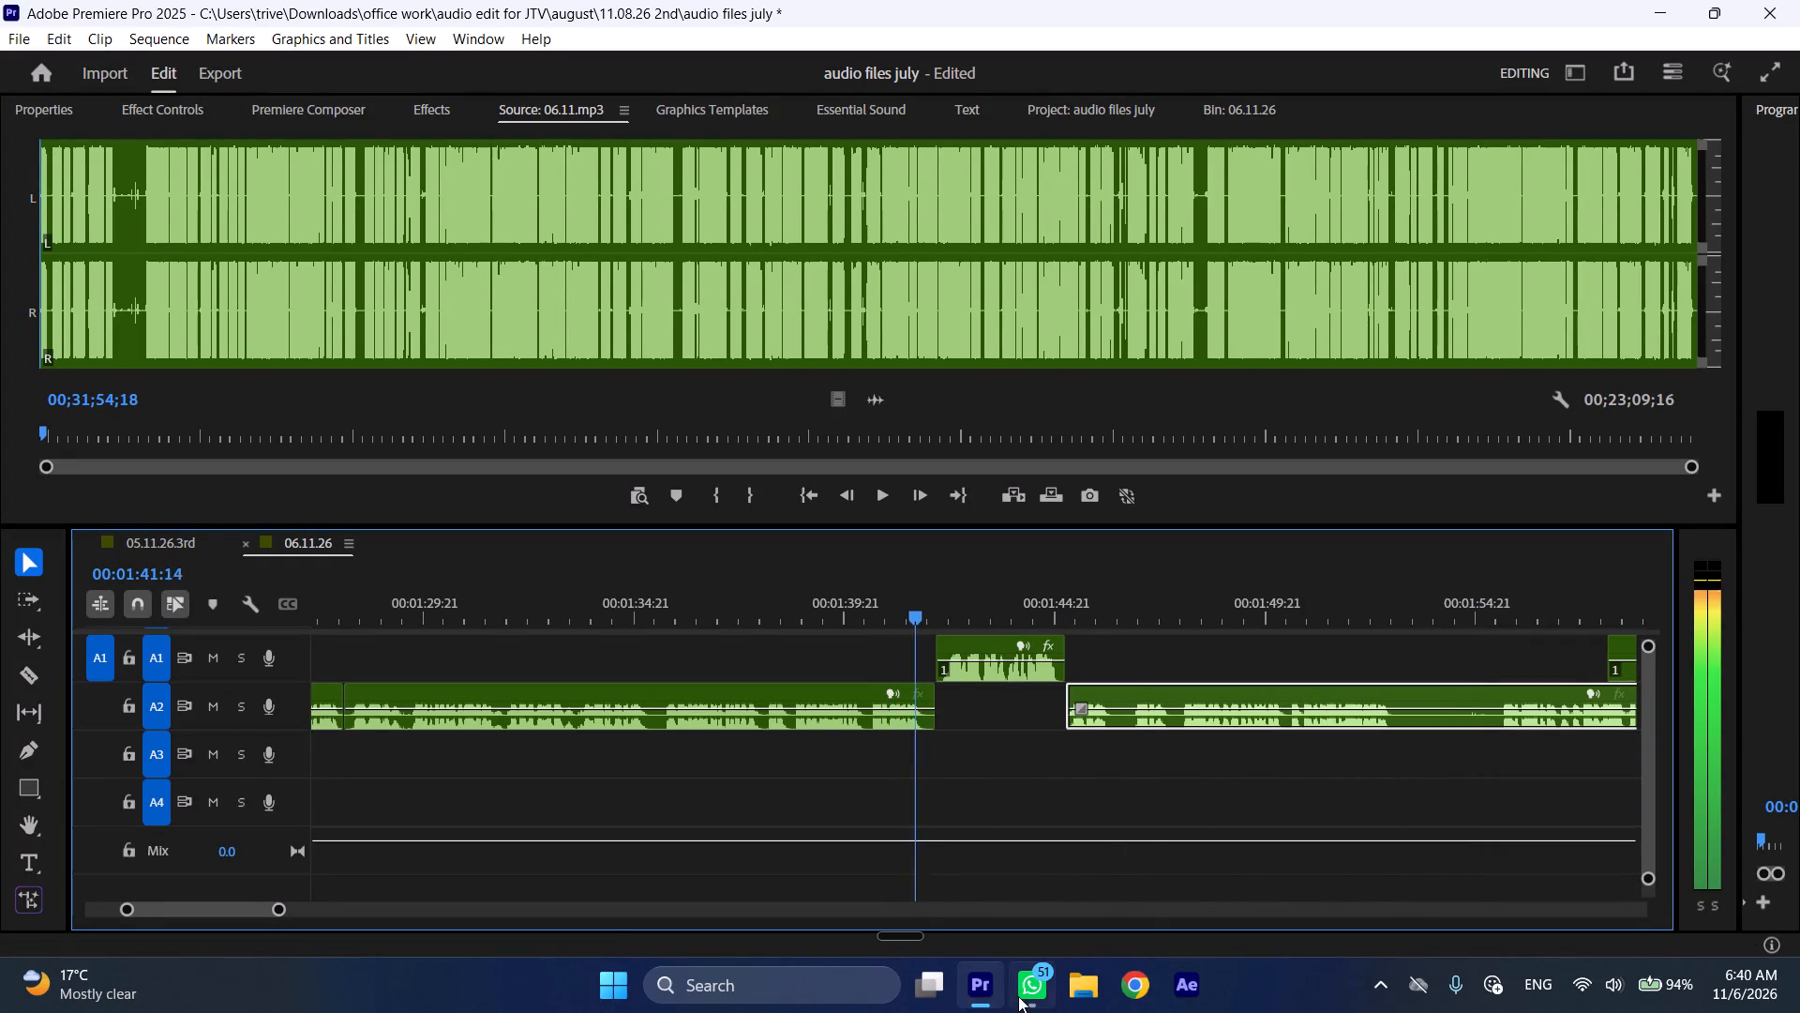
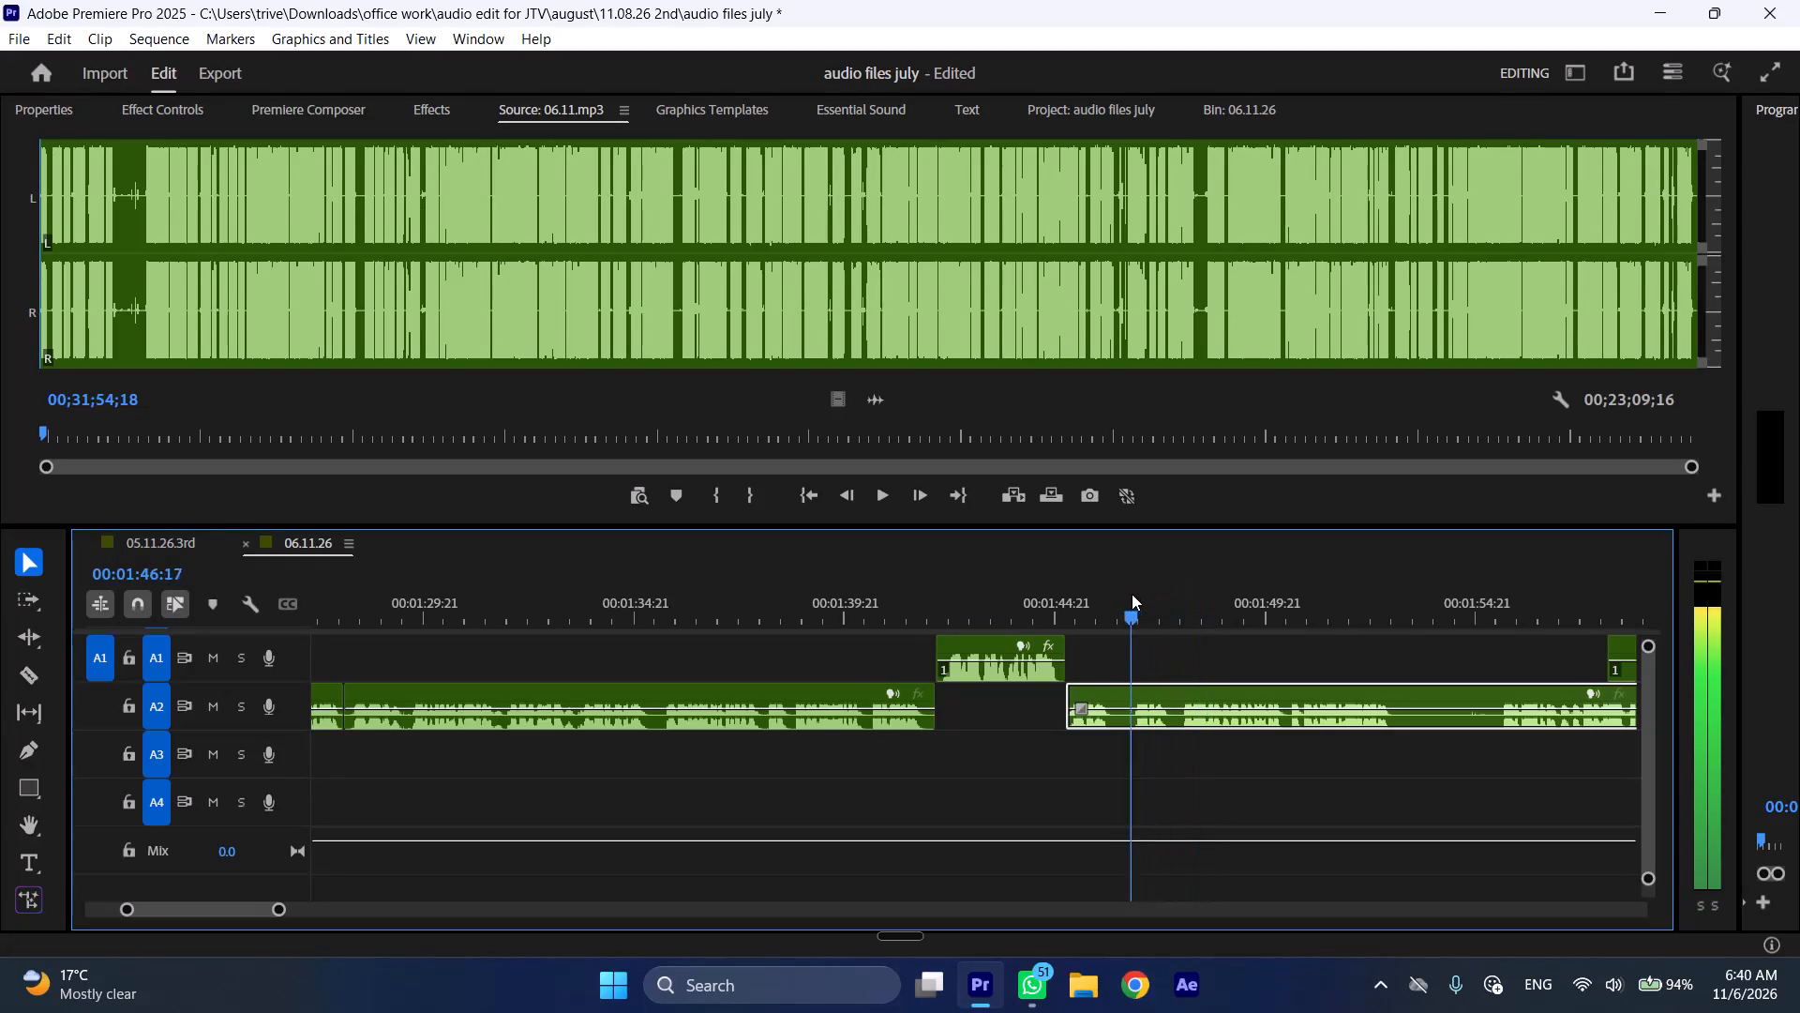
Split the A2 clip at 00:01:46:14, ripple delete its opening piece, and resume playback.
{"action": "key", "text": "shift+c"}
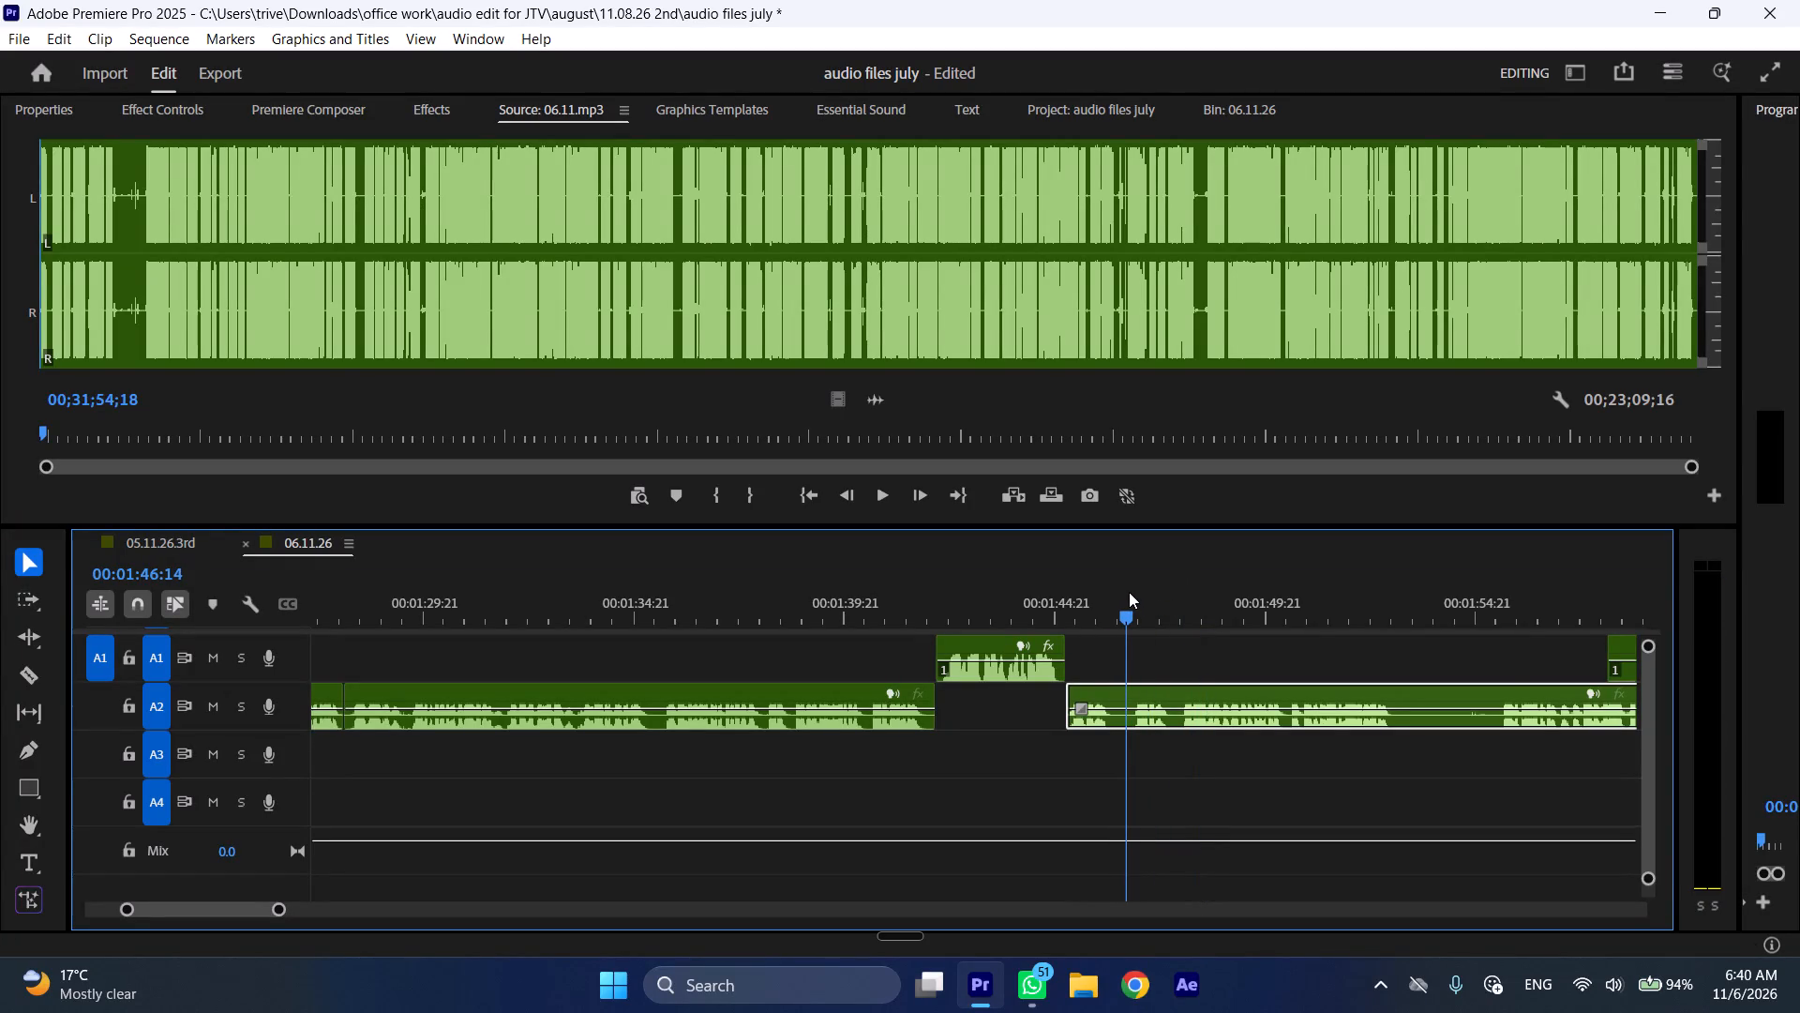
{"action": "key", "text": "ctrl+shift+d"}
{"action": "key", "text": "space"}
{"action": "key", "text": "l"}
Trim the silent opening of the next A1 clip so that it starts with speech at about 00:02:08.
{"action": "scroll", "coordinate": [1160, 754], "scroll_direction": "down", "scroll_amount": 7}
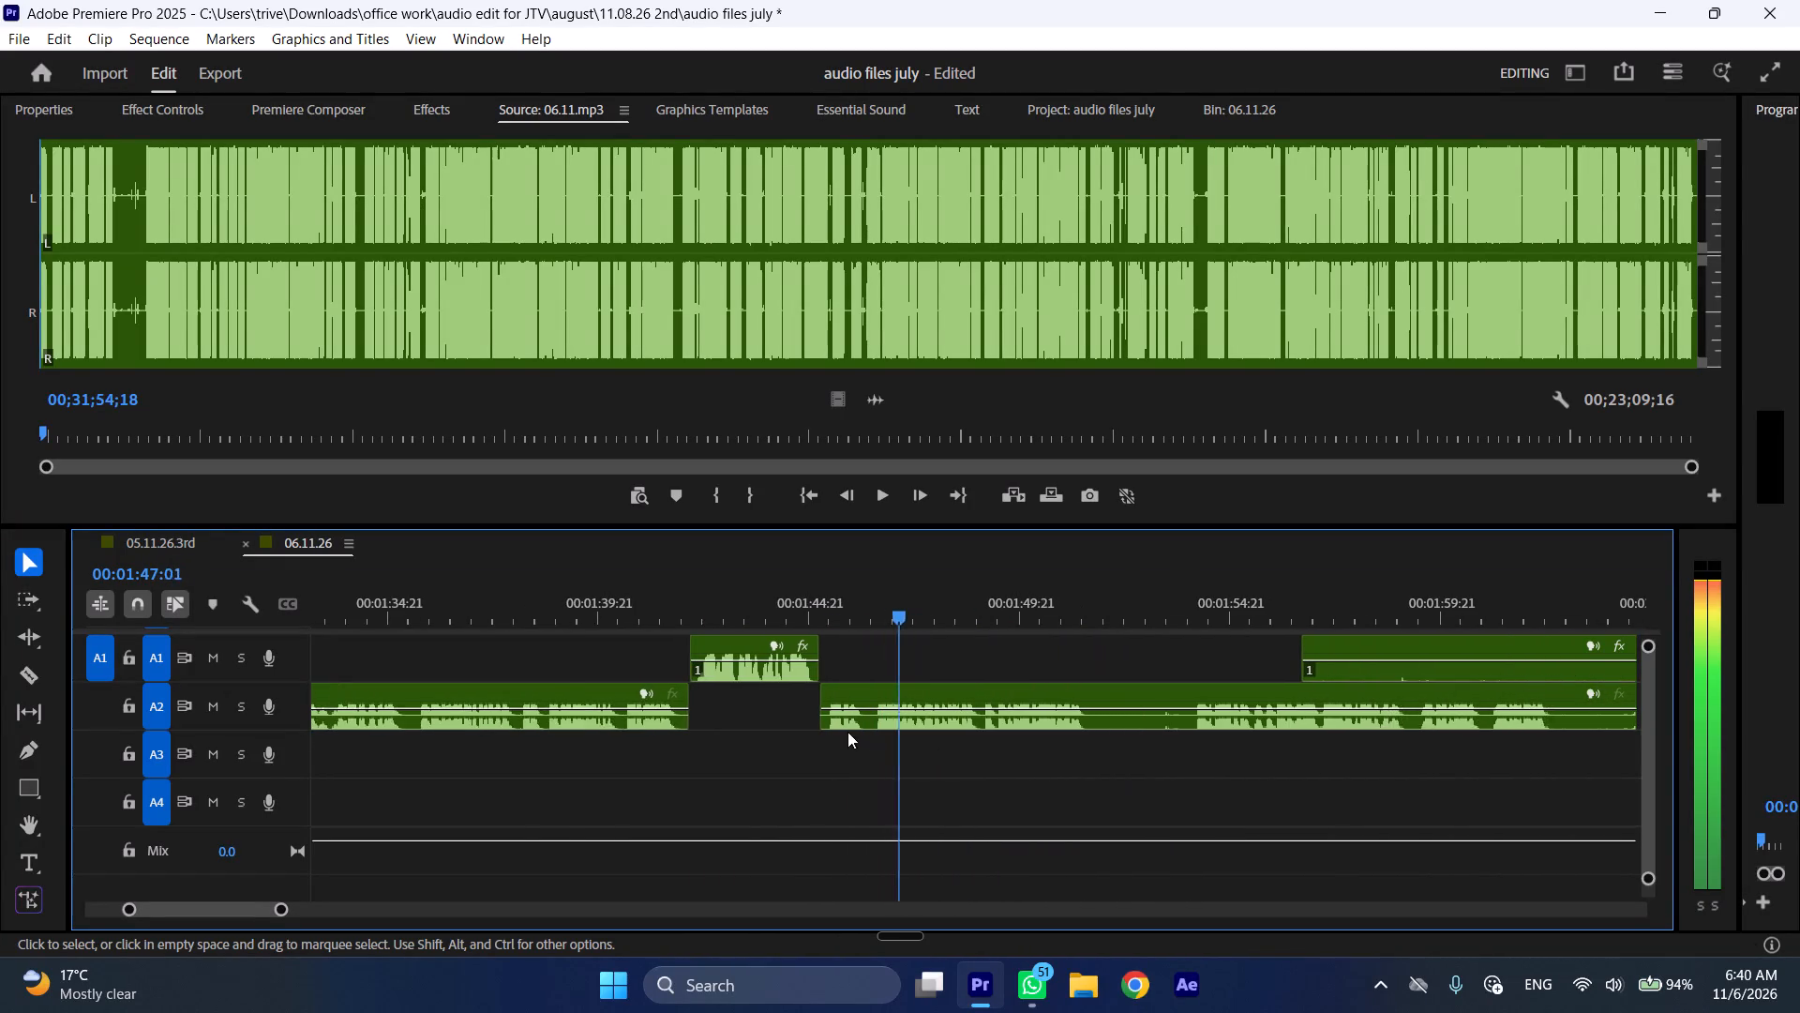
{"action": "scroll", "coordinate": [839, 733], "scroll_direction": "down", "scroll_amount": 10}
{"action": "left_click_drag", "start_coordinate": [956, 650], "coordinate": [1407, 650]}
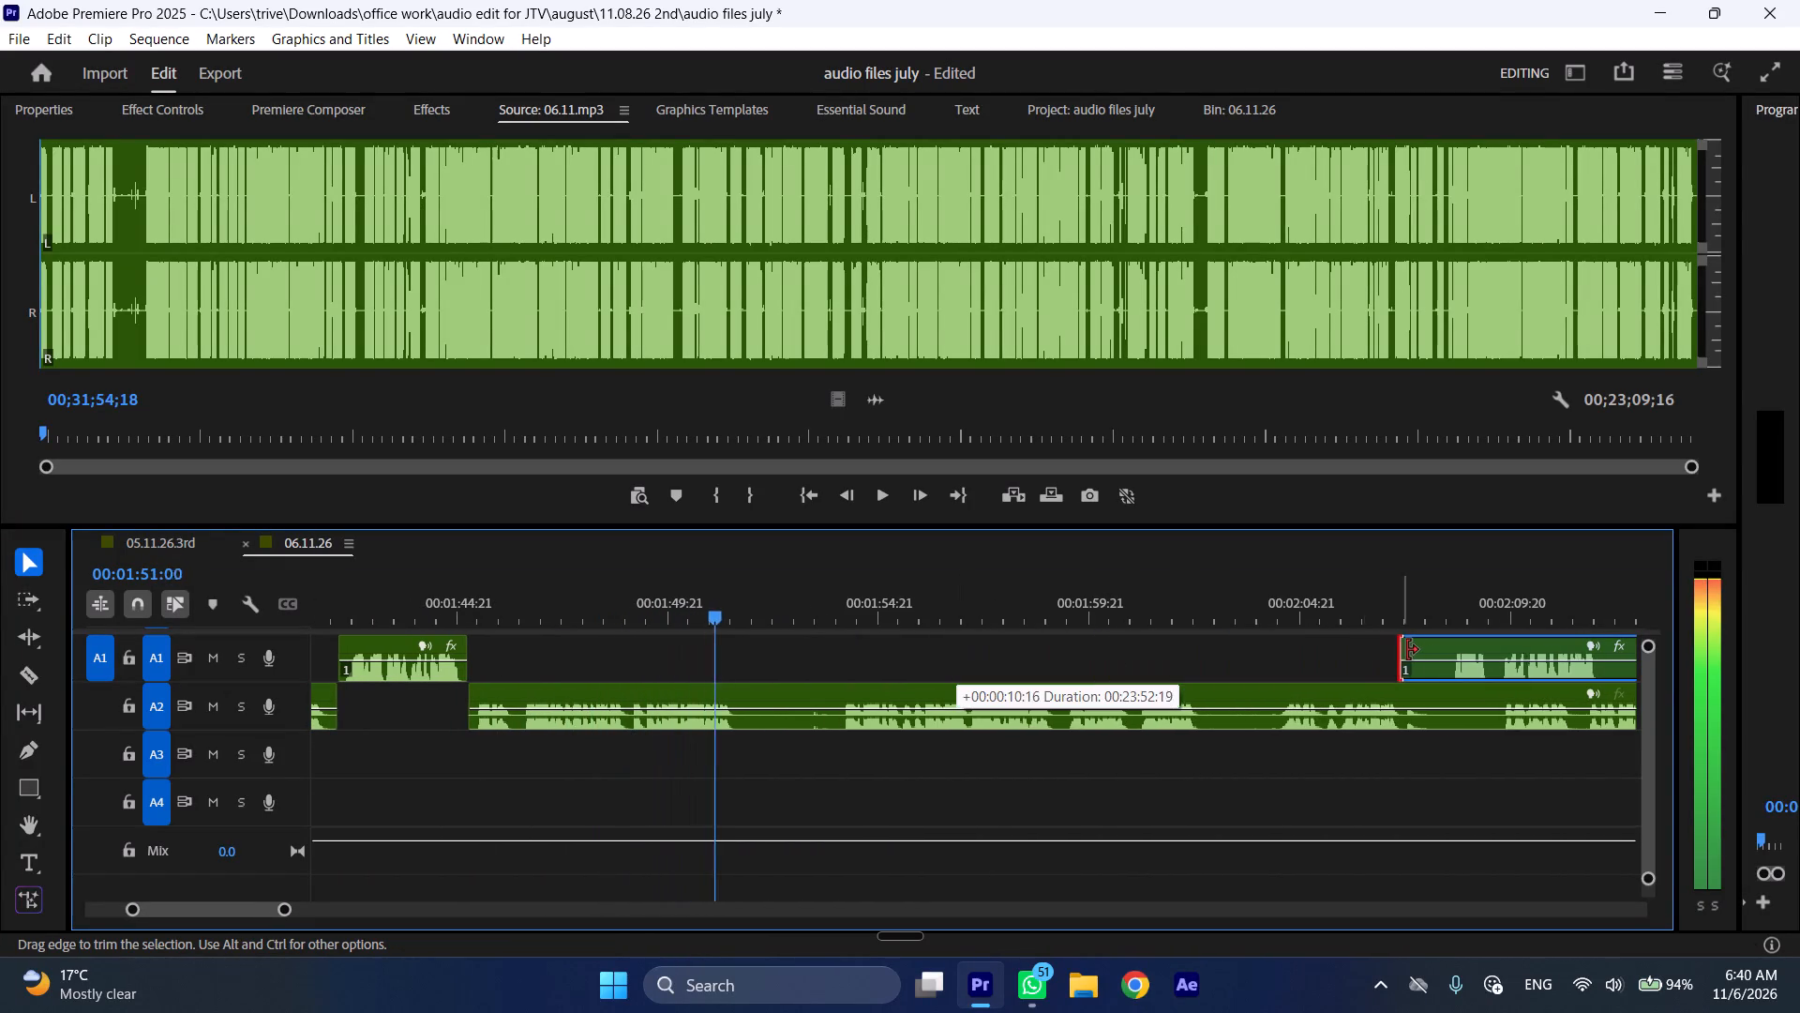
{"action": "left_click_drag", "start_coordinate": [1407, 650], "coordinate": [1444, 650]}
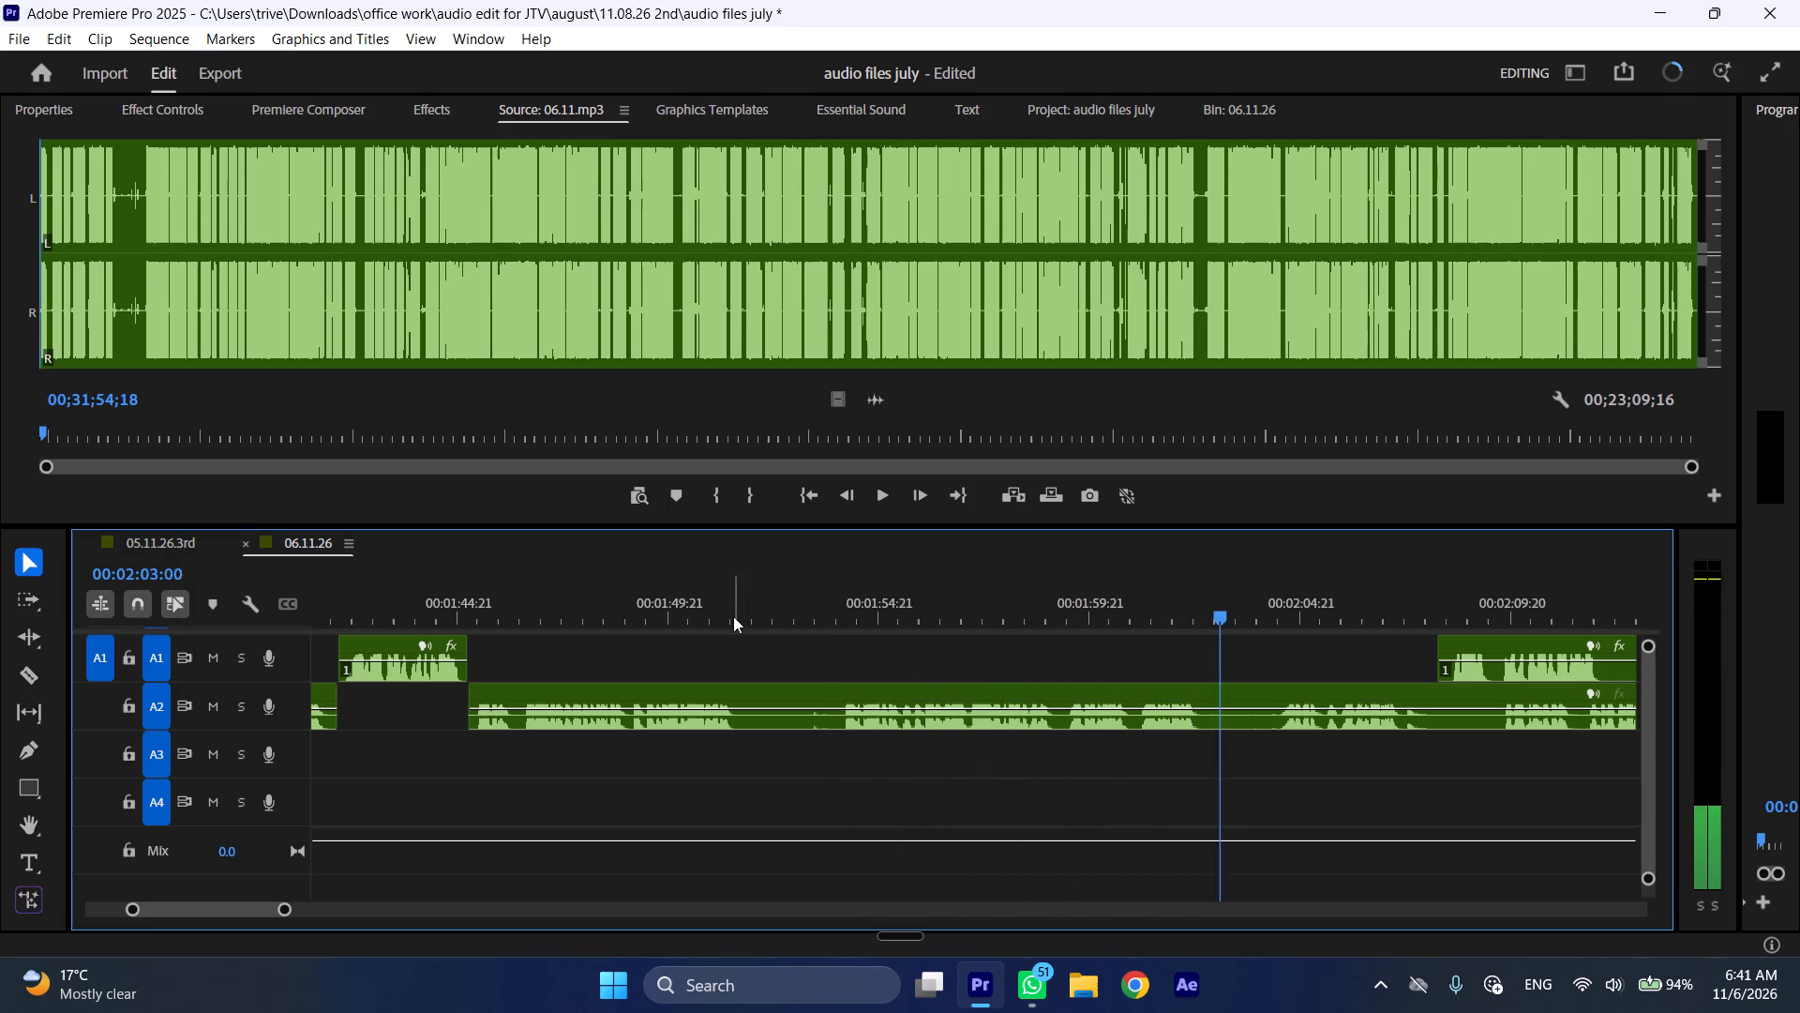
Split the A2 clip at 00:01:51:11 and 00:01:53:22 and ripple delete the piece between the cuts.
{"action": "left_click_drag", "start_coordinate": [736, 604], "coordinate": [737, 597]}
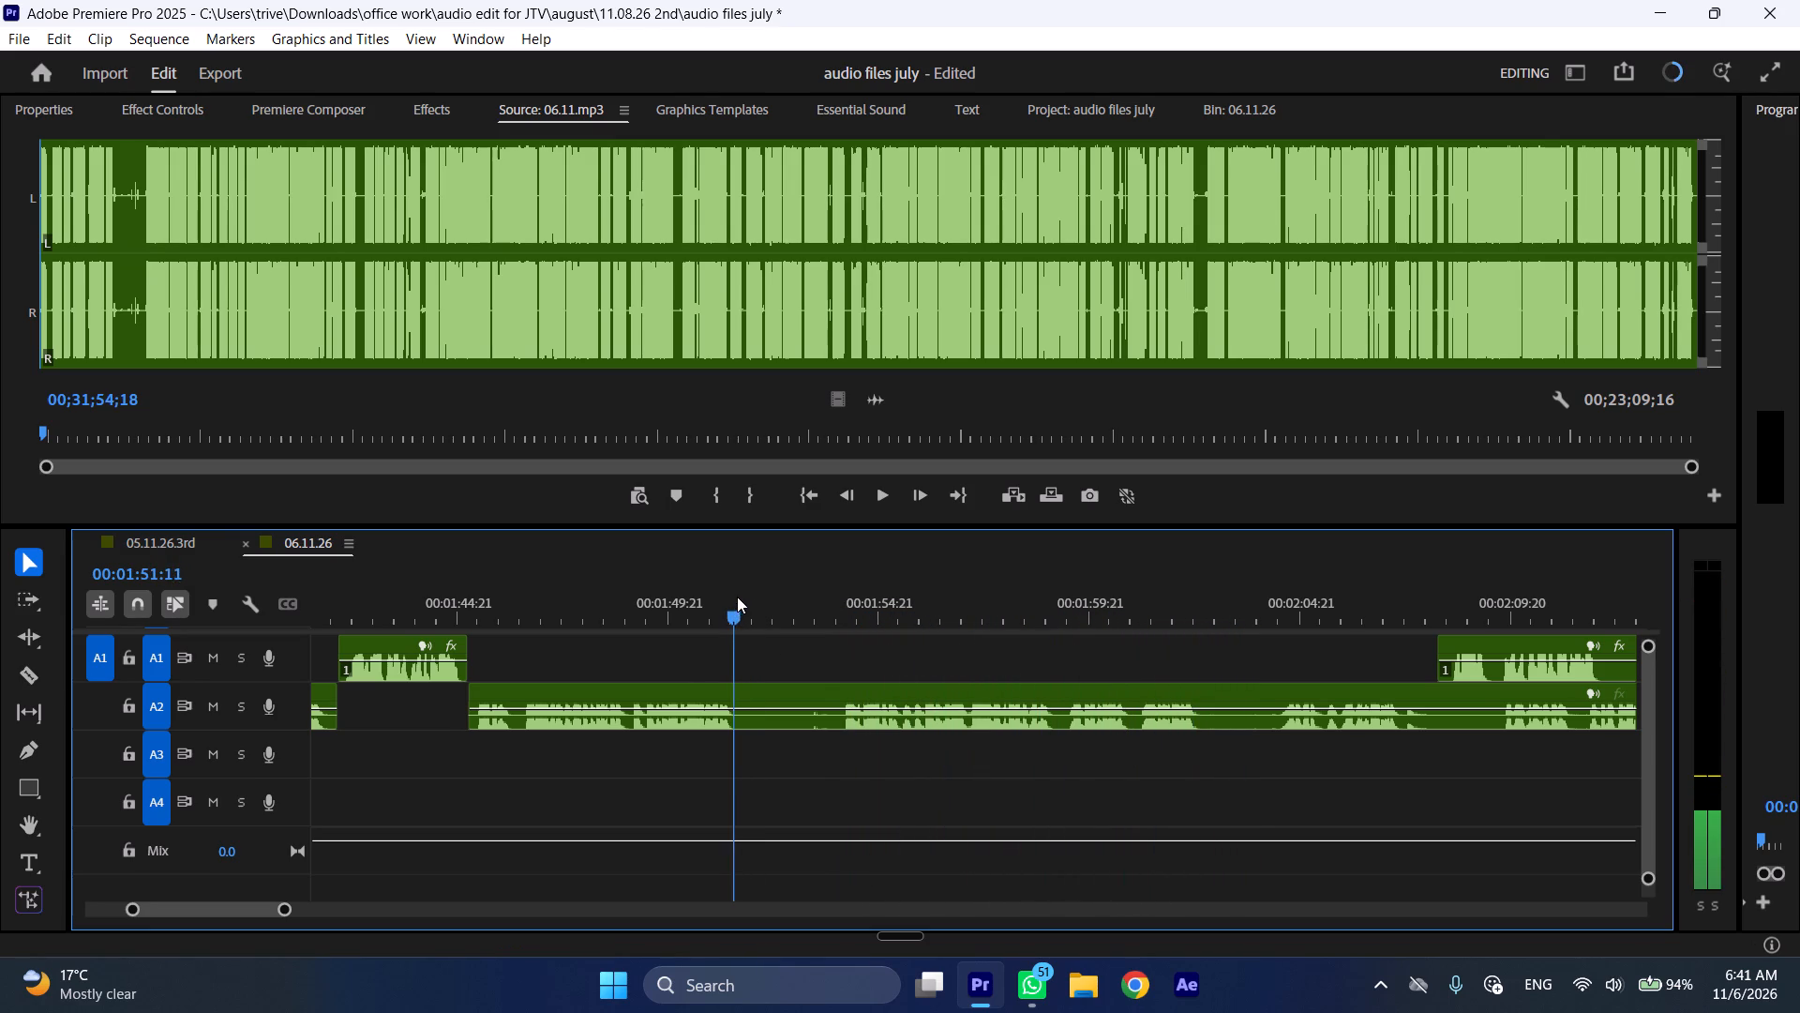
{"action": "left_click_drag", "start_coordinate": [737, 597], "coordinate": [840, 607]}
{"action": "key", "text": "shift+c"}
{"action": "left_click", "coordinate": [892, 703]}
{"action": "key", "text": "shift+c"}
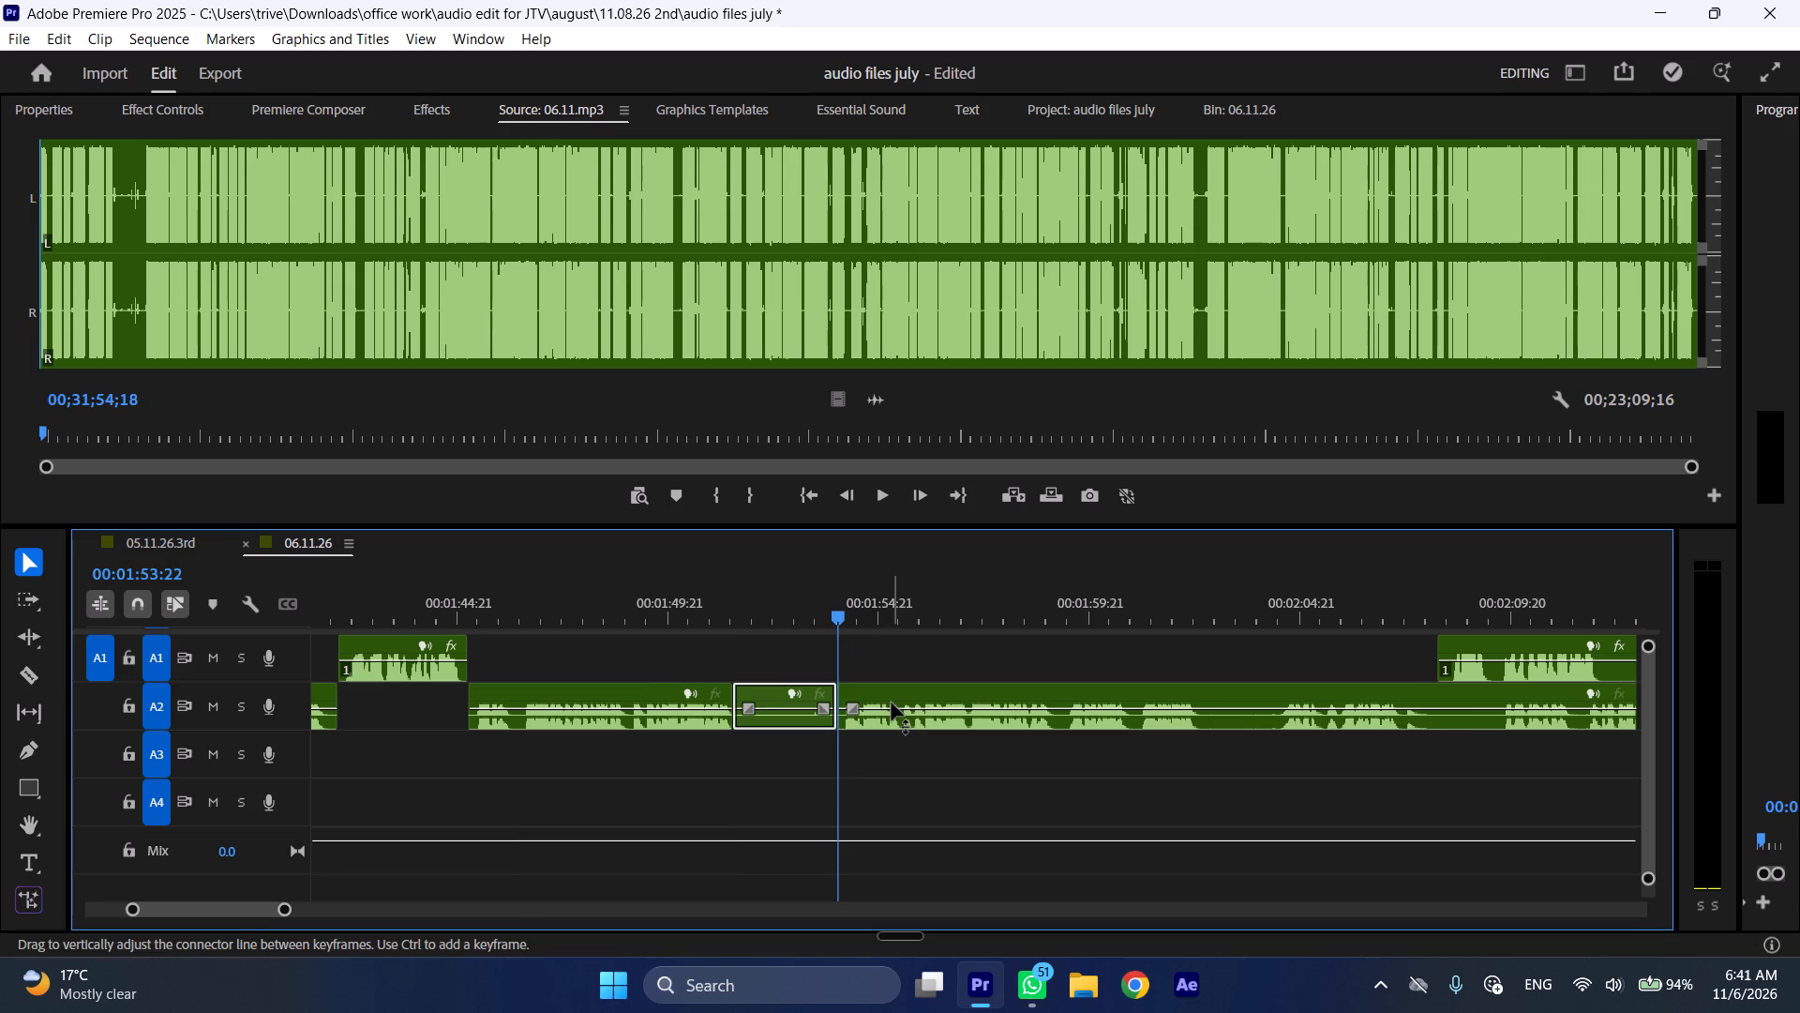
{"action": "key", "text": "ctrl+shift+d"}
Split the A2 clip at 00:02:00:04 and move the following A1 clip back to start at that cut.
{"action": "scroll", "coordinate": [892, 702], "scroll_direction": "down", "scroll_amount": 9}
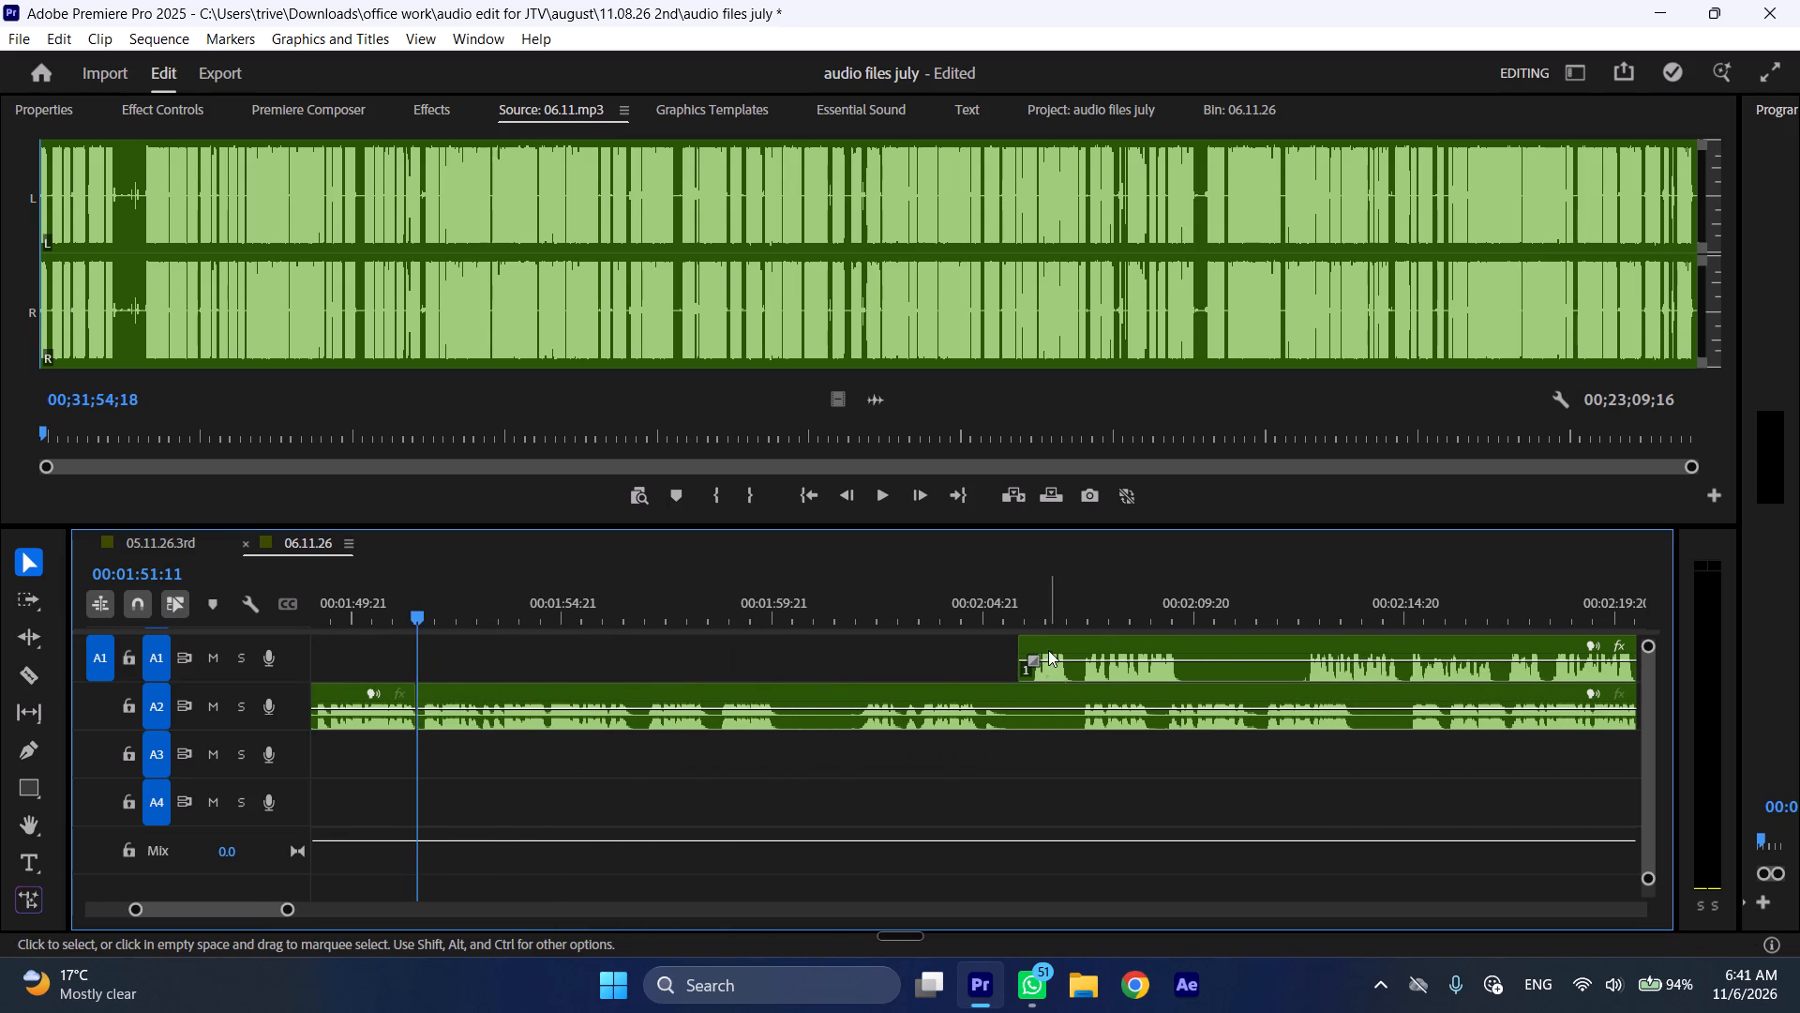
{"action": "left_click_drag", "start_coordinate": [1051, 640], "coordinate": [979, 636]}
{"action": "left_click_drag", "start_coordinate": [799, 604], "coordinate": [787, 604]}
{"action": "key", "text": "shift+c"}
{"action": "left_click_drag", "start_coordinate": [995, 646], "coordinate": [844, 627]}
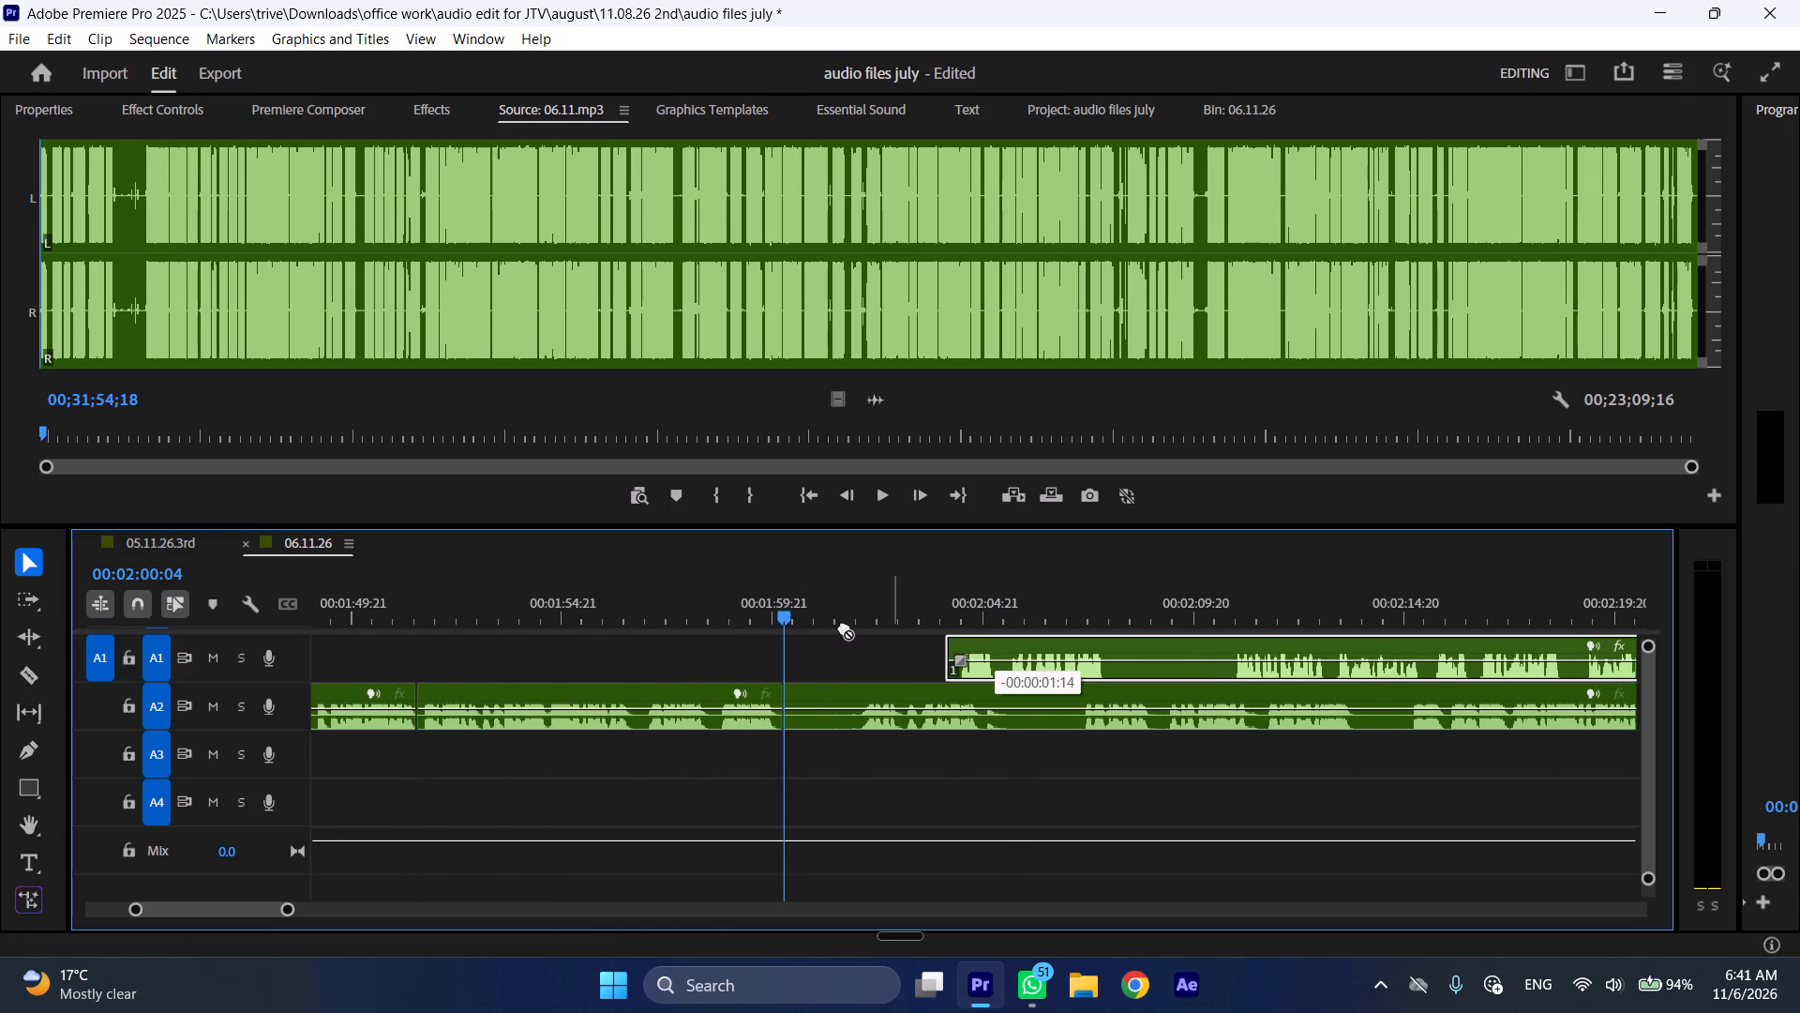
{"action": "left_click_drag", "start_coordinate": [844, 627], "coordinate": [840, 642]}
Move the remaining A2 clip to start at about 00:02:08, making room for the A1 passage.
{"action": "left_click_drag", "start_coordinate": [823, 693], "coordinate": [1145, 698]}
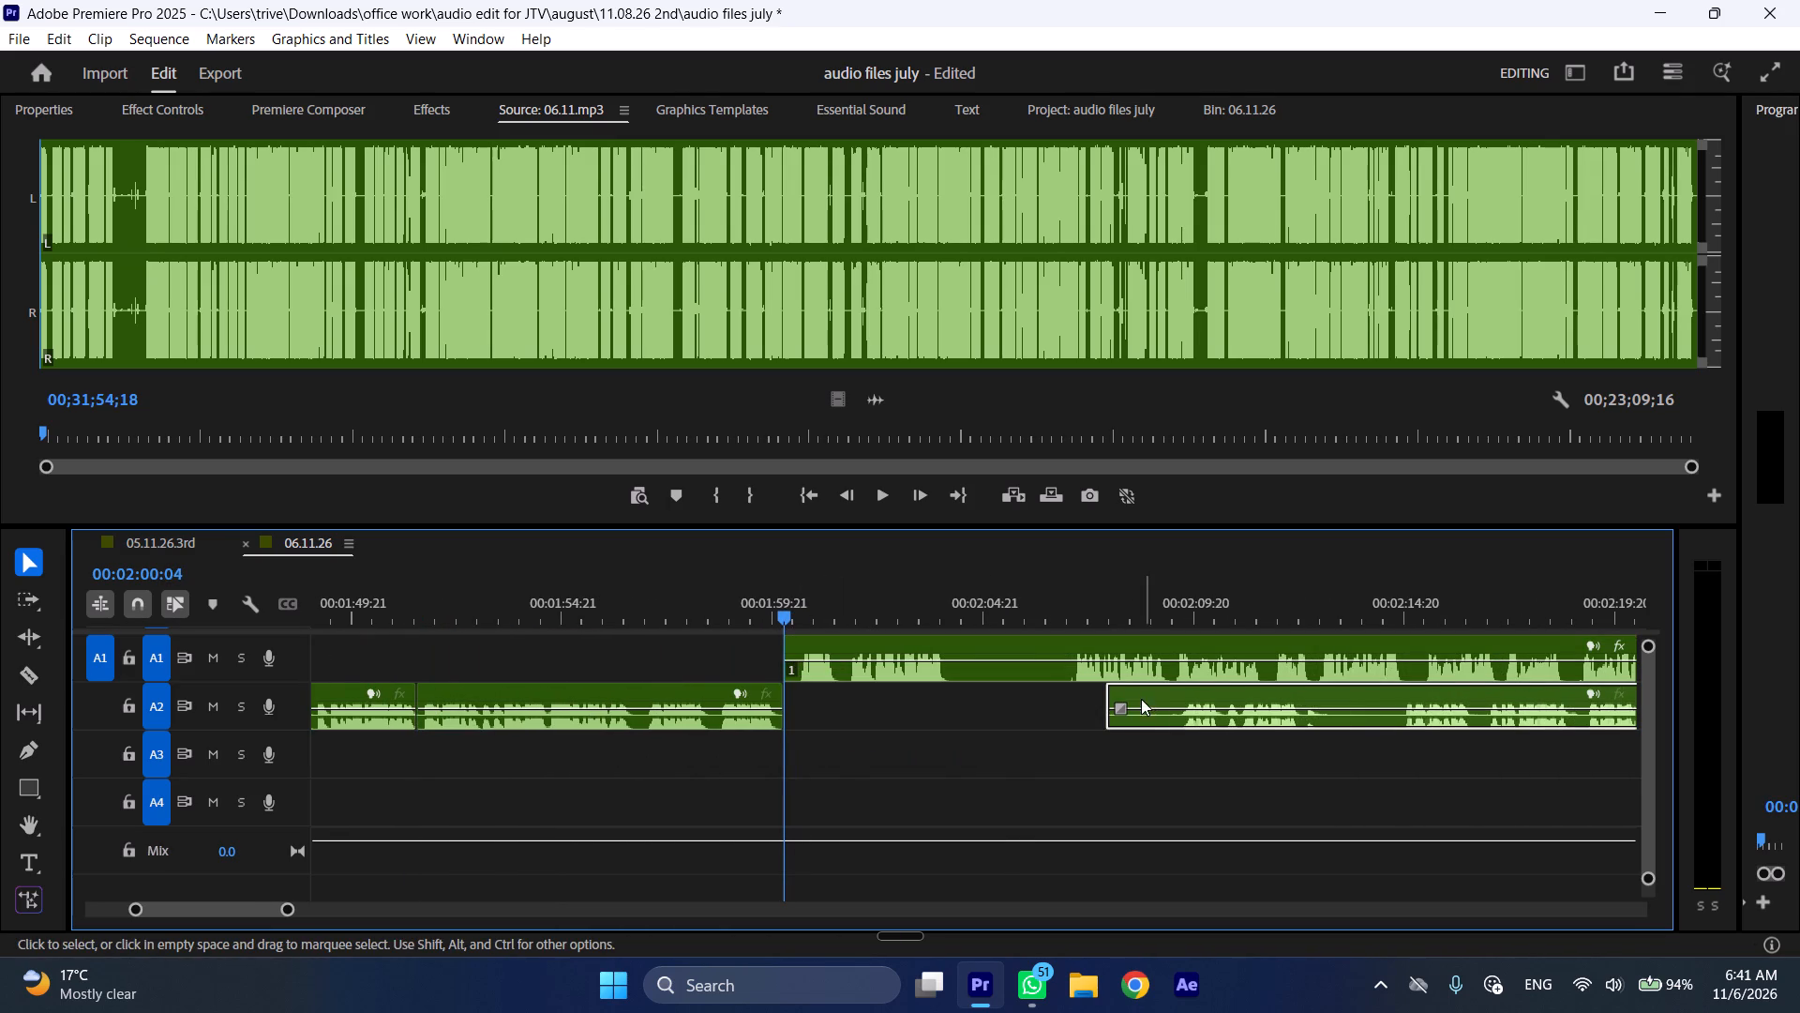
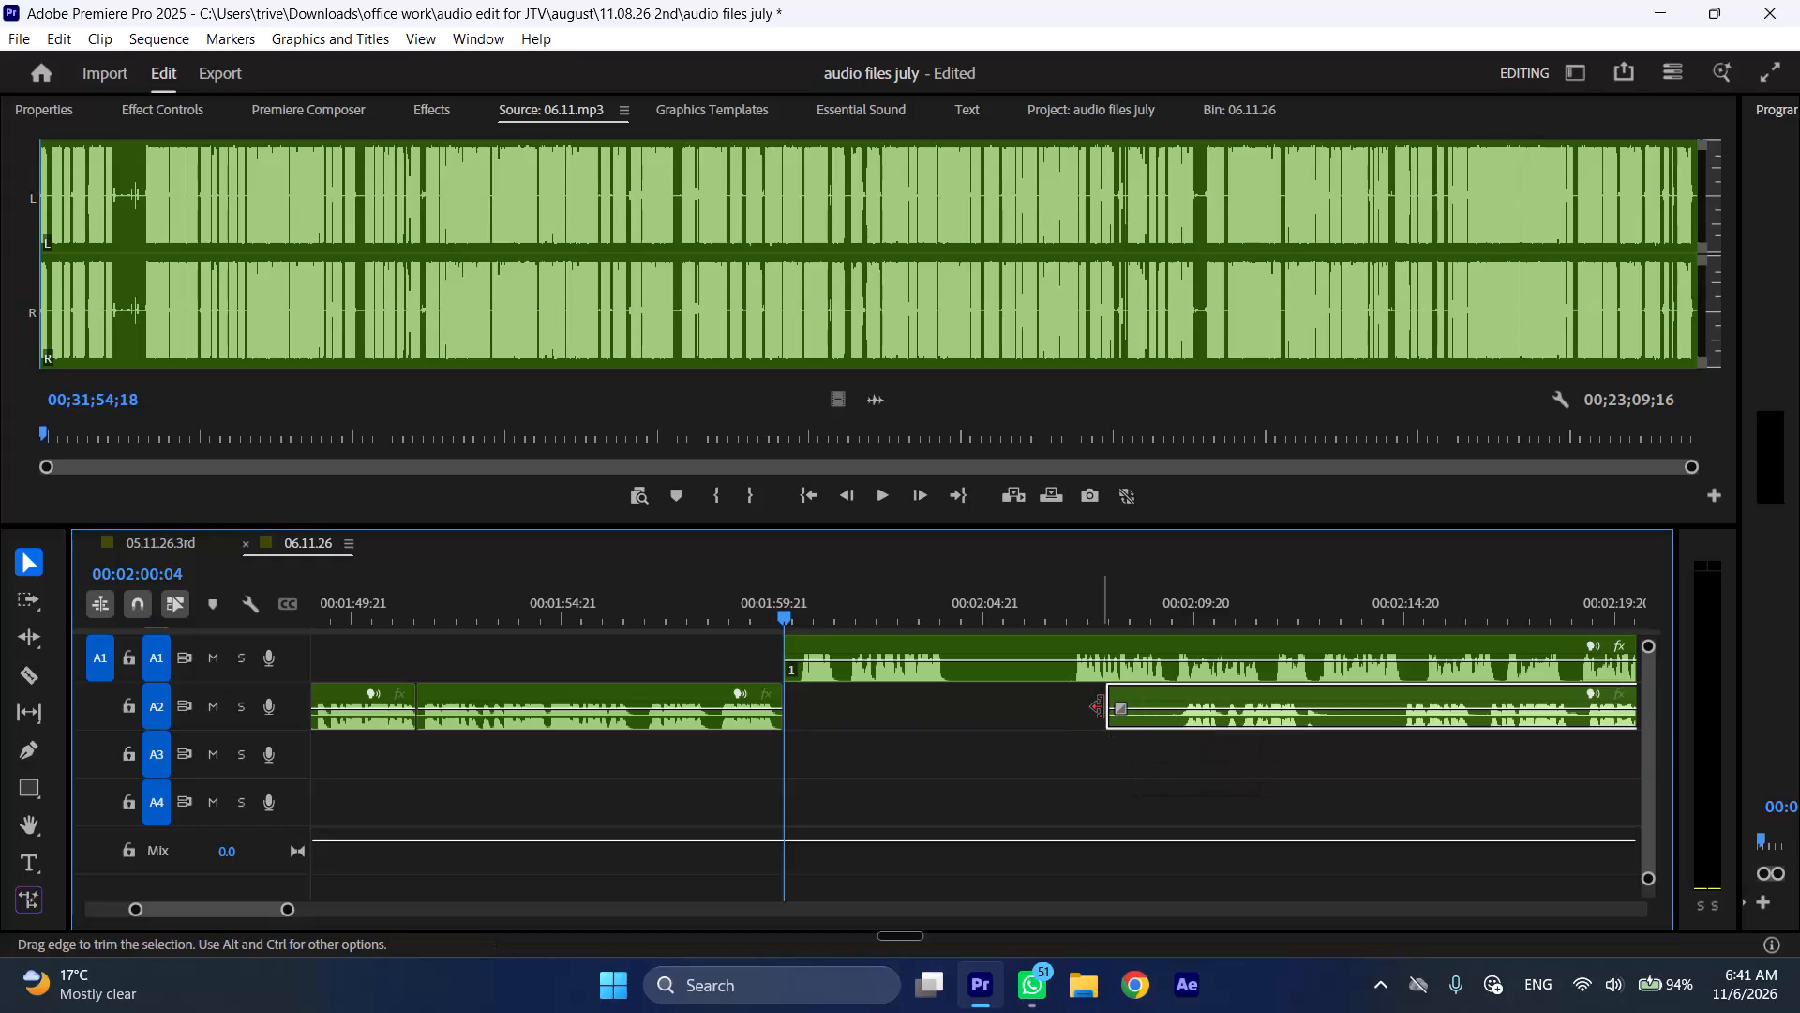
Trim the silent opening of the A2 clip so that it starts with speech at about 00:02:09.
{"action": "left_click_drag", "start_coordinate": [1117, 708], "coordinate": [1065, 716]}
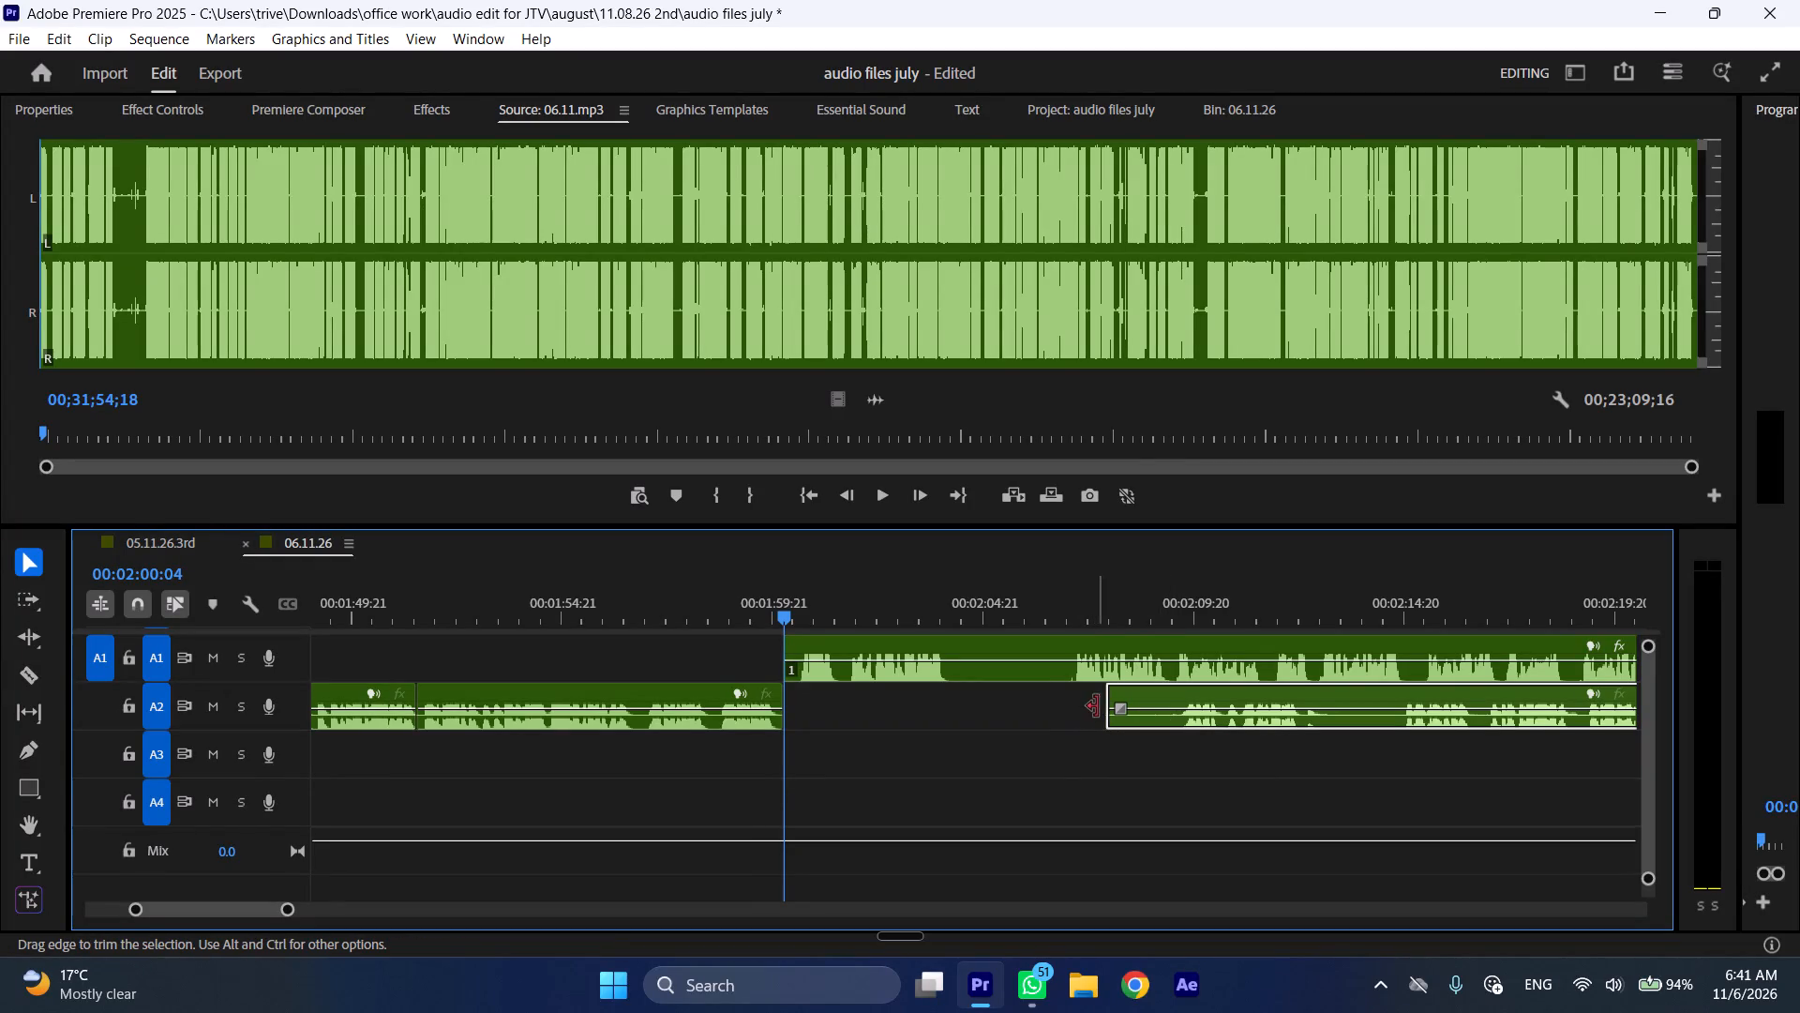
{"action": "left_click_drag", "start_coordinate": [1102, 706], "coordinate": [1174, 714]}
Play the A1 passage from 00:02:00:04 and split the A1 clip at 00:02:04:05, where the speech pauses.
{"action": "key", "text": "space"}
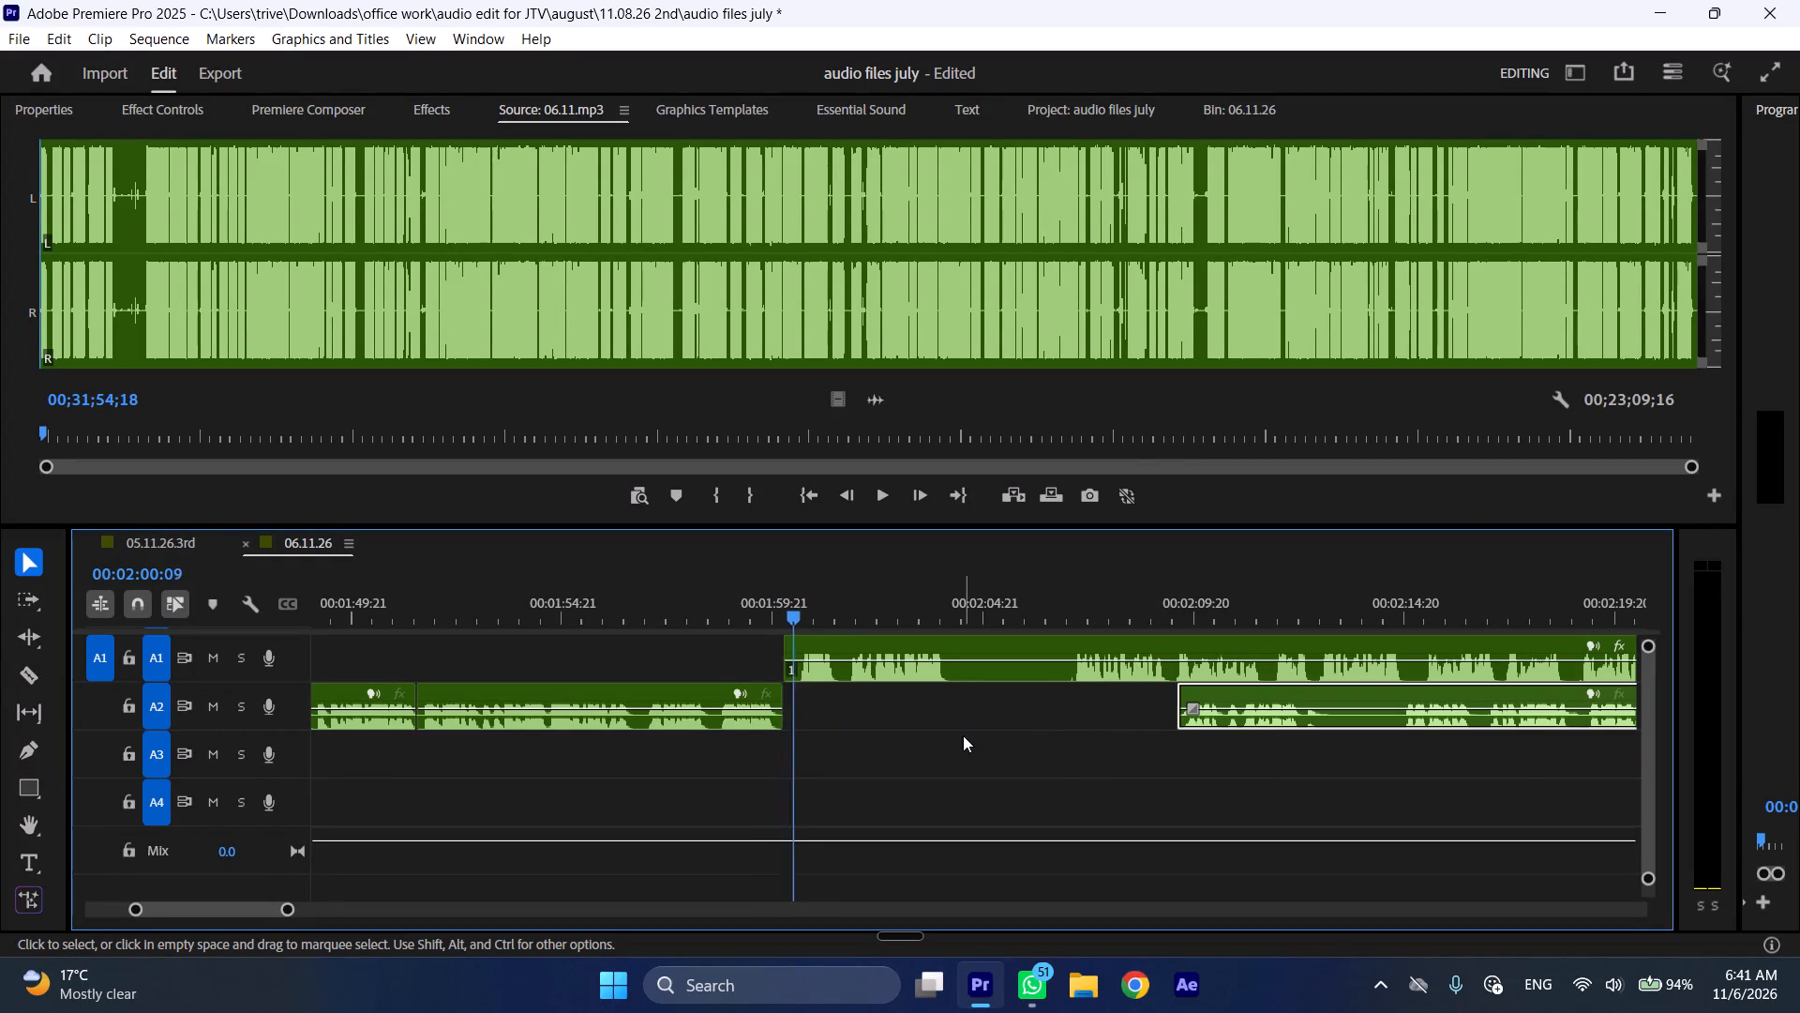
{"action": "key", "text": "l"}
{"action": "scroll", "coordinate": [963, 745], "scroll_direction": "down", "scroll_amount": 6}
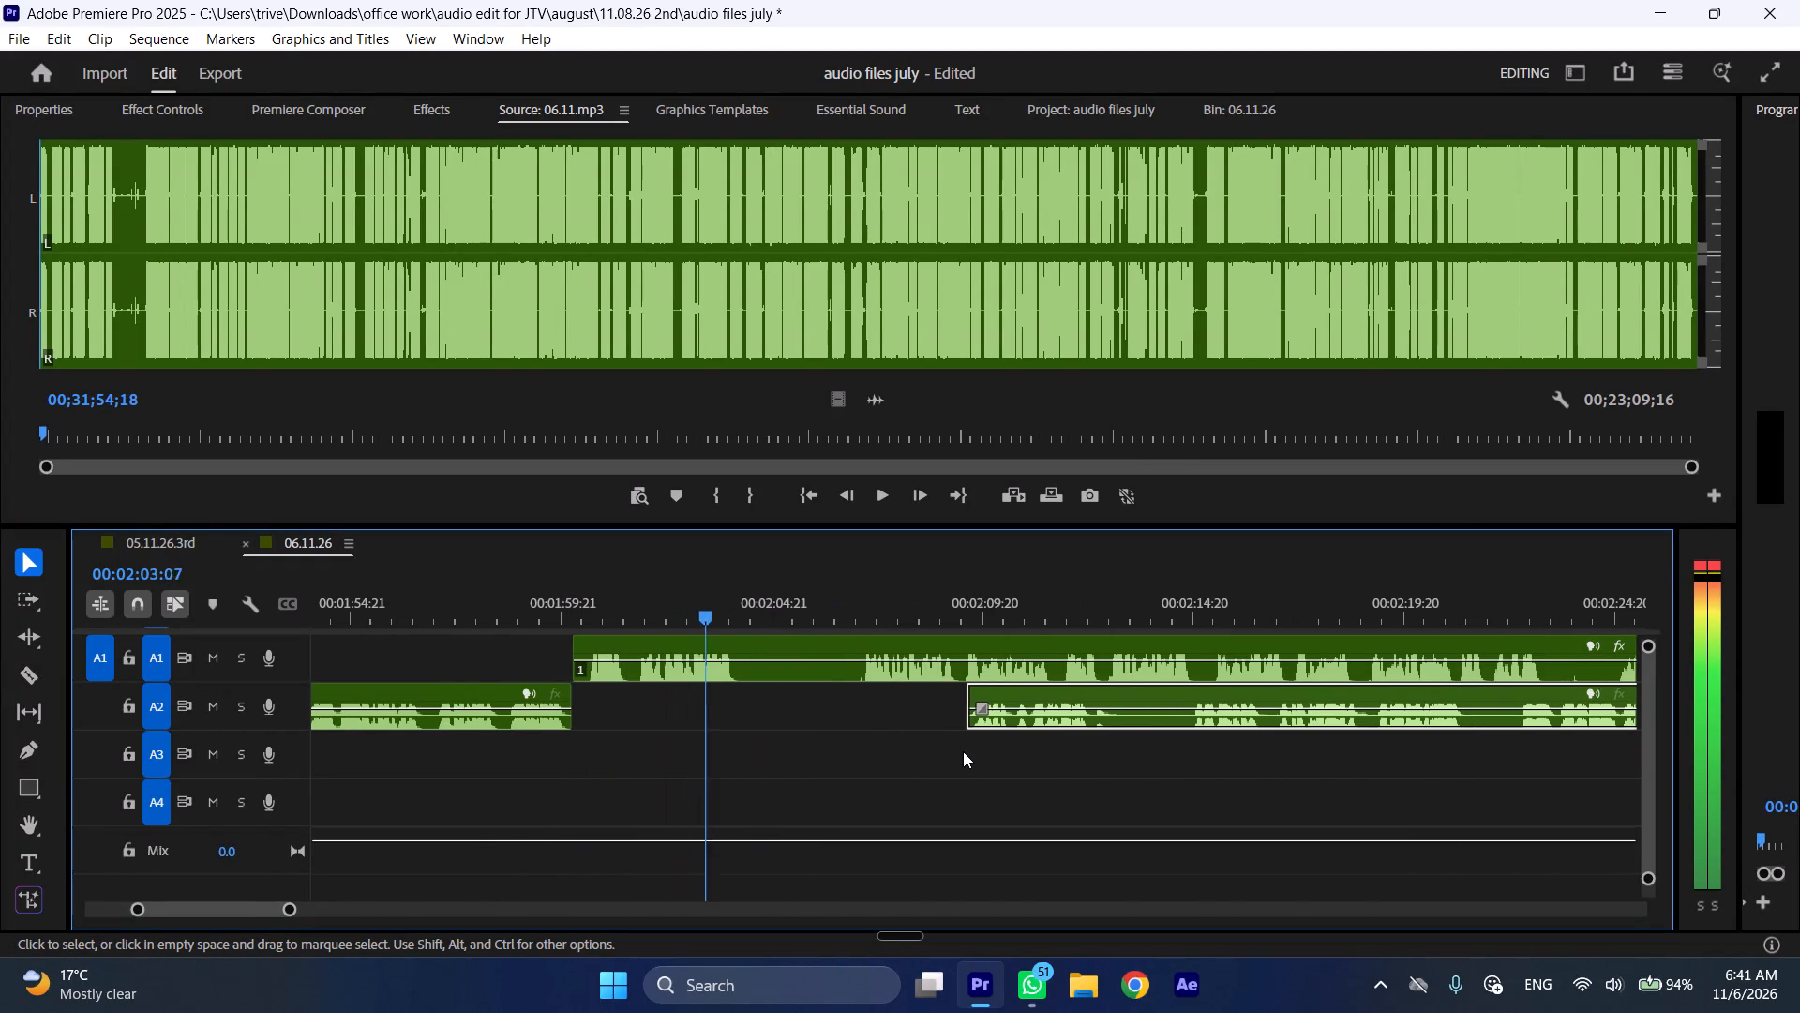
{"action": "key", "text": "space"}
{"action": "type", "text": "C"}
{"action": "scroll", "coordinate": [957, 756], "scroll_direction": "down", "scroll_amount": 6}
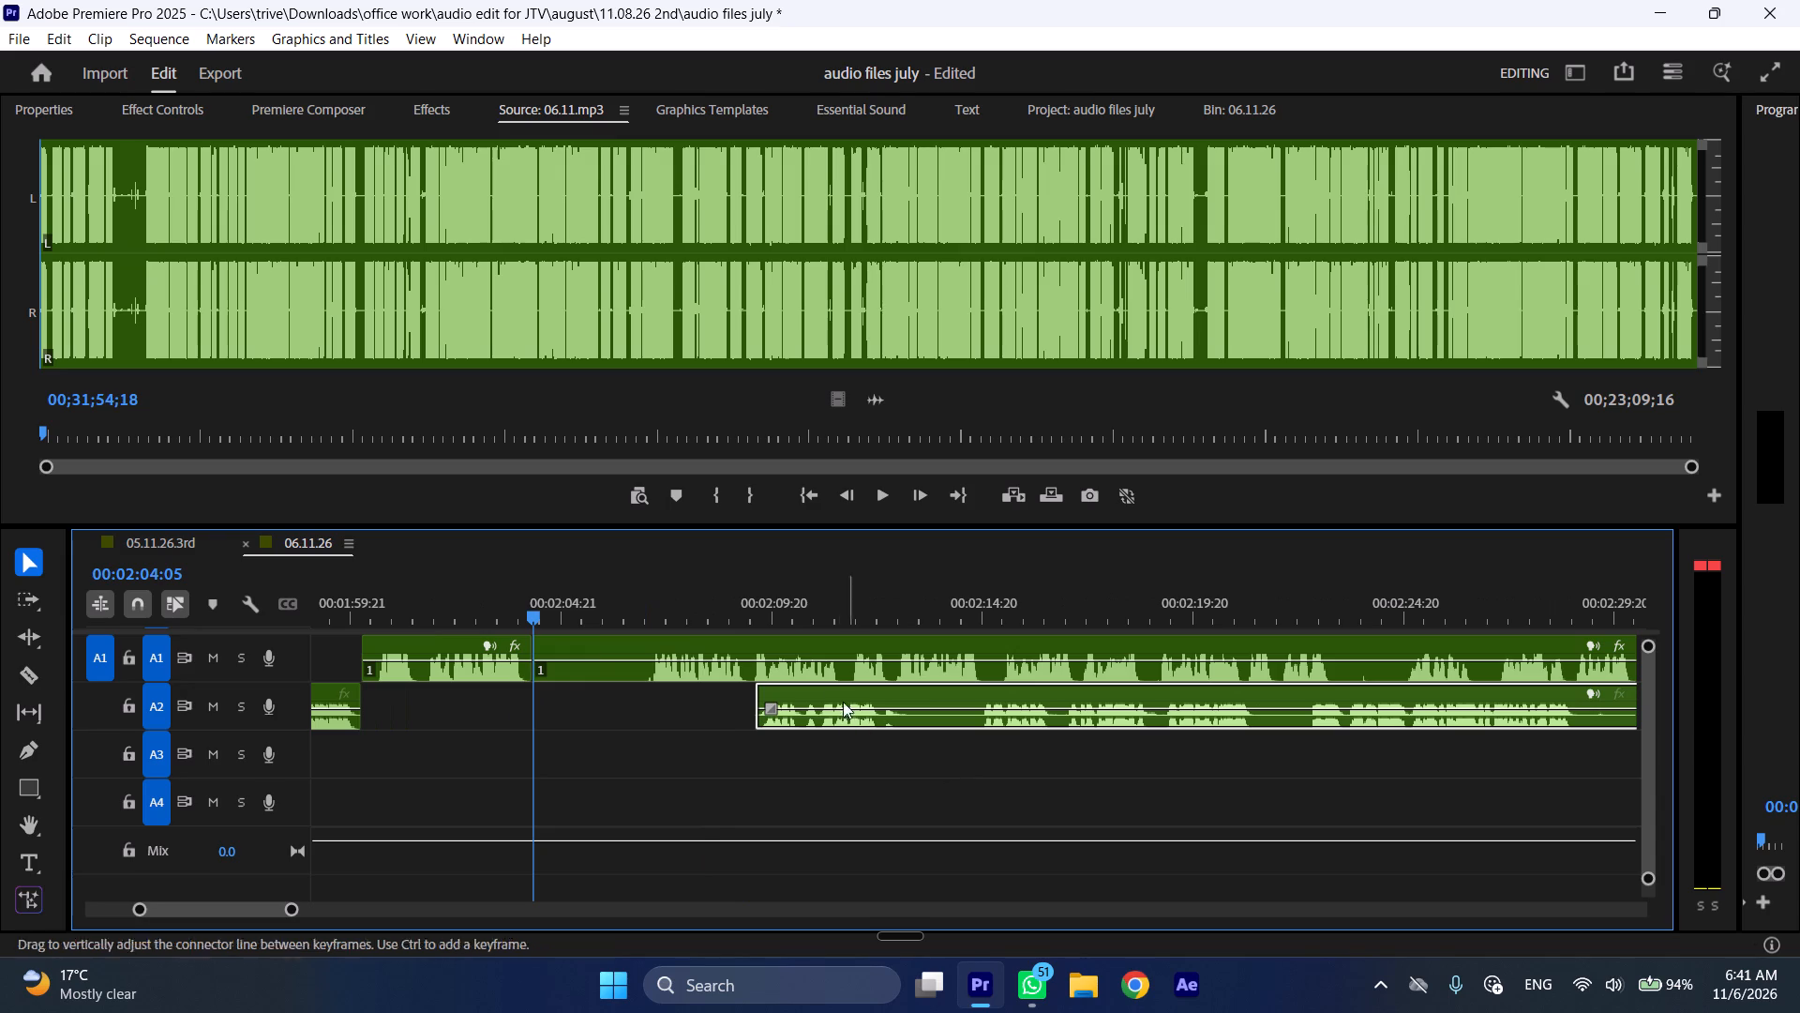
Move the A2 clip to start at about 00:02:24, making room for the longer A1 passage.
{"action": "left_click_drag", "start_coordinate": [804, 692], "coordinate": [1441, 695]}
Split the A1 clip just before speech resumes at about 00:02:07 and ripple delete the silence back to the previous cut.
{"action": "left_click_drag", "start_coordinate": [636, 612], "coordinate": [640, 612]}
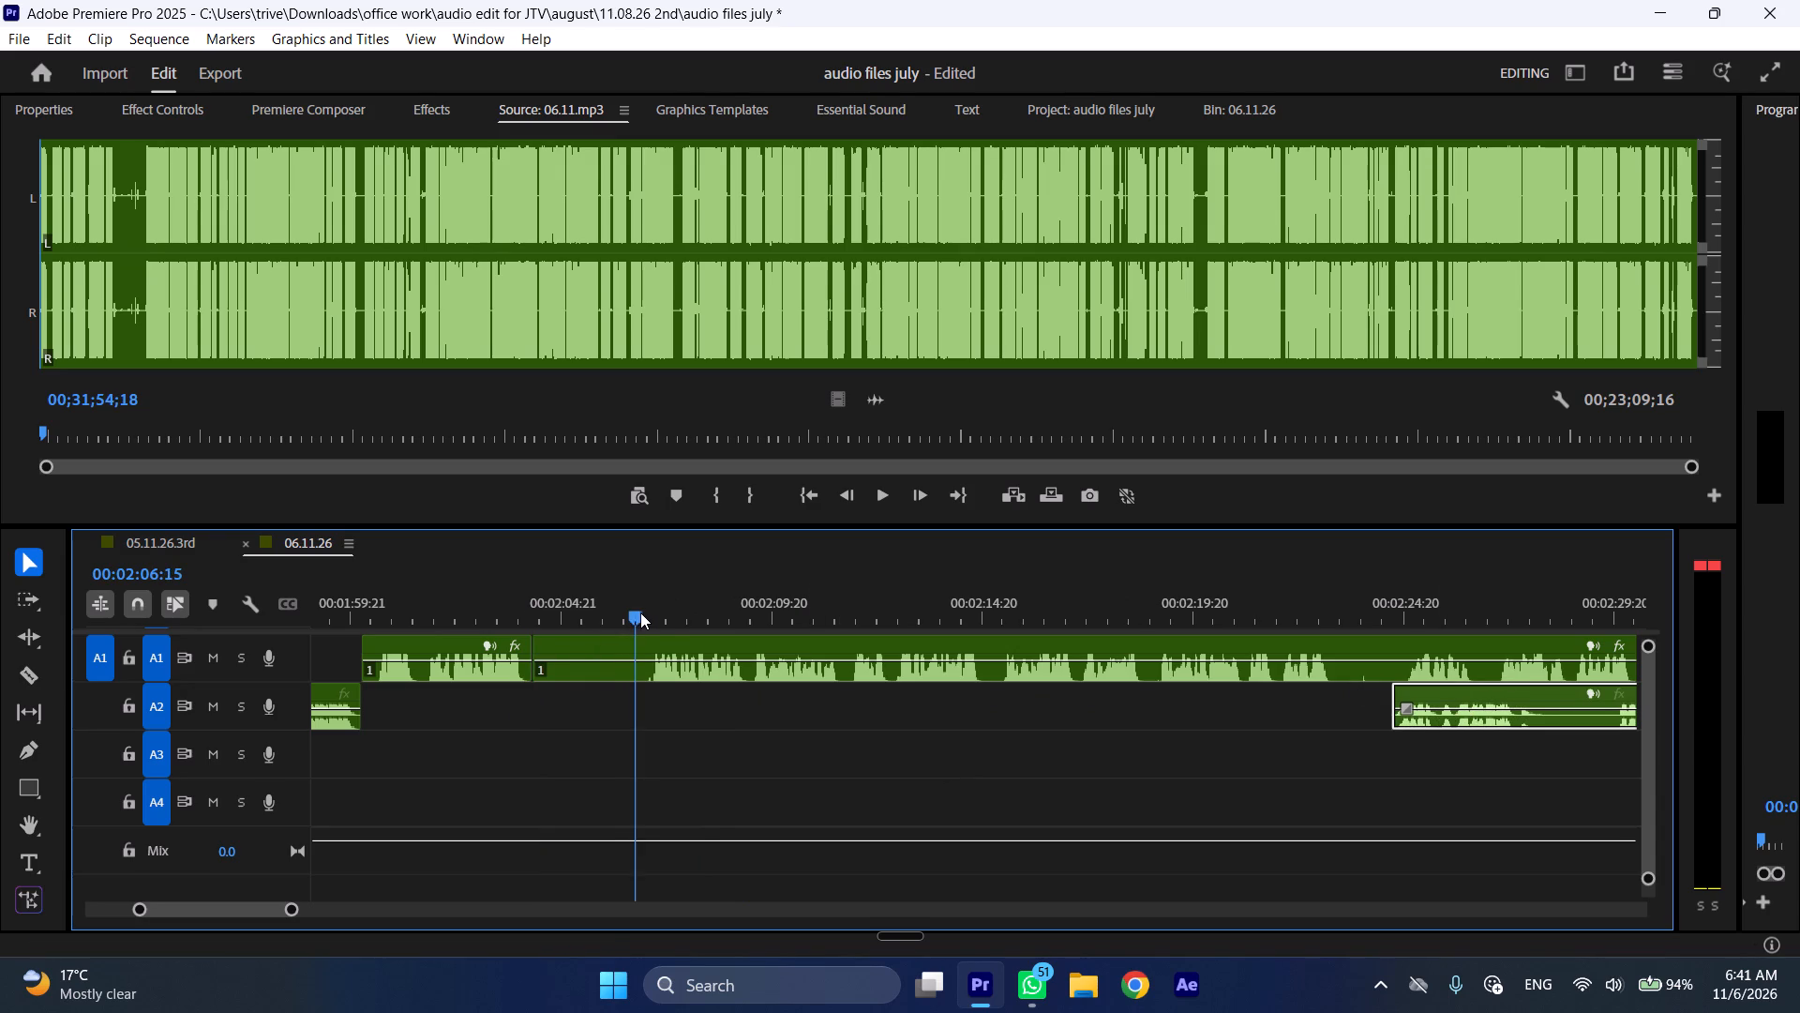
{"action": "left_click_drag", "start_coordinate": [640, 612], "coordinate": [647, 613]}
{"action": "left_click", "coordinate": [675, 651]}
{"action": "key", "text": "shift+c"}
{"action": "key", "text": "ctrl+shift+d"}
Listen to the A1 passage, then cut out and ripple delete the short pause ending at 00:02:12:16.
{"action": "key", "text": "space"}
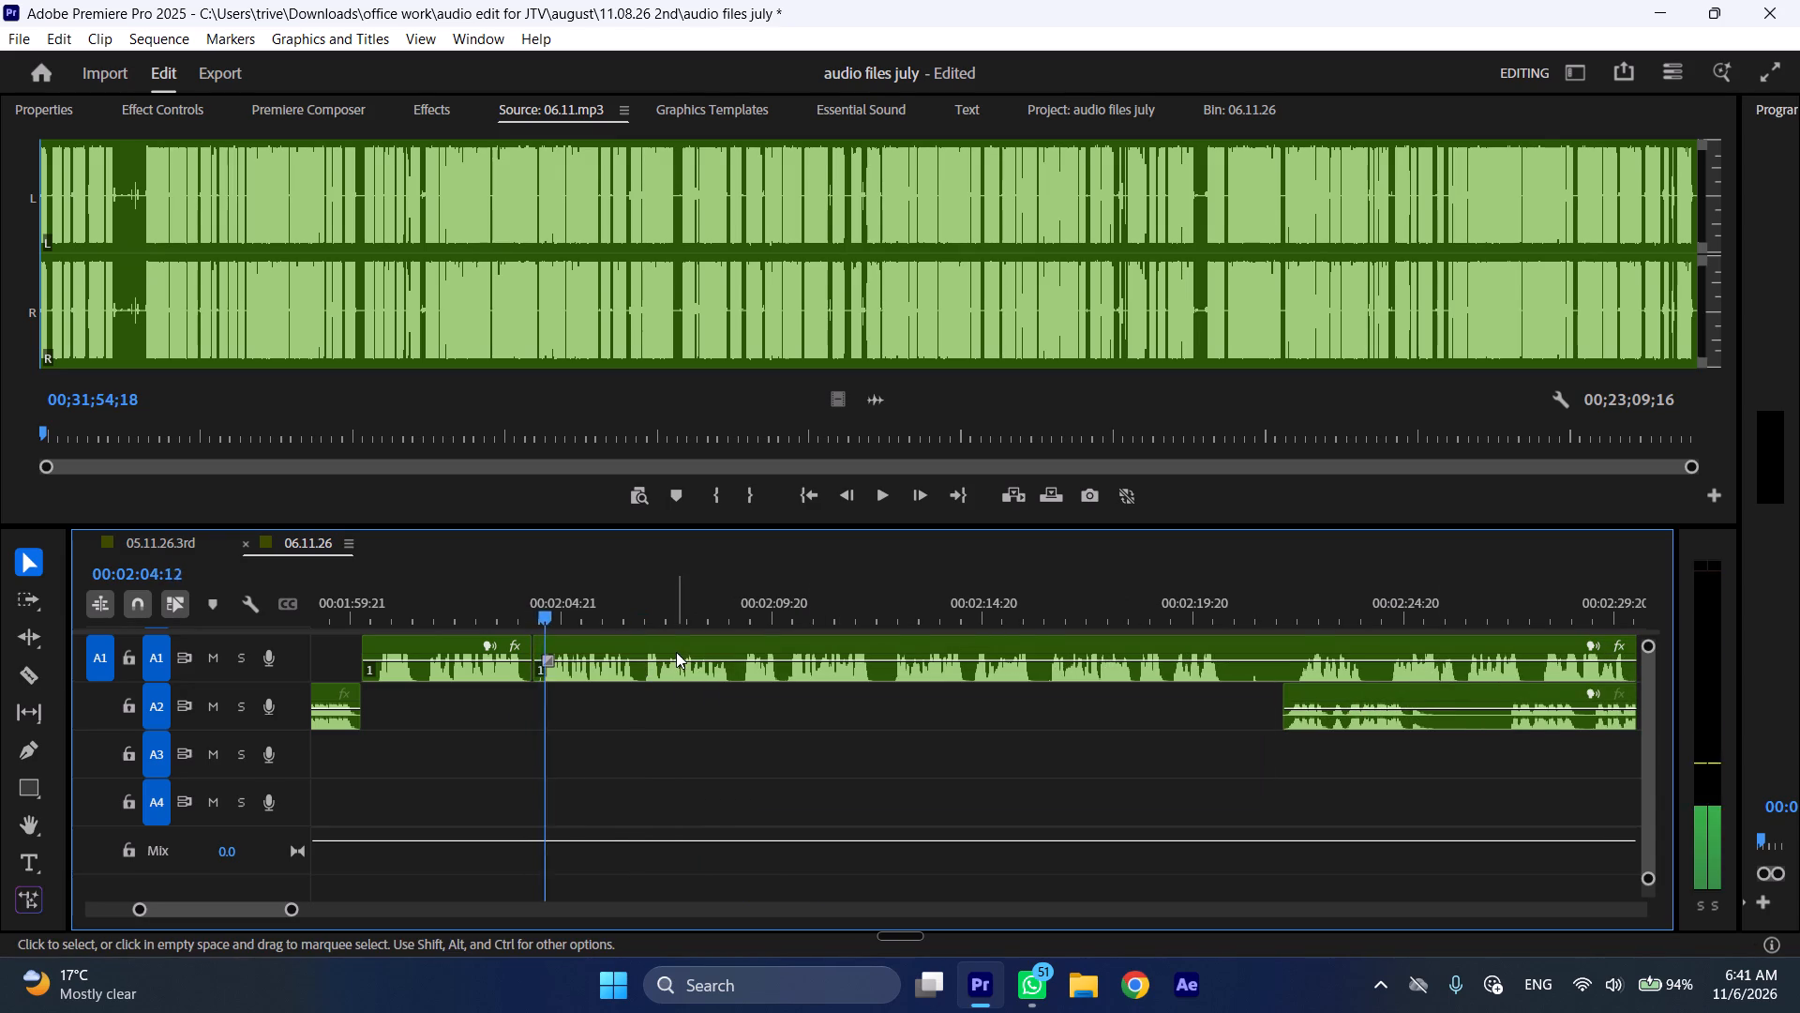
{"action": "key", "text": "l"}
{"action": "scroll", "coordinate": [710, 707], "scroll_direction": "down", "scroll_amount": 5}
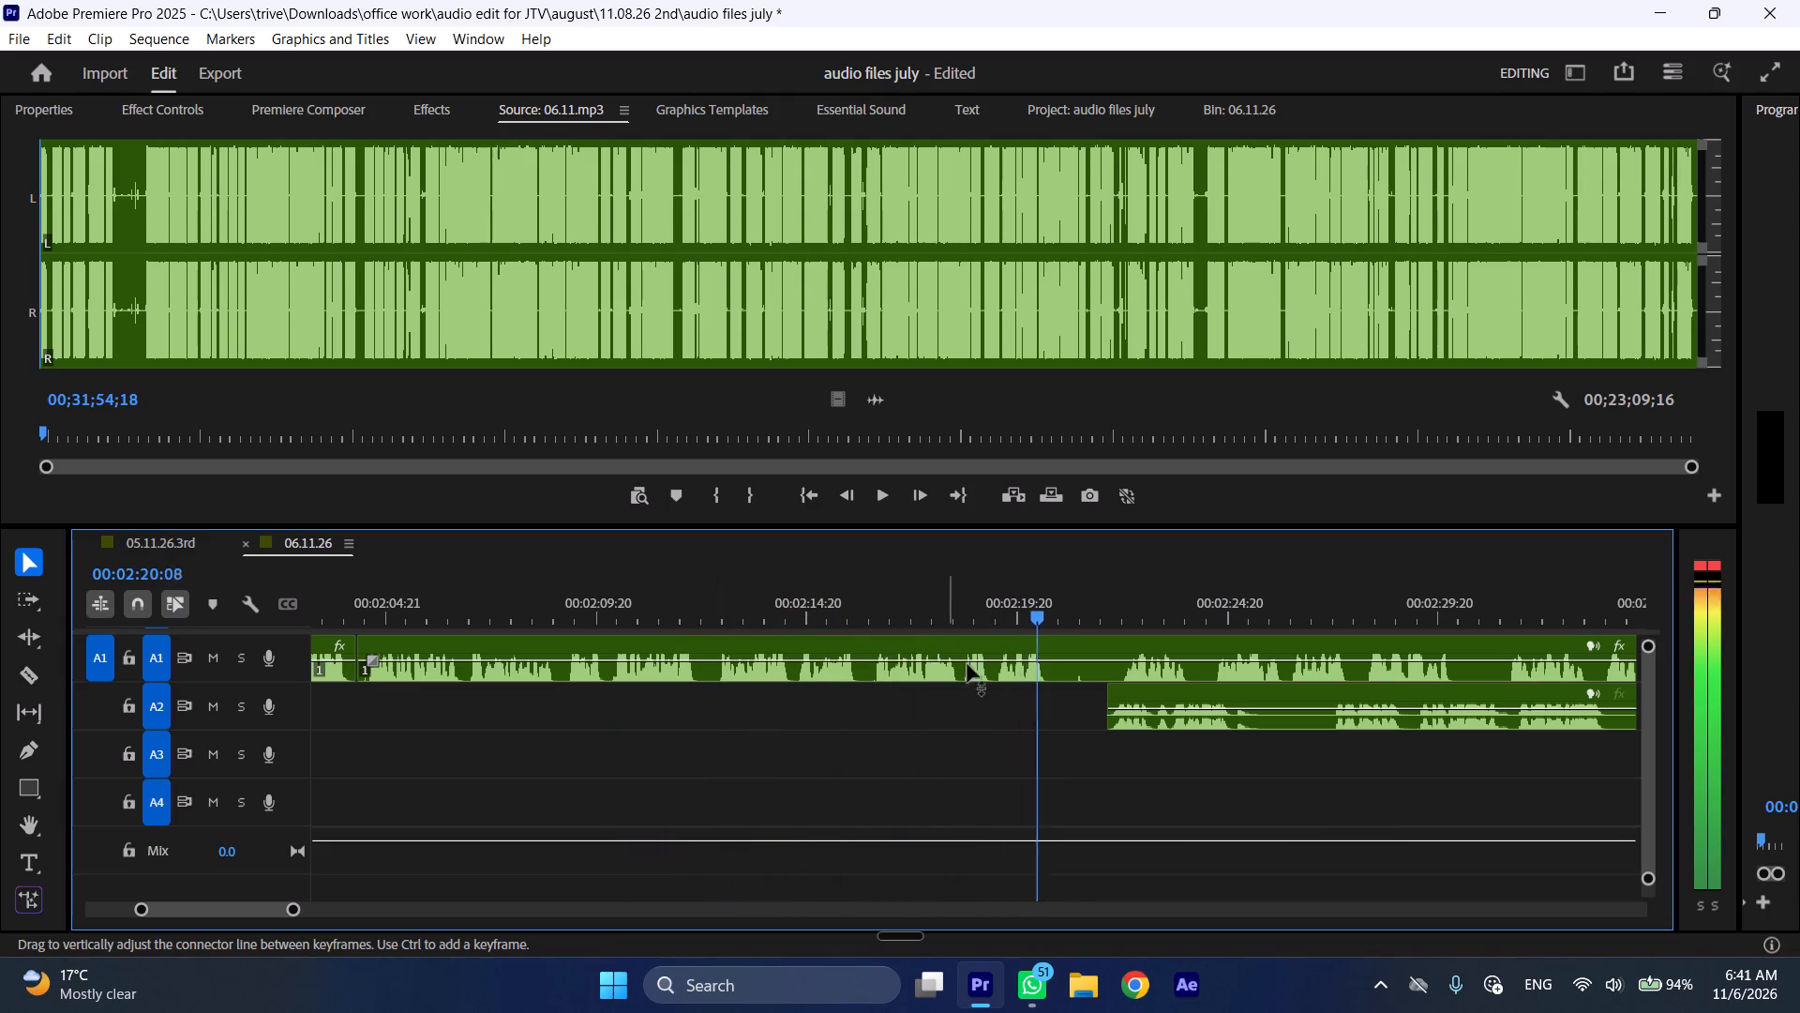
{"action": "left_click_drag", "start_coordinate": [697, 599], "coordinate": [700, 600]}
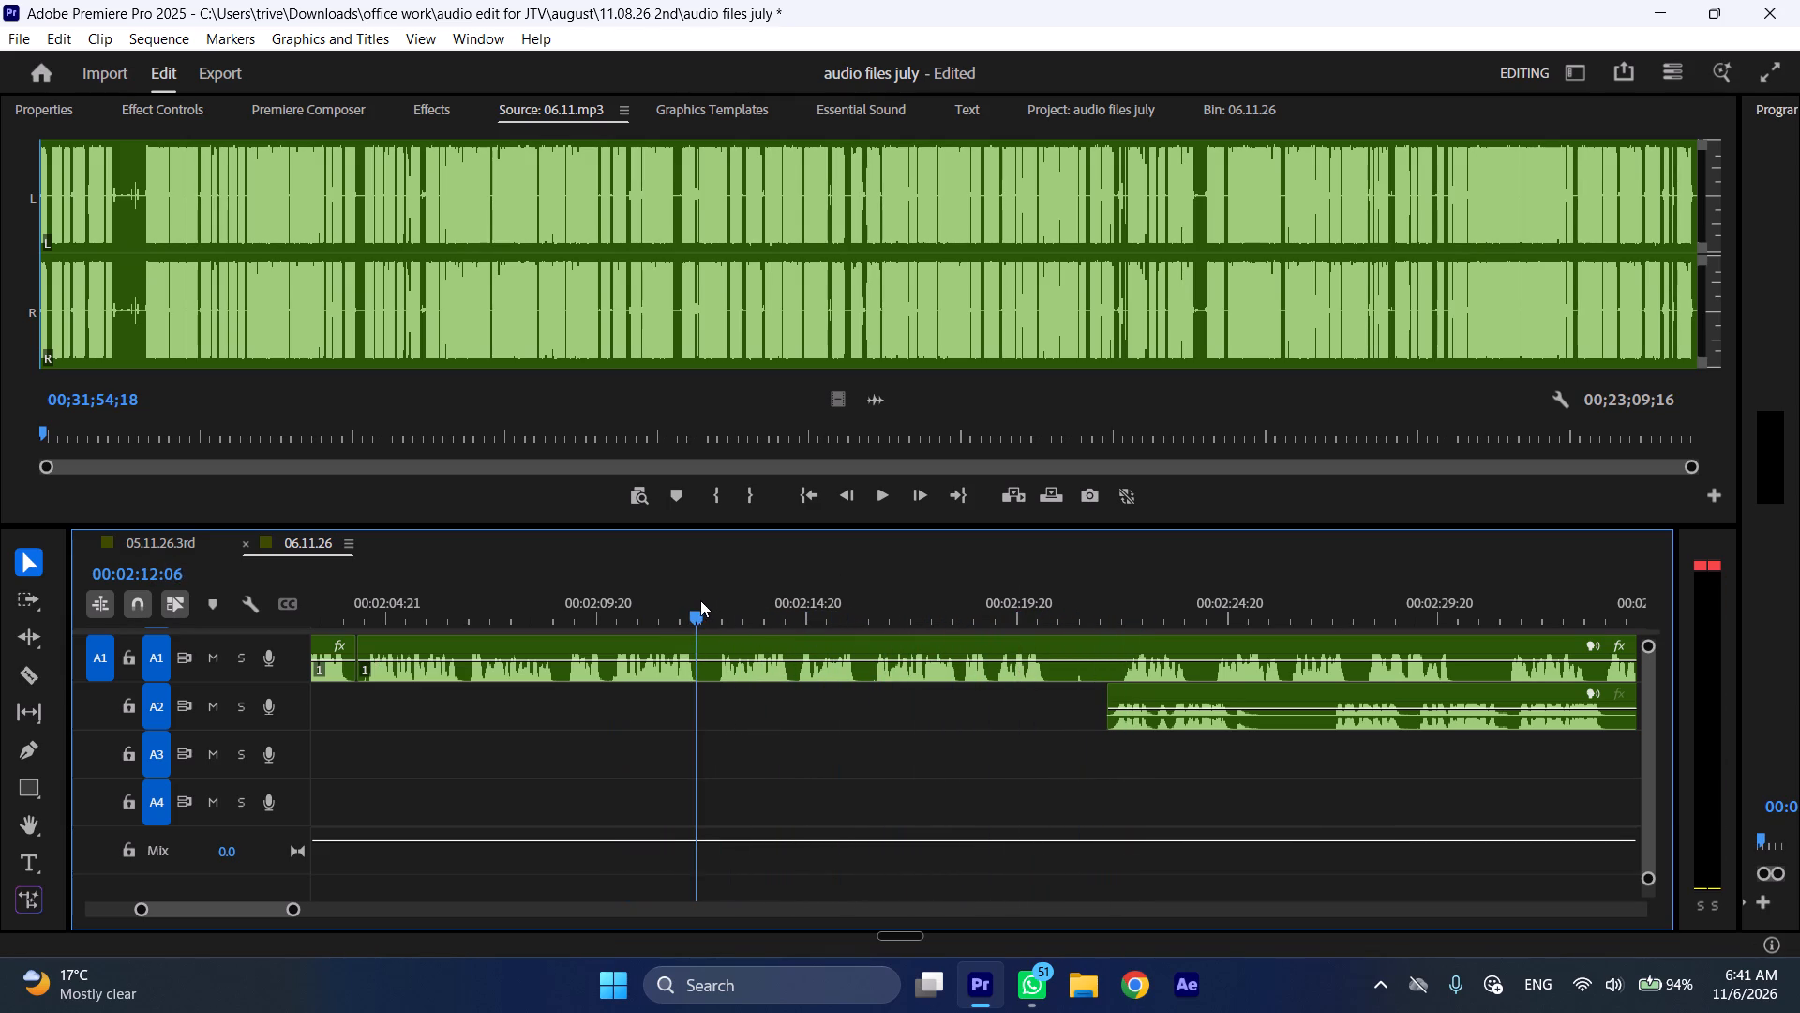
{"action": "left_click_drag", "start_coordinate": [700, 600], "coordinate": [715, 601]}
{"action": "key", "text": "shift+c"}
{"action": "left_click", "coordinate": [757, 650]}
{"action": "key", "text": "shift+c"}
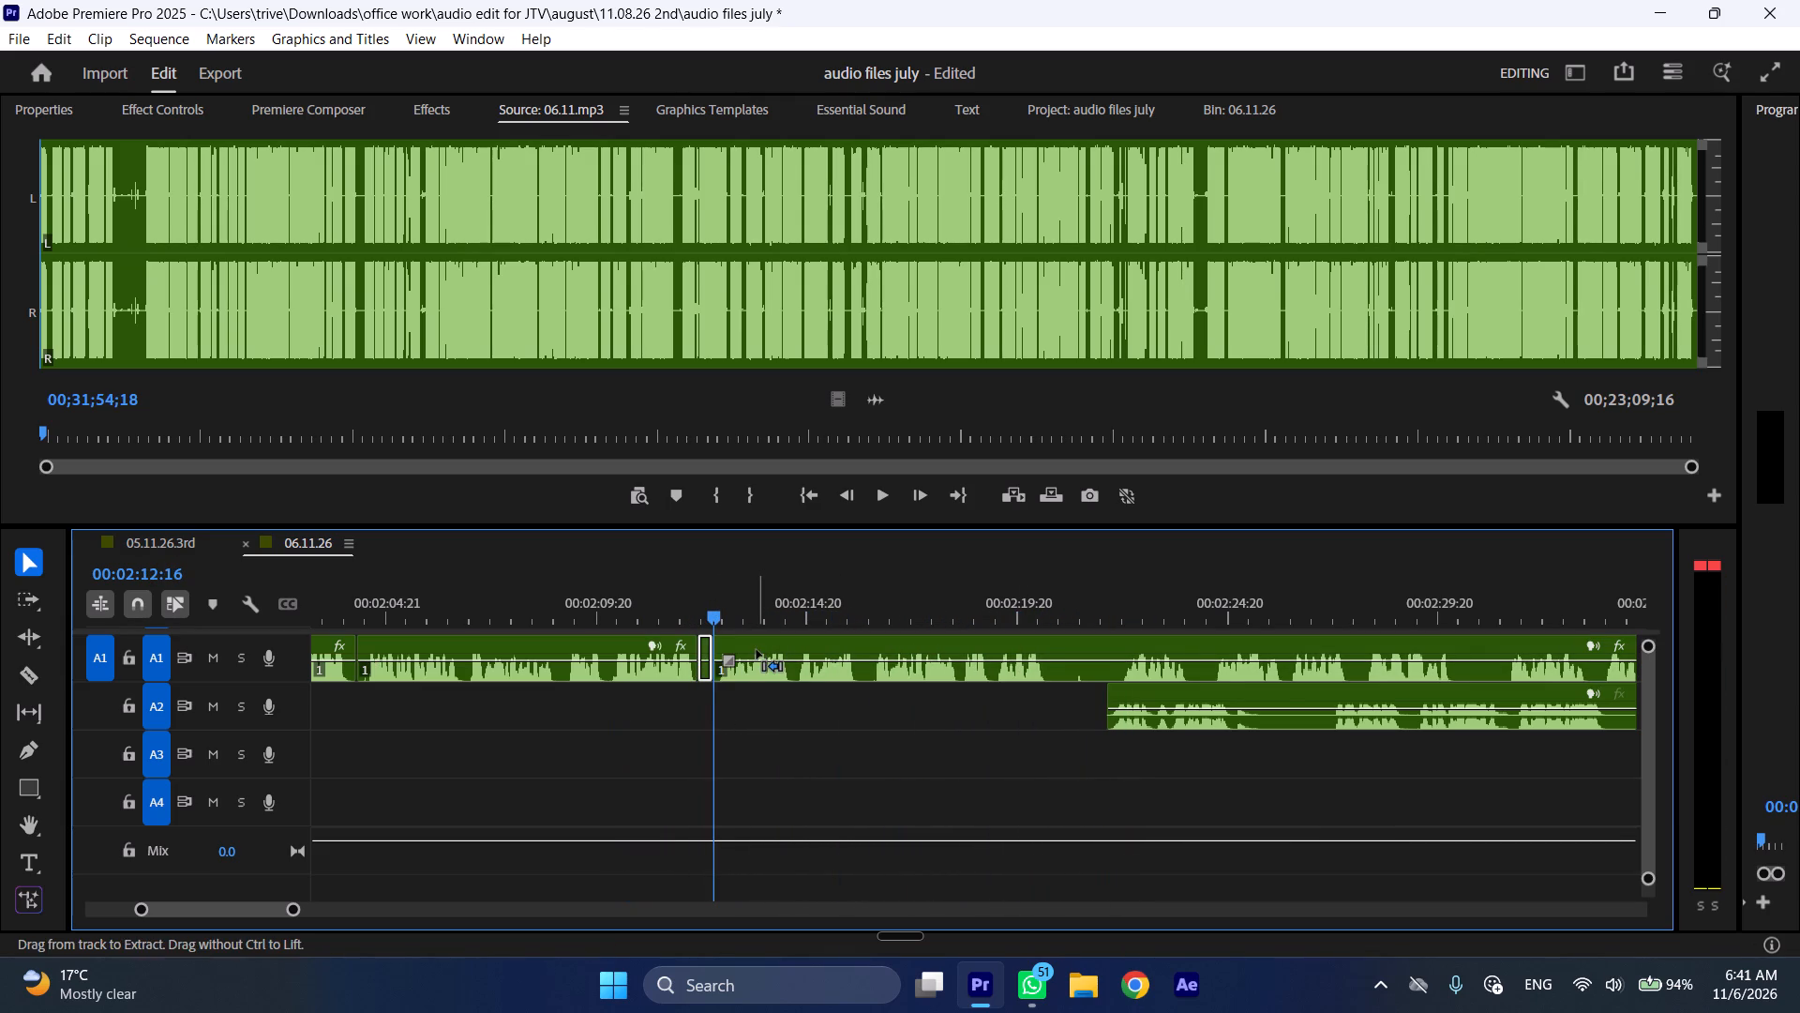
{"action": "key", "text": "ctrl+shift+d"}
Split the A1 clip at 00:02:20:08 and move the A2 clip back to start at that cut.
{"action": "left_click", "coordinate": [1040, 616]}
{"action": "key", "text": "shift+c"}
{"action": "scroll", "coordinate": [1036, 677], "scroll_direction": "down", "scroll_amount": 5}
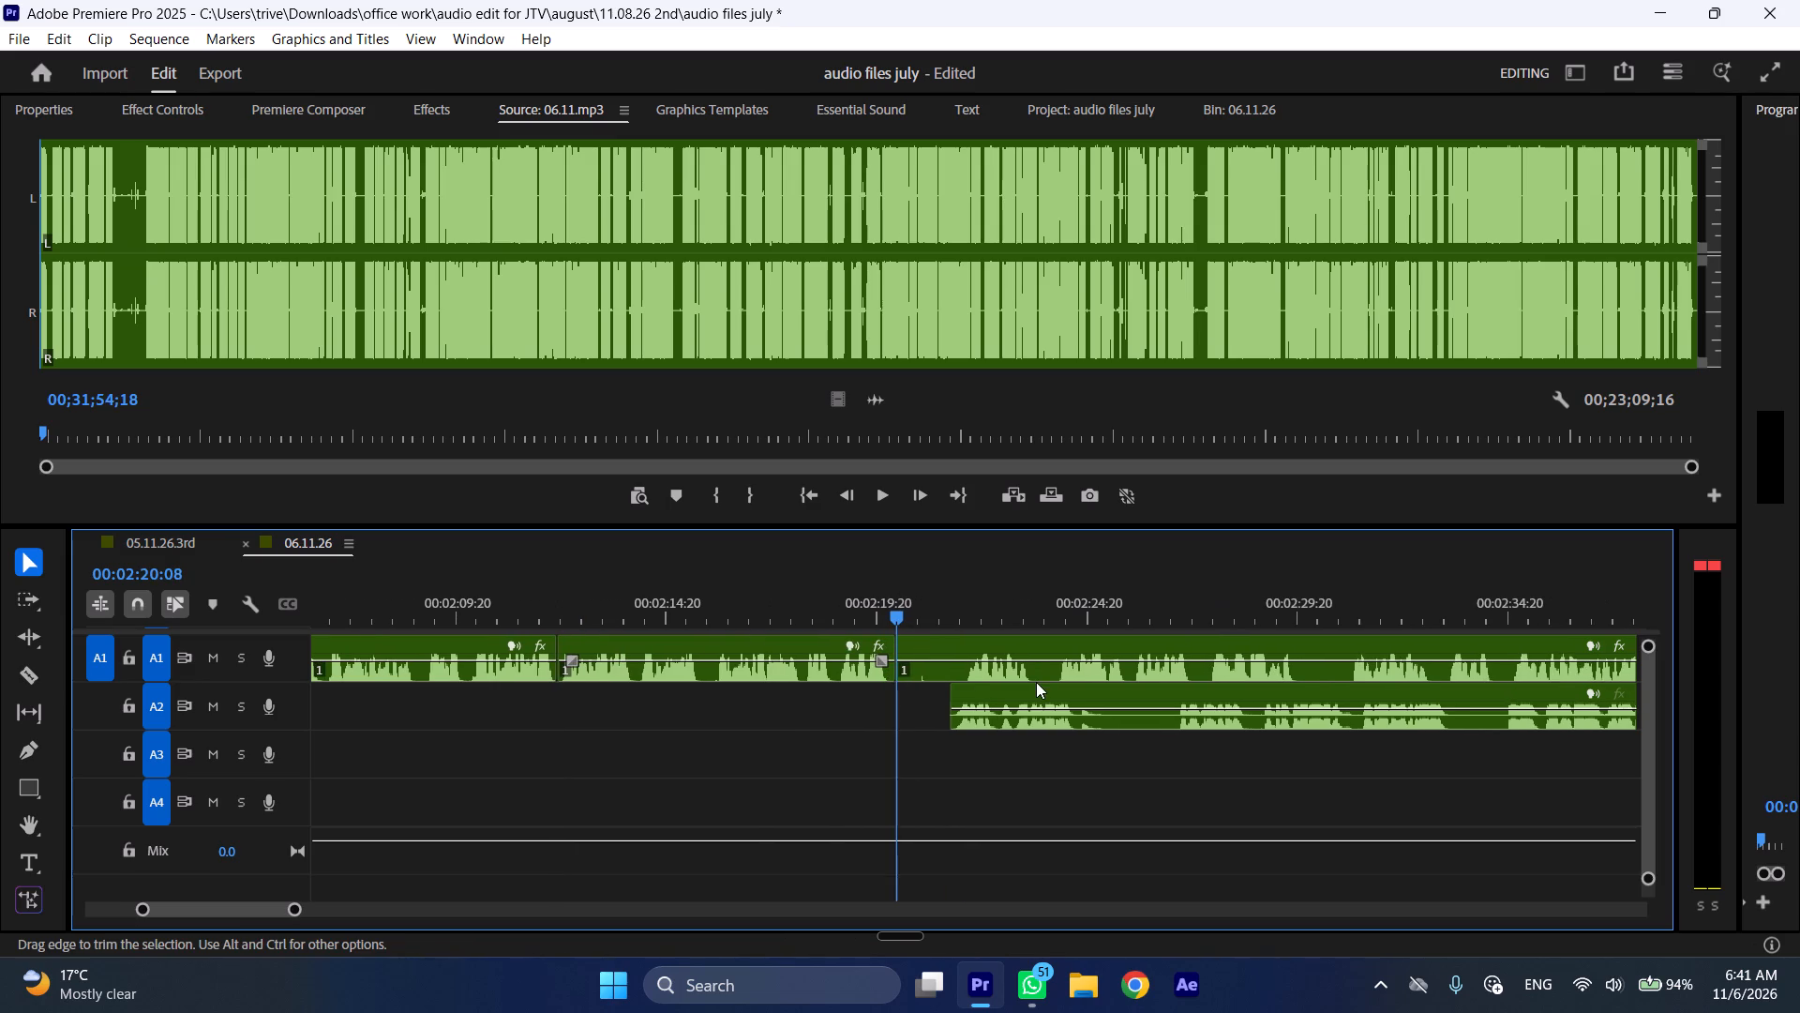
{"action": "left_click_drag", "start_coordinate": [1035, 689], "coordinate": [988, 686]}
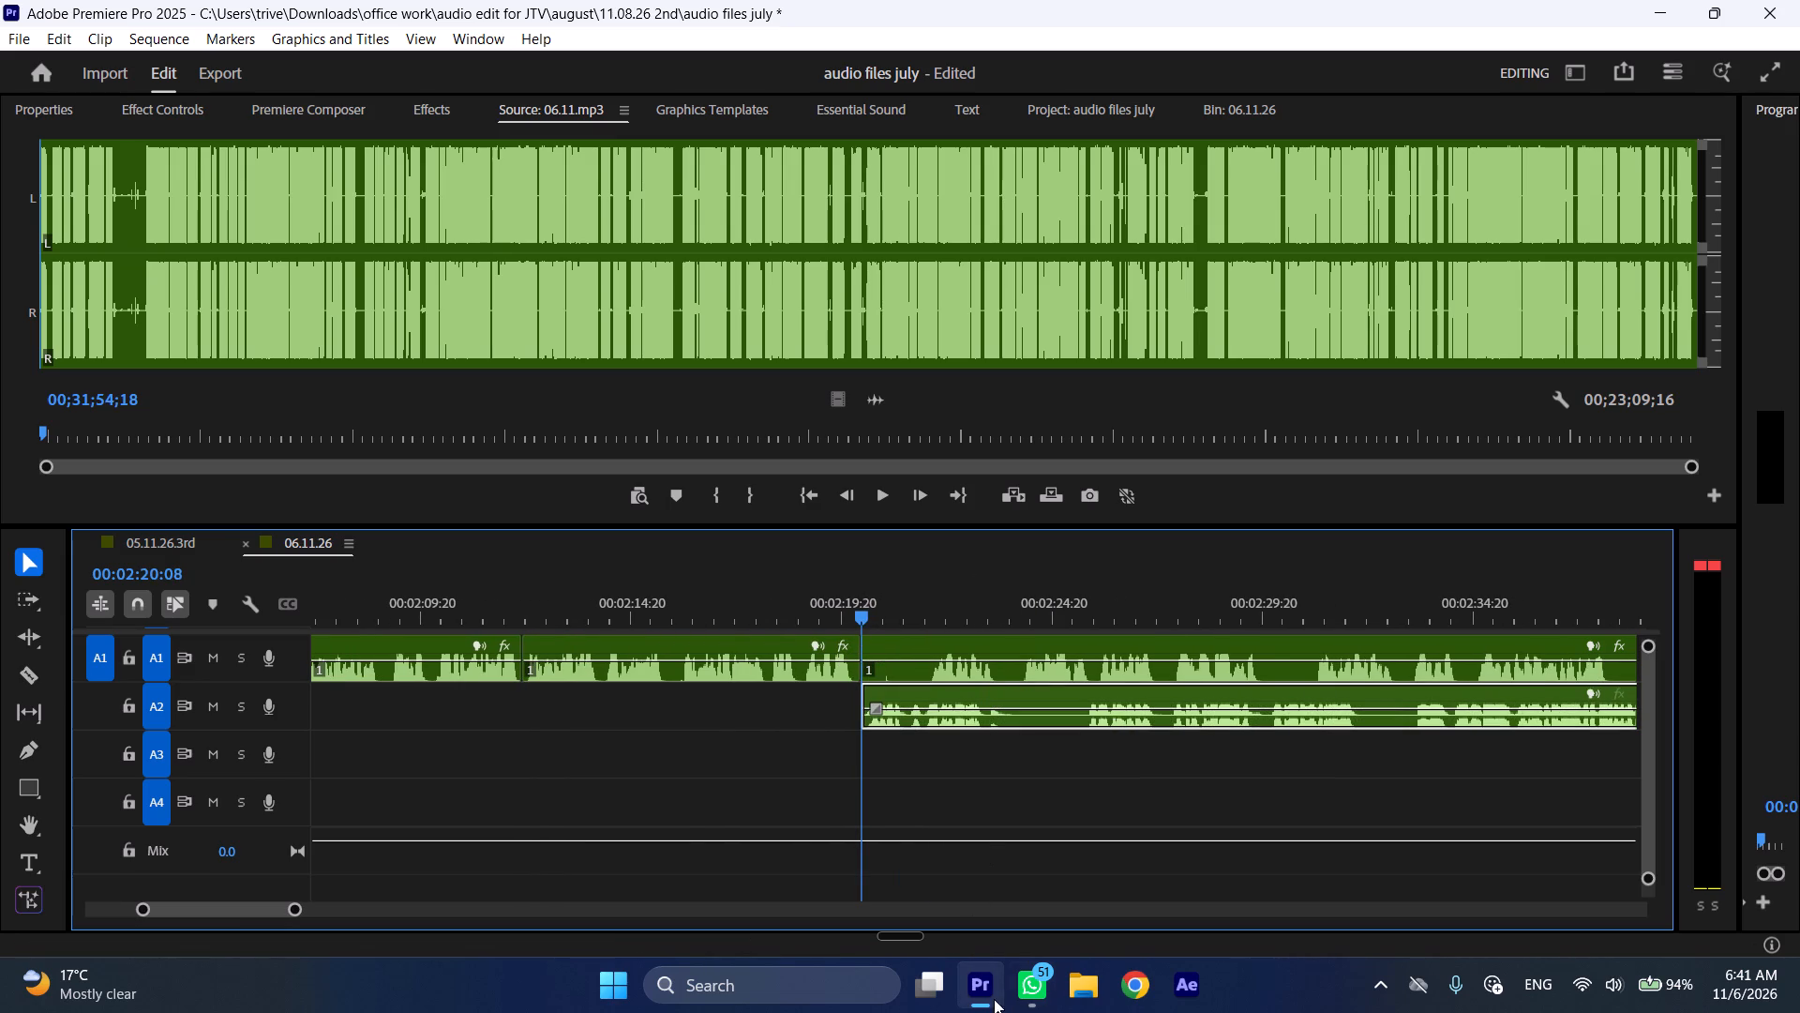
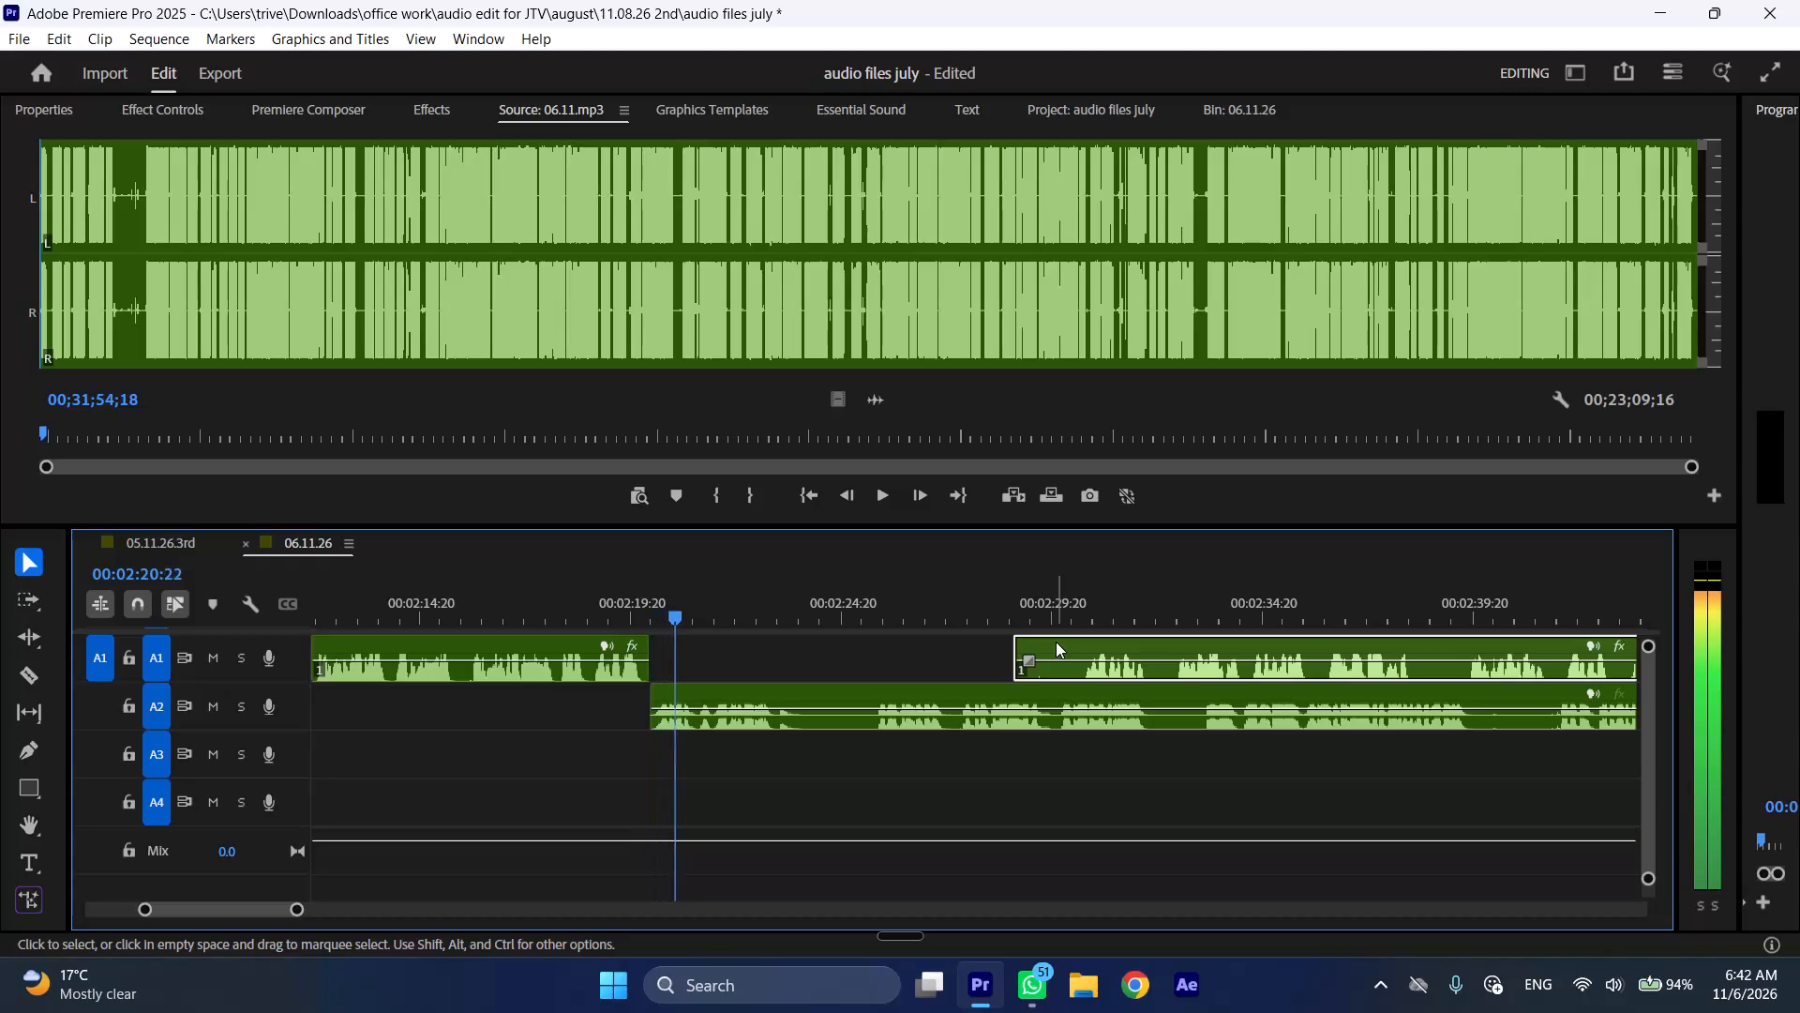
Listen to the A2 passage and split the A2 clip where its phrase ends, at 00:02:23:06.
{"action": "key", "text": "l"}
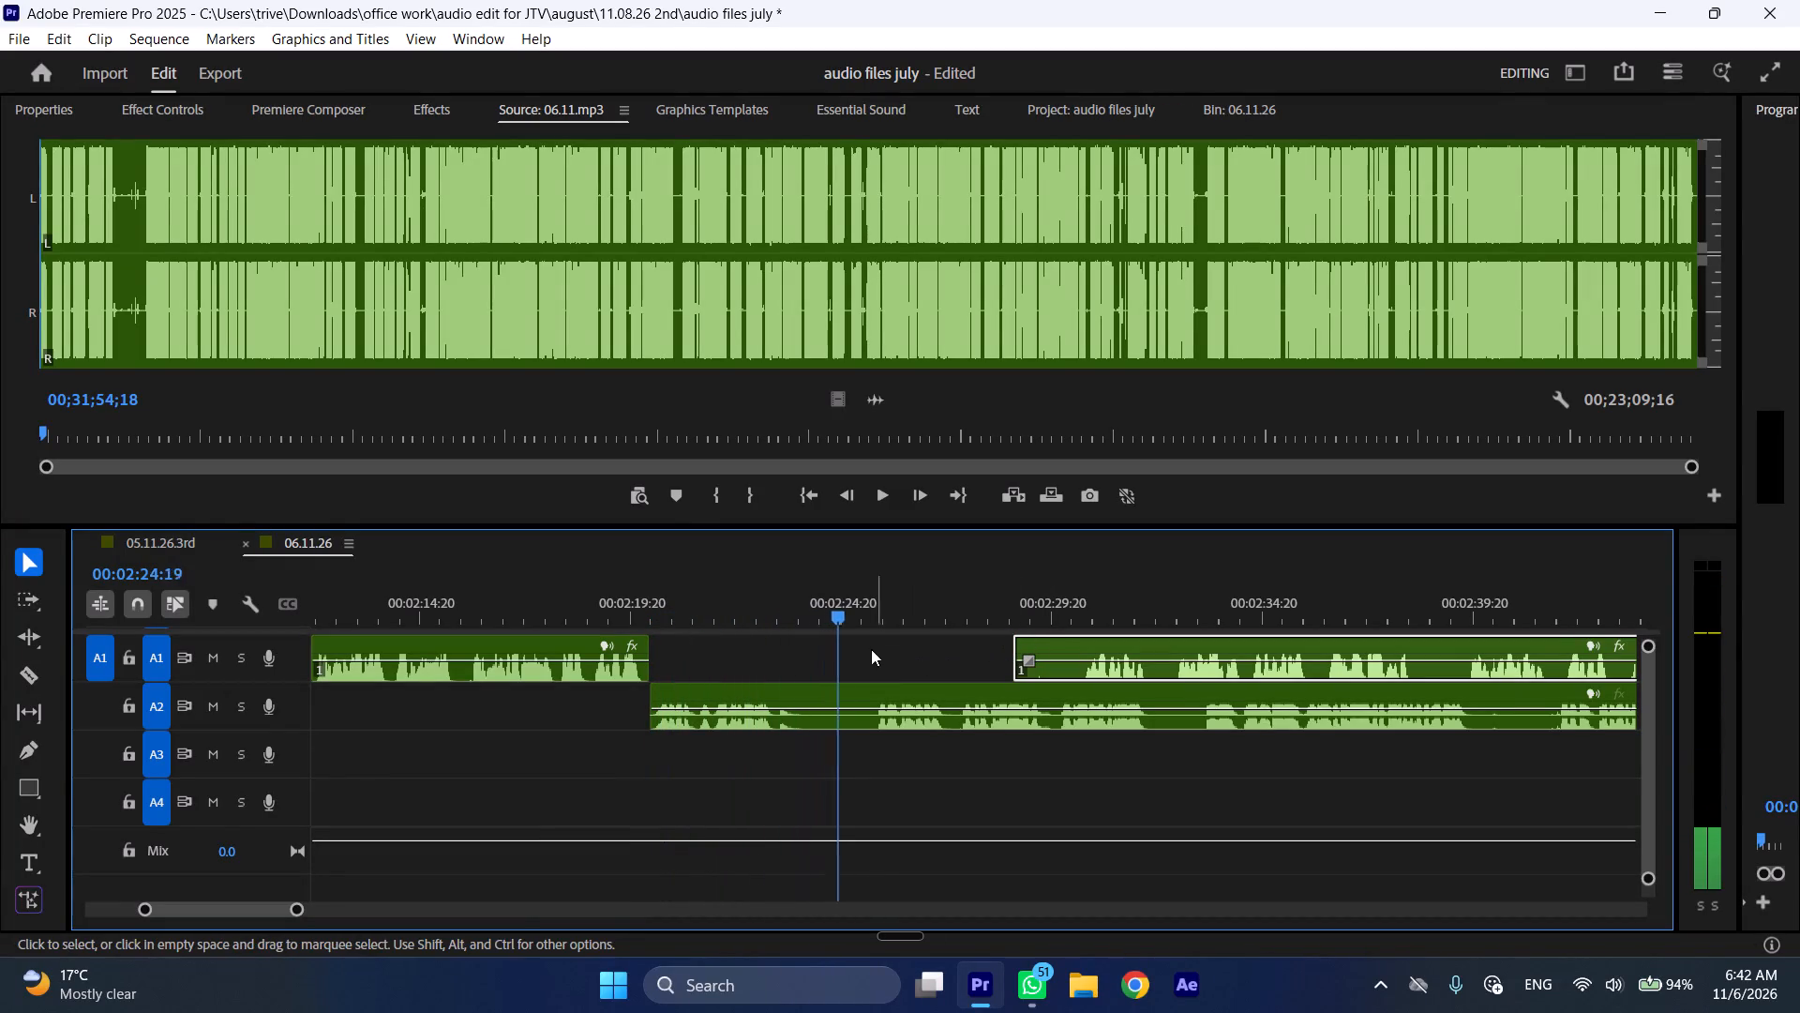
{"action": "left_click", "coordinate": [772, 607]}
{"action": "key", "text": "space"}
{"action": "left_click", "coordinate": [772, 606]}
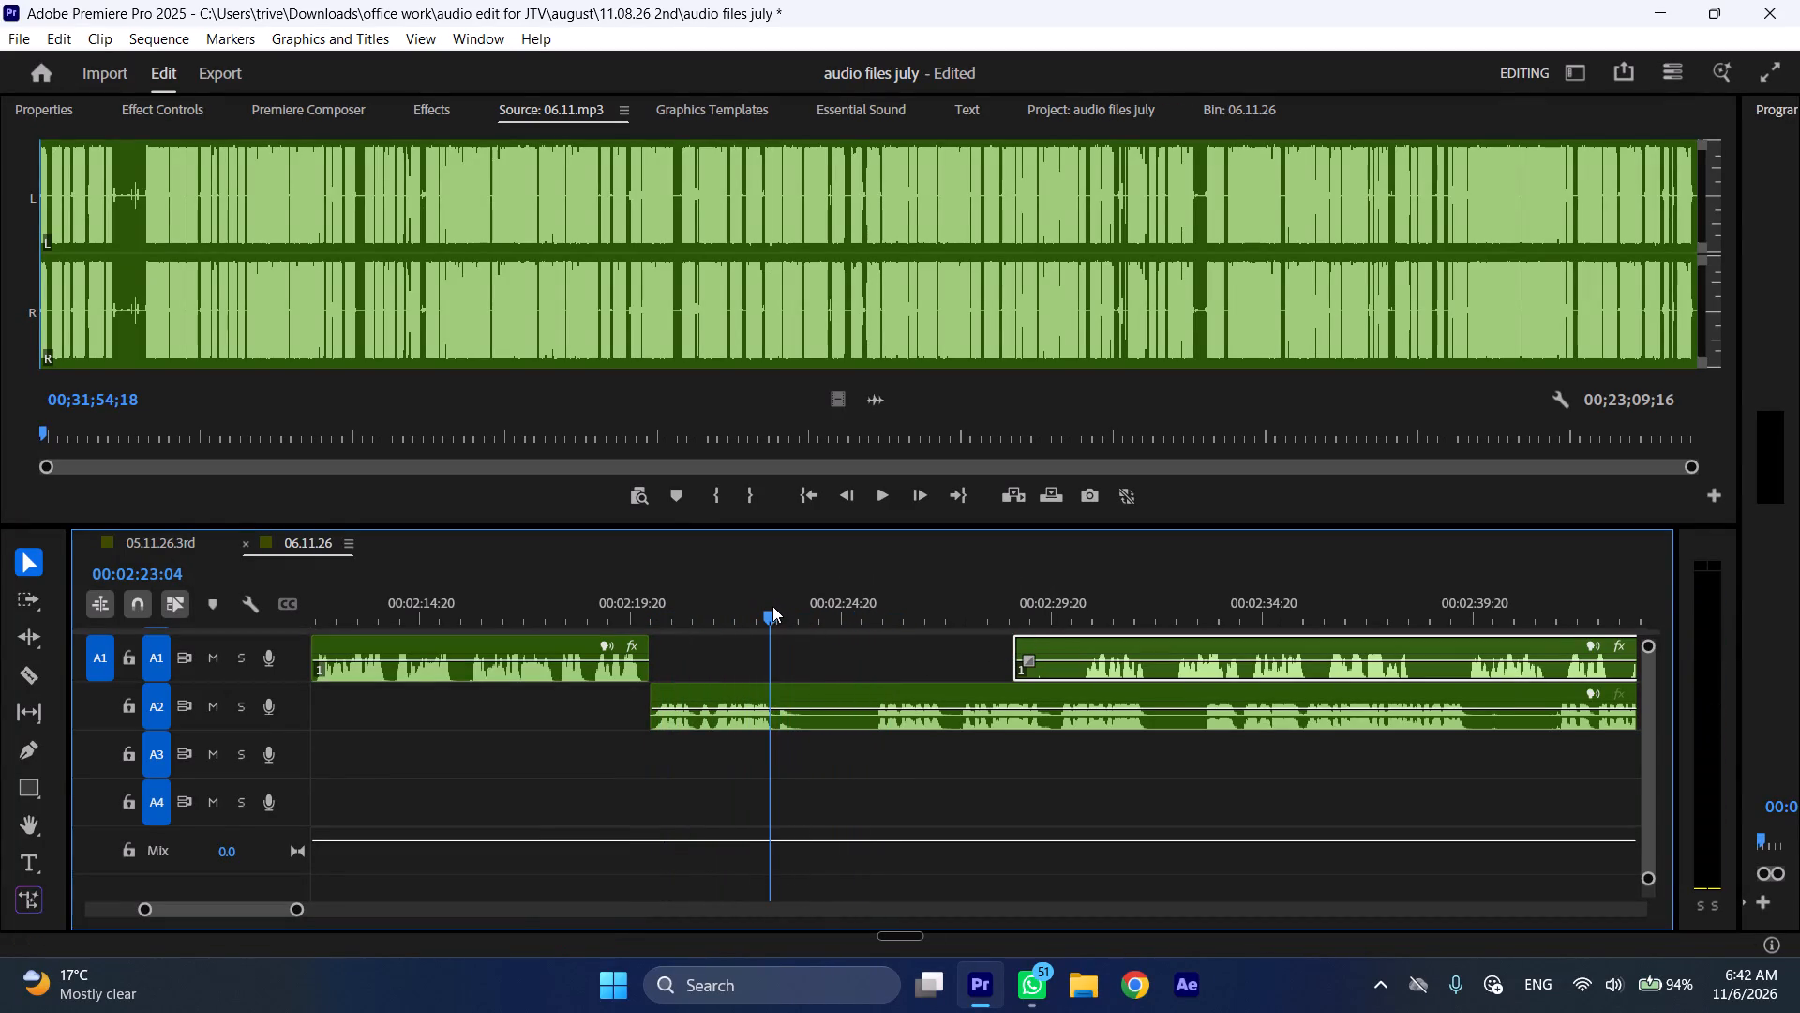
{"action": "key", "text": "shift+c"}
Trim the silence from the start of the later A1 clip and move it back to start at the 00:02:23:06 cut.
{"action": "left_click_drag", "start_coordinate": [1020, 647], "coordinate": [1062, 655]}
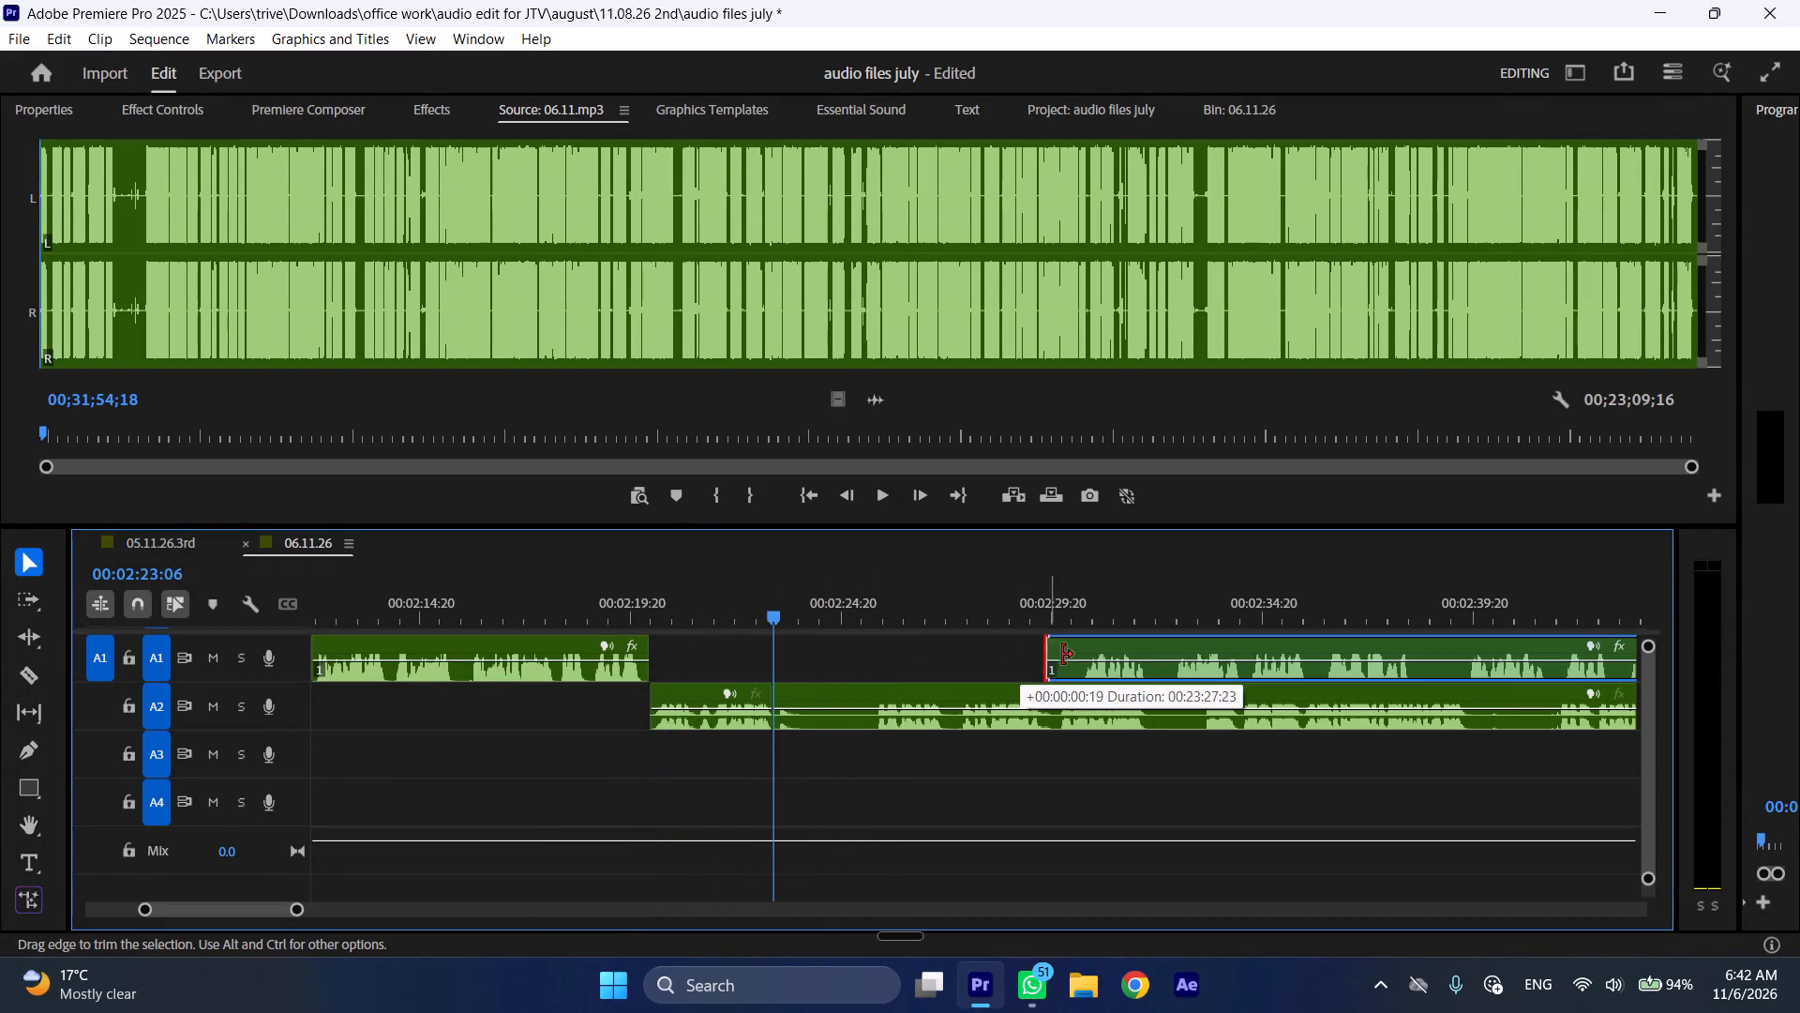
{"action": "left_click_drag", "start_coordinate": [1062, 655], "coordinate": [1086, 659]}
{"action": "left_click_drag", "start_coordinate": [1118, 648], "coordinate": [820, 648]}
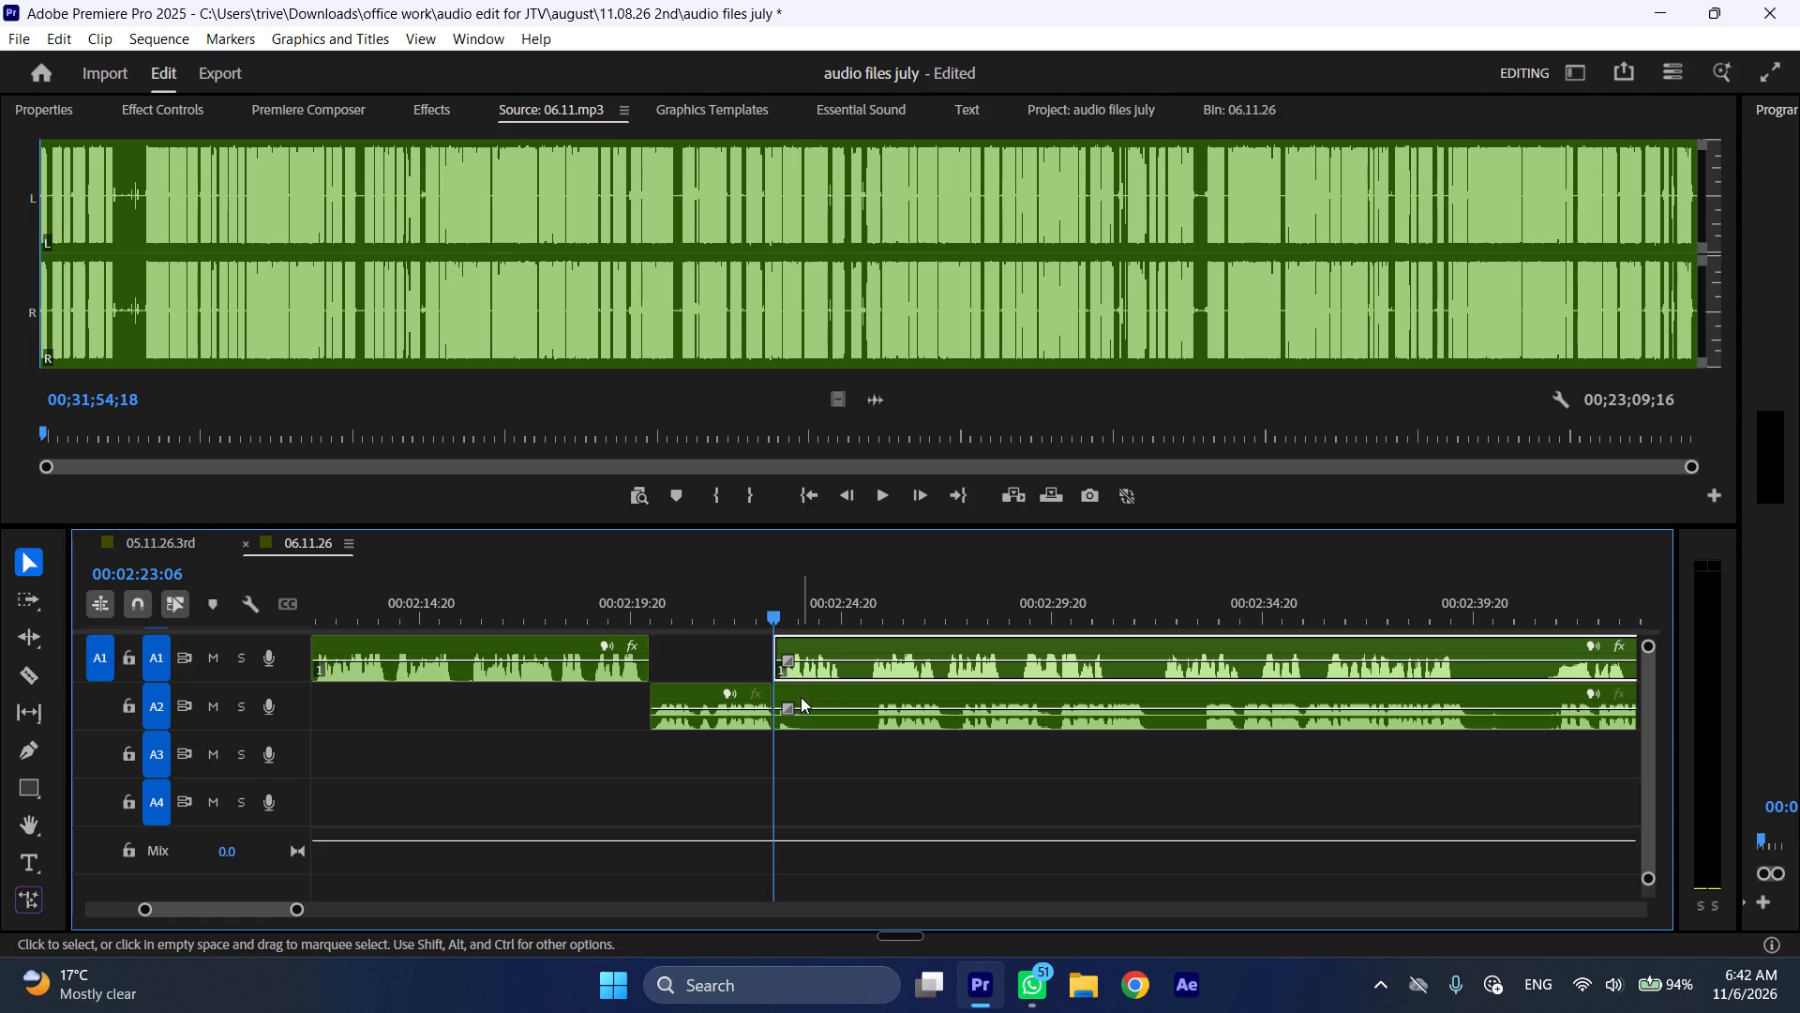
Trim the remaining A2 clip's start to where speech resumes and move the clip later to start at about 00:02:28.
{"action": "left_click_drag", "start_coordinate": [784, 699], "coordinate": [883, 698]}
{"action": "left_click_drag", "start_coordinate": [931, 693], "coordinate": [1050, 714]}
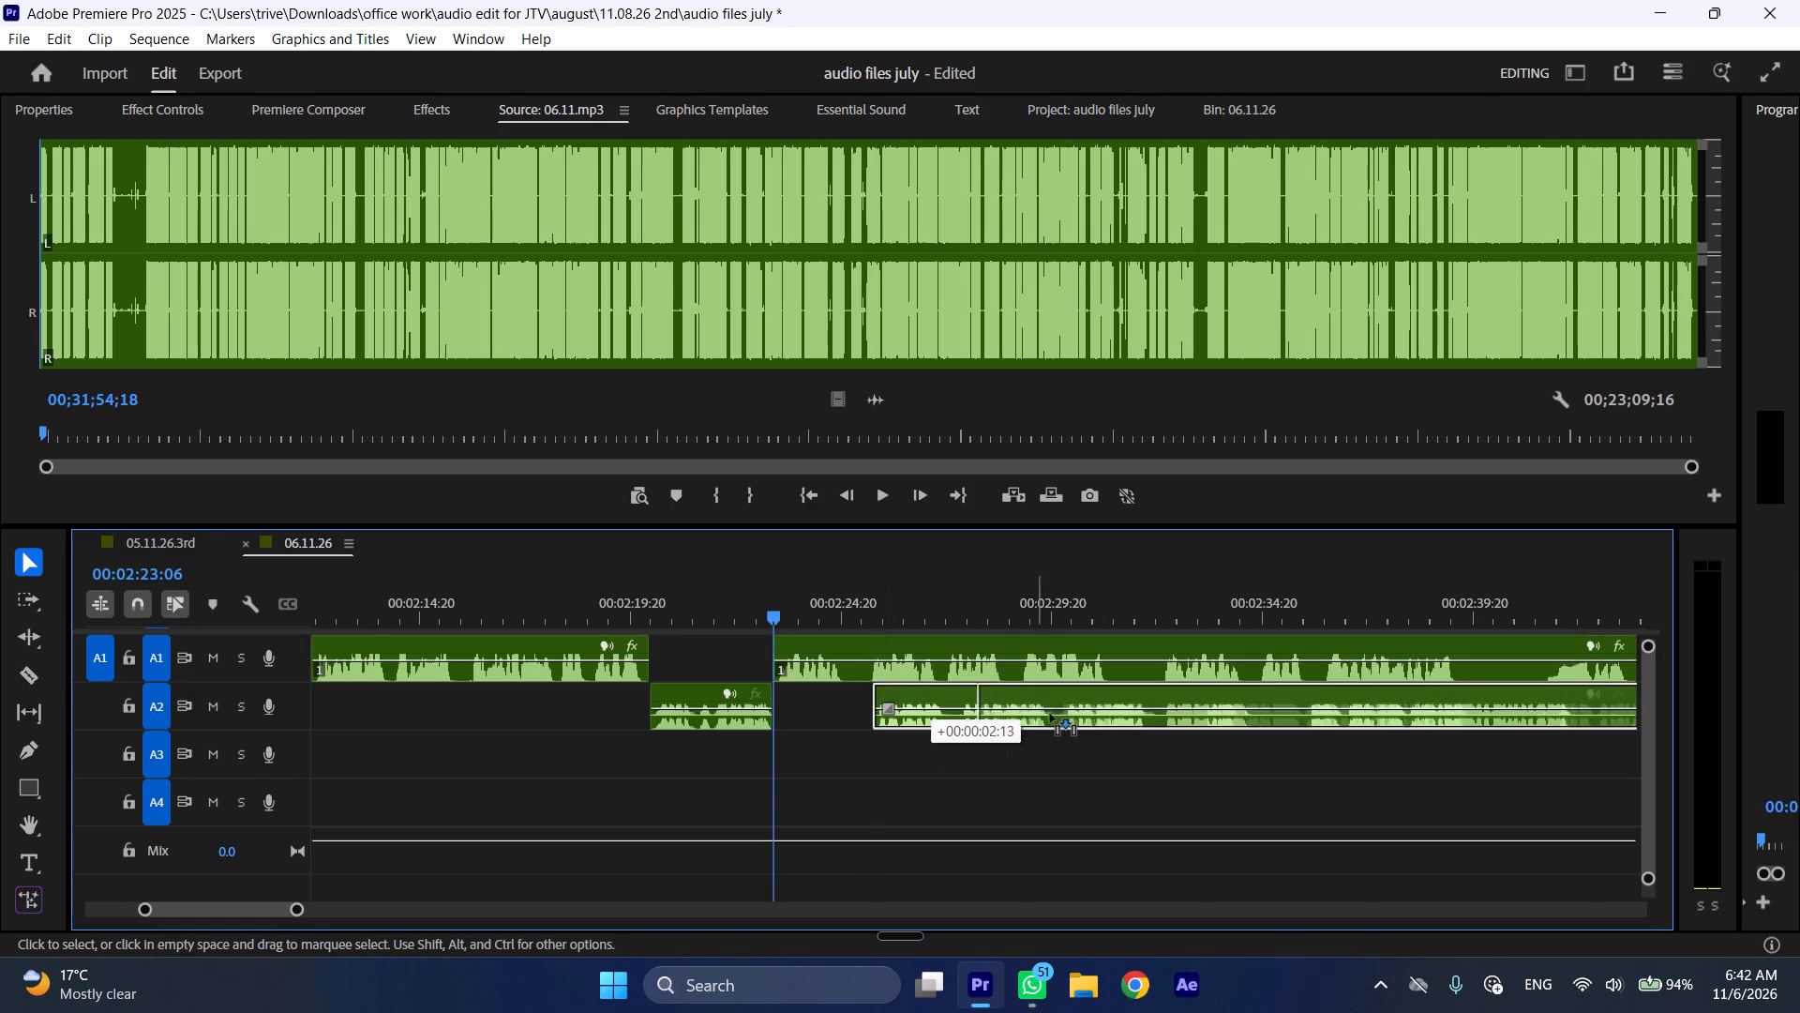
{"action": "left_click_drag", "start_coordinate": [1050, 714], "coordinate": [1055, 714]}
Listen to the A1 passage from the 00:02:23:06 cut.
{"action": "key", "text": "space"}
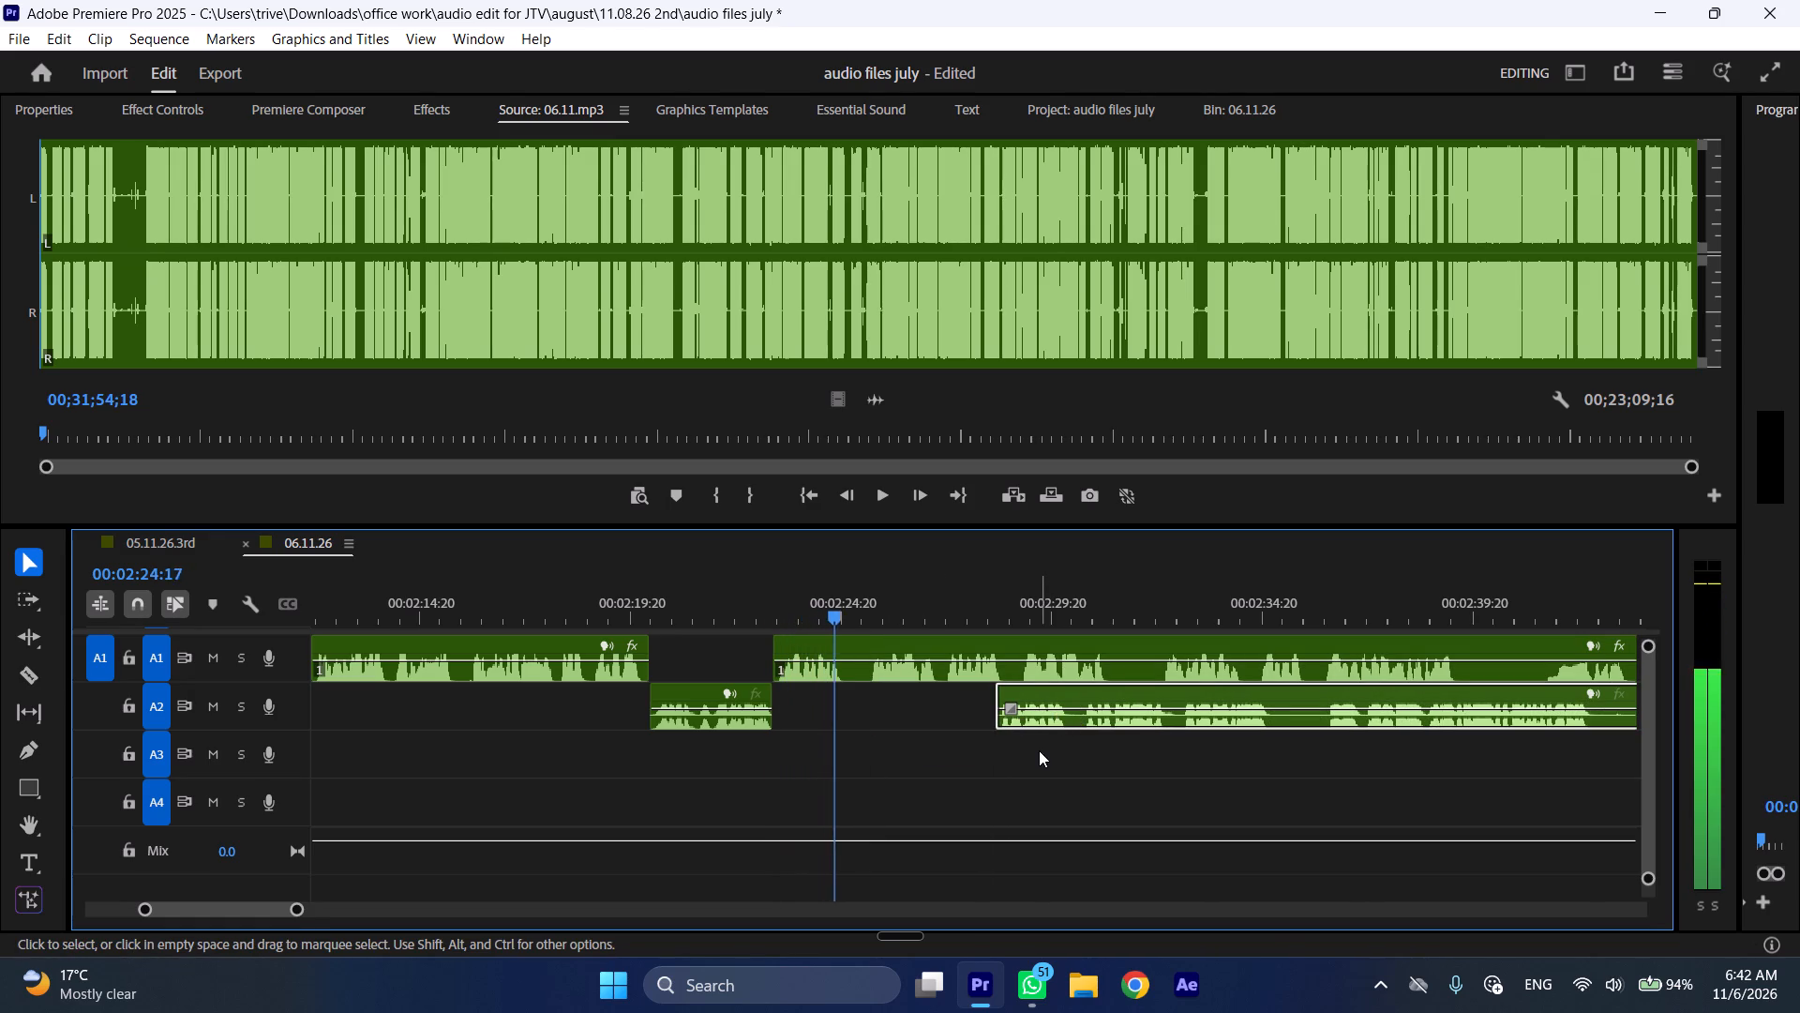
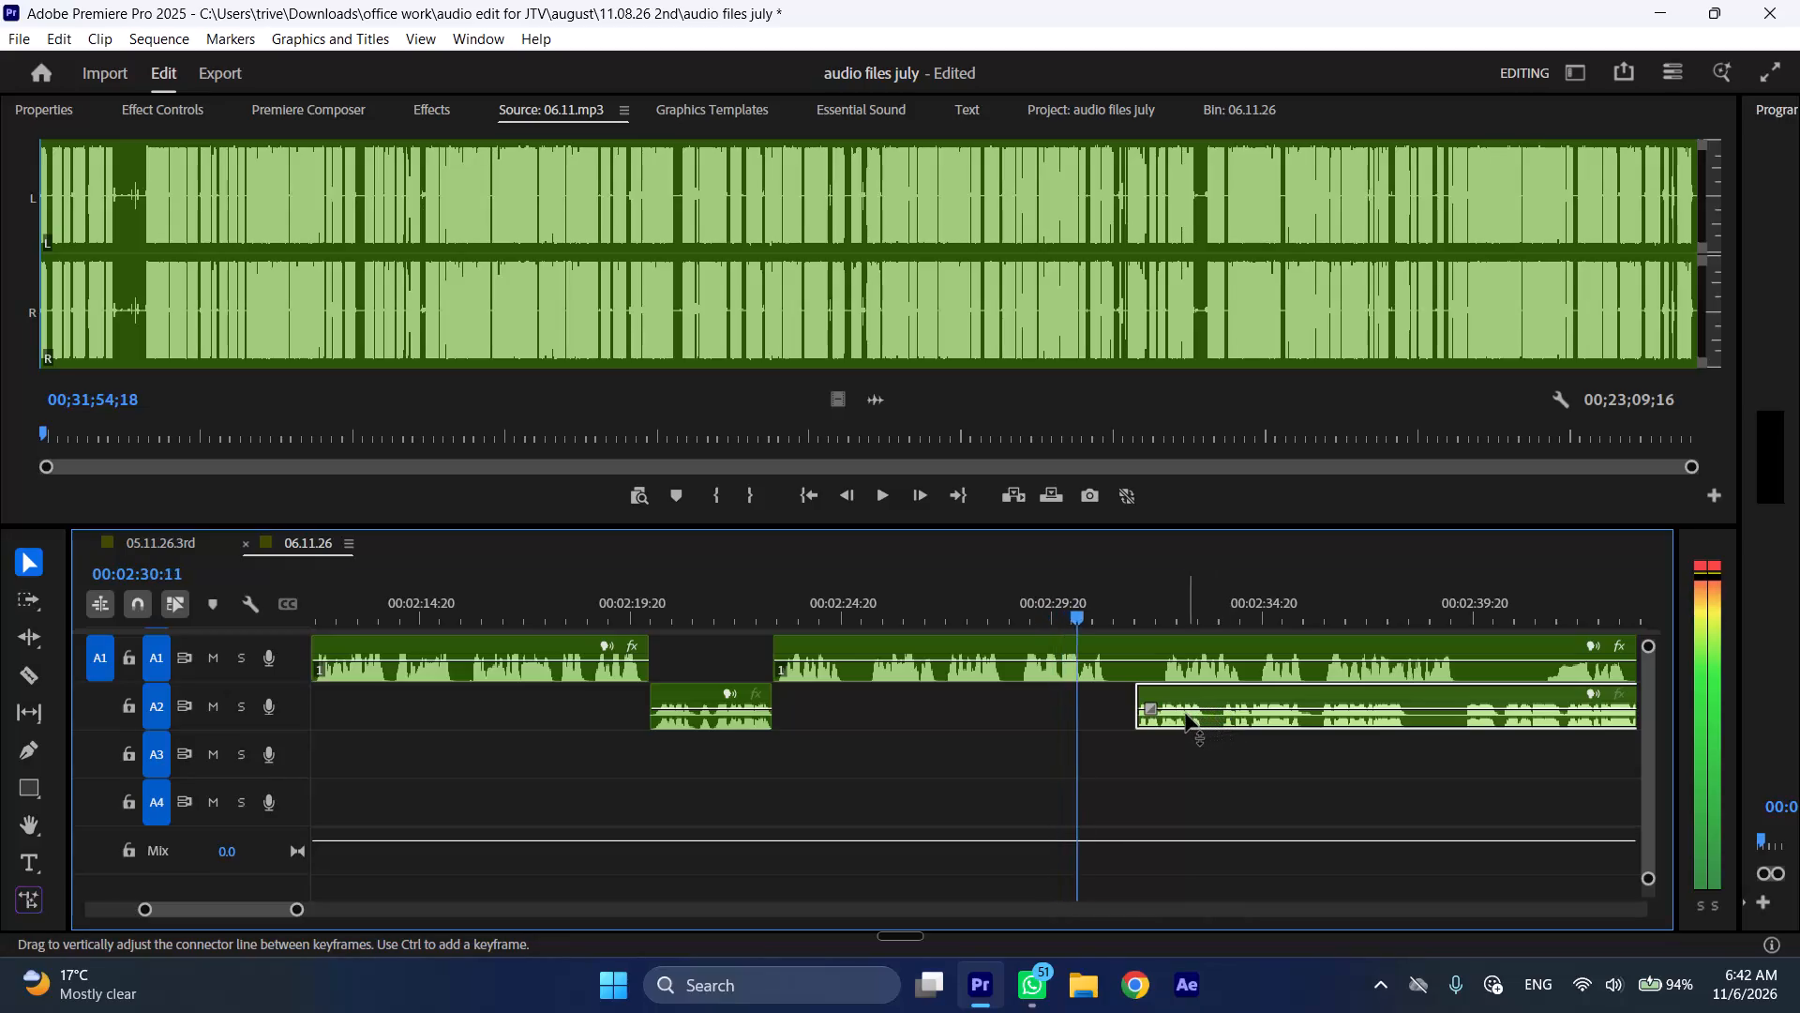
Split the A1 clip in the pause after its passage ends, at 00:02:31:07.
{"action": "key", "text": "space"}
{"action": "type", "text": "C"}
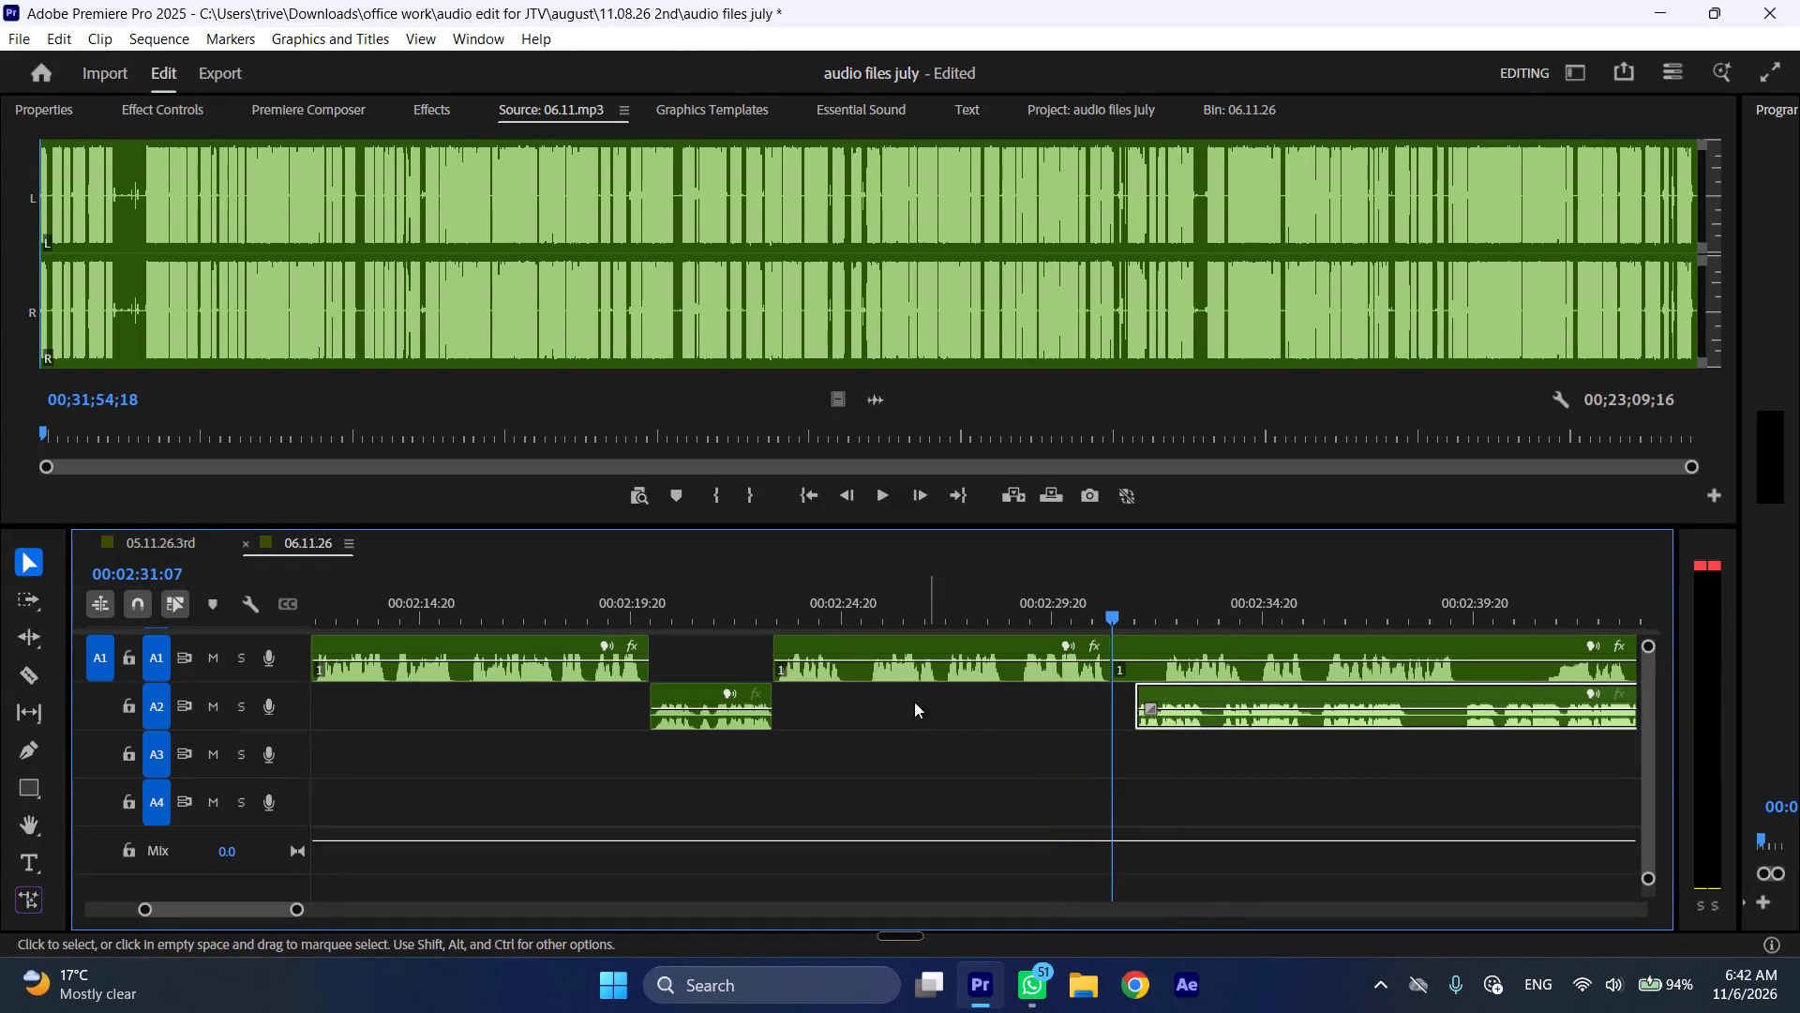
Cut out the pause on A1 between 00:02:25:01 and about 00:02:25:09 and ripple delete it to close the gap.
{"action": "left_click_drag", "start_coordinate": [830, 604], "coordinate": [866, 606]}
{"action": "key", "text": "shift+c"}
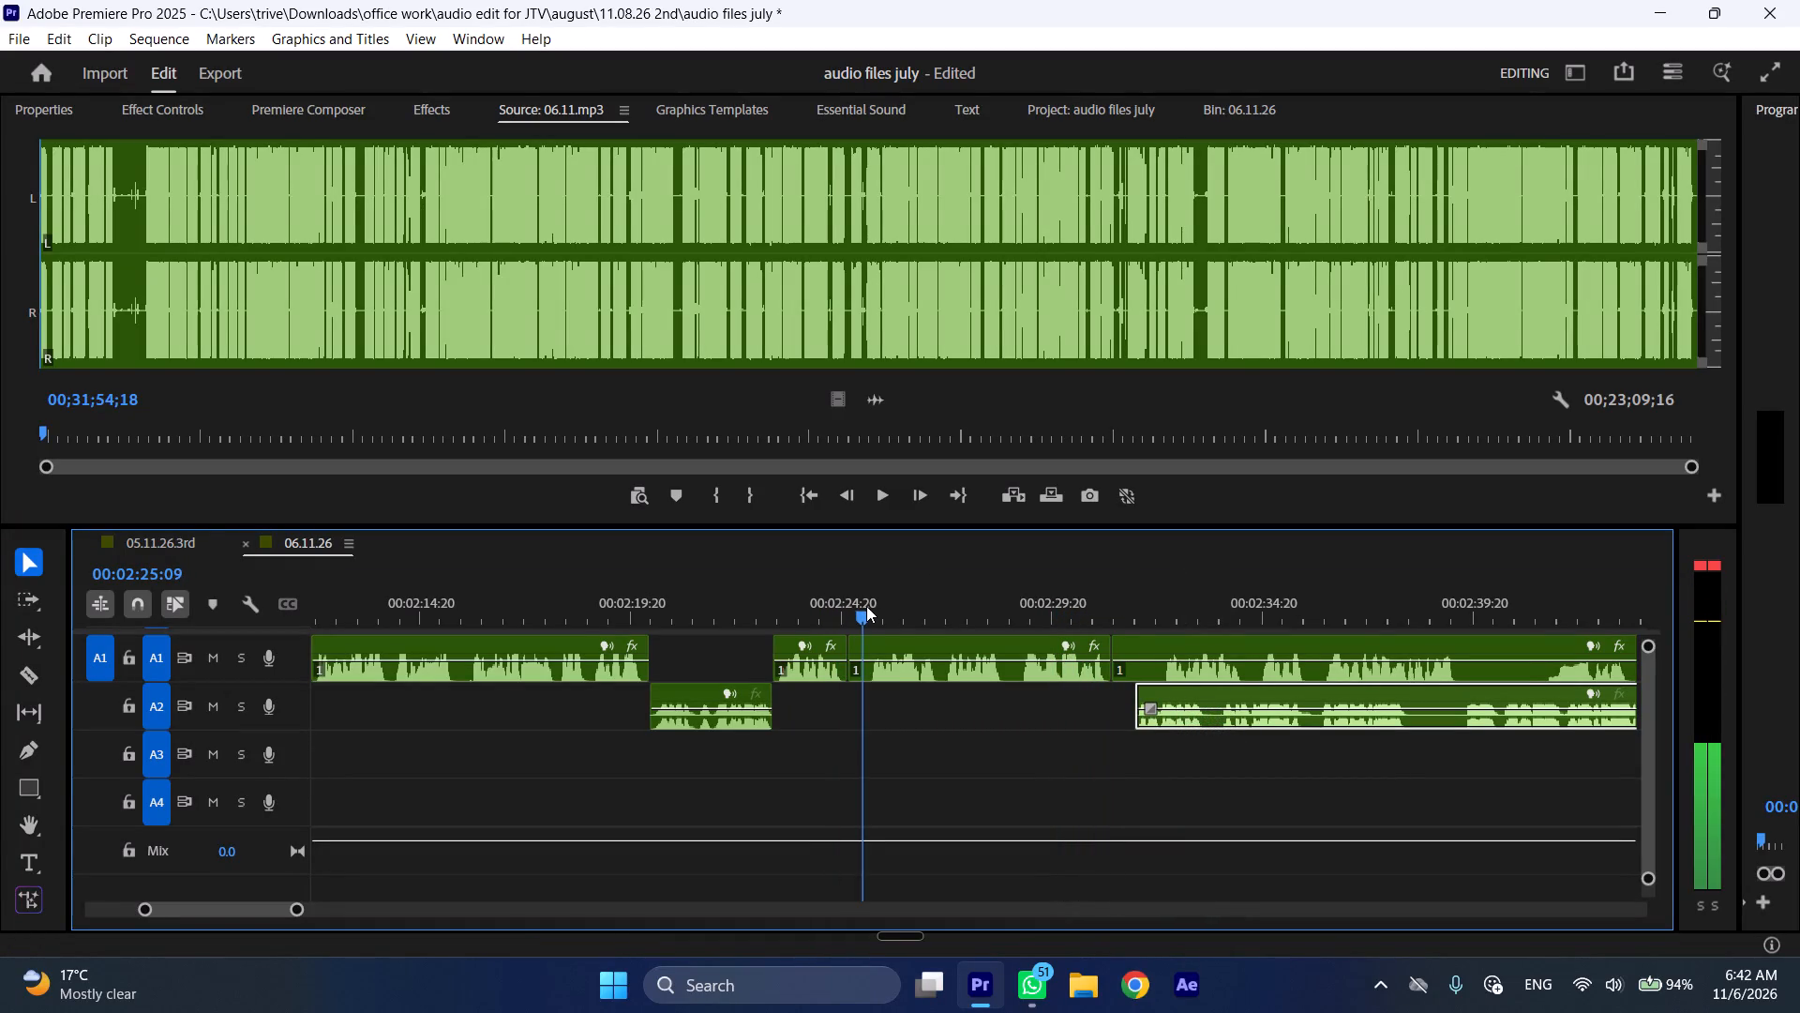
{"action": "left_click_drag", "start_coordinate": [866, 606], "coordinate": [871, 606]}
{"action": "left_click", "coordinate": [906, 653]}
{"action": "key", "text": "shift+c"}
{"action": "key", "text": "ctrl+shift+d"}
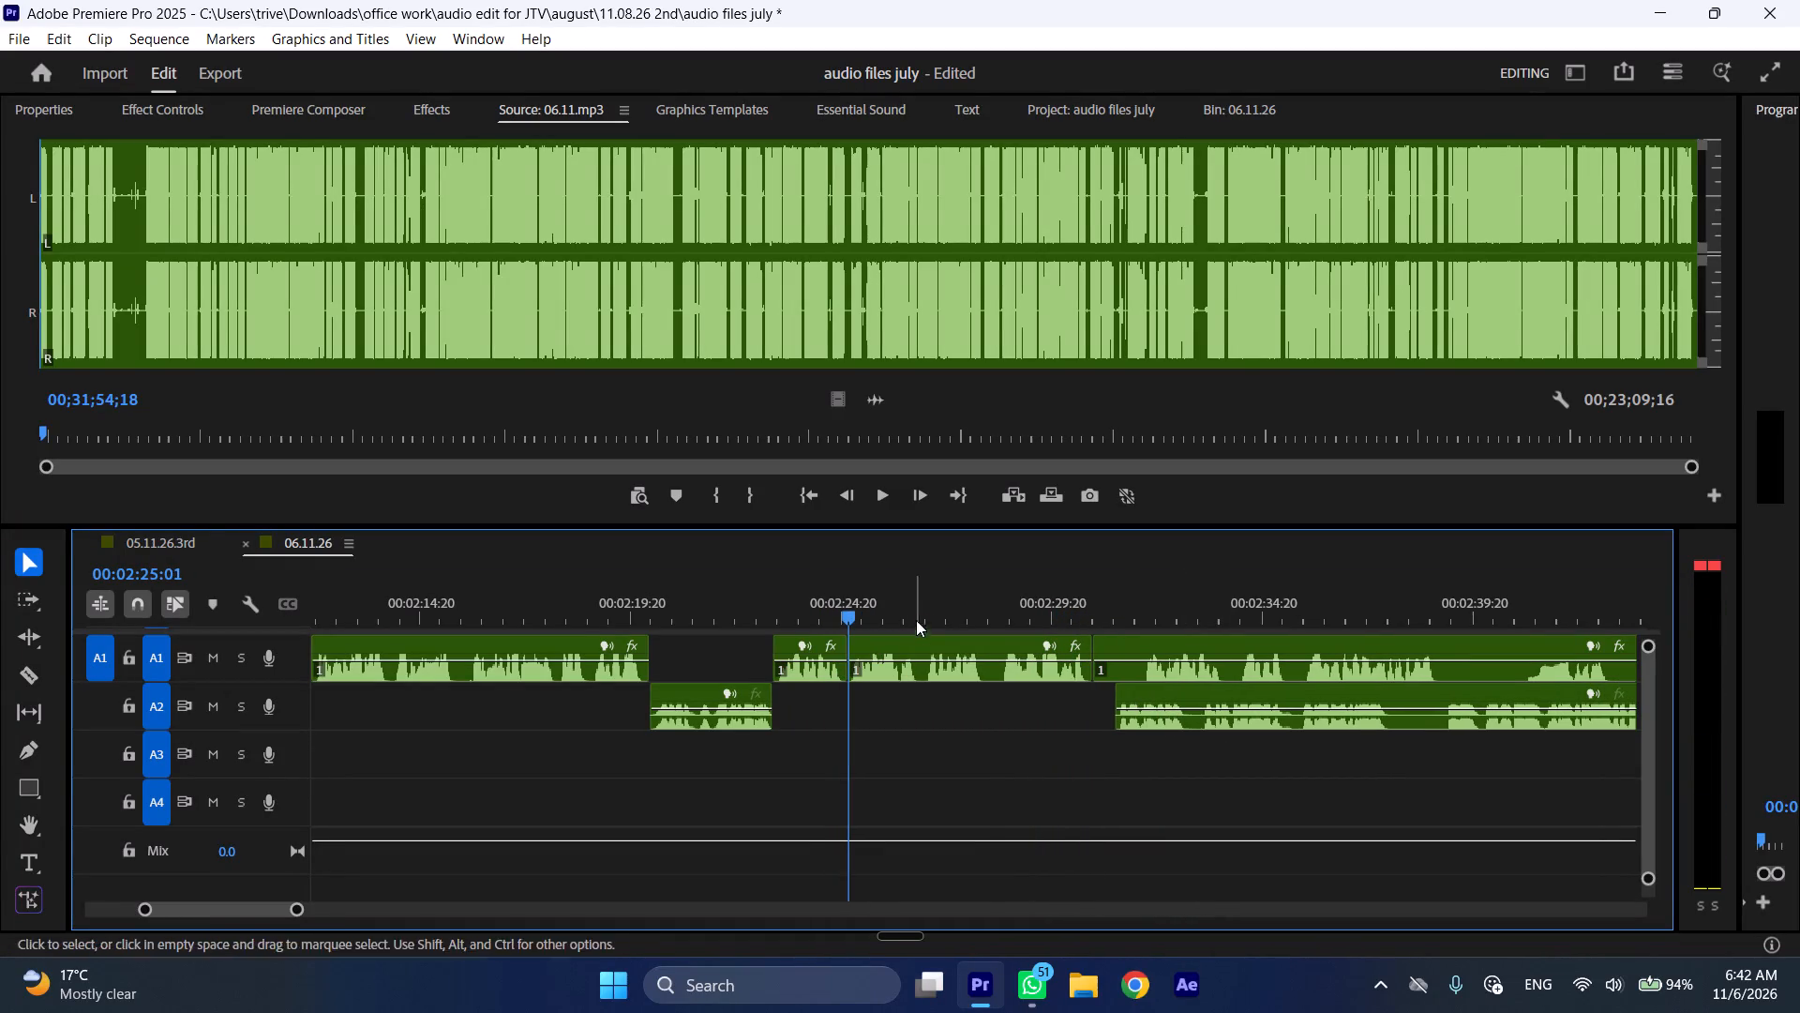
Cut out the pause on A1 between 00:02:28:05 and about 00:02:28:16 and ripple delete it to close the gap.
{"action": "left_click_drag", "start_coordinate": [949, 608], "coordinate": [1005, 614]}
{"action": "key", "text": "shift+c"}
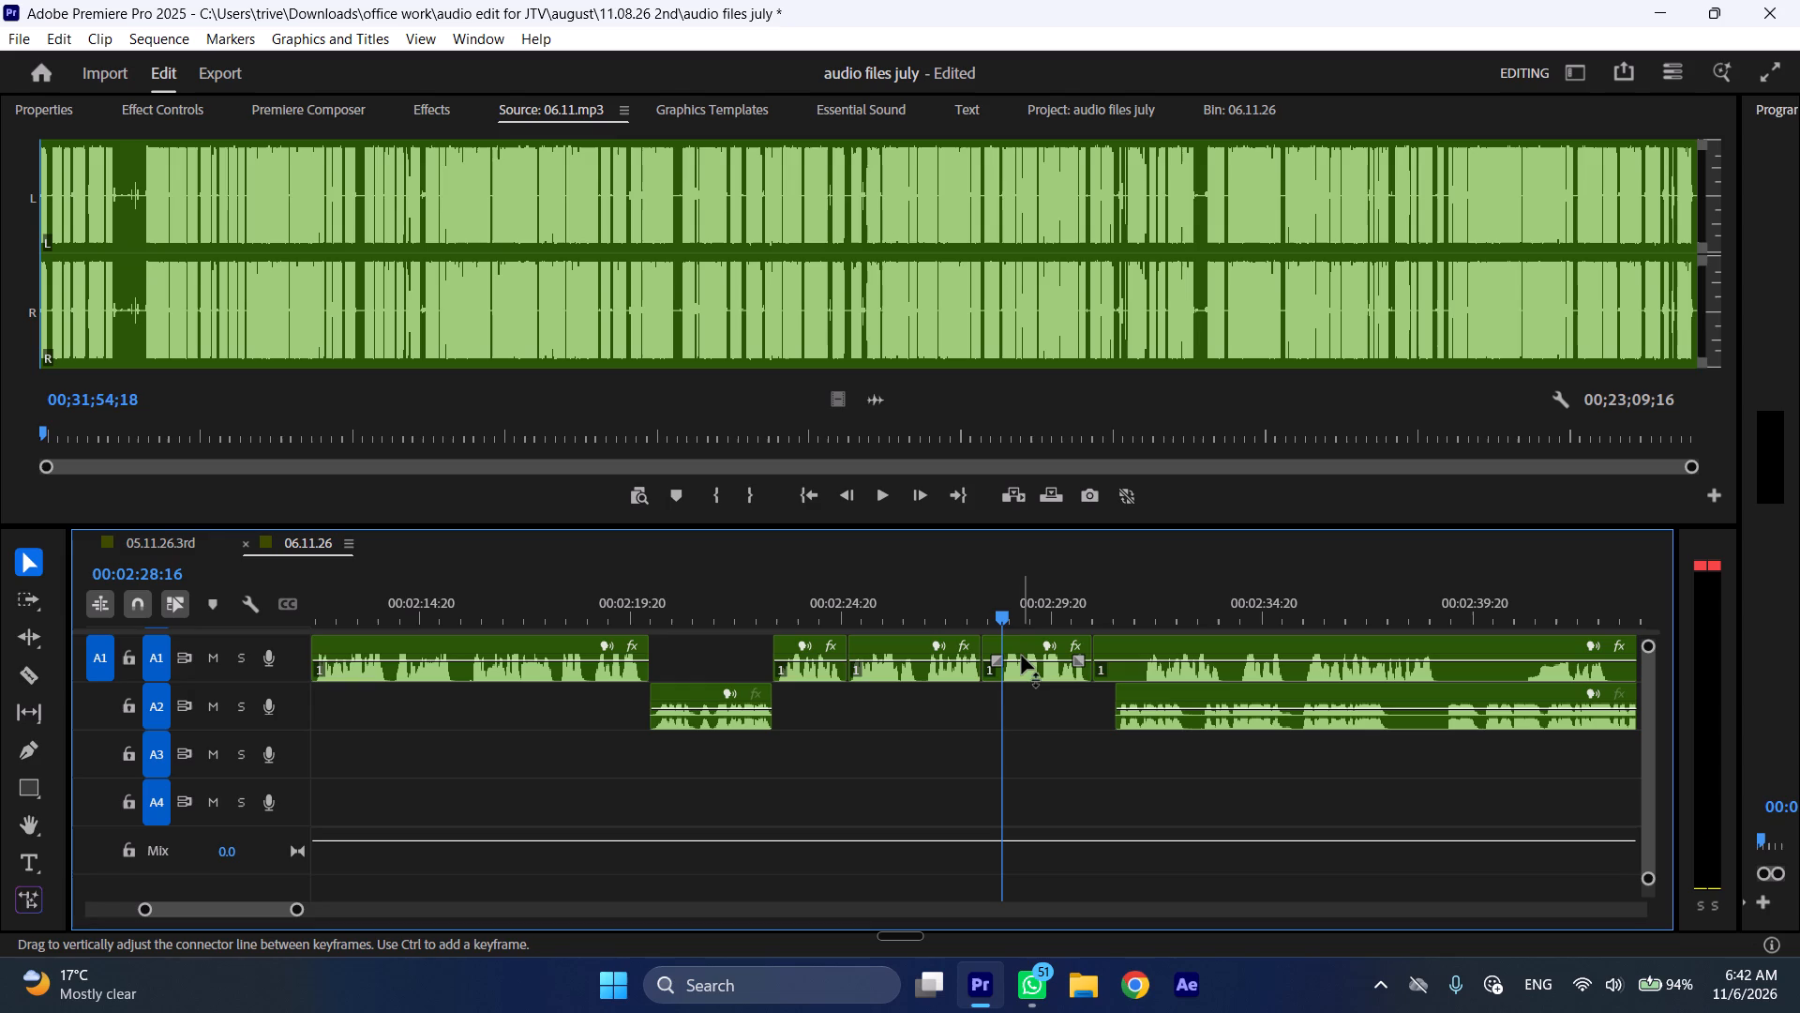
{"action": "left_click", "coordinate": [1023, 658], "text": "shift"}
{"action": "key", "text": "shift+c"}
{"action": "key", "text": "ctrl+shift+d"}
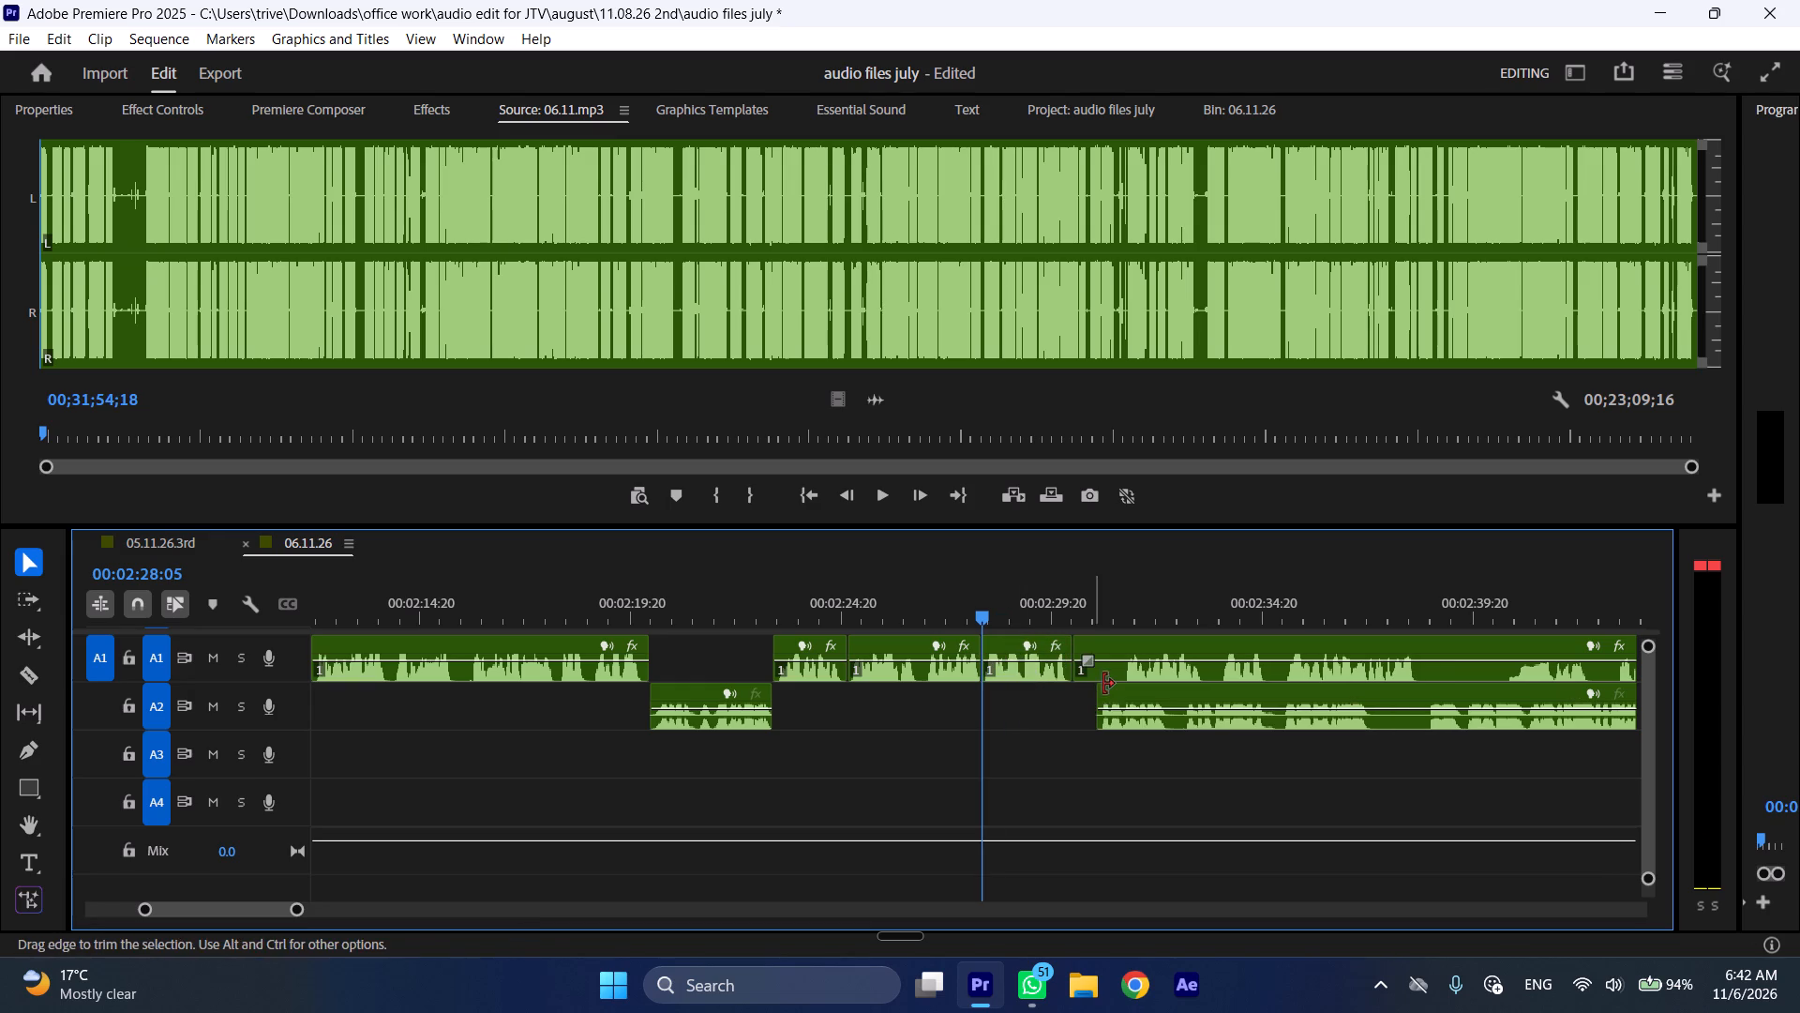
Move the later A2 clip back to start at the A1 cut, at about 00:02:30:10.
{"action": "left_click_drag", "start_coordinate": [1132, 693], "coordinate": [1113, 691]}
Move the remaining A1 clip later along its track and trim its start to just before speech resumes, at about 00:02:39.
{"action": "scroll", "coordinate": [1106, 686], "scroll_direction": "down", "scroll_amount": 10}
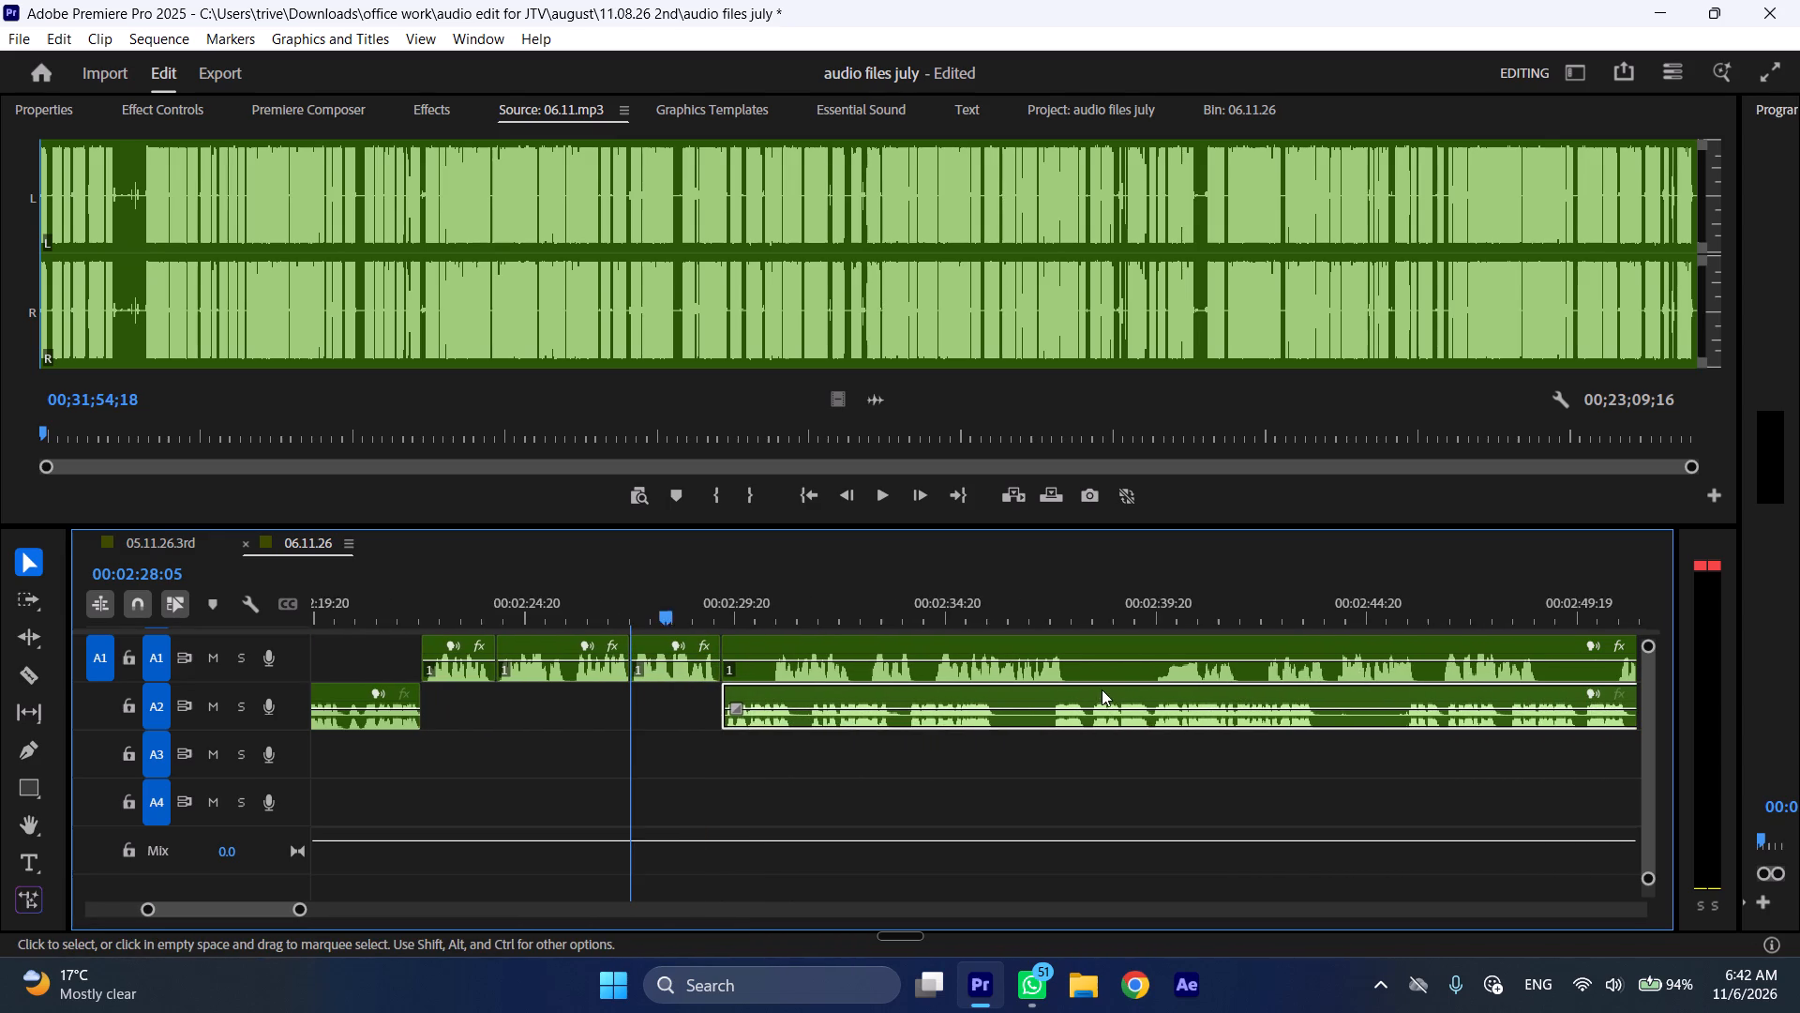
{"action": "left_click_drag", "start_coordinate": [757, 644], "coordinate": [1079, 643]}
{"action": "key", "text": "space"}
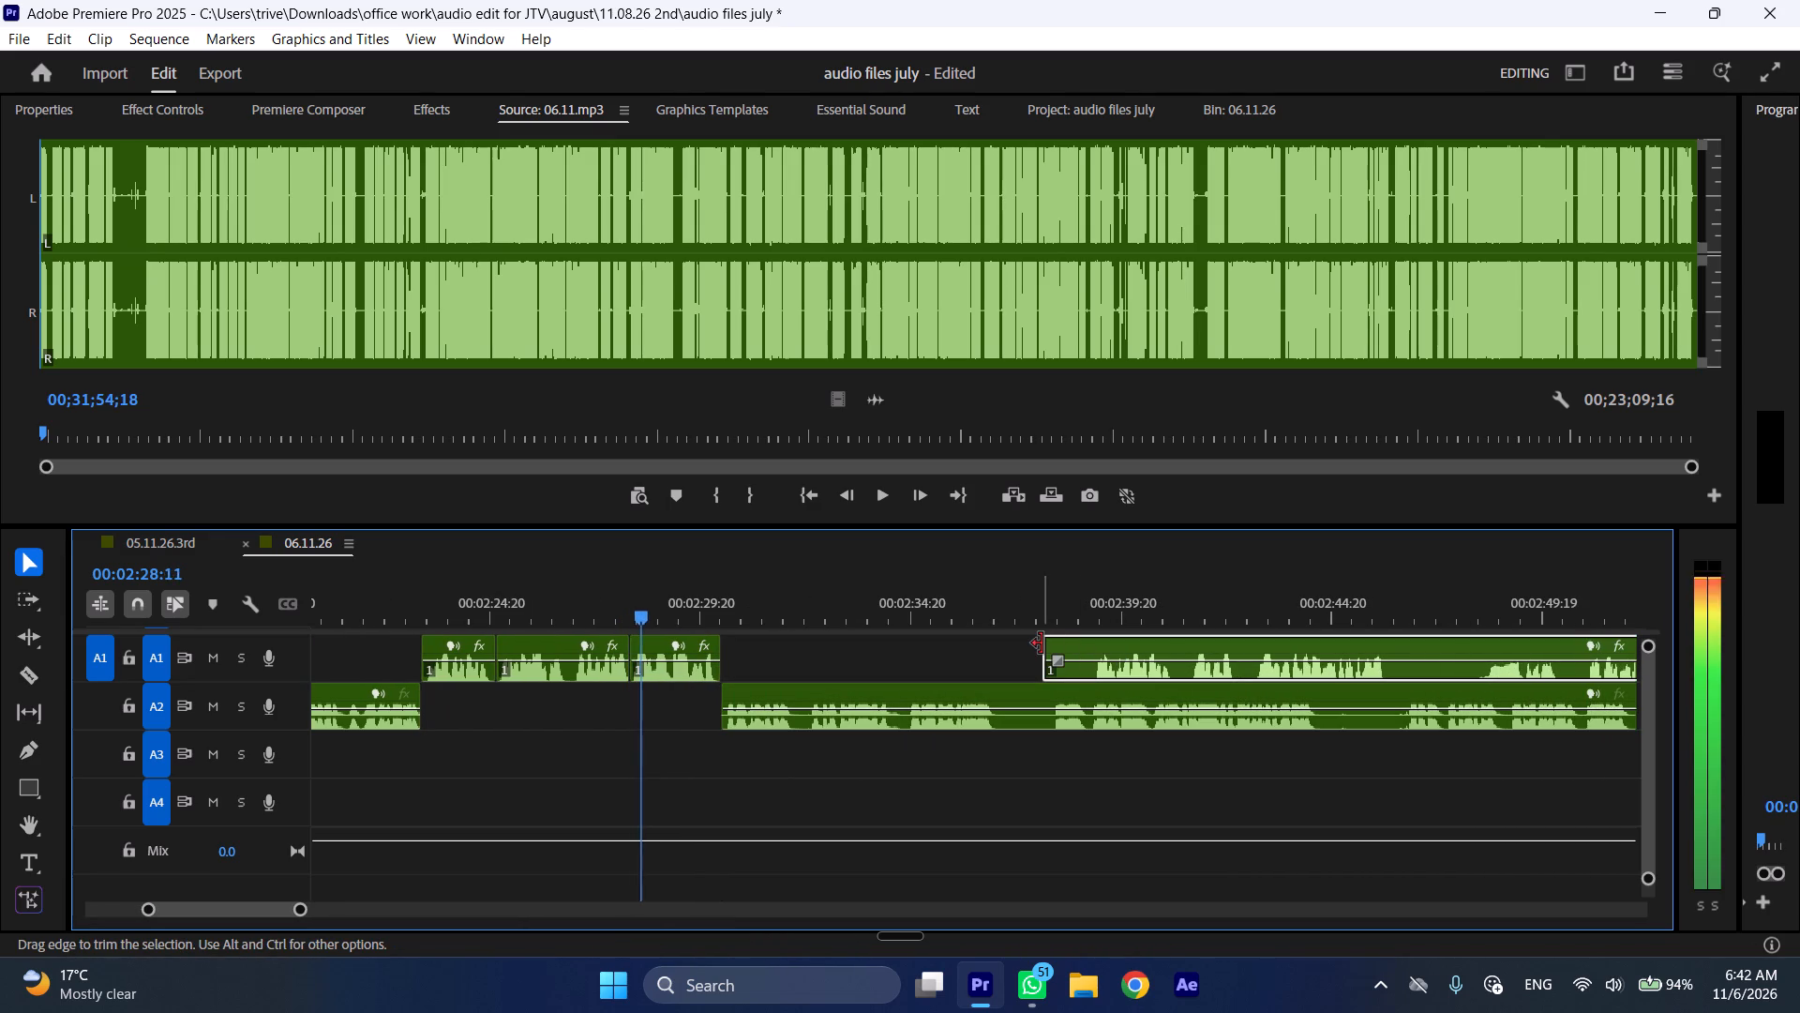
{"action": "left_click_drag", "start_coordinate": [1042, 643], "coordinate": [1079, 645]}
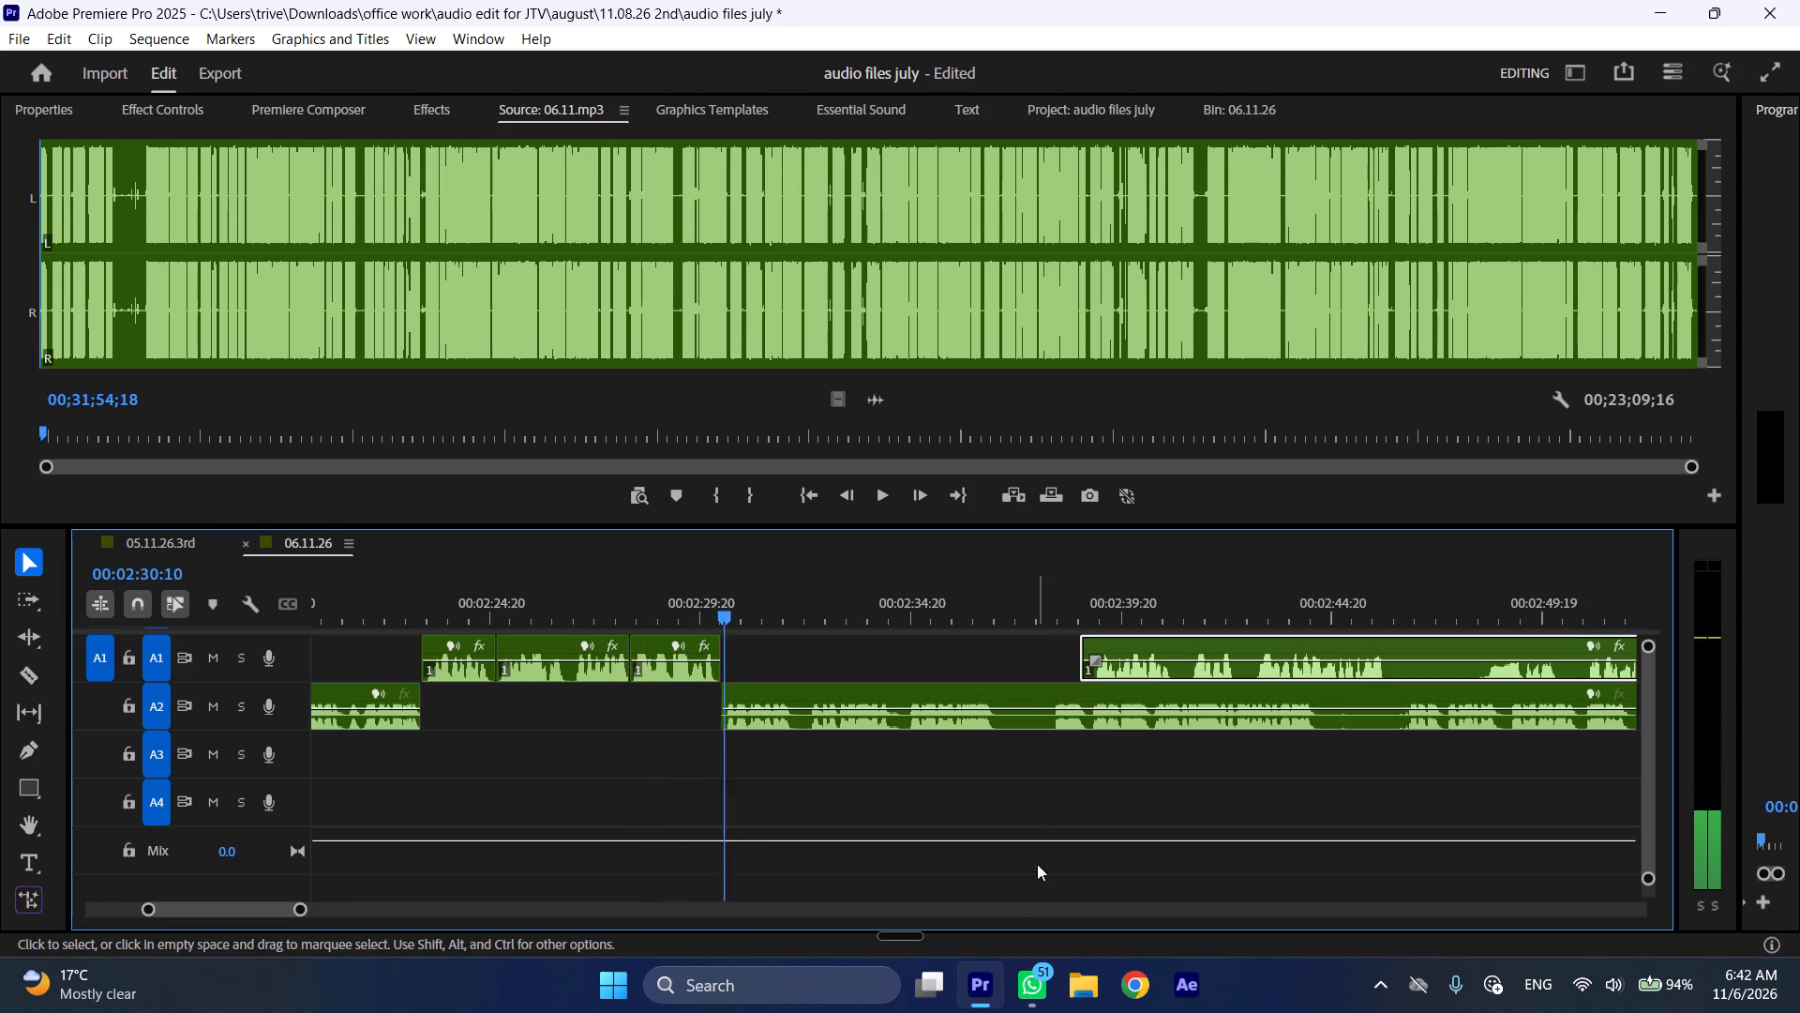
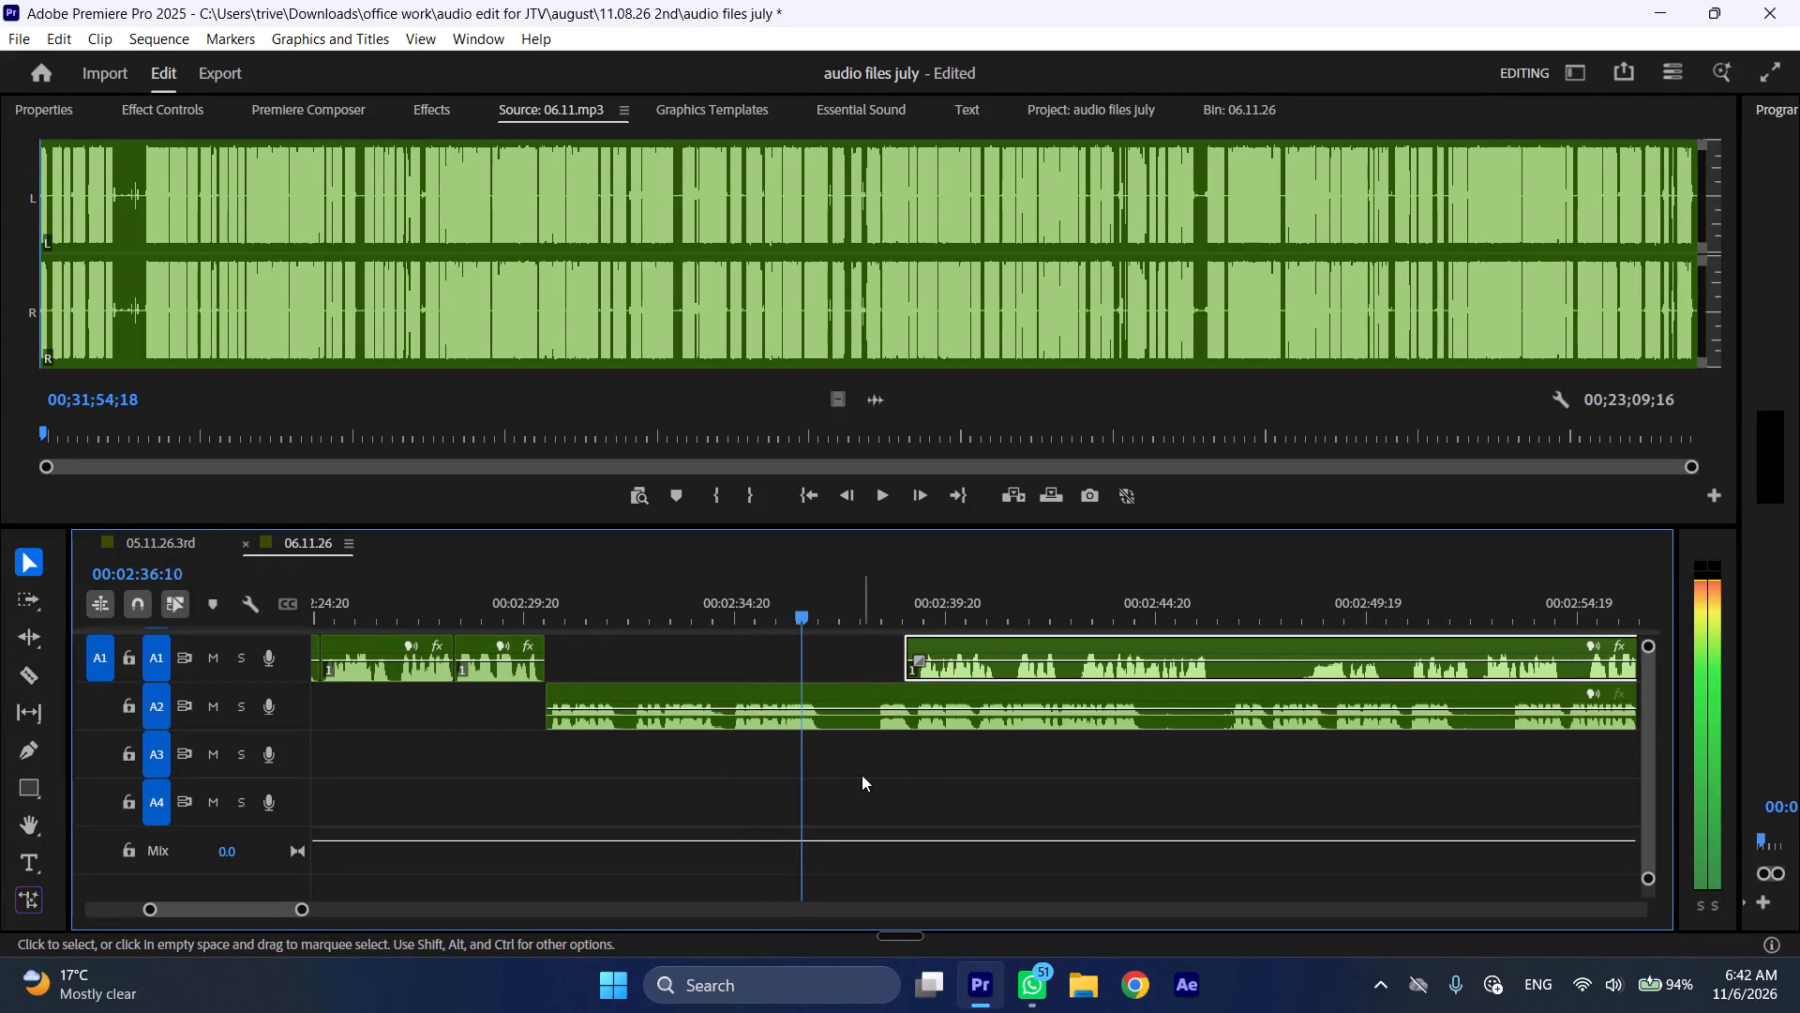
Split the A2 clip at 00:02:37:02 and move the later A1 clip back to start at that cut.
{"action": "key", "text": "space"}
{"action": "type", "text": "C"}
{"action": "left_click_drag", "start_coordinate": [951, 645], "coordinate": [937, 644]}
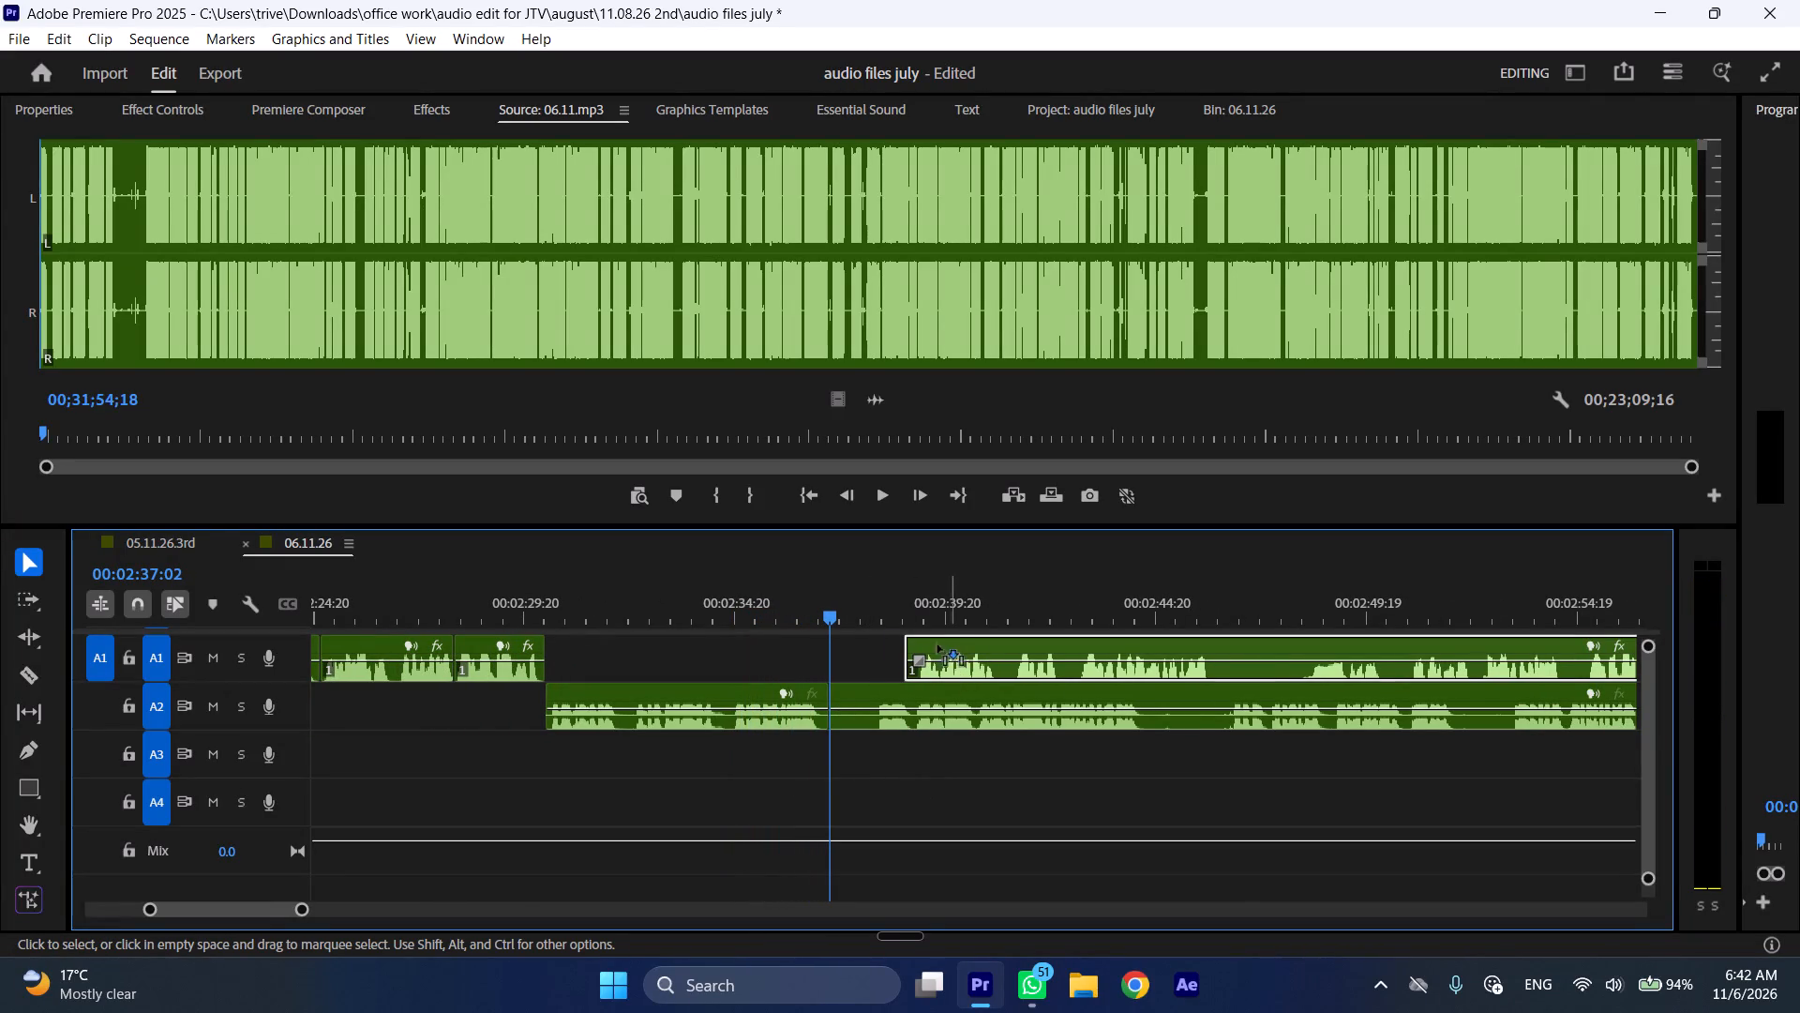
{"action": "left_click_drag", "start_coordinate": [937, 644], "coordinate": [870, 643]}
Move the remaining A2 clip later along its track to start at about 00:02:44:18.
{"action": "left_click_drag", "start_coordinate": [866, 692], "coordinate": [1190, 728]}
Cut out the unwanted piece on A1 between about 00:02:39:08 and 00:02:41:06 and ripple delete it to close the gap.
{"action": "key", "text": "space"}
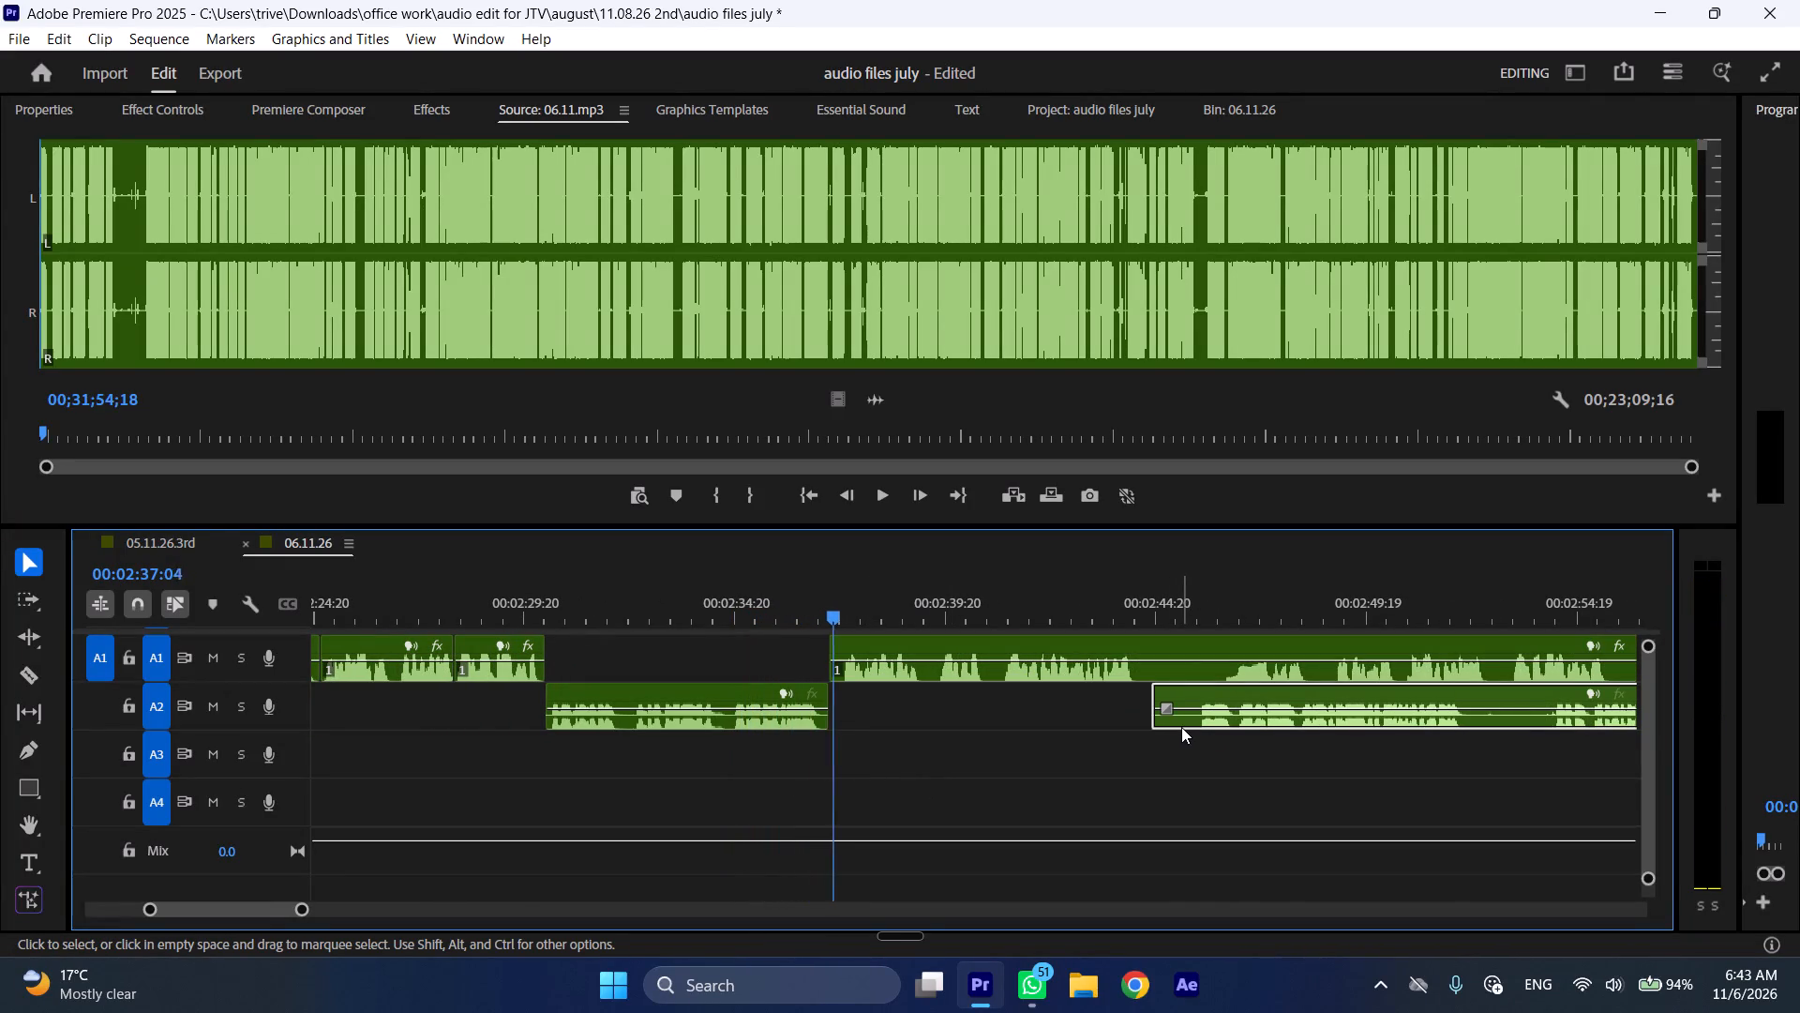
{"action": "key", "text": "l"}
{"action": "scroll", "coordinate": [1034, 769], "scroll_direction": "down", "scroll_amount": 5}
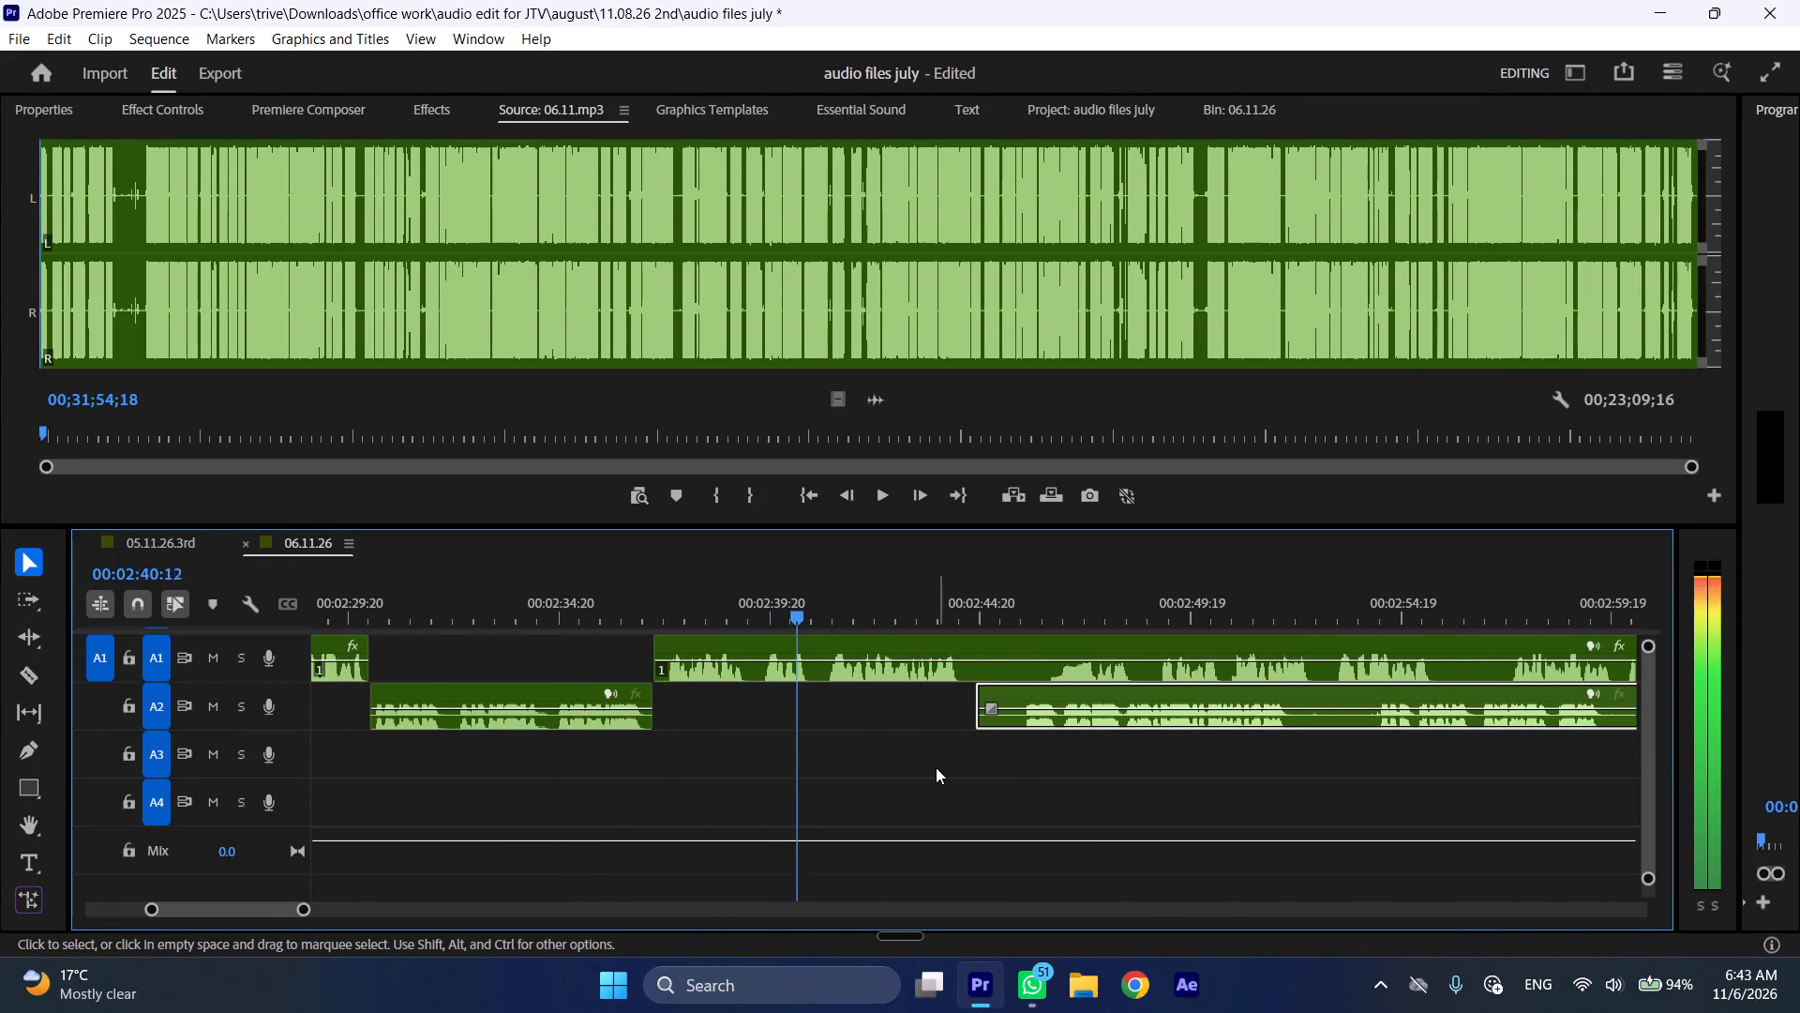
{"action": "left_click_drag", "start_coordinate": [753, 598], "coordinate": [831, 593]}
{"action": "key", "text": "shift+c"}
{"action": "left_click", "coordinate": [877, 659]}
{"action": "key", "text": "shift+c"}
{"action": "key", "text": "ctrl+shift+d"}
Play on to the end of the A1 passage and split the A1 clip at 00:02:42:17.
{"action": "key", "text": "space"}
{"action": "type", "text": "l"}
{"action": "key", "text": "space"}
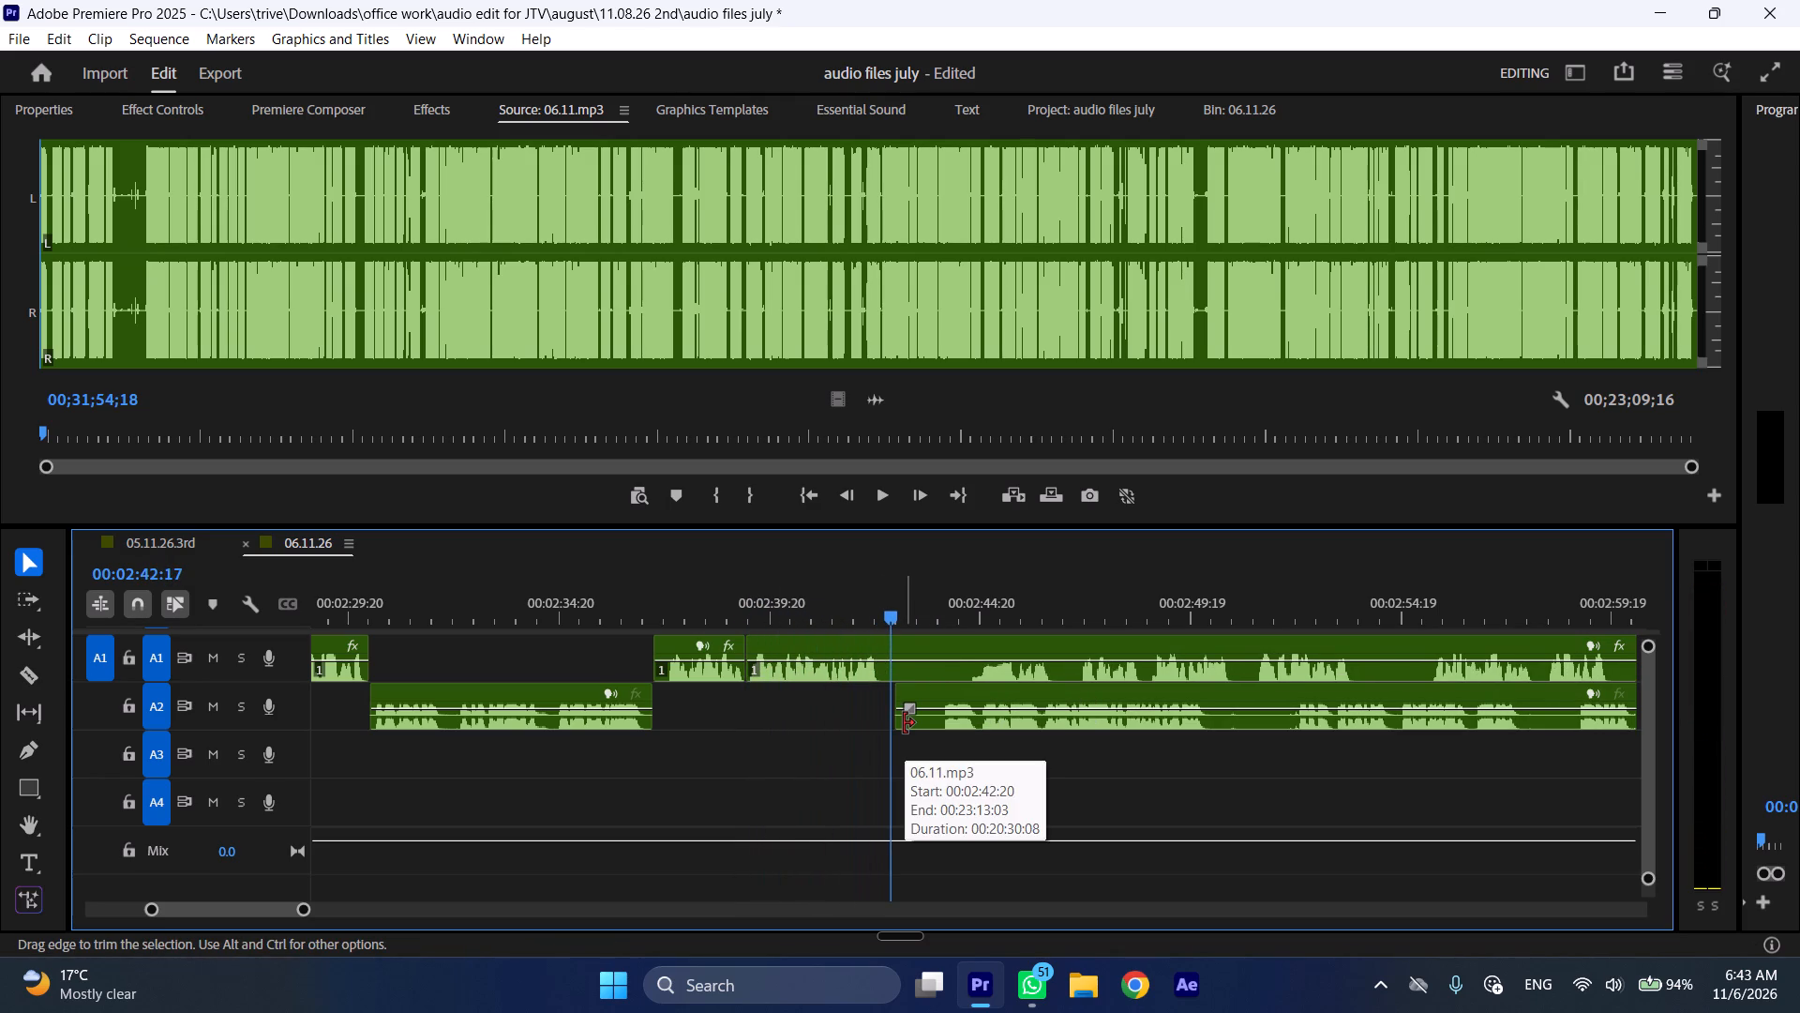
{"action": "type", "text": "C"}
Trim the silence from the start of the later A2 clip and move it back to start at the A1 cut, 00:02:42:17.
{"action": "left_click_drag", "start_coordinate": [907, 699], "coordinate": [947, 703]}
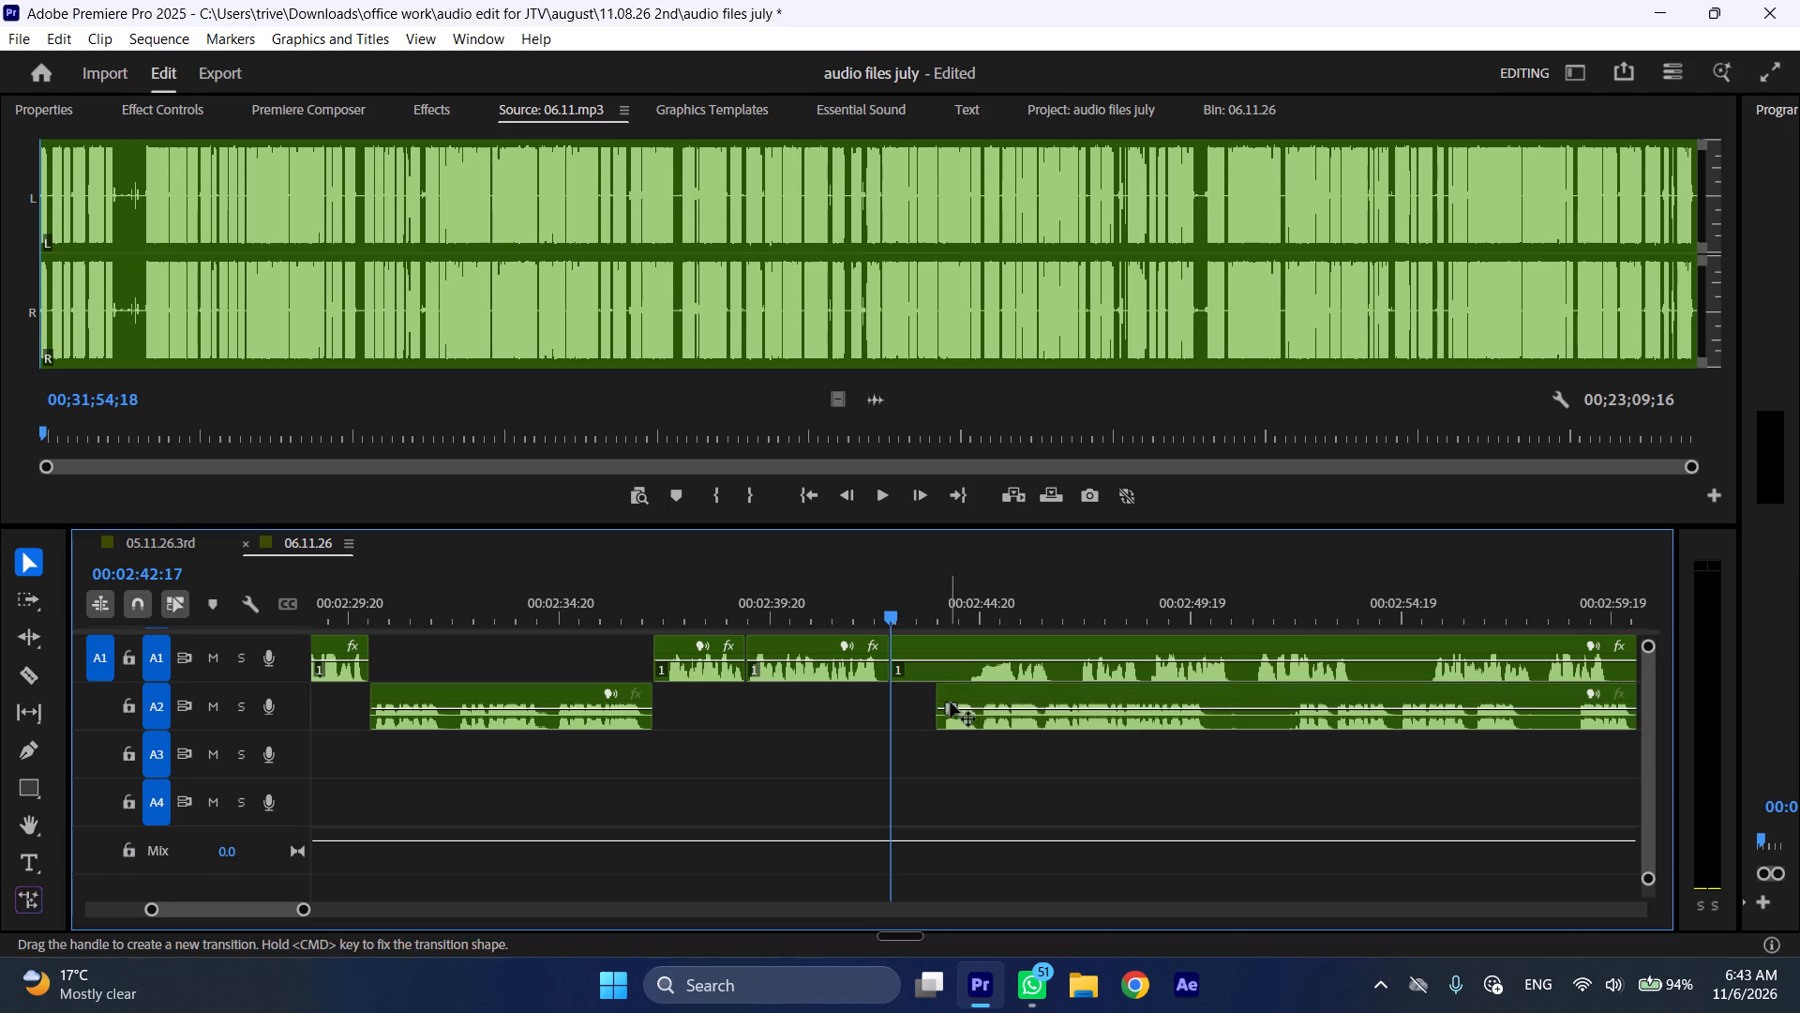
{"action": "left_click_drag", "start_coordinate": [983, 693], "coordinate": [949, 688]}
Move the remaining A1 clip later along its track and trim its start to just before speech resumes, at about 00:02:51:15.
{"action": "scroll", "coordinate": [948, 690], "scroll_direction": "down", "scroll_amount": 5}
{"action": "left_click_drag", "start_coordinate": [805, 640], "coordinate": [963, 658]}
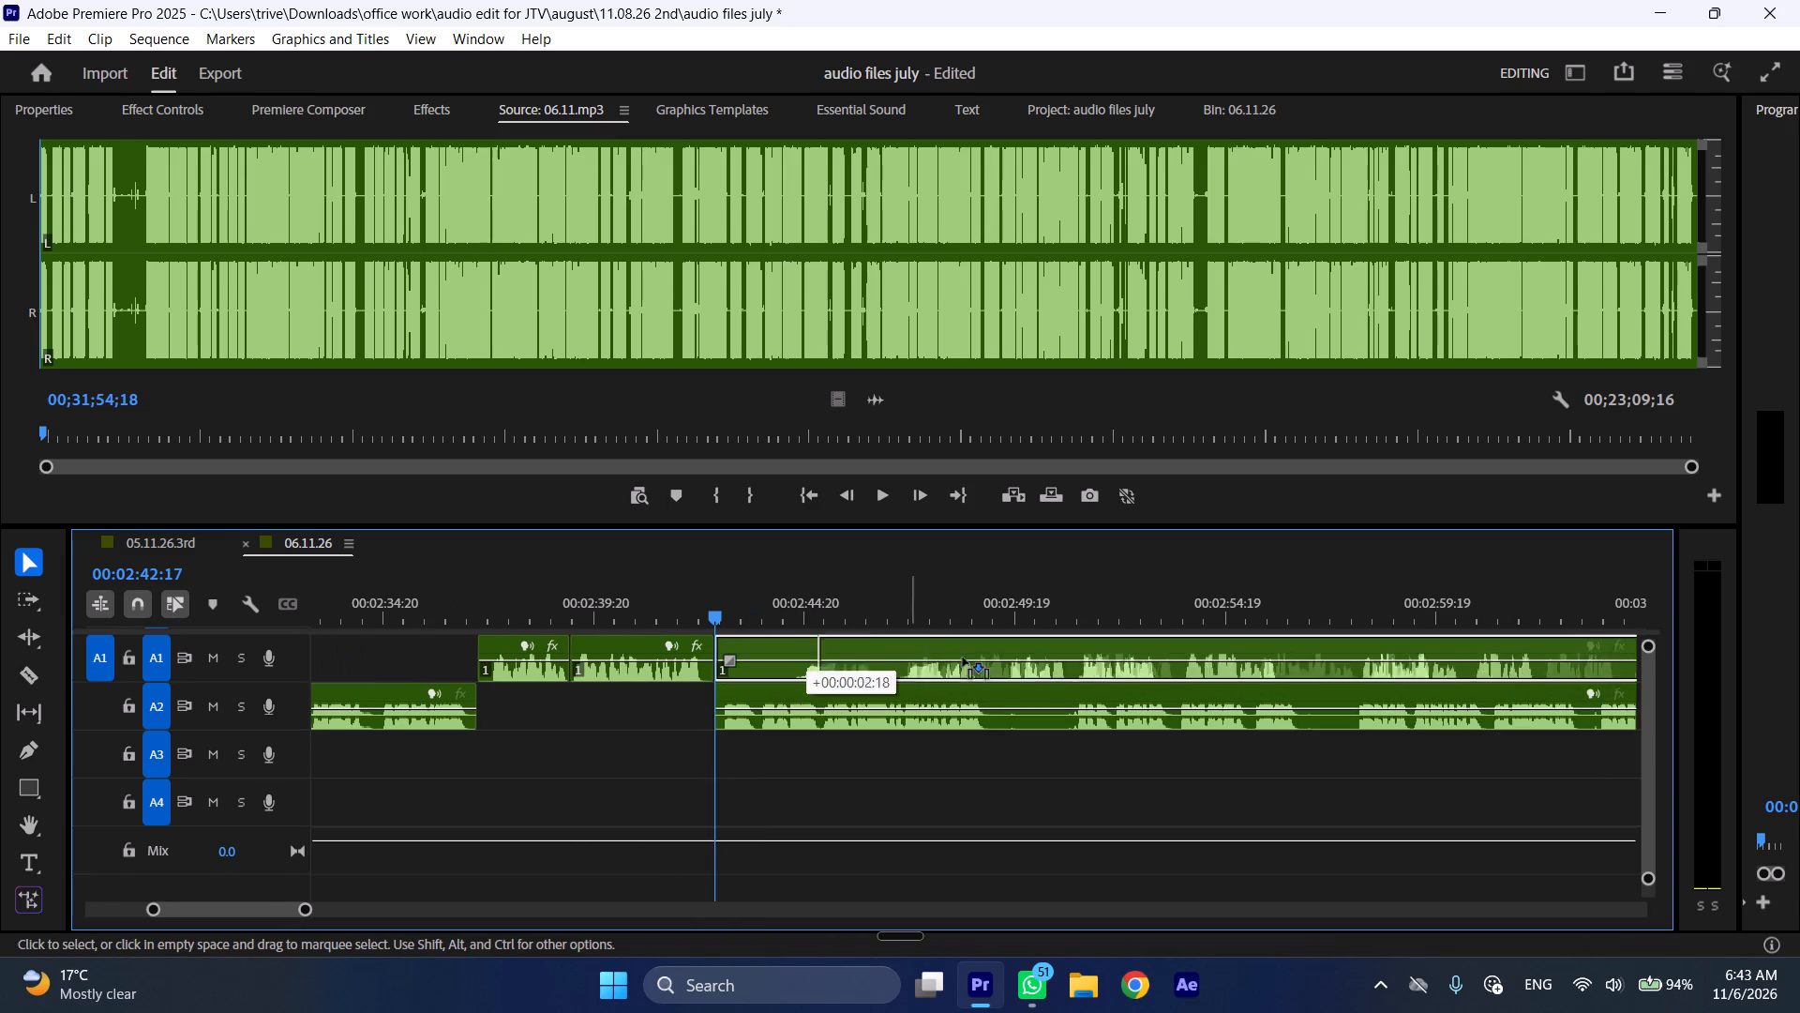
{"action": "left_click_drag", "start_coordinate": [963, 658], "coordinate": [1109, 658]}
{"action": "key", "text": "space"}
{"action": "left_click_drag", "start_coordinate": [1026, 643], "coordinate": [1098, 659]}
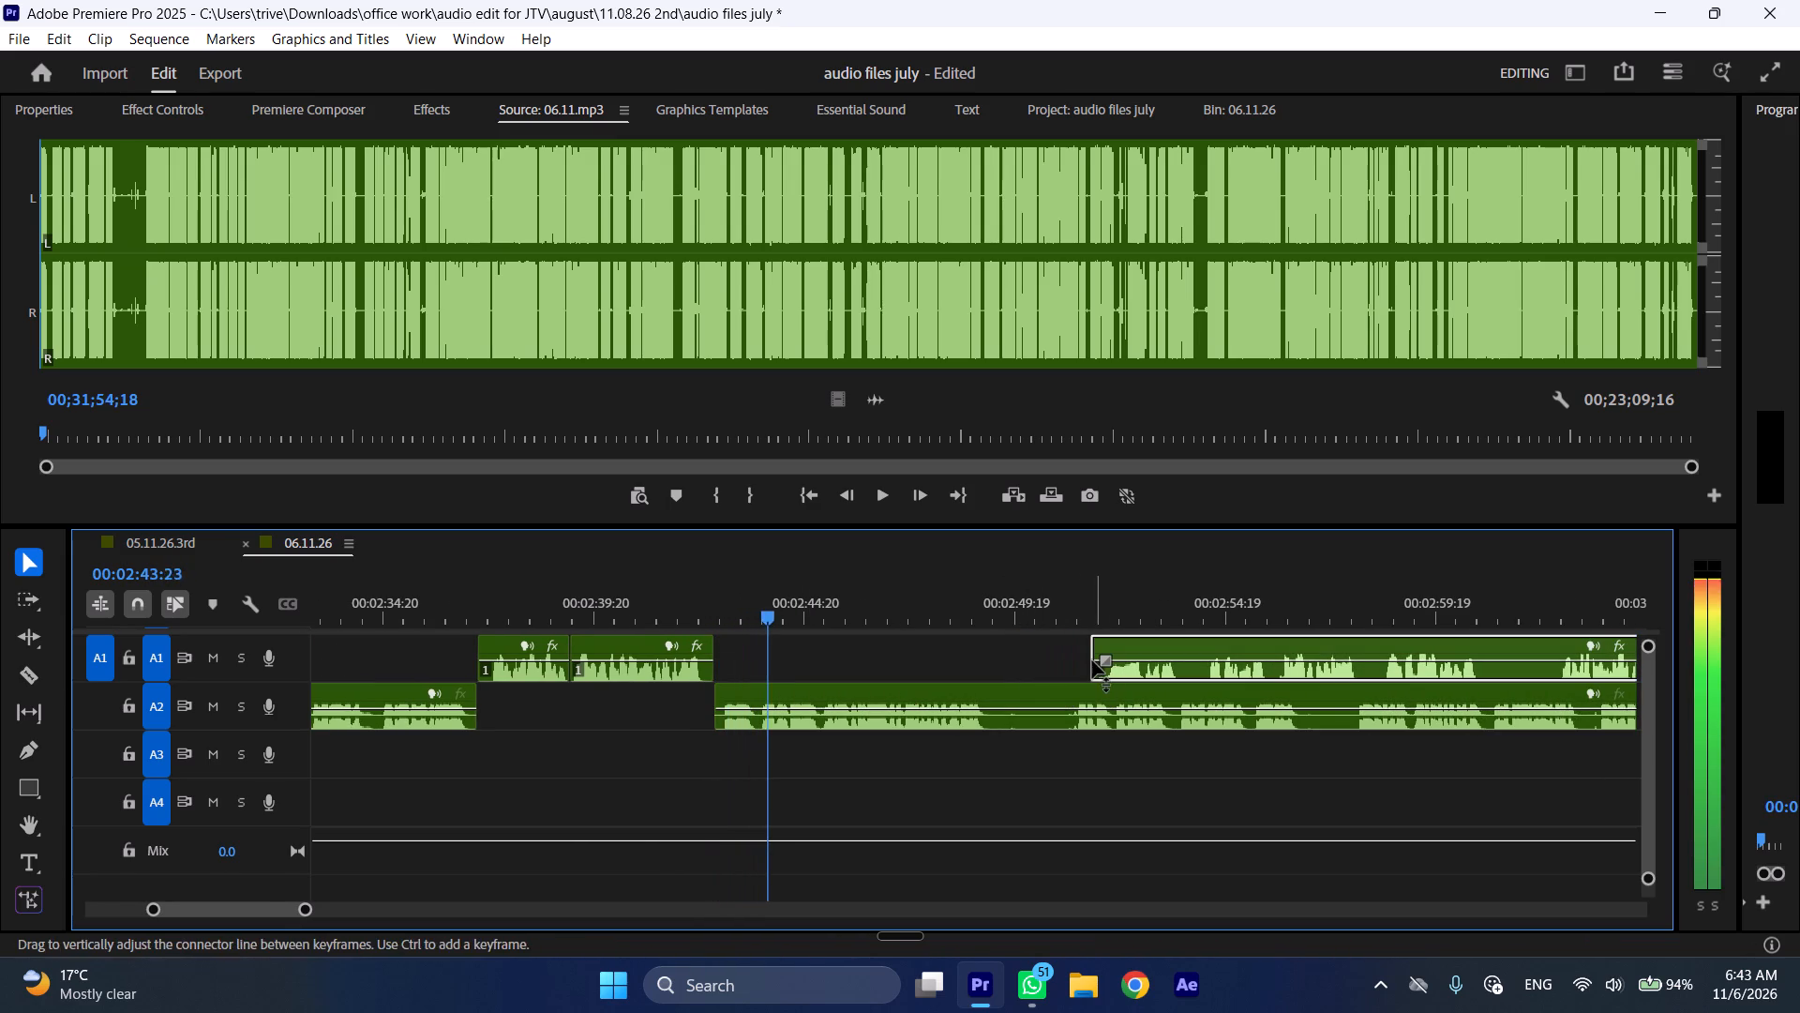
Play on to the end of the A2 passage and split the A2 clip at 00:02:49:03.
{"action": "key", "text": "l"}
{"action": "scroll", "coordinate": [890, 750], "scroll_direction": "down", "scroll_amount": 4}
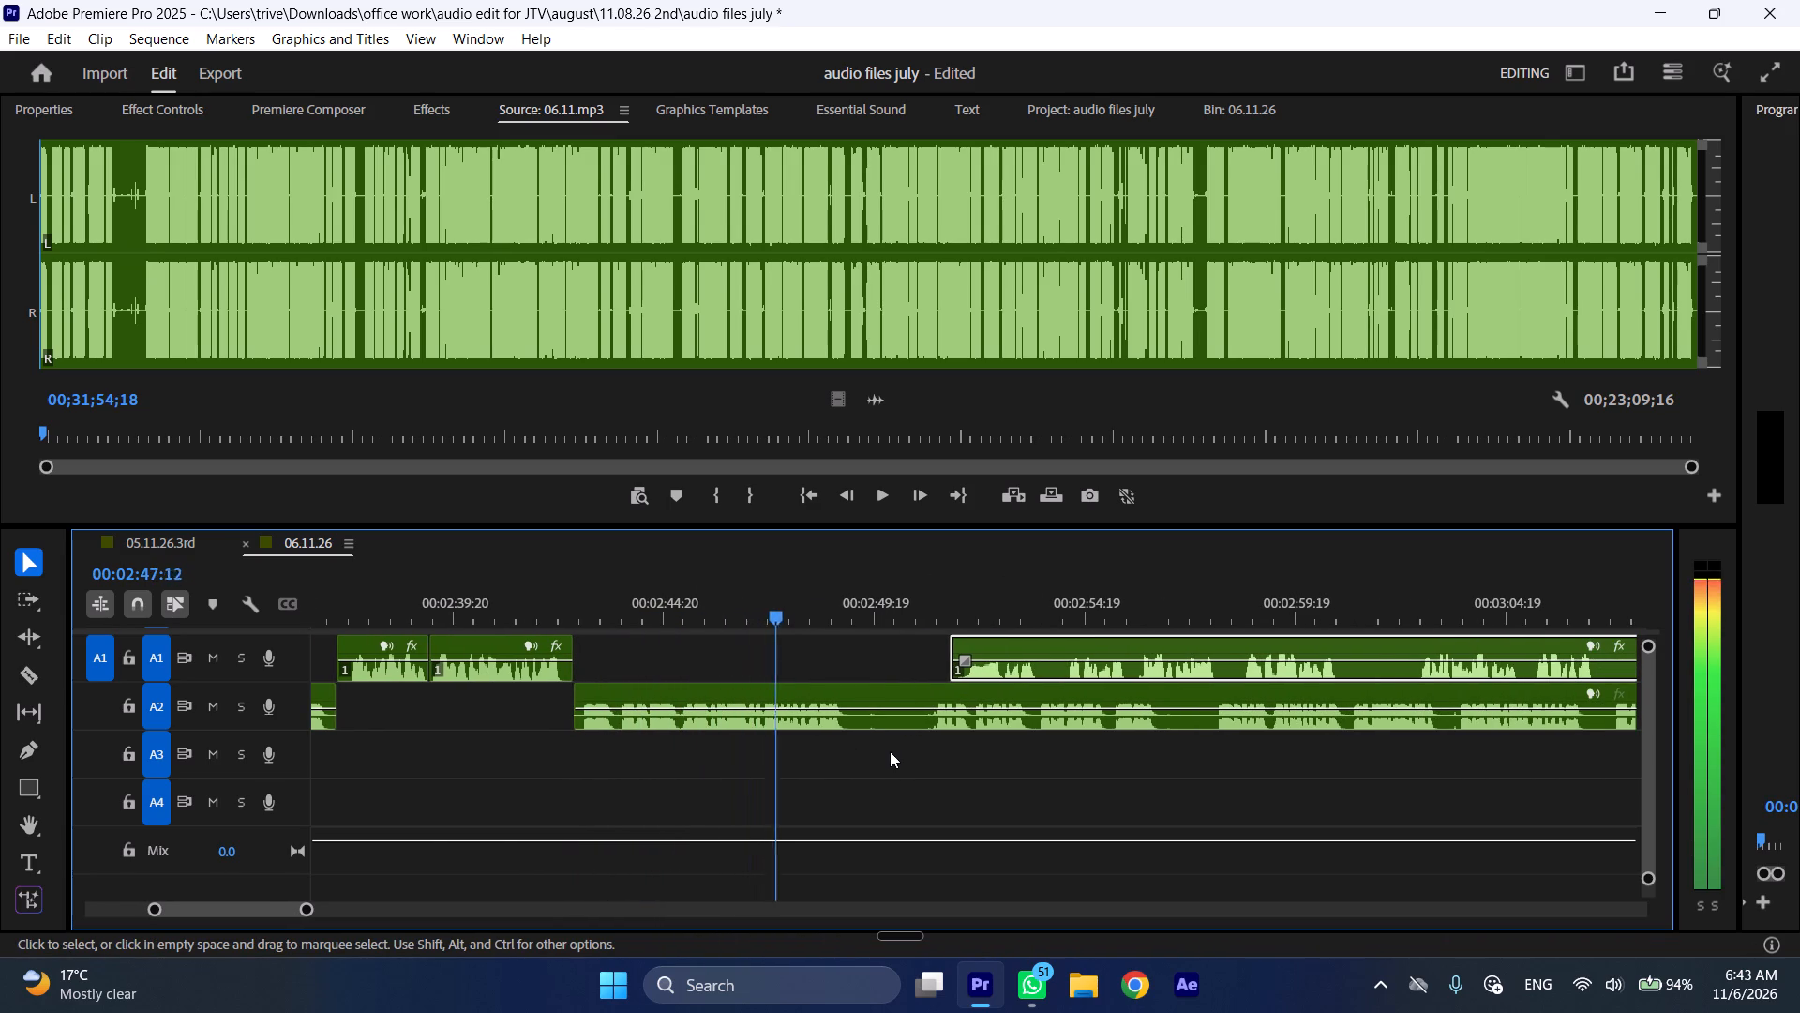
{"action": "key", "text": "space"}
{"action": "type", "text": "C"}
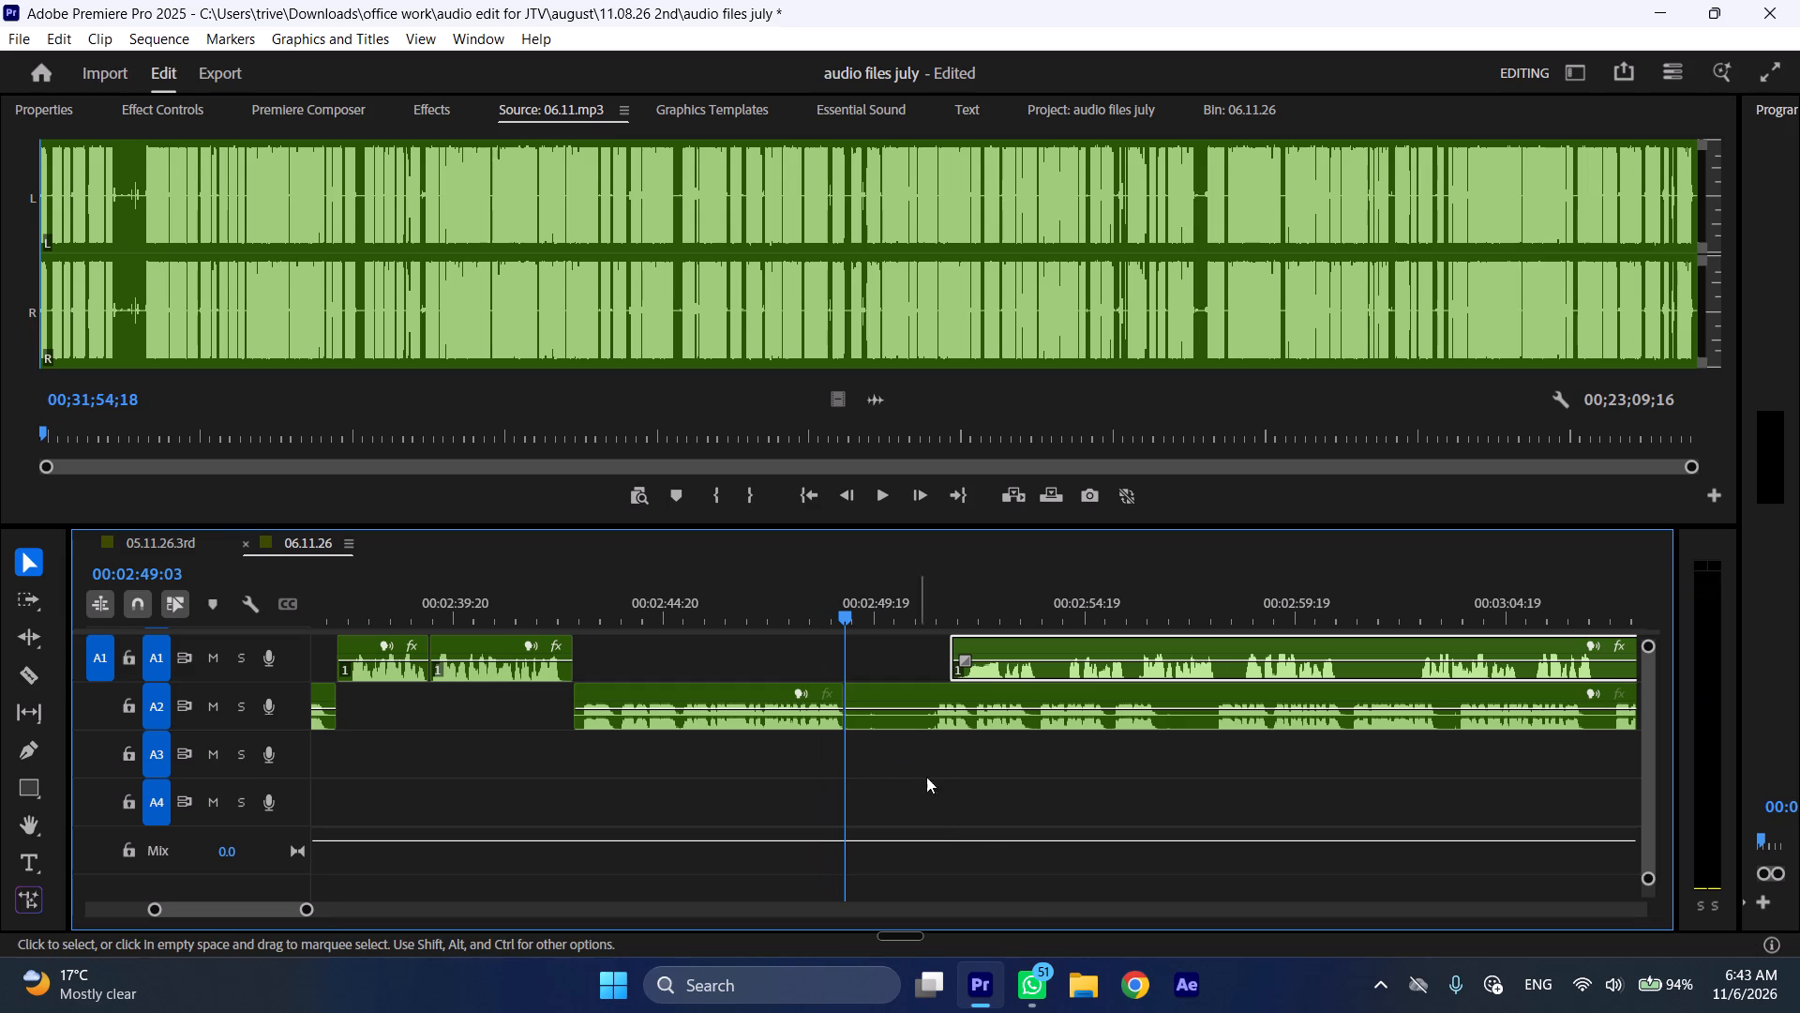
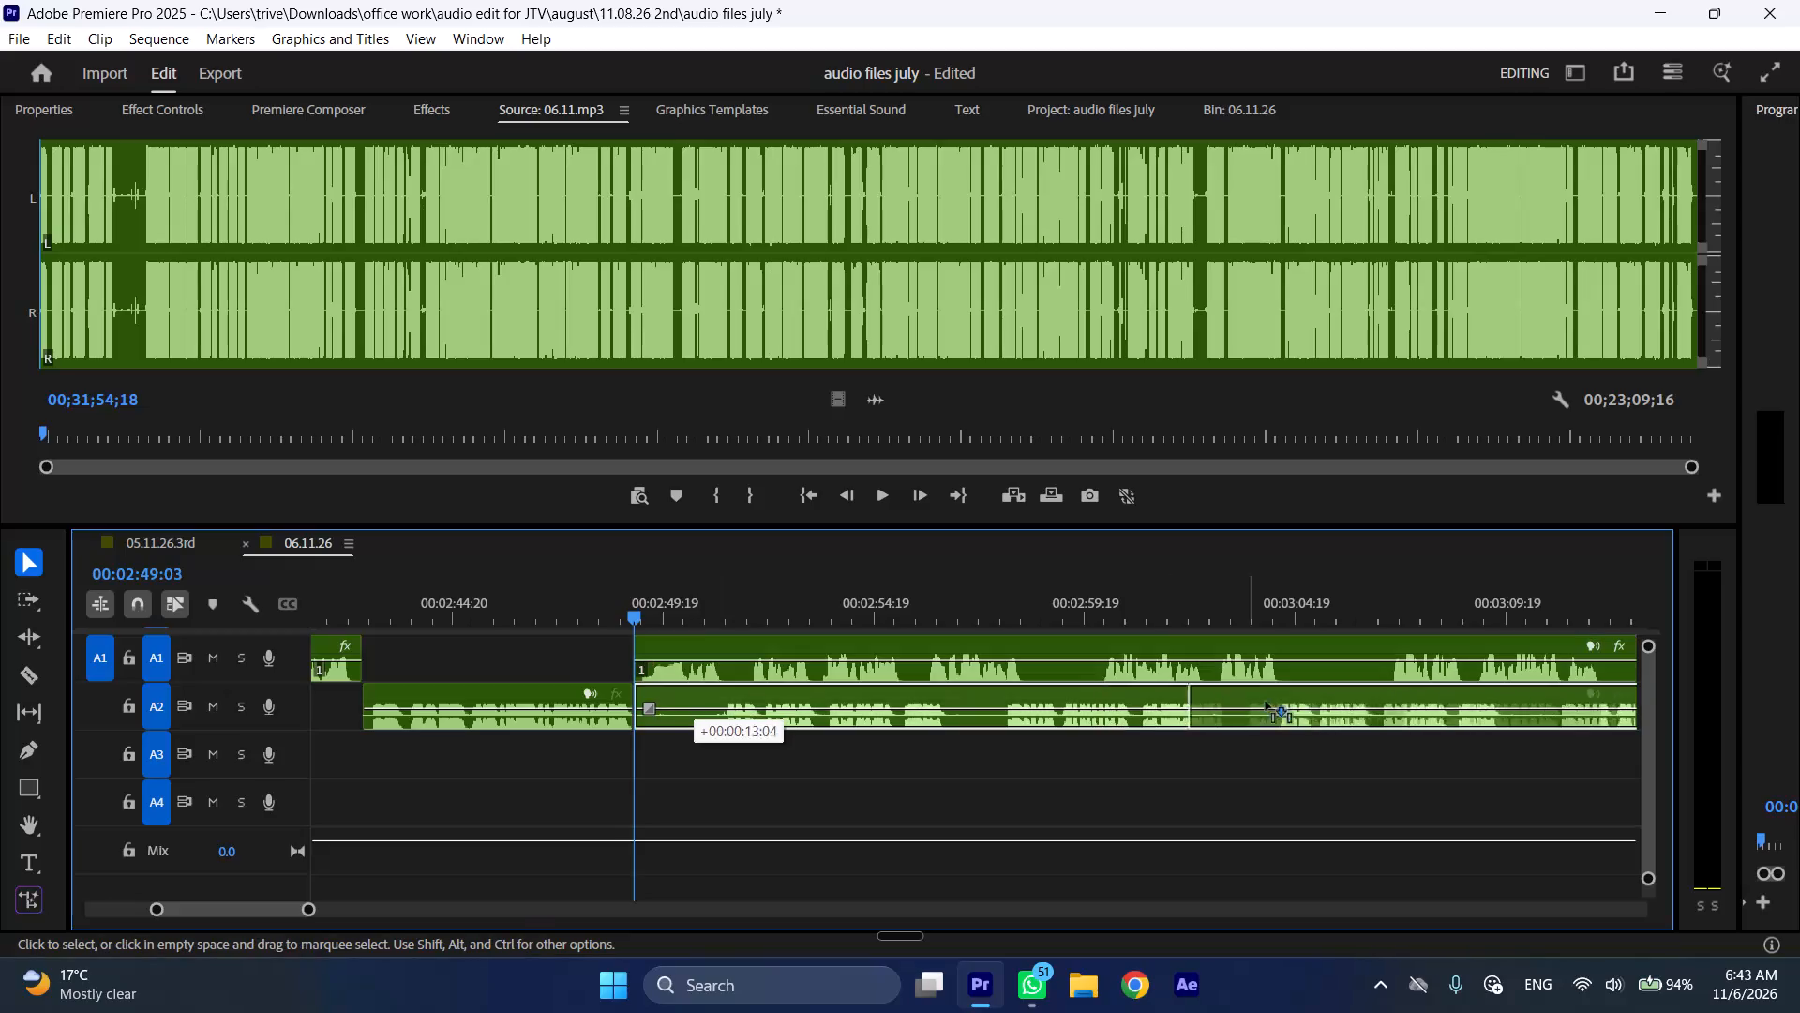
Play on through the A1 passage and cut out its short pause ending at 00:02:51:20, closing the gap.
{"action": "key", "text": "space"}
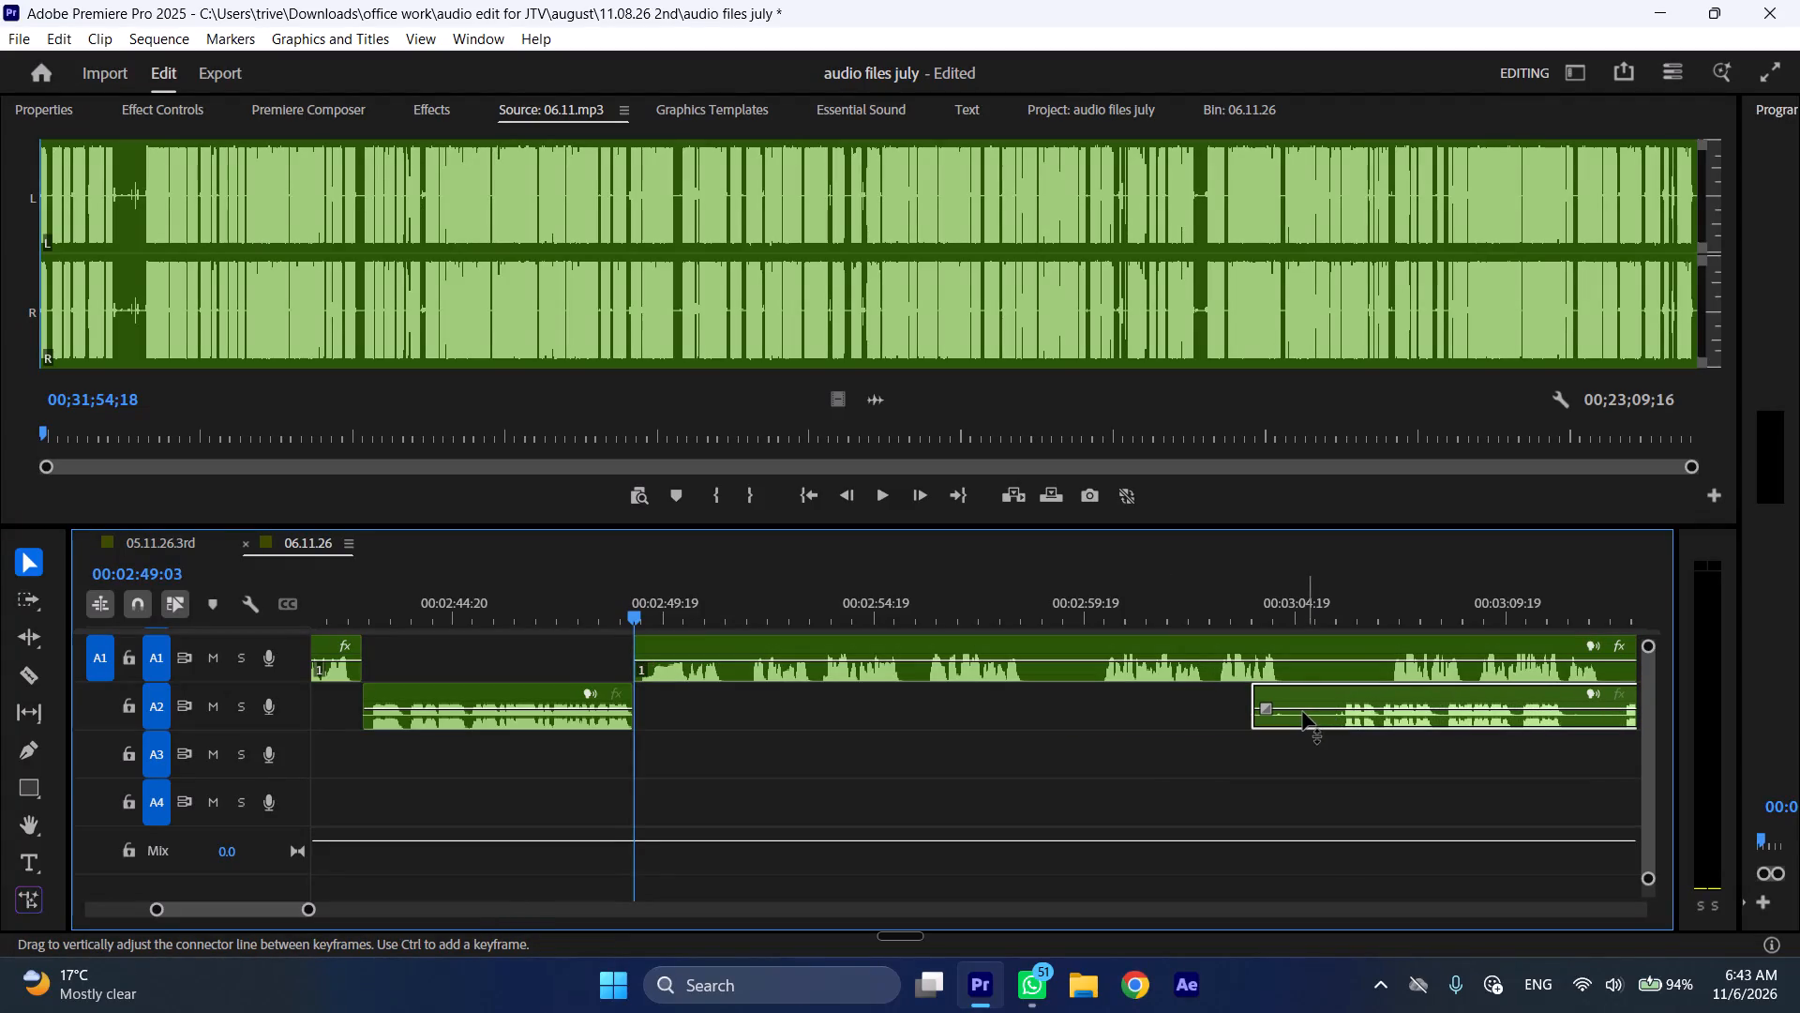
{"action": "key", "text": "l"}
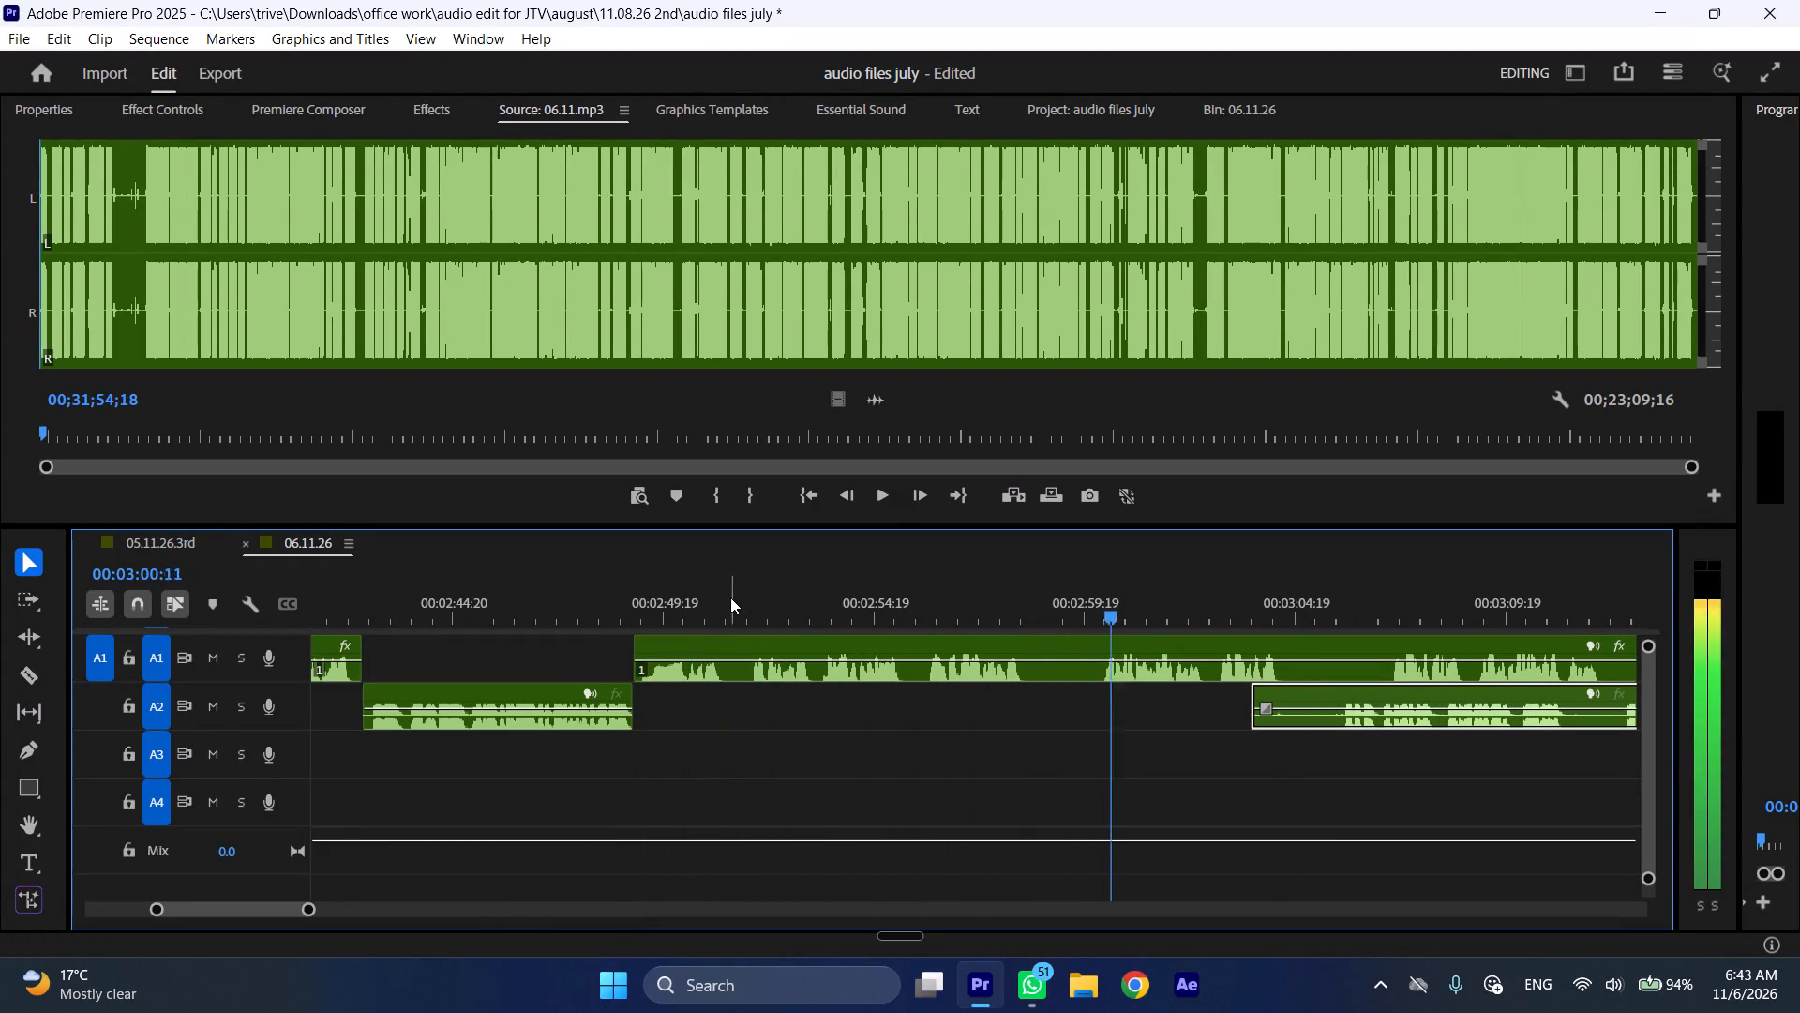
{"action": "left_click_drag", "start_coordinate": [730, 597], "coordinate": [751, 600]}
{"action": "key", "text": "shift+c"}
{"action": "left_click", "coordinate": [781, 656]}
{"action": "key", "text": "shift+c"}
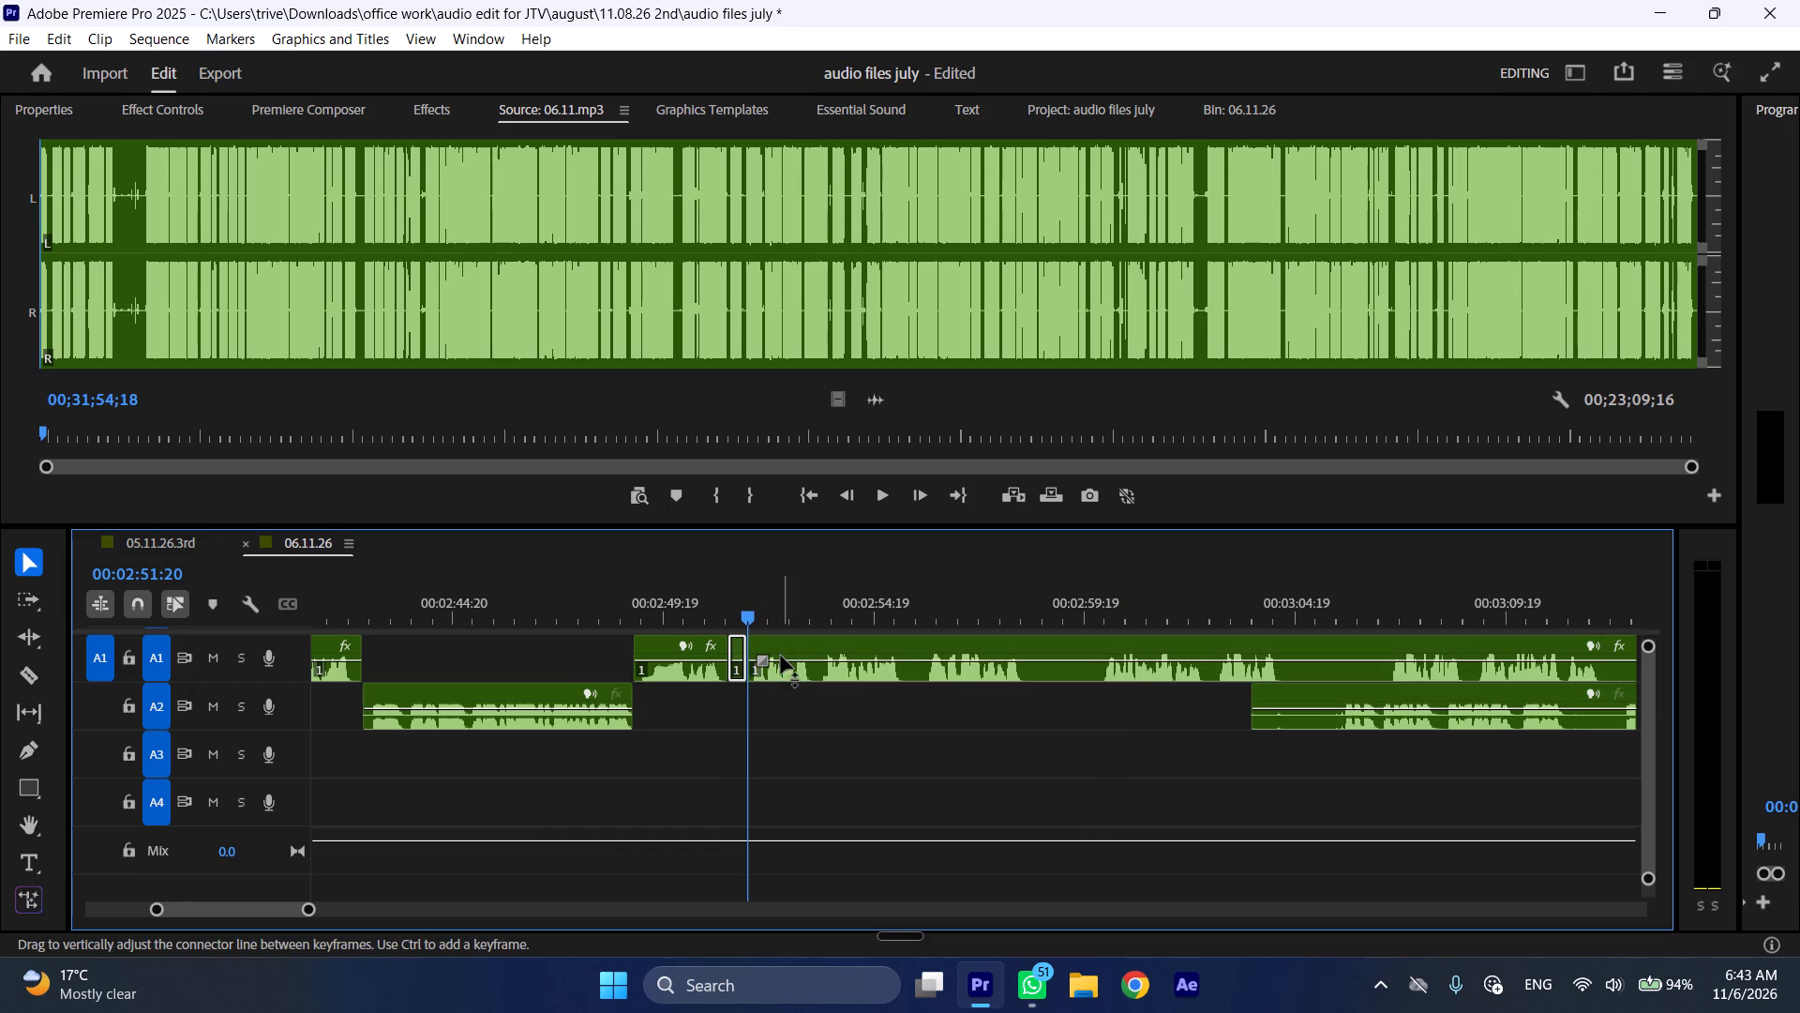
{"action": "key", "text": "ctrl+shift+d"}
Cut out the short pause on A1 ending at about 00:02:55:11 and close the gap.
{"action": "left_click_drag", "start_coordinate": [873, 602], "coordinate": [904, 600]}
{"action": "key", "text": "shift+c"}
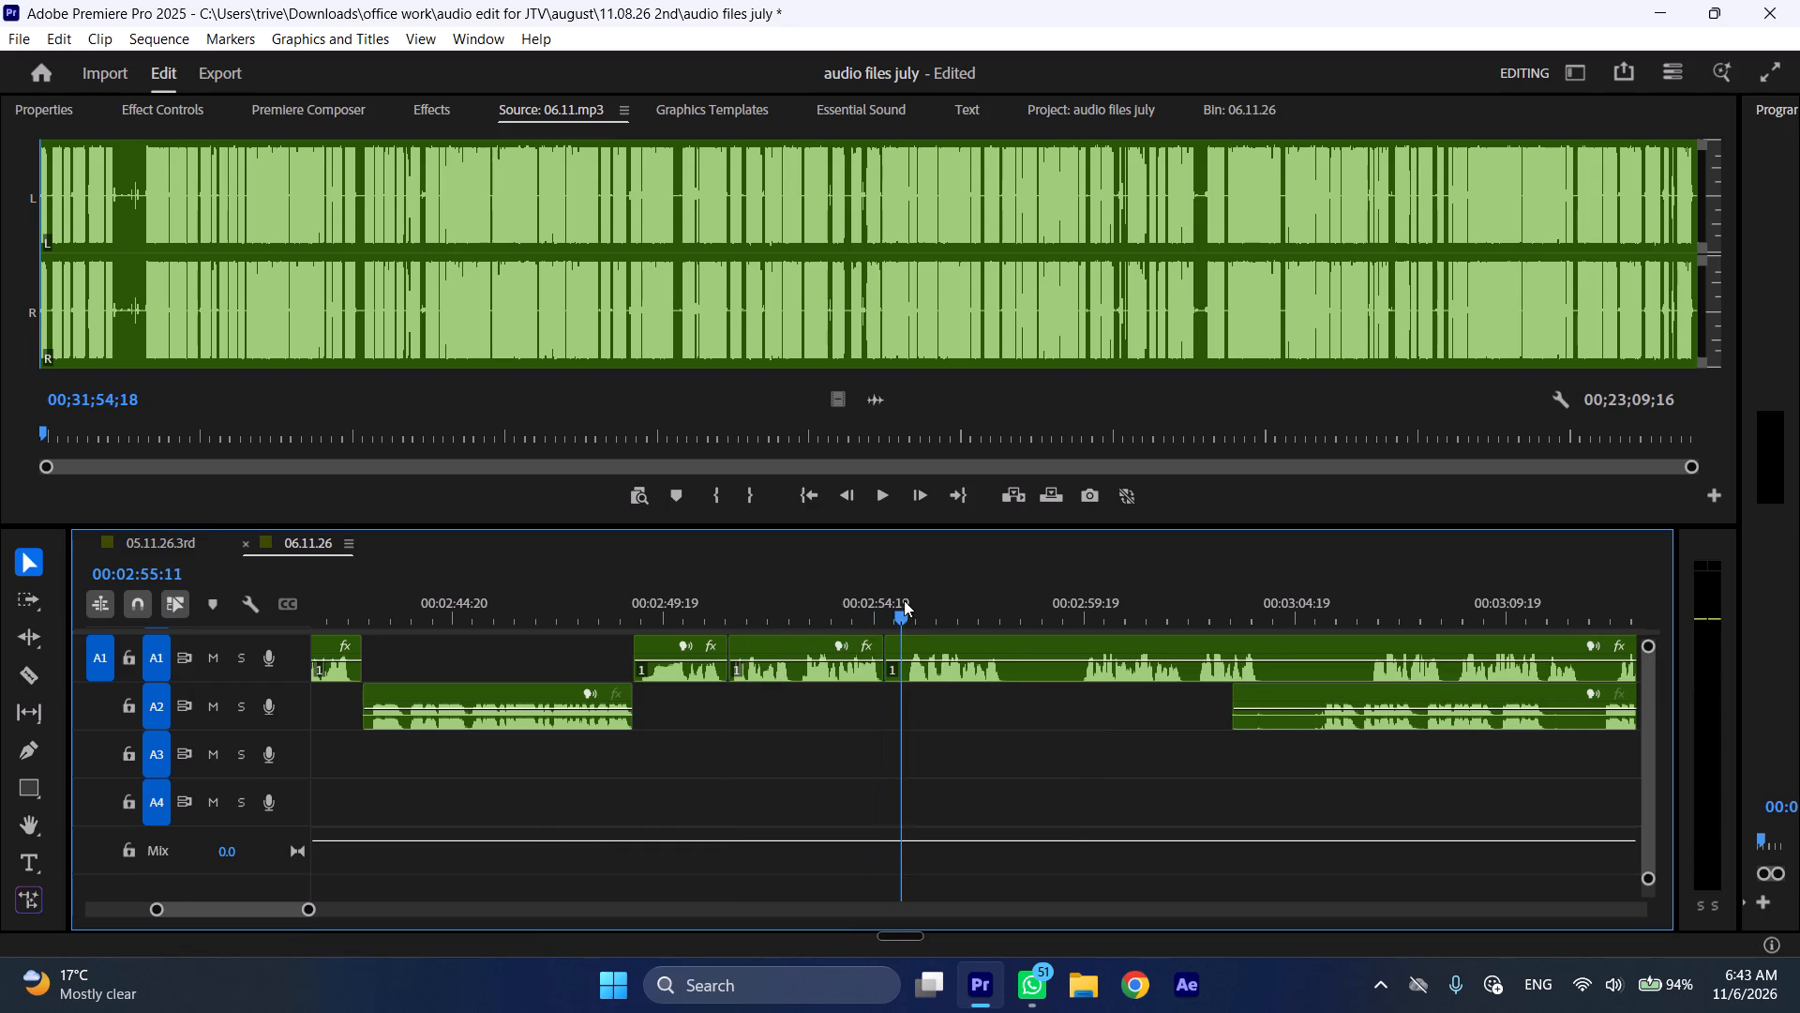
{"action": "left_click_drag", "start_coordinate": [904, 600], "coordinate": [907, 601]}
{"action": "left_click", "coordinate": [924, 649]}
{"action": "key", "text": "shift+c"}
{"action": "key", "text": "ctrl+shift+d"}
Split the A1 clip at the end of the spoken passage, at 00:02:57:12.
{"action": "left_click_drag", "start_coordinate": [954, 621], "coordinate": [985, 621]}
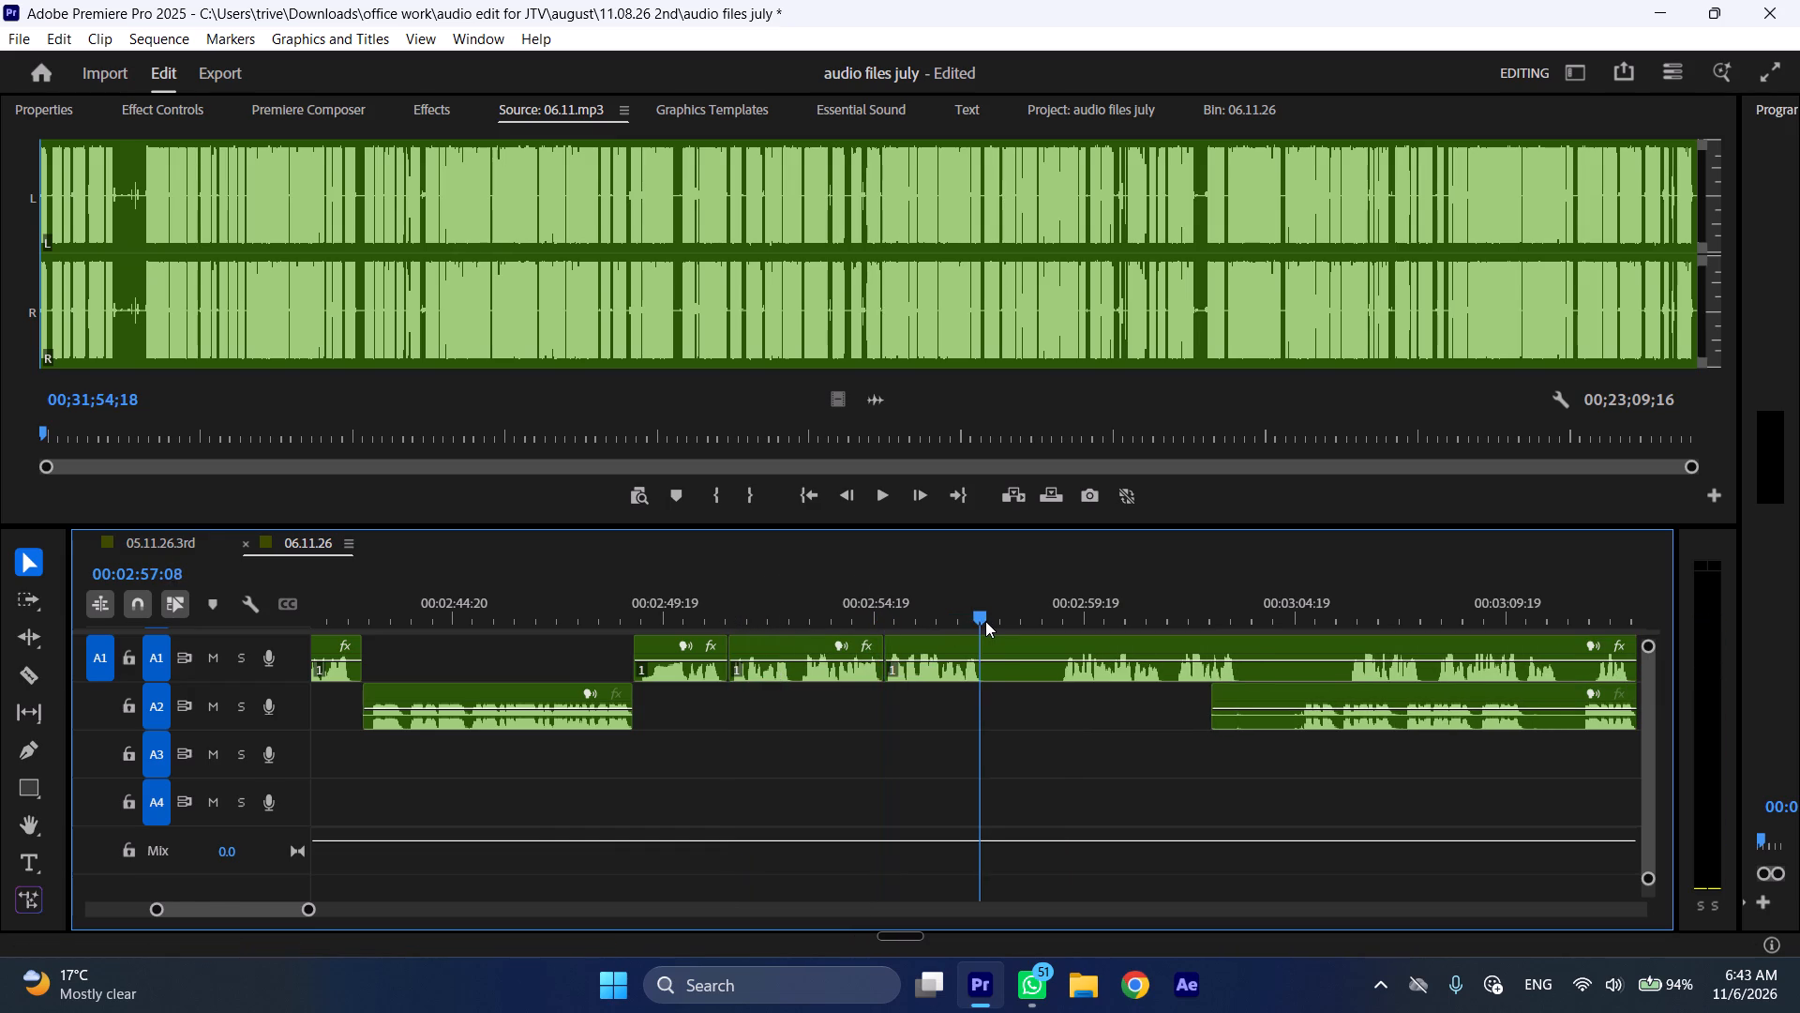
{"action": "left_click_drag", "start_coordinate": [985, 621], "coordinate": [991, 621]}
{"action": "key", "text": "shift+c"}
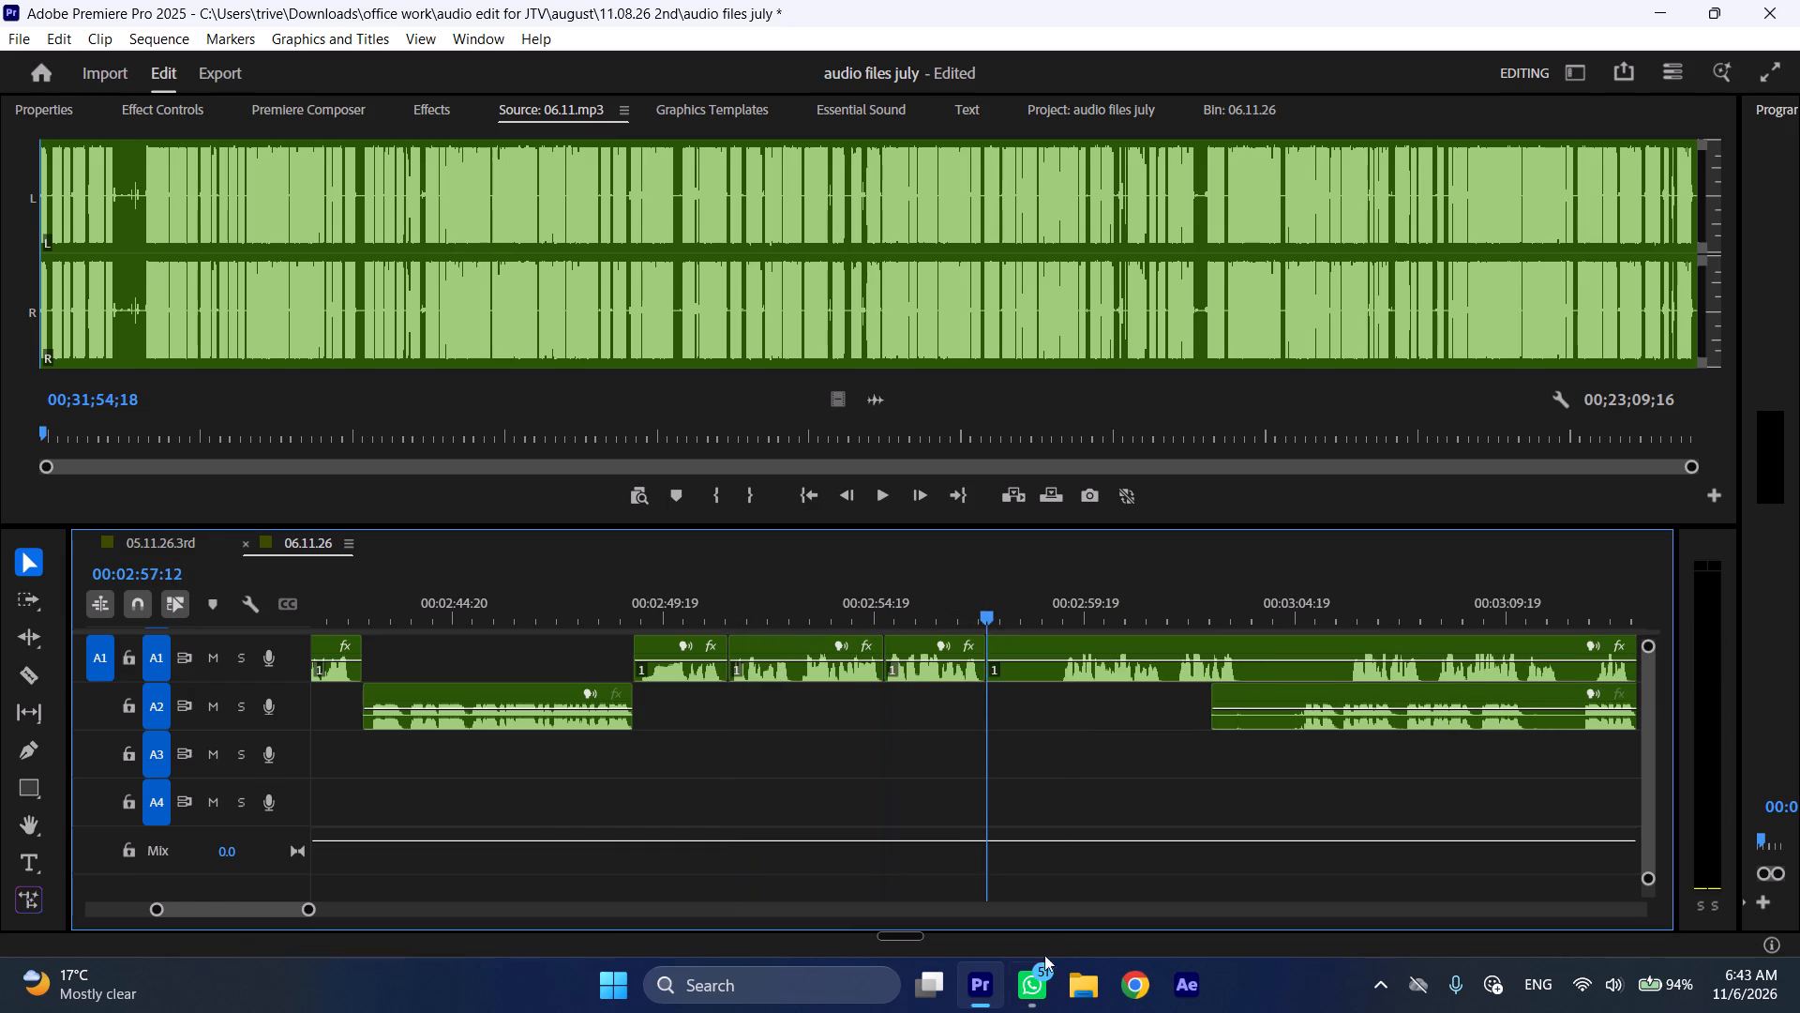
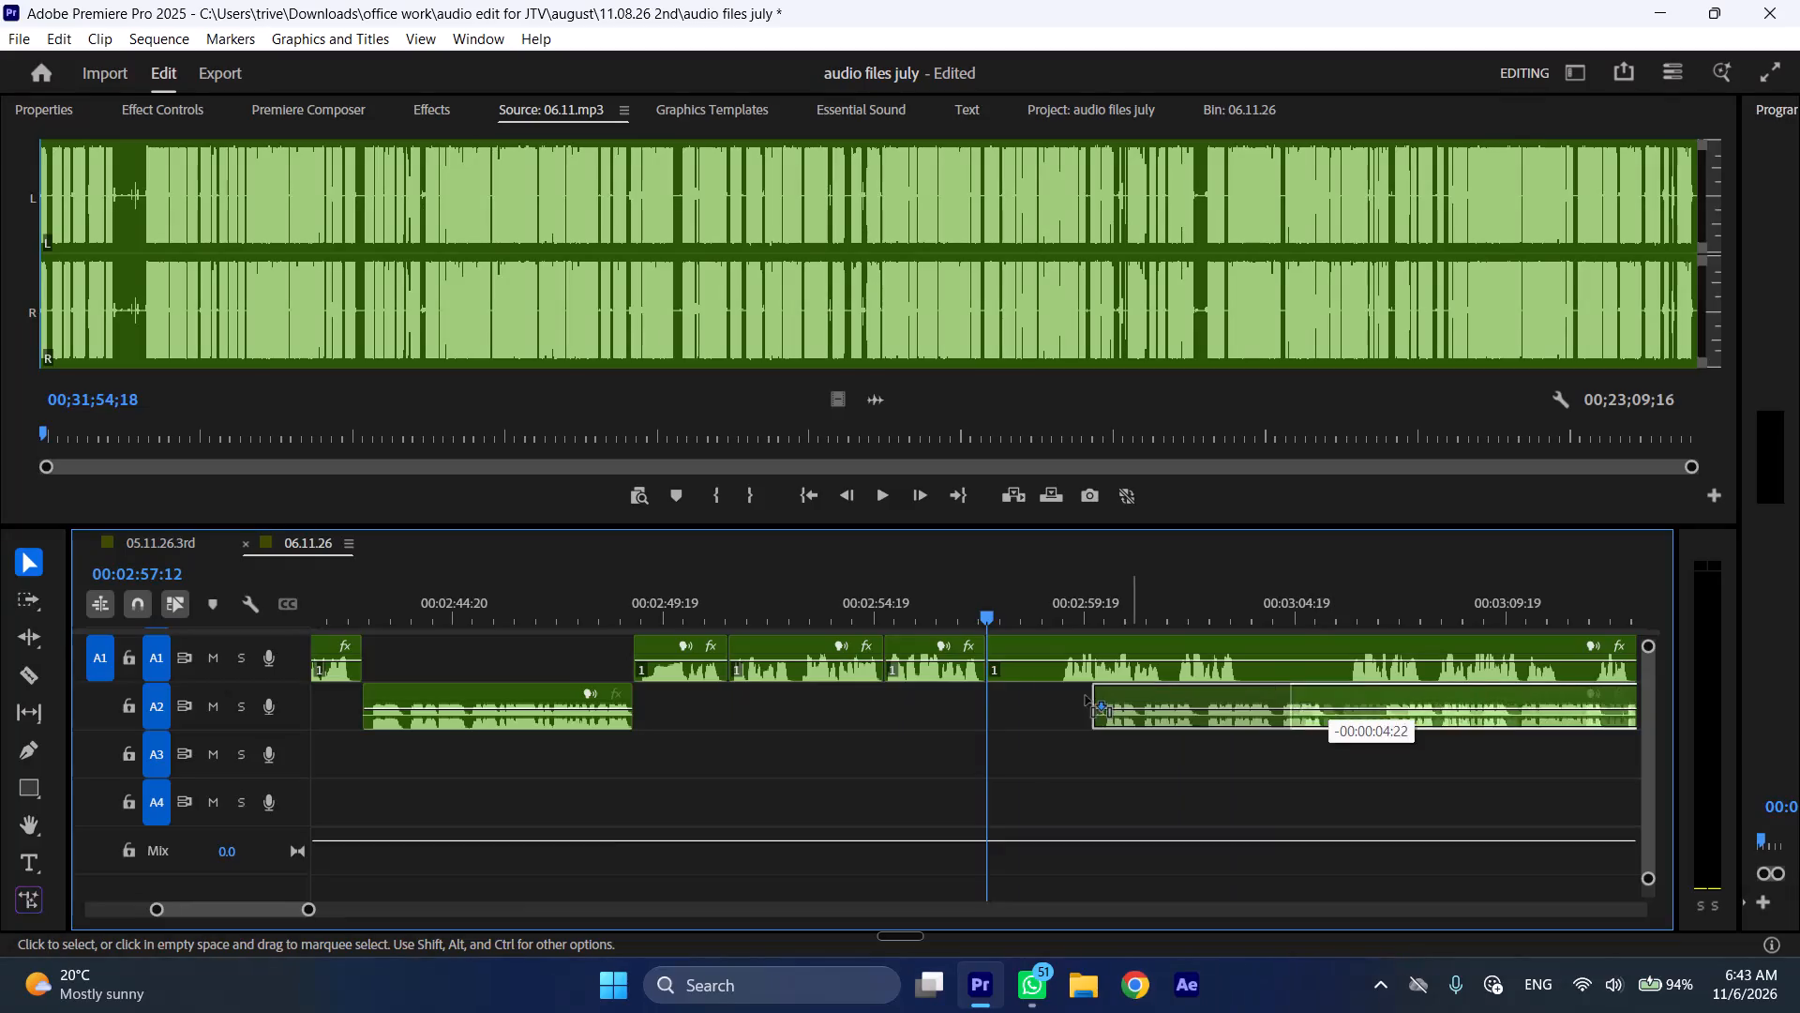
Move the remaining A1 clip about 11 seconds later, clear of the A2 passage that starts at 00:02:57:12.
{"action": "scroll", "coordinate": [1027, 699], "scroll_direction": "down", "scroll_amount": 12}
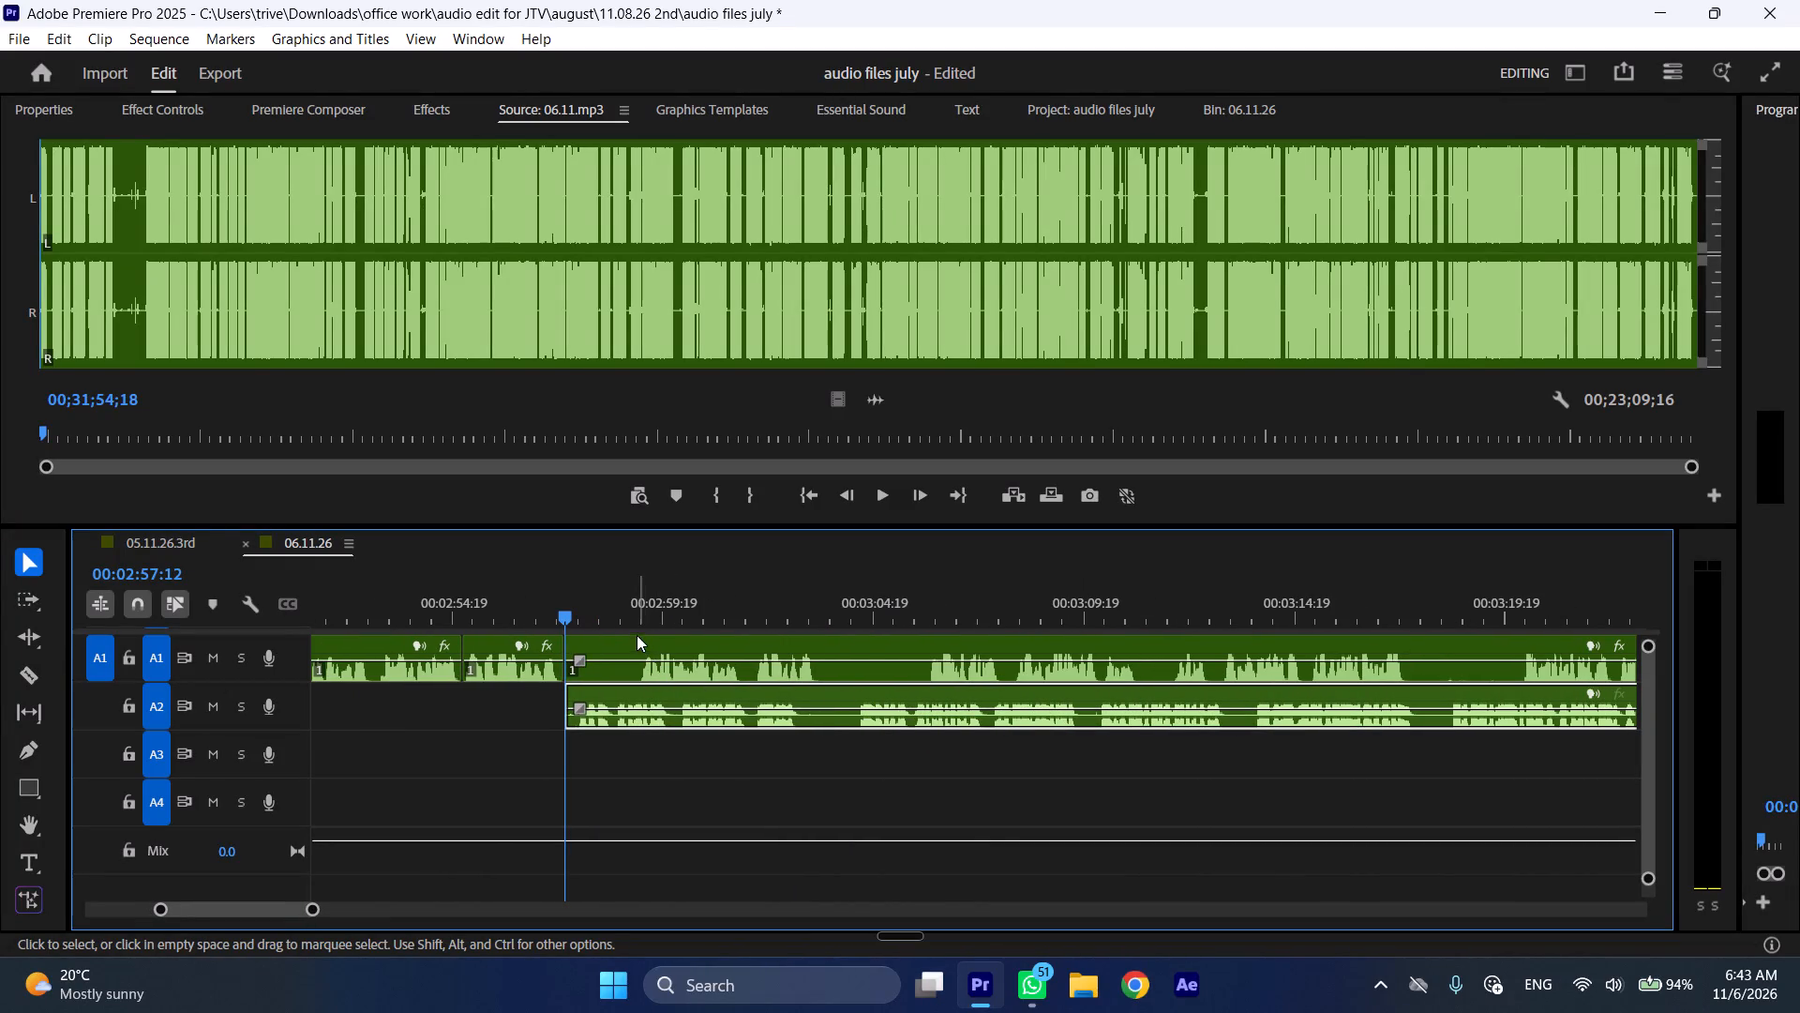
{"action": "left_click_drag", "start_coordinate": [640, 633], "coordinate": [871, 633]}
{"action": "left_click_drag", "start_coordinate": [661, 643], "coordinate": [1117, 648]}
Play through the A2 passage and split the A2 clip at the end of the spoken part, at 00:03:03:05.
{"action": "key", "text": "space"}
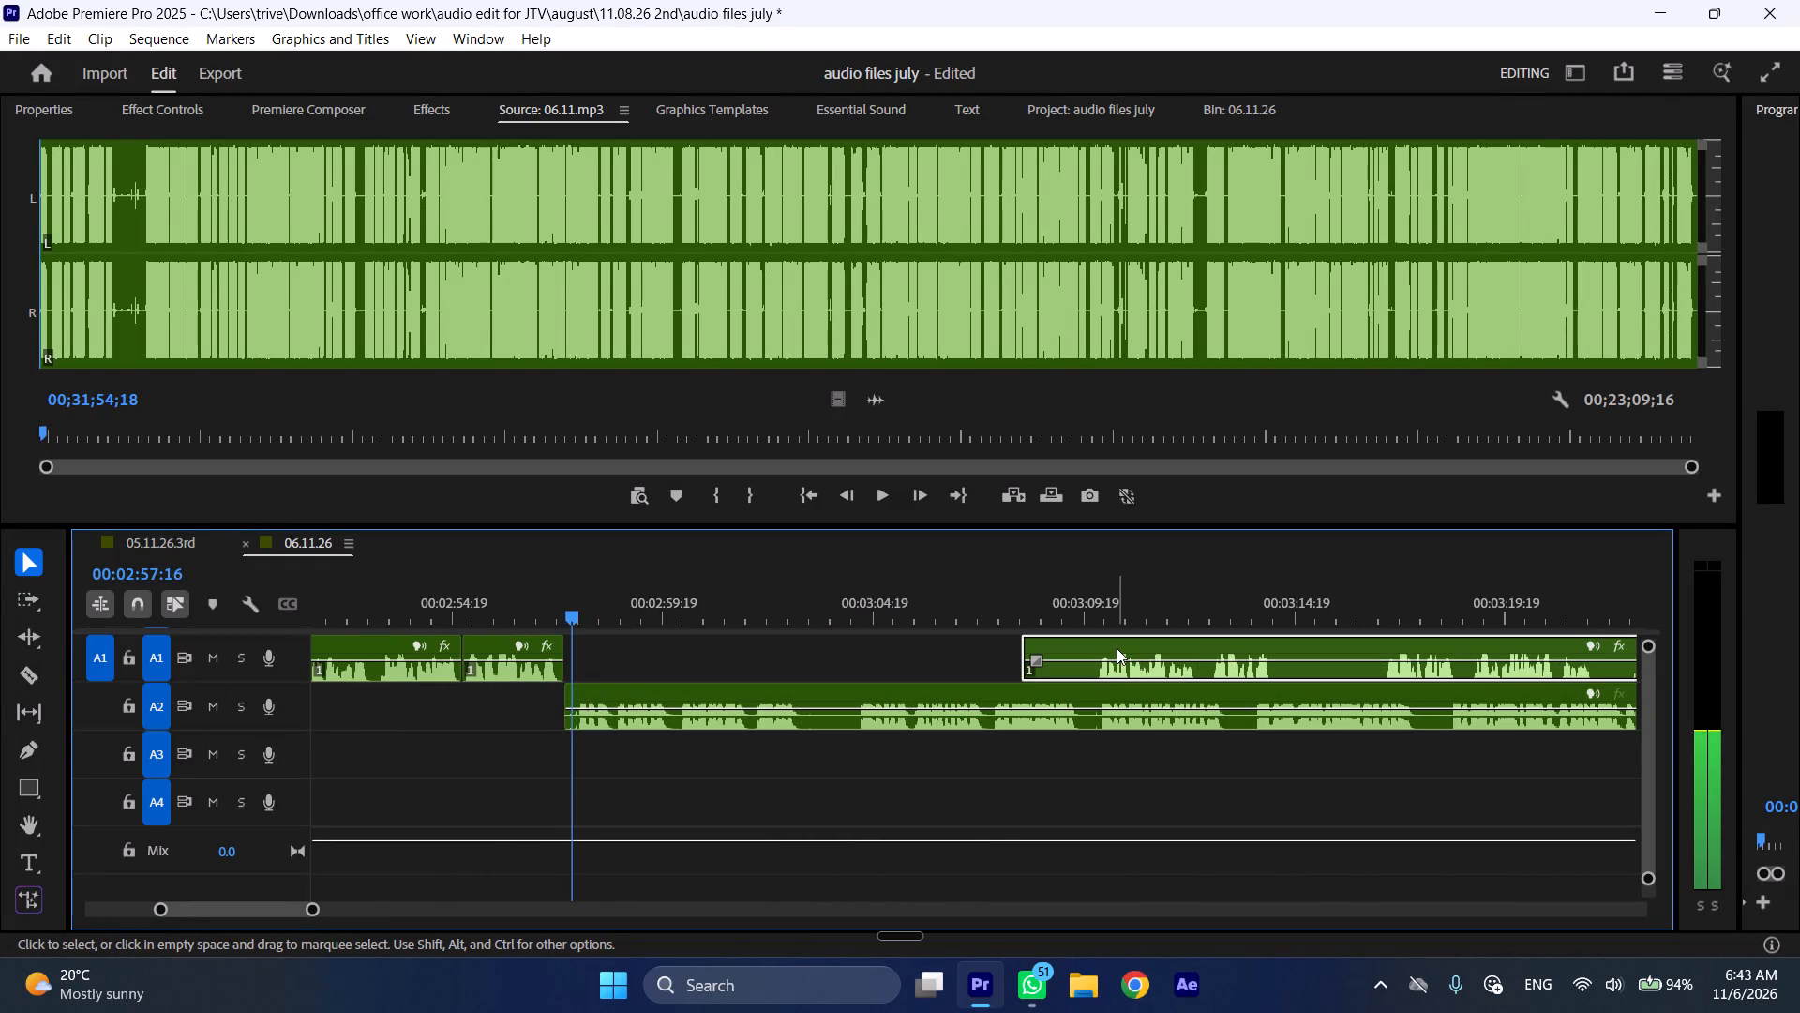
{"action": "type", "text": "l"}
{"action": "scroll", "coordinate": [825, 758], "scroll_direction": "down", "scroll_amount": 3}
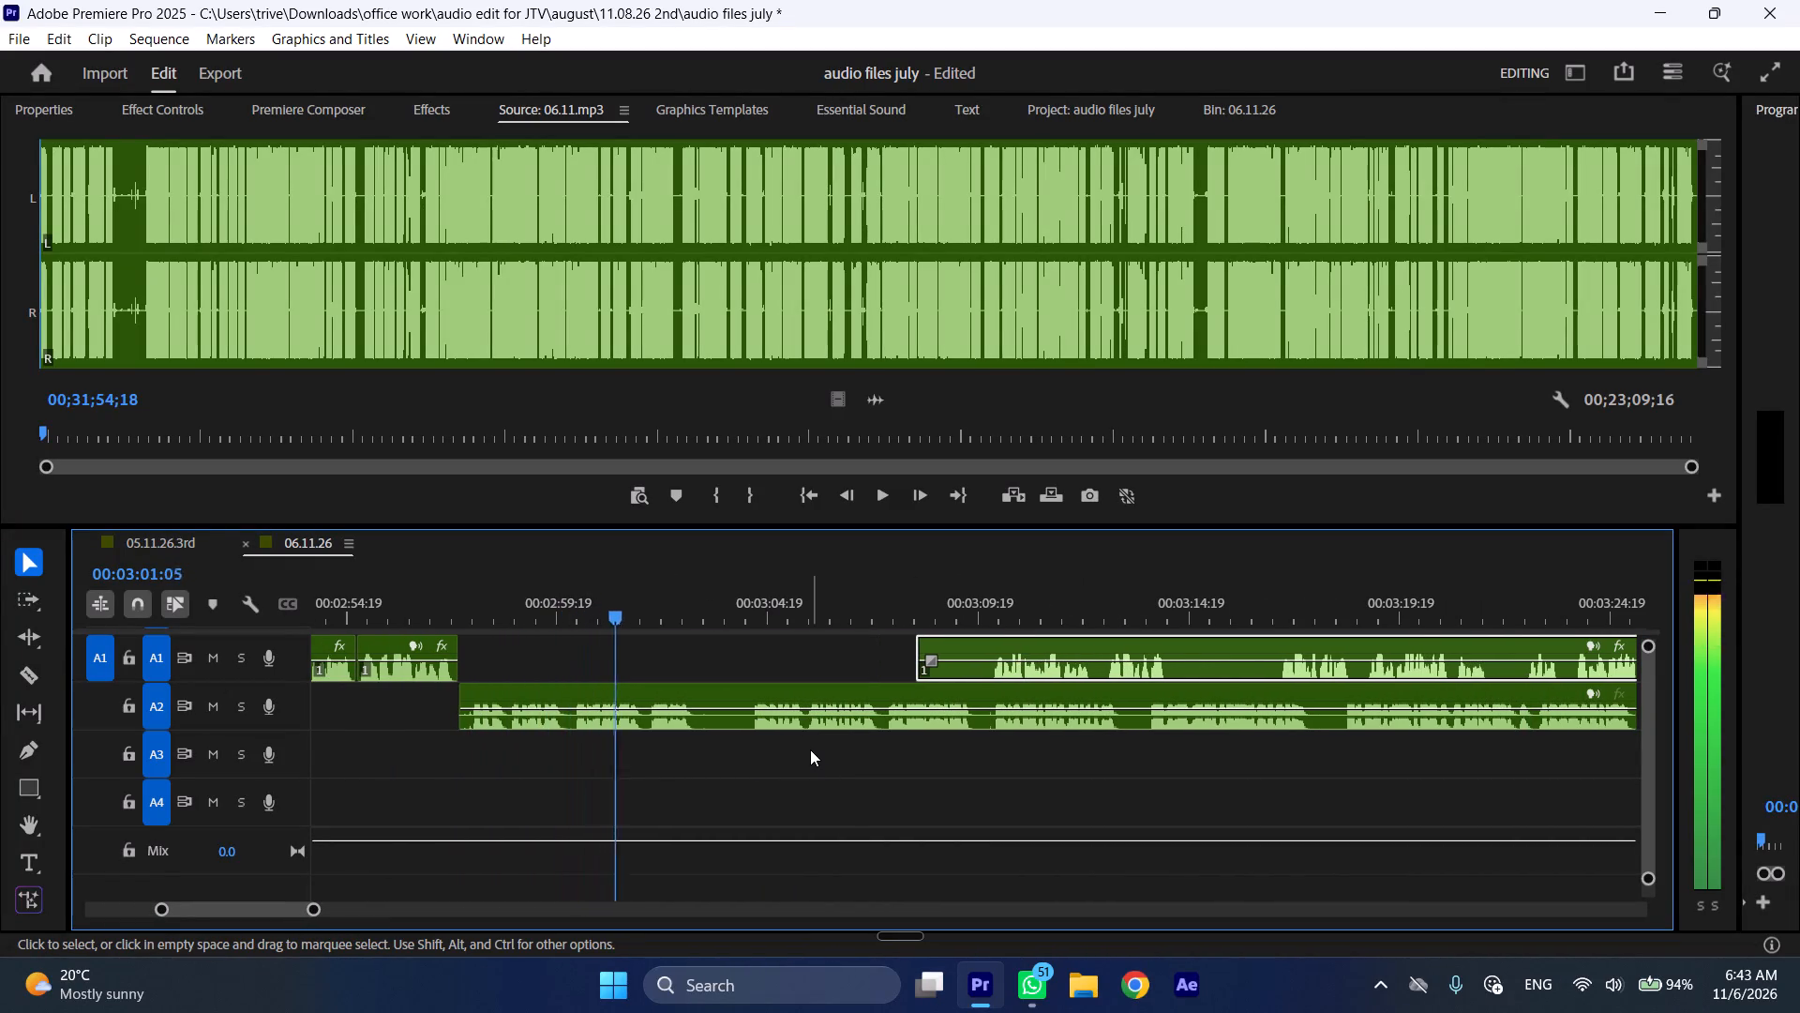
{"action": "key", "text": "space"}
{"action": "key", "text": "shift+c"}
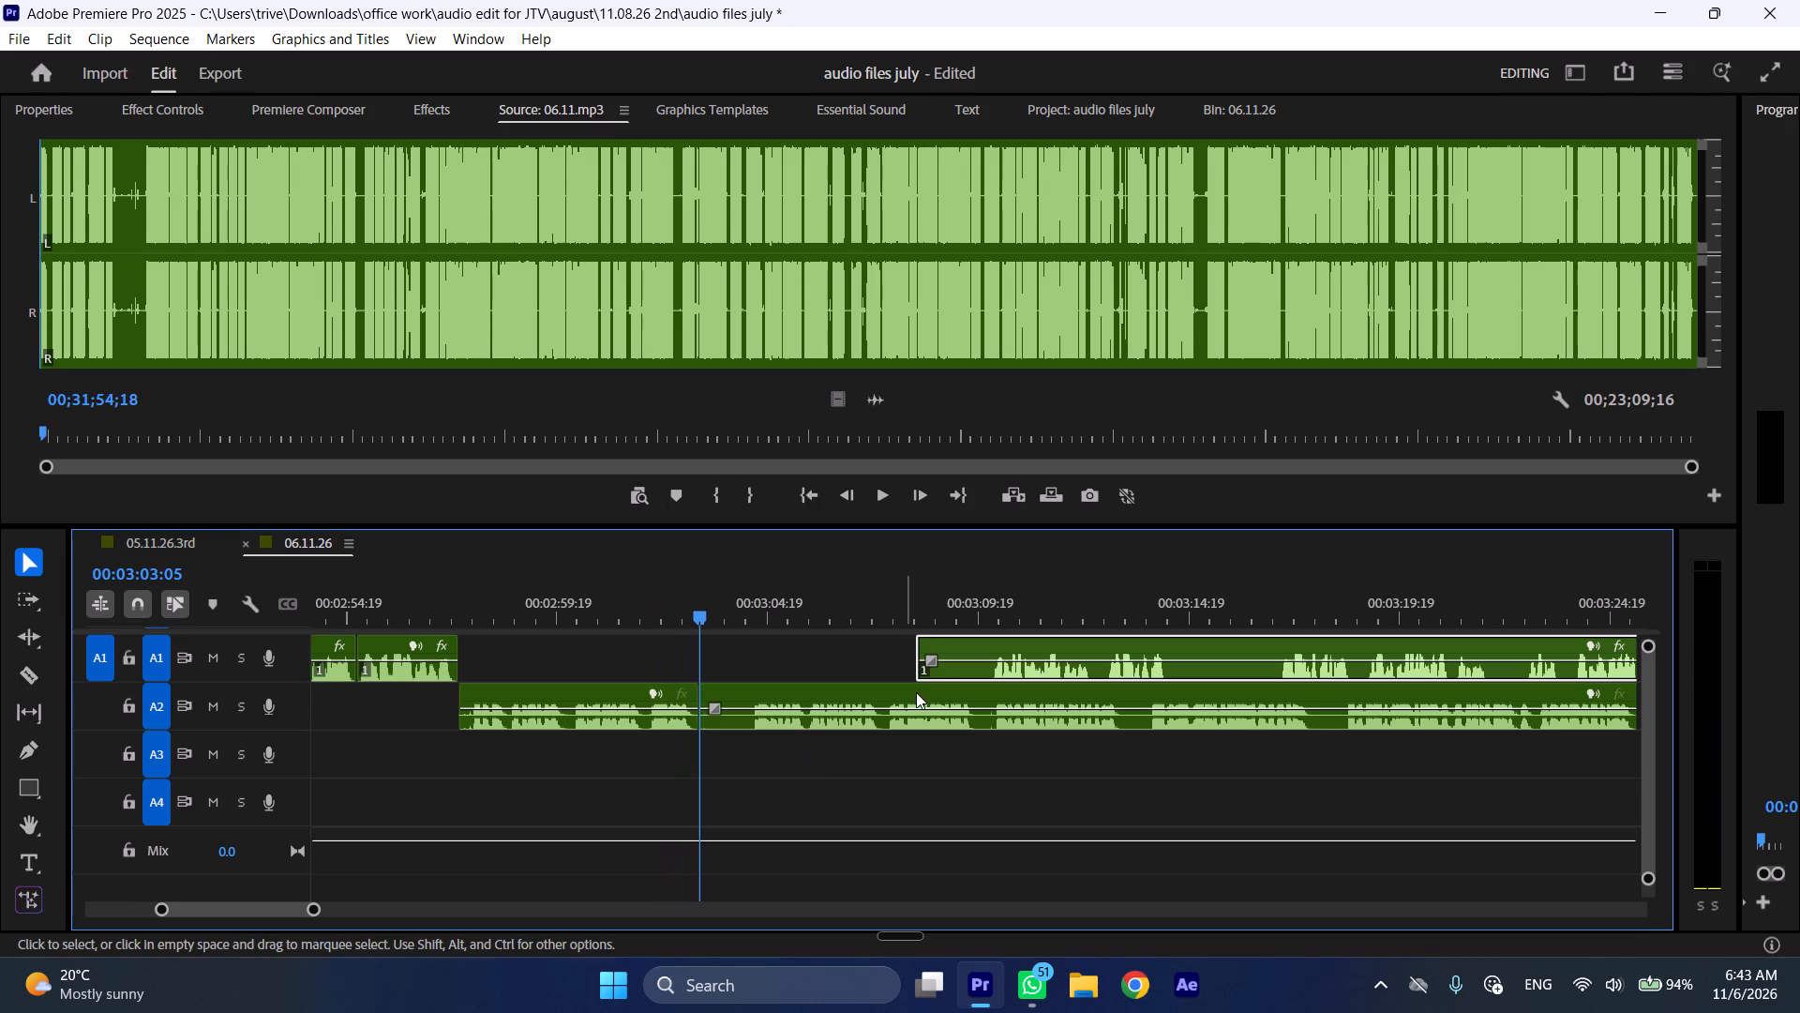
Trim about 1.5 seconds of silence off the start of the remaining A1 clip and move it to start at 00:03:03:05.
{"action": "left_click_drag", "start_coordinate": [919, 641], "coordinate": [983, 647]}
{"action": "left_click_drag", "start_coordinate": [1055, 646], "coordinate": [891, 646]}
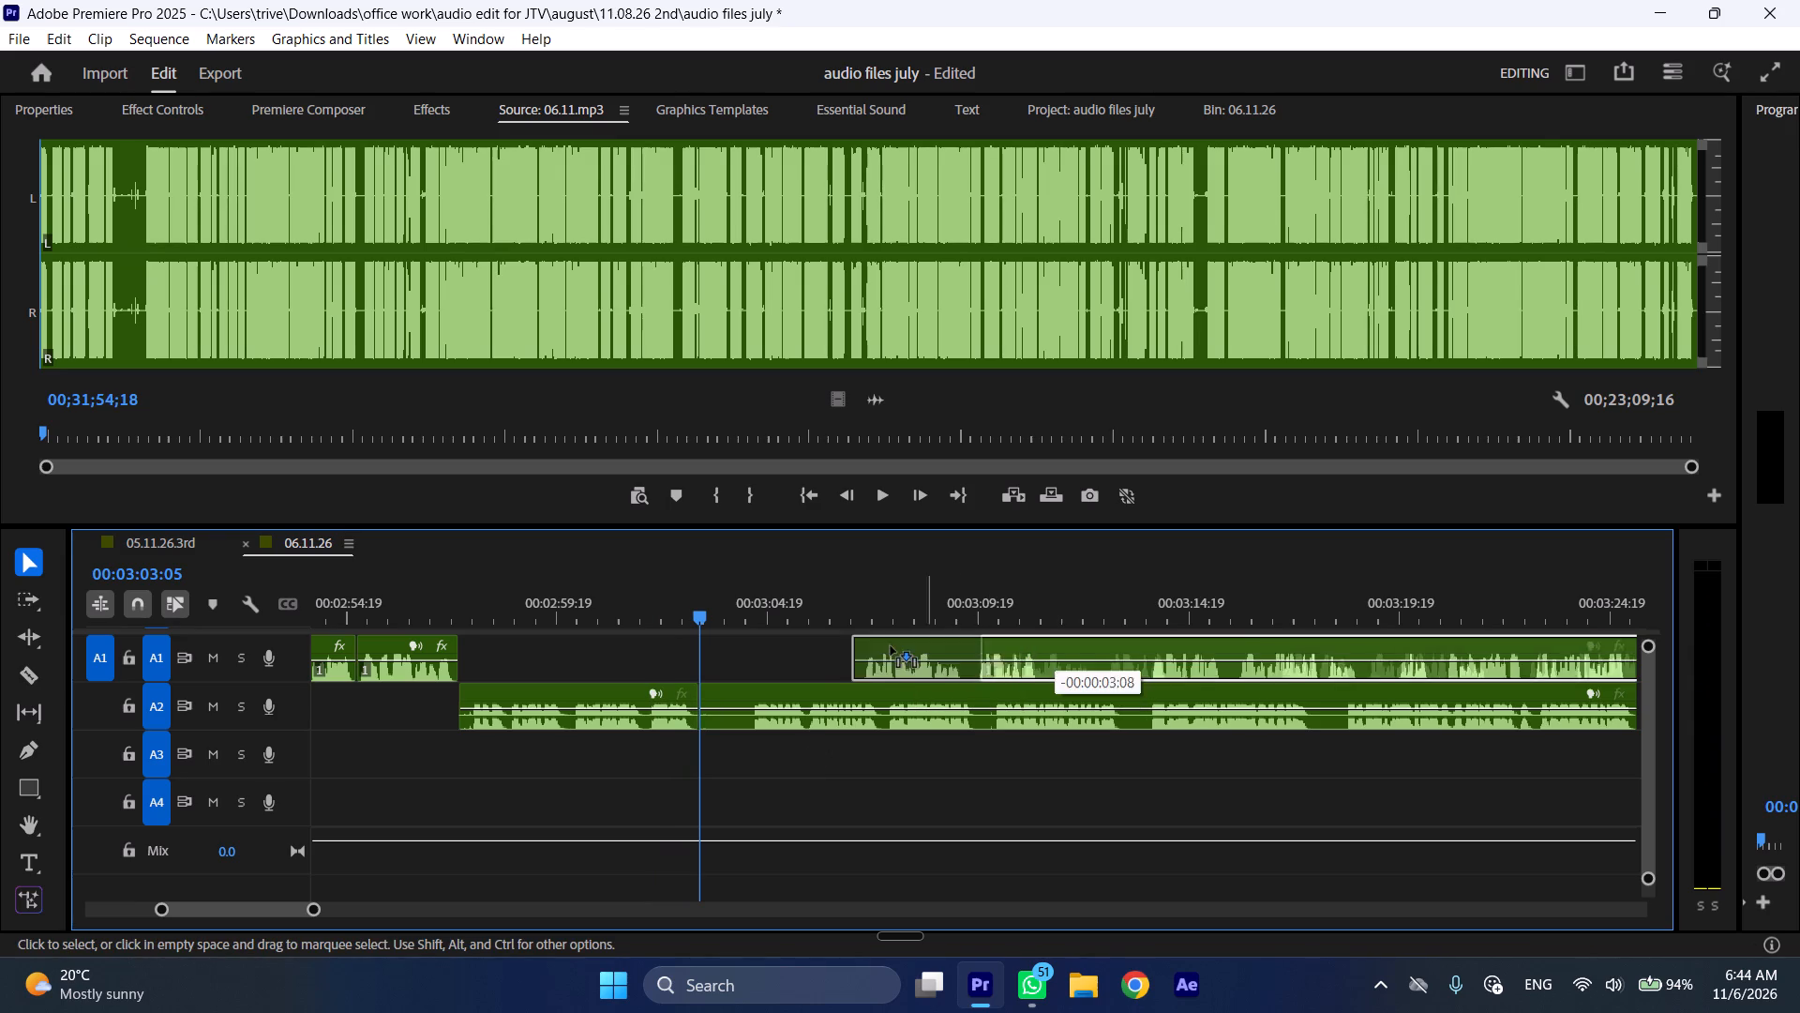
{"action": "left_click_drag", "start_coordinate": [891, 646], "coordinate": [771, 646]}
Move the remaining A2 clip about 19 seconds later and trim about one second of silence off its start.
{"action": "left_click_drag", "start_coordinate": [734, 697], "coordinate": [1522, 697]}
{"action": "key", "text": "space"}
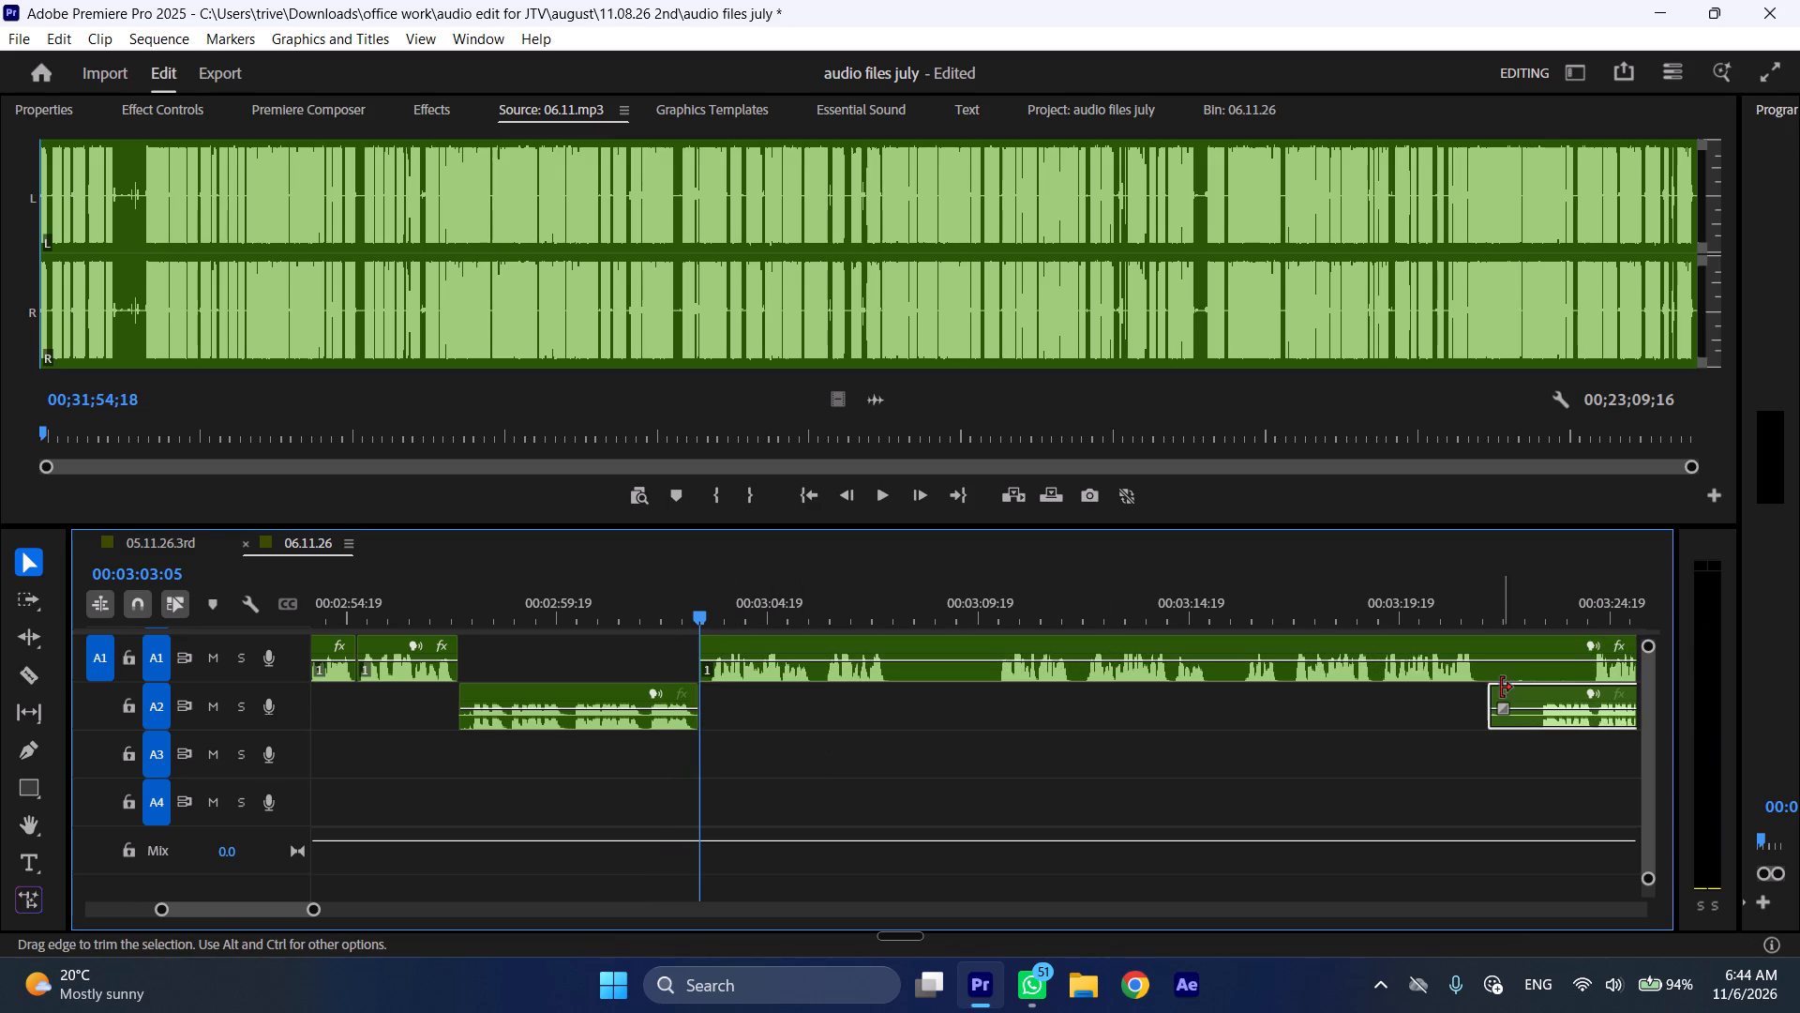
{"action": "key", "text": "l"}
{"action": "left_click_drag", "start_coordinate": [1480, 695], "coordinate": [1522, 702]}
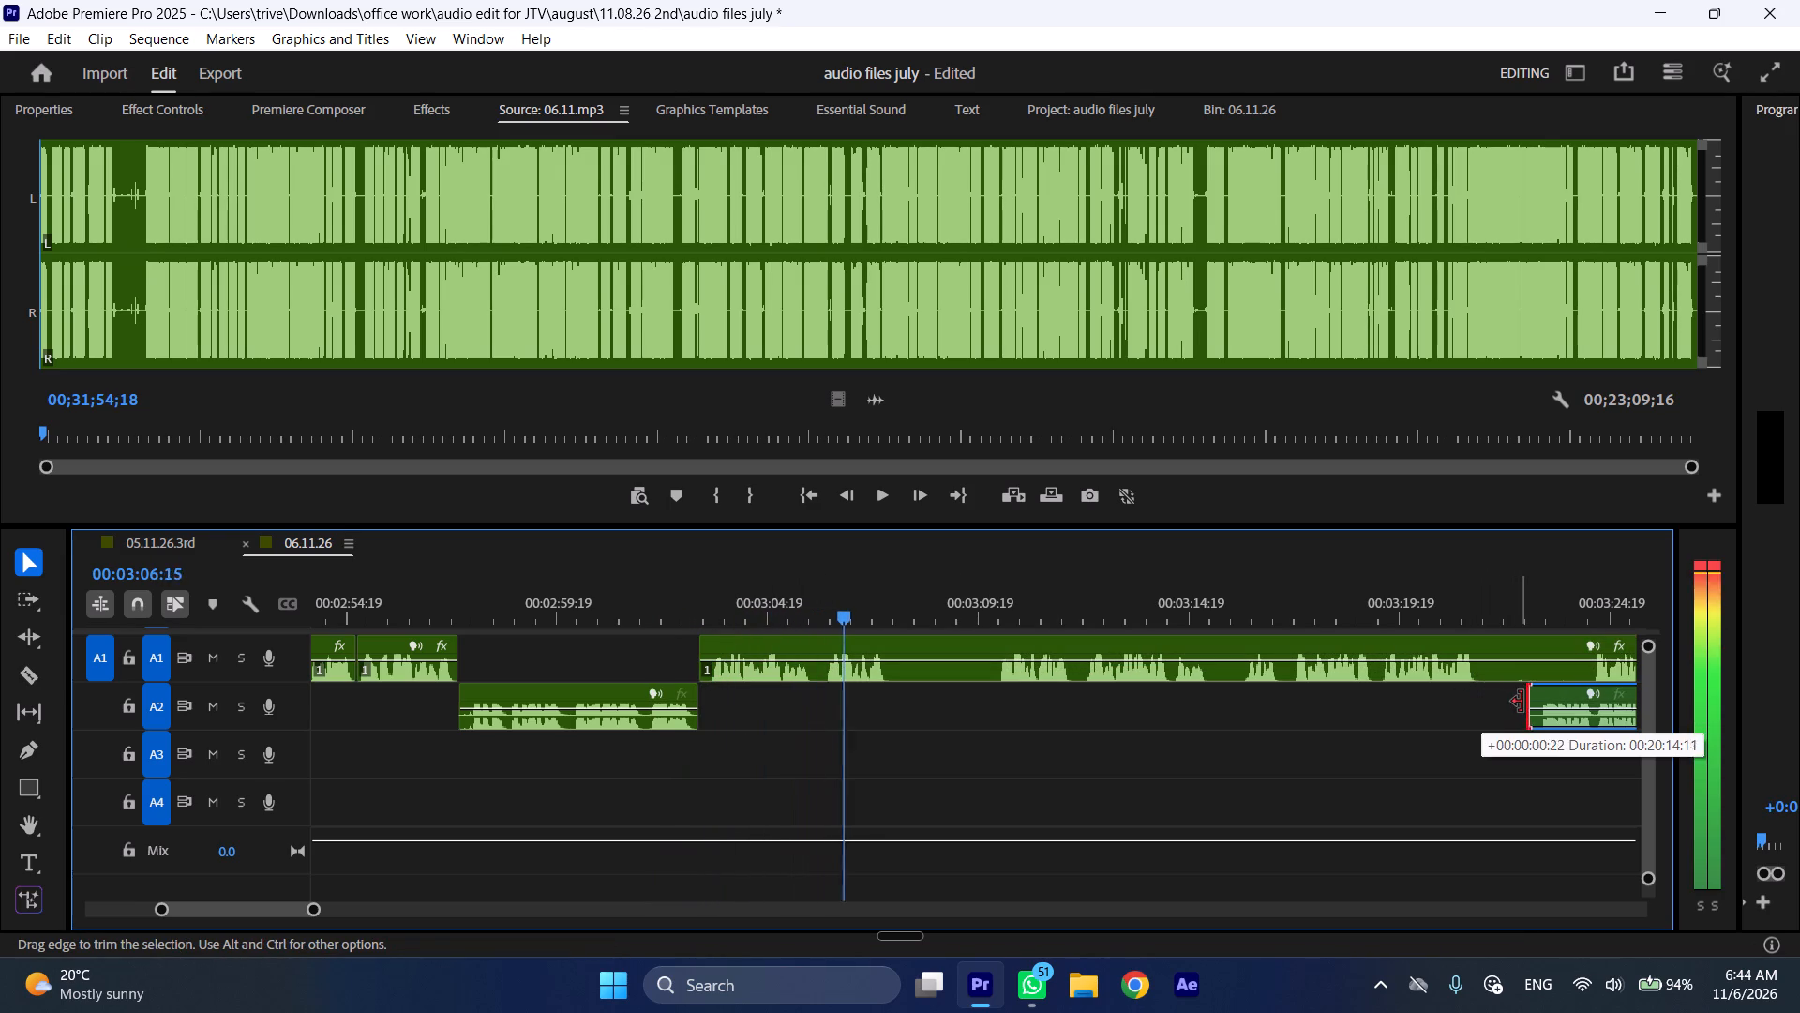
{"action": "left_click_drag", "start_coordinate": [1522, 702], "coordinate": [1522, 702]}
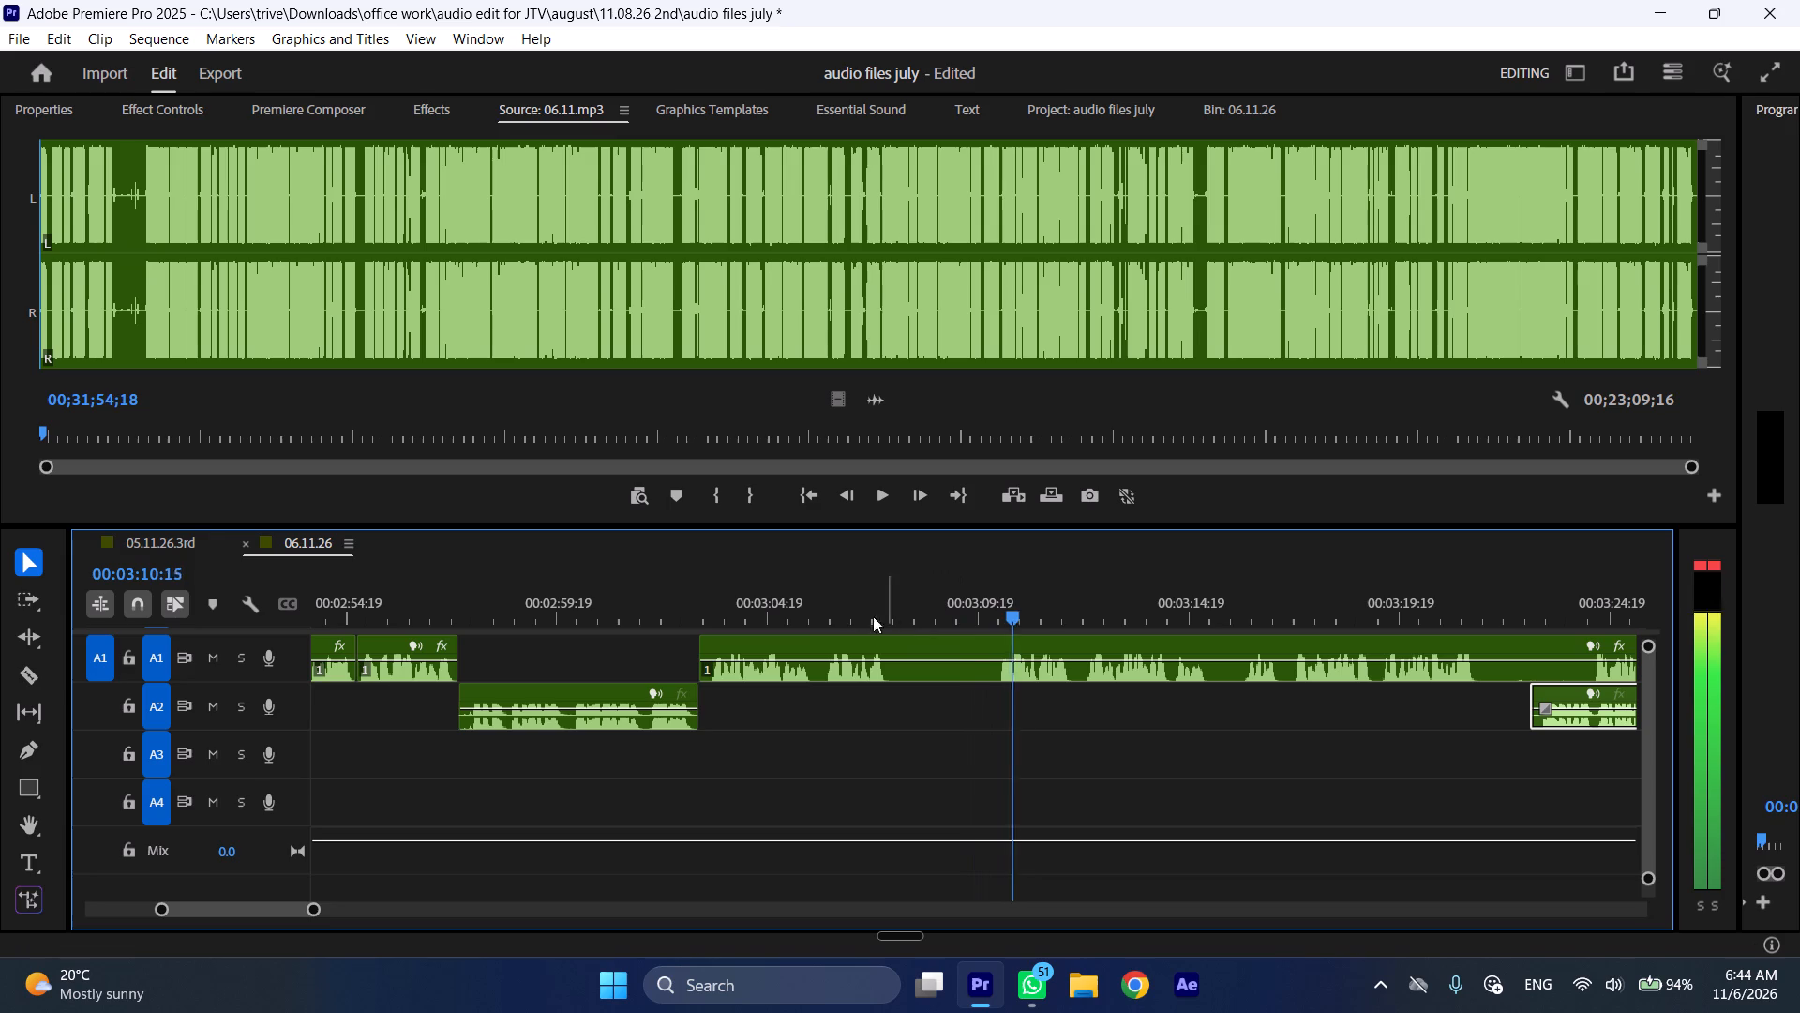
Cut out the A1 piece between 00:03:05:22 and 00:03:10:06, including its long pause, and close the gap.
{"action": "left_click_drag", "start_coordinate": [817, 601], "coordinate": [999, 601]}
{"action": "key", "text": "shift+c"}
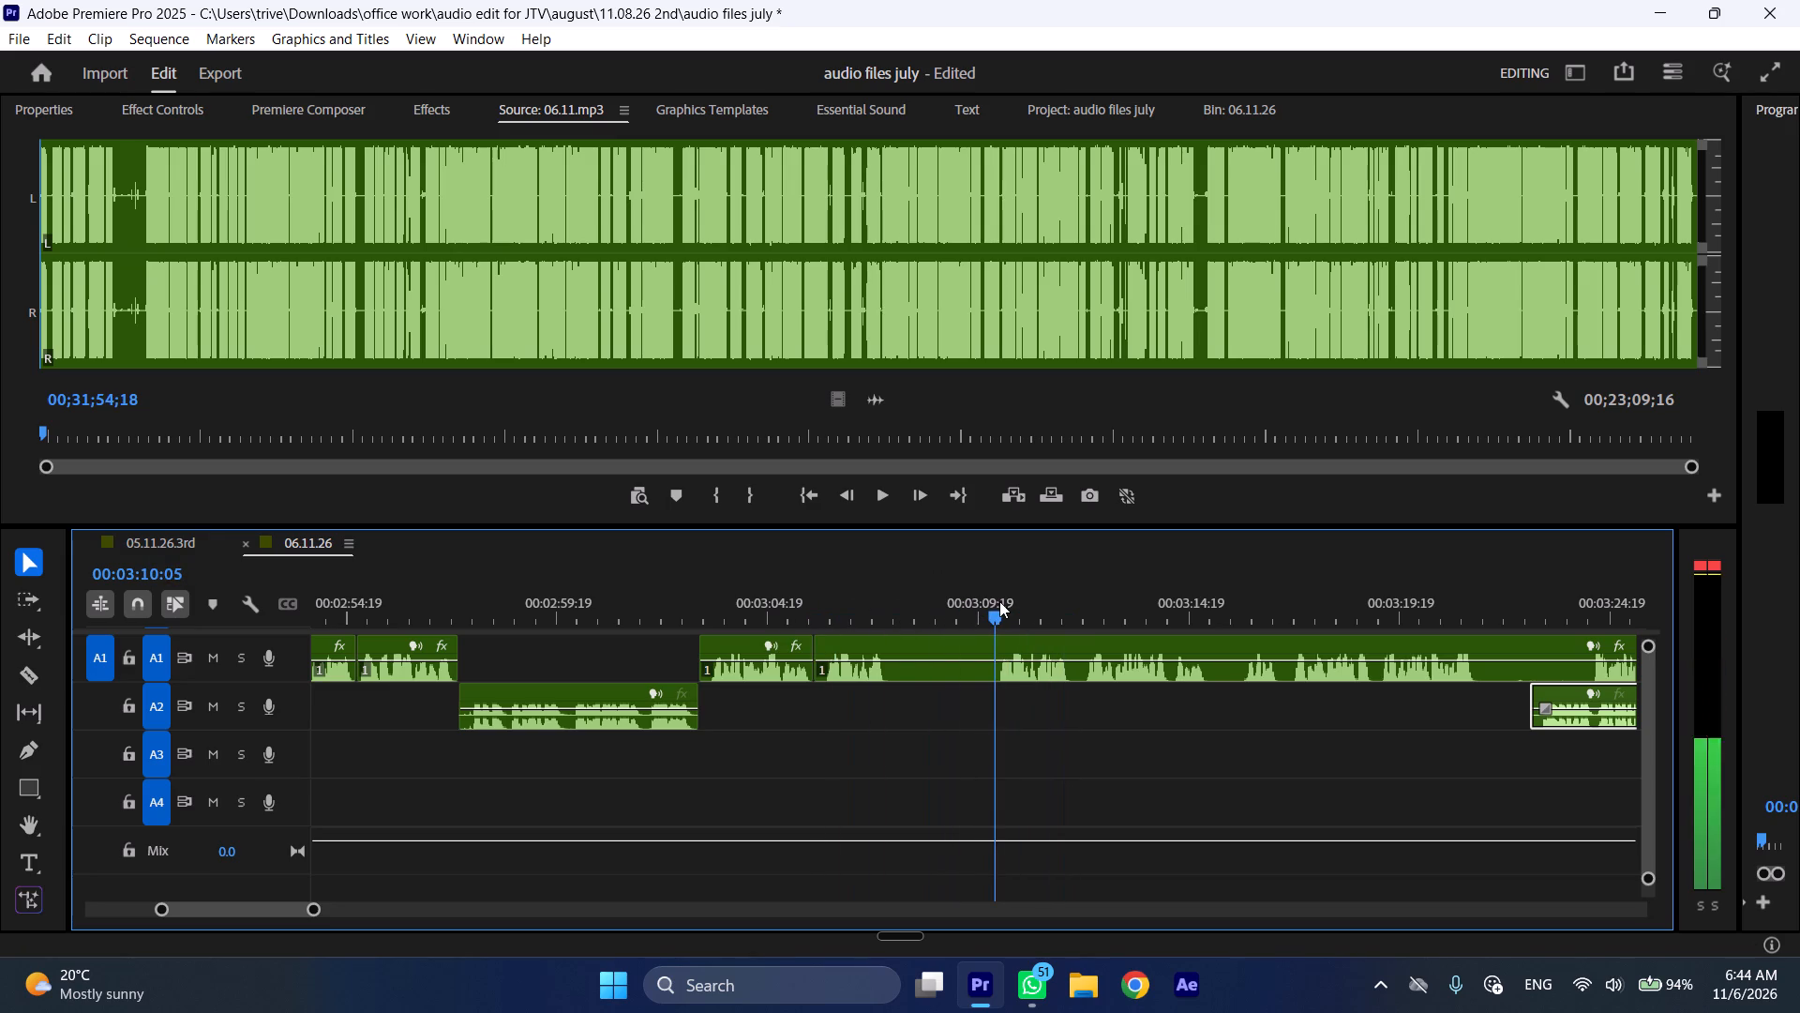
{"action": "left_click_drag", "start_coordinate": [999, 601], "coordinate": [1000, 602]}
{"action": "left_click", "coordinate": [1035, 641]}
{"action": "key", "text": "shift+c"}
{"action": "key", "text": "ctrl+shift+d"}
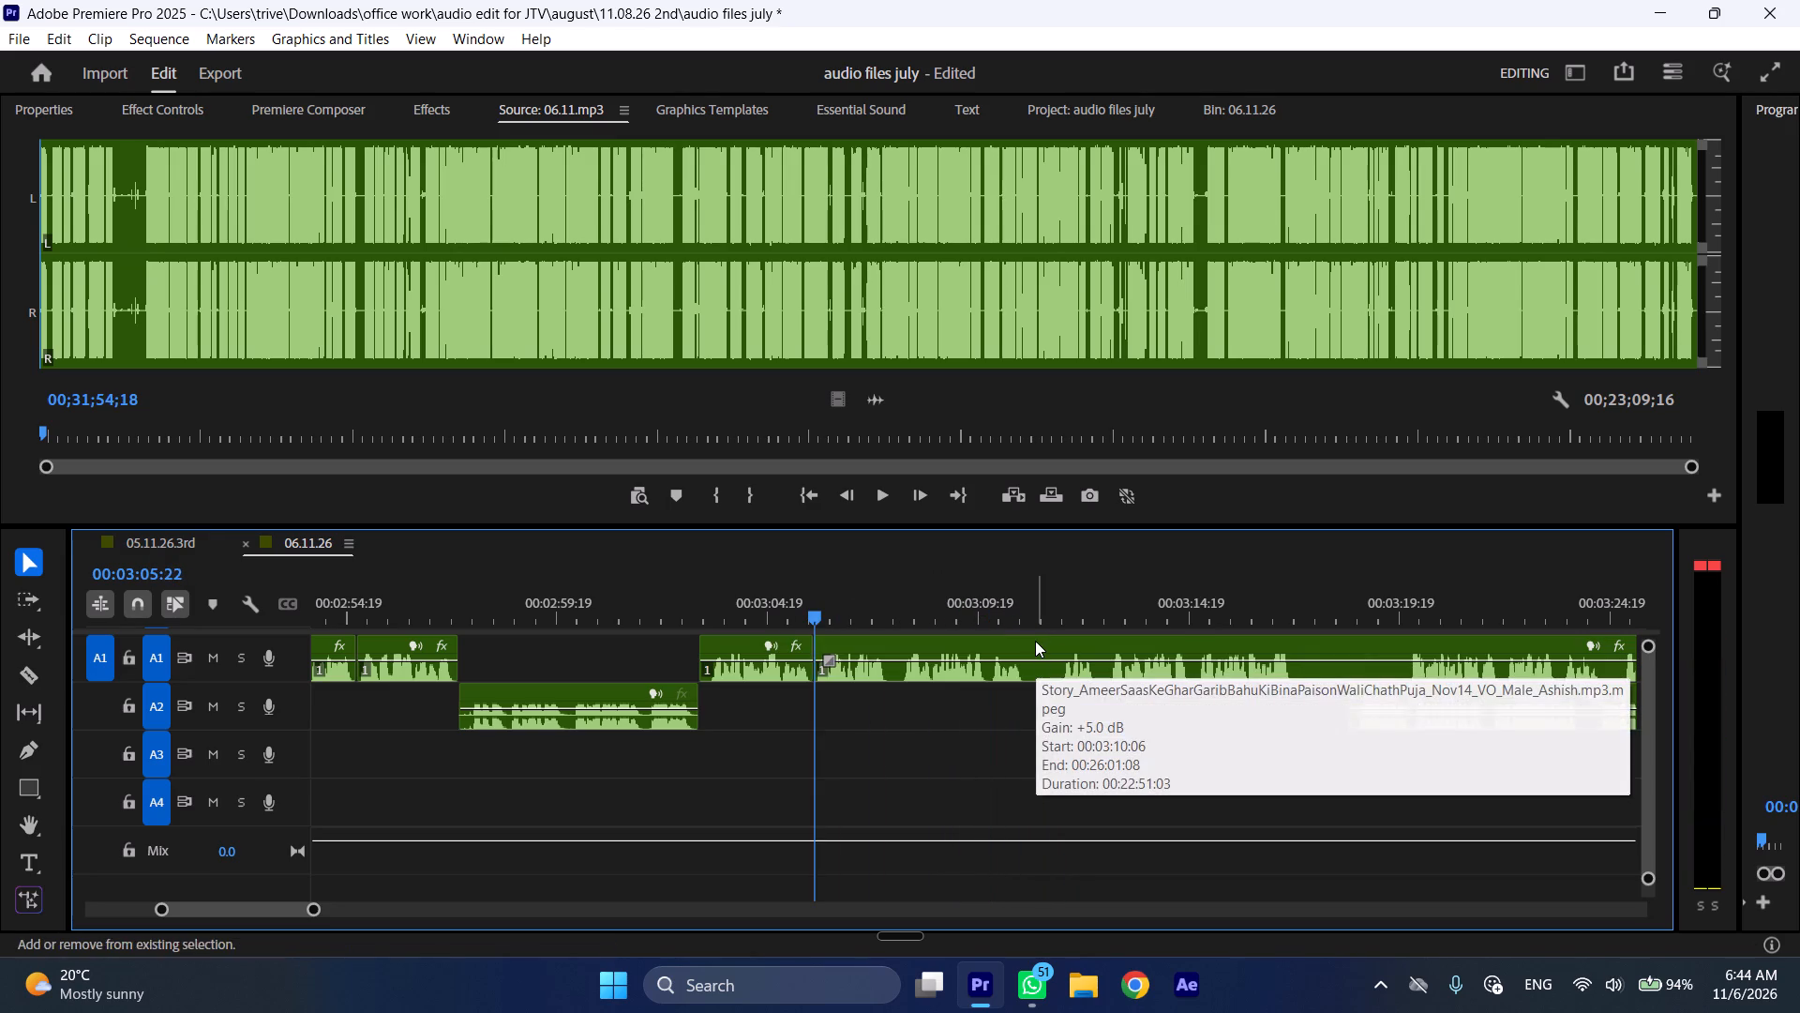
Play on through the A1 passage, cut out its pause from 00:03:10:23 to 00:03:11:17, and close the gap.
{"action": "key", "text": "space"}
{"action": "type", "text": "l"}
{"action": "scroll", "coordinate": [1012, 718], "scroll_direction": "down", "scroll_amount": 6}
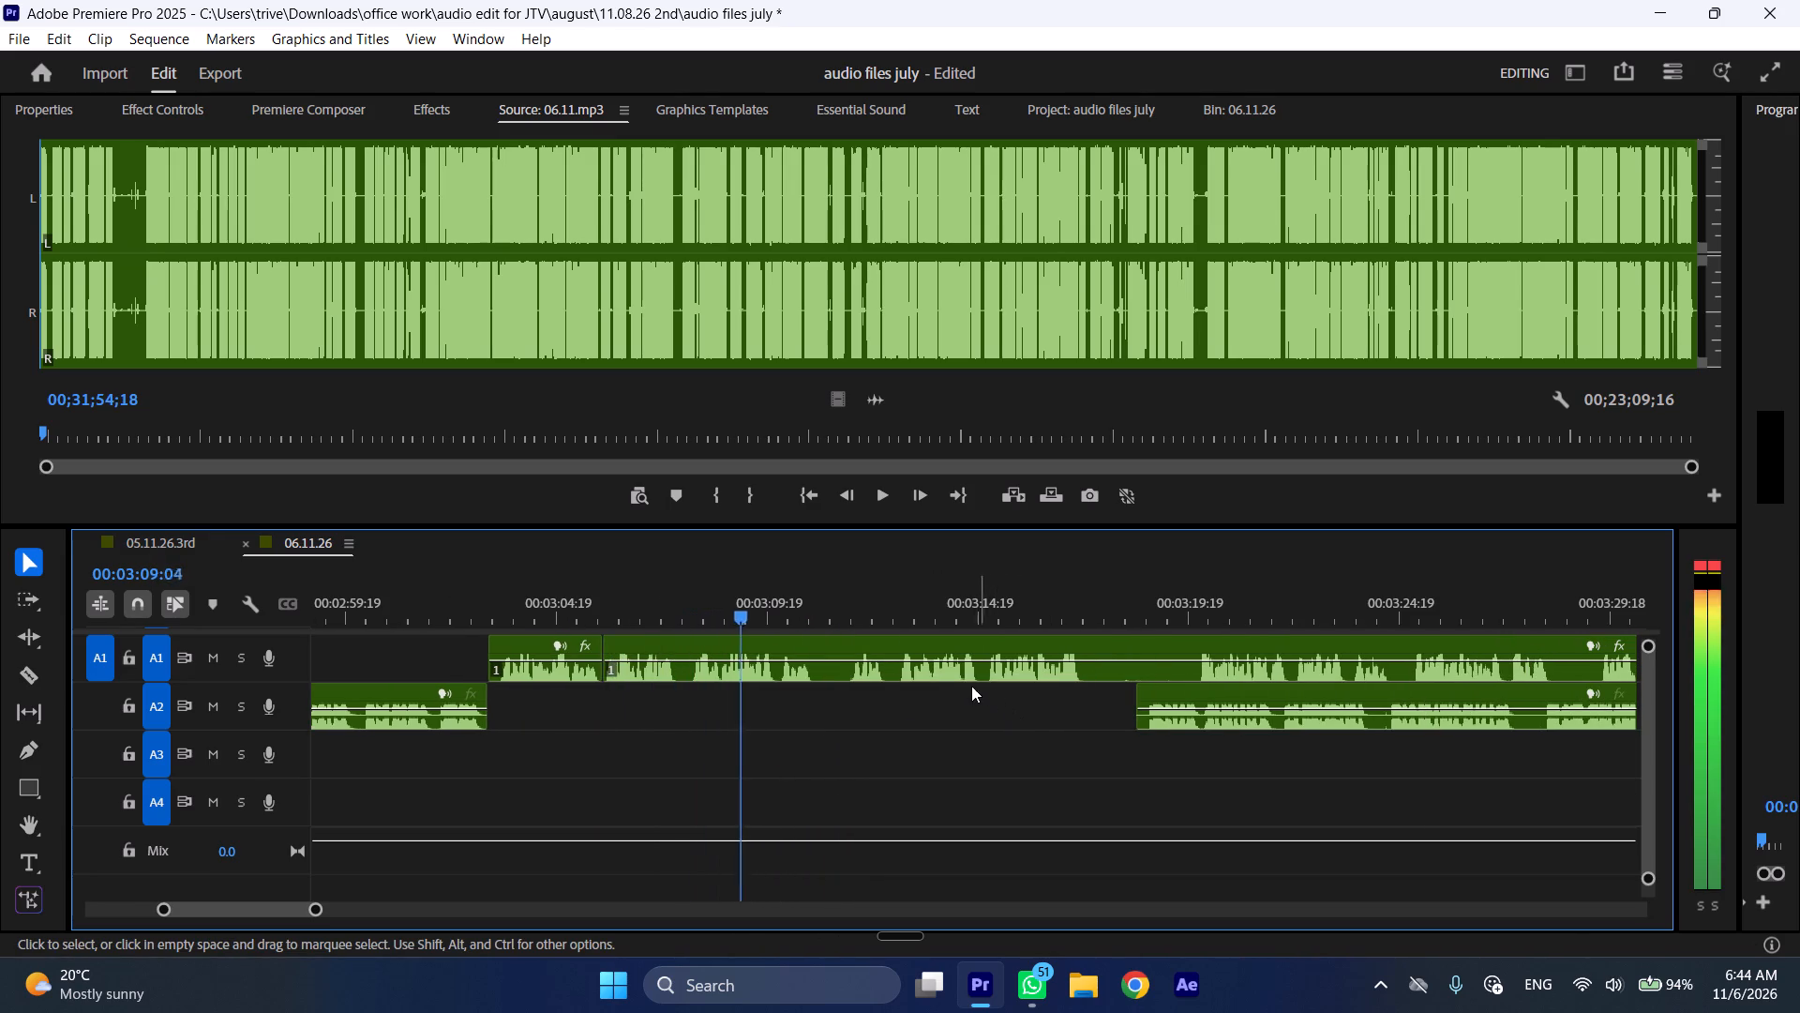
{"action": "scroll", "coordinate": [939, 680], "scroll_direction": "down", "scroll_amount": 2}
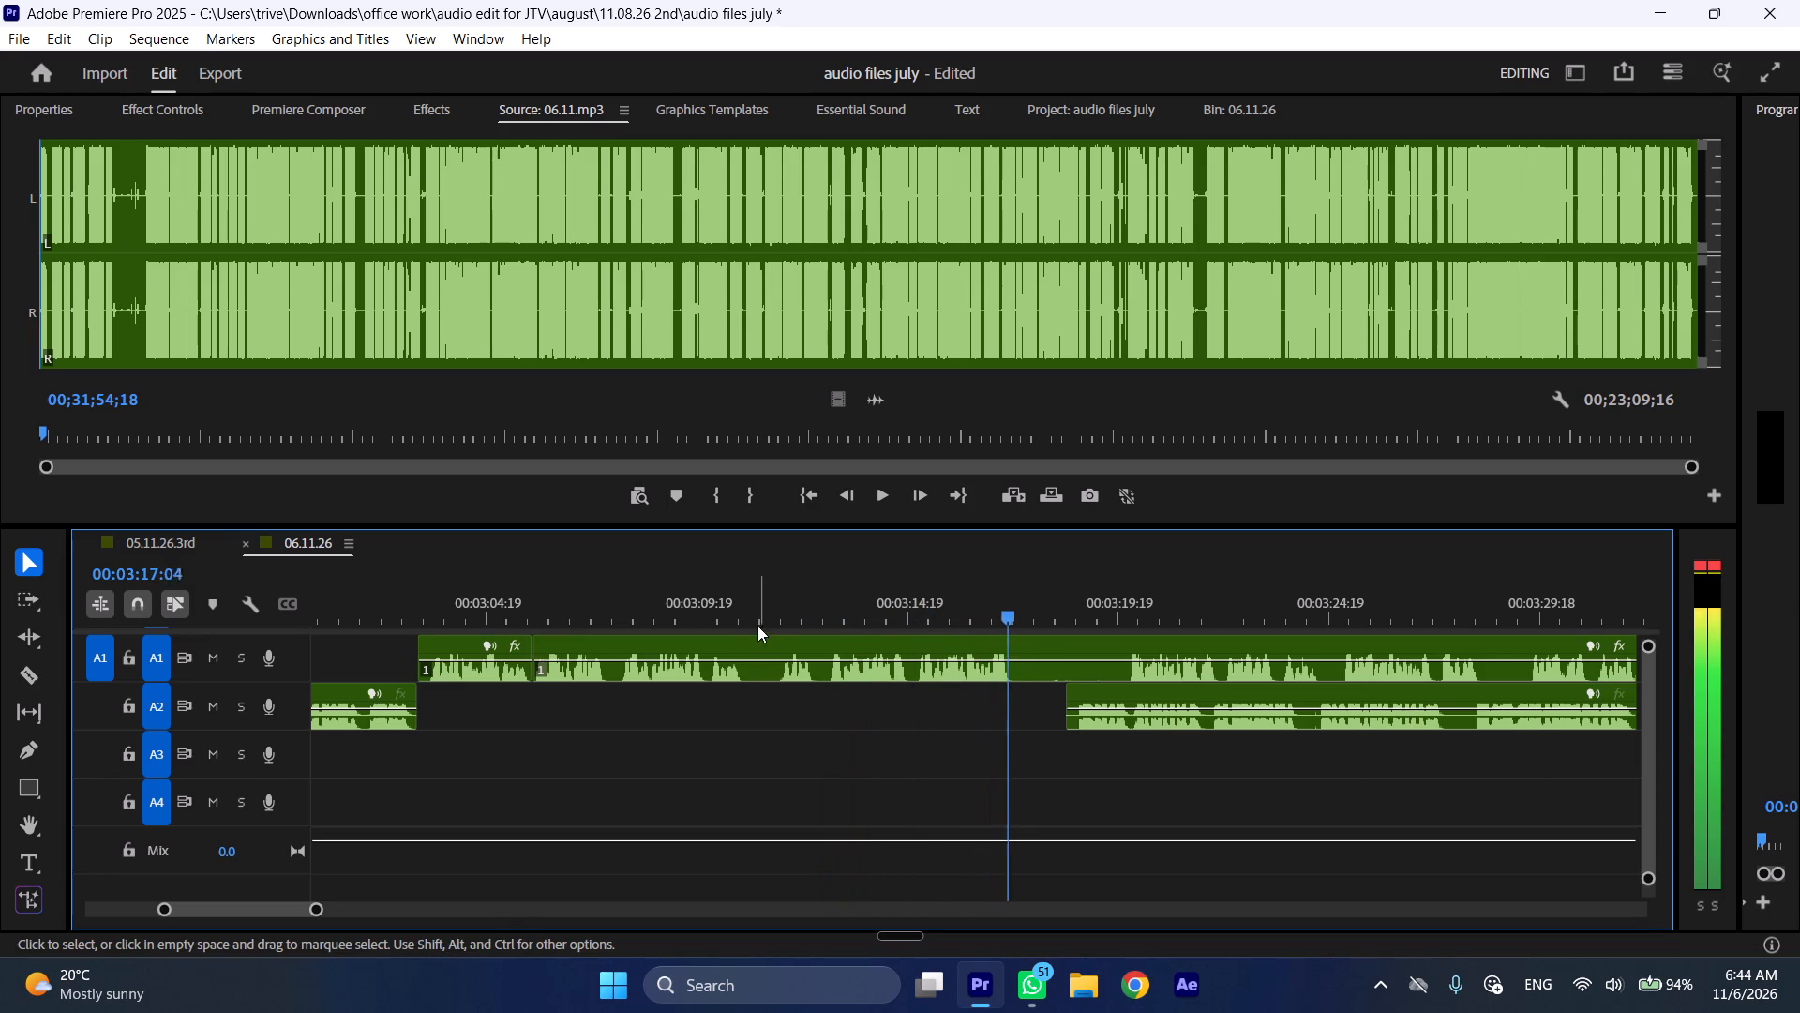
{"action": "left_click_drag", "start_coordinate": [748, 603], "coordinate": [781, 612]}
{"action": "key", "text": "shift+c"}
{"action": "left_click", "coordinate": [808, 651]}
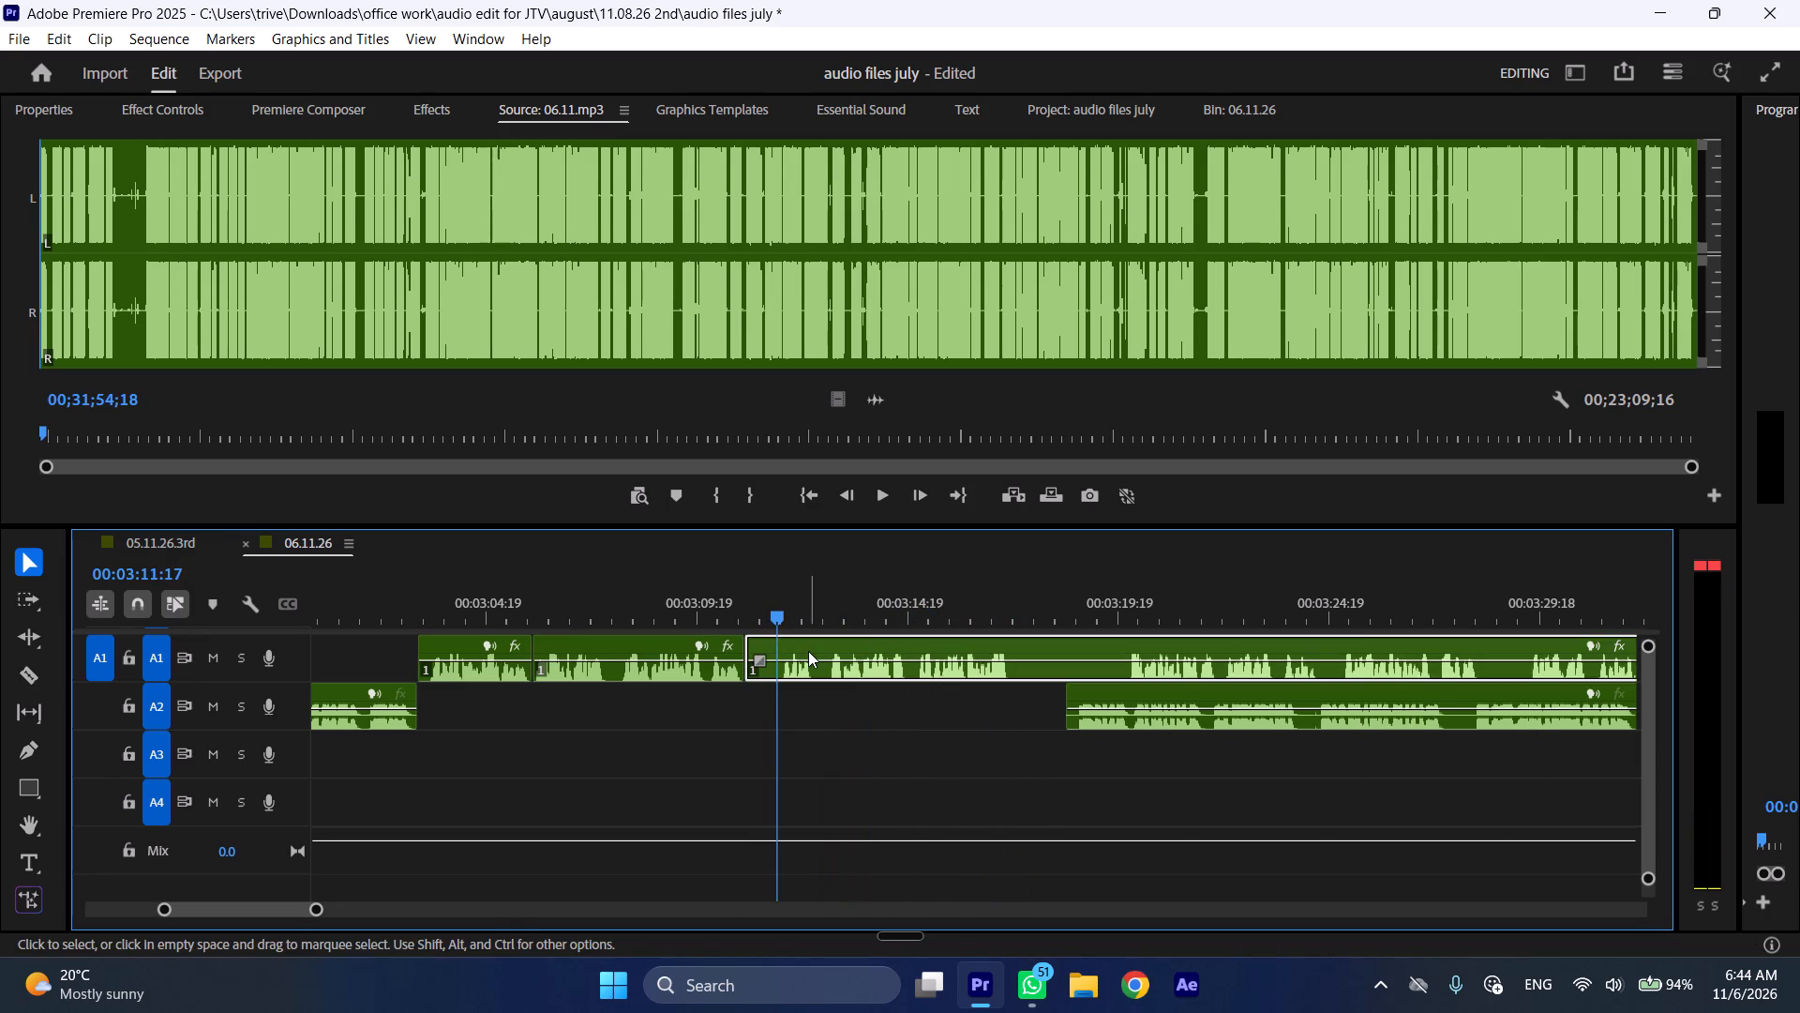
{"action": "key", "text": "shift+c"}
{"action": "key", "text": "ctrl+shift+d"}
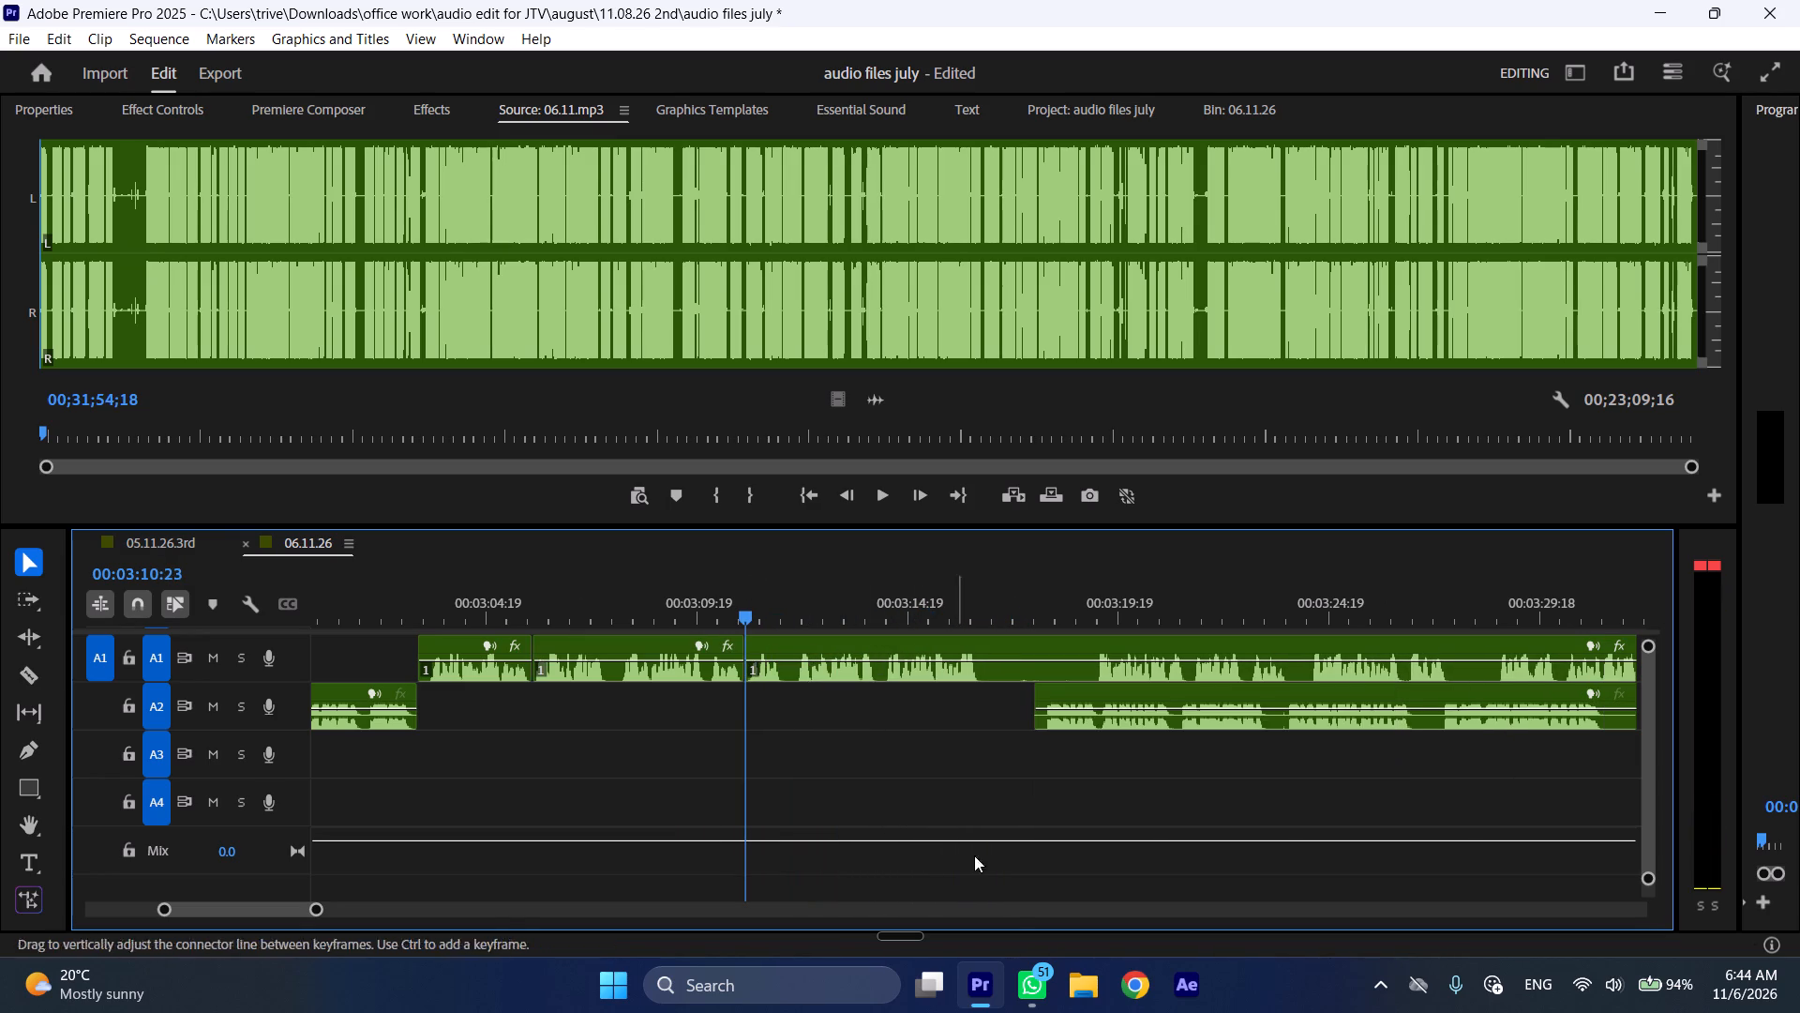
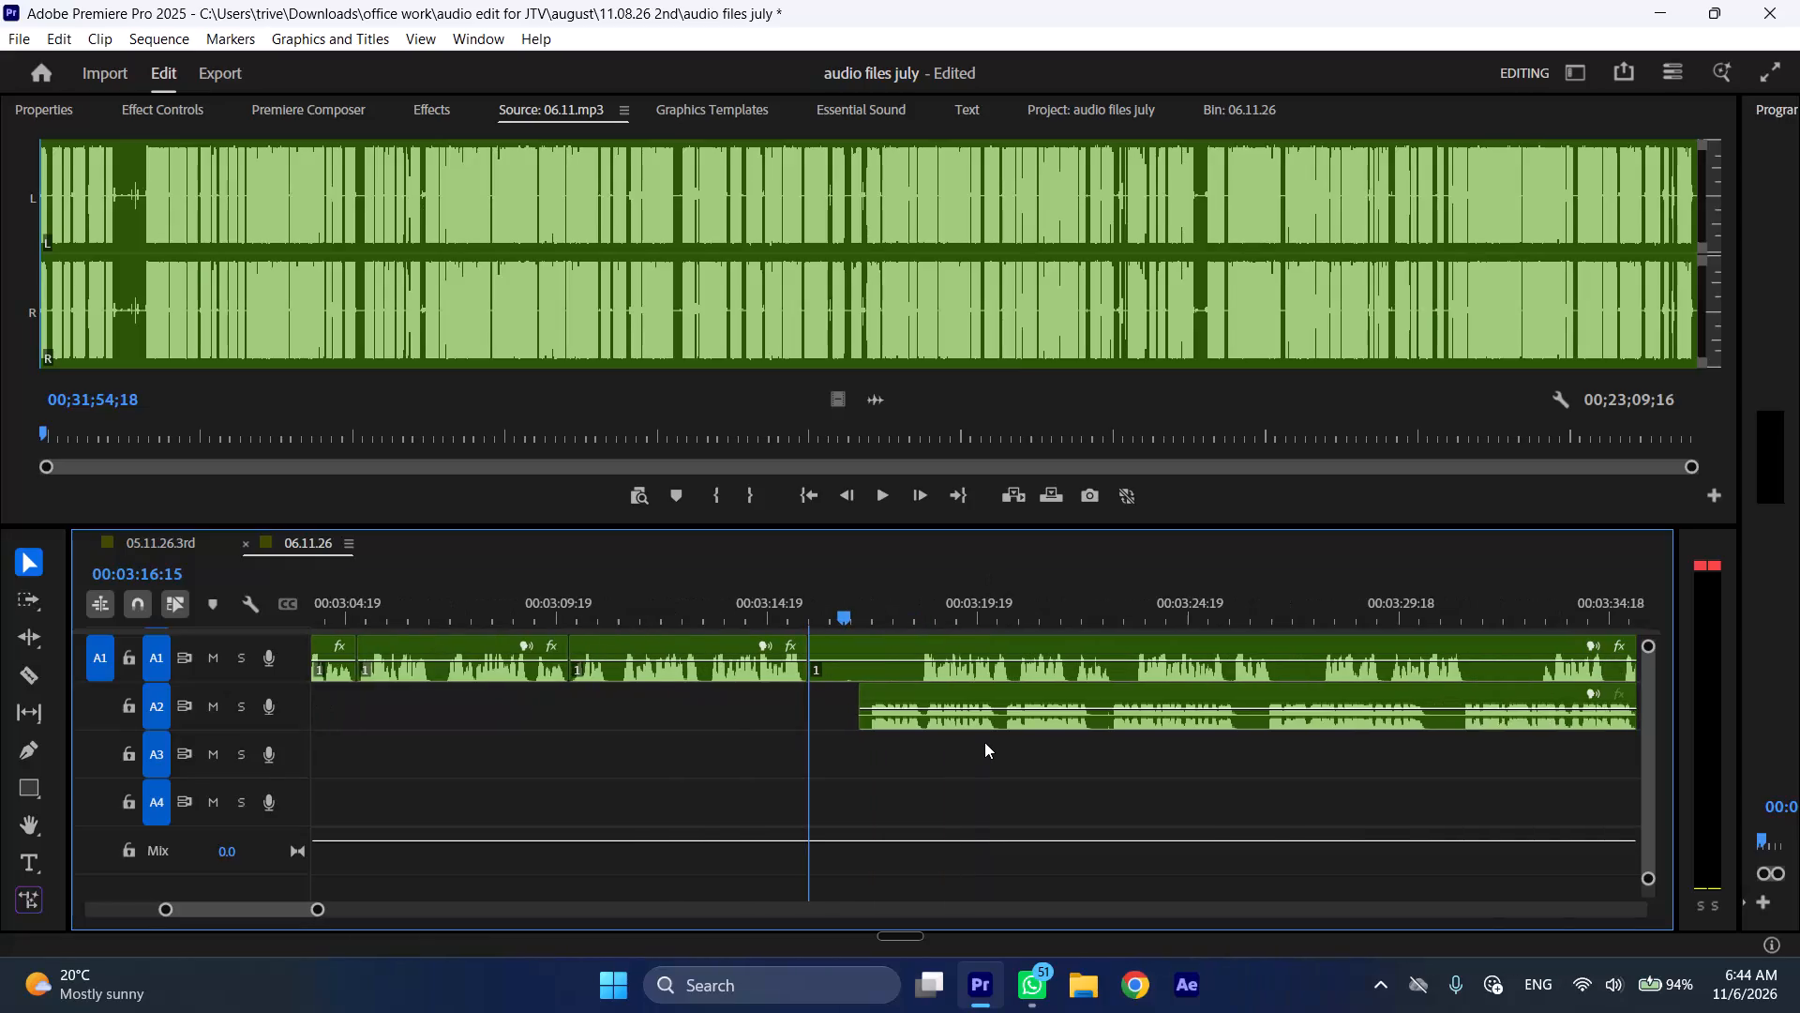
Move the remaining A2 clip about 16.5 seconds later, clear of the current A1 passage.
{"action": "scroll", "coordinate": [982, 747], "scroll_direction": "down", "scroll_amount": 5}
{"action": "left_click_drag", "start_coordinate": [763, 688], "coordinate": [1358, 688]}
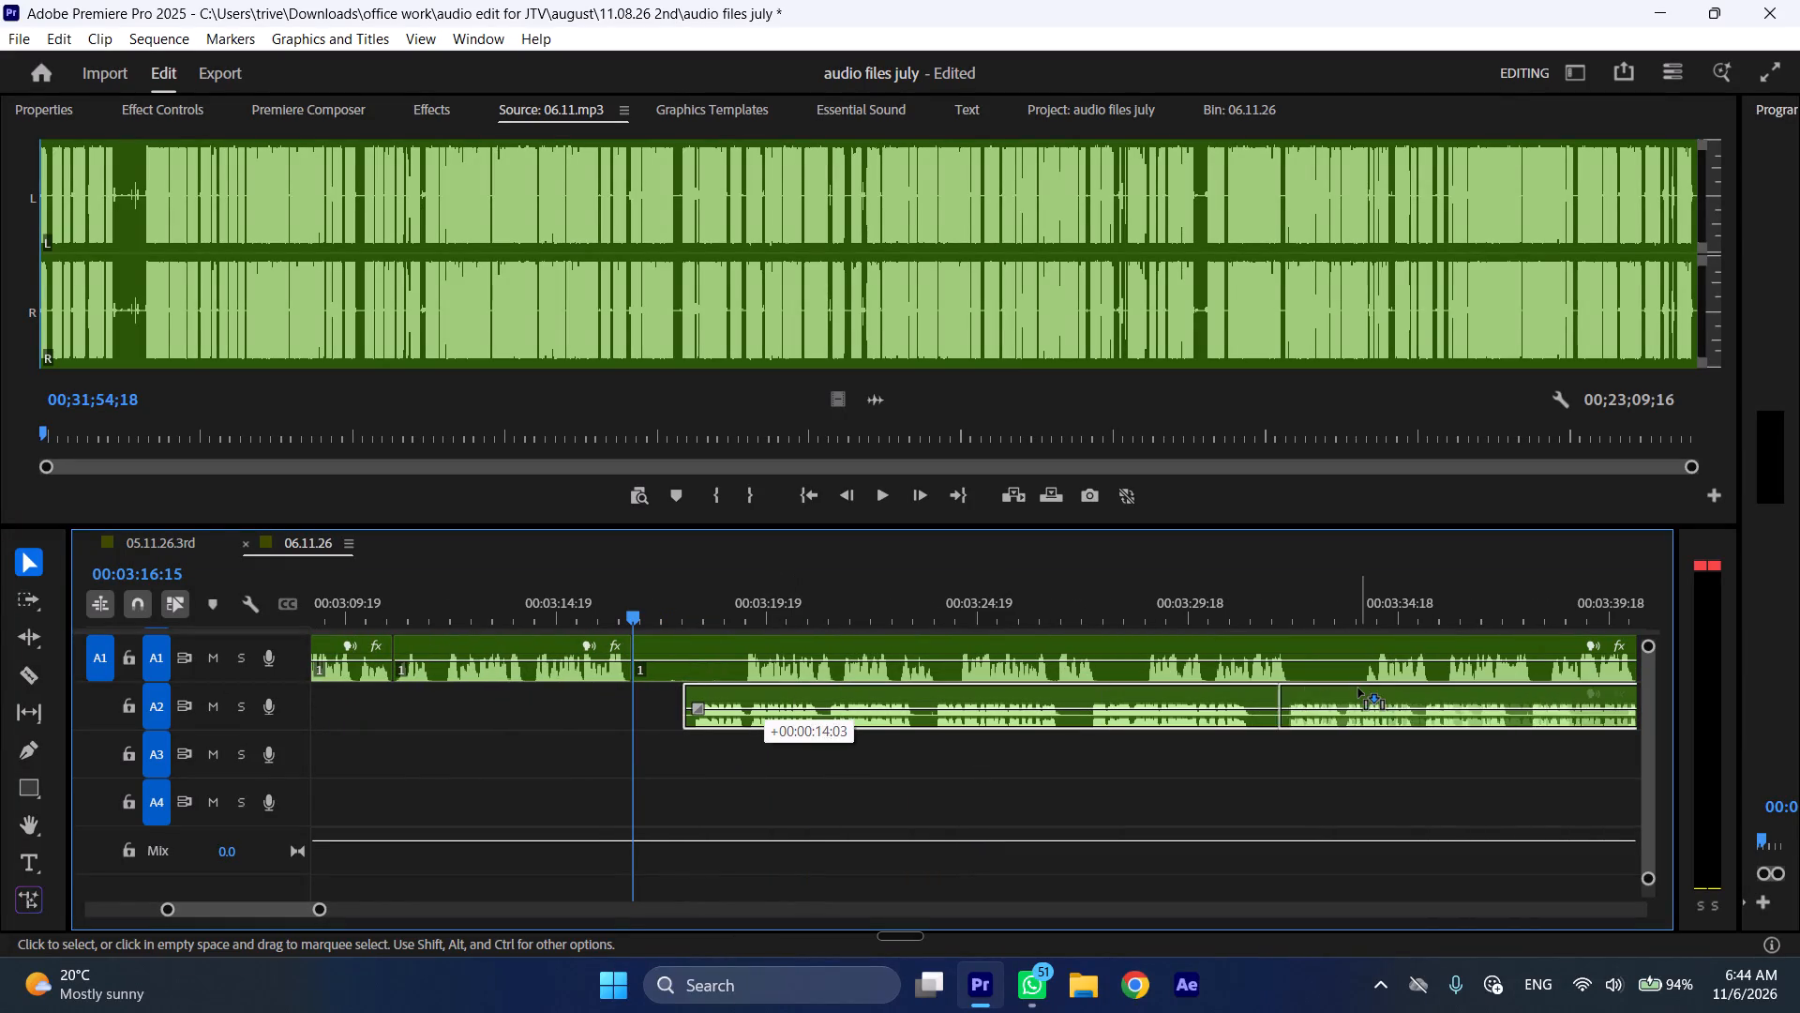
{"action": "left_click_drag", "start_coordinate": [1358, 688], "coordinate": [1458, 697]}
Play on through A1, cut out its piece from 00:03:16:15 to about 00:03:19:07, and close the gap.
{"action": "key", "text": "space"}
{"action": "key", "text": "l"}
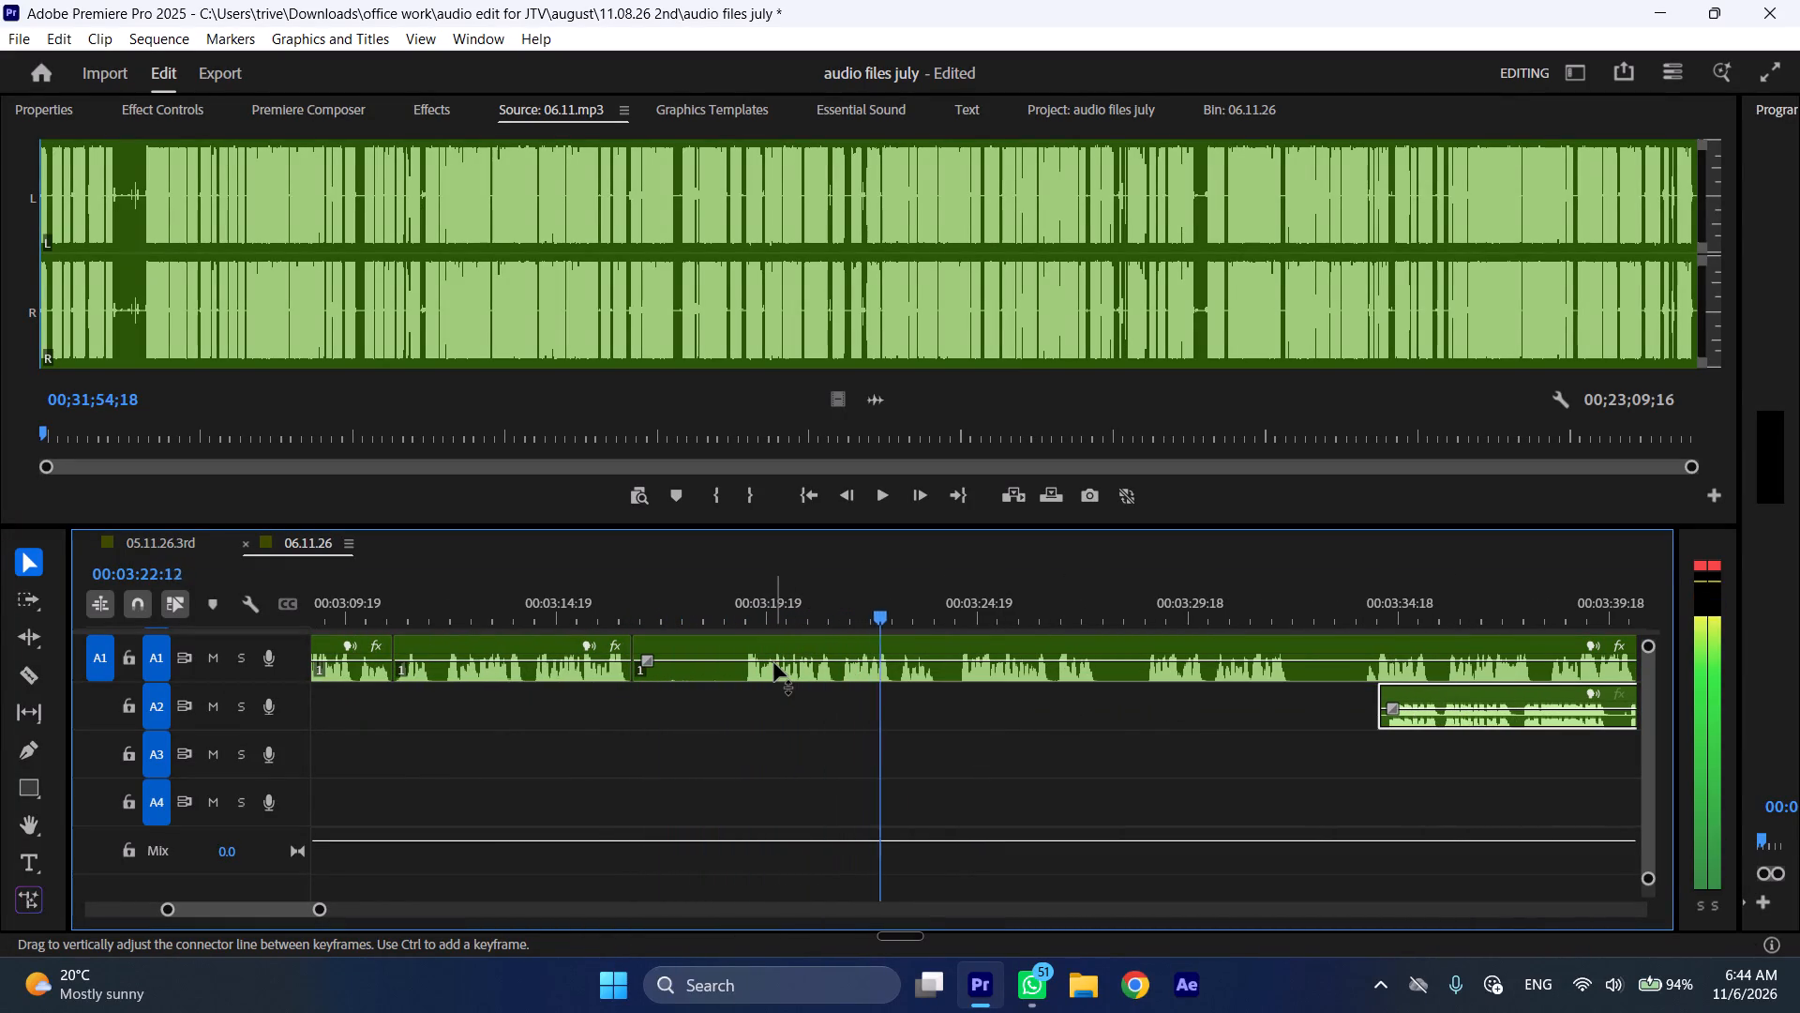
{"action": "scroll", "coordinate": [774, 663], "scroll_direction": "down", "scroll_amount": 1}
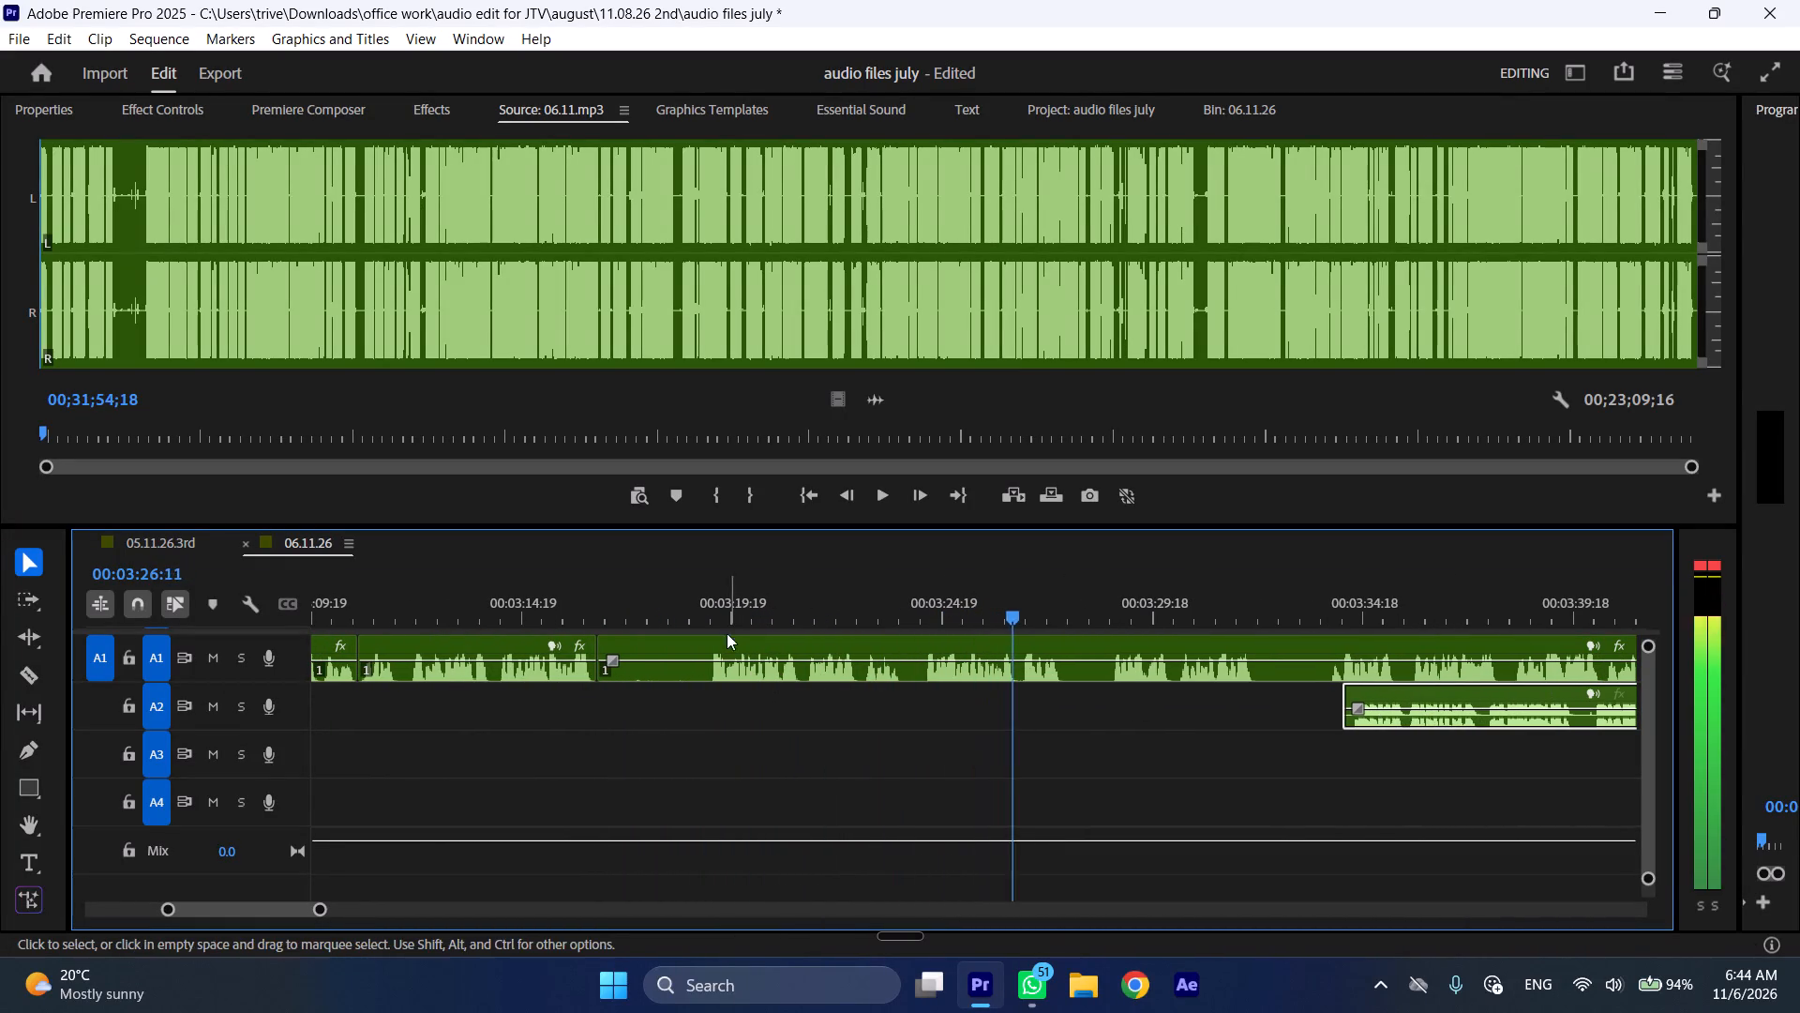
{"action": "left_click_drag", "start_coordinate": [701, 602], "coordinate": [712, 606]}
{"action": "left_click", "coordinate": [728, 636]}
{"action": "key", "text": "shift+c"}
{"action": "key", "text": "ctrl+shift+d"}
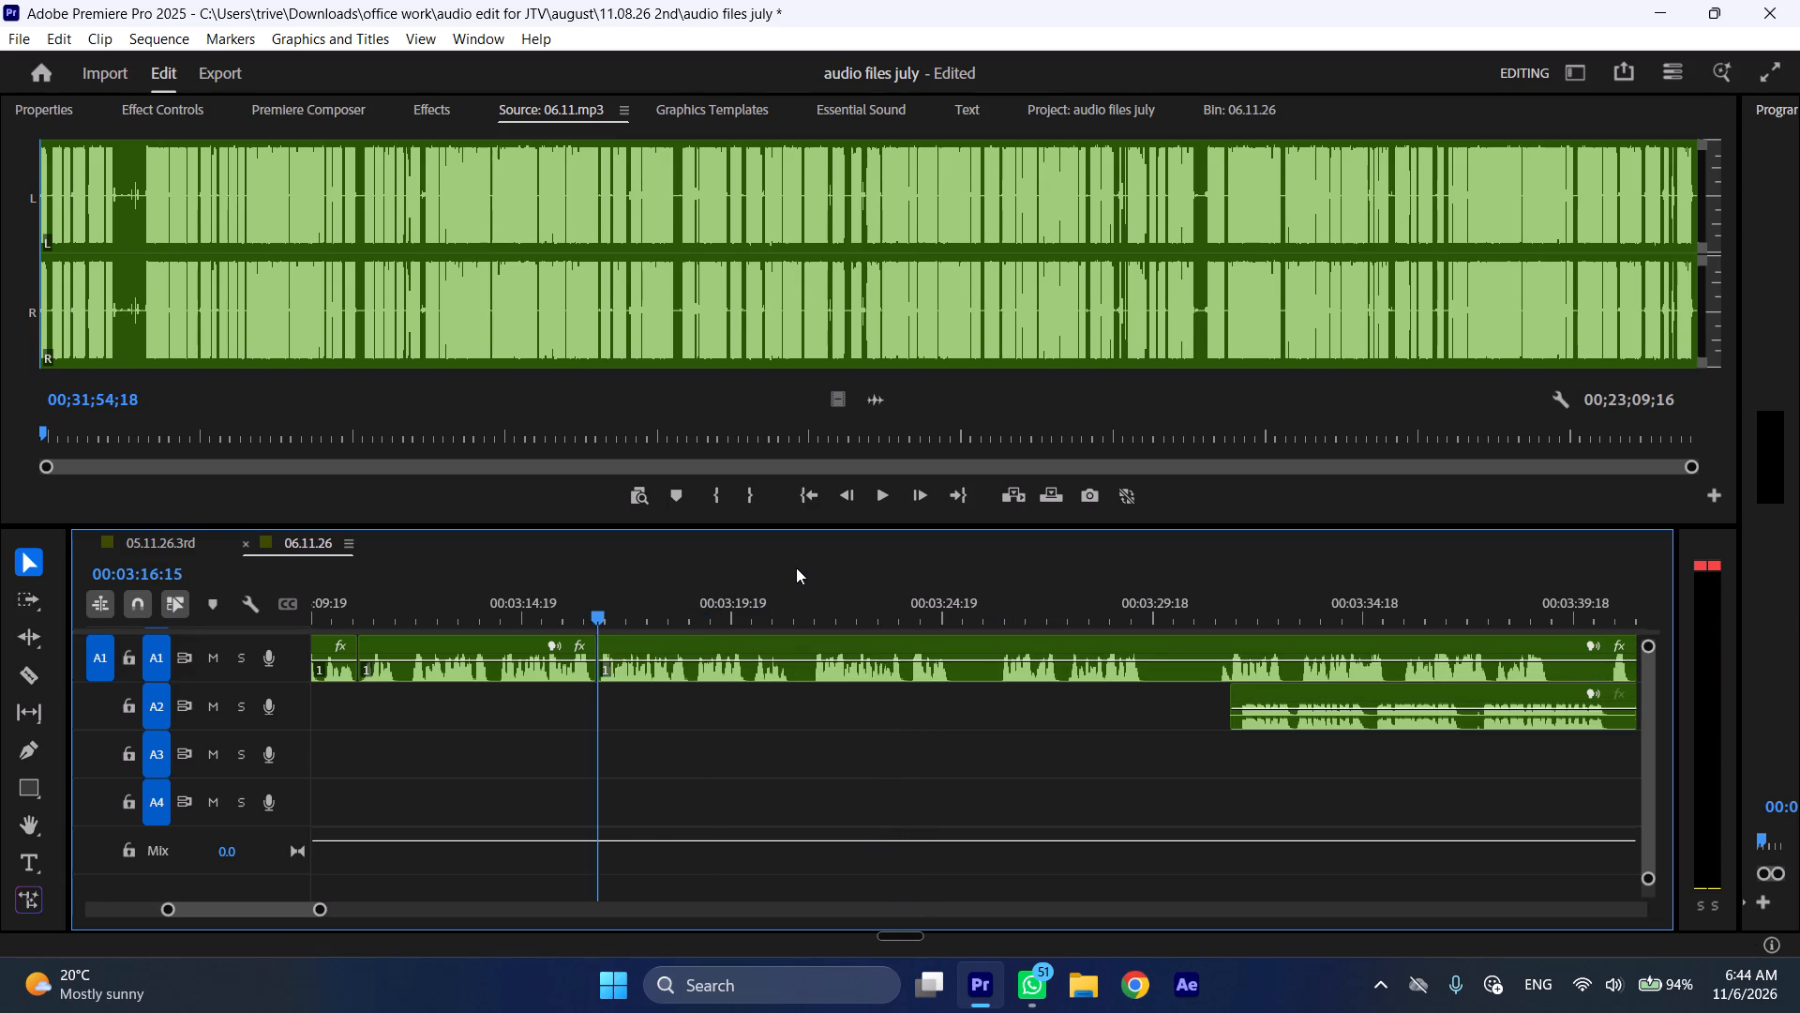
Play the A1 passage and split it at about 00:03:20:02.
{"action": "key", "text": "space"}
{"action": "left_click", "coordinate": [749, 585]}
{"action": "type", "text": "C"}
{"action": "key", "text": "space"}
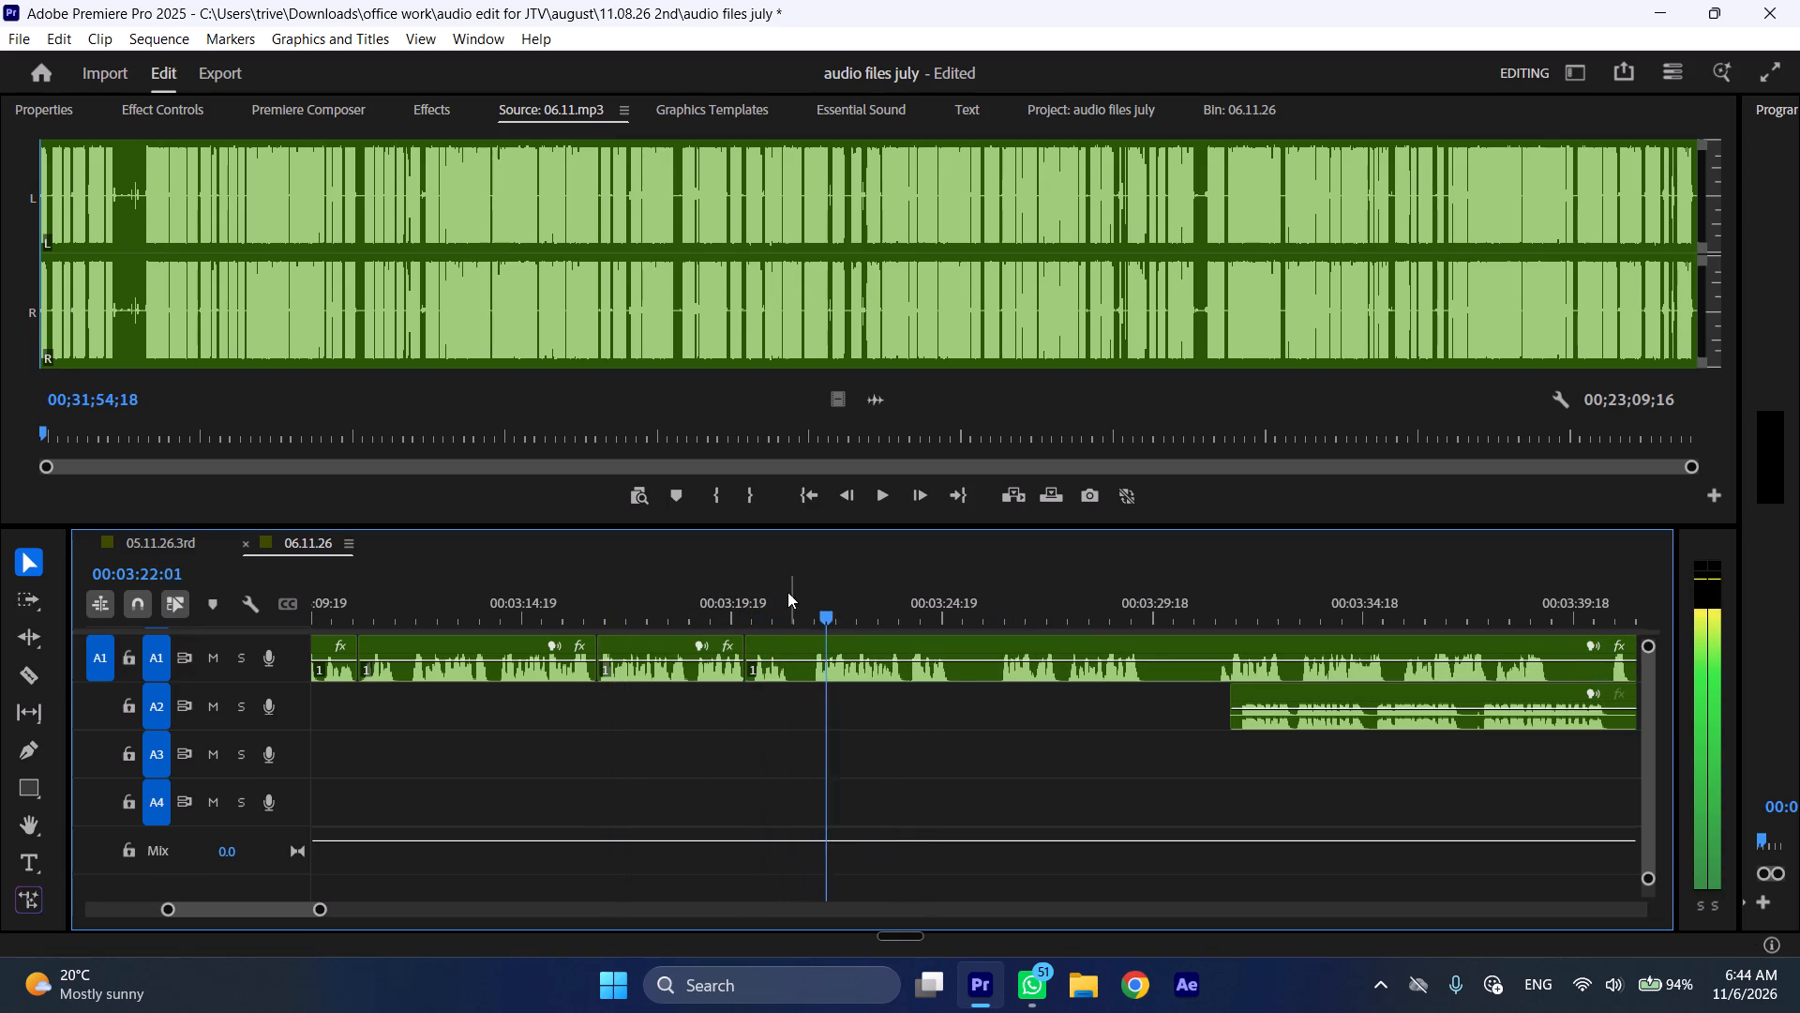
Undo that split, cut out the A1 piece from 00:03:18:22 to 00:03:21:17, and close the gap.
{"action": "left_click", "coordinate": [697, 581]}
{"action": "key", "text": "space"}
{"action": "left_click", "coordinate": [697, 580]}
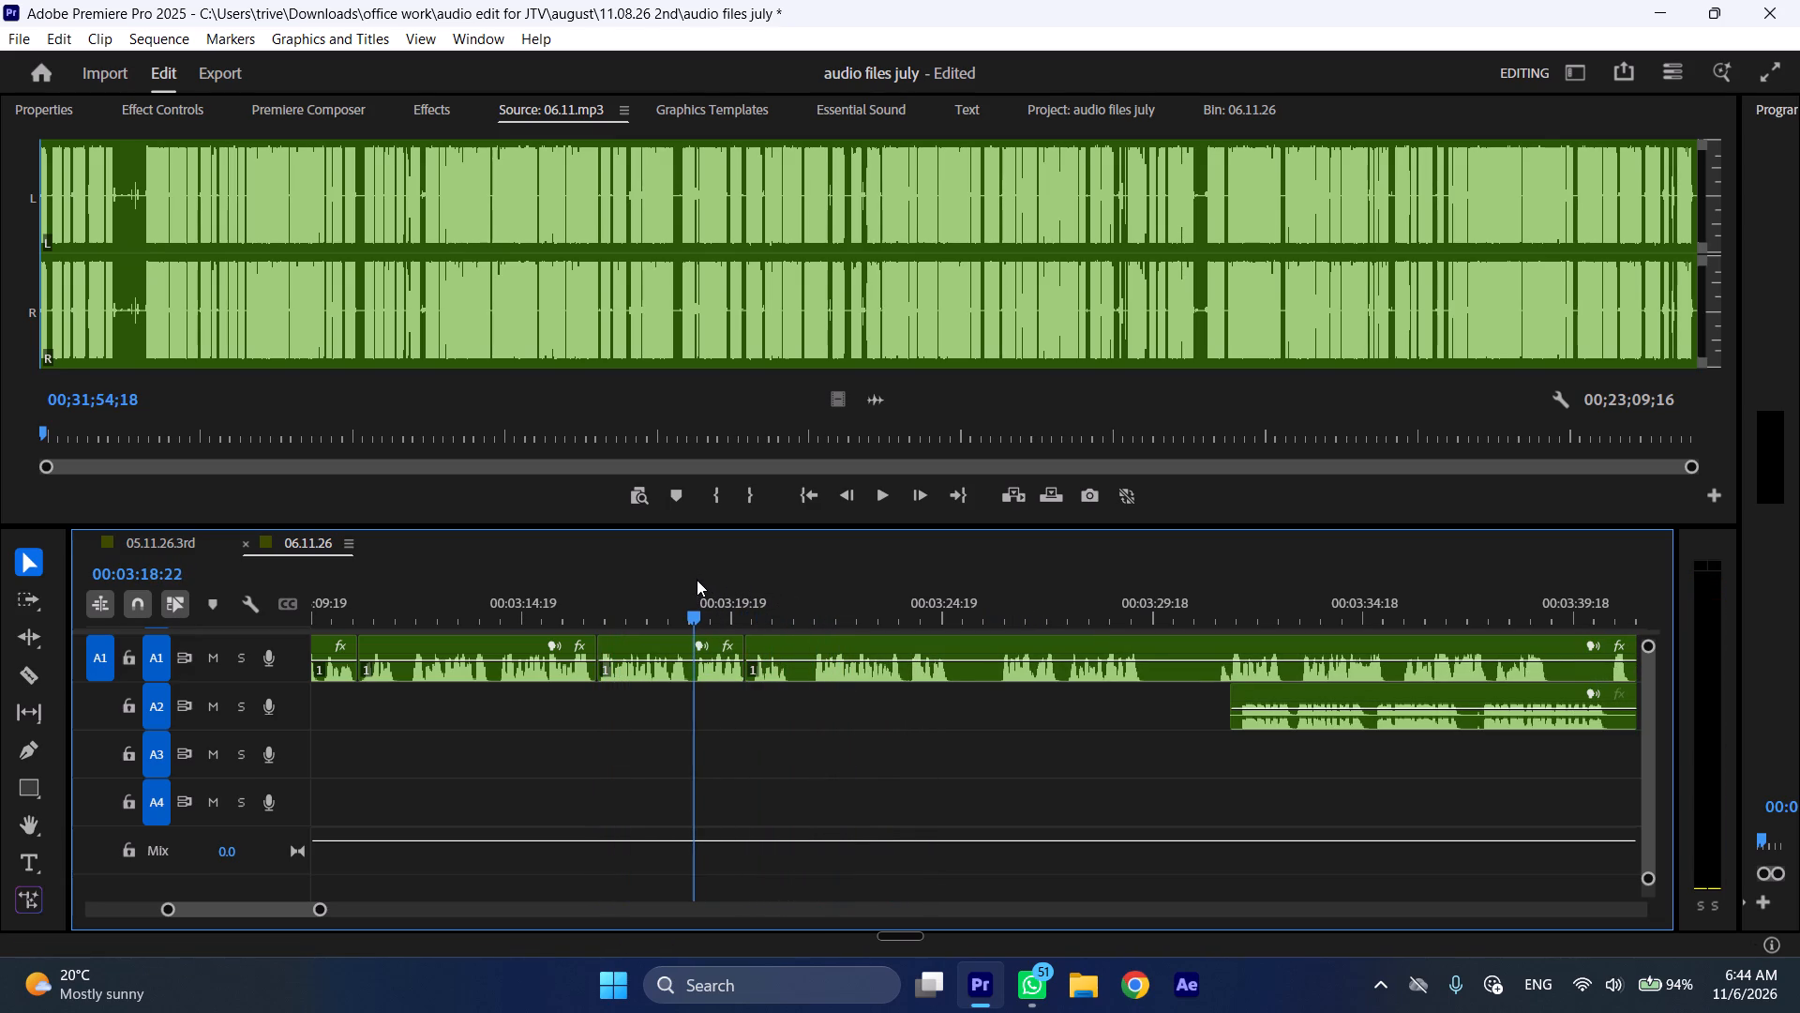
{"action": "key", "text": "ctrl+z"}
{"action": "key", "text": "shift+c"}
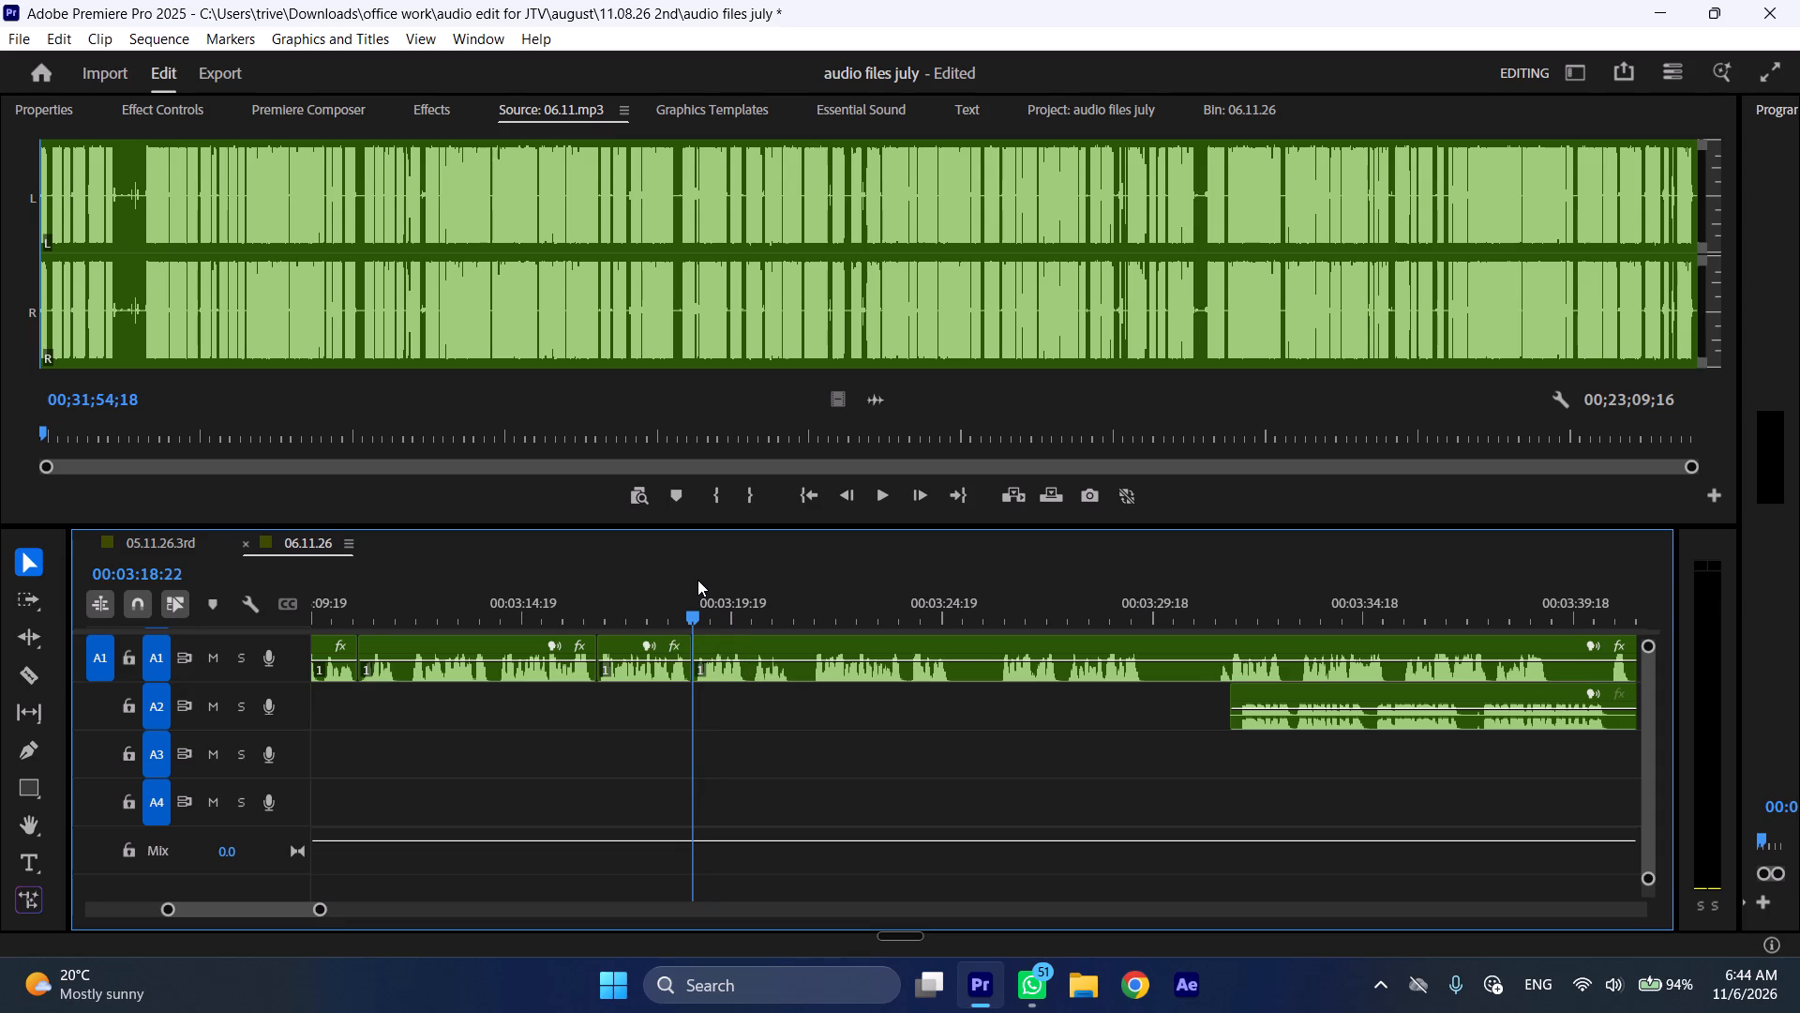
{"action": "left_click_drag", "start_coordinate": [790, 582], "coordinate": [816, 588]}
{"action": "left_click", "coordinate": [845, 655]}
{"action": "key", "text": "shift+c"}
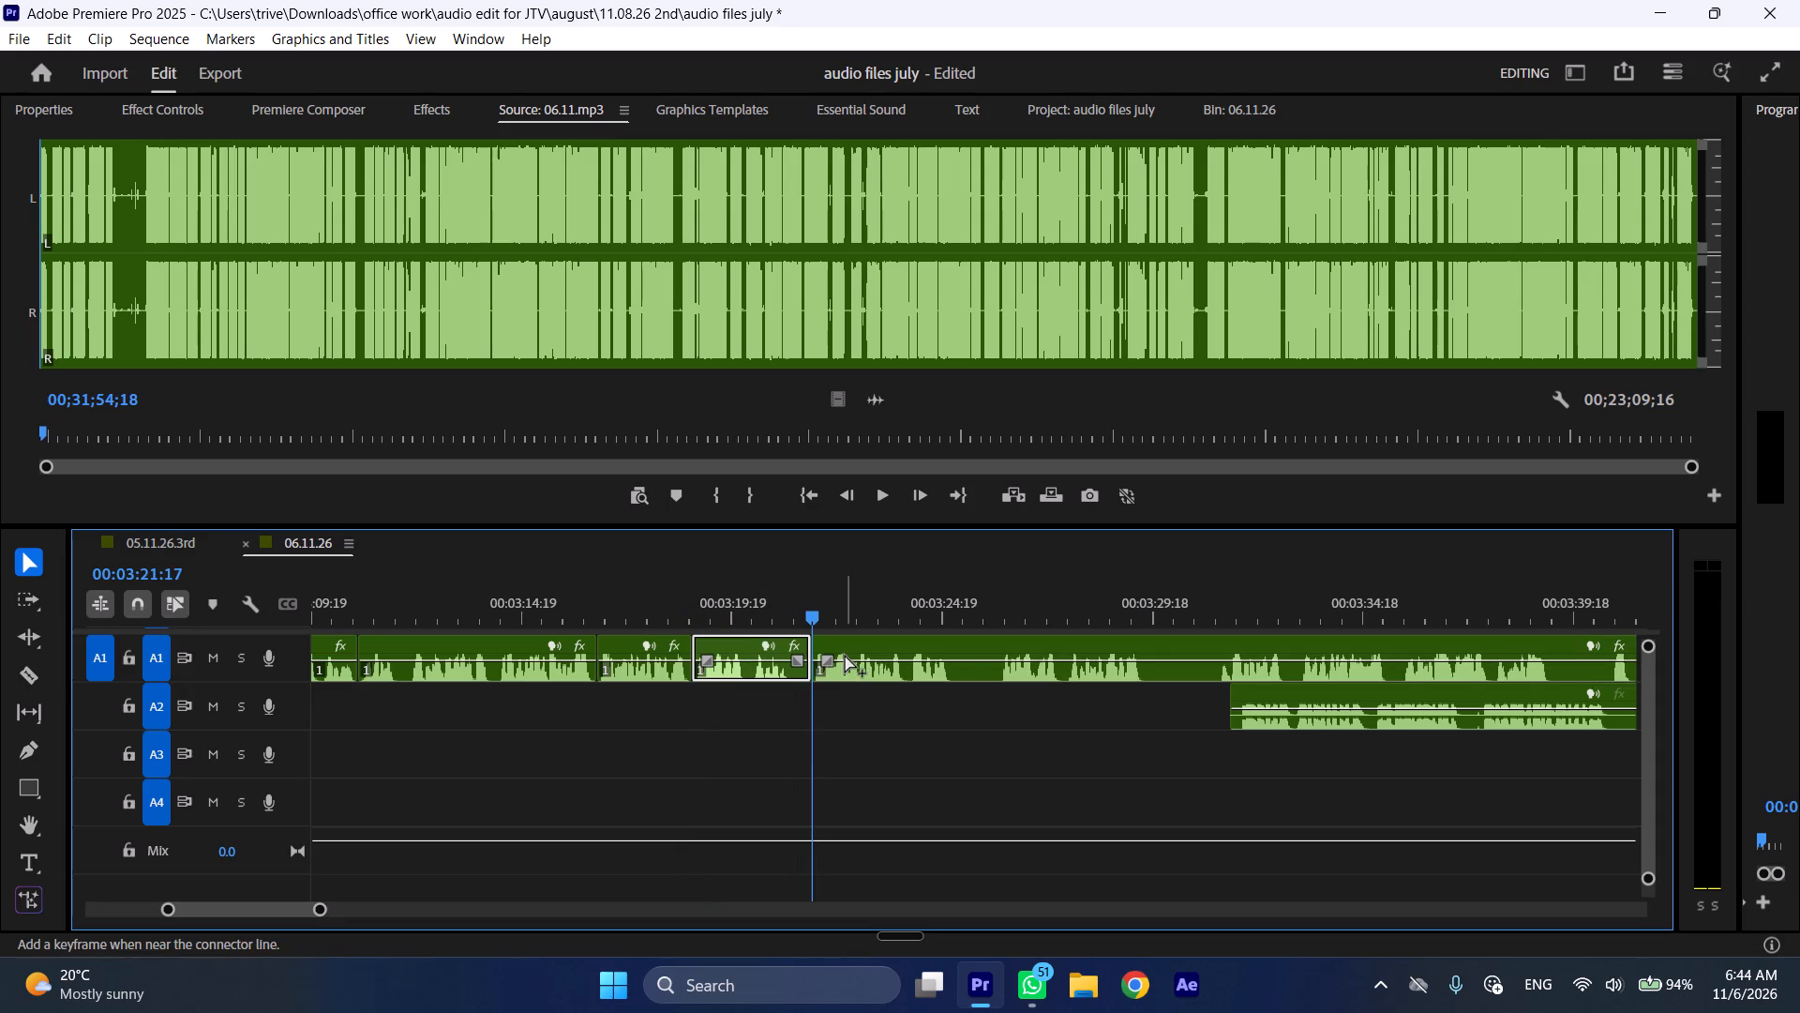
{"action": "key", "text": "ctrl+shift+d"}
Play on through A1, cut out its piece from 00:03:18:22 to 00:03:23:07, and close the gap.
{"action": "key", "text": "space"}
{"action": "type", "text": "l"}
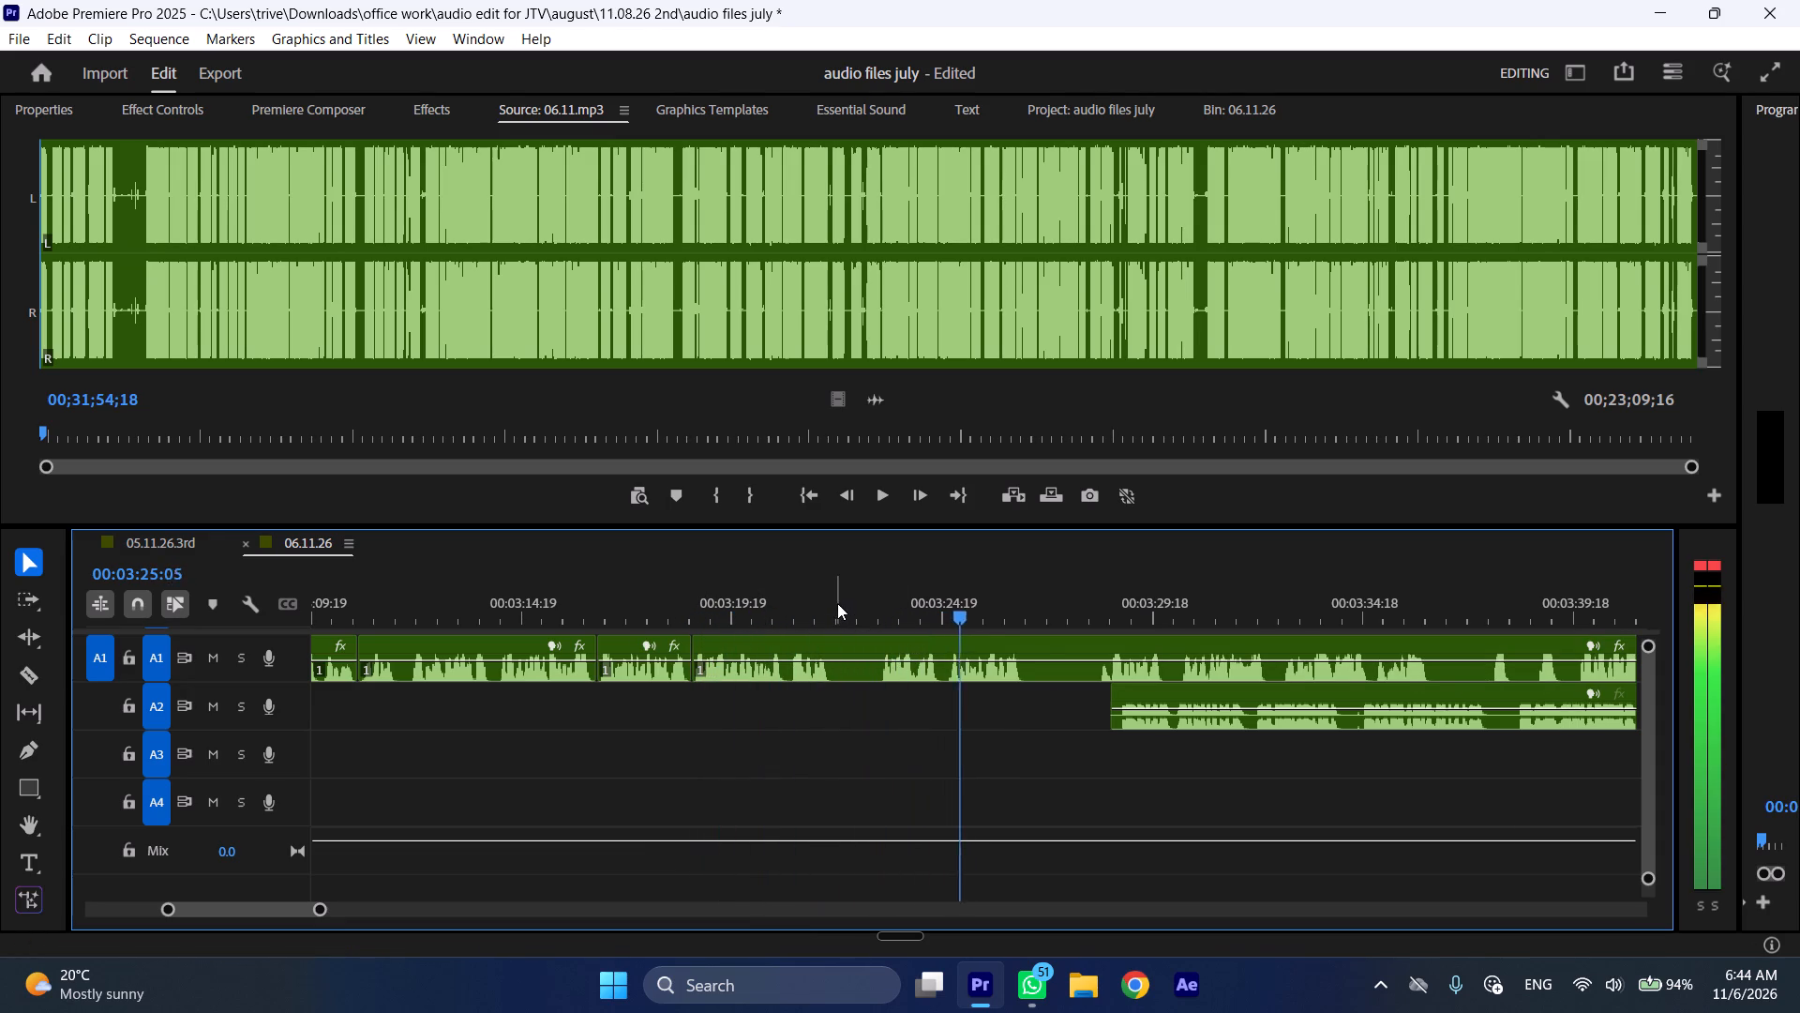
{"action": "left_click", "coordinate": [880, 600]}
{"action": "left_click", "coordinate": [911, 653]}
{"action": "key", "text": "shift+c"}
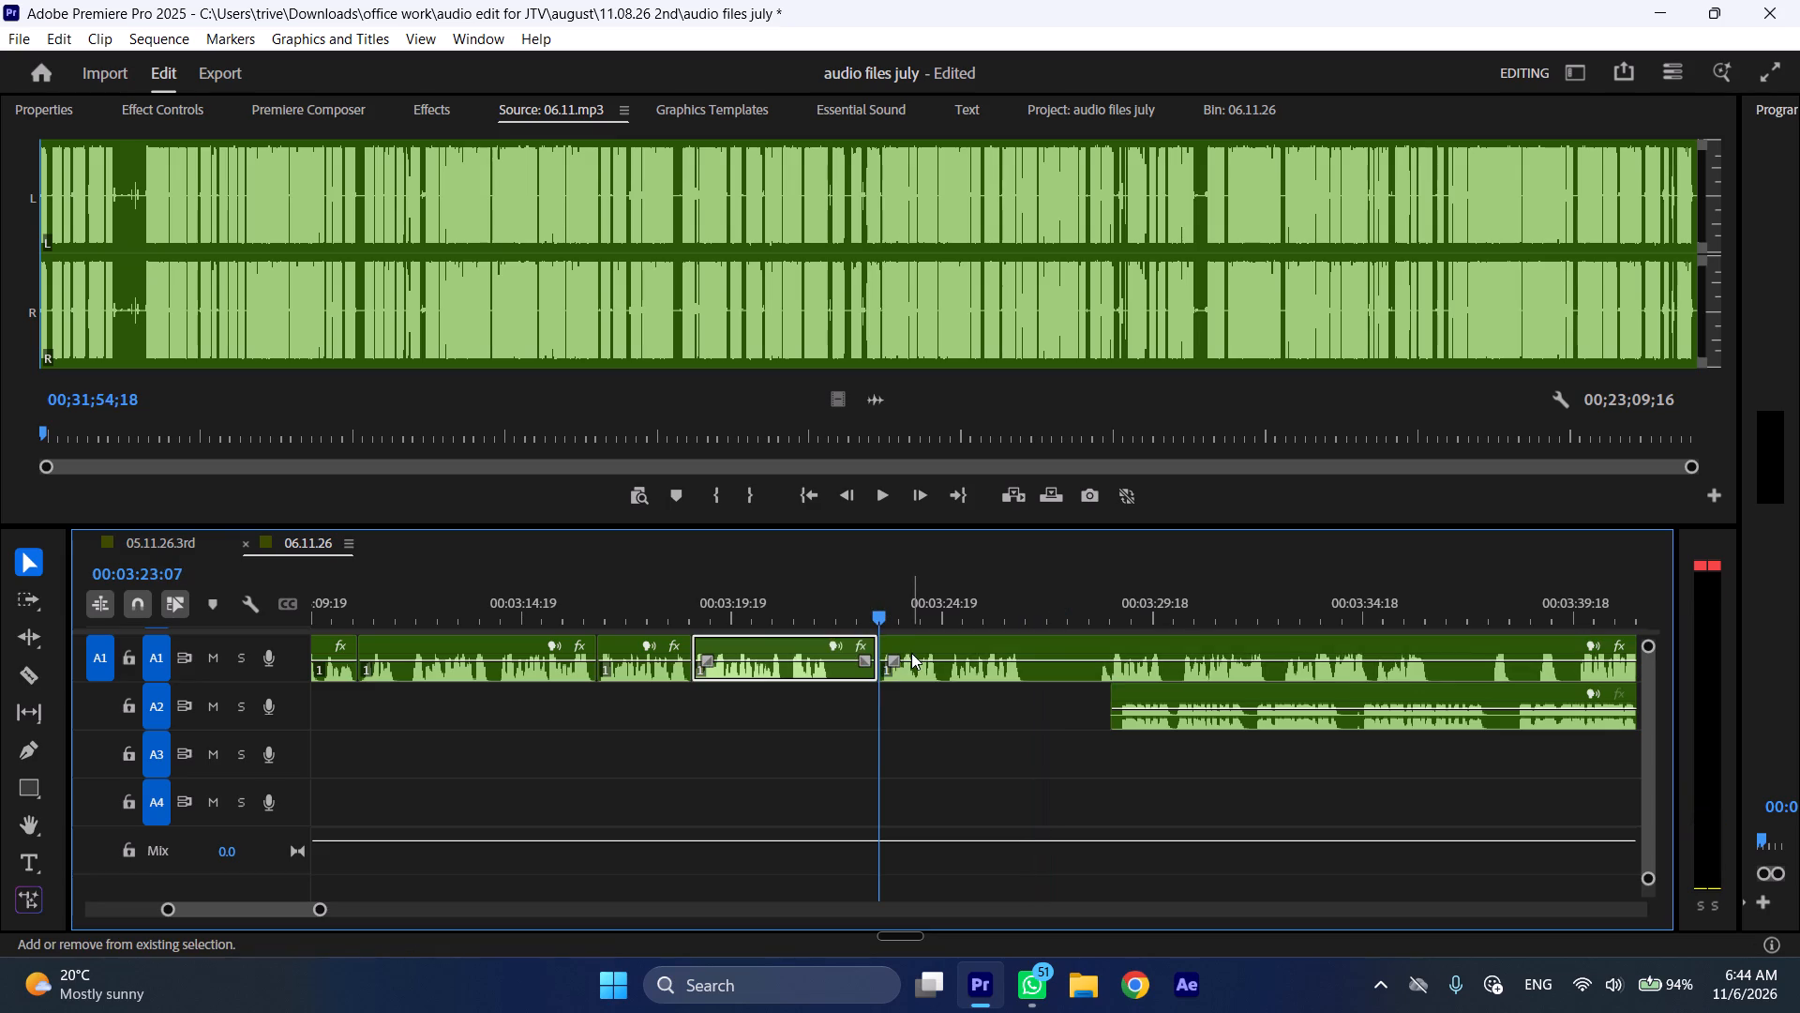
{"action": "key", "text": "ctrl+shift+d"}
Split A1 at 00:03:22:09 and move the remaining A2 clip two seconds earlier to start at that cut.
{"action": "left_click_drag", "start_coordinate": [858, 592], "coordinate": [844, 590]}
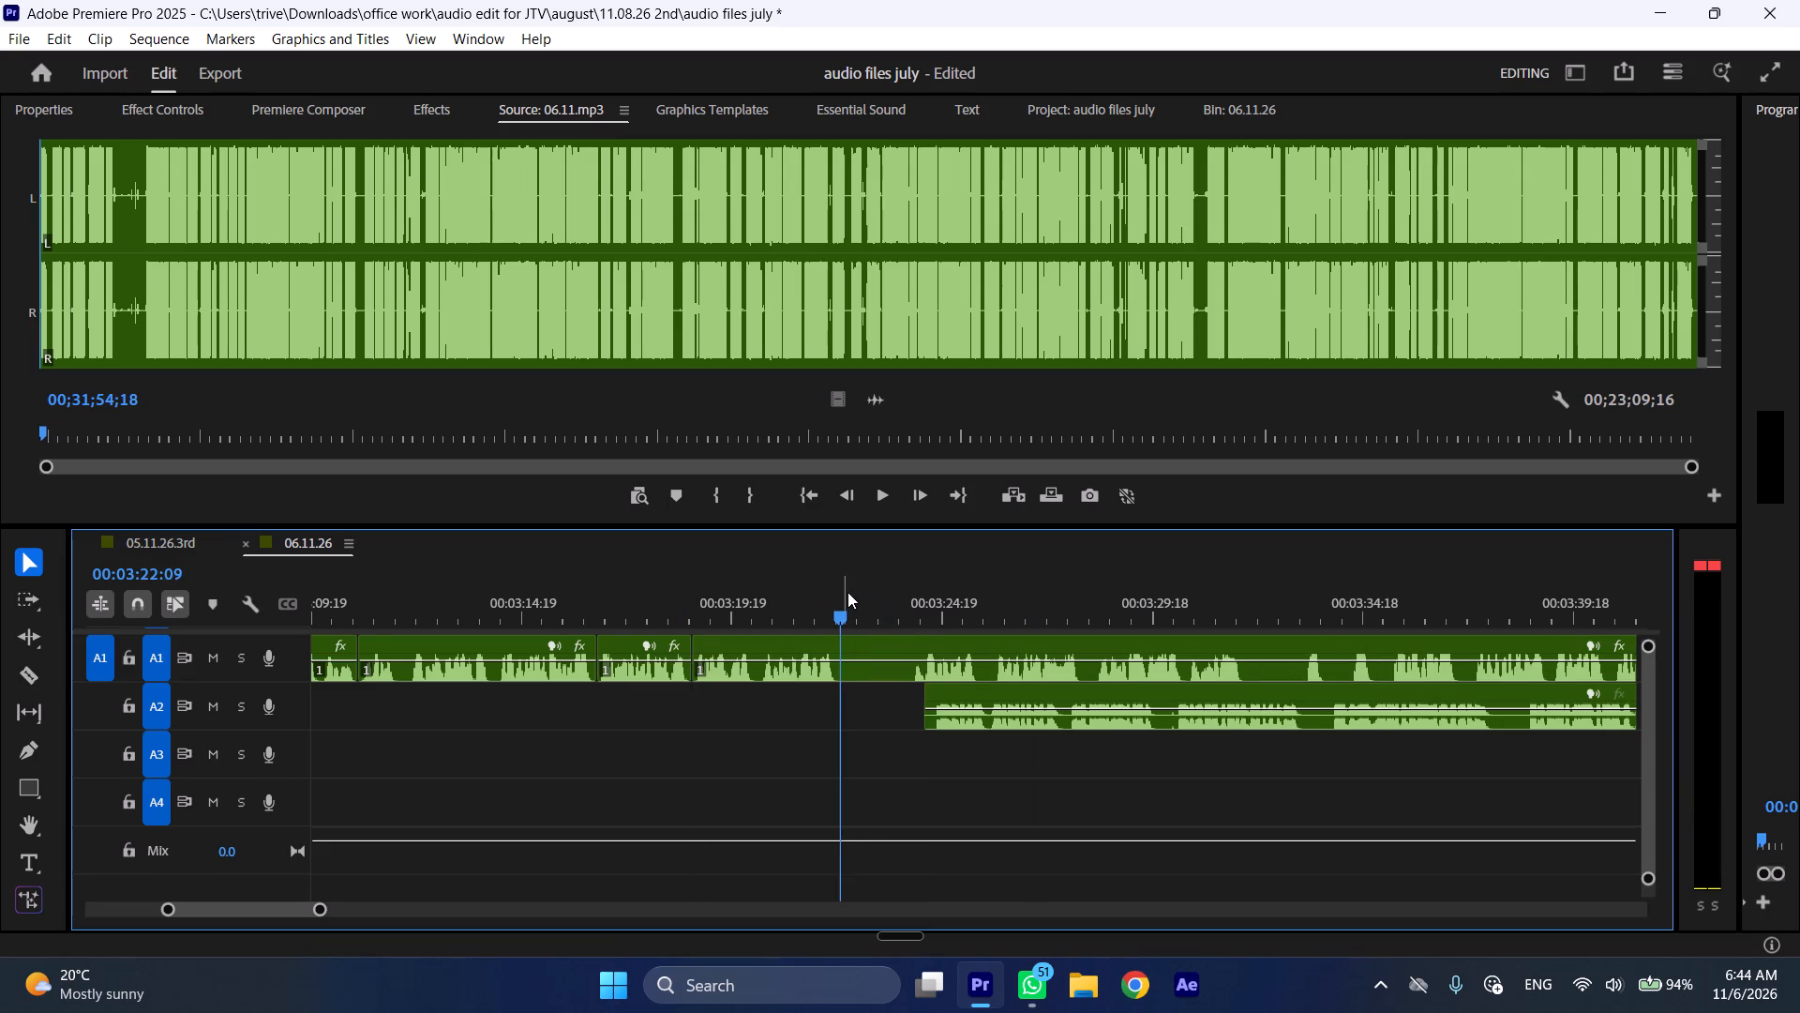
{"action": "key", "text": "shift+c"}
{"action": "left_click_drag", "start_coordinate": [982, 692], "coordinate": [892, 694]}
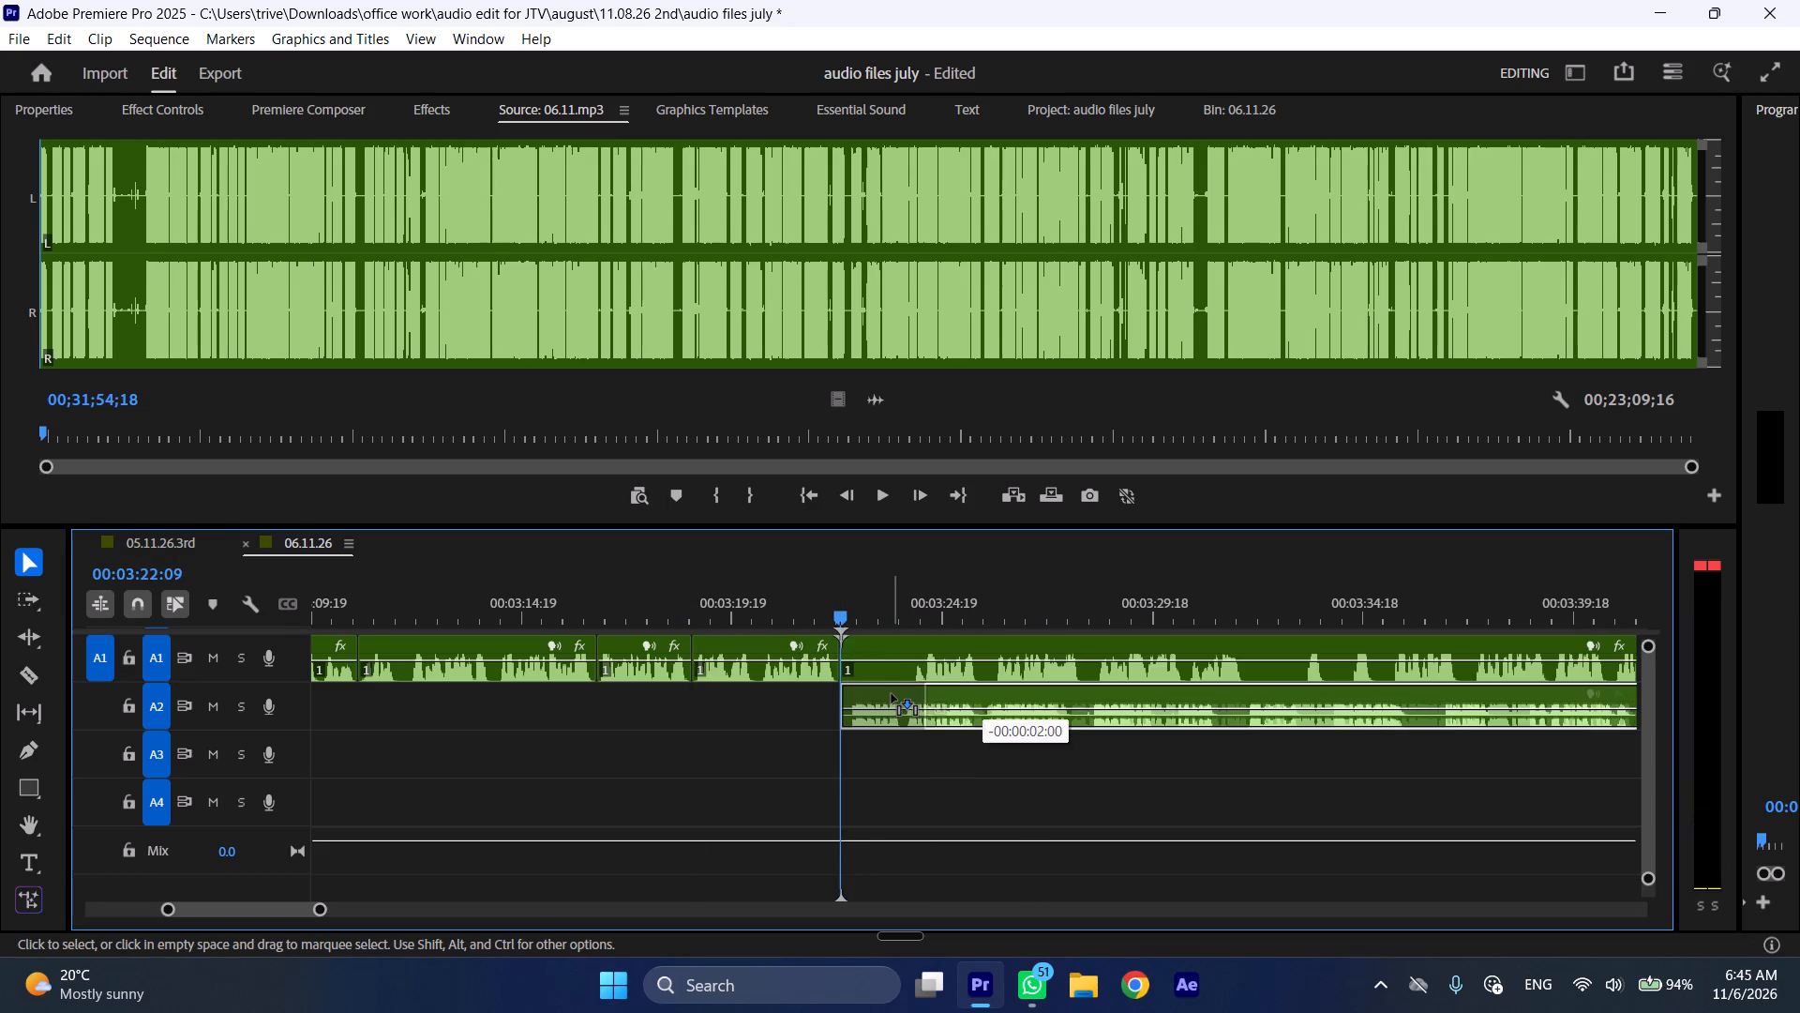
{"action": "left_click_drag", "start_coordinate": [892, 694], "coordinate": [892, 695]}
Move the remaining A1 clip after the 00:03:22:09 cut about 13.5 seconds later.
{"action": "left_click_drag", "start_coordinate": [886, 644], "coordinate": [1454, 658]}
Play on through the A2 passage and split A2 at its pause at 00:03:27:21.
{"action": "key", "text": "space"}
{"action": "key", "text": "l"}
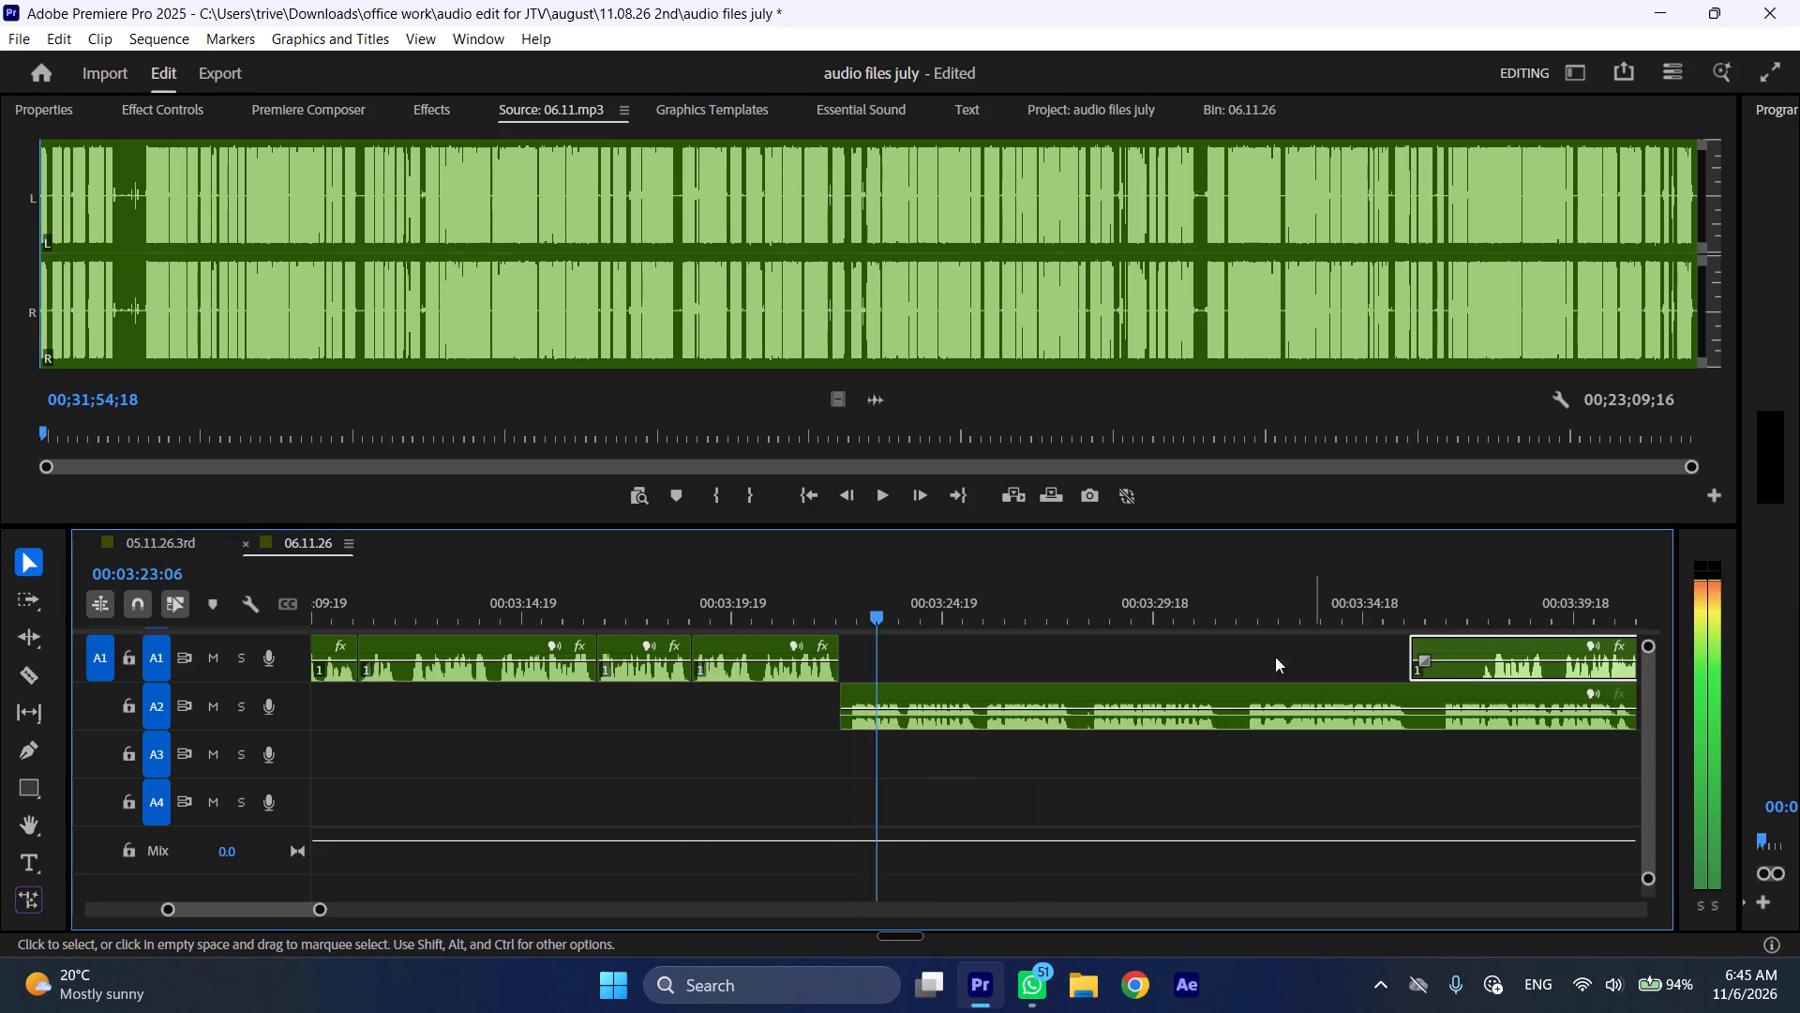
{"action": "scroll", "coordinate": [1090, 703], "scroll_direction": "down", "scroll_amount": 5}
{"action": "scroll", "coordinate": [904, 699], "scroll_direction": "down", "scroll_amount": 3}
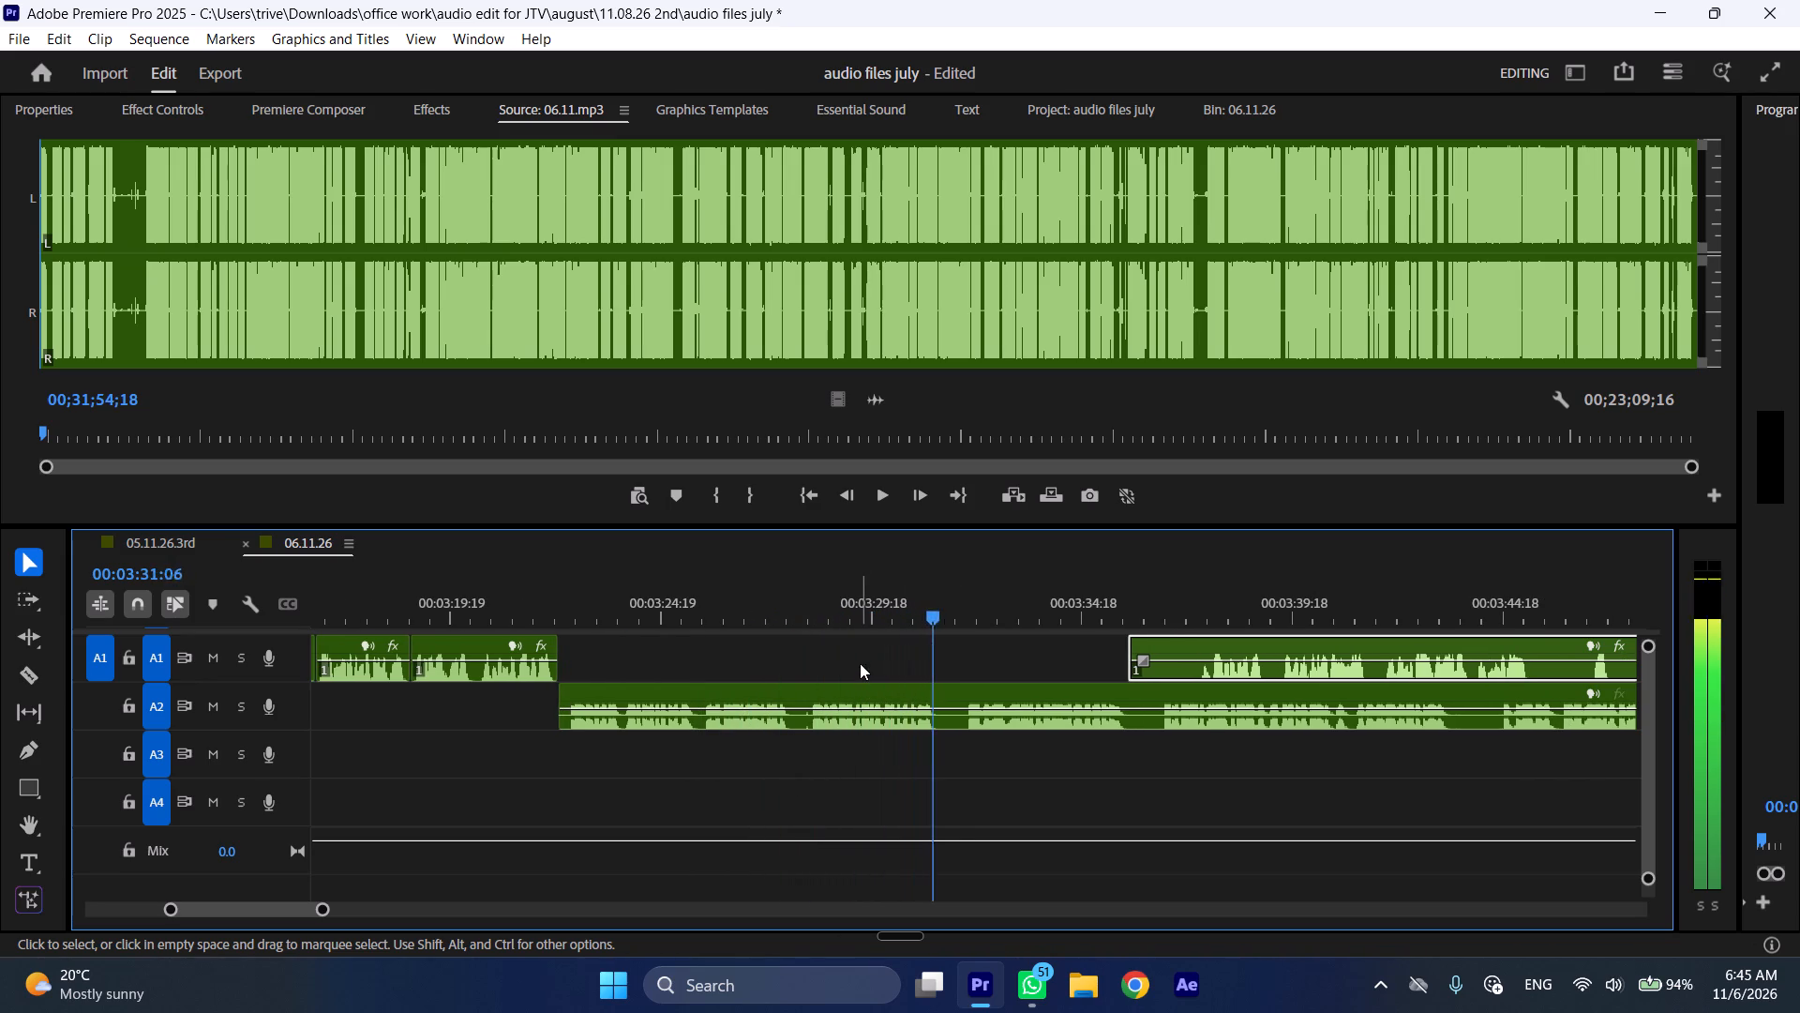
{"action": "left_click_drag", "start_coordinate": [802, 606], "coordinate": [793, 600]}
{"action": "key", "text": "shift+c"}
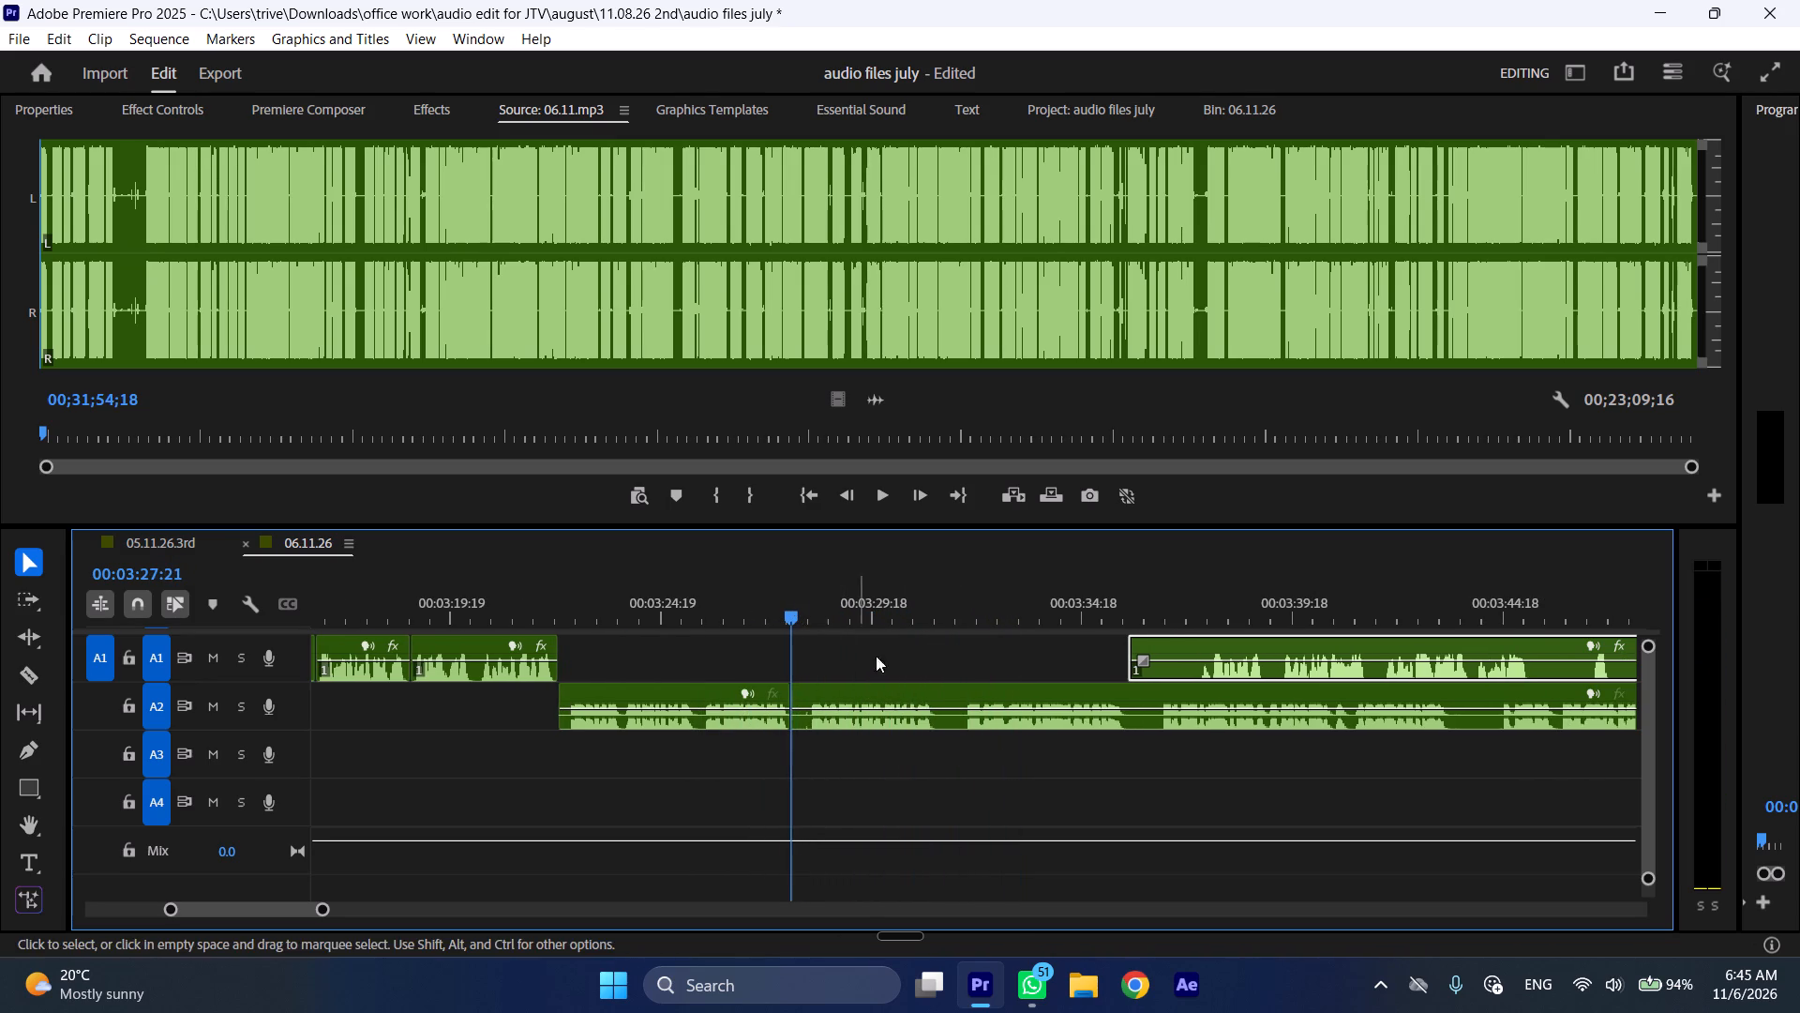
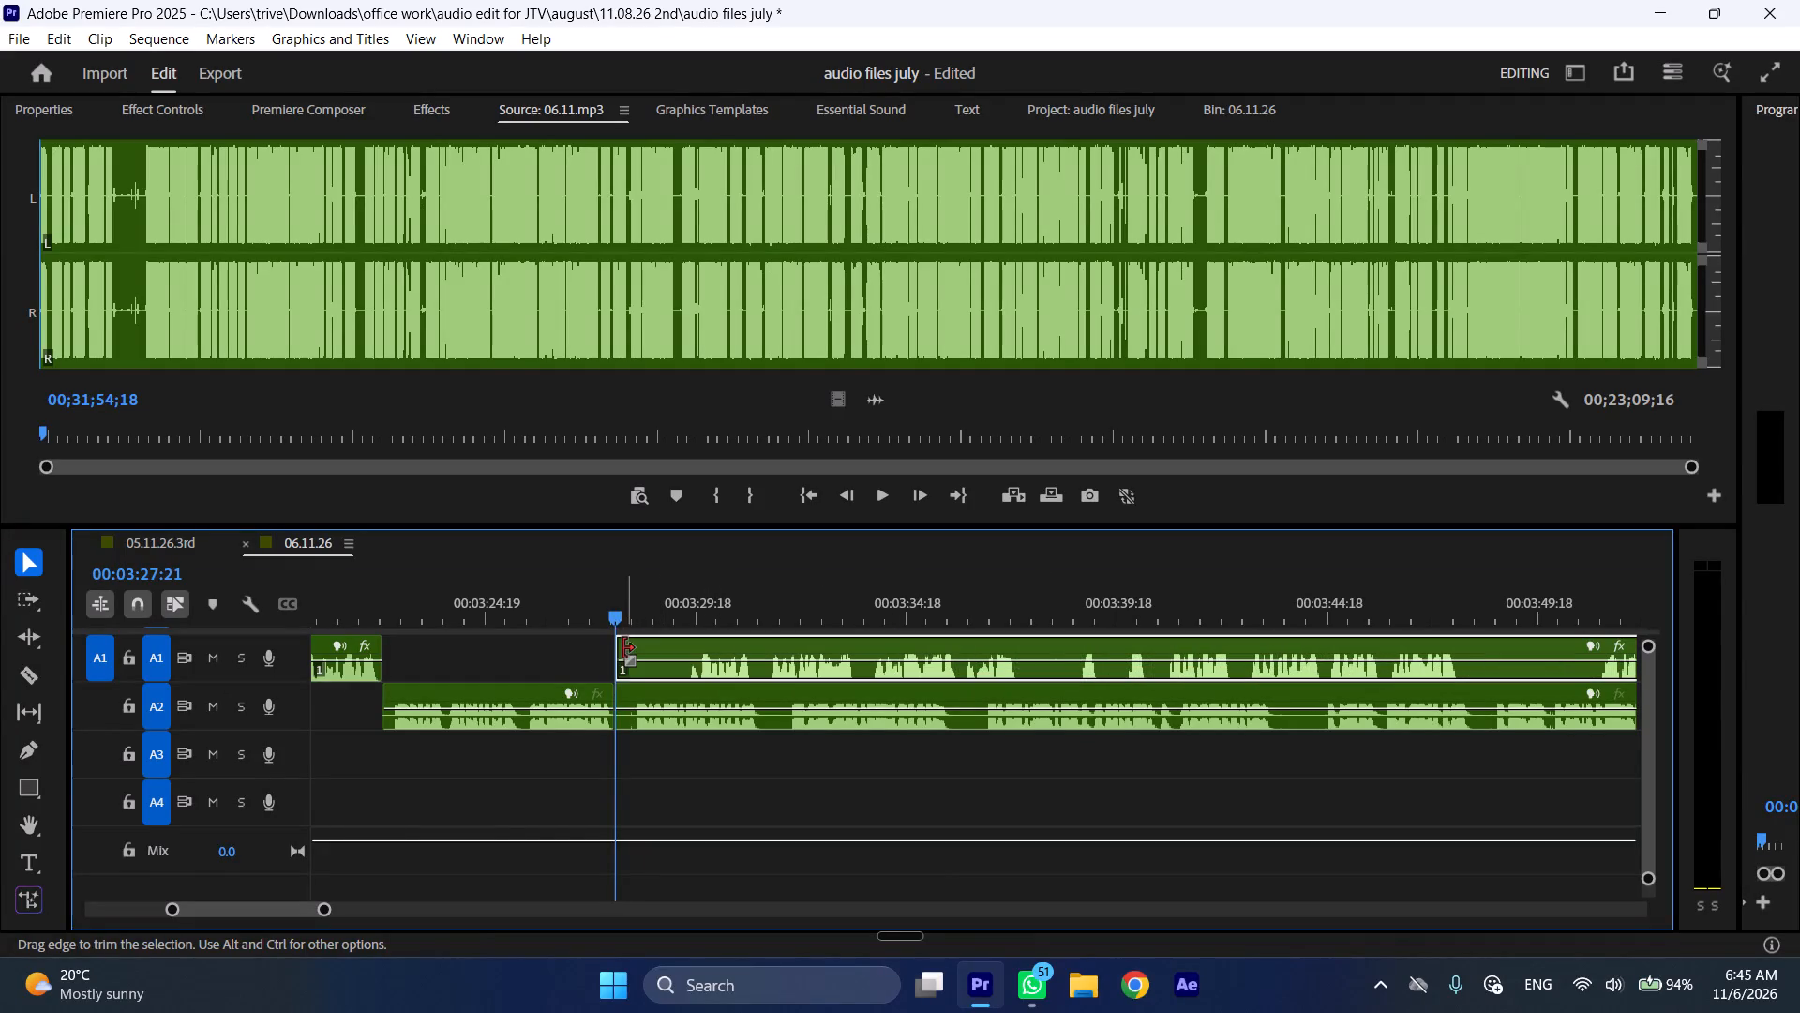
Move the remaining A2 clip after the 00:03:27:21 cut about 14.5 seconds later.
{"action": "left_click_drag", "start_coordinate": [665, 692], "coordinate": [1264, 692]}
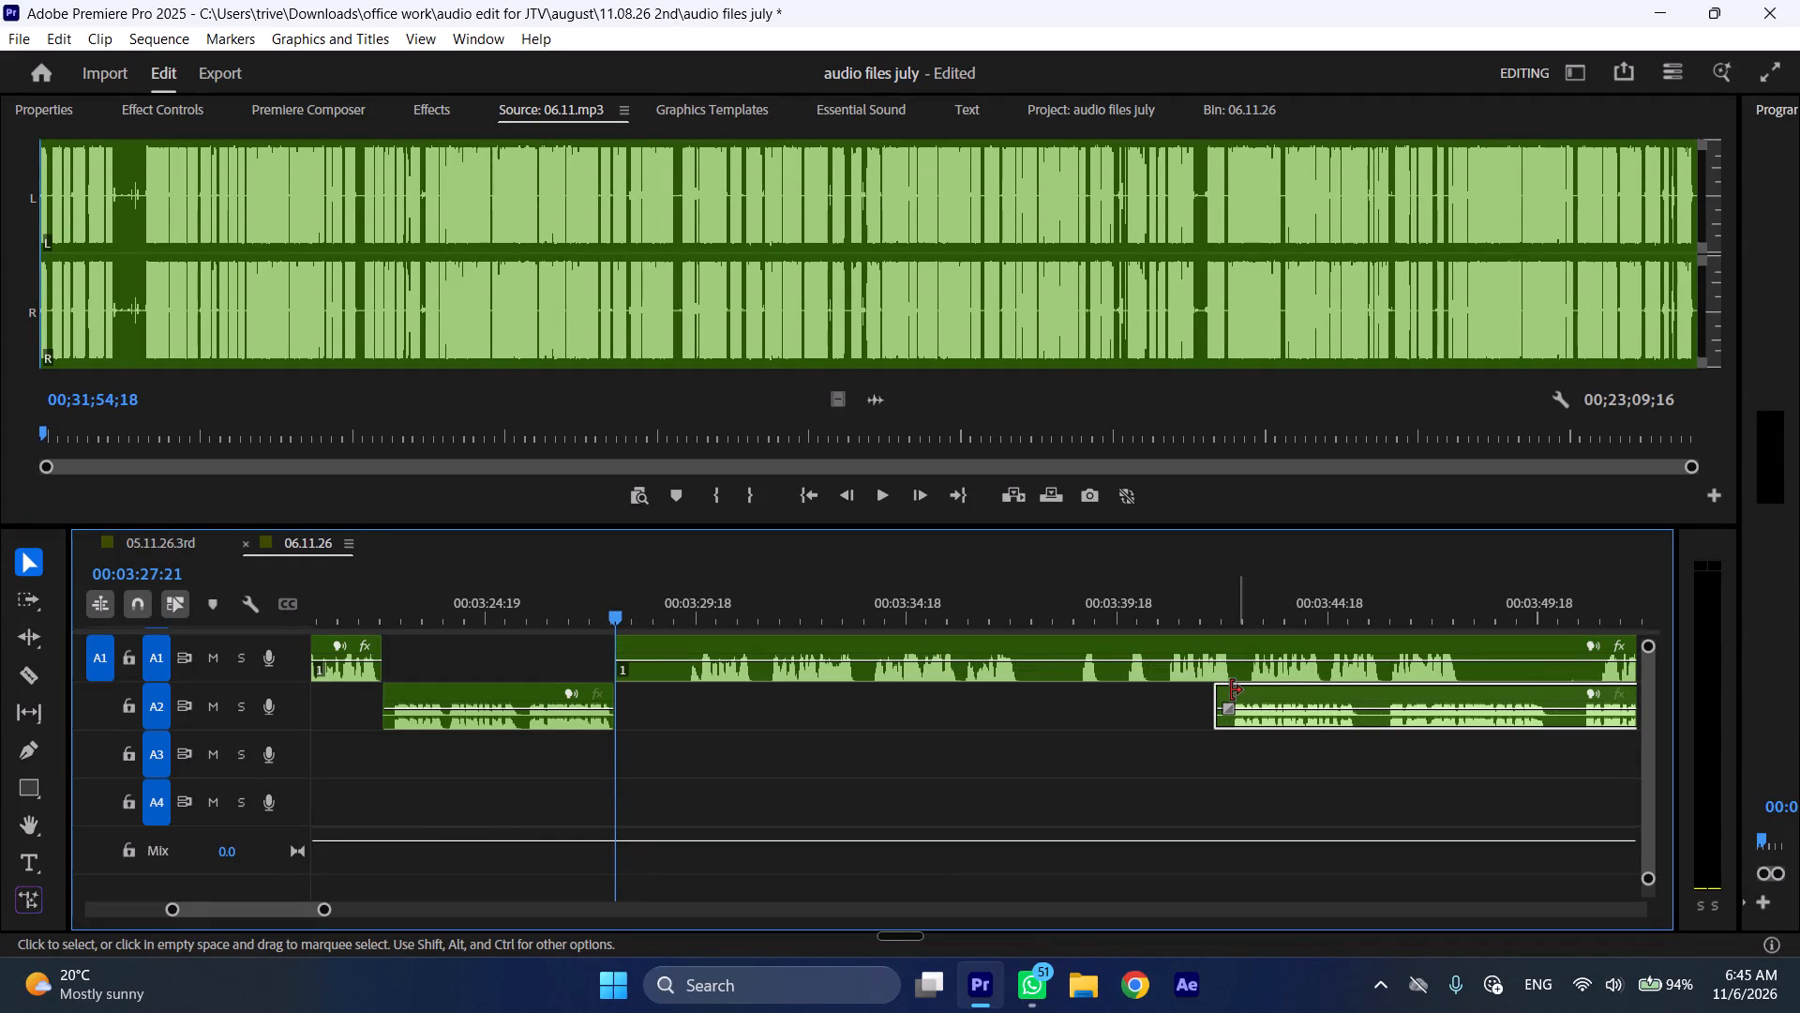
{"action": "left_click_drag", "start_coordinate": [1220, 690], "coordinate": [1230, 691]}
Cut out about 1.8 seconds of silence at the start of the A1 clip at 00:03:27:21 and close the gap.
{"action": "left_click_drag", "start_coordinate": [674, 608], "coordinate": [698, 612]}
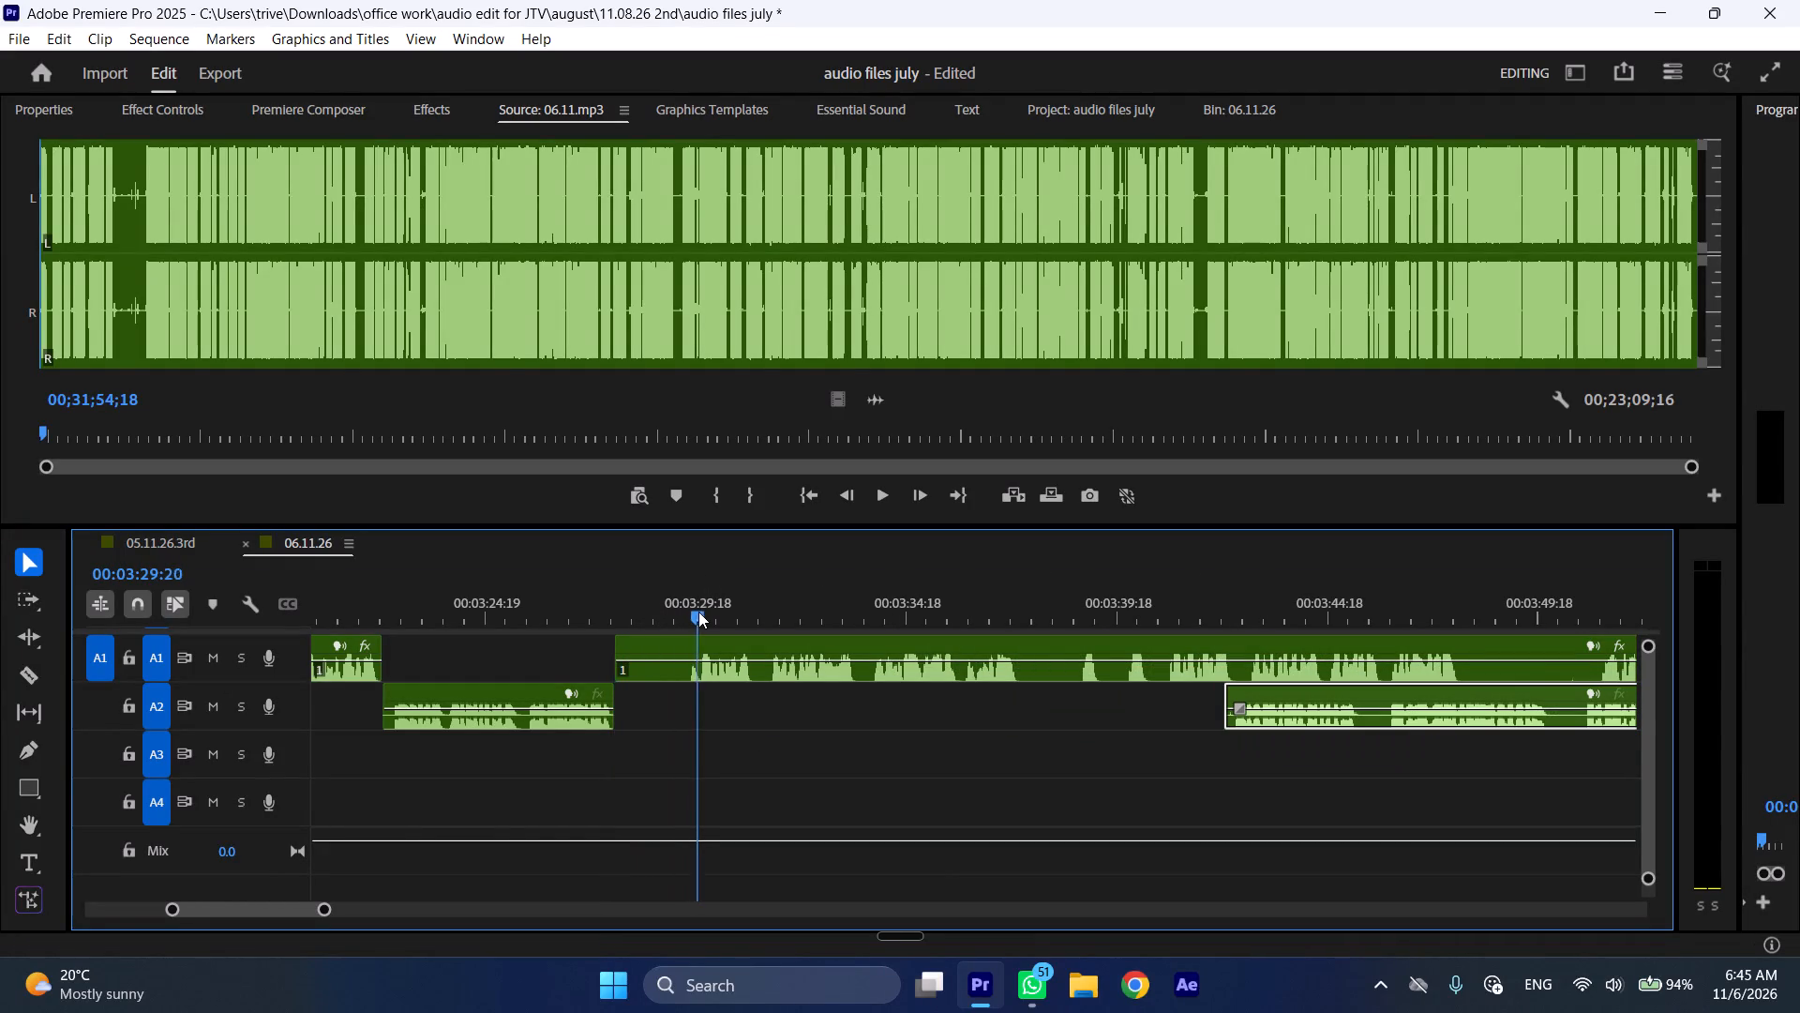
{"action": "left_click_drag", "start_coordinate": [698, 612], "coordinate": [690, 611]}
{"action": "left_click", "coordinate": [735, 653]}
{"action": "key", "text": "shift+c"}
{"action": "key", "text": "ctrl+shift+d"}
Play on through the A1 passage and split A1 at its pause at 00:03:35:19.
{"action": "key", "text": "space"}
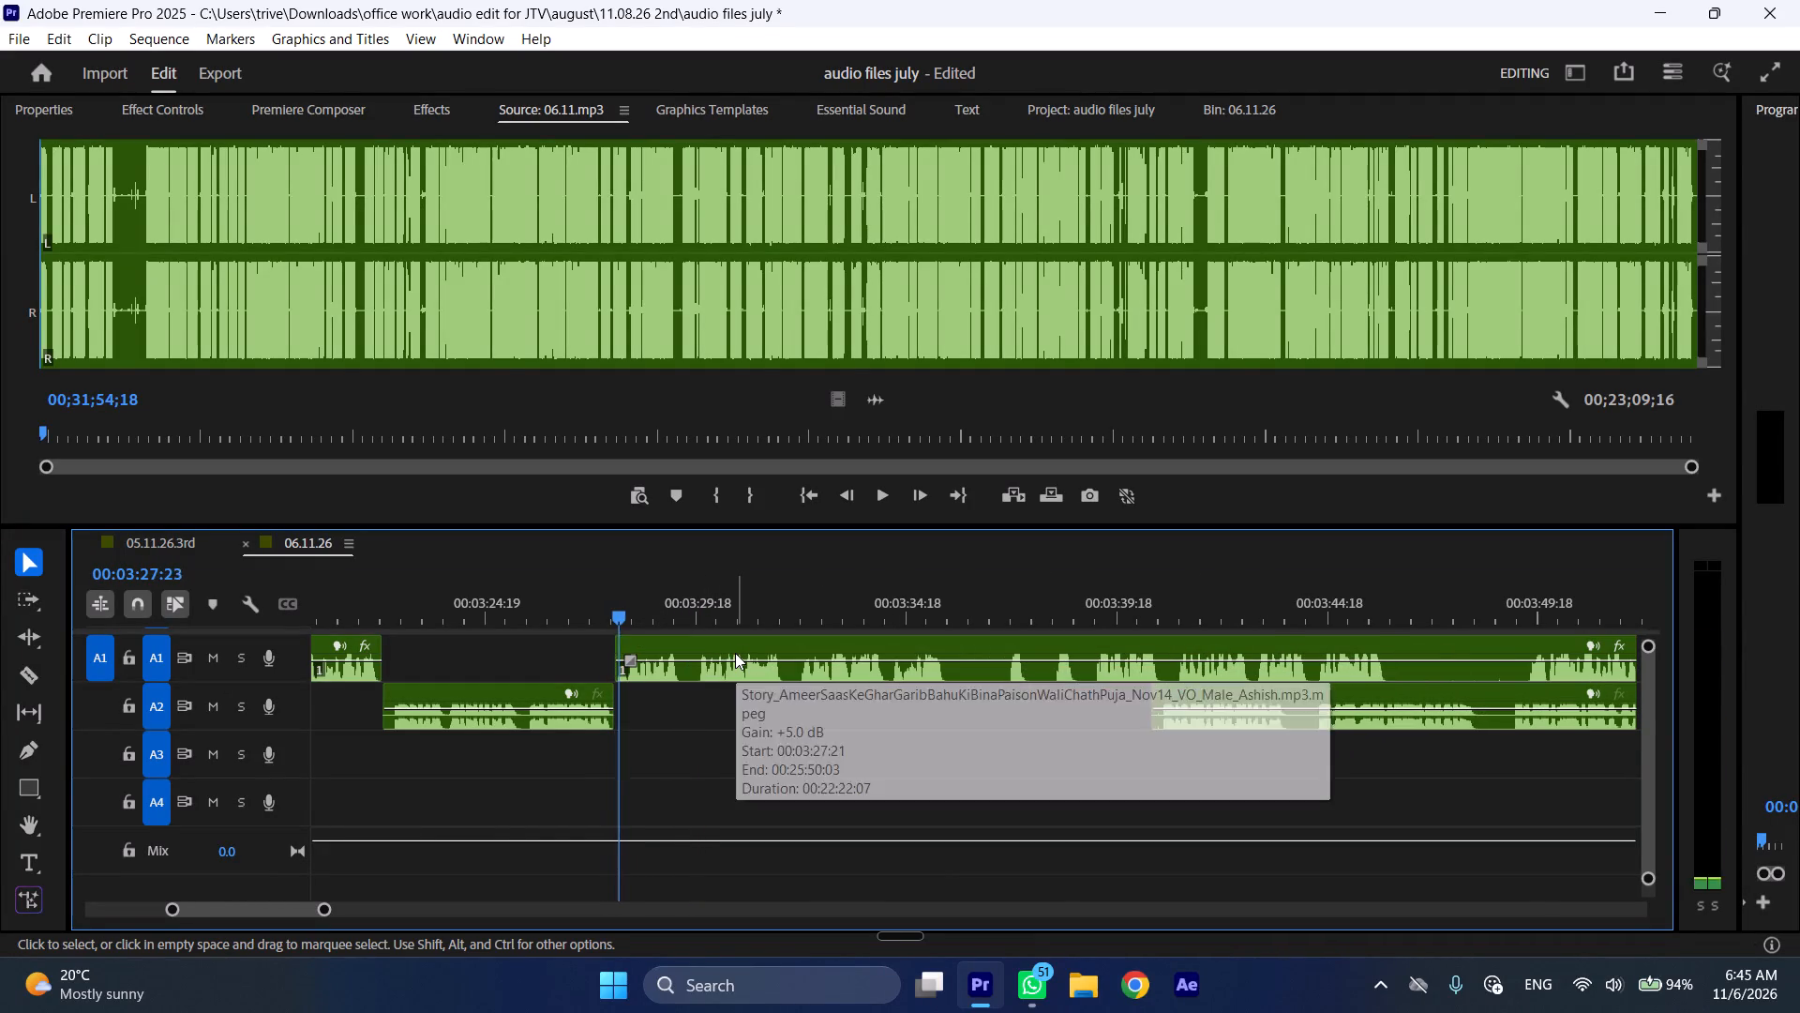
{"action": "type", "text": "l"}
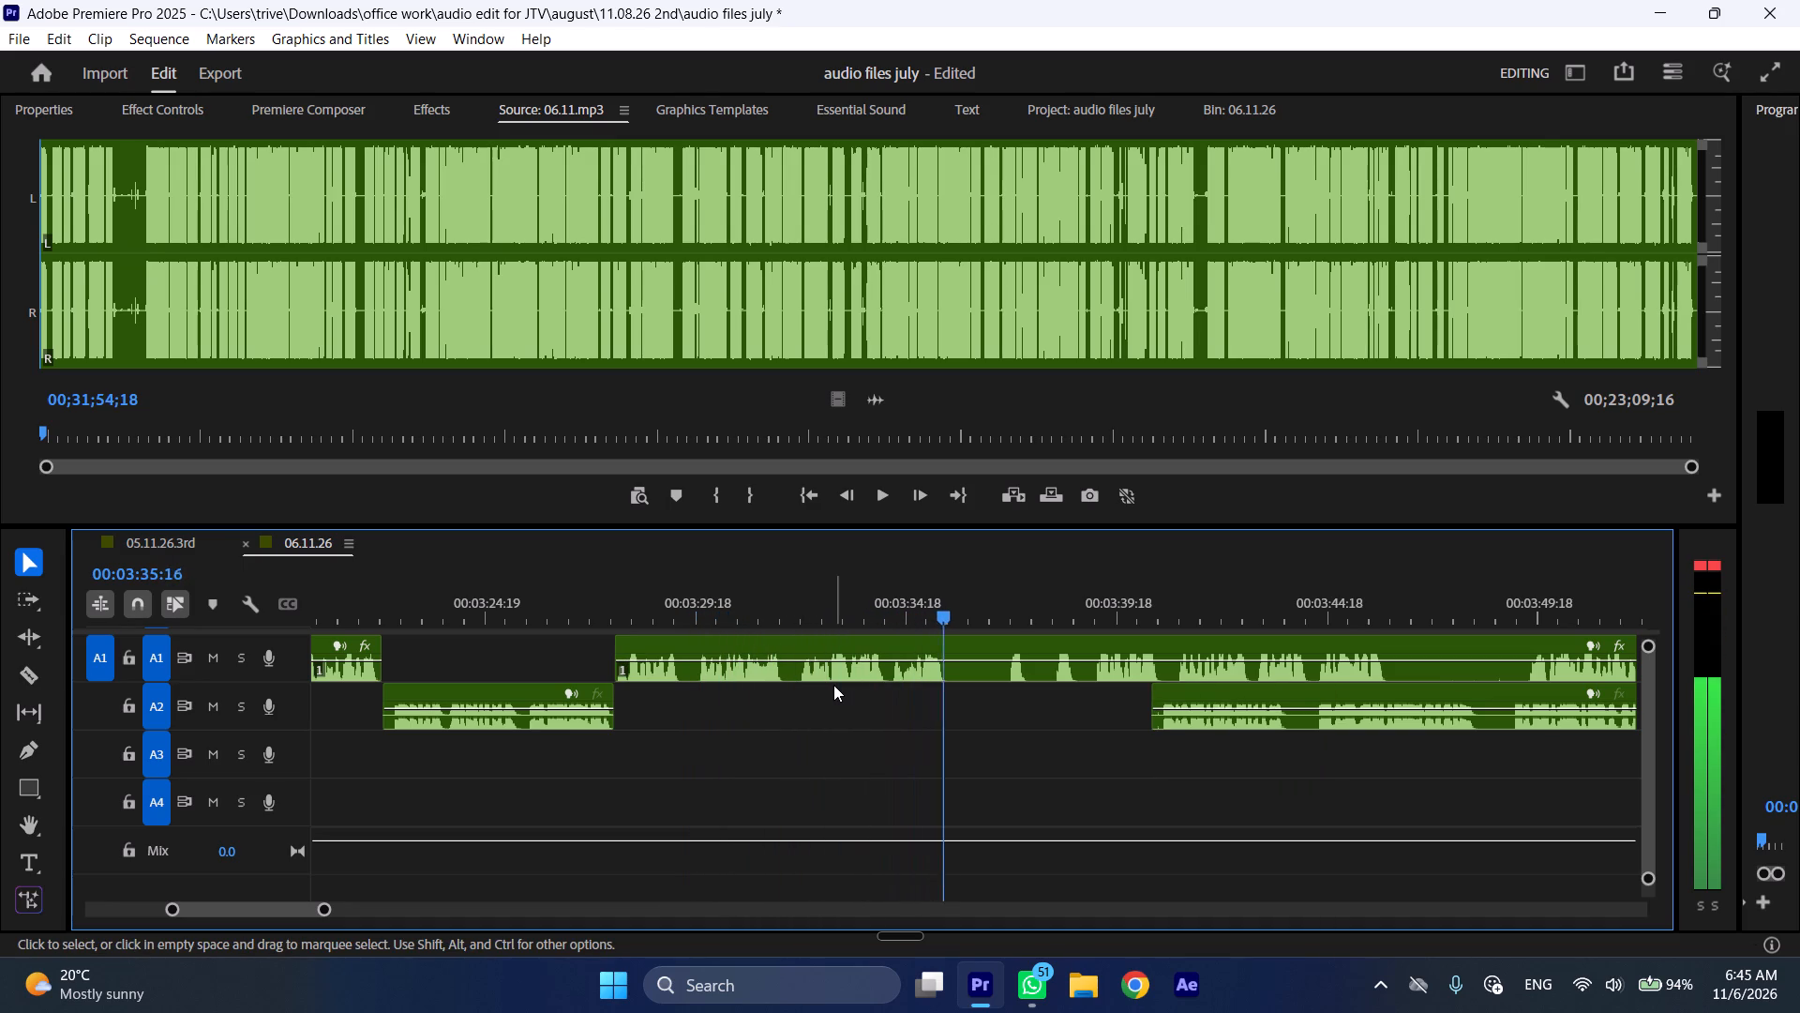
{"action": "key", "text": "space"}
{"action": "key", "text": "shift+c"}
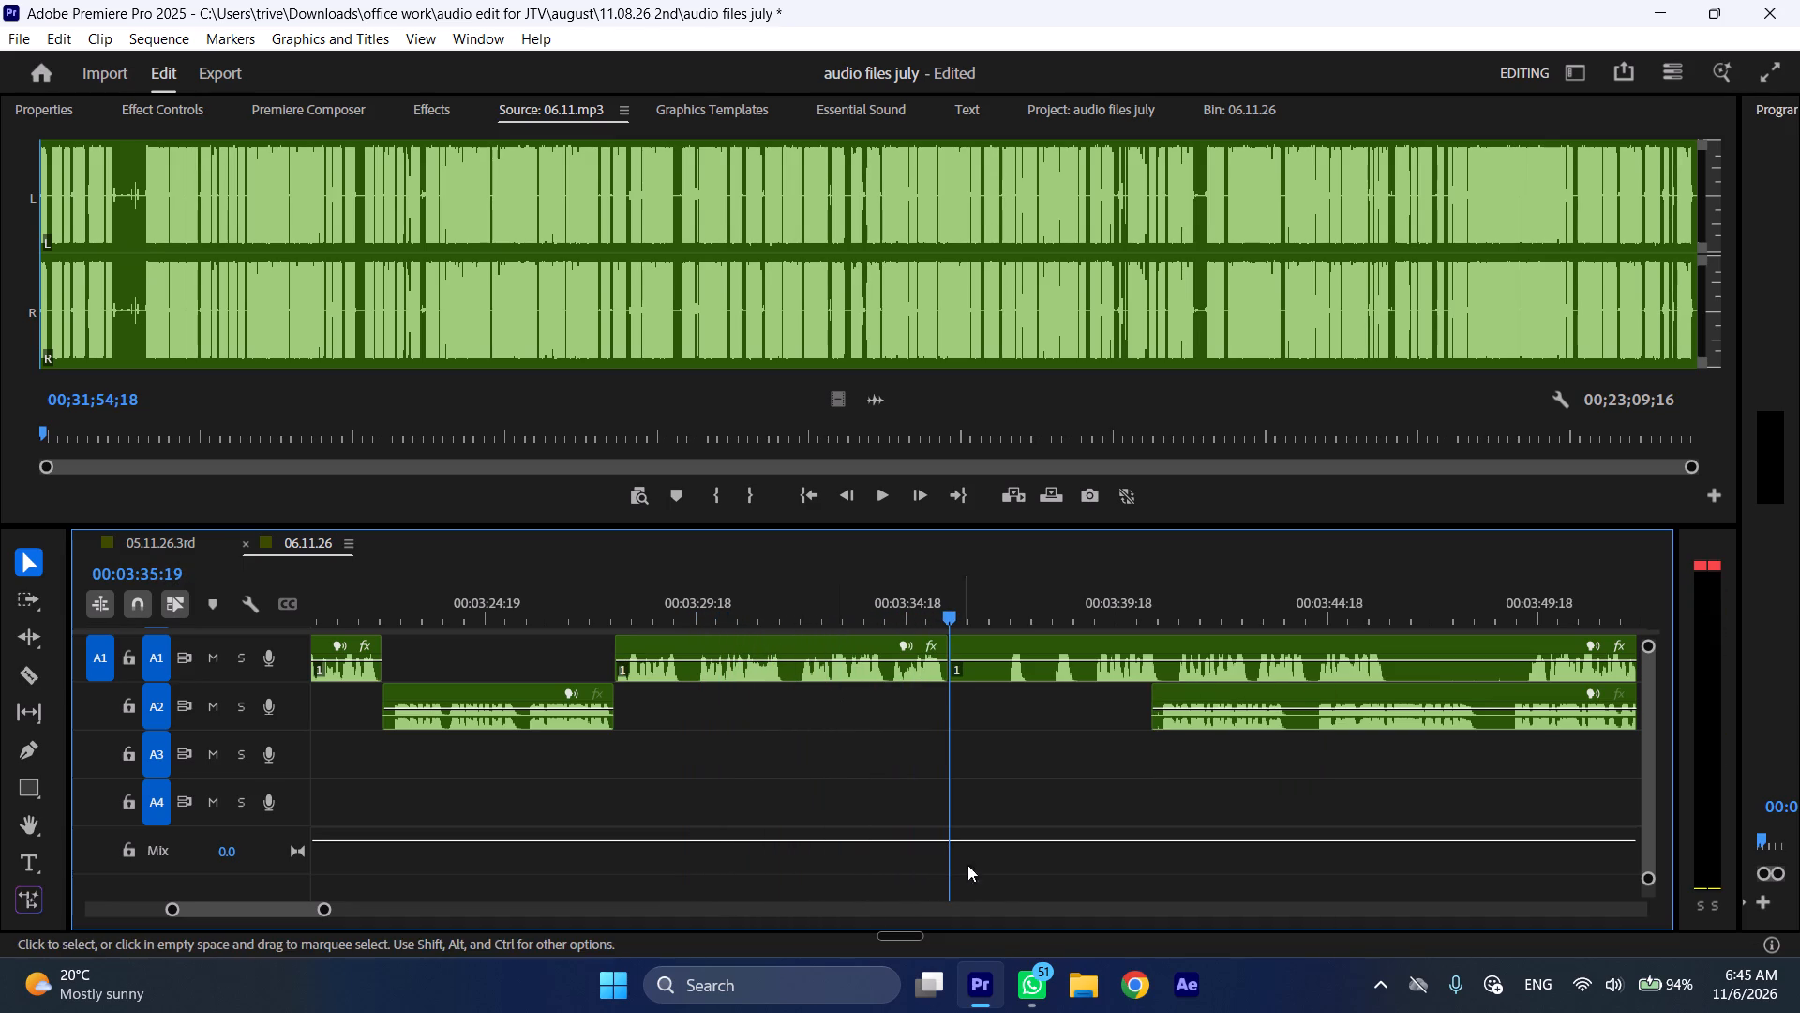
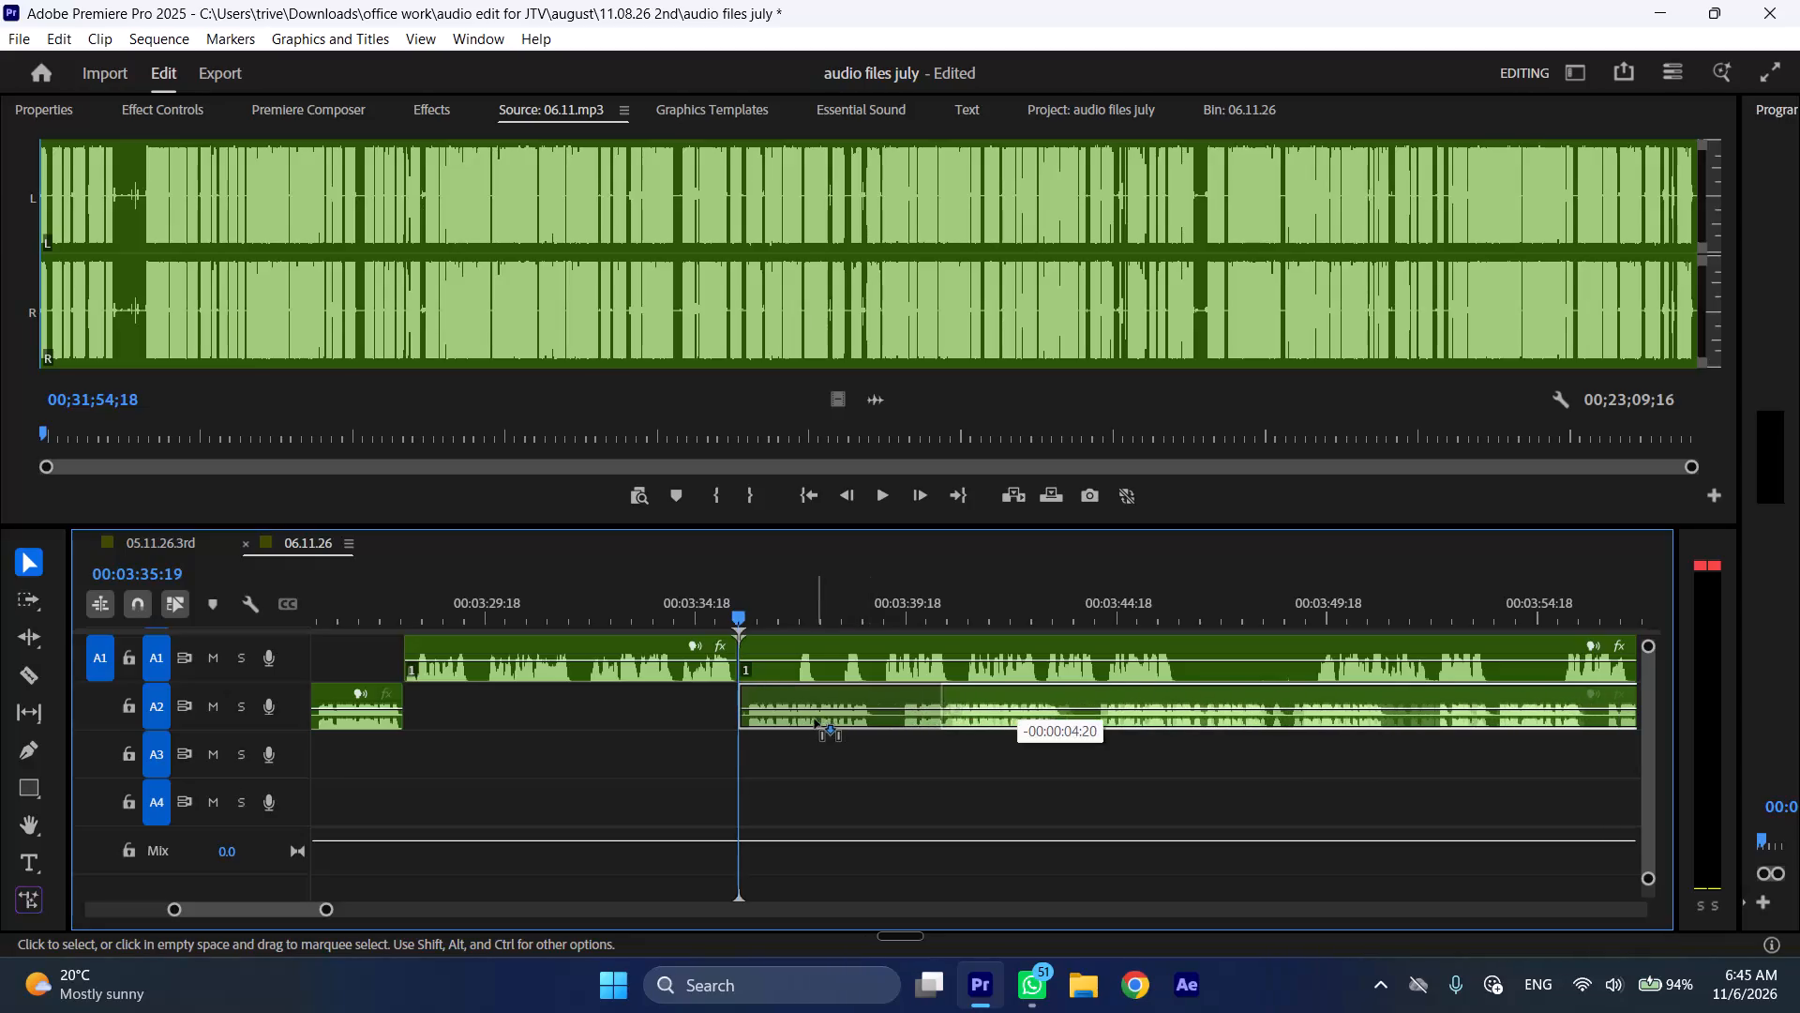
Trim about 1.2 seconds off the start of the A1 clip at 00:03:35:19 and move the clip about 3.3 seconds later.
{"action": "left_click_drag", "start_coordinate": [749, 647], "coordinate": [791, 648]}
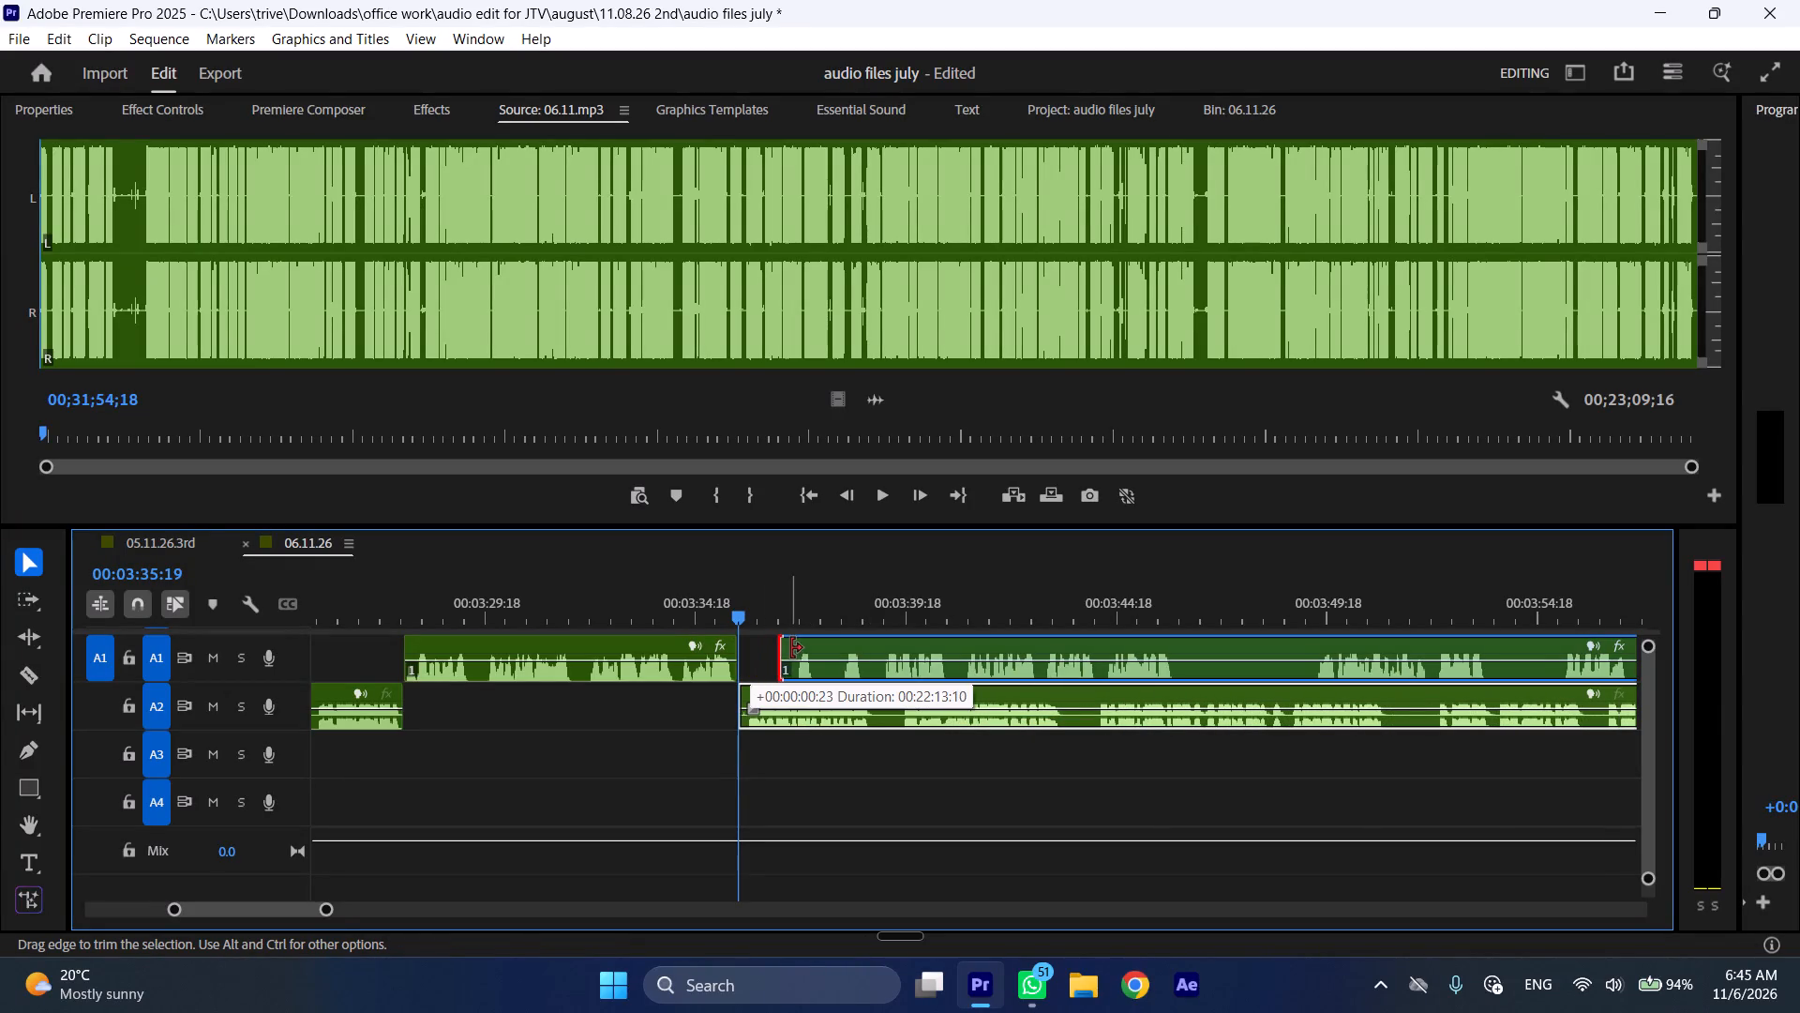
{"action": "left_click_drag", "start_coordinate": [791, 648], "coordinate": [801, 648]}
{"action": "left_click_drag", "start_coordinate": [851, 647], "coordinate": [990, 652]}
Cut out the two short A1 pauses near 00:03:29:13 and just after 00:03:31:19, closing the gaps across the tracks.
{"action": "key", "text": "space"}
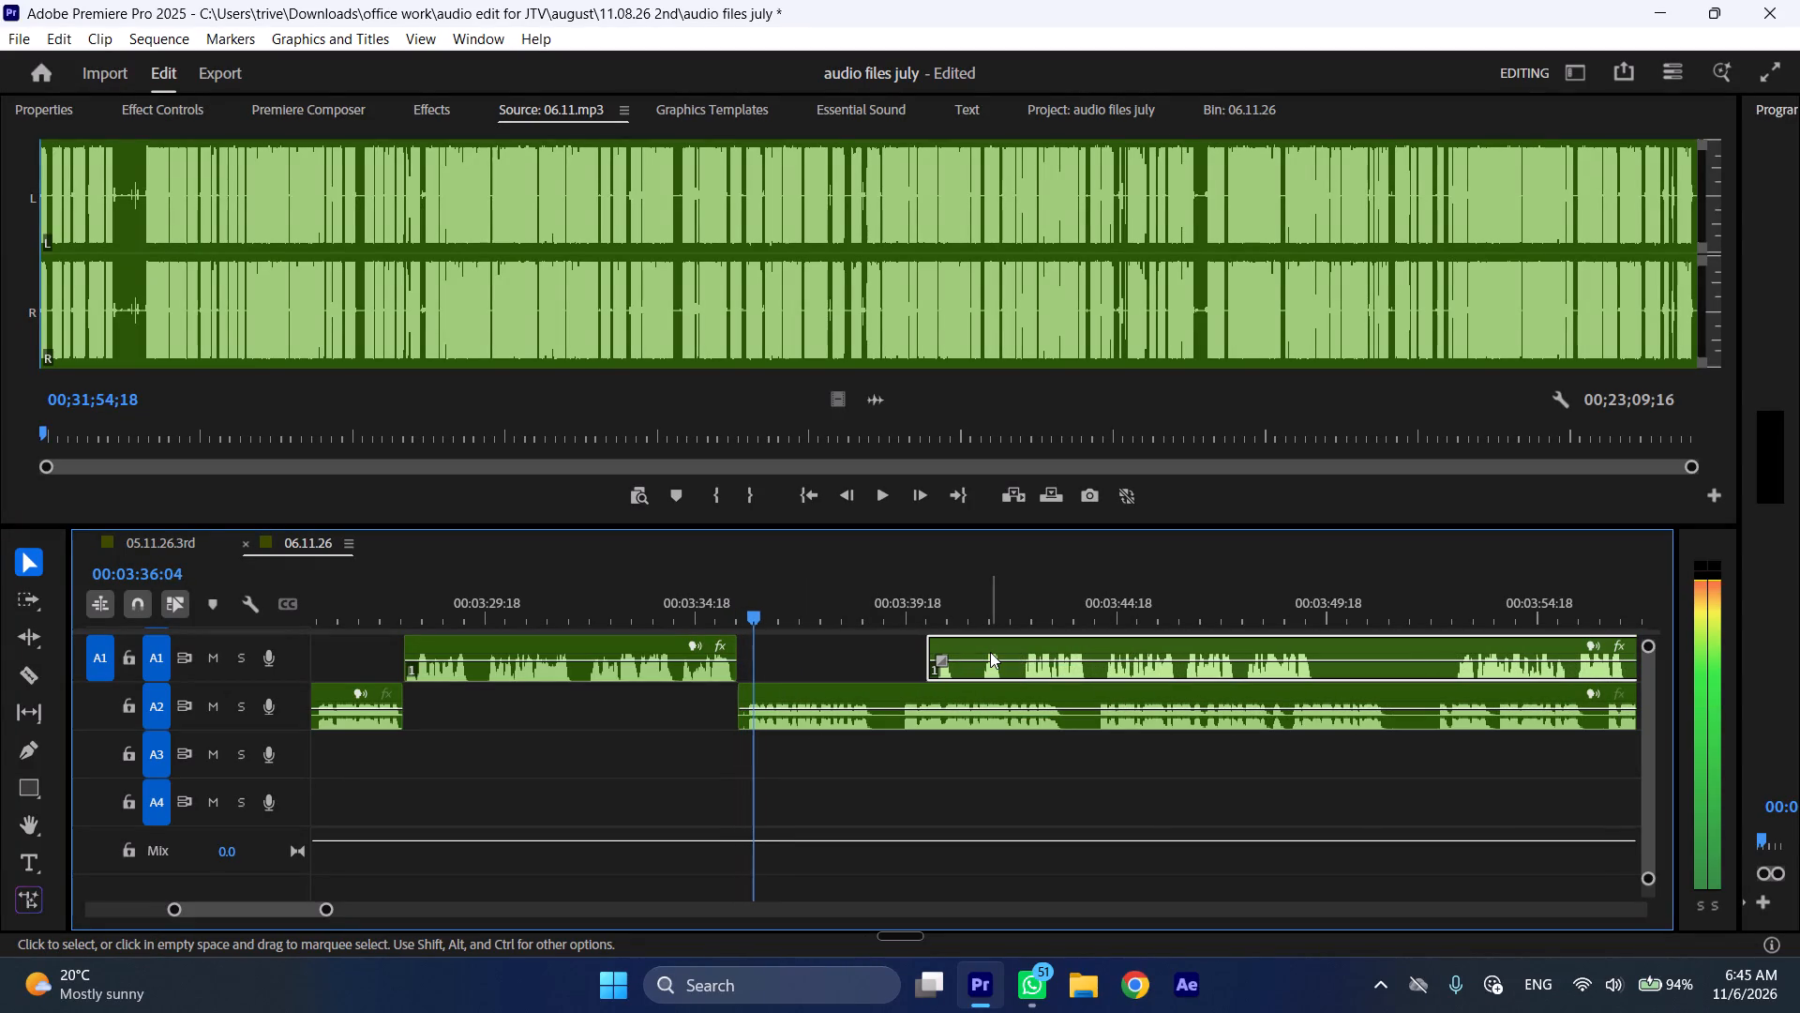
{"action": "left_click_drag", "start_coordinate": [470, 599], "coordinate": [474, 597]}
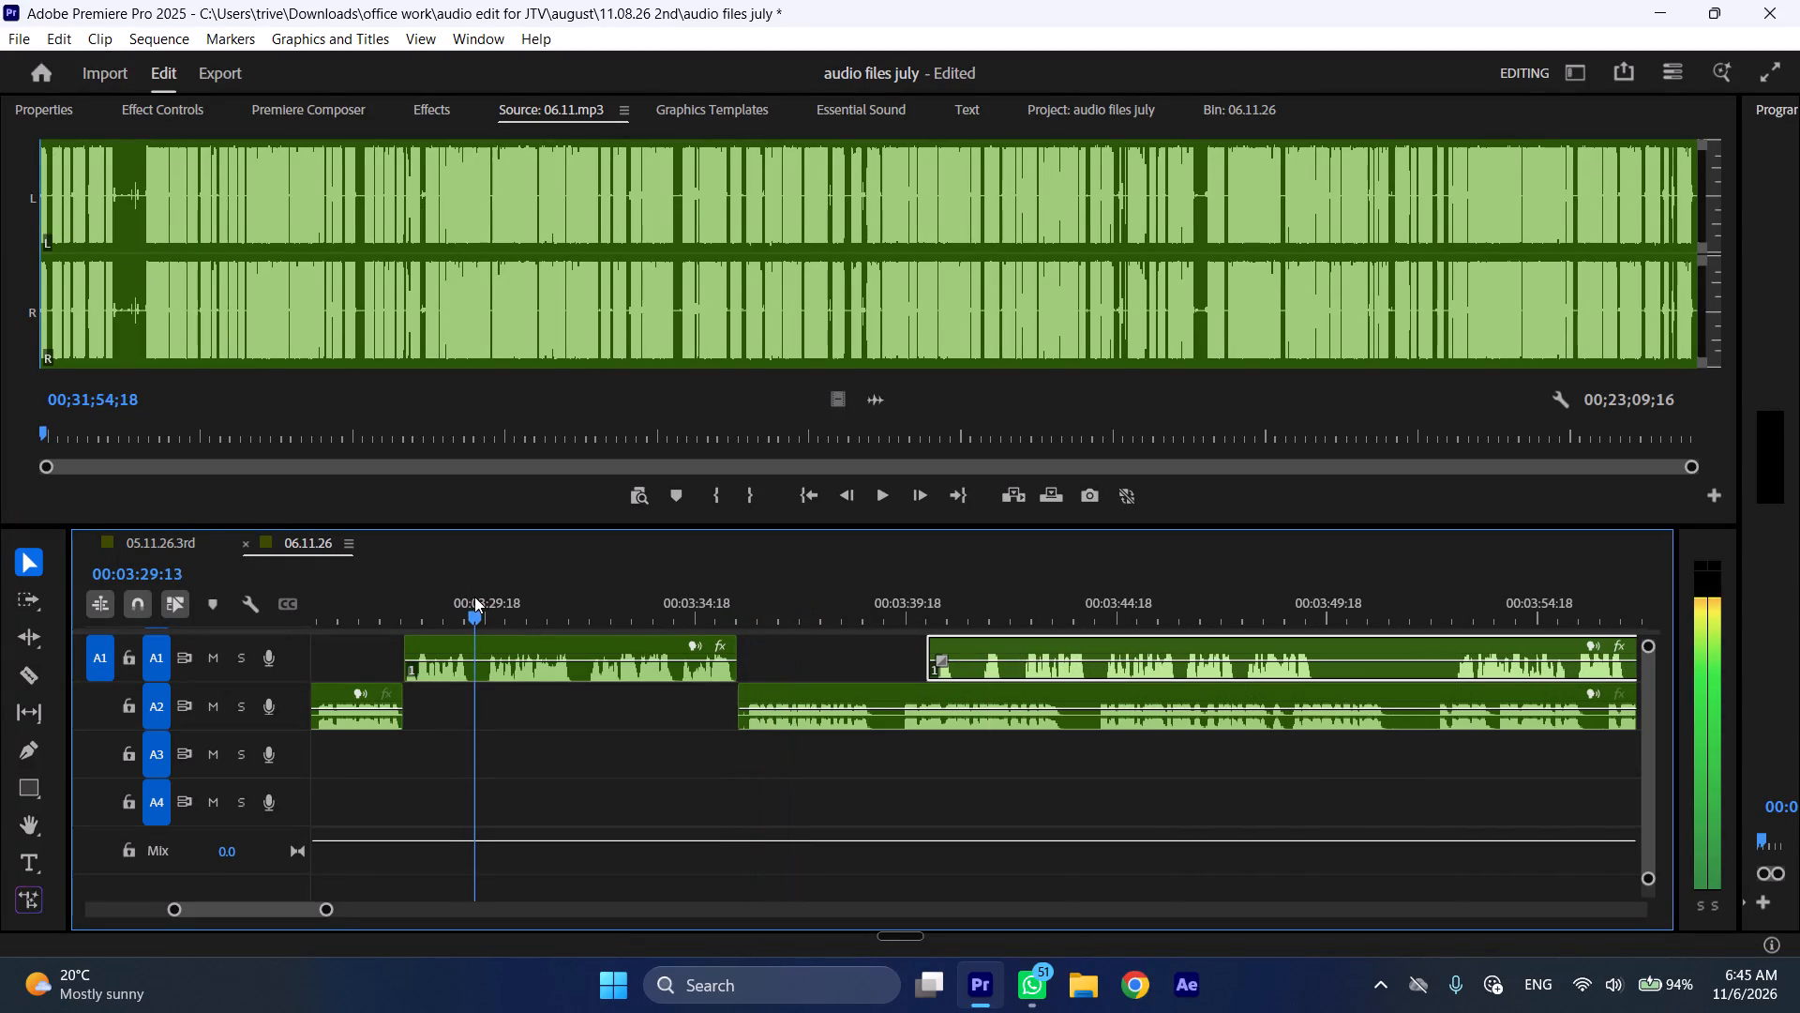
{"action": "left_click_drag", "start_coordinate": [474, 597], "coordinate": [572, 585]}
{"action": "key", "text": "shift+c"}
{"action": "key", "text": "shift+c"}
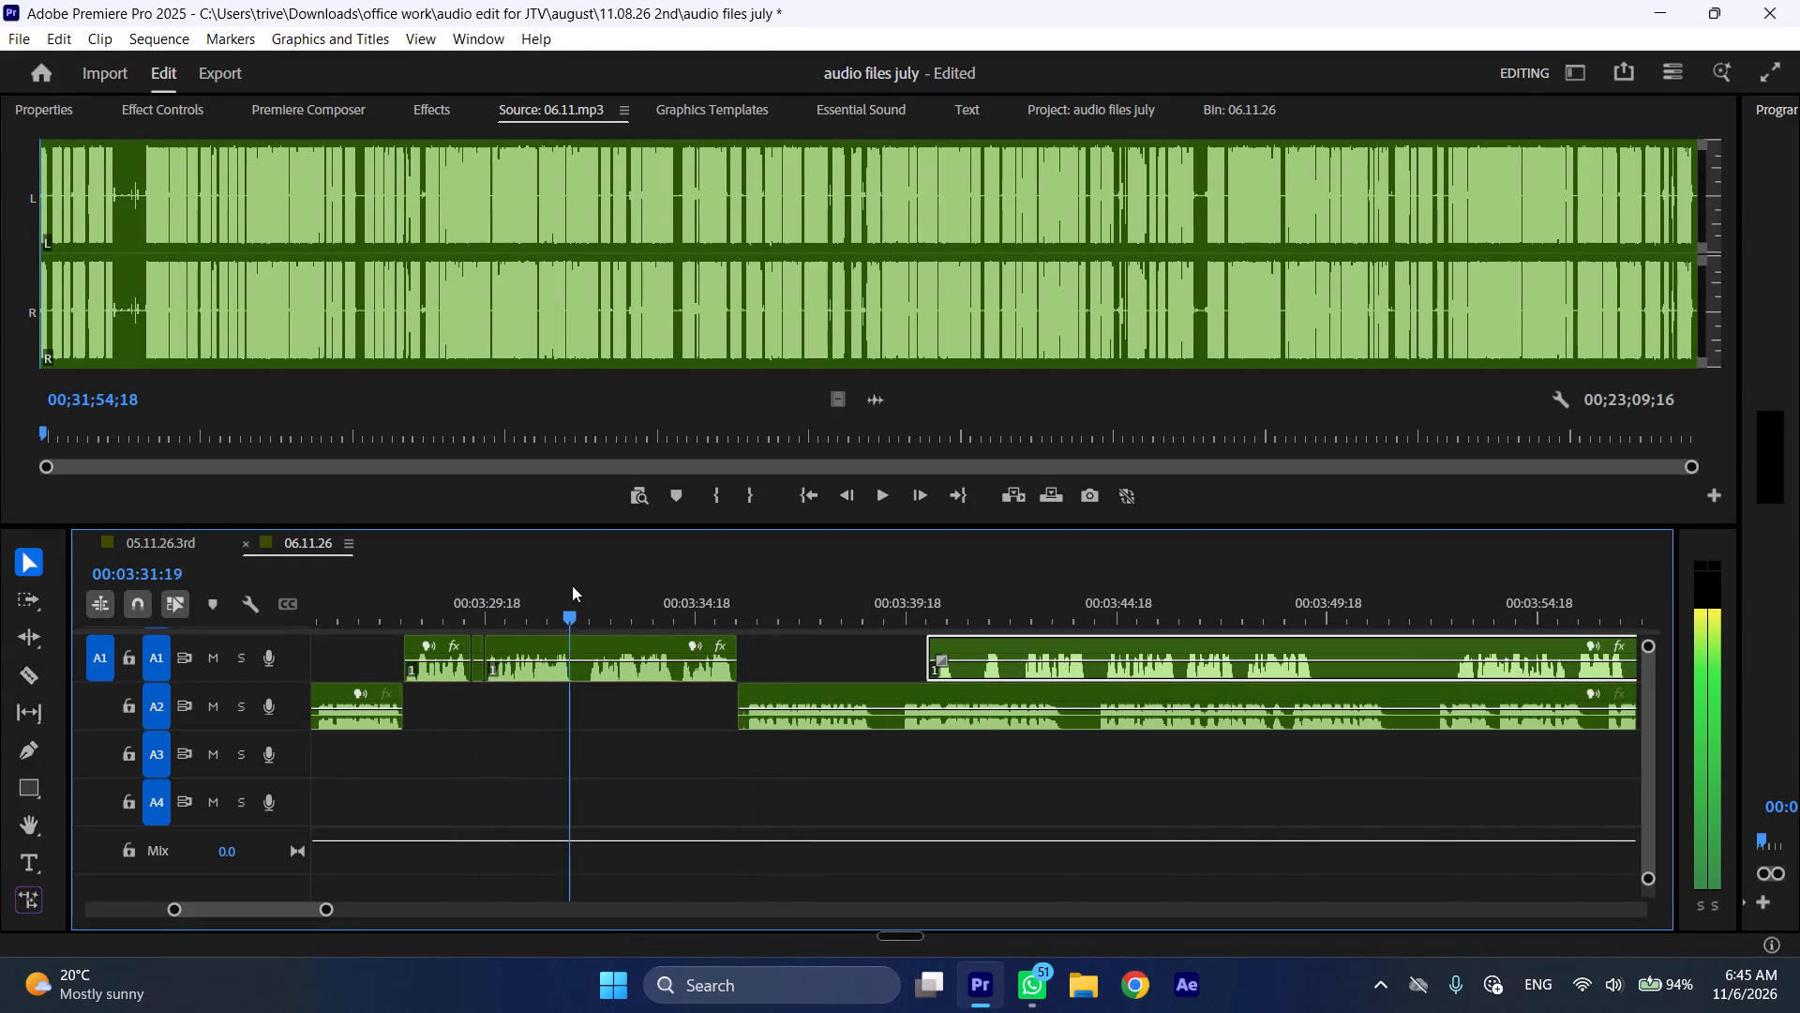
{"action": "left_click_drag", "start_coordinate": [572, 585], "coordinate": [606, 567]}
{"action": "key", "text": "shift+c"}
{"action": "key", "text": "shift+c"}
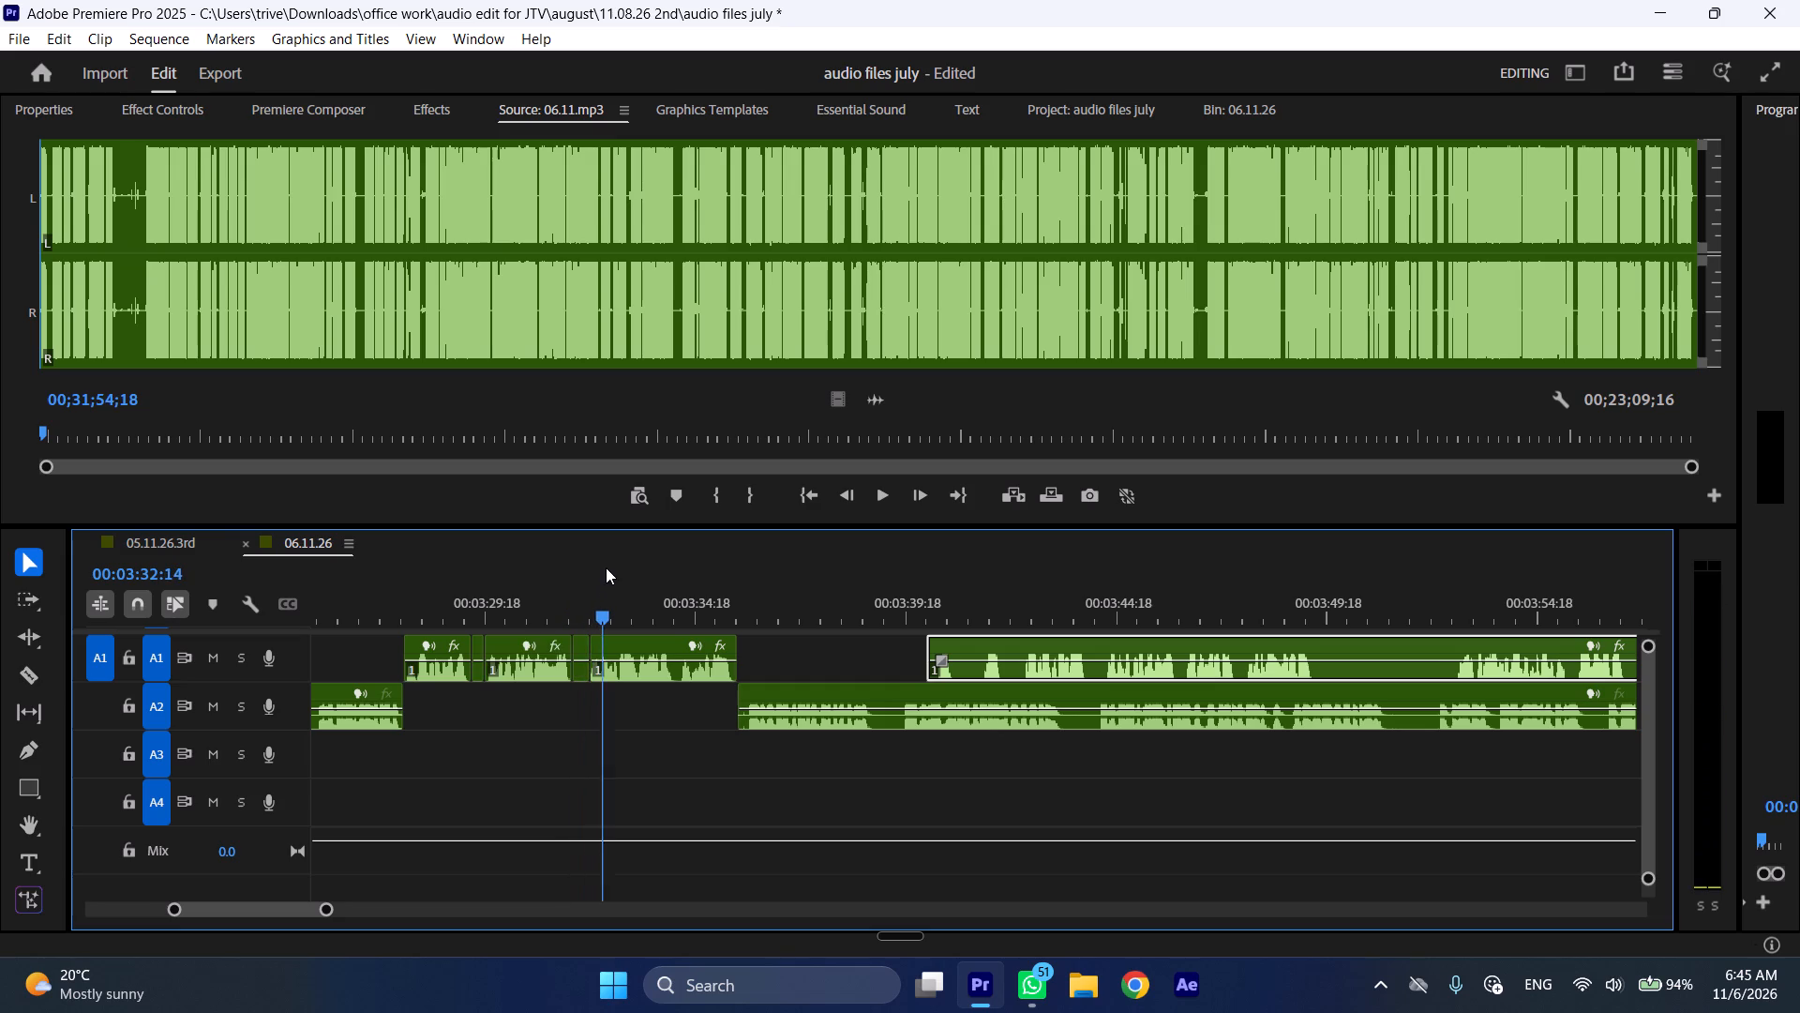
{"action": "left_click_drag", "start_coordinate": [606, 567], "coordinate": [607, 567]}
{"action": "left_click", "coordinate": [579, 654]}
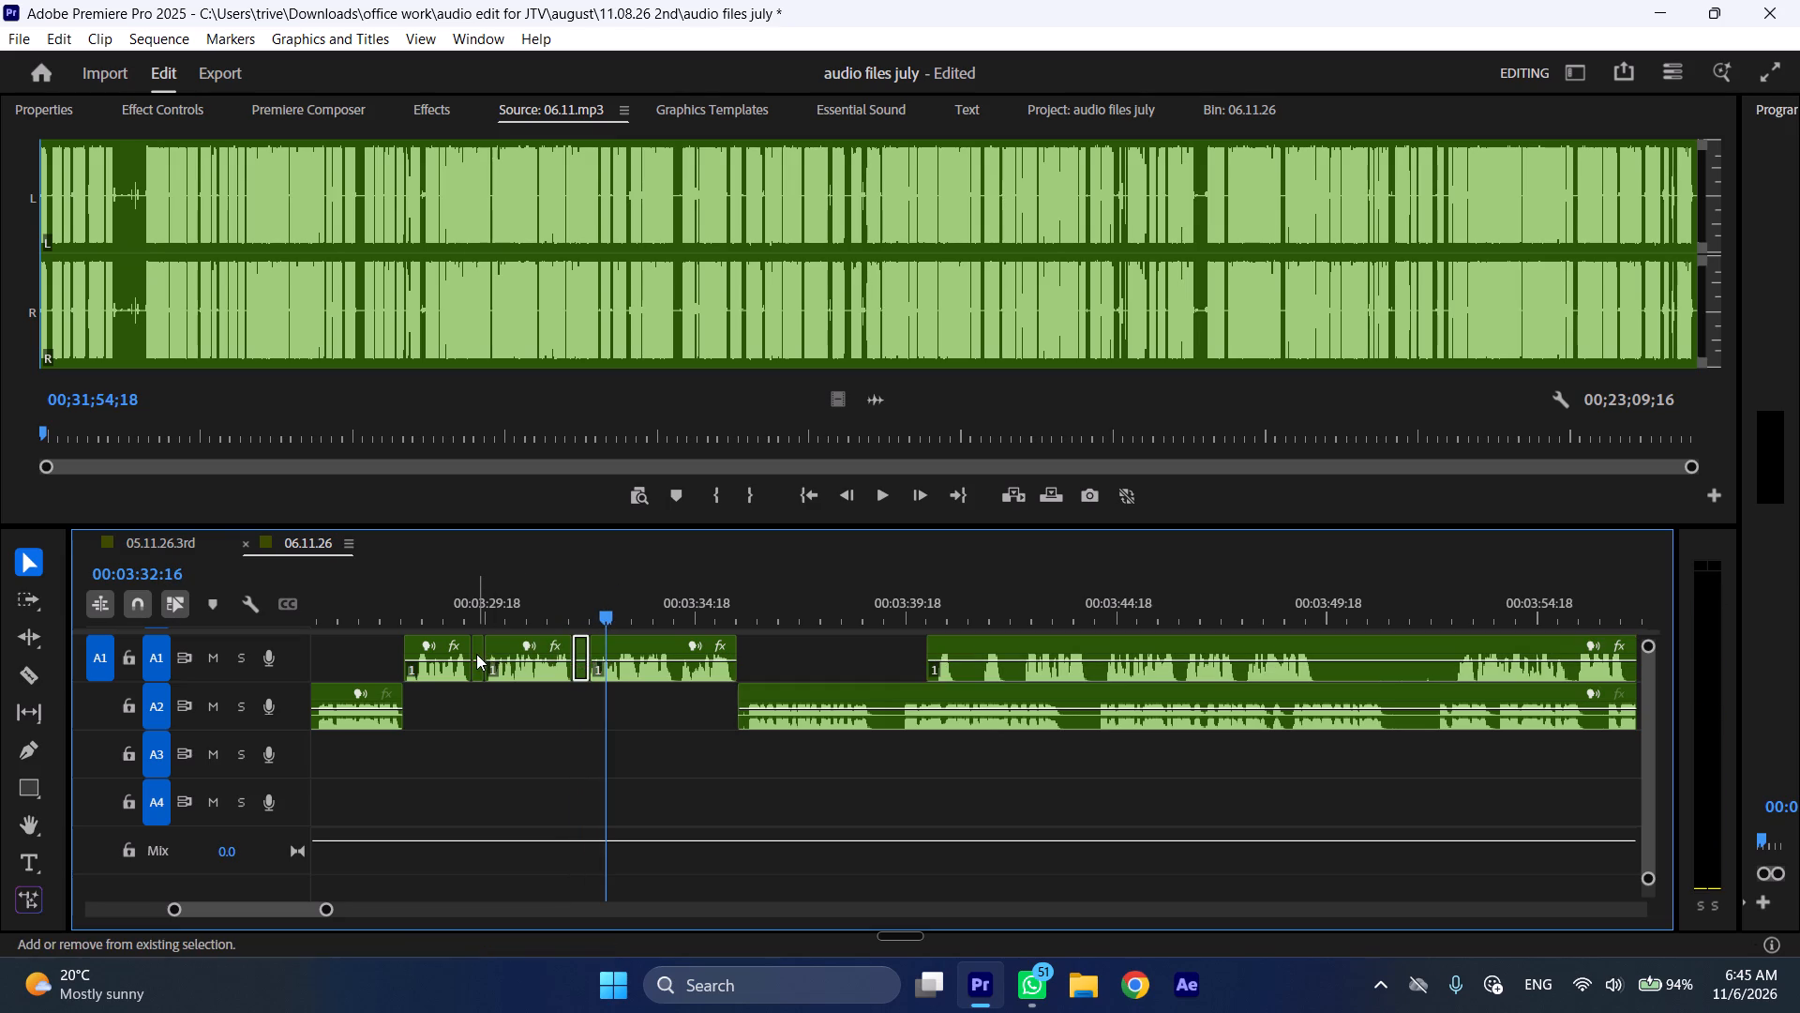
{"action": "left_click", "coordinate": [476, 654], "text": "shift"}
{"action": "key", "text": "ctrl+shift+d"}
Play back the tightened A1 passage across its two joins and on towards the start of the following A2 clip.
{"action": "key", "text": "space"}
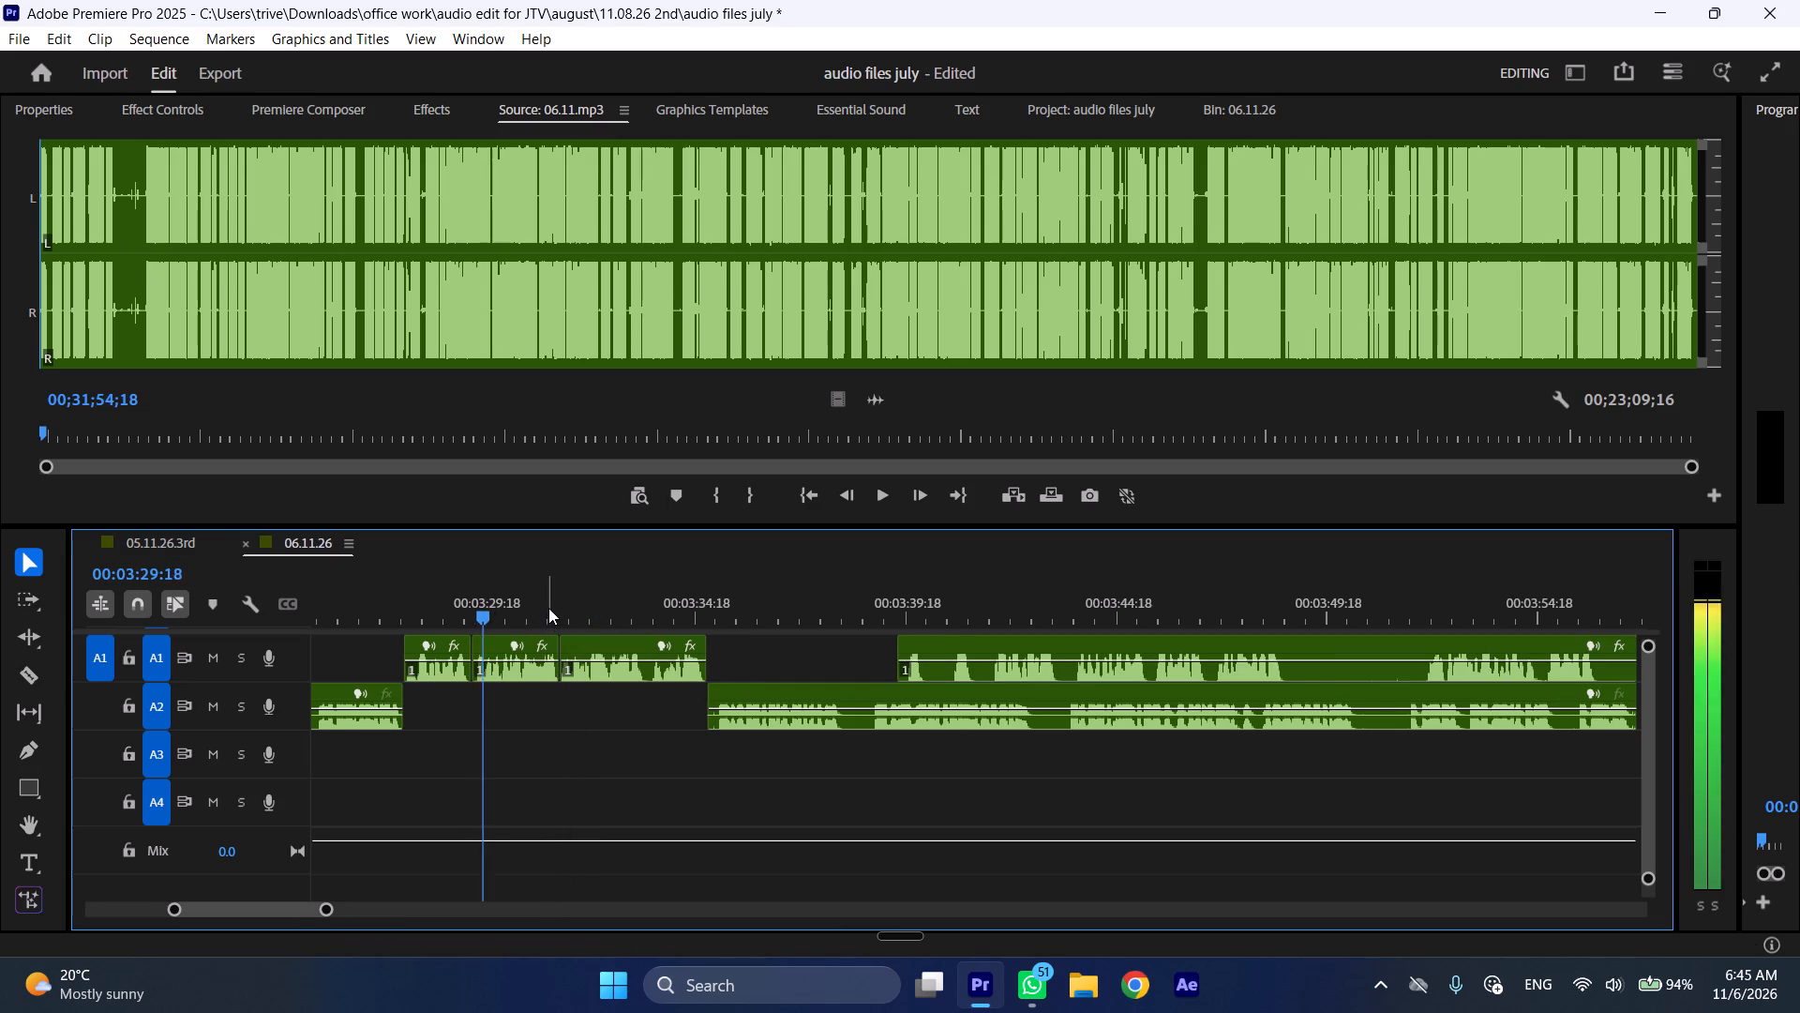
{"action": "left_click", "coordinate": [548, 608]}
{"action": "key", "text": "space"}
{"action": "left_click", "coordinate": [676, 595]}
{"action": "key", "text": "space"}
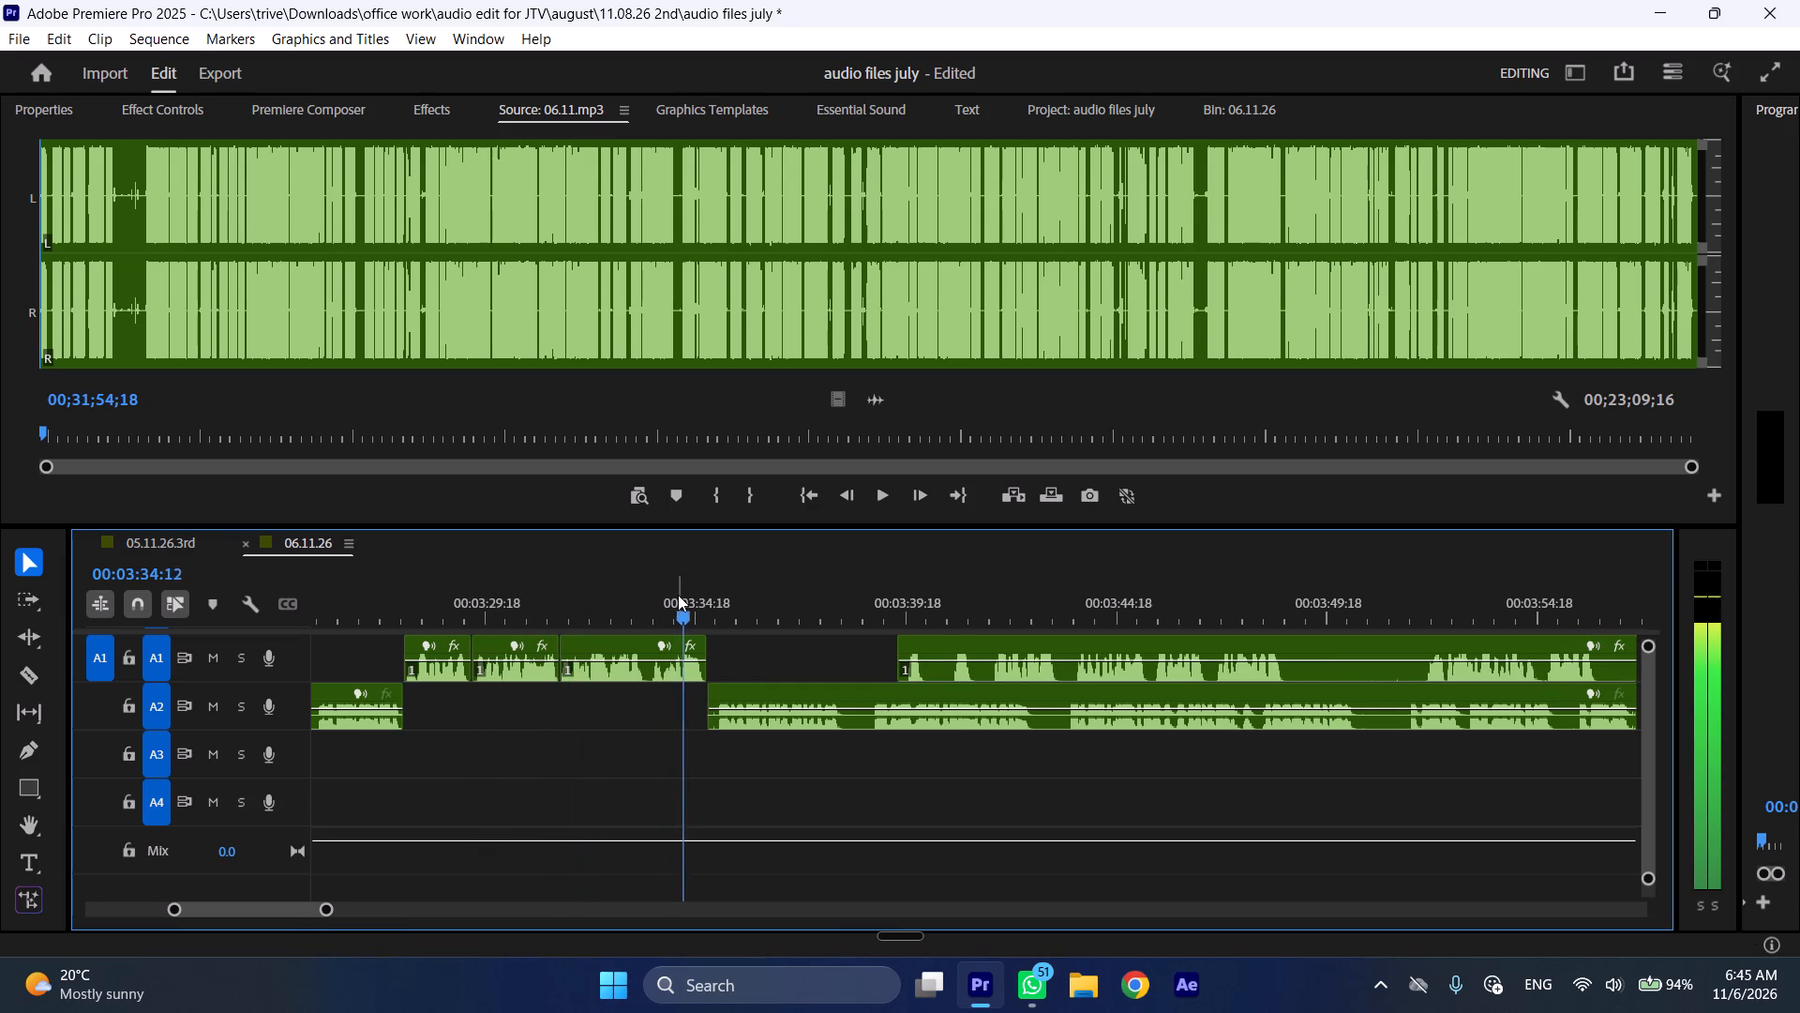
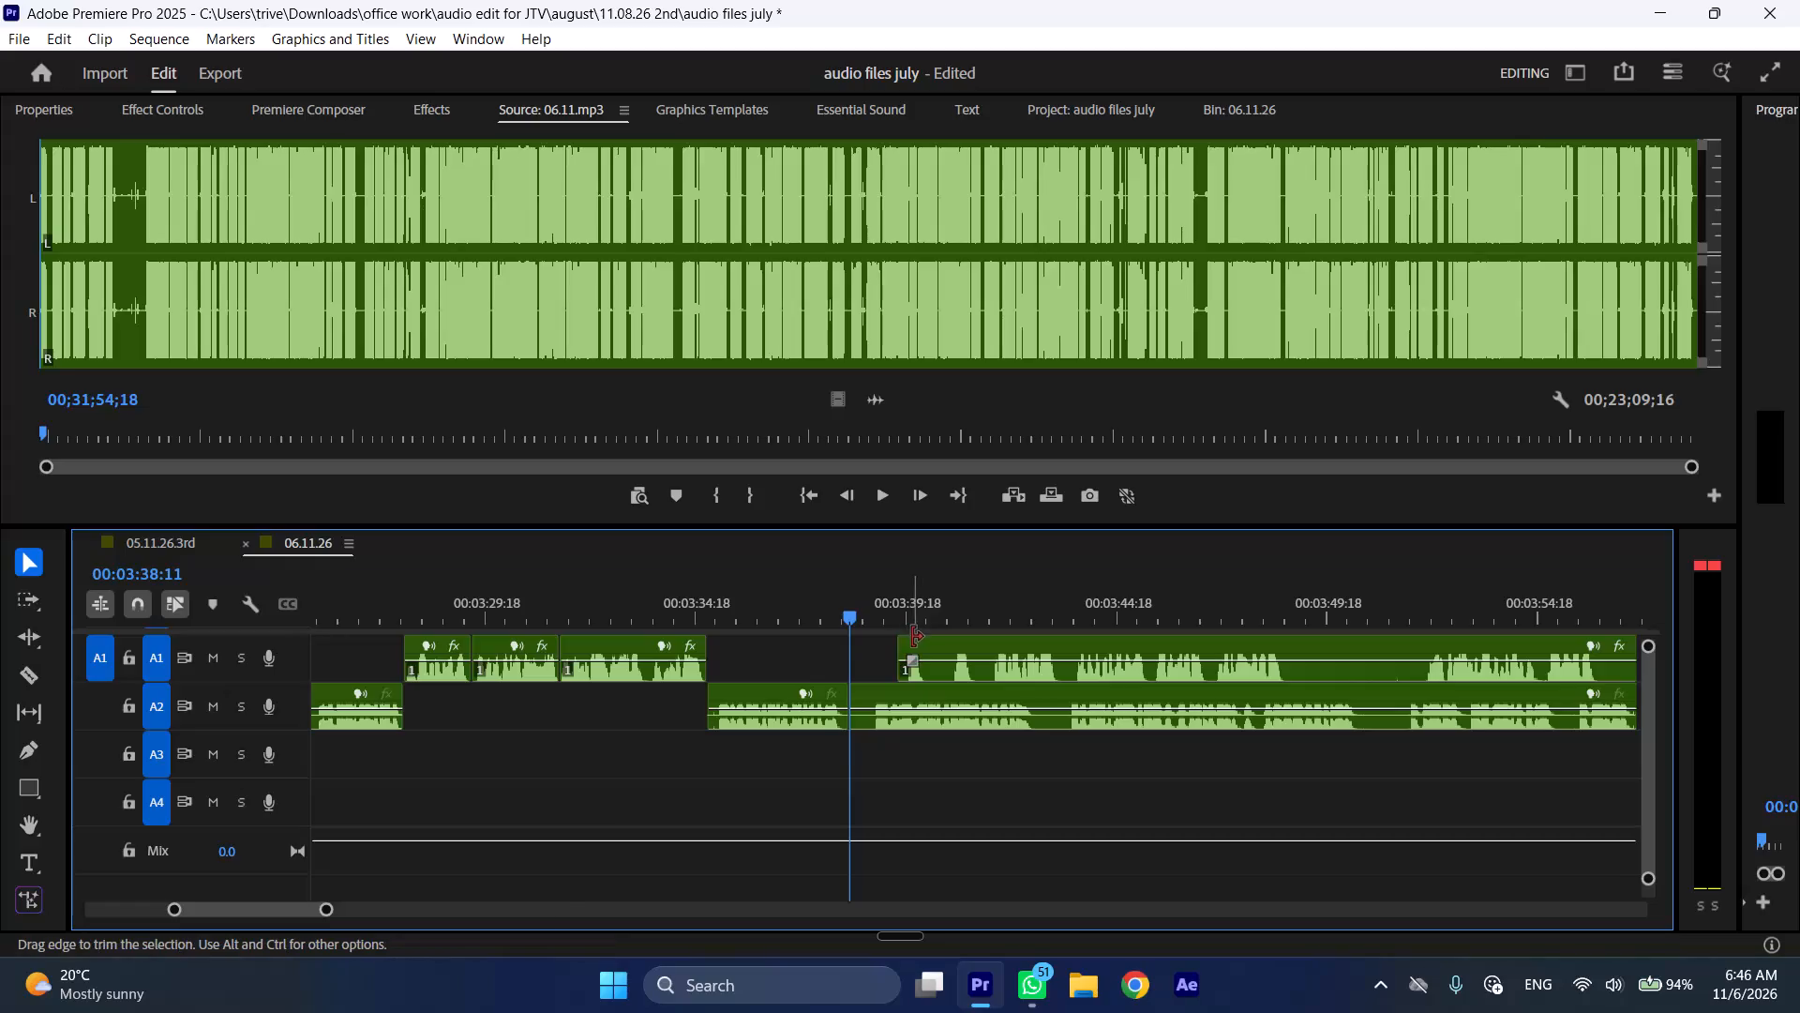
Trim about 1.2 seconds off the start of the A1 clip near 00:03:39:18 and move it earlier against the A2 cut at 00:03:38:11.
{"action": "left_click_drag", "start_coordinate": [914, 639], "coordinate": [965, 644]}
{"action": "left_click_drag", "start_coordinate": [993, 644], "coordinate": [980, 643]}
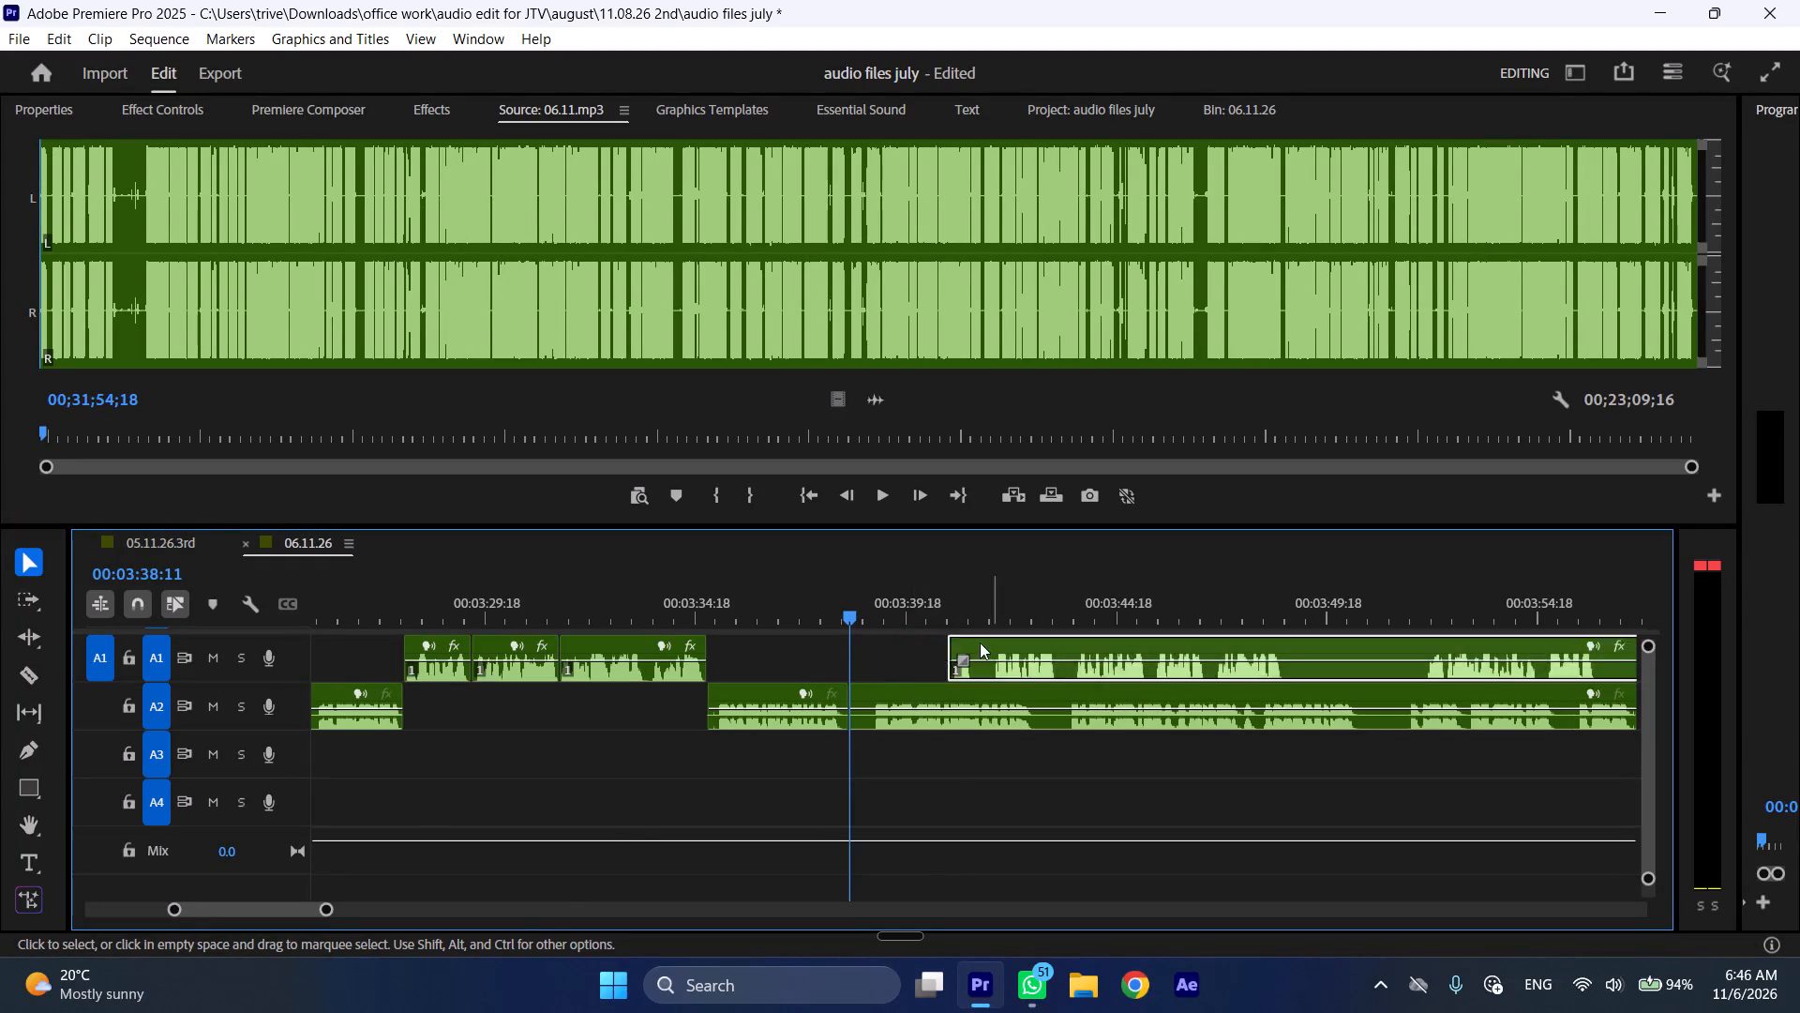
{"action": "left_click_drag", "start_coordinate": [980, 643], "coordinate": [898, 643]}
Move the A2 clip starting at 00:03:38:11 about 8.6 seconds later, trim about 0.4 seconds off its start, and play back the A1 passage.
{"action": "left_click_drag", "start_coordinate": [900, 691], "coordinate": [1261, 709]}
{"action": "key", "text": "space"}
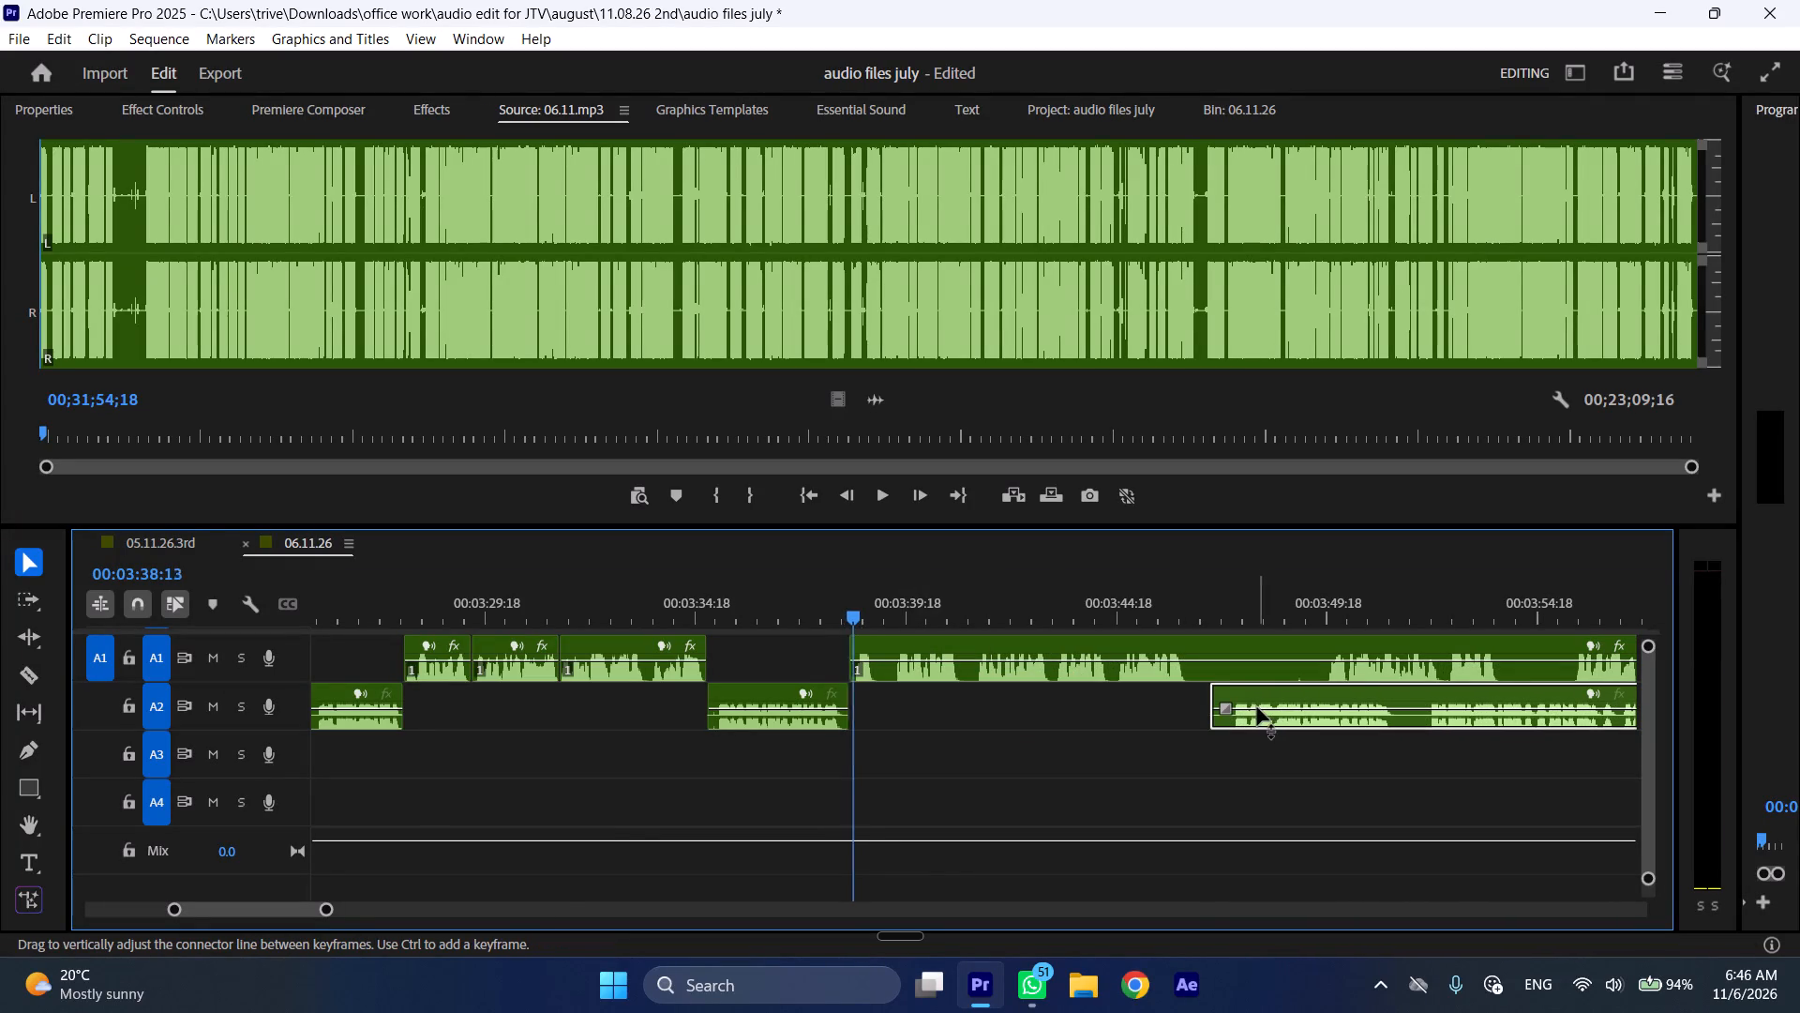
{"action": "key", "text": "l"}
{"action": "left_click_drag", "start_coordinate": [1215, 695], "coordinate": [1233, 696]}
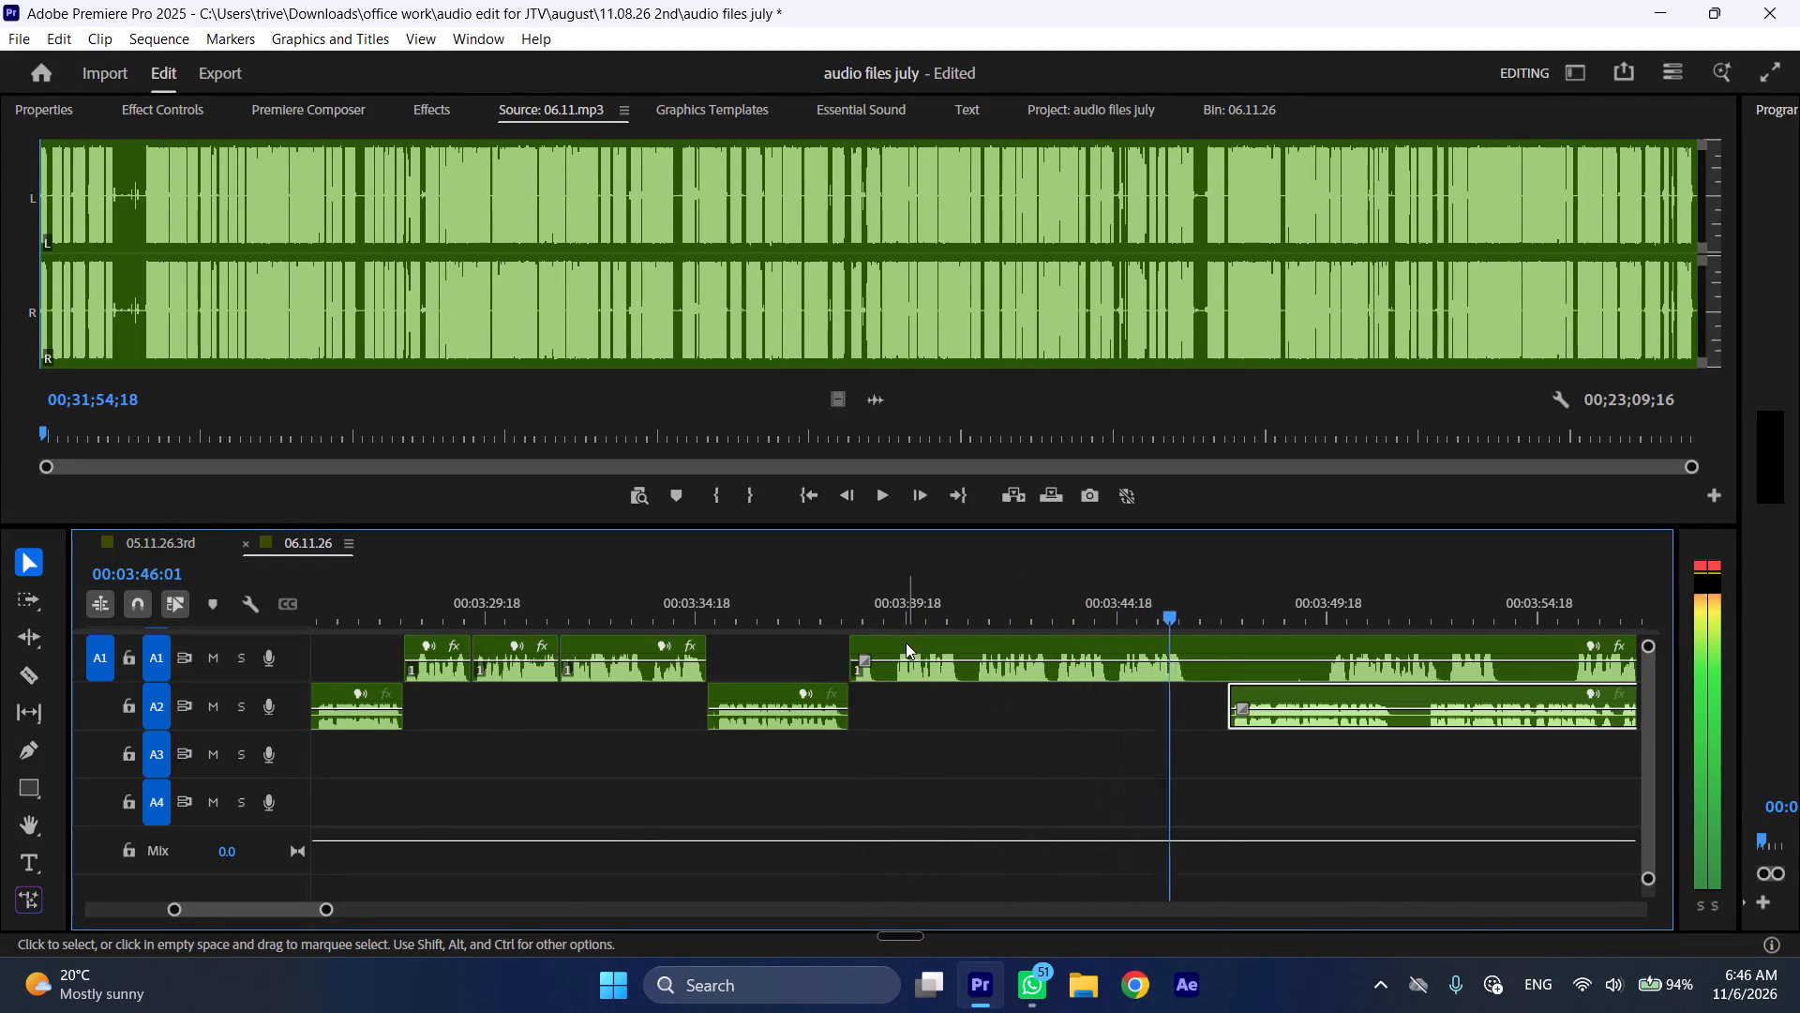
Cut out the short A1 pause from 00:03:39:03 to 00:03:39:10, closing the gap across the tracks.
{"action": "left_click_drag", "start_coordinate": [883, 619], "coordinate": [882, 610]}
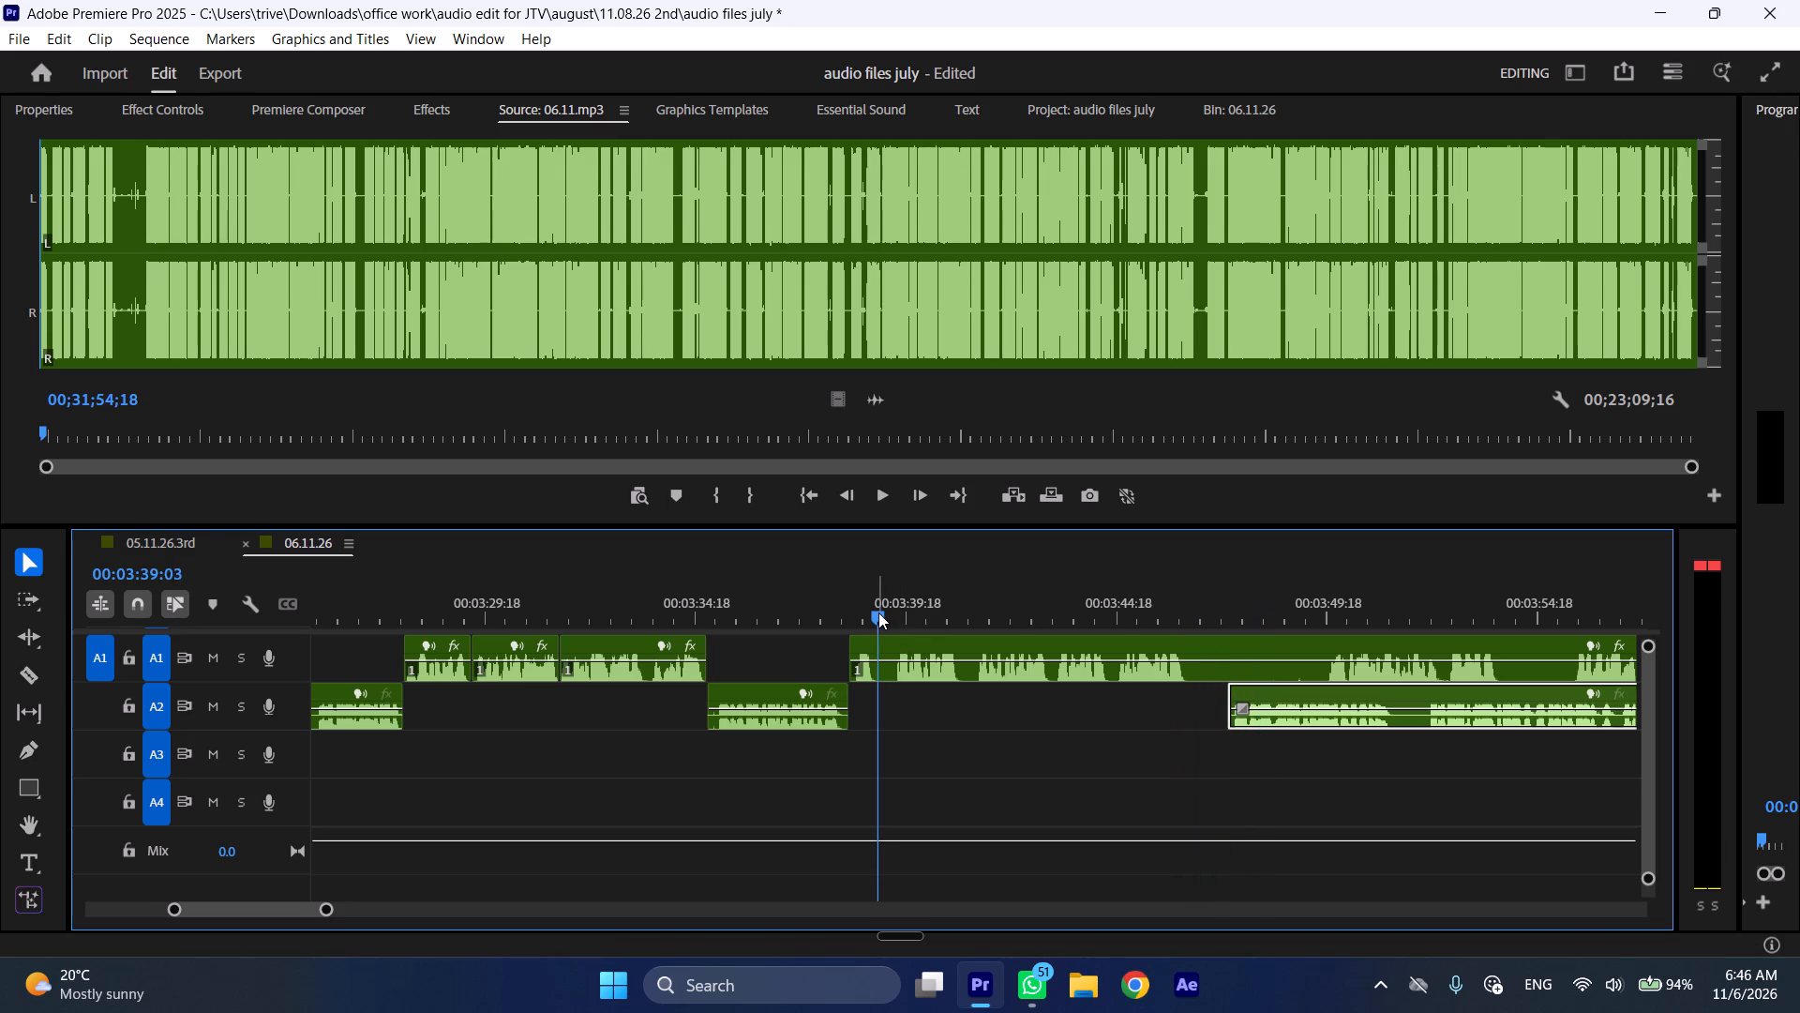
{"action": "key", "text": "shift+c"}
{"action": "left_click", "coordinate": [888, 607]}
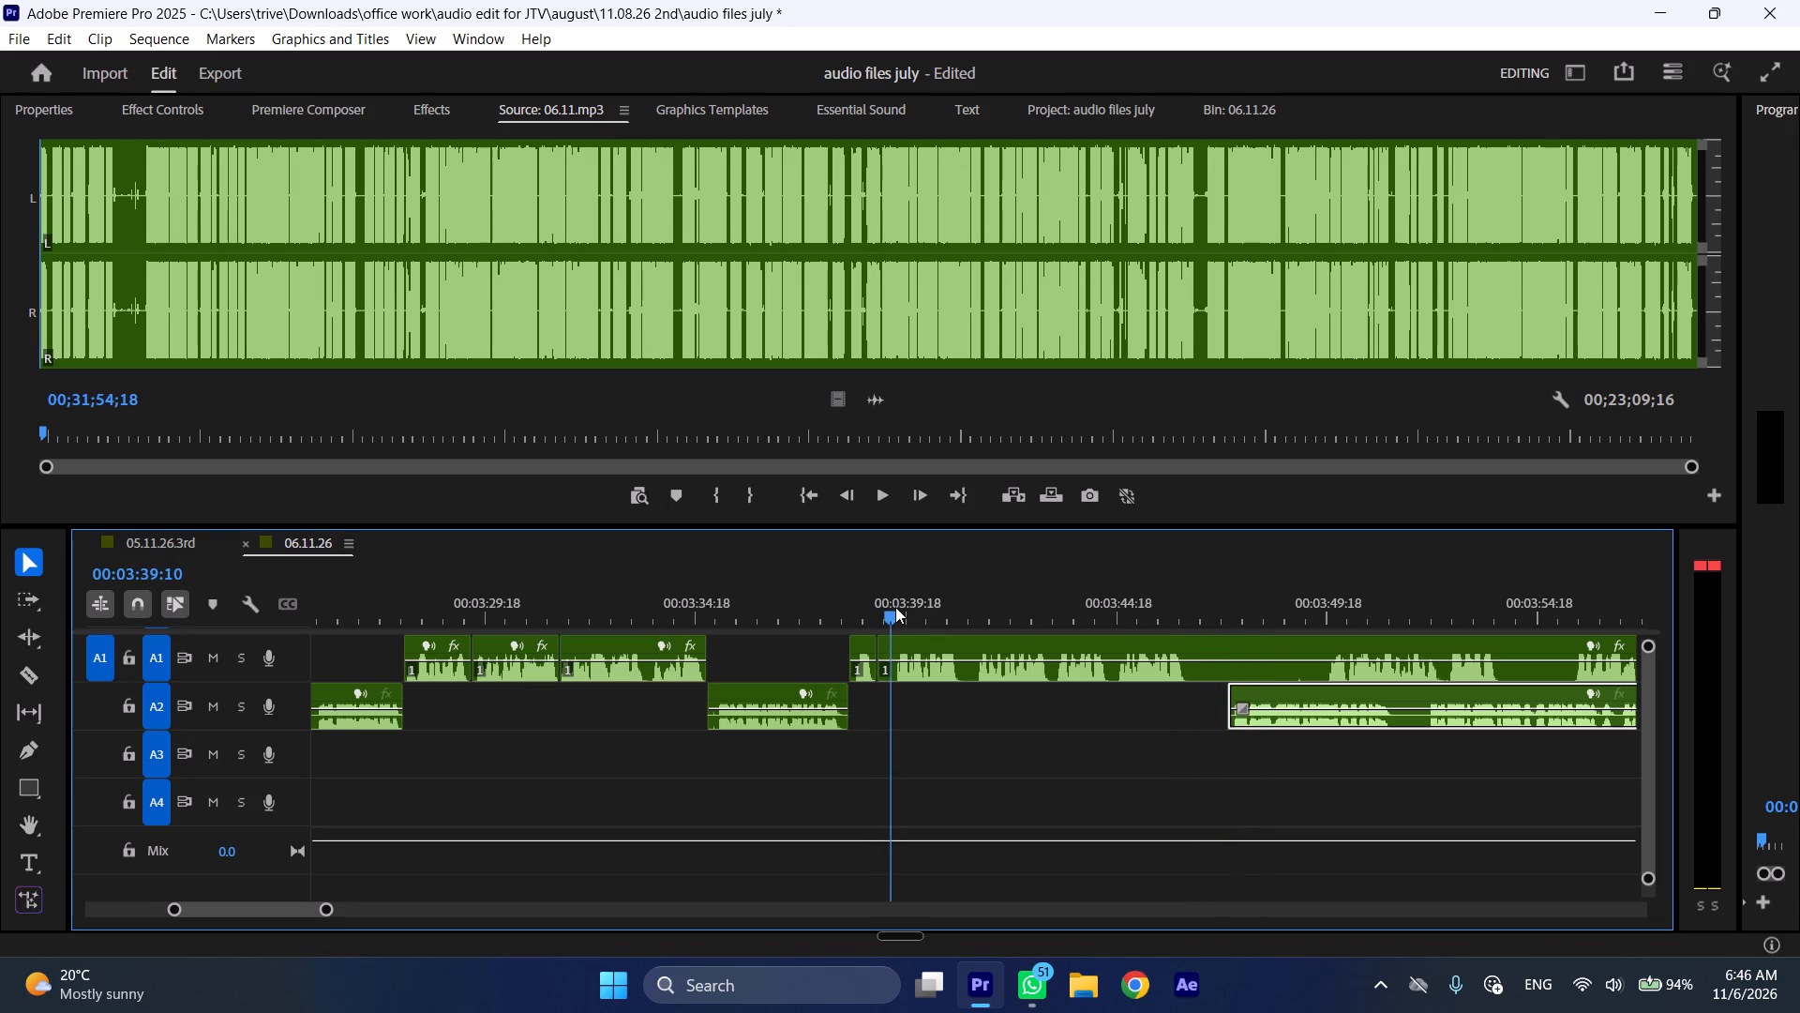
{"action": "left_click", "coordinate": [895, 648]}
{"action": "left_click", "coordinate": [897, 654]}
{"action": "left_click", "coordinate": [912, 646]}
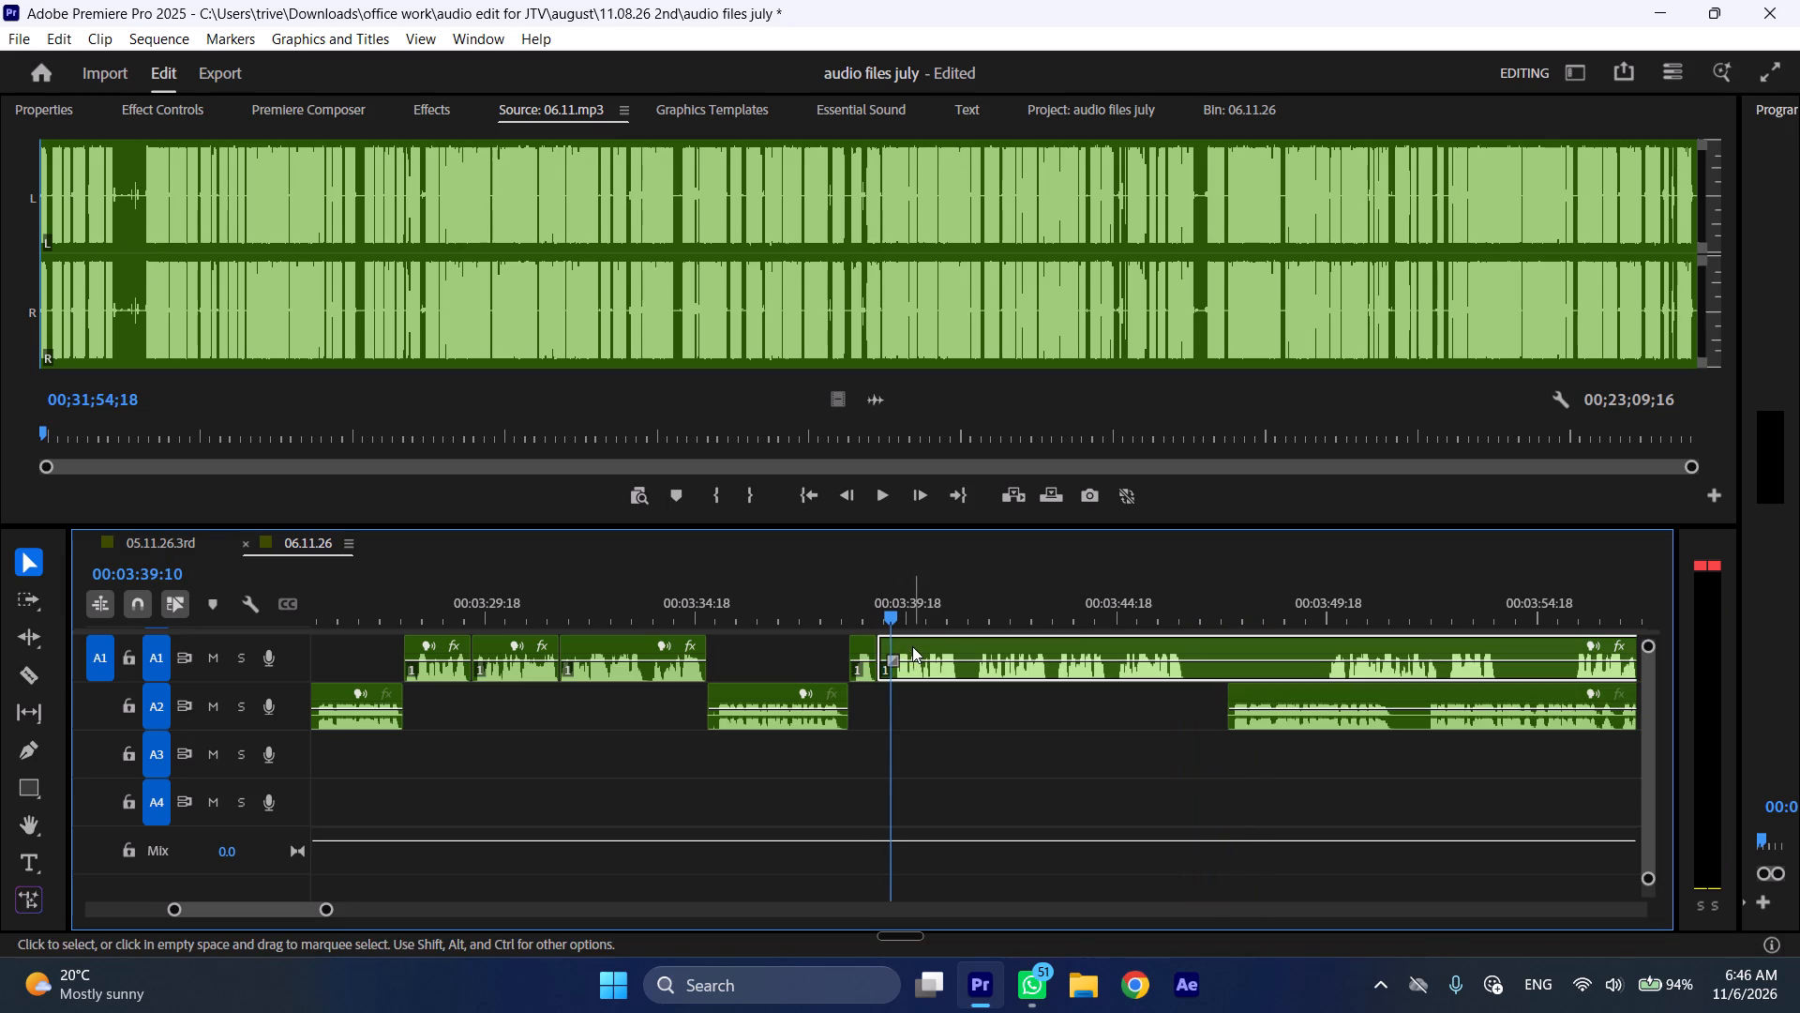
{"action": "key", "text": "shift+c"}
{"action": "key", "text": "ctrl+shift+d"}
Cut out the short A1 pause from 00:03:40:21 to 00:03:41:03, closing the gap across the tracks.
{"action": "left_click_drag", "start_coordinate": [926, 601], "coordinate": [956, 602]}
{"action": "key", "text": "shift+c"}
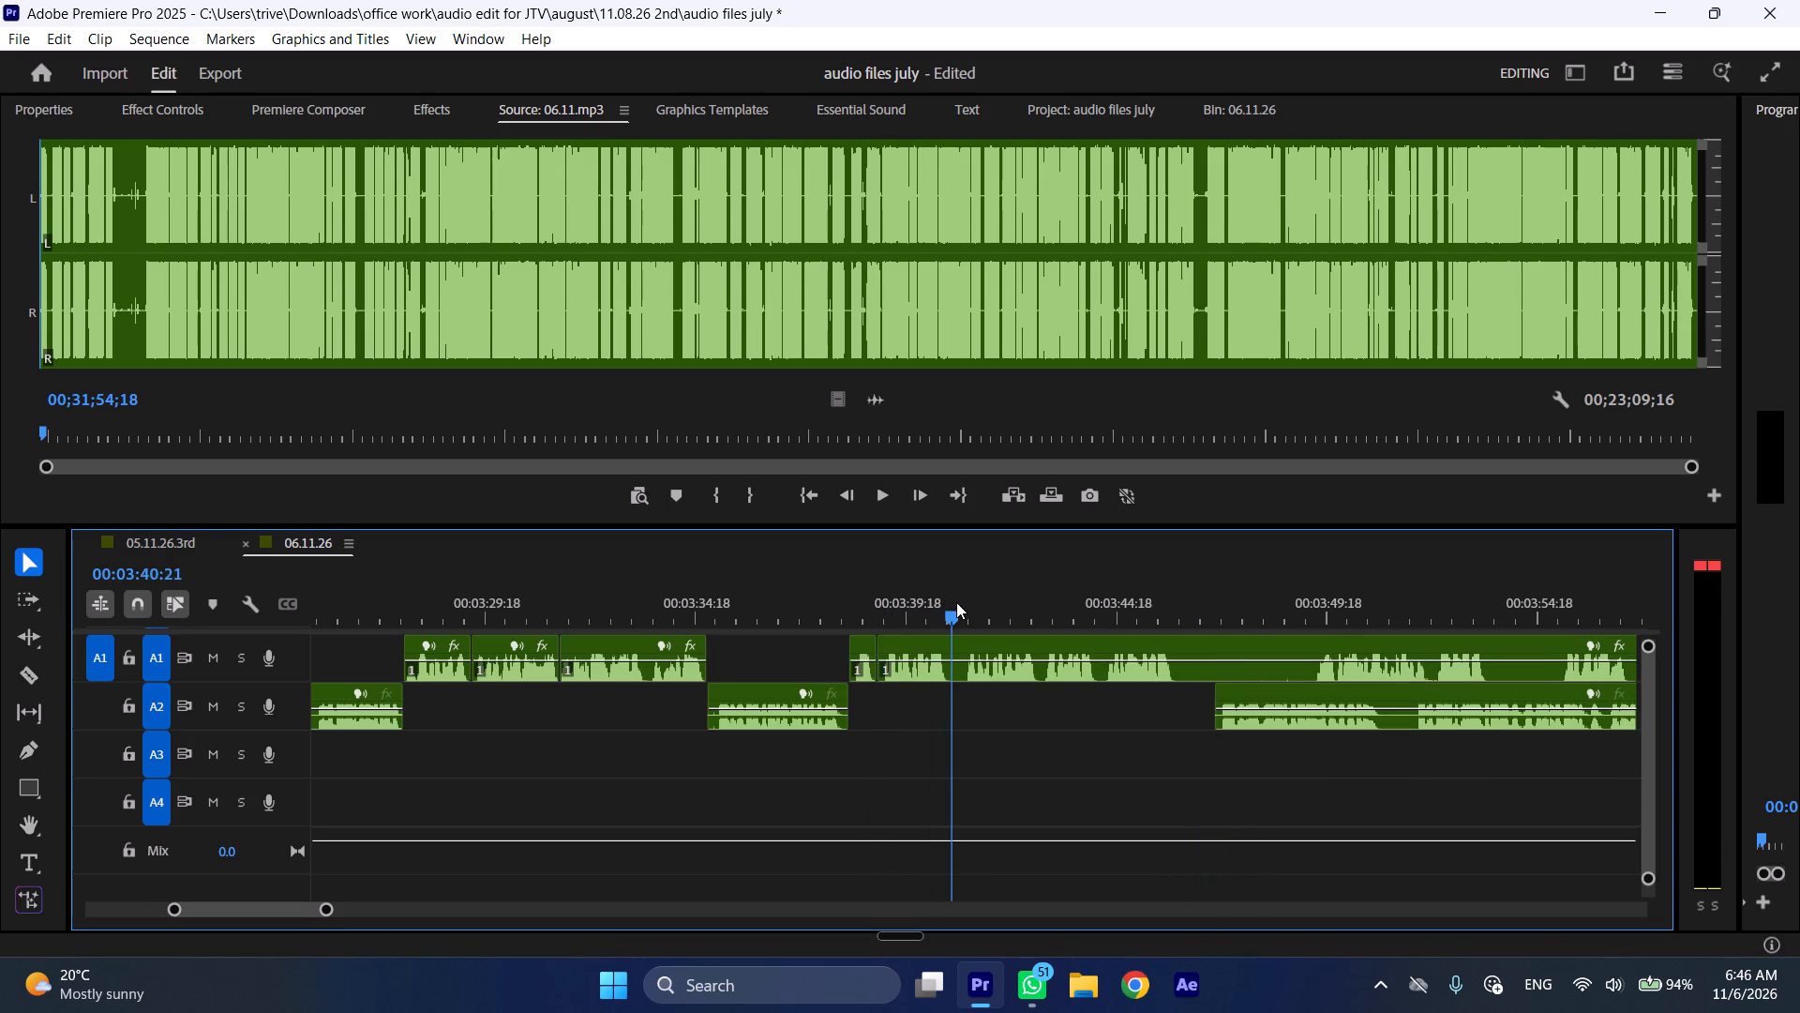
{"action": "left_click_drag", "start_coordinate": [956, 602], "coordinate": [967, 597]}
{"action": "left_click", "coordinate": [982, 638]}
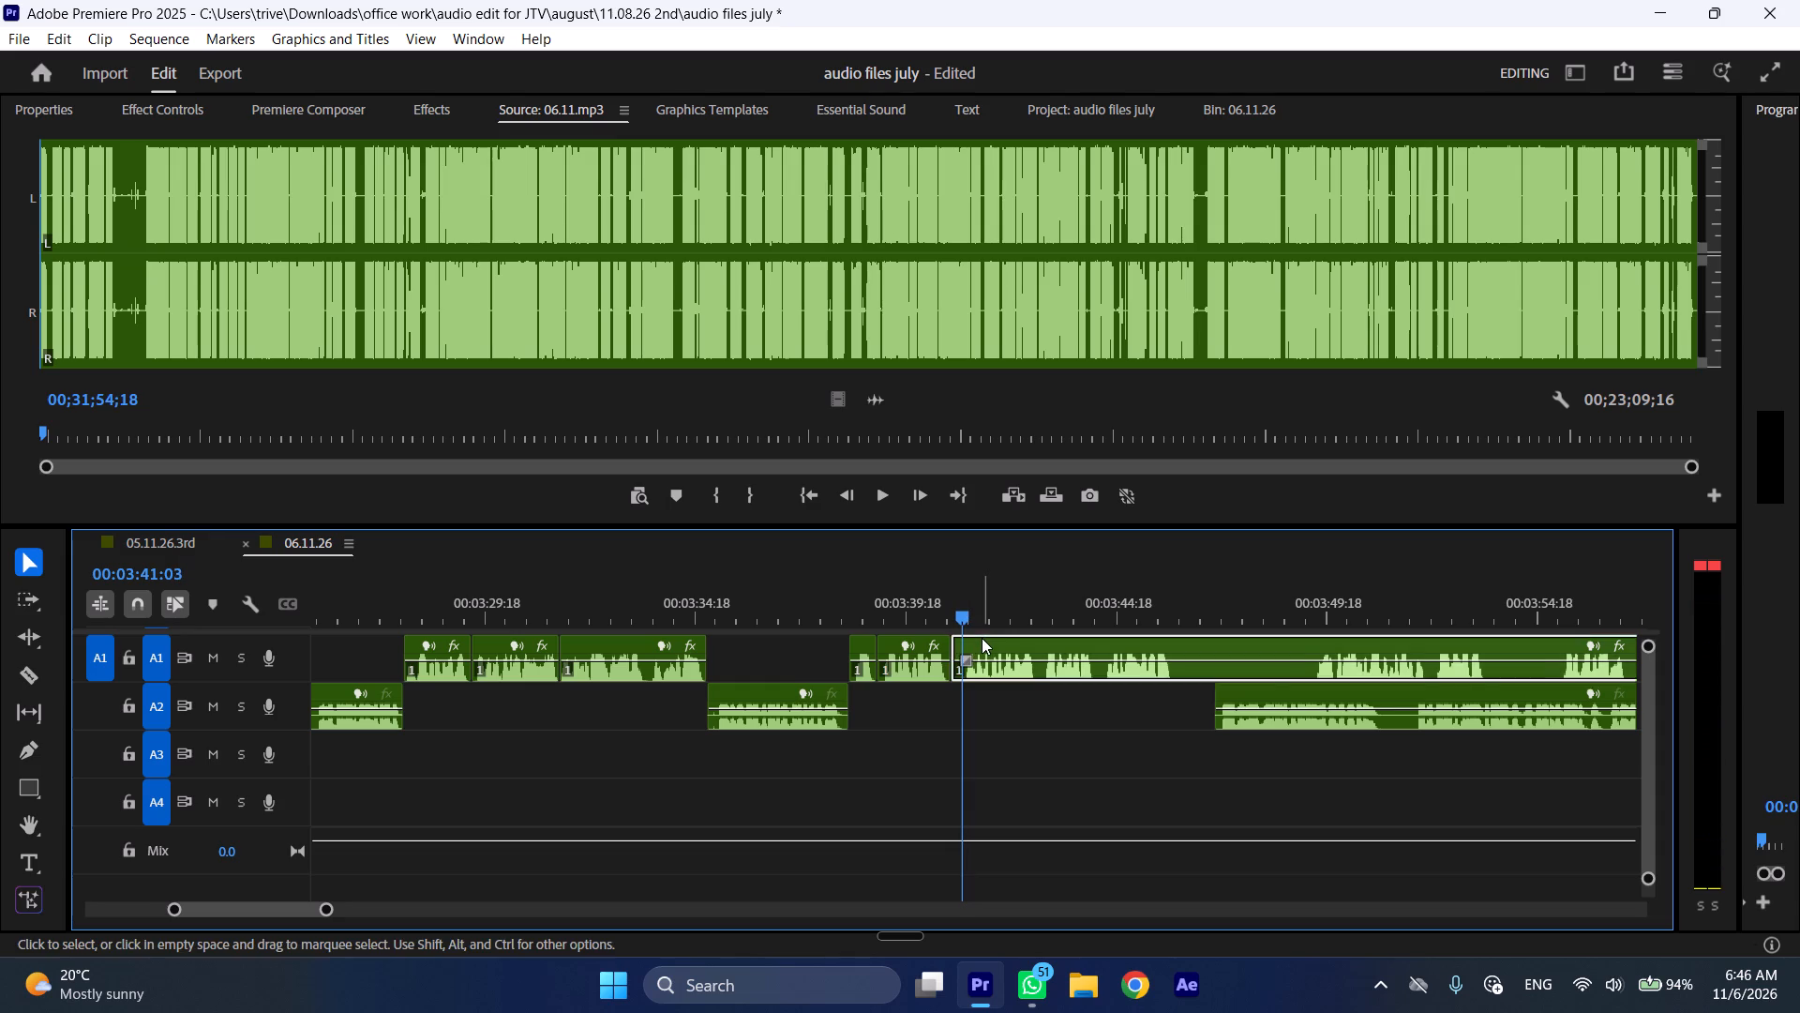
{"action": "key", "text": "shift+c"}
{"action": "key", "text": "ctrl+shift+d"}
Split the A1 clip at 00:03:45:21 and move the following A2 clip about 1 second earlier to start at that cut.
{"action": "left_click_drag", "start_coordinate": [1137, 617], "coordinate": [1167, 619]}
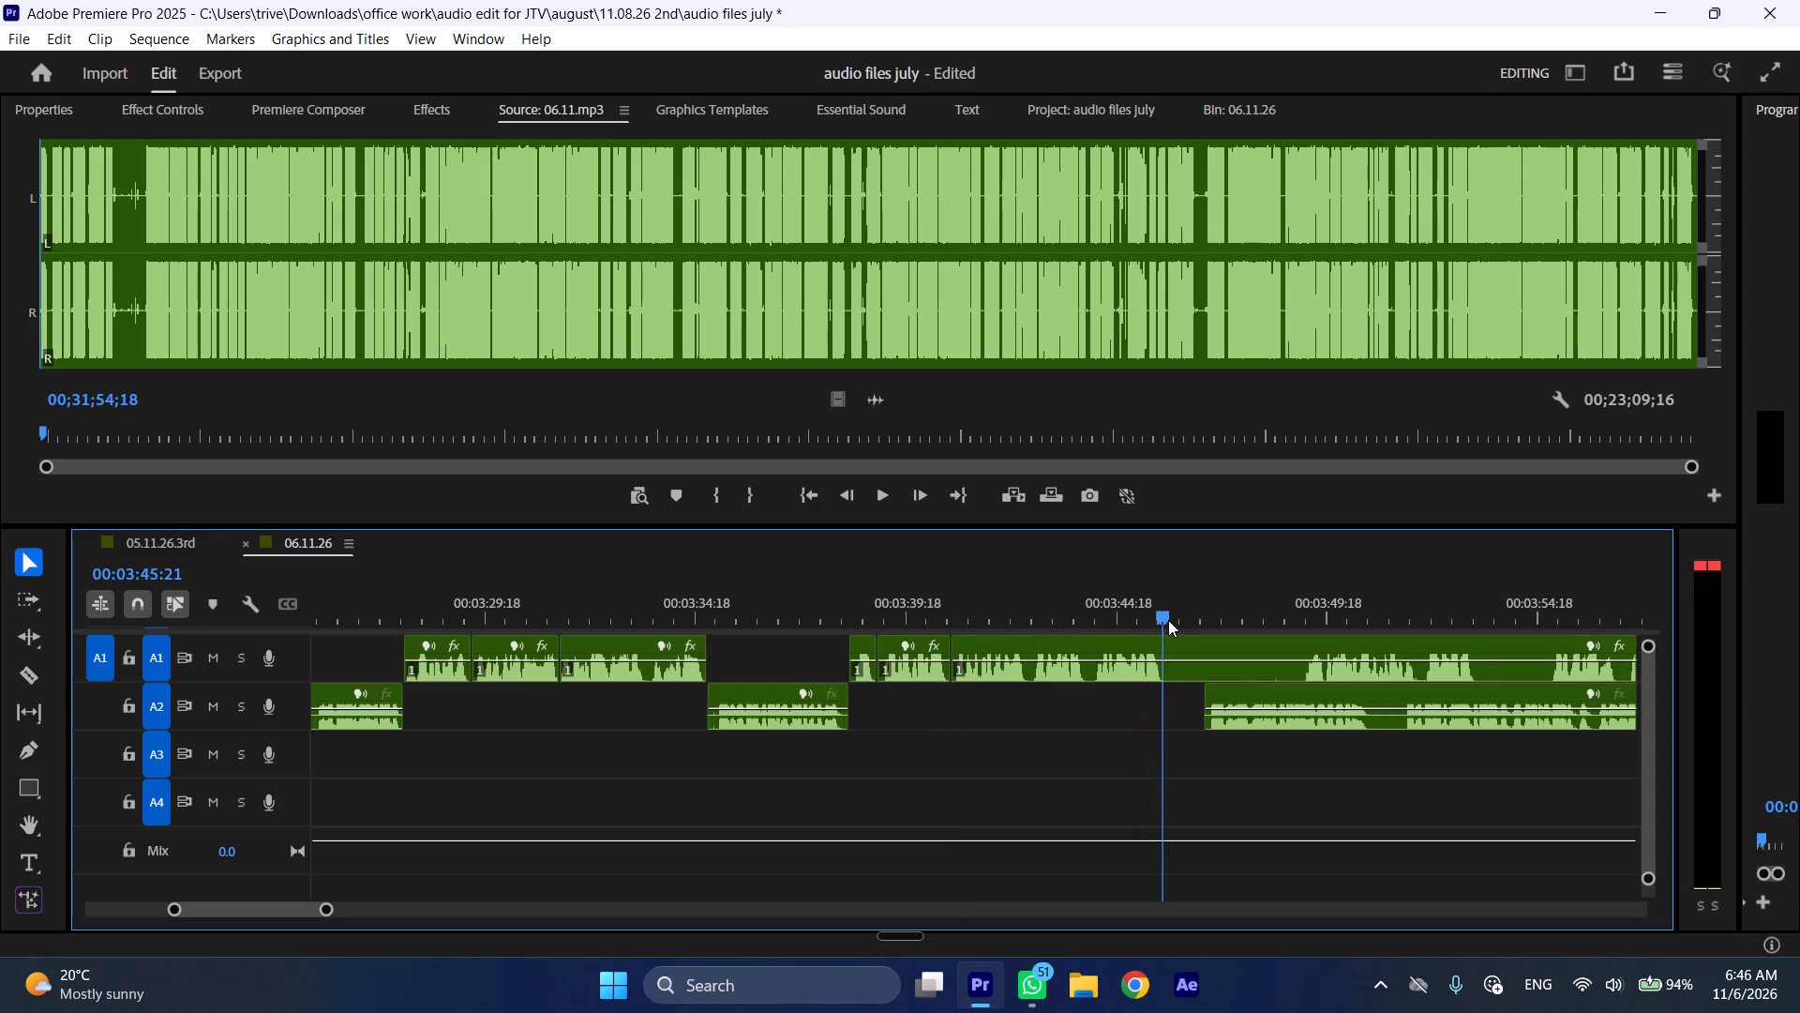
{"action": "key", "text": "shift+c"}
{"action": "scroll", "coordinate": [1140, 628], "scroll_direction": "down", "scroll_amount": 7}
{"action": "left_click_drag", "start_coordinate": [1006, 690], "coordinate": [979, 694]}
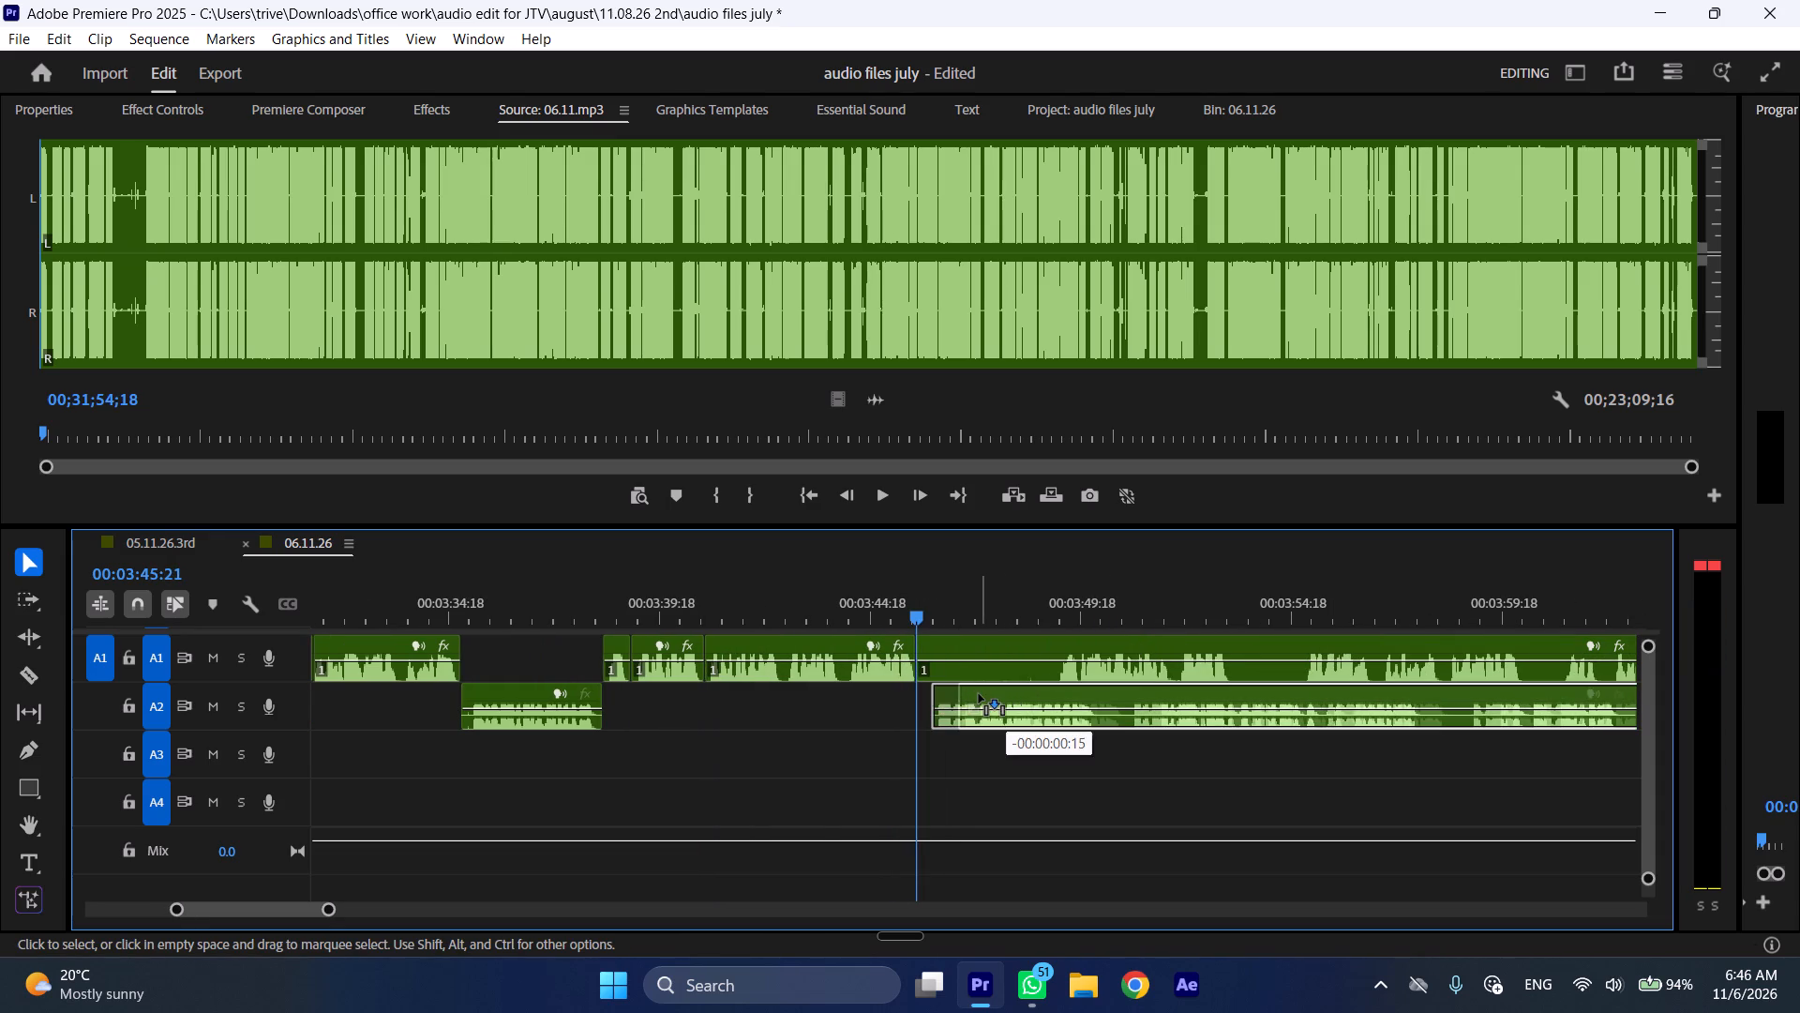
{"action": "left_click_drag", "start_coordinate": [979, 694], "coordinate": [972, 694]}
Move the A1 clip after the 00:03:45:21 cut about 7 seconds later and trim about 3 seconds of silence off its start.
{"action": "scroll", "coordinate": [968, 694], "scroll_direction": "down", "scroll_amount": 5}
{"action": "left_click_drag", "start_coordinate": [874, 651], "coordinate": [1174, 650]}
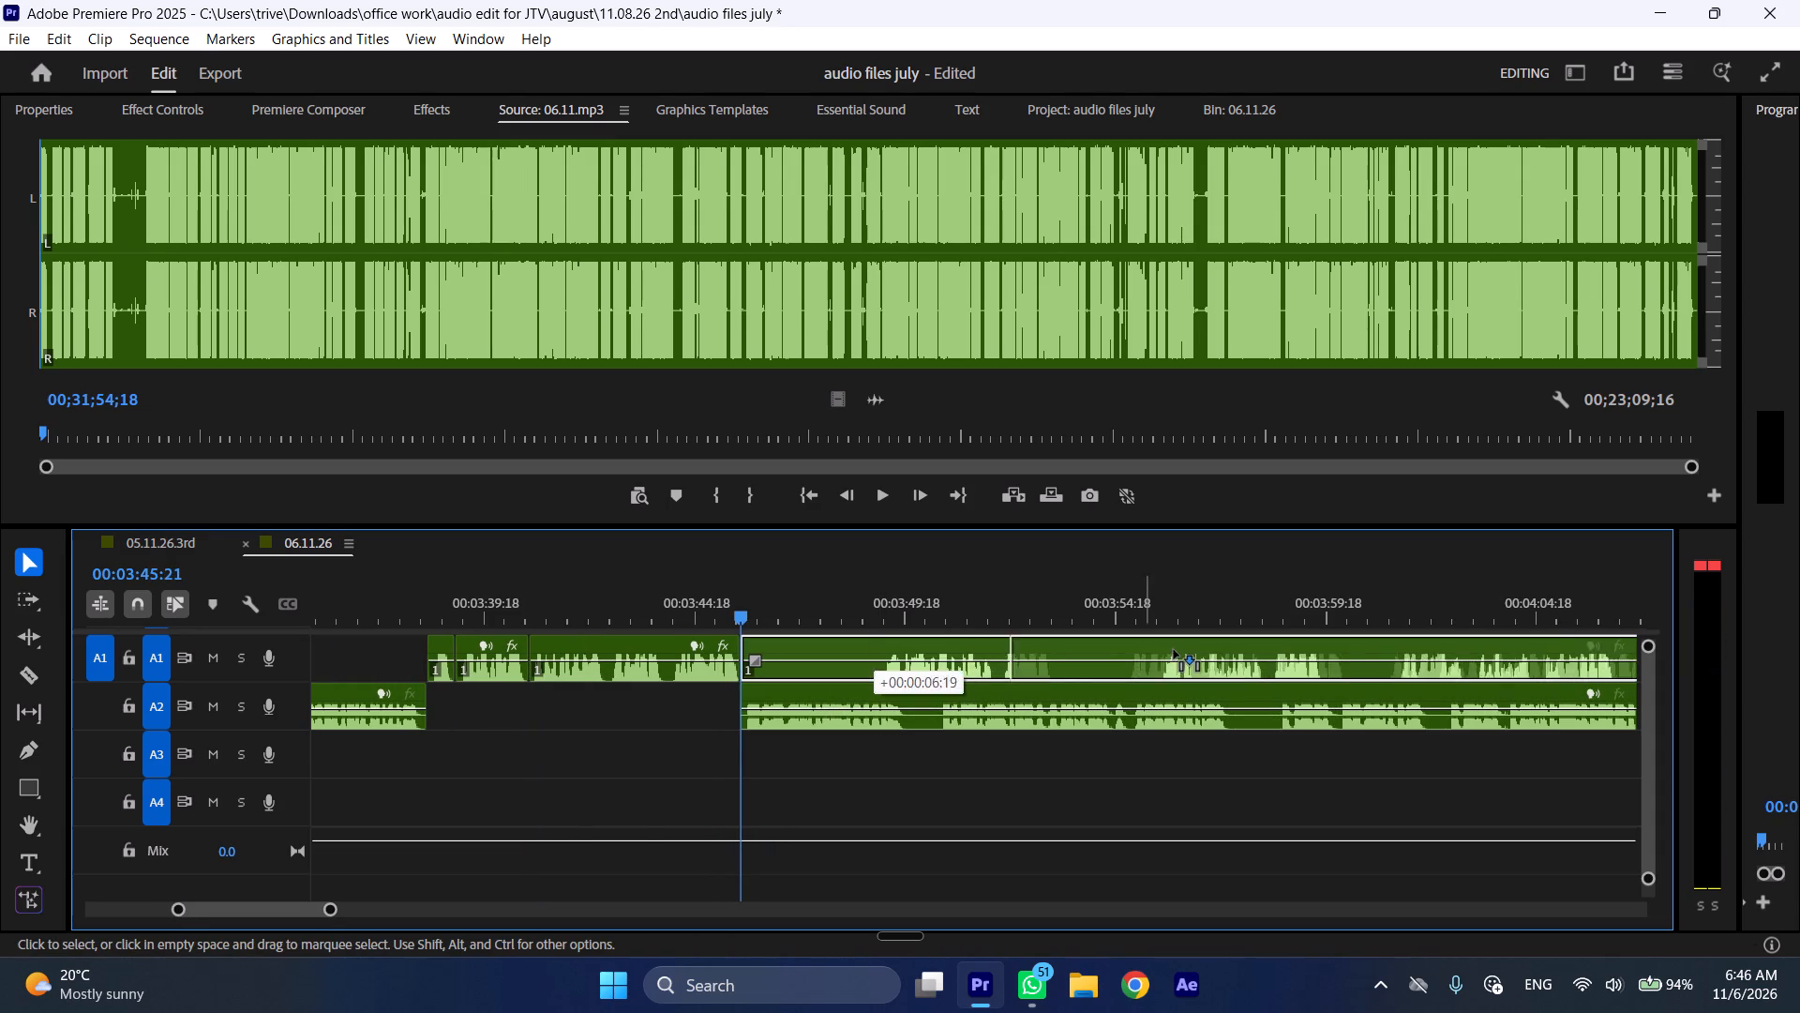
{"action": "left_click_drag", "start_coordinate": [1174, 650], "coordinate": [1175, 650]}
{"action": "left_click_drag", "start_coordinate": [1053, 650], "coordinate": [1186, 650]}
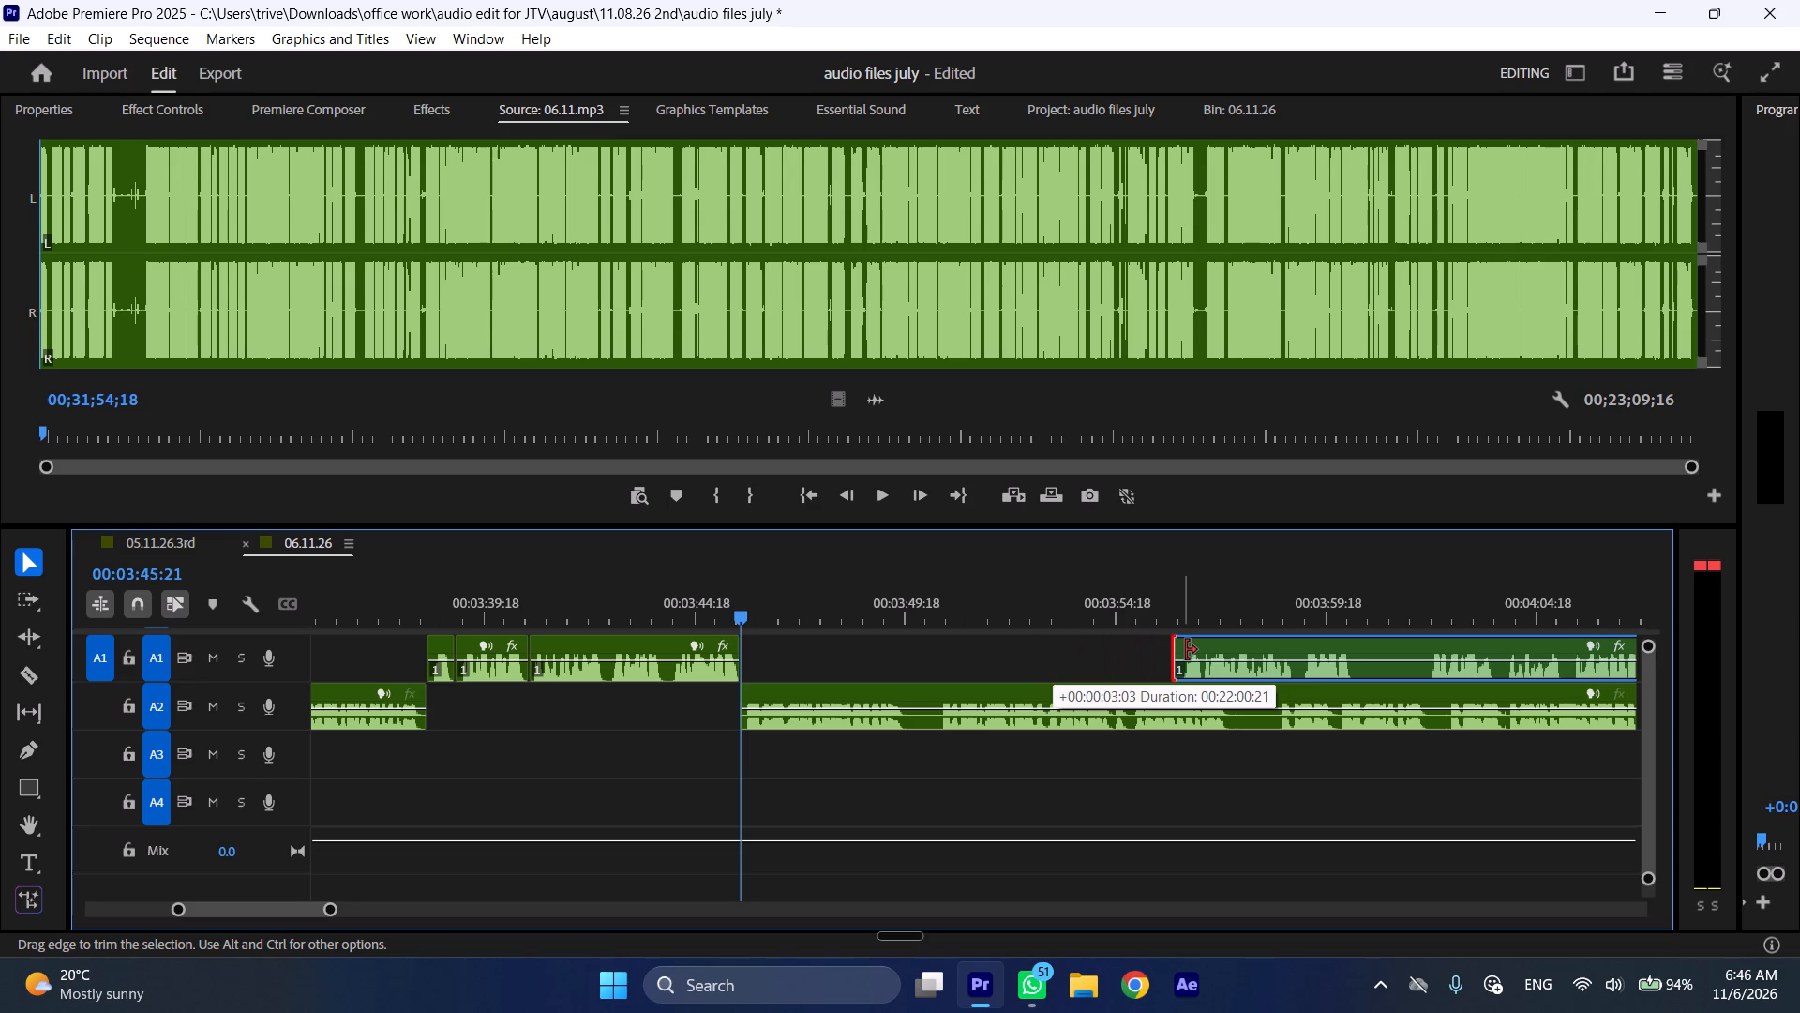
{"action": "left_click_drag", "start_coordinate": [1186, 650], "coordinate": [1182, 650]}
Play back across the A1-to-A2 change at 00:03:45:21 and split the A2 clip in the pause at 00:03:50:00.
{"action": "left_click", "coordinate": [688, 596]}
{"action": "key", "text": "space"}
{"action": "type", "text": "l"}
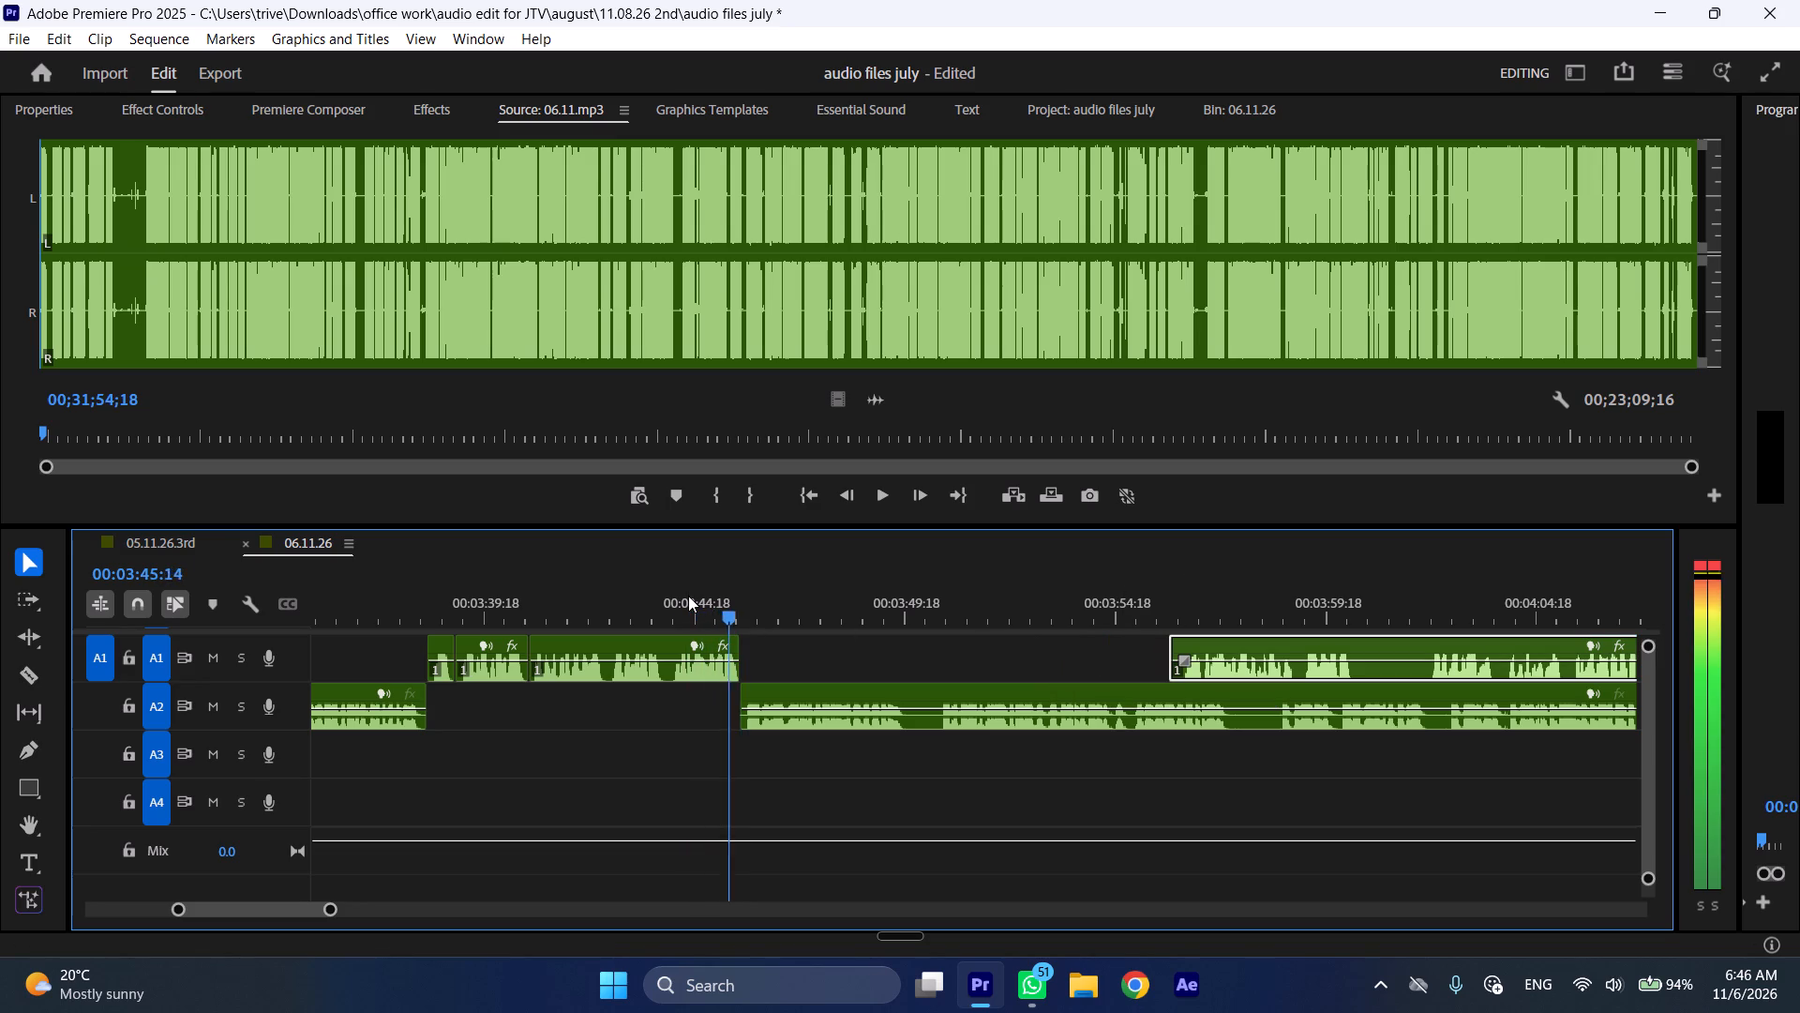
{"action": "scroll", "coordinate": [821, 688], "scroll_direction": "down", "scroll_amount": 5}
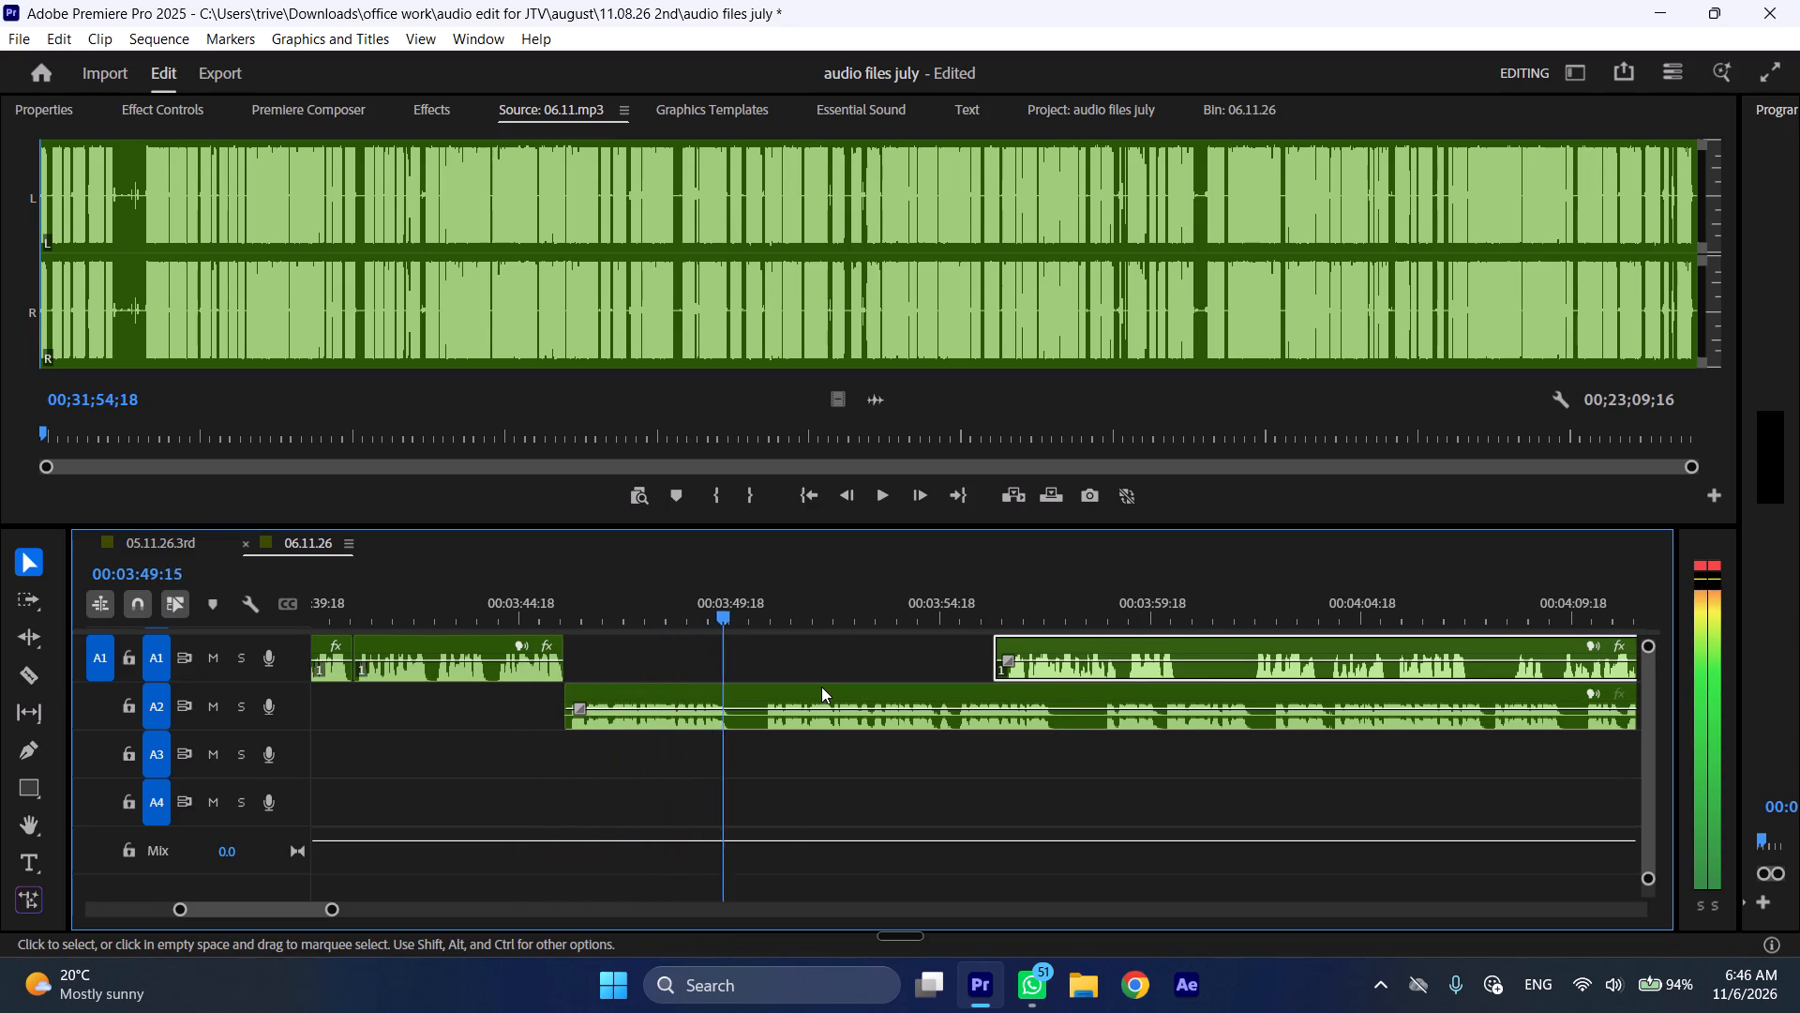
{"action": "key", "text": "space"}
{"action": "type", "text": "C"}
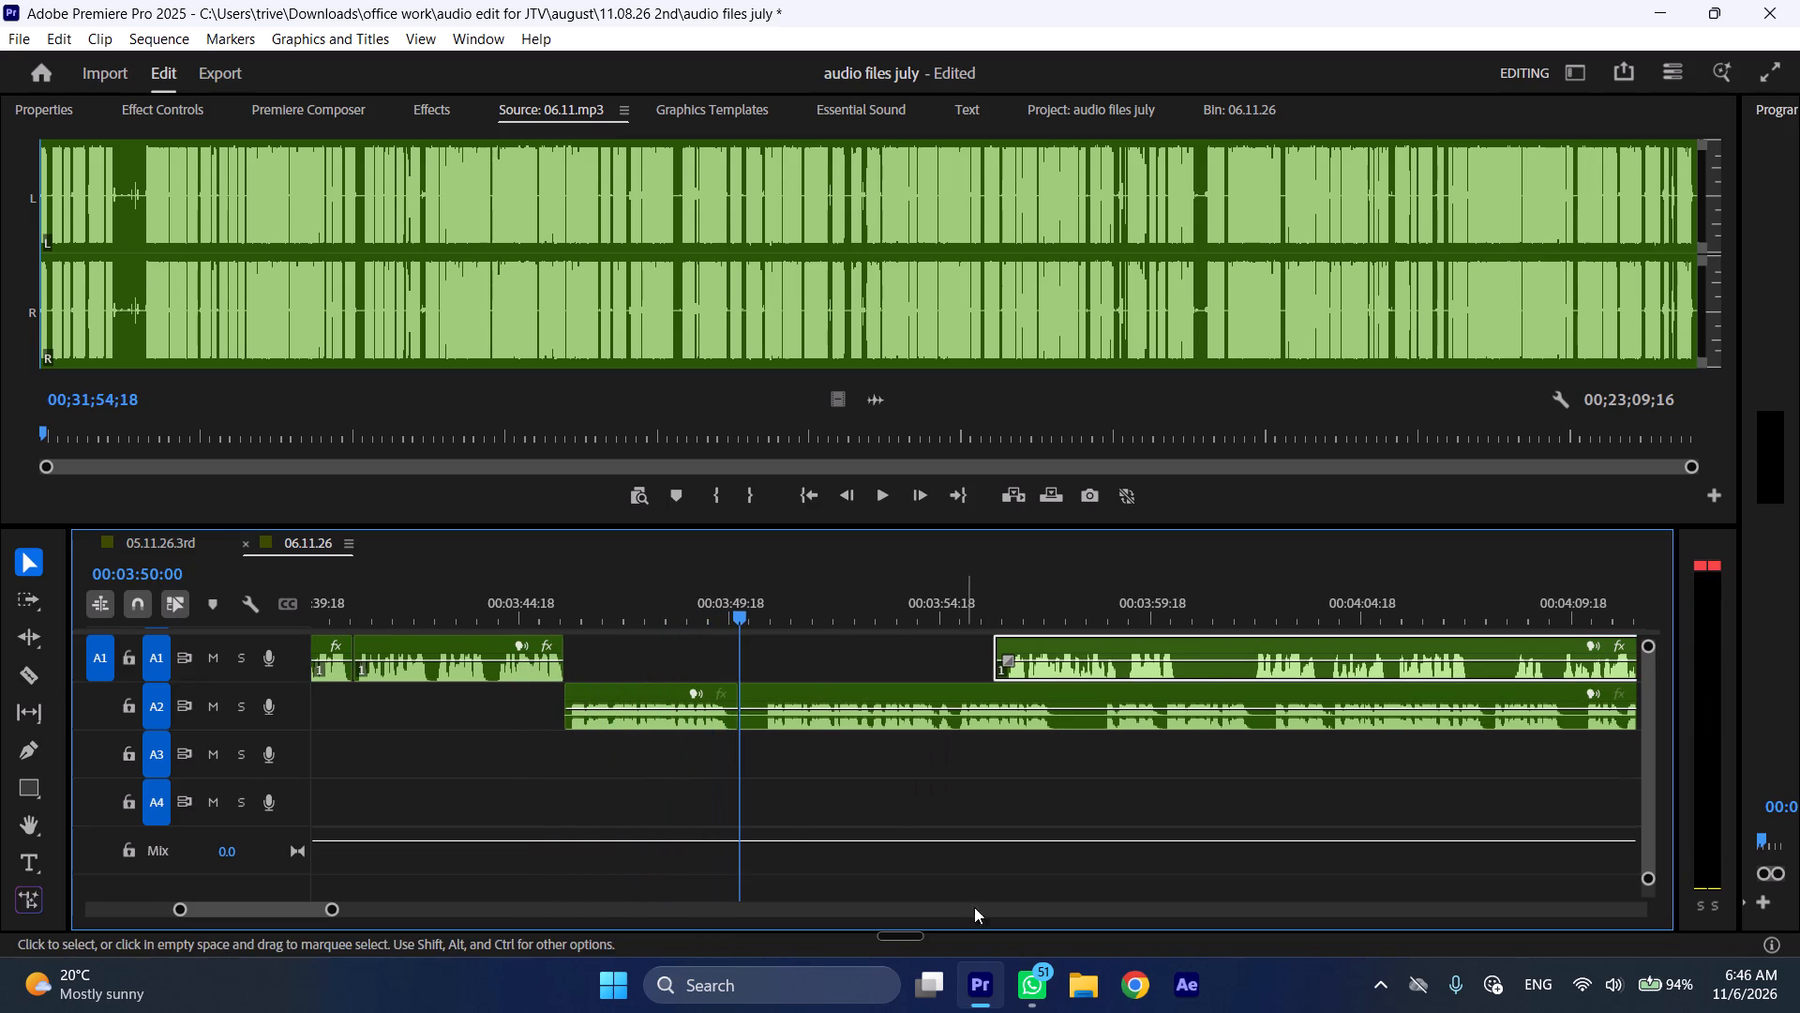
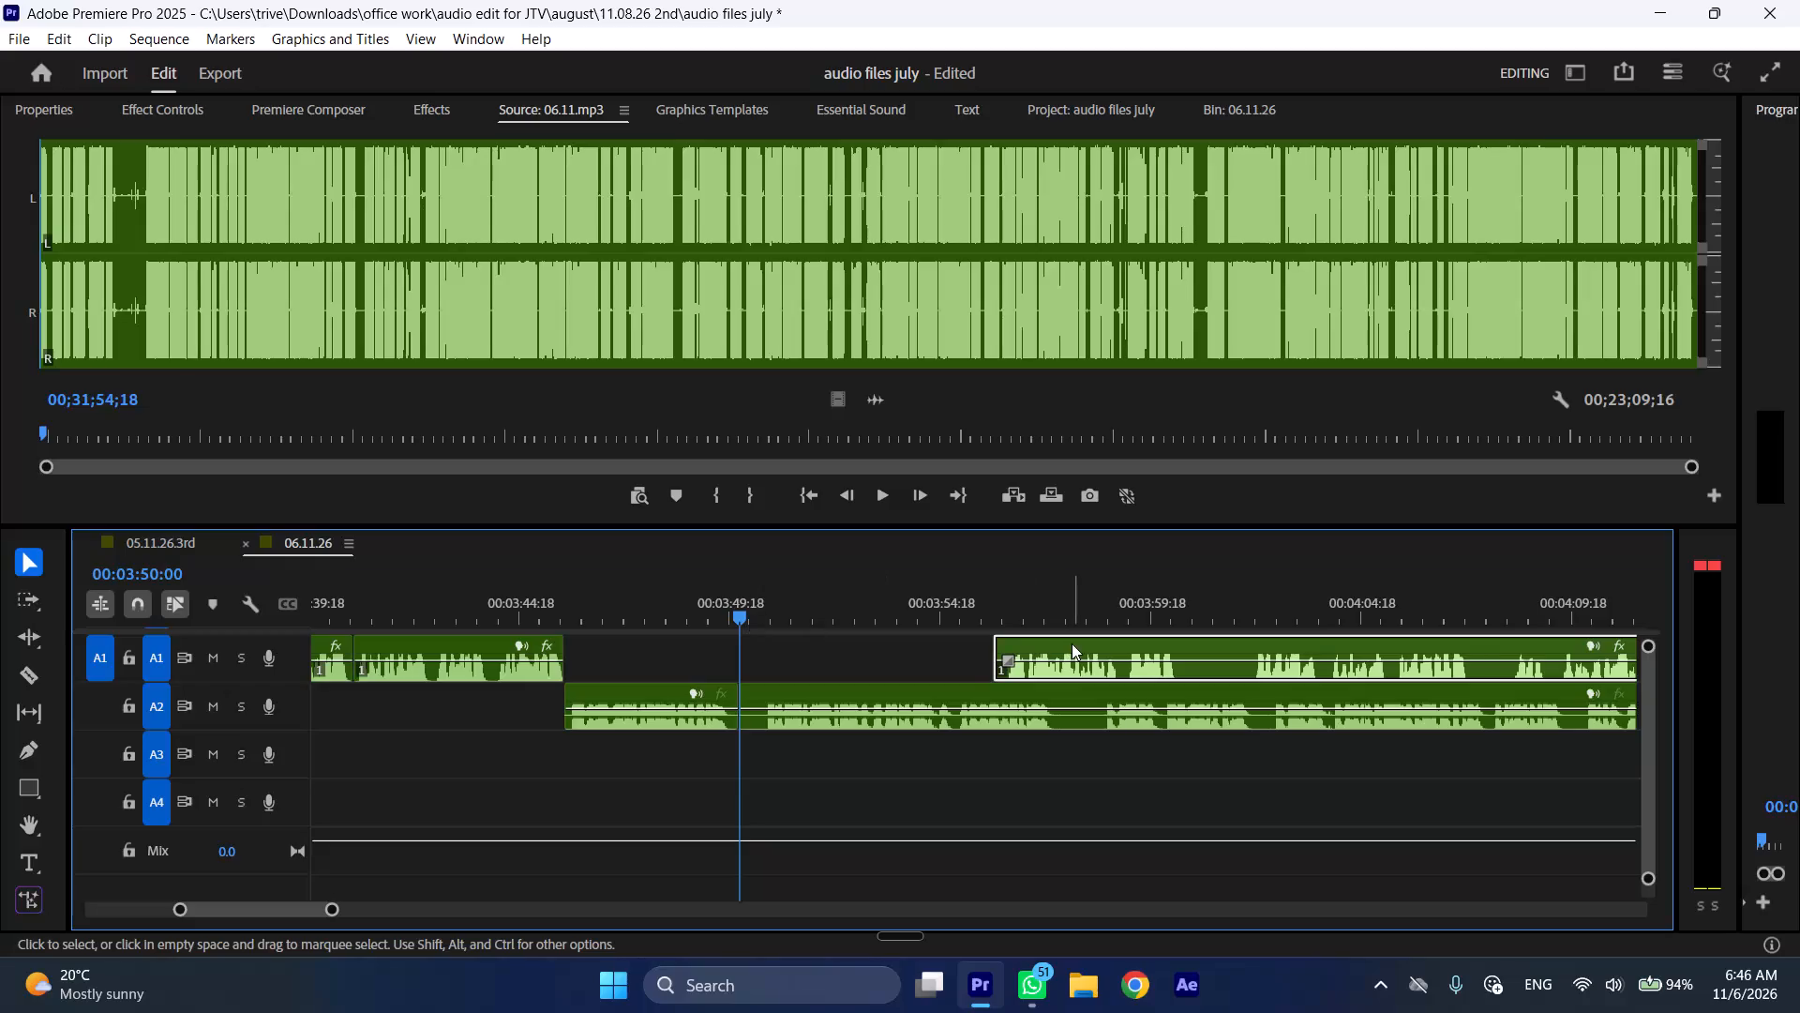
Move the A1 clip about 6 seconds earlier to start at 00:03:50:00 and the A2 clip after that cut about 5.5 seconds later.
{"action": "left_click_drag", "start_coordinate": [1072, 643], "coordinate": [831, 643]}
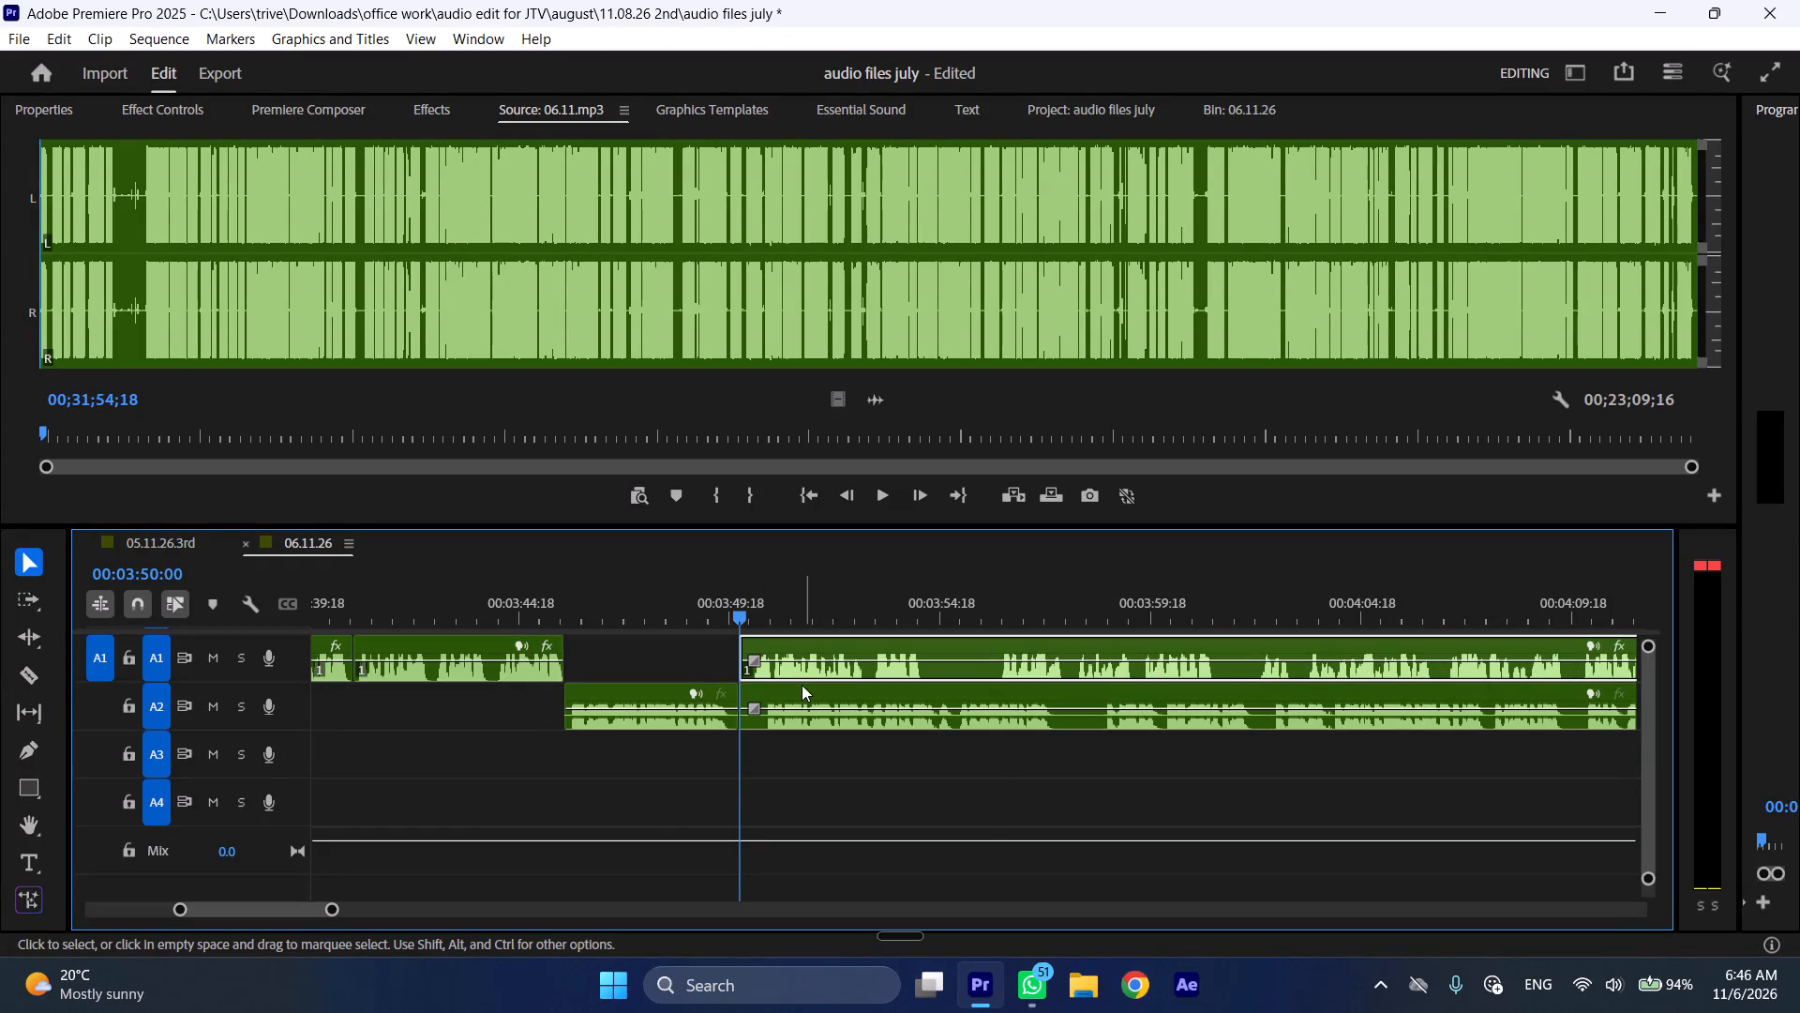
{"action": "left_click_drag", "start_coordinate": [802, 685], "coordinate": [1037, 693]}
Split the A1 clip at 00:03:54:11 and start the A2 clip at that cut, with about 0.6 seconds trimmed off its start.
{"action": "left_click_drag", "start_coordinate": [905, 611], "coordinate": [929, 616]}
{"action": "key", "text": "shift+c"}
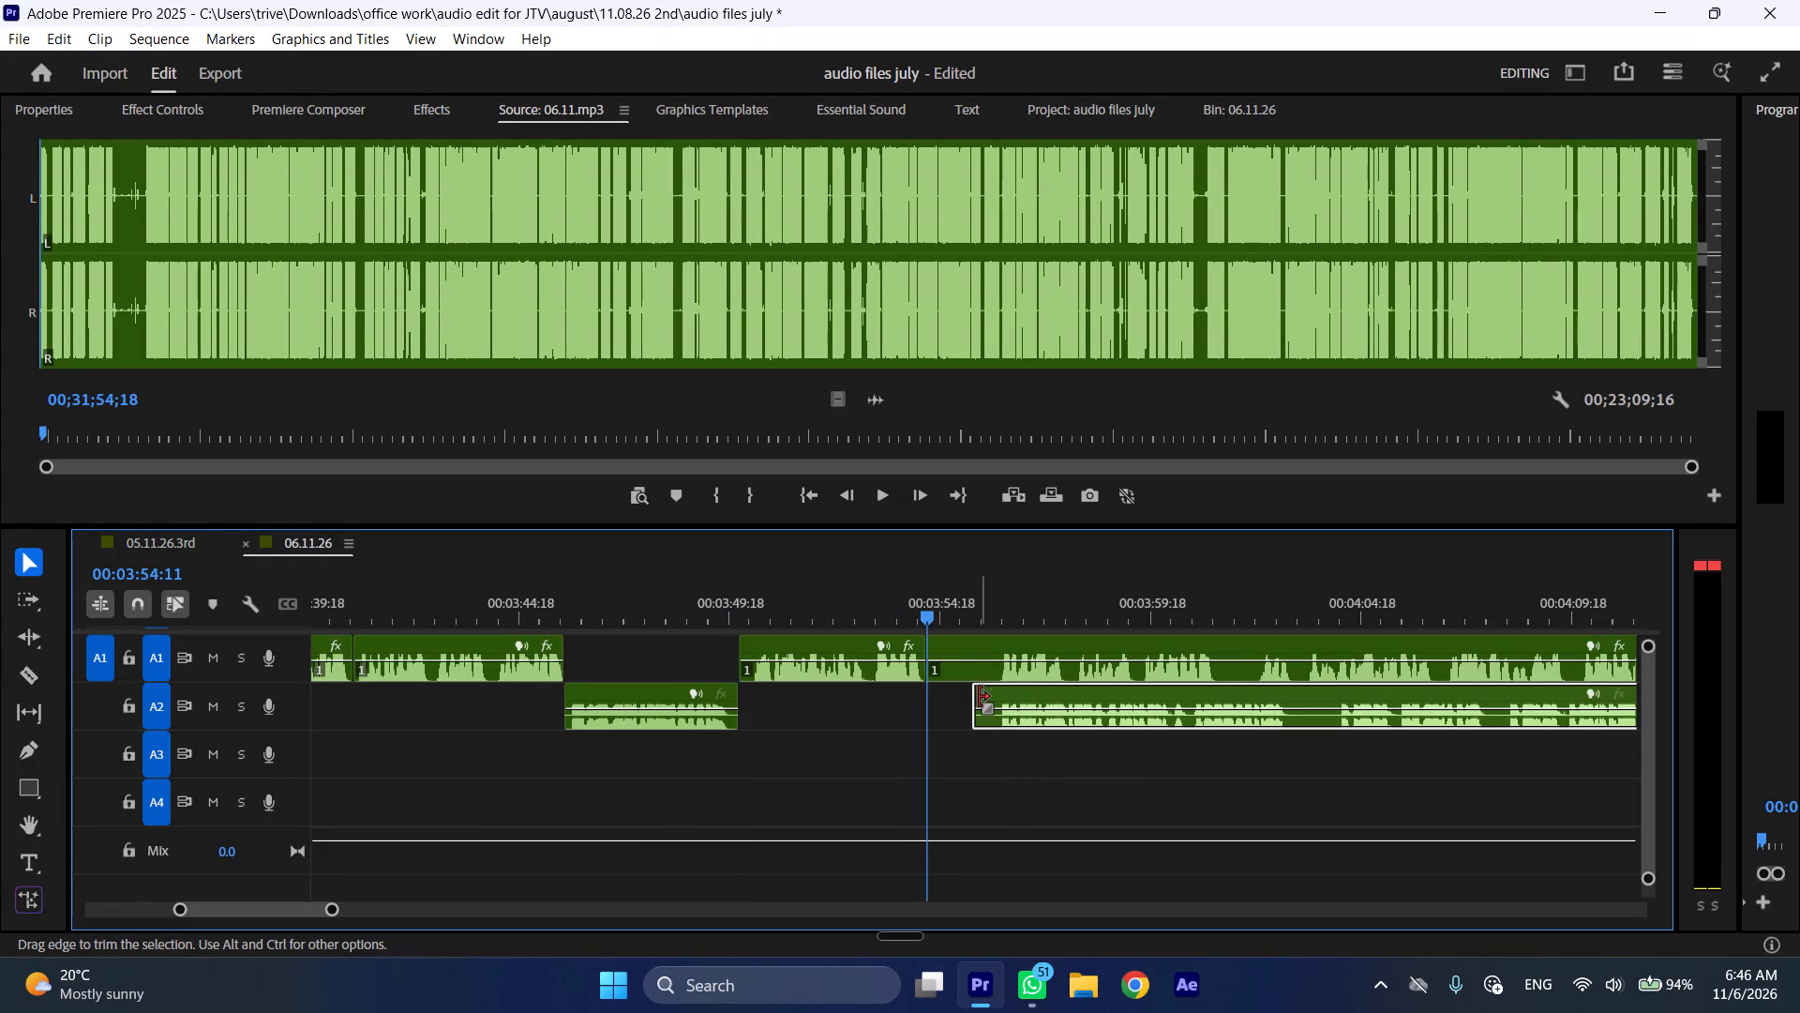
{"action": "left_click_drag", "start_coordinate": [982, 697], "coordinate": [1005, 700]}
{"action": "left_click_drag", "start_coordinate": [1052, 701], "coordinate": [978, 696]}
Move the A1 clip after the 00:03:54:11 cut about 8.5 seconds later and trim about 1.5 seconds off its start.
{"action": "left_click_drag", "start_coordinate": [955, 647], "coordinate": [1315, 646]}
{"action": "left_click_drag", "start_coordinate": [1287, 644], "coordinate": [1349, 646]}
Play back at increased speed across the track changes at 00:03:50:00 and 00:03:54:11.
{"action": "left_click", "coordinate": [672, 592]}
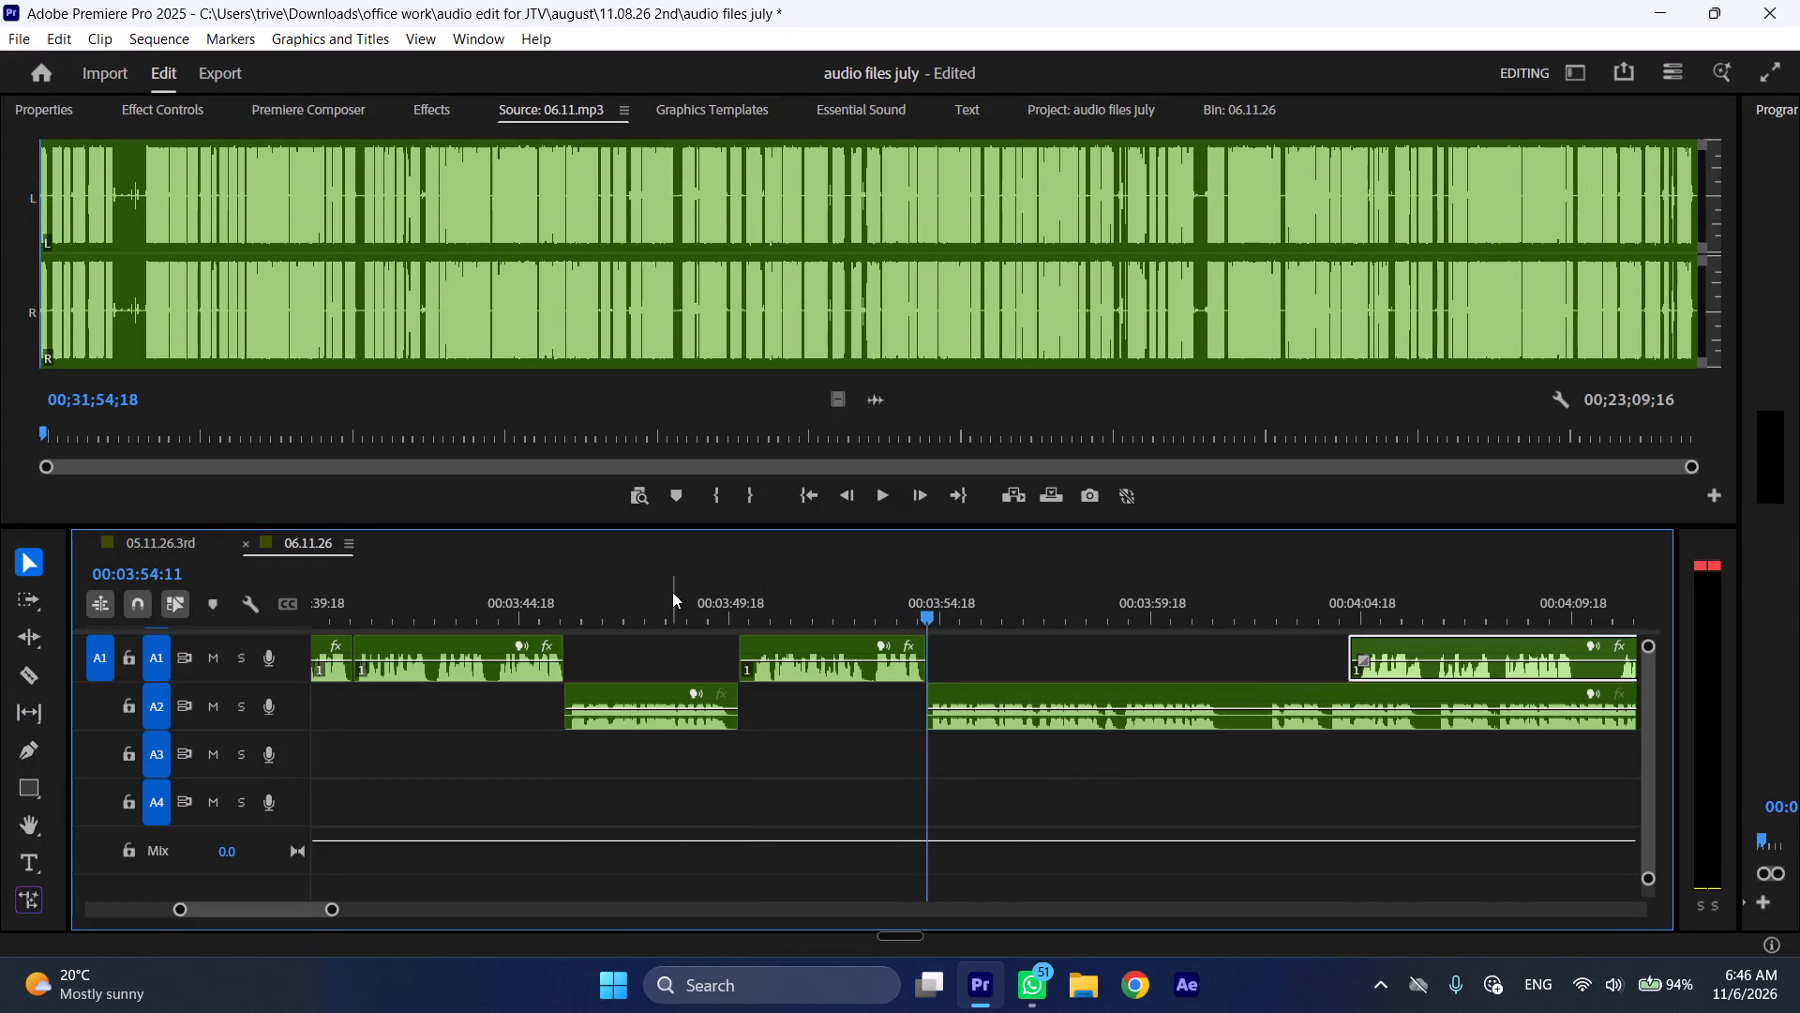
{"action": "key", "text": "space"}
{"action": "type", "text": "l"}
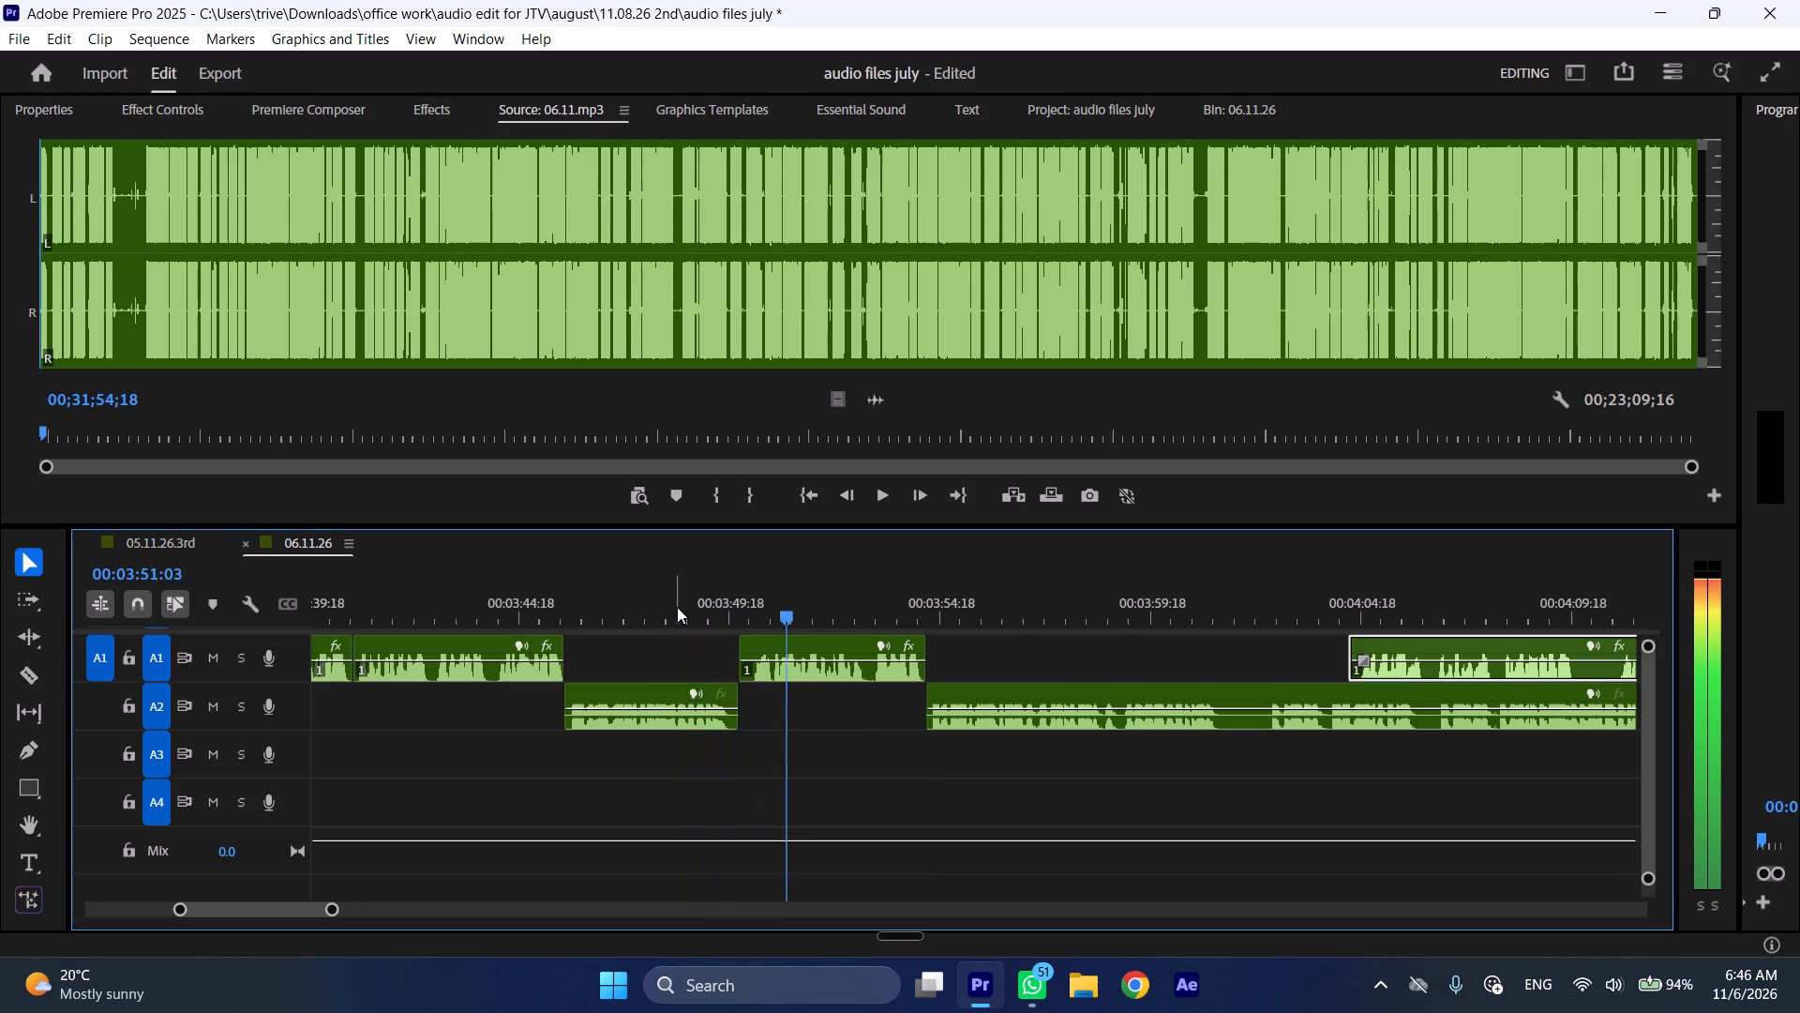
Switch to WhatsApp.
{"action": "left_click", "coordinate": [1041, 968]}
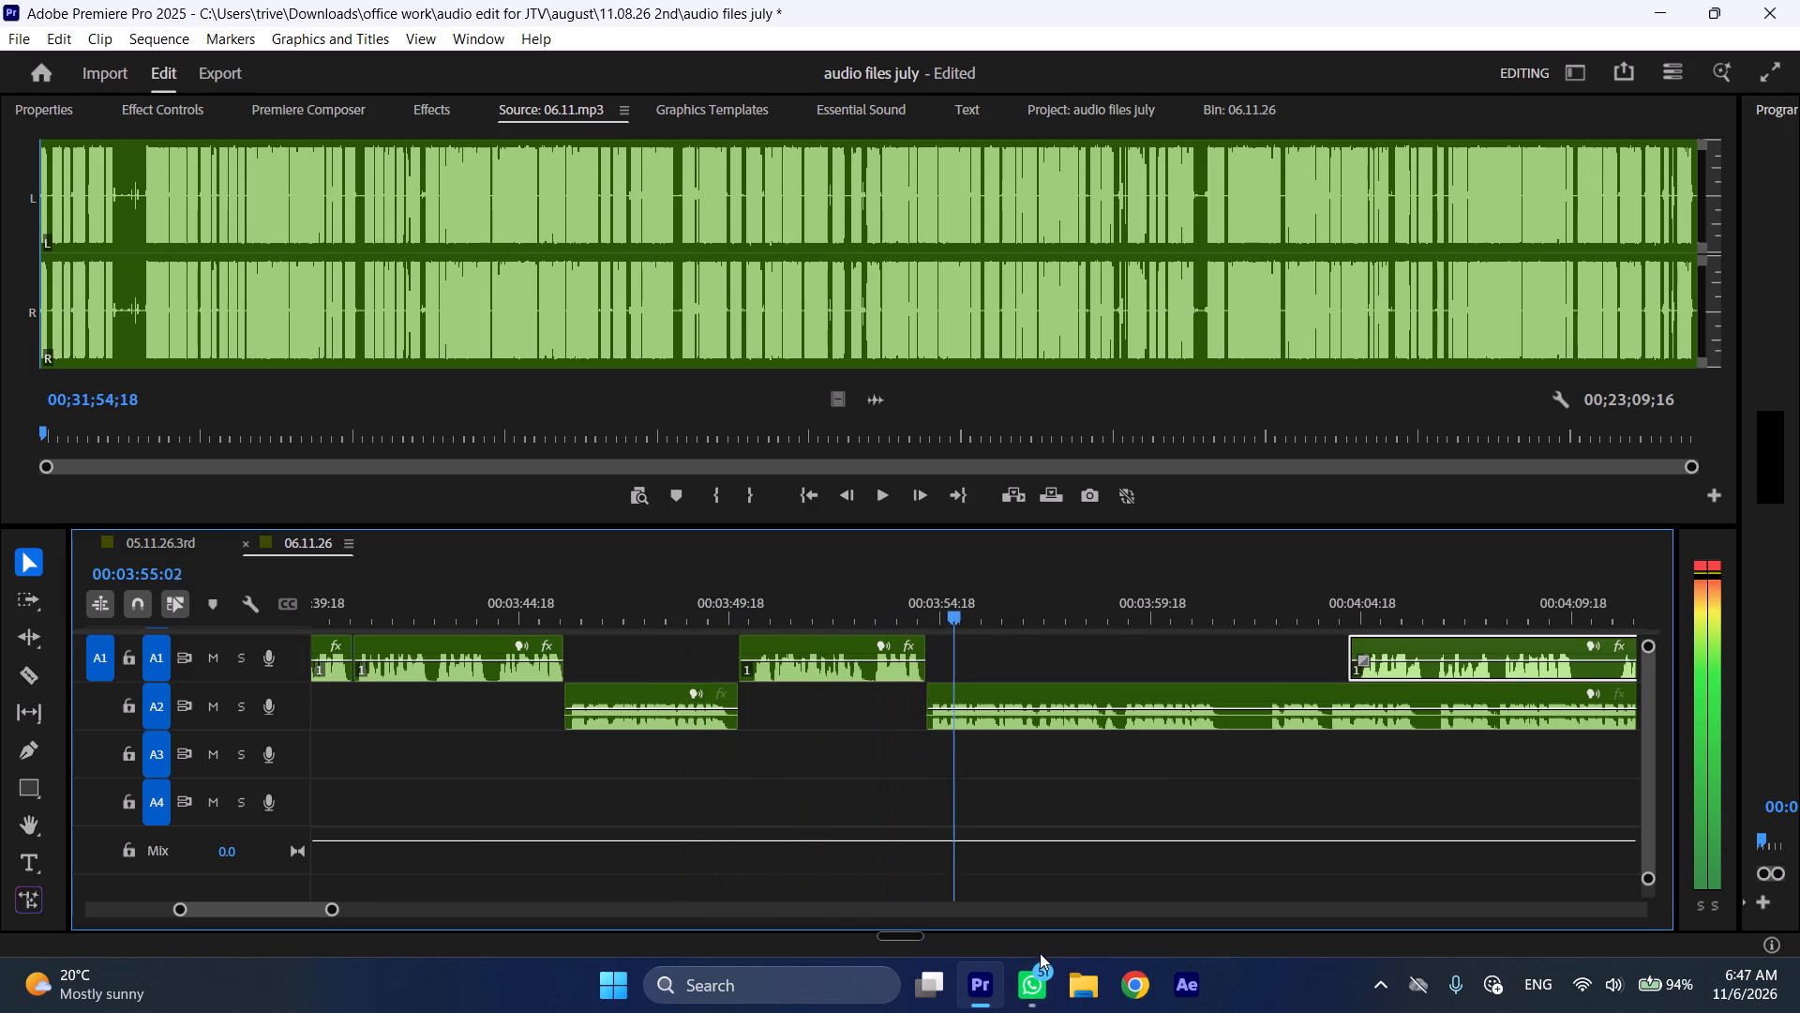
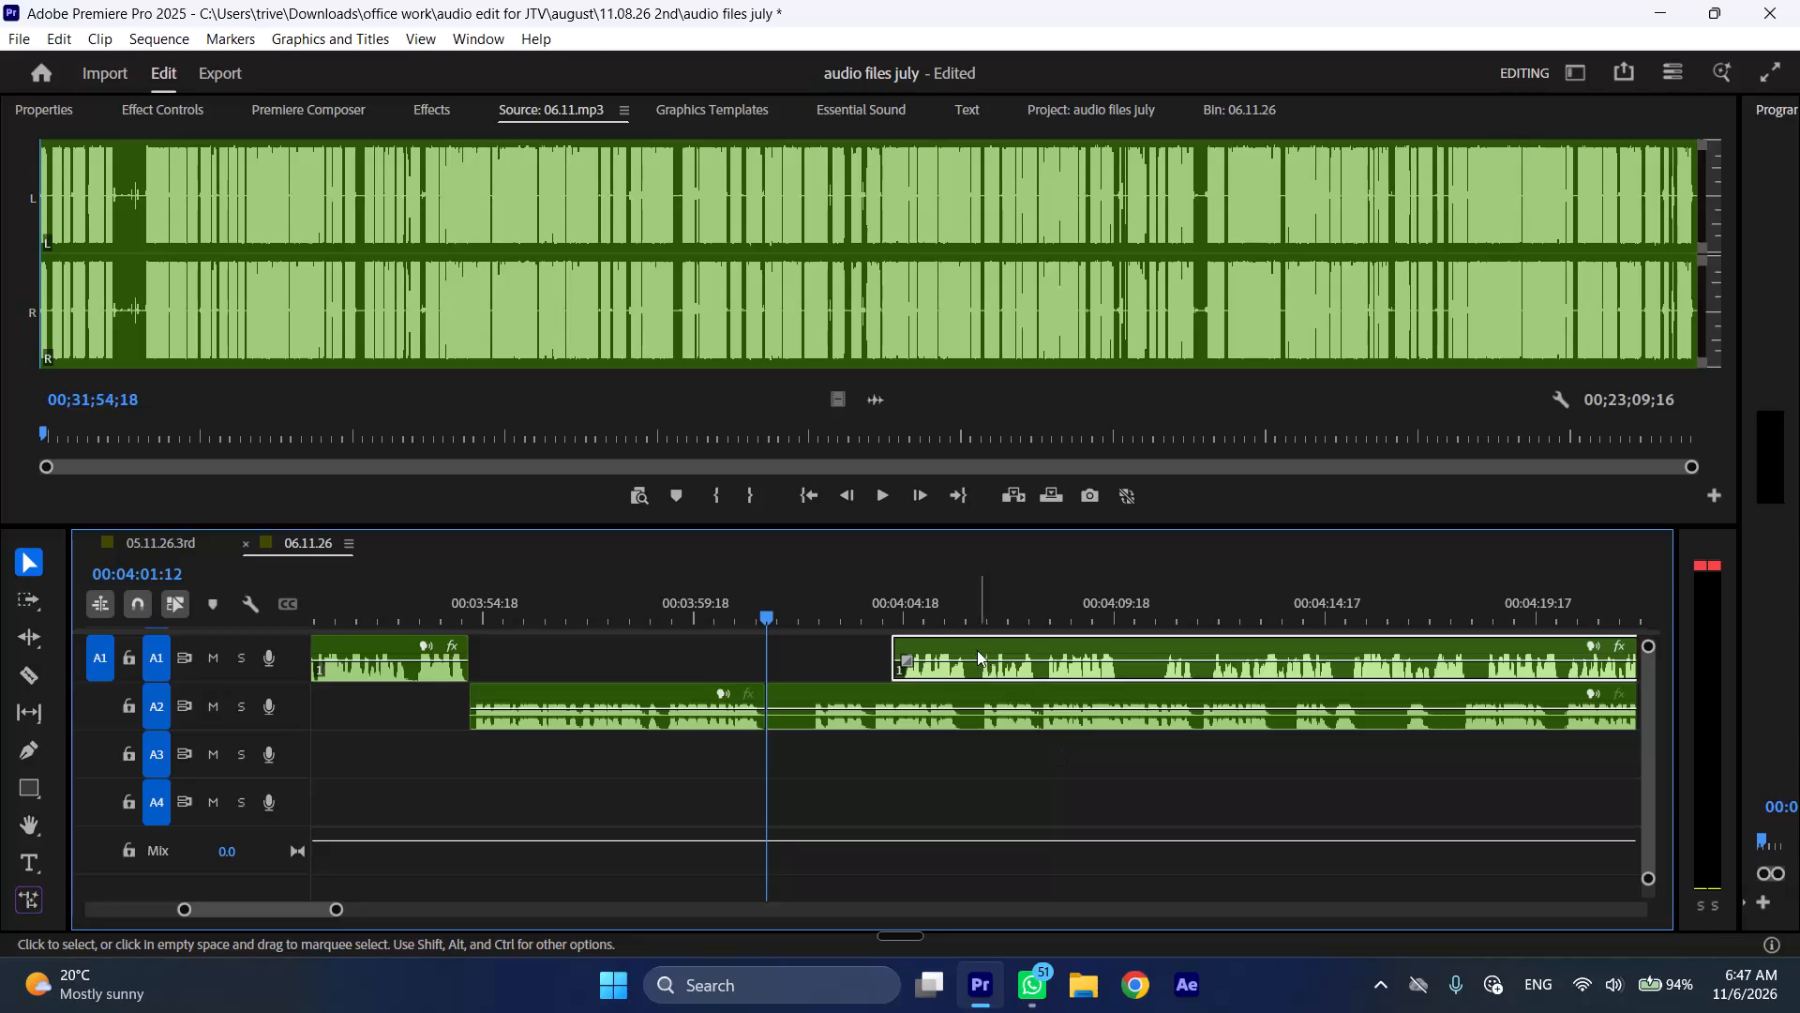
Move the later A1 clip about 3 seconds earlier to start at the A2 cut at 00:04:01:12.
{"action": "left_click_drag", "start_coordinate": [975, 648], "coordinate": [856, 651]}
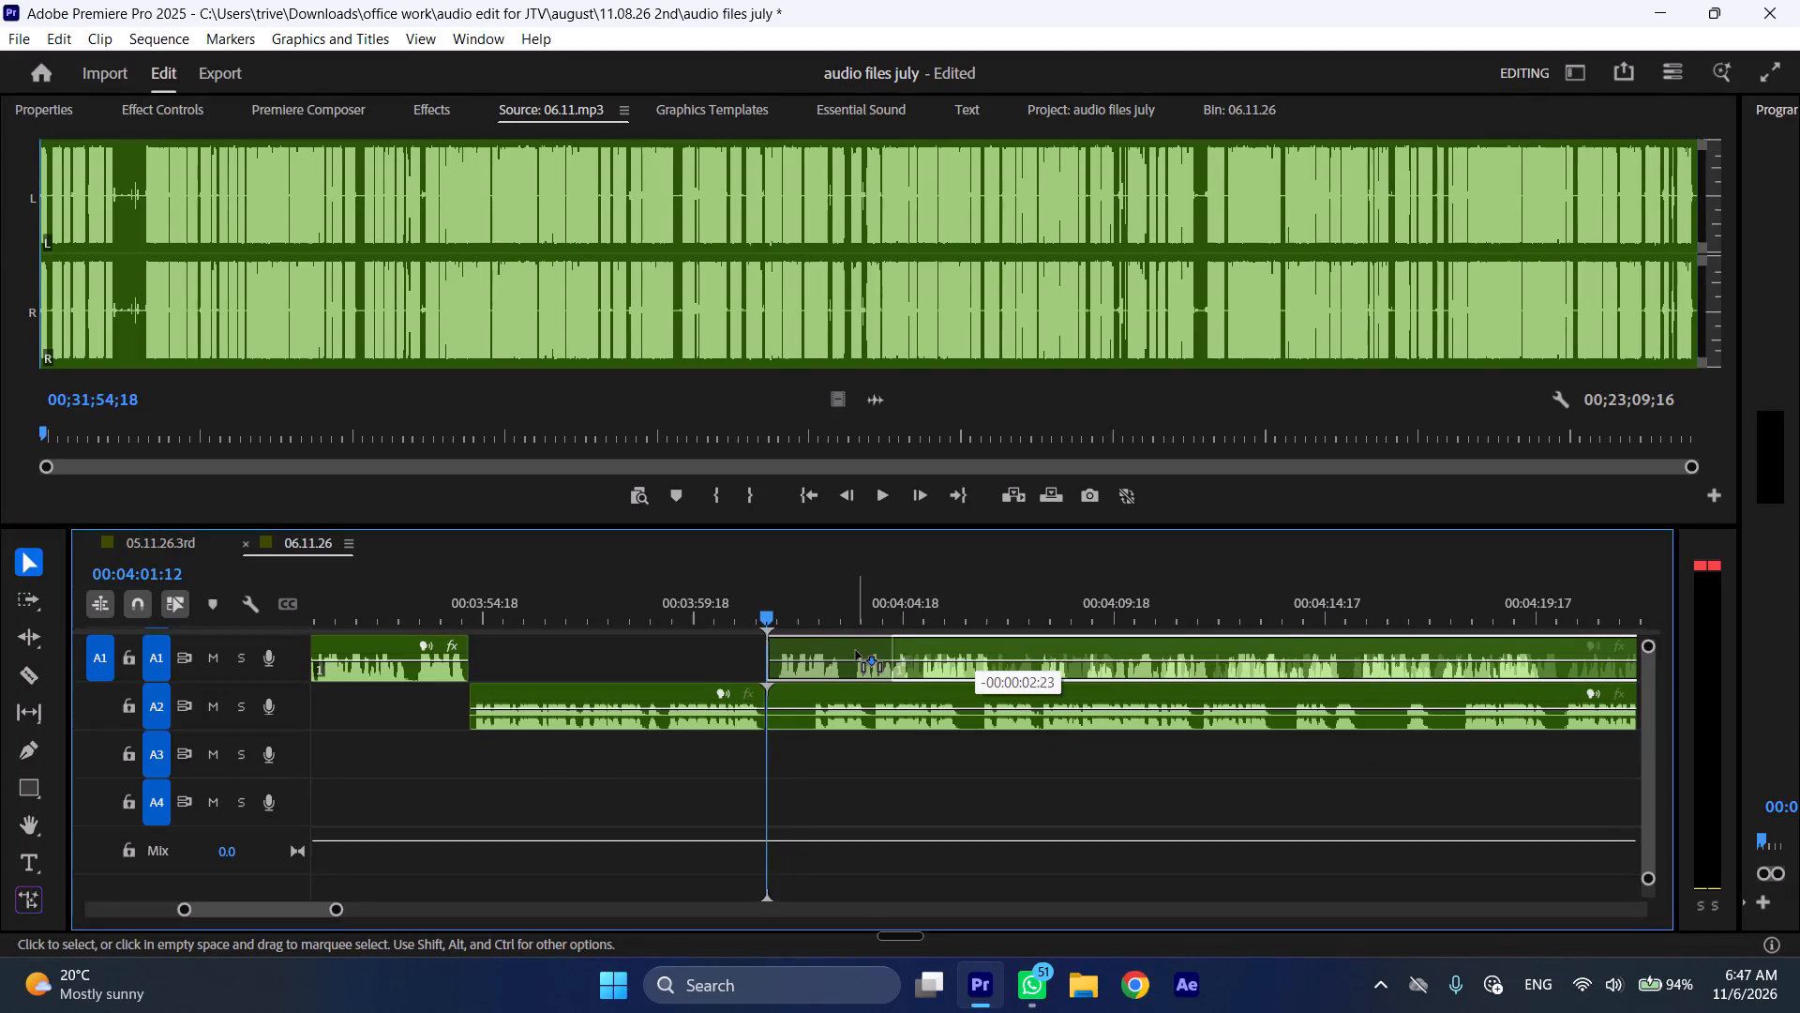
{"action": "left_click_drag", "start_coordinate": [856, 651], "coordinate": [855, 651]}
Move the A2 clip after the 00:04:01:12 cut about 8.5 seconds later and trim about 1 second off its start.
{"action": "left_click_drag", "start_coordinate": [811, 687], "coordinate": [1175, 698]}
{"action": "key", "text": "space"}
{"action": "left_click_drag", "start_coordinate": [1128, 704], "coordinate": [1160, 703]}
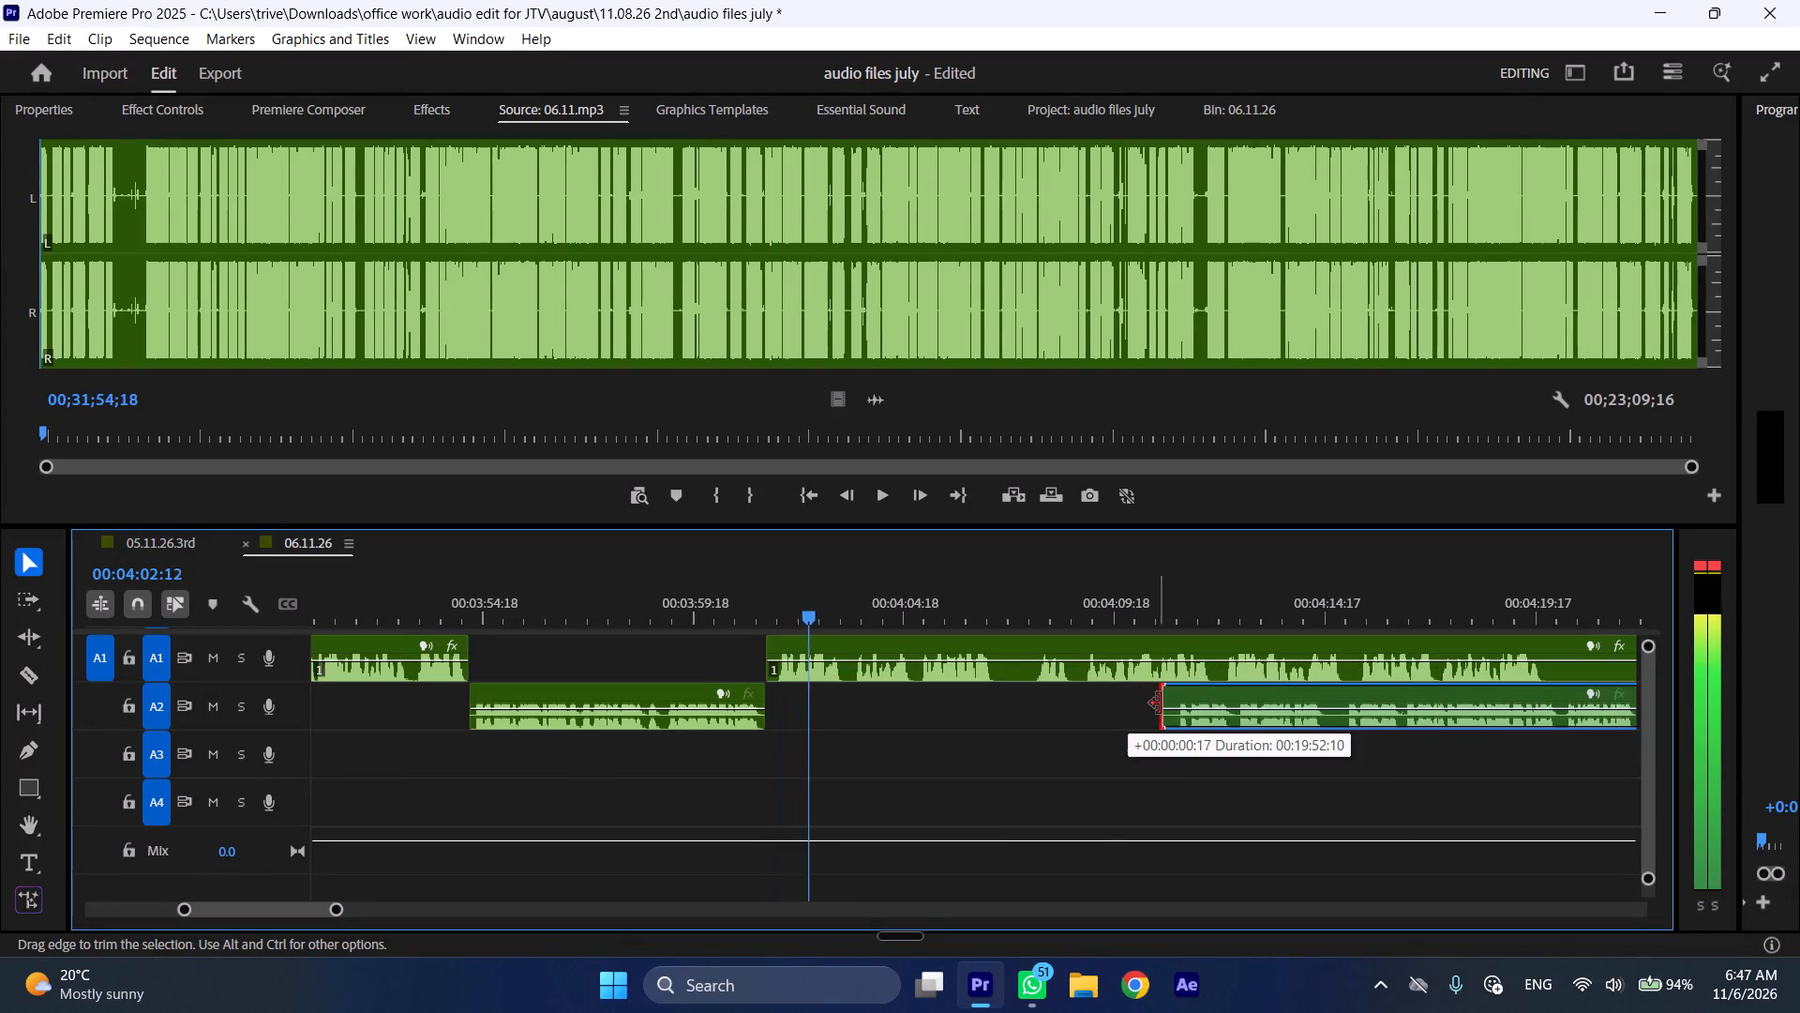
{"action": "left_click_drag", "start_coordinate": [1160, 703], "coordinate": [1168, 705]}
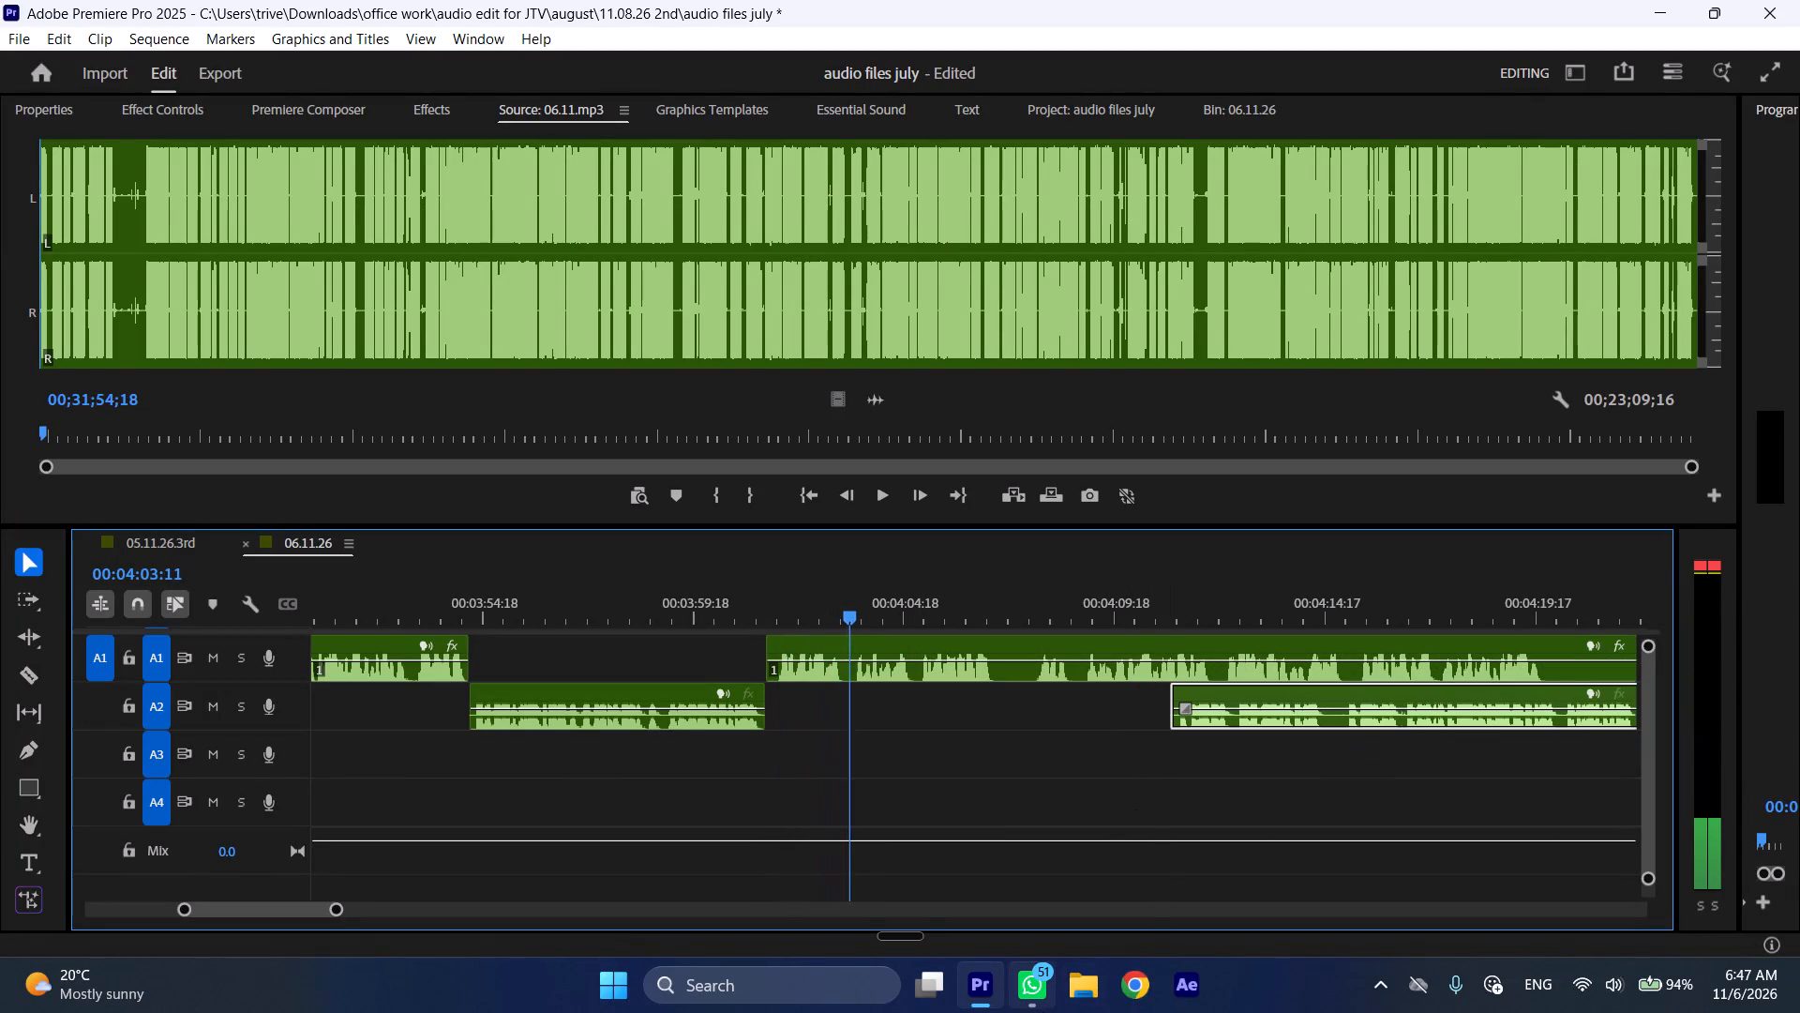
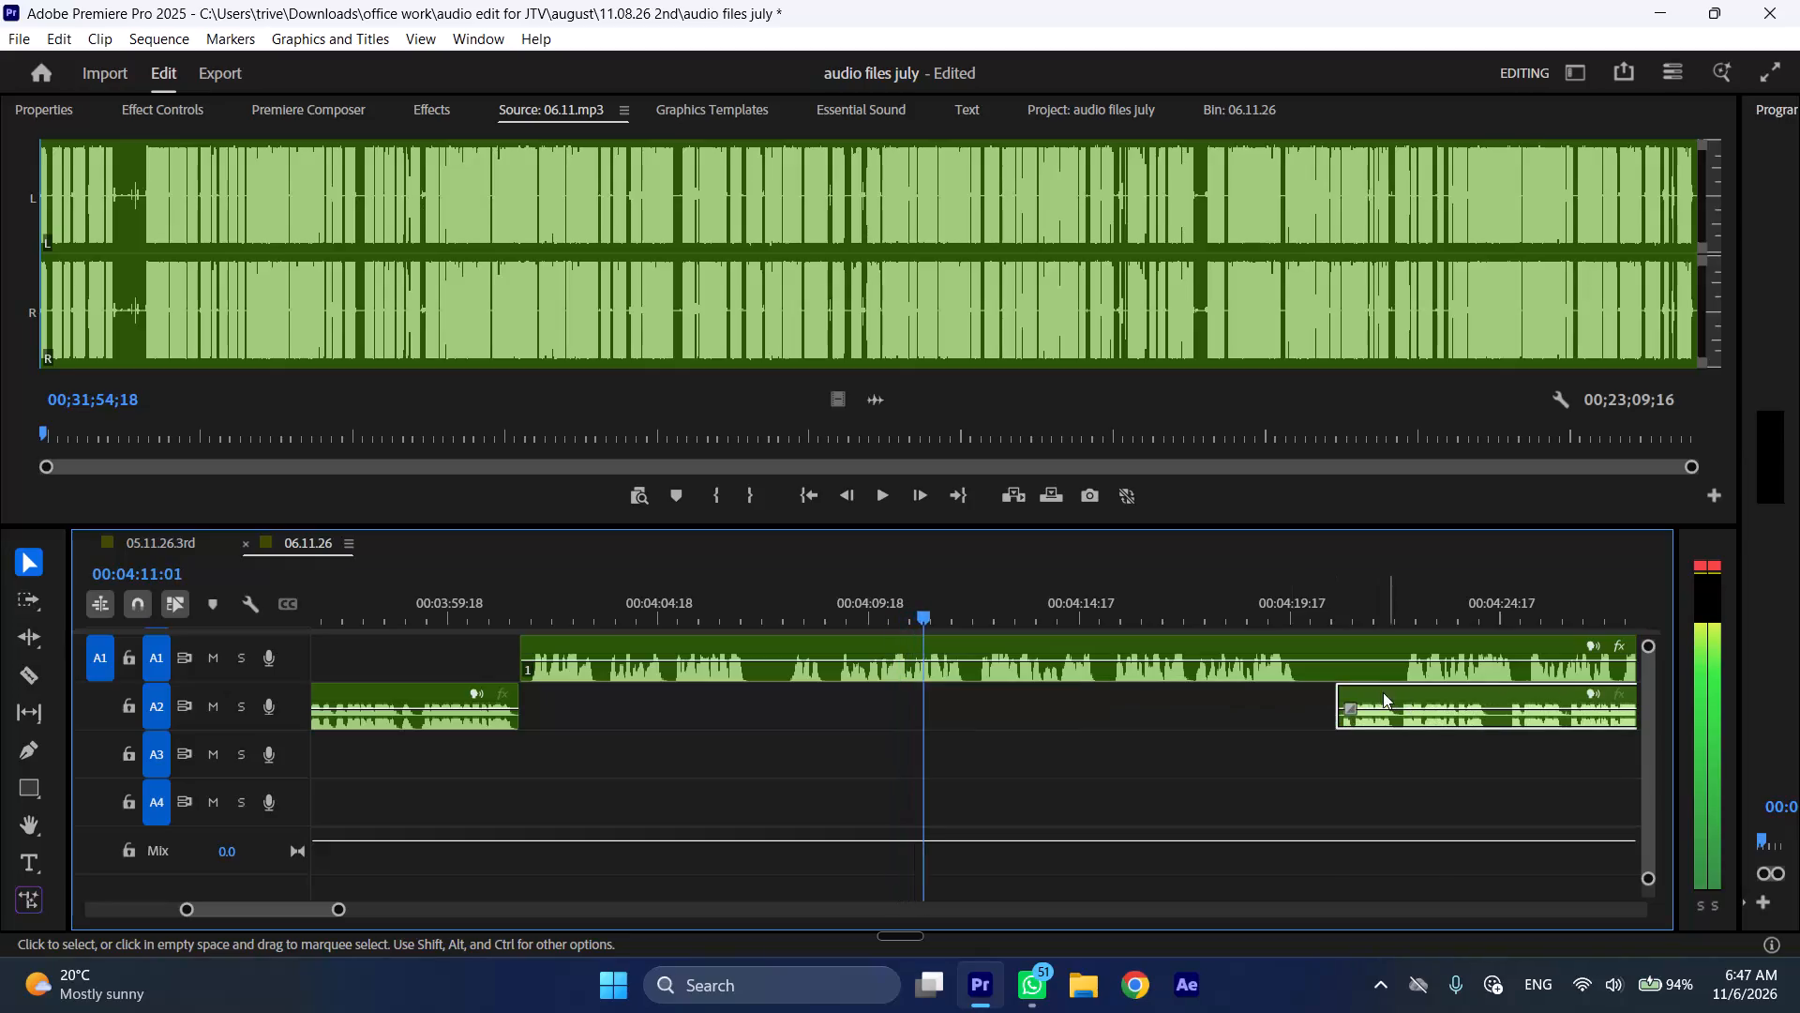
Cut out the A1 pause from 00:04:06:22 to 00:04:07:16, closing the gap across the tracks.
{"action": "left_click_drag", "start_coordinate": [752, 614], "coordinate": [752, 612]}
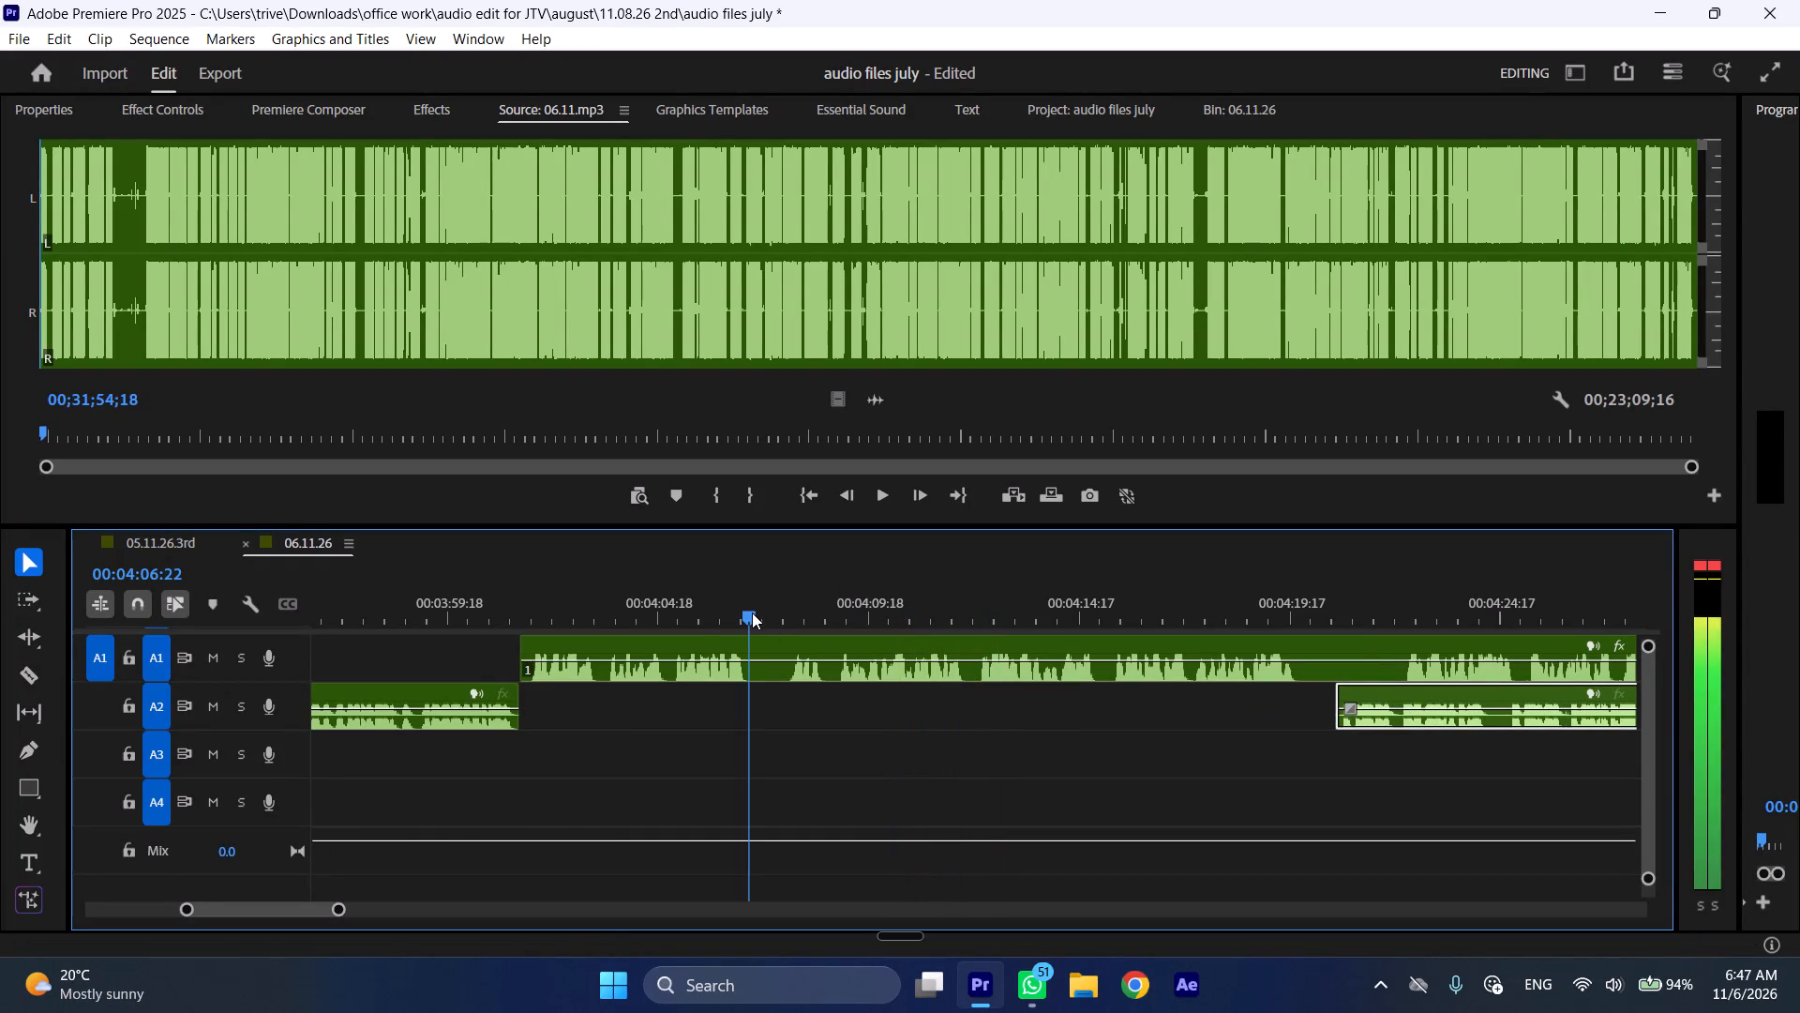
{"action": "left_click_drag", "start_coordinate": [752, 612], "coordinate": [785, 616]}
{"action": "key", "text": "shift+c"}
{"action": "left_click", "coordinate": [836, 683]}
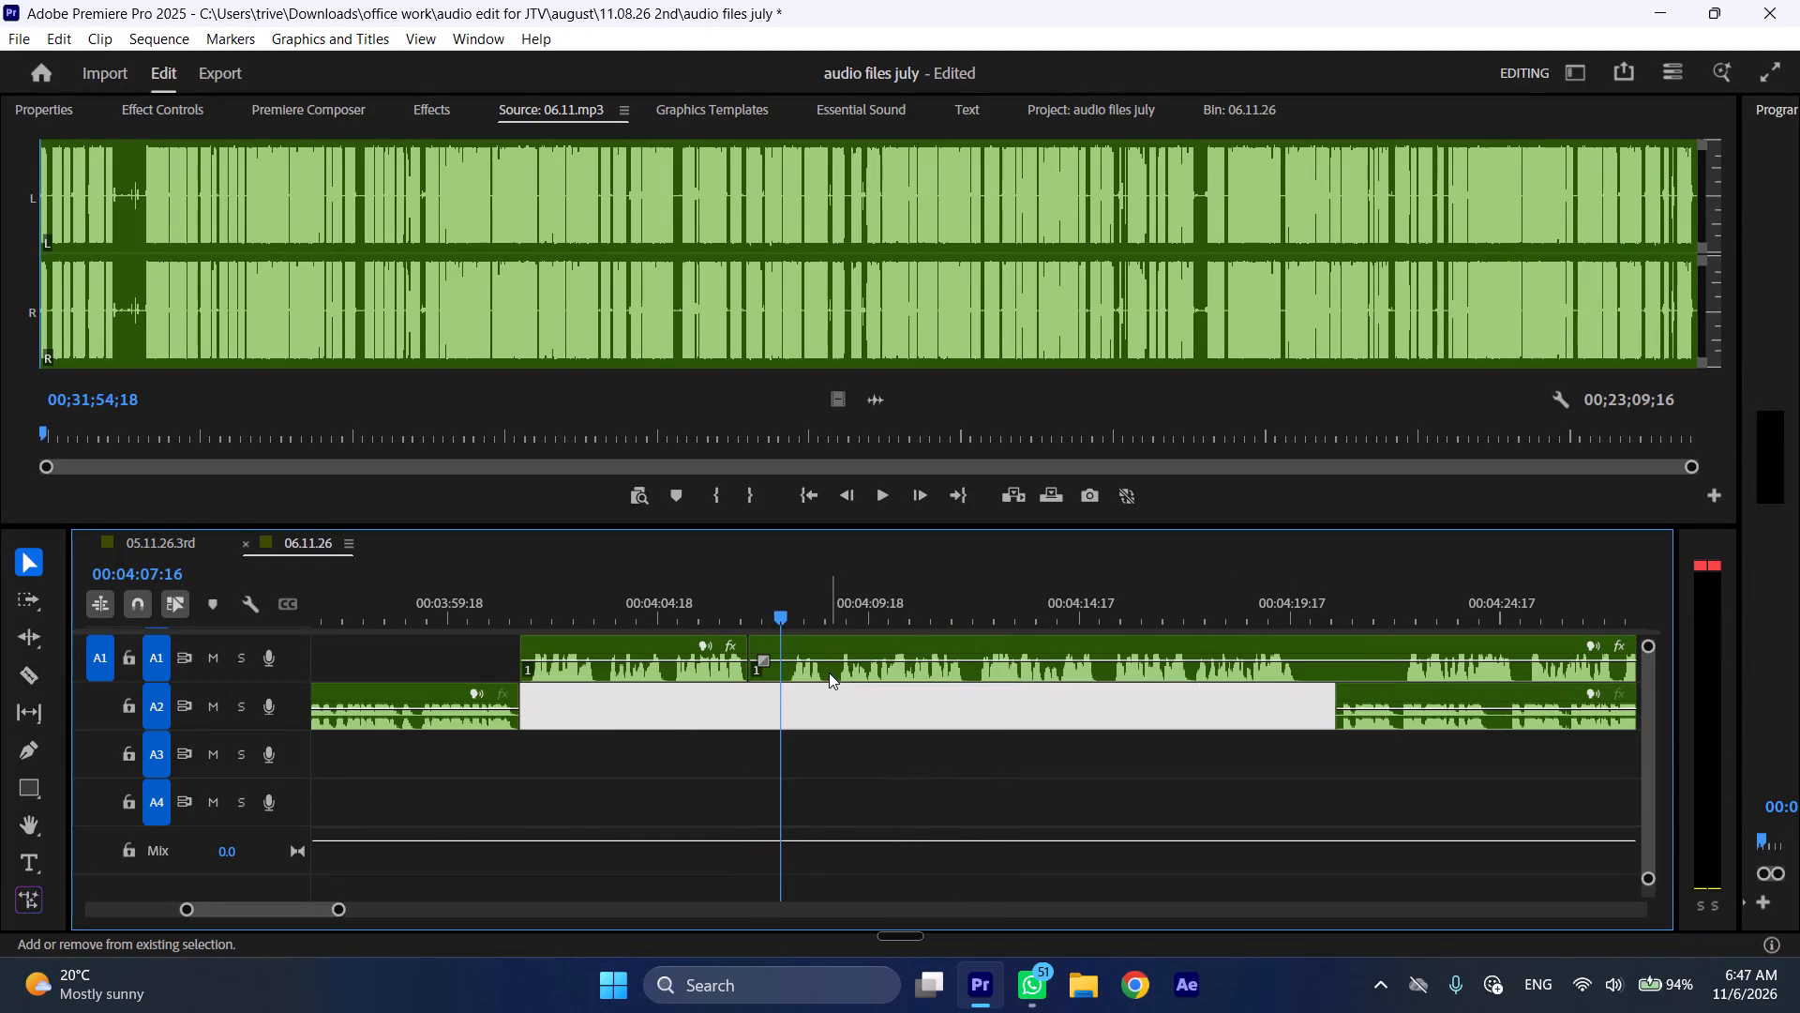
{"action": "left_click", "coordinate": [829, 671]}
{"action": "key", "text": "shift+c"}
{"action": "key", "text": "ctrl+shift+d"}
Play back the A1 passage from 00:04:07:16 at faster speed and stop in the pause at 00:04:19:06.
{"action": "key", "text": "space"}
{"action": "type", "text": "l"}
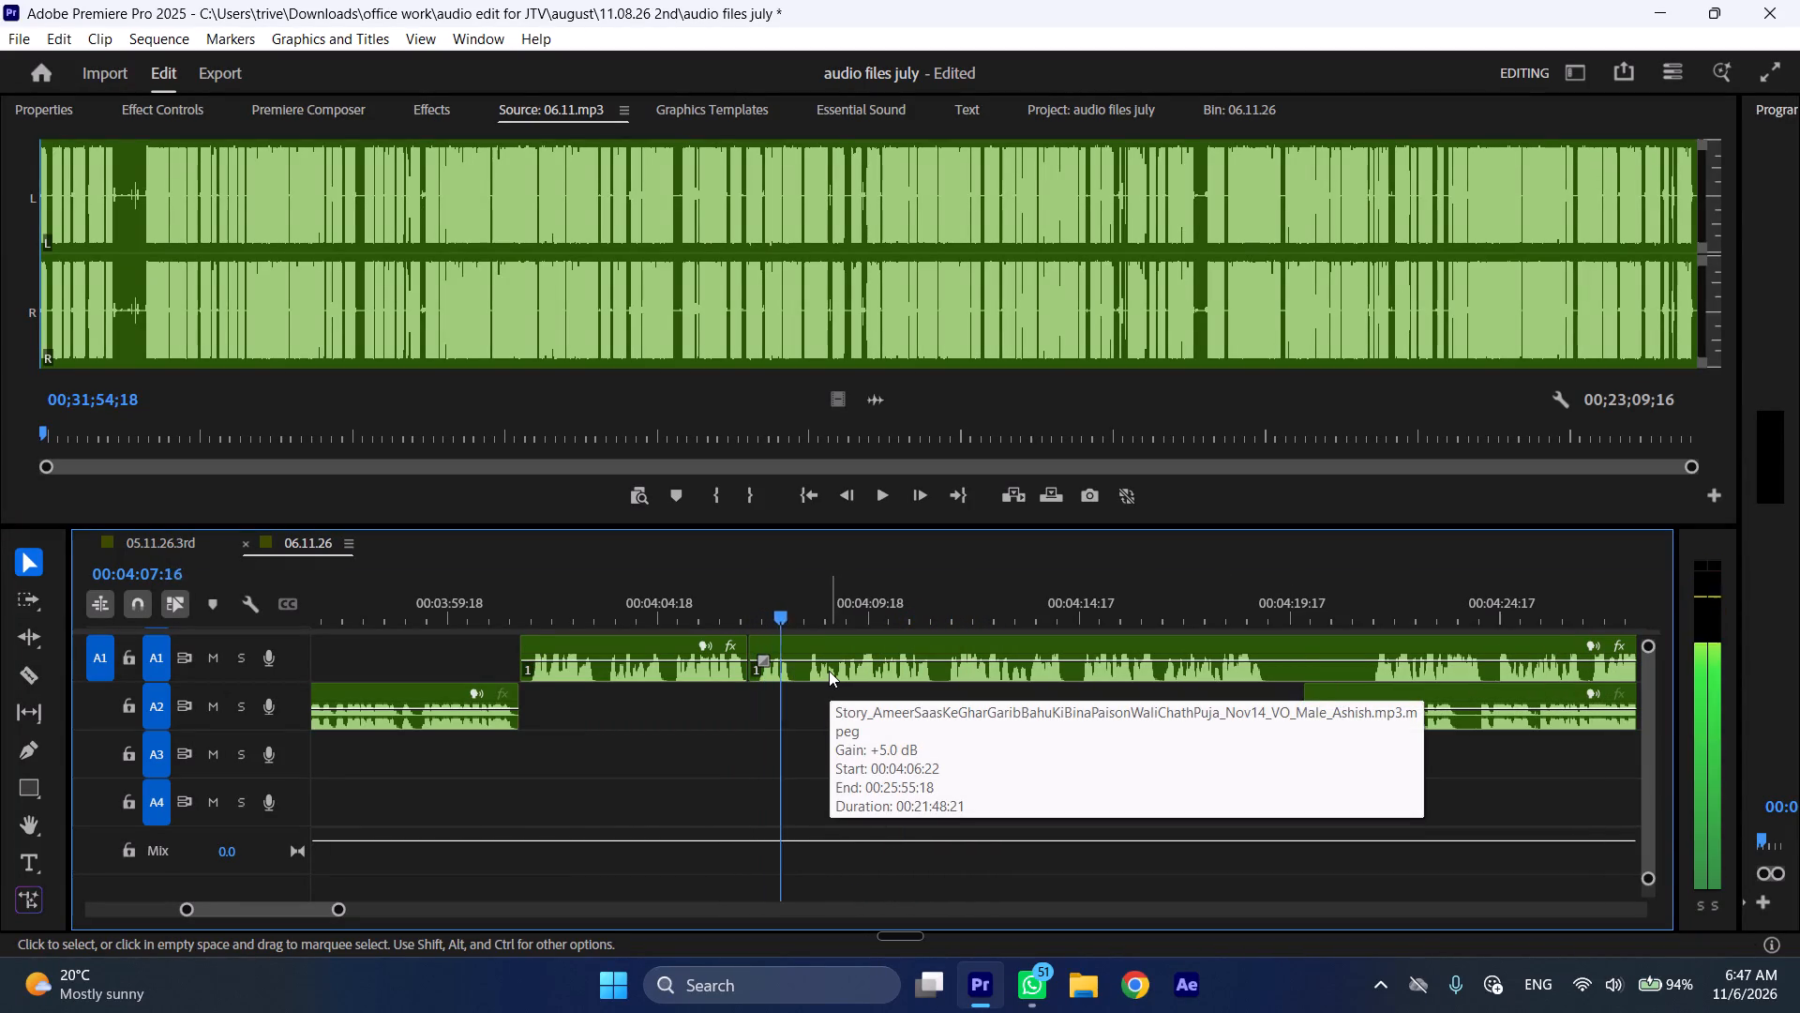
{"action": "scroll", "coordinate": [946, 743], "scroll_direction": "down", "scroll_amount": 6}
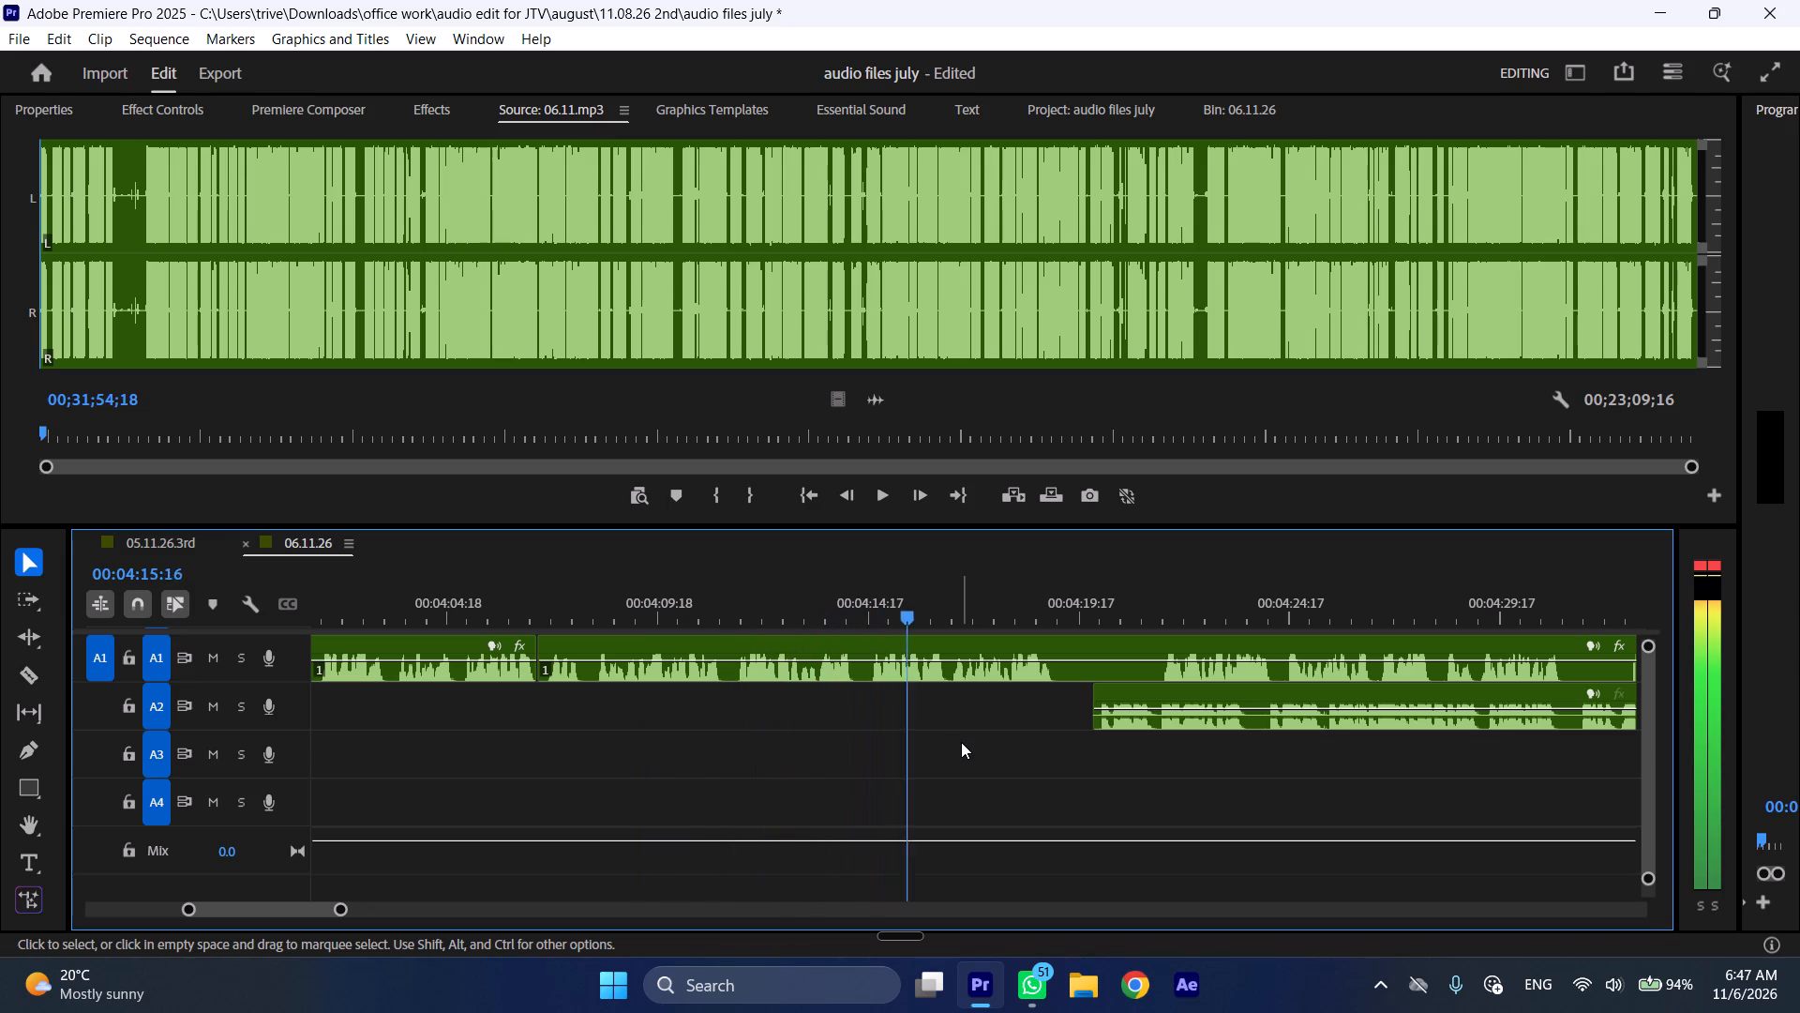
{"action": "scroll", "coordinate": [961, 742], "scroll_direction": "down", "scroll_amount": 4}
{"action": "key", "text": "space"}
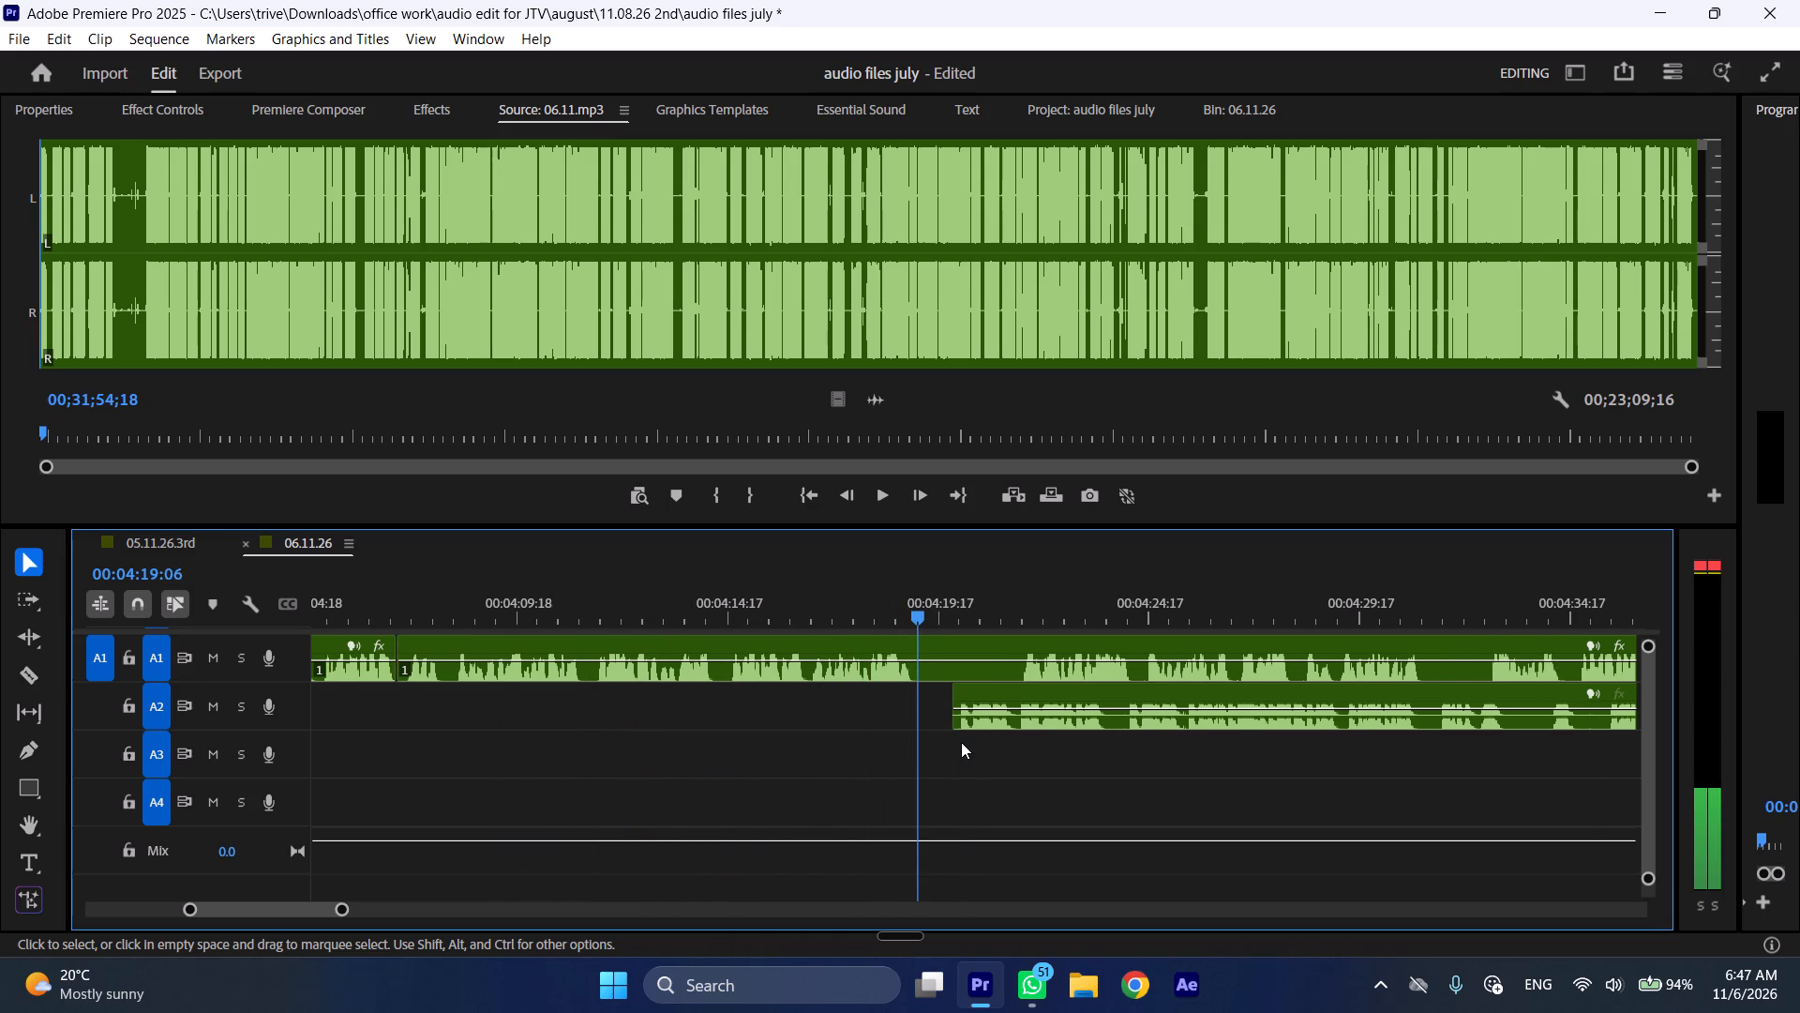
Split the A1 clip at 00:04:19:06 and move the following A2 clip about 1 second earlier to start at that cut.
{"action": "type", "text": "C"}
{"action": "left_click_drag", "start_coordinate": [990, 693], "coordinate": [967, 697]}
Move the A1 clip after the 00:04:19:06 cut about 12 seconds later and trim about 2 seconds of silence off its start.
{"action": "scroll", "coordinate": [965, 702], "scroll_direction": "down", "scroll_amount": 6}
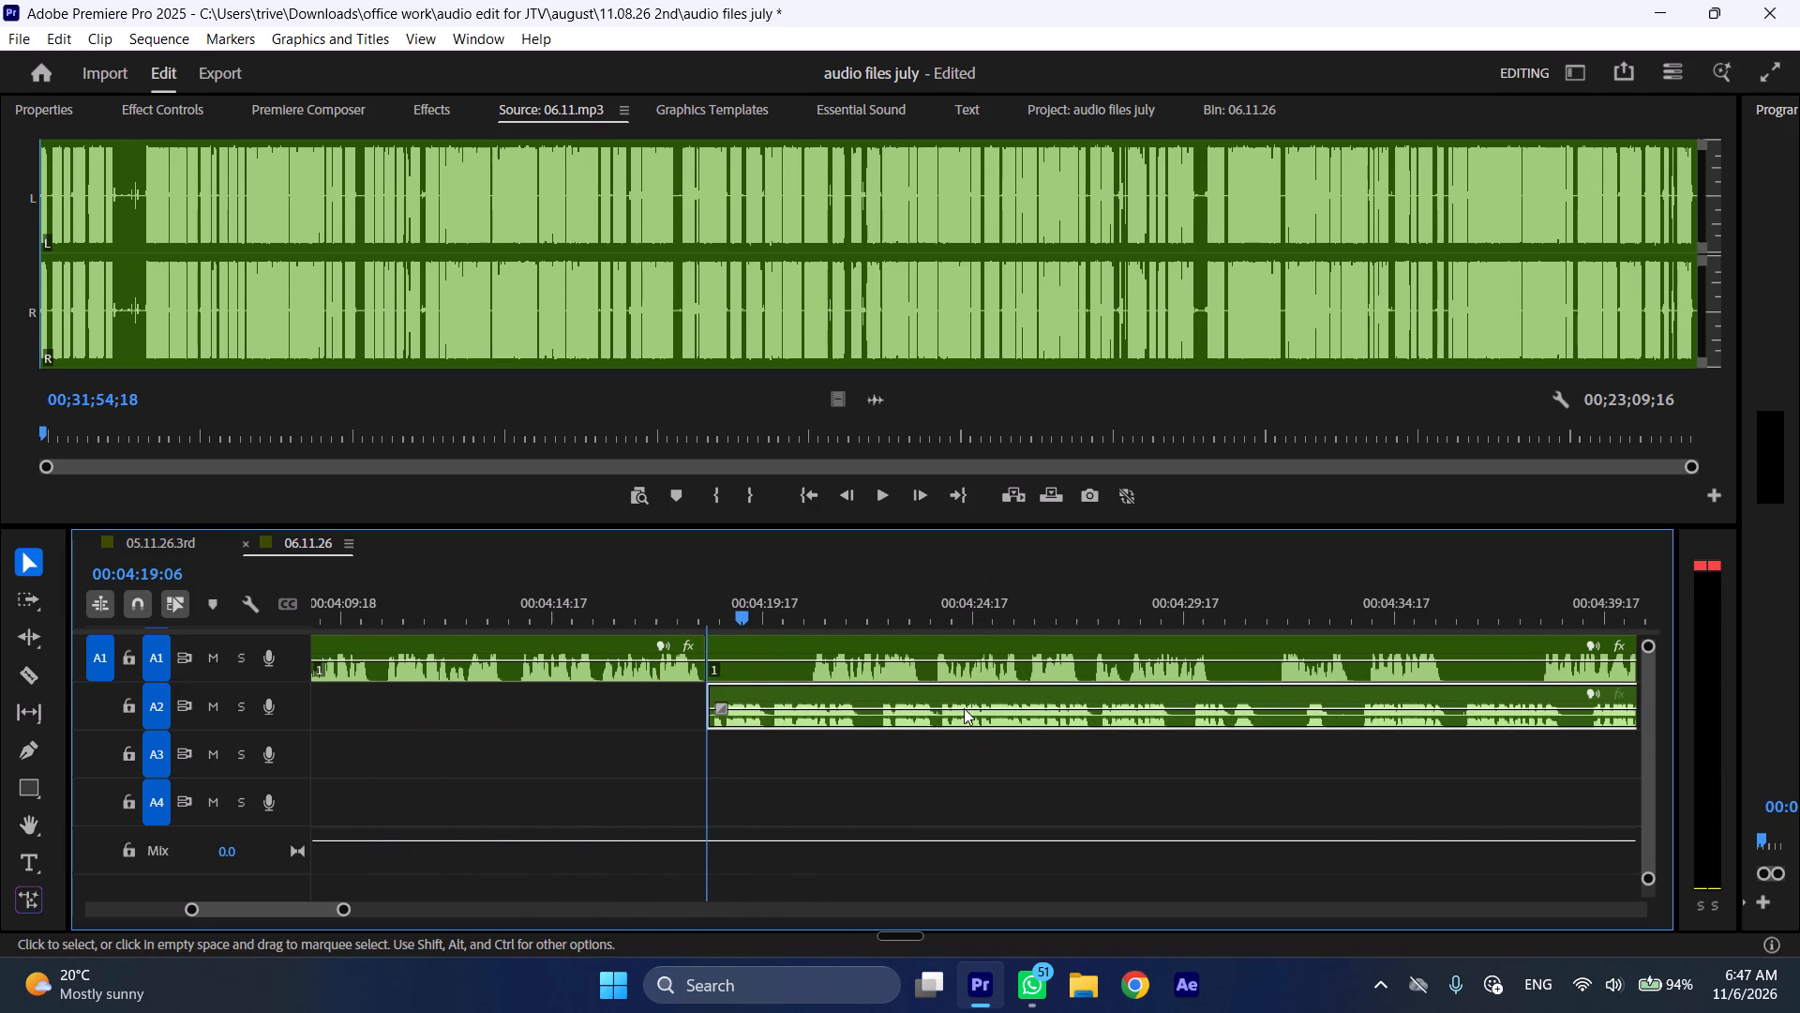
{"action": "left_click_drag", "start_coordinate": [777, 646], "coordinate": [1300, 656]}
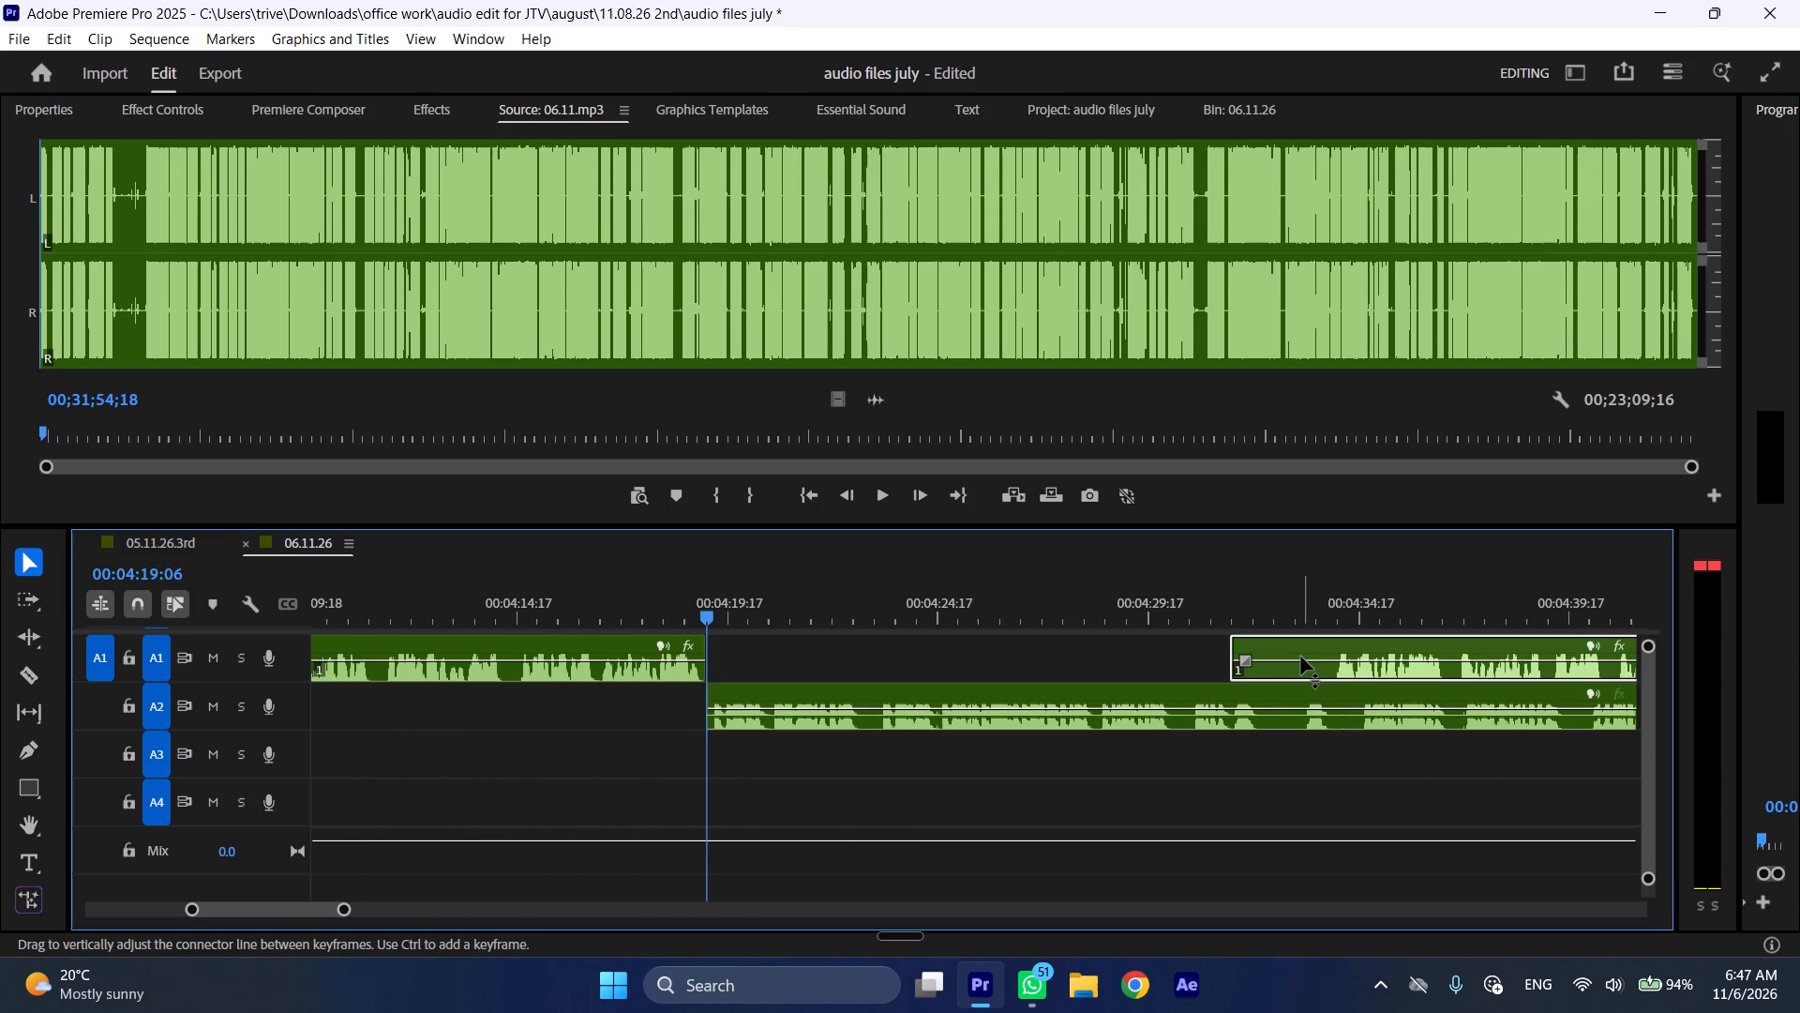
{"action": "key", "text": "space"}
{"action": "key", "text": "l"}
{"action": "left_click_drag", "start_coordinate": [1231, 641], "coordinate": [1325, 656]}
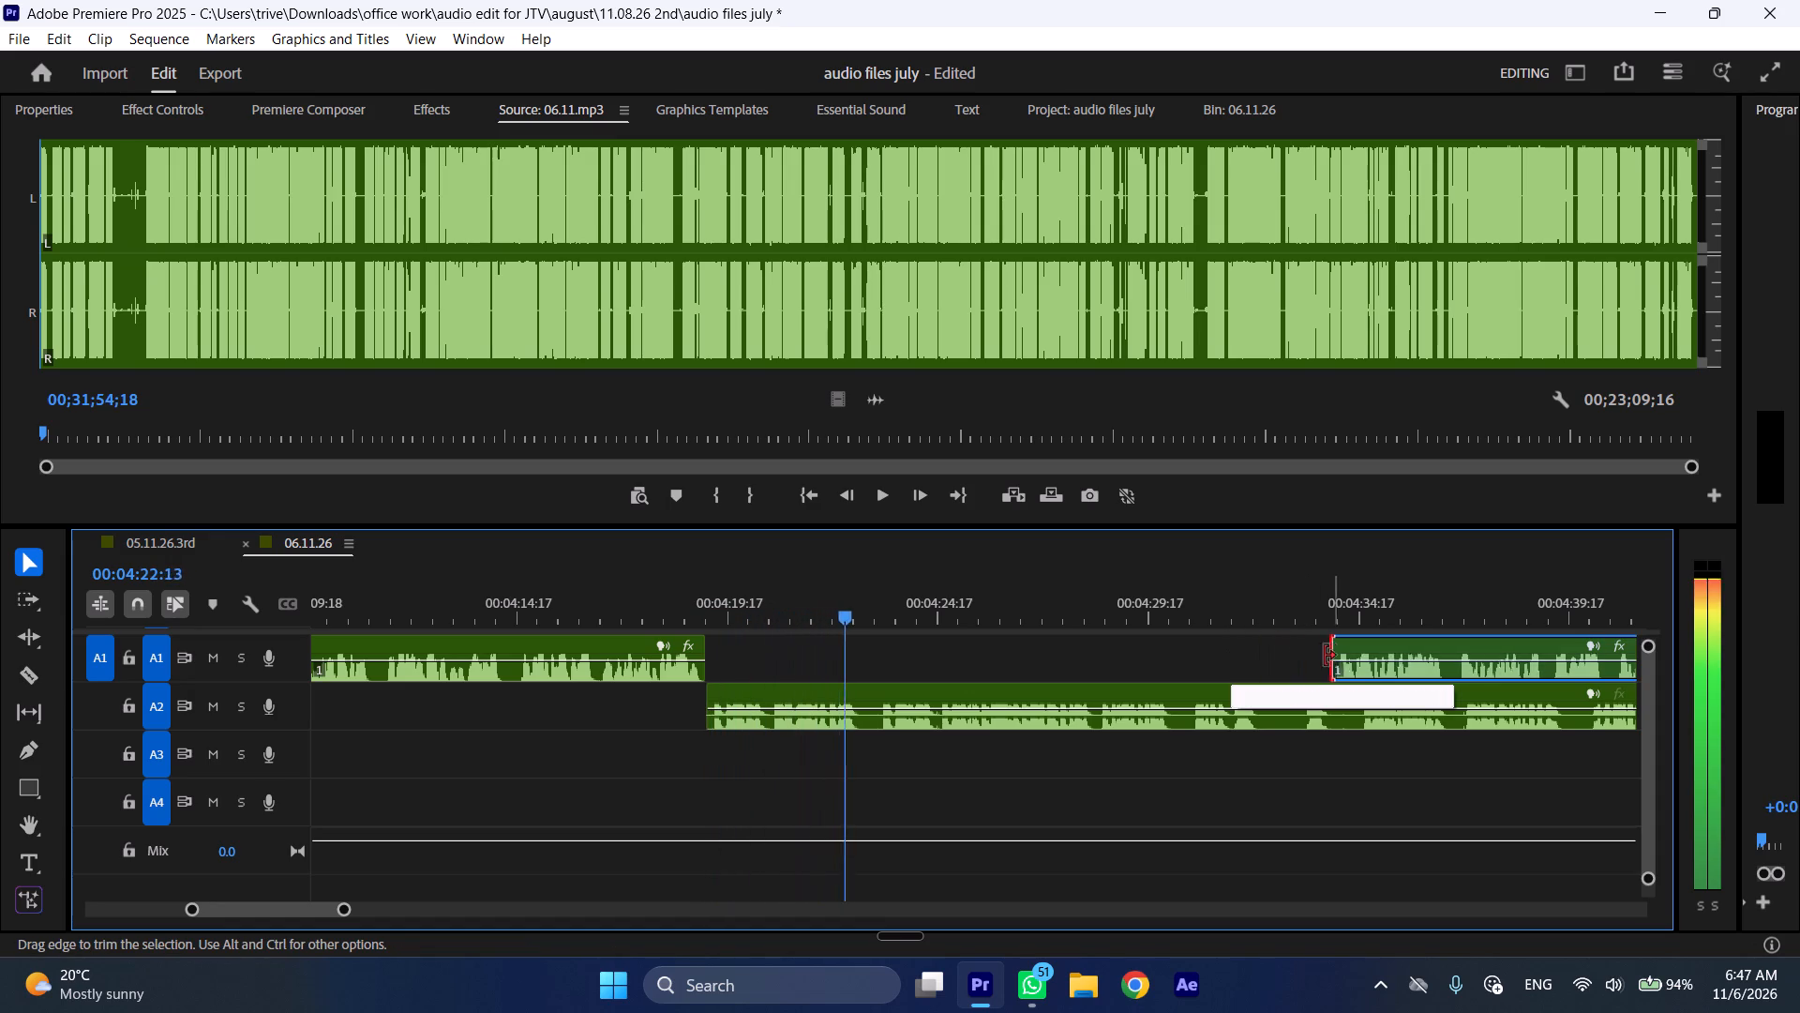
{"action": "left_click_drag", "start_coordinate": [1325, 656], "coordinate": [1320, 655]}
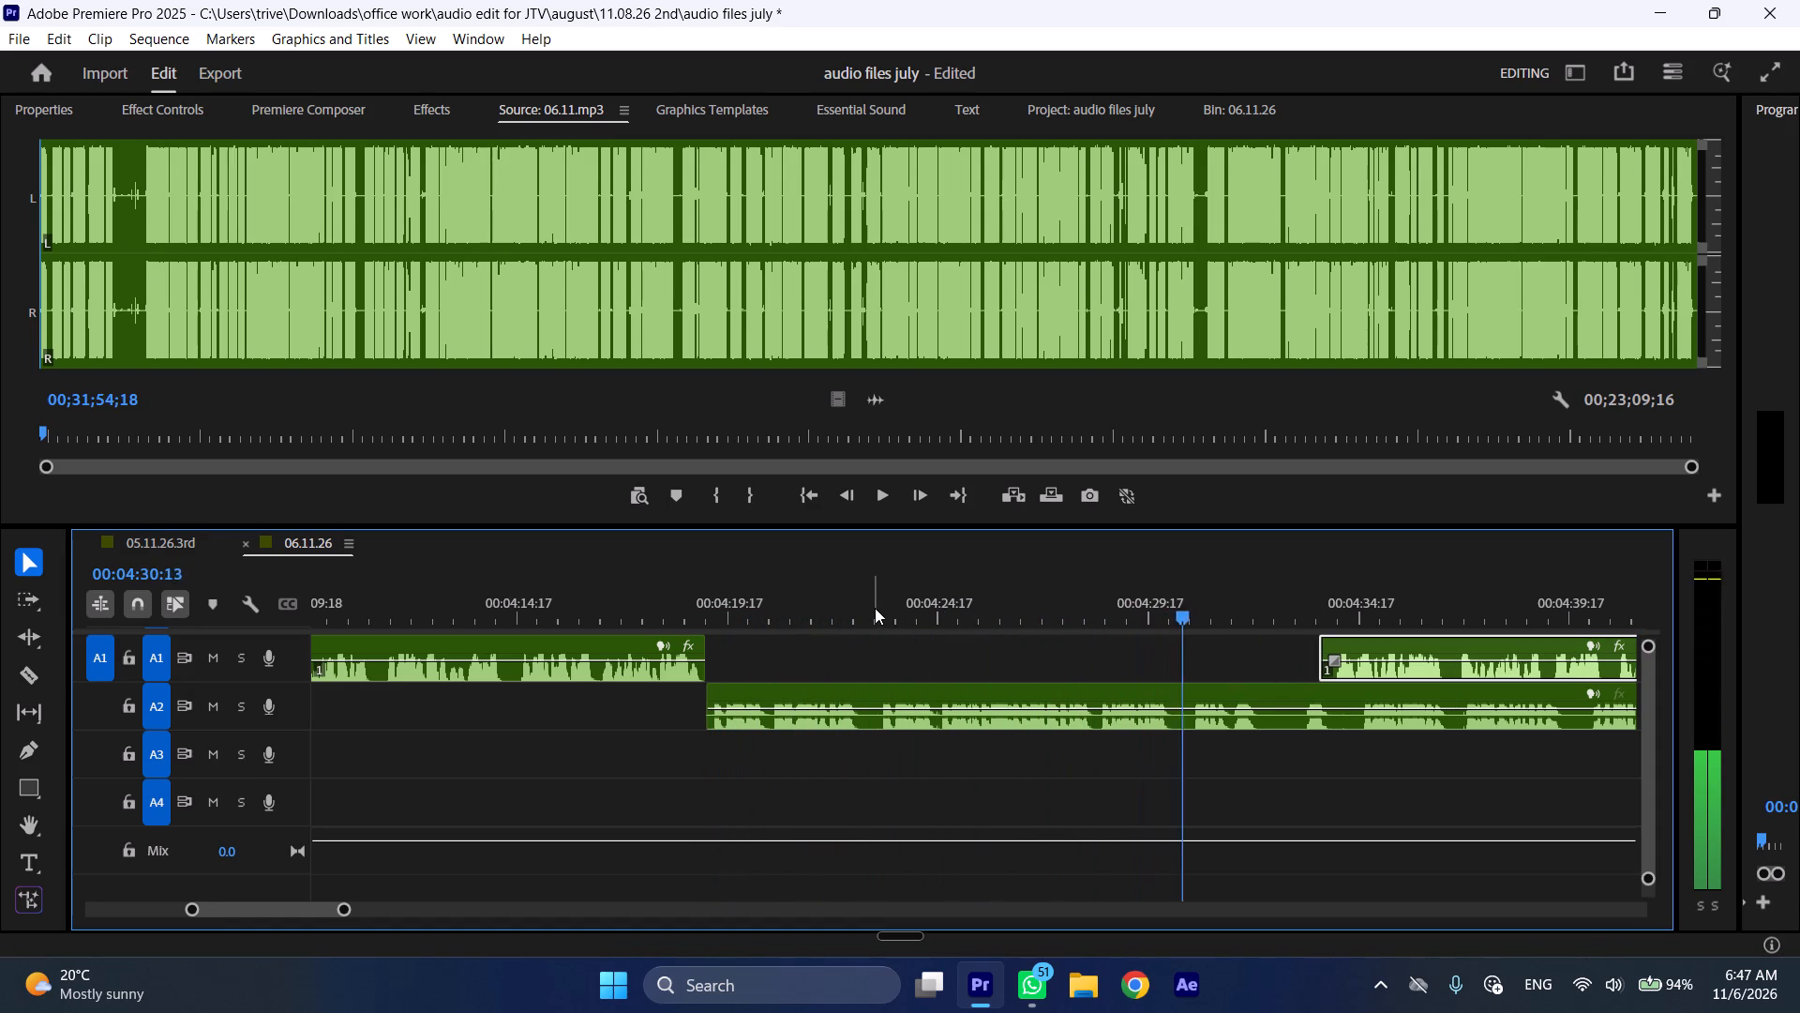
Cut out the first 4 seconds or so of the A2 clip from 00:04:19:06, closing the gap across the tracks.
{"action": "left_click", "coordinate": [875, 607]}
{"action": "left_click", "coordinate": [937, 705]}
{"action": "key", "text": "shift+c"}
{"action": "key", "text": "ctrl+shift+d"}
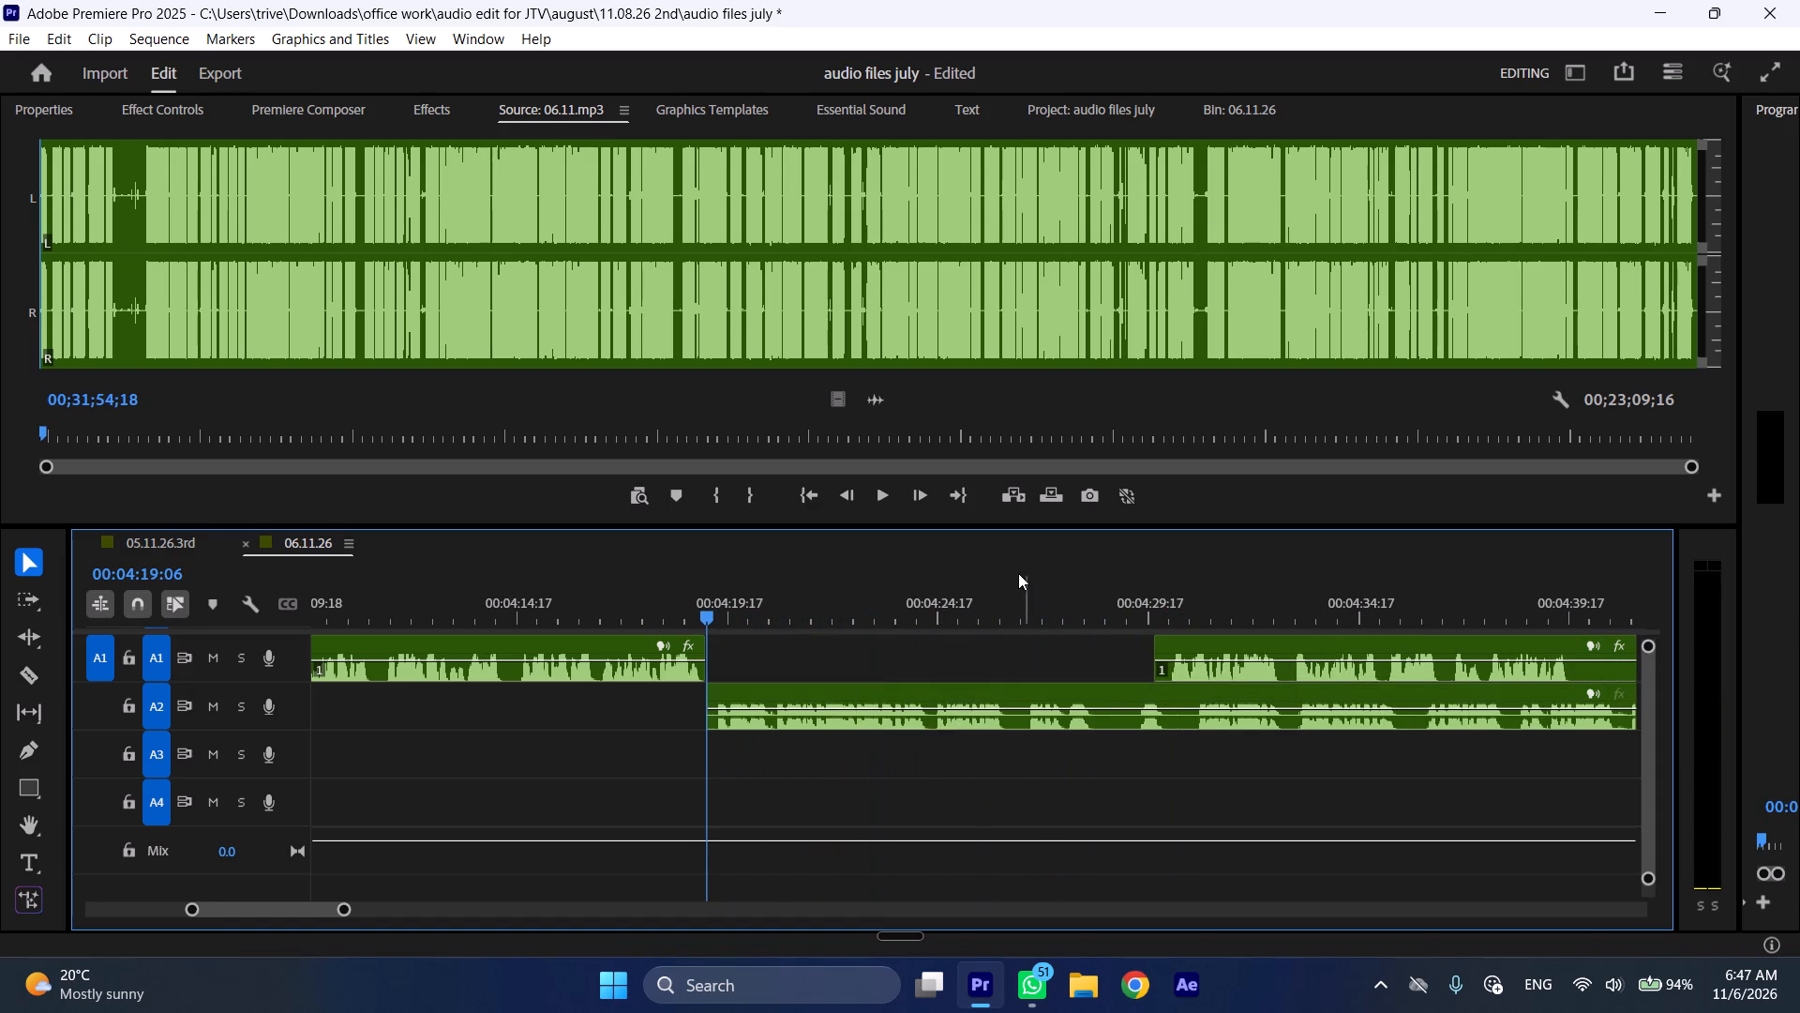
Split the A2 clip in the pause at 00:04:26:13.
{"action": "left_click", "coordinate": [1017, 571]}
{"action": "left_click", "coordinate": [1015, 614]}
{"action": "key", "text": "shift+c"}
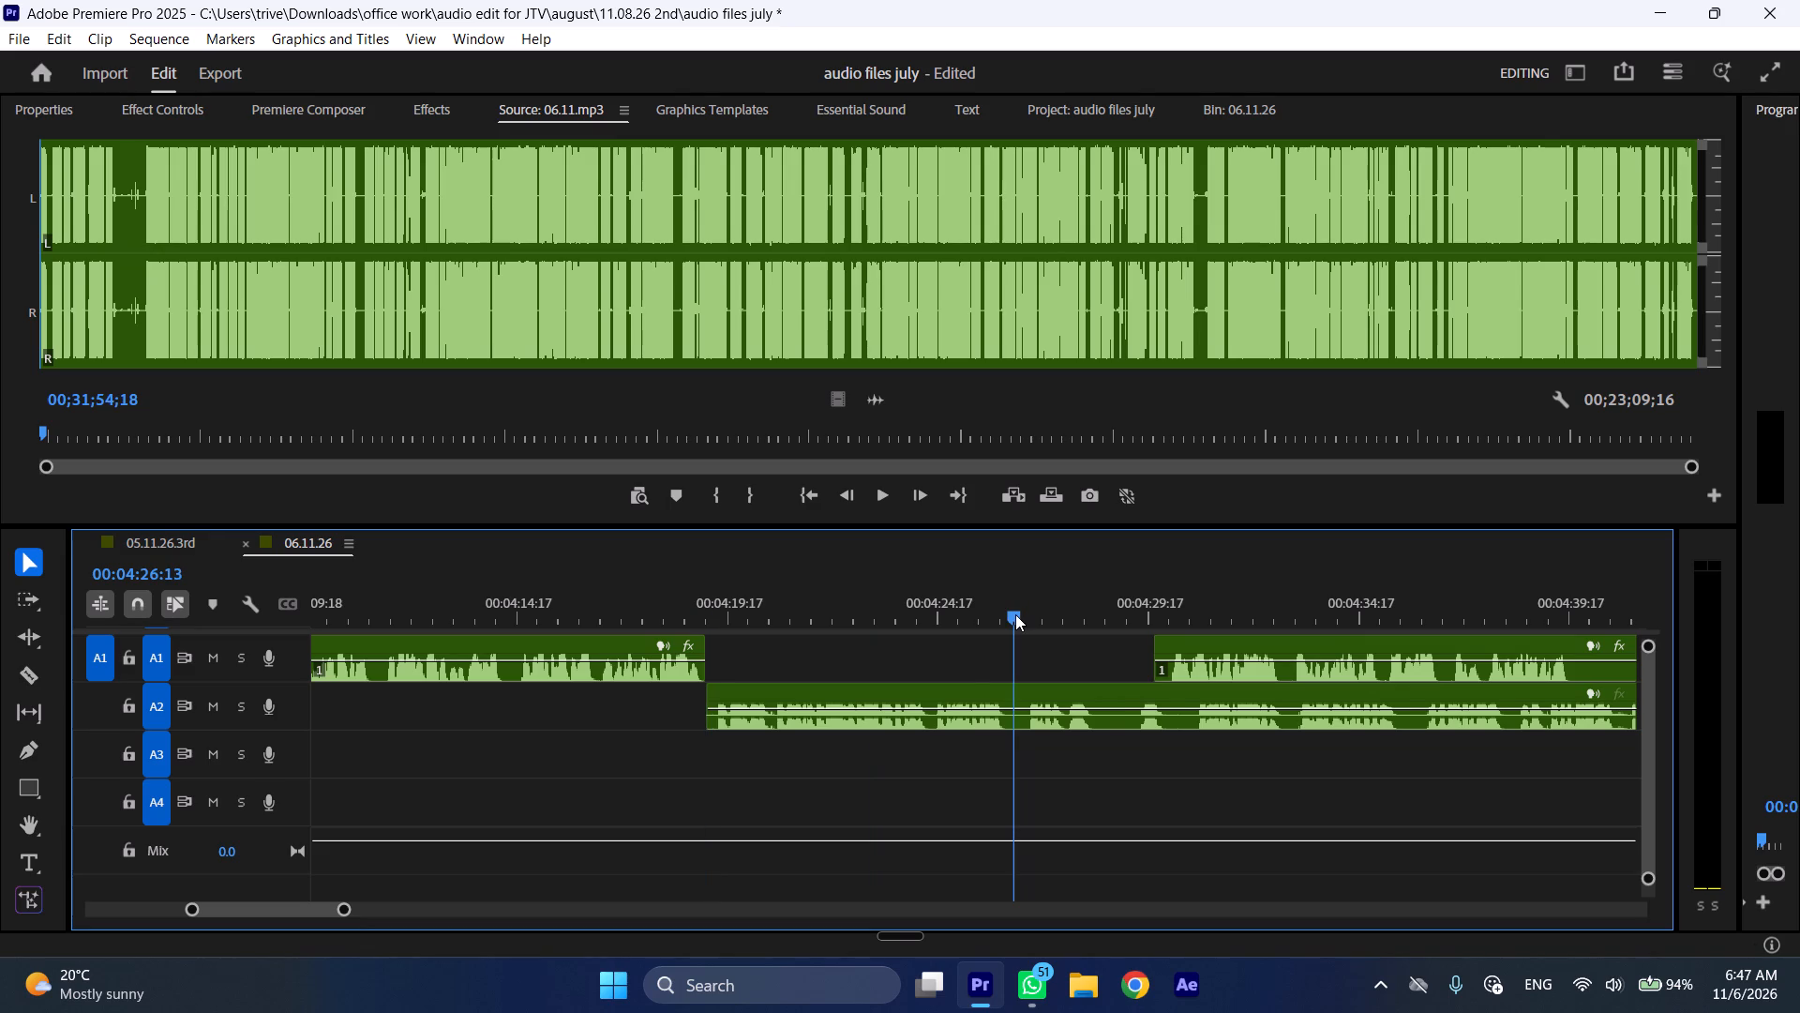
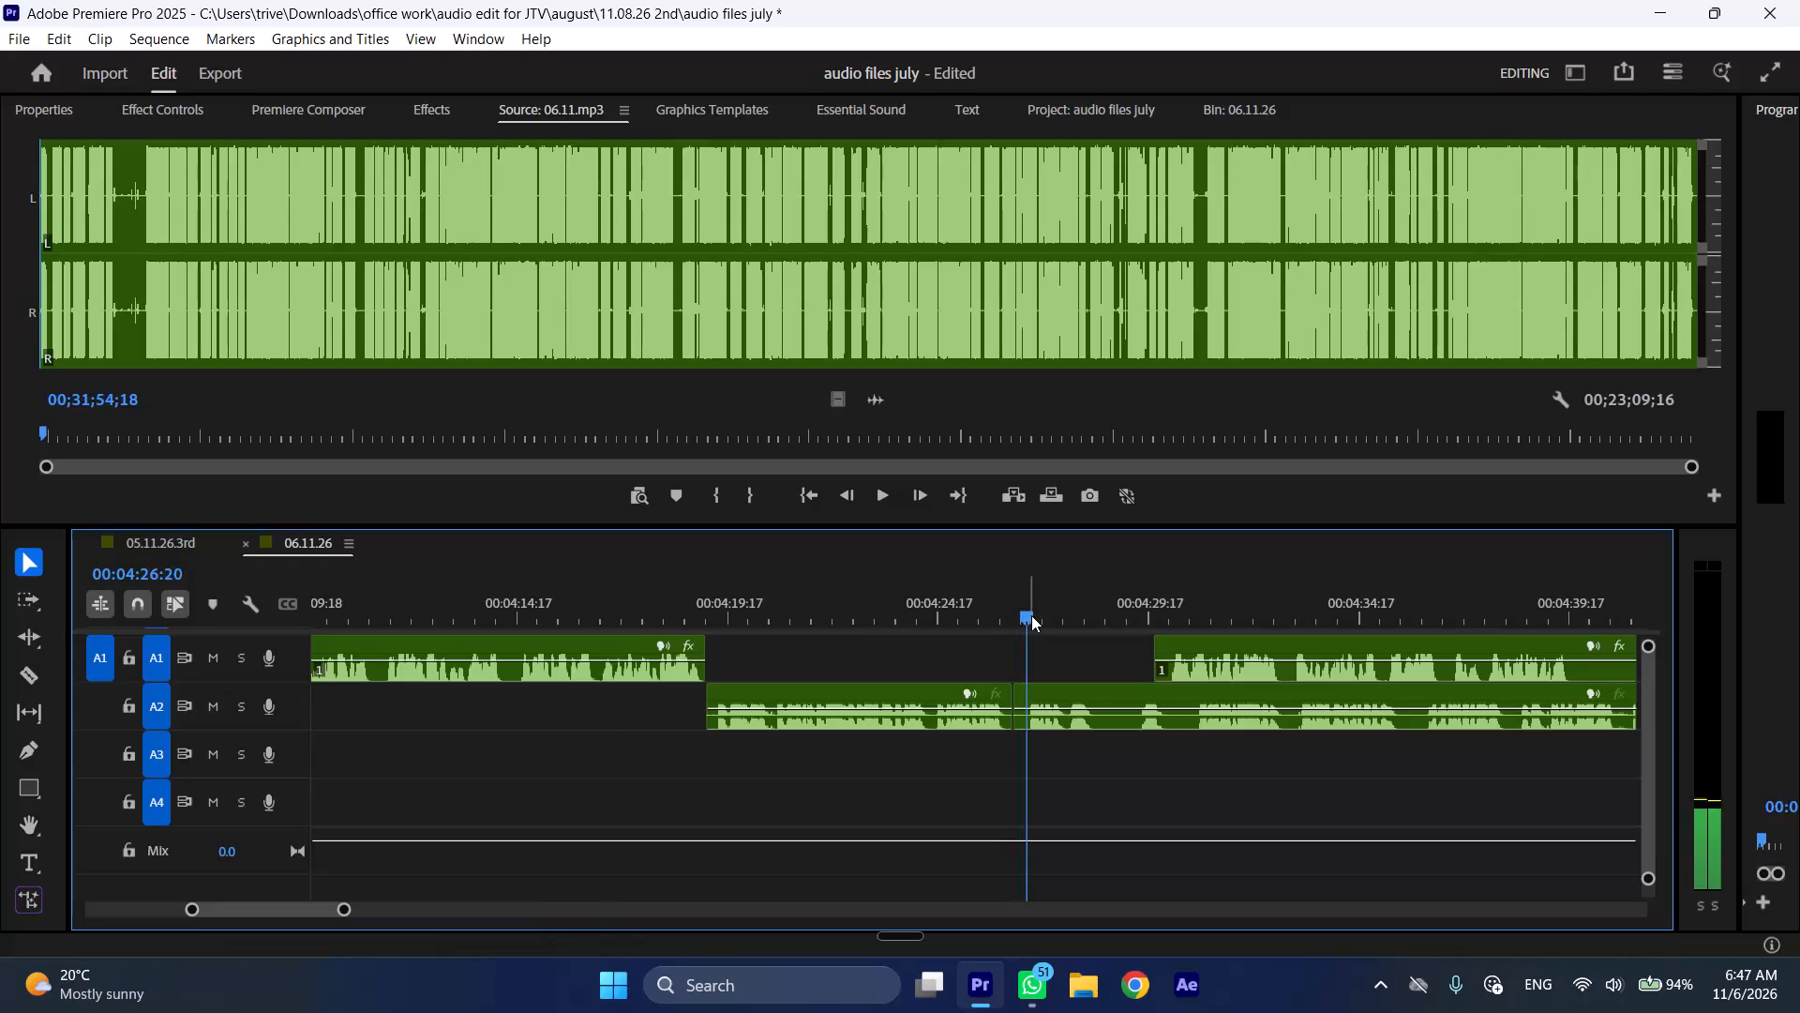
Move the A2 clip after the 00:04:26:13 cut about 8.5 seconds later and the A1 clip about 3 seconds earlier to start at that cut.
{"action": "key", "text": "space"}
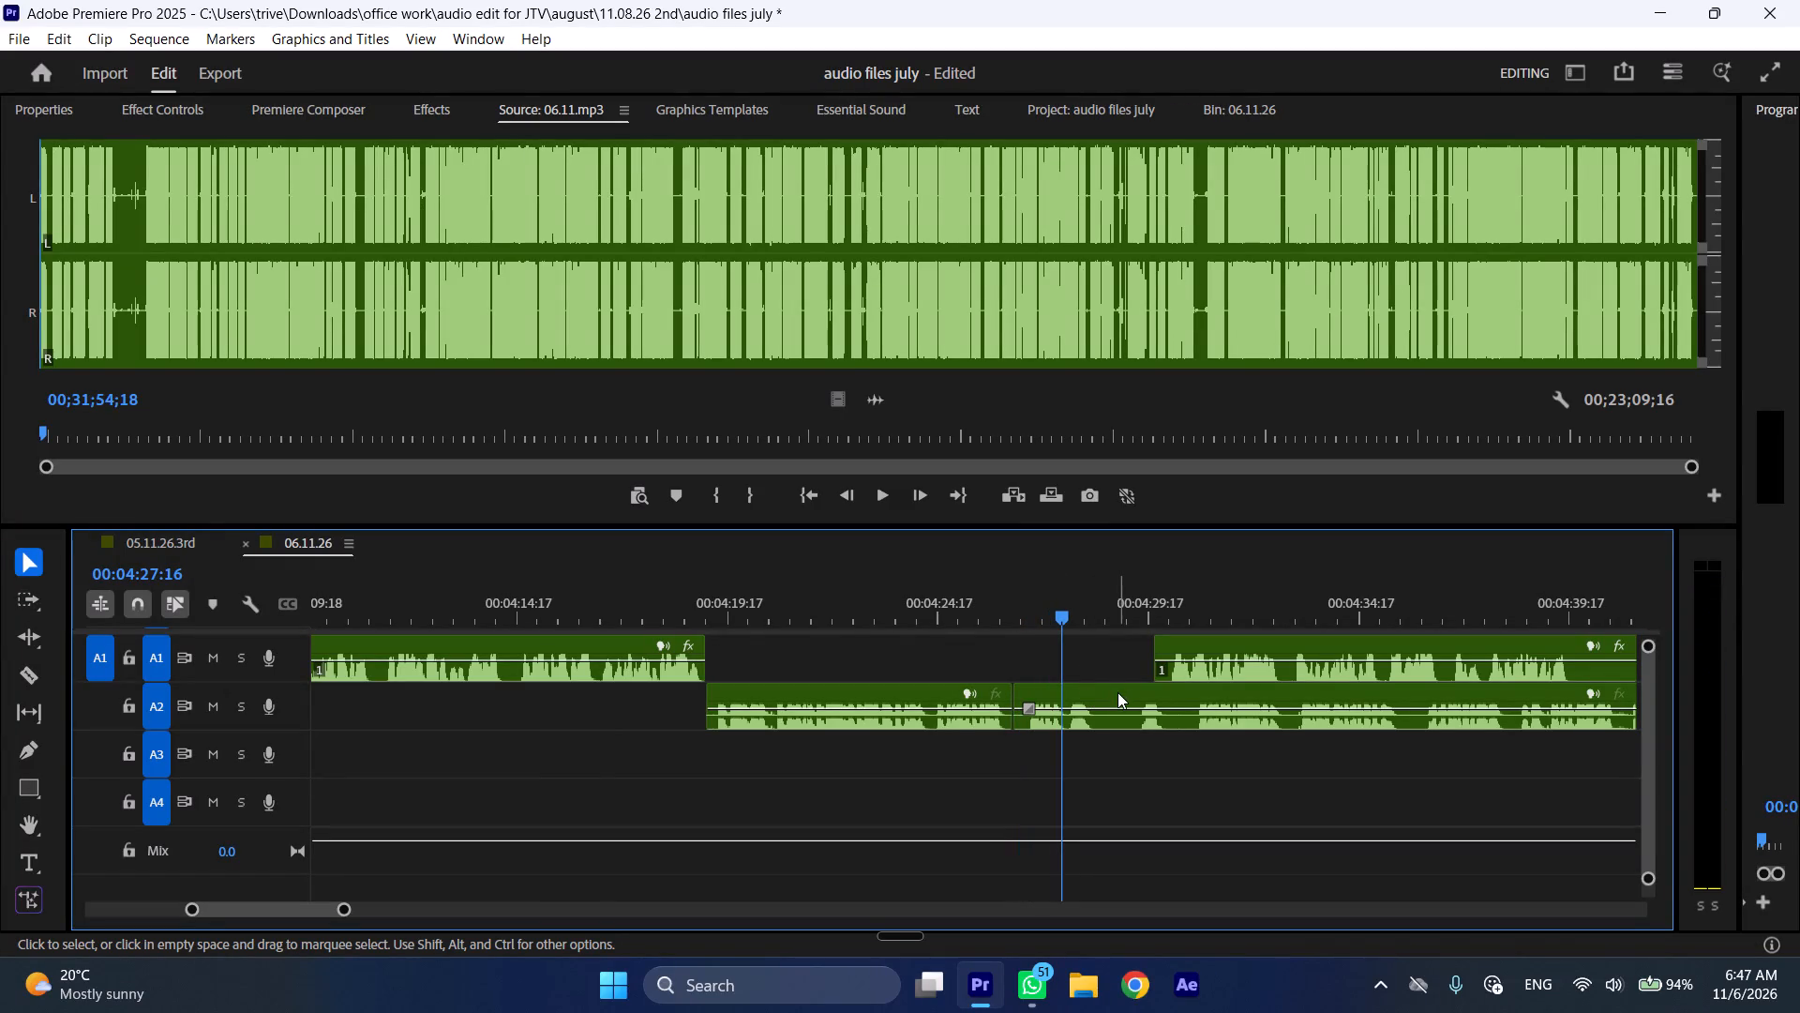
{"action": "left_click_drag", "start_coordinate": [1098, 697], "coordinate": [1458, 701]}
{"action": "left_click_drag", "start_coordinate": [1388, 642], "coordinate": [1261, 659]}
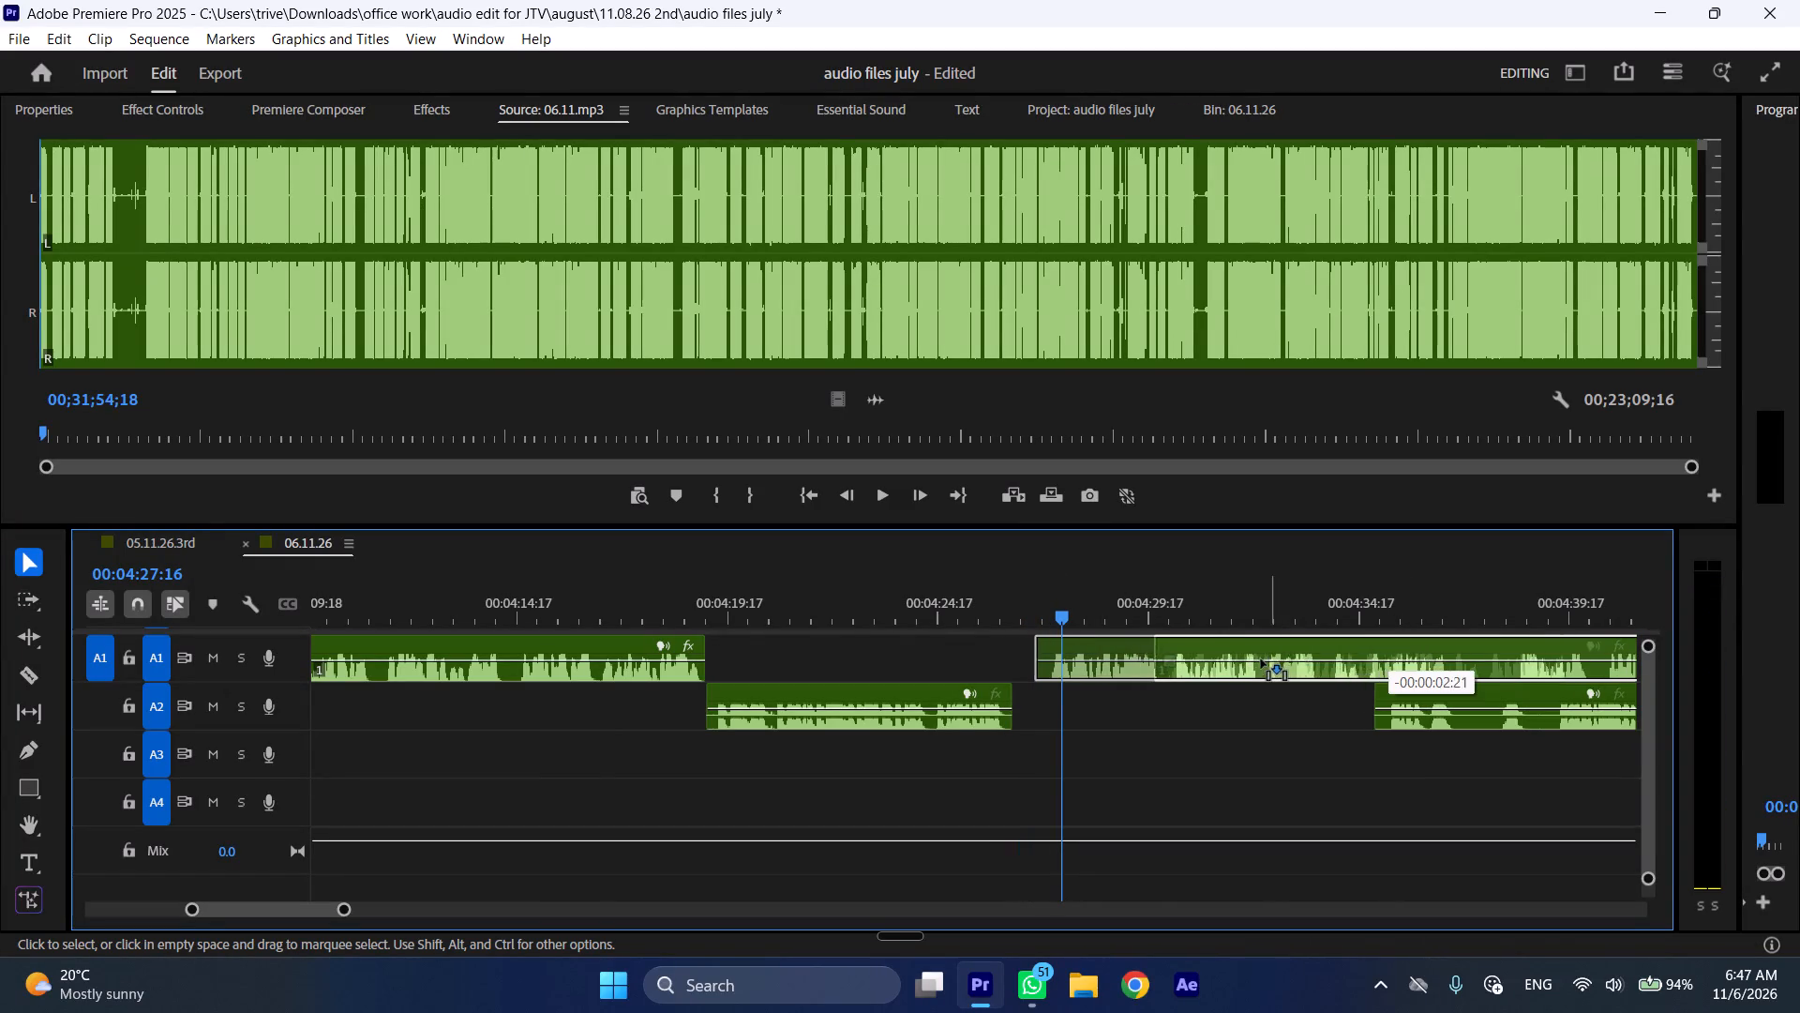
{"action": "left_click_drag", "start_coordinate": [1261, 659], "coordinate": [1254, 659]}
{"action": "left_click", "coordinate": [1039, 607]}
{"action": "key", "text": "space"}
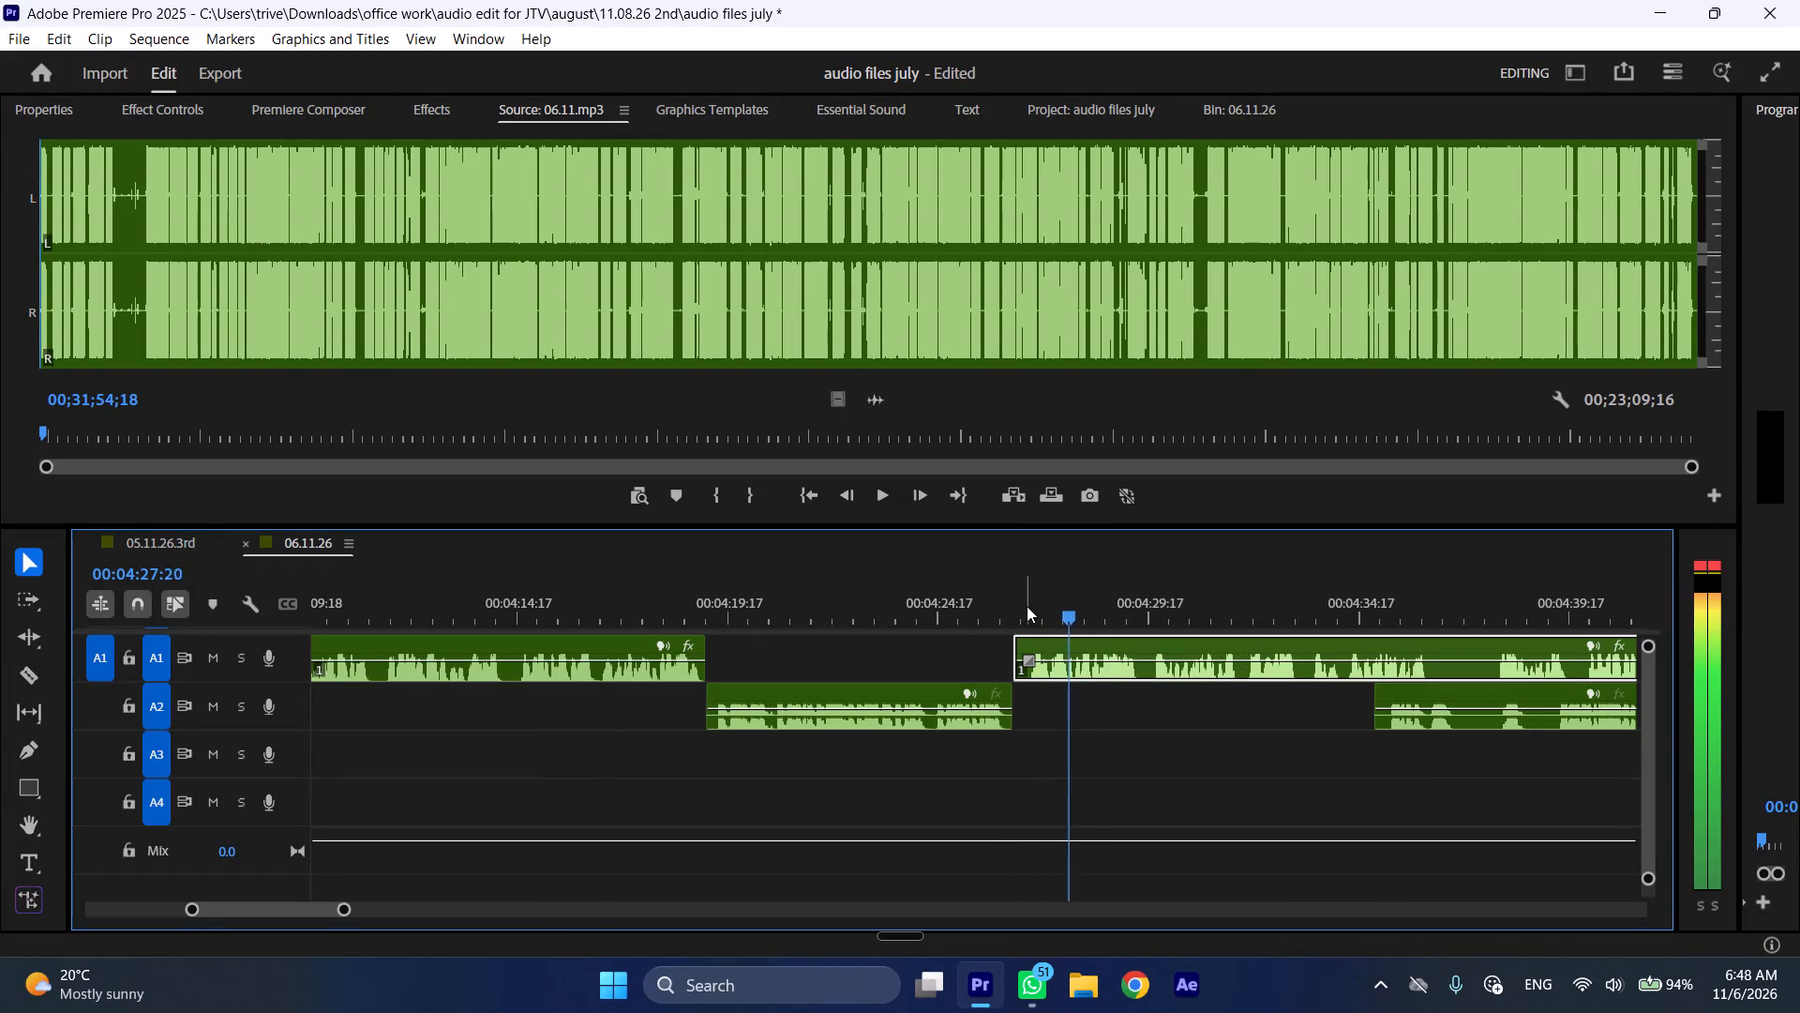
{"action": "left_click", "coordinate": [980, 604]}
{"action": "key", "text": "space"}
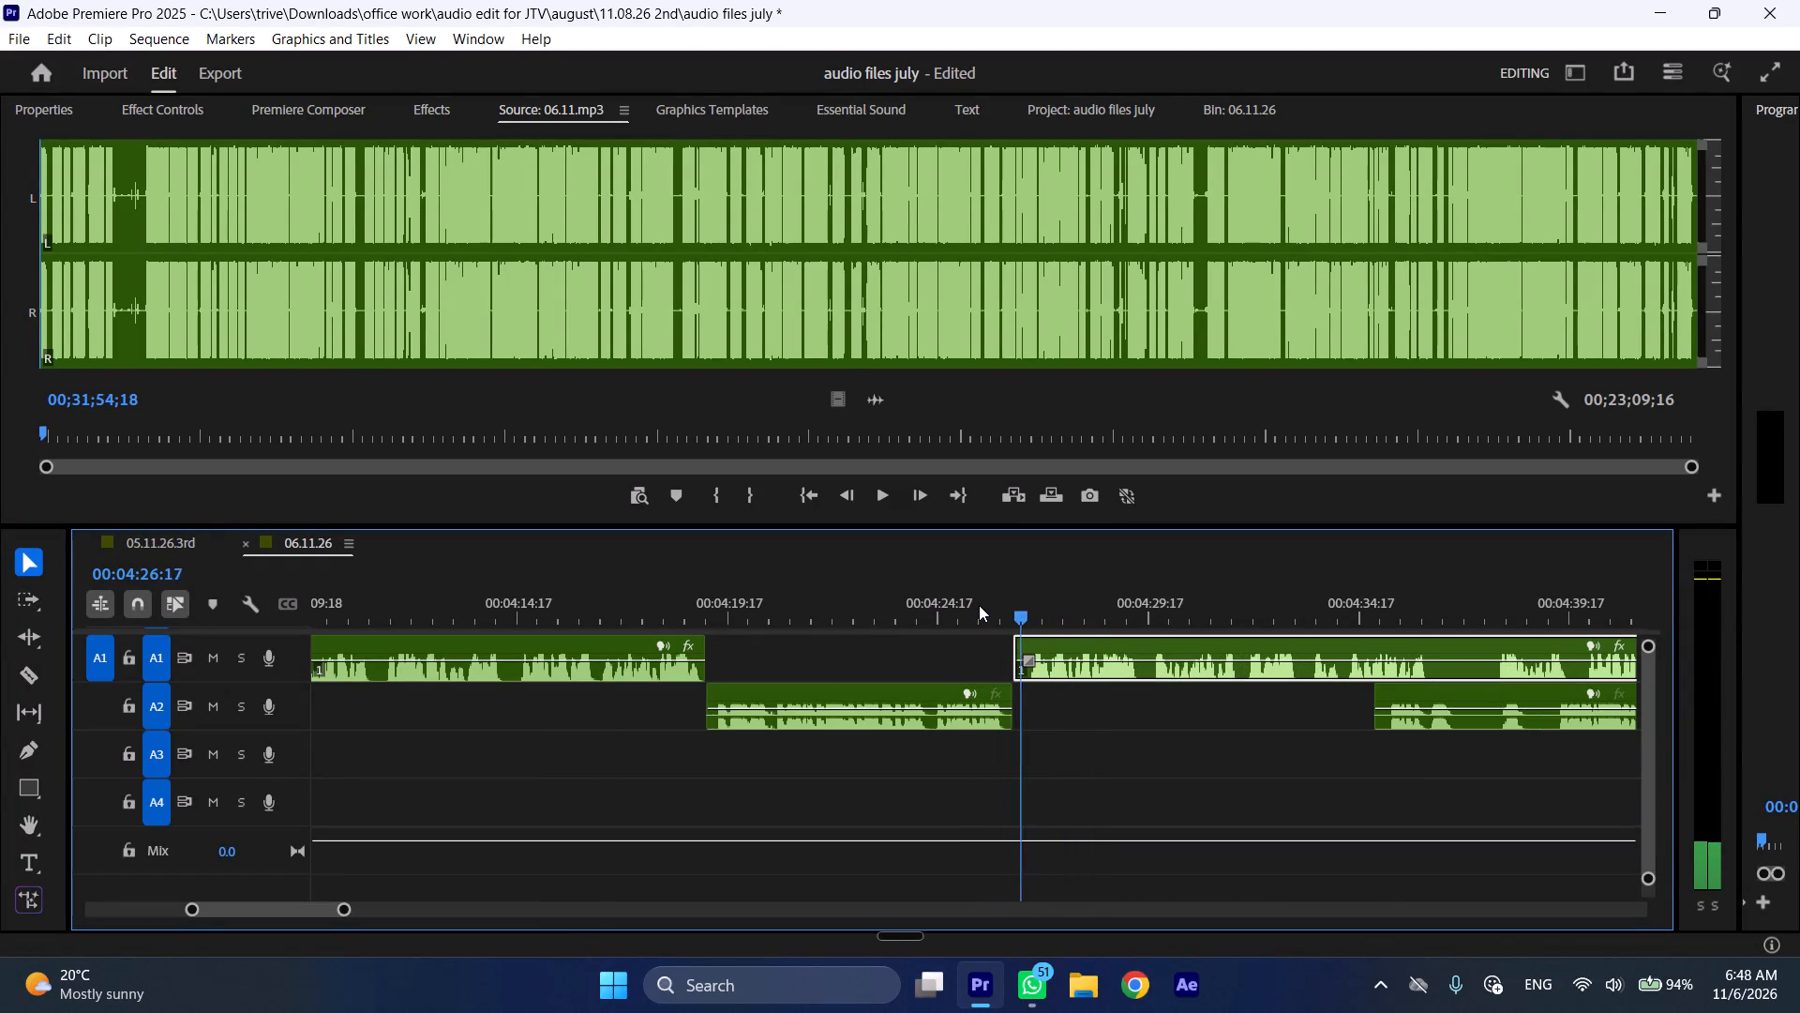
{"action": "key", "text": "space"}
{"action": "key", "text": "space"}
{"action": "key", "text": "l"}
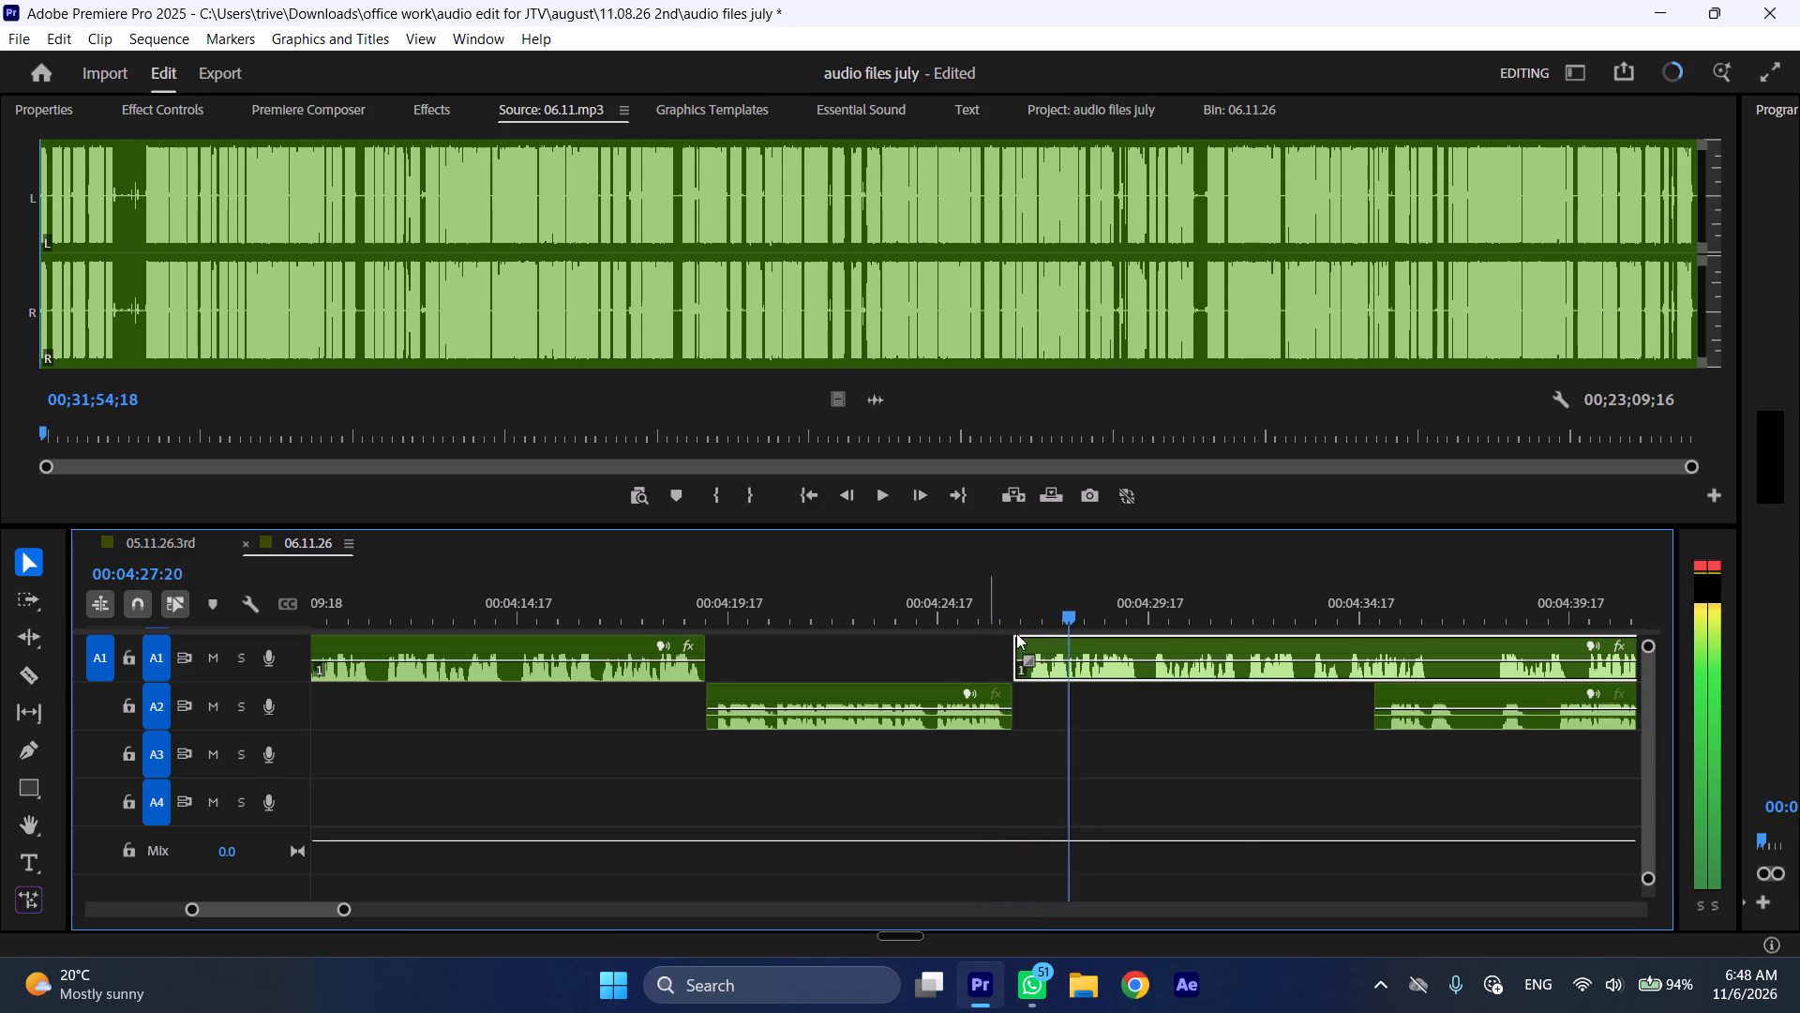
Move the last A2 clip about 6 seconds later, clear of the A1 passage being played.
{"action": "scroll", "coordinate": [1241, 839], "scroll_direction": "down", "scroll_amount": 6}
{"action": "scroll", "coordinate": [1061, 767], "scroll_direction": "down", "scroll_amount": 6}
{"action": "left_click_drag", "start_coordinate": [997, 693], "coordinate": [1211, 693]}
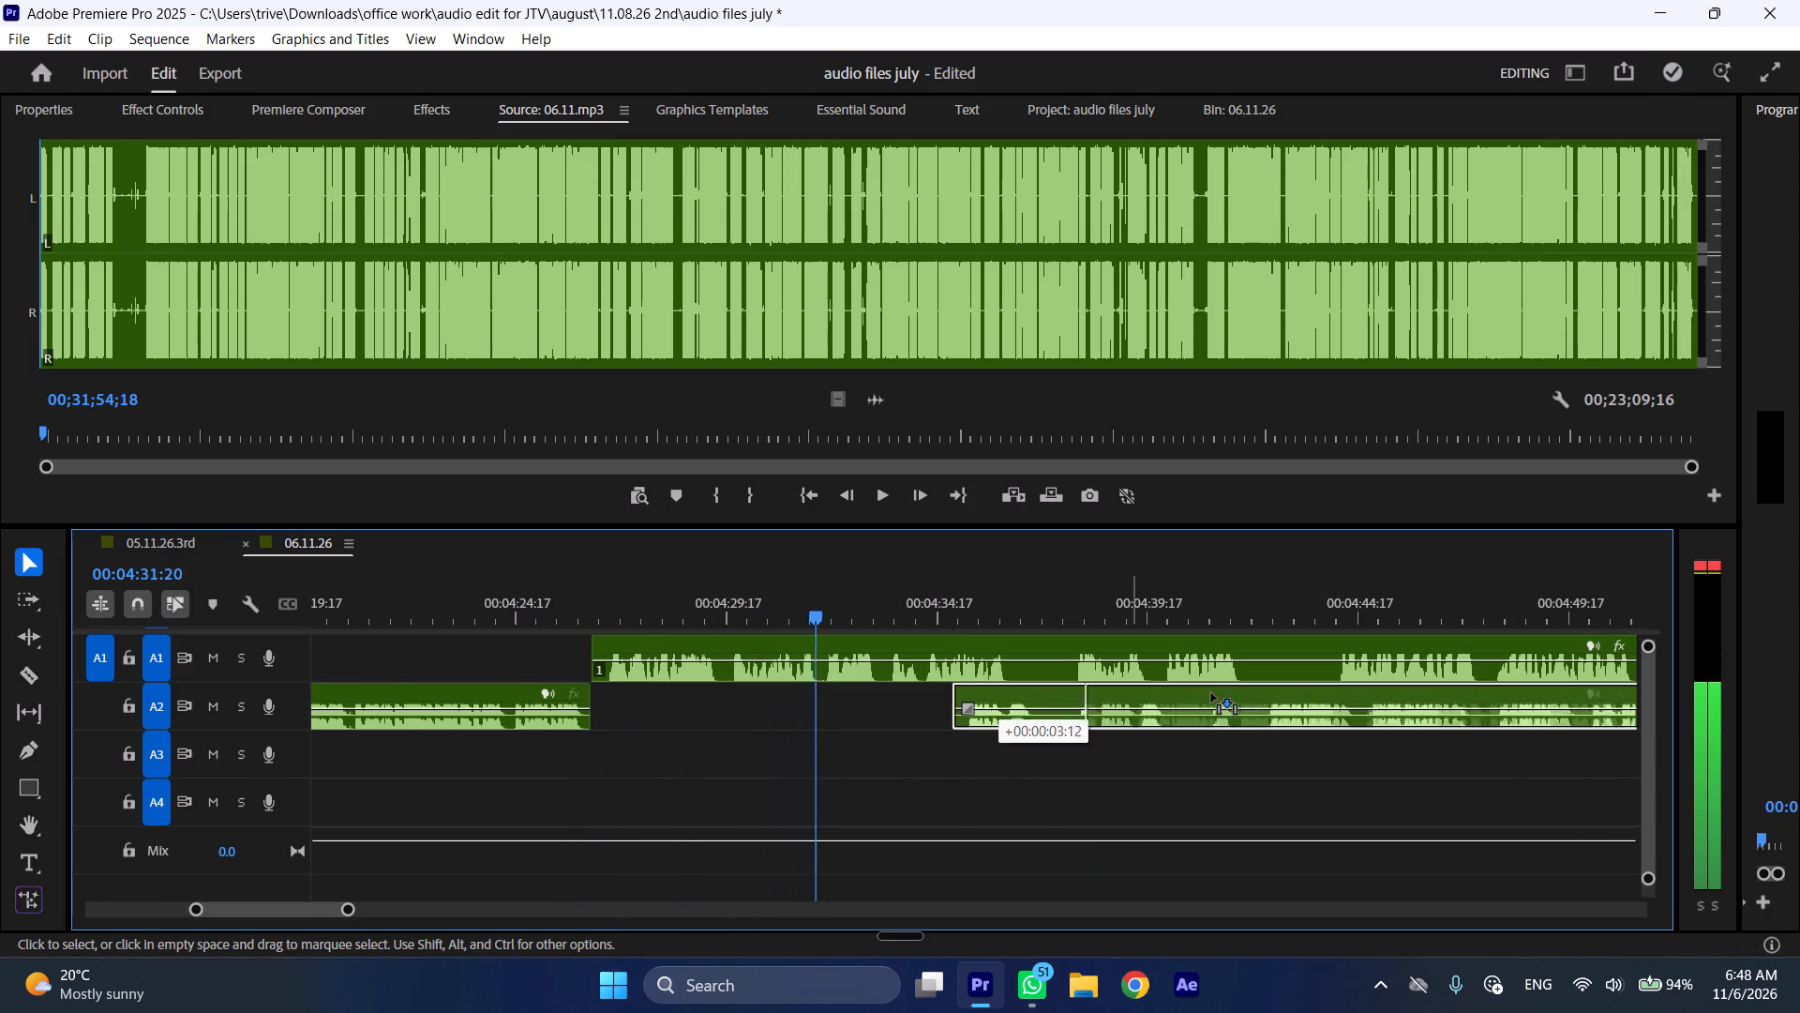
{"action": "left_click_drag", "start_coordinate": [1211, 693], "coordinate": [1247, 693]}
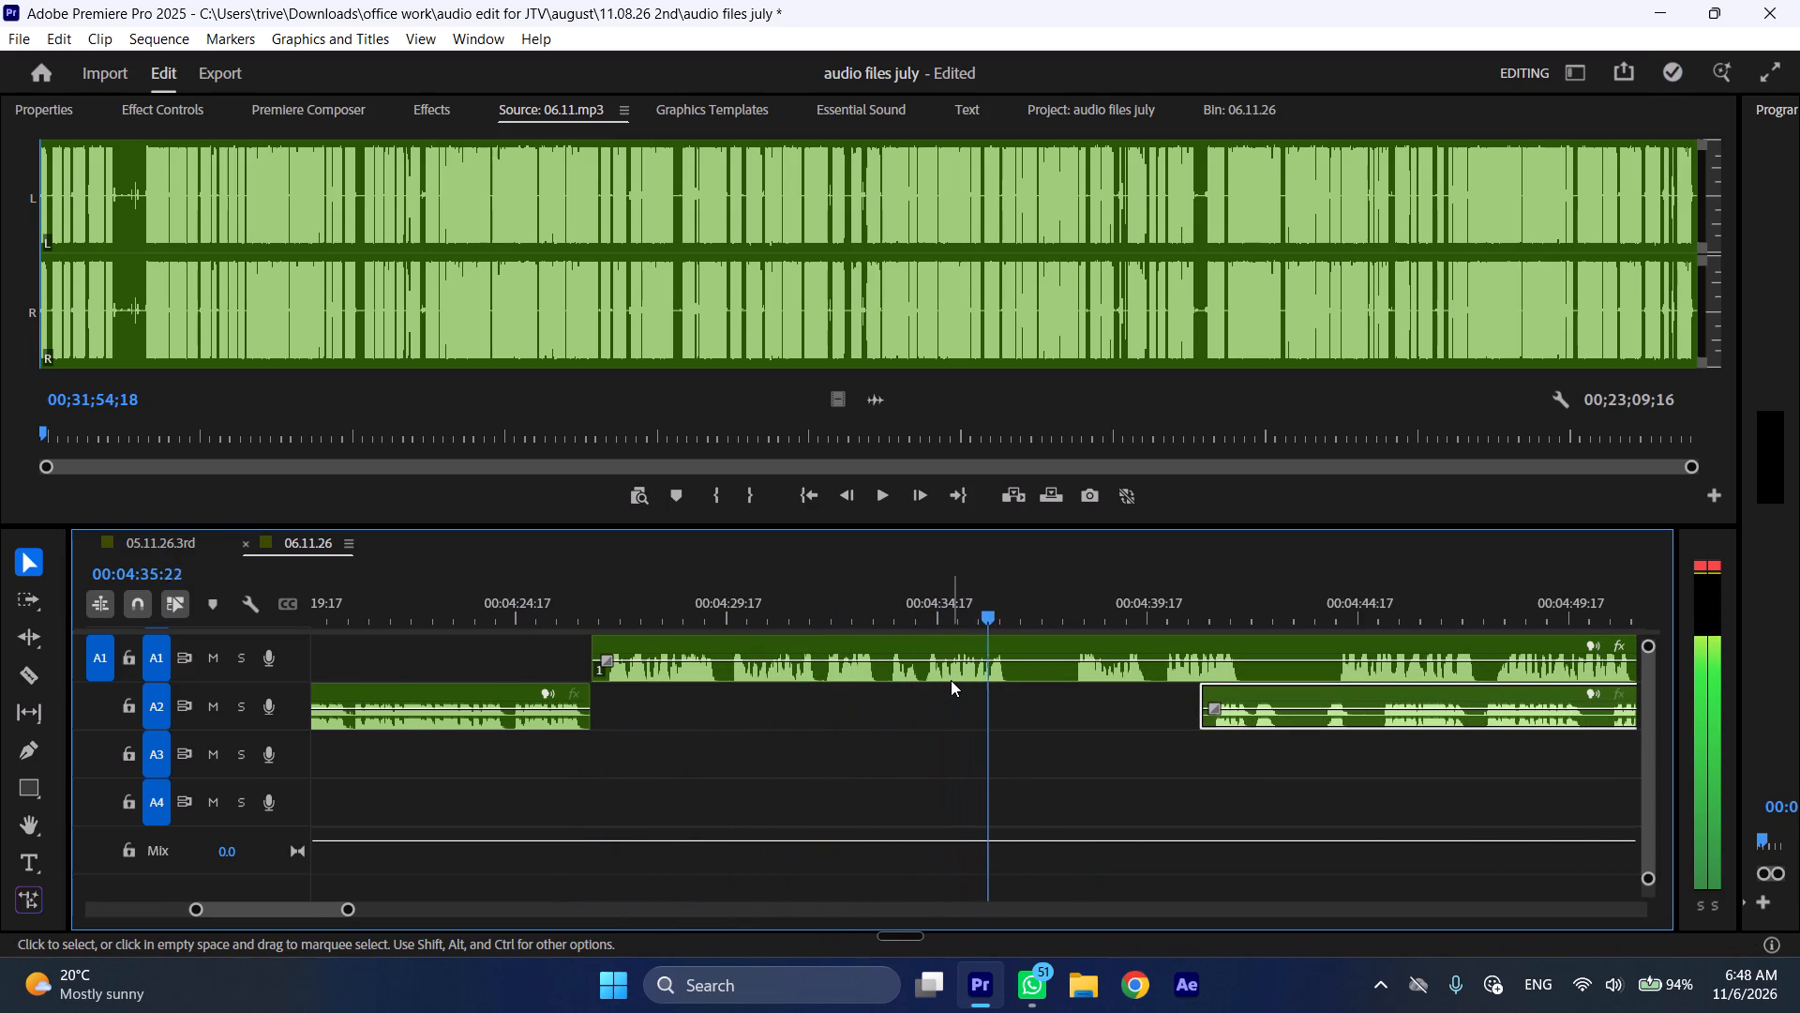
Split the A1 clip in the pause at 00:04:36:15.
{"action": "key", "text": "space"}
{"action": "type", "text": "C"}
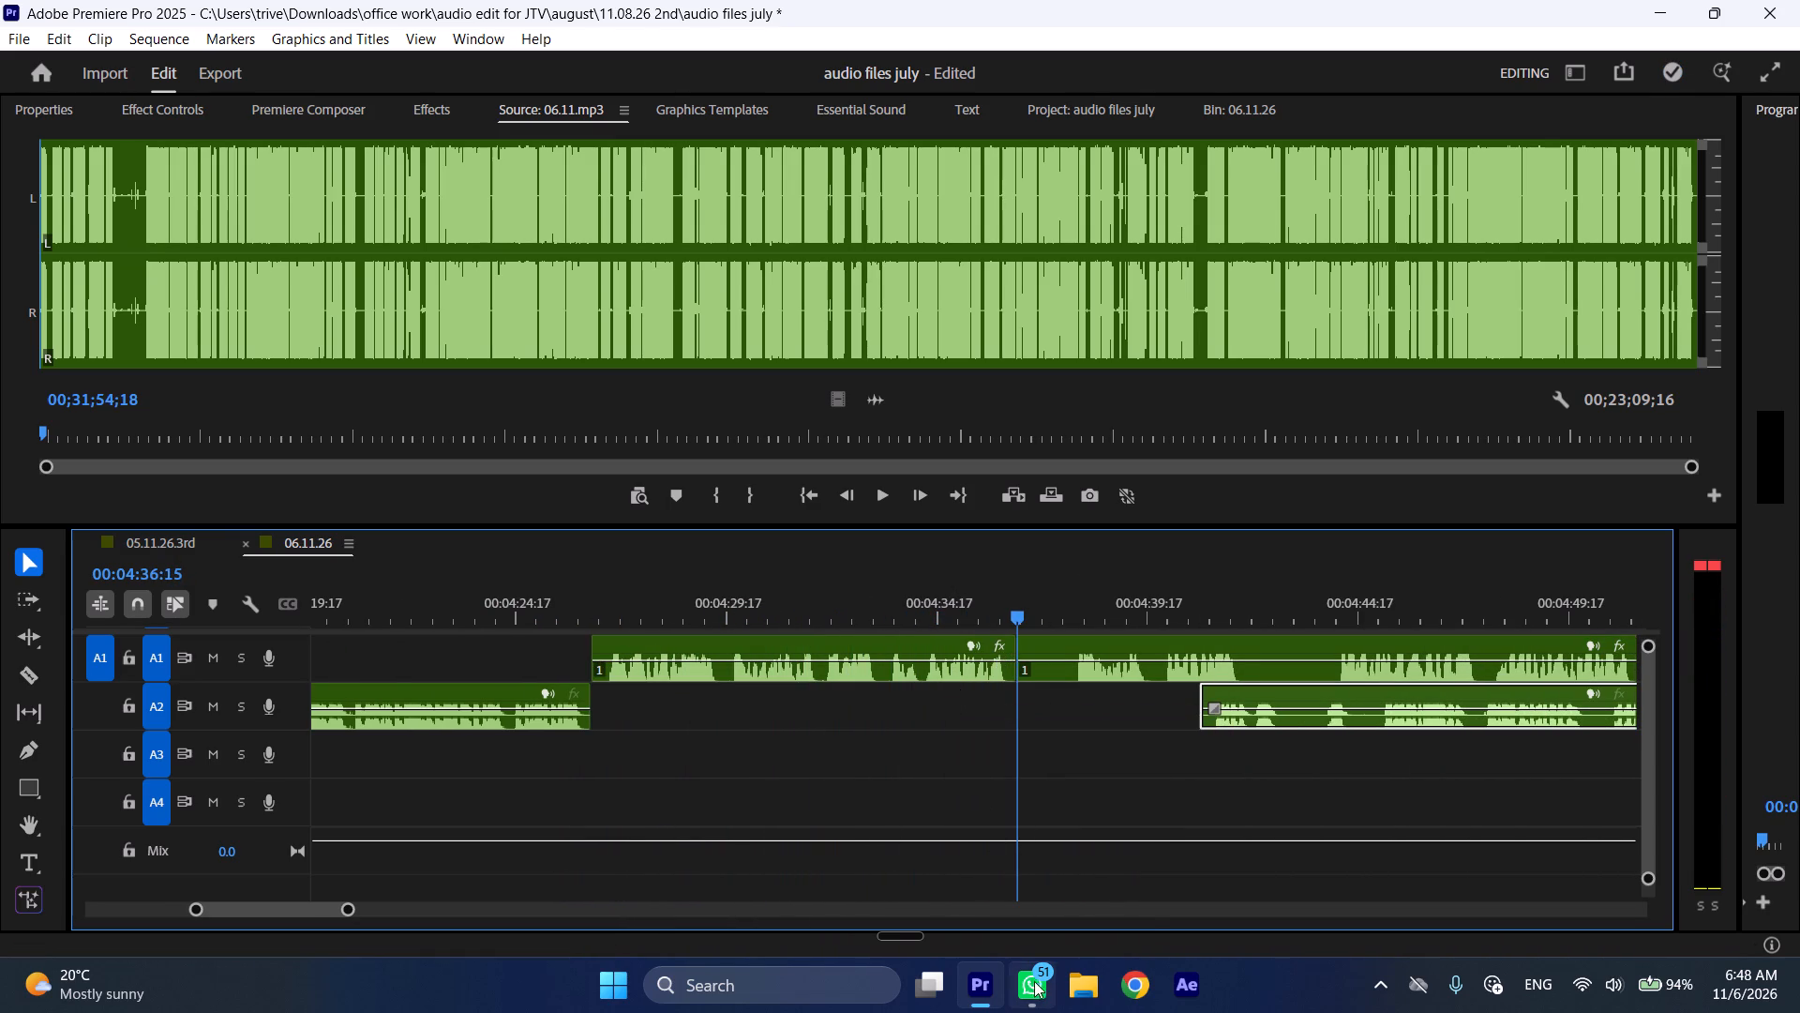
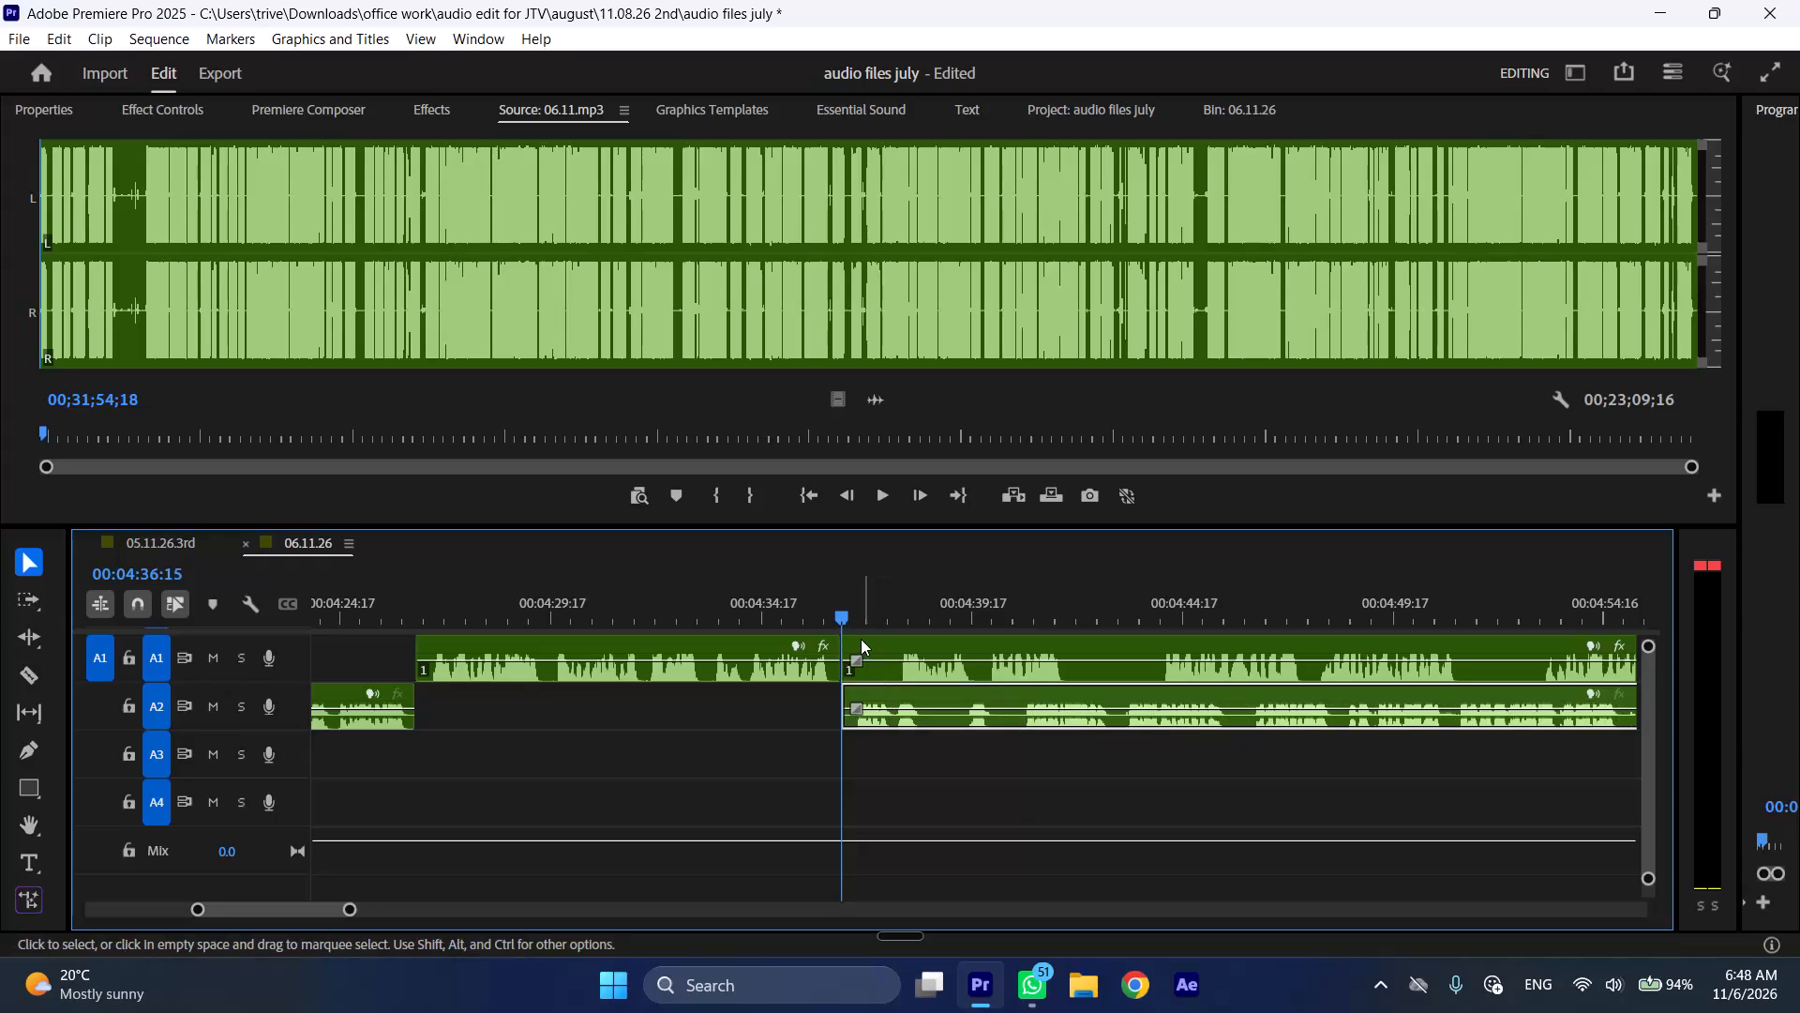
Trim about 1.2 seconds of silence from the start of the A1 clip after the 00:04:36:15 cut, and move it about 2.6 seconds later.
{"action": "left_click_drag", "start_coordinate": [857, 639], "coordinate": [888, 648]}
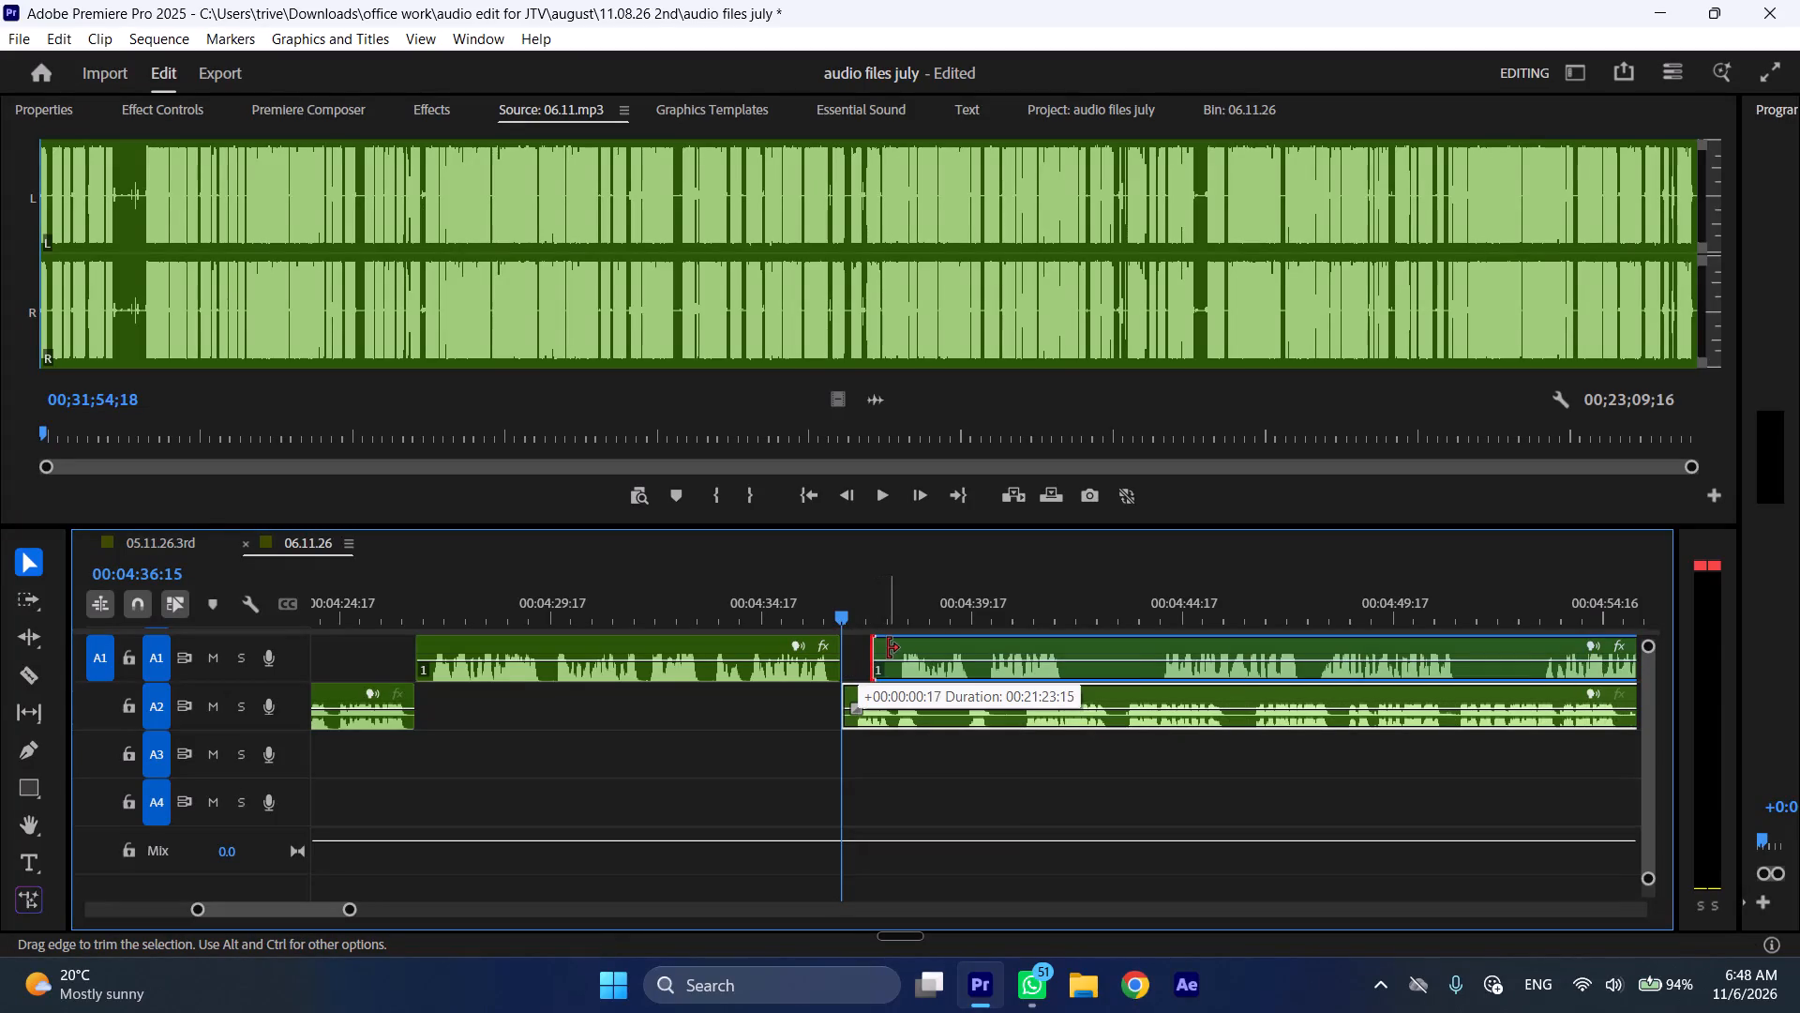
{"action": "left_click_drag", "start_coordinate": [888, 648], "coordinate": [908, 648]}
{"action": "left_click_drag", "start_coordinate": [953, 643], "coordinate": [1061, 659]}
{"action": "key", "text": "space"}
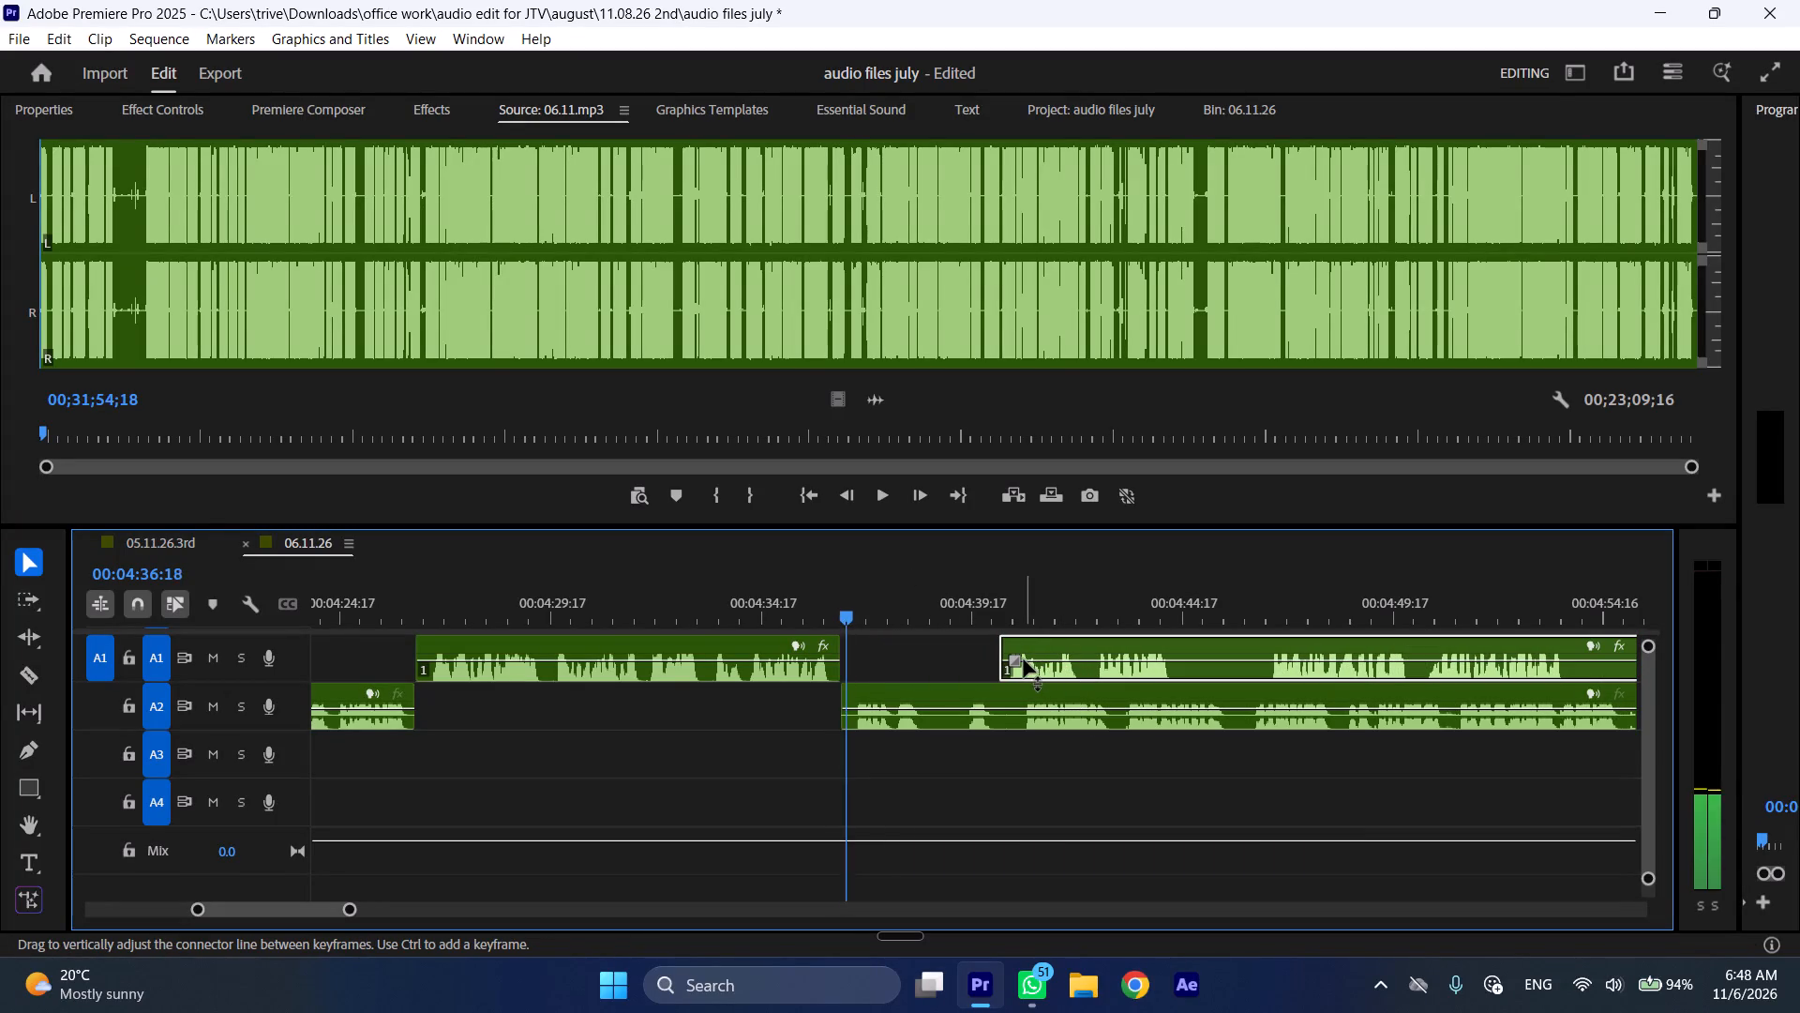
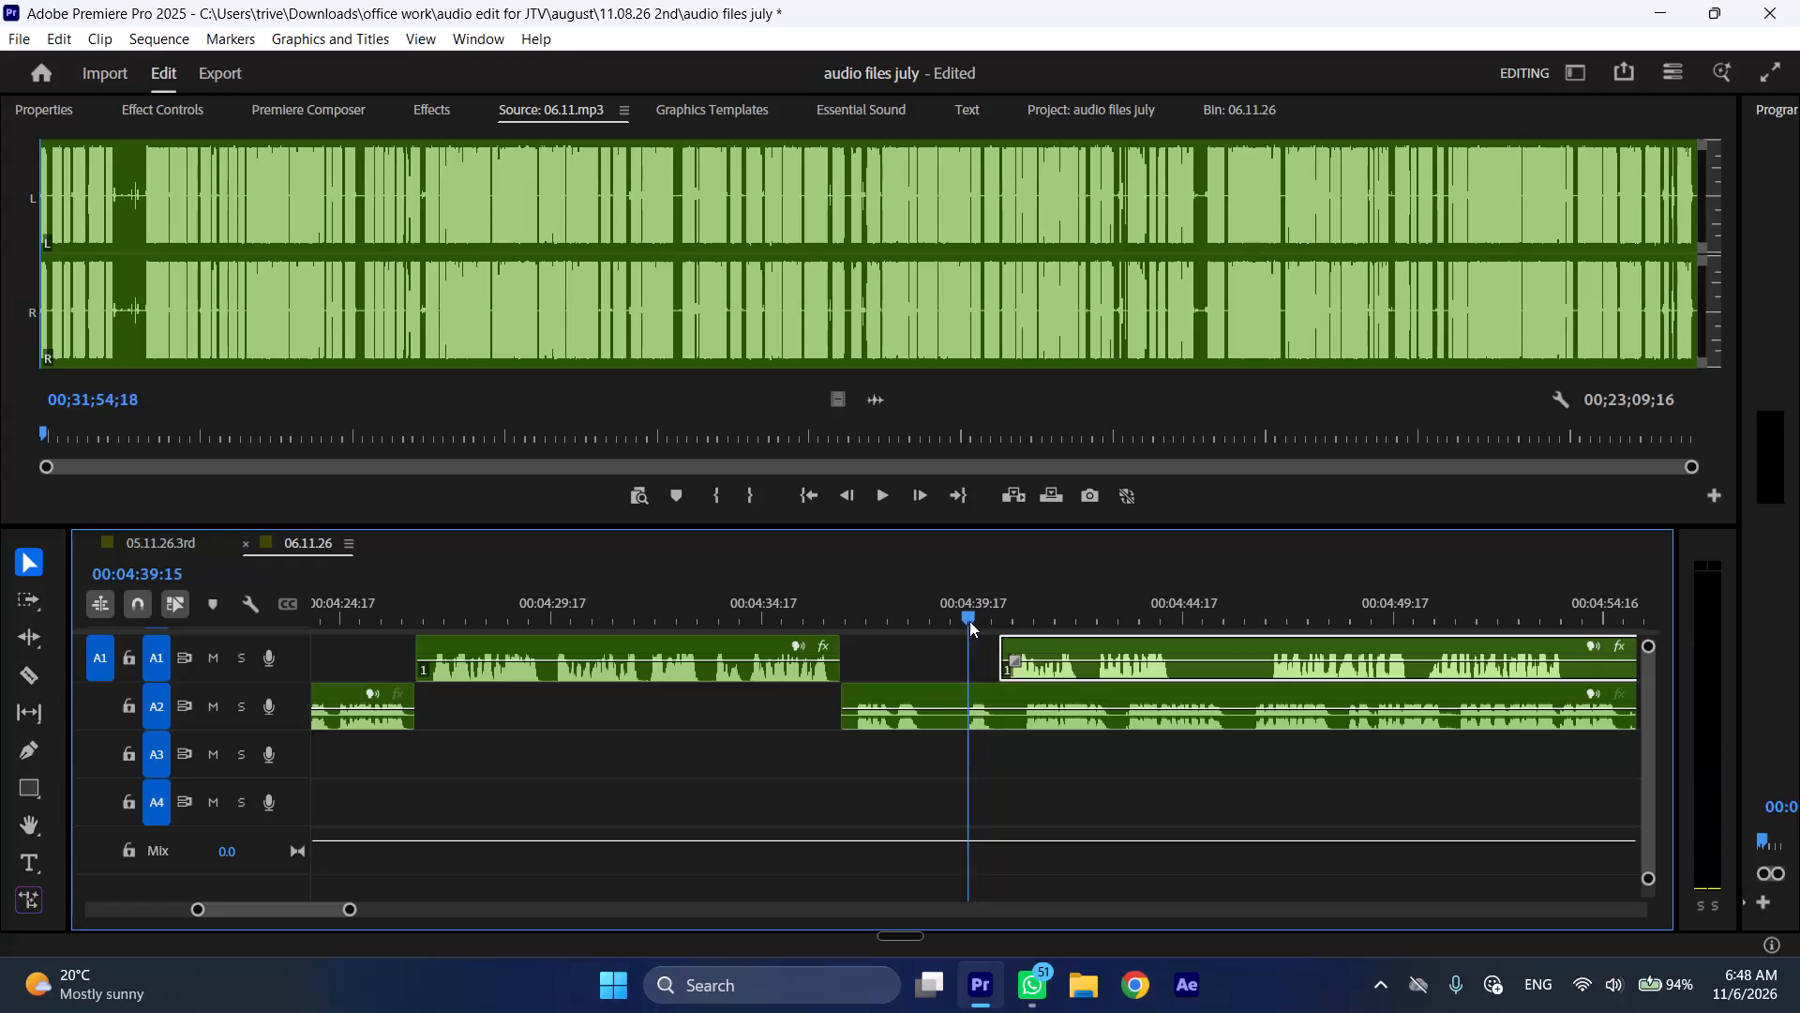
Split the A2 clip at 00:04:38:13 and move the following A1 clip back to start at that cut.
{"action": "key", "text": "space"}
{"action": "left_click", "coordinate": [924, 612]}
{"action": "key", "text": "shift+c"}
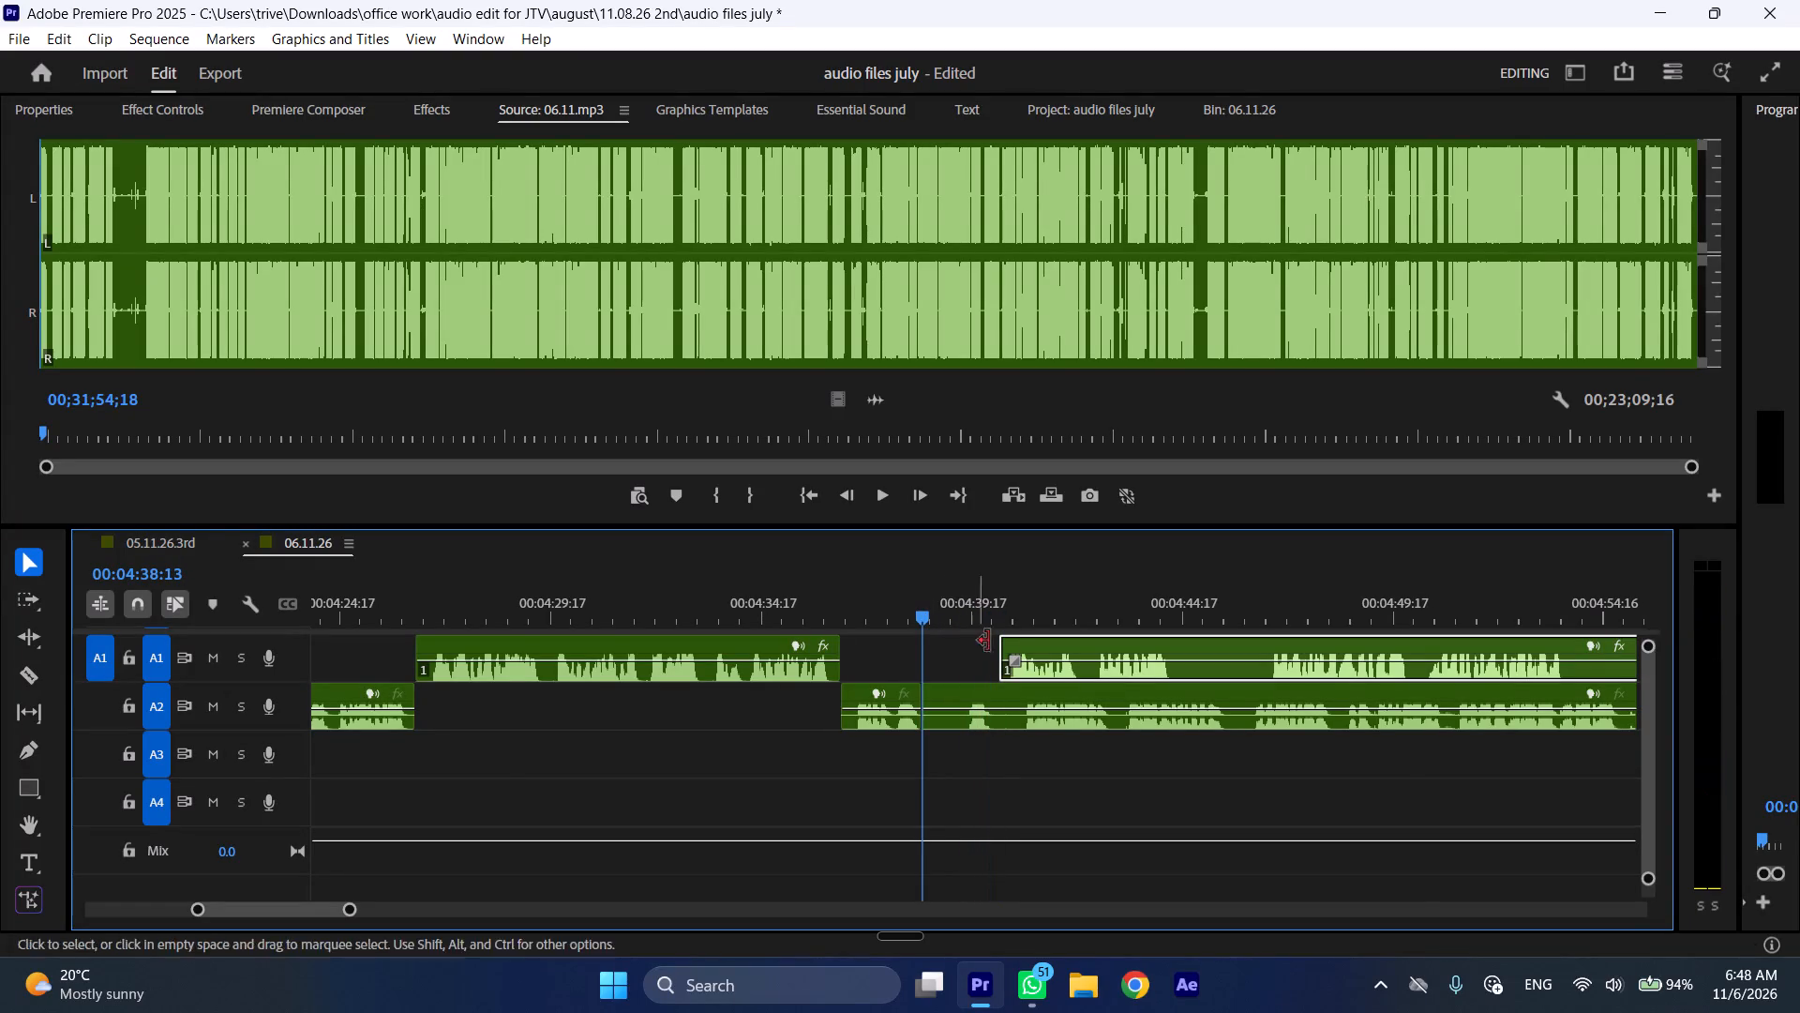
{"action": "left_click_drag", "start_coordinate": [1029, 645], "coordinate": [952, 644]}
Move the A2 clip after the 00:04:38:13 cut about 4 seconds later and trim about 2.3 seconds of silence from its start.
{"action": "left_click_drag", "start_coordinate": [973, 698], "coordinate": [1154, 721]}
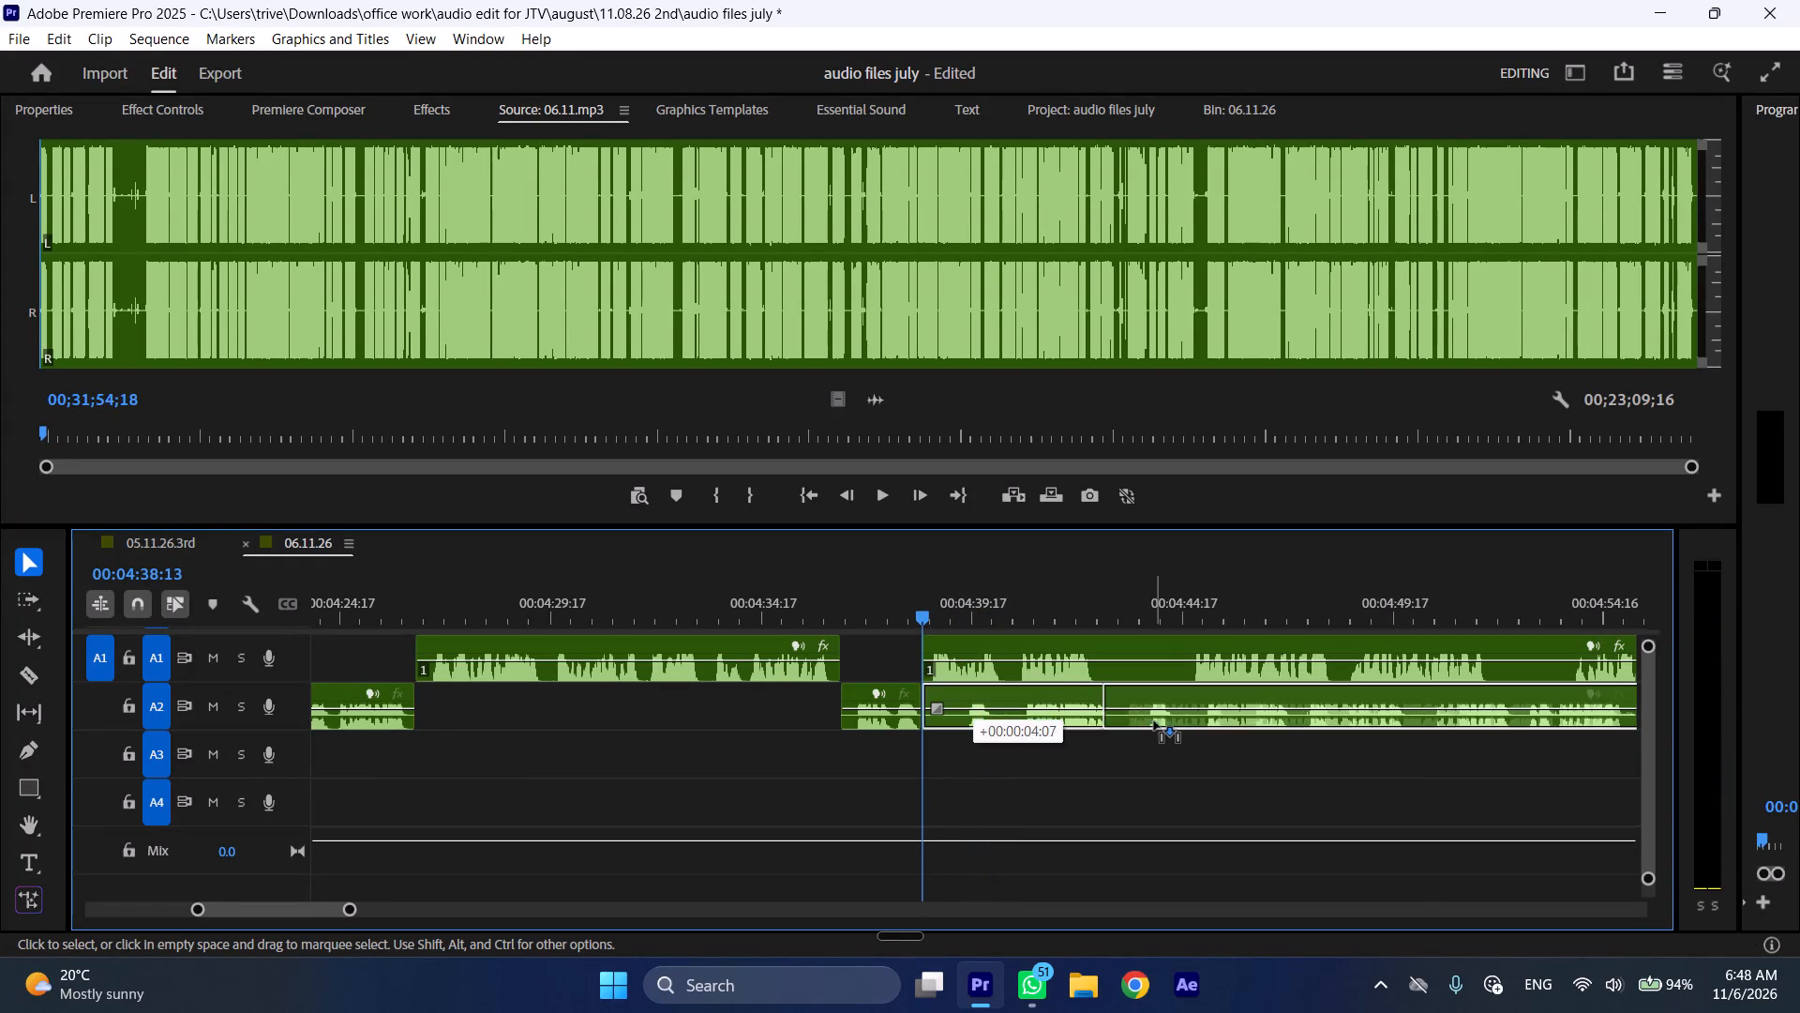
{"action": "left_click_drag", "start_coordinate": [1154, 721], "coordinate": [1154, 722]}
{"action": "left_click_drag", "start_coordinate": [1110, 692], "coordinate": [1209, 704]}
Split the A1 clip at 00:04:42:20 and move the trimmed A2 clip back to start at that cut.
{"action": "left_click_drag", "start_coordinate": [1095, 602], "coordinate": [1107, 604]}
{"action": "key", "text": "shift+c"}
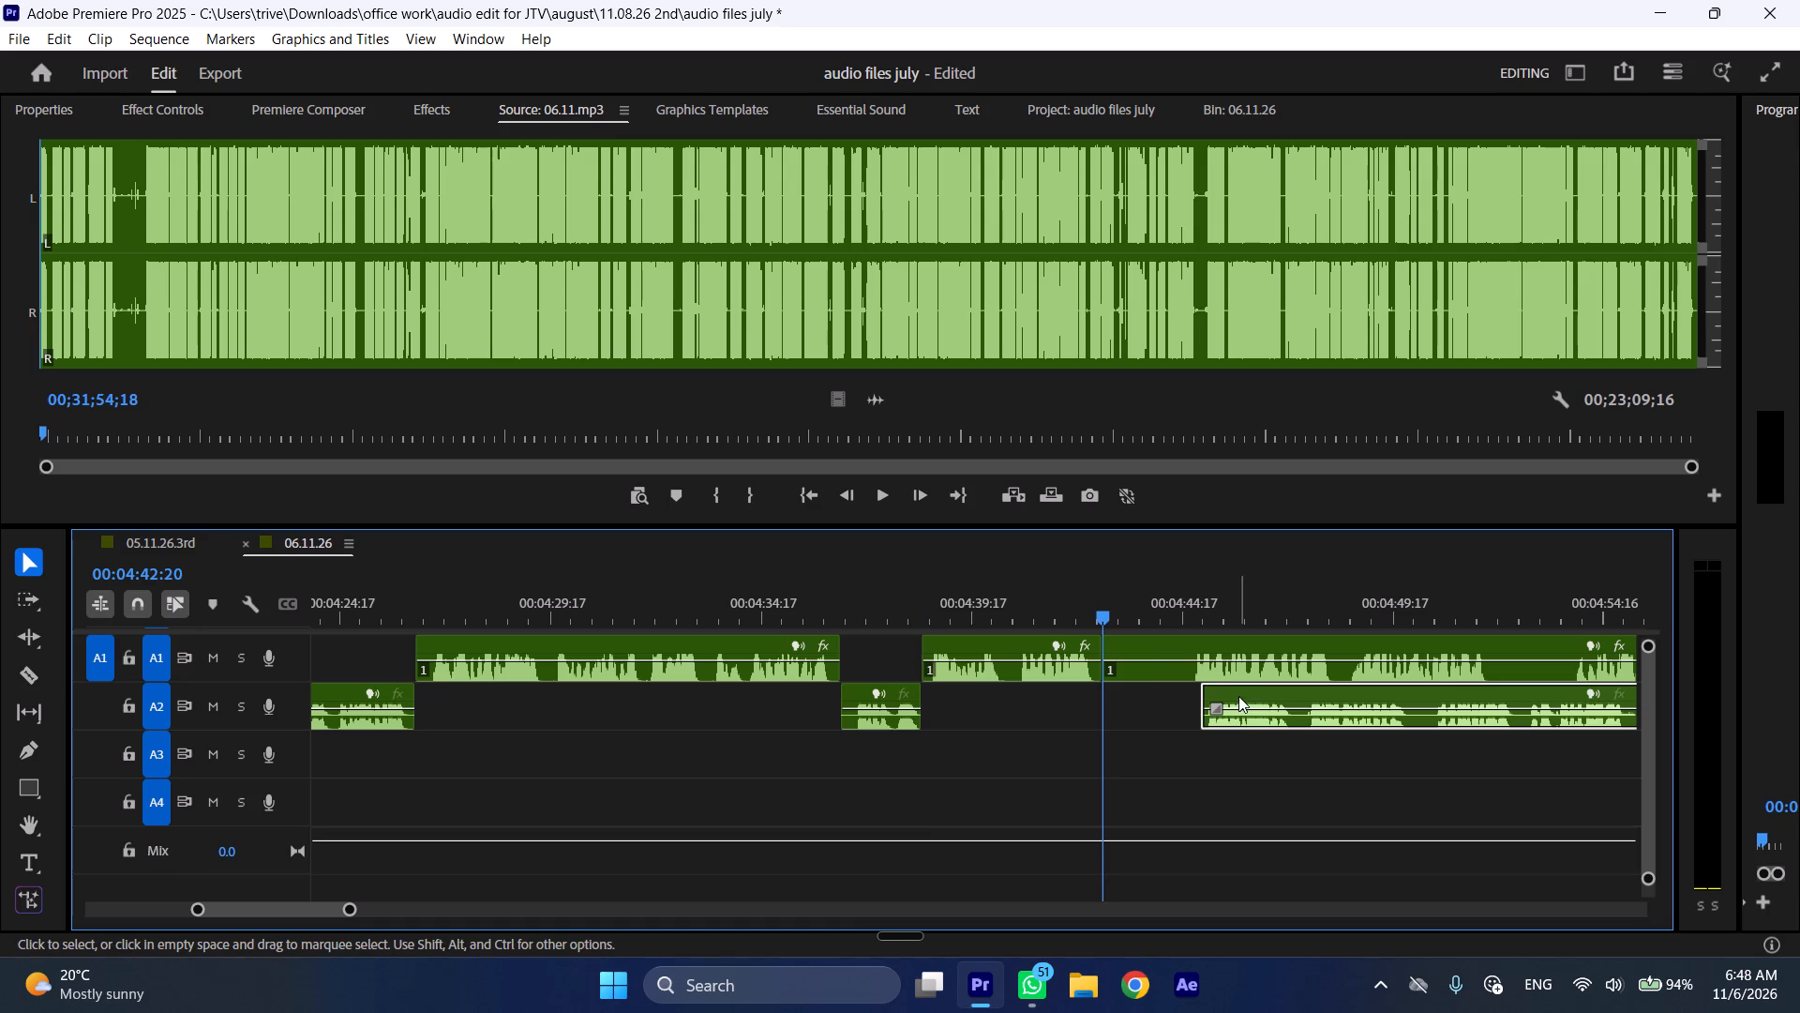
{"action": "left_click_drag", "start_coordinate": [1238, 695], "coordinate": [1137, 694]}
Trim about 1.8 seconds of silence from the start of the A1 clip after 00:04:42:20, and move it about 6 seconds later.
{"action": "left_click_drag", "start_coordinate": [1116, 641], "coordinate": [1207, 651]}
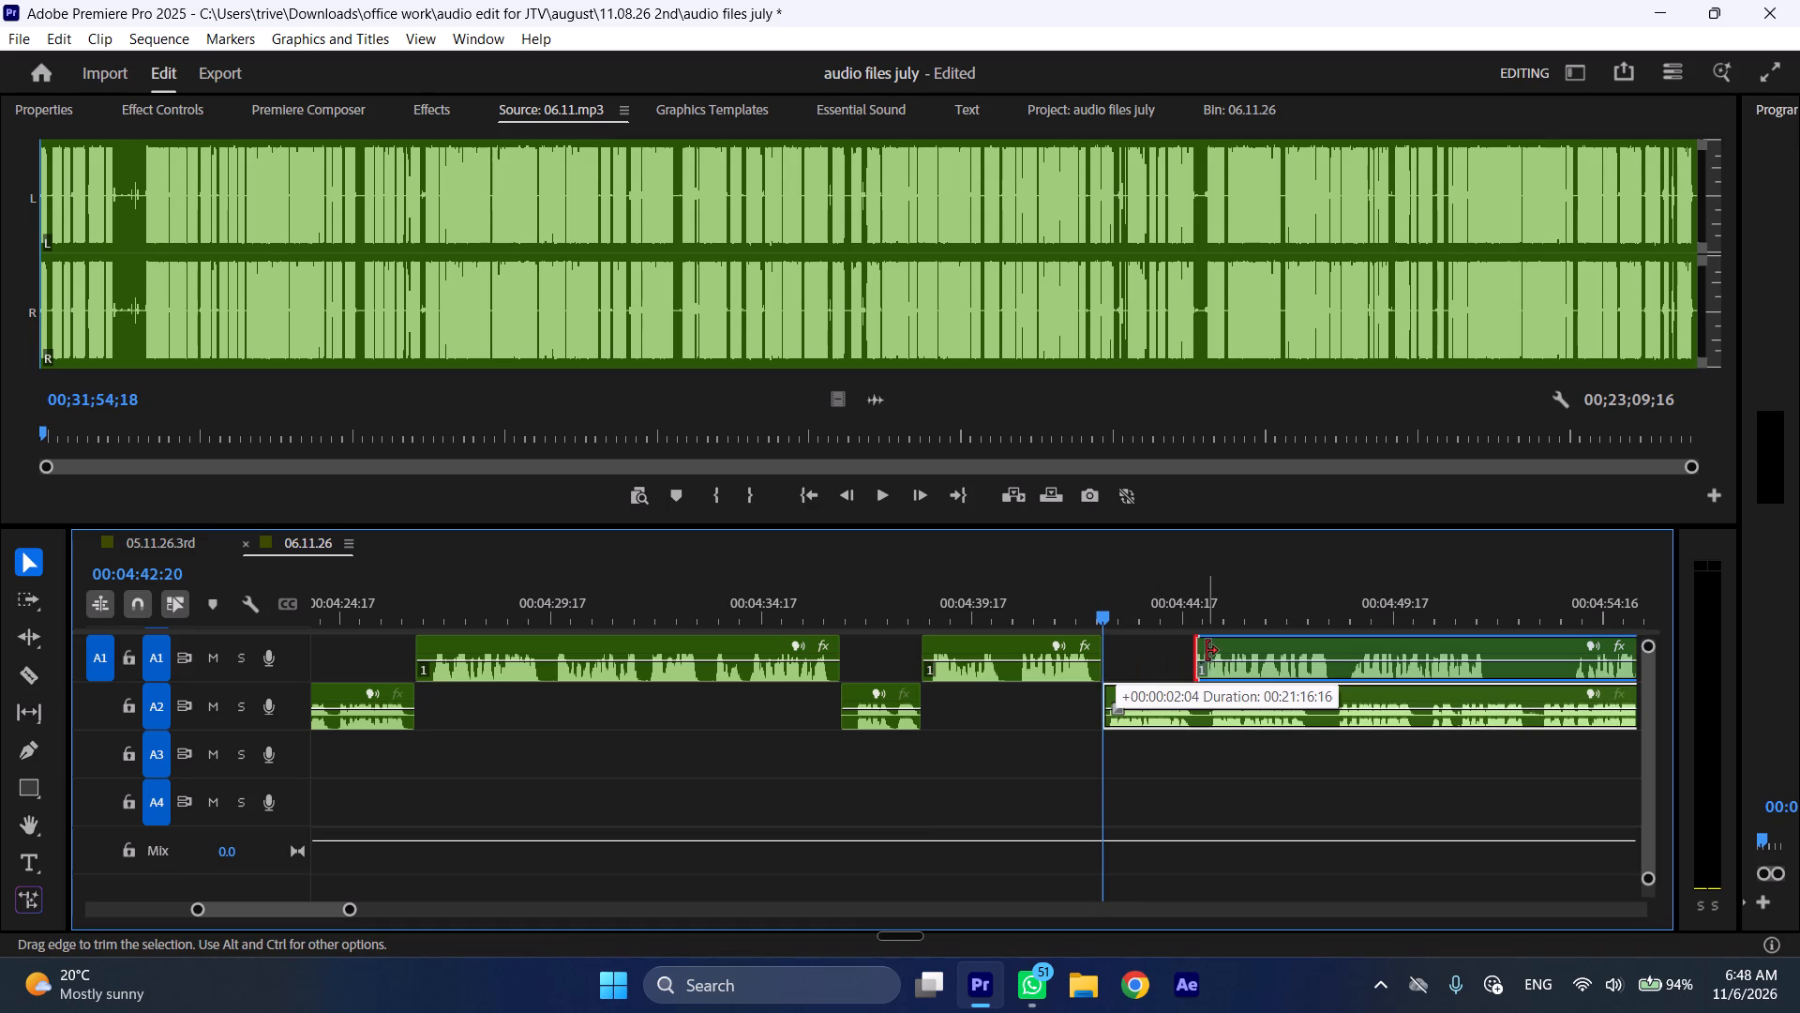
{"action": "left_click_drag", "start_coordinate": [1207, 651], "coordinate": [1192, 648]}
{"action": "left_click_drag", "start_coordinate": [1215, 644], "coordinate": [1472, 645]}
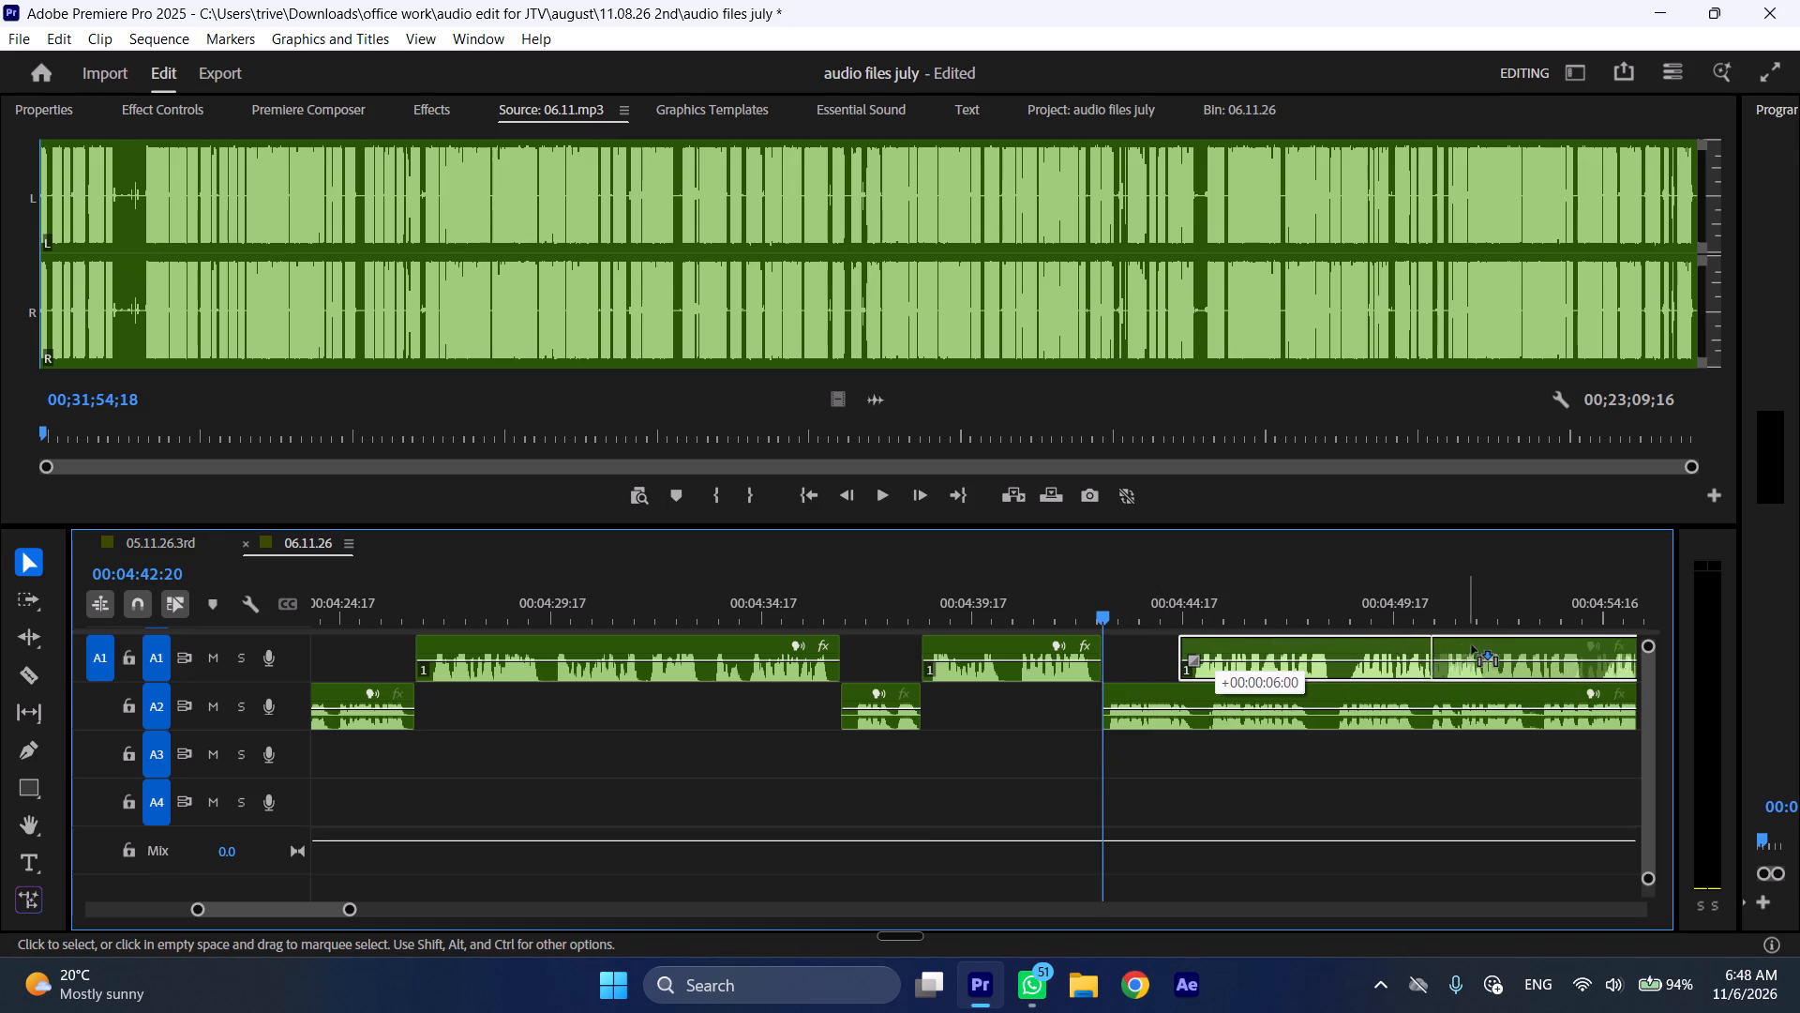
{"action": "left_click_drag", "start_coordinate": [1472, 645], "coordinate": [1469, 646]}
Split the A1 clip at 00:04:40:13 and 00:04:40:19, and ripple delete the short pause between the cuts.
{"action": "left_click_drag", "start_coordinate": [1001, 608], "coordinate": [1009, 609]}
{"action": "key", "text": "shift+c"}
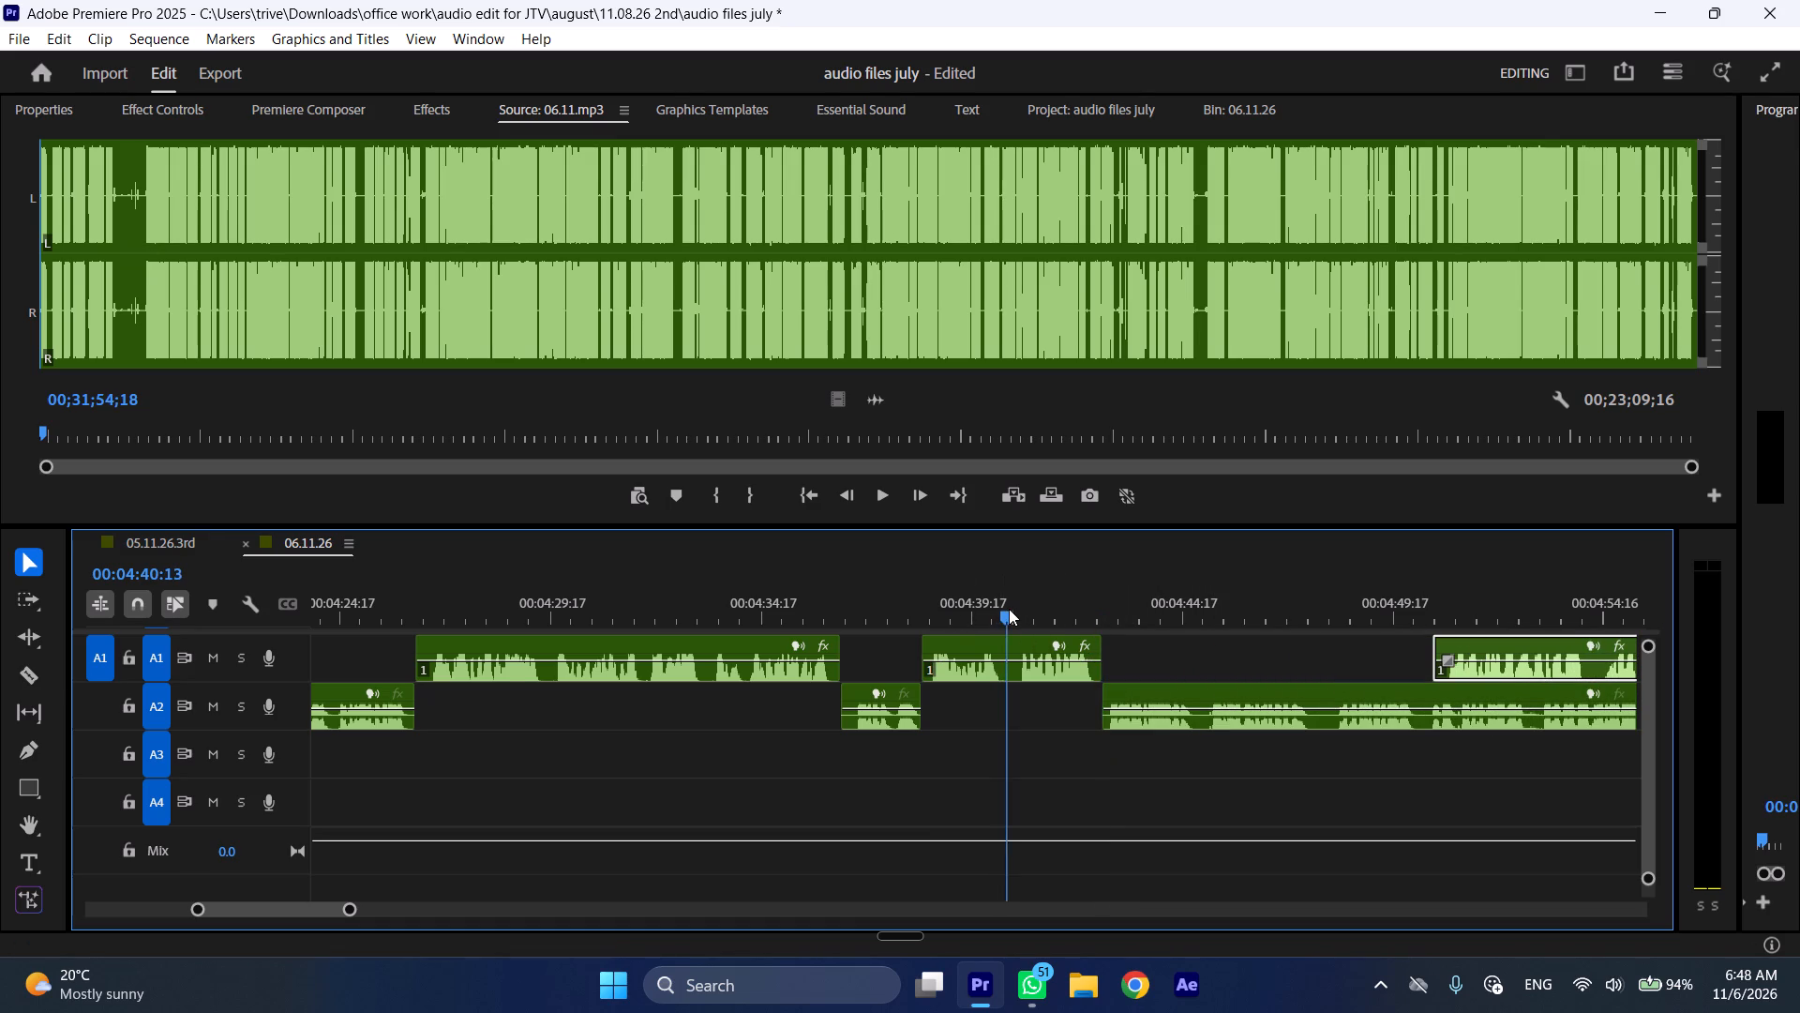
{"action": "left_click_drag", "start_coordinate": [1009, 609], "coordinate": [1020, 610]}
{"action": "left_click", "coordinate": [1047, 673]}
{"action": "key", "text": "shift+c"}
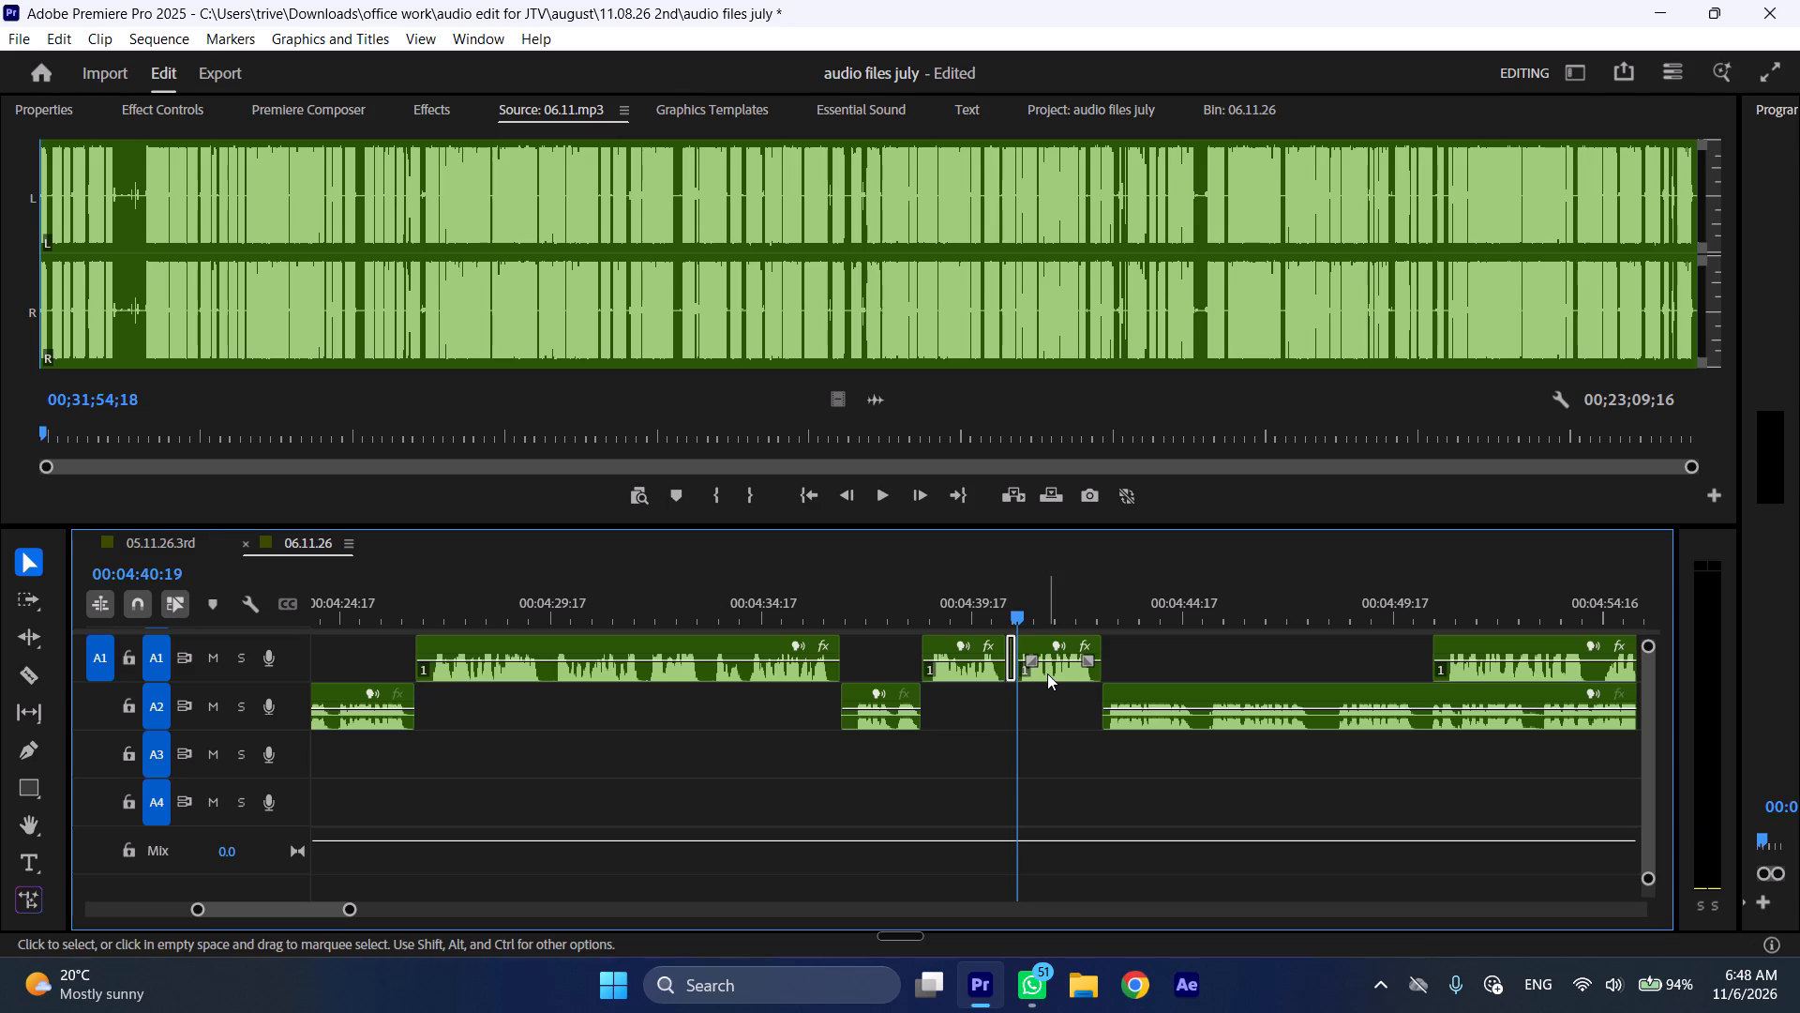
{"action": "key", "text": "ctrl+shift+d"}
Split the short A2 clip at 00:04:36:21 and ripple delete the silent piece at its start.
{"action": "left_click", "coordinate": [862, 609]}
{"action": "key", "text": "space"}
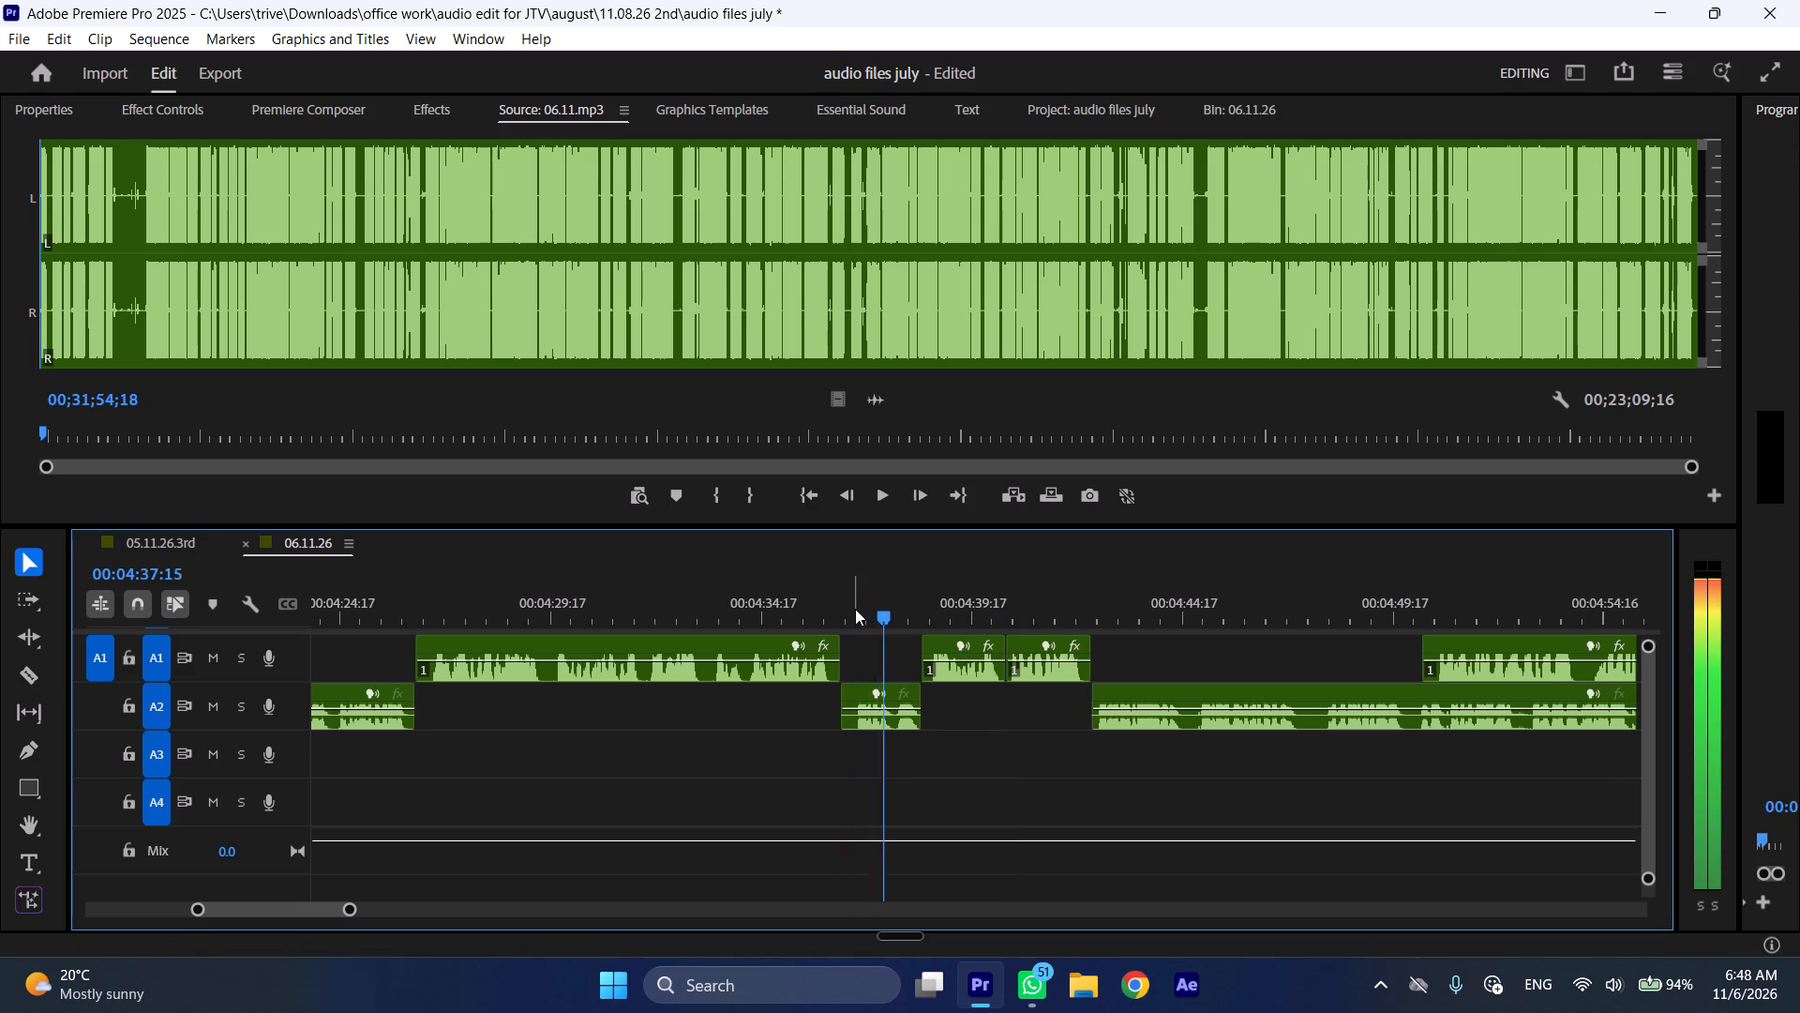
{"action": "key", "text": "l"}
{"action": "left_click_drag", "start_coordinate": [843, 609], "coordinate": [855, 609]}
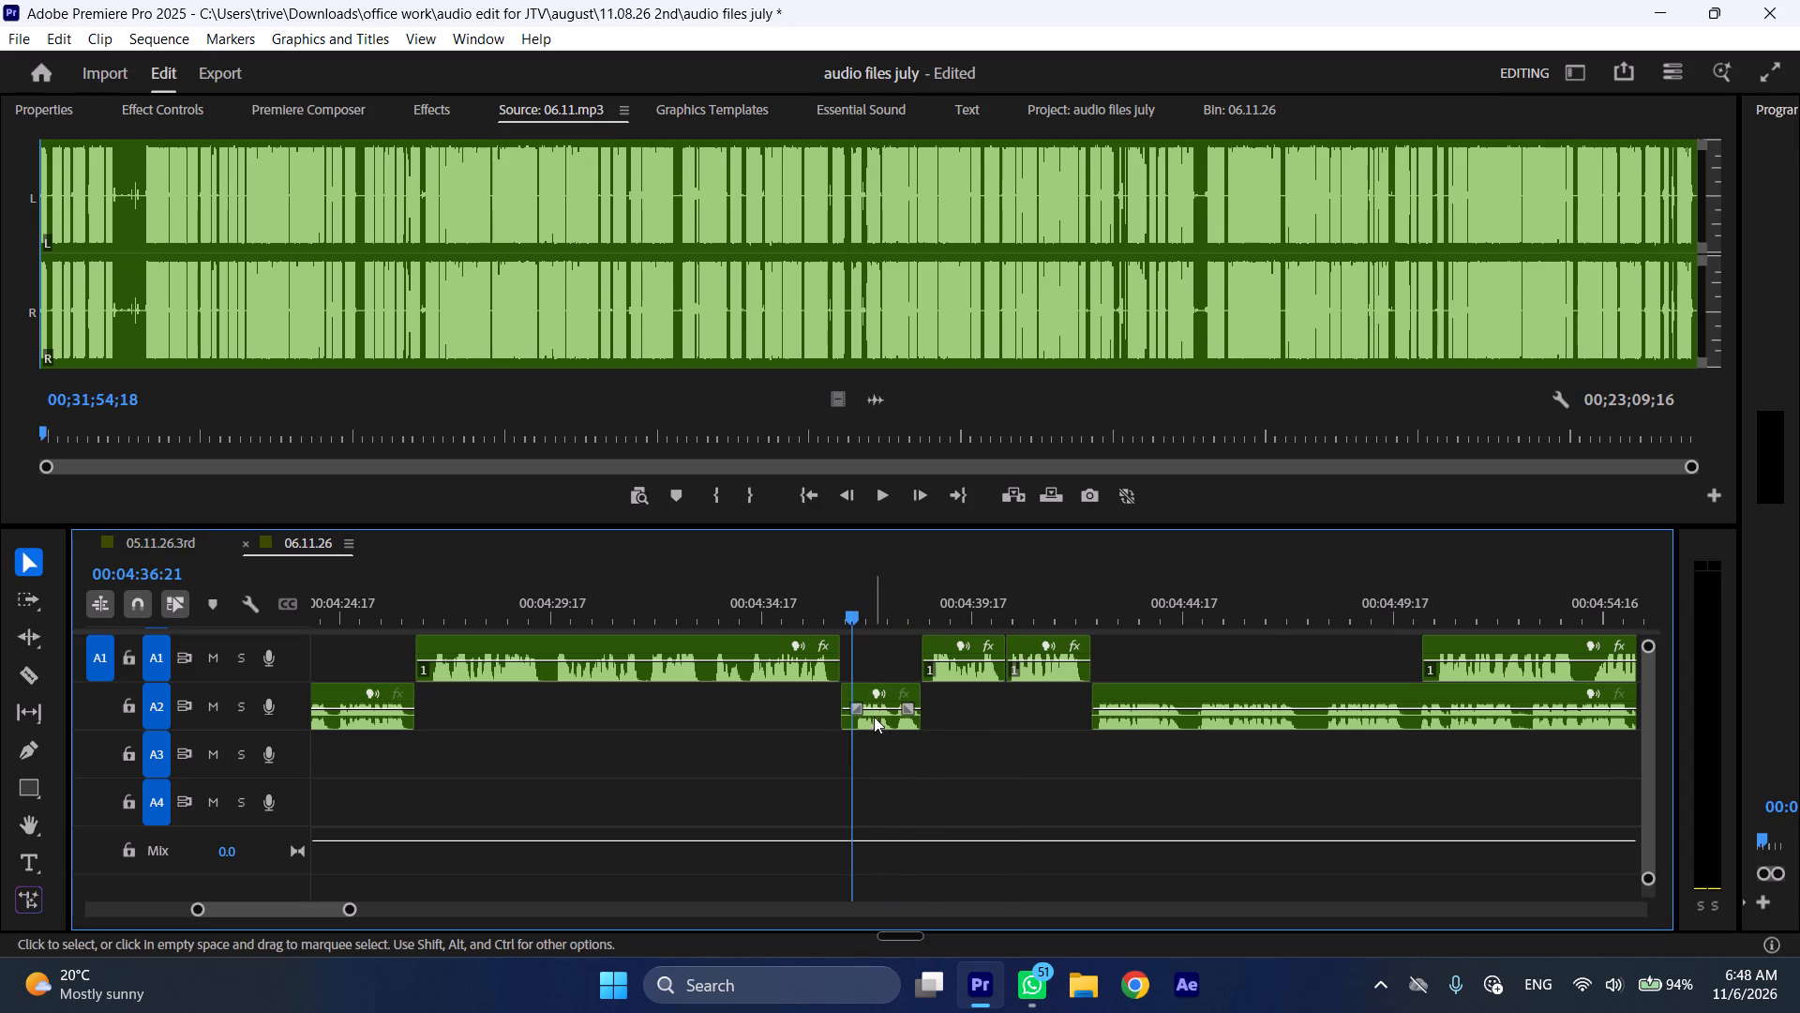
{"action": "left_click", "coordinate": [871, 721]}
{"action": "key", "text": "shift+c"}
{"action": "key", "text": "ctrl+shift+d"}
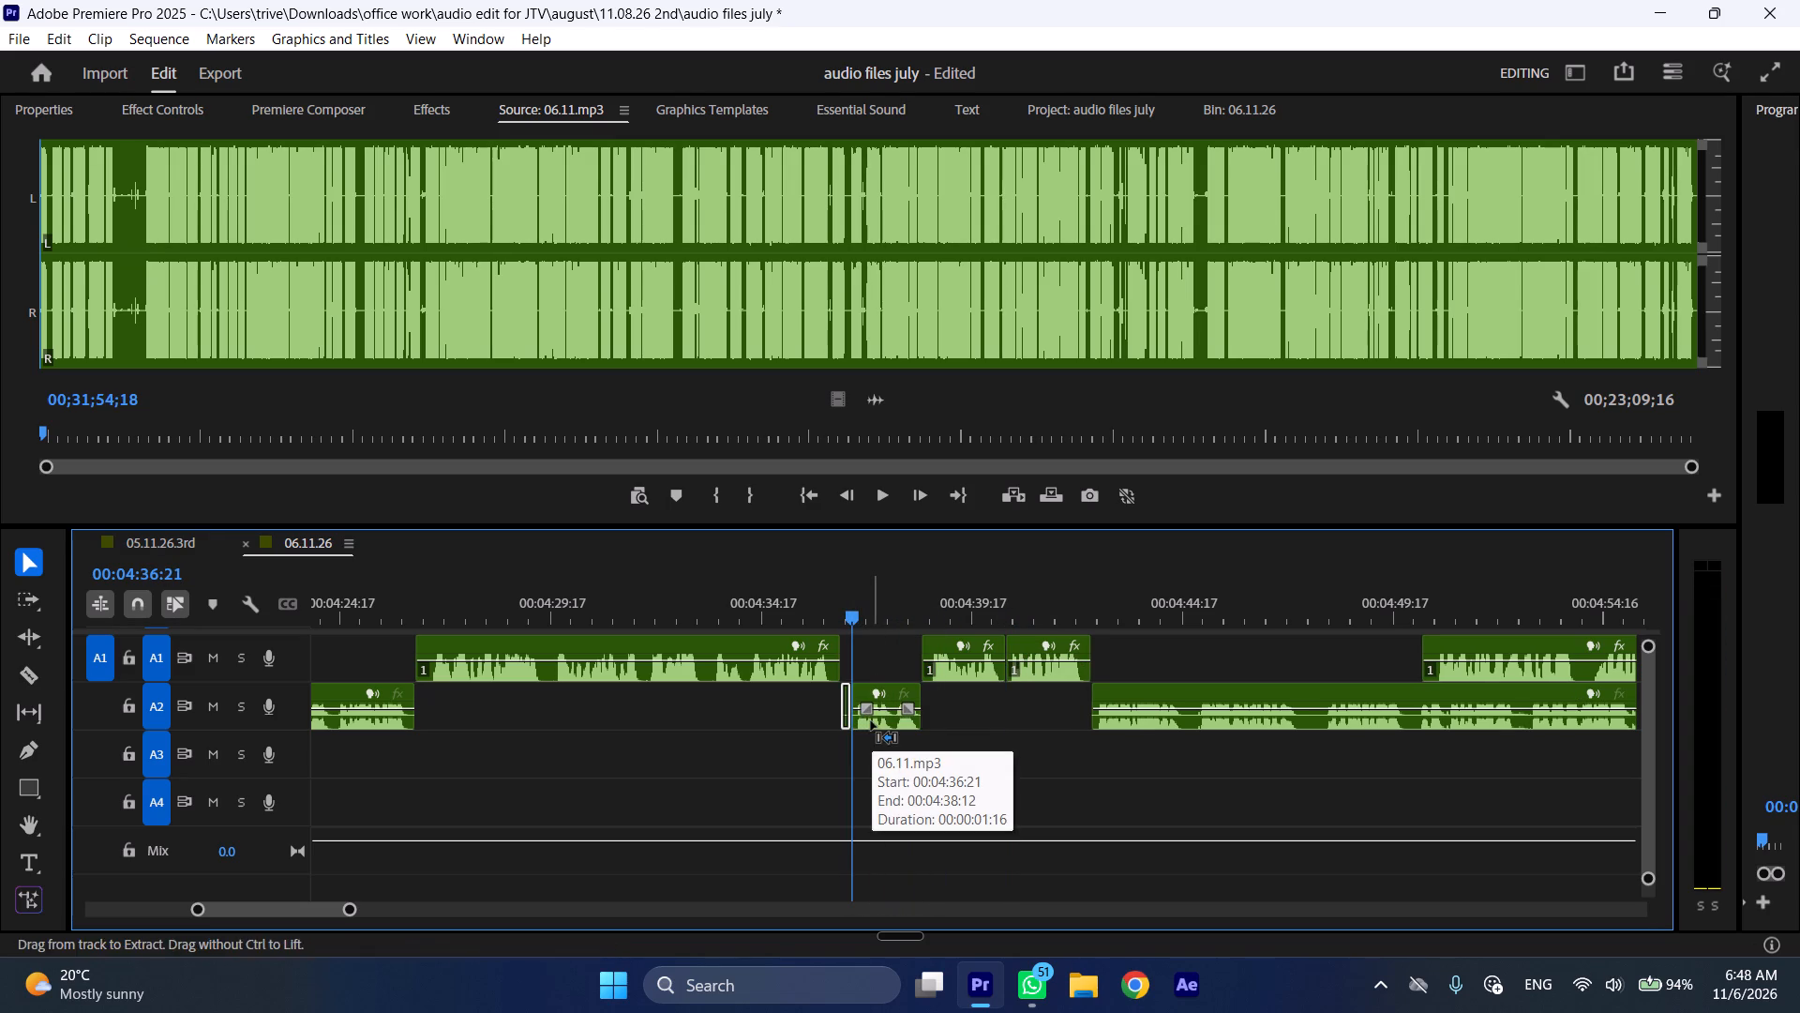
Play back the edited passages from 00:04:36:21 at faster speed to check the cuts between A2 and A1.
{"action": "key", "text": "space"}
{"action": "type", "text": "l"}
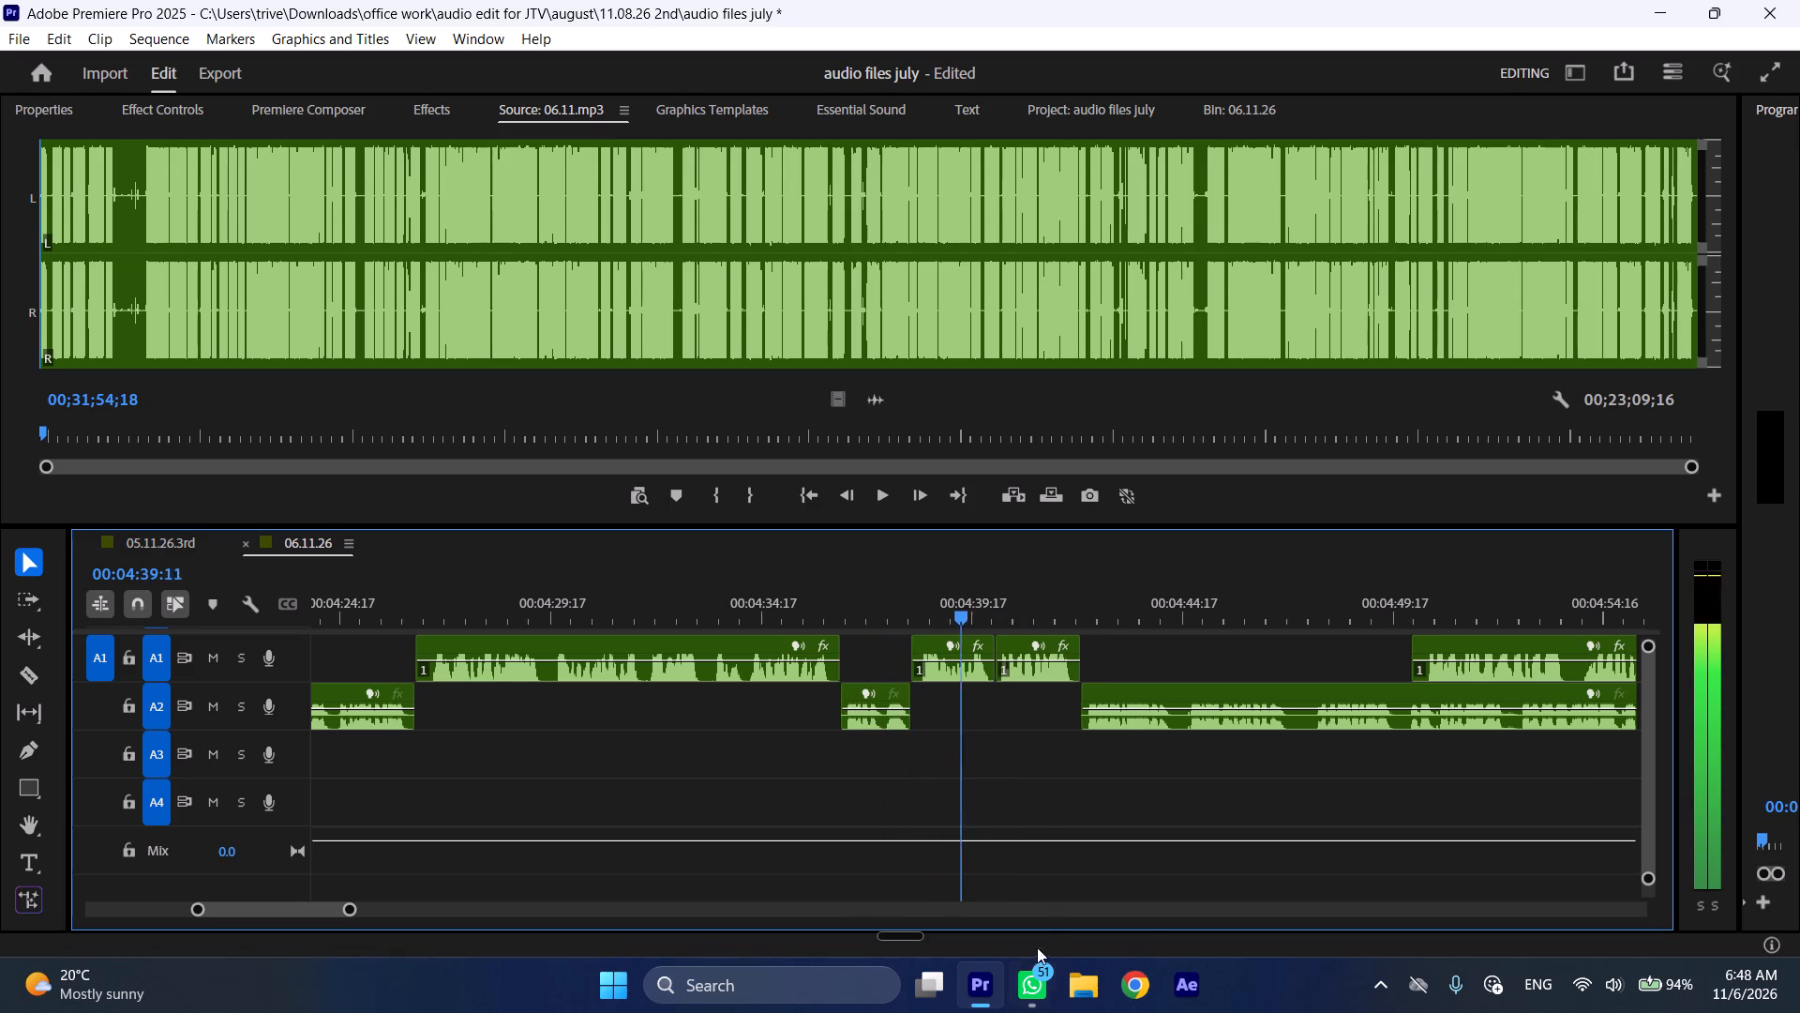
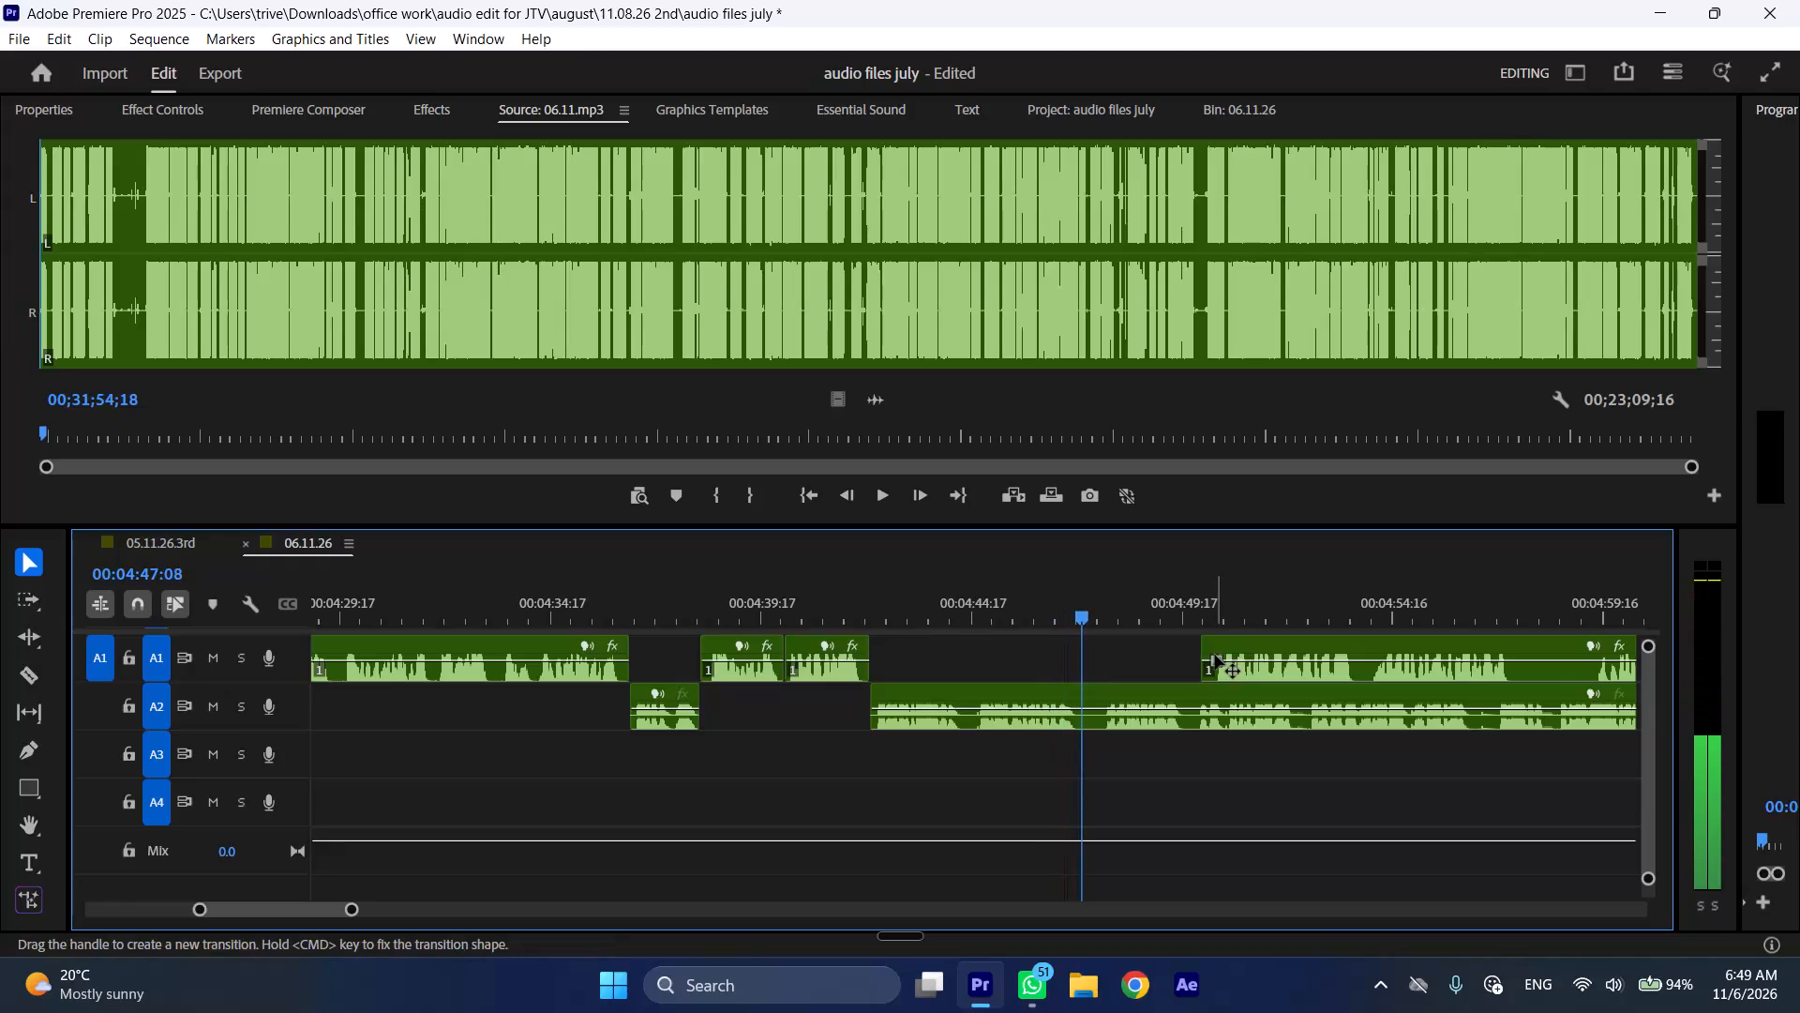
Trim about 0.3 seconds from the start of the A1 clip after the gap, and move it back to start at 00:04:47:08.
{"action": "left_click_drag", "start_coordinate": [1210, 643], "coordinate": [1222, 643]}
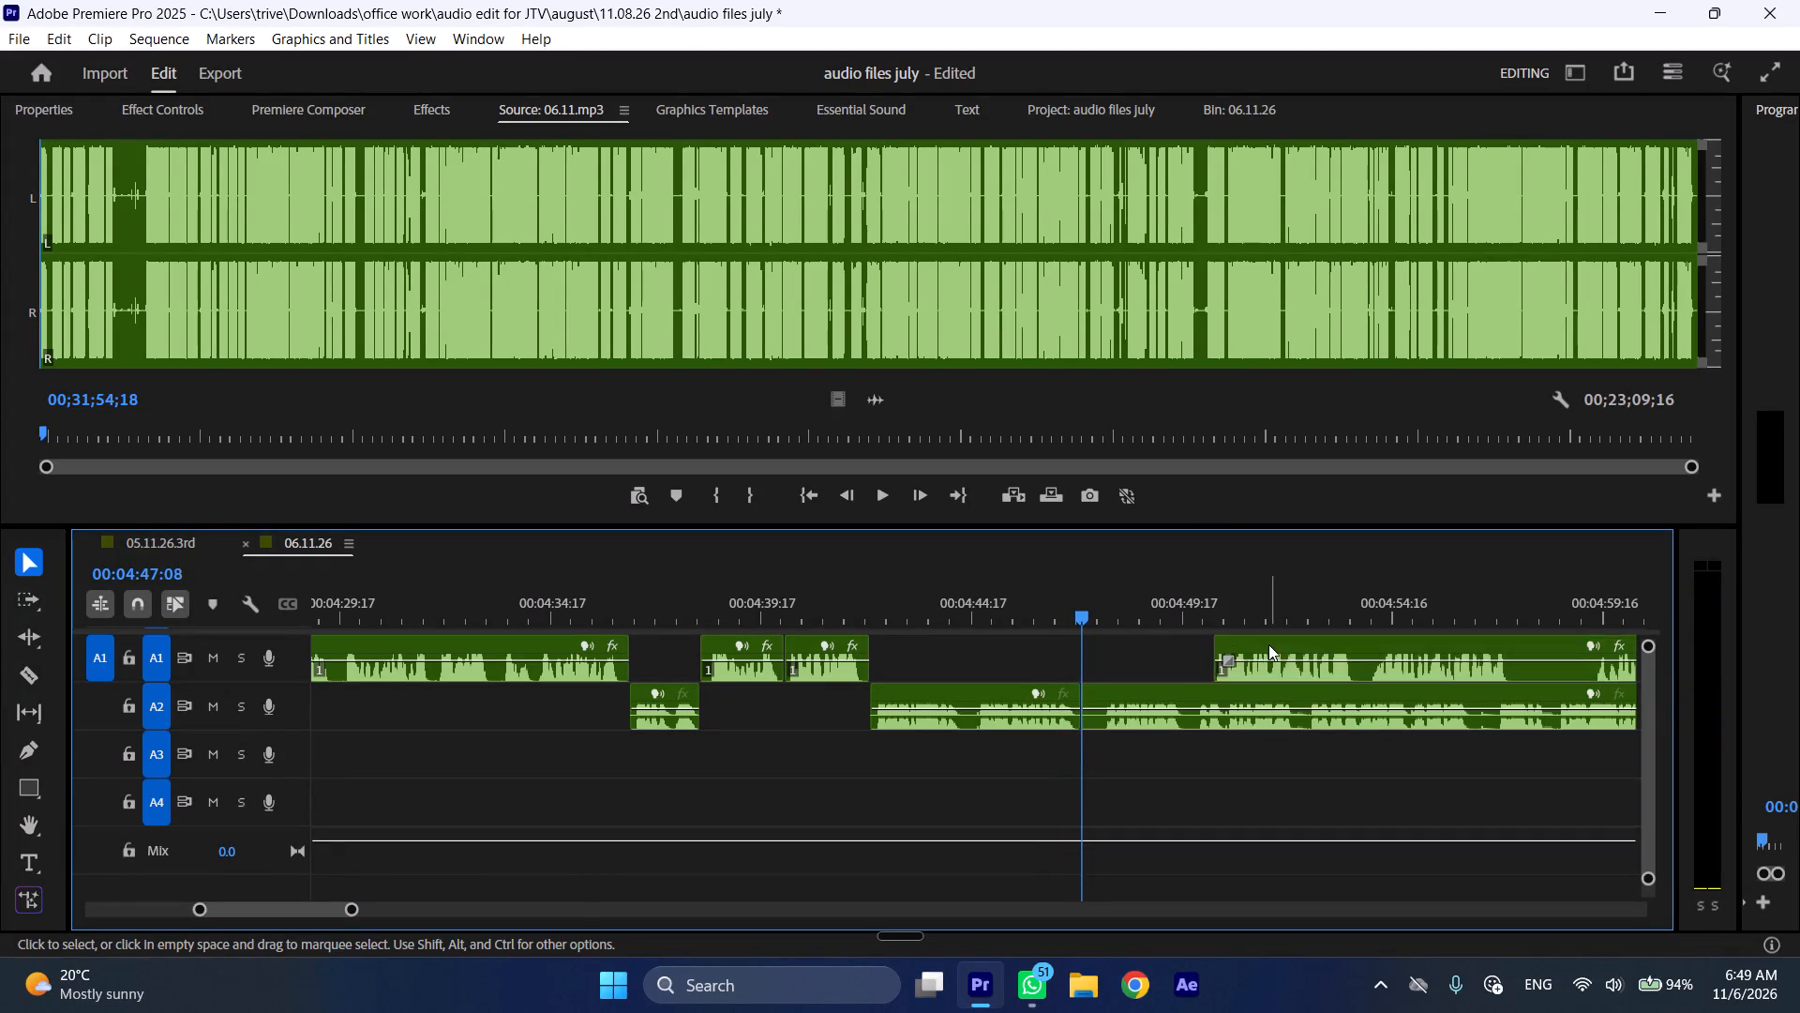
{"action": "left_click_drag", "start_coordinate": [1268, 644], "coordinate": [1143, 645]}
Move the A2 clip after 00:04:47:08 about 7.5 seconds later, and split the A1 clip at the pause at 00:04:54:10.
{"action": "left_click_drag", "start_coordinate": [1117, 690], "coordinate": [1436, 694]}
{"action": "left_click_drag", "start_coordinate": [1373, 610], "coordinate": [1375, 610]}
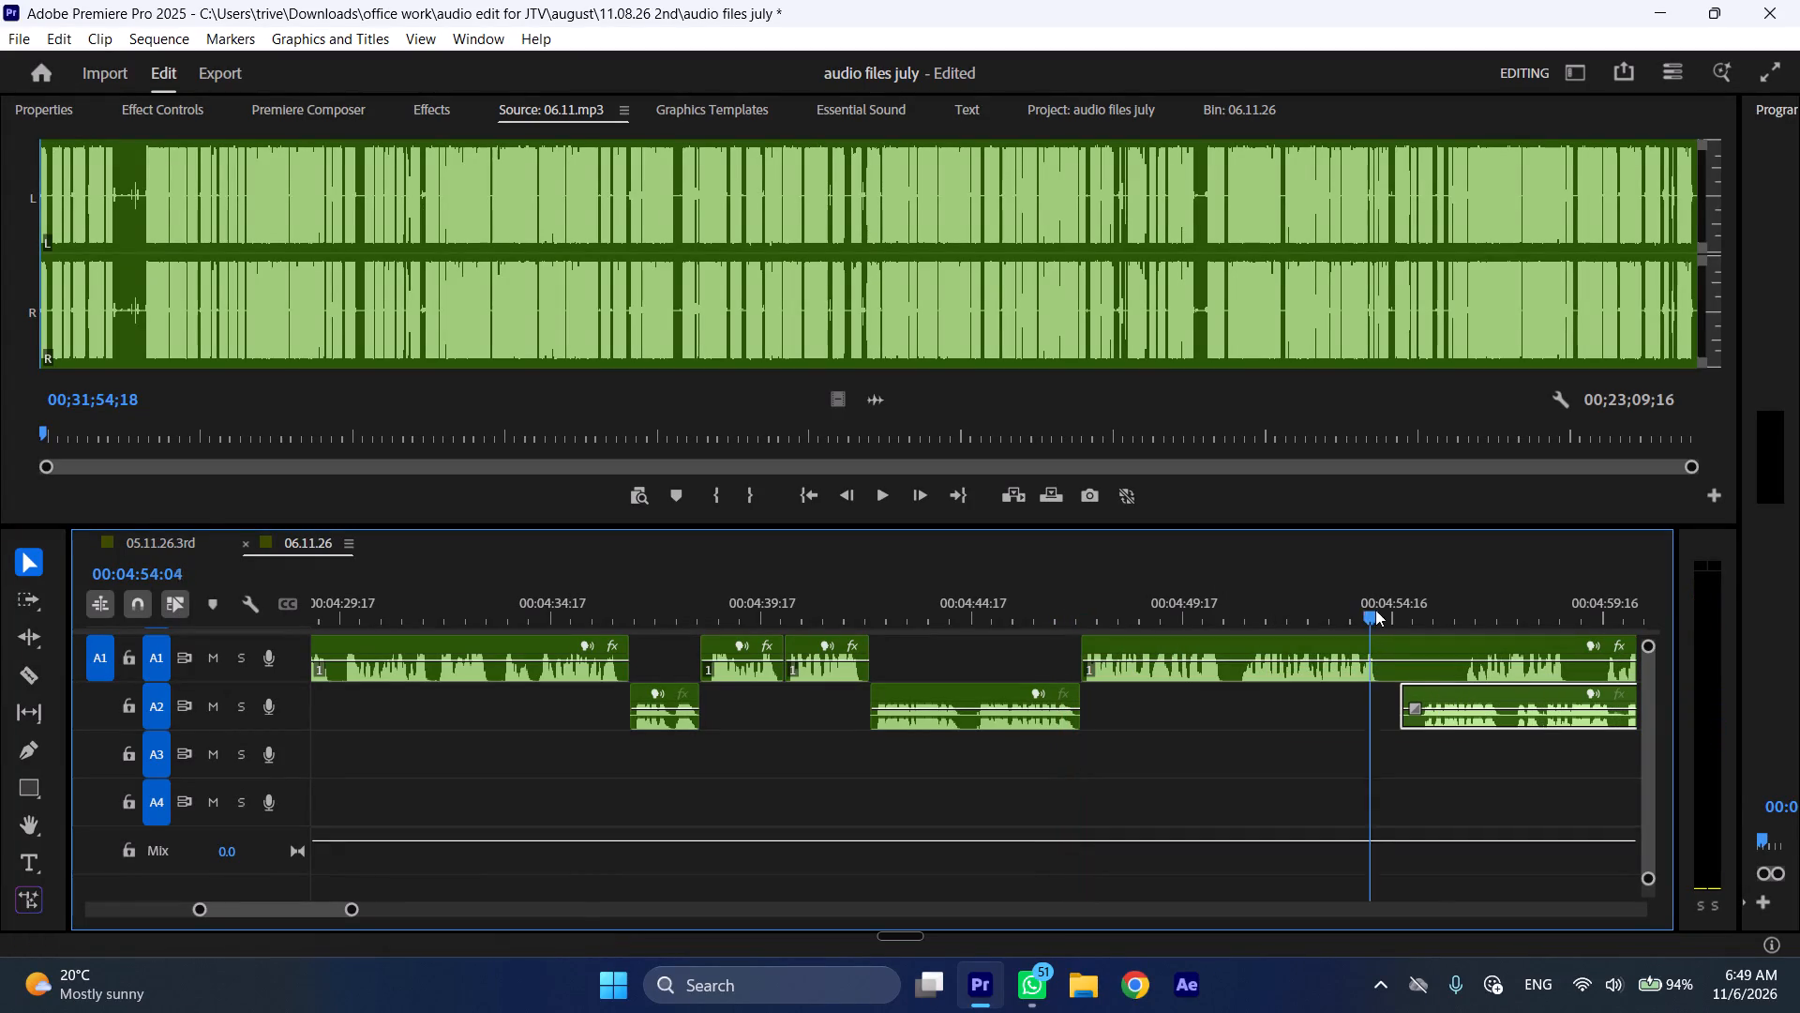
{"action": "left_click_drag", "start_coordinate": [1375, 610], "coordinate": [1385, 610]}
{"action": "key", "text": "shift+c"}
Trim about 0.4 seconds from the start of the moved A2 clip, and place it to start at 00:04:54:10.
{"action": "left_click_drag", "start_coordinate": [1412, 693], "coordinate": [1427, 697]}
{"action": "left_click_drag", "start_coordinate": [1457, 696], "coordinate": [1412, 691]}
Move the A1 clip after 00:04:54:10 about 9 seconds later, and trim about 1.7 seconds of silence from its start.
{"action": "scroll", "coordinate": [1396, 683], "scroll_direction": "down", "scroll_amount": 13}
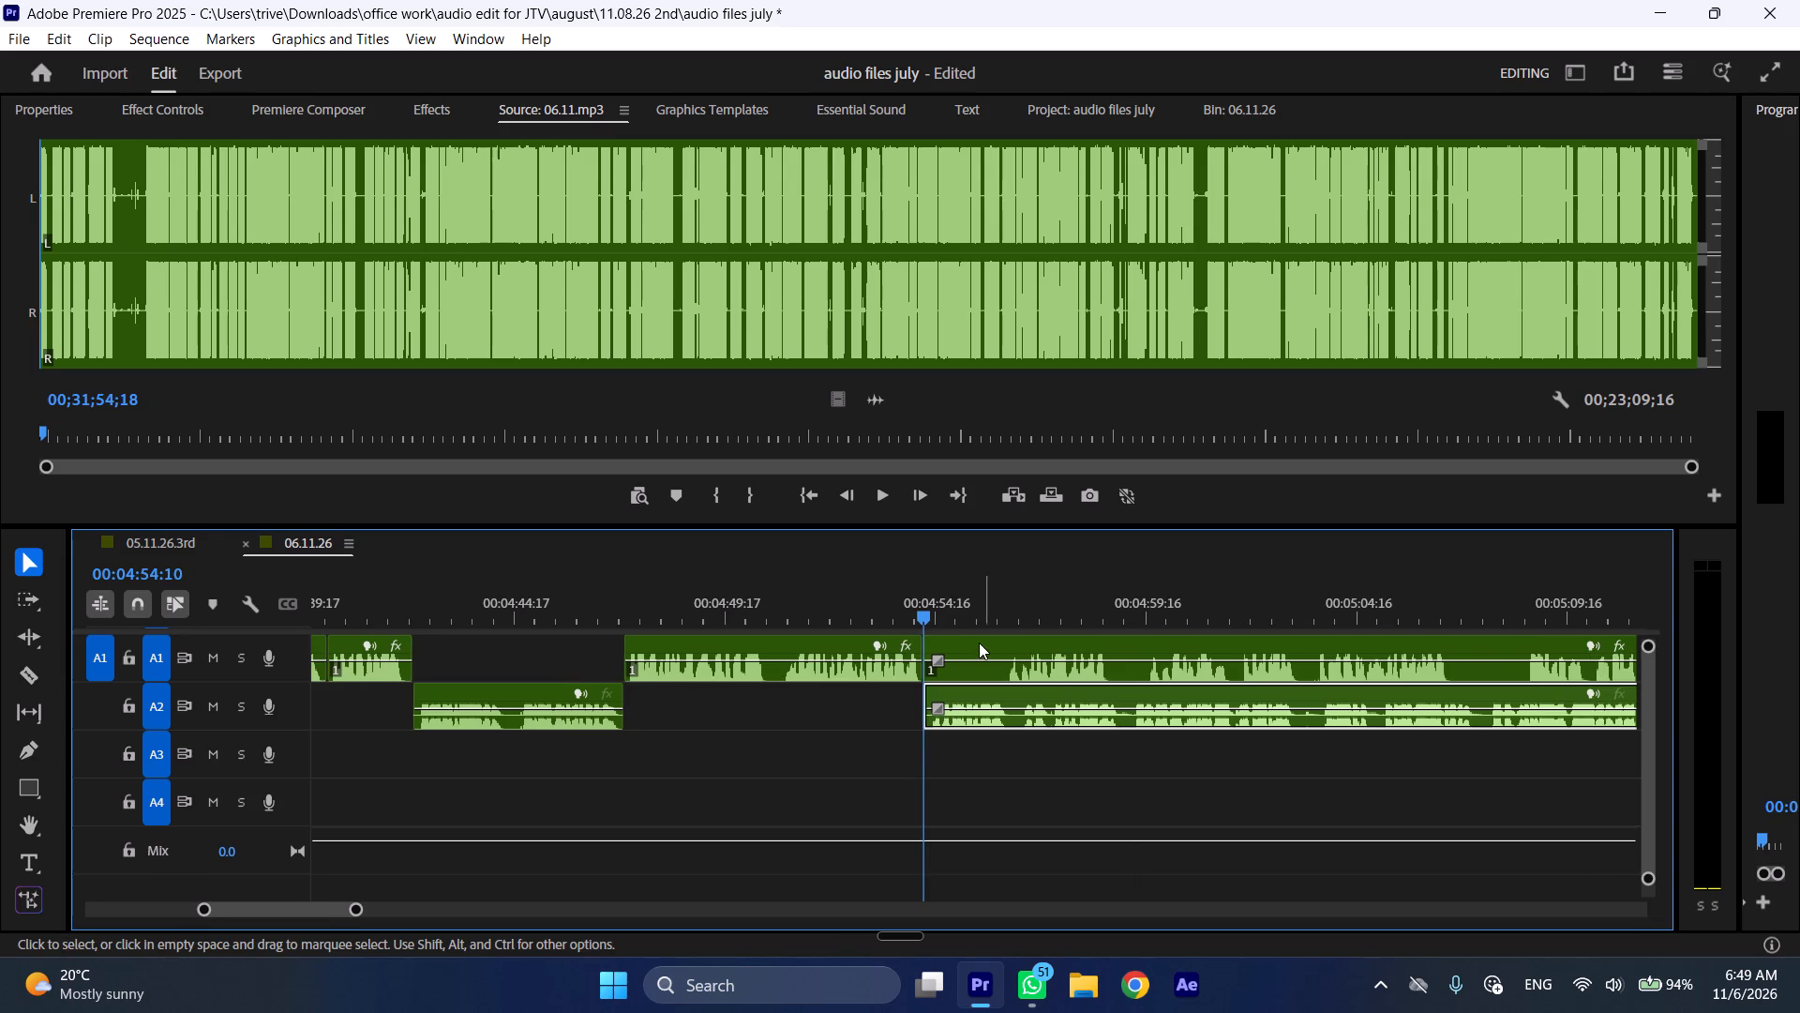
{"action": "left_click_drag", "start_coordinate": [979, 643], "coordinate": [1355, 643]}
{"action": "left_click_drag", "start_coordinate": [1306, 643], "coordinate": [1378, 648]}
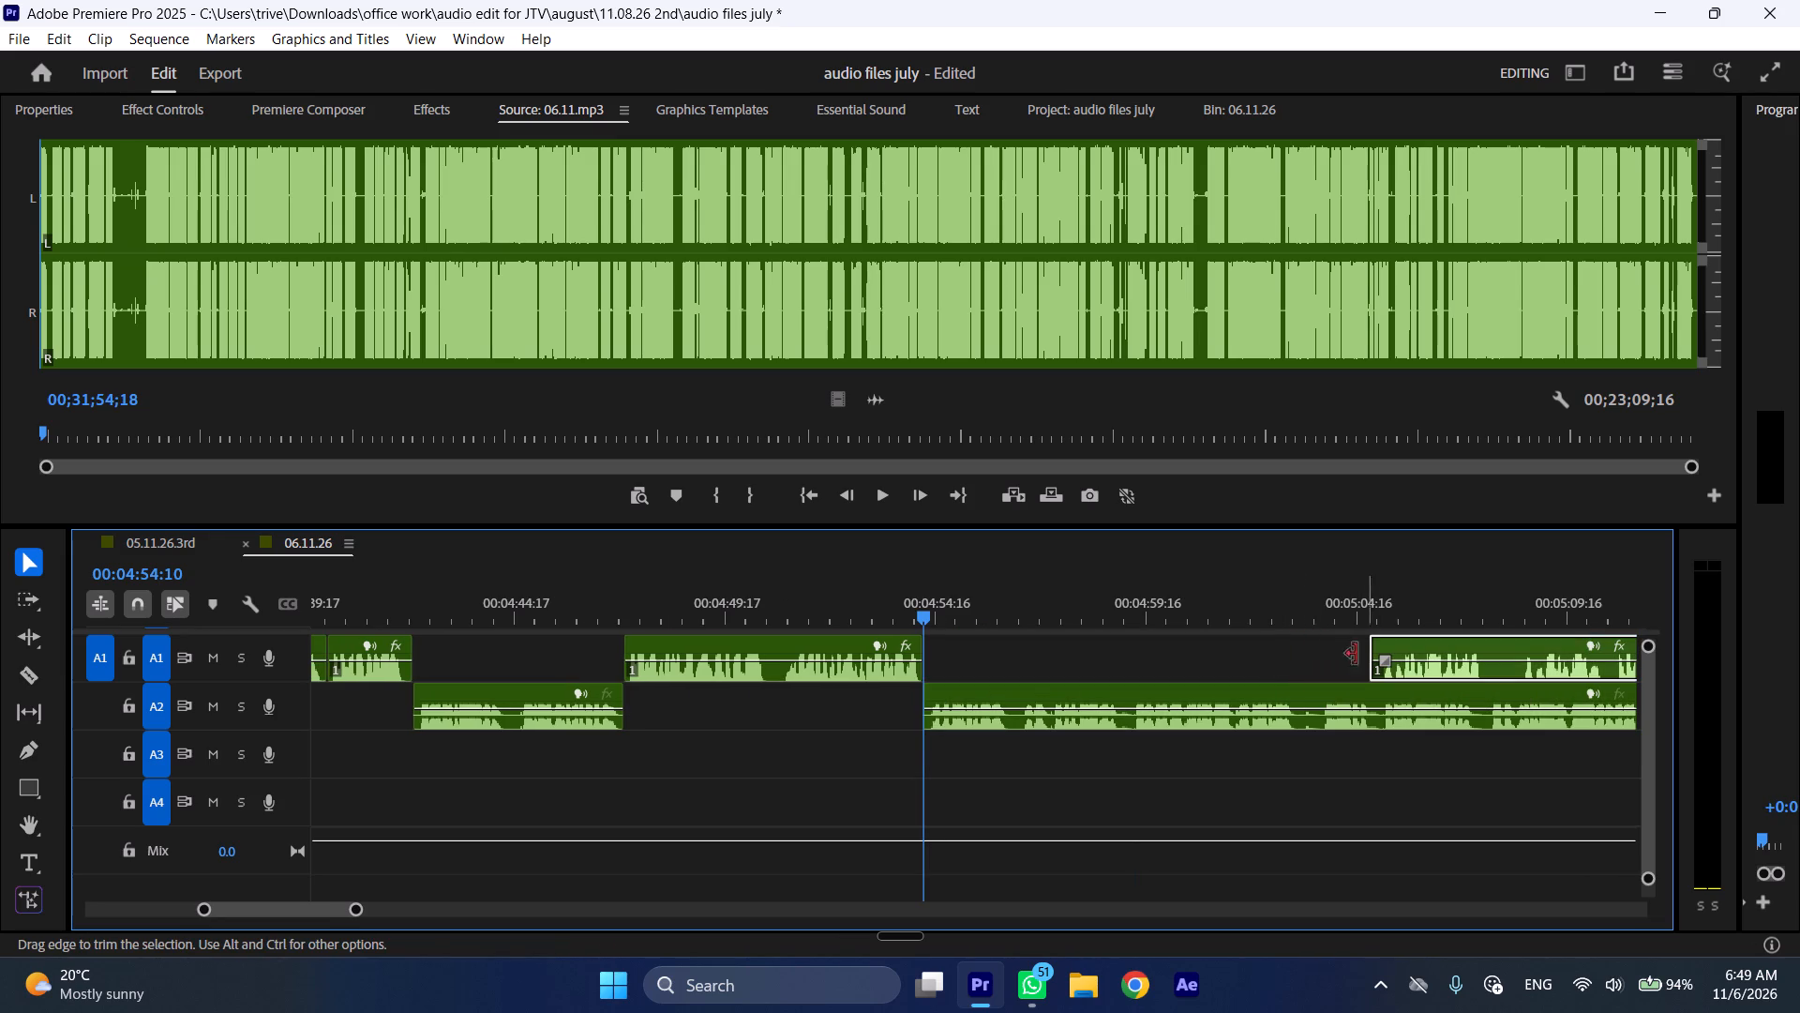
Play back the edited passages from about 00:04:47:08 at faster speed to check the cuts between A2 and A1.
{"action": "left_click", "coordinate": [619, 607]}
{"action": "key", "text": "space"}
{"action": "type", "text": "l"}
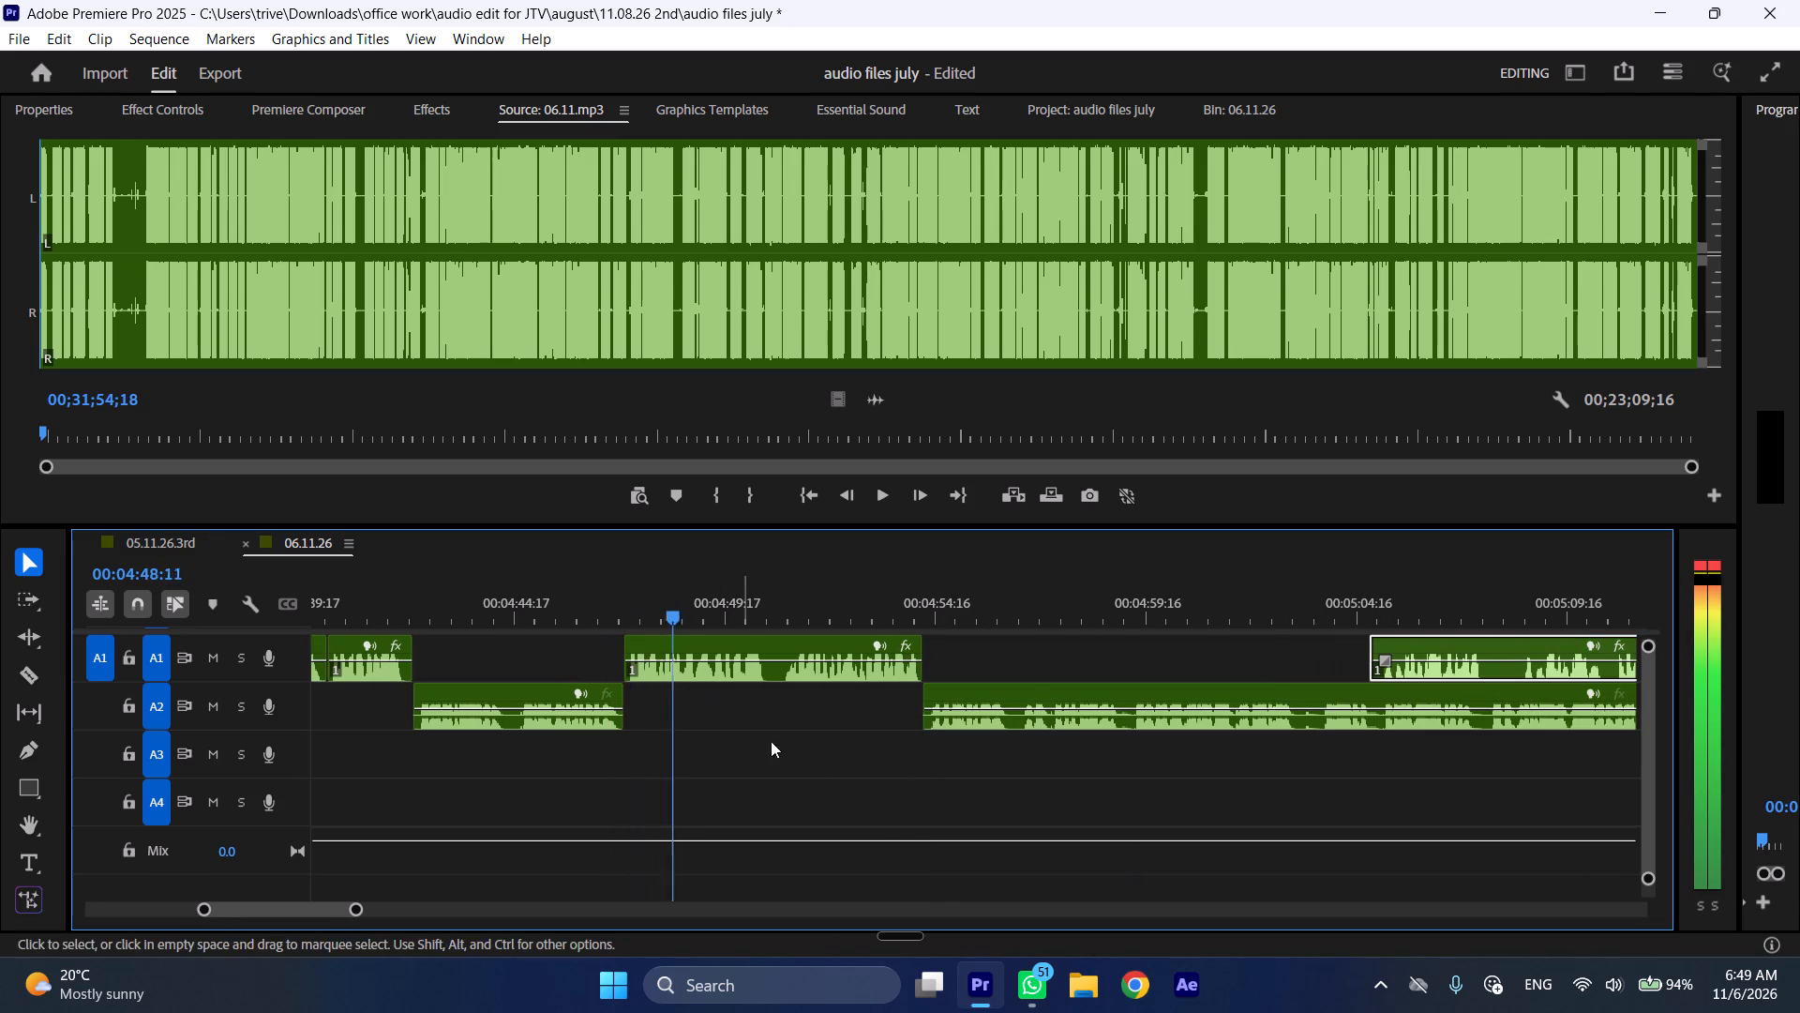
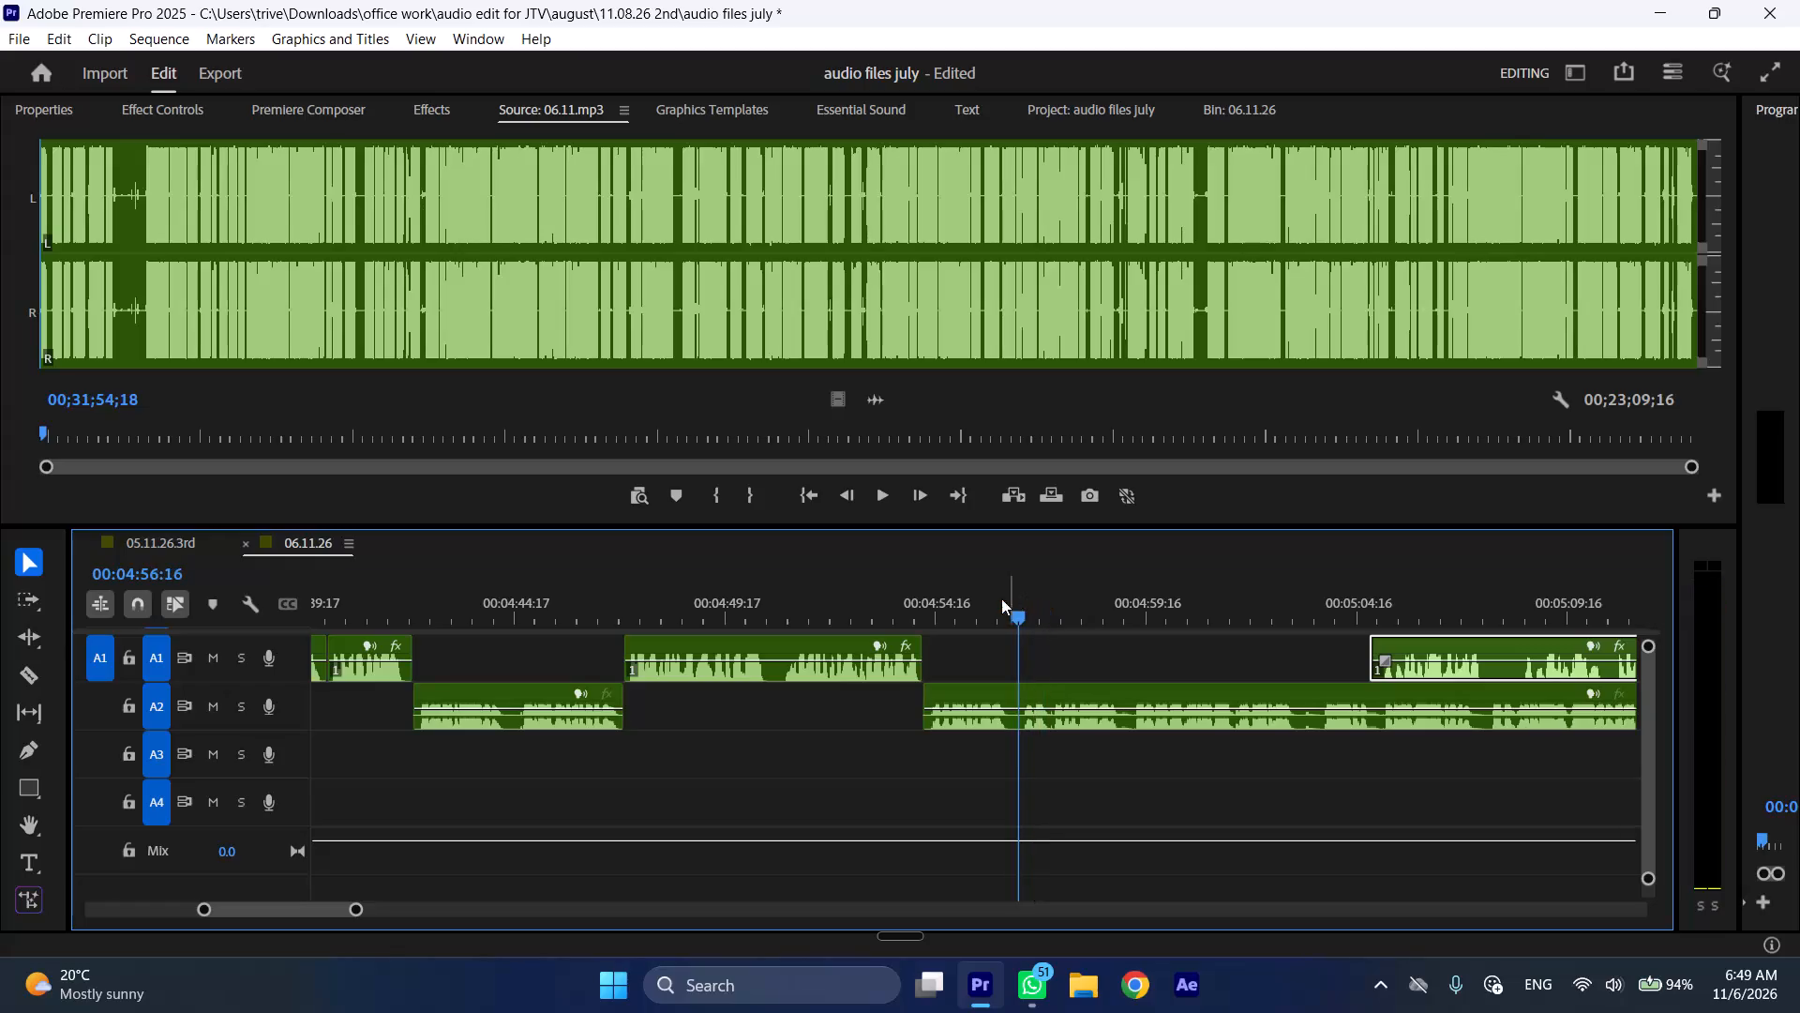
Replay the transition from A1 to A2 around 00:04:54:10 to check the cut and the start of the A2 passage.
{"action": "left_click_drag", "start_coordinate": [958, 599], "coordinate": [940, 604]}
{"action": "key", "text": "space"}
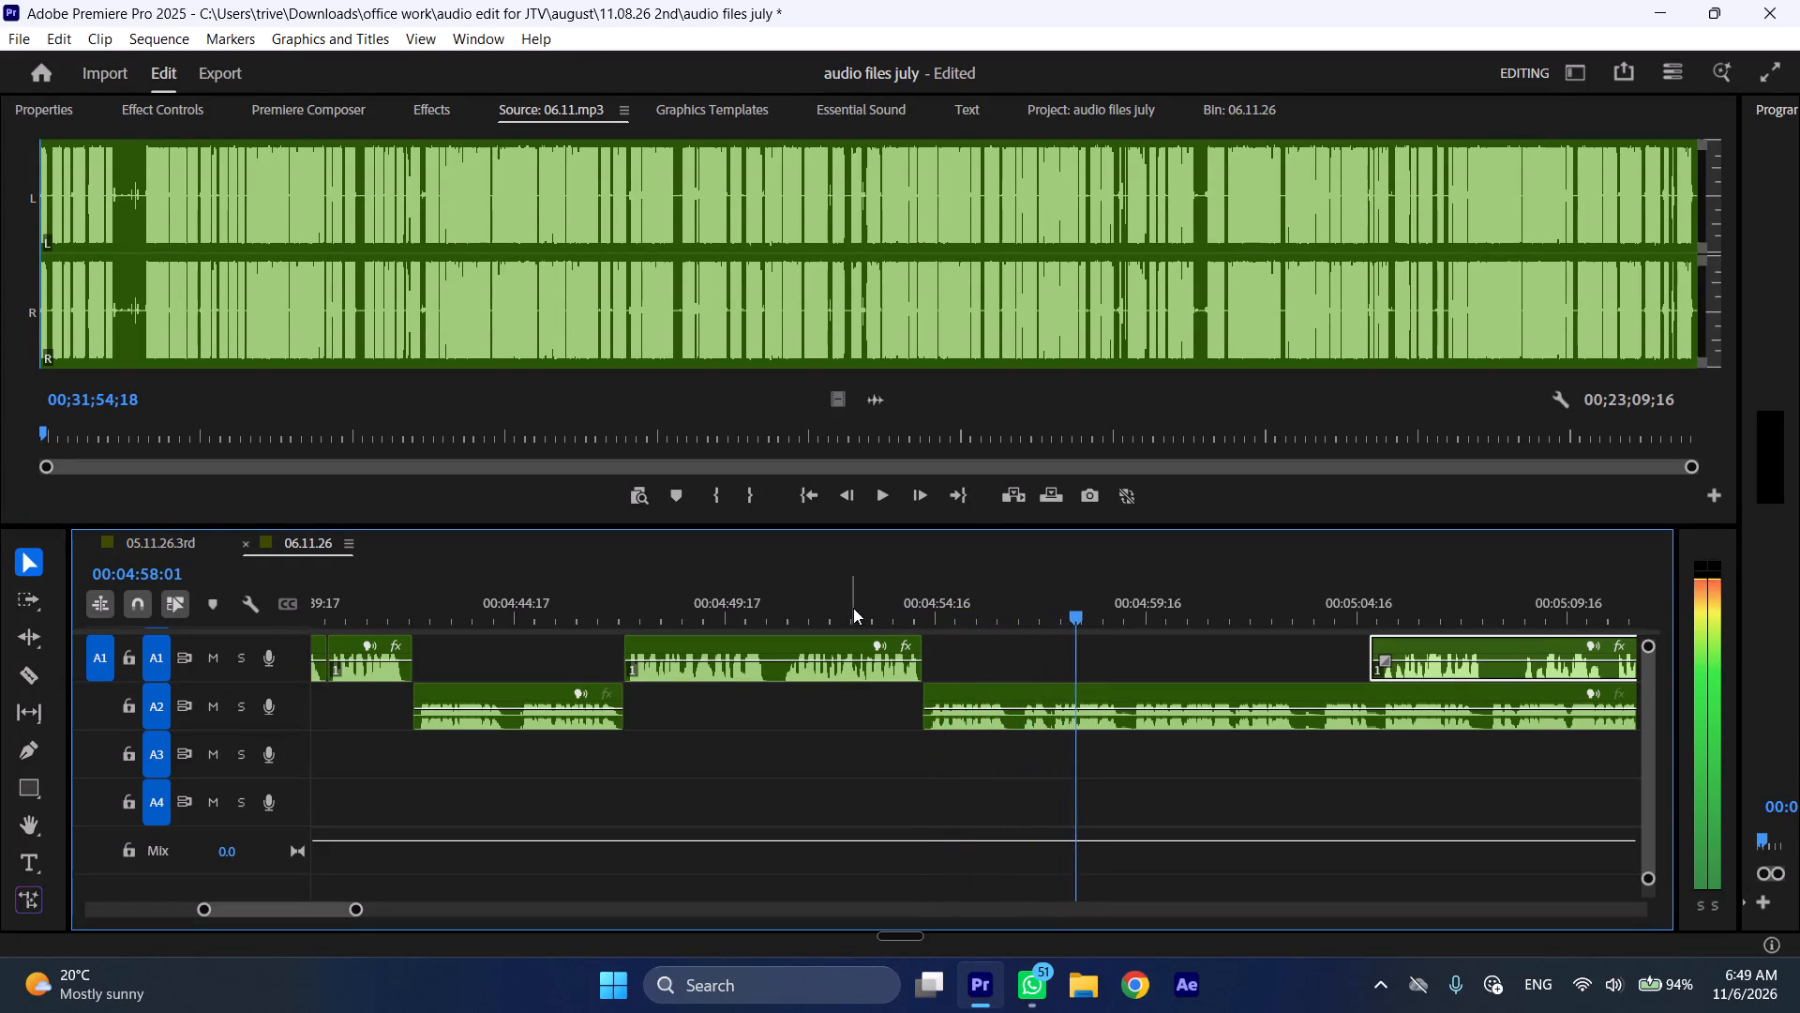
{"action": "left_click", "coordinate": [907, 603]}
{"action": "key", "text": "space"}
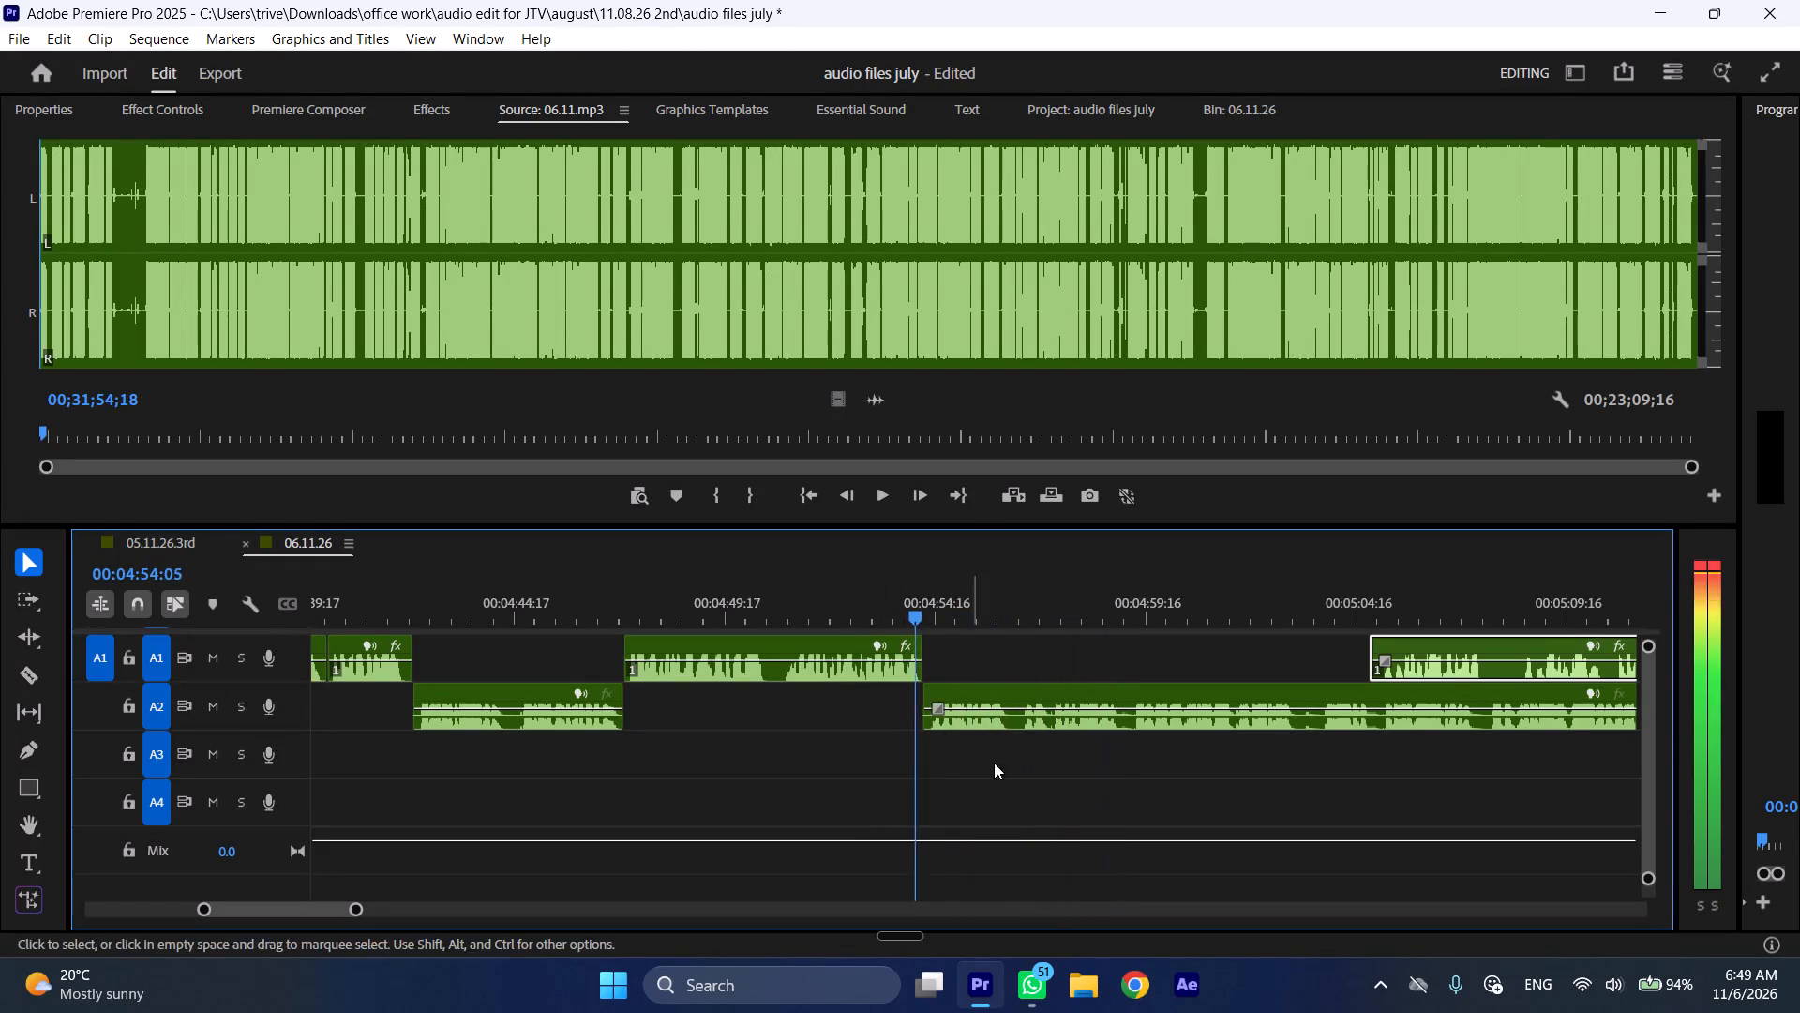
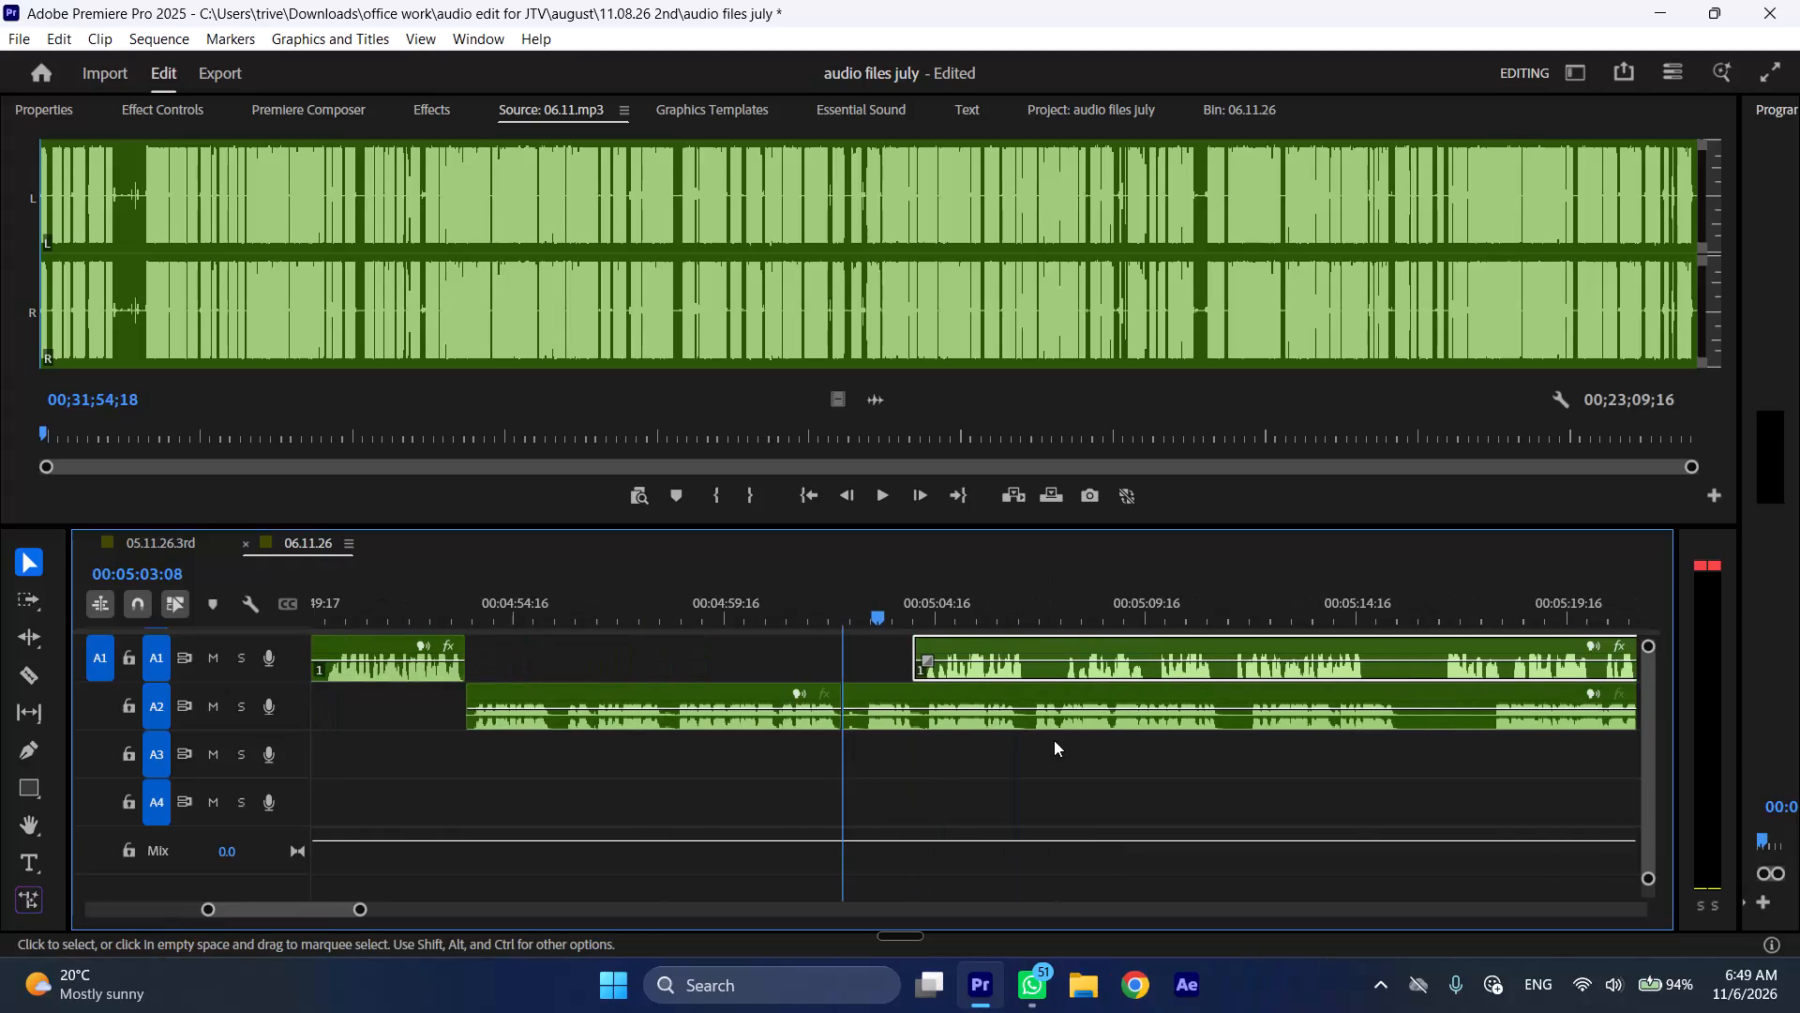
Play across the A2 cut near 00:05:03:08 and trim about 10 frames off the start of the remaining A2 recording.
{"action": "key", "text": "space"}
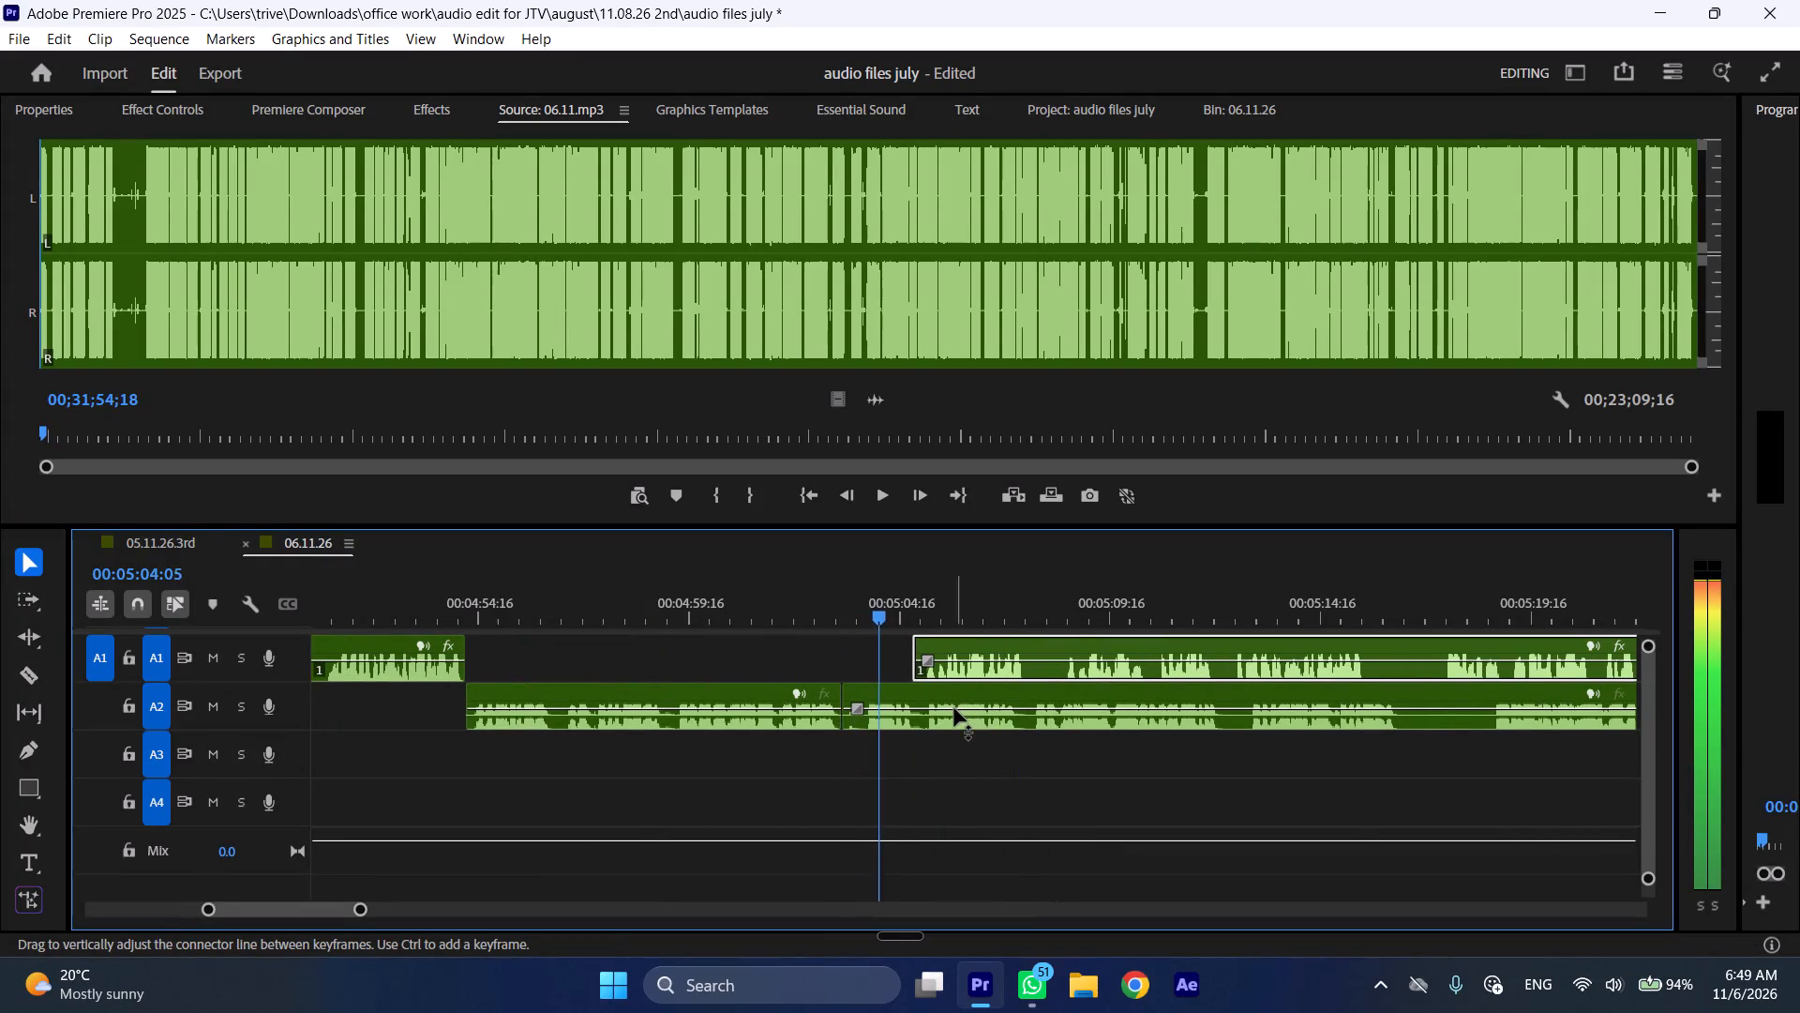
{"action": "key", "text": "space"}
{"action": "left_click_drag", "start_coordinate": [848, 691], "coordinate": [867, 693]}
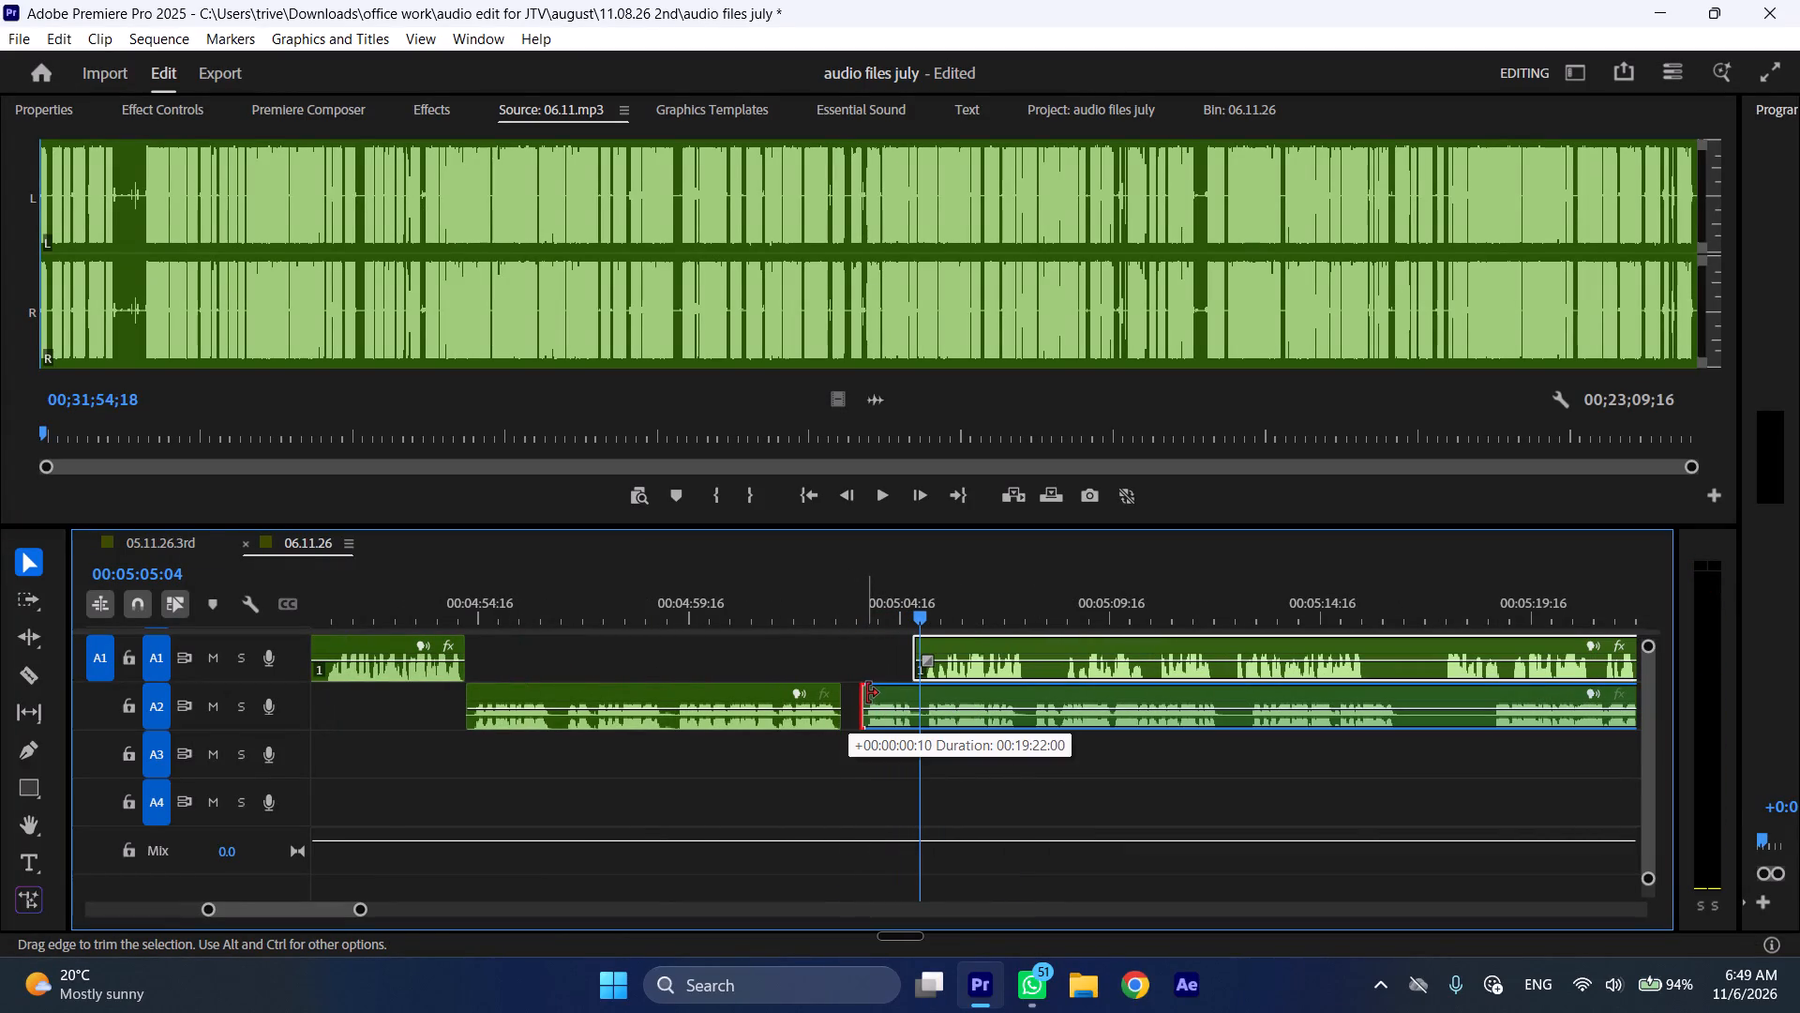
{"action": "left_click_drag", "start_coordinate": [867, 693], "coordinate": [868, 694]}
Move the remaining A2 recording later to clear space, and place the A1 passage directly after the A2 cut at 00:05:03:08.
{"action": "left_click_drag", "start_coordinate": [883, 694], "coordinate": [1248, 701]}
{"action": "left_click_drag", "start_coordinate": [1089, 643], "coordinate": [1064, 646]}
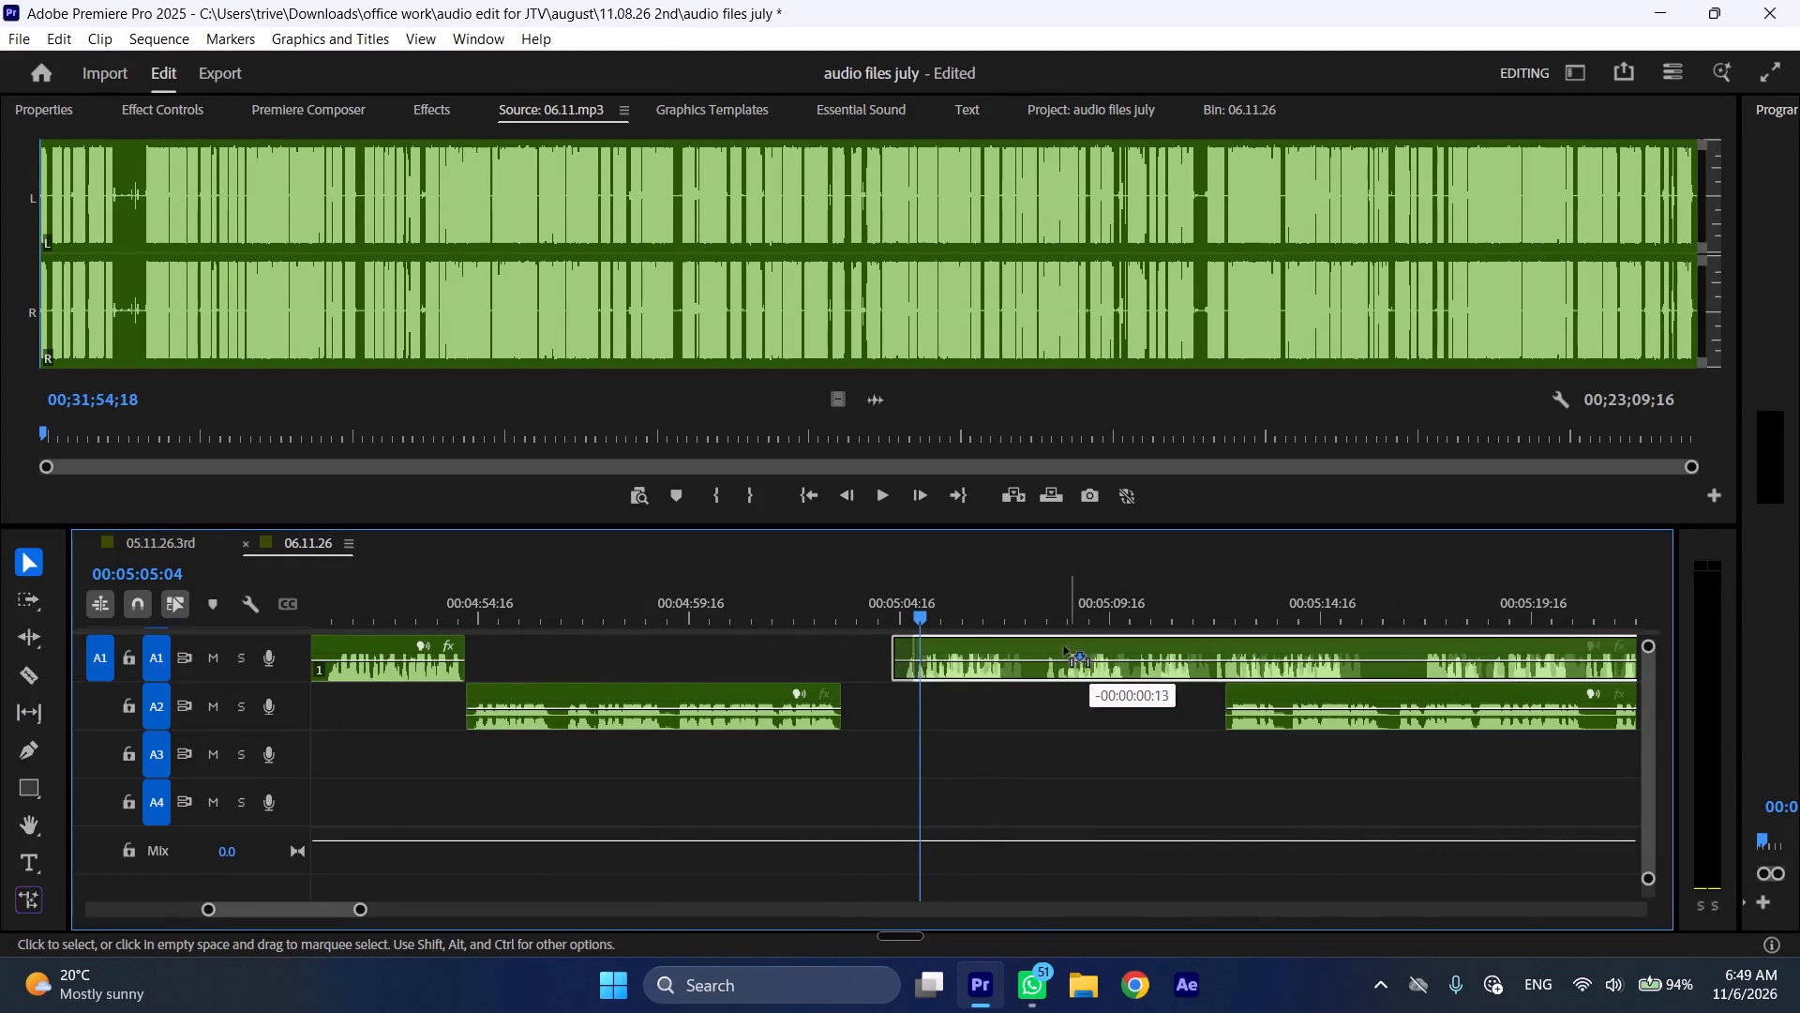
{"action": "left_click_drag", "start_coordinate": [1064, 646], "coordinate": [1023, 648]}
Play the A1 passage from the cut at 00:05:03:08 and move the remaining A2 recording later to about 00:05:19.
{"action": "left_click", "coordinate": [851, 597]}
{"action": "key", "text": "space"}
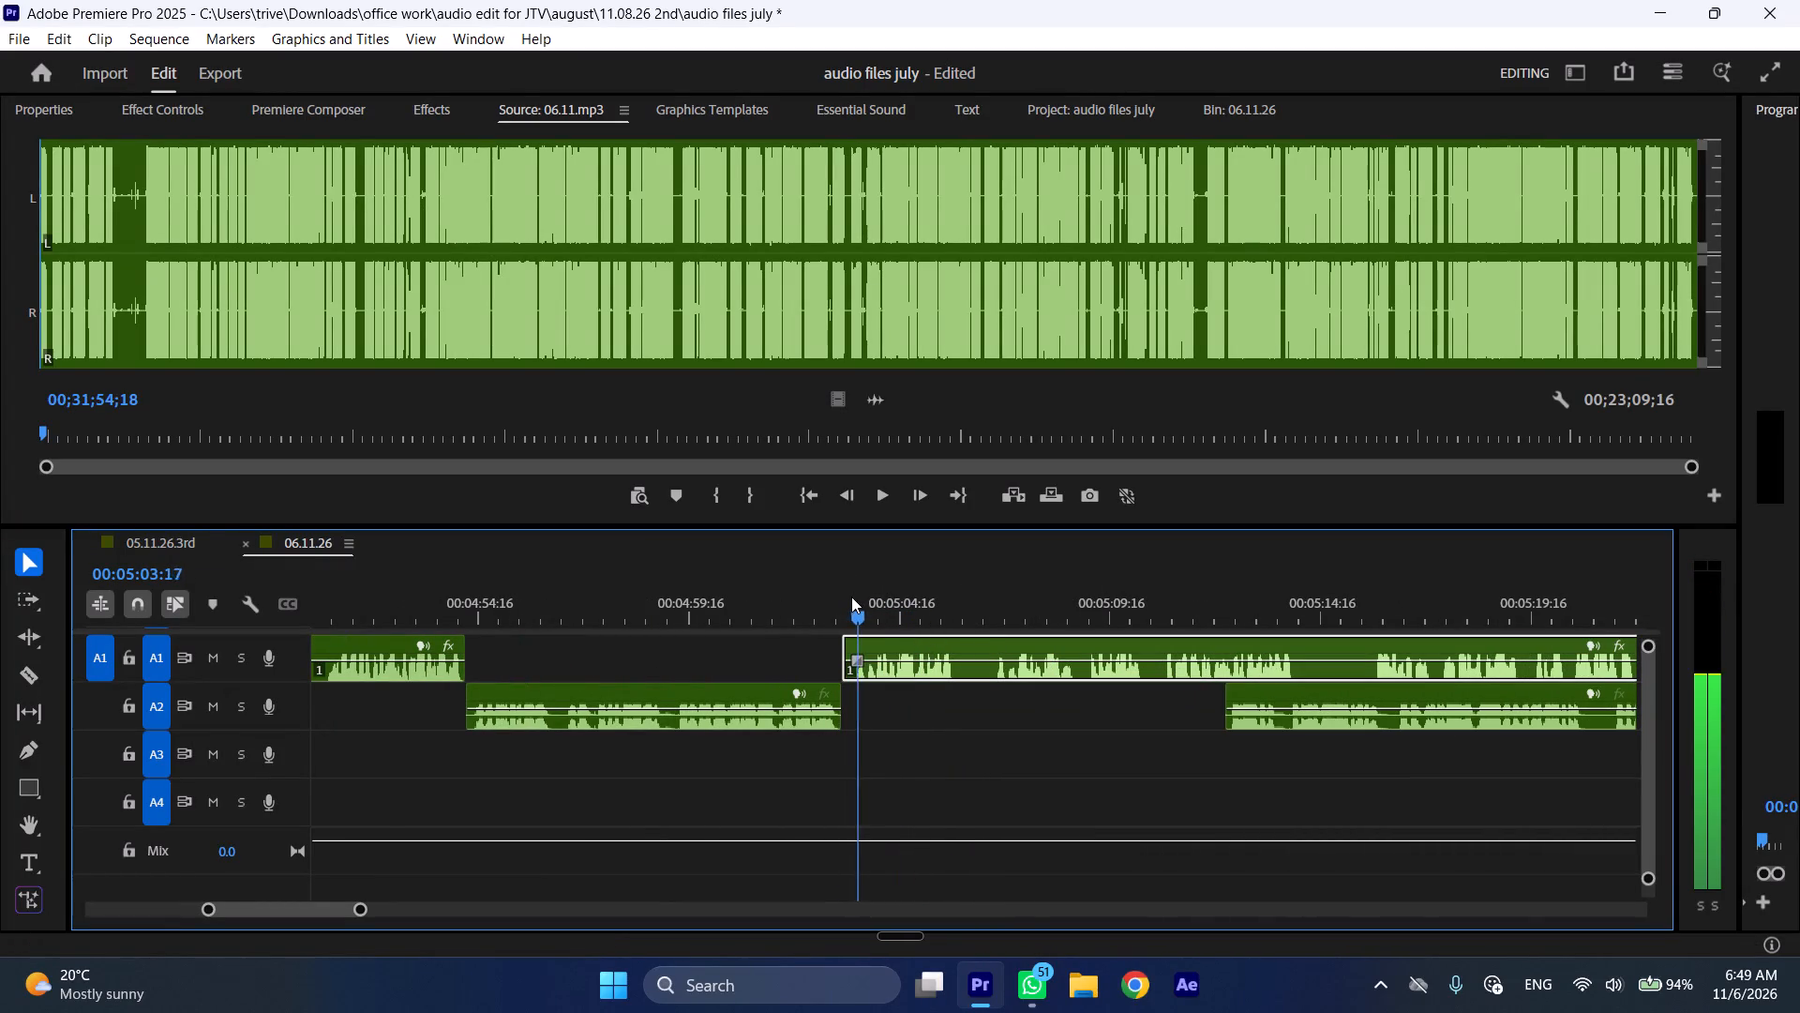
{"action": "type", "text": "l"}
{"action": "scroll", "coordinate": [967, 696], "scroll_direction": "down", "scroll_amount": 5}
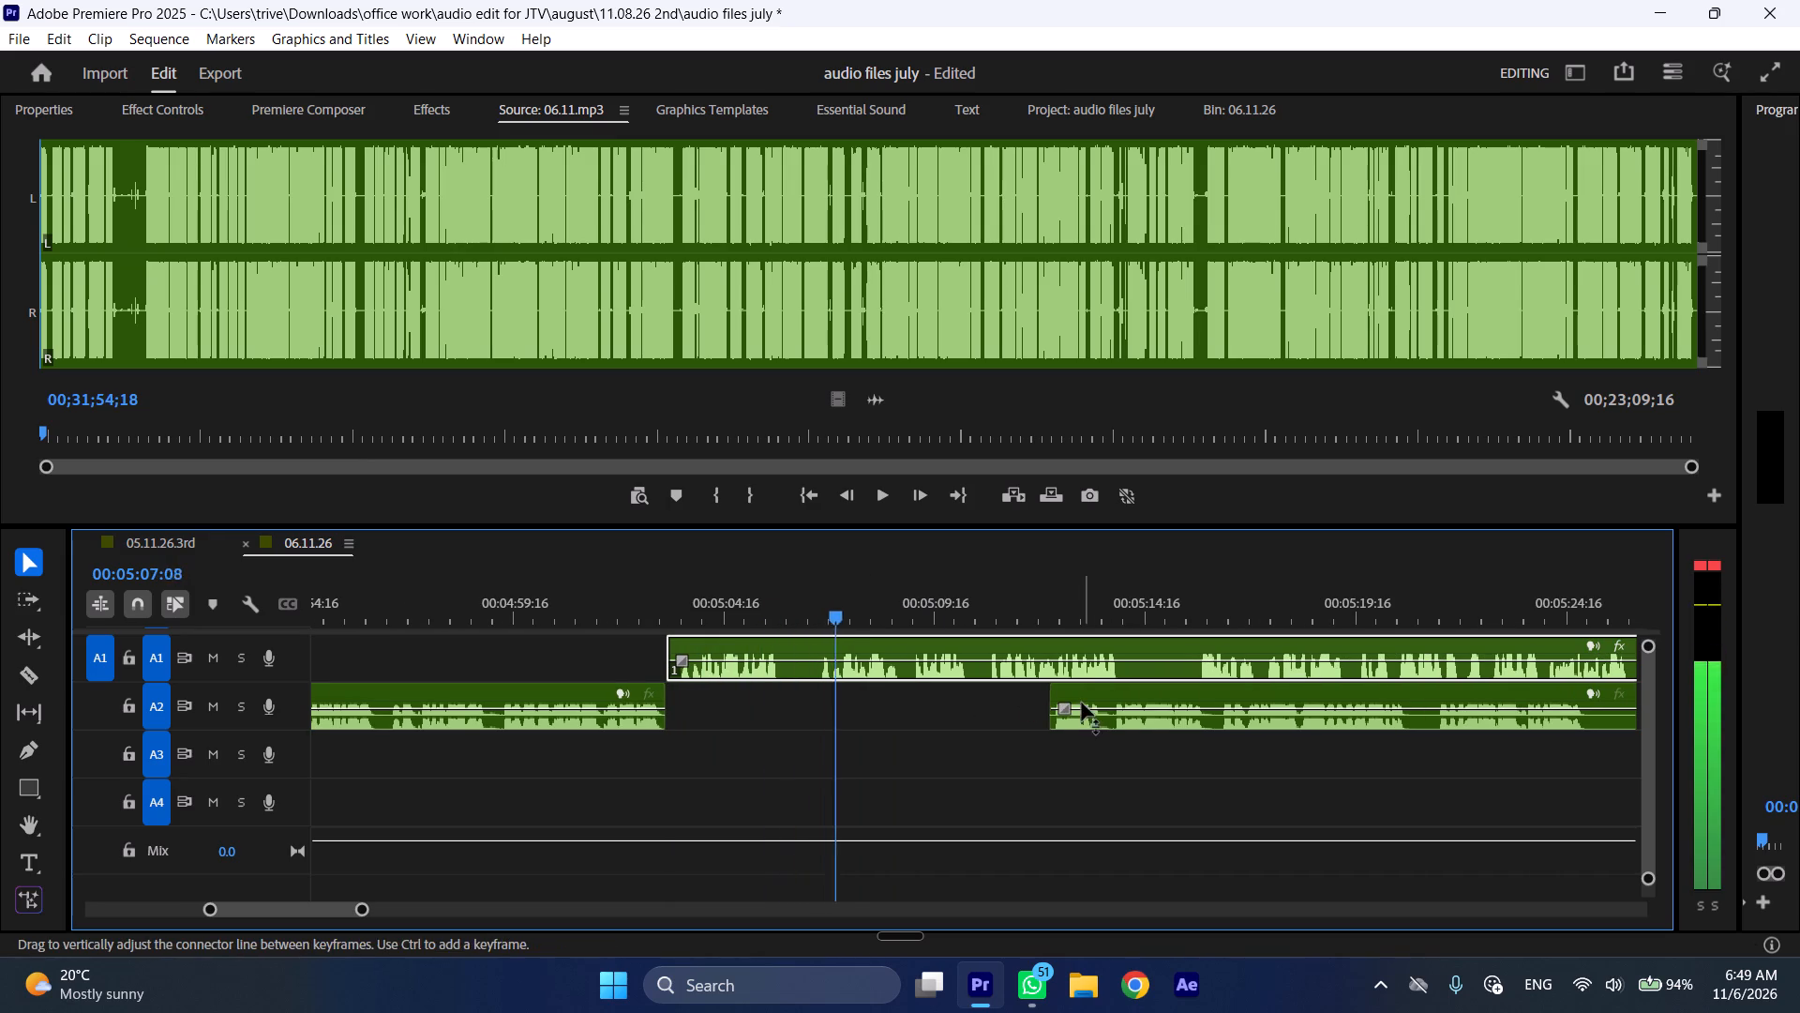
{"action": "left_click_drag", "start_coordinate": [1086, 689], "coordinate": [1373, 689]}
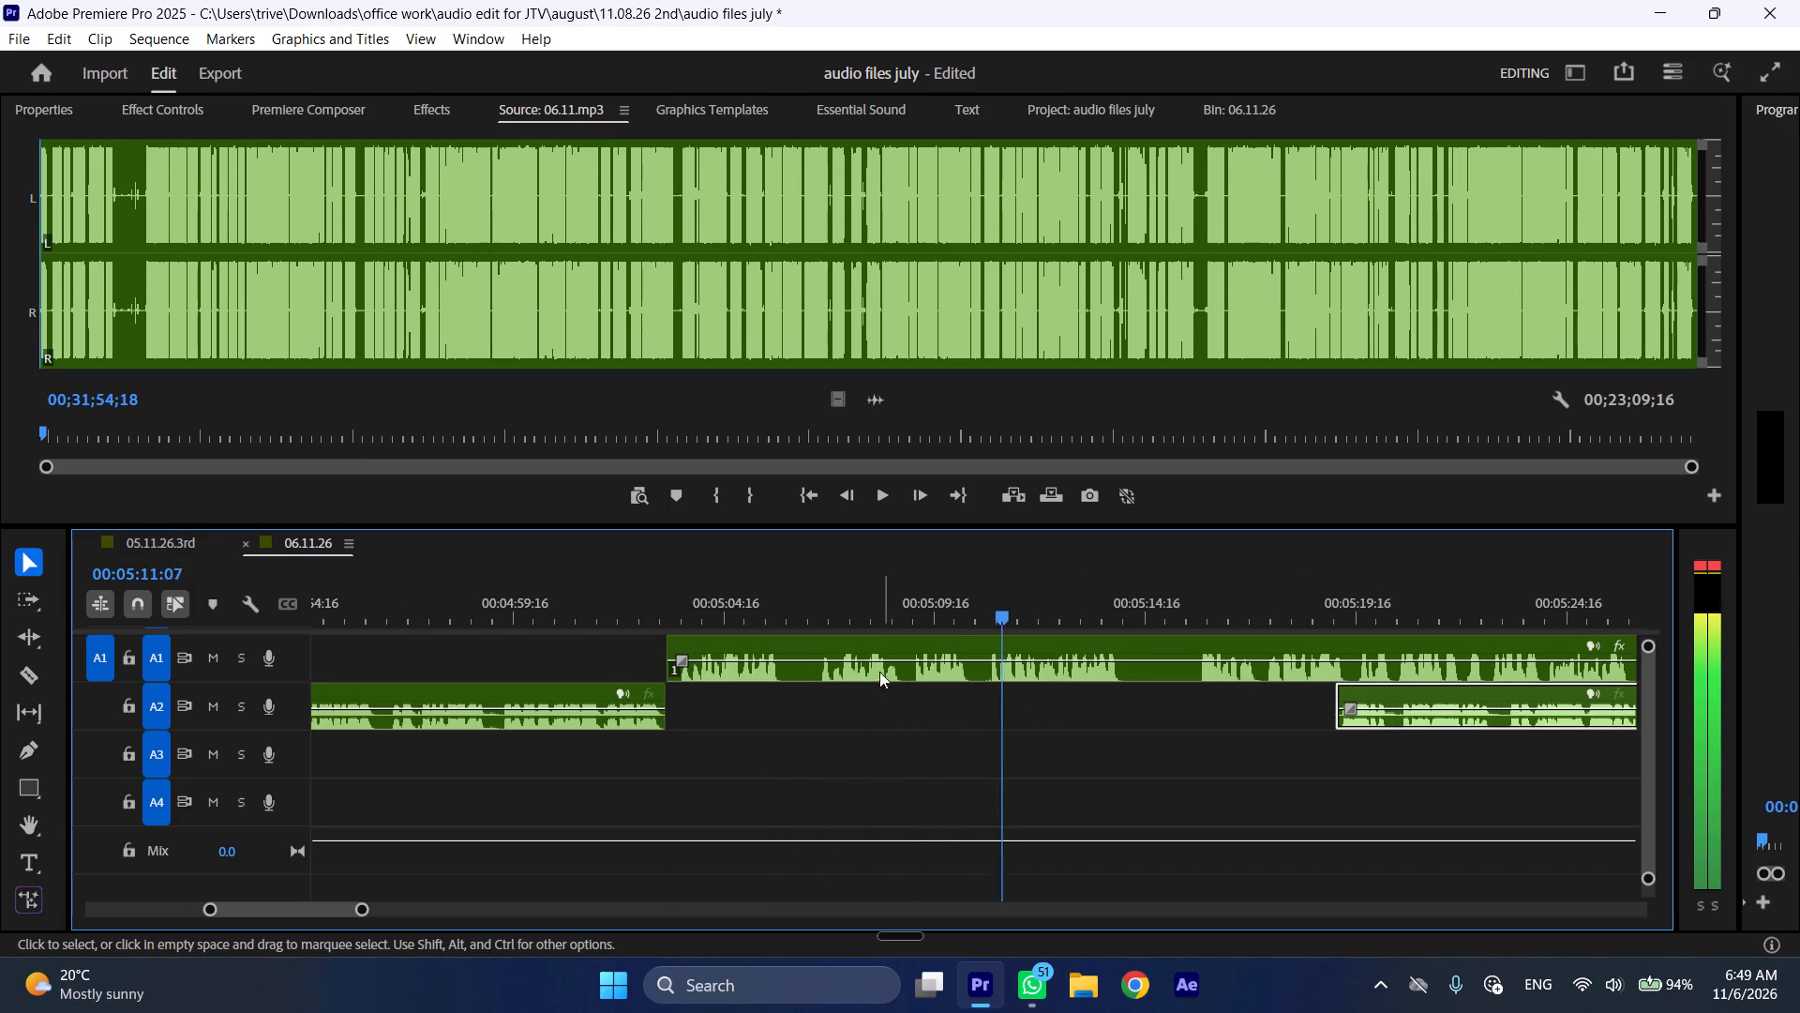
Split the A1 recording at 00:05:06:23 and ripple-delete its opening piece back to 00:05:03:08.
{"action": "left_click", "coordinate": [822, 600]}
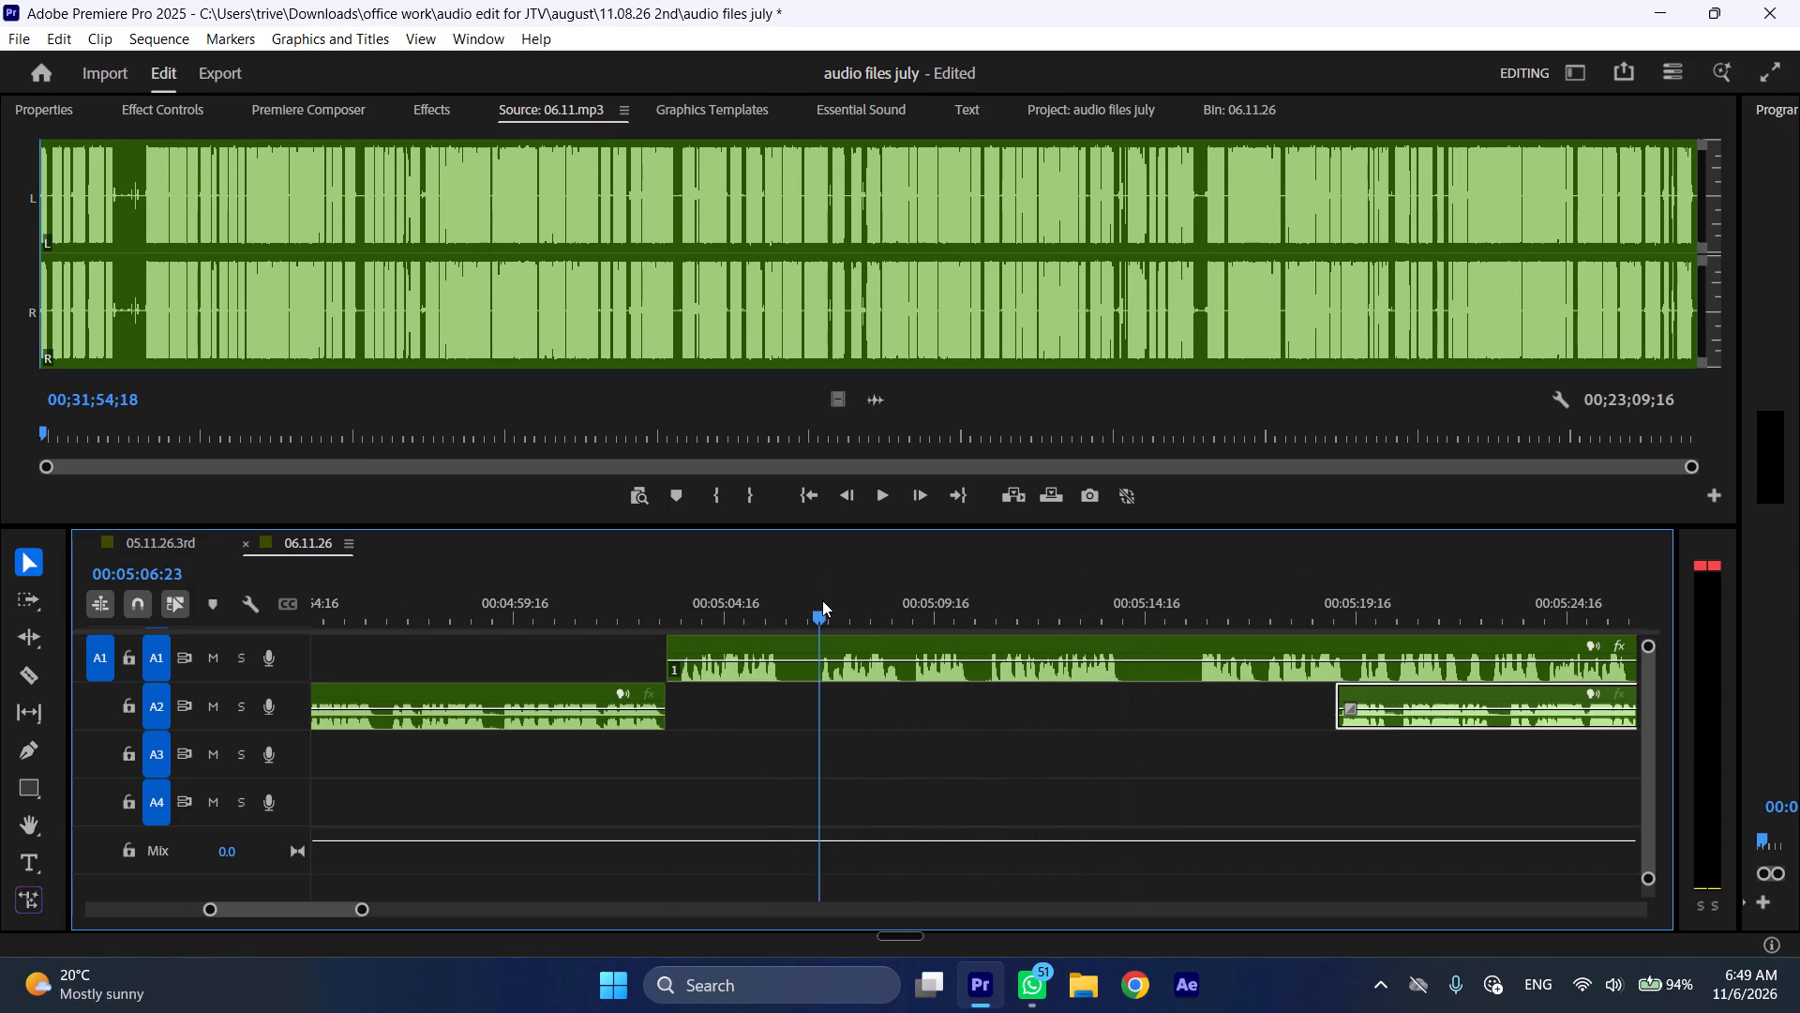
{"action": "left_click", "coordinate": [847, 637]}
{"action": "key", "text": "shift+c"}
{"action": "key", "text": "ctrl+shift+d"}
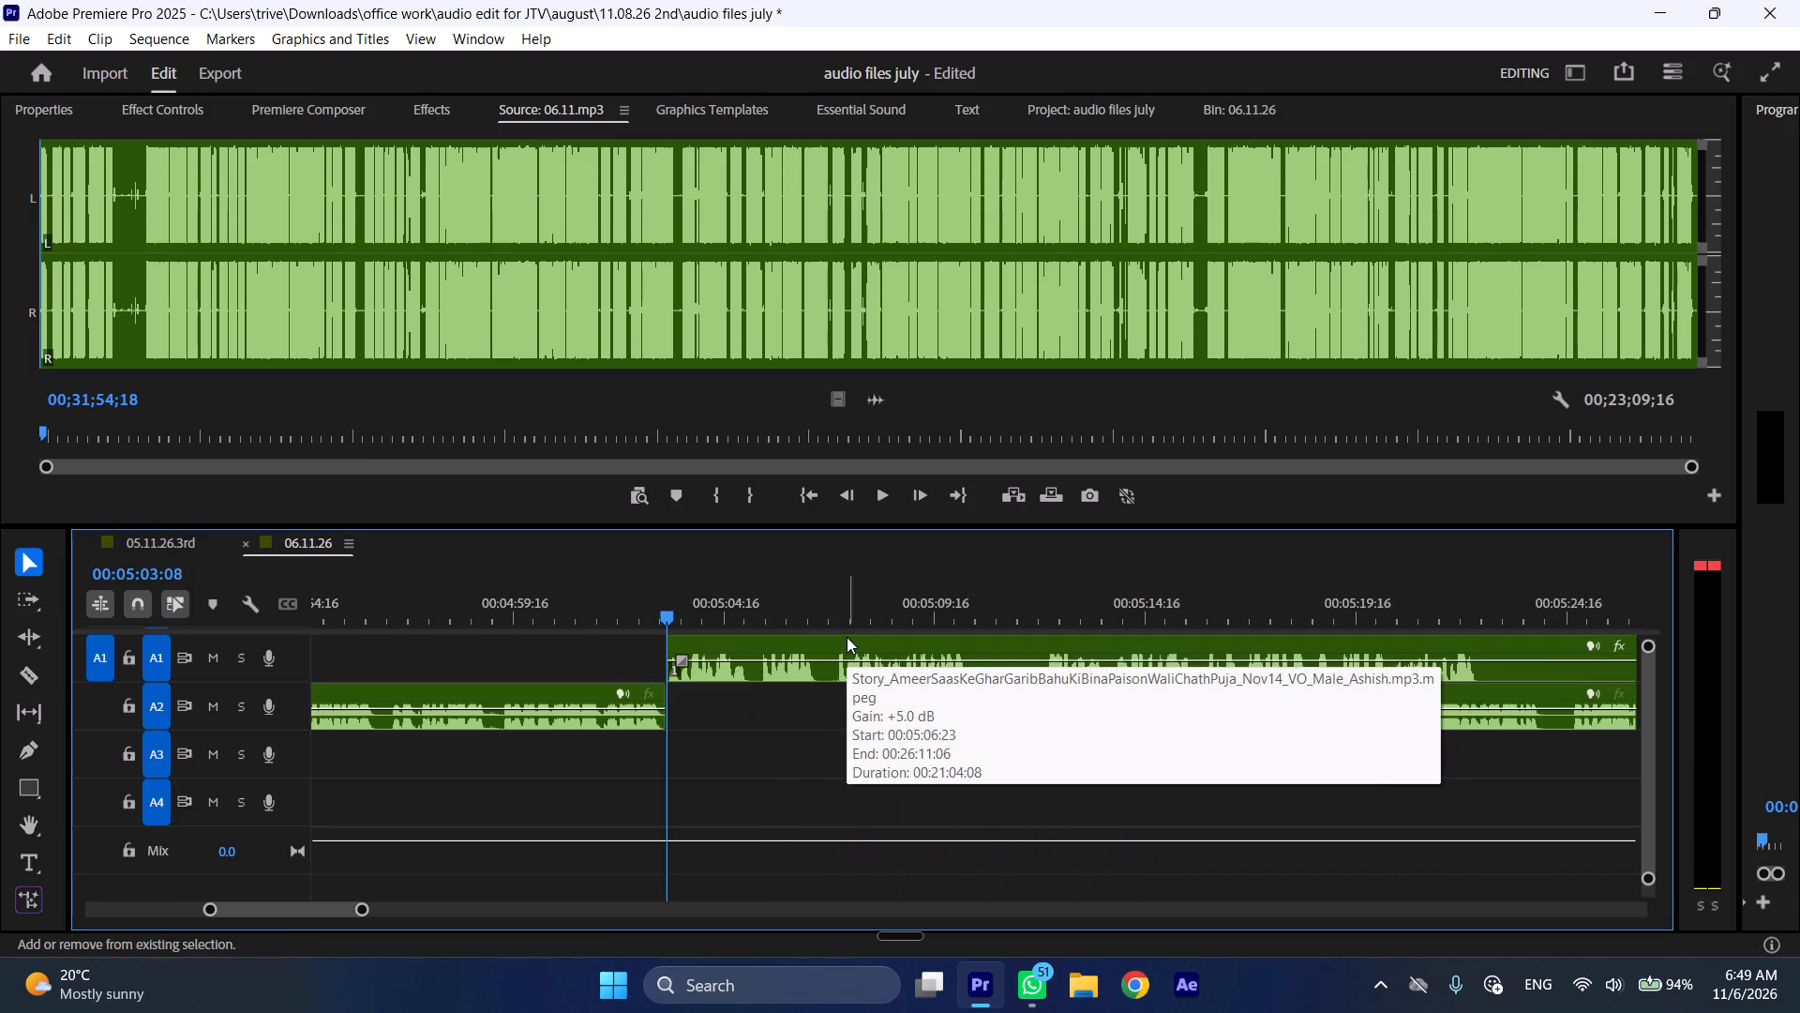
Split the A1 recording at 00:05:06:23 and ripple-delete the short pause that follows.
{"action": "left_click_drag", "start_coordinate": [808, 607], "coordinate": [835, 607]}
{"action": "key", "text": "shift+c"}
{"action": "left_click", "coordinate": [866, 646]}
{"action": "key", "text": "shift+c"}
{"action": "key", "text": "ctrl+shift+d"}
Split the A1 recording at 00:05:10:08, in the pause after the second spoken passage.
{"action": "left_click_drag", "start_coordinate": [966, 559], "coordinate": [977, 573]}
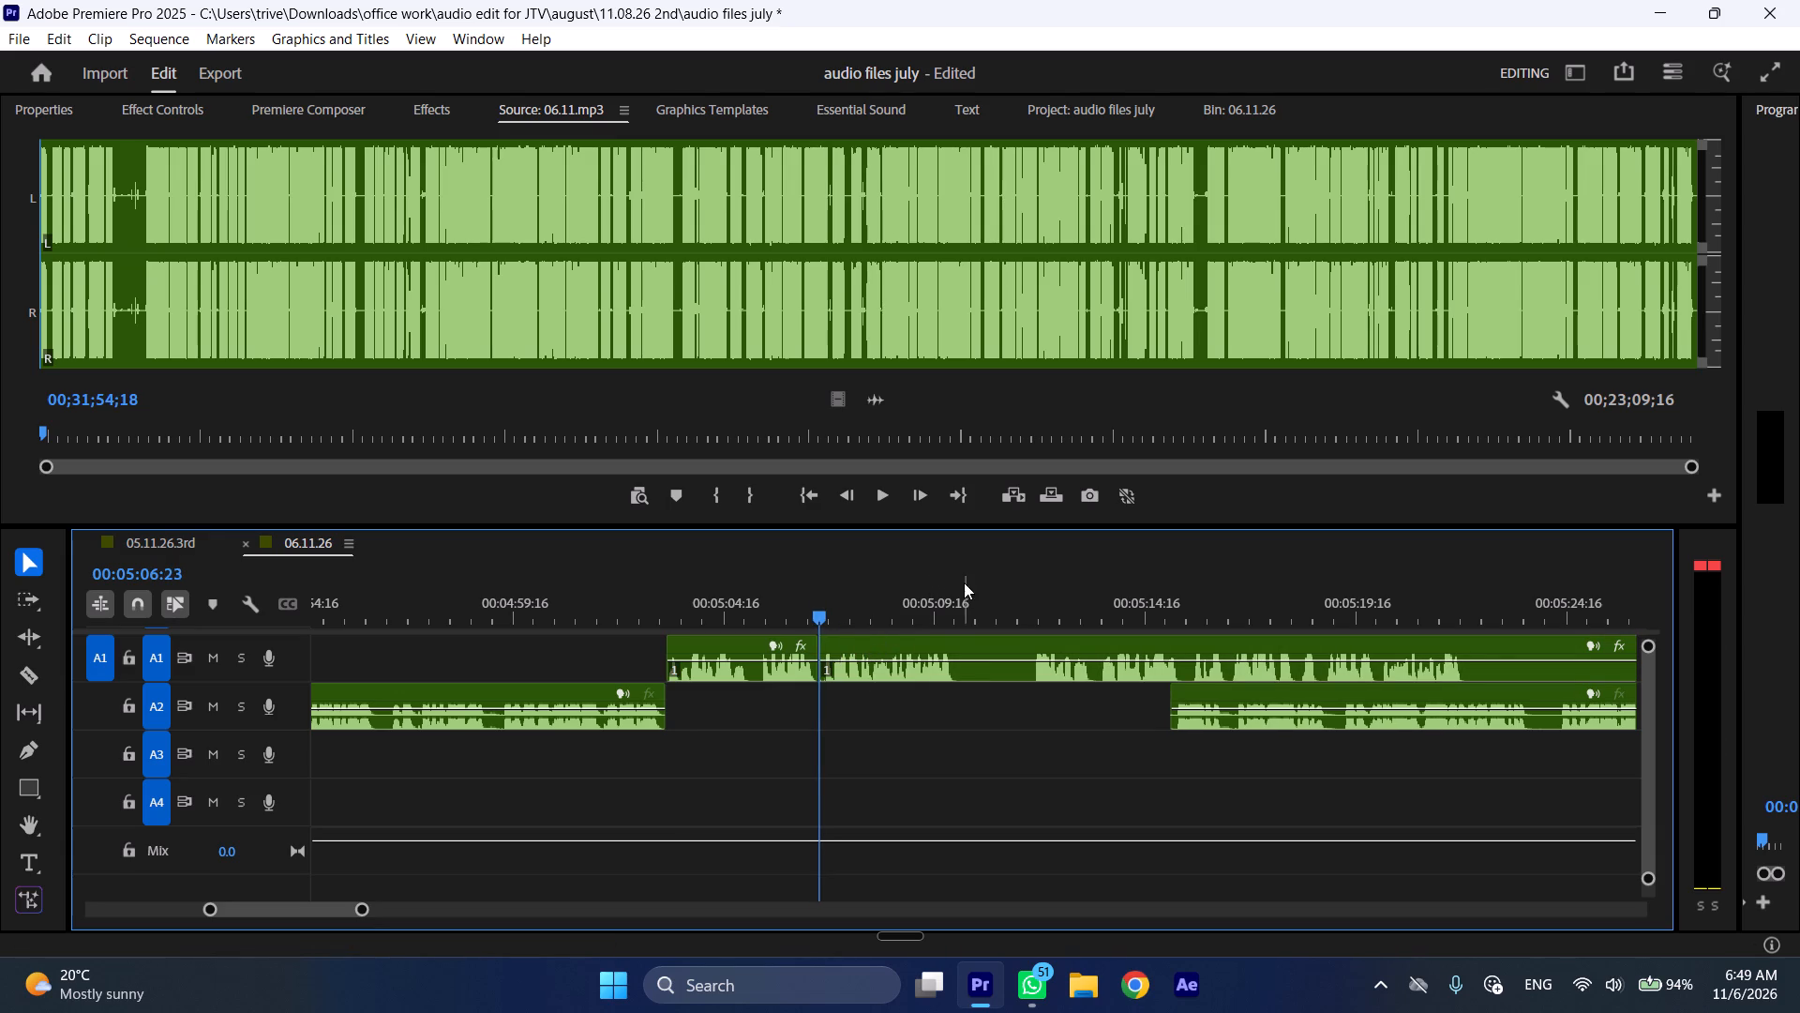
{"action": "left_click", "coordinate": [964, 590]}
{"action": "key", "text": "shift+c"}
Move the A2 recording to start at the A1 cut at 00:05:10:08, and shift the rest of A1 later to about 00:05:23.
{"action": "left_click_drag", "start_coordinate": [1227, 695], "coordinate": [1028, 695]}
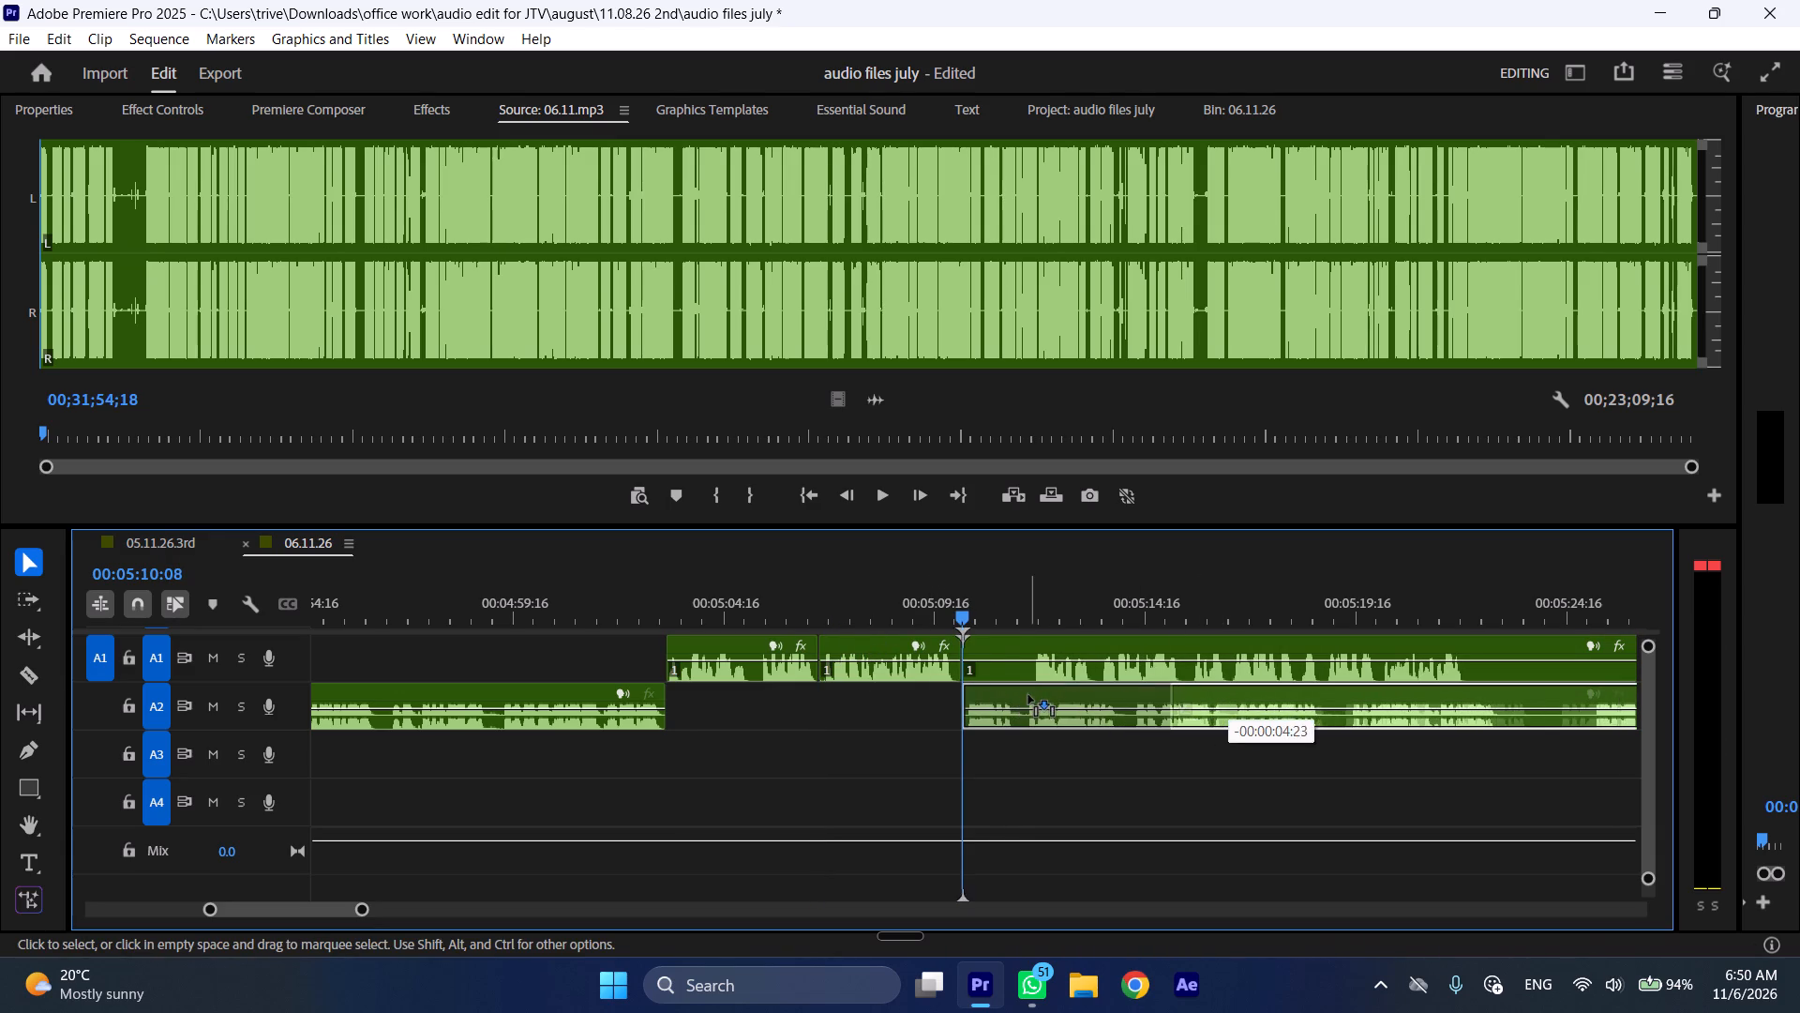
{"action": "left_click_drag", "start_coordinate": [1028, 695], "coordinate": [1027, 695]}
{"action": "left_click_drag", "start_coordinate": [999, 645], "coordinate": [1535, 647]}
Play the A2 passage from 00:05:10:08 to check the transition and listen for its end.
{"action": "key", "text": "space"}
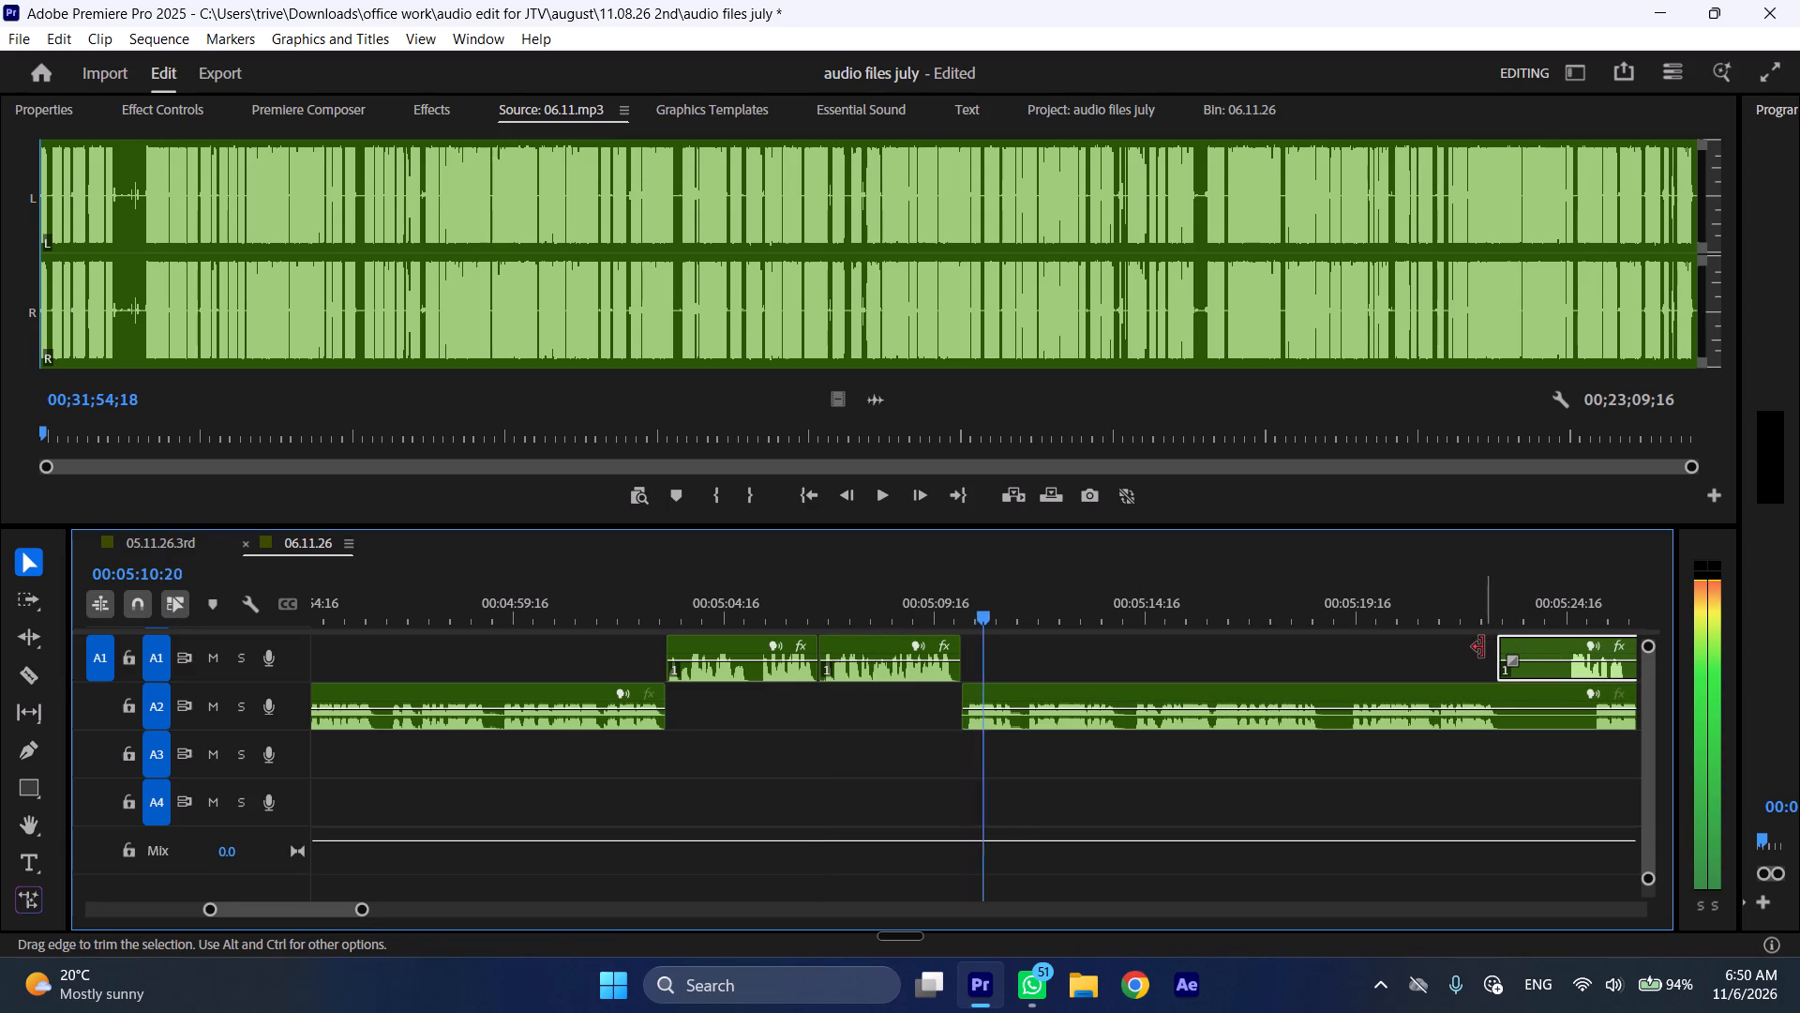
{"action": "key", "text": "l"}
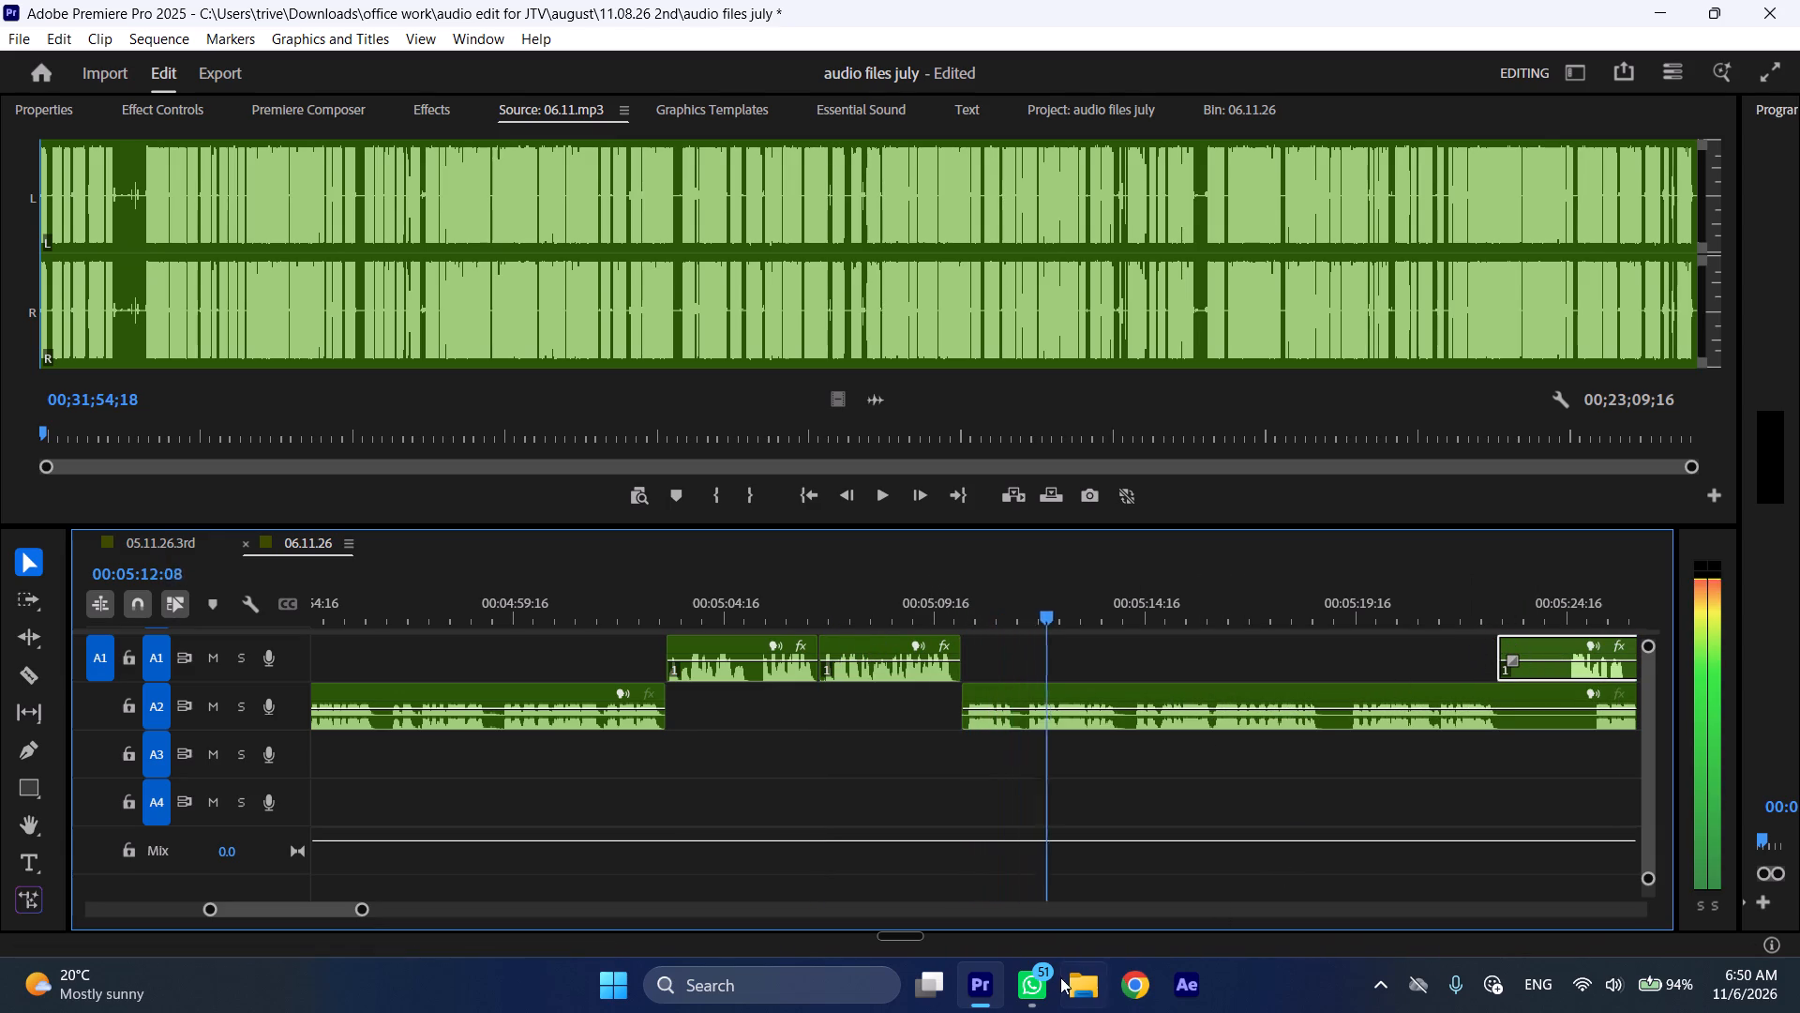
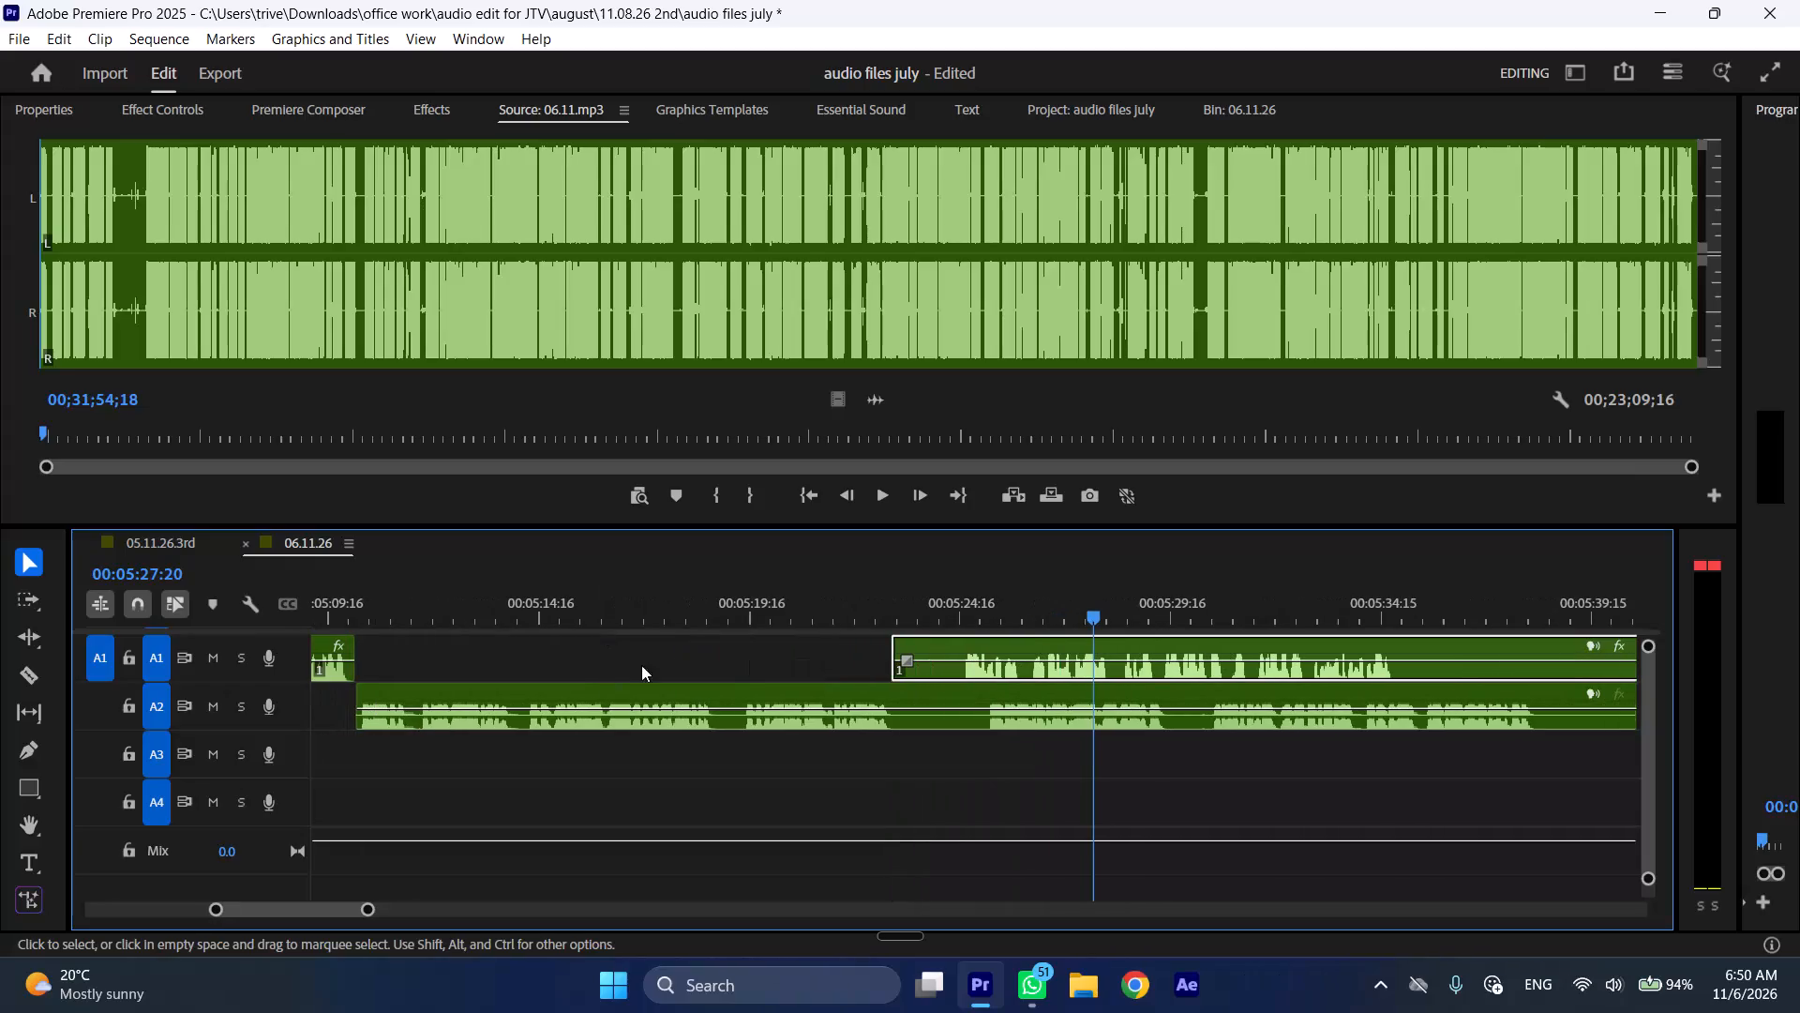
Play the A2 passage again and split the A2 recording at 00:05:18:22, in the pause before its next phrase.
{"action": "left_click", "coordinate": [677, 595]}
{"action": "key", "text": "space"}
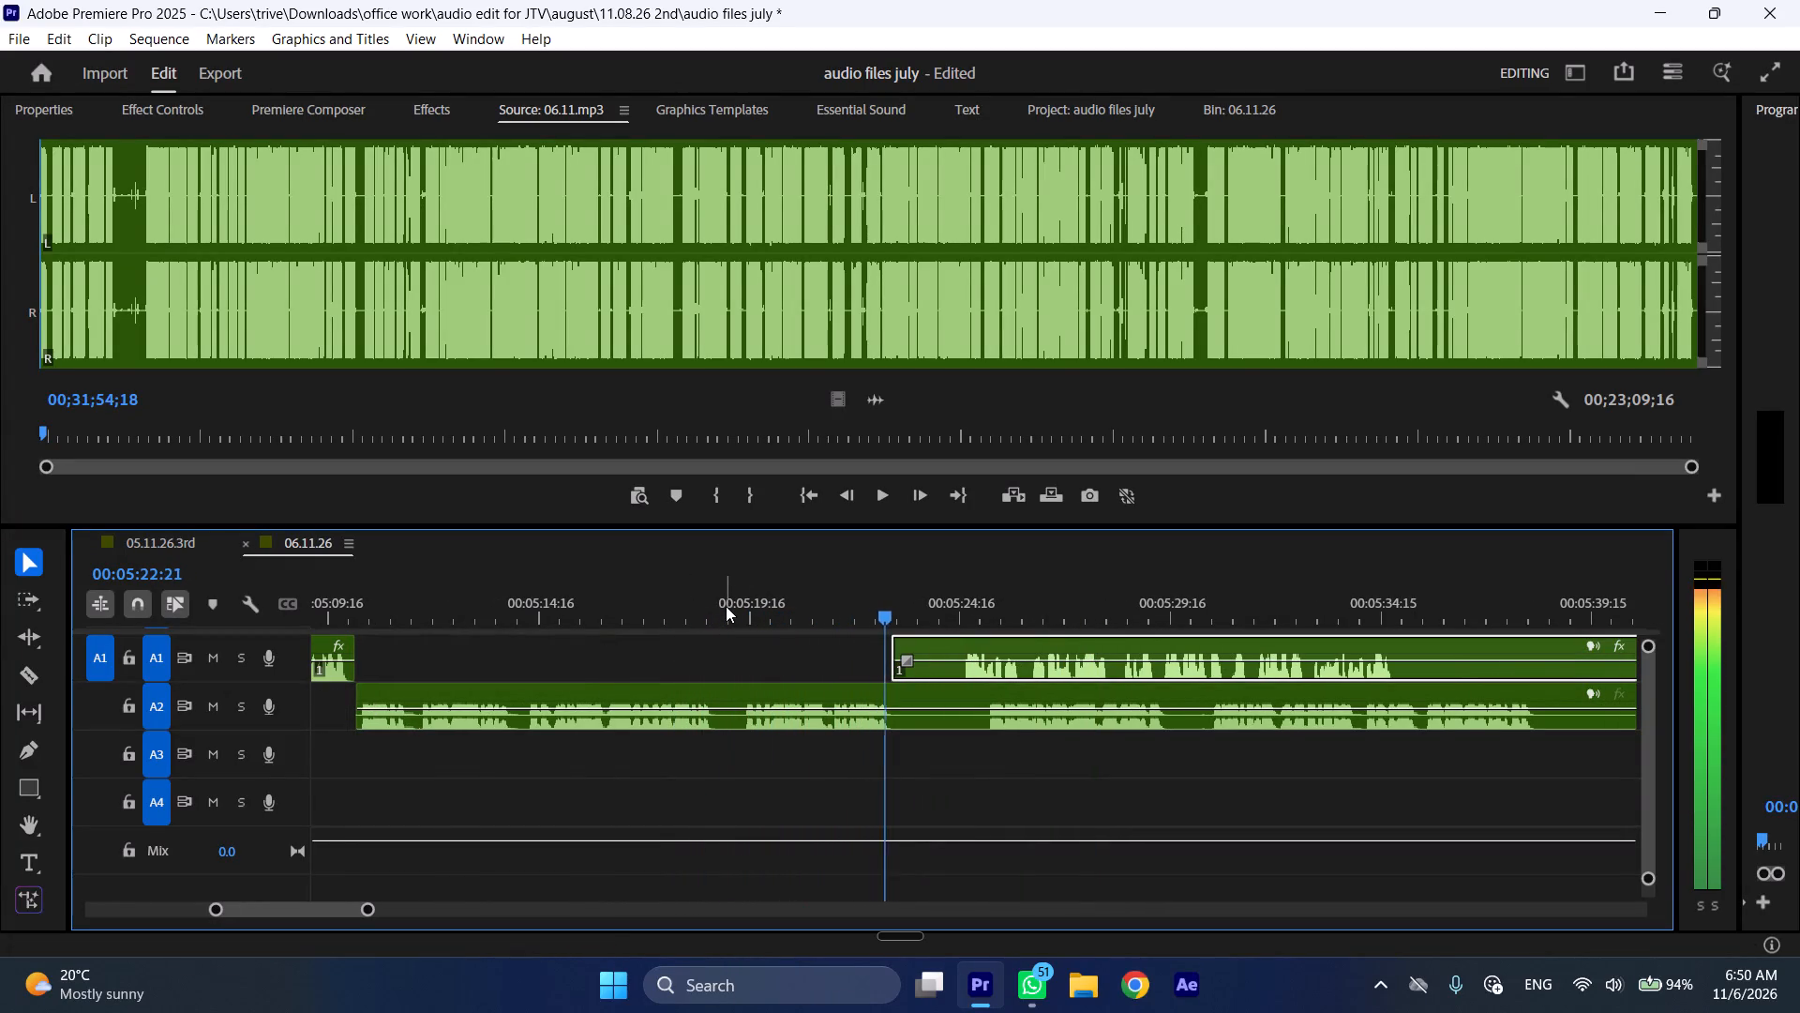
{"action": "left_click", "coordinate": [726, 606]}
{"action": "left_click", "coordinate": [726, 606]}
{"action": "key", "text": "shift+c"}
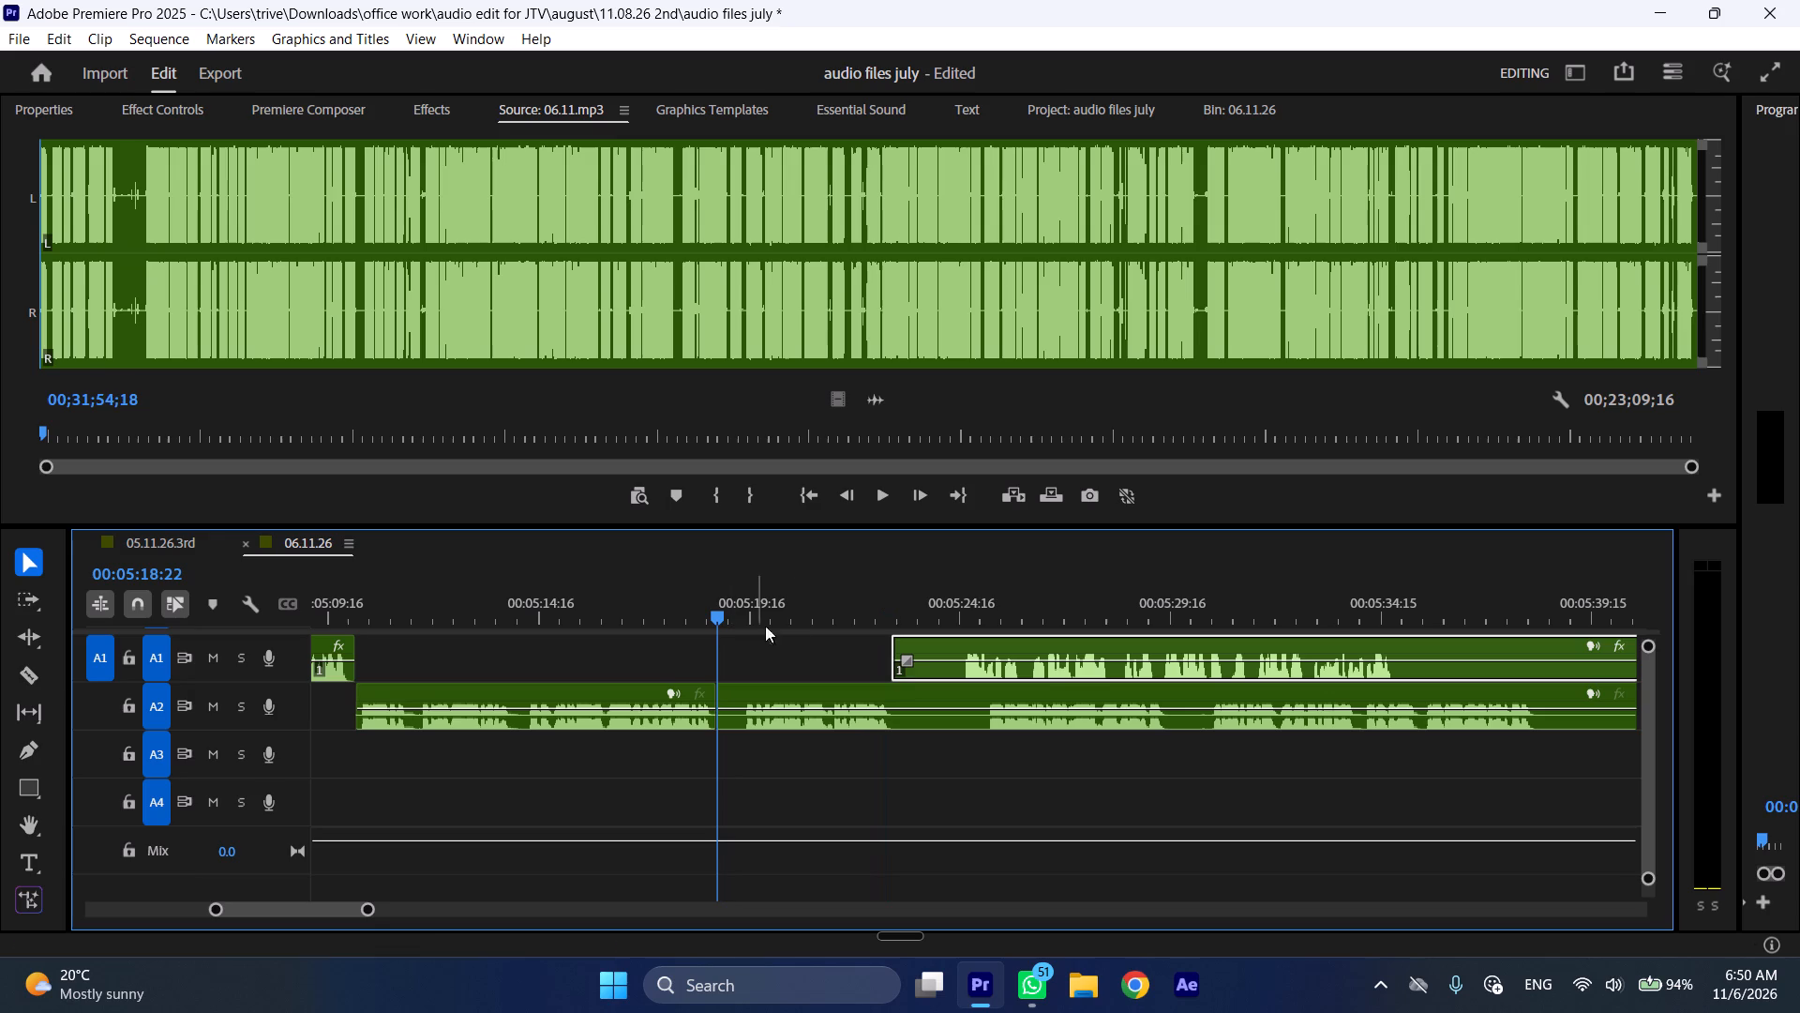
Trim the silence off the start of the remaining A1 recording and move it to start at the A2 cut at 00:05:18:22.
{"action": "left_click_drag", "start_coordinate": [899, 643], "coordinate": [963, 657]}
{"action": "left_click_drag", "start_coordinate": [1012, 643], "coordinate": [877, 644]}
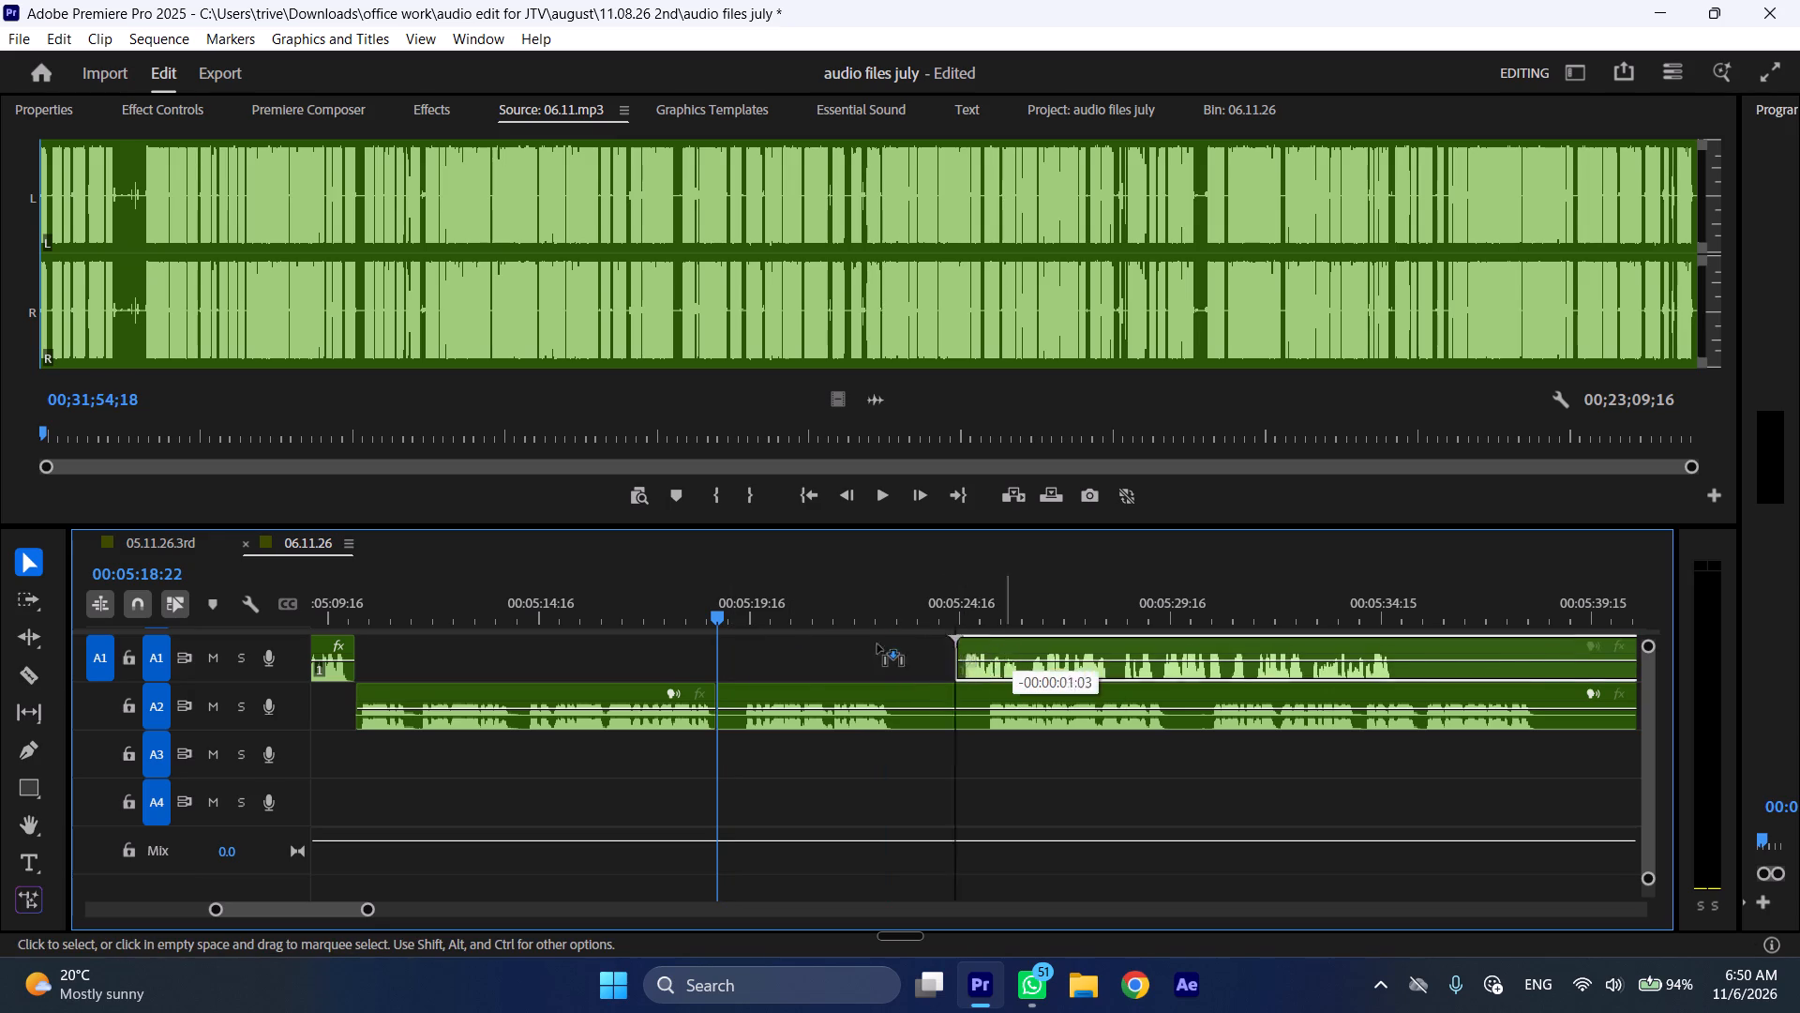
{"action": "left_click_drag", "start_coordinate": [877, 644], "coordinate": [763, 646]}
Shift the rest of the A2 recording later to start at about 00:05:31, clear of the A1 passage.
{"action": "left_click_drag", "start_coordinate": [757, 695], "coordinate": [1283, 695]}
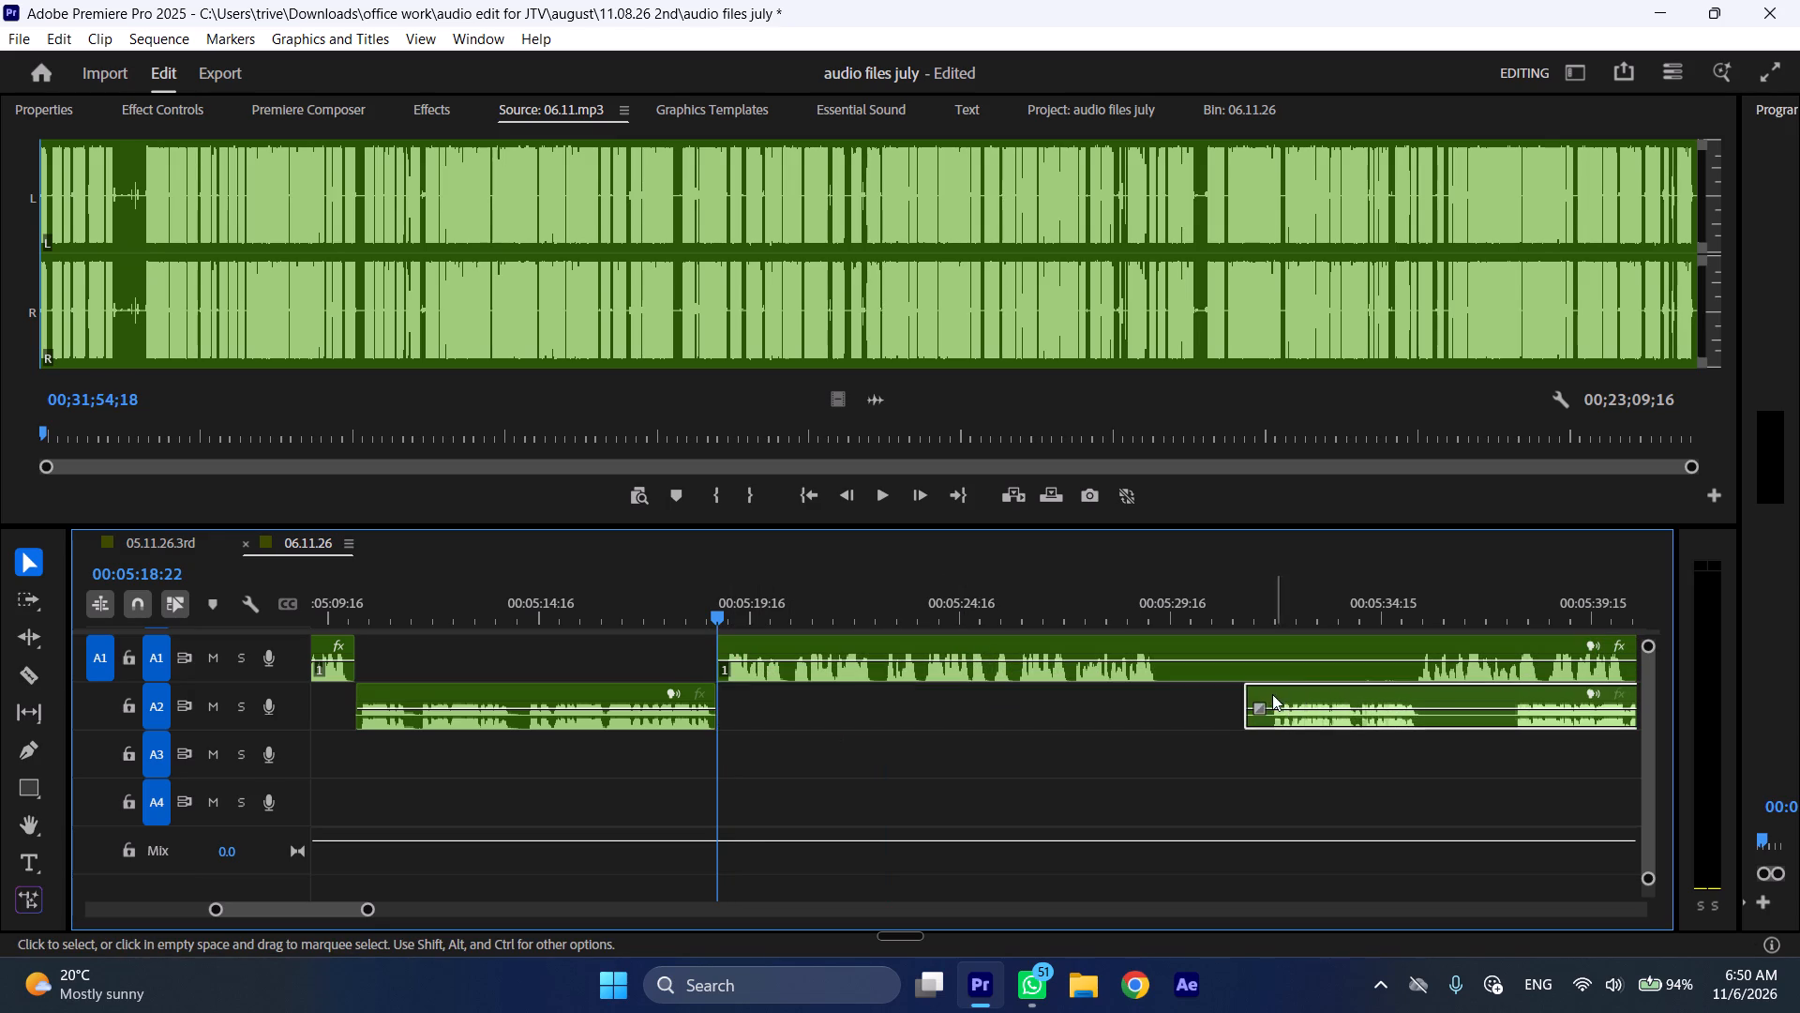
Play the A1 passage from 00:05:18:22 to check the transition and listen for its end.
{"action": "key", "text": "space"}
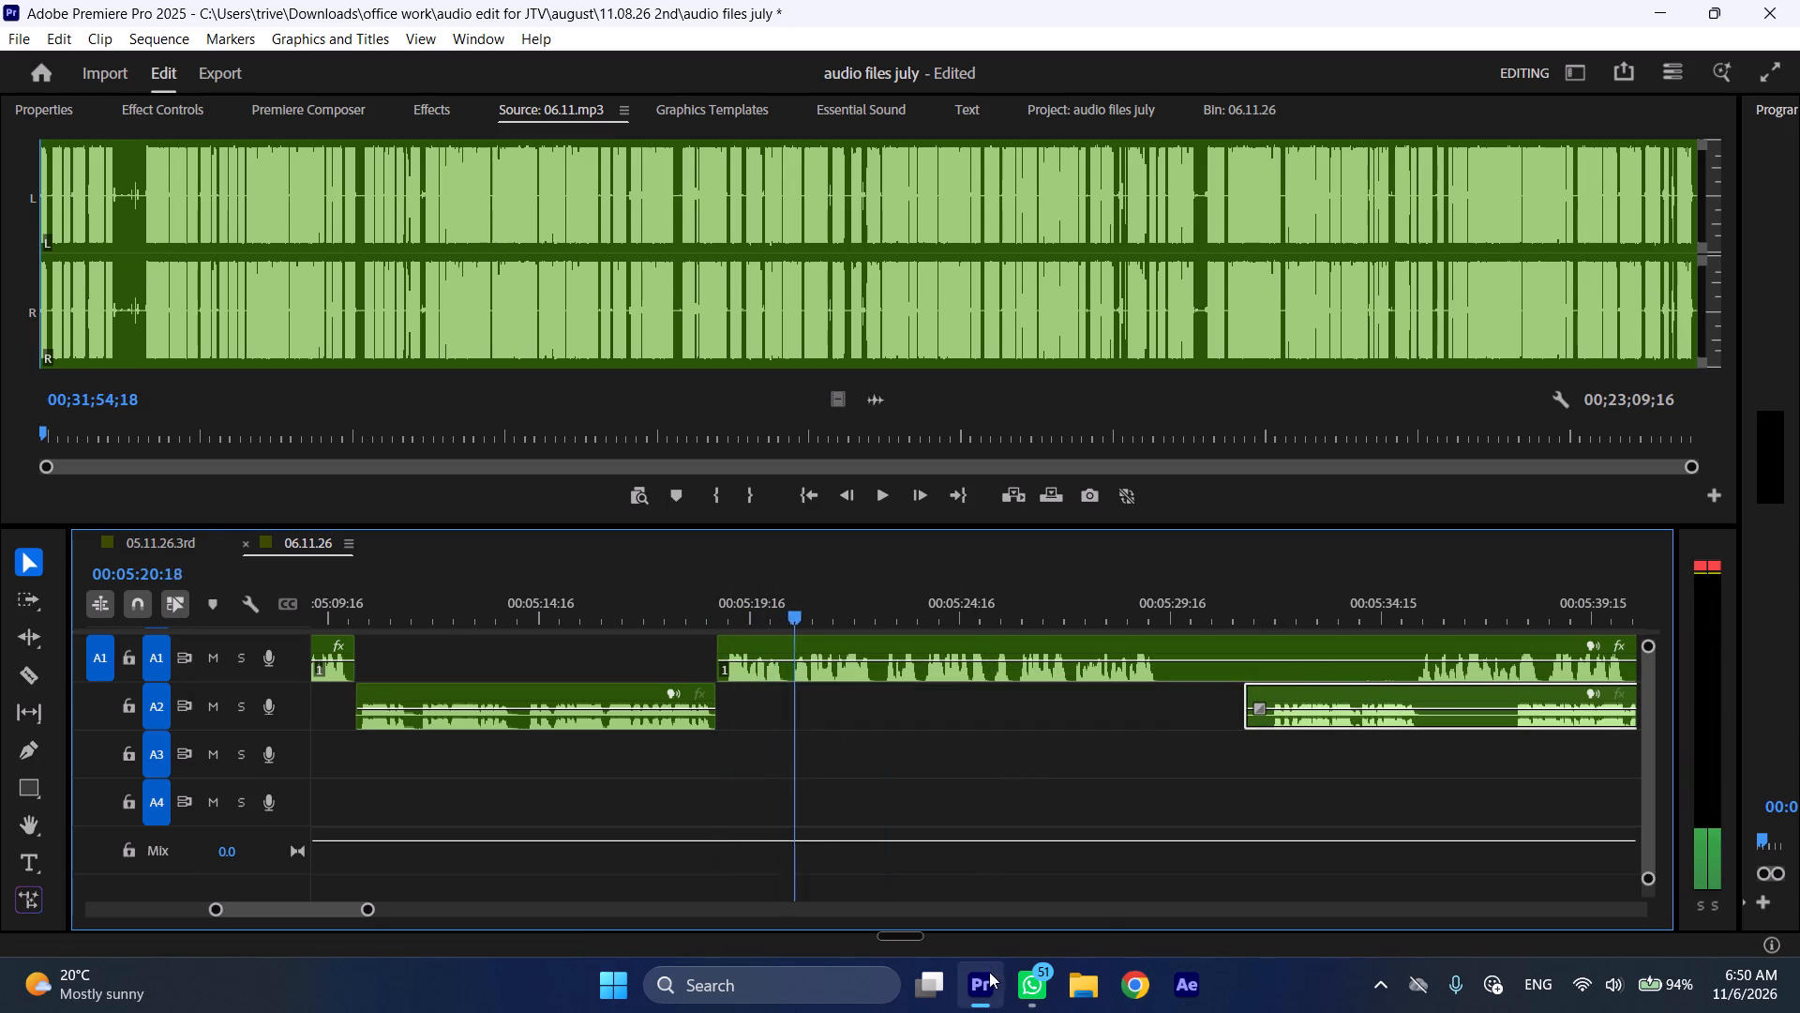
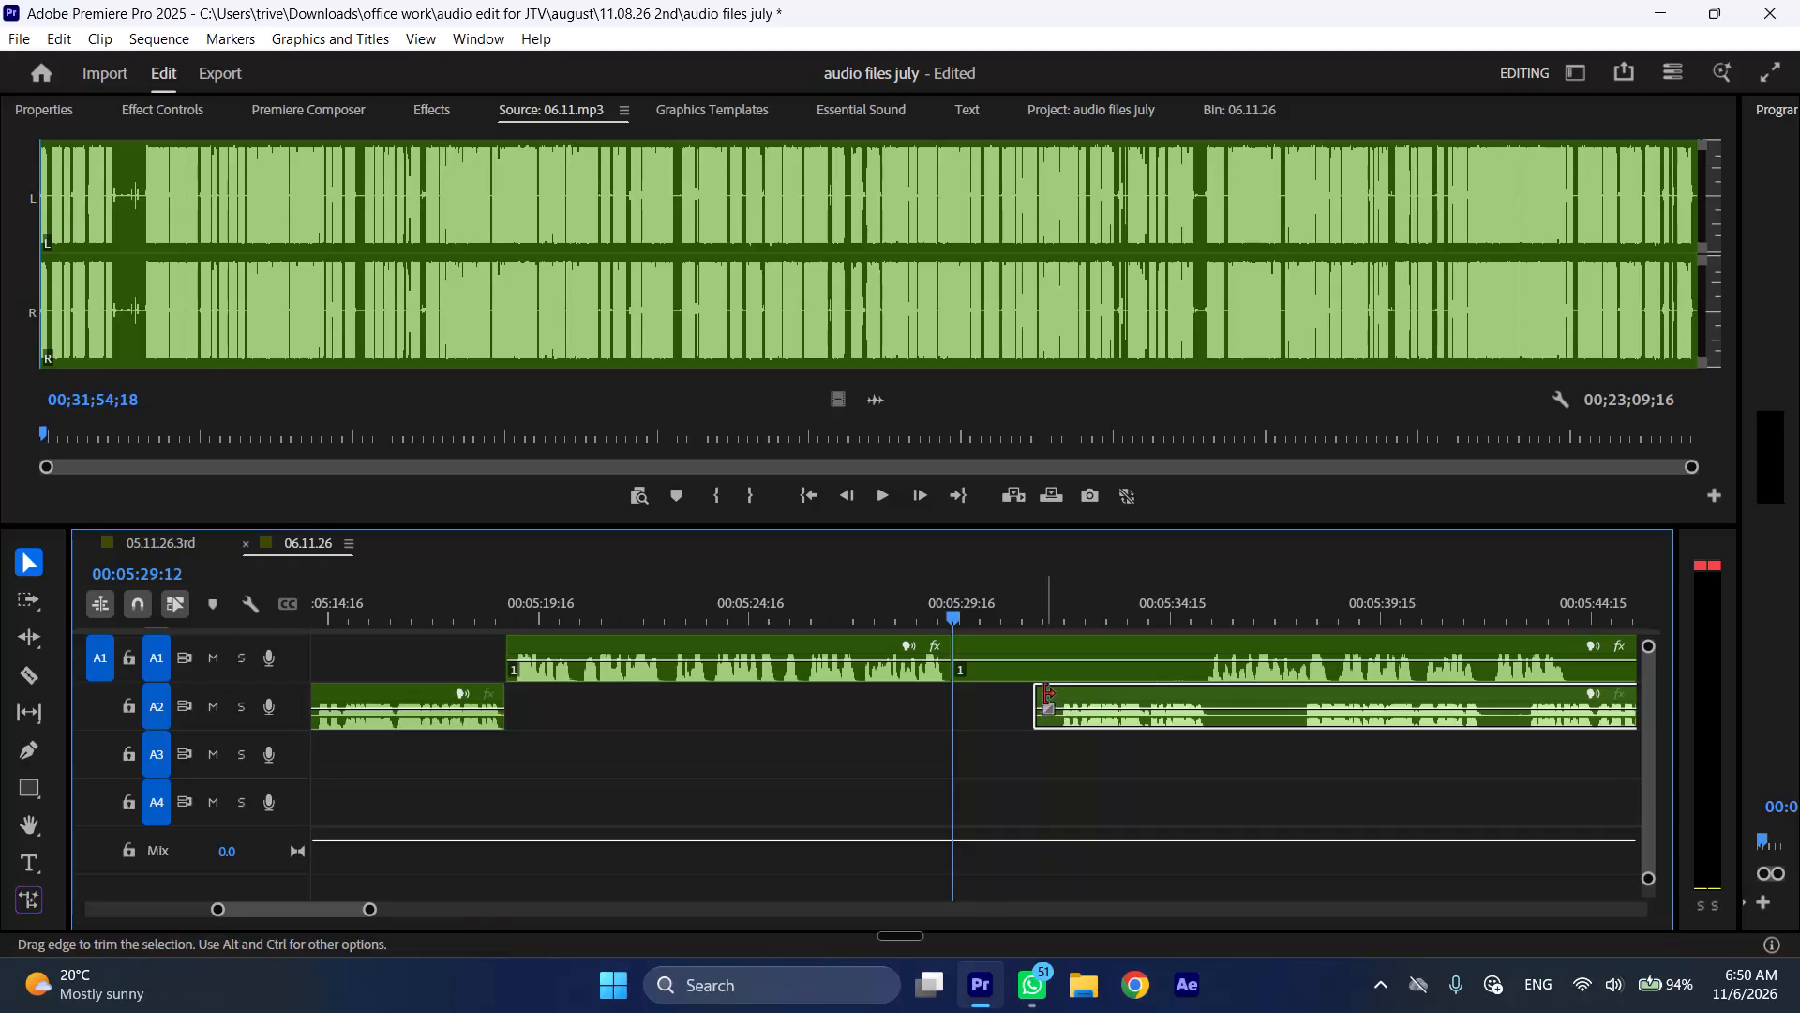
Trim the silence off the start of the remaining A2 recording and move it to start at the A1 cut at 00:05:29:12.
{"action": "left_click_drag", "start_coordinate": [1047, 694], "coordinate": [1072, 698]}
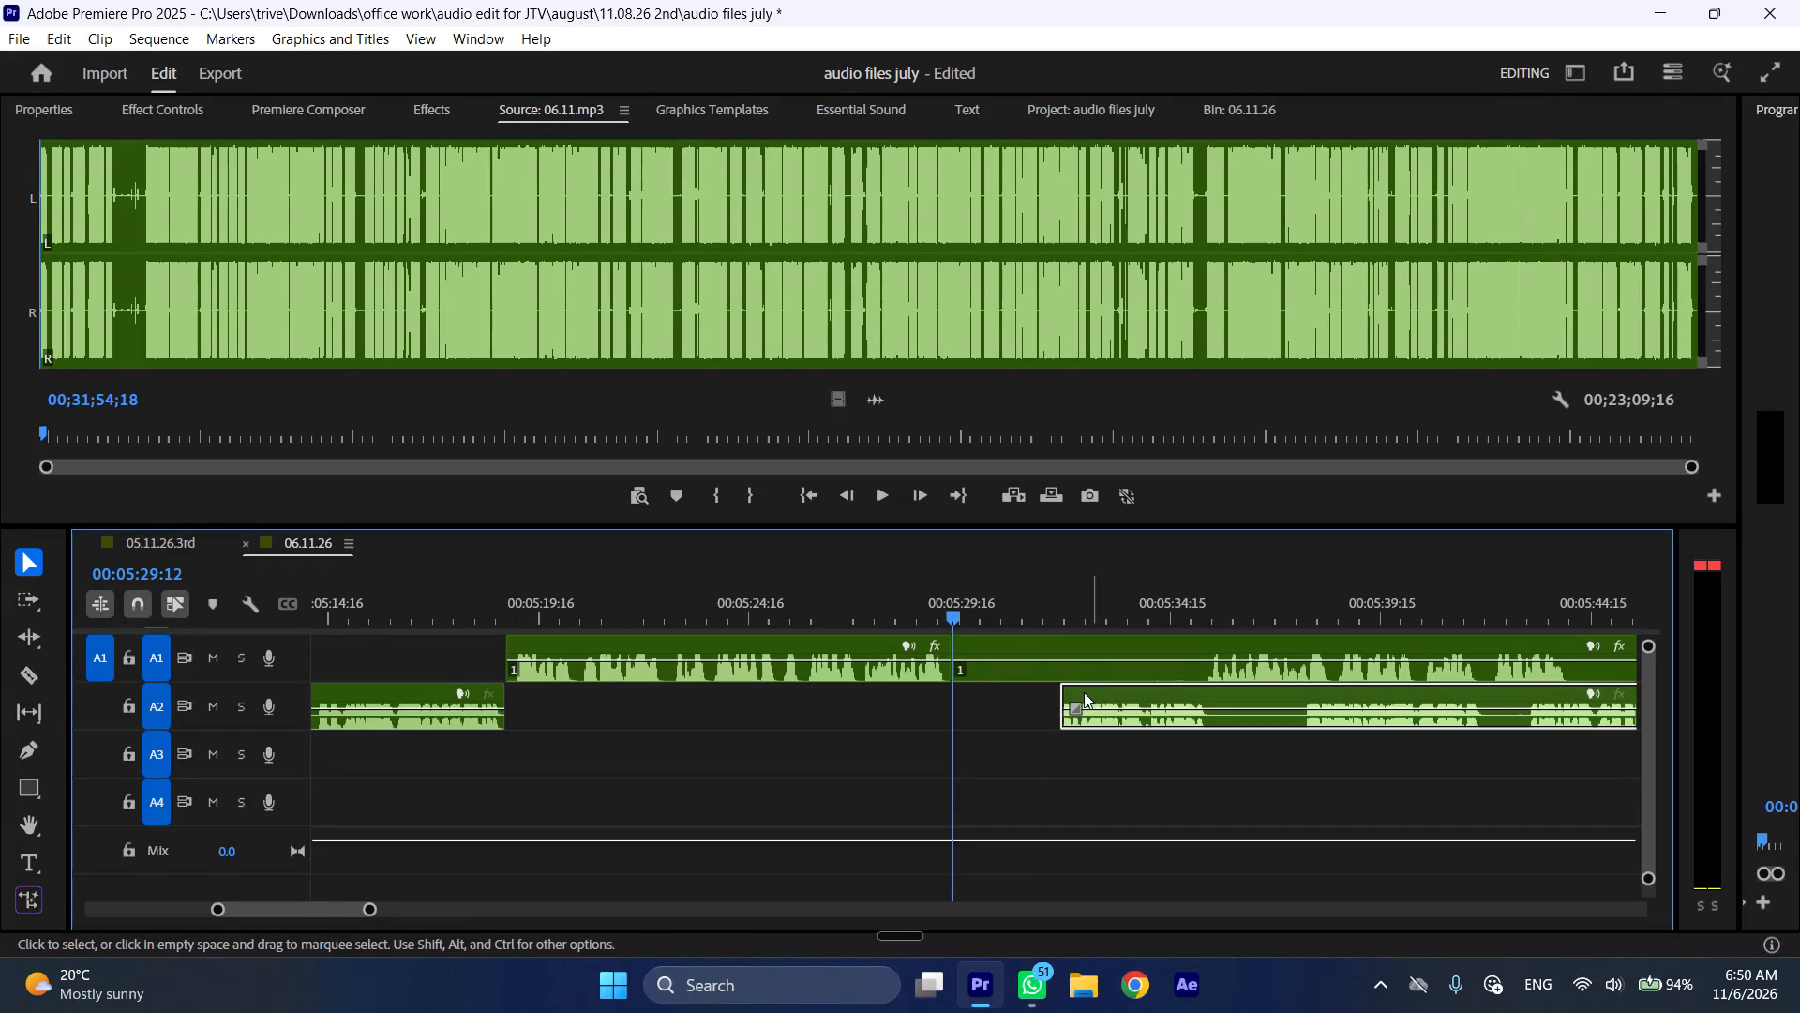
{"action": "left_click", "coordinate": [1075, 689]}
{"action": "left_click_drag", "start_coordinate": [1105, 690], "coordinate": [1005, 705]}
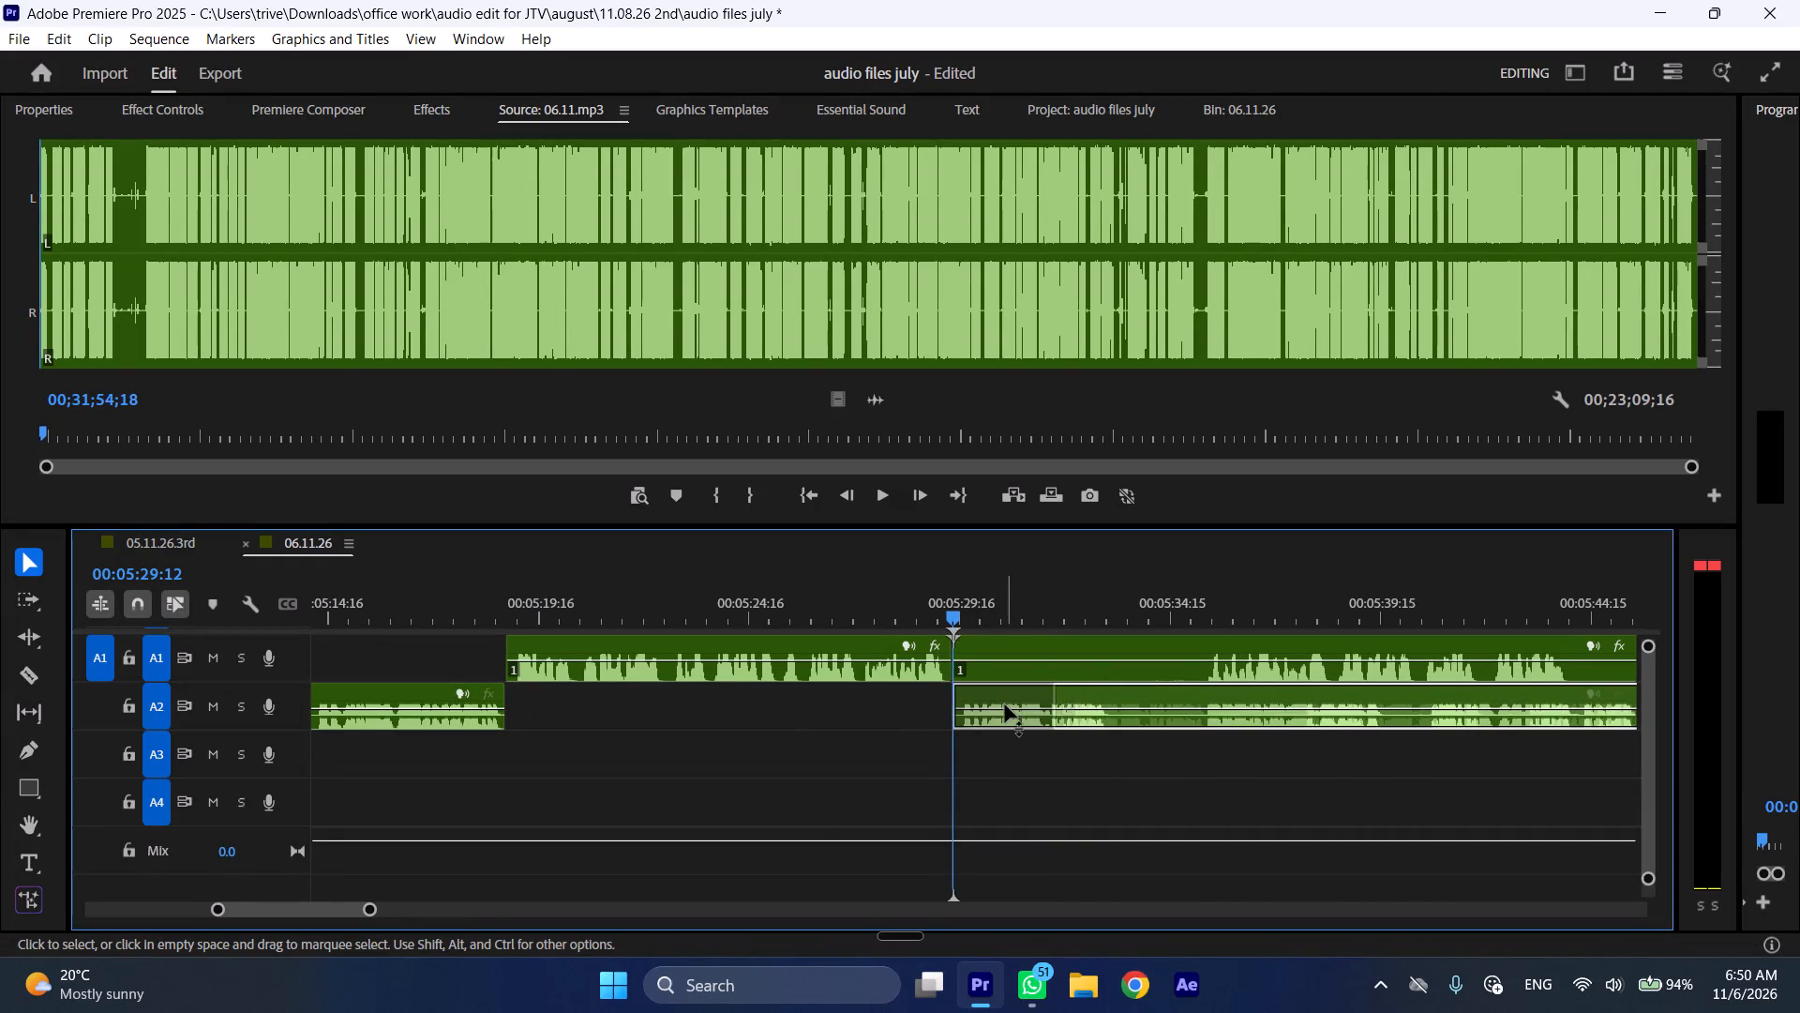
Shift the rest of the A1 recording later to start at about 00:05:37, clear of the start of the A2 passage.
{"action": "scroll", "coordinate": [1005, 703], "scroll_direction": "down", "scroll_amount": 6}
{"action": "left_click_drag", "start_coordinate": [764, 637], "coordinate": [1079, 644]}
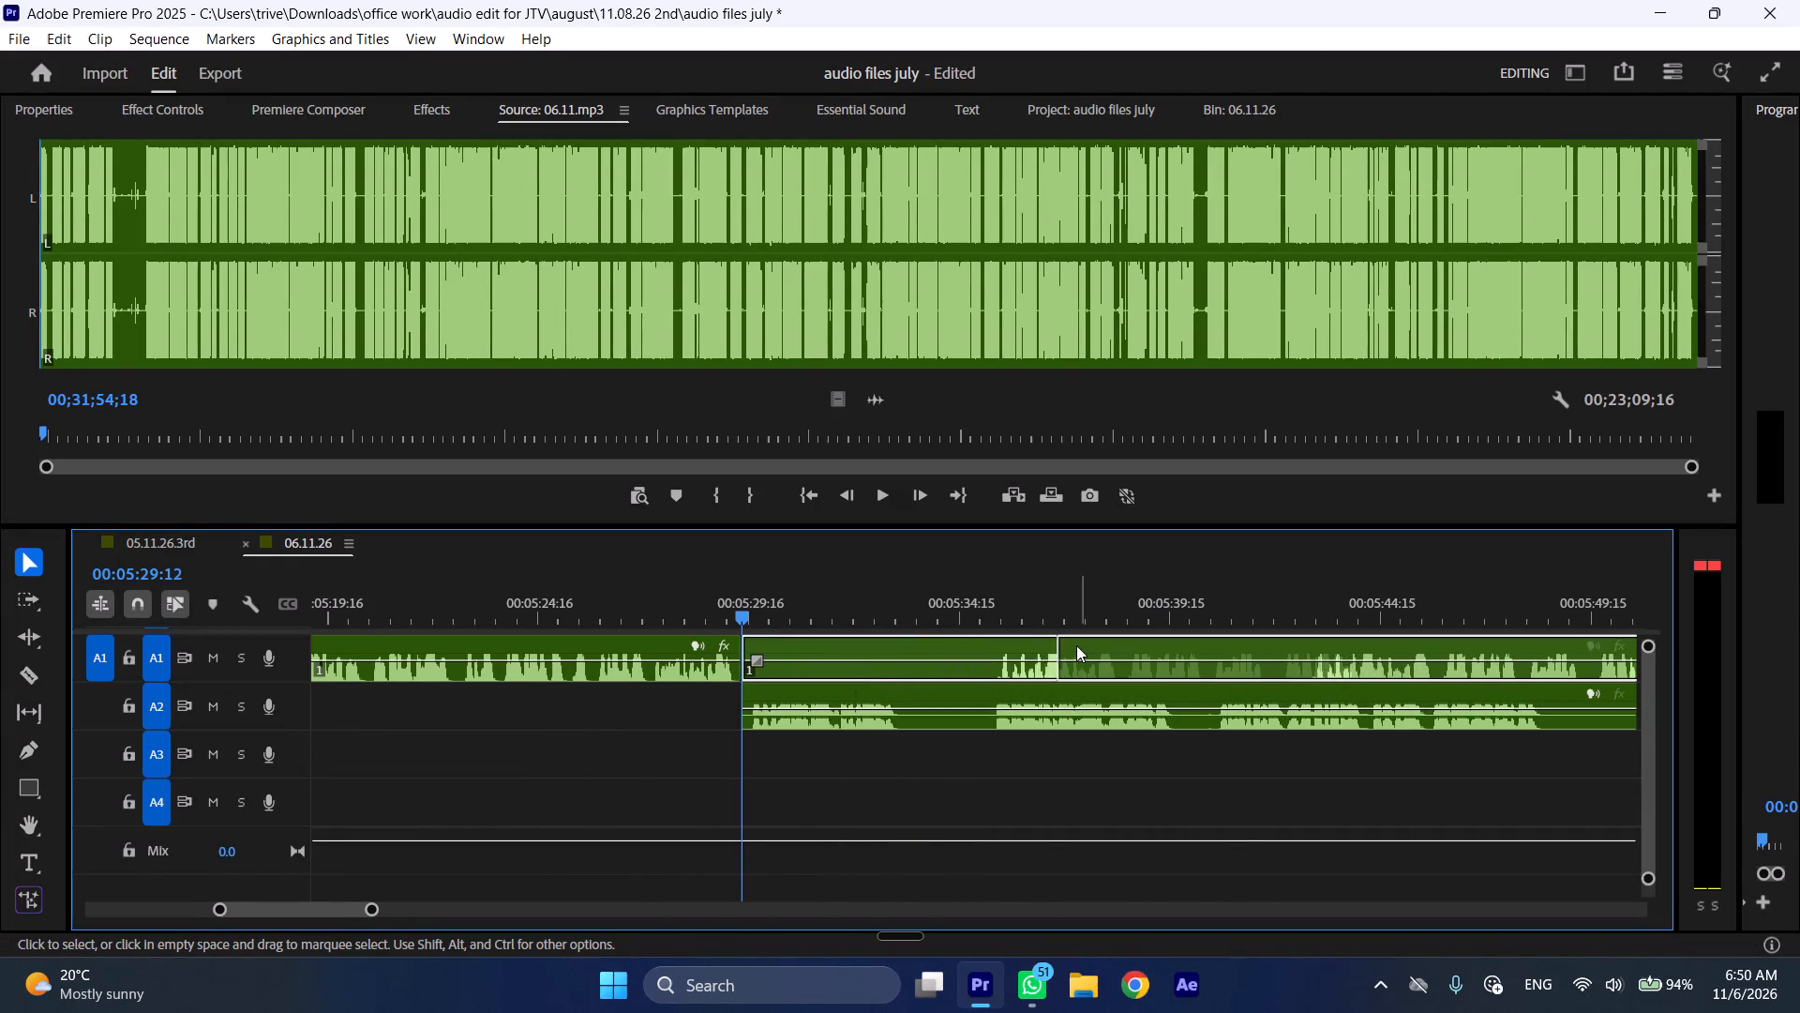
Play the A2 passage from 00:05:29:12 to check the transition and listen for its end.
{"action": "key", "text": "space"}
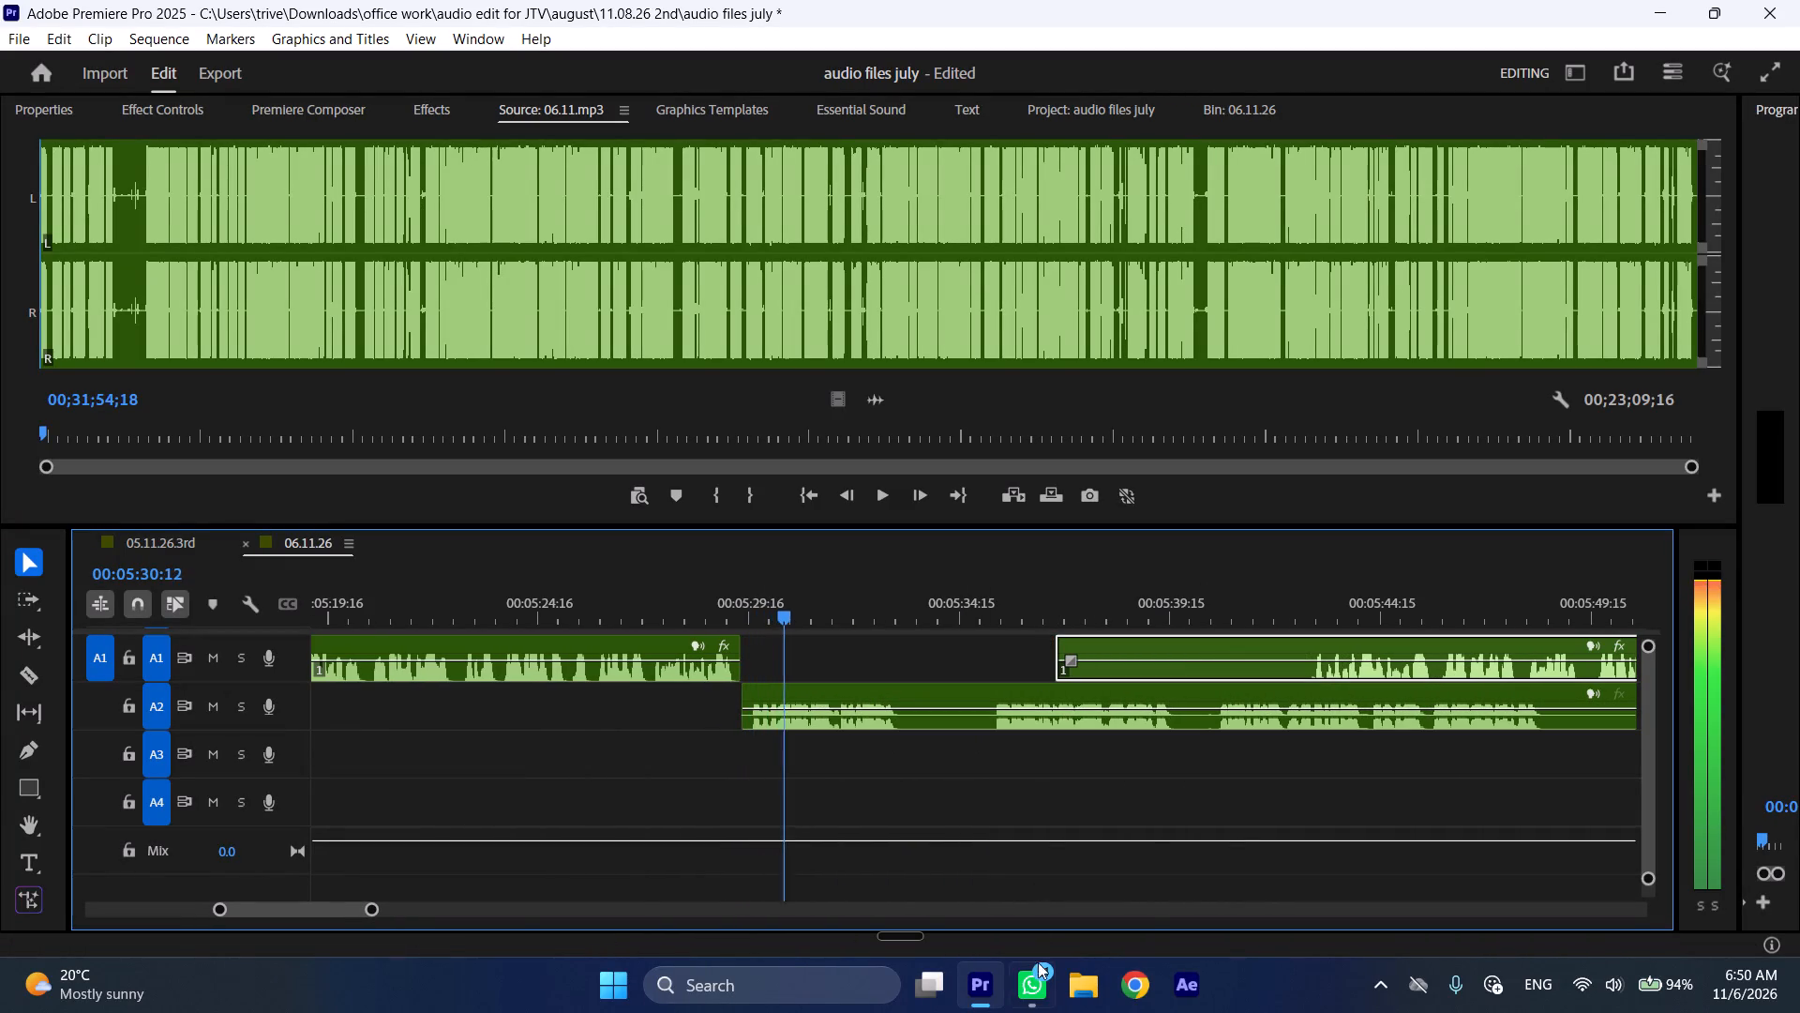
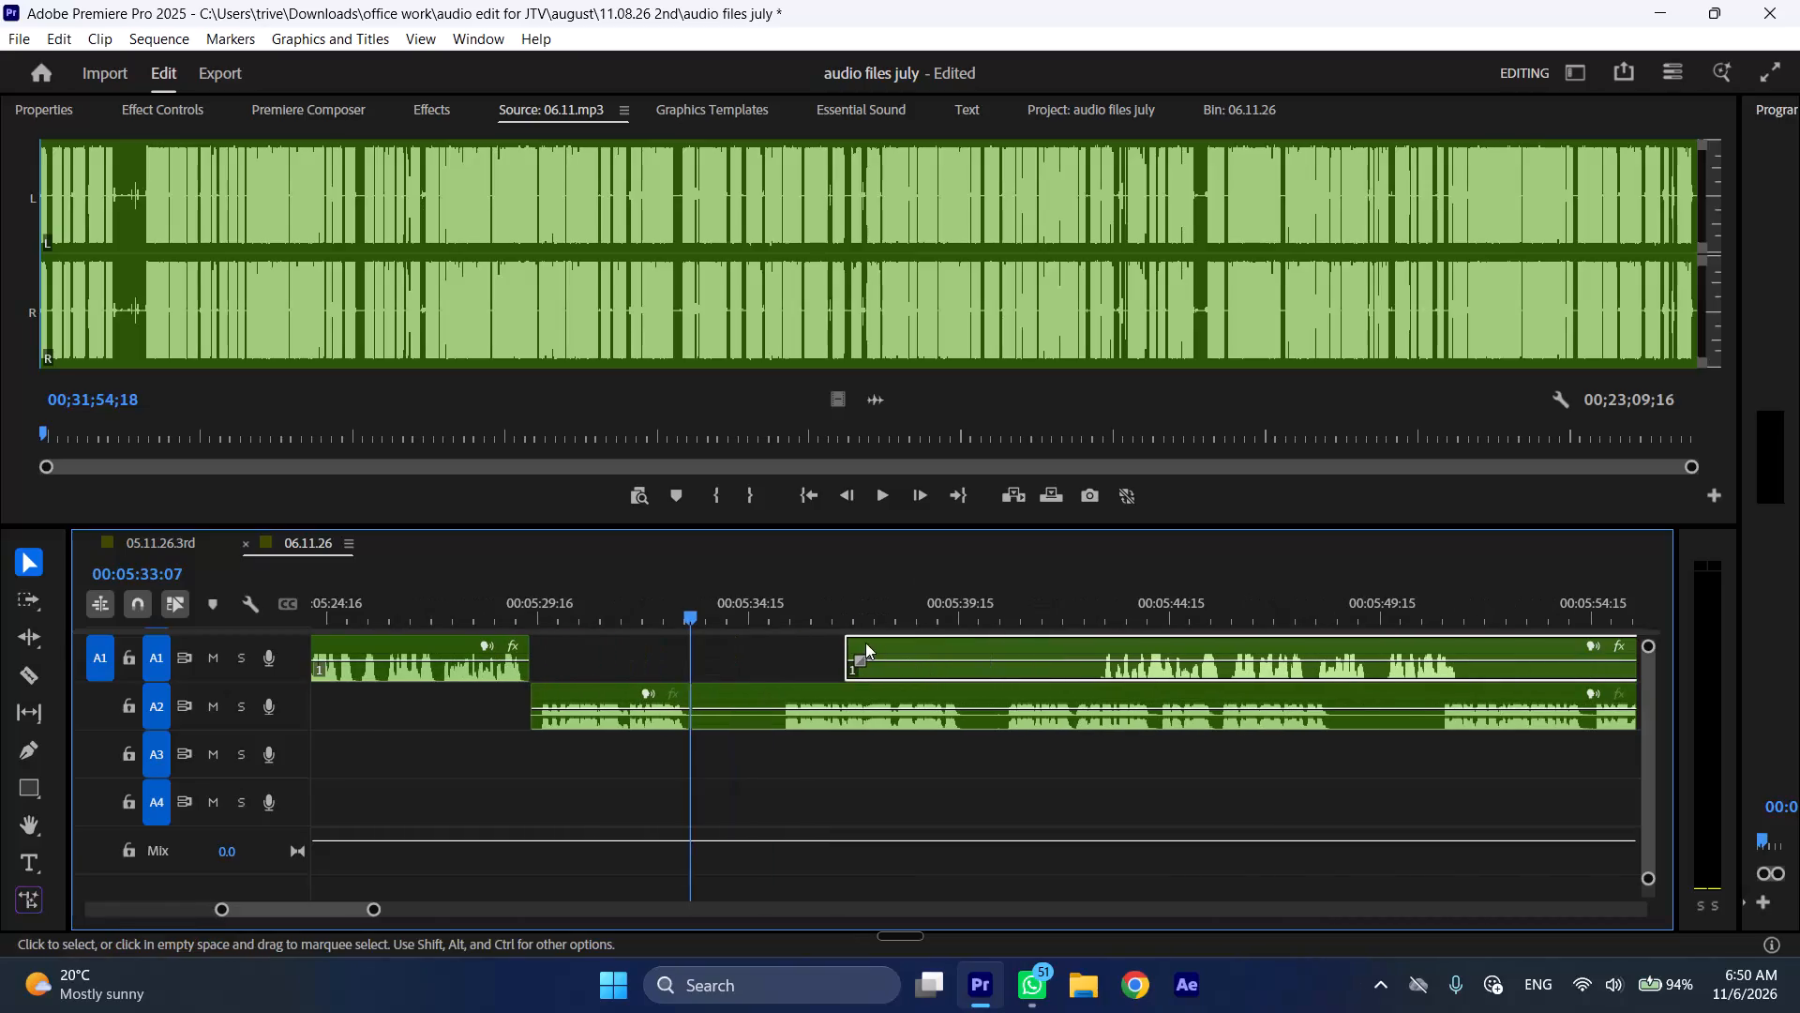
Trim the silence off the start of the remaining A1 recording and move it to start at the A2 cut at 00:05:33:07.
{"action": "left_click_drag", "start_coordinate": [818, 645], "coordinate": [1068, 654]}
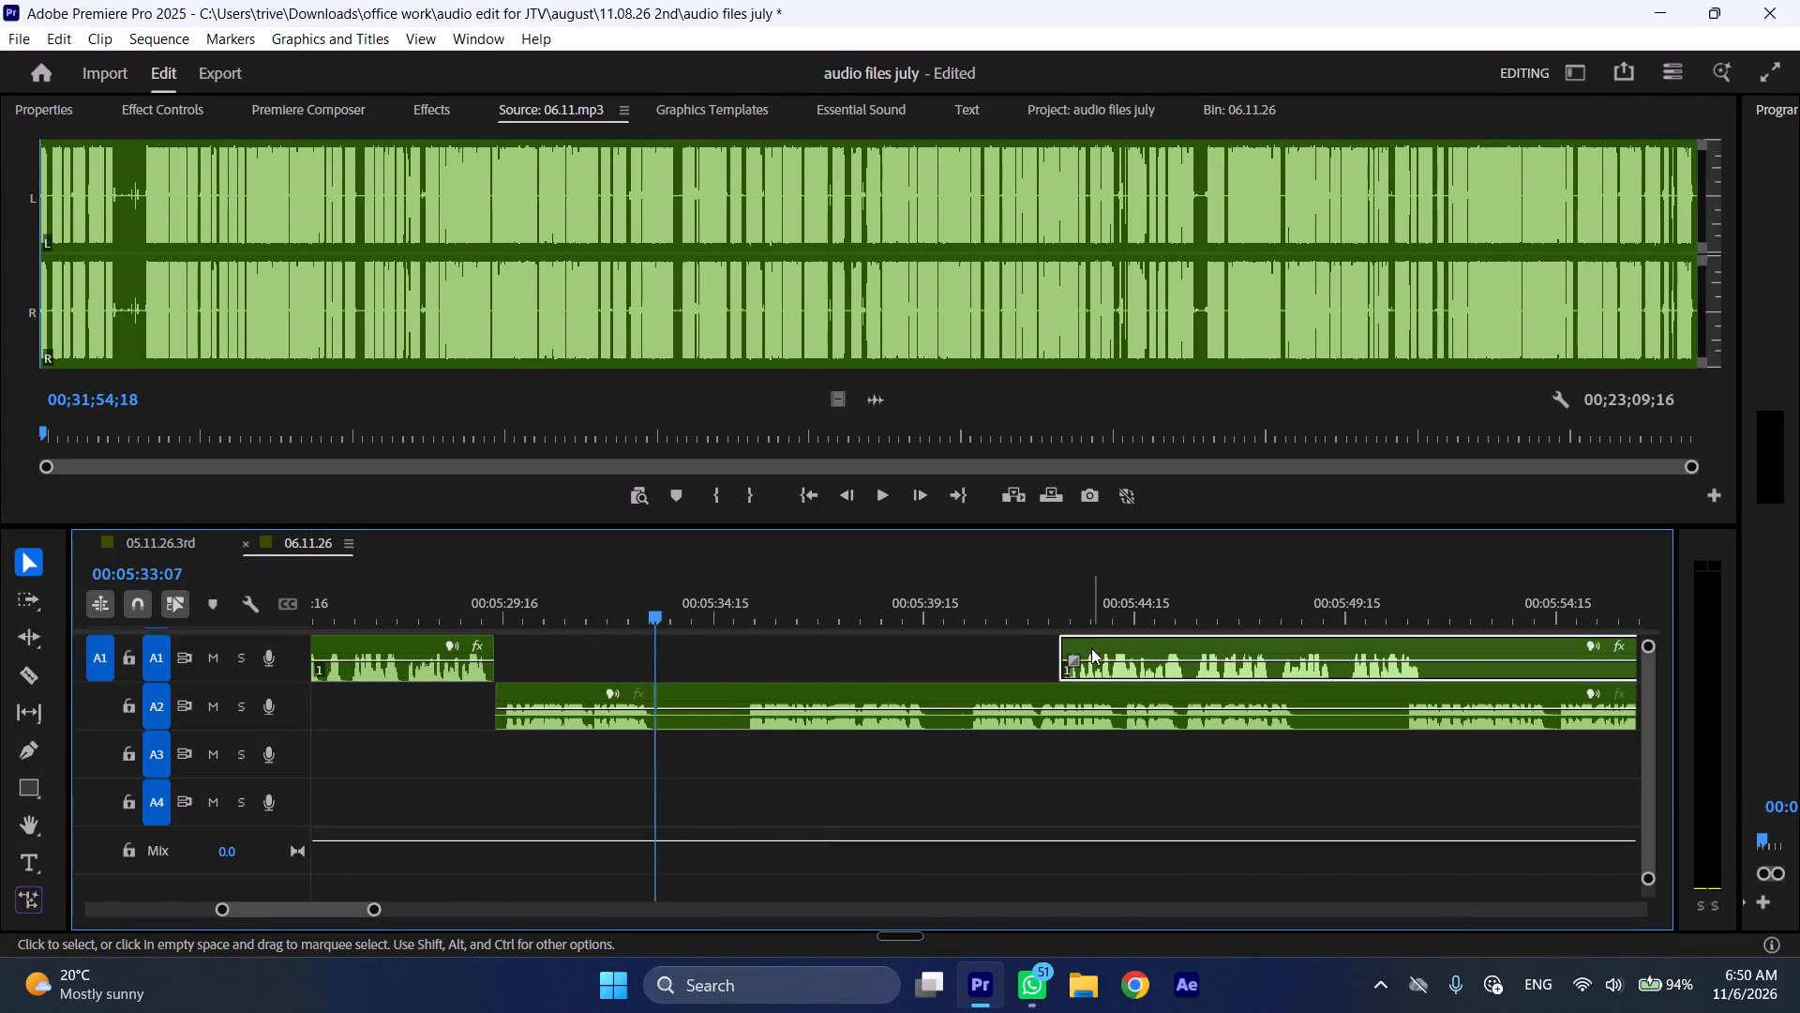
{"action": "left_click_drag", "start_coordinate": [1099, 647], "coordinate": [697, 649]}
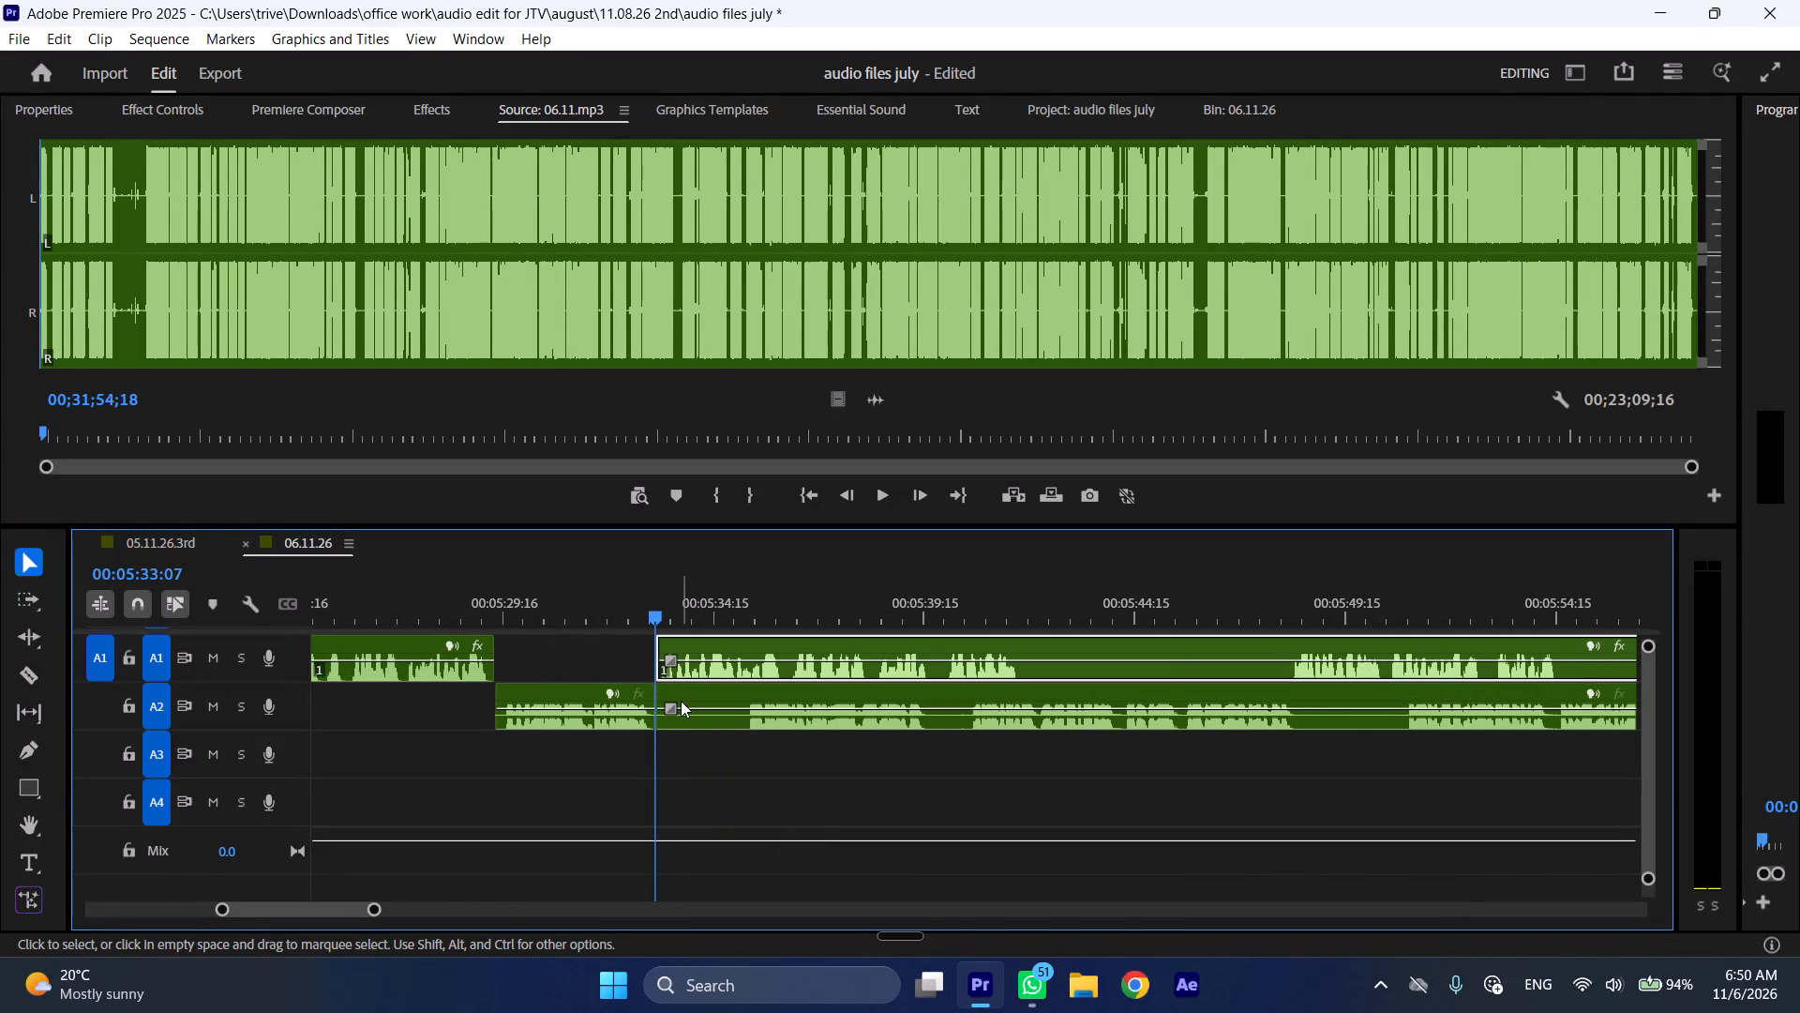
Trim the silence off the start of the remaining A2 recording and move it out of the way onto A3 at about 00:06:13.
{"action": "left_click_drag", "start_coordinate": [666, 692], "coordinate": [754, 700]}
{"action": "left_click_drag", "start_coordinate": [812, 698], "coordinate": [1640, 732]}
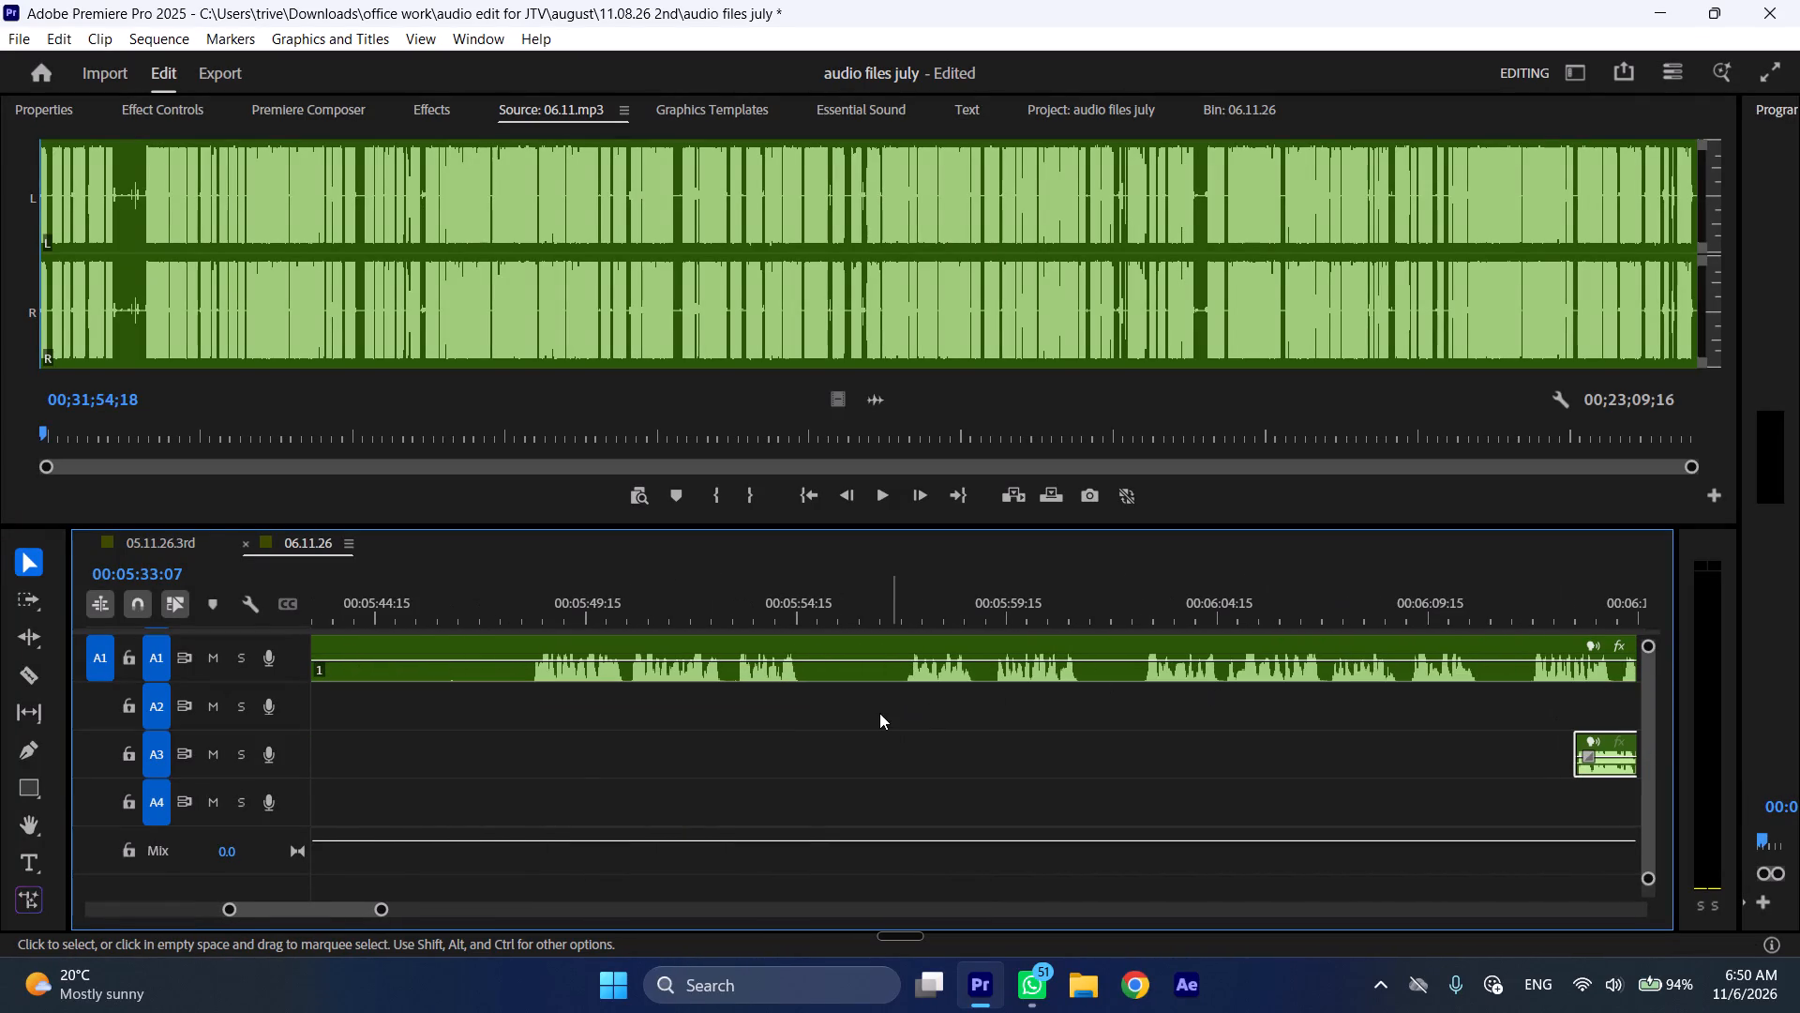
Play the A1 passage from 00:05:33:07 at faster speed to check the transition and listen for its end.
{"action": "scroll", "coordinate": [879, 713], "scroll_direction": "right", "scroll_amount": 2}
{"action": "key", "text": "space"}
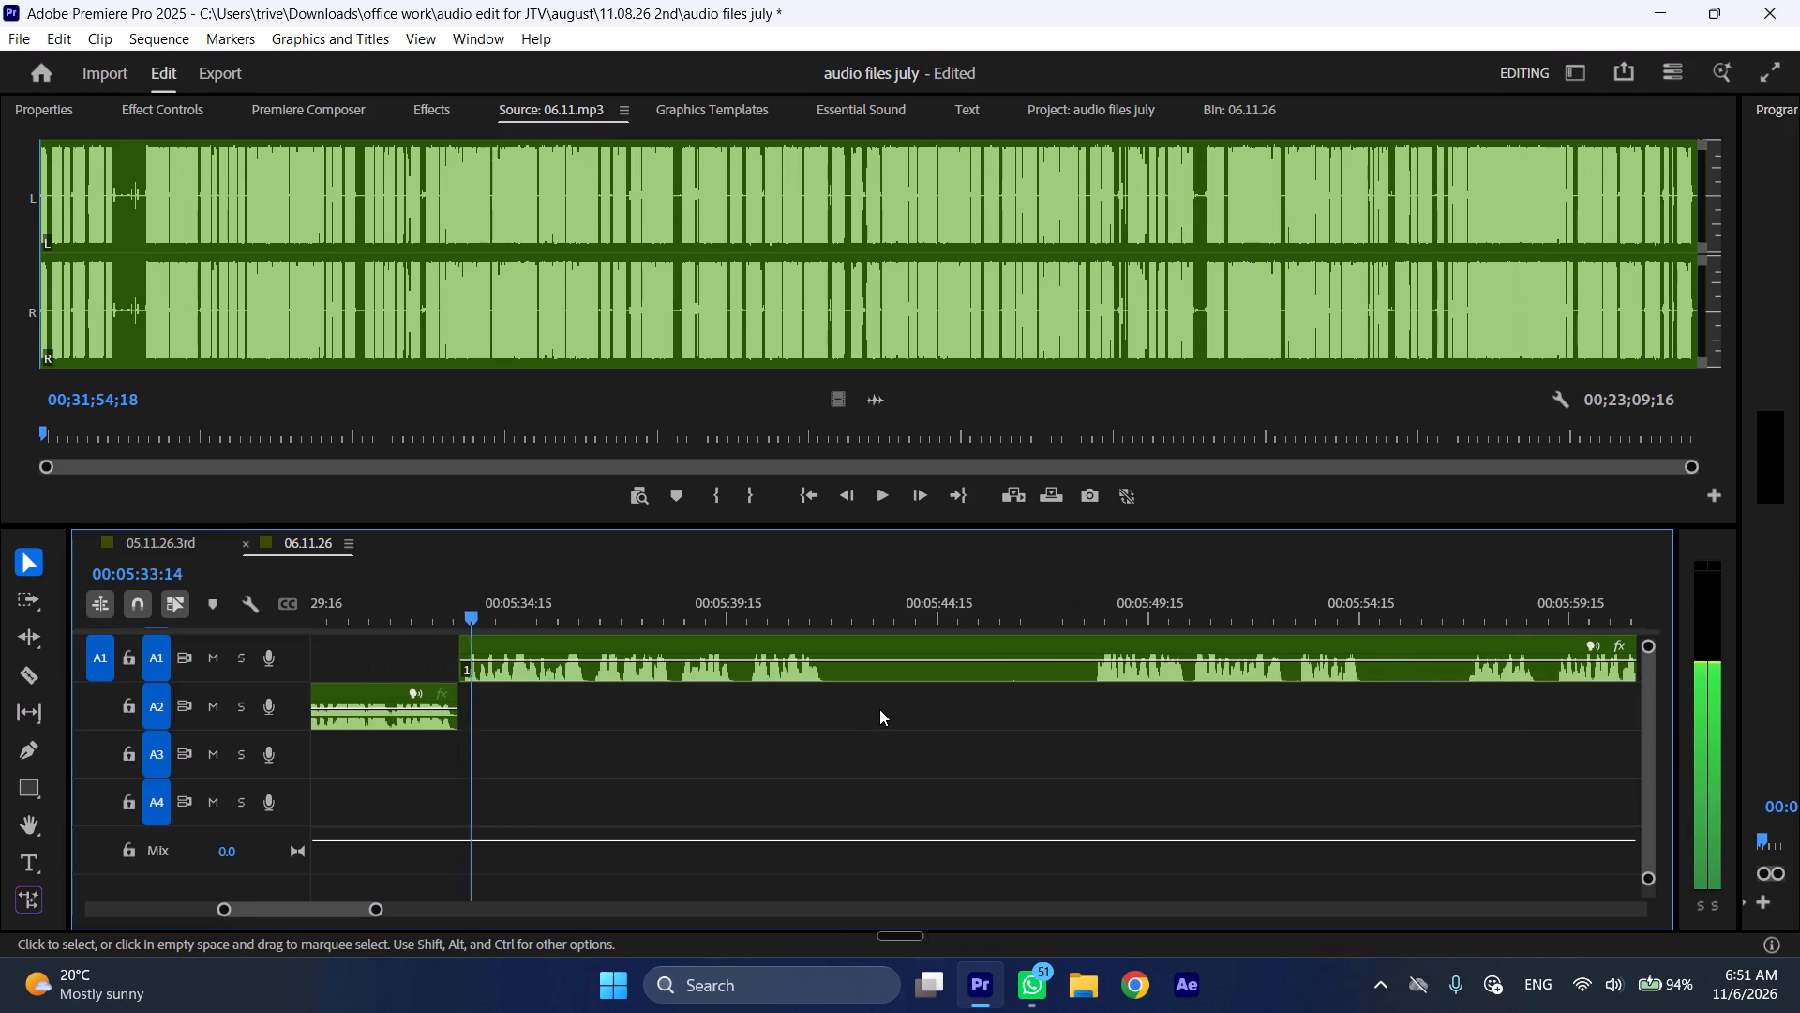
{"action": "key", "text": "l"}
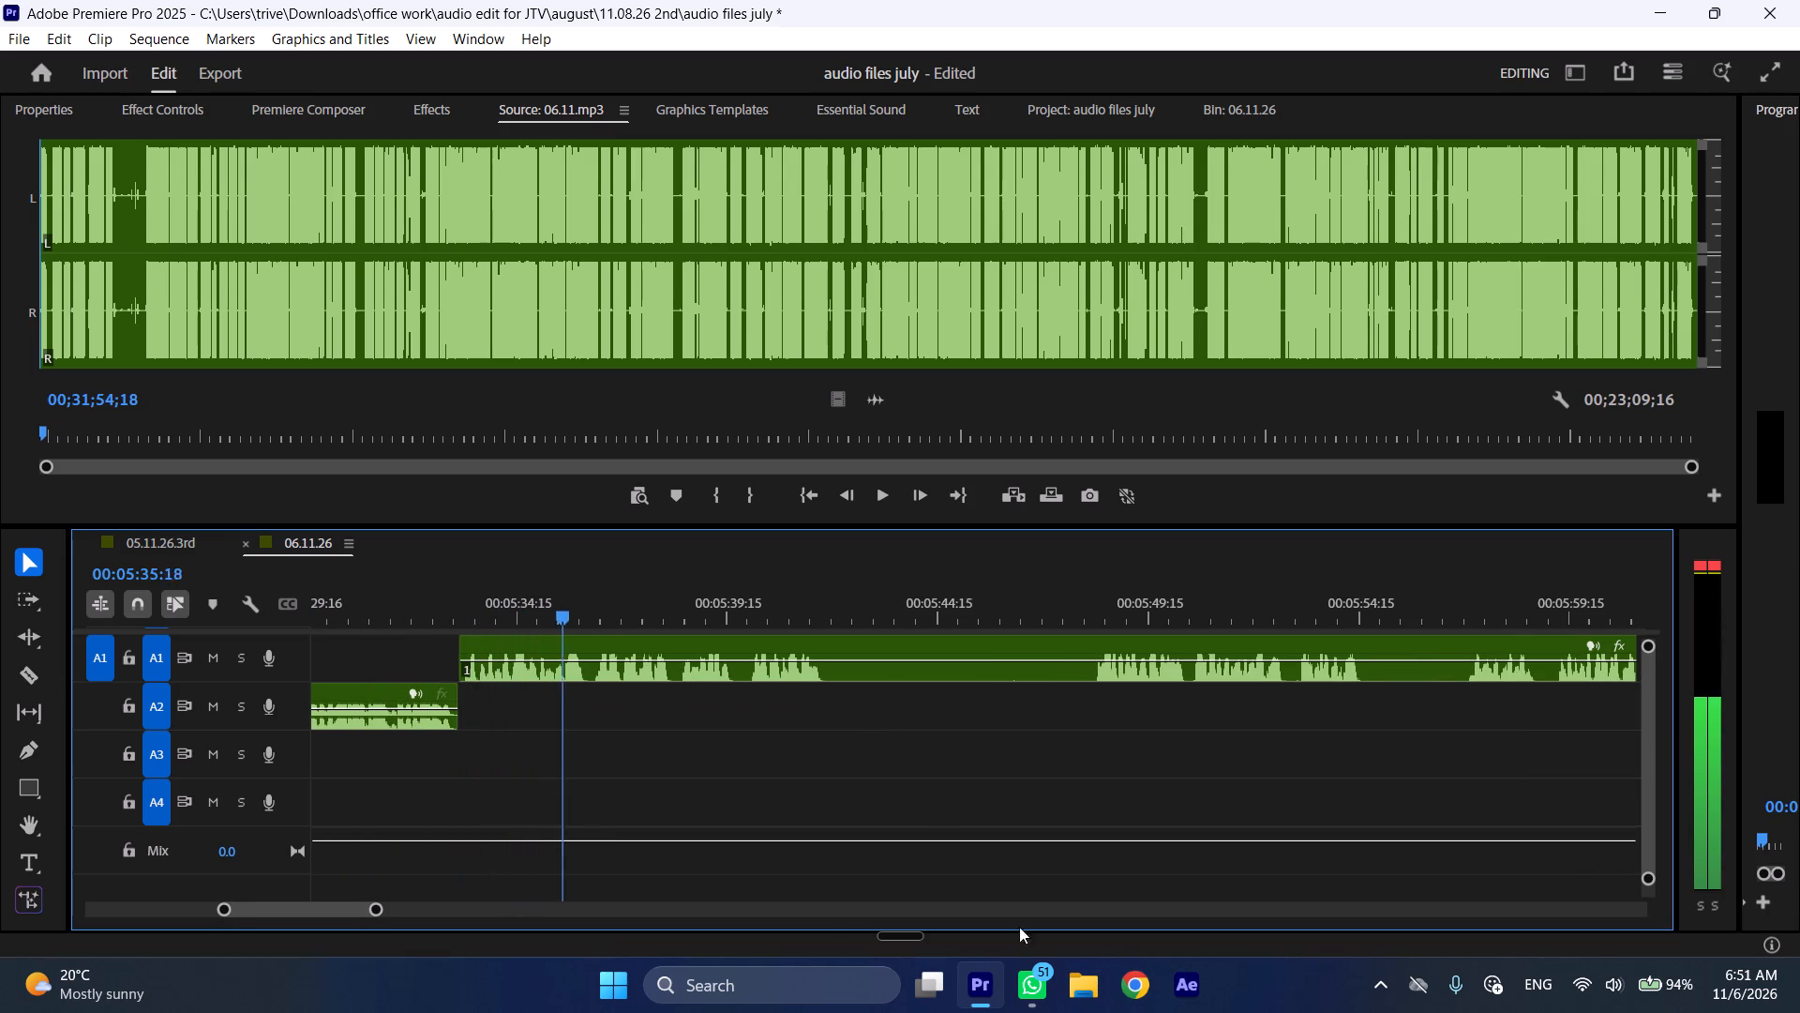
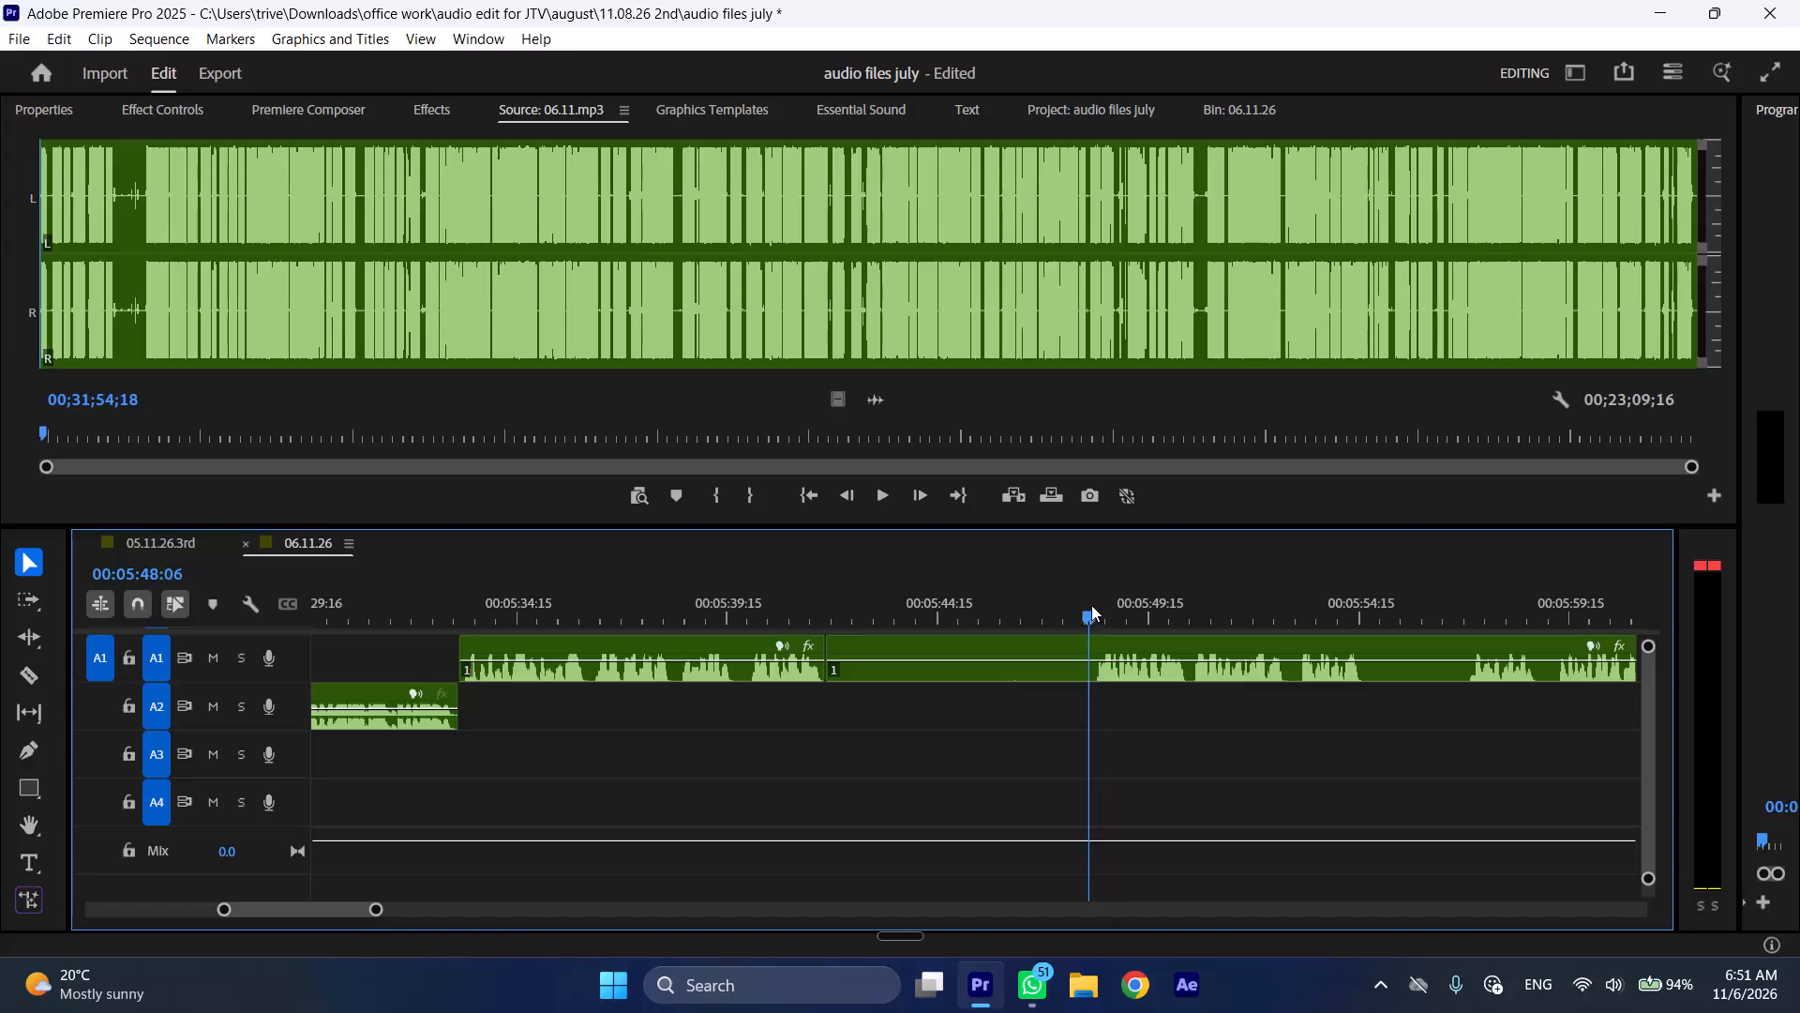
Split the A1 recording at 00:05:48:06 and ripple delete the silent piece from 00:05:42:00 up to that cut.
{"action": "left_click", "coordinate": [1115, 655]}
{"action": "key", "text": "shift+c"}
{"action": "key", "text": "ctrl+shift+d"}
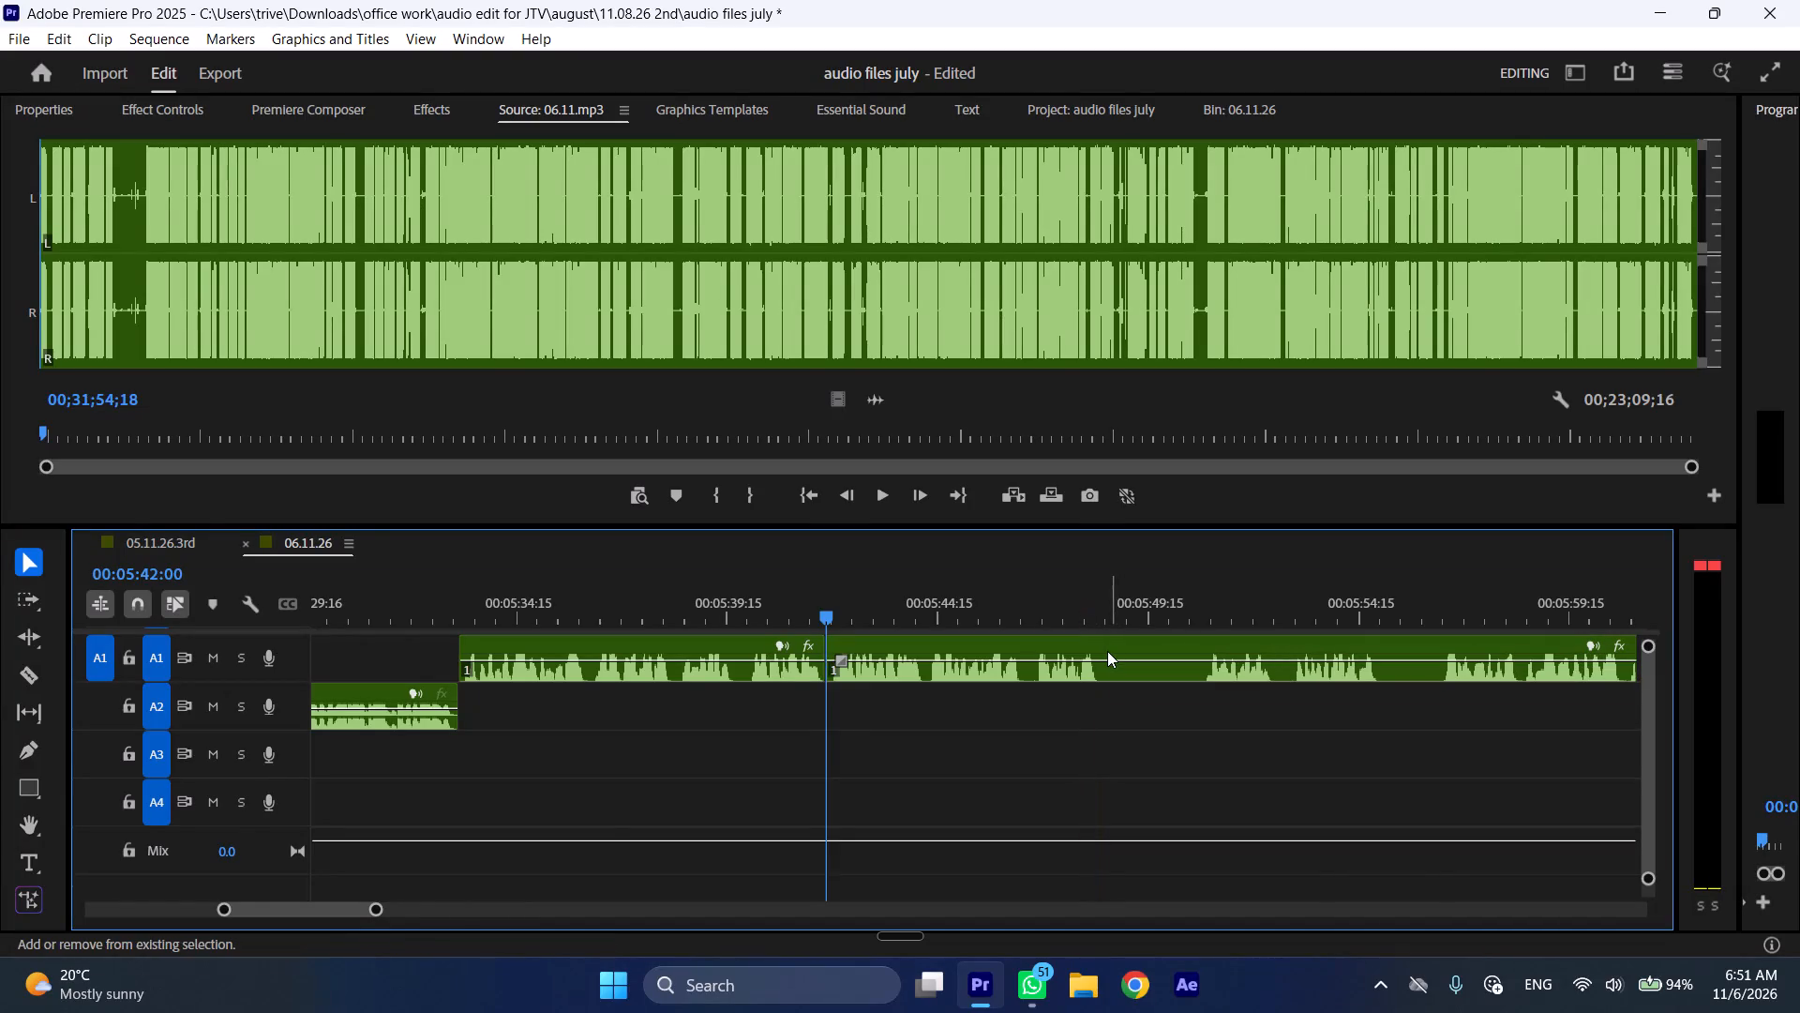
Play on to the next A1 pause, split the recording at 00:05:48:13 and 00:05:50:20, and ripple delete the silence between the cuts.
{"action": "key", "text": "space"}
{"action": "key", "text": "l"}
{"action": "scroll", "coordinate": [977, 691], "scroll_direction": "down", "scroll_amount": 7}
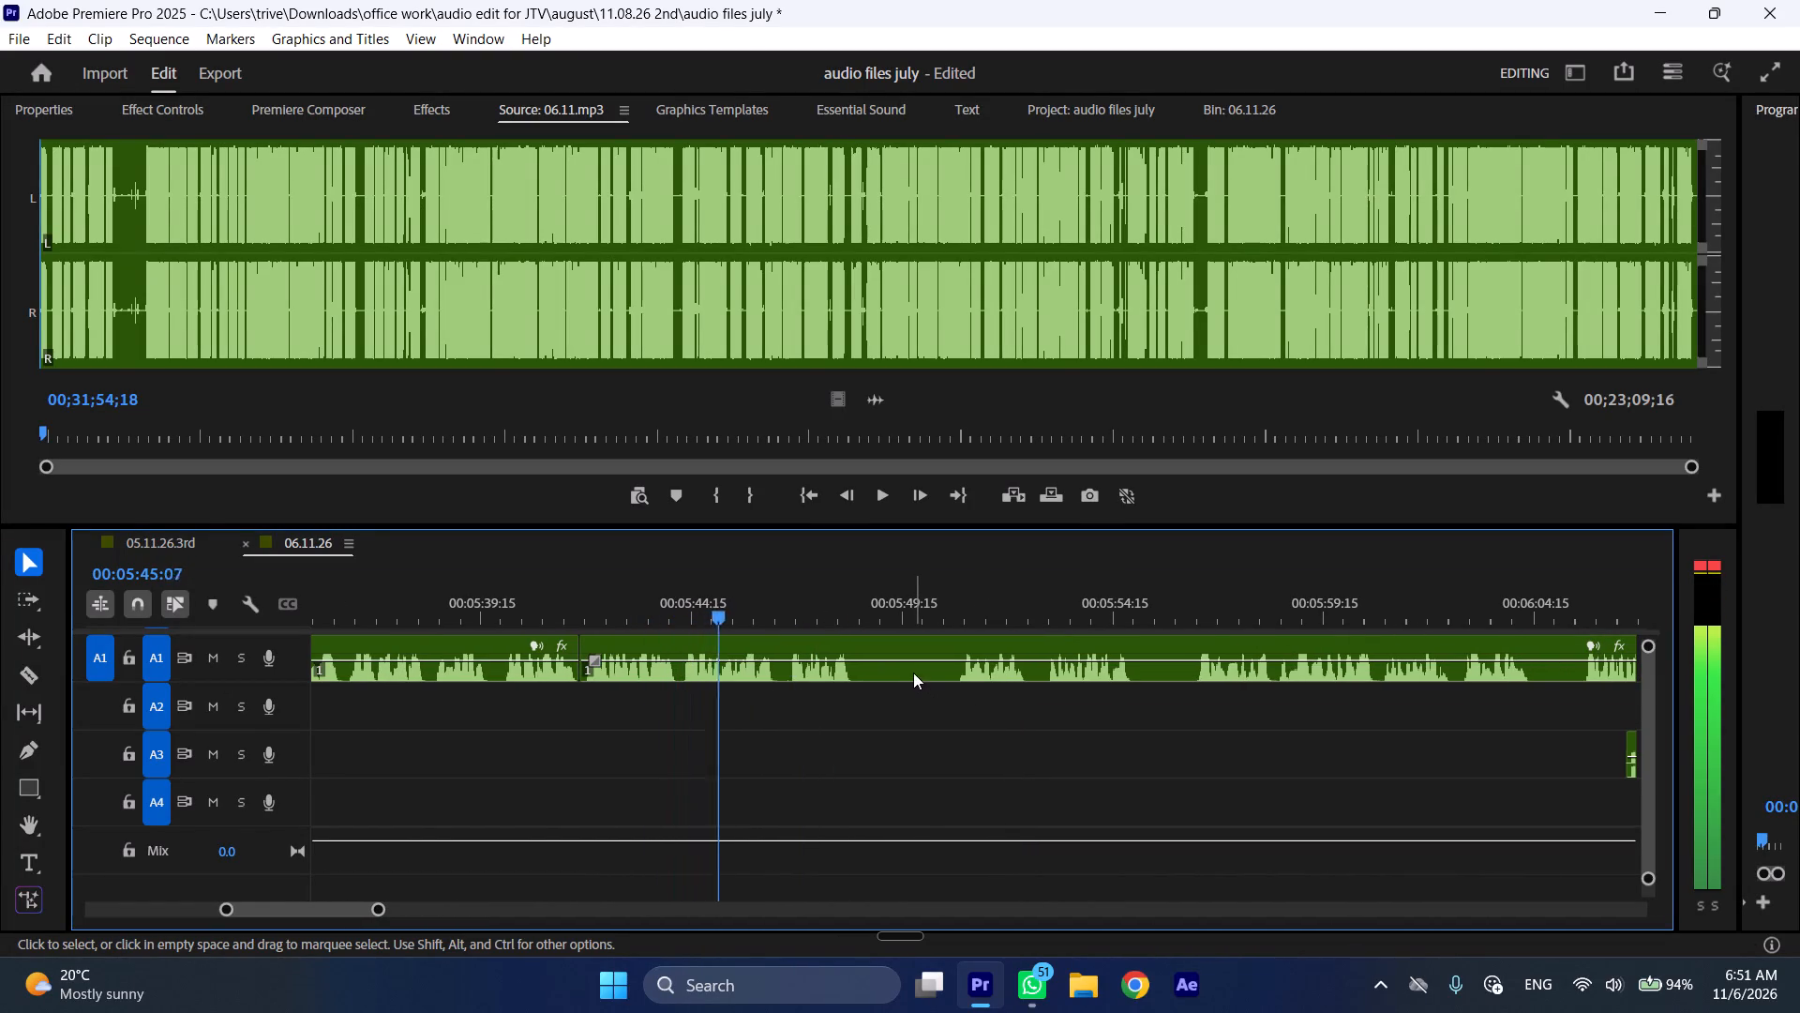
{"action": "key", "text": "space"}
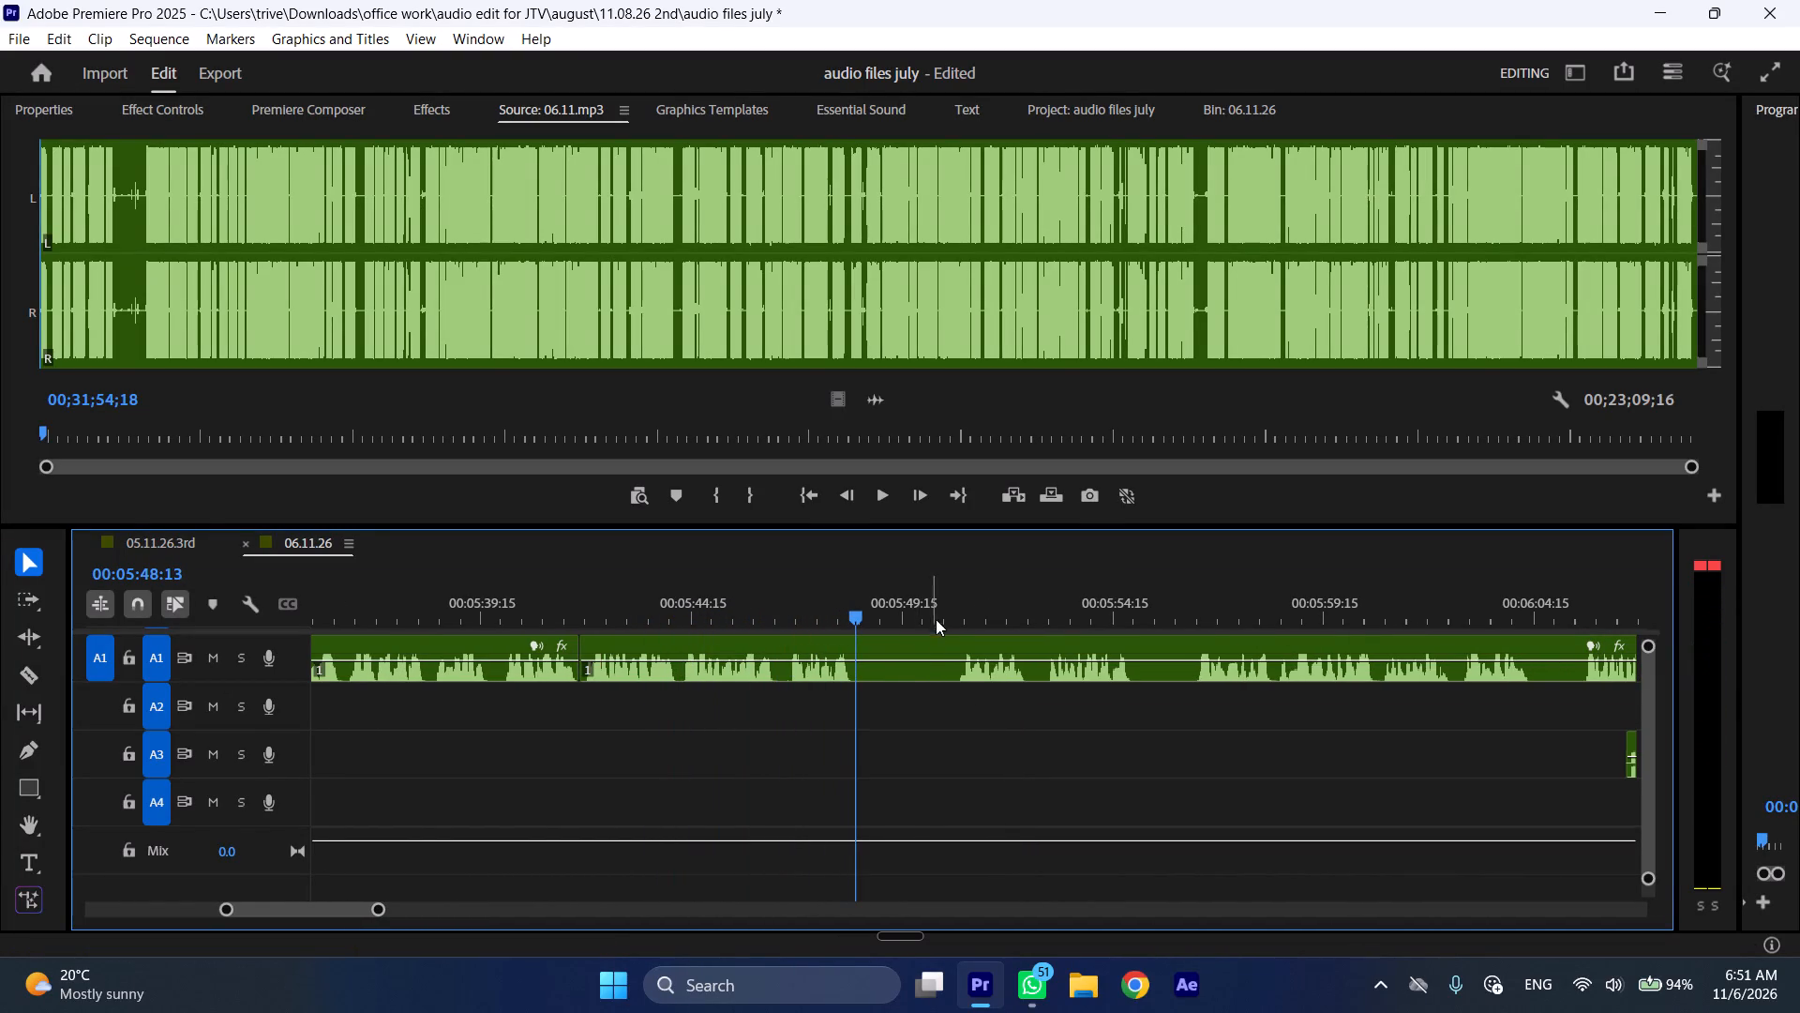
{"action": "key", "text": "shift+c"}
{"action": "left_click", "coordinate": [949, 604]}
{"action": "left_click", "coordinate": [964, 634]}
{"action": "key", "text": "shift+c"}
{"action": "key", "text": "ctrl+shift+d"}
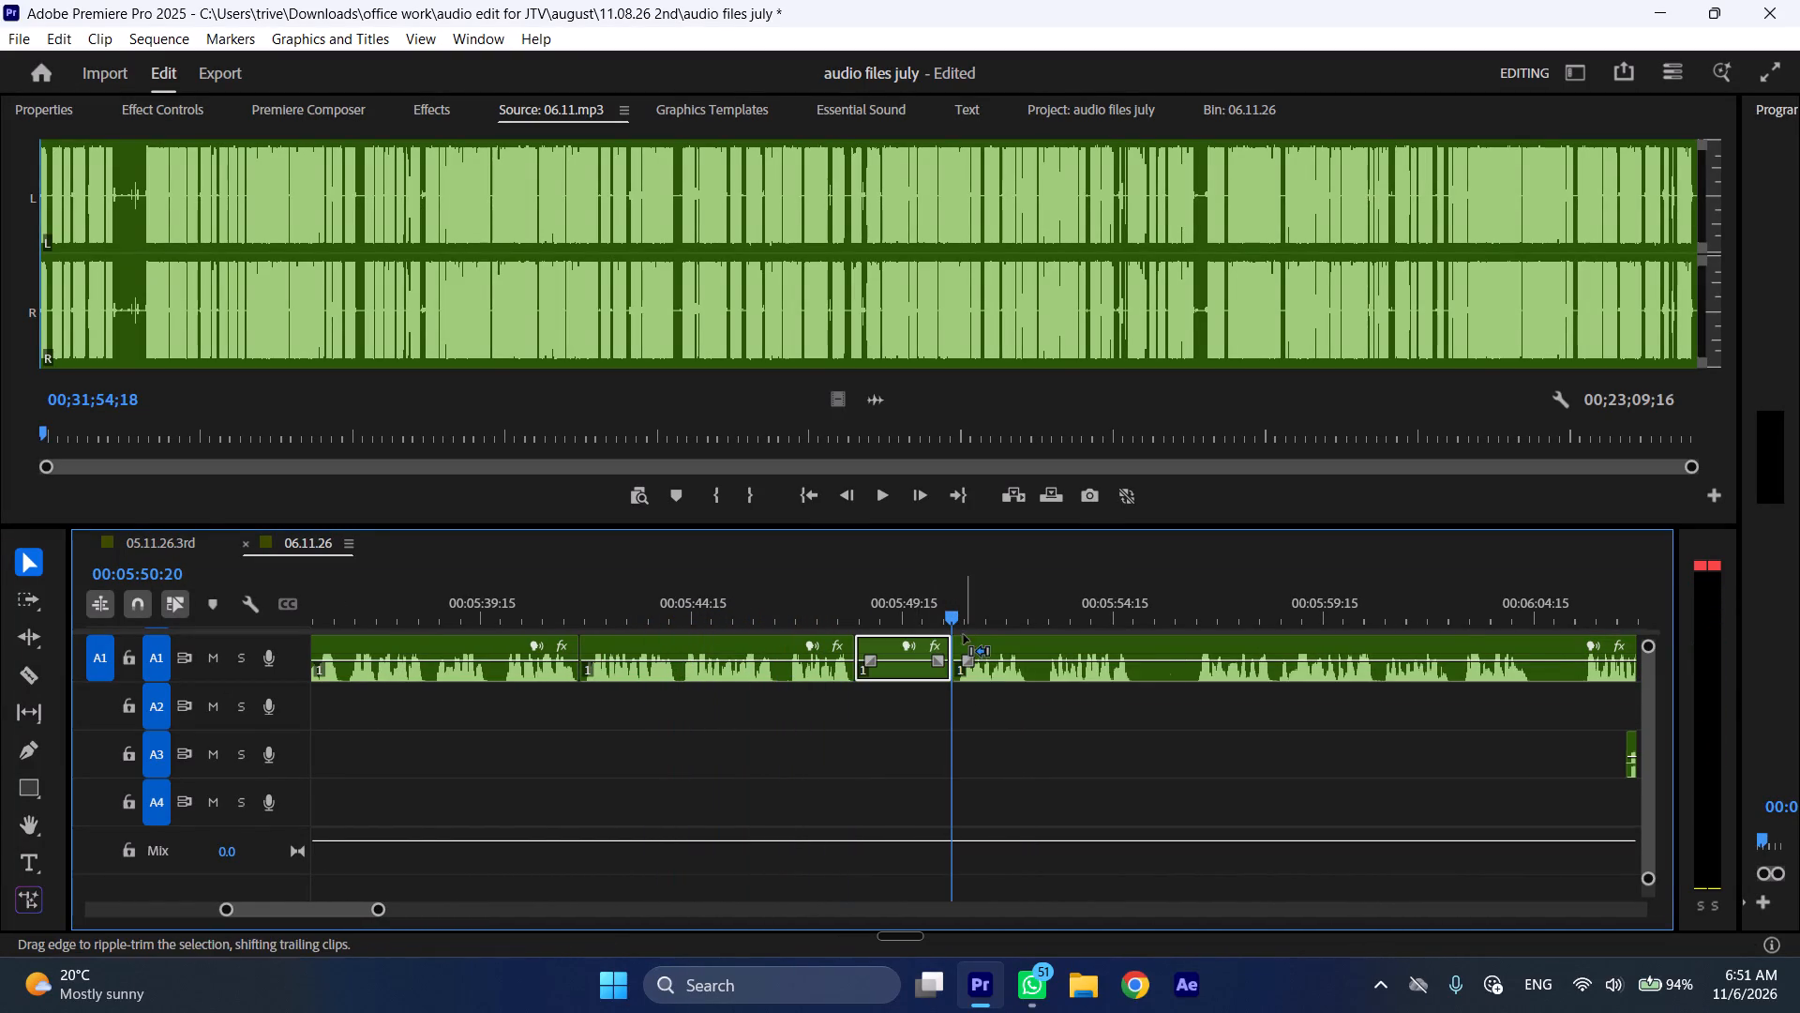
Play the A1 passage from 00:05:48:13 at faster speed to find its next pause.
{"action": "key", "text": "space"}
{"action": "type", "text": "l"}
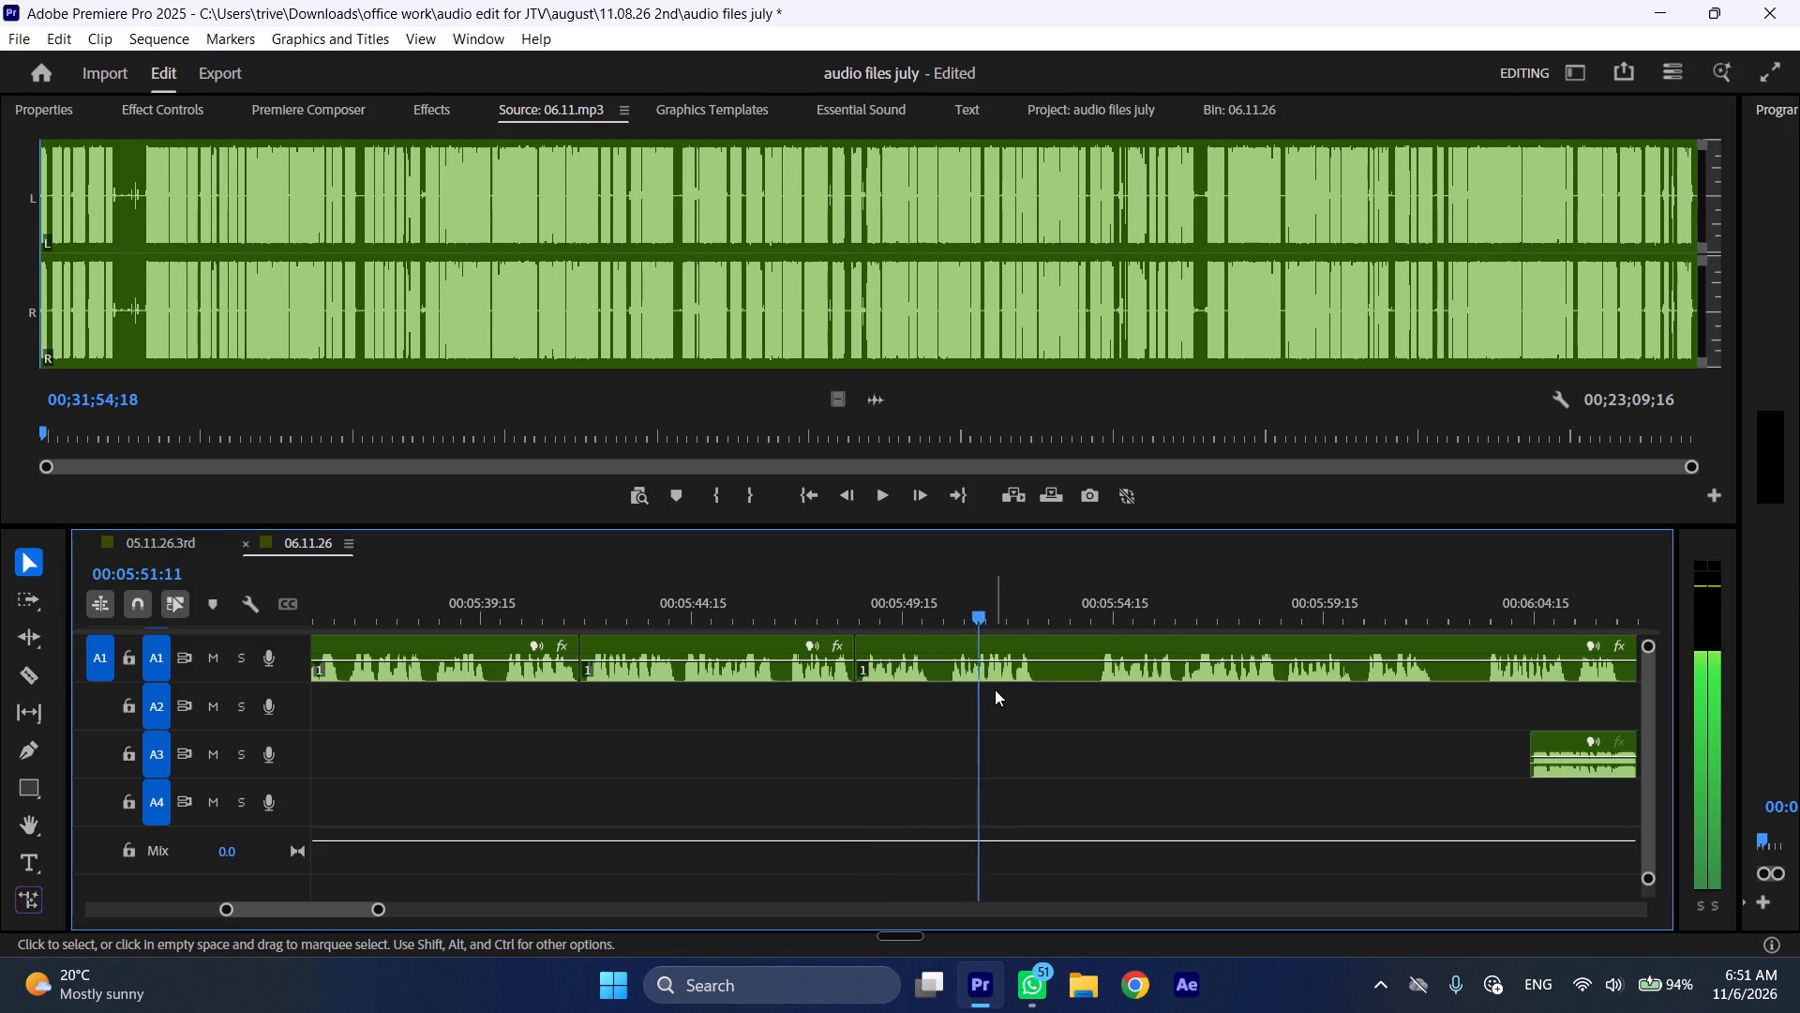
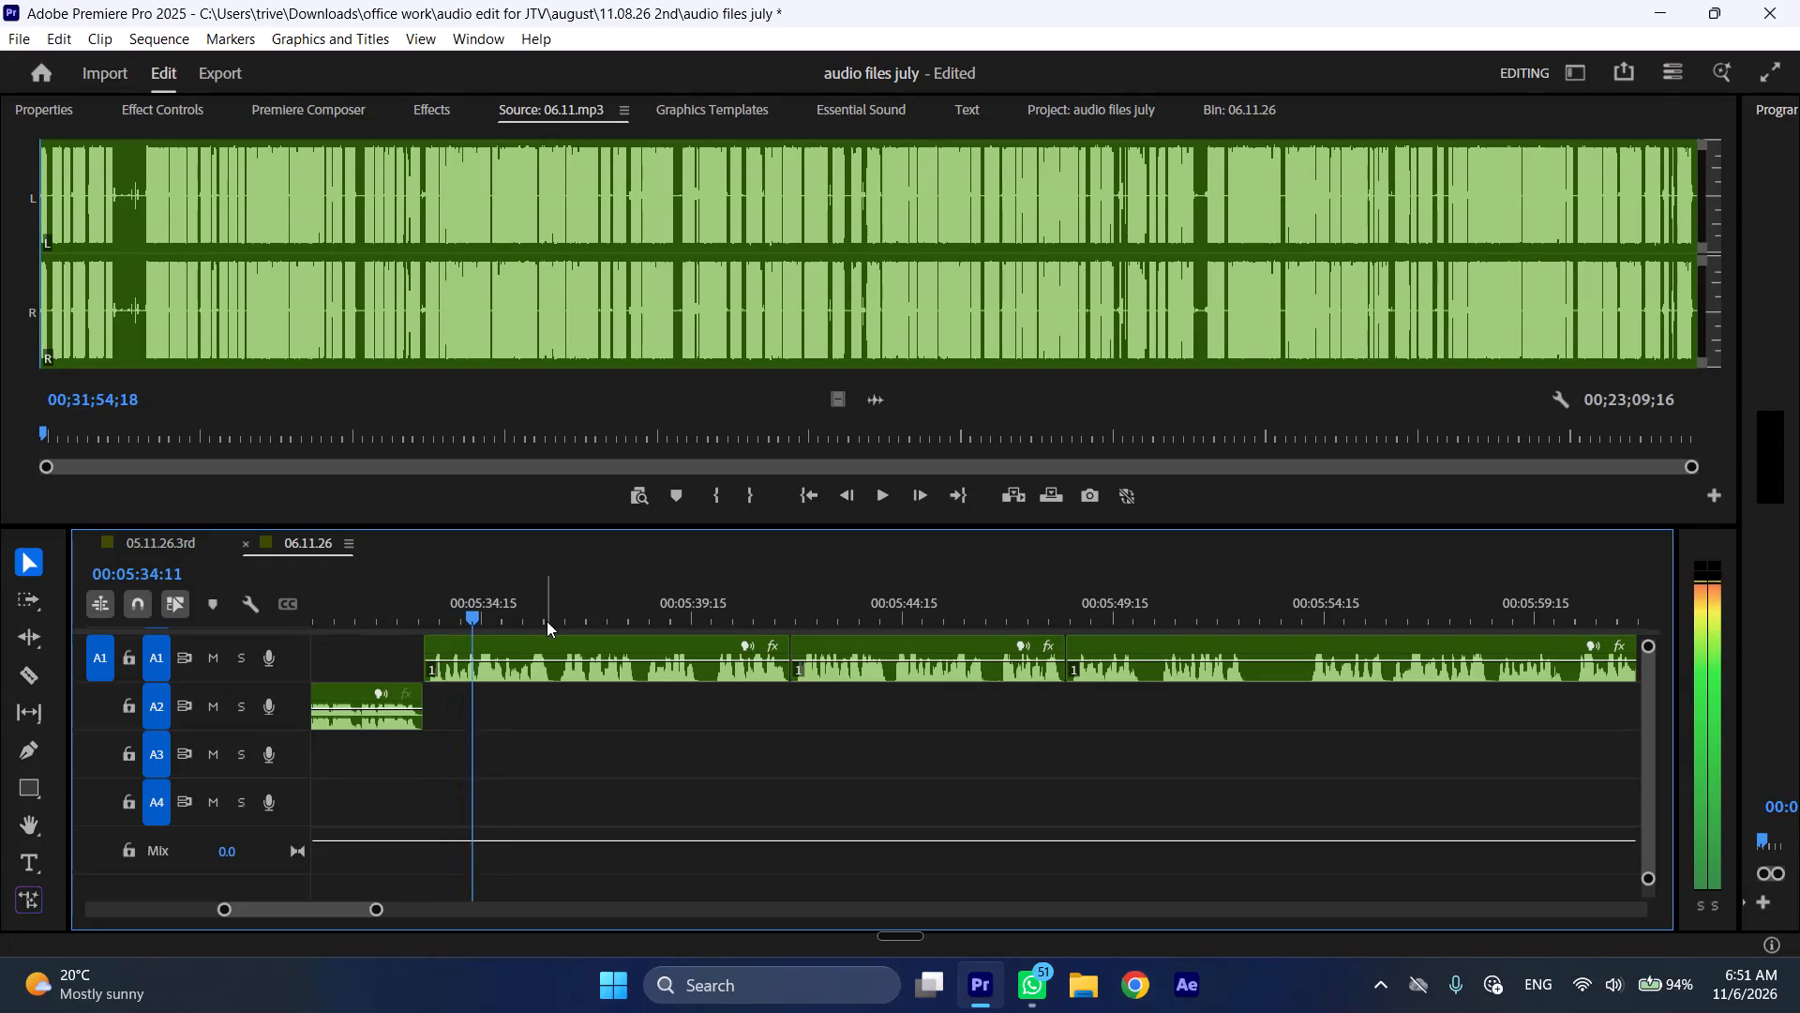
Play the A1 passage from about 00:05:34:11 at faster speed to review the edited speech.
{"action": "key", "text": "l"}
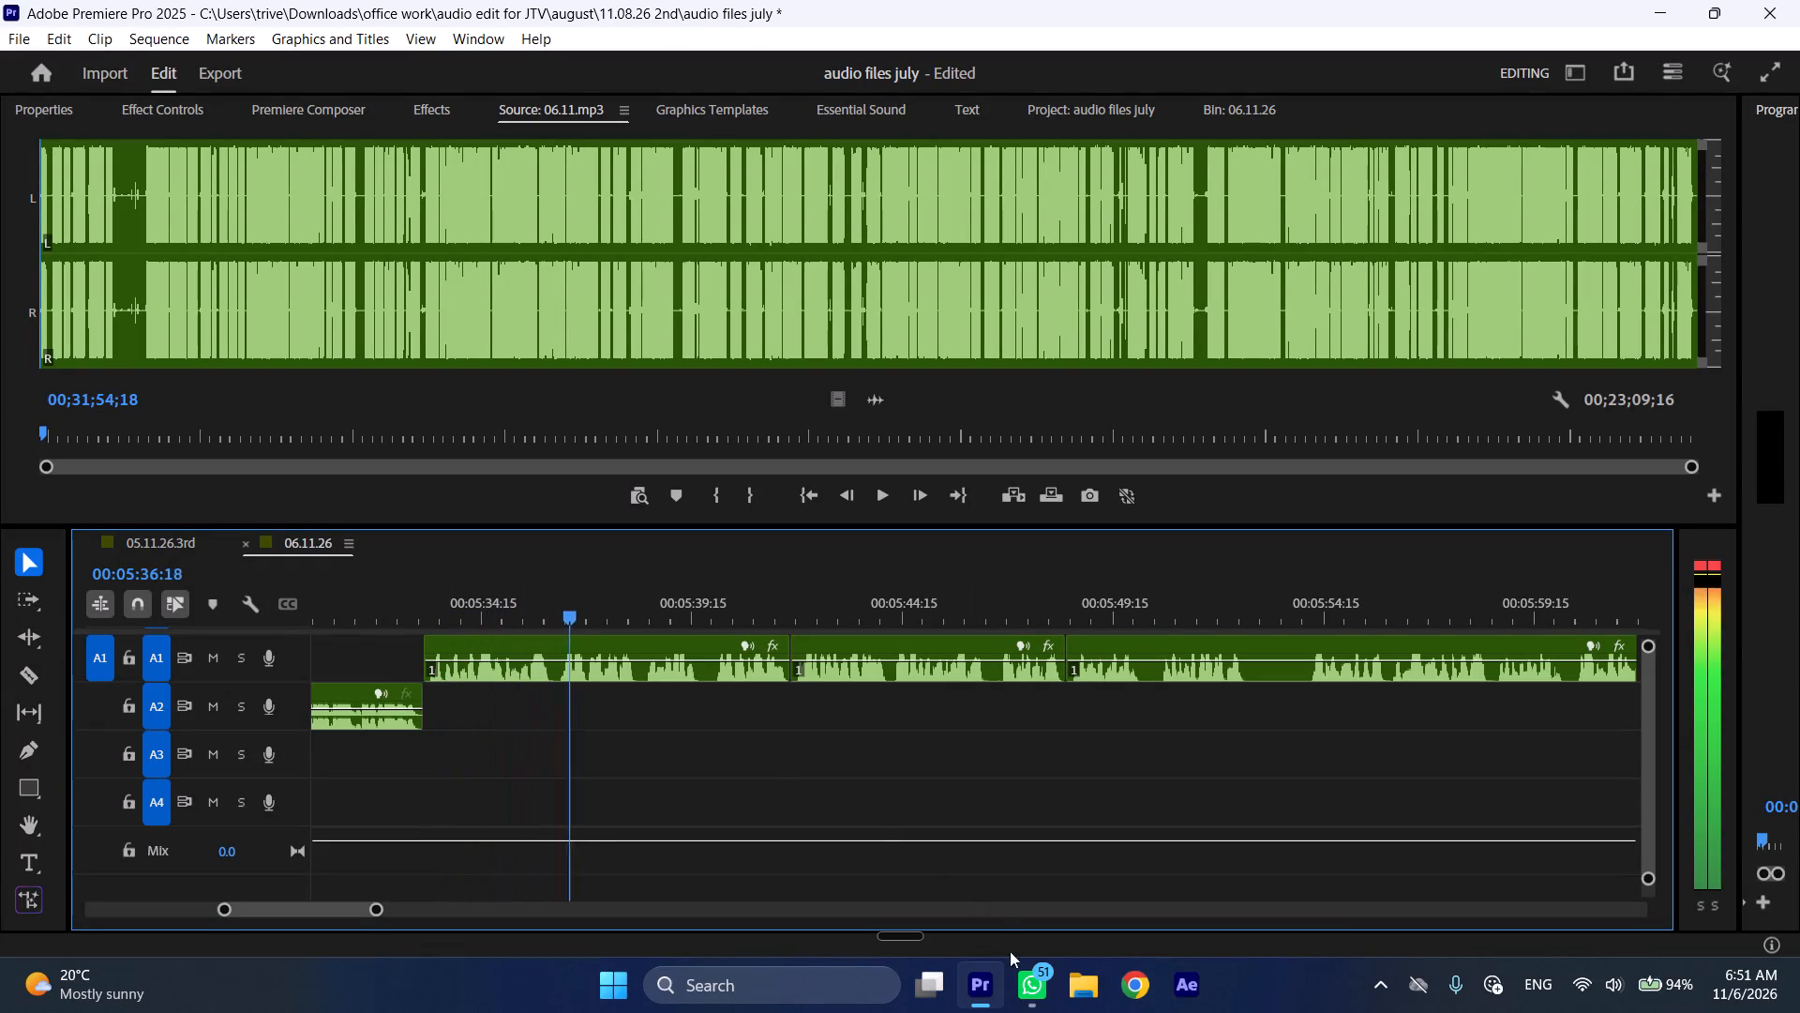
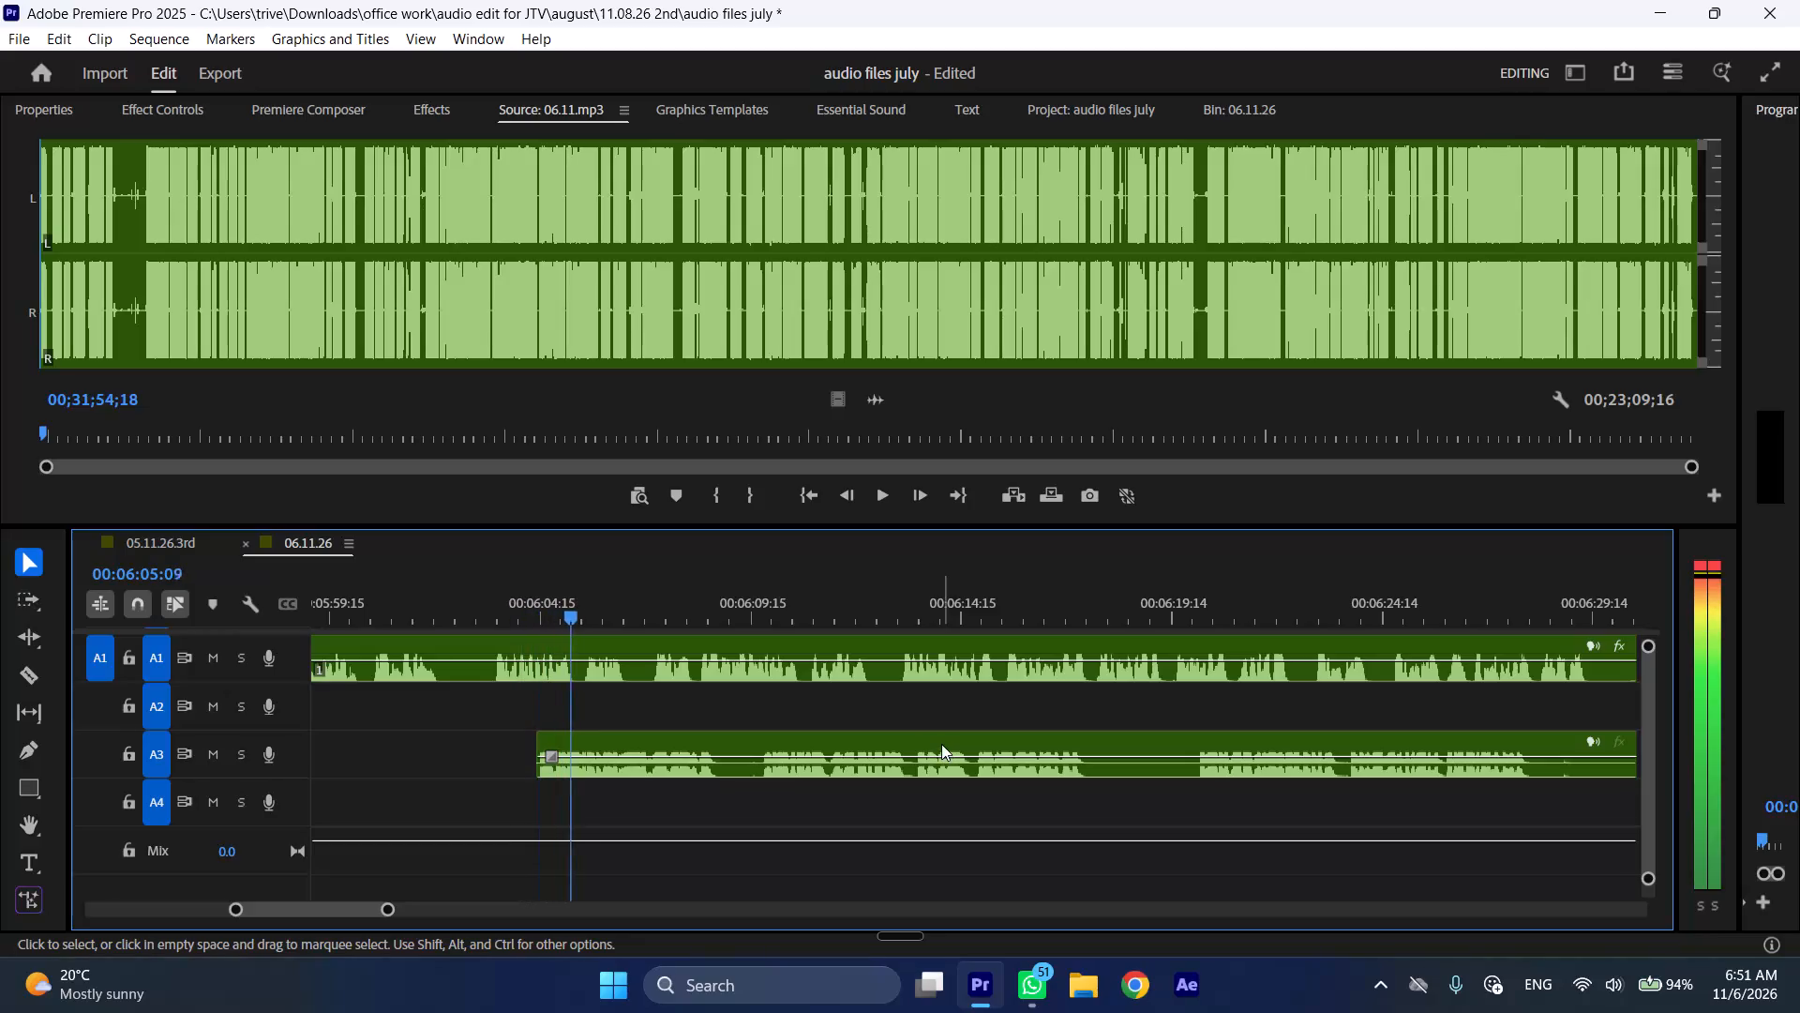
Stop playback at about 00:06:06:14, shortly after the start of the A3 clip.
{"action": "key", "text": "space"}
{"action": "scroll", "coordinate": [940, 743], "scroll_direction": "up", "scroll_amount": 5}
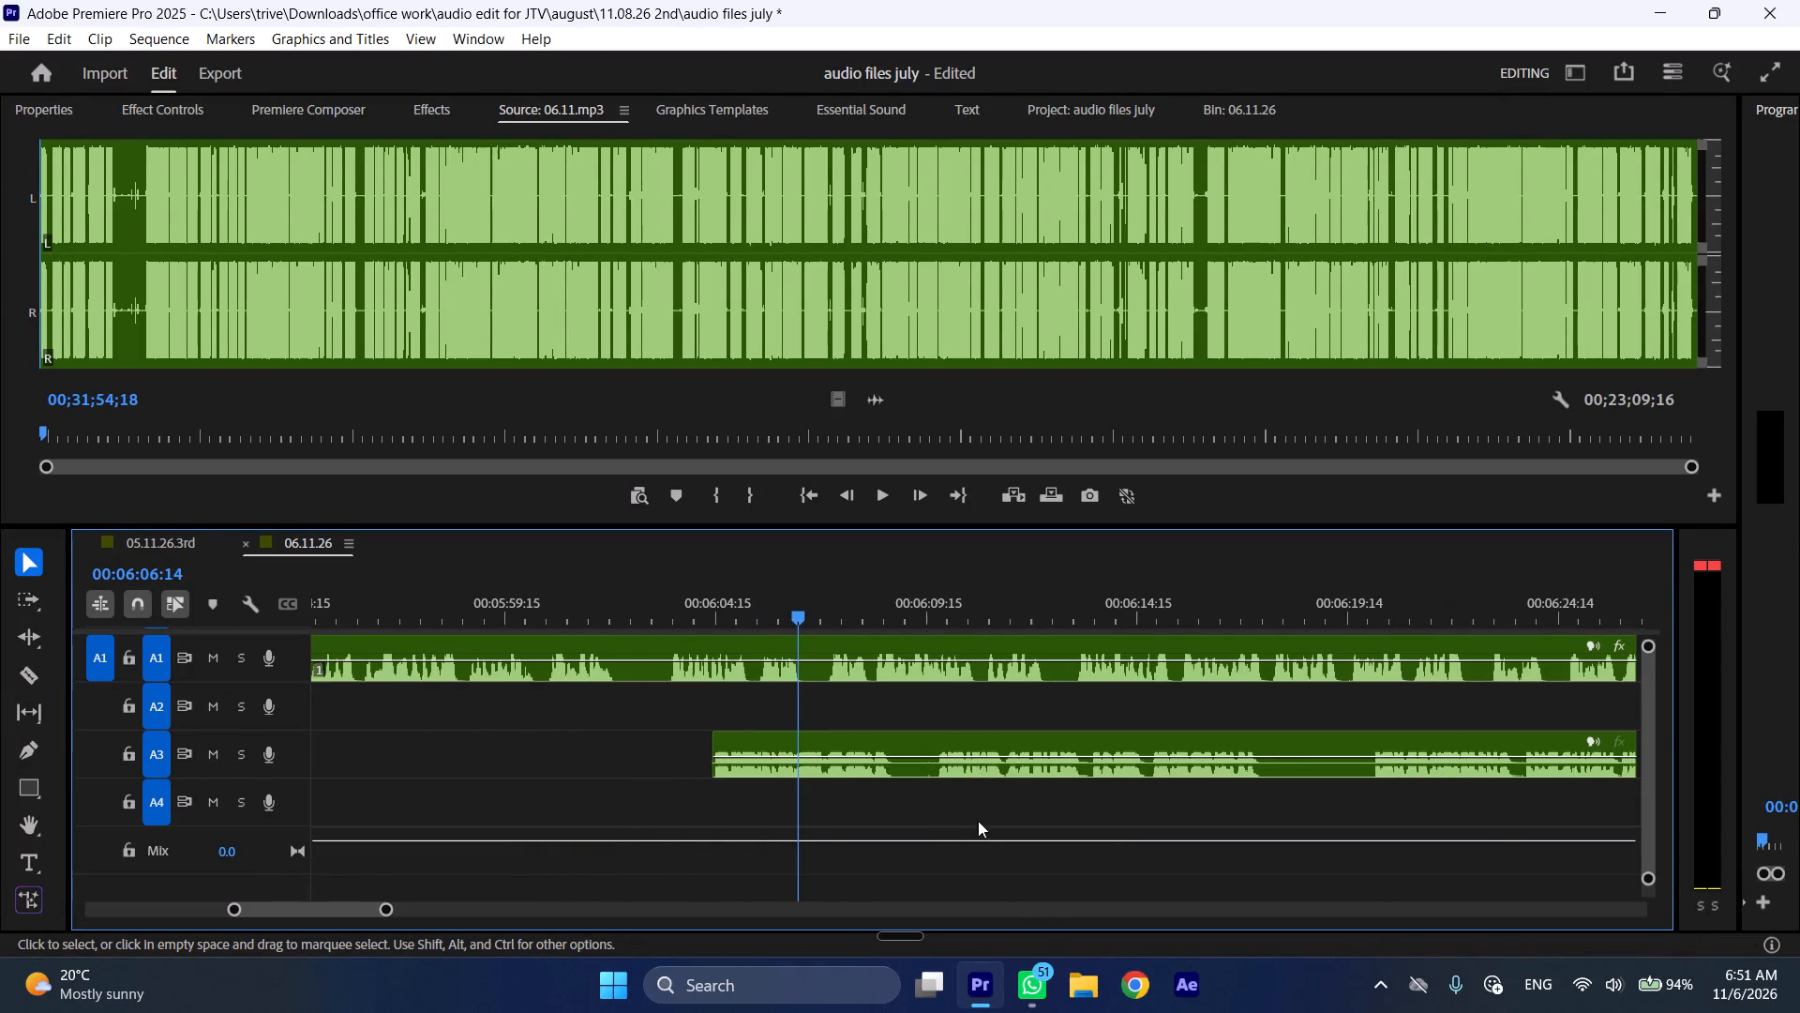
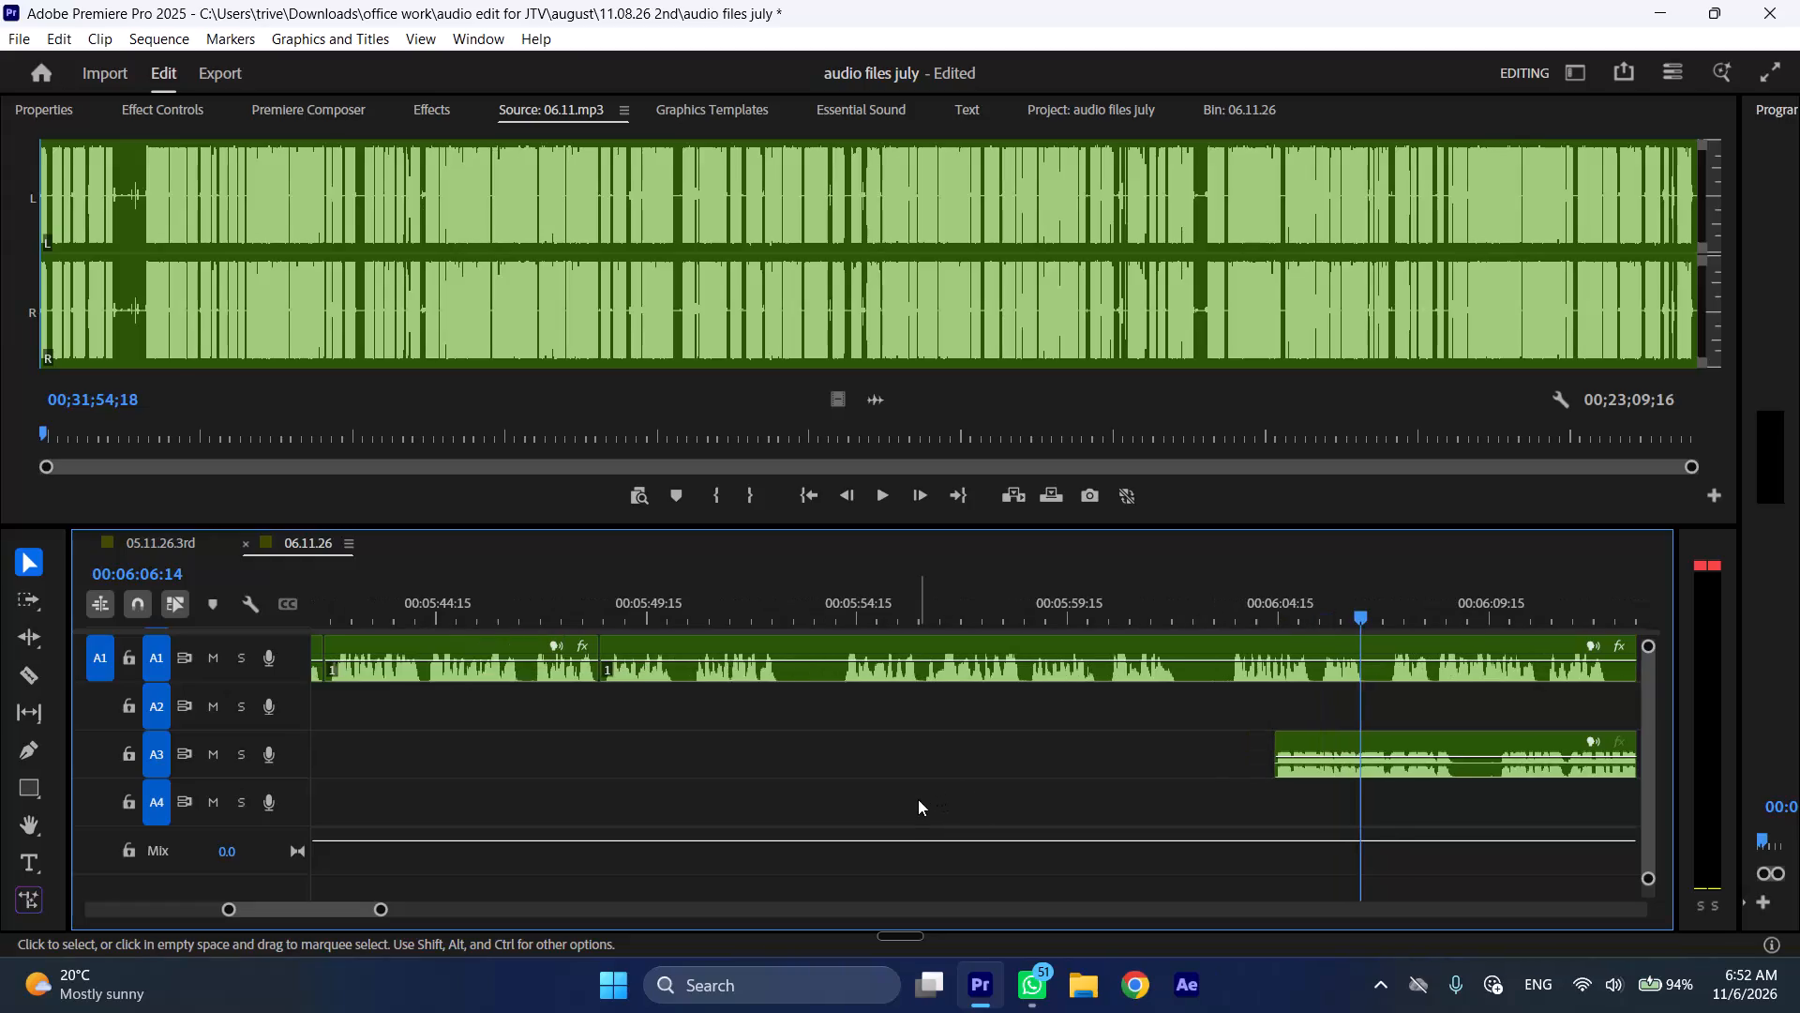
Play the A1 audio from about 00:05:41 across the cut and stop at 00:05:42:15.
{"action": "scroll", "coordinate": [918, 799], "scroll_direction": "up", "scroll_amount": 5}
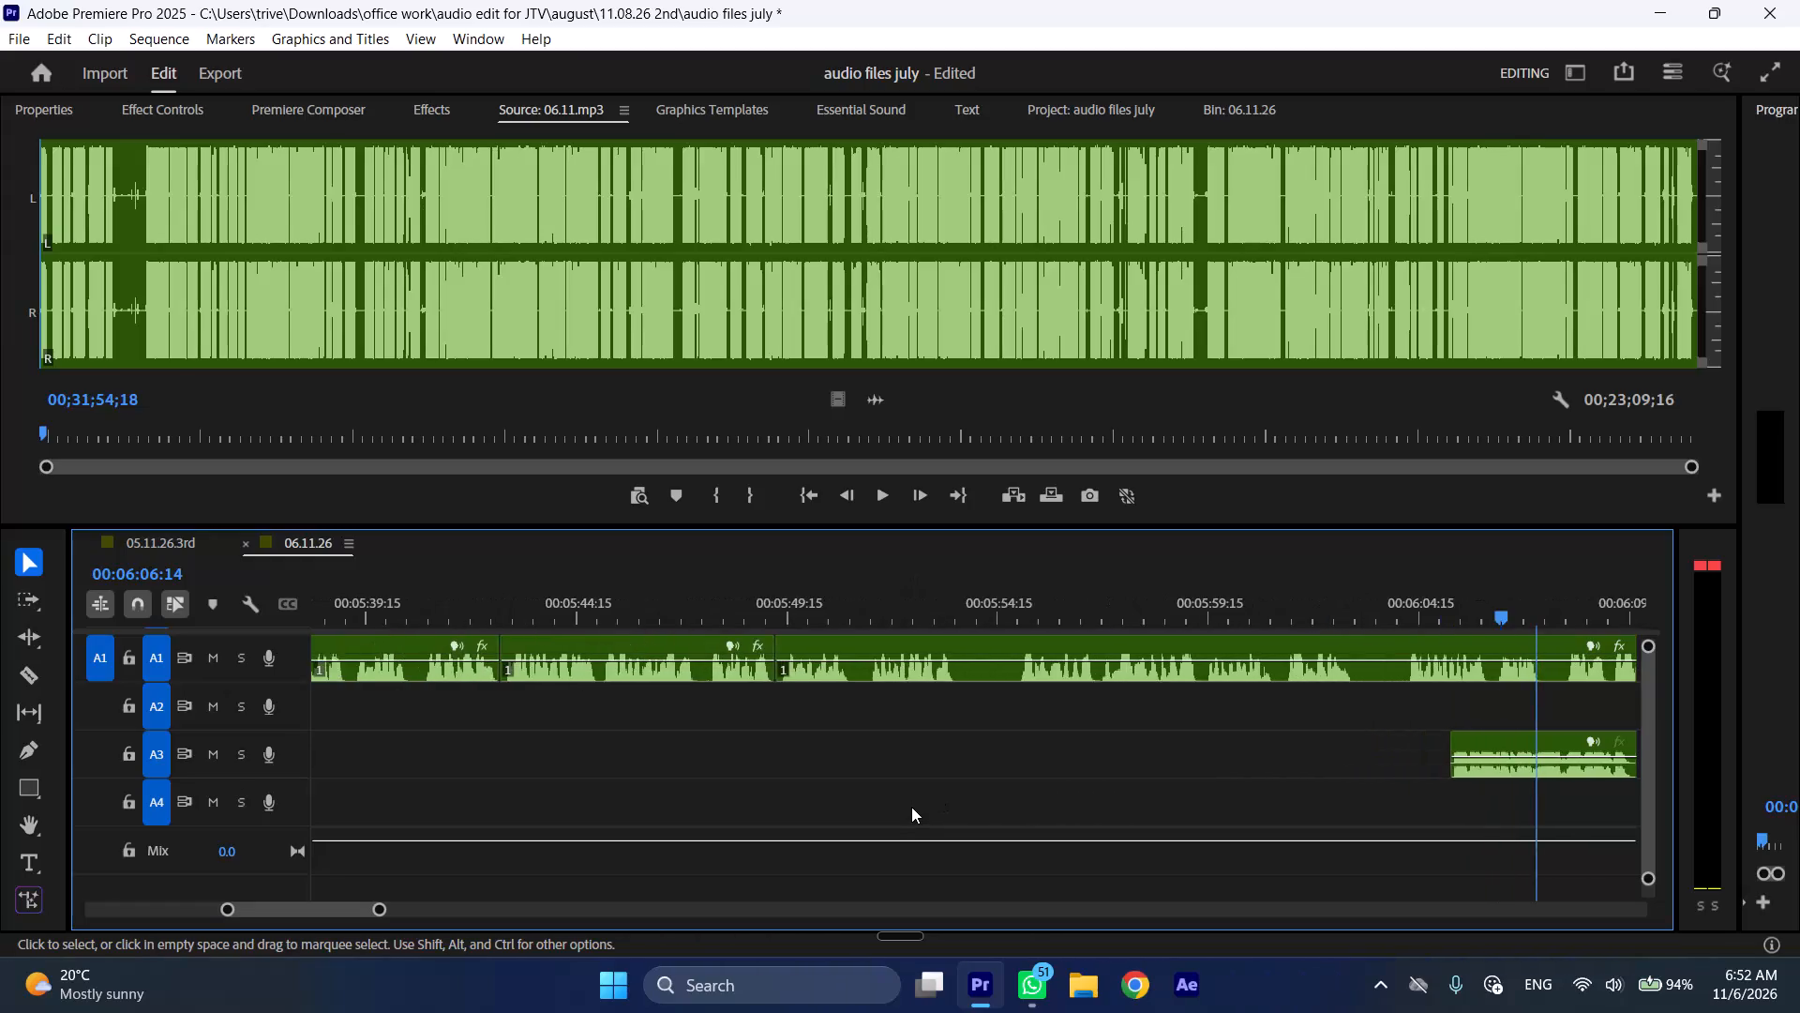
{"action": "scroll", "coordinate": [911, 807], "scroll_direction": "up", "scroll_amount": 10}
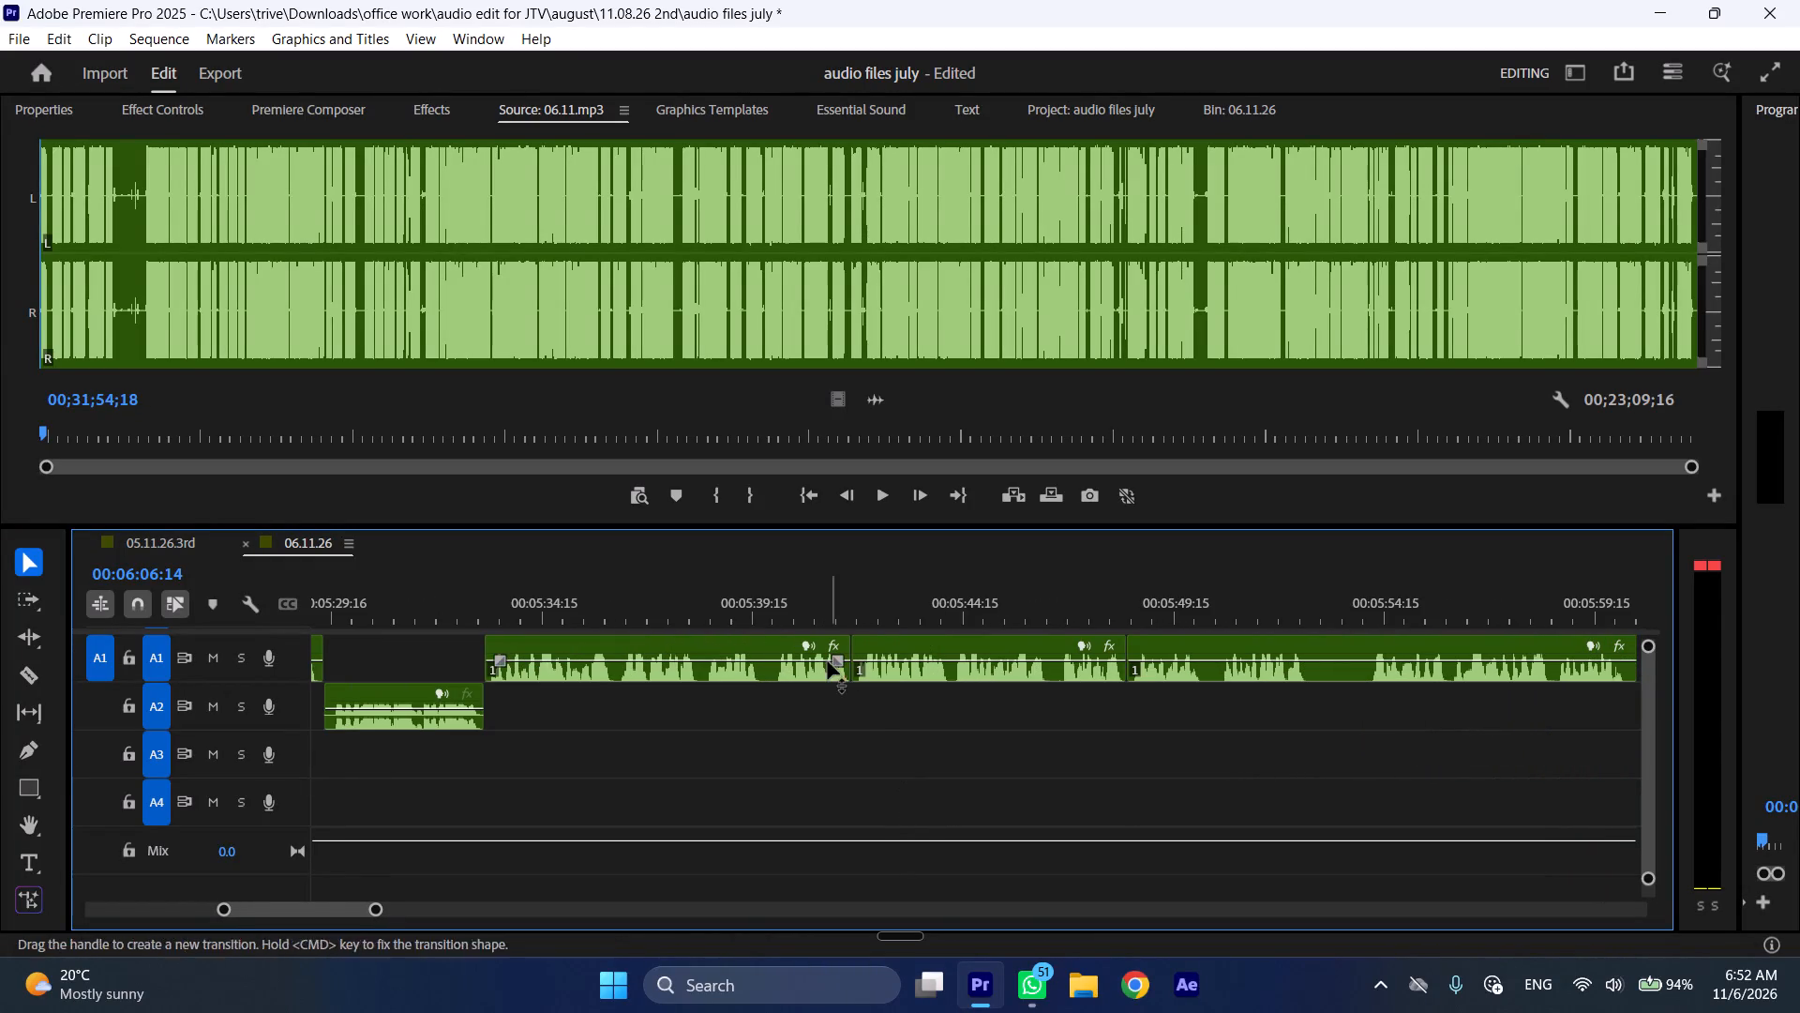
{"action": "left_click_drag", "start_coordinate": [803, 608], "coordinate": [817, 608]}
{"action": "key", "text": "space"}
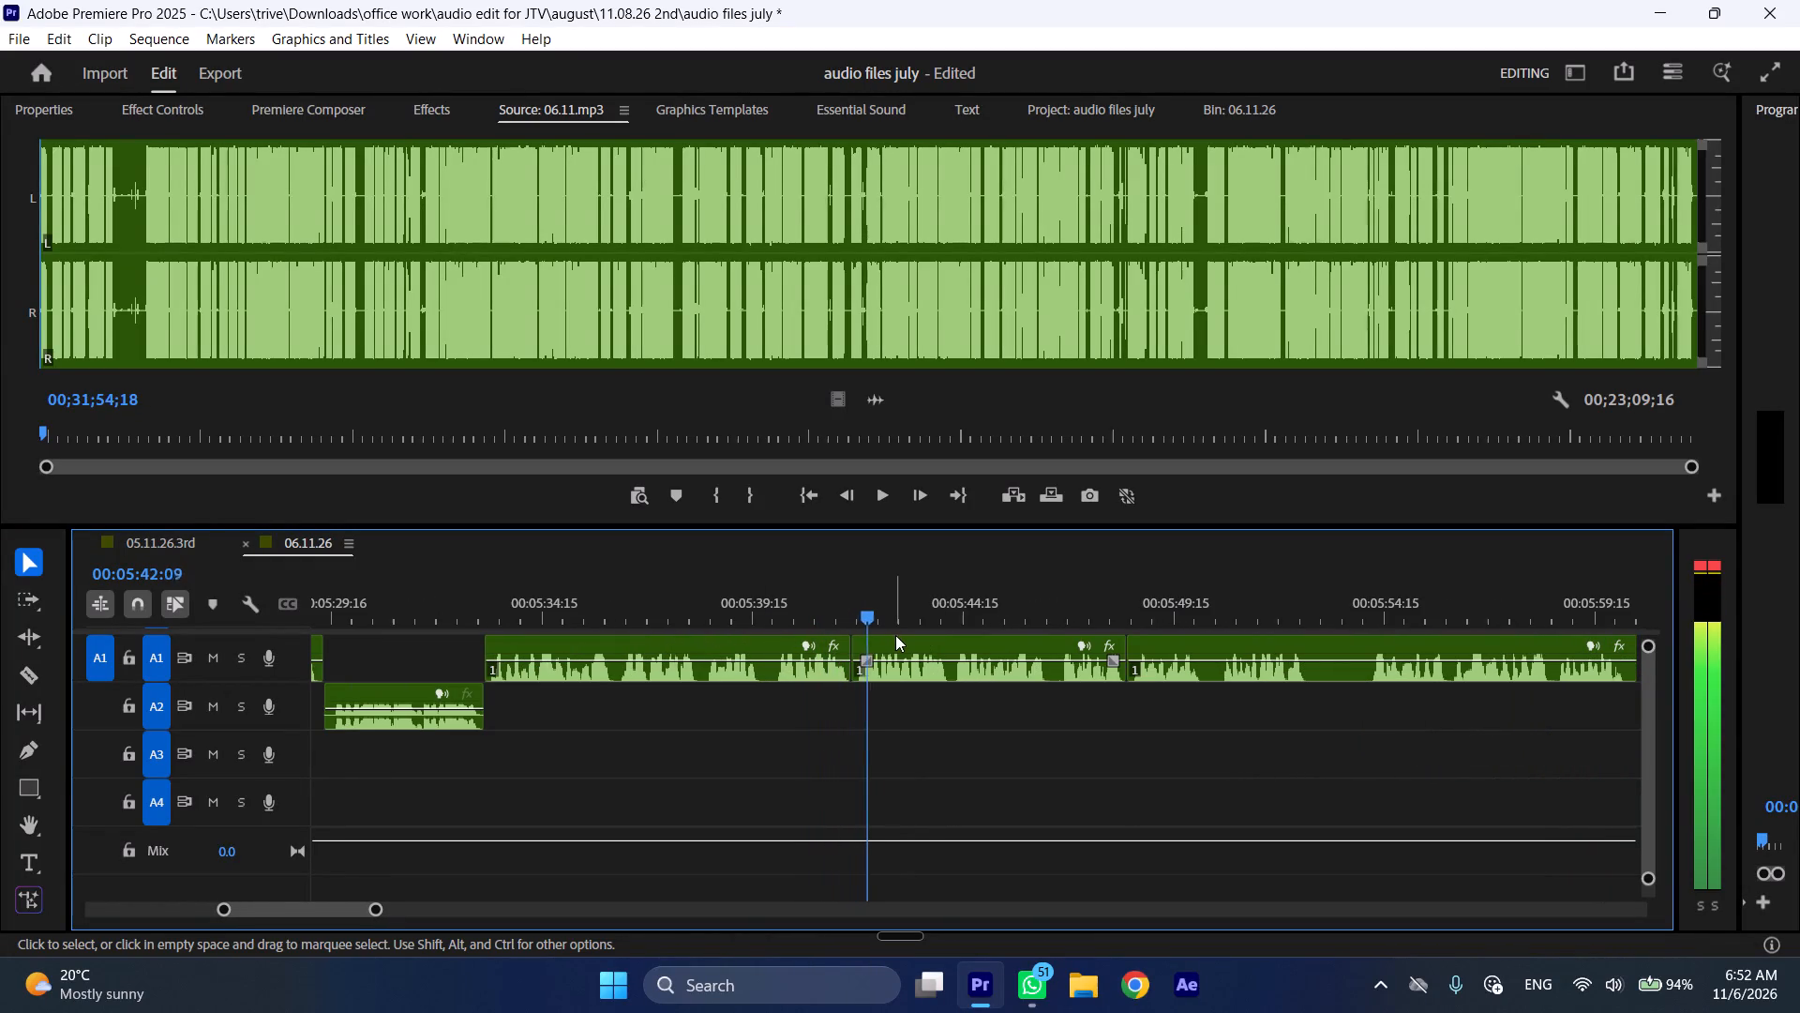
{"action": "key", "text": "space"}
Move the A1 passage starting near 00:05:42 and the one after it about 7.4 seconds later, keeping them back to back on A1.
{"action": "left_click_drag", "start_coordinate": [906, 642], "coordinate": [999, 658]}
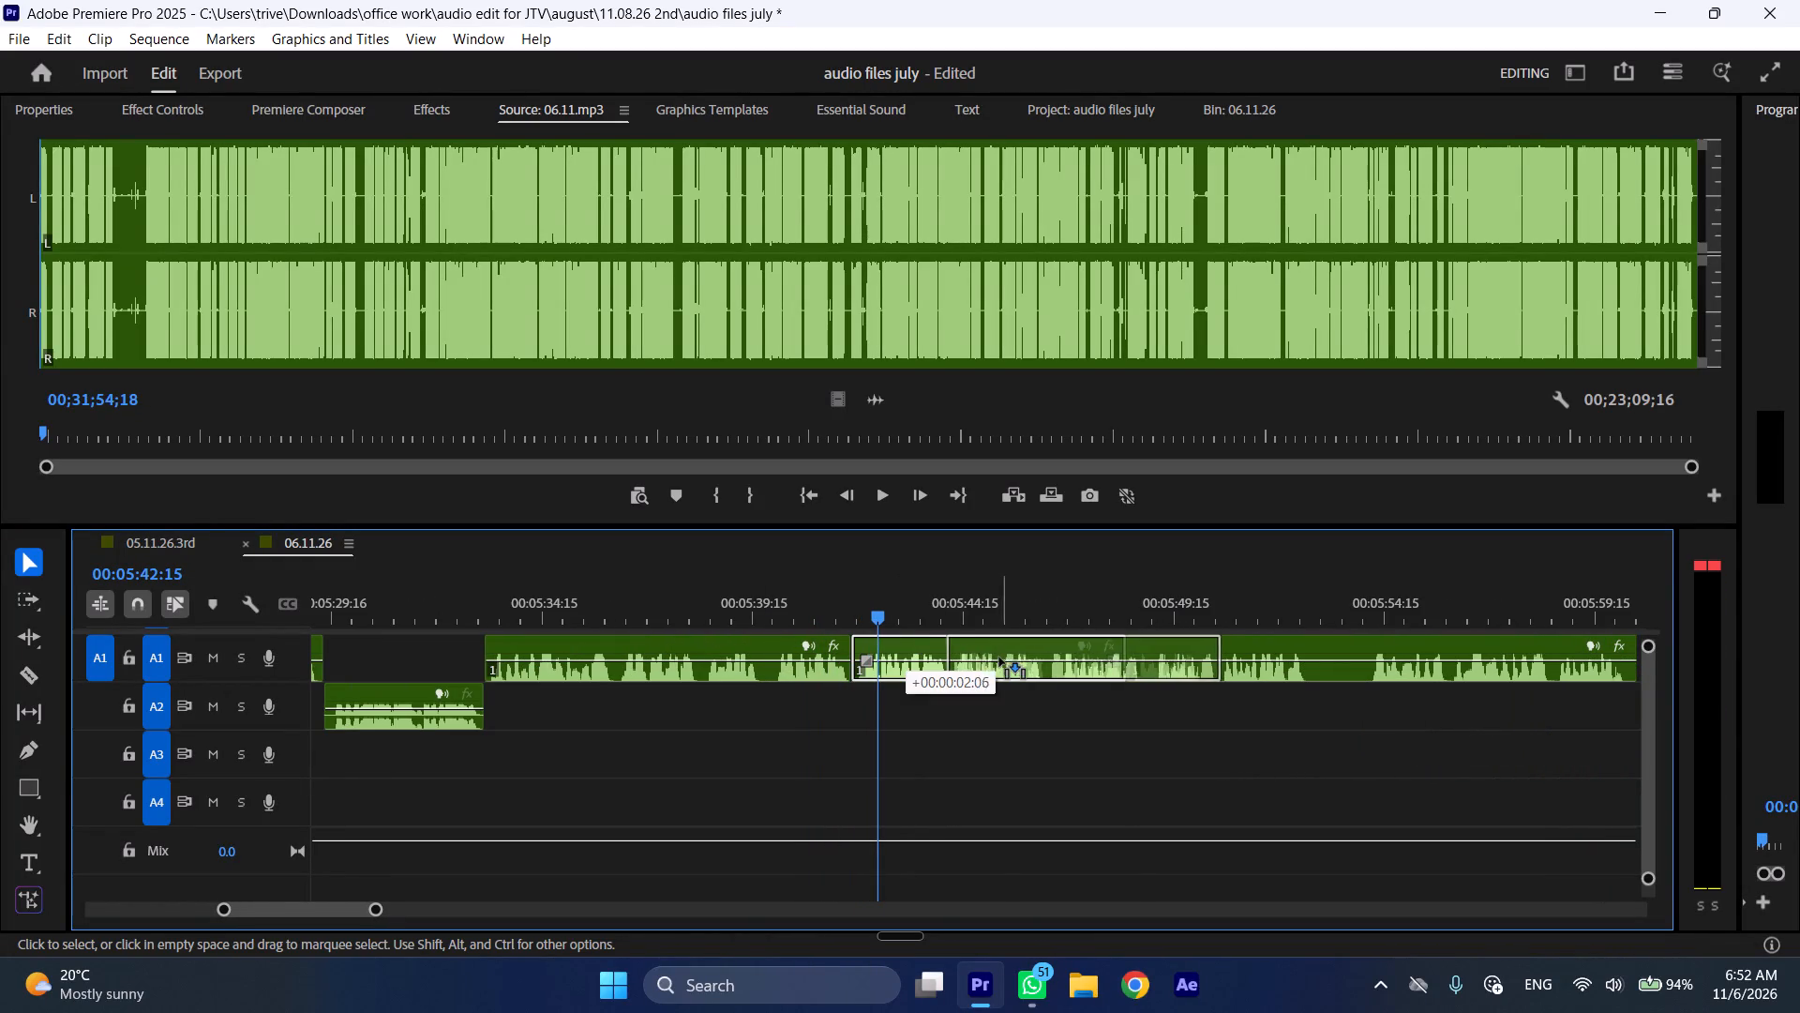
{"action": "left_click_drag", "start_coordinate": [999, 658], "coordinate": [984, 732]}
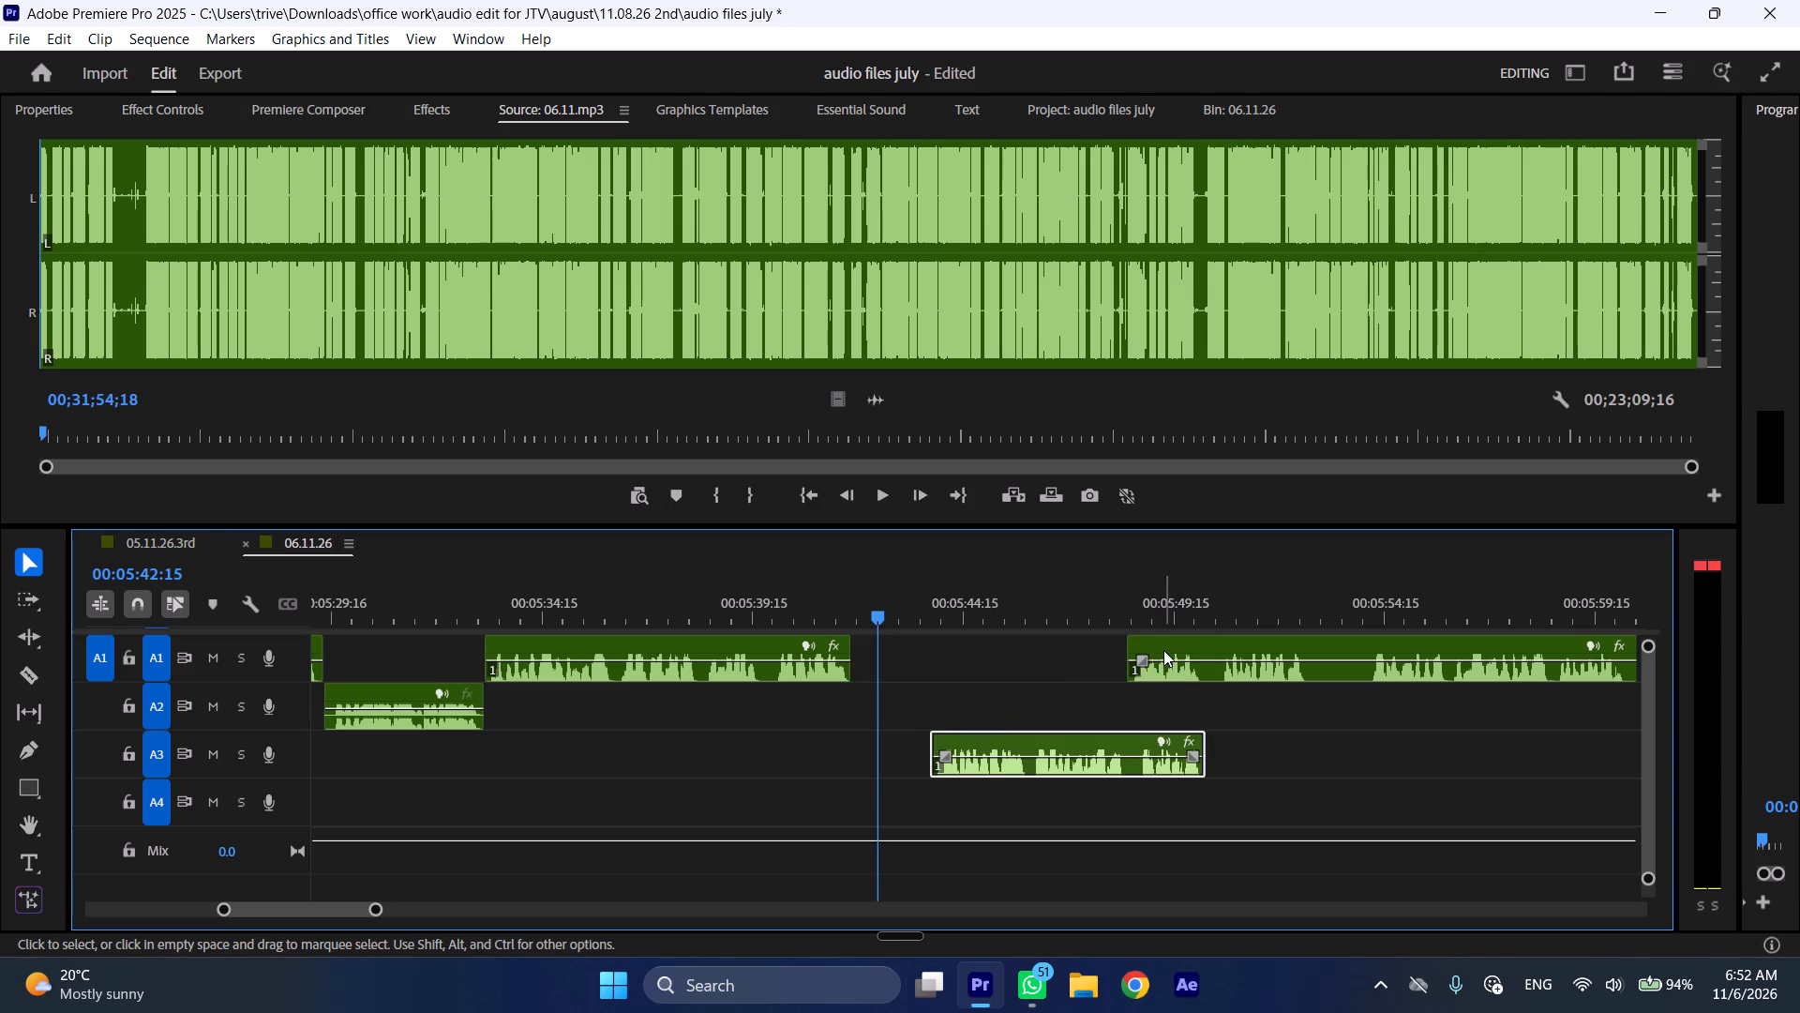
{"action": "left_click_drag", "start_coordinate": [1163, 649], "coordinate": [1476, 647]}
{"action": "left_click_drag", "start_coordinate": [1061, 739], "coordinate": [1223, 664]}
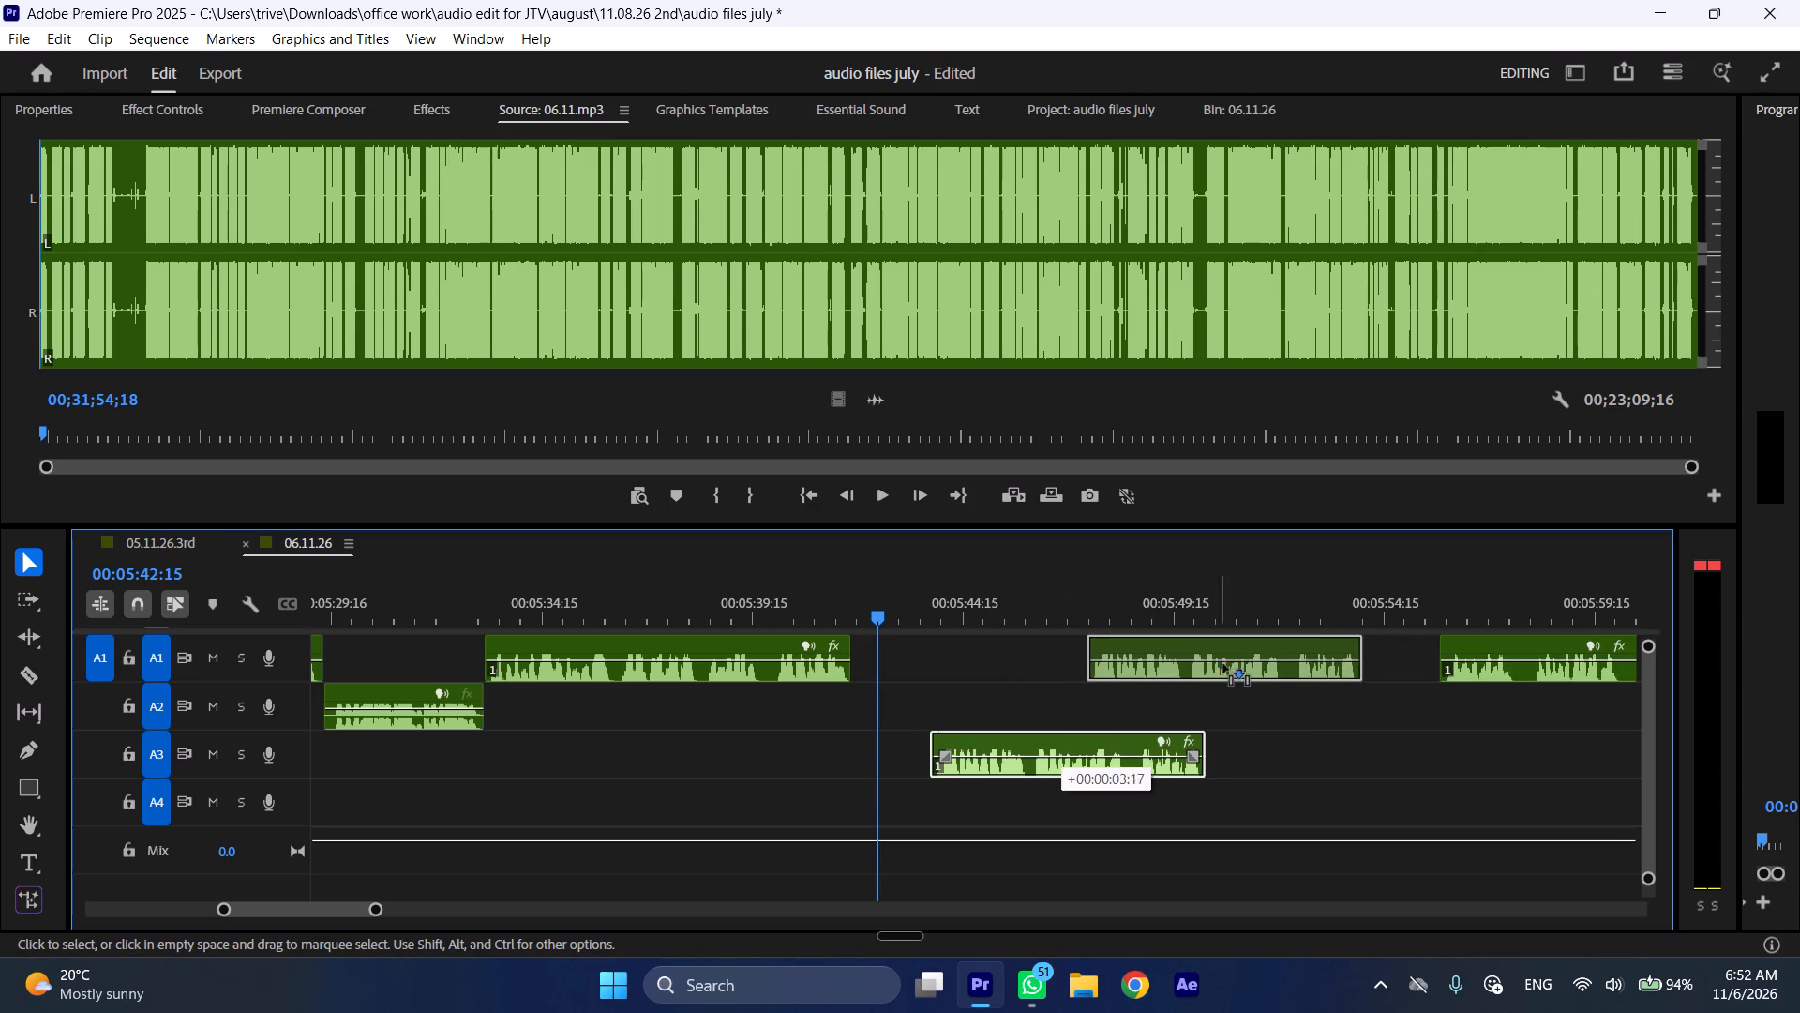
{"action": "left_click_drag", "start_coordinate": [1223, 664], "coordinate": [1286, 666]}
Add a timeline marker at 00:05:45:11 in the empty gap on A1.
{"action": "left_click", "coordinate": [999, 616]}
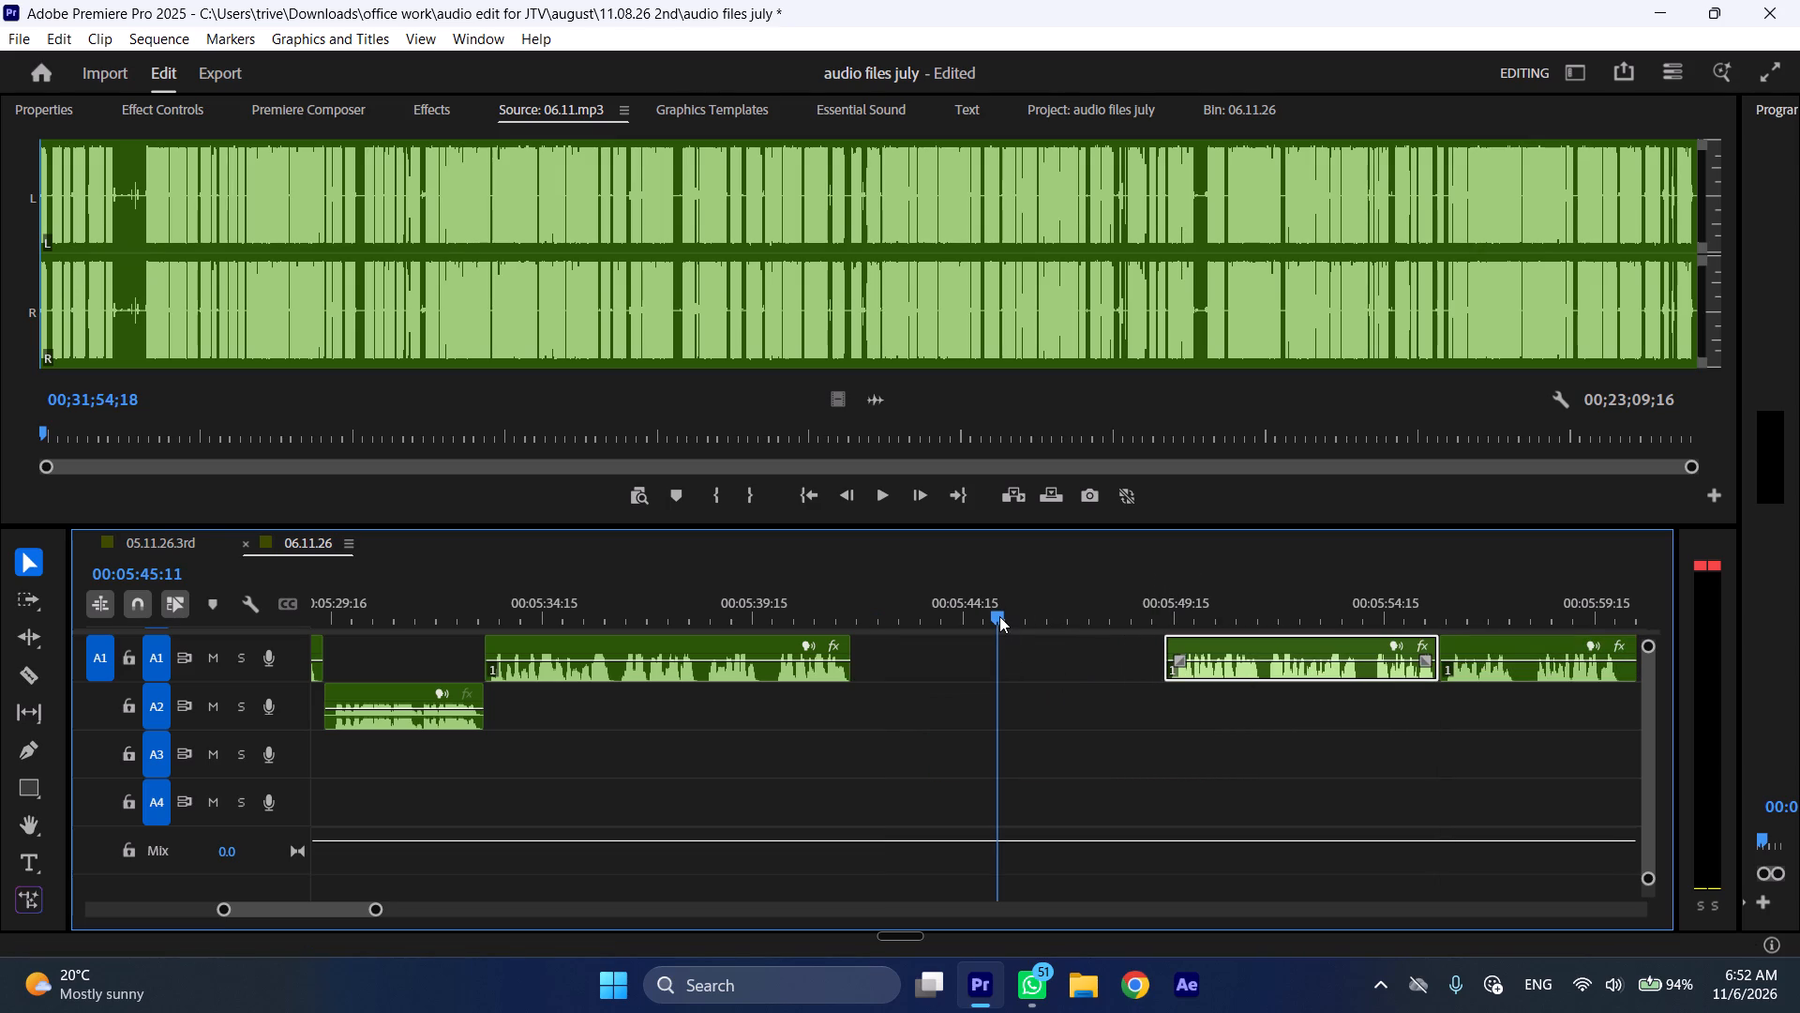
{"action": "key", "text": "m"}
{"action": "scroll", "coordinate": [981, 710], "scroll_direction": "down", "scroll_amount": 10}
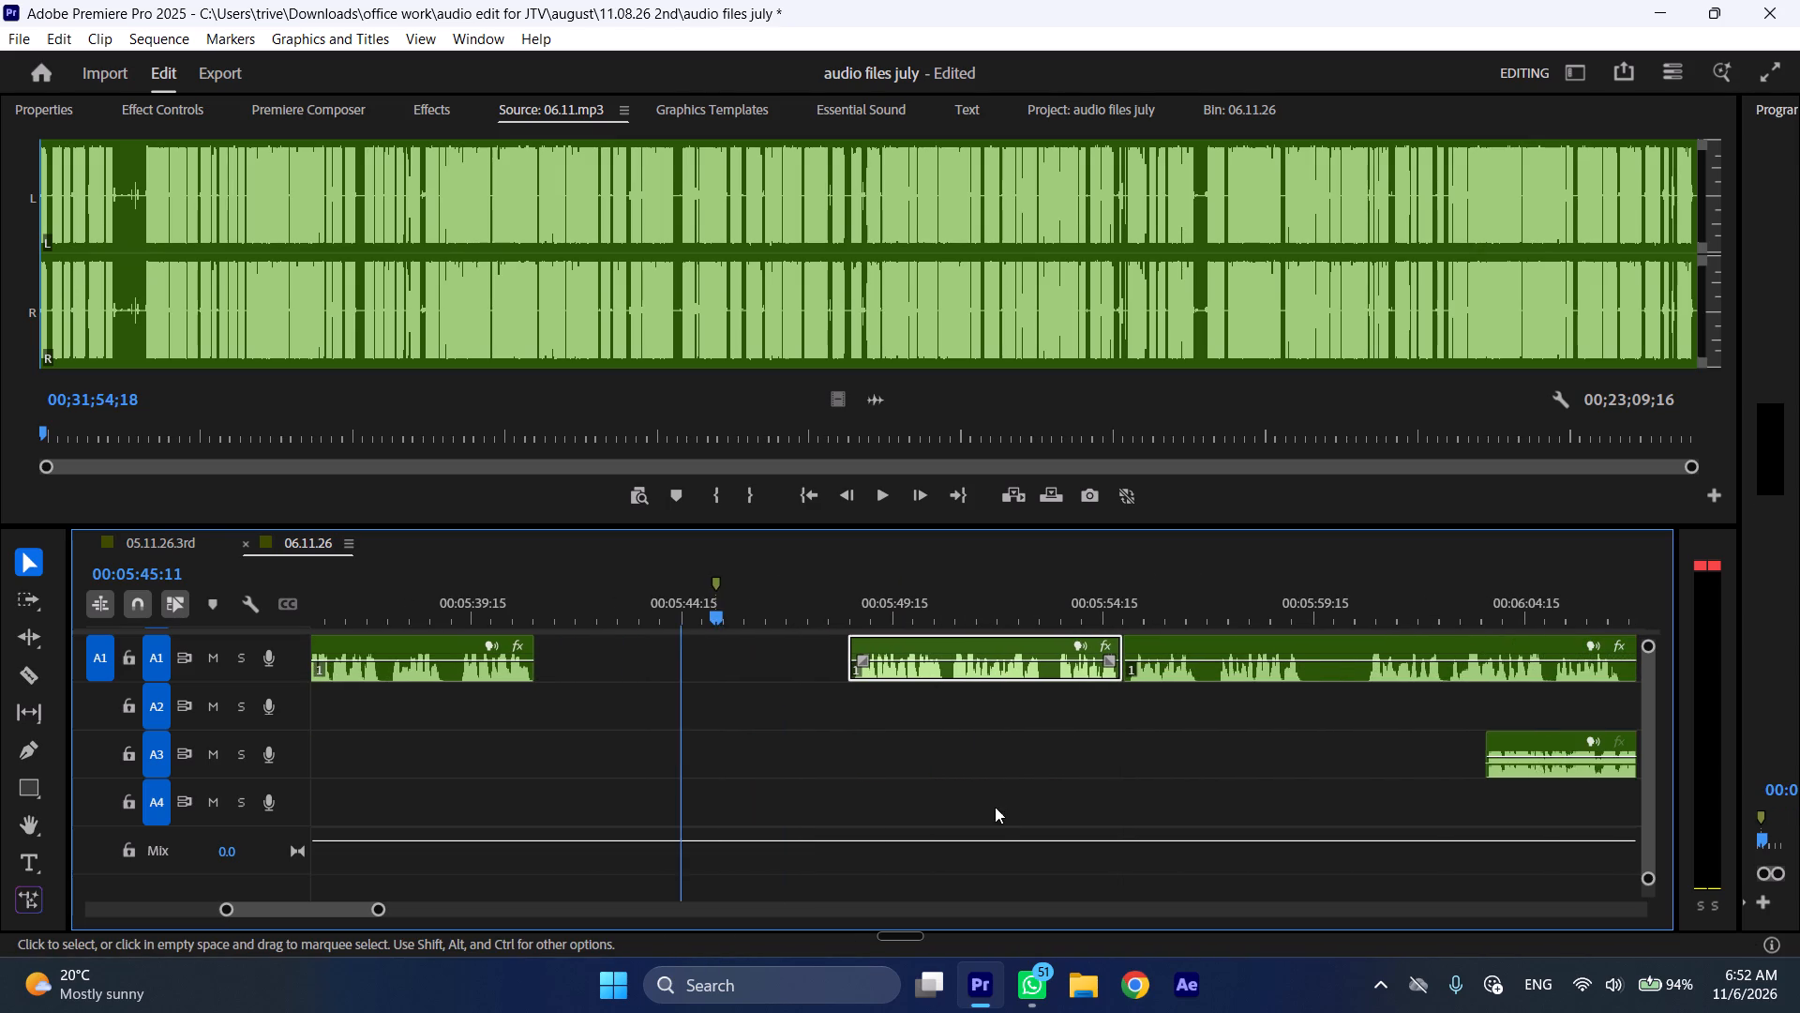
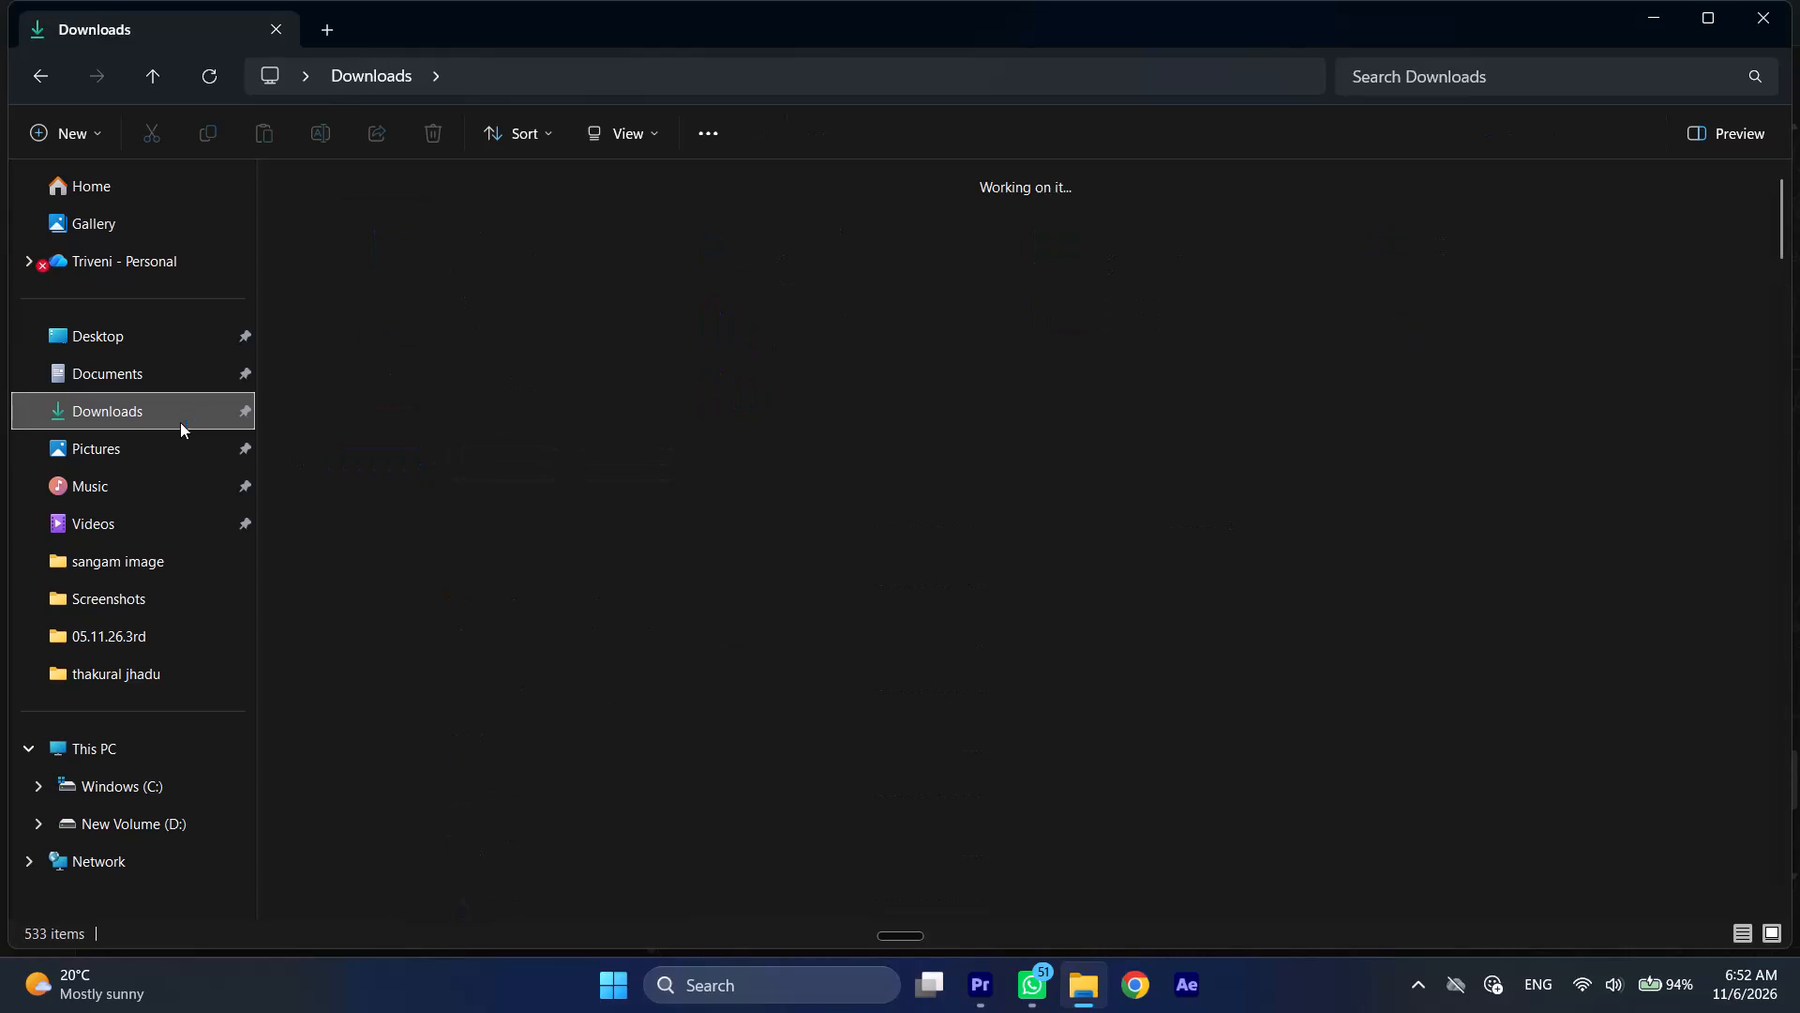
{"action": "left_click", "coordinate": [166, 457]}
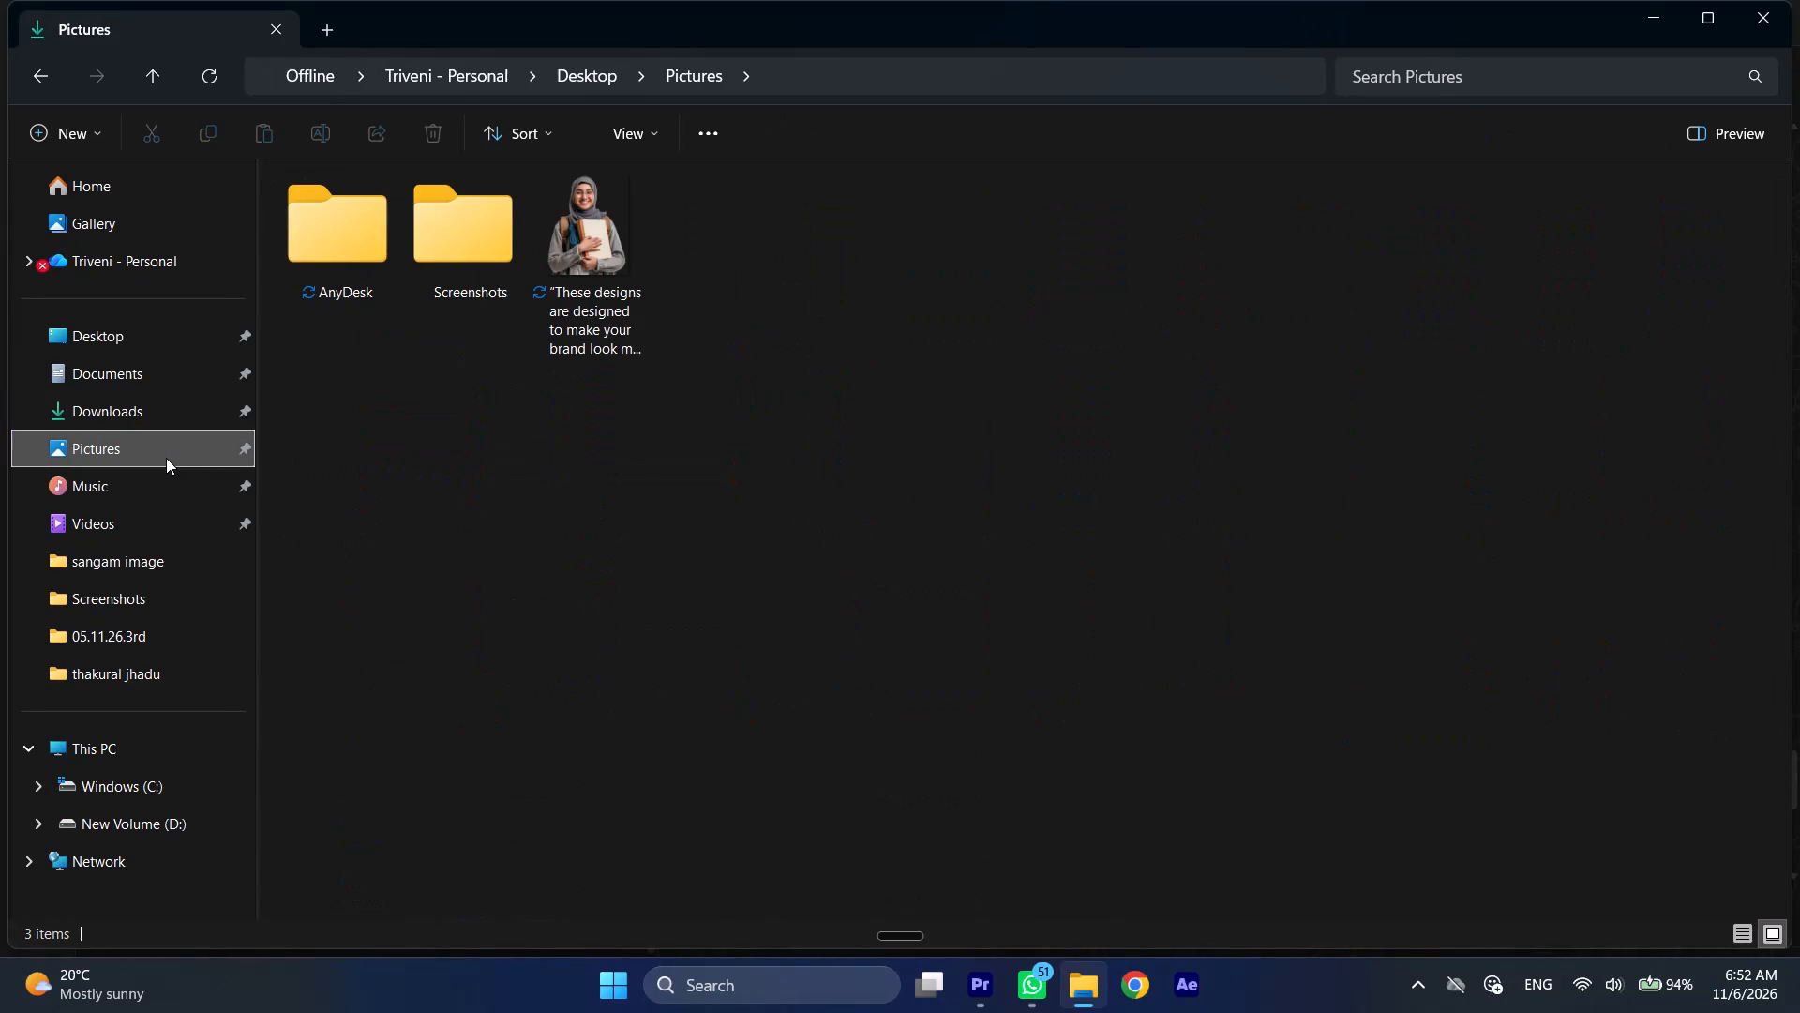
{"action": "double_click", "coordinate": [451, 247]}
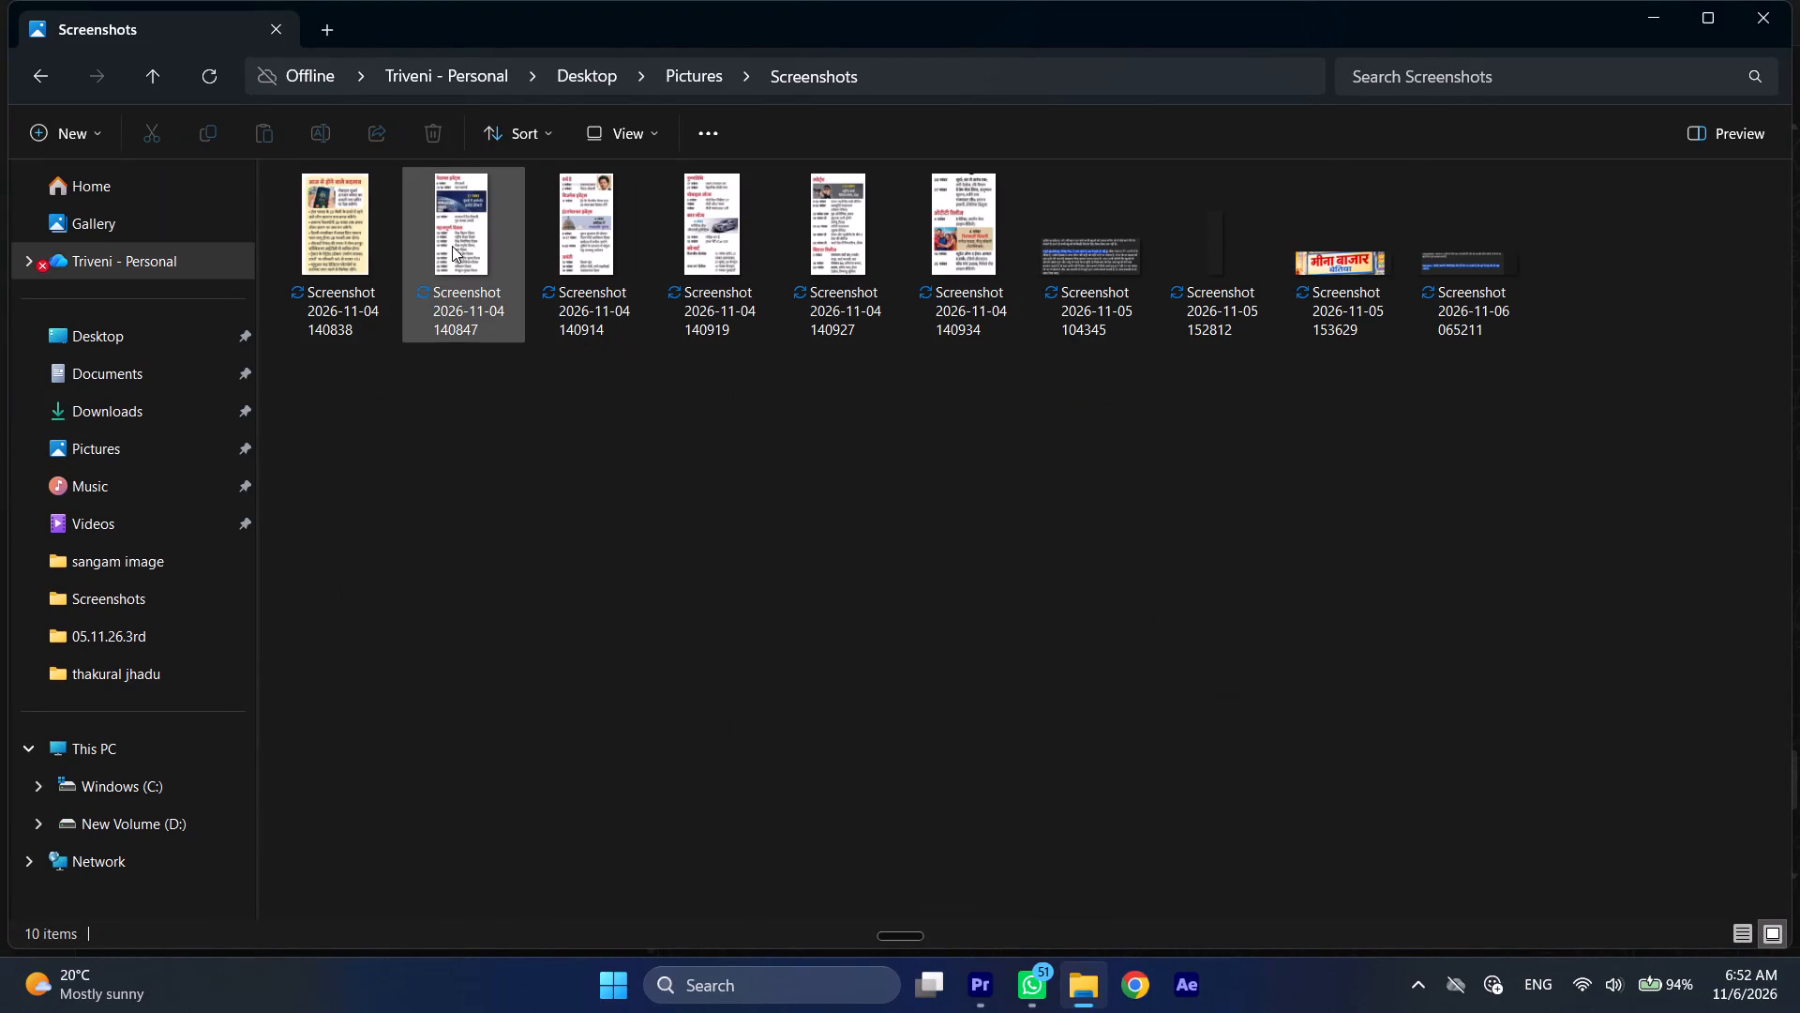
{"action": "double_click", "coordinate": [1427, 253]}
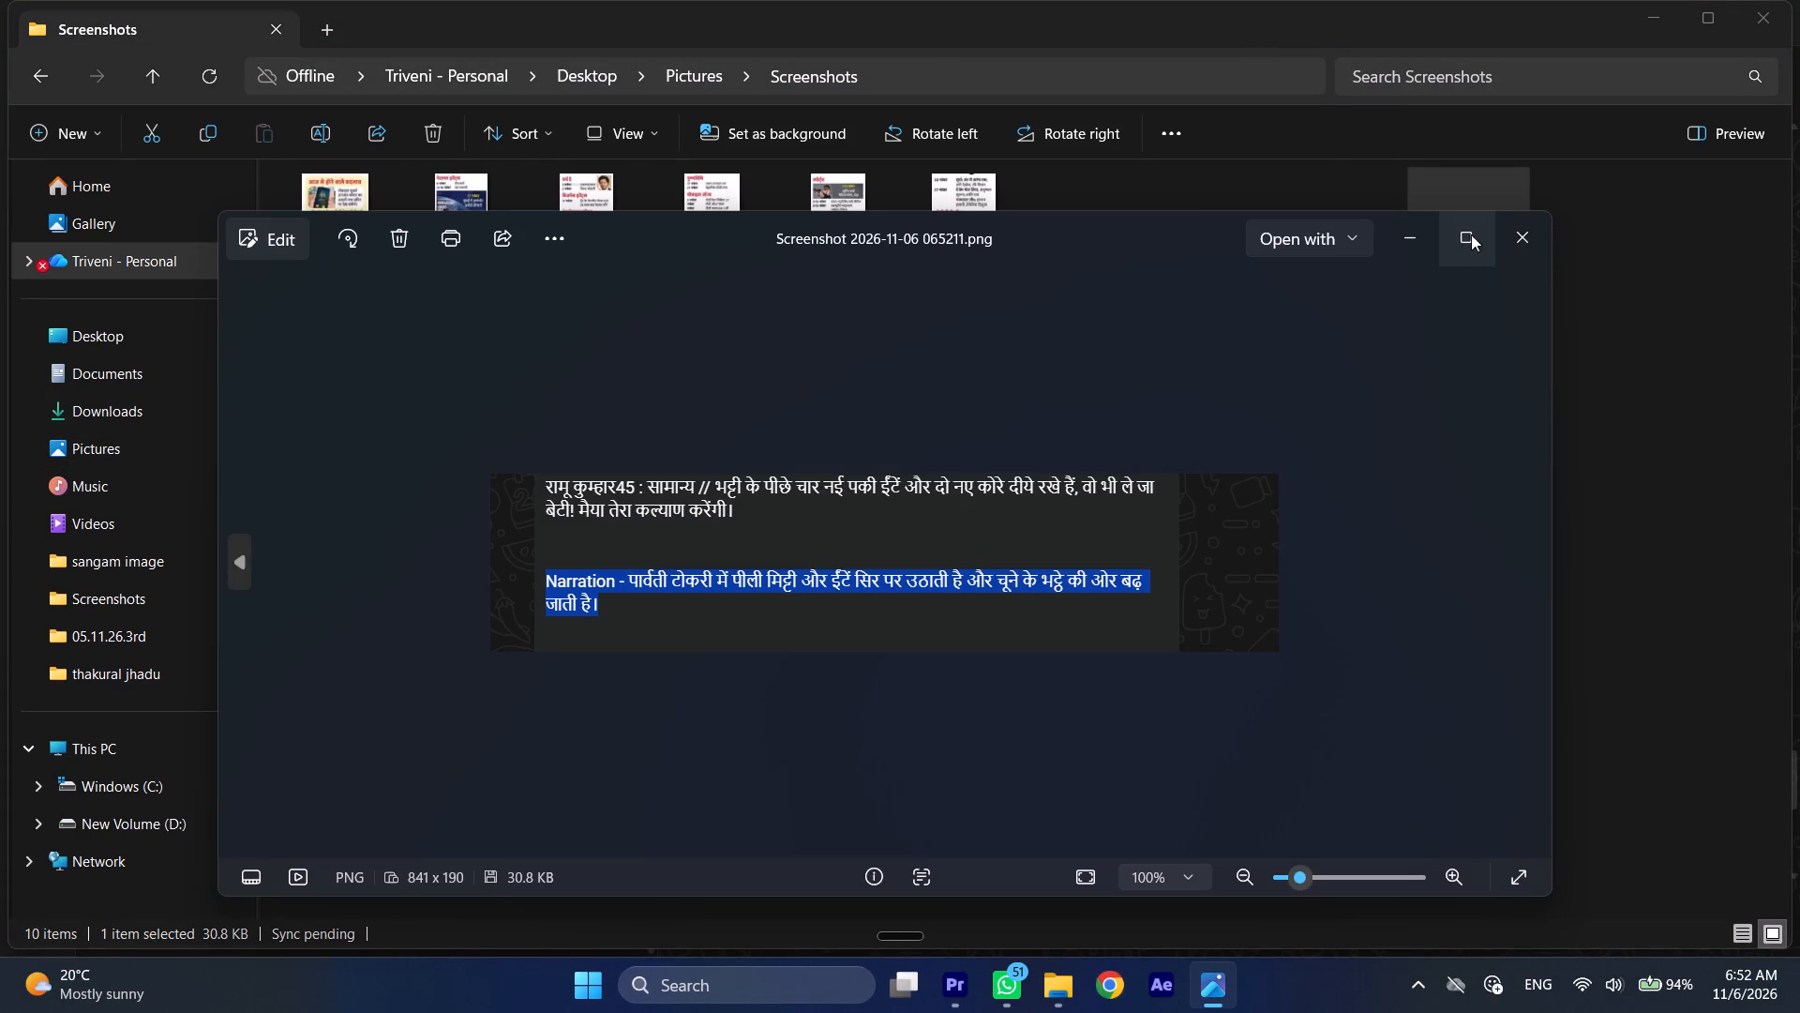
{"action": "left_click", "coordinate": [1528, 233]}
{"action": "left_click_drag", "start_coordinate": [1357, 369], "coordinate": [1102, 301]}
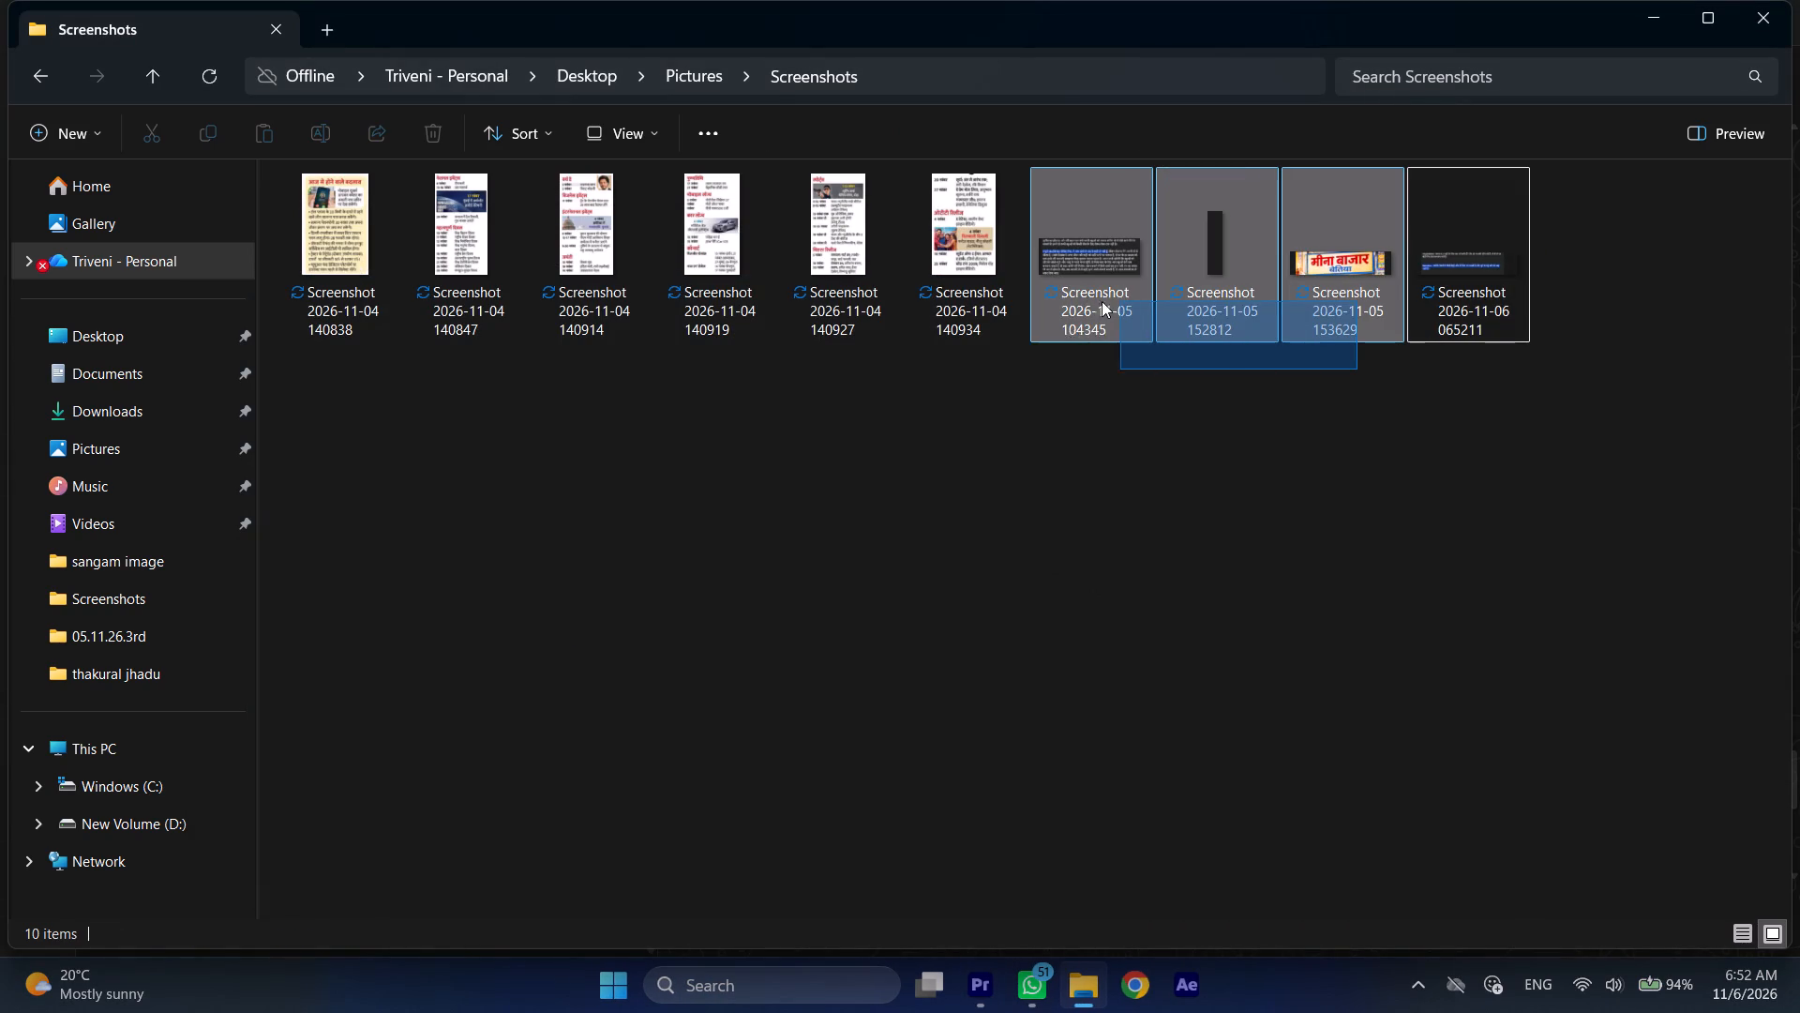
{"action": "left_click_drag", "start_coordinate": [1102, 301], "coordinate": [350, 265]}
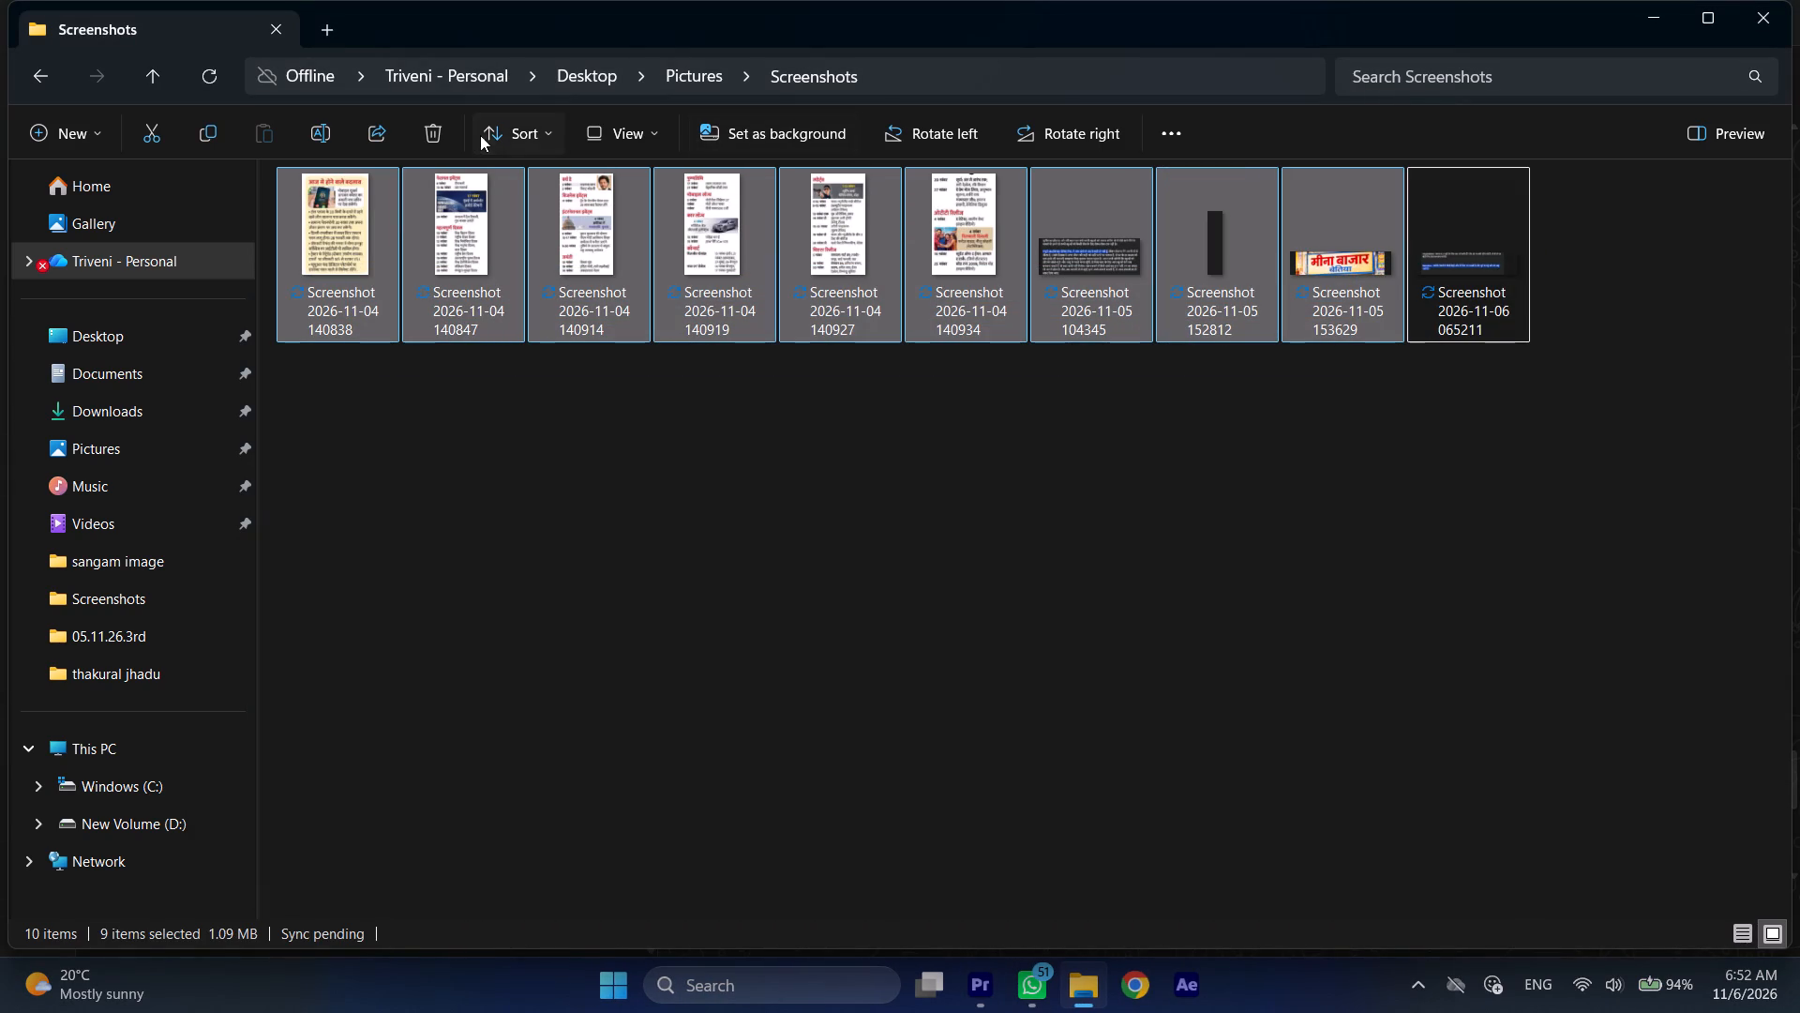
{"action": "left_click", "coordinate": [428, 135]}
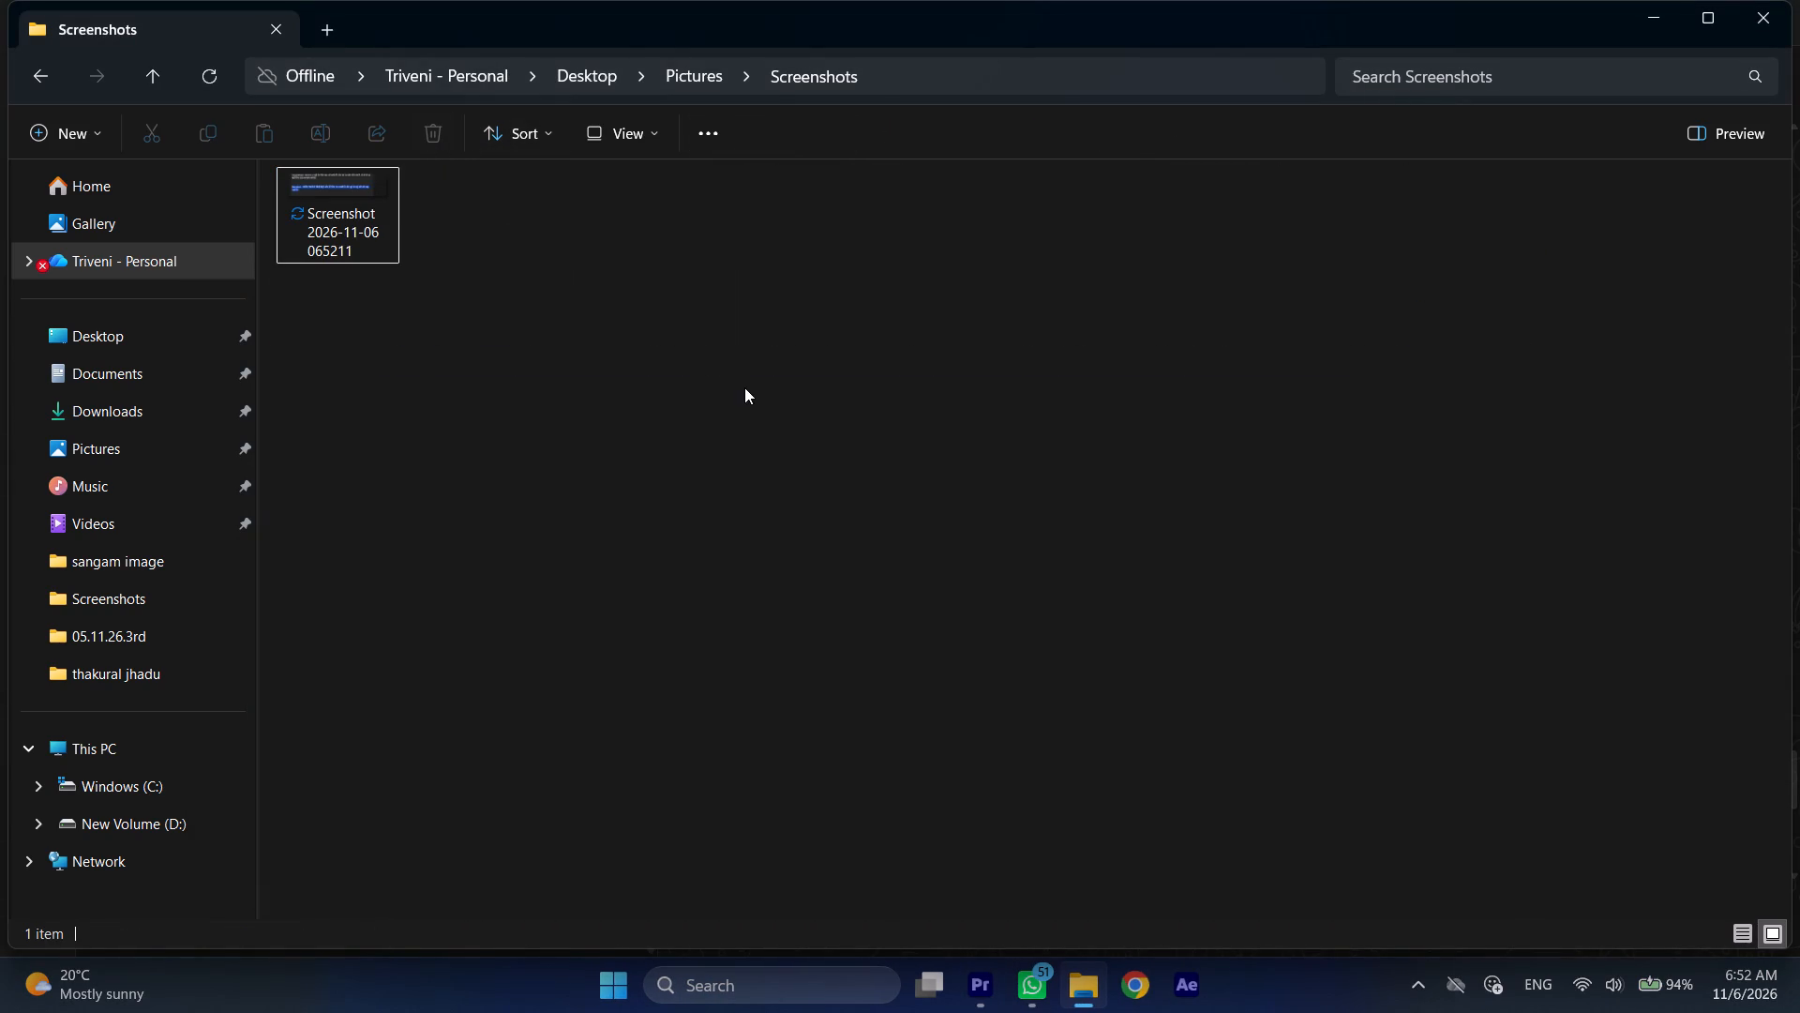
{"action": "left_click", "coordinate": [744, 387]}
Switch to Premiere Pro and play the A1 passage after the marked gap at increased speed from about 00:05:49.
{"action": "left_click", "coordinate": [984, 1003]}
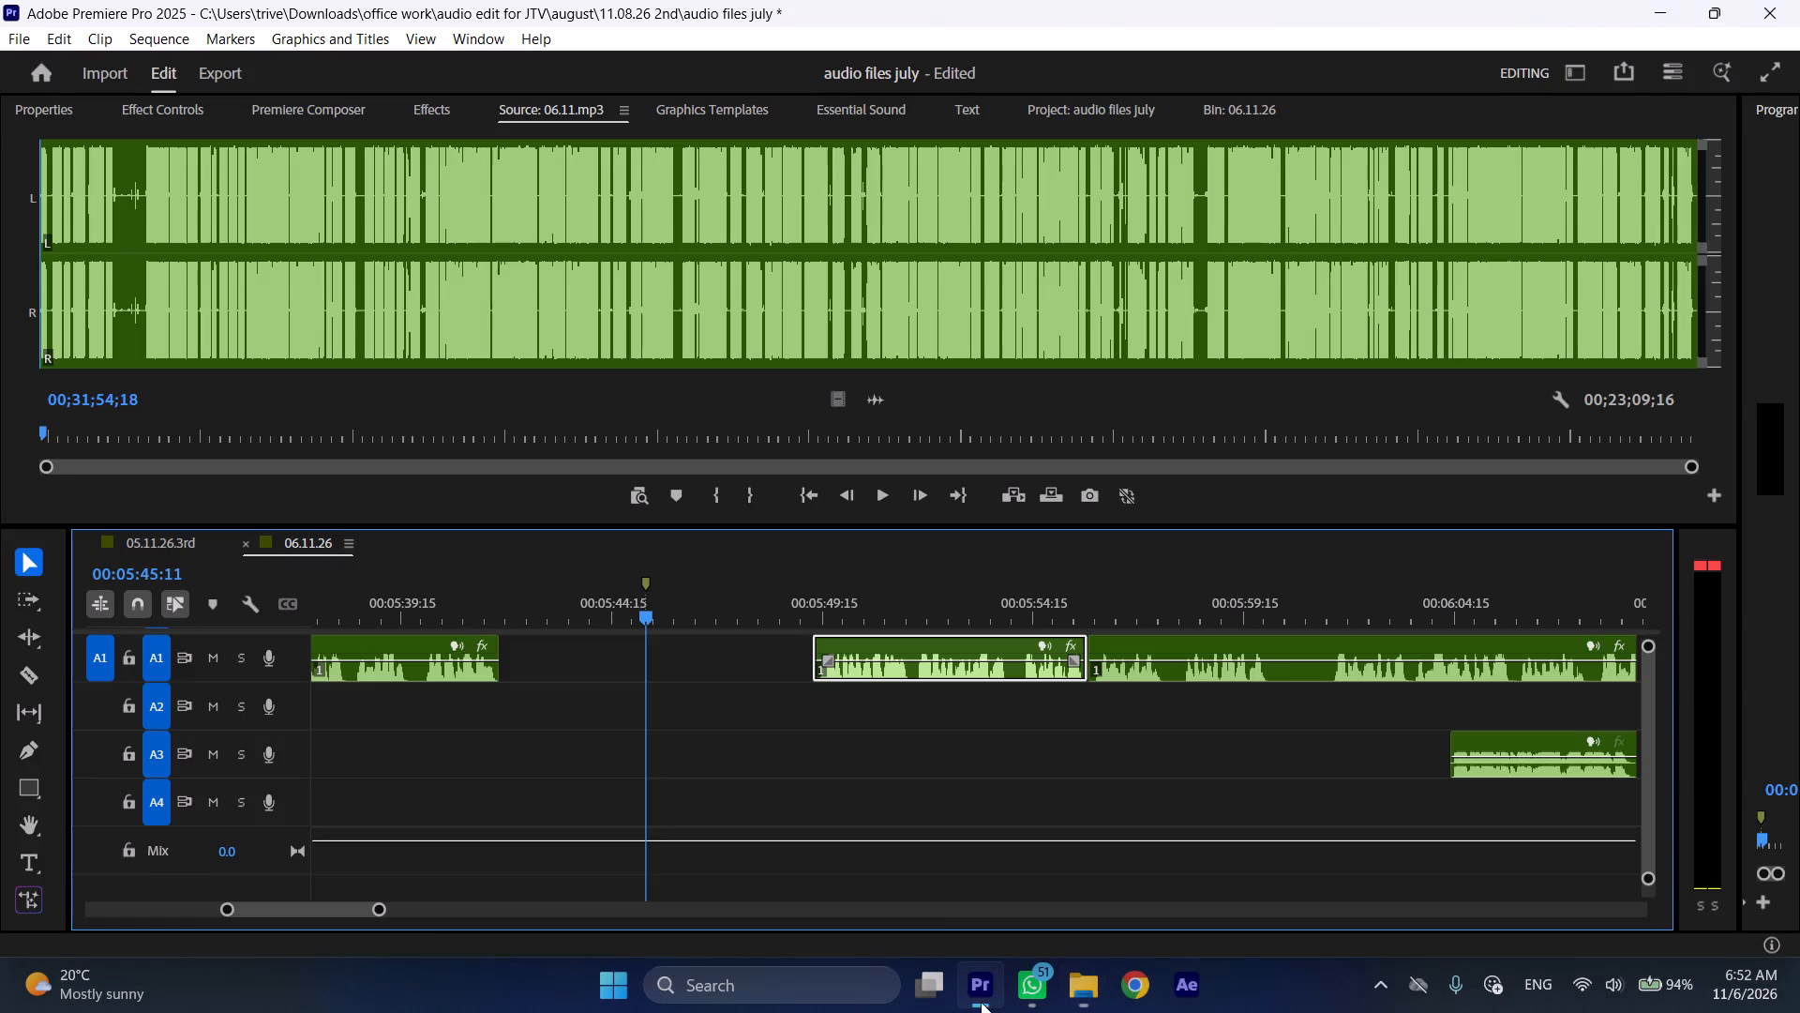
{"action": "scroll", "coordinate": [892, 751], "scroll_direction": "down", "scroll_amount": 6}
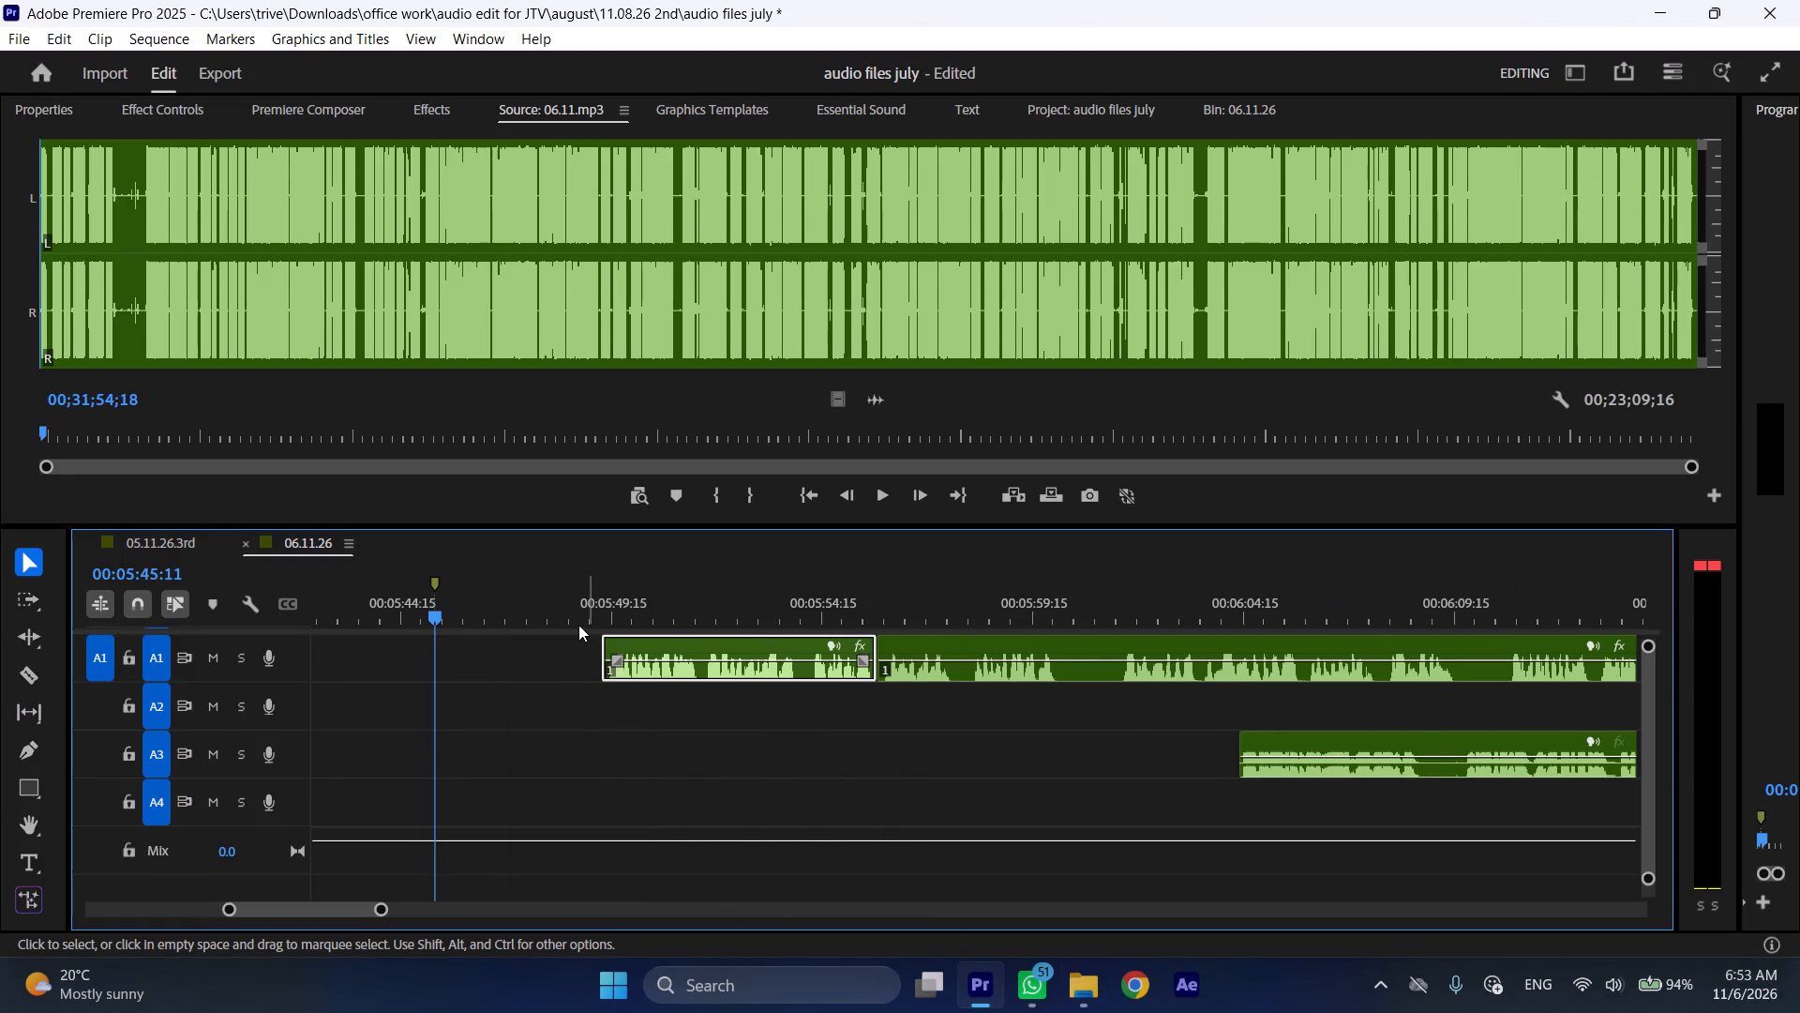
{"action": "left_click", "coordinate": [593, 600]}
{"action": "key", "text": "space"}
{"action": "type", "text": "l"}
{"action": "scroll", "coordinate": [792, 784], "scroll_direction": "down", "scroll_amount": 2}
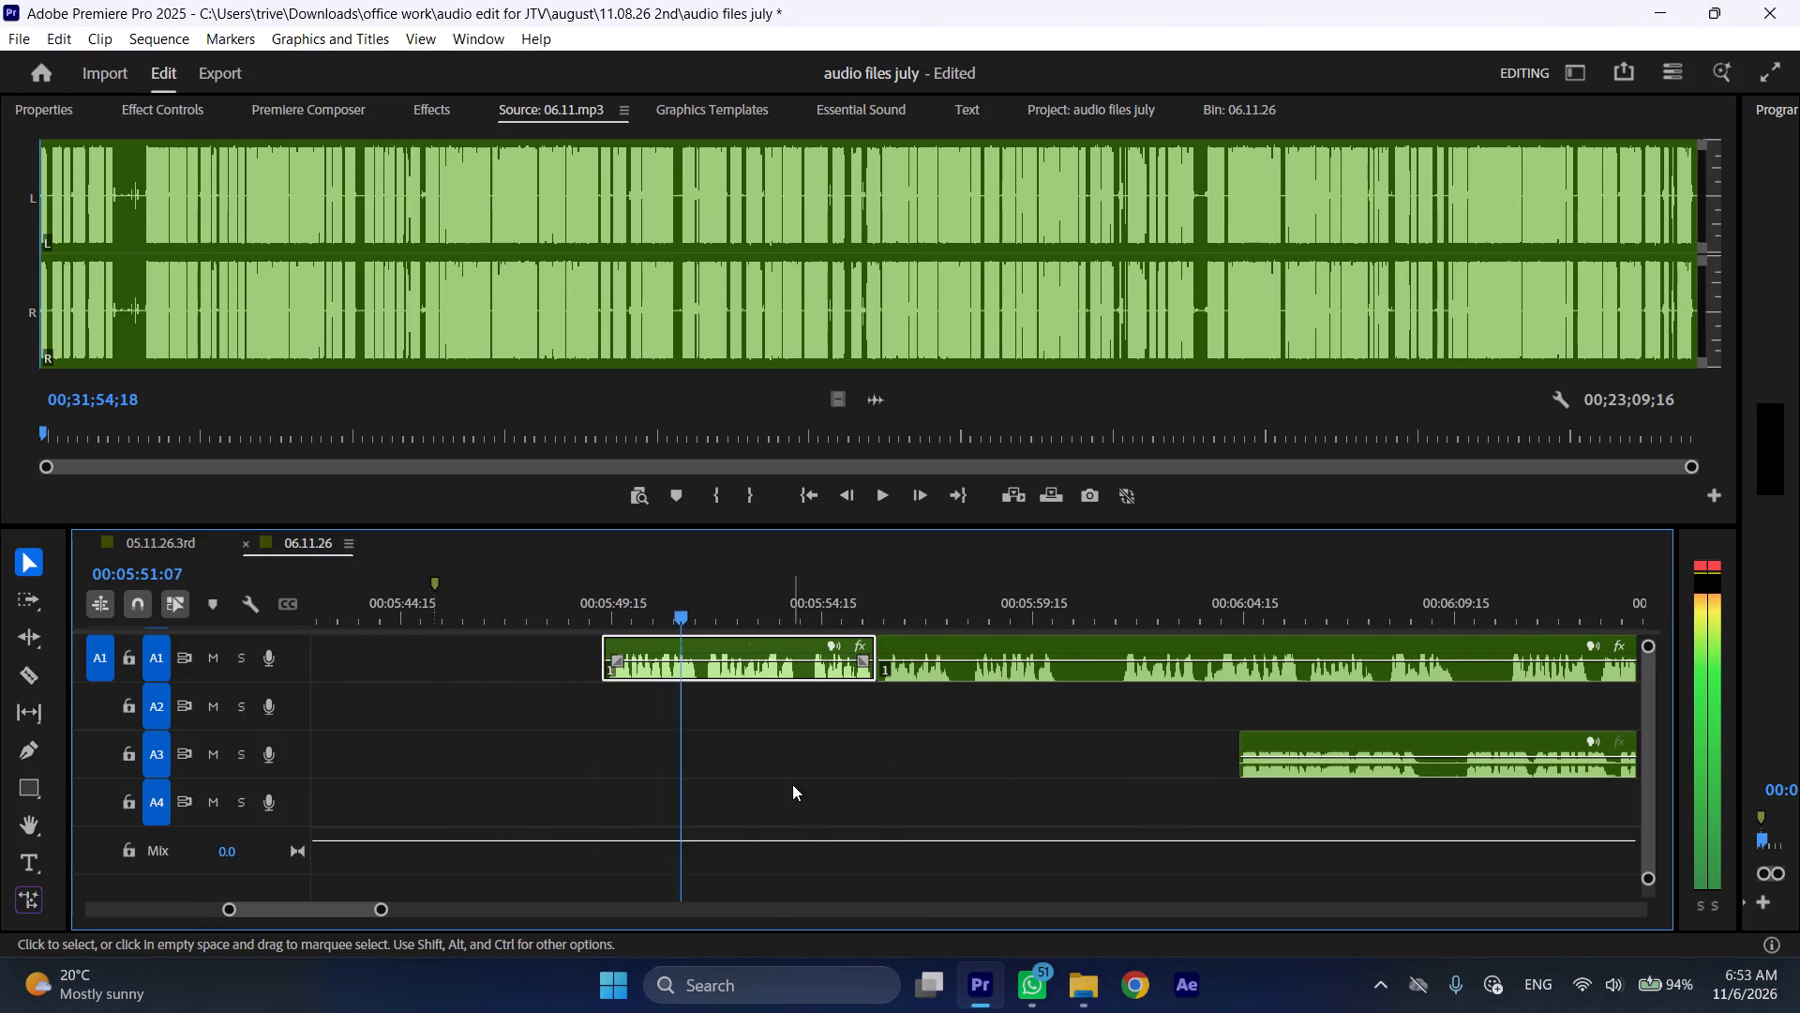
{"action": "scroll", "coordinate": [792, 784], "scroll_direction": "down", "scroll_amount": 3}
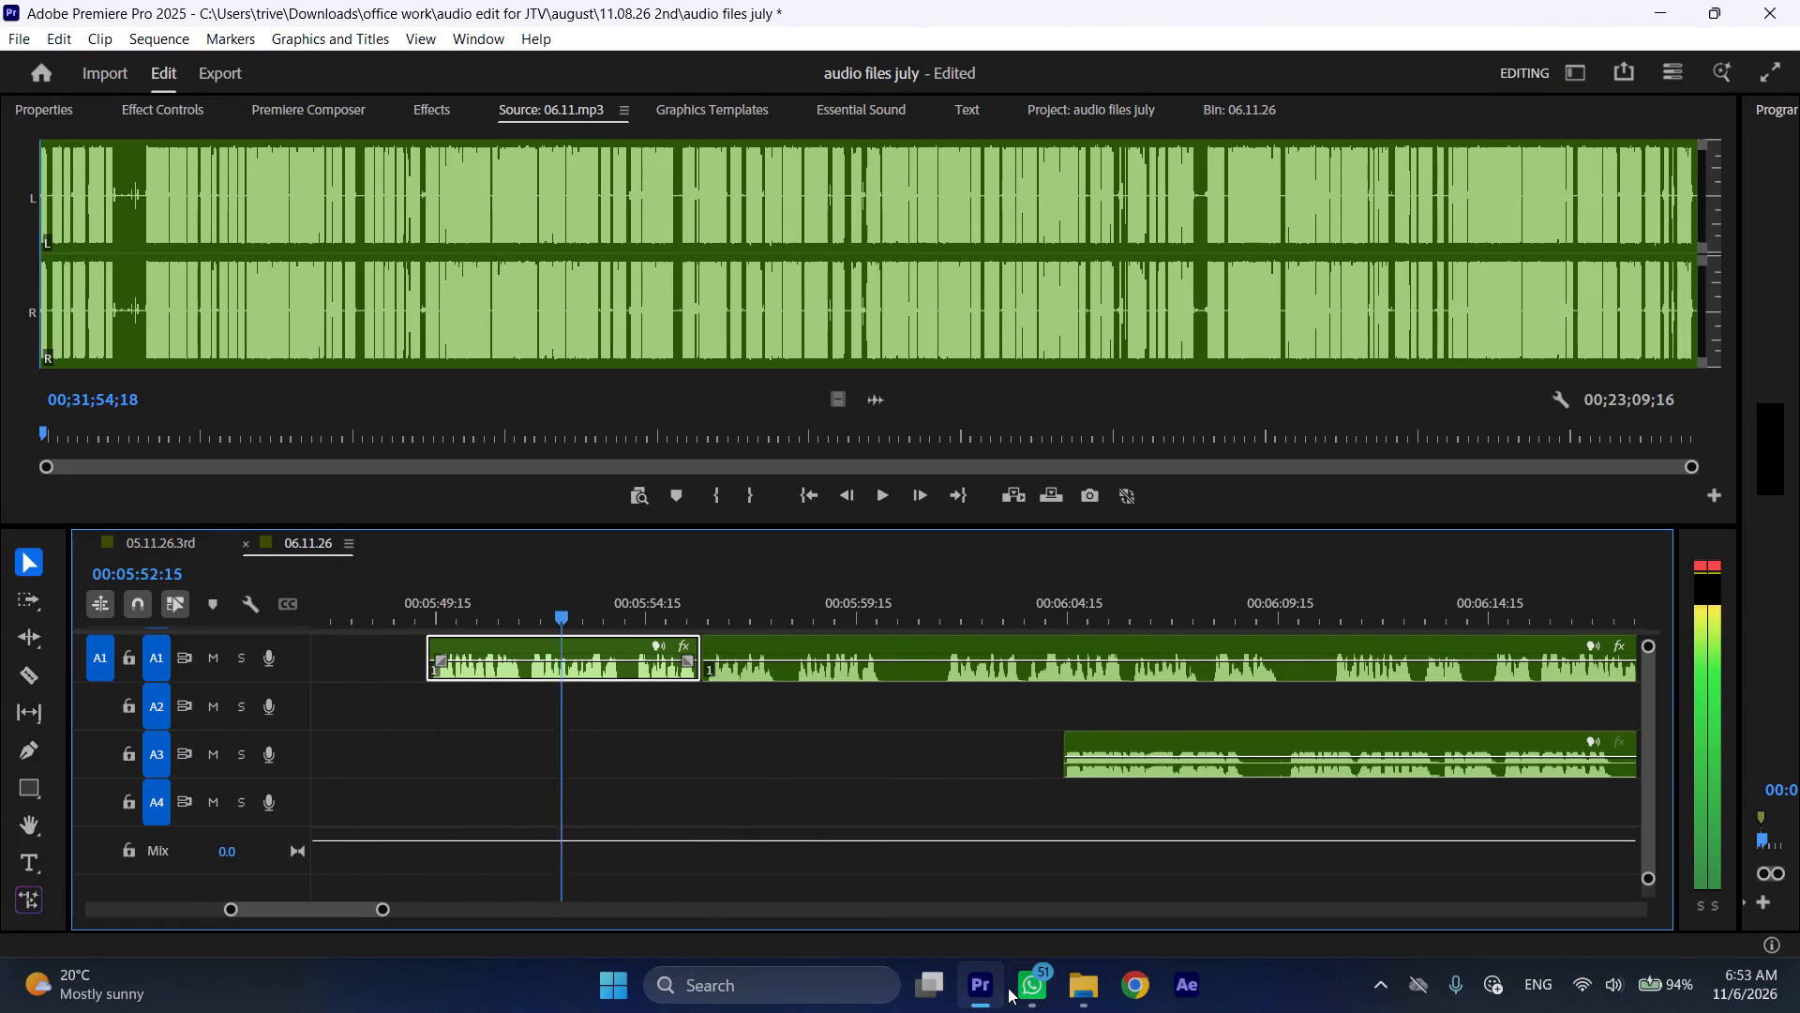
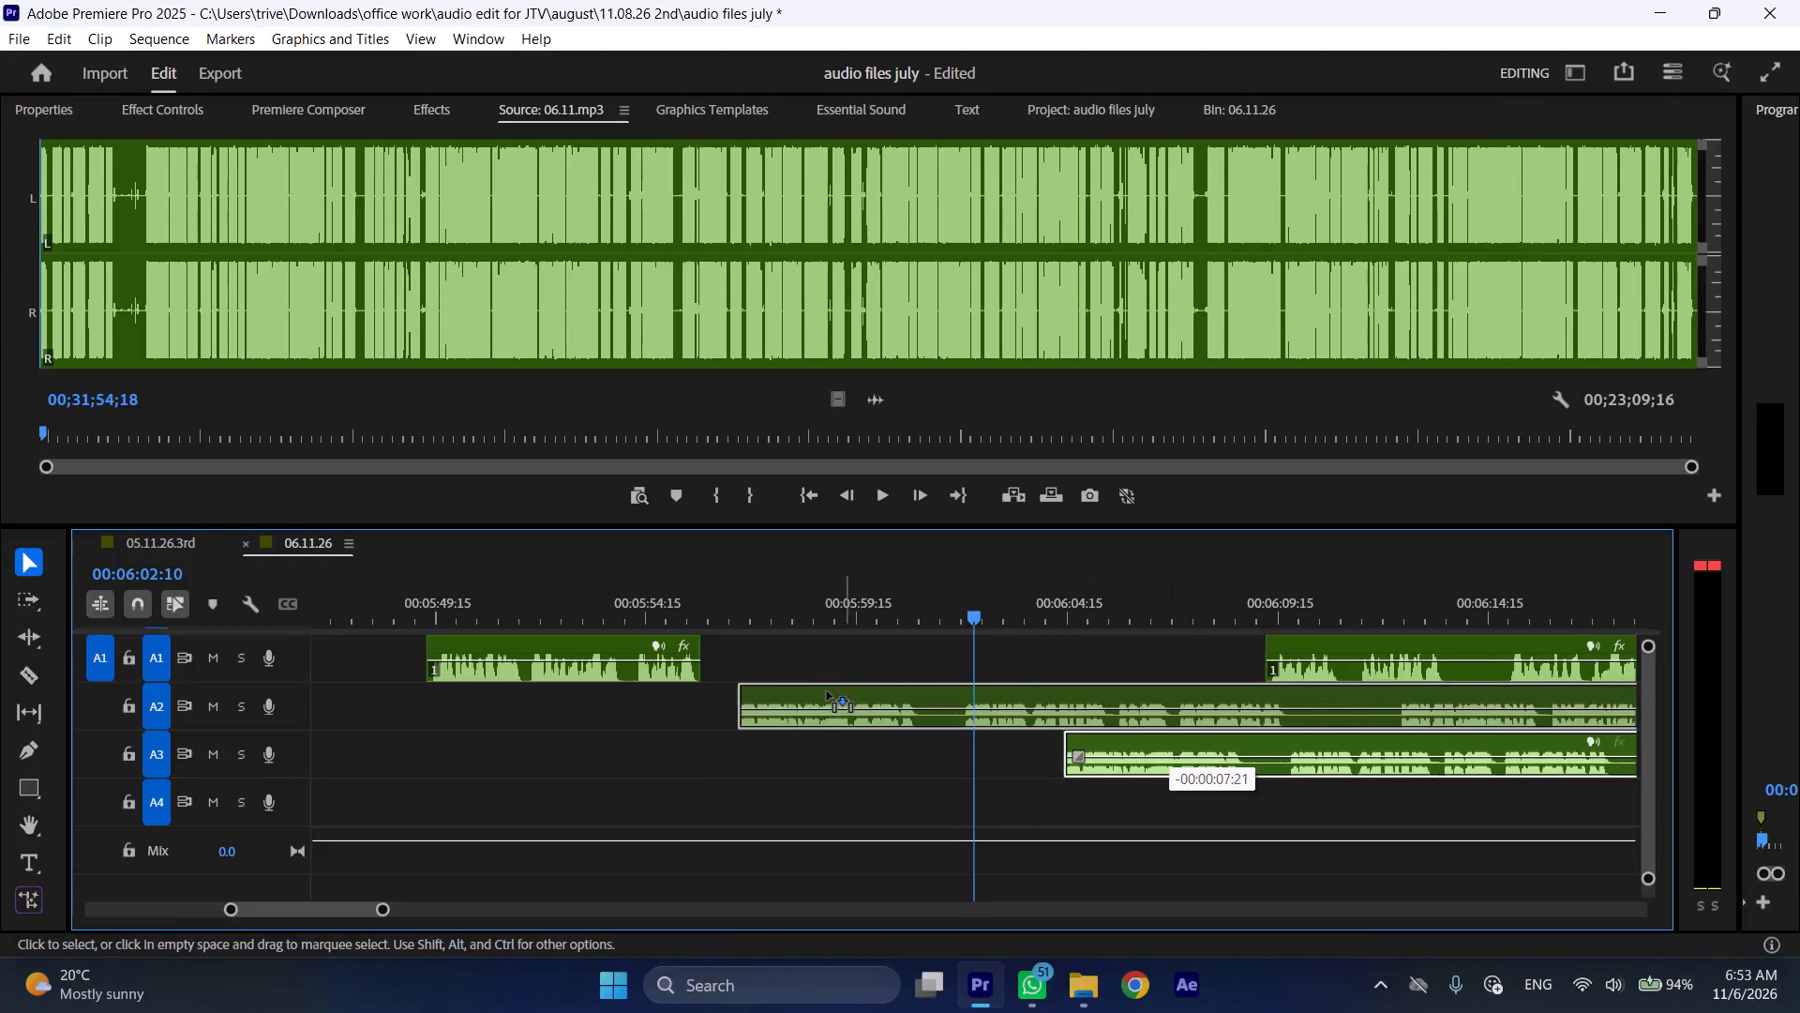
Play the relocated A2 passage at increased speed from its join with the preceding A1 clip, at about 00:05:56.
{"action": "left_click", "coordinate": [700, 602]}
{"action": "key", "text": "space"}
{"action": "type", "text": "ll"}
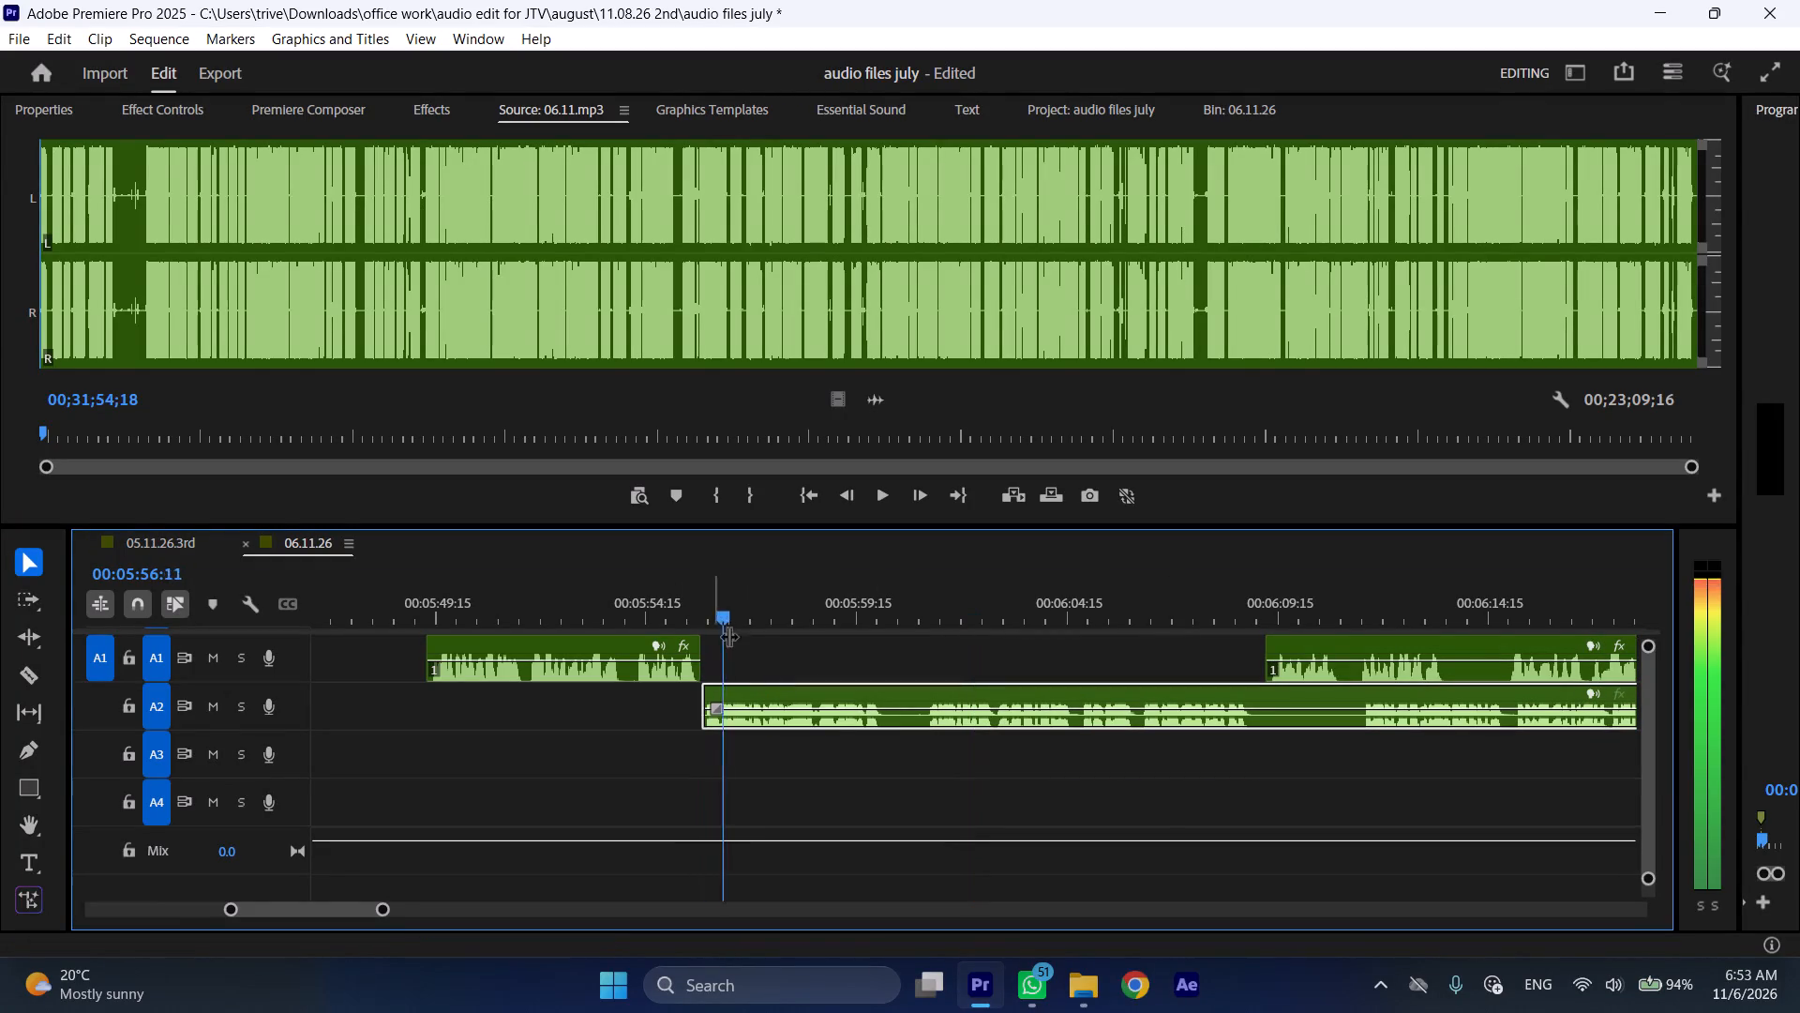
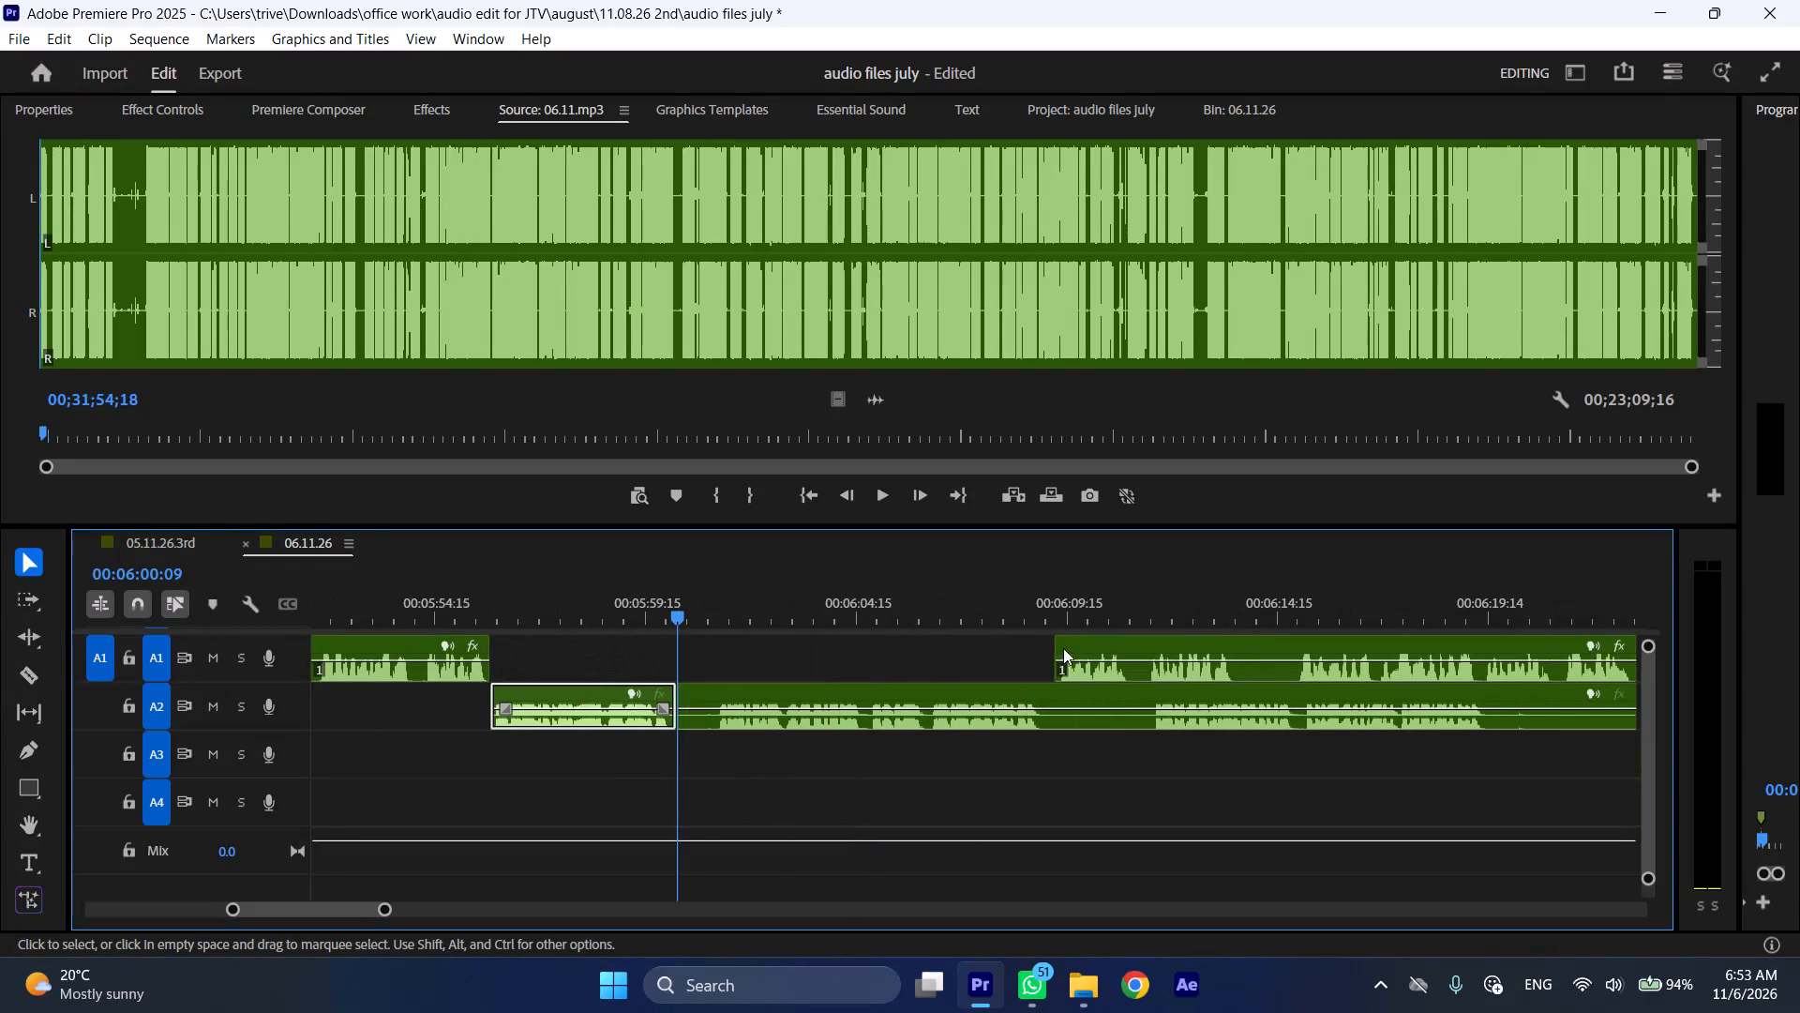
Move the next A1 clip earlier to start where the short A2 passage ends, at about 00:06:00.
{"action": "left_click_drag", "start_coordinate": [1108, 635], "coordinate": [728, 659]}
Shift the remaining A2 clip later along its track to start at about 00:06:10.
{"action": "left_click_drag", "start_coordinate": [718, 695], "coordinate": [941, 701]}
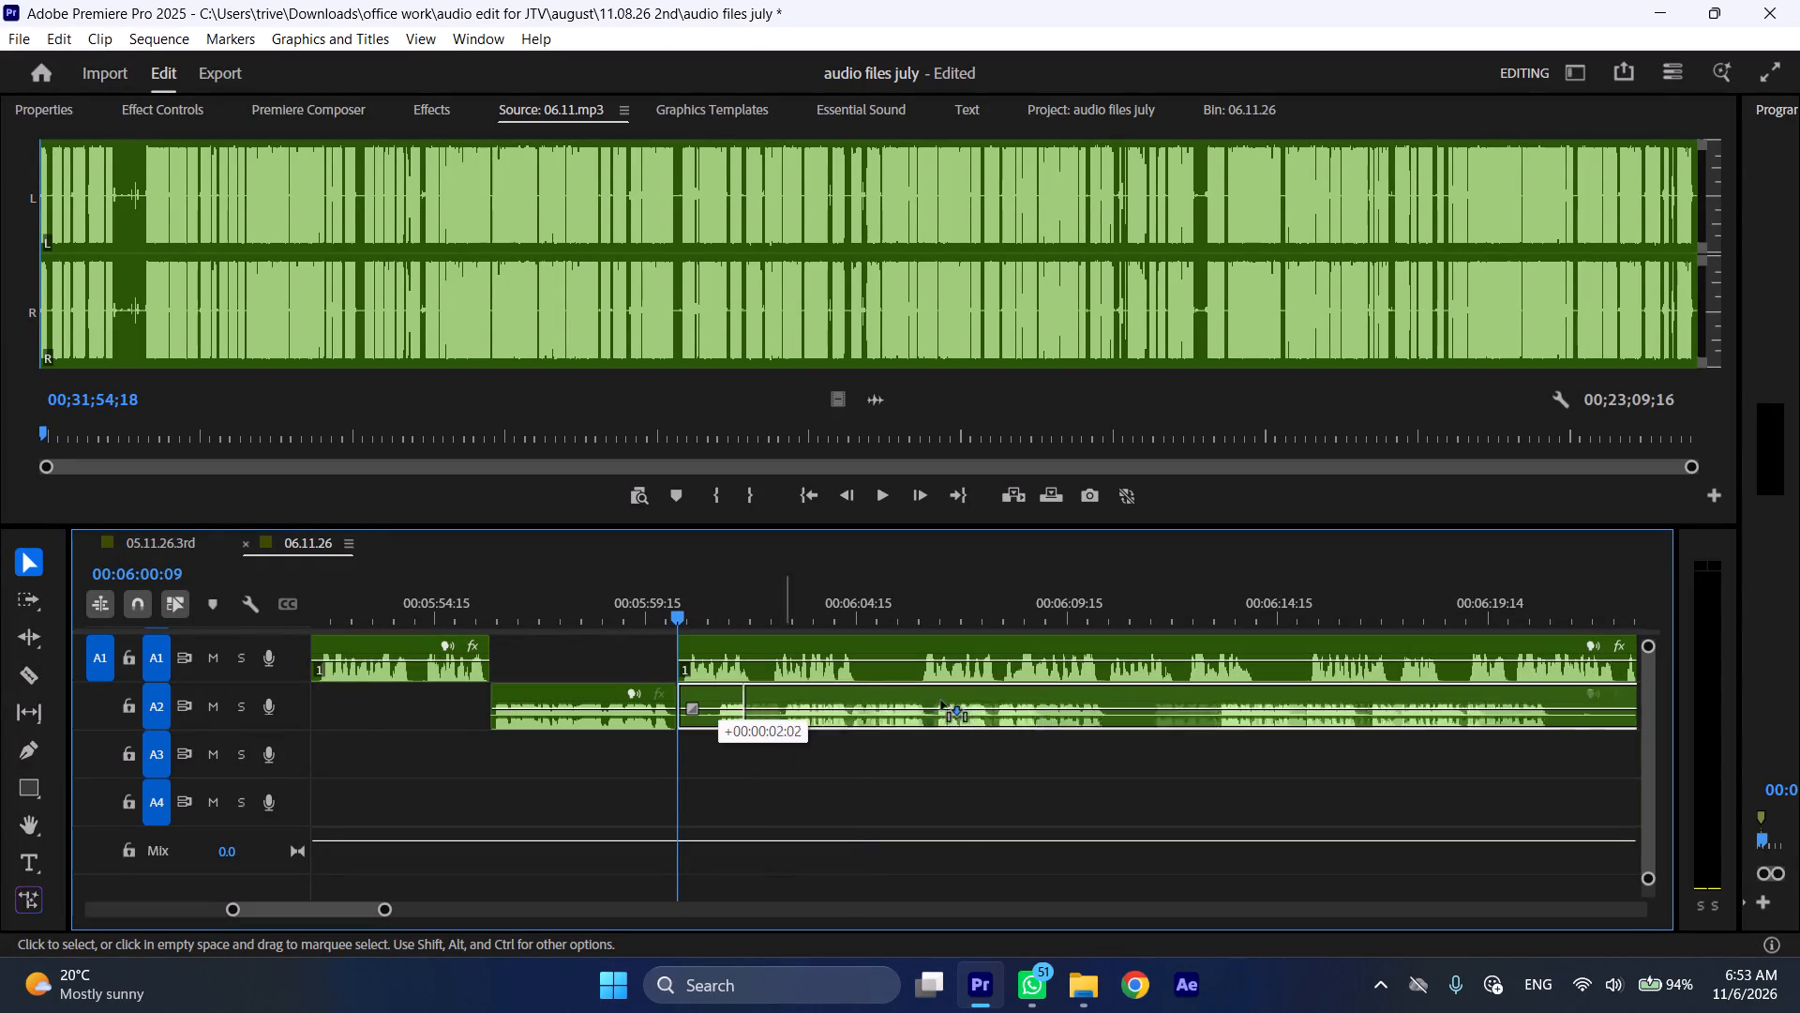
{"action": "left_click_drag", "start_coordinate": [941, 701], "coordinate": [1098, 720]}
{"action": "left_click_drag", "start_coordinate": [1042, 704], "coordinate": [1074, 707]}
Play the relocated A1 clip from its join with the short A2 passage, at about 00:06:00.
{"action": "key", "text": "space"}
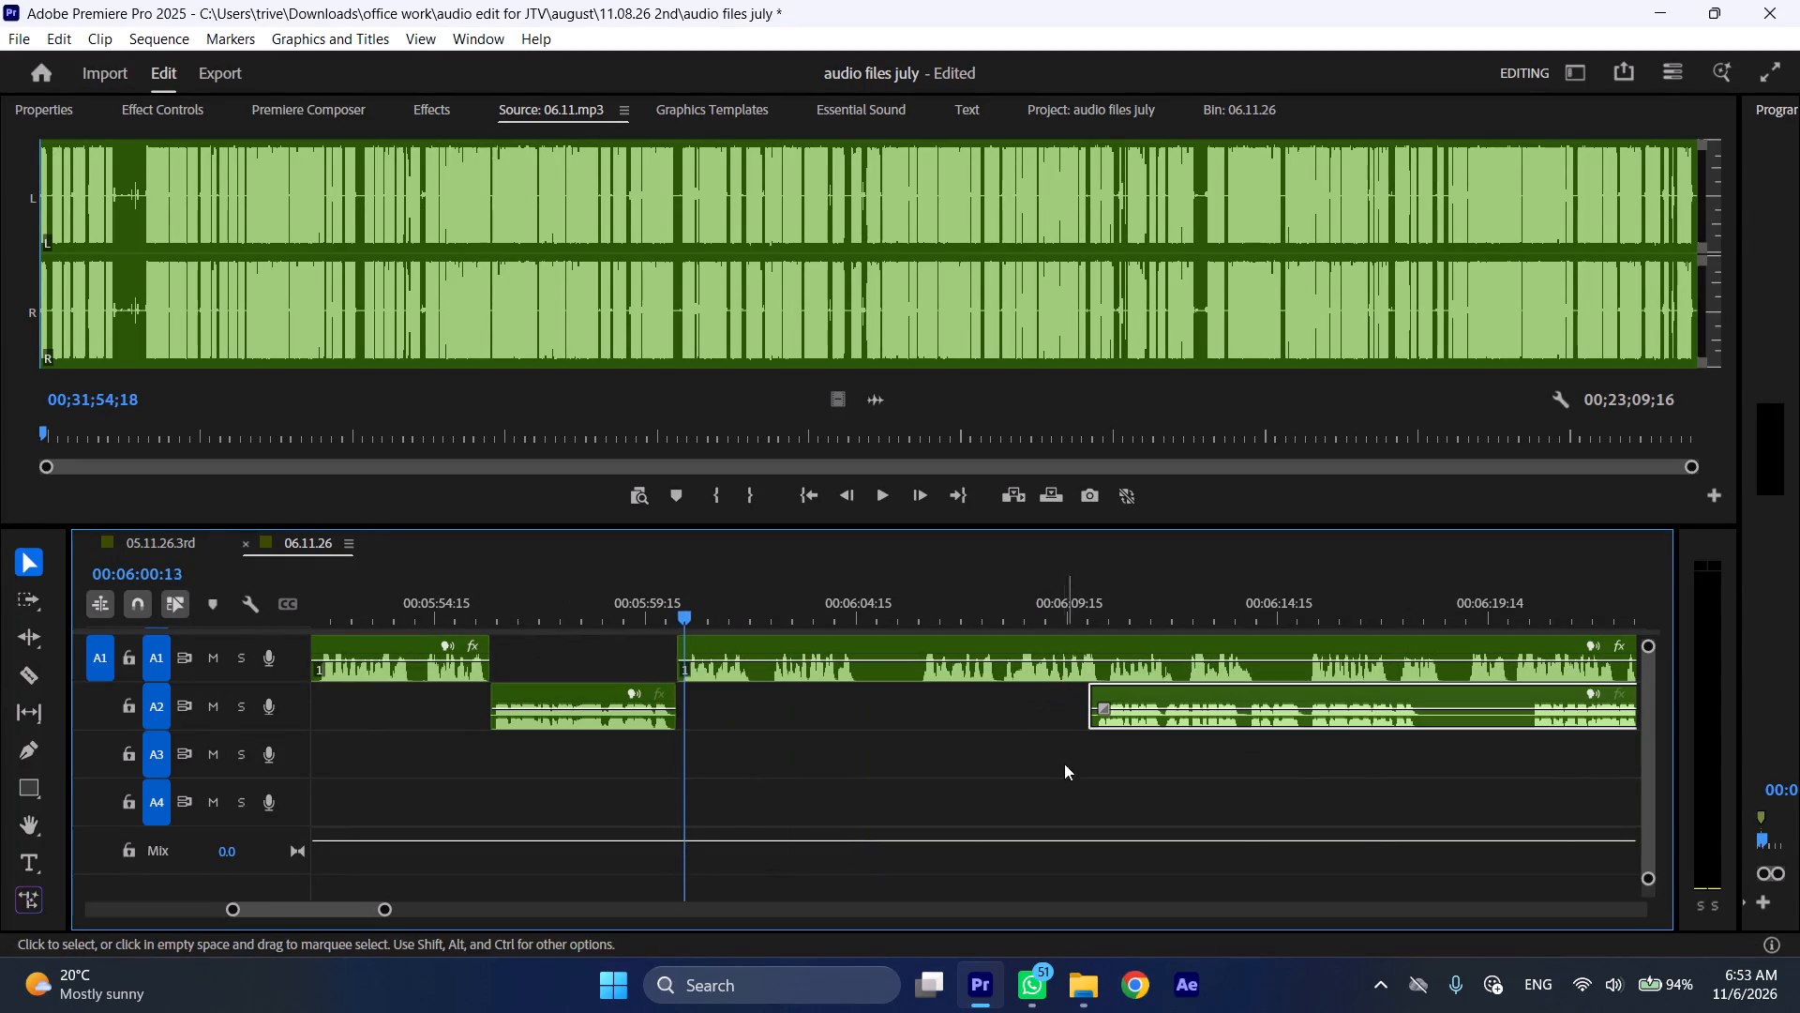
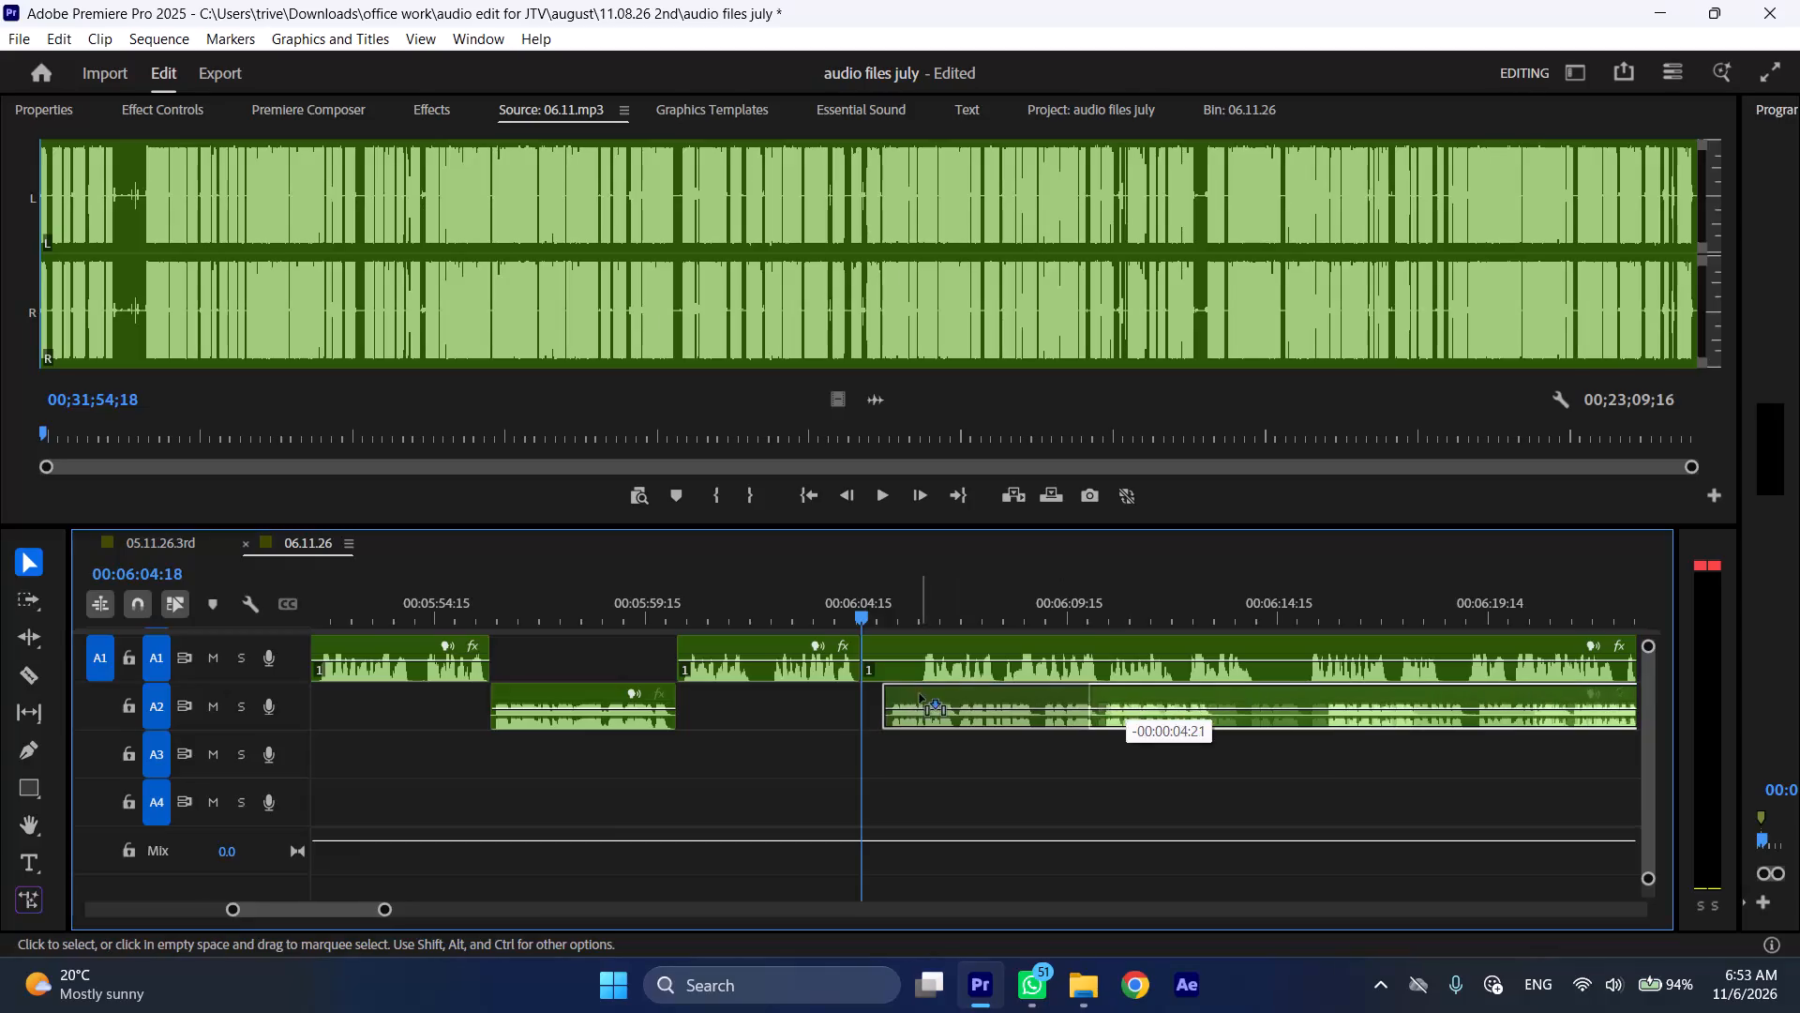
Shift the A1 clip that starts at 00:06:04:18 later along its track to start at about 00:06:14.
{"action": "left_click_drag", "start_coordinate": [901, 646], "coordinate": [1253, 646]}
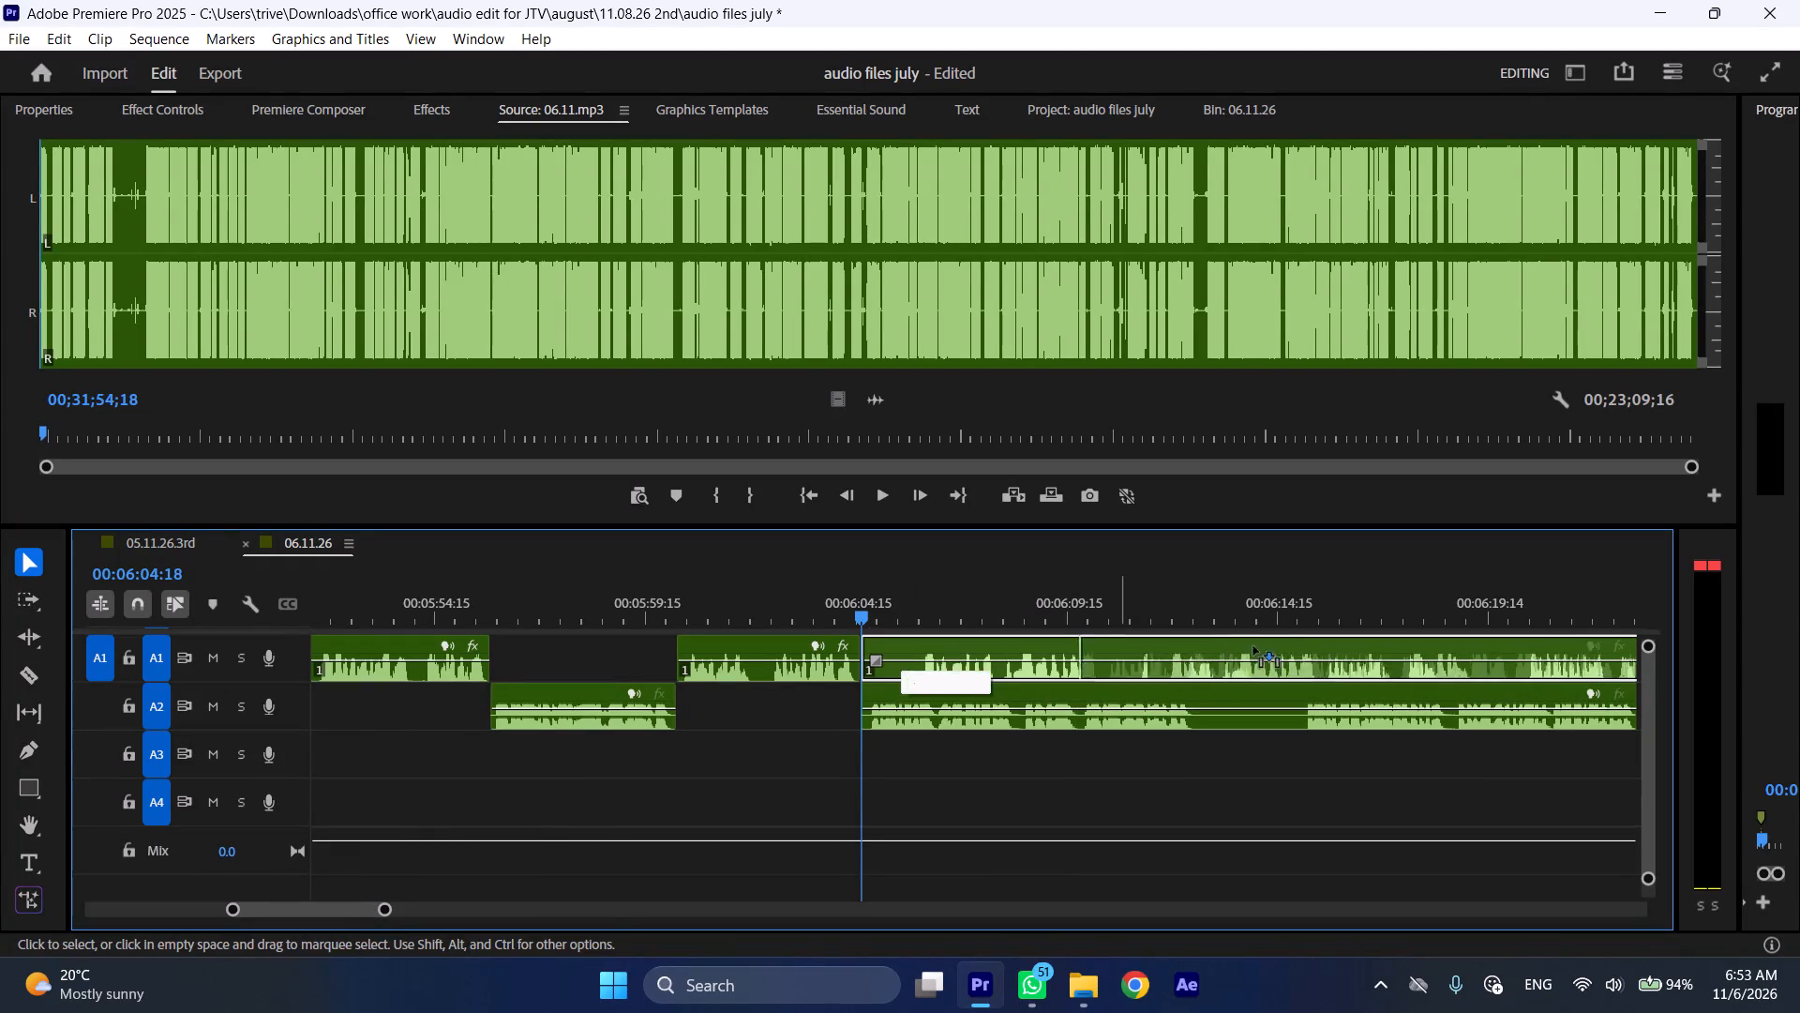
{"action": "left_click_drag", "start_coordinate": [1253, 646], "coordinate": [1302, 645]}
Split the long A2 clip at the pause at 00:06:12:17.
{"action": "left_click_drag", "start_coordinate": [1208, 604], "coordinate": [1198, 604]}
{"action": "key", "text": "shift+c"}
Trim the silence off the start of the shifted A1 clip and move it to start at the A2 split, 00:06:12:17.
{"action": "scroll", "coordinate": [1221, 709], "scroll_direction": "down", "scroll_amount": 5}
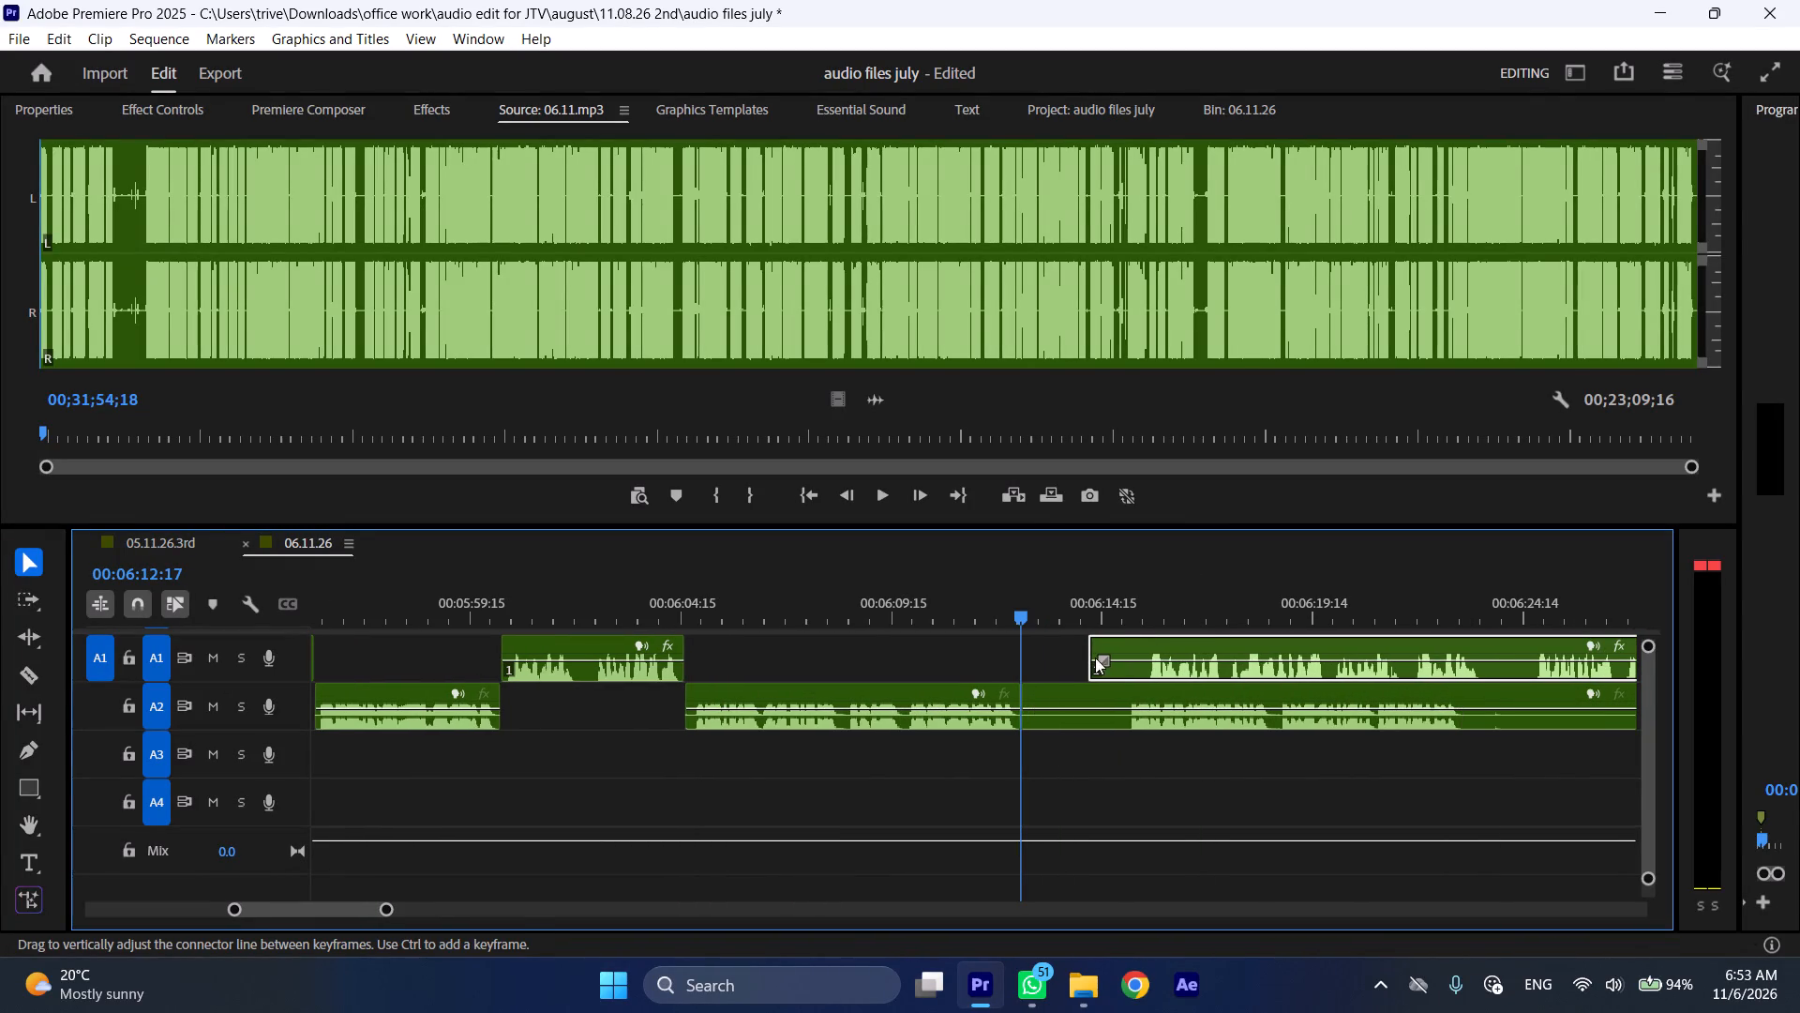
{"action": "left_click_drag", "start_coordinate": [1095, 642], "coordinate": [1146, 647]}
{"action": "left_click_drag", "start_coordinate": [1189, 654], "coordinate": [1078, 654]}
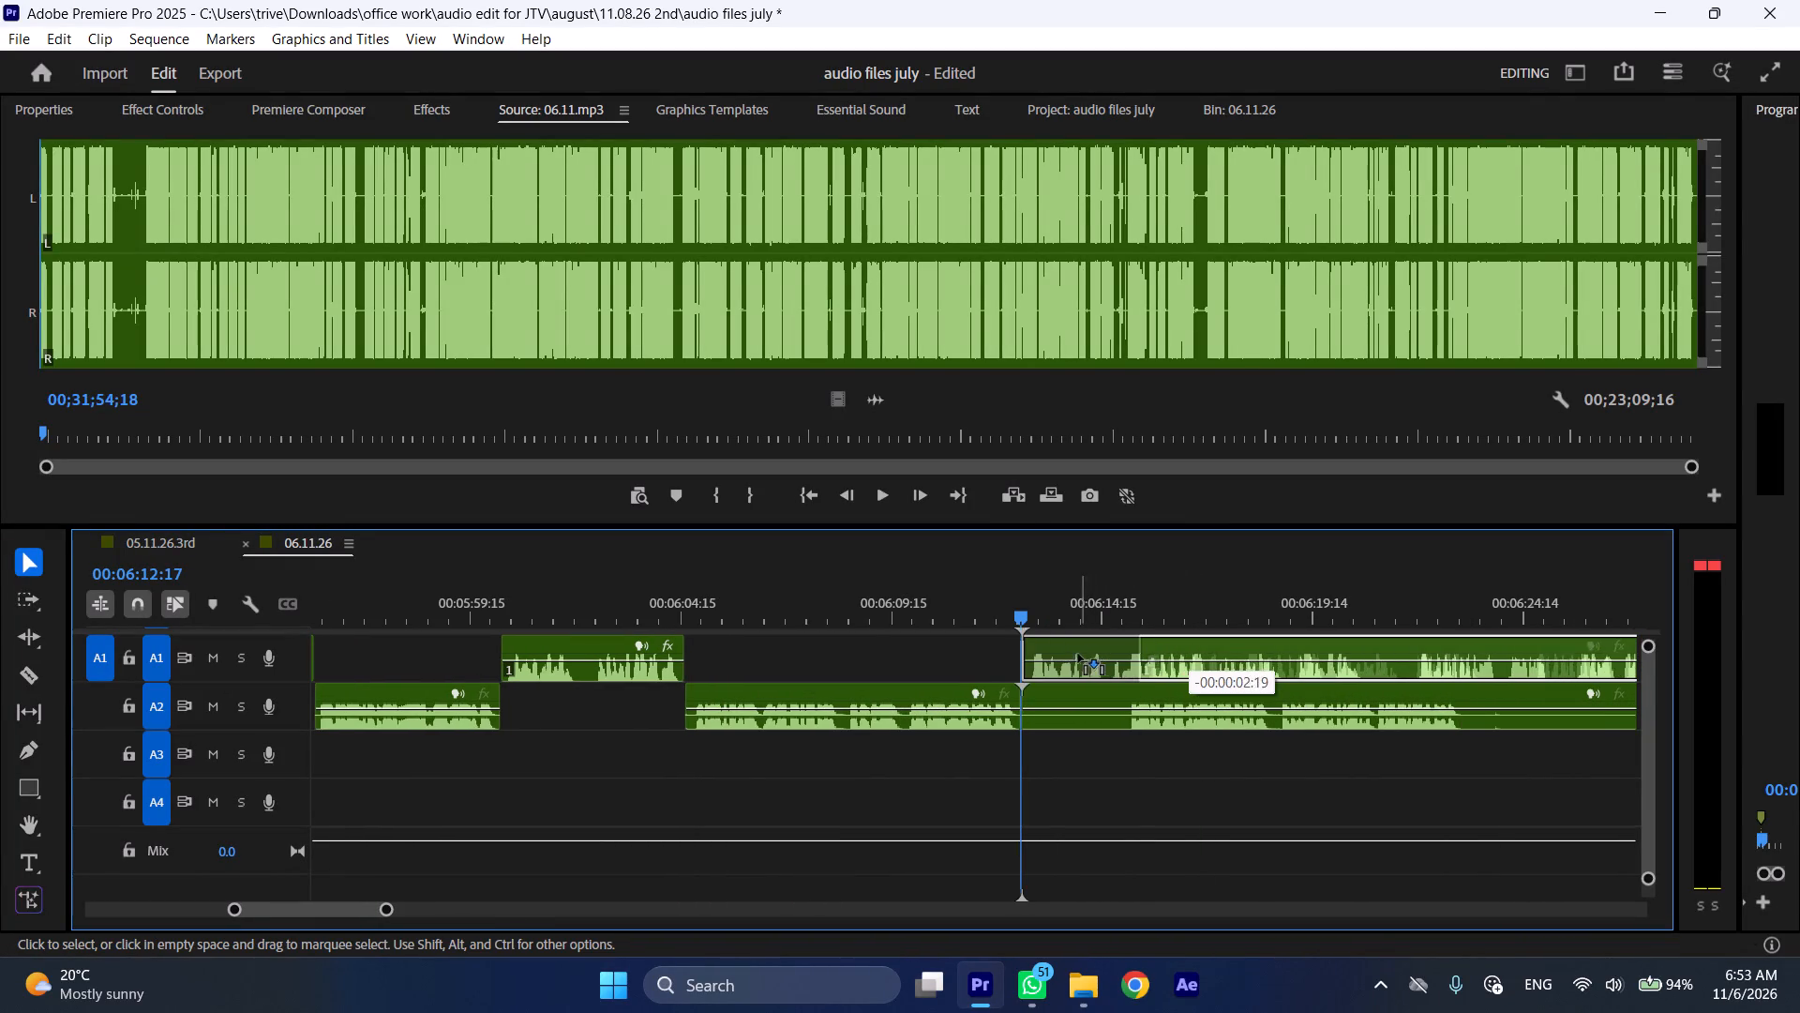
{"action": "left_click_drag", "start_coordinate": [1078, 654], "coordinate": [1077, 654]}
Shift the remaining A2 clip later and trim its leading silence so it starts at about 00:06:23.
{"action": "left_click_drag", "start_coordinate": [1045, 693], "coordinate": [1416, 696]}
{"action": "left_click_drag", "start_coordinate": [1393, 692], "coordinate": [1477, 699]}
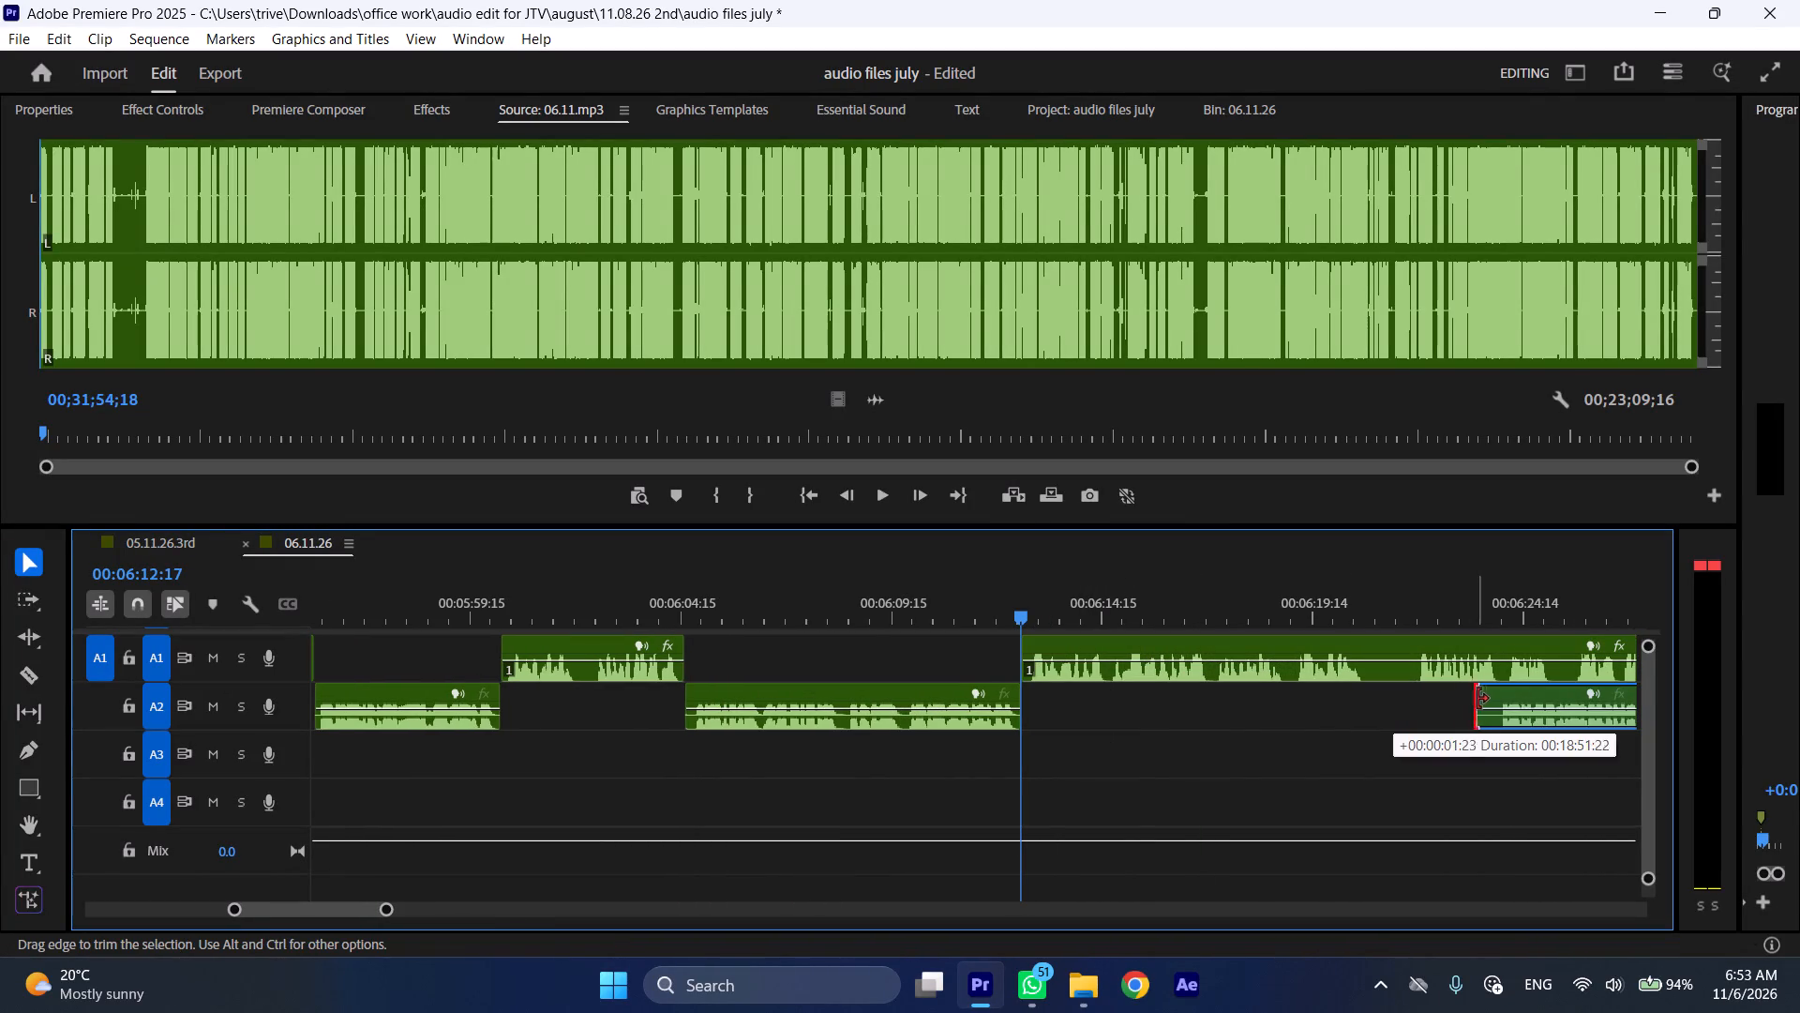
{"action": "left_click_drag", "start_coordinate": [1477, 699], "coordinate": [1492, 700]}
Cut out the short pause inside the A1 clip at about 00:06:02 and close the gap across both tracks.
{"action": "left_click_drag", "start_coordinate": [579, 604], "coordinate": [597, 608]}
{"action": "key", "text": "shift+c"}
{"action": "left_click", "coordinate": [628, 674]}
{"action": "key", "text": "shift+c"}
{"action": "key", "text": "ctrl+shift+d"}
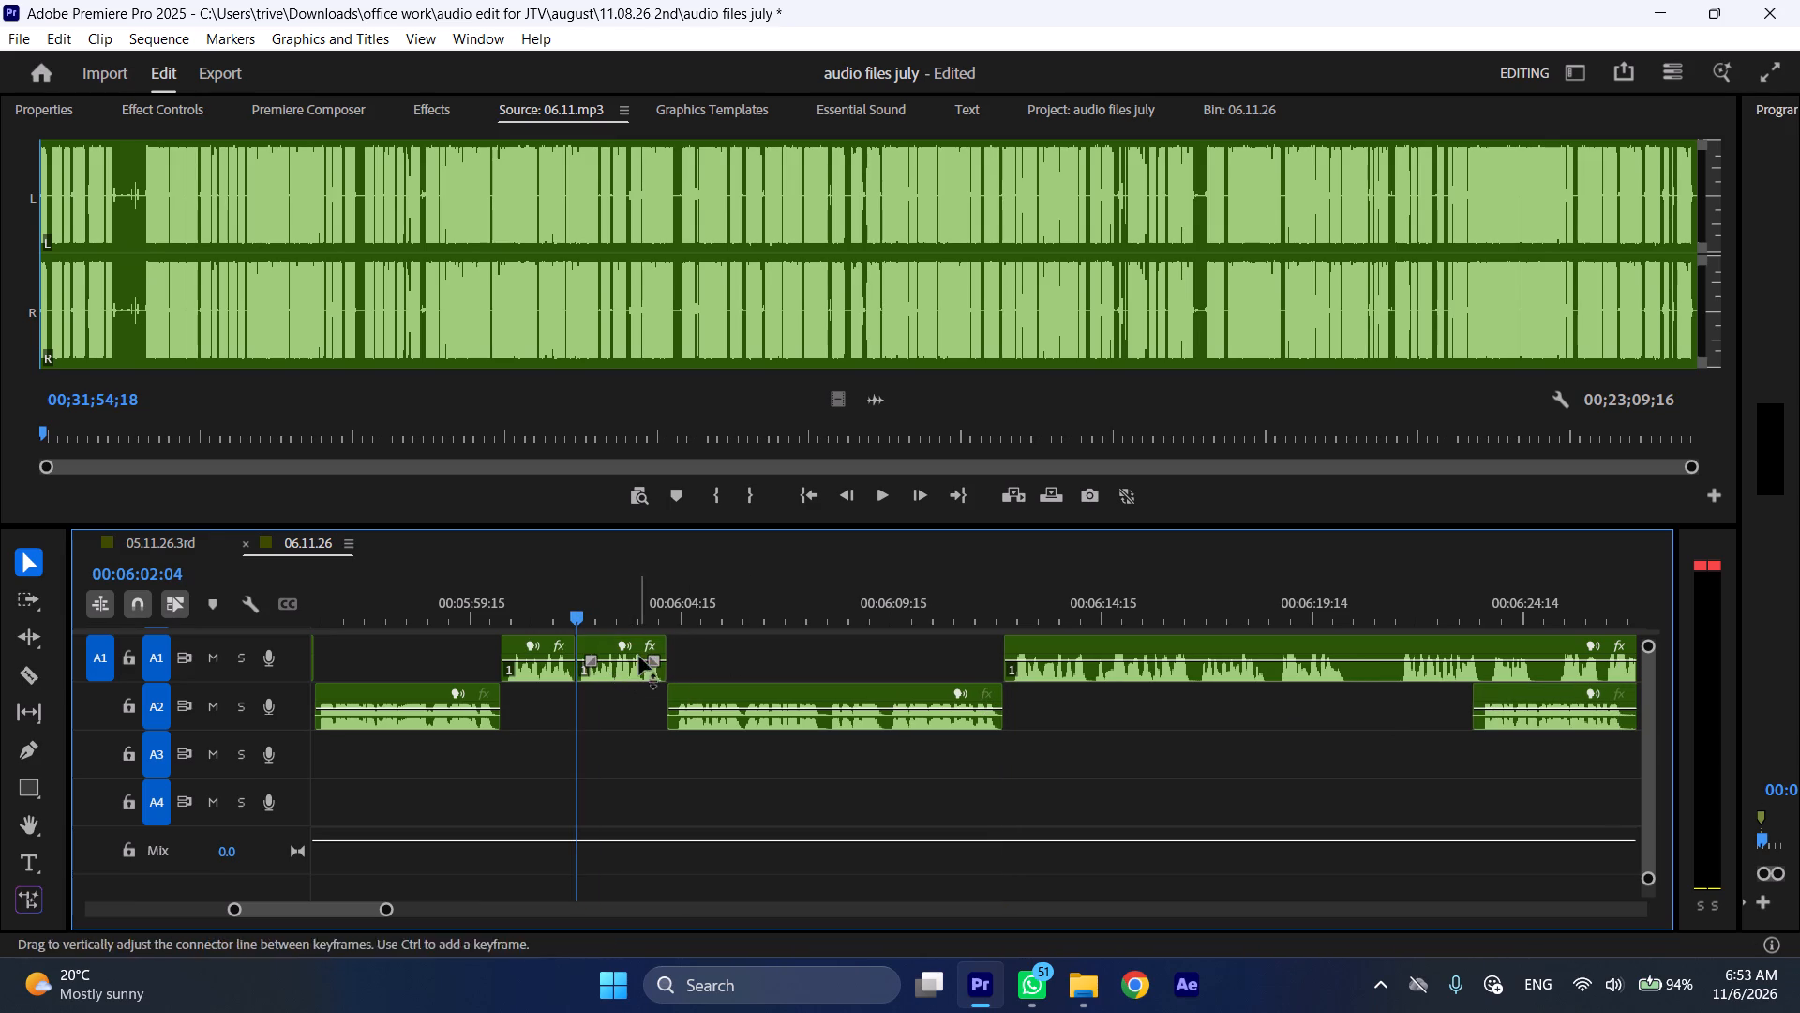
Play the edited passage at increased speed from just before the A1-to-A2 join at about 00:06:04.
{"action": "left_click", "coordinate": [656, 599]}
{"action": "key", "text": "space"}
{"action": "key", "text": "l"}
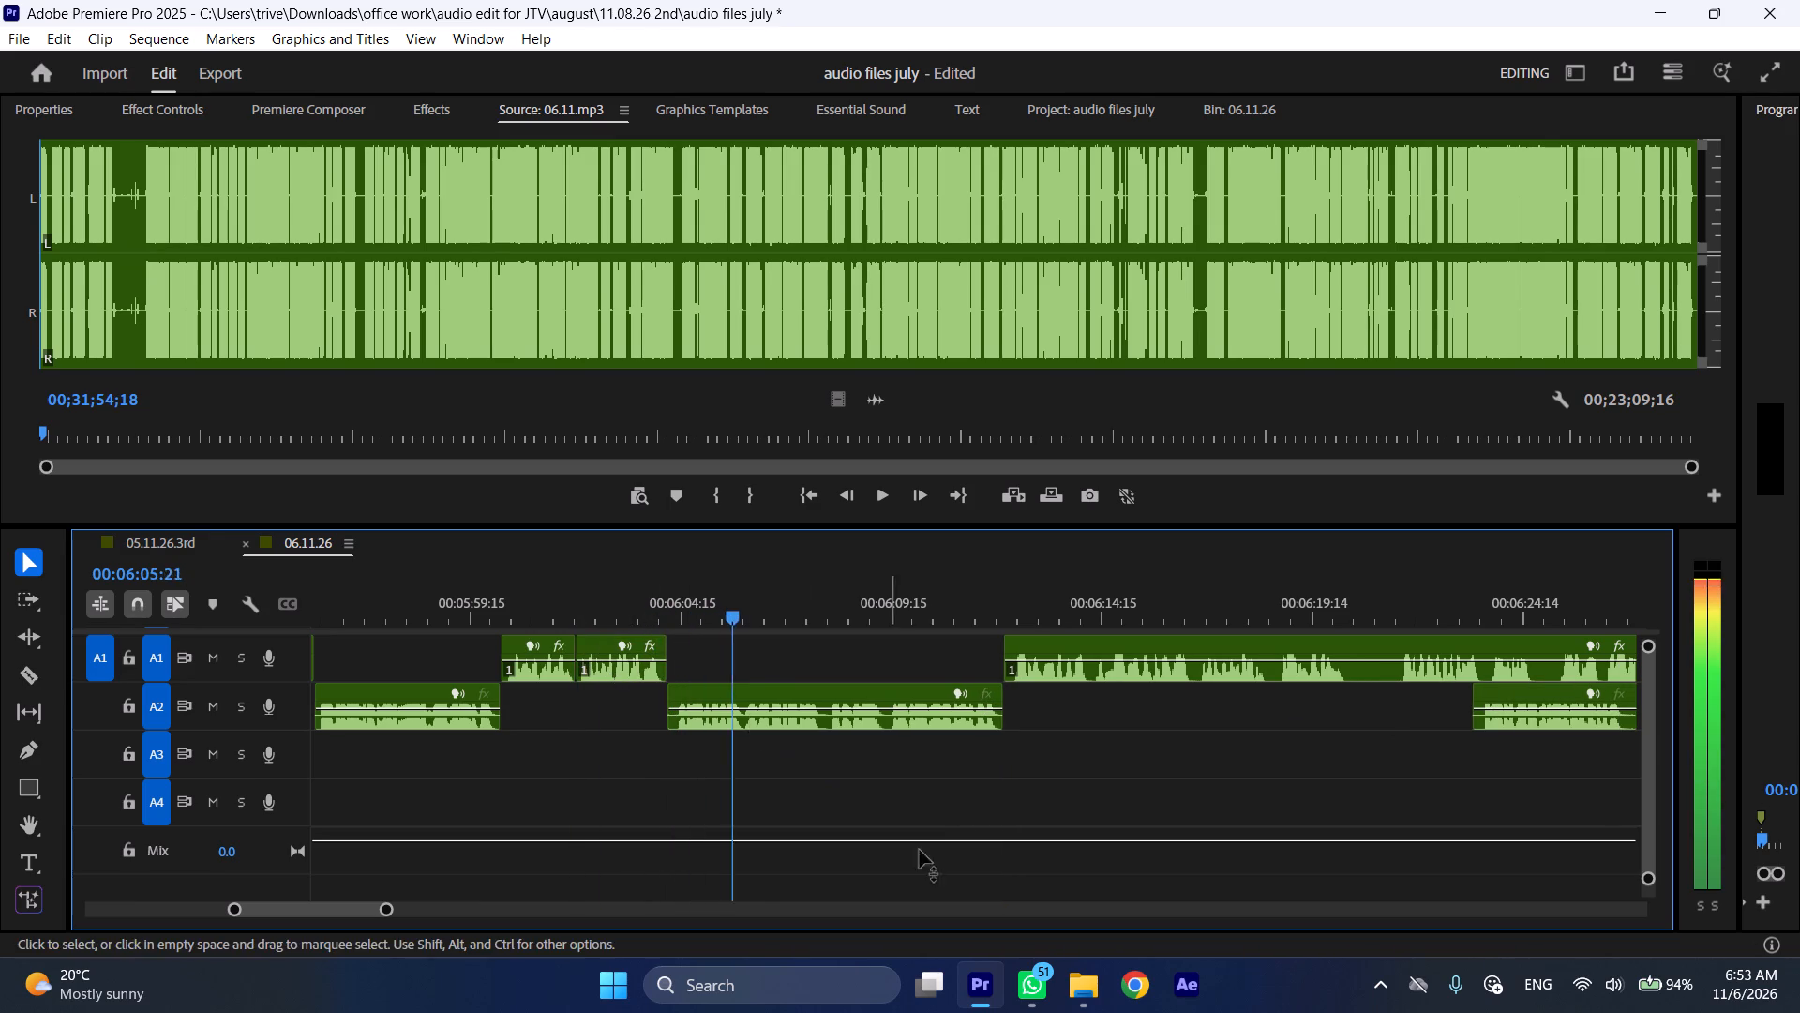
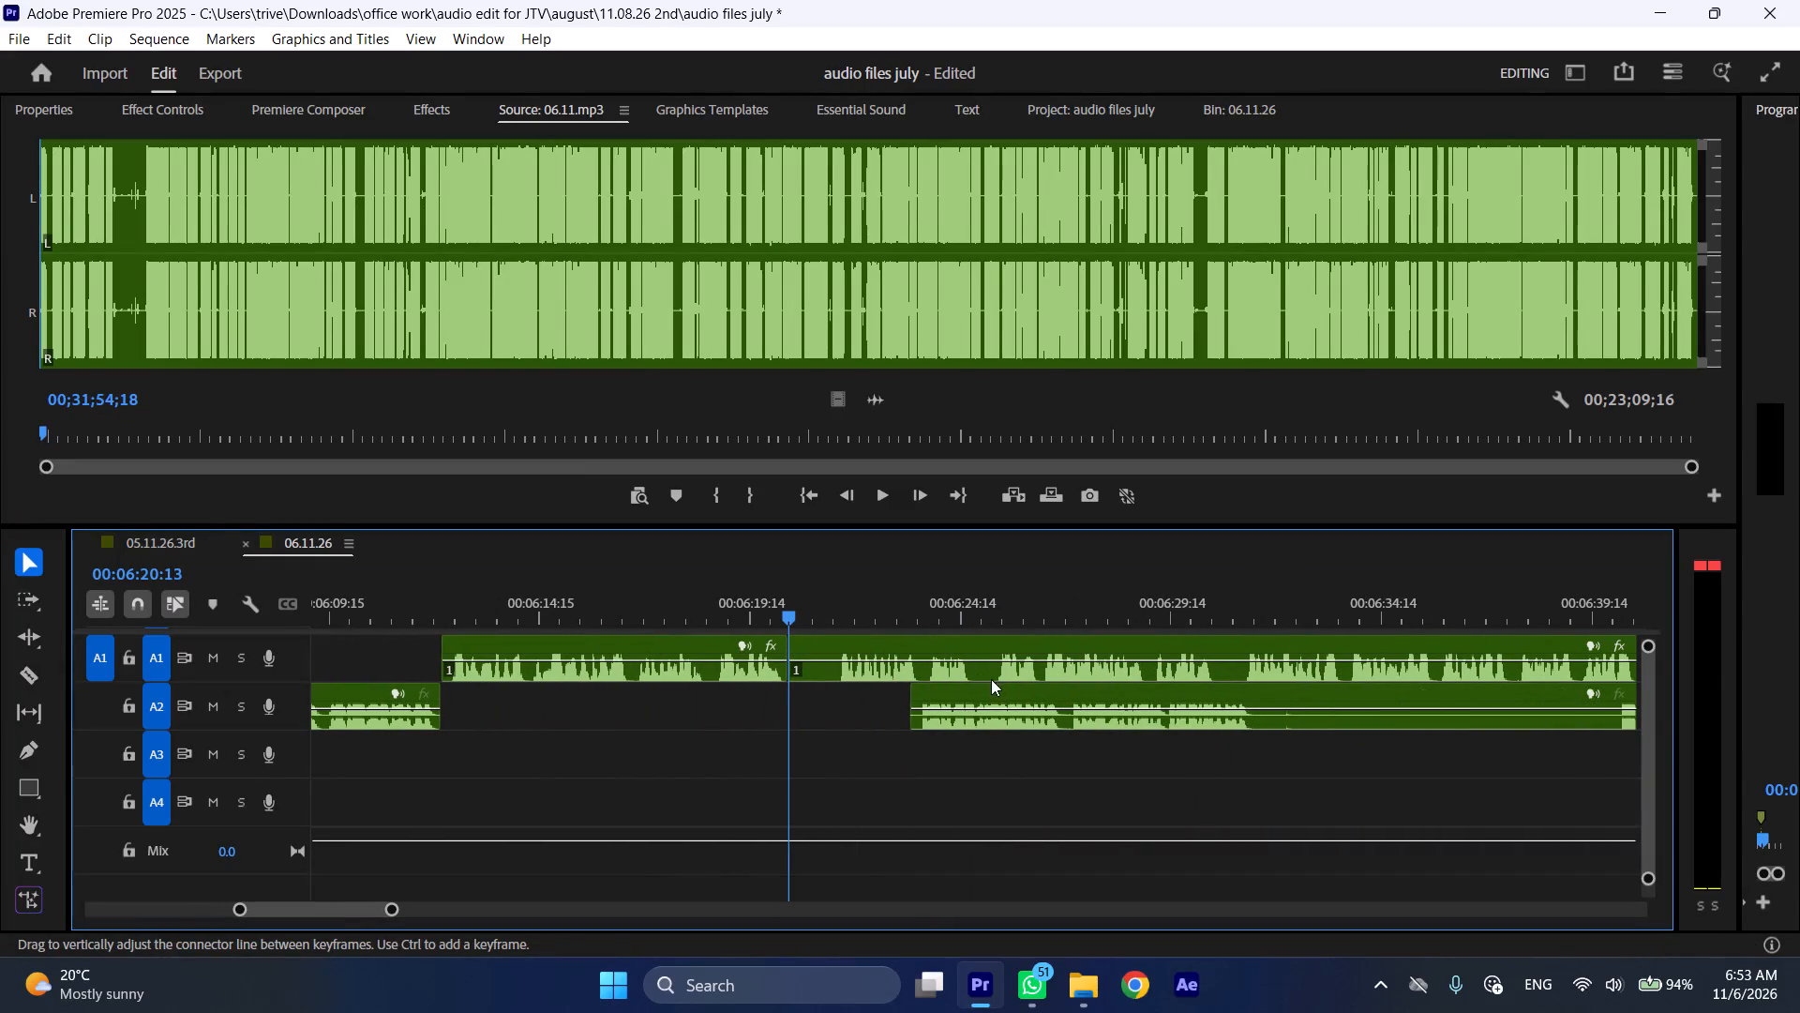
Move the A2 clip earlier so it starts at the A1 split, 00:06:20:13.
{"action": "left_click_drag", "start_coordinate": [1001, 688], "coordinate": [886, 691]}
Shift the remaining A1 clip about 00:00:09:13 later and trim its leading silence so it starts at about 00:06:31.
{"action": "left_click_drag", "start_coordinate": [845, 641], "coordinate": [1250, 656]}
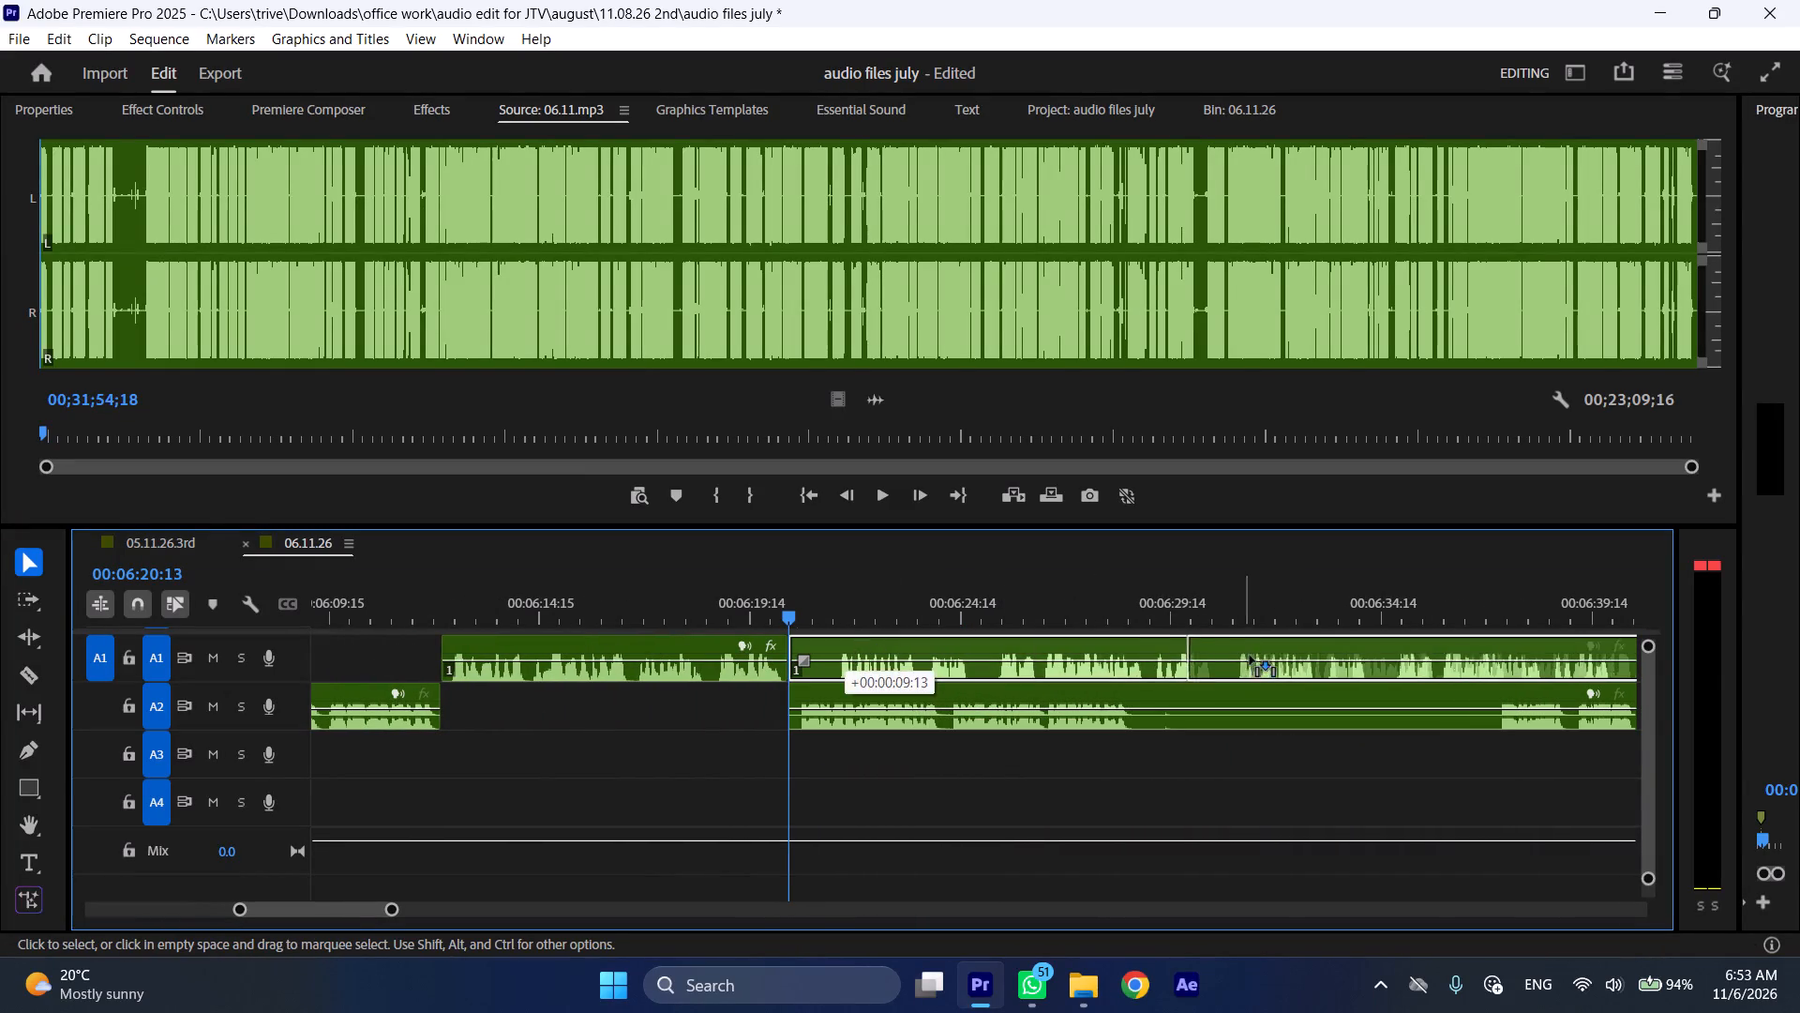
{"action": "left_click_drag", "start_coordinate": [1250, 656], "coordinate": [1250, 657]}
{"action": "left_click_drag", "start_coordinate": [1195, 640], "coordinate": [1238, 648]}
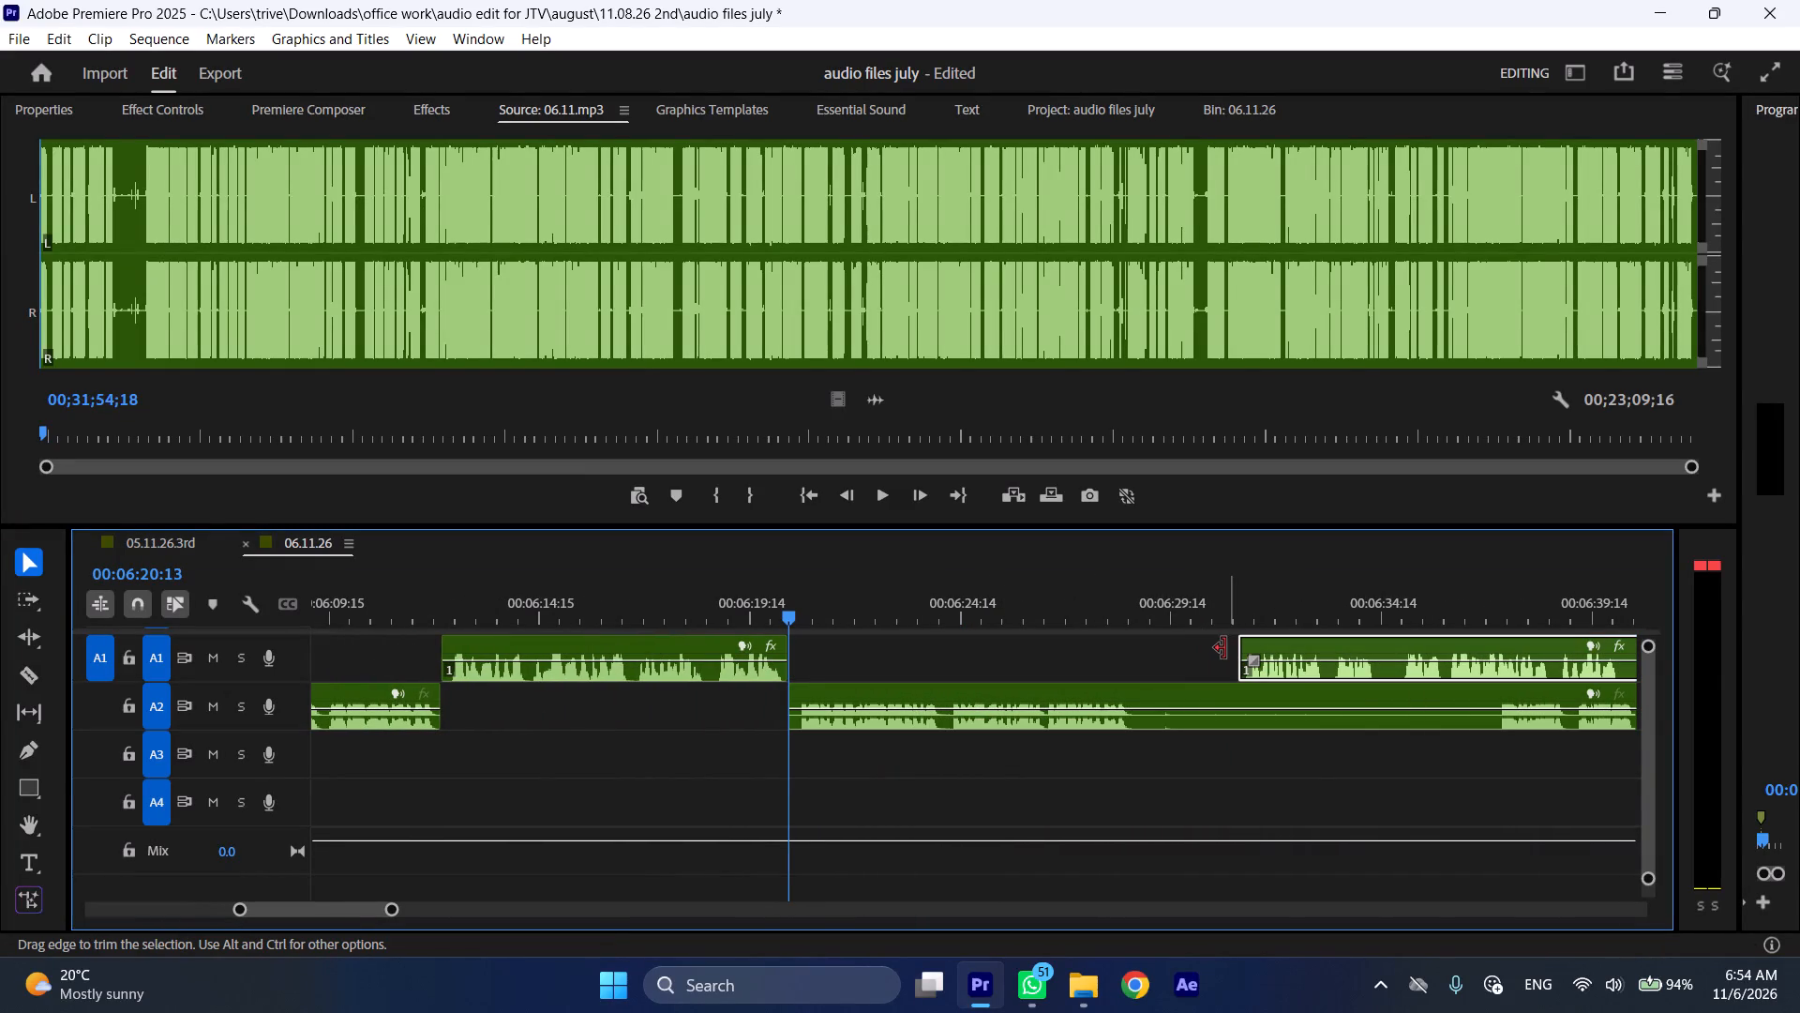
Play the A2 passage at increased speed from the A1-to-A2 join at 00:06:20:13.
{"action": "key", "text": "space"}
{"action": "key", "text": "l"}
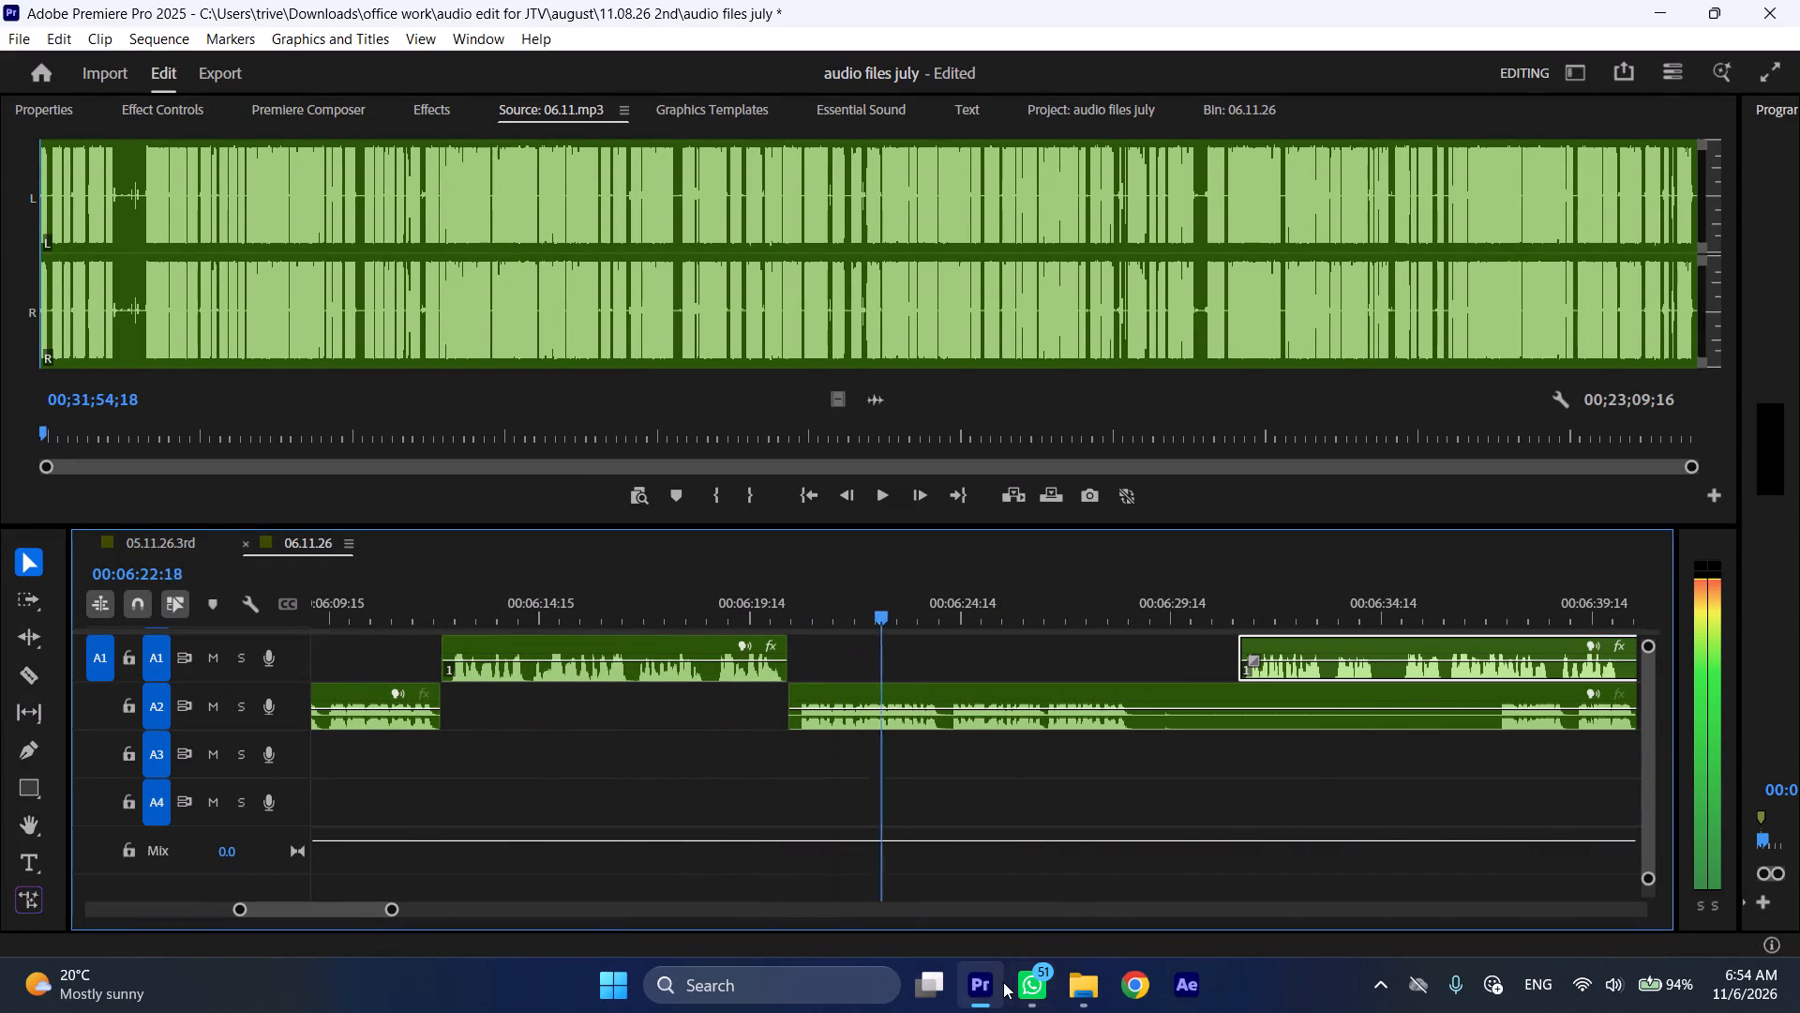
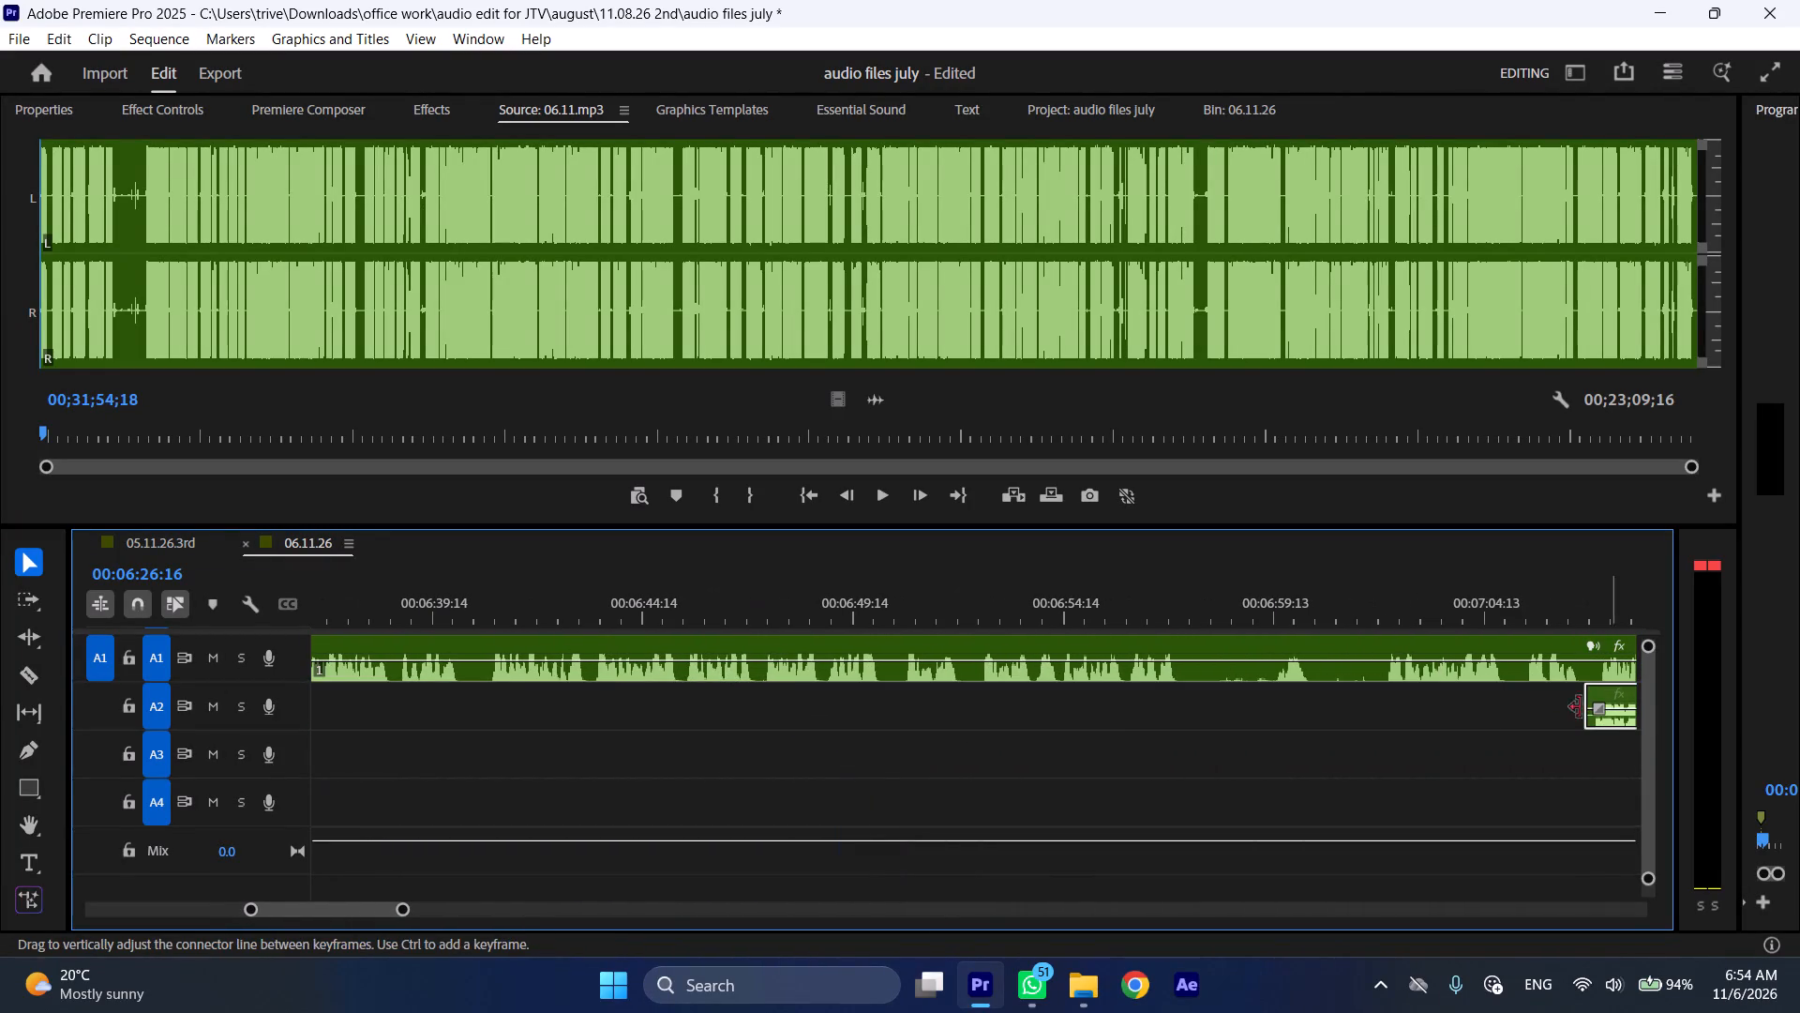
Move the remaining A1 clip earlier so it starts at the end of the previous A1 clip, about 00:06:20:13.
{"action": "scroll", "coordinate": [1111, 720], "scroll_direction": "up", "scroll_amount": 2}
{"action": "scroll", "coordinate": [1110, 720], "scroll_direction": "up", "scroll_amount": 19}
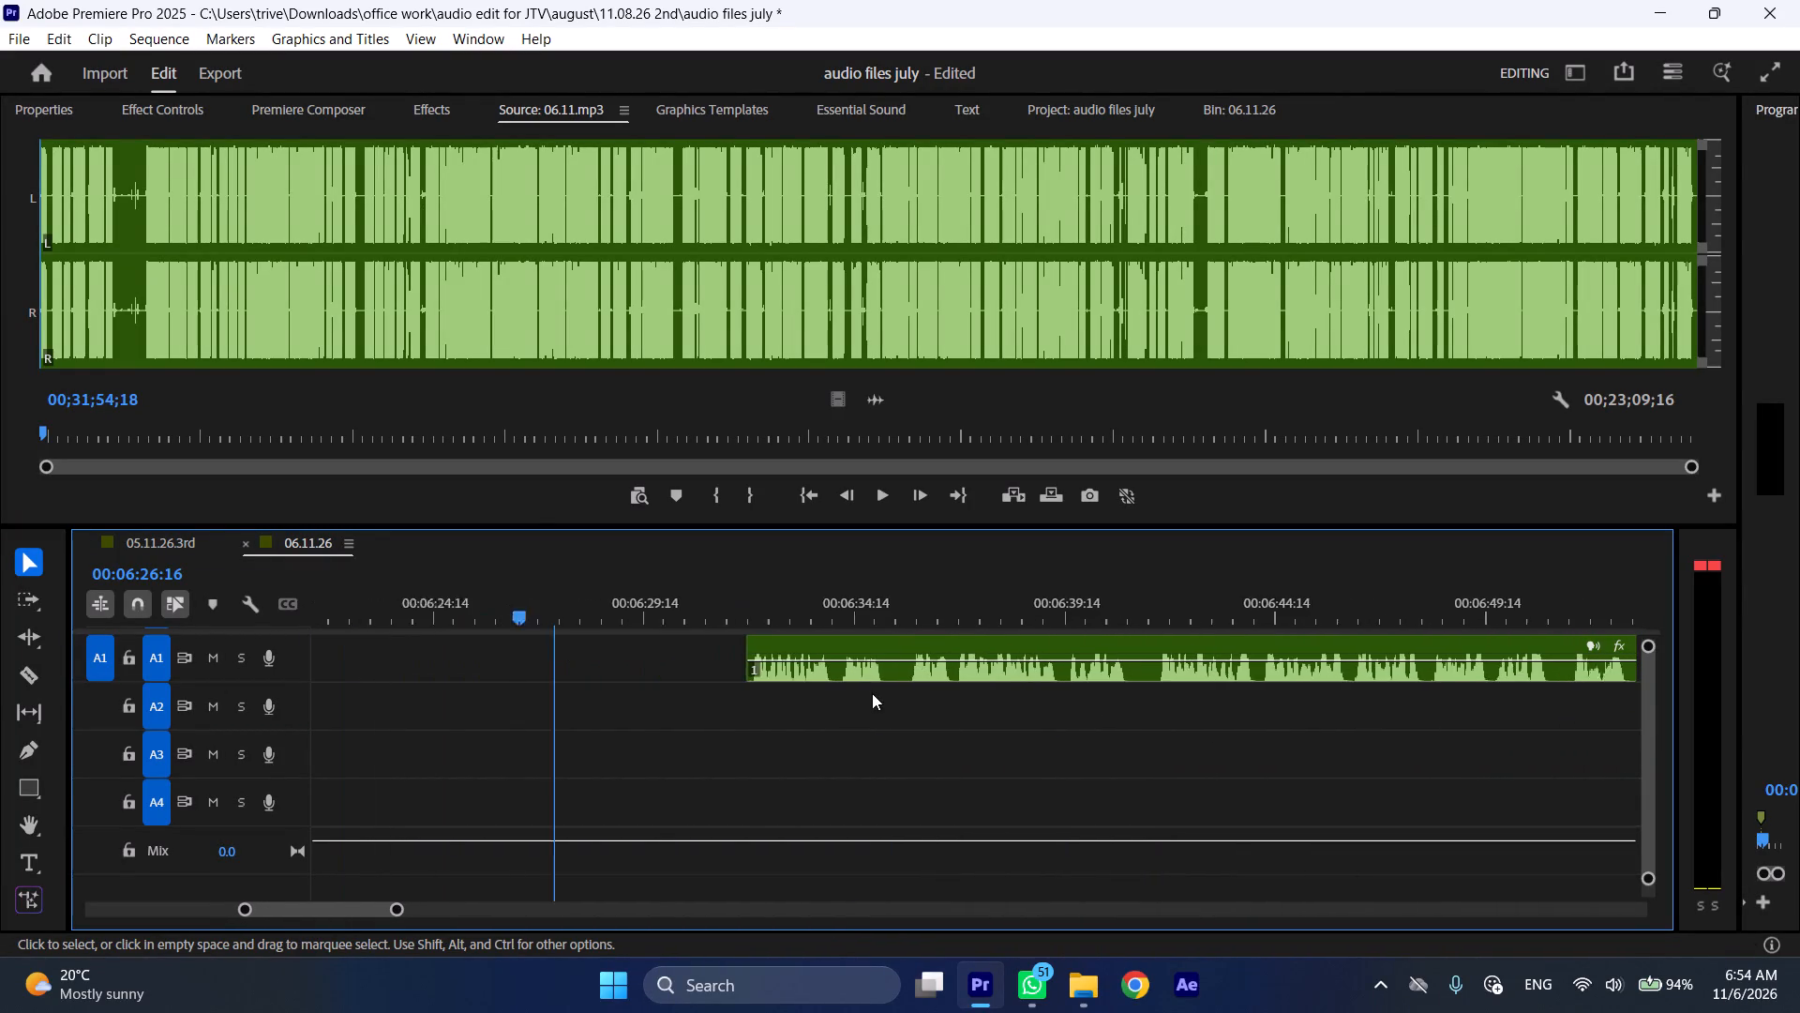
{"action": "scroll", "coordinate": [872, 693], "scroll_direction": "up", "scroll_amount": 1}
{"action": "left_click_drag", "start_coordinate": [899, 638], "coordinate": [444, 658]}
Play from the A1 join, split A1 at about 00:06:22:17 and at 00:06:24:06, and ripple-delete the piece between.
{"action": "left_click", "coordinate": [388, 611]}
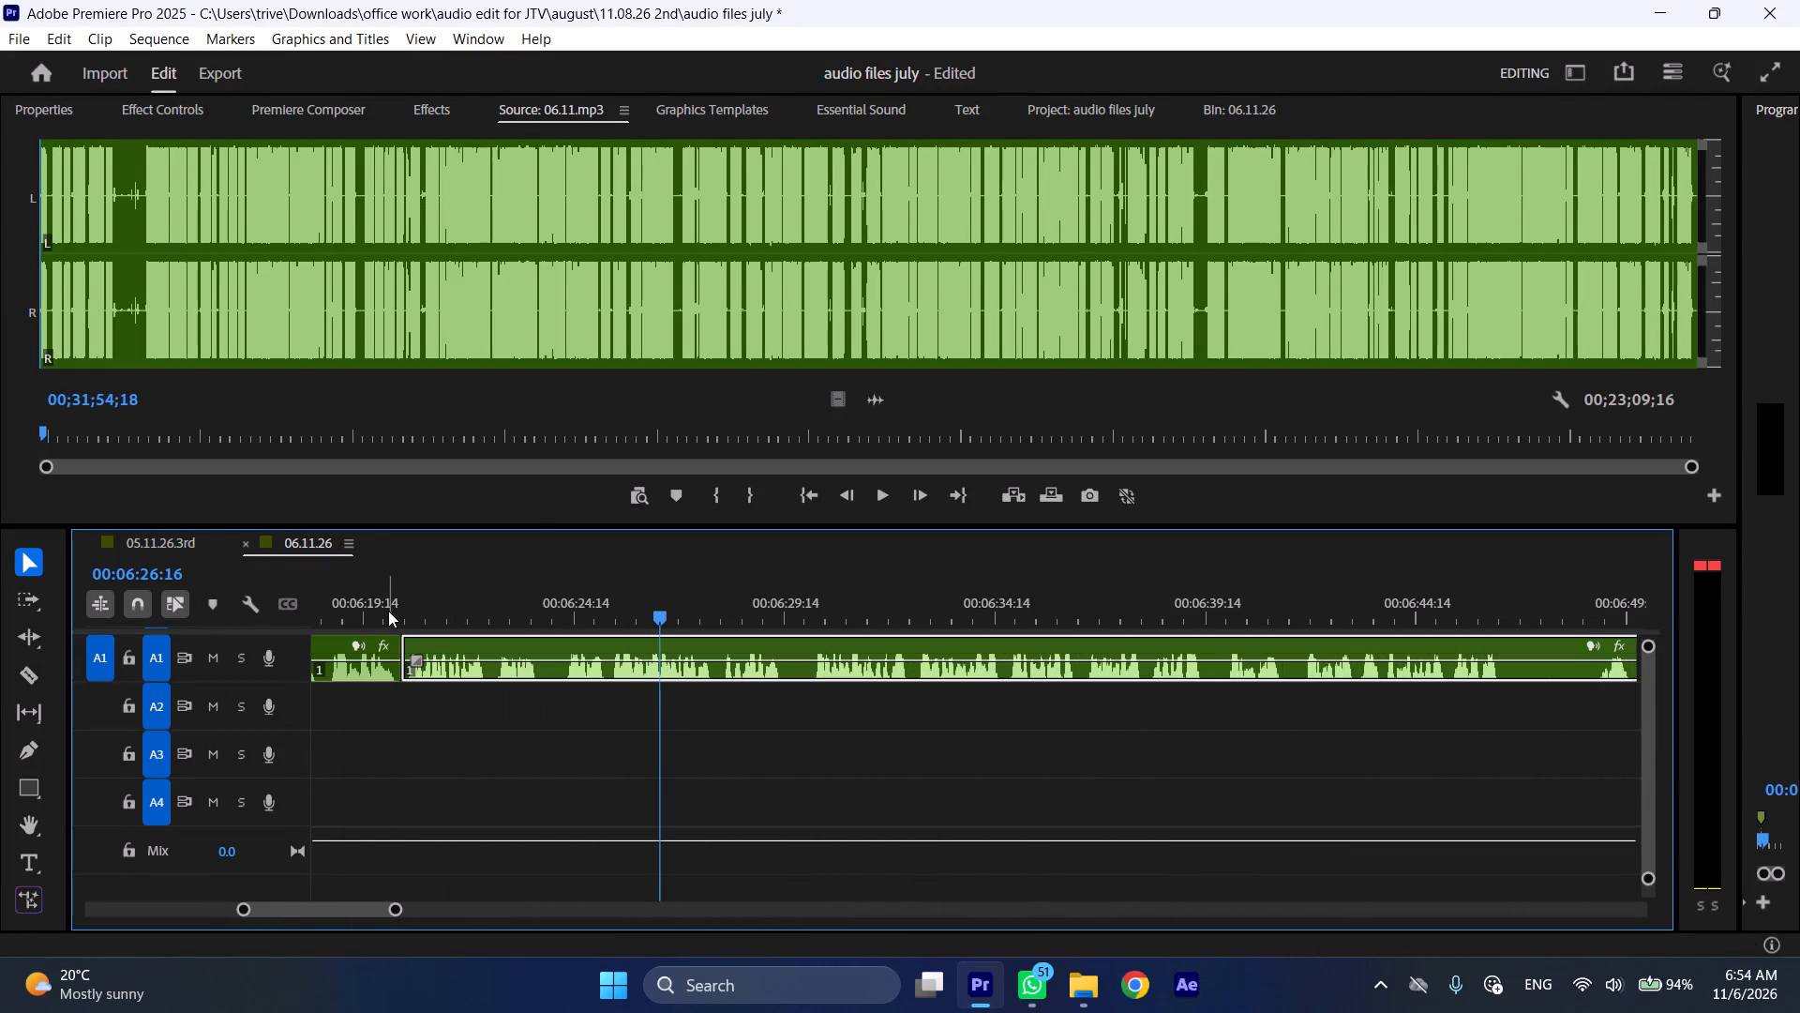
{"action": "key", "text": "space"}
{"action": "type", "text": "l"}
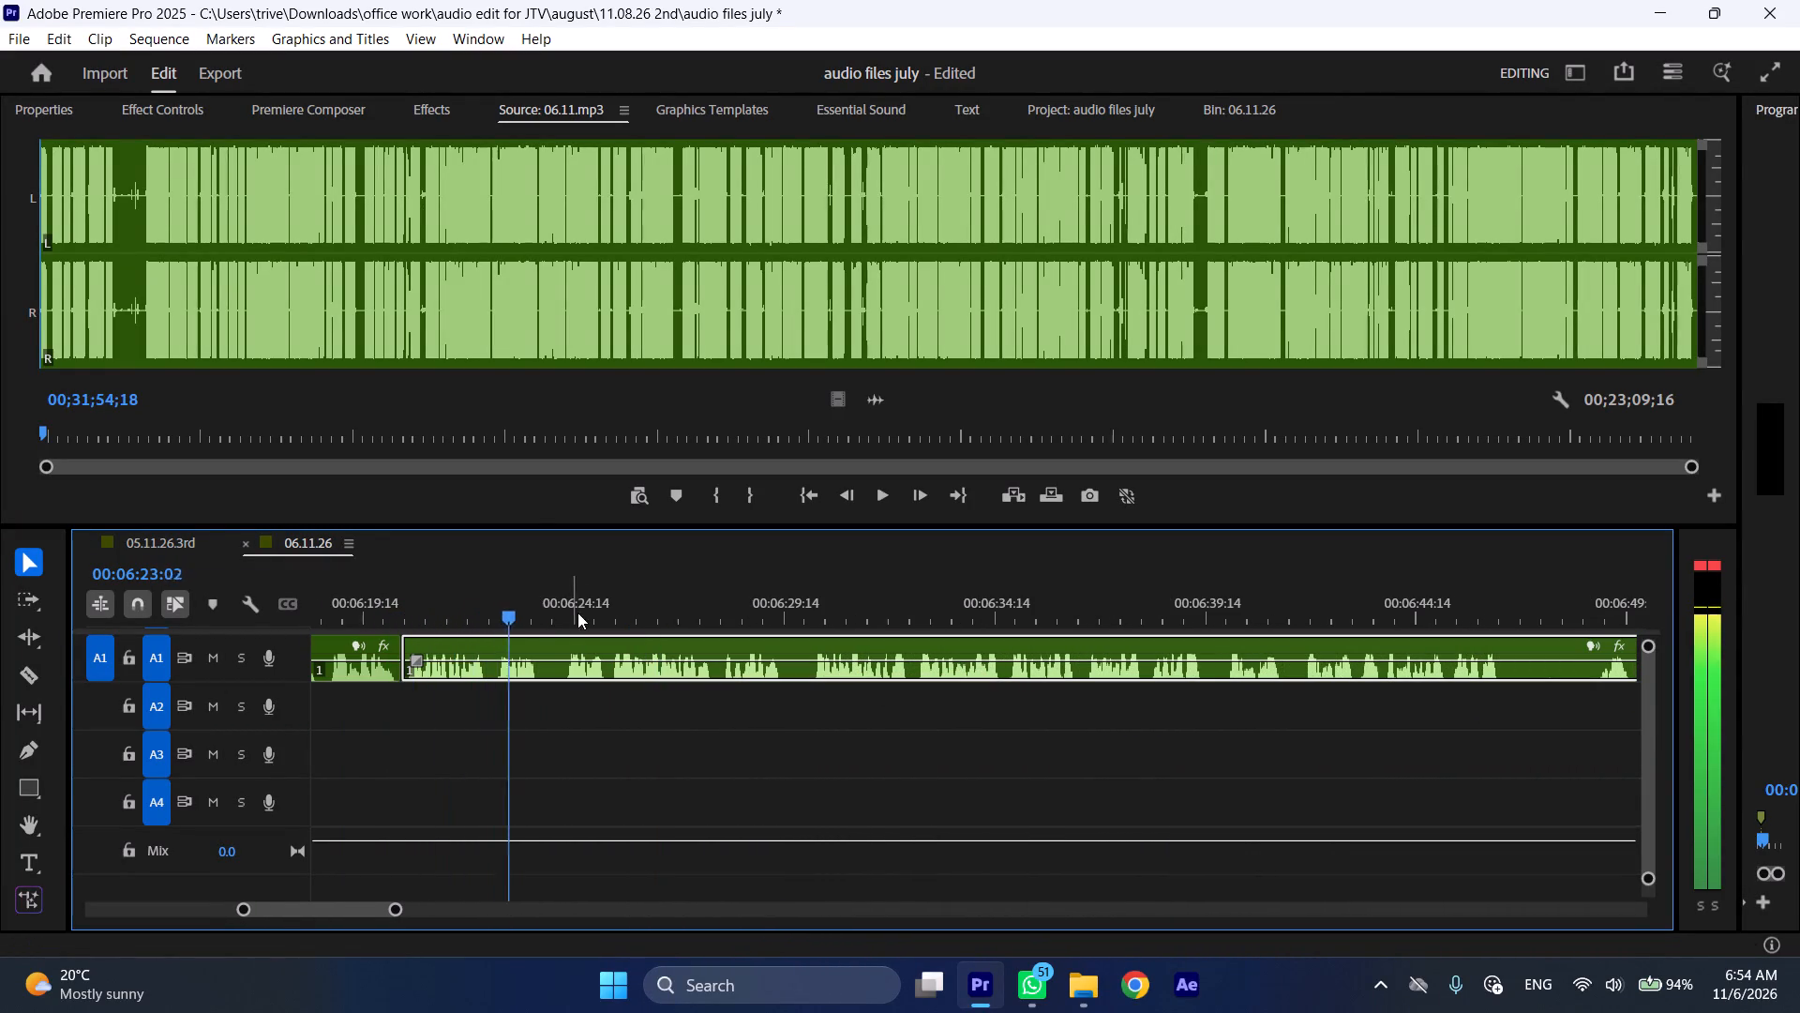
{"action": "left_click_drag", "start_coordinate": [487, 603], "coordinate": [493, 605]}
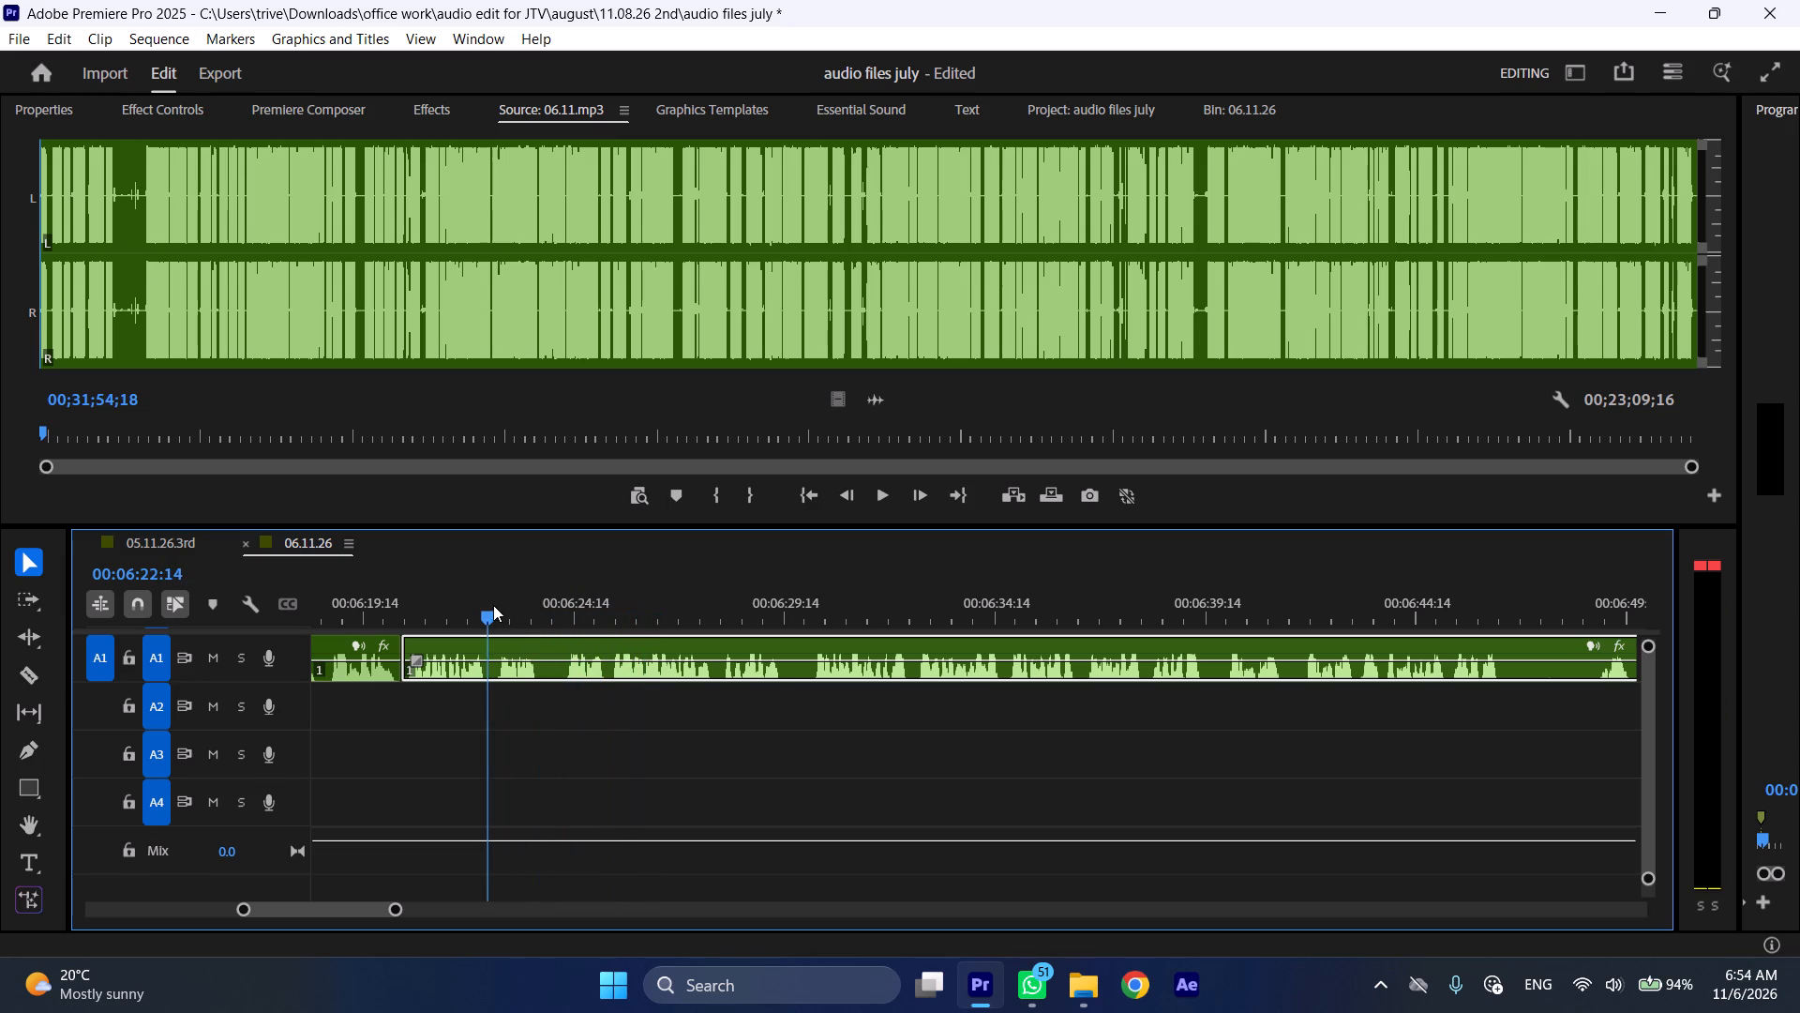
{"action": "left_click_drag", "start_coordinate": [493, 605], "coordinate": [522, 606]}
{"action": "key", "text": "shift+c"}
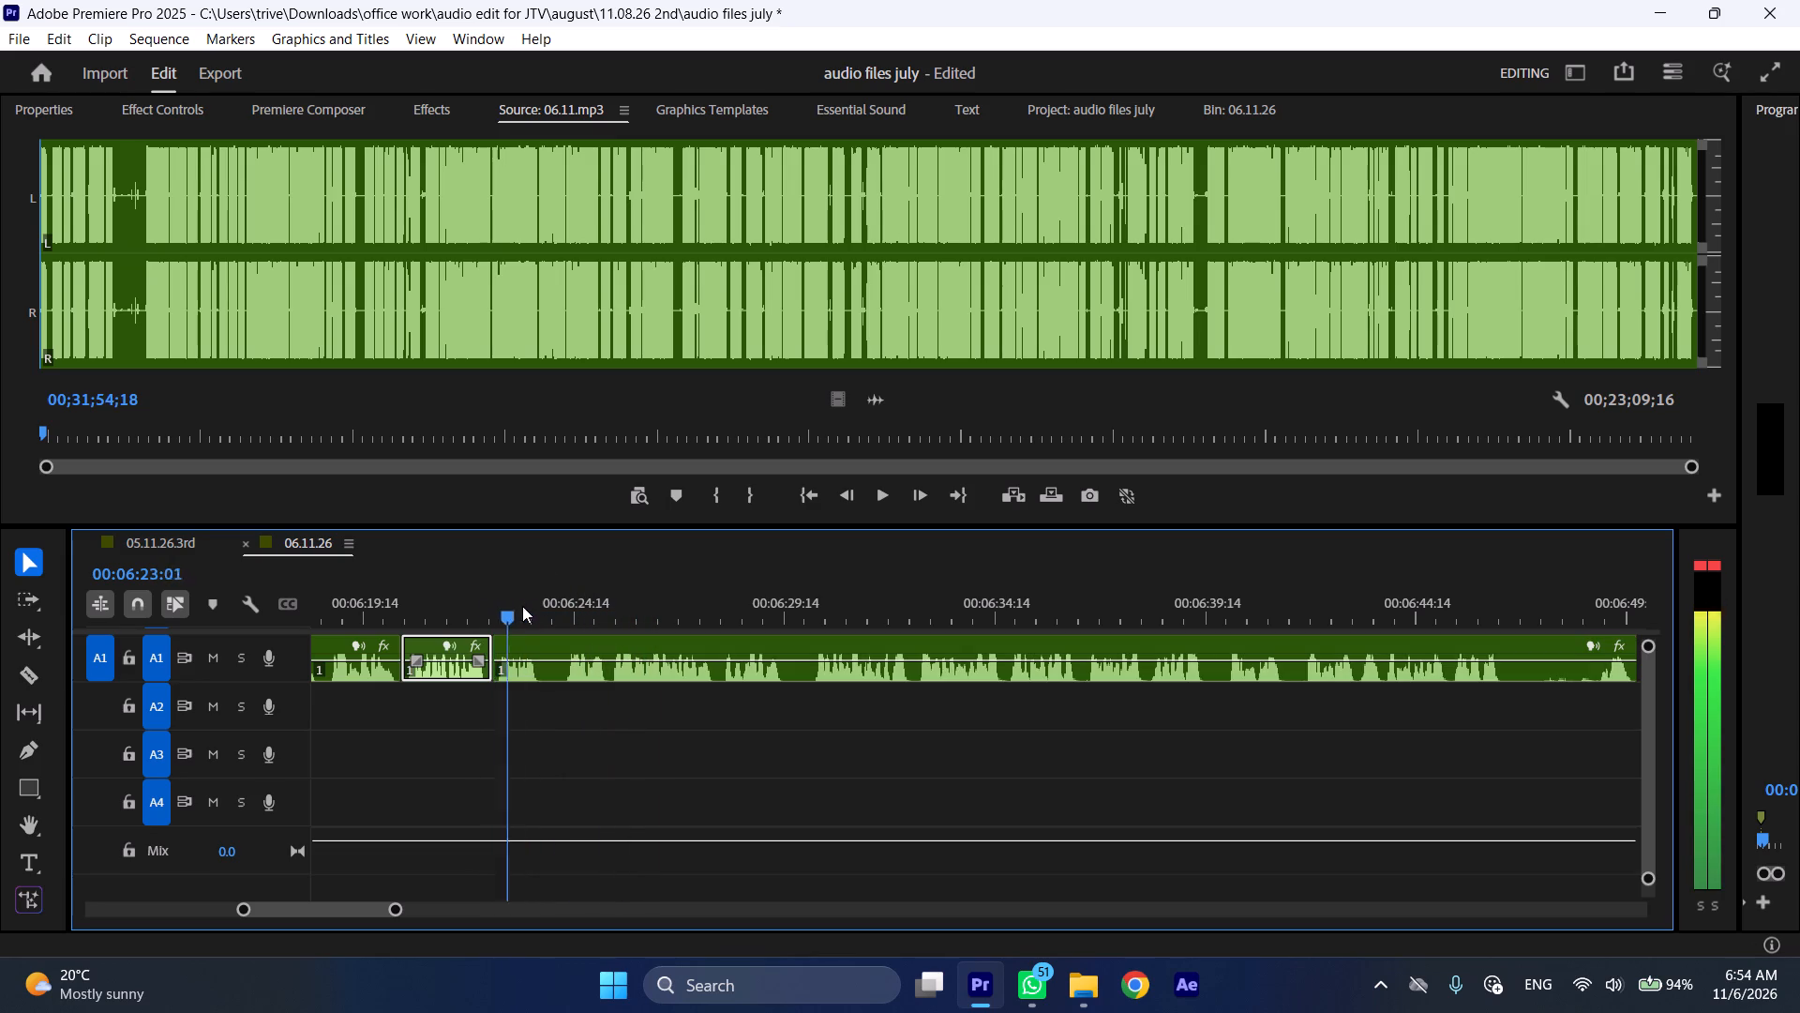
{"action": "left_click_drag", "start_coordinate": [522, 606], "coordinate": [562, 605]}
{"action": "left_click", "coordinate": [596, 646]}
{"action": "key", "text": "shift+c"}
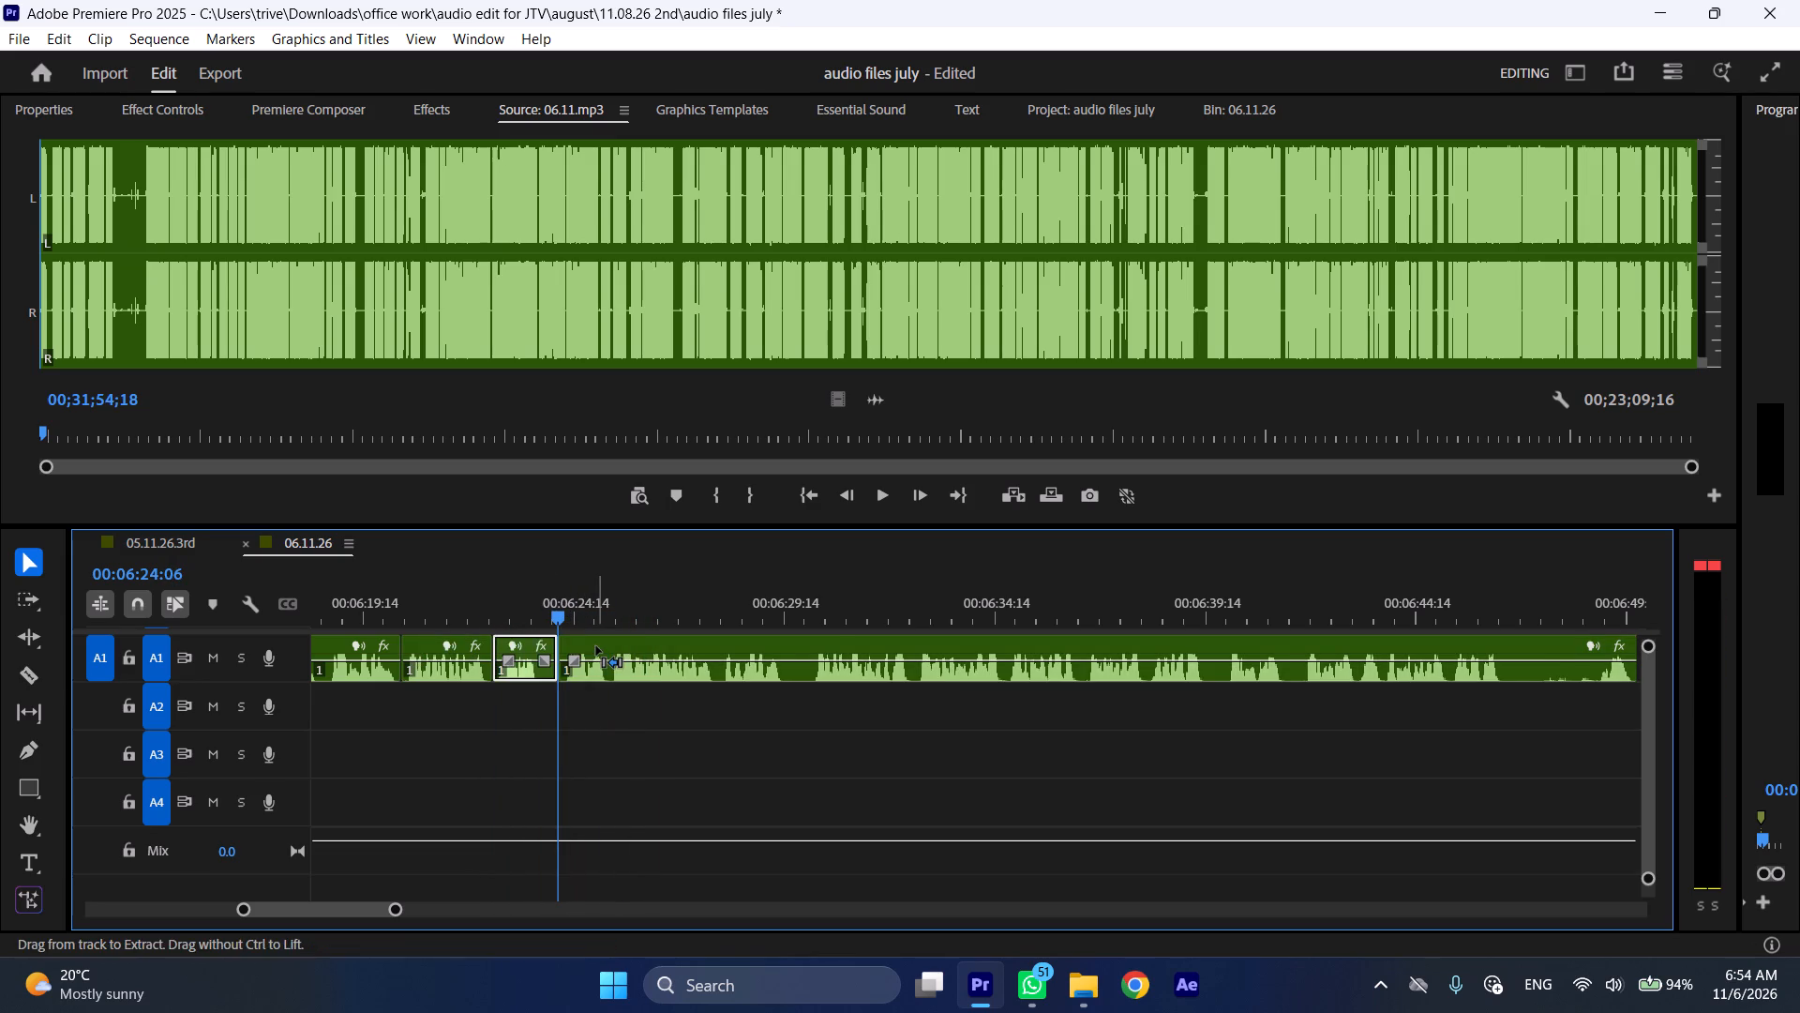
{"action": "key", "text": "ctrl+shift+d"}
Play on at increased speed, split A1 at 00:06:28:02 and about 00:06:28:20, and ripple-delete the short piece between.
{"action": "key", "text": "space"}
{"action": "type", "text": "l"}
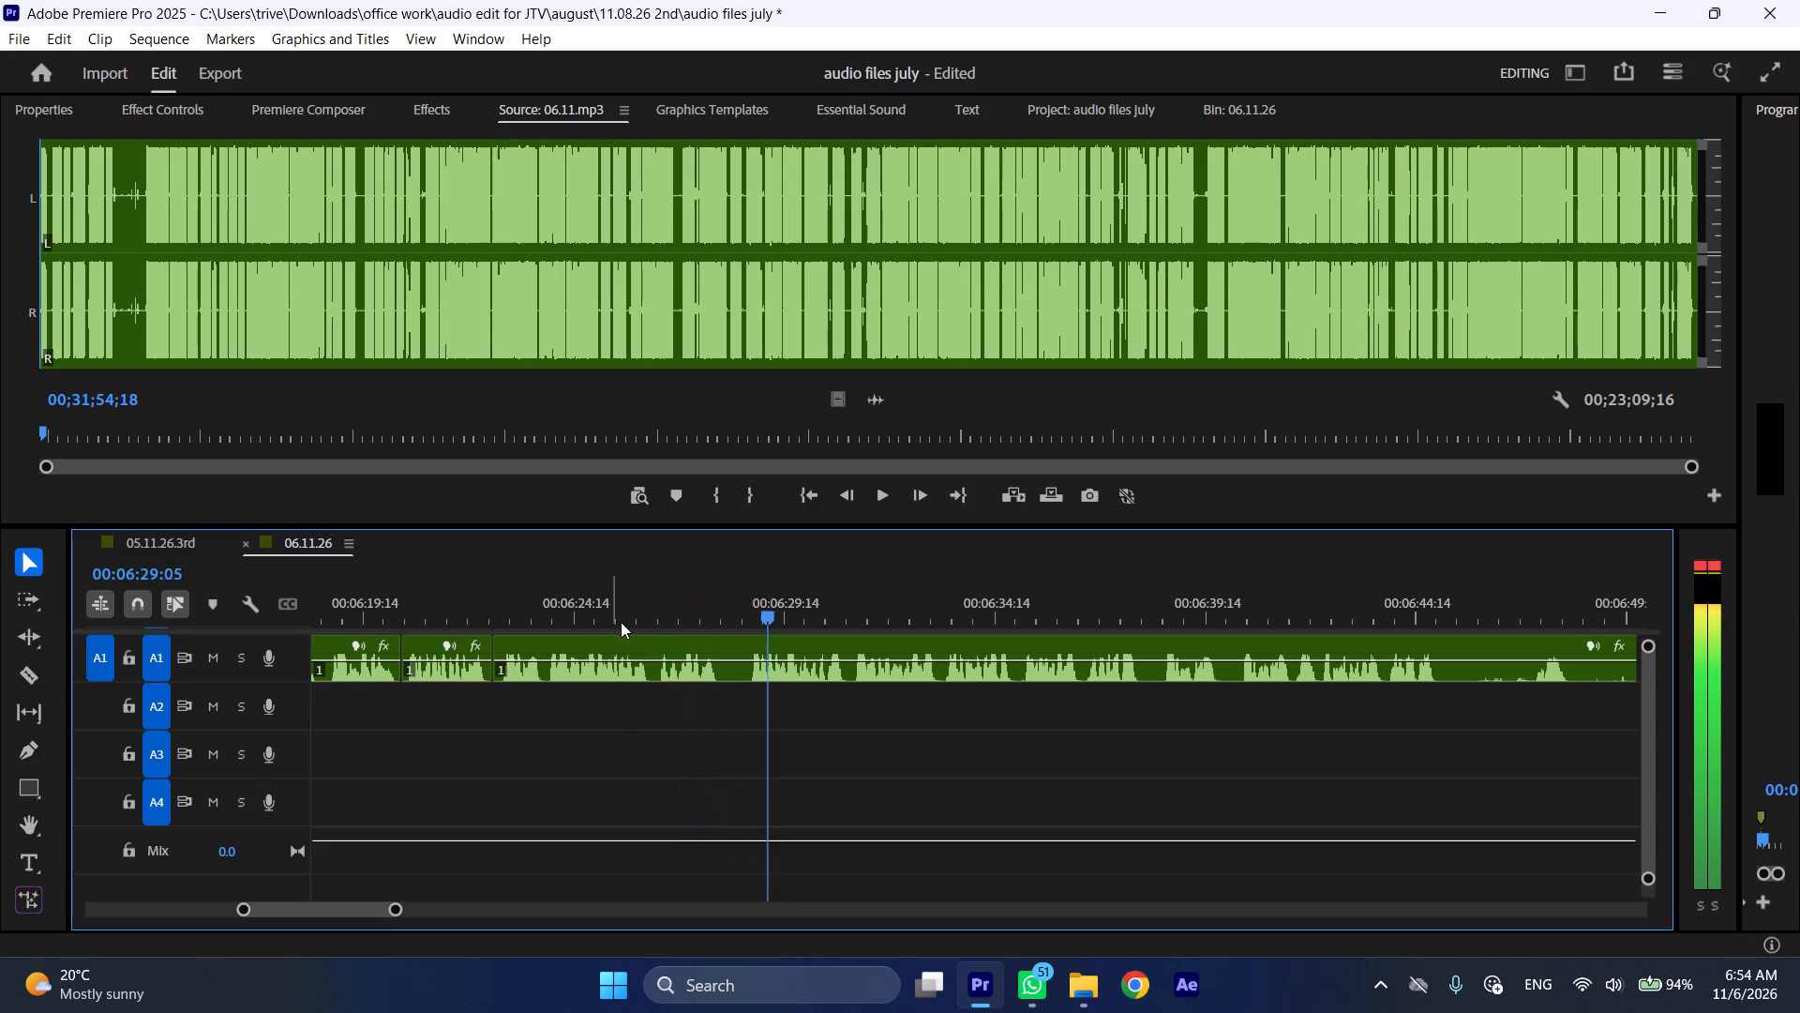
{"action": "left_click_drag", "start_coordinate": [721, 610], "coordinate": [753, 609]}
{"action": "key", "text": "shift+c"}
{"action": "left_click", "coordinate": [781, 650]}
{"action": "key", "text": "shift+c"}
{"action": "key", "text": "ctrl+shift+d"}
Play on from 00:06:28:02, split A1 at 00:06:37:08 and about 00:06:39:12, and ripple-delete the piece between.
{"action": "key", "text": "space"}
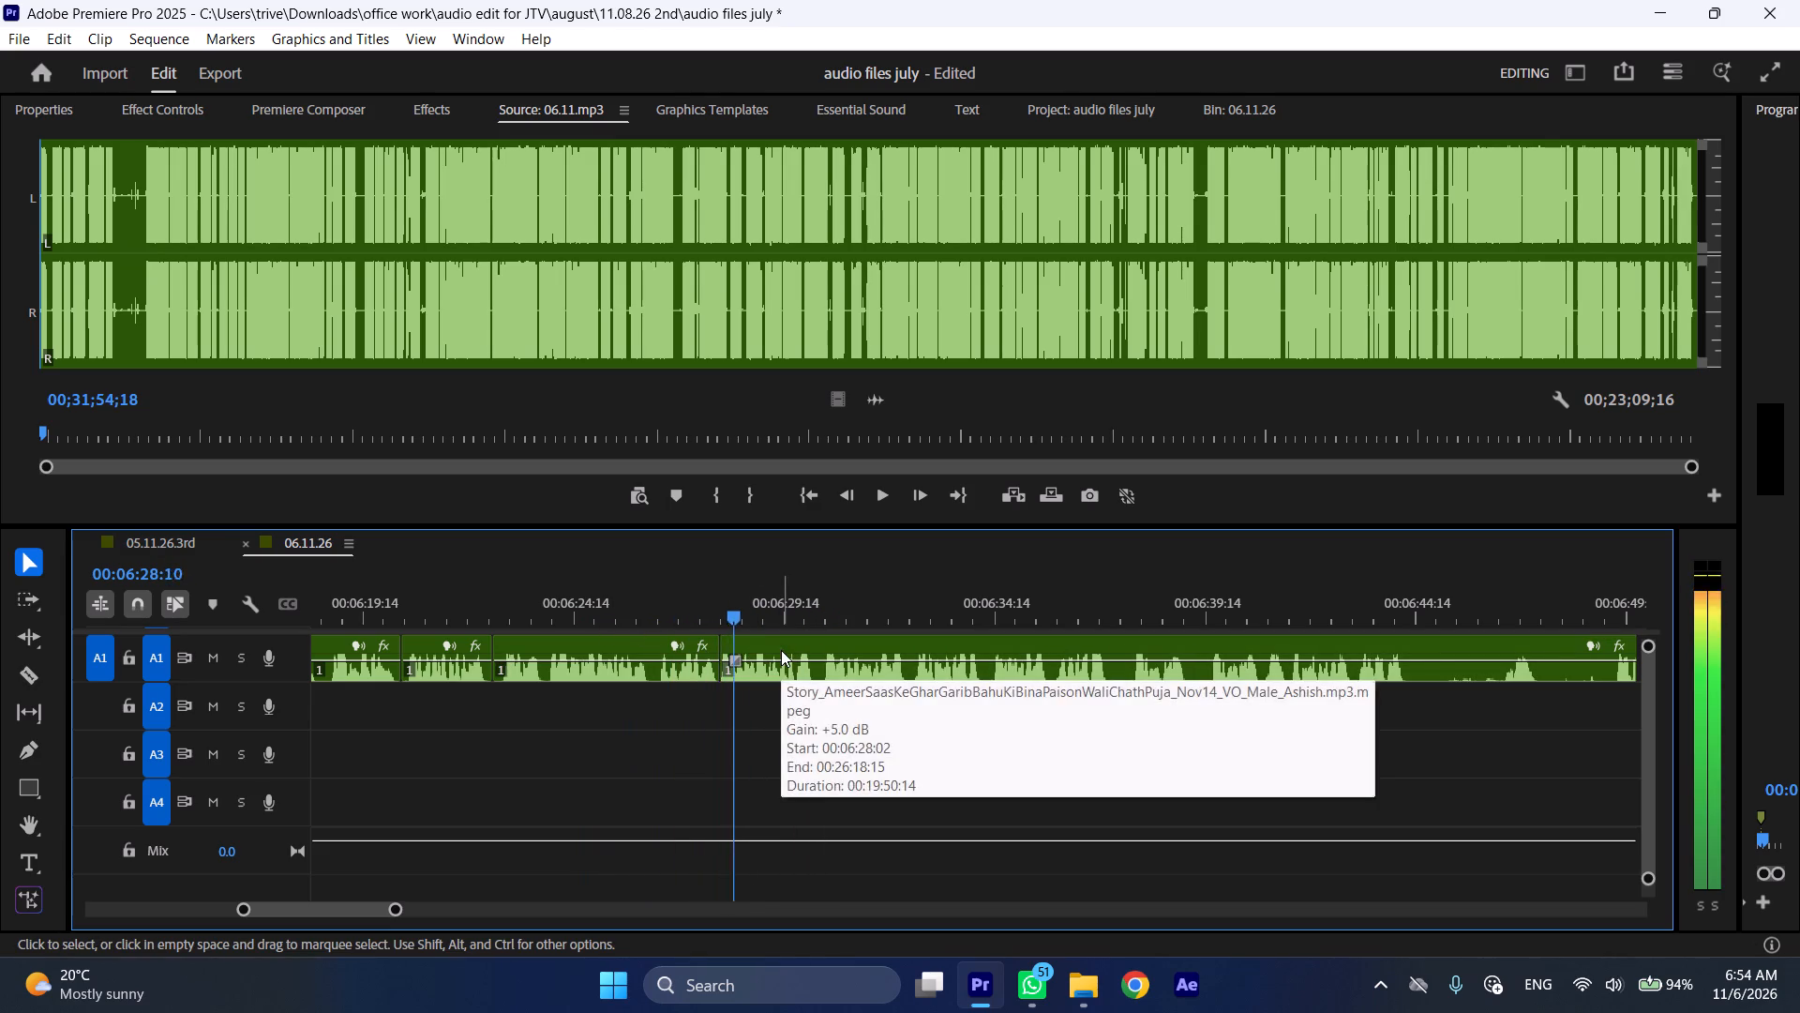
{"action": "type", "text": "l"}
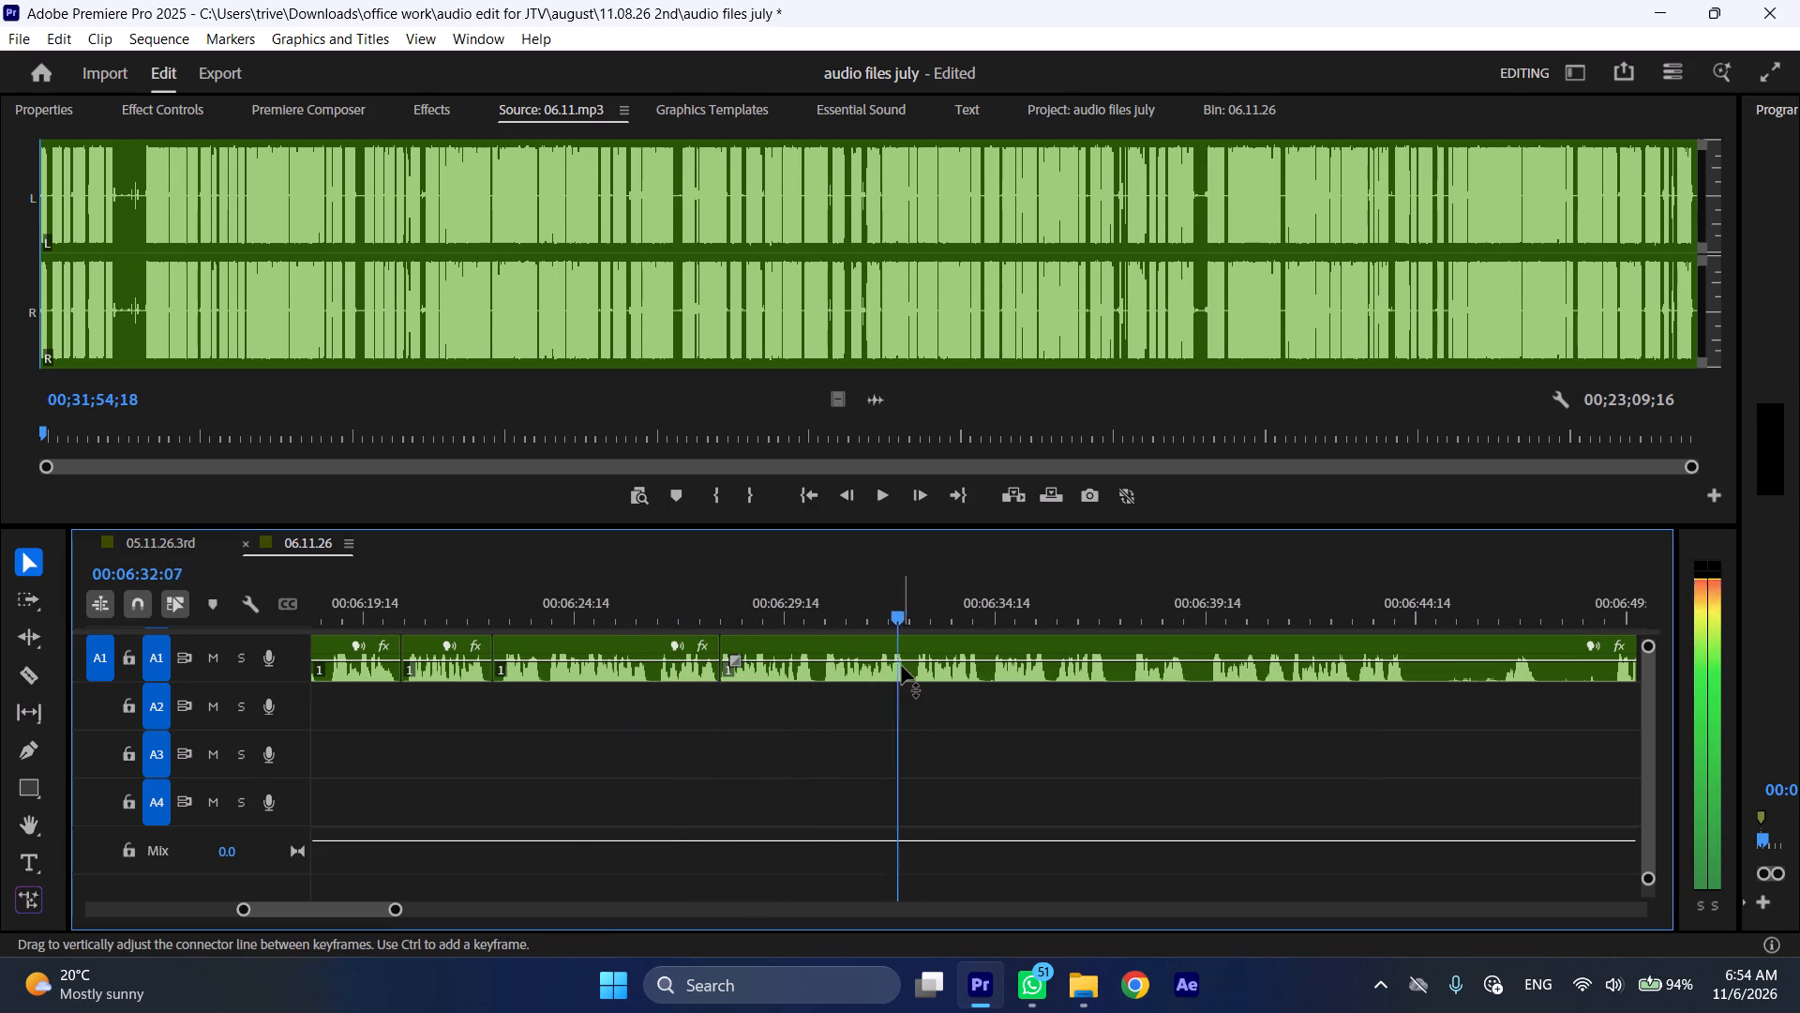
{"action": "scroll", "coordinate": [944, 768], "scroll_direction": "down", "scroll_amount": 5}
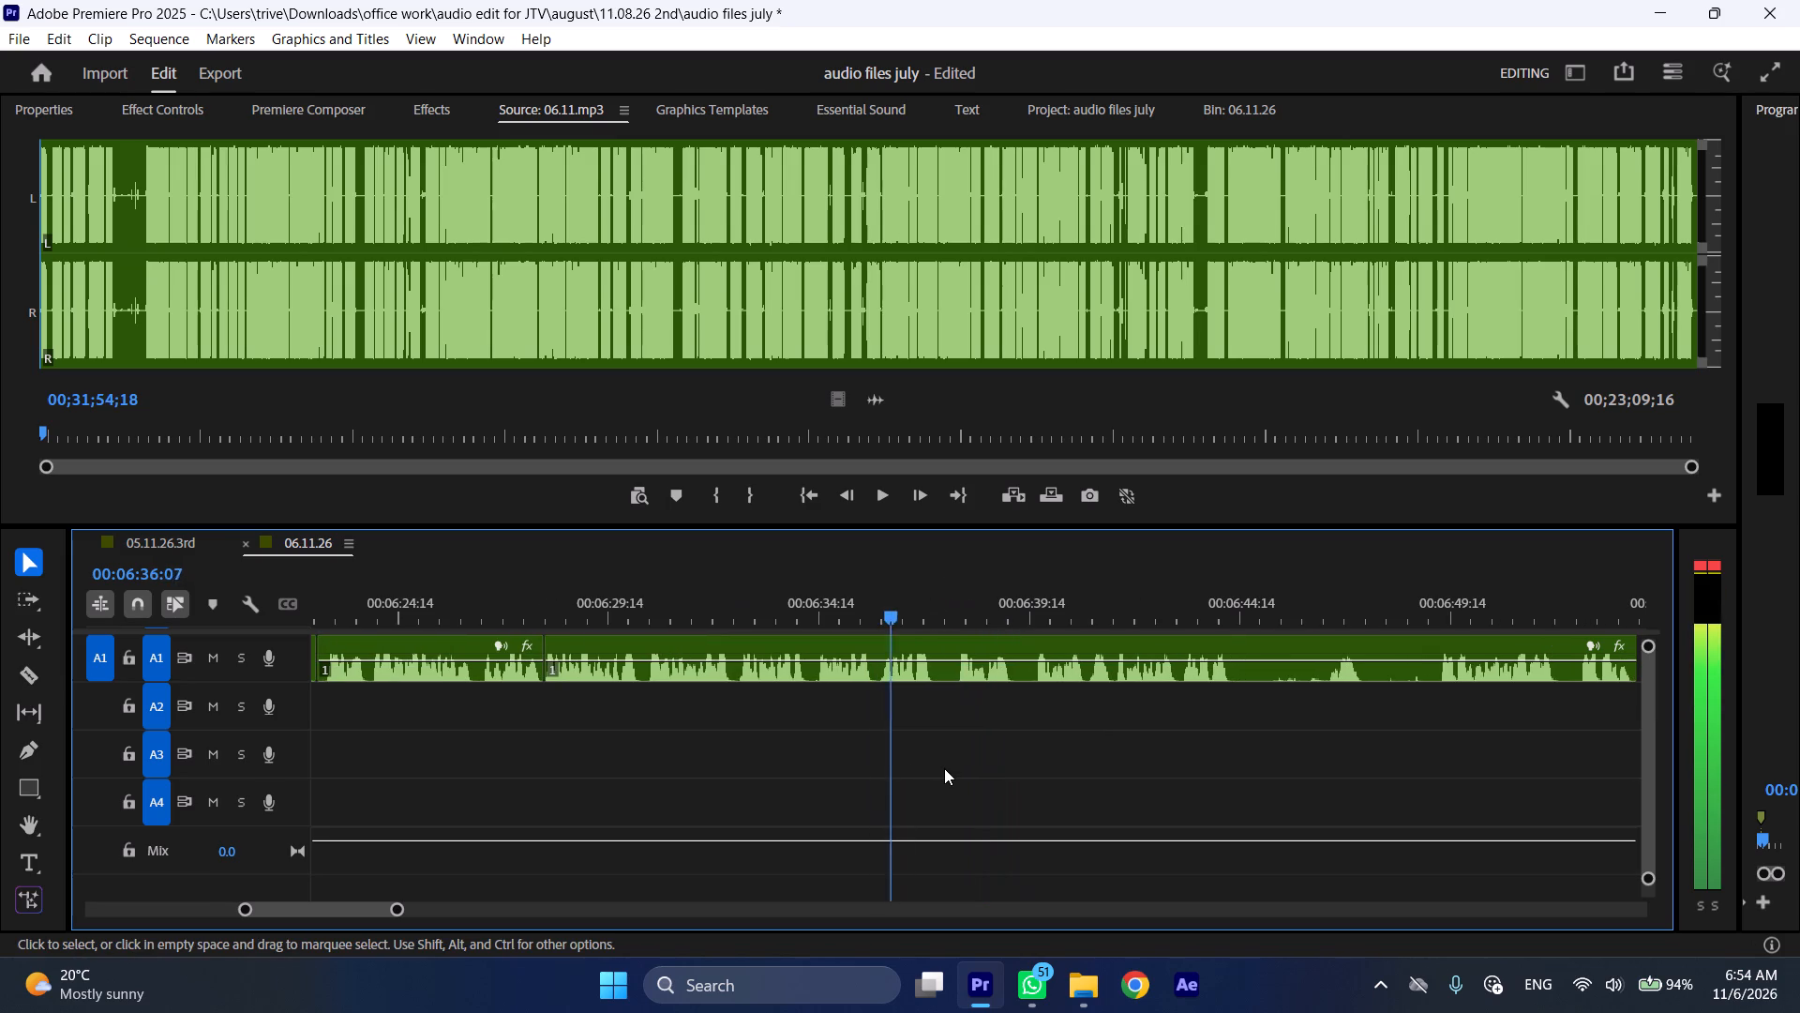
{"action": "scroll", "coordinate": [944, 768], "scroll_direction": "down", "scroll_amount": 5}
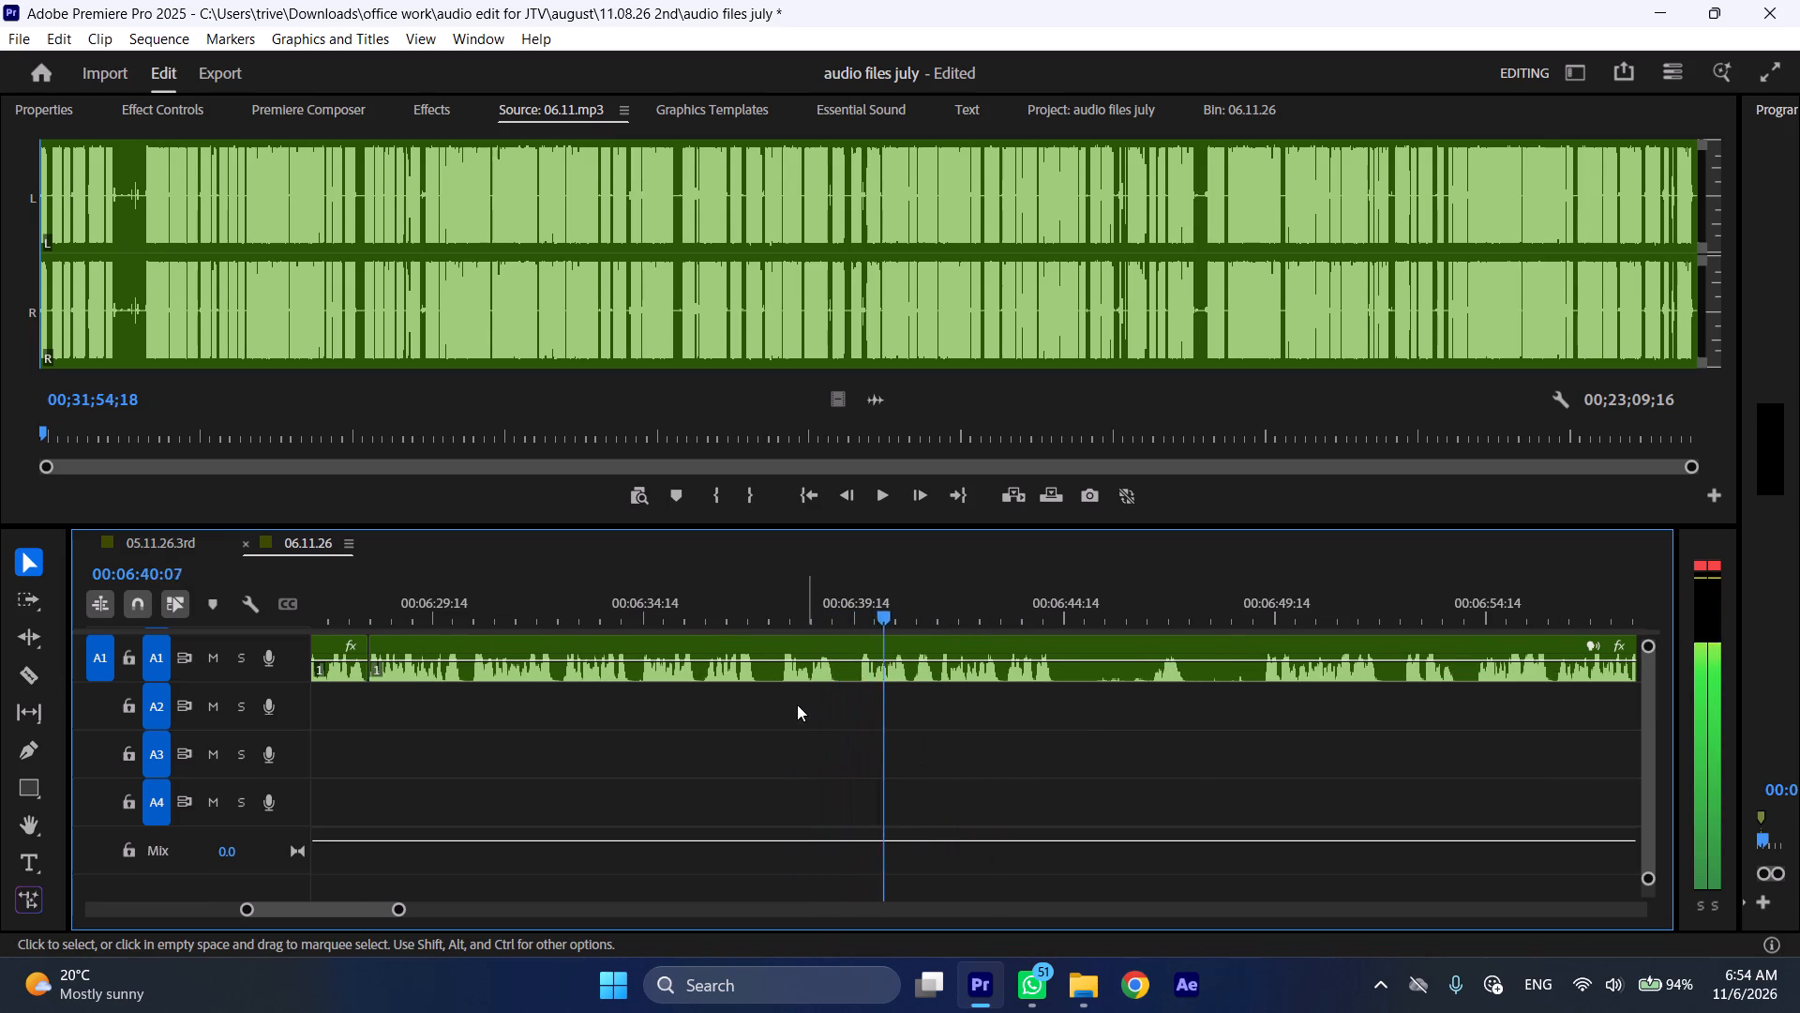
{"action": "left_click_drag", "start_coordinate": [756, 600], "coordinate": [852, 600]}
{"action": "key", "text": "shift+c"}
{"action": "left_click", "coordinate": [877, 653]}
{"action": "key", "text": "shift+c"}
{"action": "key", "text": "ctrl+shift+d"}
Play on from 00:06:37:08, split A1 at 00:06:42:08 and about 00:06:47:02, and ripple-delete the piece between.
{"action": "key", "text": "space"}
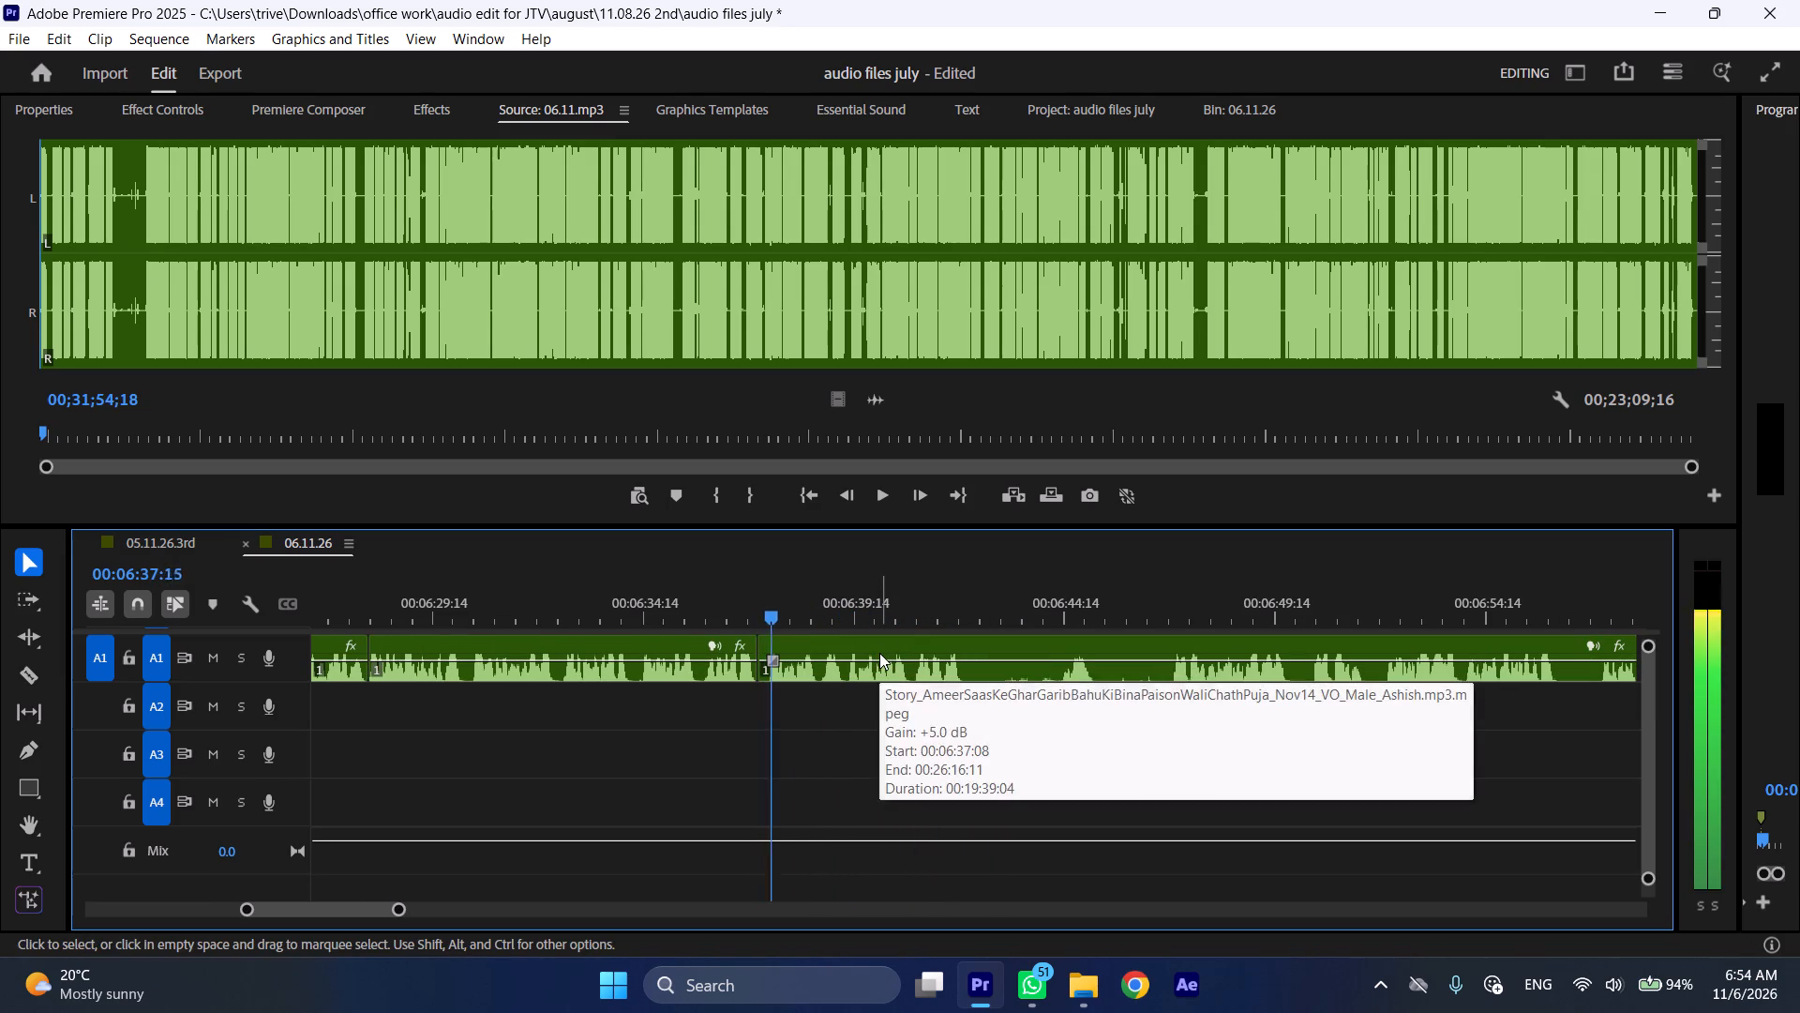
{"action": "key", "text": "l"}
{"action": "scroll", "coordinate": [893, 779], "scroll_direction": "down", "scroll_amount": 5}
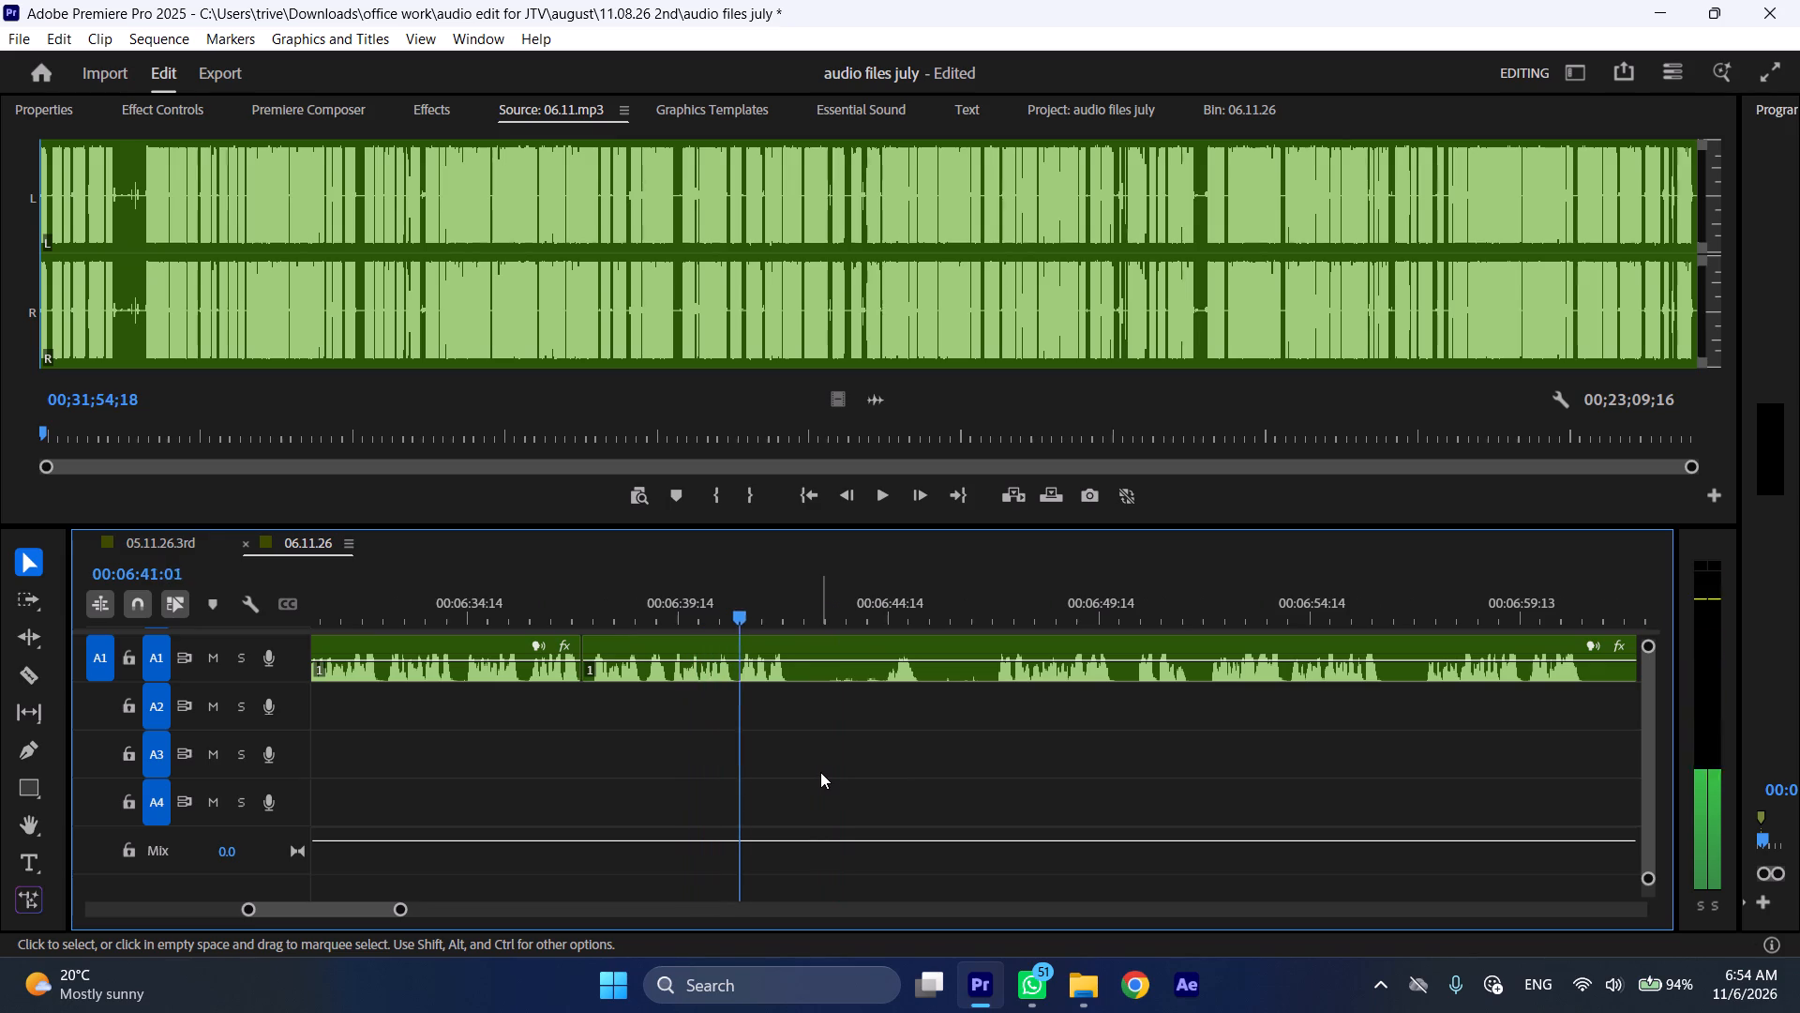
{"action": "key", "text": "space"}
{"action": "key", "text": "shift+c"}
{"action": "left_click_drag", "start_coordinate": [982, 605], "coordinate": [994, 605]}
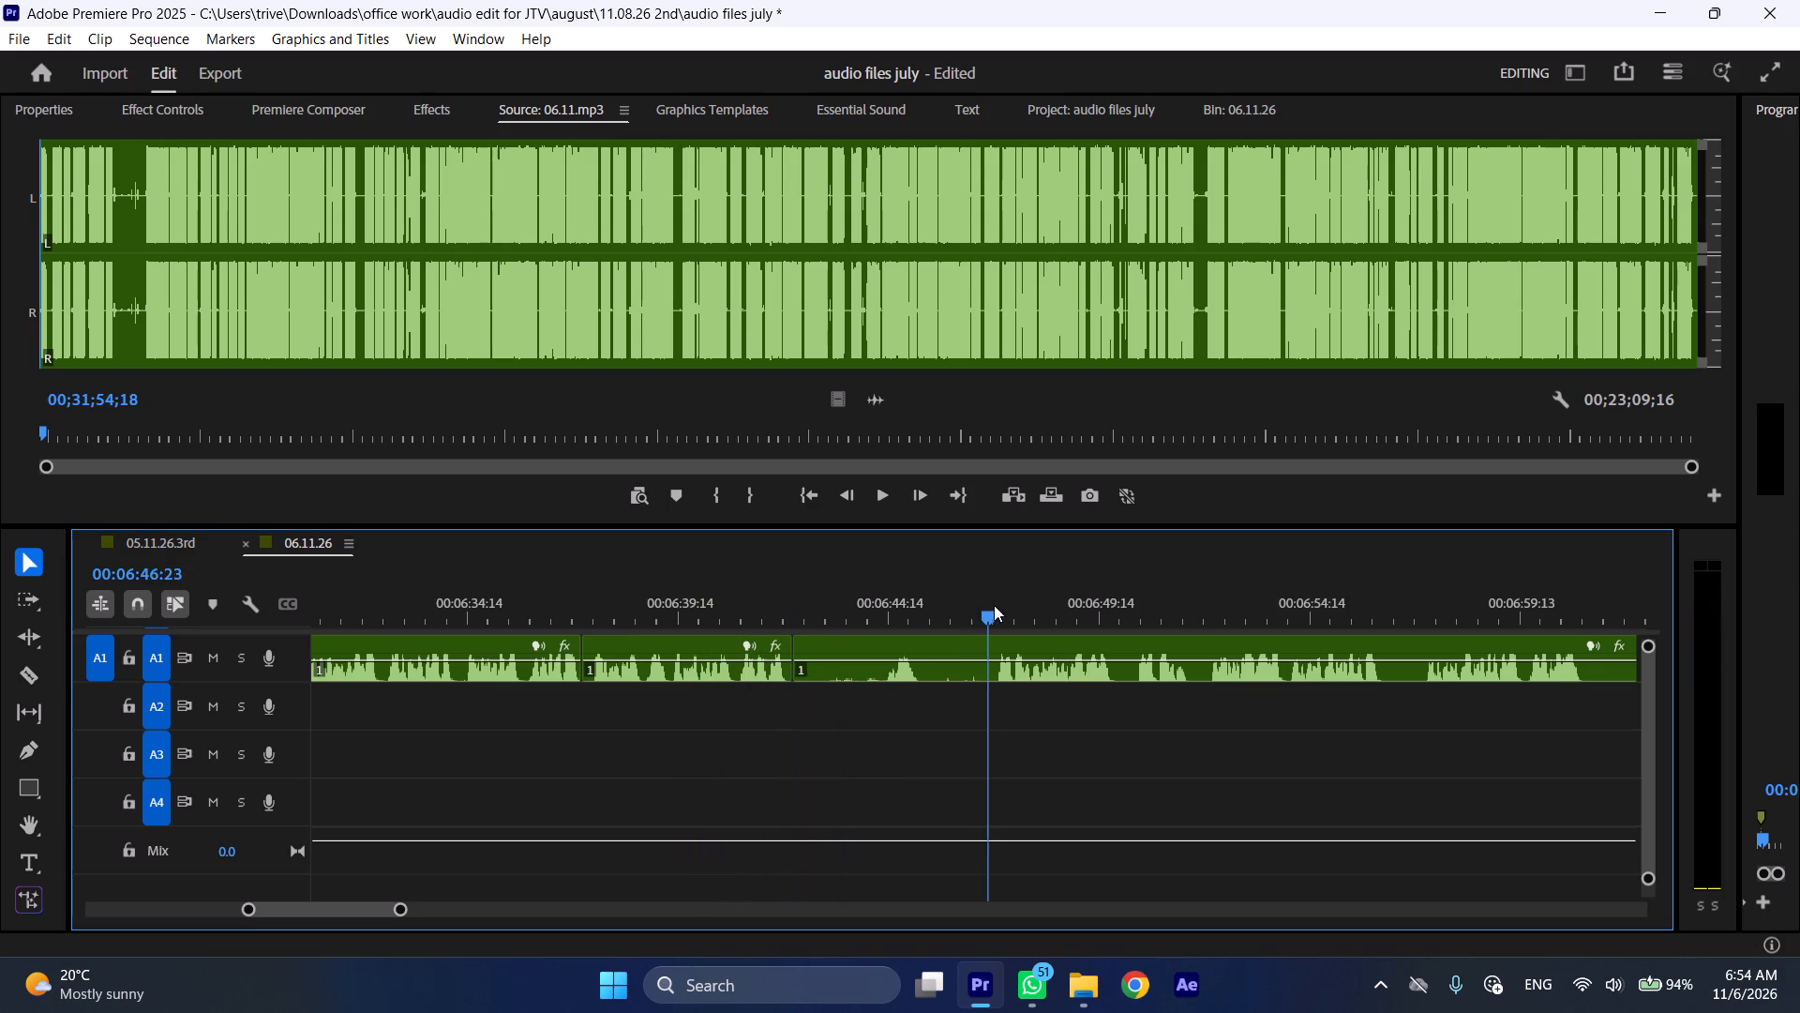
{"action": "left_click_drag", "start_coordinate": [994, 605], "coordinate": [895, 611]}
{"action": "left_click_drag", "start_coordinate": [926, 602], "coordinate": [993, 613]}
{"action": "left_click_drag", "start_coordinate": [993, 613], "coordinate": [997, 614]}
{"action": "left_click", "coordinate": [1021, 647]}
{"action": "key", "text": "shift+c"}
{"action": "key", "text": "ctrl+shift+d"}
Play on from 00:06:42:08, split A1 at about 00:06:45:16, and ripple-delete the piece before the split back to 00:06:42:08.
{"action": "key", "text": "space"}
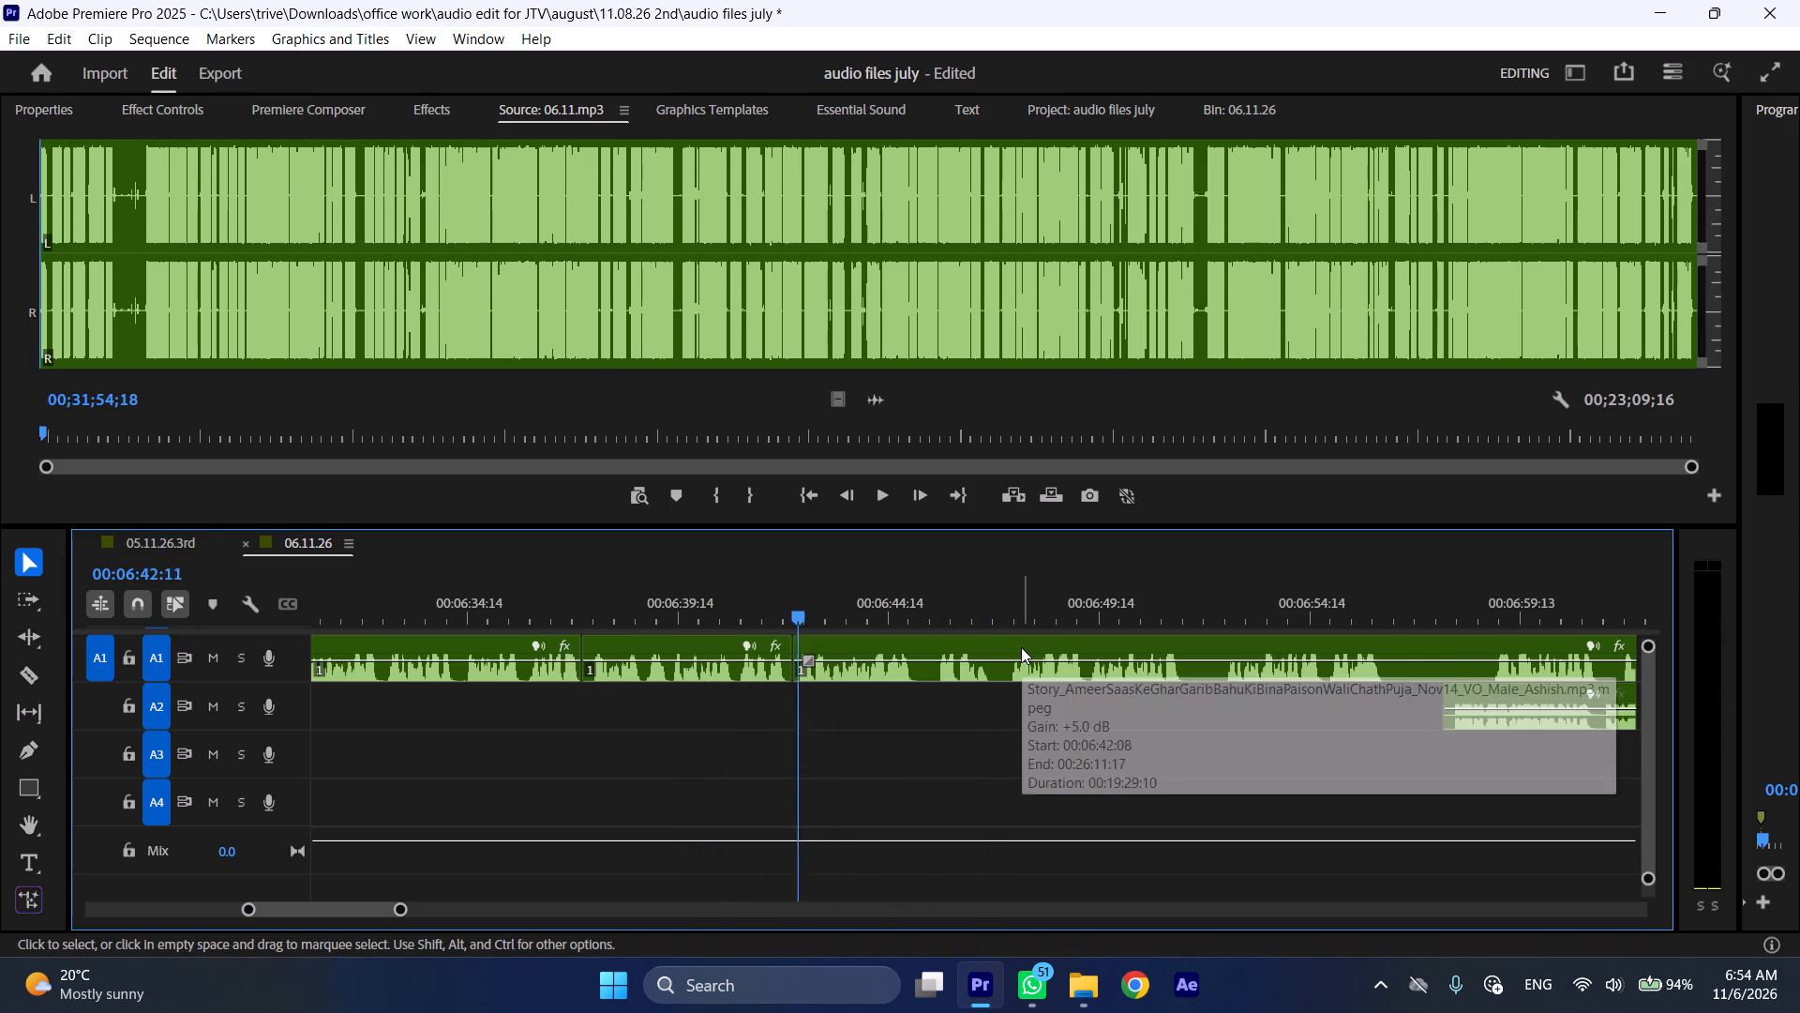
{"action": "type", "text": "l"}
{"action": "scroll", "coordinate": [1024, 745], "scroll_direction": "down", "scroll_amount": 4}
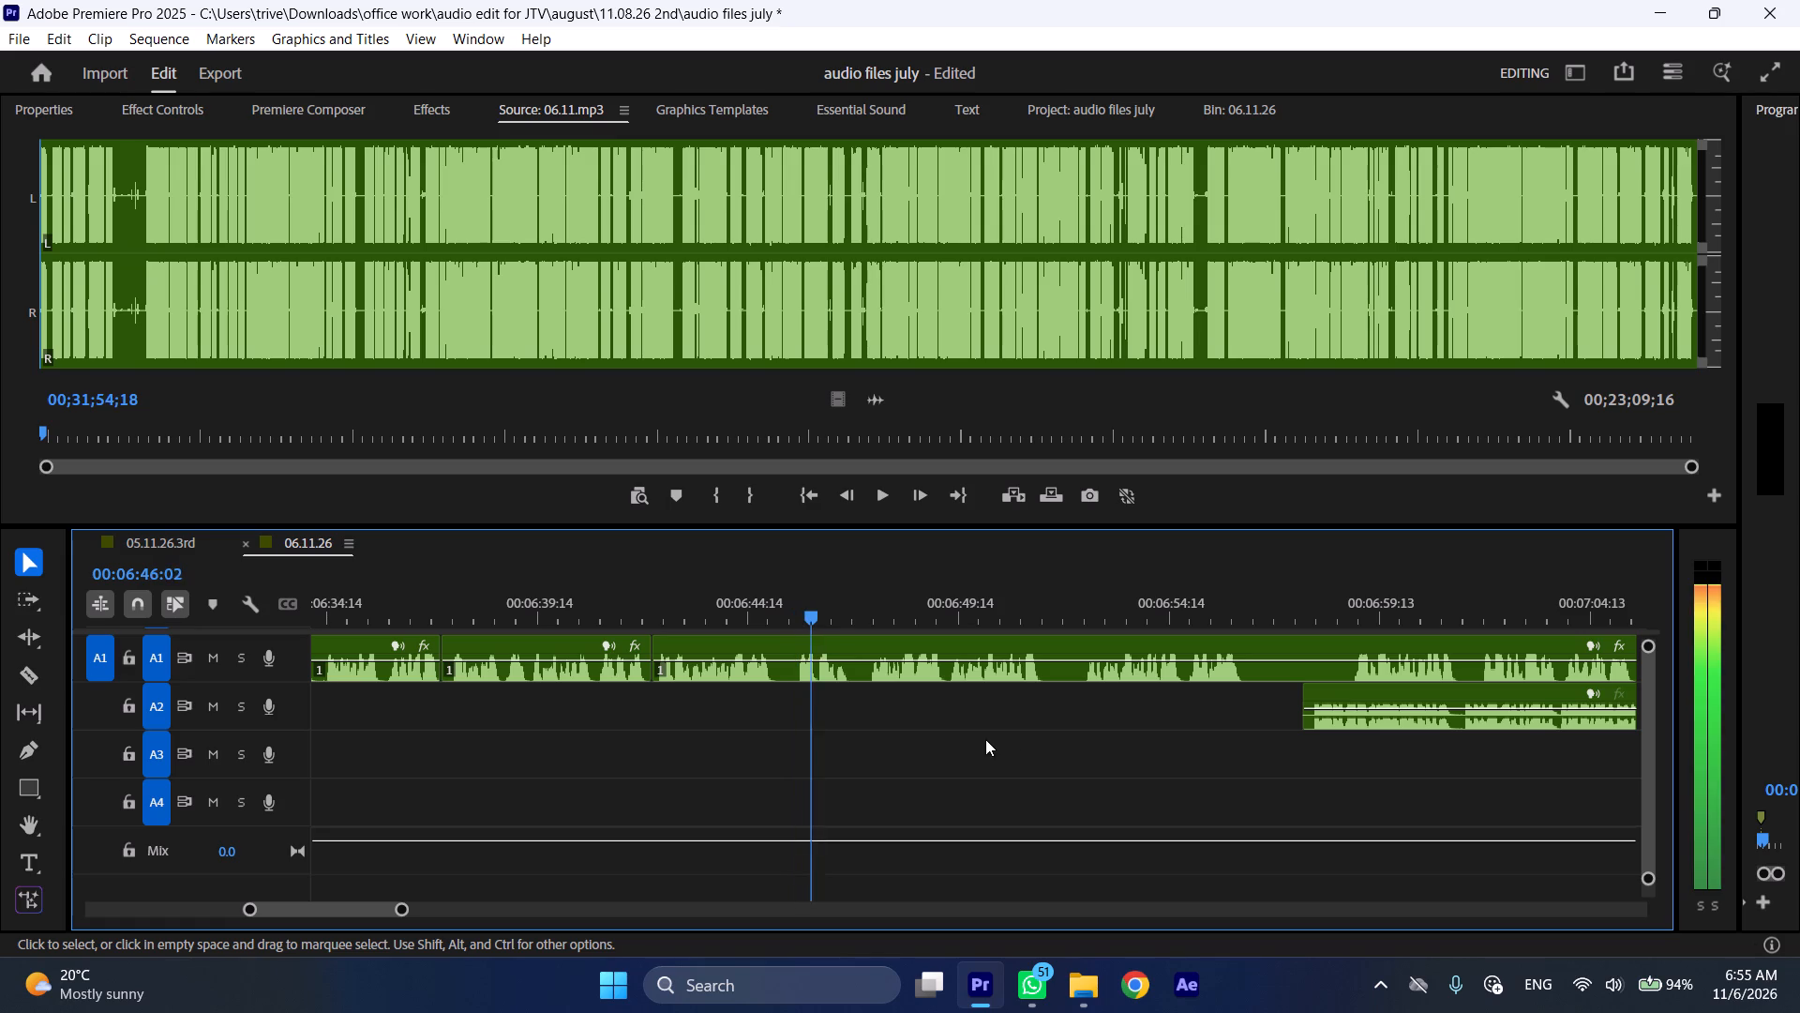
{"action": "left_click", "coordinate": [798, 608]}
{"action": "left_click", "coordinate": [827, 658]}
{"action": "key", "text": "shift+c"}
{"action": "key", "text": "ctrl+shift+d"}
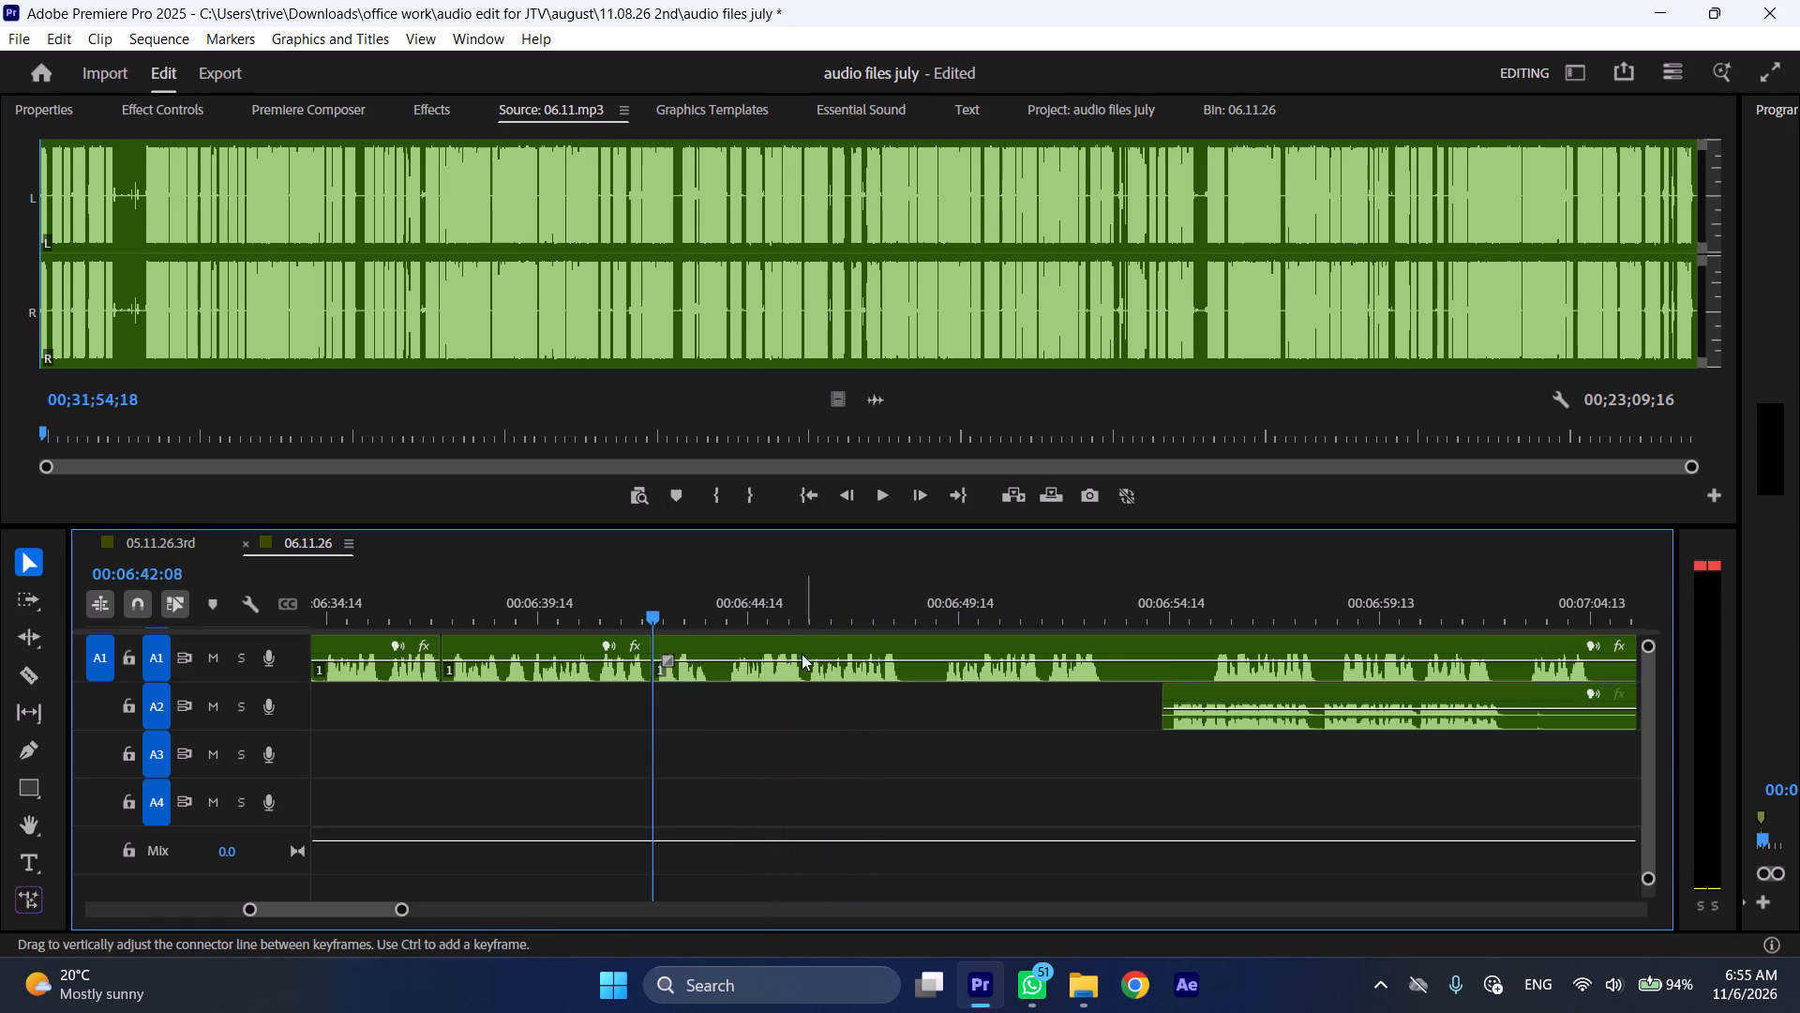
Play on from 00:06:42:08, split A1 at about 00:06:43:16 and at 00:06:44:02, and ripple-delete the short piece between.
{"action": "key", "text": "space"}
{"action": "left_click_drag", "start_coordinate": [710, 612], "coordinate": [732, 612]}
{"action": "key", "text": "shift+c"}
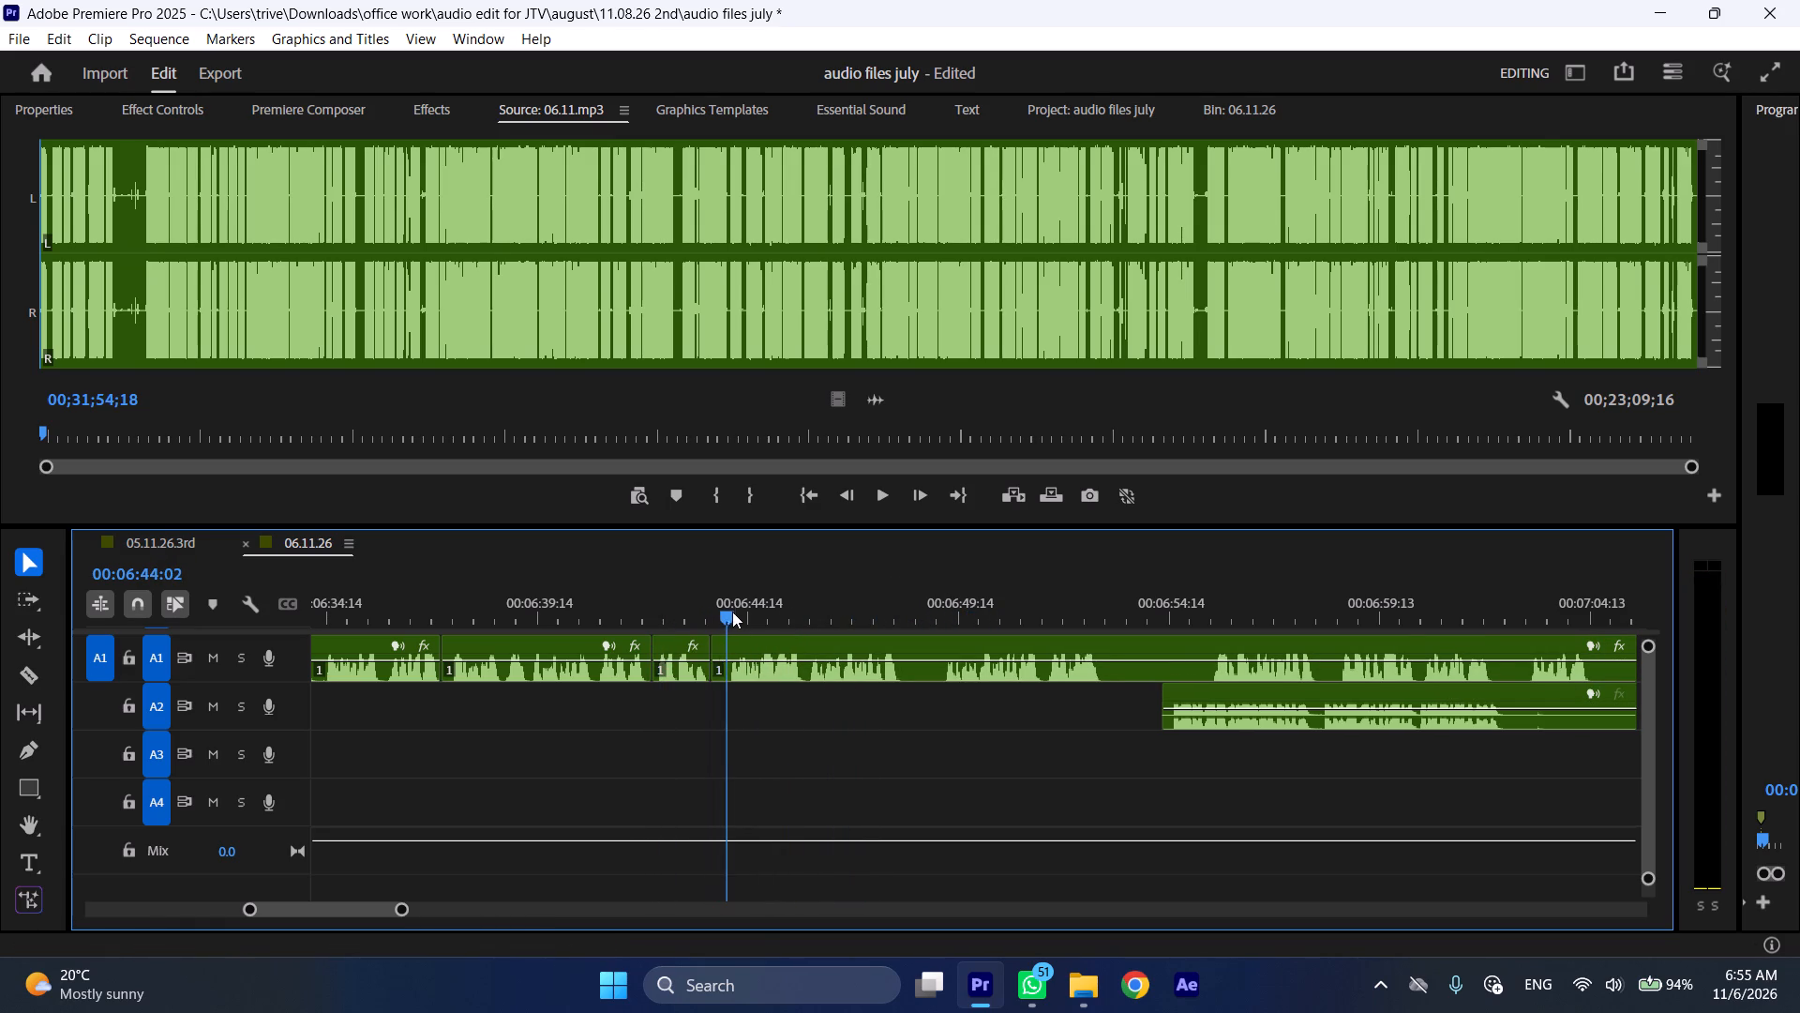
{"action": "left_click", "coordinate": [770, 660]}
{"action": "key", "text": "shift+c"}
{"action": "key", "text": "ctrl+shift+d"}
Play the following A1 phrases, split A1 at 00:06:47:21, 00:06:45:14 and 00:06:48:18, and ripple-delete both pieces from 00:06:45:14 to 00:06:48:18.
{"action": "key", "text": "space"}
{"action": "type", "text": "l"}
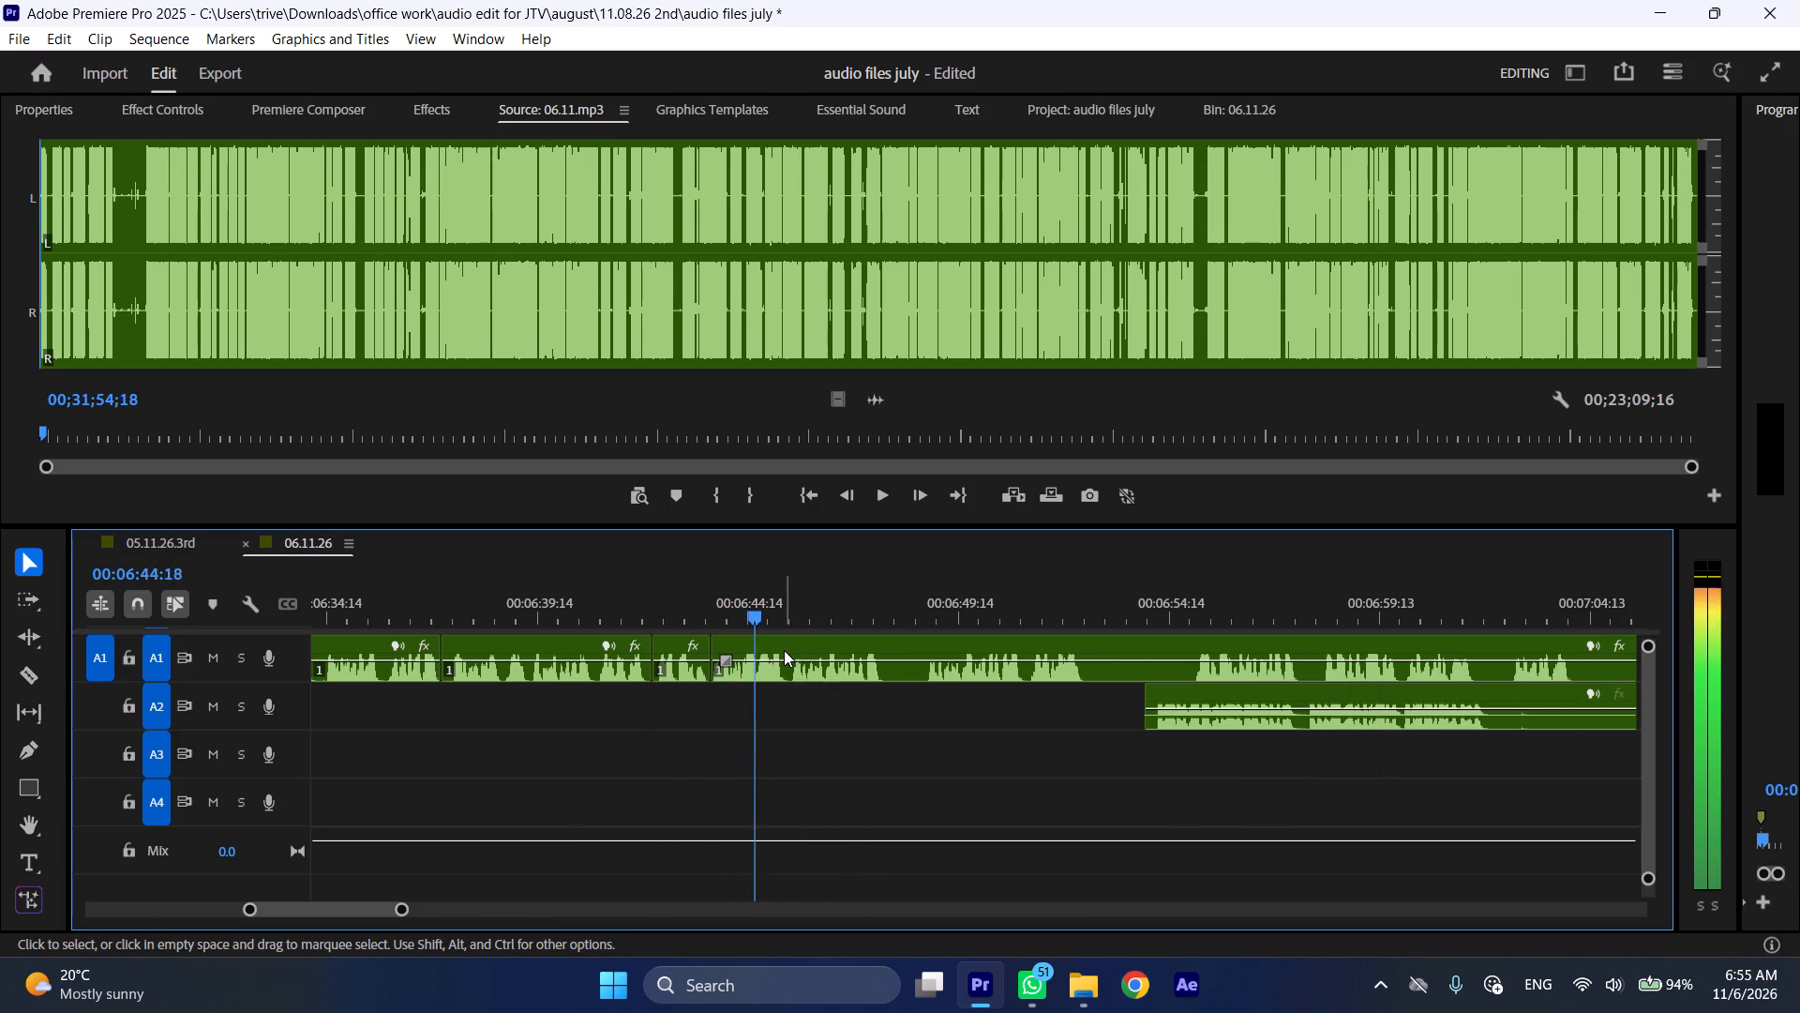
{"action": "key", "text": "space"}
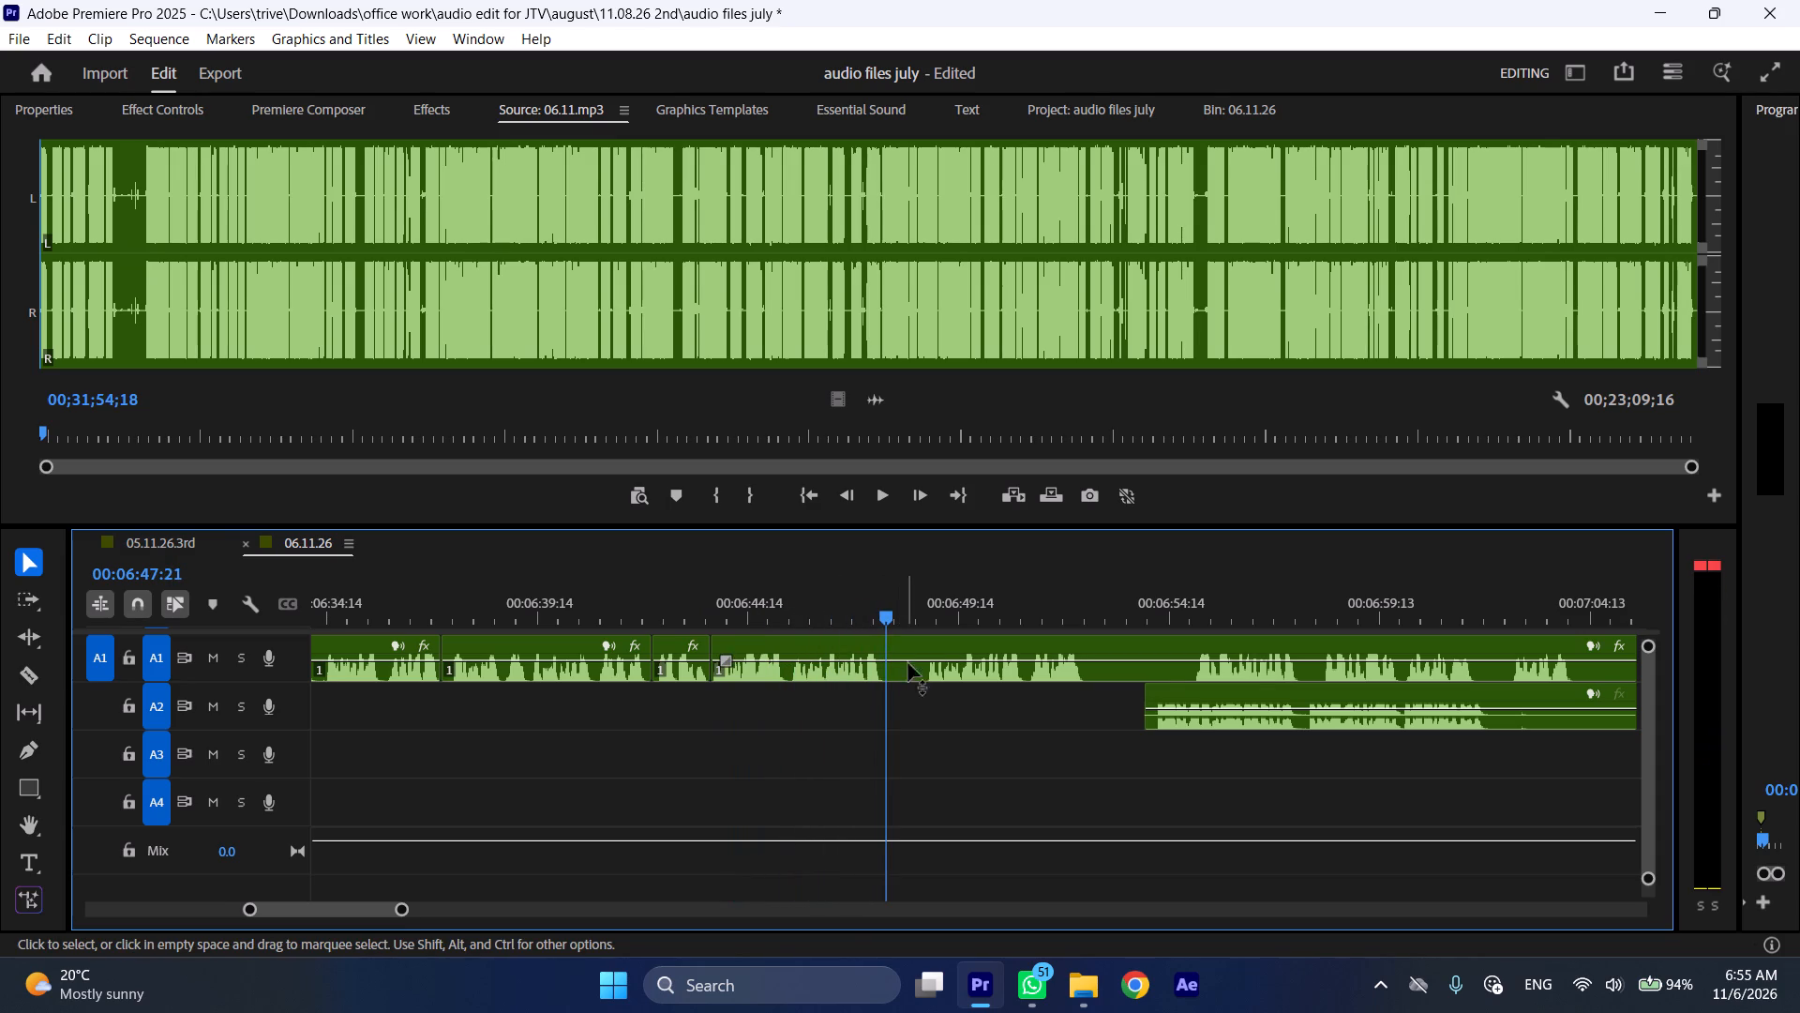
{"action": "key", "text": "shift+c"}
{"action": "left_click_drag", "start_coordinate": [918, 610], "coordinate": [928, 611]}
{"action": "left_click", "coordinate": [939, 652]}
{"action": "key", "text": "space"}
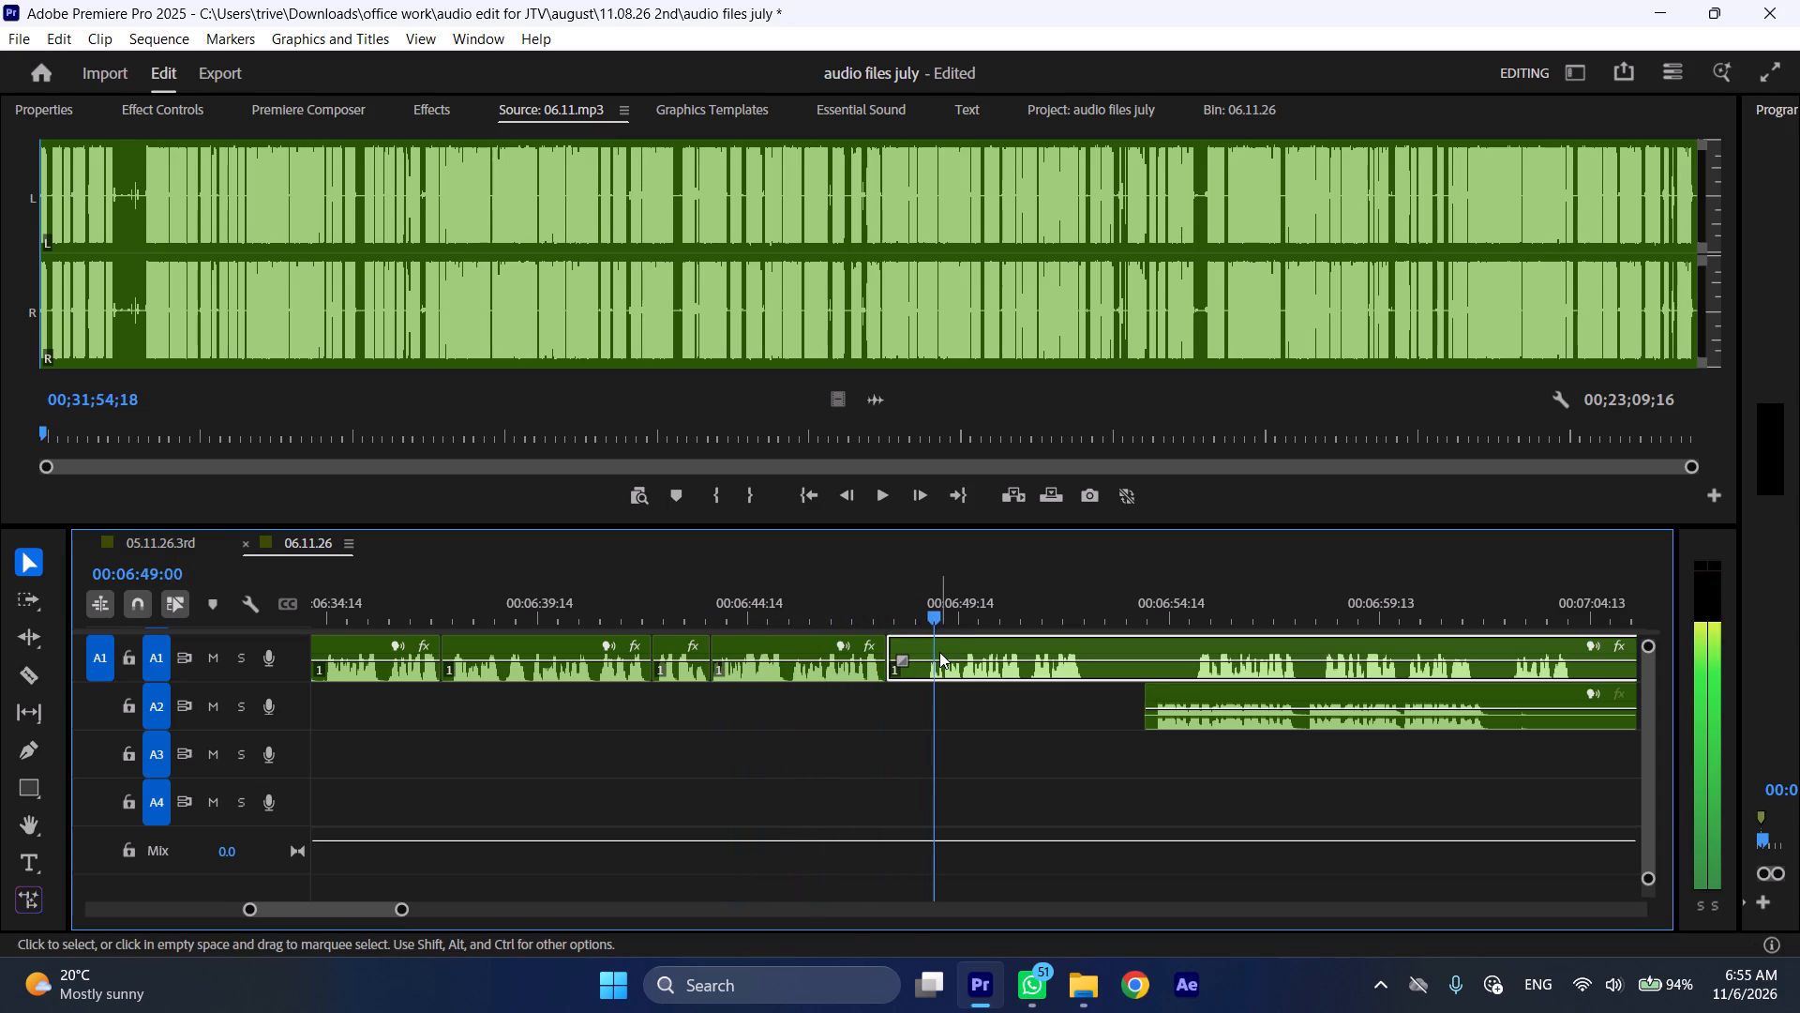
{"action": "left_click", "coordinate": [788, 603]}
{"action": "key", "text": "space"}
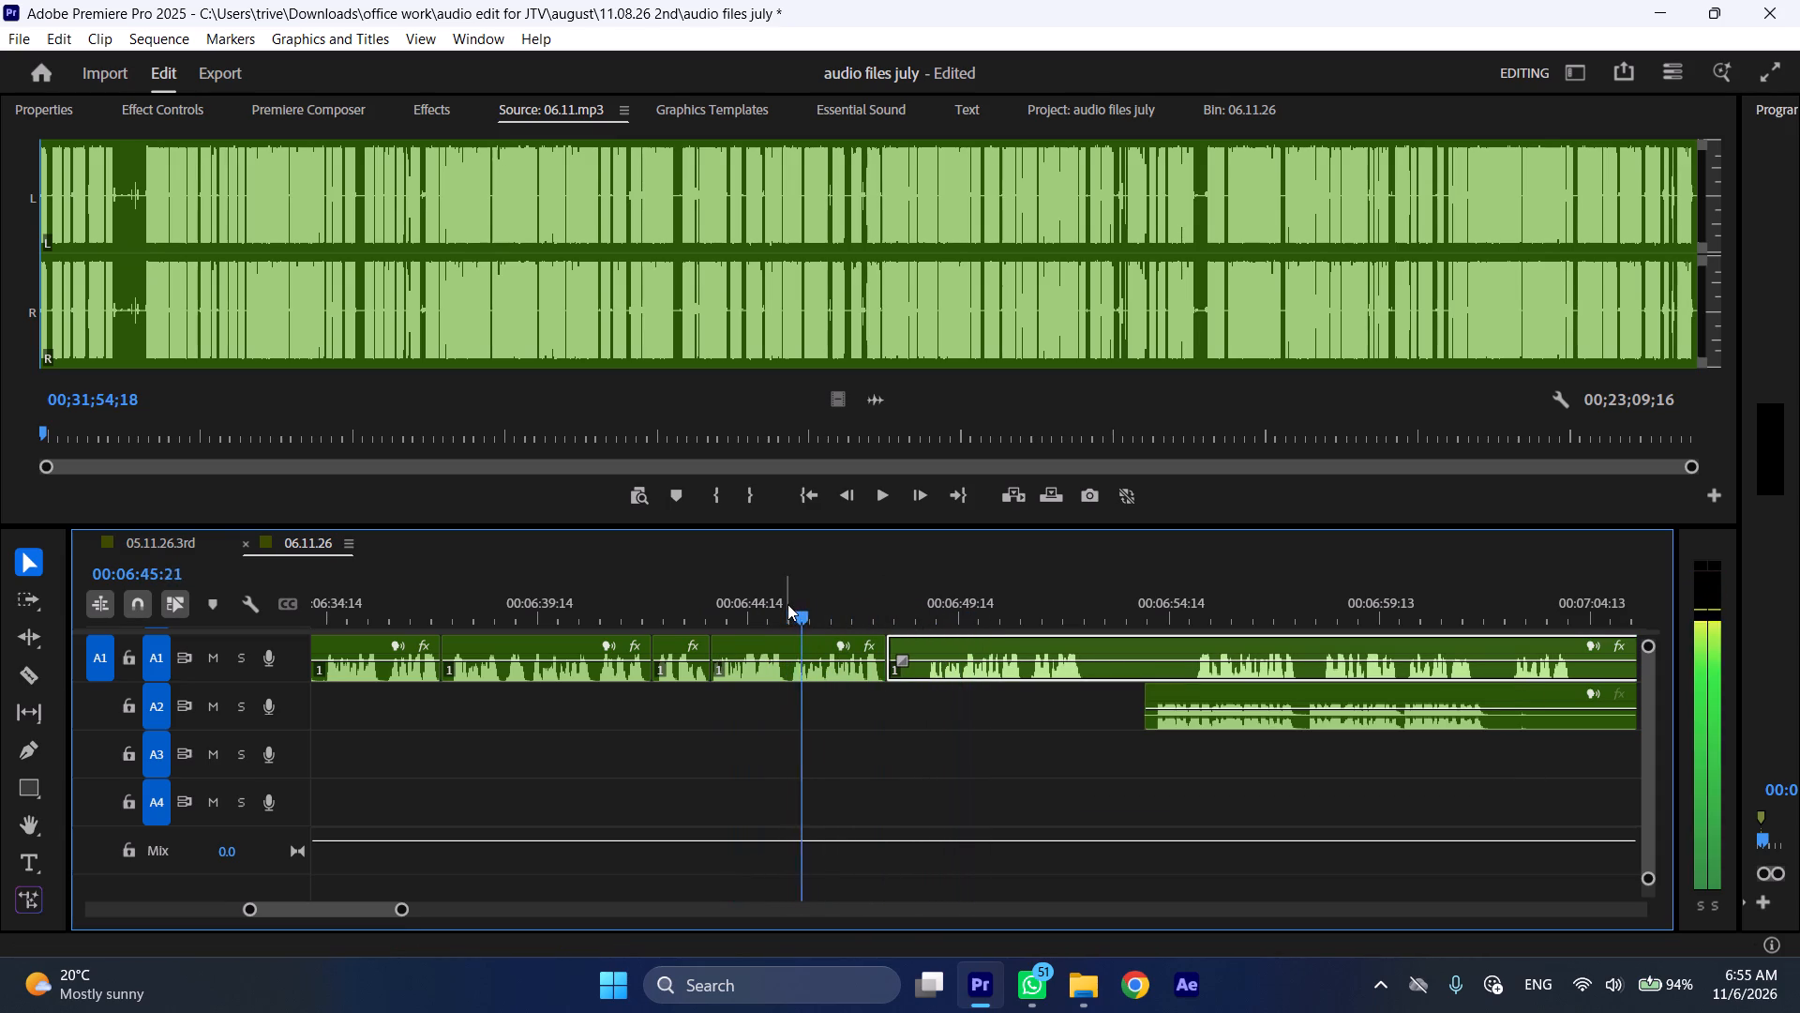
{"action": "left_click", "coordinate": [787, 604]}
{"action": "left_click", "coordinate": [790, 604]}
{"action": "key", "text": "shift+c"}
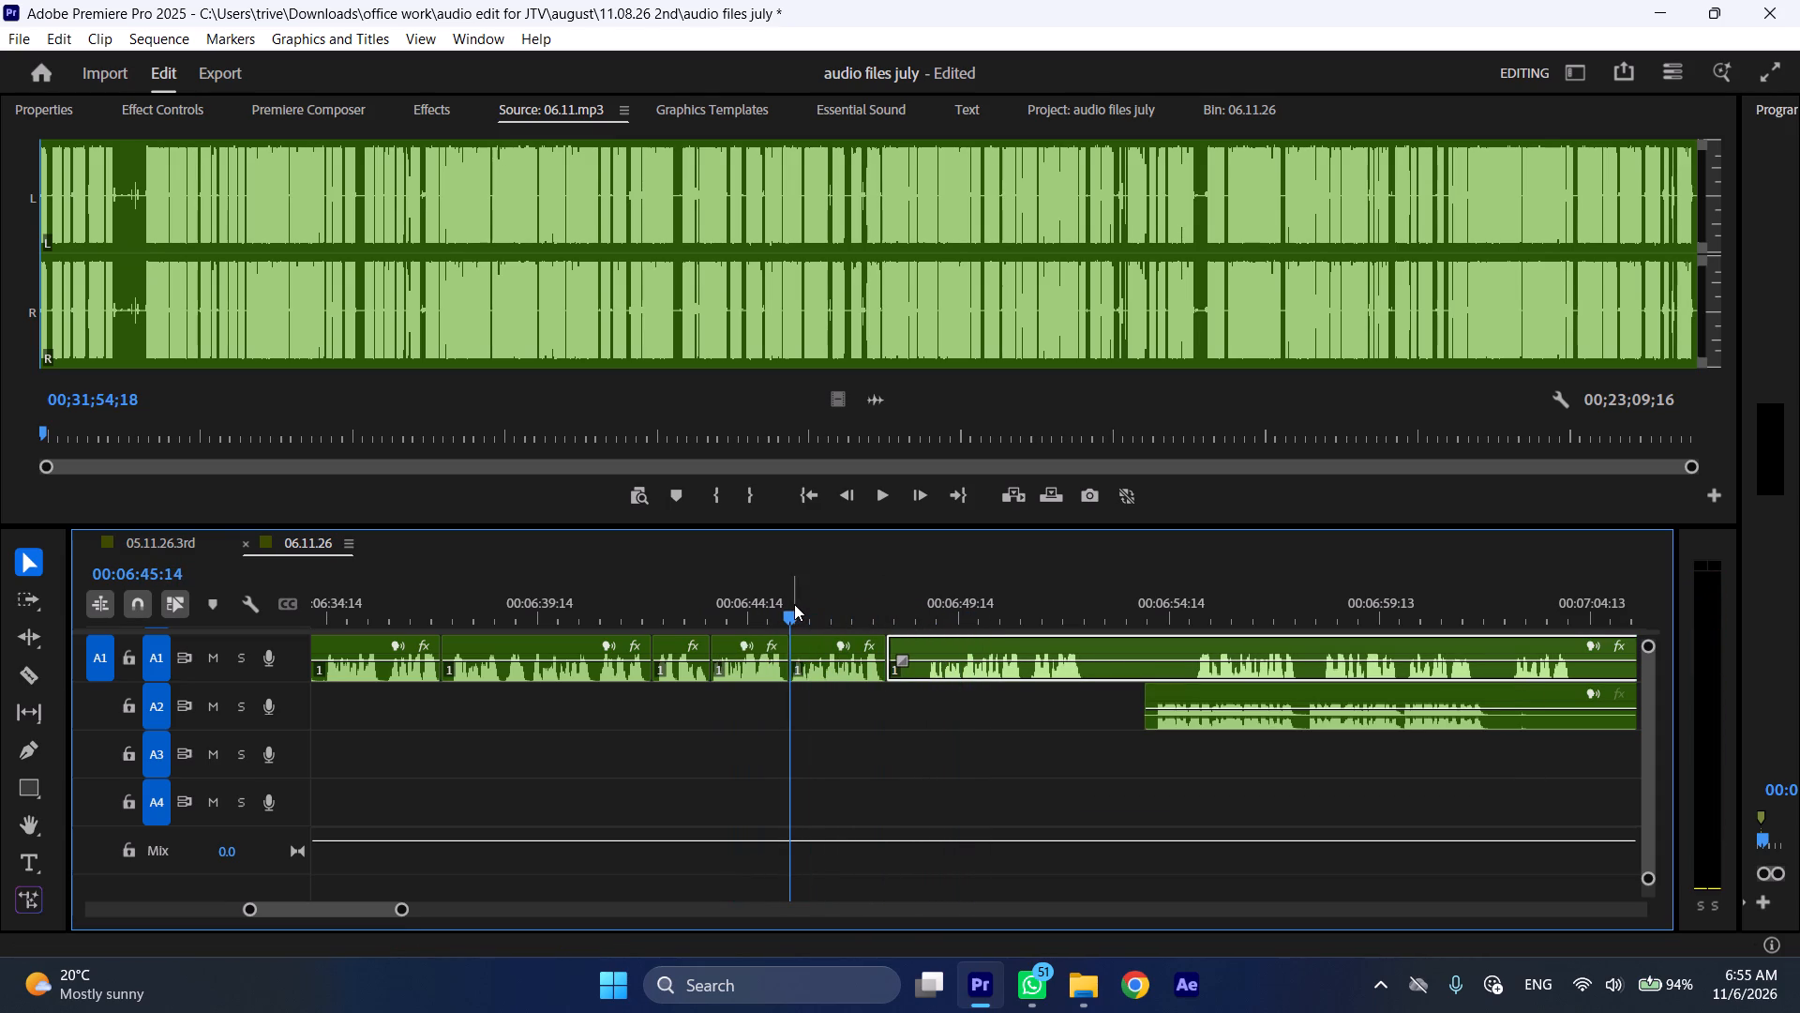
{"action": "left_click_drag", "start_coordinate": [889, 594], "coordinate": [926, 598]}
{"action": "key", "text": "shift+c"}
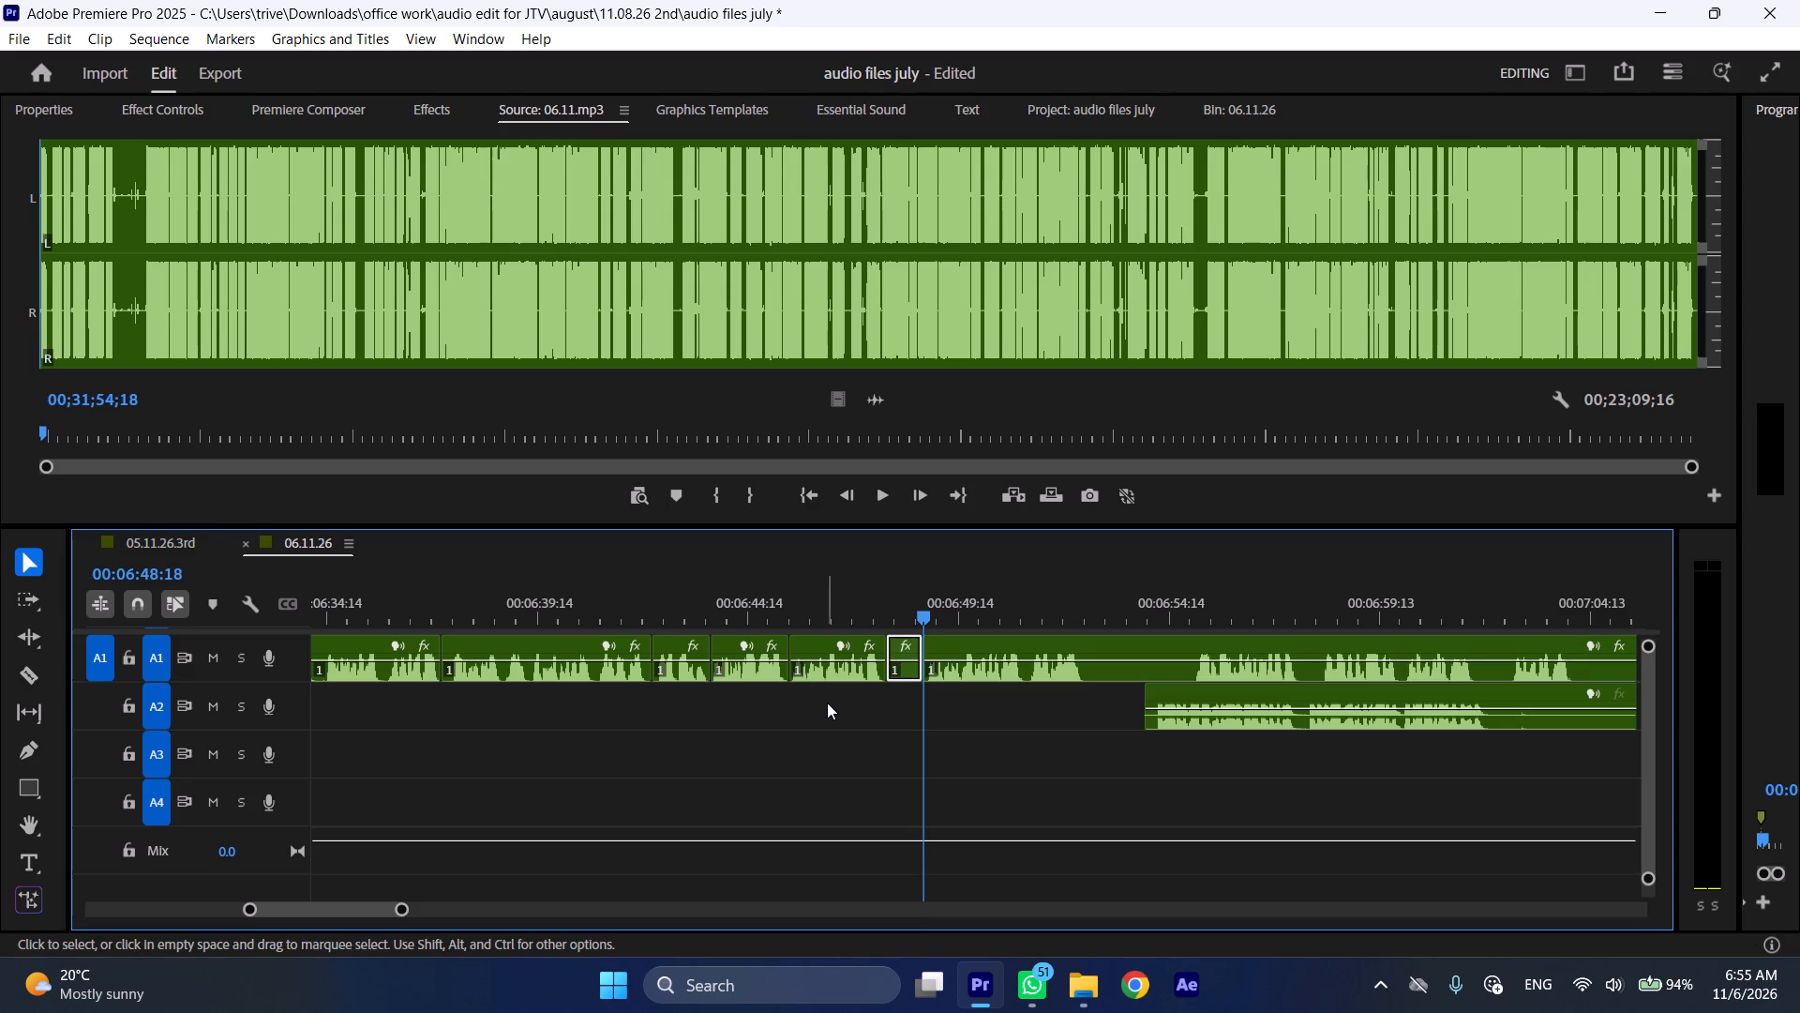
{"action": "left_click_drag", "start_coordinate": [835, 703], "coordinate": [892, 680]}
{"action": "key", "text": "ctrl+shift+d"}
Play on from 00:06:45:14 to the end of the phrase and split A1 in the pause at 00:06:49:15.
{"action": "key", "text": "space"}
{"action": "type", "text": "l"}
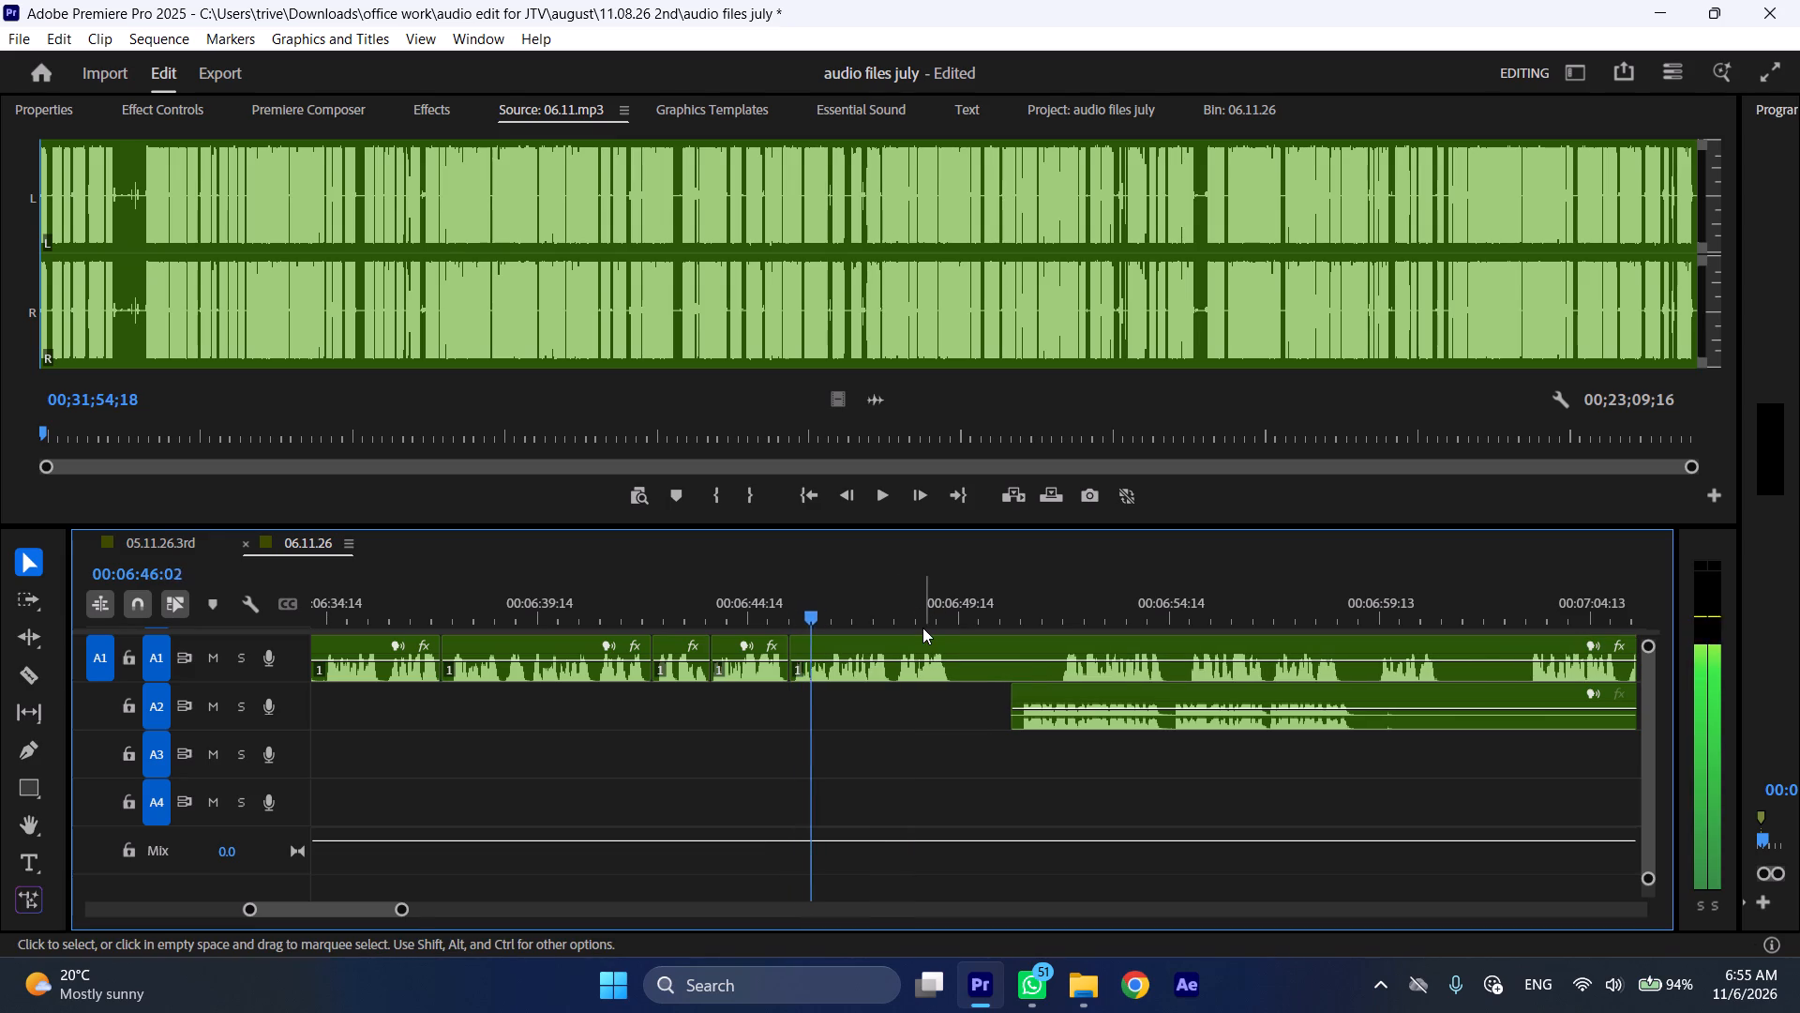
{"action": "key", "text": "space"}
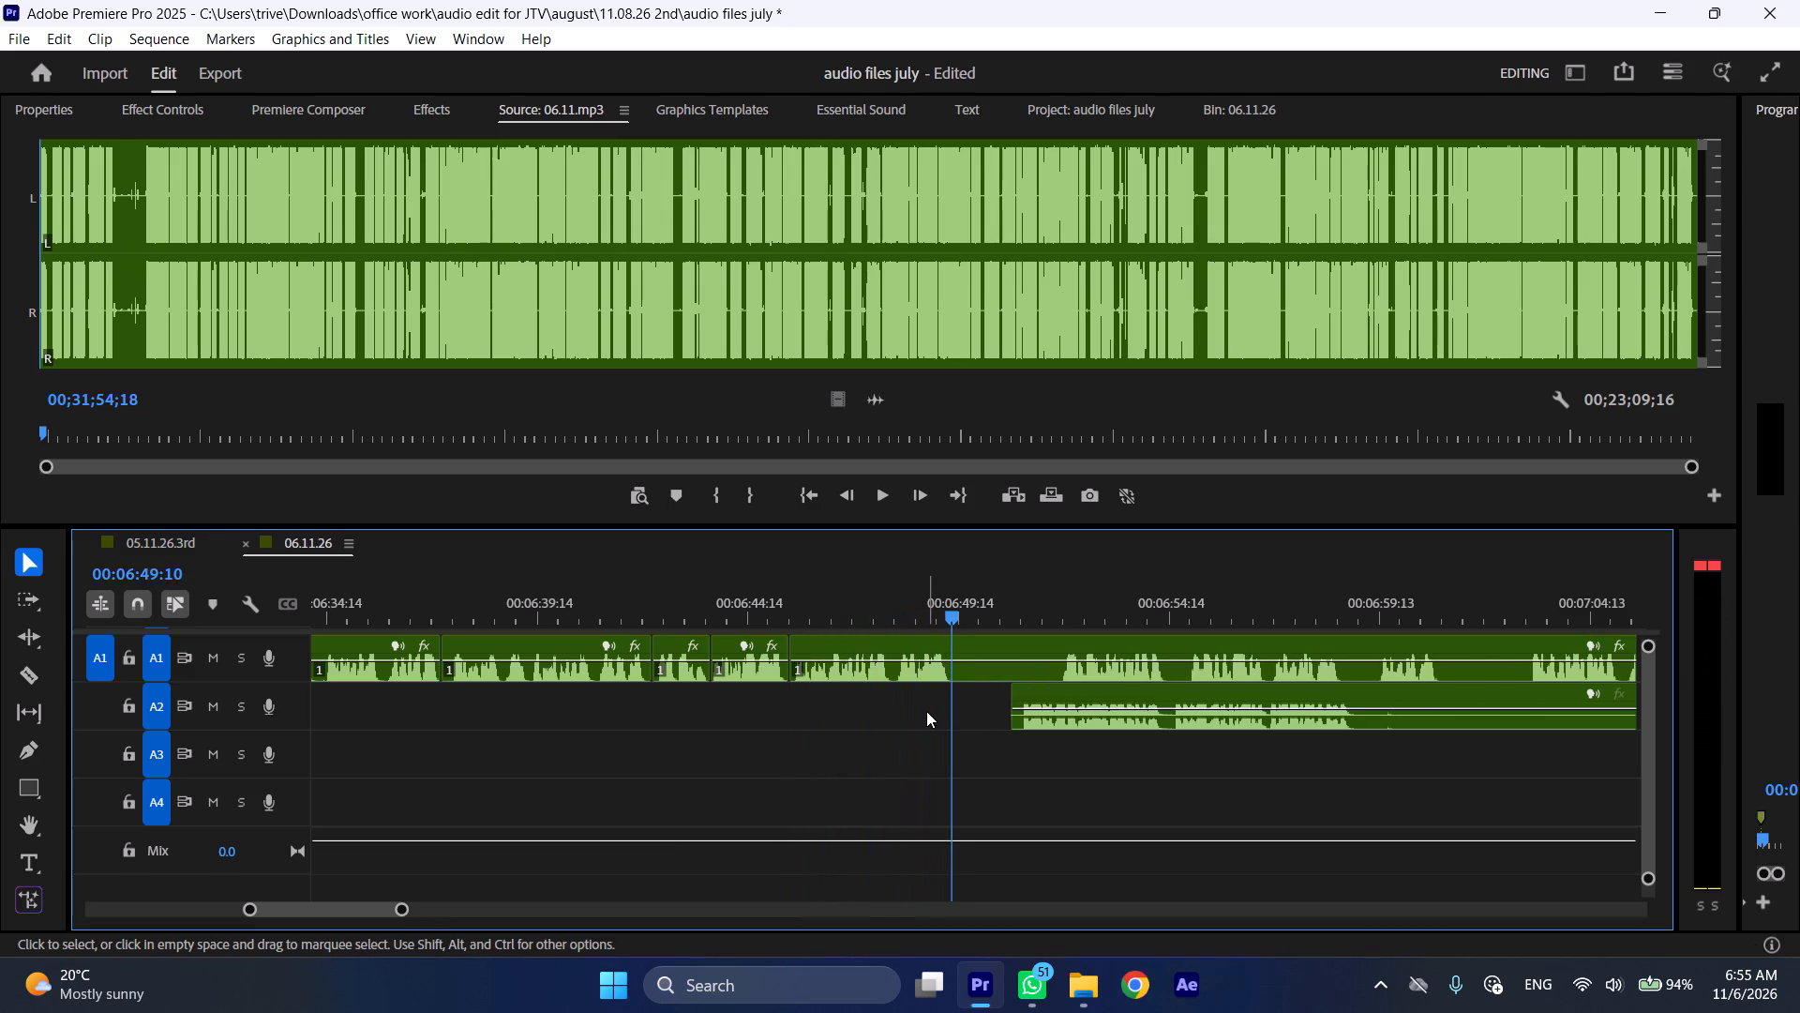
{"action": "key", "text": "space"}
{"action": "key", "text": "space"}
{"action": "type", "text": "C"}
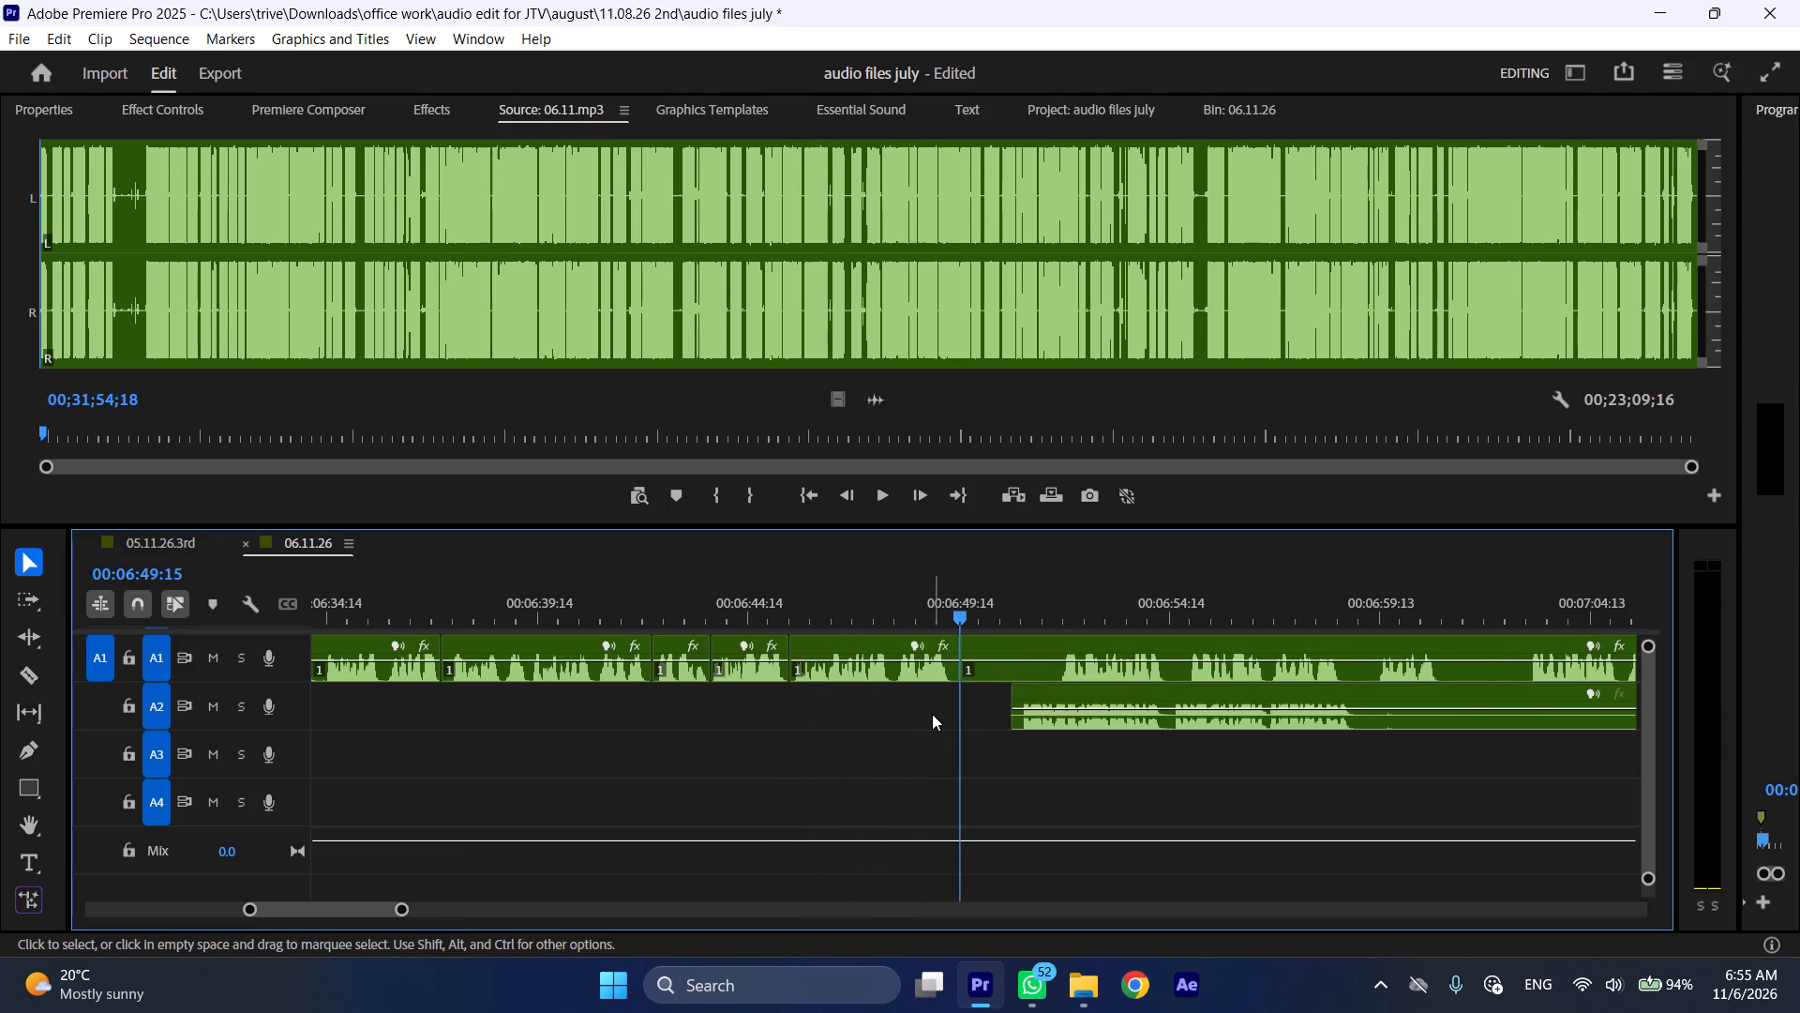
Move the A2 clip earlier so it starts at the A1 split, 00:06:49:15.
{"action": "scroll", "coordinate": [932, 714], "scroll_direction": "down", "scroll_amount": 4}
{"action": "left_click_drag", "start_coordinate": [954, 695], "coordinate": [950, 694]}
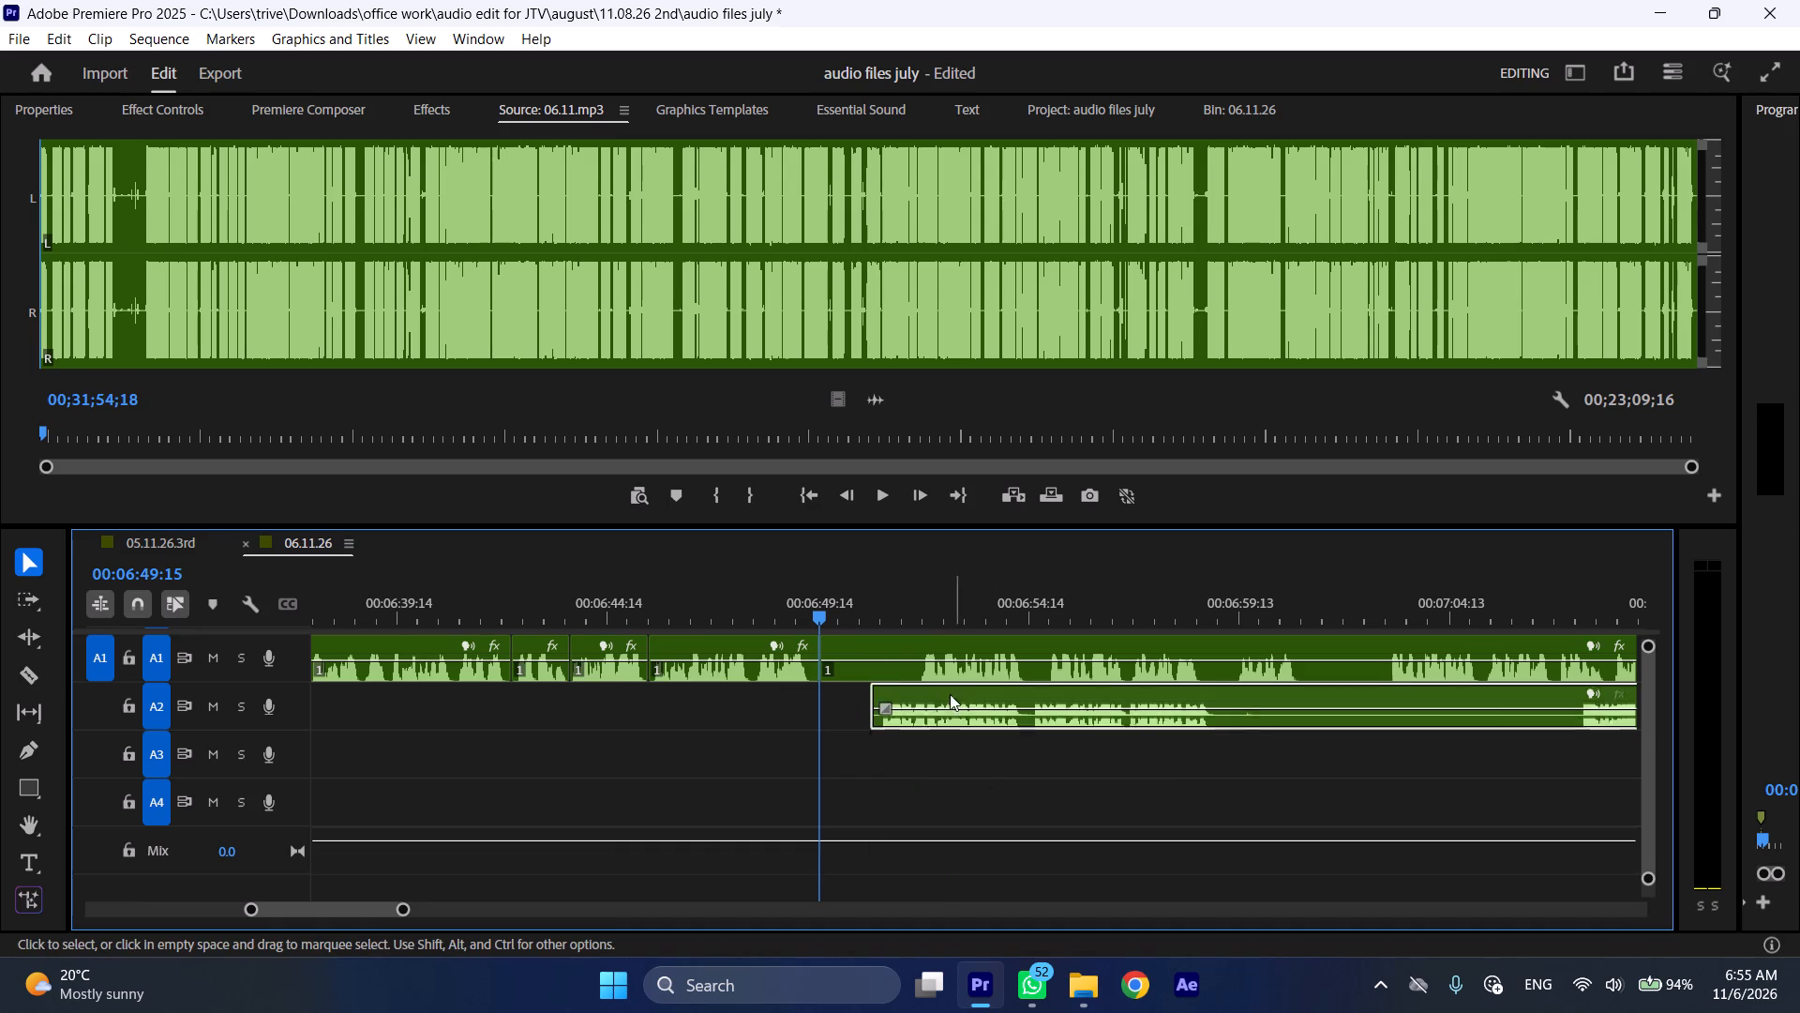
{"action": "left_click_drag", "start_coordinate": [950, 694], "coordinate": [906, 694]}
Shift the remaining A1 clip later so it starts at about 00:07:00:11, clear of the first A2 phrases.
{"action": "left_click_drag", "start_coordinate": [853, 650], "coordinate": [1312, 650]}
Play the A2 passage from the A1-to-A2 join at 00:06:49:15.
{"action": "key", "text": "space"}
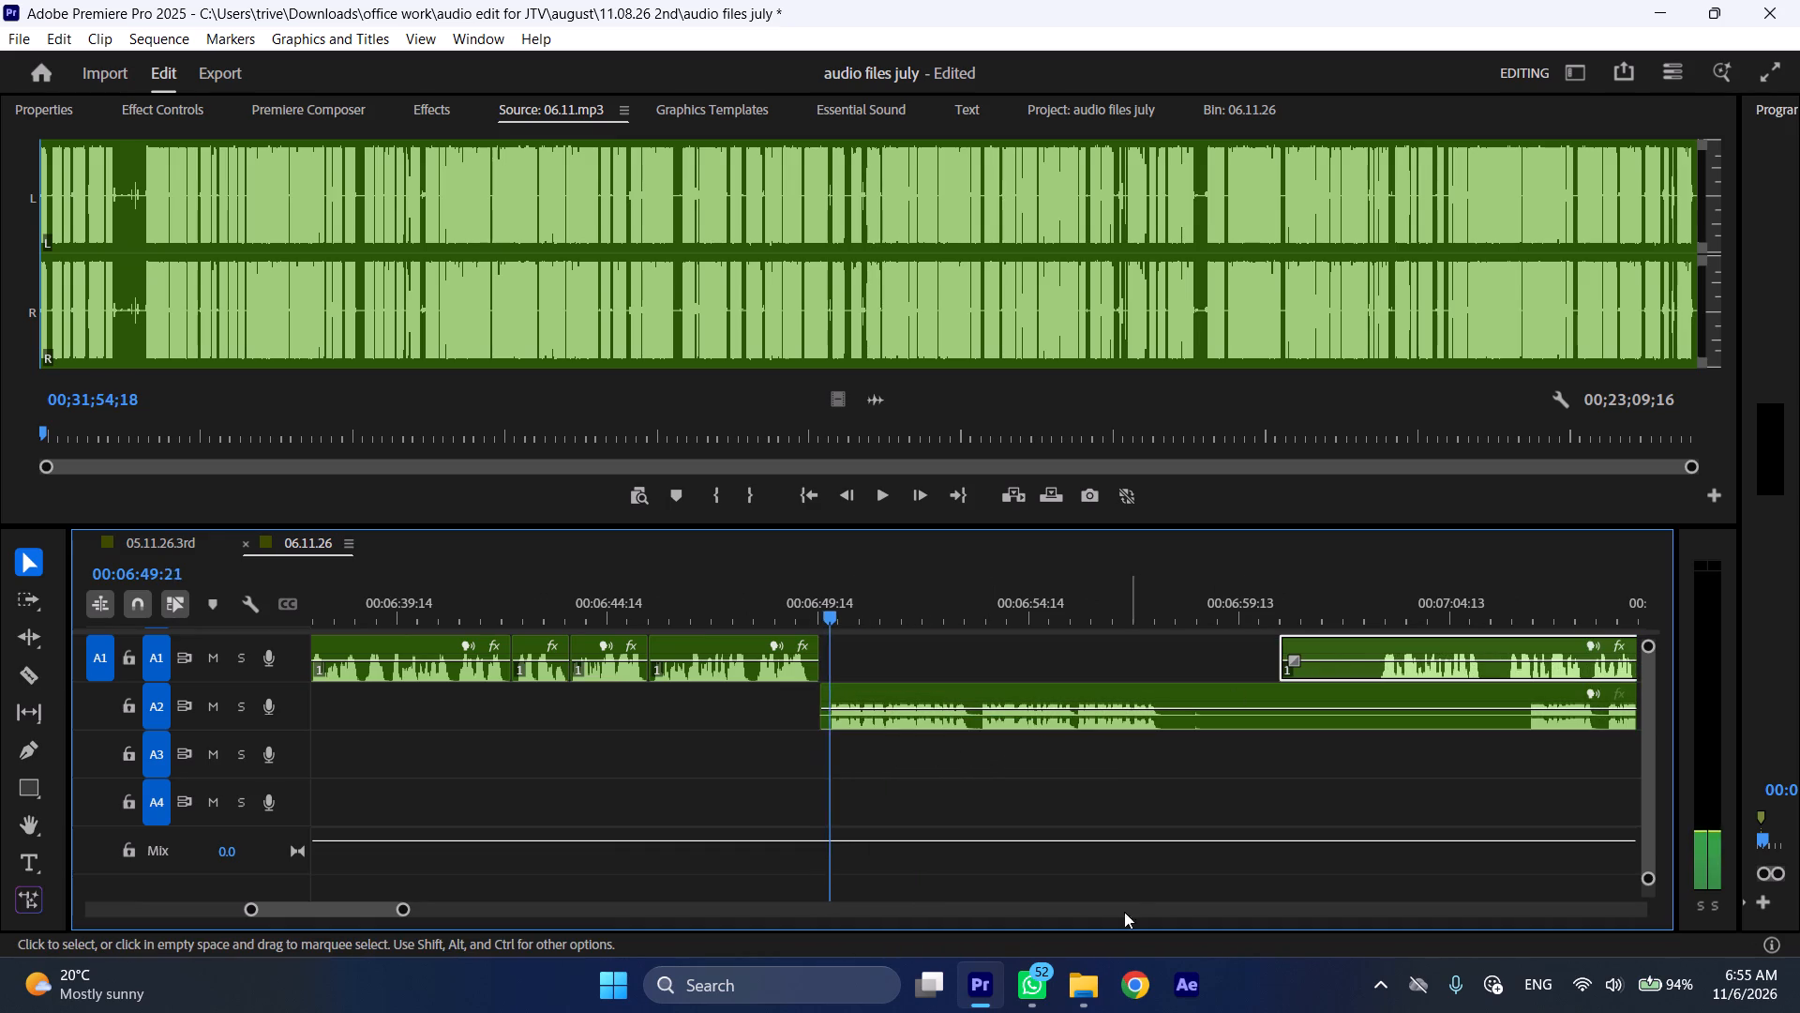
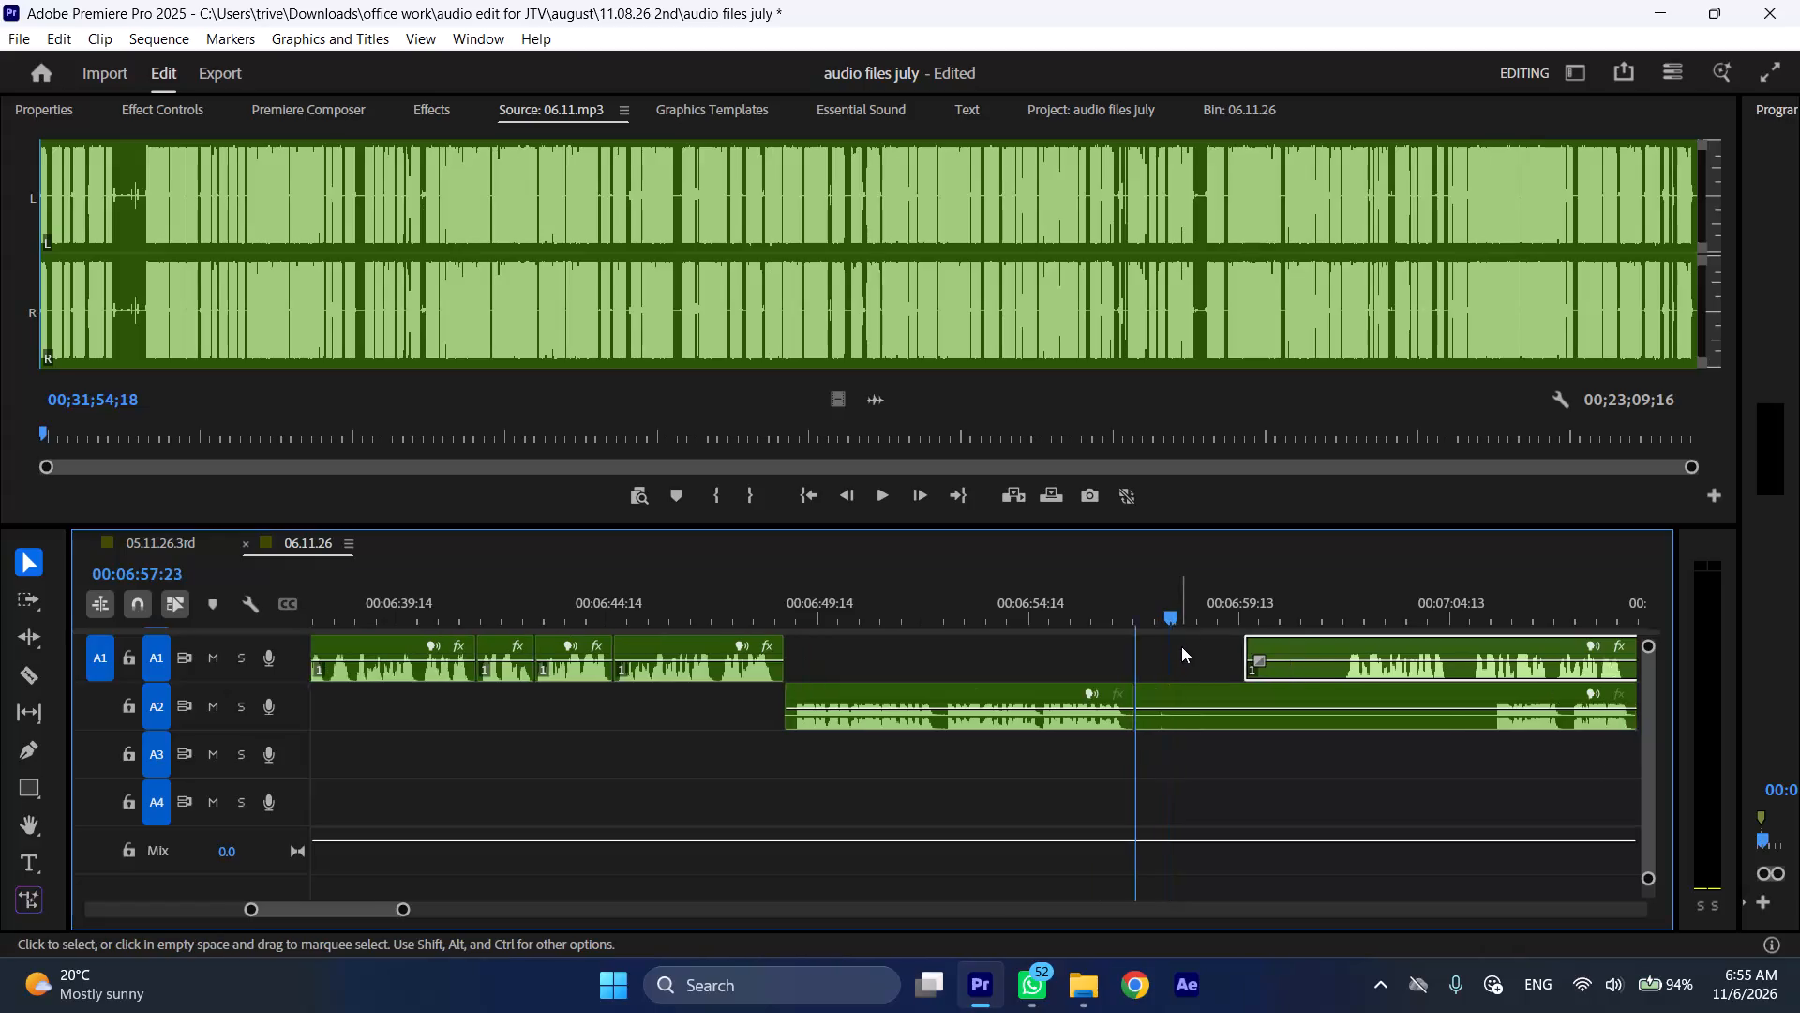
Trim the leading silence off the remaining A1 clip and move it earlier to start at the A2 cut near 00:06:57:23.
{"action": "scroll", "coordinate": [1181, 646], "scroll_direction": "down", "scroll_amount": 3}
{"action": "left_click_drag", "start_coordinate": [1080, 646], "coordinate": [1117, 646]}
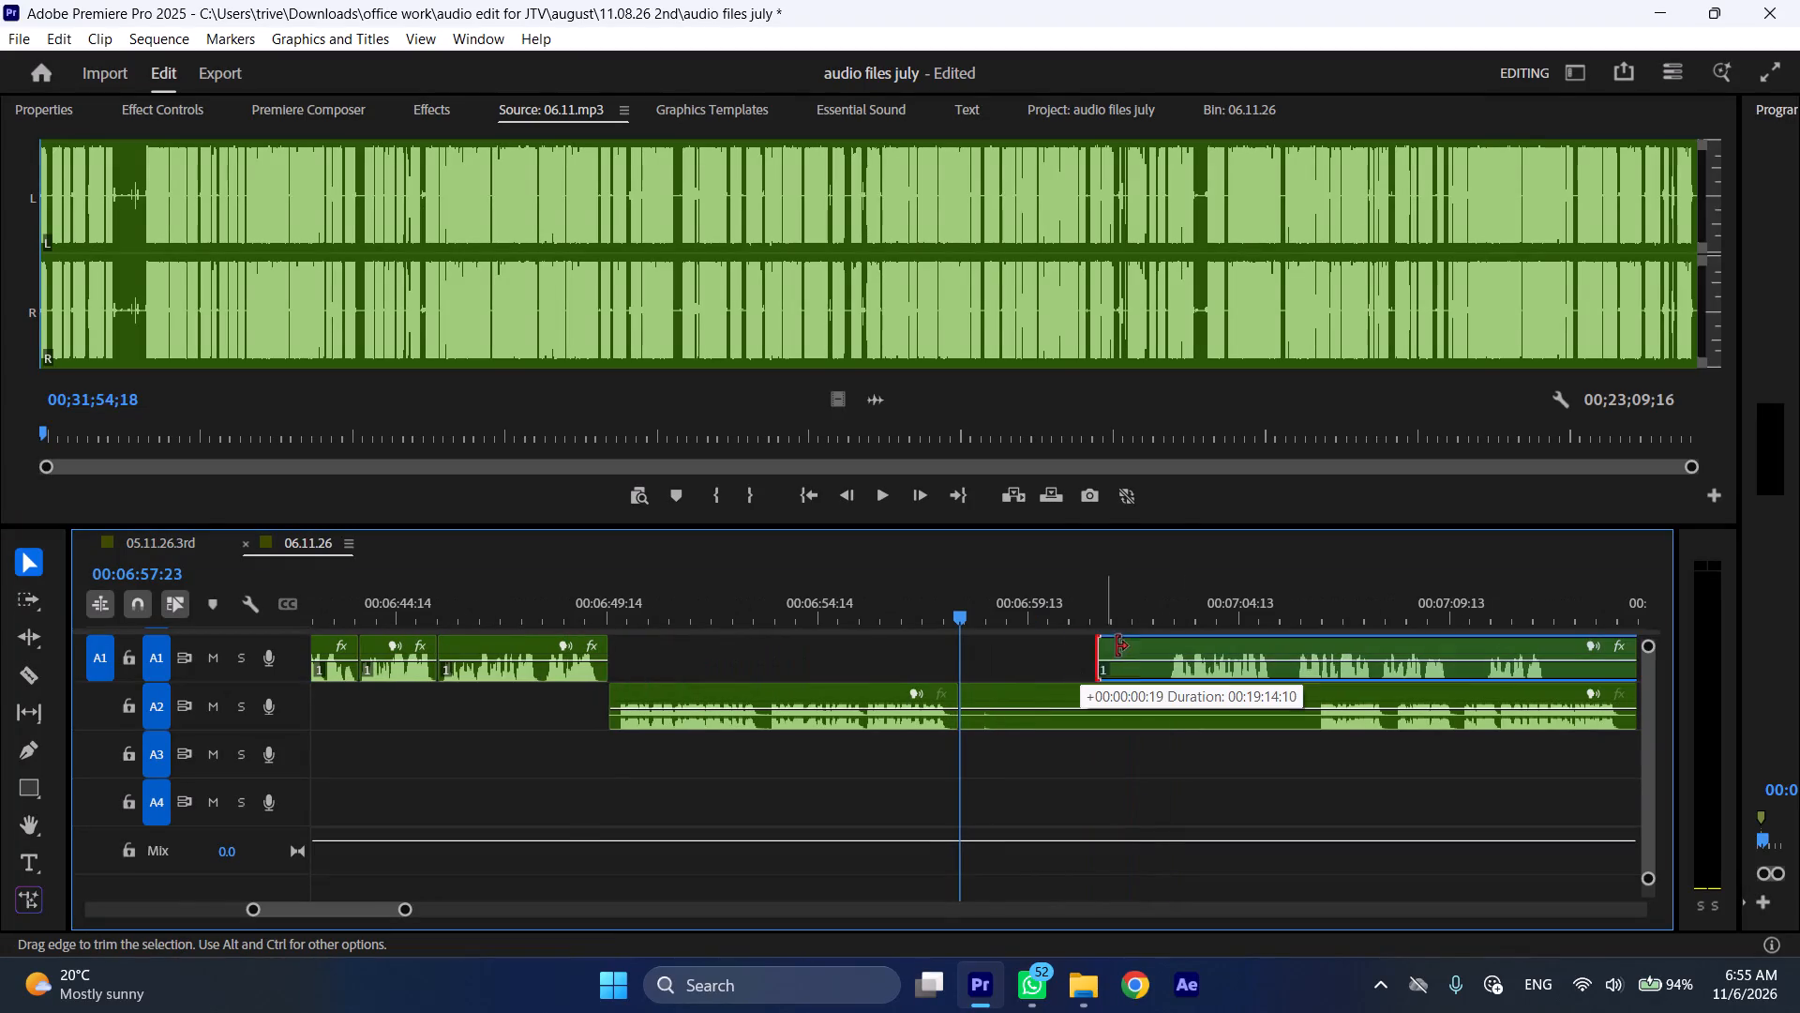
{"action": "left_click_drag", "start_coordinate": [1117, 646], "coordinate": [1177, 643]}
{"action": "left_click_drag", "start_coordinate": [1225, 640], "coordinate": [1024, 640]}
{"action": "scroll", "coordinate": [1027, 649], "scroll_direction": "down", "scroll_amount": 7}
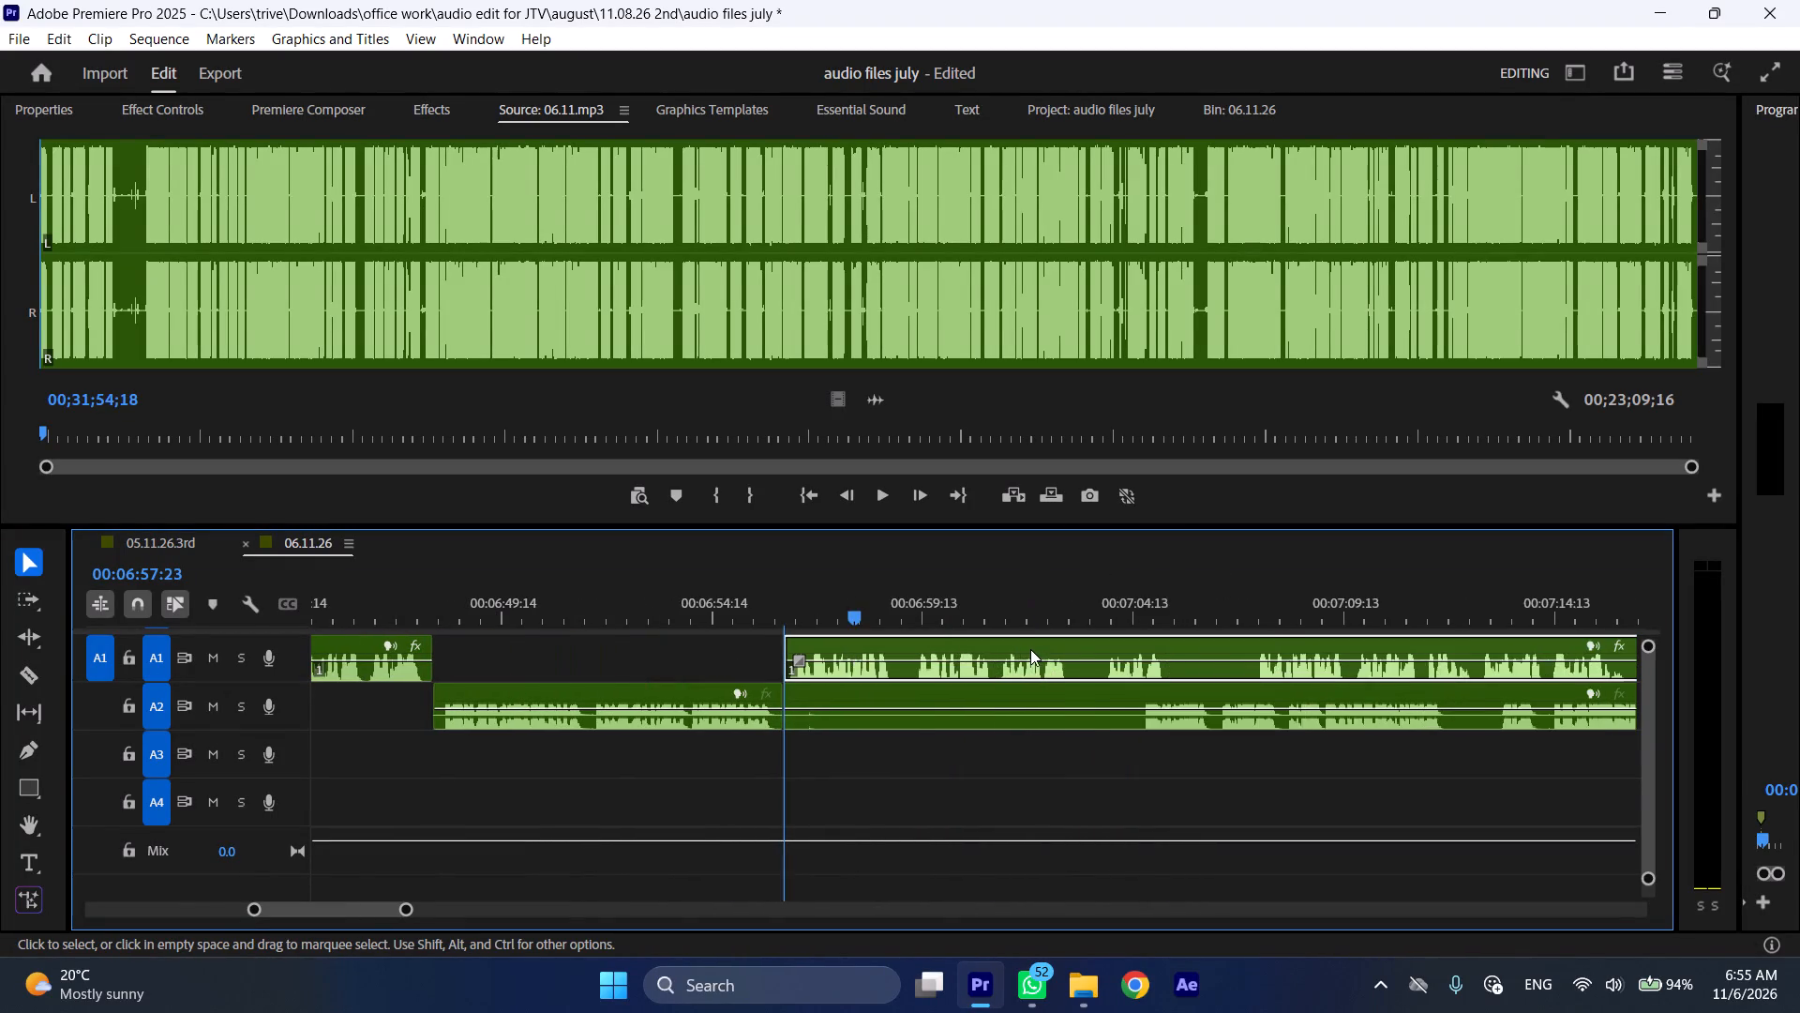
Shift the remaining A2 clip later and trim its leading silence to about 00:07:17:00, while playing the A1 passage.
{"action": "scroll", "coordinate": [1030, 649], "scroll_direction": "down", "scroll_amount": 3}
{"action": "left_click_drag", "start_coordinate": [646, 686], "coordinate": [1102, 683]}
{"action": "key", "text": "space"}
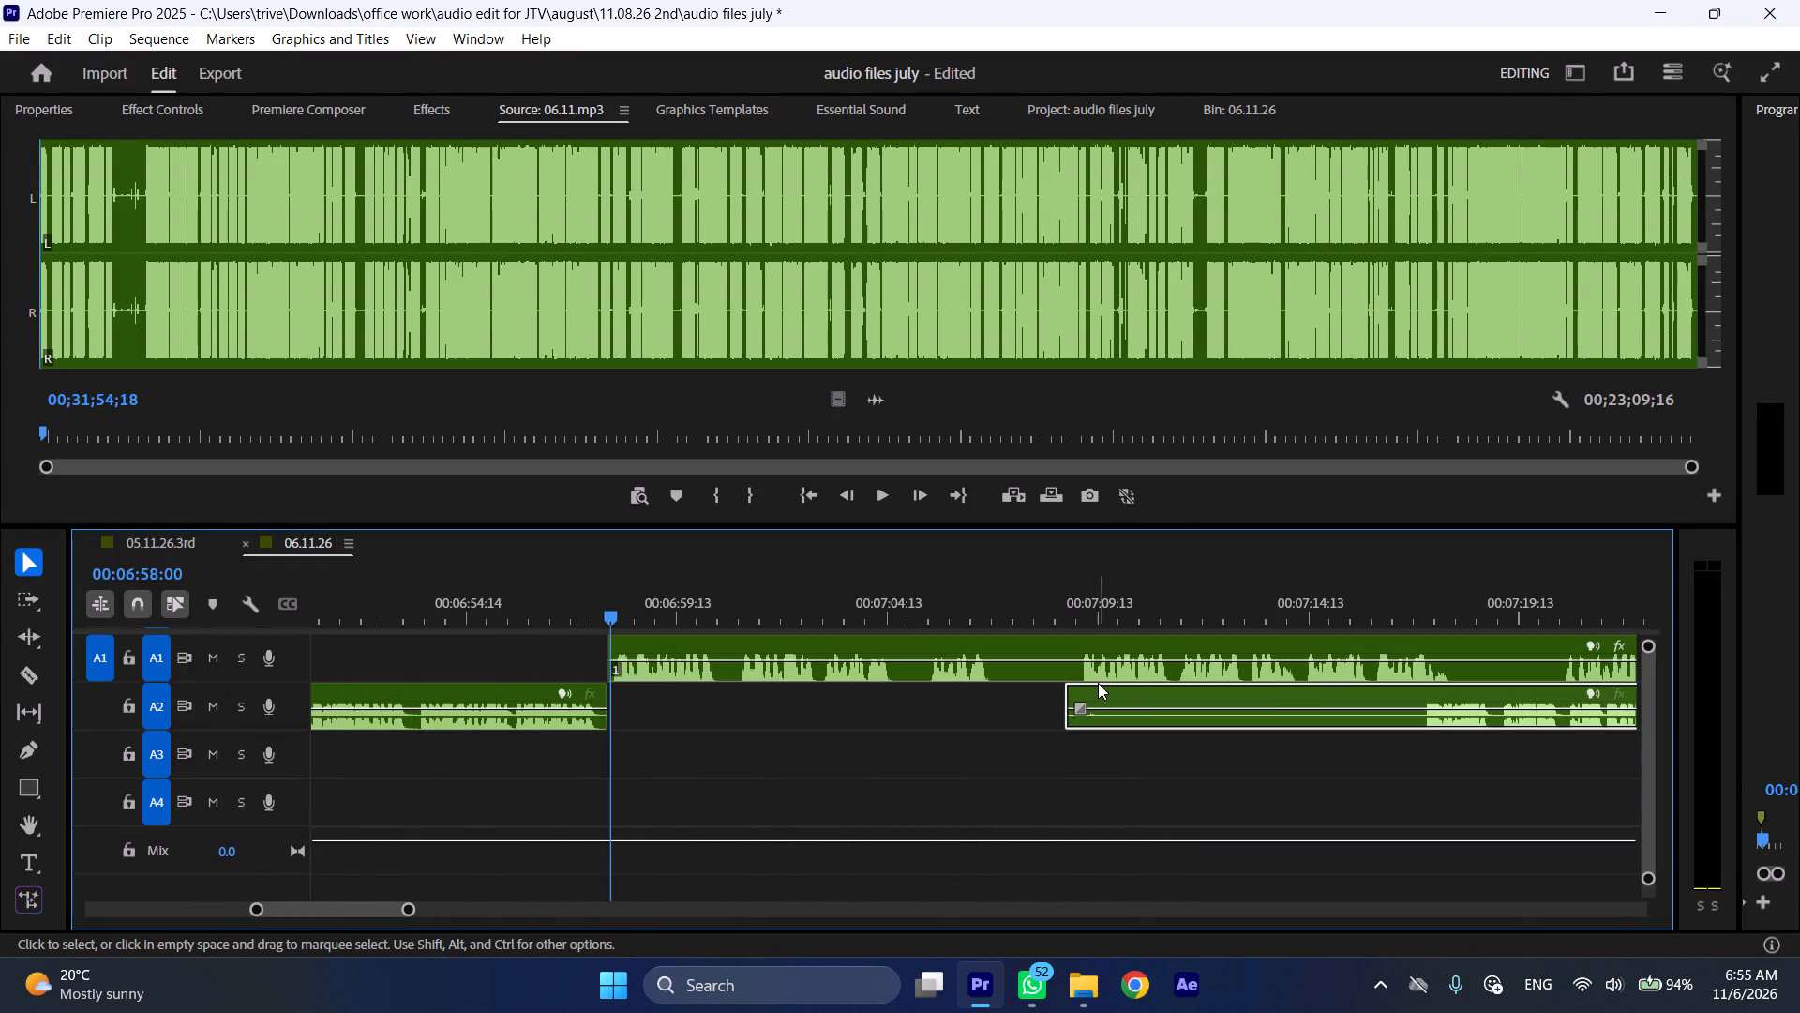
{"action": "key", "text": "l"}
{"action": "left_click_drag", "start_coordinate": [1063, 688], "coordinate": [1402, 684]}
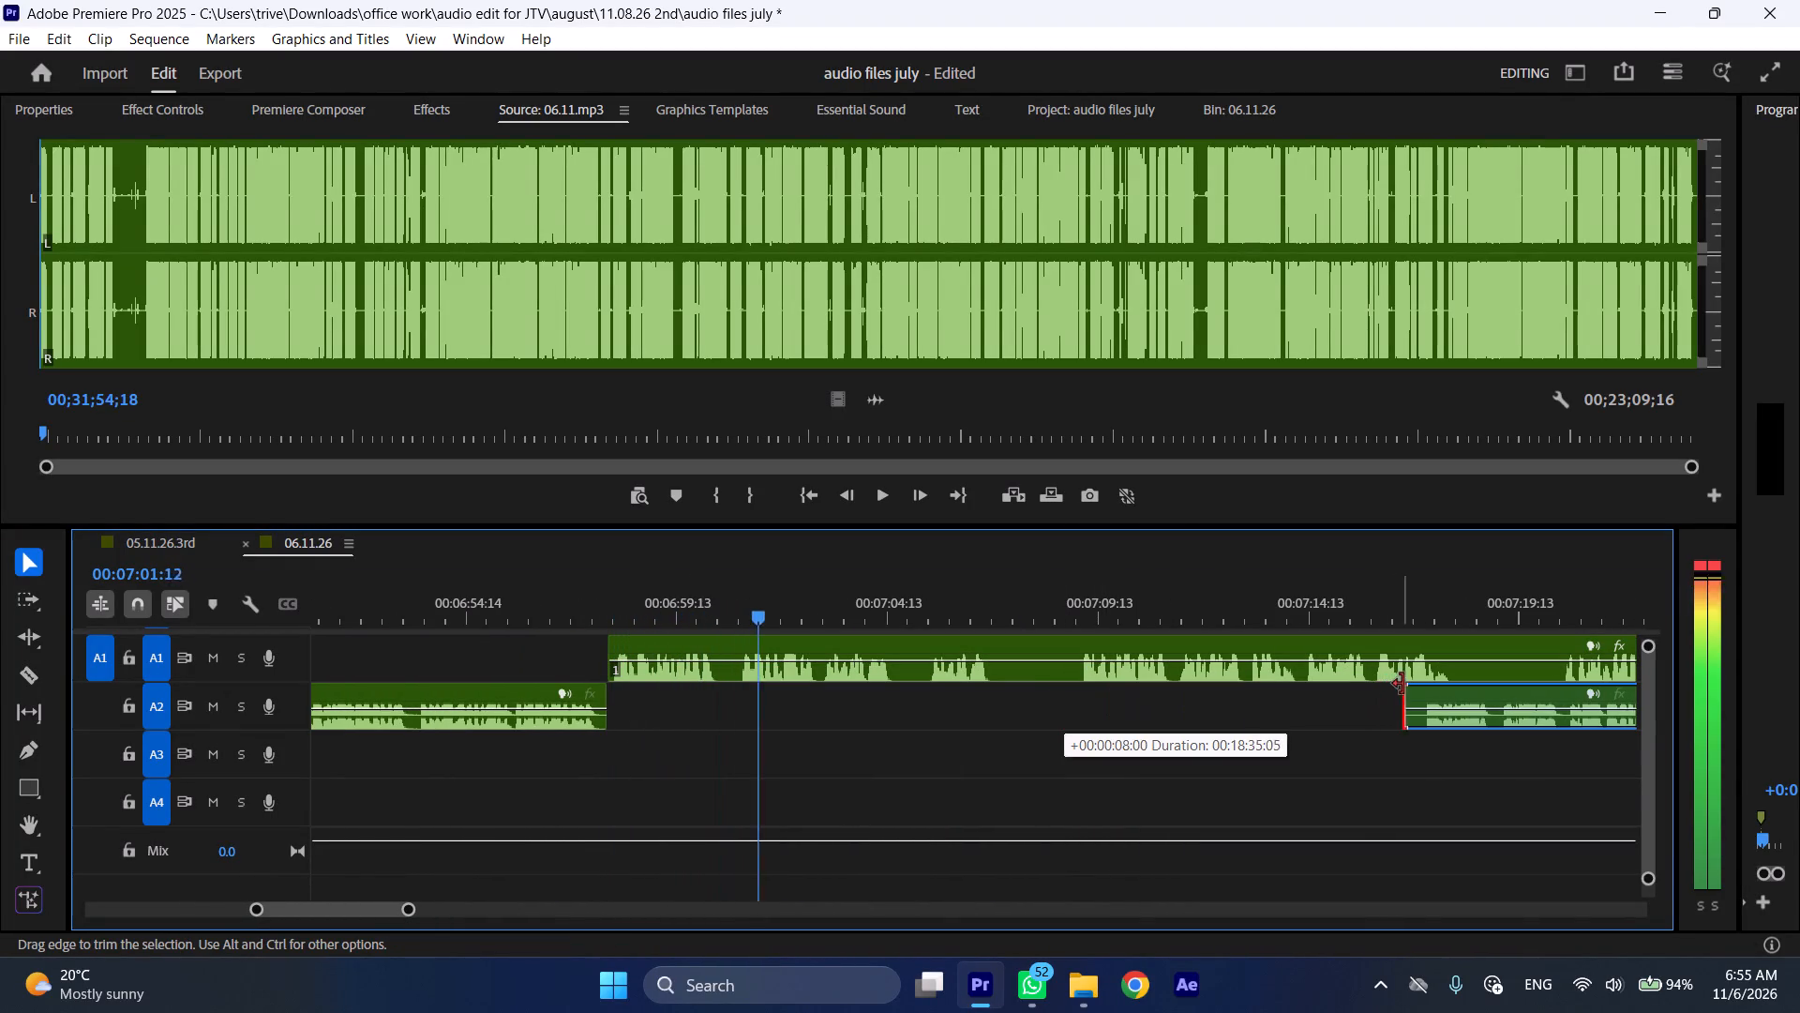
{"action": "left_click_drag", "start_coordinate": [1402, 684], "coordinate": [1414, 686]}
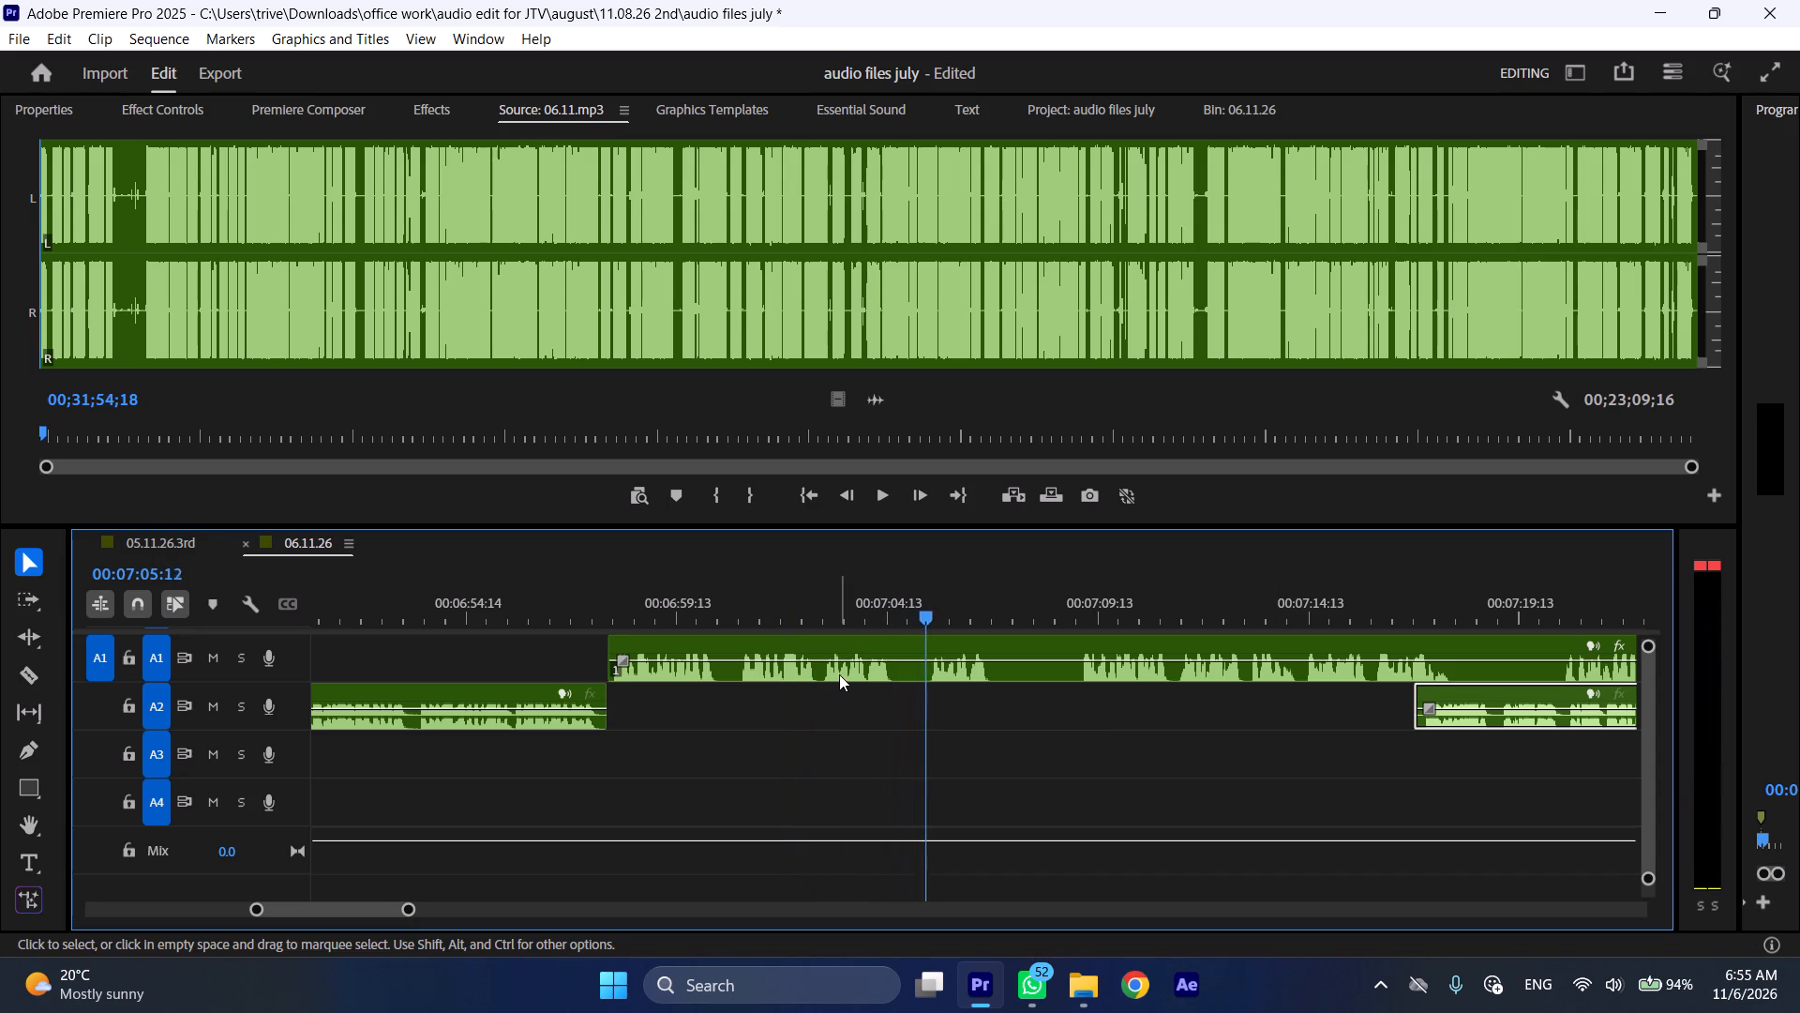
Cut out the A1 phrase between about 00:07:02:23 and 00:07:05:13 and close the gap.
{"action": "left_click_drag", "start_coordinate": [810, 615], "coordinate": [821, 615]}
{"action": "type", "text": "C"}
{"action": "key", "text": "space"}
{"action": "left_click_drag", "start_coordinate": [877, 608], "coordinate": [931, 612]}
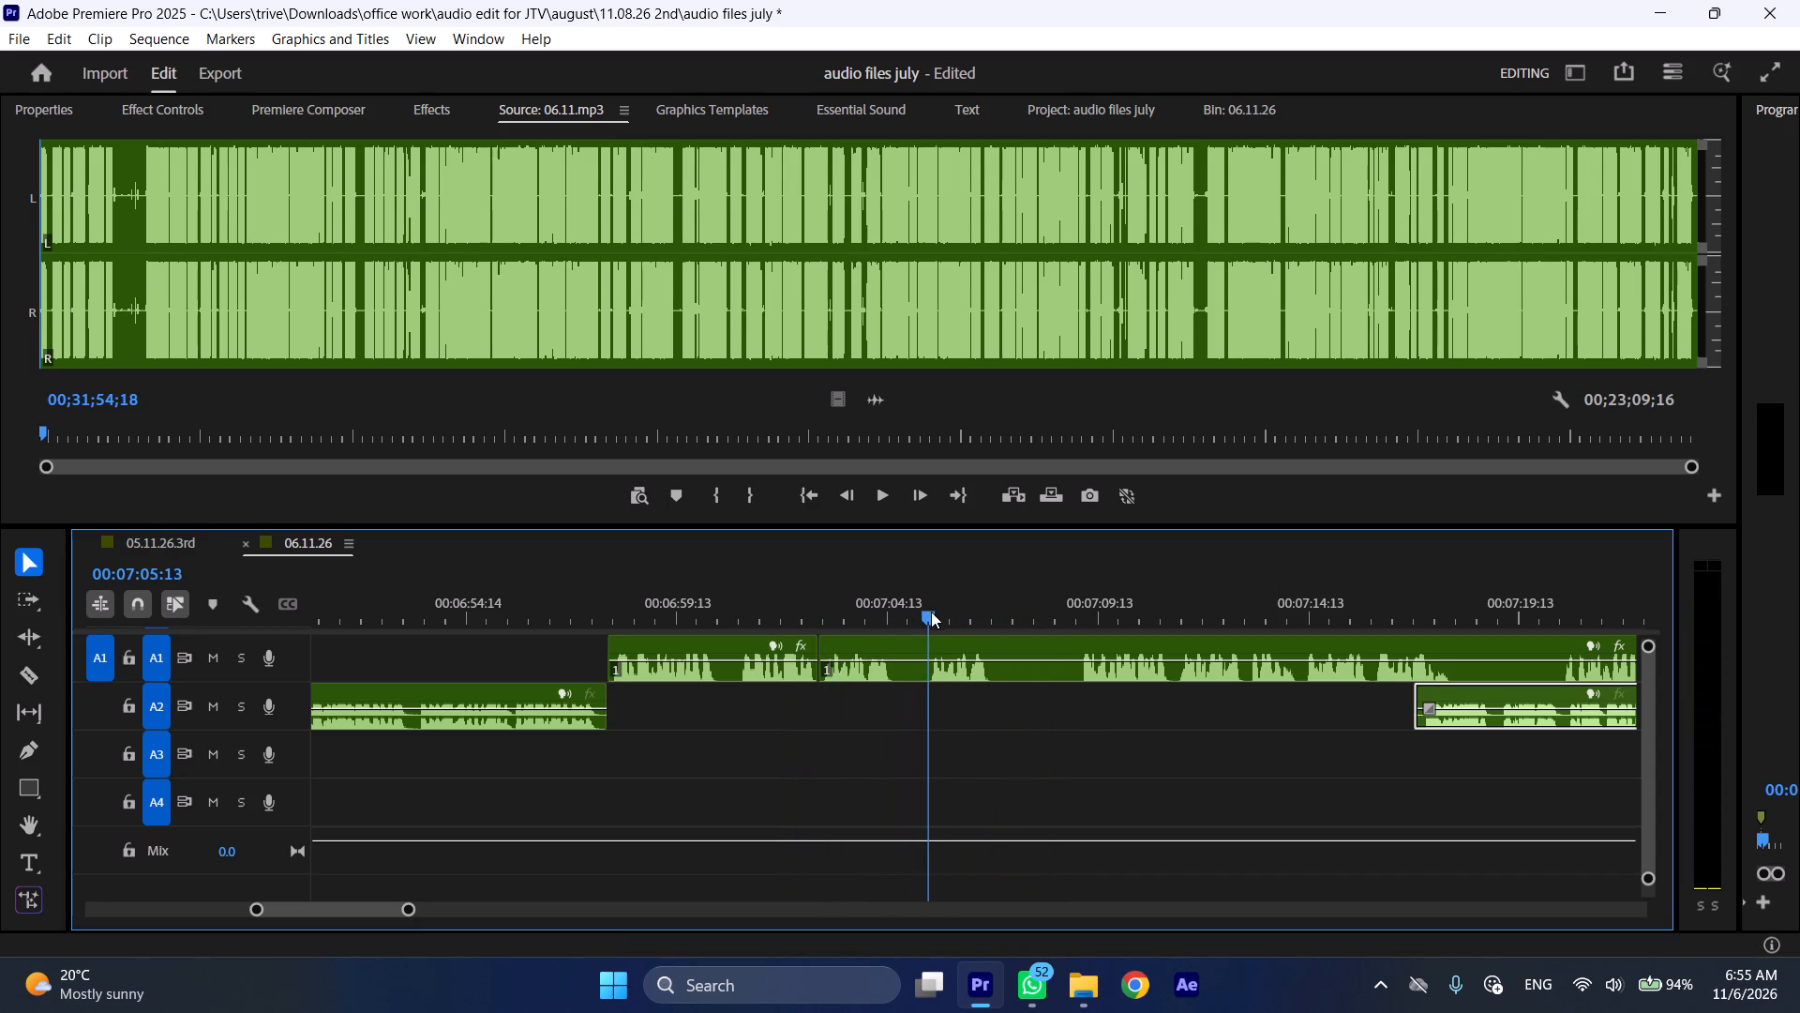
{"action": "left_click_drag", "start_coordinate": [931, 612], "coordinate": [931, 611]}
{"action": "left_click", "coordinate": [951, 640]}
{"action": "key", "text": "shift+c"}
{"action": "key", "text": "ctrl+shift+d"}
Cut out the short A1 pause between about 00:07:00:14 and 00:07:01:01 and close the gap.
{"action": "left_click_drag", "start_coordinate": [723, 613], "coordinate": [741, 609]}
{"action": "key", "text": "shift+c"}
{"action": "left_click", "coordinate": [773, 673]}
{"action": "key", "text": "shift+c"}
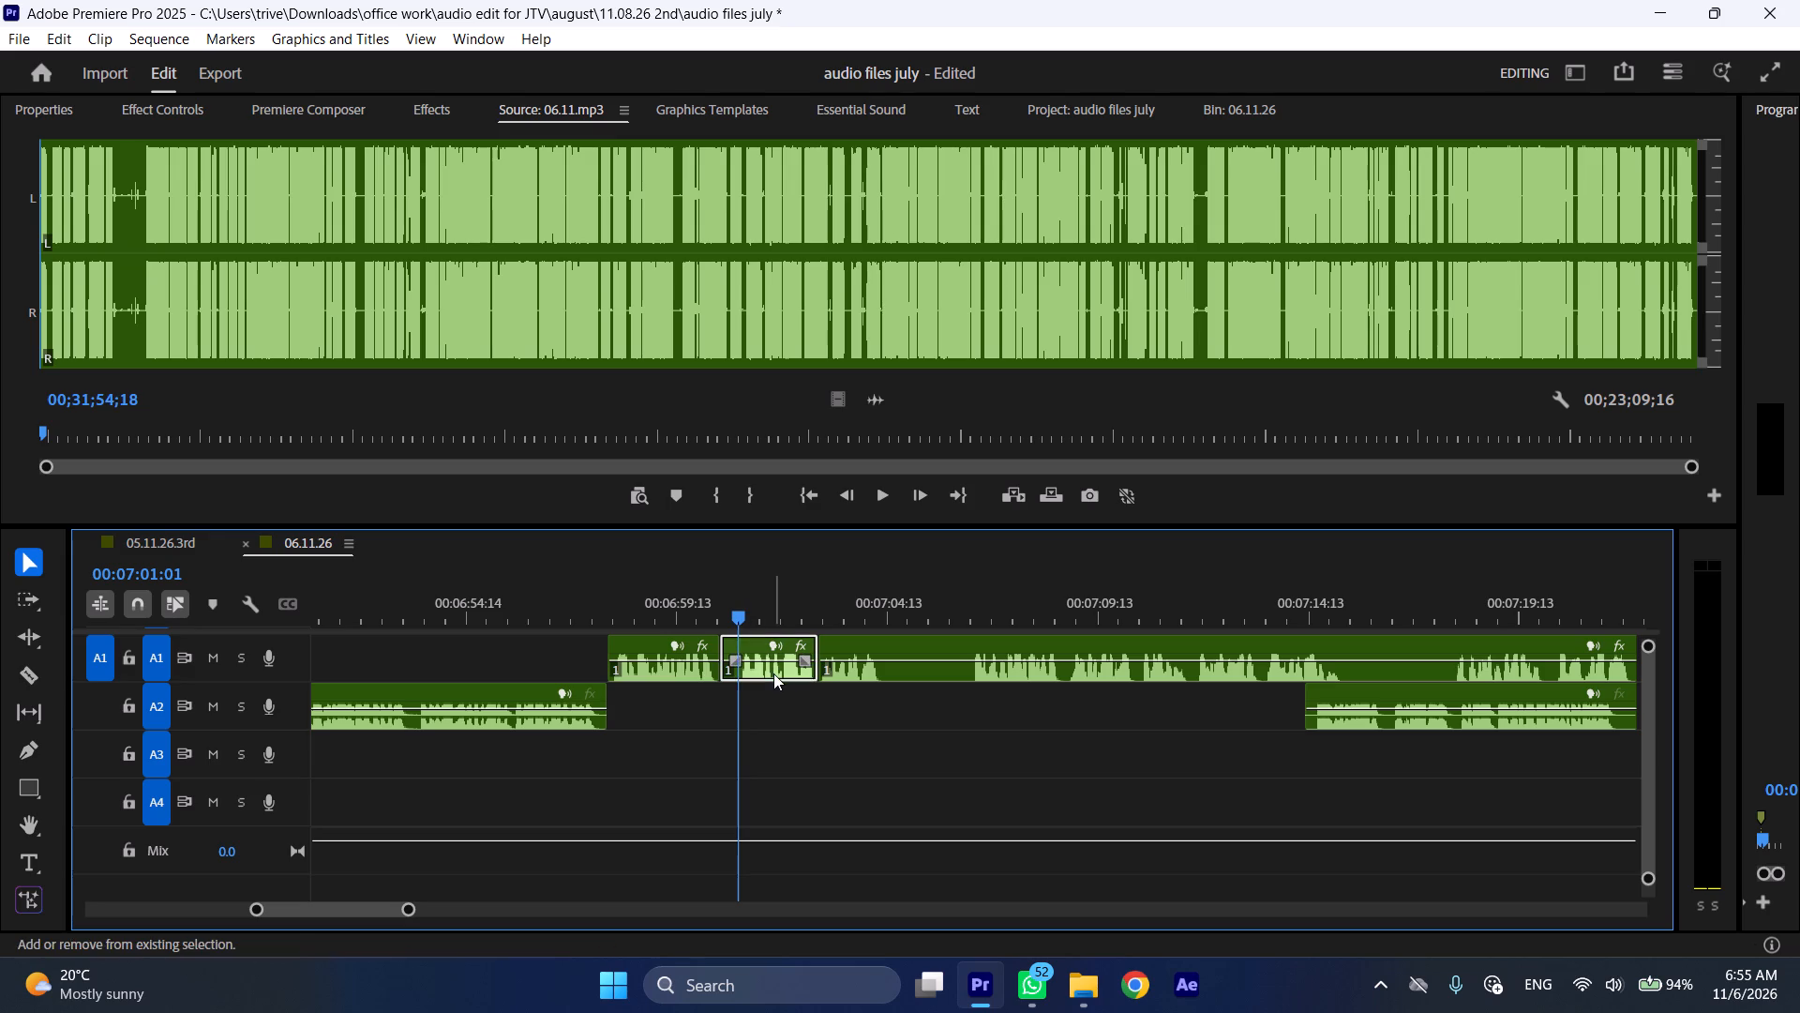
{"action": "key", "text": "ctrl+shift+d"}
Split A1 after the phrase at 00:07:04:03 and move the A2 clip earlier to start at that split.
{"action": "left_click_drag", "start_coordinate": [850, 610], "coordinate": [873, 612]}
{"action": "key", "text": "shift+c"}
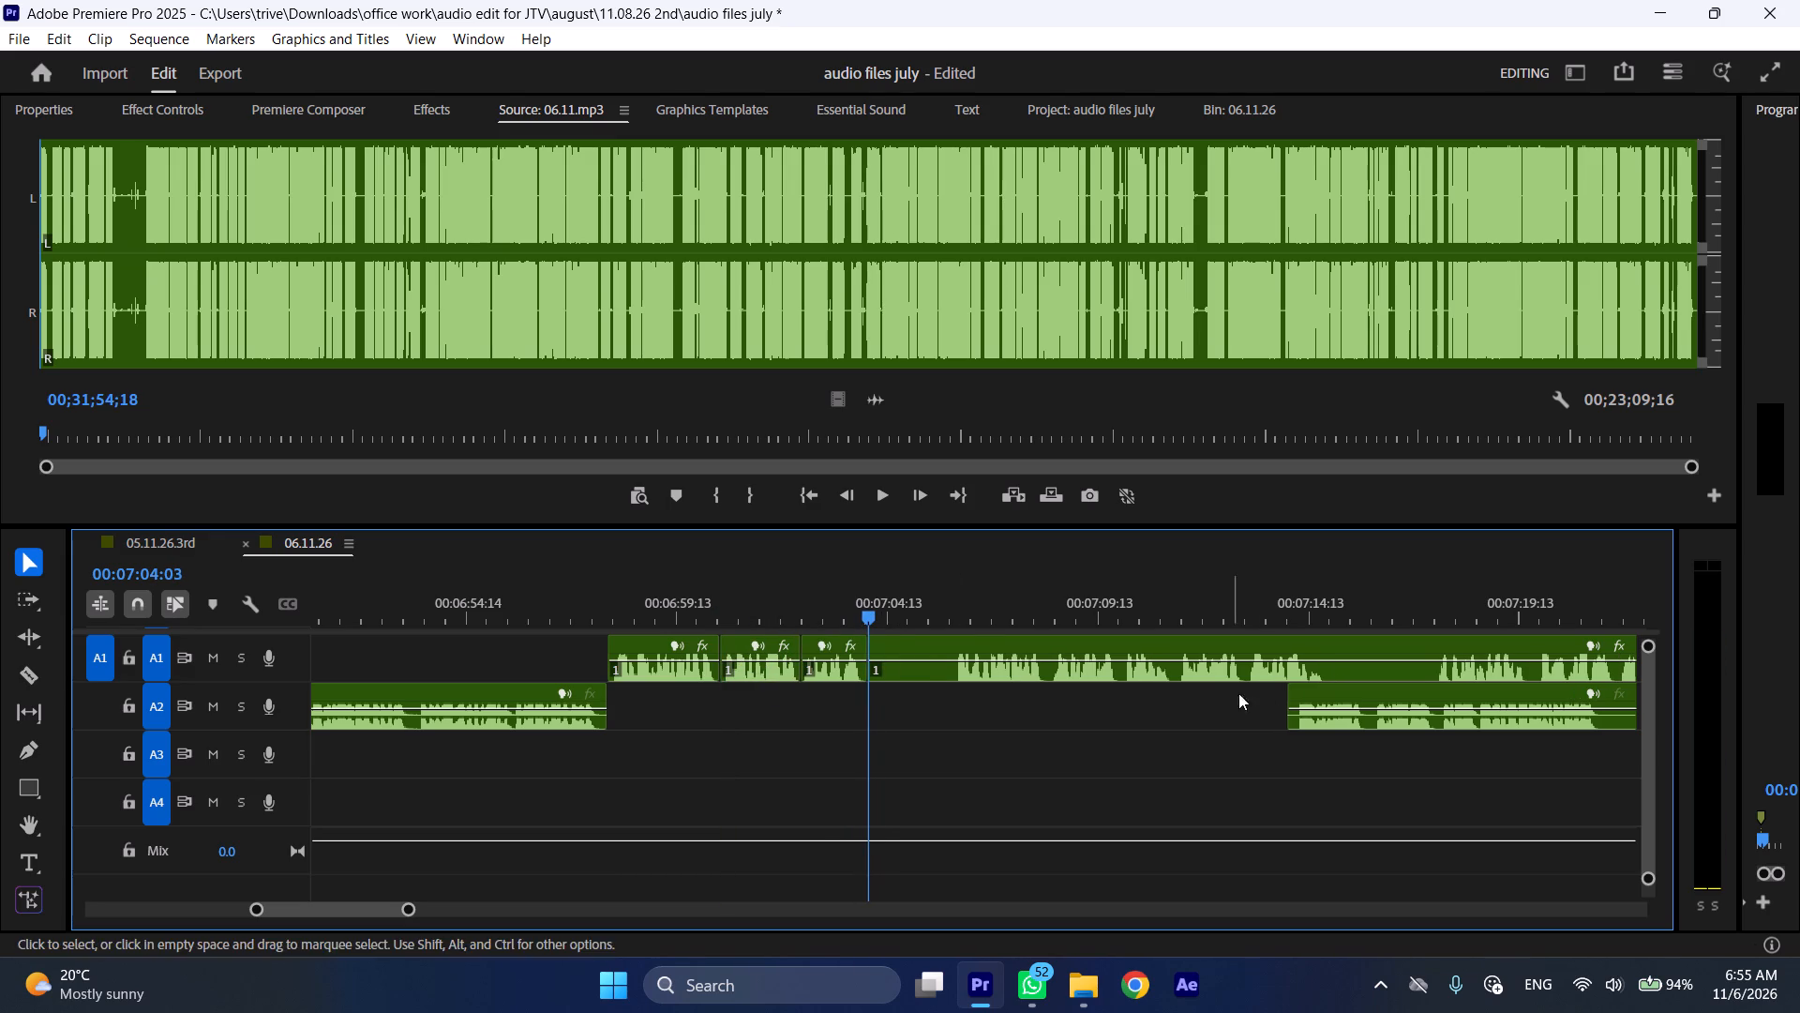
{"action": "left_click_drag", "start_coordinate": [1329, 689], "coordinate": [900, 694]}
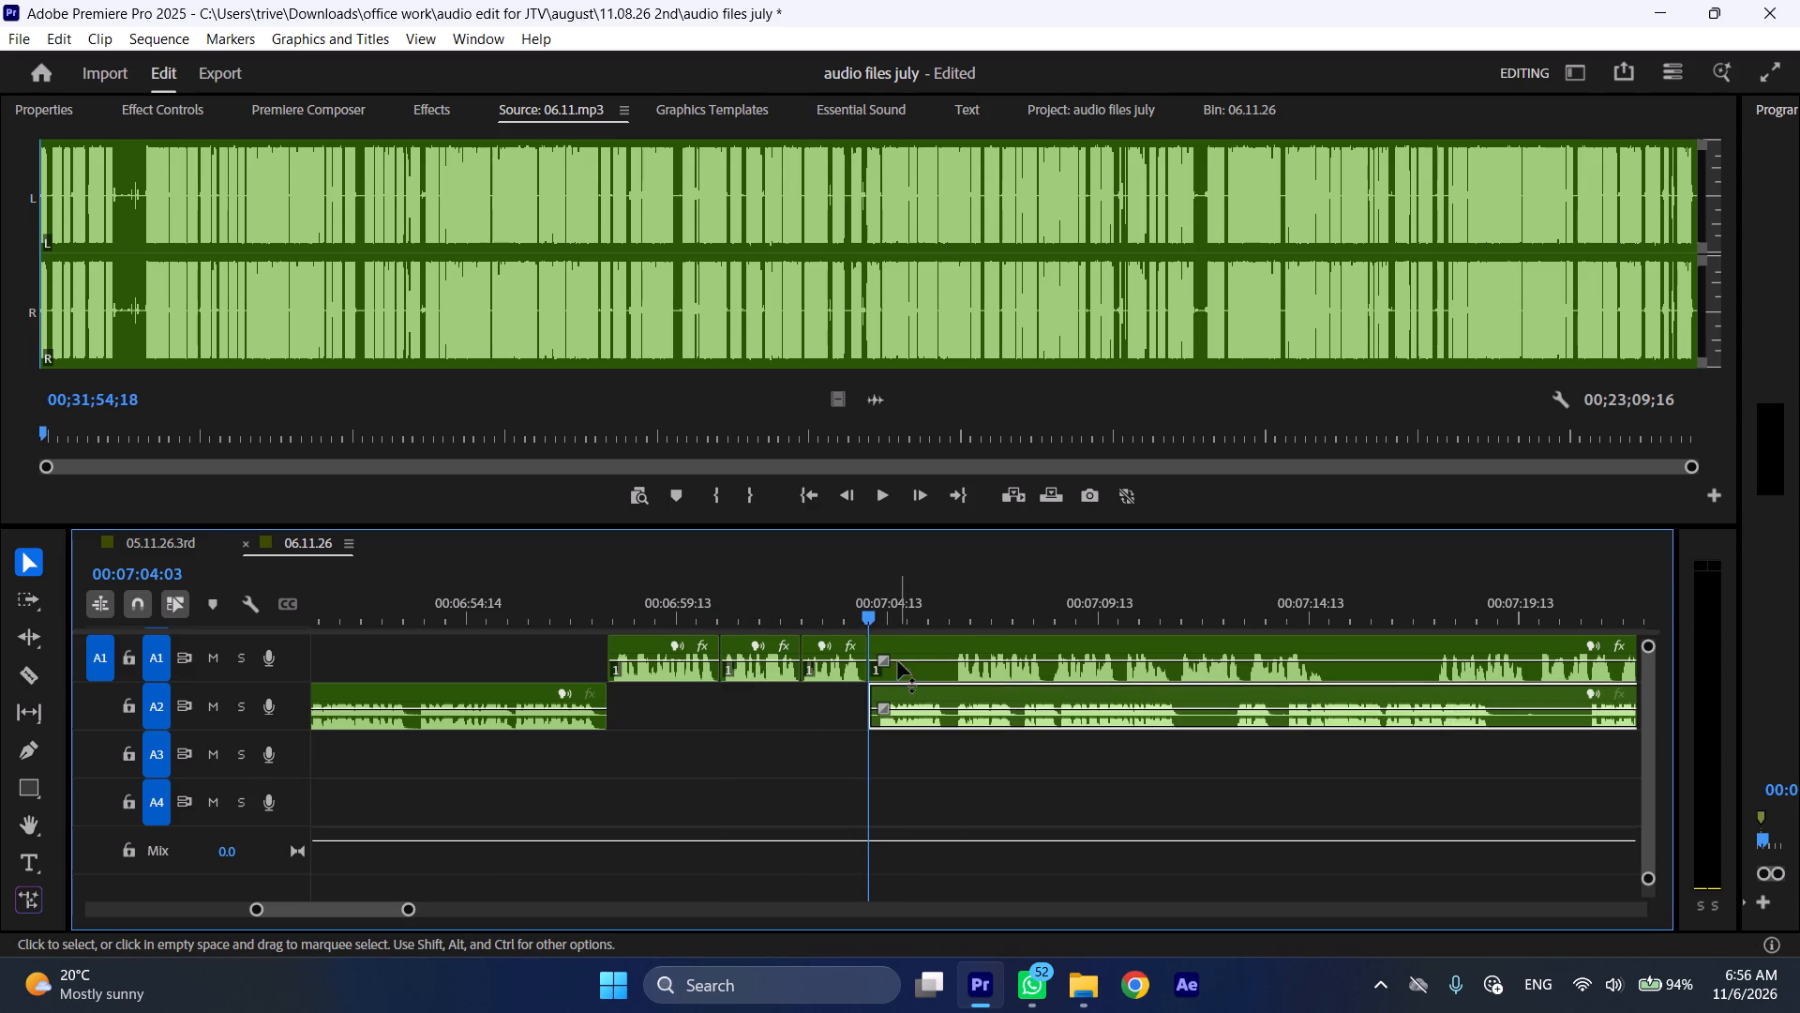
Shift the remaining A1 clip later and trim its leading silence to about 00:07:13:14, while playing the A2 passage.
{"action": "left_click_drag", "start_coordinate": [909, 647], "coordinate": [1235, 643]}
{"action": "key", "text": "space"}
{"action": "key", "text": "l"}
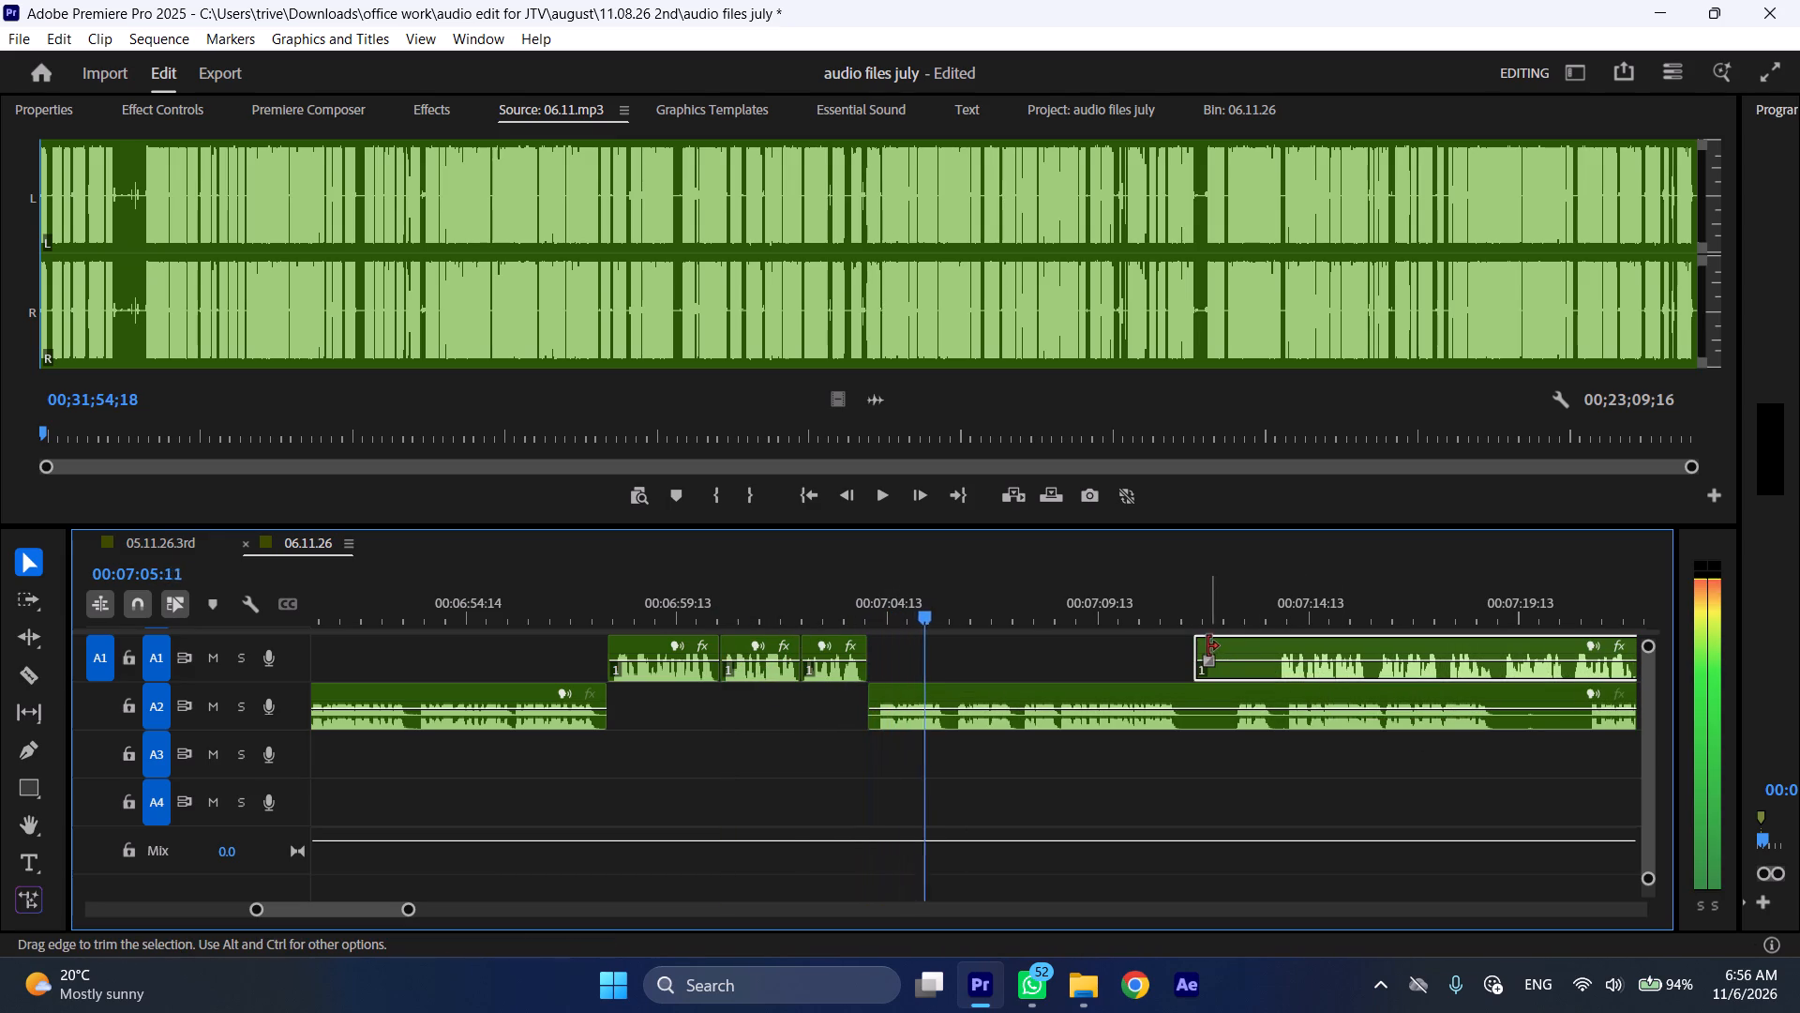
{"action": "left_click_drag", "start_coordinate": [1204, 643], "coordinate": [1279, 648]}
{"action": "scroll", "coordinate": [1072, 718], "scroll_direction": "down", "scroll_amount": 5}
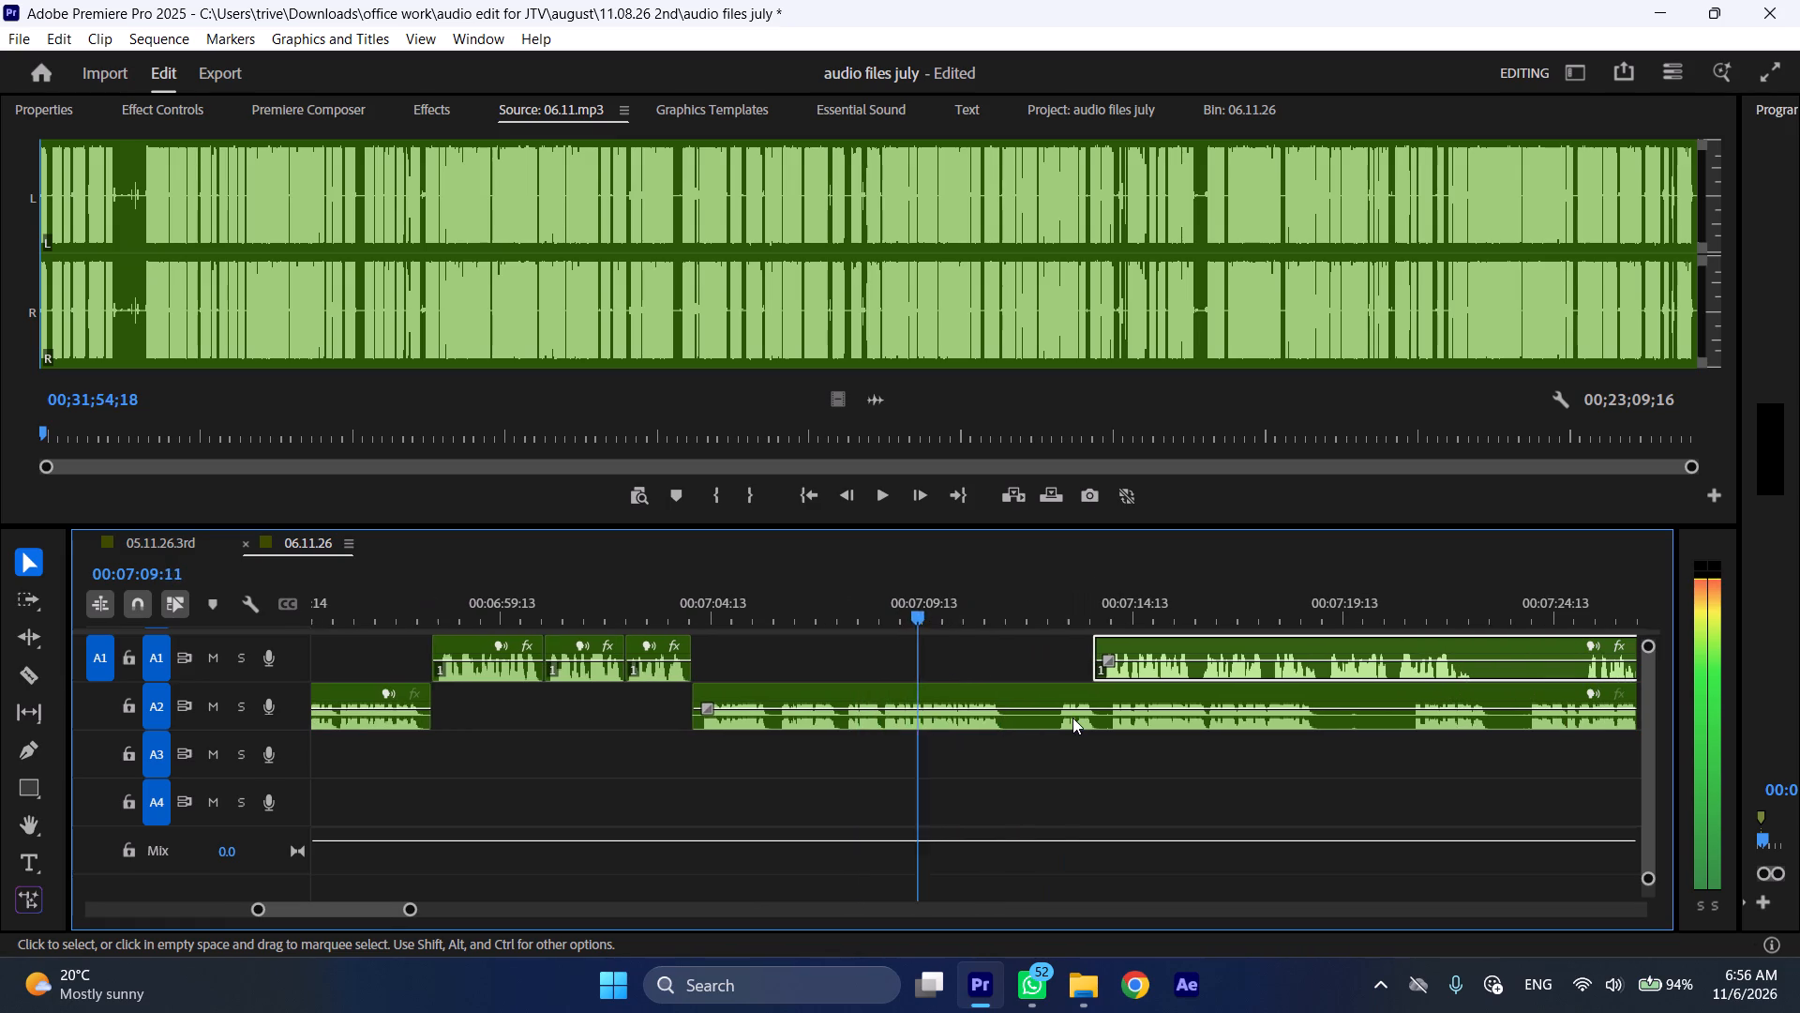
Stop playback at the end of the A2 phrase, split A2 at 00:07:11:14, and move the A1 clip earlier to start there.
{"action": "key", "text": "space"}
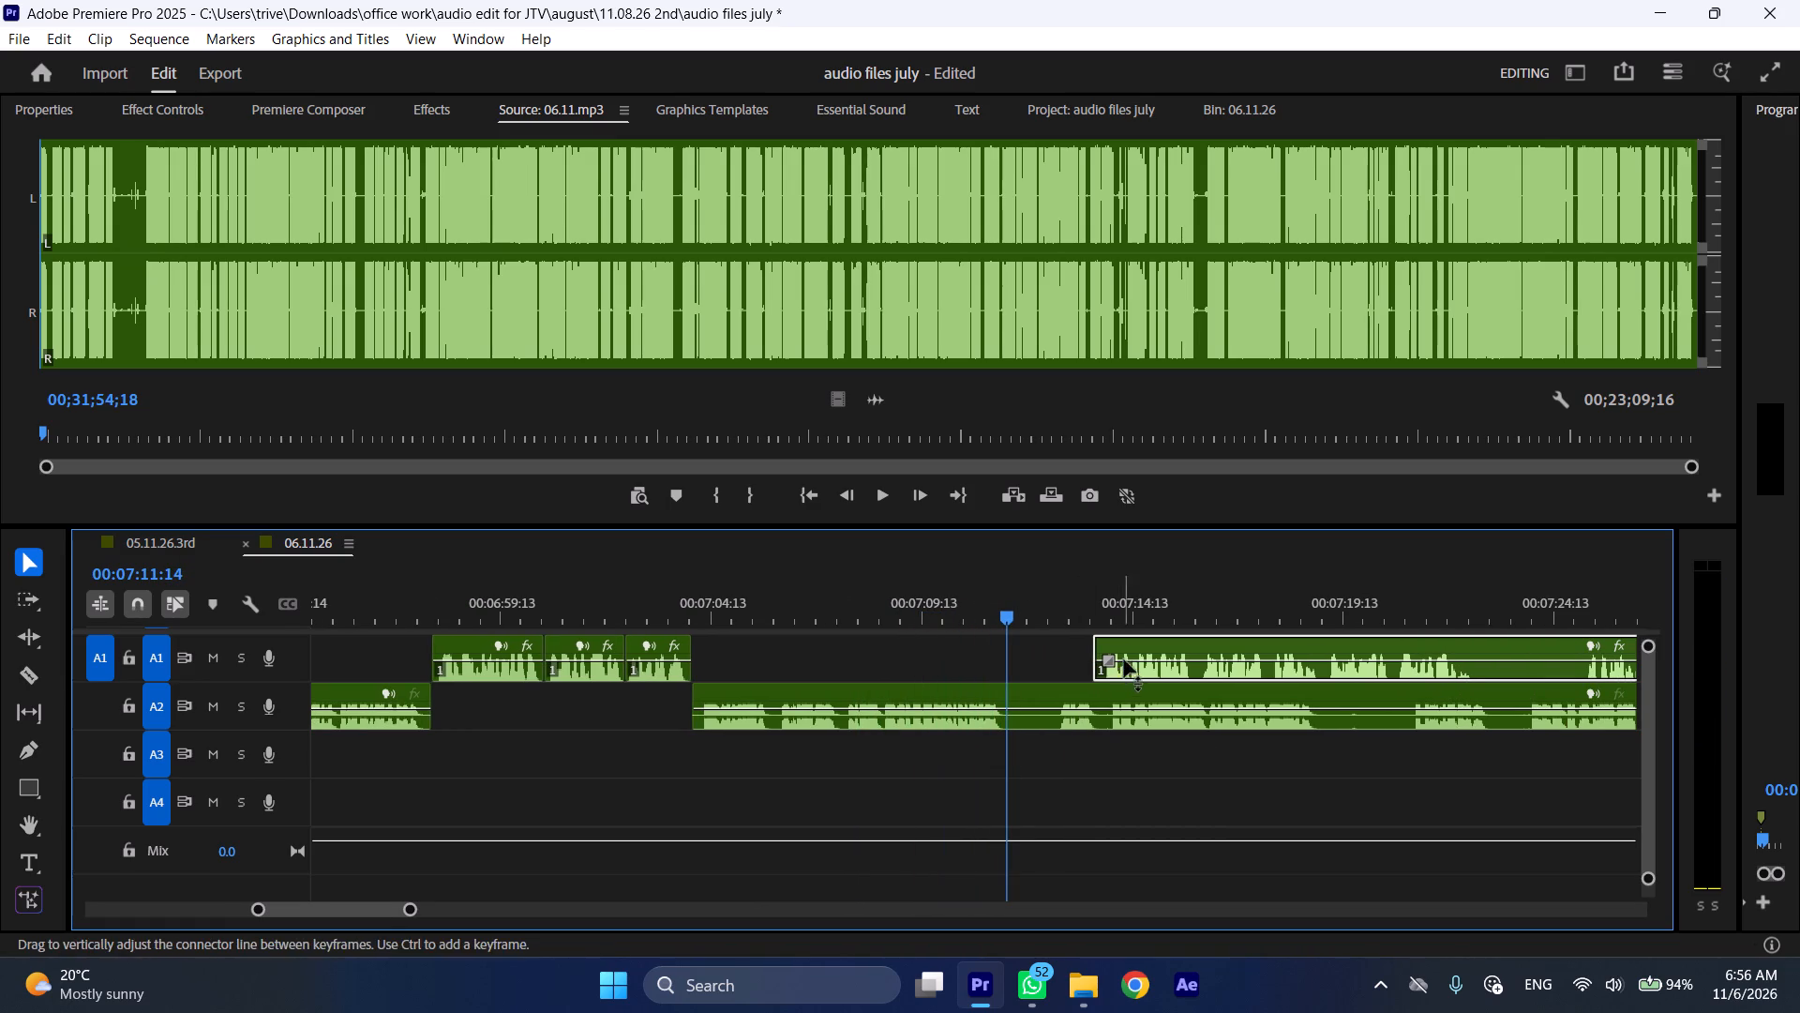
{"action": "key", "text": "shift+c"}
{"action": "left_click_drag", "start_coordinate": [1139, 643], "coordinate": [1058, 645]}
Shift the remaining A2 clip later and trim its leading silence to about 00:07:21:17, while playing the A1 passage.
{"action": "left_click_drag", "start_coordinate": [1053, 698], "coordinate": [1436, 698]}
{"action": "key", "text": "space"}
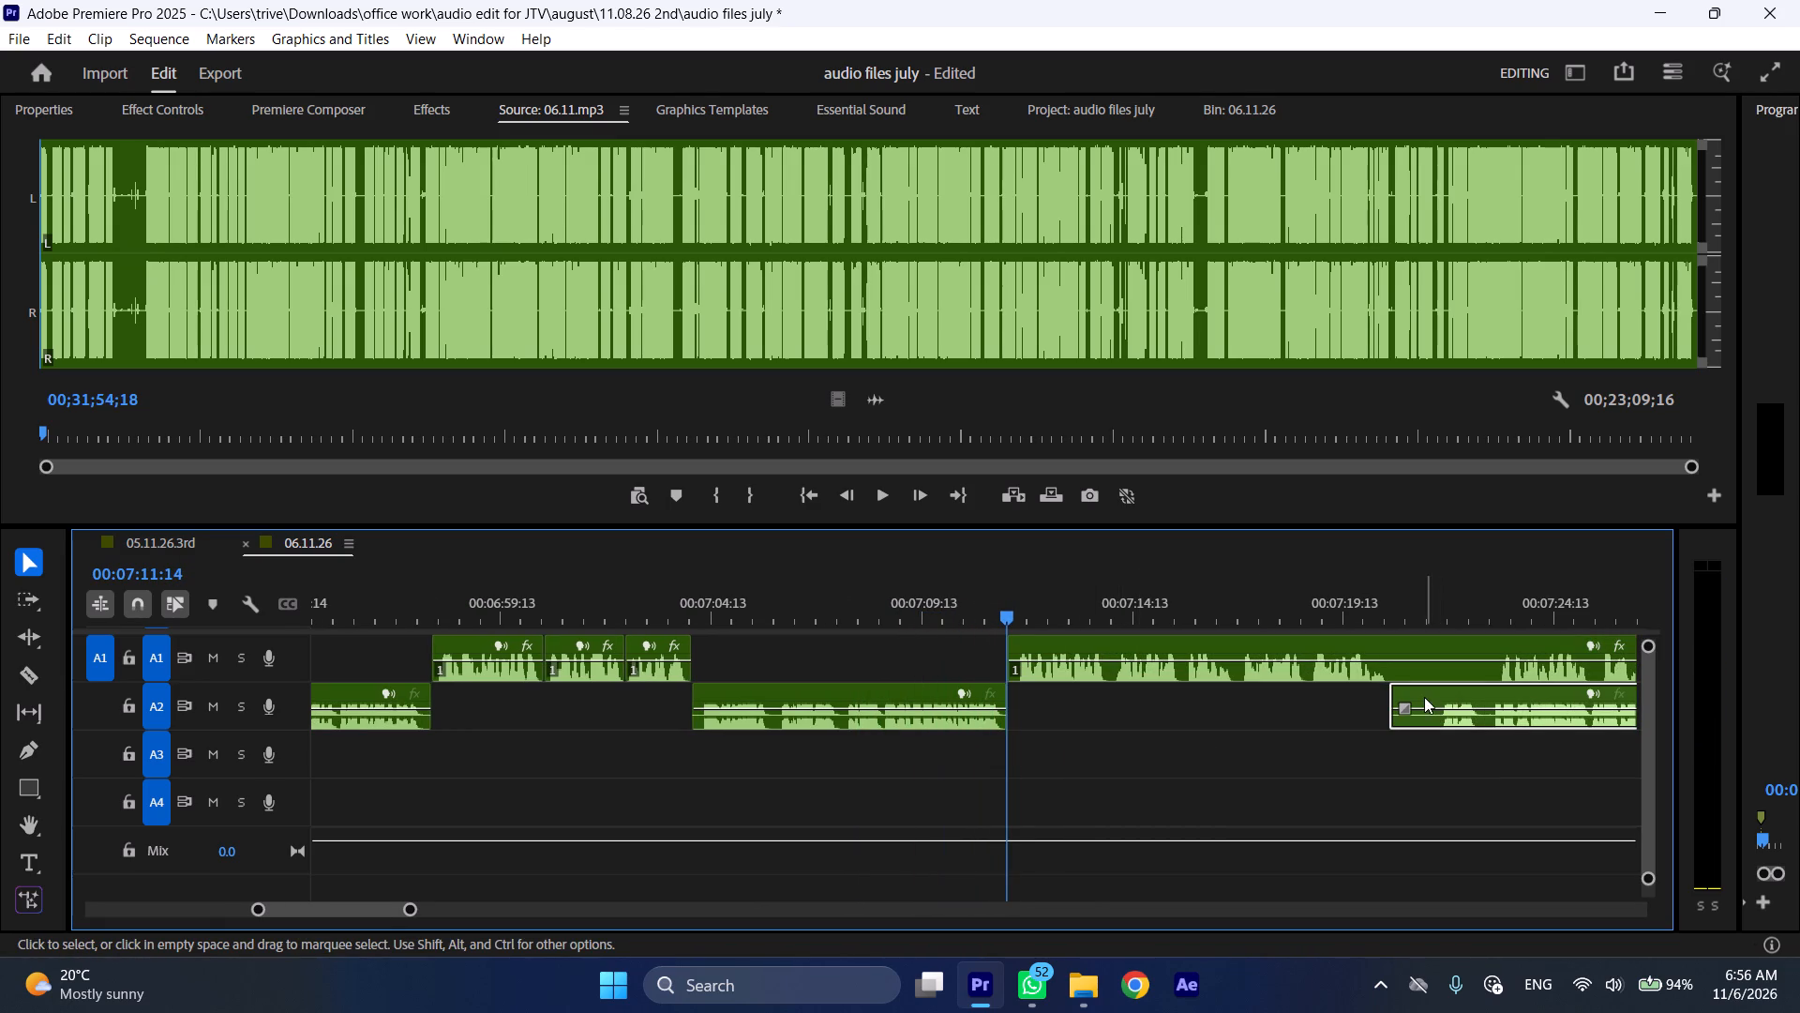
{"action": "key", "text": "l"}
{"action": "scroll", "coordinate": [1166, 768], "scroll_direction": "down", "scroll_amount": 5}
{"action": "left_click_drag", "start_coordinate": [1220, 693], "coordinate": [1235, 691]}
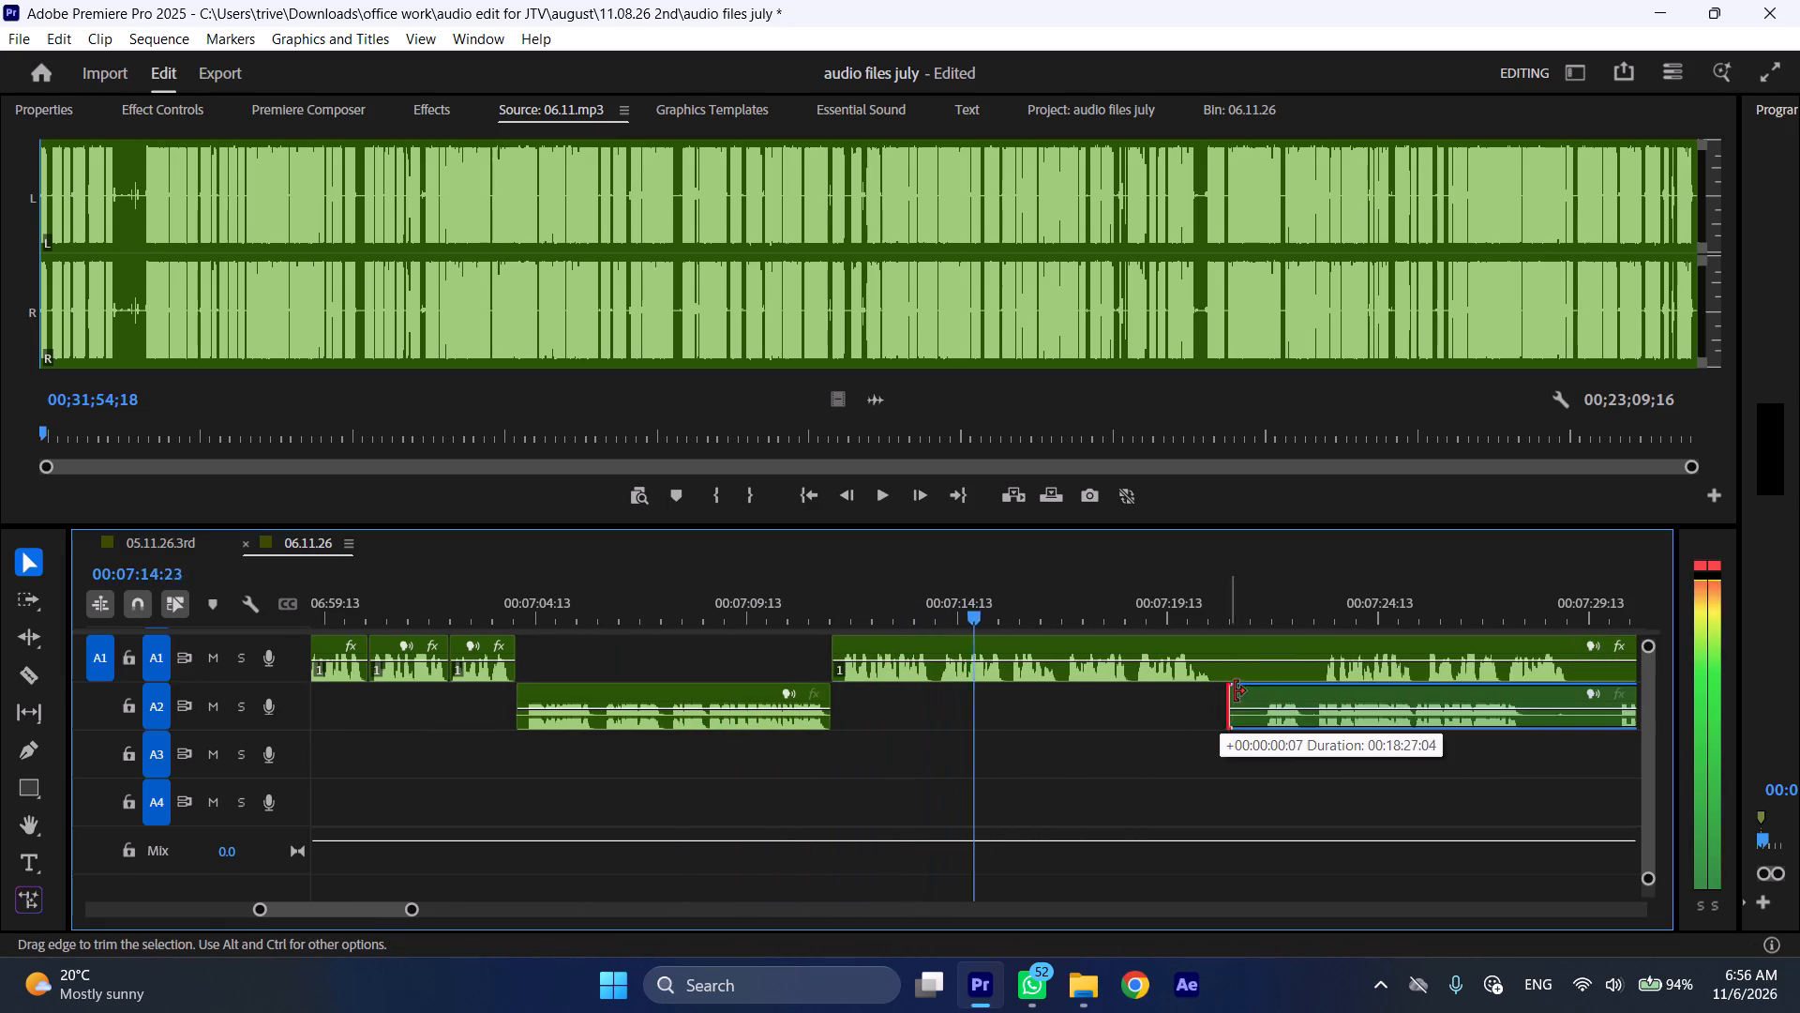
{"action": "left_click_drag", "start_coordinate": [1235, 691], "coordinate": [1265, 691]}
{"action": "scroll", "coordinate": [1076, 755], "scroll_direction": "down", "scroll_amount": 5}
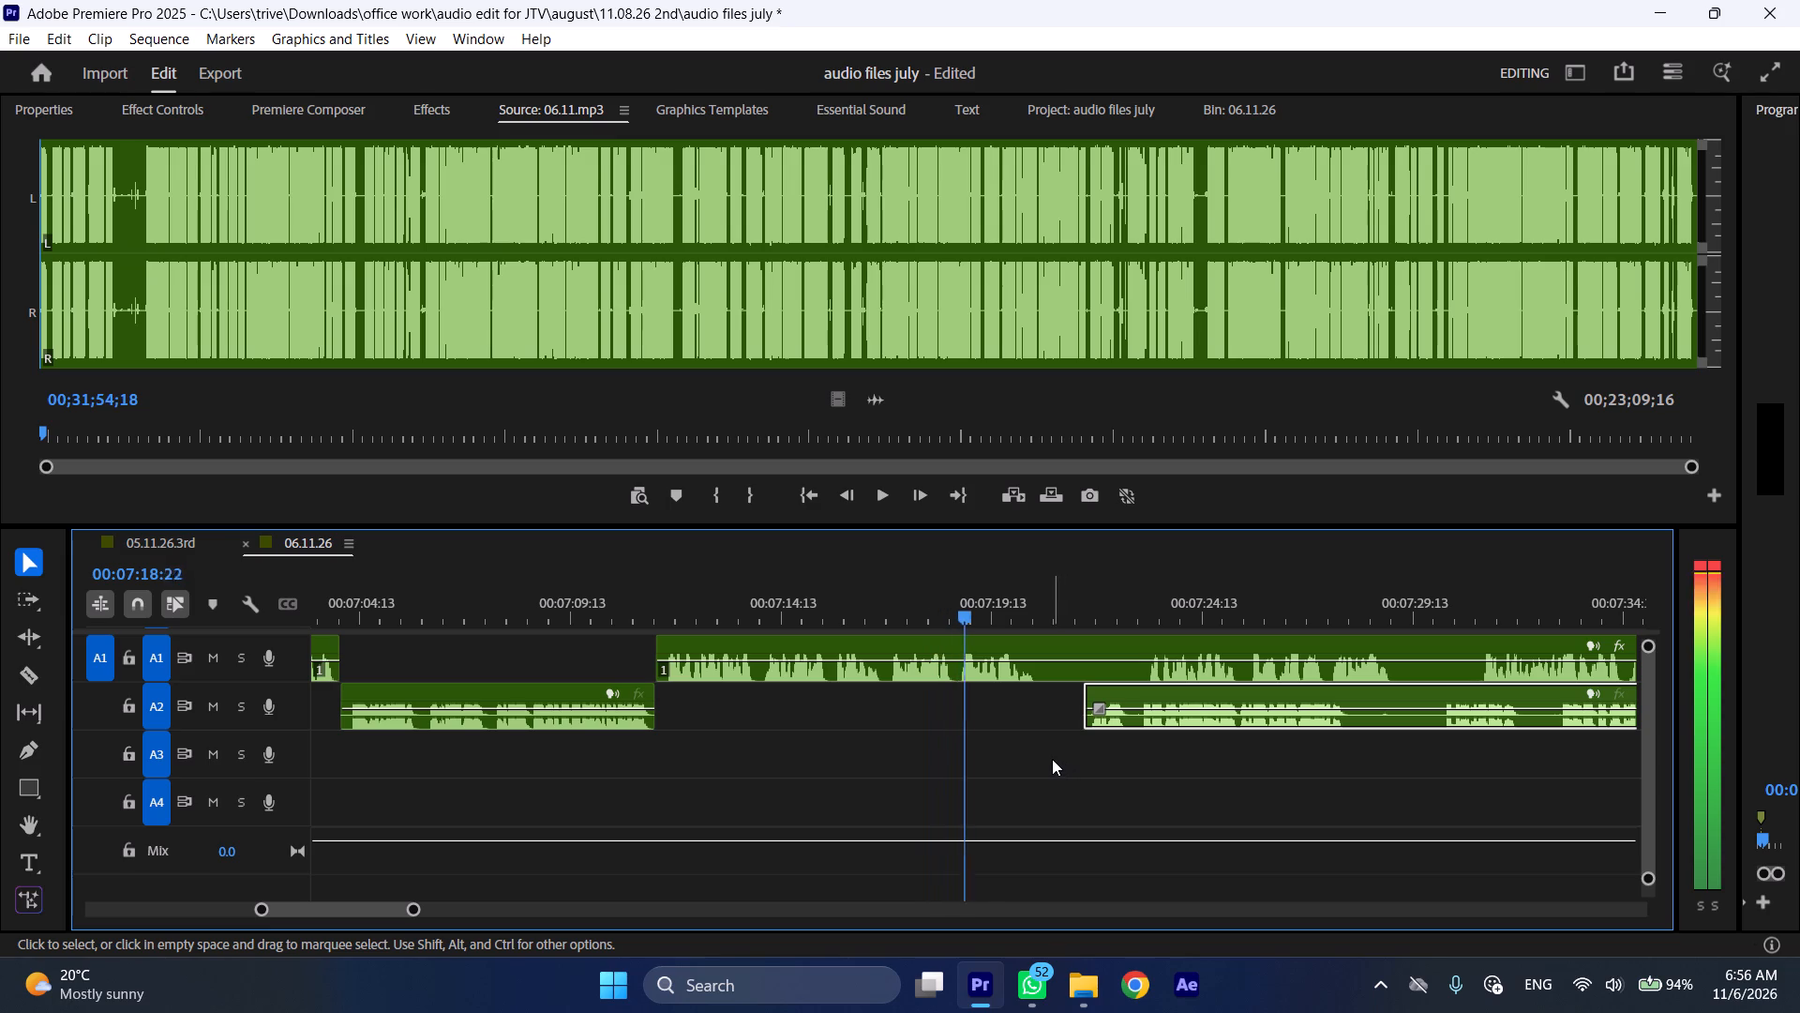
Stop playback in the pause after the A1 passage and split A1 at 00:07:20:20.
{"action": "key", "text": "space"}
{"action": "type", "text": "C"}
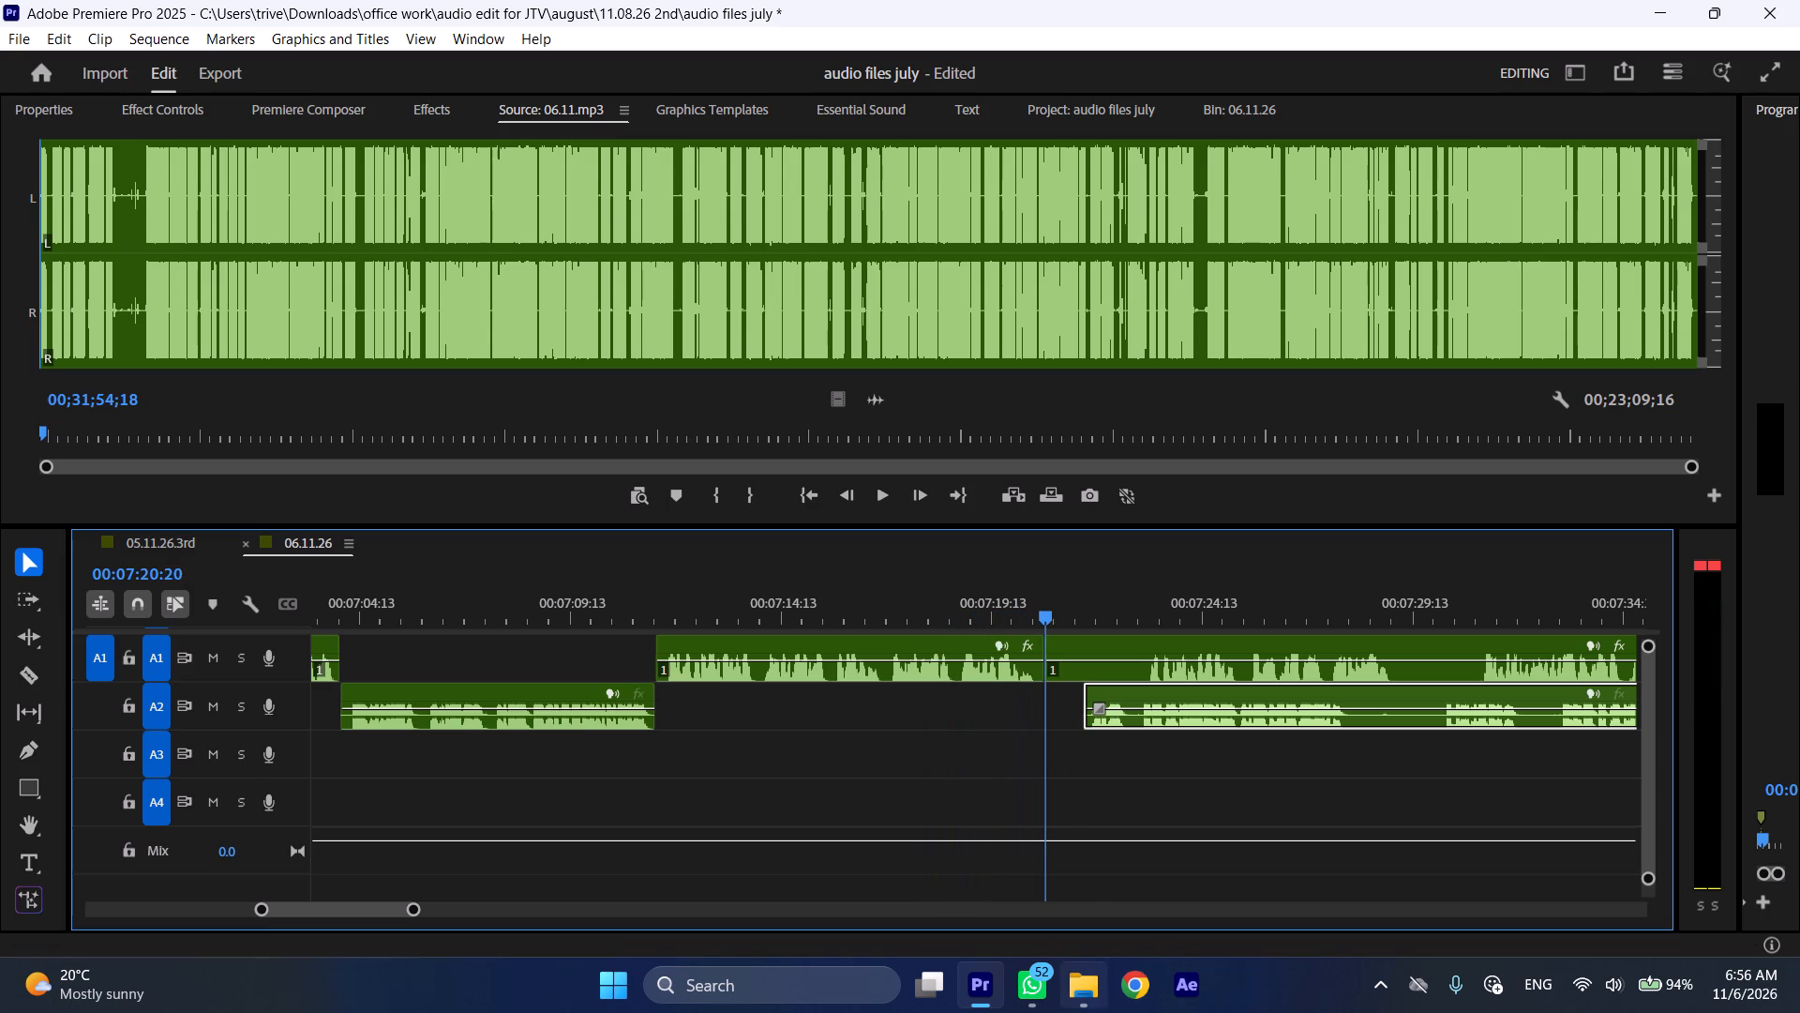
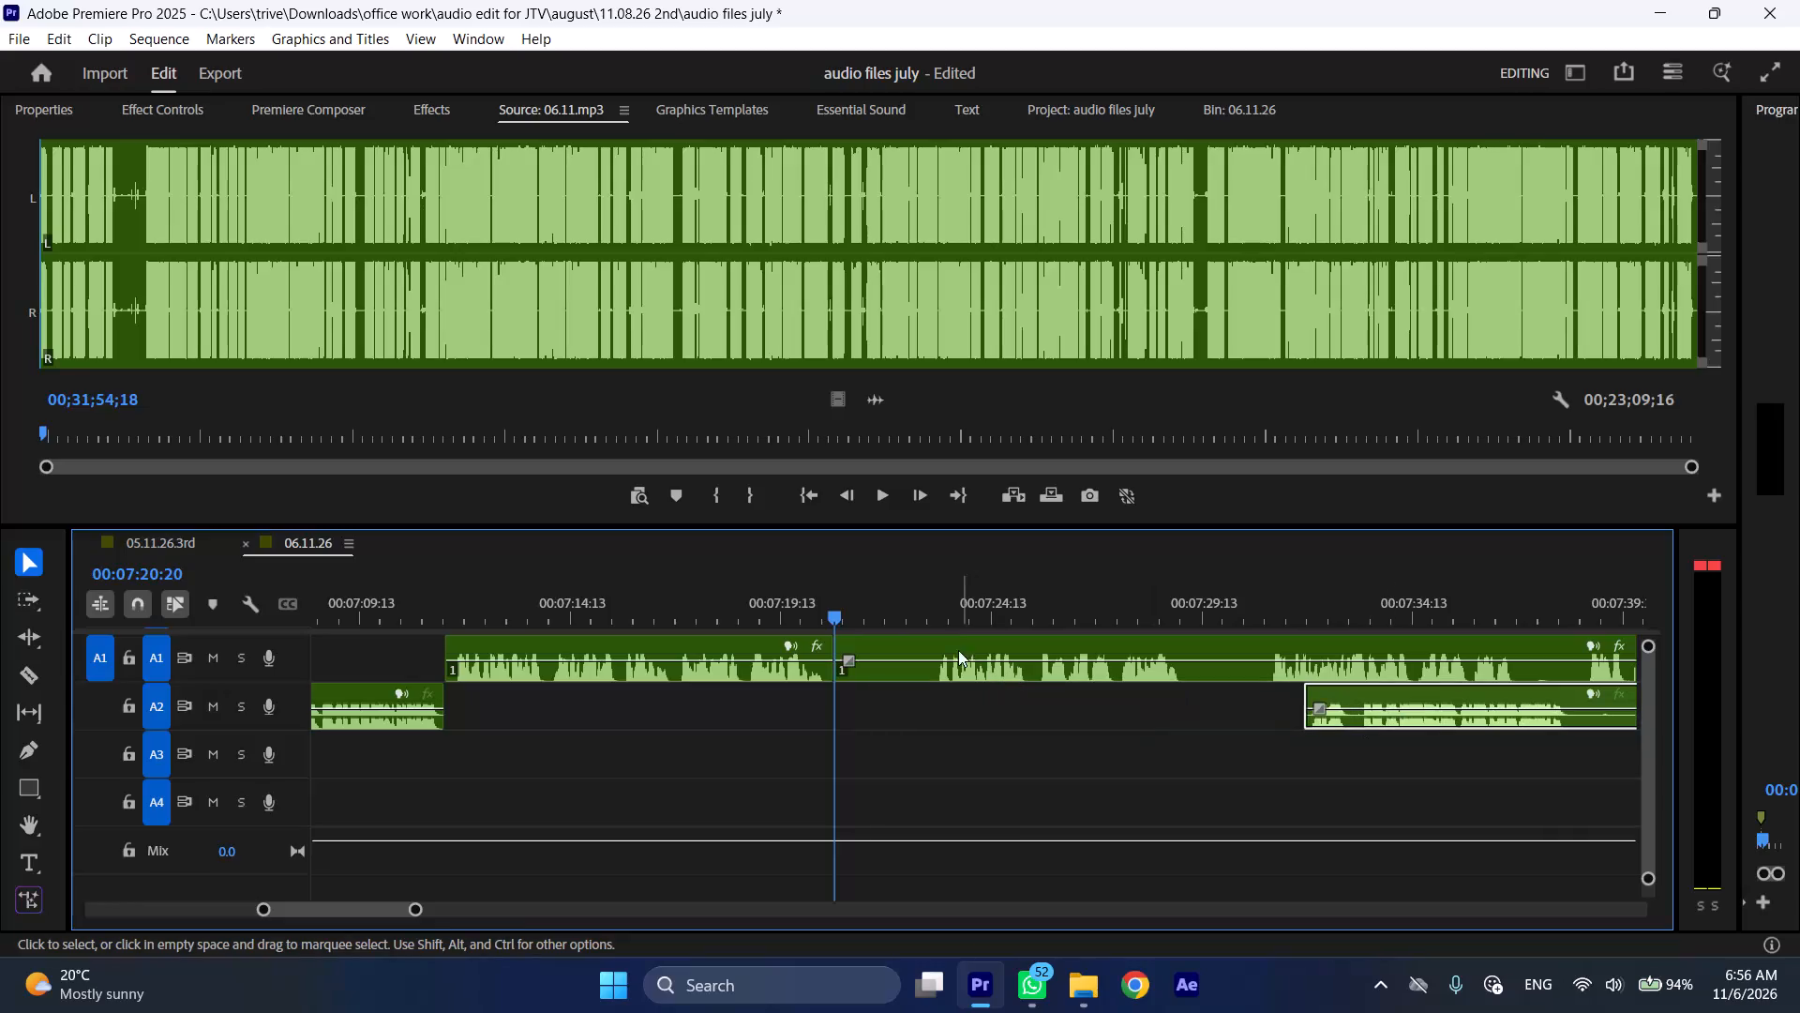
Split A1 at 00:07:23:03 and ripple delete the silent piece between 00:07:20:20 and that cut.
{"action": "left_click", "coordinate": [934, 607]}
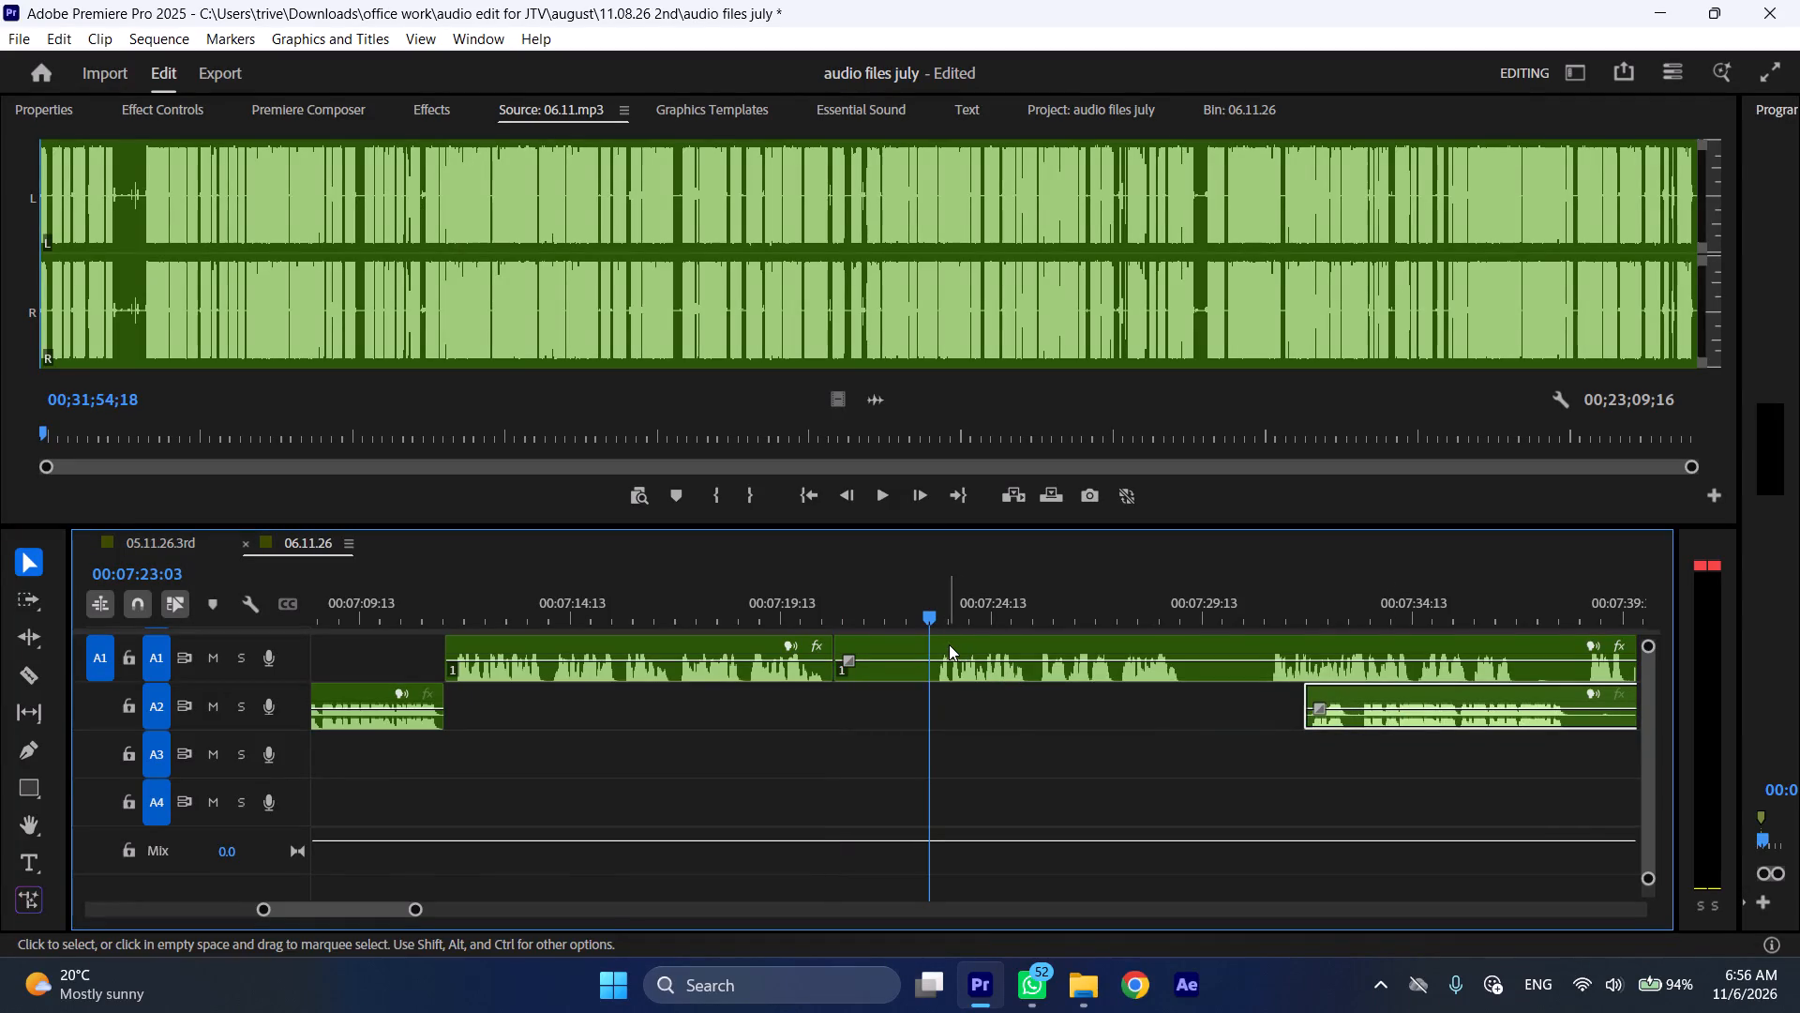
{"action": "left_click", "coordinate": [950, 644]}
{"action": "key", "text": "shift+c"}
{"action": "key", "text": "ctrl+shift+d"}
Play the A1 passage to its pause, split A1 at 00:07:26:23, and move the A2 clip earlier to start there.
{"action": "key", "text": "space"}
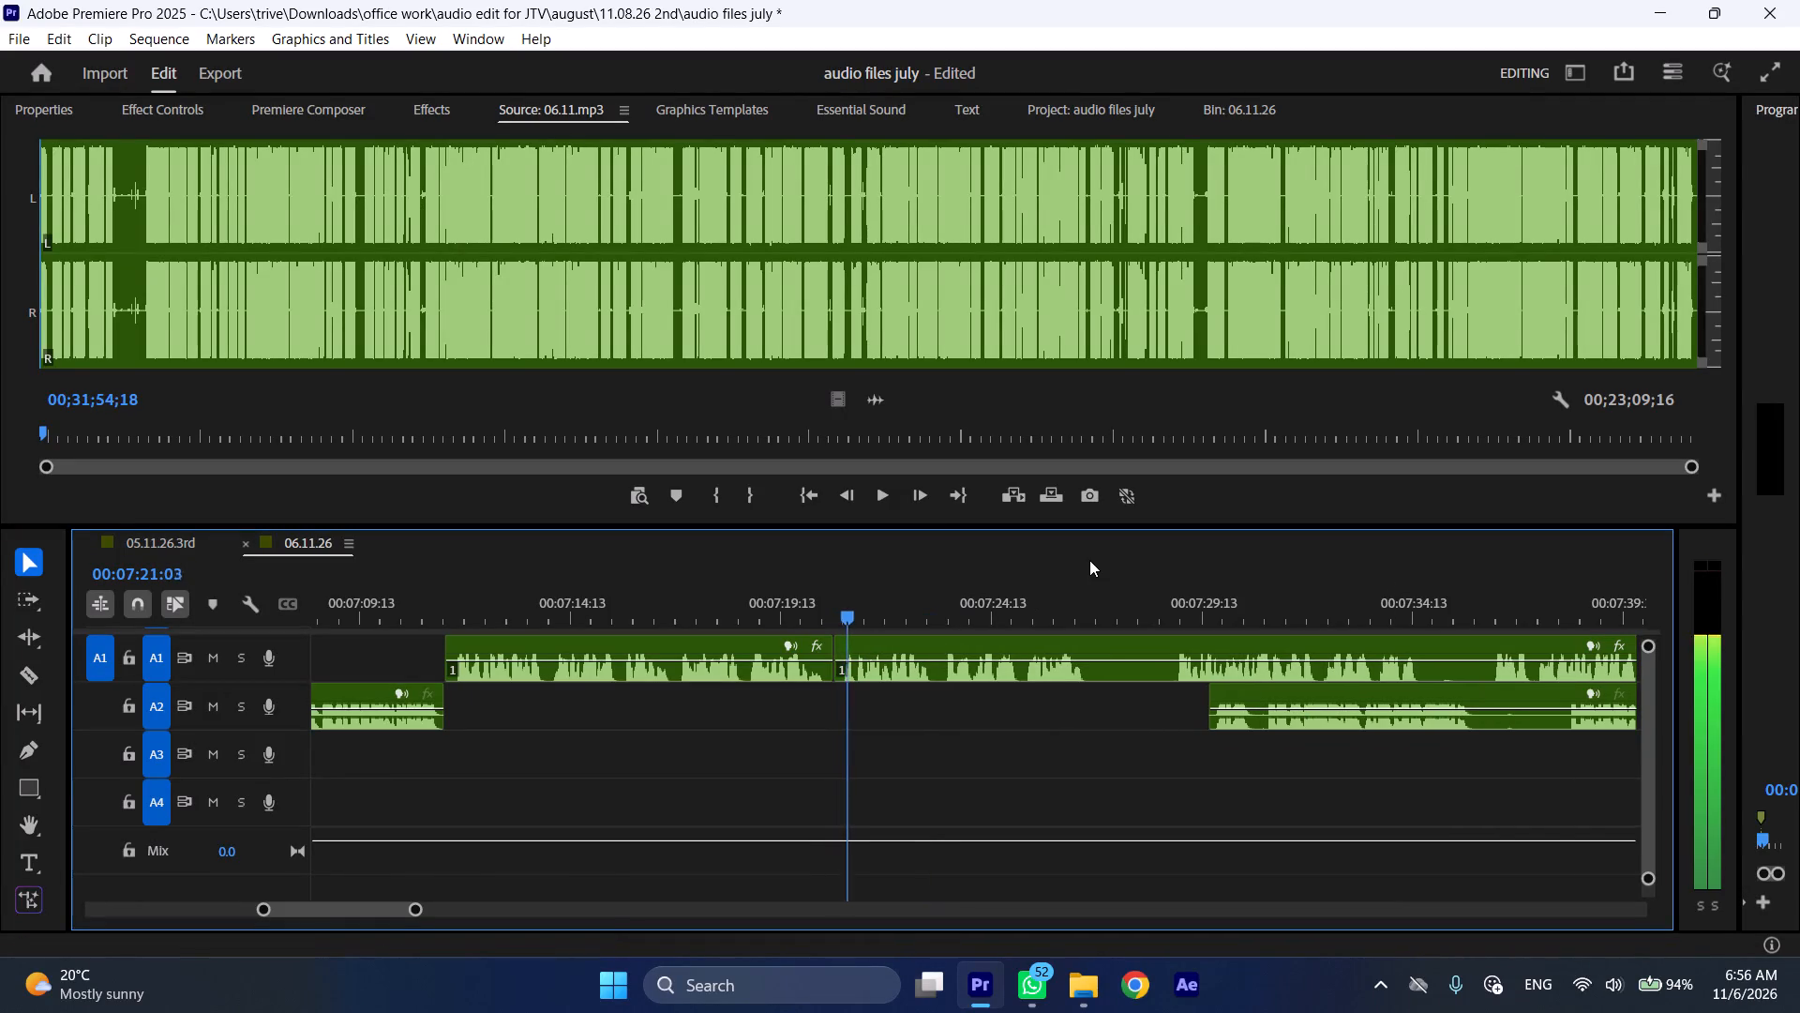
{"action": "type", "text": "l"}
{"action": "scroll", "coordinate": [1164, 672], "scroll_direction": "down", "scroll_amount": 5}
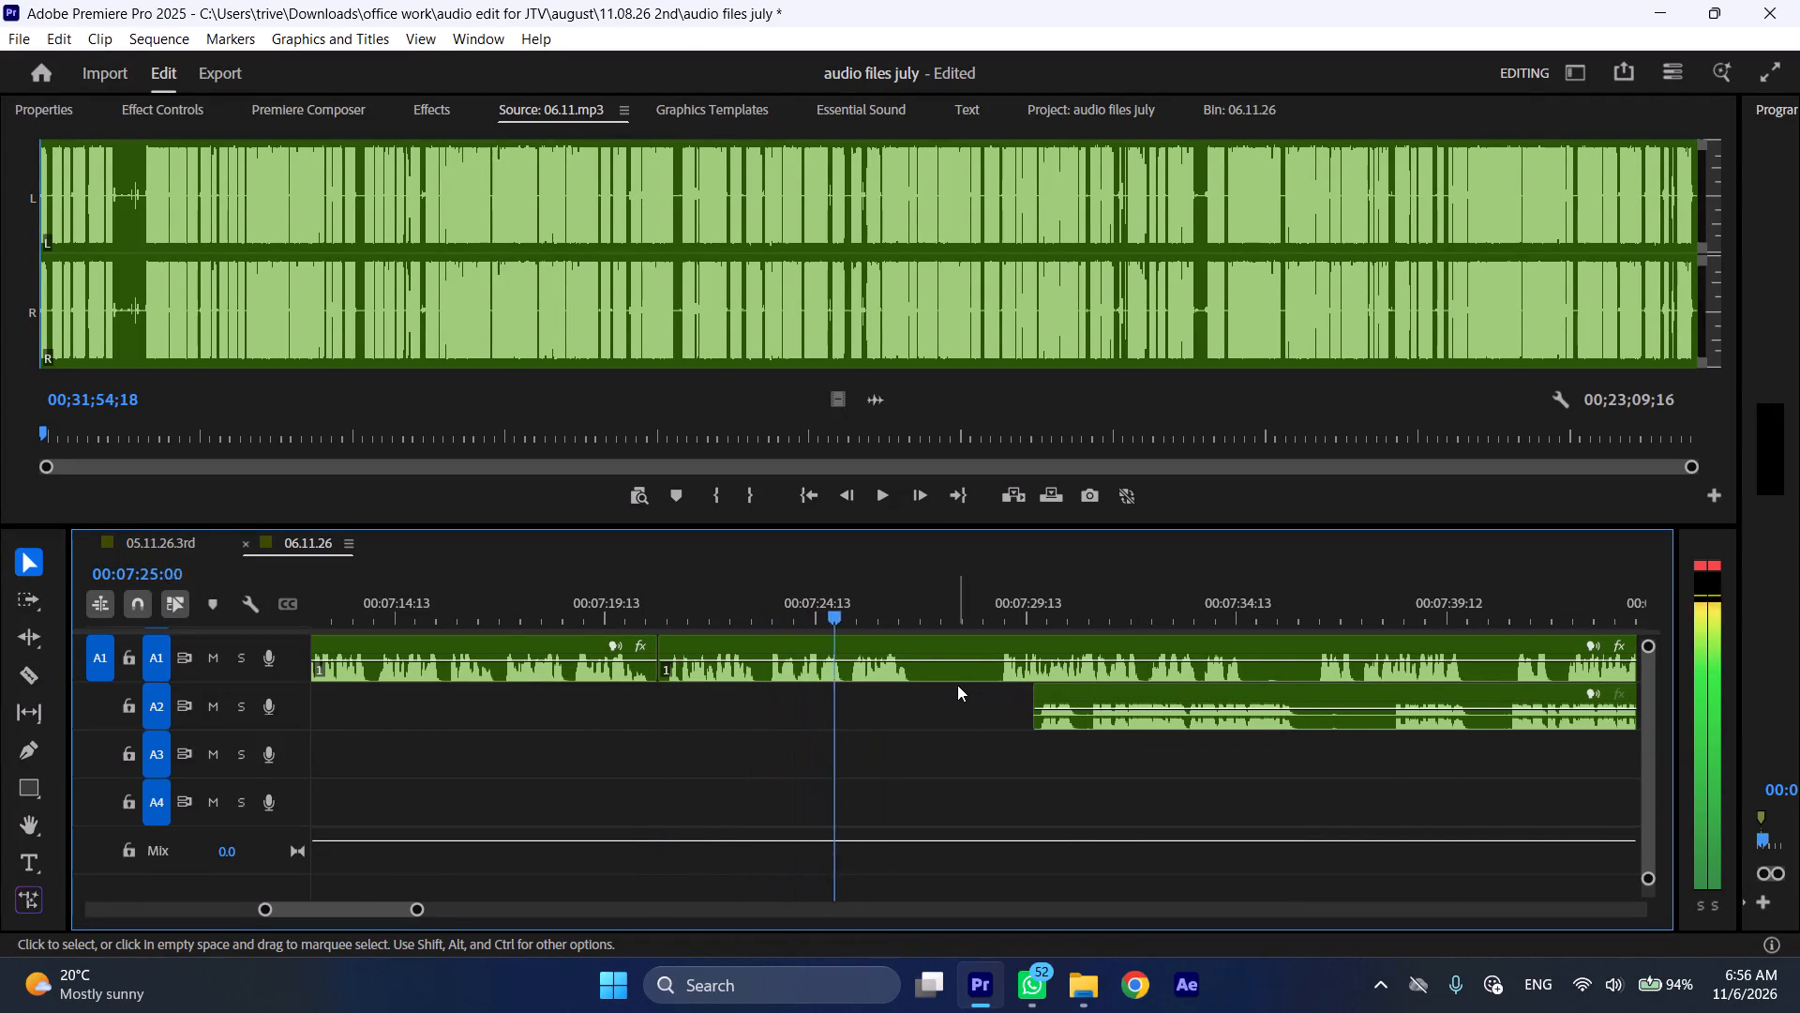
{"action": "key", "text": "space"}
{"action": "key", "text": "shift+c"}
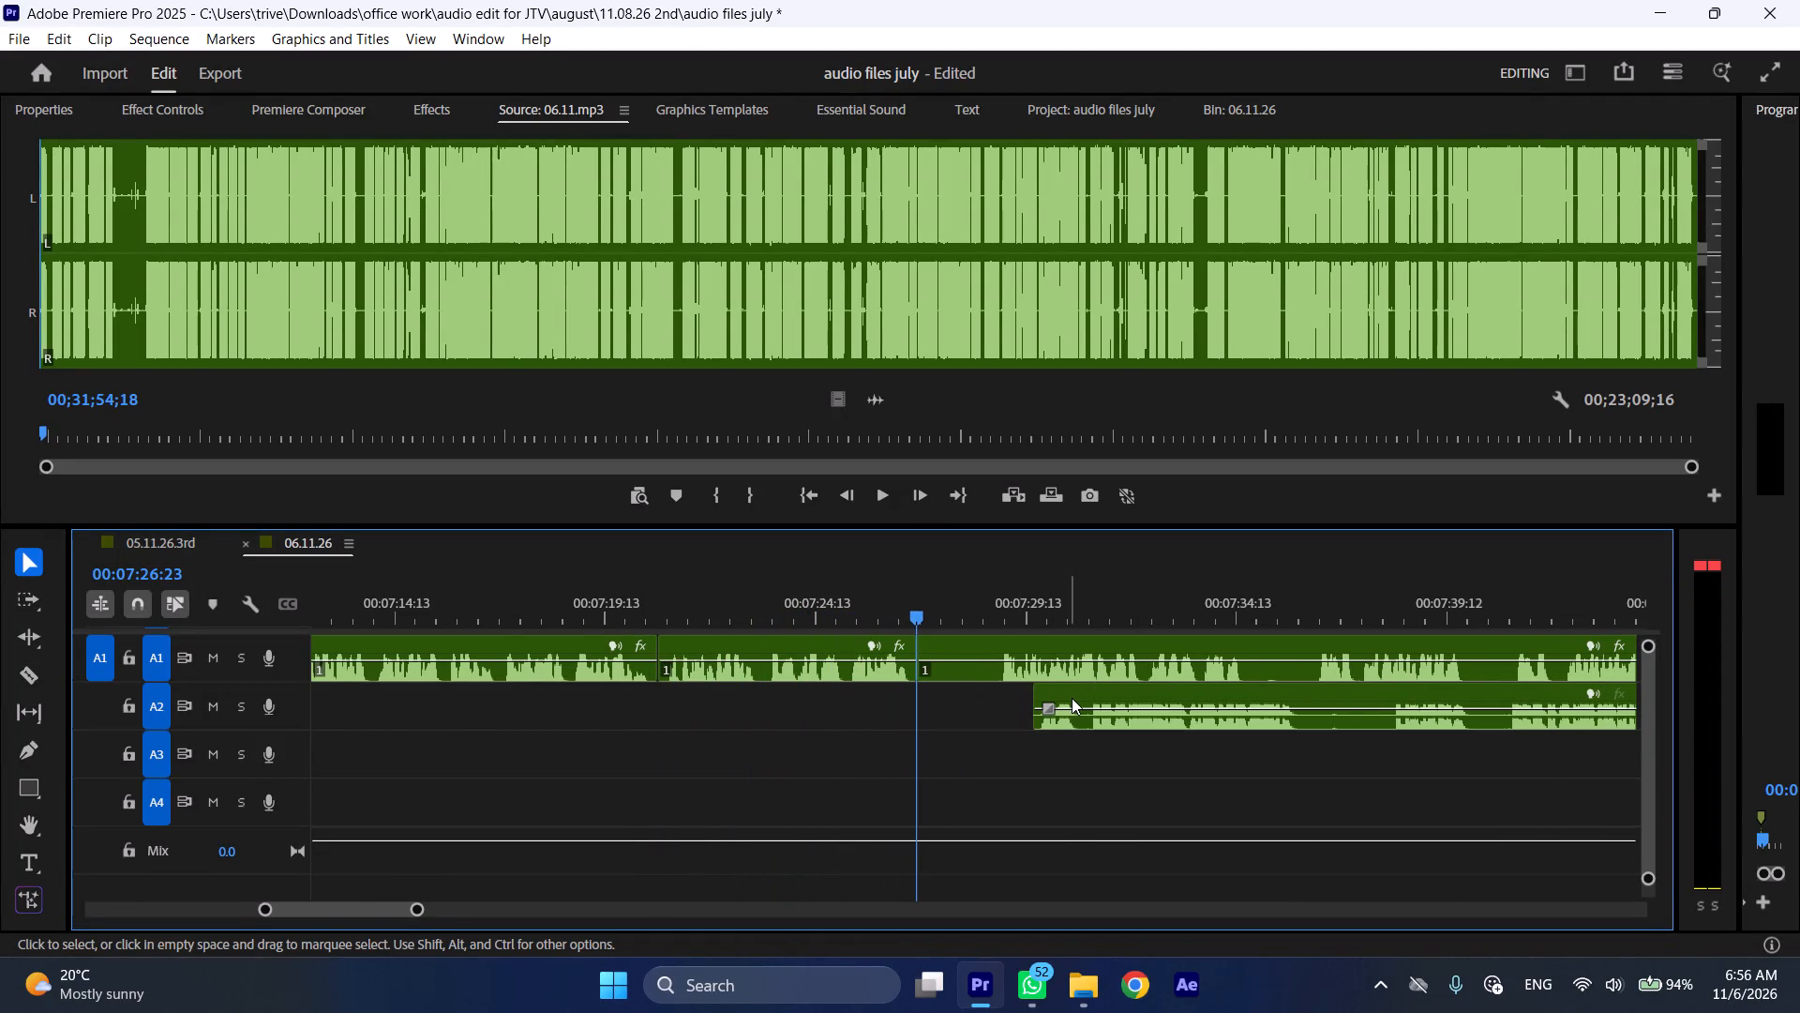
{"action": "left_click_drag", "start_coordinate": [1071, 697], "coordinate": [952, 698]}
Shift the remaining A1 clip later and trim its leading silence to about 00:07:35, while playing the A2 passage.
{"action": "double_click", "coordinate": [957, 642]}
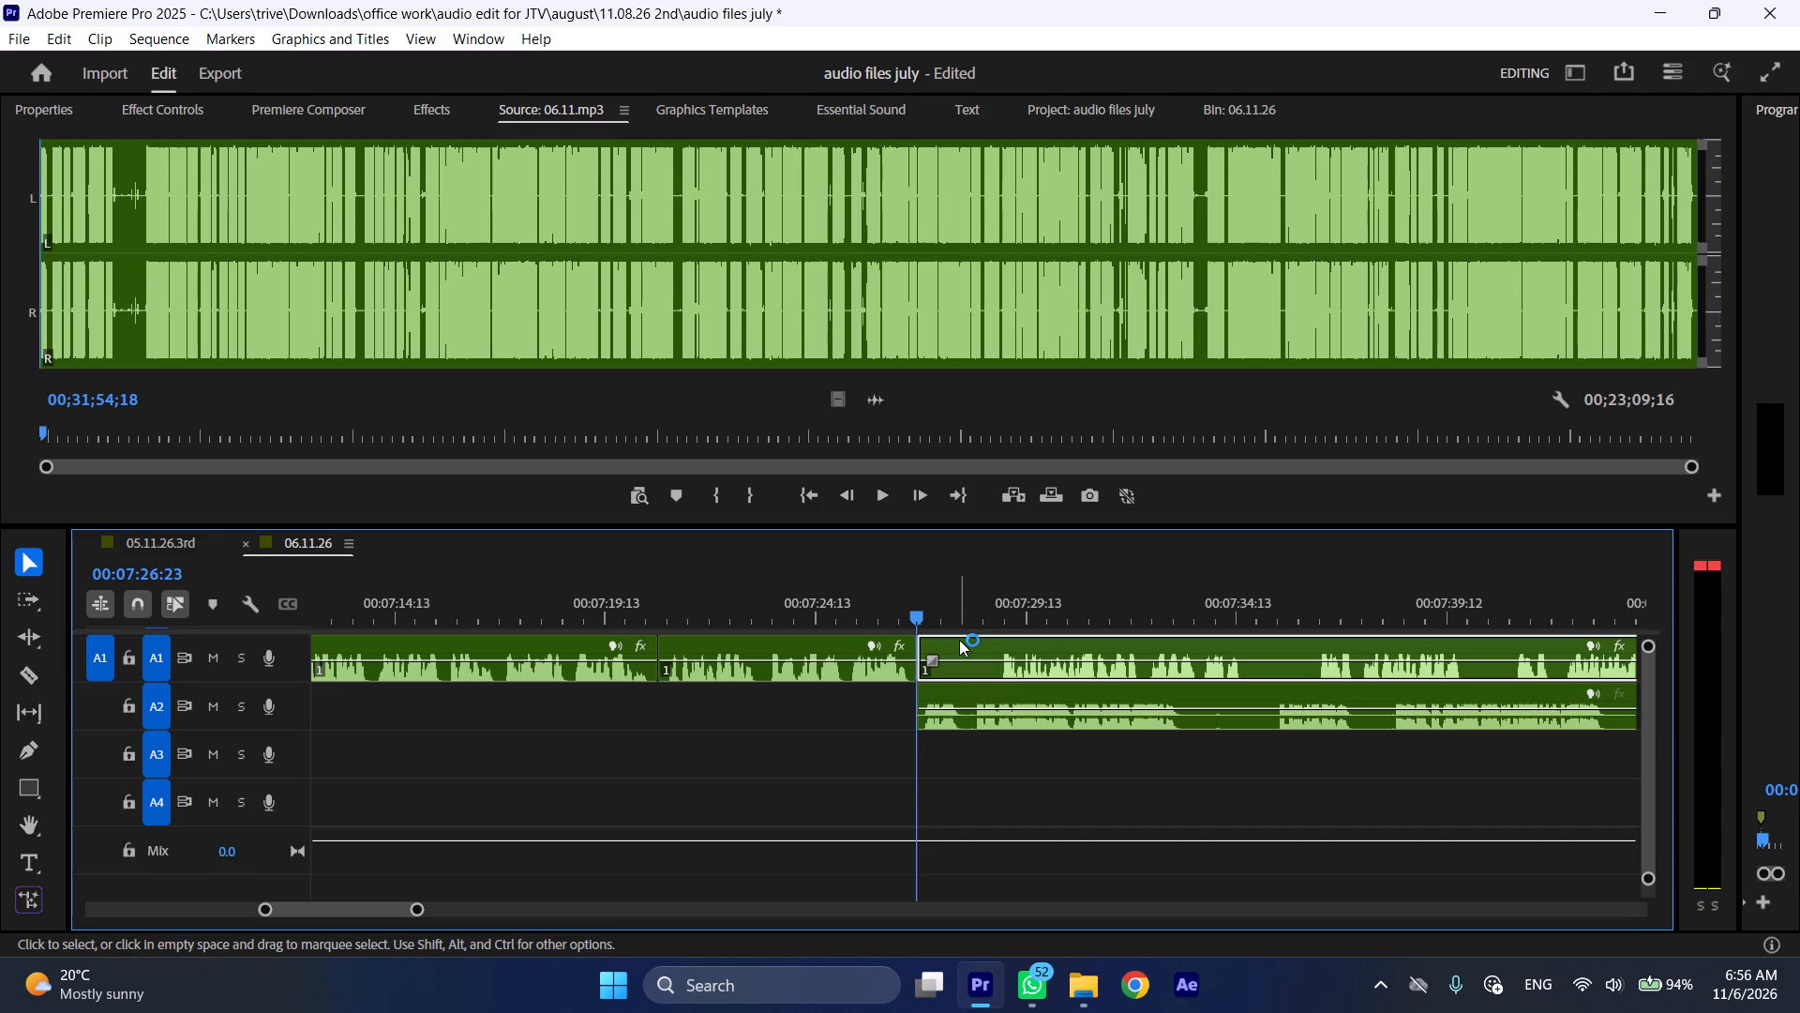
{"action": "left_click_drag", "start_coordinate": [960, 643], "coordinate": [1237, 664]}
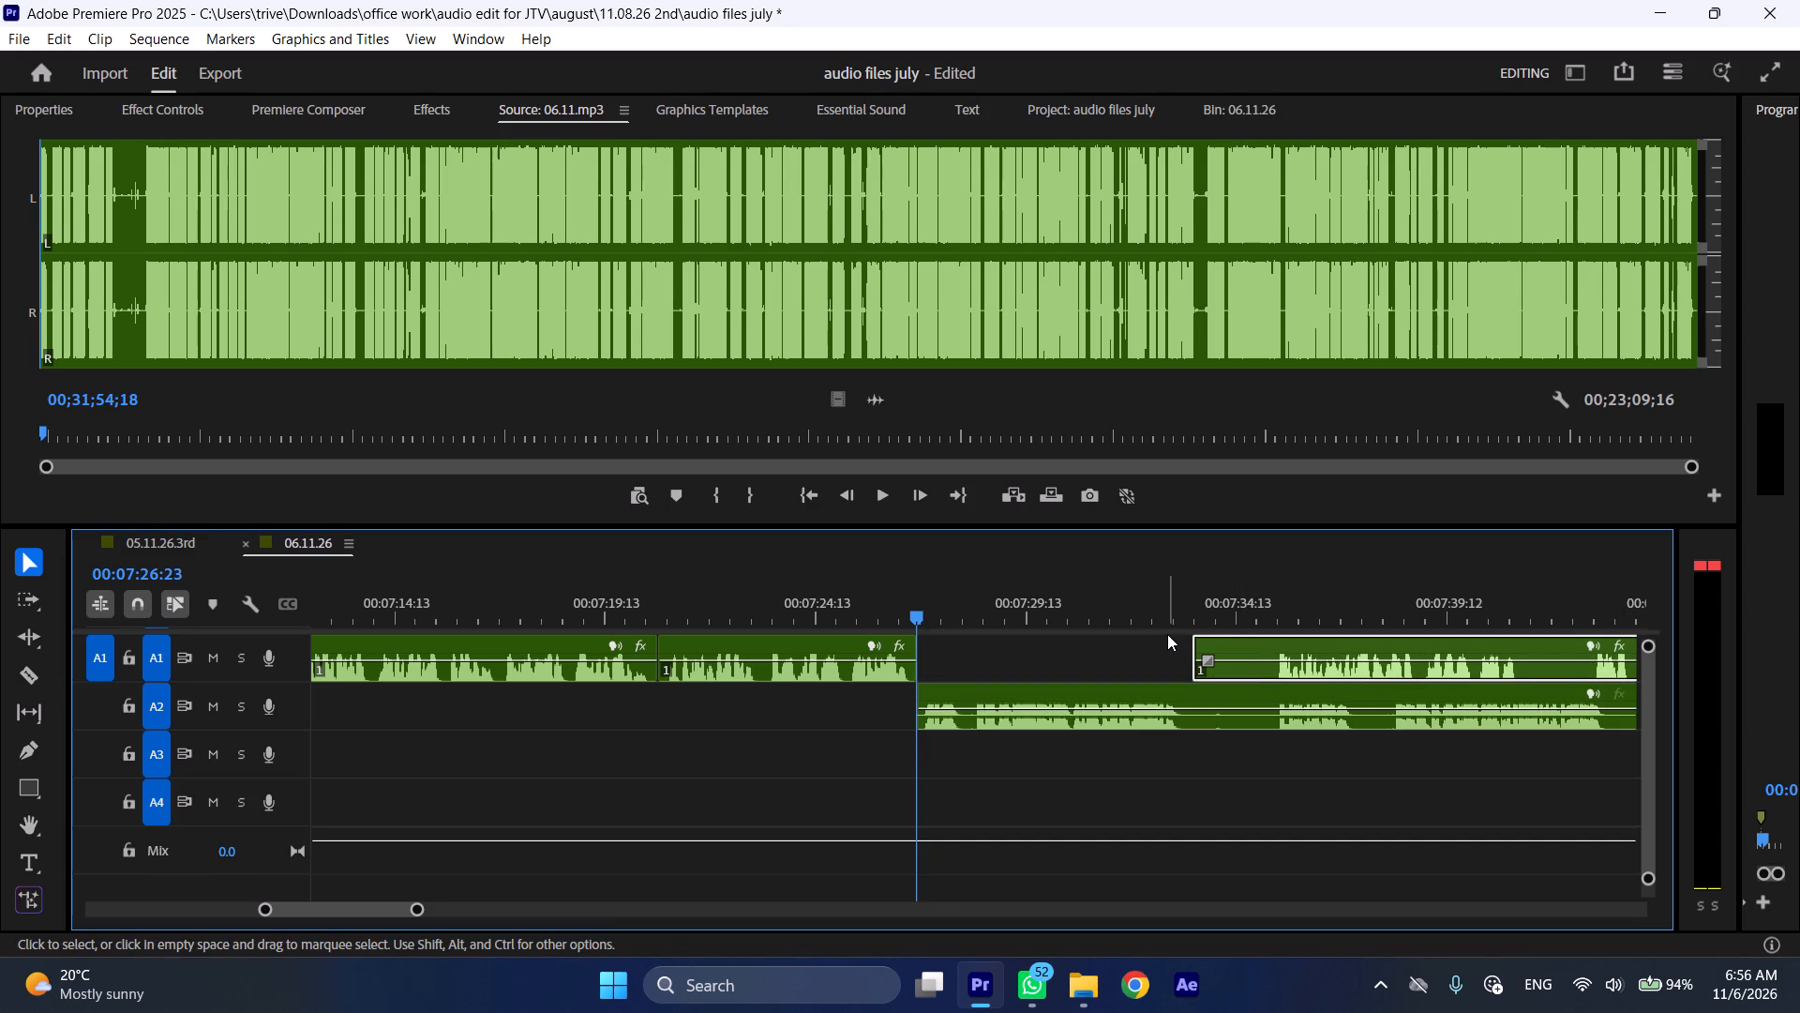
{"action": "key", "text": "space"}
{"action": "type", "text": "l"}
{"action": "left_click_drag", "start_coordinate": [1194, 639], "coordinate": [1265, 652]}
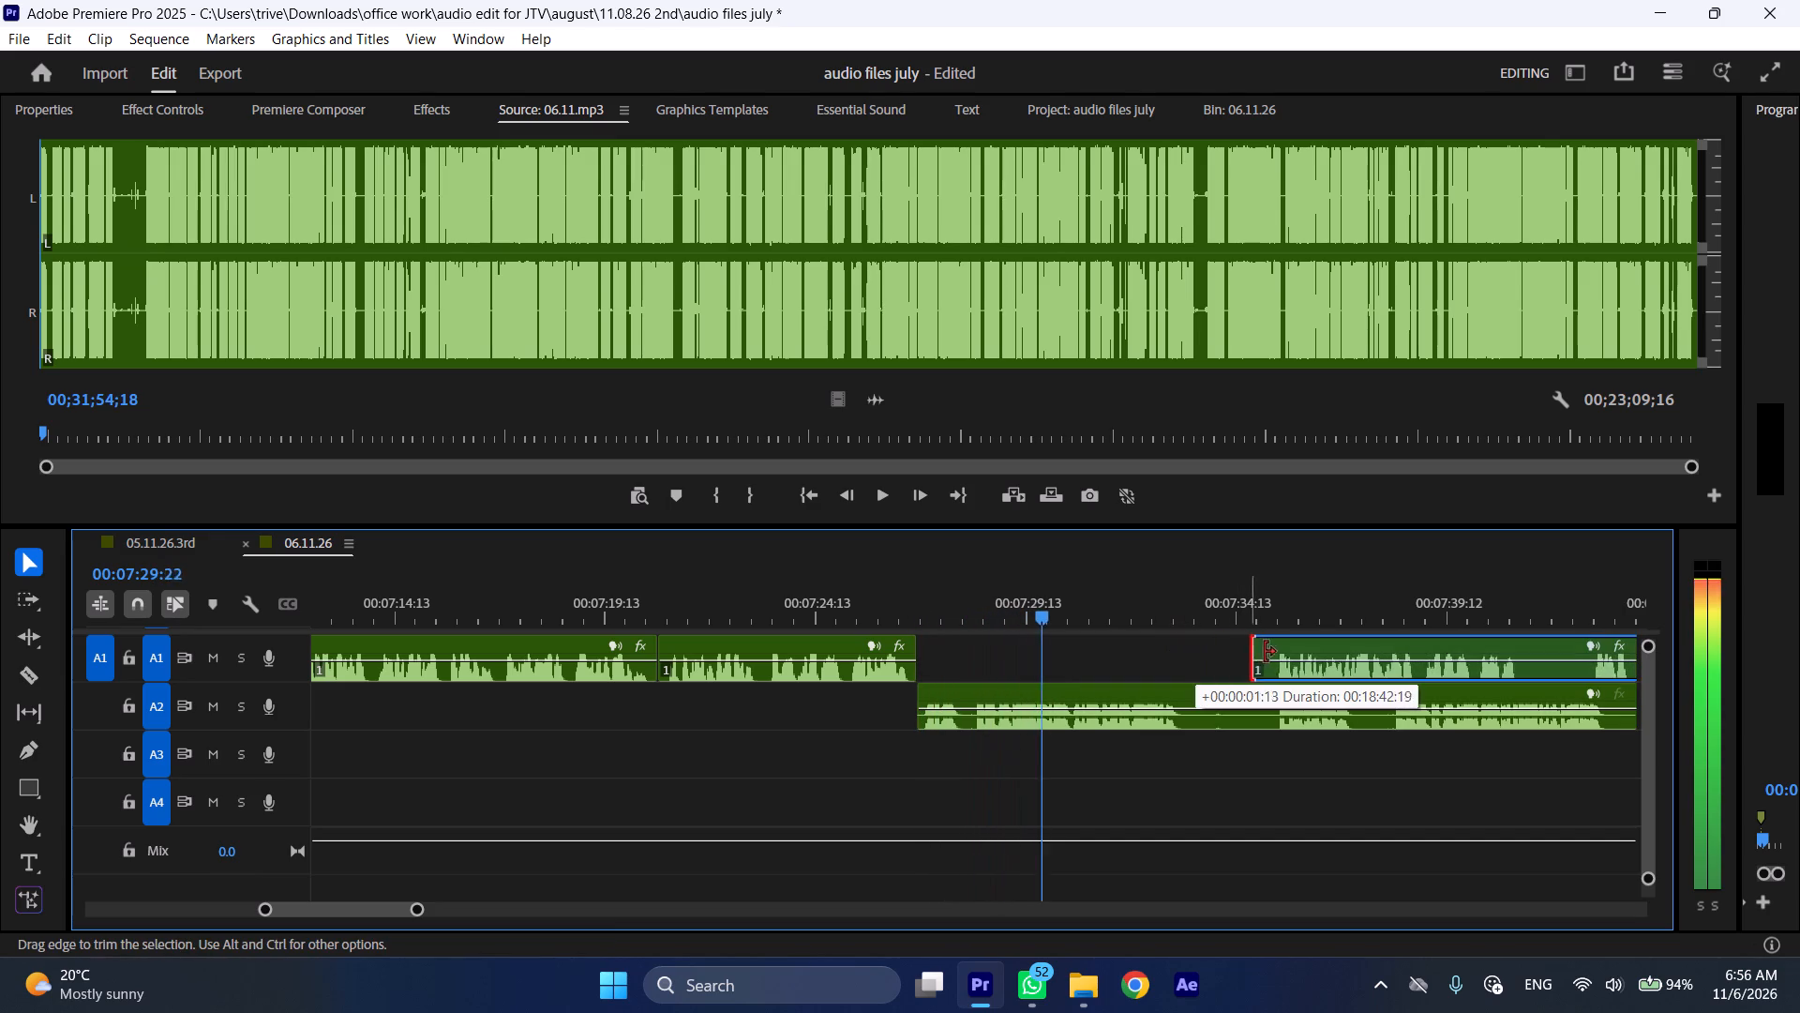
{"action": "left_click_drag", "start_coordinate": [1265, 652], "coordinate": [1272, 654]}
Stop playback after the A2 phrase, split A2 at 00:07:33:10, and move the A1 clip earlier to start there.
{"action": "key", "text": "space"}
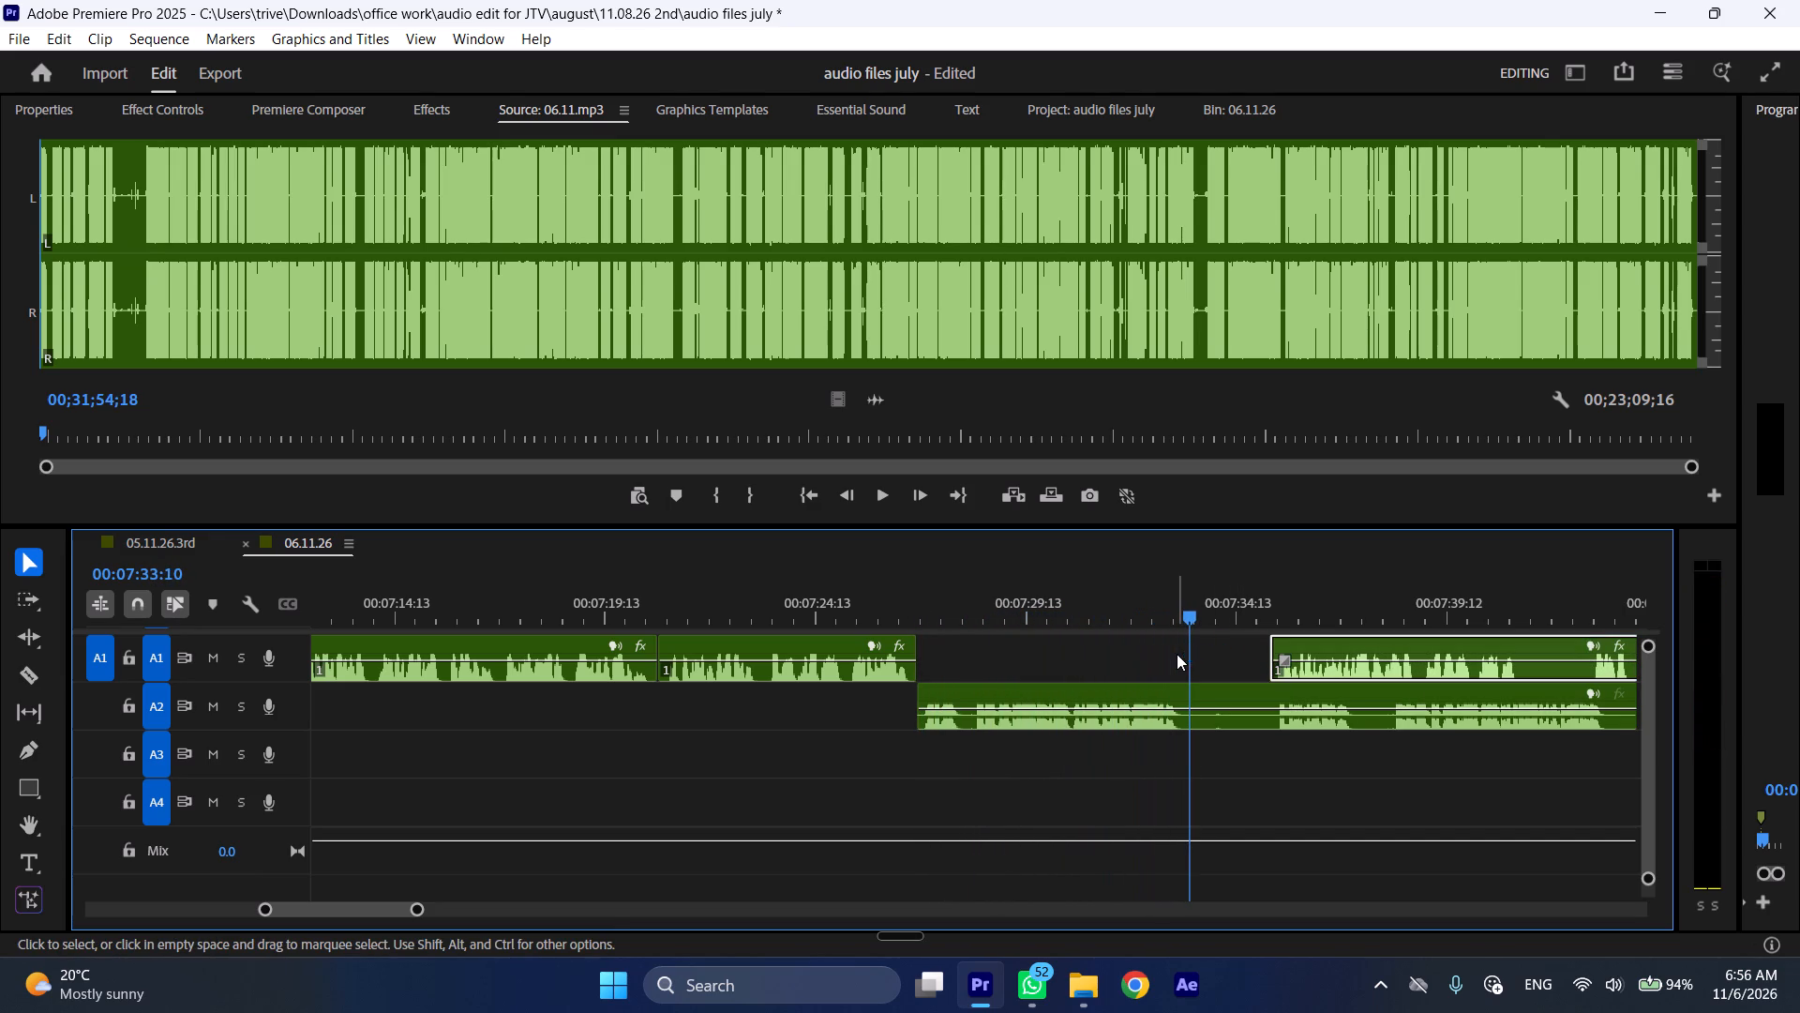
{"action": "key", "text": "shift+c"}
{"action": "left_click_drag", "start_coordinate": [1297, 645], "coordinate": [1222, 650]}
Shift the remaining A2 clip later and trim its leading silence to about 00:07:42, while playing the A1 passage.
{"action": "scroll", "coordinate": [1221, 651], "scroll_direction": "down", "scroll_amount": 10}
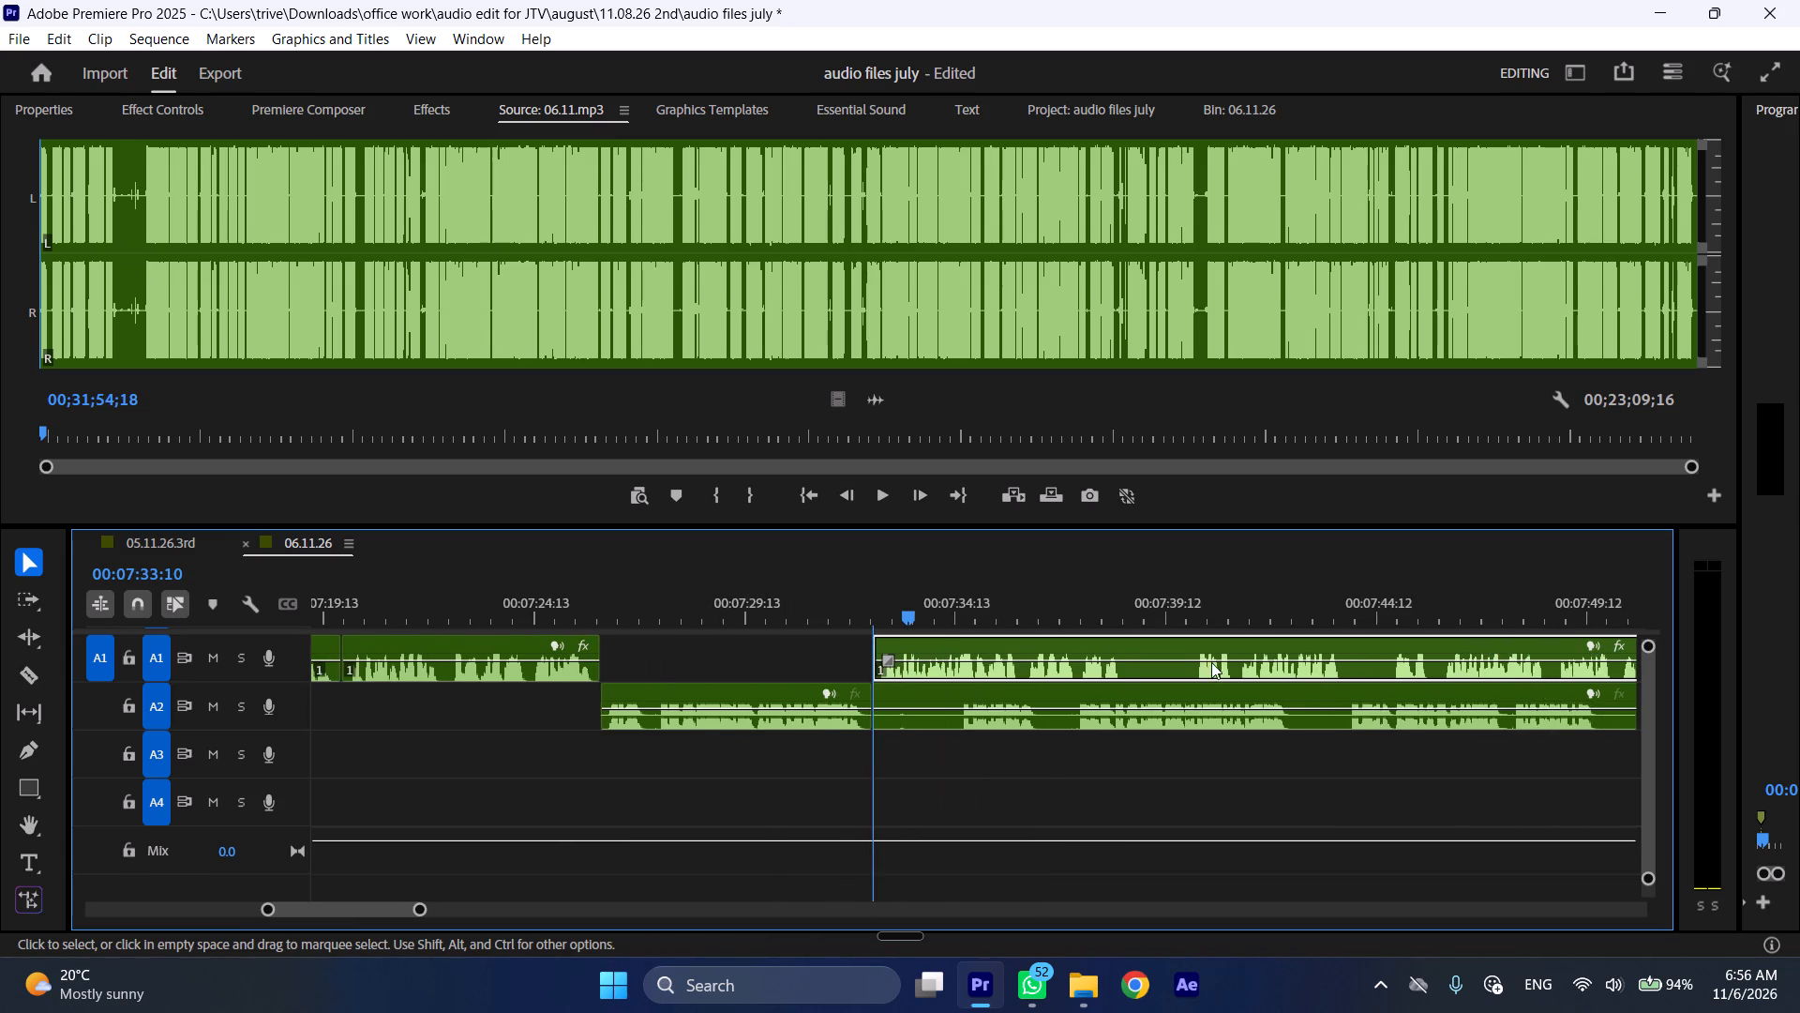
{"action": "left_click_drag", "start_coordinate": [904, 690], "coordinate": [1214, 693]}
{"action": "key", "text": "space"}
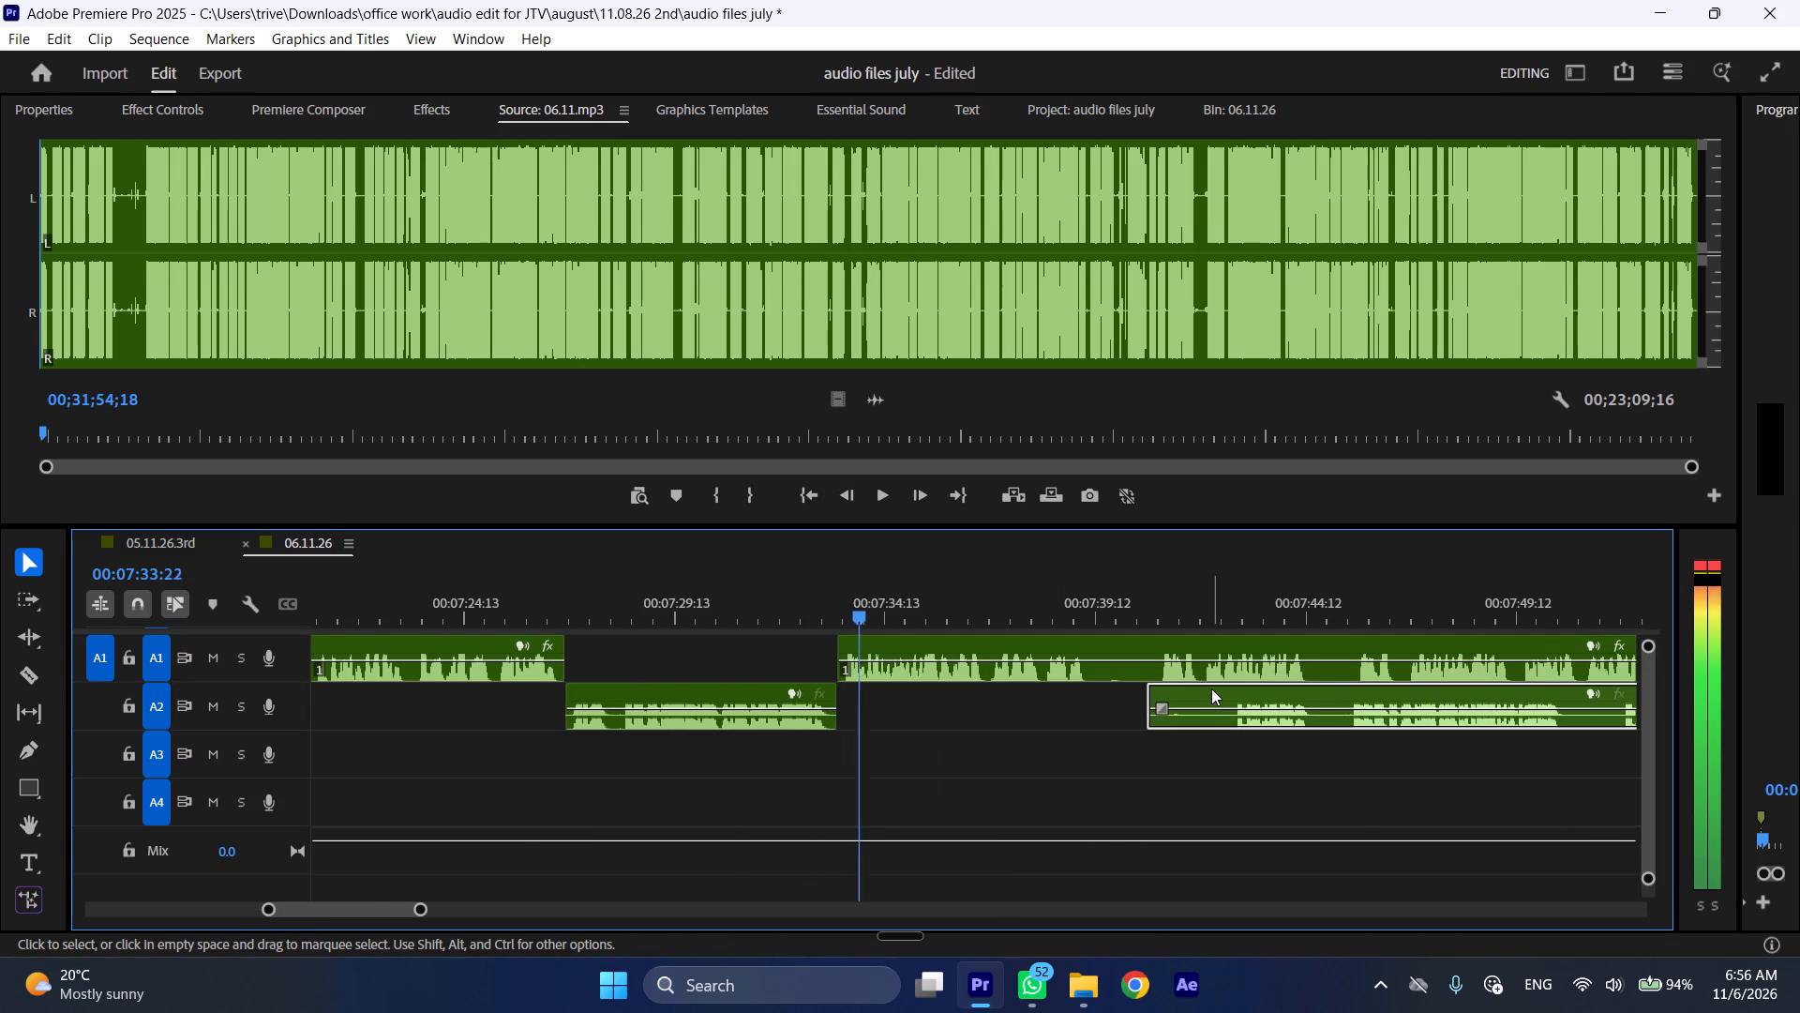
{"action": "key", "text": "l"}
{"action": "left_click_drag", "start_coordinate": [1162, 687], "coordinate": [1246, 692]}
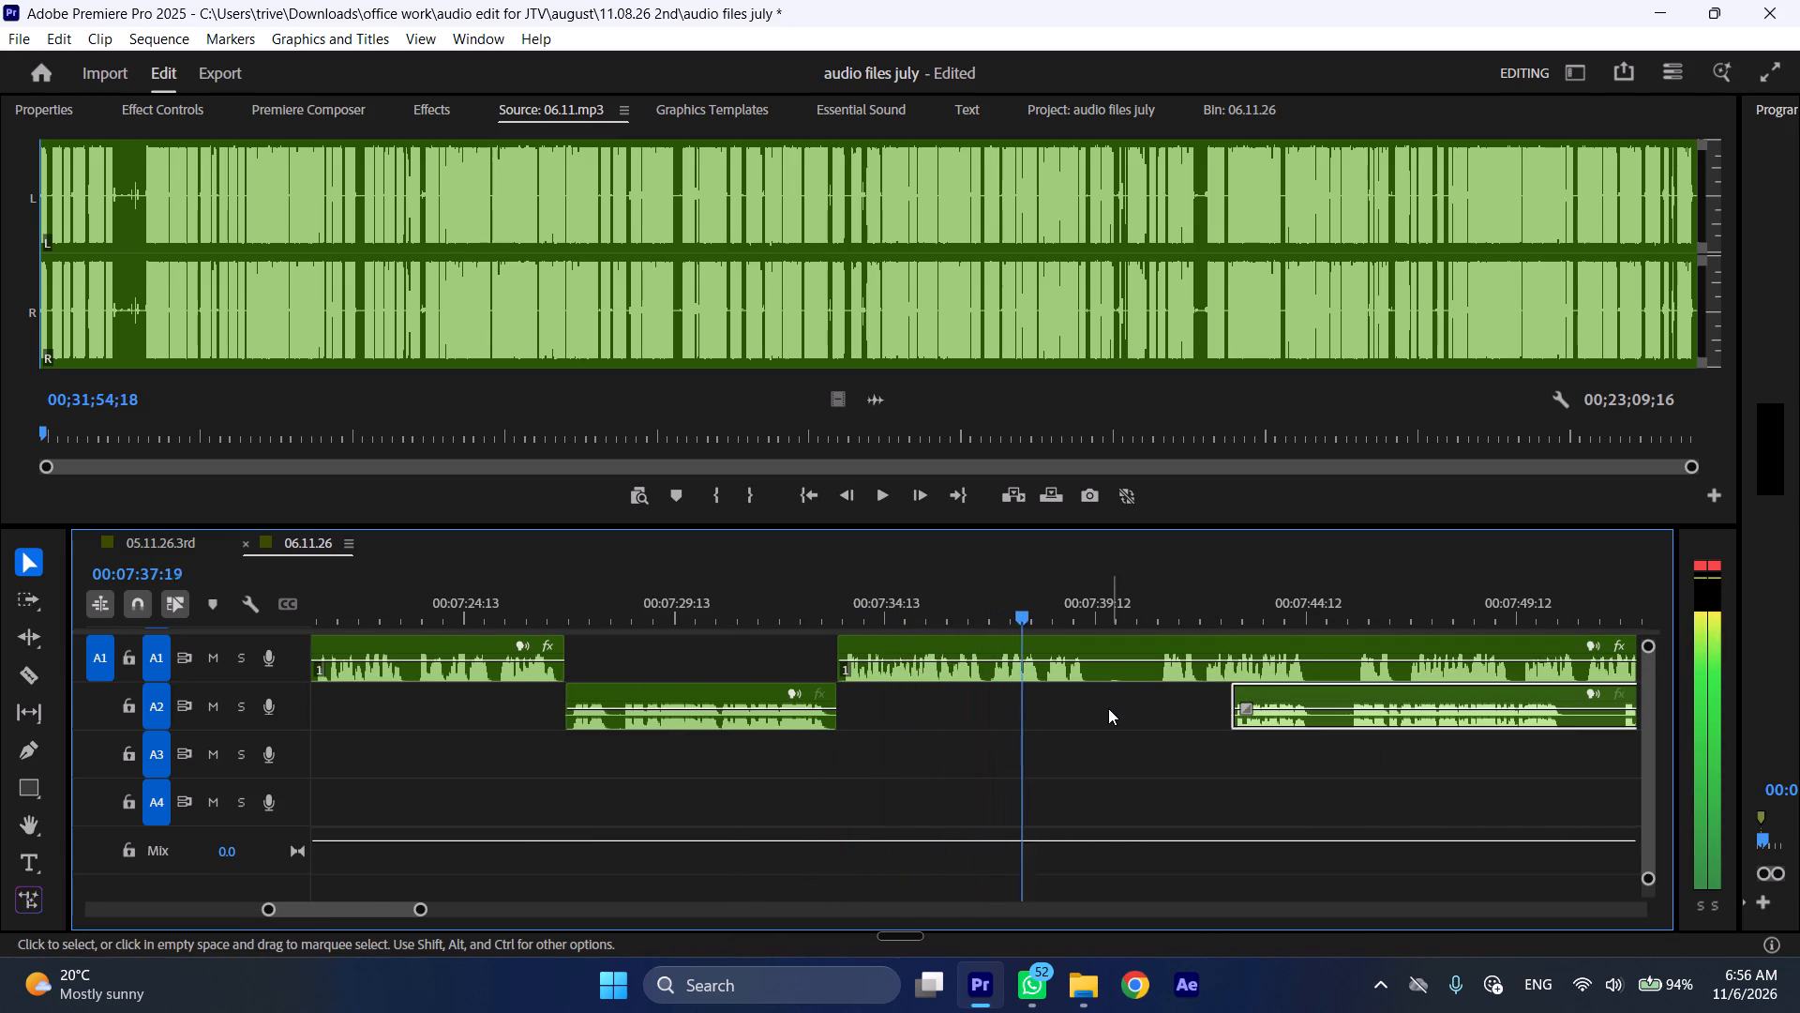
Stop playback in the pause after the A1 passage and split A1 at 00:07:39:09.
{"action": "key", "text": "space"}
{"action": "type", "text": "VC"}
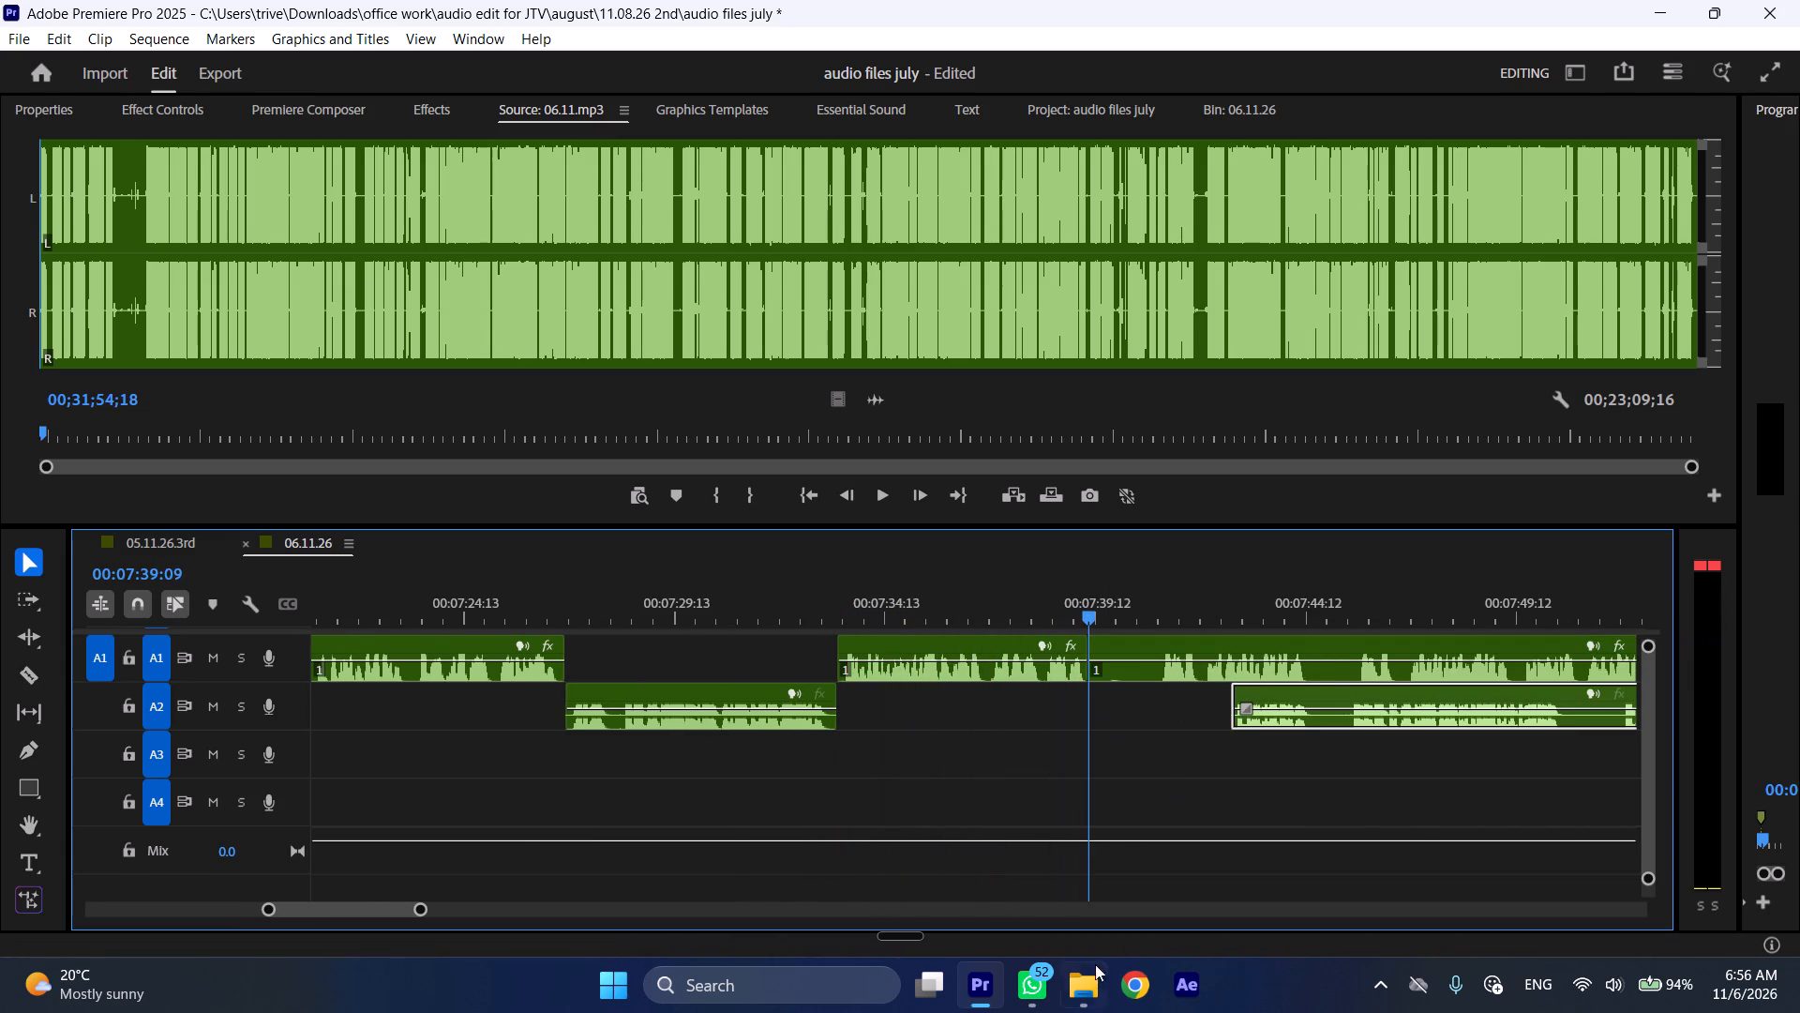
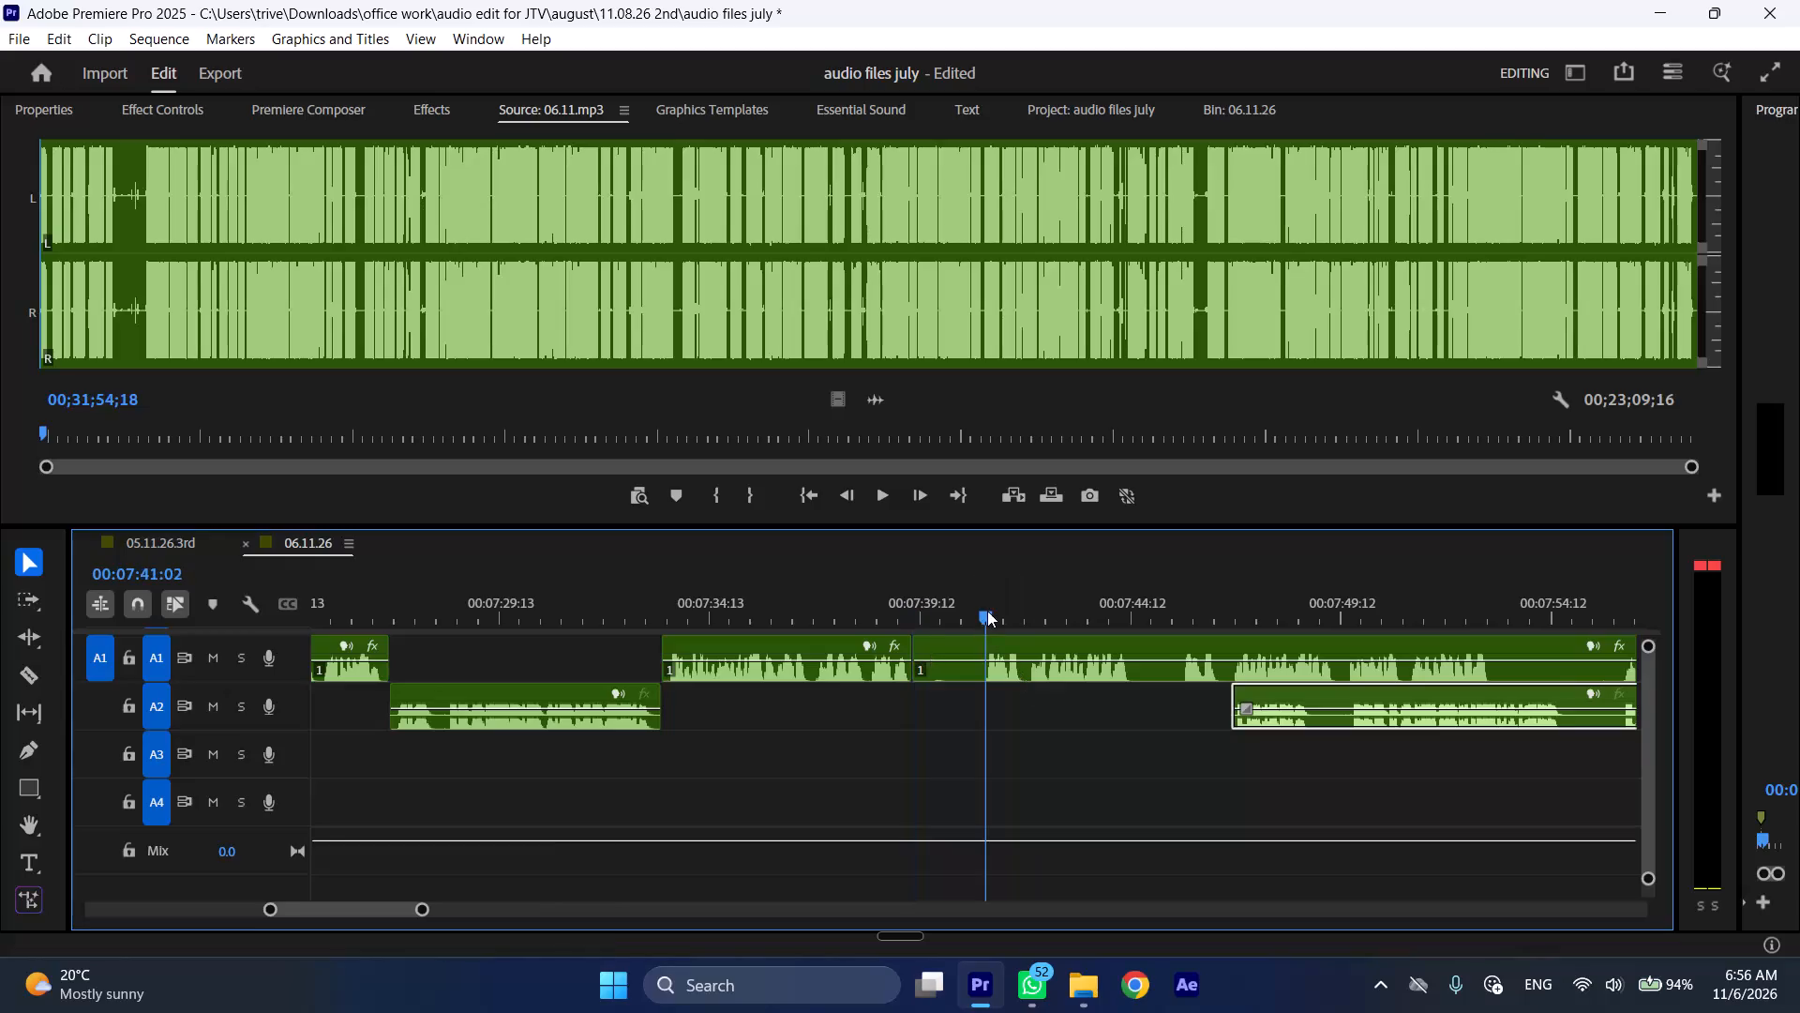
Stop playback, split A1 at 00:07:41:02 where speech resumes, and ripple-delete the silent piece starting at 00:07:39:09.
{"action": "key", "text": "space"}
{"action": "left_click", "coordinate": [987, 611]}
{"action": "left_click", "coordinate": [1046, 662]}
{"action": "key", "text": "shift+c"}
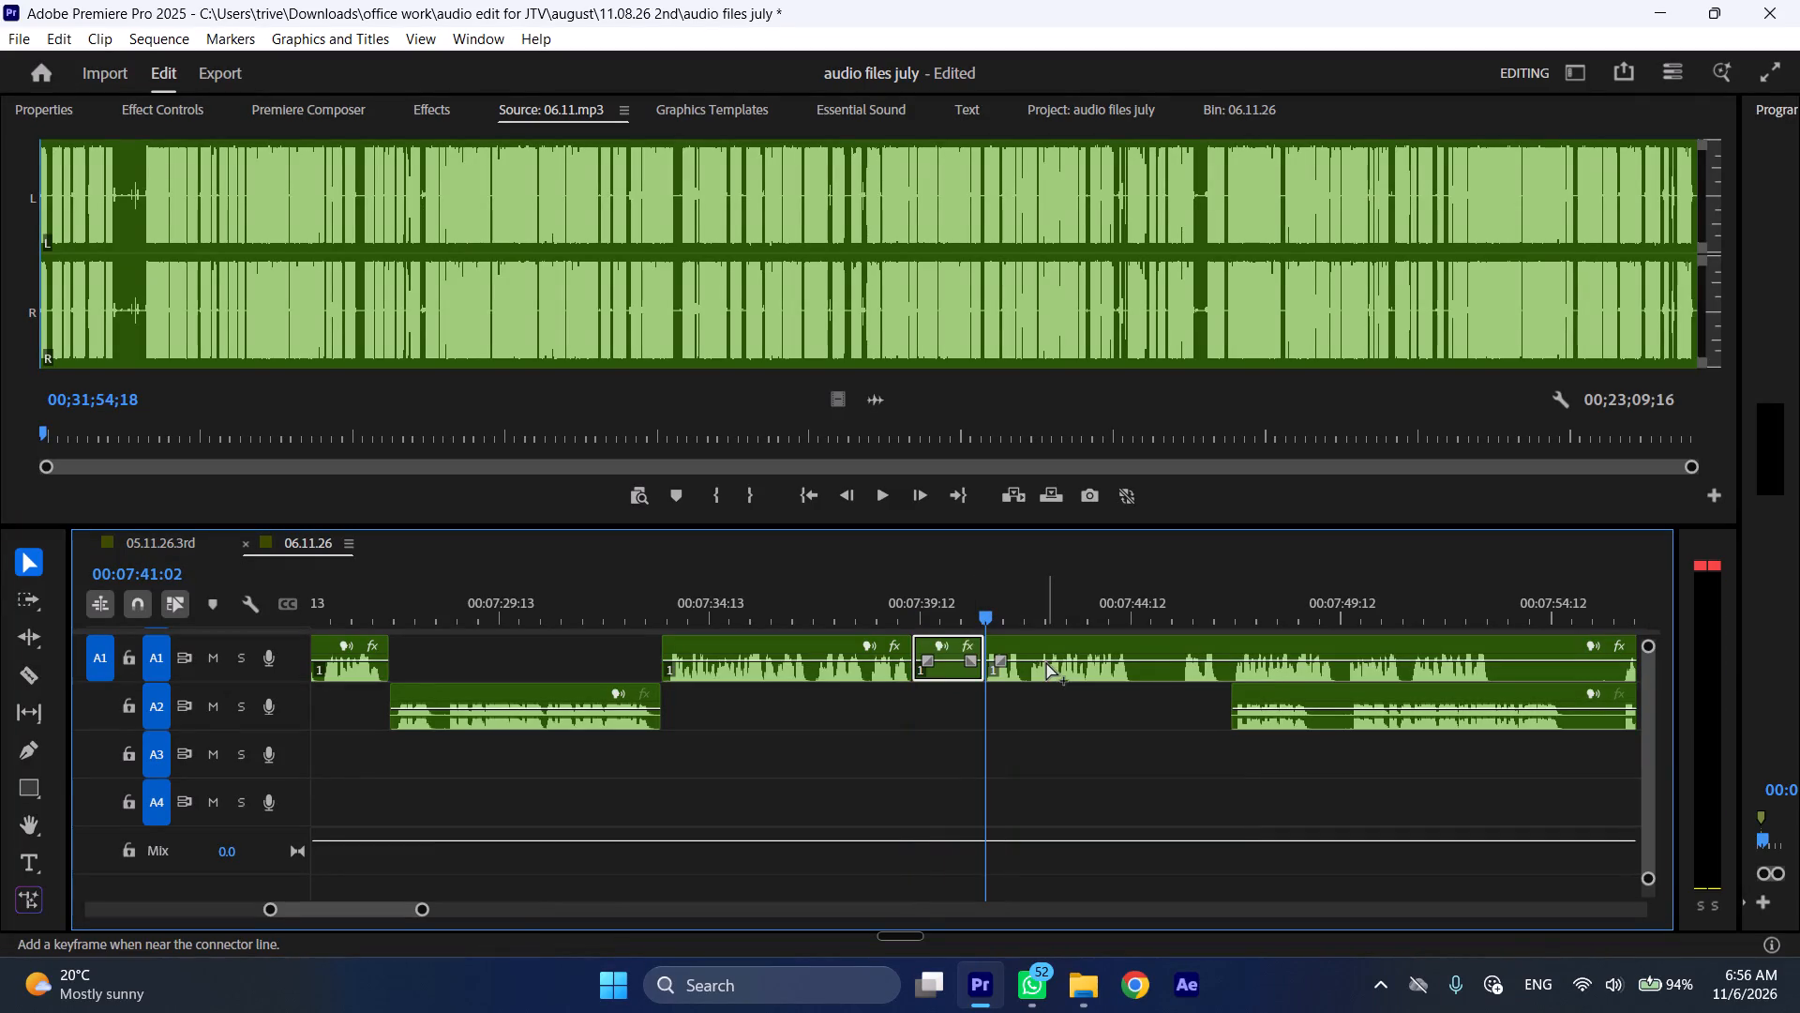
{"action": "key", "text": "ctrl+shift+d"}
Play across the new A1 join, replay it from about 00:07:40, and split A1 in the pause at 00:07:43:02.
{"action": "key", "text": "space"}
{"action": "type", "text": "l"}
{"action": "scroll", "coordinate": [1045, 697], "scroll_direction": "down", "scroll_amount": 6}
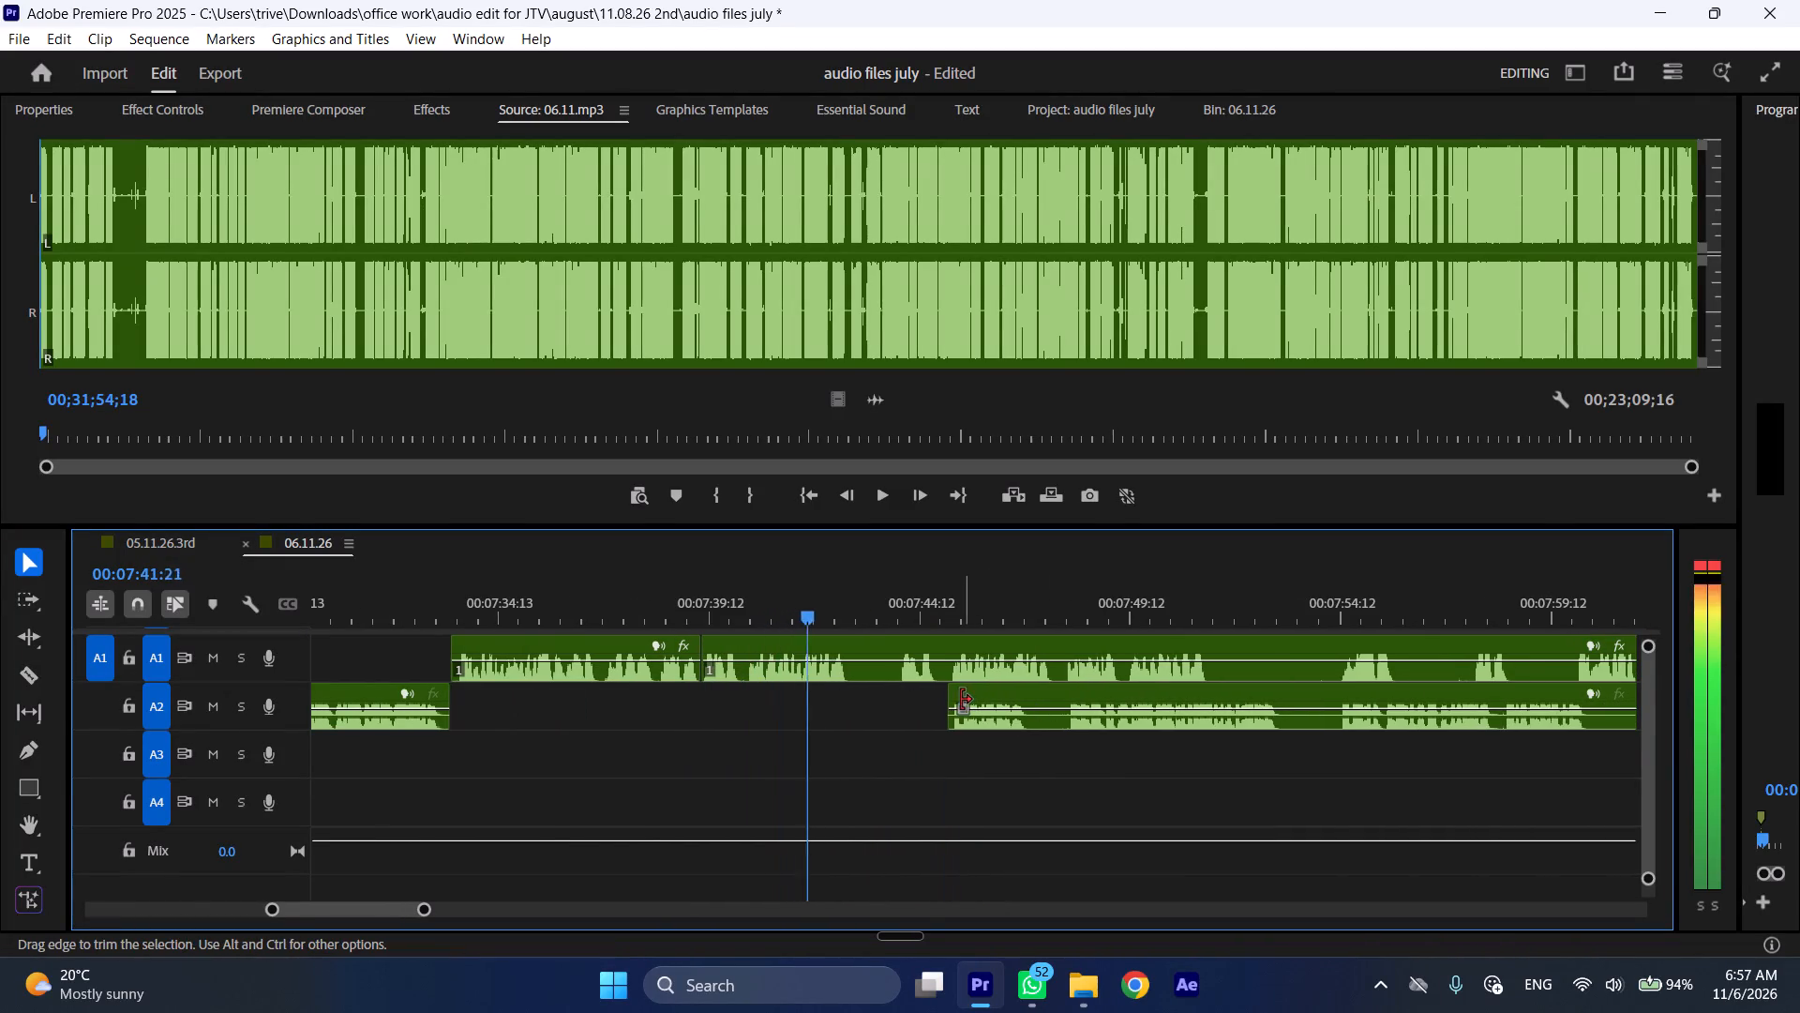
{"action": "left_click", "coordinate": [726, 611]}
{"action": "key", "text": "space"}
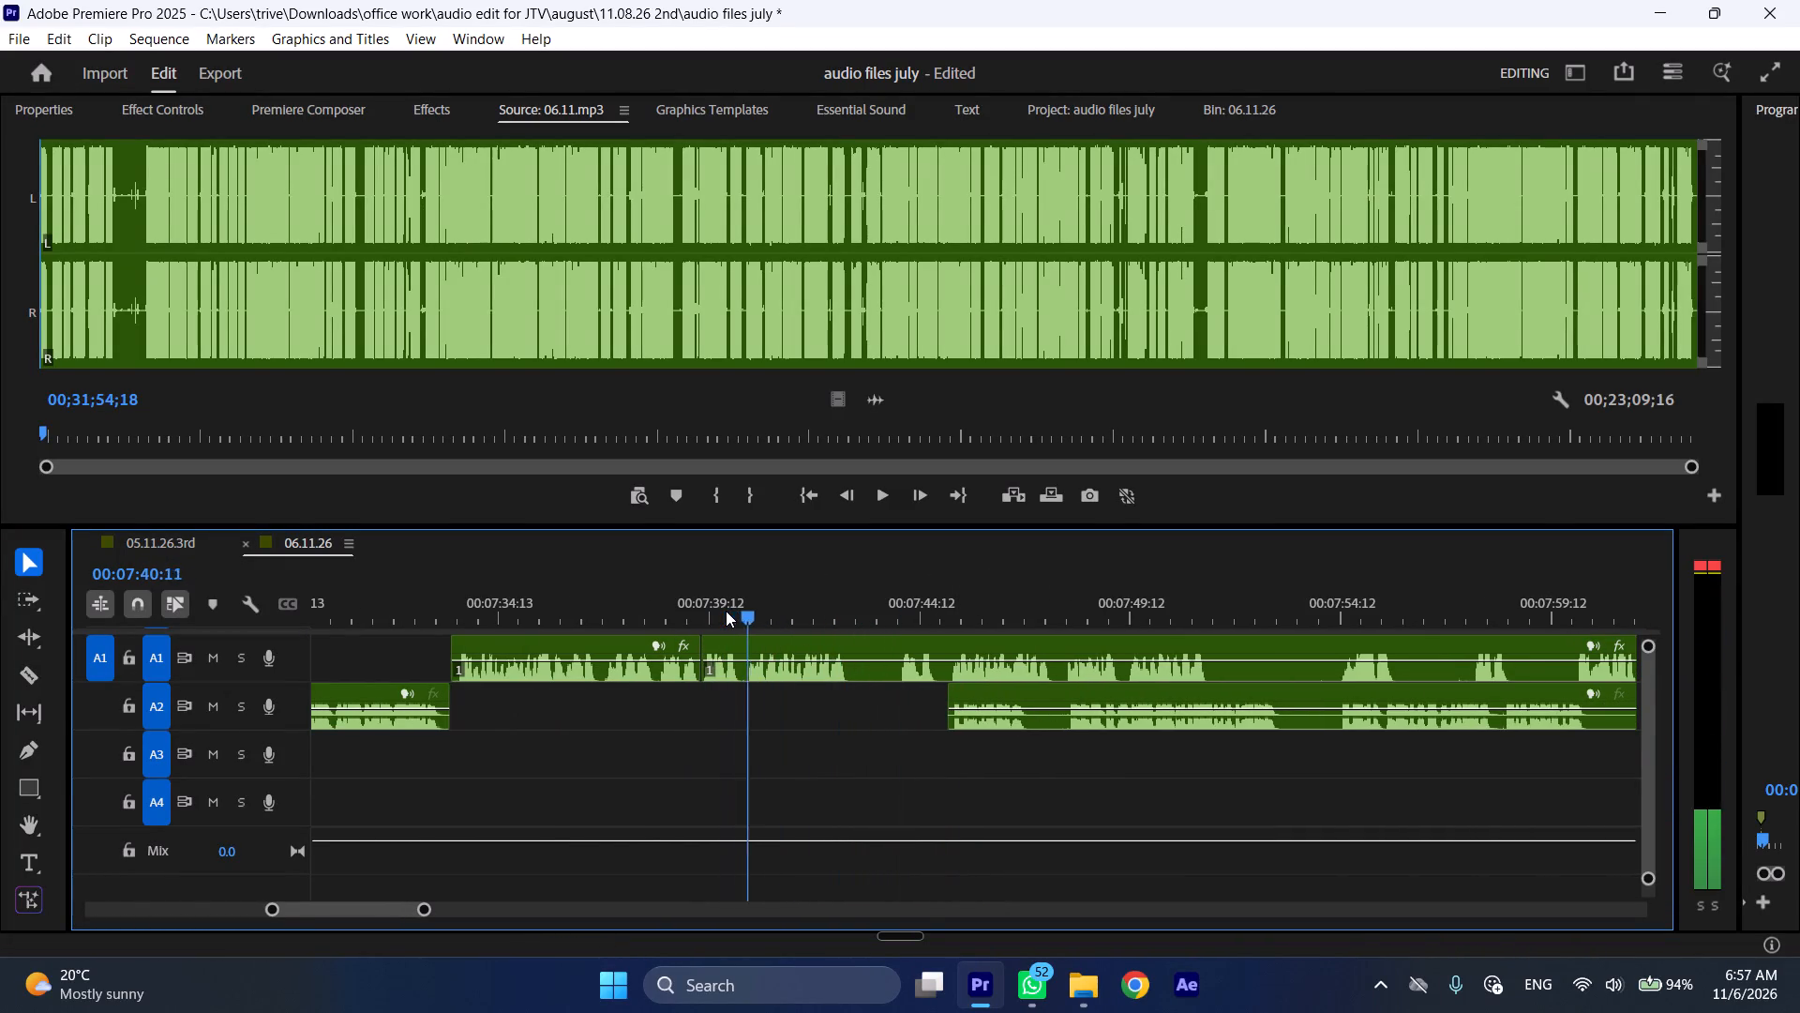
{"action": "left_click_drag", "start_coordinate": [811, 605], "coordinate": [862, 614]}
{"action": "key", "text": "shift+c"}
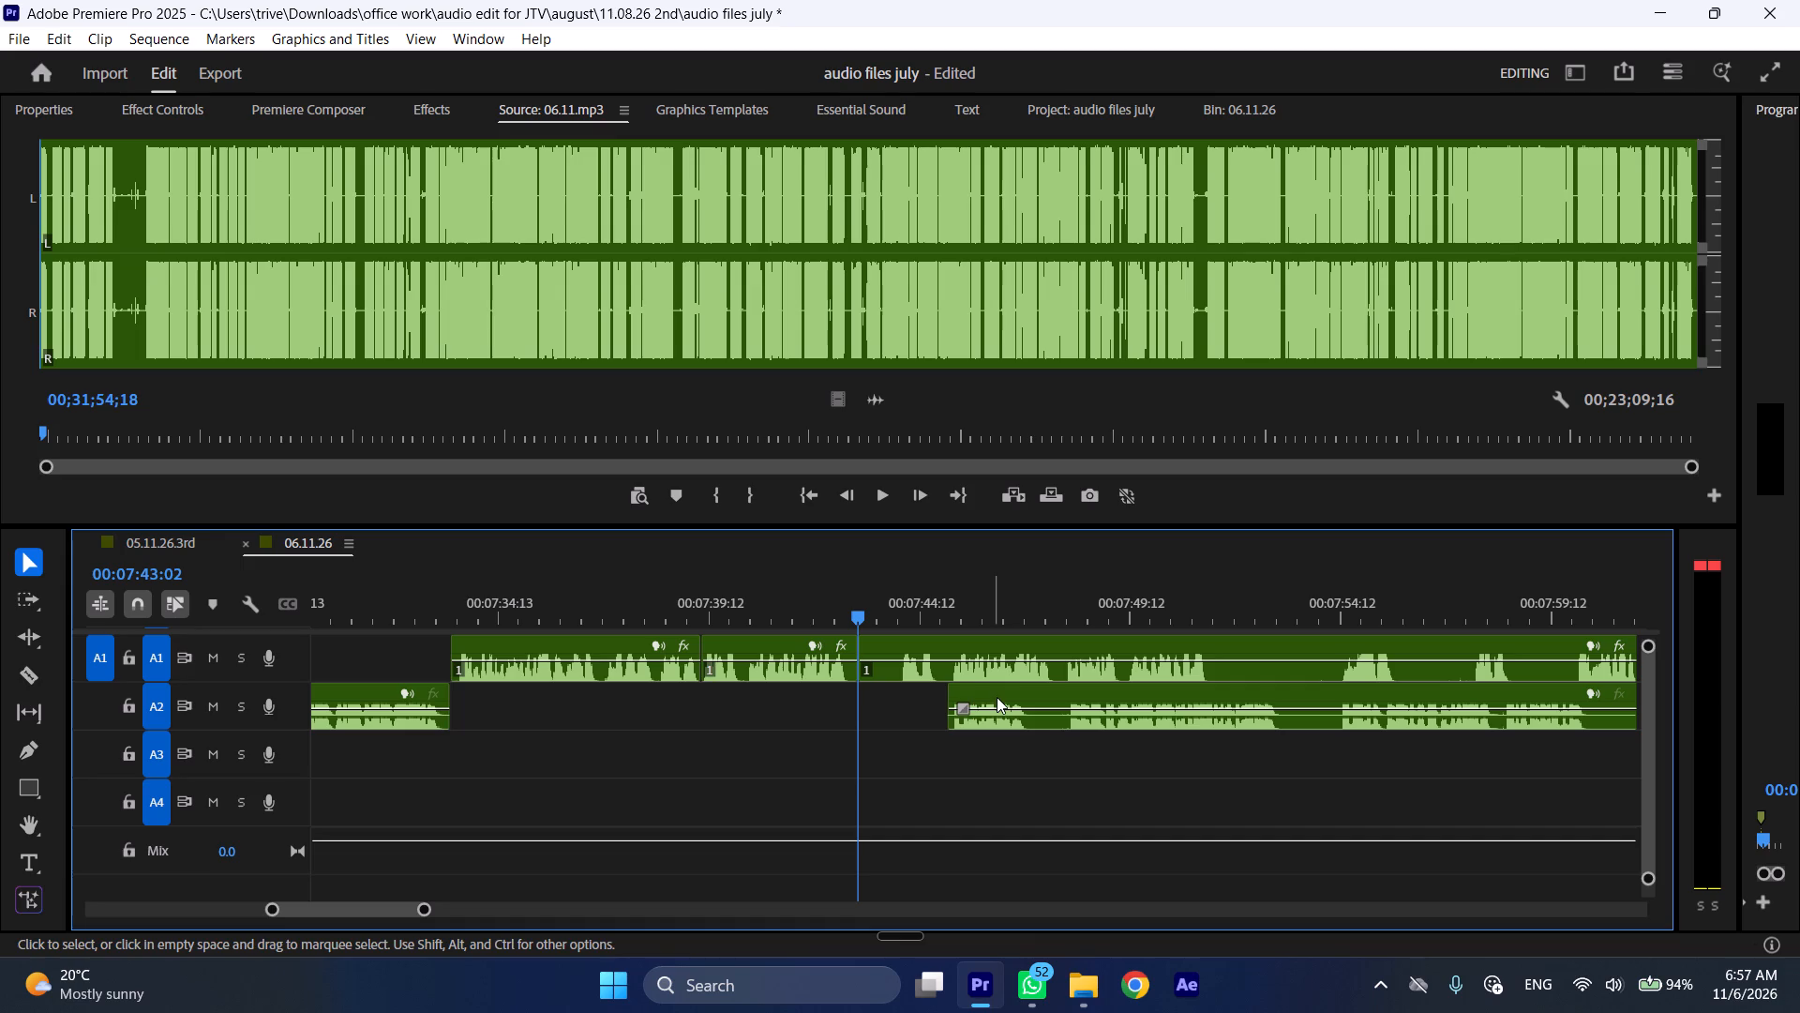
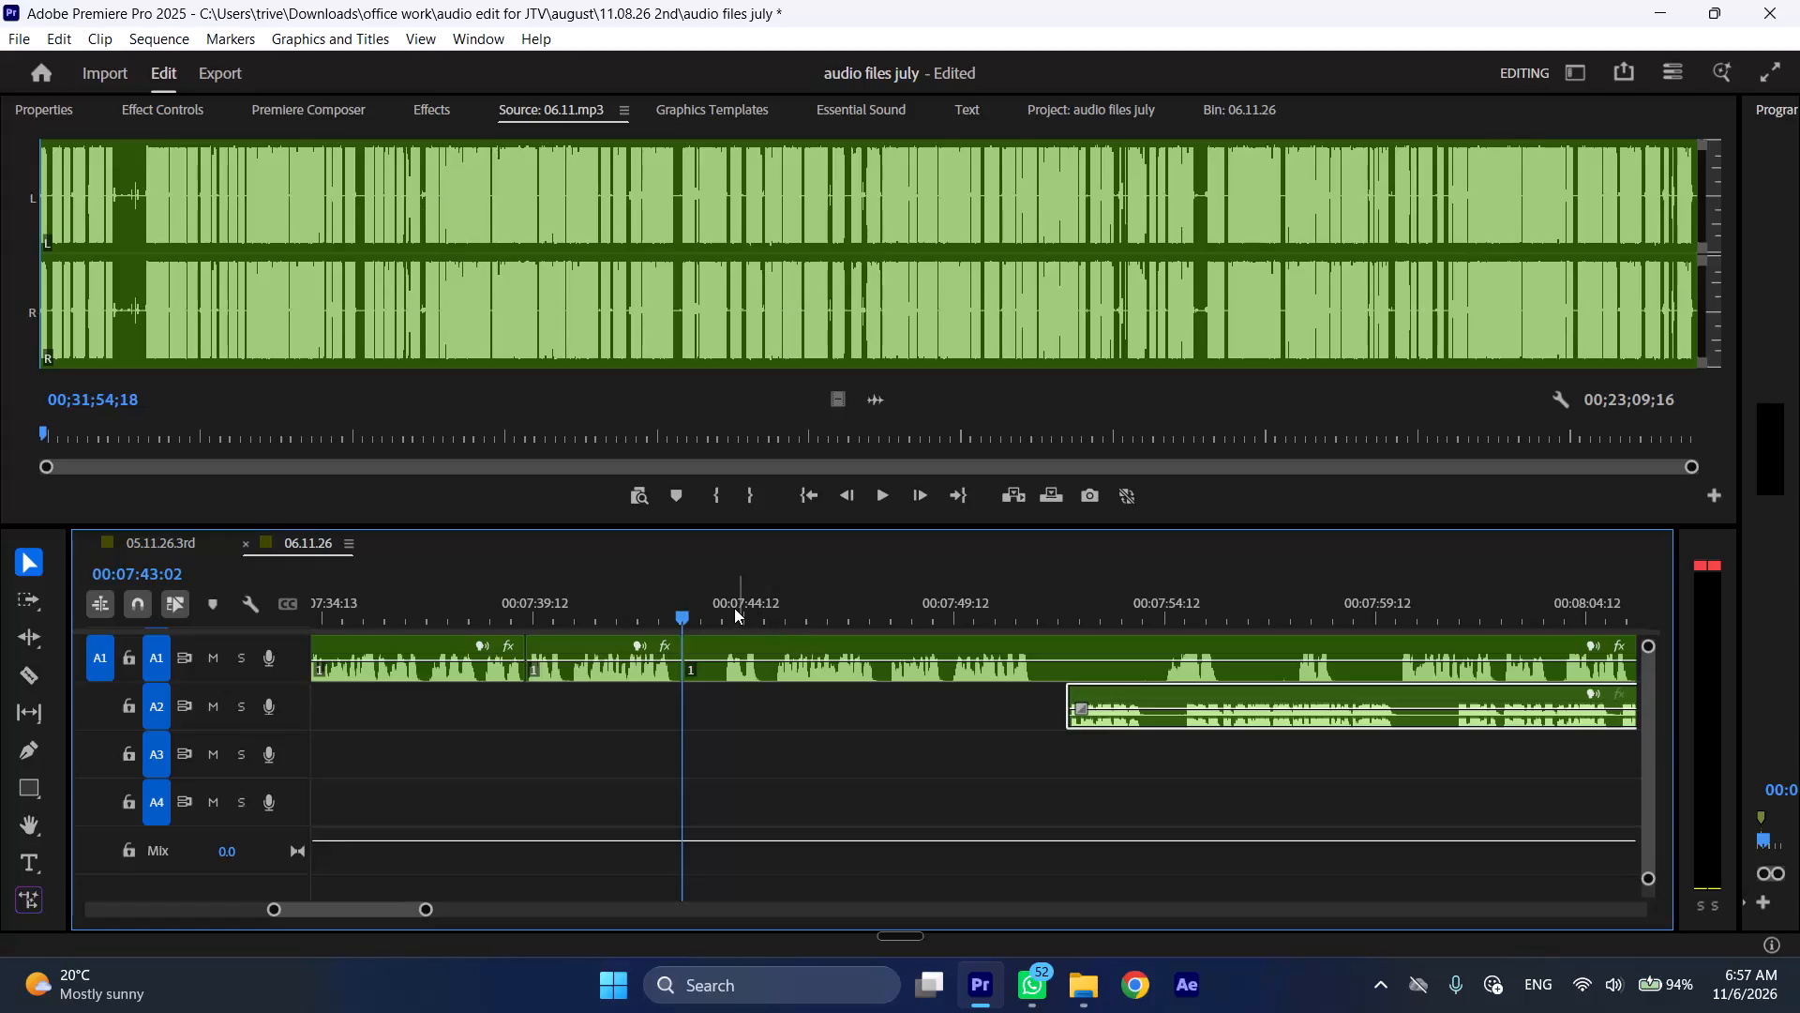
Split A1 where speech resumes at about 00:07:44:03 and ripple-delete the silent piece starting at 00:07:43:02.
{"action": "left_click", "coordinate": [729, 607]}
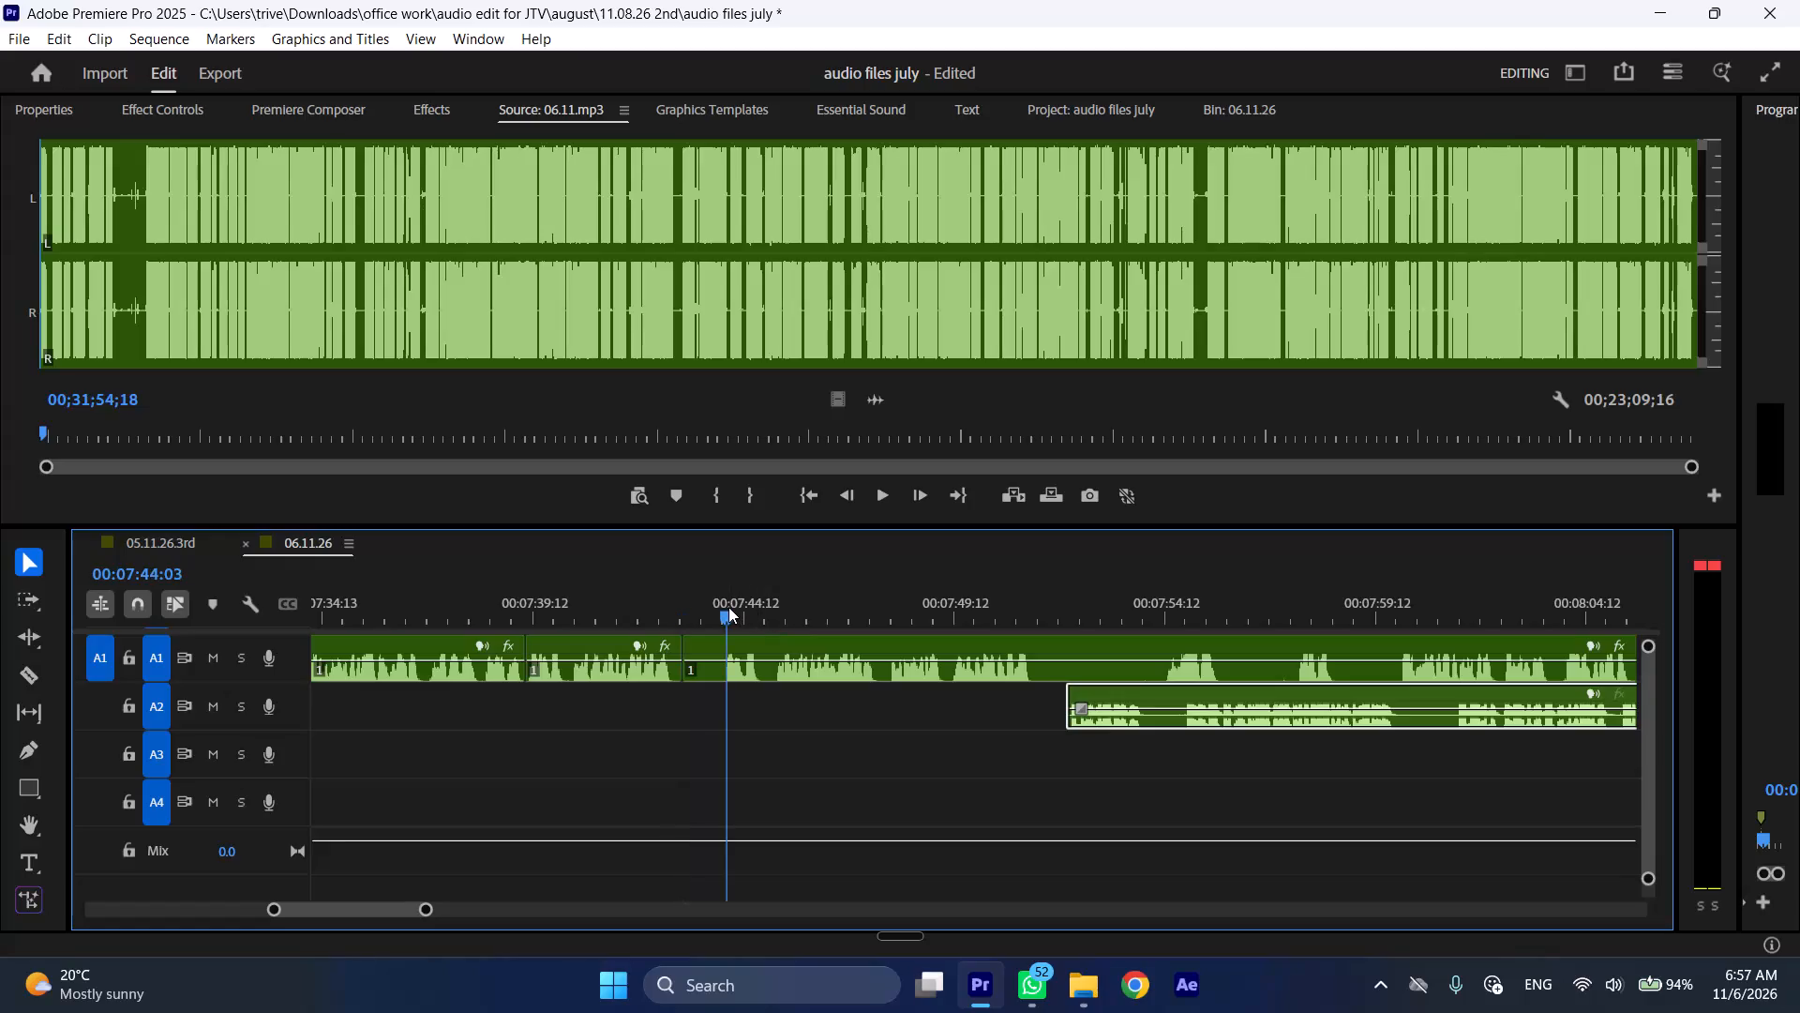
{"action": "left_click", "coordinate": [726, 607]}
{"action": "left_click", "coordinate": [780, 666]}
{"action": "key", "text": "shift+c"}
{"action": "key", "text": "ctrl+shift+d"}
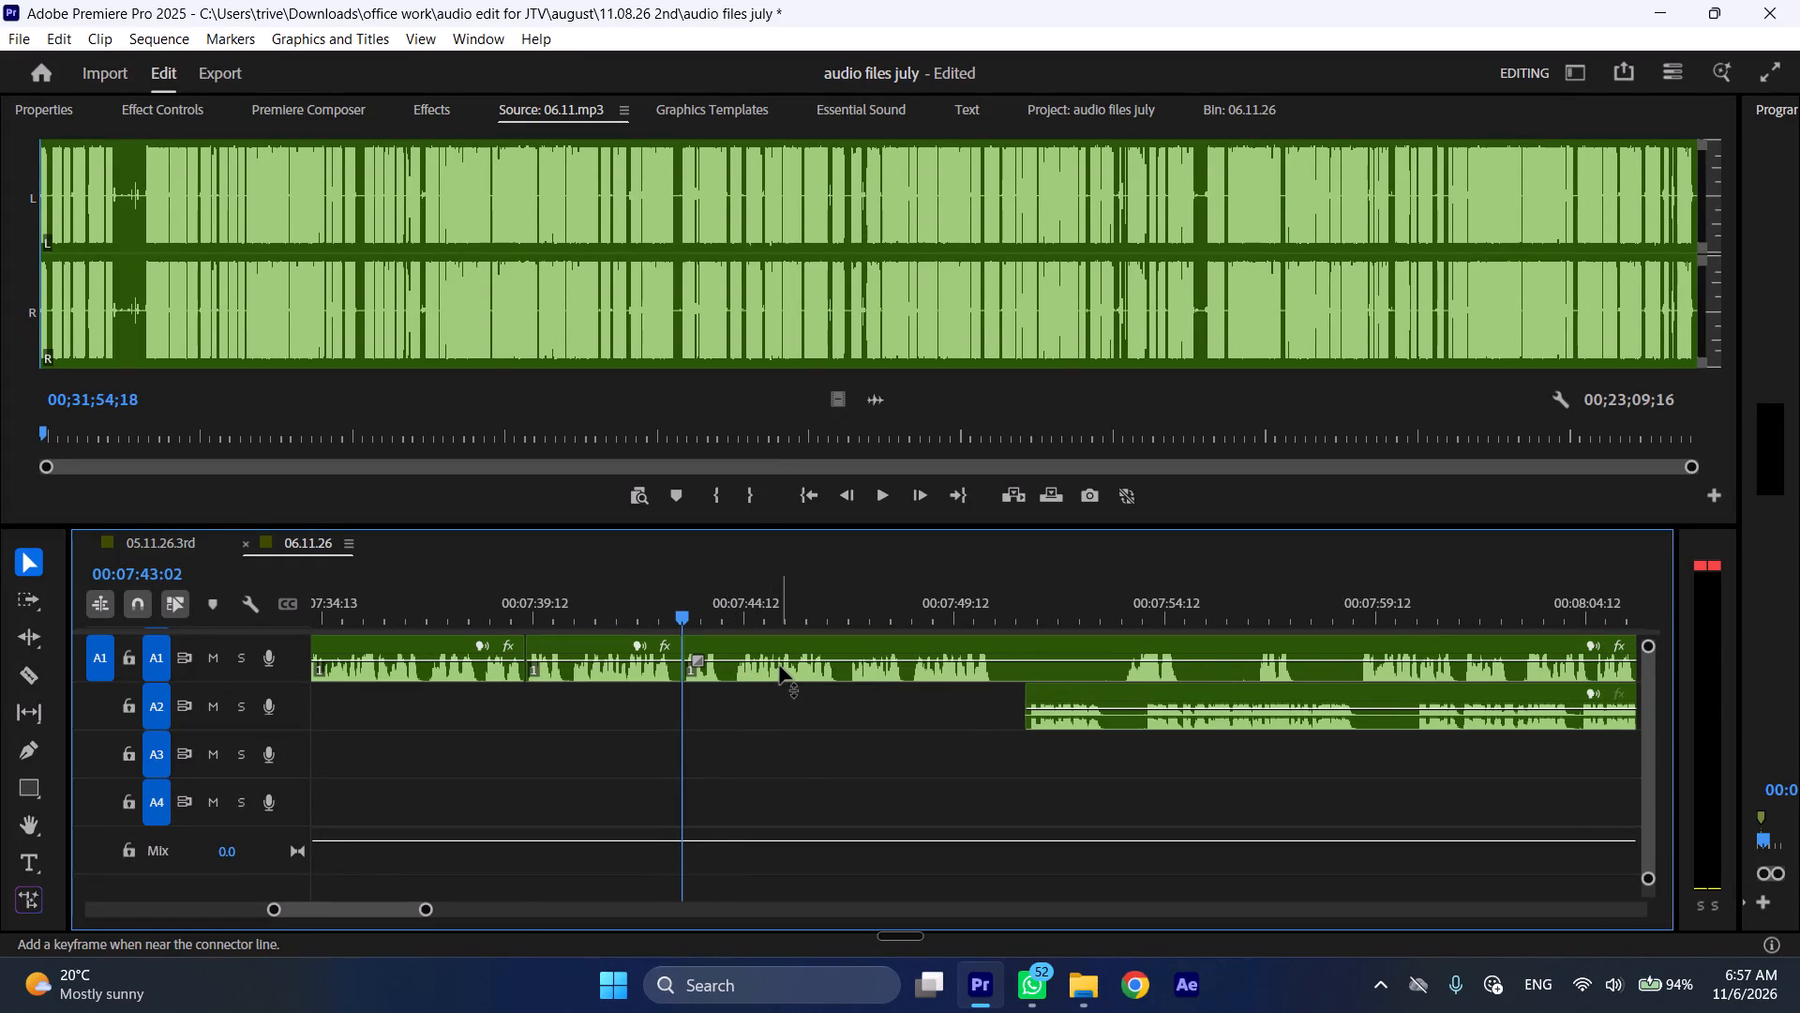
Play on from the new A1 join, stop after the phrase ends, and split A1 in the pause at 00:07:50:14.
{"action": "key", "text": "space"}
{"action": "key", "text": "l"}
{"action": "scroll", "coordinate": [800, 673], "scroll_direction": "down", "scroll_amount": 6}
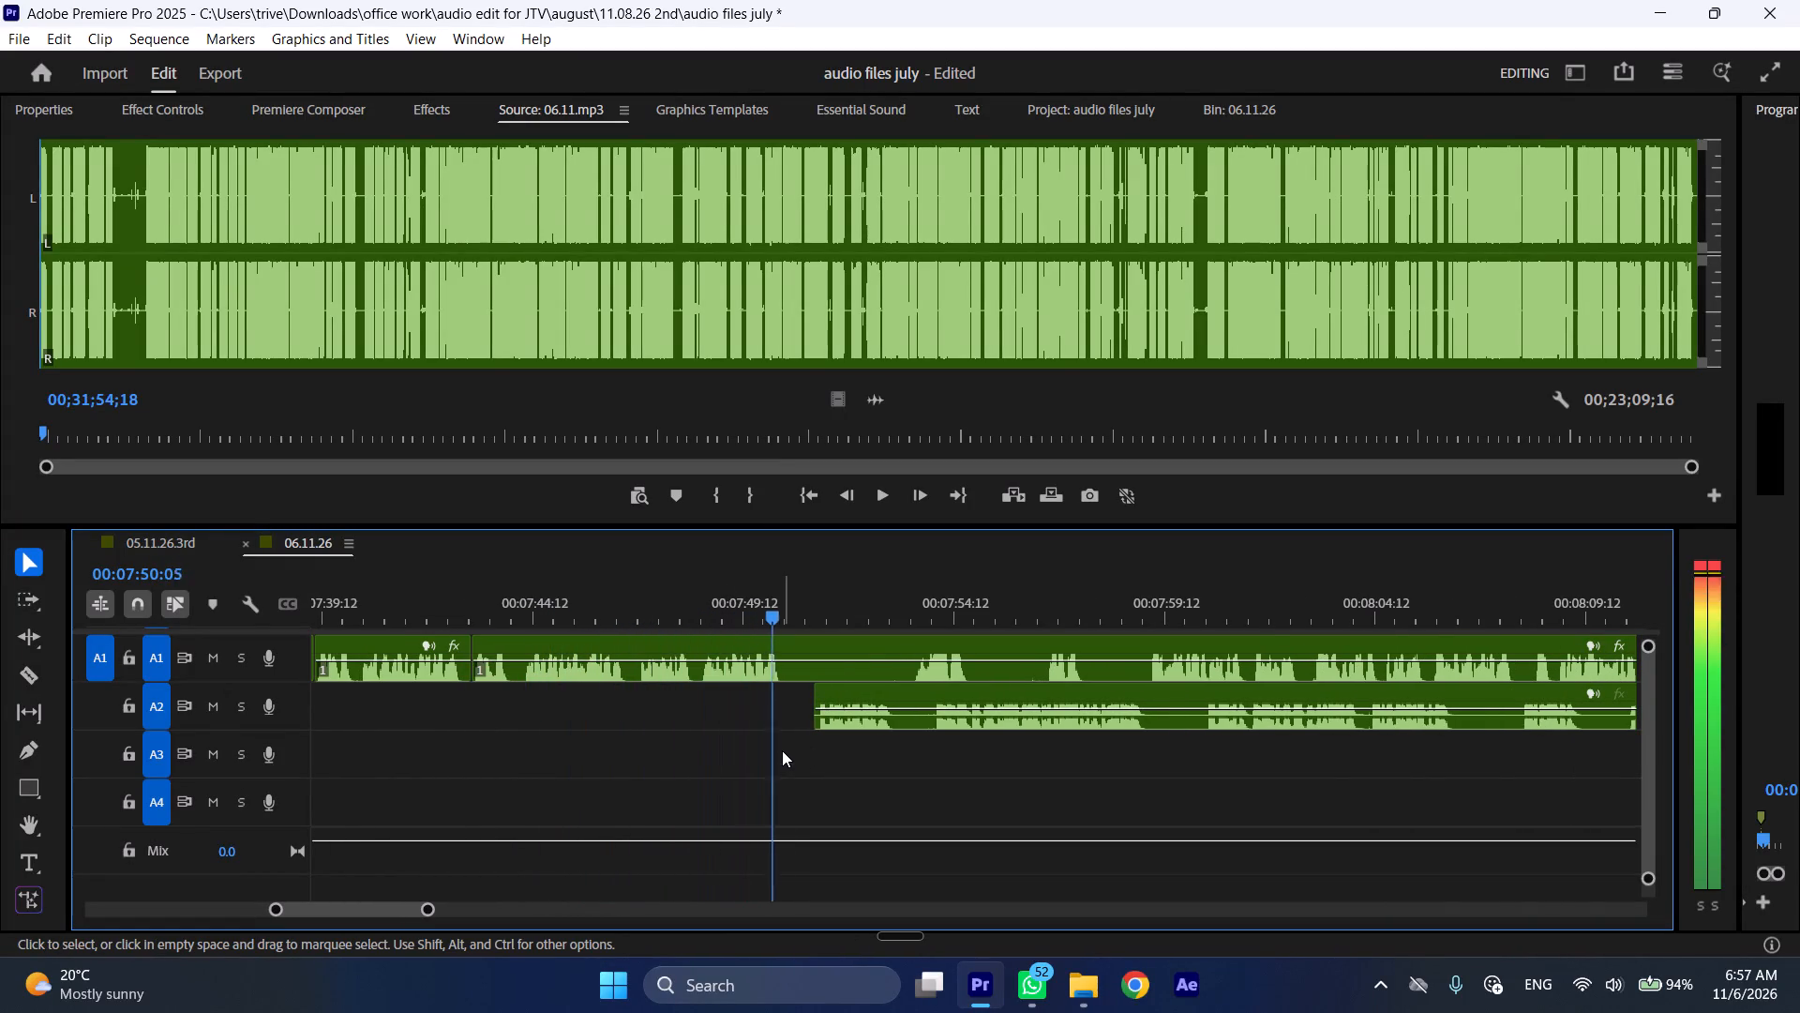
{"action": "key", "text": "space"}
{"action": "key", "text": "shift+c"}
Move the A2 clip to start at the 00:07:50:14 cut and shift the rest of A1 to start at about 00:07:58.
{"action": "left_click_drag", "start_coordinate": [869, 700], "coordinate": [822, 700]}
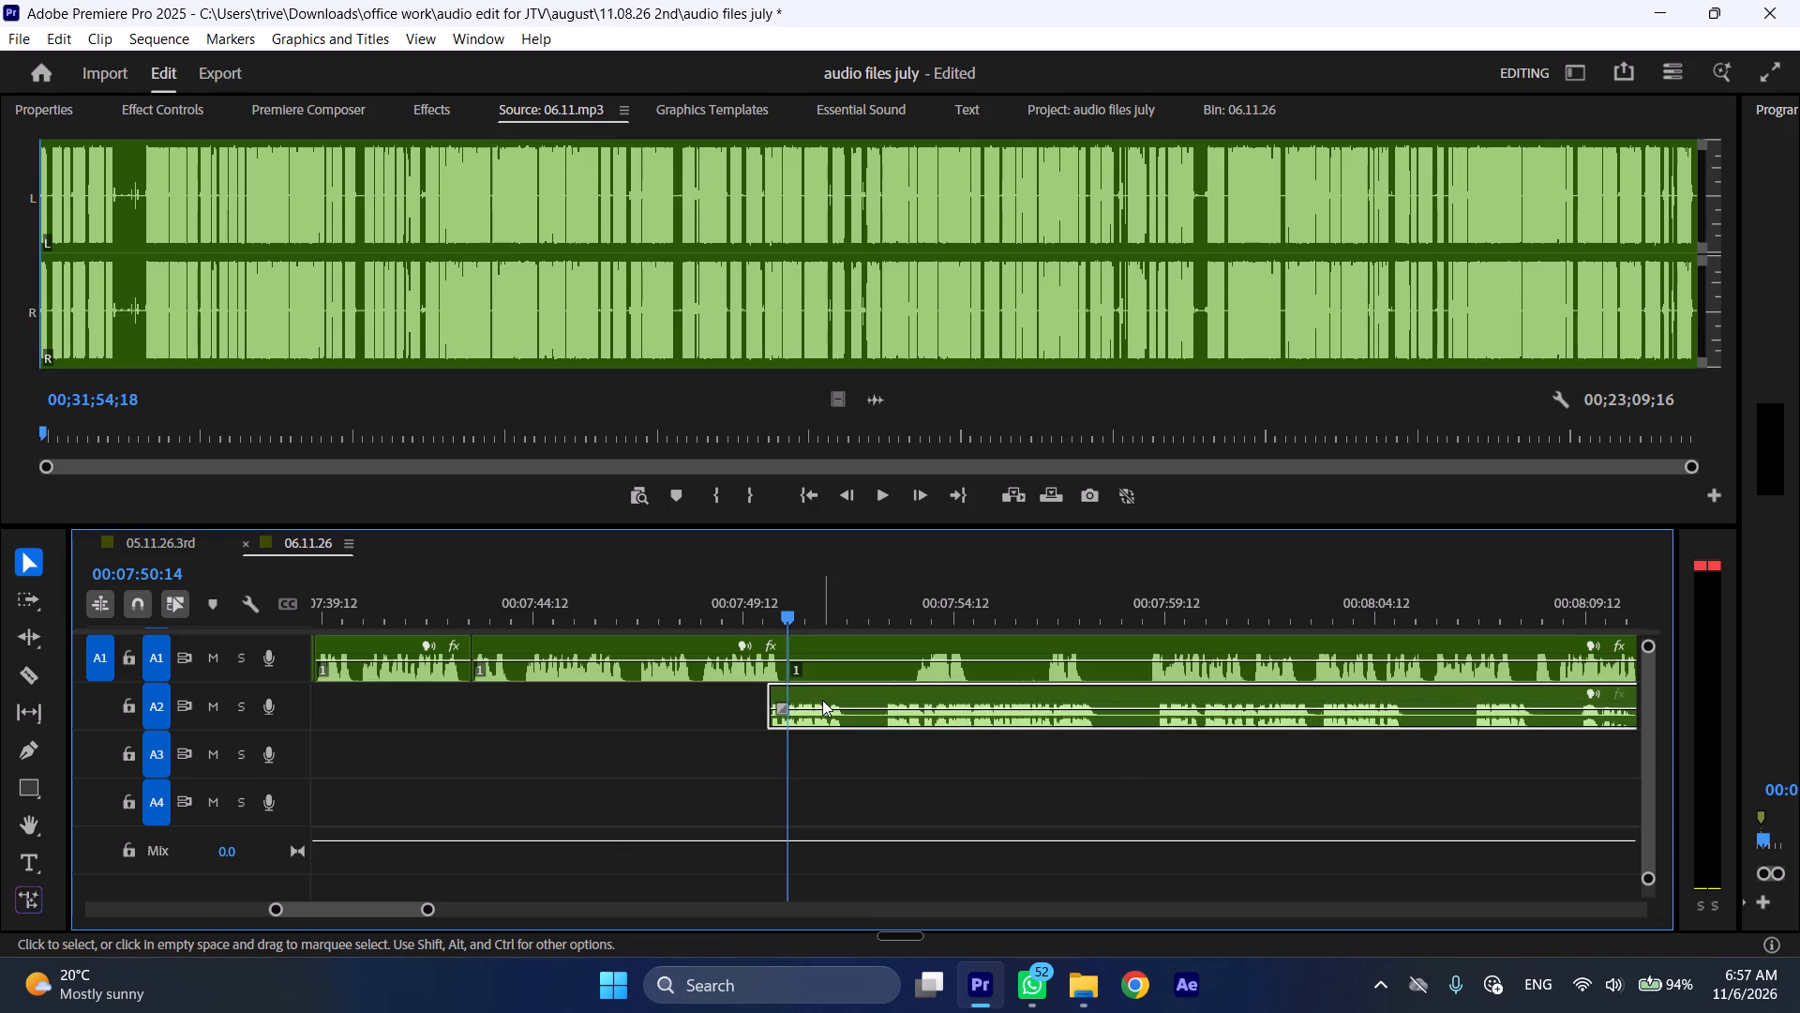
{"action": "left_click_drag", "start_coordinate": [822, 697], "coordinate": [846, 697]}
{"action": "left_click_drag", "start_coordinate": [827, 637], "coordinate": [1161, 653]}
Play the handover from A1 to A2, and replay the A2 passage from about 00:07:51.
{"action": "key", "text": "space"}
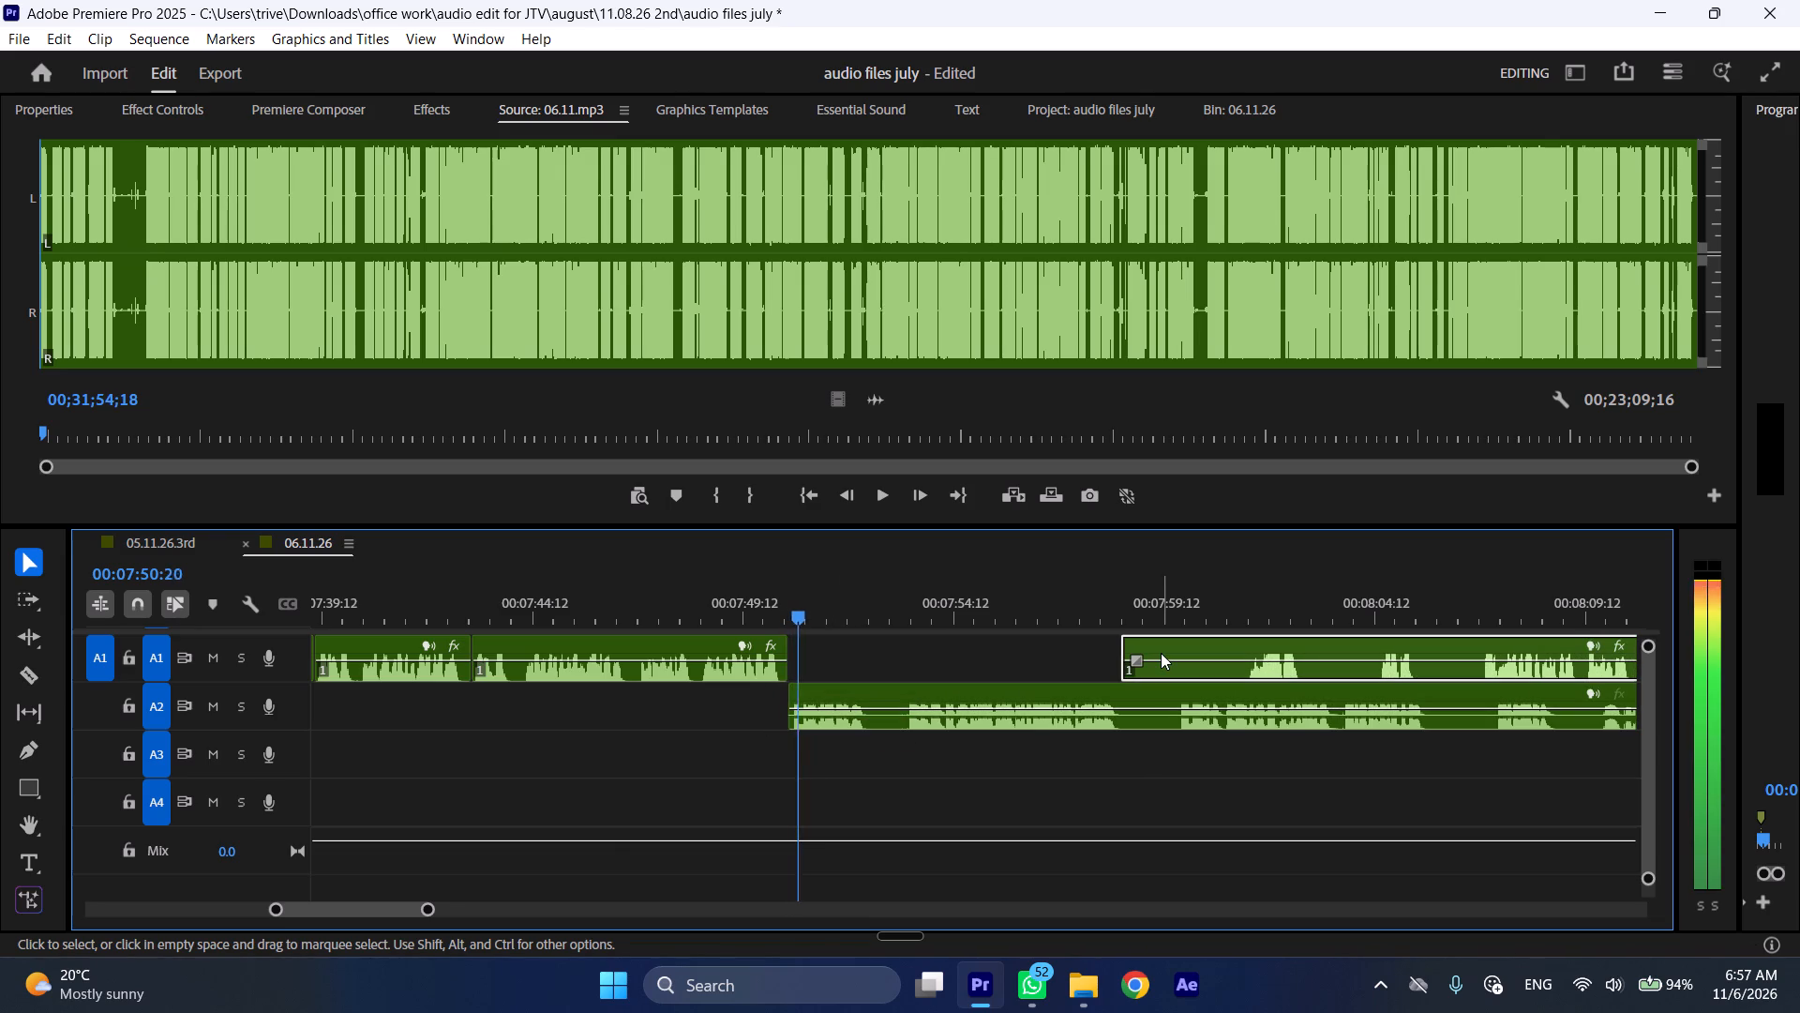
{"action": "type", "text": "l"}
{"action": "scroll", "coordinate": [1089, 705], "scroll_direction": "down", "scroll_amount": 5}
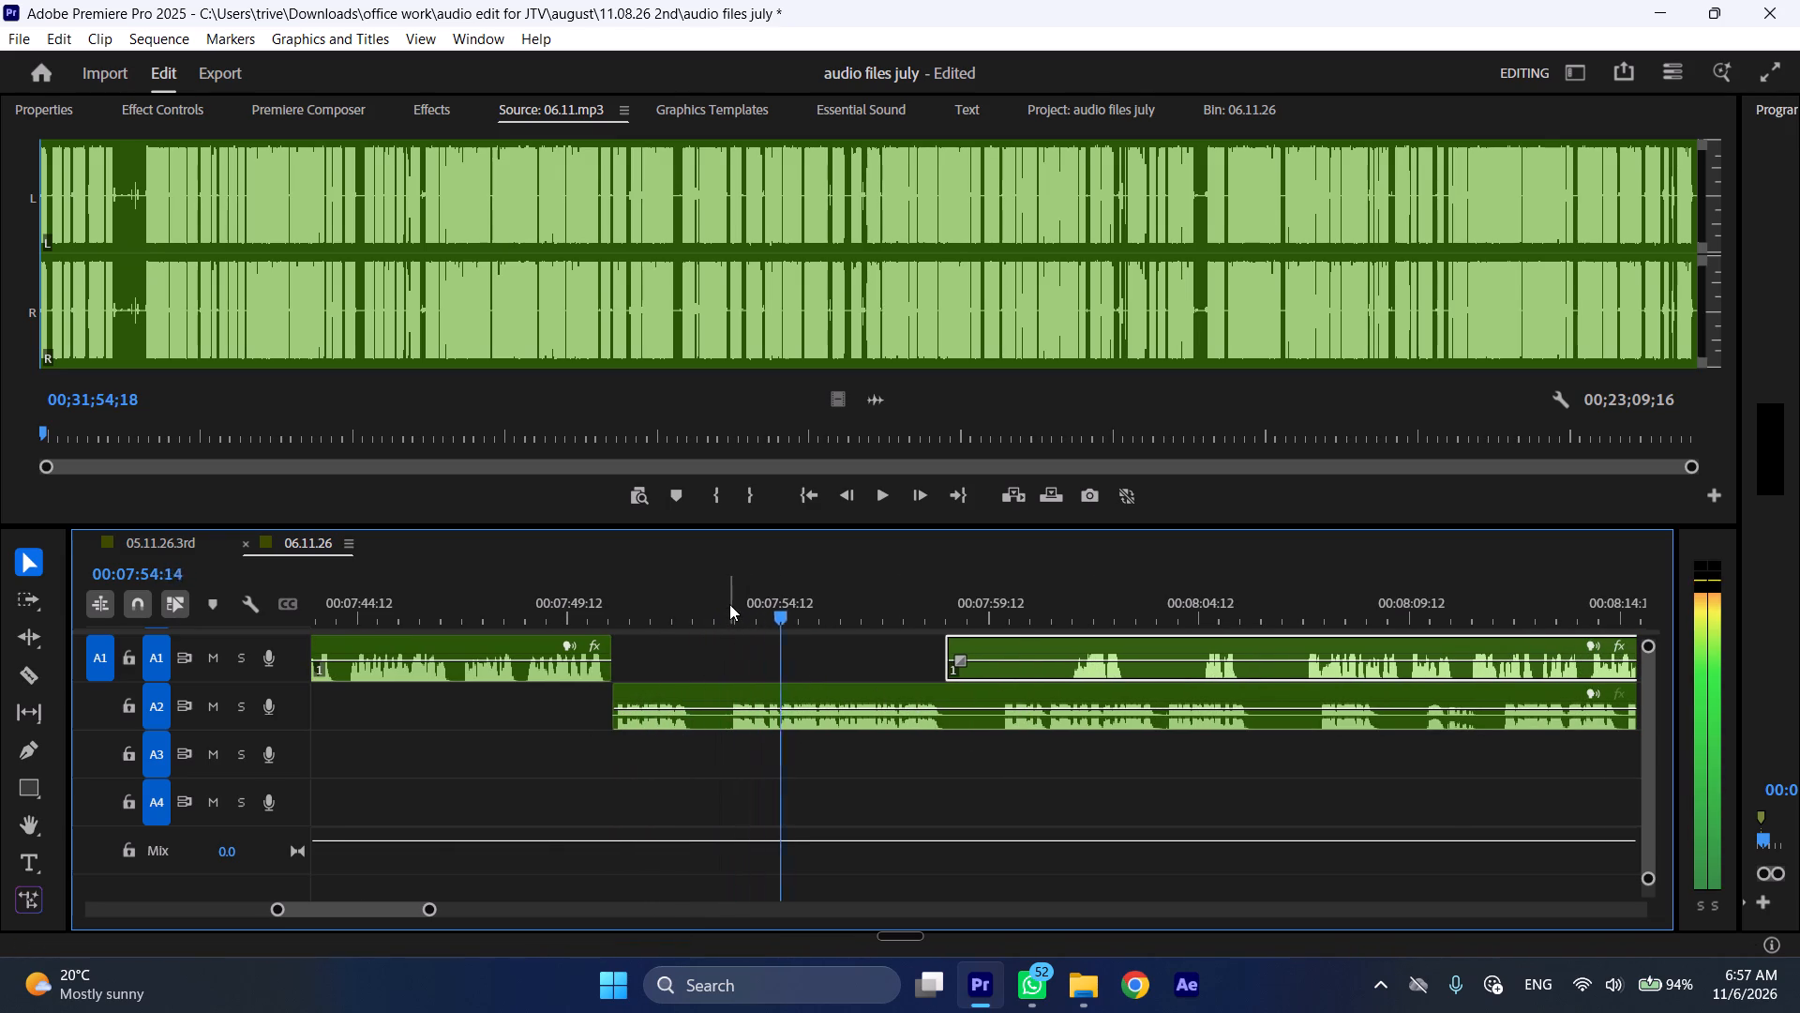
{"action": "left_click_drag", "start_coordinate": [692, 601], "coordinate": [643, 611]}
{"action": "key", "text": "space"}
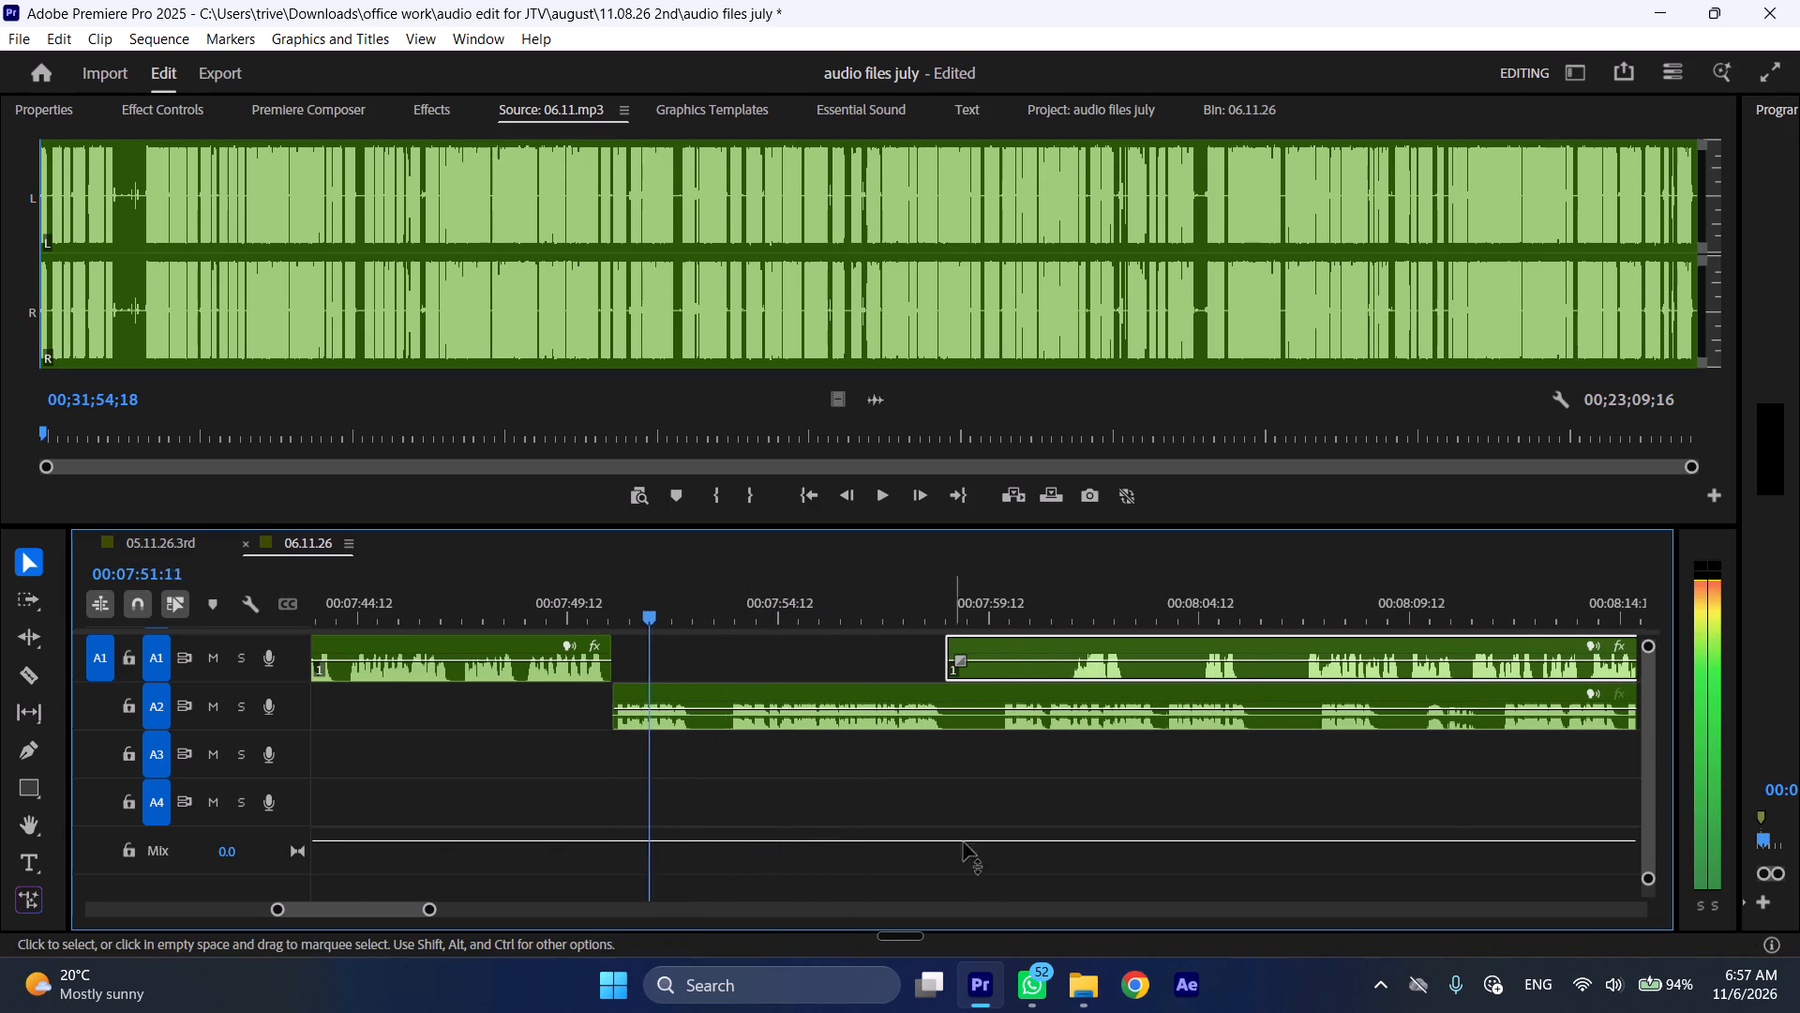
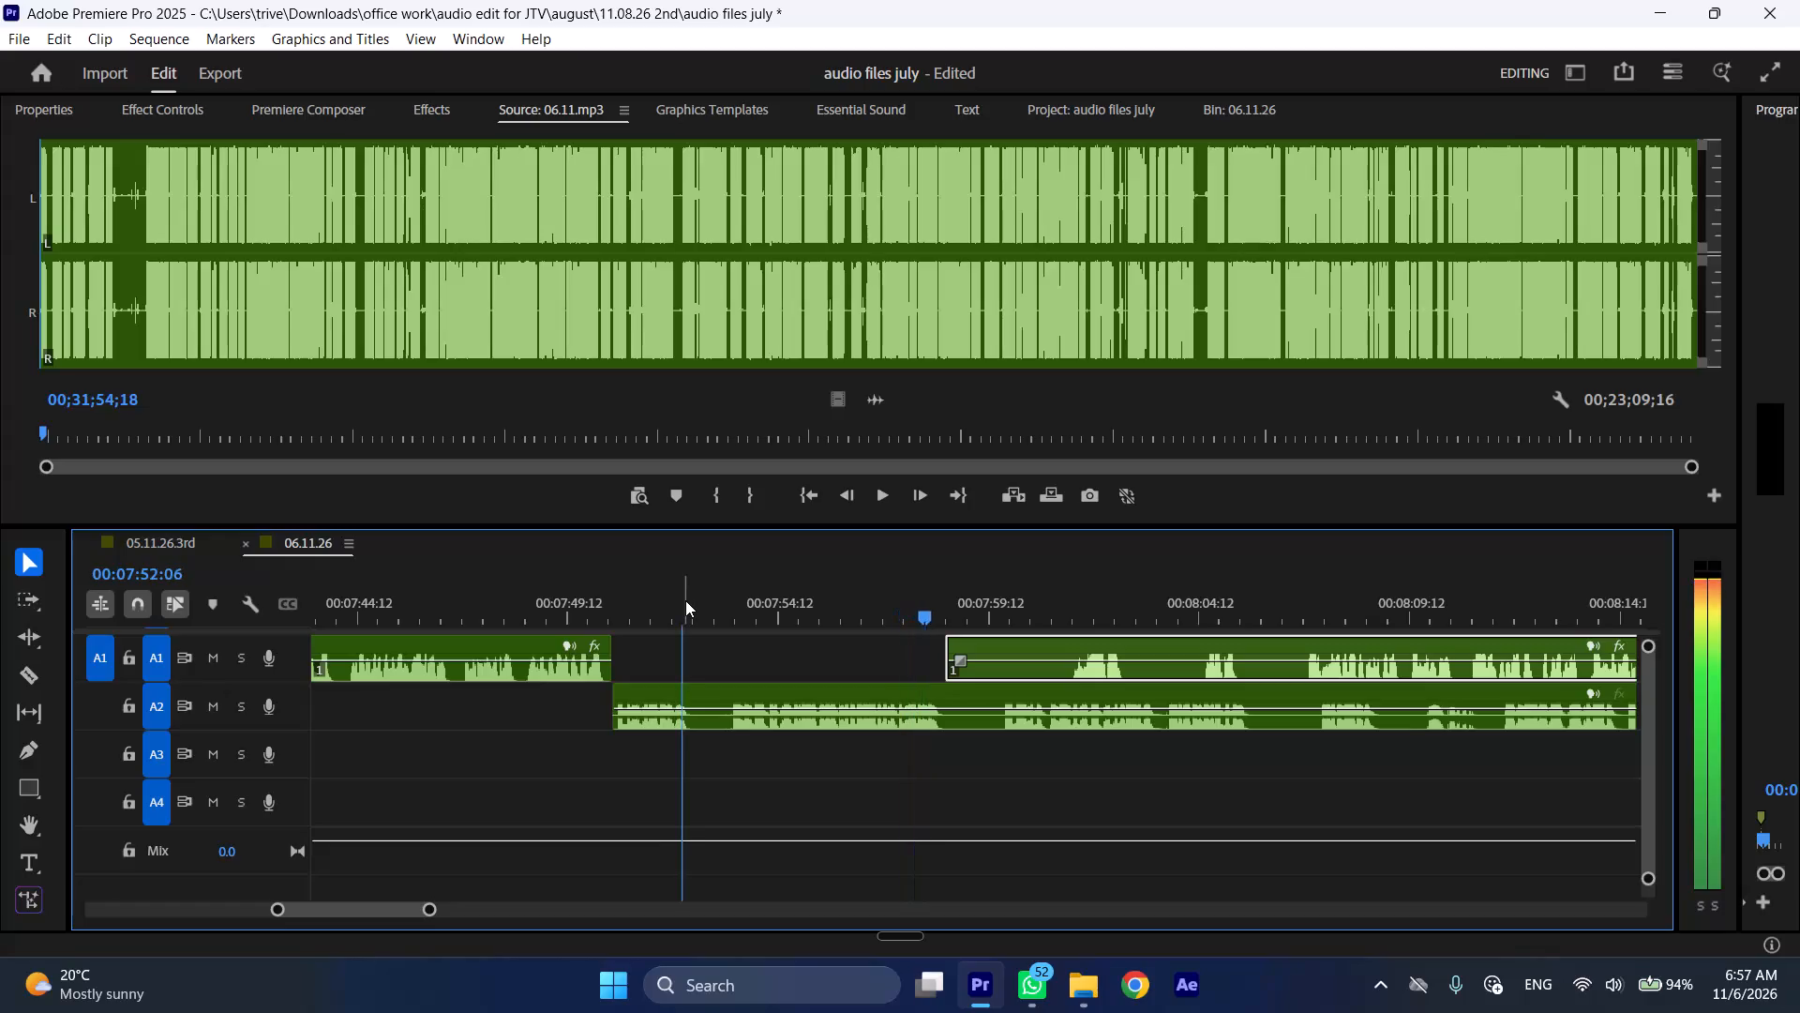
Split A2 at 00:07:52:10 and where speech resumes at about 00:07:53:06, and ripple-delete the silent piece between the cuts.
{"action": "key", "text": "shift+c"}
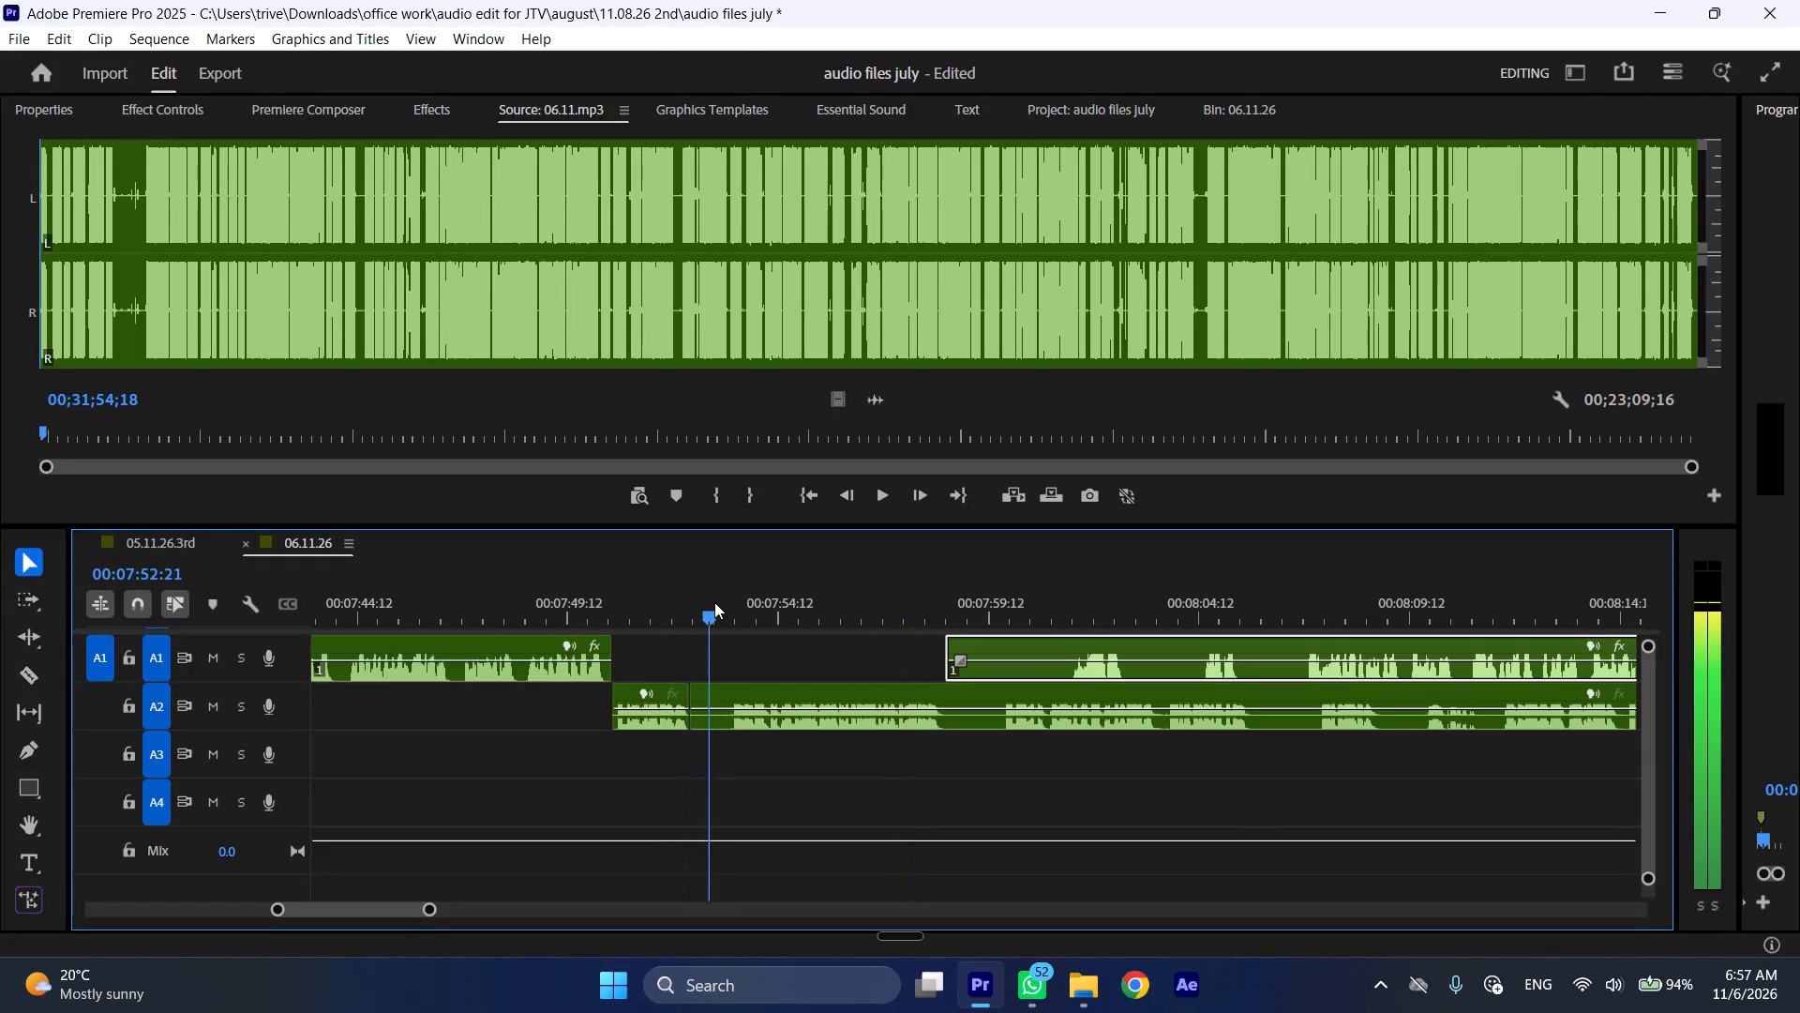
{"action": "left_click", "coordinate": [809, 703]}
{"action": "key", "text": "shift+c"}
{"action": "key", "text": "ctrl+shift+d"}
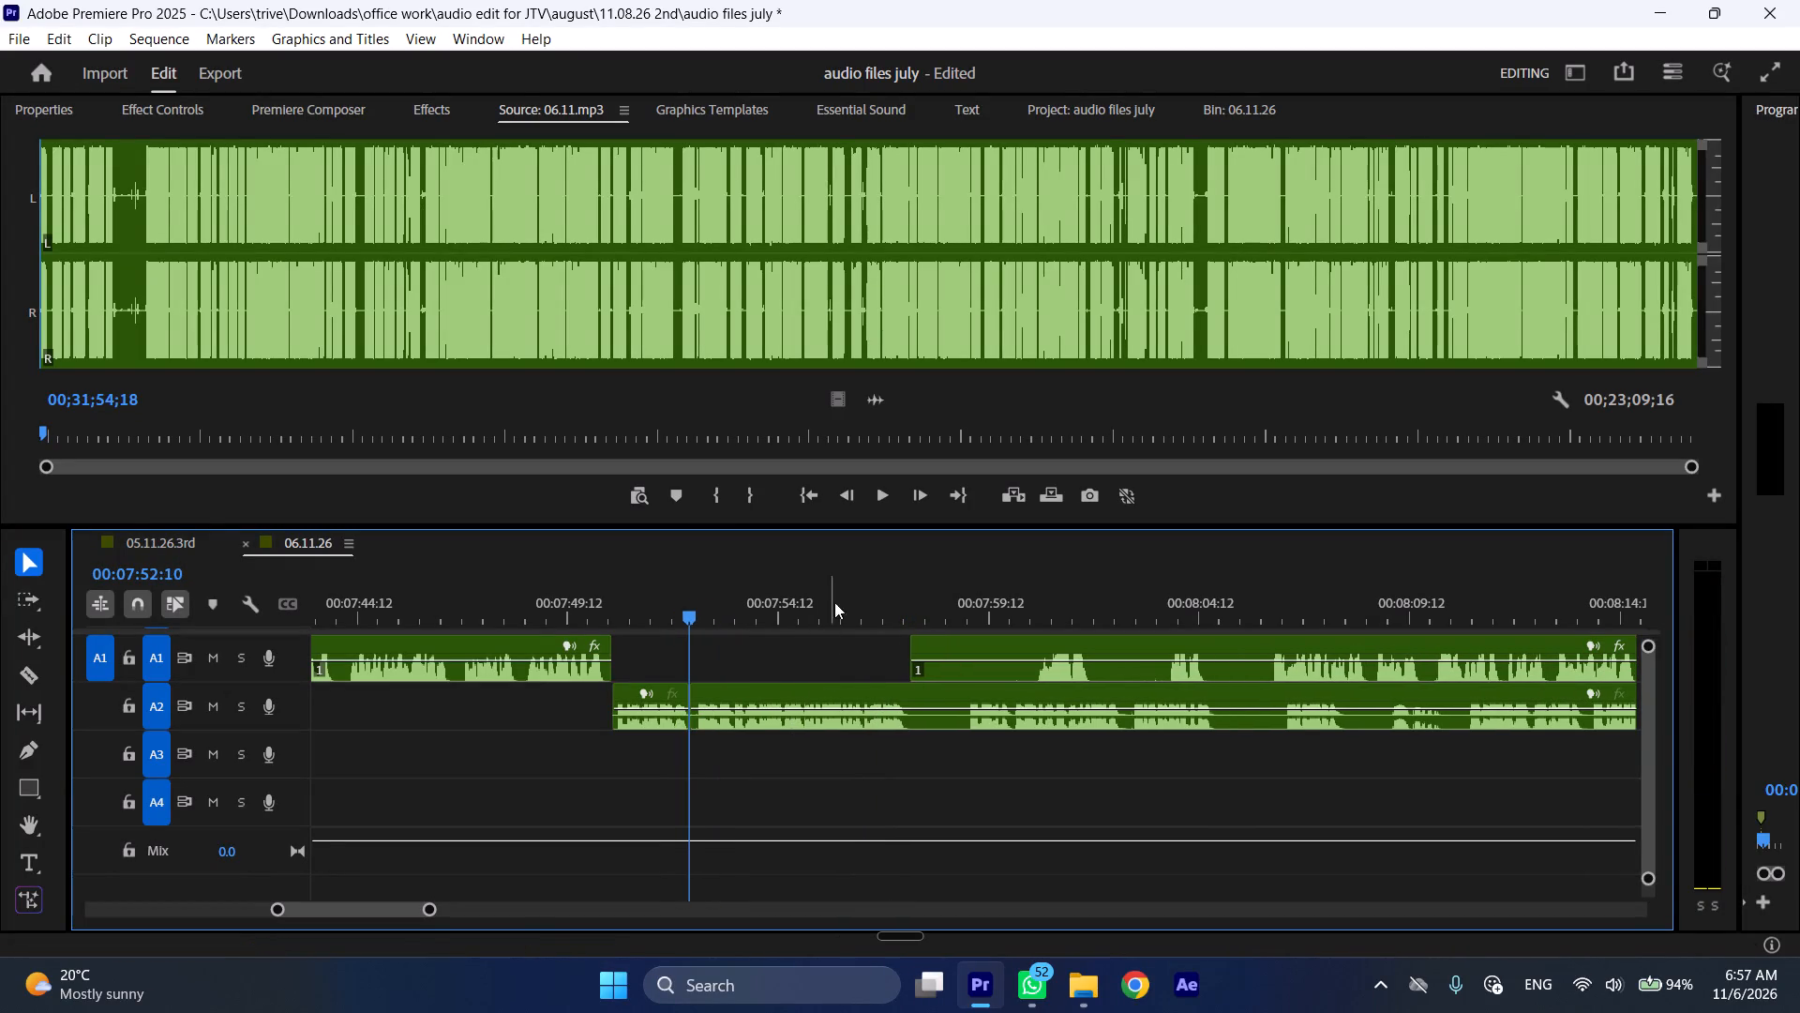
Play the end of the A2 passage from about 00:07:56 and split A2 in the pause at 00:07:57:18.
{"action": "left_click_drag", "start_coordinate": [852, 602], "coordinate": [865, 602]}
{"action": "key", "text": "space"}
{"action": "scroll", "coordinate": [912, 692], "scroll_direction": "down", "scroll_amount": 5}
{"action": "key", "text": "space"}
{"action": "left_click", "coordinate": [822, 710]}
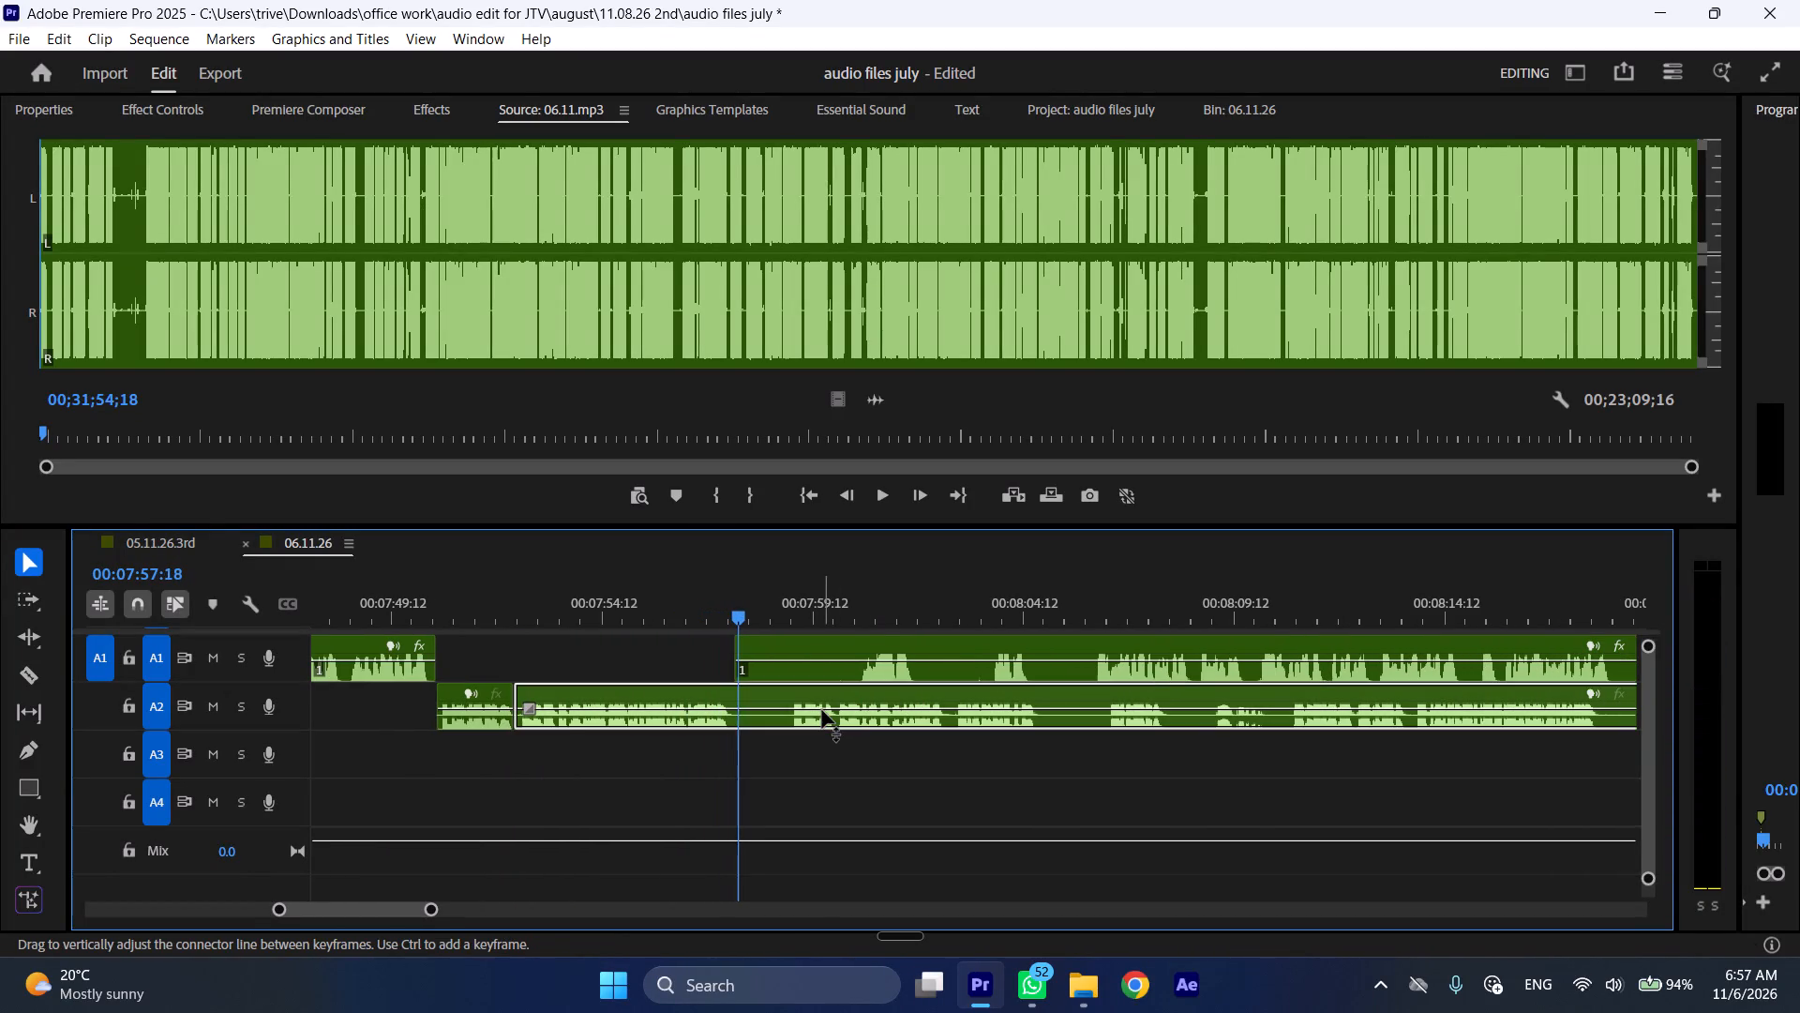
{"action": "key", "text": "shift+c"}
Shift A1 to start at about 00:07:59:11, listen through its opening phrases, and trim its start to 00:08:07:20, just before the next passage.
{"action": "left_click_drag", "start_coordinate": [757, 643], "coordinate": [831, 649]}
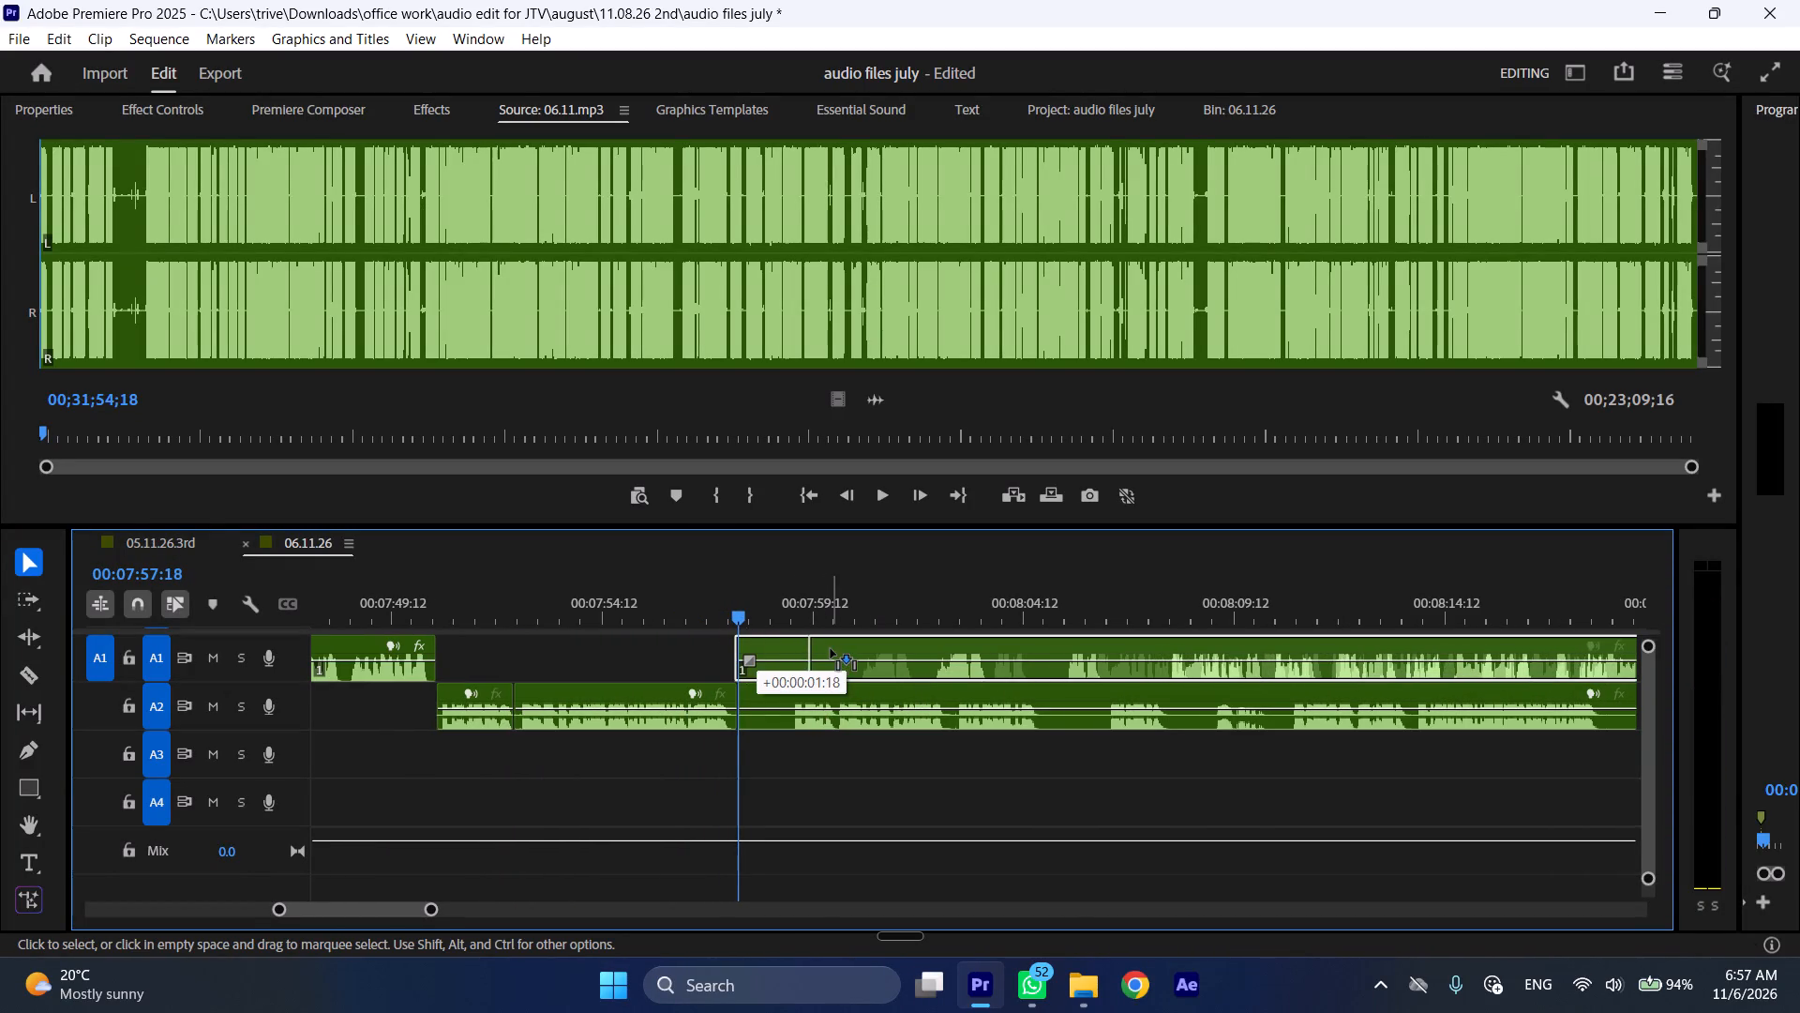
{"action": "left_click_drag", "start_coordinate": [831, 649], "coordinate": [831, 650]}
{"action": "left_click_drag", "start_coordinate": [938, 606], "coordinate": [949, 606]}
{"action": "key", "text": "space"}
{"action": "left_click_drag", "start_coordinate": [1067, 586], "coordinate": [1076, 591]}
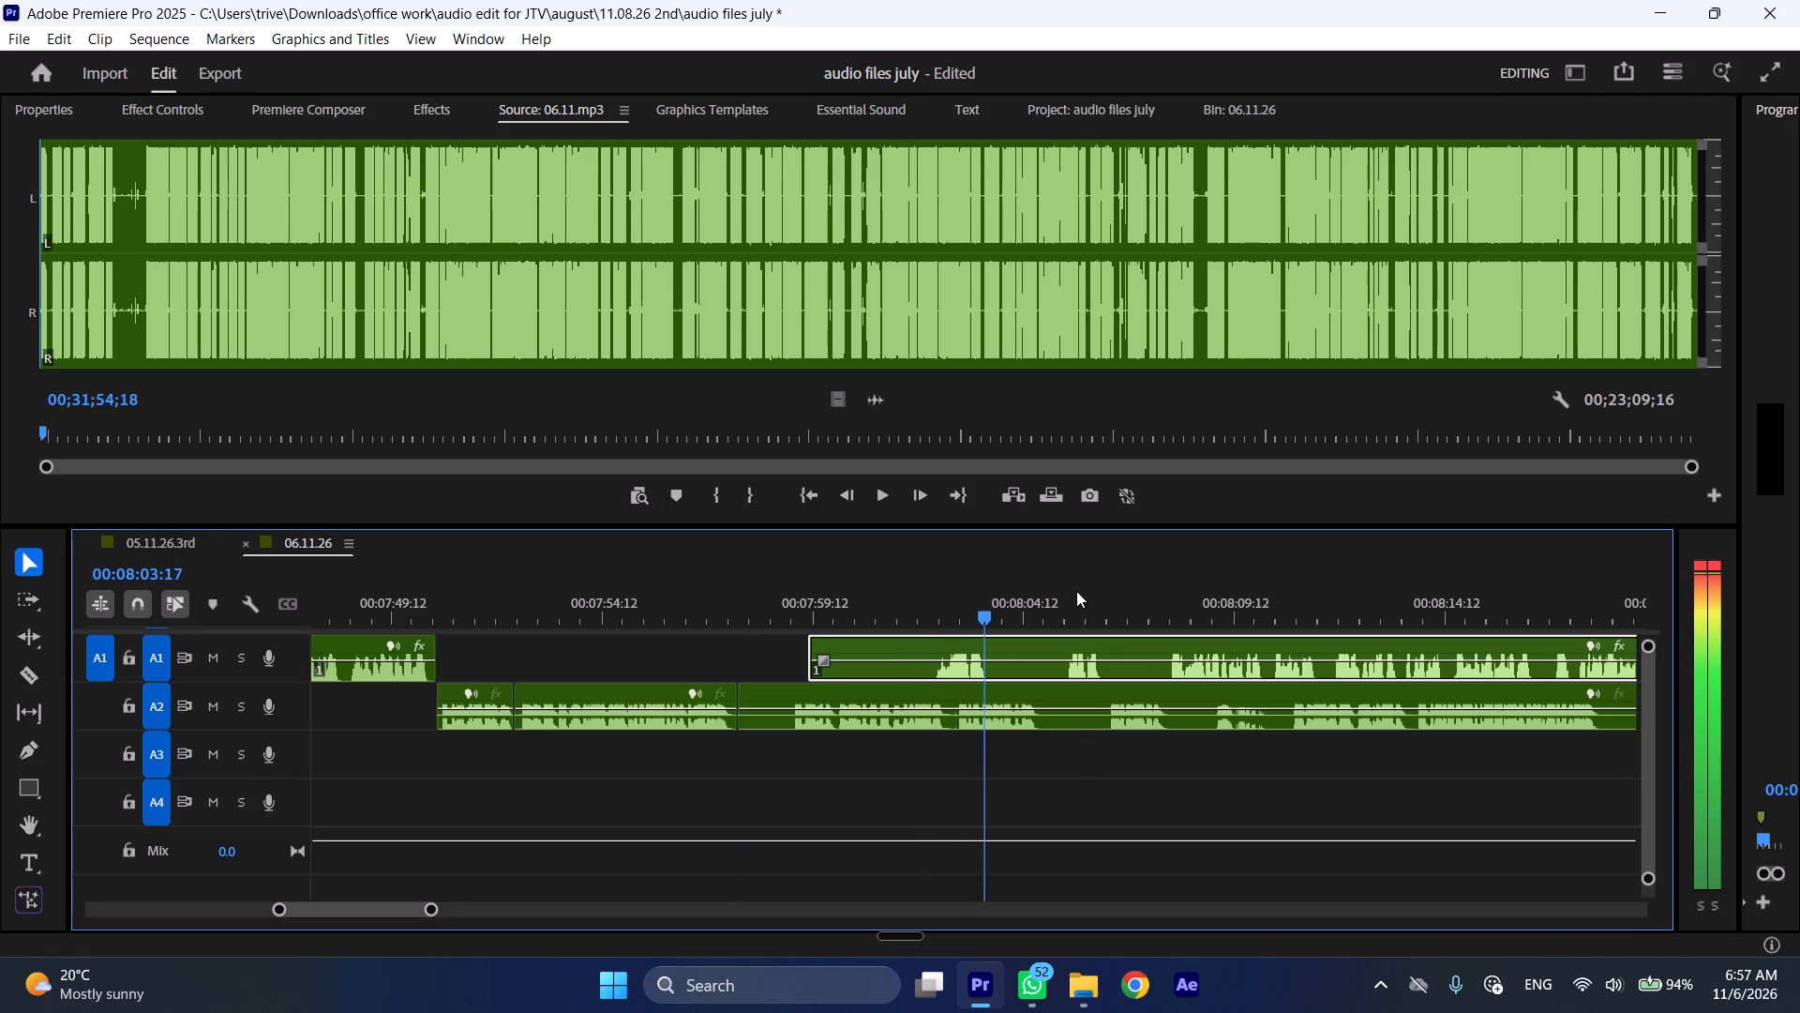
{"action": "left_click_drag", "start_coordinate": [1076, 591], "coordinate": [1077, 591]}
{"action": "left_click", "coordinate": [1081, 601]}
{"action": "key", "text": "space"}
{"action": "left_click", "coordinate": [1162, 608]}
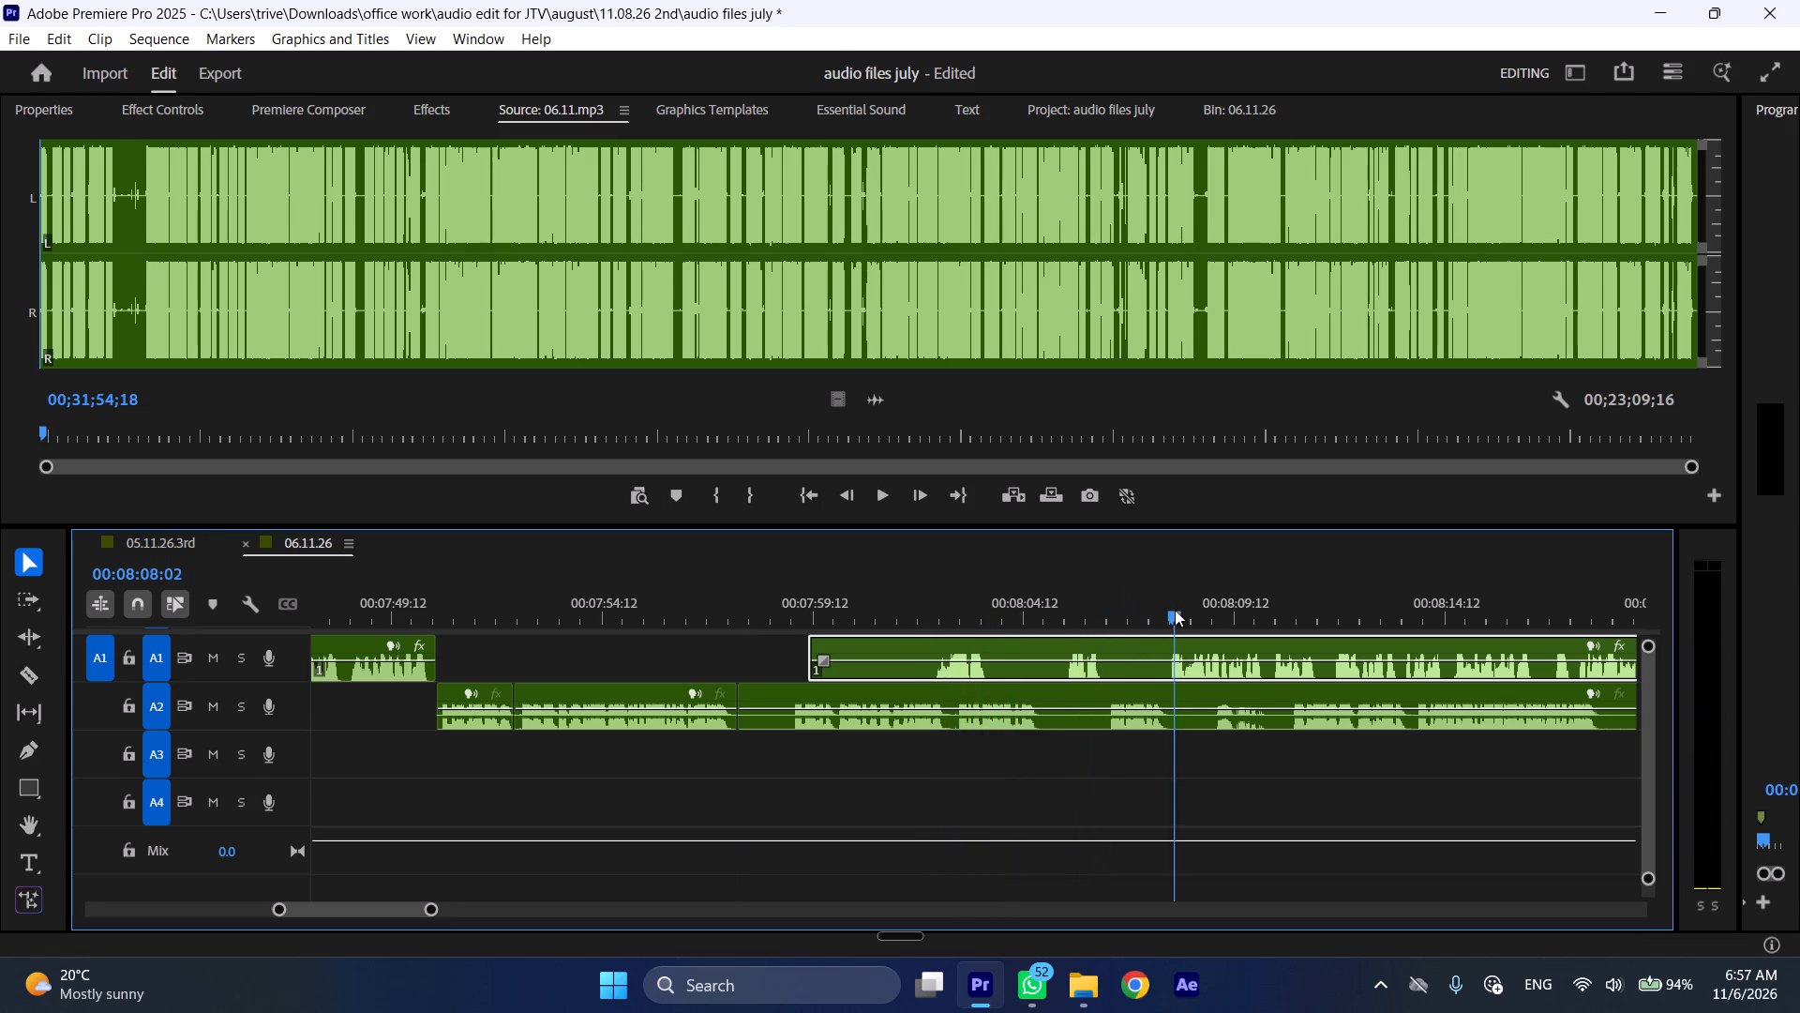
{"action": "left_click_drag", "start_coordinate": [826, 649], "coordinate": [1140, 652]}
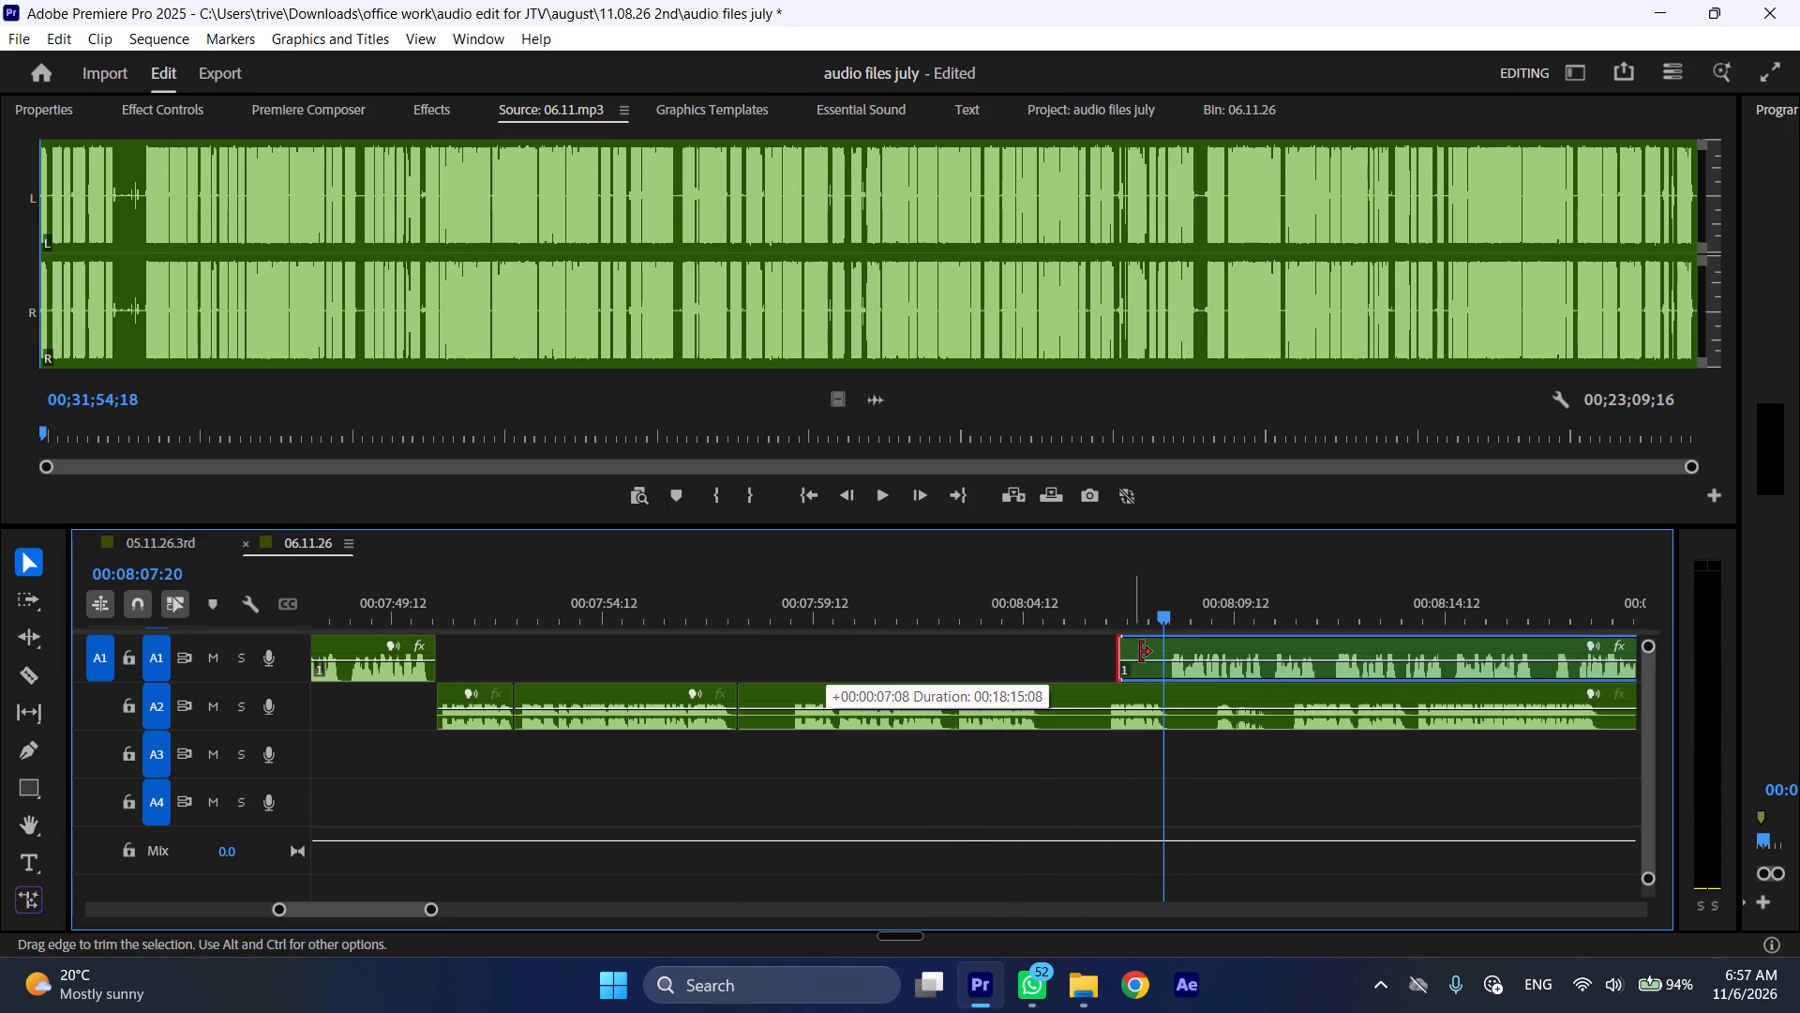
{"action": "left_click_drag", "start_coordinate": [1140, 652], "coordinate": [1184, 653]}
Move the trimmed A1 clip to start at the 00:07:57:18 cut and shift the rest of A2 to start at about 00:08:12.
{"action": "left_click_drag", "start_coordinate": [1220, 644], "coordinate": [799, 651]}
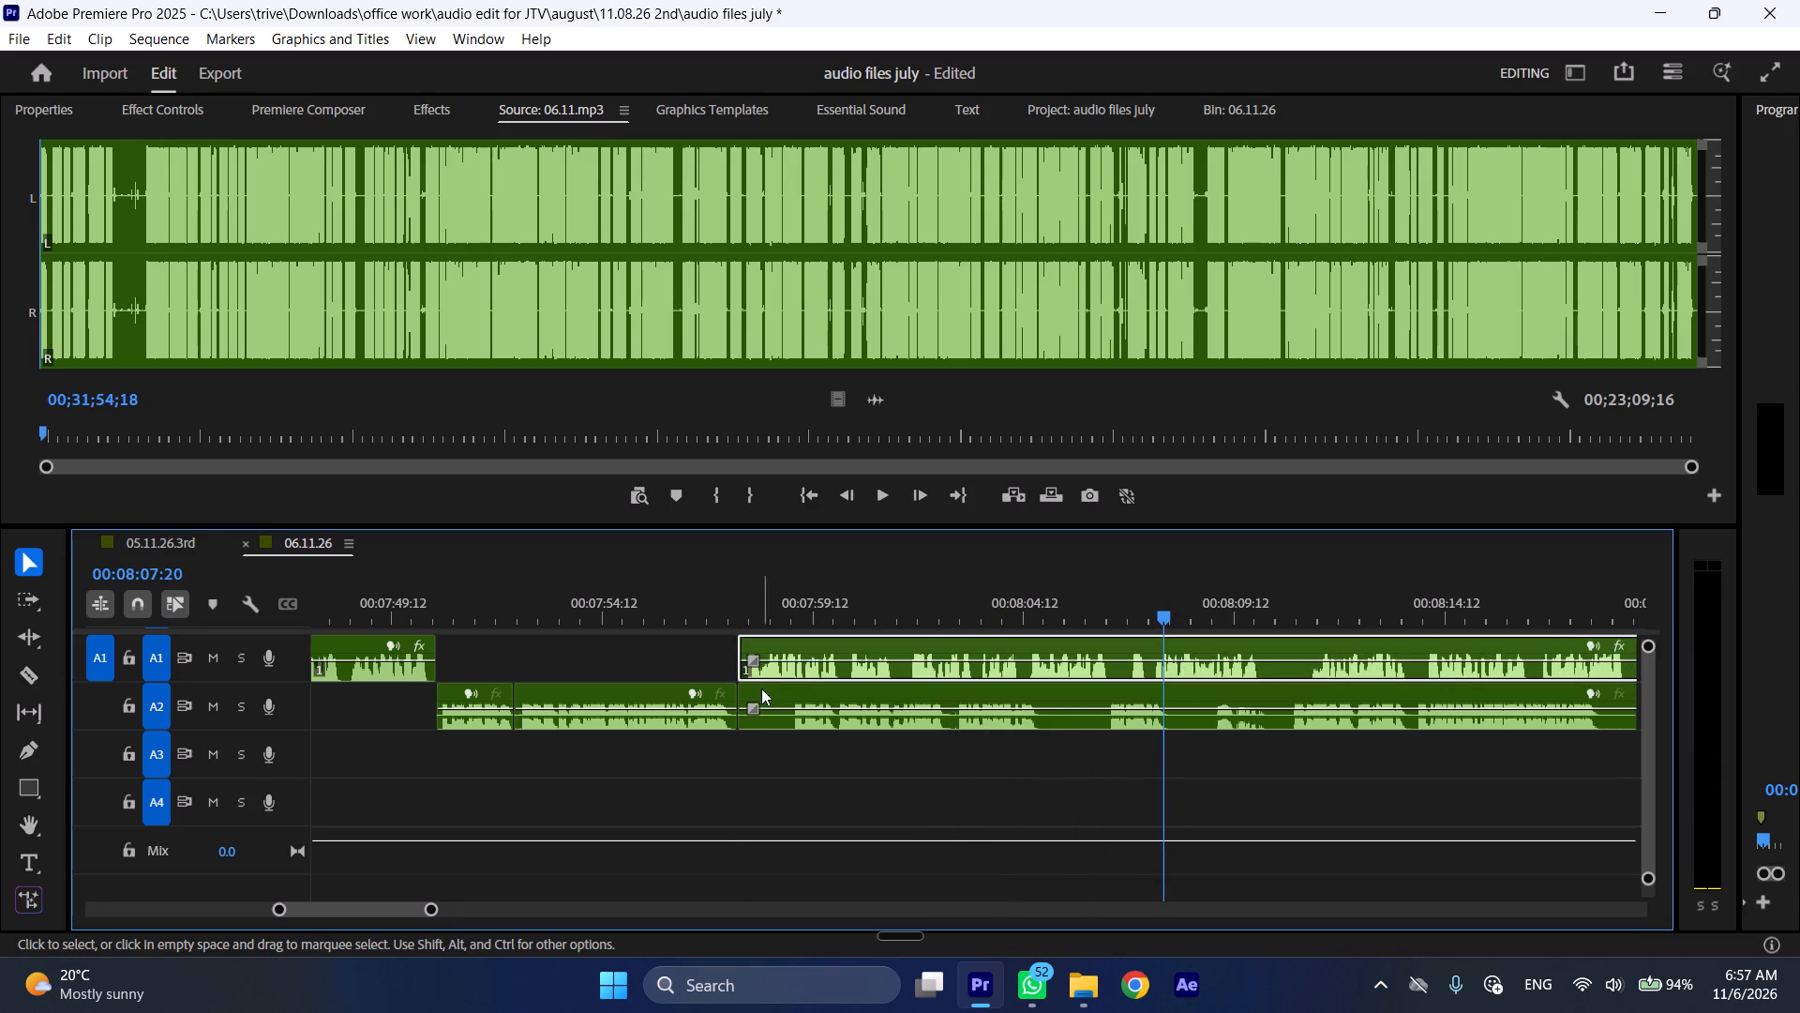
{"action": "left_click_drag", "start_coordinate": [776, 697], "coordinate": [1389, 697]}
Play the handover from A2 to A1 from 00:07:57:04 at faster speed, and listen on into the A1 passage.
{"action": "left_click_drag", "start_coordinate": [708, 612], "coordinate": [716, 612]}
{"action": "key", "text": "space"}
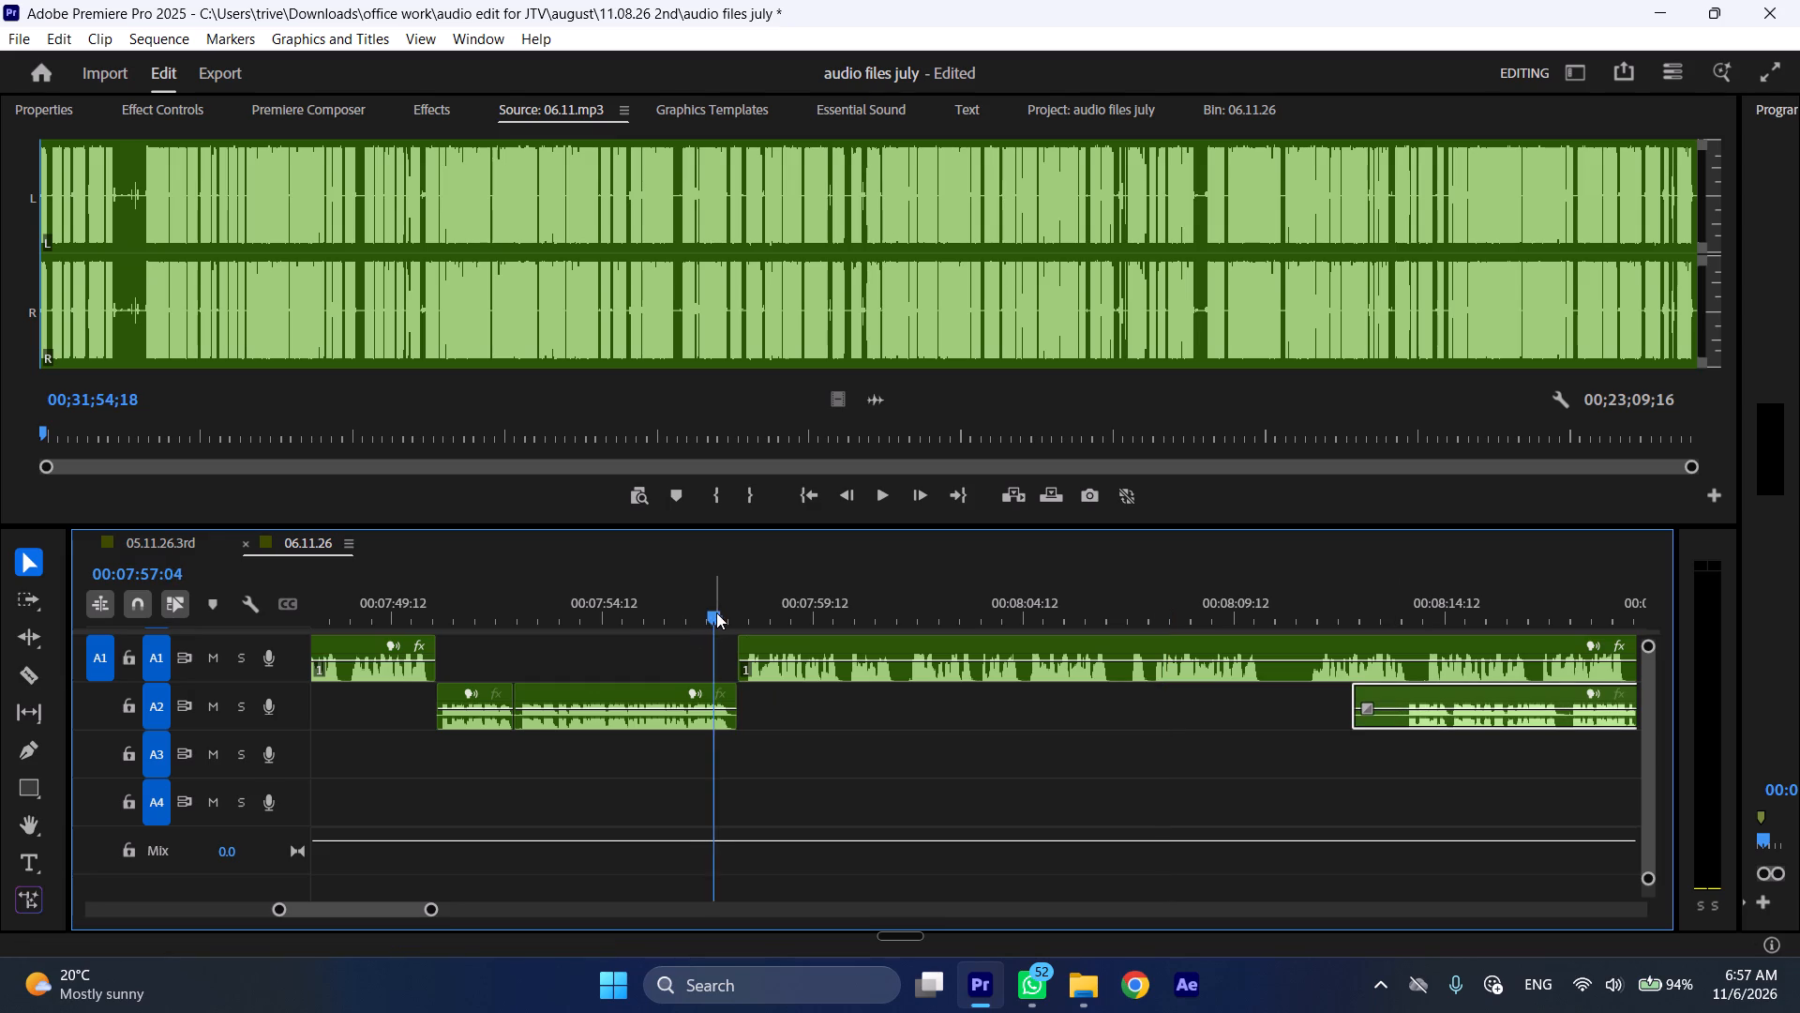
{"action": "type", "text": "l"}
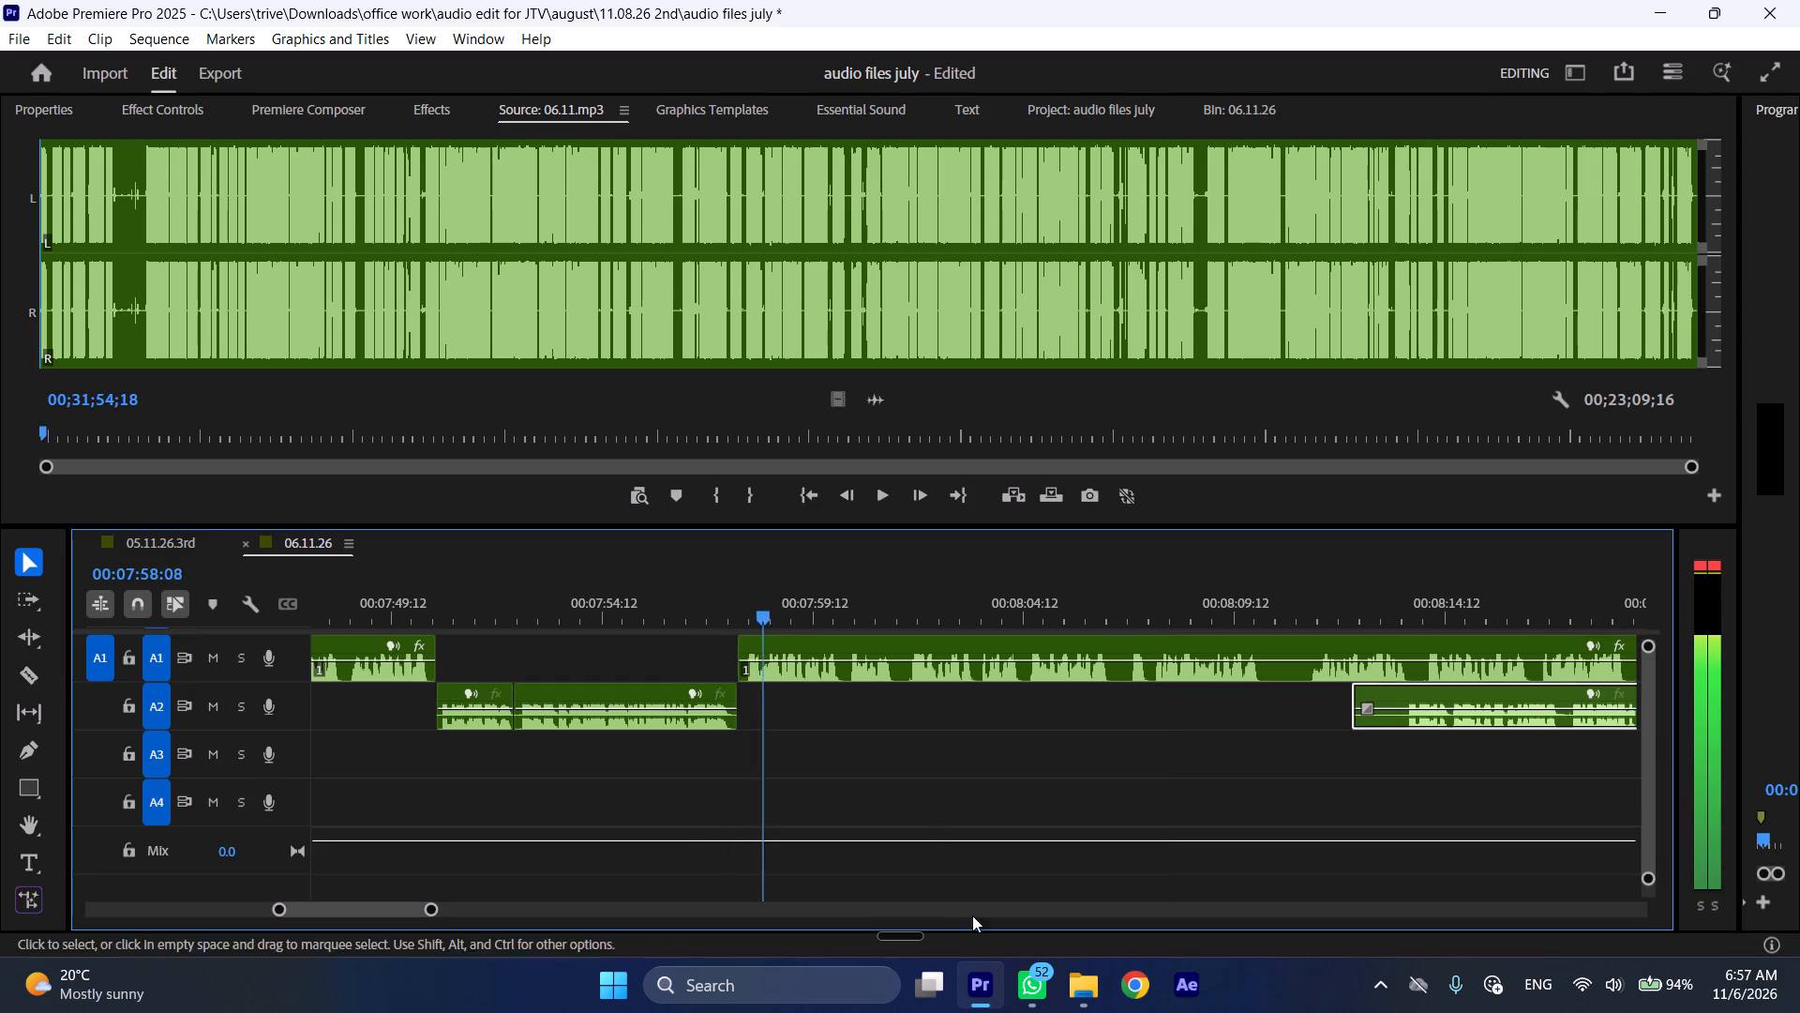
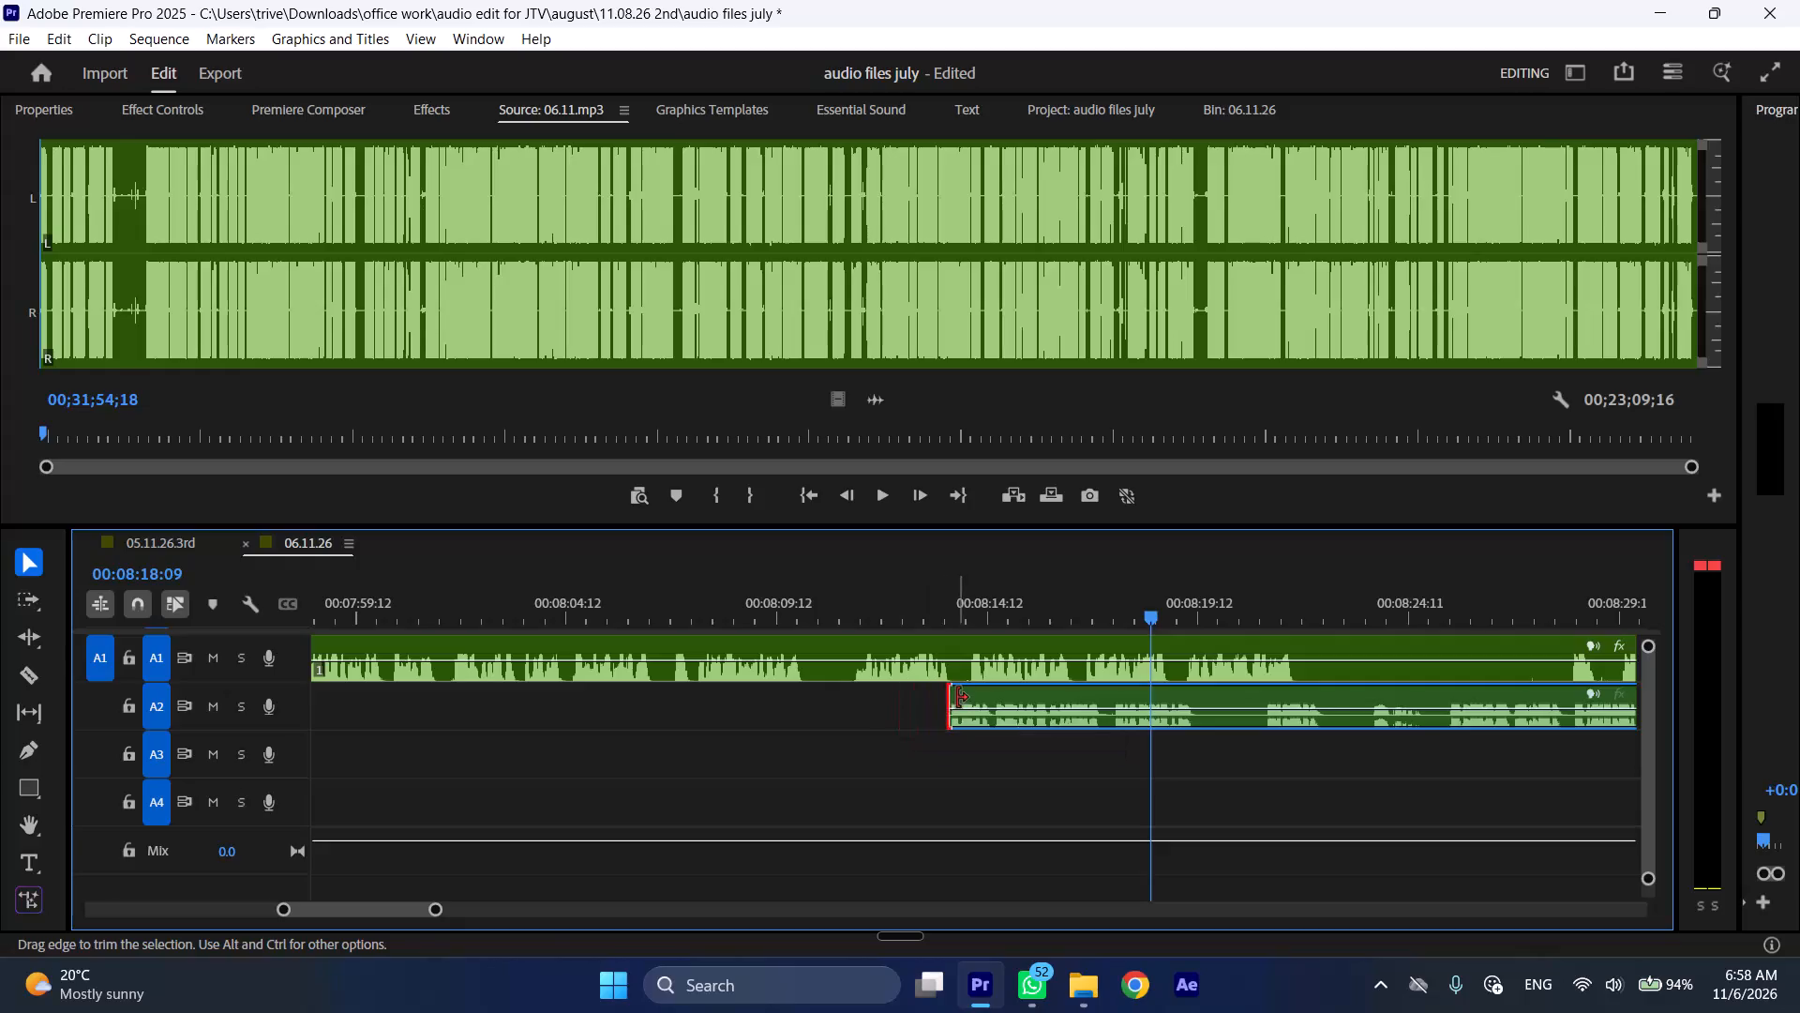
Shift the A2 clip later so it starts at about 00:08:22, past the end of the A1 speech.
{"action": "left_click_drag", "start_coordinate": [998, 690], "coordinate": [1382, 697]}
Split A1 at 00:08:10:09 and at about 00:08:11, and ripple-remove the silent piece before the next phrase.
{"action": "left_click_drag", "start_coordinate": [812, 610], "coordinate": [847, 609]}
{"action": "key", "text": "shift+c"}
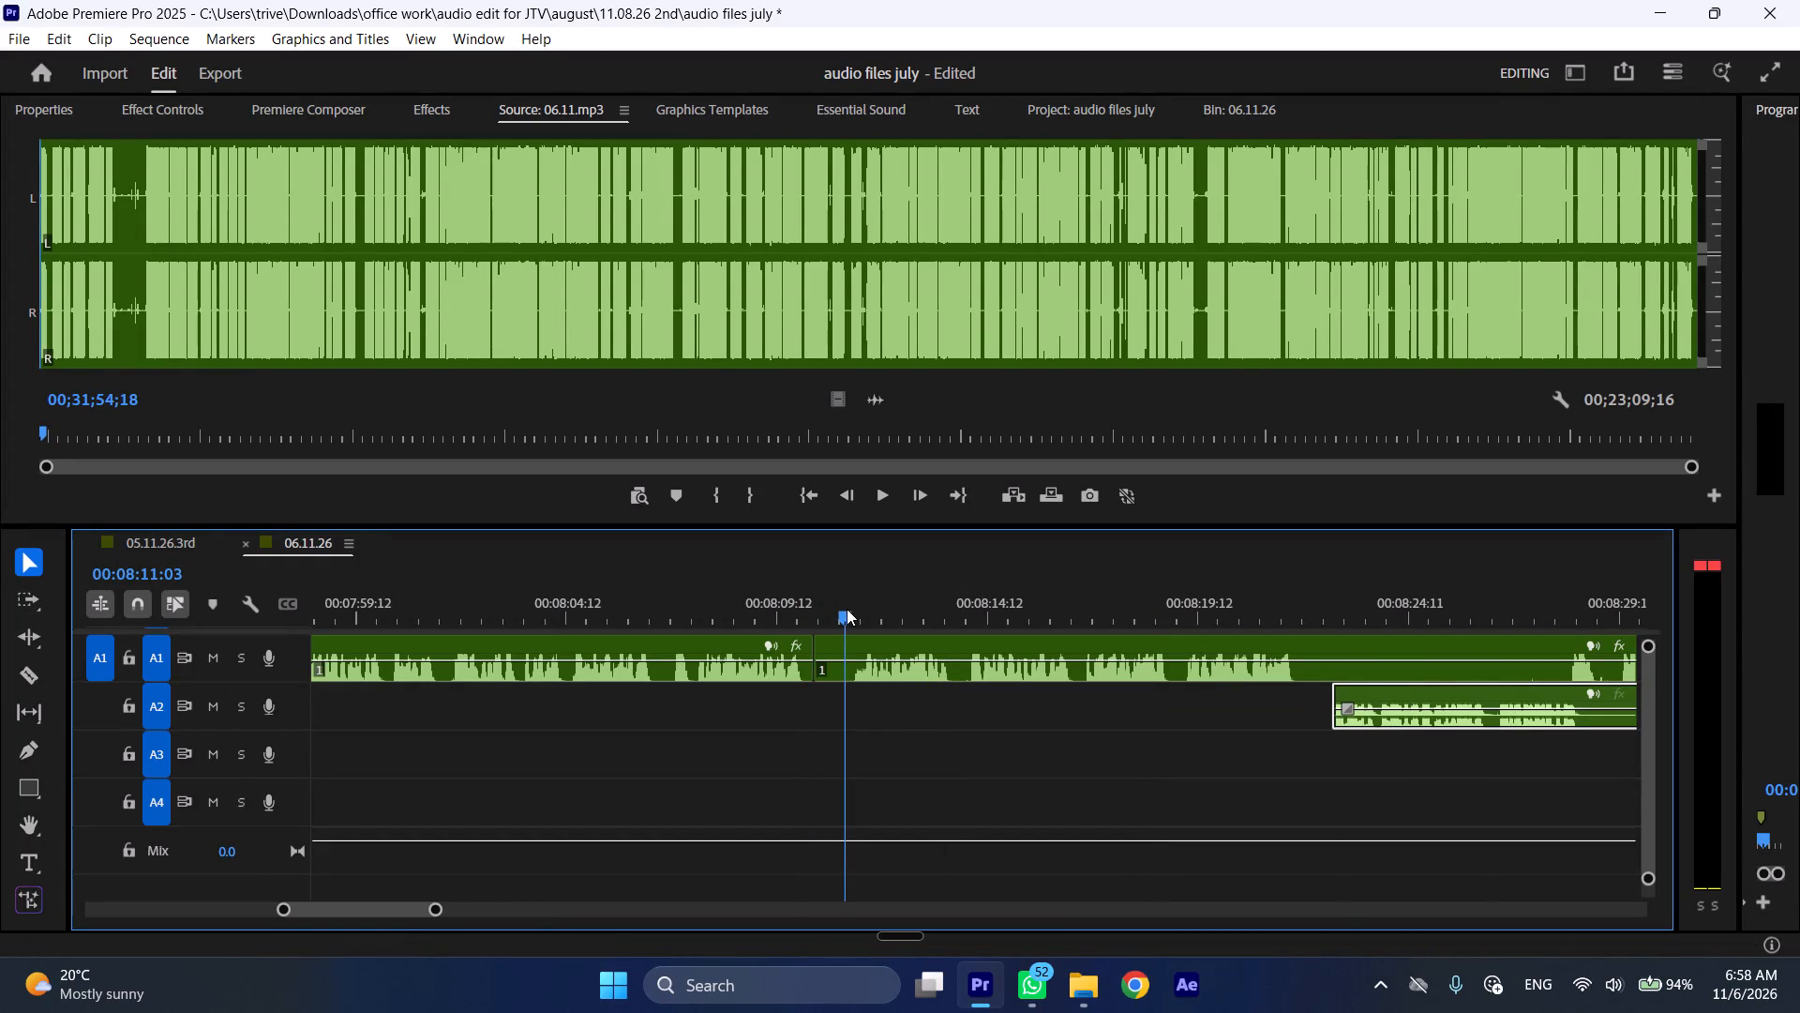
{"action": "left_click_drag", "start_coordinate": [847, 609], "coordinate": [850, 609]}
{"action": "left_click", "coordinate": [887, 673]}
{"action": "key", "text": "shift+c"}
{"action": "key", "text": "ctrl+shift+d"}
{"action": "scroll", "coordinate": [868, 687], "scroll_direction": "up", "scroll_amount": 3}
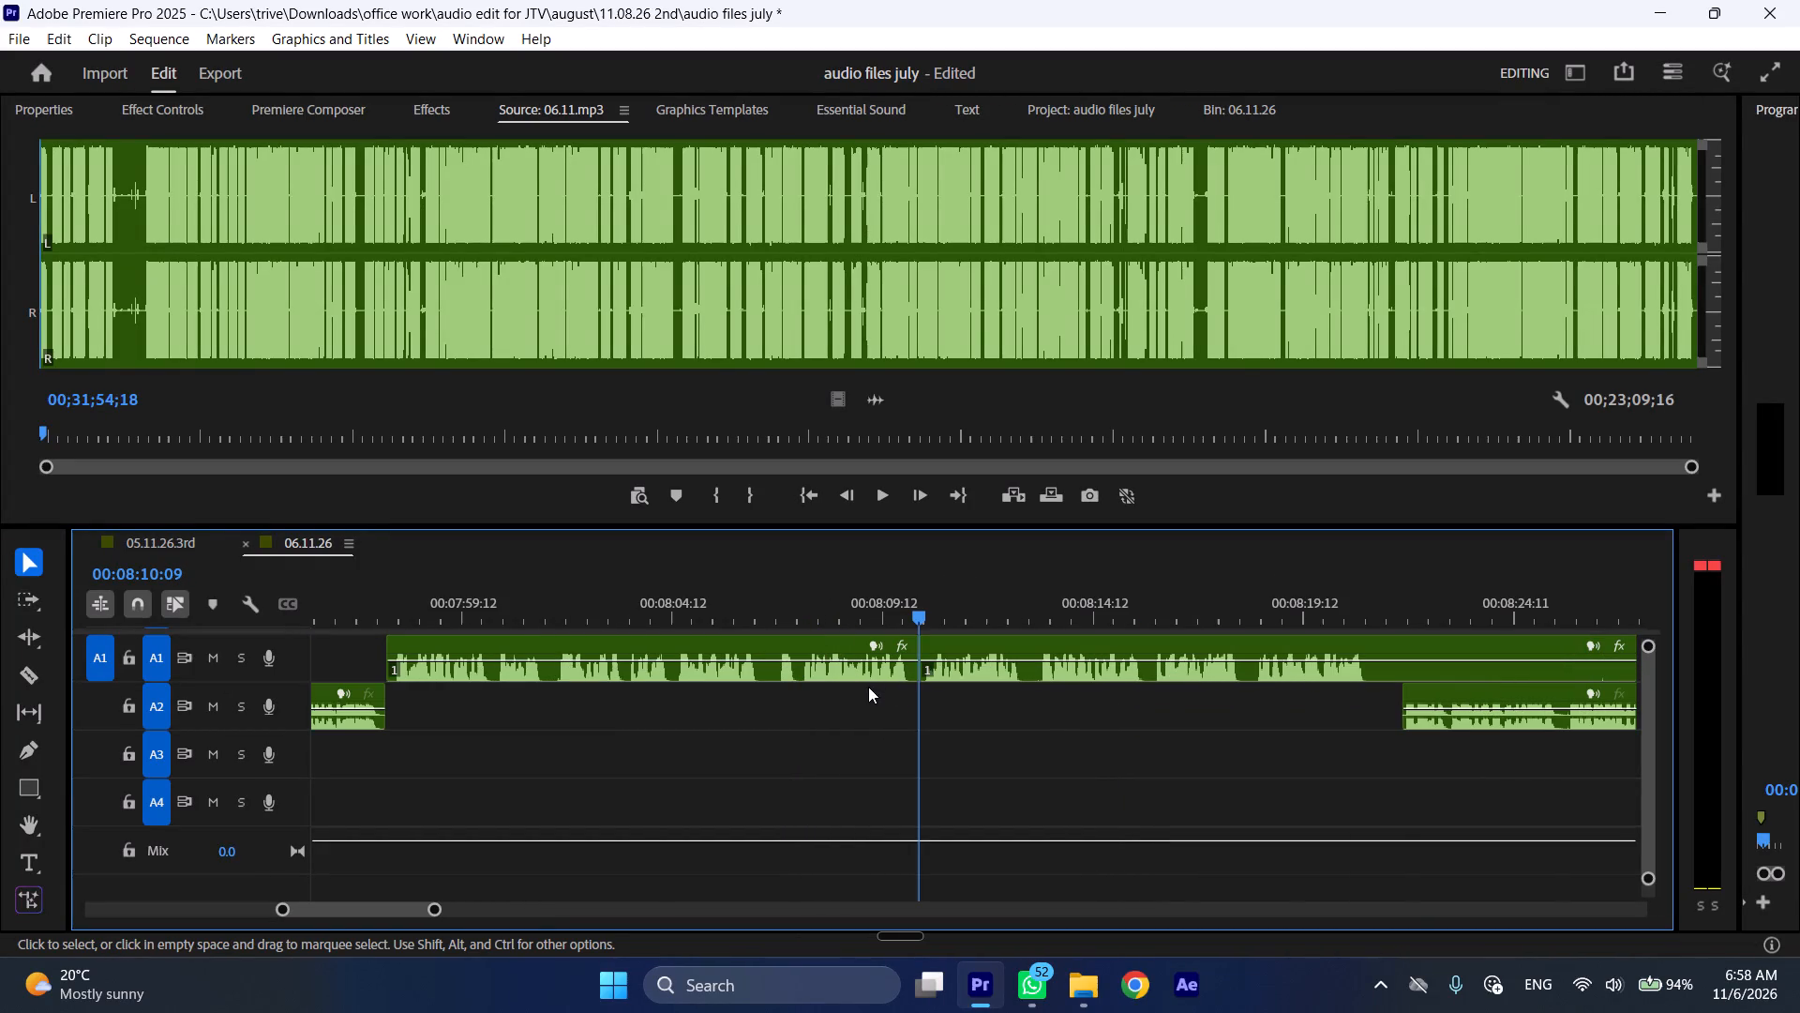
Split A1 around the pause at 00:08:06:14 and ripple-remove the silent piece before the following phrase.
{"action": "left_click_drag", "start_coordinate": [754, 612], "coordinate": [777, 611]}
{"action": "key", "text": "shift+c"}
{"action": "left_click", "coordinate": [805, 671]}
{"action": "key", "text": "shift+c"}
{"action": "key", "text": "ctrl+shift+d"}
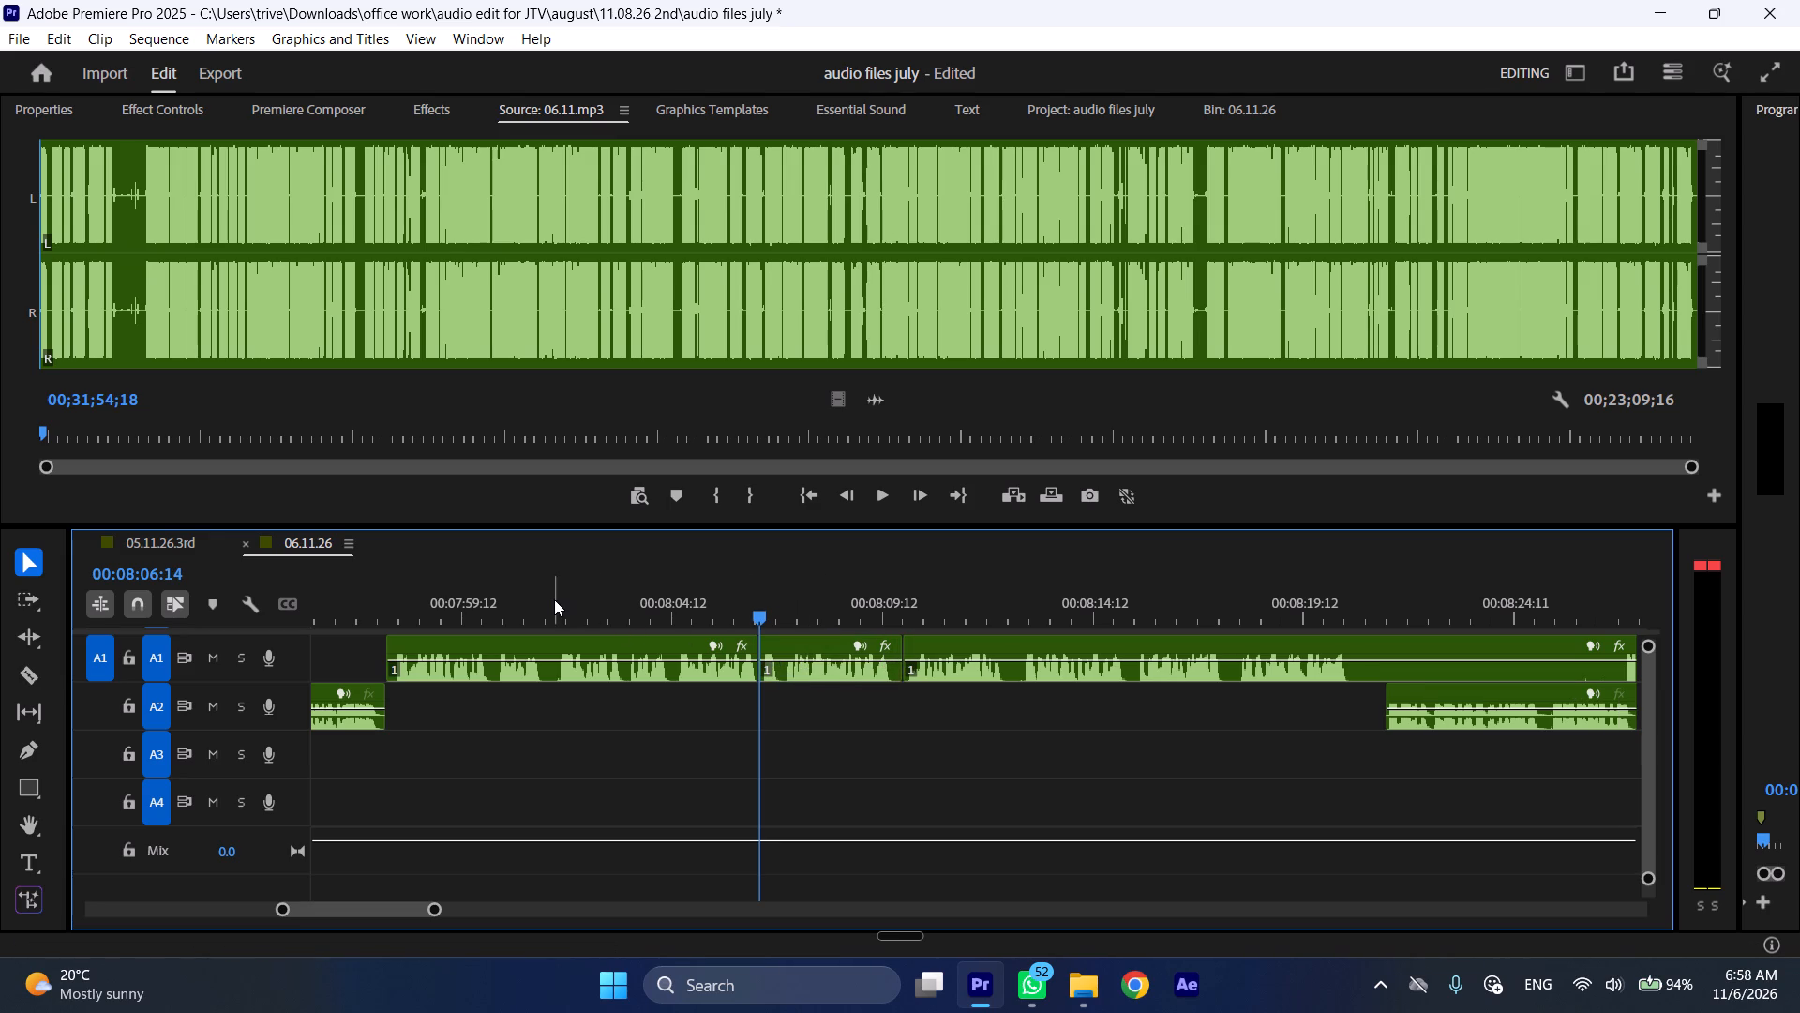
Split A1 around the short pause ending at 00:08:01:18 and ripple-remove the silent piece.
{"action": "left_click_drag", "start_coordinate": [545, 598], "coordinate": [560, 597]}
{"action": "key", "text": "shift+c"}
{"action": "left_click", "coordinate": [585, 655]}
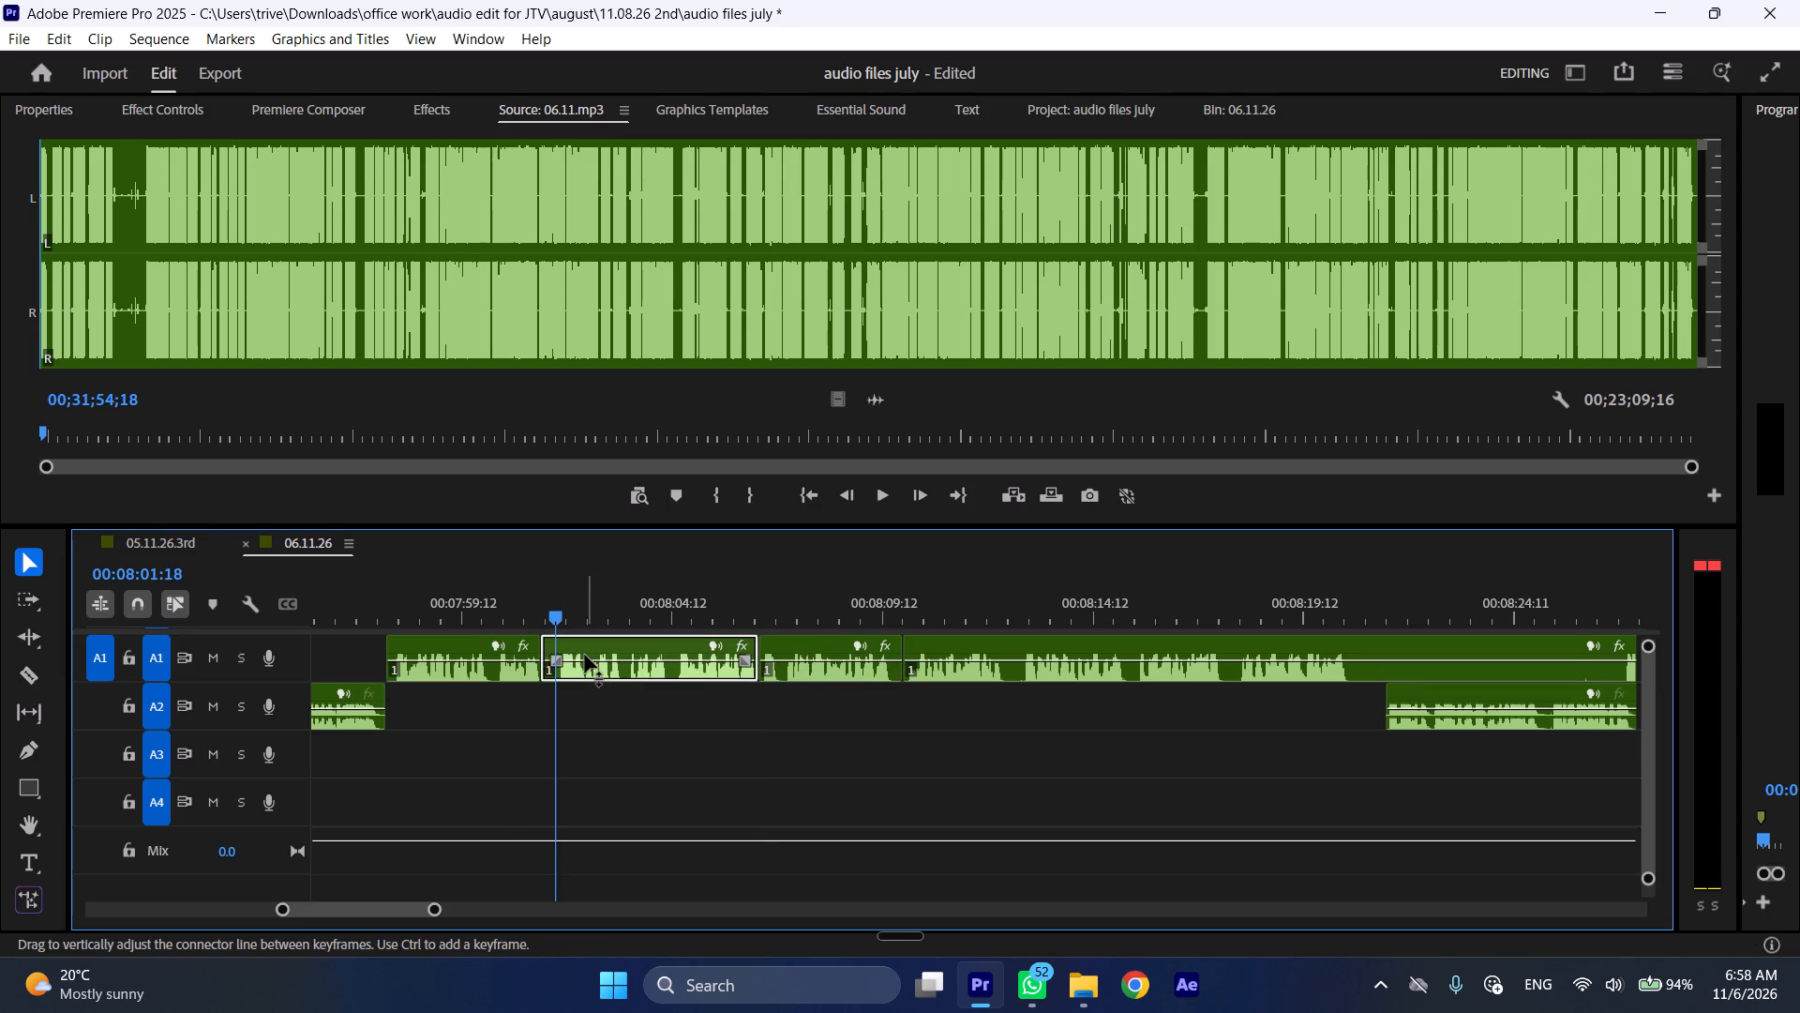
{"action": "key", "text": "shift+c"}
{"action": "key", "text": "ctrl+shift+d"}
Play the tightened A1 passage from 00:08:01:18 at faster speed, through to the end of its speech at about 00:08:20.
{"action": "left_click", "coordinate": [882, 574]}
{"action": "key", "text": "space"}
{"action": "left_click", "coordinate": [877, 601]}
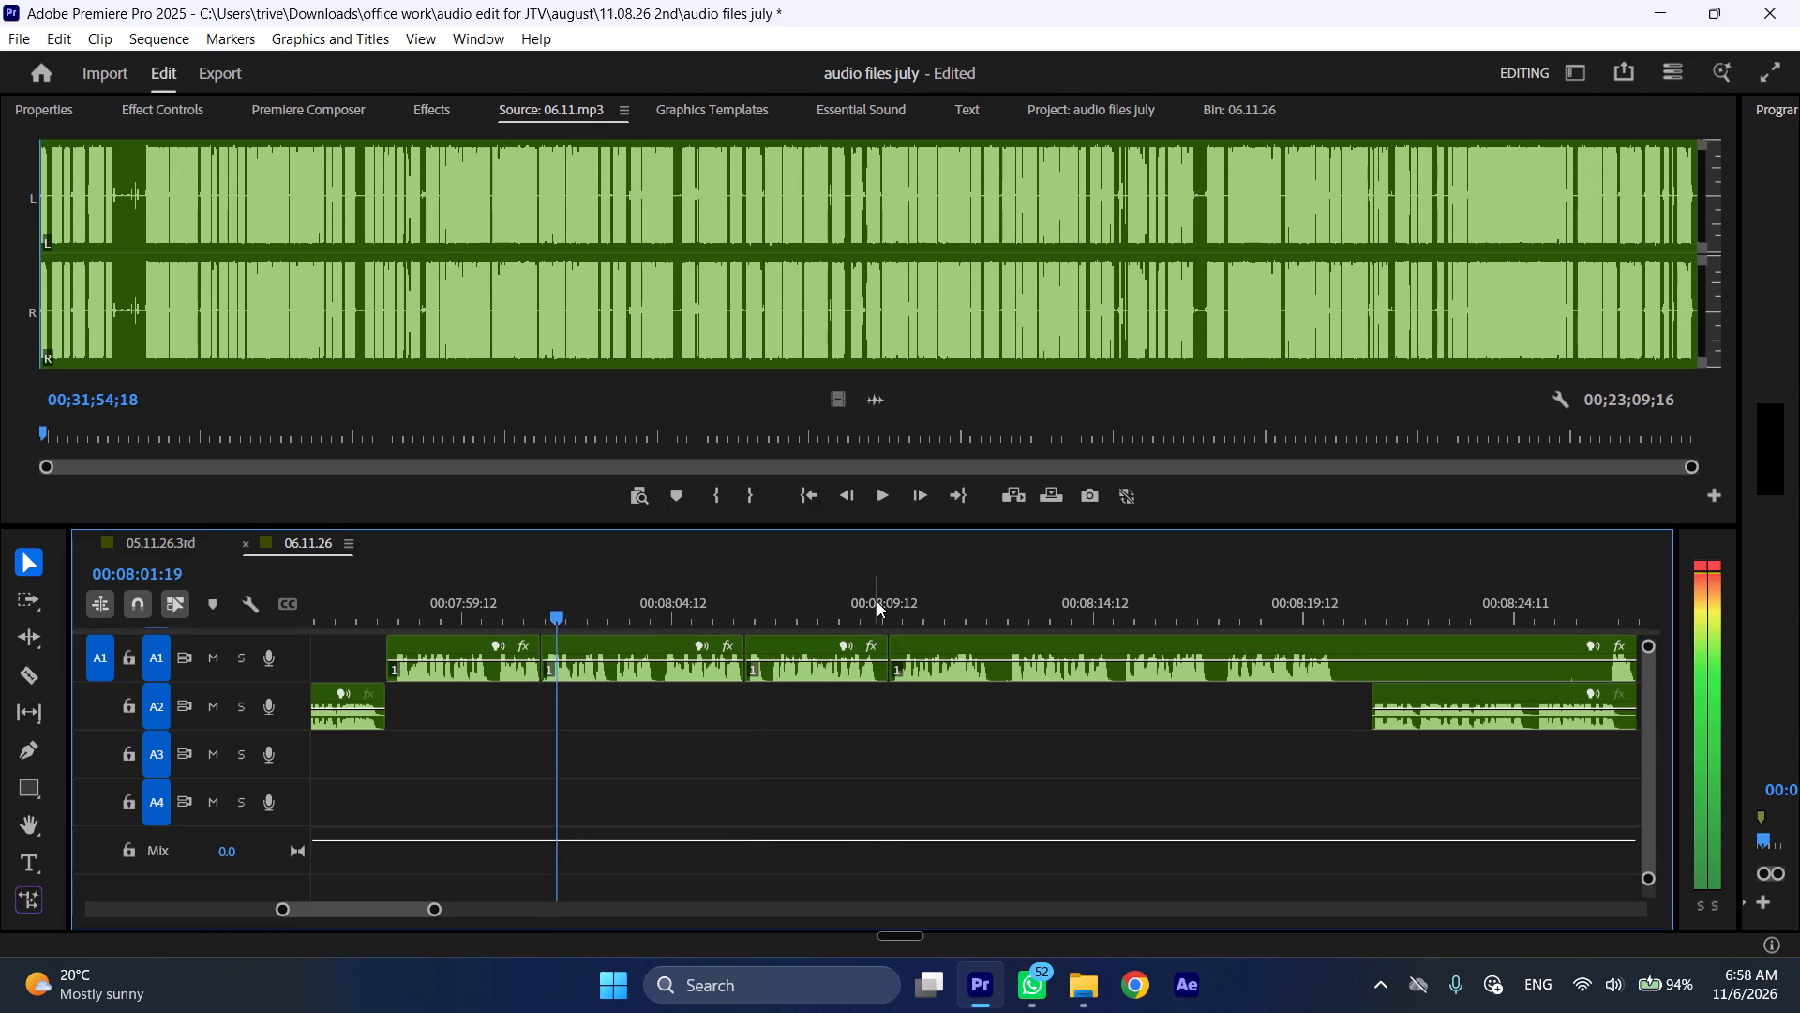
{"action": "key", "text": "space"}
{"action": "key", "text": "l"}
{"action": "scroll", "coordinate": [890, 647], "scroll_direction": "down", "scroll_amount": 6}
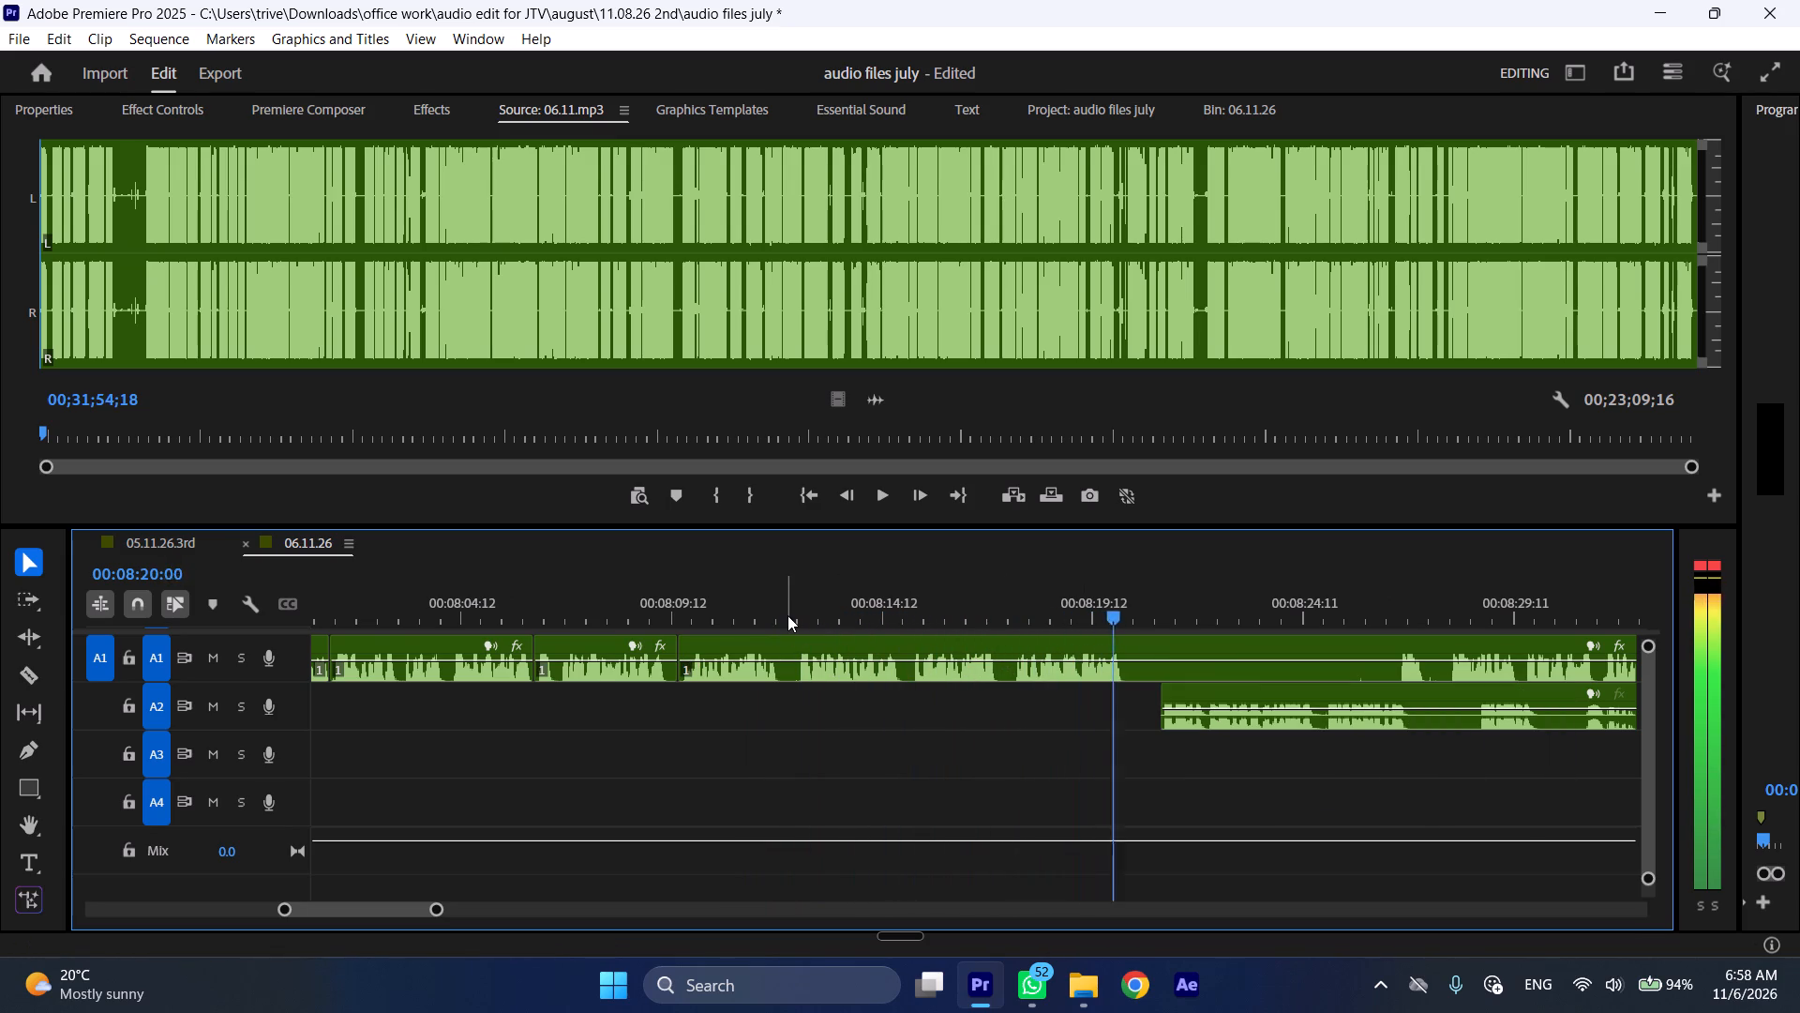
Split A1 around the pause ending at 00:08:12:10 and ripple-remove the silent piece.
{"action": "left_click_drag", "start_coordinate": [784, 611], "coordinate": [797, 611]}
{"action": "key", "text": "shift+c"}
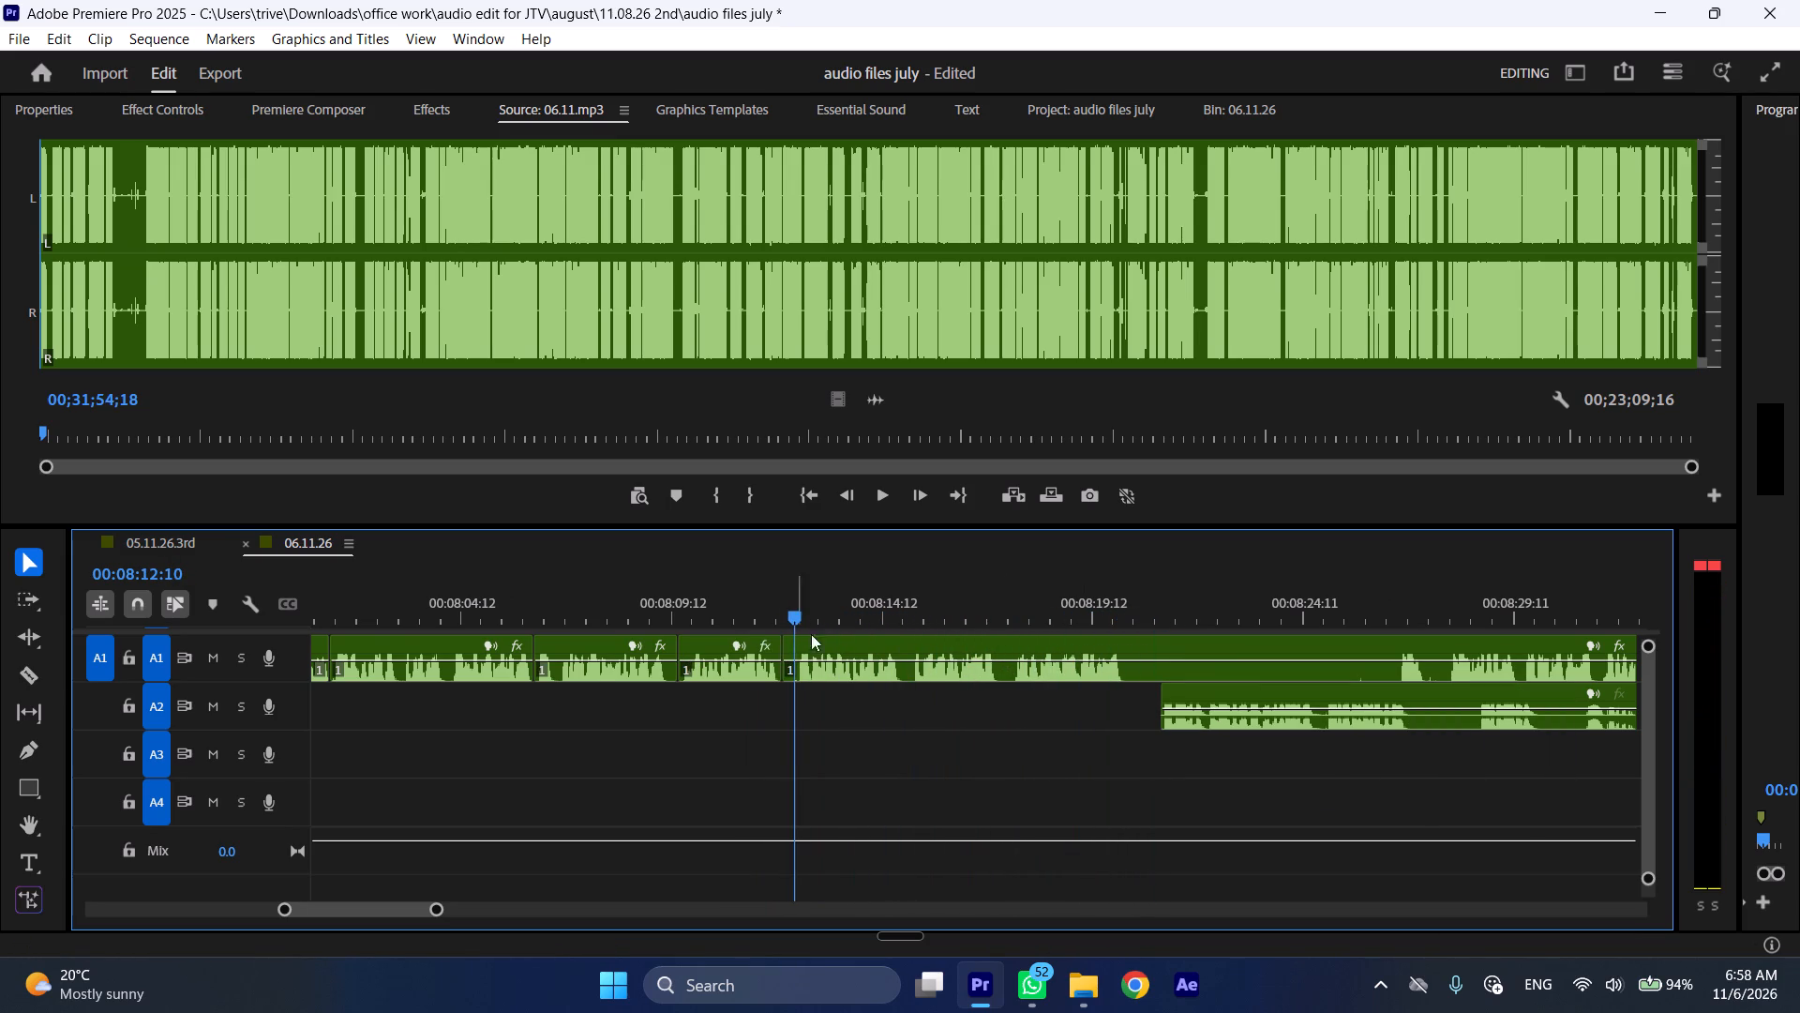
{"action": "left_click", "coordinate": [824, 655]}
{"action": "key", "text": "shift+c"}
{"action": "key", "text": "ctrl+shift+d"}
Split A1 around the pause at 00:08:14:18 and ripple-remove the silent piece before the following phrase.
{"action": "left_click_drag", "start_coordinate": [894, 611], "coordinate": [896, 611]}
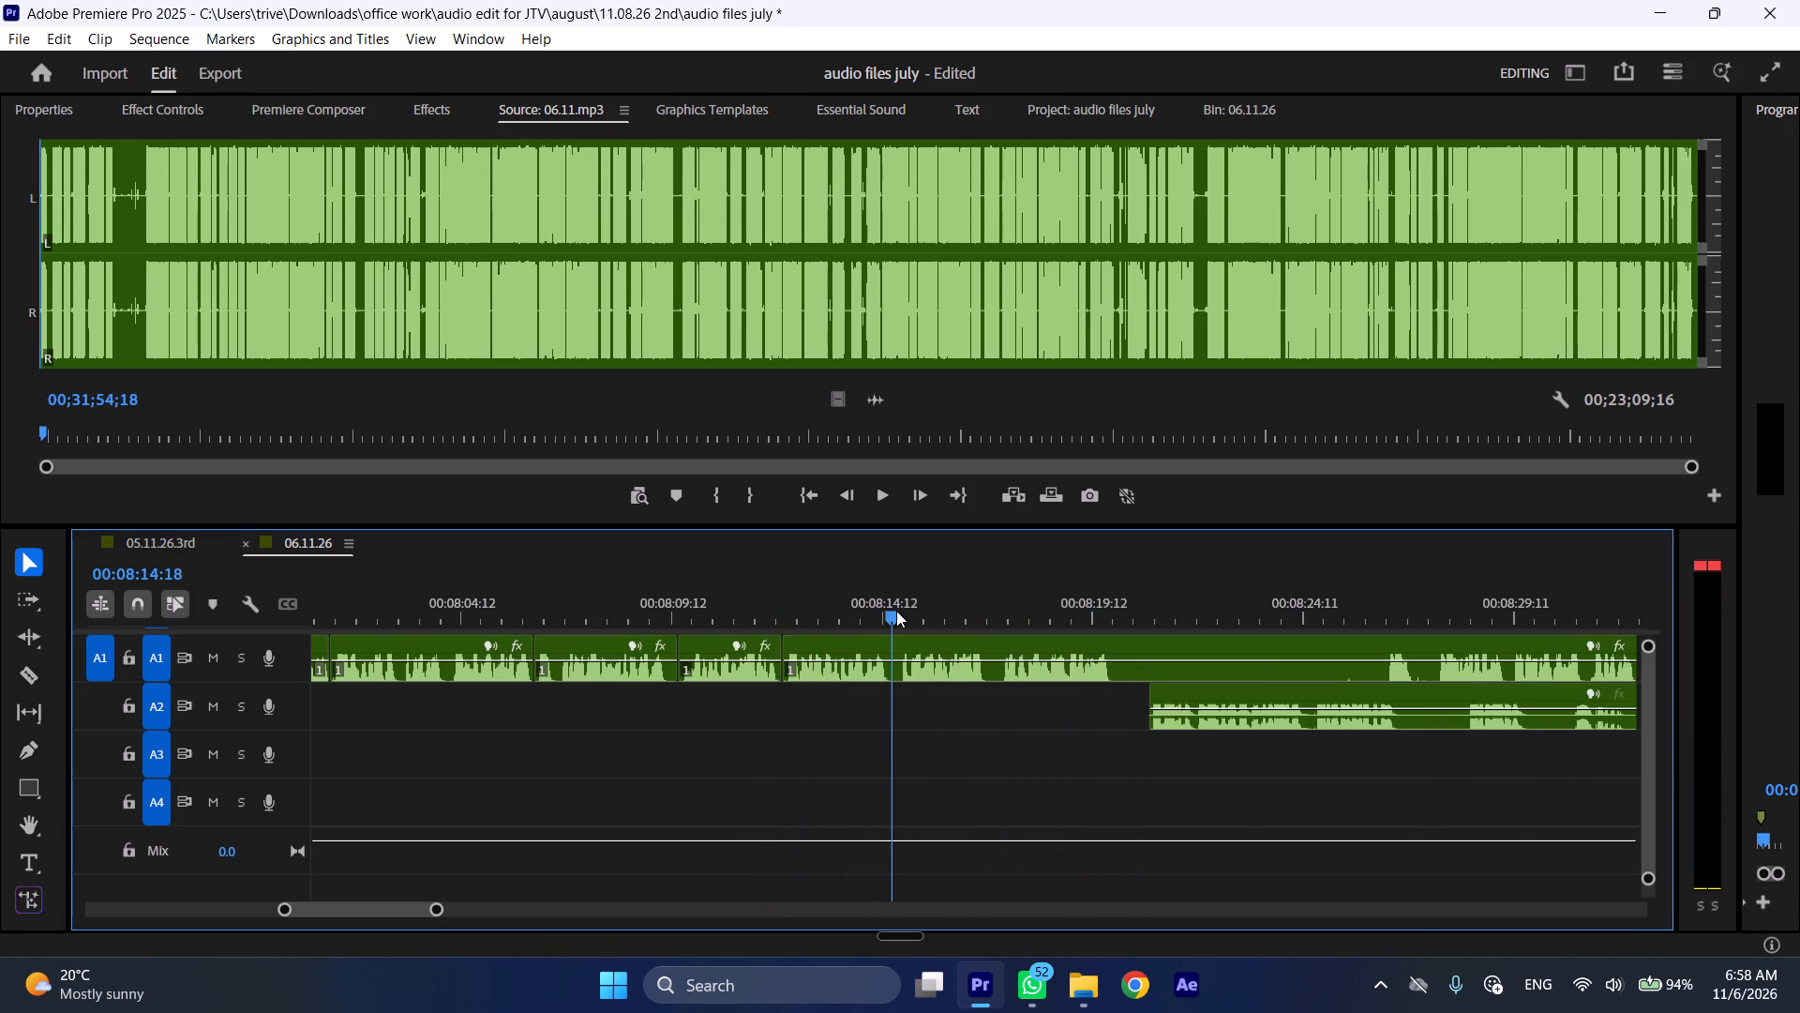
{"action": "left_click_drag", "start_coordinate": [896, 611], "coordinate": [904, 611]}
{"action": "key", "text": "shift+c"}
{"action": "left_click", "coordinate": [920, 645]}
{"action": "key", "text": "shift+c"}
{"action": "key", "text": "ctrl+shift+d"}
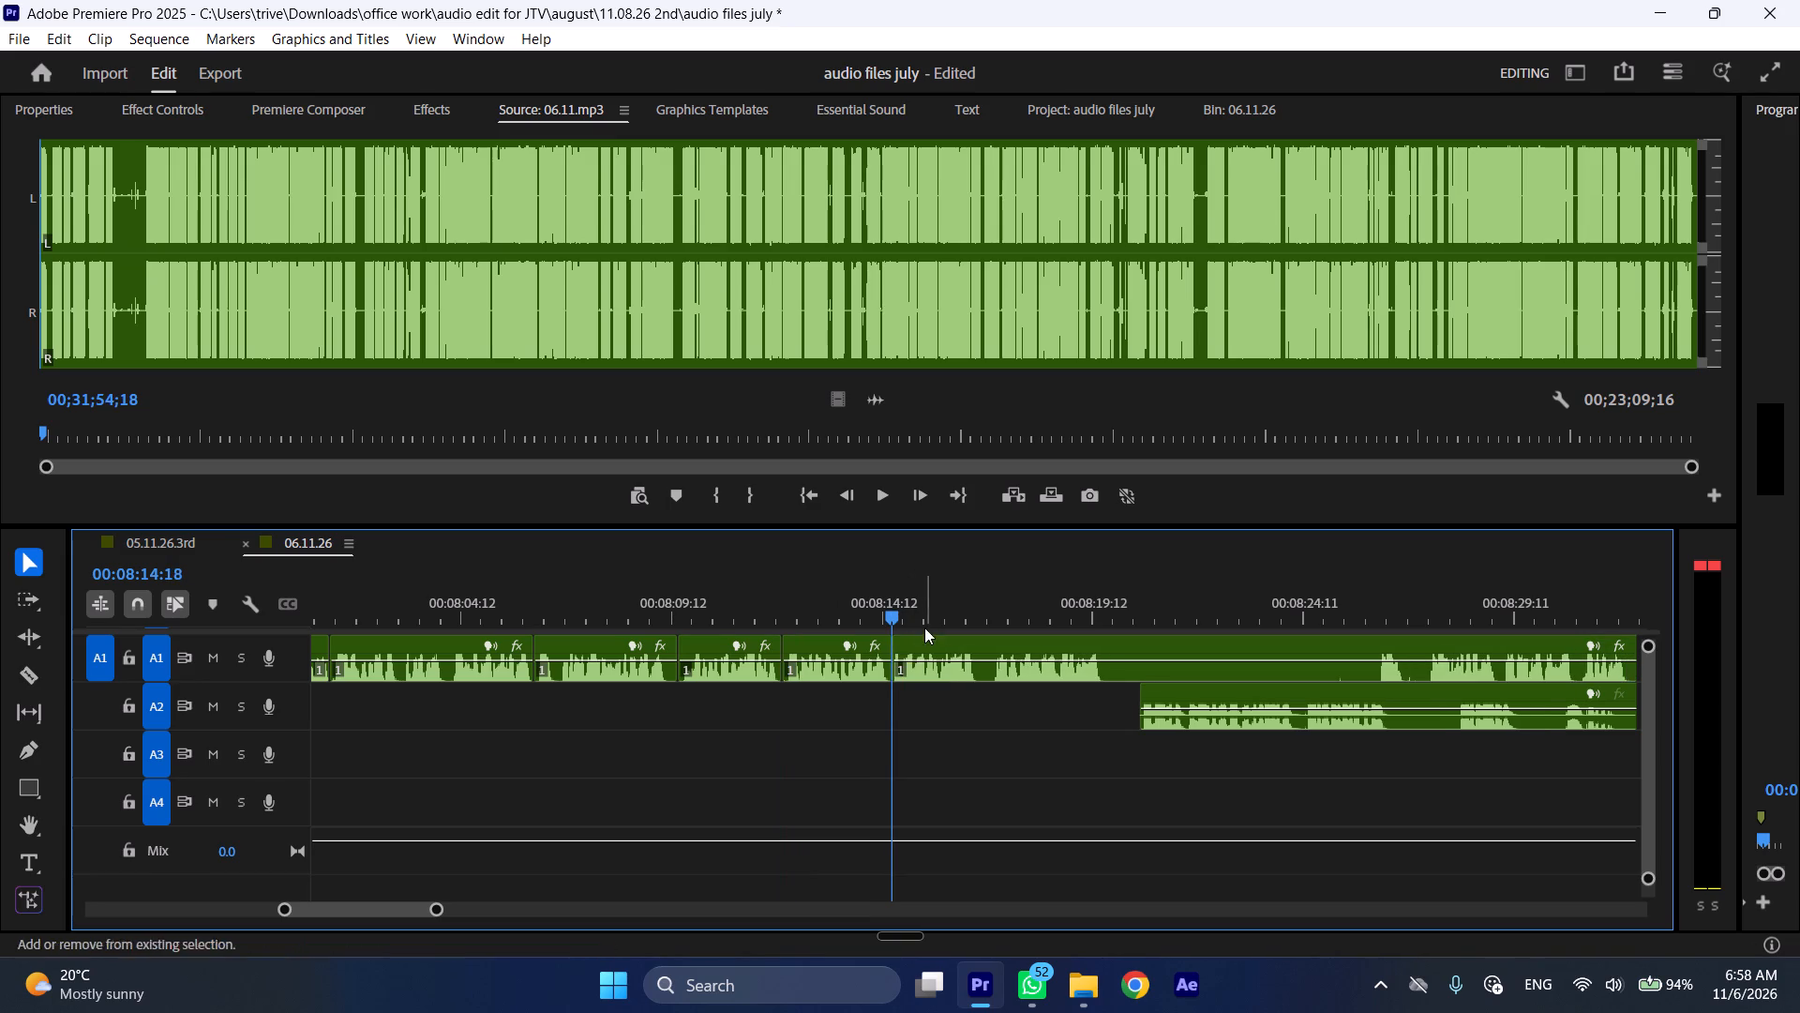
Split A1 around the pause ending at 00:08:17:01 and ripple-remove the silent piece.
{"action": "left_click_drag", "start_coordinate": [958, 615], "coordinate": [993, 619]}
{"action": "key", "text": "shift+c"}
{"action": "left_click", "coordinate": [1036, 651]}
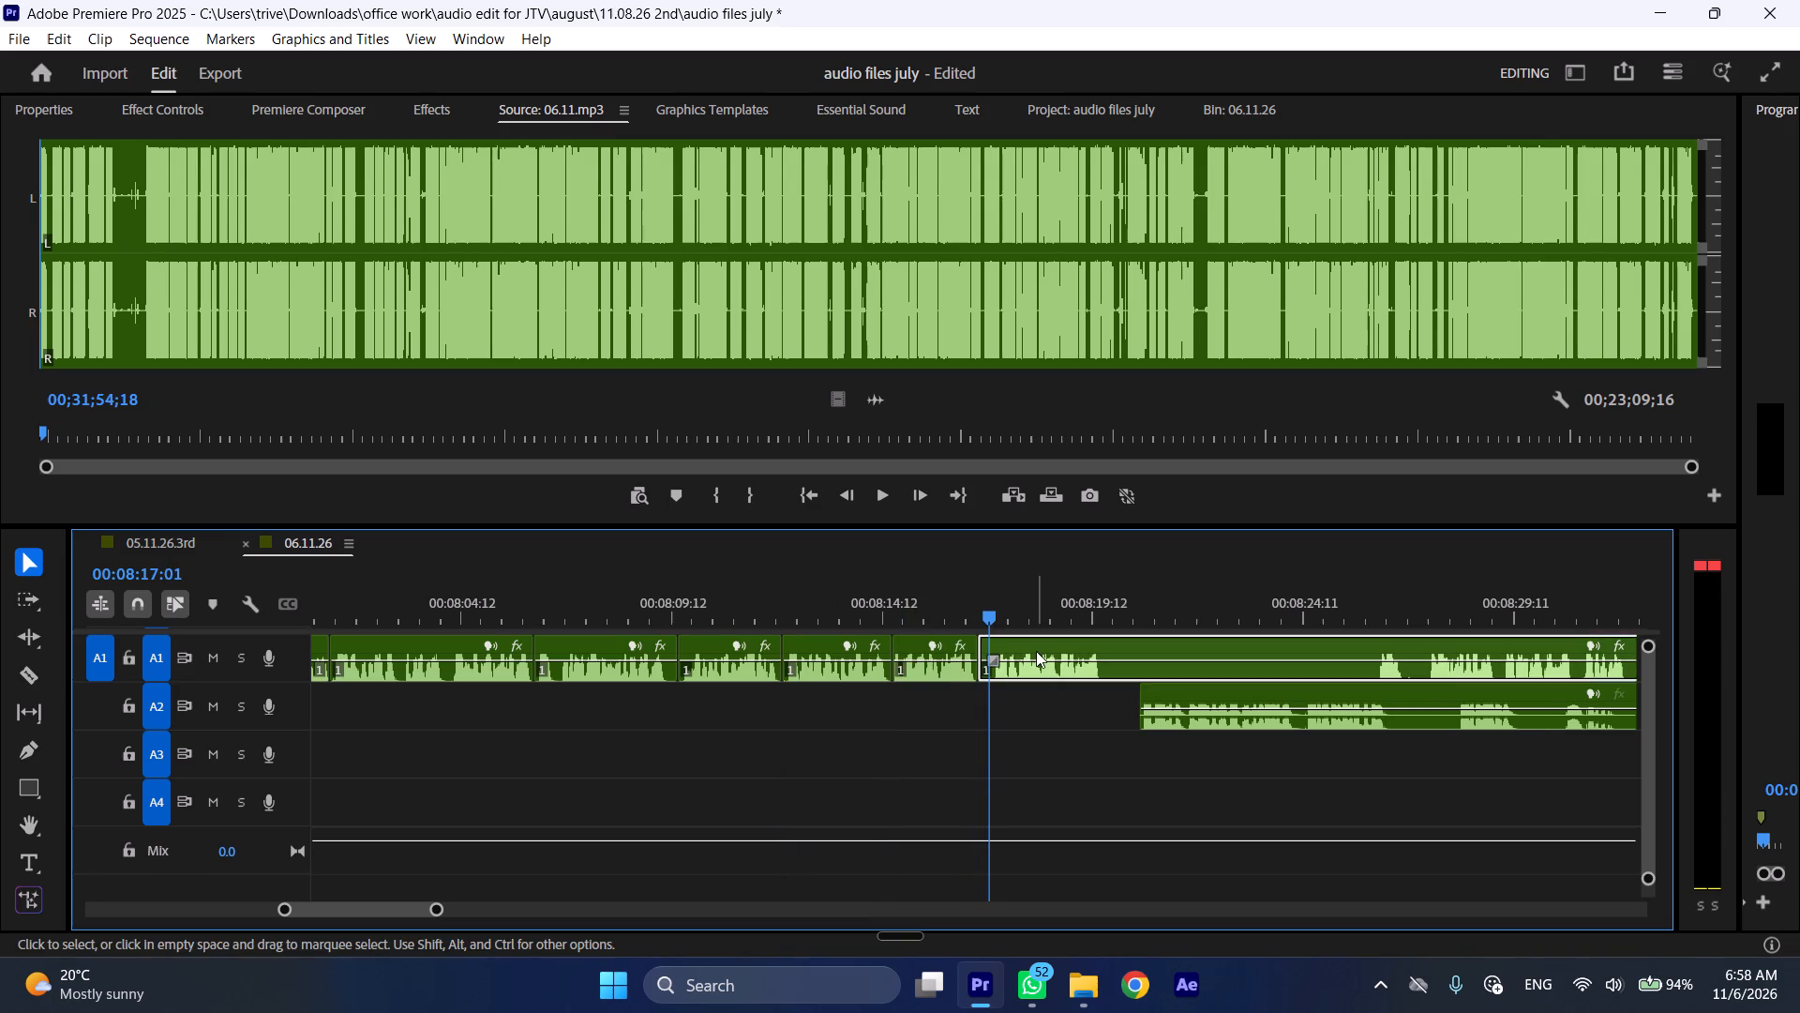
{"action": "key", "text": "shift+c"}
{"action": "key", "text": "ctrl+shift+d"}
Split A1 at the end of its speech at 00:08:19:15 and move the A2 clip to start at that cut.
{"action": "left_click_drag", "start_coordinate": [1087, 616], "coordinate": [1101, 617]}
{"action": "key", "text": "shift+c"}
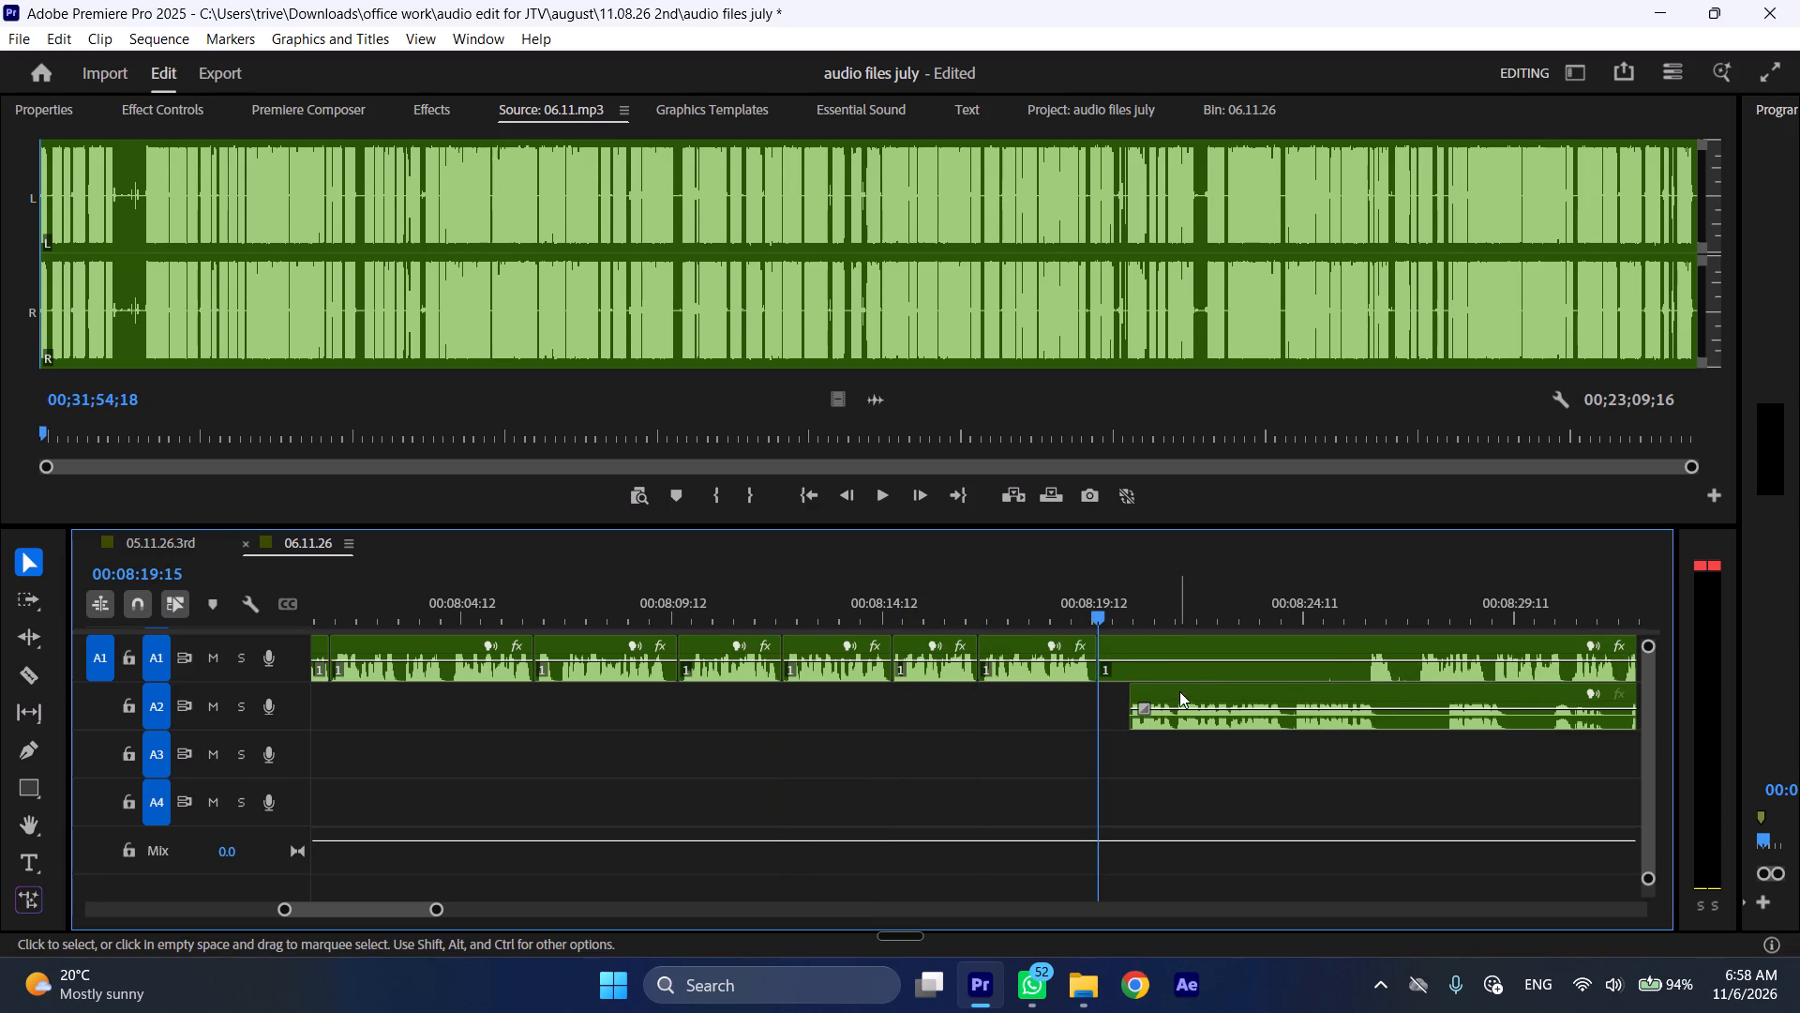
{"action": "left_click_drag", "start_coordinate": [1178, 694], "coordinate": [1140, 692]}
Shift the rest of A1 after the 00:08:19:15 cut later so it starts at about 00:08:31.
{"action": "scroll", "coordinate": [1127, 684], "scroll_direction": "down", "scroll_amount": 9}
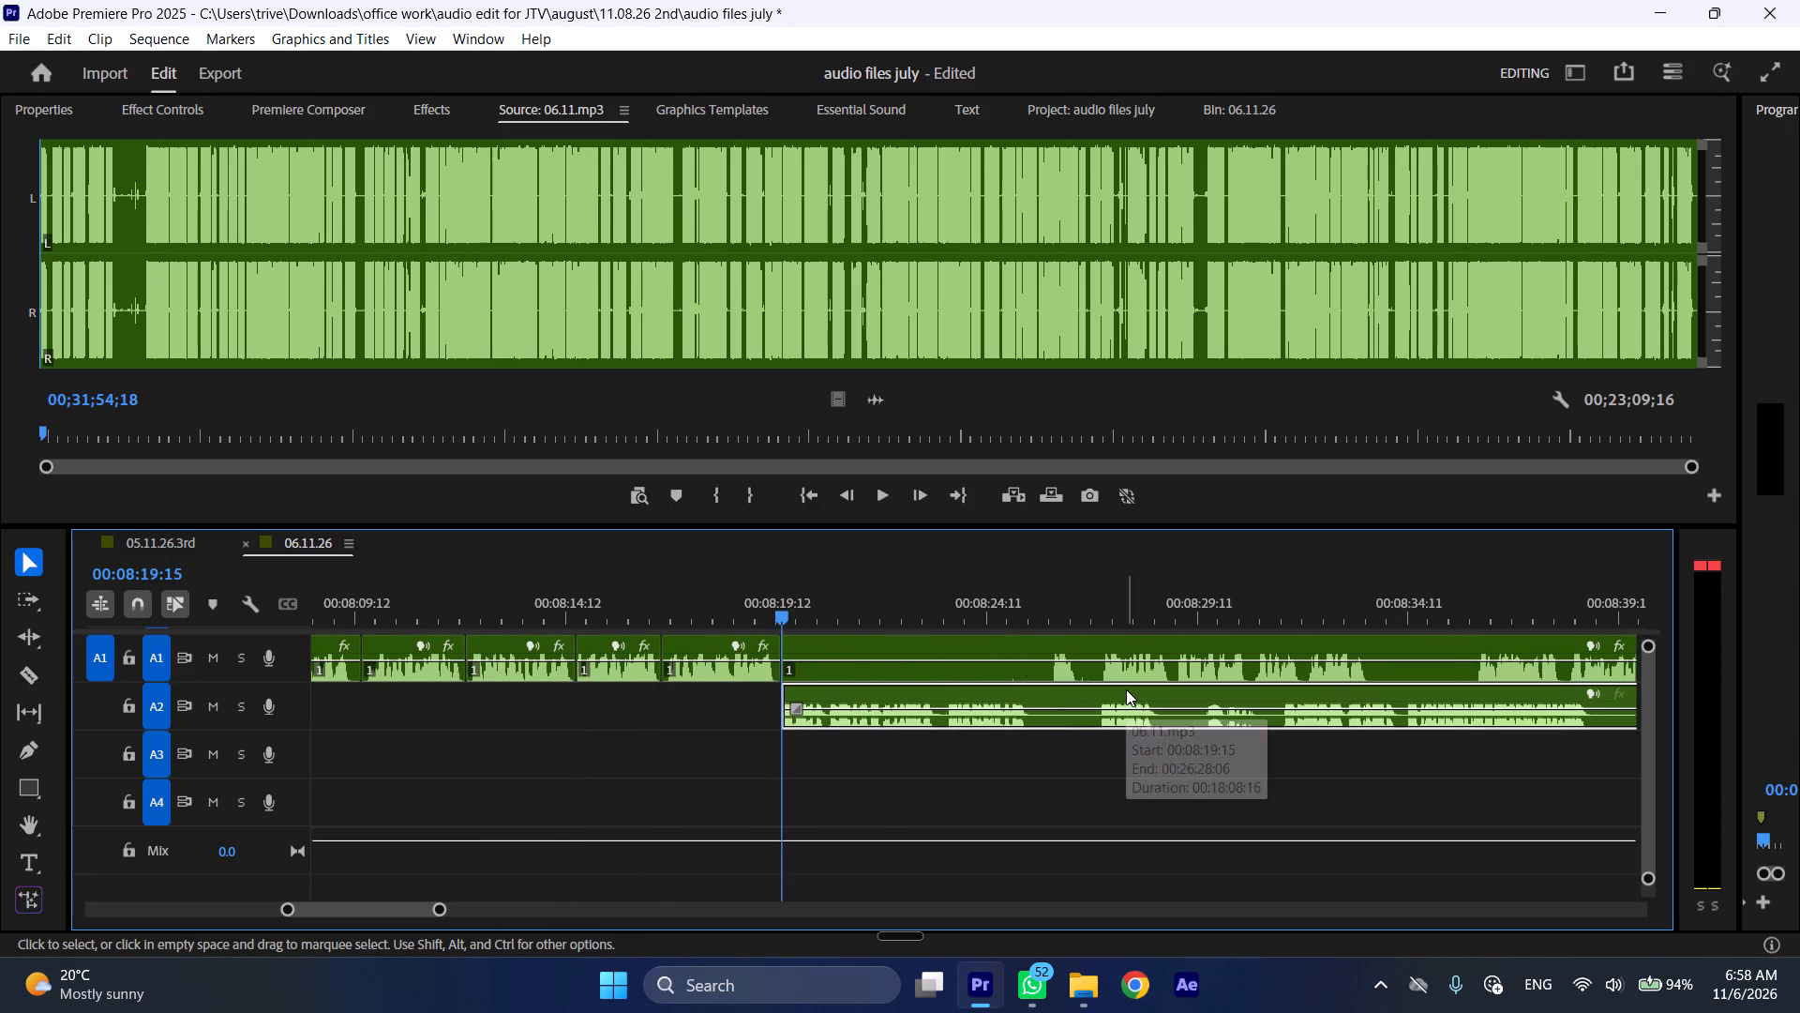
{"action": "scroll", "coordinate": [1126, 689], "scroll_direction": "down", "scroll_amount": 3}
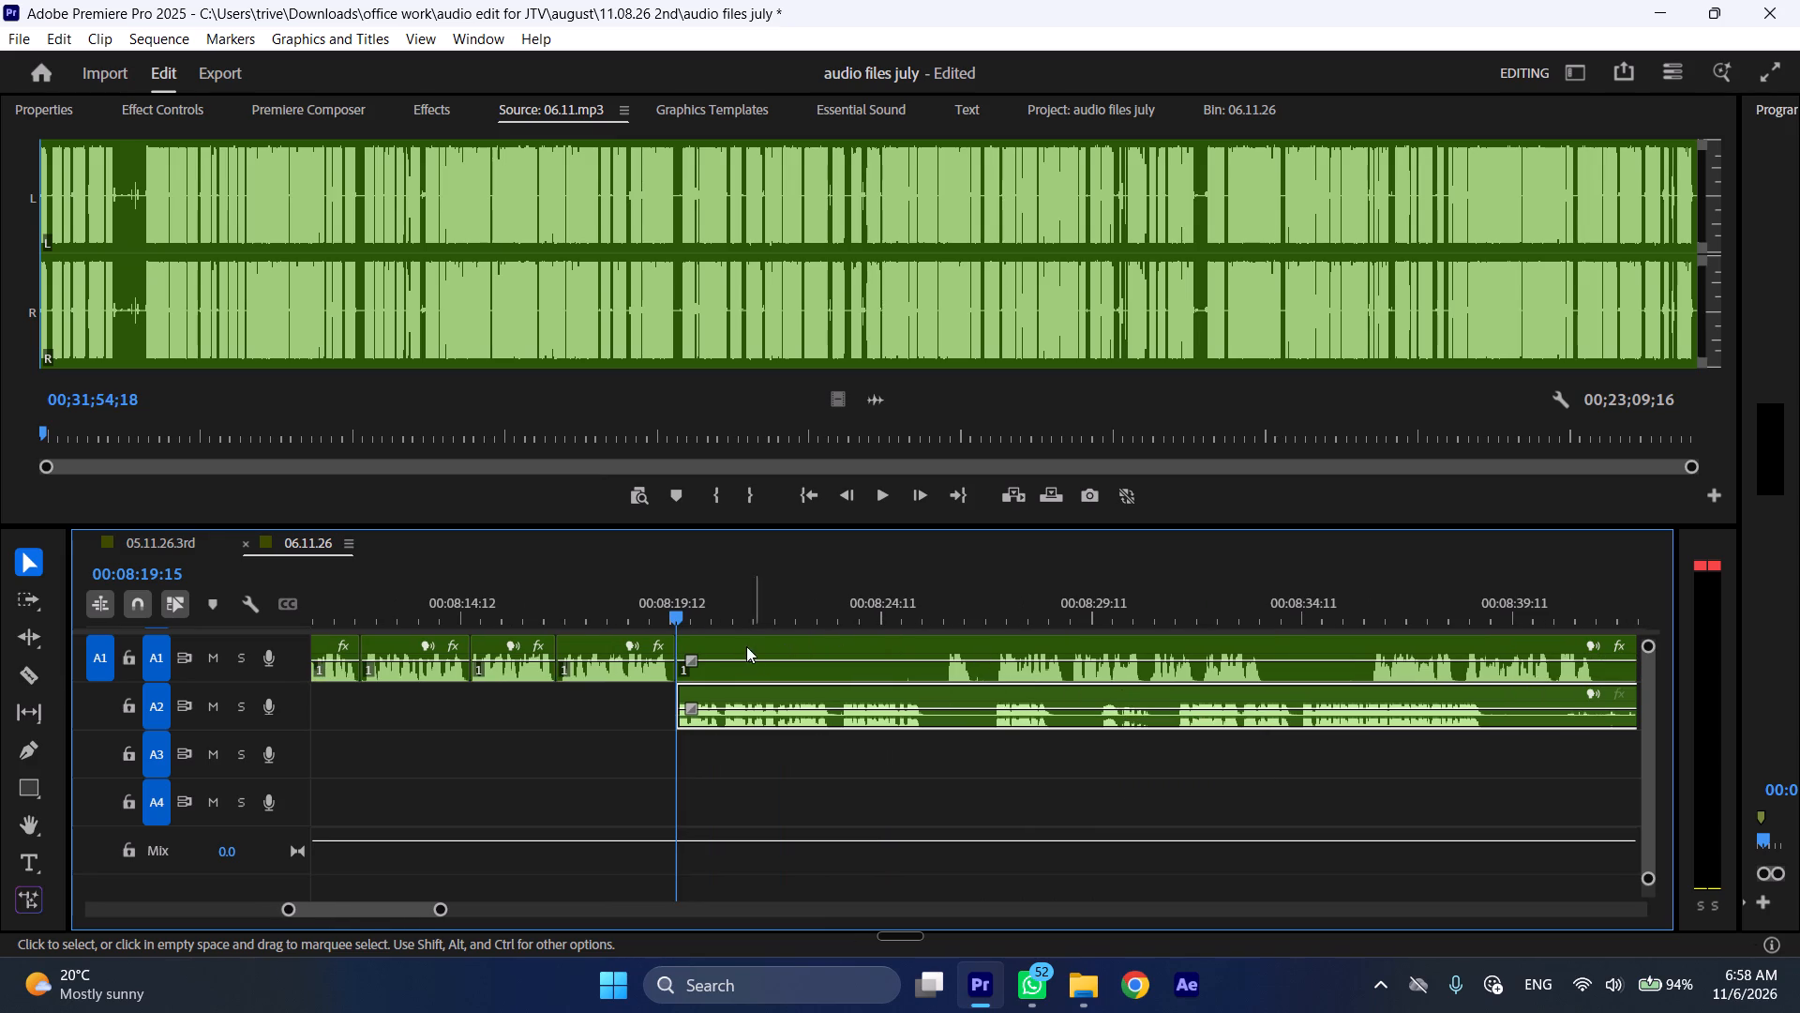
{"action": "left_click_drag", "start_coordinate": [733, 641], "coordinate": [1204, 641]}
Play the A2 passage from 00:08:19:15 at faster speed and split A2 in the pause at 00:08:25:18.
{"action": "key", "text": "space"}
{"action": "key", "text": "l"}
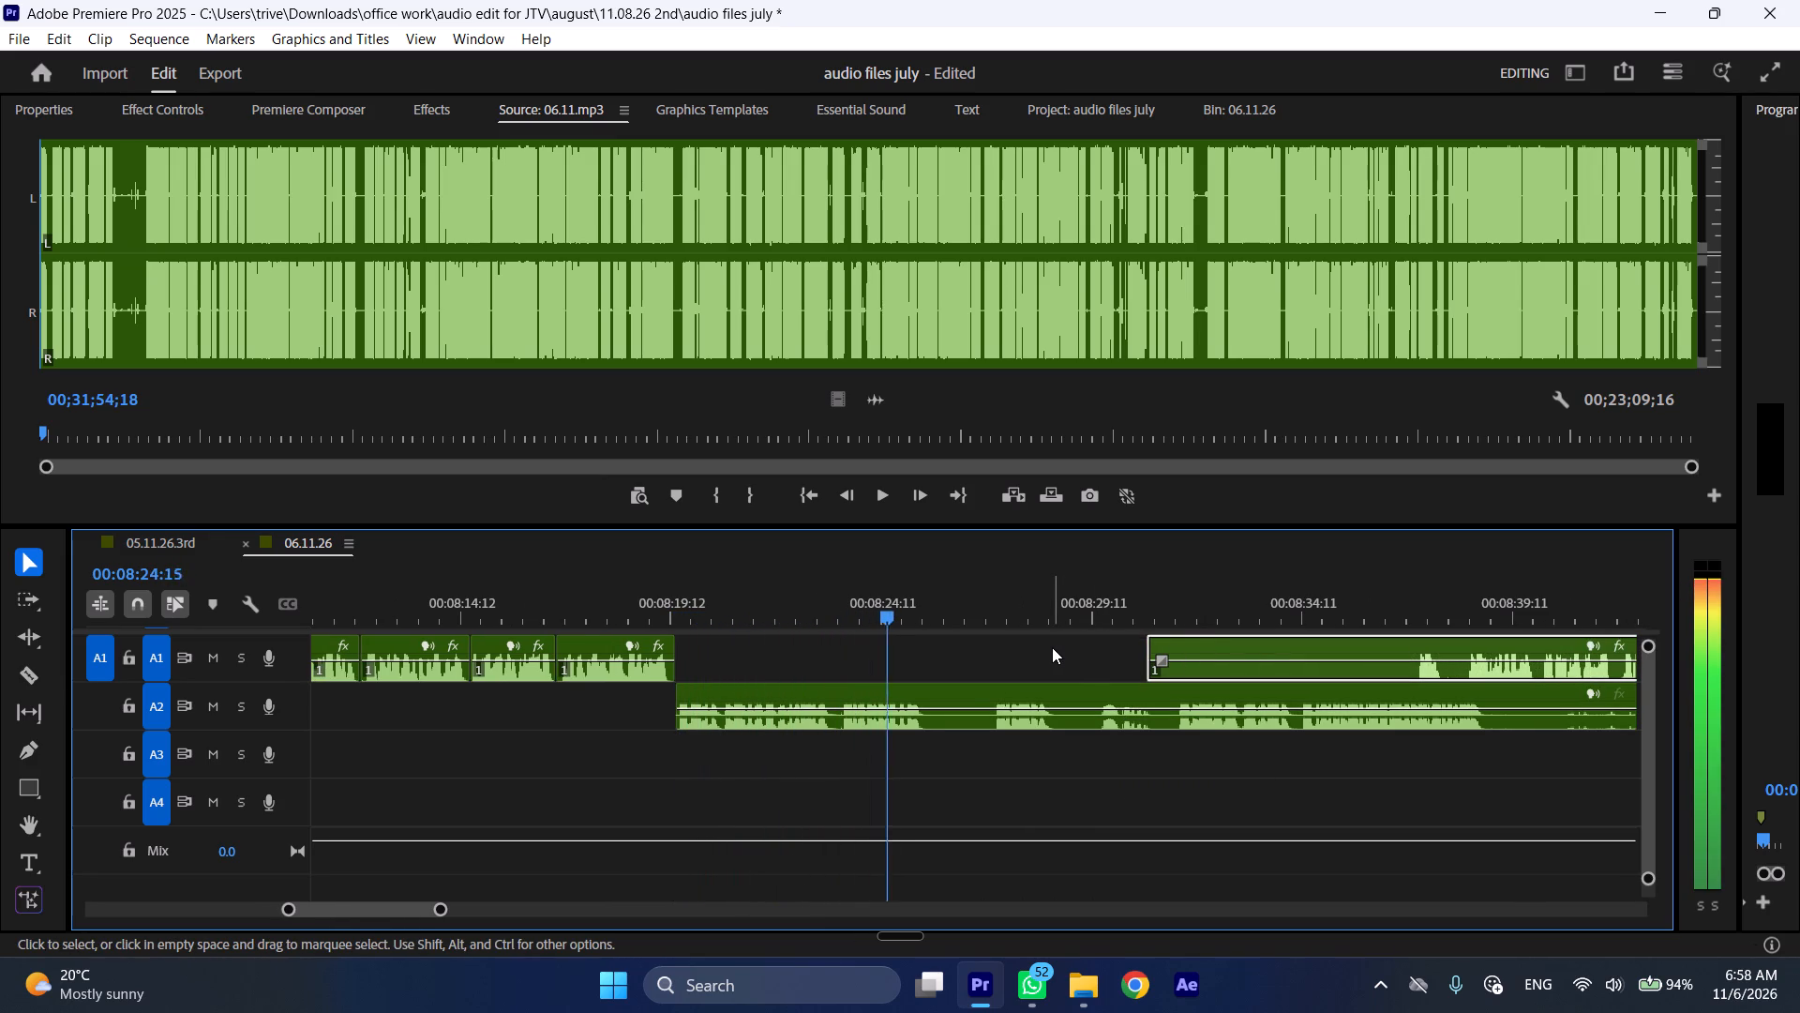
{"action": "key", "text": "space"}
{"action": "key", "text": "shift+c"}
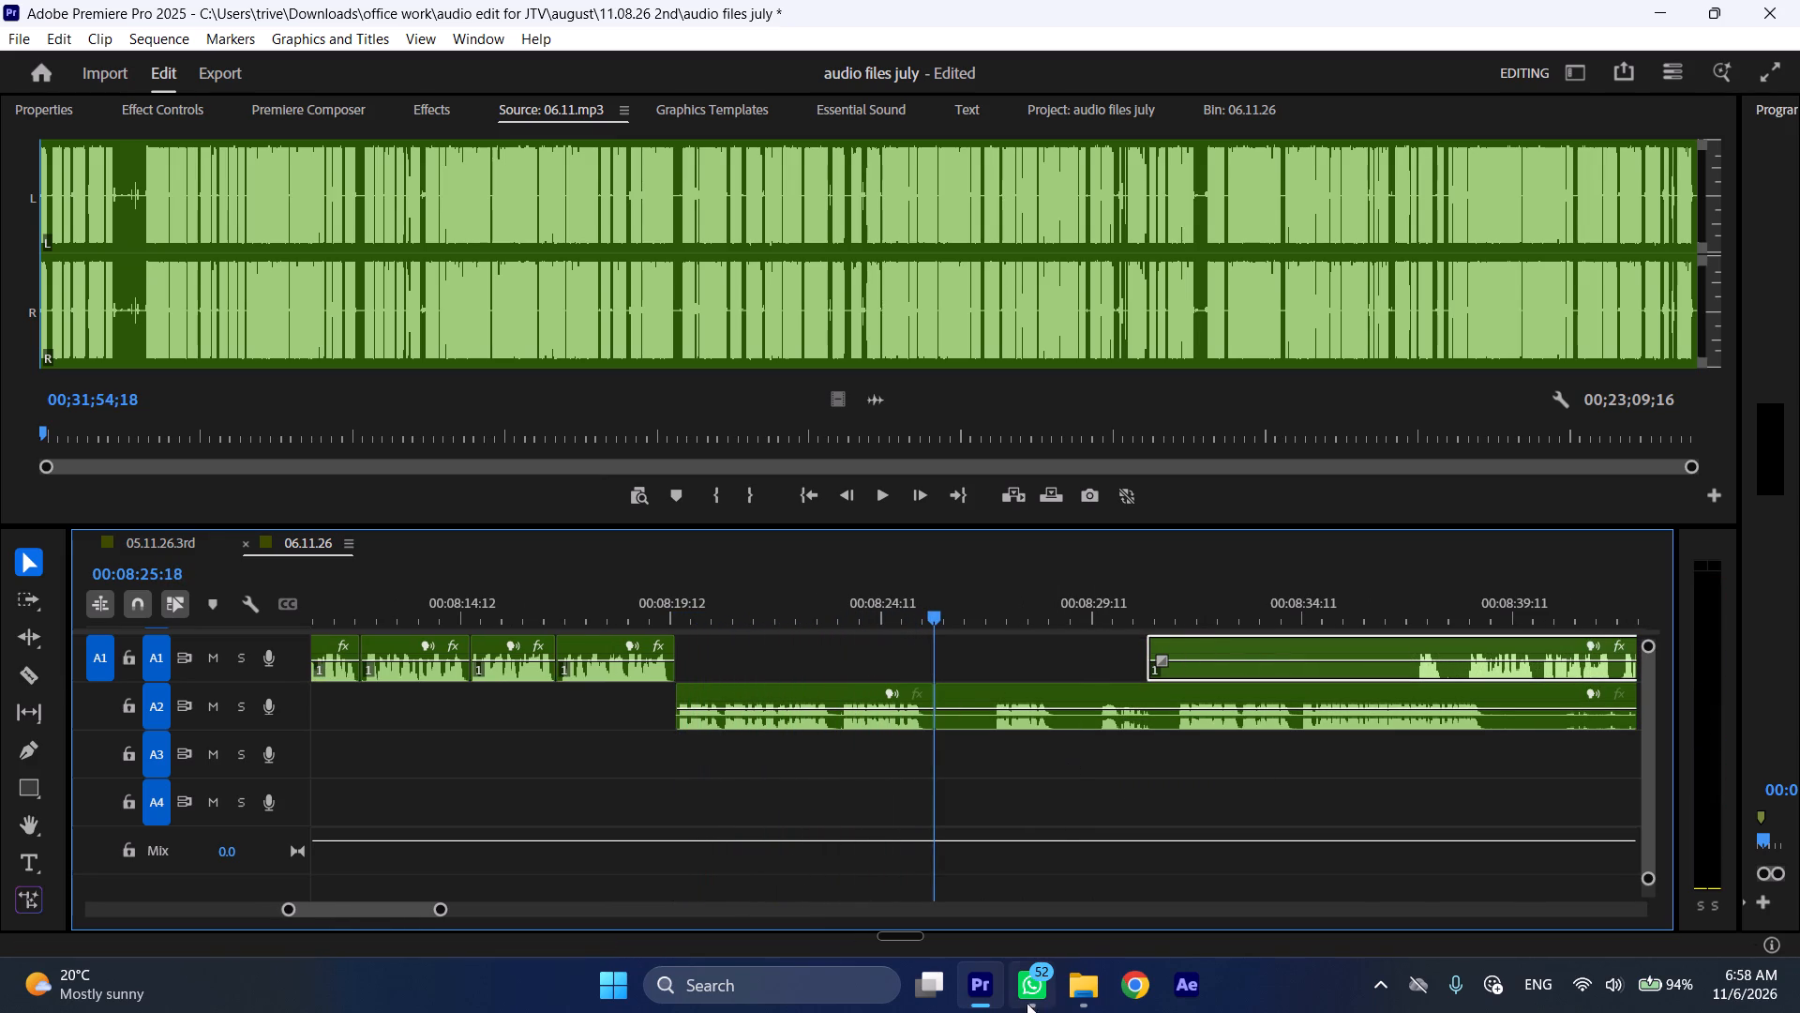
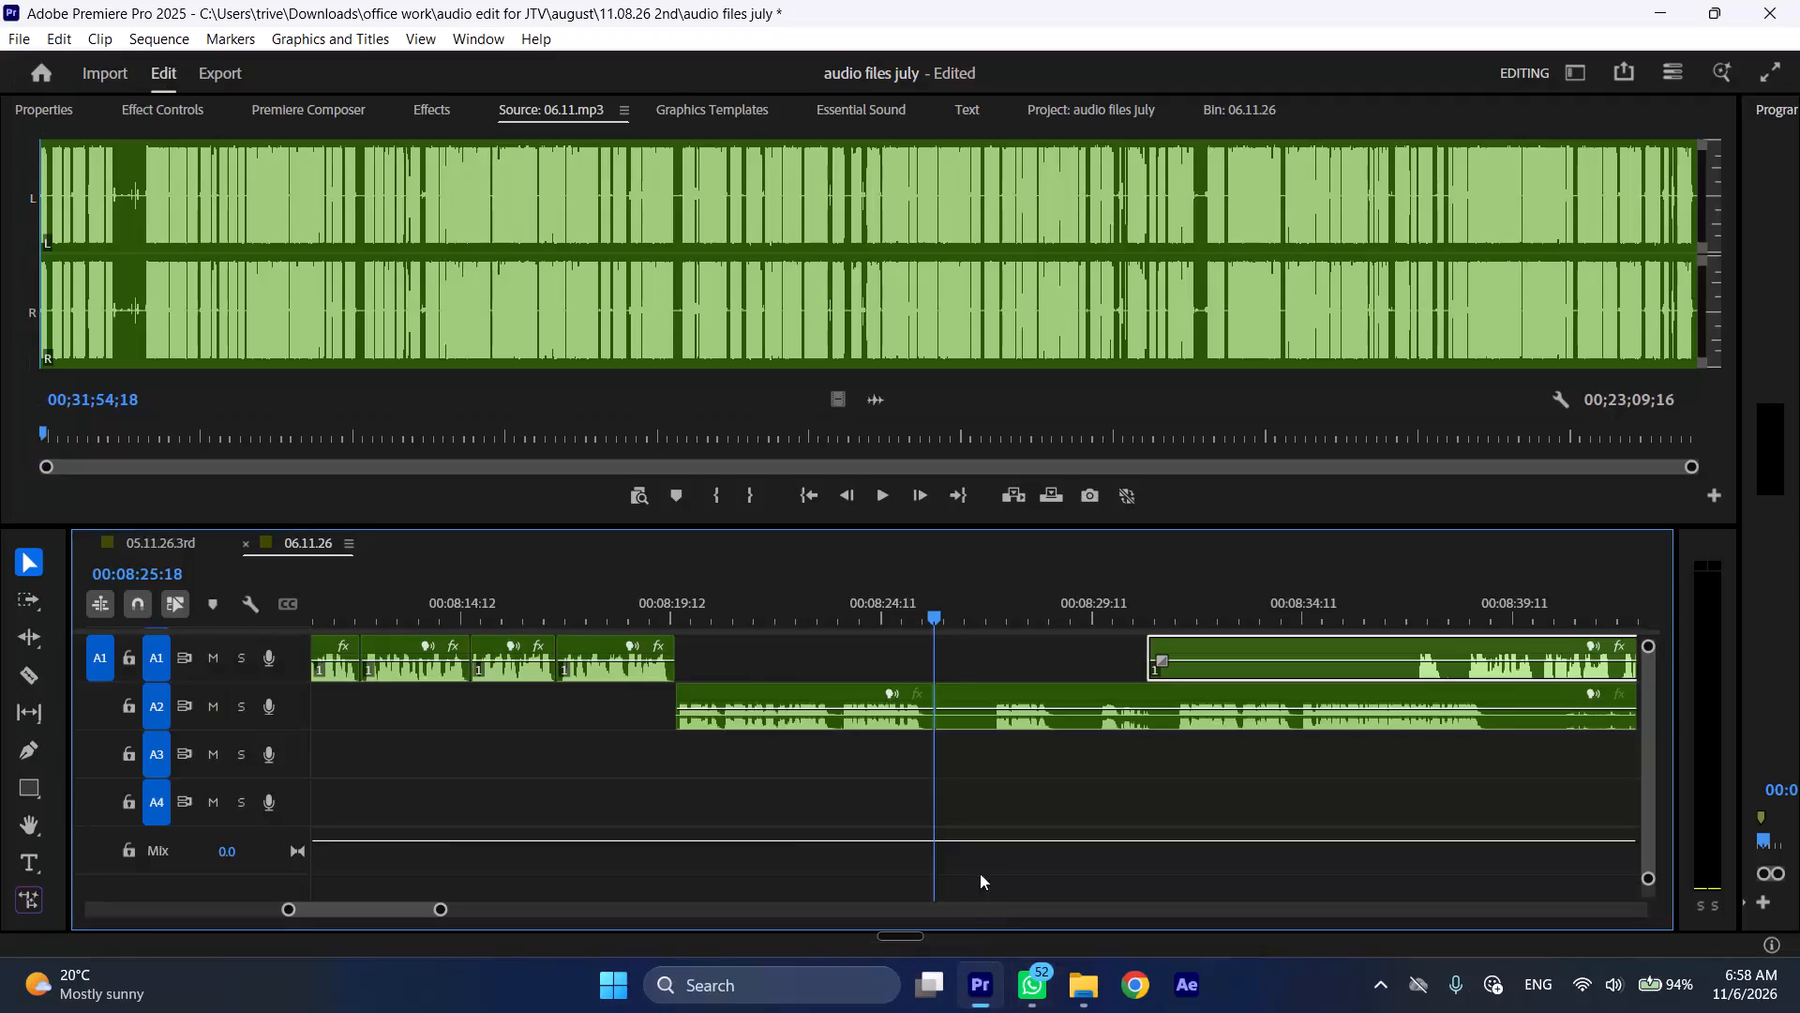
Trim the silent start off the A1 clip up to about 00:08:37 and move the clip to start at the 00:08:25:18 cut.
{"action": "scroll", "coordinate": [1001, 714], "scroll_direction": "down", "scroll_amount": 5}
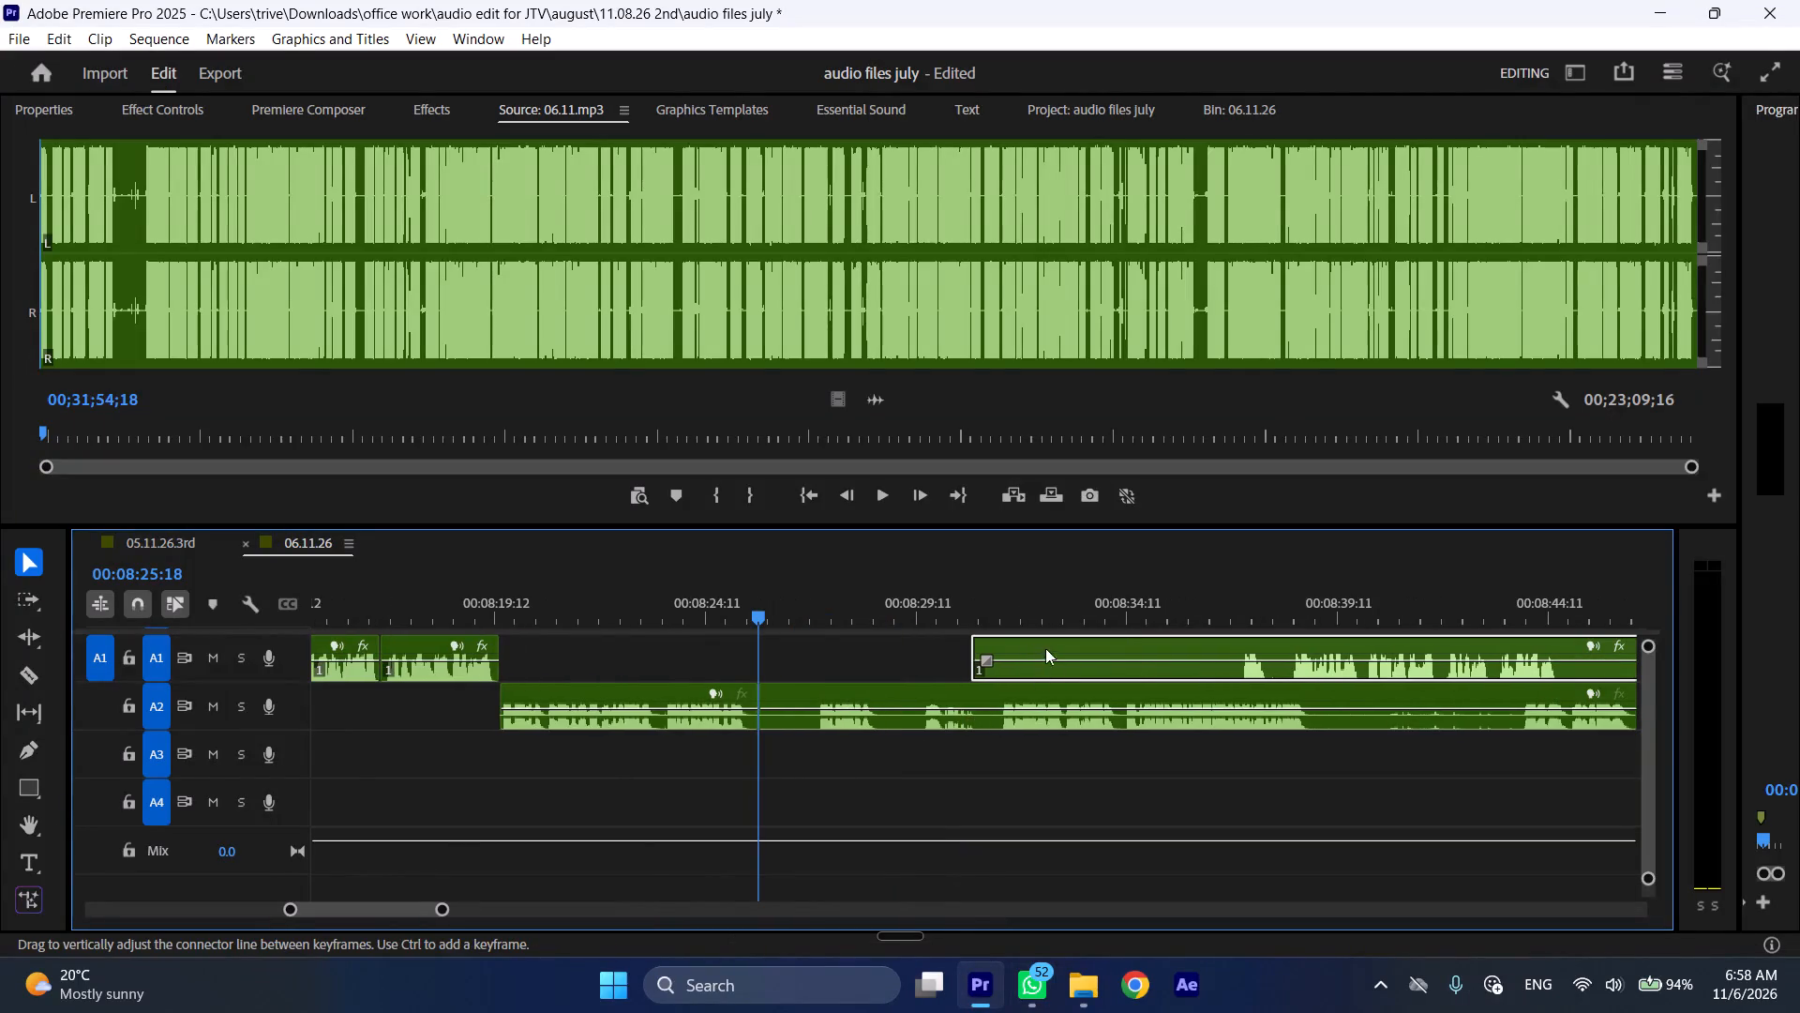
{"action": "left_click_drag", "start_coordinate": [988, 640], "coordinate": [1252, 643]}
{"action": "left_click_drag", "start_coordinate": [1296, 643], "coordinate": [941, 643]}
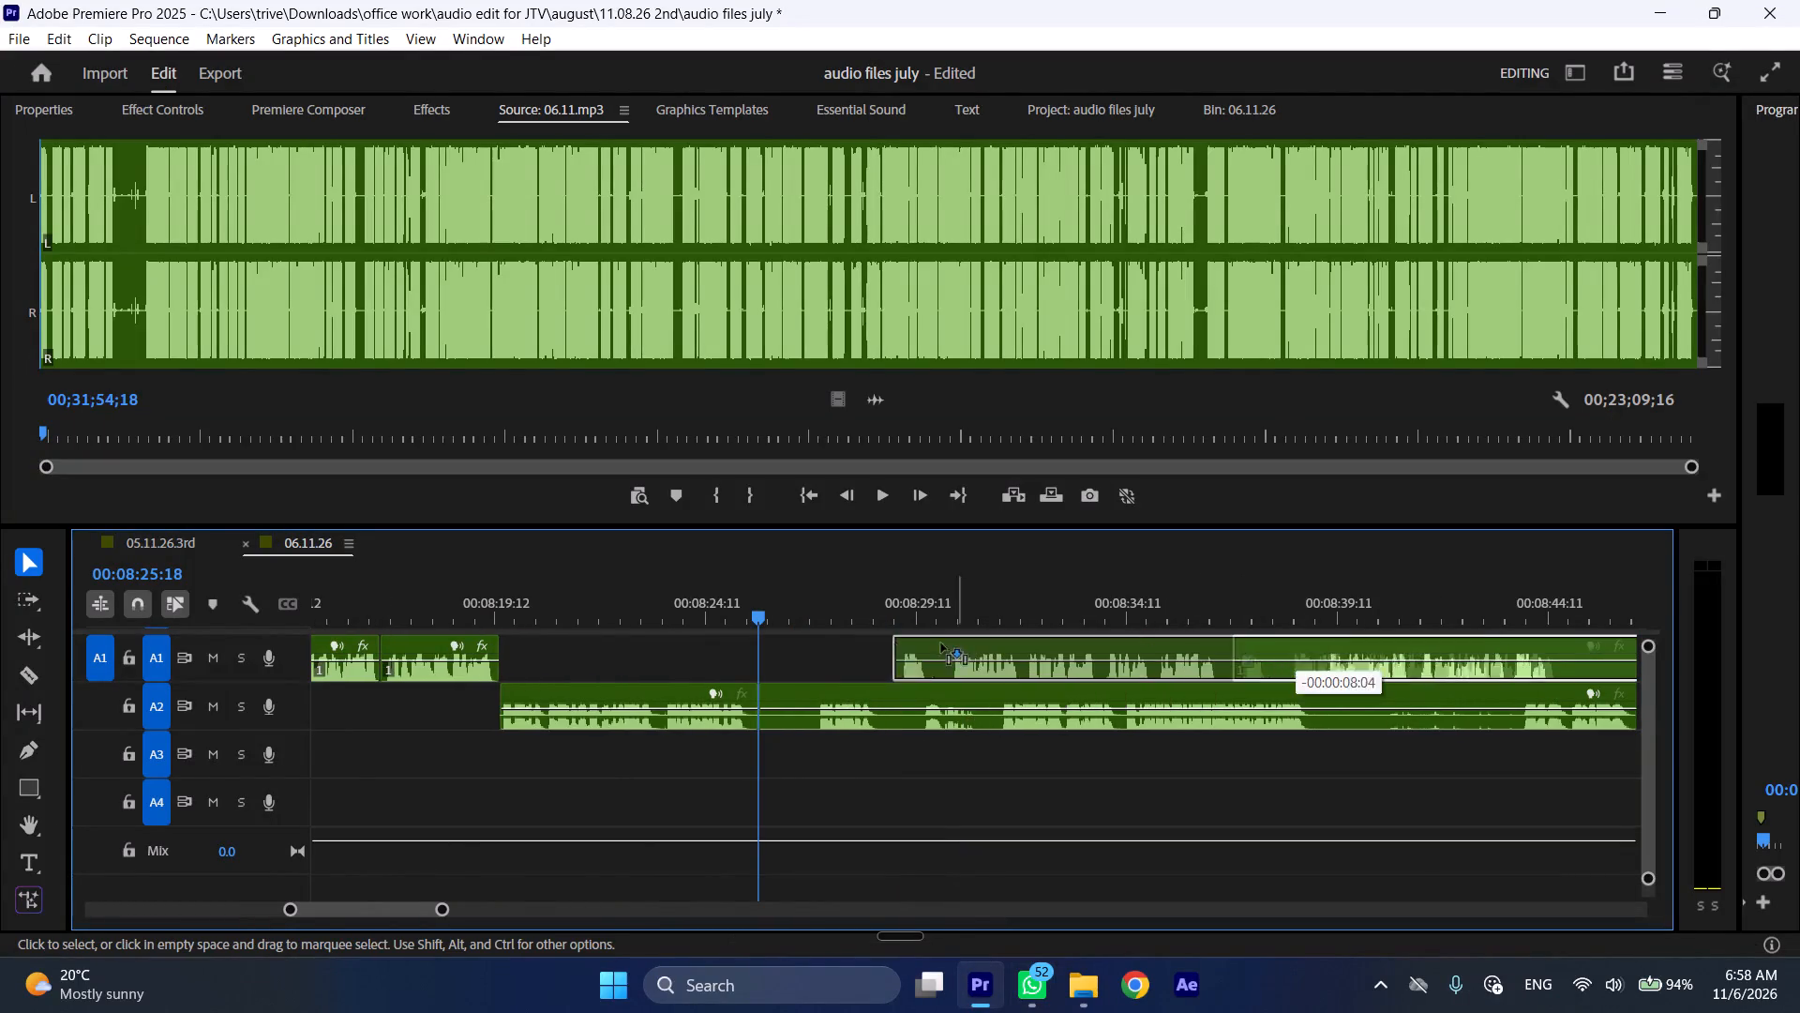
{"action": "left_click_drag", "start_coordinate": [941, 643], "coordinate": [821, 650]}
Shift the rest of A2 later so it starts at about 00:08:36, clear of the first A1 phrases.
{"action": "left_click_drag", "start_coordinate": [809, 695], "coordinate": [1267, 689]}
Listen to the new A1 passage, split it at about 00:08:27, and ripple-remove the short opening piece before that point.
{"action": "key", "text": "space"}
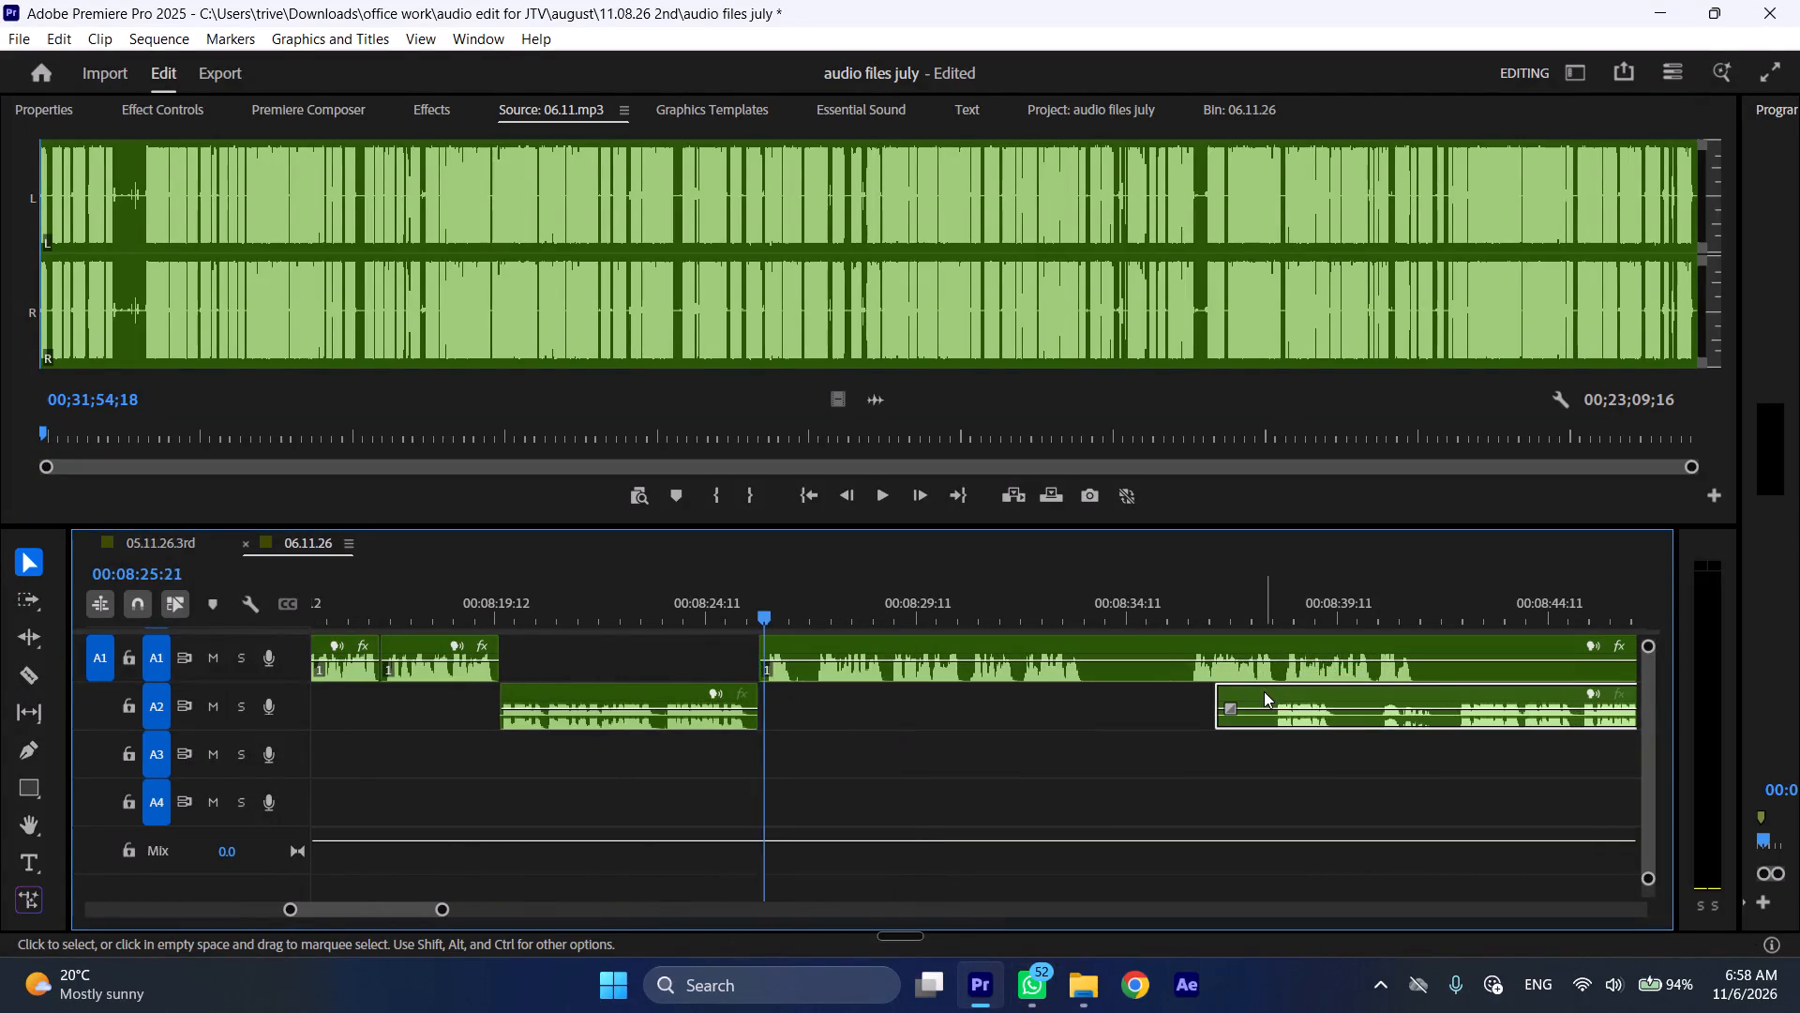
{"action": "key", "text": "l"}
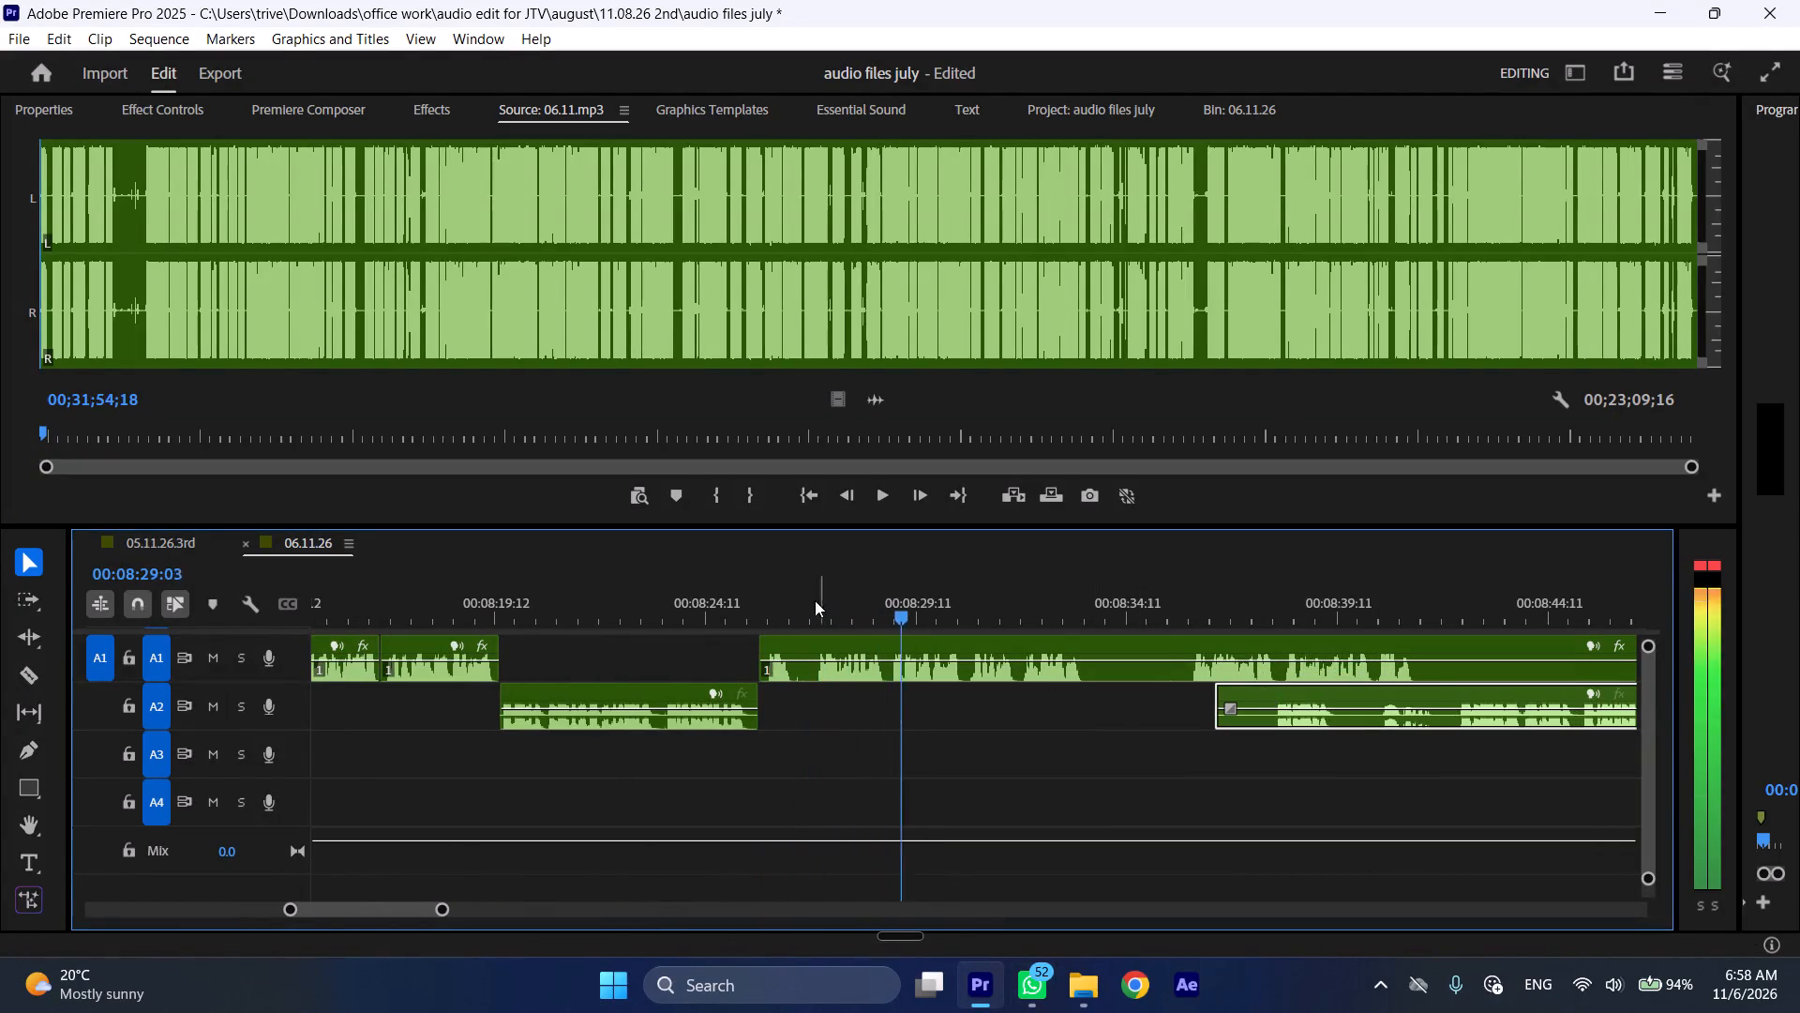
{"action": "left_click", "coordinate": [815, 600]}
{"action": "left_click", "coordinate": [852, 663]}
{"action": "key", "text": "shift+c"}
{"action": "key", "text": "ctrl+shift+d"}
Play on through the tightened A1 passage at faster speed and shift the A2 clip later to start at about 00:08:43.
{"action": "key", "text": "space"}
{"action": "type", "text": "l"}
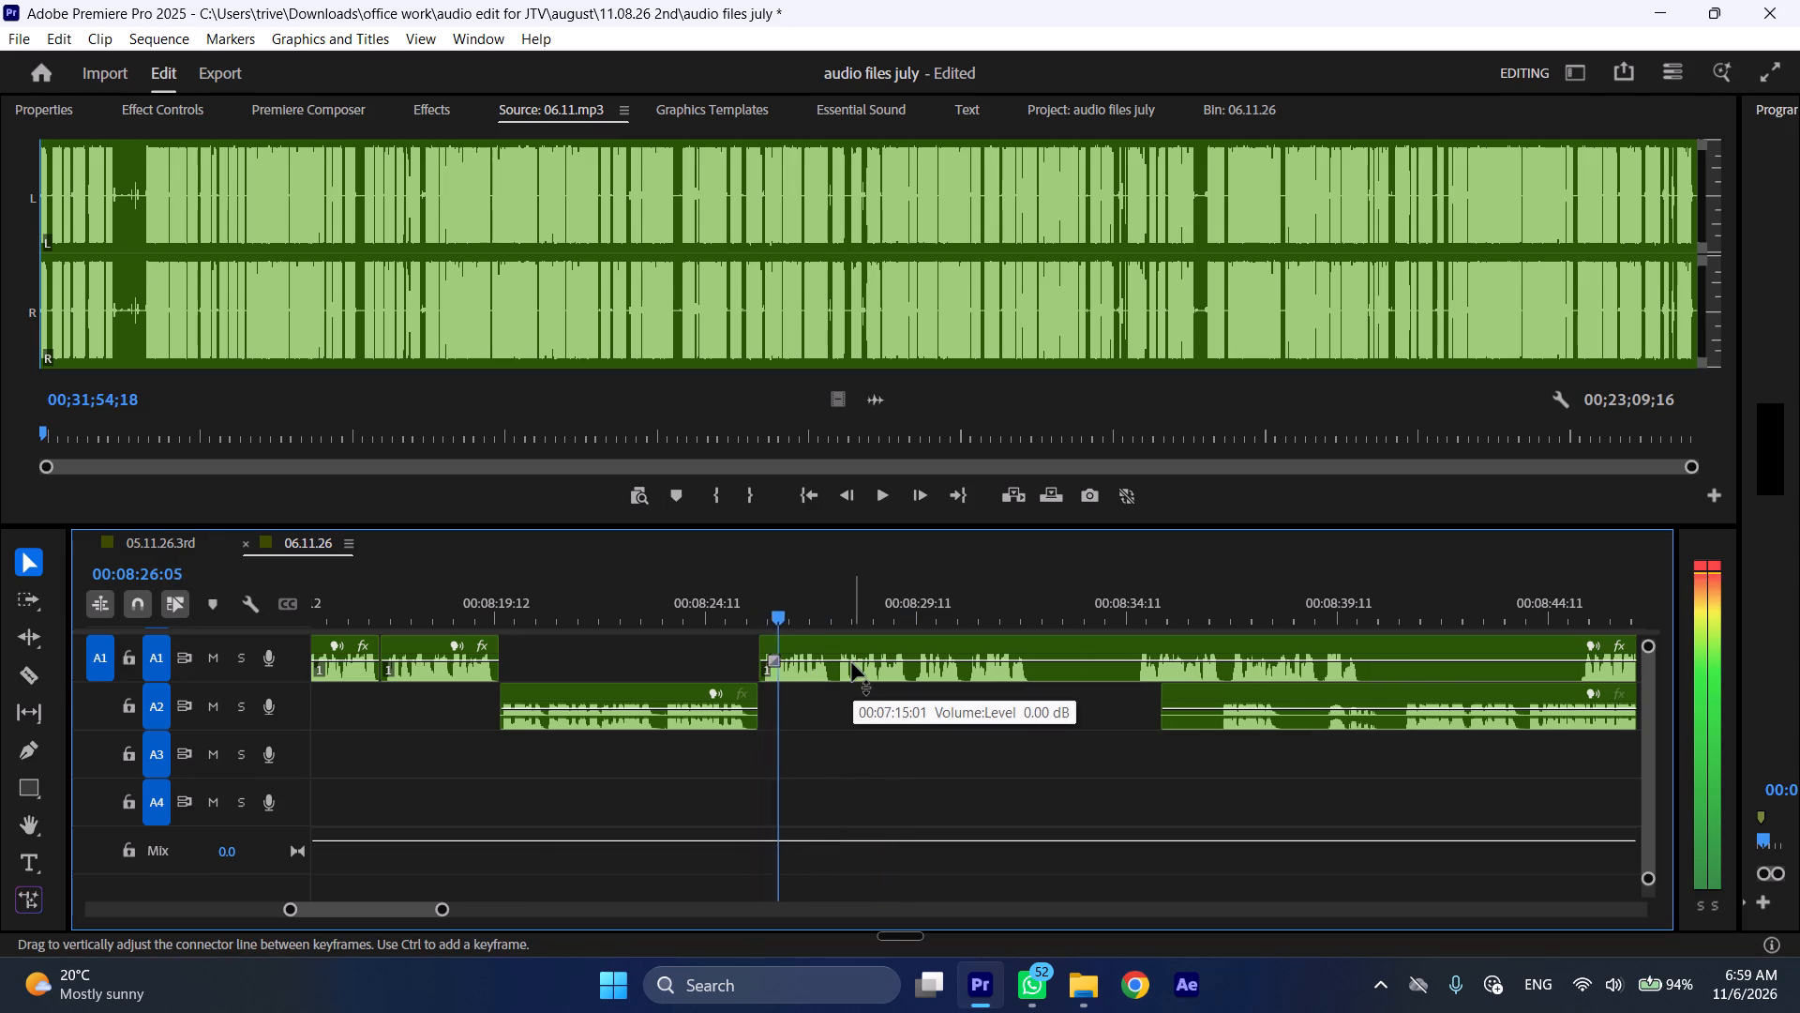
{"action": "scroll", "coordinate": [914, 692], "scroll_direction": "down", "scroll_amount": 5}
{"action": "left_click_drag", "start_coordinate": [1059, 692], "coordinate": [1376, 698]}
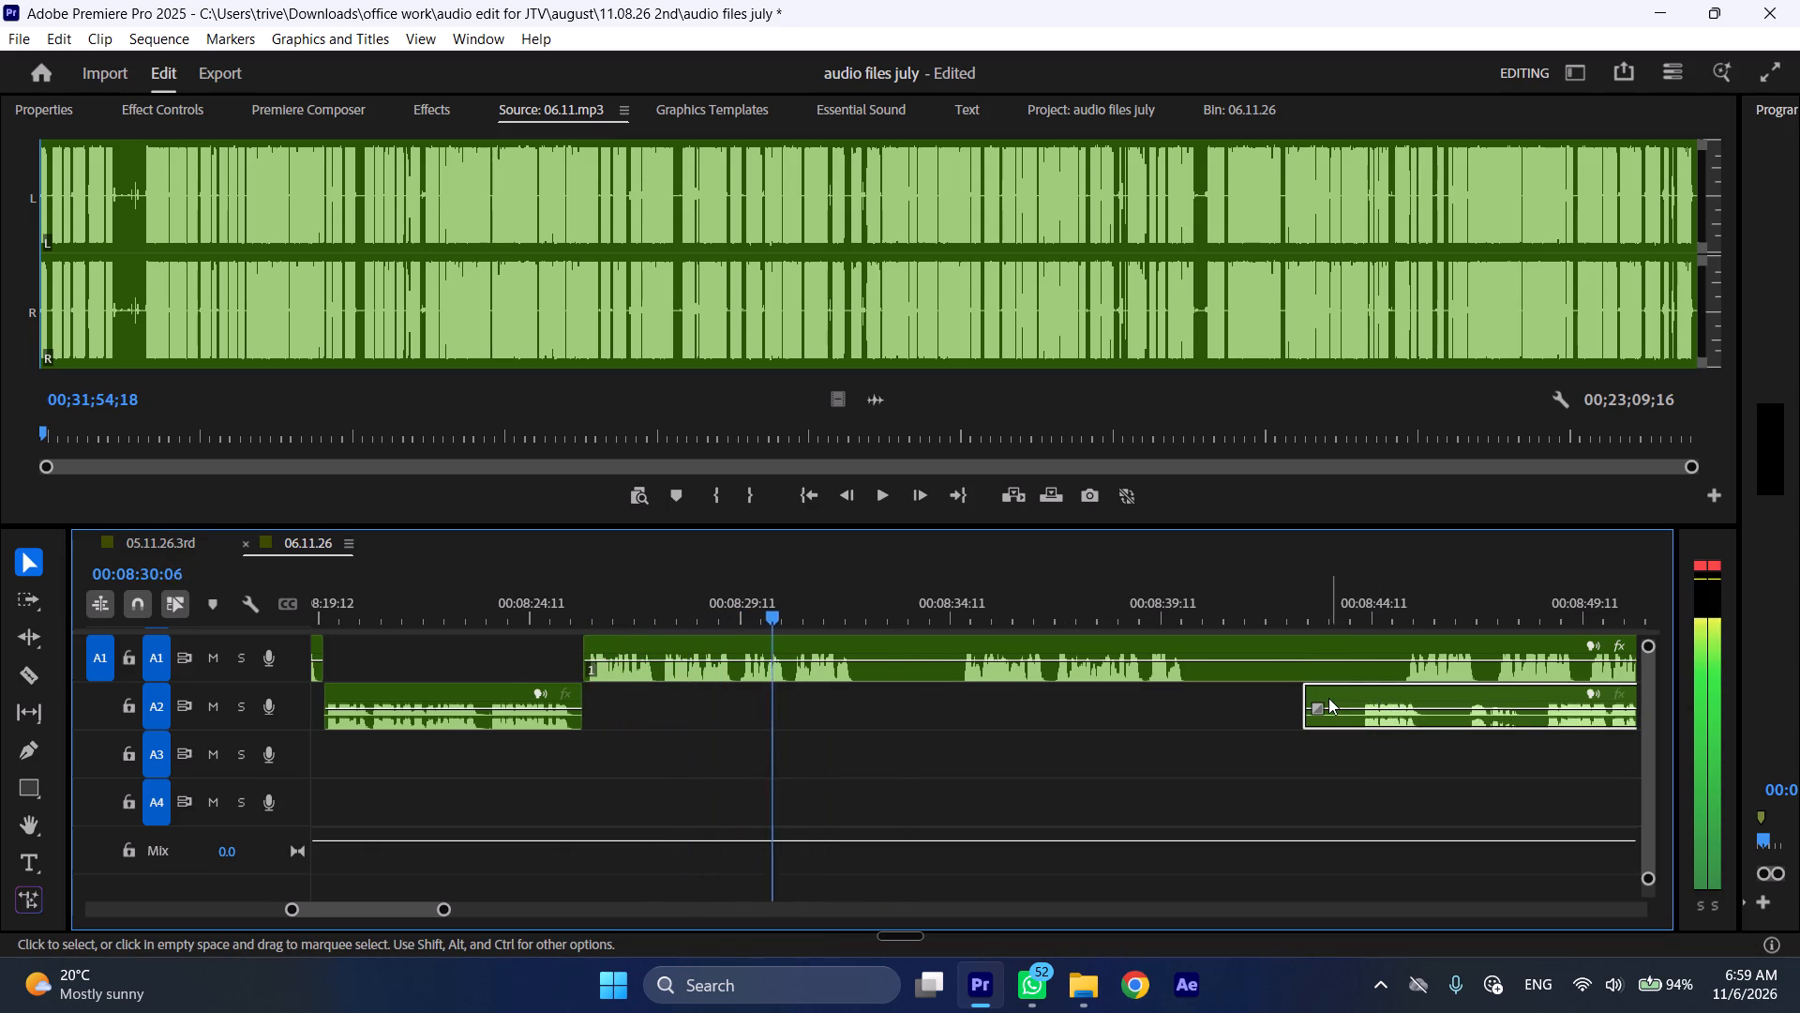
Trim the silence off the A2 clip's start, split A1 at 00:08:32:14, and move the A2 clip to start at that cut.
{"action": "left_click_drag", "start_coordinate": [1307, 693], "coordinate": [1356, 692]}
{"action": "key", "text": "space"}
{"action": "key", "text": "shift+c"}
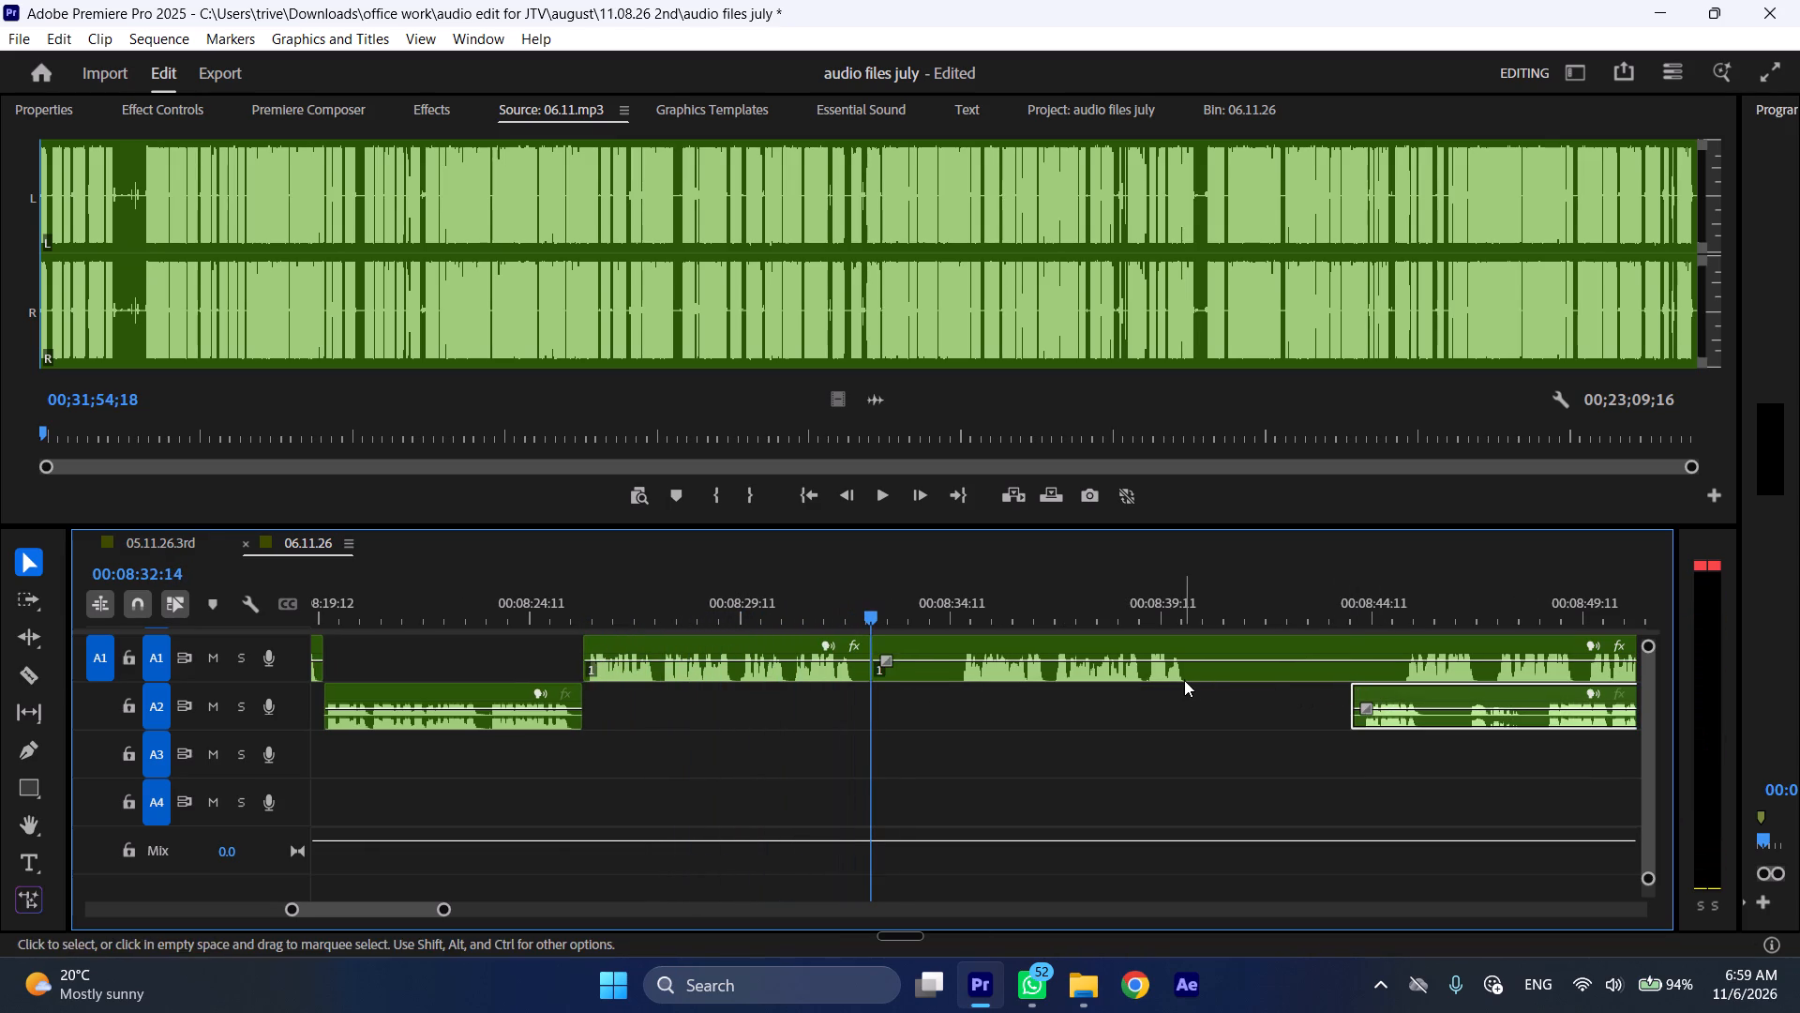
{"action": "left_click_drag", "start_coordinate": [1393, 695], "coordinate": [917, 713]}
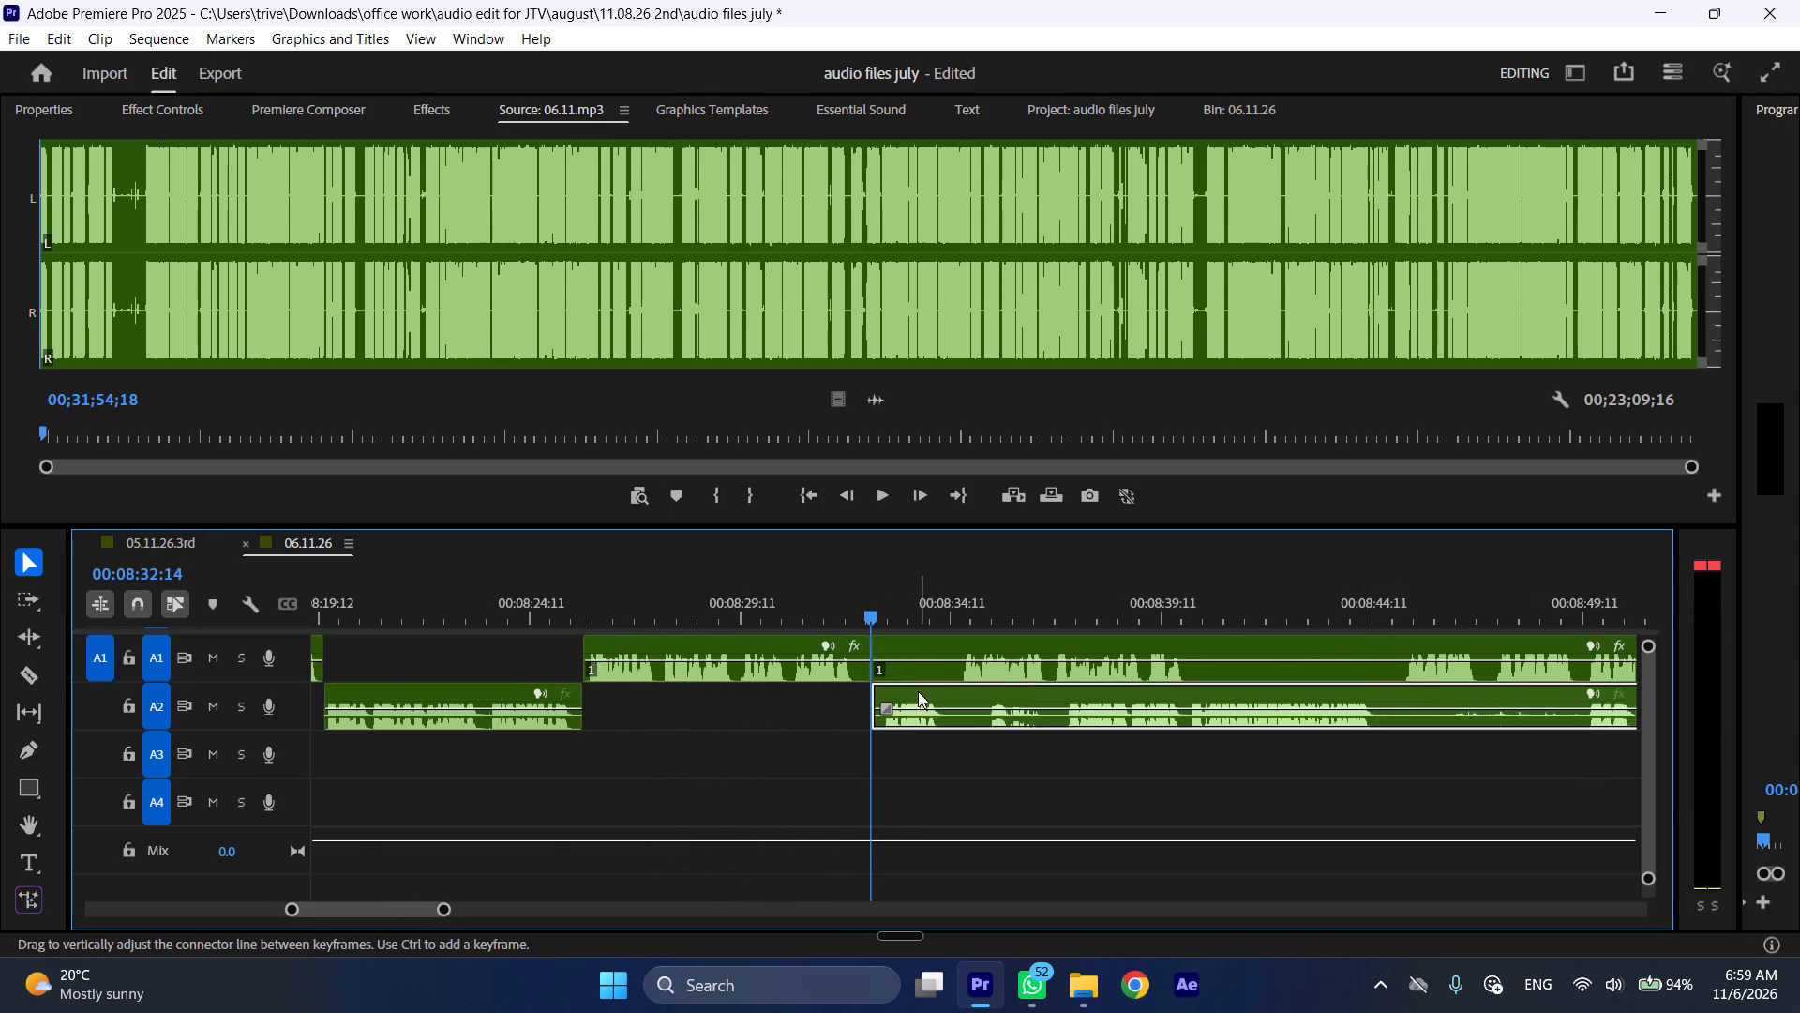
Shift the A1 clip after the cut later so it starts at about 00:08:54.
{"action": "scroll", "coordinate": [918, 691], "scroll_direction": "down", "scroll_amount": 11}
{"action": "left_click_drag", "start_coordinate": [596, 643], "coordinate": [1523, 646]}
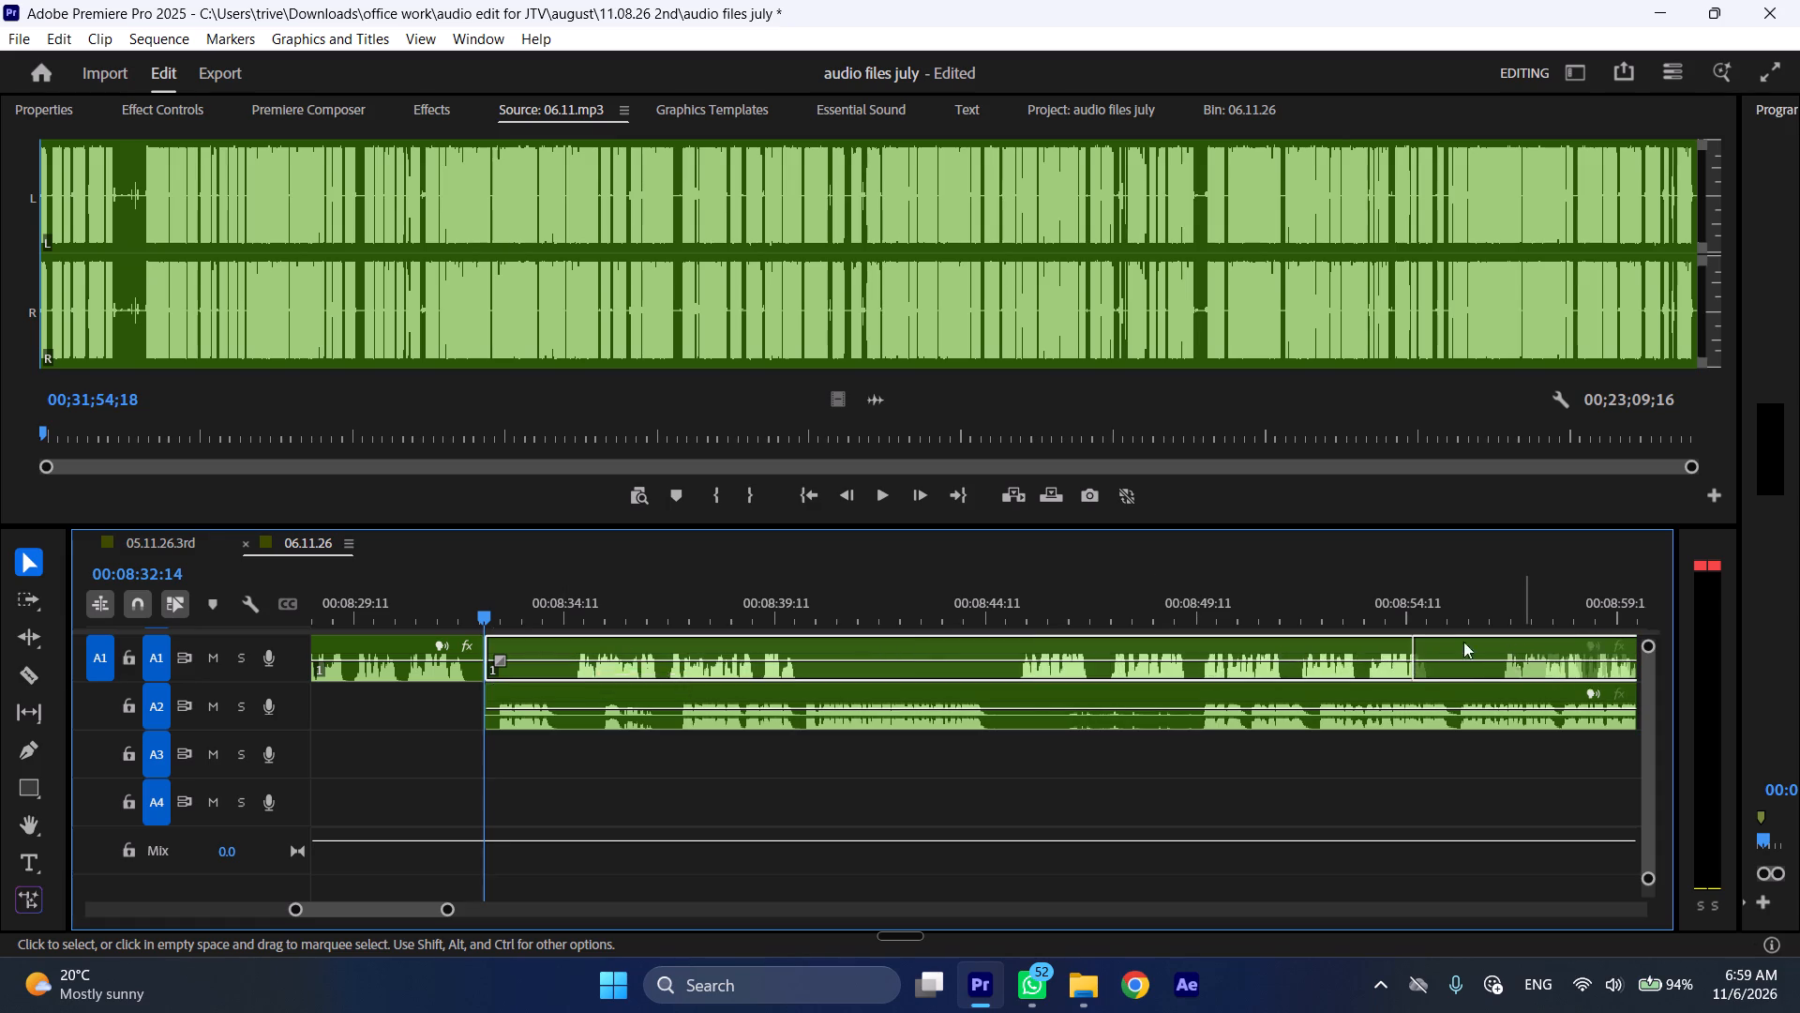
Split A2 at 00:08:37:02 and ripple-remove the unwanted opening phrase between 00:08:32:14 and the cut.
{"action": "key", "text": "space"}
{"action": "left_click", "coordinate": [687, 609]}
{"action": "left_click", "coordinate": [681, 609]}
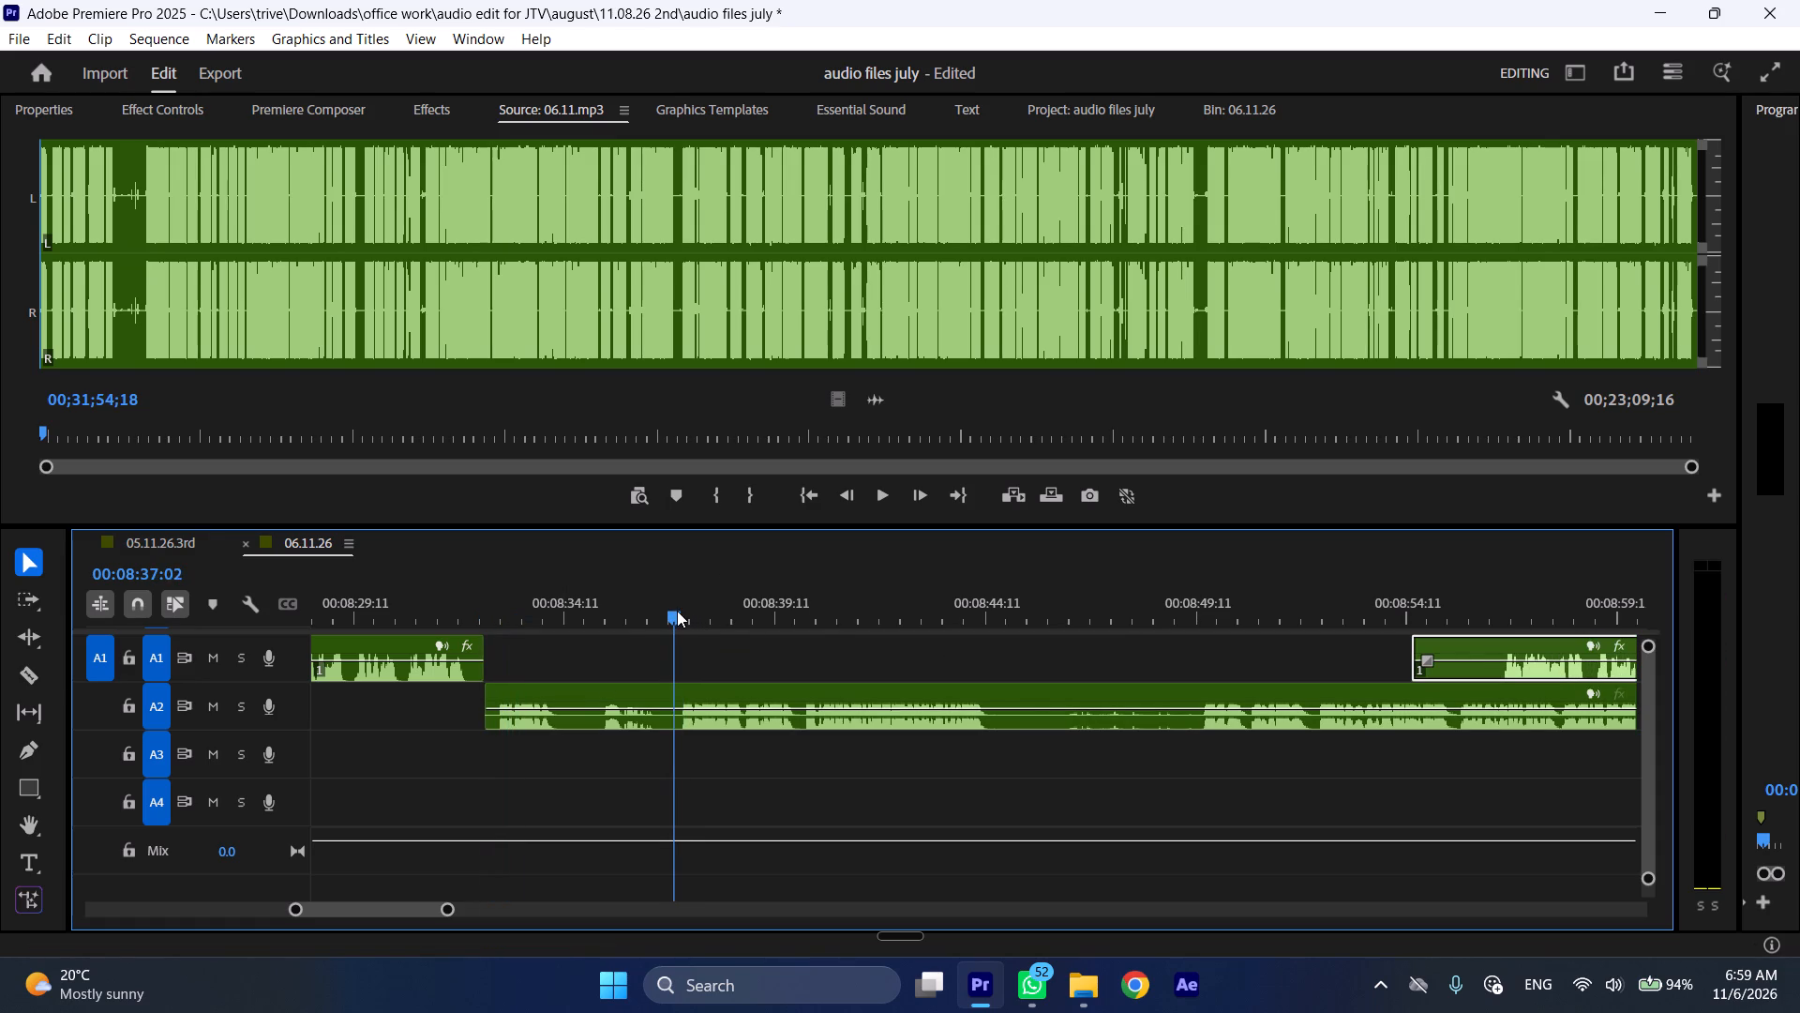
{"action": "key", "text": "space"}
{"action": "left_click", "coordinate": [677, 612]}
{"action": "left_click", "coordinate": [752, 702]}
{"action": "key", "text": "shift+c"}
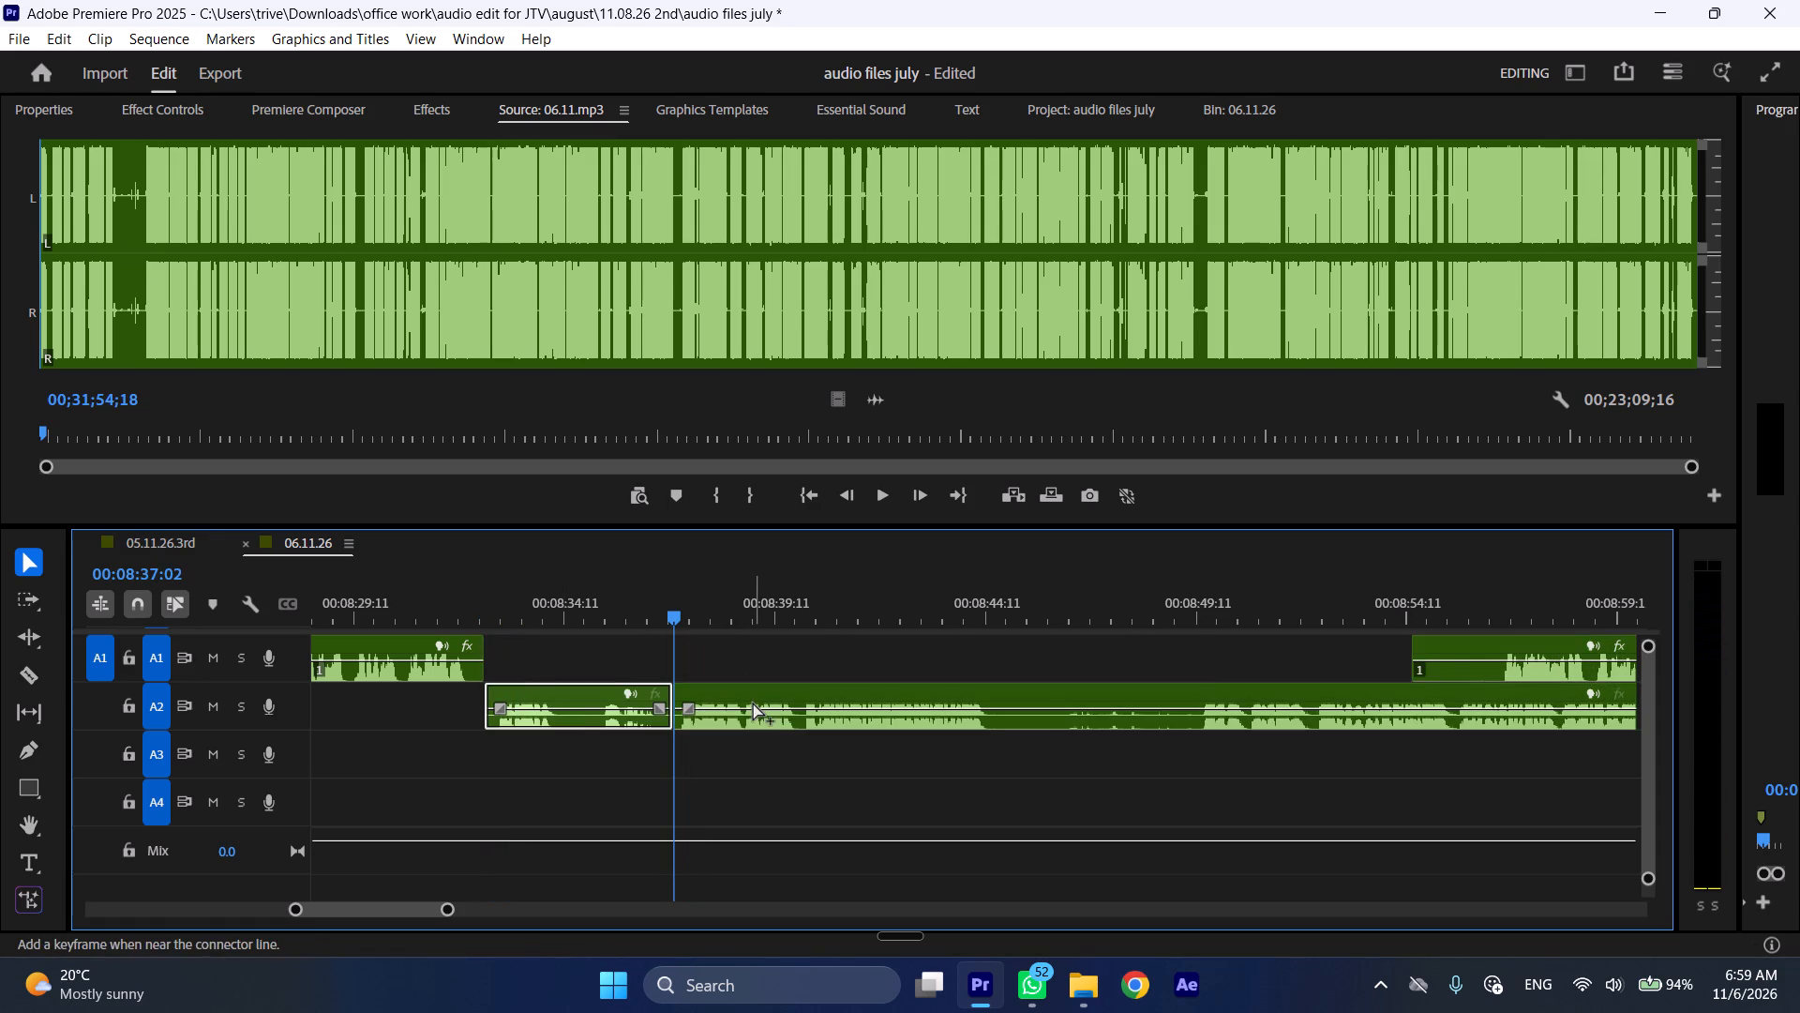
{"action": "key", "text": "ctrl+shift+d"}
Trim the start of the A1 clip to the beginning of its speech at about 00:08:52 during playback.
{"action": "key", "text": "space"}
{"action": "type", "text": "l"}
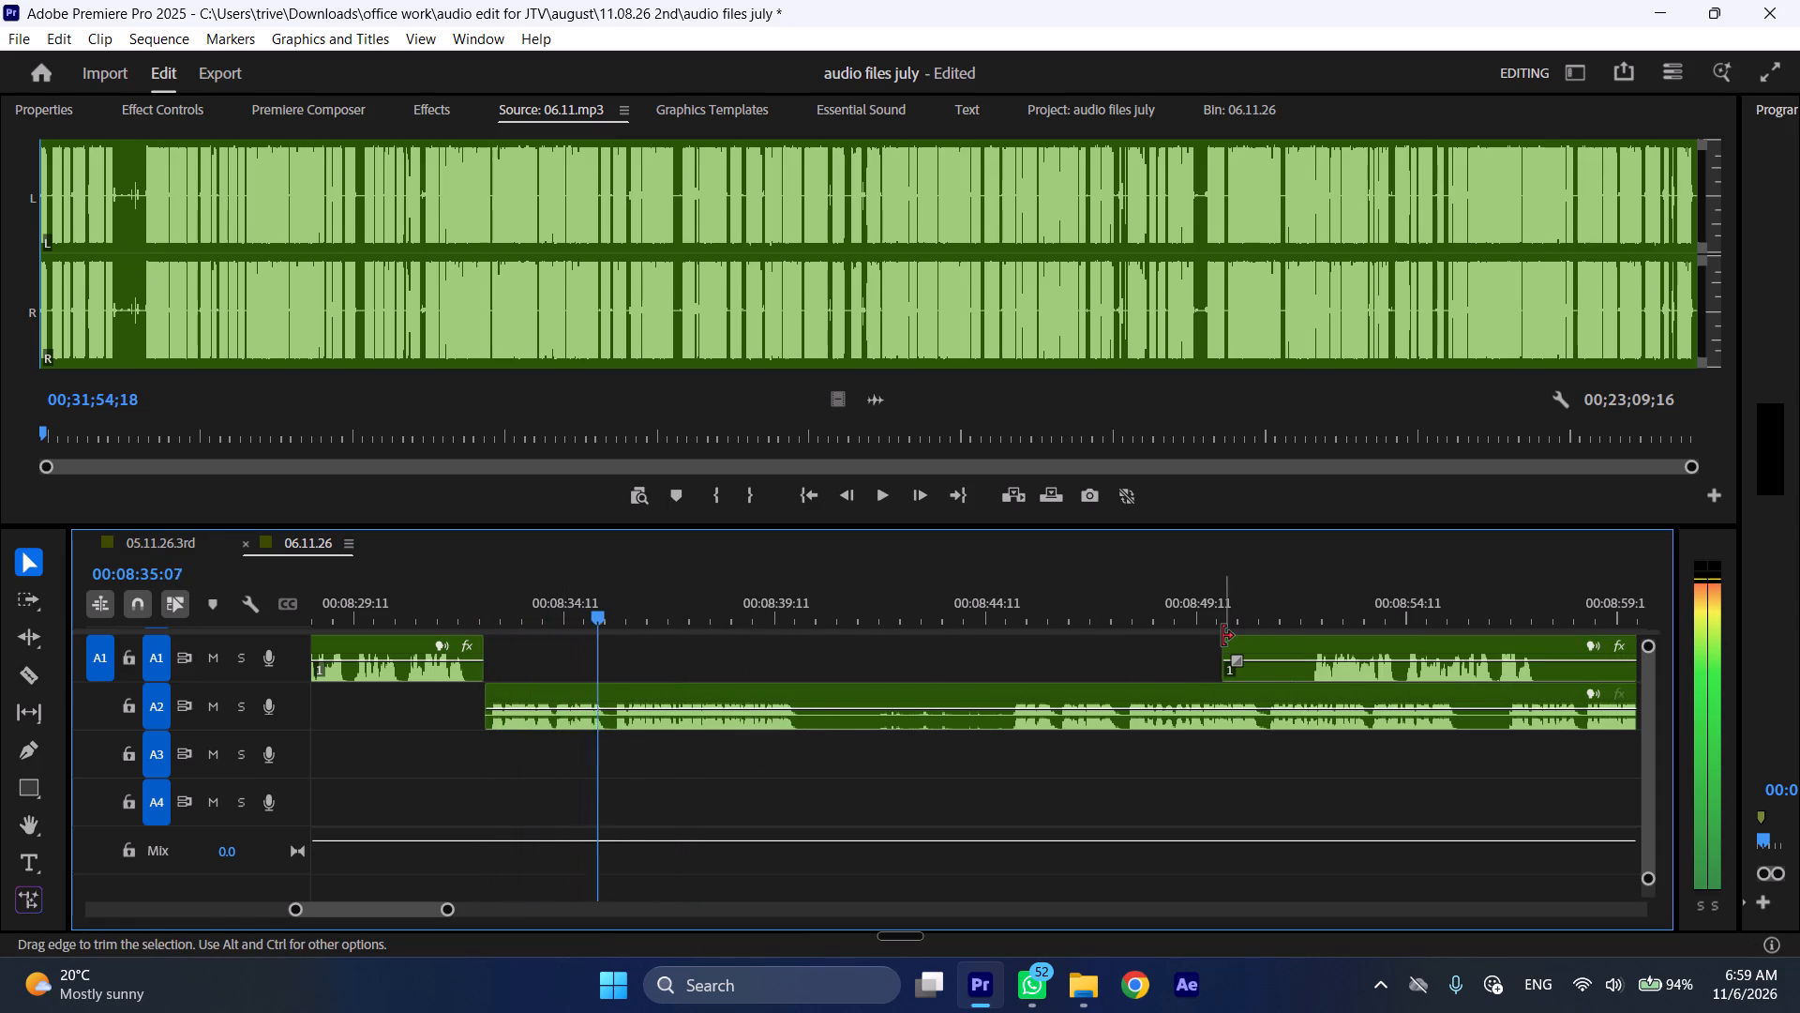
{"action": "left_click_drag", "start_coordinate": [1233, 643], "coordinate": [1314, 643]}
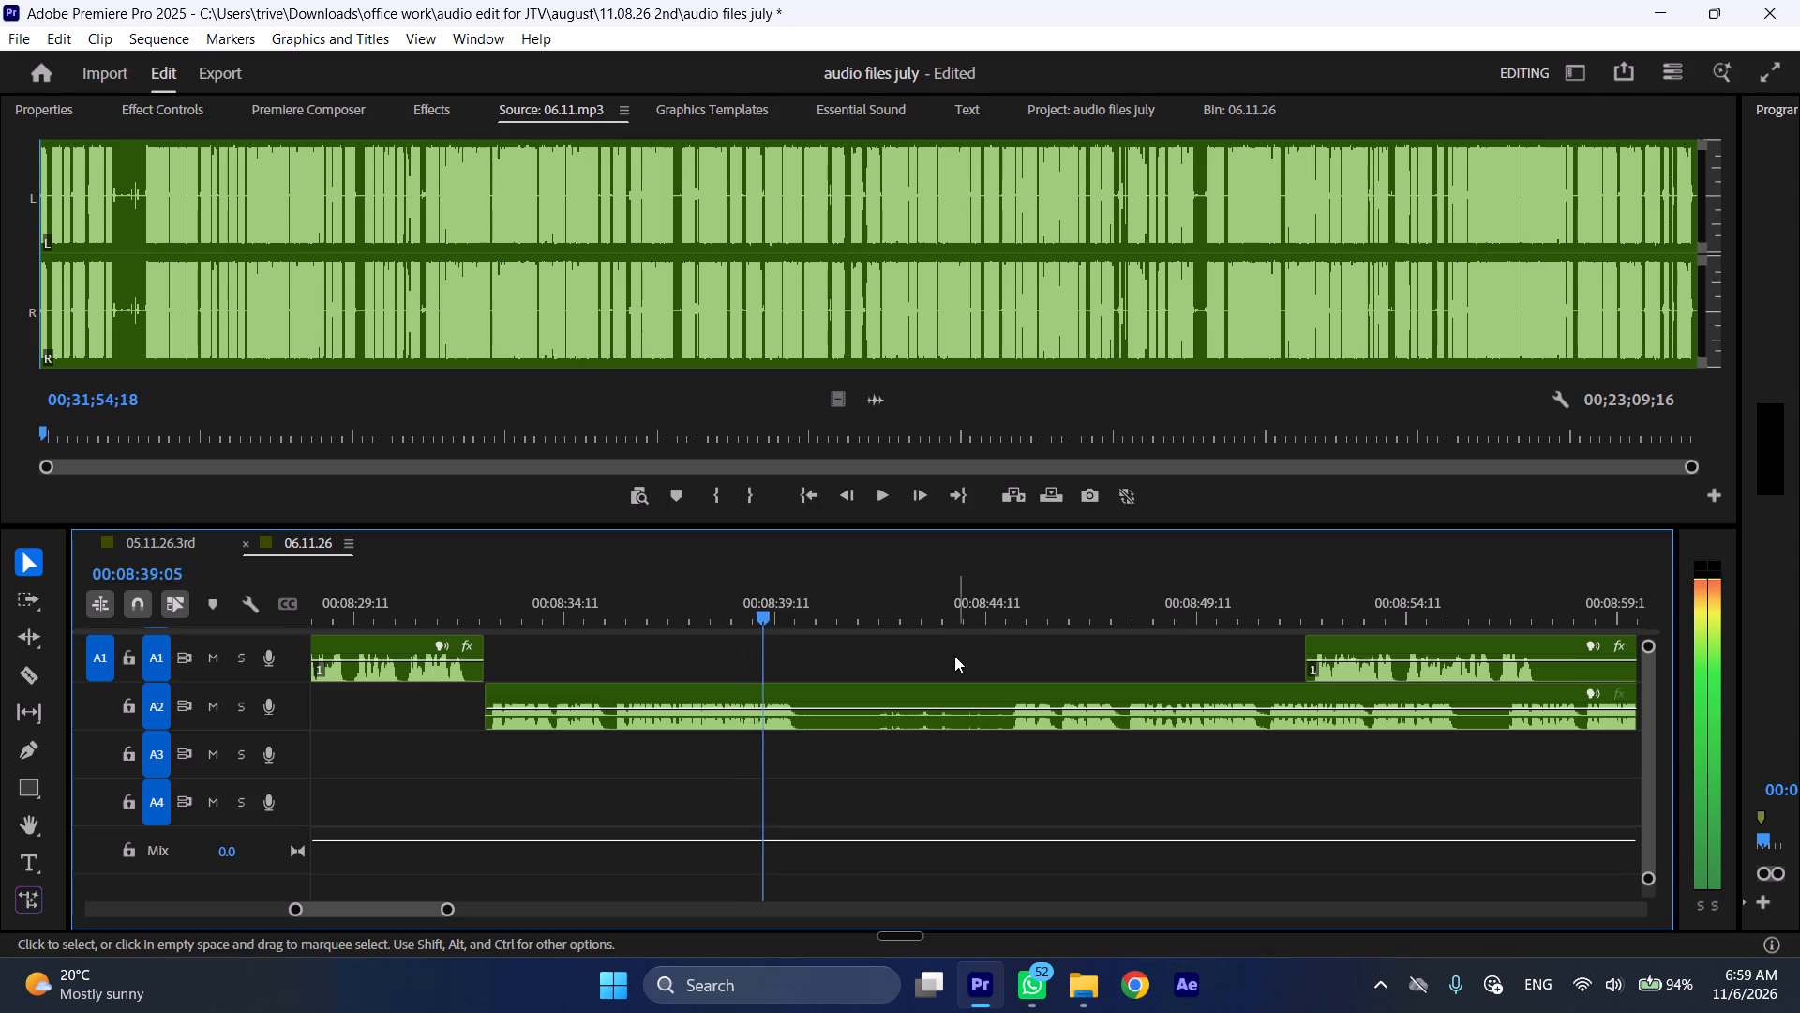
Split A2 at about 00:08:40 and at 00:08:45:01, and ripple-remove the quiet piece between the cuts.
{"action": "key", "text": "space"}
{"action": "key", "text": "shift+c"}
{"action": "left_click_drag", "start_coordinate": [980, 600], "coordinate": [1012, 609]}
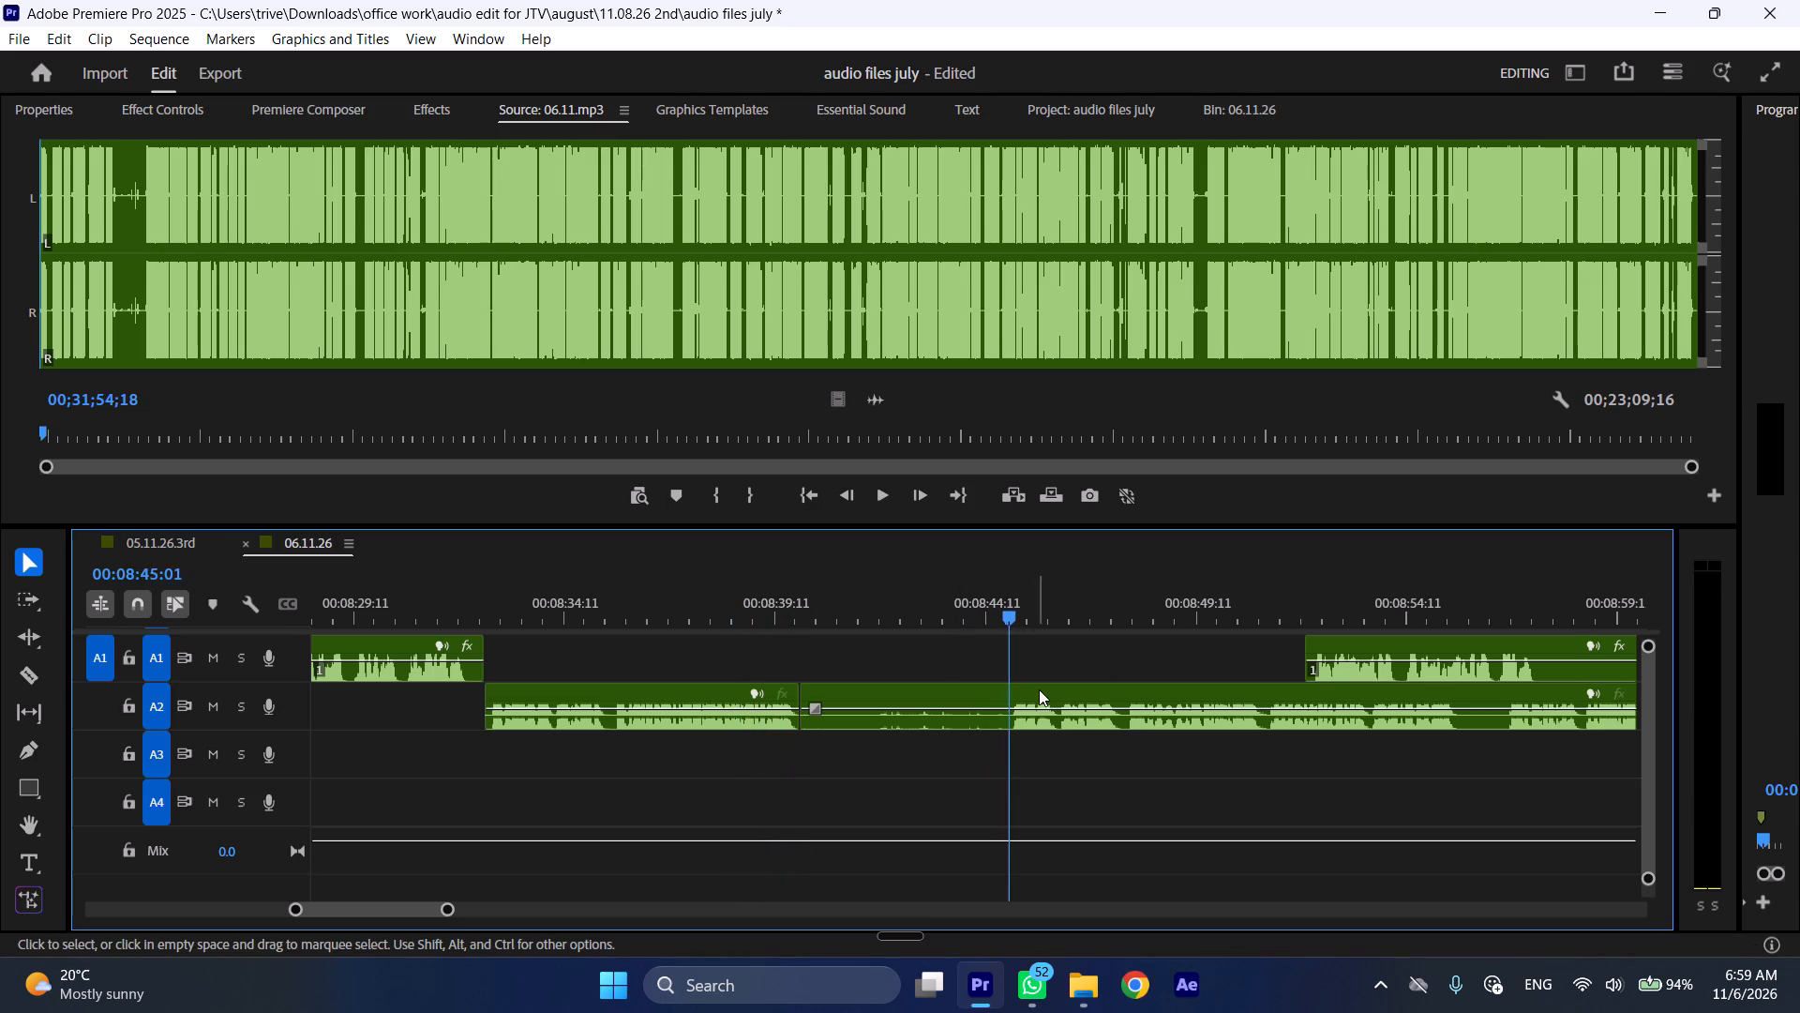
{"action": "left_click", "coordinate": [1041, 689]}
{"action": "key", "text": "shift+c"}
{"action": "key", "text": "ctrl+shift+d"}
{"action": "key", "text": "space"}
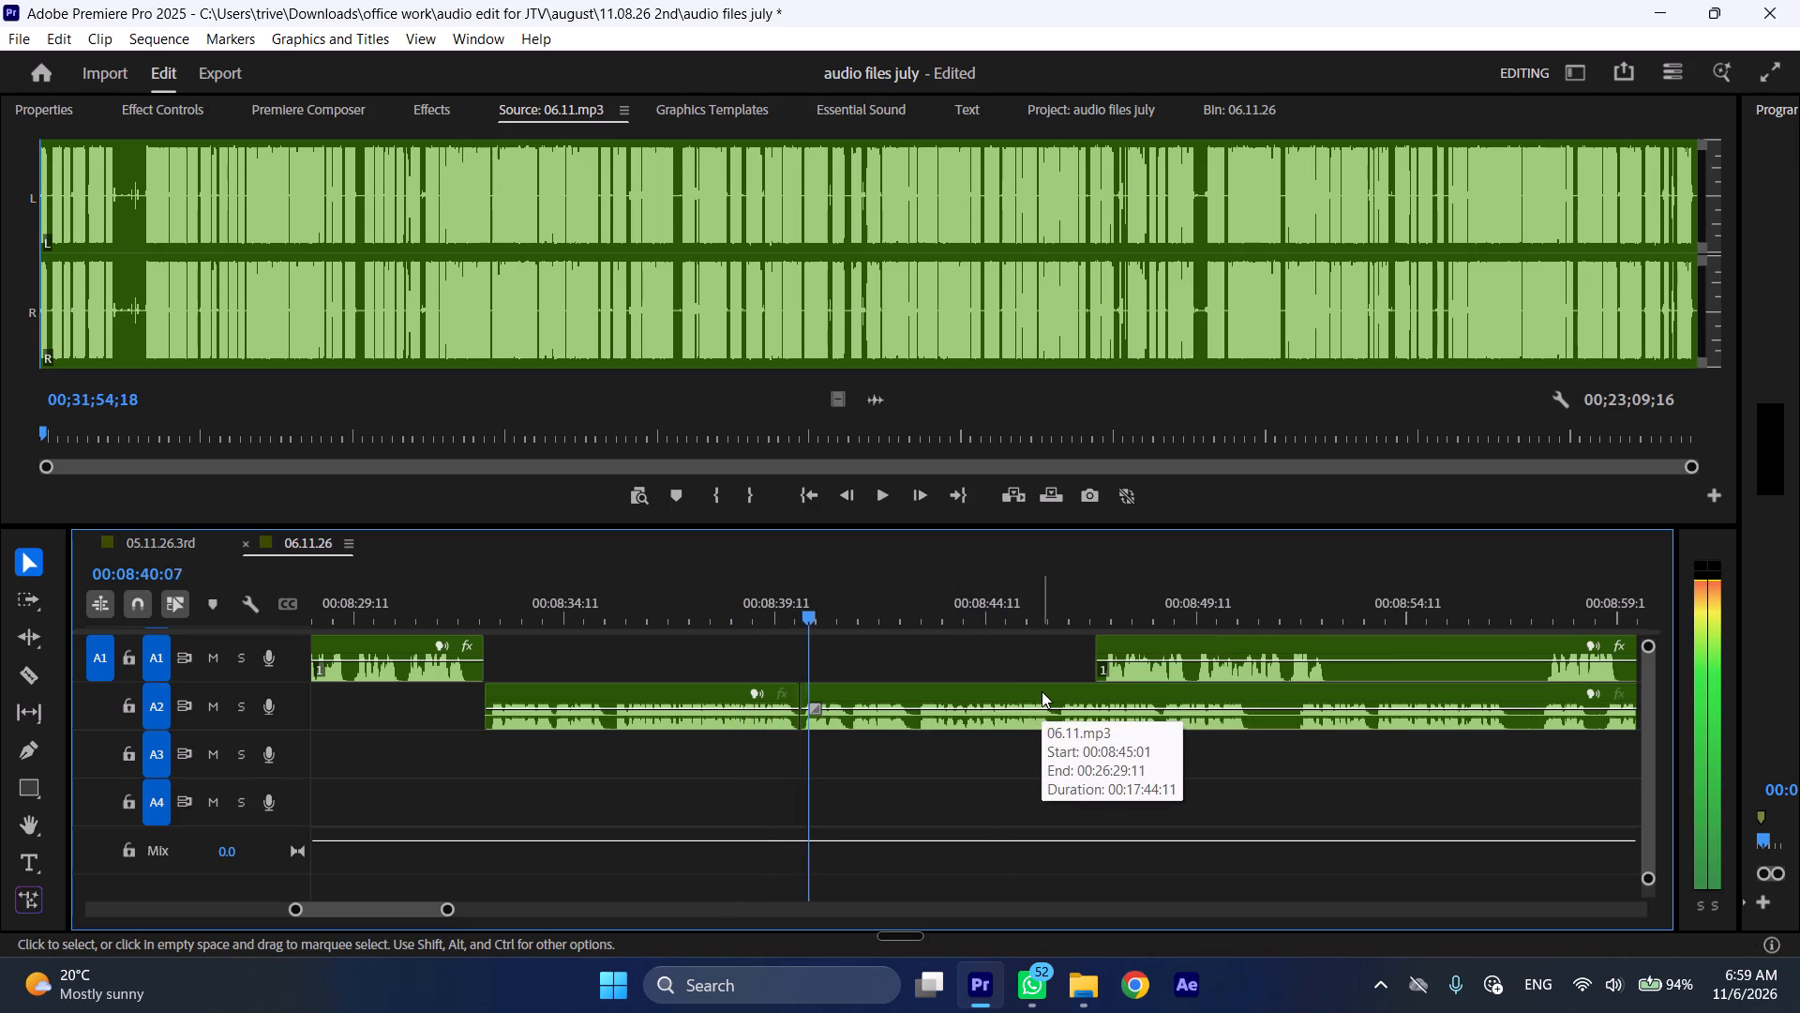
Play on at faster speed and shift the A1 clip later so it starts at about 00:08:56.
{"action": "type", "text": "l"}
{"action": "left_click_drag", "start_coordinate": [1138, 640], "coordinate": [1503, 639]}
Split A2 at 00:08:42:19 and ripple-remove the phrase between the previous A2 cut and this one.
{"action": "scroll", "coordinate": [1376, 654], "scroll_direction": "down", "scroll_amount": 3}
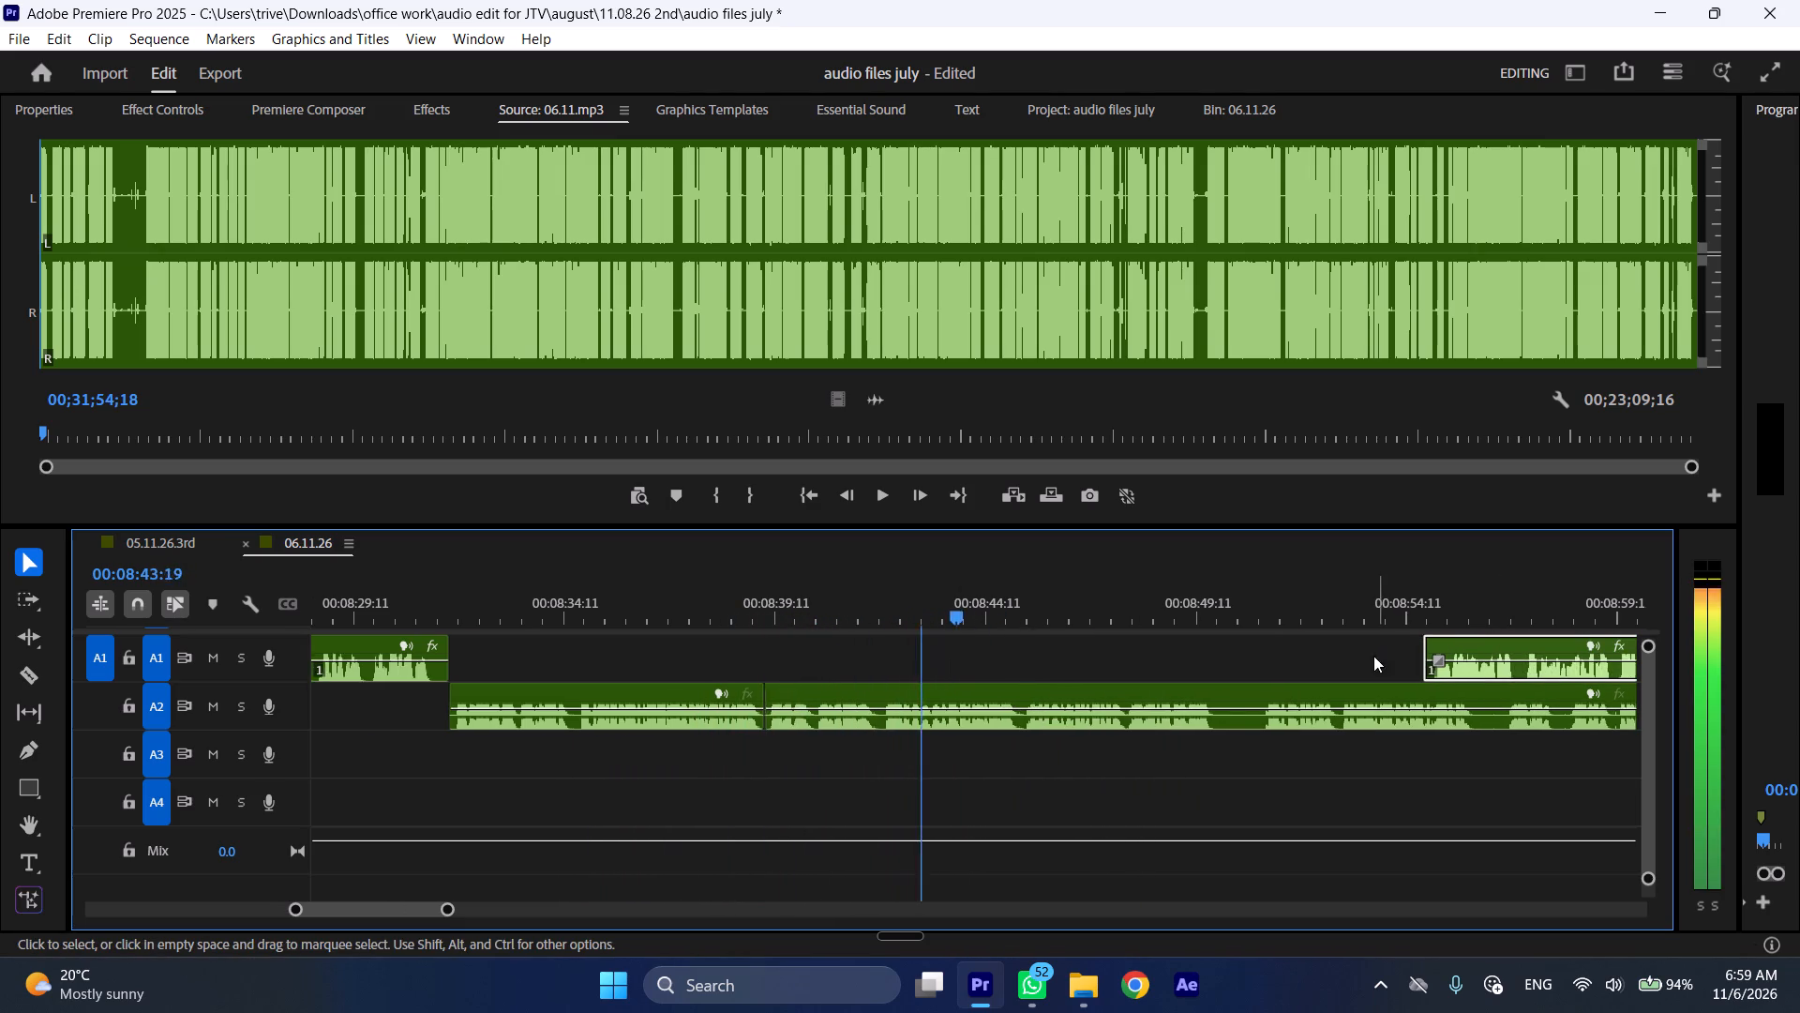
{"action": "scroll", "coordinate": [1373, 656], "scroll_direction": "down", "scroll_amount": 2}
{"action": "left_click", "coordinate": [744, 600]}
{"action": "left_click", "coordinate": [809, 708]}
{"action": "key", "text": "shift+c"}
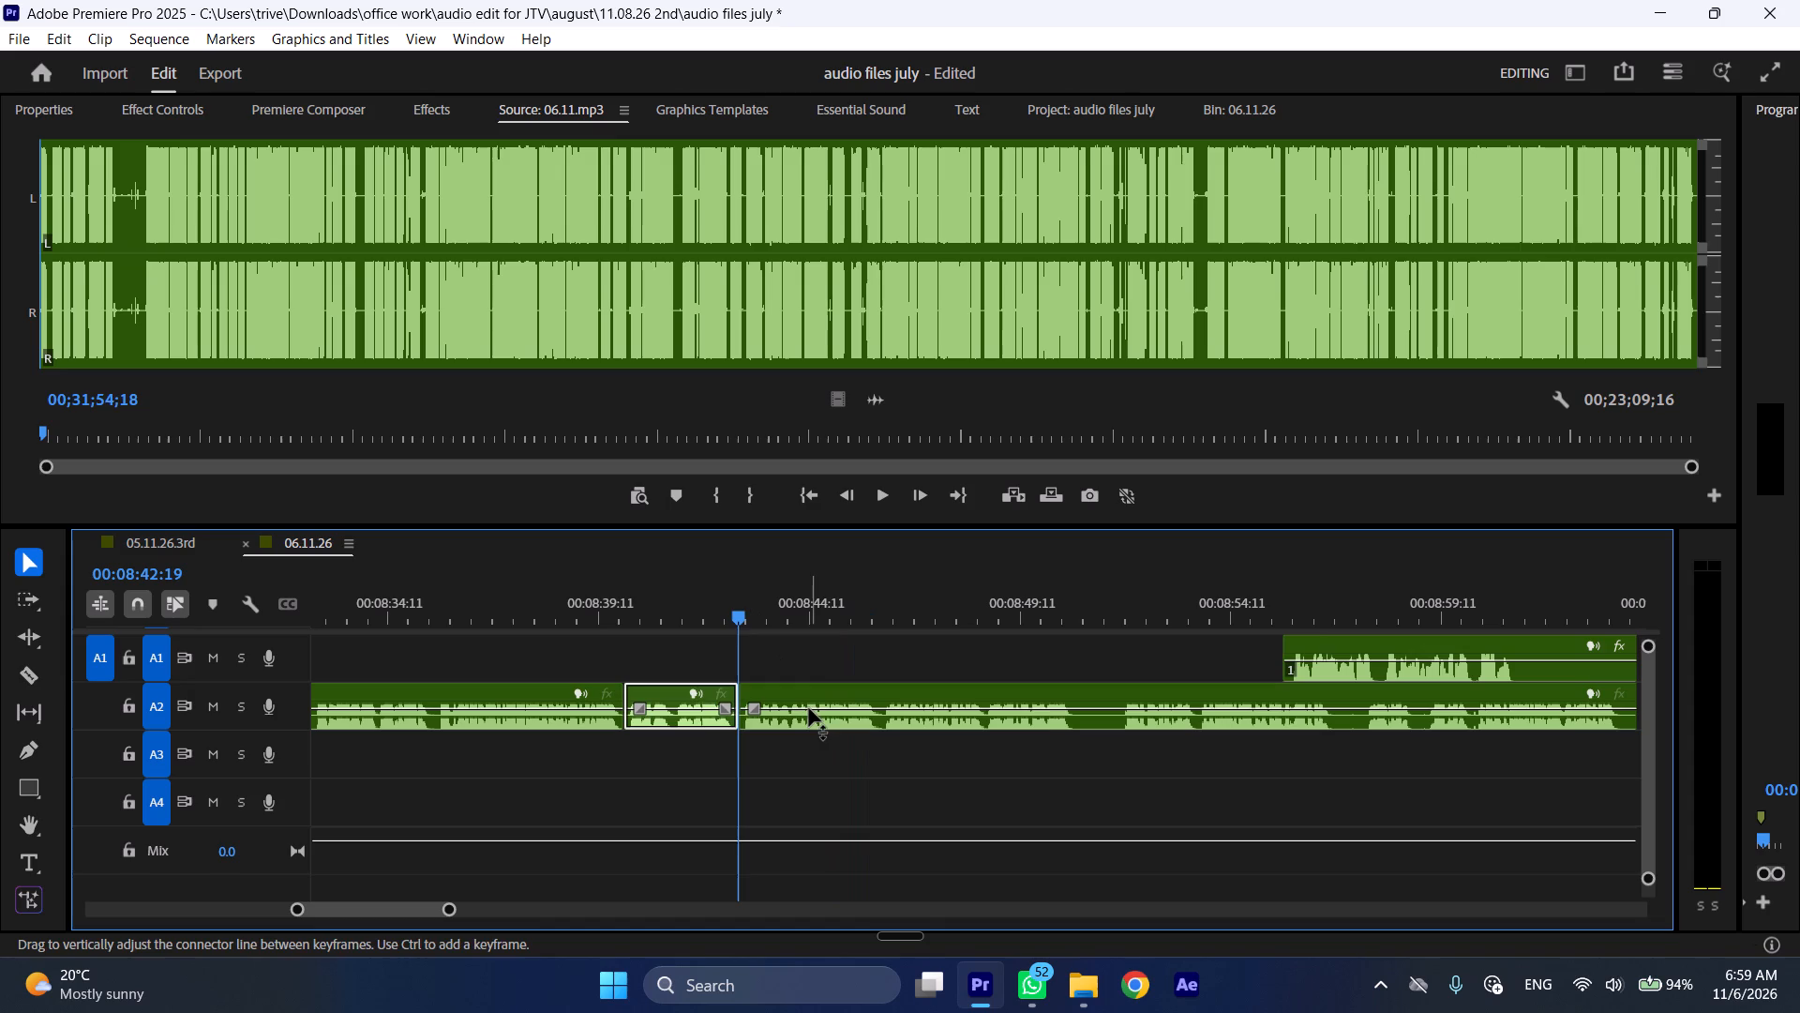
{"action": "key", "text": "ctrl+shift+d"}
Play on from the new A2 join and shift the A1 clip later so it starts at about 00:09:02.
{"action": "key", "text": "space"}
{"action": "key", "text": "l"}
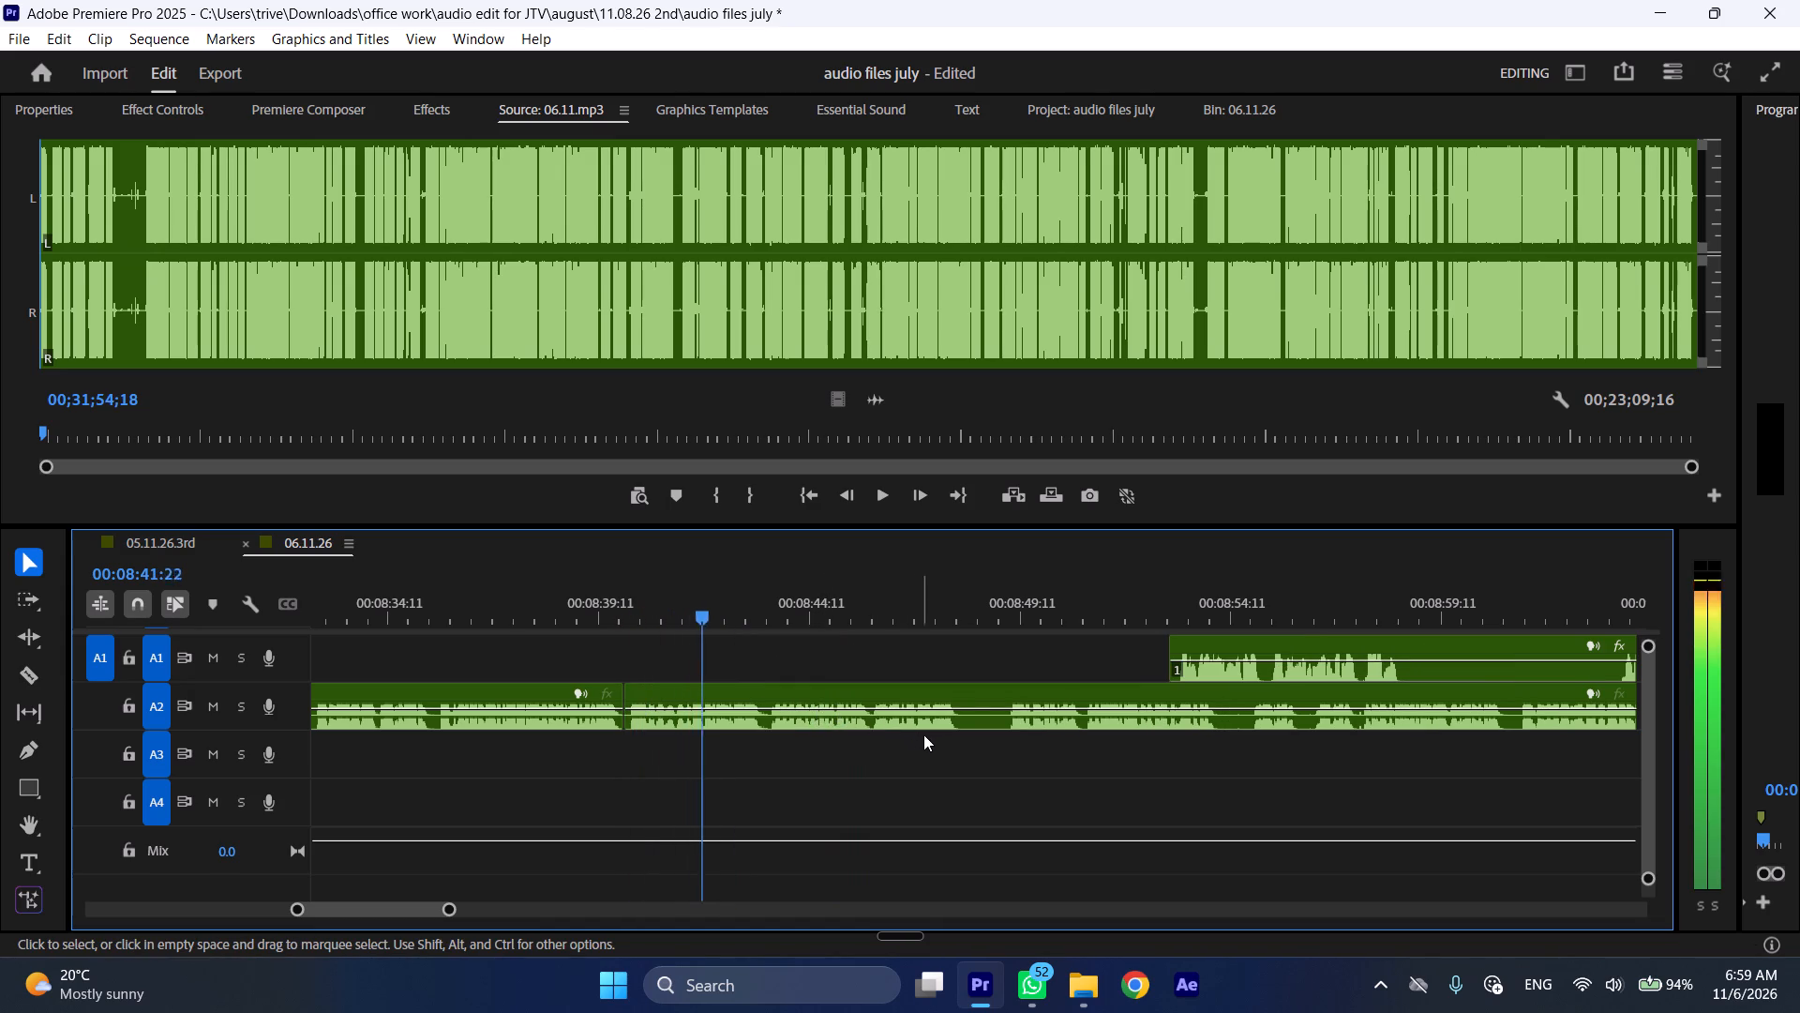
{"action": "scroll", "coordinate": [928, 734], "scroll_direction": "down", "scroll_amount": 4}
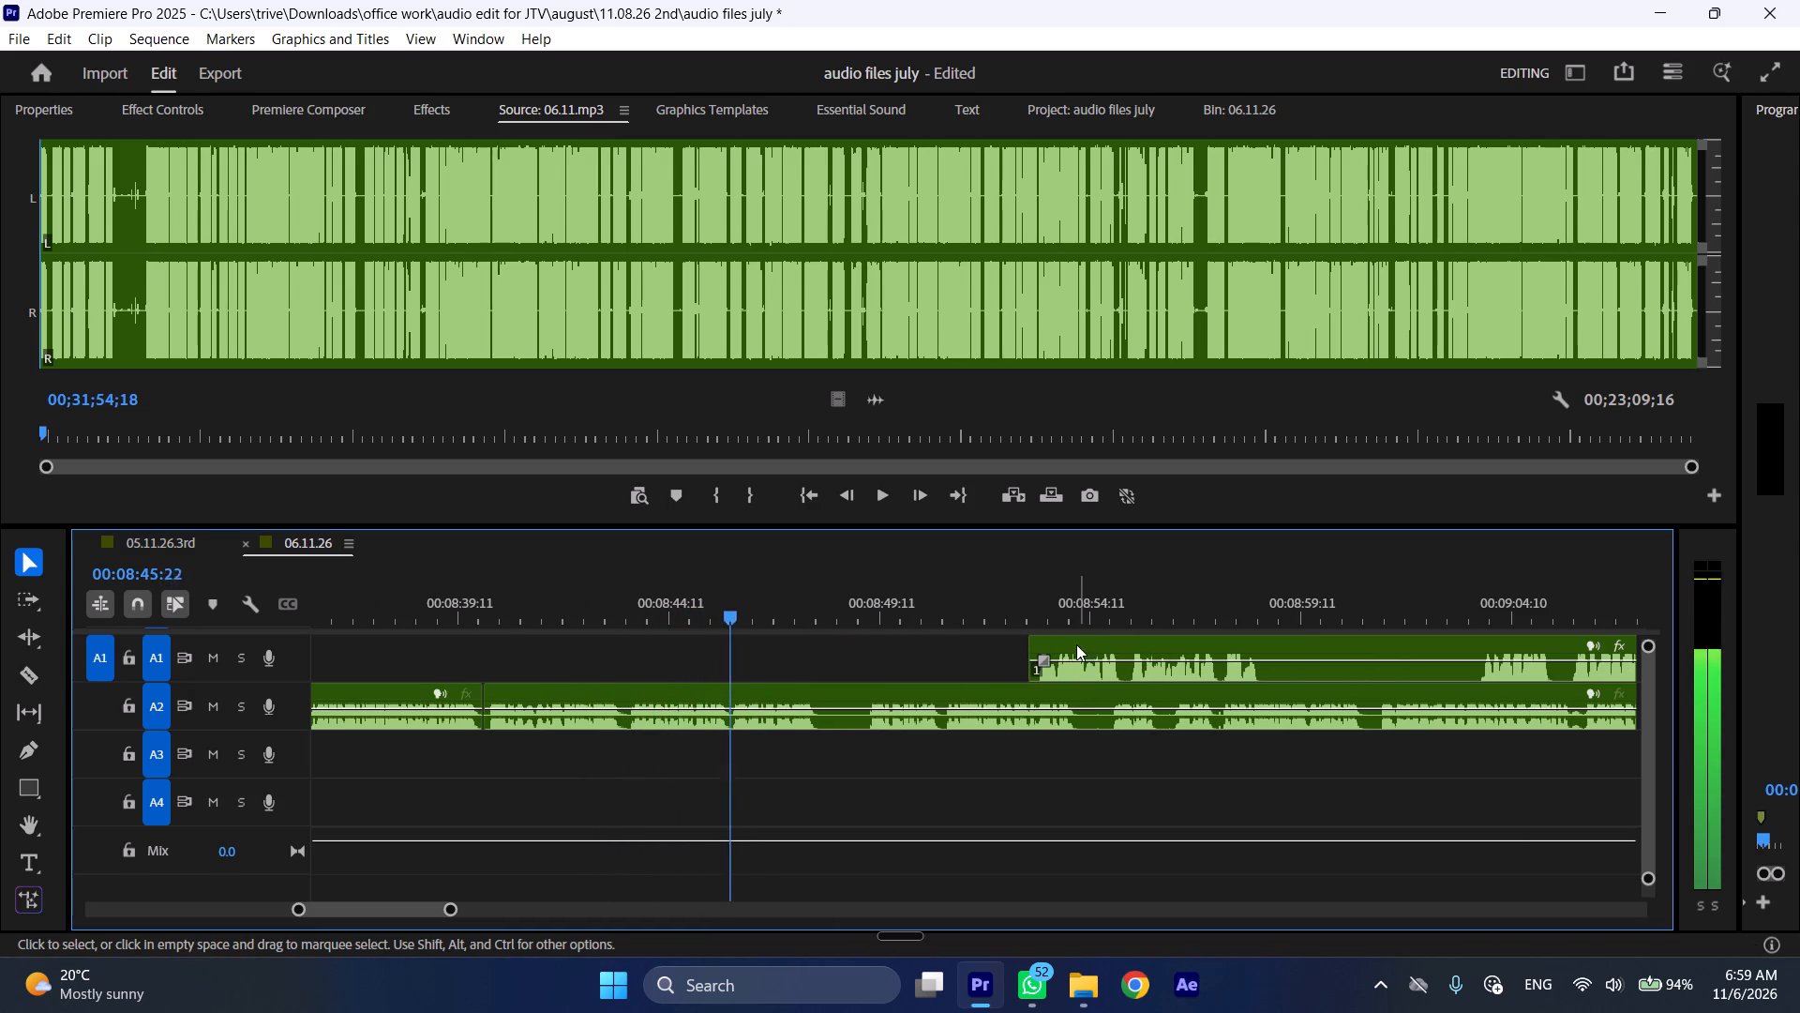
{"action": "left_click_drag", "start_coordinate": [1076, 644], "coordinate": [1471, 642]}
Split A2 at 00:08:48:04 and at 00:08:49:01, and ripple-remove the silent piece between the cuts.
{"action": "key", "text": "space"}
{"action": "key", "text": "shift+c"}
{"action": "left_click_drag", "start_coordinate": [857, 601], "coordinate": [862, 602]}
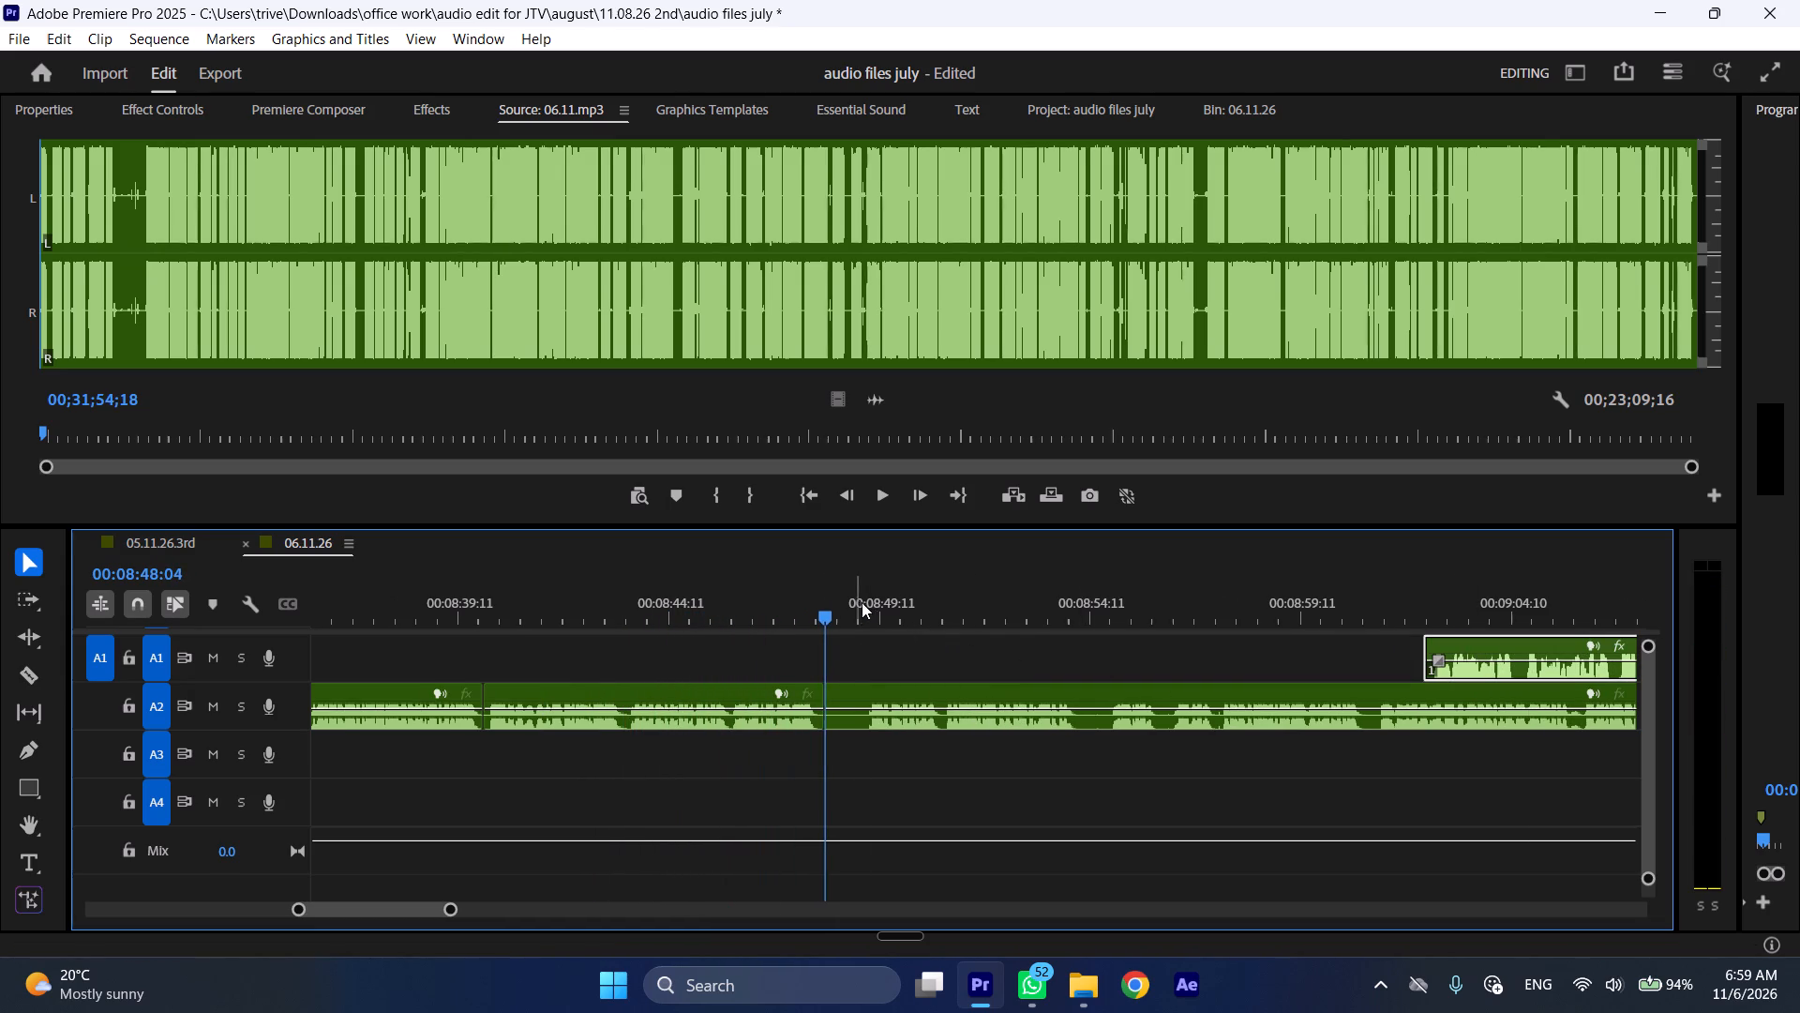
{"action": "left_click_drag", "start_coordinate": [862, 602], "coordinate": [865, 603]}
{"action": "left_click", "coordinate": [928, 710]}
{"action": "key", "text": "shift+c"}
{"action": "key", "text": "ctrl+shift+d"}
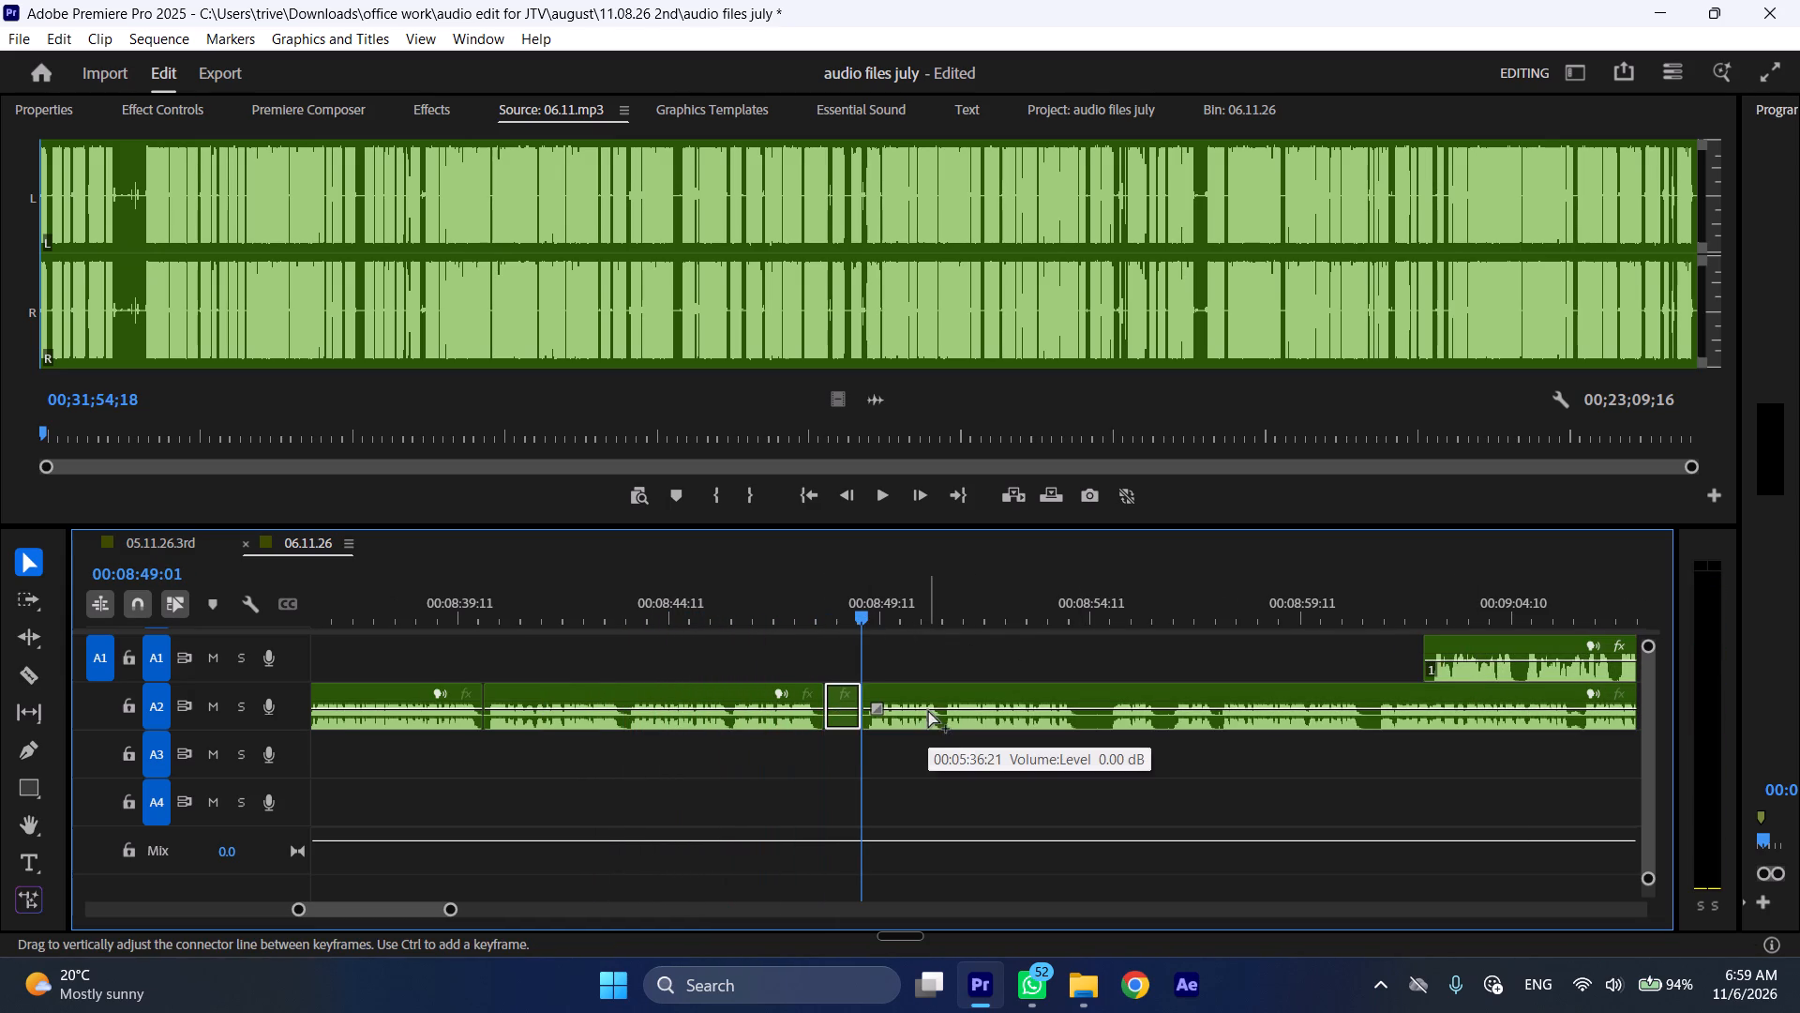
Check the join by fast playback, then split A2 at about 00:08:53:07 and 00:08:55:13 and ripple-remove the piece between.
{"action": "key", "text": "space"}
{"action": "type", "text": "l"}
{"action": "scroll", "coordinate": [1028, 736], "scroll_direction": "down", "scroll_amount": 6}
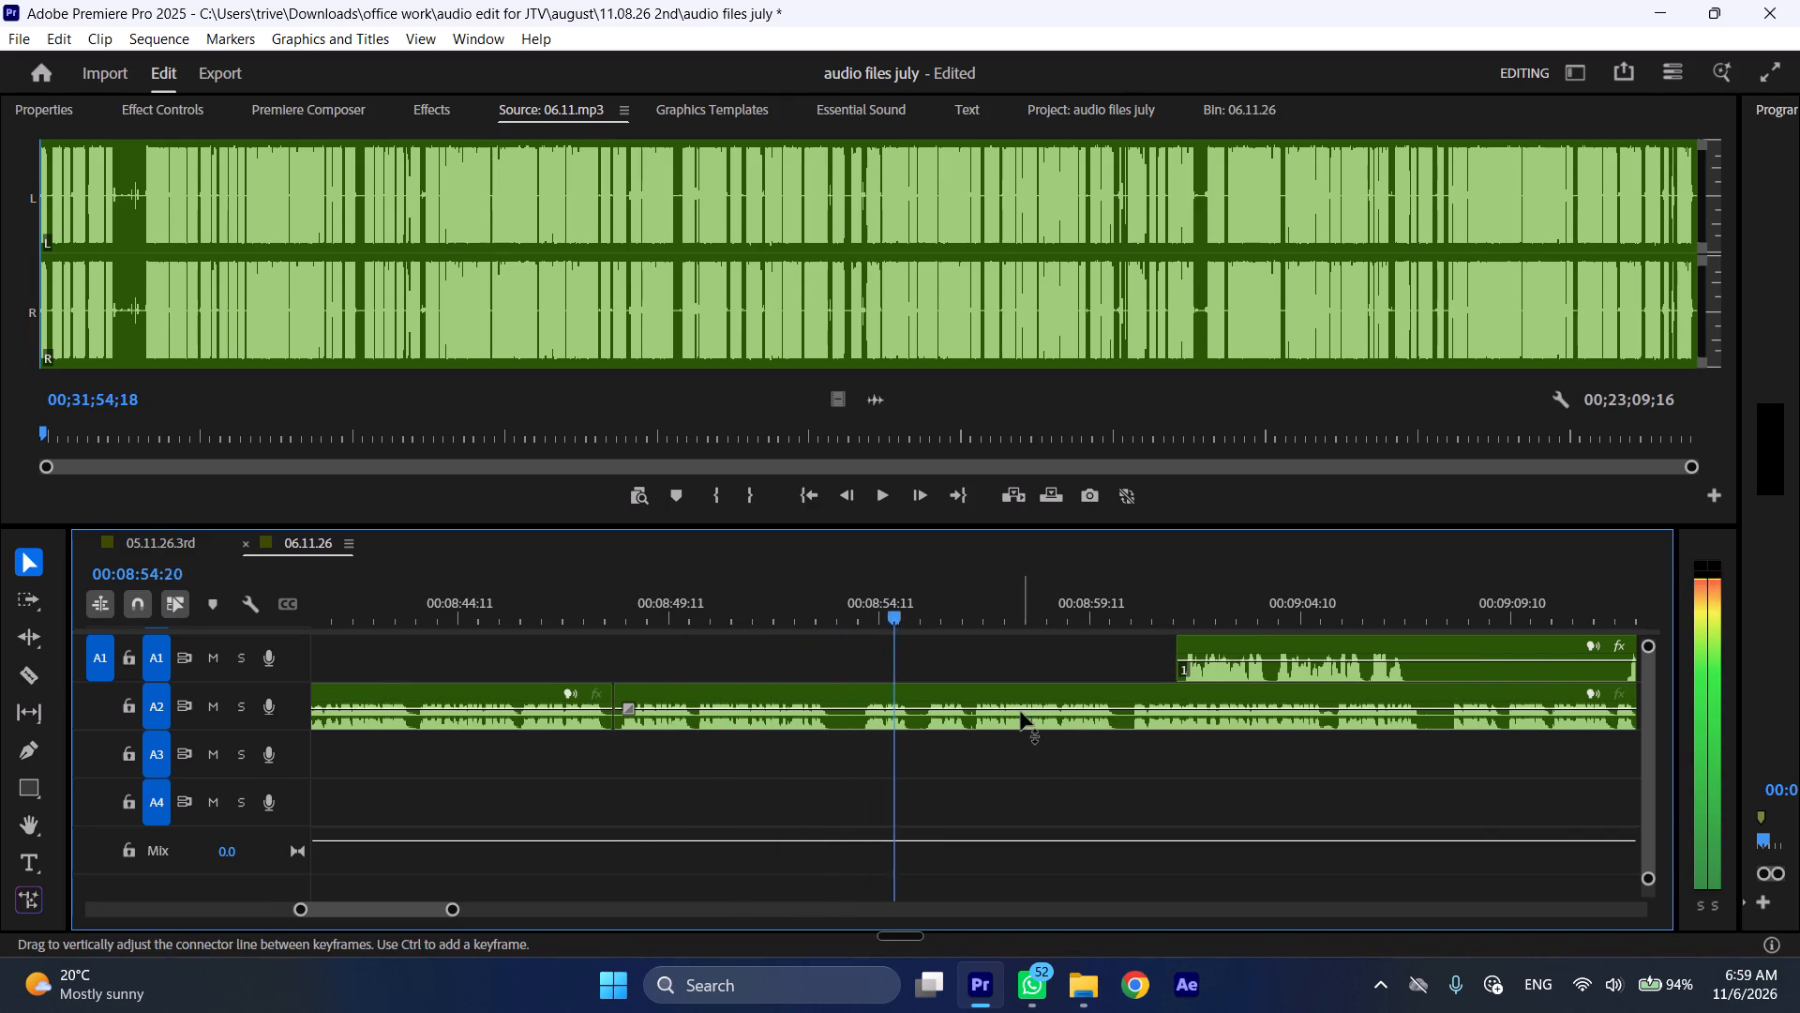
{"action": "left_click_drag", "start_coordinate": [832, 608], "coordinate": [926, 627]}
{"action": "key", "text": "shift+c"}
{"action": "left_click", "coordinate": [972, 705]}
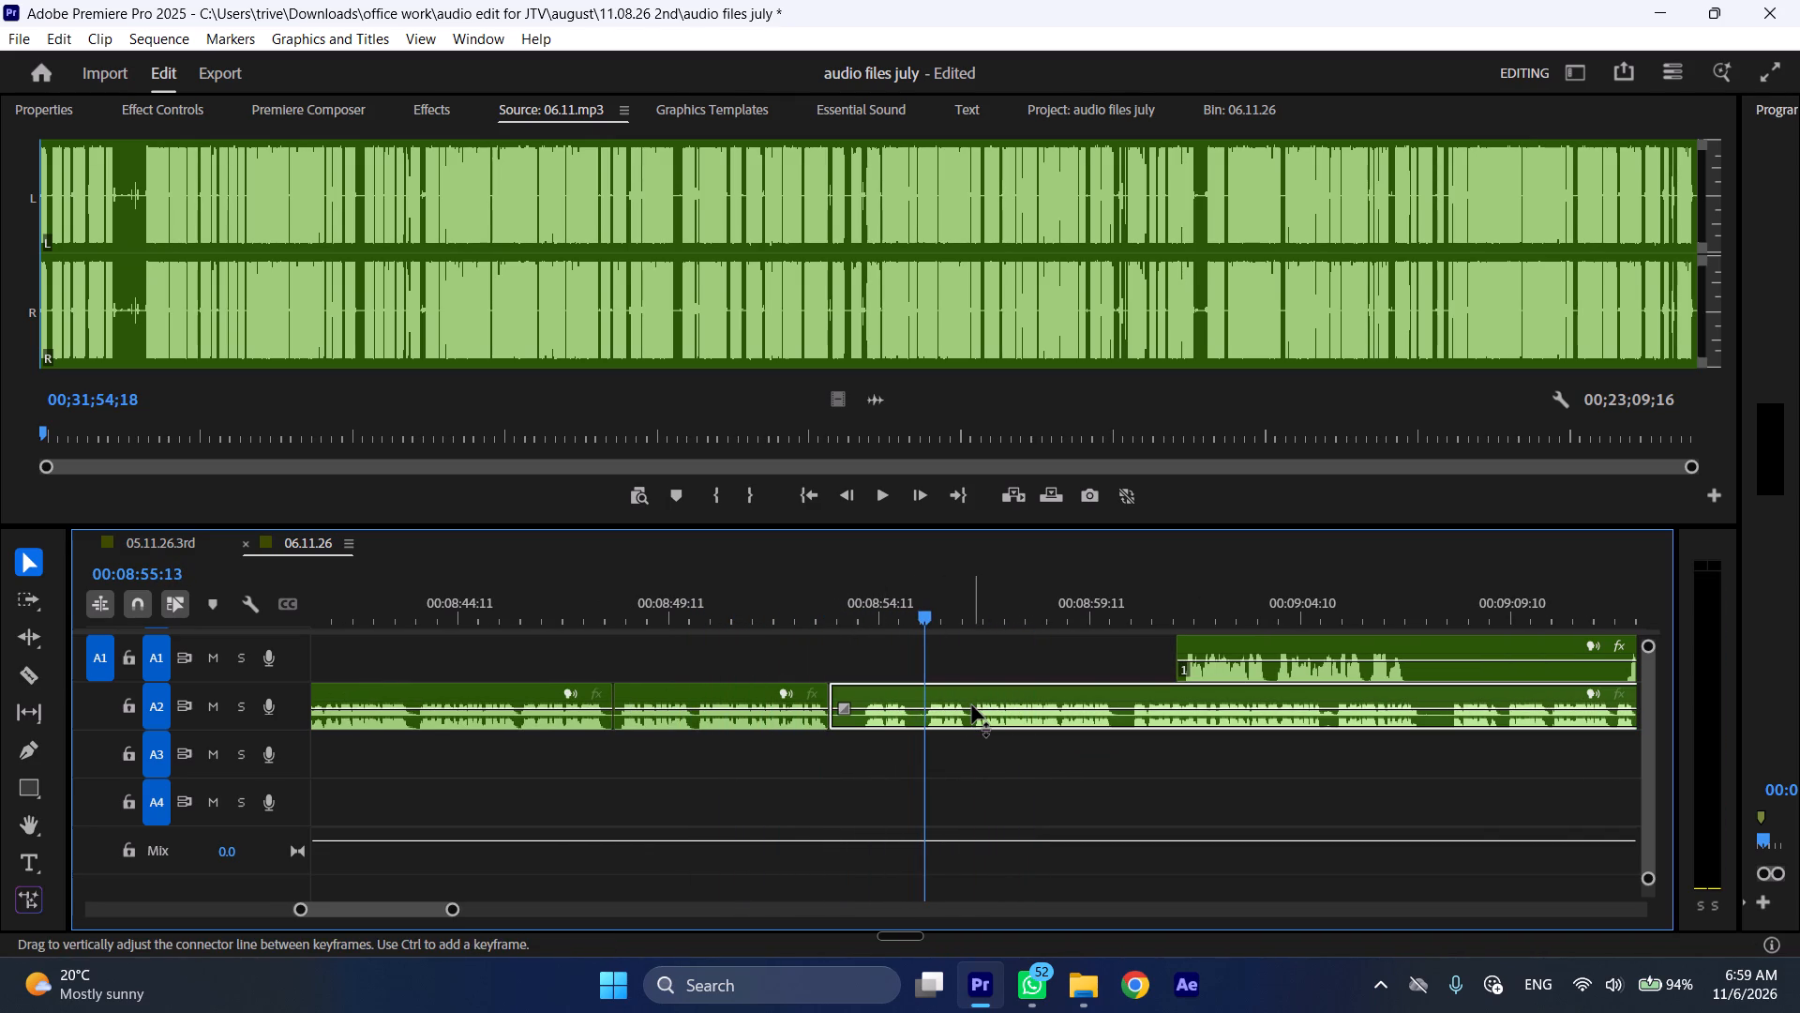
{"action": "key", "text": "shift+c"}
{"action": "key", "text": "ctrl+shift+d"}
Shift the A1 clip later so it starts at about 00:09:13.
{"action": "scroll", "coordinate": [1040, 745], "scroll_direction": "down", "scroll_amount": 5}
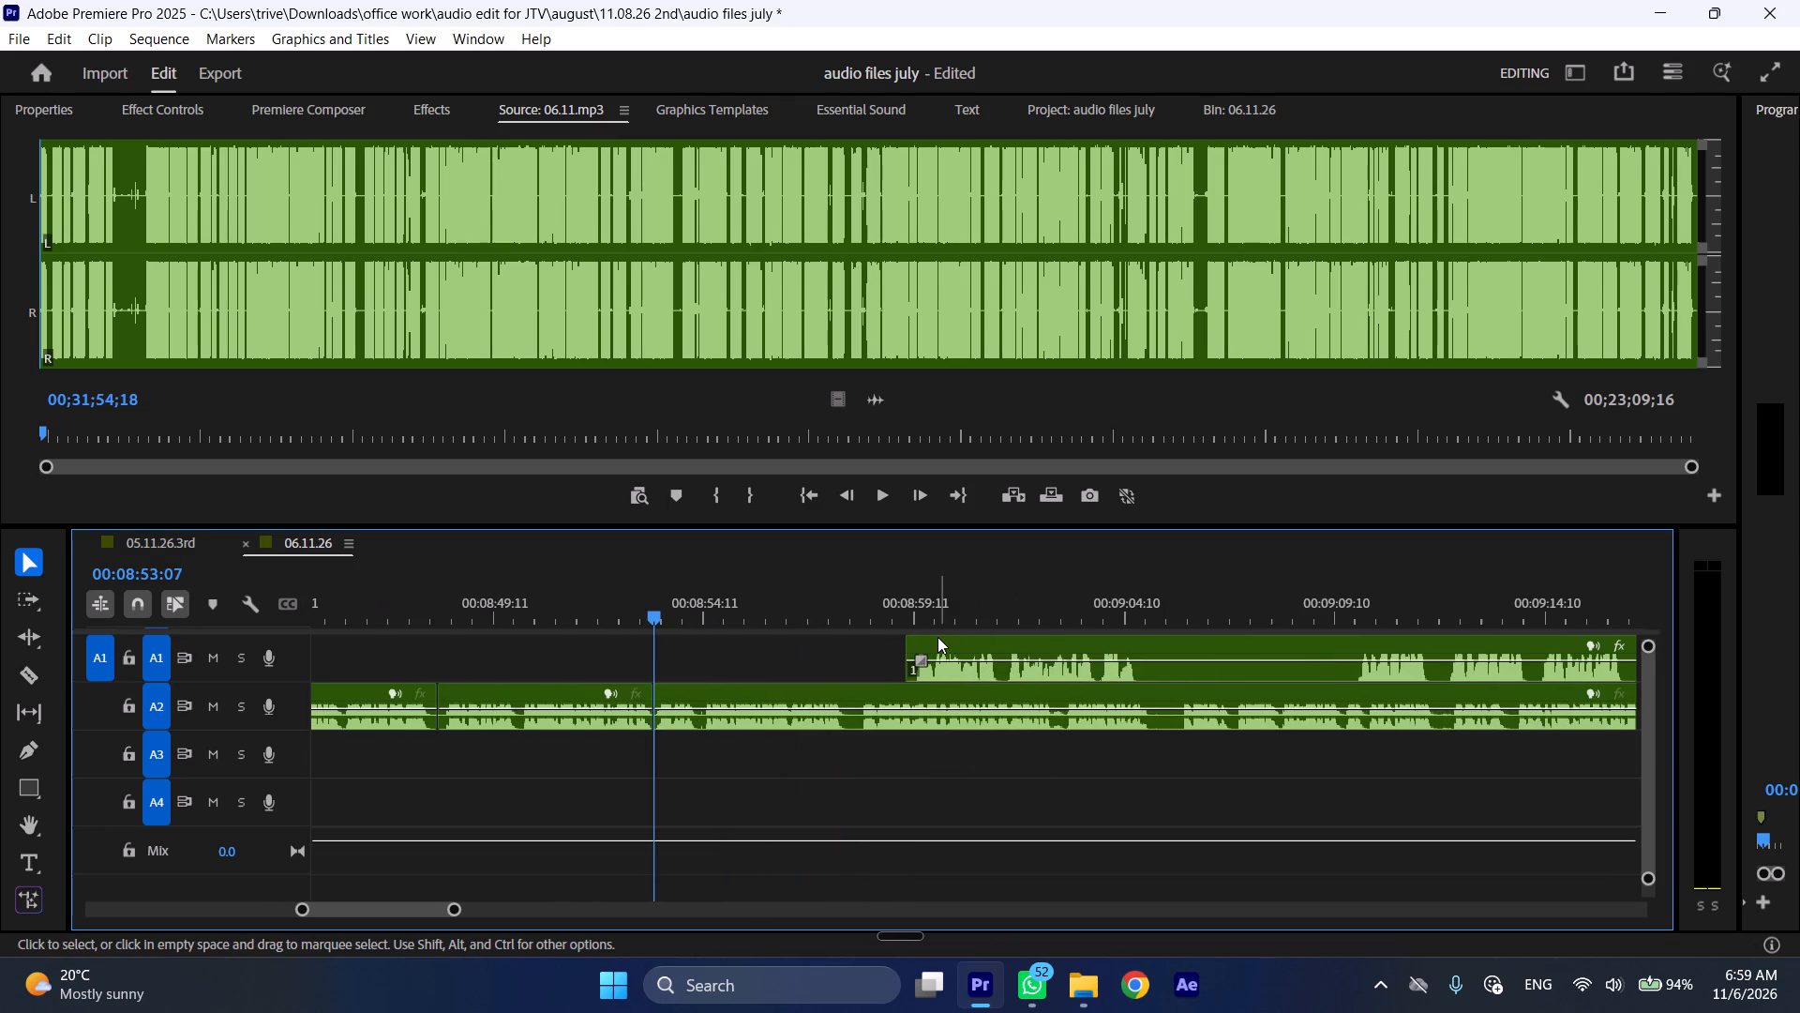
{"action": "left_click_drag", "start_coordinate": [939, 643], "coordinate": [1513, 652]}
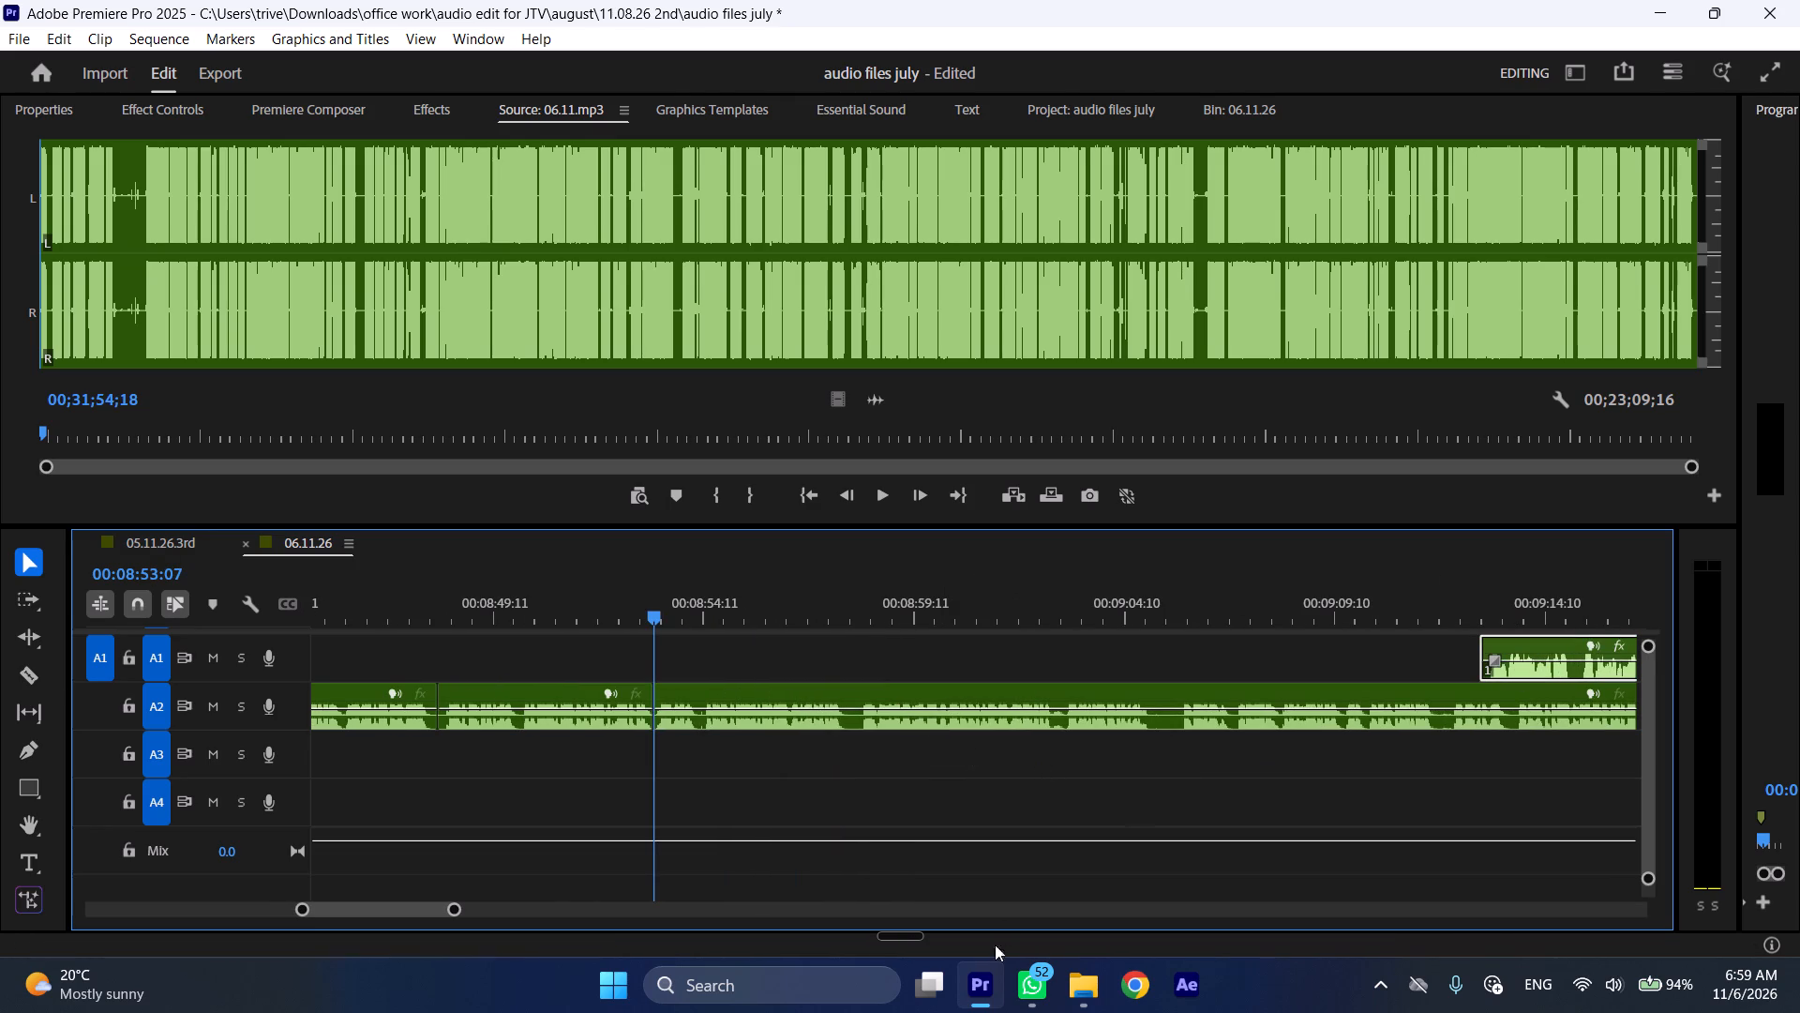
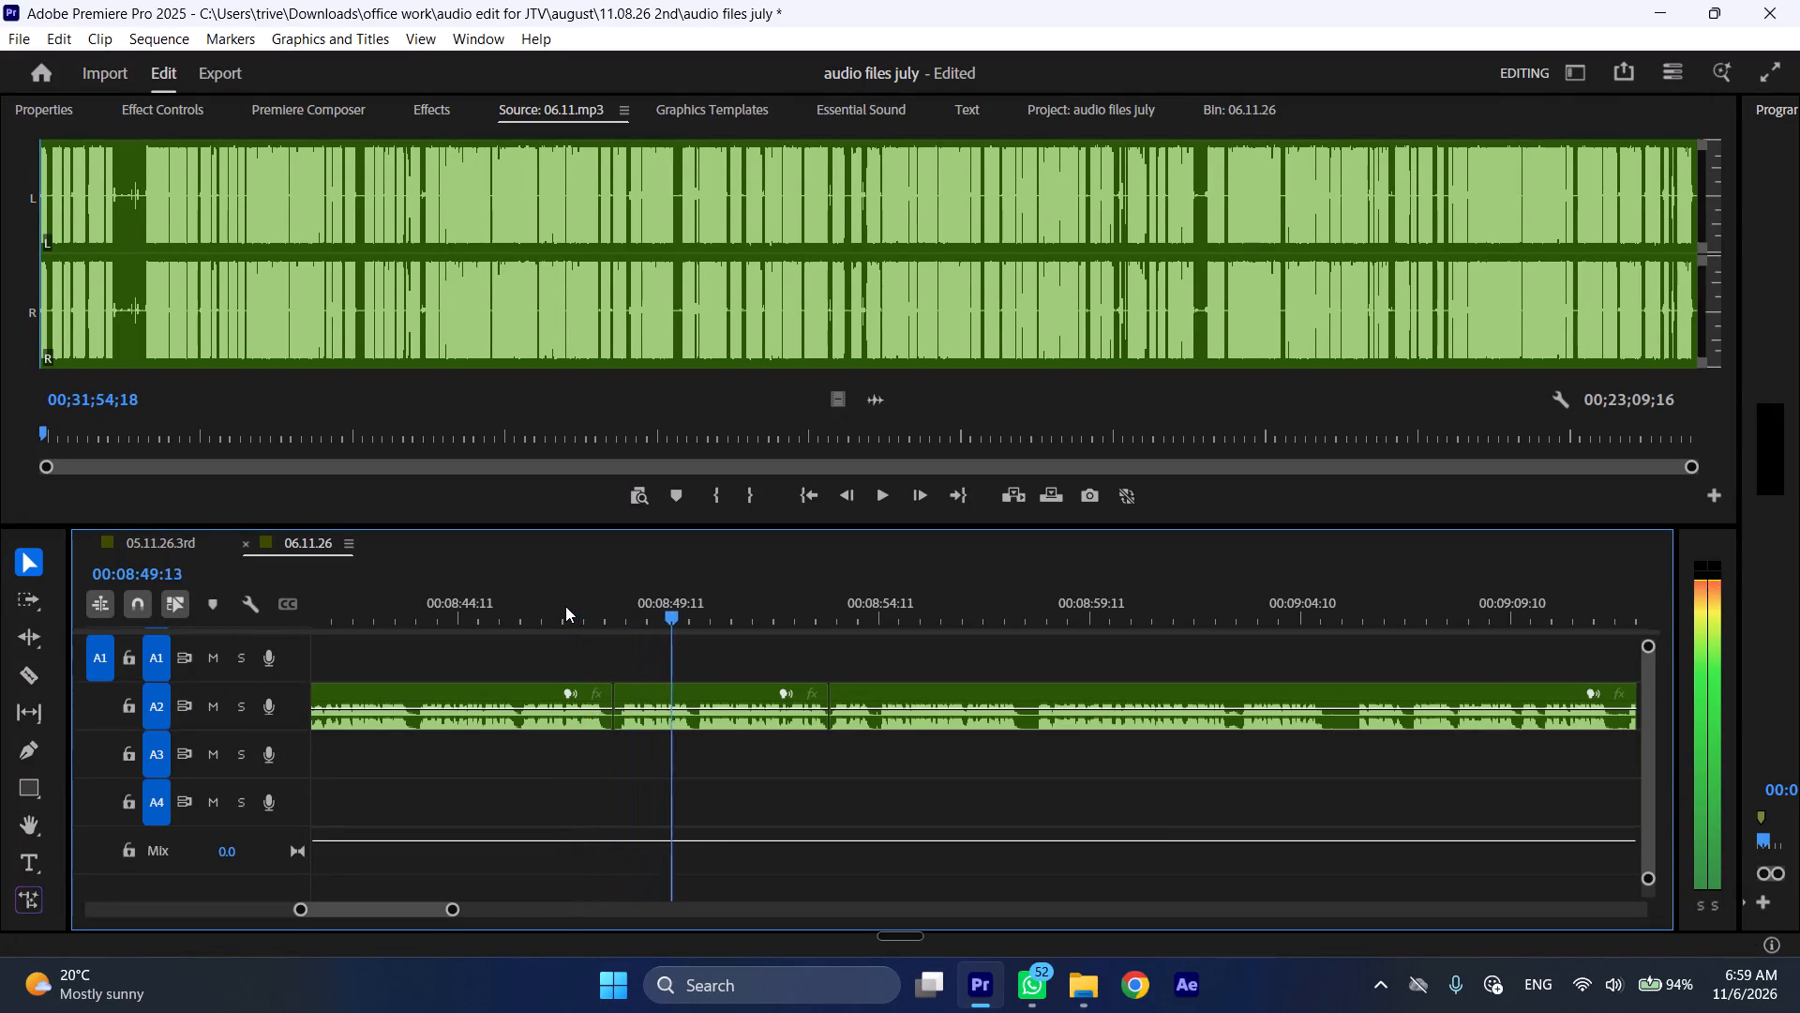
Check the A2 join near 00:08:53 by playback and shift the following A2 clip later so it starts at about 00:09:05.
{"action": "key", "text": "l"}
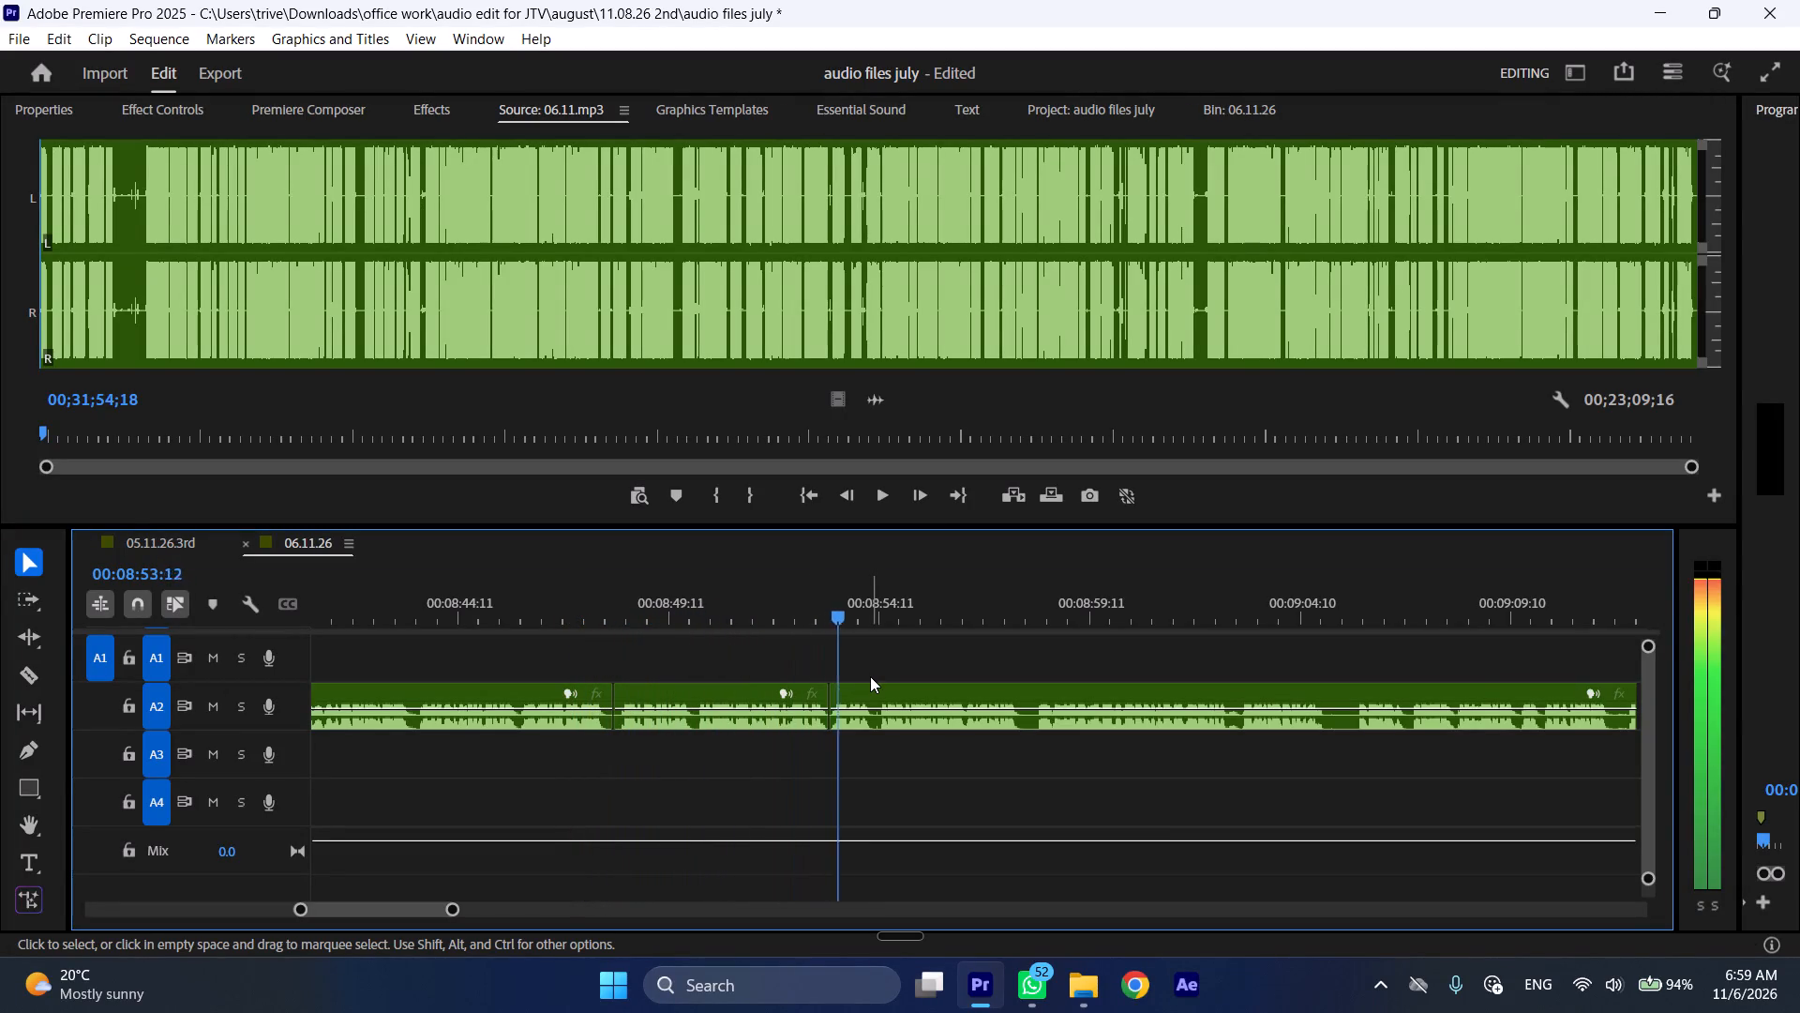
{"action": "key", "text": "space"}
{"action": "left_click", "coordinate": [802, 598]}
{"action": "key", "text": "space"}
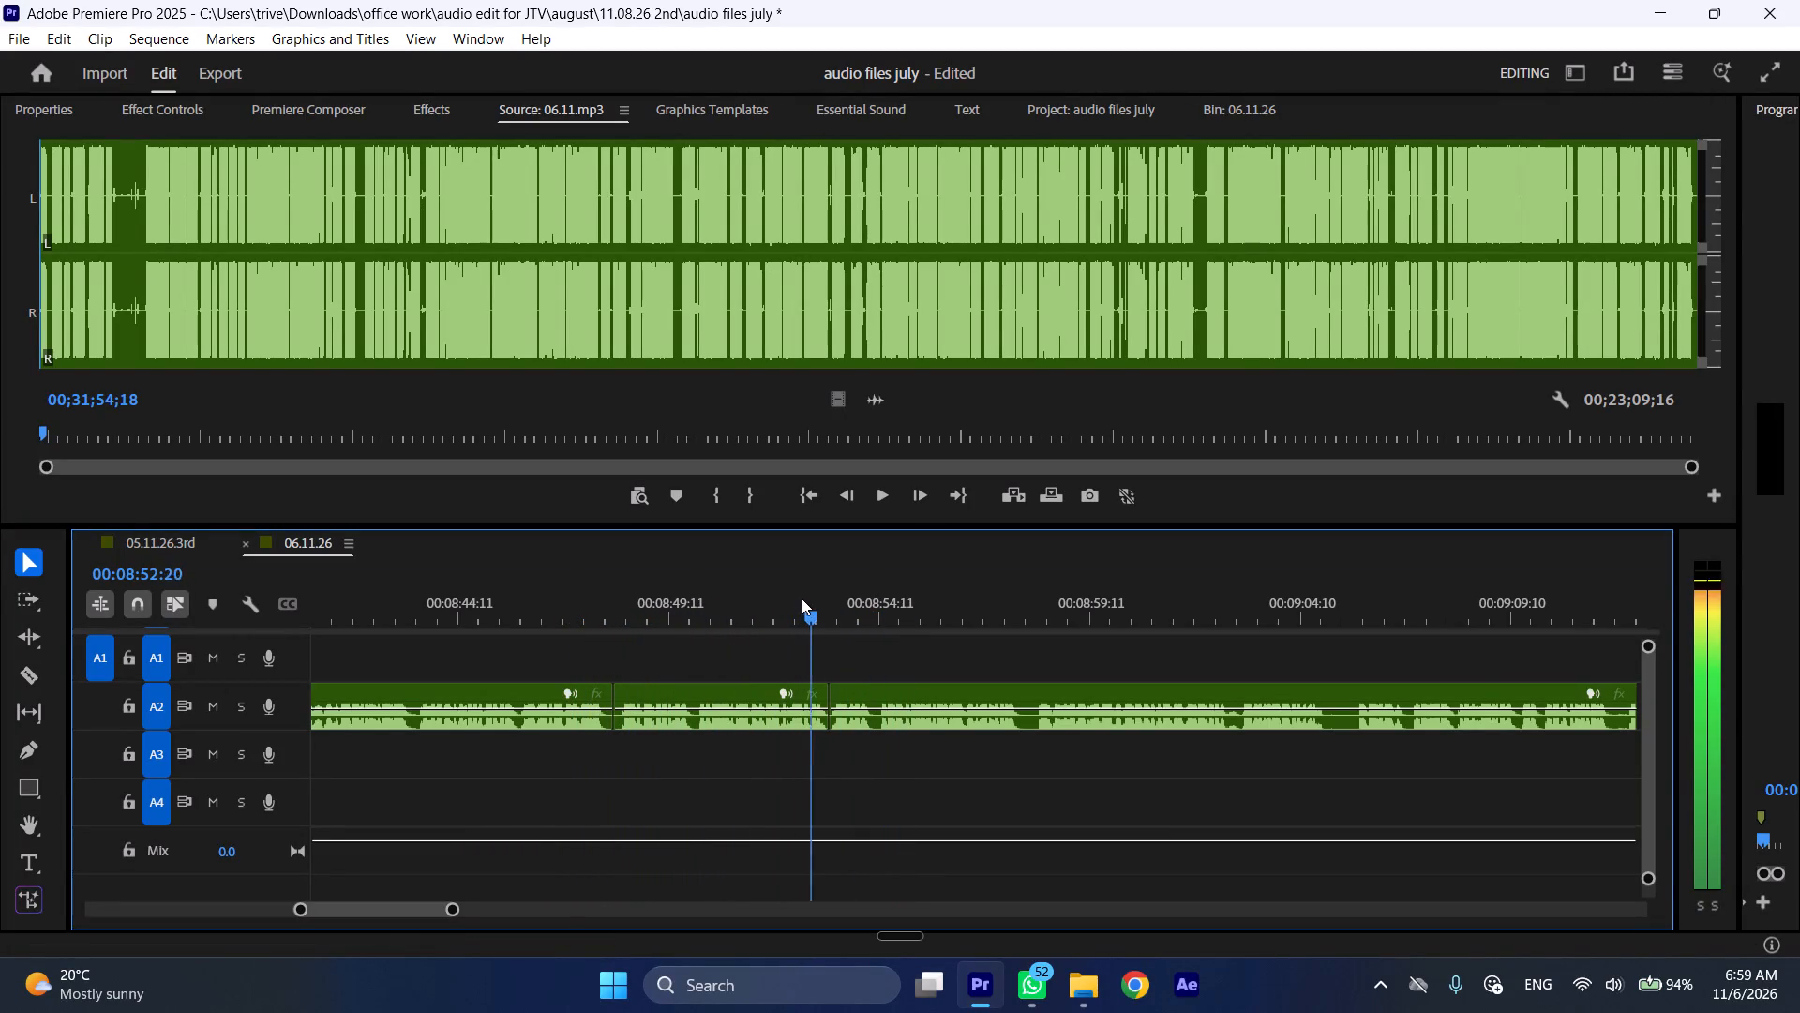
{"action": "key", "text": "space"}
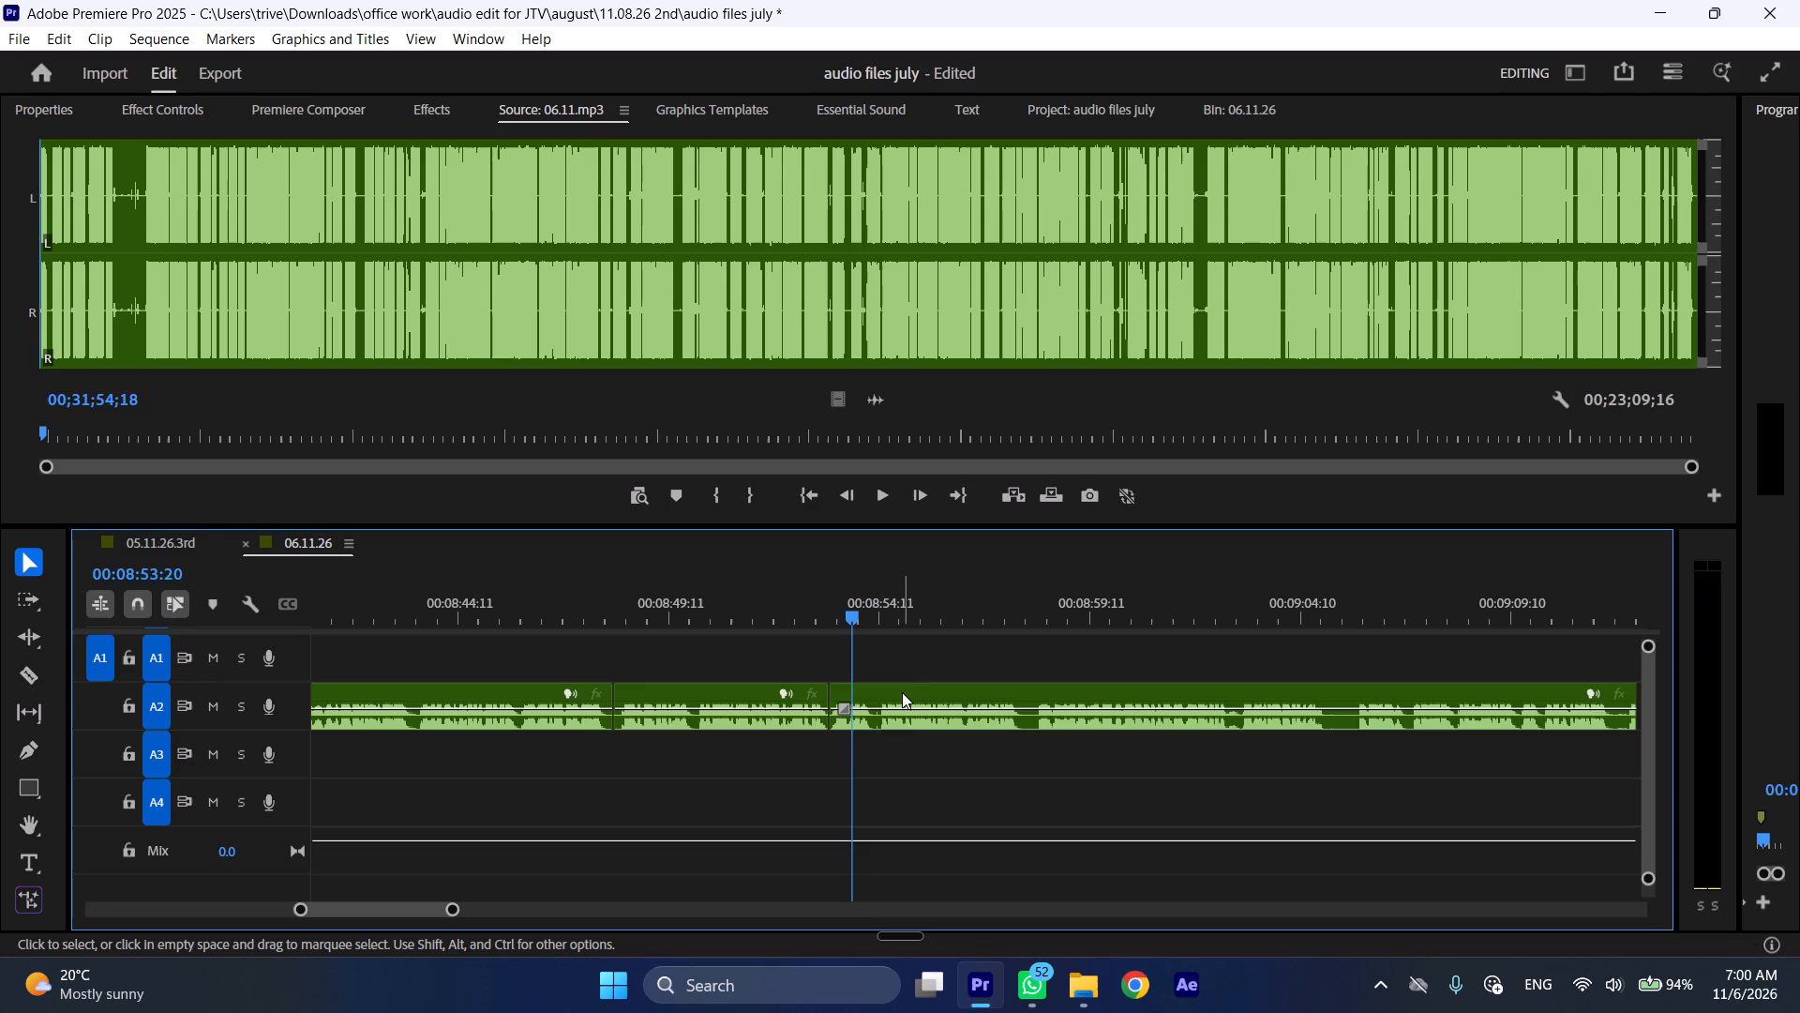
{"action": "left_click_drag", "start_coordinate": [902, 692], "coordinate": [1427, 697]}
Extend the end of the preceding A2 clip to about 00:08:53:13 and play over its ending.
{"action": "left_click", "coordinate": [797, 598]}
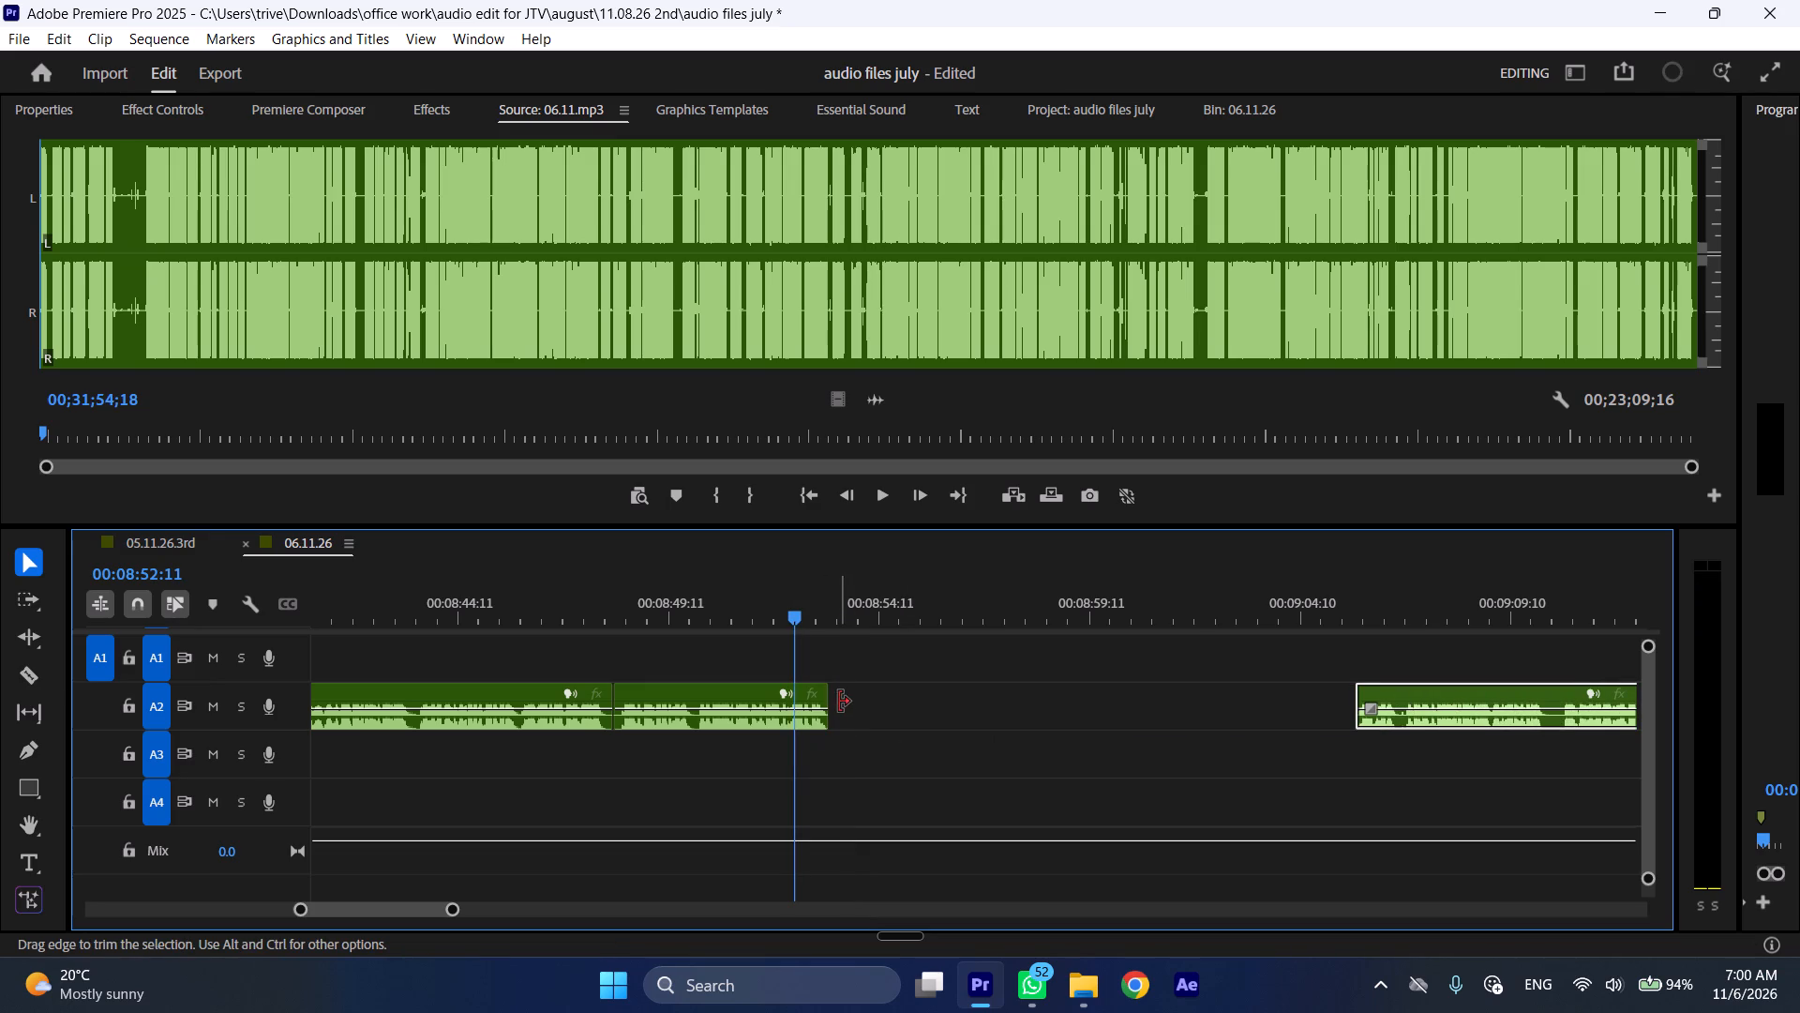
{"action": "left_click_drag", "start_coordinate": [841, 702], "coordinate": [855, 703]}
{"action": "key", "text": "space"}
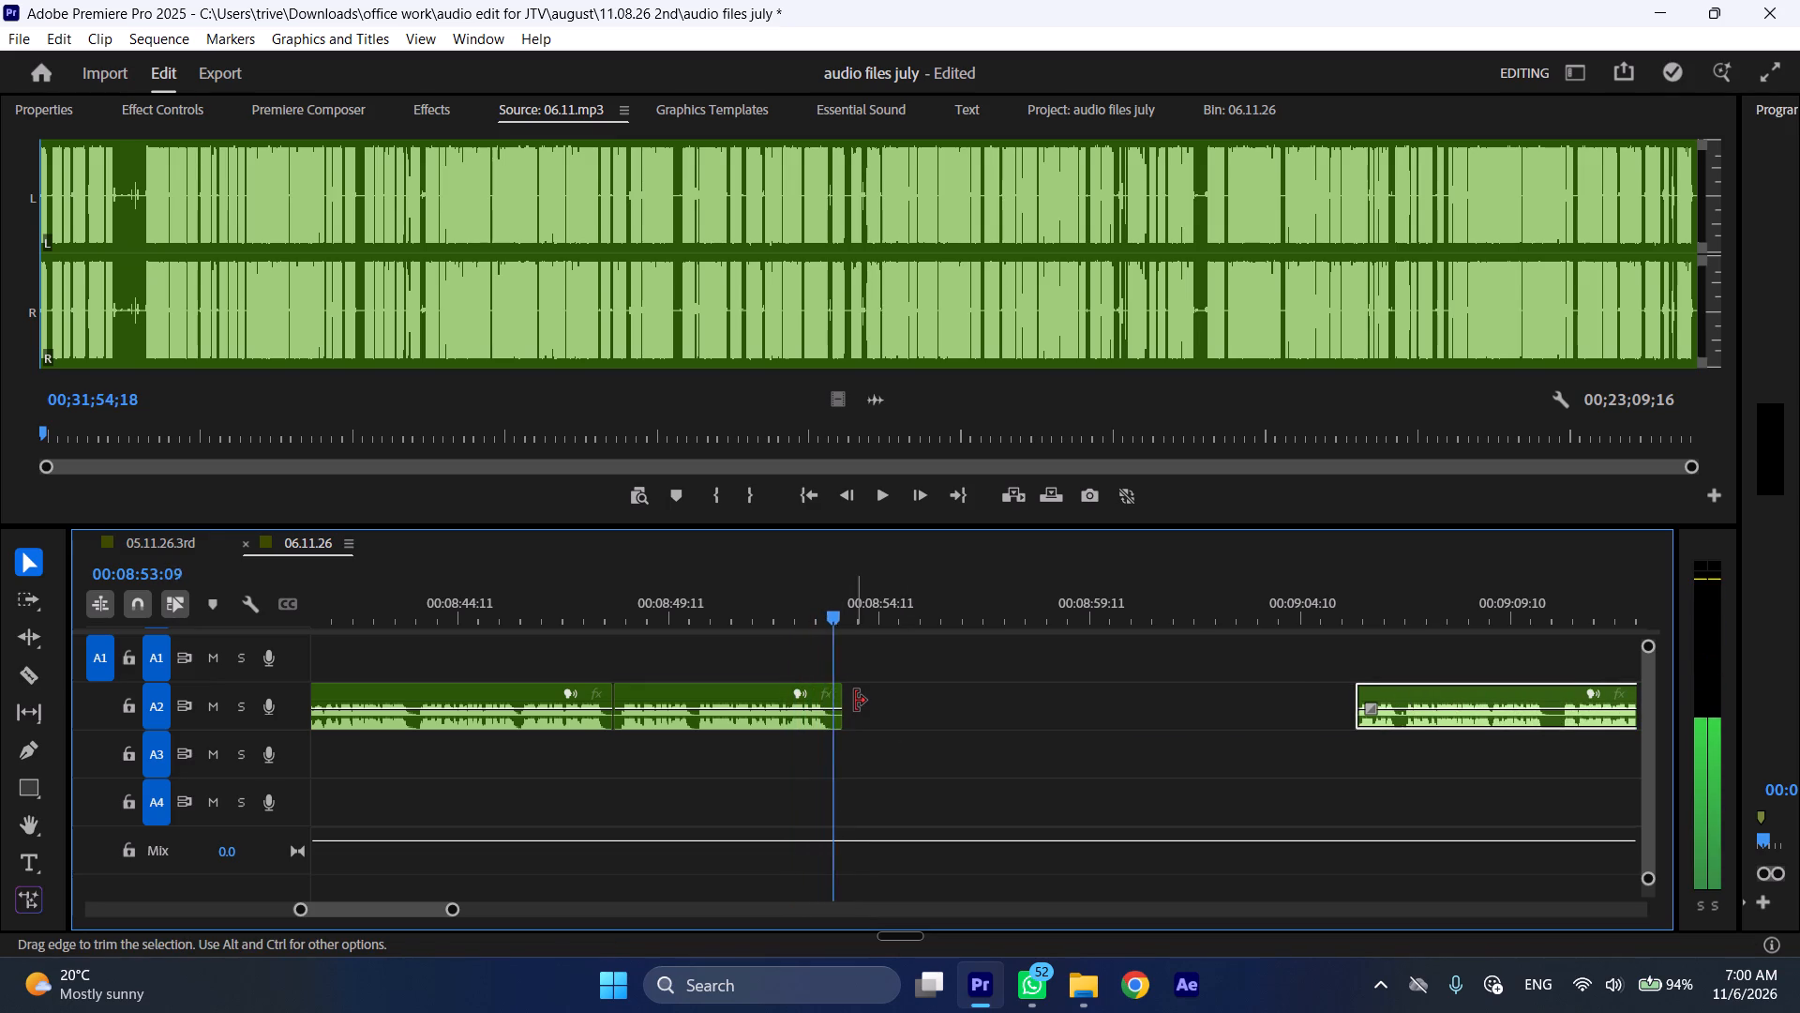
{"action": "key", "text": "space"}
Move the A1 clip earlier so it starts right where the A2 clip ends, at about 00:08:53:13.
{"action": "scroll", "coordinate": [1097, 780], "scroll_direction": "down", "scroll_amount": 5}
{"action": "left_click_drag", "start_coordinate": [1533, 635], "coordinate": [718, 658]}
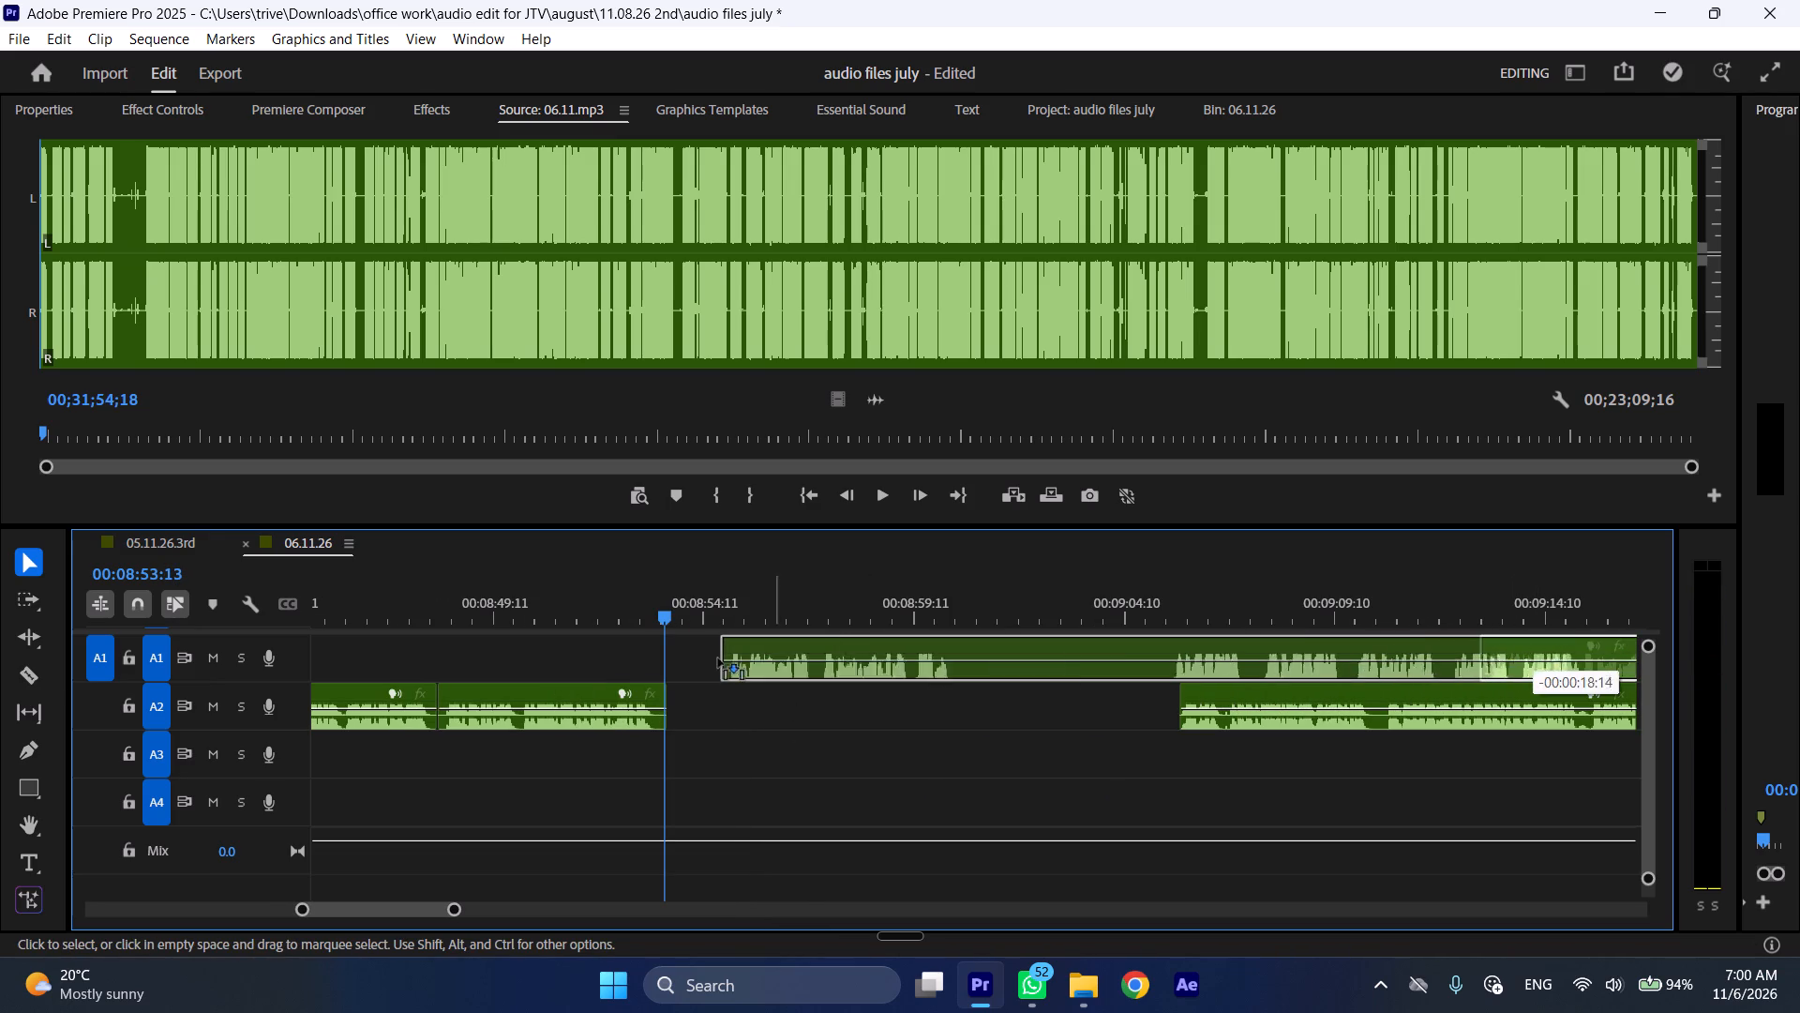
{"action": "left_click_drag", "start_coordinate": [718, 658], "coordinate": [727, 663]}
Play on quickly through the start of the A1 passage and split the A1 clip at 00:08:59:05.
{"action": "key", "text": "space"}
{"action": "key", "text": "l"}
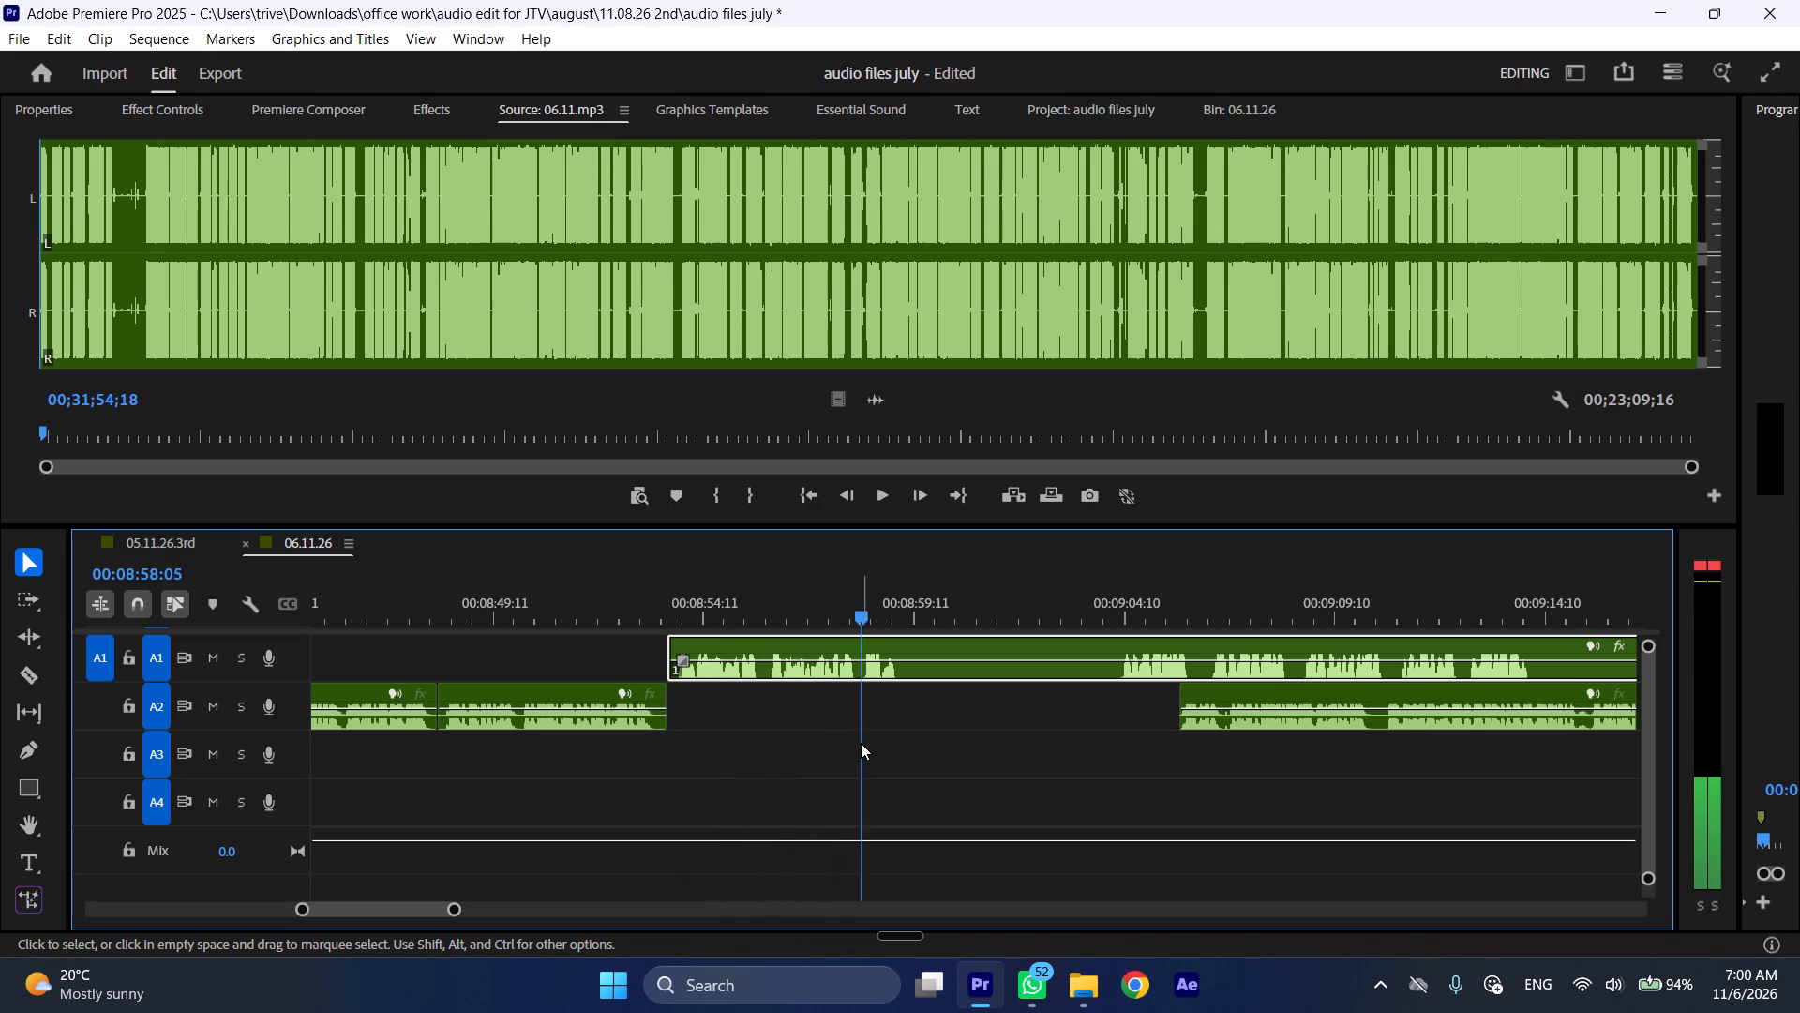
{"action": "key", "text": "space"}
{"action": "type", "text": "C"}
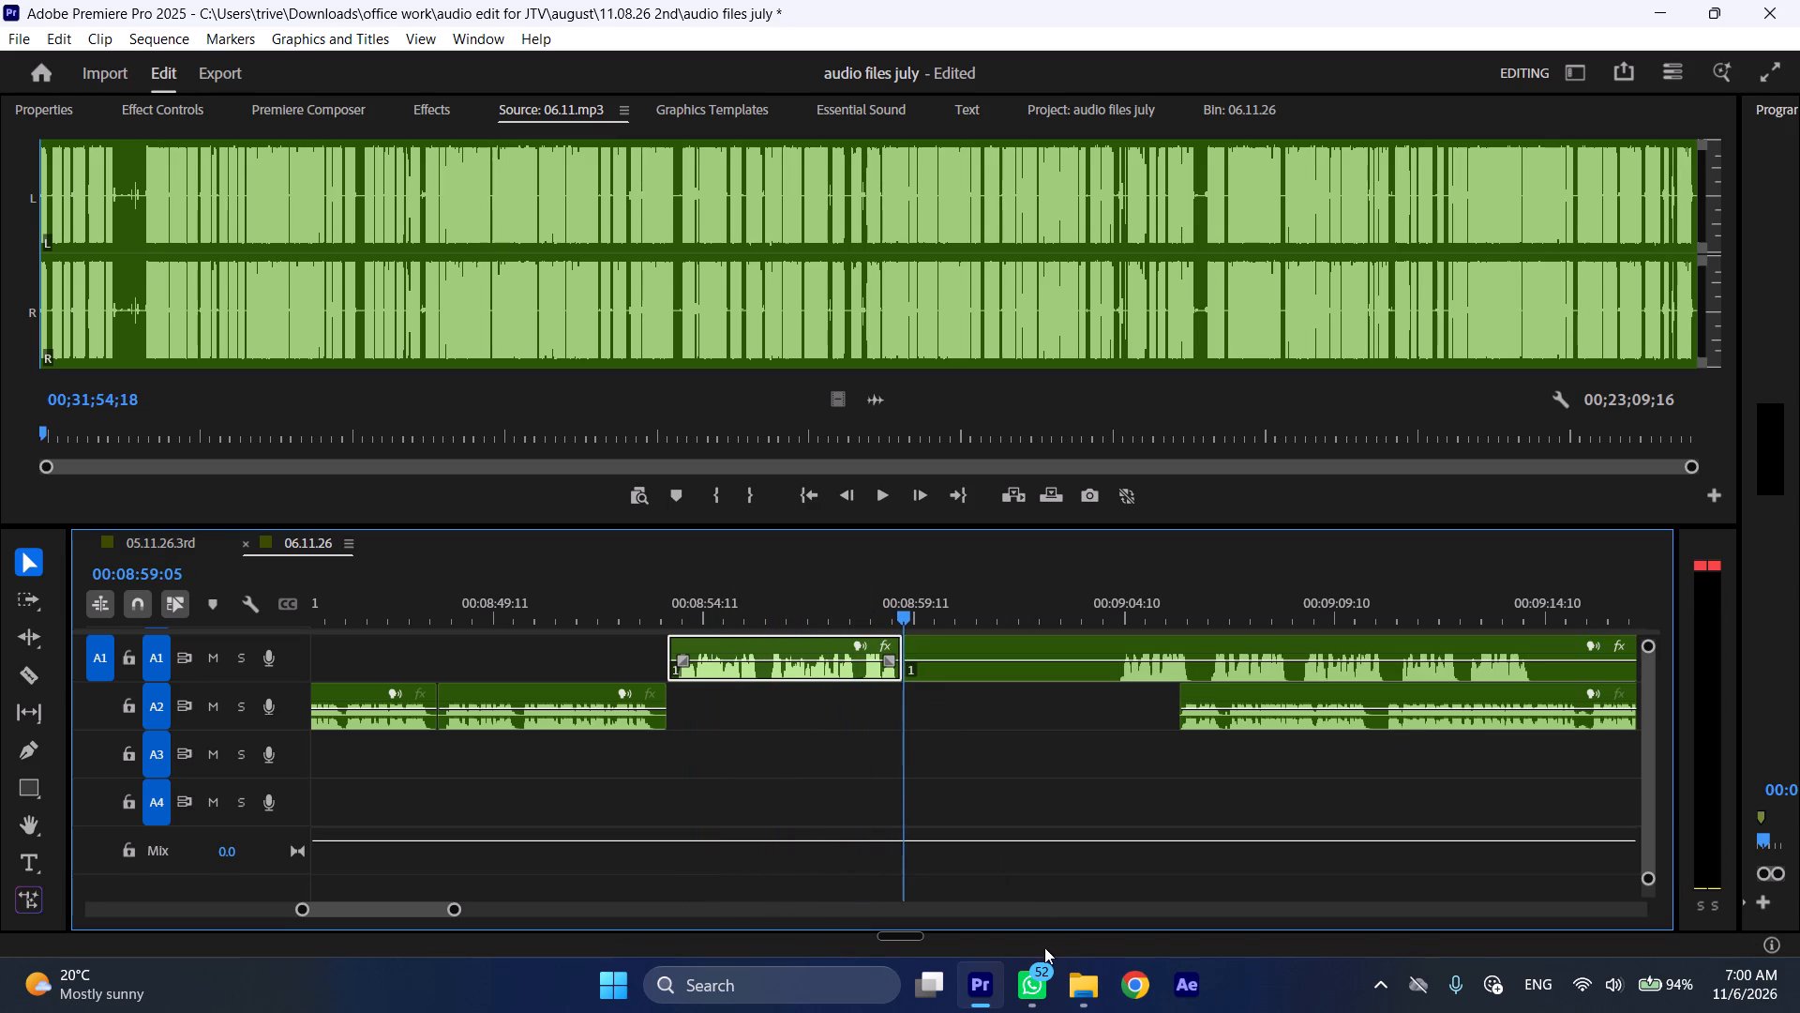
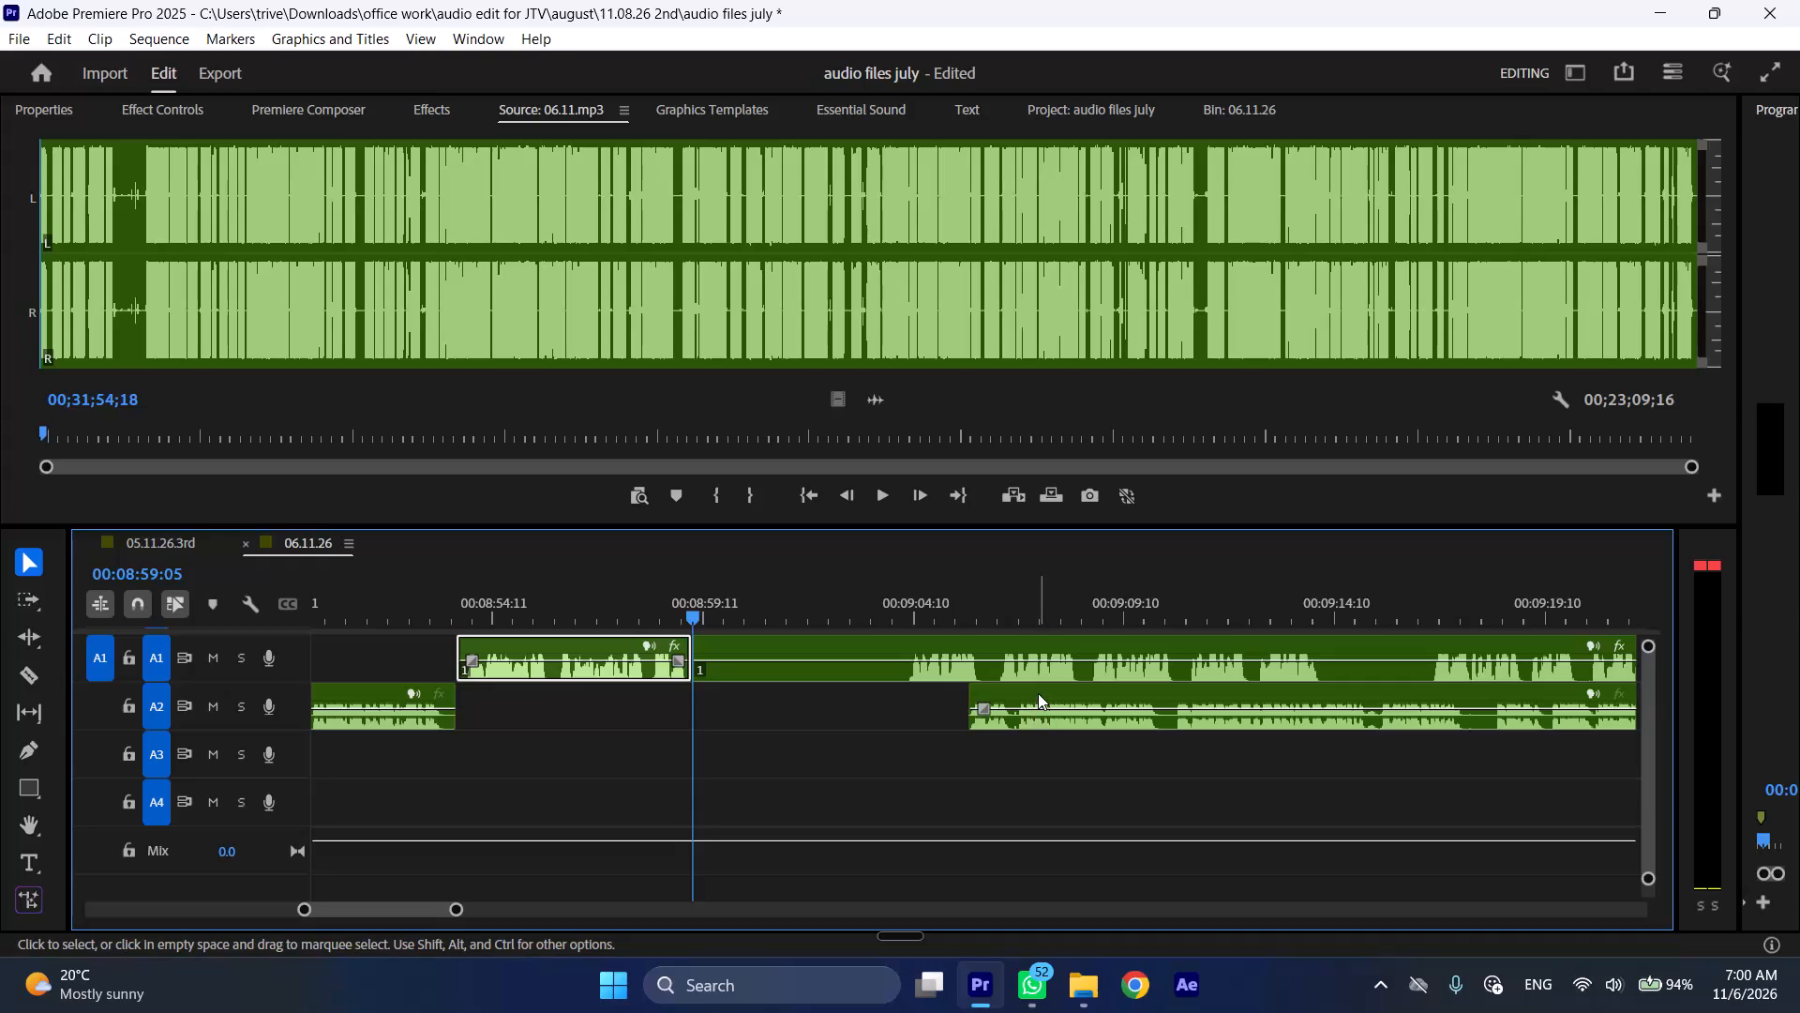
Move the following A2 clip earlier so it starts right at the A1 split at 00:08:59:05.
{"action": "left_click_drag", "start_coordinate": [1038, 692], "coordinate": [759, 690]}
Trim the silent start of the A1 clip after the split to about 00:09:04, and move the clip later to about 00:09:17.
{"action": "left_click_drag", "start_coordinate": [707, 641], "coordinate": [756, 641]}
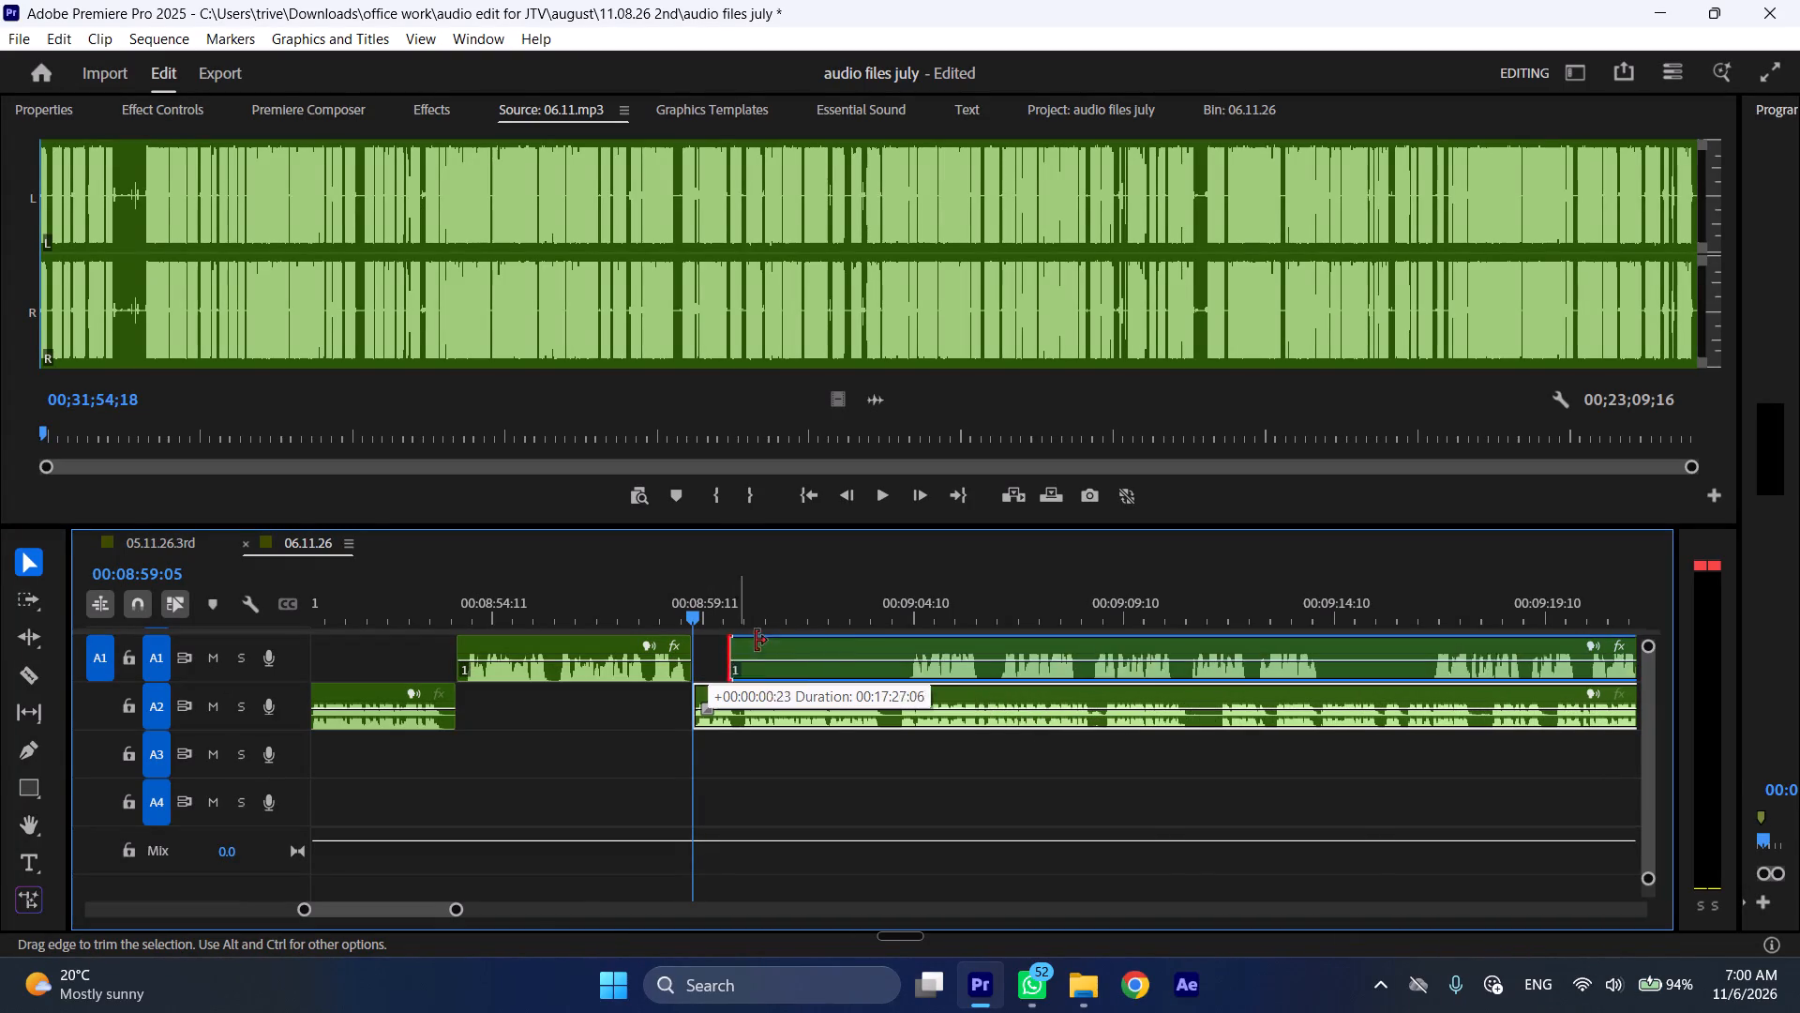
{"action": "left_click_drag", "start_coordinate": [756, 641], "coordinate": [918, 642]}
{"action": "left_click_drag", "start_coordinate": [958, 642], "coordinate": [1035, 642]}
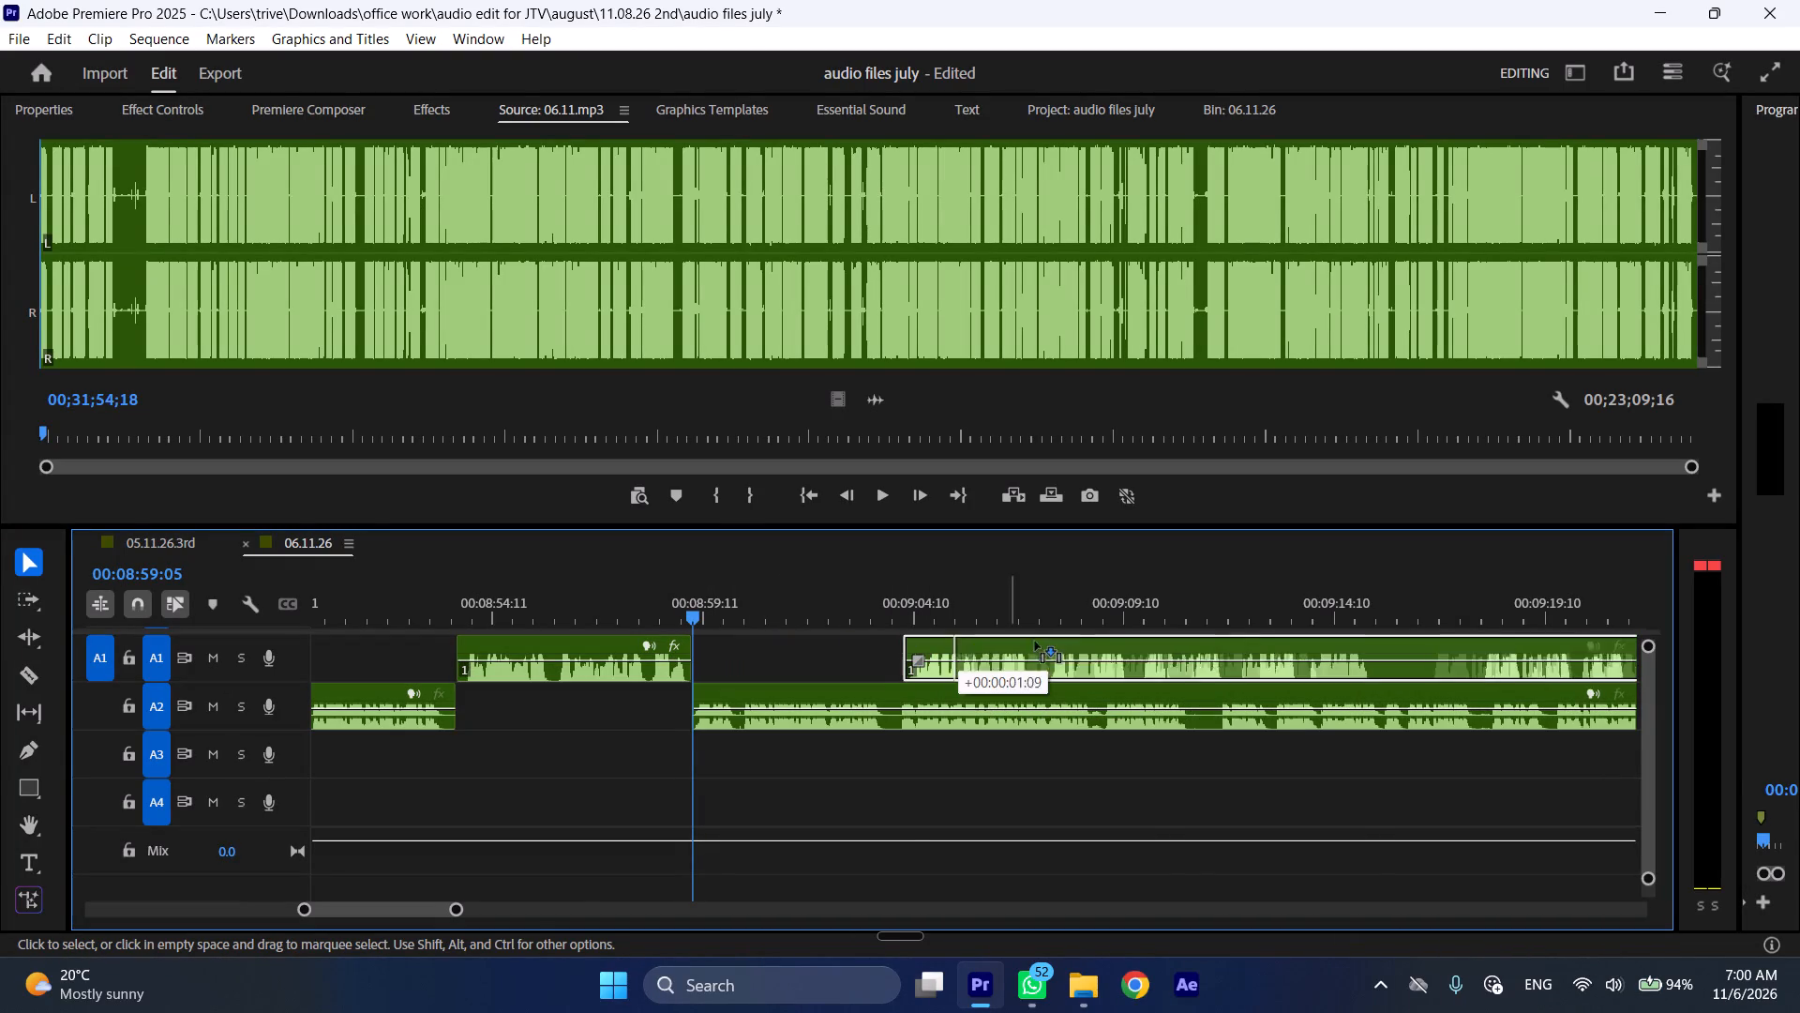
{"action": "left_click_drag", "start_coordinate": [1035, 642], "coordinate": [1526, 643]}
Play quickly through the A2 passage from 00:08:59:05 and shift the A1 clip further on so it starts at about 00:09:25.
{"action": "key", "text": "space"}
{"action": "key", "text": "l"}
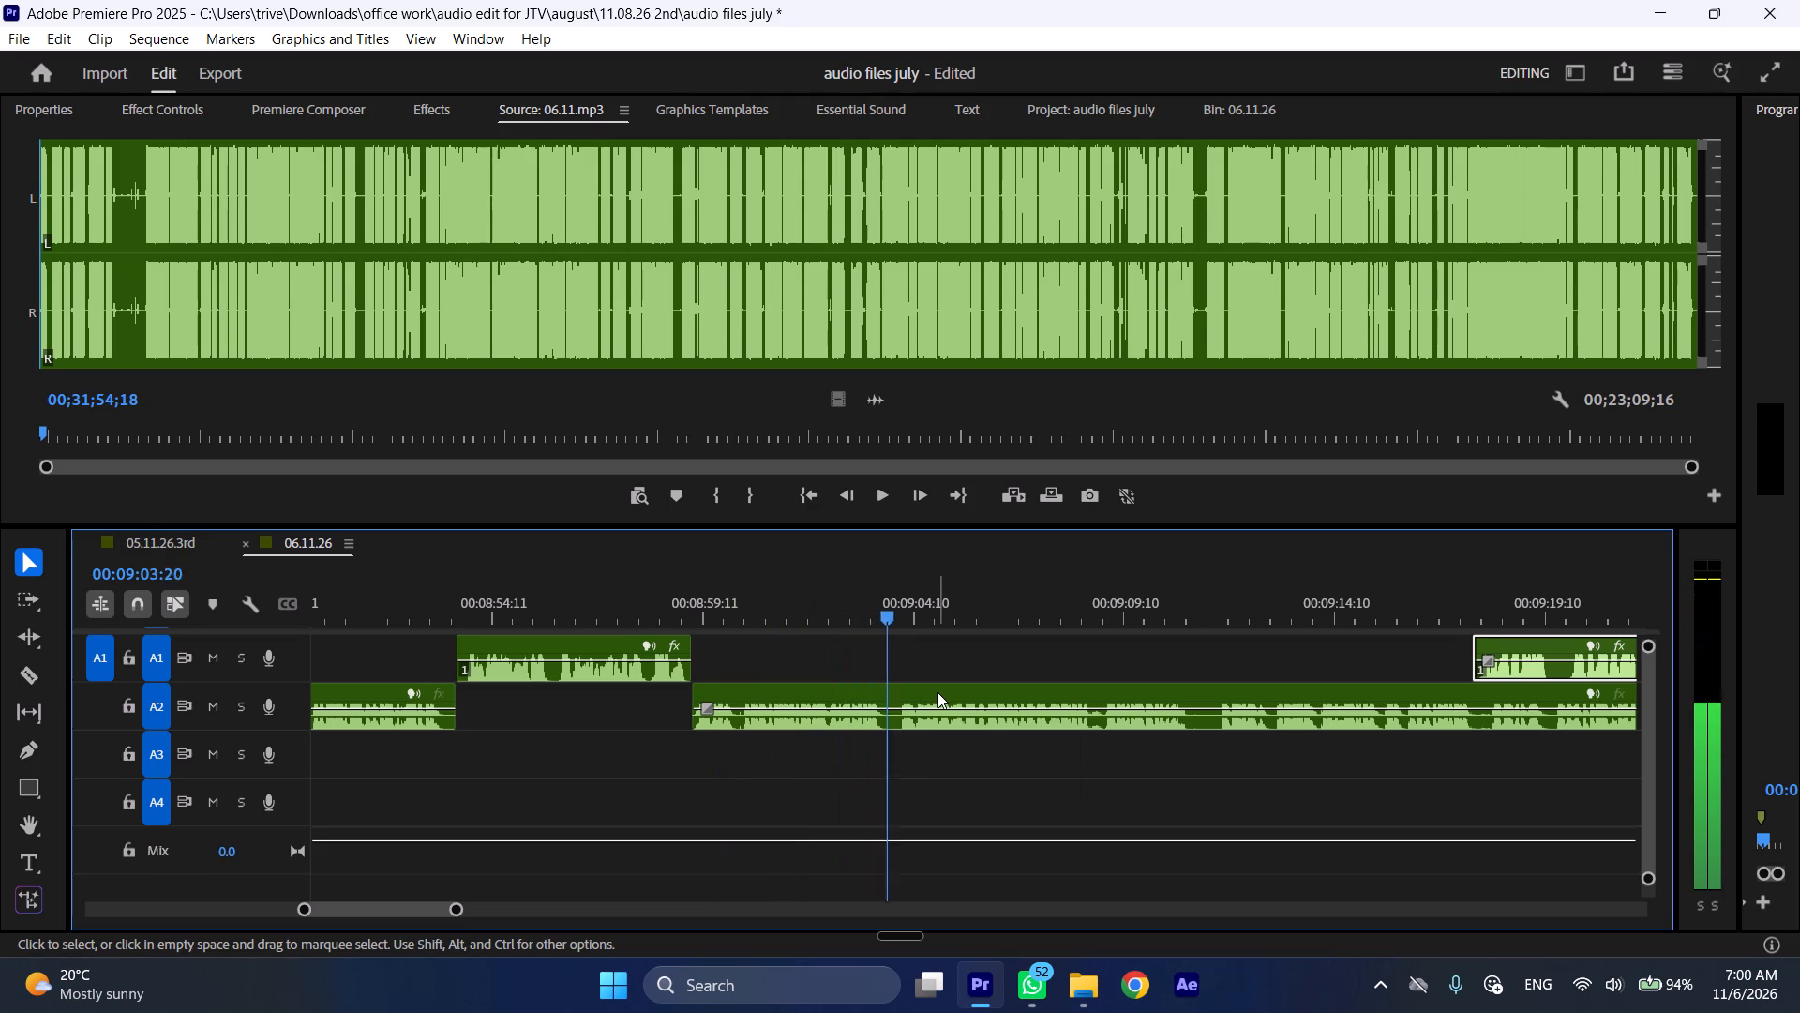
{"action": "scroll", "coordinate": [935, 702], "scroll_direction": "down", "scroll_amount": 10}
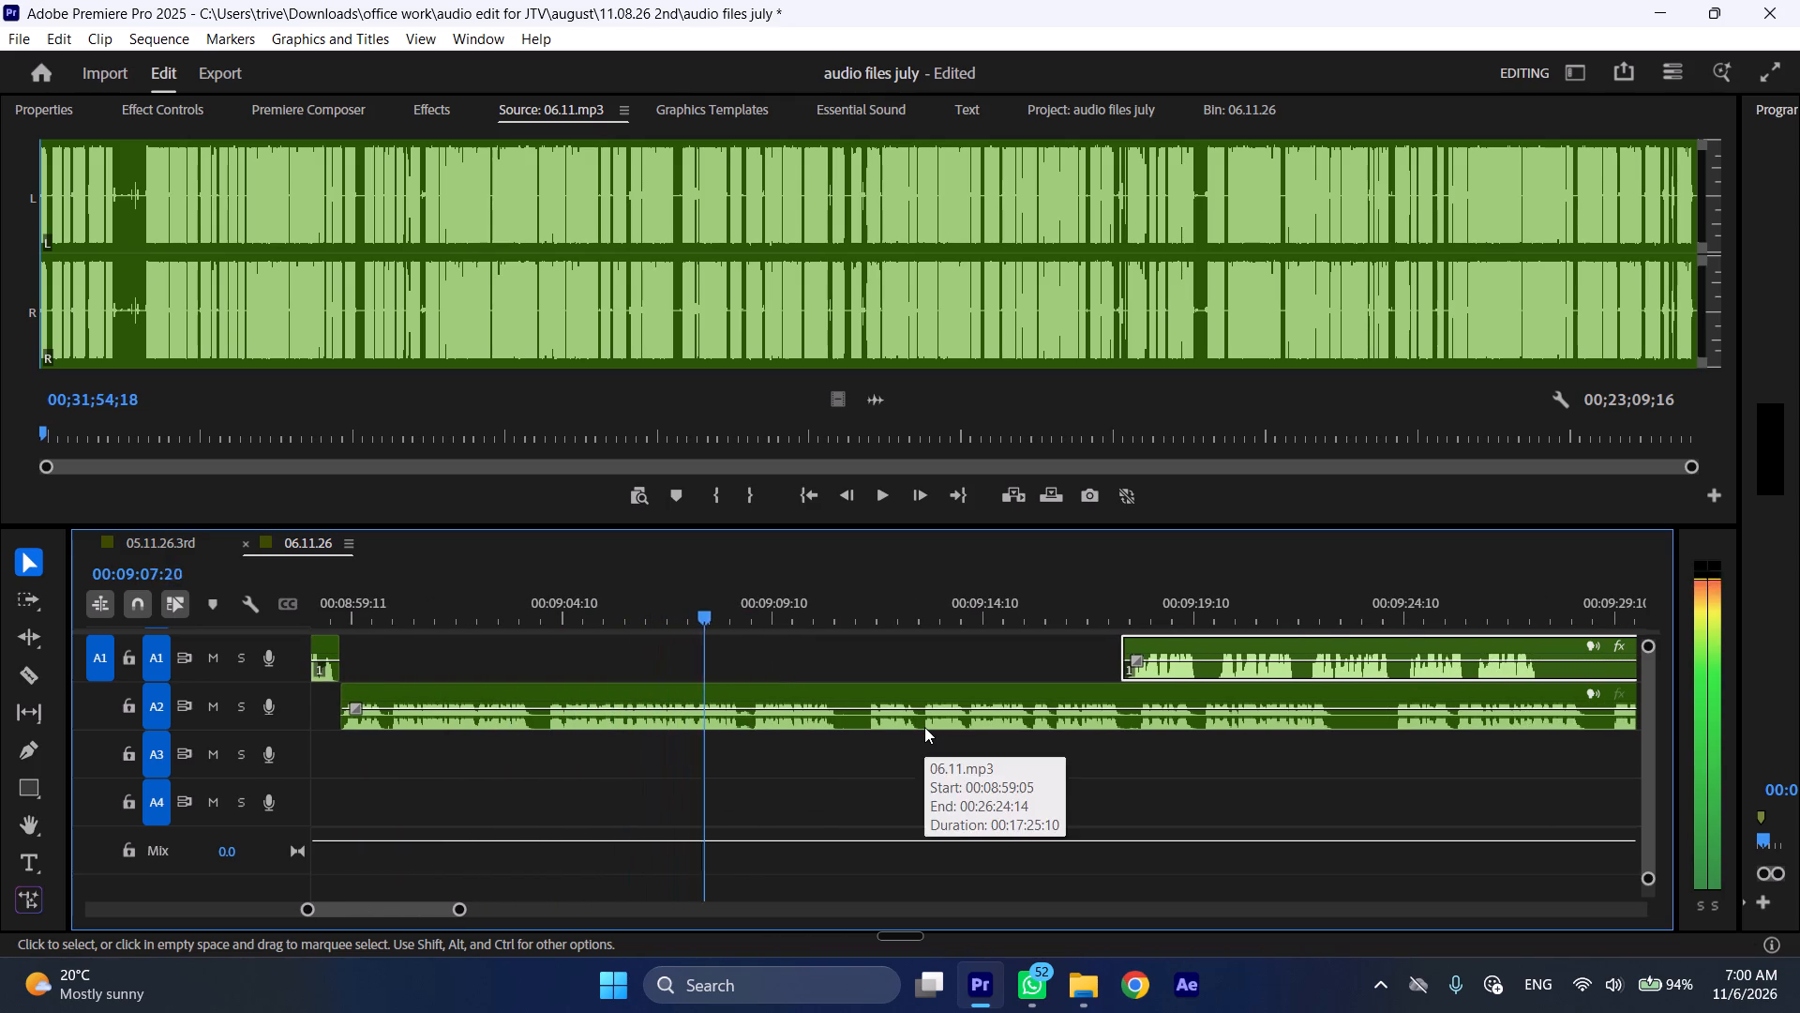
{"action": "left_click_drag", "start_coordinate": [1163, 644], "coordinate": [1477, 644]}
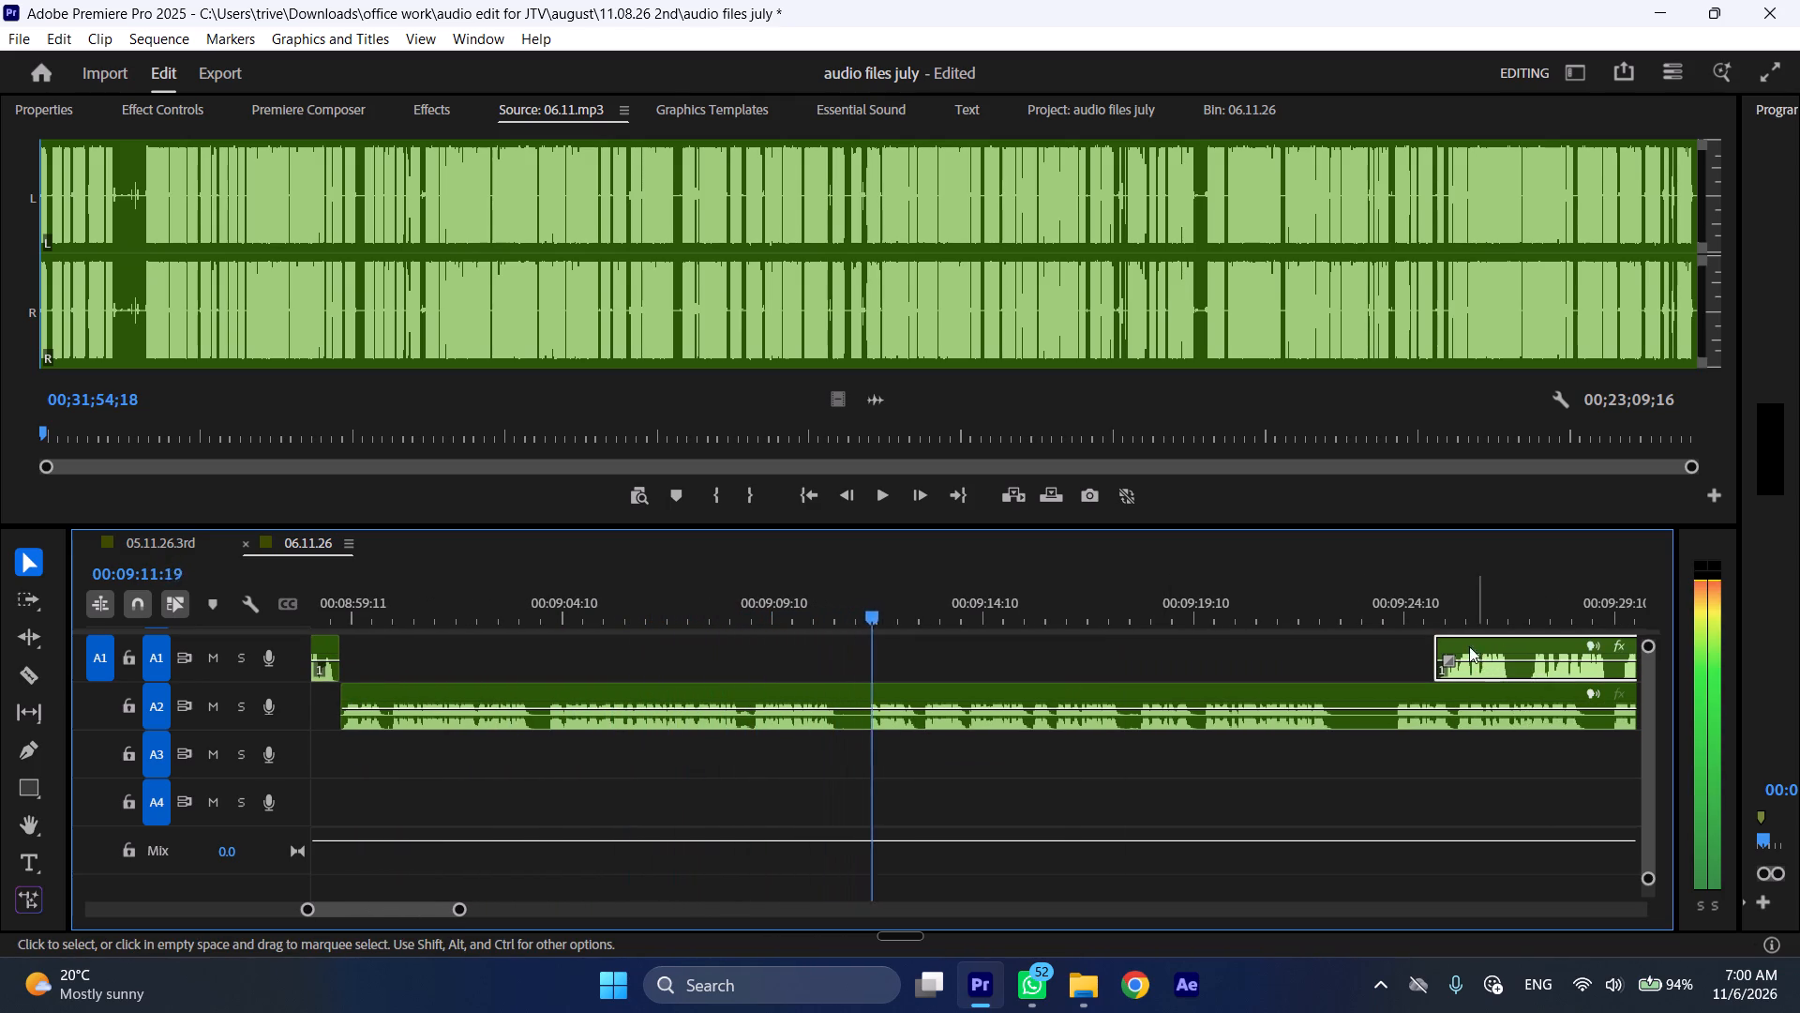
{"action": "scroll", "coordinate": [867, 764], "scroll_direction": "down", "scroll_amount": 5}
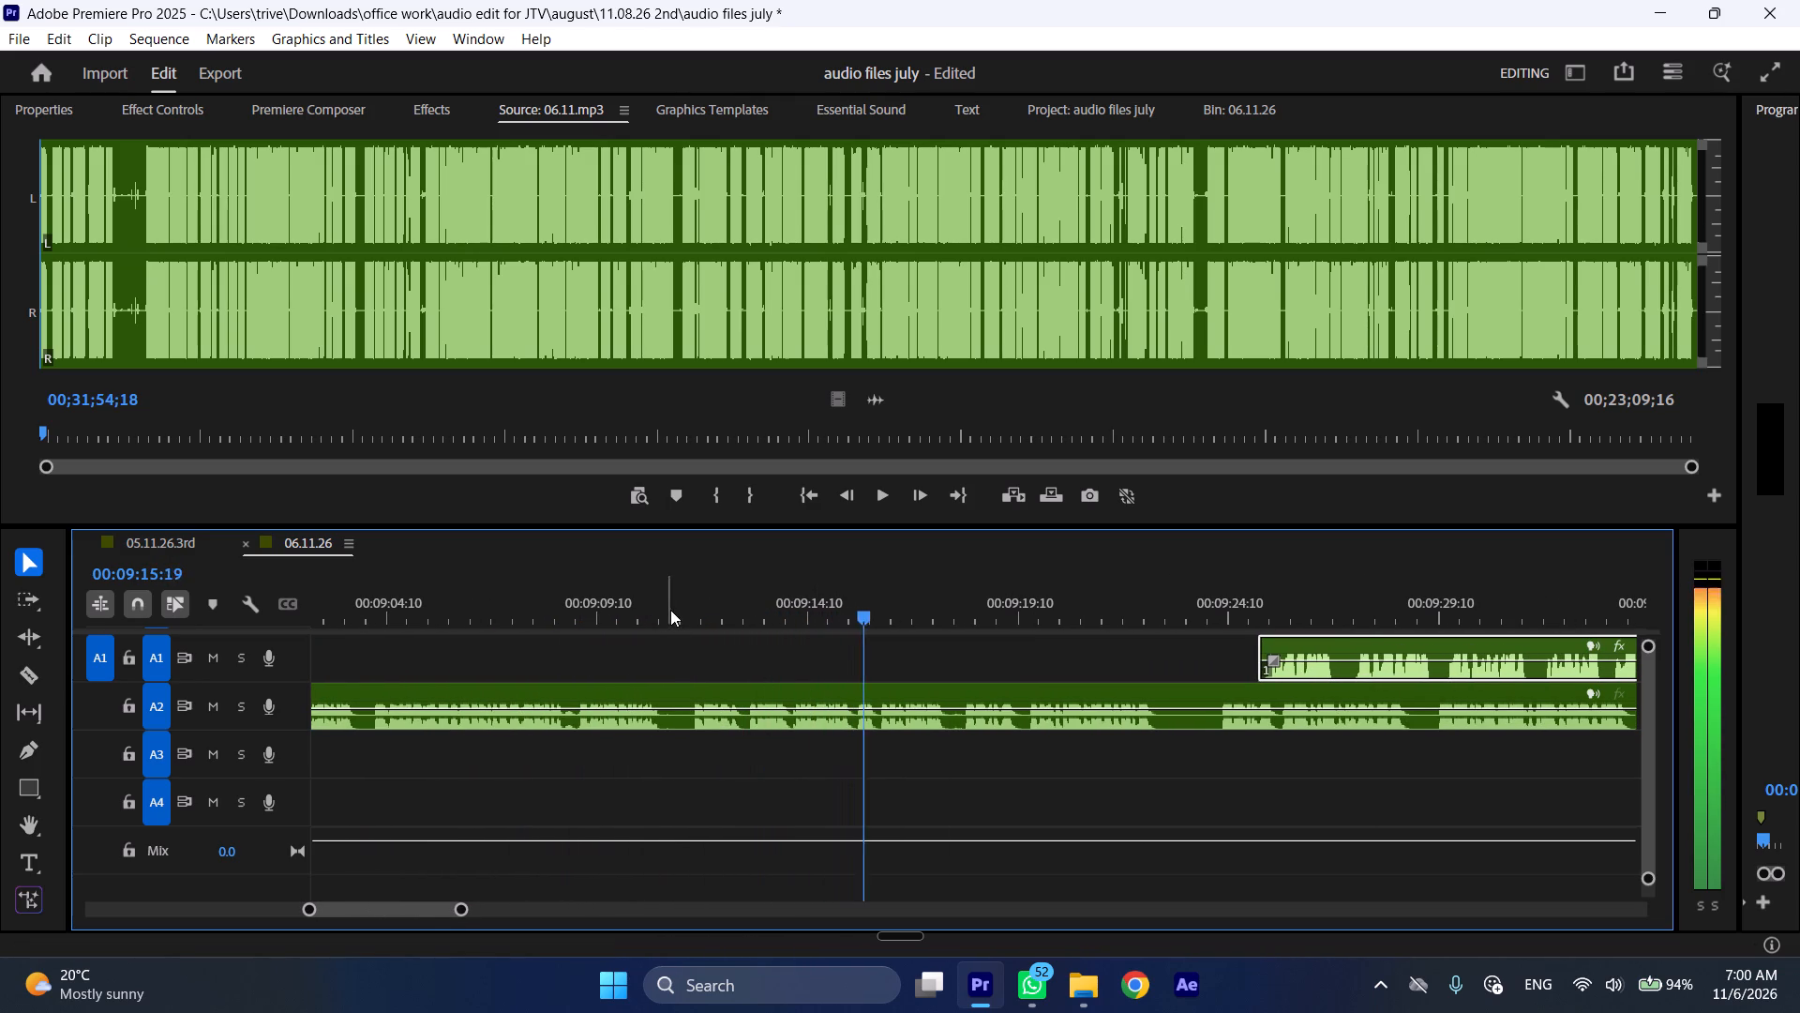
Cut out the A2 section between about 00:09:11 and 00:09:12:21 and close the gap on both tracks.
{"action": "left_click_drag", "start_coordinate": [671, 610], "coordinate": [743, 609]}
{"action": "key", "text": "shift+c"}
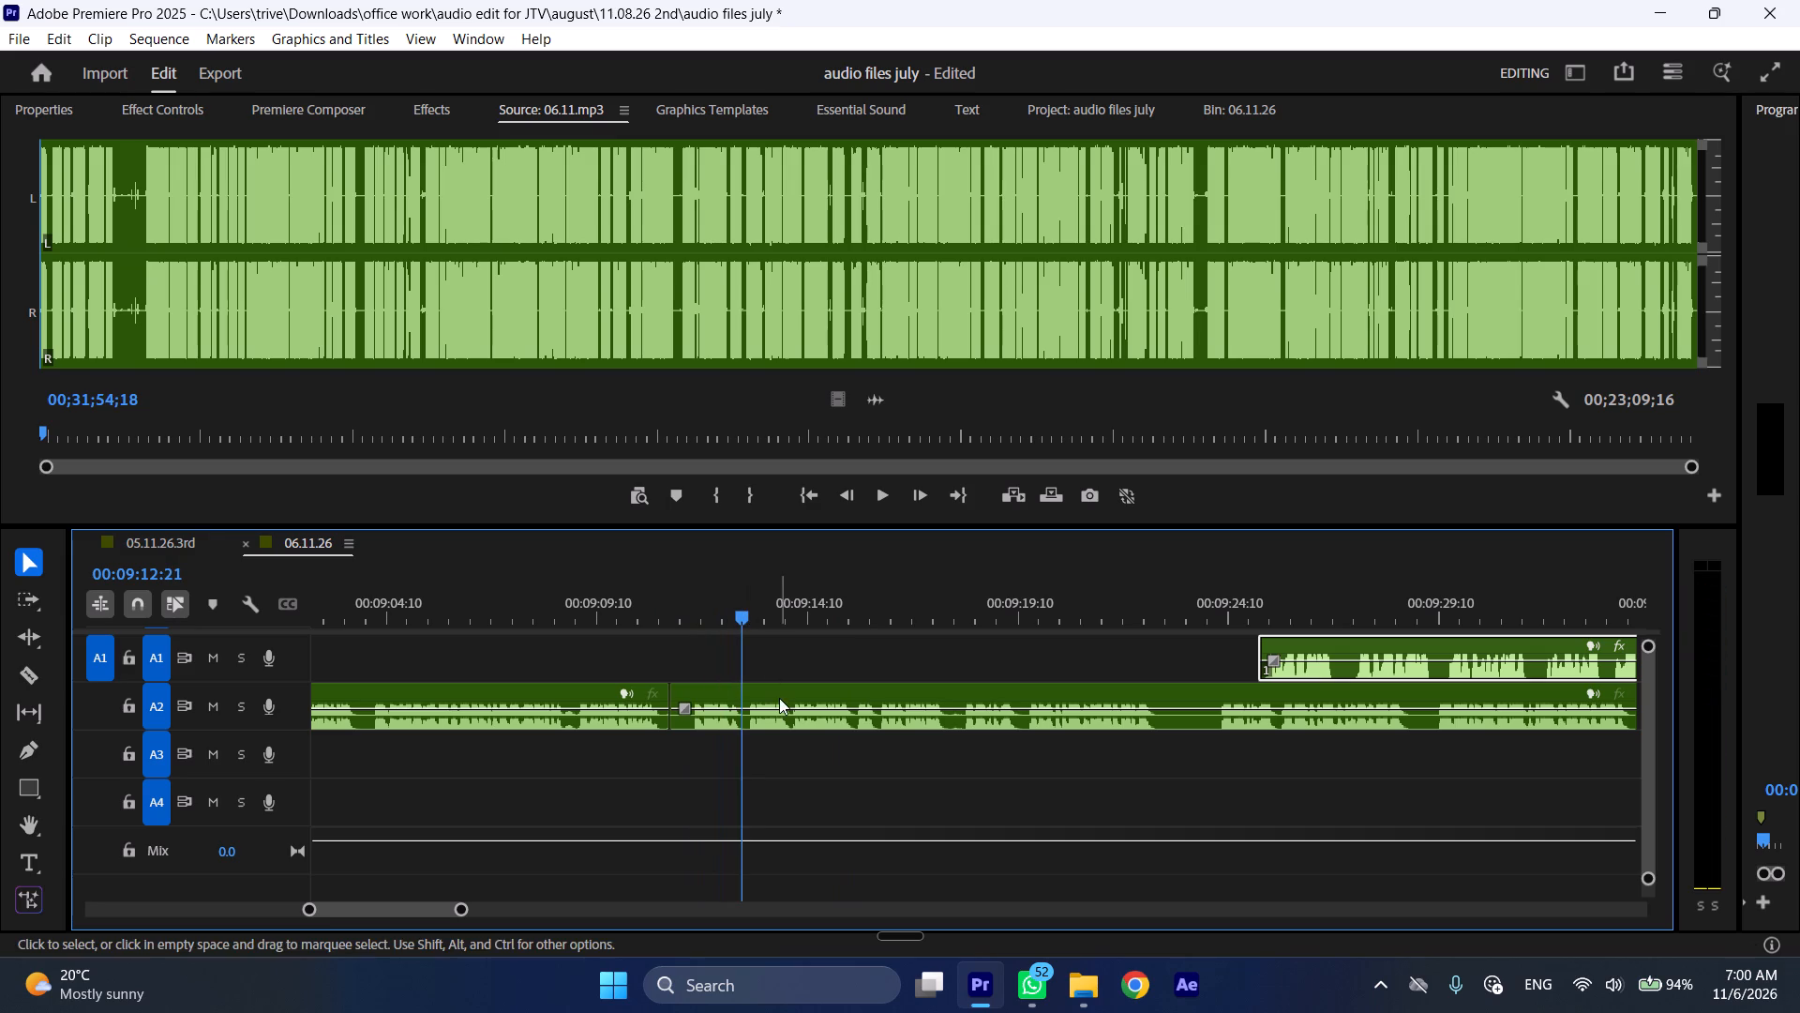
{"action": "left_click", "coordinate": [780, 698]}
{"action": "key", "text": "shift+c"}
{"action": "key", "text": "ctrl+shift+d"}
Play quickly on through the new A2 join and move the A1 clip later so it starts at about 00:09:33.
{"action": "key", "text": "space"}
{"action": "type", "text": "l"}
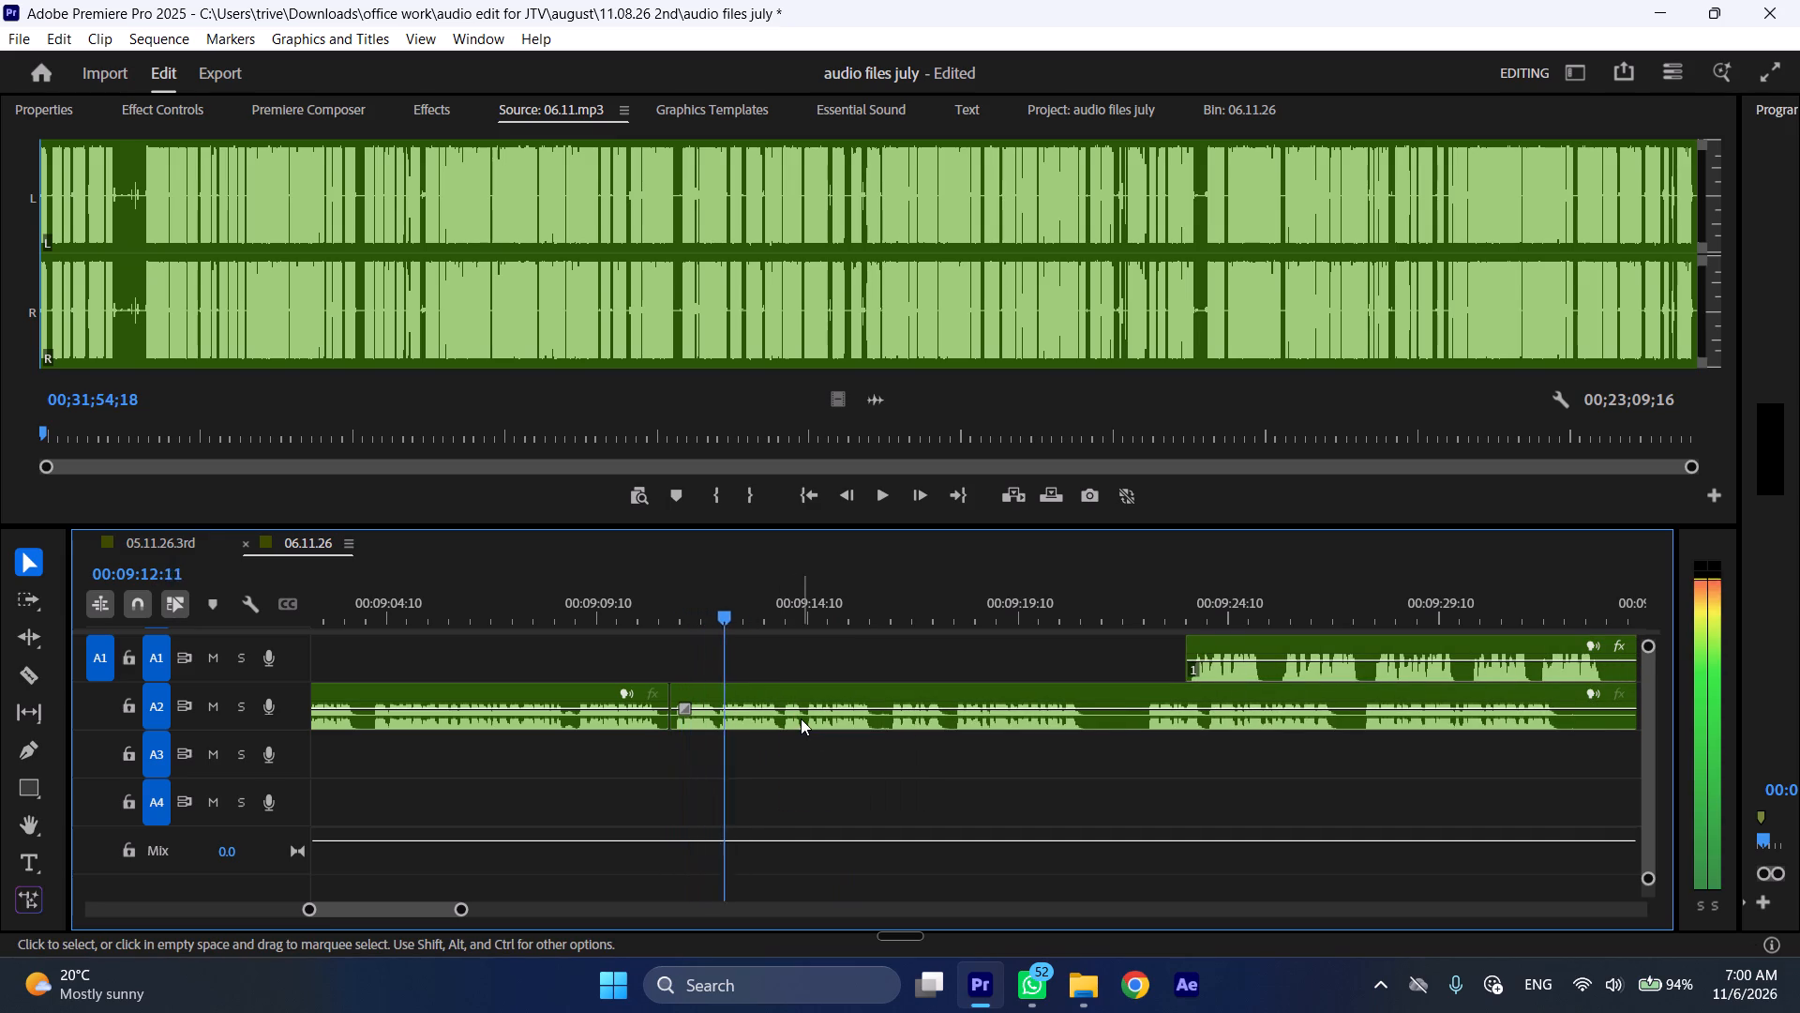
{"action": "scroll", "coordinate": [801, 718], "scroll_direction": "down", "scroll_amount": 5}
{"action": "left_click_drag", "start_coordinate": [1057, 647], "coordinate": [1492, 637]}
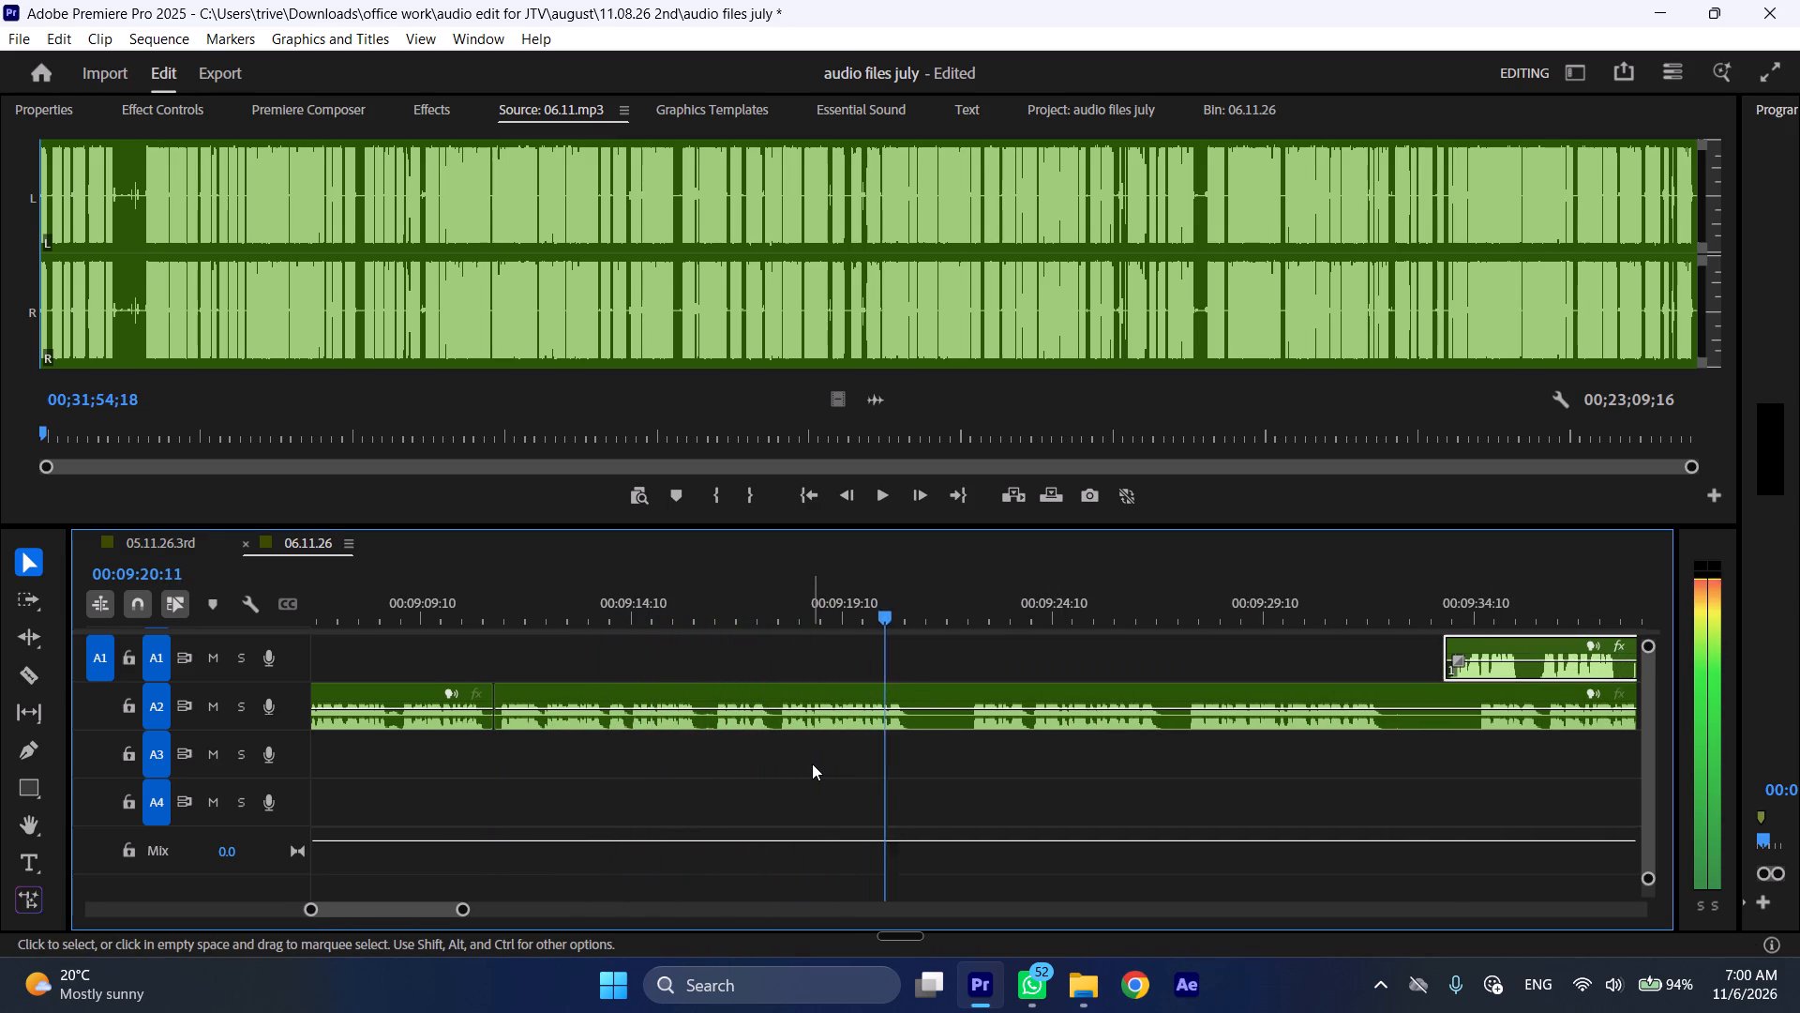
Stop playback and split the A2 clip at 00:09:21:06, at the start of the silent stretch.
{"action": "key", "text": "space"}
{"action": "key", "text": "shift+c"}
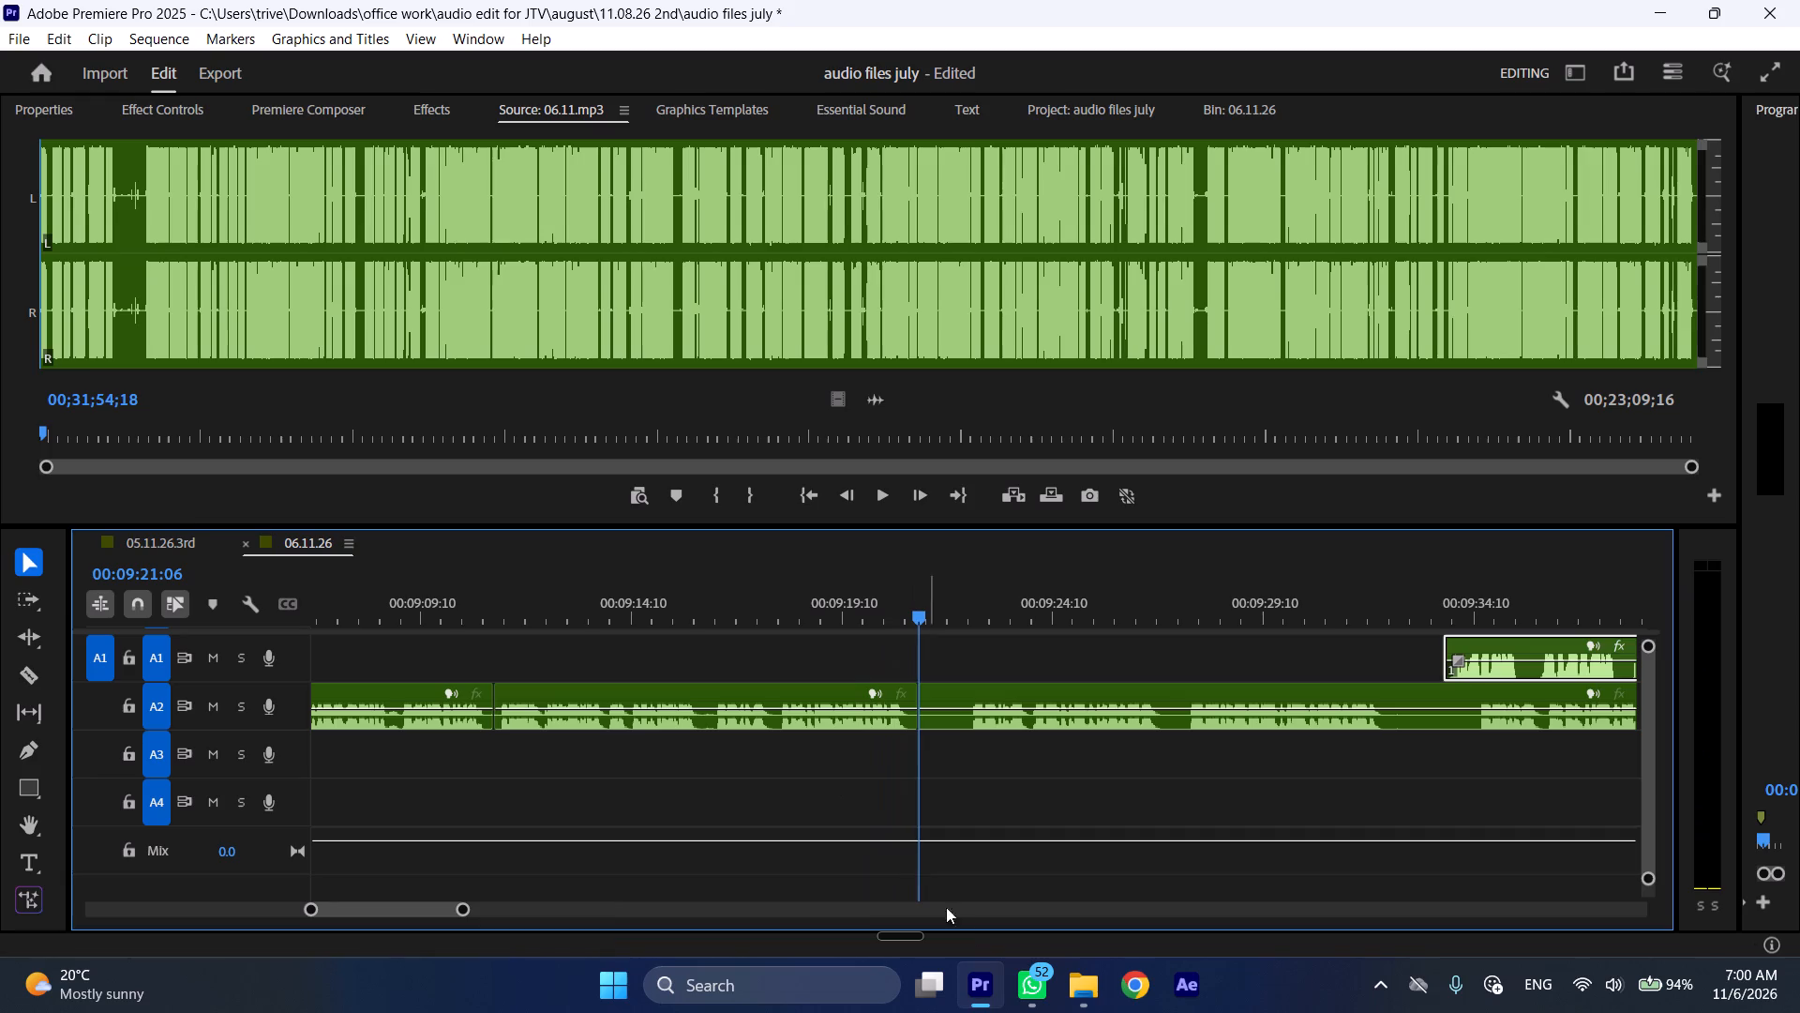
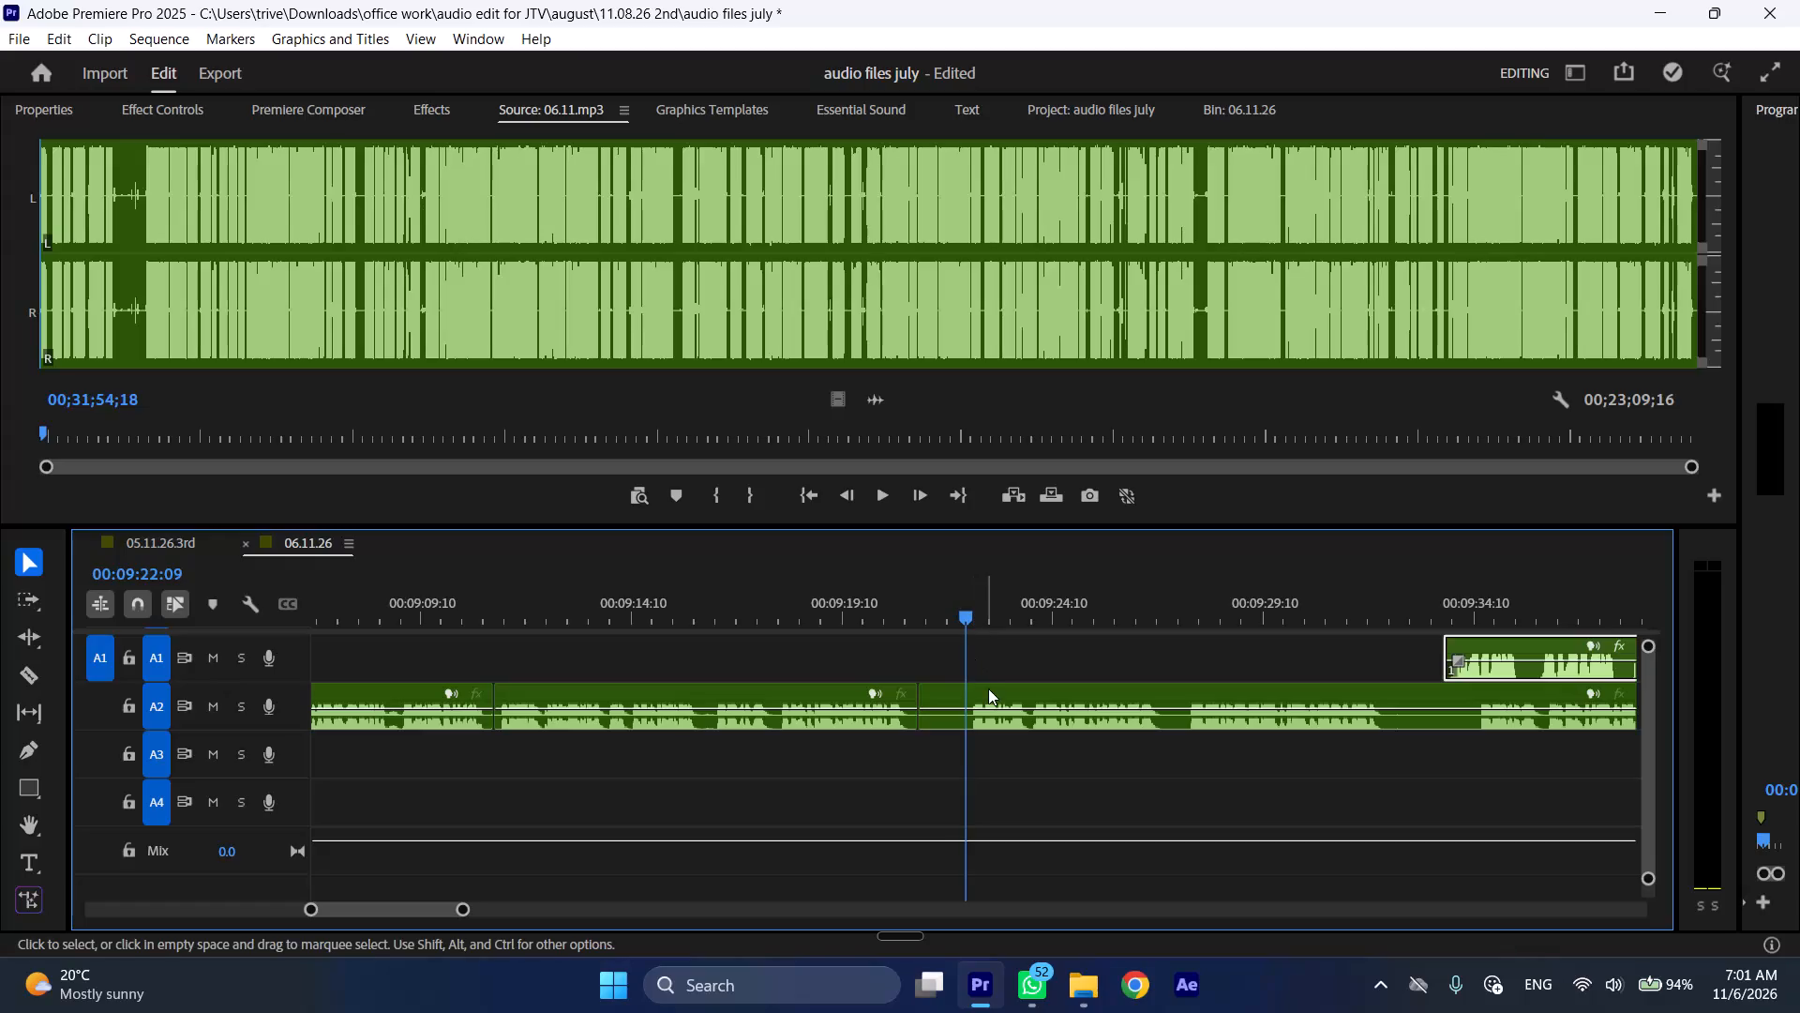
Cut out the silent A2 stretch from 00:09:21:06 to 00:09:22:09 and close the gap on both tracks.
{"action": "left_click", "coordinate": [989, 689]}
{"action": "key", "text": "shift+c"}
{"action": "key", "text": "ctrl+shift+z"}
{"action": "key", "text": "ctrl+shift+d"}
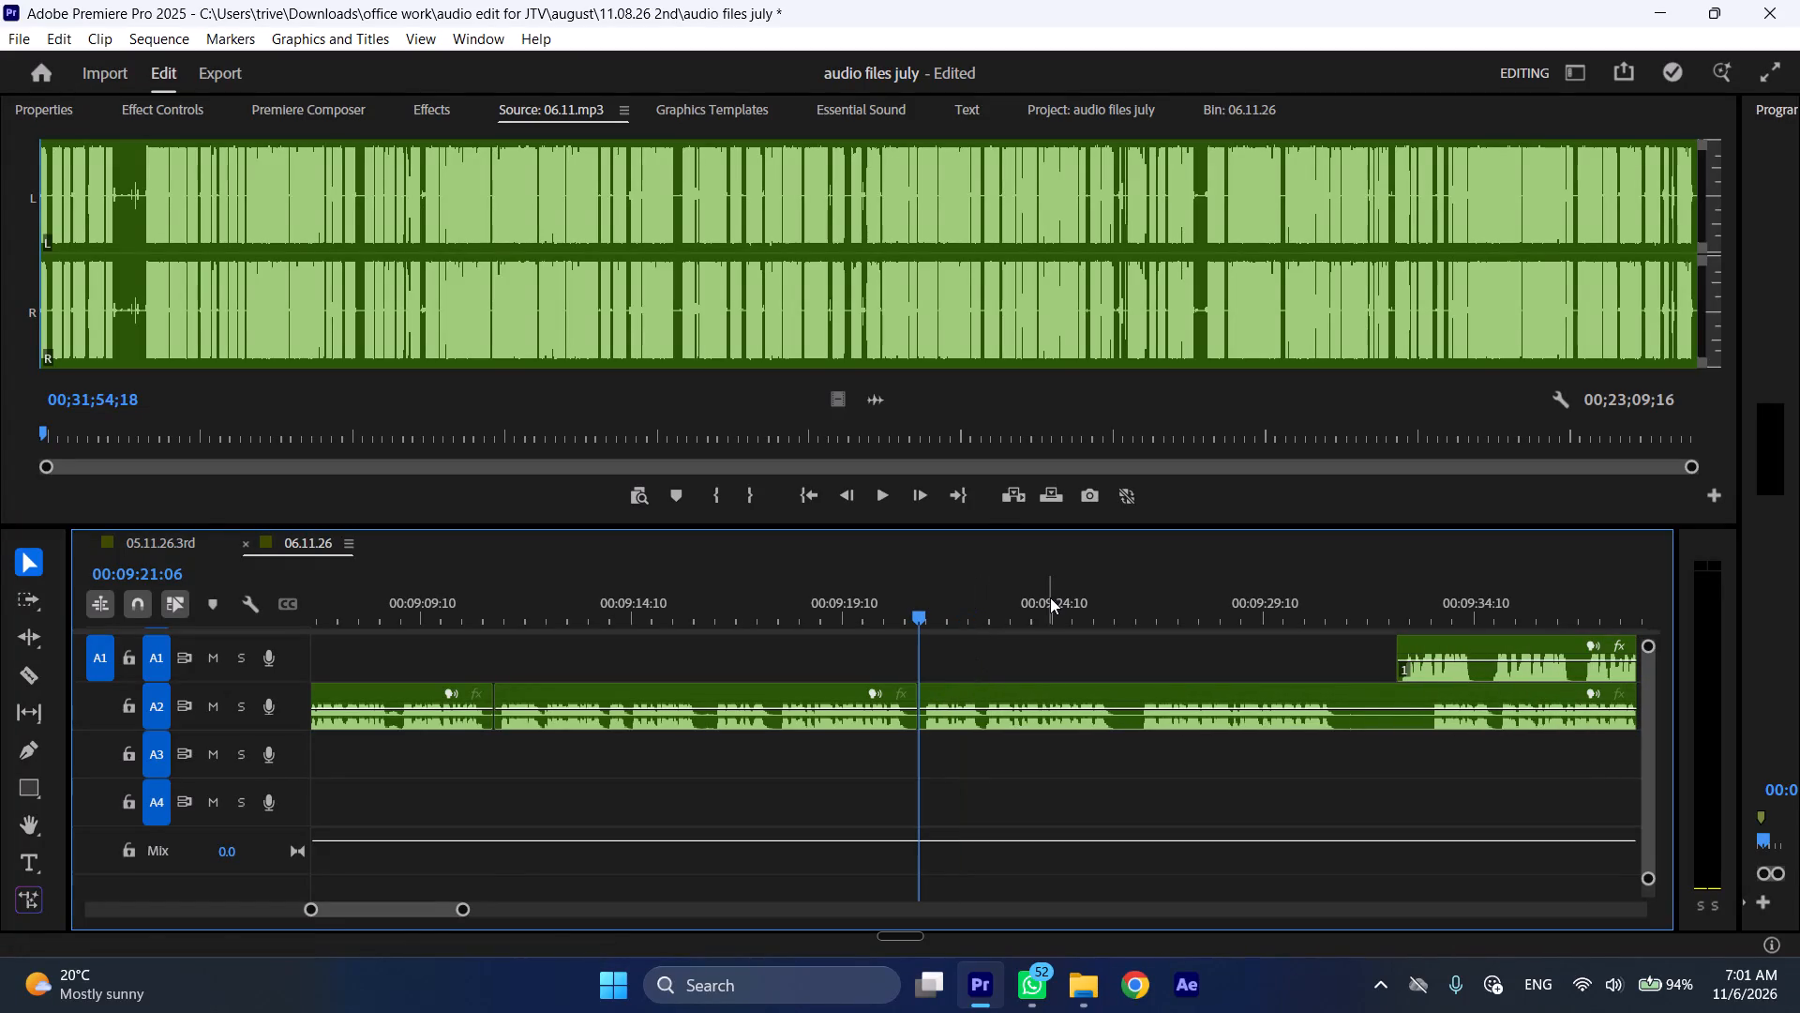
Play quickly through the new A2 join, starting from about 00:09:18.
{"action": "left_click", "coordinate": [787, 609]}
{"action": "key", "text": "space"}
{"action": "type", "text": "l"}
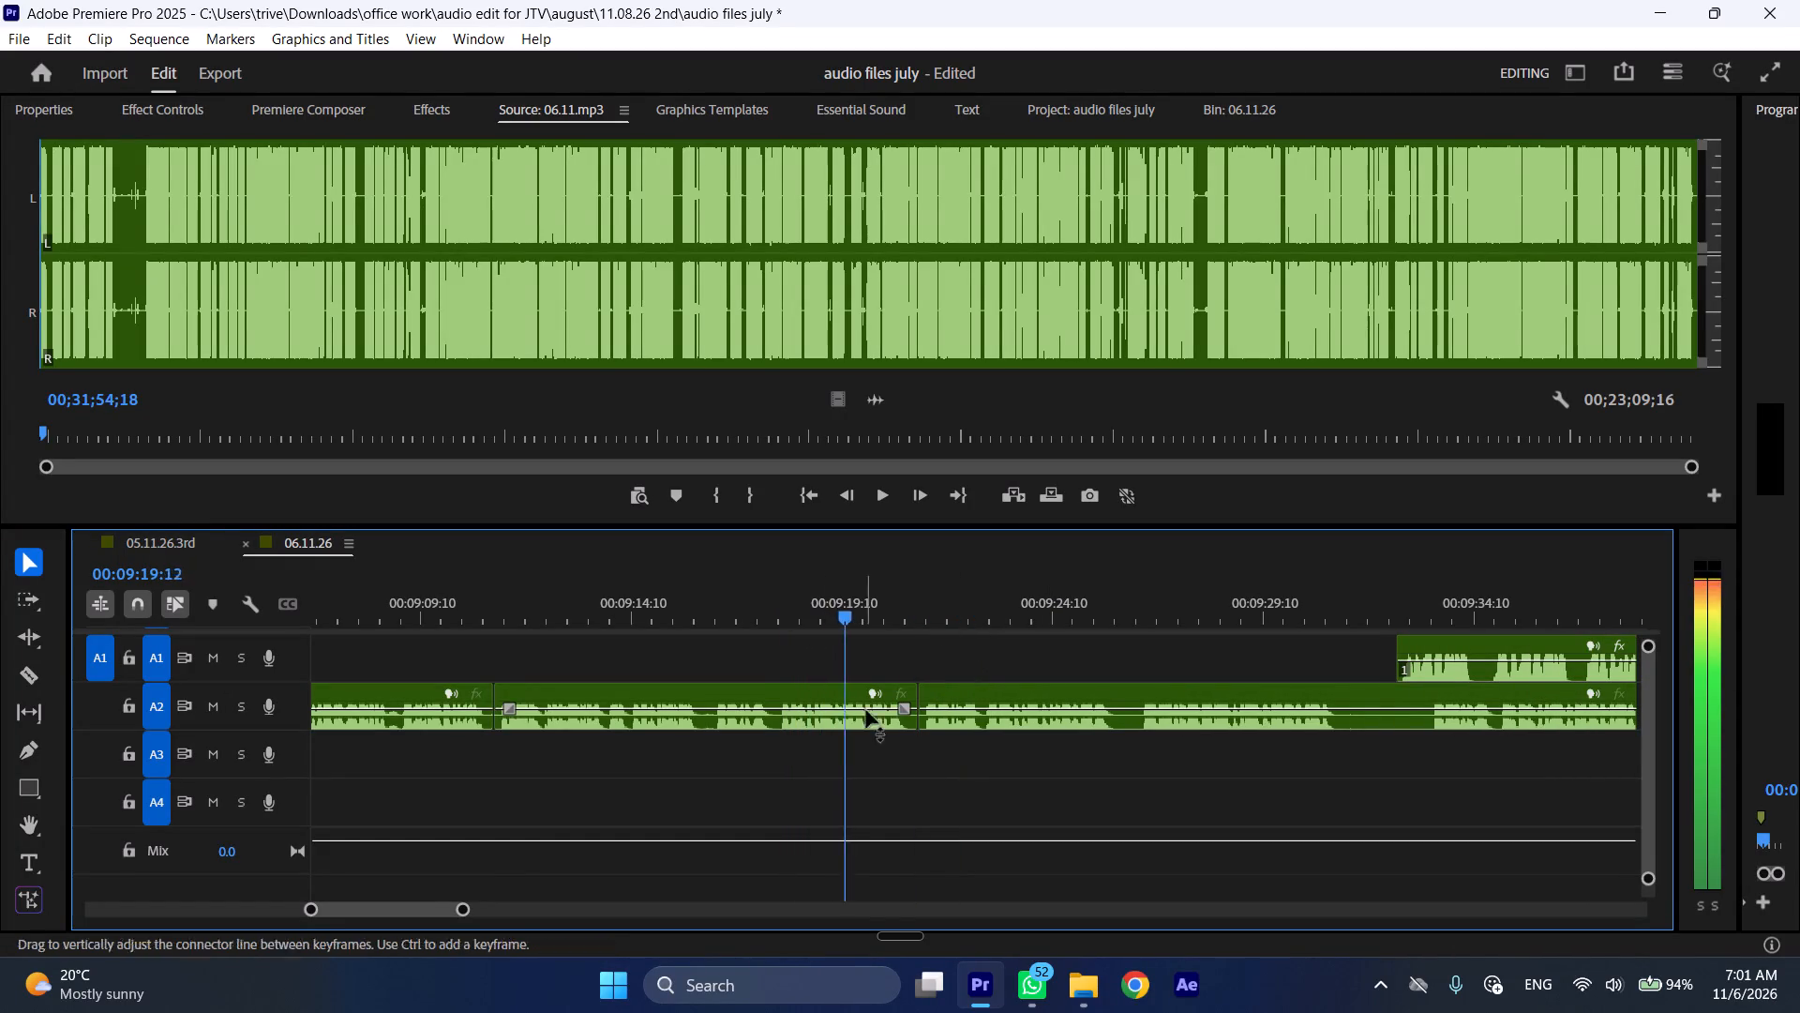
{"action": "scroll", "coordinate": [877, 724], "scroll_direction": "down", "scroll_amount": 5}
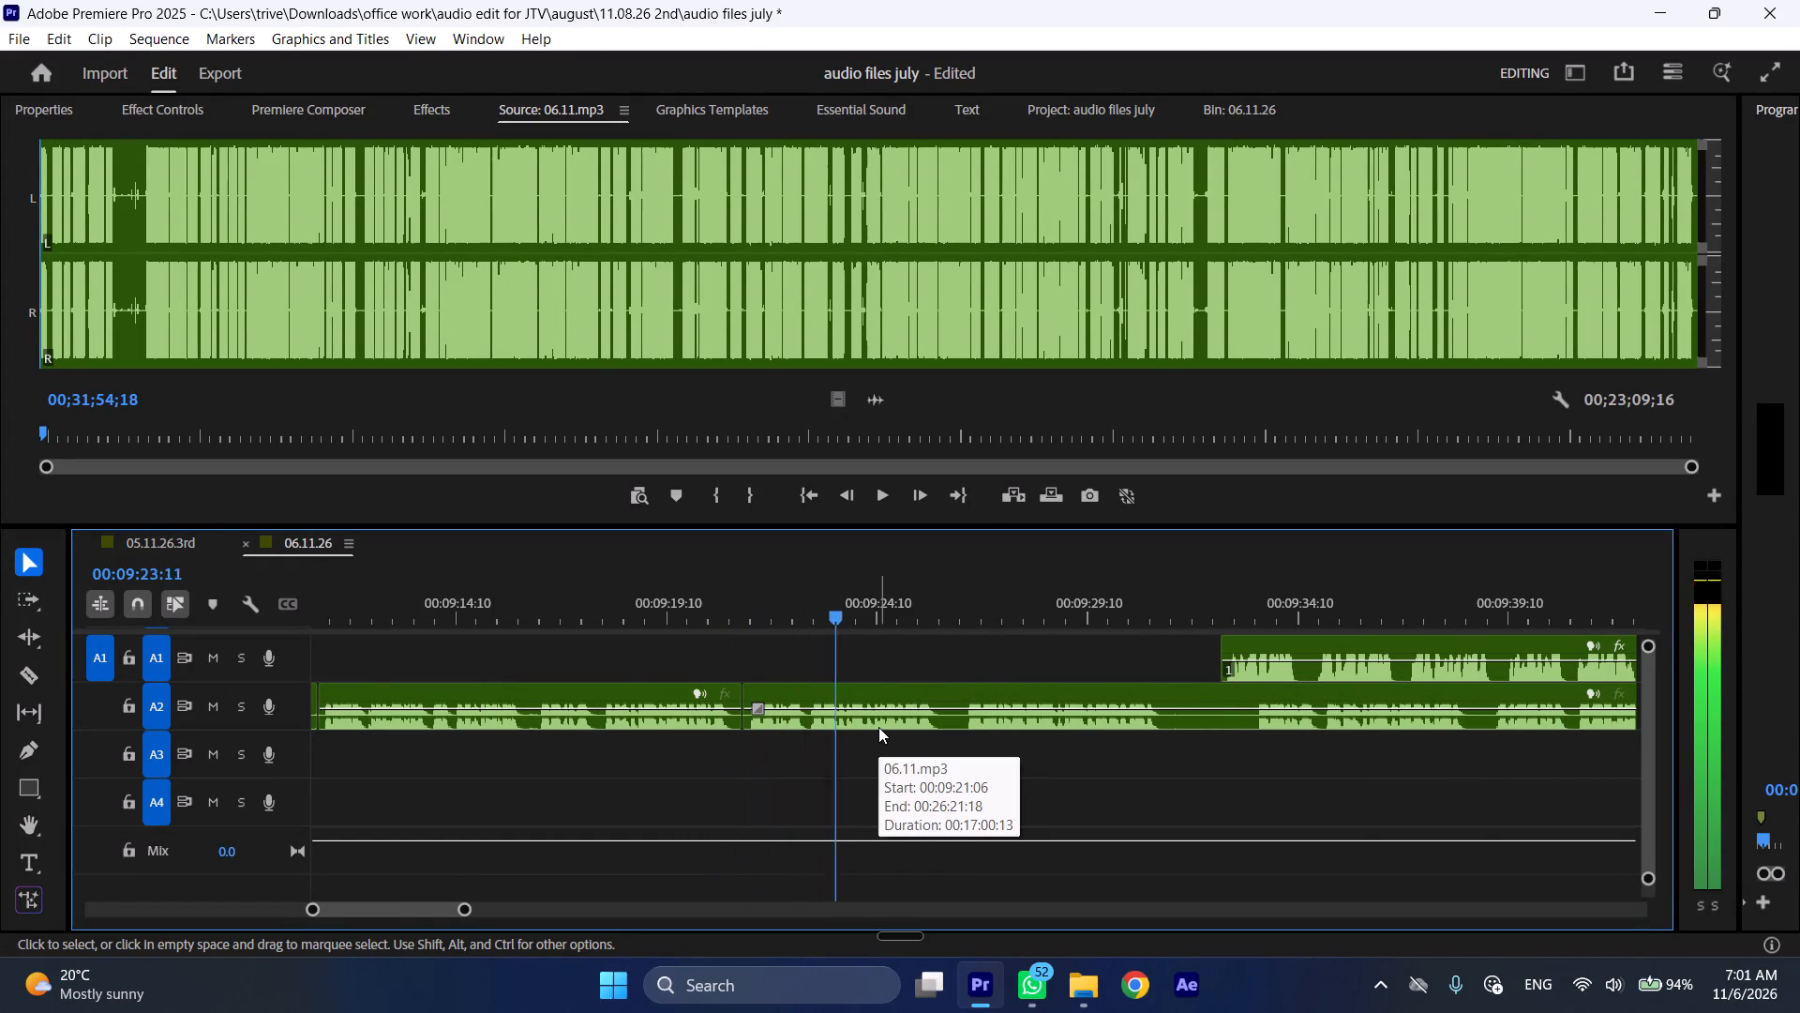
Cut out the A2 phrase from 00:09:16:04 to the join at 00:09:21:06 and close the gap on both tracks.
{"action": "left_click", "coordinate": [534, 597]}
{"action": "key", "text": "space"}
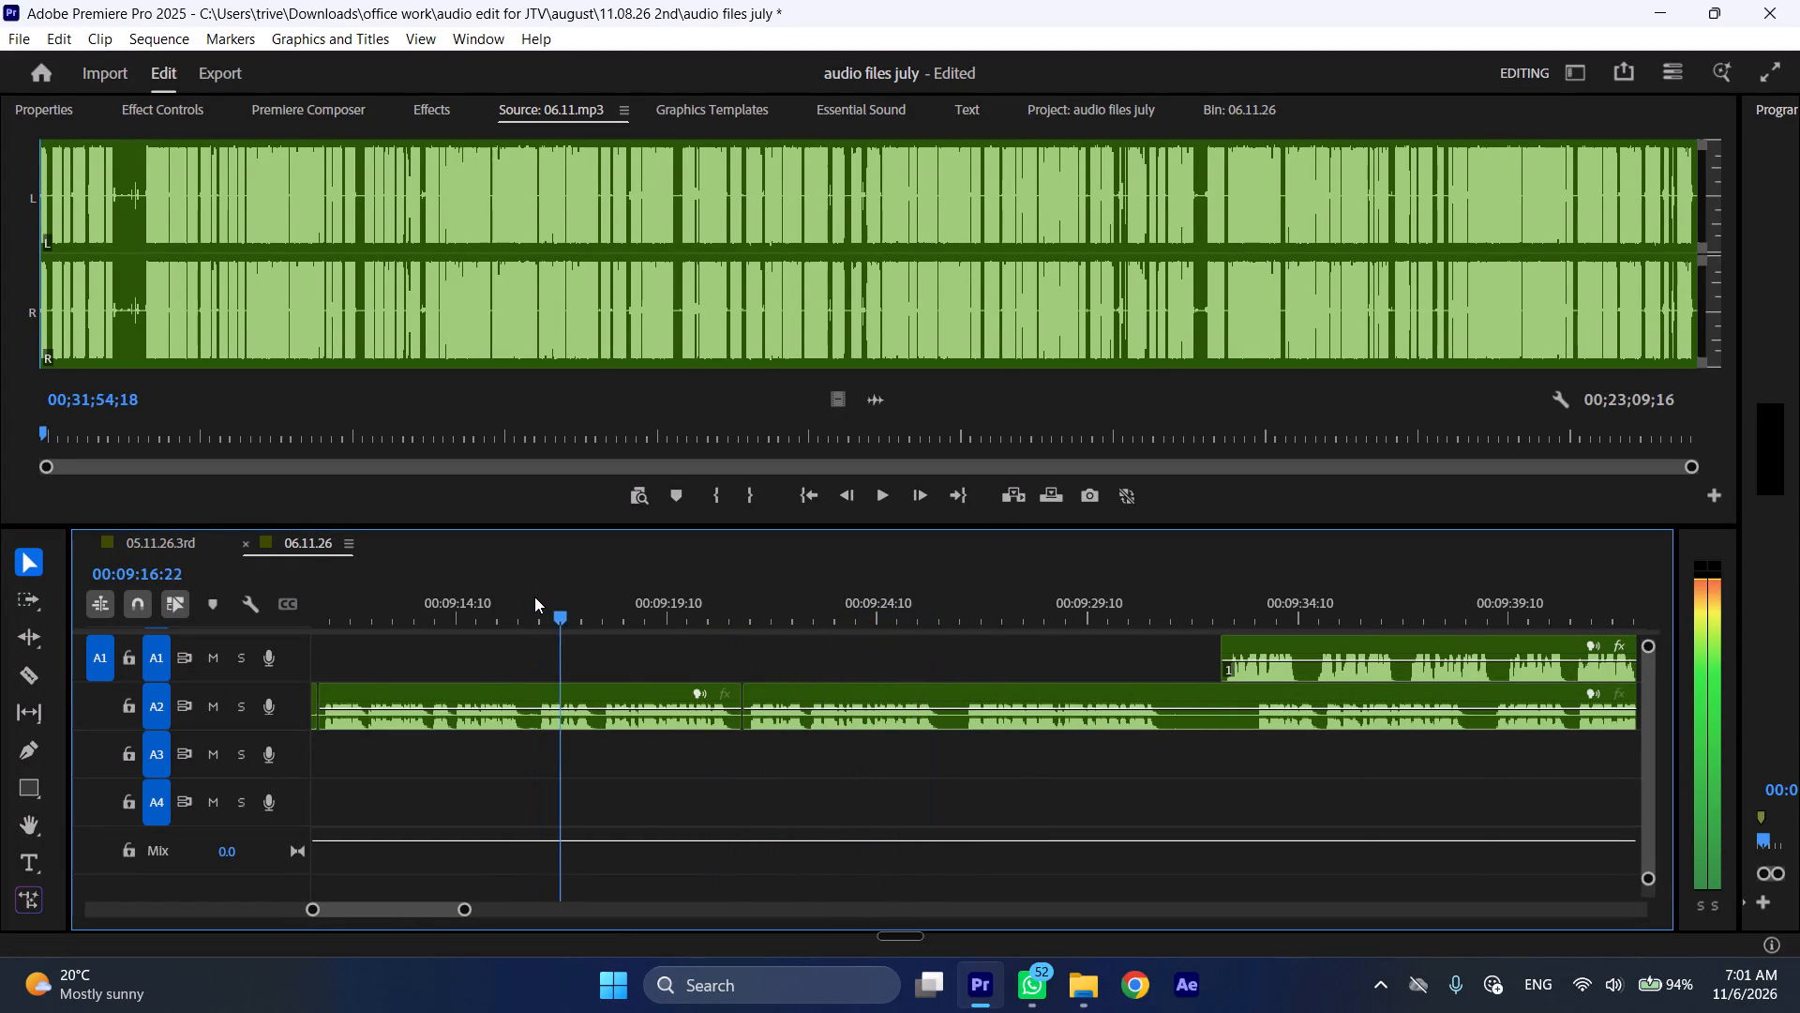
{"action": "left_click", "coordinate": [531, 597]}
{"action": "key", "text": "shift+c"}
{"action": "left_click", "coordinate": [591, 708]}
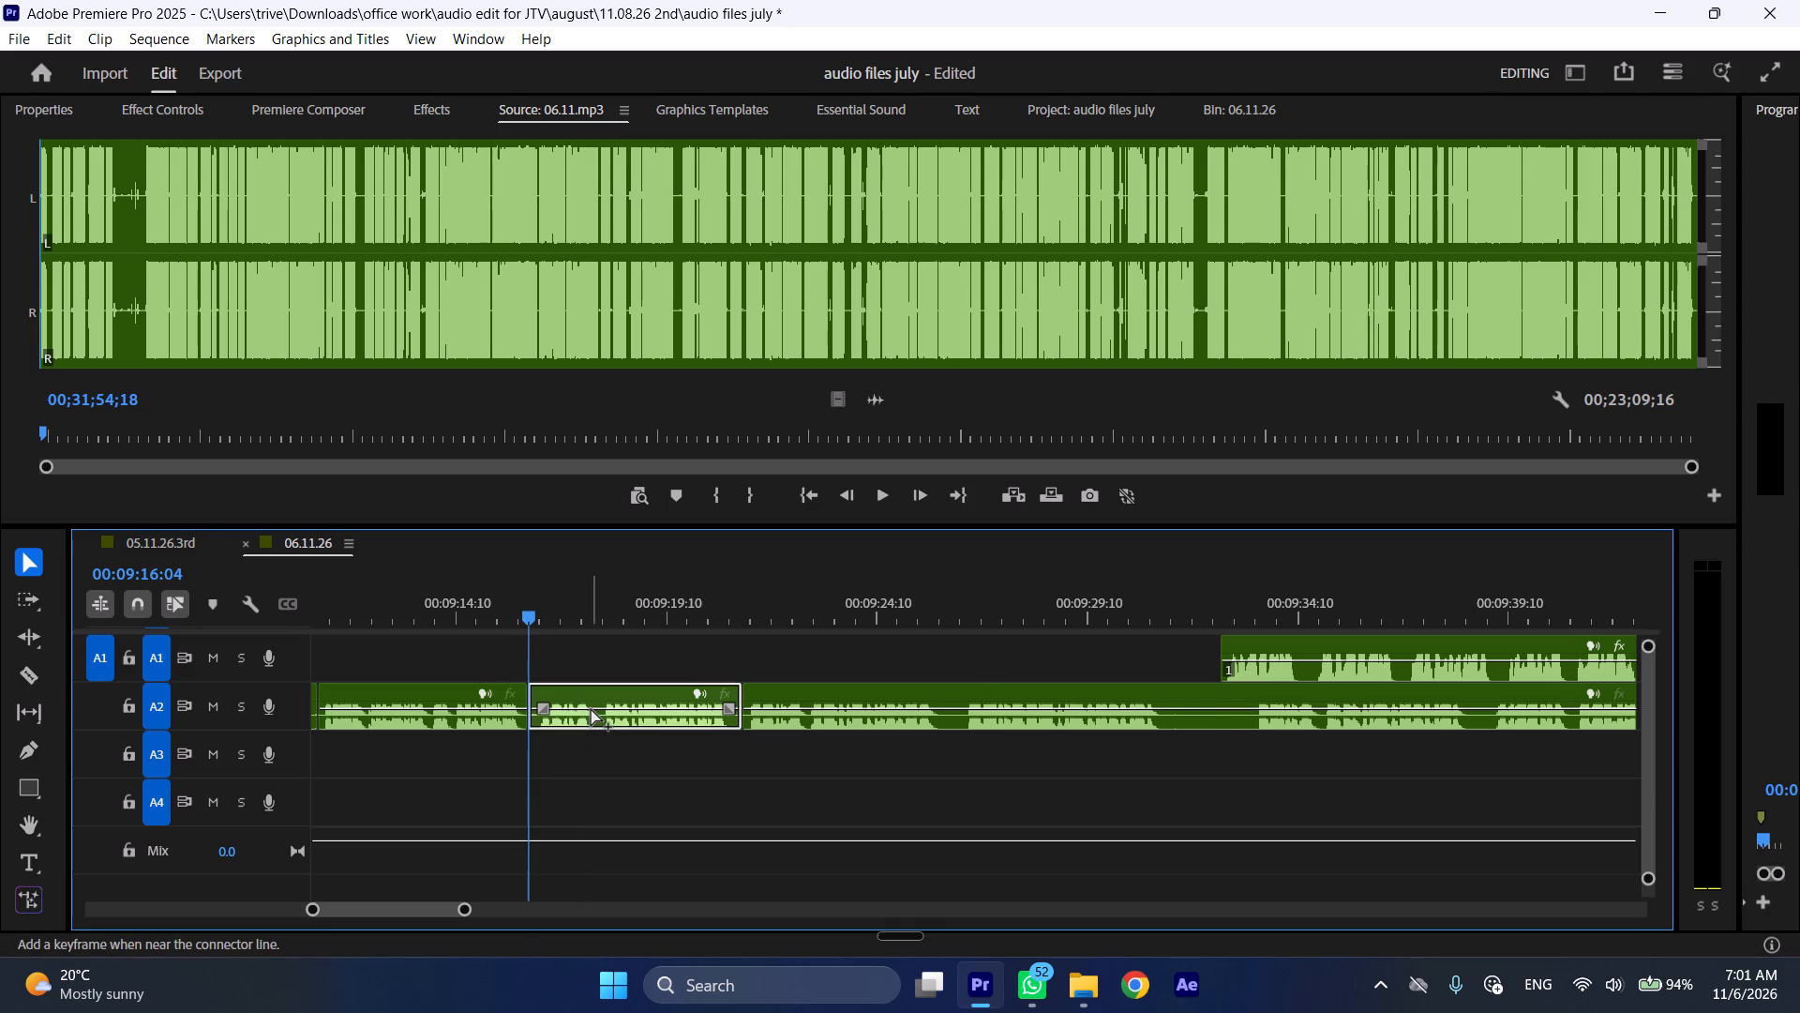
{"action": "key", "text": "ctrl+shift+d"}
Play quickly through A2 from 00:09:16:04 and move the A1 clip later so it starts at about 00:09:48.
{"action": "key", "text": "space"}
{"action": "type", "text": "l"}
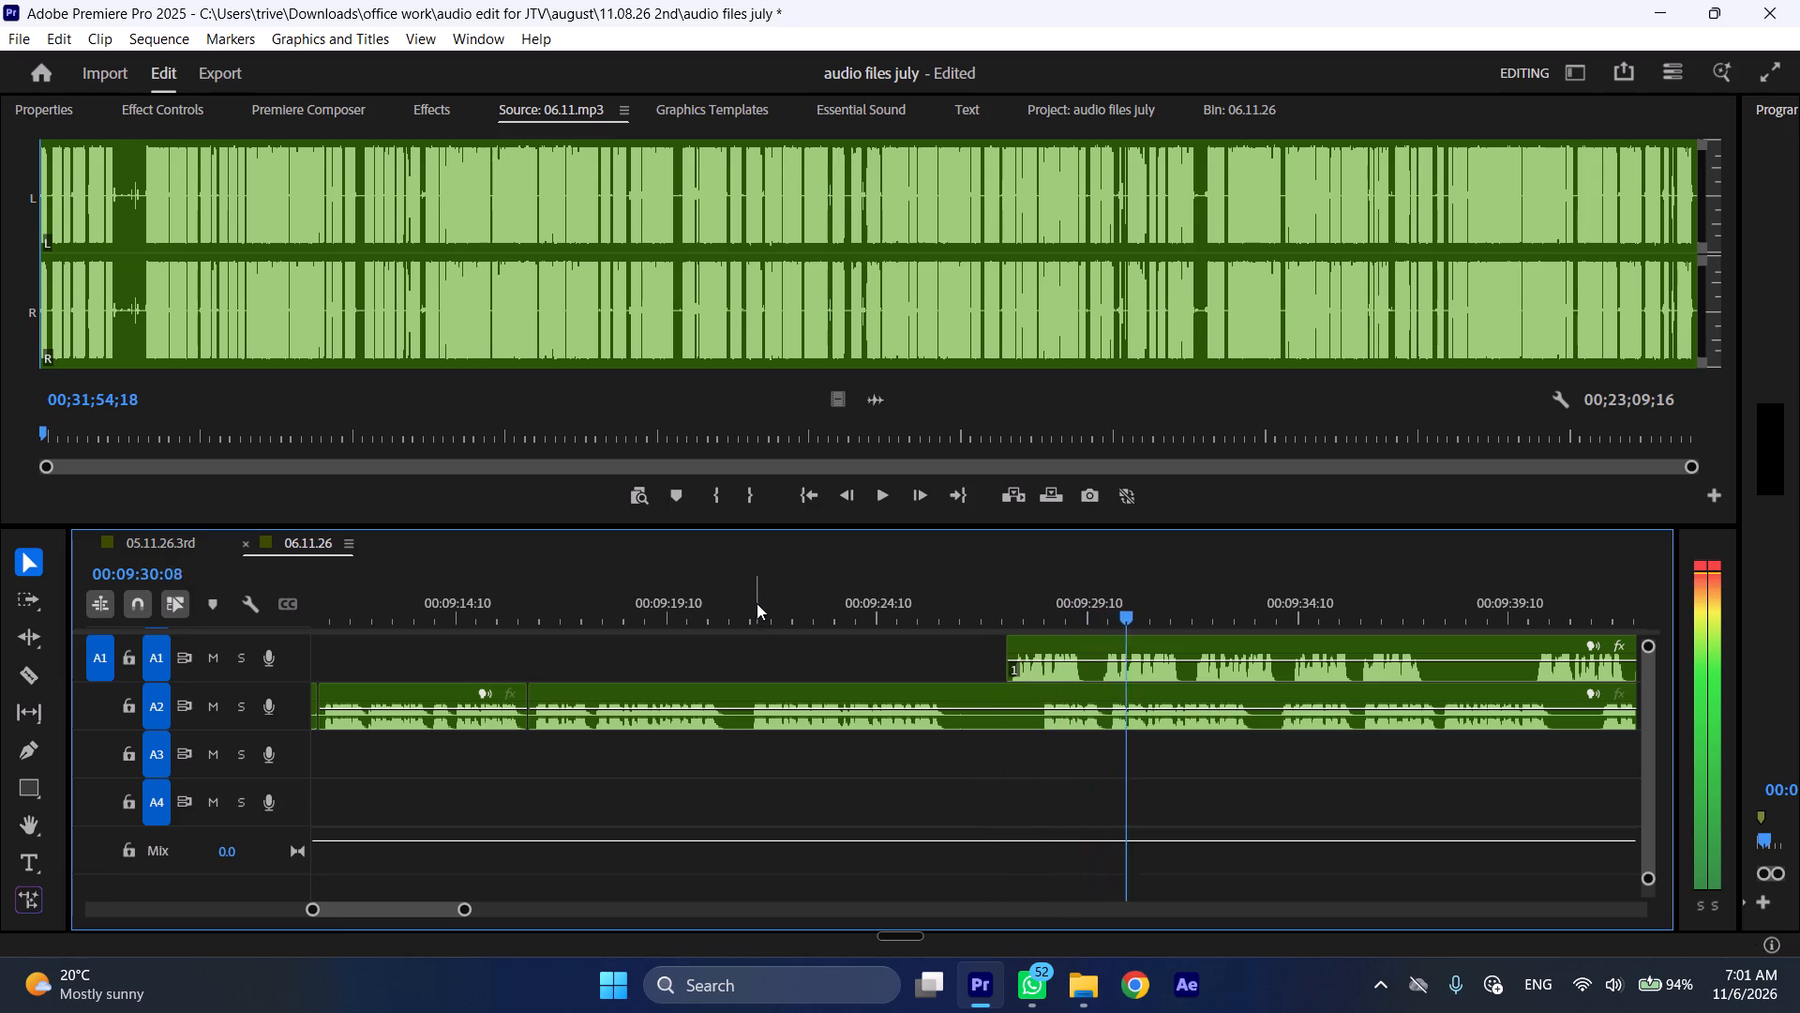
{"action": "key", "text": "space"}
{"action": "scroll", "coordinate": [1027, 732], "scroll_direction": "down", "scroll_amount": 9}
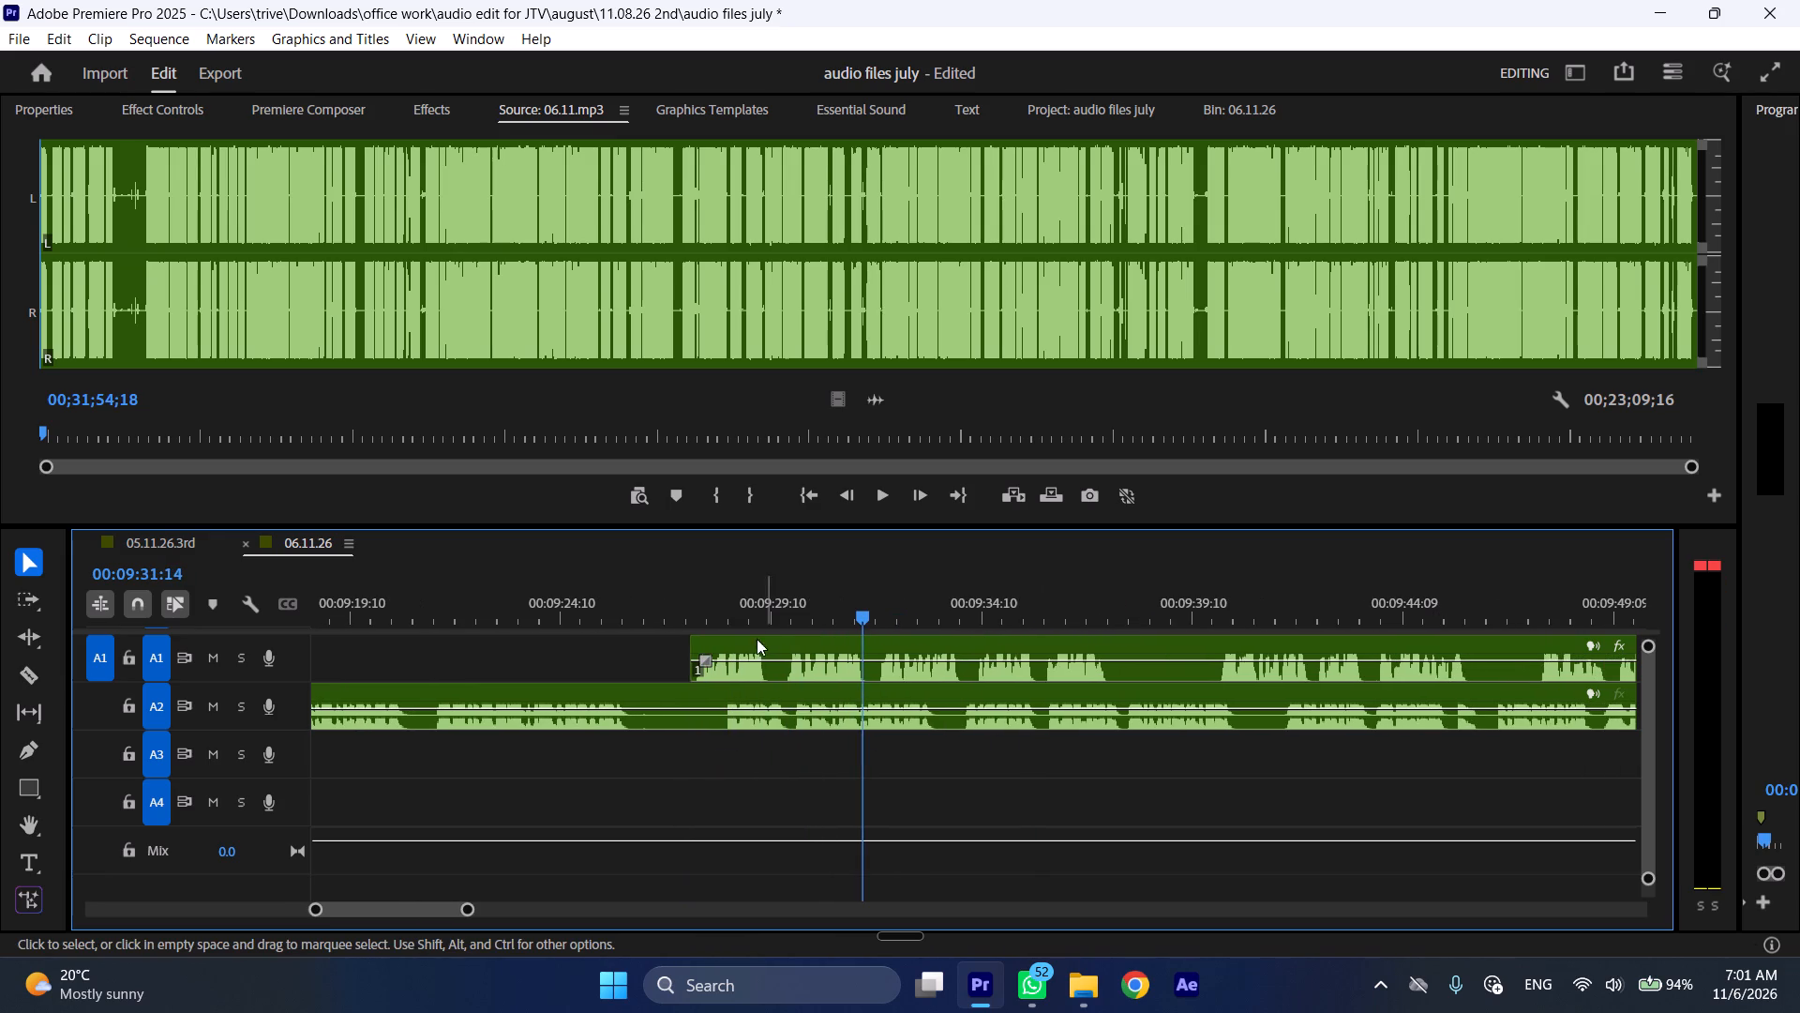
{"action": "left_click_drag", "start_coordinate": [725, 640], "coordinate": [1582, 644]}
{"action": "key", "text": "space"}
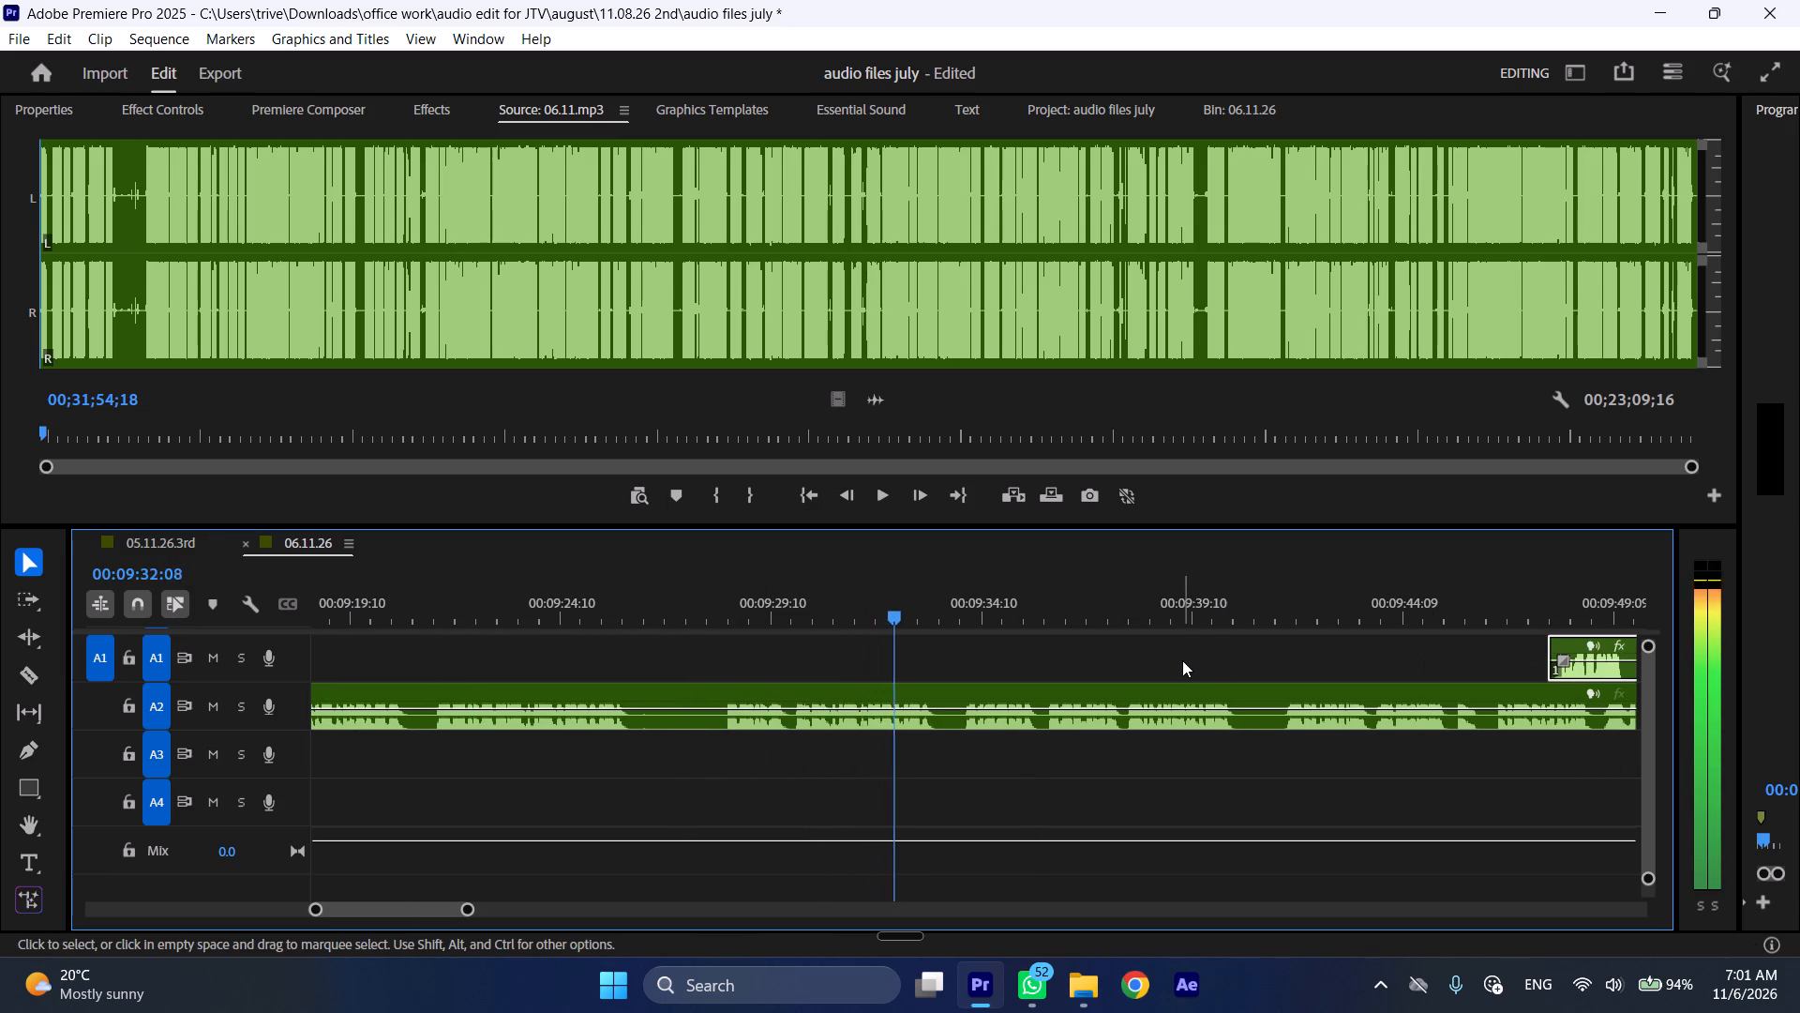
{"action": "key", "text": "l"}
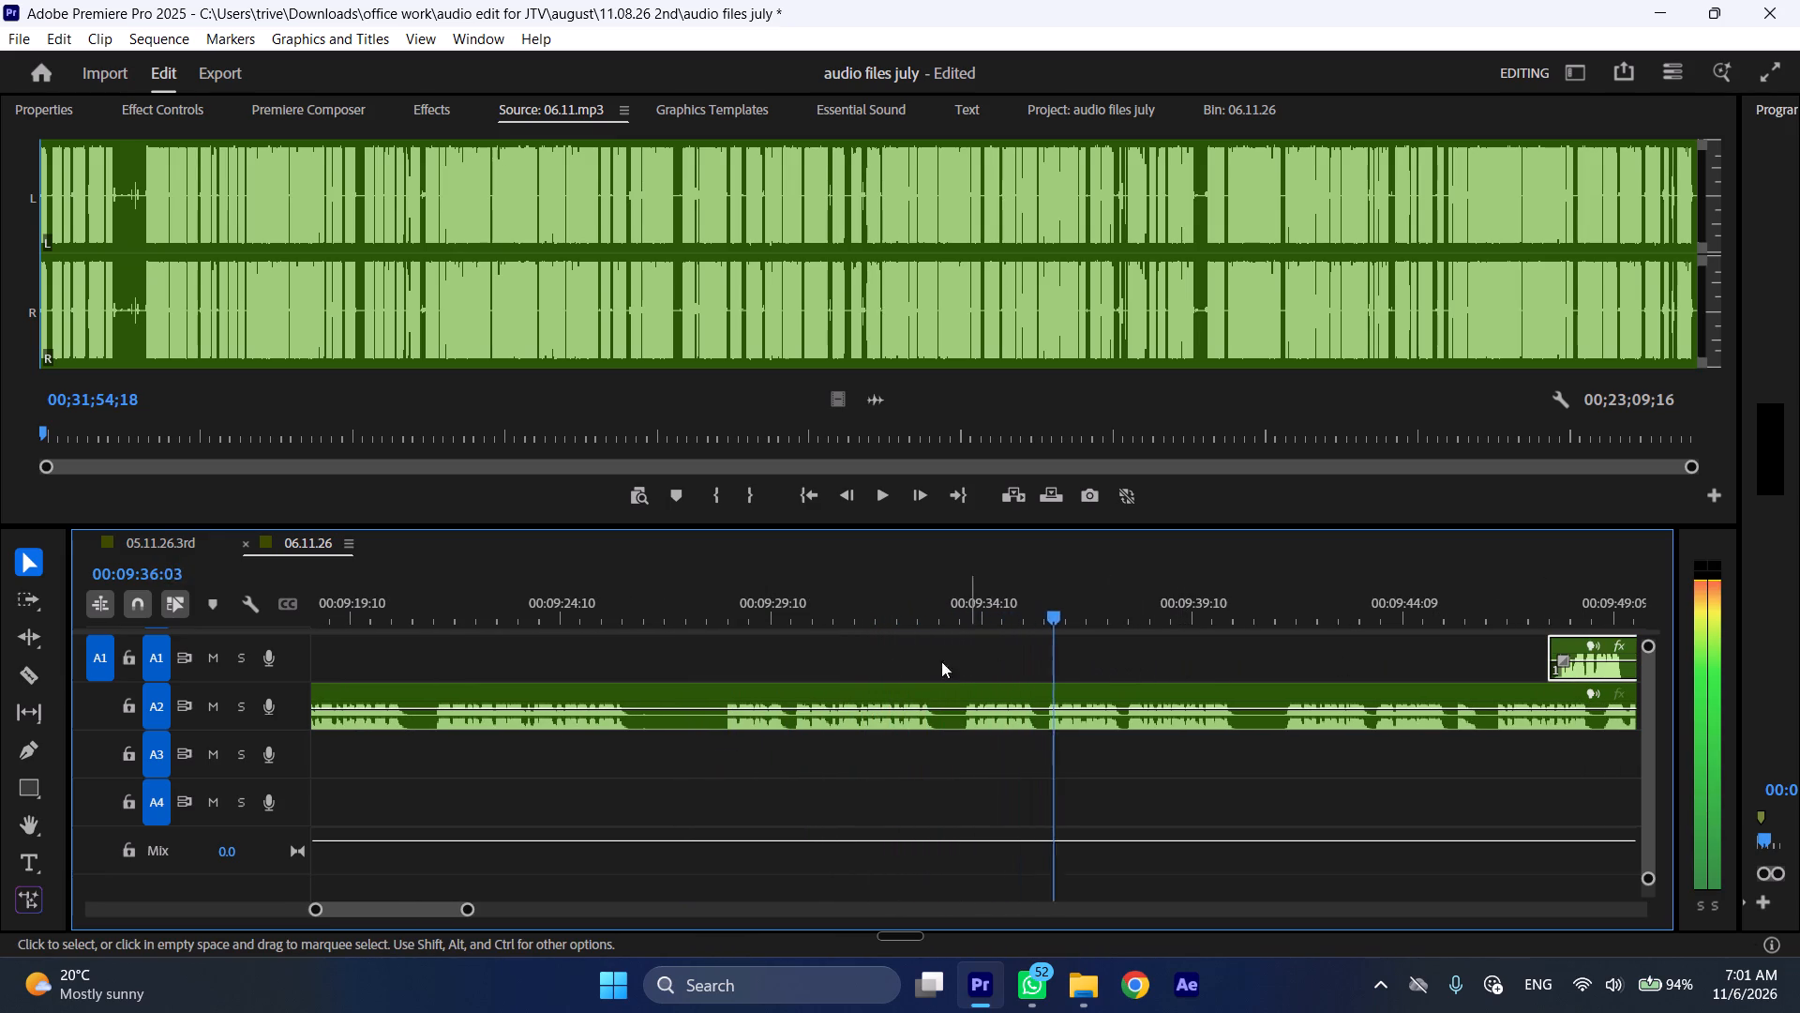
Cut out the A2 section from 00:09:16:04 to 00:09:28:07 and close the gap on both tracks.
{"action": "left_click", "coordinate": [725, 608]}
{"action": "left_click", "coordinate": [743, 702]}
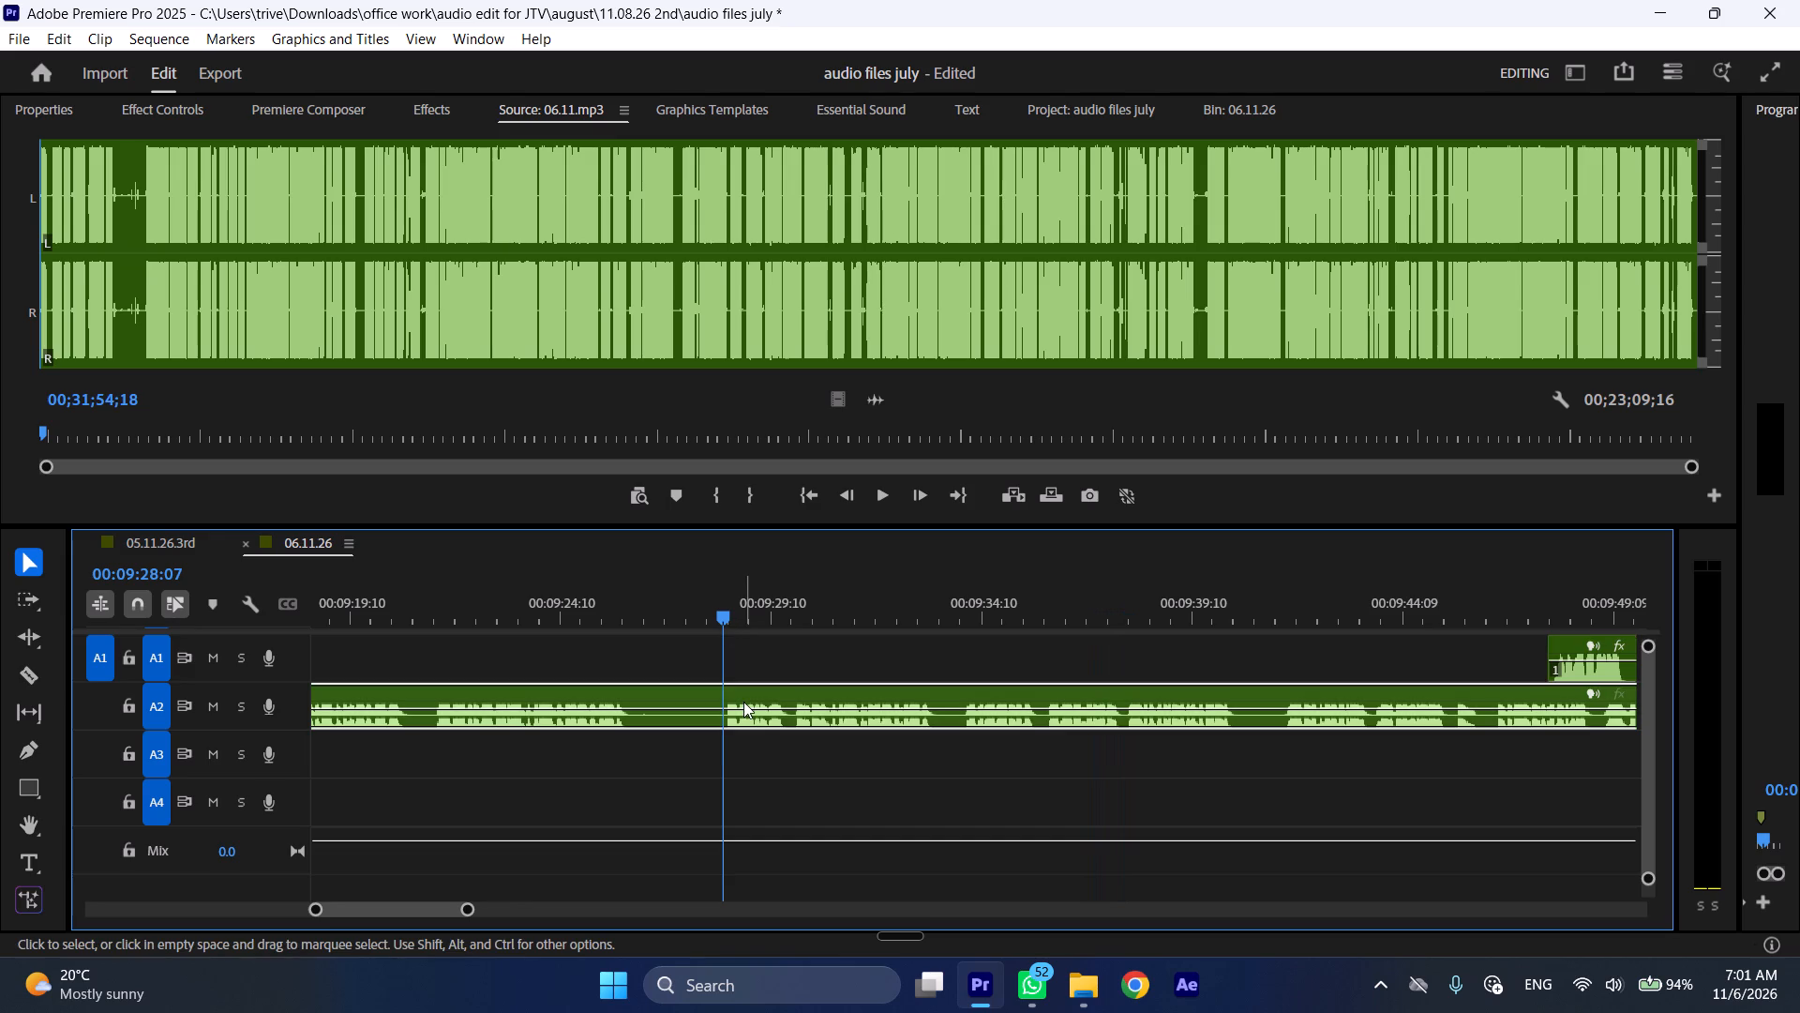
{"action": "key", "text": "shift+c"}
{"action": "key", "text": "ctrl+shift+d"}
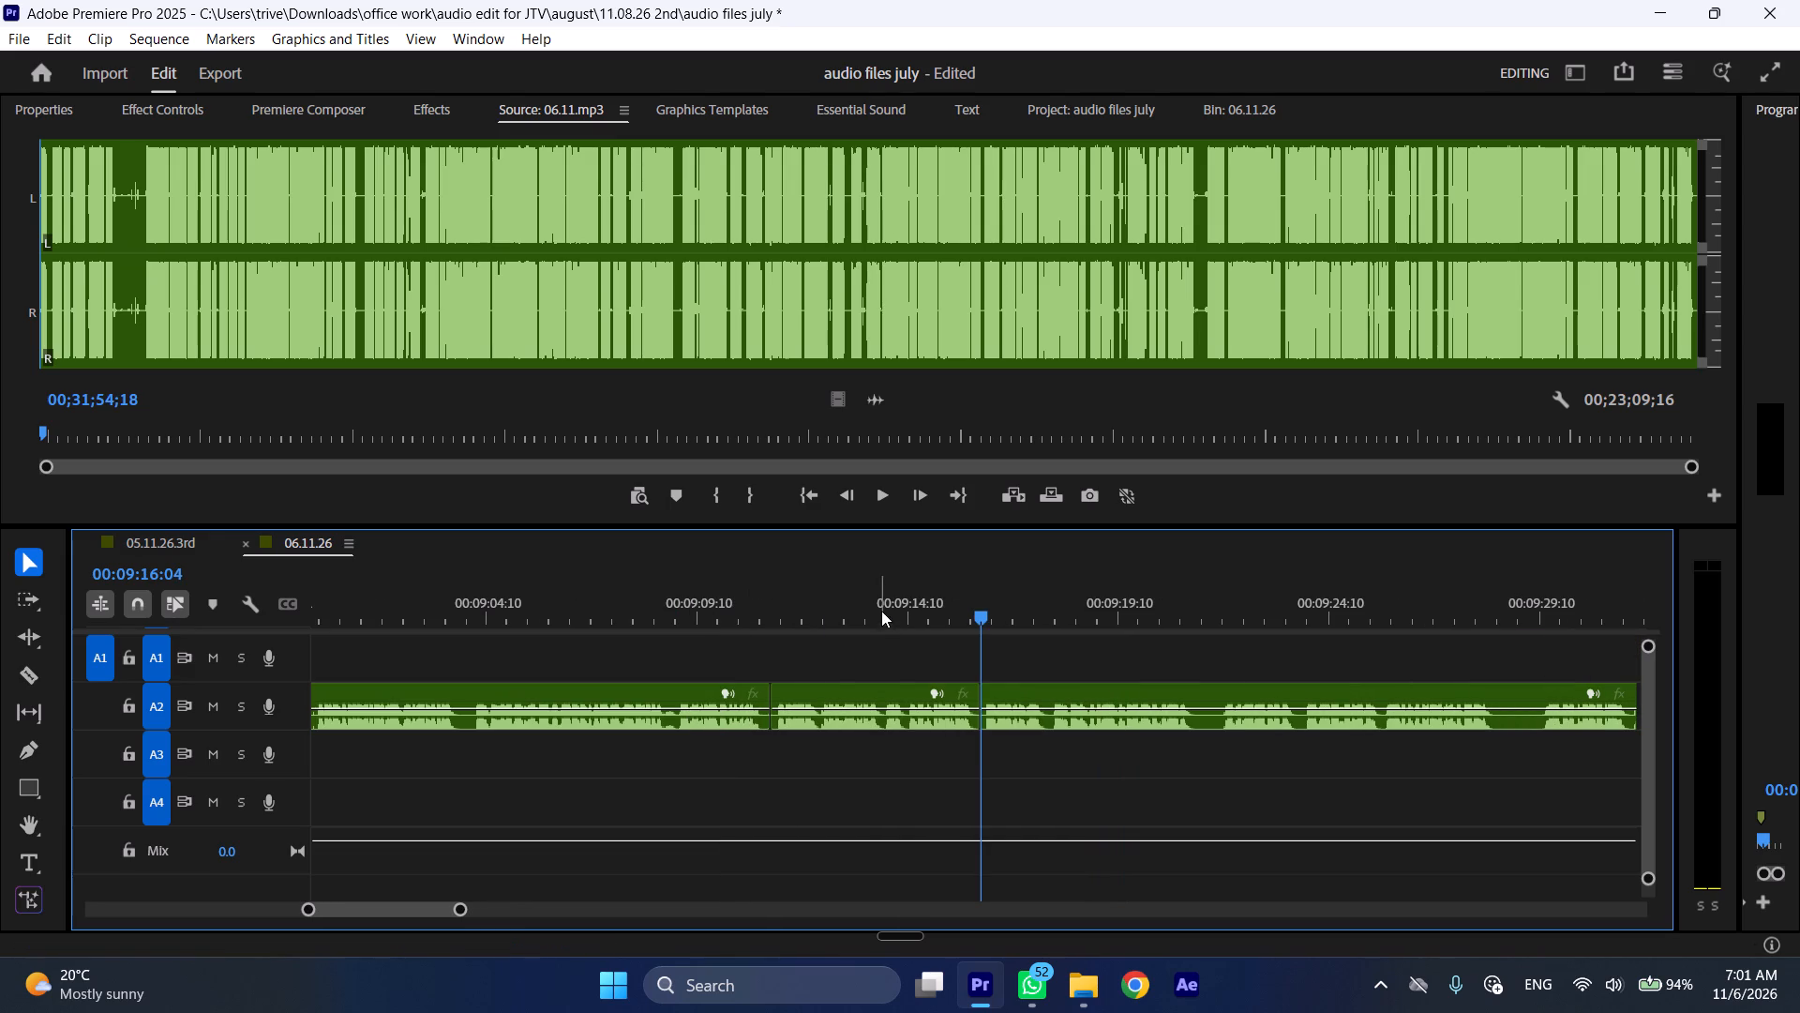
Play quickly through the A2 join at 00:09:16:04, starting from just before 00:09:14.
{"action": "left_click", "coordinate": [881, 603]}
{"action": "key", "text": "space"}
{"action": "key", "text": "l"}
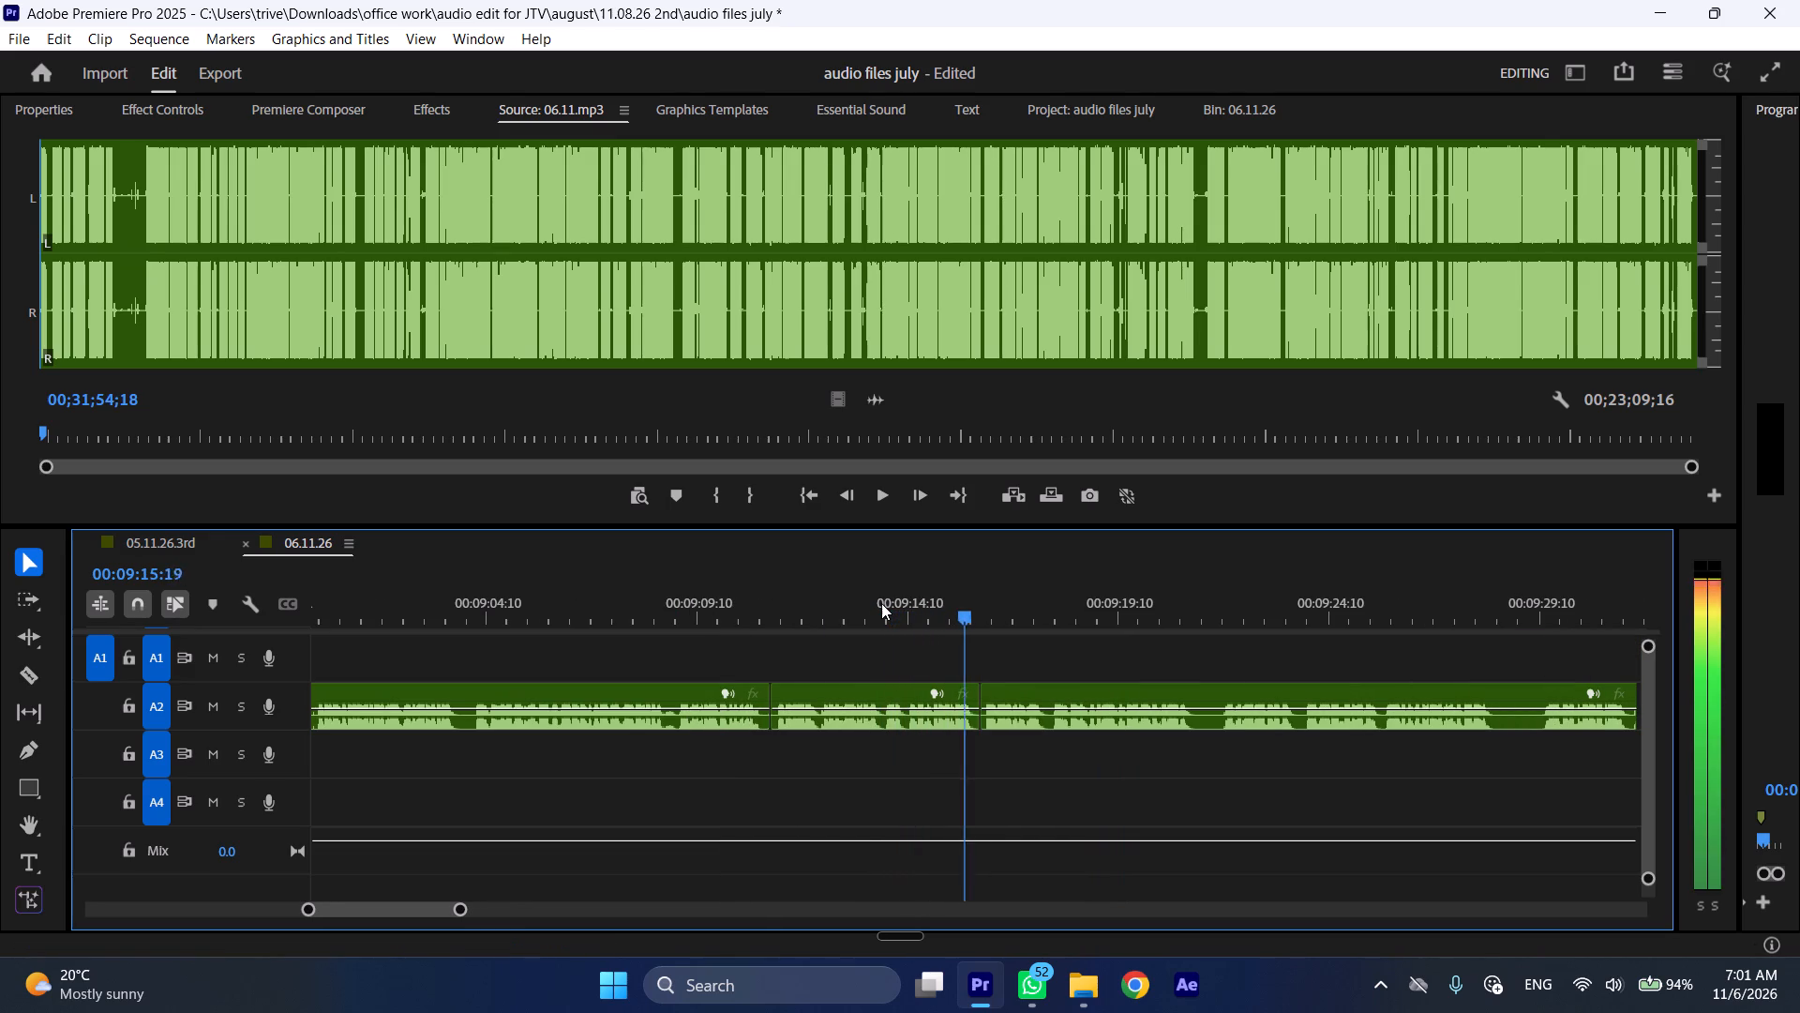
{"action": "scroll", "coordinate": [1125, 710], "scroll_direction": "down", "scroll_amount": 9}
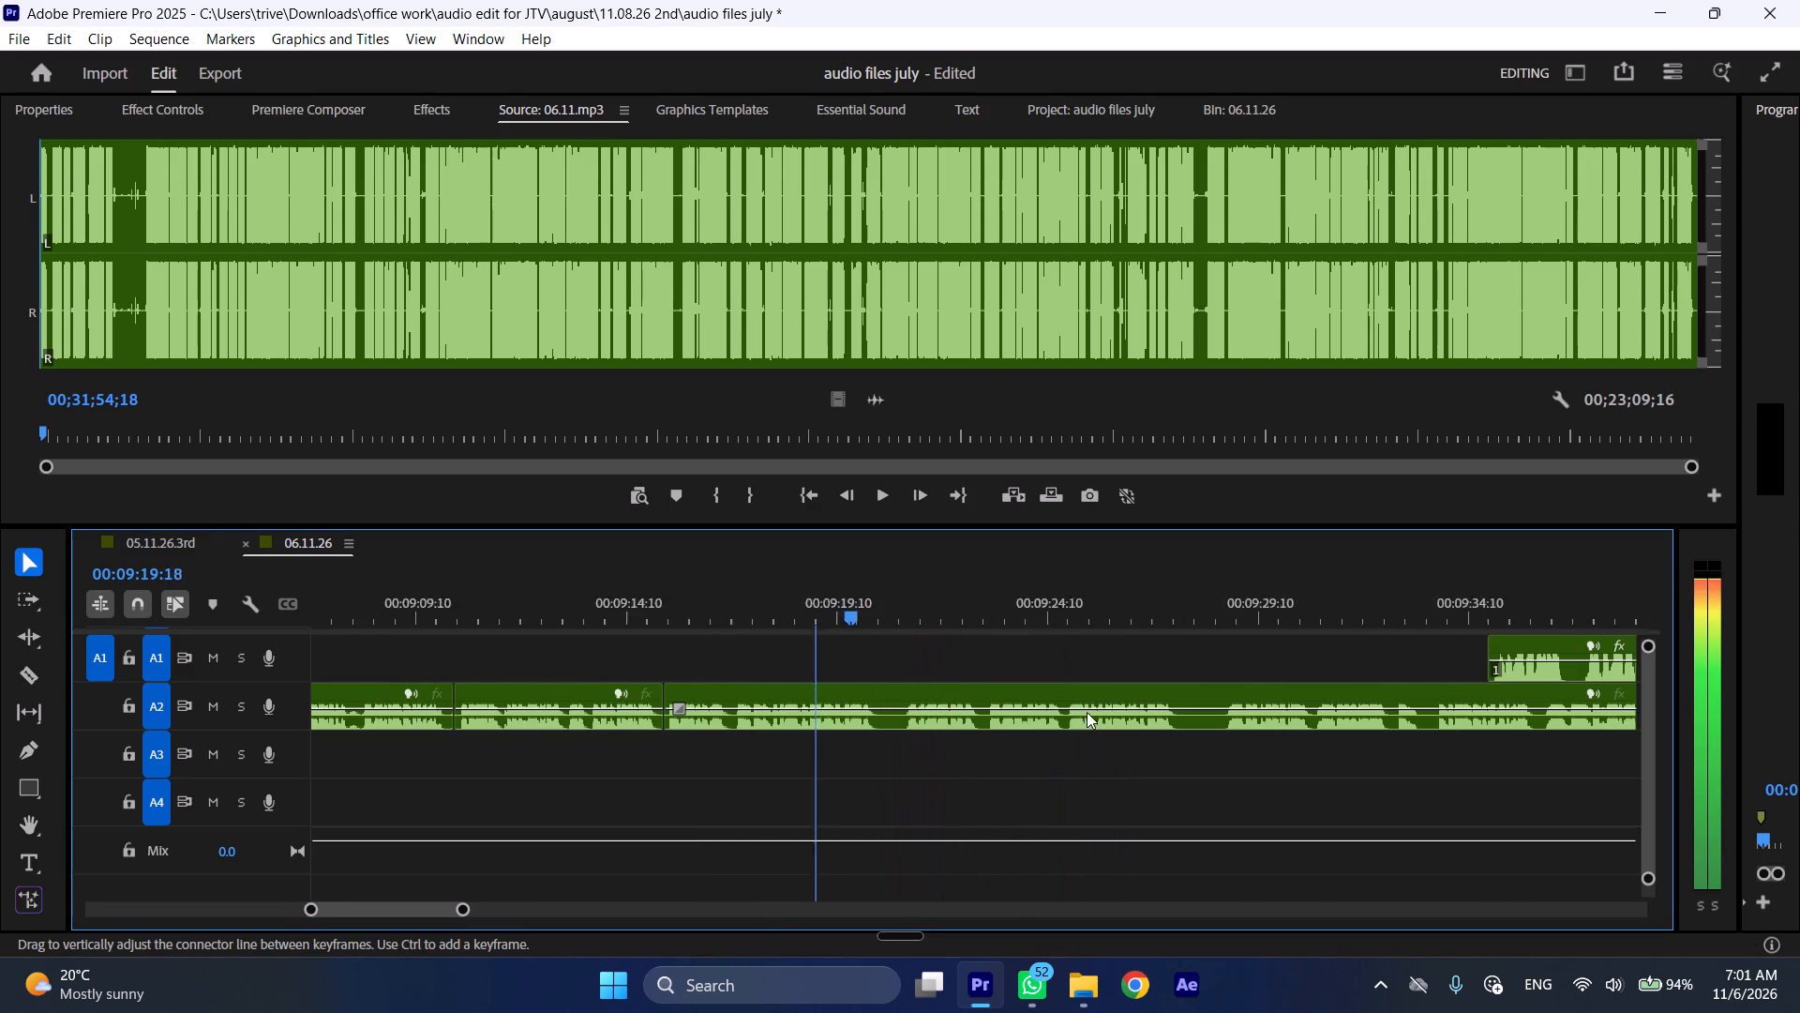
Stop playback, cut out the short A2 pause from 00:09:21:09 to 00:09:21:19, and close the gap on both tracks.
{"action": "key", "text": "space"}
{"action": "key", "text": "shift+c"}
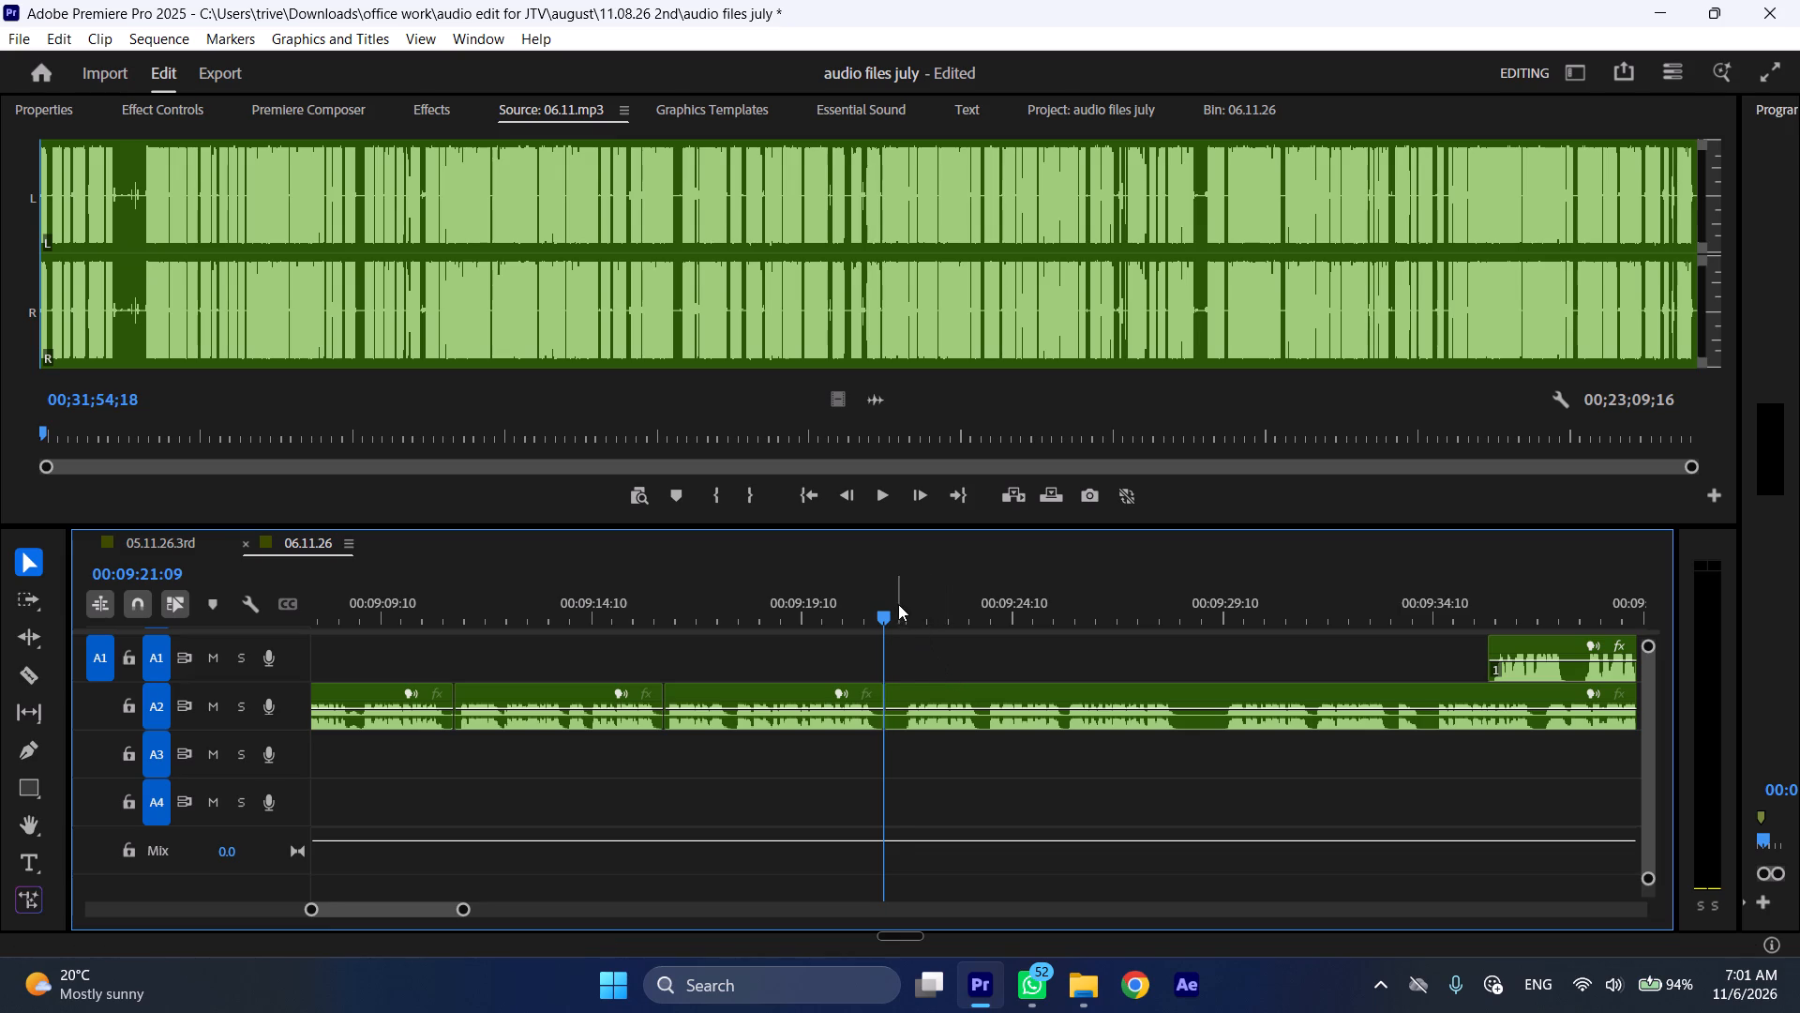
{"action": "left_click", "coordinate": [898, 603]}
{"action": "left_click", "coordinate": [965, 693]}
{"action": "key", "text": "shift+c"}
{"action": "key", "text": "ctrl+shift+d"}
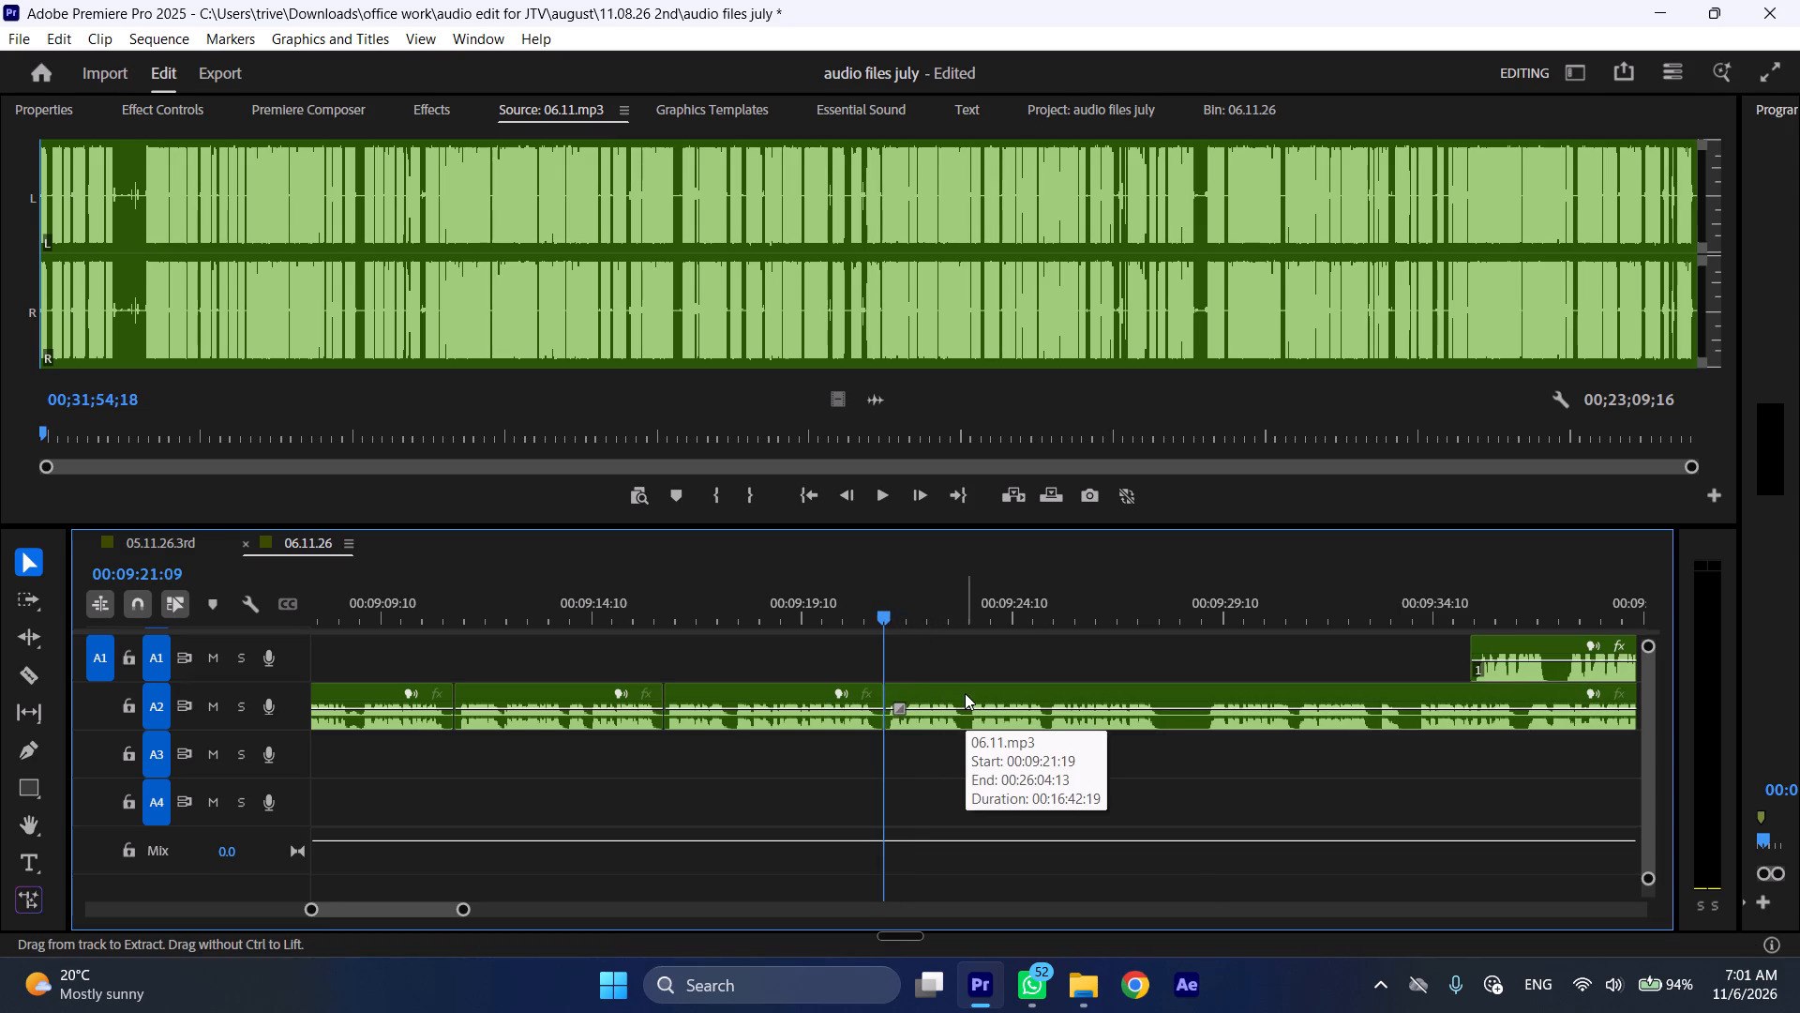
Play quickly on from the A2 join at 00:09:21:09 to check the following passage.
{"action": "key", "text": "space"}
{"action": "key", "text": "l"}
{"action": "scroll", "coordinate": [983, 749], "scroll_direction": "down", "scroll_amount": 5}
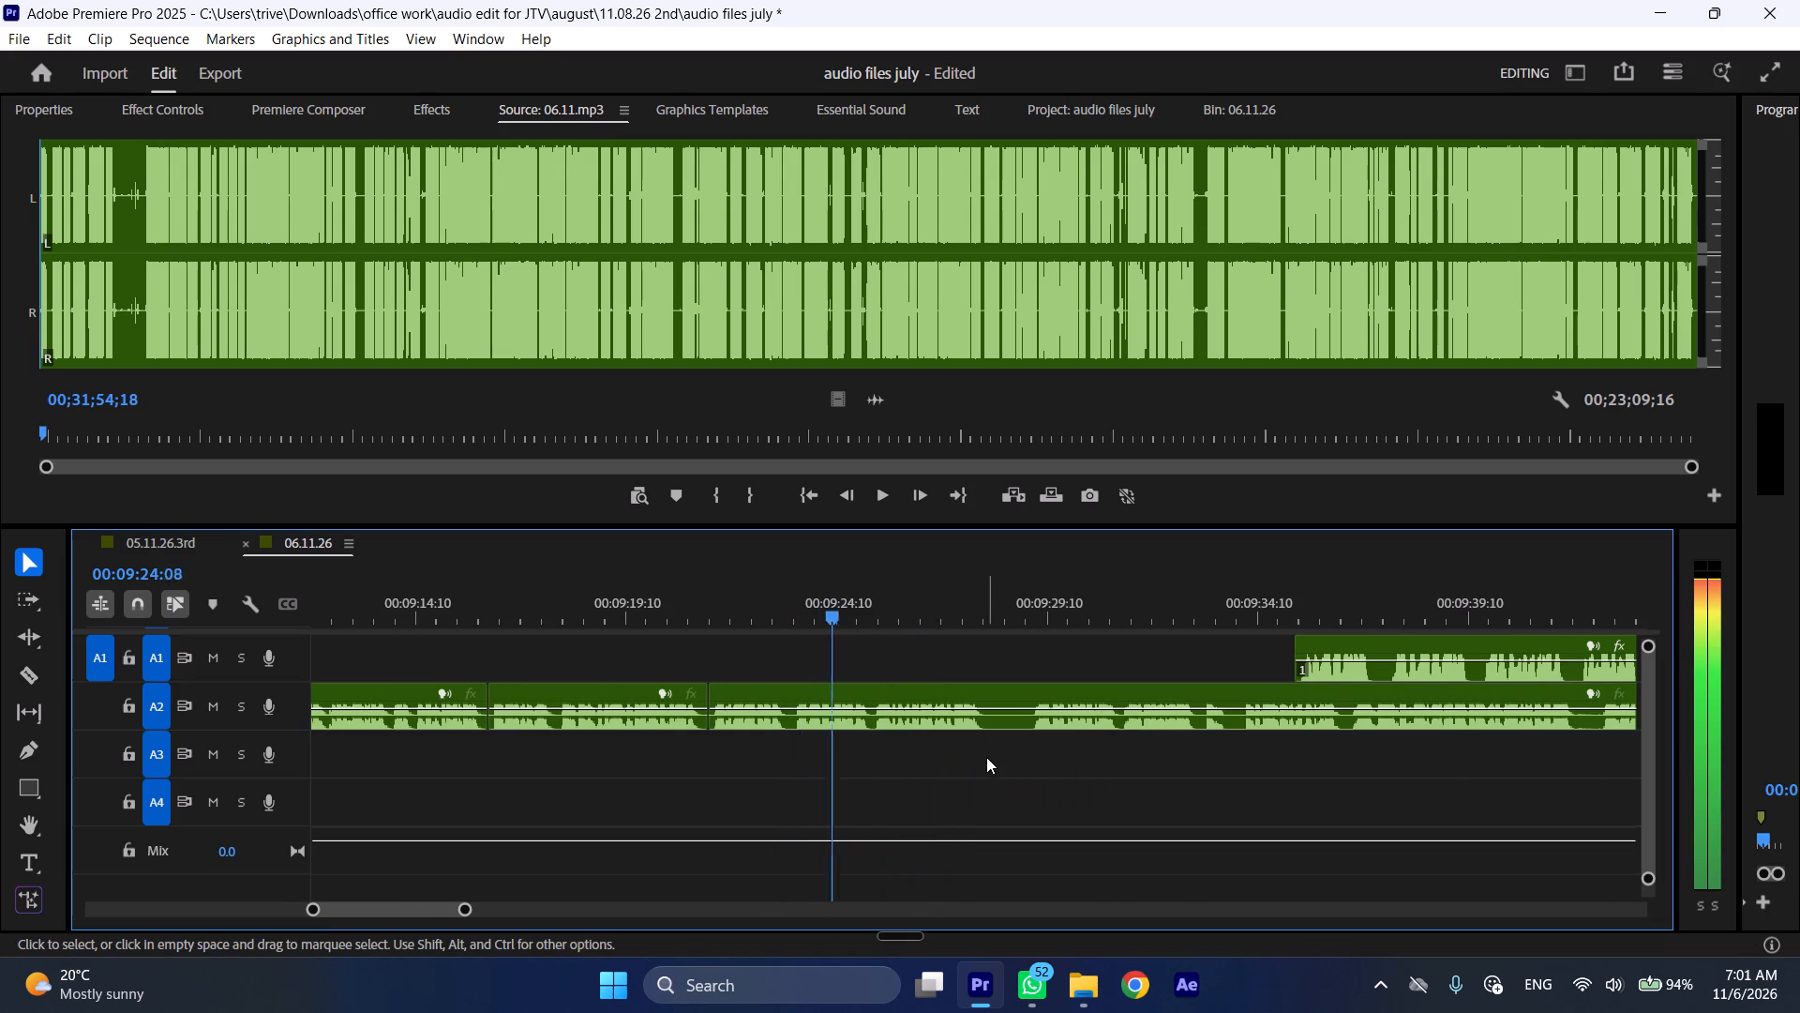
{"action": "scroll", "coordinate": [986, 757], "scroll_direction": "down", "scroll_amount": 5}
Stop playback and split the A2 clip at 00:09:28:01, within the silent stretch.
{"action": "key", "text": "space"}
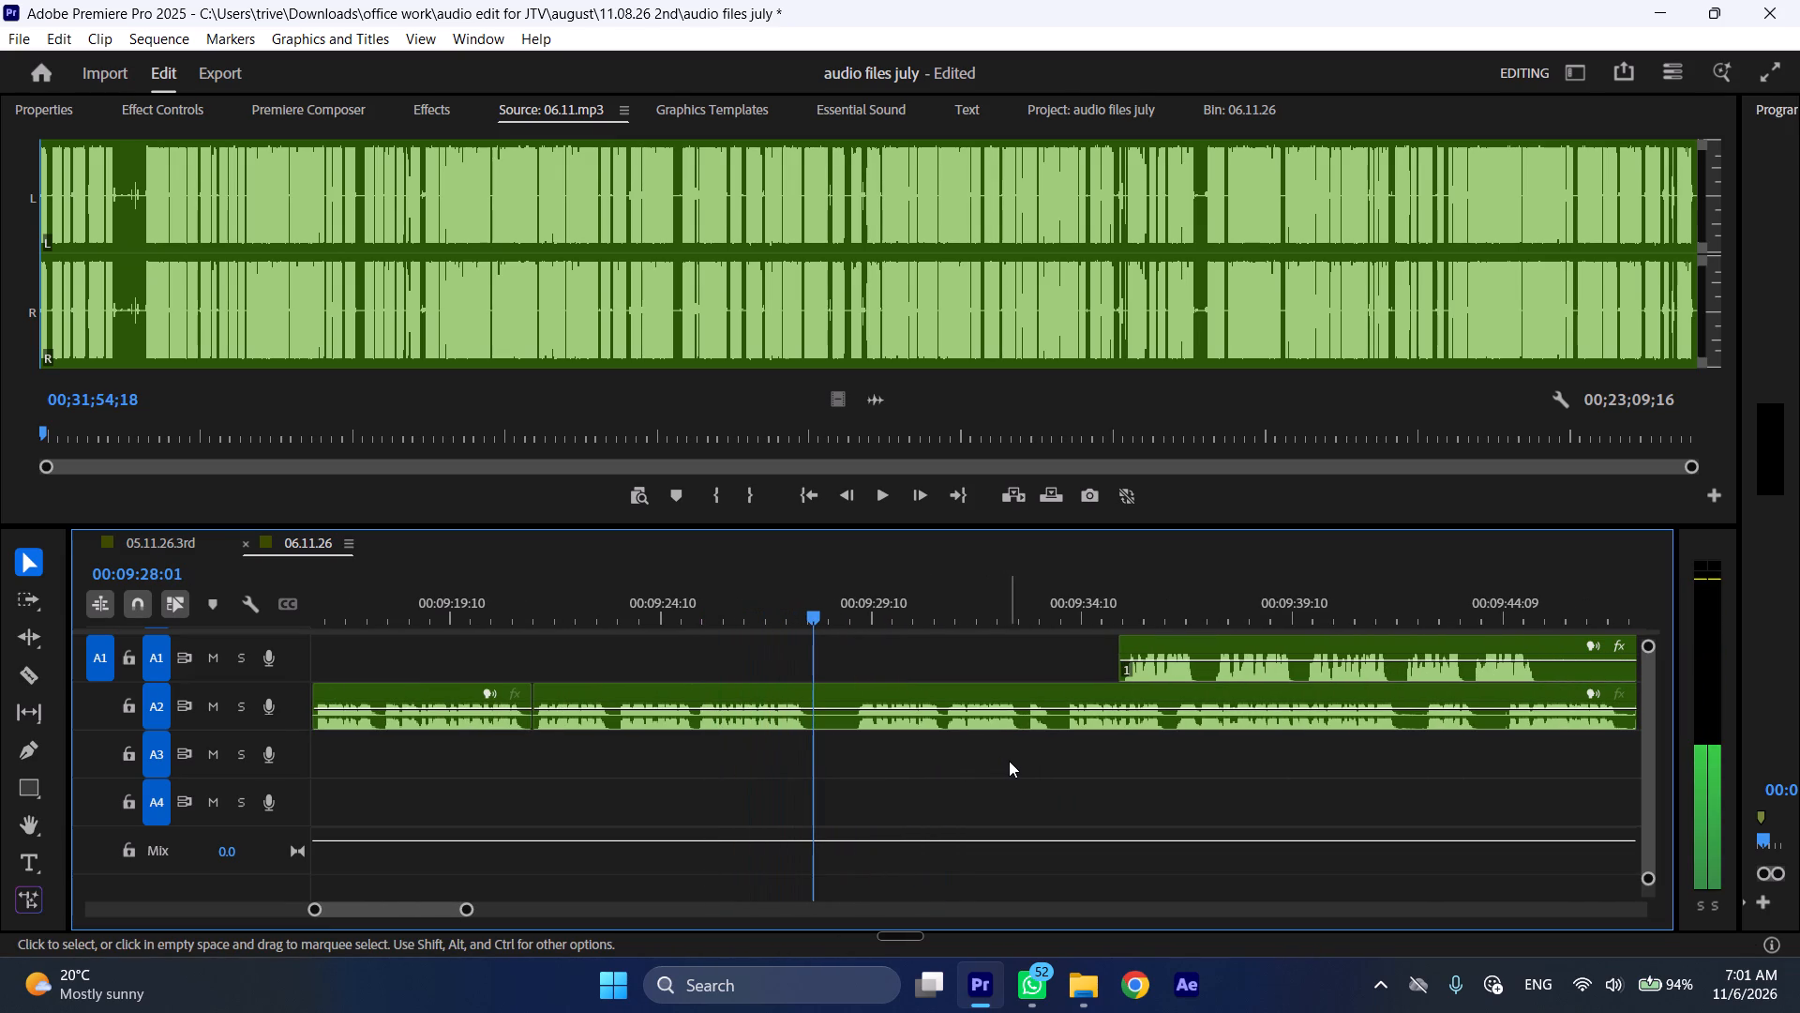
{"action": "key", "text": "shift+c"}
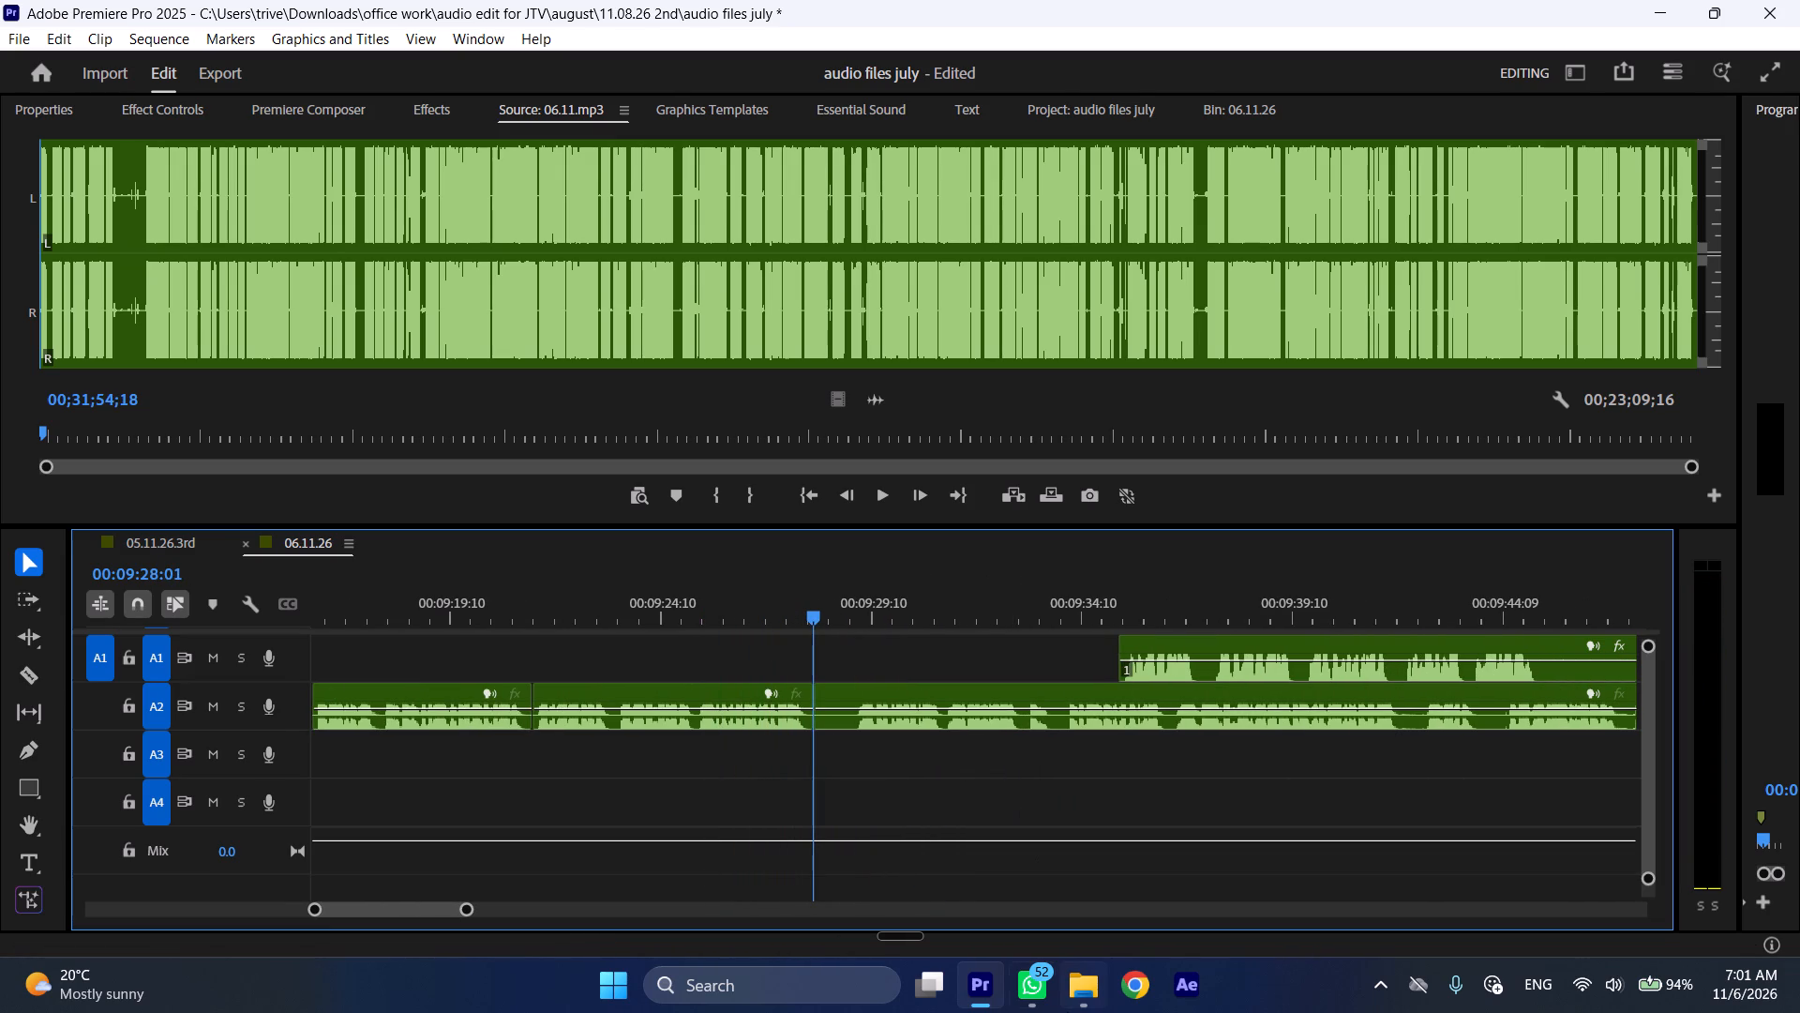
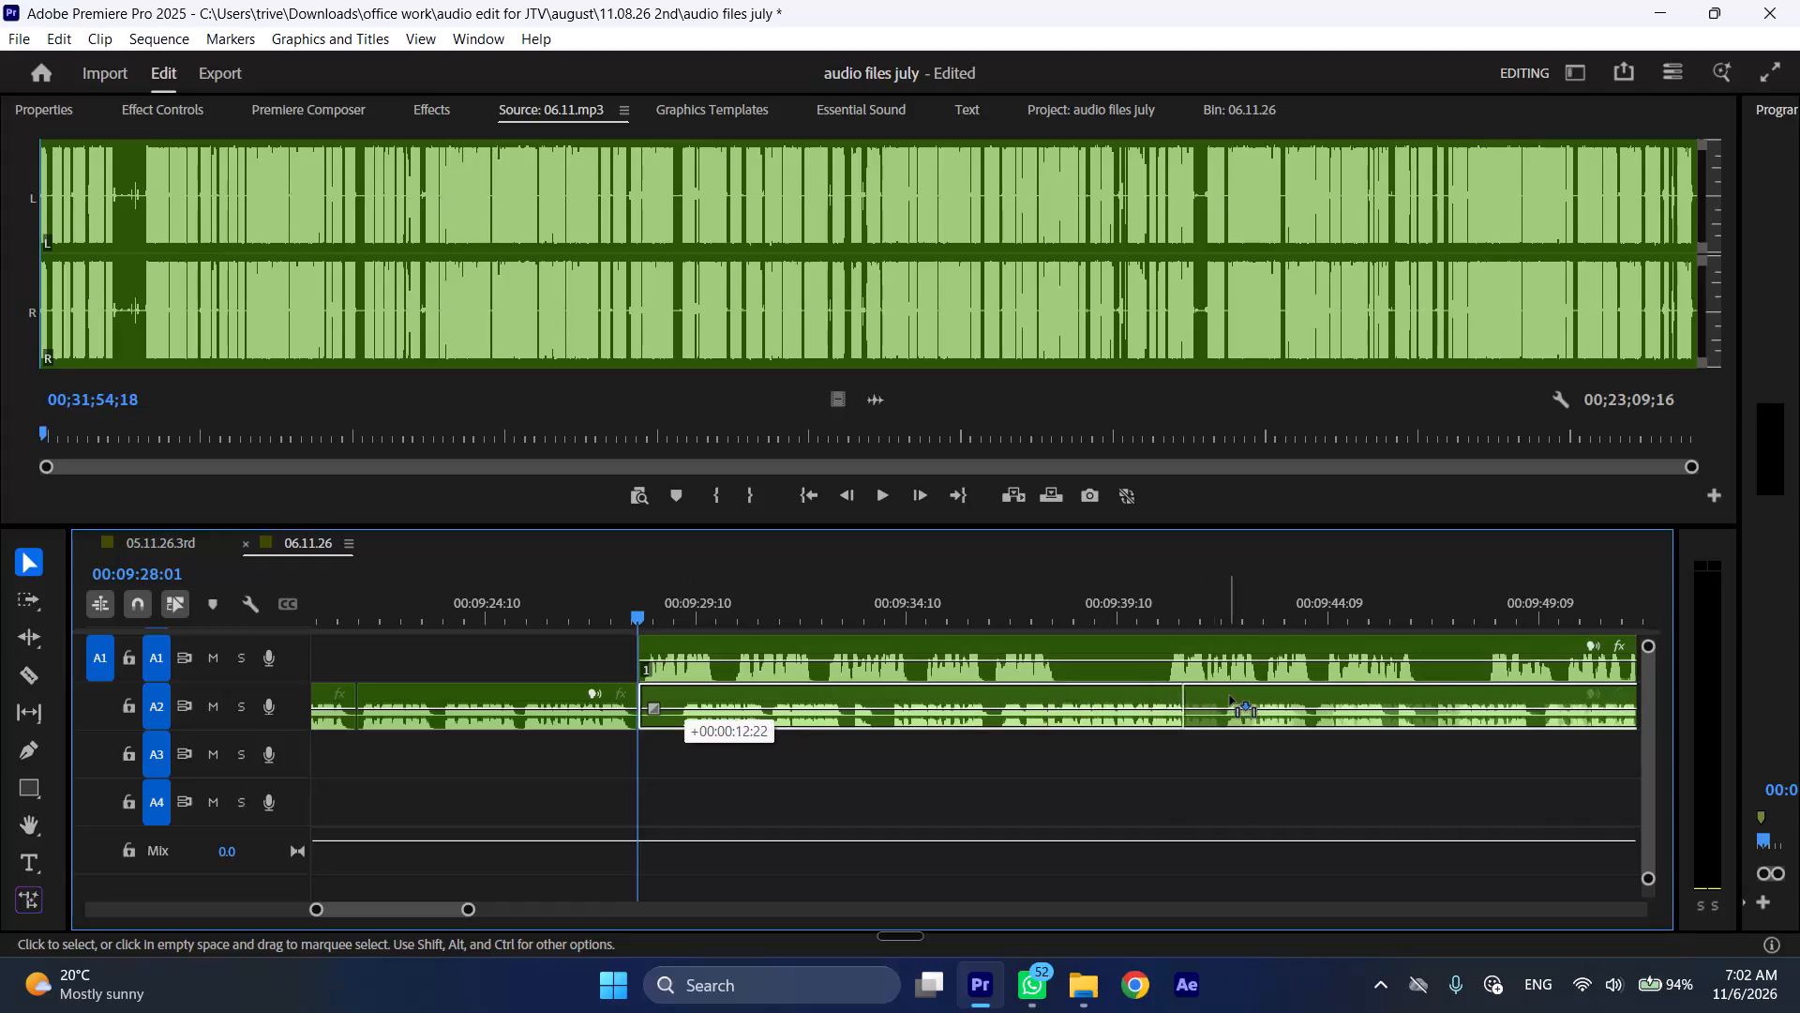
Play quickly from 00:09:28:01 to check the opening of the A1 passage.
{"action": "key", "text": "space"}
{"action": "key", "text": "l"}
Trim the start of the A2 clip to about 00:09:41:20, just before its speech begins.
{"action": "left_click_drag", "start_coordinate": [1182, 691], "coordinate": [1211, 696]}
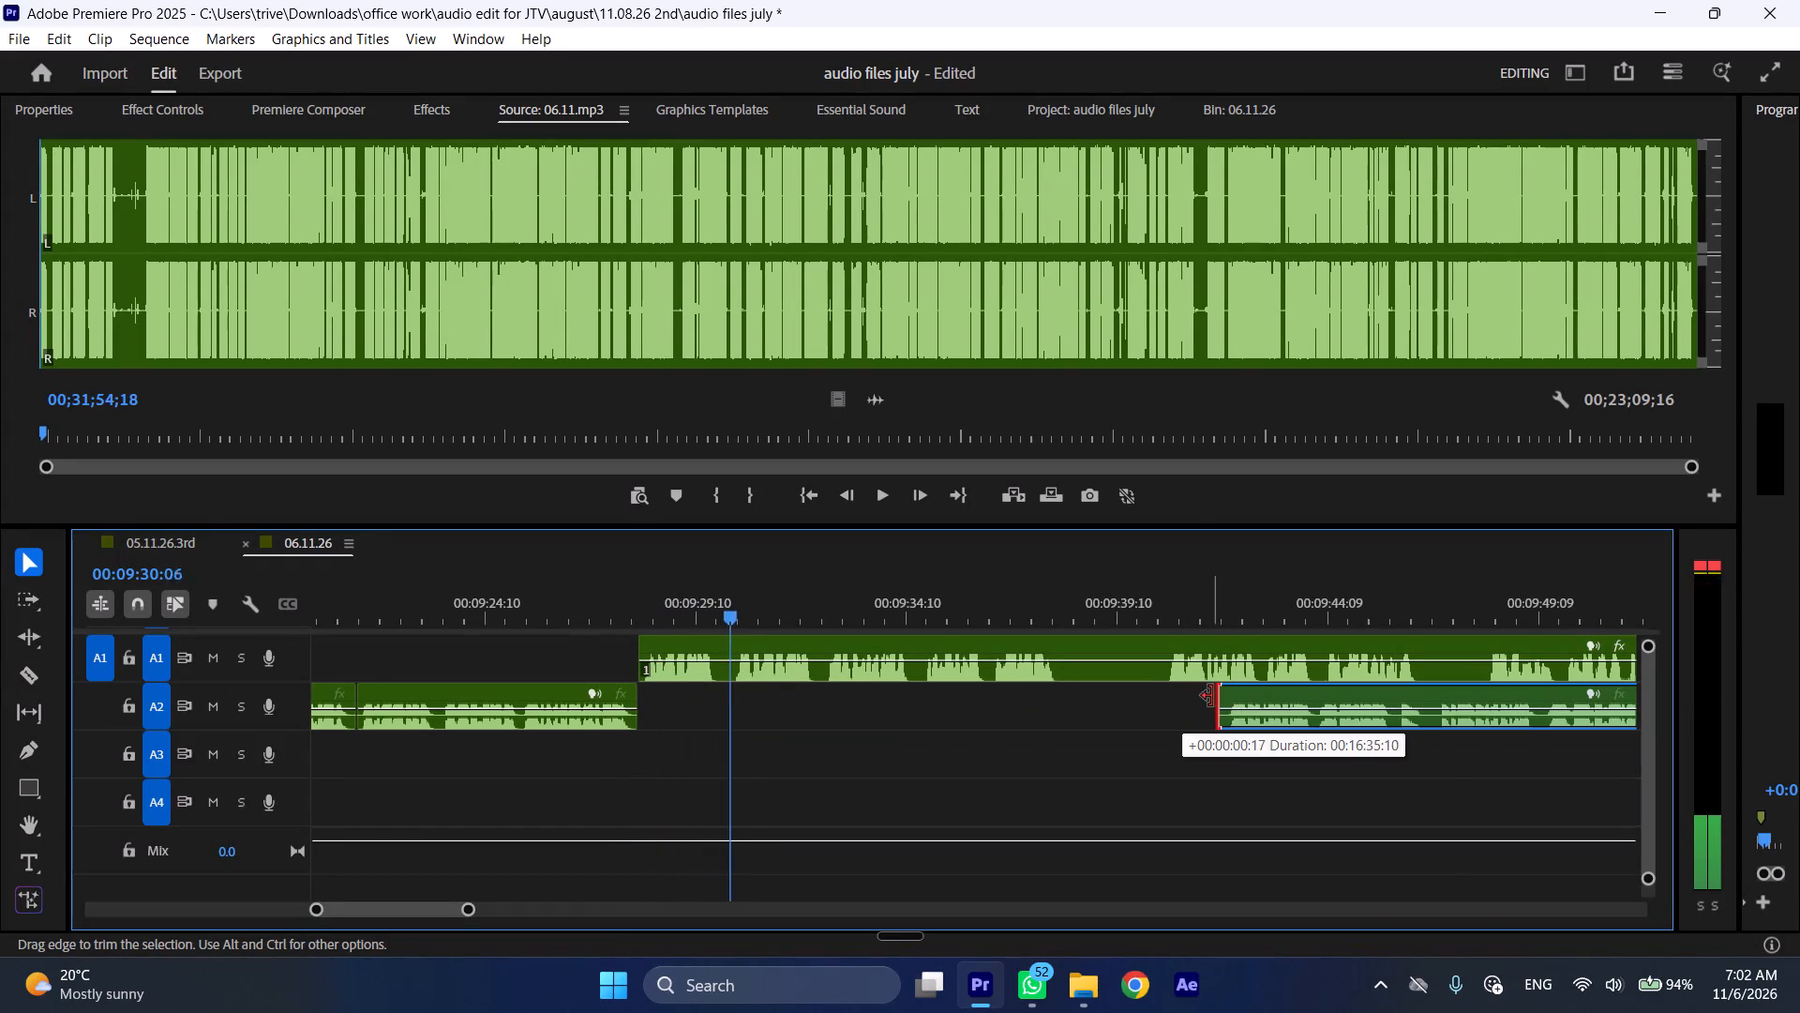
{"action": "left_click_drag", "start_coordinate": [1211, 696], "coordinate": [1216, 697]}
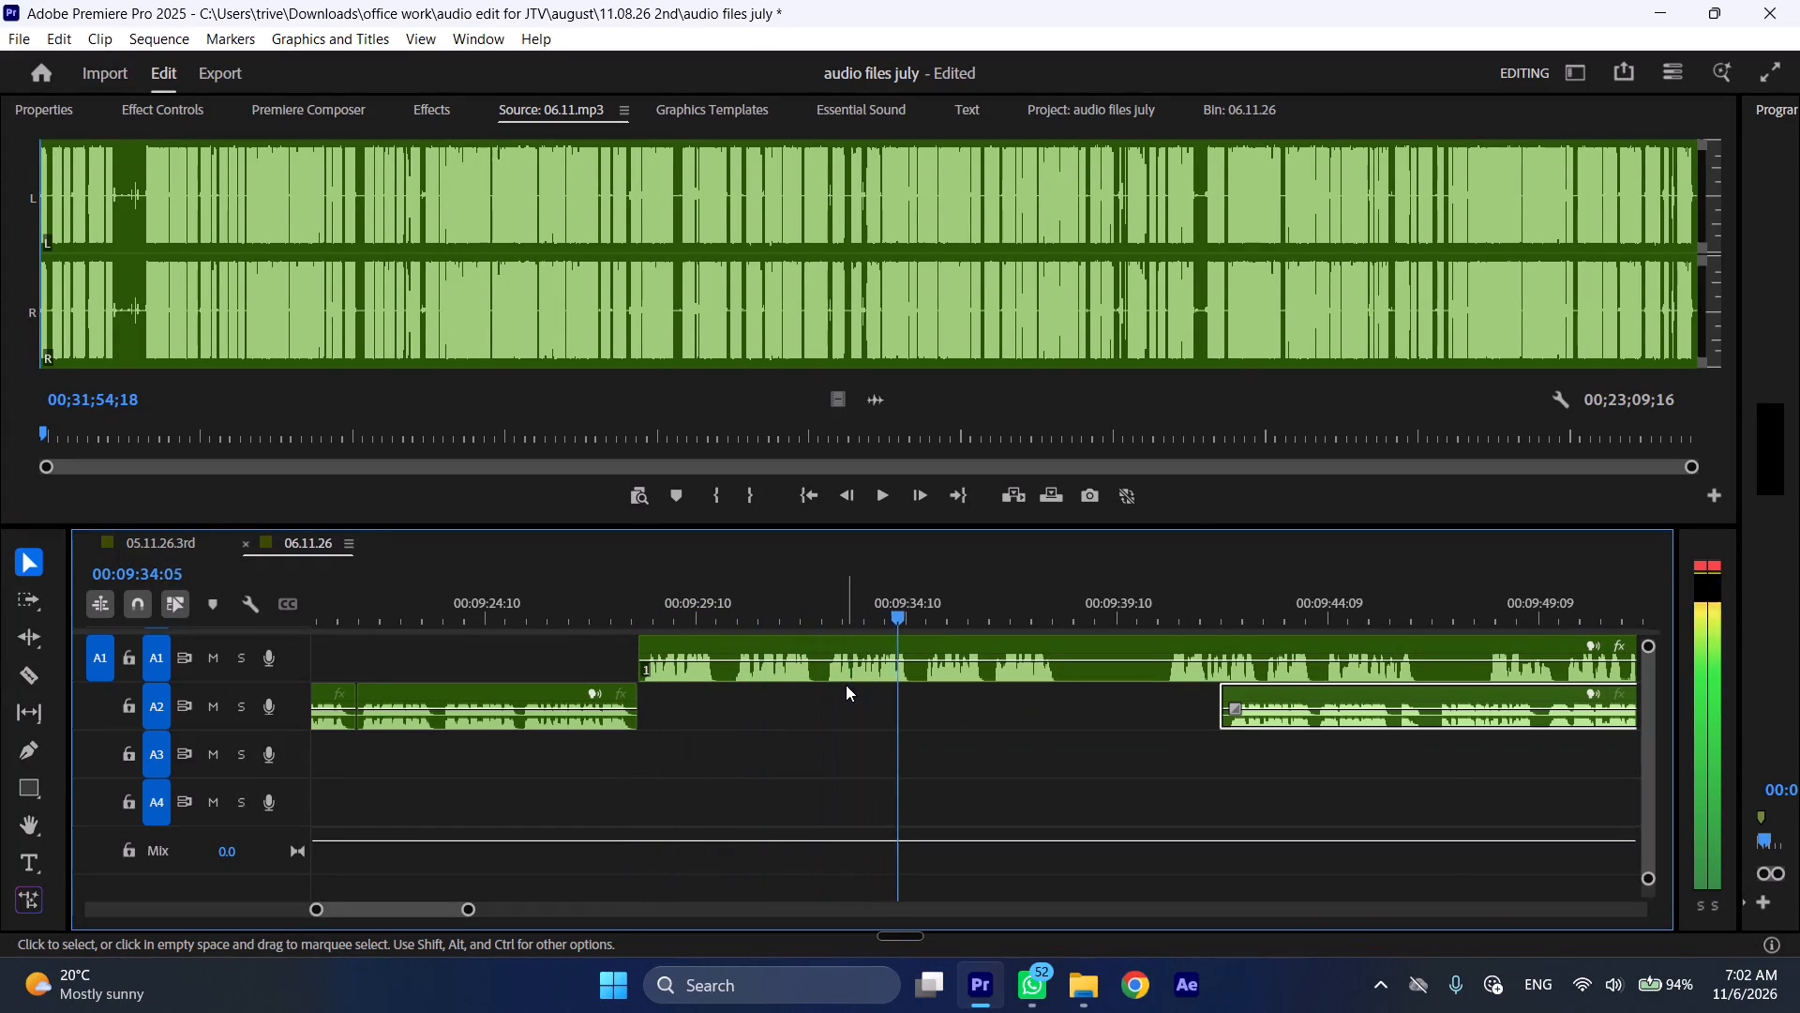
Stop playback, cut out the first A1 phrase from 00:09:28:01 to about 00:09:30:08, and close the gap on both tracks.
{"action": "left_click", "coordinate": [735, 609]}
{"action": "left_click", "coordinate": [773, 656]}
{"action": "key", "text": "shift+c"}
{"action": "key", "text": "ctrl+shift+d"}
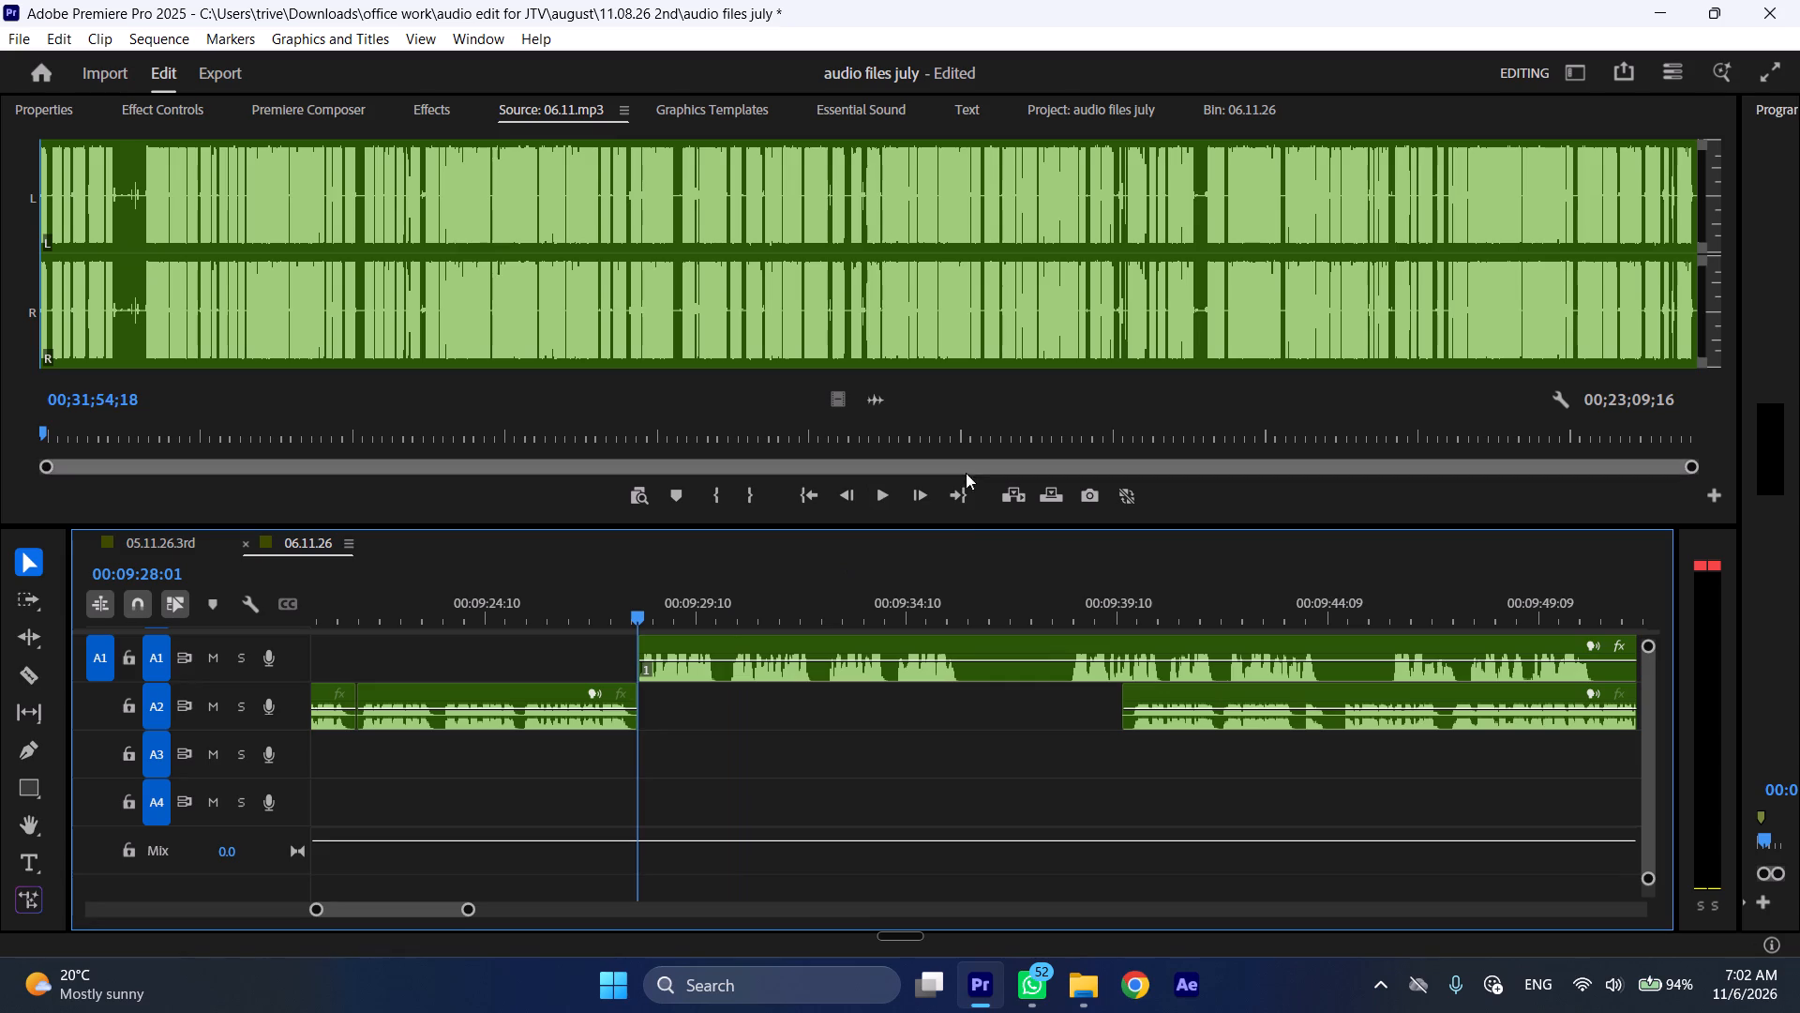
Split the A1 clip at 00:09:35:16 and move the following A2 clip back to start at that split.
{"action": "left_click_drag", "start_coordinate": [971, 584], "coordinate": [961, 594]}
{"action": "key", "text": "shift+c"}
{"action": "scroll", "coordinate": [988, 616], "scroll_direction": "down", "scroll_amount": 5}
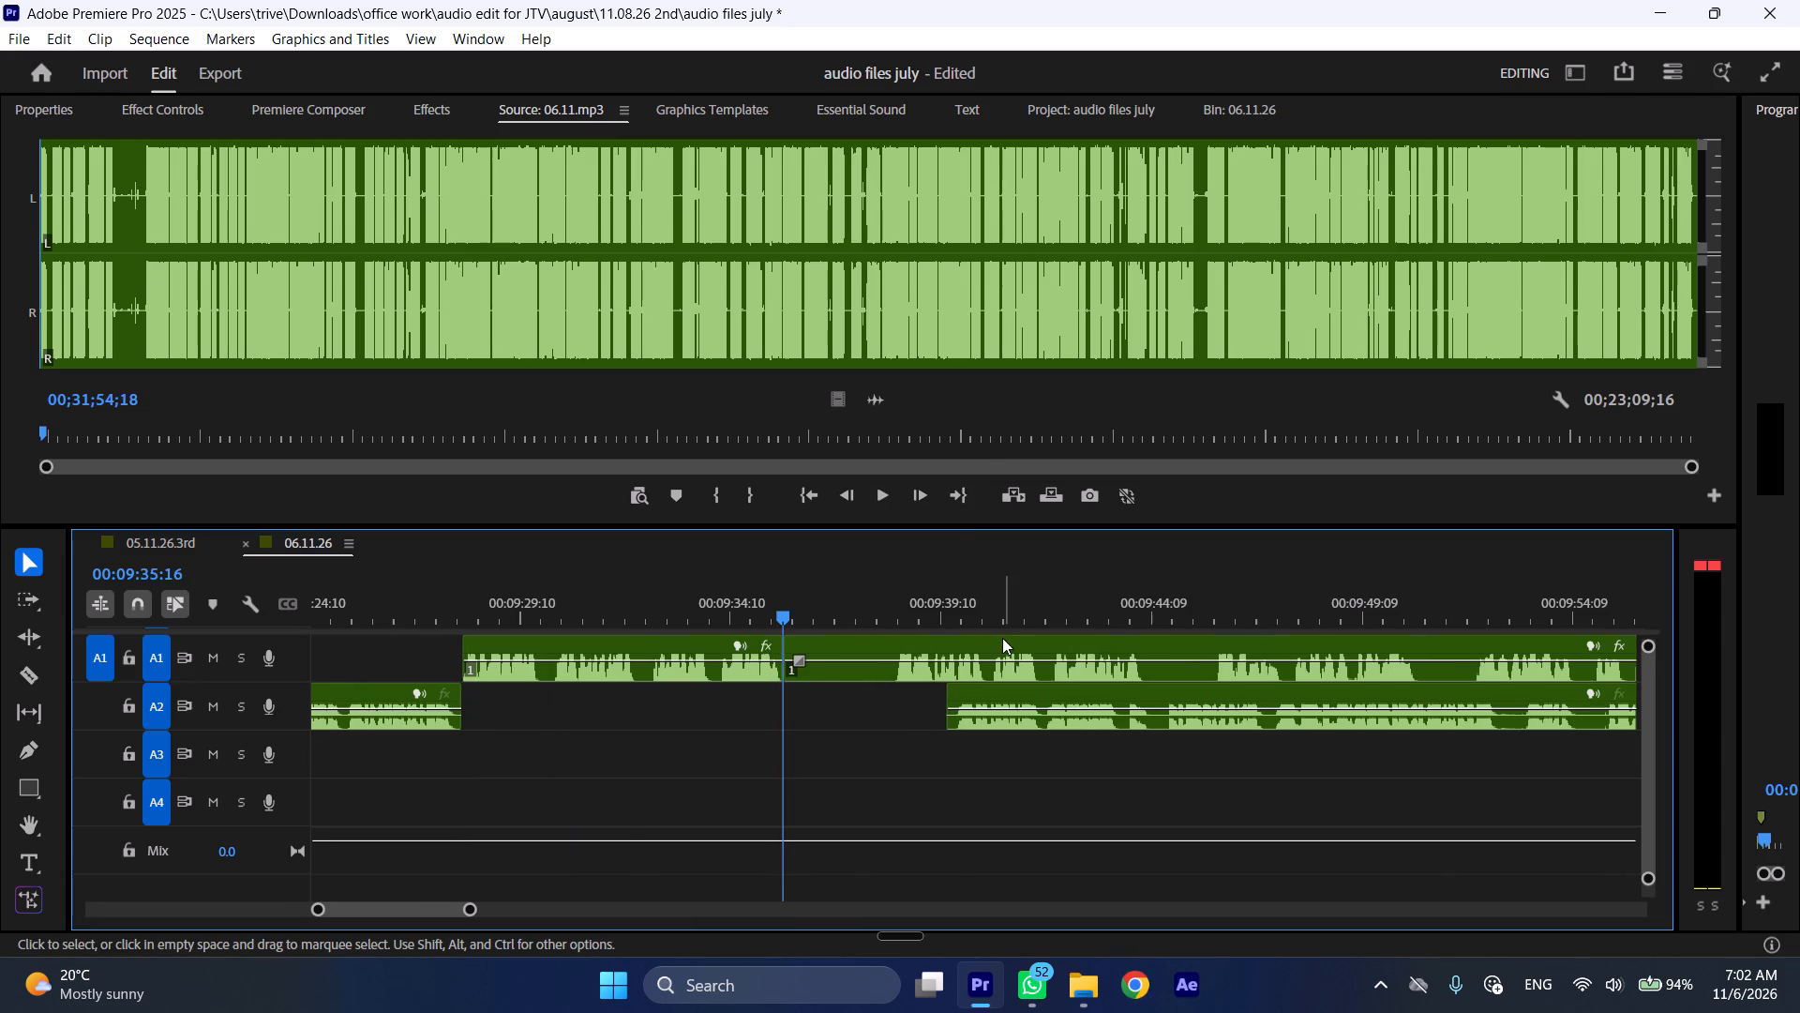
{"action": "left_click_drag", "start_coordinate": [997, 698], "coordinate": [835, 697]}
Move the remaining A1 clip later on its track so it starts at about 00:09:59:13.
{"action": "scroll", "coordinate": [862, 663], "scroll_direction": "down", "scroll_amount": 7}
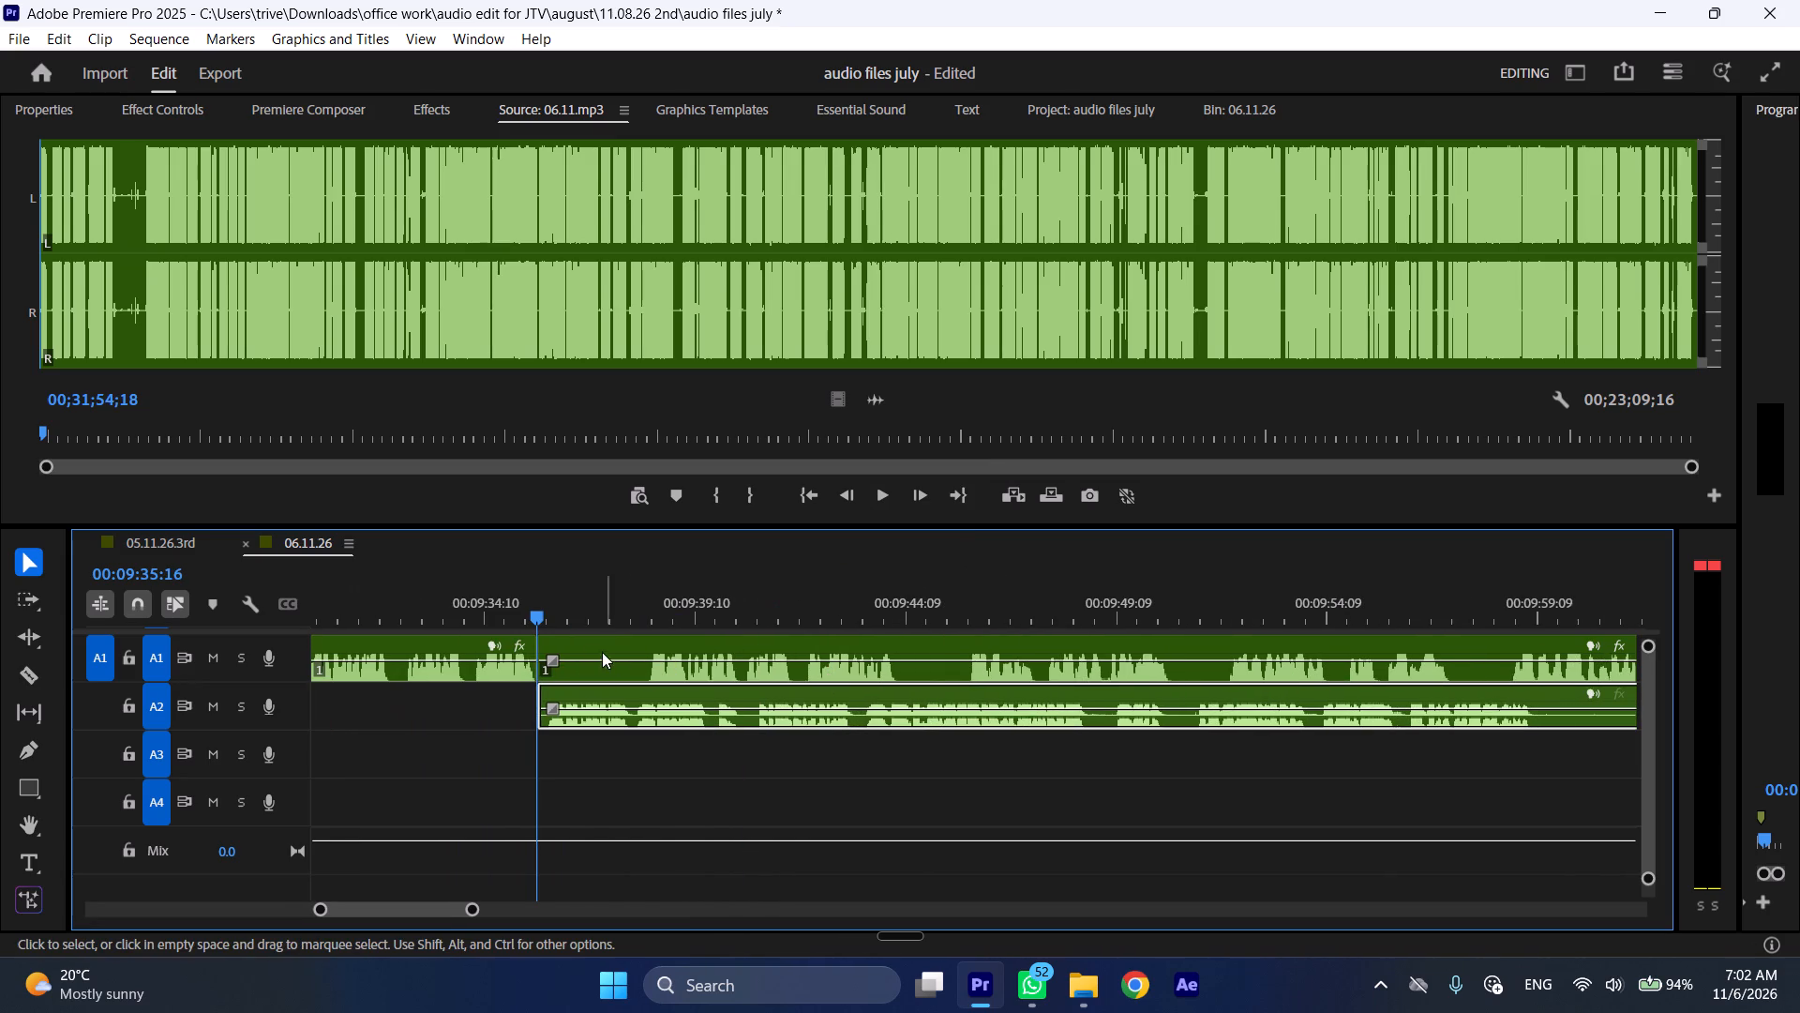
{"action": "left_click_drag", "start_coordinate": [581, 644], "coordinate": [1590, 666]}
Play quickly from the A1-to-A2 changeover at 00:09:35:16 to check the A2 passage.
{"action": "key", "text": "space"}
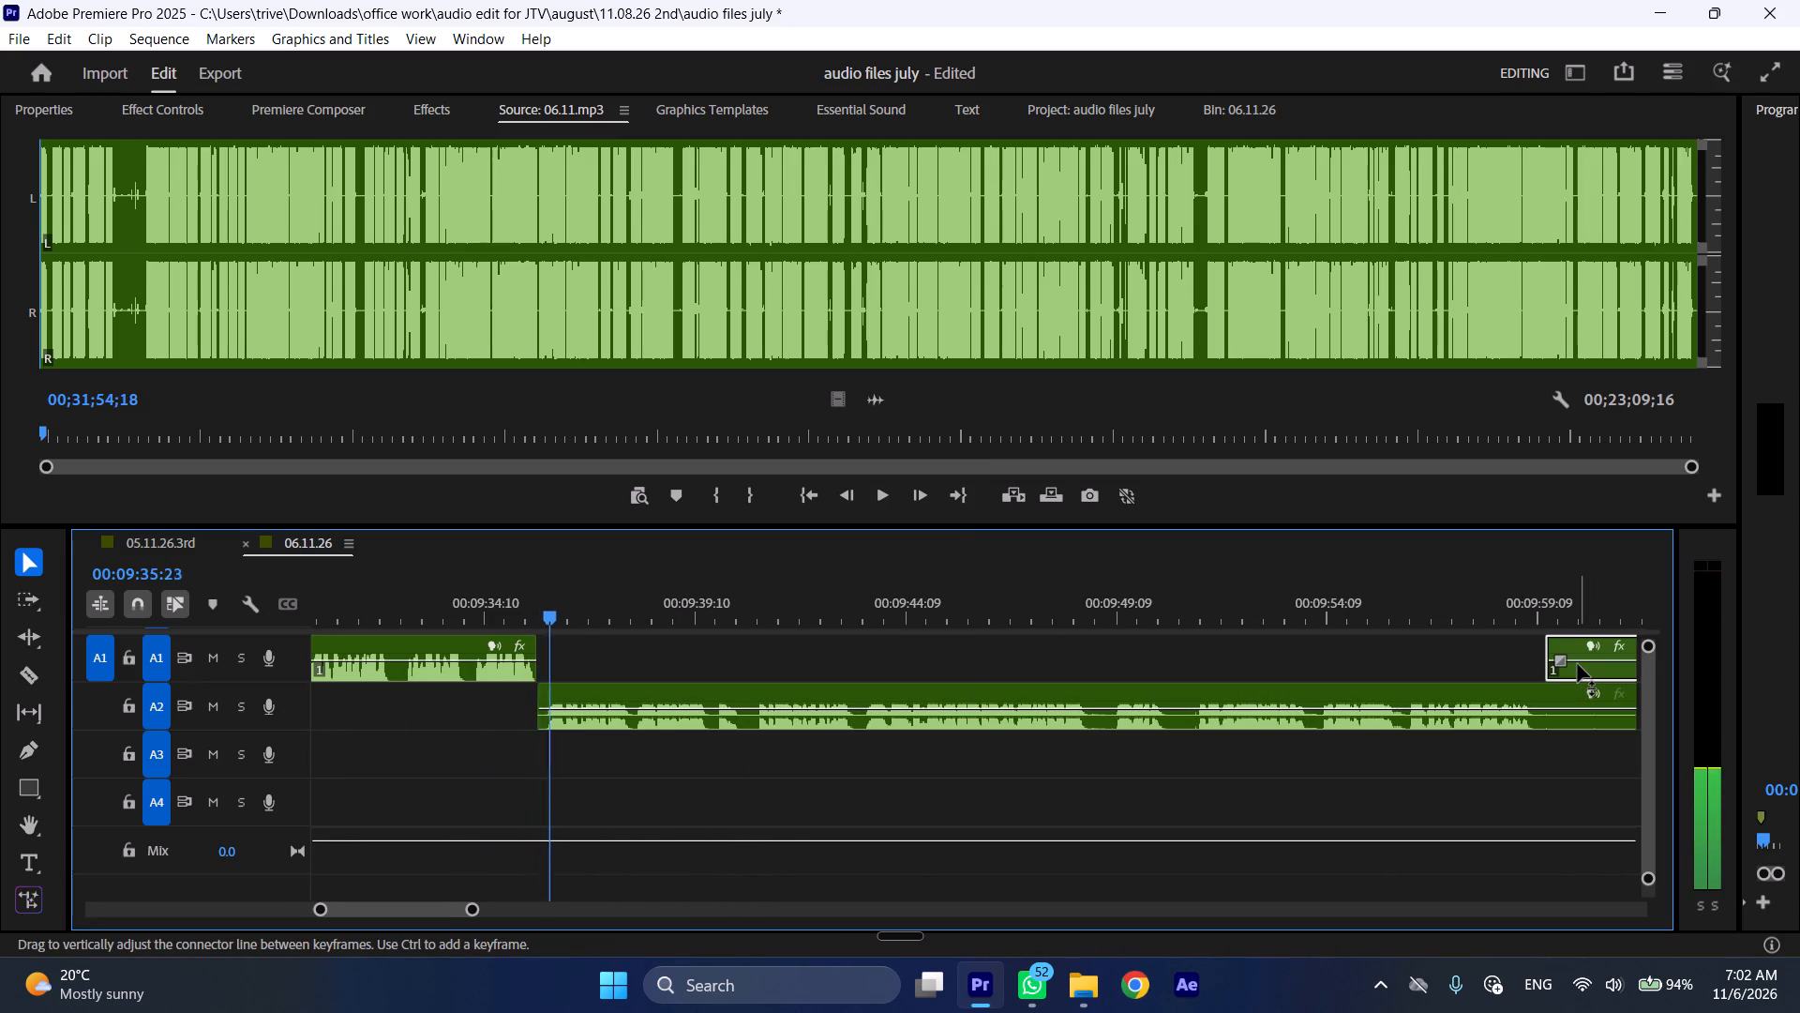
{"action": "key", "text": "l"}
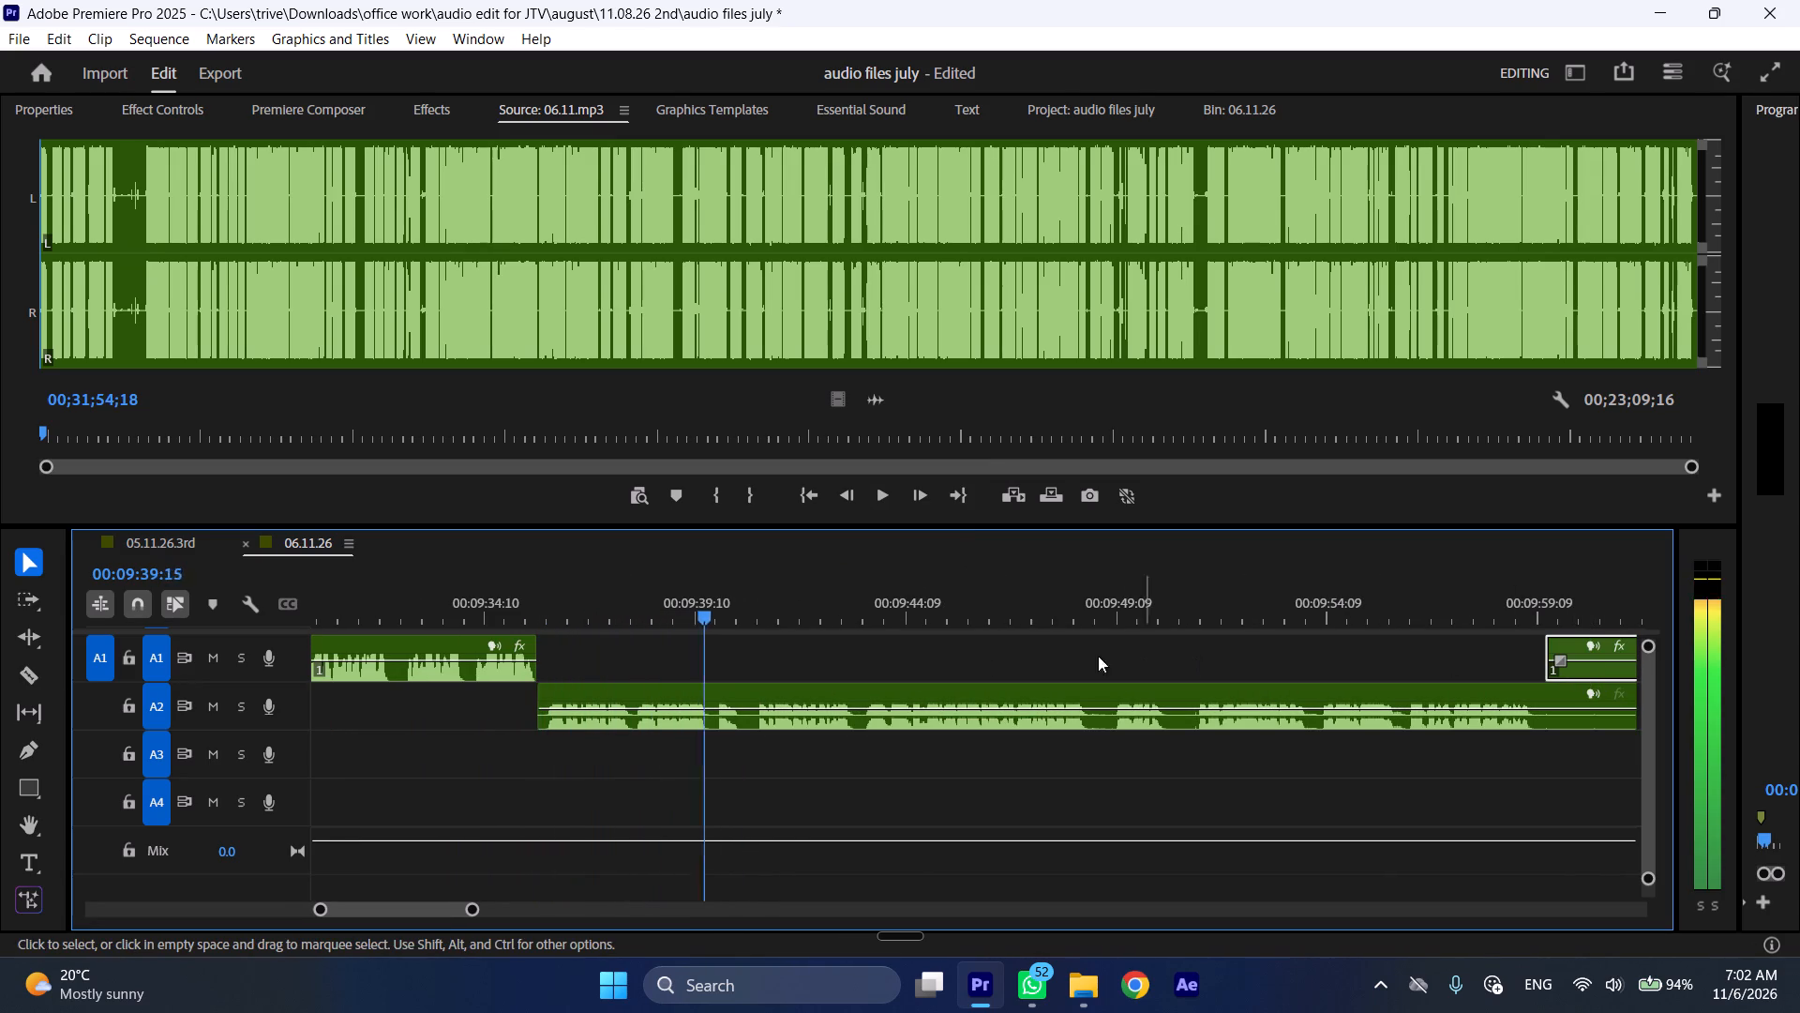
Stop playback, cut out the A2 section from 00:09:39:20 to 00:09:40:18, and close the gap on both tracks.
{"action": "left_click", "coordinate": [713, 604]}
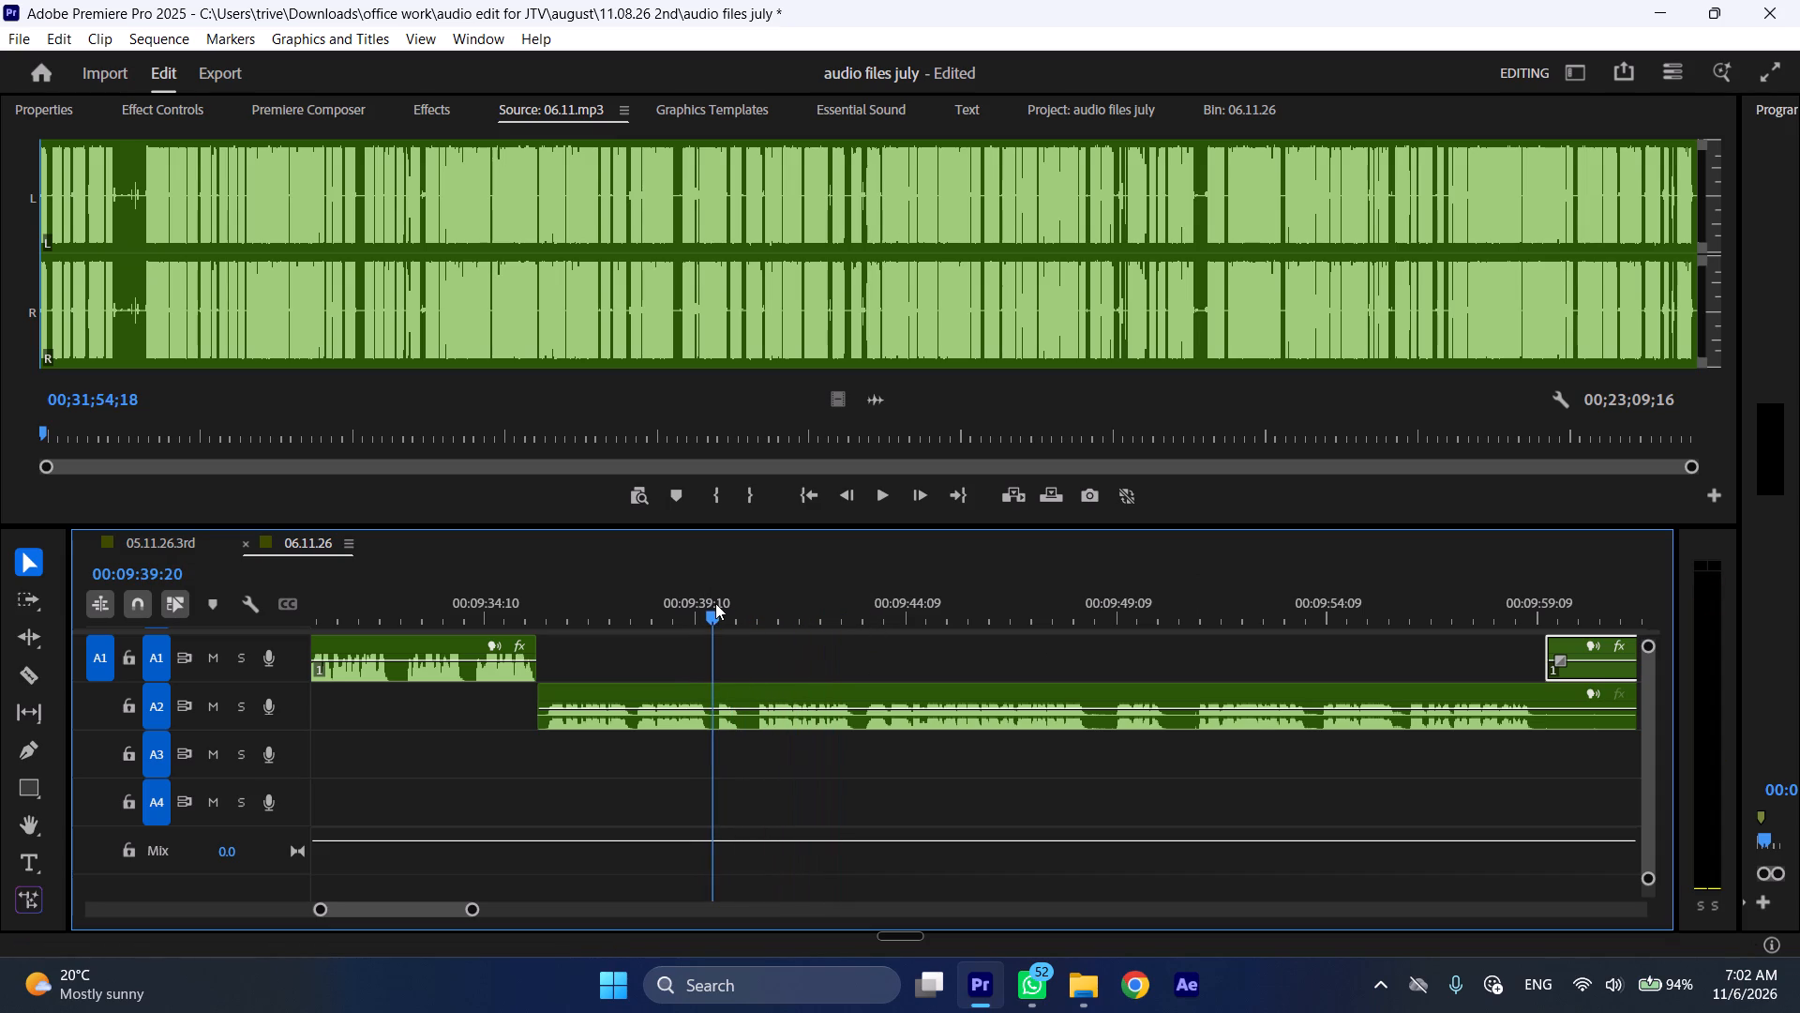
{"action": "key", "text": "shift+c"}
{"action": "left_click_drag", "start_coordinate": [736, 607], "coordinate": [755, 612]}
{"action": "left_click", "coordinate": [803, 702]}
{"action": "key", "text": "shift+c"}
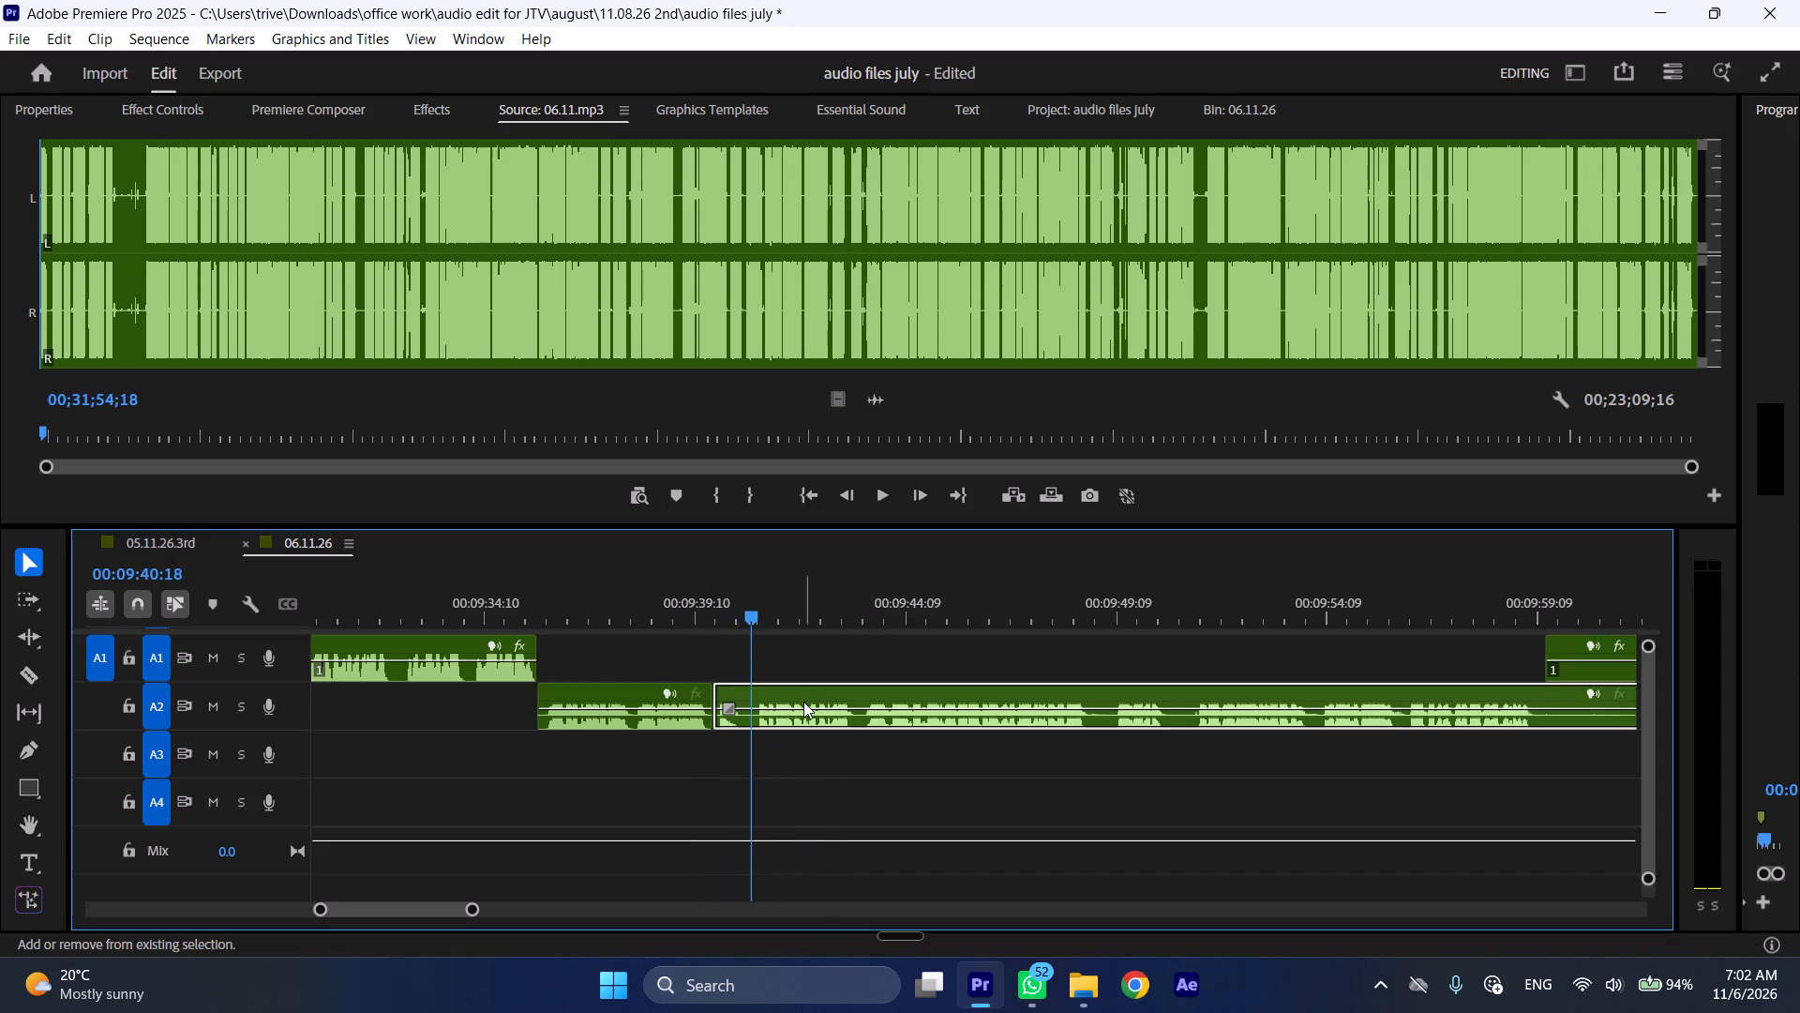
{"action": "key", "text": "ctrl+shift+d"}
Play quickly on from the A2 join at 00:09:39:20 to check the following passage.
{"action": "key", "text": "space"}
{"action": "type", "text": "l"}
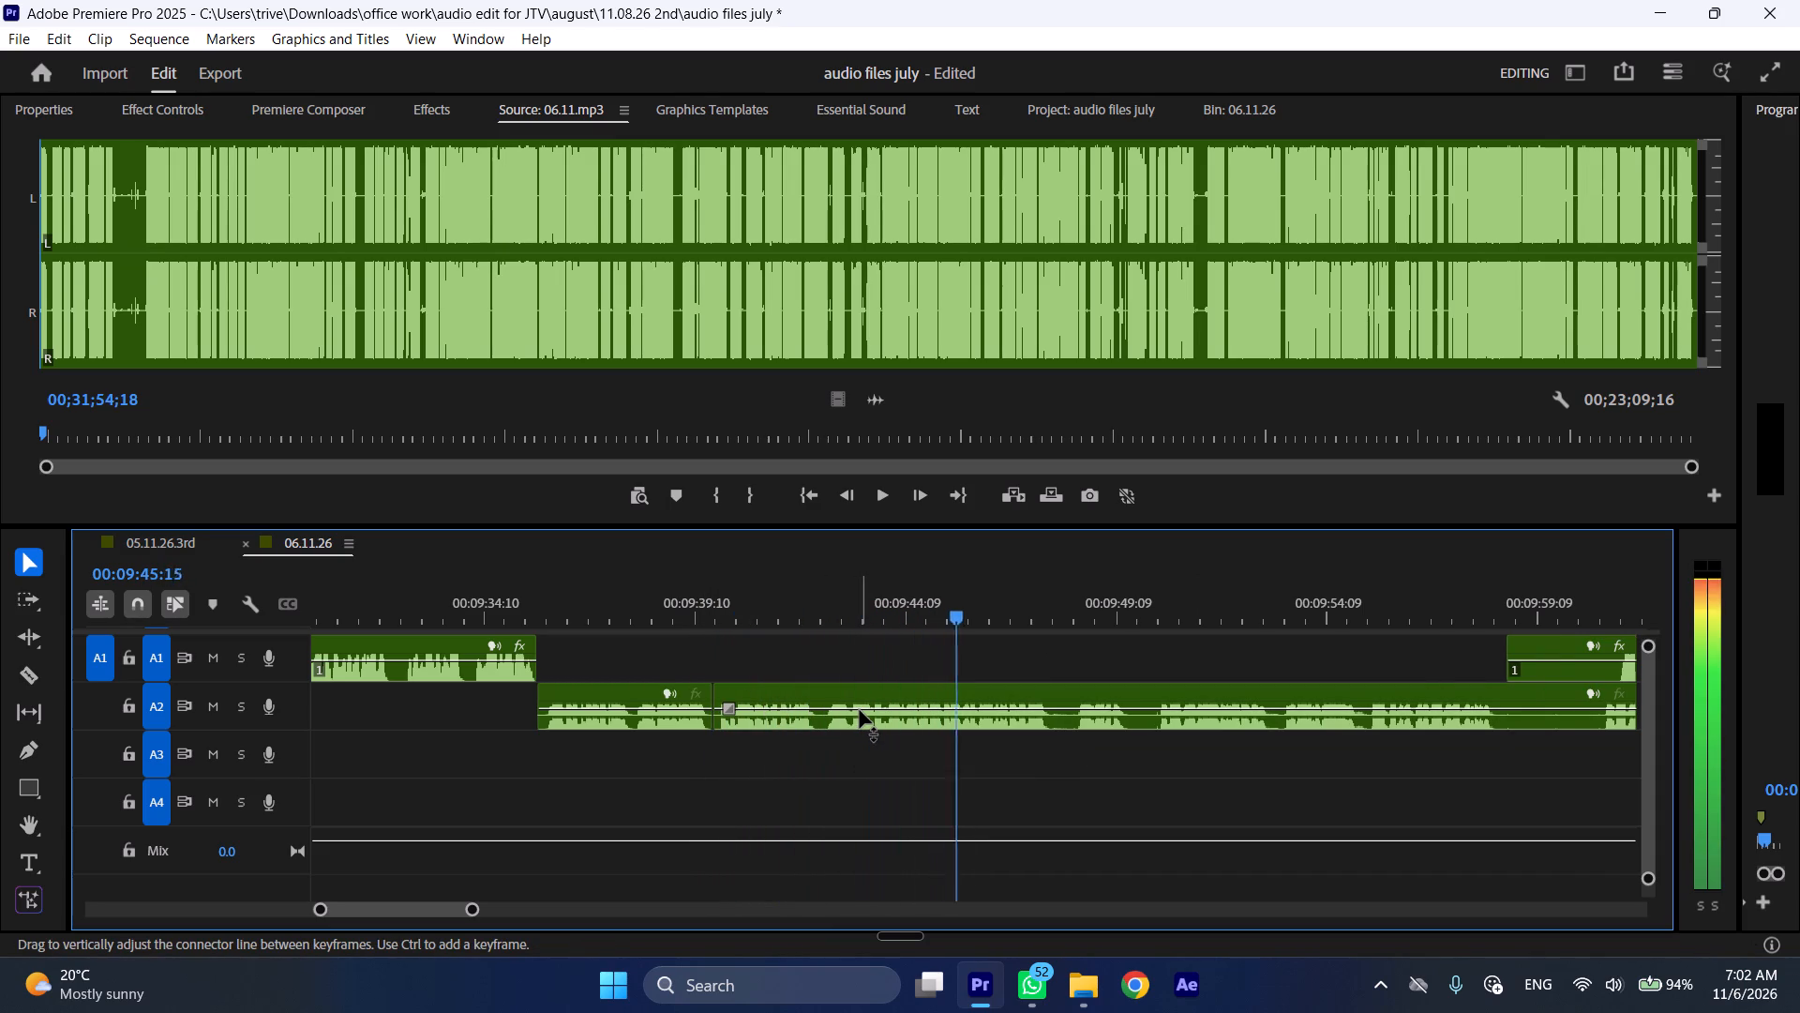
Stop playback, cut out the short A2 pause from about 00:09:47:22 to 00:09:48:08, and close the gap on both tracks.
{"action": "scroll", "coordinate": [860, 710], "scroll_direction": "down", "scroll_amount": 4}
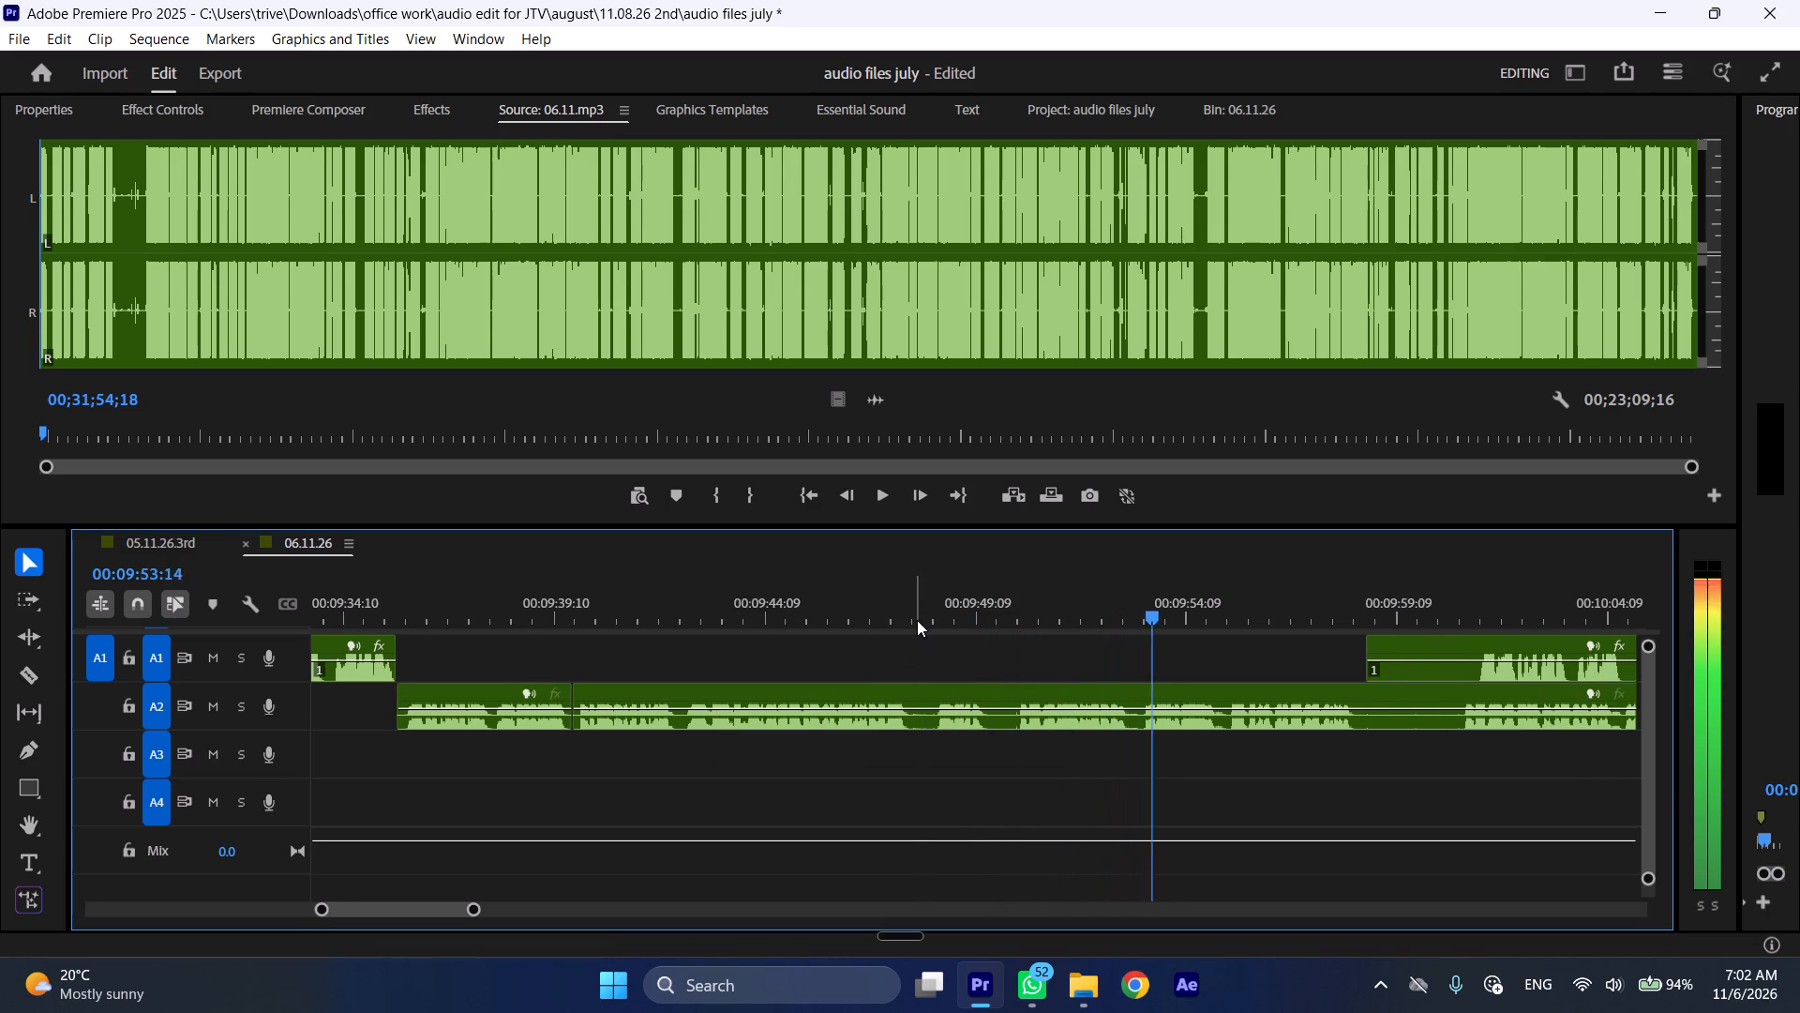
{"action": "left_click_drag", "start_coordinate": [916, 612], "coordinate": [935, 616]}
{"action": "key", "text": "shift+c"}
{"action": "left_click", "coordinate": [956, 707]}
{"action": "key", "text": "shift+c"}
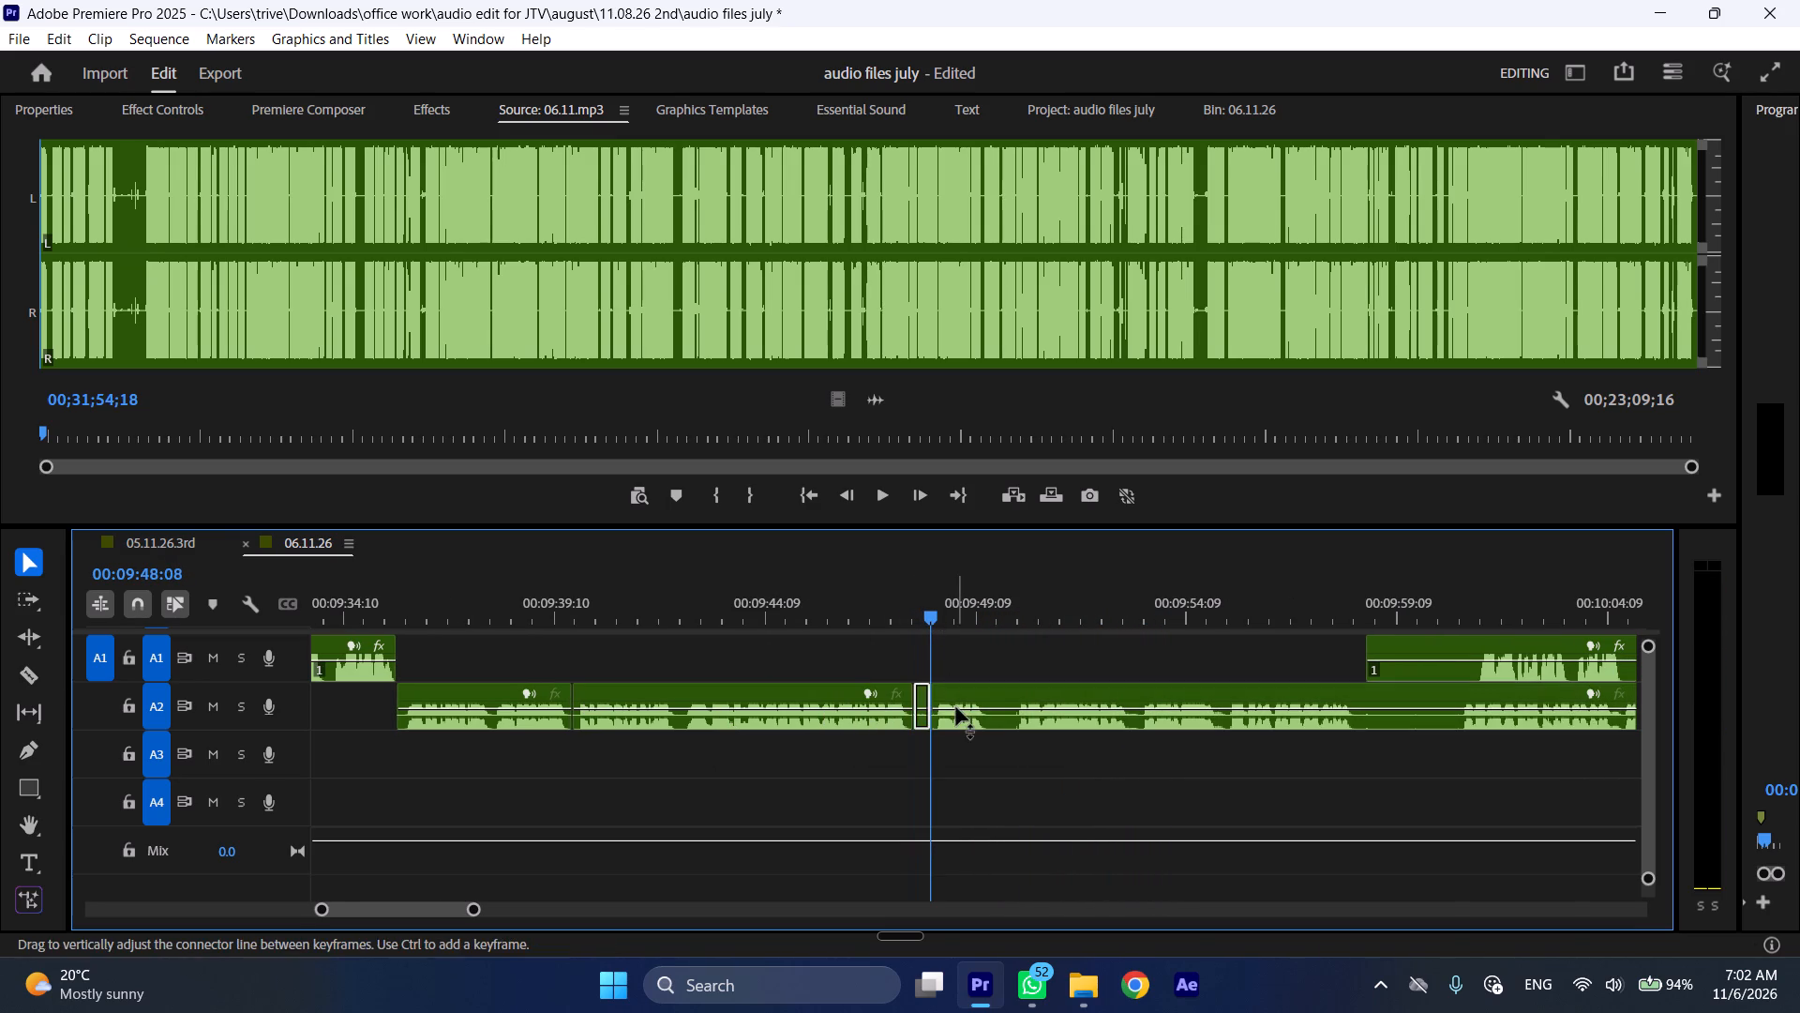
{"action": "key", "text": "ctrl+shift+d"}
Cut out the A2 pause from 00:09:49:06 to about 00:09:49:20 and close the gap on both tracks.
{"action": "left_click_drag", "start_coordinate": [965, 607], "coordinate": [991, 612]}
{"action": "key", "text": "shift+c"}
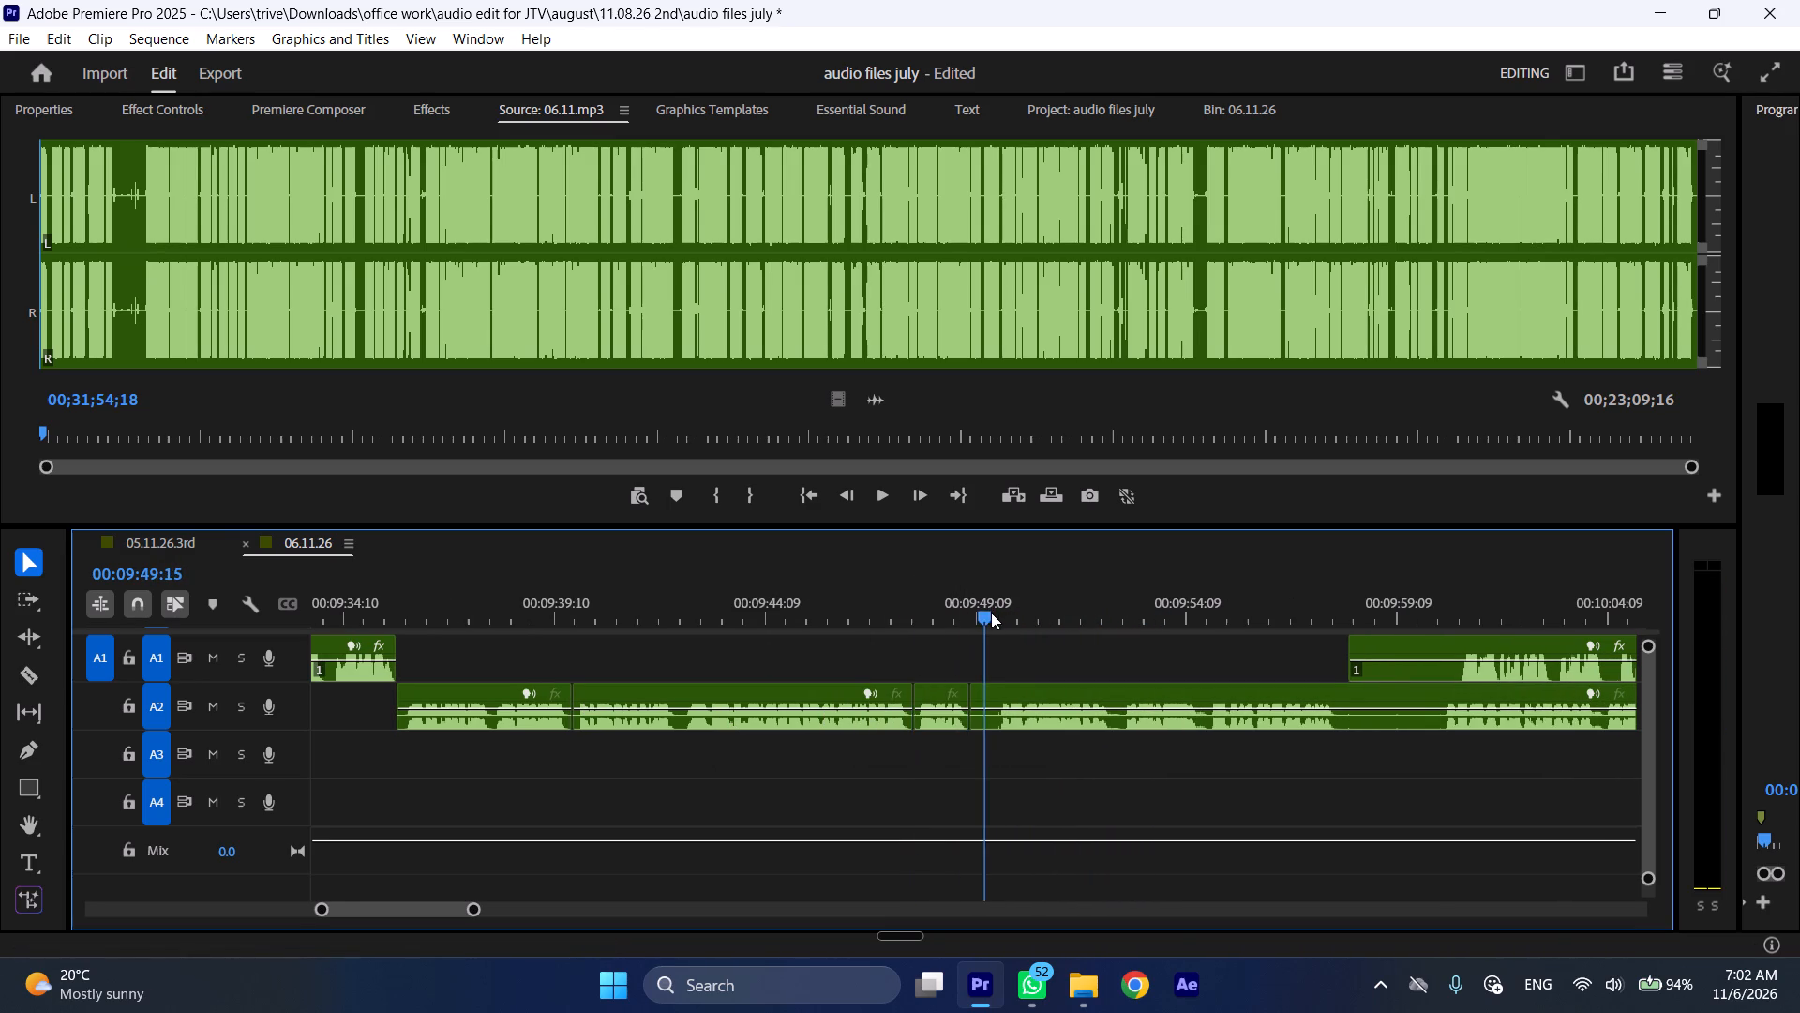
{"action": "left_click_drag", "start_coordinate": [991, 612], "coordinate": [997, 615]}
{"action": "left_click", "coordinate": [1018, 685]}
{"action": "key", "text": "shift+c"}
{"action": "key", "text": "ctrl+shift+d"}
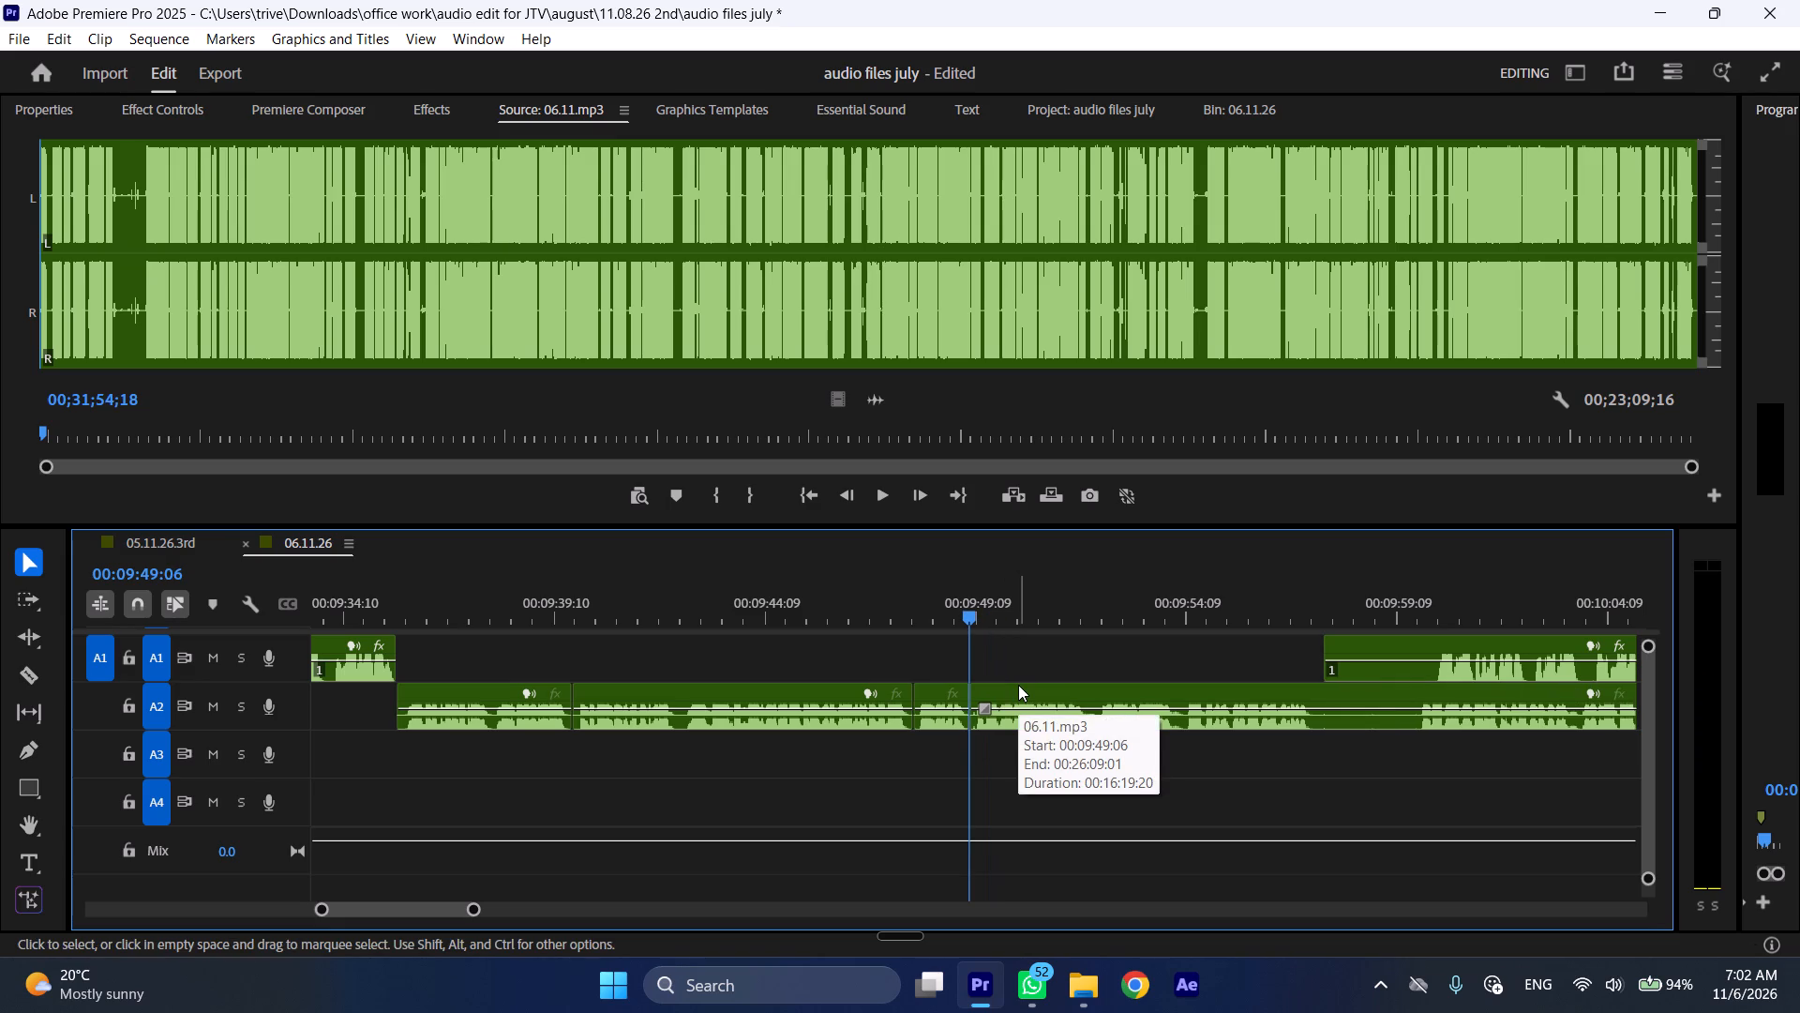
Play quickly on from the A2 join at 00:09:49:06 to check the rest of the passage.
{"action": "type", "text": "ll"}
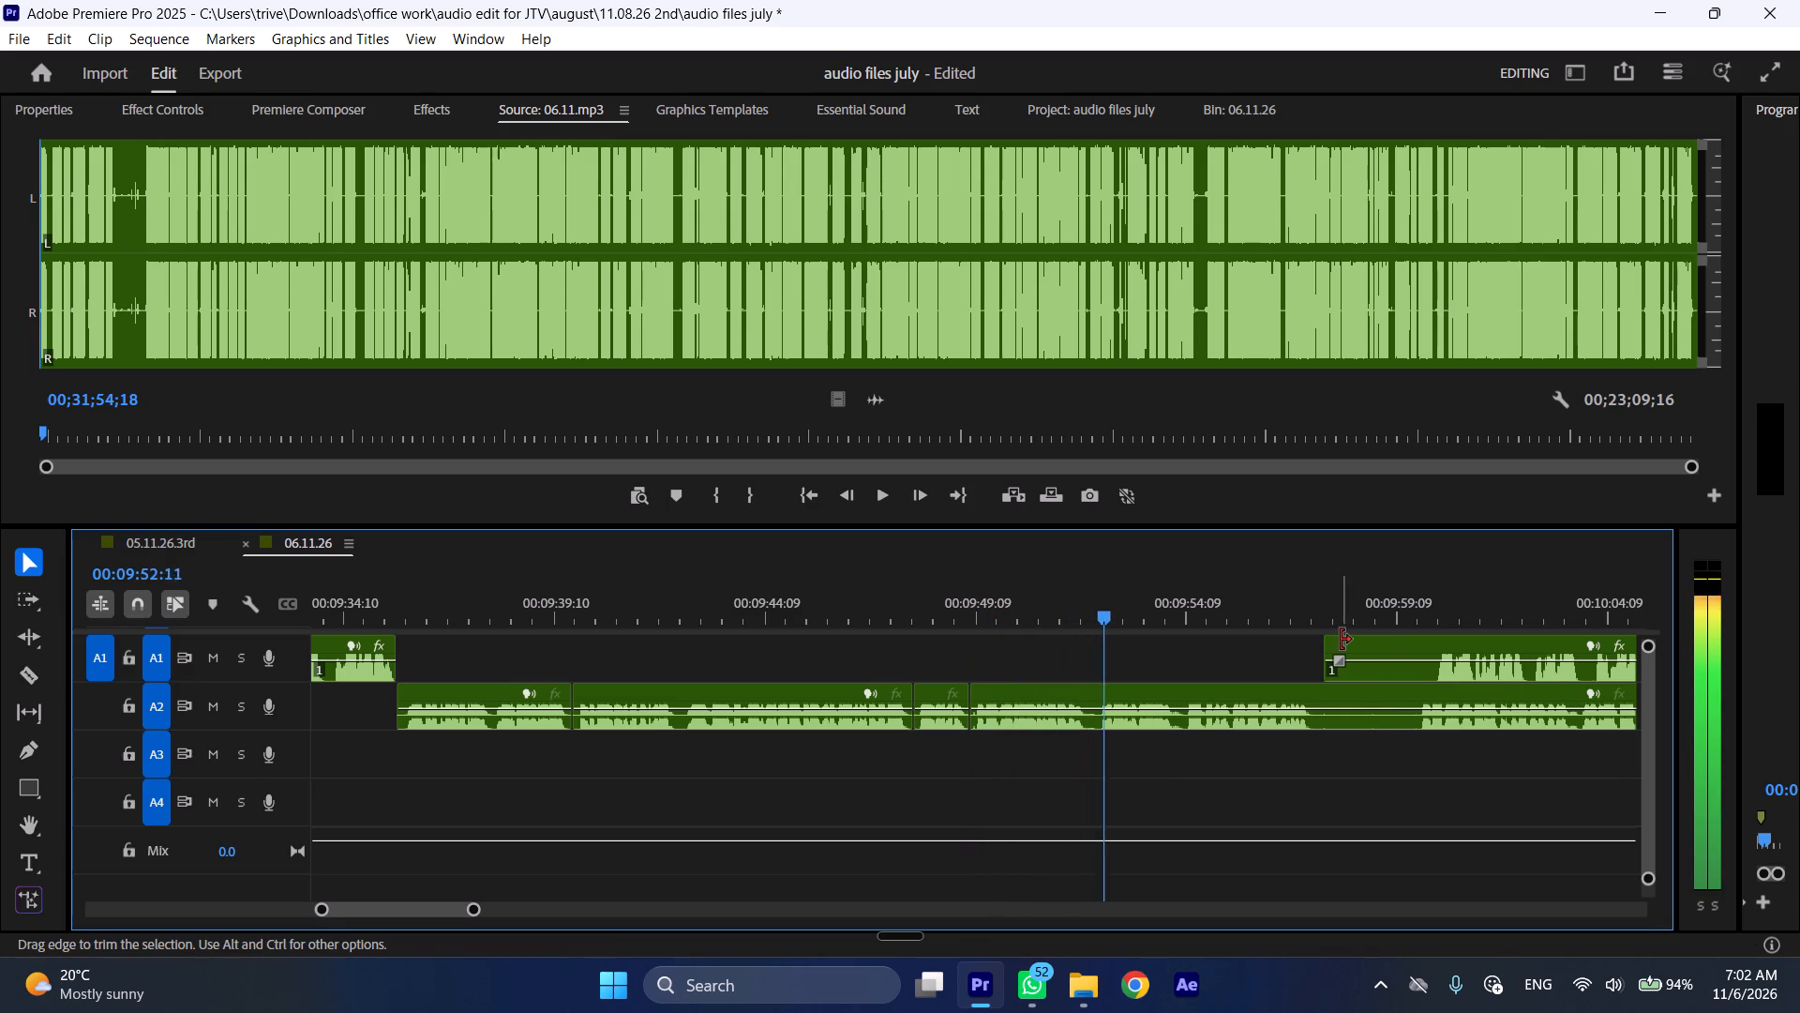
Trim the silent start of the next A1 clip to about 00:10:00:02, just before its speech begins.
{"action": "left_click_drag", "start_coordinate": [1341, 640], "coordinate": [1444, 658]}
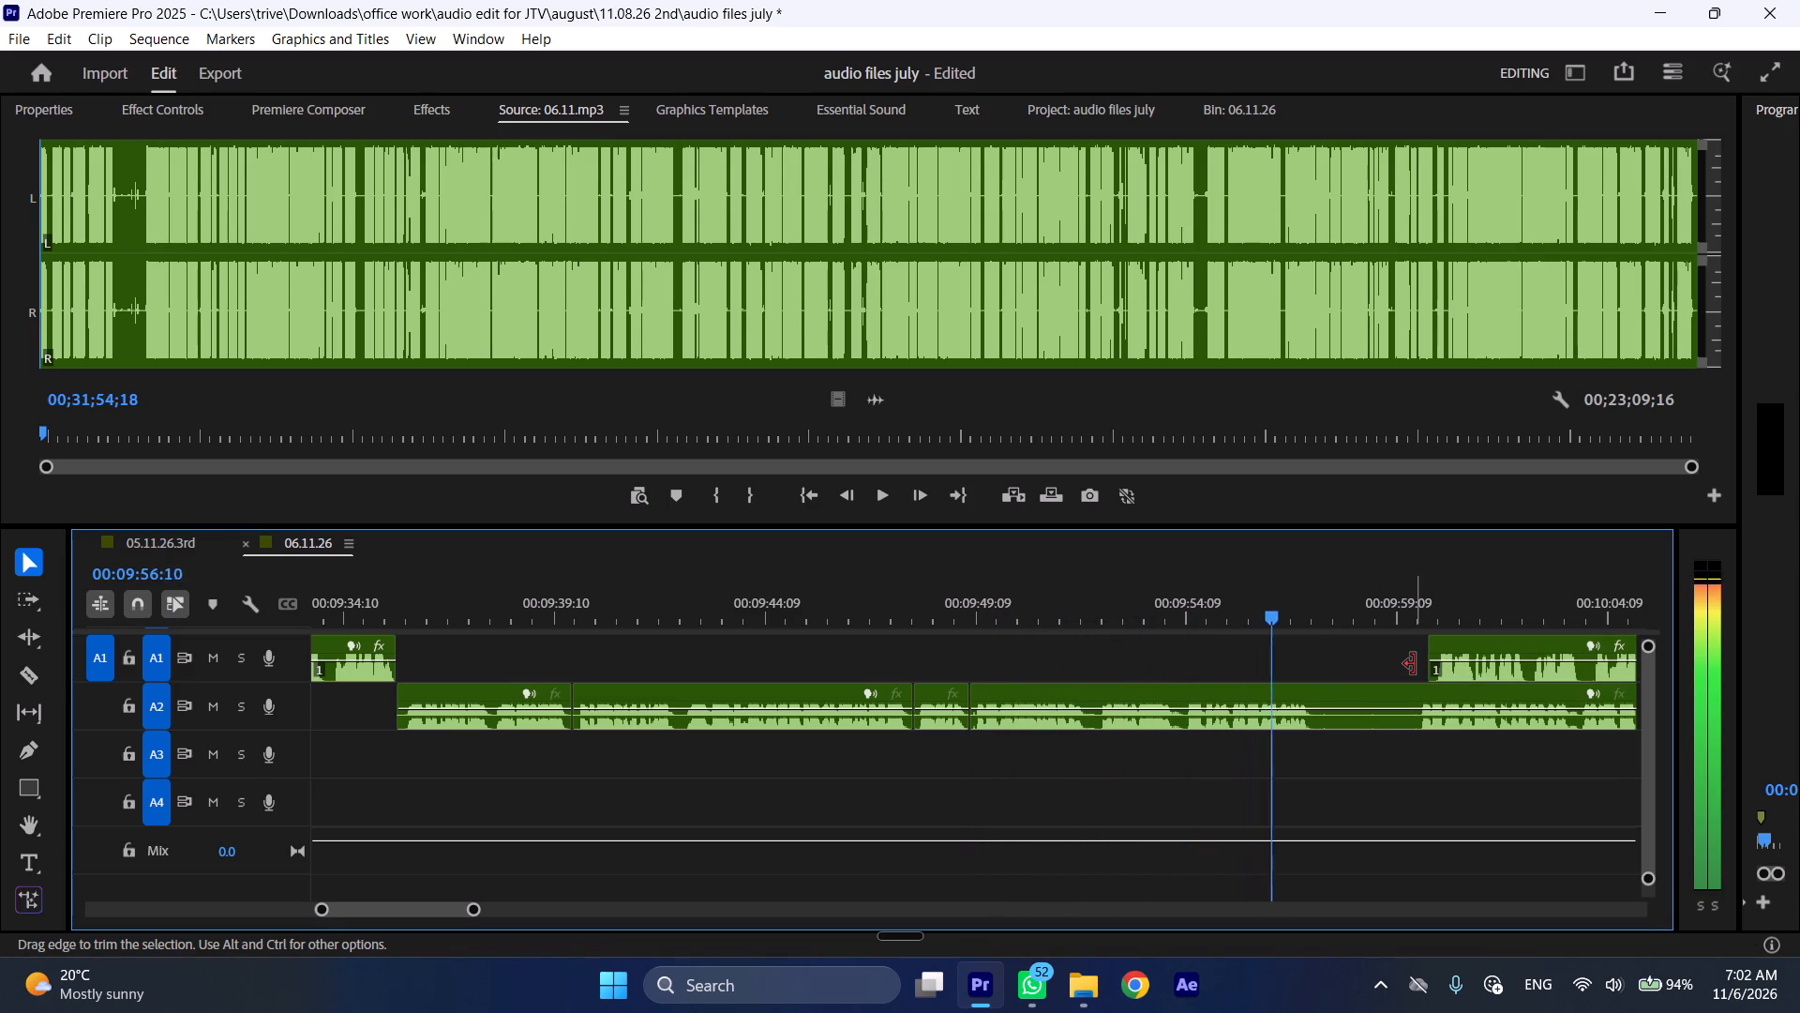
Stop playback and split the A2 clip at 00:09:57:14, within the silent stretch.
{"action": "key", "text": "space"}
{"action": "type", "text": "C"}
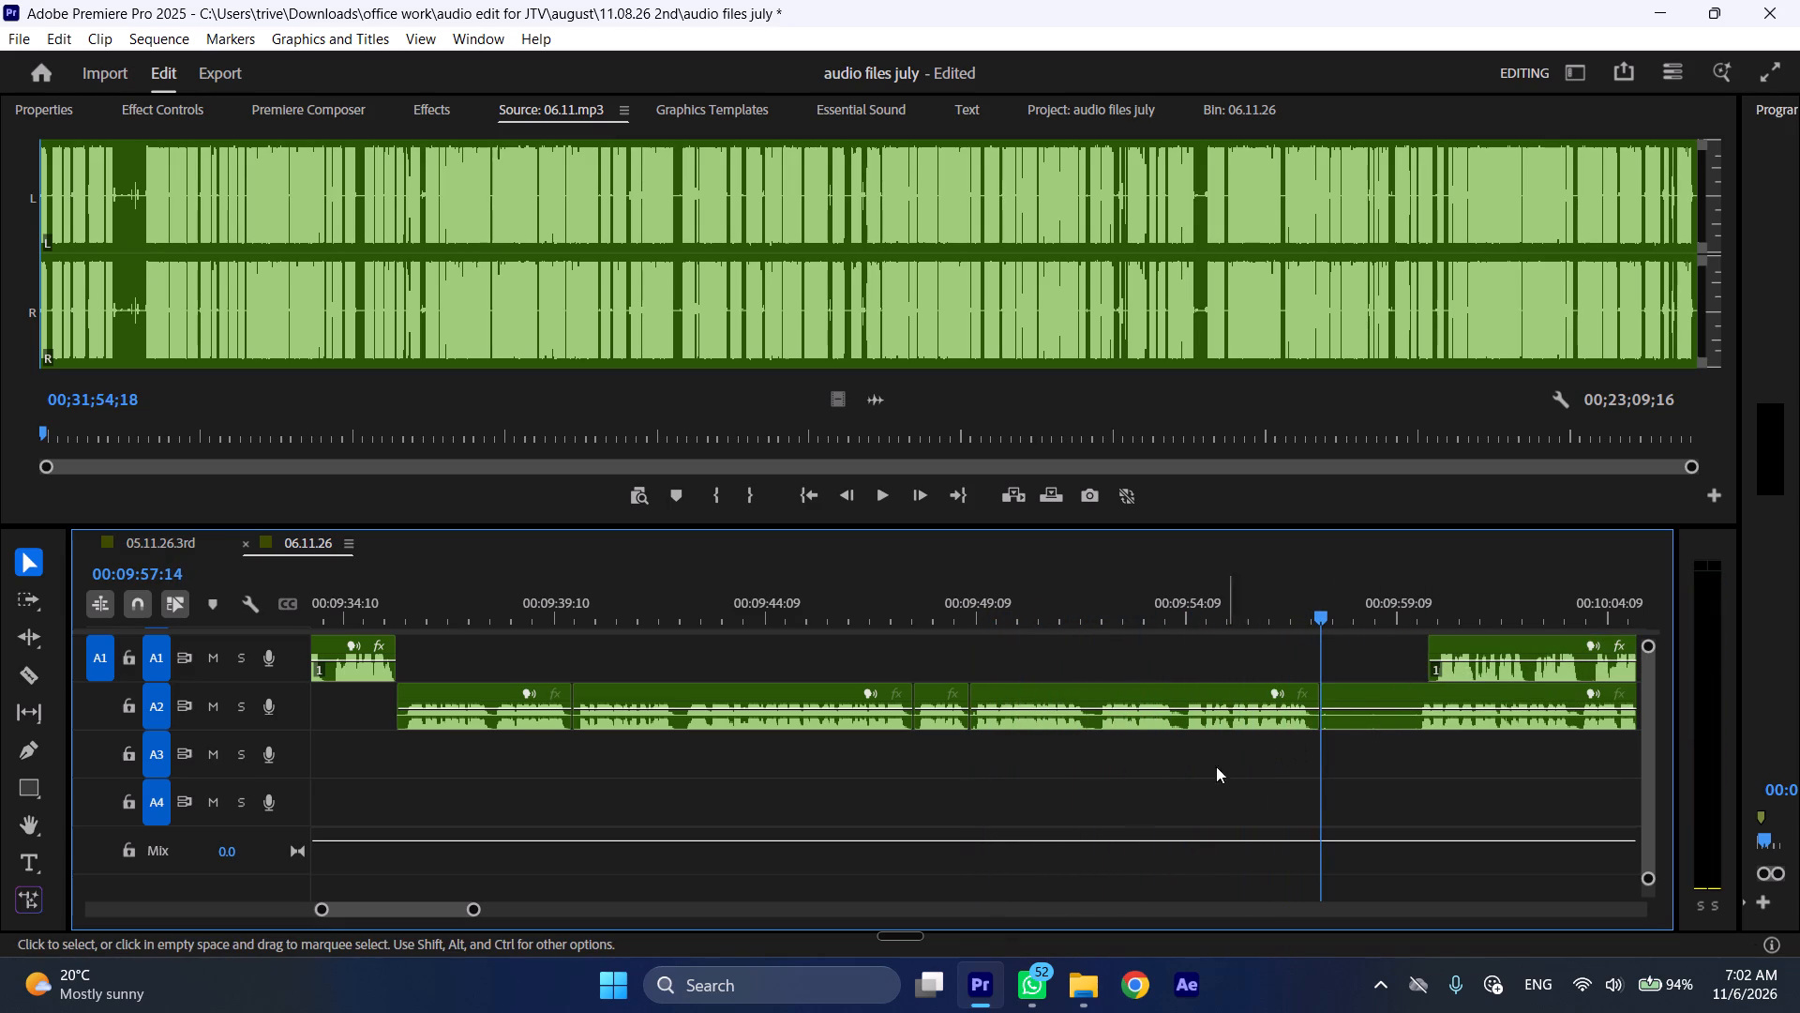
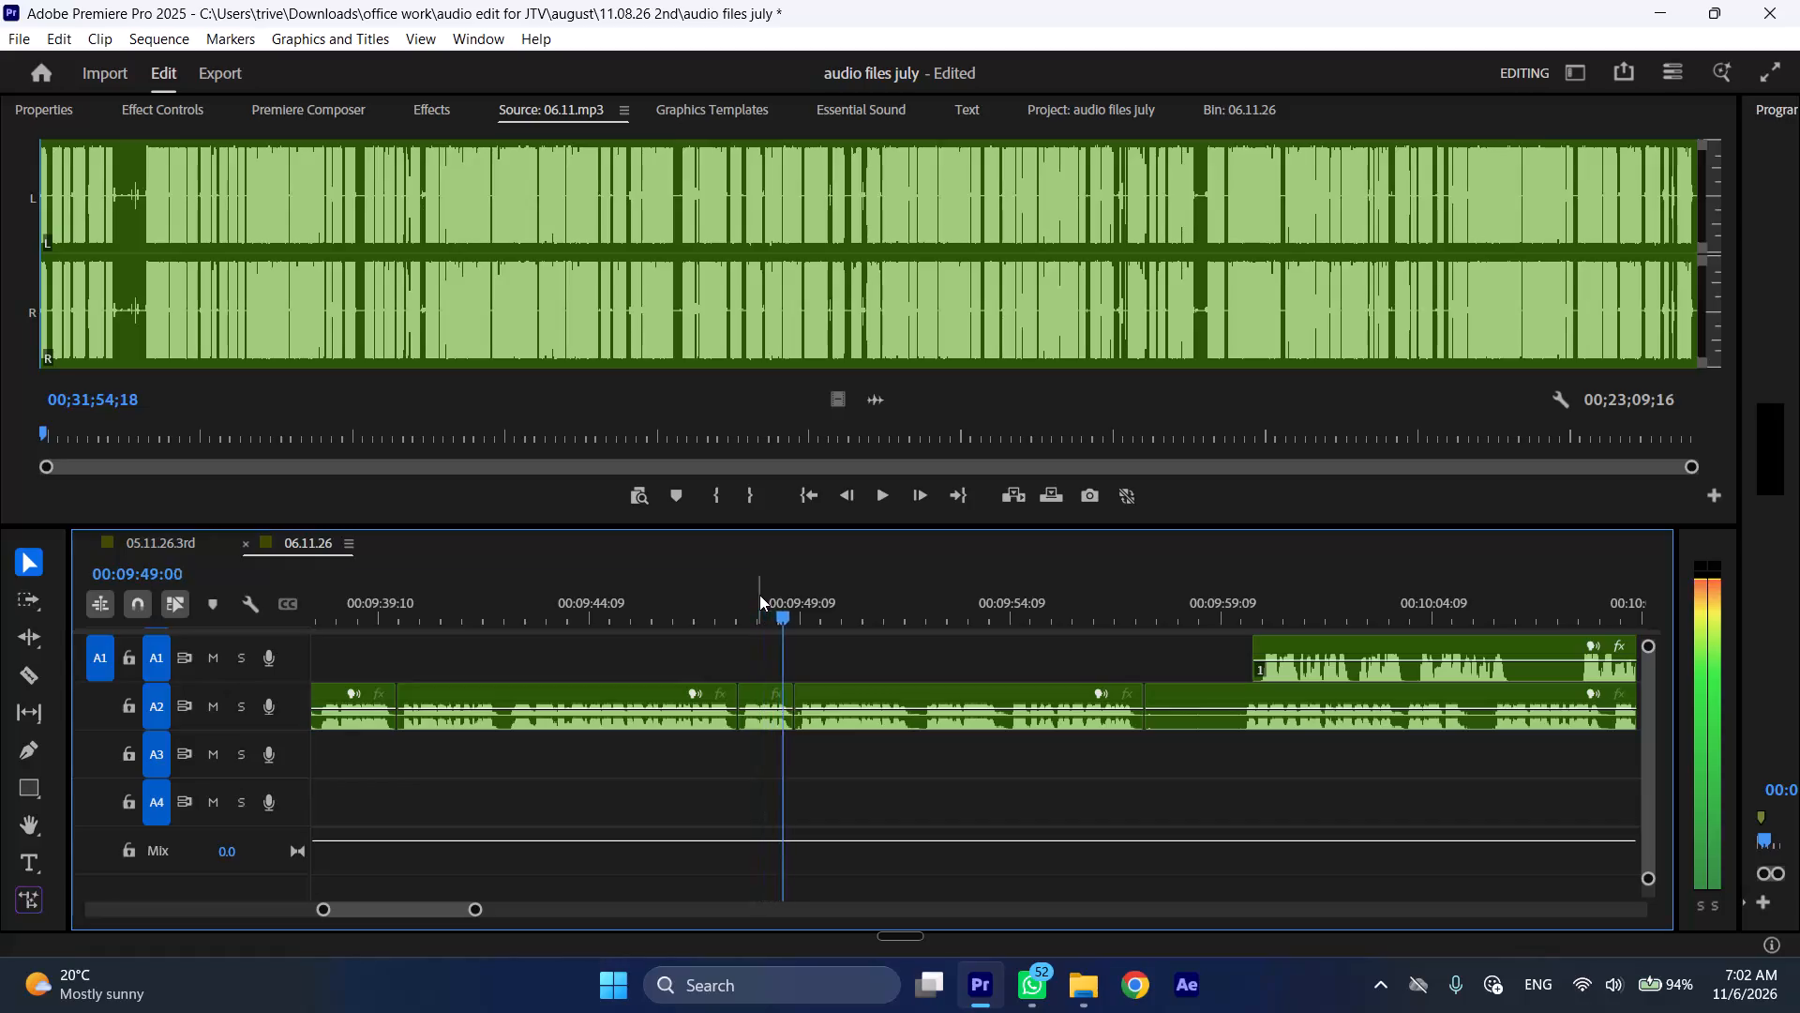
Stop playback and shift the three A2 clips starting near 00:09:48 later, so they begin at about 00:10:00:02, level with the A1 clip's start.
{"action": "key", "text": "space"}
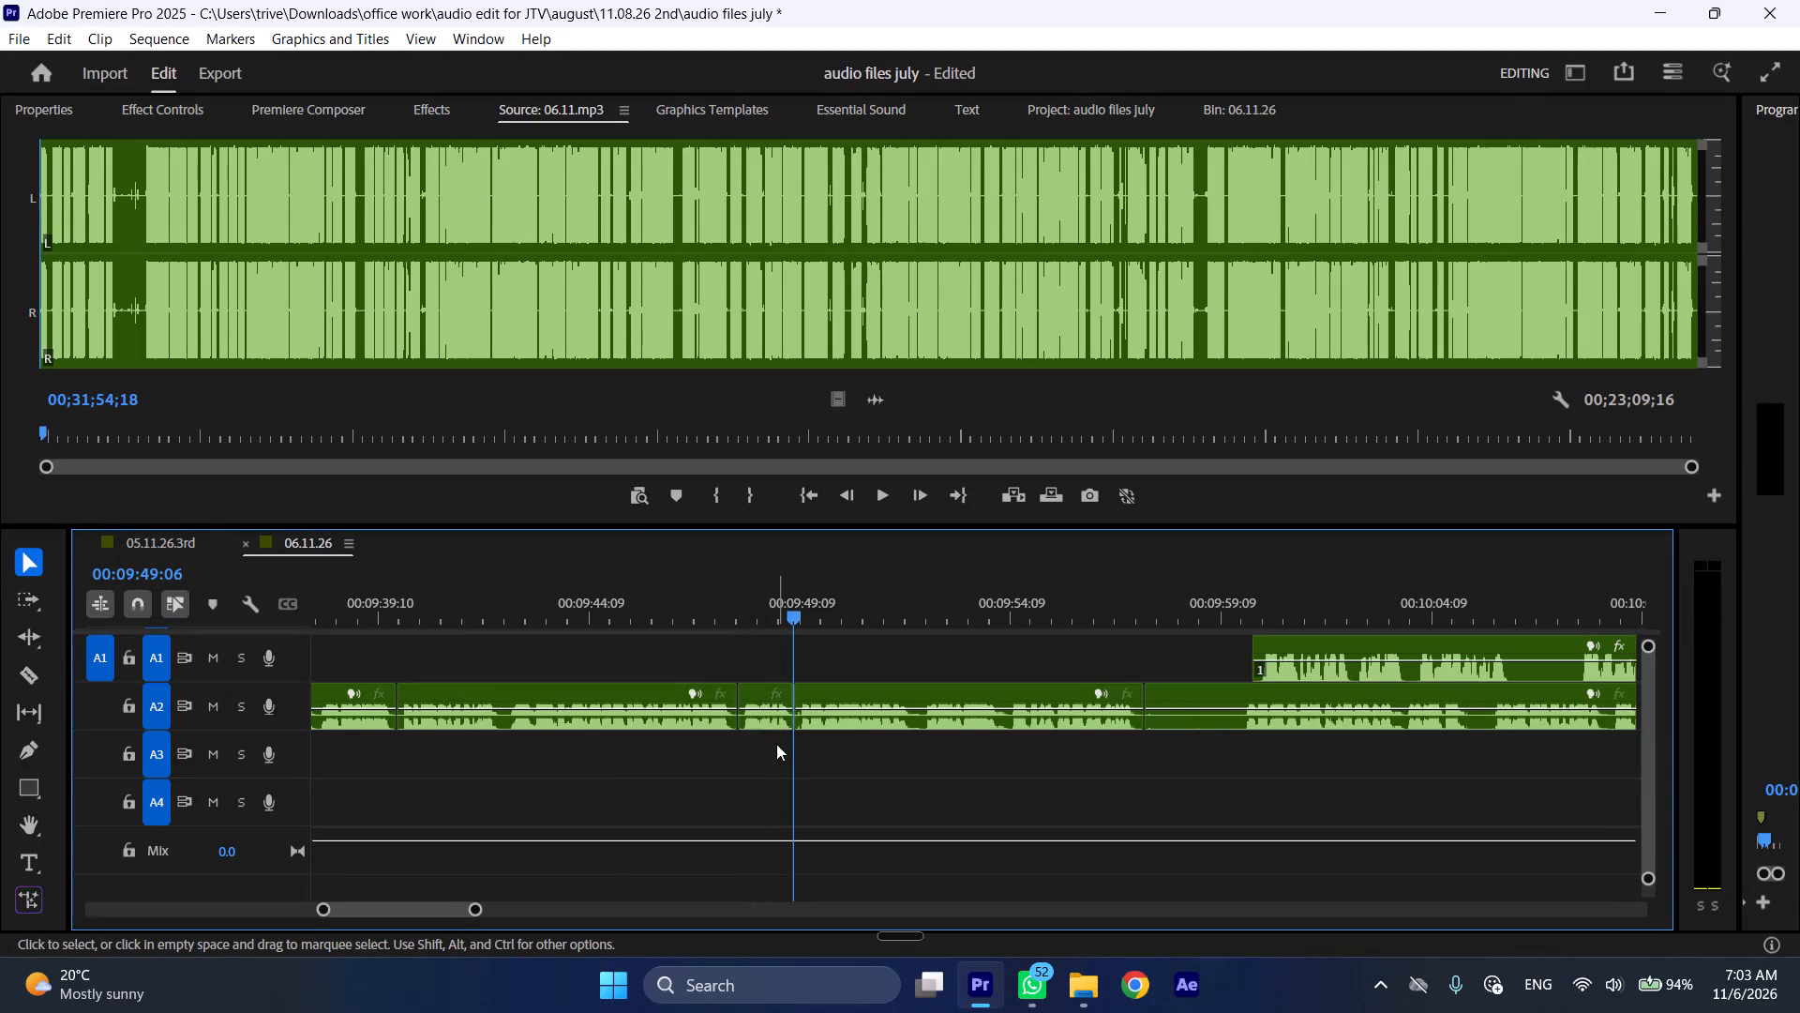
{"action": "left_click_drag", "start_coordinate": [776, 747], "coordinate": [837, 720]}
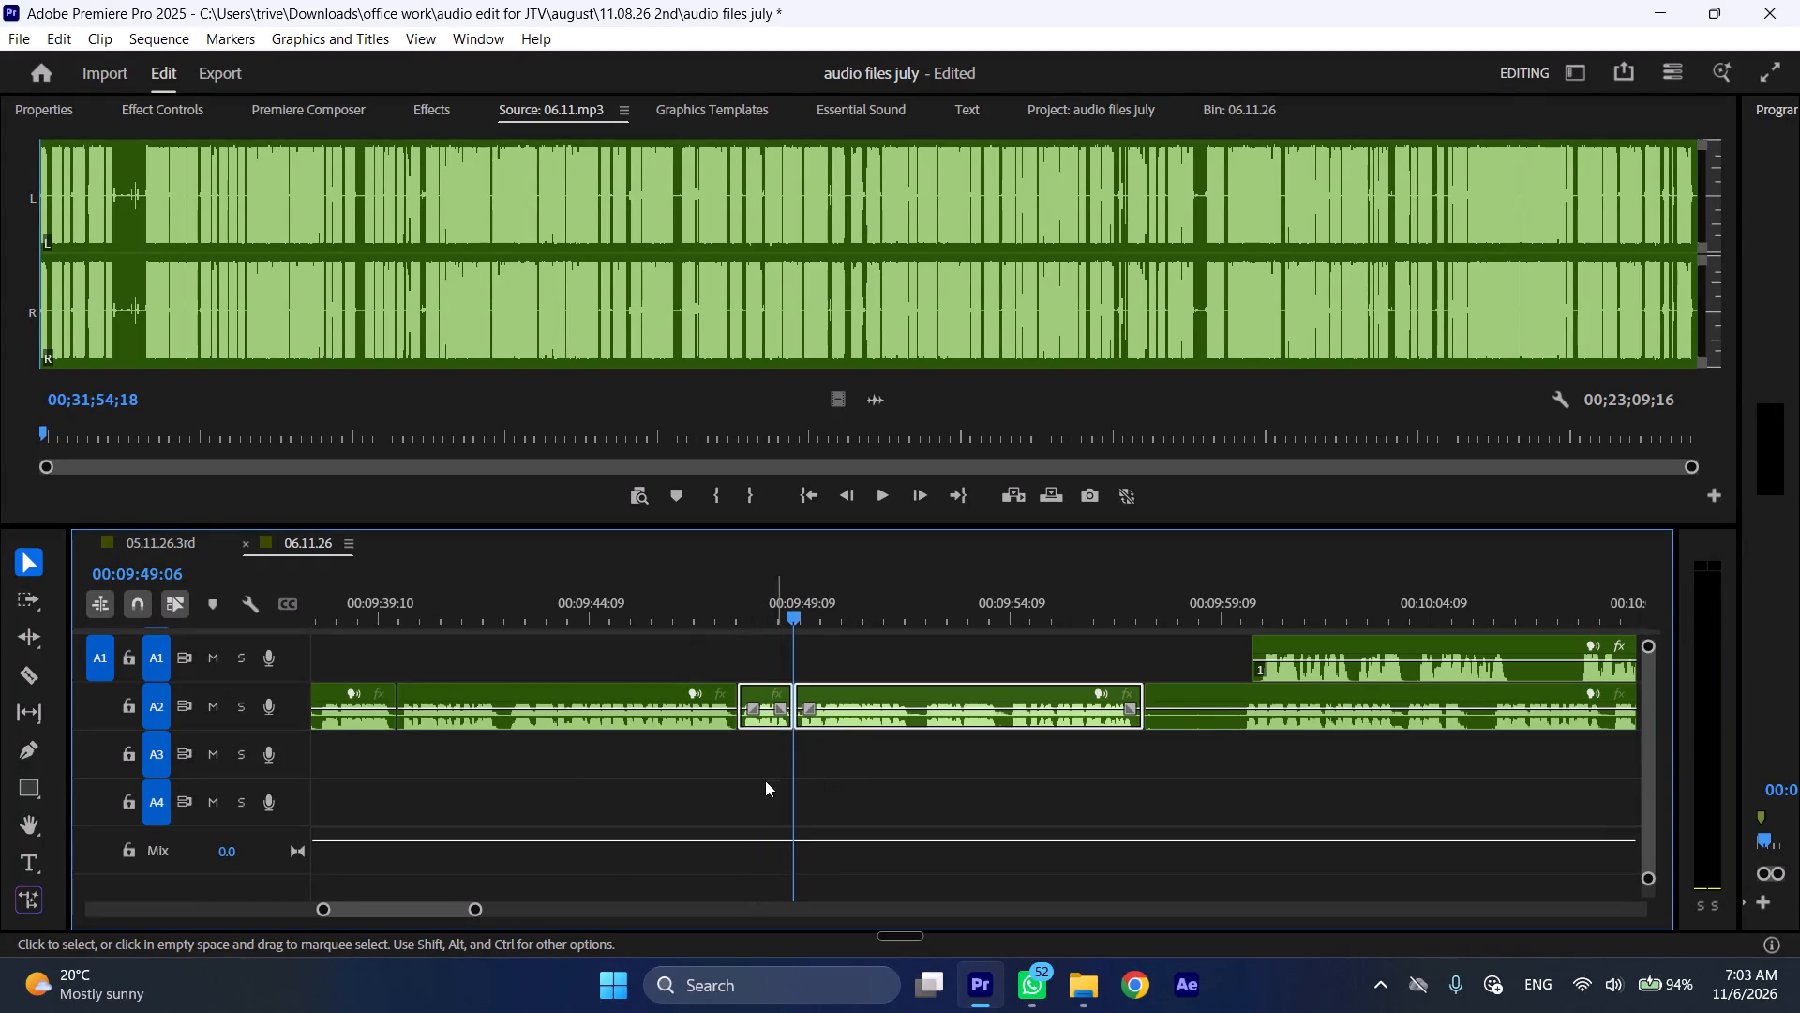
{"action": "left_click_drag", "start_coordinate": [751, 773], "coordinate": [1231, 718]}
{"action": "left_click_drag", "start_coordinate": [846, 695], "coordinate": [905, 707]}
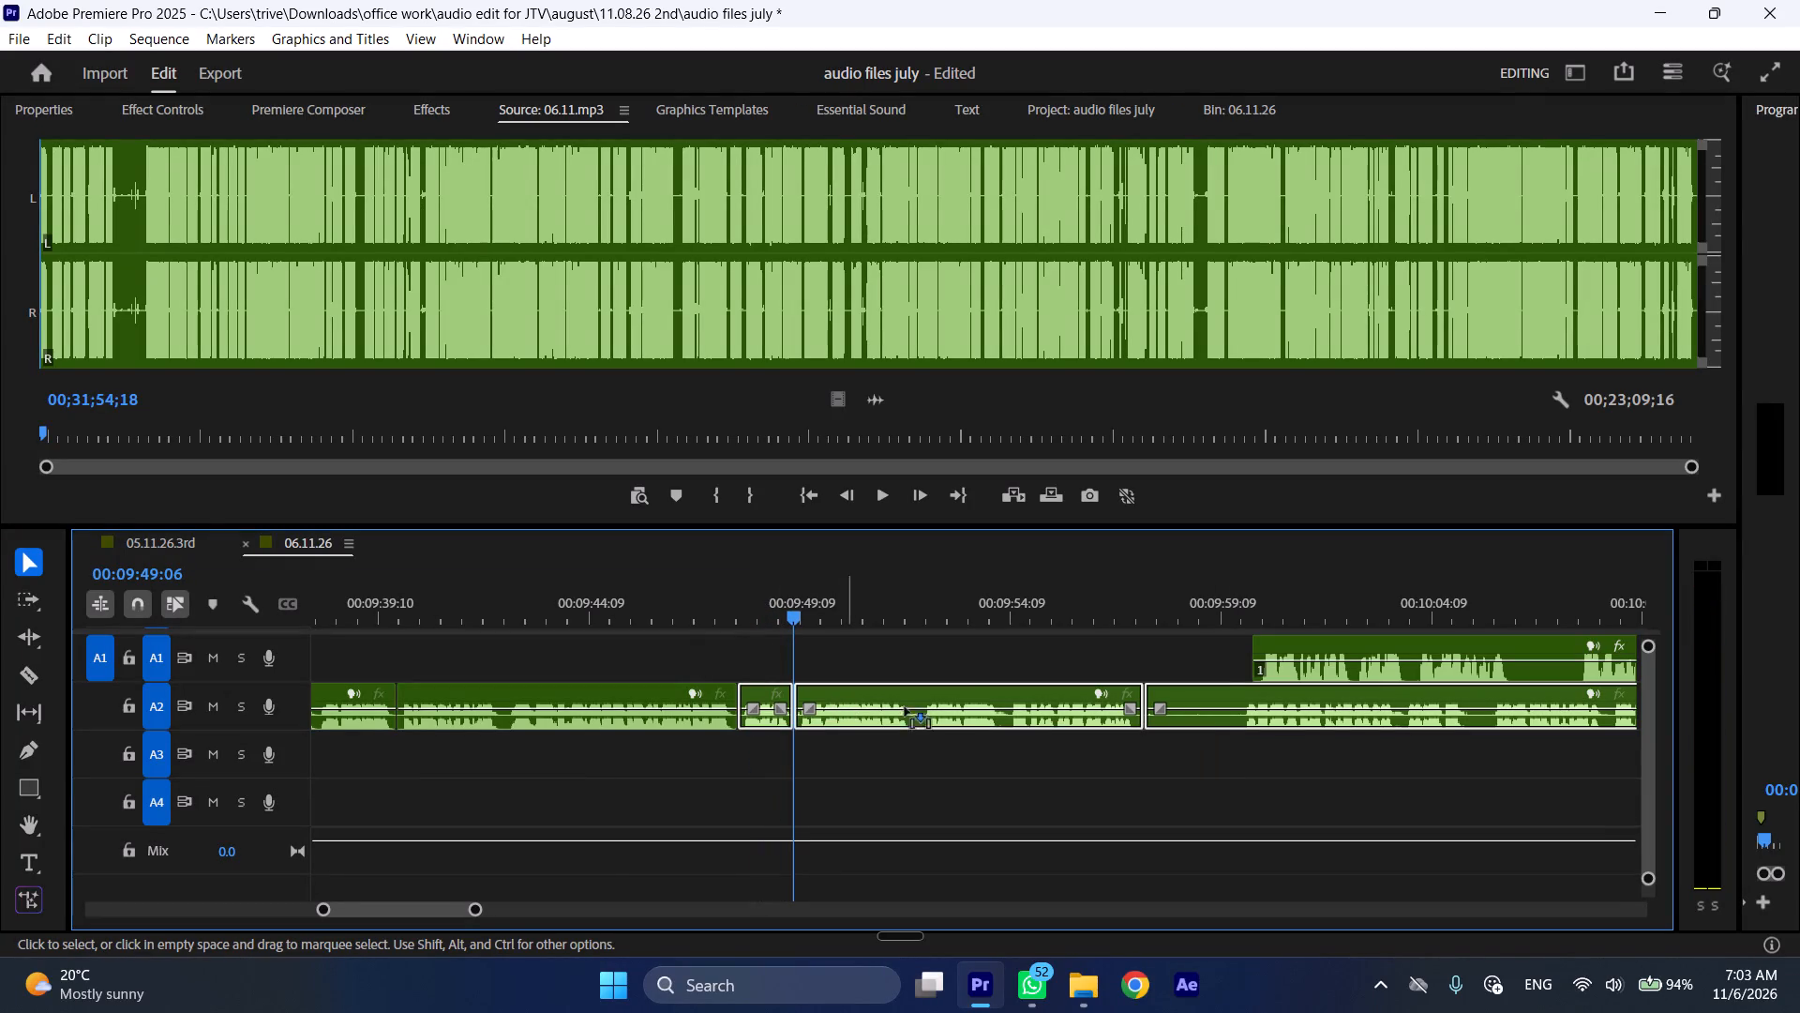
{"action": "left_click_drag", "start_coordinate": [905, 707], "coordinate": [1369, 729]}
Move the A1 clip 00:00:12:05 earlier so it starts where the preceding A2 passage ends.
{"action": "left_click_drag", "start_coordinate": [1342, 643], "coordinate": [832, 651]}
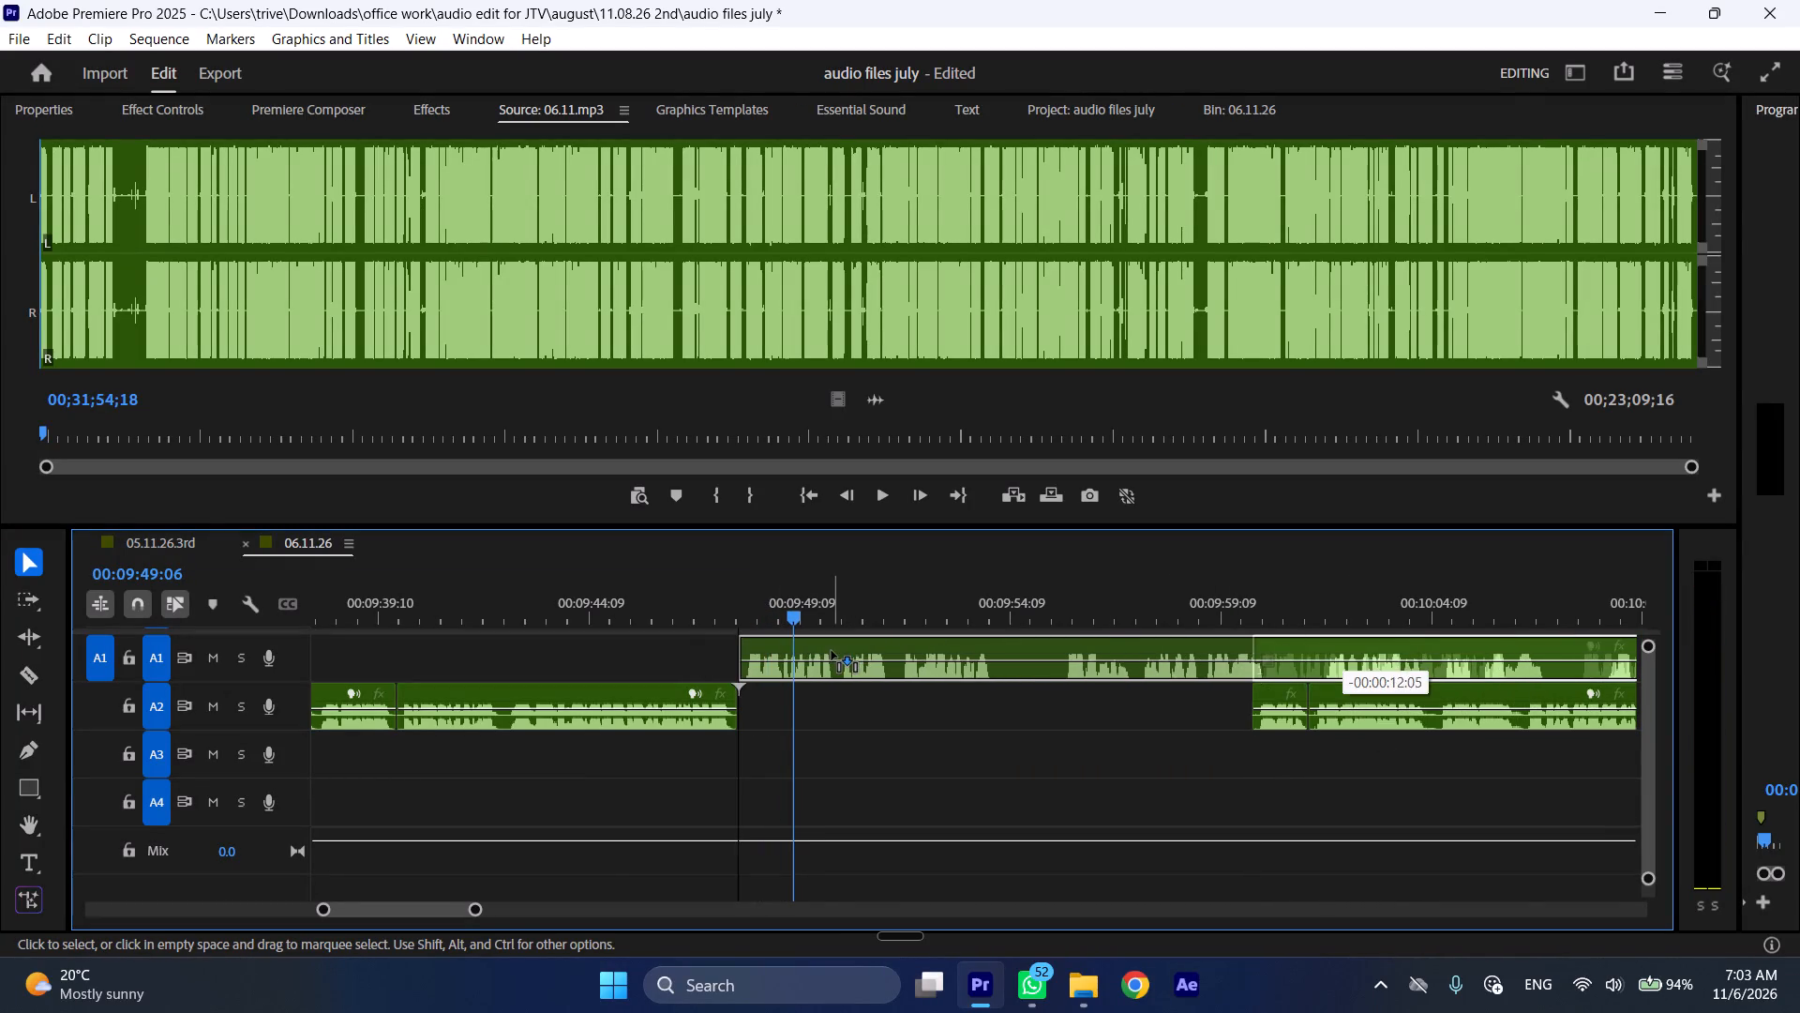
{"action": "left_click_drag", "start_coordinate": [832, 651], "coordinate": [831, 652]}
Play quickly through the join between the A2 passage and the moved A1 clip, and split the A1 clip at 00:09:54:06.
{"action": "left_click", "coordinate": [746, 604]}
{"action": "key", "text": "space"}
{"action": "key", "text": "l"}
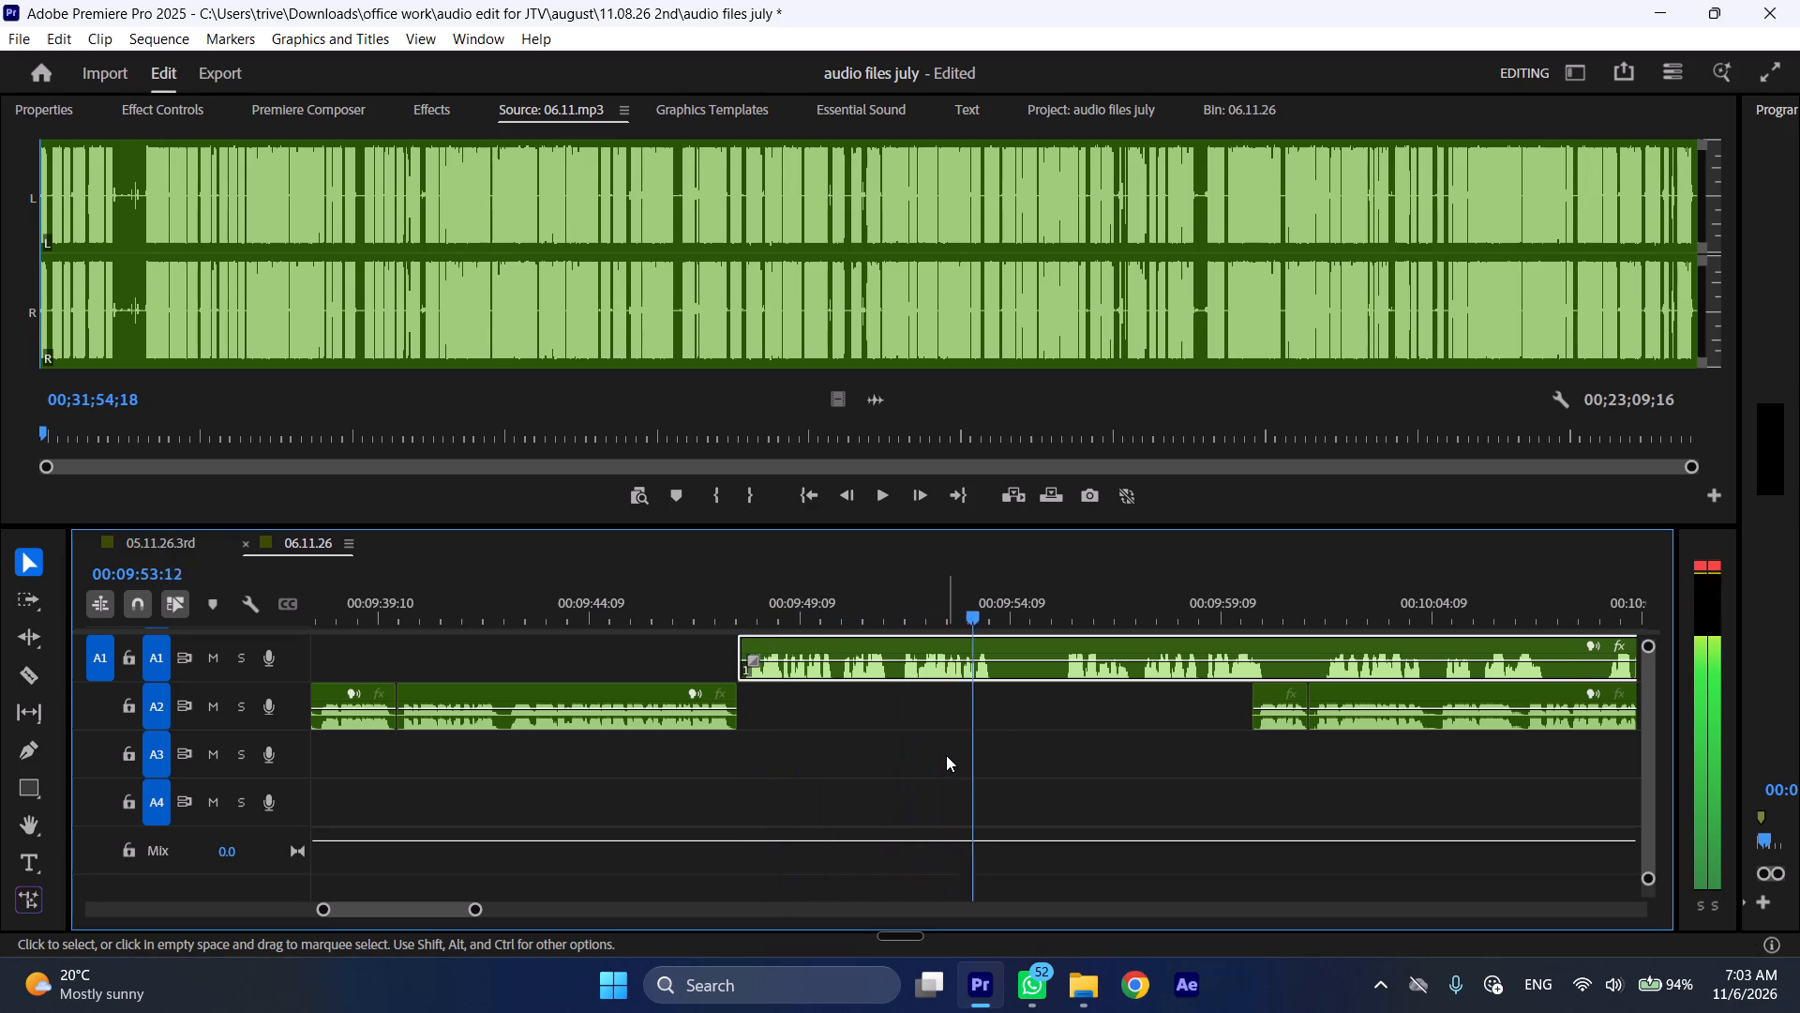
{"action": "key", "text": "space"}
{"action": "type", "text": "C"}
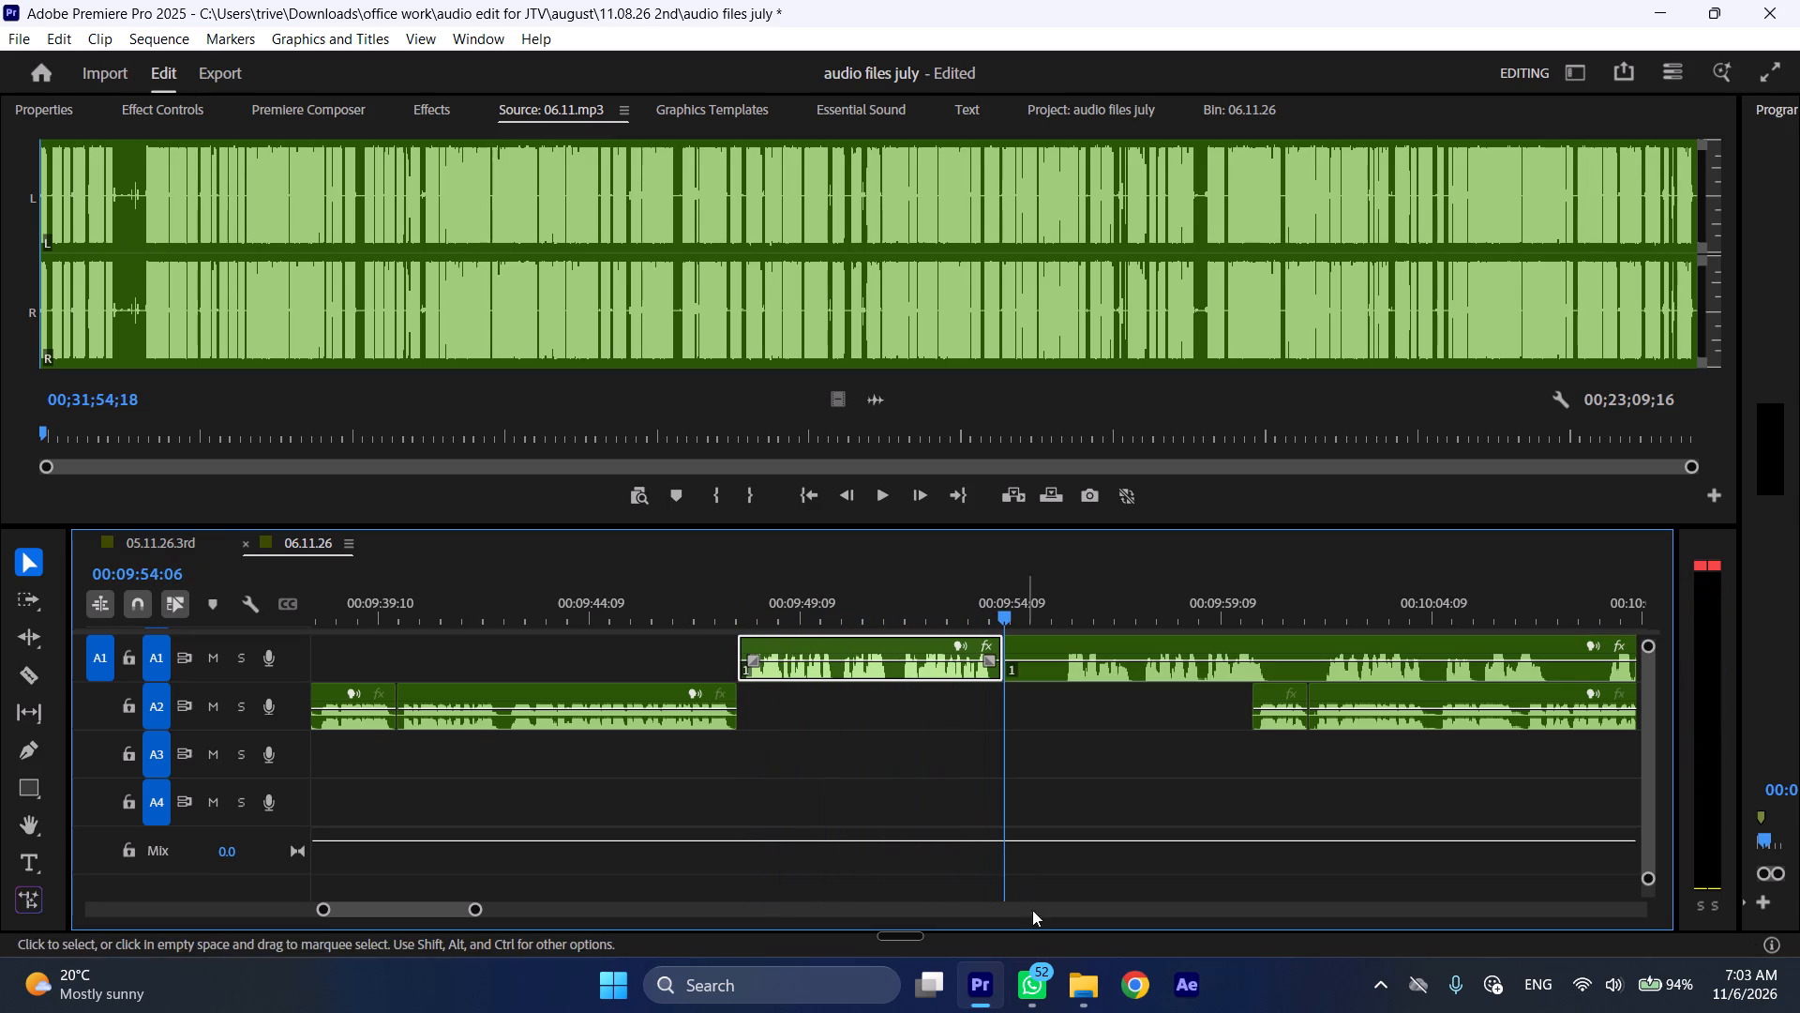
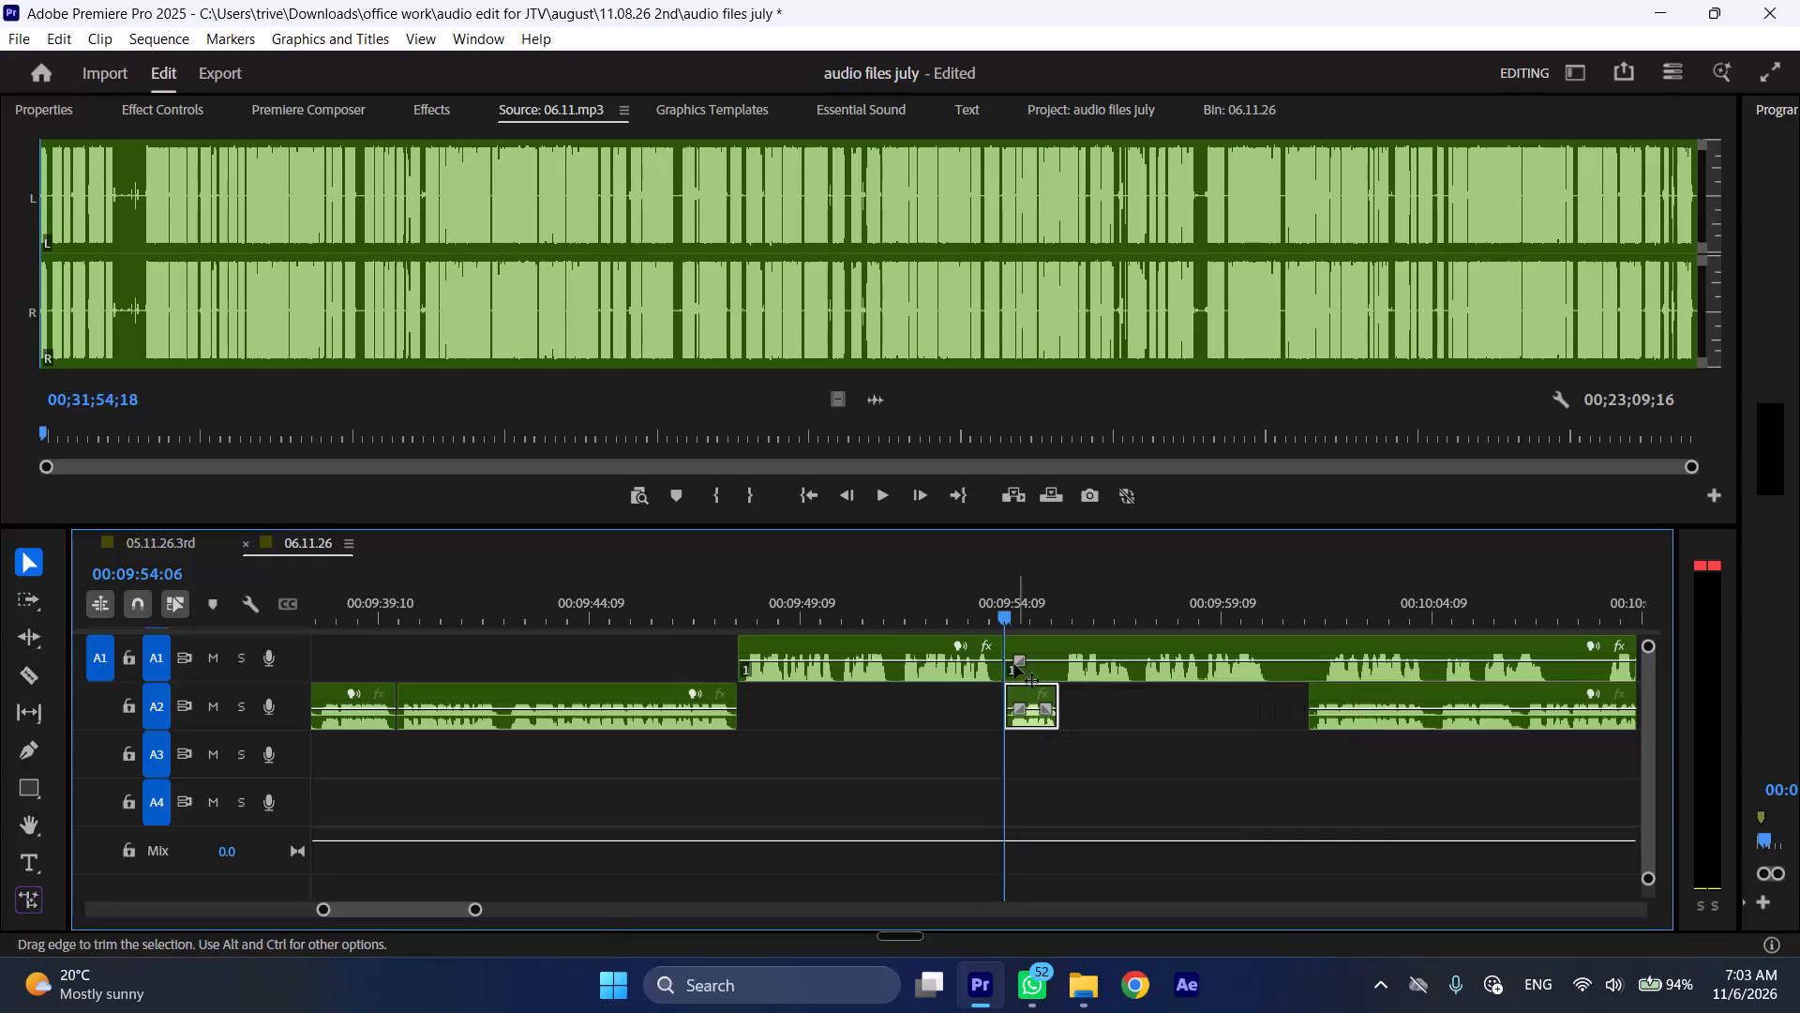
Trim the start of the A1 clip after the 00:09:54:06 split to the end of the short A2 clip, and play through the join.
{"action": "left_click_drag", "start_coordinate": [1015, 645], "coordinate": [1068, 652]}
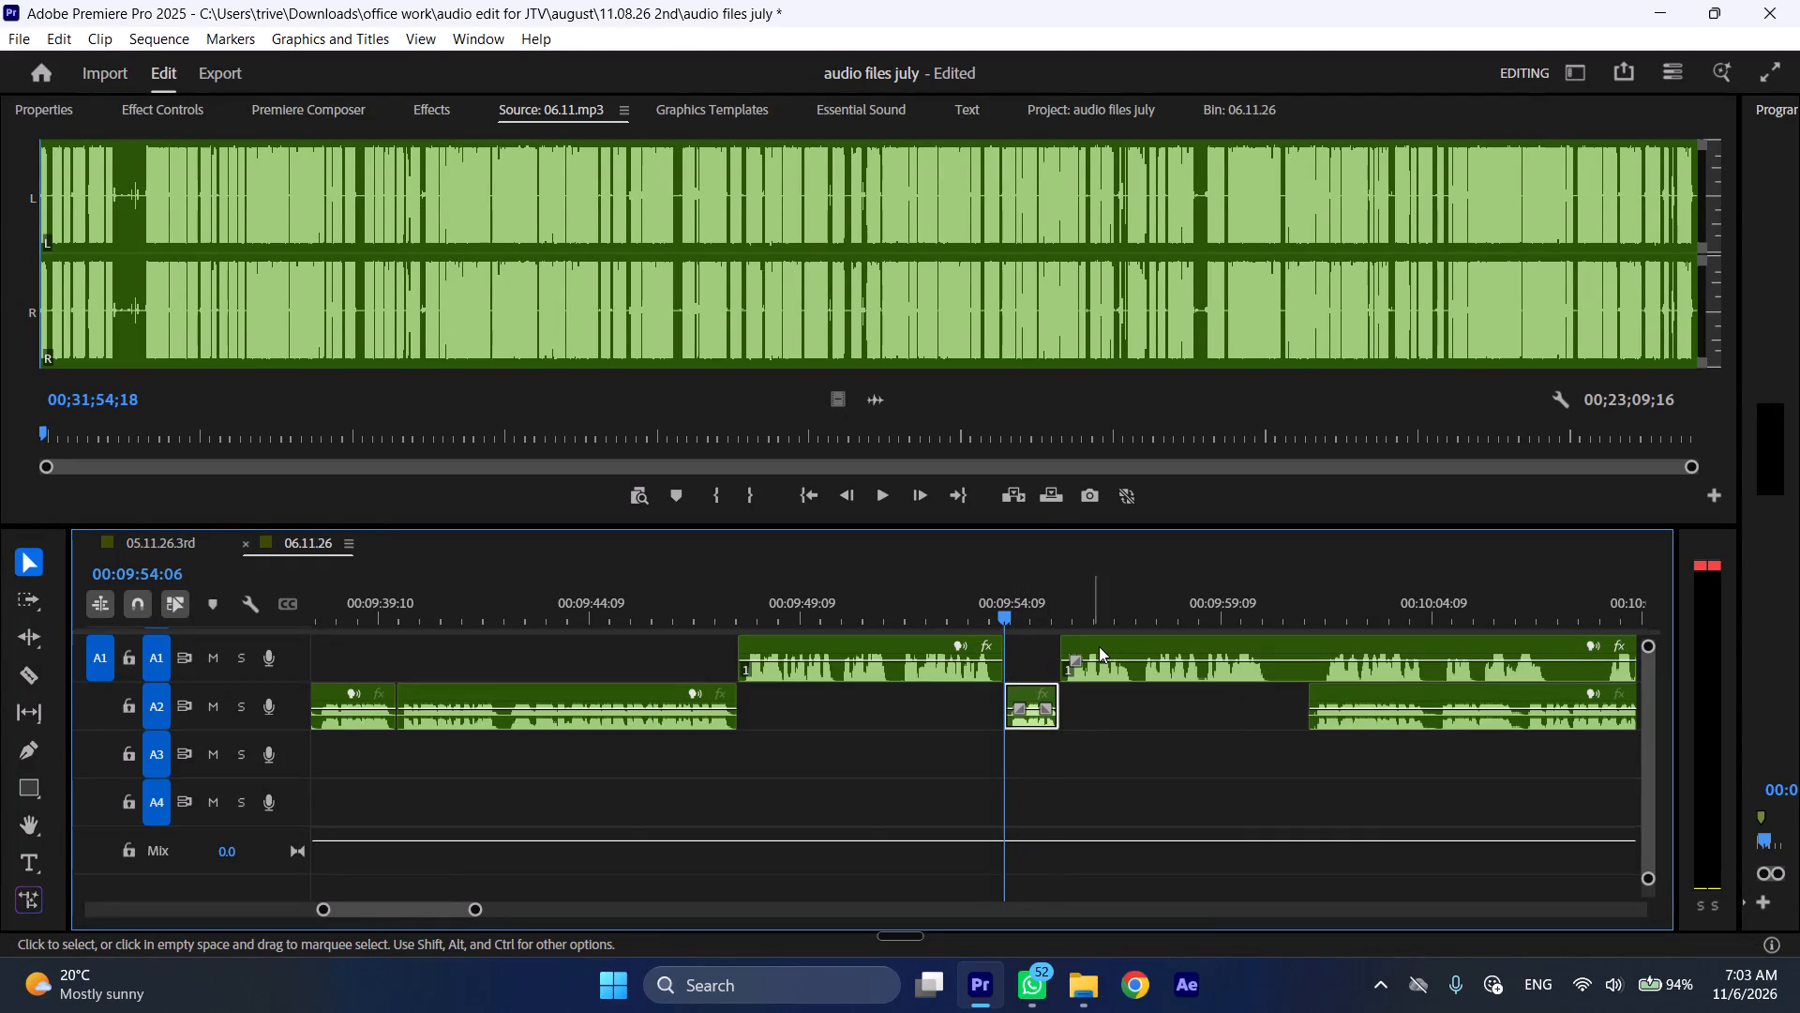
{"action": "key", "text": "space"}
{"action": "scroll", "coordinate": [1109, 700], "scroll_direction": "down", "scroll_amount": 6}
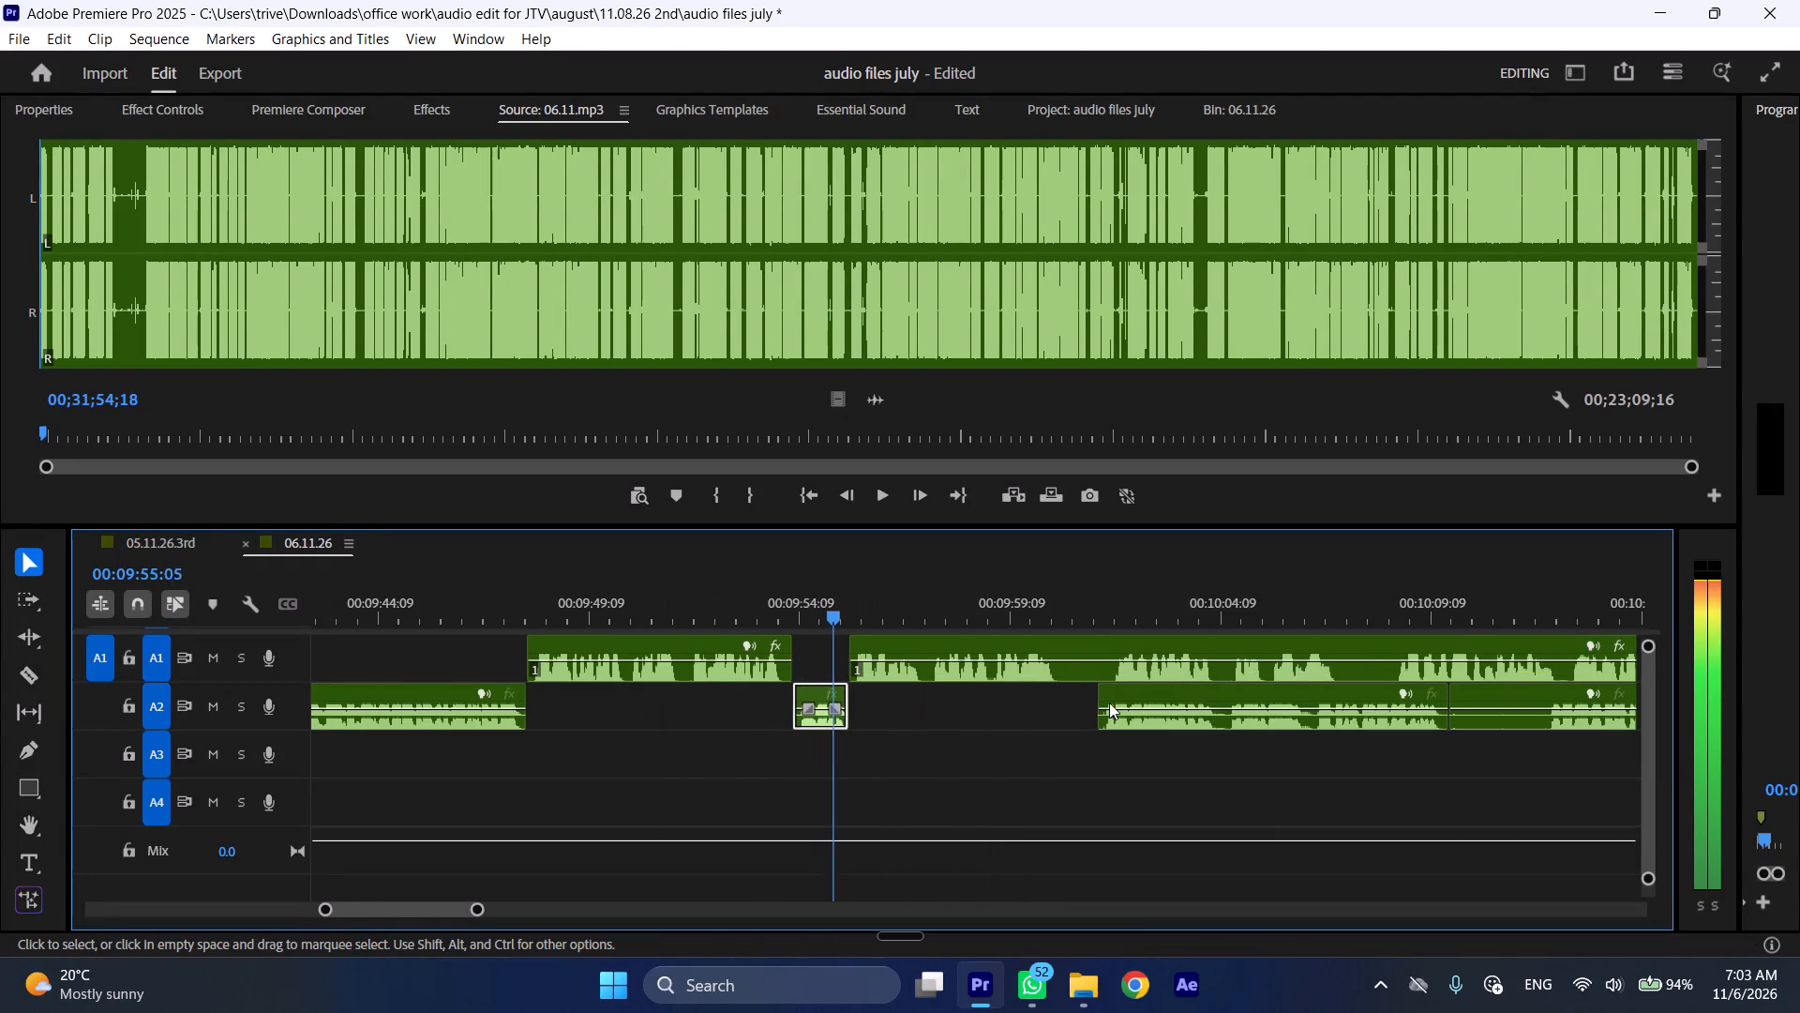
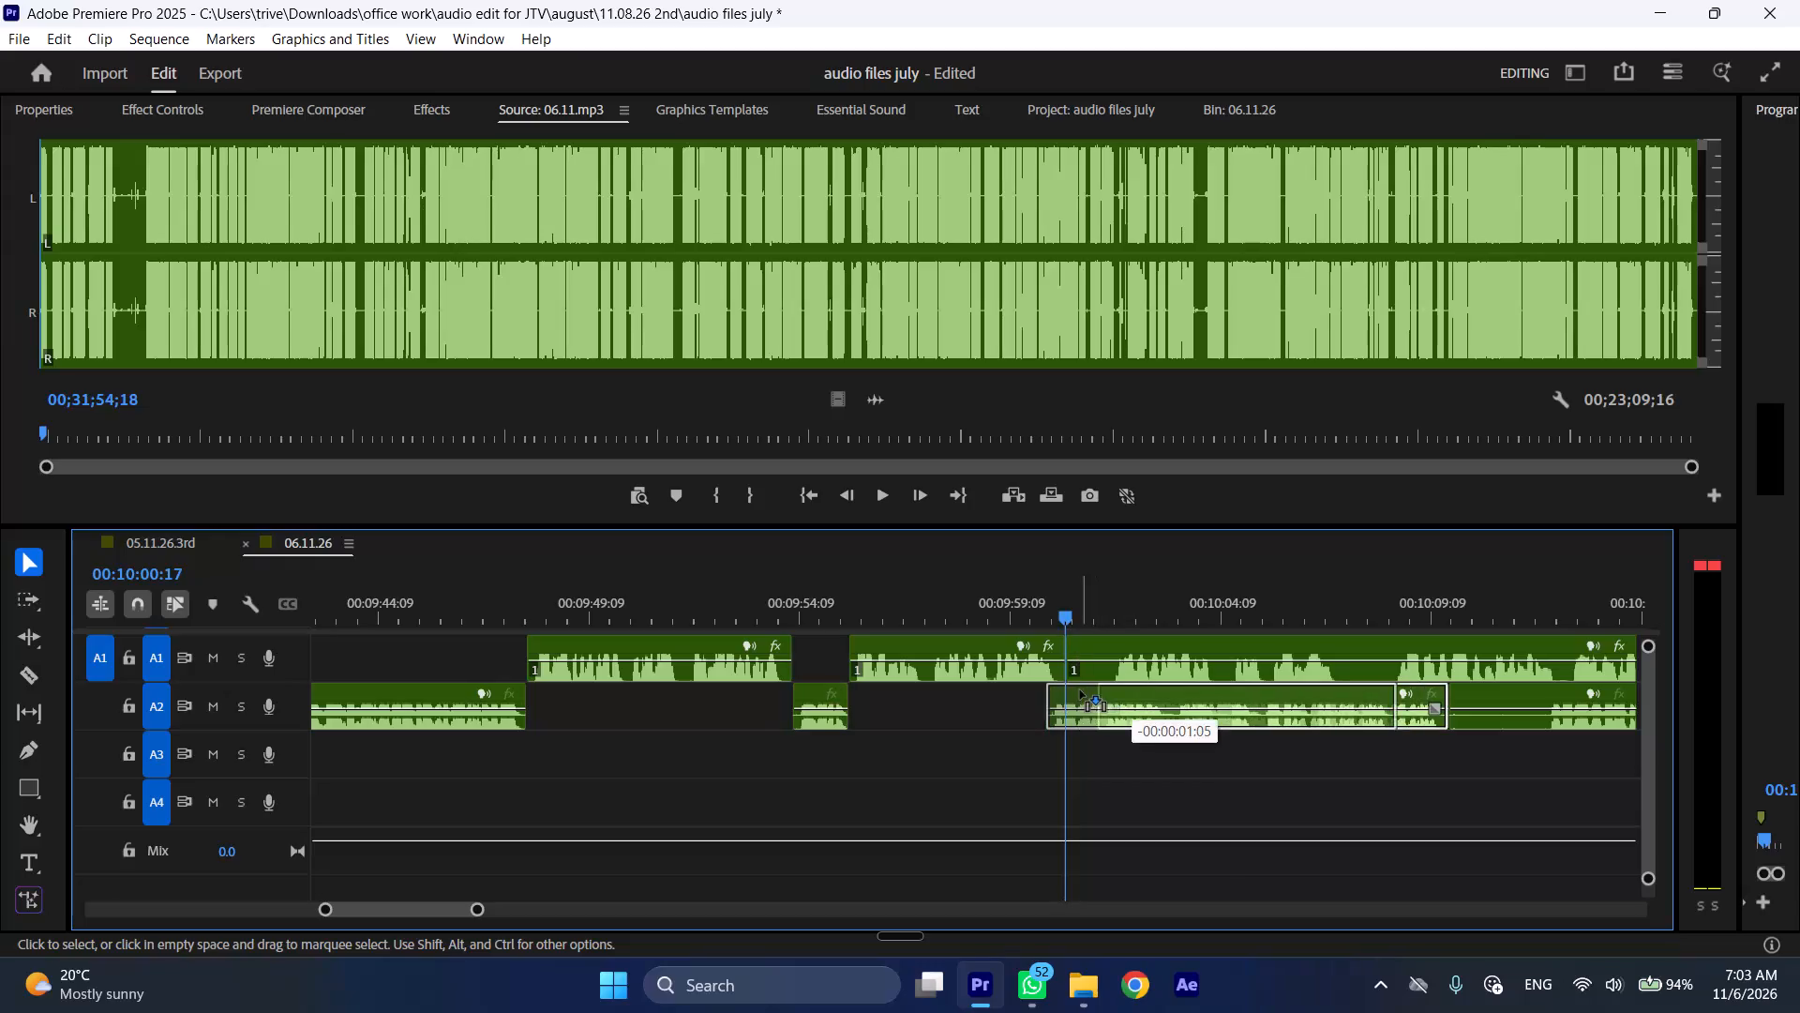
Move the A2 passage so that it starts at the end of the A1 clip, at 00:10:00:17.
{"action": "scroll", "coordinate": [1080, 690], "scroll_direction": "down", "scroll_amount": 4}
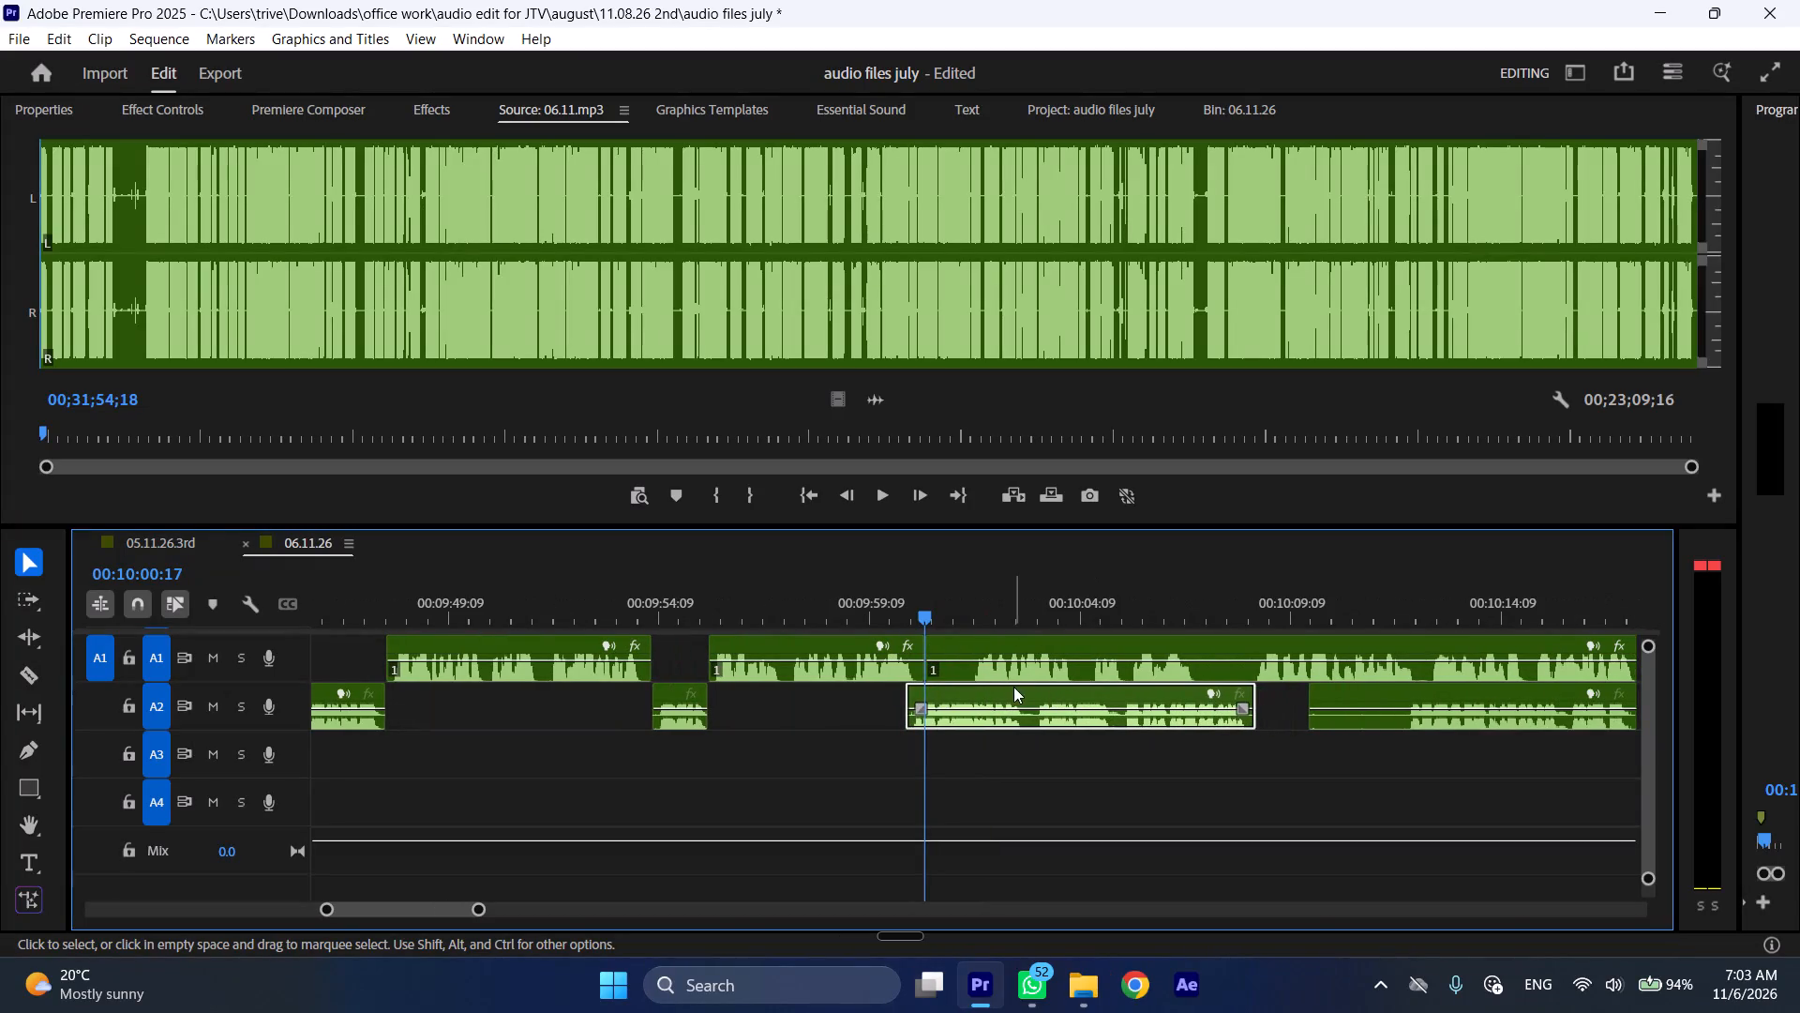
{"action": "left_click_drag", "start_coordinate": [1006, 694], "coordinate": [1024, 697]}
Trim about one second off the start of the A1 clip after 00:10:00:17 and move it to the end of the A2 passage.
{"action": "left_click_drag", "start_coordinate": [937, 640], "coordinate": [962, 643]}
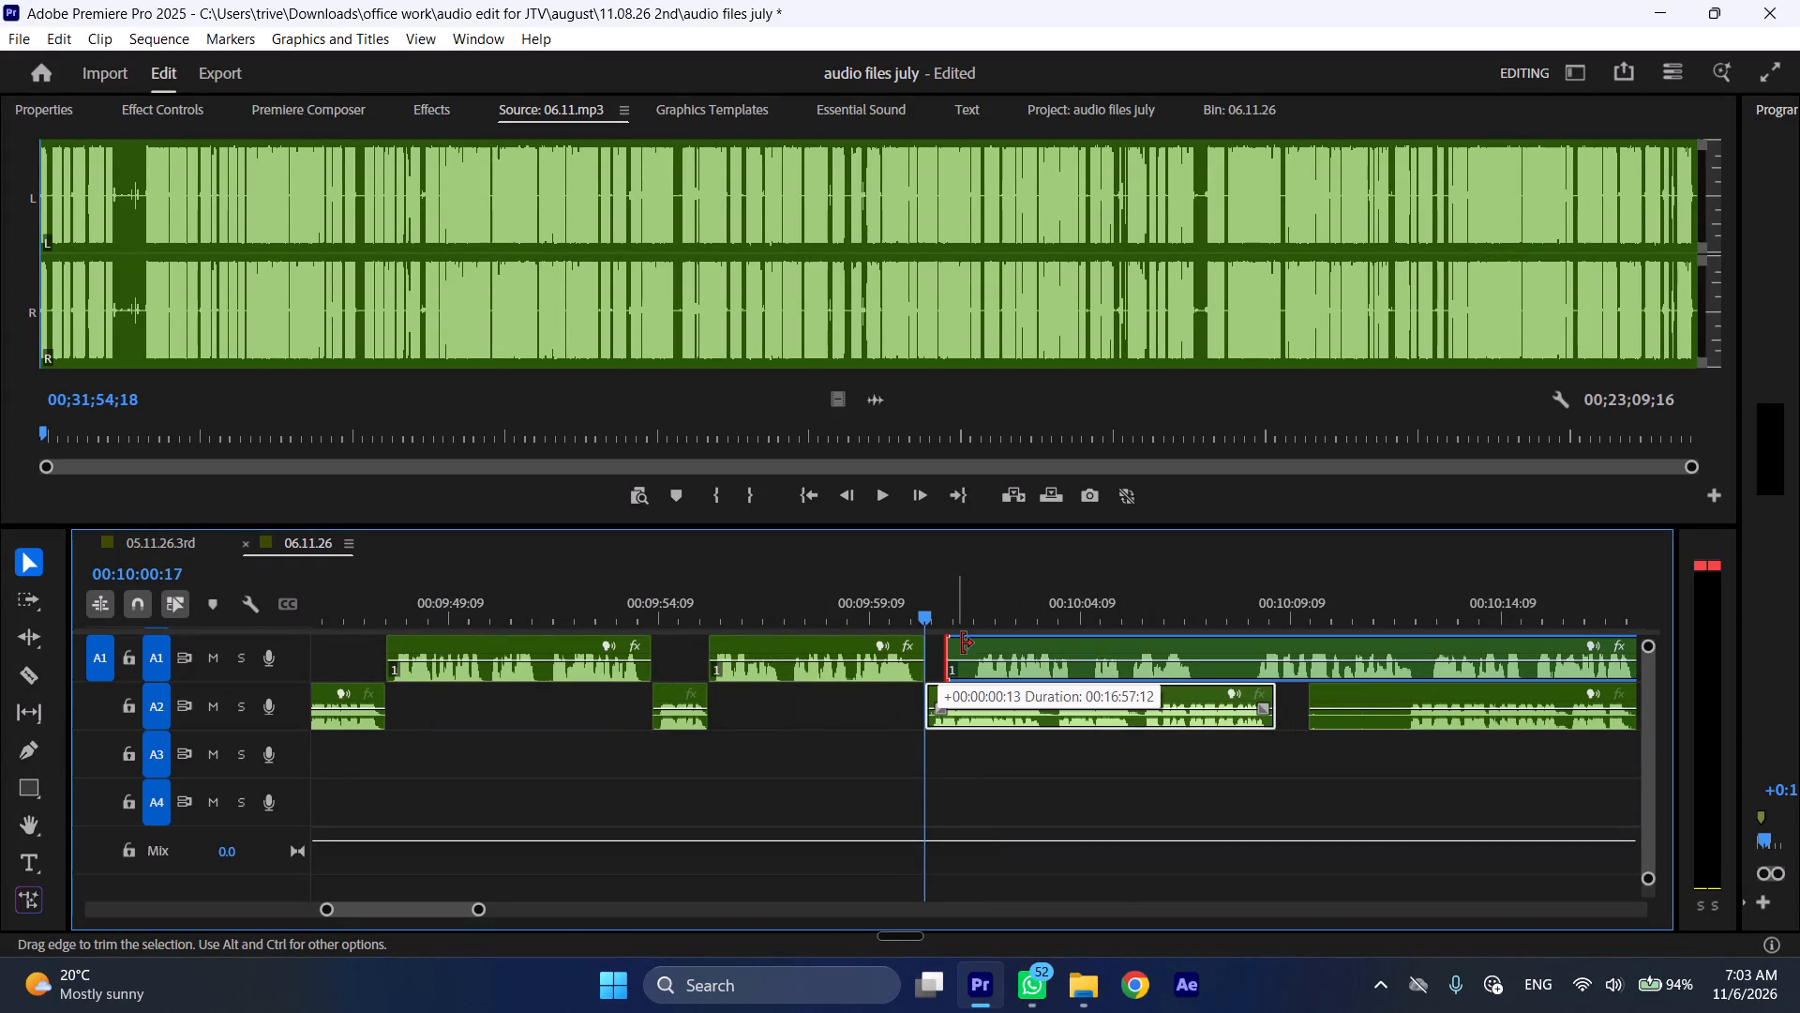
{"action": "left_click_drag", "start_coordinate": [962, 643], "coordinate": [979, 646]}
{"action": "left_click_drag", "start_coordinate": [1010, 642], "coordinate": [1306, 647]}
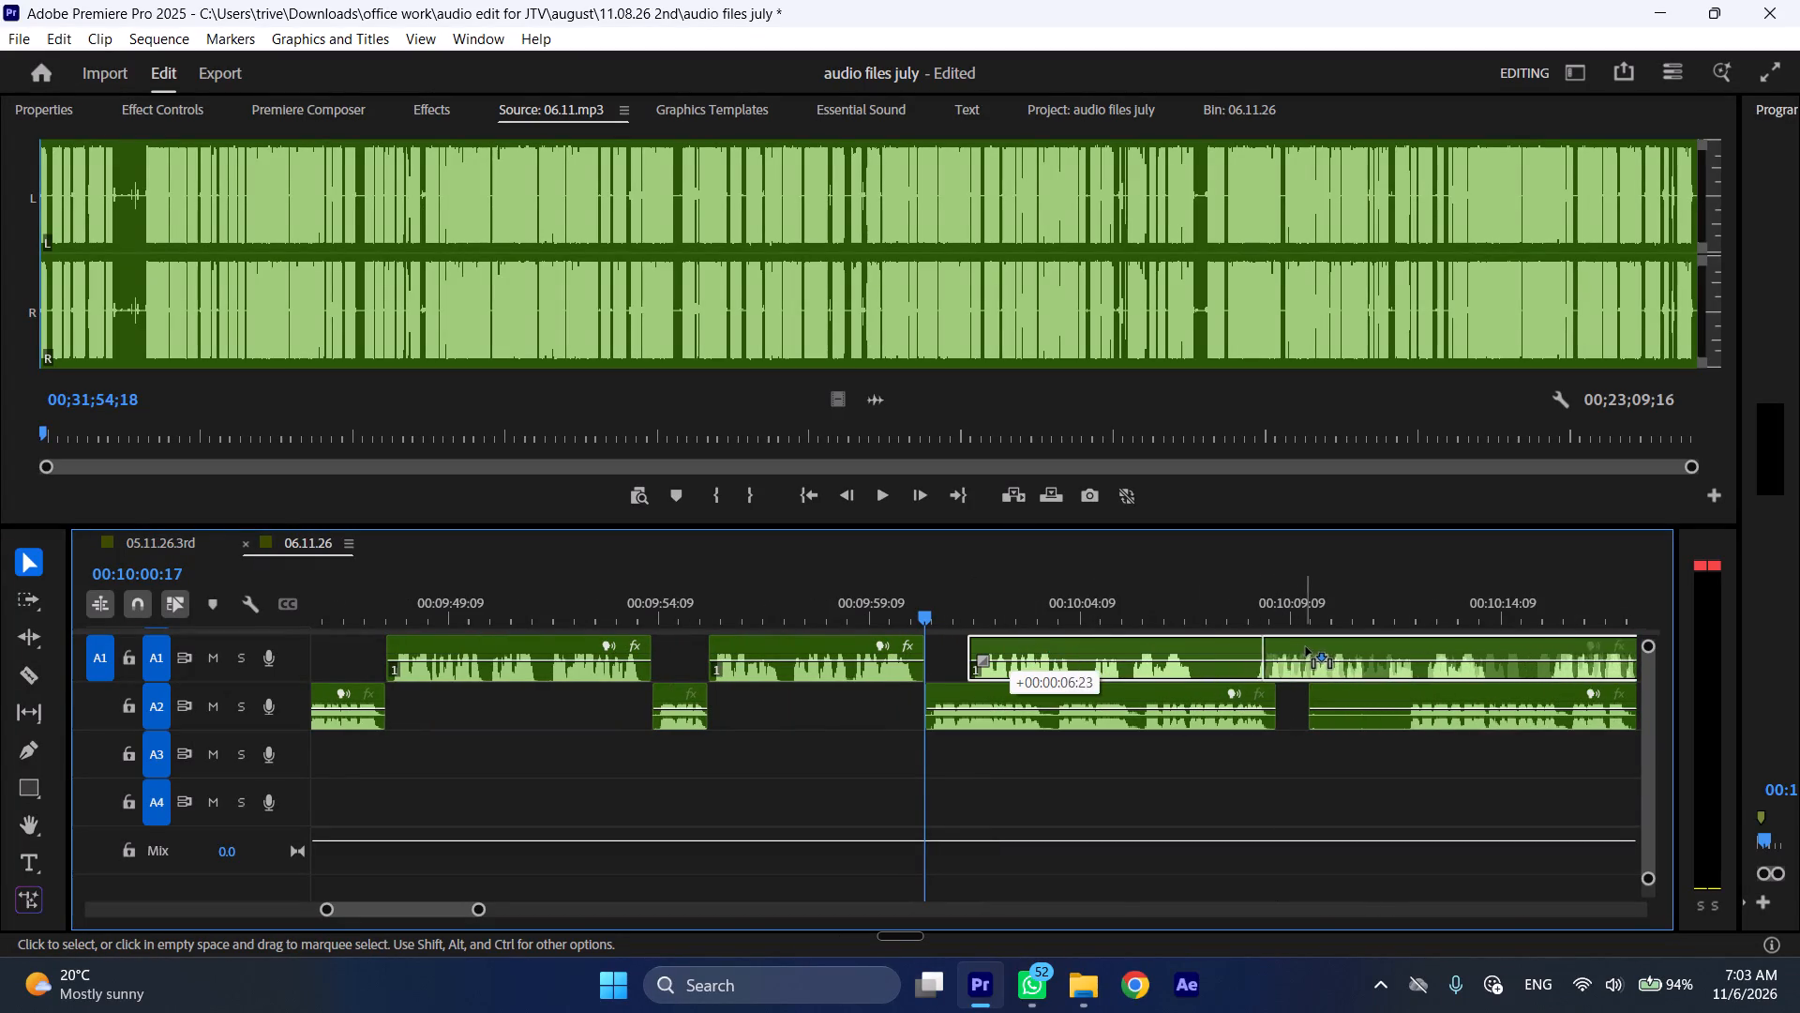
{"action": "left_click_drag", "start_coordinate": [1306, 647], "coordinate": [1310, 648]}
Trim about two seconds off the start of the following A2 clip and move it further along the track, clear of the preceding passage.
{"action": "scroll", "coordinate": [1243, 674], "scroll_direction": "down", "scroll_amount": 16}
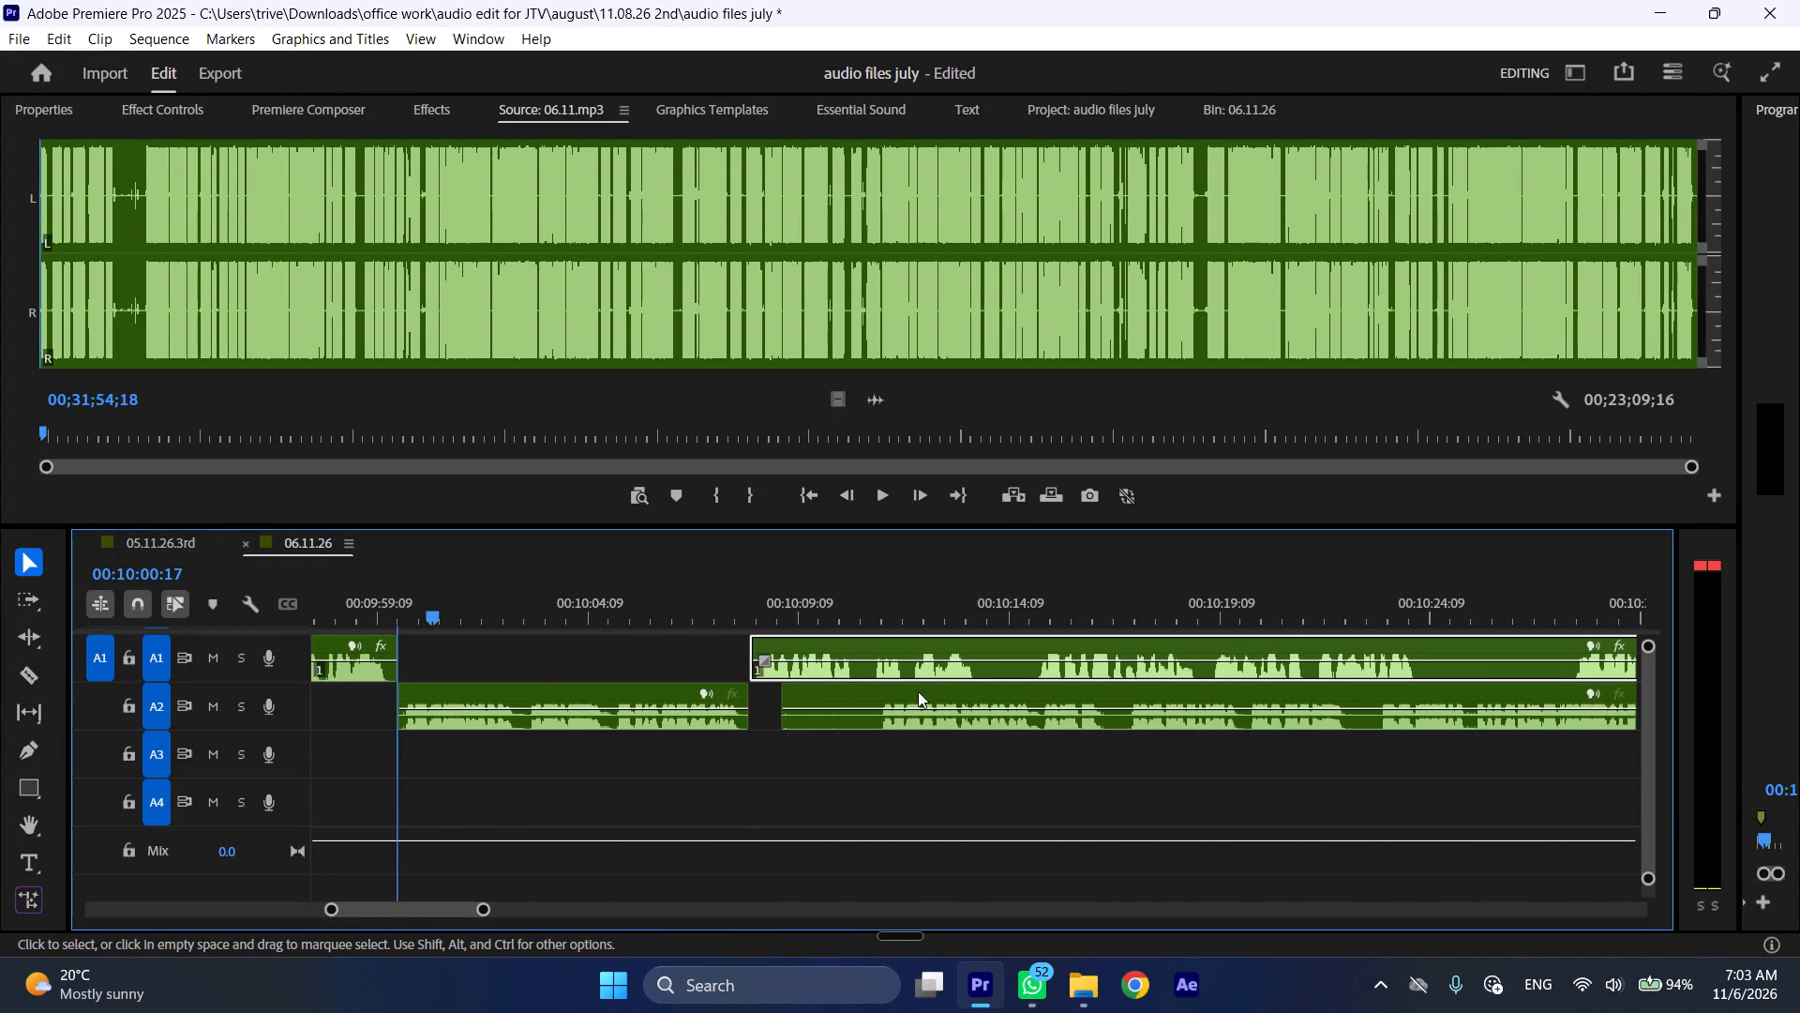
{"action": "left_click_drag", "start_coordinate": [757, 697], "coordinate": [850, 700]}
{"action": "left_click_drag", "start_coordinate": [877, 693], "coordinate": [1185, 696]}
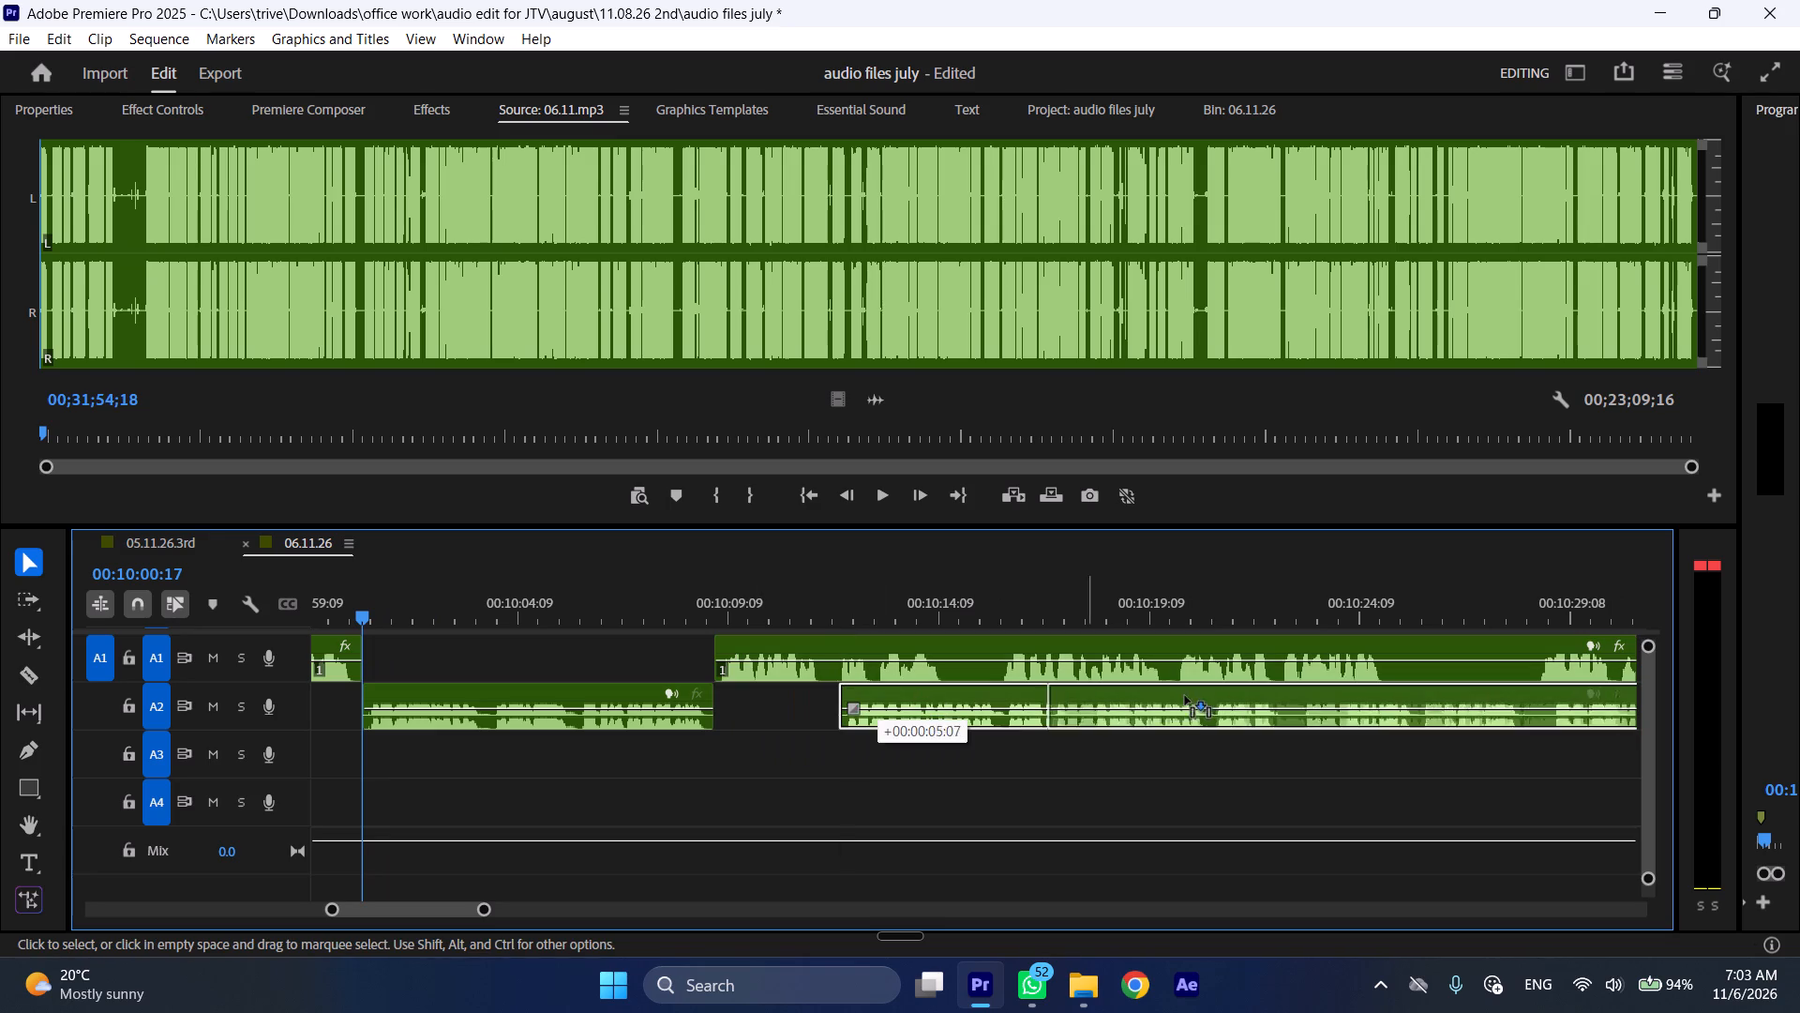
{"action": "left_click_drag", "start_coordinate": [1185, 696], "coordinate": [1433, 696]}
Play back from about 00:09:59 through the join between the A1 clip and the A2 passage at 00:10:00:17.
{"action": "scroll", "coordinate": [1159, 755], "scroll_direction": "up", "scroll_amount": 9}
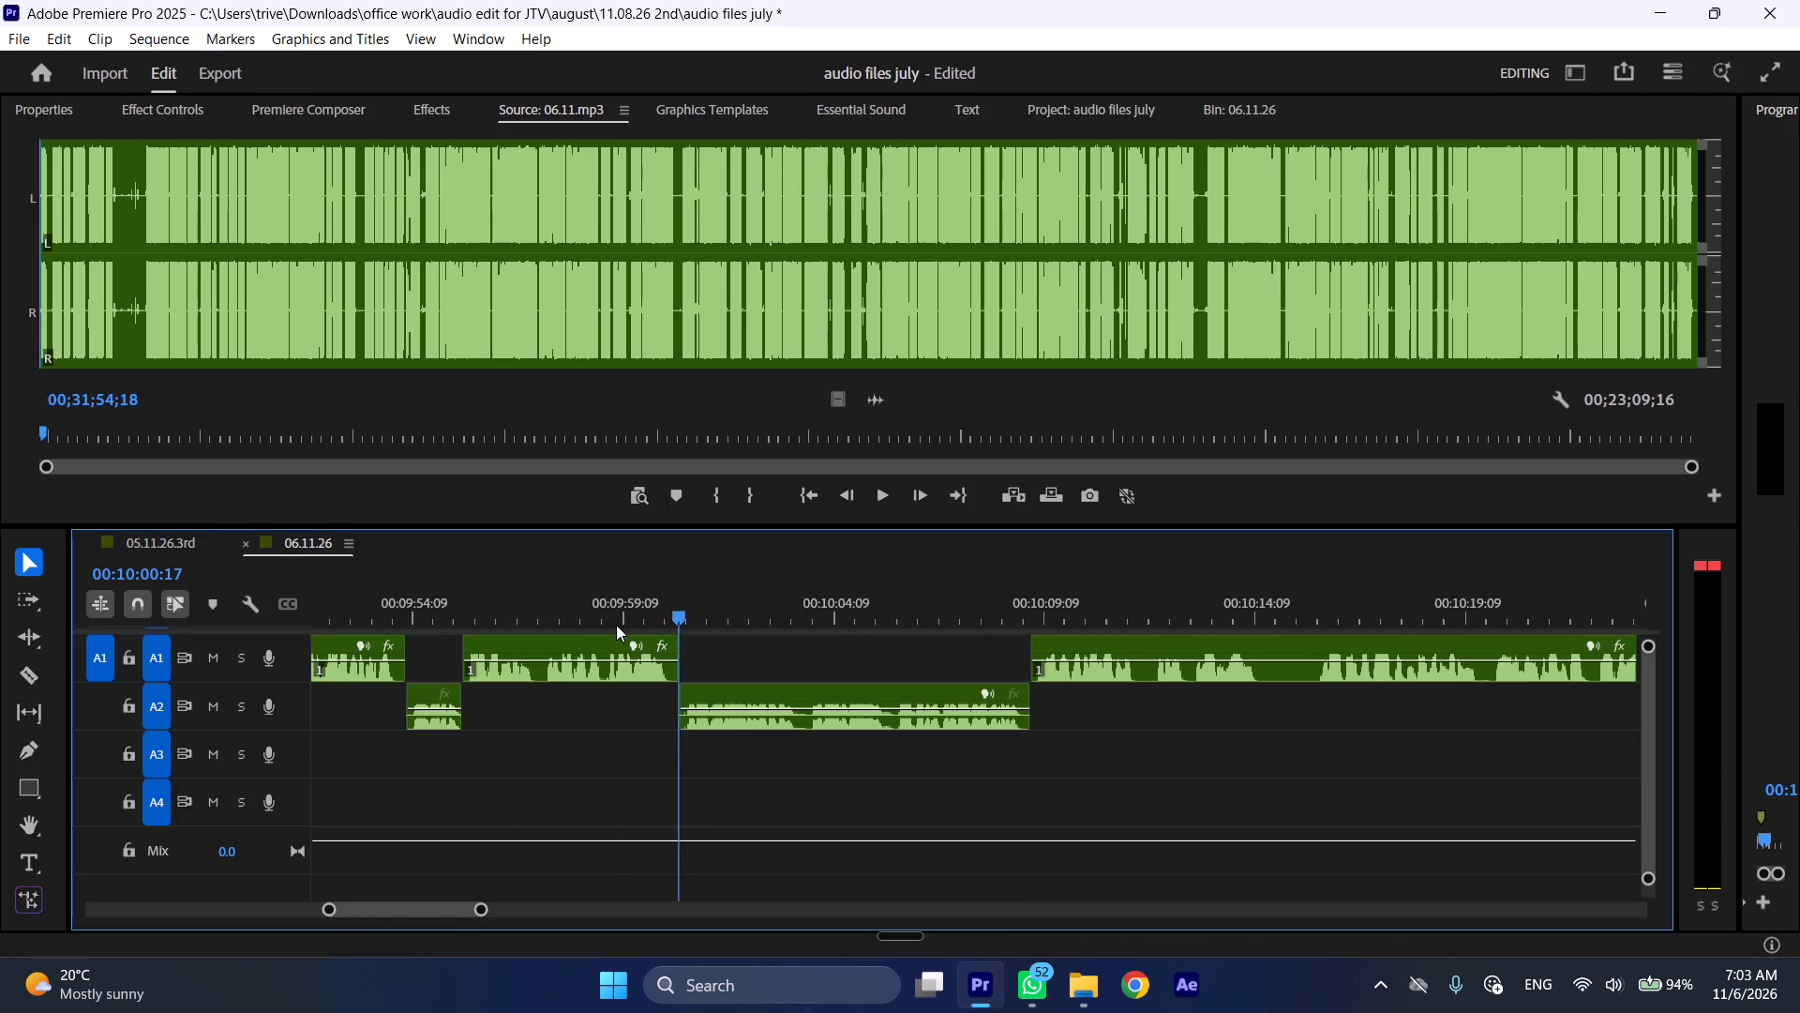
{"action": "left_click", "coordinate": [616, 613]}
{"action": "key", "text": "space"}
{"action": "key", "text": "l"}
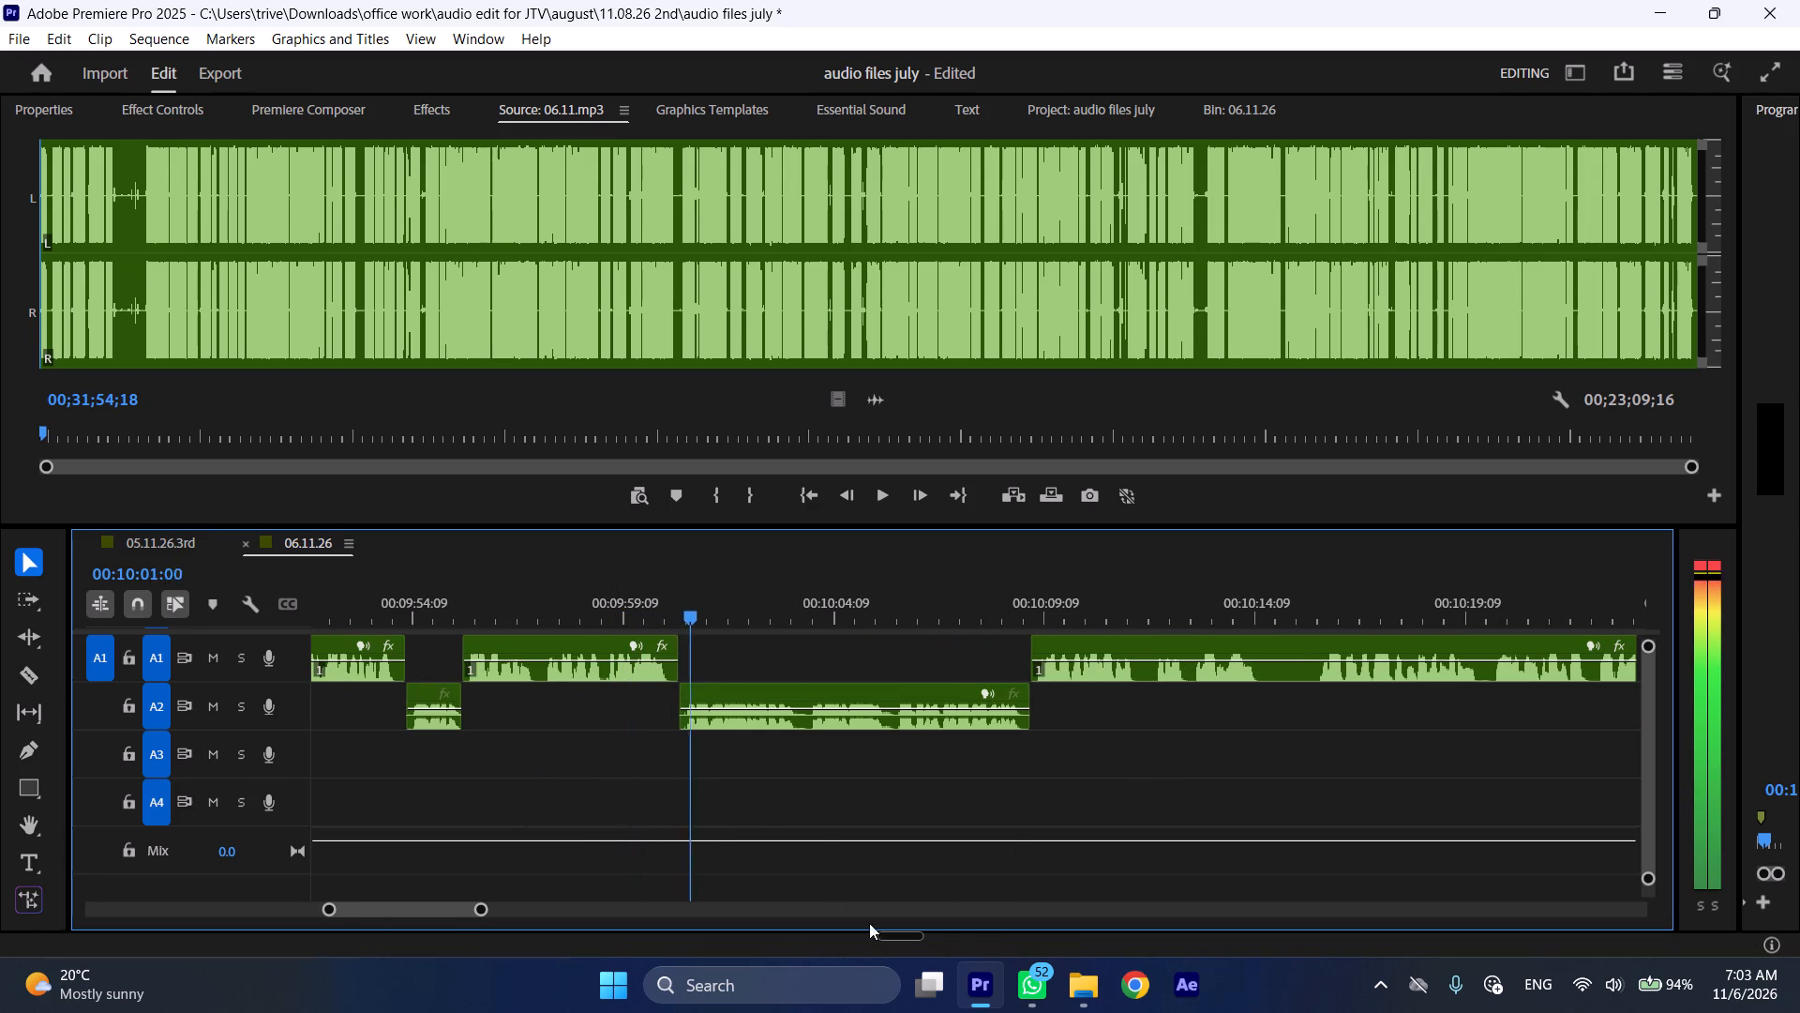
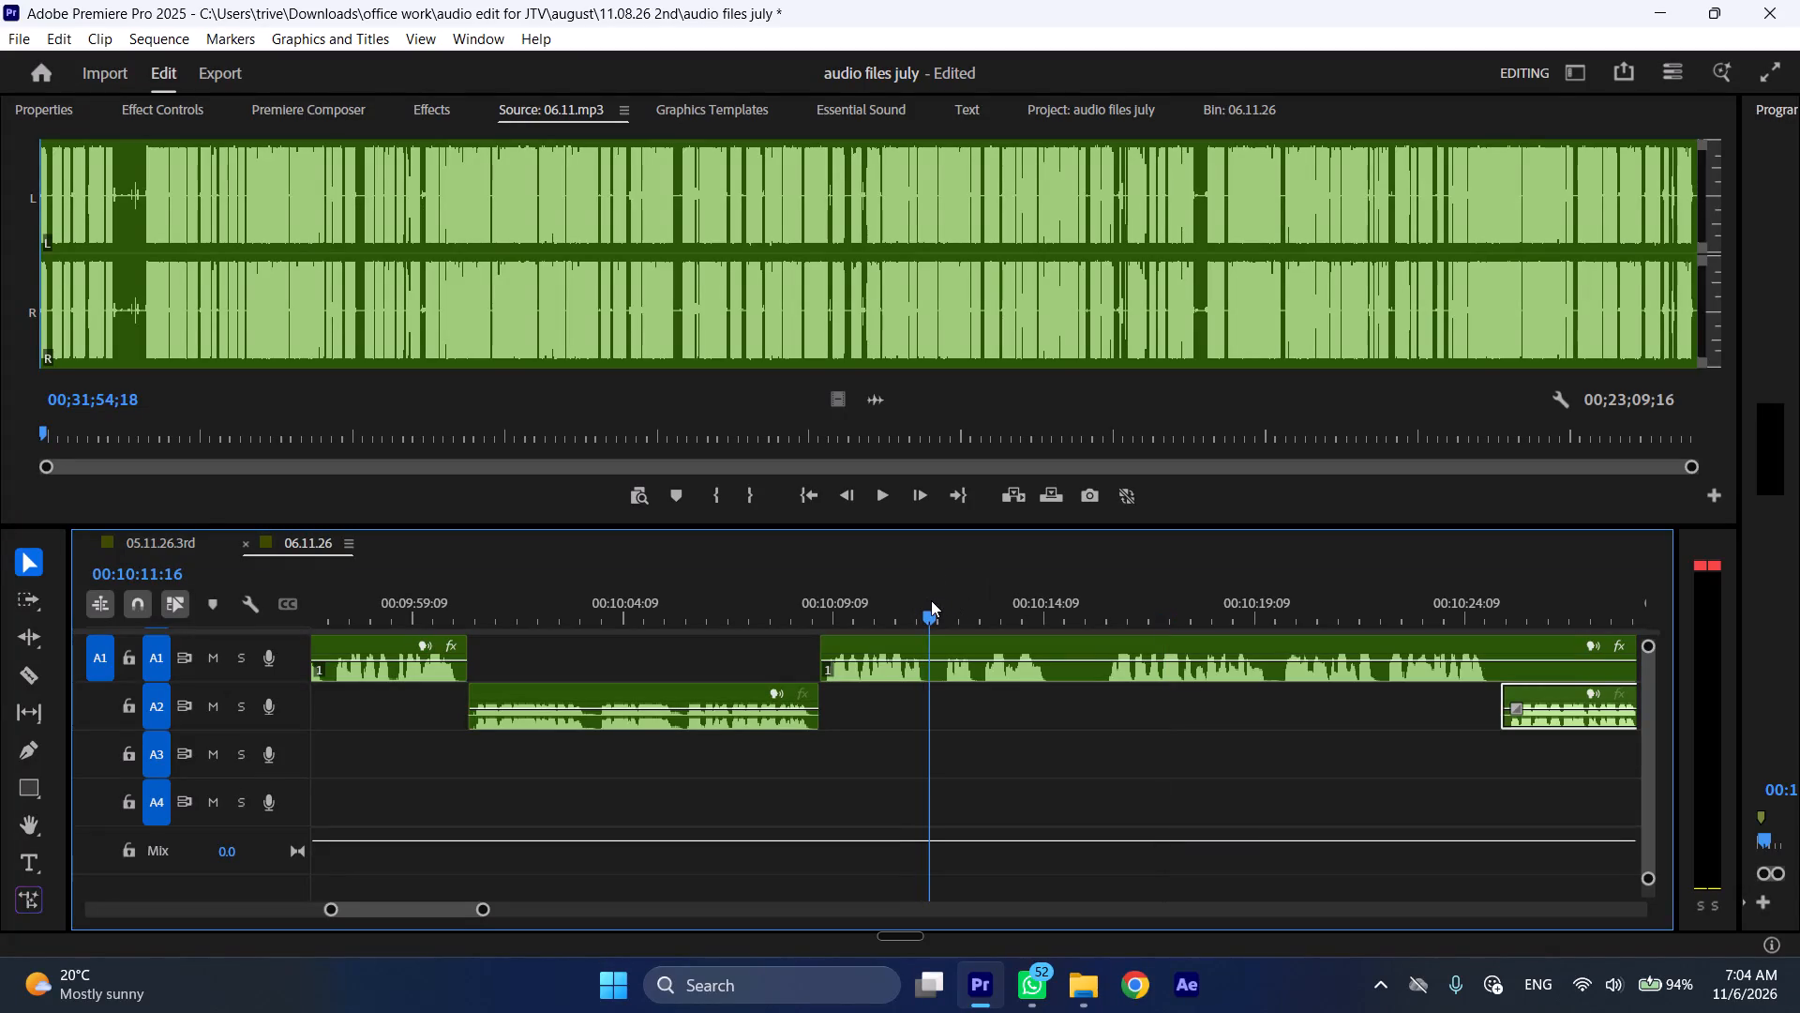
Cut the short section from 00:10:11:16 to 00:10:11:22 out of the A1 clip and close the gap.
{"action": "key", "text": "shift+c"}
{"action": "left_click", "coordinate": [977, 675]}
{"action": "key", "text": "shift+c"}
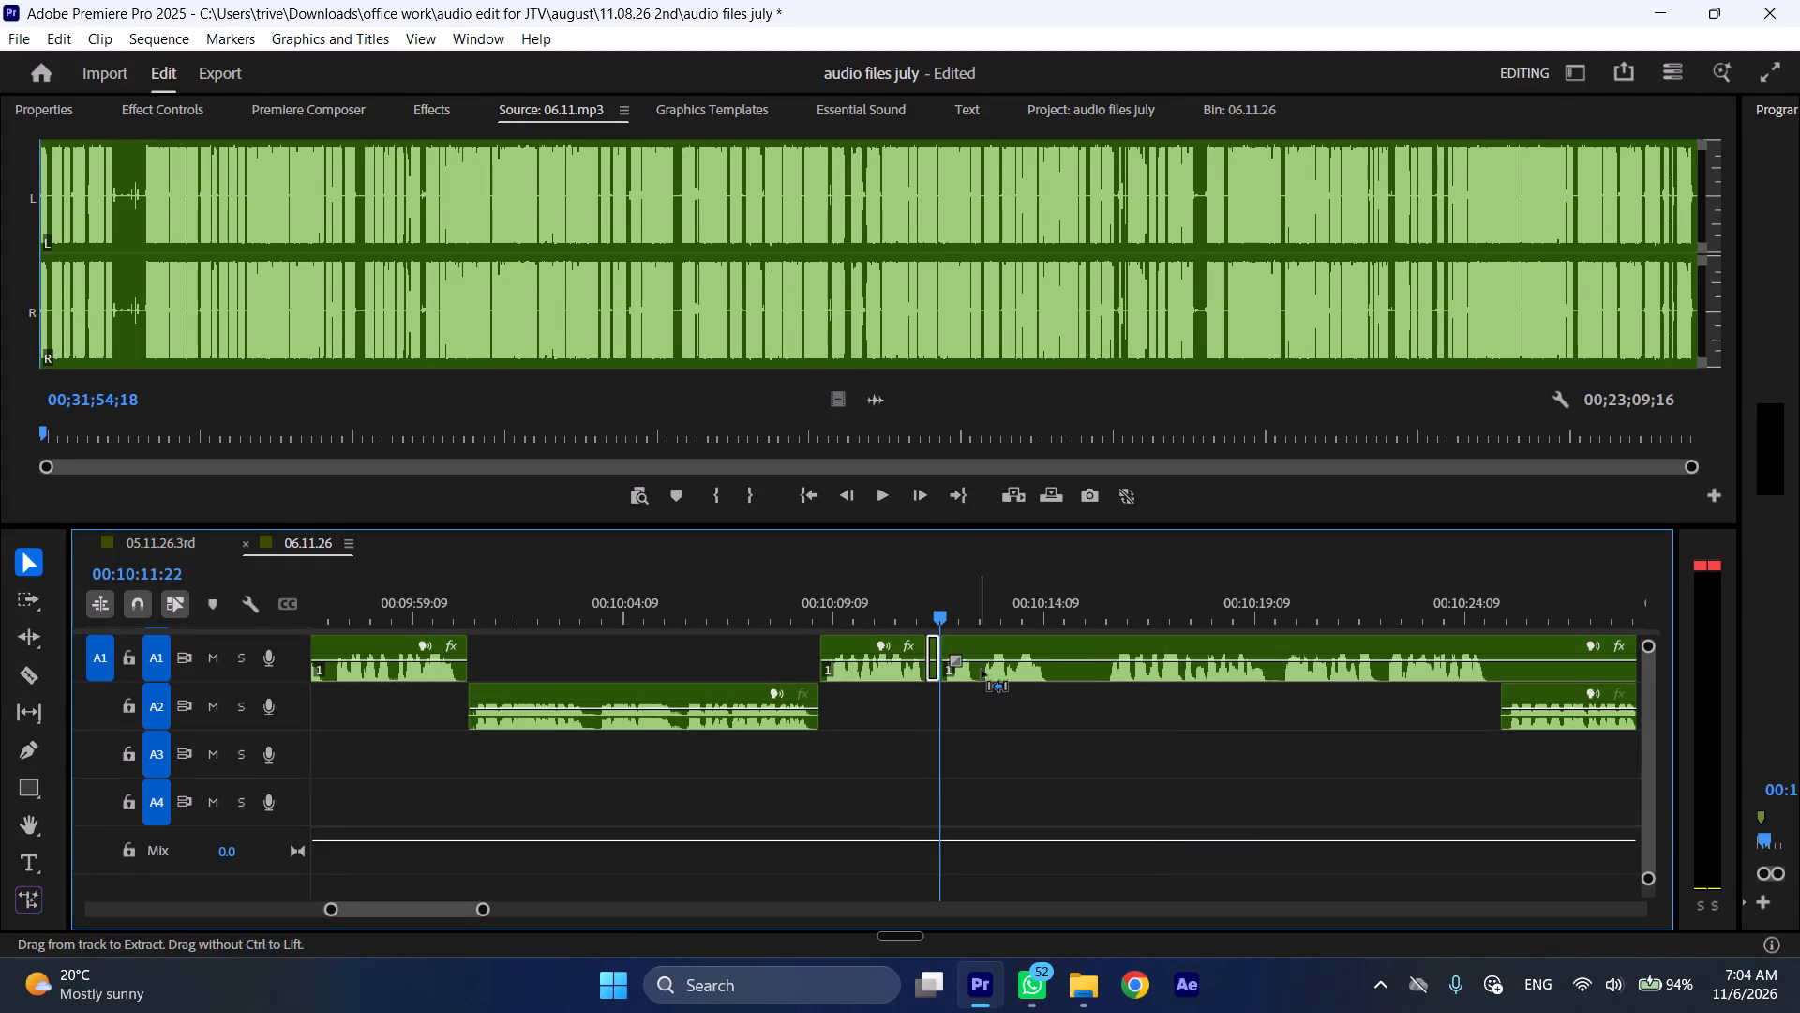
{"action": "key", "text": "ctrl+shift+d"}
Split the A1 clip at 00:10:14:06 and move the following A2 clip so that it starts at that cut.
{"action": "left_click_drag", "start_coordinate": [1027, 605], "coordinate": [1040, 608]}
{"action": "key", "text": "shift+c"}
{"action": "scroll", "coordinate": [1047, 674], "scroll_direction": "down", "scroll_amount": 6}
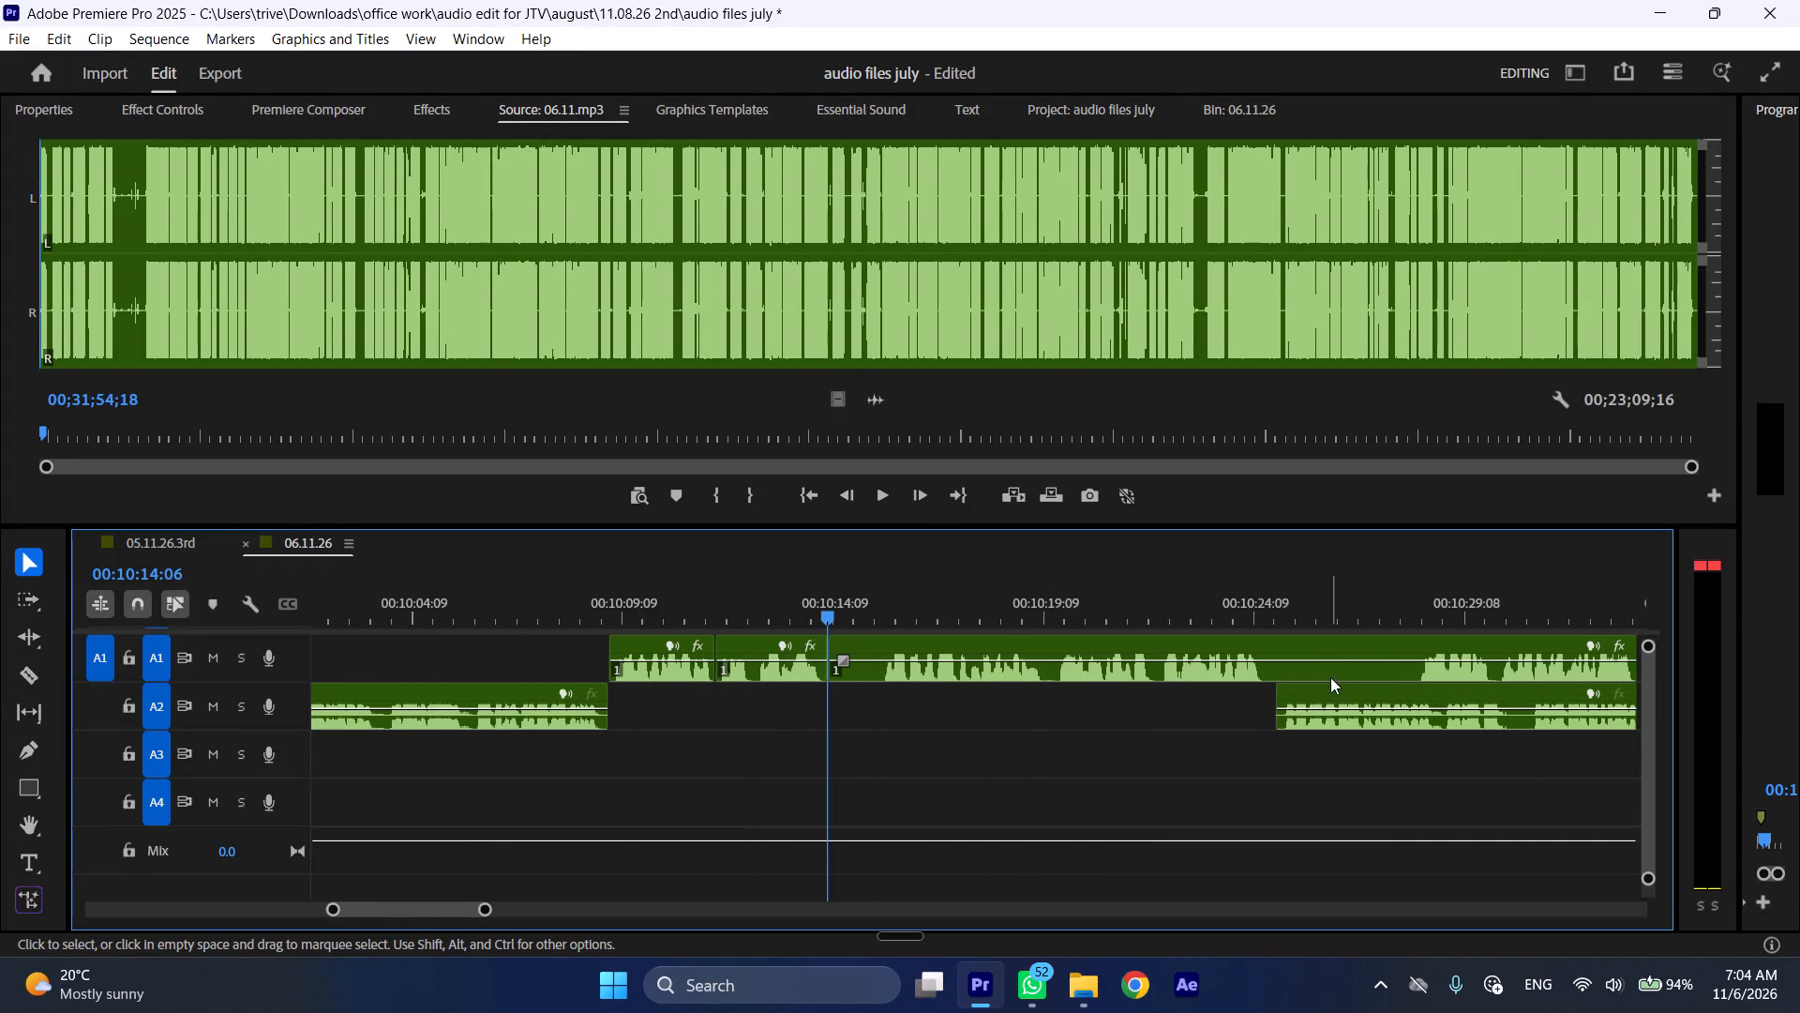
{"action": "left_click_drag", "start_coordinate": [1329, 697], "coordinate": [879, 697]}
Move the A1 clip after the 00:10:14:06 cut about 12 seconds further along its track.
{"action": "left_click_drag", "start_coordinate": [888, 644], "coordinate": [1285, 652]}
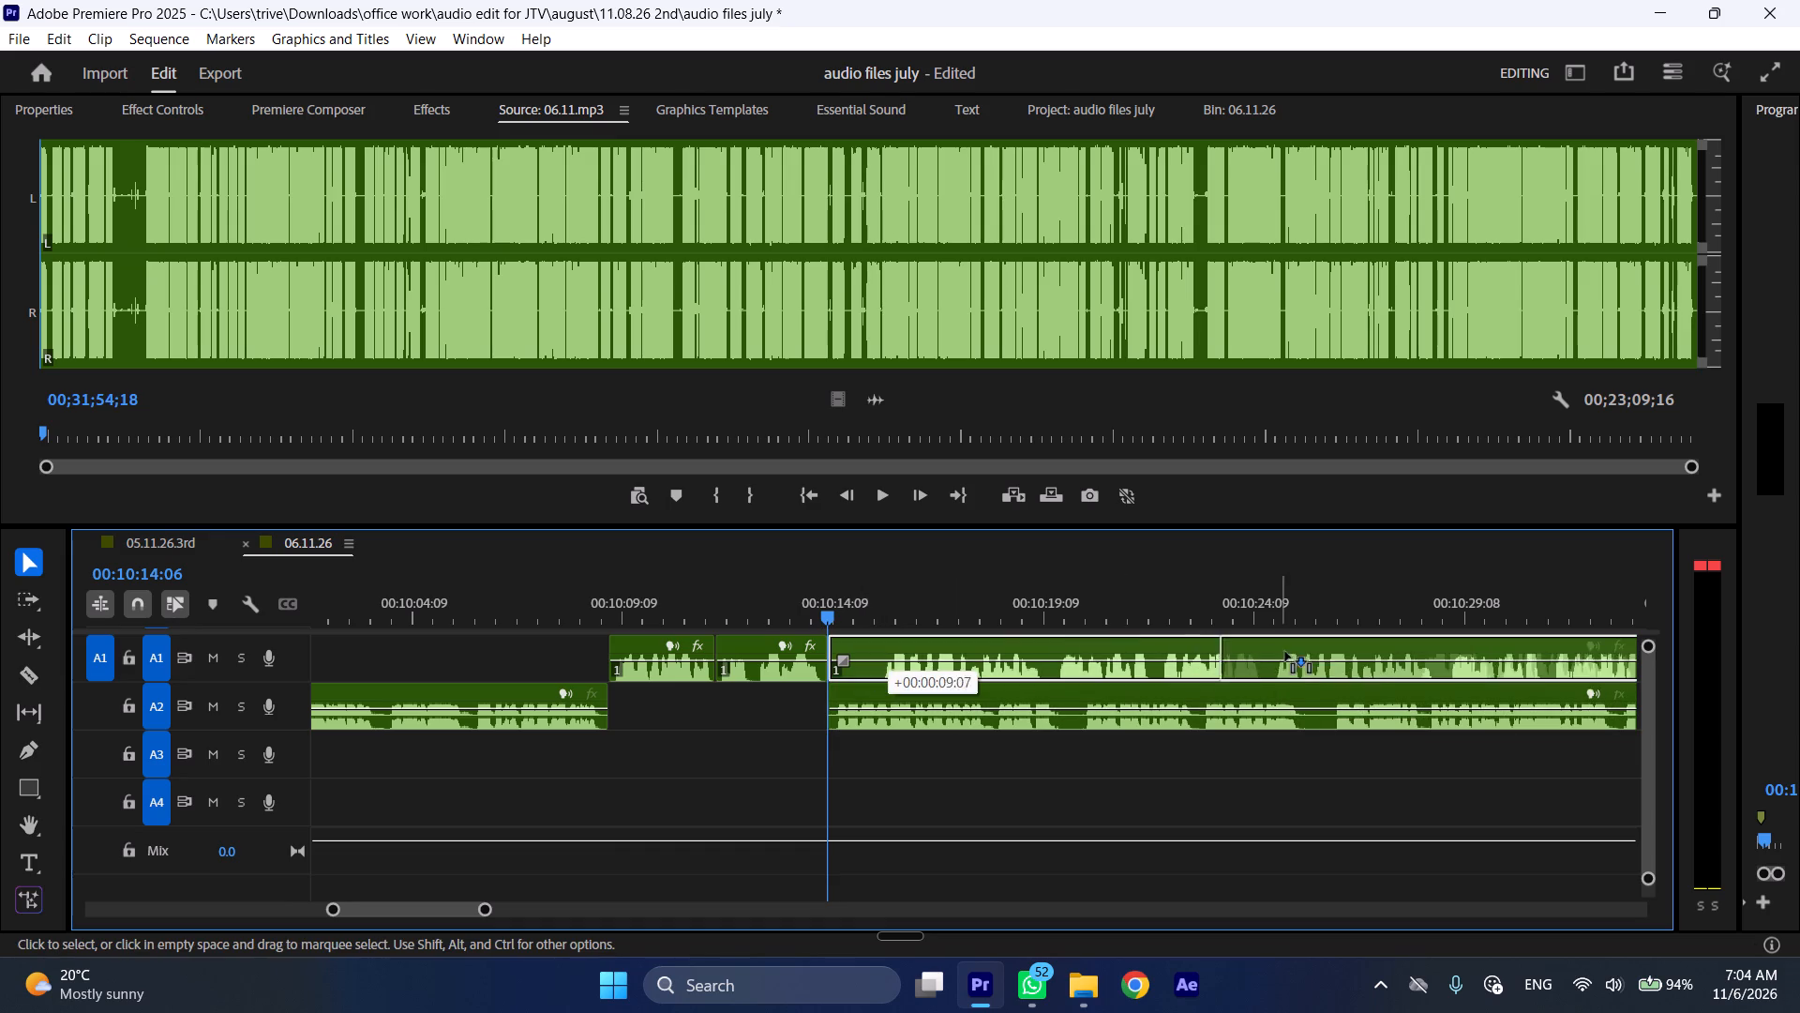
{"action": "left_click_drag", "start_coordinate": [1285, 652], "coordinate": [1351, 653]}
{"action": "left_click_drag", "start_coordinate": [1302, 646], "coordinate": [1350, 653]}
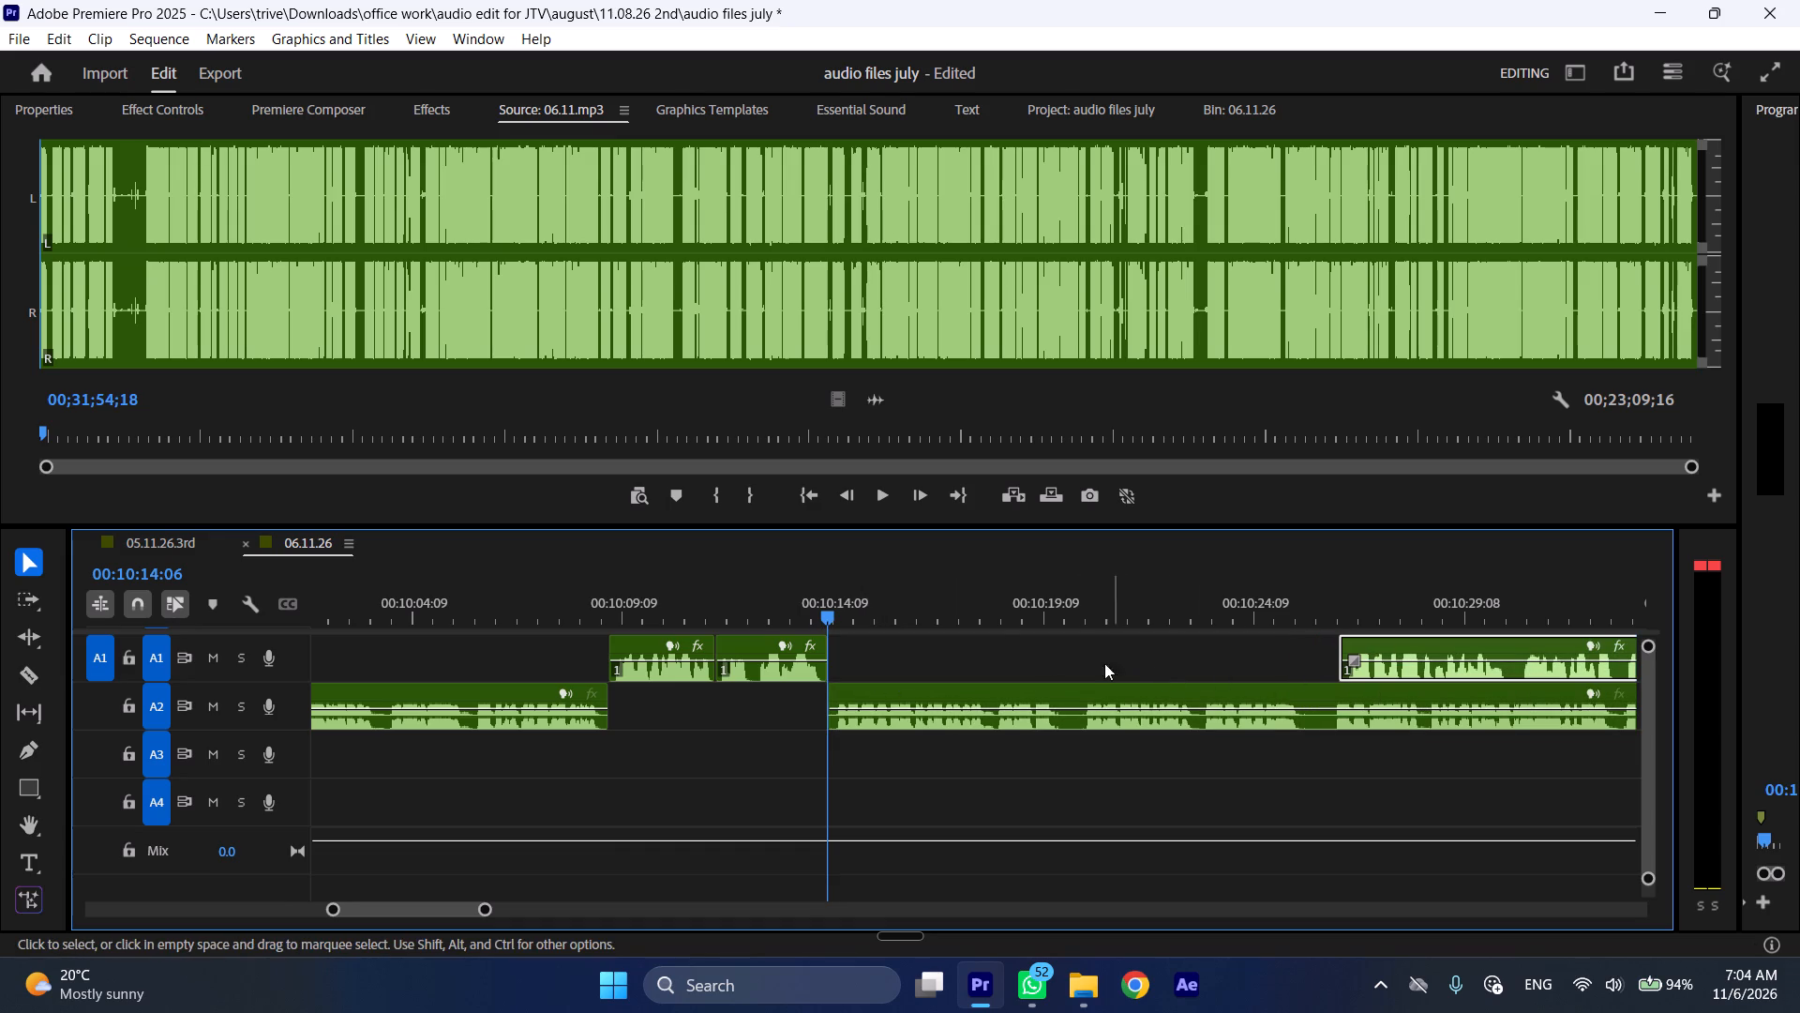
Play back from about 00:10:12 through the join between the A1 and A2 clips at 00:10:14:06.
{"action": "left_click_drag", "start_coordinate": [771, 607], "coordinate": [749, 612]}
{"action": "key", "text": "space"}
{"action": "key", "text": "l"}
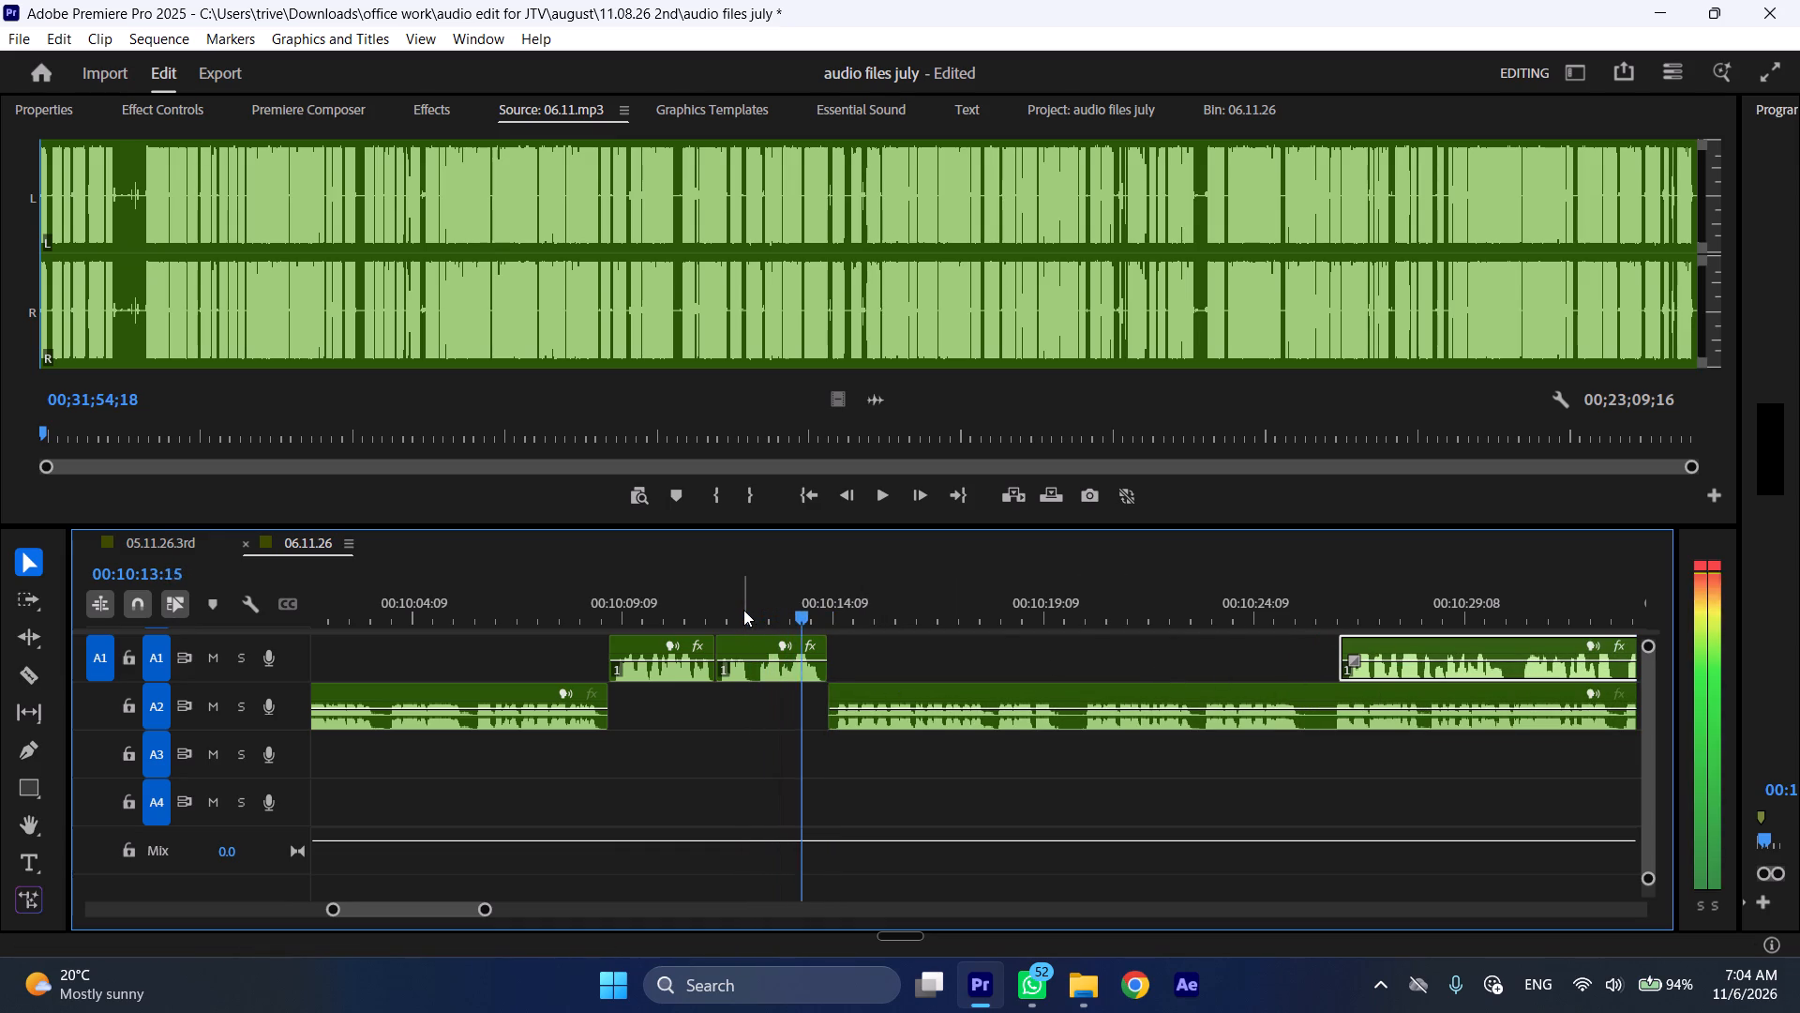
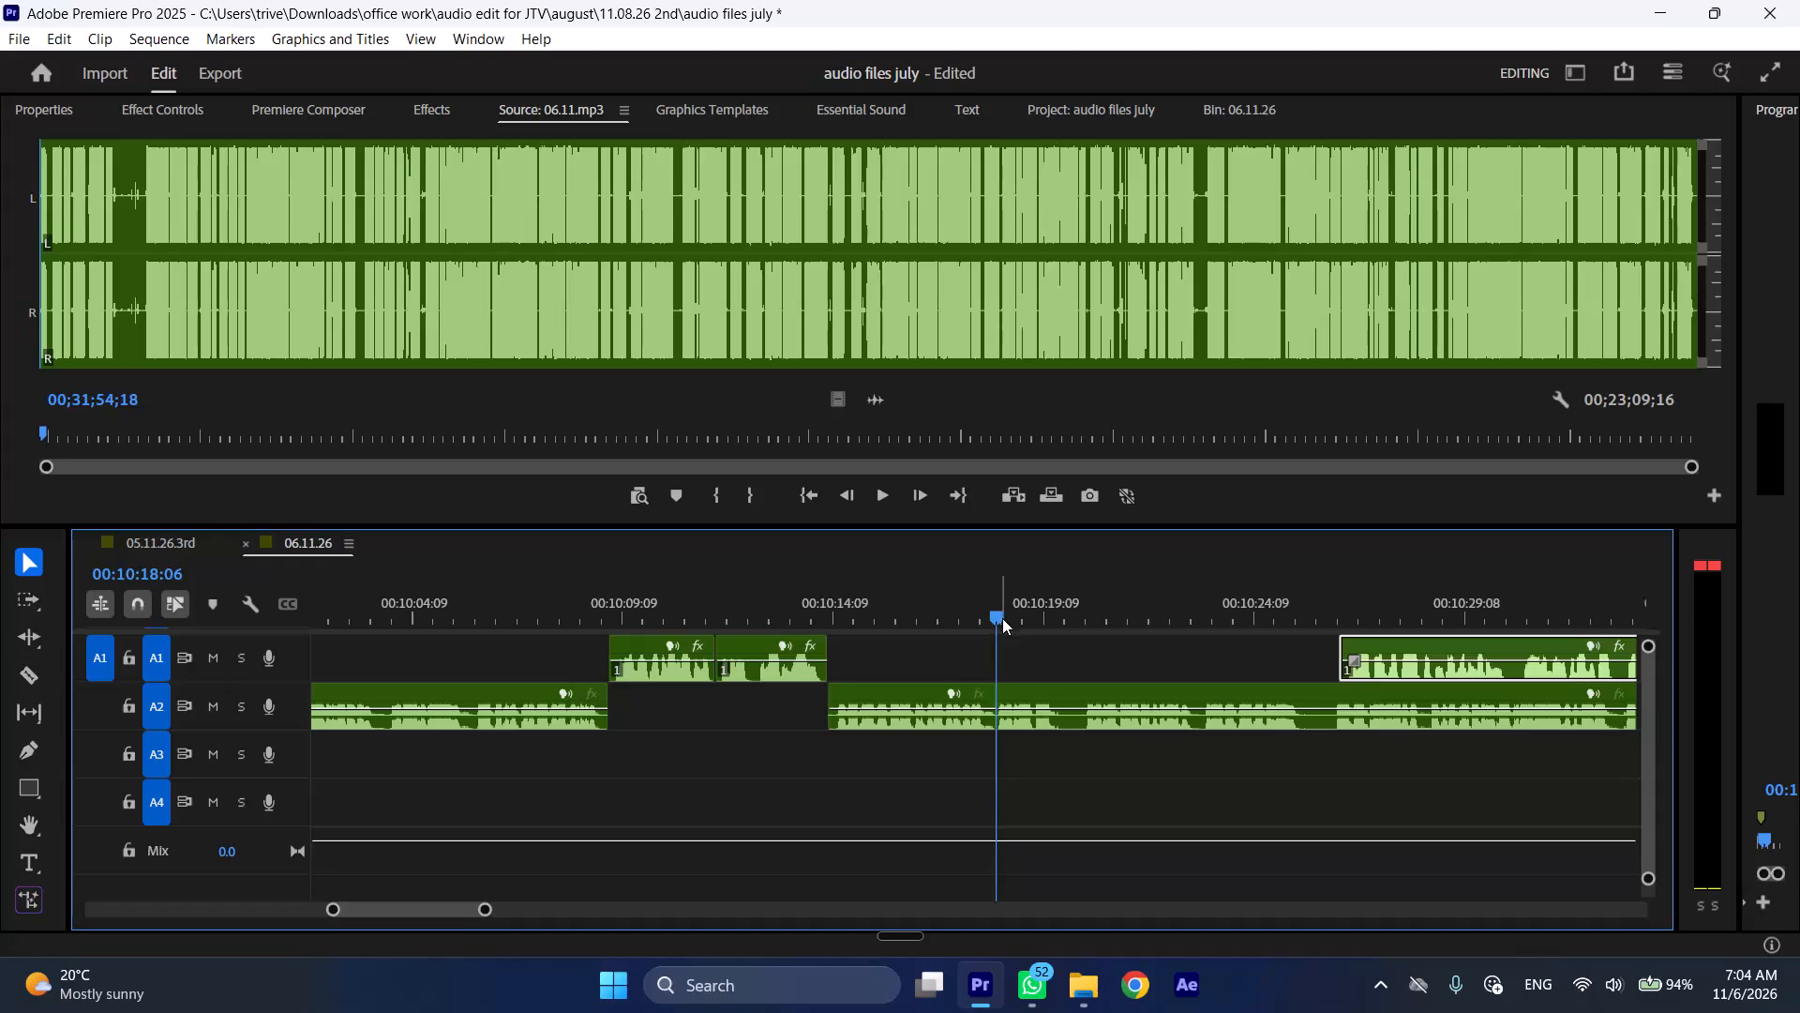
Cut the section from 00:10:18:06 to 00:10:20:04 out of the A2 clip and close the gap.
{"action": "key", "text": "space"}
{"action": "left_click", "coordinate": [1079, 617]}
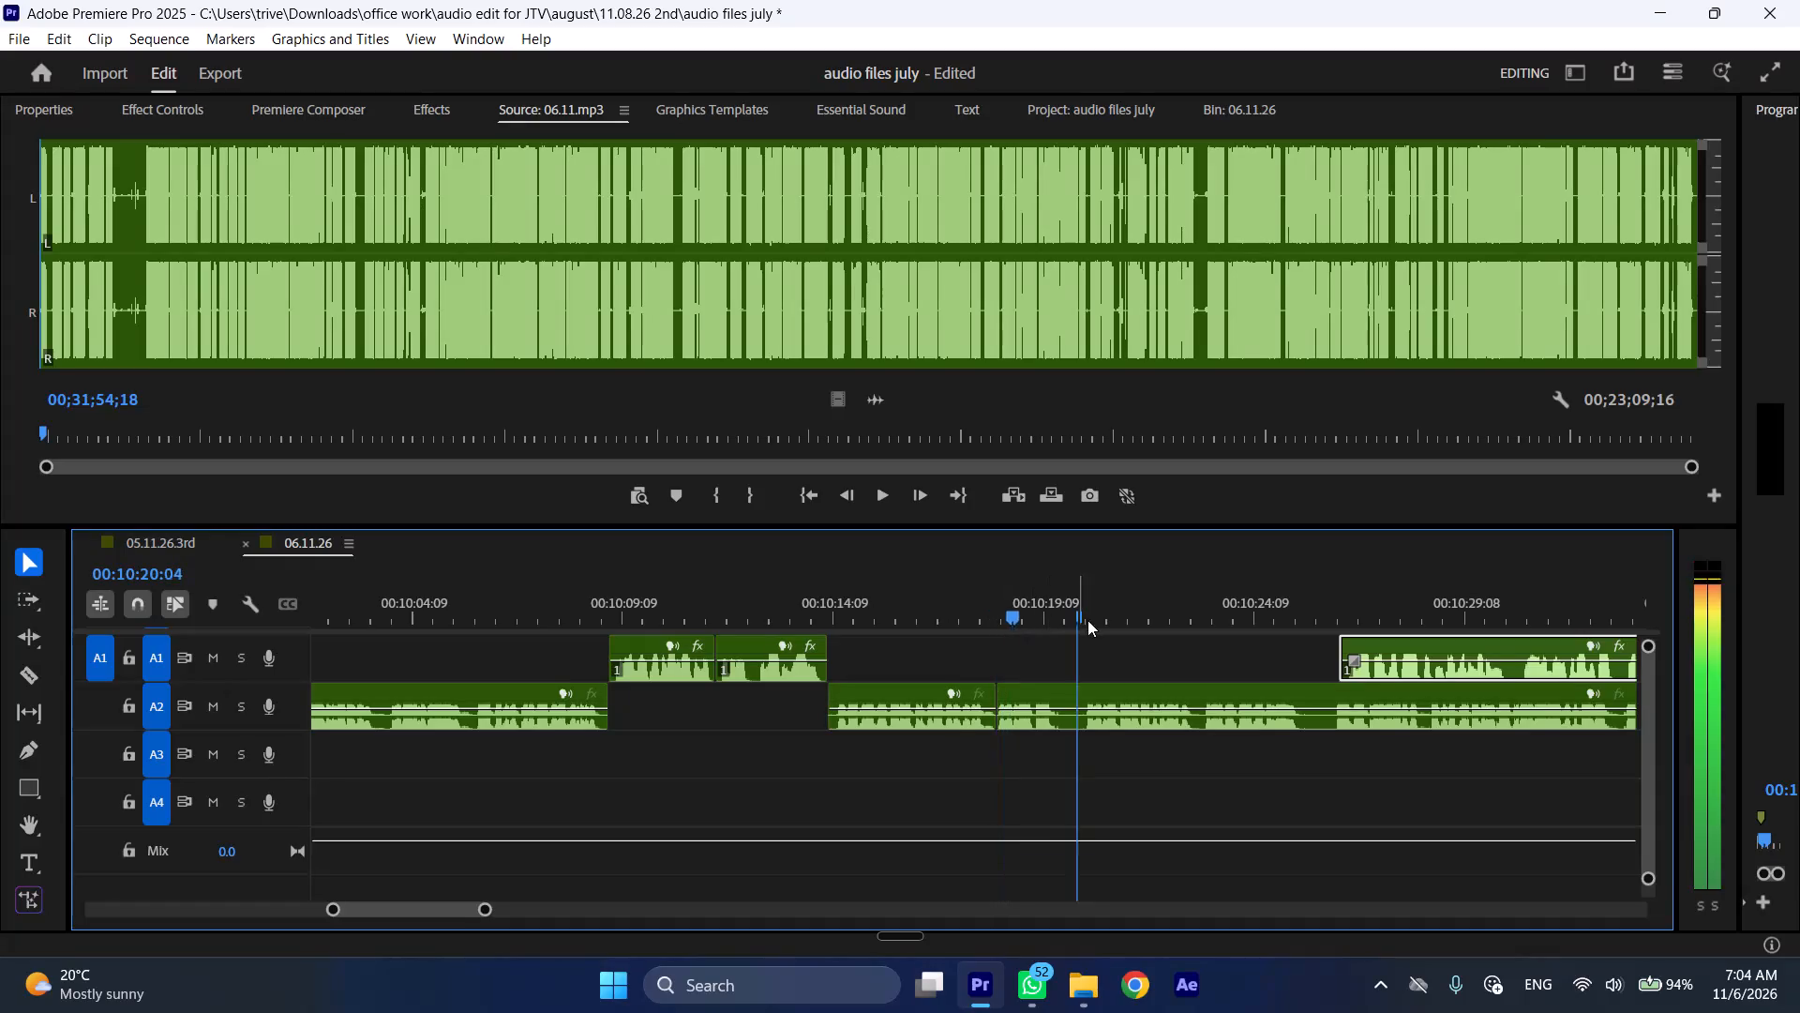
{"action": "left_click", "coordinate": [1117, 704]}
{"action": "key", "text": "shift+c"}
{"action": "key", "text": "ctrl+shift+d"}
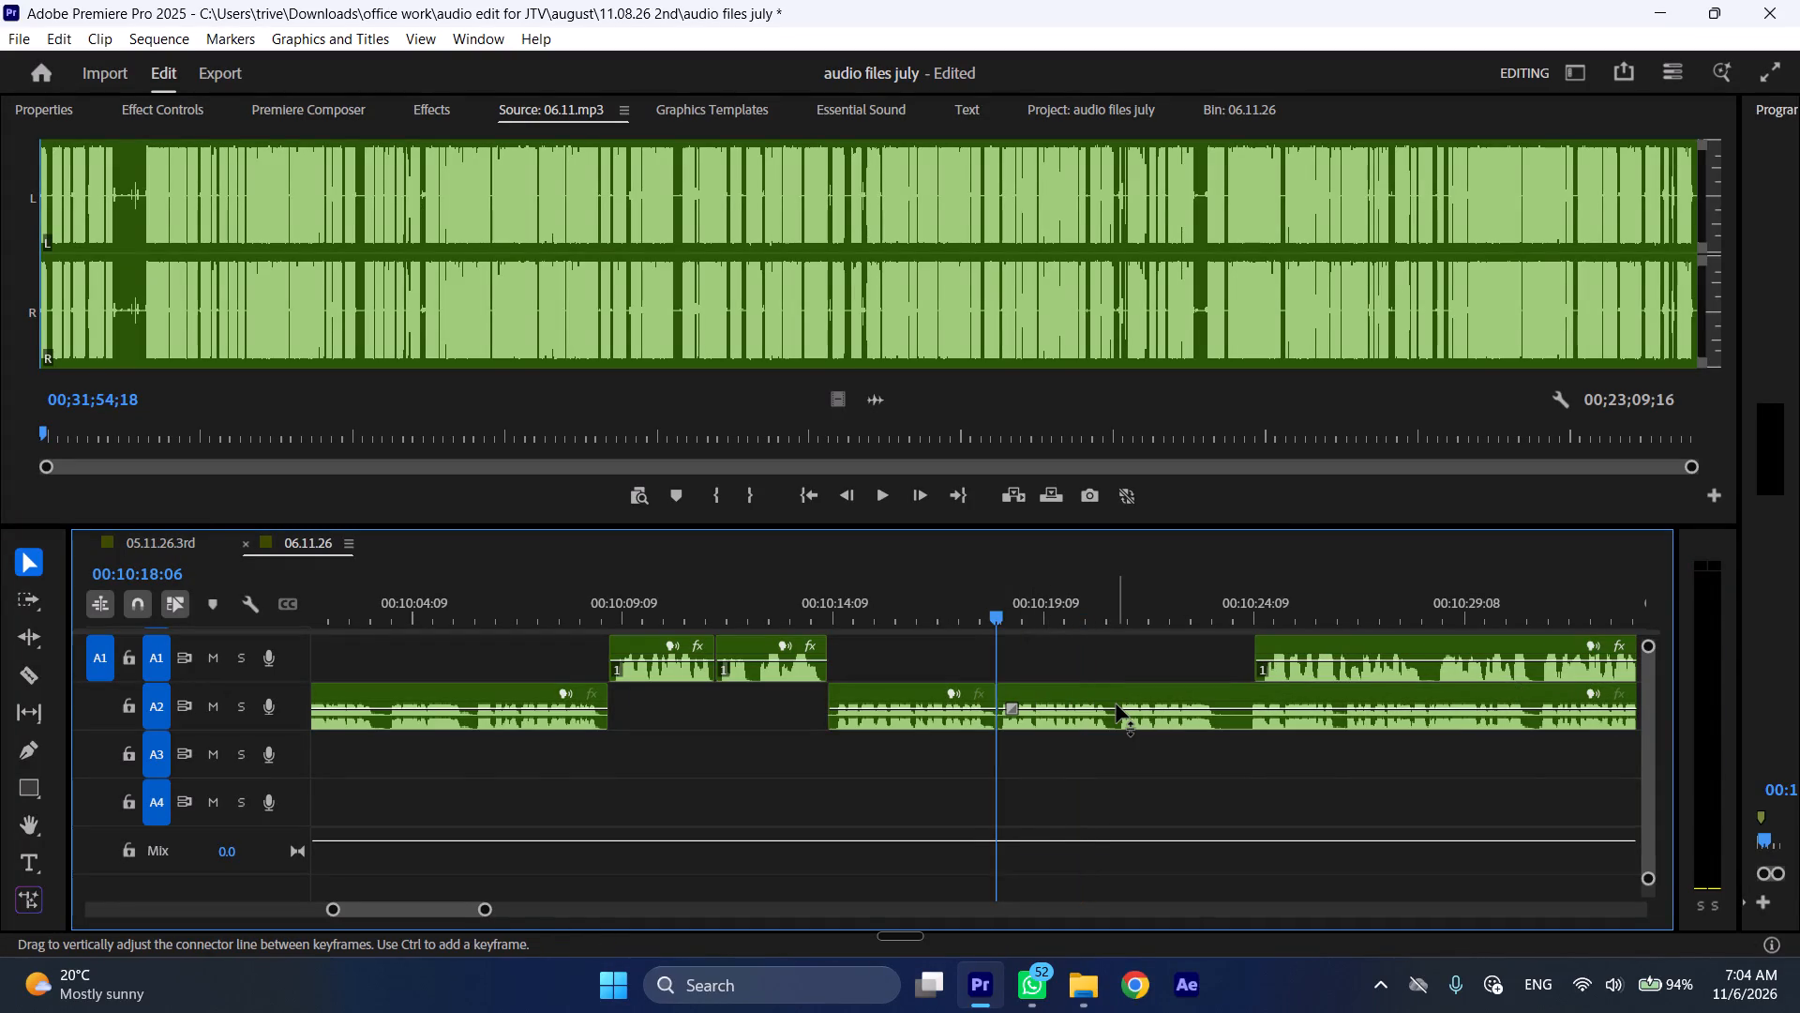
Play on from the closed gap at 00:10:18:06 and split the A2 clip at 00:10:23:13.
{"action": "key", "text": "space"}
{"action": "type", "text": "l"}
{"action": "scroll", "coordinate": [1107, 709], "scroll_direction": "down", "scroll_amount": 6}
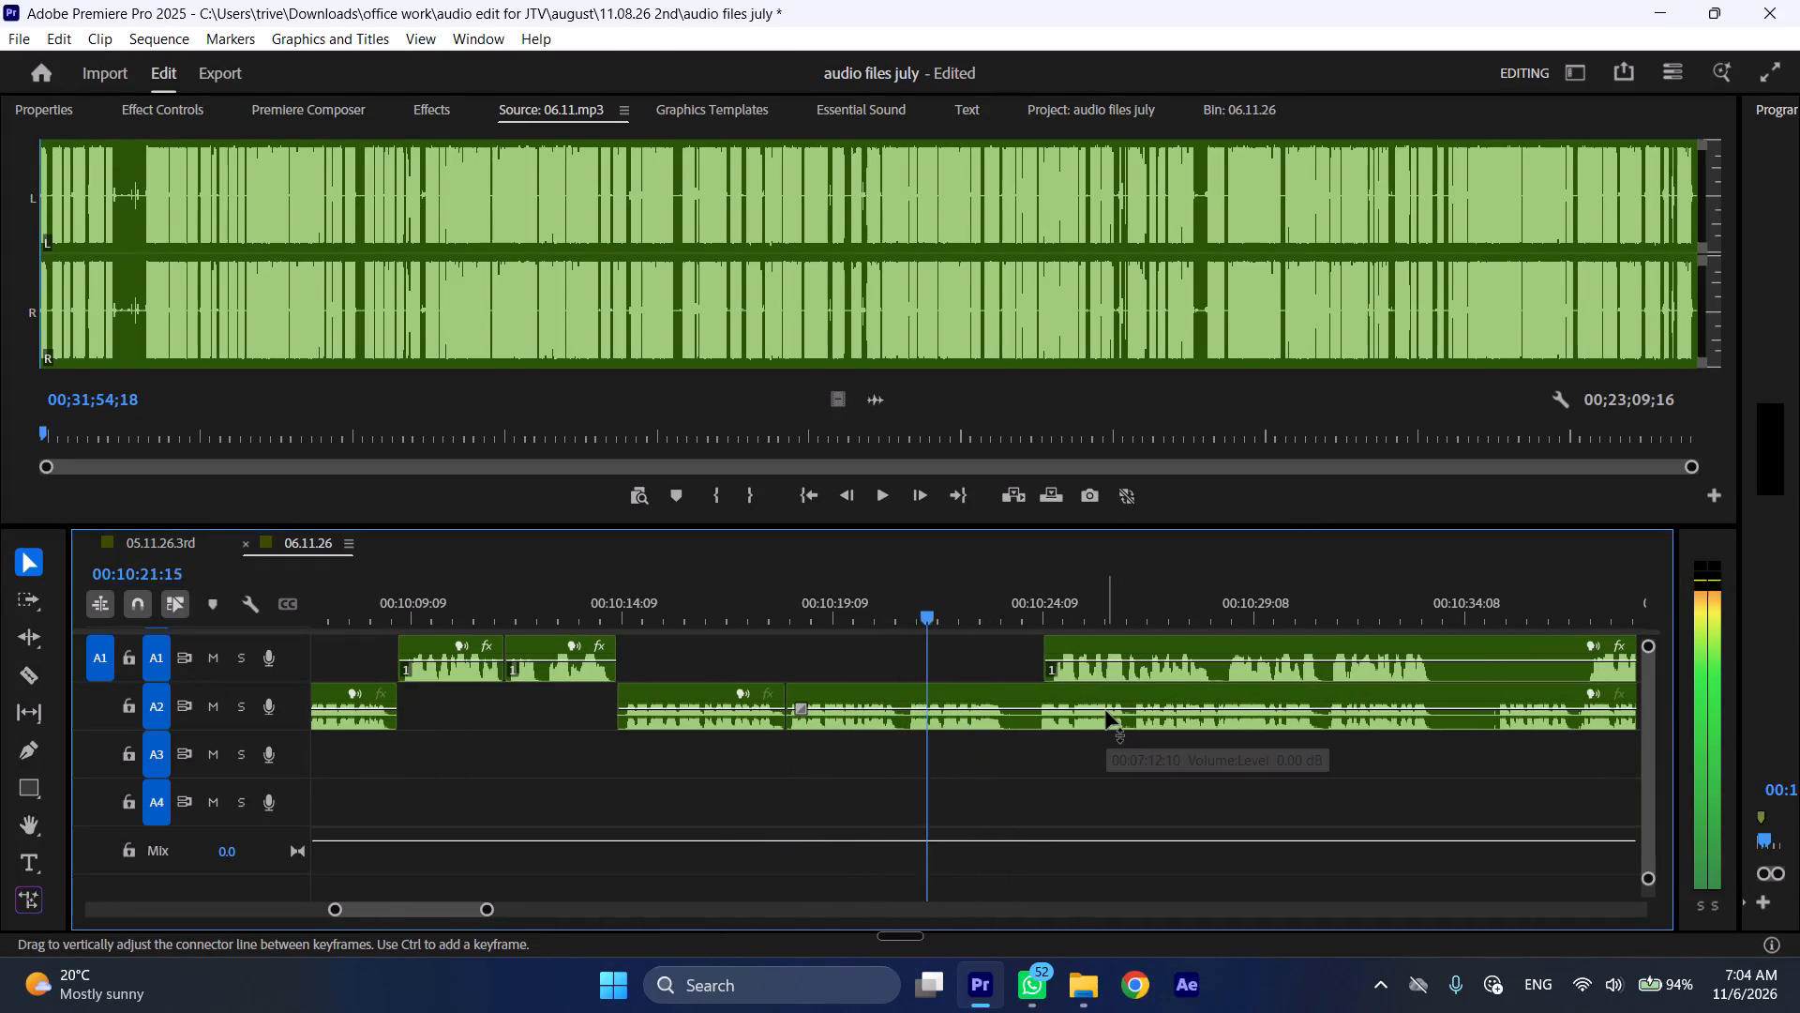
{"action": "key", "text": "space"}
{"action": "type", "text": "C"}
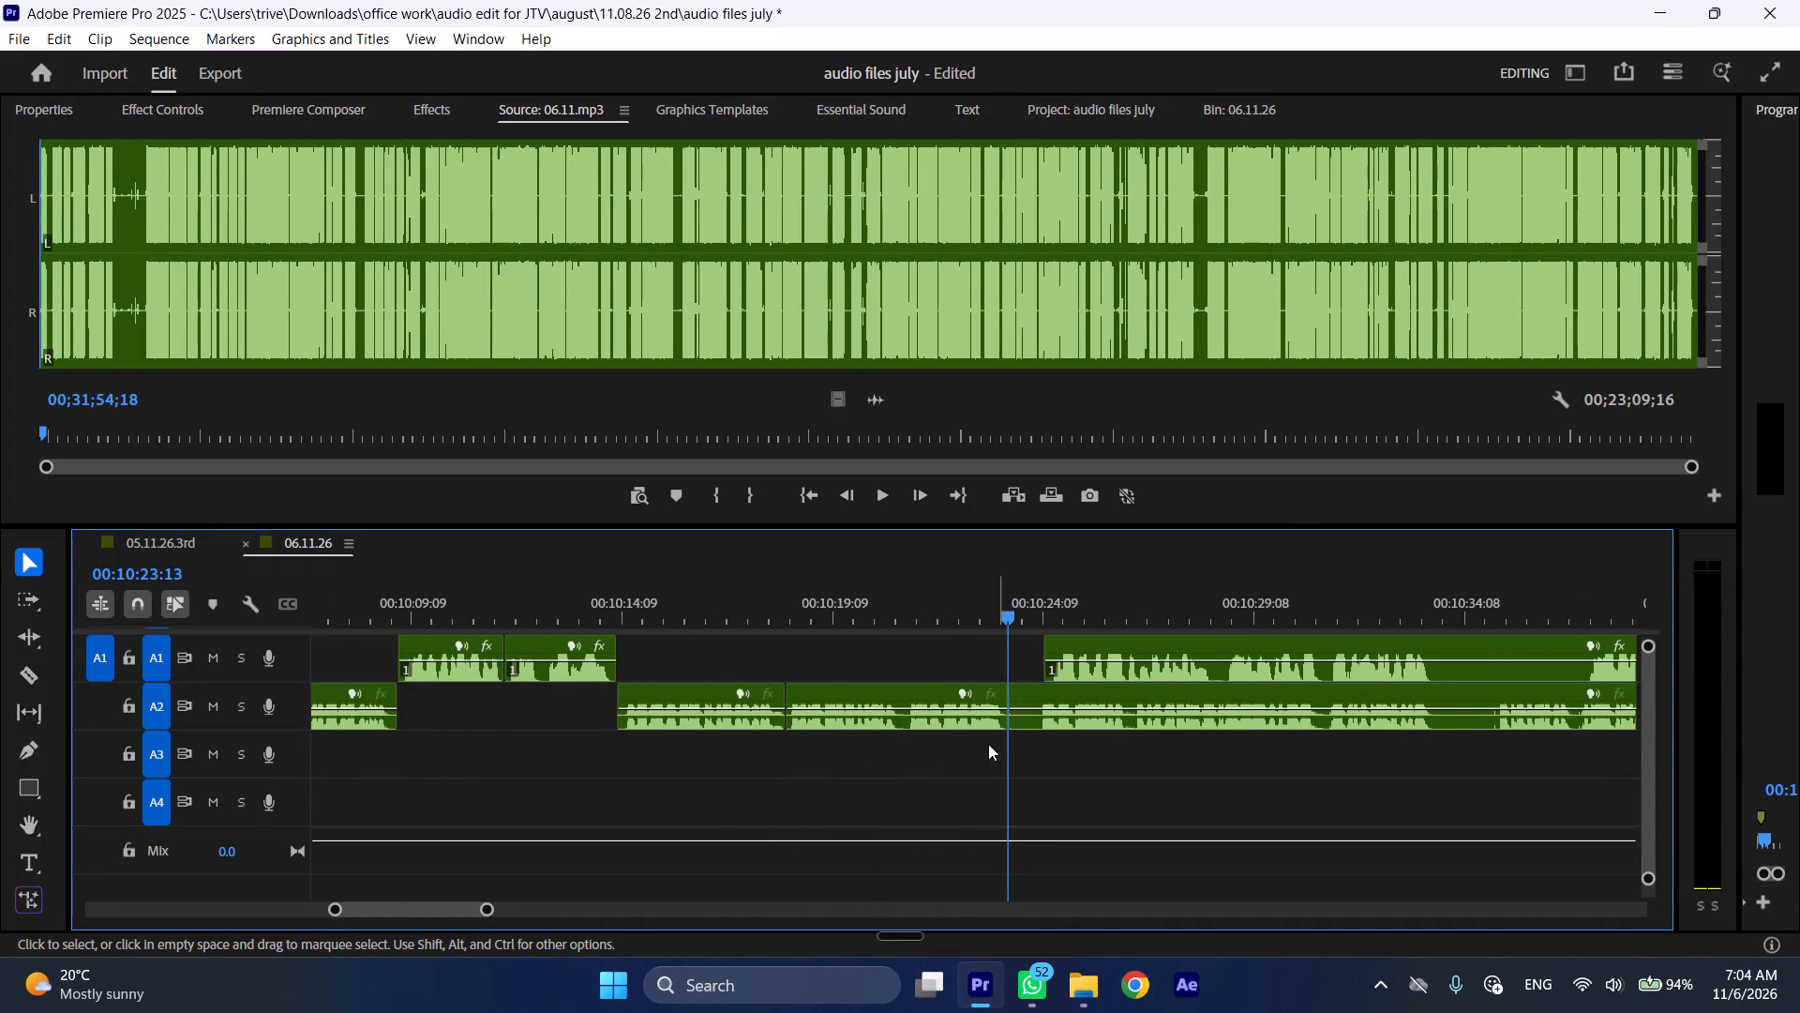
{"action": "scroll", "coordinate": [981, 746], "scroll_direction": "down", "scroll_amount": 6}
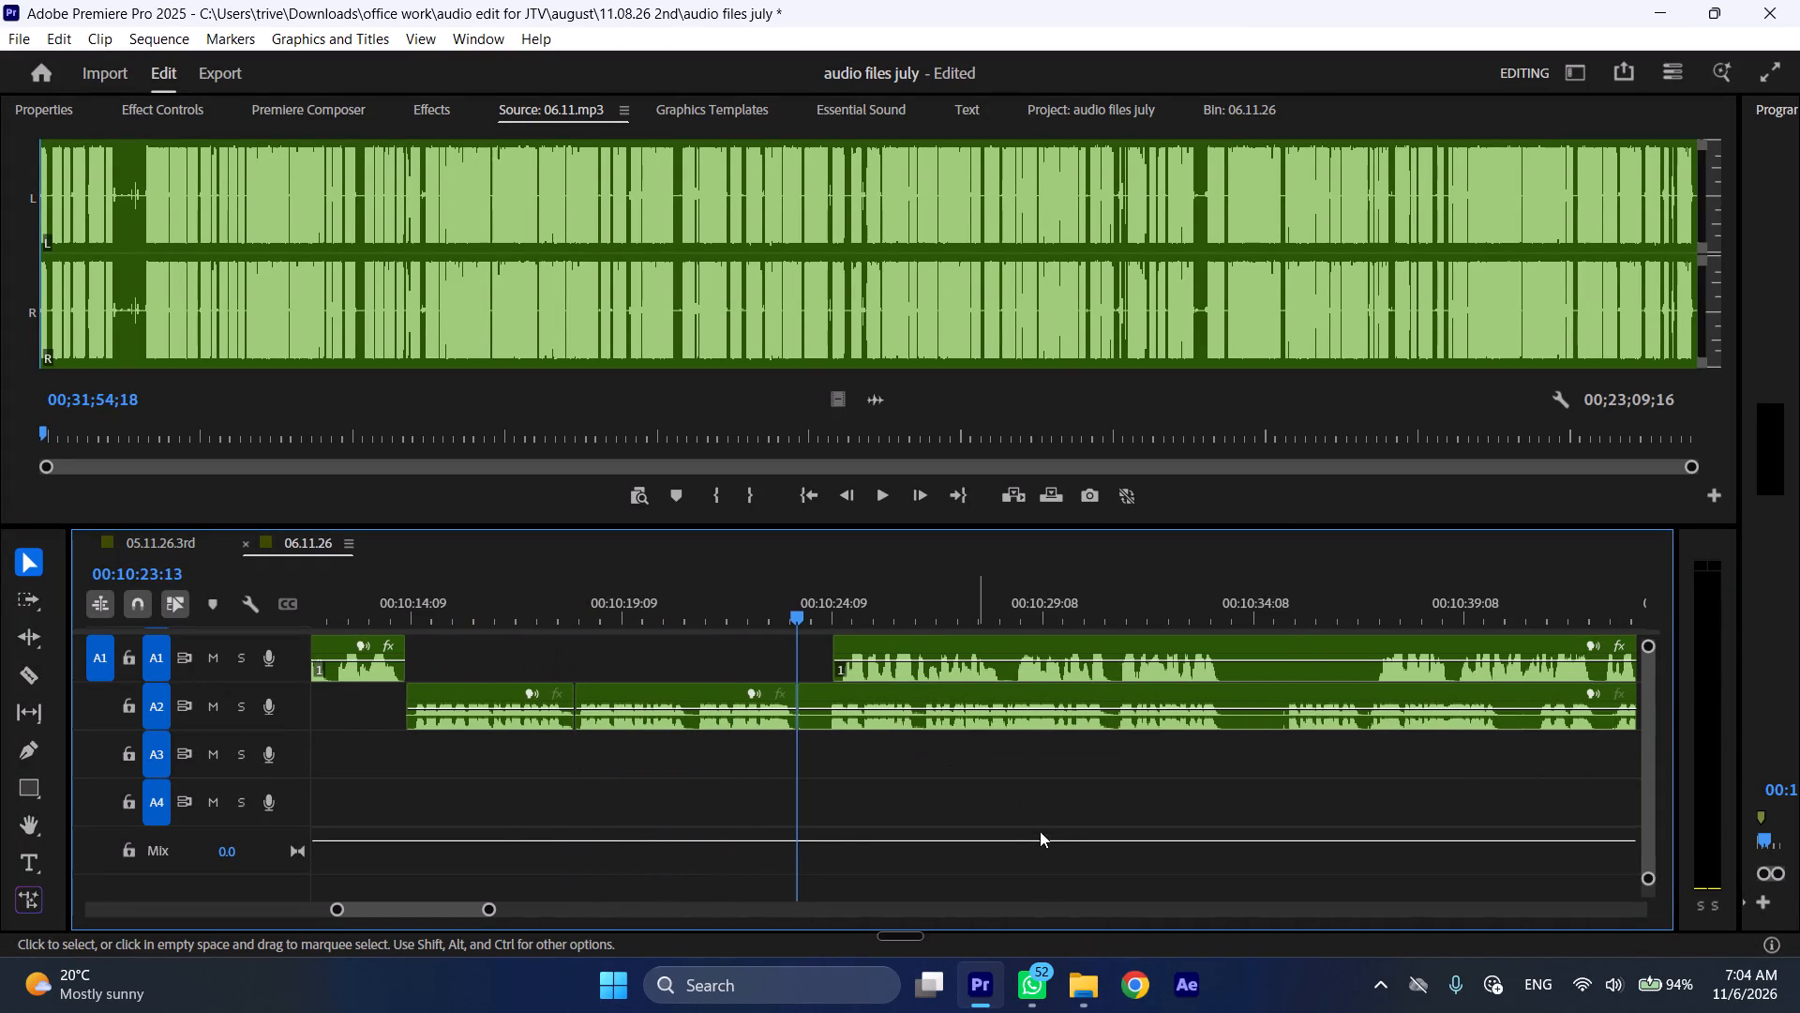
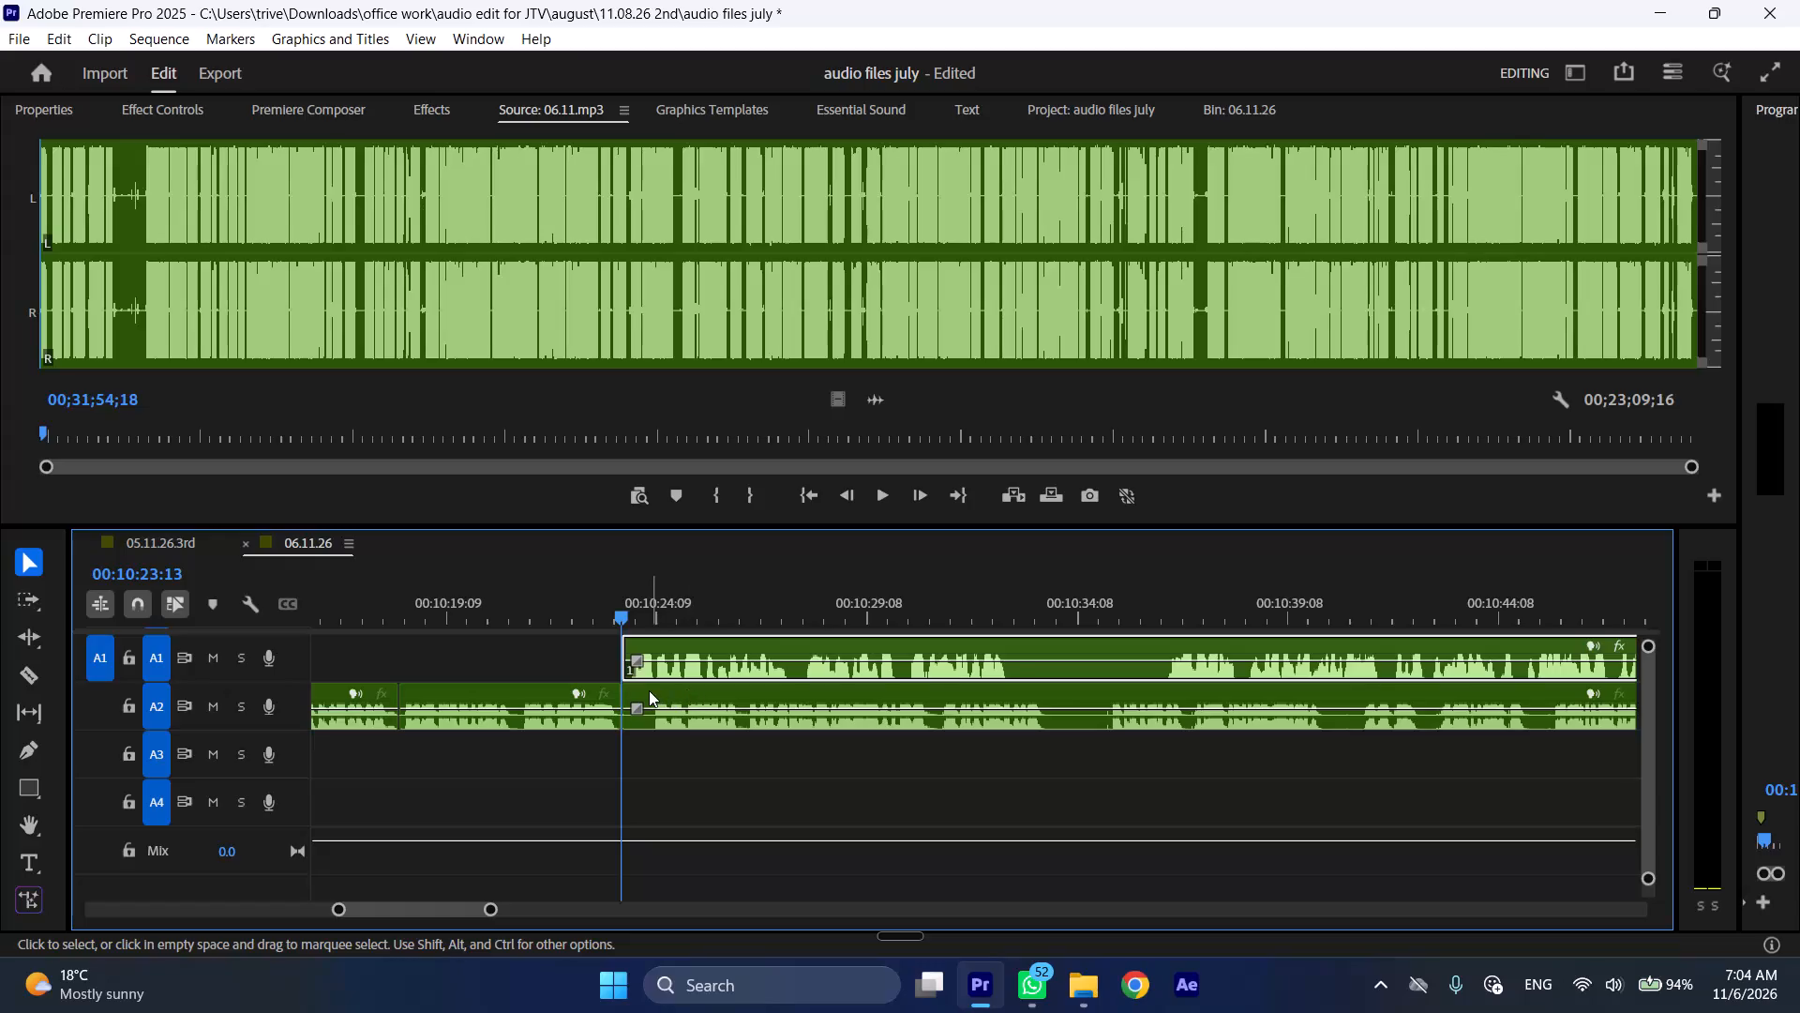
Shift the A2 clip after the 00:10:23:13 split later and trim its head so it starts at about 00:10:37.
{"action": "left_click_drag", "start_coordinate": [649, 690], "coordinate": [1208, 689]}
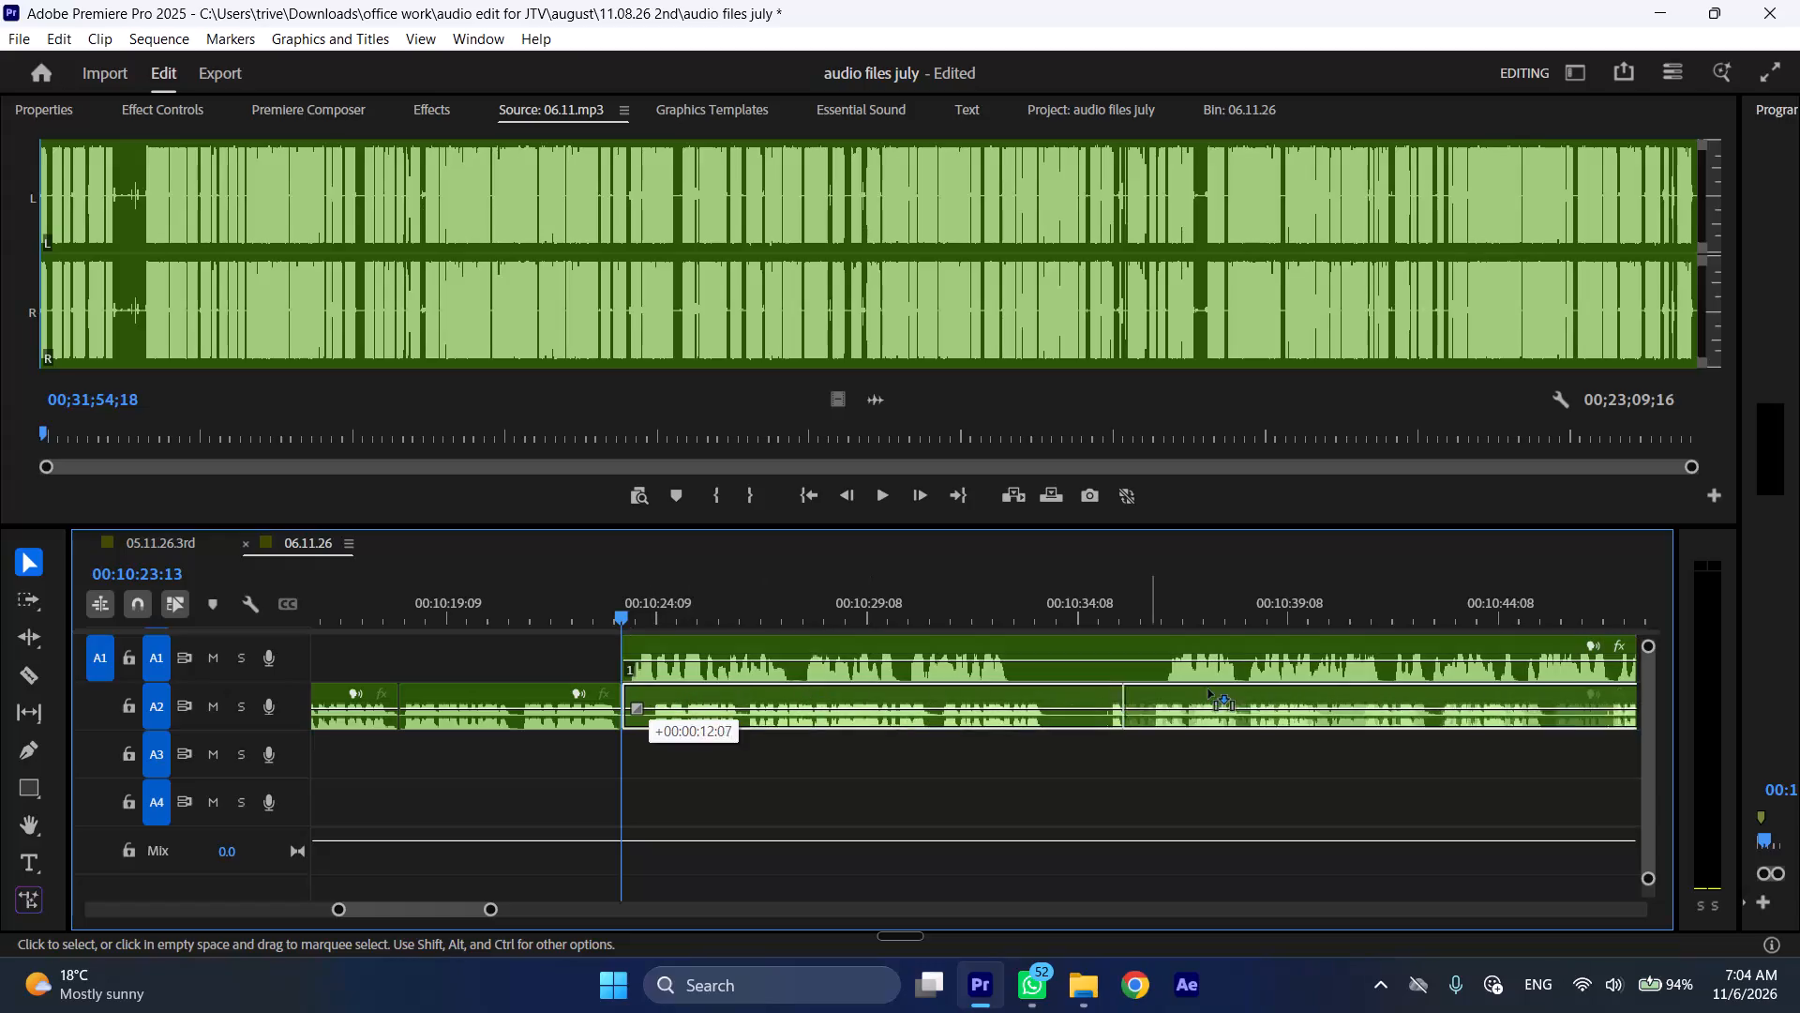
{"action": "left_click_drag", "start_coordinate": [1208, 689], "coordinate": [1216, 689]}
{"action": "left_click_drag", "start_coordinate": [1183, 688], "coordinate": [1206, 688]}
Play the A1 passage from 00:10:23:13 and split the A1 clip at 00:10:33:00, just after the phrase ends.
{"action": "key", "text": "space"}
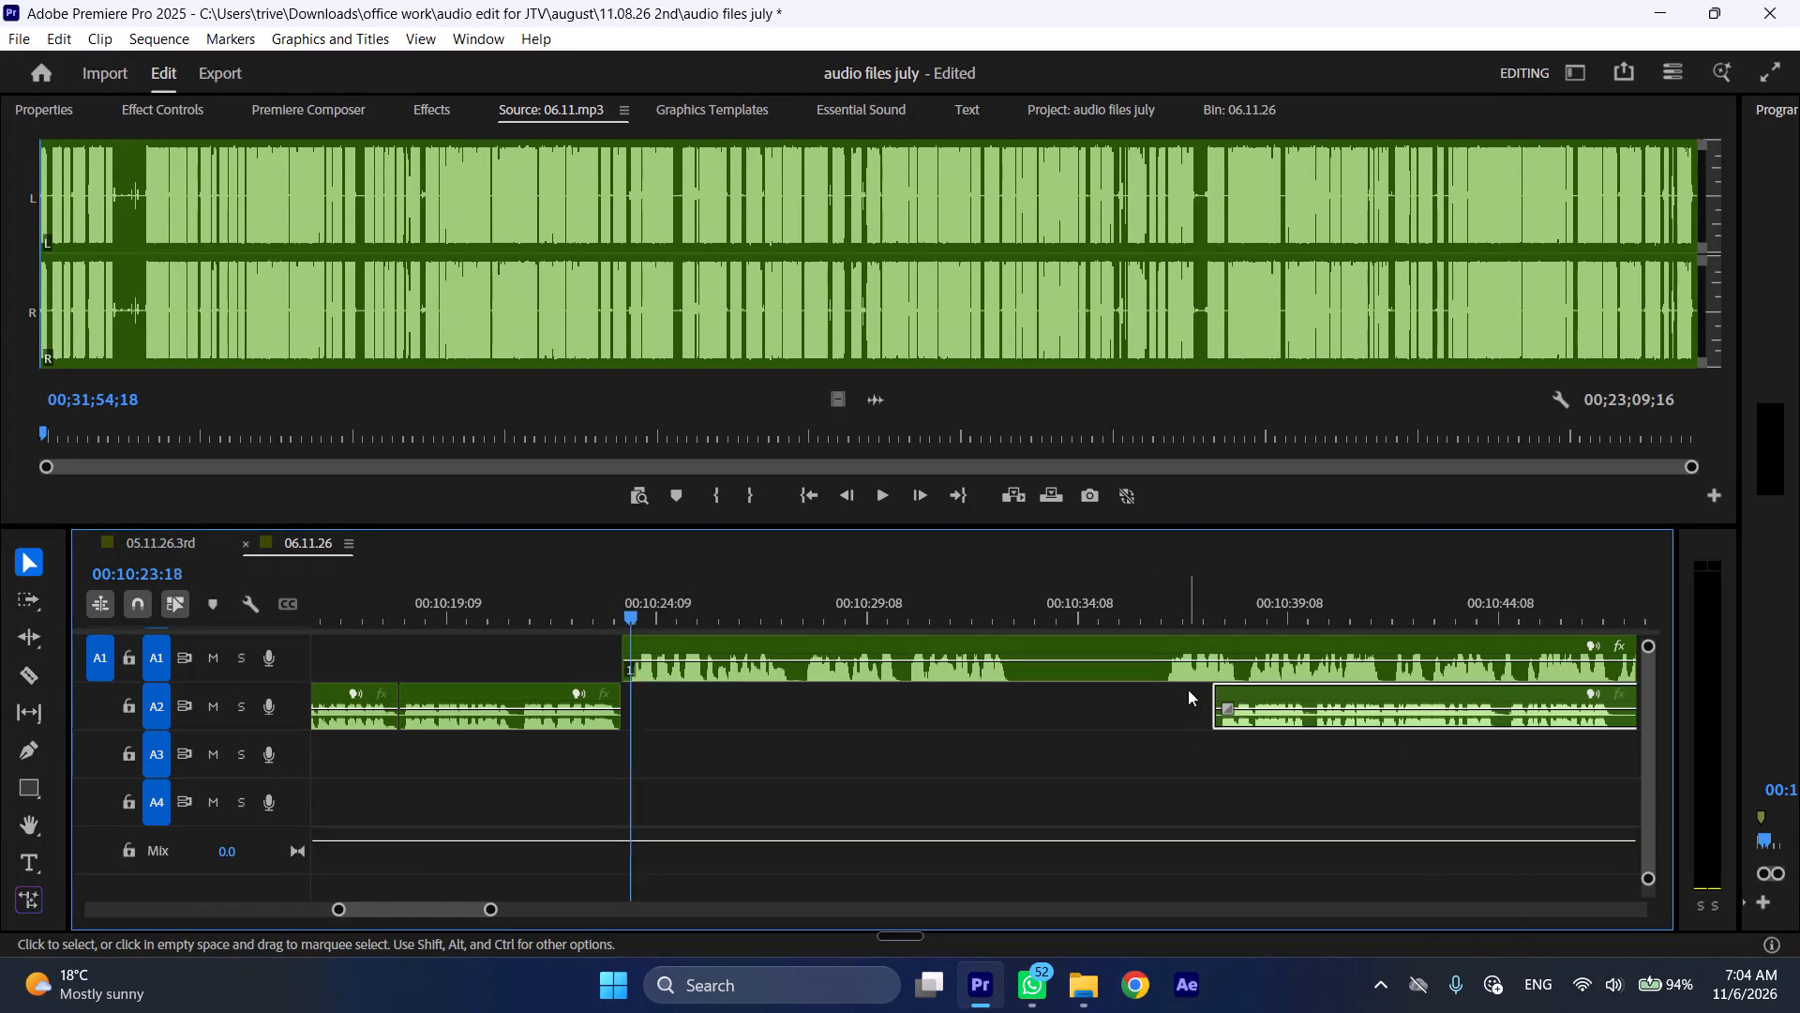
{"action": "key", "text": "l"}
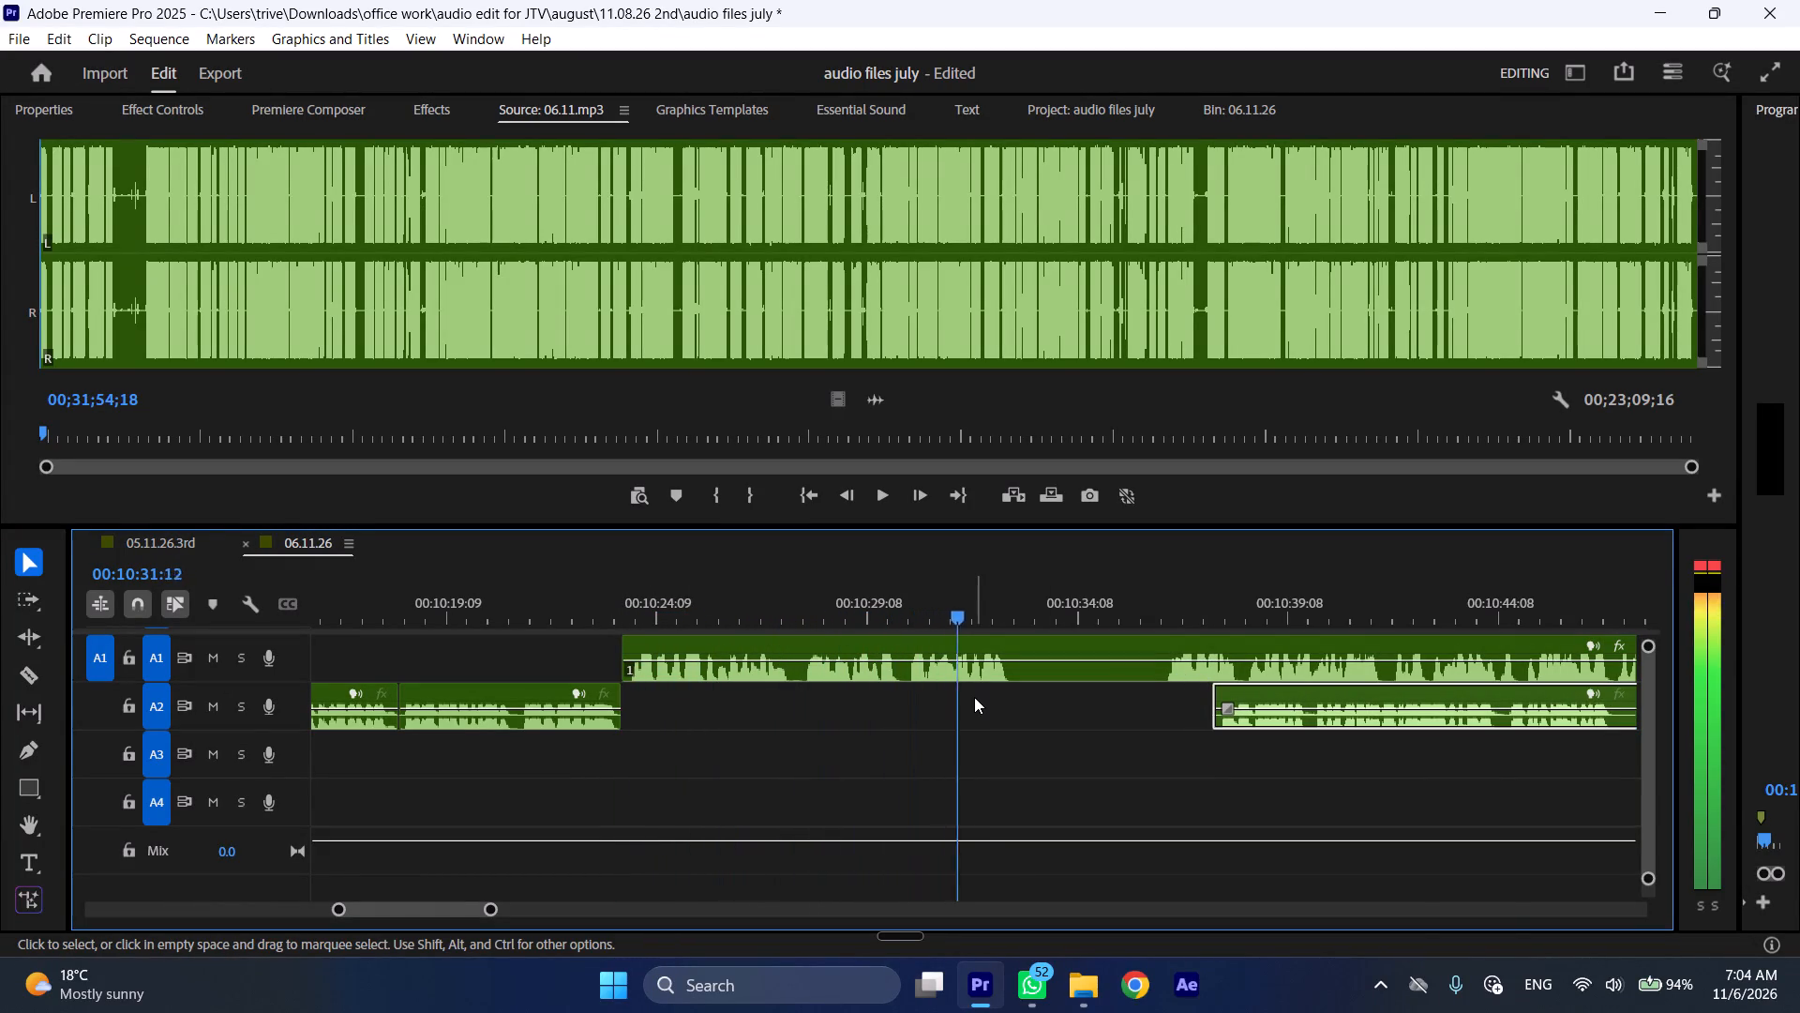
{"action": "key", "text": "space"}
{"action": "type", "text": "C"}
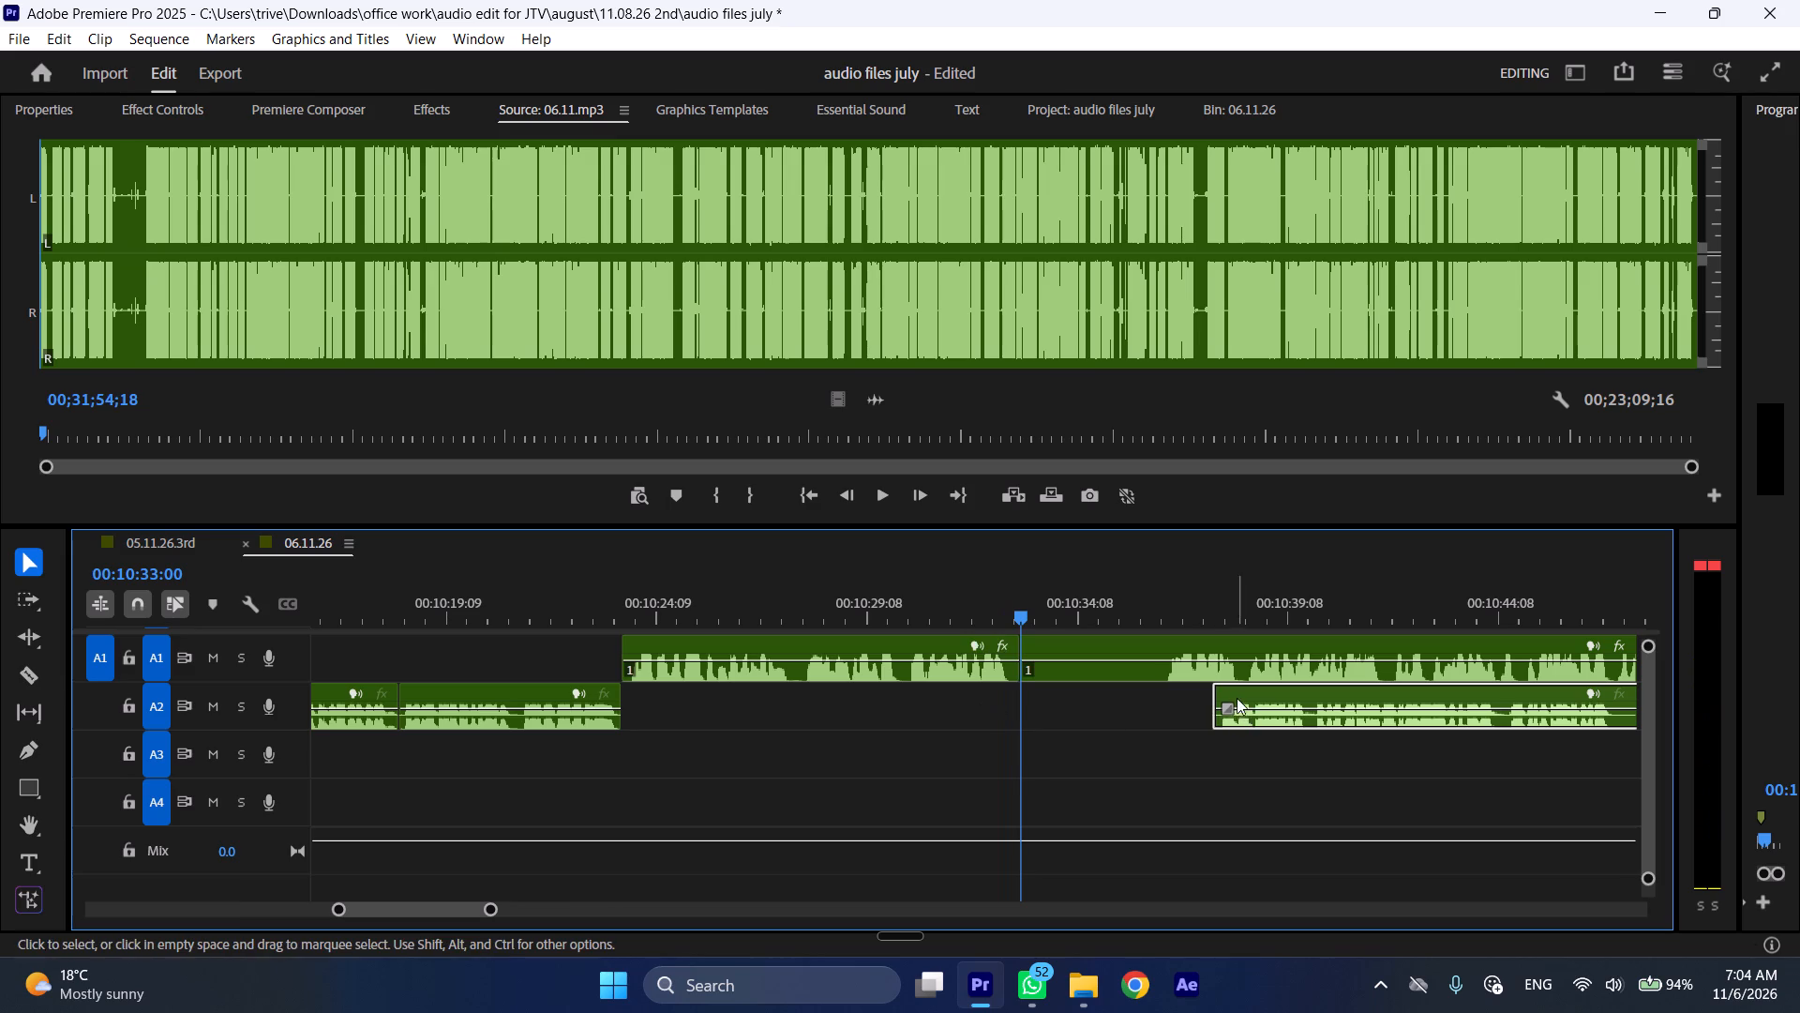
Move the remaining A2 clip back so it starts at the A1 split at 00:10:33:00.
{"action": "left_click_drag", "start_coordinate": [1242, 688], "coordinate": [1060, 688]}
Shift the A1 clip after the 00:10:33:00 split later, resume playback, and trim its leading silence so it starts at about 00:10:46.
{"action": "scroll", "coordinate": [1058, 681], "scroll_direction": "down", "scroll_amount": 6}
{"action": "left_click_drag", "start_coordinate": [854, 644], "coordinate": [1053, 653]}
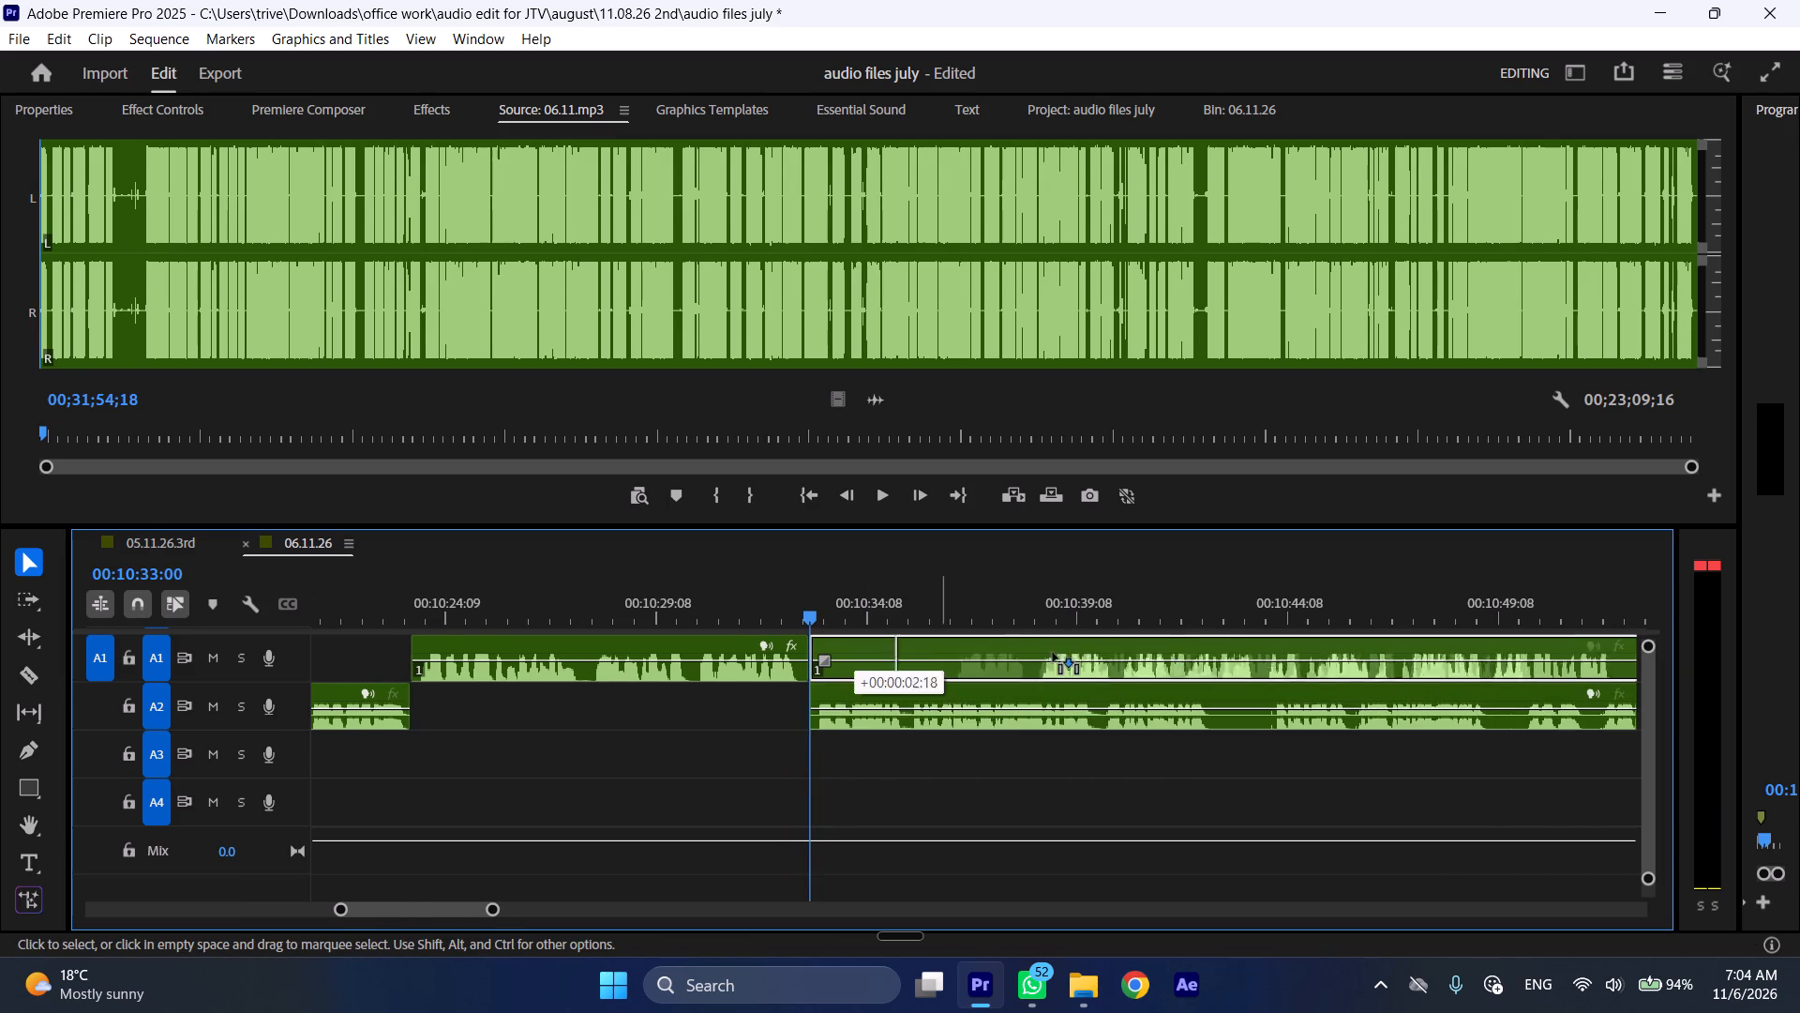
{"action": "left_click_drag", "start_coordinate": [1053, 653], "coordinate": [1291, 654]}
{"action": "key", "text": "space"}
{"action": "key", "text": "l"}
{"action": "left_click_drag", "start_coordinate": [1252, 649], "coordinate": [1368, 656]}
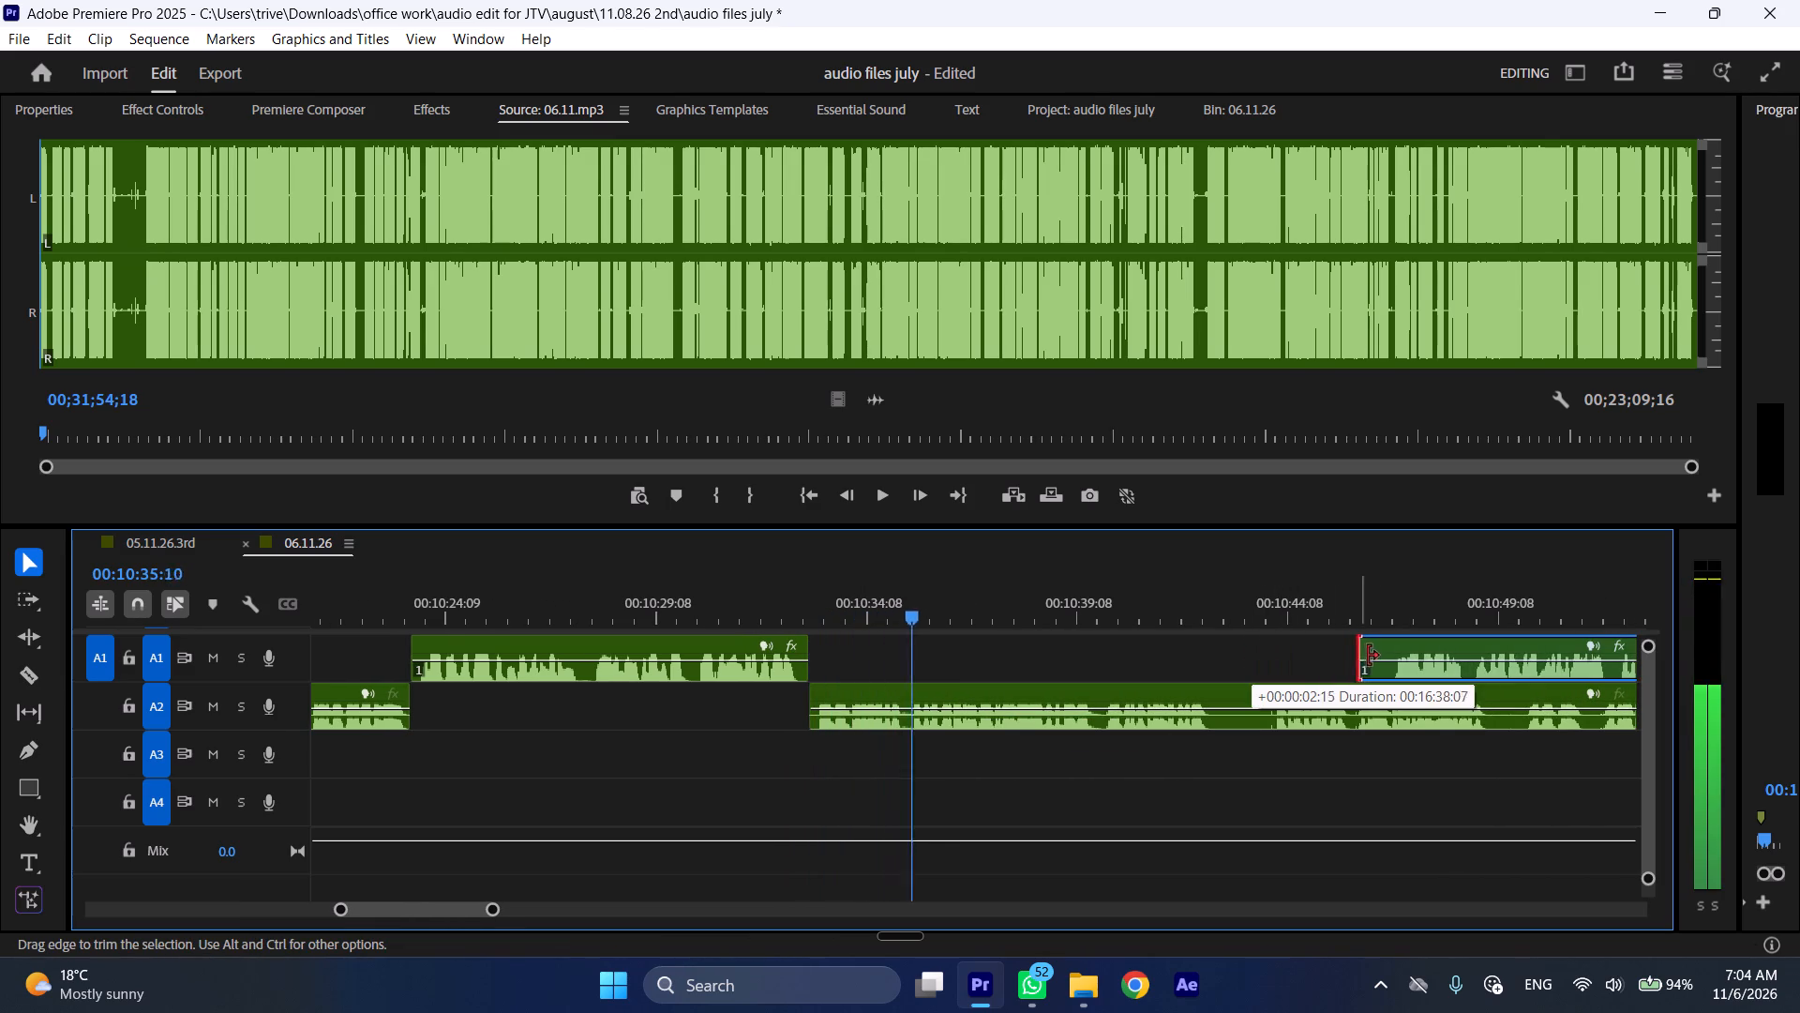
{"action": "left_click_drag", "start_coordinate": [1368, 656], "coordinate": [1388, 657]}
Play the A2 passage on to the pause and split the A2 clip at 00:10:42:16.
{"action": "scroll", "coordinate": [1047, 739], "scroll_direction": "down", "scroll_amount": 5}
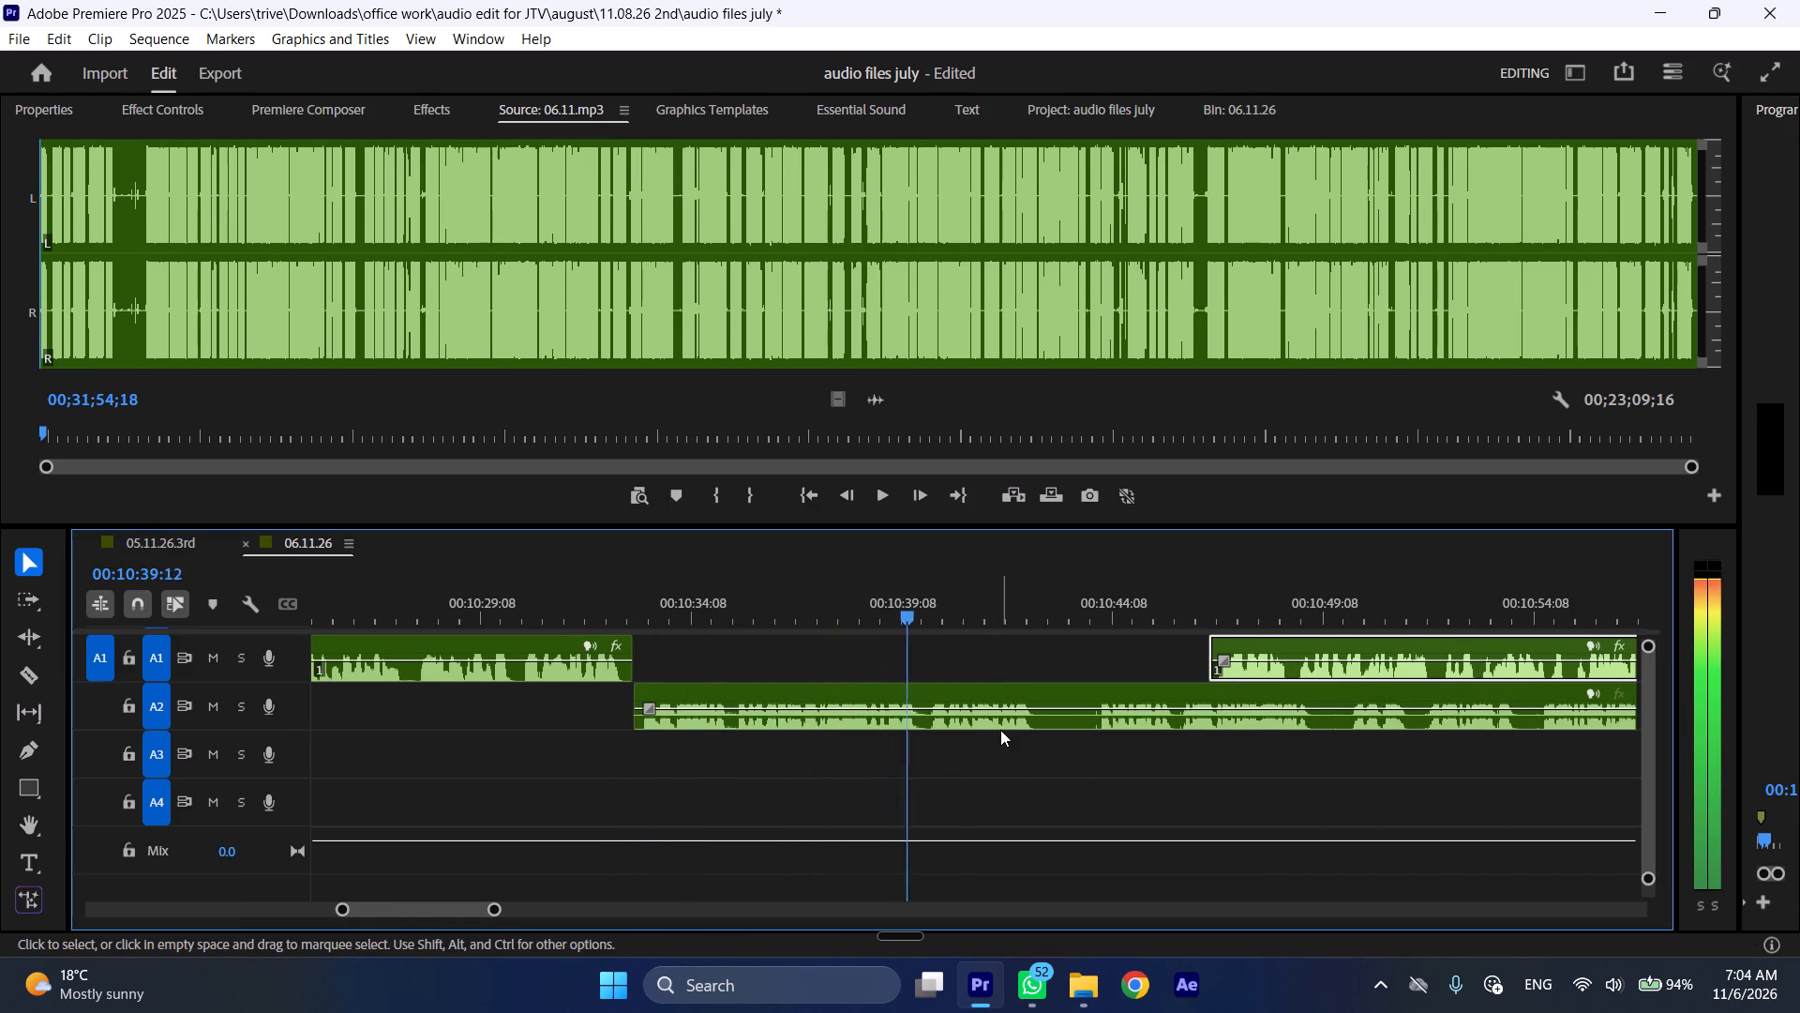
{"action": "scroll", "coordinate": [1000, 730], "scroll_direction": "down", "scroll_amount": 3}
{"action": "key", "text": "space"}
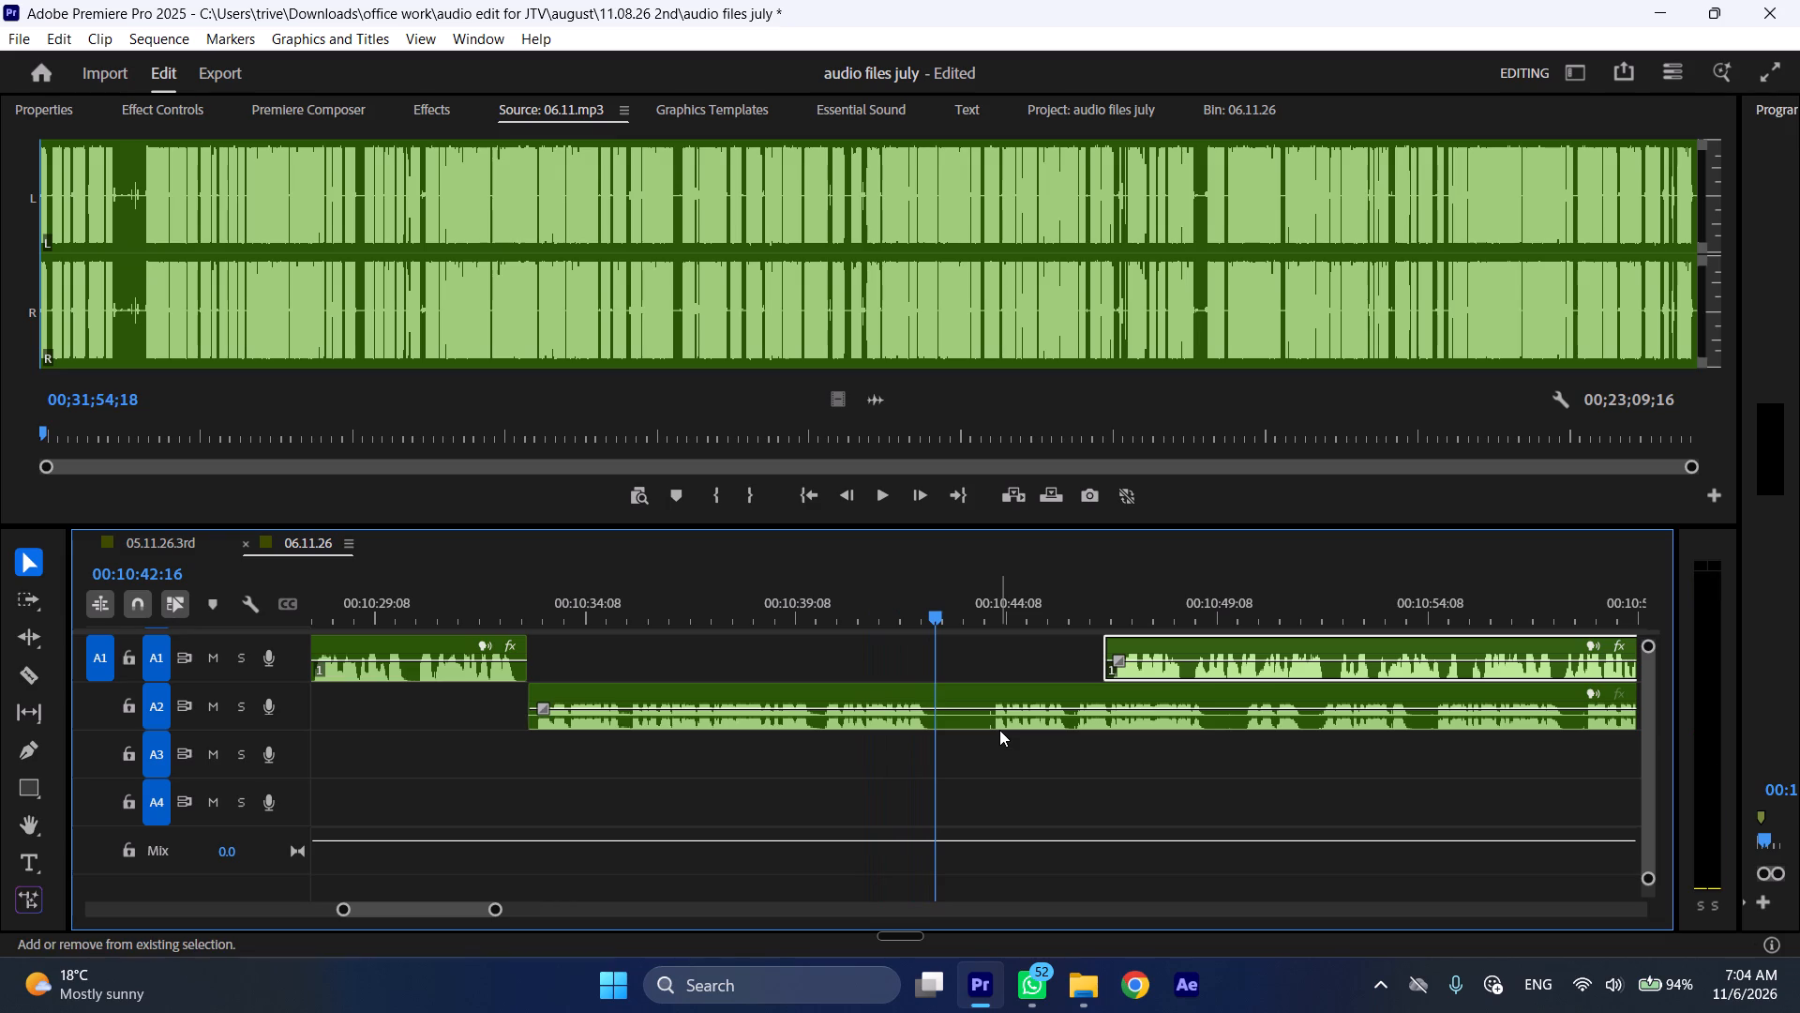
{"action": "type", "text": "C"}
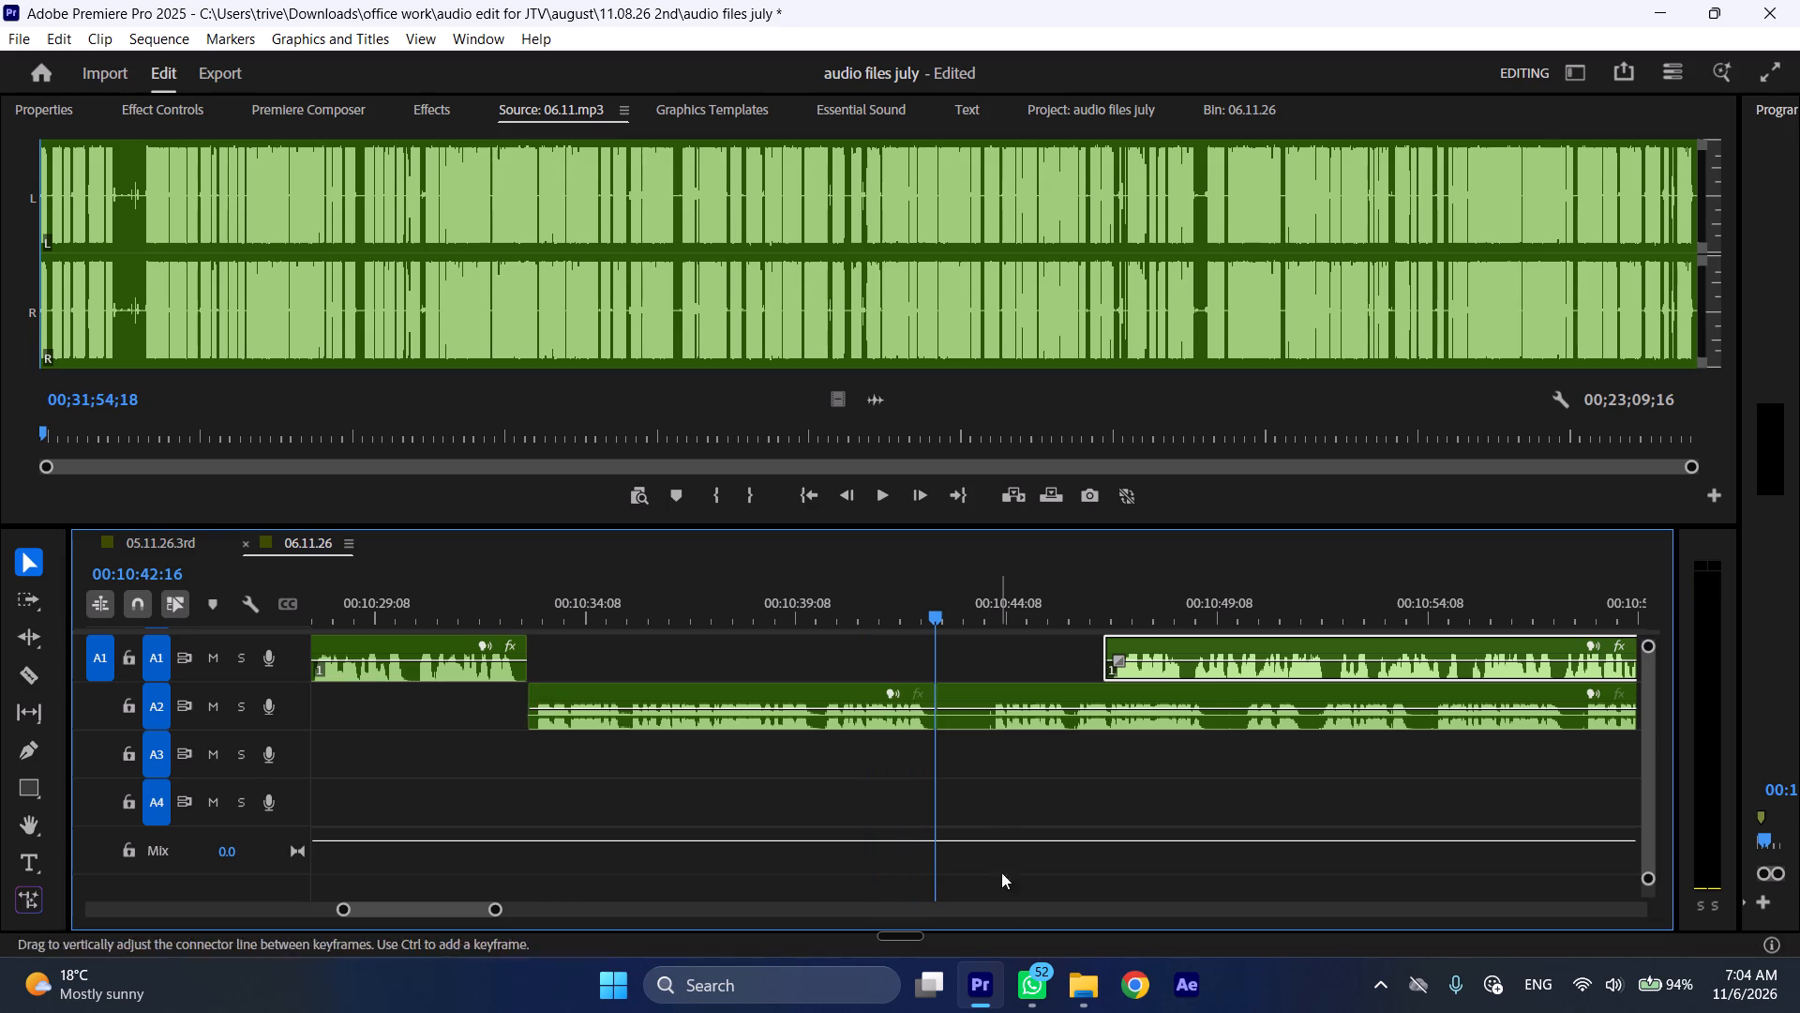
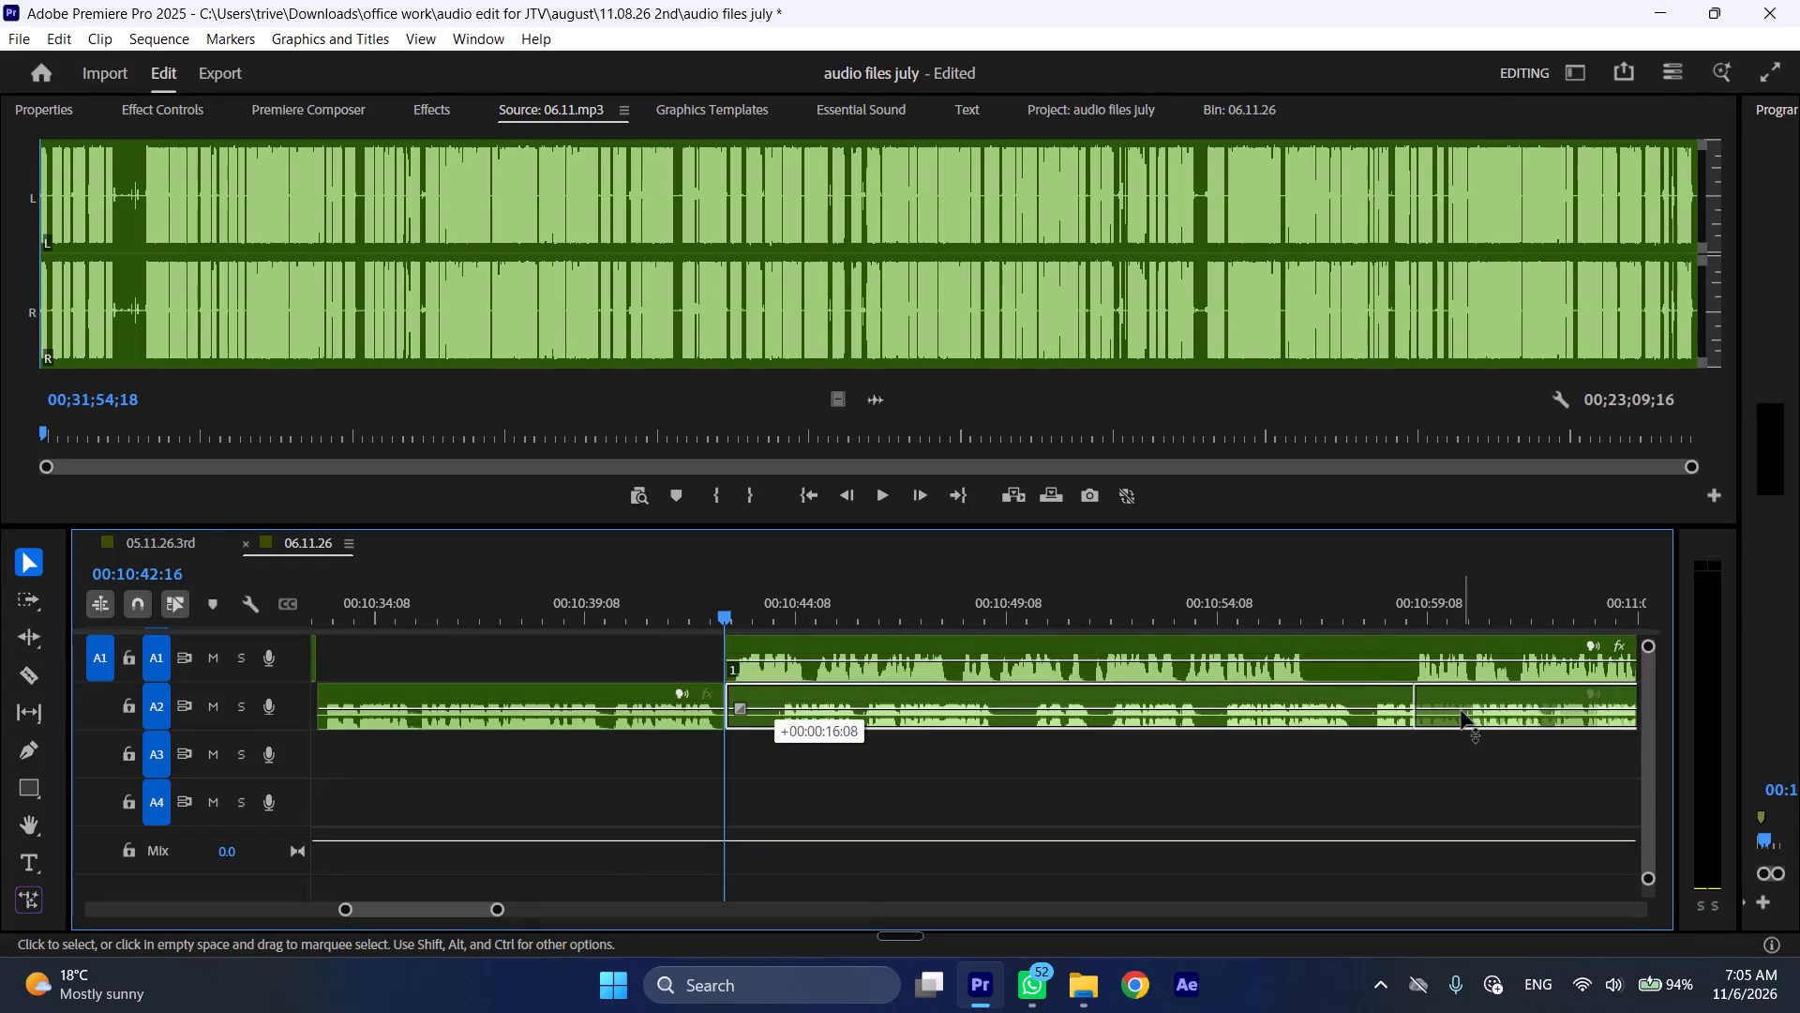
Resume fast playback from 00:10:42:16 and trim the leading silence of the shifted A2 clip so it starts at about 00:11:00.
{"action": "key", "text": "space"}
{"action": "key", "text": "l"}
{"action": "left_click_drag", "start_coordinate": [1426, 690], "coordinate": [1475, 698]}
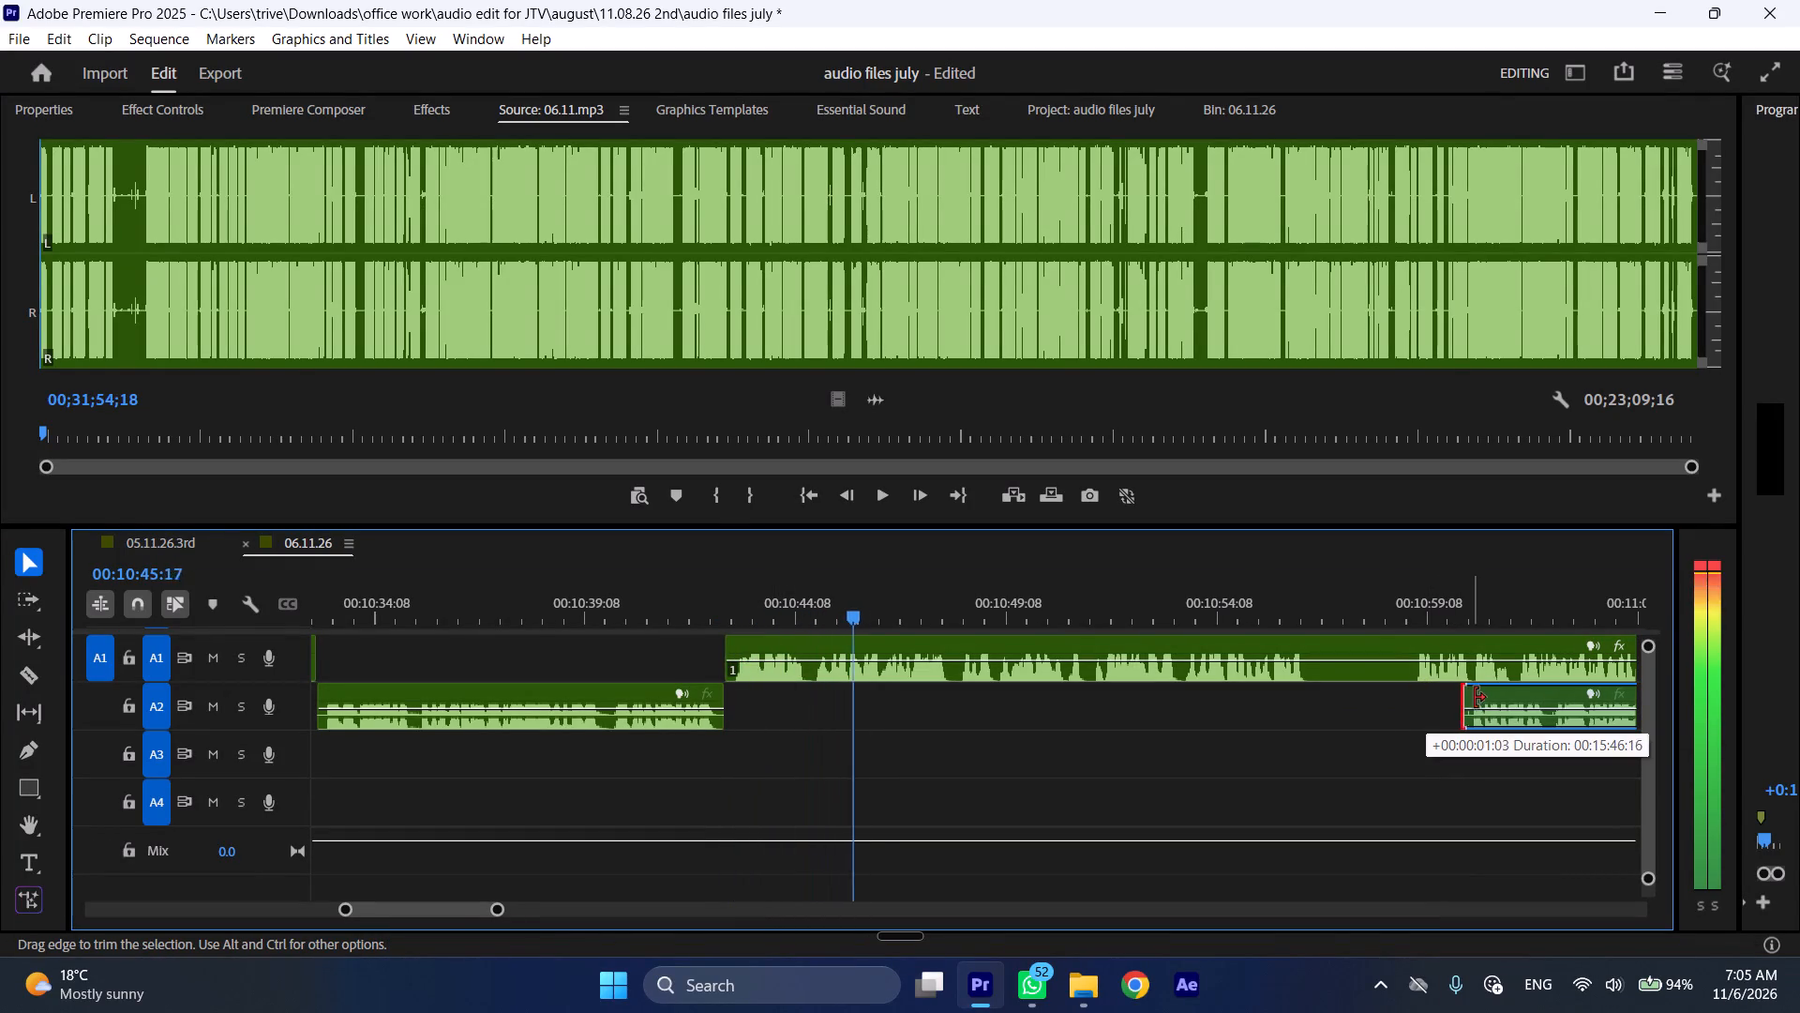
{"action": "left_click_drag", "start_coordinate": [1475, 698], "coordinate": [1479, 699]}
Play the A1 passage on to the pause after the phrase and split the A1 clip at 00:10:56:15.
{"action": "scroll", "coordinate": [1144, 757], "scroll_direction": "down", "scroll_amount": 4}
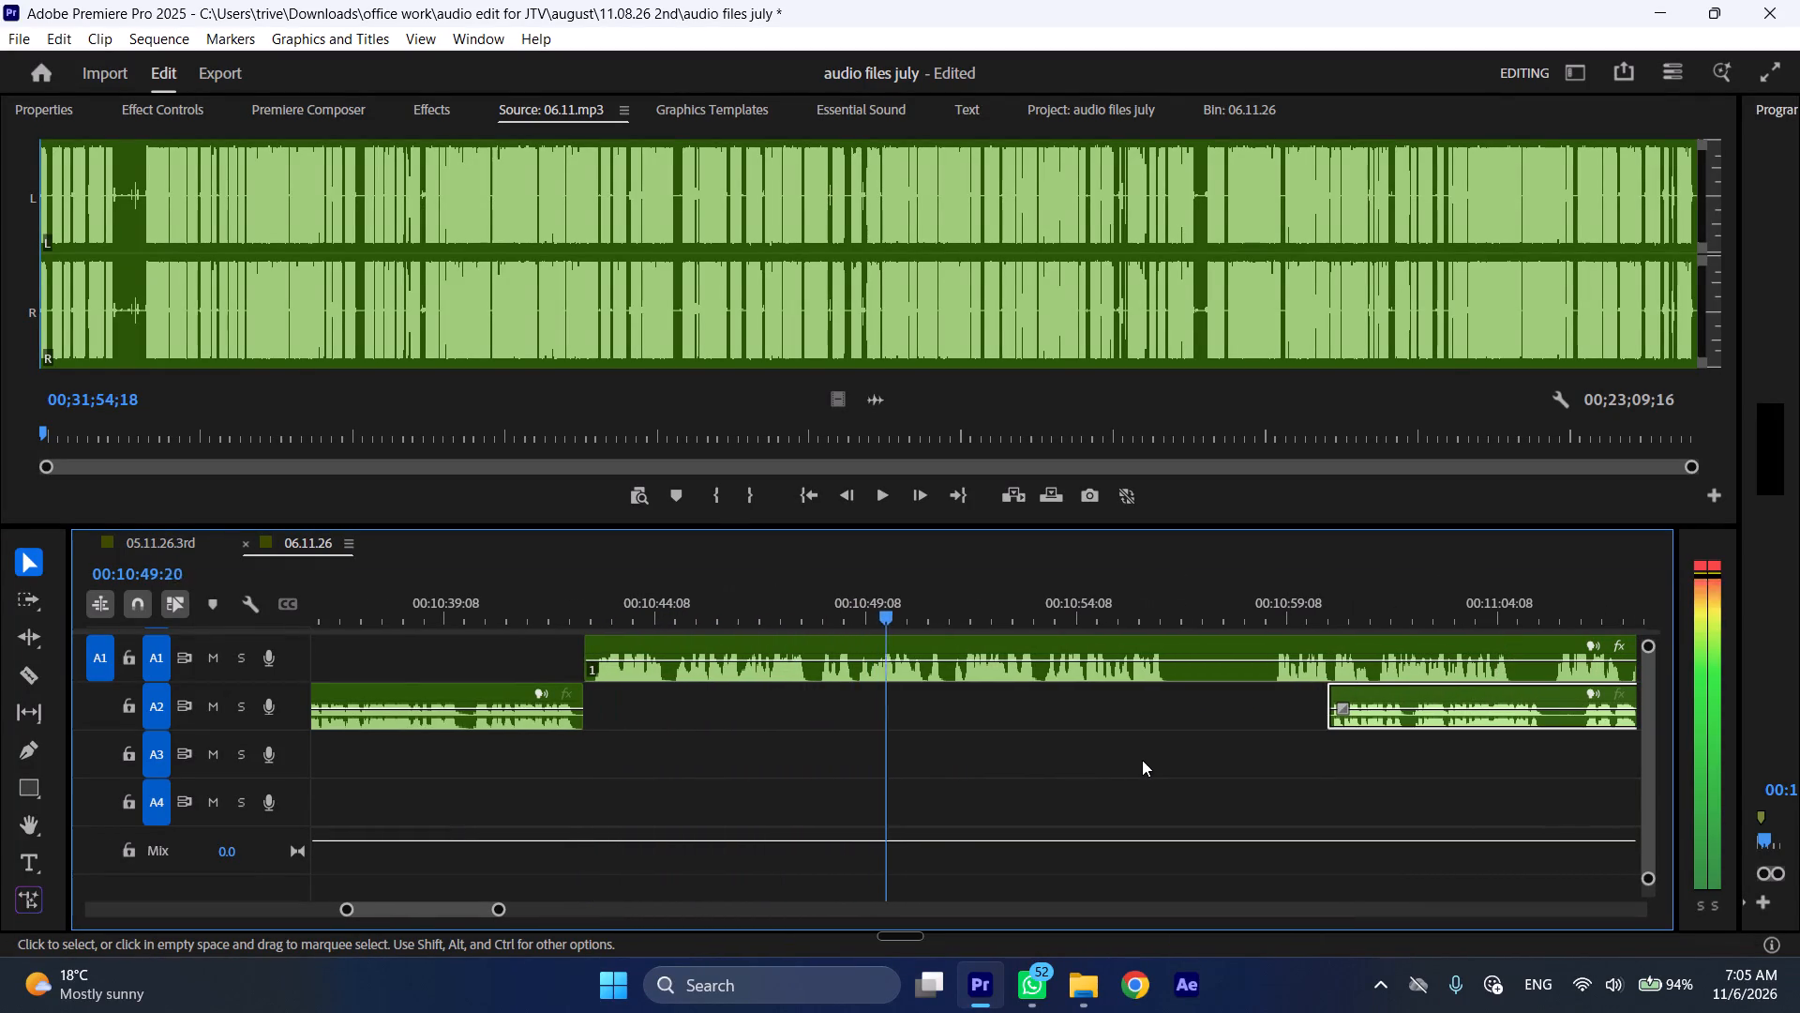
{"action": "scroll", "coordinate": [1009, 729], "scroll_direction": "down", "scroll_amount": 5}
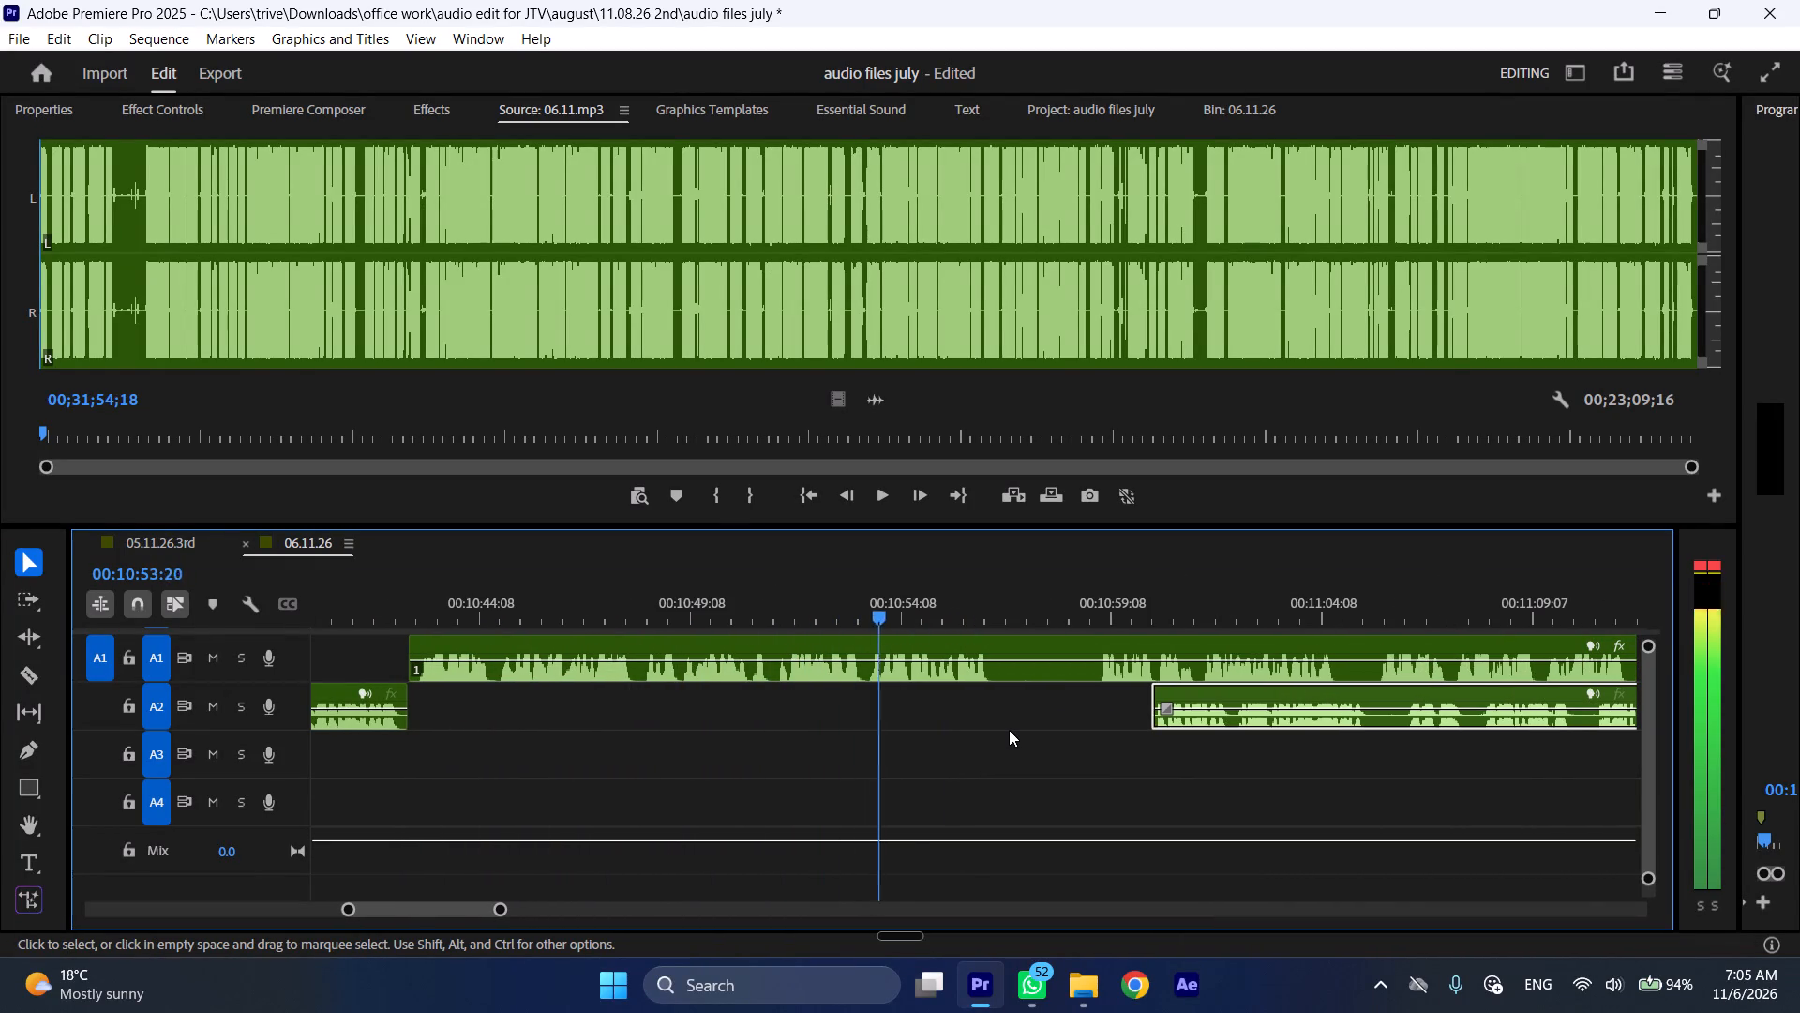
{"action": "key", "text": "space"}
{"action": "type", "text": "C"}
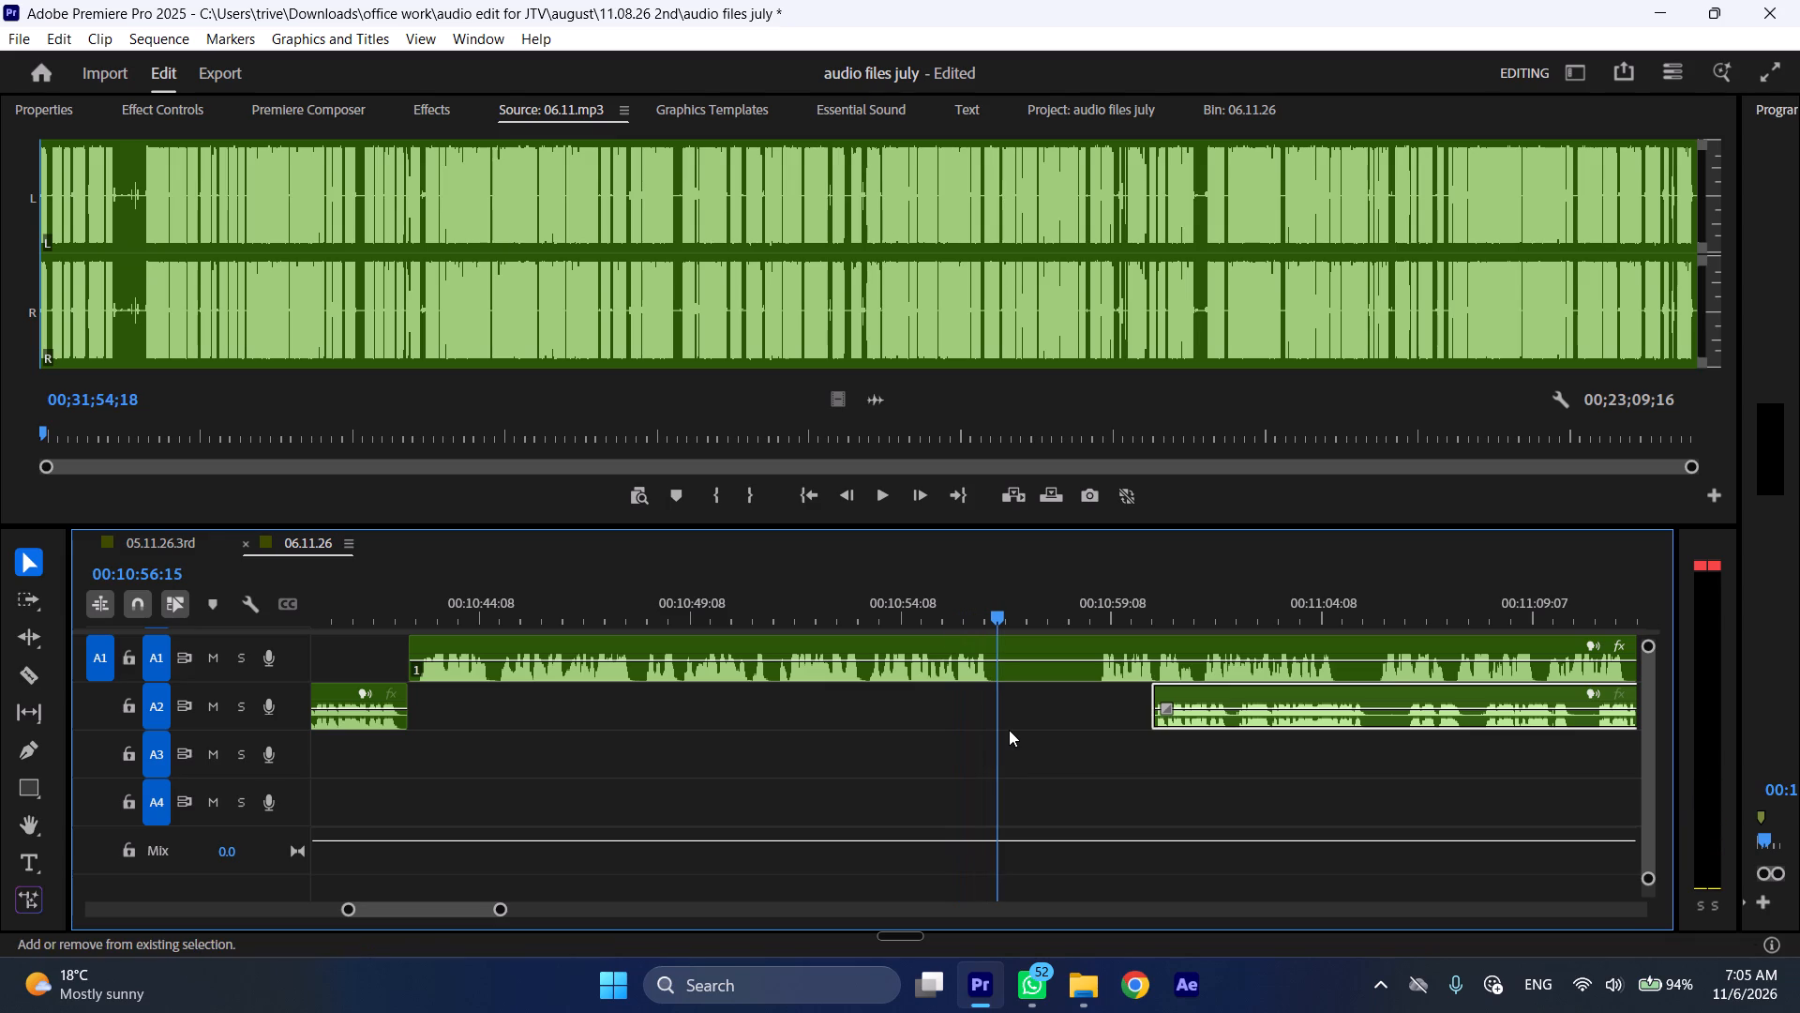
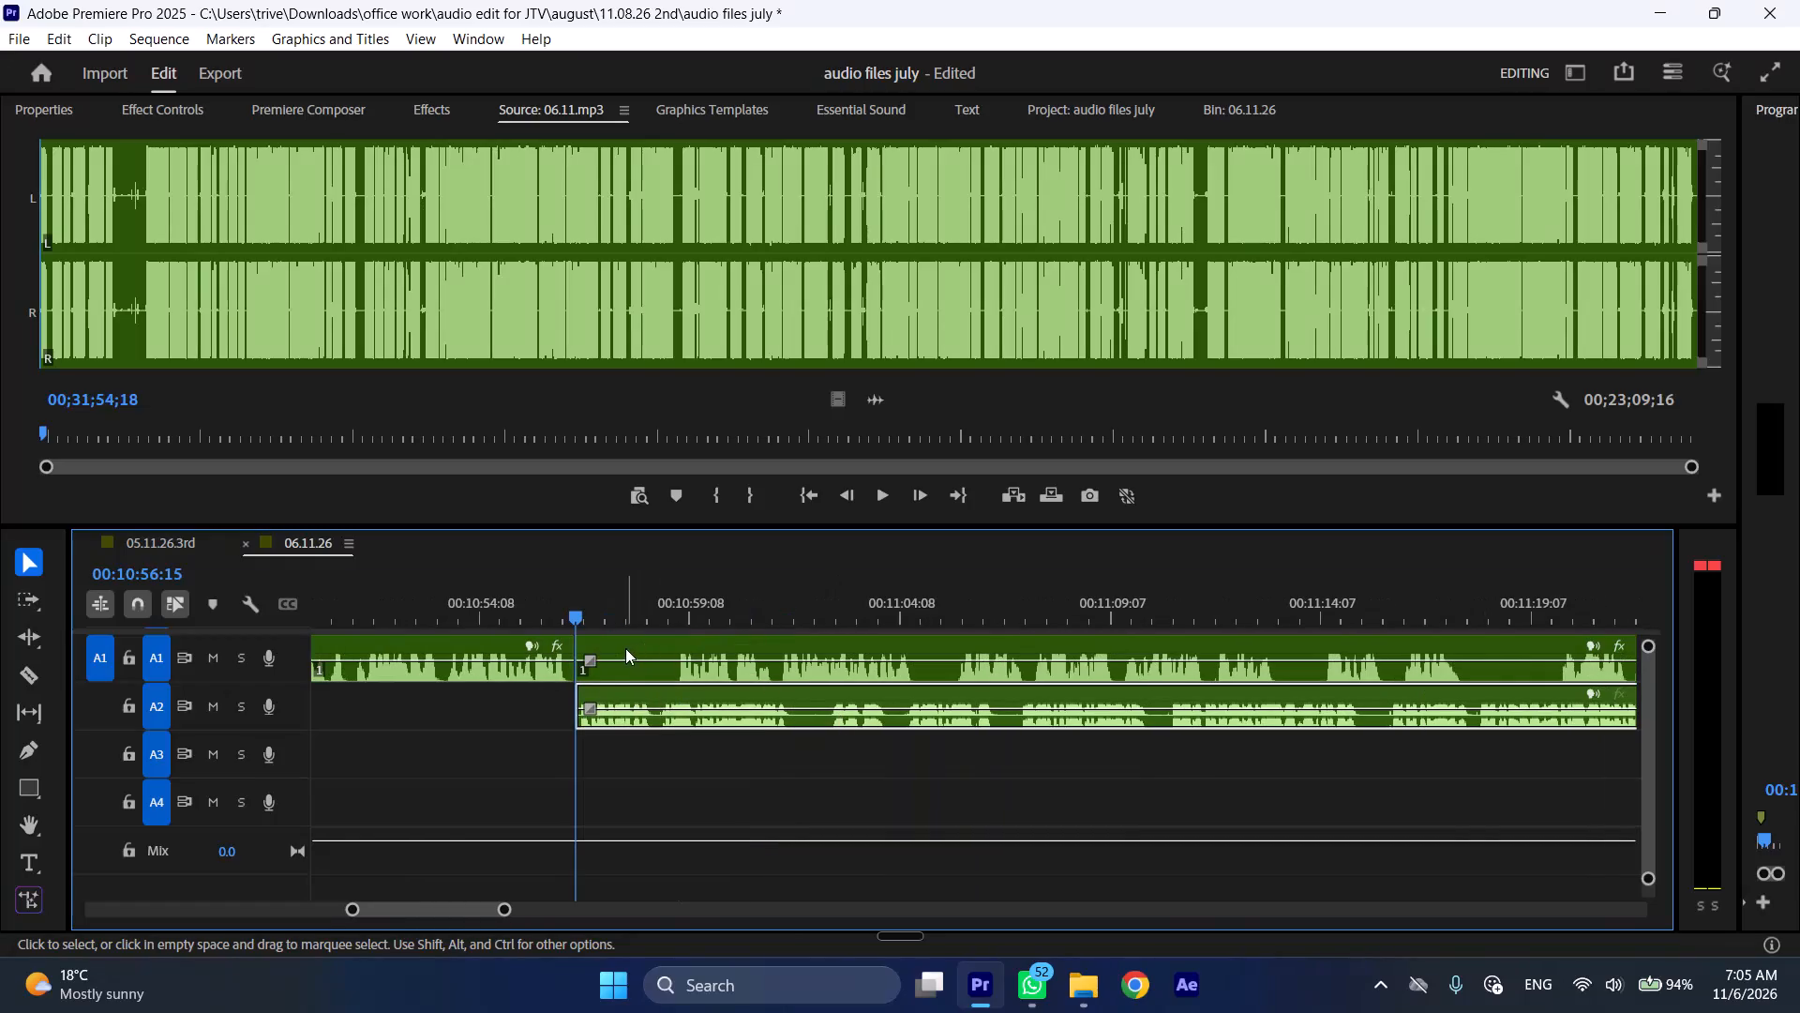
Shift the A1 clip after 00:10:56:15 about 7.5 s later and trim its leading silence so it starts at about 00:11:06.
{"action": "left_click_drag", "start_coordinate": [625, 647], "coordinate": [940, 647]}
{"action": "key", "text": "space"}
{"action": "left_click_drag", "start_coordinate": [897, 639], "coordinate": [980, 647]}
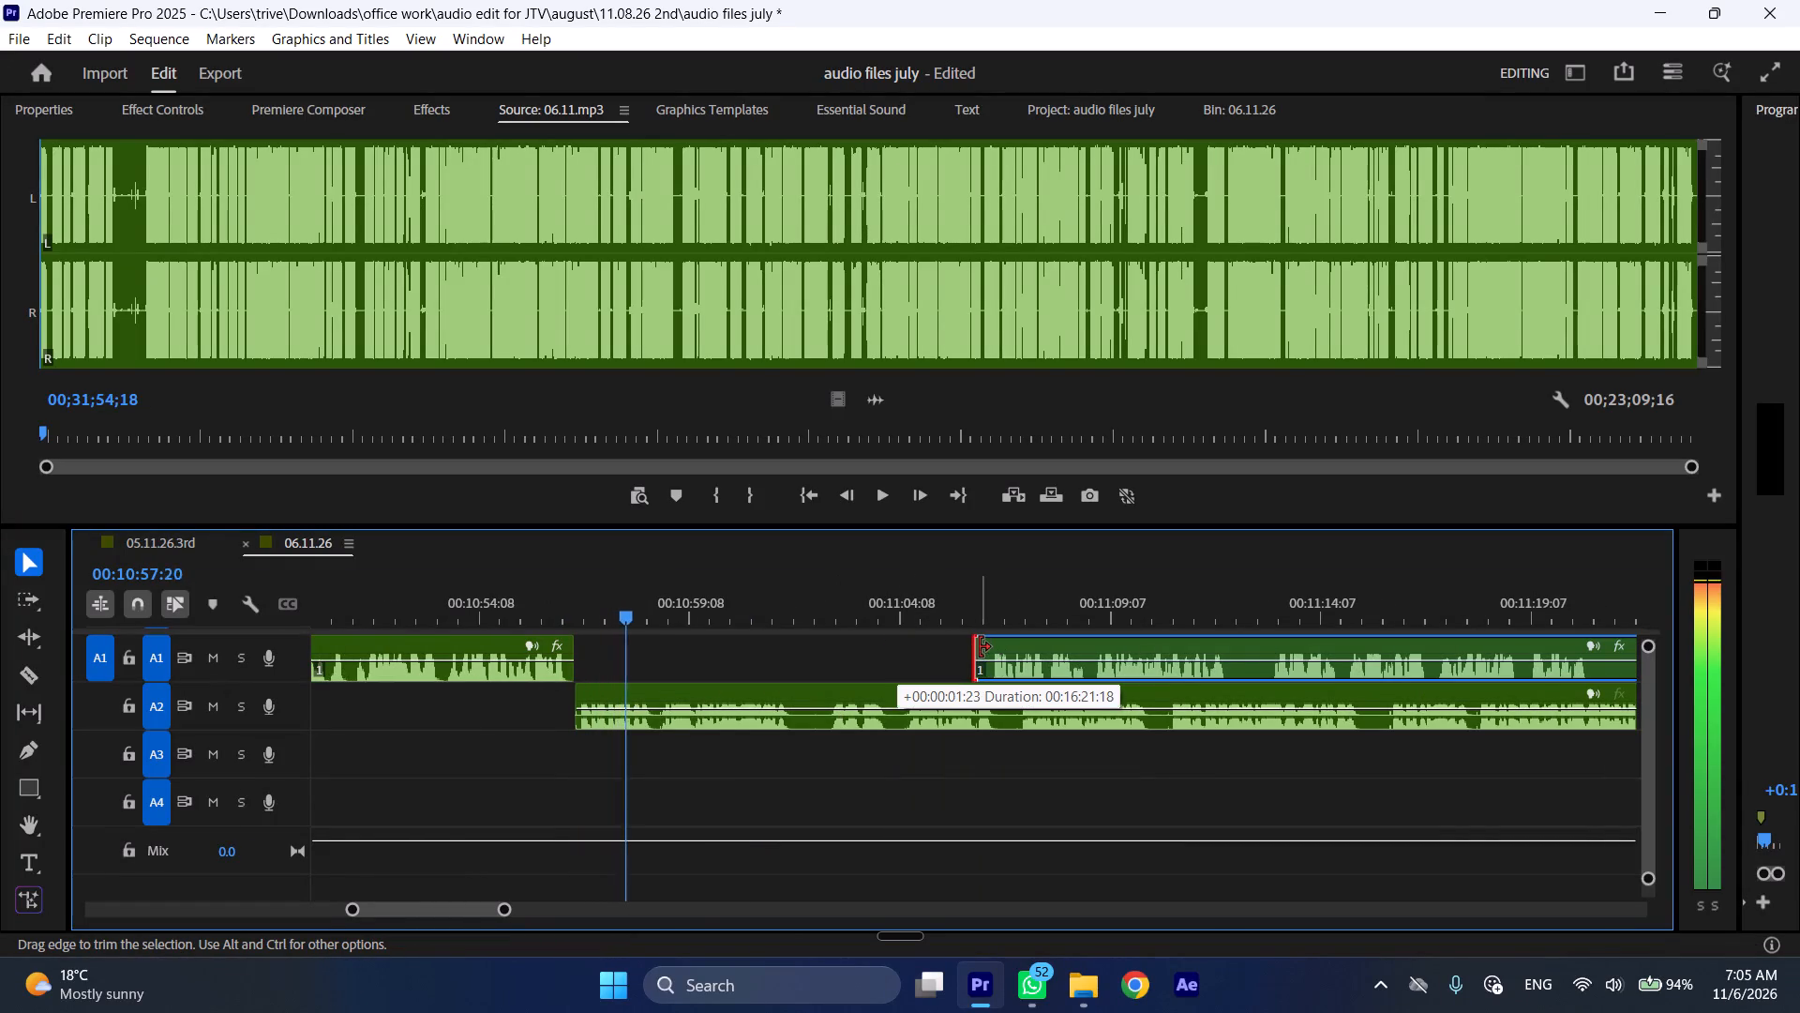
{"action": "left_click_drag", "start_coordinate": [980, 647], "coordinate": [995, 643]}
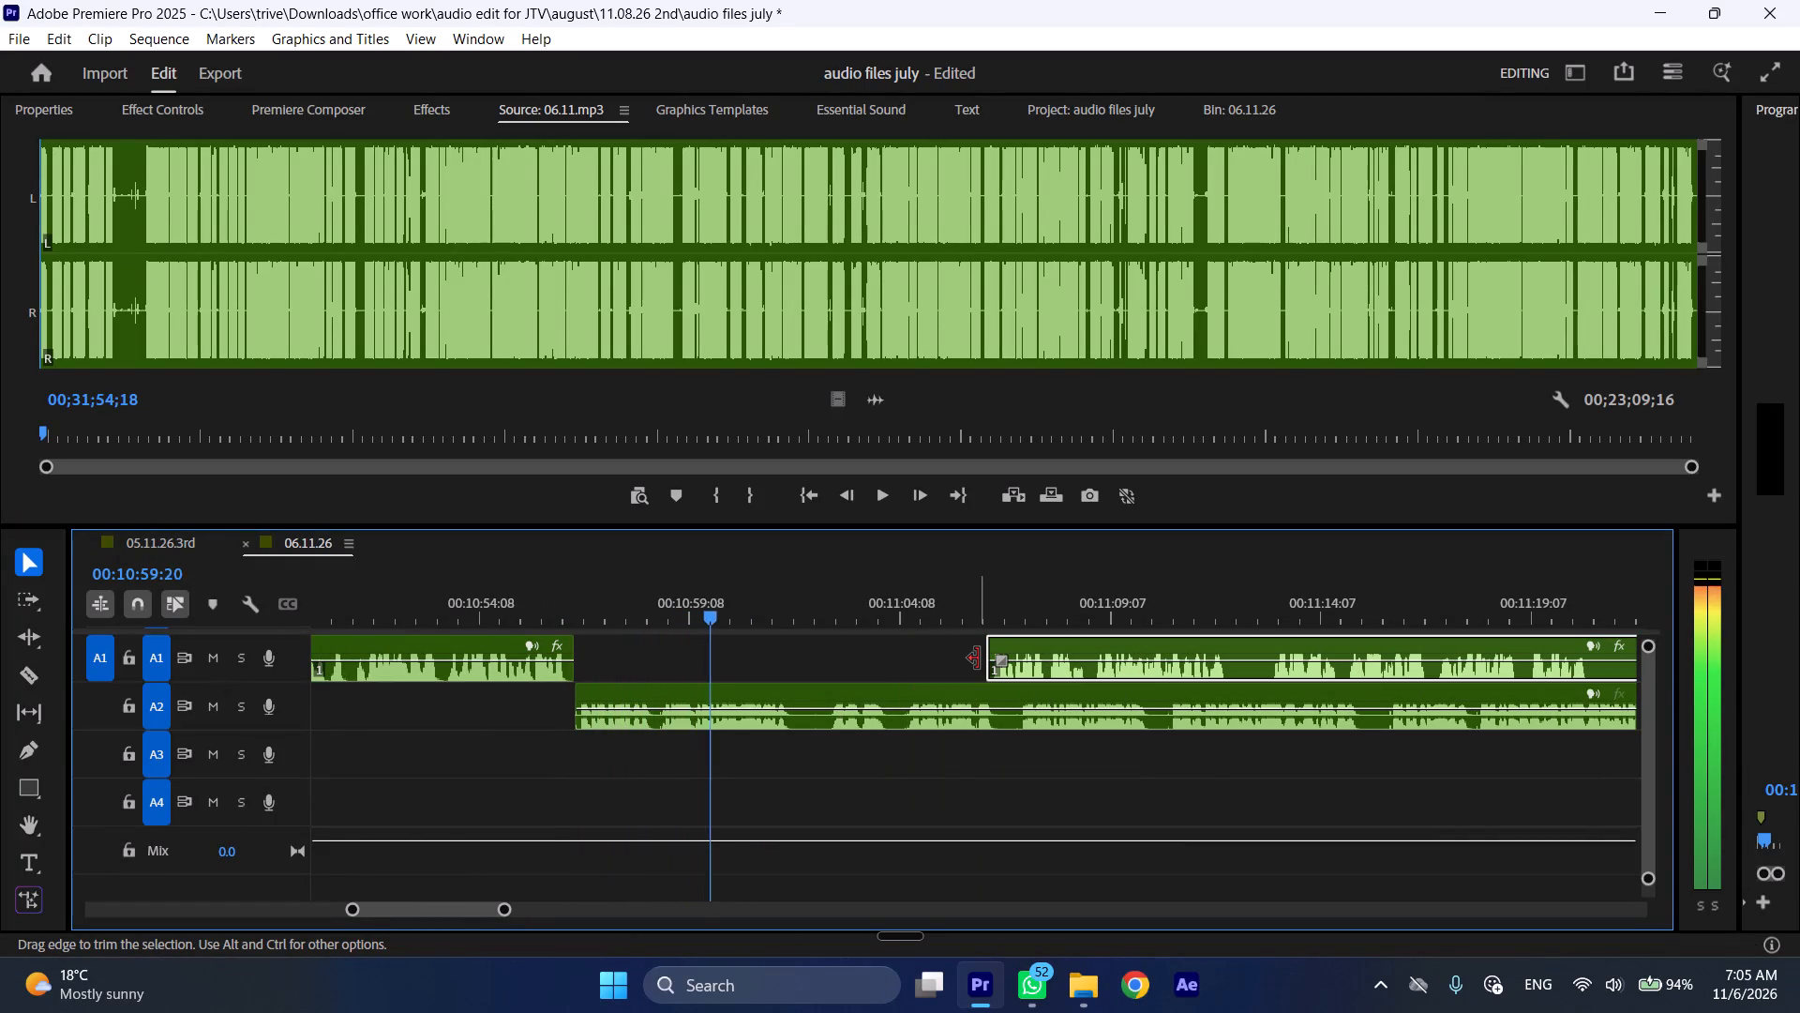
Play the A2 passage to its pause, split it at 00:11:01:23, and move the following A1 clip back to start at that cut.
{"action": "key", "text": "l"}
{"action": "key", "text": "space"}
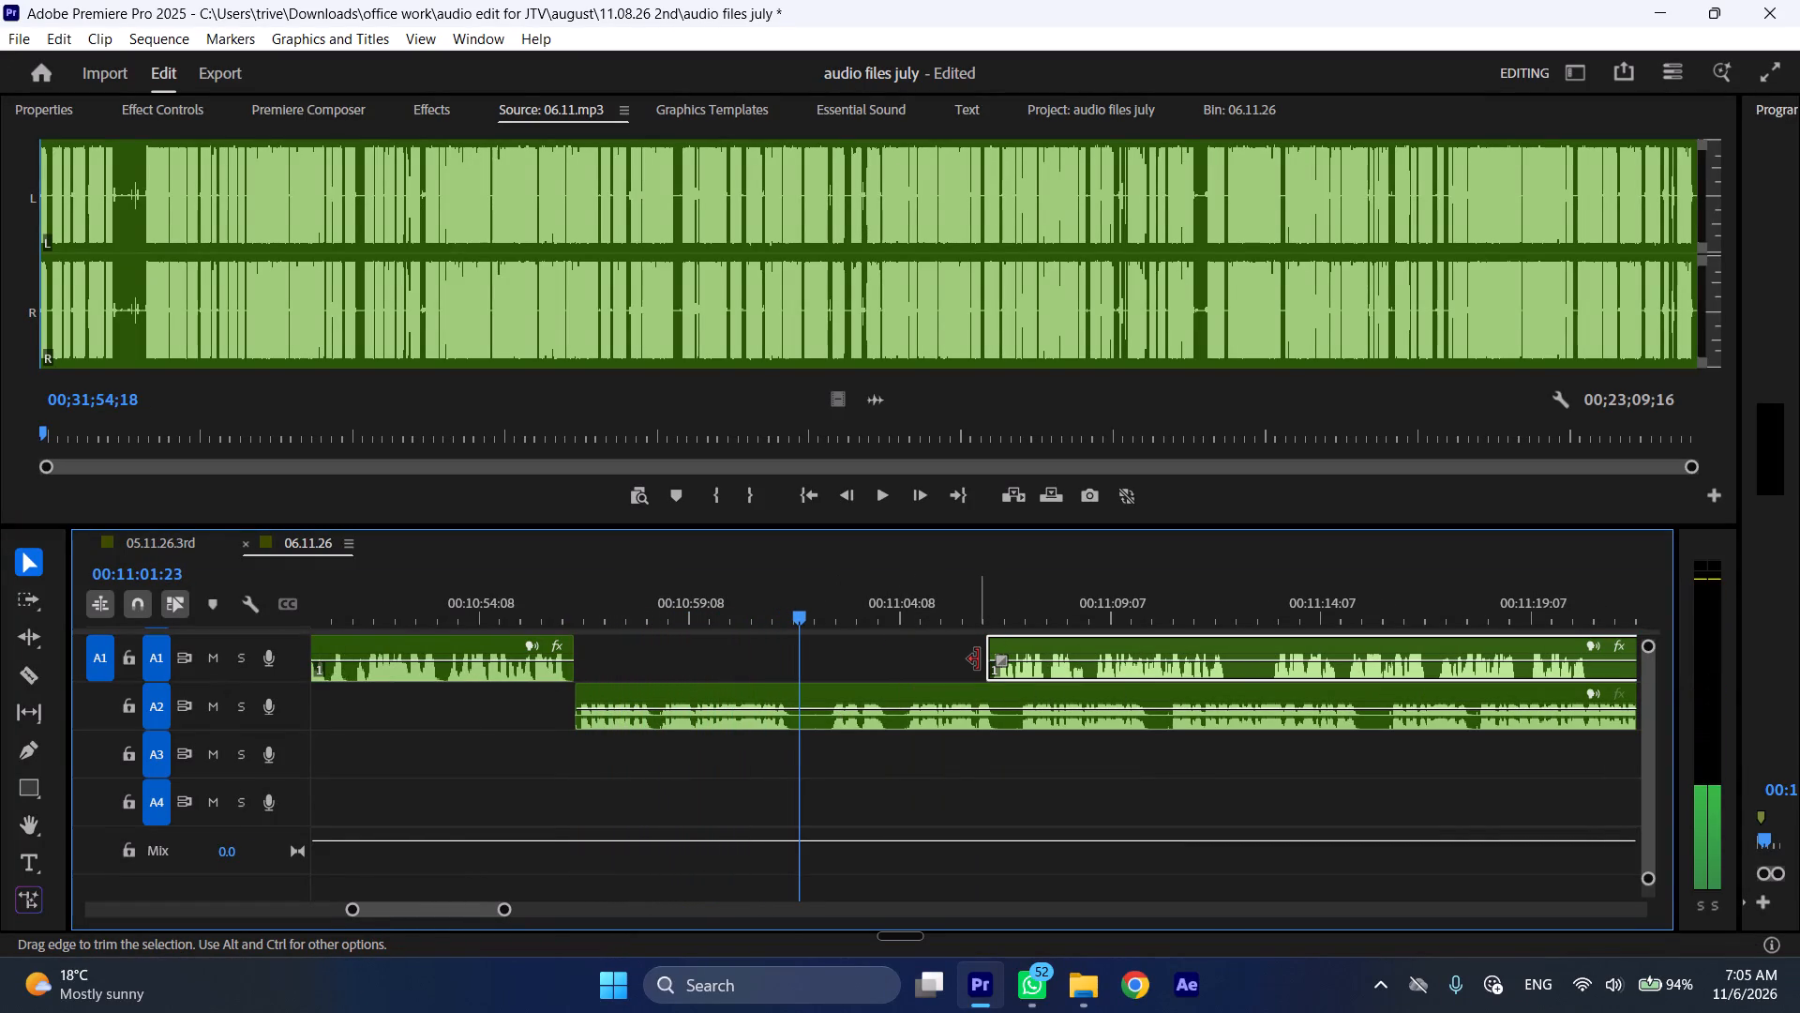
{"action": "key", "text": "shift+c"}
{"action": "scroll", "coordinate": [973, 699], "scroll_direction": "down", "scroll_amount": 6}
{"action": "left_click_drag", "start_coordinate": [893, 647], "coordinate": [702, 650]}
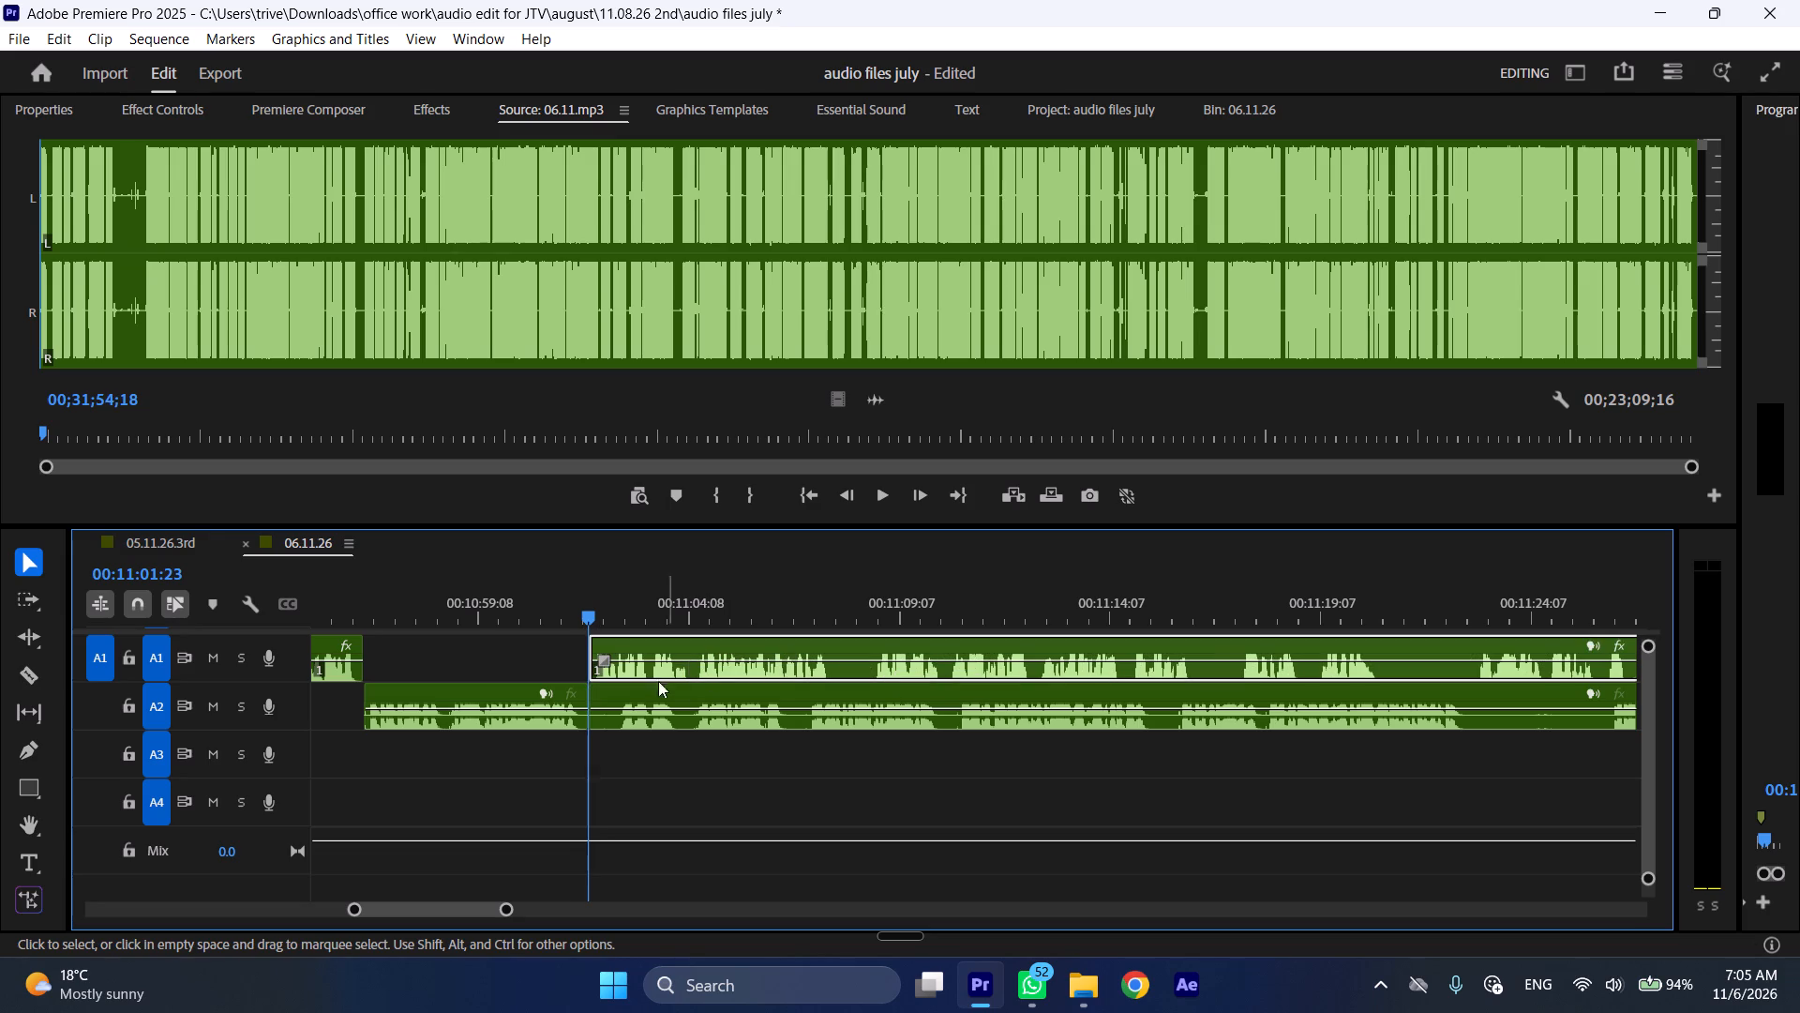
Shift the rest of the A2 clip about 20 s later and trim its leading silence so it starts at about 00:11:22.
{"action": "left_click_drag", "start_coordinate": [645, 688], "coordinate": [1498, 688]}
{"action": "key", "text": "space"}
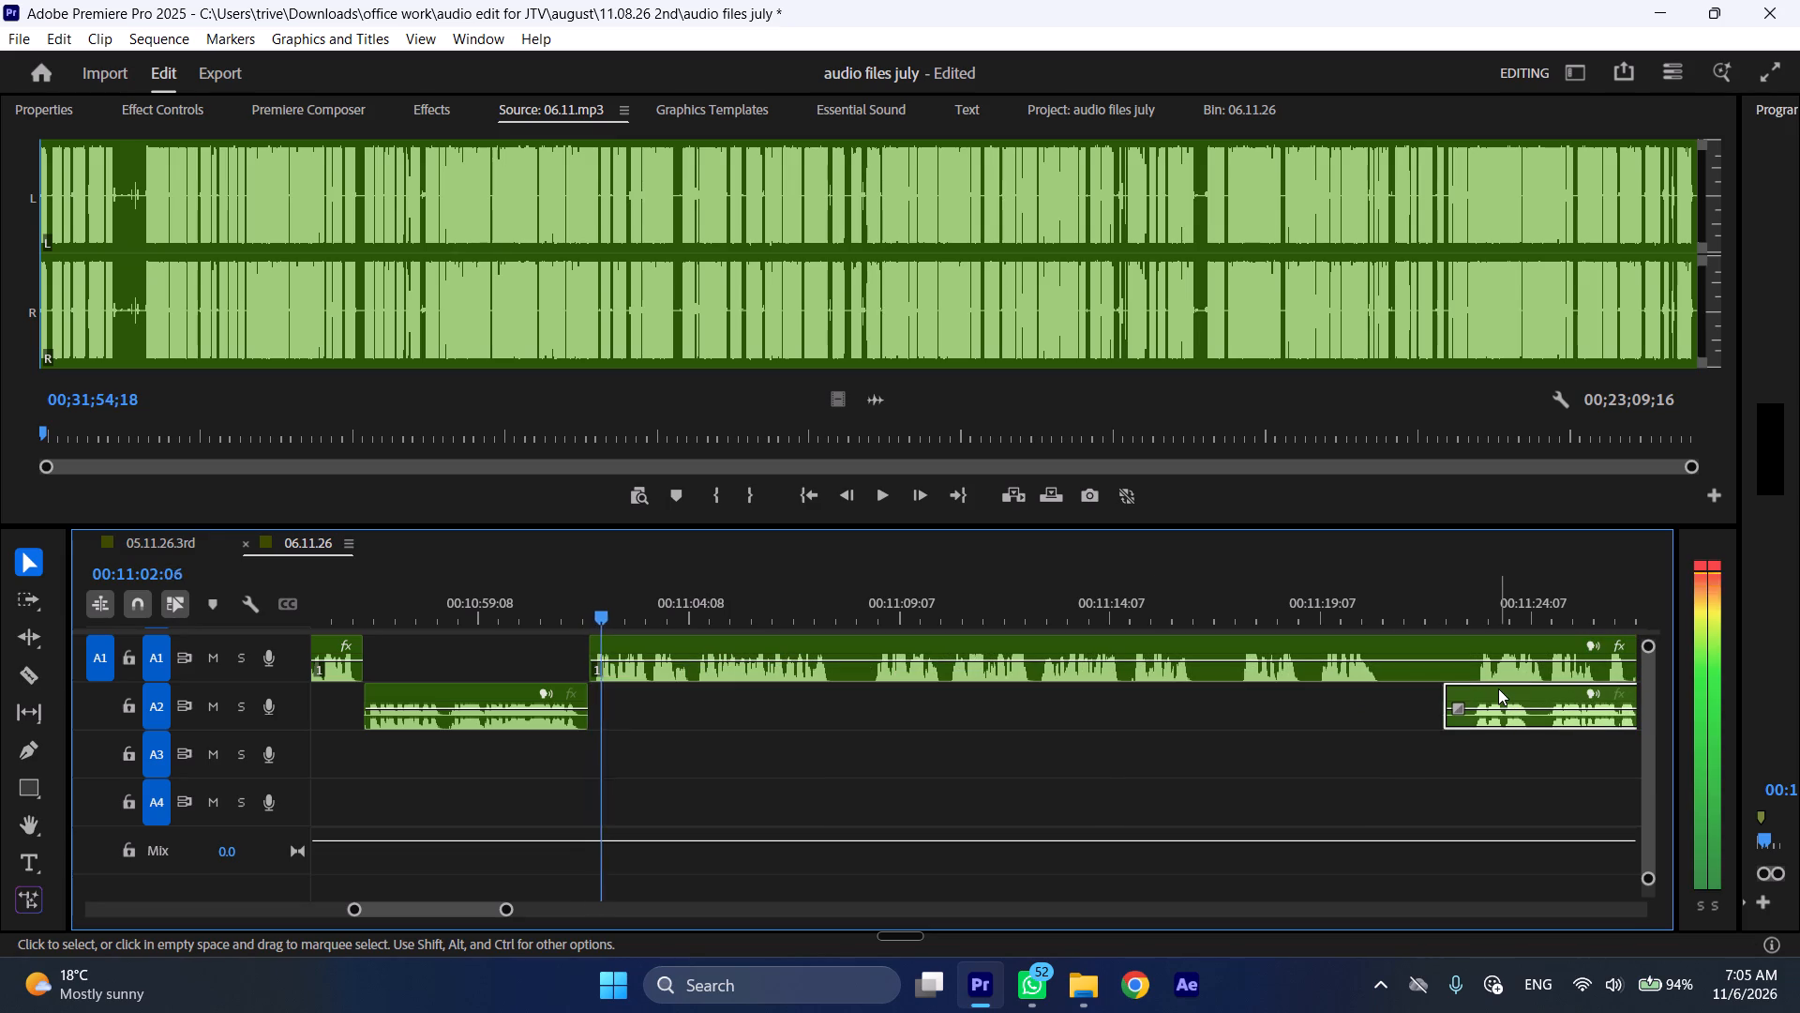
{"action": "key", "text": "l"}
{"action": "left_click_drag", "start_coordinate": [1443, 693], "coordinate": [1468, 696]}
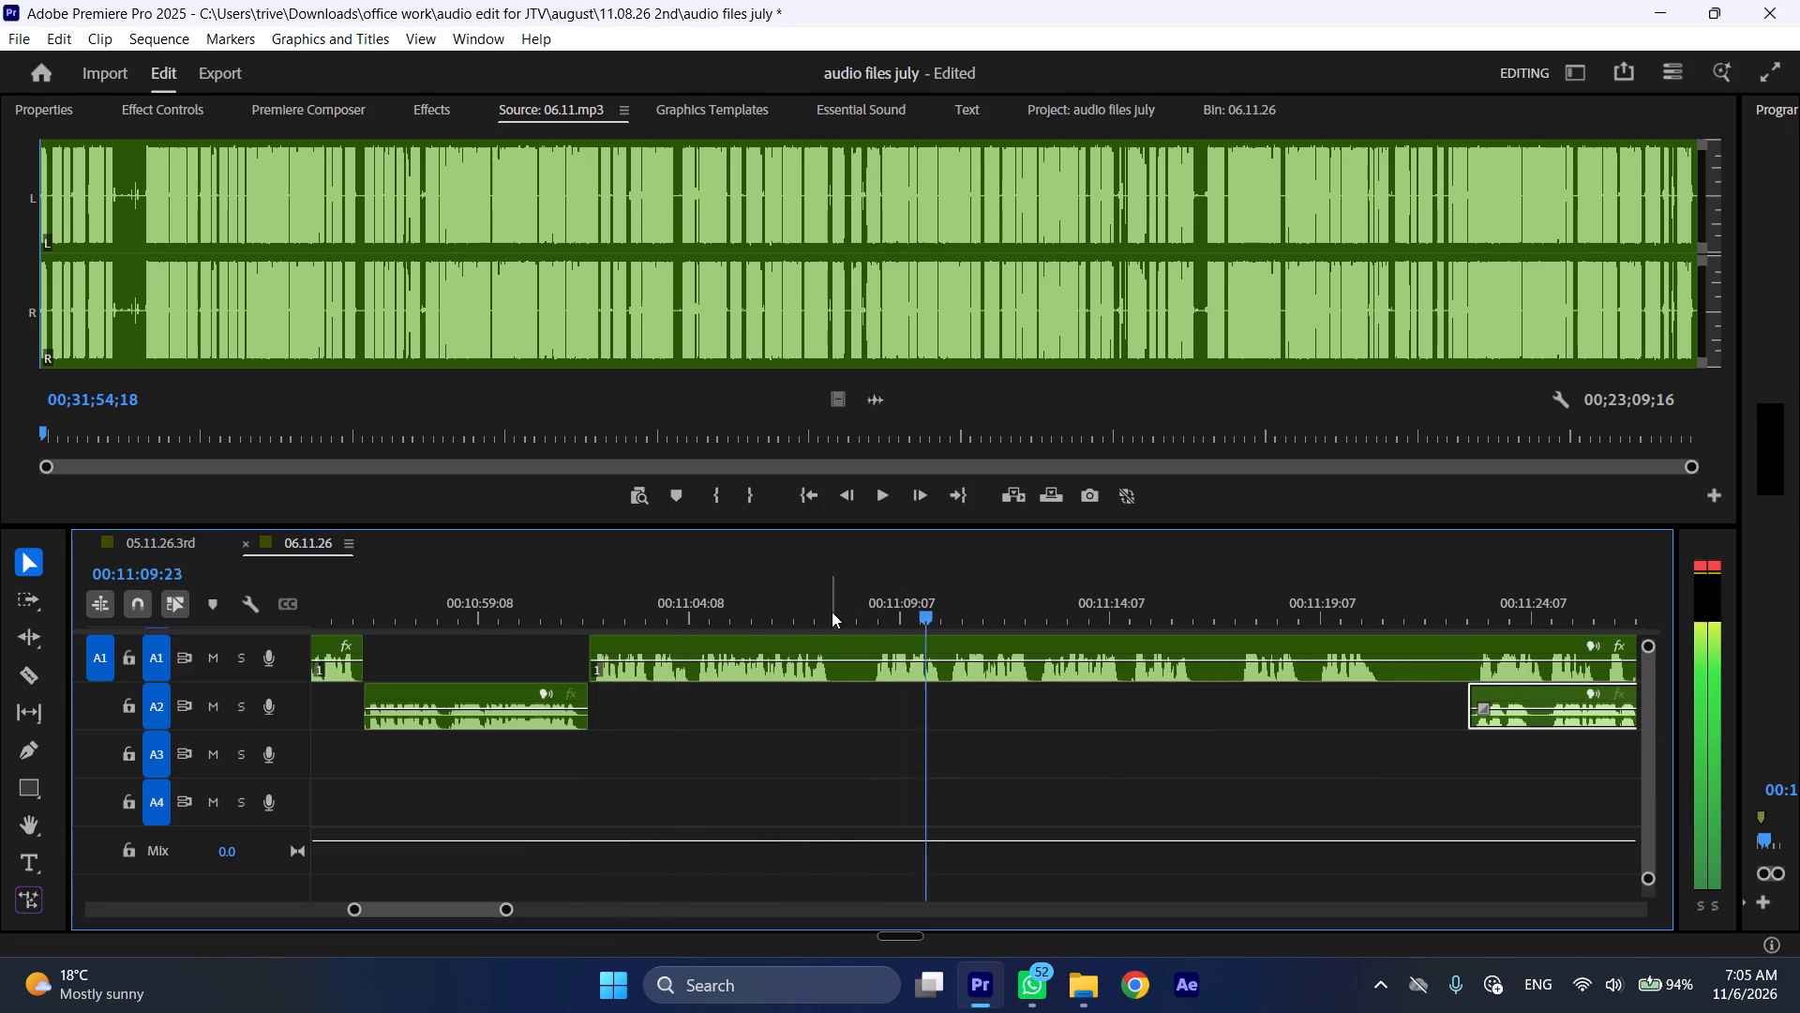
Cut the roughly 1 s pause out of the A1 clip at 00:11:07:16 and close the gap.
{"action": "left_click_drag", "start_coordinate": [832, 607], "coordinate": [873, 612]}
{"action": "key", "text": "shift+c"}
{"action": "left_click", "coordinate": [892, 651]}
{"action": "key", "text": "shift+c"}
{"action": "key", "text": "ctrl+shift+d"}
Play the A1 passage on at fast speed to the pause after the phrase and split the A1 clip at 00:11:15:11.
{"action": "key", "text": "space"}
{"action": "type", "text": "l"}
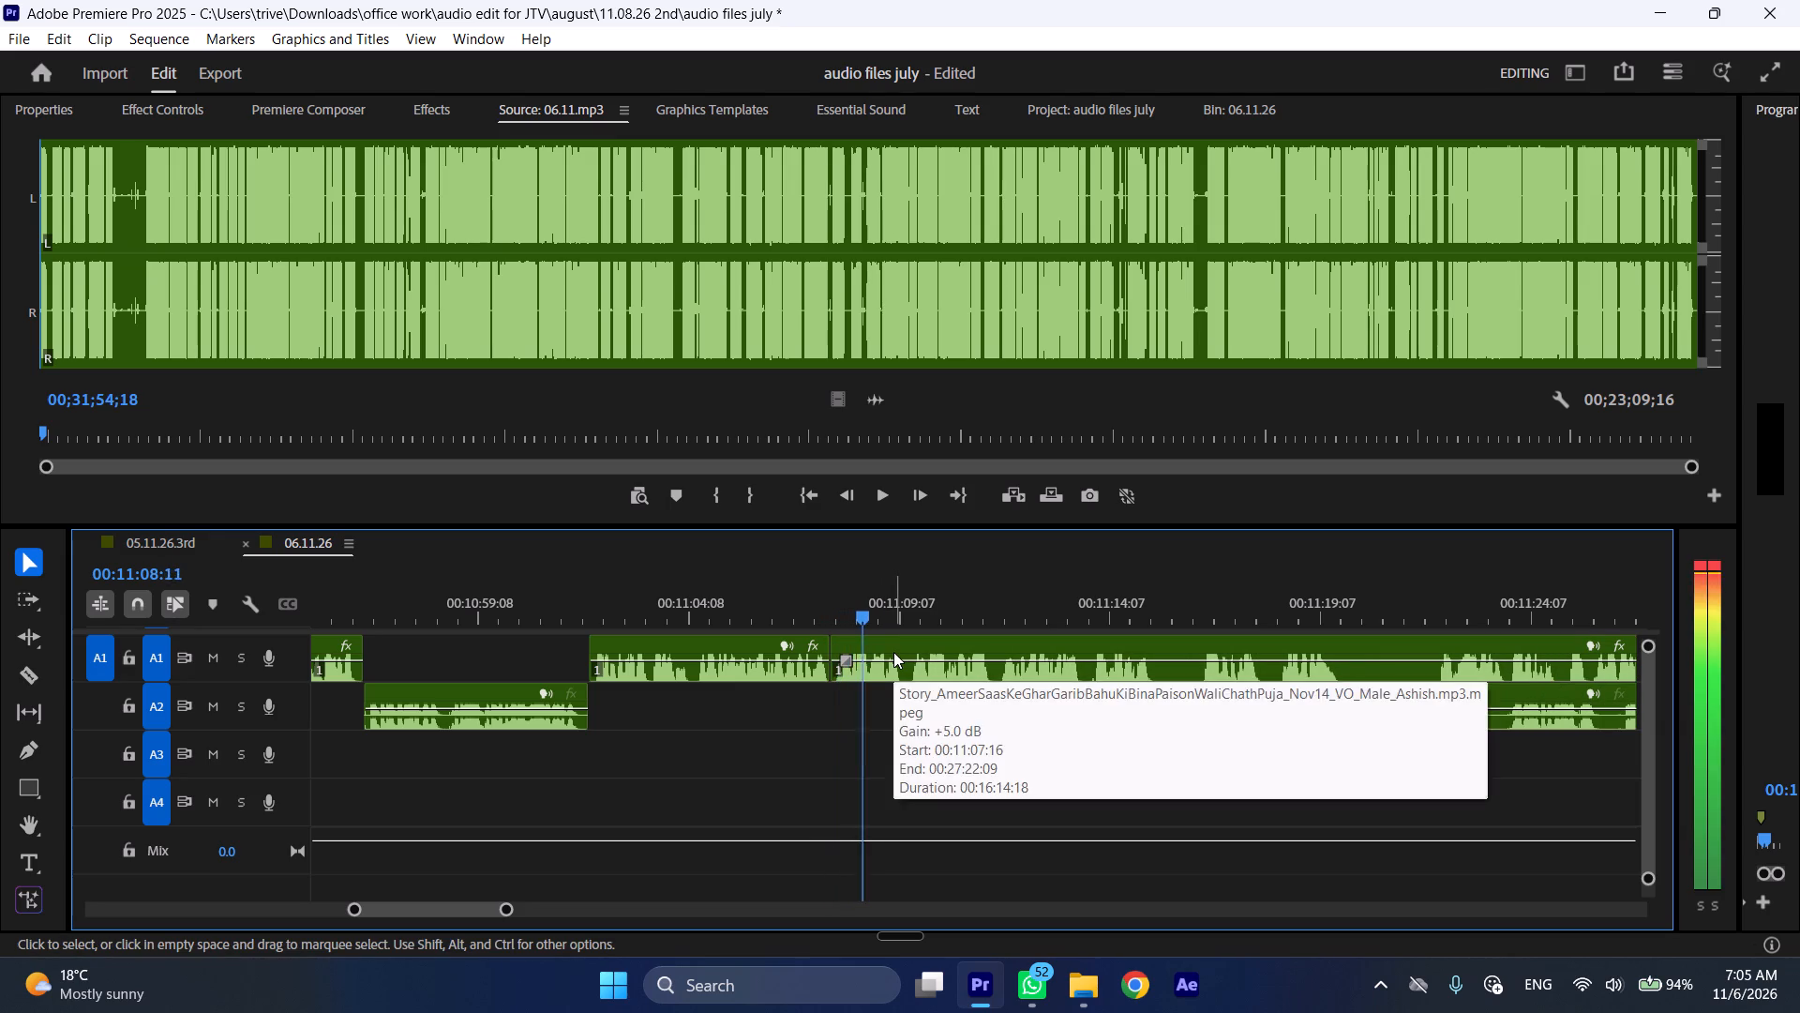
{"action": "scroll", "coordinate": [956, 687], "scroll_direction": "down", "scroll_amount": 6}
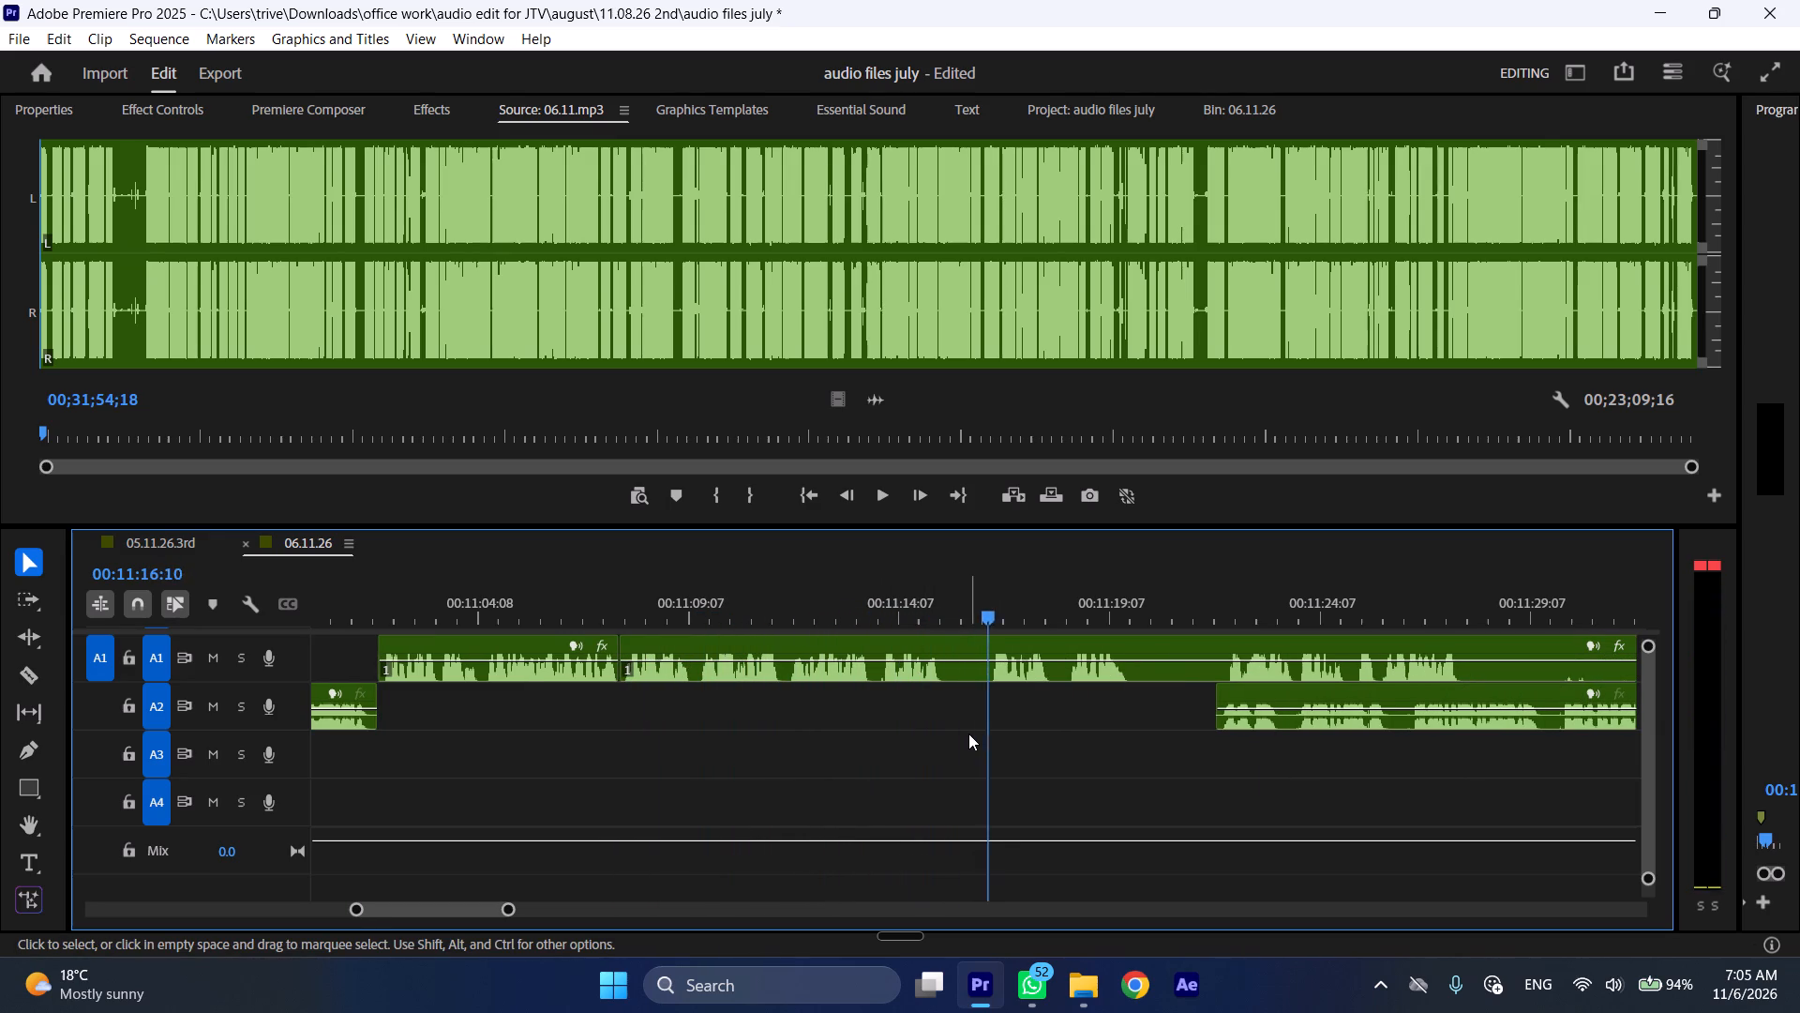
{"action": "left_click", "coordinate": [945, 612]}
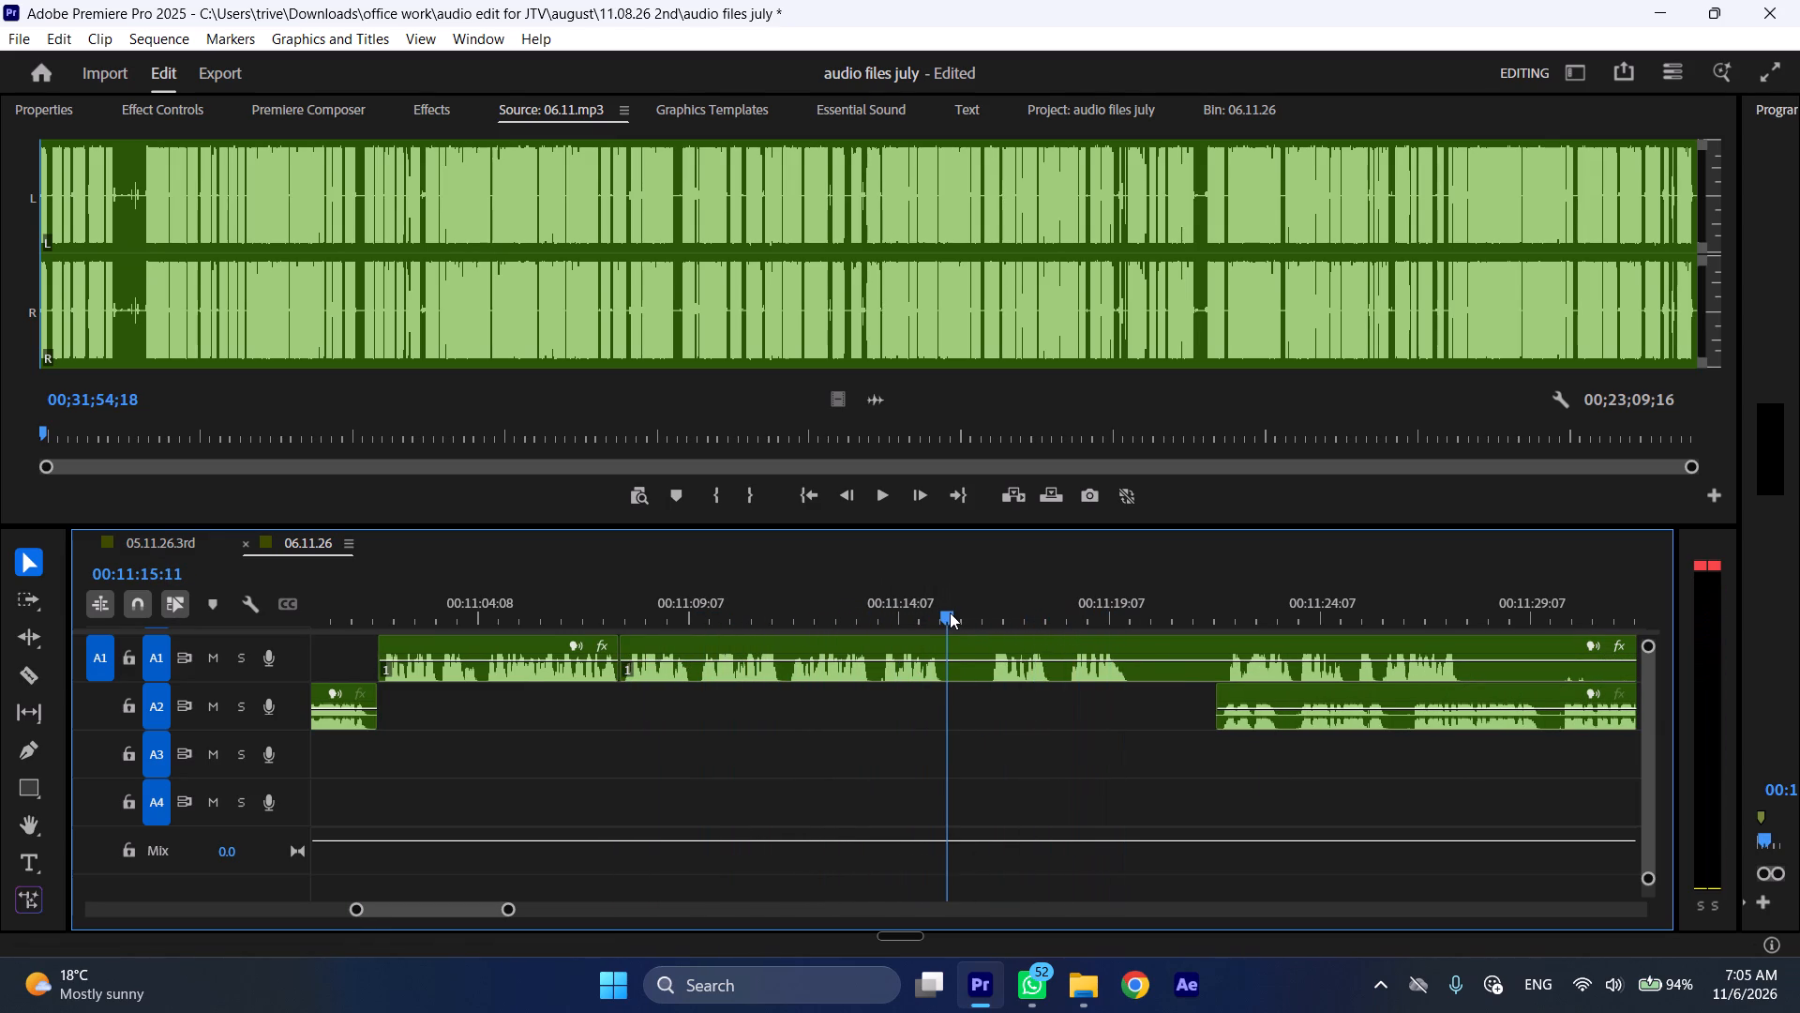
{"action": "key", "text": "shift+c"}
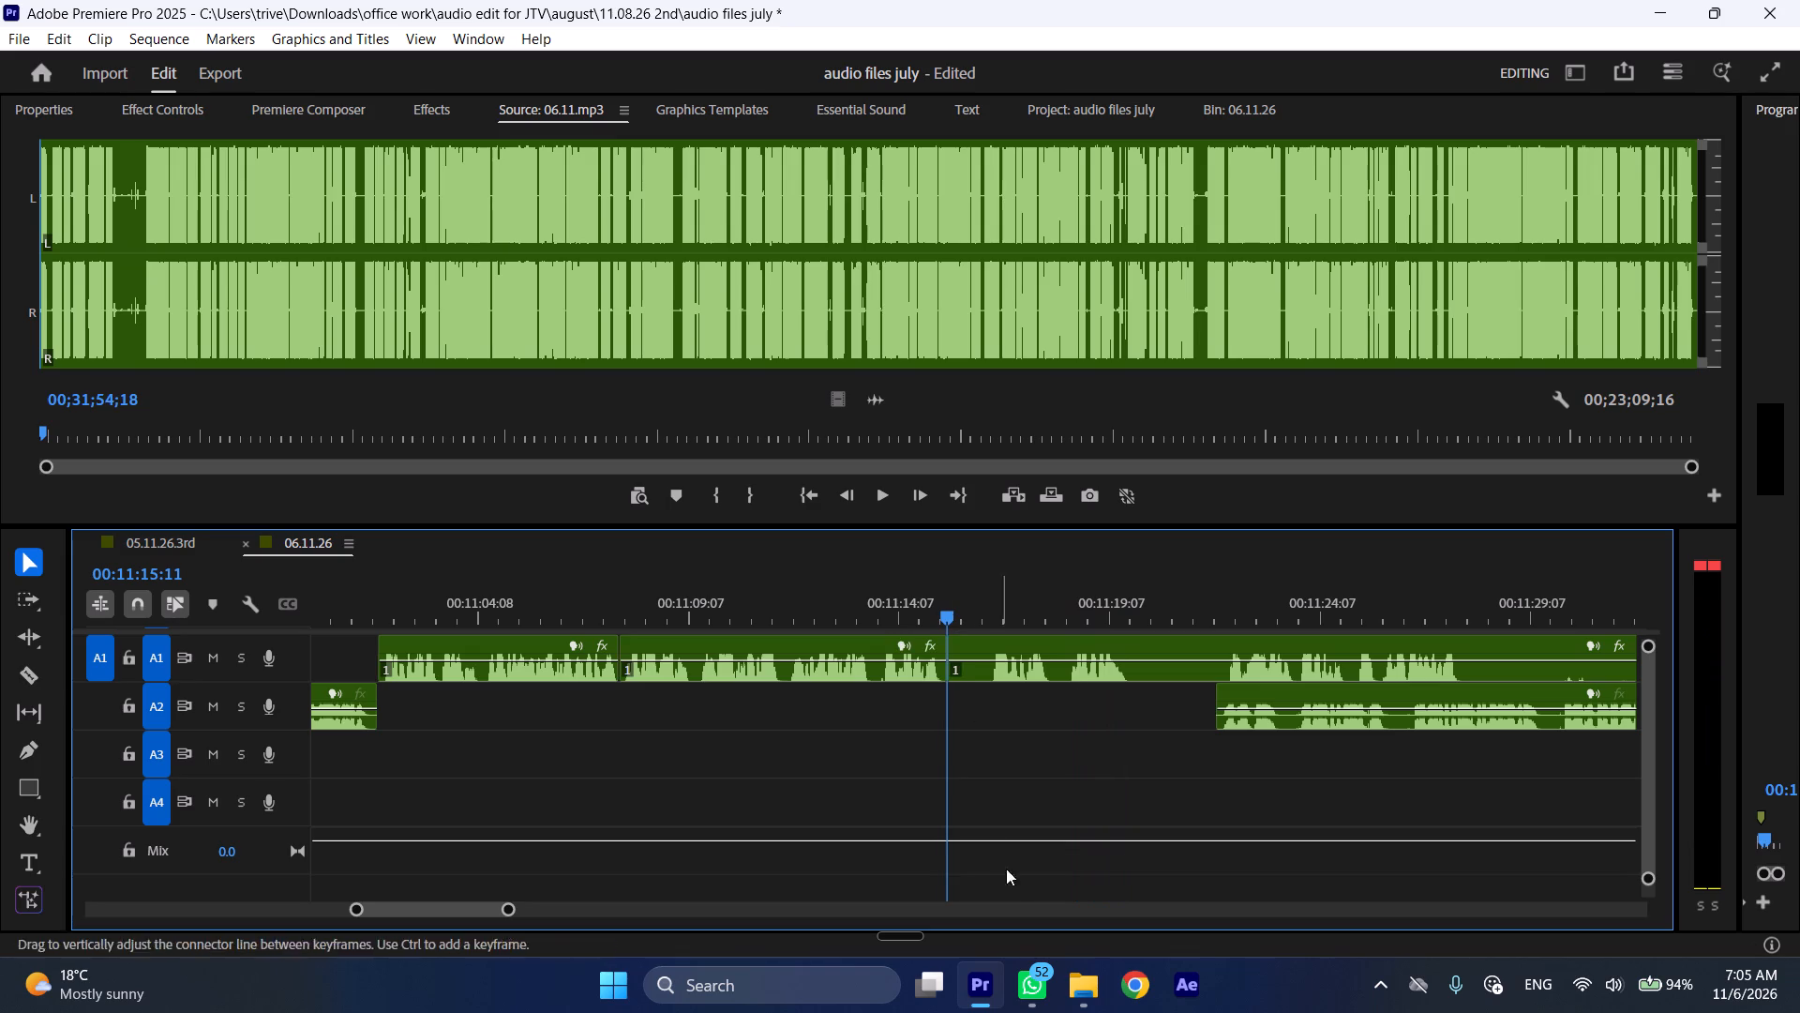
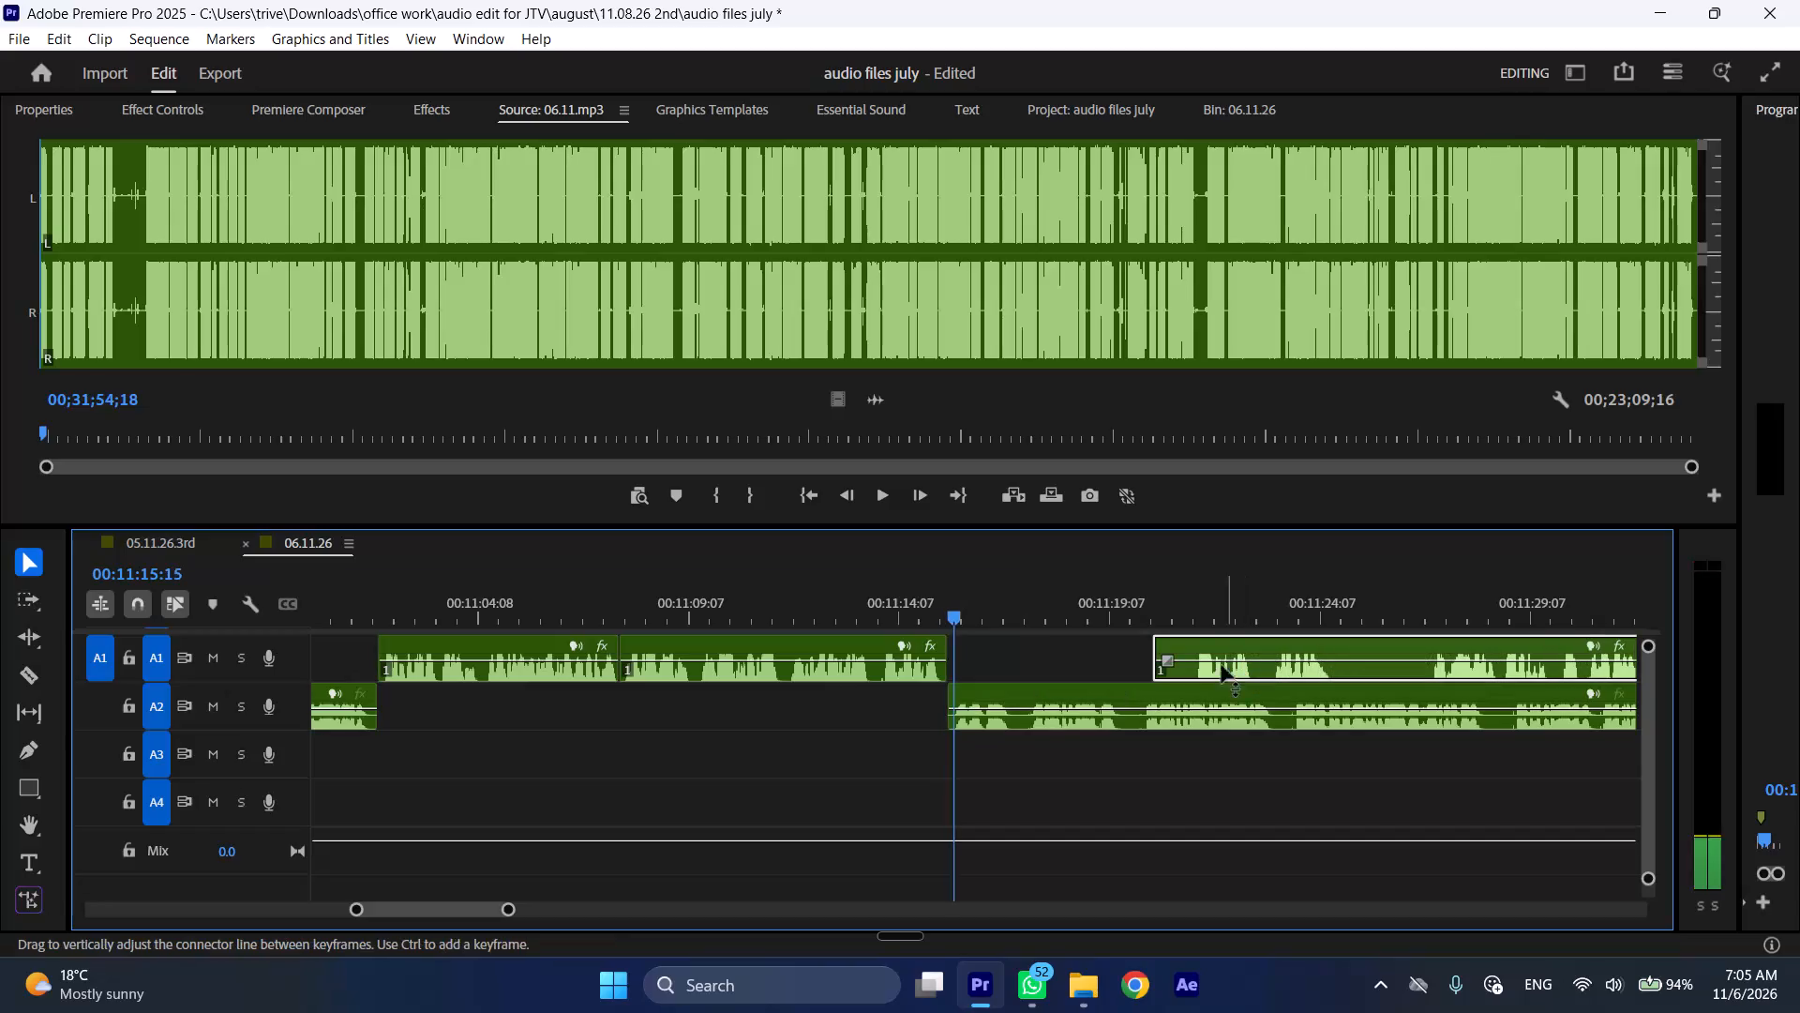
Trim the leading silence of the later A1 clip so it starts at about 00:11:21.
{"action": "left_click_drag", "start_coordinate": [1158, 648], "coordinate": [1189, 648]}
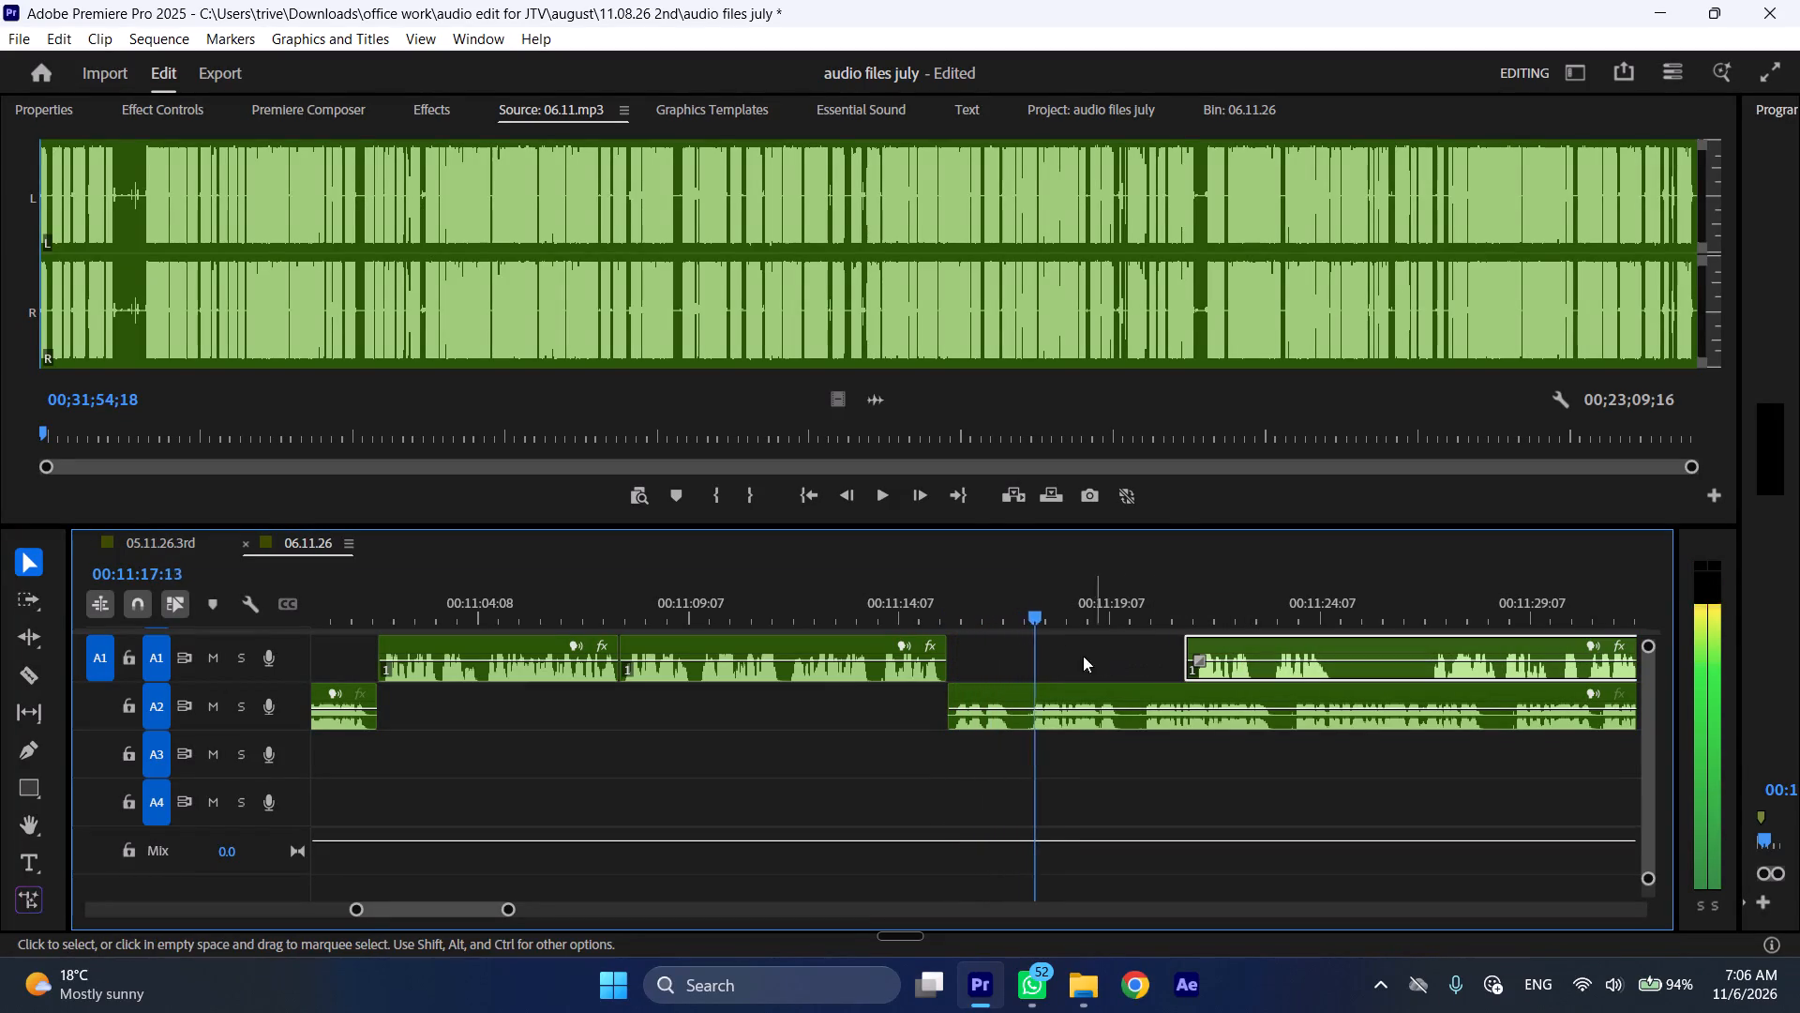
Split the A2 clip at 00:11:17:07, in the pause after its opening phrase.
{"action": "left_click", "coordinate": [1027, 608]}
{"action": "key", "text": "shift+c"}
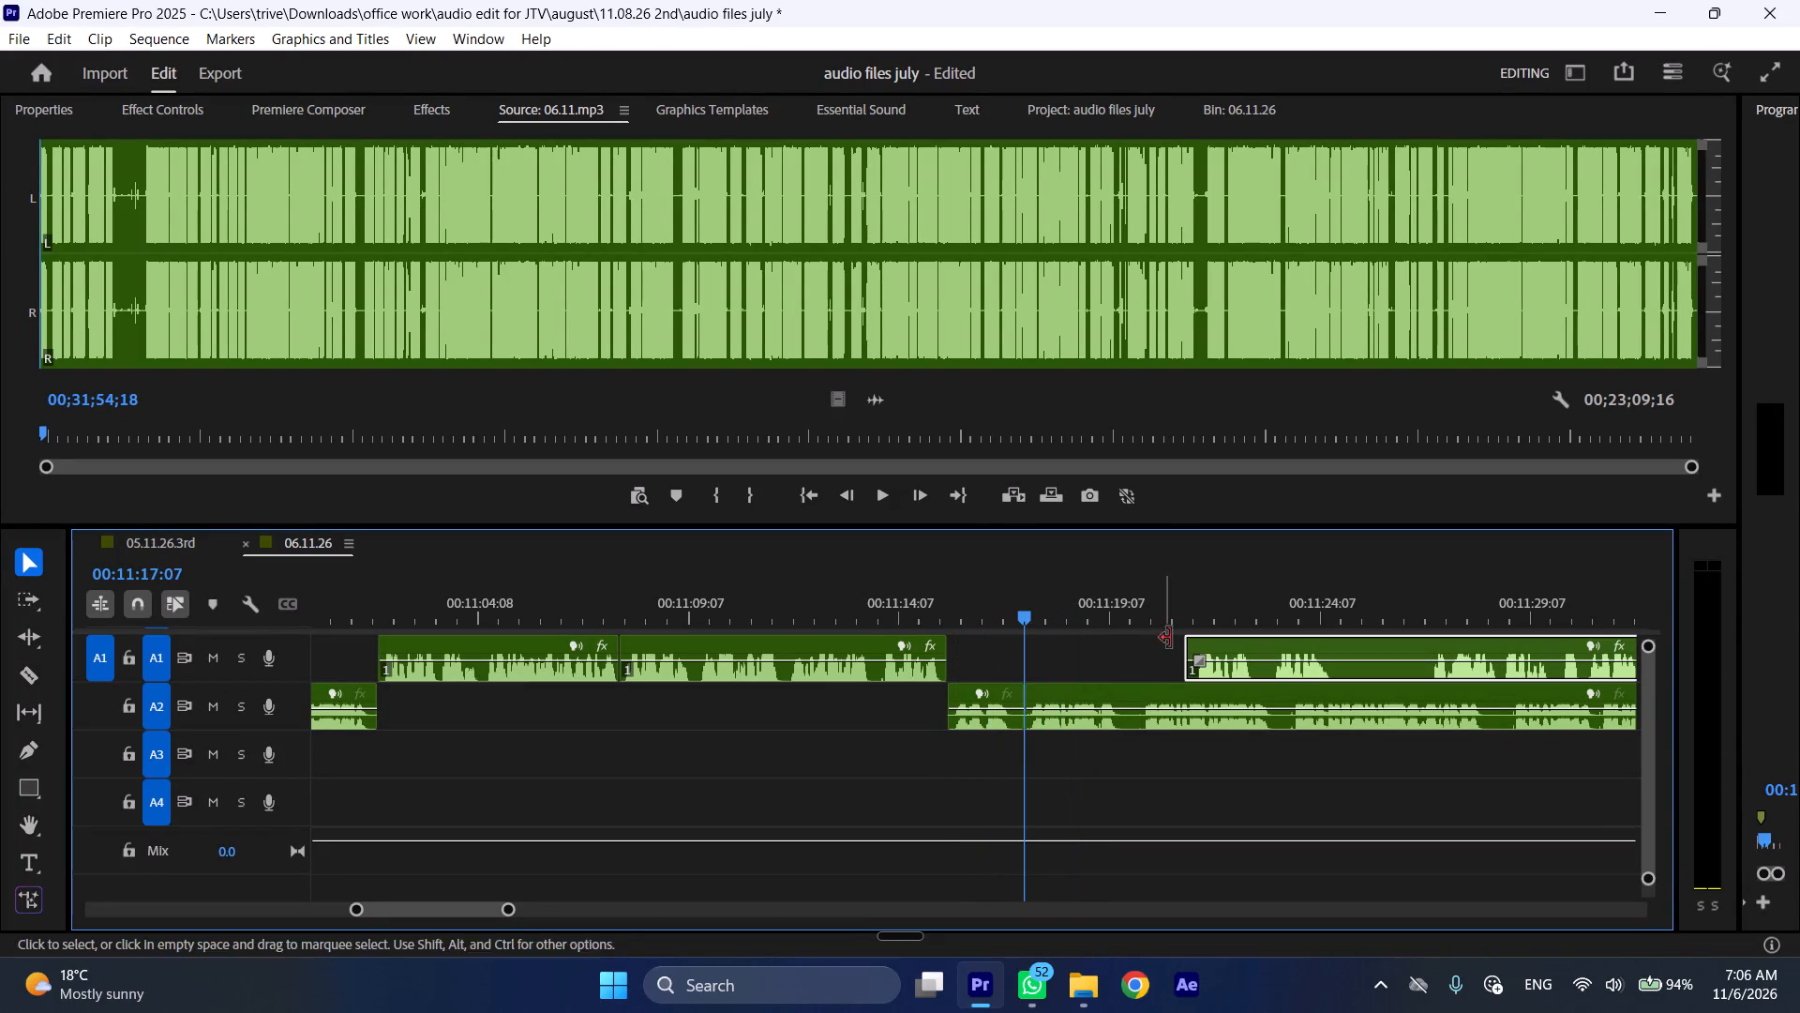
Split off the A1 clip's first 3.5 s or so and insert that piece at the 00:11:17:07 cut, pushing the following clips later.
{"action": "left_click_drag", "start_coordinate": [1309, 617], "coordinate": [1337, 623]}
{"action": "key", "text": "shift+c"}
{"action": "left_click_drag", "start_coordinate": [1234, 643], "coordinate": [1074, 640]}
Split the moved A1 piece at 00:11:18:23 and 00:11:19:10, on either side of its short pause.
{"action": "left_click_drag", "start_coordinate": [1092, 614], "coordinate": [1096, 613]}
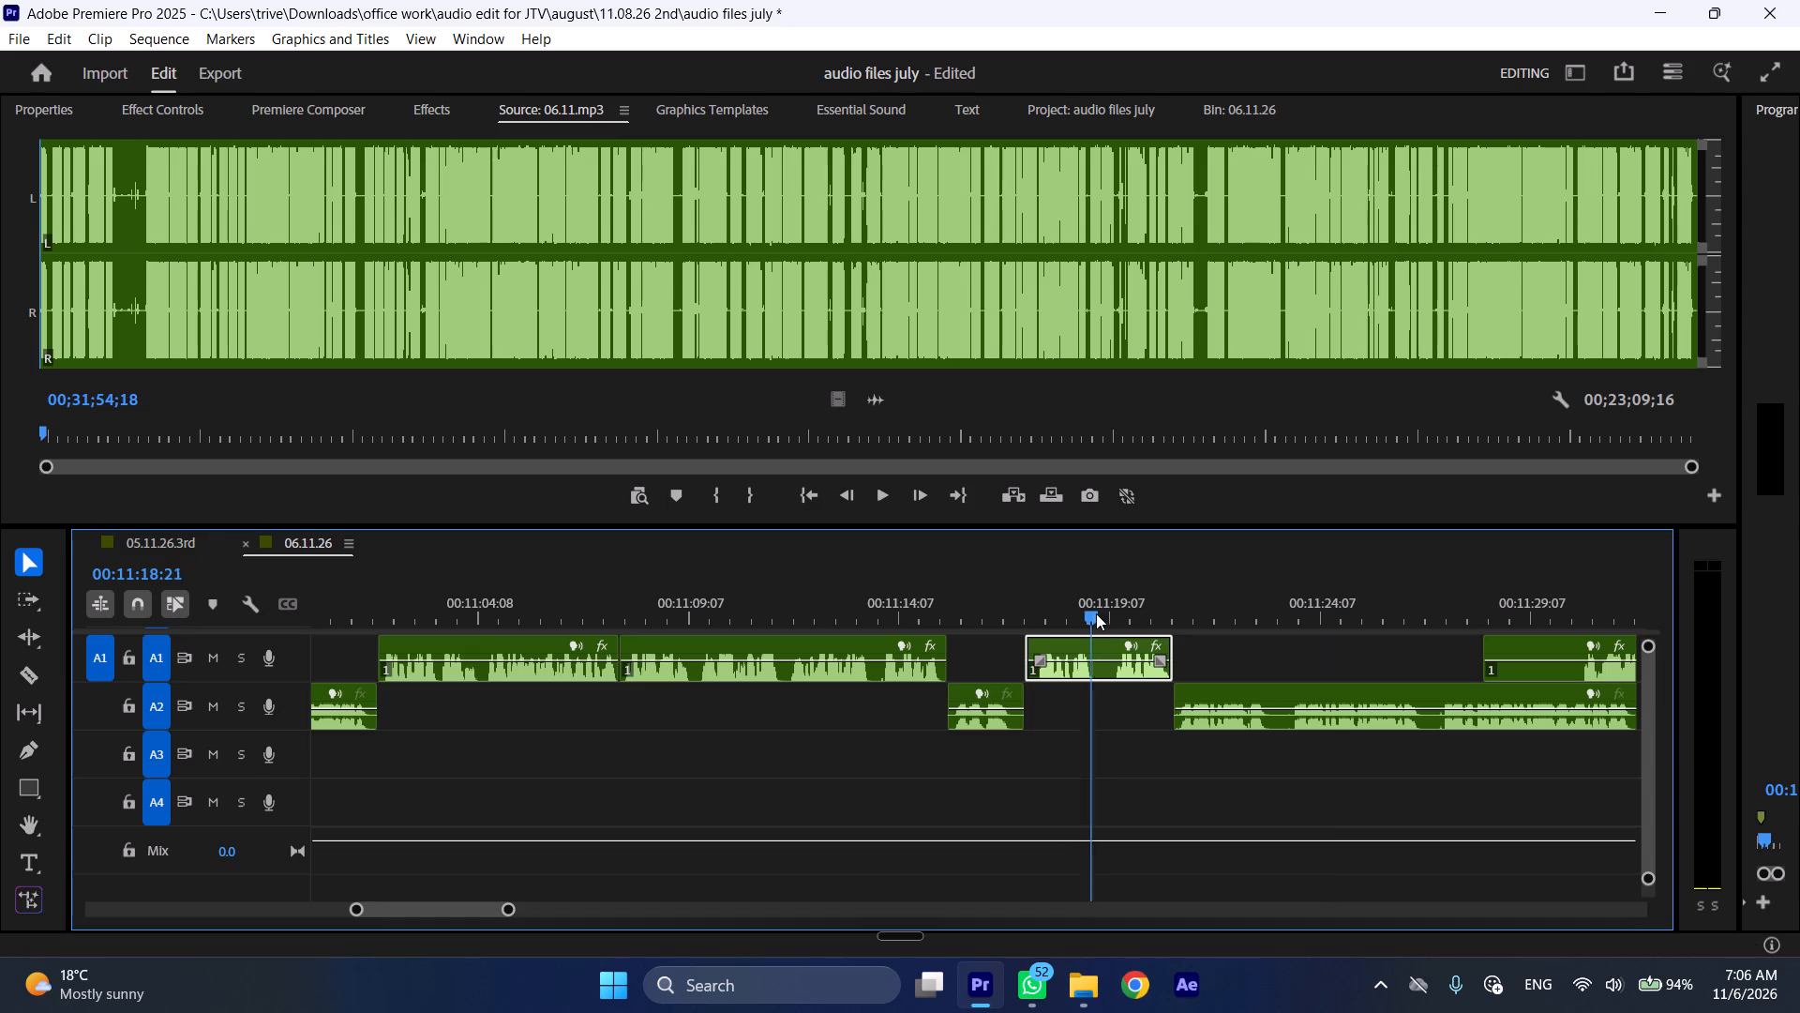
{"action": "left_click_drag", "start_coordinate": [1096, 613], "coordinate": [1117, 612]}
{"action": "key", "text": "shift+c"}
{"action": "left_click", "coordinate": [1129, 667]}
{"action": "key", "text": "shift+c"}
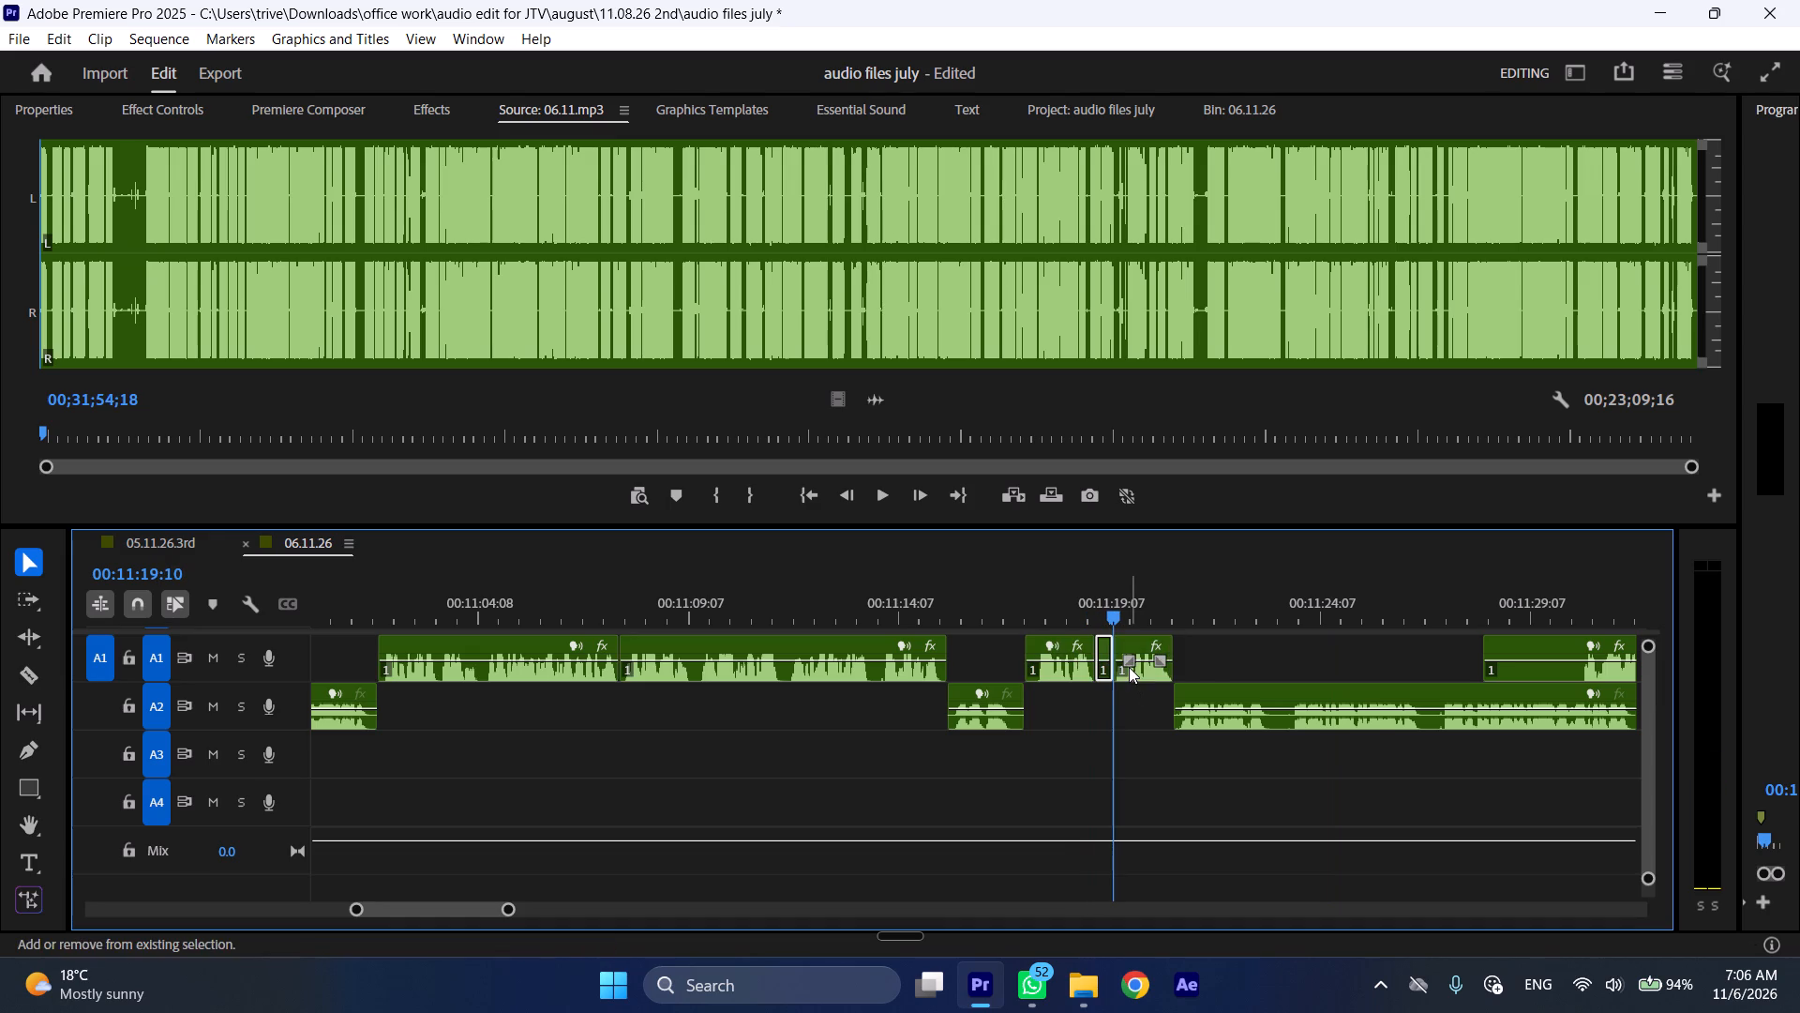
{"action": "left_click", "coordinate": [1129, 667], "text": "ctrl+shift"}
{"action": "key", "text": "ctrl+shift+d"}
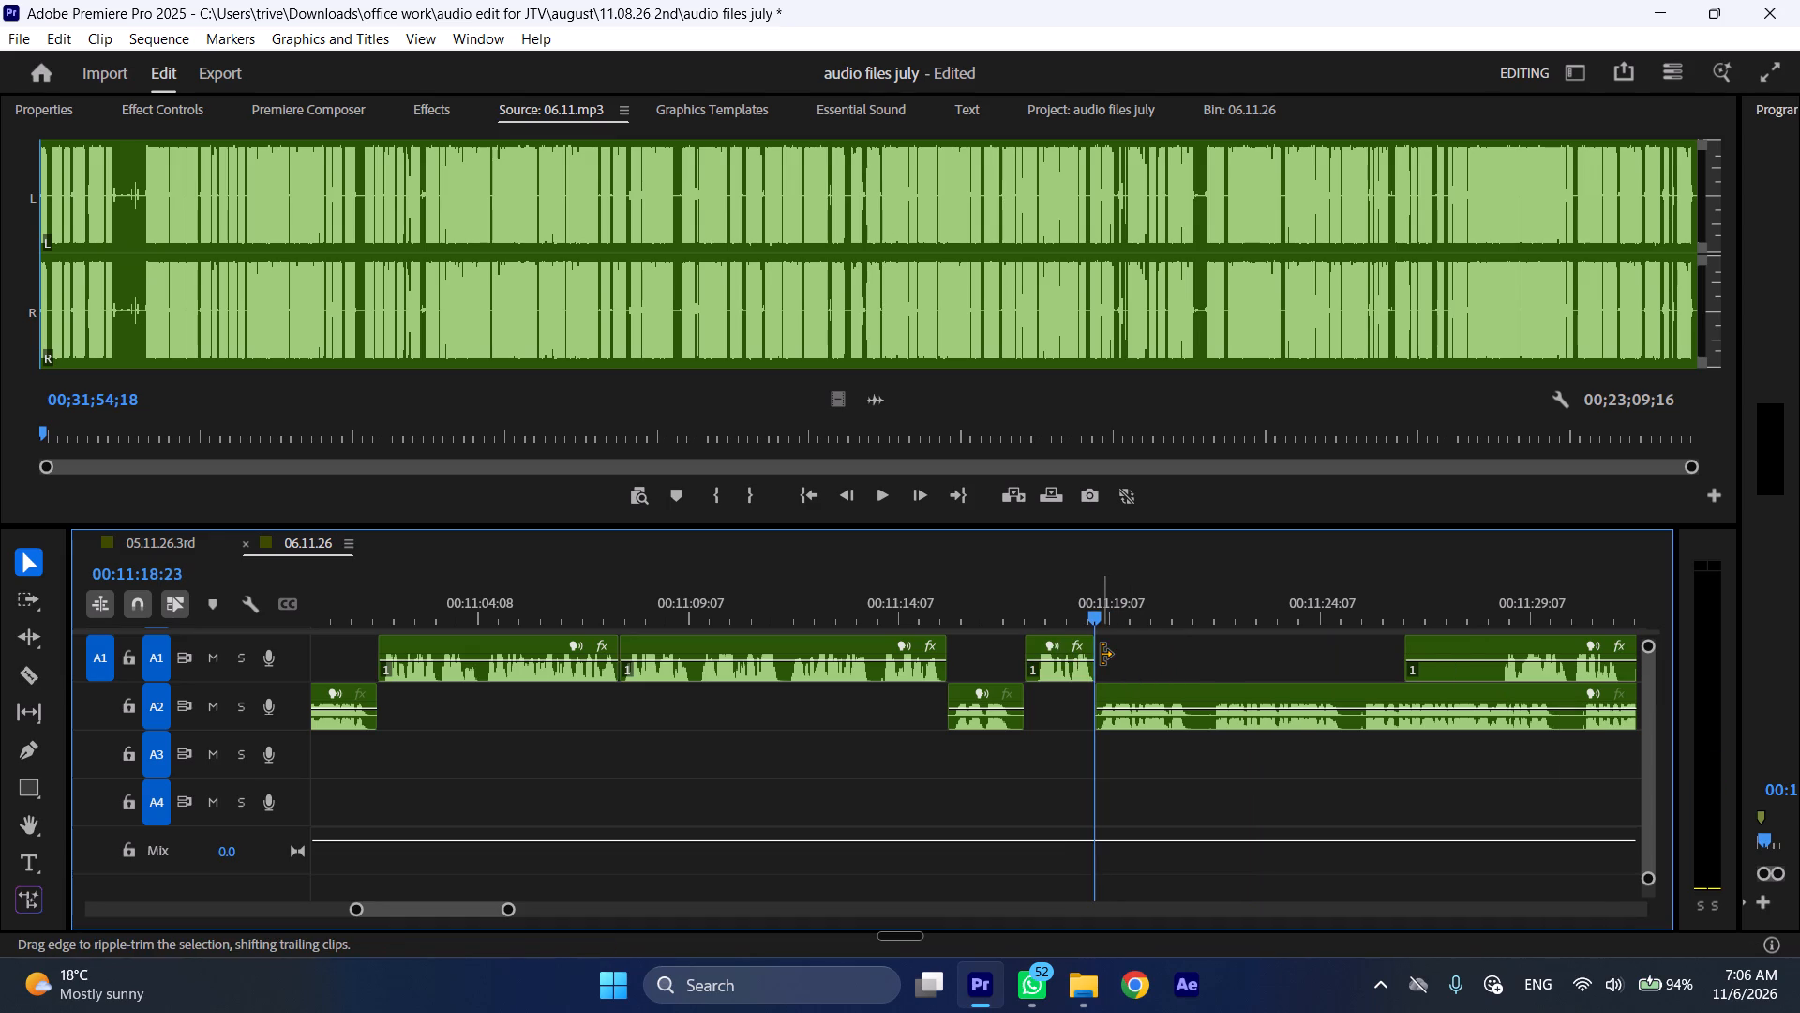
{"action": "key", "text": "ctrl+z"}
Ripple-delete the silent A1 fragment between 00:11:18:23 and 00:11:19:10.
{"action": "left_click", "coordinate": [1108, 661]}
{"action": "key", "text": "ctrl+shift+d"}
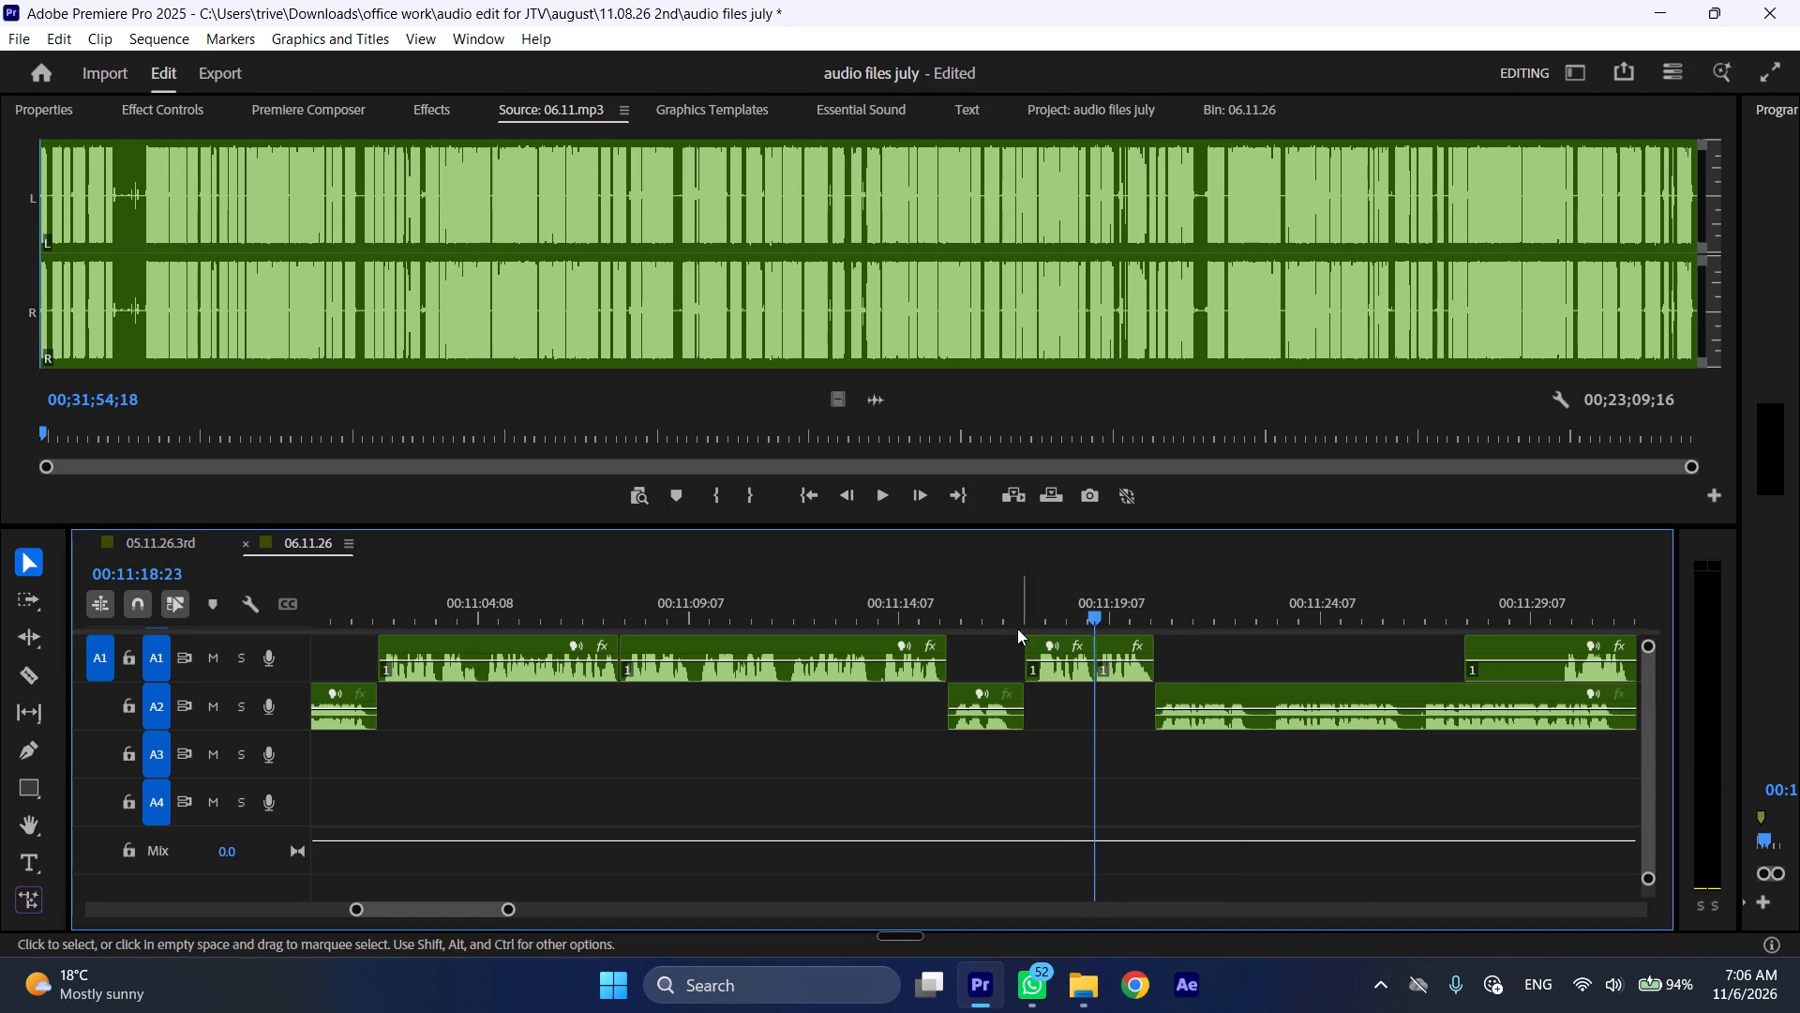
Play the edited passage at fast speed from about 00:11:14 to check the new cuts.
{"action": "left_click_drag", "start_coordinate": [951, 607], "coordinate": [886, 612]}
{"action": "key", "text": "space"}
{"action": "key", "text": "l"}
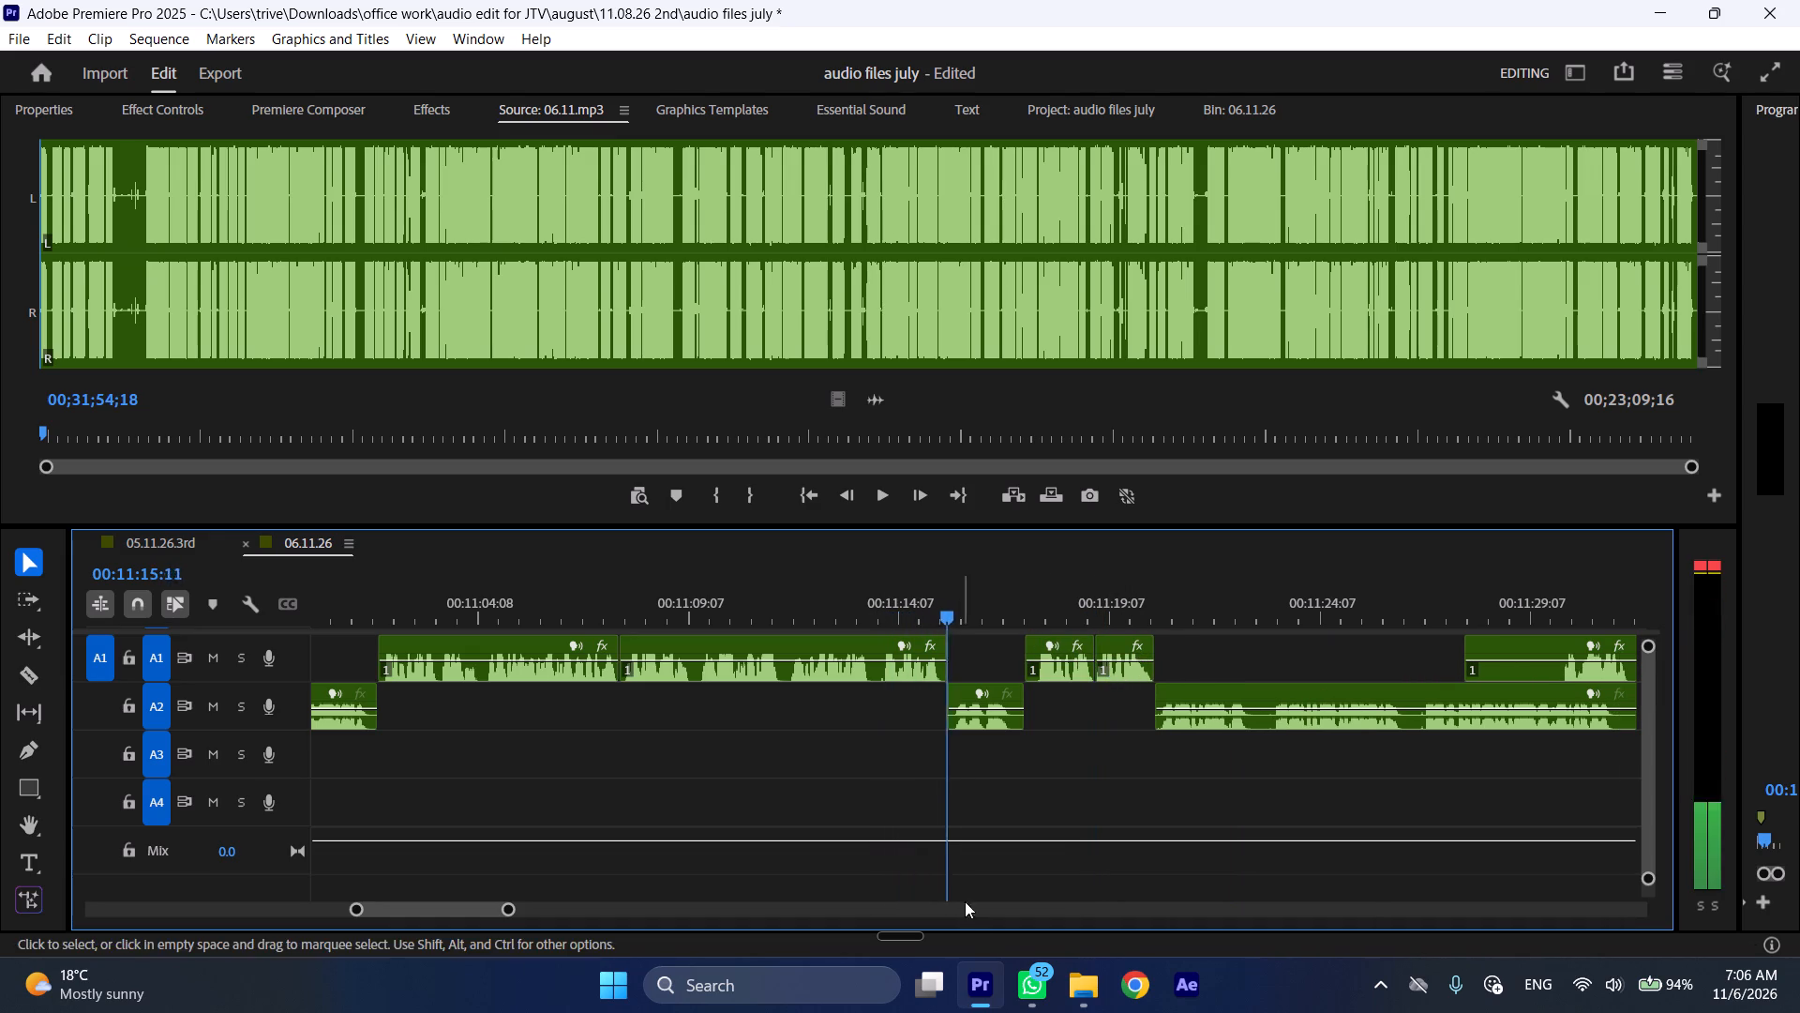
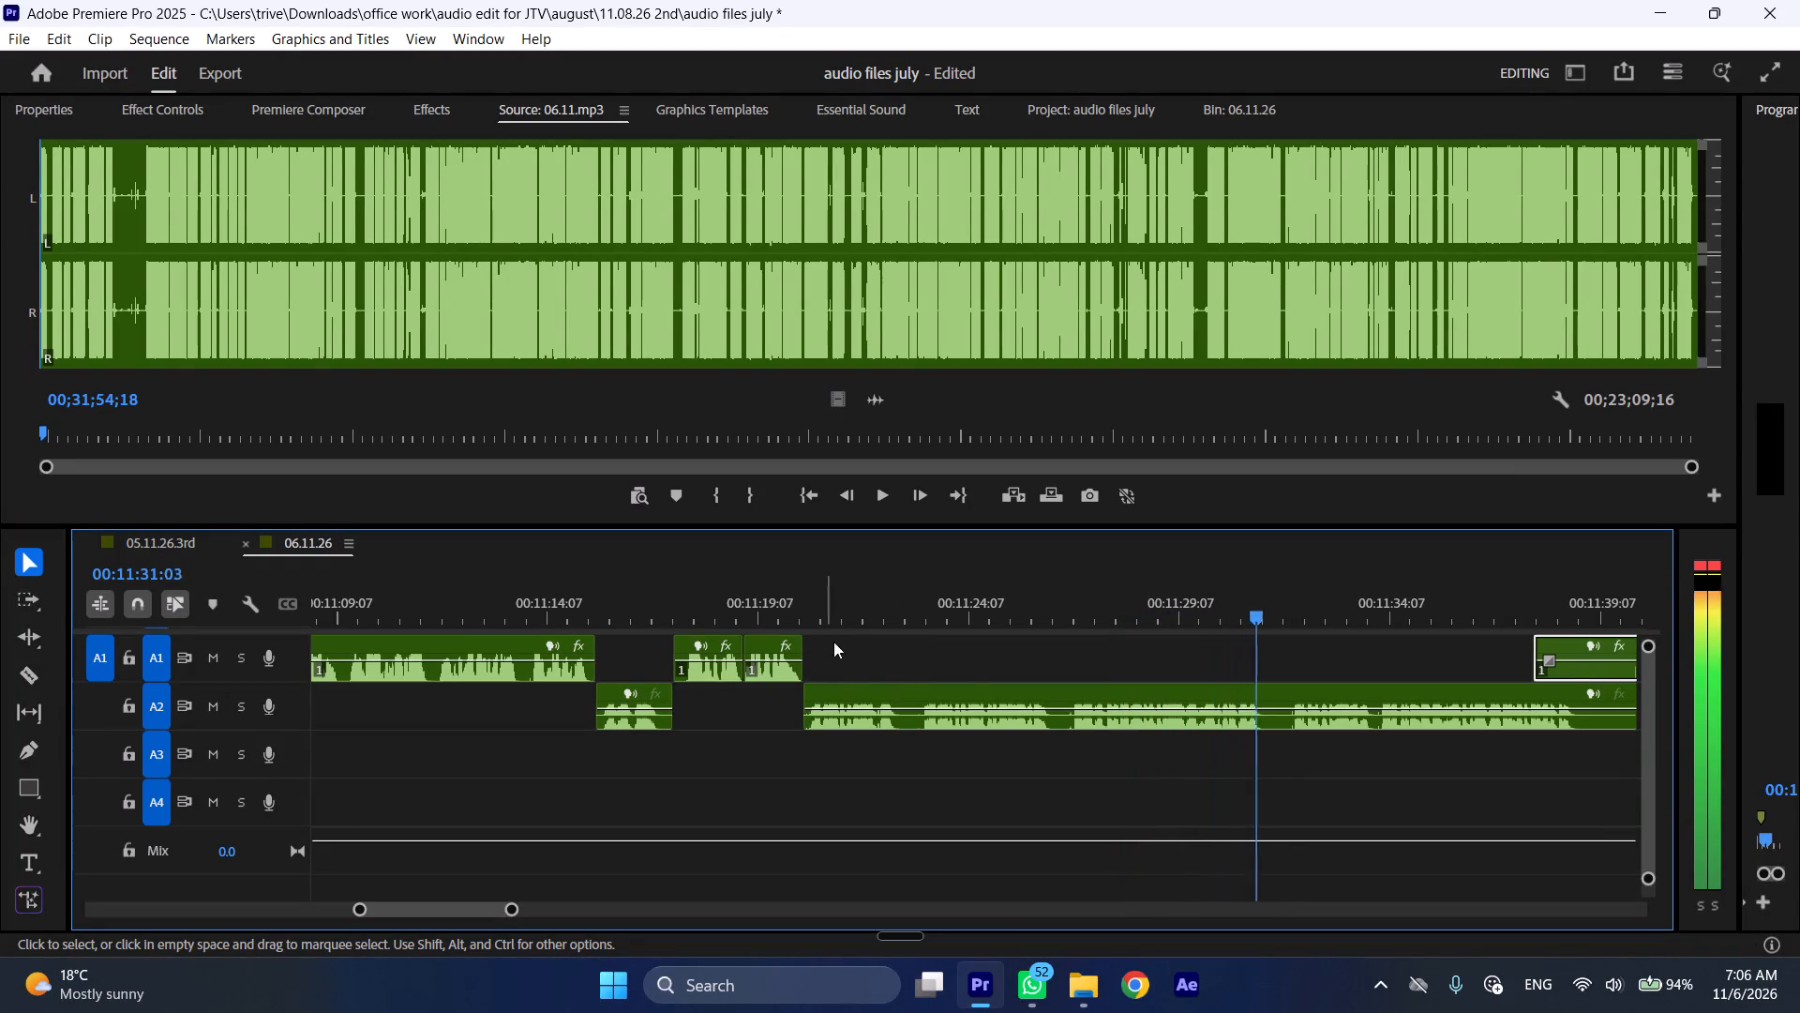
Locate the end of the A2 clip's opening phrase and ripple-trim the stretch from 00:11:20:09 to 00:11:23:03, closing the gap.
{"action": "left_click", "coordinate": [912, 607]}
{"action": "left_click_drag", "start_coordinate": [833, 609], "coordinate": [822, 609]}
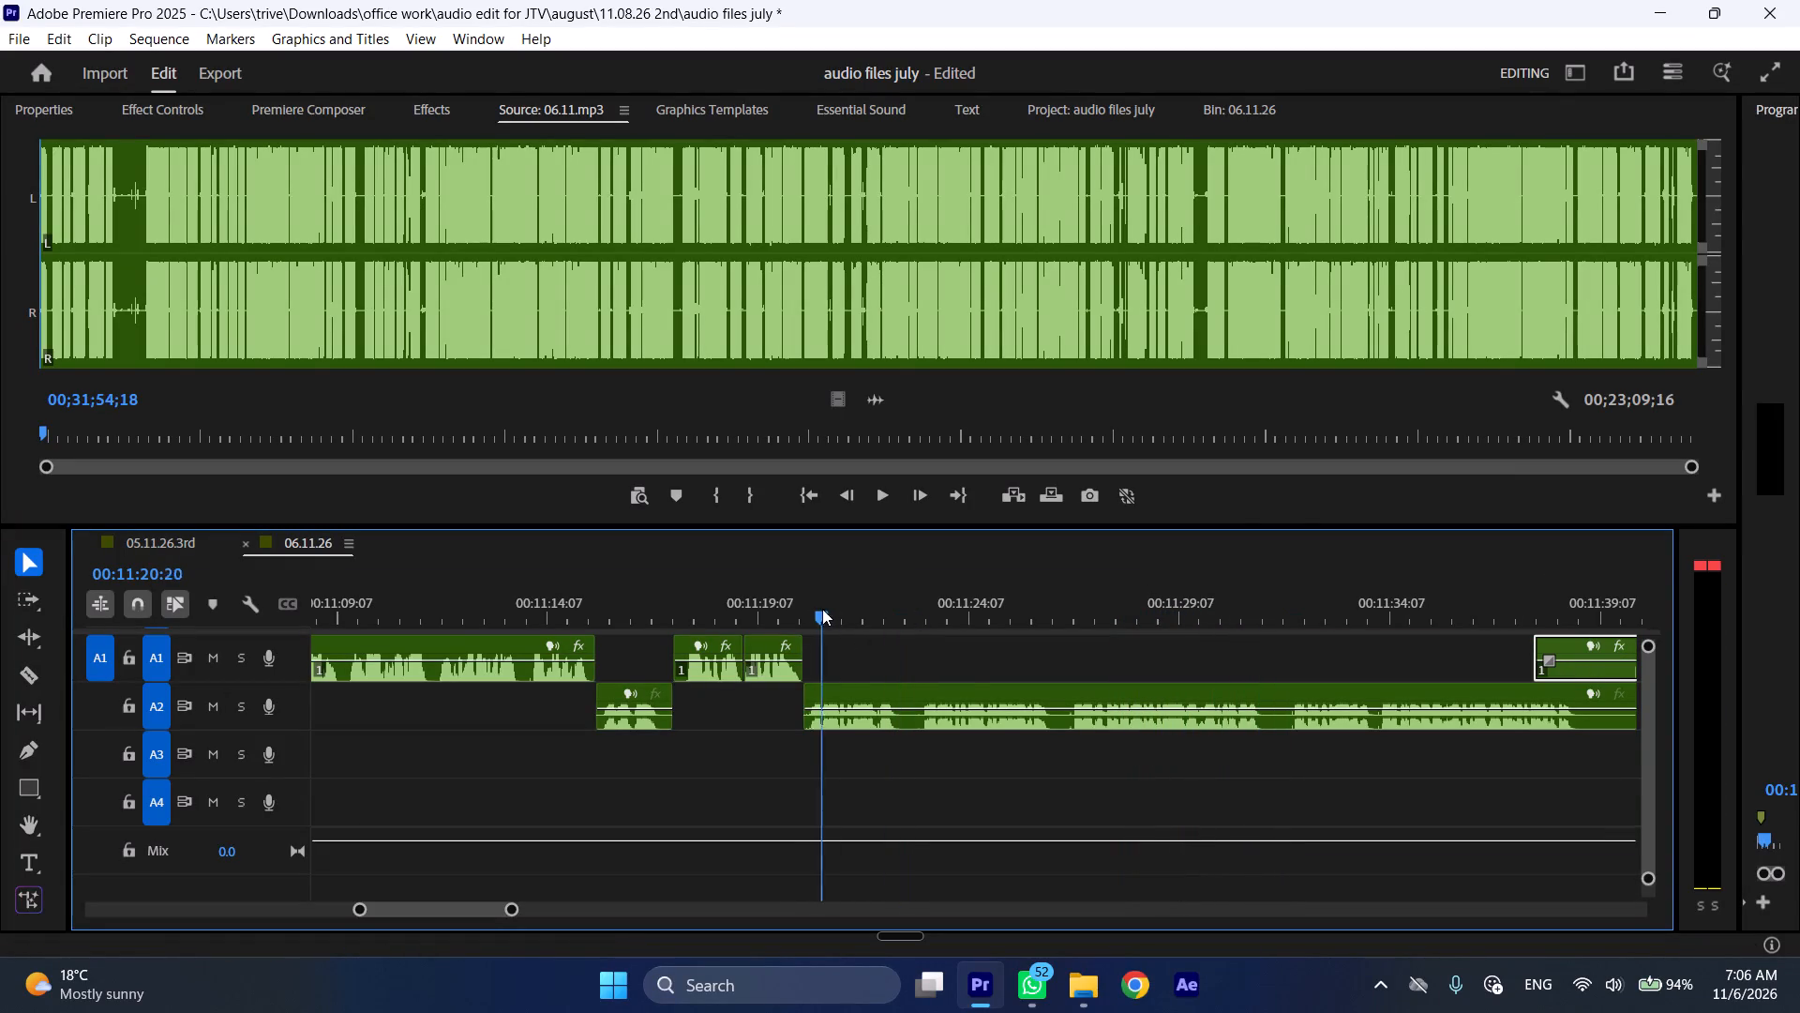
{"action": "left_click_drag", "start_coordinate": [822, 609], "coordinate": [814, 610]}
{"action": "key", "text": "space"}
{"action": "left_click_drag", "start_coordinate": [892, 607], "coordinate": [922, 615]}
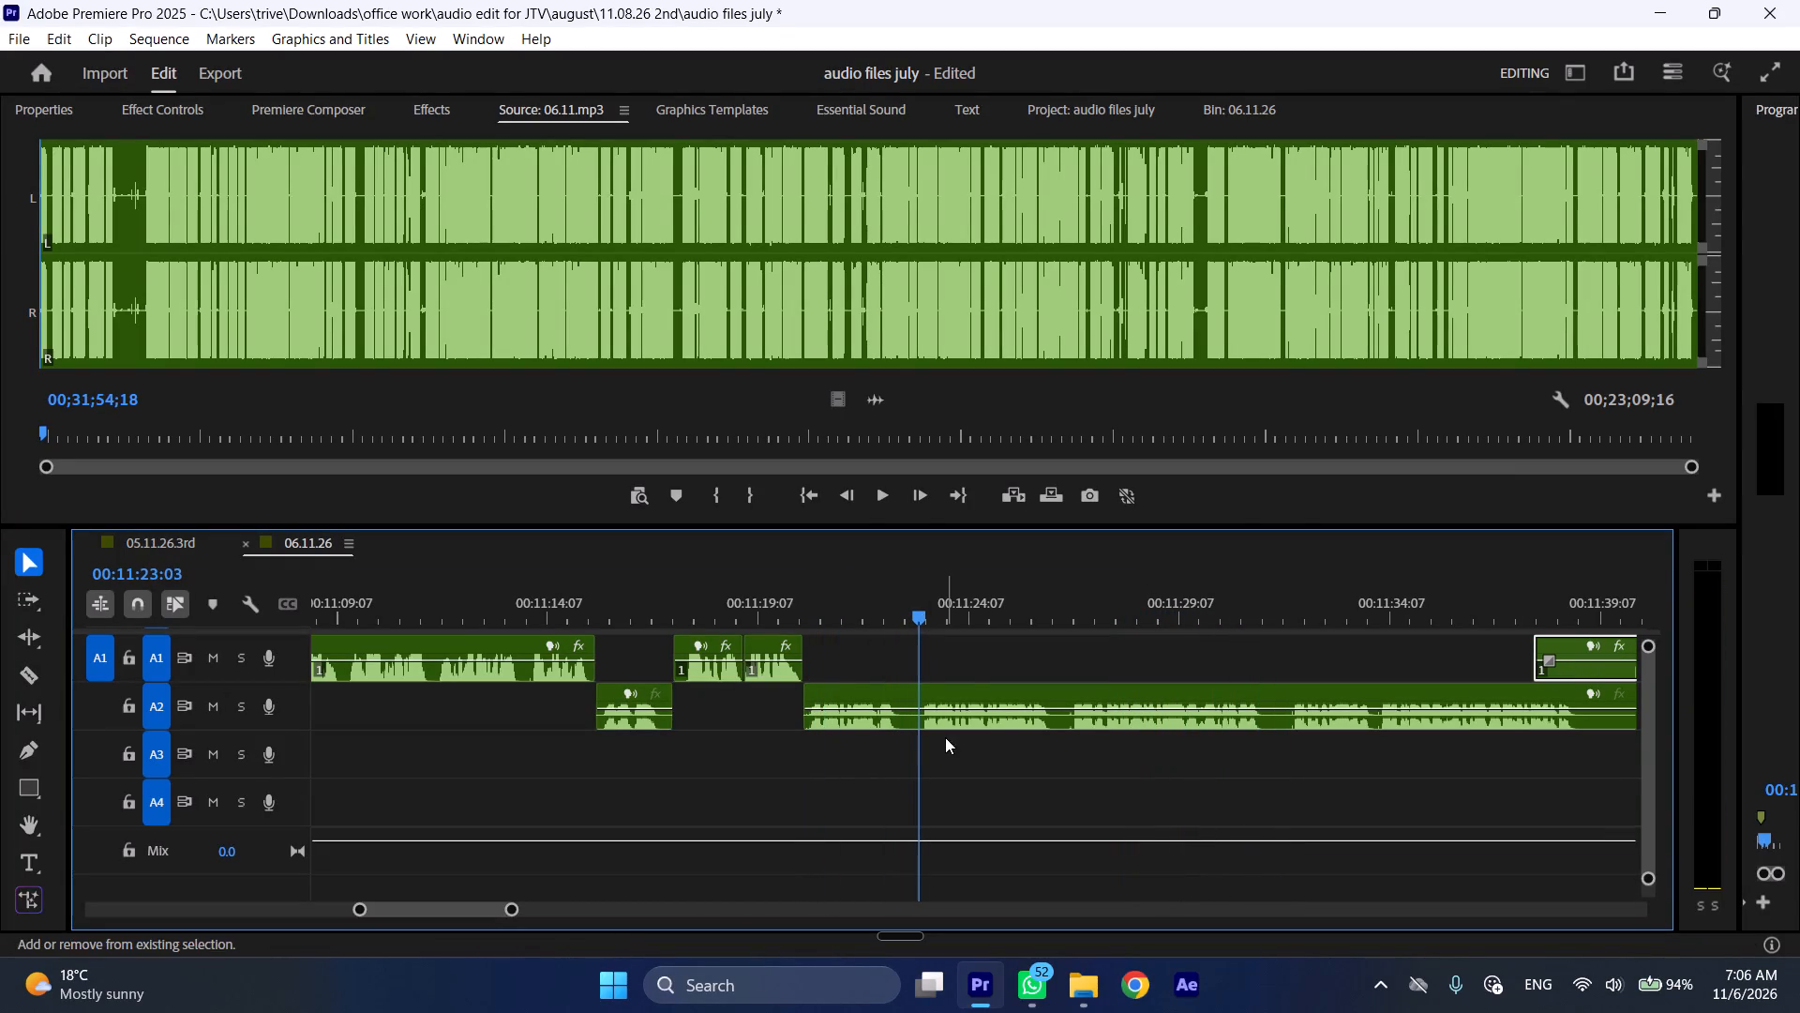
{"action": "left_click", "coordinate": [945, 737], "text": "shift"}
{"action": "left_click", "coordinate": [941, 717]}
{"action": "key", "text": "shift+c"}
{"action": "key", "text": "ctrl+shift+d"}
Split the A2 clip at 00:11:23:13 and 00:11:23:21 and ripple-delete the short pause between the cuts.
{"action": "key", "text": "space"}
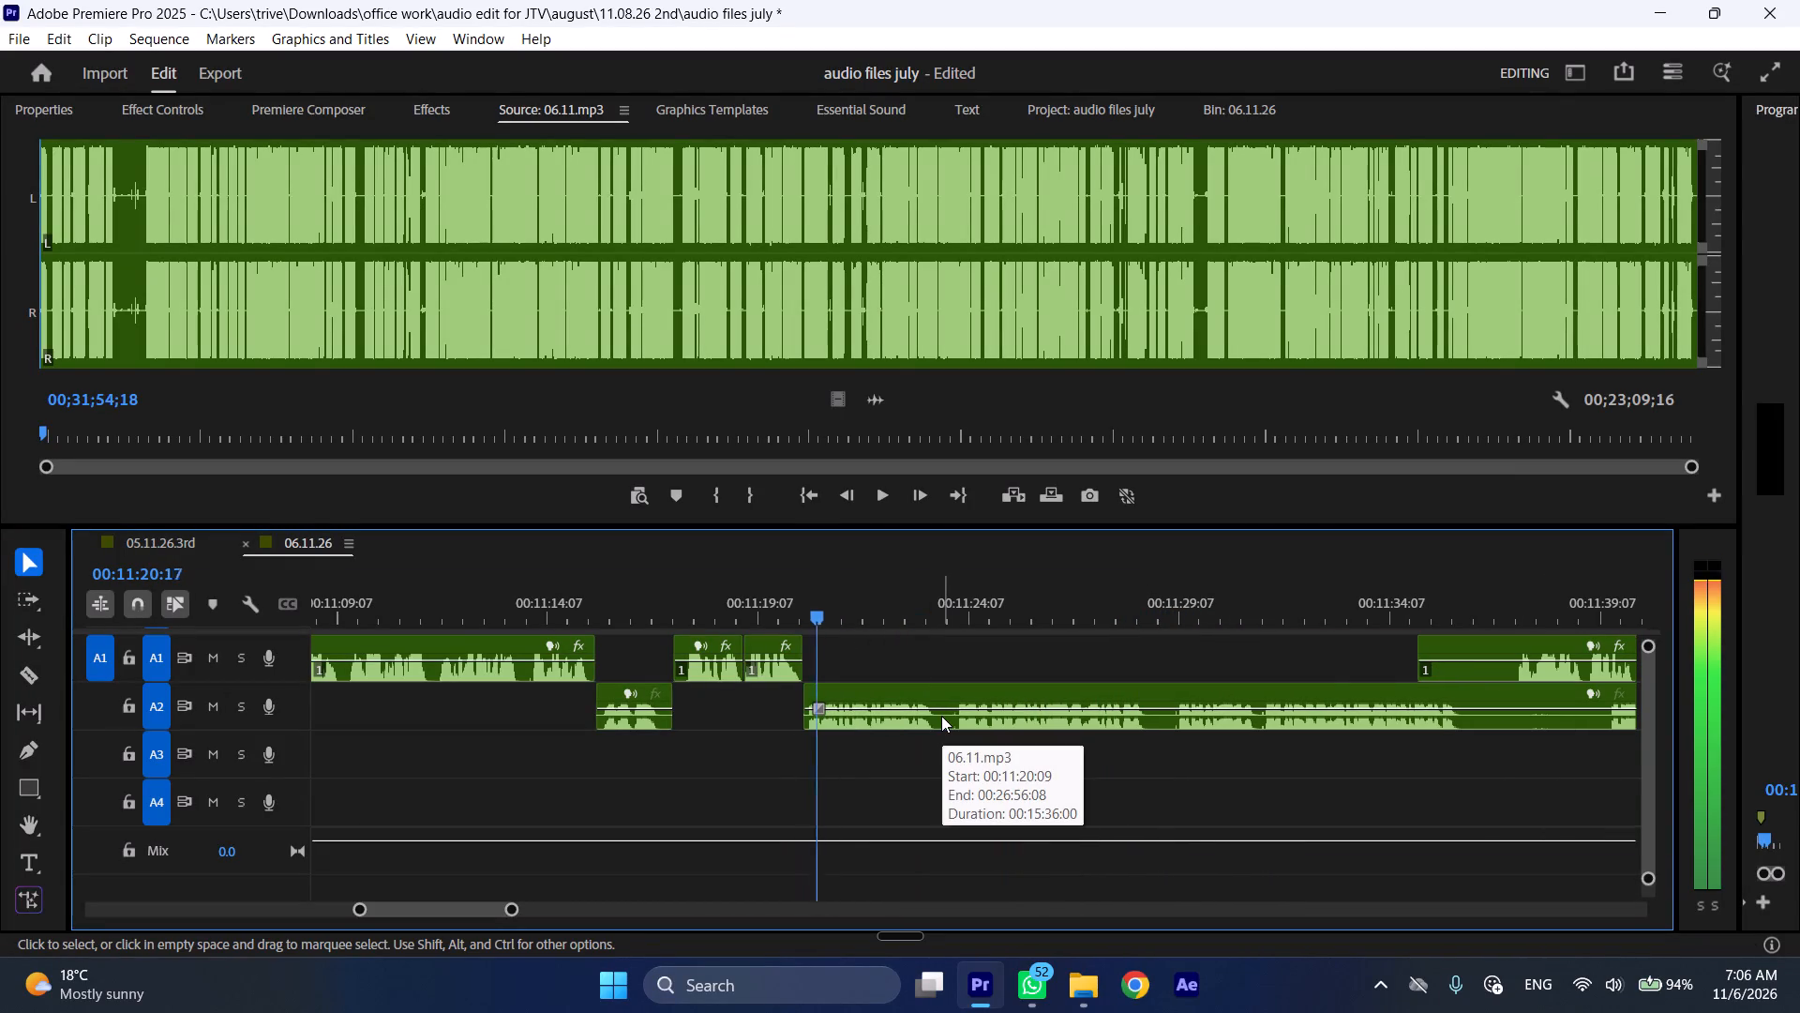
{"action": "type", "text": "l"}
{"action": "scroll", "coordinate": [957, 726], "scroll_direction": "down", "scroll_amount": 4}
{"action": "key", "text": "space"}
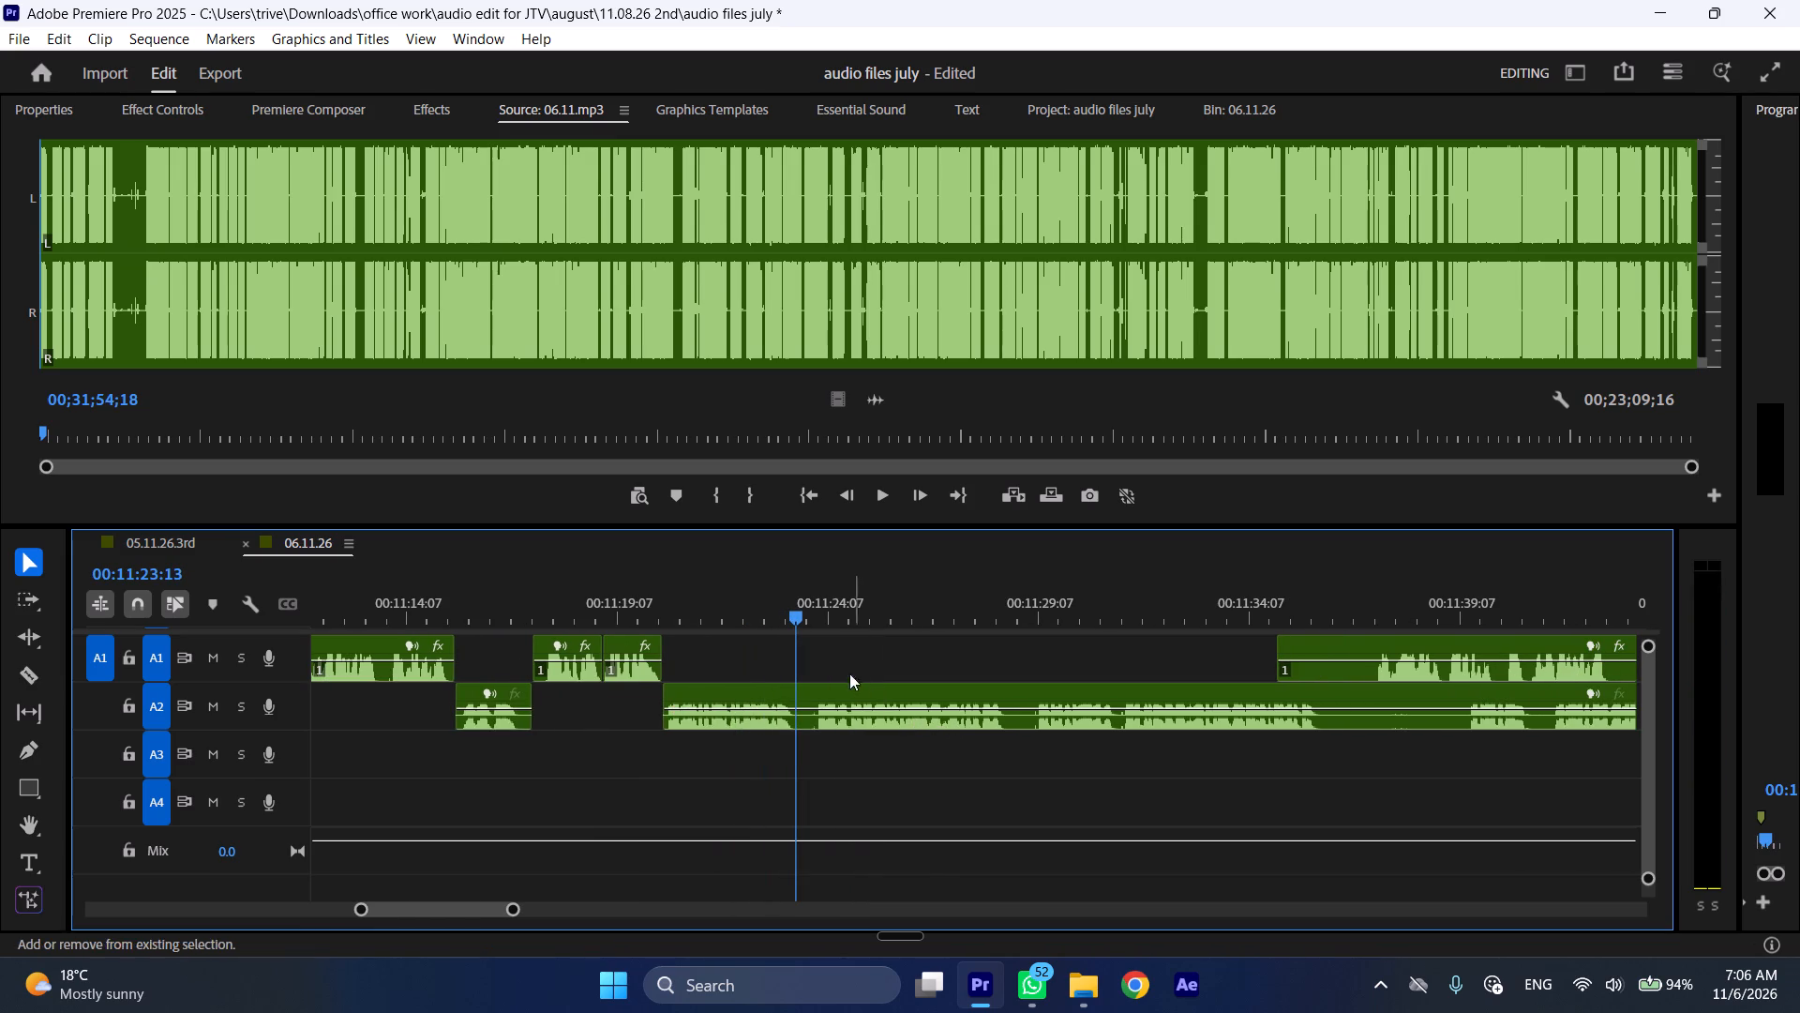
{"action": "key", "text": "shift+c"}
{"action": "left_click", "coordinate": [812, 602]}
{"action": "left_click", "coordinate": [851, 692], "text": "shift"}
{"action": "key", "text": "shift+c"}
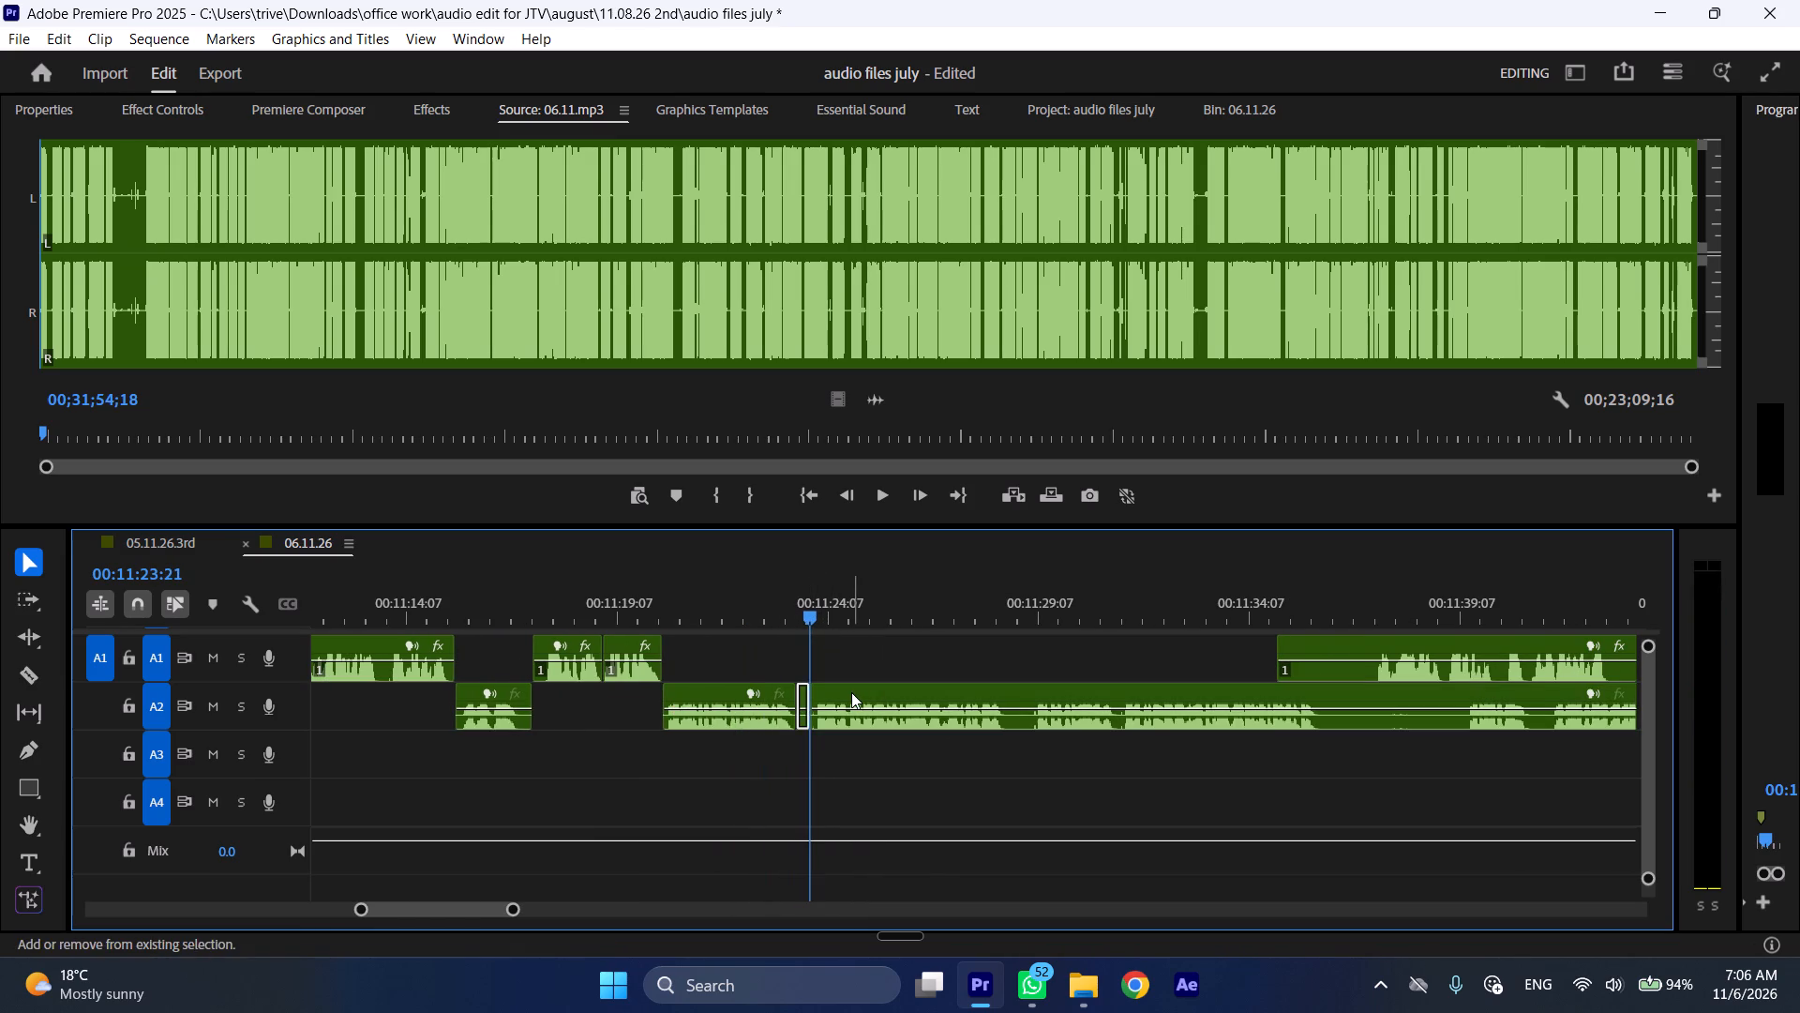
{"action": "key", "text": "ctrl+shift+d"}
Play on at fast speed to the end of the phrase and split the A2 clip at 00:11:28:14.
{"action": "key", "text": "space"}
{"action": "type", "text": "l"}
{"action": "scroll", "coordinate": [929, 760], "scroll_direction": "down", "scroll_amount": 5}
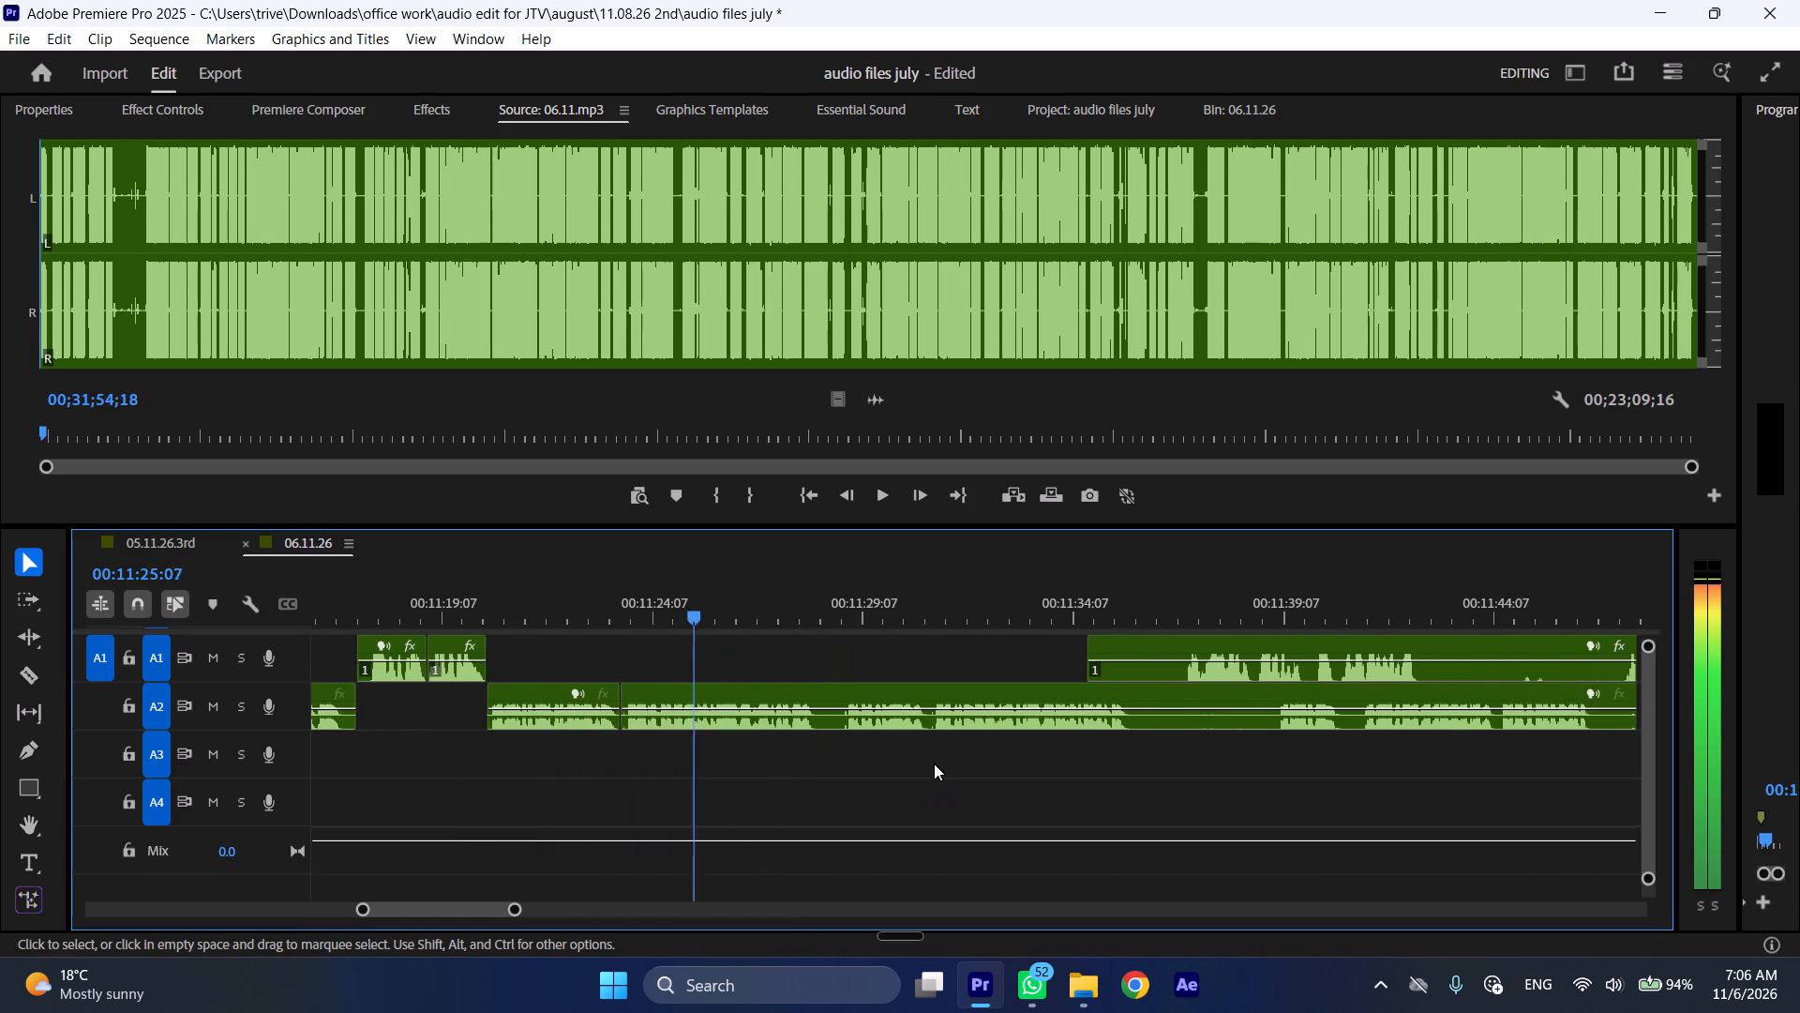
{"action": "key", "text": "space"}
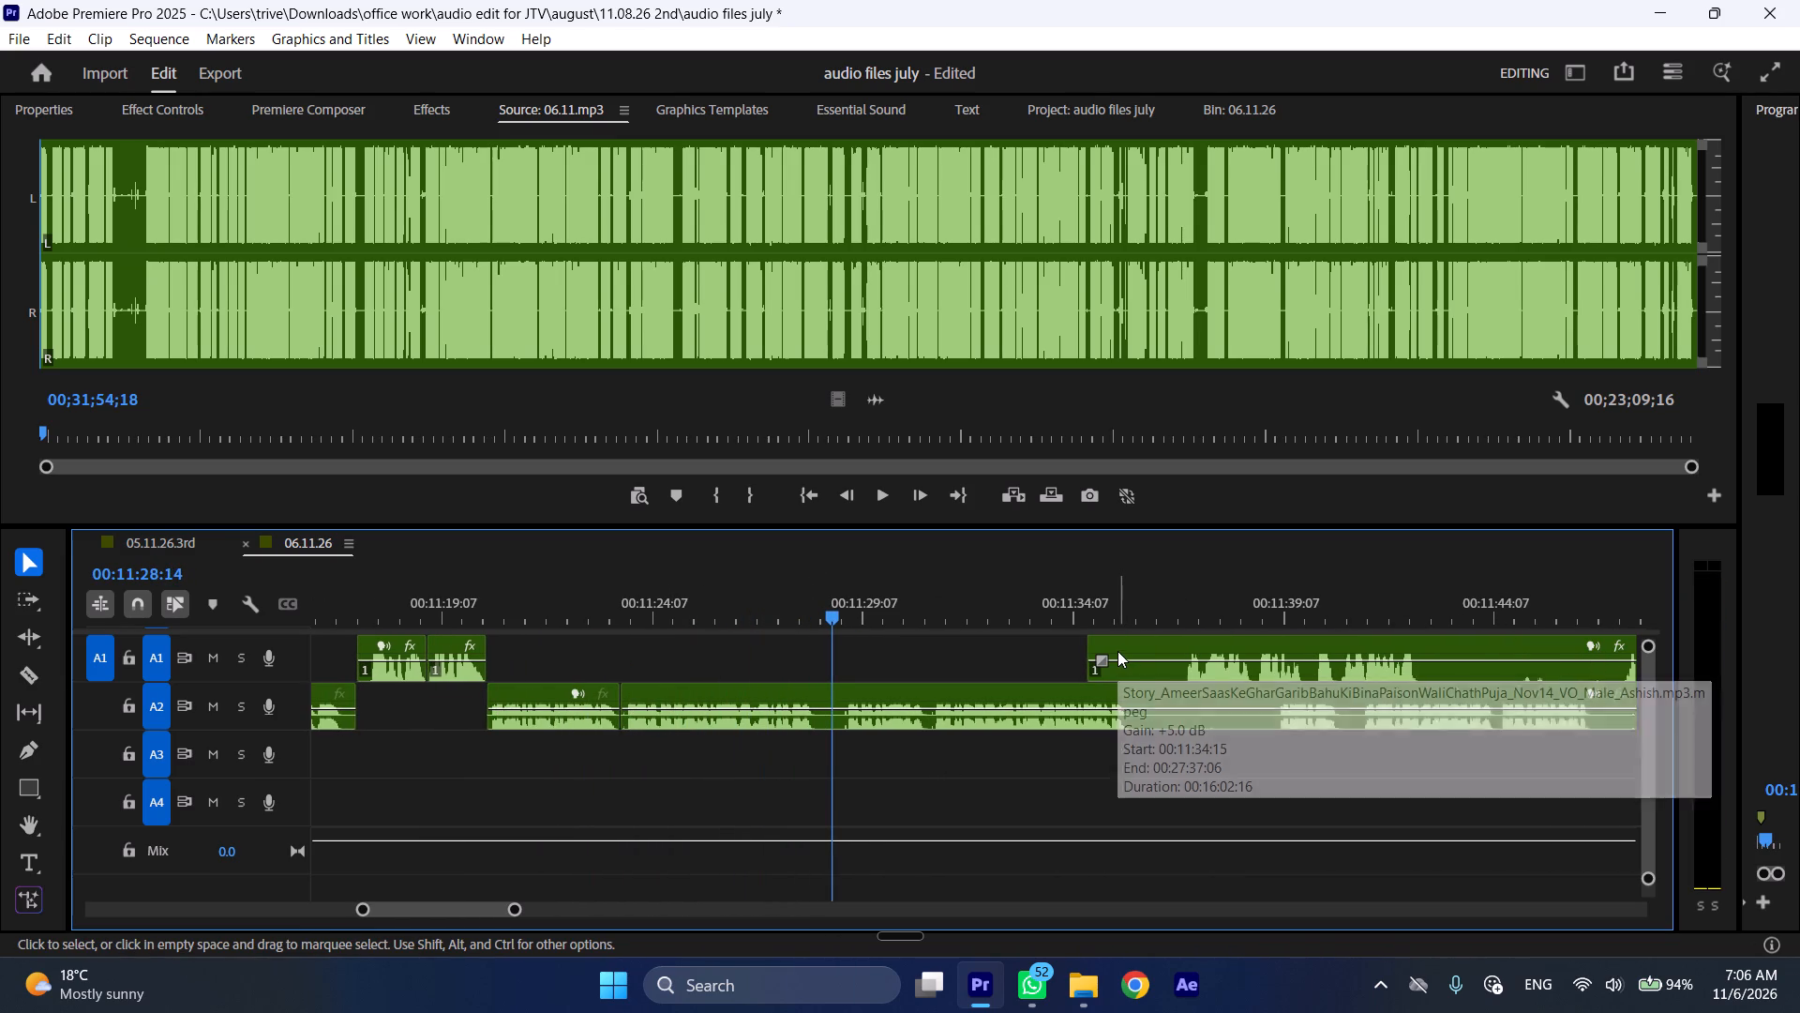
{"action": "type", "text": "C"}
Trim about 2 s of silence off the start of the next A1 clip and move the clip to about 00:11:44:07.
{"action": "left_click_drag", "start_coordinate": [1089, 643], "coordinate": [1179, 653]}
{"action": "left_click_drag", "start_coordinate": [1205, 649], "coordinate": [1521, 649]}
Split the A1 clip at 00:11:50:02 and insert its first piece at the 00:11:28:14 cut, pushing the following clips later.
{"action": "key", "text": "space"}
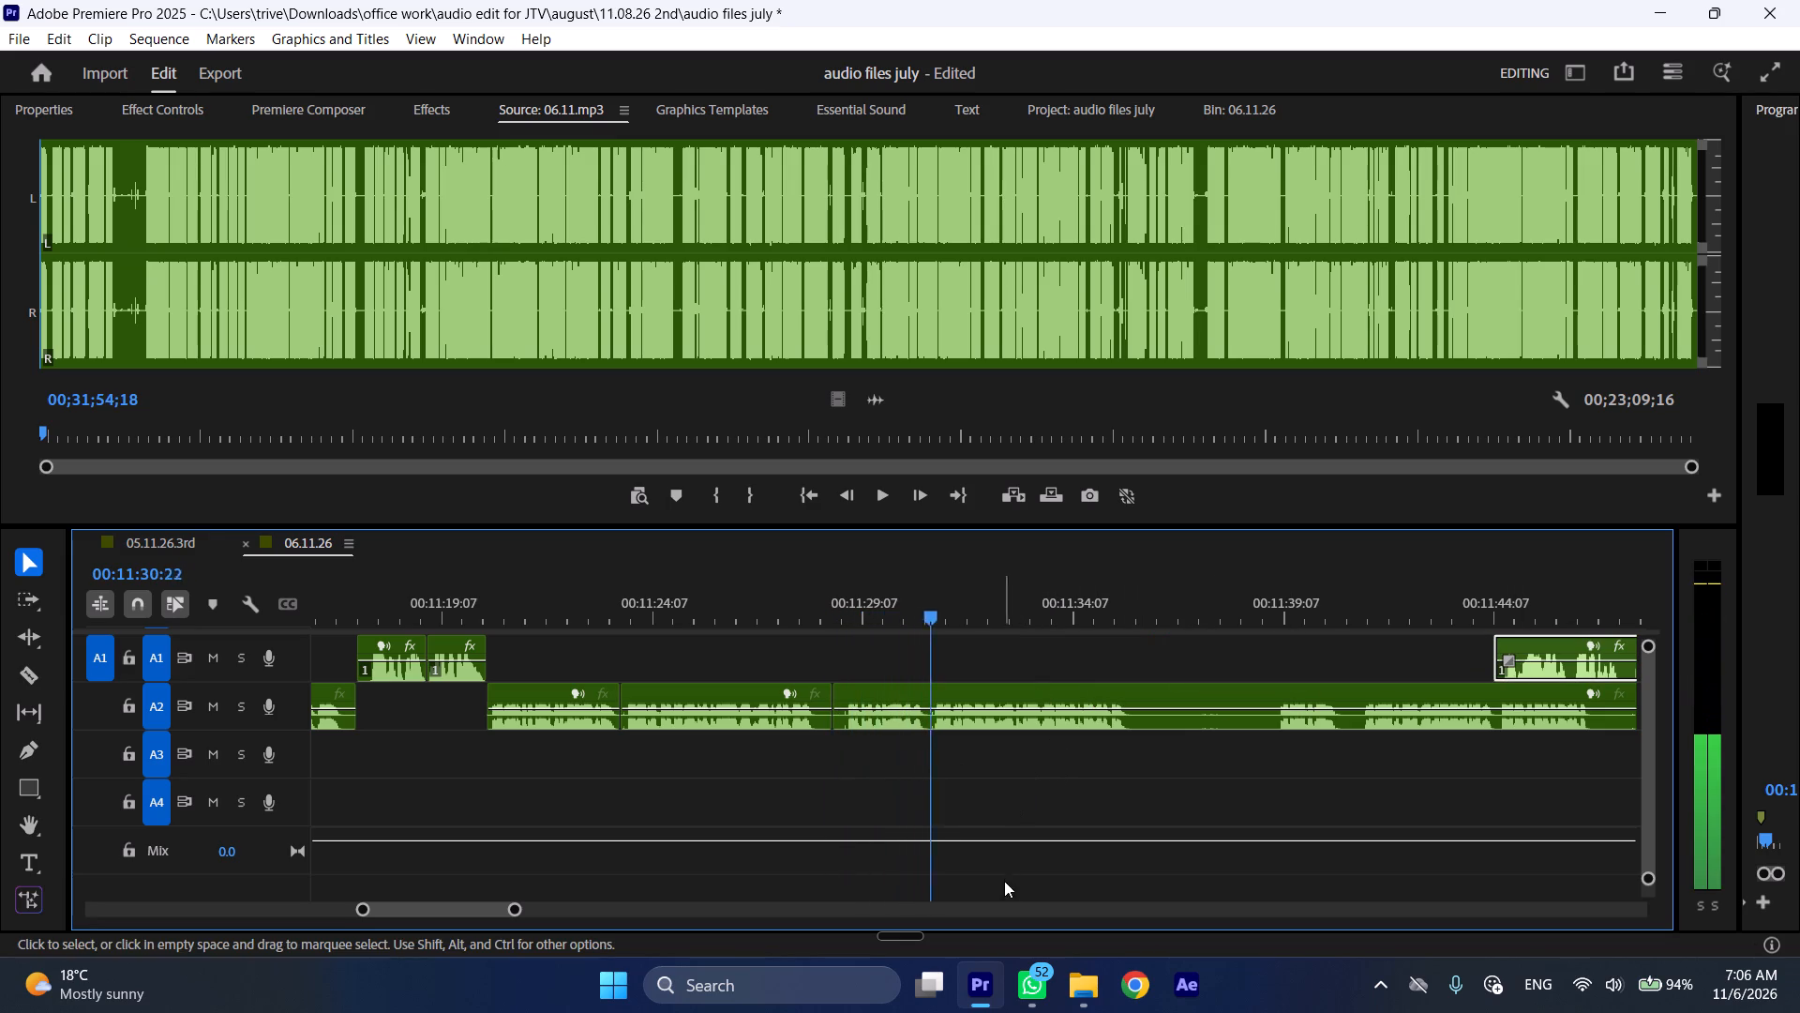
{"action": "key", "text": "space"}
{"action": "scroll", "coordinate": [1516, 691], "scroll_direction": "down", "scroll_amount": 5}
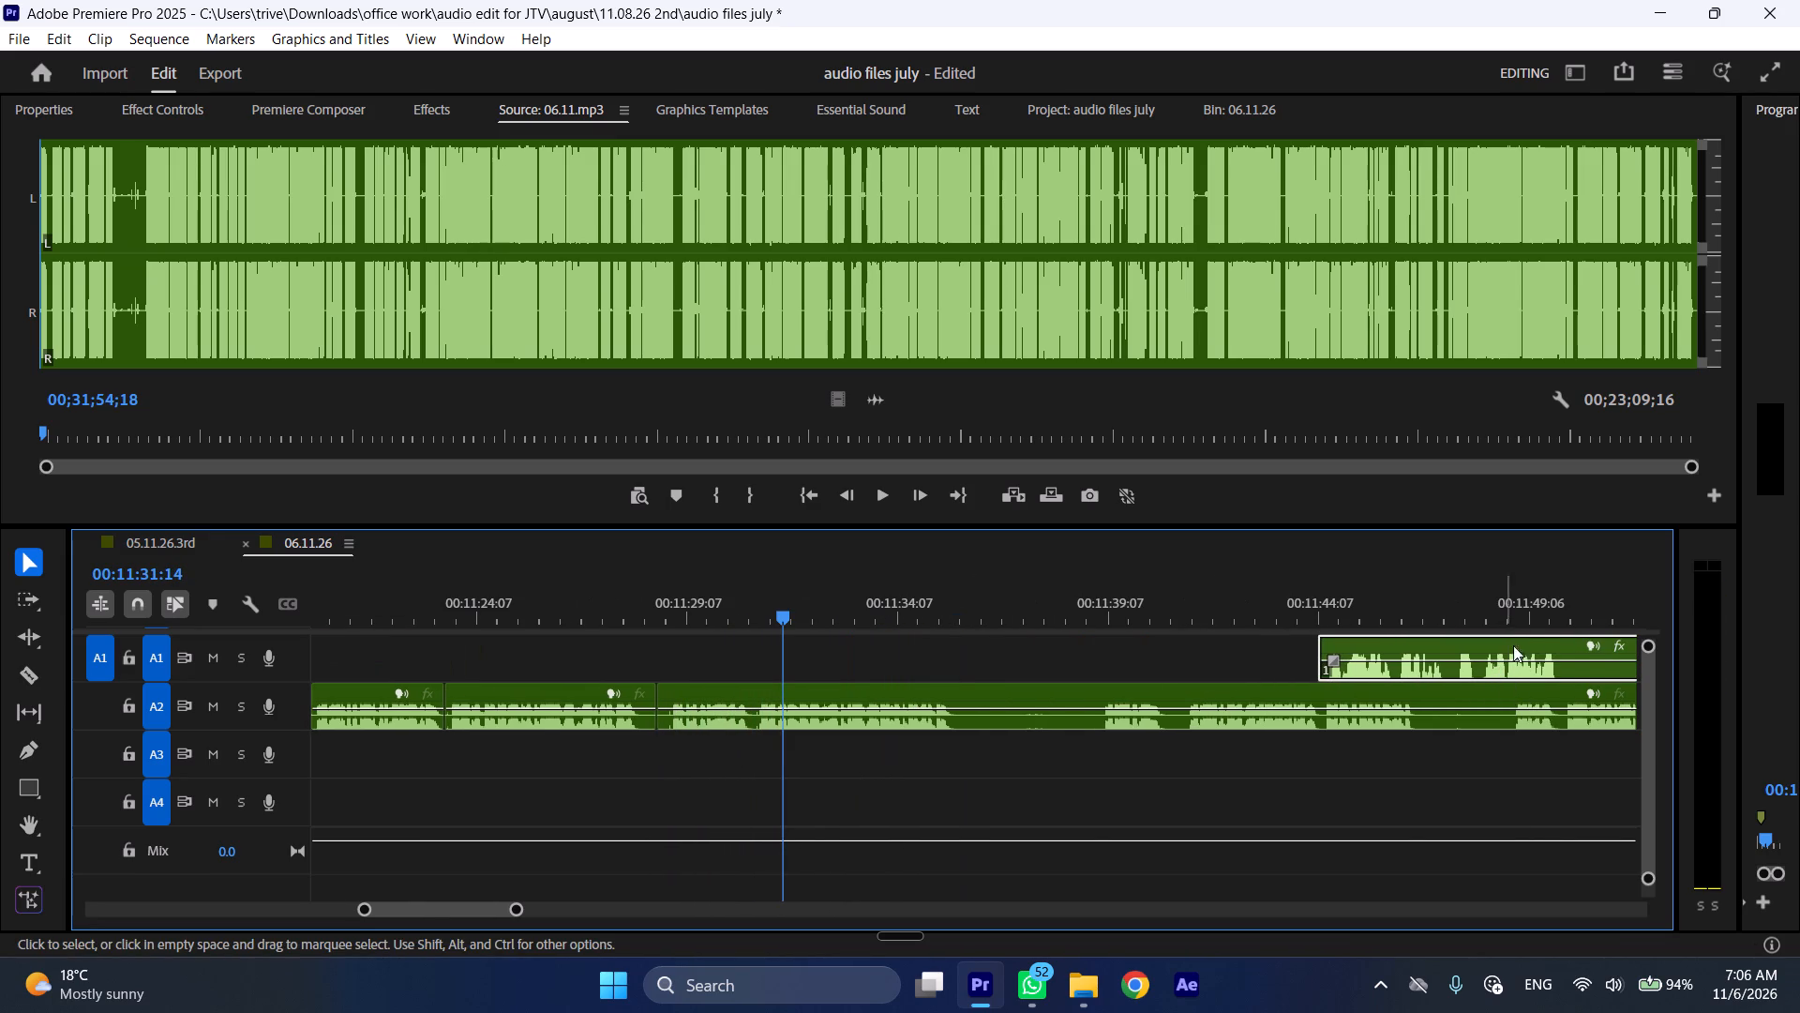
{"action": "left_click", "coordinate": [1560, 612]}
{"action": "key", "text": "shift+c"}
{"action": "left_click_drag", "start_coordinate": [1454, 646], "coordinate": [794, 674]}
{"action": "scroll", "coordinate": [817, 735], "scroll_direction": "up", "scroll_amount": 4}
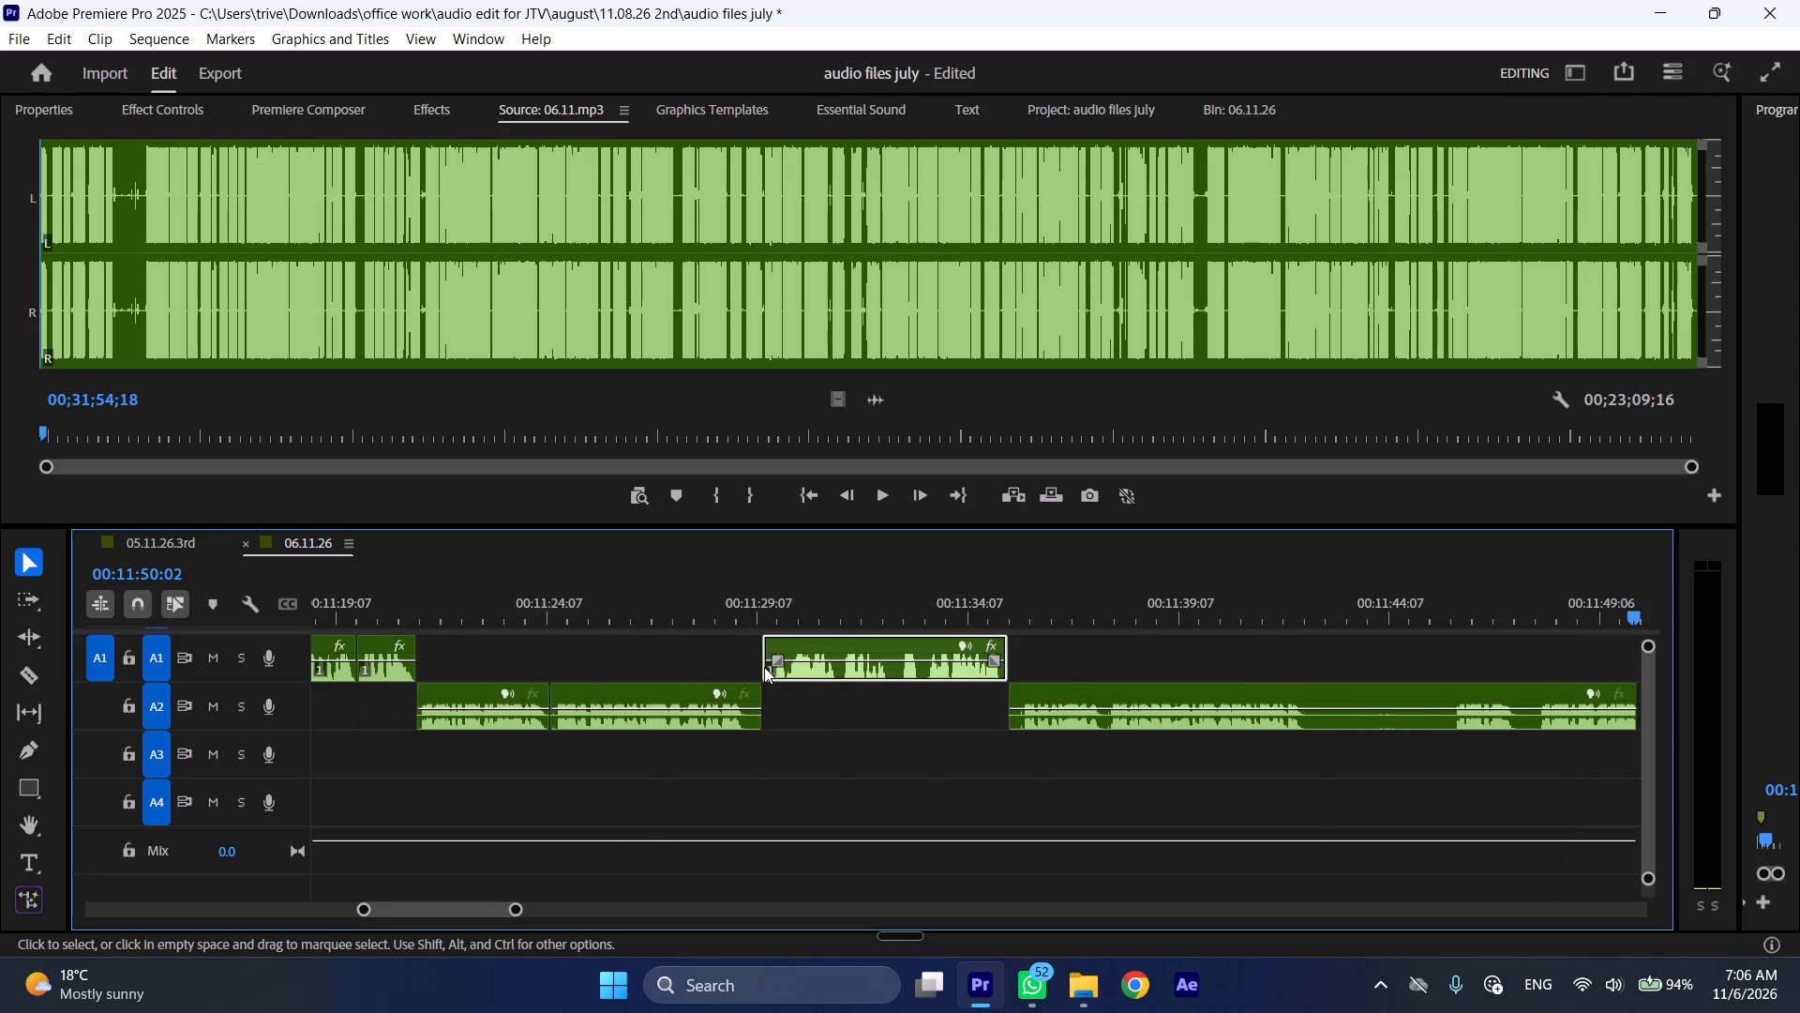
Play the edited passage from about 00:11:27 to check the newly inserted A1 piece.
{"action": "left_click", "coordinate": [729, 599]}
{"action": "key", "text": "space"}
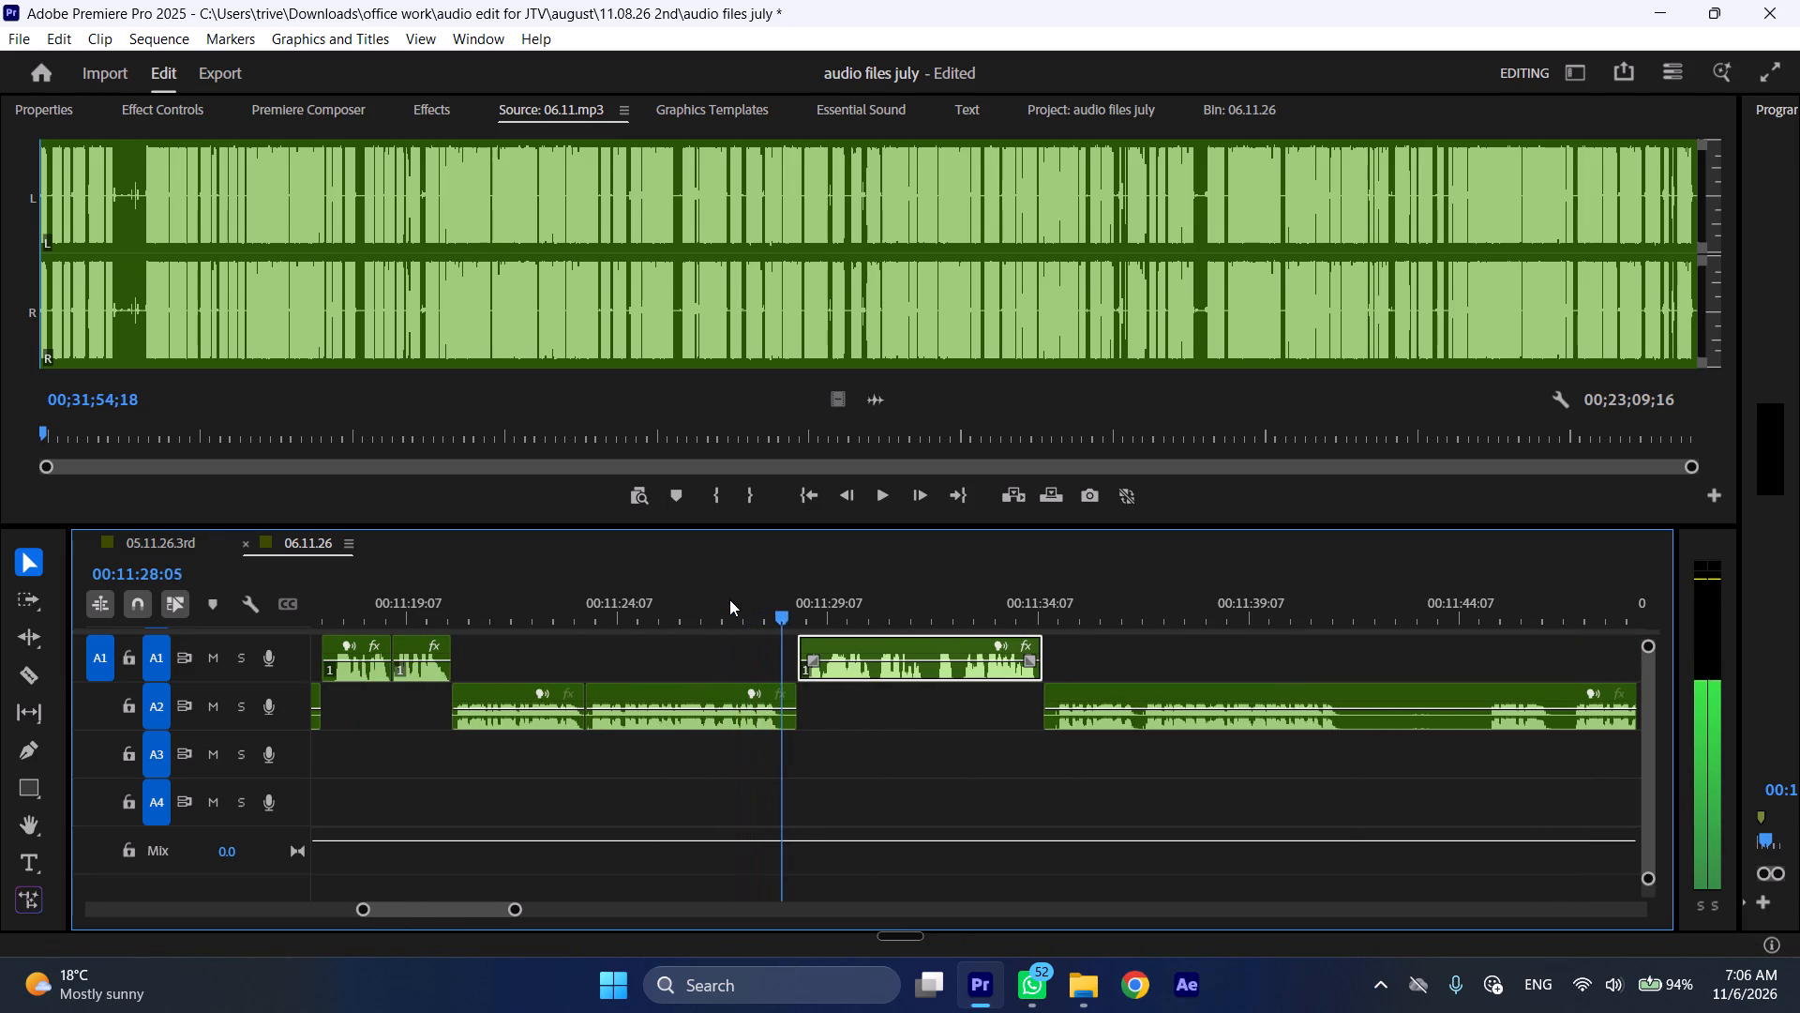
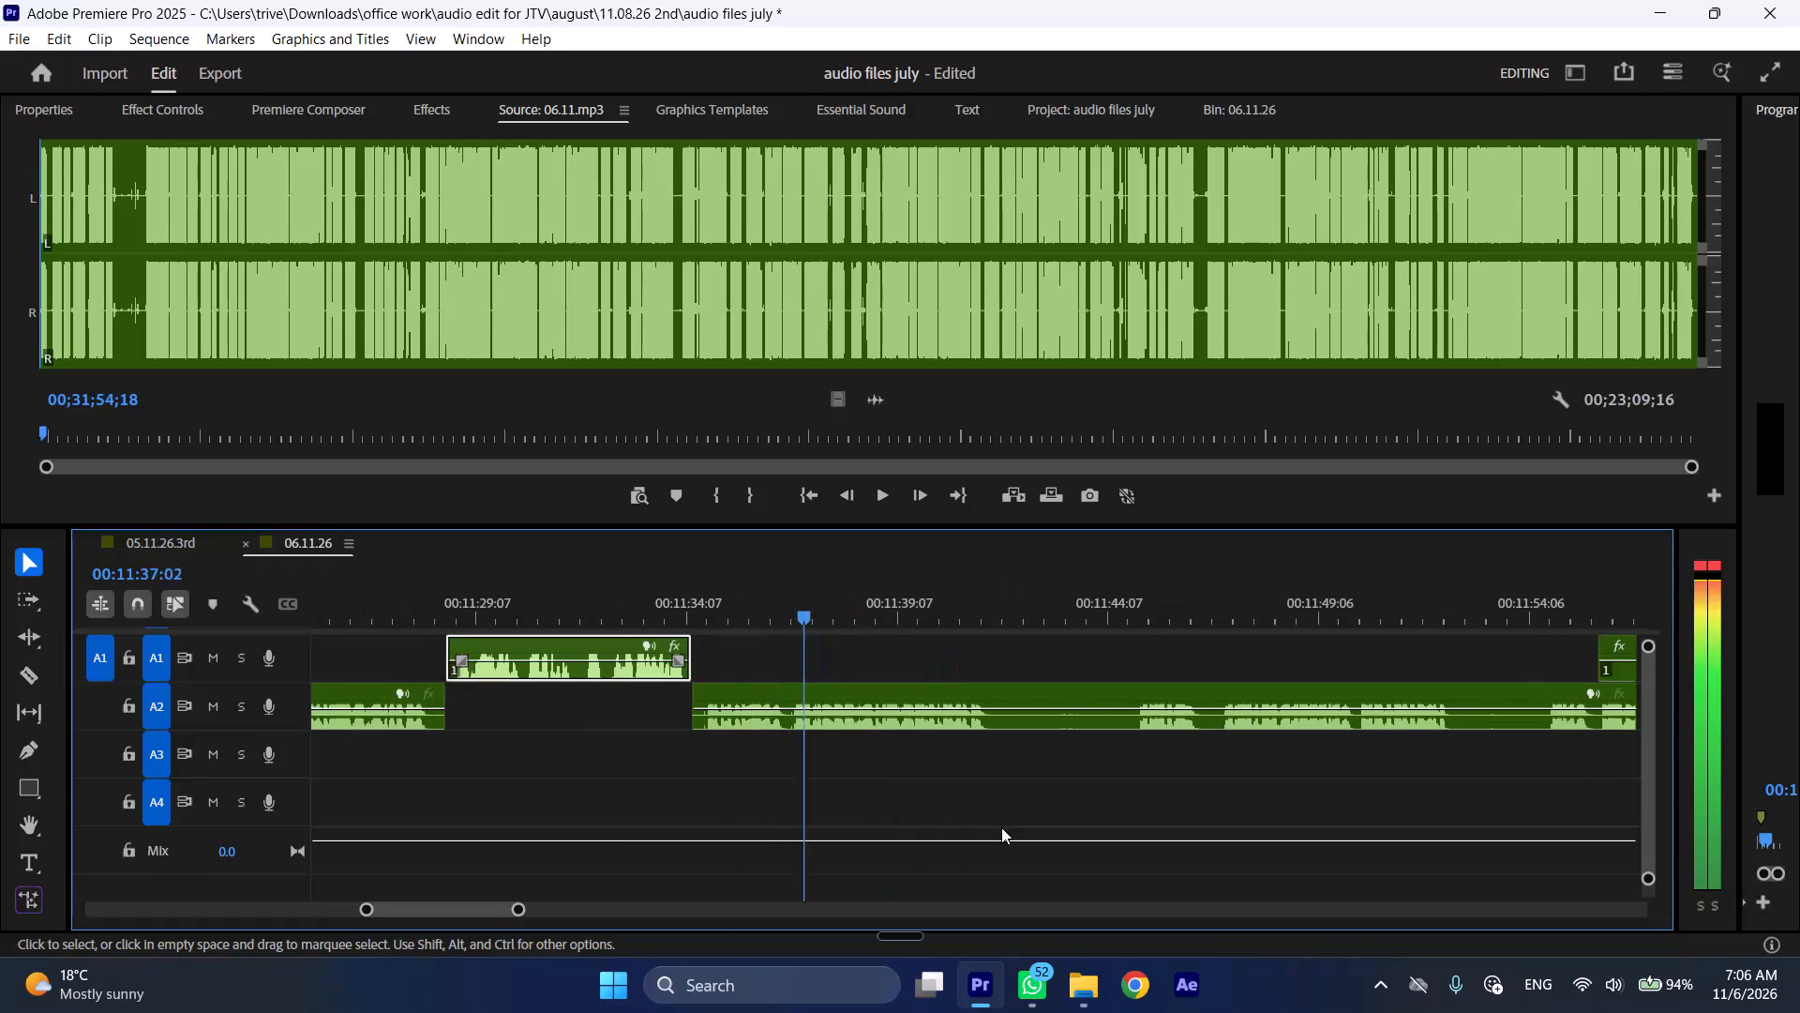
Stop playback at the pause after the phrase and split the A2 clip at 00:11:41:12.
{"action": "scroll", "coordinate": [767, 786], "scroll_direction": "down", "scroll_amount": 4}
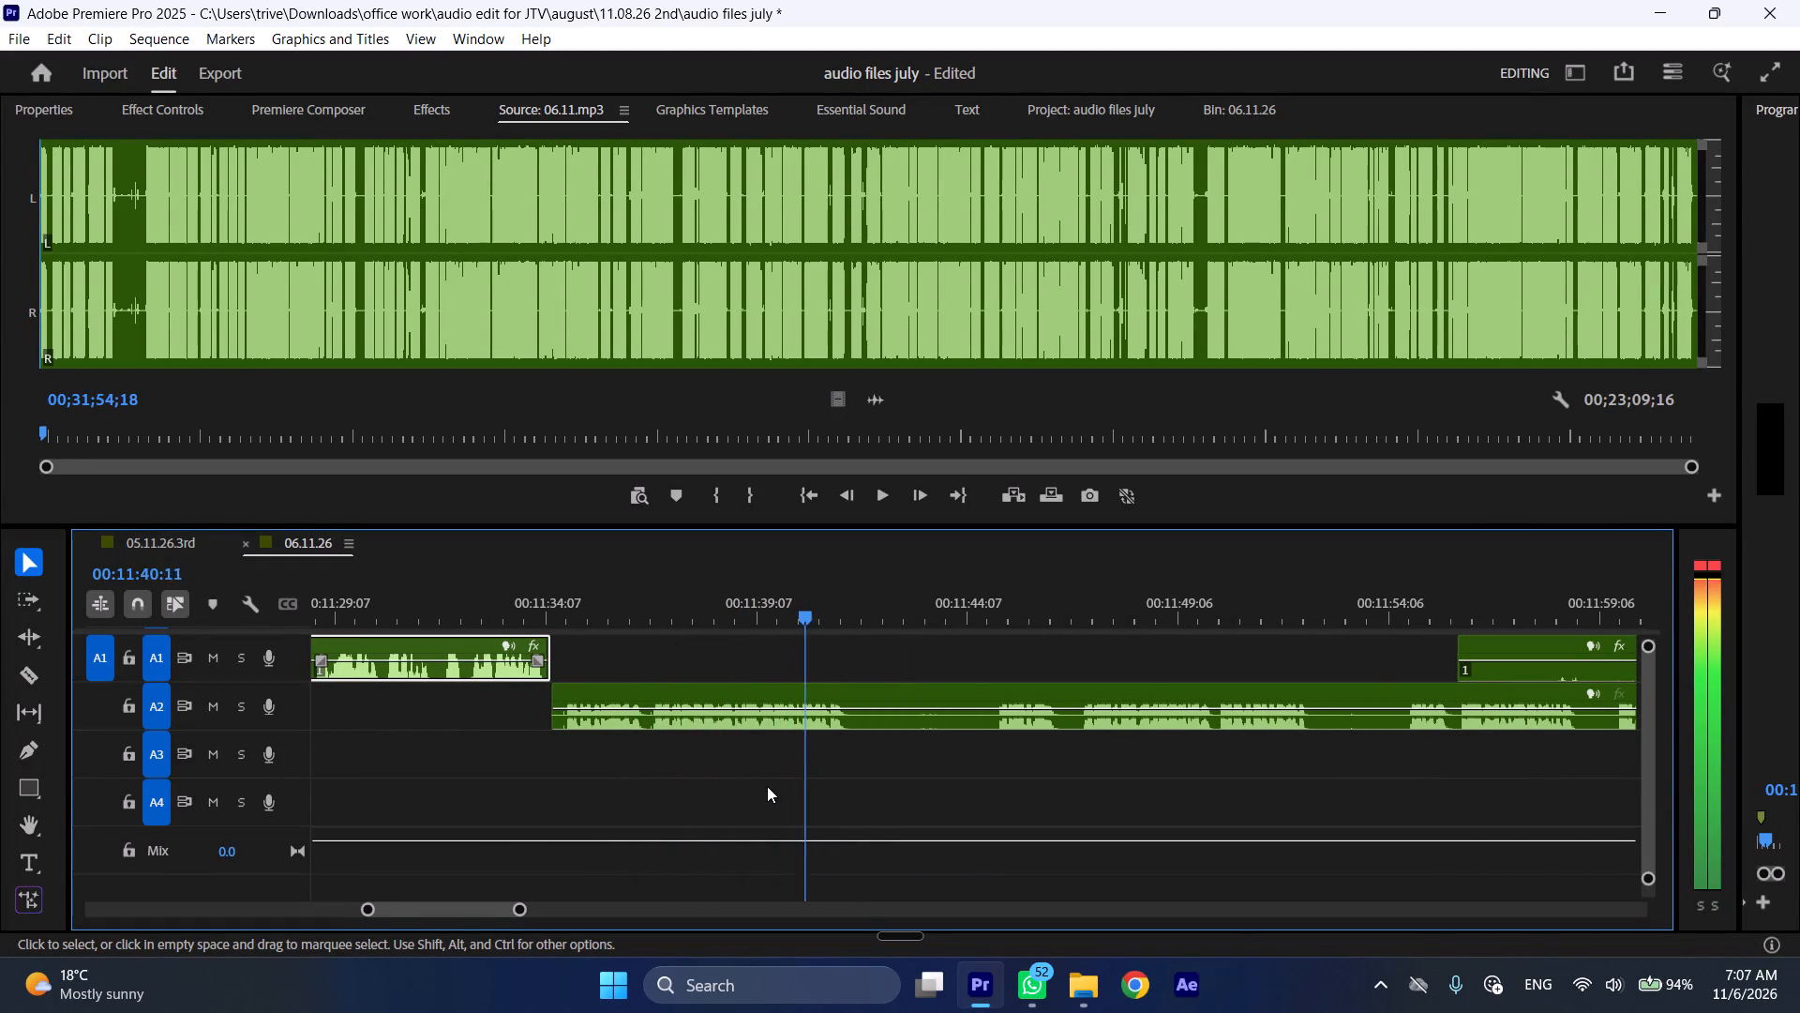
{"action": "key", "text": "space"}
{"action": "key", "text": "shift+c"}
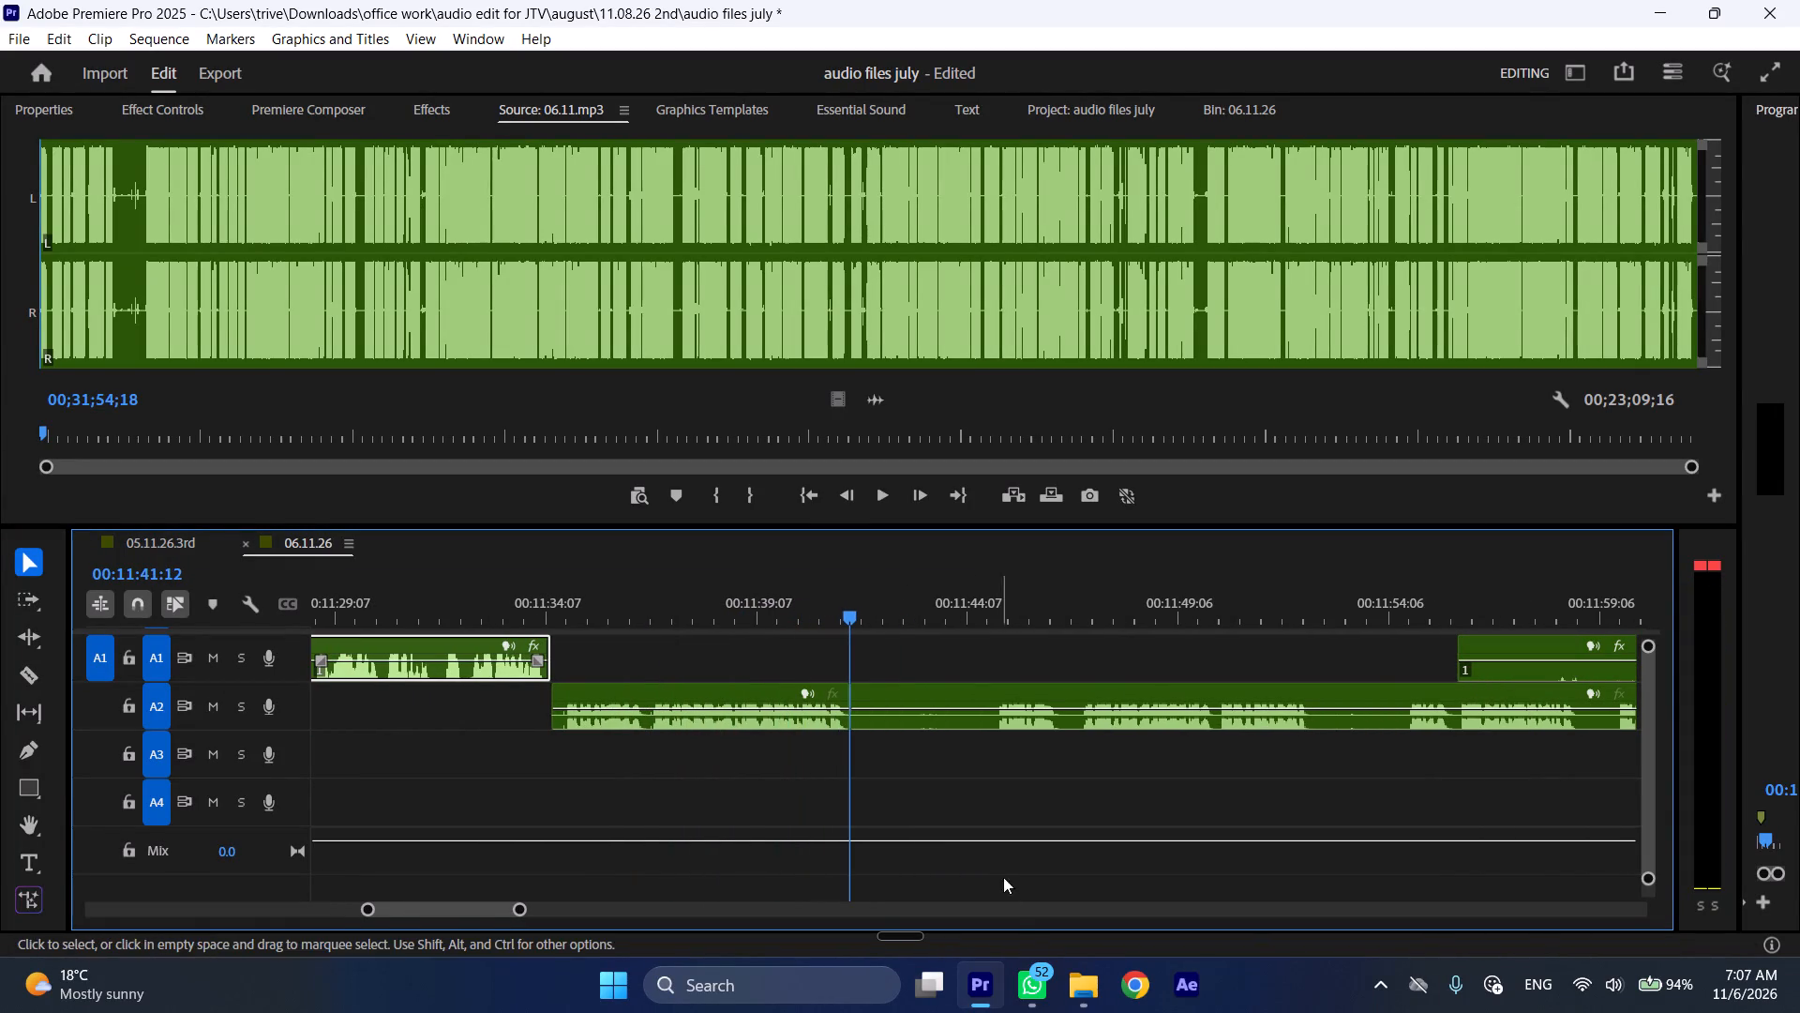
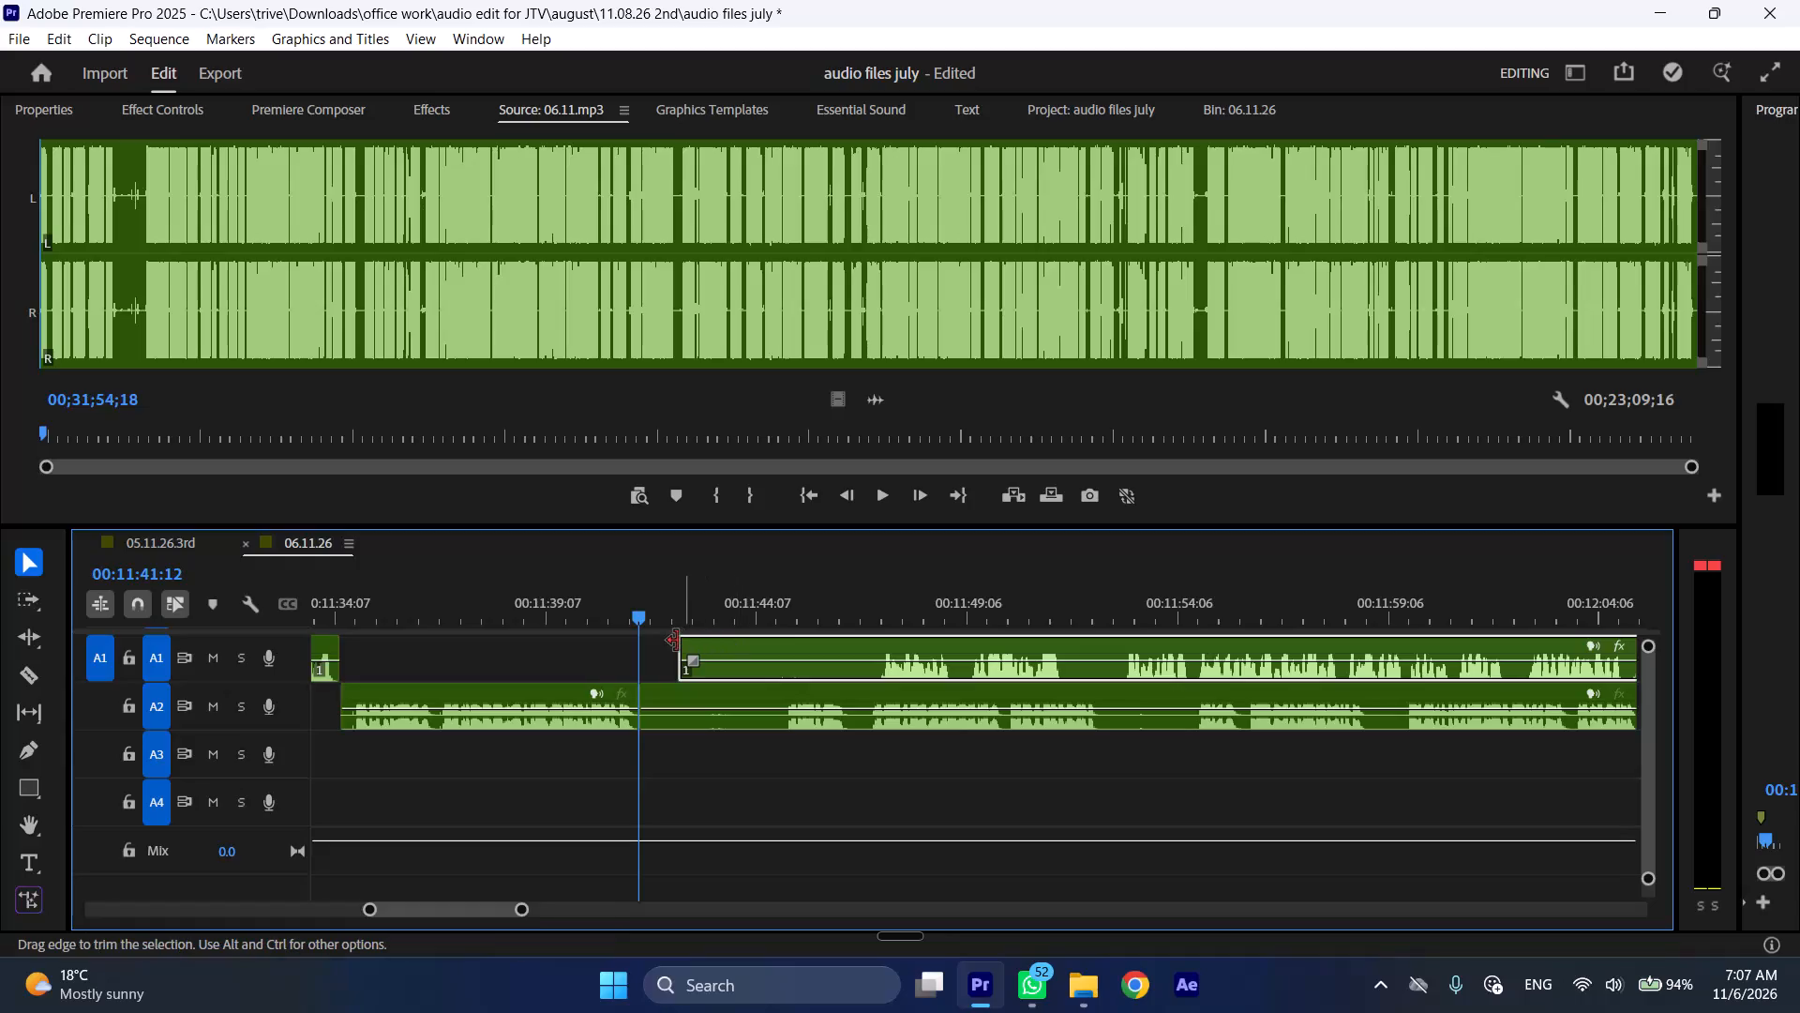
Isolate the A1 phrase ending at 00:11:51:15, without its leading silence, and insert it at the A2 split at 00:11:41:12.
{"action": "left_click_drag", "start_coordinate": [677, 641], "coordinate": [871, 644]}
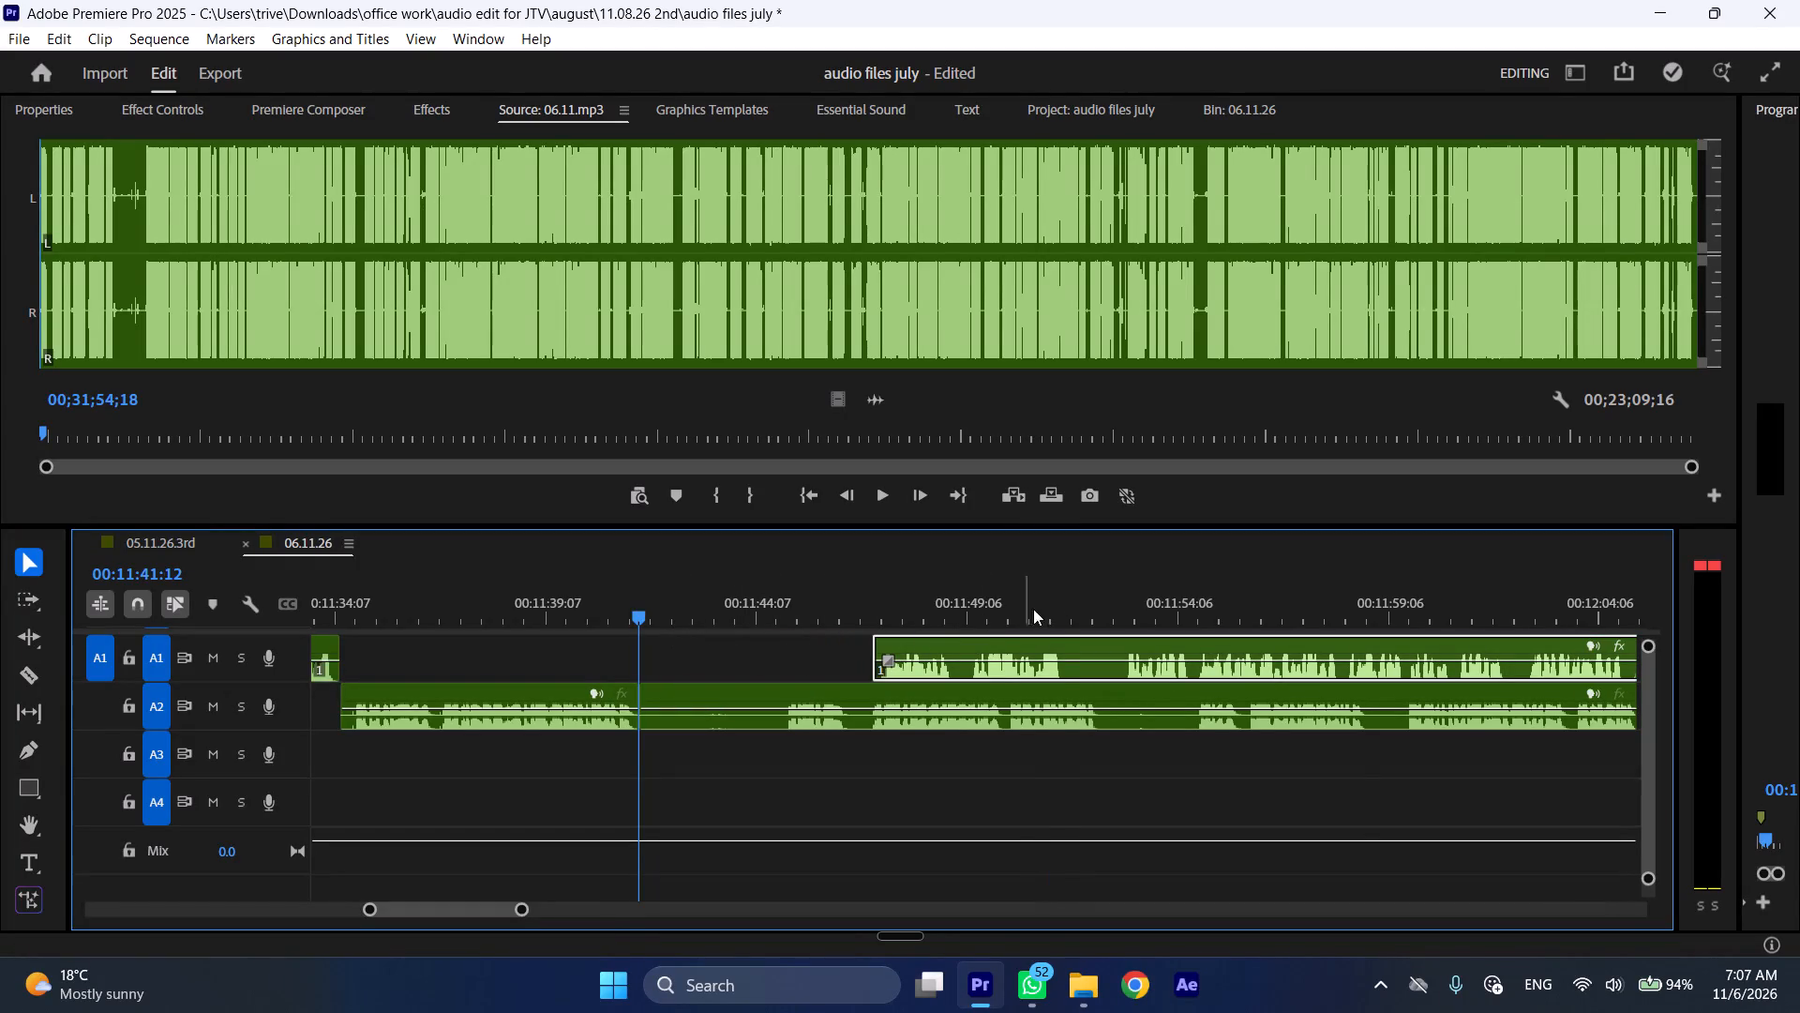
{"action": "left_click_drag", "start_coordinate": [1043, 609], "coordinate": [1068, 612]}
{"action": "key", "text": "shift+c"}
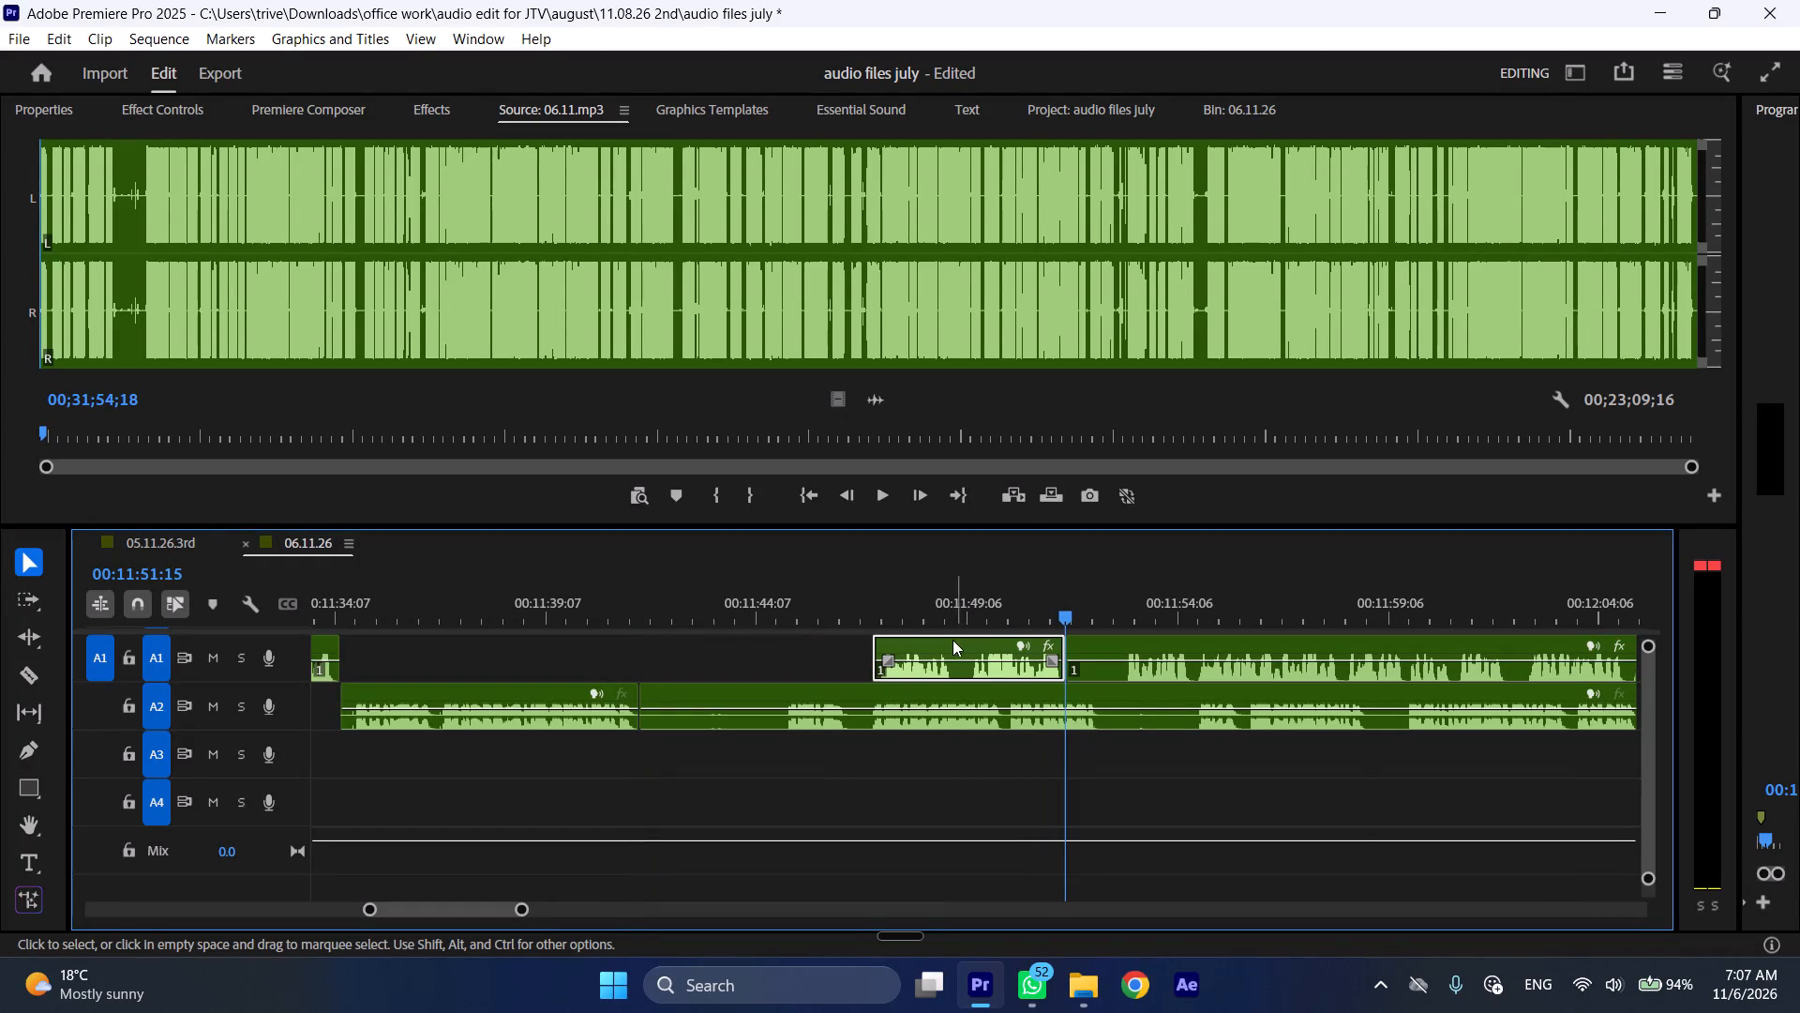
{"action": "left_click_drag", "start_coordinate": [949, 645], "coordinate": [892, 646]}
{"action": "left_click_drag", "start_coordinate": [1054, 614], "coordinate": [1112, 625]}
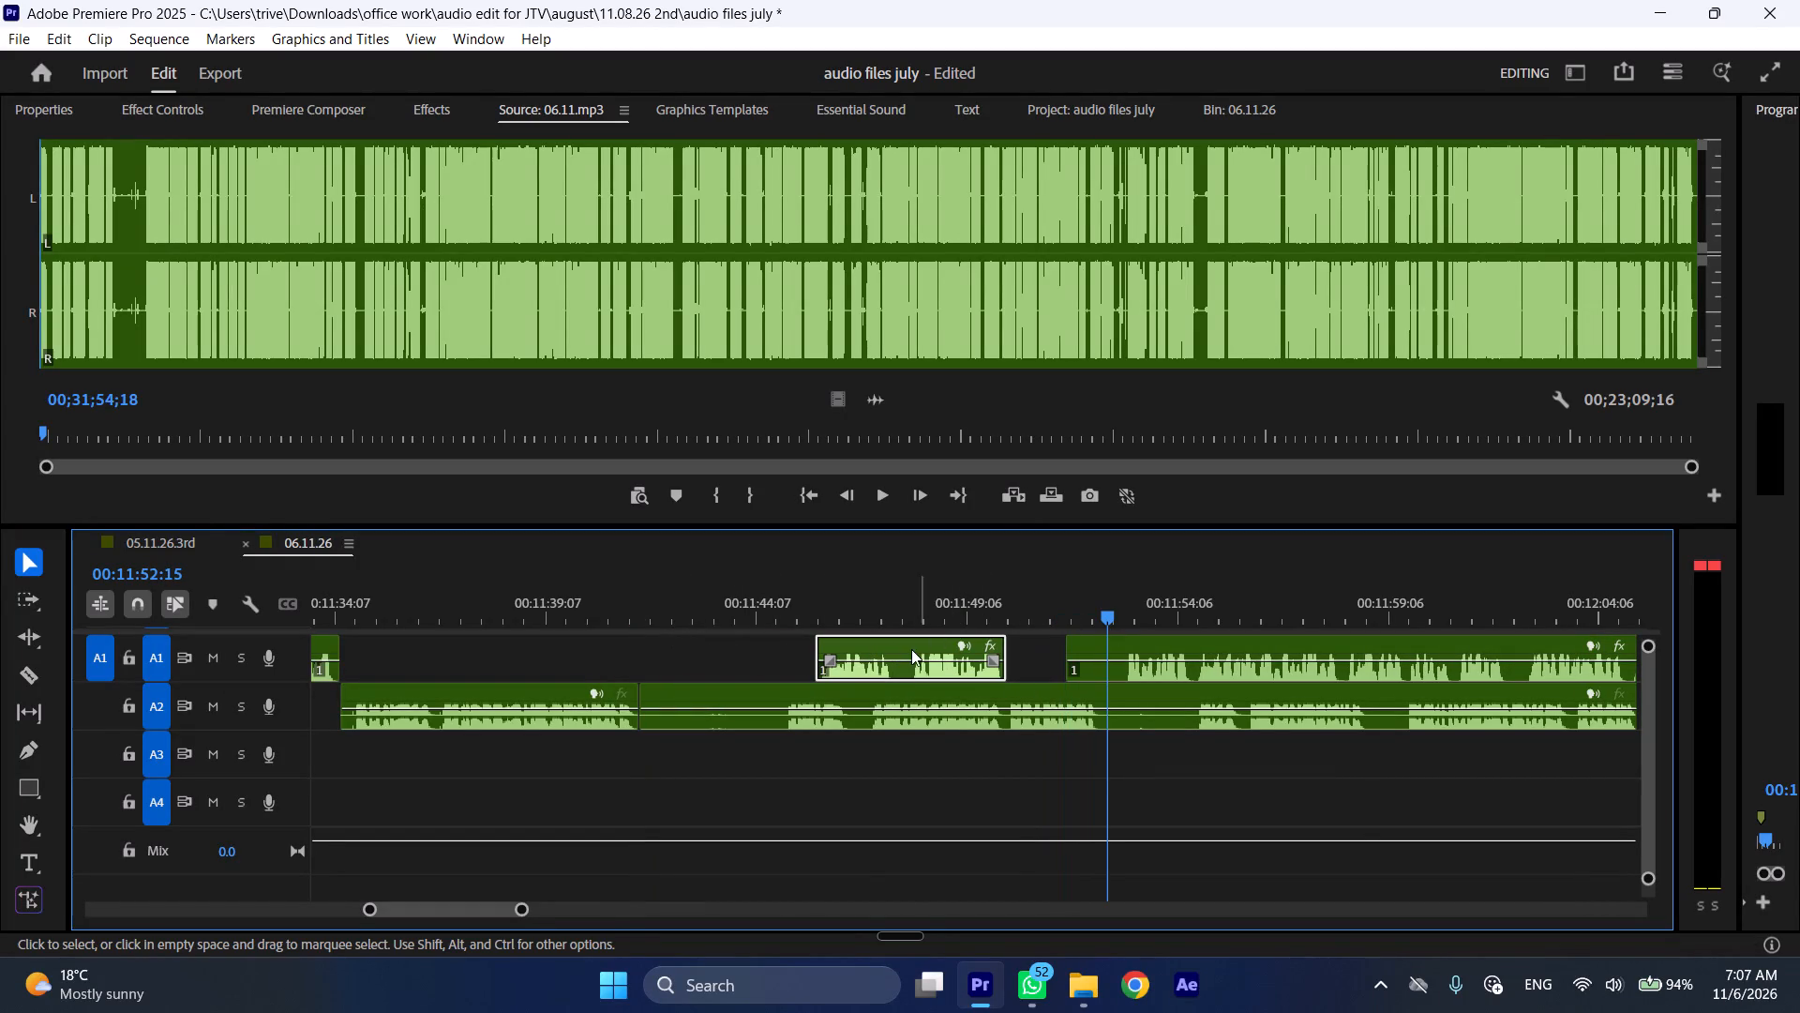
{"action": "left_click_drag", "start_coordinate": [896, 643], "coordinate": [727, 643]}
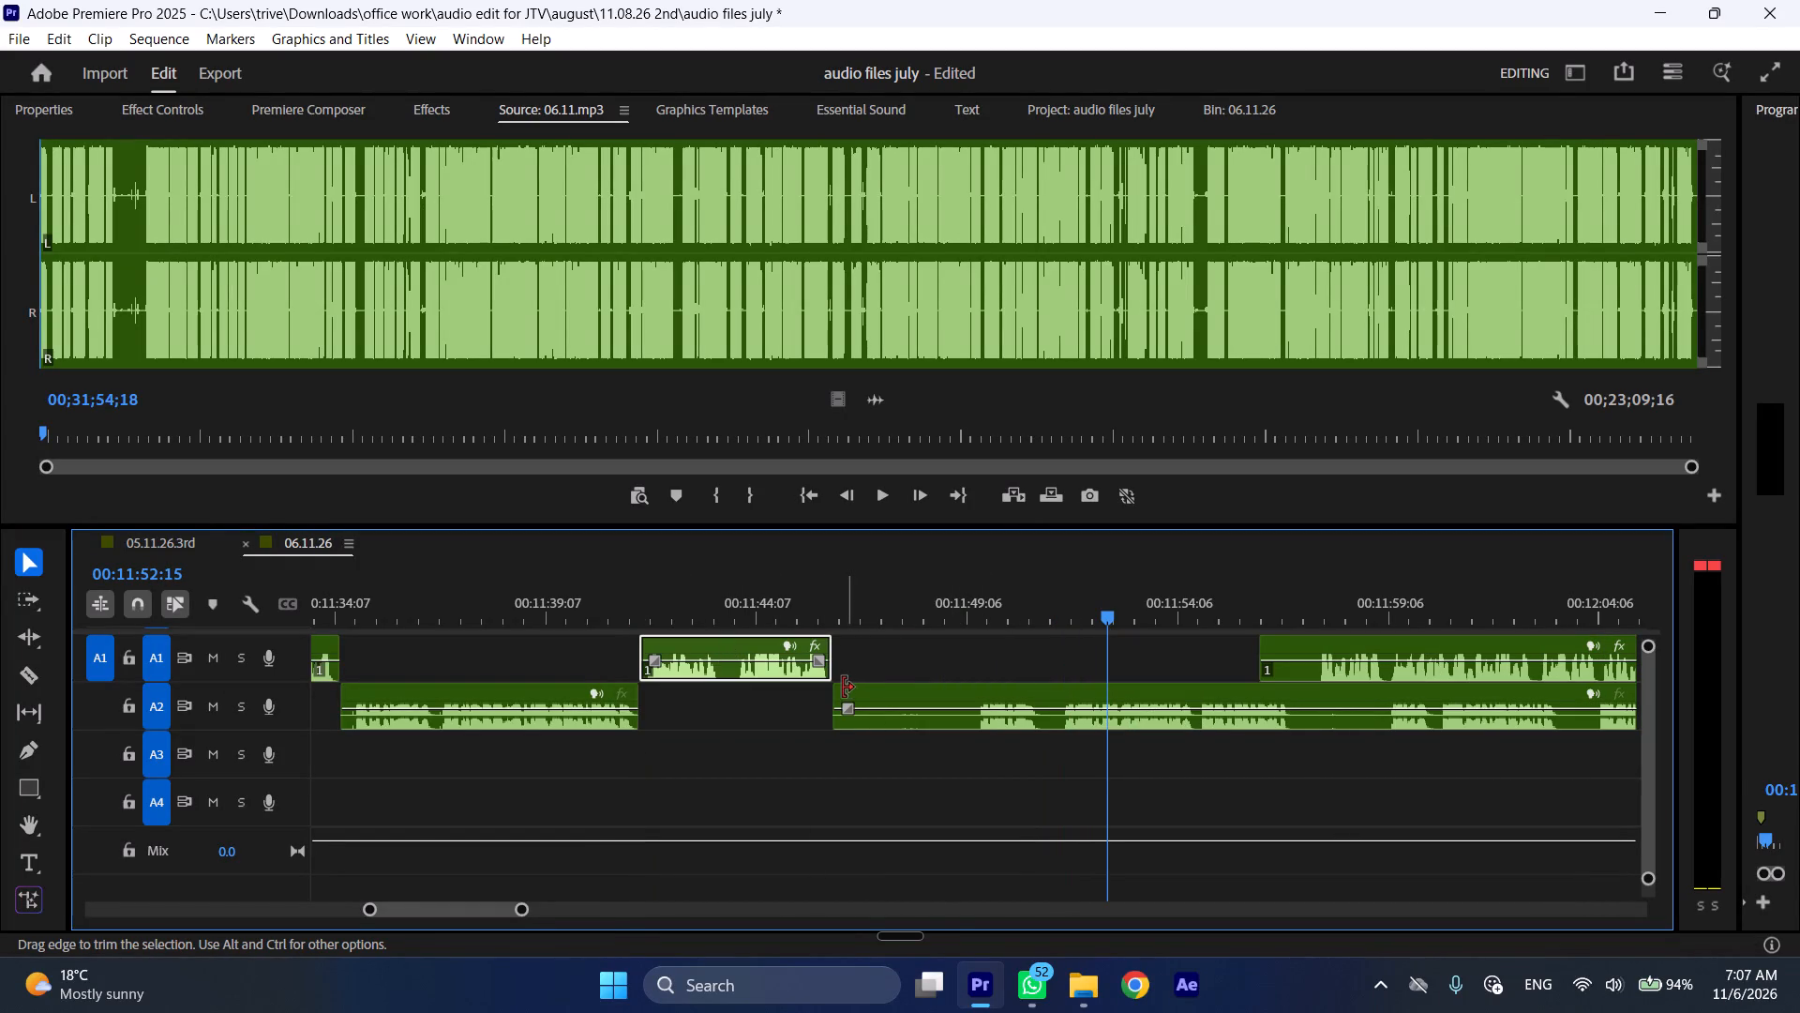
Trim the silence from the start of the following A2 clip and close it up against the end of the inserted A1 phrase.
{"action": "left_click_drag", "start_coordinate": [843, 688], "coordinate": [982, 693]}
{"action": "left_click_drag", "start_coordinate": [1012, 694], "coordinate": [877, 688]}
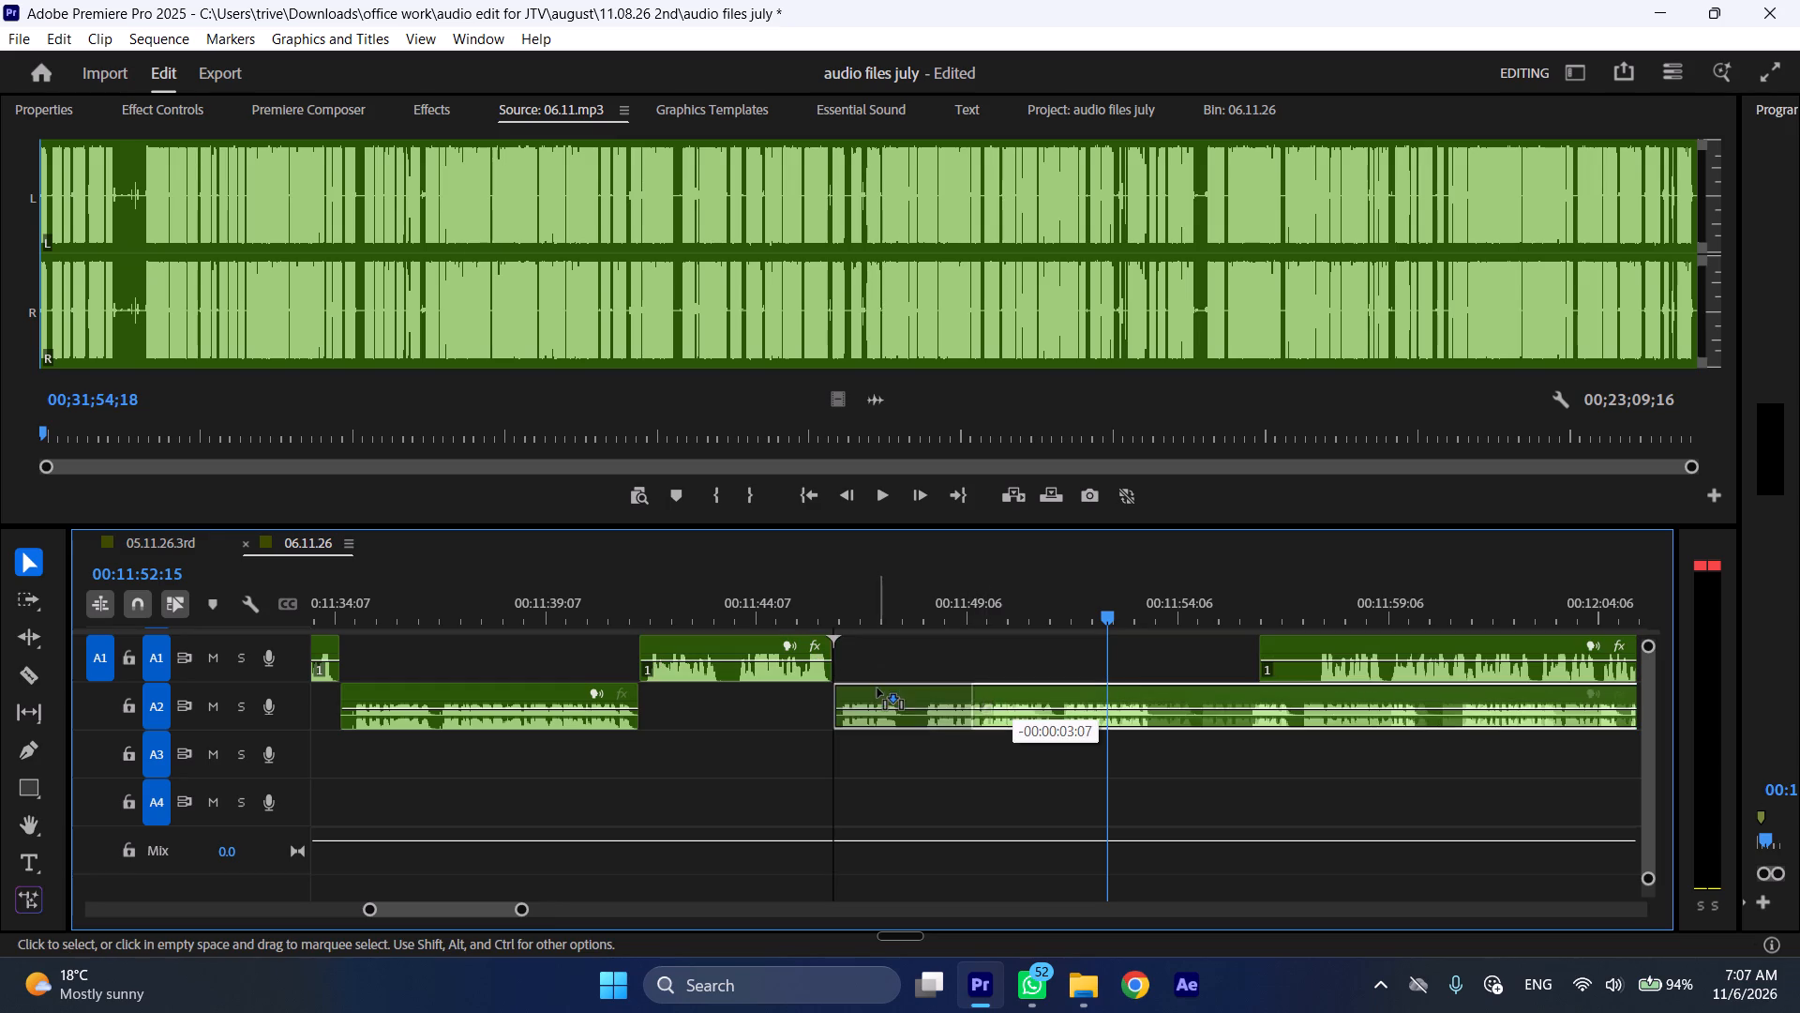
{"action": "left_click_drag", "start_coordinate": [877, 688], "coordinate": [877, 690]}
Play through the inserted A1 phrase and ripple out its short mid-phrase pause up to 00:11:43:19.
{"action": "left_click", "coordinate": [609, 610]}
{"action": "key", "text": "space"}
{"action": "key", "text": "l"}
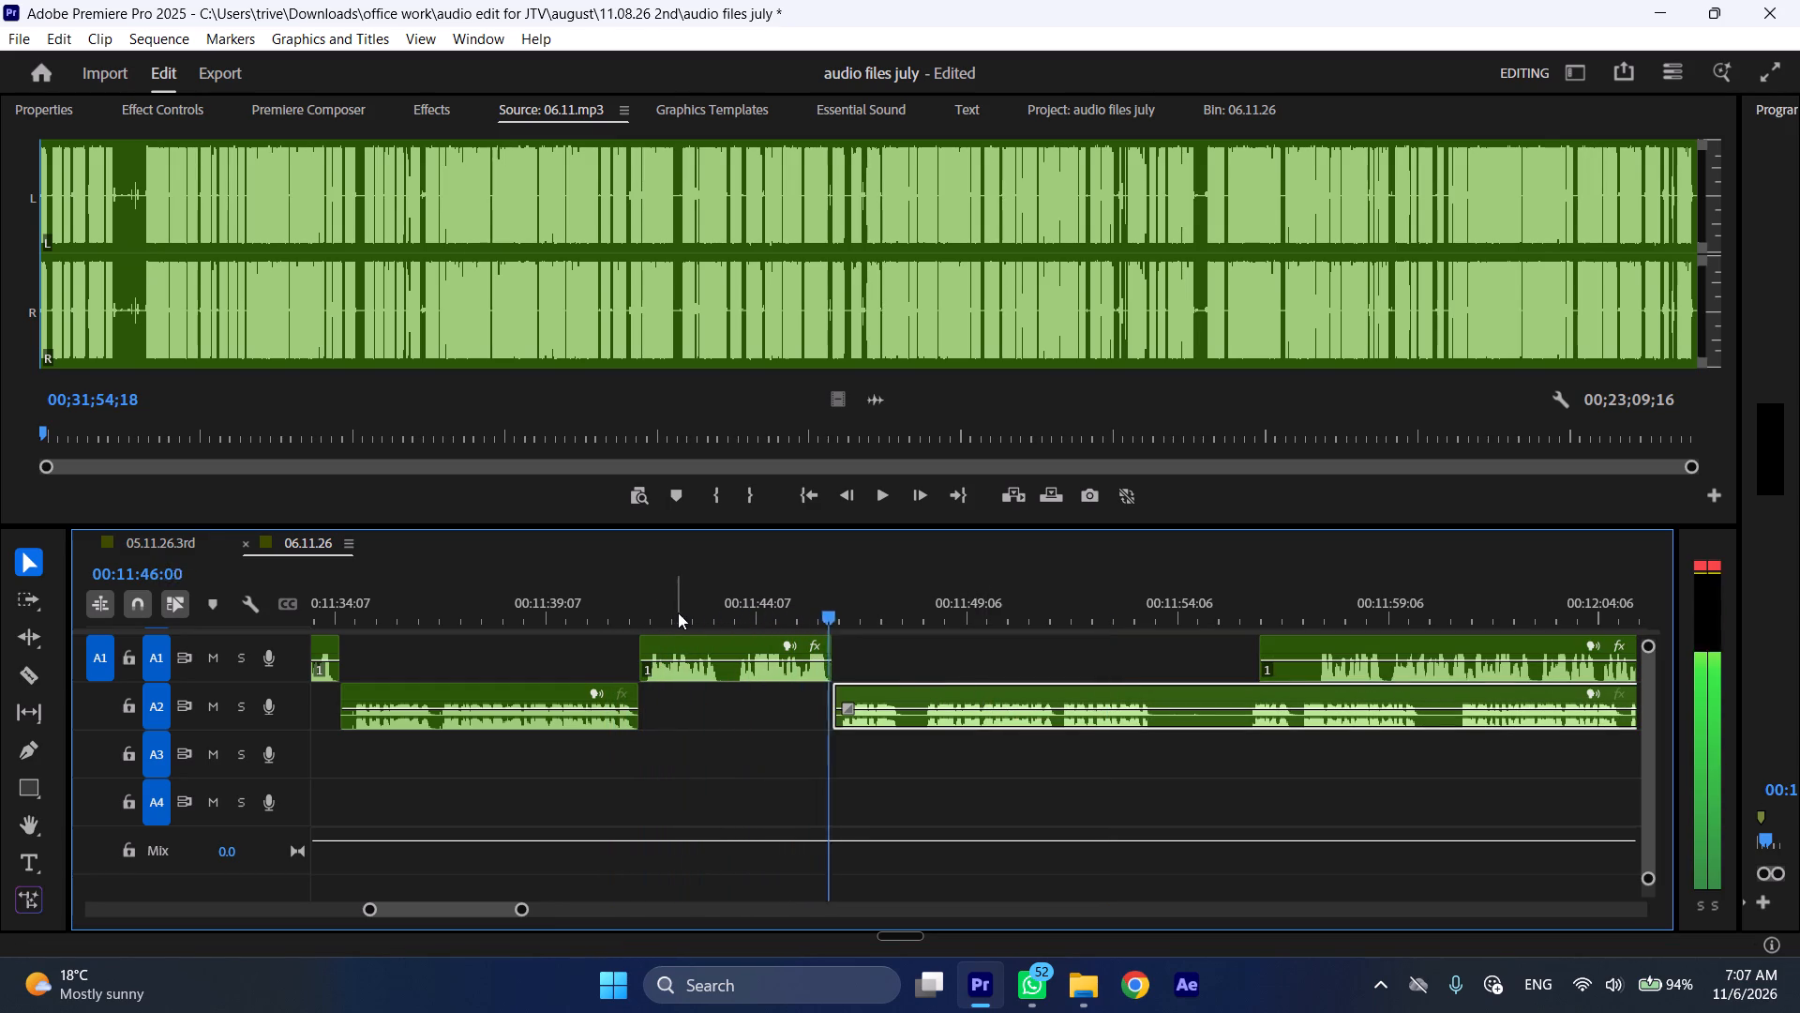
{"action": "left_click_drag", "start_coordinate": [726, 603], "coordinate": [739, 606]}
{"action": "key", "text": "shift+c"}
{"action": "left_click", "coordinate": [766, 658]}
{"action": "key", "text": "shift+c"}
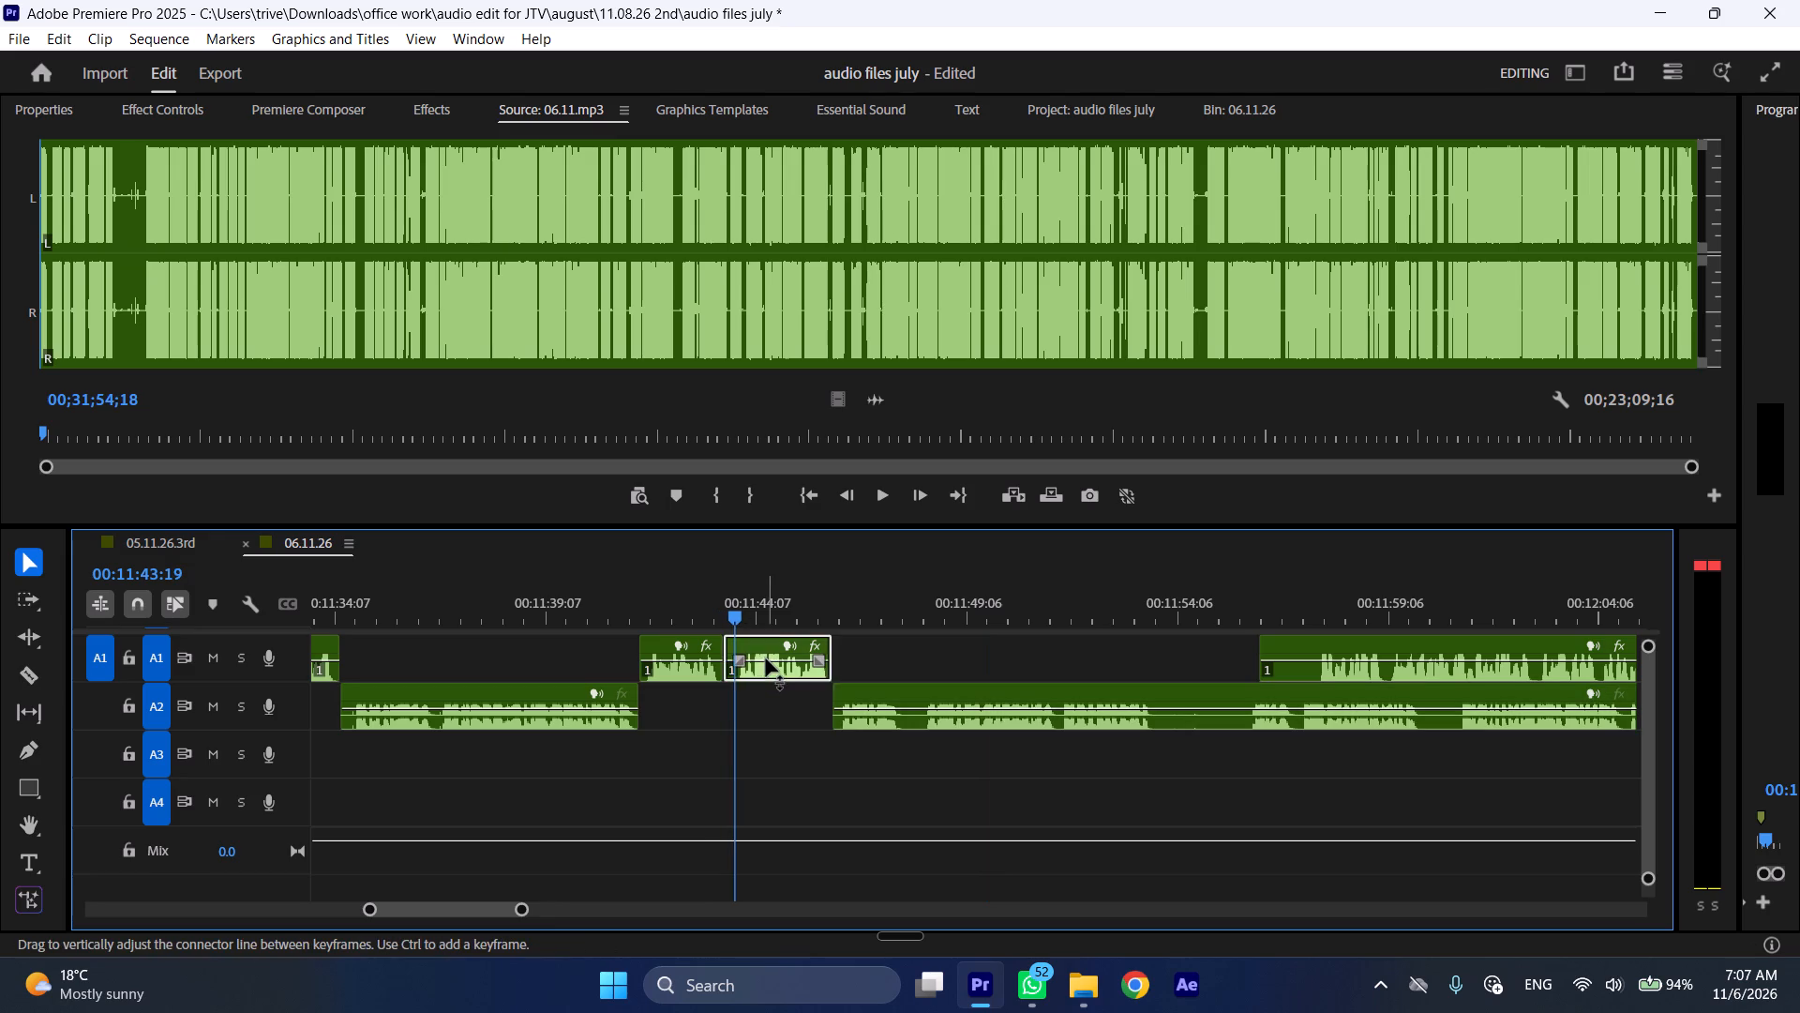
{"action": "key", "text": "ctrl+shift+d"}
Ripple out the opening phrase of the following A2 clip up to 00:11:47:23.
{"action": "left_click_drag", "start_coordinate": [897, 605], "coordinate": [913, 606]}
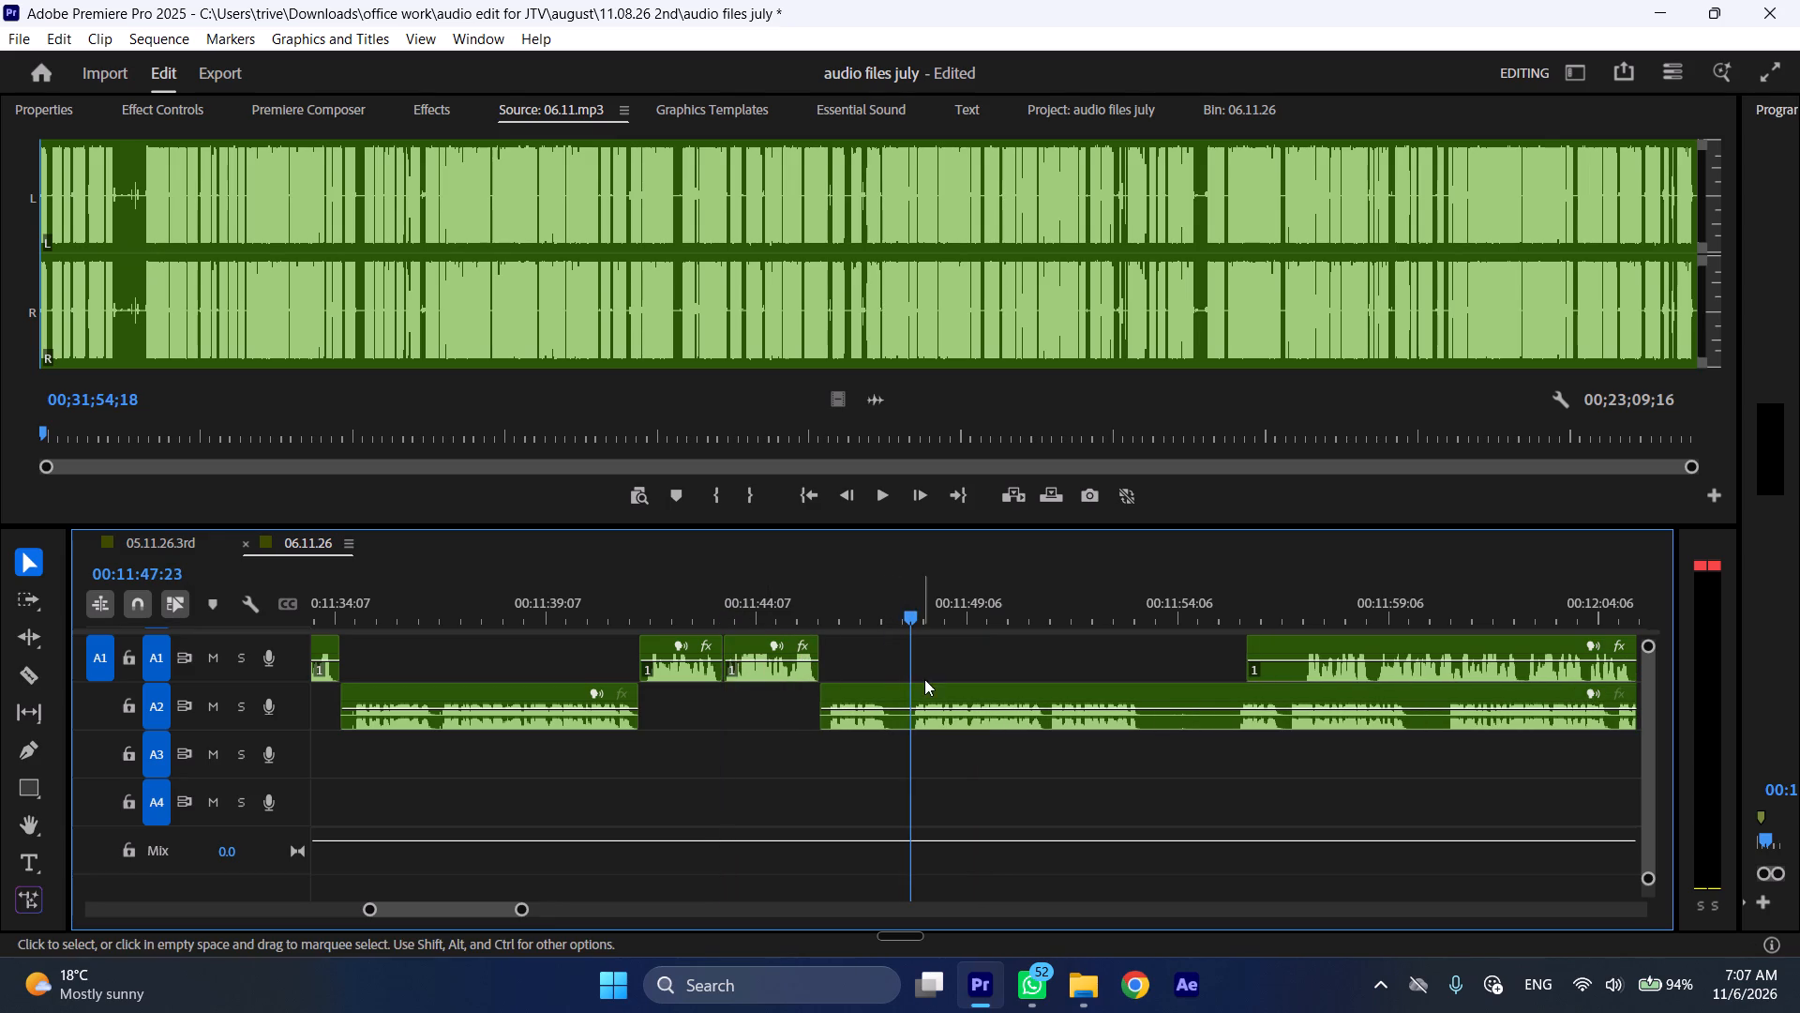
{"action": "left_click", "coordinate": [926, 683]}
{"action": "key", "text": "shift+c"}
{"action": "key", "text": "ctrl+shift+d"}
Play the shortened A2 passage, stop at the pause after its speech and split the A2 clip at 00:11:51:12.
{"action": "key", "text": "space"}
{"action": "key", "text": "l"}
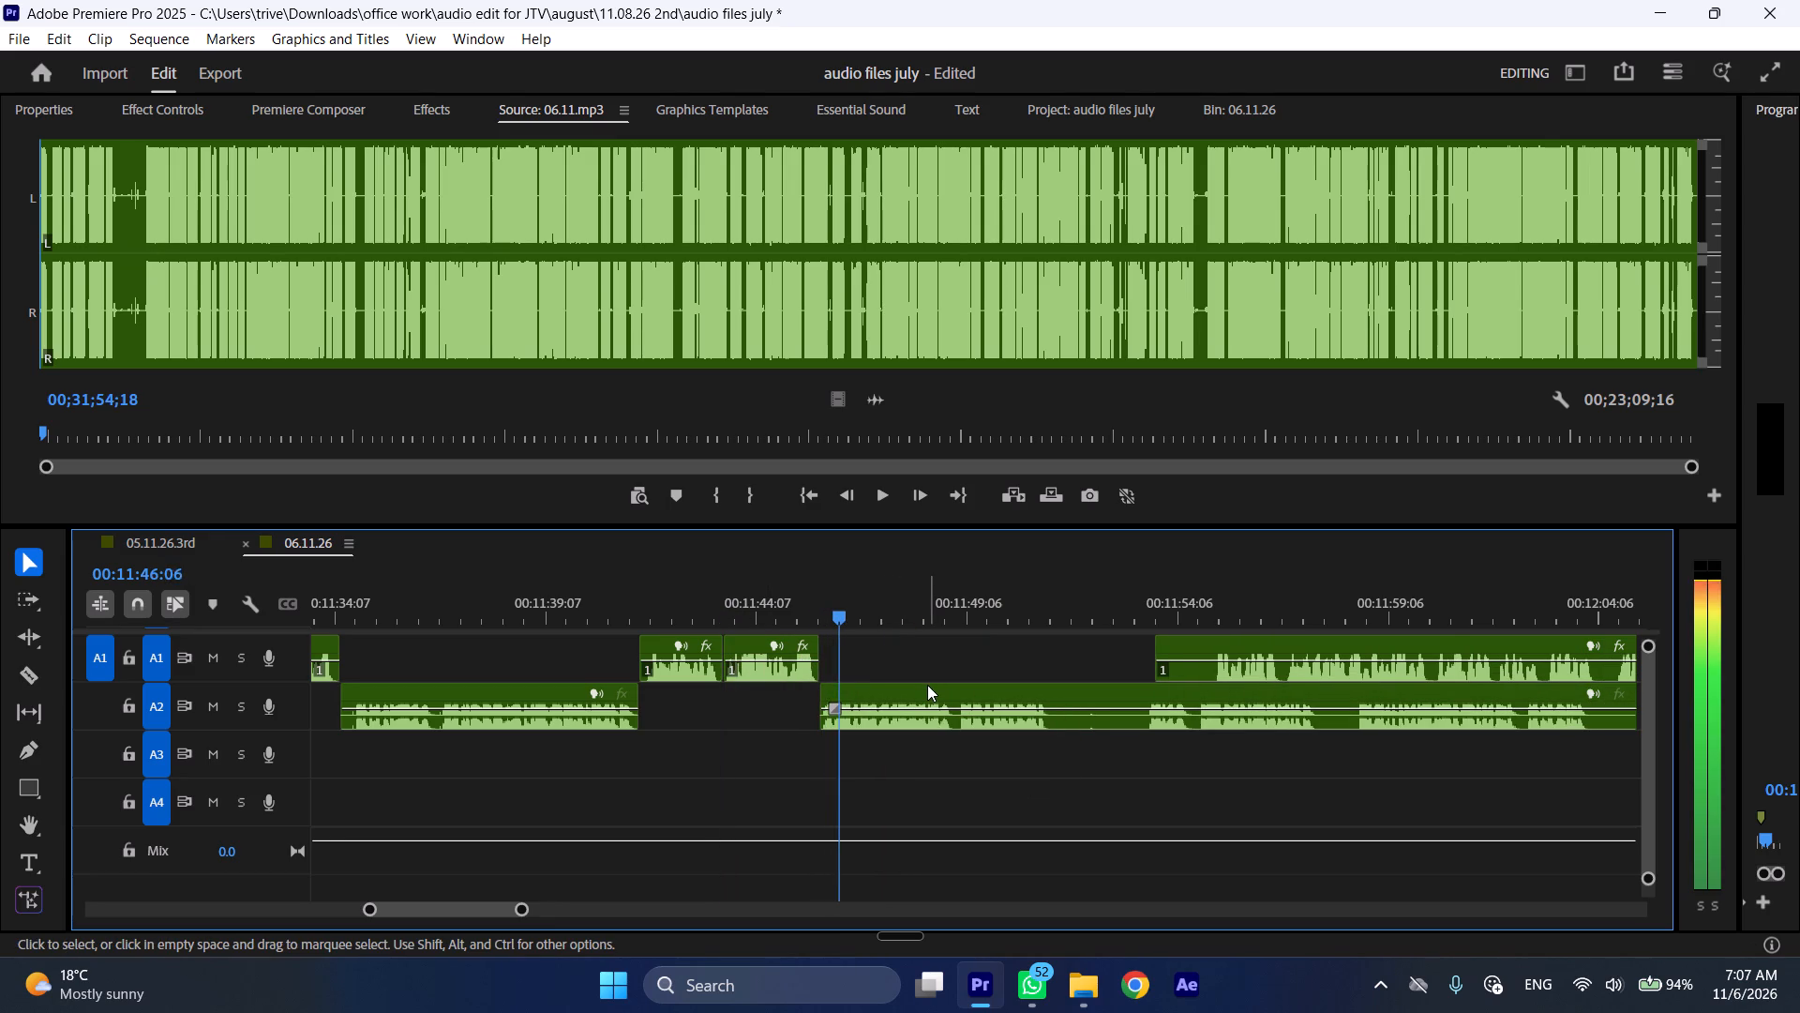
{"action": "scroll", "coordinate": [947, 789], "scroll_direction": "down", "scroll_amount": 5}
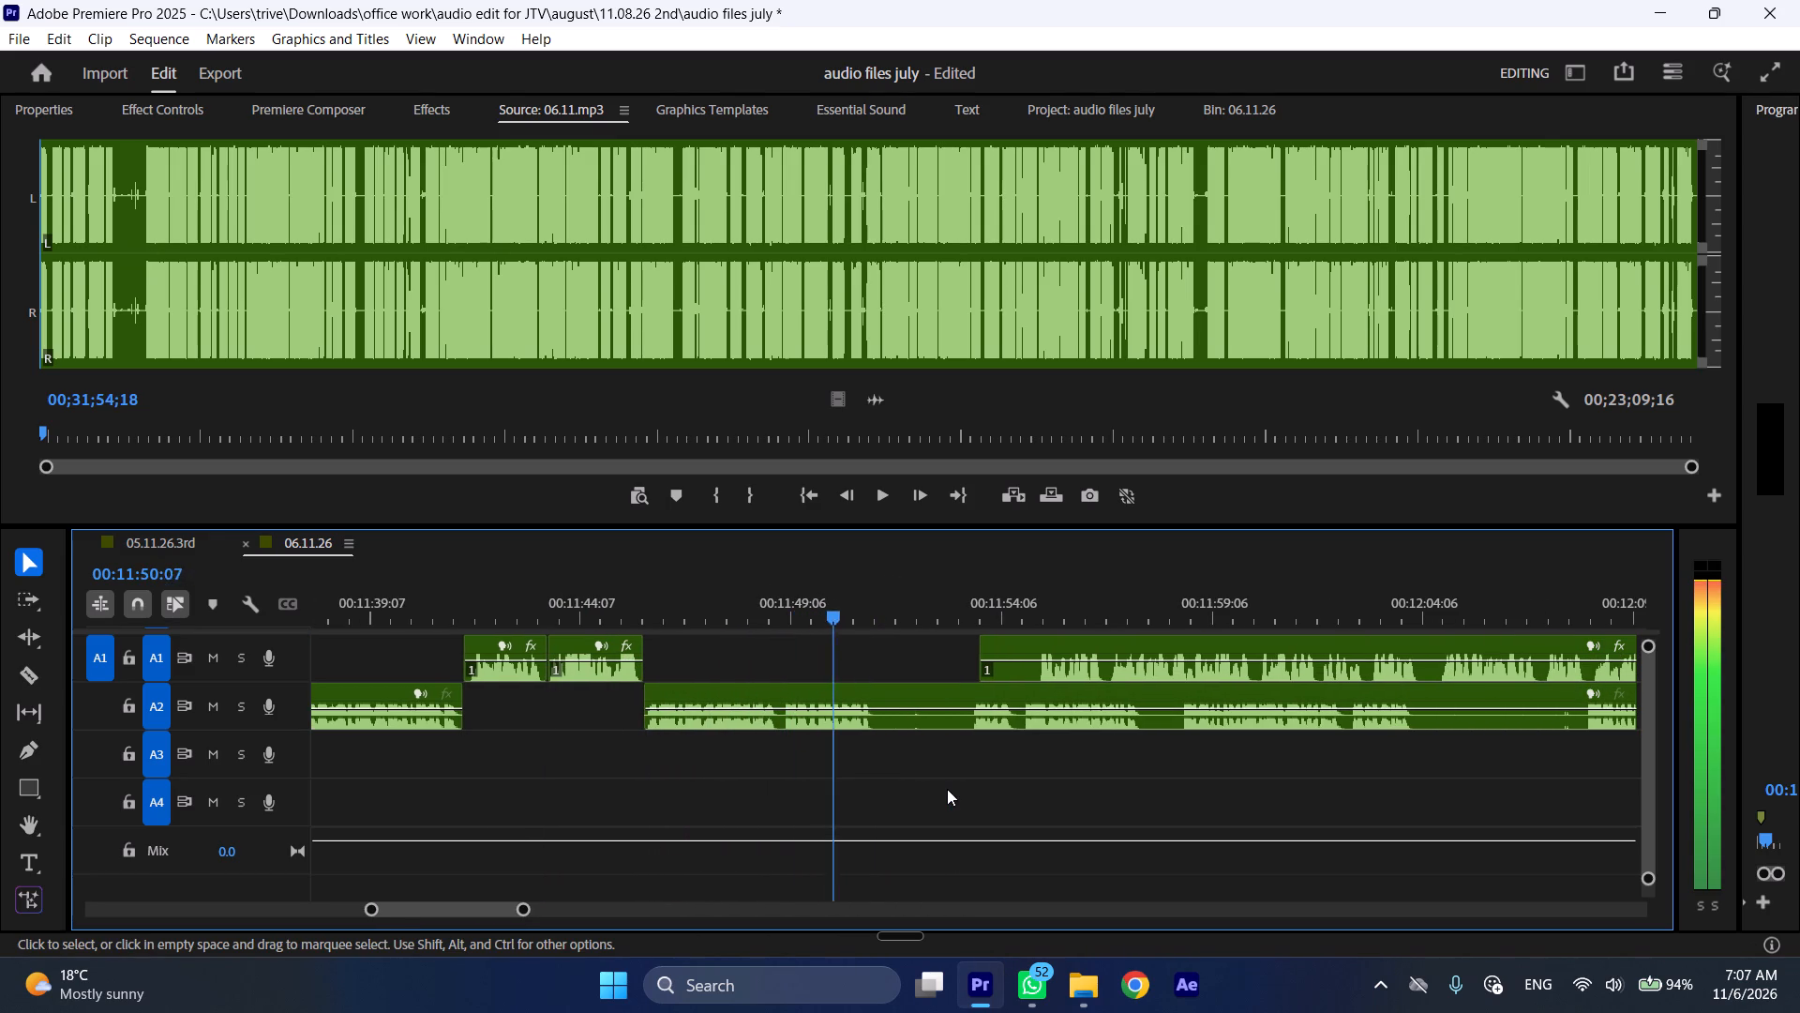
{"action": "key", "text": "space"}
{"action": "type", "text": "C"}
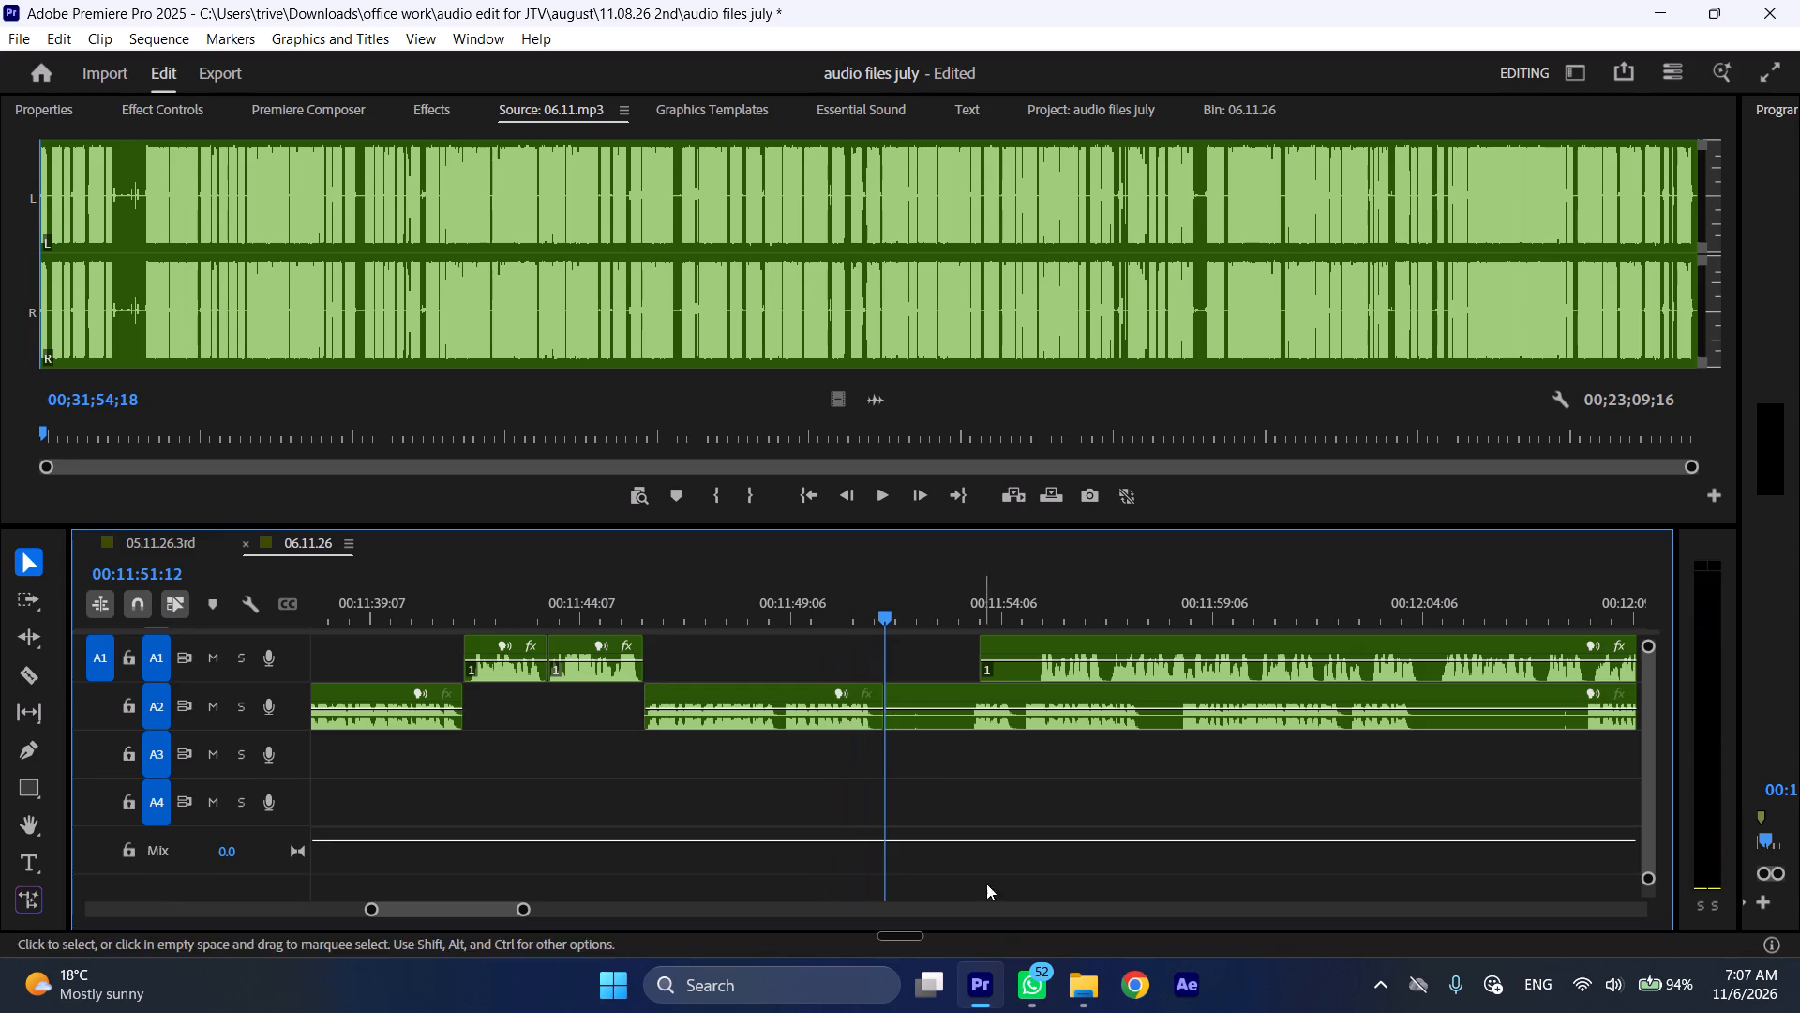
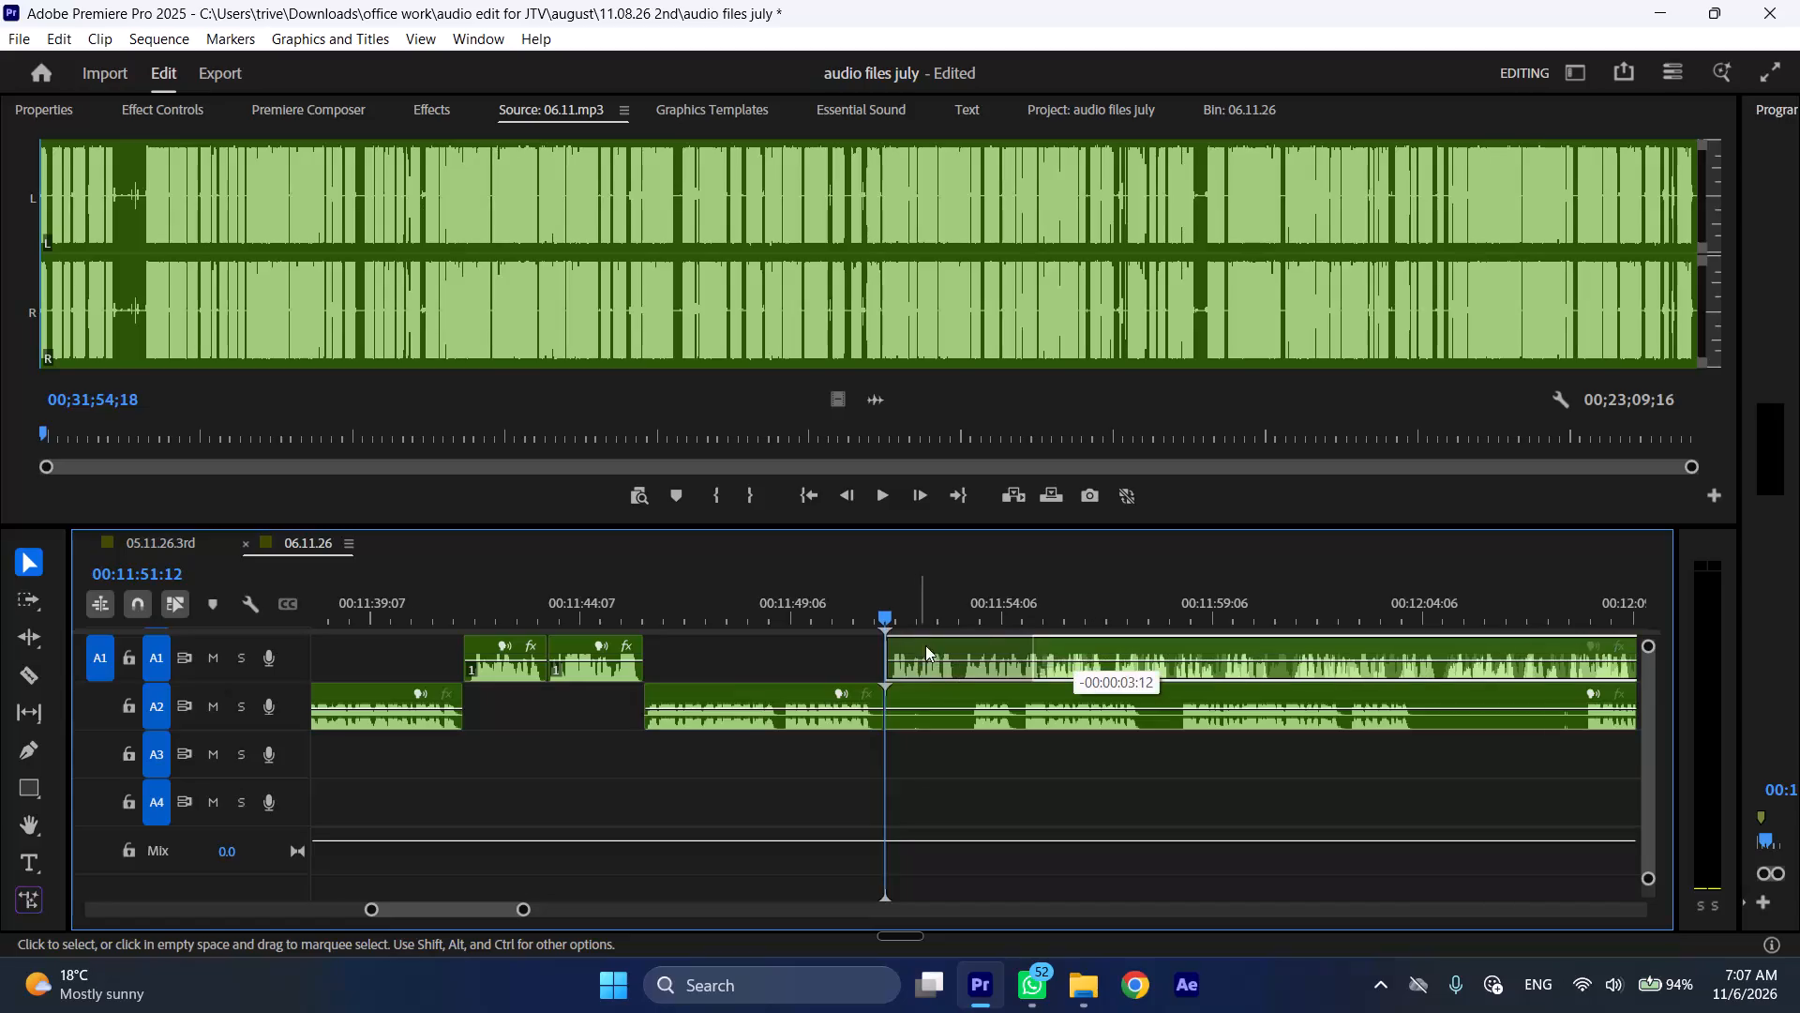
Move the remaining A2 clip past the A1 passage and trim its leading silence so it starts at about 00:12:18.
{"action": "scroll", "coordinate": [951, 669], "scroll_direction": "down", "scroll_amount": 12}
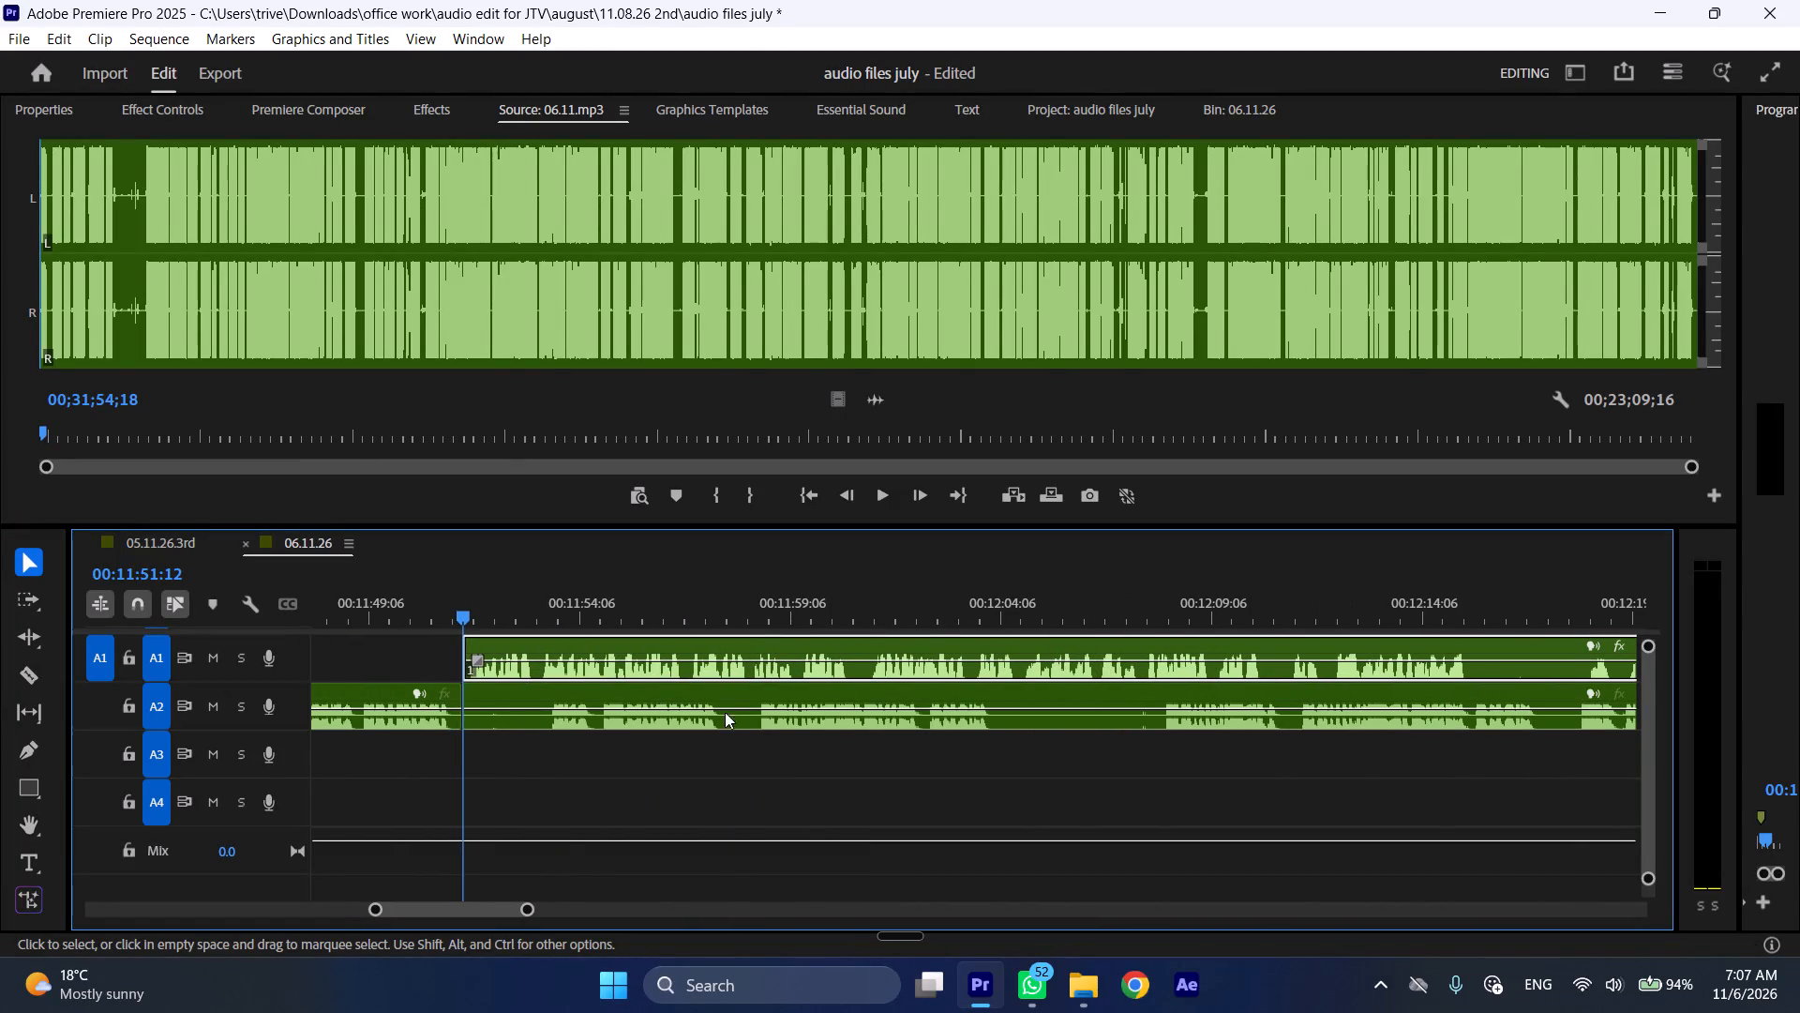
{"action": "left_click_drag", "start_coordinate": [502, 687], "coordinate": [1542, 690]}
{"action": "left_click_drag", "start_coordinate": [1508, 698], "coordinate": [1588, 698]}
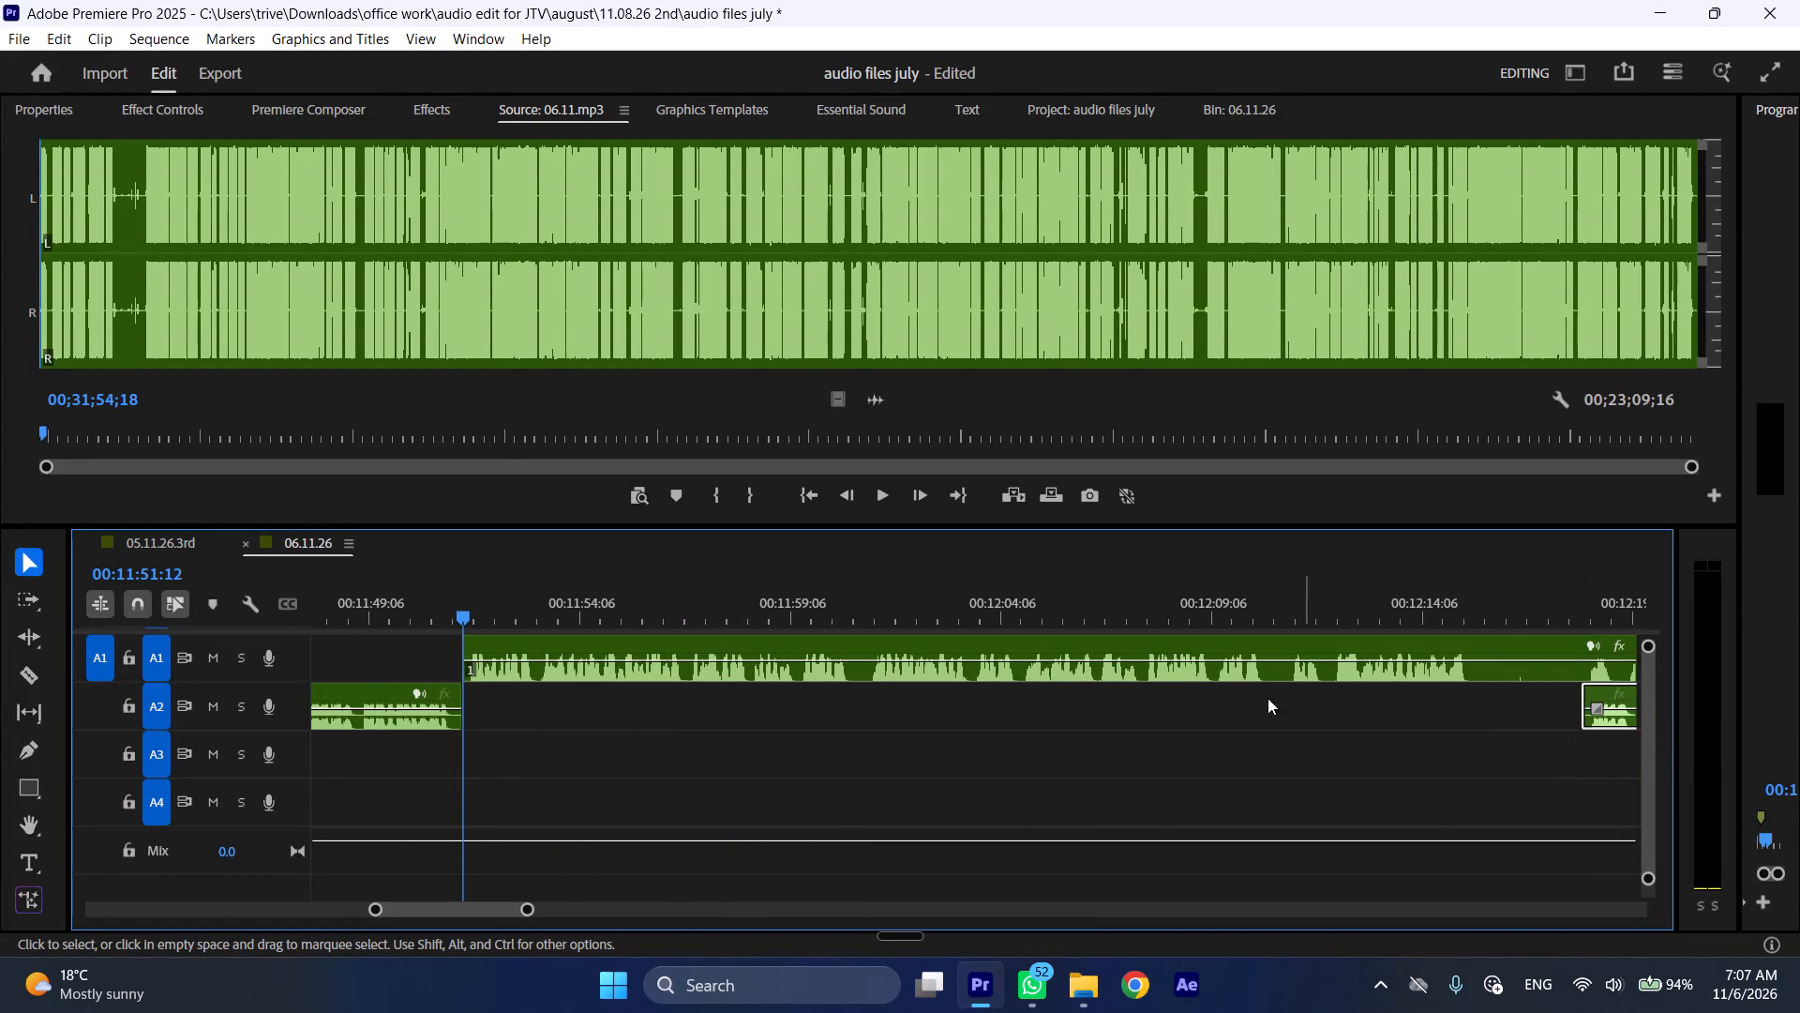
Play through the A1 passage from 00:11:51:05 and ripple out its pause from about 00:12:00:15 to 00:12:01:03.
{"action": "key", "text": "space"}
{"action": "type", "text": "l"}
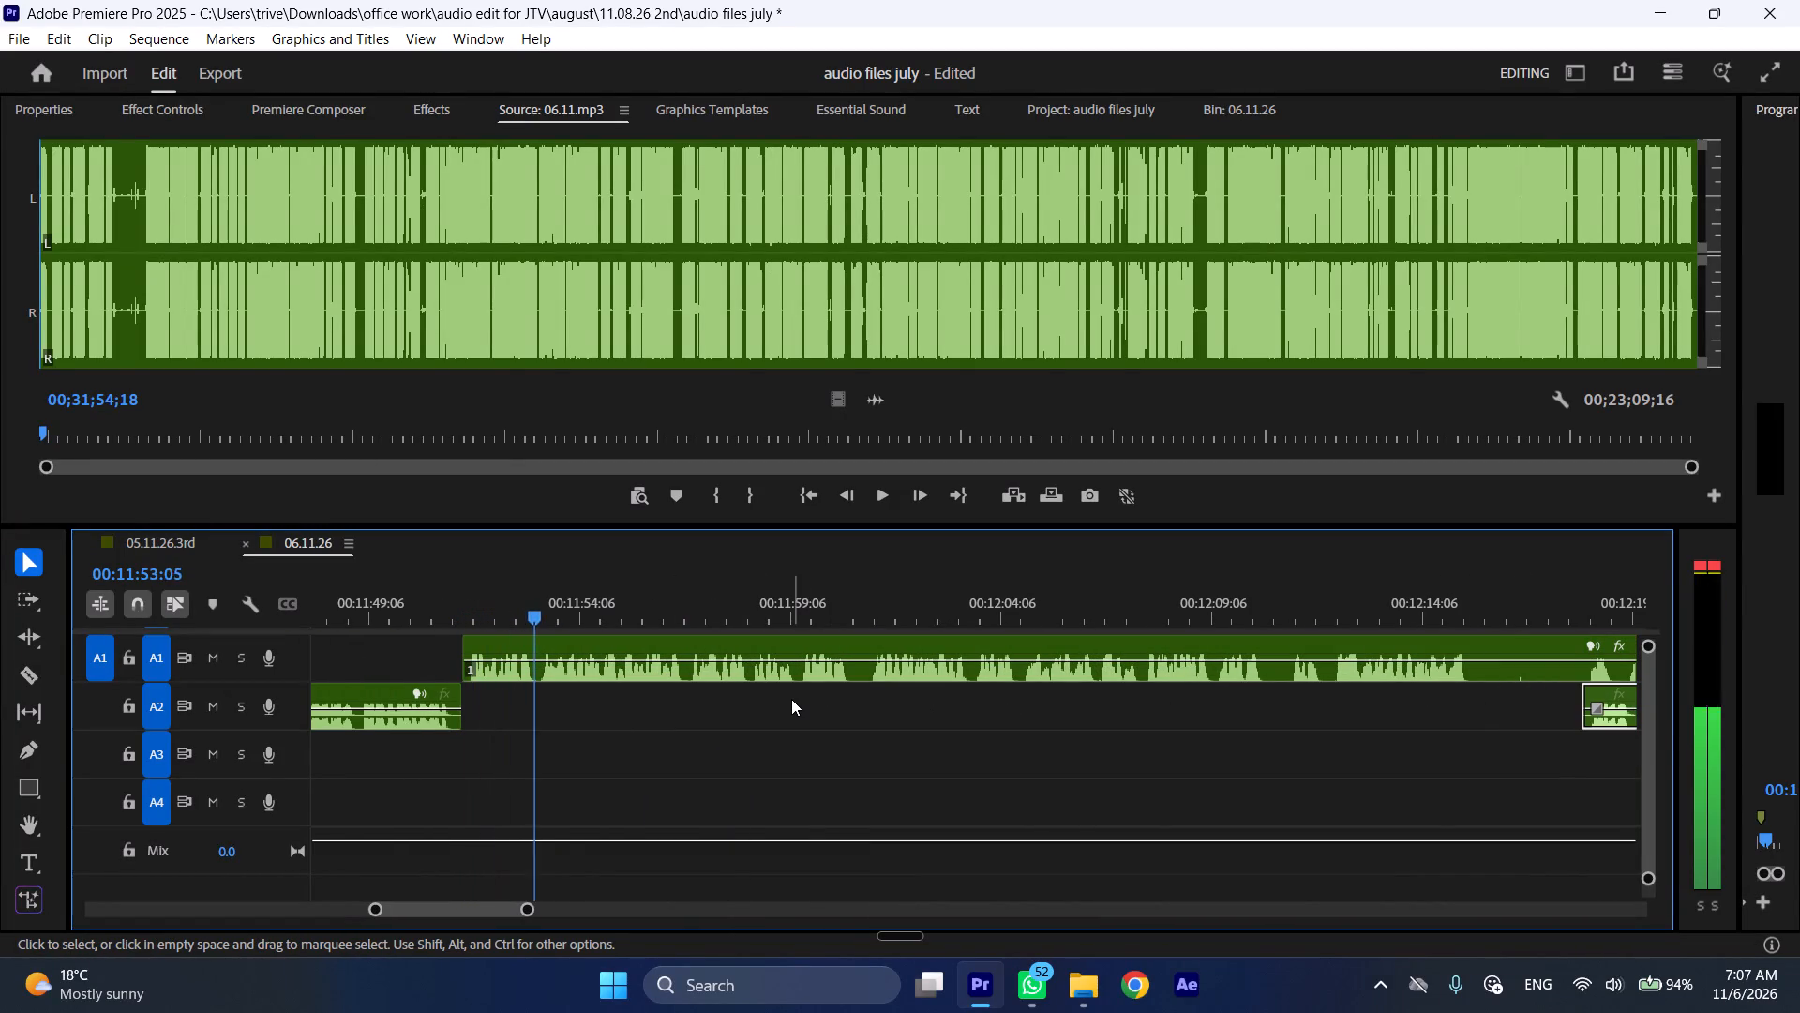
{"action": "key", "text": "space"}
{"action": "left_click", "coordinate": [453, 614]}
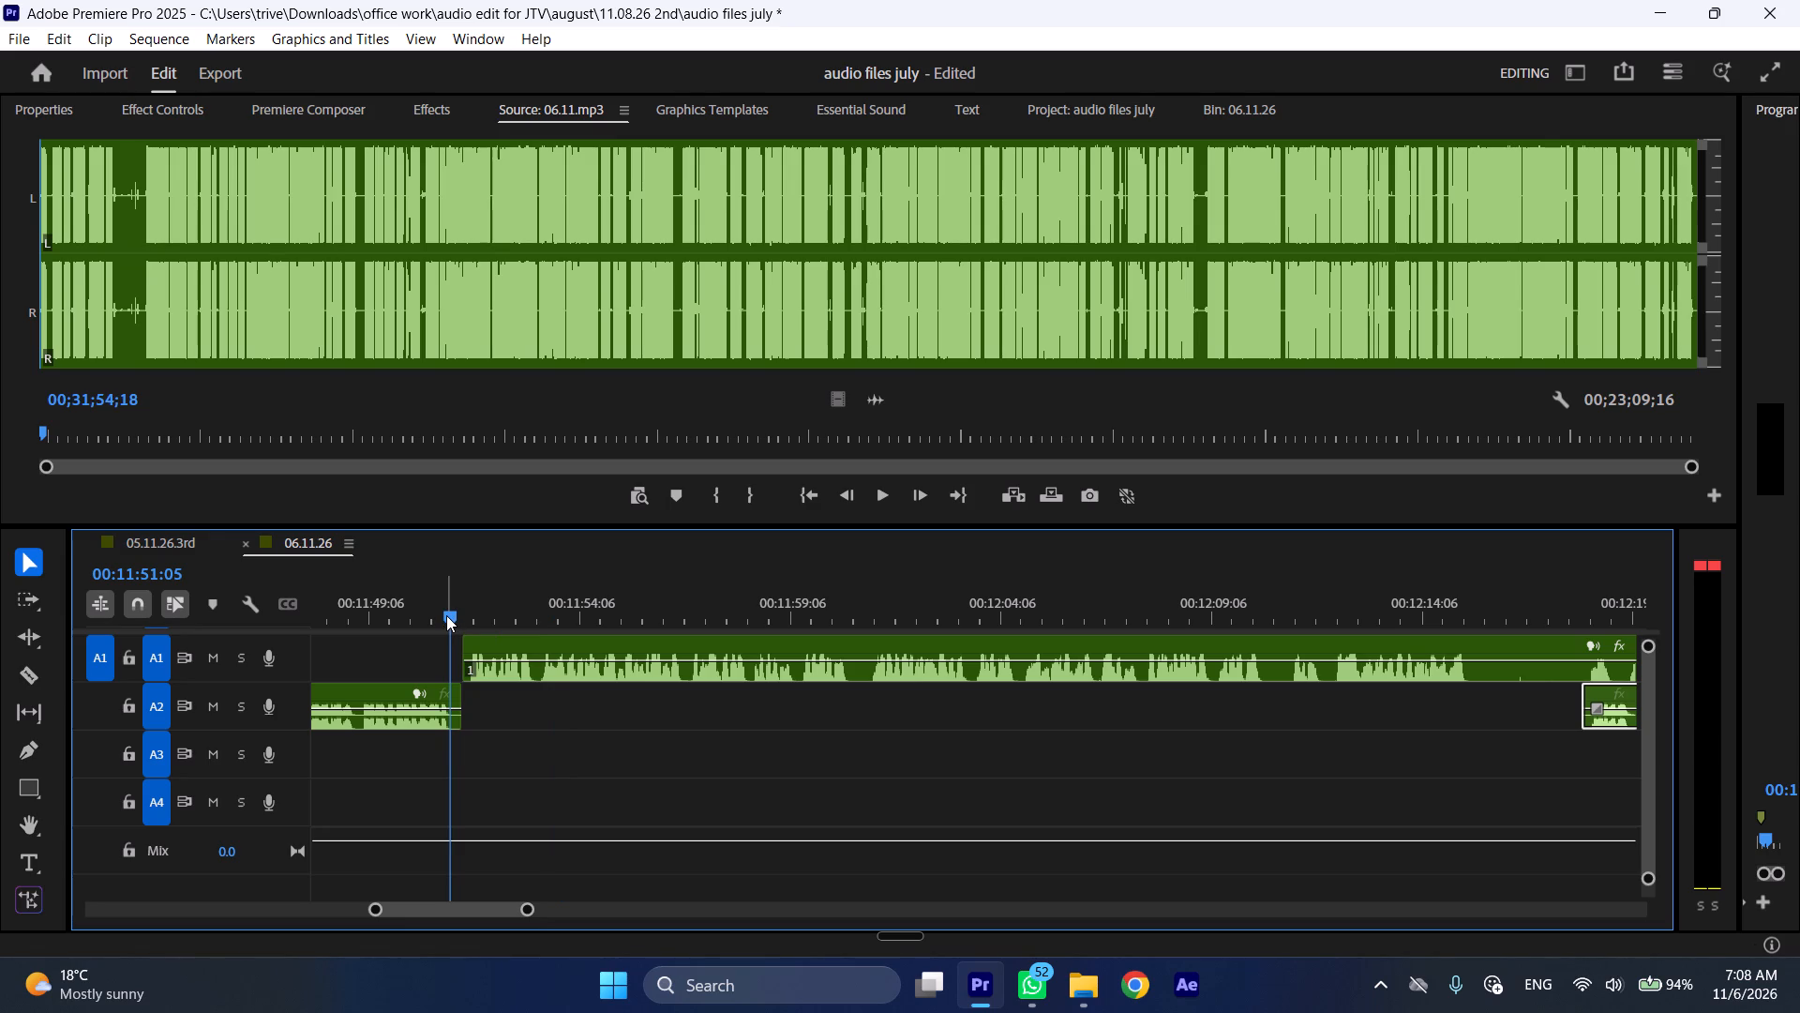
{"action": "key", "text": "l"}
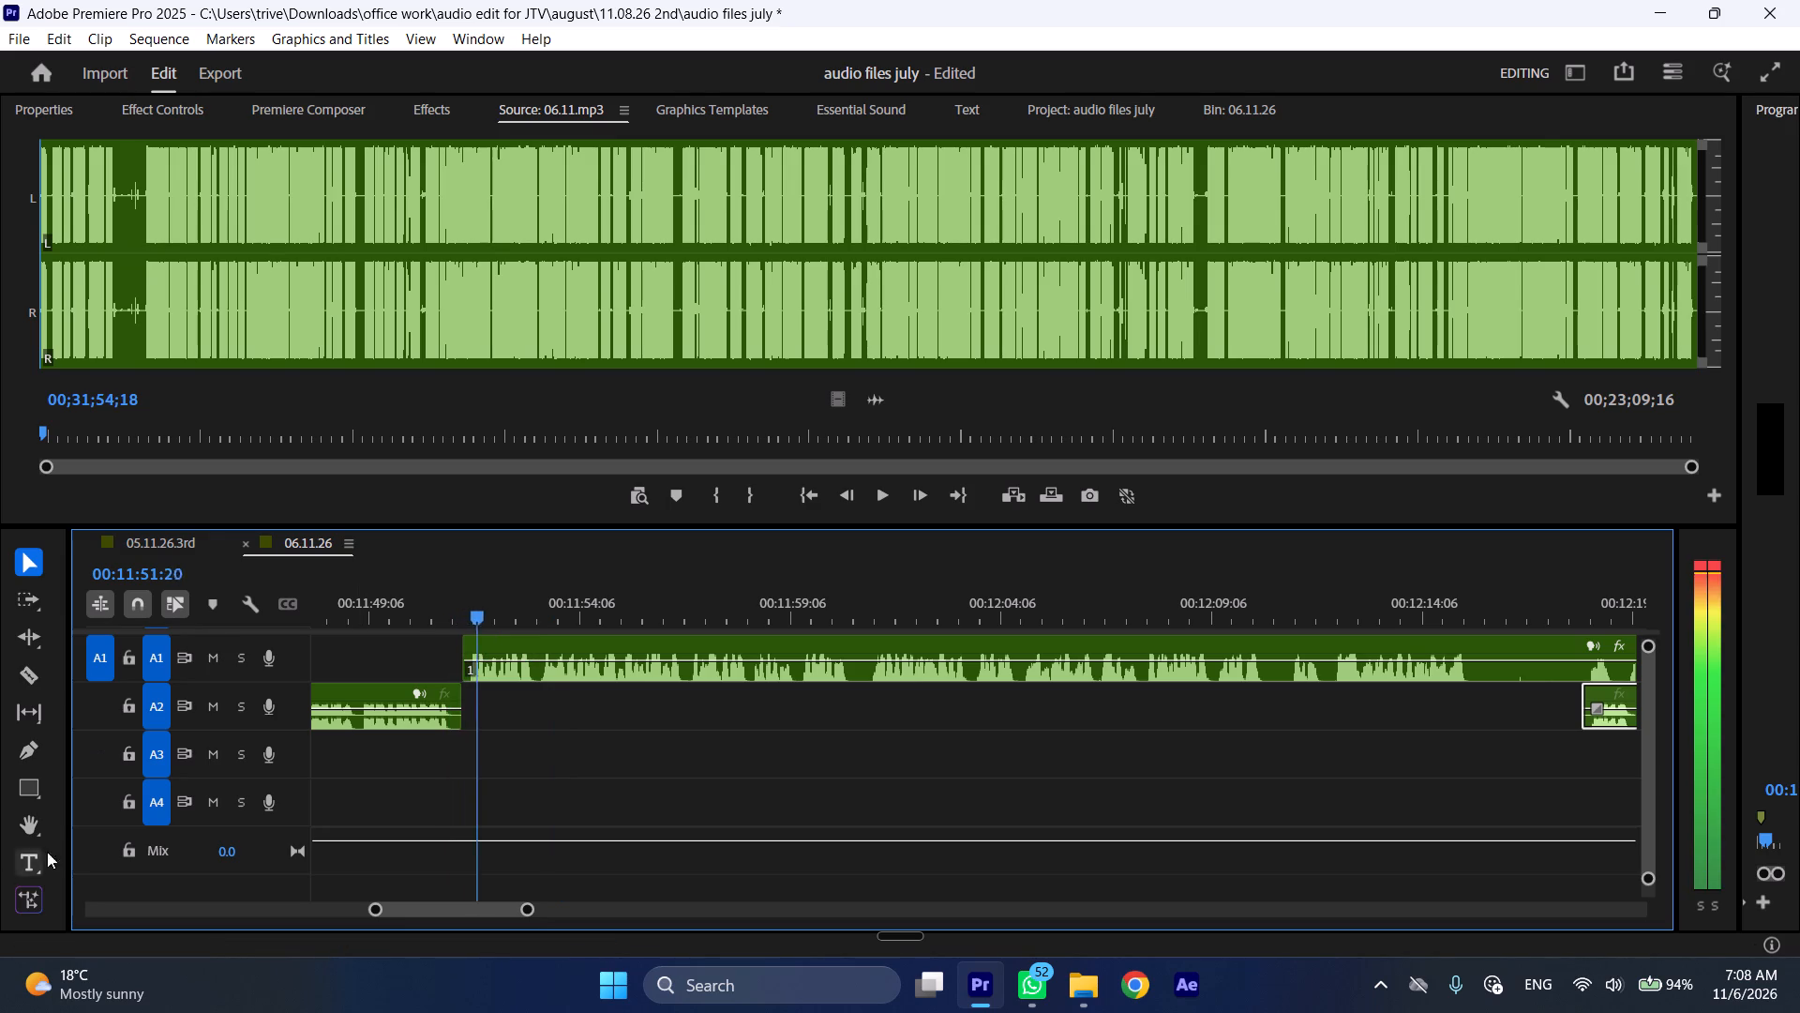
{"action": "key", "text": "l"}
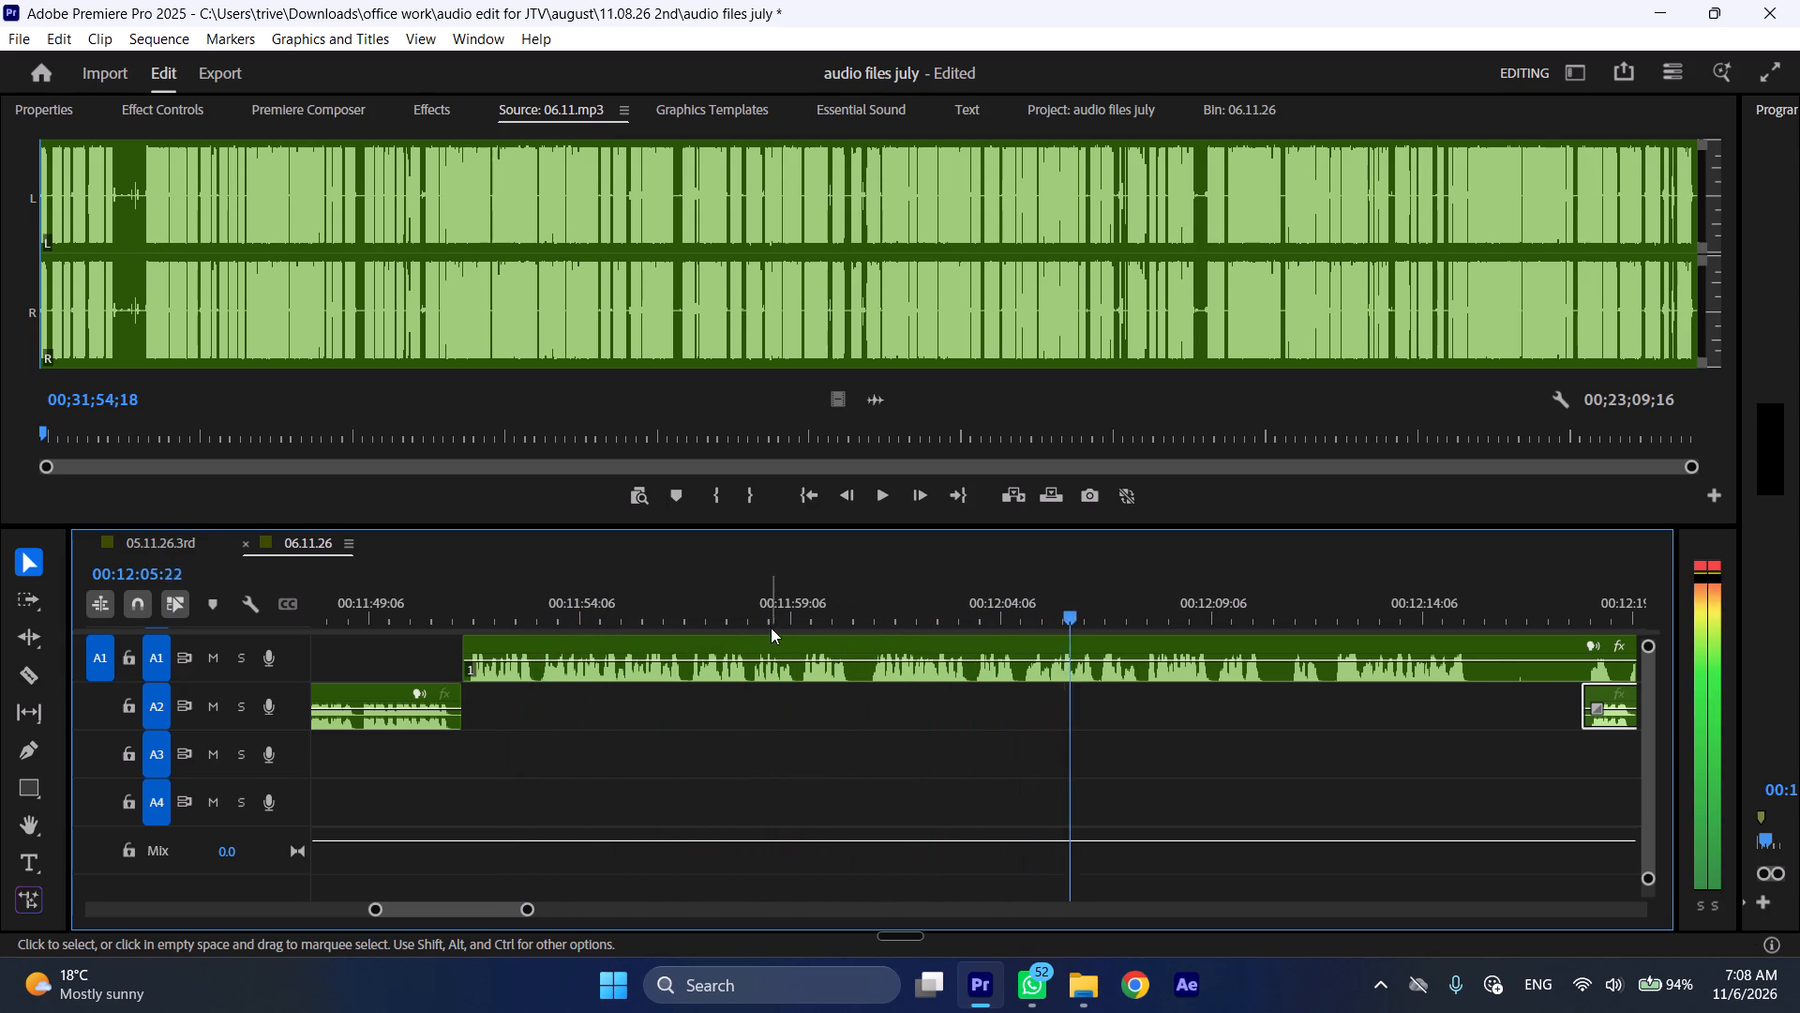
{"action": "scroll", "coordinate": [824, 765], "scroll_direction": "down", "scroll_amount": 5}
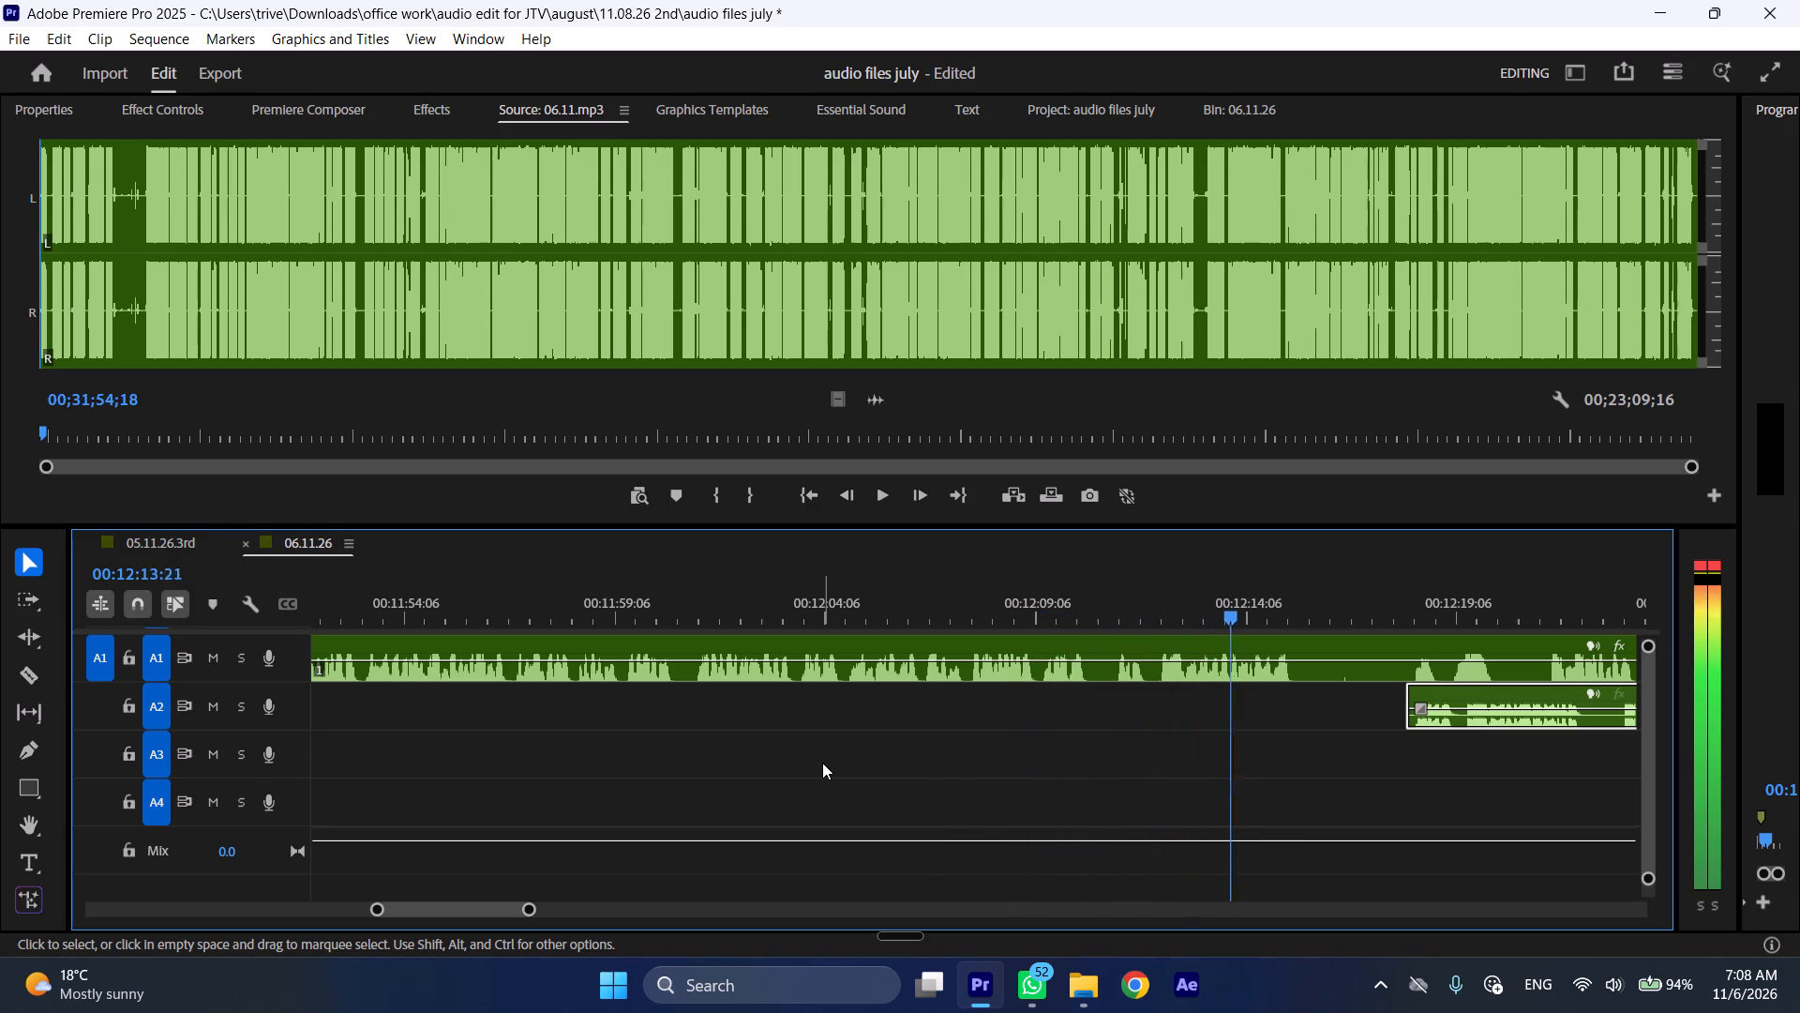
{"action": "left_click_drag", "start_coordinate": [683, 610], "coordinate": [675, 605]}
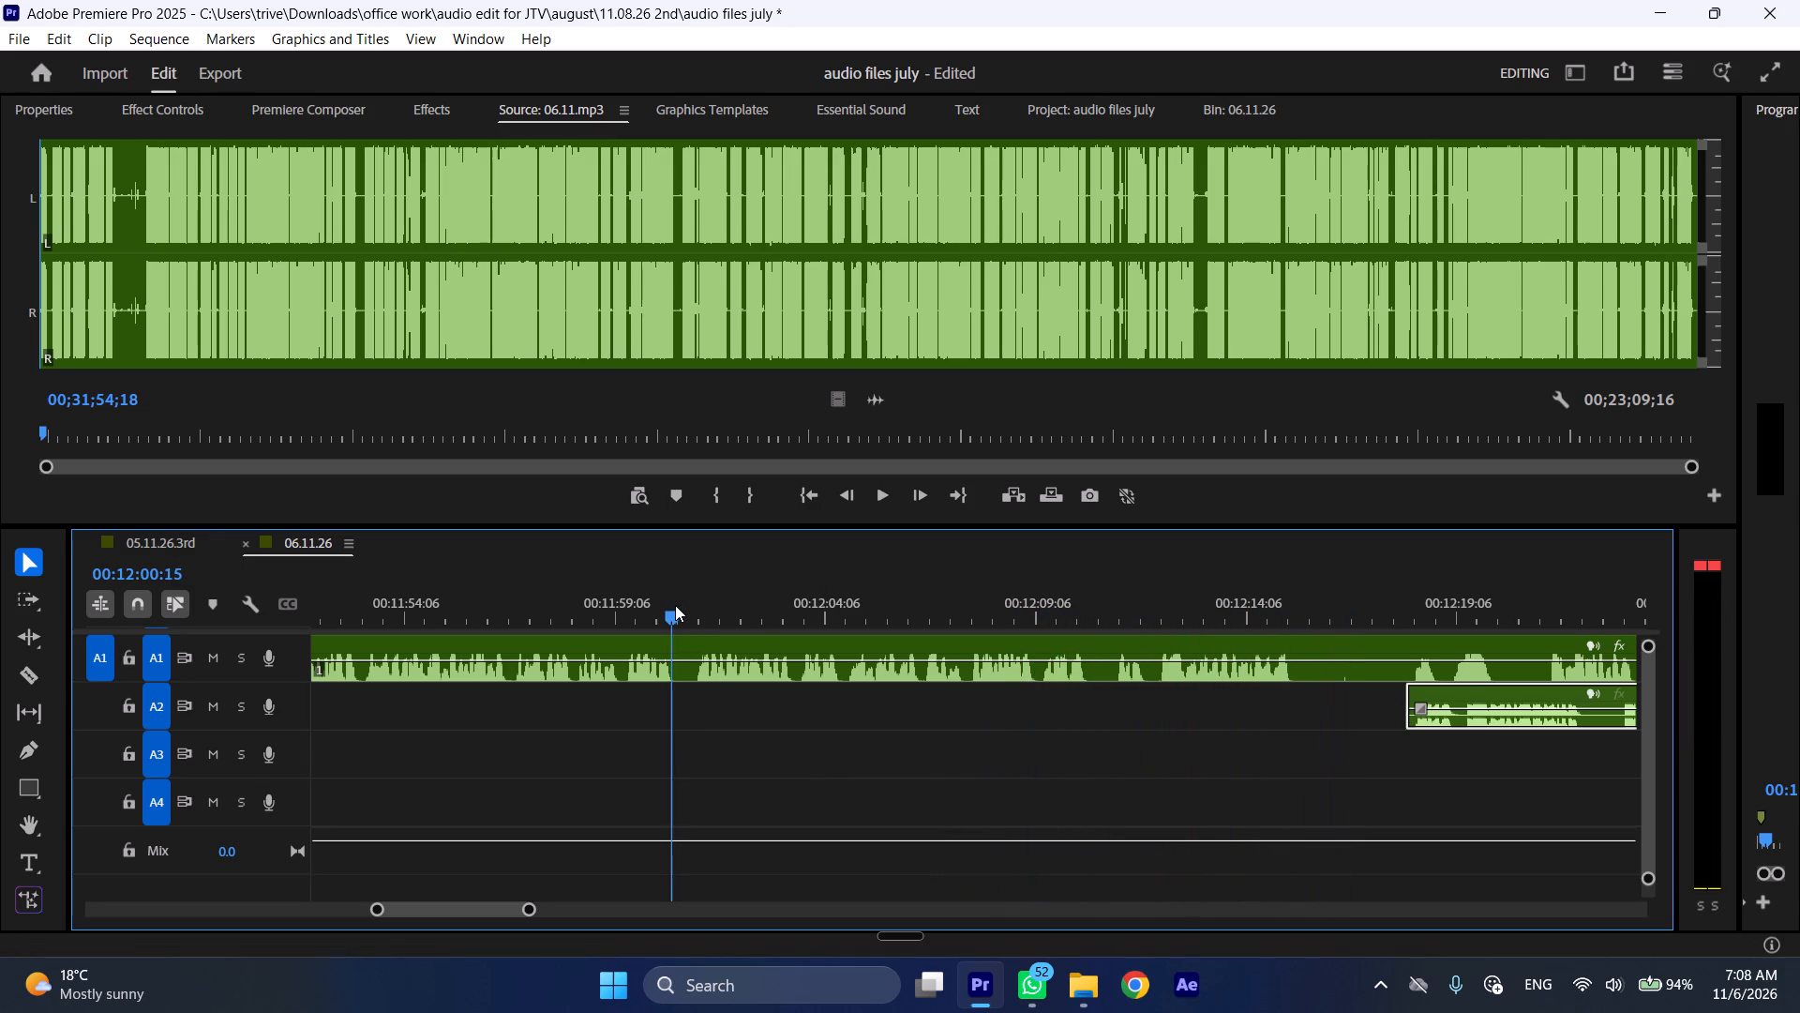
{"action": "left_click_drag", "start_coordinate": [675, 605], "coordinate": [695, 606]}
{"action": "key", "text": "shift+c"}
{"action": "left_click", "coordinate": [752, 678]}
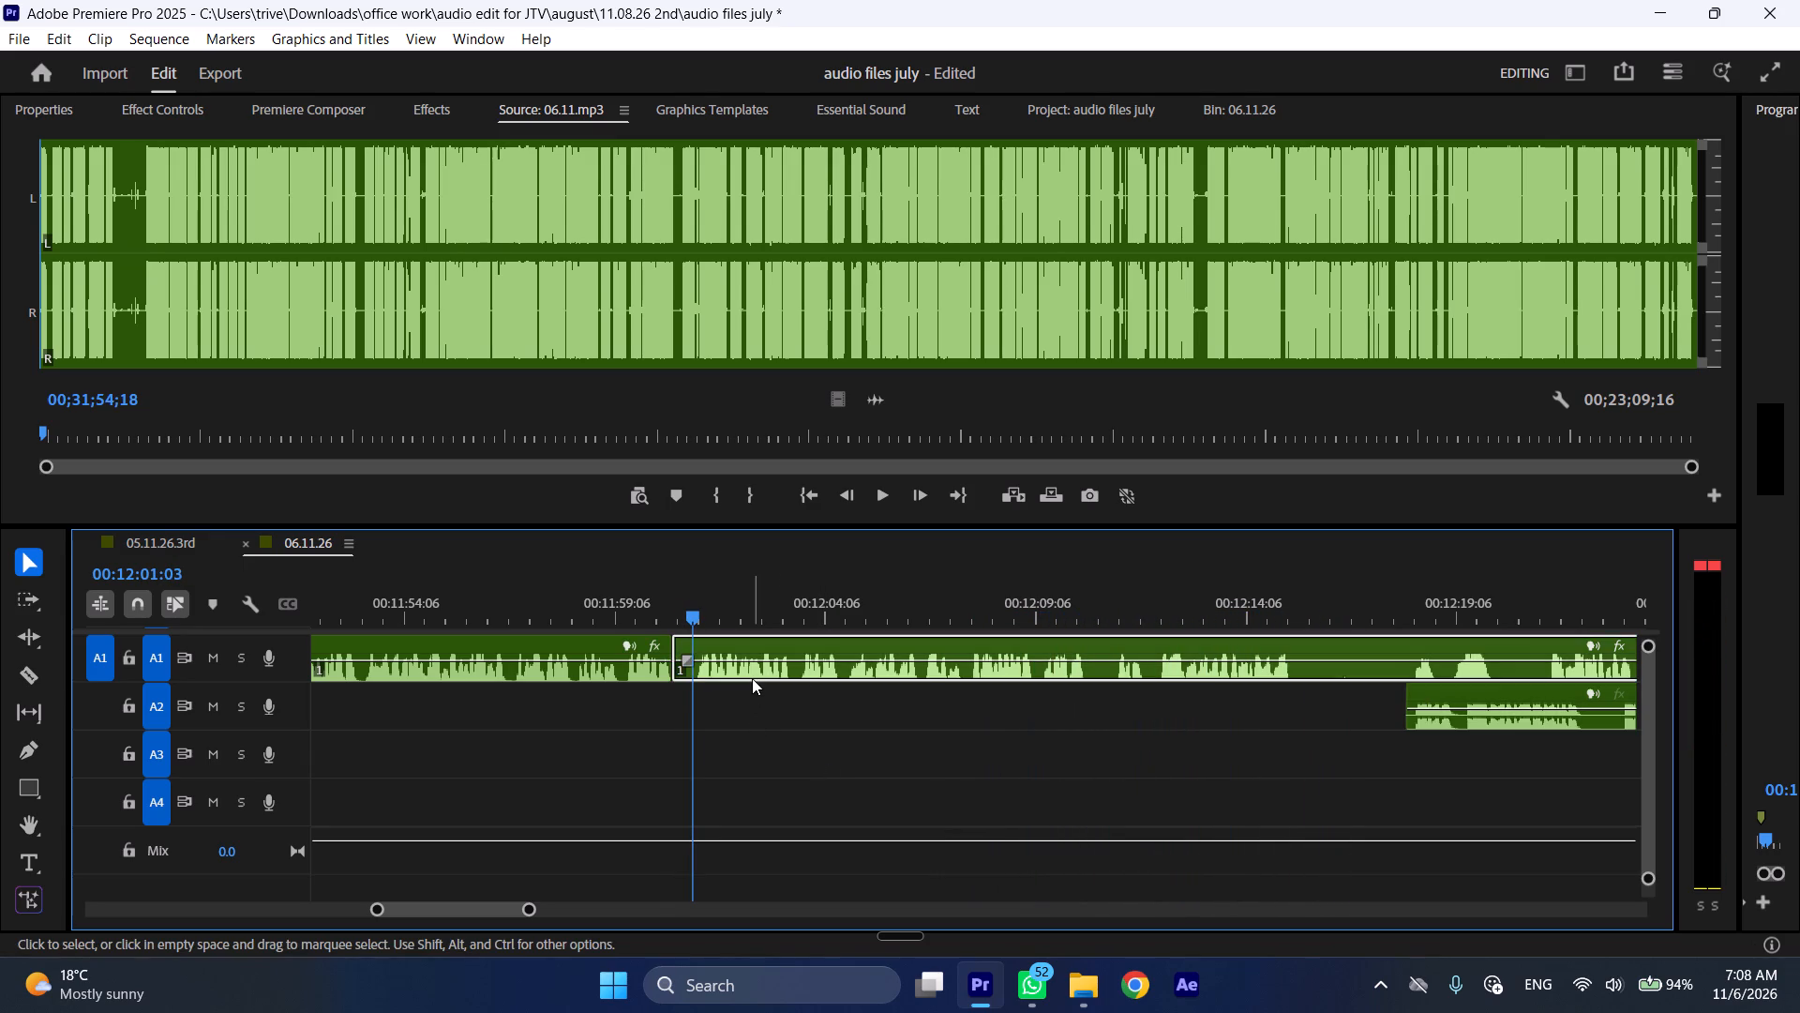
{"action": "key", "text": "shift+c"}
{"action": "key", "text": "ctrl+shift+d"}
Ripple out the next pause in the A1 passage, from about 00:12:10:02 to 00:12:10:14.
{"action": "left_click_drag", "start_coordinate": [1079, 588], "coordinate": [1071, 590]}
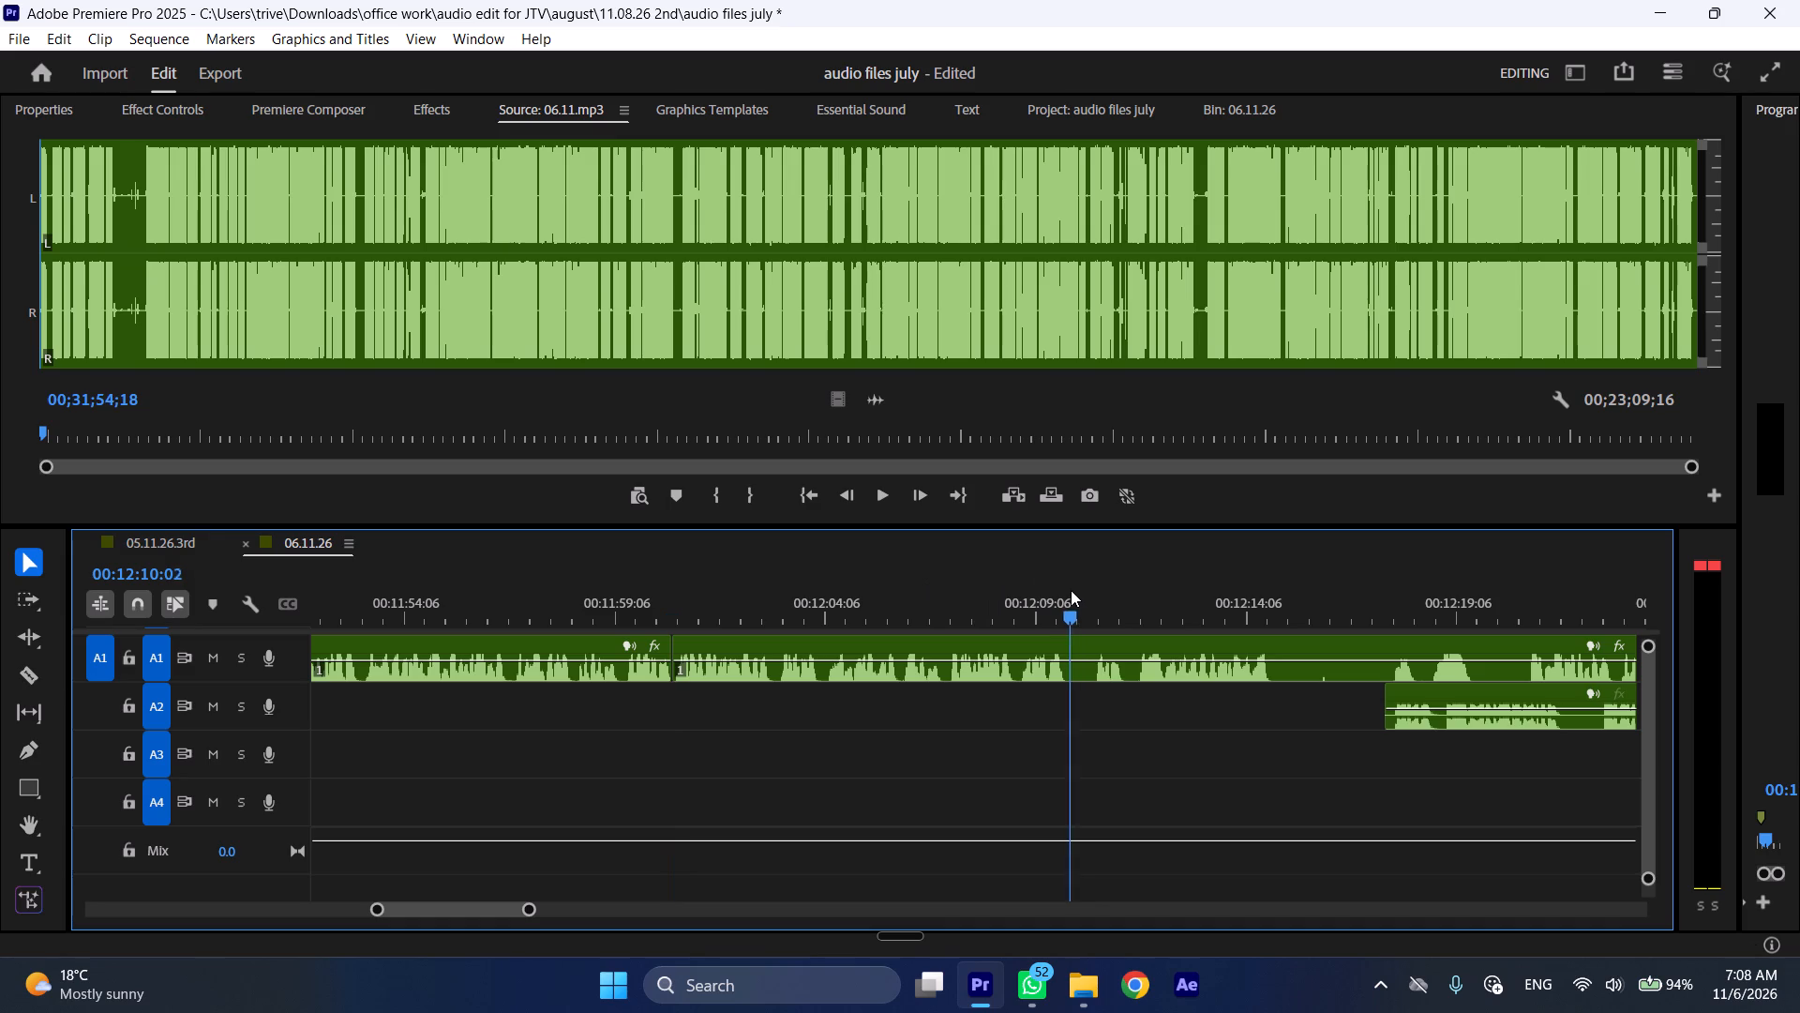
{"action": "left_click_drag", "start_coordinate": [1071, 590], "coordinate": [1093, 595]}
{"action": "key", "text": "shift+c"}
{"action": "left_click", "coordinate": [1113, 653]}
{"action": "key", "text": "shift+c"}
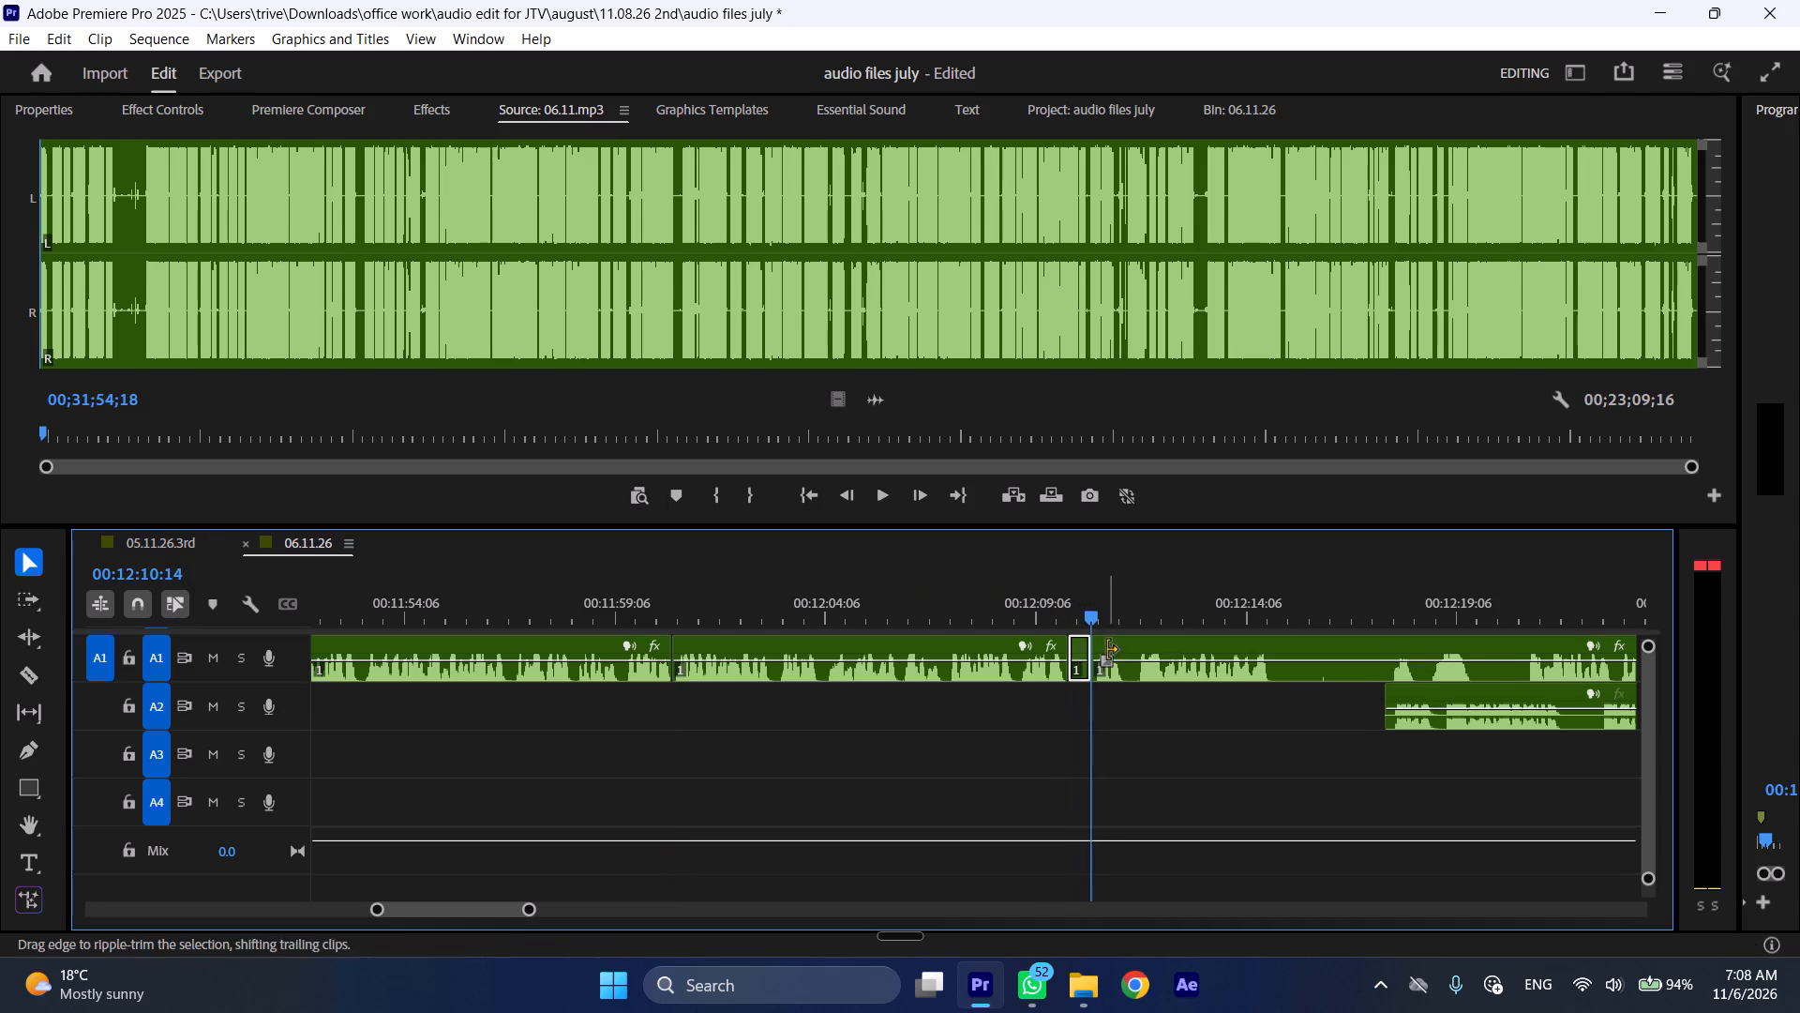
{"action": "key", "text": "ctrl+shift+d"}
Split the A1 clip after its speech at 00:12:14:14 and move the following A2 clip back to start at that cut.
{"action": "scroll", "coordinate": [1104, 648], "scroll_direction": "down", "scroll_amount": 5}
{"action": "left_click", "coordinate": [1079, 622]}
{"action": "key", "text": "shift+c"}
{"action": "scroll", "coordinate": [1080, 645], "scroll_direction": "down", "scroll_amount": 5}
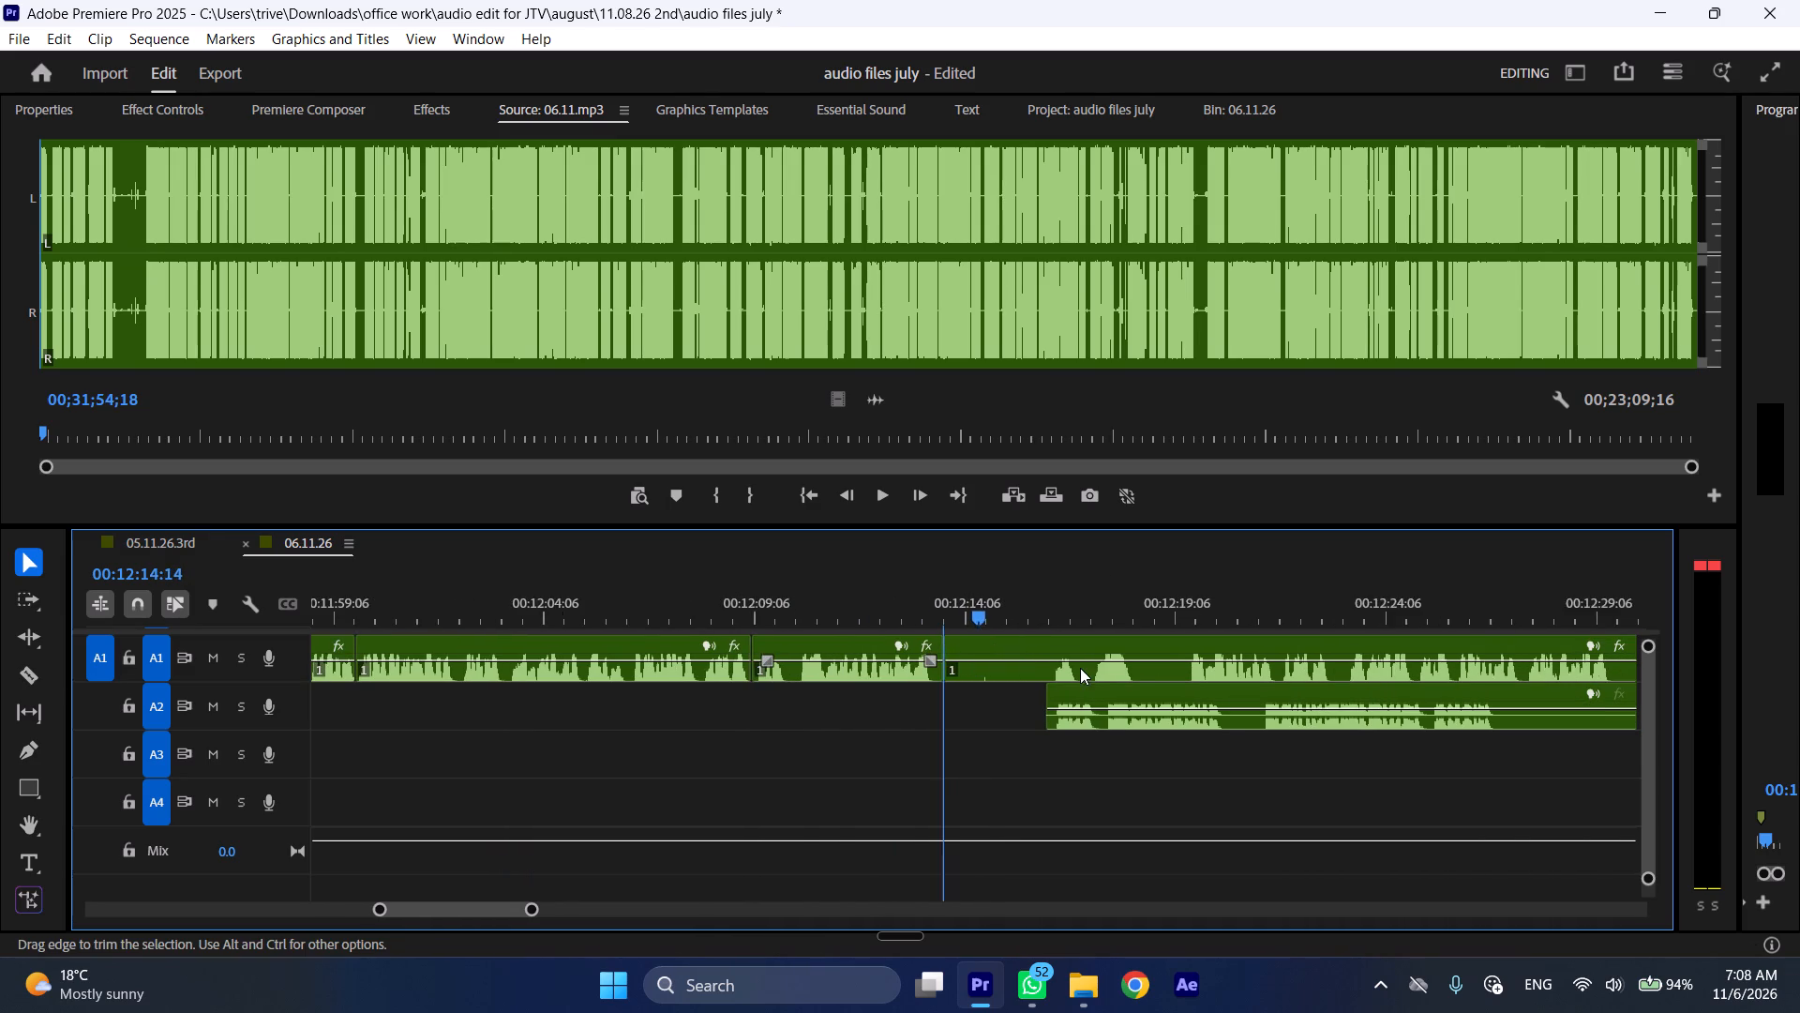
{"action": "left_click_drag", "start_coordinate": [1084, 695], "coordinate": [980, 691]}
Move the remaining A1 clip past the A2 speech and trim its leading silence so it starts at about 00:12:31.
{"action": "scroll", "coordinate": [980, 691], "scroll_direction": "down", "scroll_amount": 8}
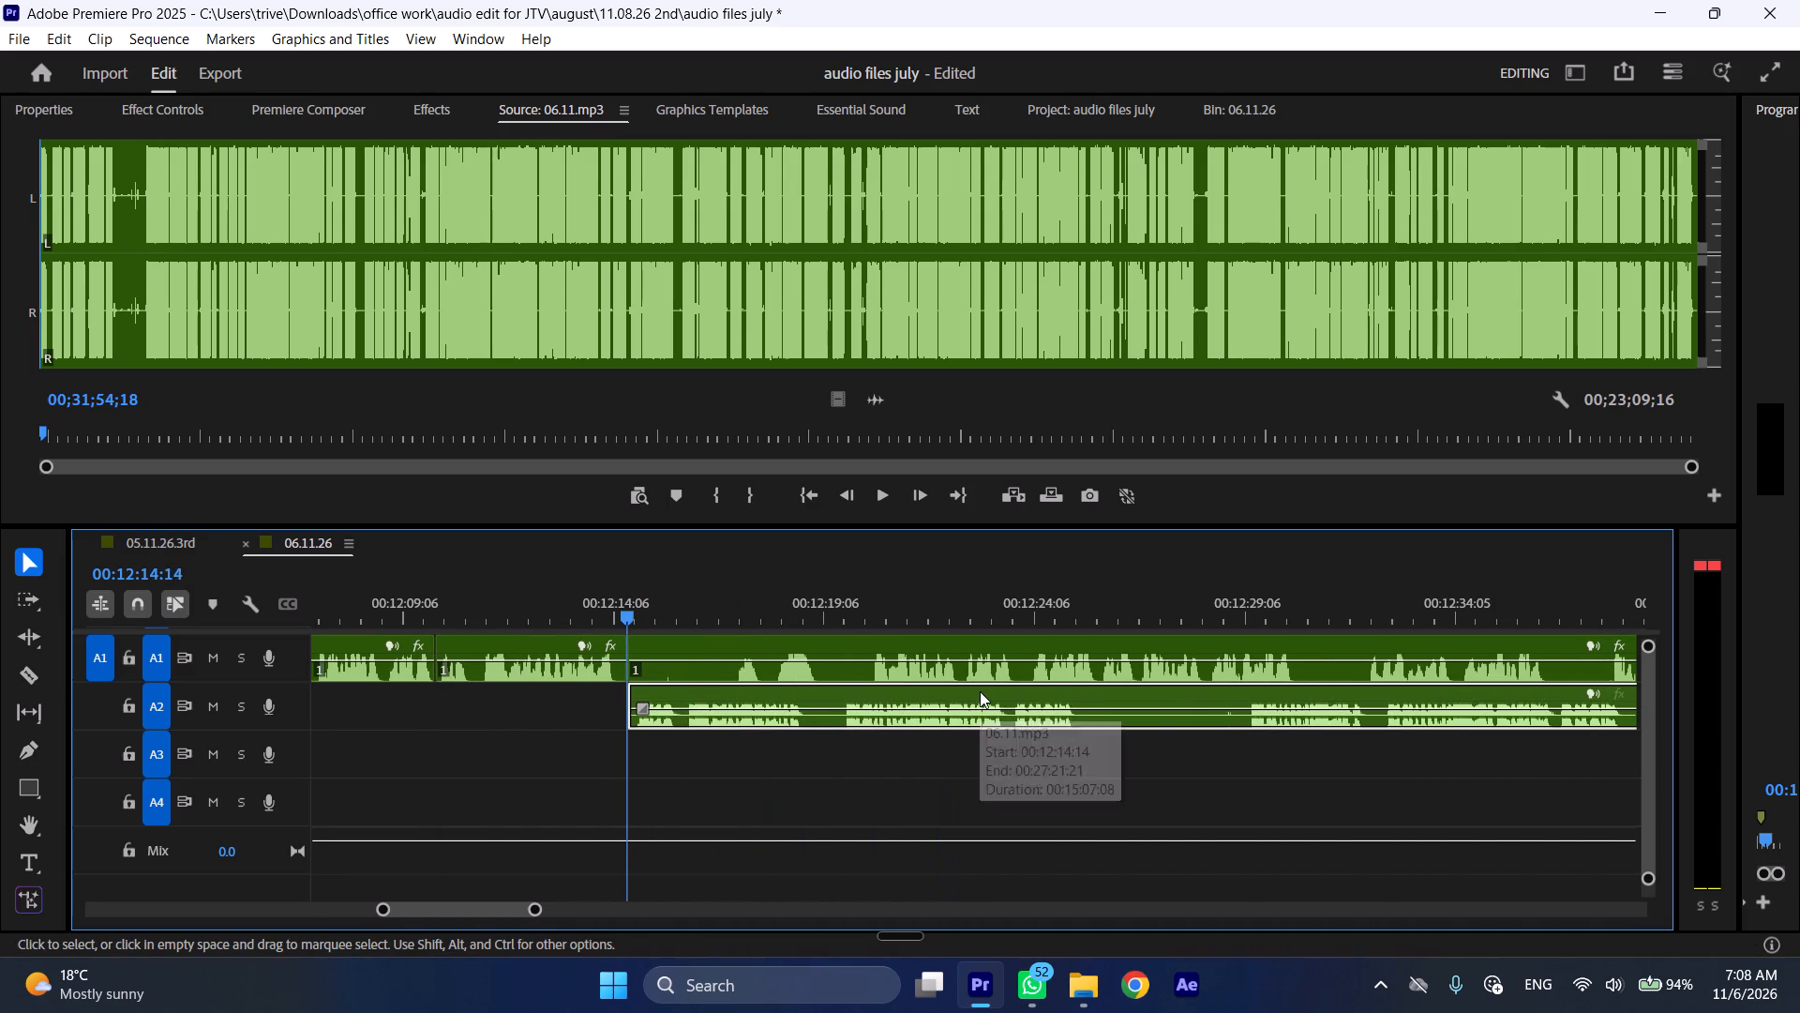
{"action": "left_click_drag", "start_coordinate": [699, 642], "coordinate": [1291, 644]}
{"action": "key", "text": "space"}
{"action": "left_click_drag", "start_coordinate": [1223, 644], "coordinate": [1312, 657]}
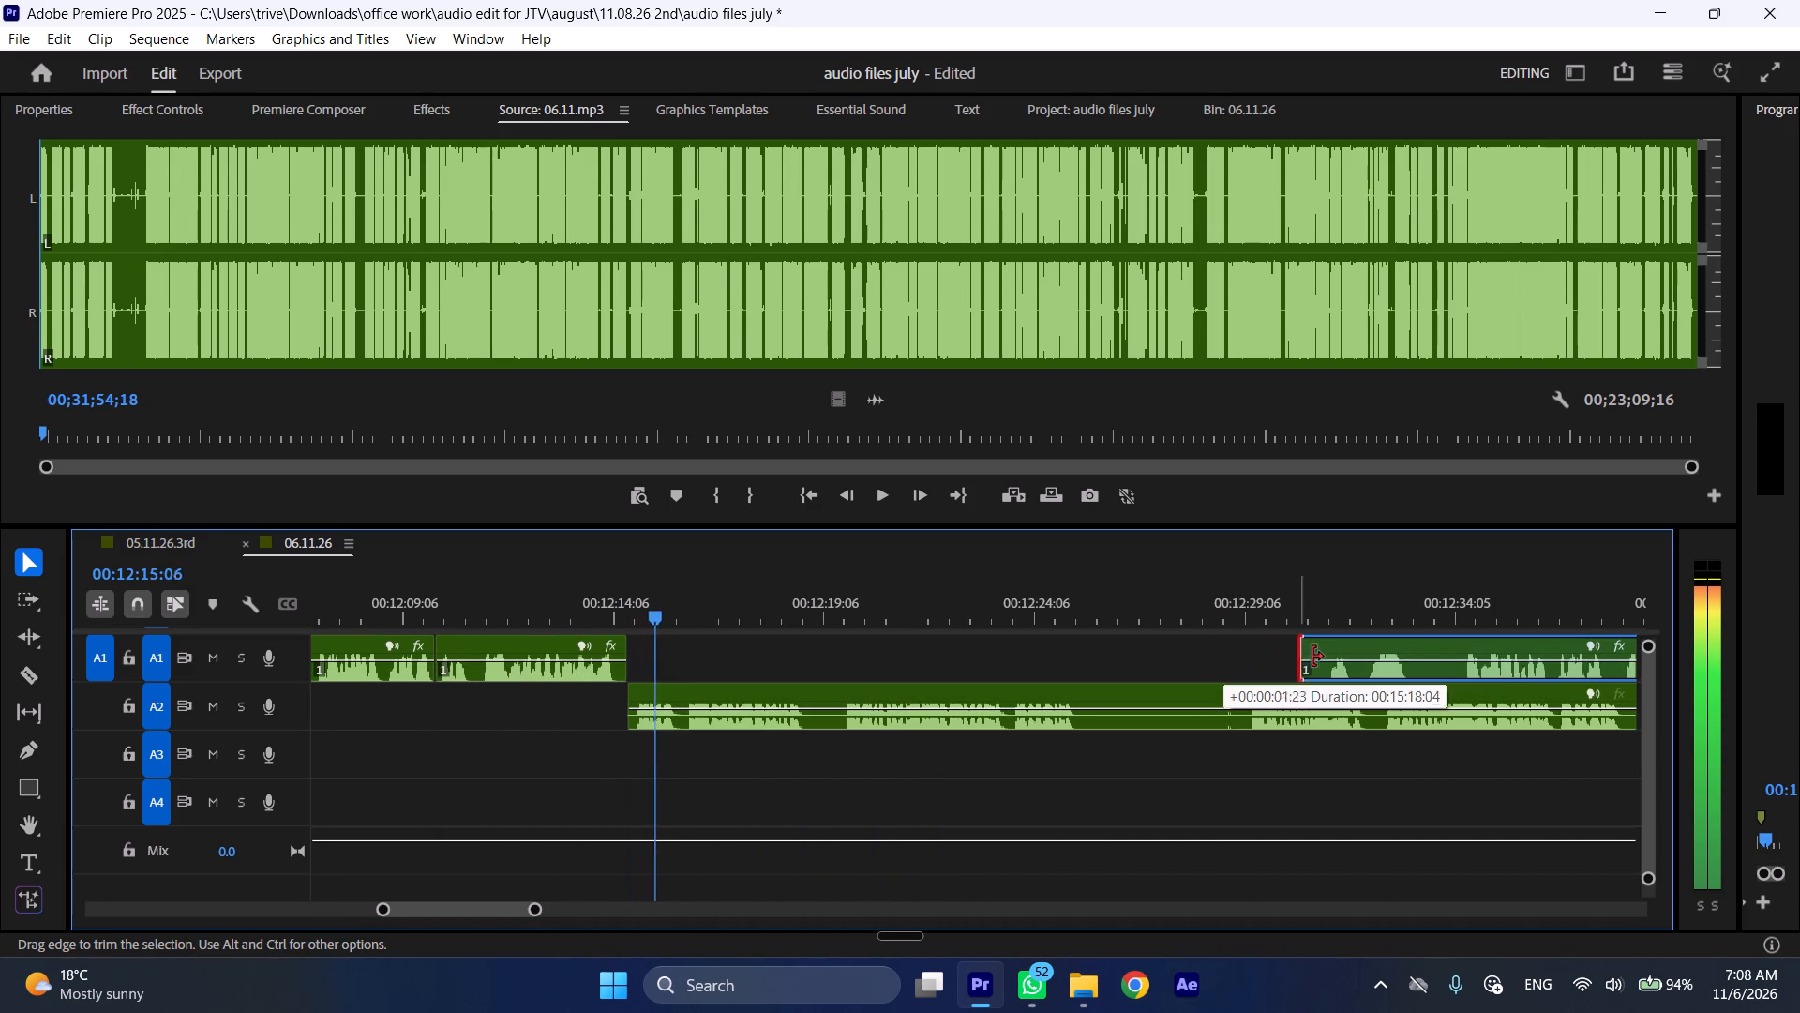
{"action": "left_click_drag", "start_coordinate": [1312, 657], "coordinate": [1325, 653]}
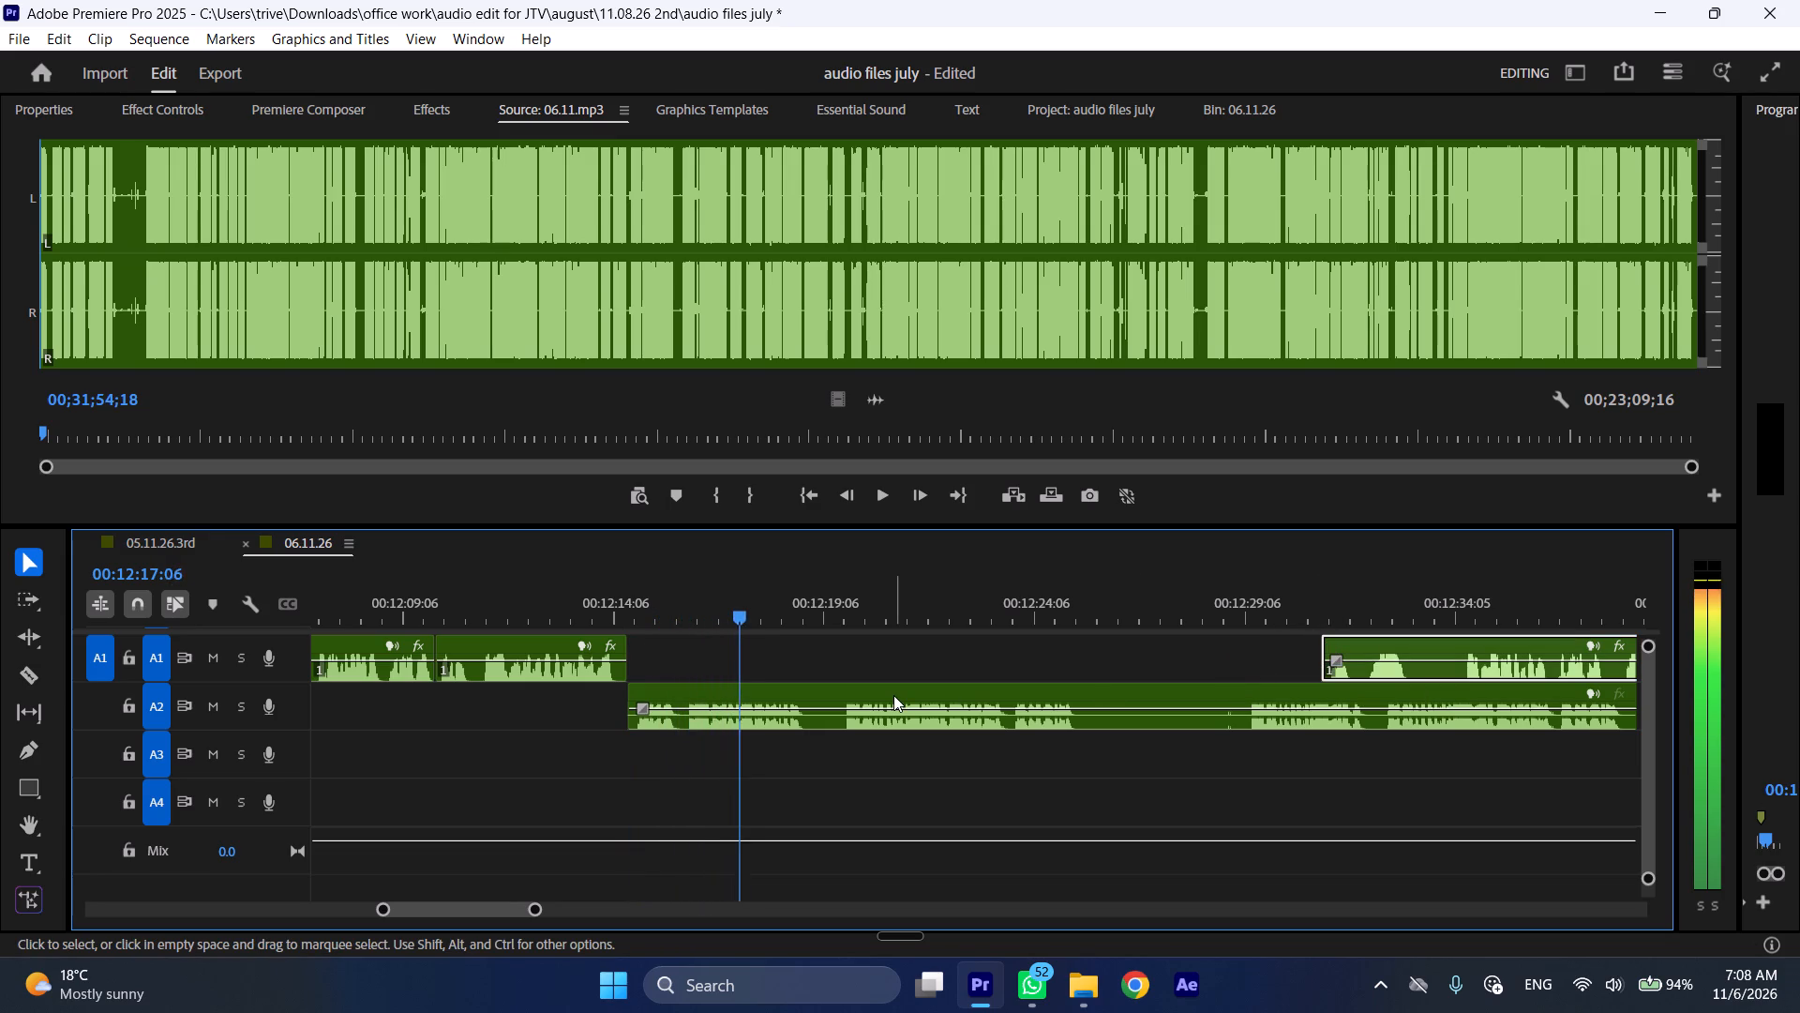
Stop playback at the pause in the A2 passage and split the A2 clip at 00:12:18:20.
{"action": "key", "text": "space"}
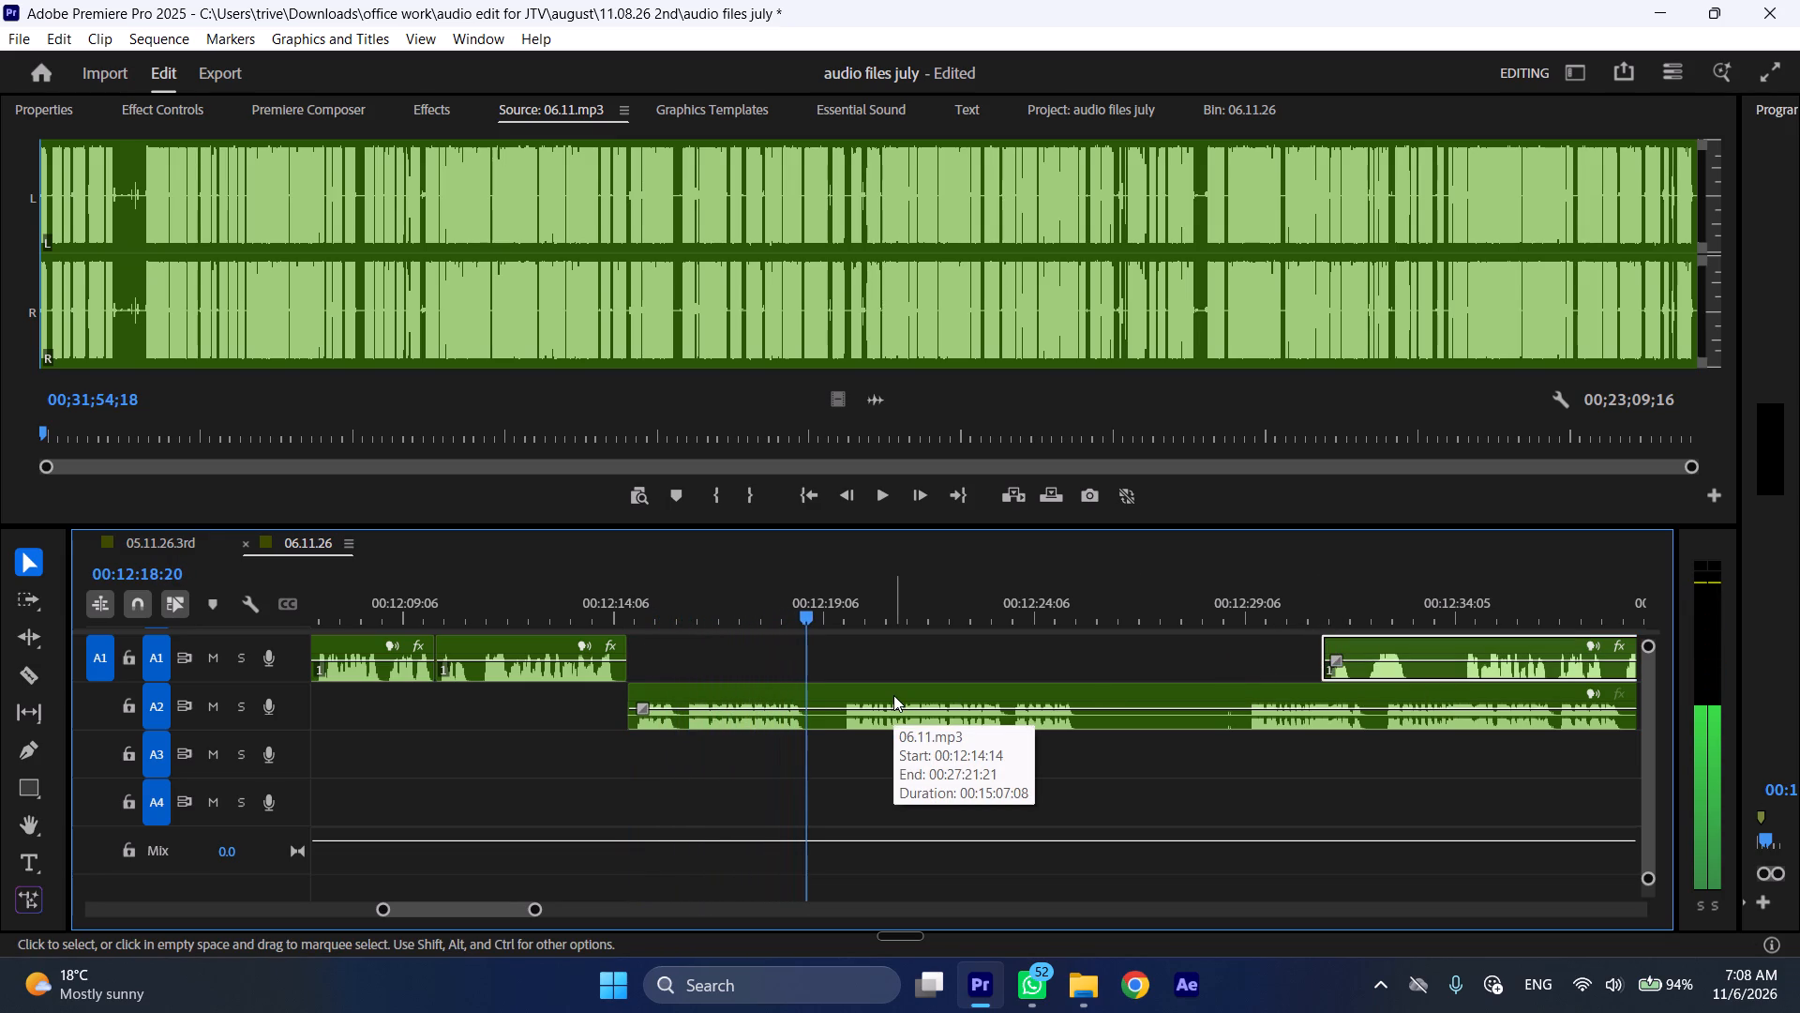
{"action": "key", "text": "shift+c"}
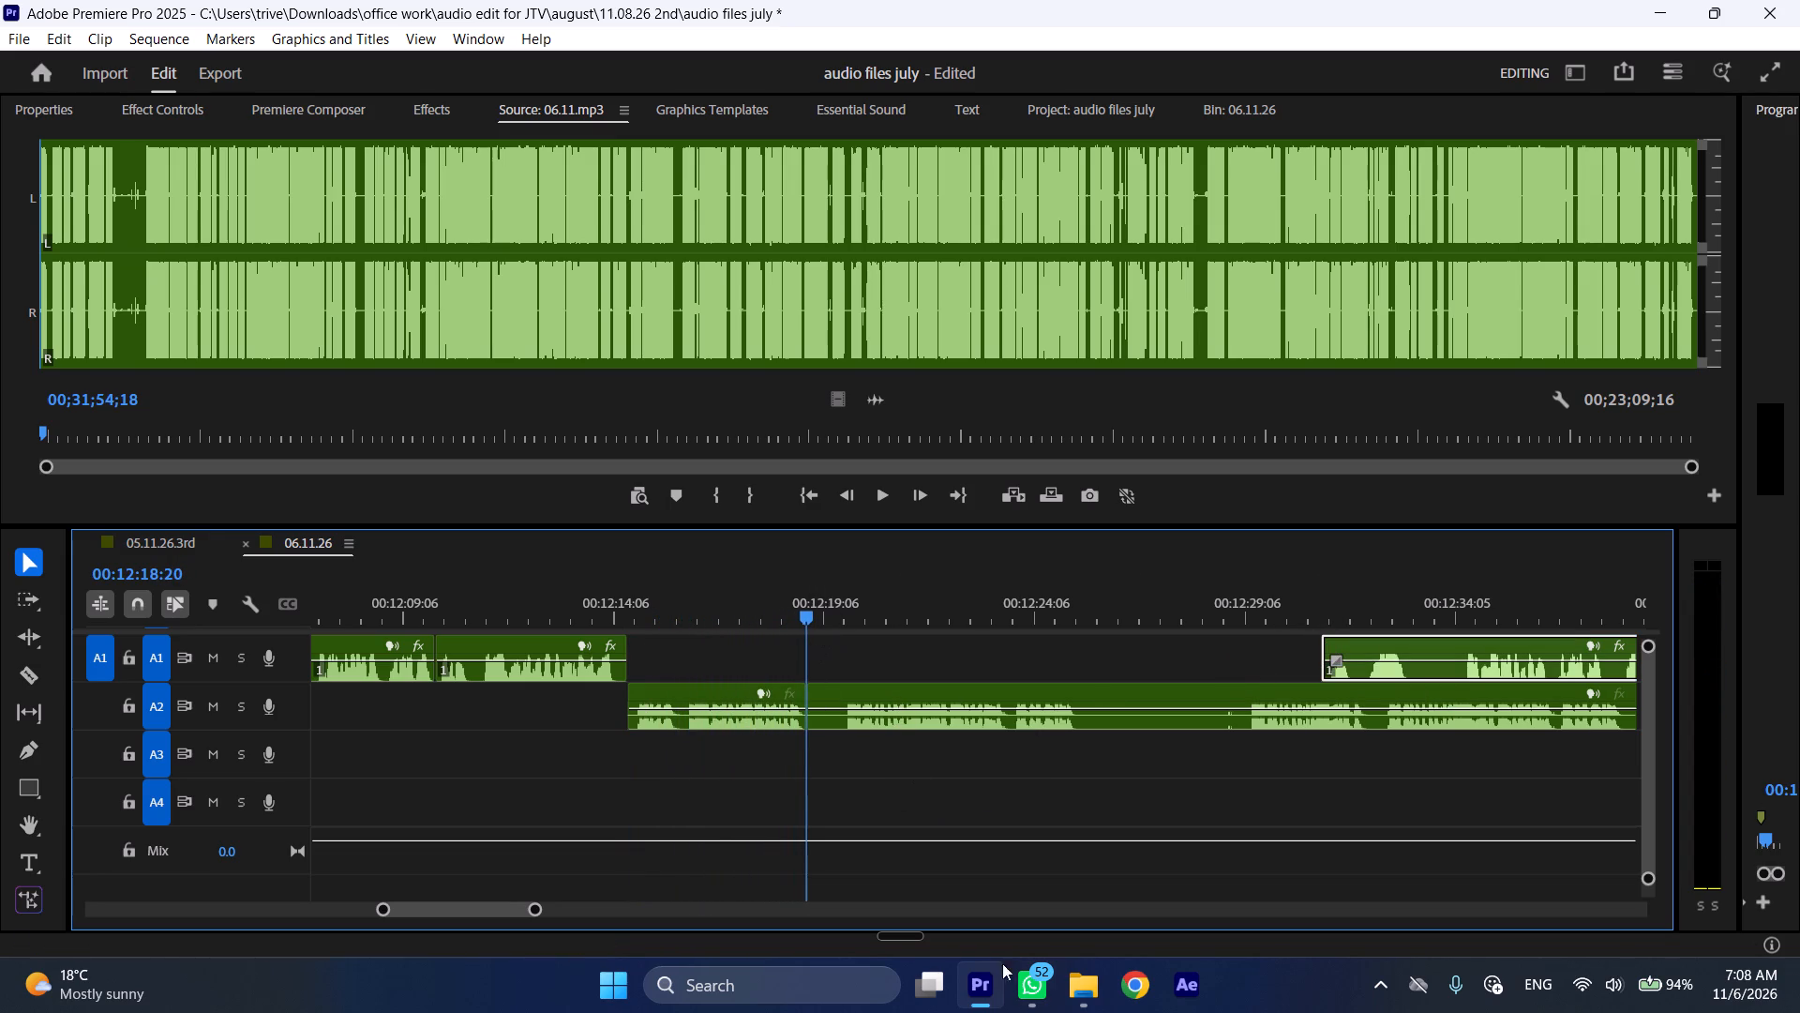
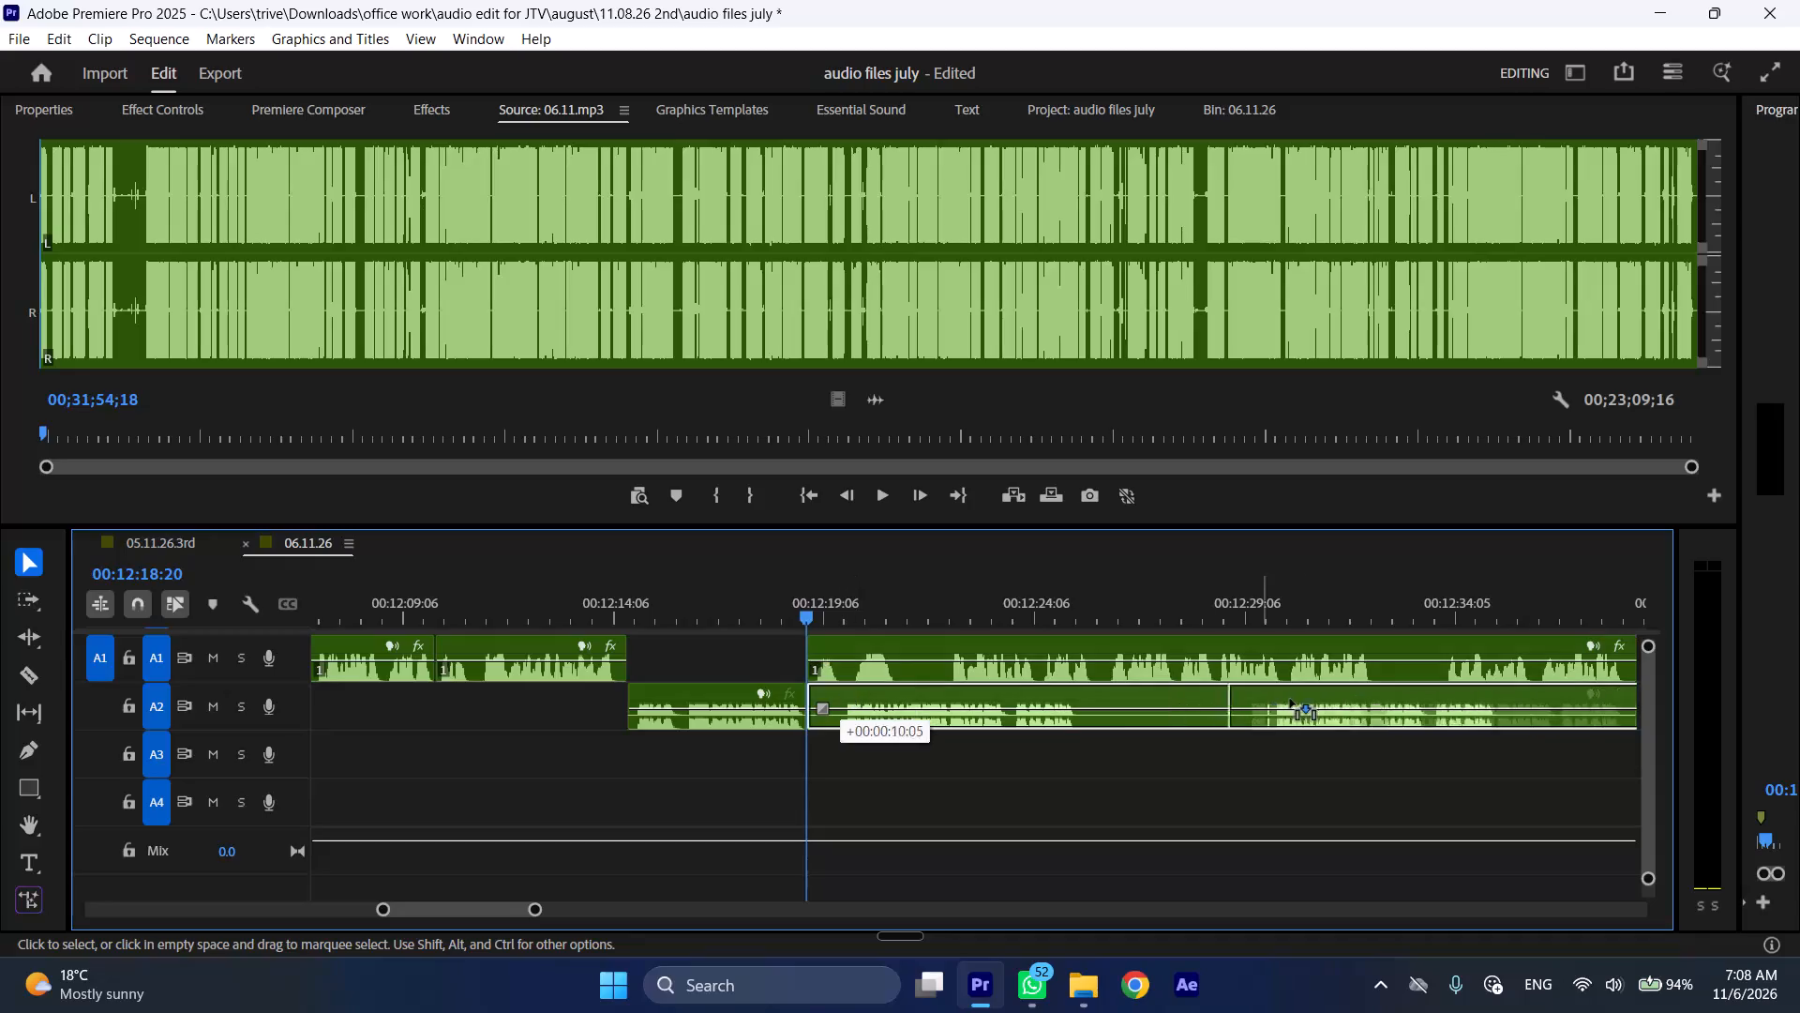
Play the start of the next A1 clip and ripple out its opening phrase from 00:12:18:20 to 00:12:22:06.
{"action": "key", "text": "space"}
{"action": "key", "text": "l"}
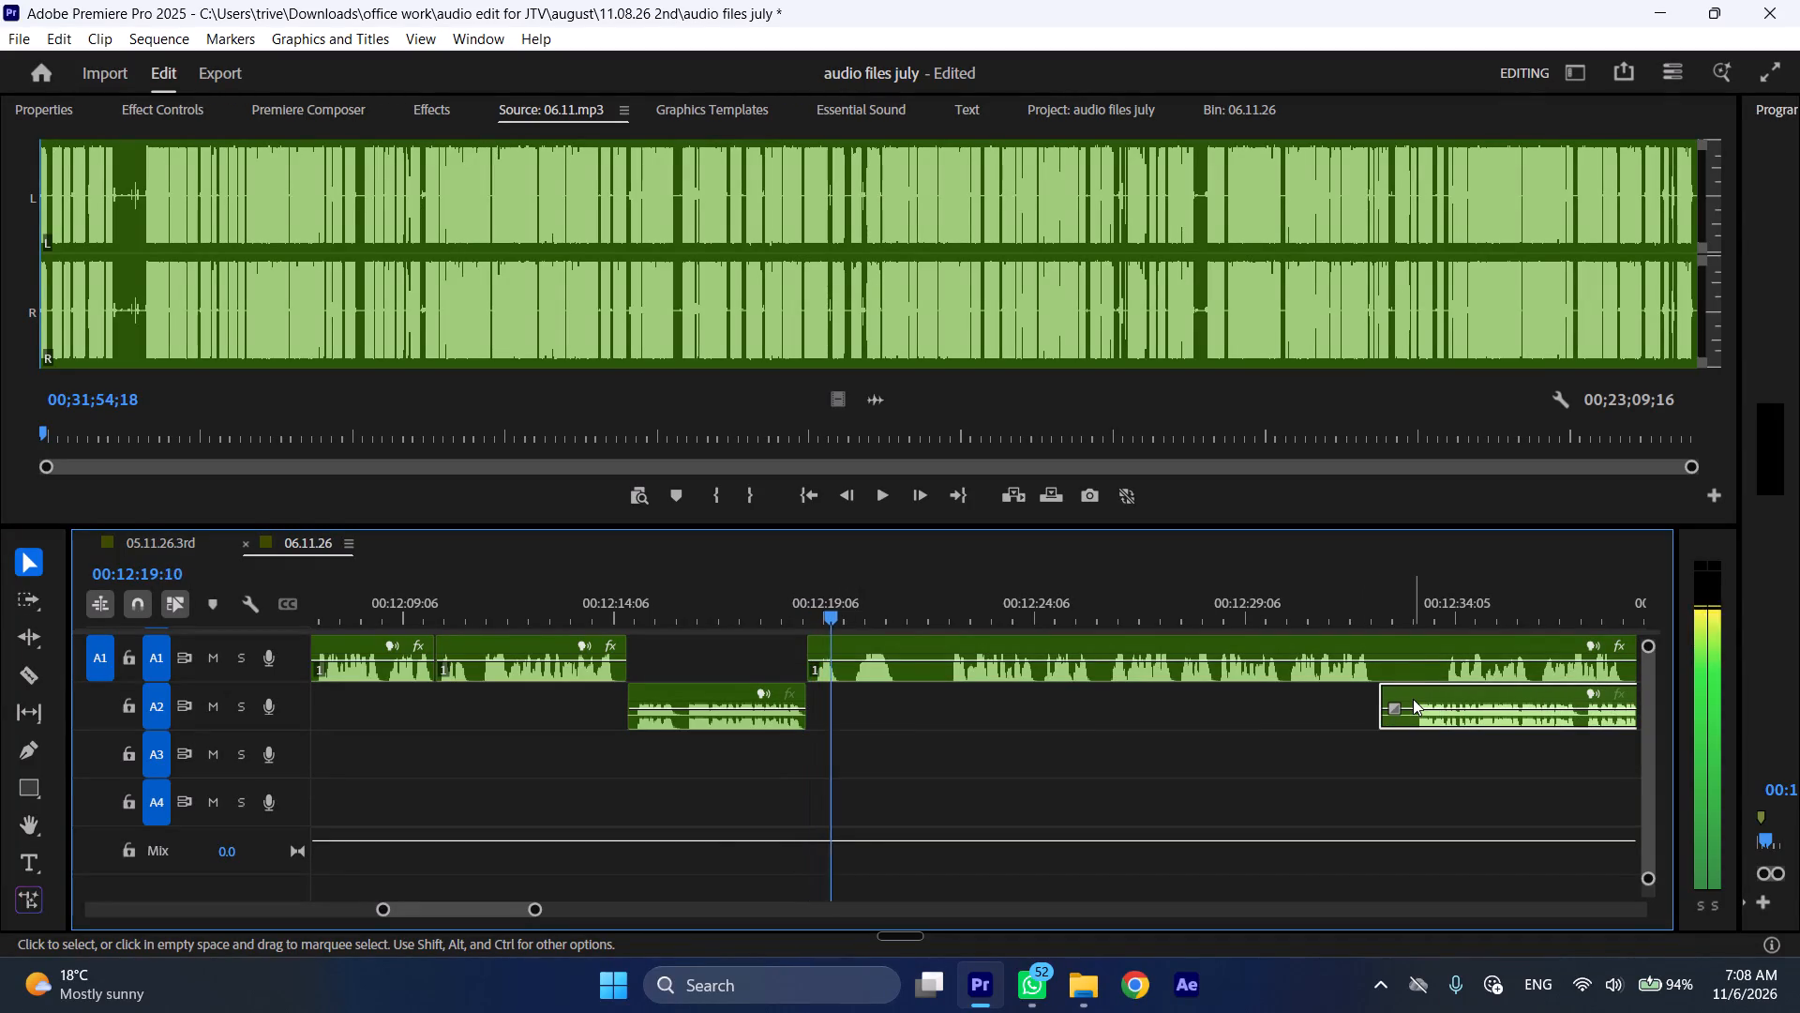
{"action": "scroll", "coordinate": [1038, 733], "scroll_direction": "down", "scroll_amount": 5}
{"action": "key", "text": "space"}
{"action": "left_click", "coordinate": [887, 669]}
{"action": "key", "text": "shift+c"}
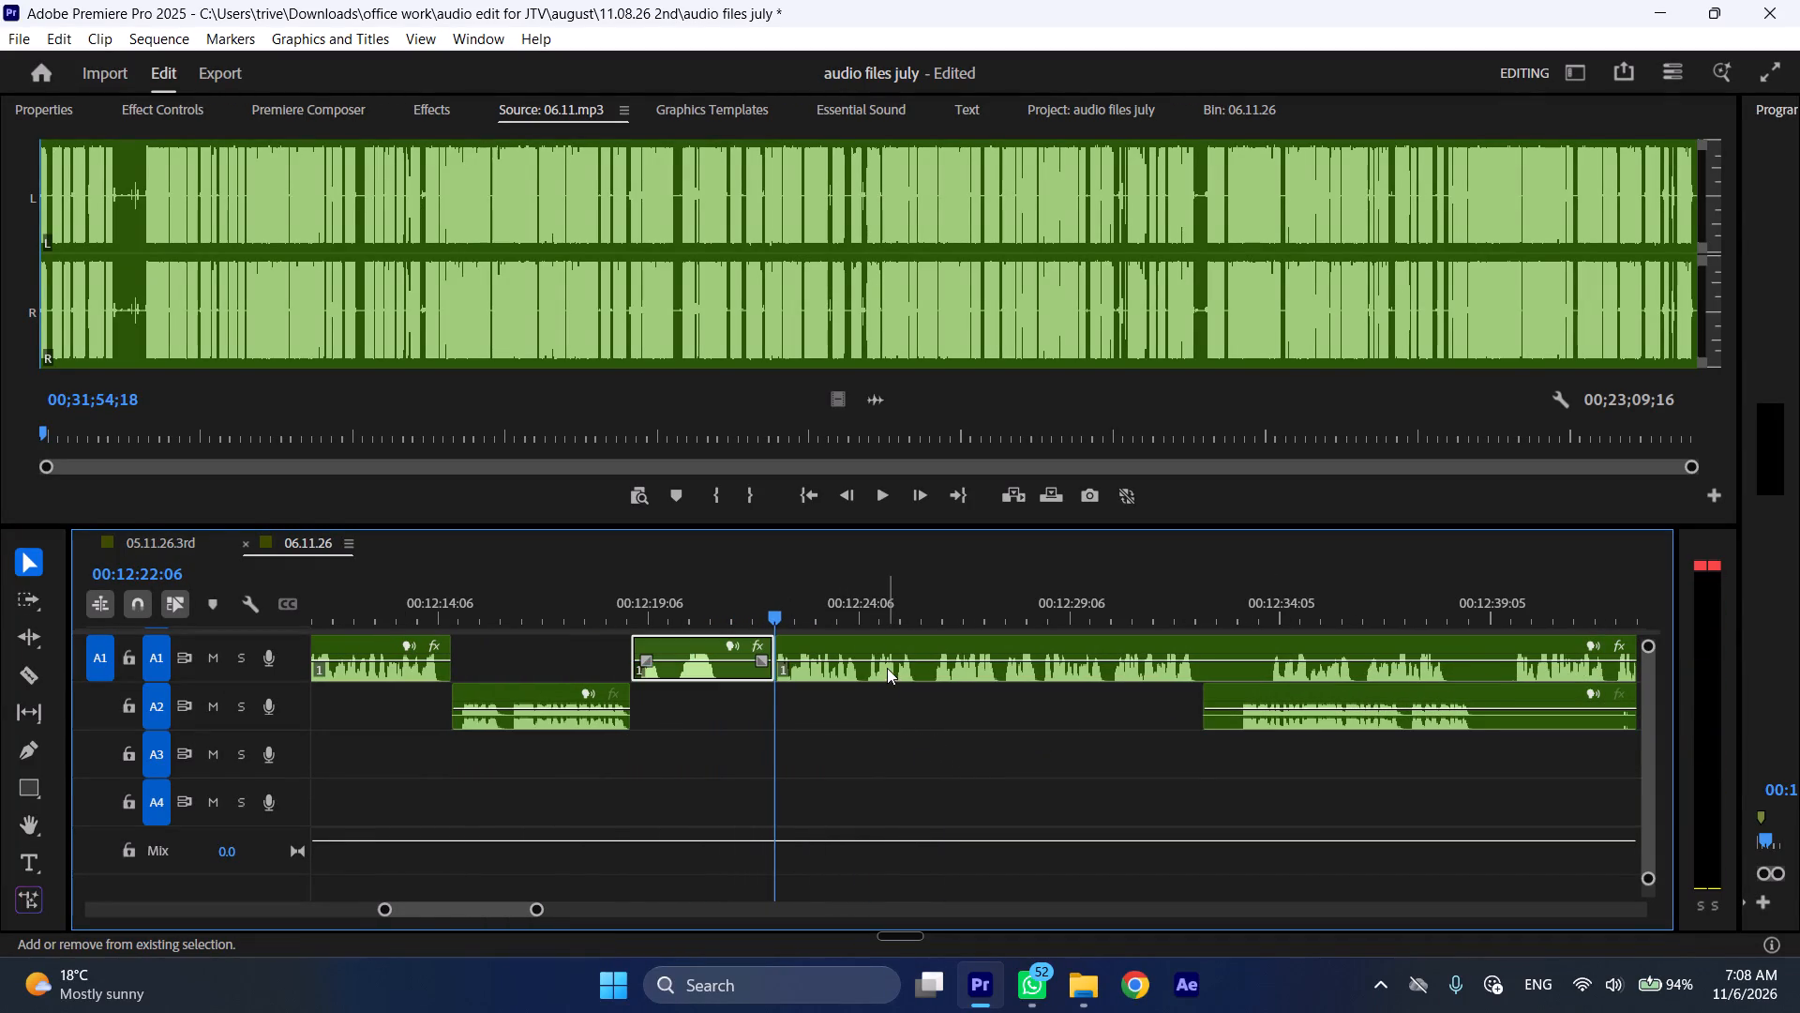
{"action": "key", "text": "ctrl+shift+d"}
Play the A1 passage while moving the remaining A2 clip later so it starts at about 00:12:36.
{"action": "key", "text": "space"}
{"action": "type", "text": "l"}
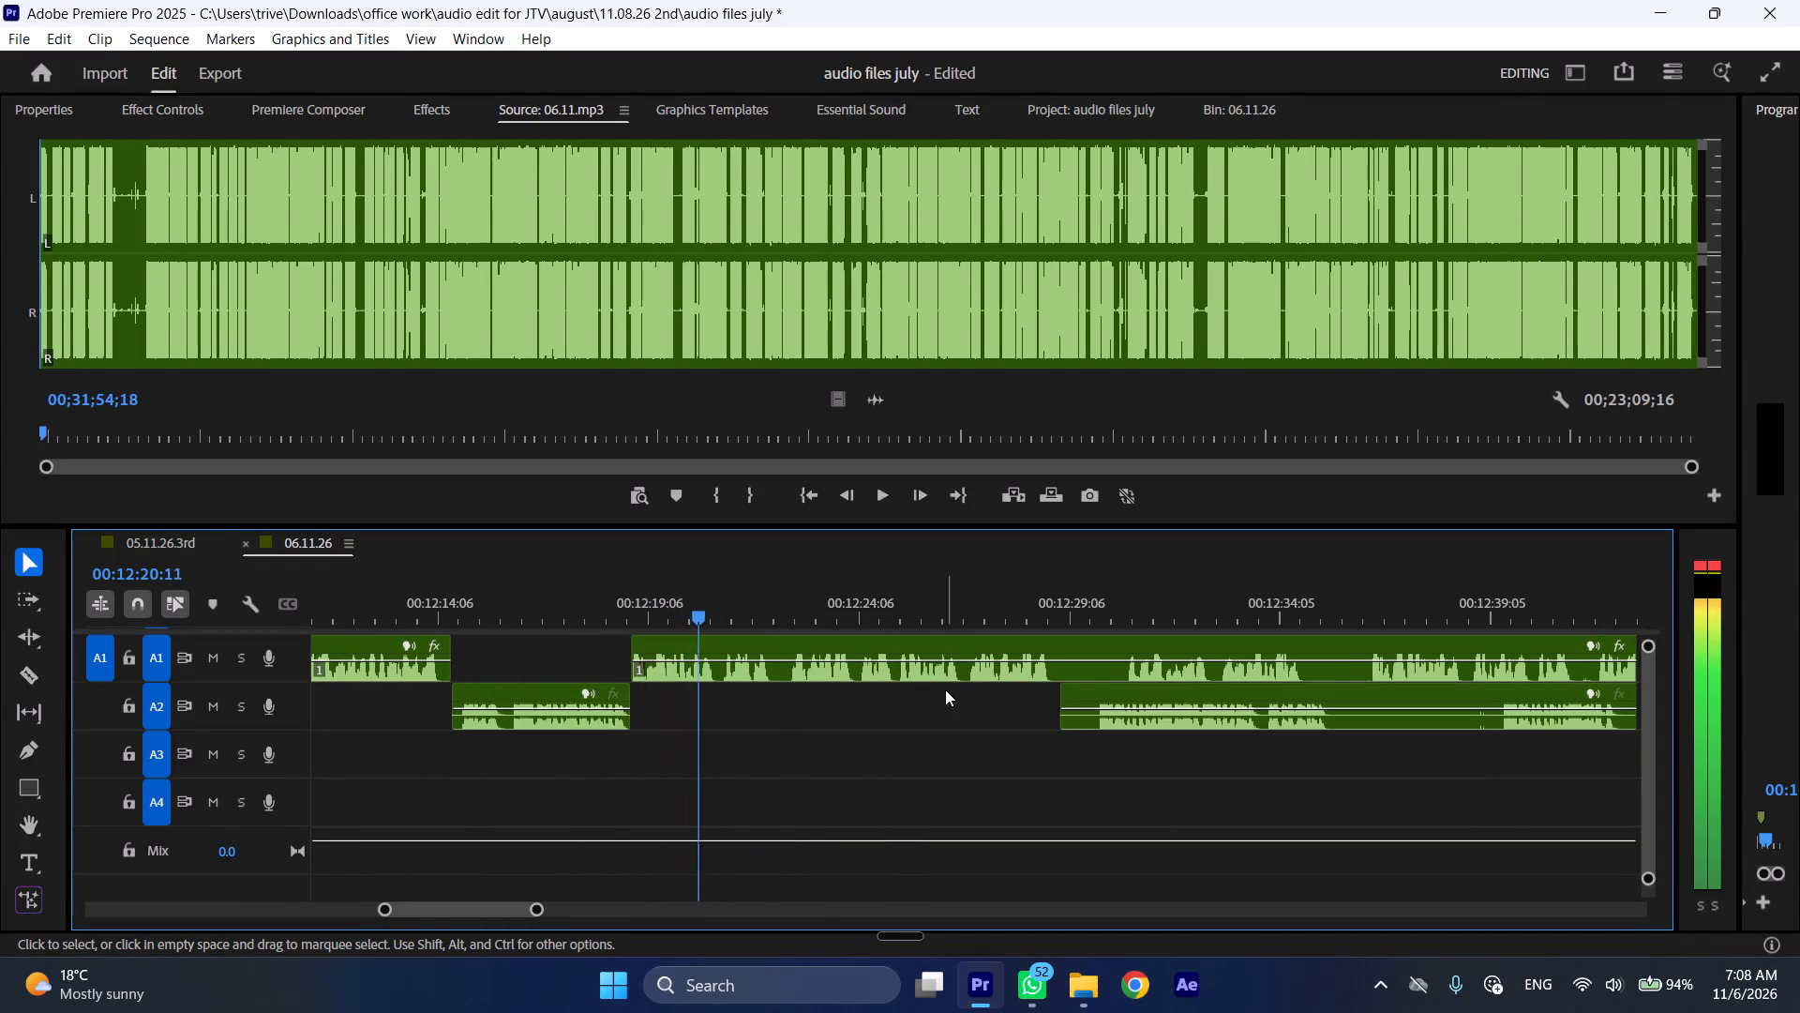
{"action": "left_click_drag", "start_coordinate": [1072, 689], "coordinate": [1106, 693]}
{"action": "left_click_drag", "start_coordinate": [1147, 688], "coordinate": [1327, 688]}
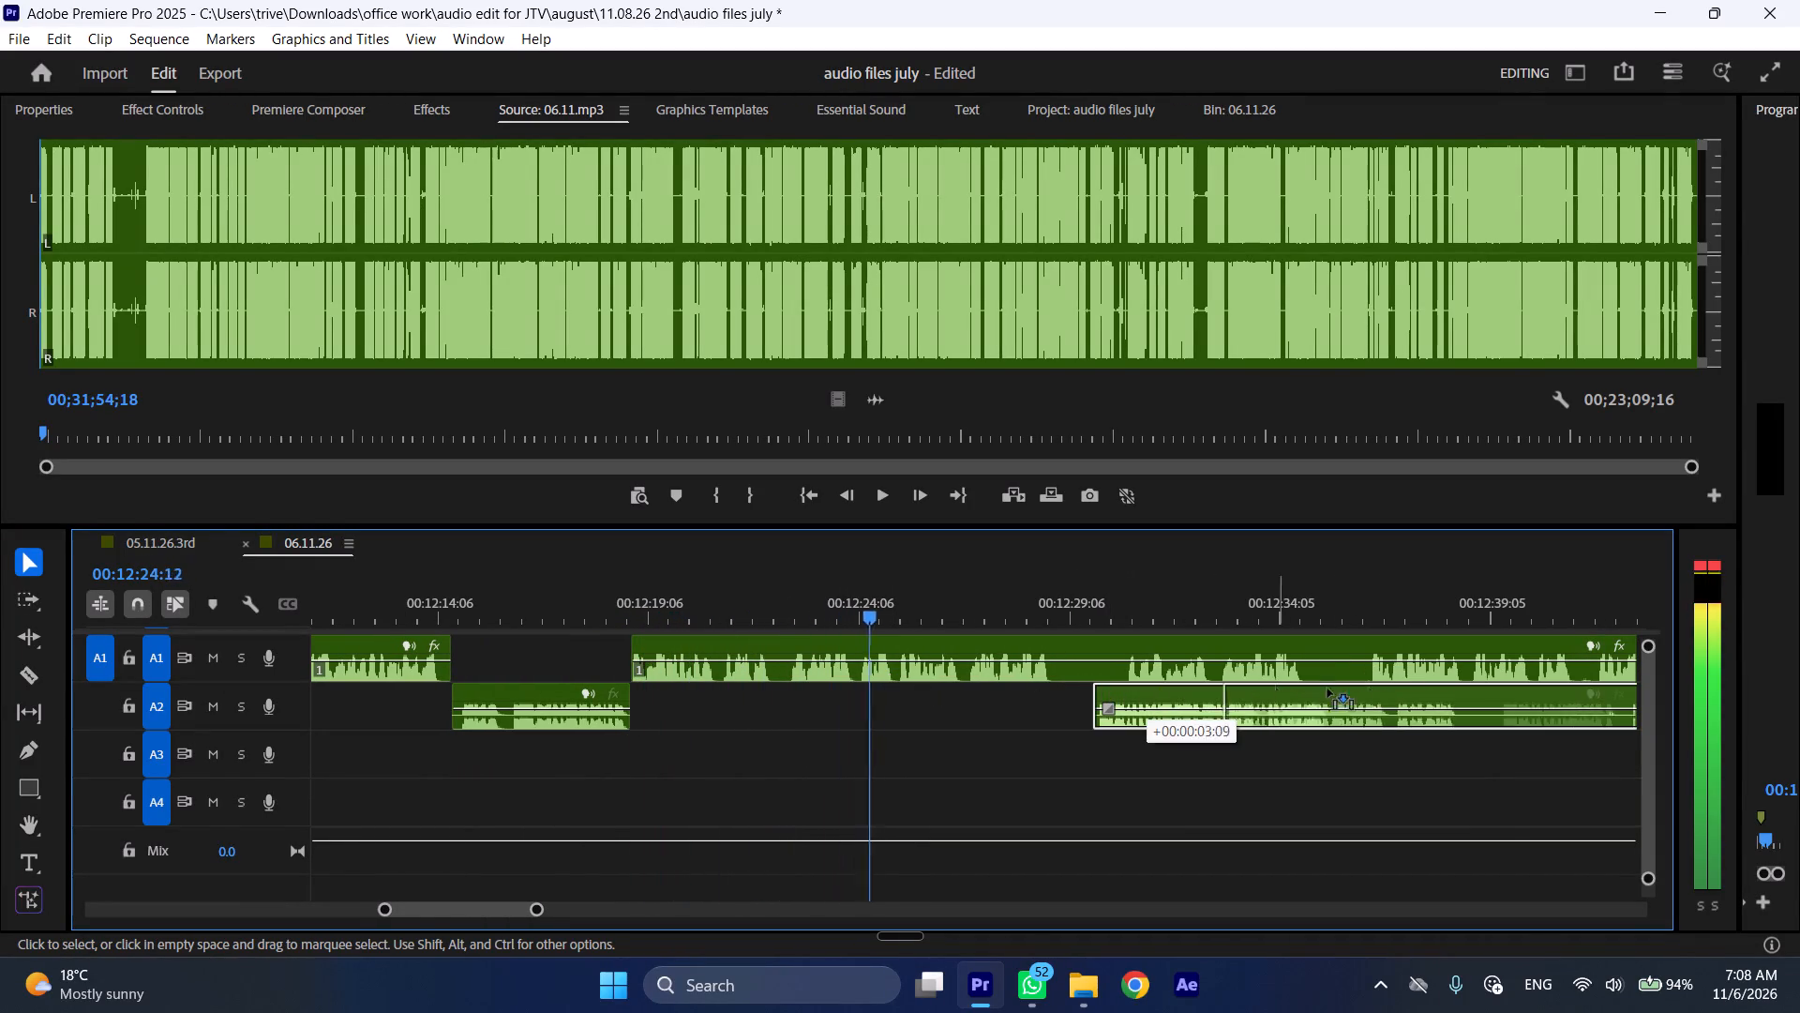
{"action": "left_click_drag", "start_coordinate": [1327, 688], "coordinate": [1422, 688]}
{"action": "scroll", "coordinate": [1209, 743], "scroll_direction": "down", "scroll_amount": 3}
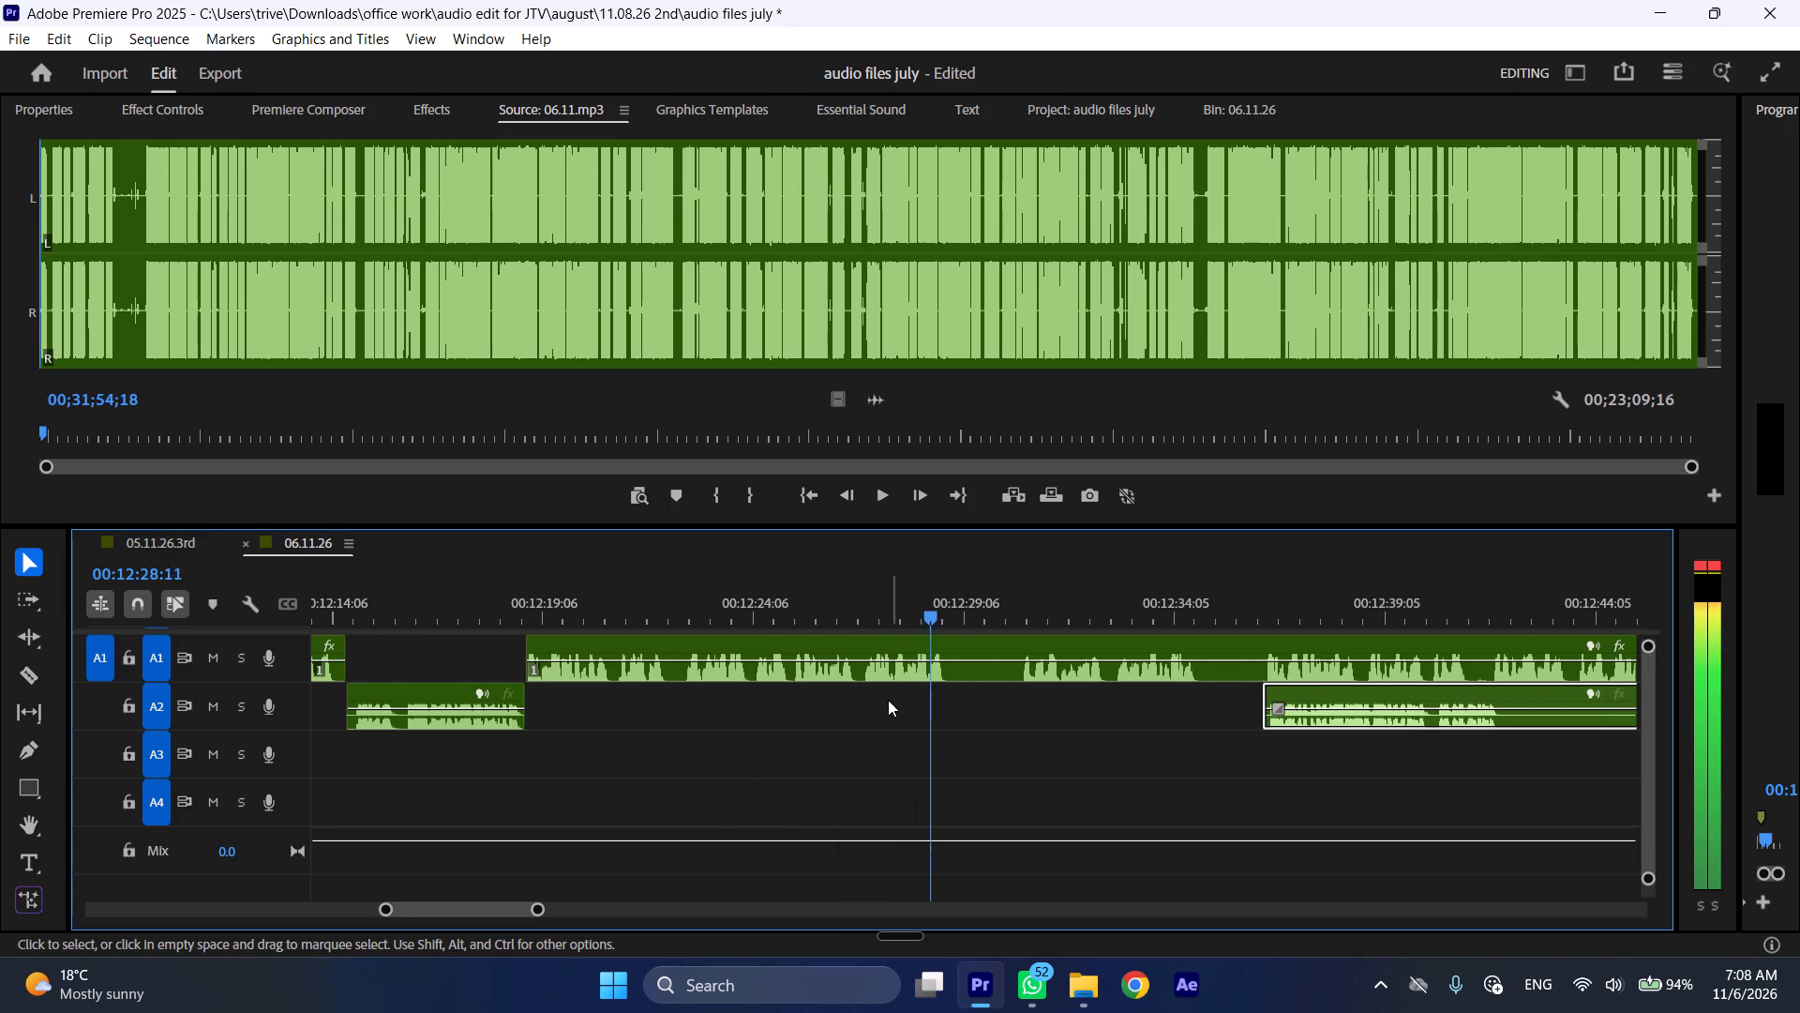
Ripple out the short pause in the A1 passage from about 00:12:22:05 to 00:12:22:13.
{"action": "left_click_drag", "start_coordinate": [669, 610], "coordinate": [685, 612]}
{"action": "key", "text": "shift+c"}
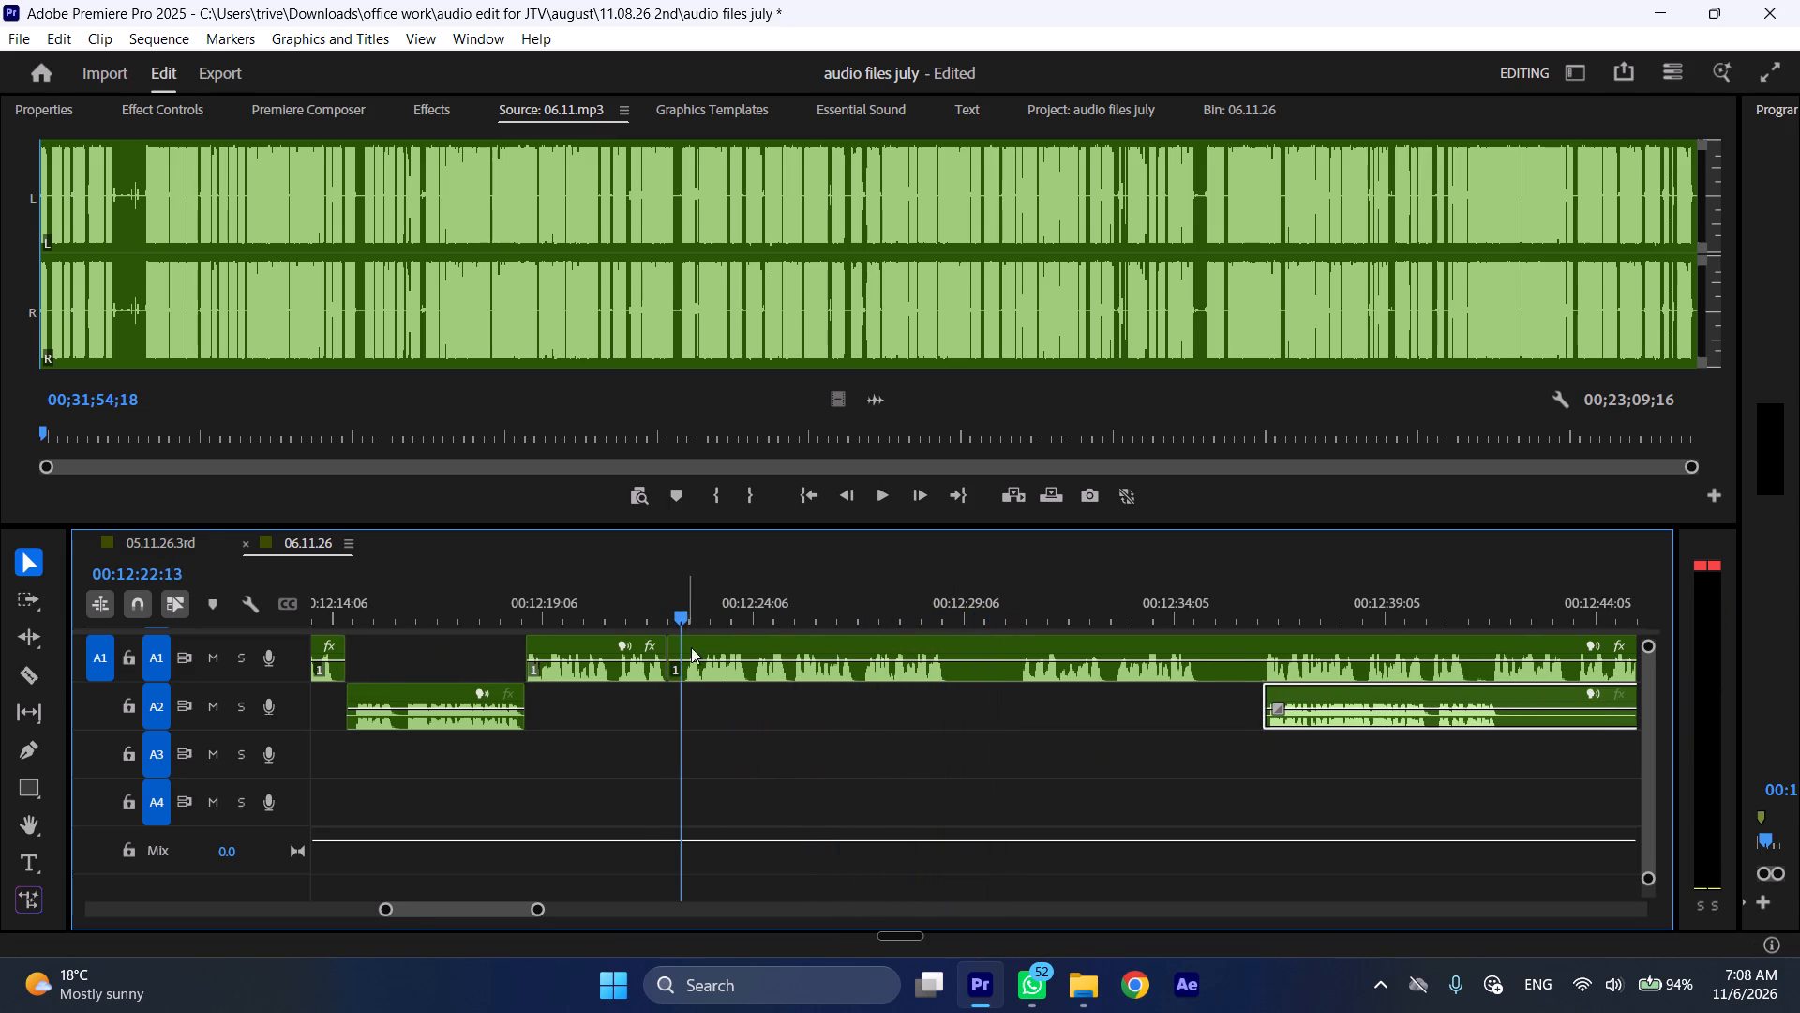
{"action": "left_click", "coordinate": [699, 667]}
{"action": "key", "text": "shift+c"}
{"action": "key", "text": "ctrl+shift+d"}
Ripple out the longer pause in the A1 passage from 00:12:28:13 to 00:12:30:03.
{"action": "left_click_drag", "start_coordinate": [918, 608], "coordinate": [937, 612]}
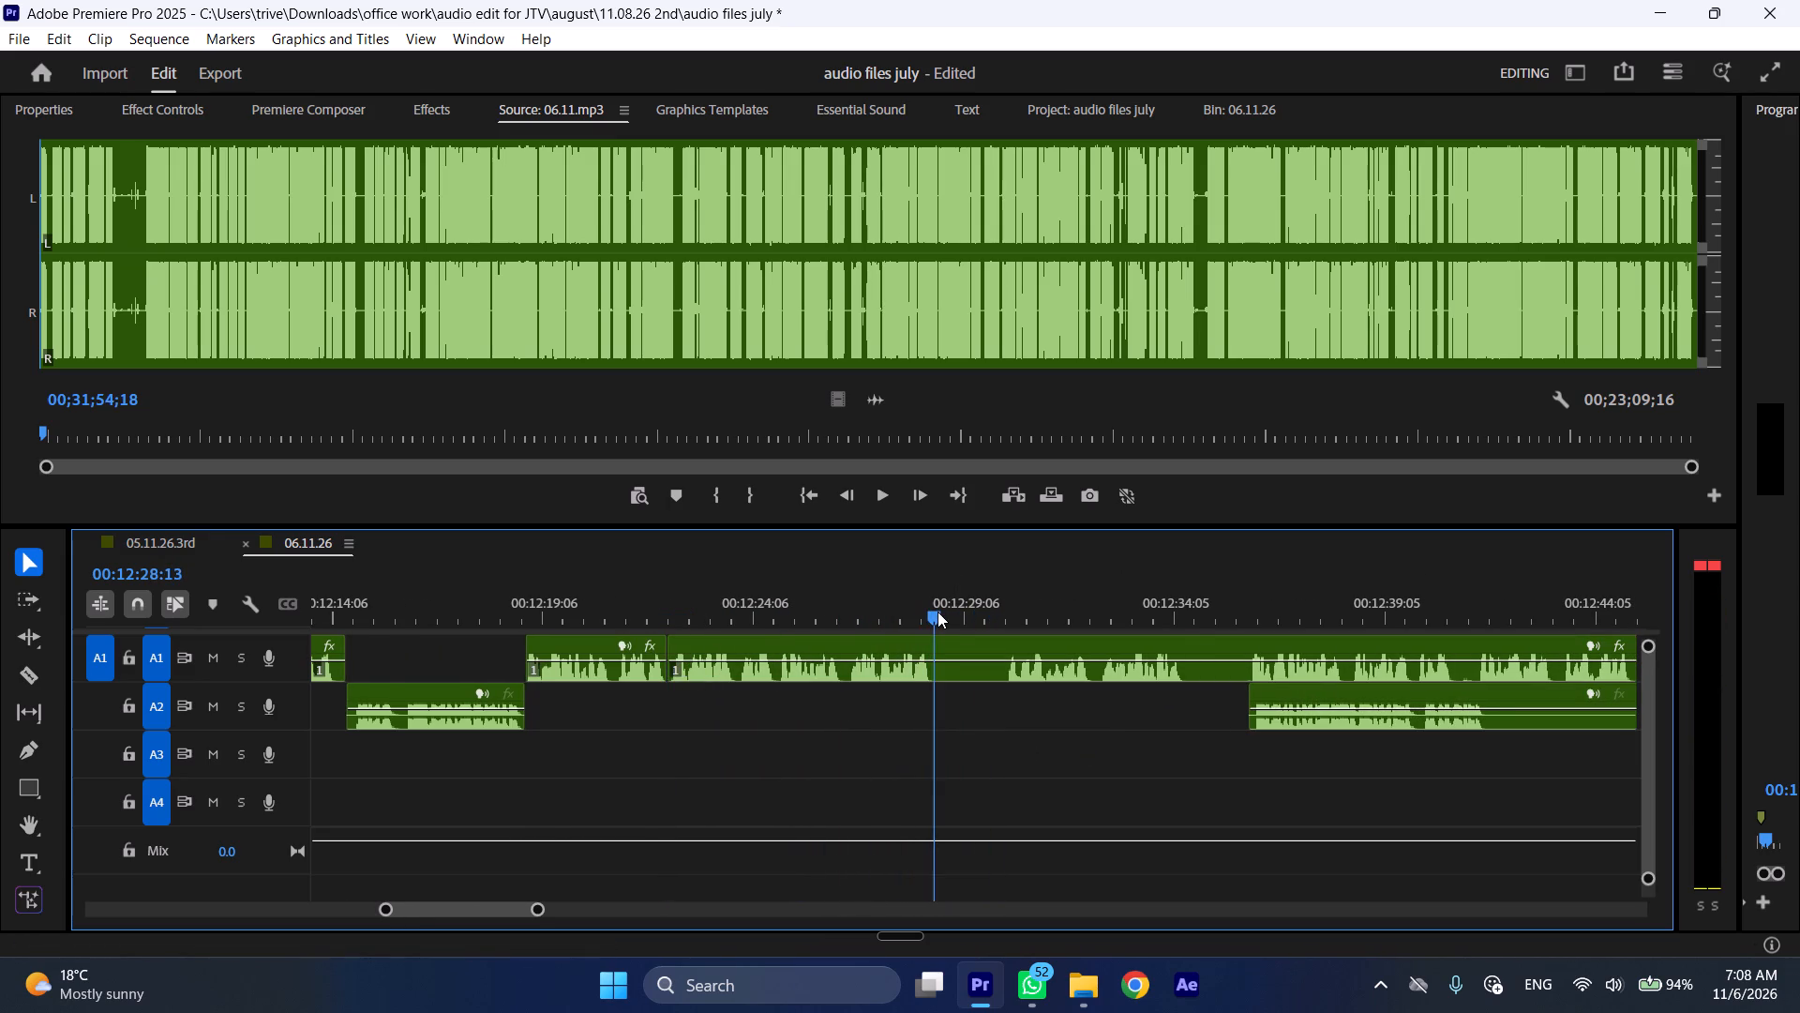
{"action": "left_click_drag", "start_coordinate": [937, 612], "coordinate": [1004, 609]}
{"action": "key", "text": "shift+c"}
{"action": "left_click", "coordinate": [1022, 653]}
{"action": "key", "text": "shift+c"}
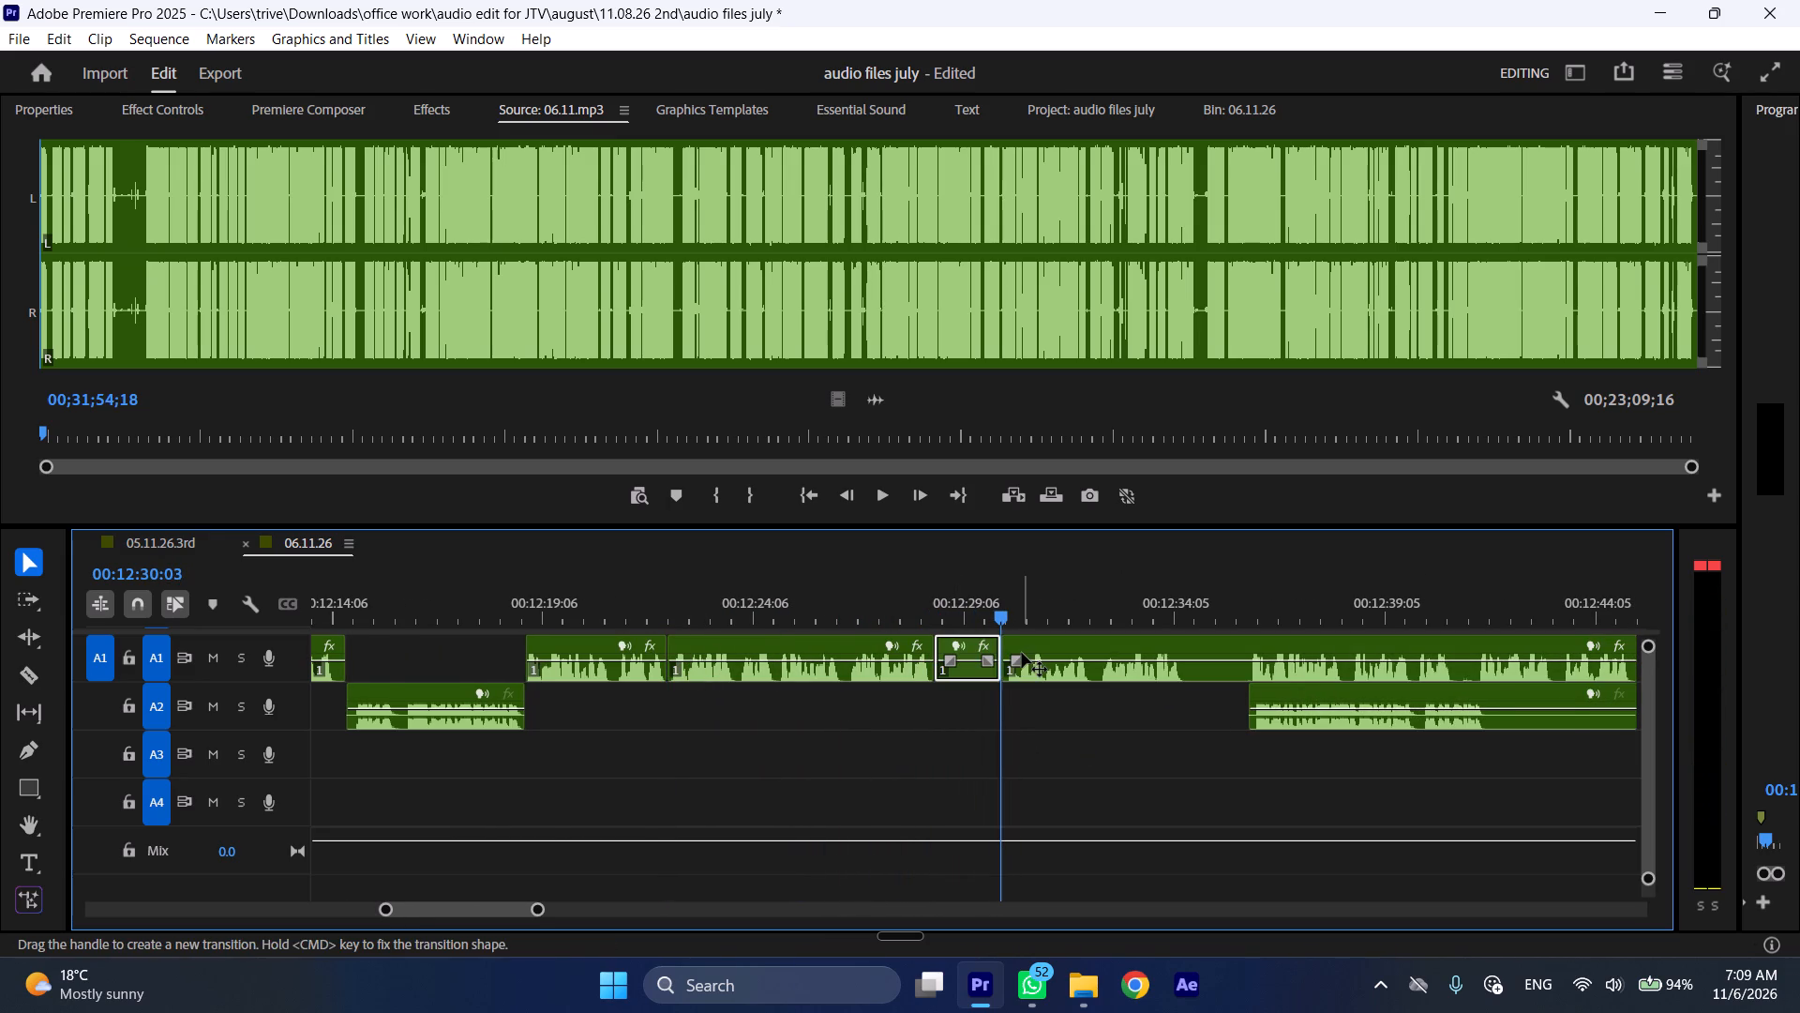
{"action": "key", "text": "ctrl+shift+d"}
Play on to the end of the A1 speech and split the A1 clip at 00:12:32:22.
{"action": "key", "text": "space"}
{"action": "key", "text": "l"}
{"action": "scroll", "coordinate": [1006, 720], "scroll_direction": "down", "scroll_amount": 5}
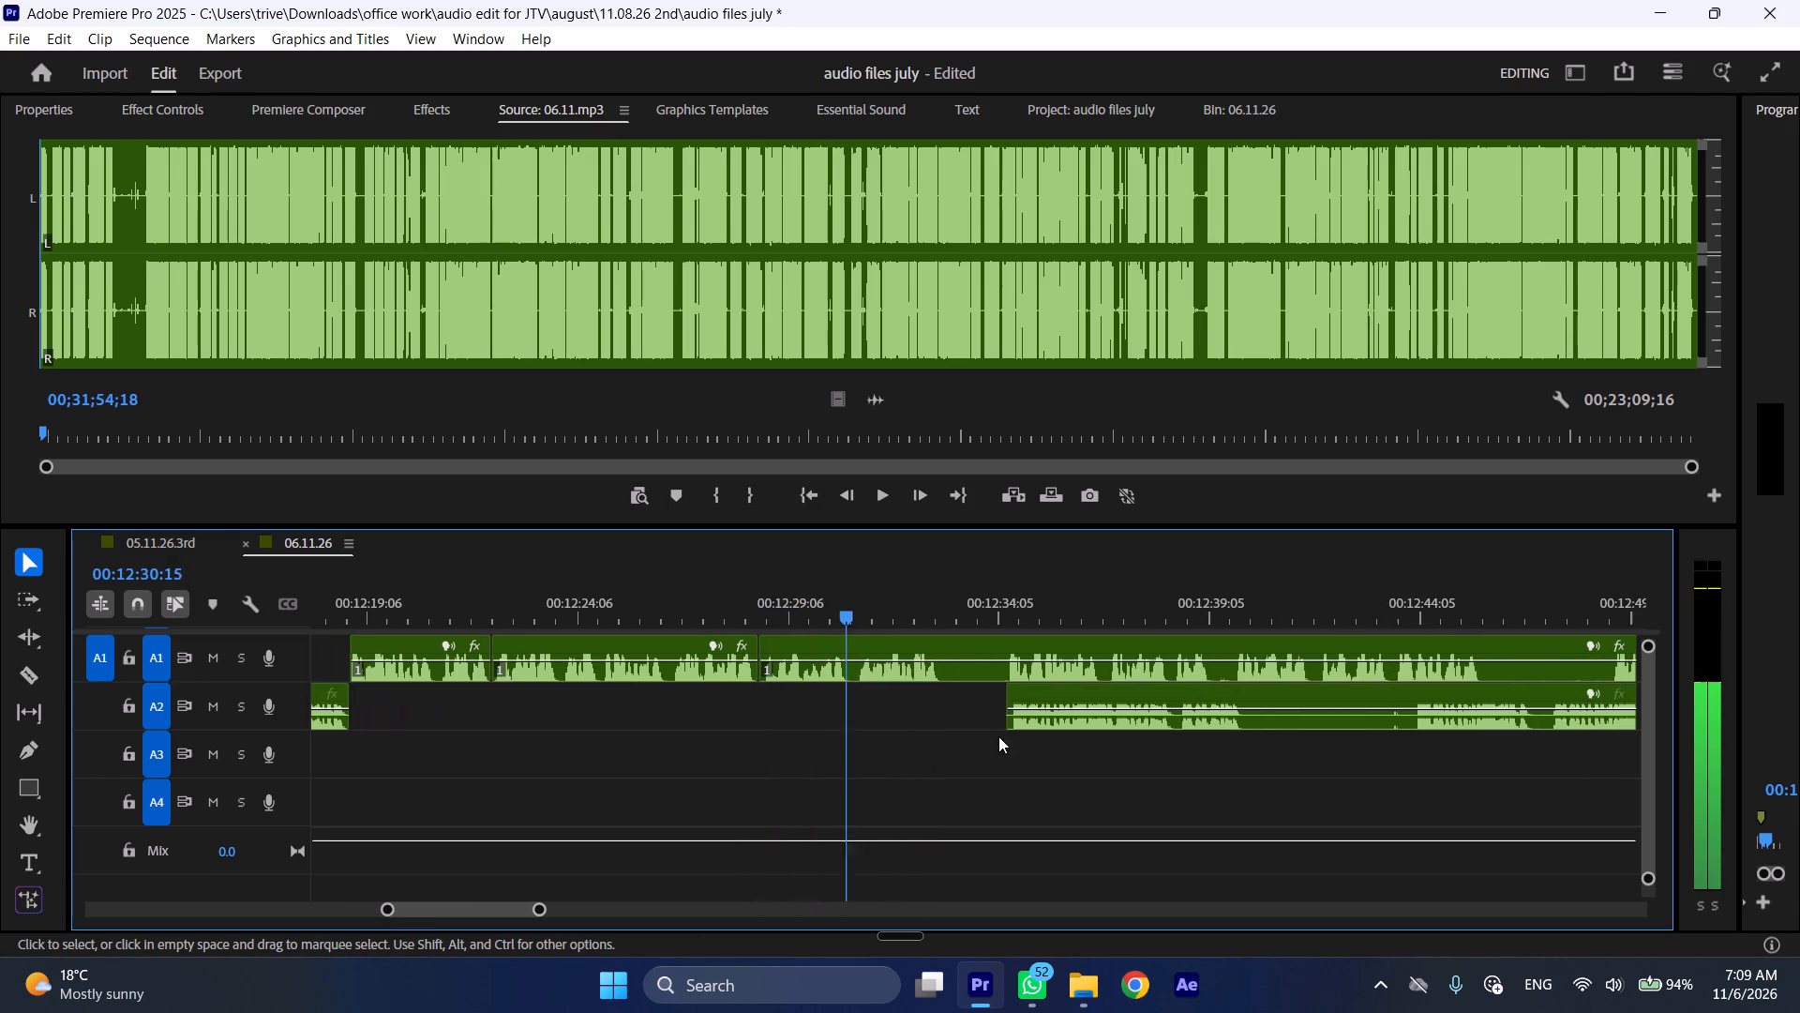
{"action": "scroll", "coordinate": [938, 748], "scroll_direction": "down", "scroll_amount": 2}
{"action": "key", "text": "space"}
{"action": "type", "text": "C"}
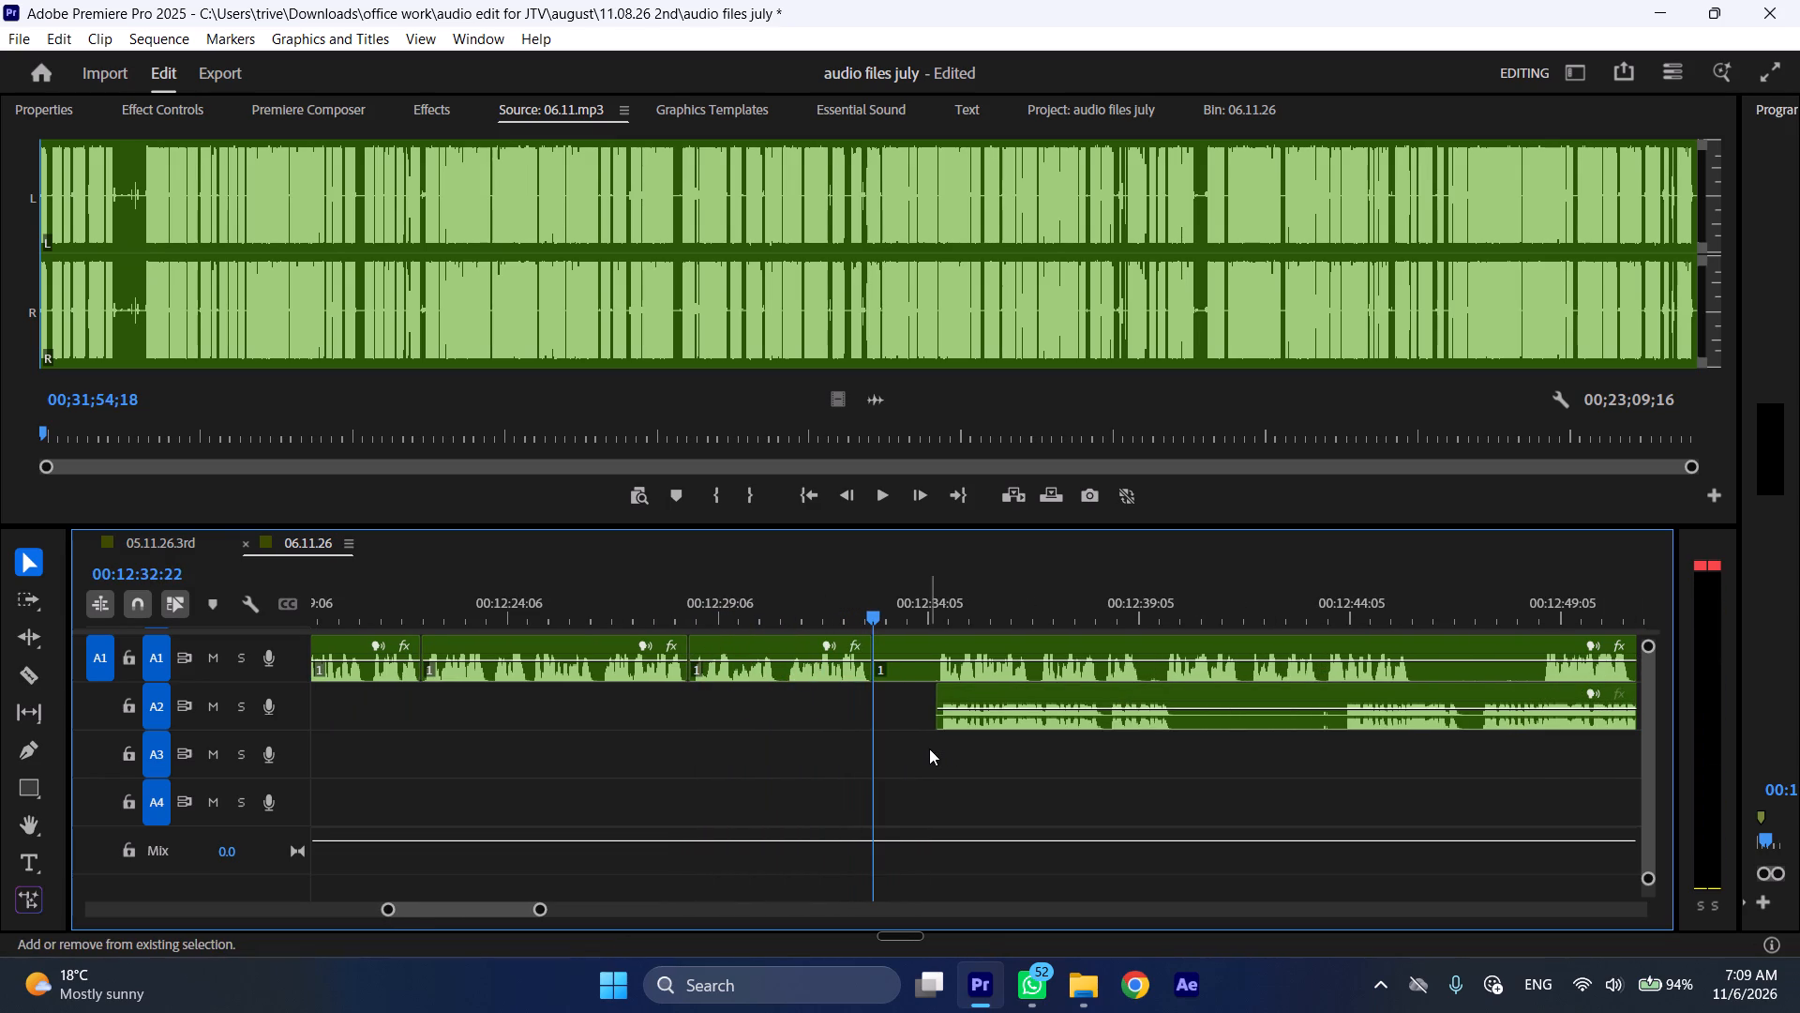
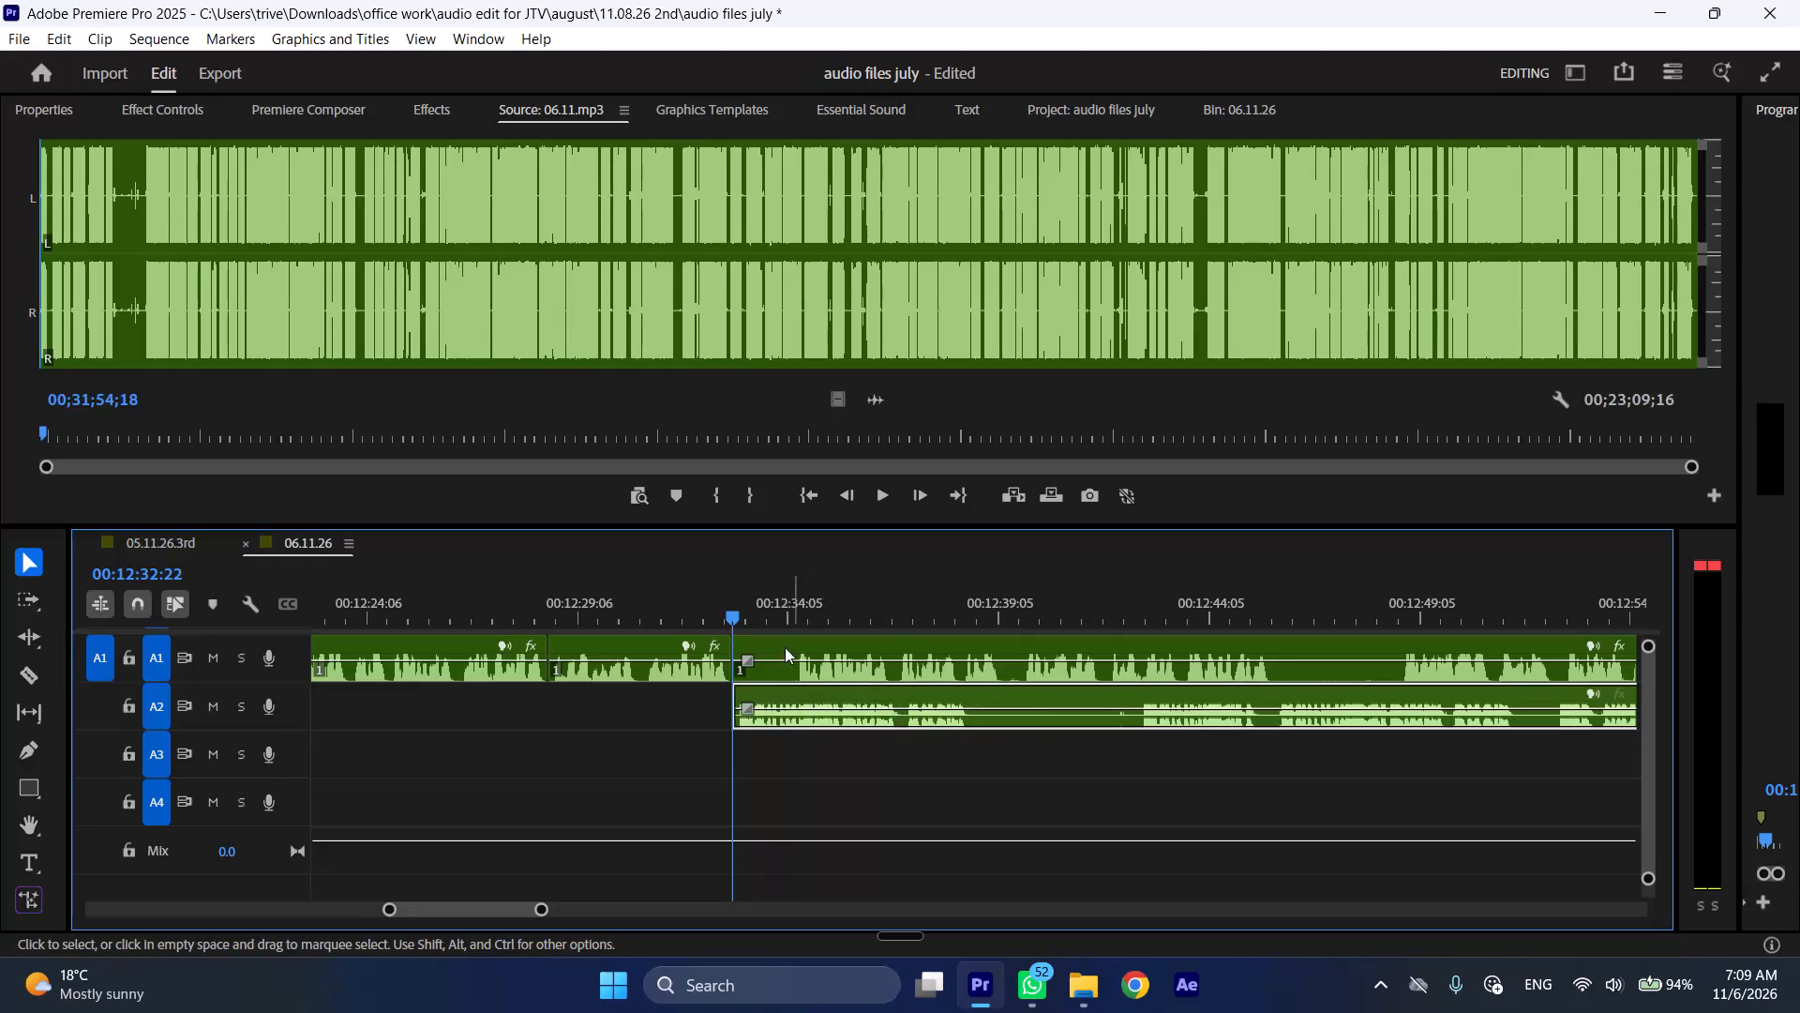
Move the A1 clip after the 00:12:32:22 split later so it starts at about 00:12:40.
{"action": "left_click_drag", "start_coordinate": [775, 640], "coordinate": [818, 646]}
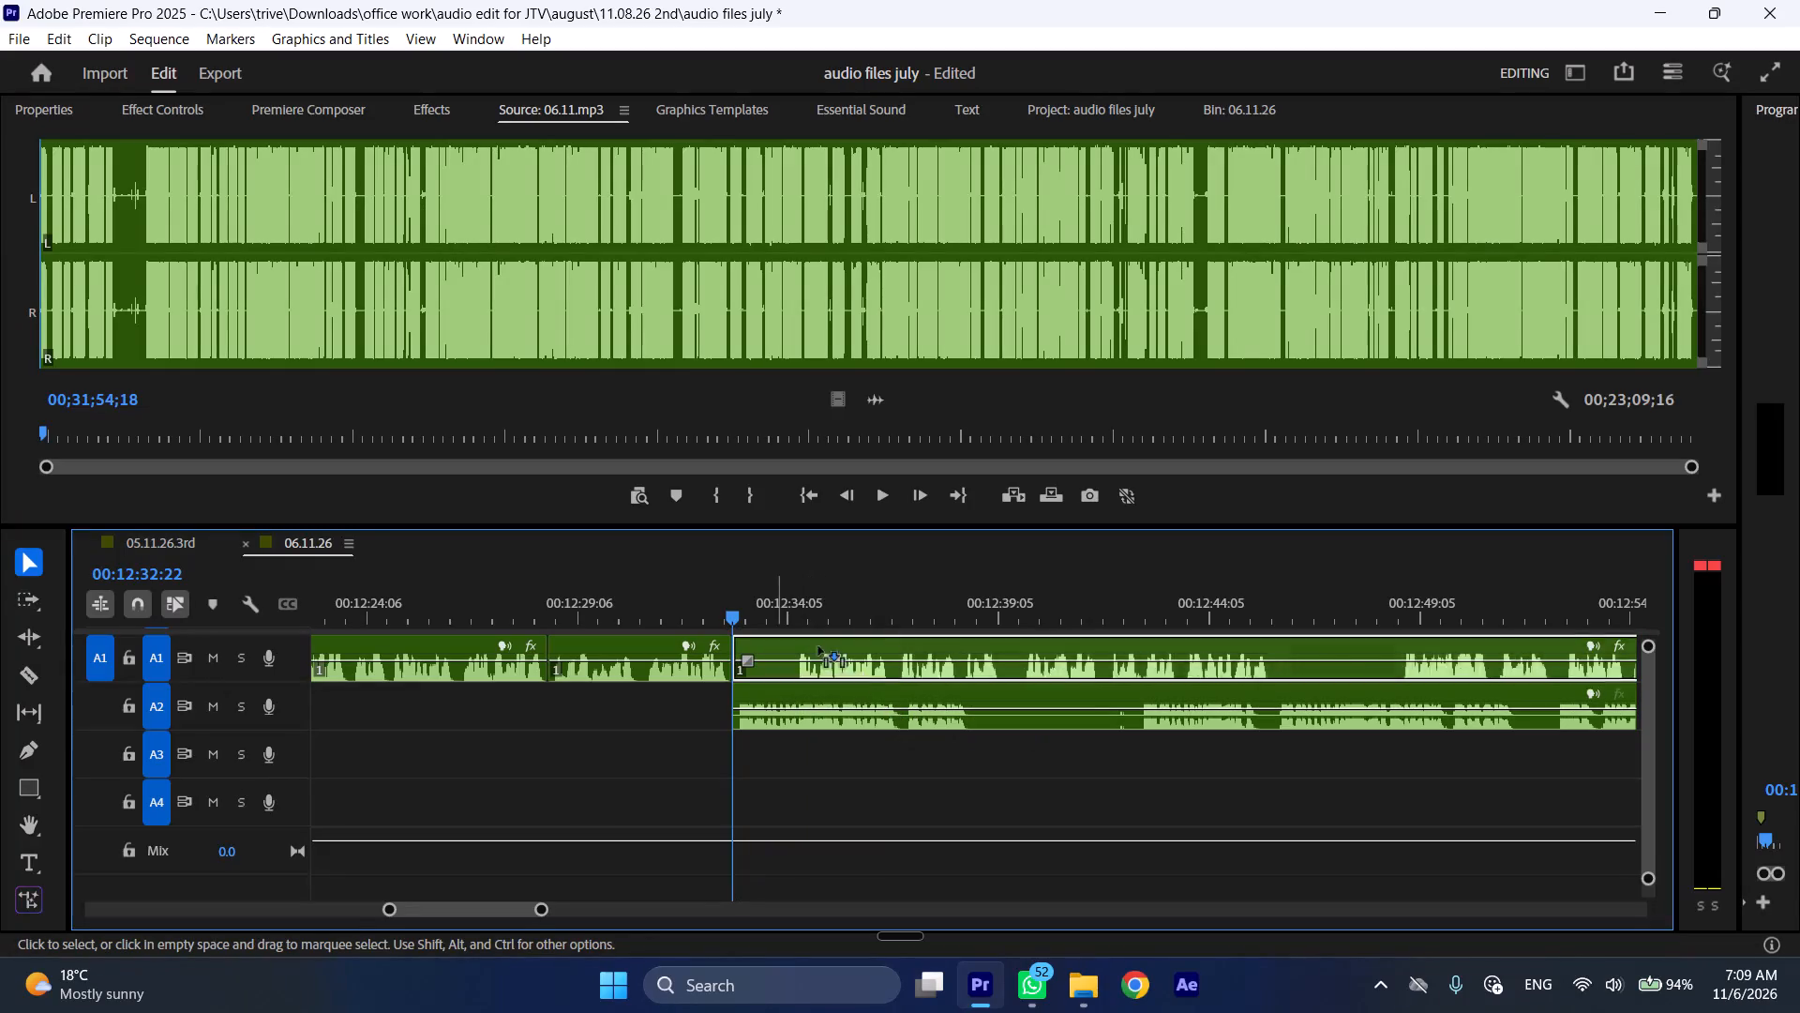
{"action": "left_click_drag", "start_coordinate": [818, 646], "coordinate": [1034, 656]}
{"action": "left_click_drag", "start_coordinate": [997, 650], "coordinate": [1050, 655]}
Play the A2 passage from 00:12:32:22 to the end of its speech and split the A2 clip at 00:12:38:15.
{"action": "key", "text": "space"}
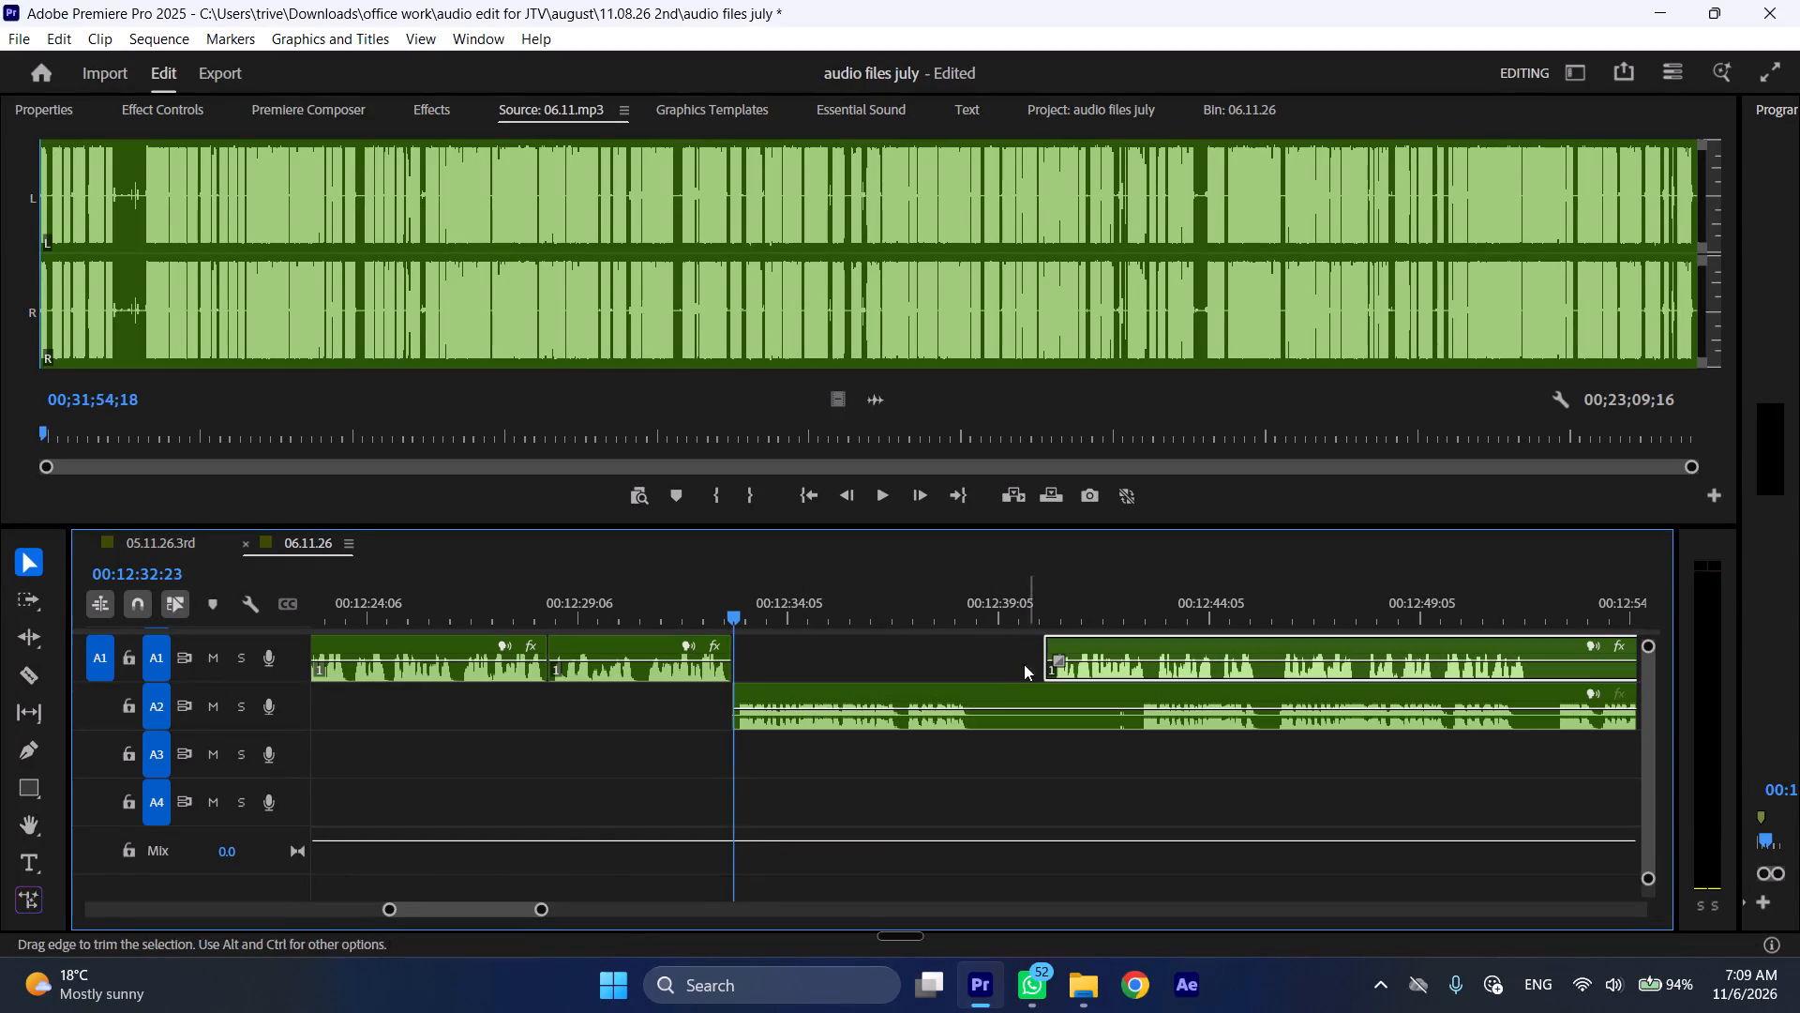
{"action": "key", "text": "l"}
{"action": "scroll", "coordinate": [987, 692], "scroll_direction": "down", "scroll_amount": 4}
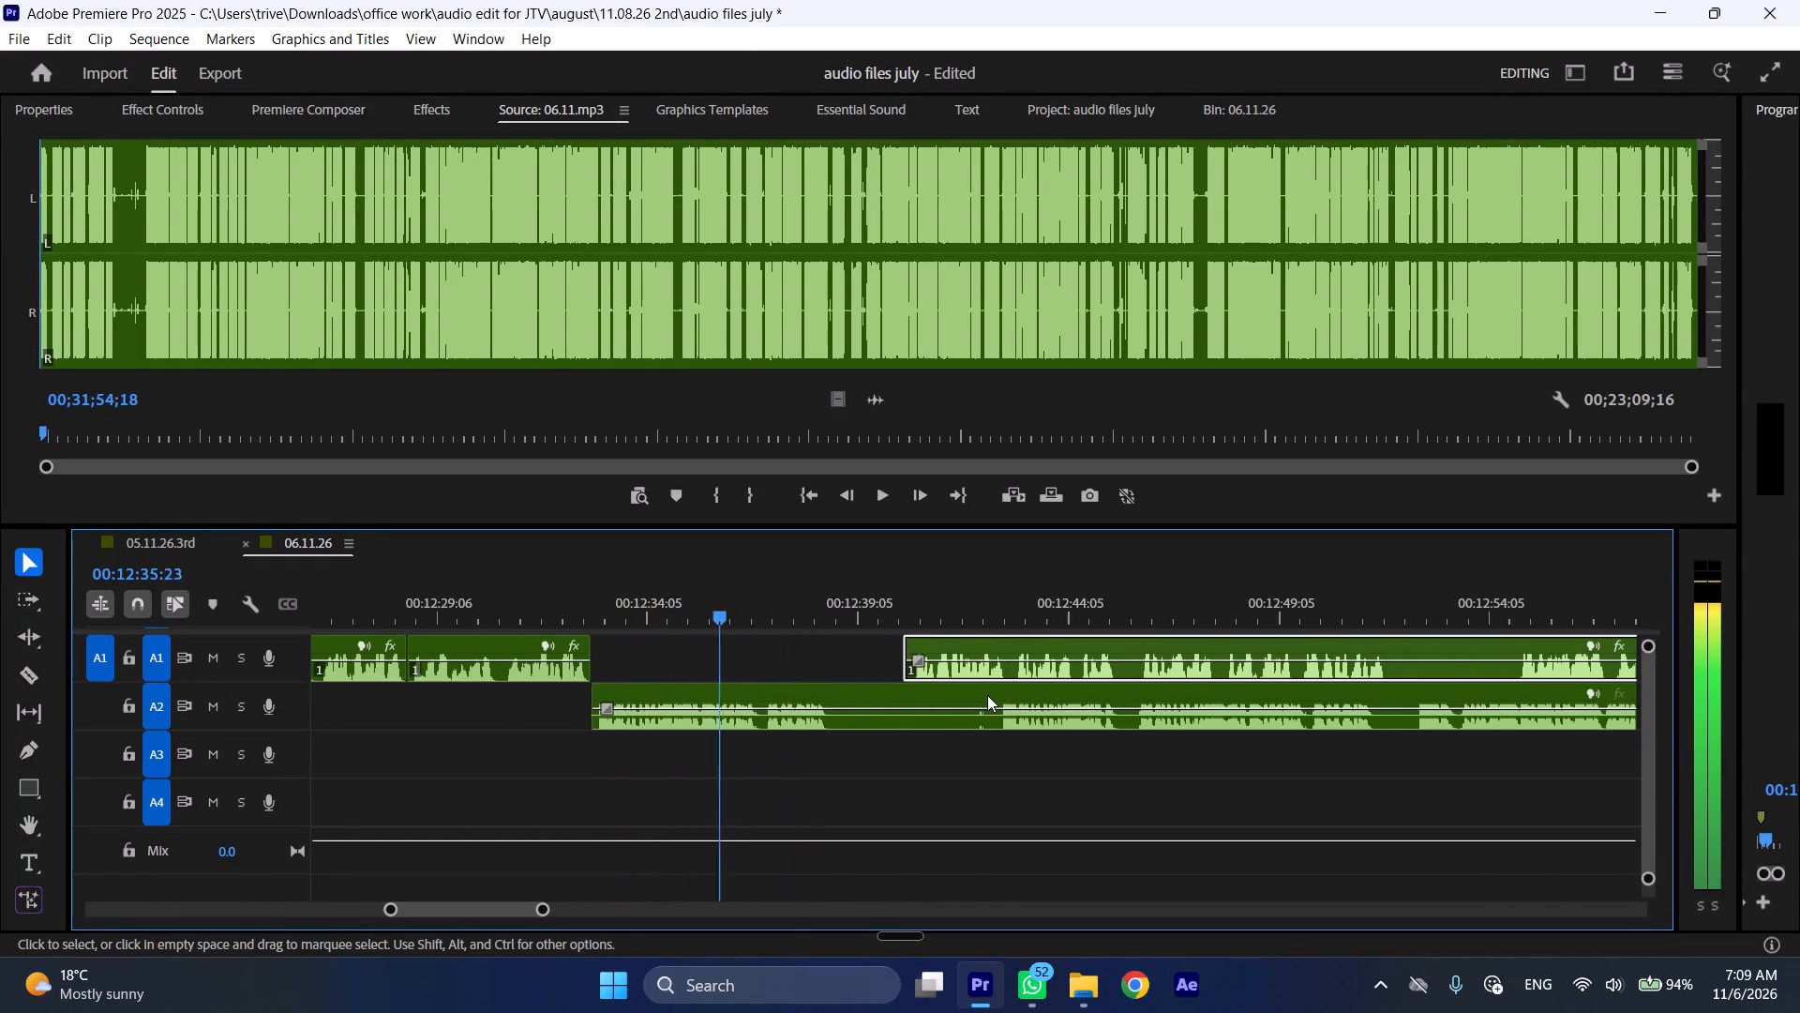
{"action": "key", "text": "space"}
{"action": "type", "text": "C"}
Move the later A1 clip earlier so it starts at the A2 split at 00:12:38:15.
{"action": "scroll", "coordinate": [894, 714], "scroll_direction": "down", "scroll_amount": 4}
{"action": "left_click_drag", "start_coordinate": [863, 641], "coordinate": [797, 654]}
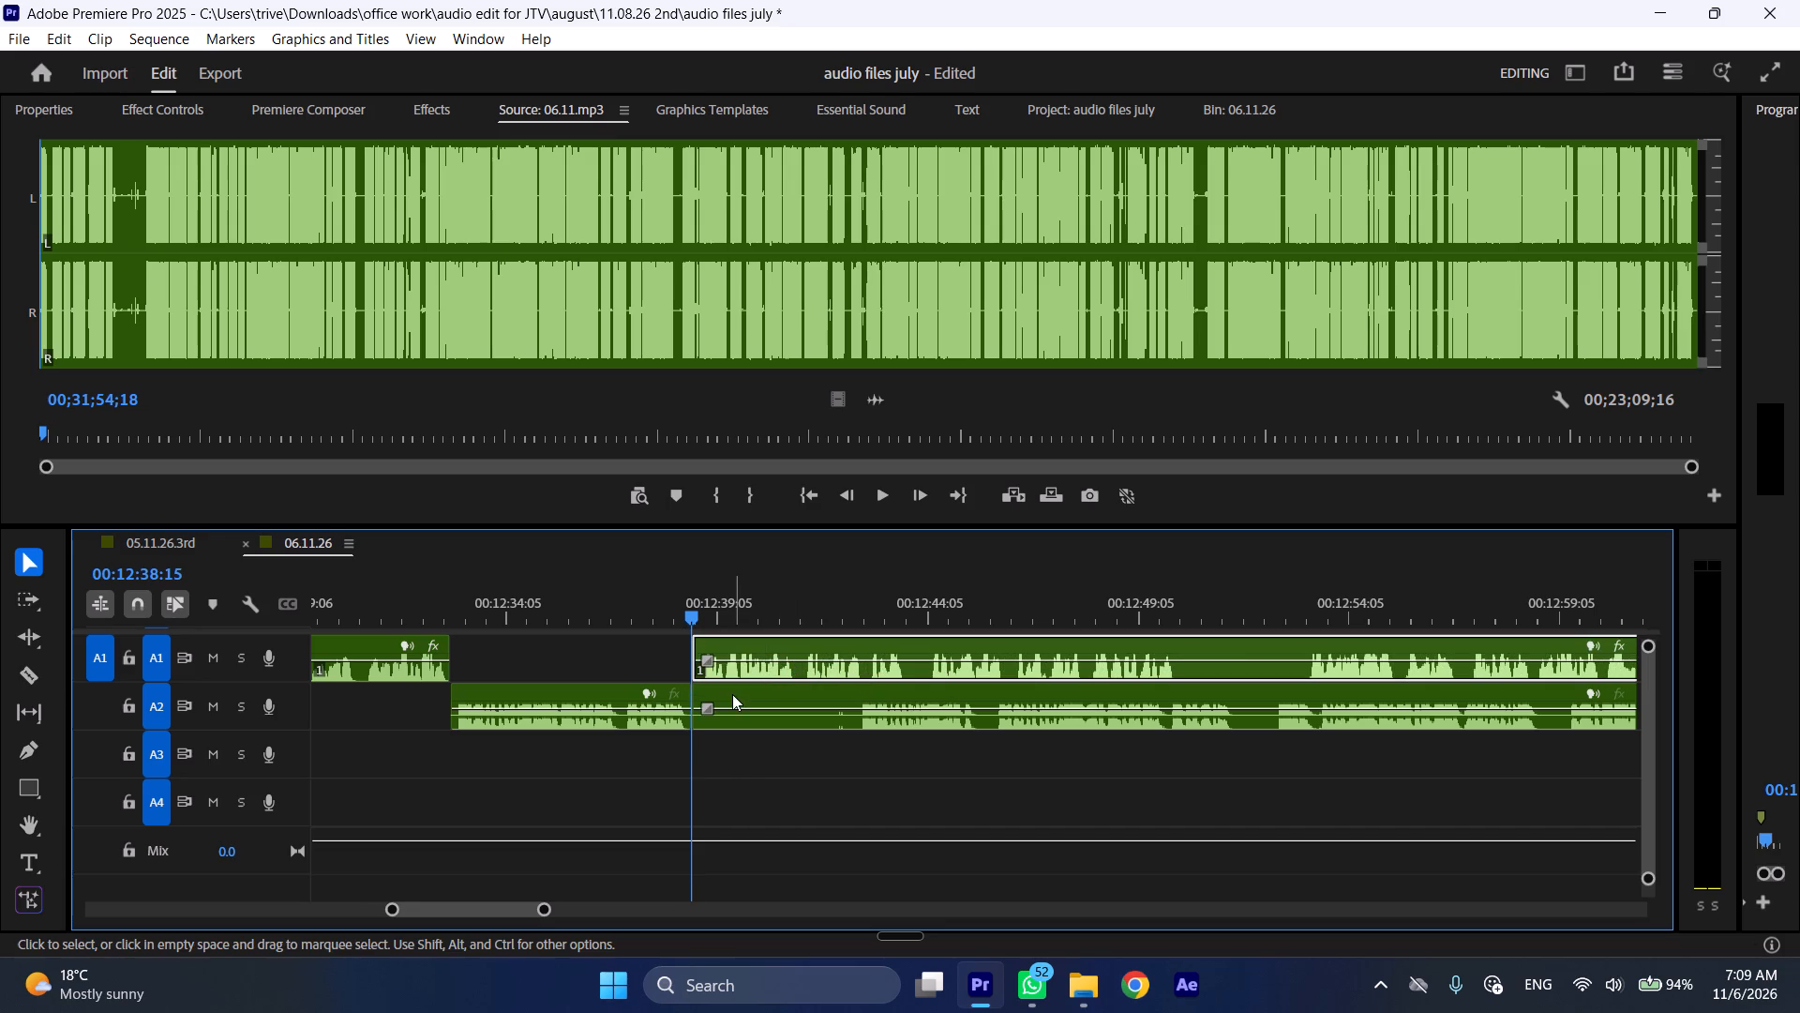
Move the remaining A2 clip later so it starts at about 00:12:56, while playing the A1 passage.
{"action": "left_click_drag", "start_coordinate": [733, 694], "coordinate": [1315, 694]}
{"action": "key", "text": "space"}
{"action": "type", "text": "l"}
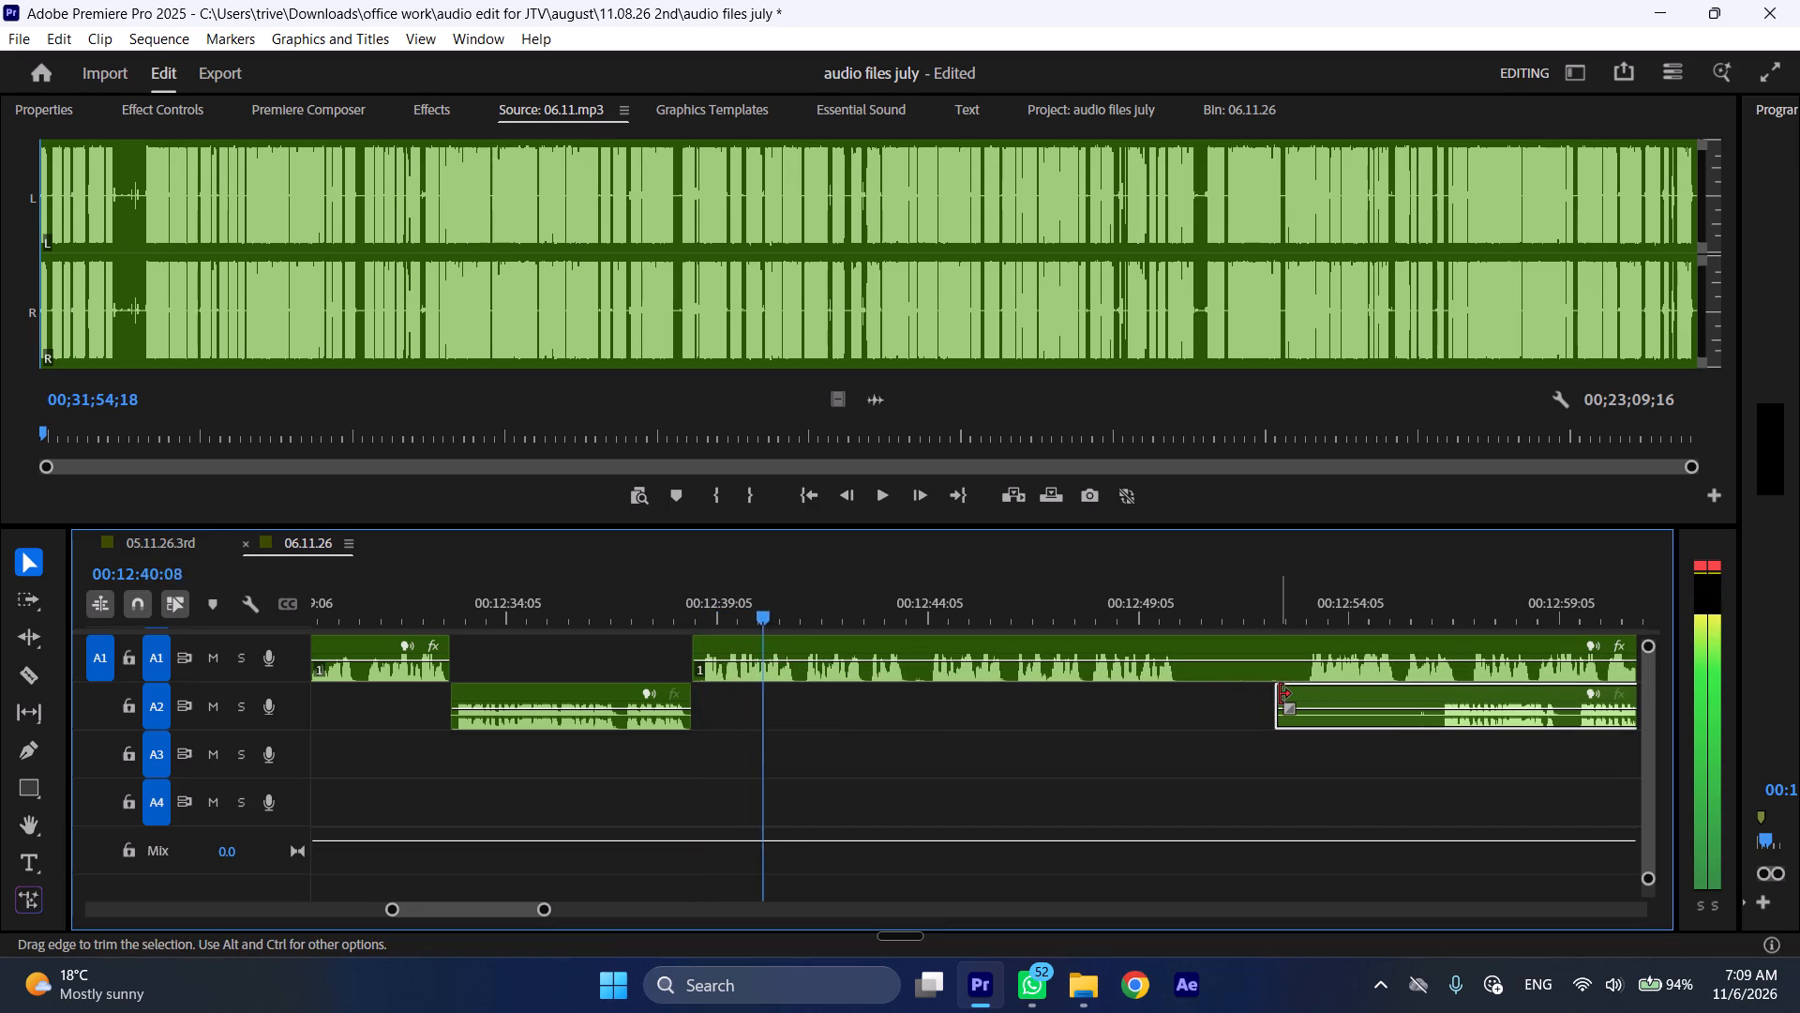
{"action": "left_click_drag", "start_coordinate": [1280, 694], "coordinate": [1440, 694]}
{"action": "scroll", "coordinate": [886, 767], "scroll_direction": "down", "scroll_amount": 4}
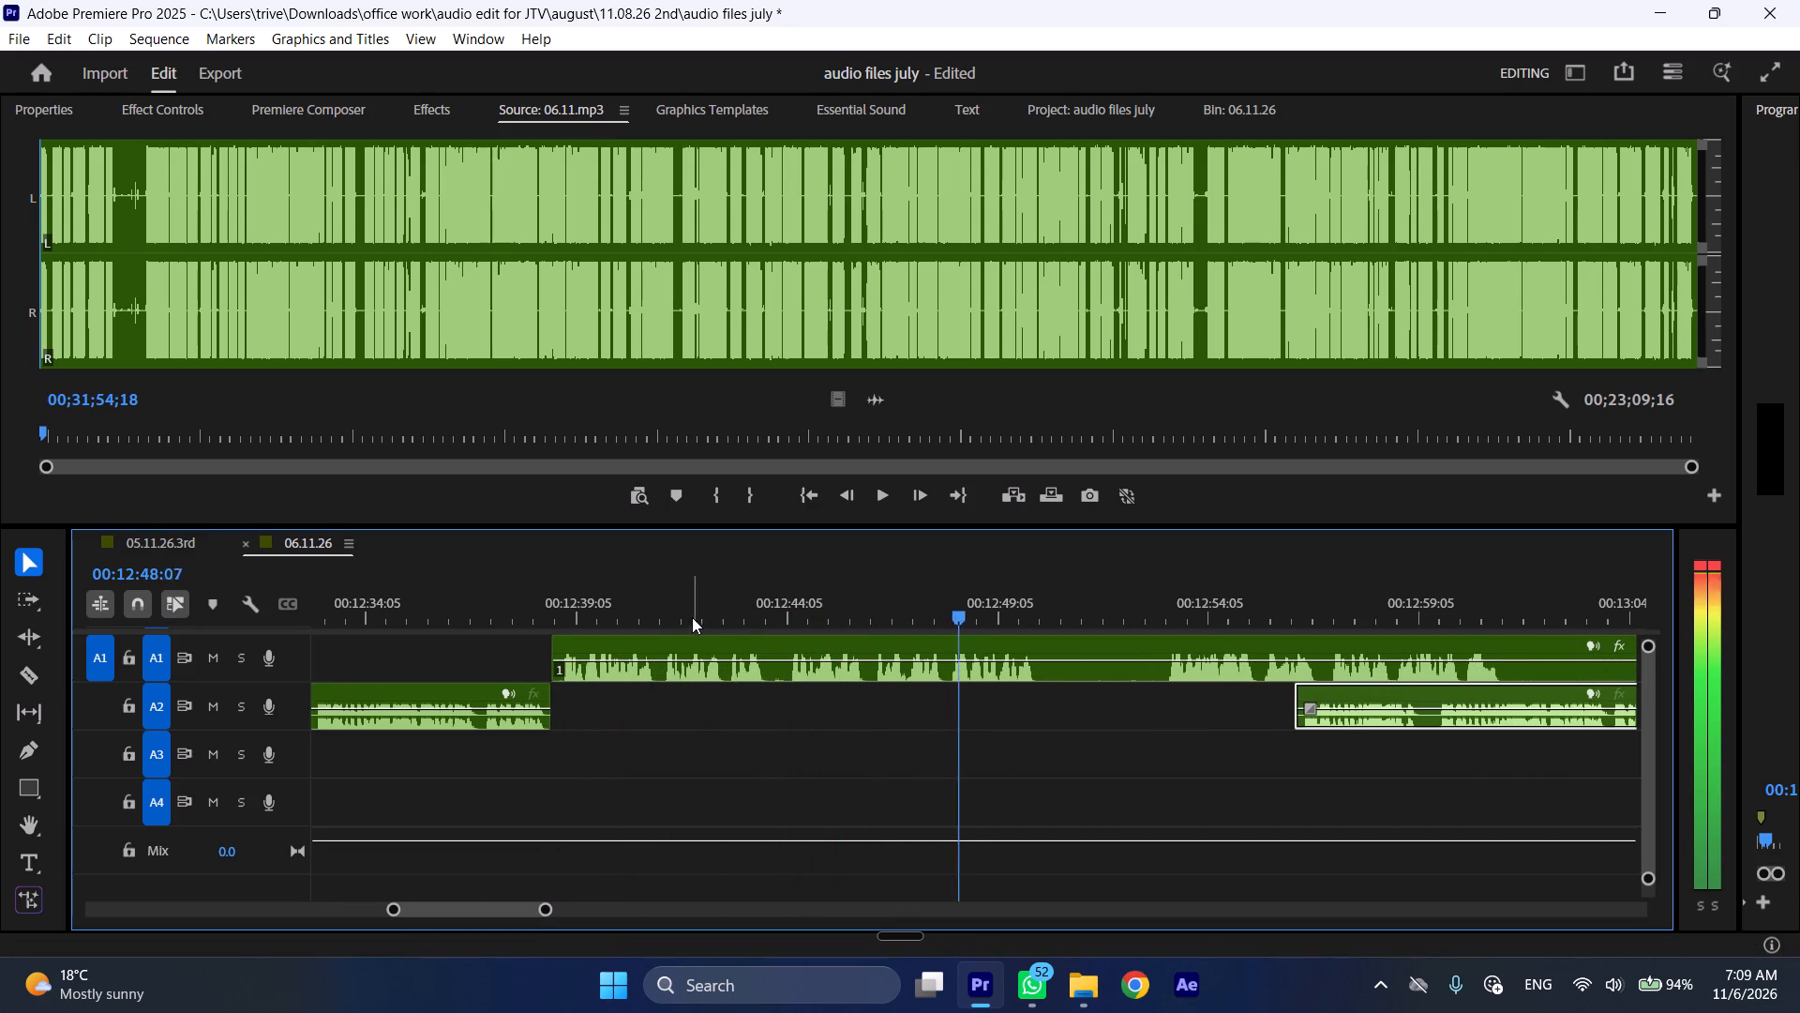
Replay the A1 passage from about 00:12:41 and ripple out the short phrase from 00:12:42:19 to 00:12:44:02.
{"action": "left_click", "coordinate": [667, 607]}
{"action": "key", "text": "space"}
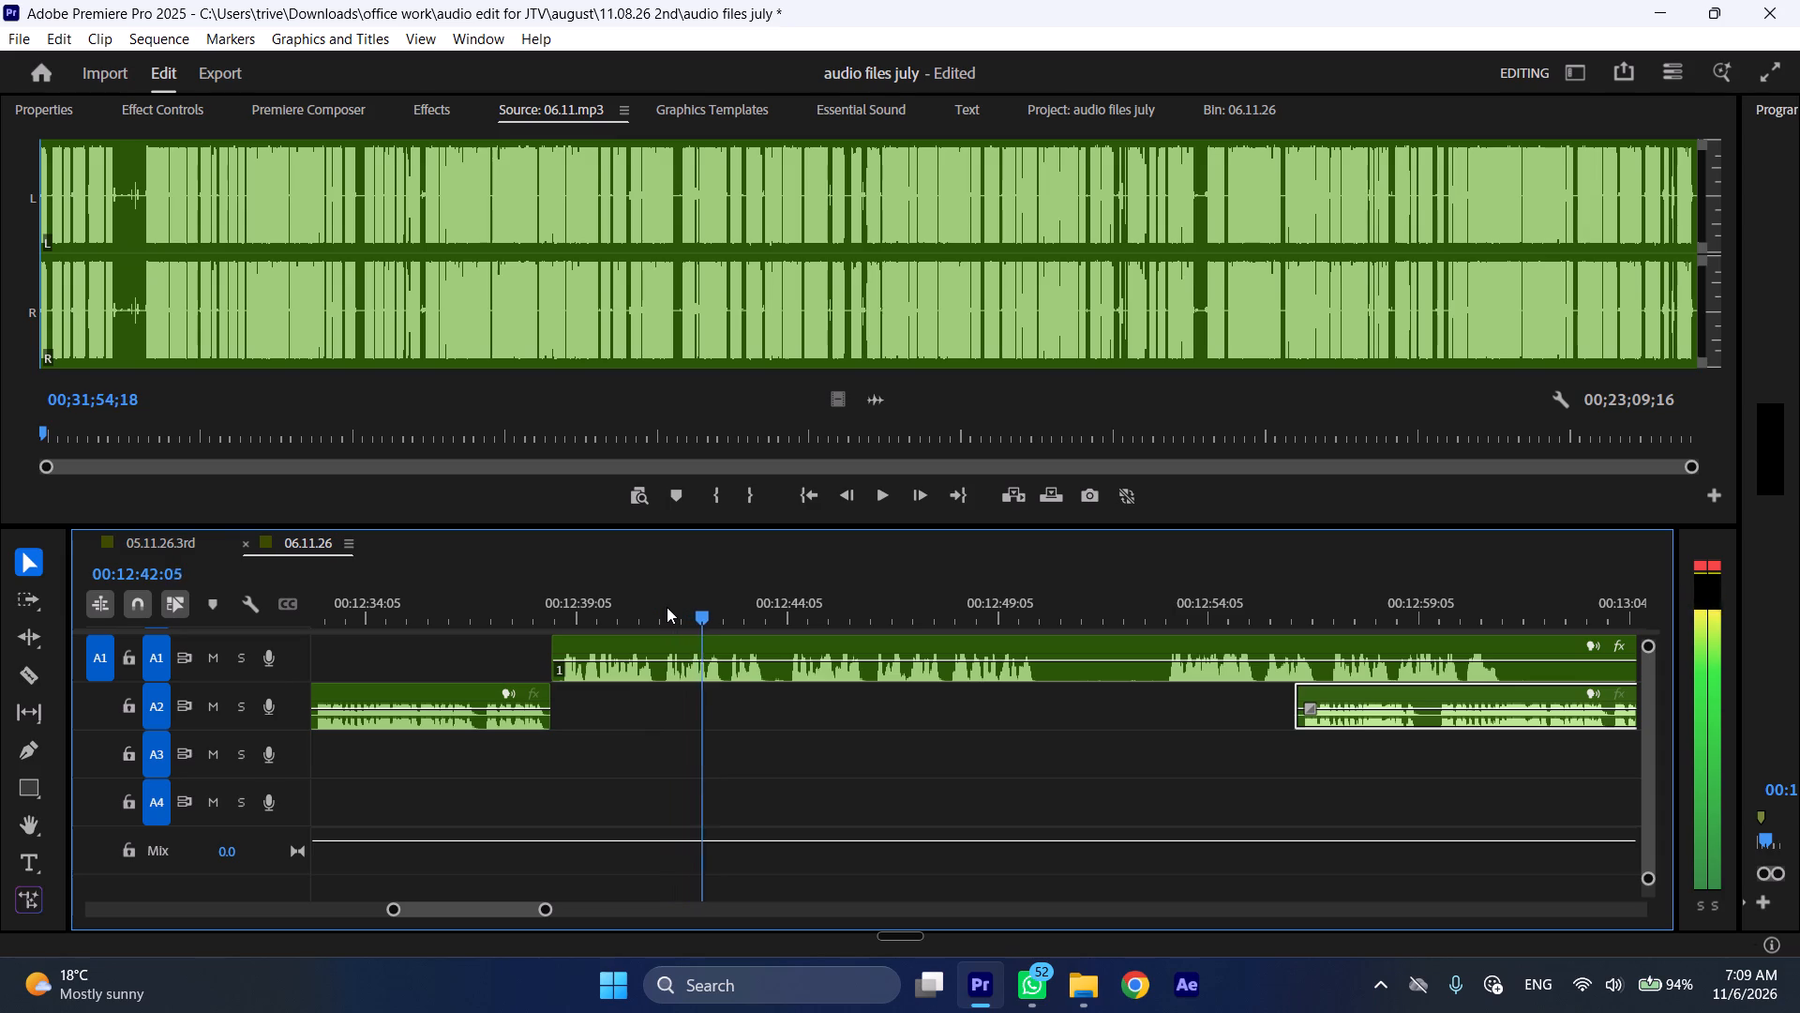
{"action": "key", "text": "space"}
{"action": "key", "text": "space"}
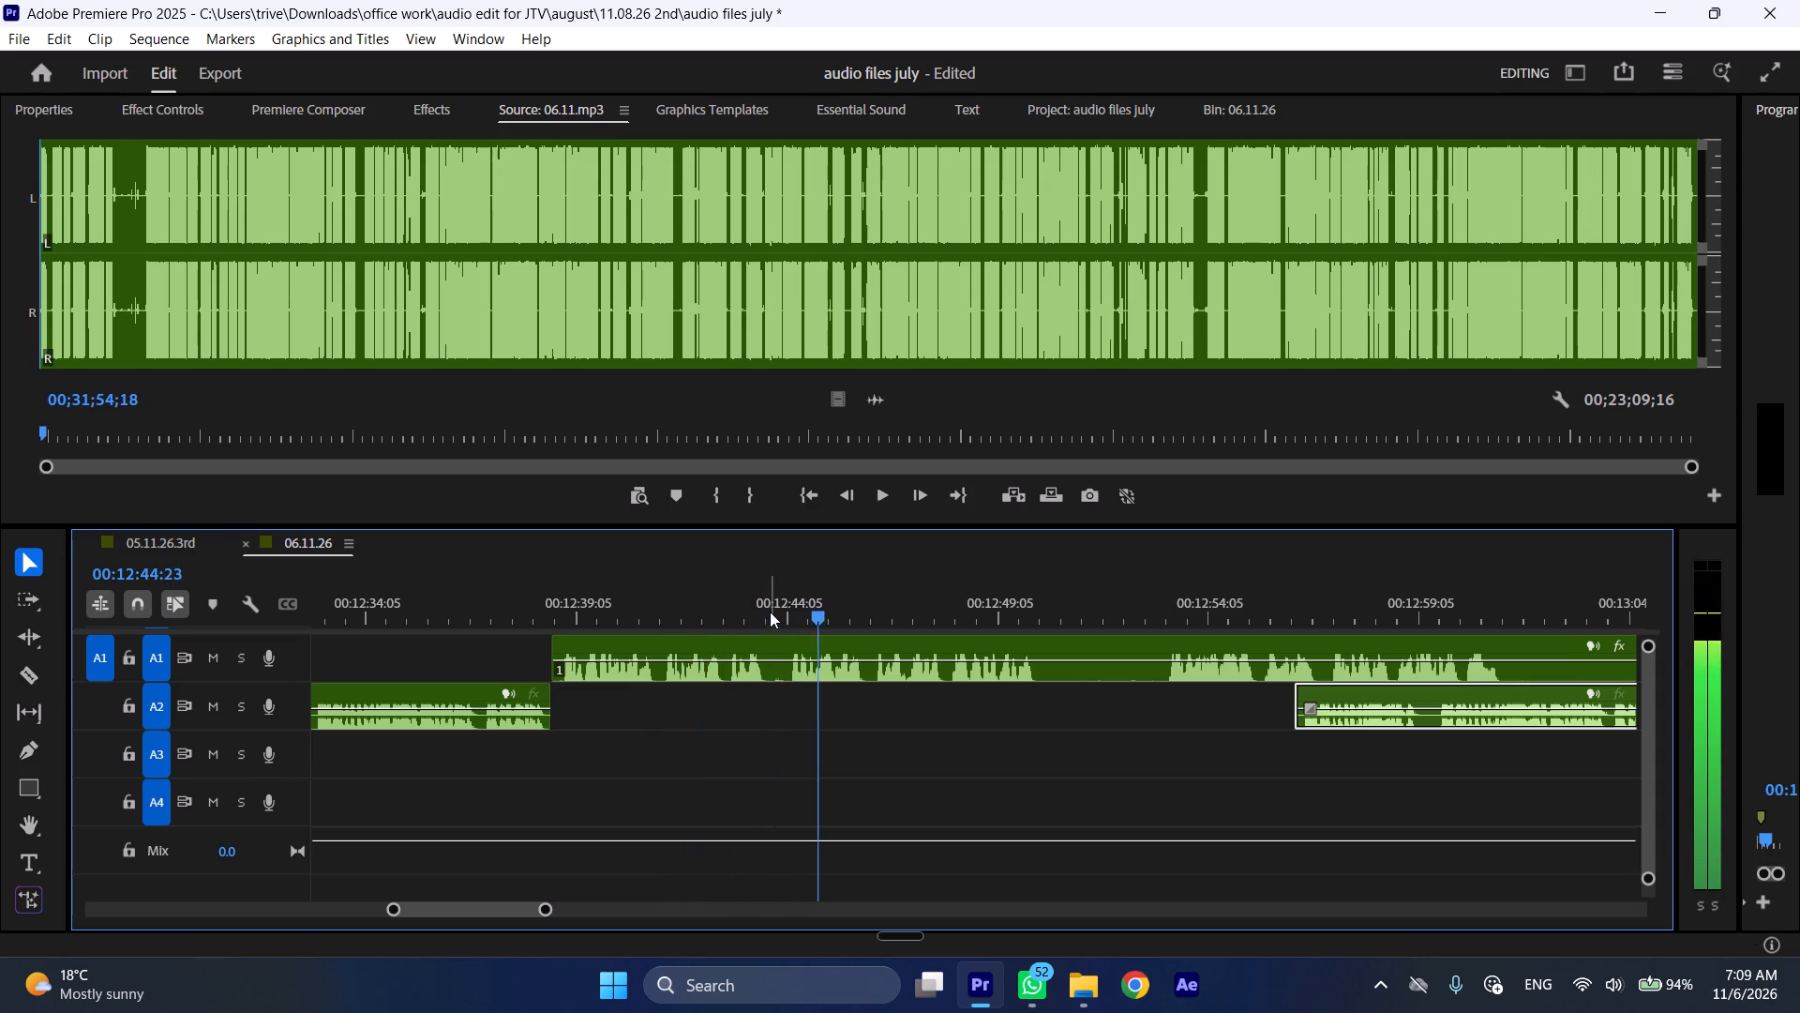
{"action": "left_click", "coordinate": [725, 605]}
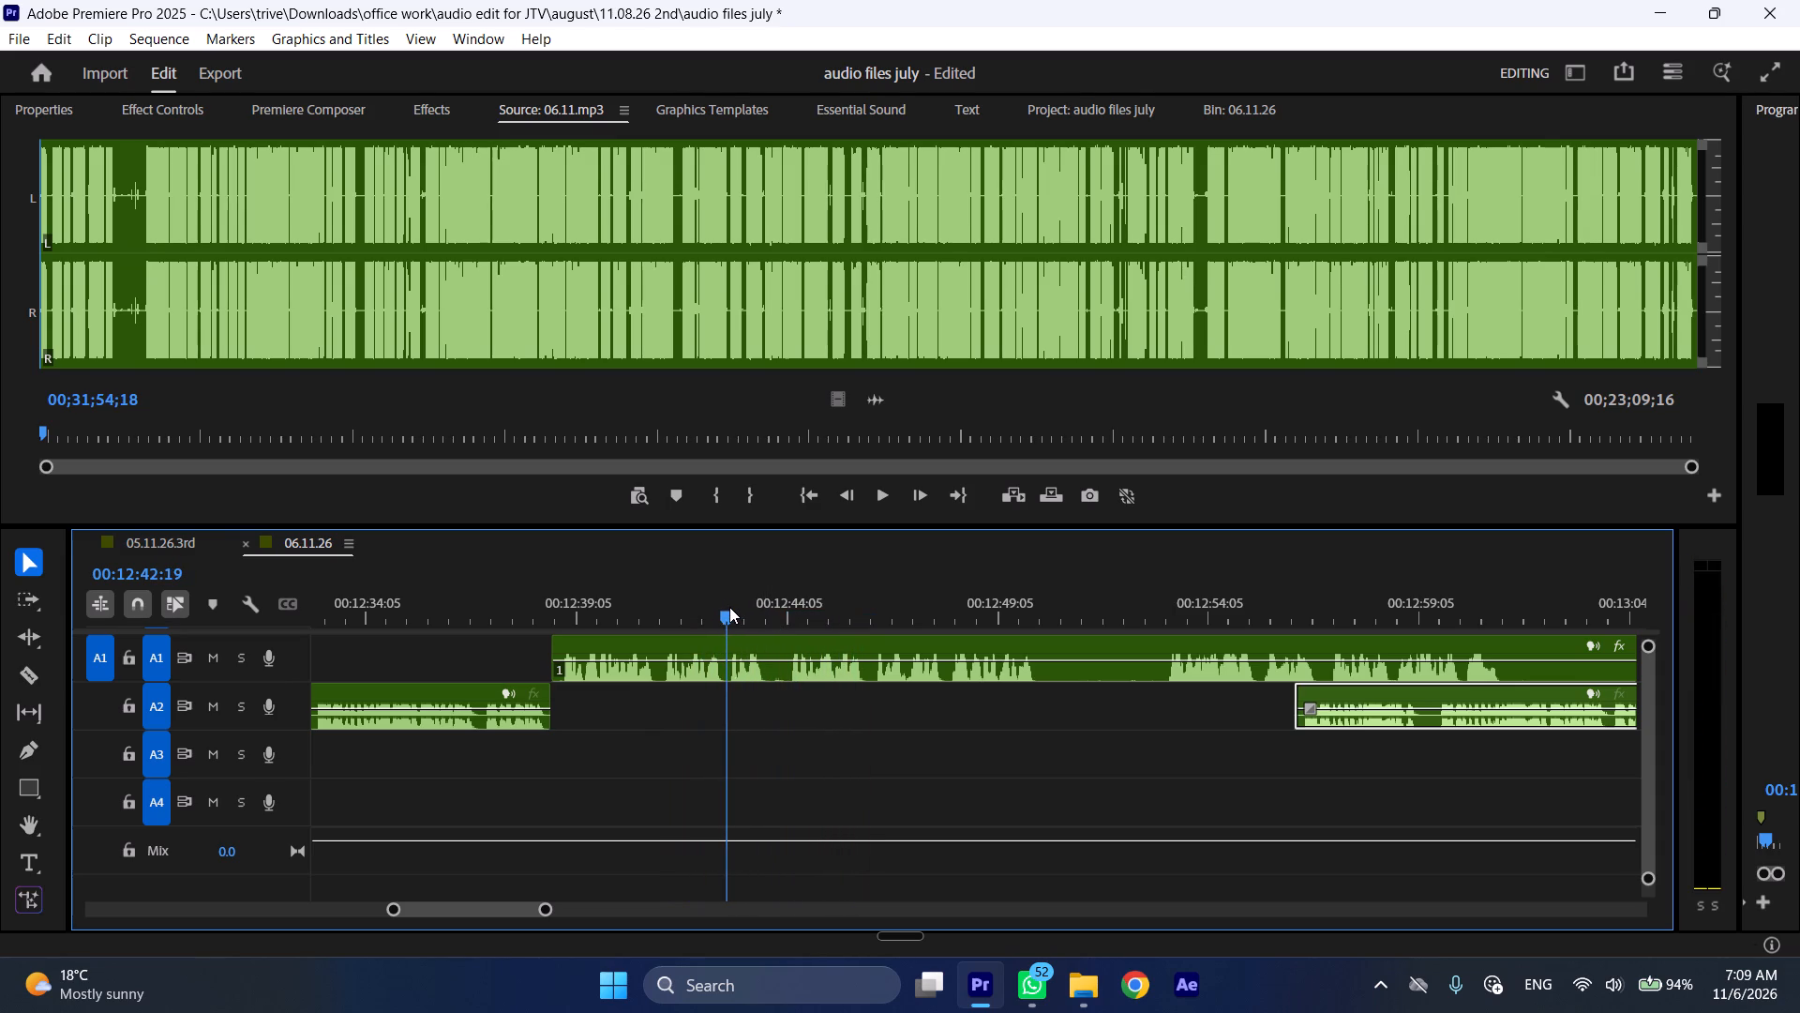
{"action": "key", "text": "shift+c"}
{"action": "left_click", "coordinate": [782, 604]}
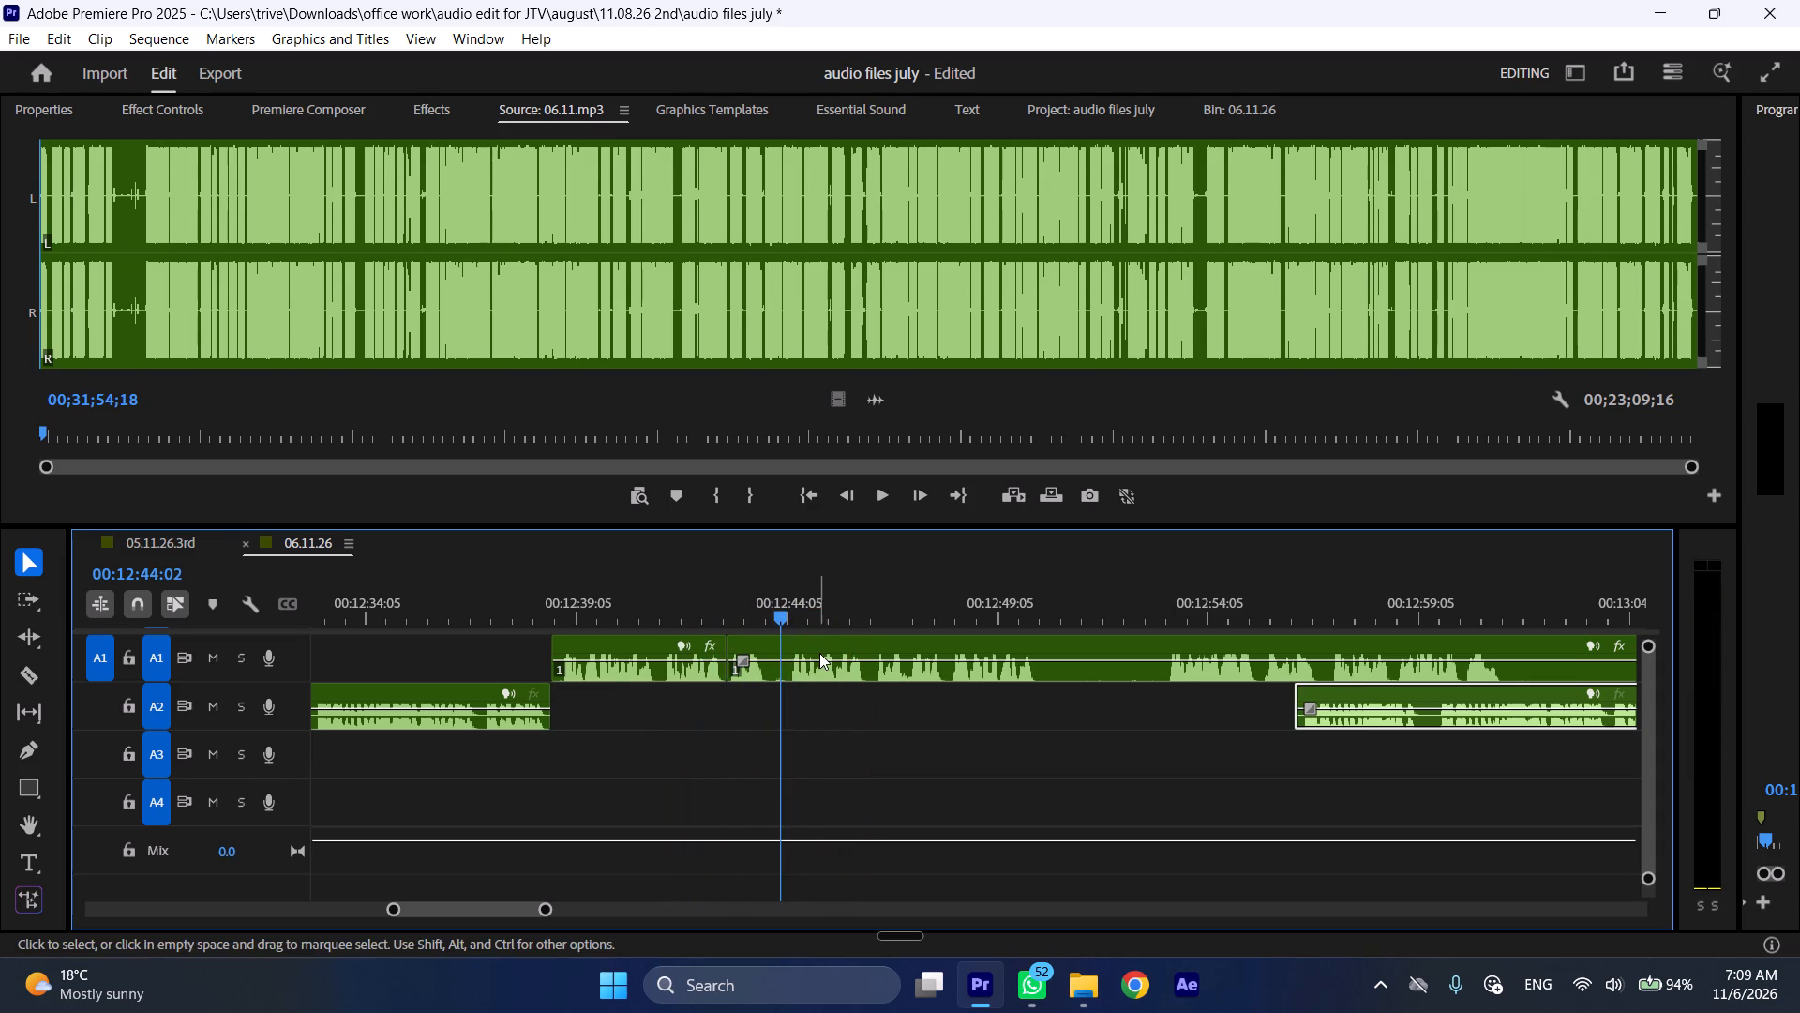
{"action": "left_click", "coordinate": [819, 653]}
{"action": "key", "text": "shift+c"}
{"action": "key", "text": "ctrl+shift+d"}
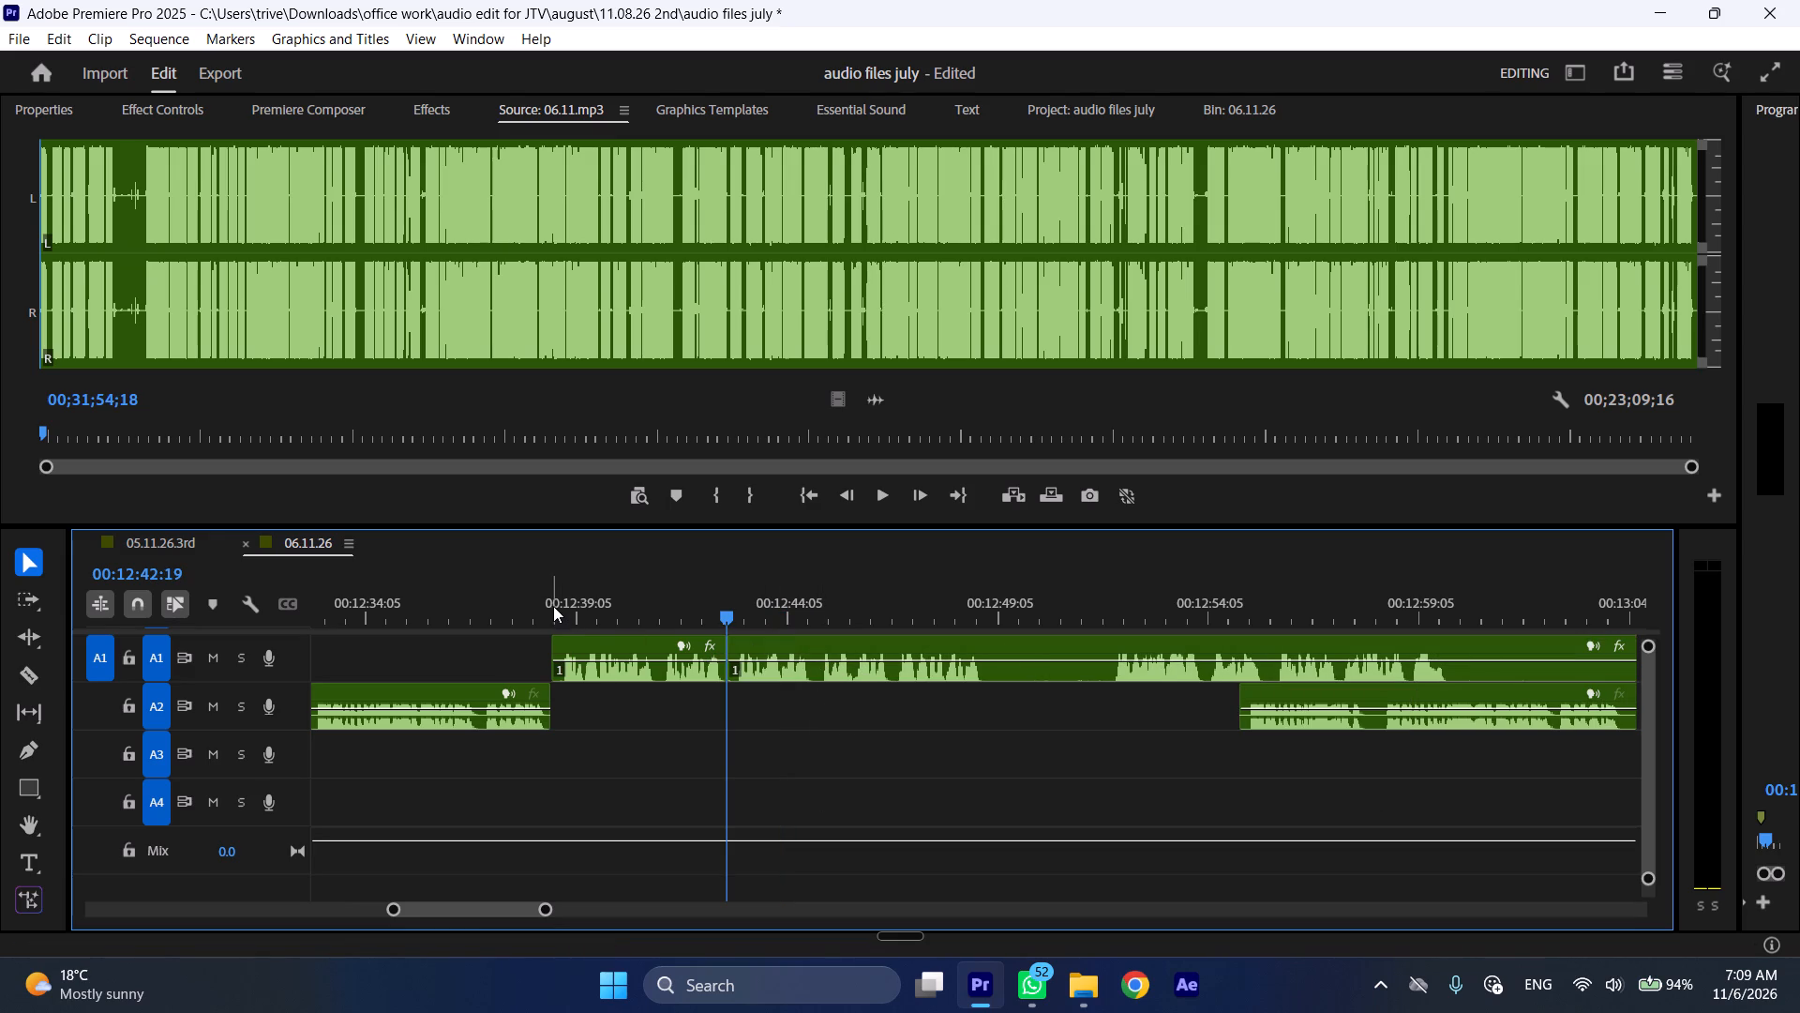
Return the playhead to the start of the A1 passage at 00:12:38:15.
{"action": "left_click", "coordinate": [552, 604]}
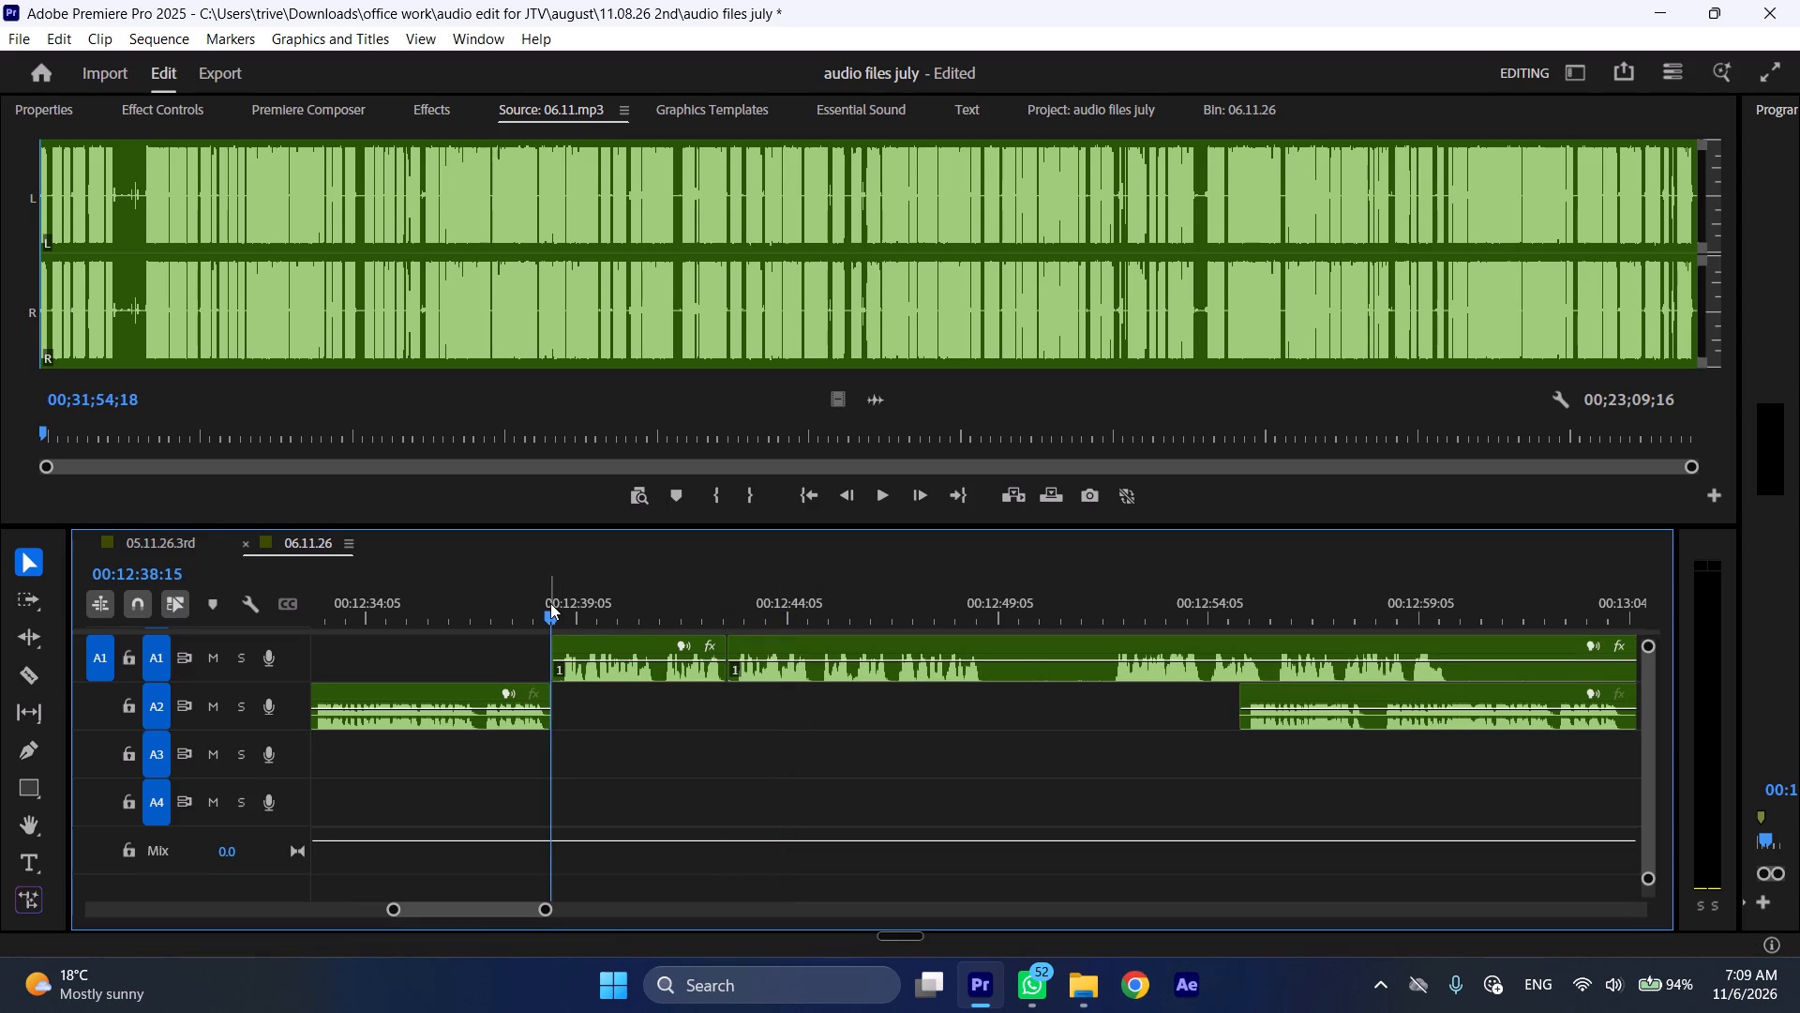
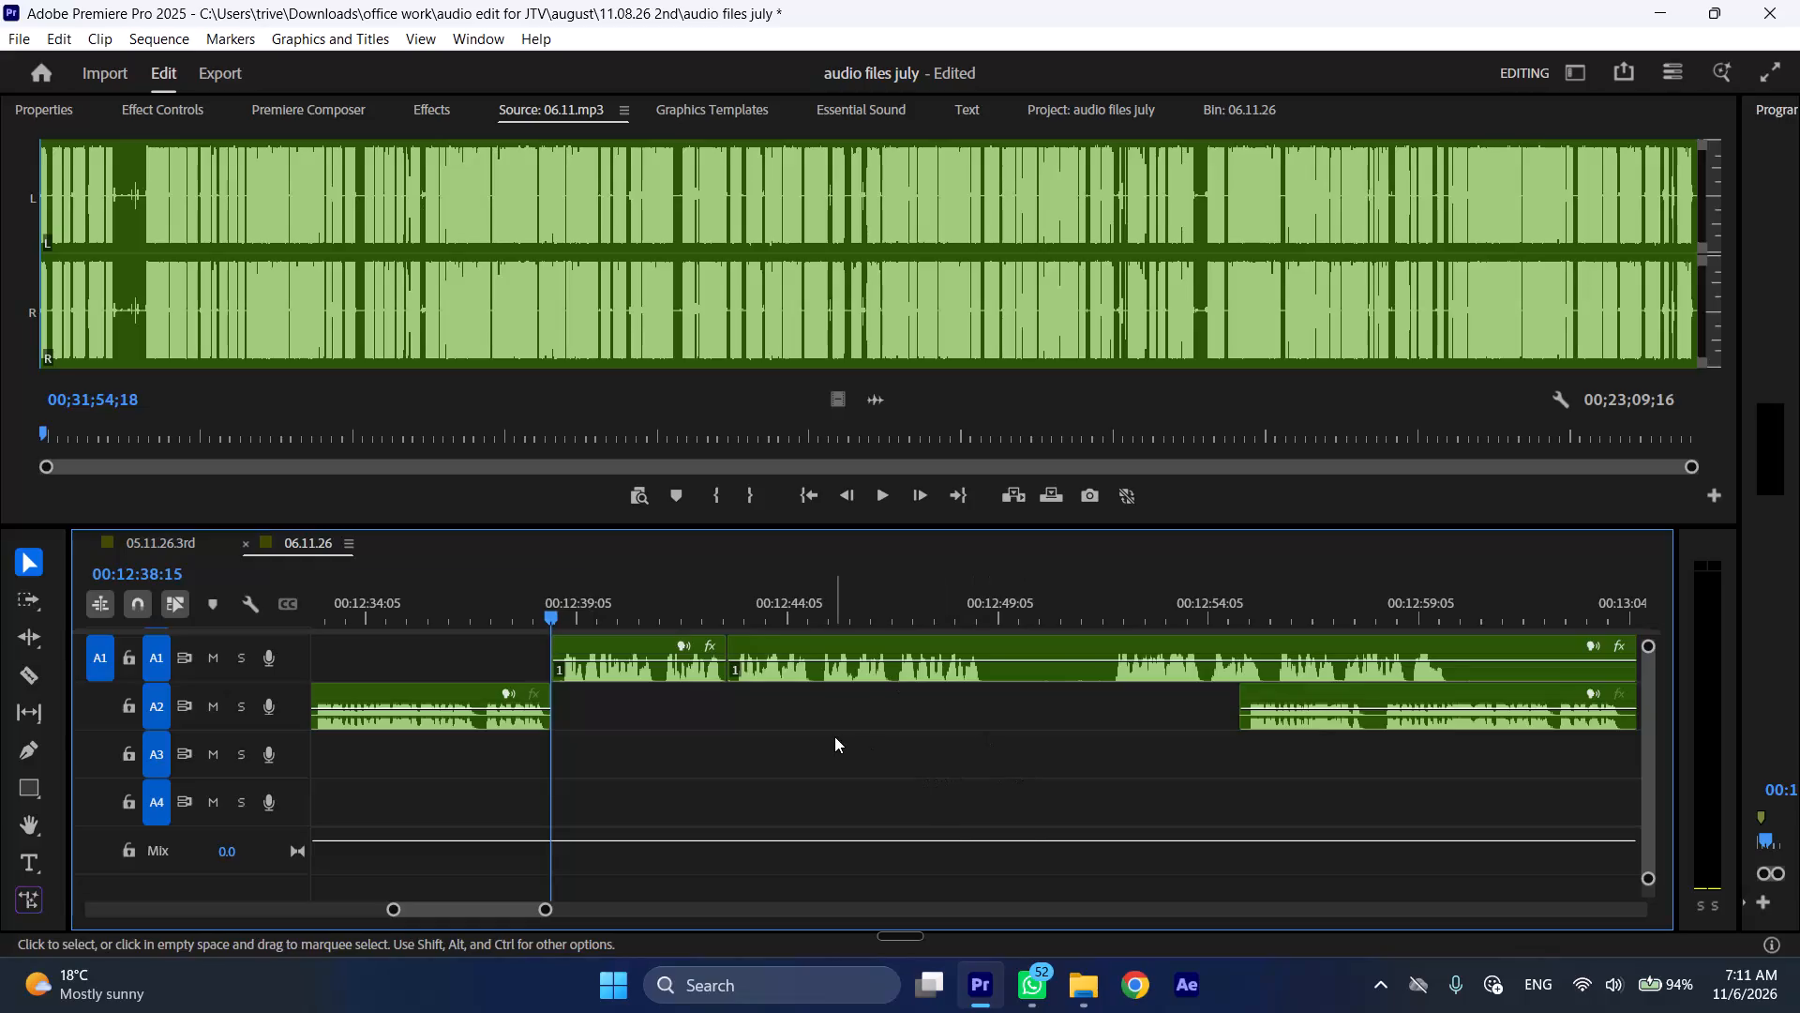
Play the end of the A2 clip through the A1 passage at faster speed, starting shortly before the 00:12:38:15 changeover.
{"action": "scroll", "coordinate": [833, 735], "scroll_direction": "up", "scroll_amount": 3}
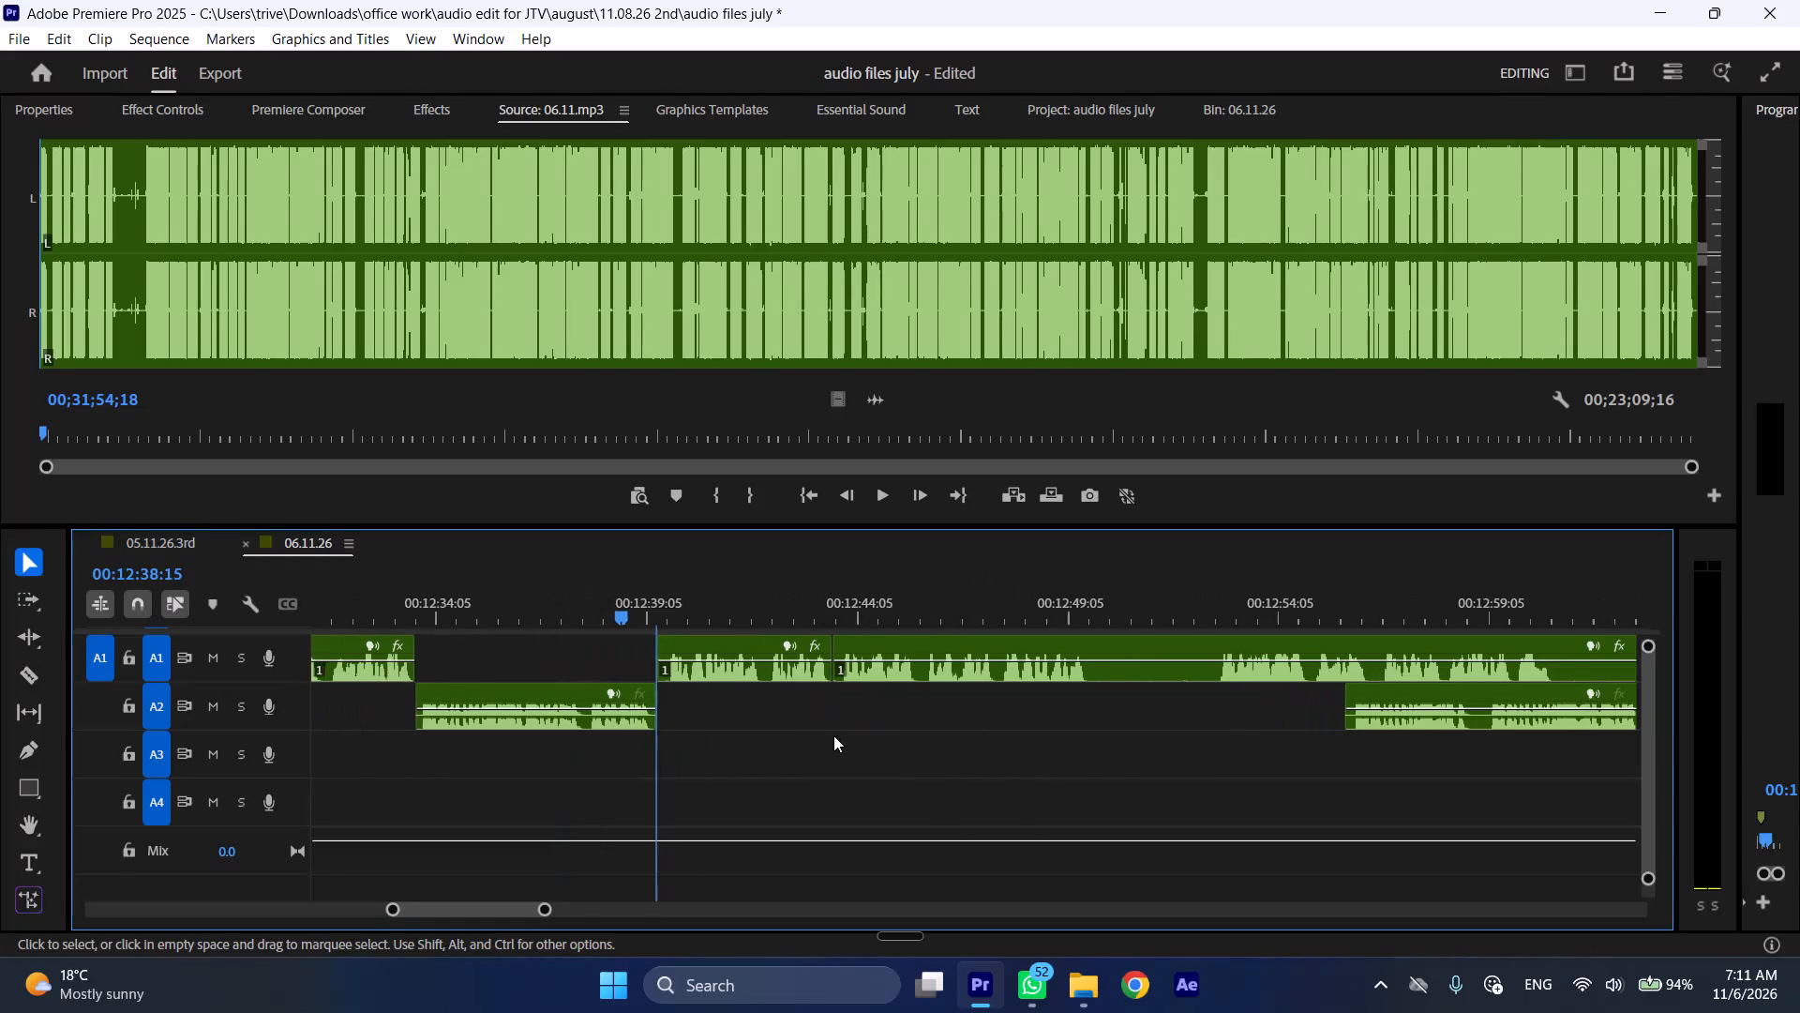
{"action": "scroll", "coordinate": [833, 735], "scroll_direction": "up", "scroll_amount": 1}
{"action": "left_click_drag", "start_coordinate": [642, 592], "coordinate": [608, 596]}
{"action": "key", "text": "space"}
{"action": "key", "text": "l"}
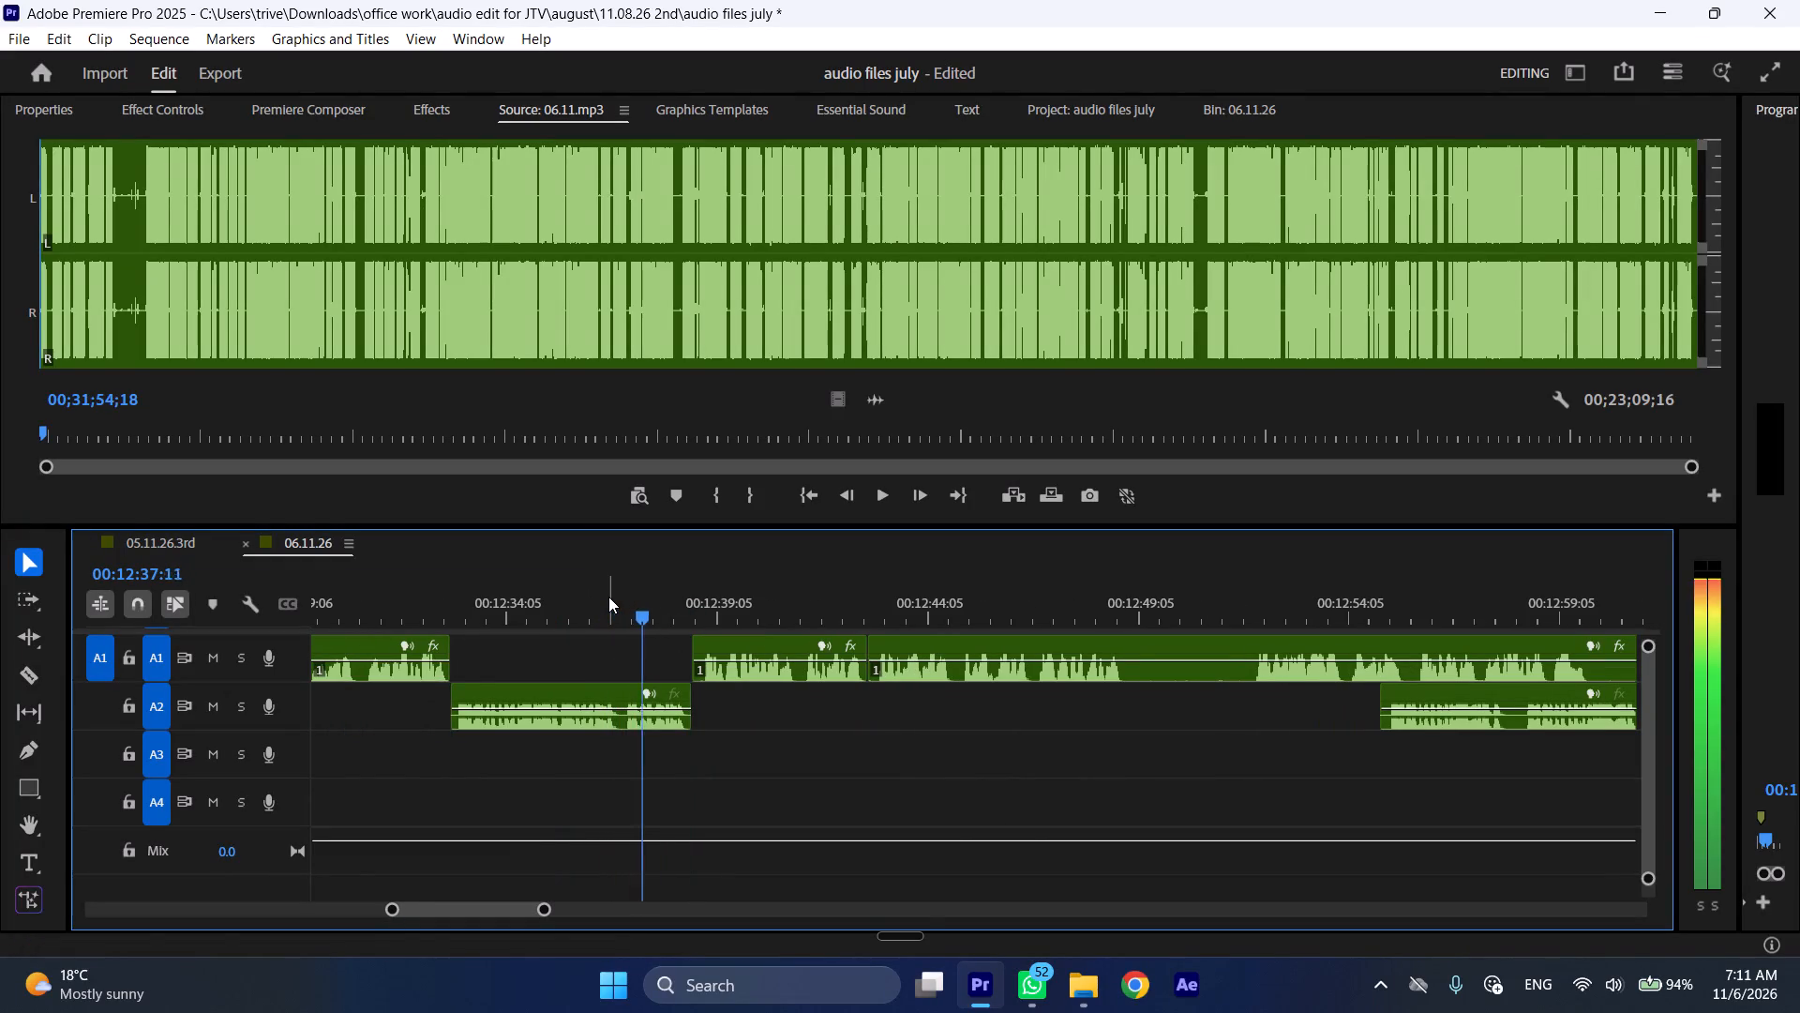
{"action": "scroll", "coordinate": [650, 746], "scroll_direction": "down", "scroll_amount": 5}
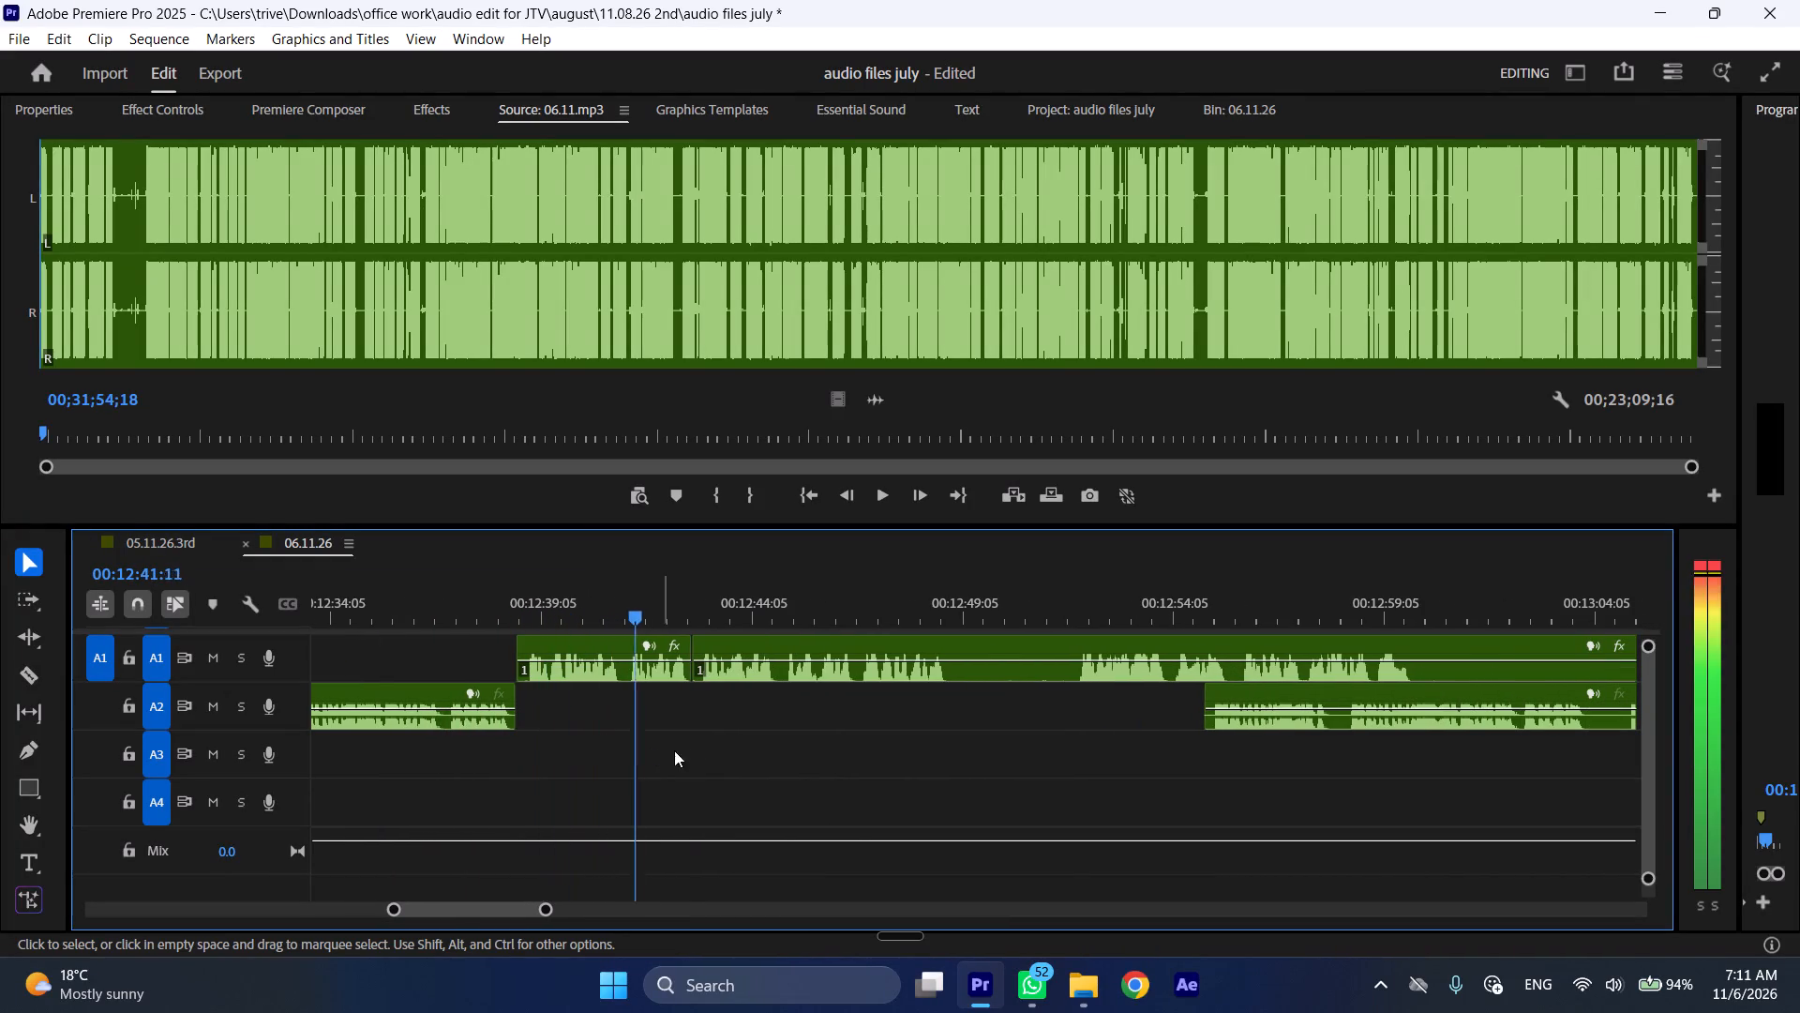
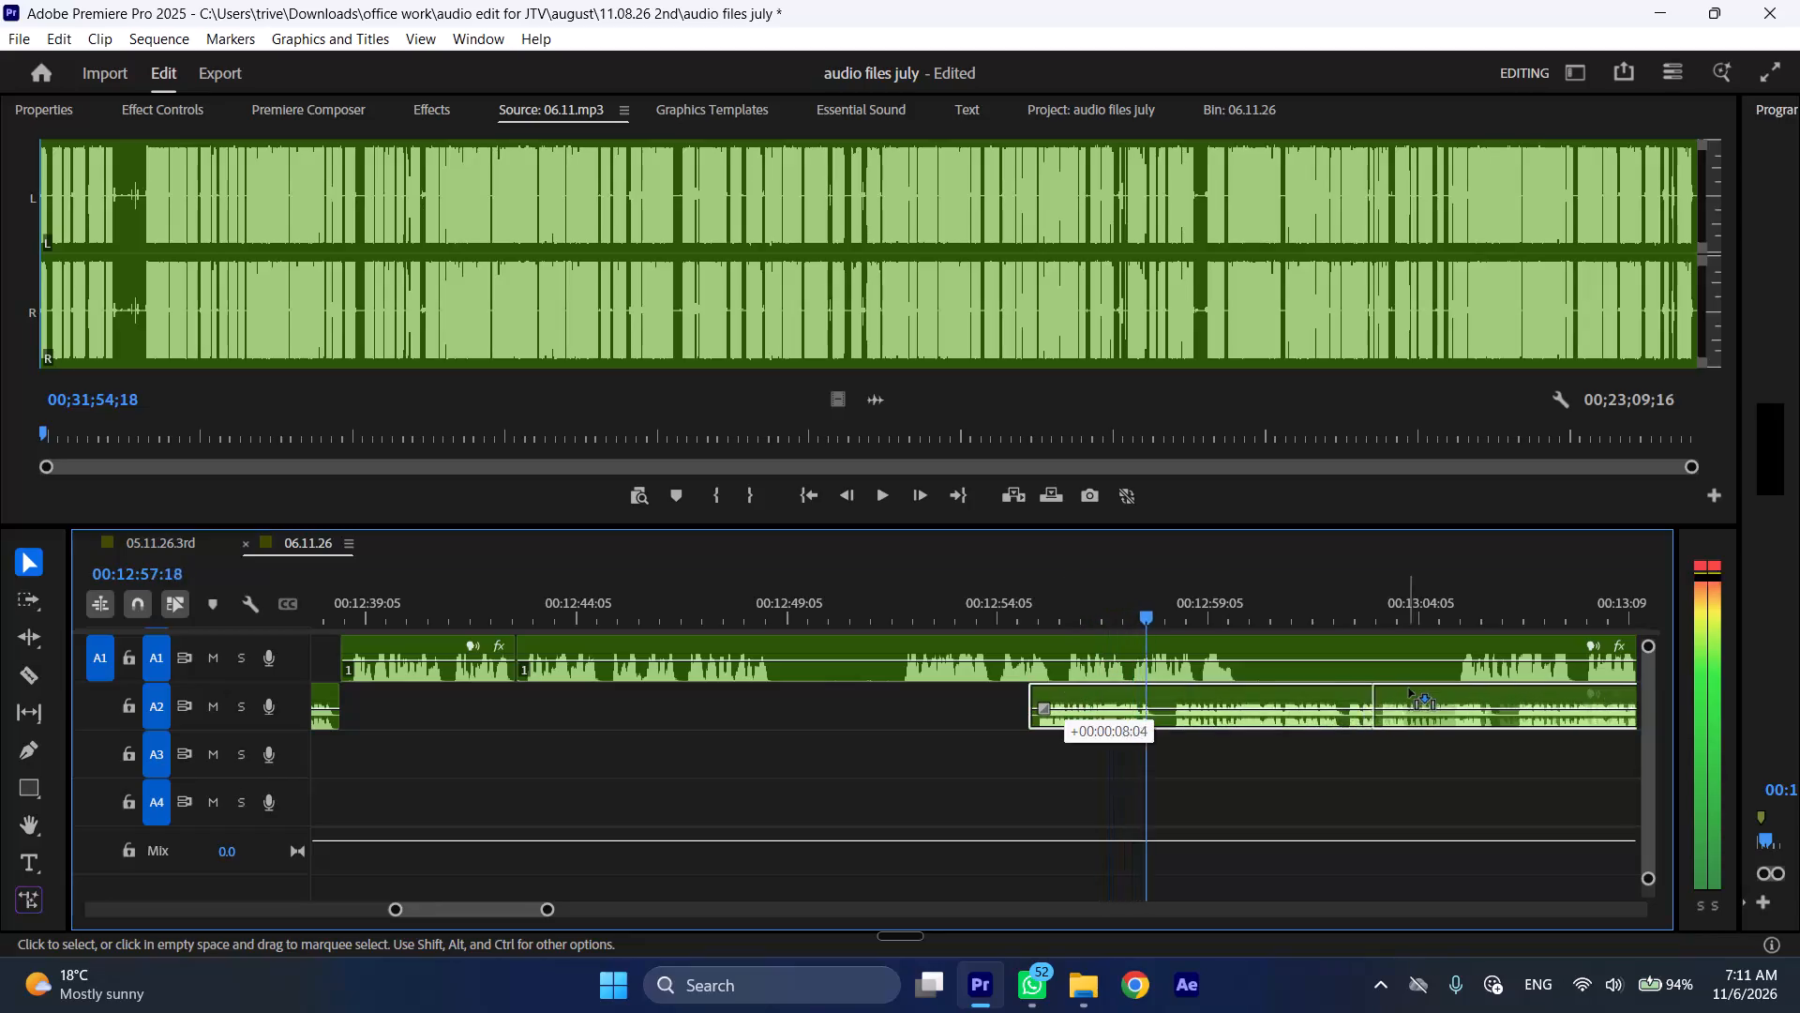
Cut the silent stretch from 00:12:48:21 to 00:12:51:22 out of the A1 clip and close the gap.
{"action": "left_click_drag", "start_coordinate": [772, 603], "coordinate": [775, 603]}
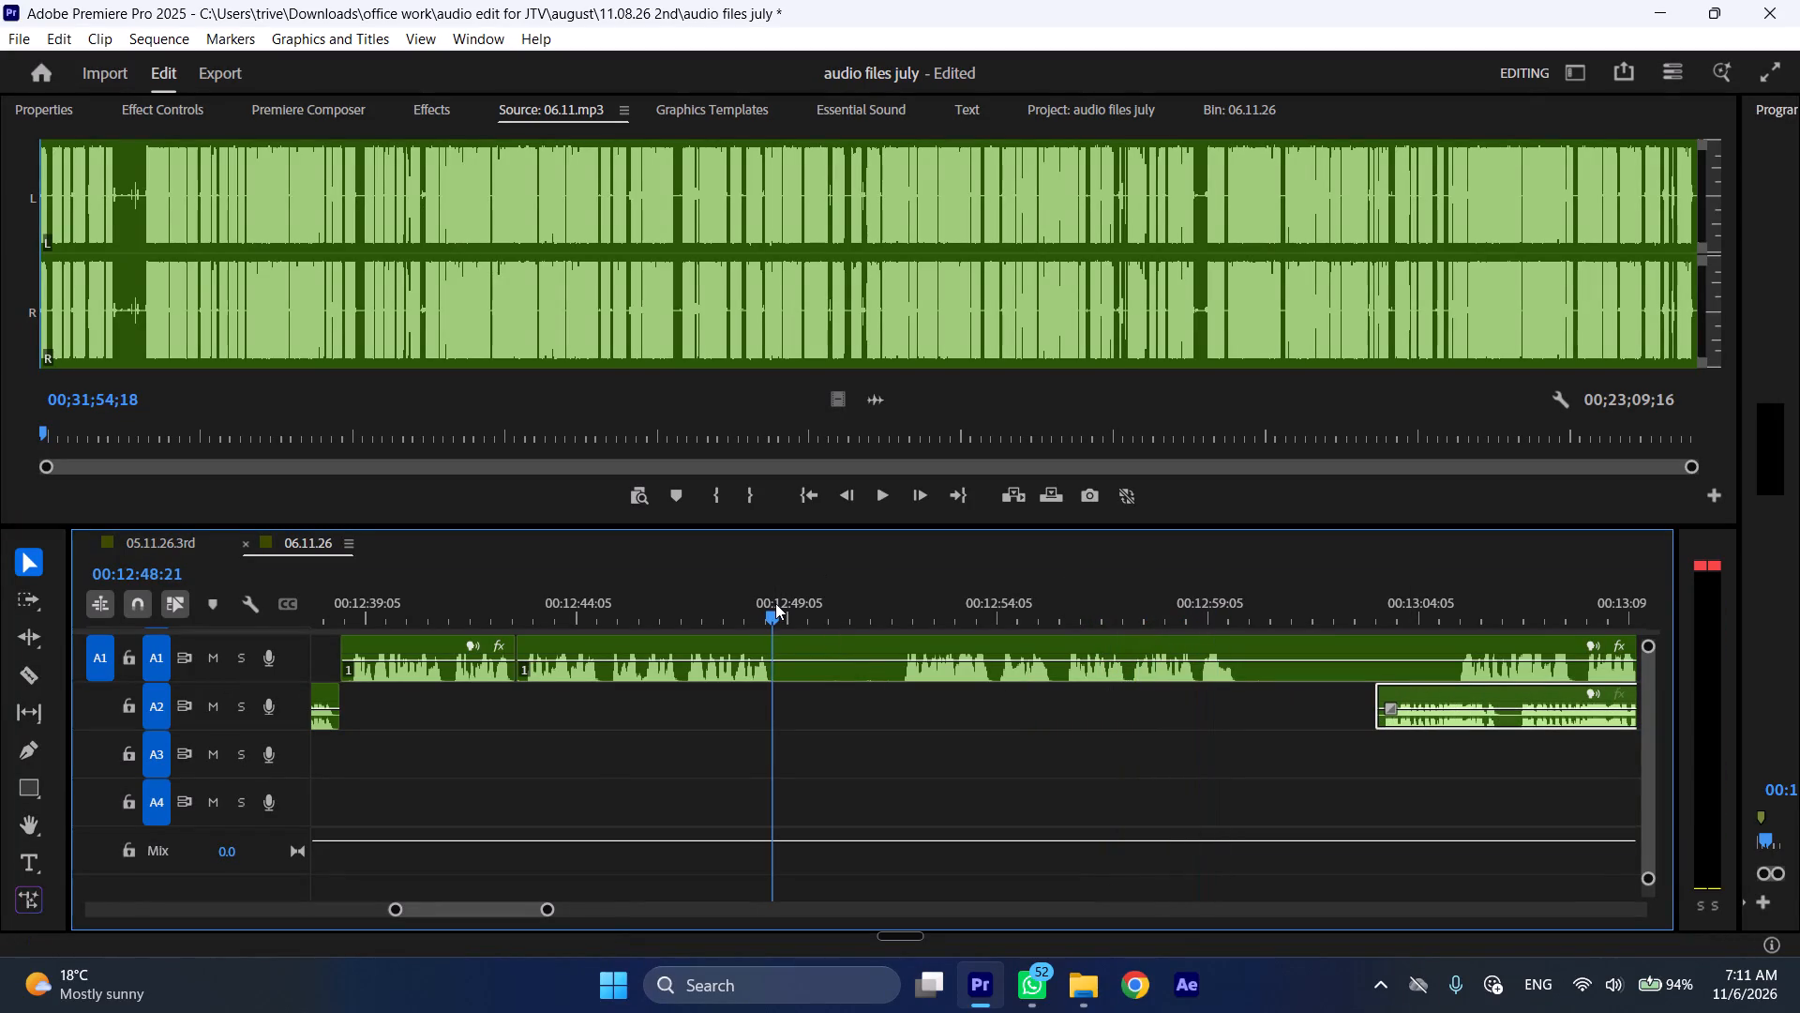
{"action": "left_click_drag", "start_coordinate": [775, 603], "coordinate": [903, 600]}
{"action": "type", "text": "VC"}
{"action": "left_click", "coordinate": [944, 689]}
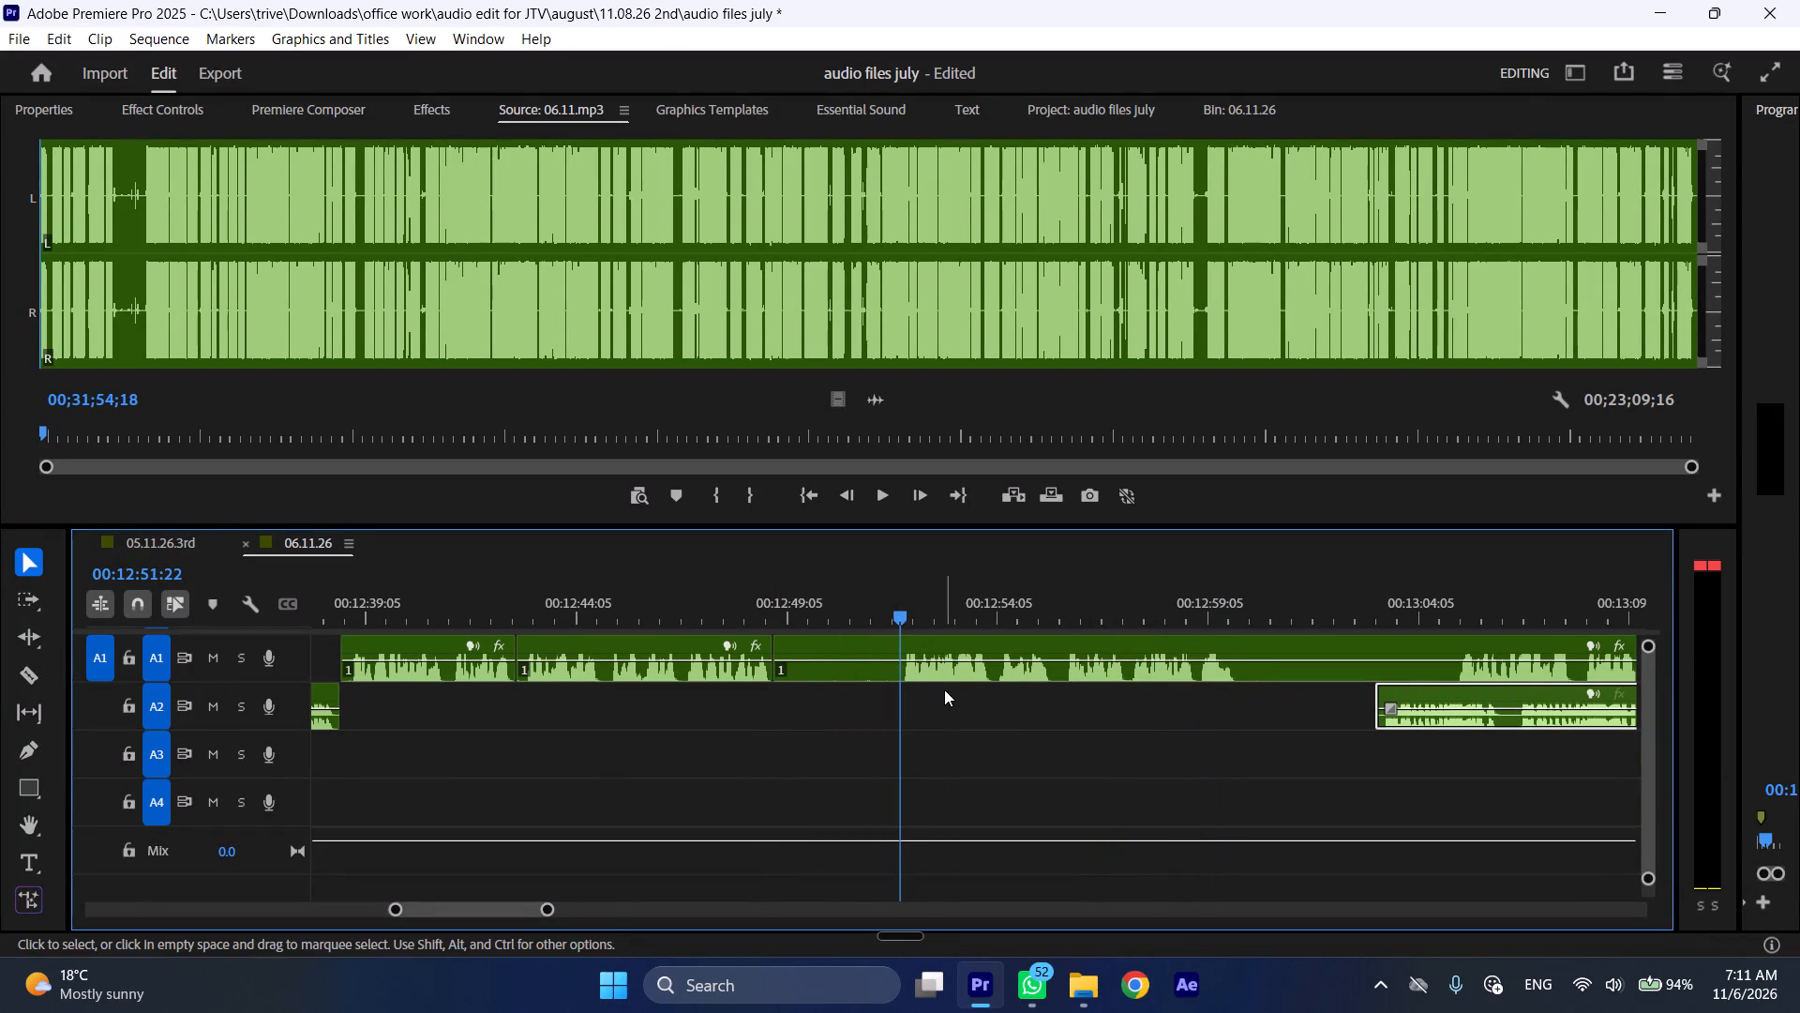
{"action": "left_click", "coordinate": [937, 675]}
{"action": "key", "text": "shift+c"}
{"action": "key", "text": "ctrl+shift+d"}
Play the A1 passage at faster speed from the 00:12:48:21 cut onward.
{"action": "key", "text": "space"}
{"action": "type", "text": "l"}
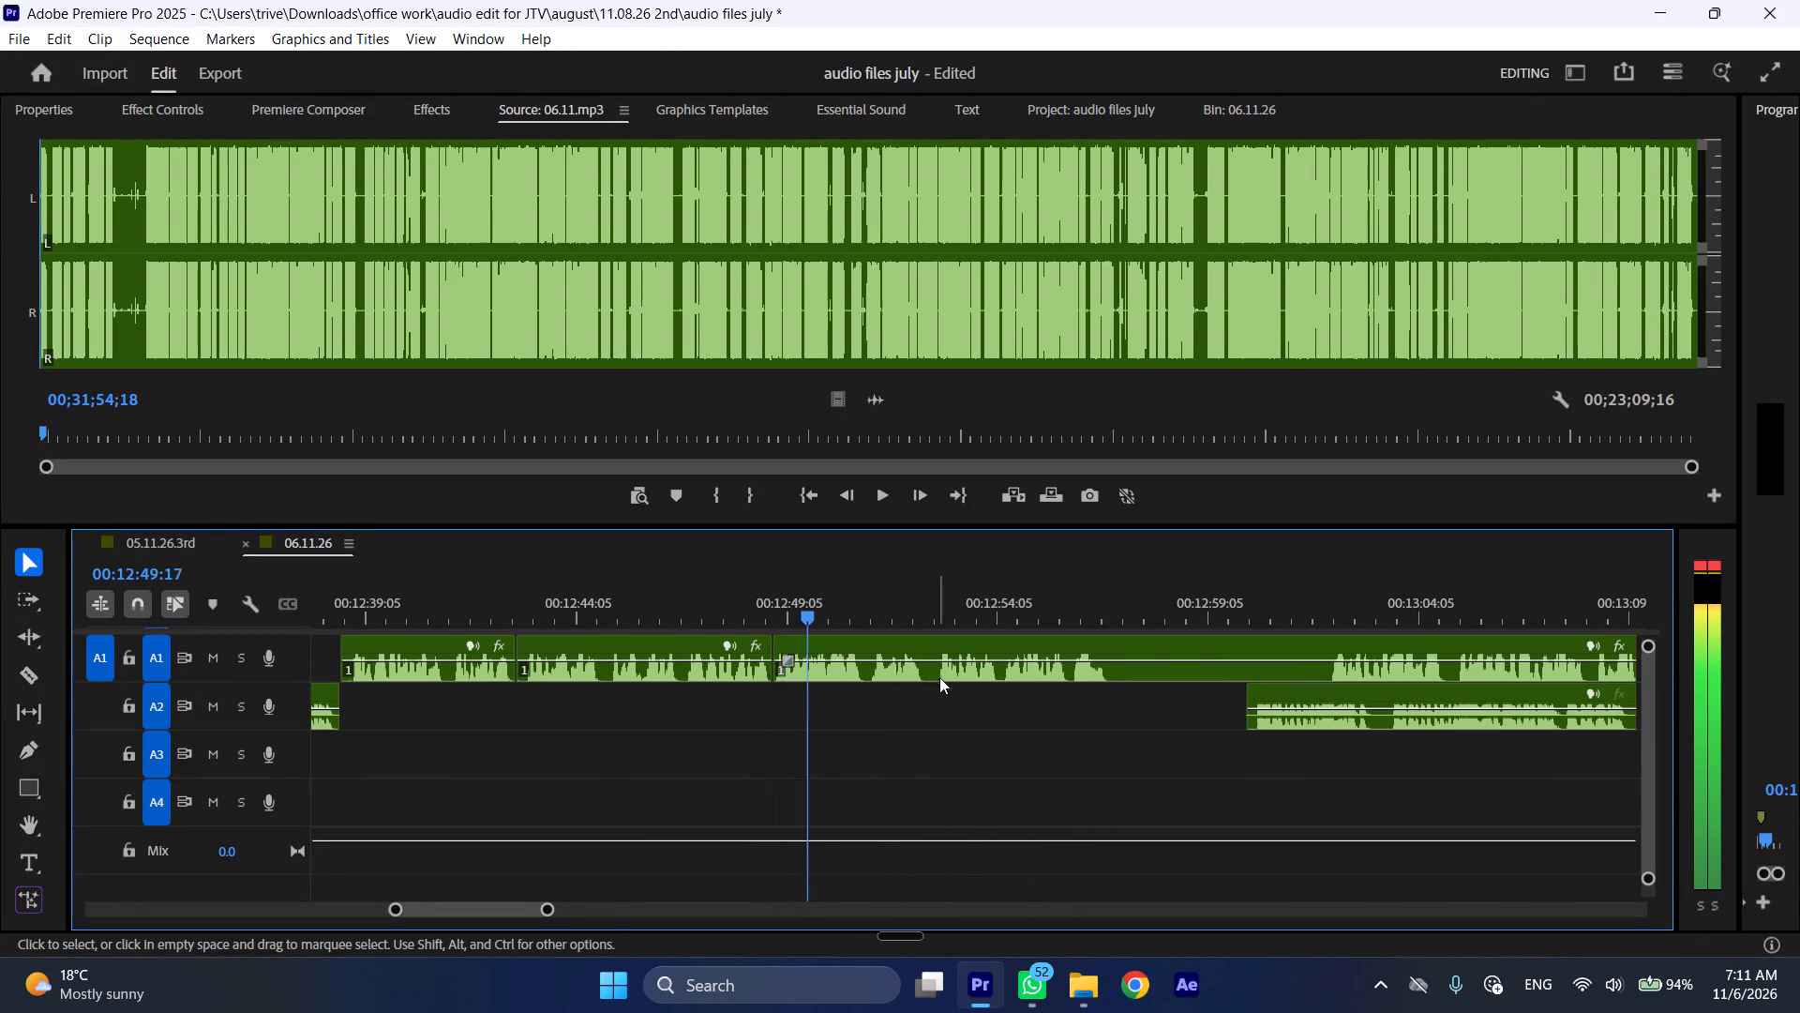
{"action": "scroll", "coordinate": [968, 738], "scroll_direction": "down", "scroll_amount": 5}
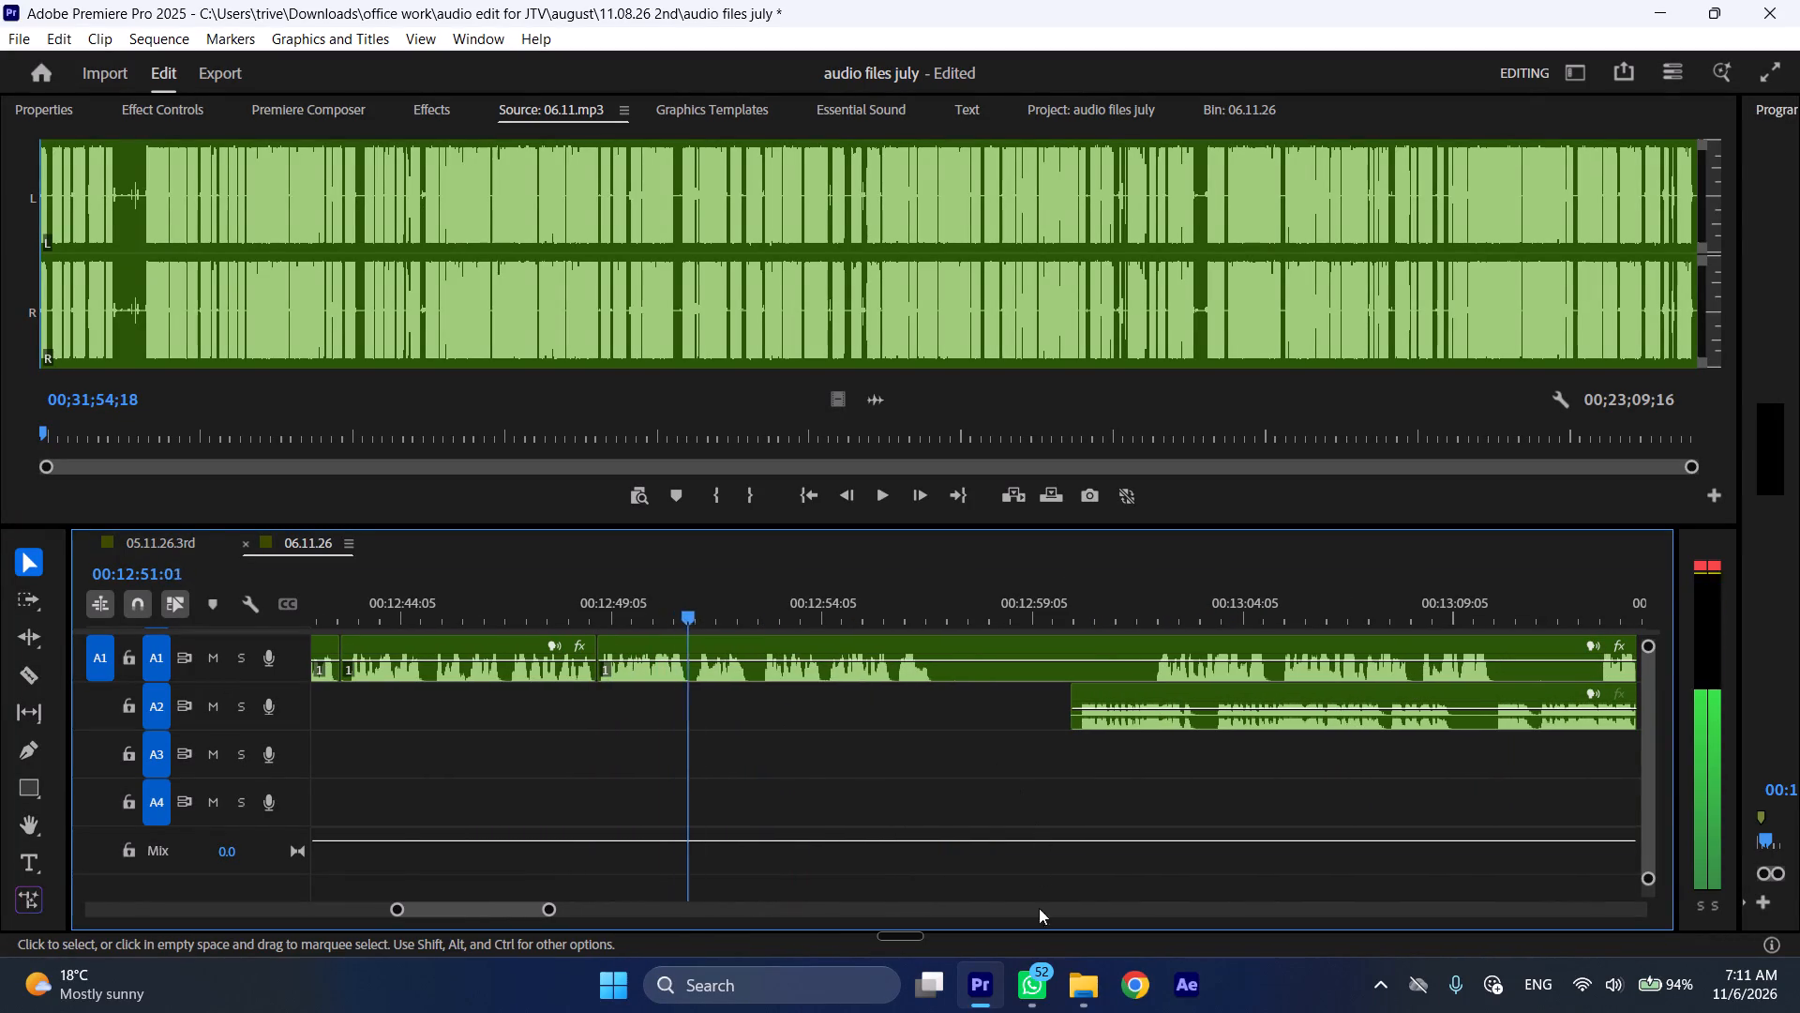
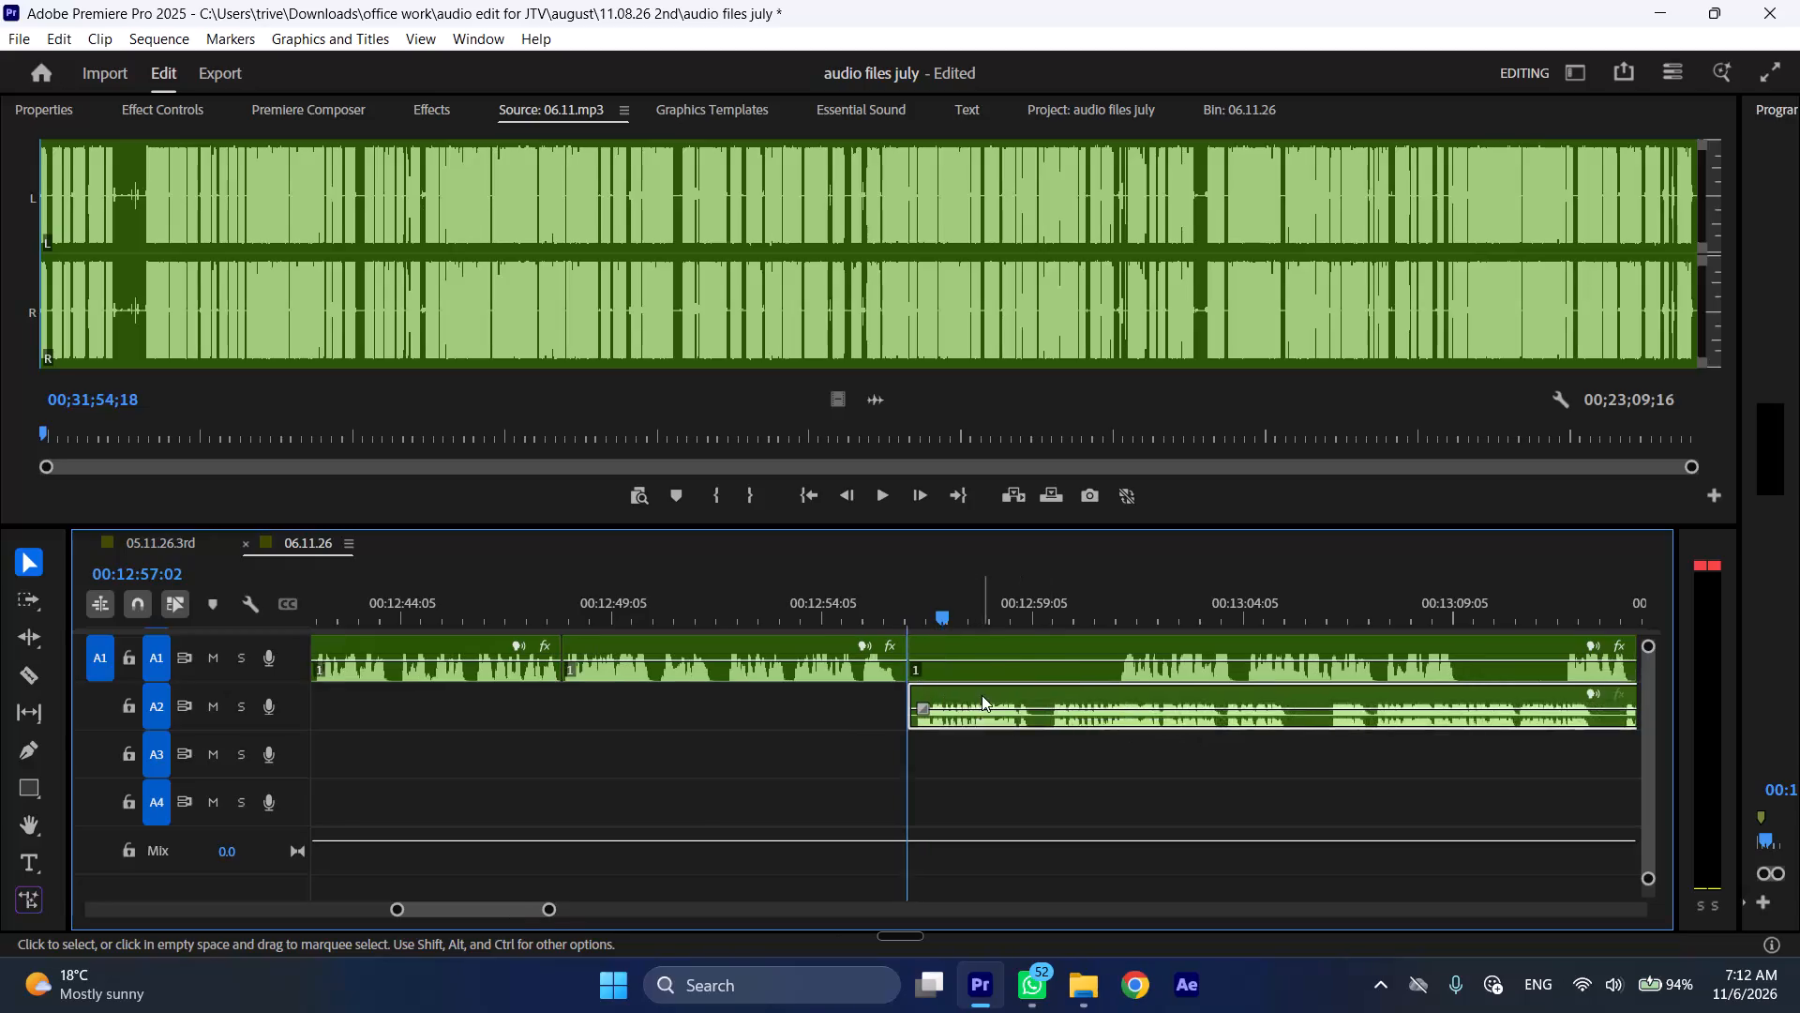
Move the A1 clip starting at 00:12:57:02 about 14.5 seconds later along A1, clear of the opening A2 passage.
{"action": "scroll", "coordinate": [982, 695], "scroll_direction": "down", "scroll_amount": 3}
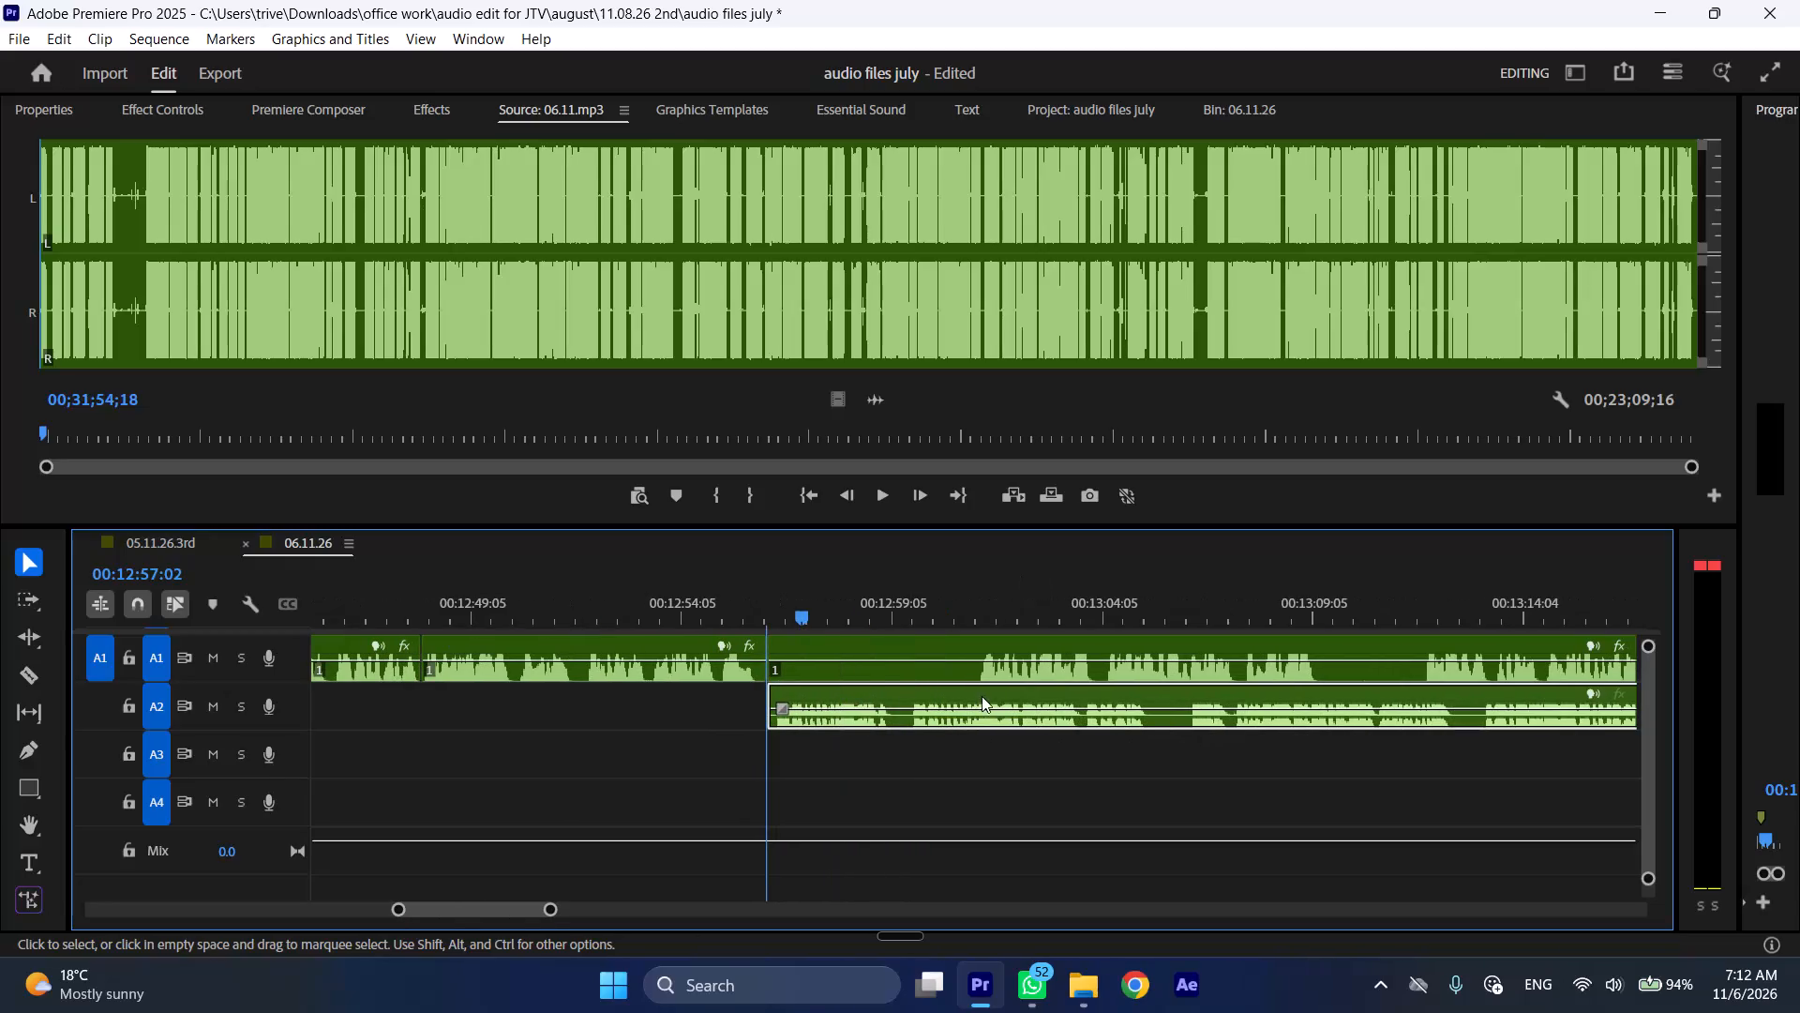
{"action": "left_click_drag", "start_coordinate": [802, 644], "coordinate": [1421, 645]}
Audition the A2 passage, then cut its opening from 00:12:57:02 to 00:13:00:12 and close the gap.
{"action": "key", "text": "space"}
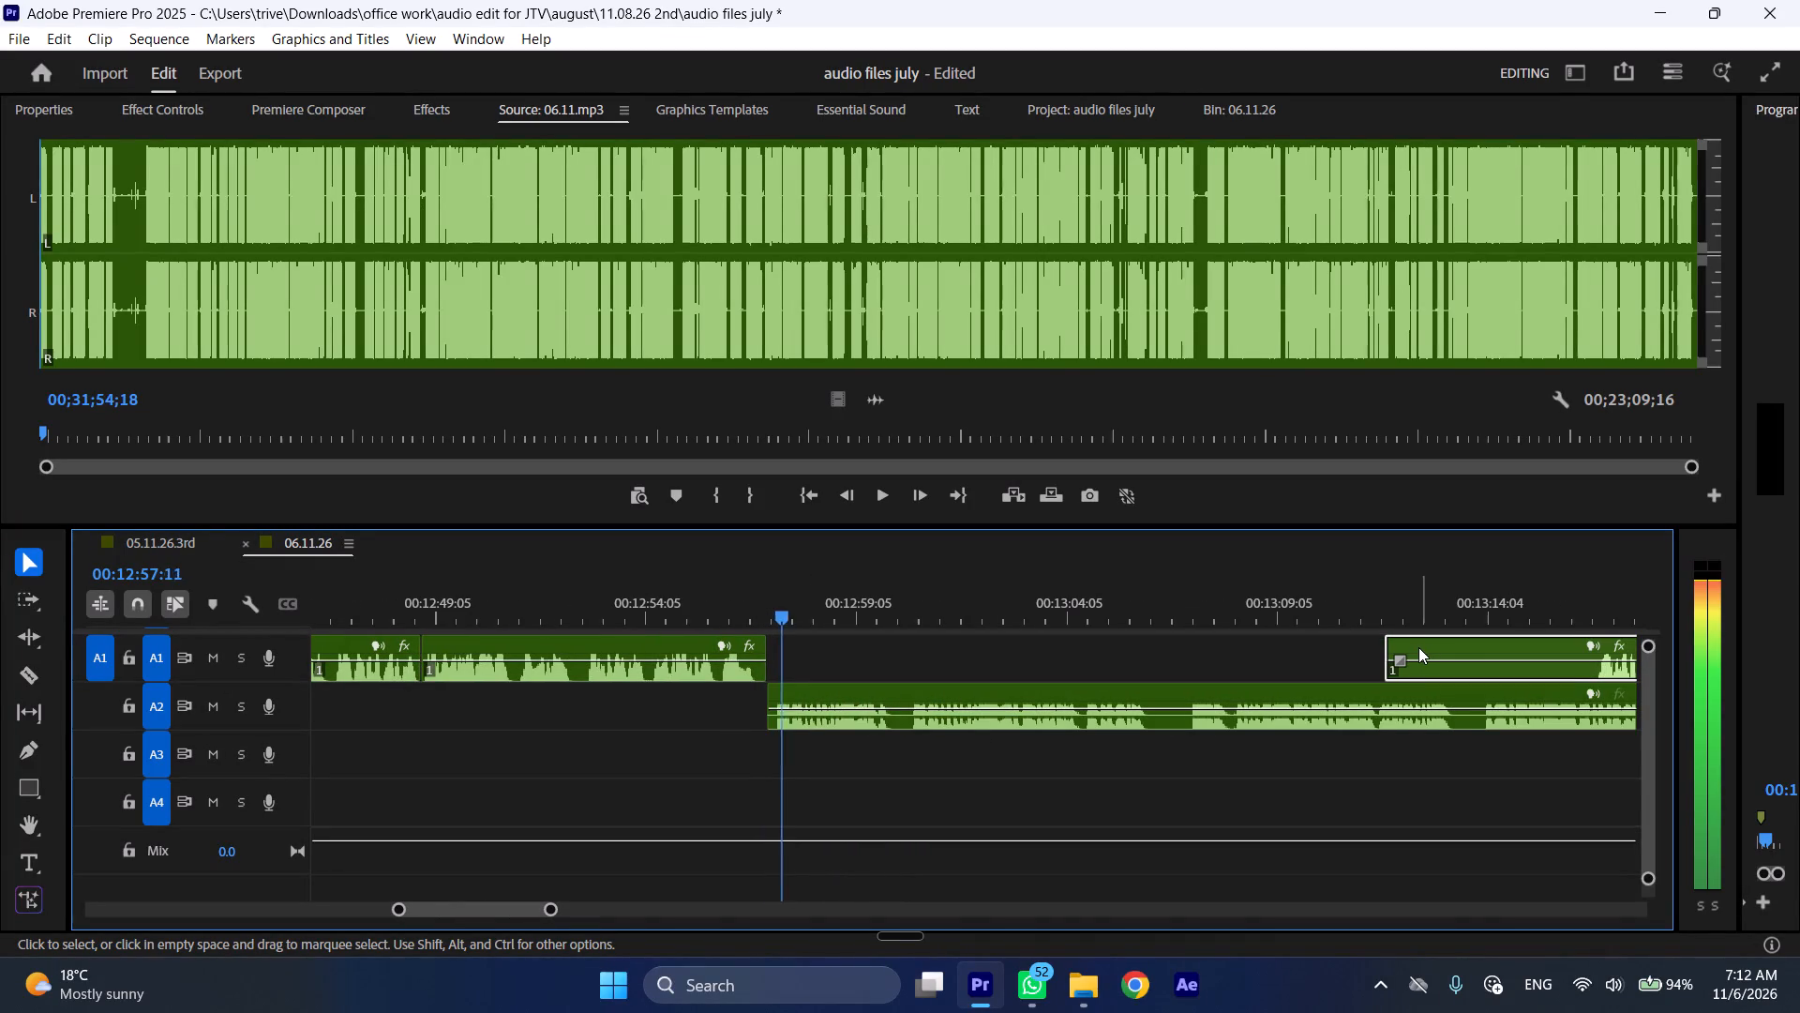
{"action": "key", "text": "l"}
{"action": "scroll", "coordinate": [1078, 746], "scroll_direction": "down", "scroll_amount": 5}
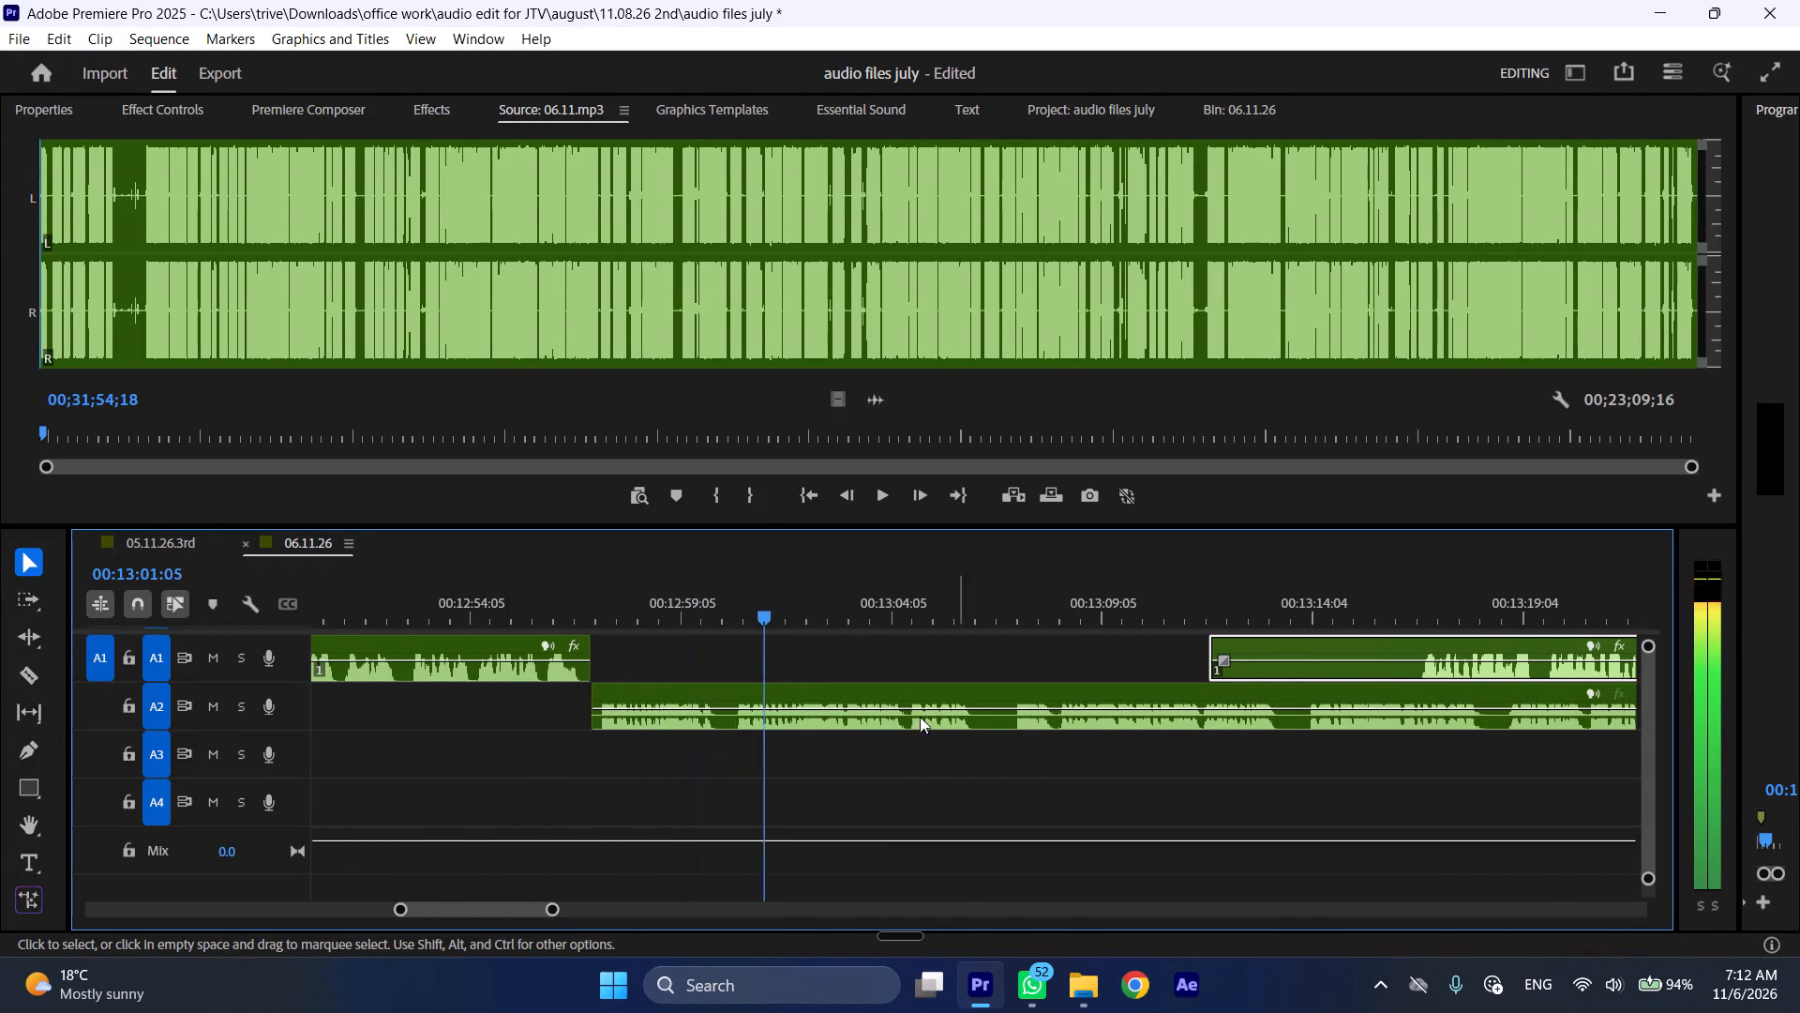
{"action": "left_click", "coordinate": [738, 612]}
{"action": "left_click", "coordinate": [765, 685]}
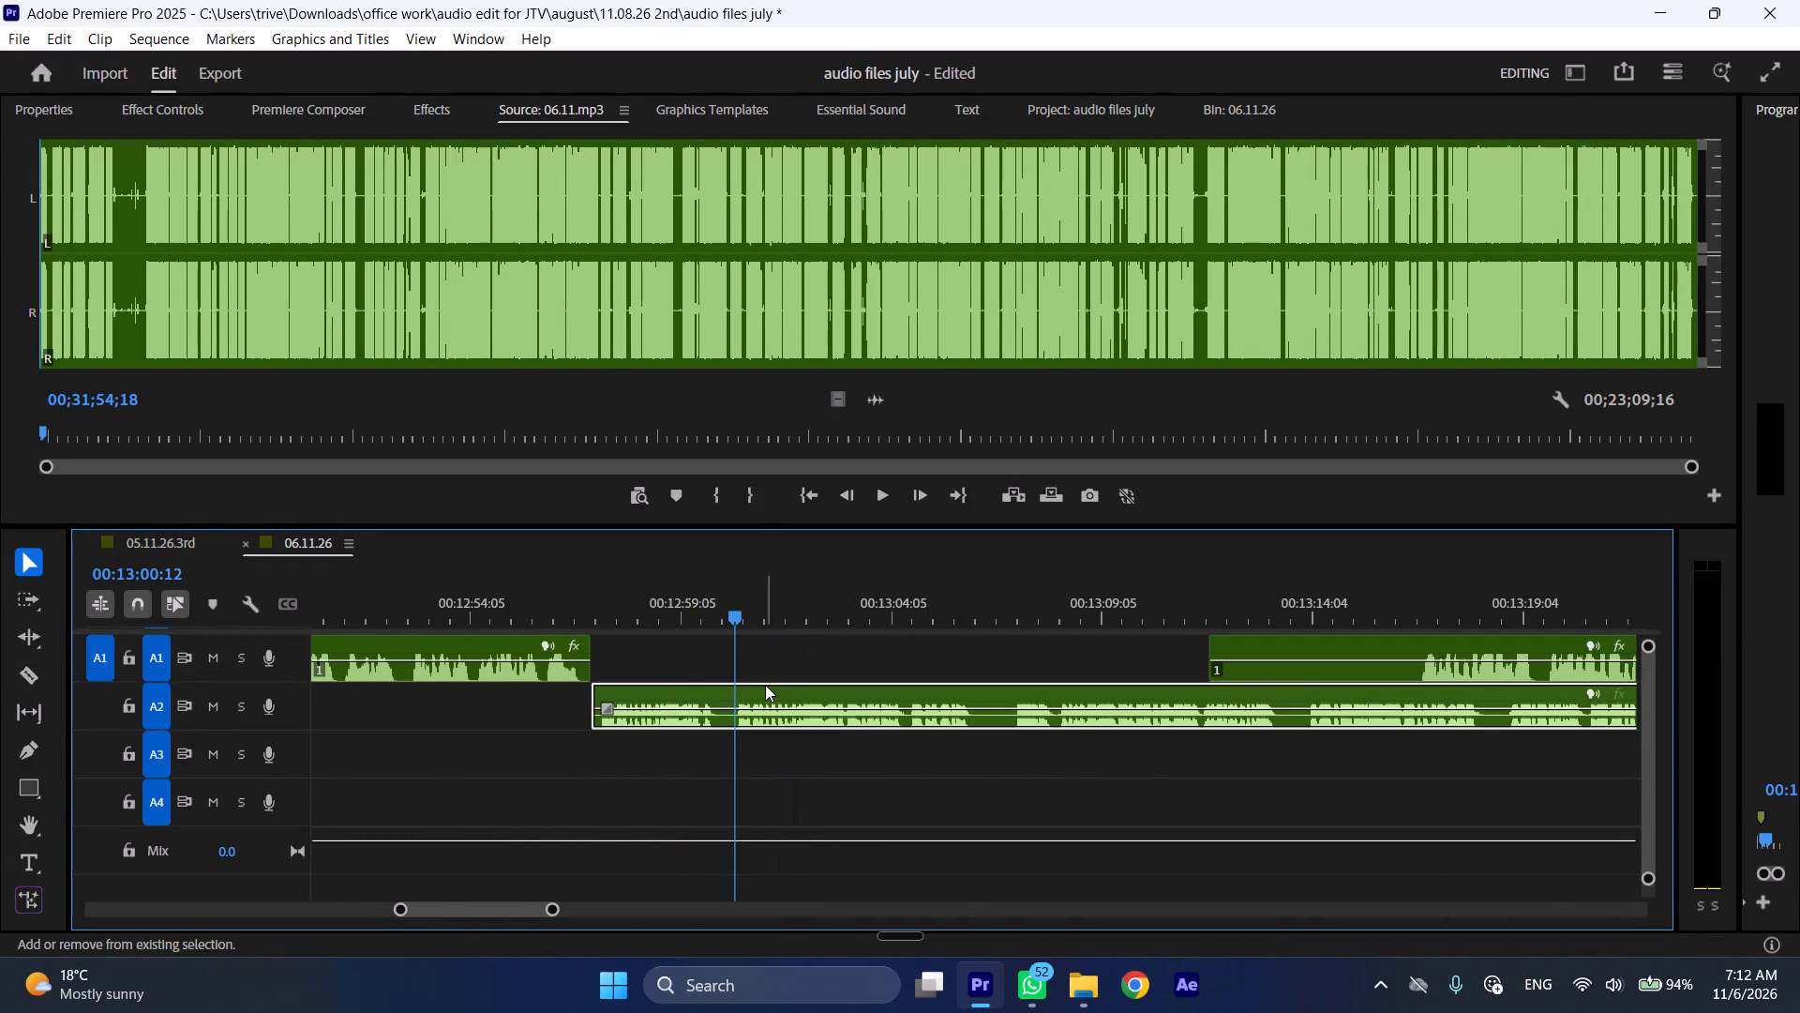
{"action": "key", "text": "shift+c"}
{"action": "key", "text": "ctrl+shift+d"}
Play the A2 passage from the 00:12:57:02 cut onward.
{"action": "key", "text": "space"}
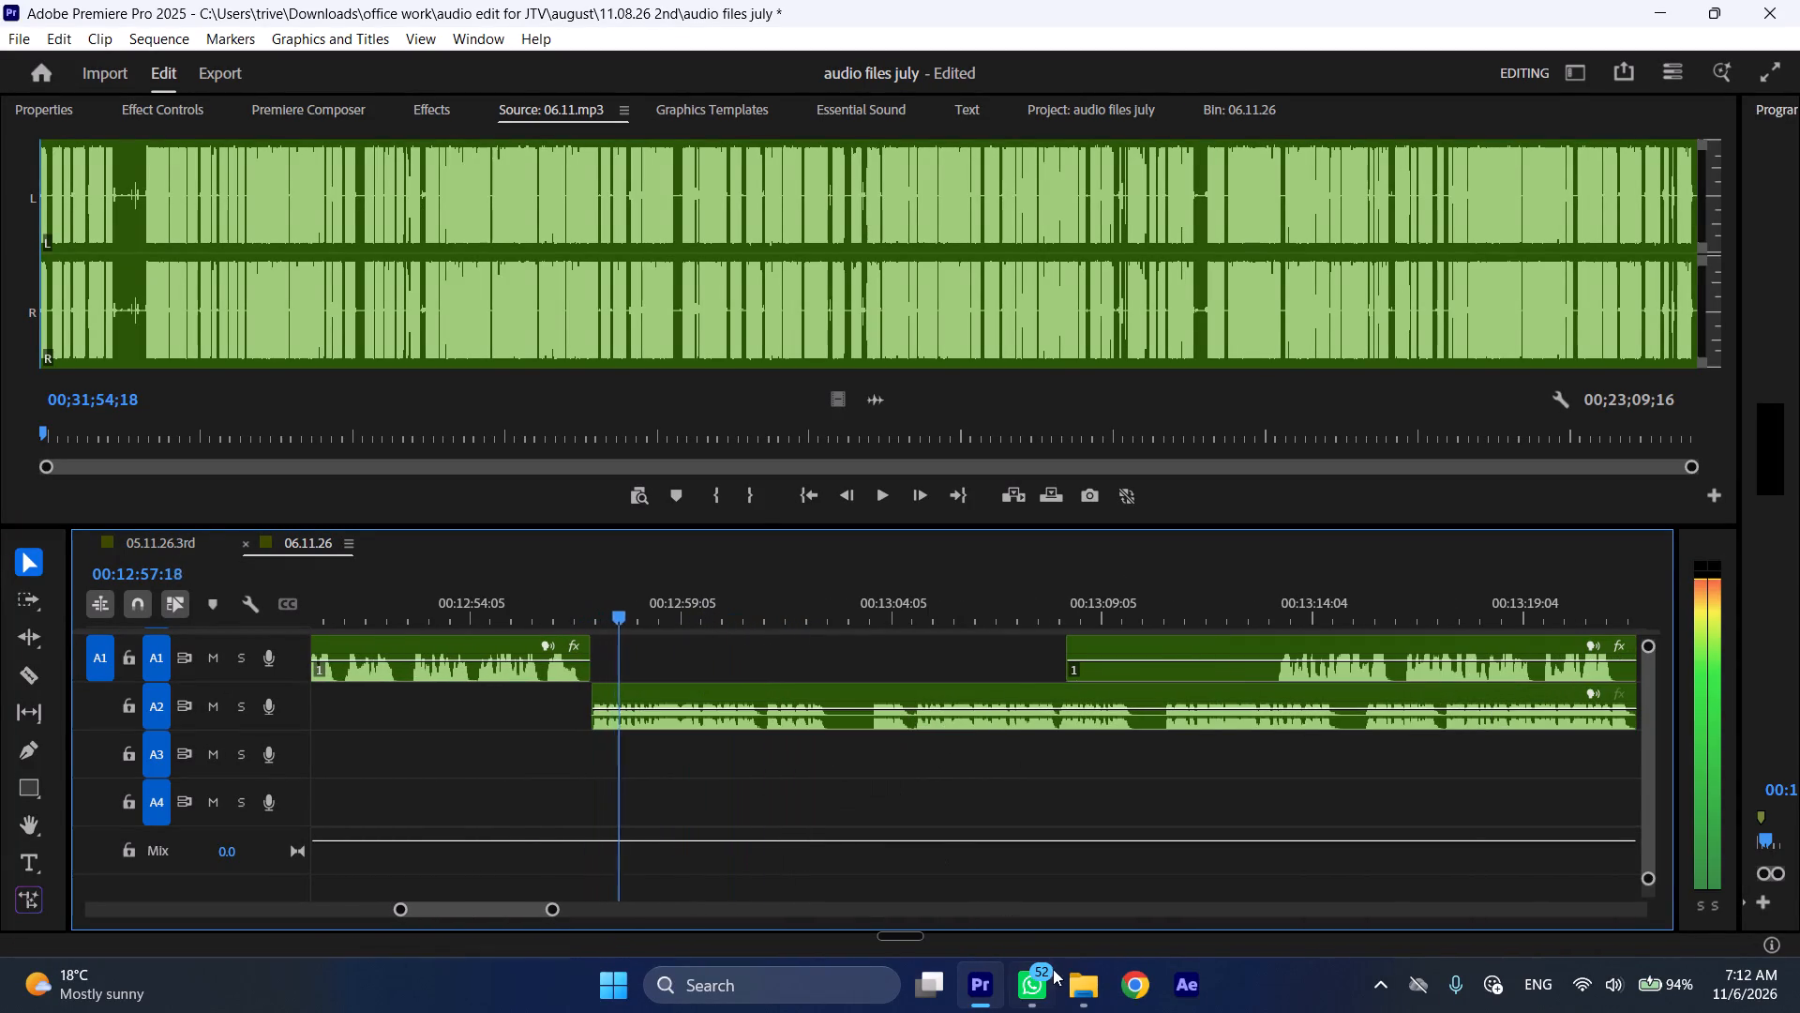
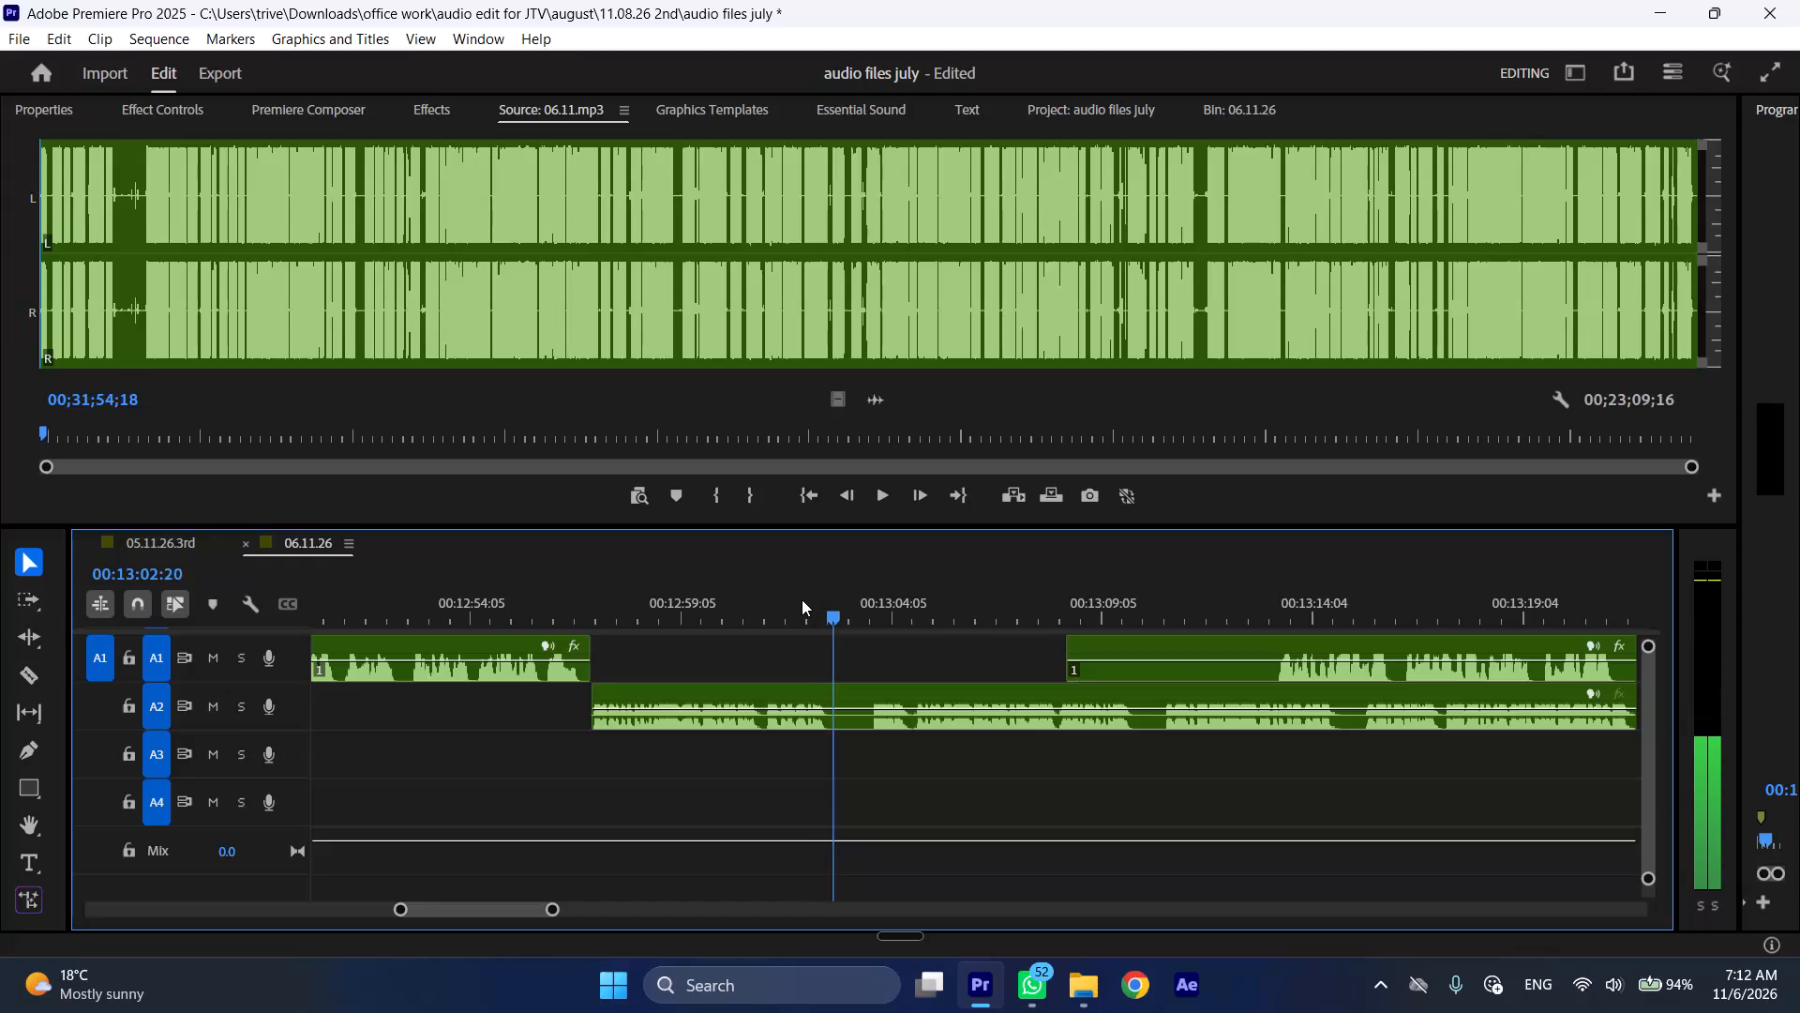
Audition the A2 passage starting near 00:12:33, then overwrite it with the A2 phrase from 00:12:57:02 to 00:13:02:21.
{"action": "scroll", "coordinate": [884, 758], "scroll_direction": "up", "scroll_amount": 9}
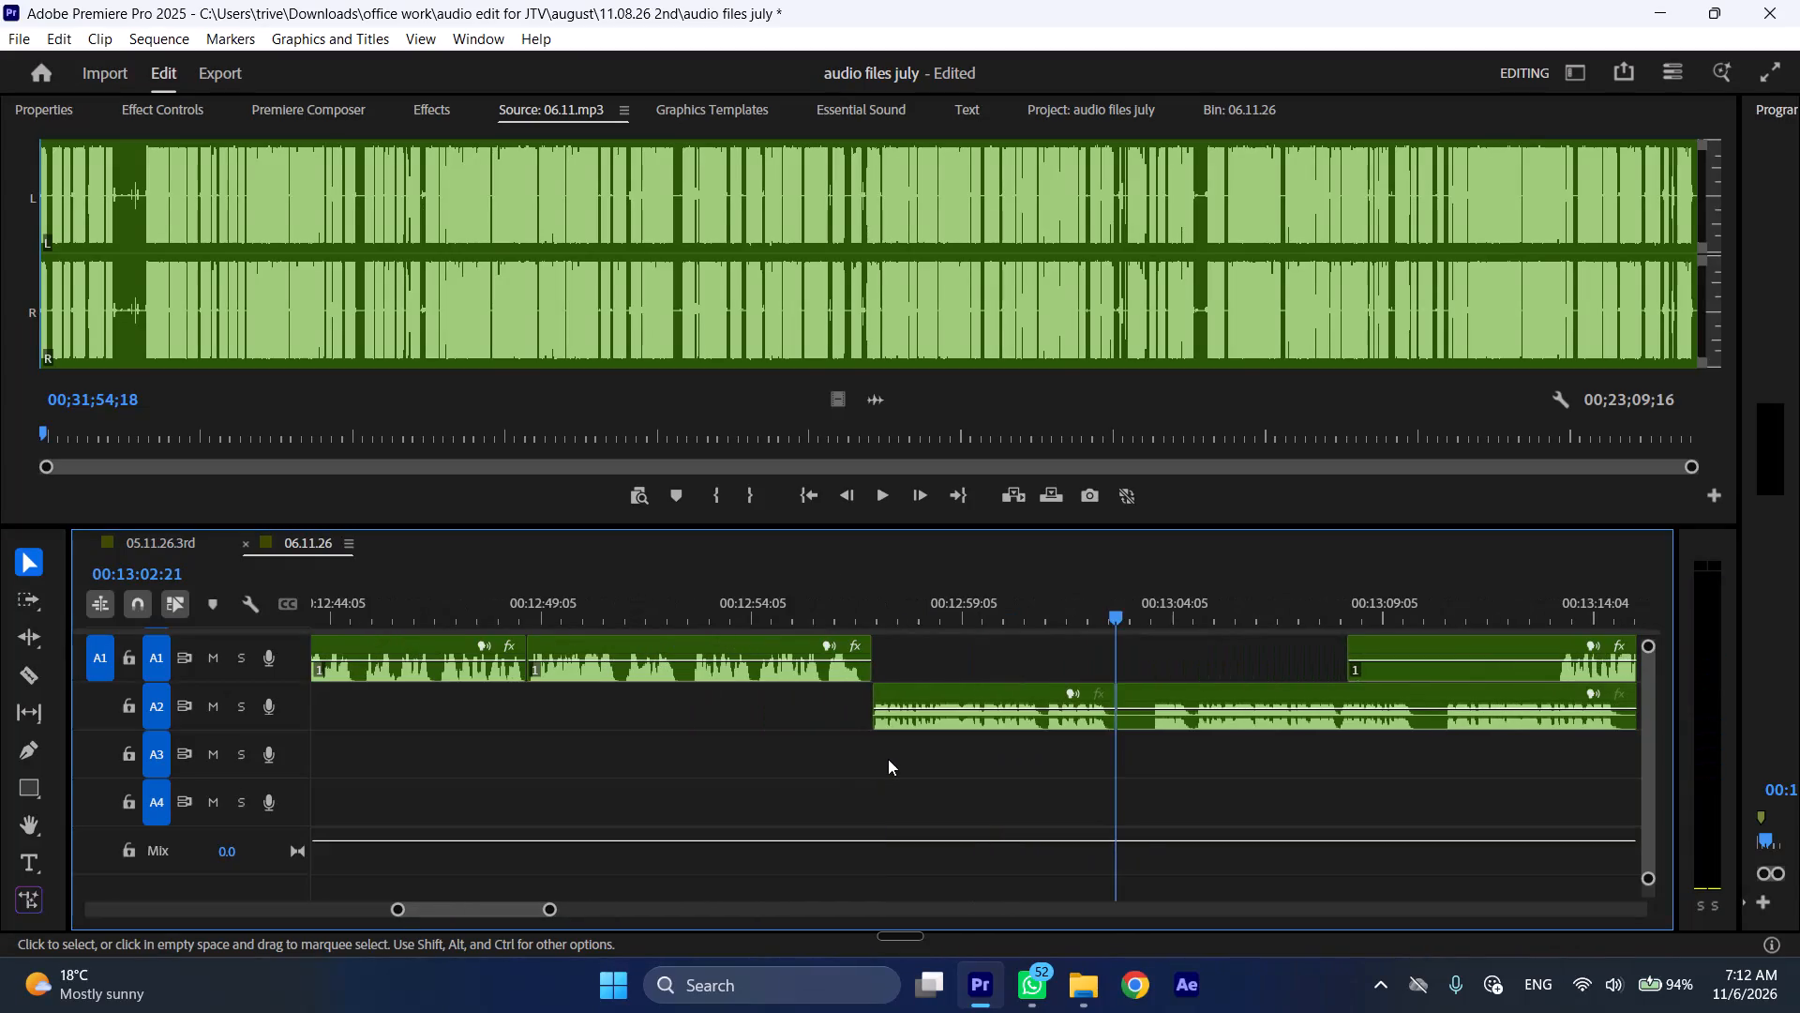
{"action": "scroll", "coordinate": [888, 759], "scroll_direction": "up", "scroll_amount": 5}
{"action": "left_click_drag", "start_coordinate": [1148, 694], "coordinate": [554, 716]}
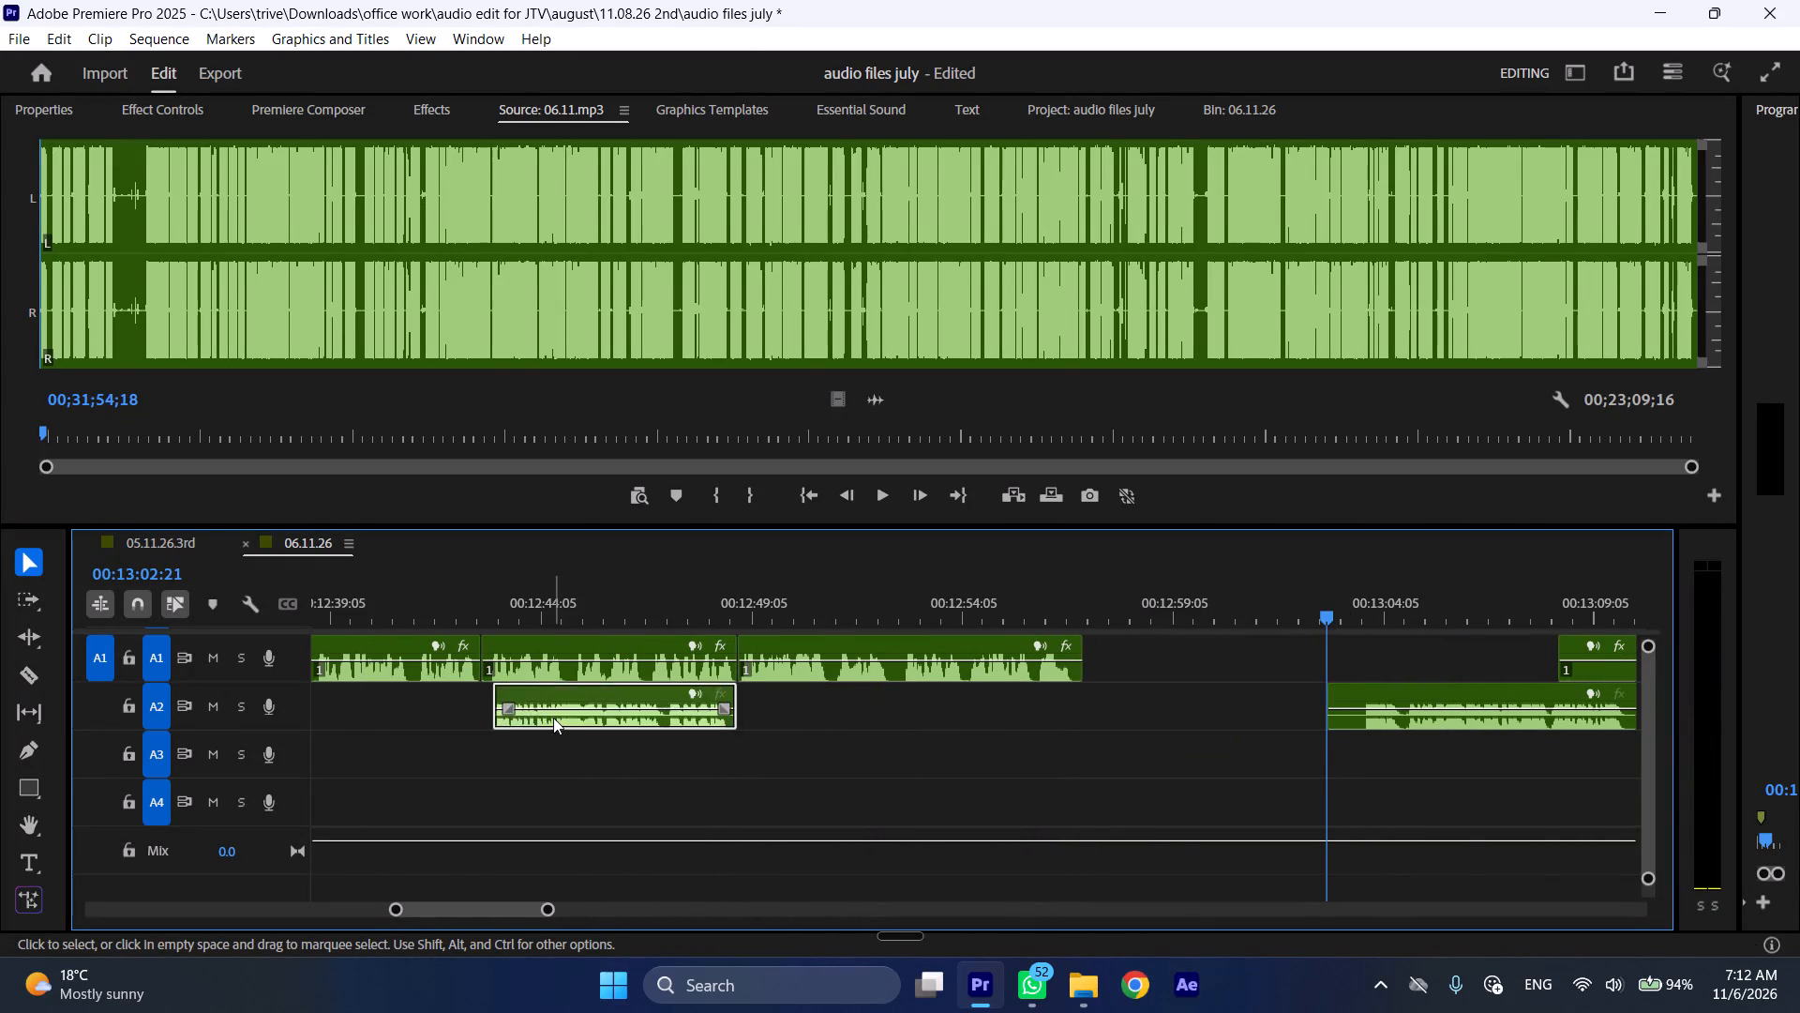
{"action": "scroll", "coordinate": [553, 718], "scroll_direction": "up", "scroll_amount": 9}
{"action": "left_click", "coordinate": [387, 613]}
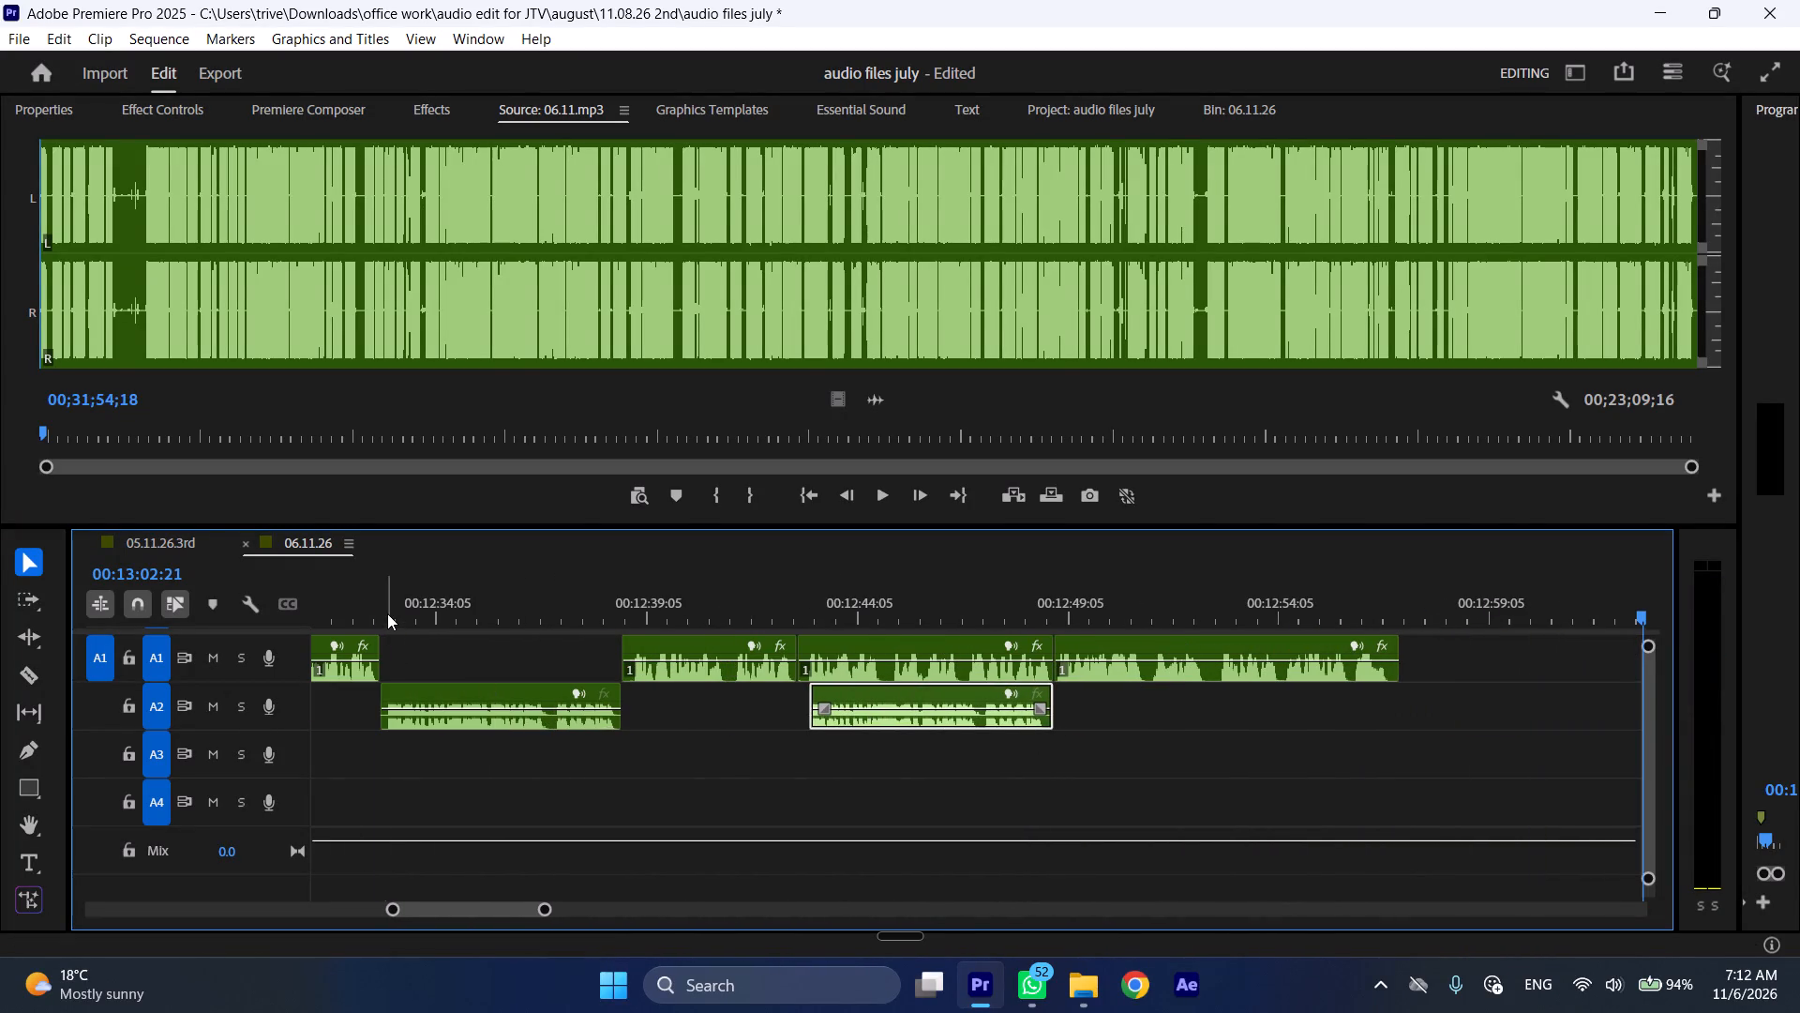
{"action": "key", "text": "space"}
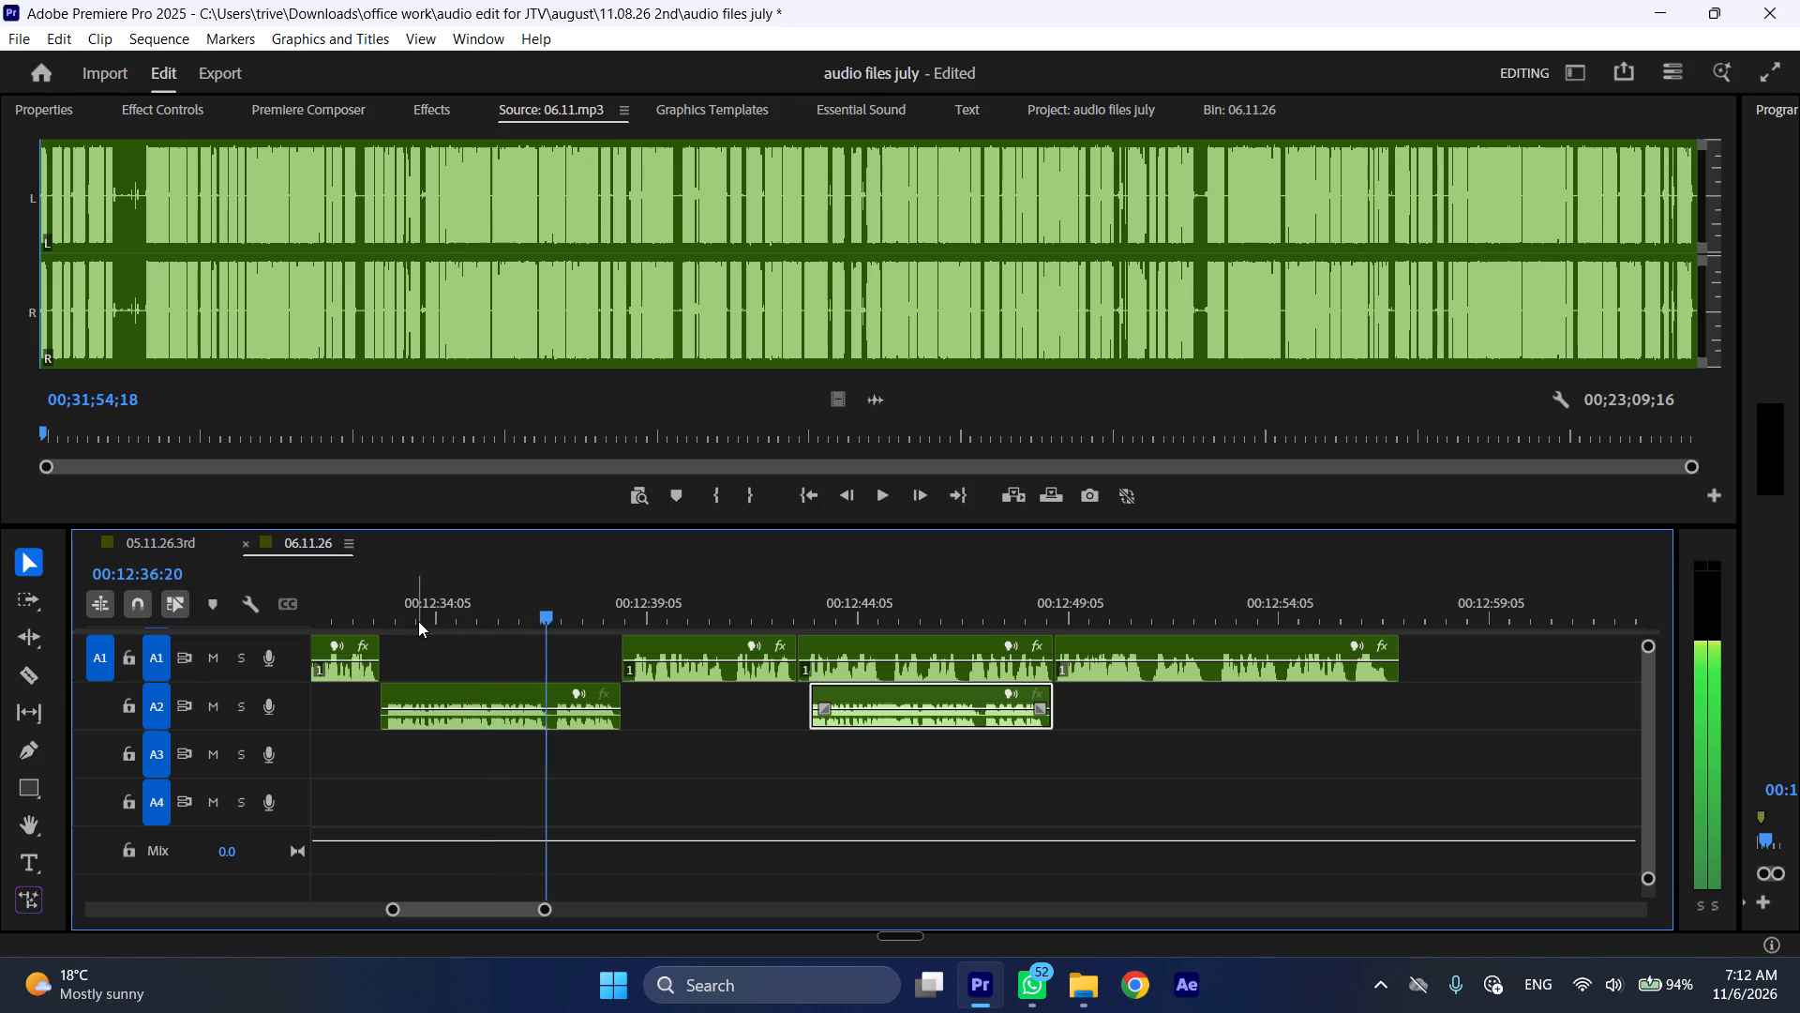
{"action": "key", "text": "space"}
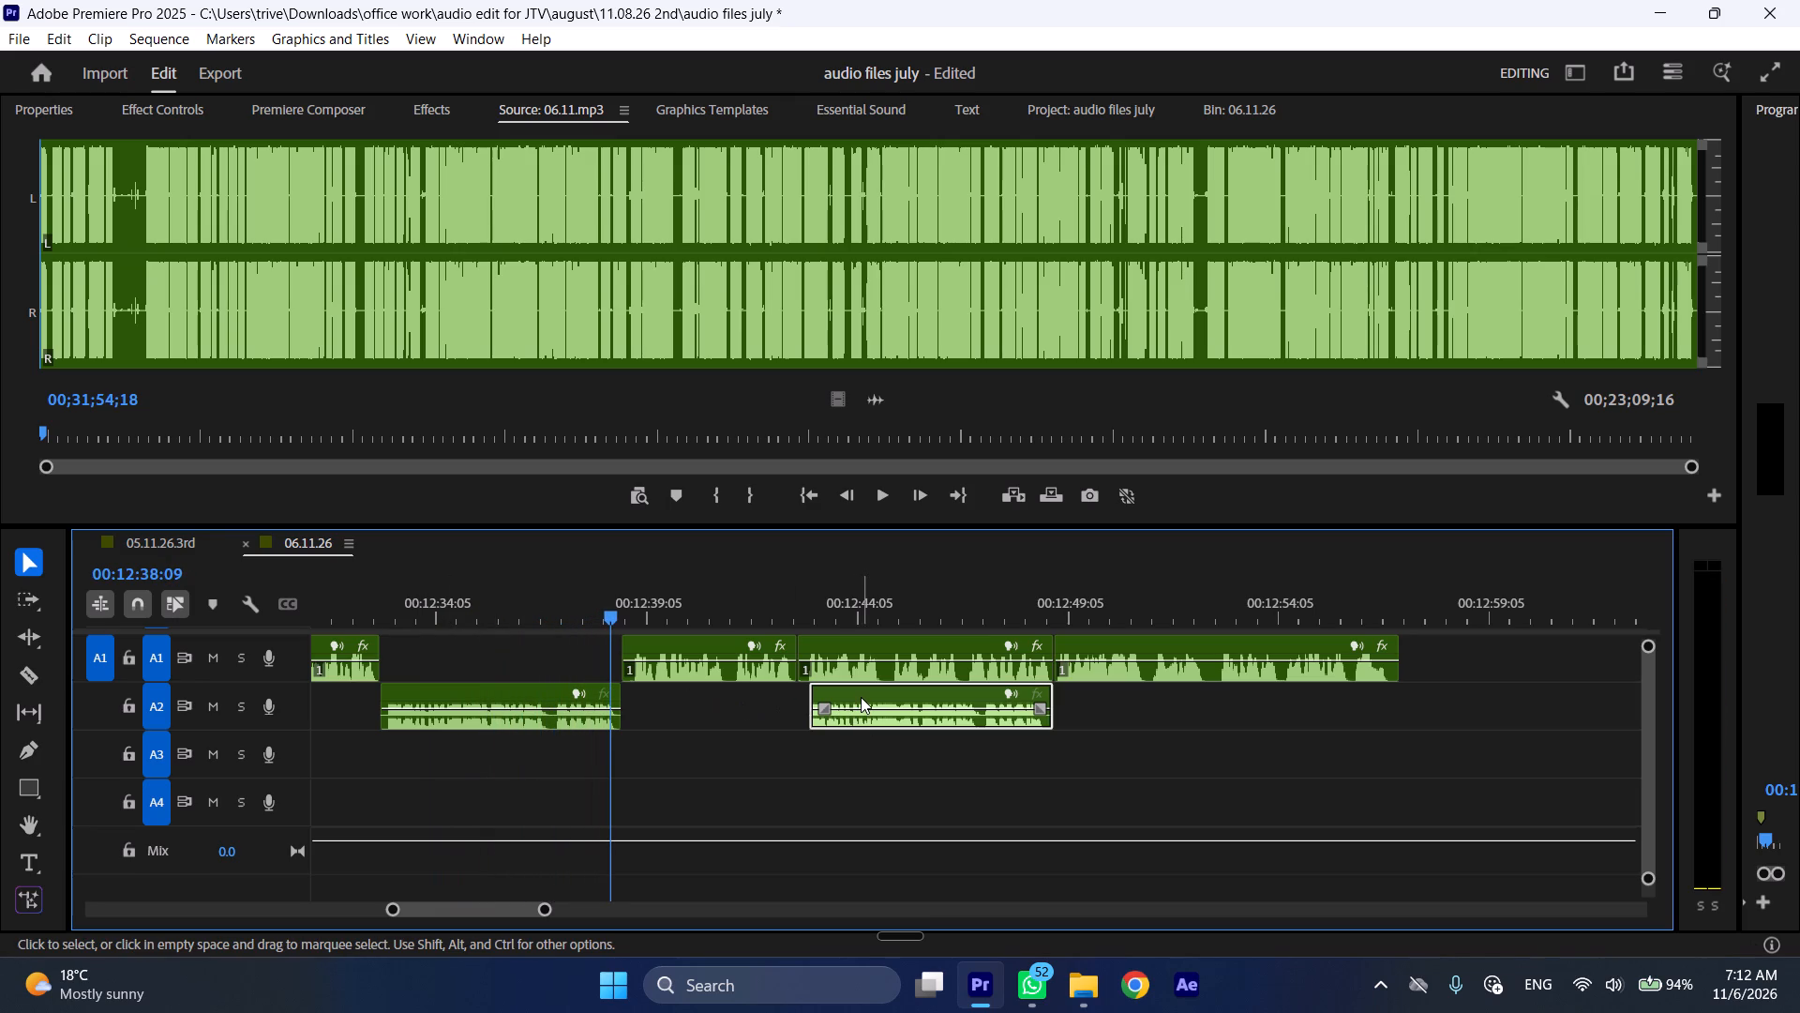
{"action": "left_click_drag", "start_coordinate": [861, 697], "coordinate": [552, 708]}
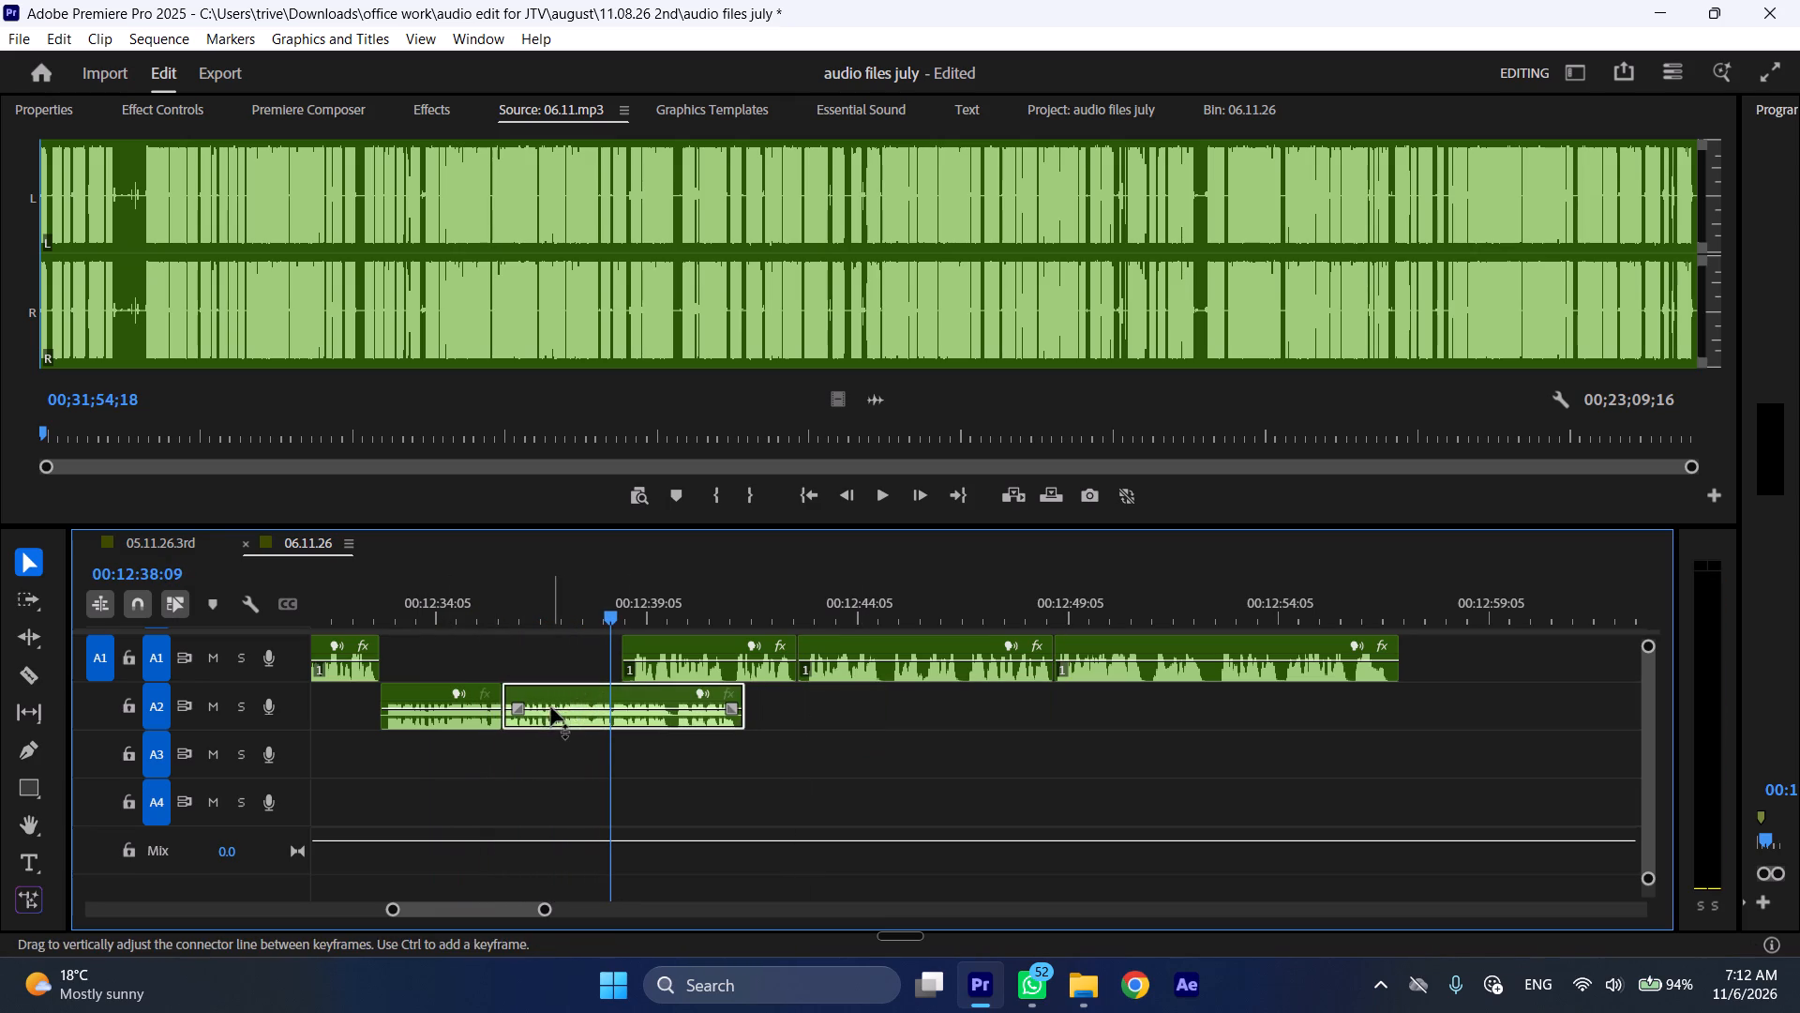
{"action": "left_click_drag", "start_coordinate": [569, 693], "coordinate": [443, 693]}
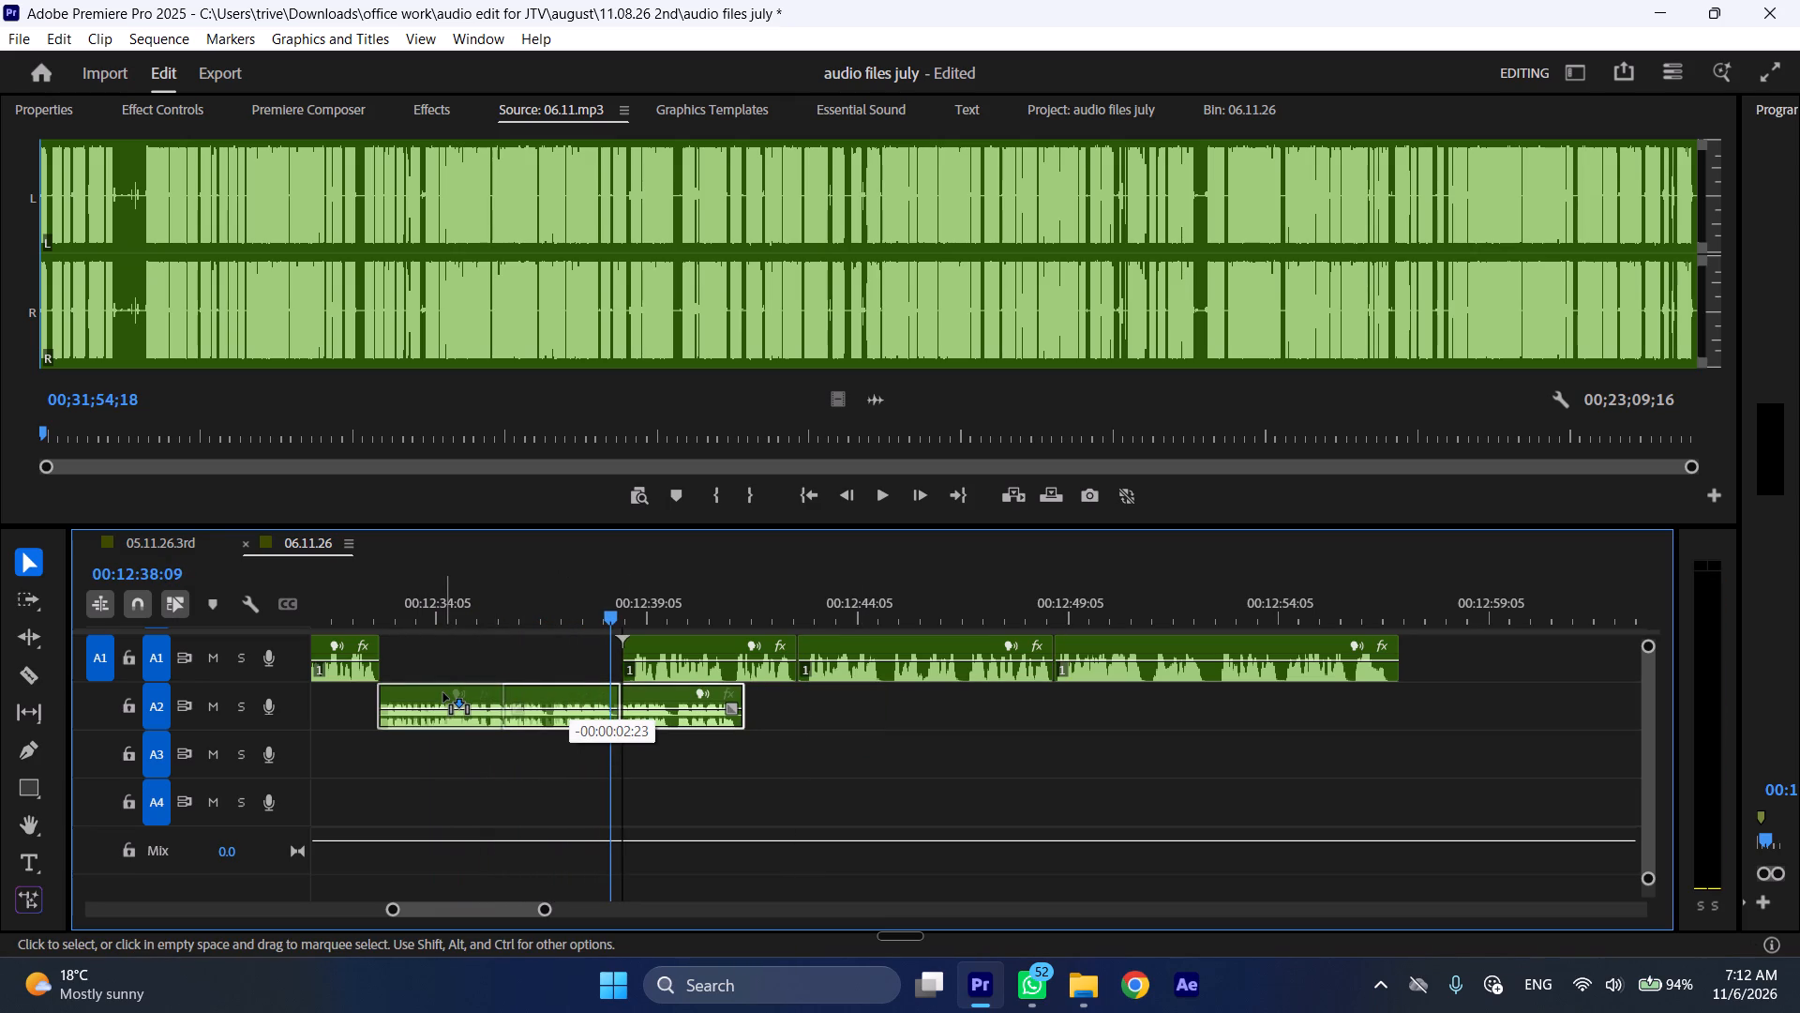
{"action": "left_click_drag", "start_coordinate": [443, 693], "coordinate": [446, 692]}
{"action": "left_click_drag", "start_coordinate": [446, 692], "coordinate": [447, 693]}
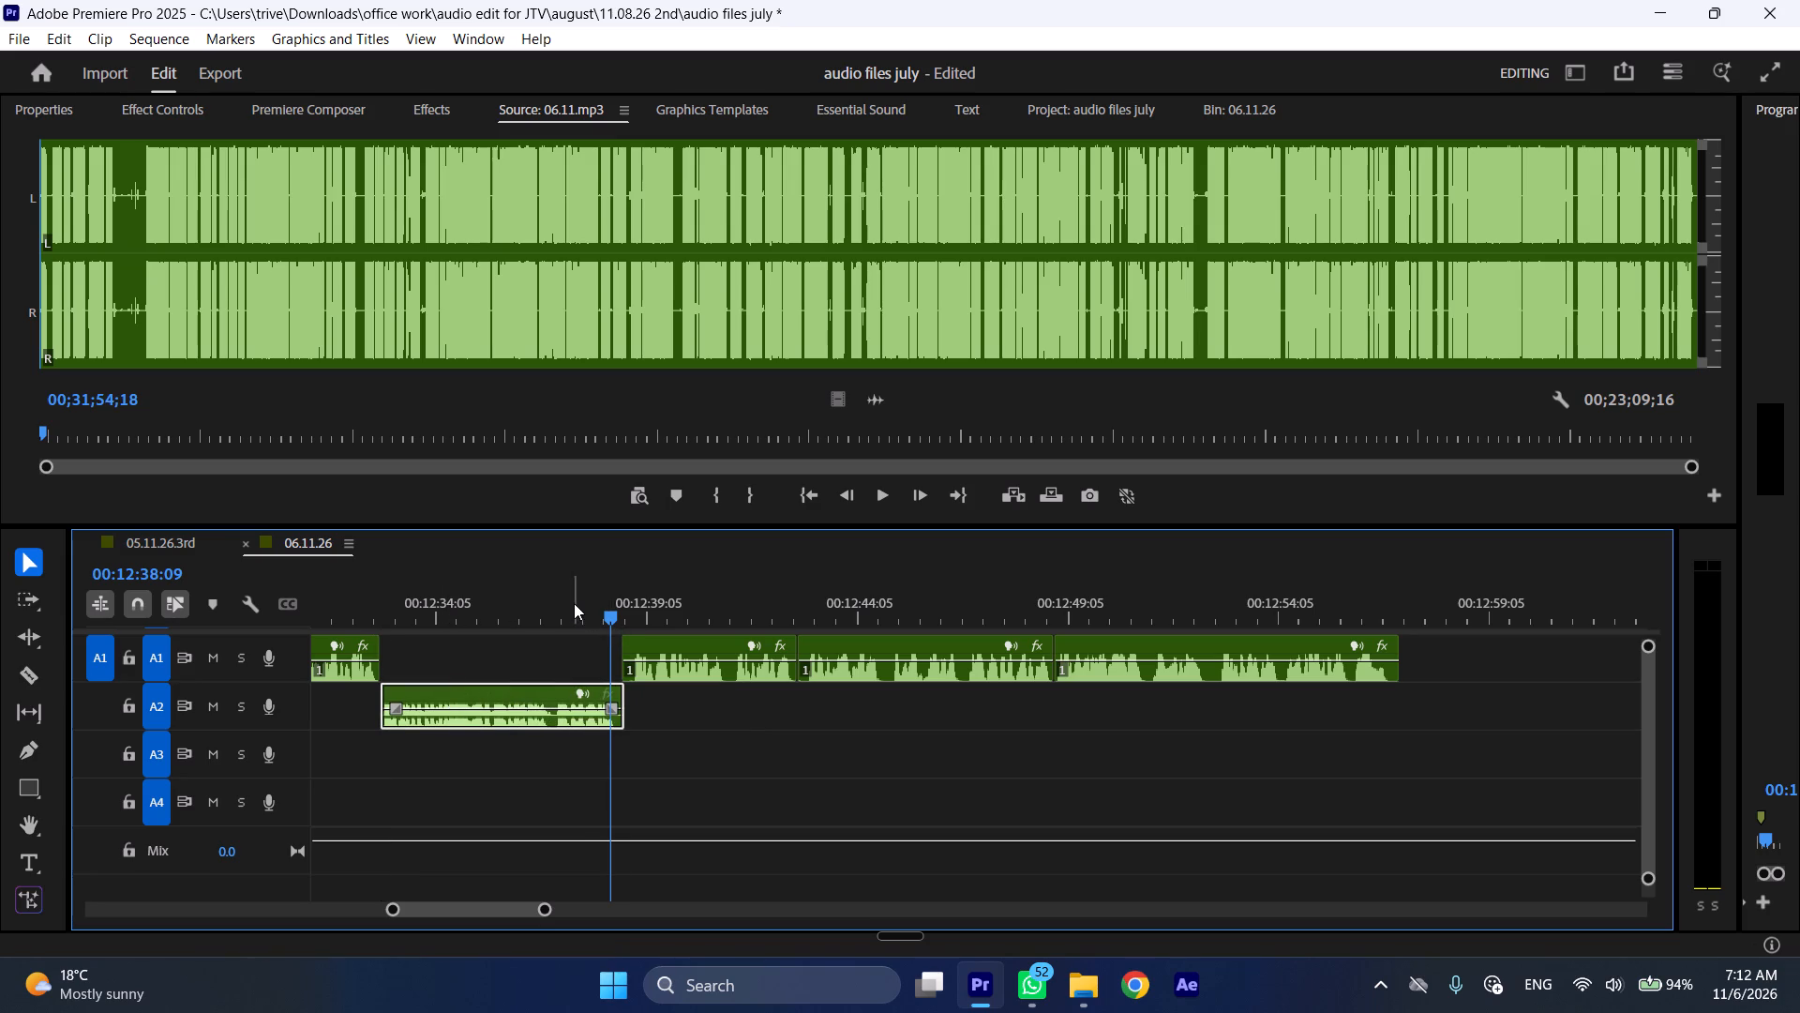
Play the end and the opening of the replaced A2 passage near 00:12:33 to check it.
{"action": "left_click", "coordinate": [574, 603]}
{"action": "key", "text": "space"}
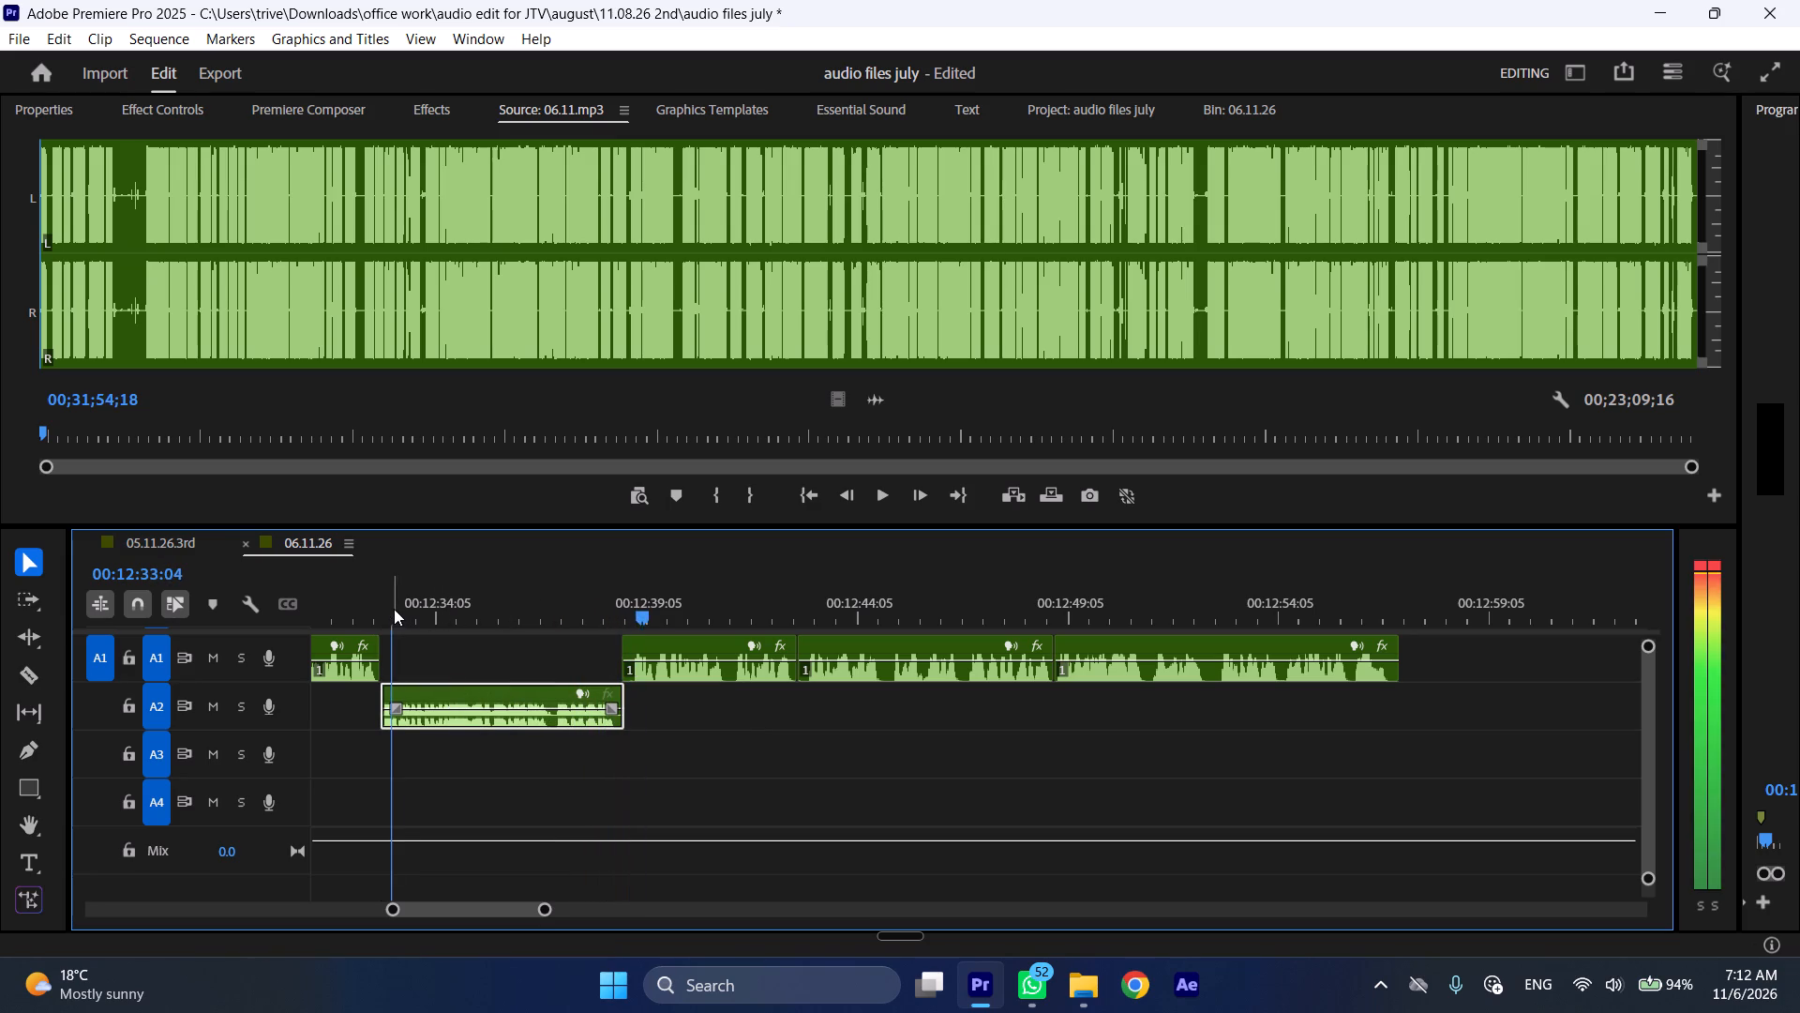
{"action": "left_click", "coordinate": [394, 609]}
{"action": "key", "text": "space"}
{"action": "key", "text": "space"}
Trim about 0.8 seconds of opening silence off the A2 passage at 00:13:02:21 and move it back against the A1 clip's end at 00:12:57.
{"action": "scroll", "coordinate": [1234, 716], "scroll_direction": "down", "scroll_amount": 5}
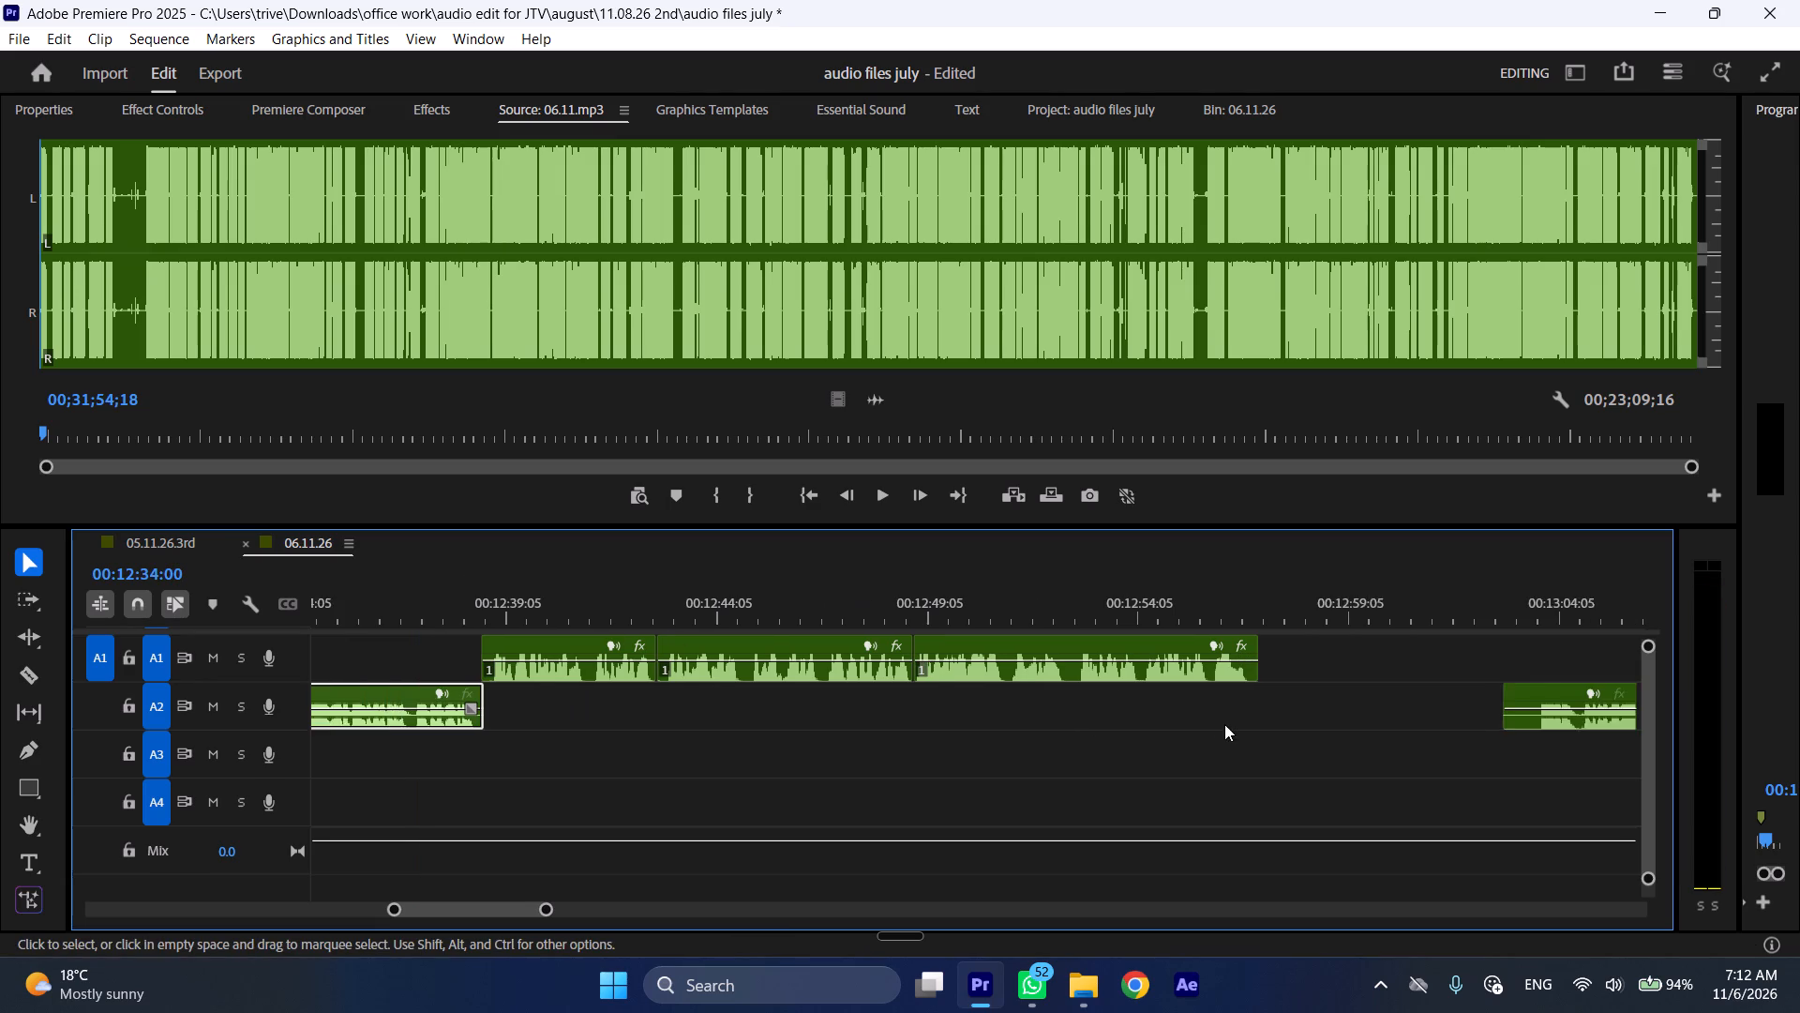
{"action": "scroll", "coordinate": [1224, 724], "scroll_direction": "down", "scroll_amount": 4}
{"action": "left_click_drag", "start_coordinate": [1326, 689], "coordinate": [1359, 690]}
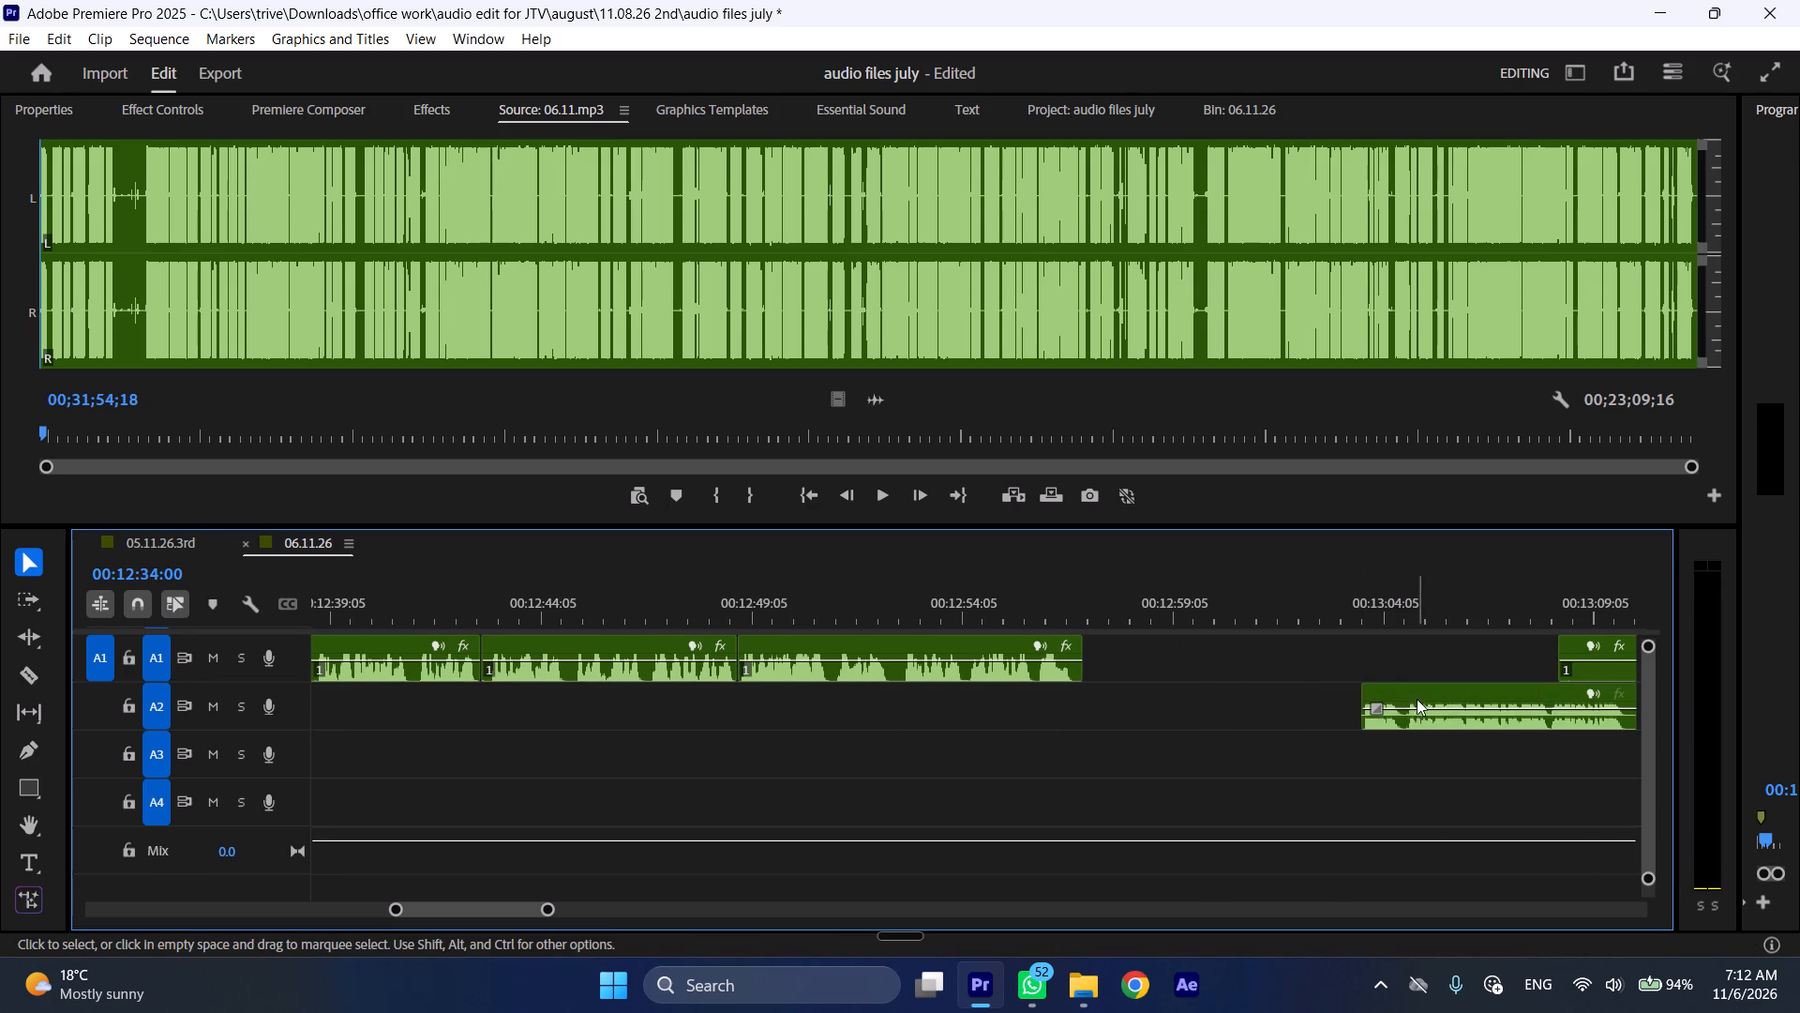
{"action": "left_click_drag", "start_coordinate": [1408, 694], "coordinate": [1125, 692]}
Play the repositioned A2 passage from about 00:12:57 onward.
{"action": "left_click", "coordinate": [1067, 612]}
{"action": "key", "text": "space"}
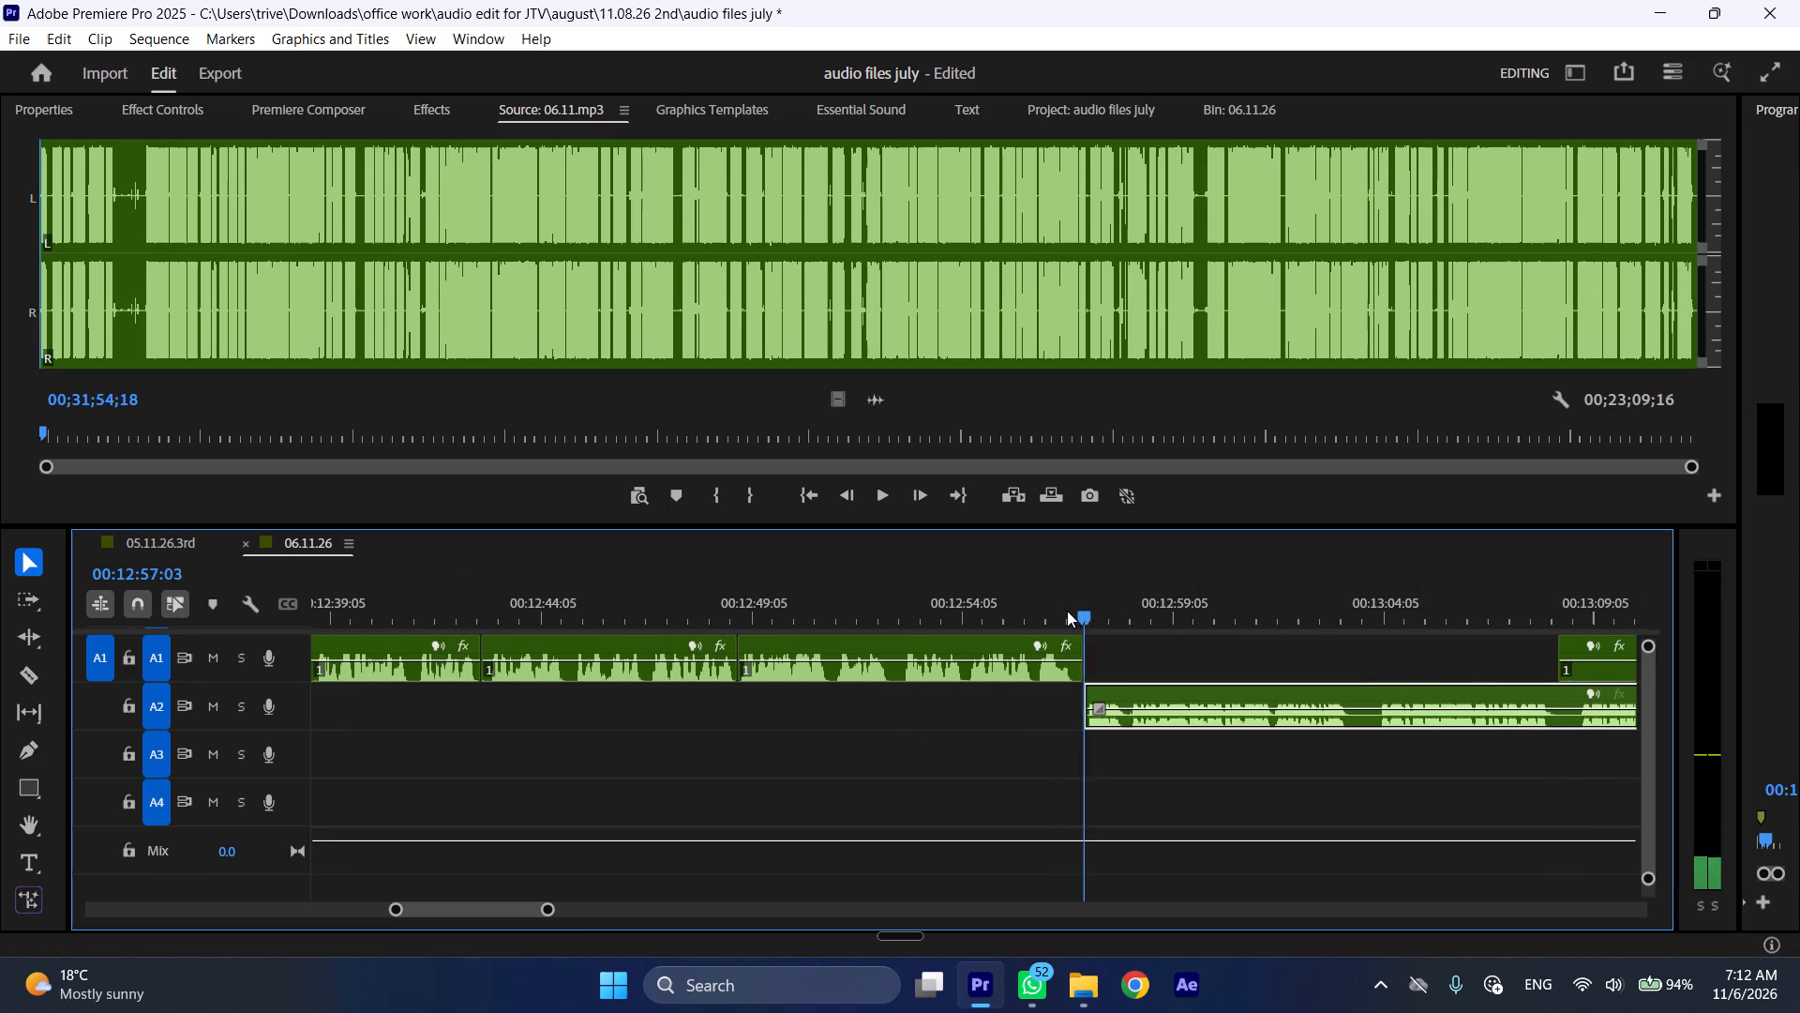
{"action": "key", "text": "l"}
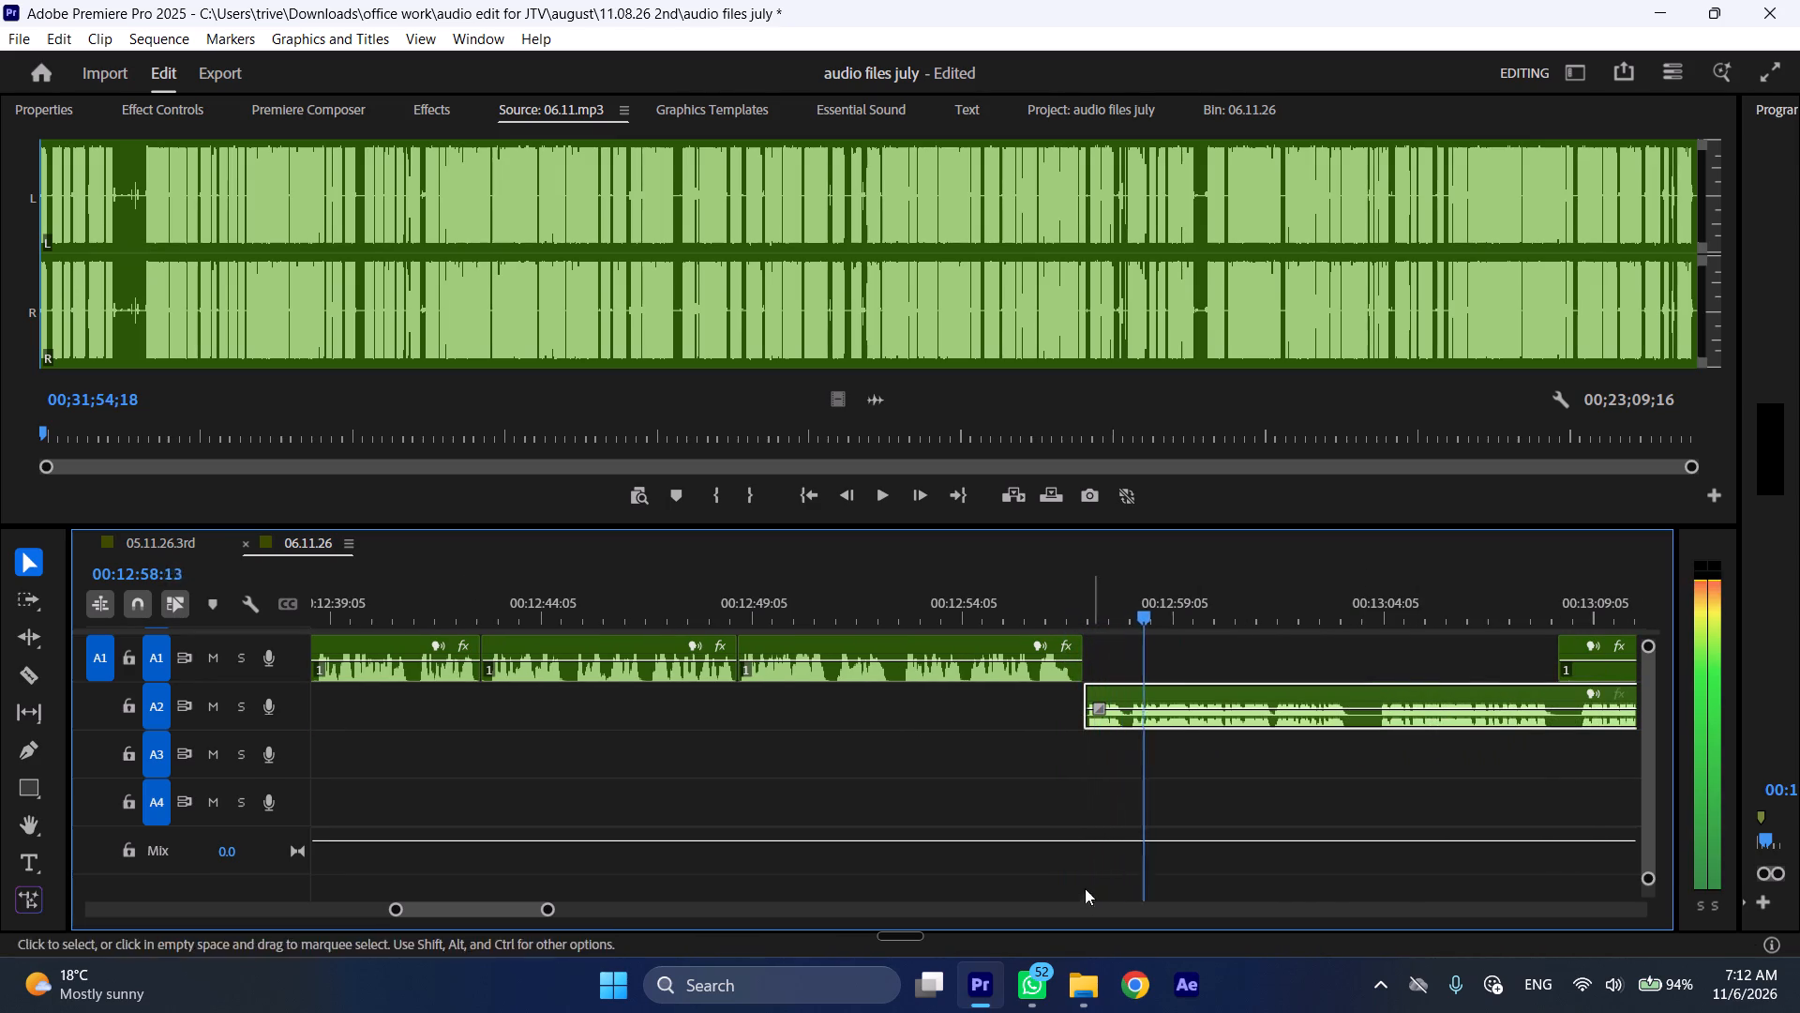
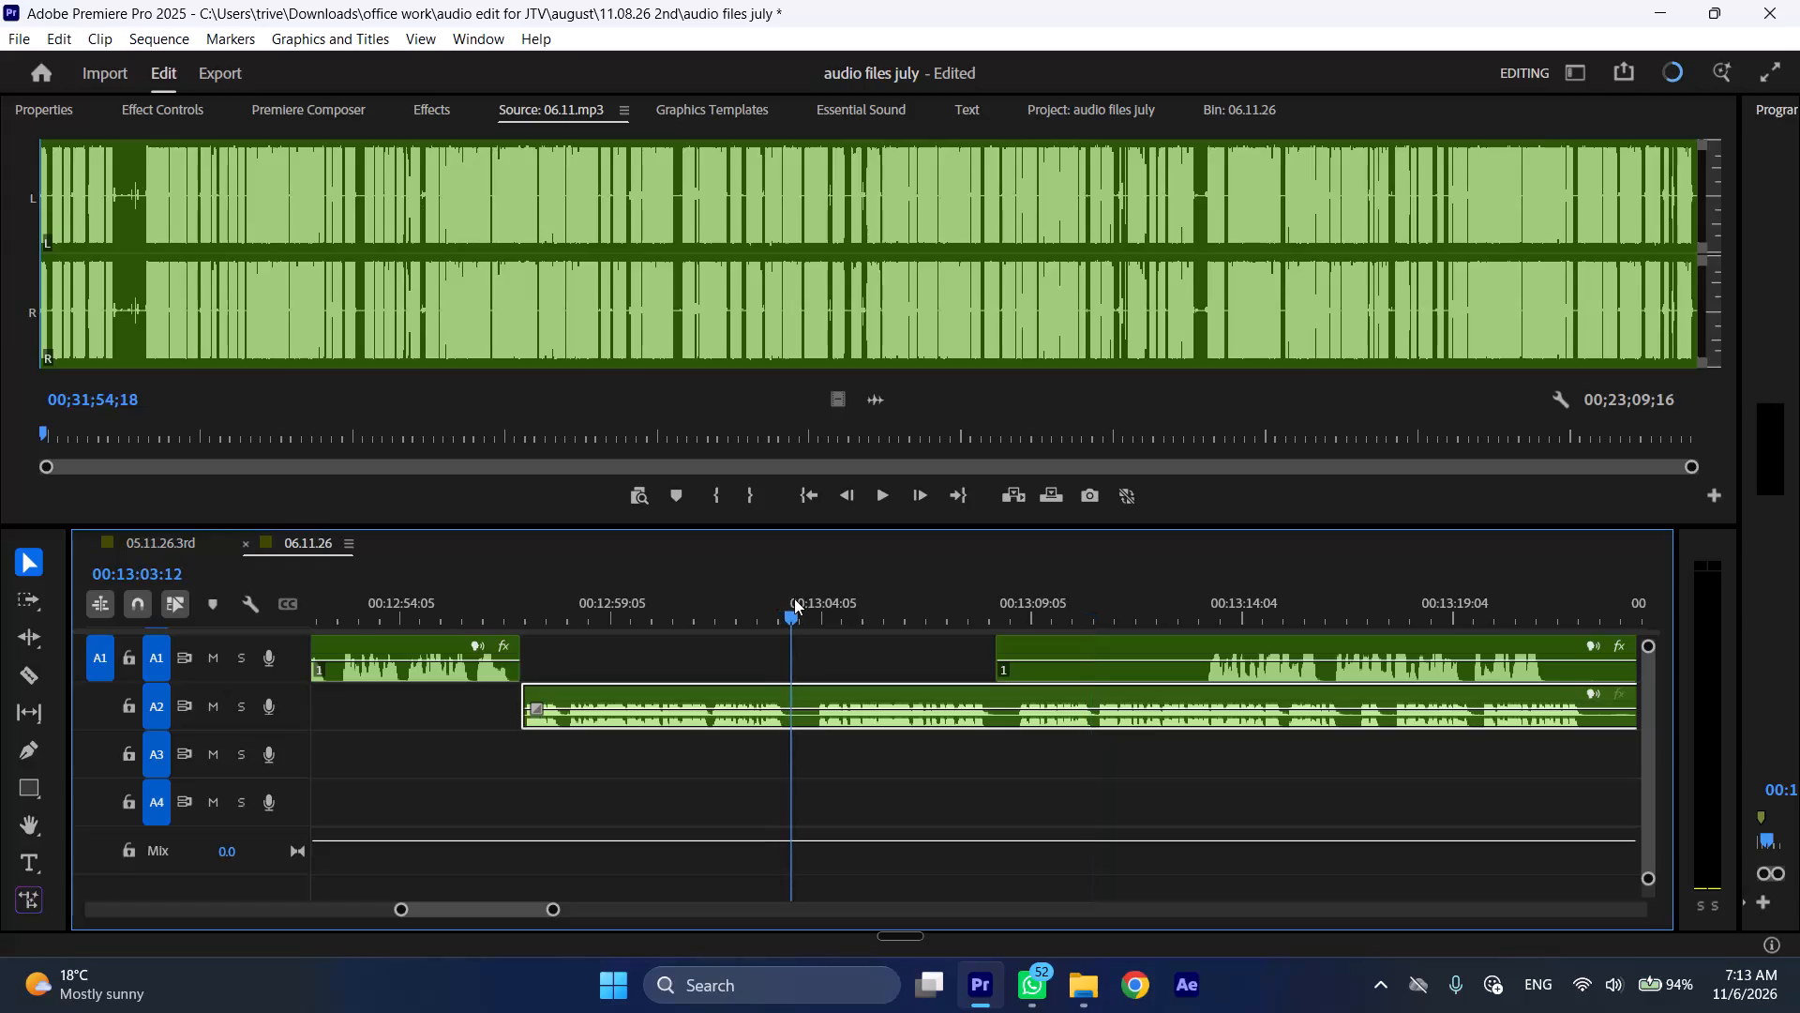
Cut the A2 passage at about 00:13:03:10 and 00:13:08:15, and ripple-delete the phrase between the two cuts.
{"action": "key", "text": "shift+c"}
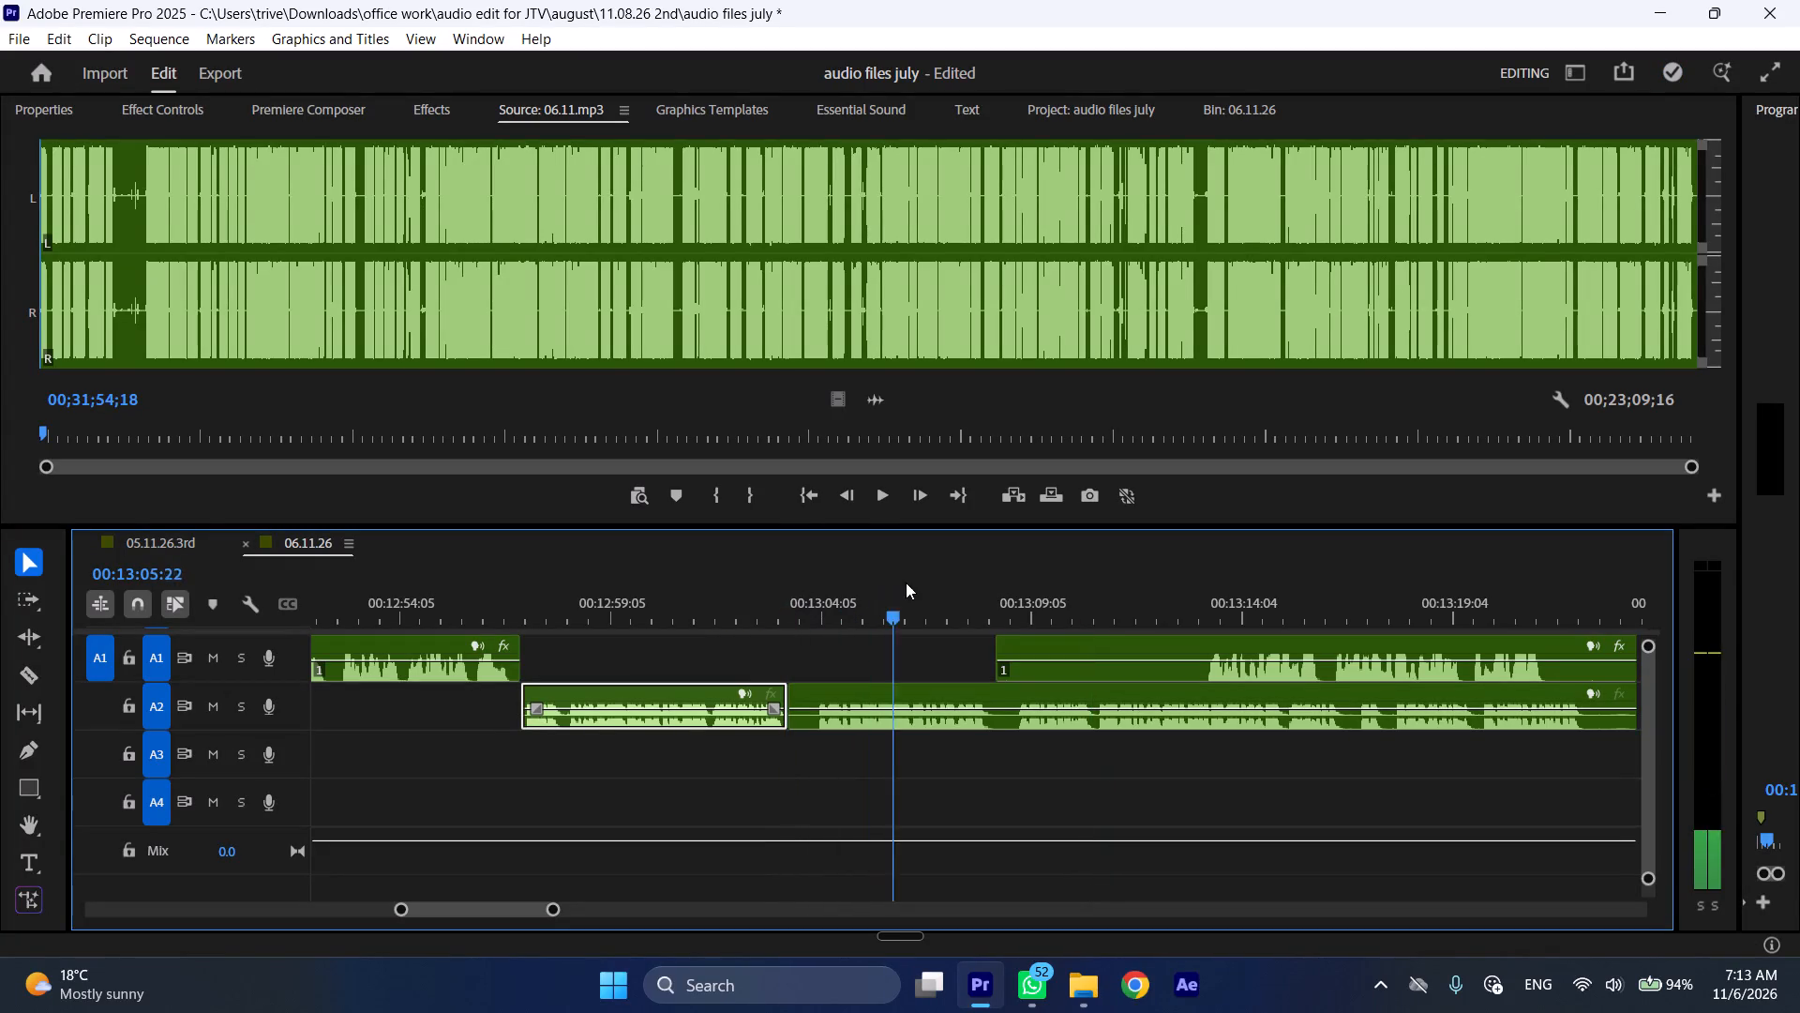
{"action": "left_click", "coordinate": [1044, 688]}
{"action": "key", "text": "shift+c"}
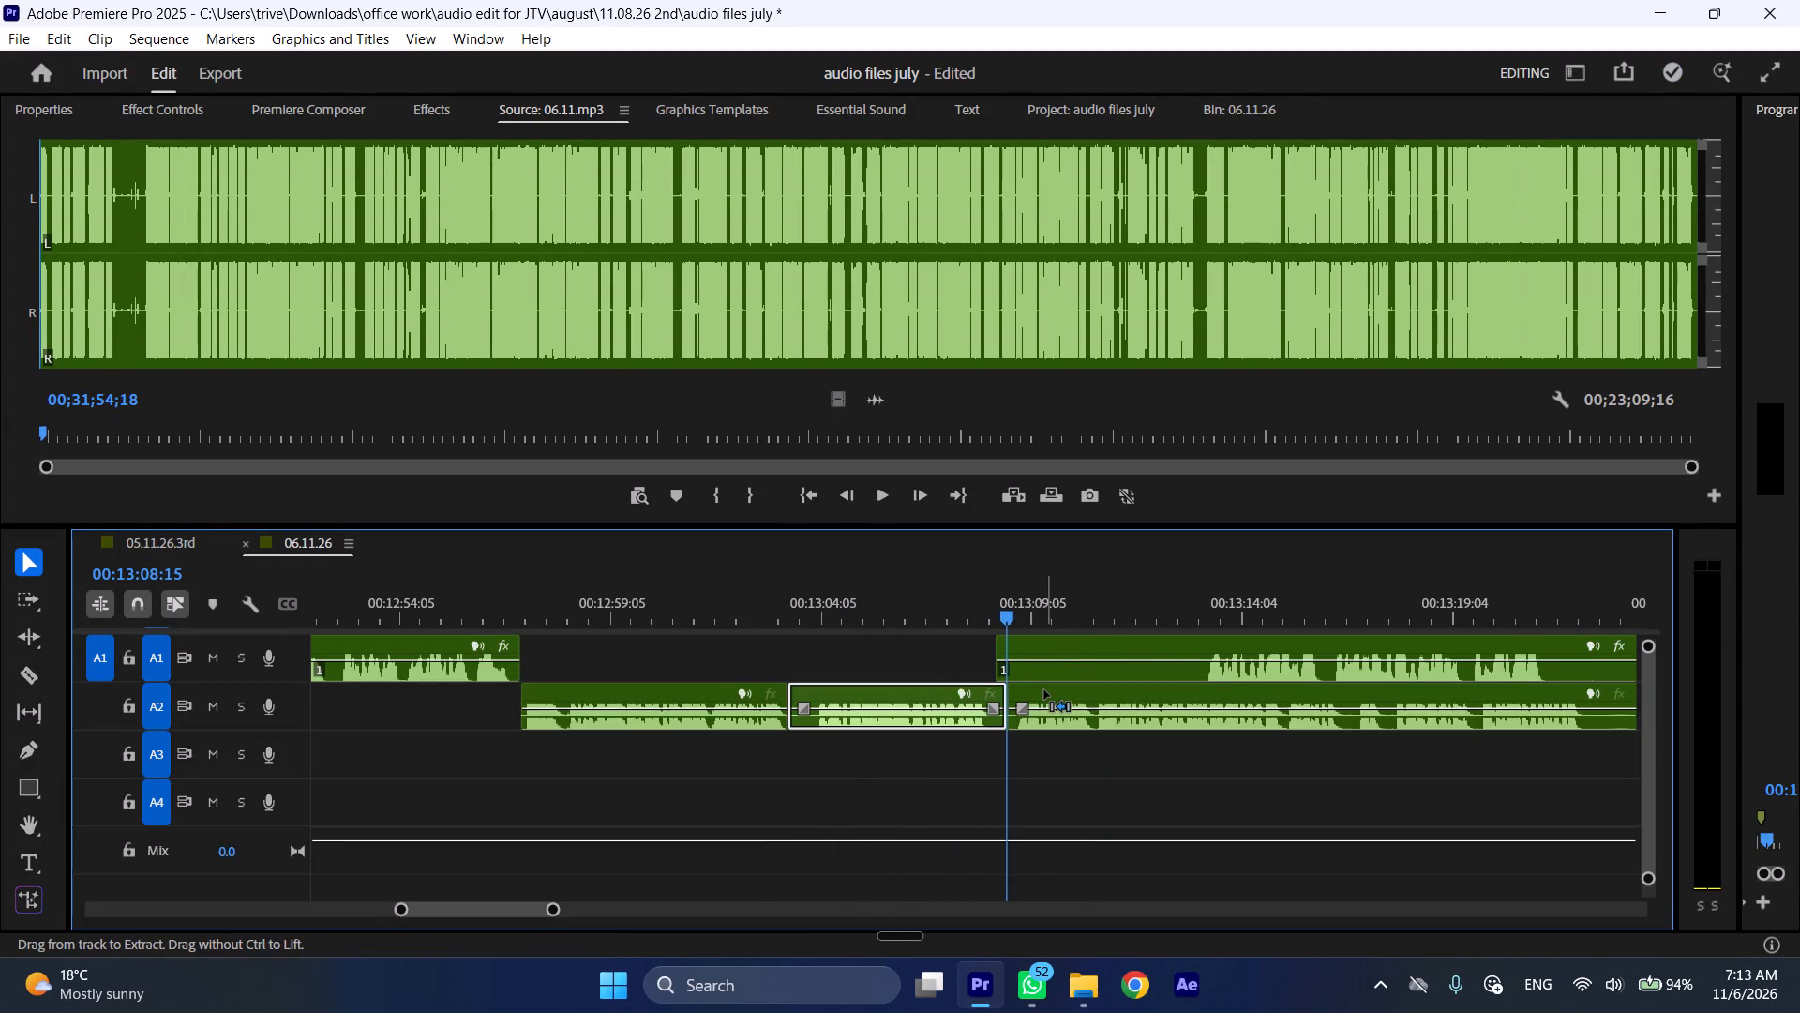
{"action": "key", "text": "ctrl+shift+d"}
Move the following A1 clip to about 00:13:19:08 and trim about 4.7 seconds of silence off its opening, with playback running.
{"action": "scroll", "coordinate": [1027, 707], "scroll_direction": "down", "scroll_amount": 5}
{"action": "left_click_drag", "start_coordinate": [646, 641], "coordinate": [1331, 641]}
{"action": "key", "text": "space"}
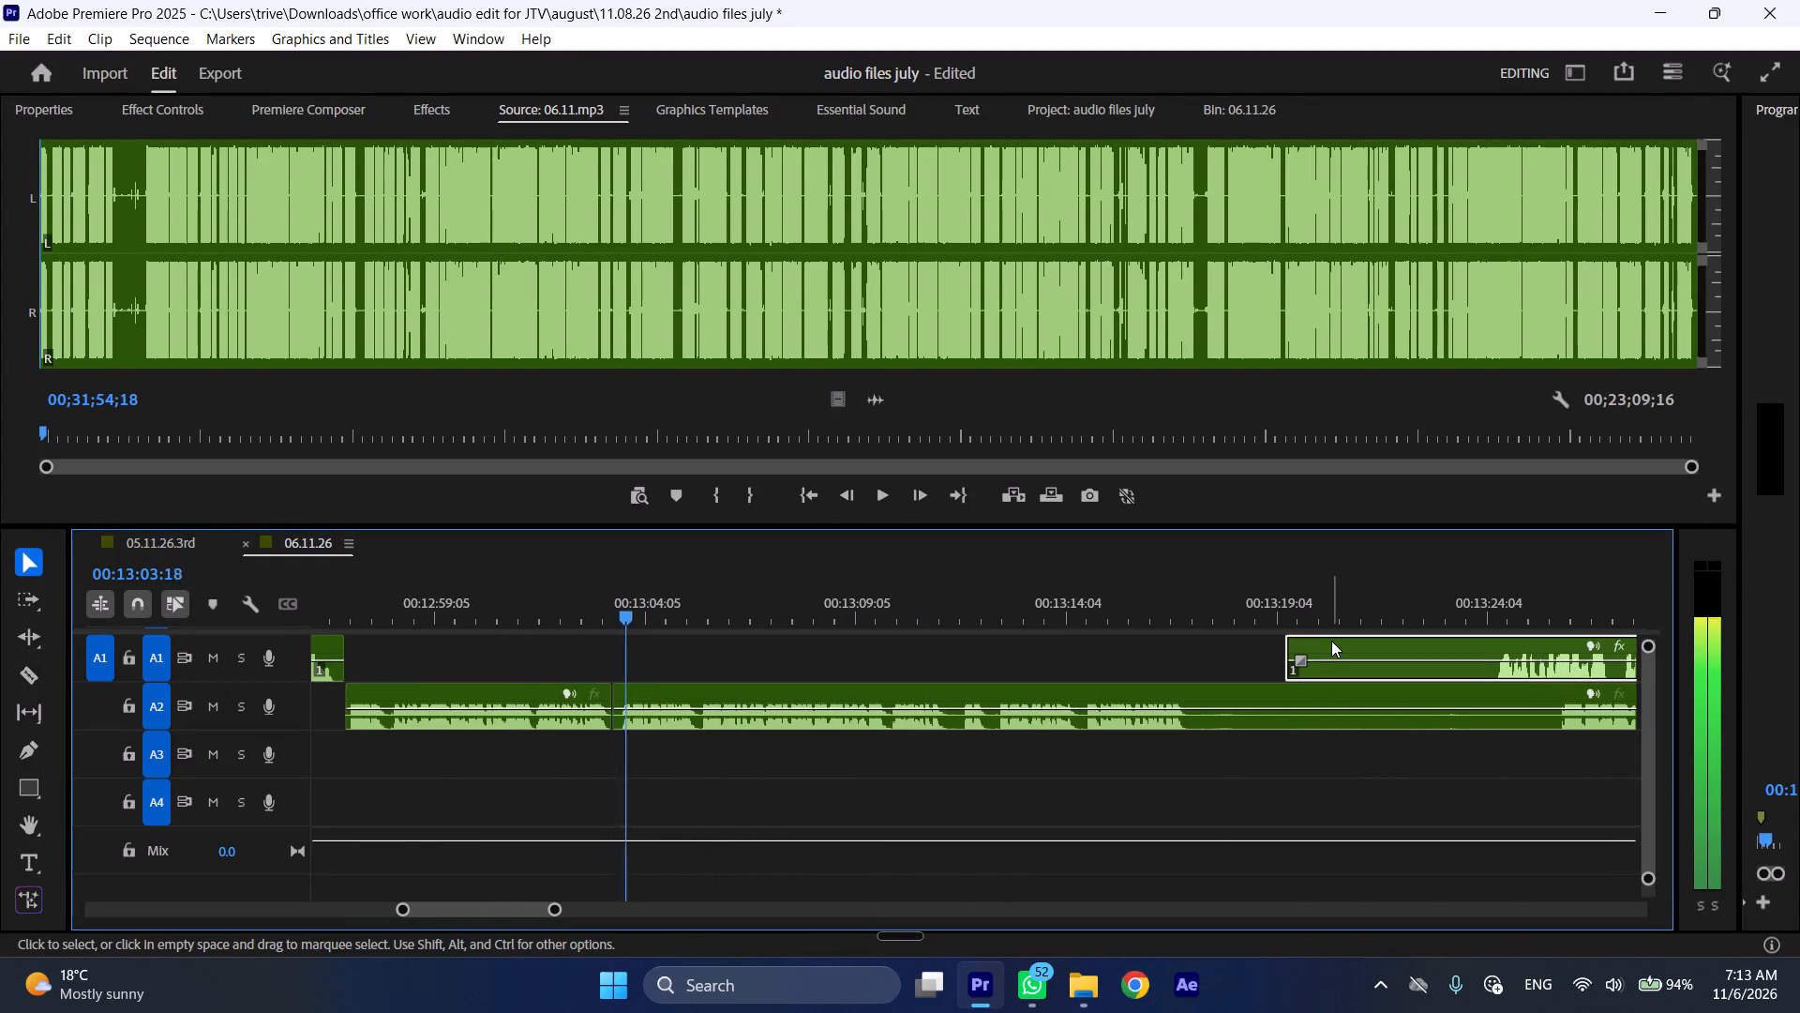
{"action": "type", "text": "l"}
{"action": "left_click_drag", "start_coordinate": [1297, 640], "coordinate": [1496, 643]}
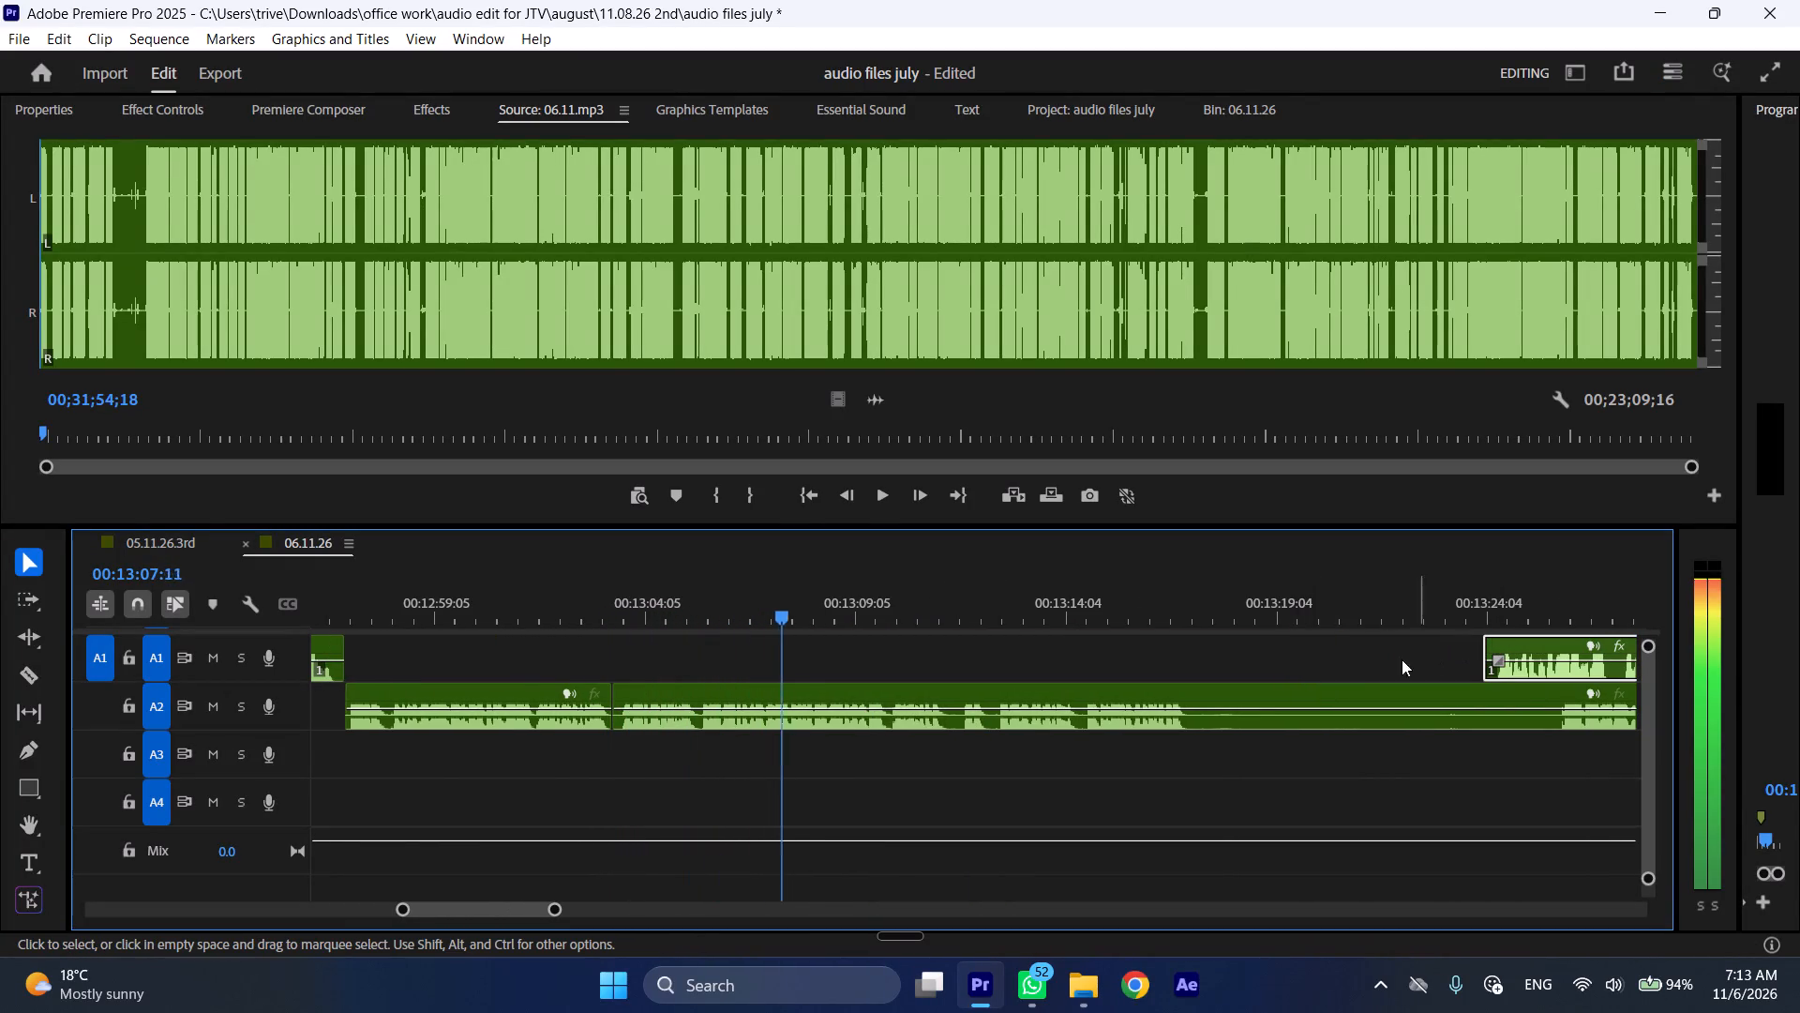
Play the A2 passage through to the end of its speech and cut it at 00:13:17:05, where the silence begins.
{"action": "scroll", "coordinate": [955, 725], "scroll_direction": "down", "scroll_amount": 4}
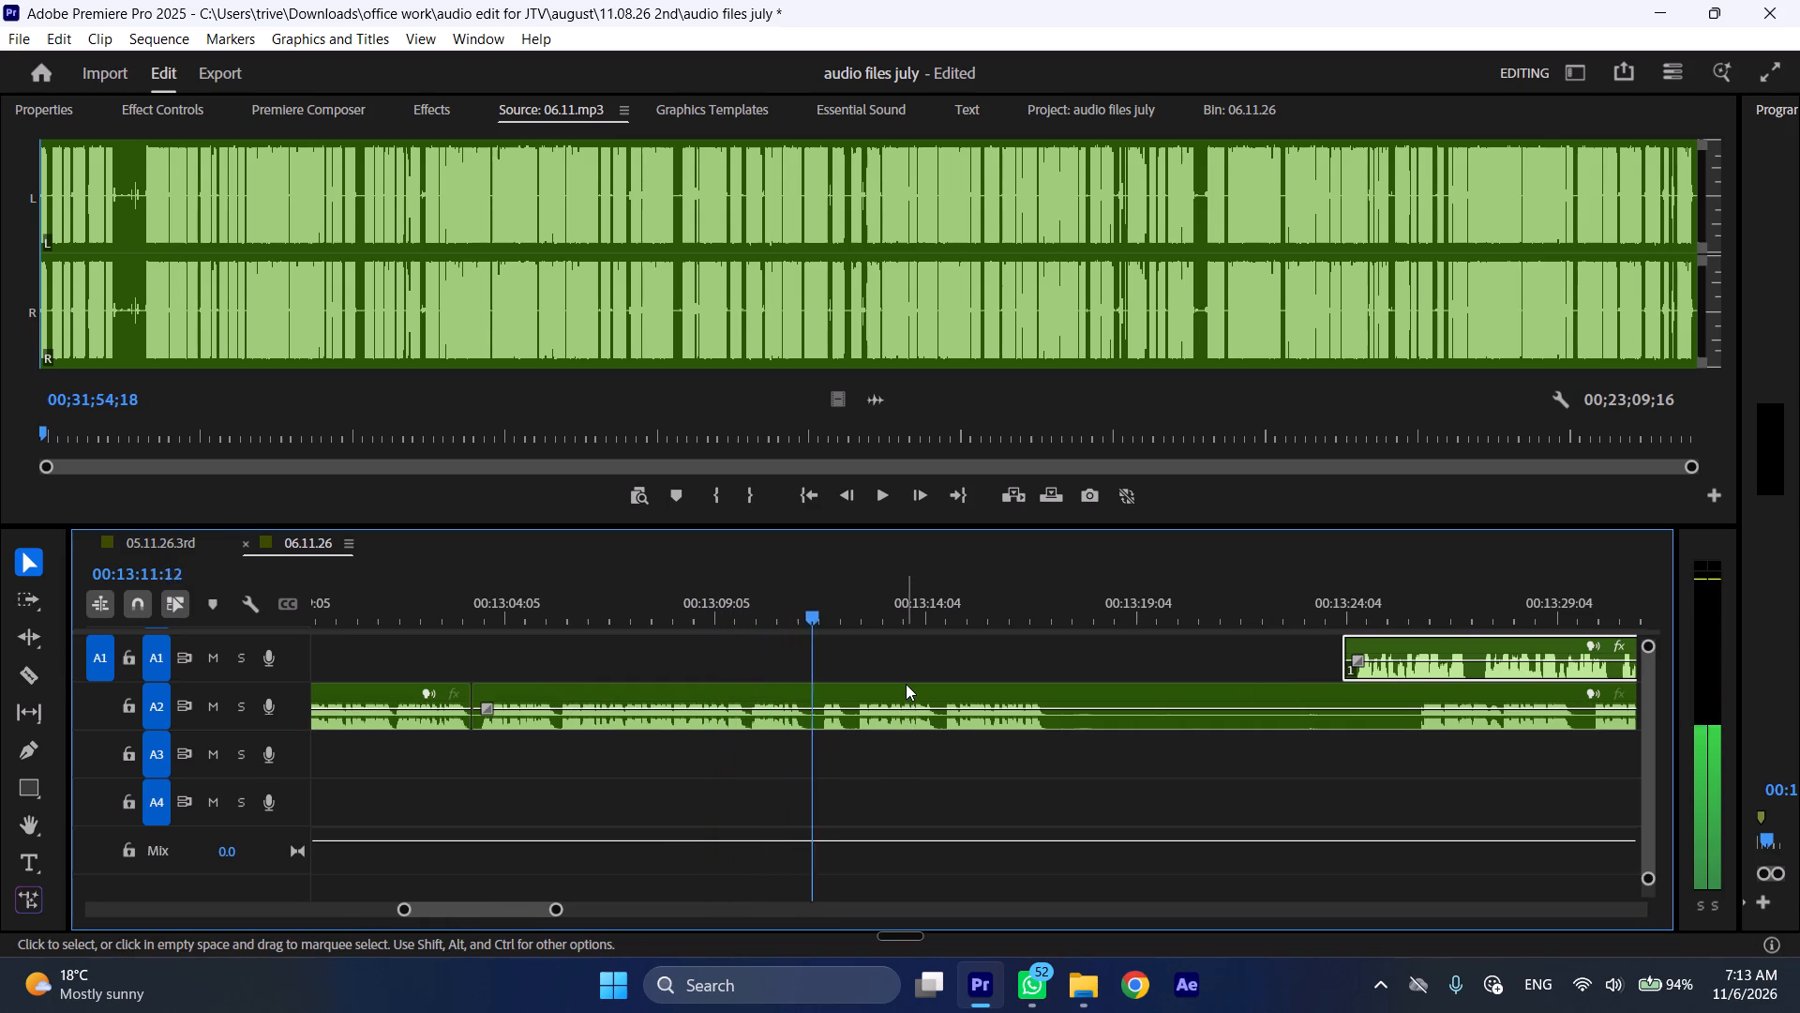
{"action": "scroll", "coordinate": [1006, 755], "scroll_direction": "down", "scroll_amount": 3}
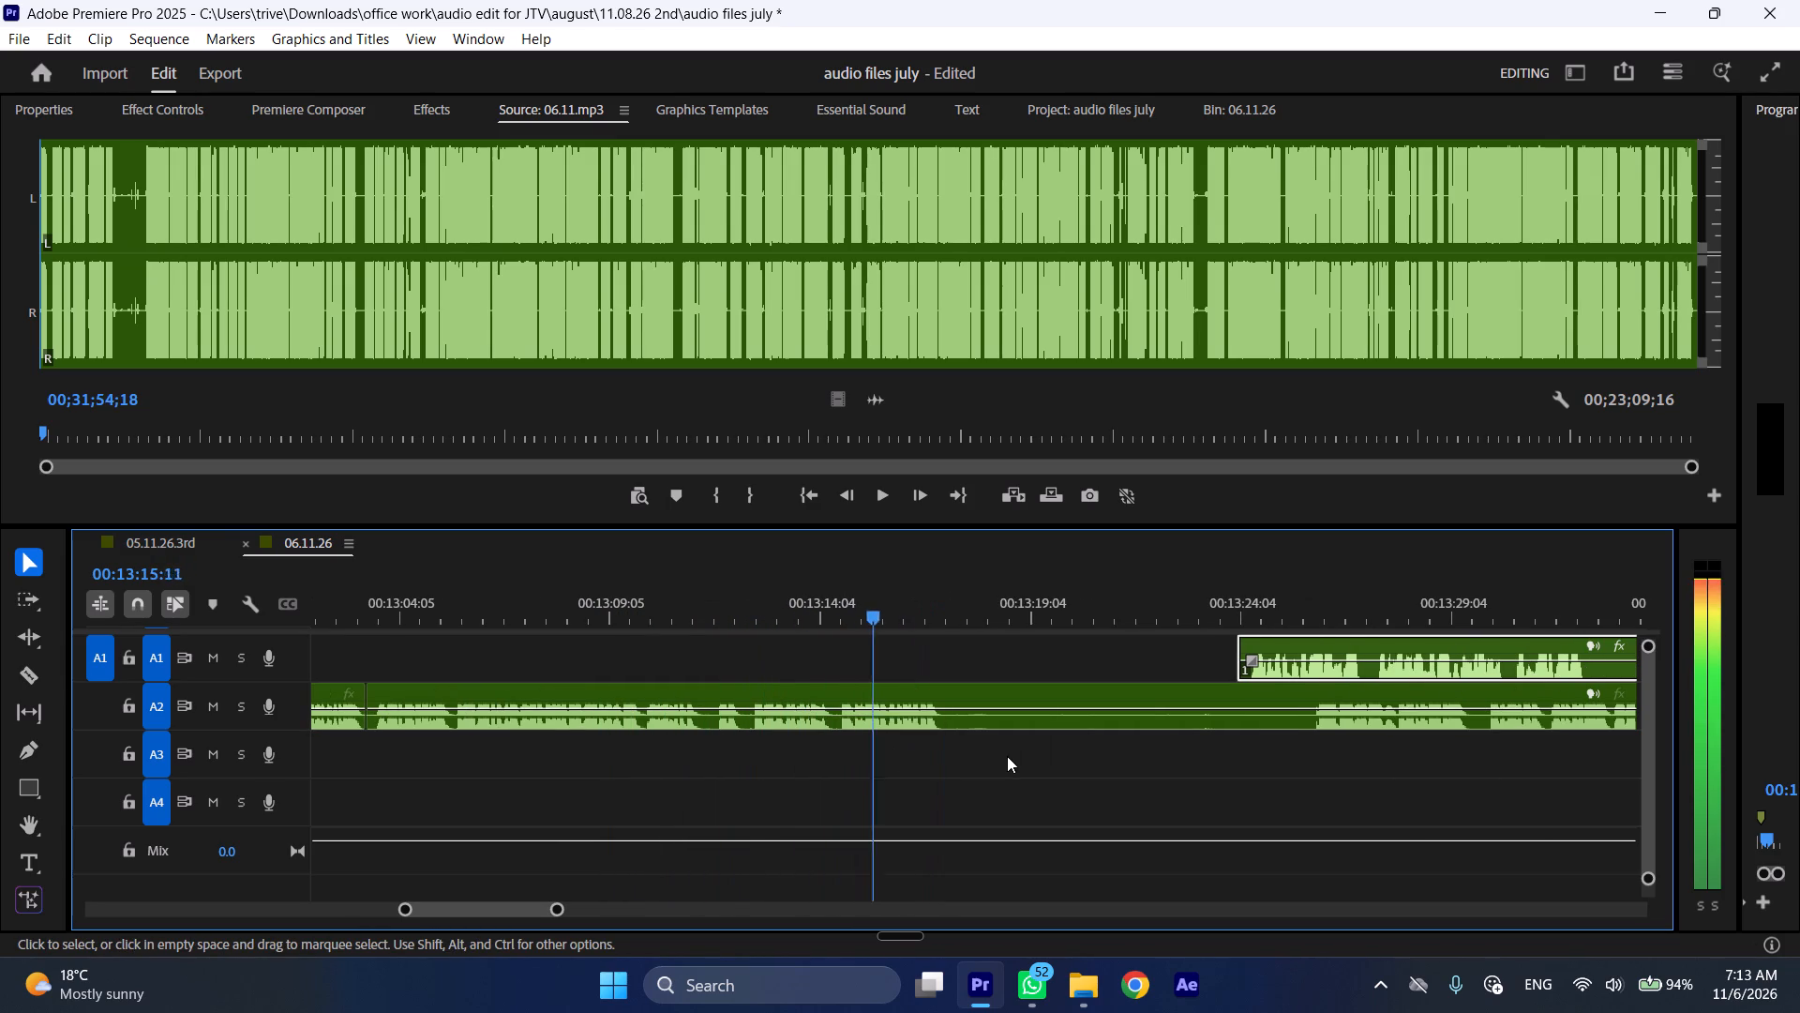
{"action": "key", "text": "space"}
{"action": "key", "text": "shift+c"}
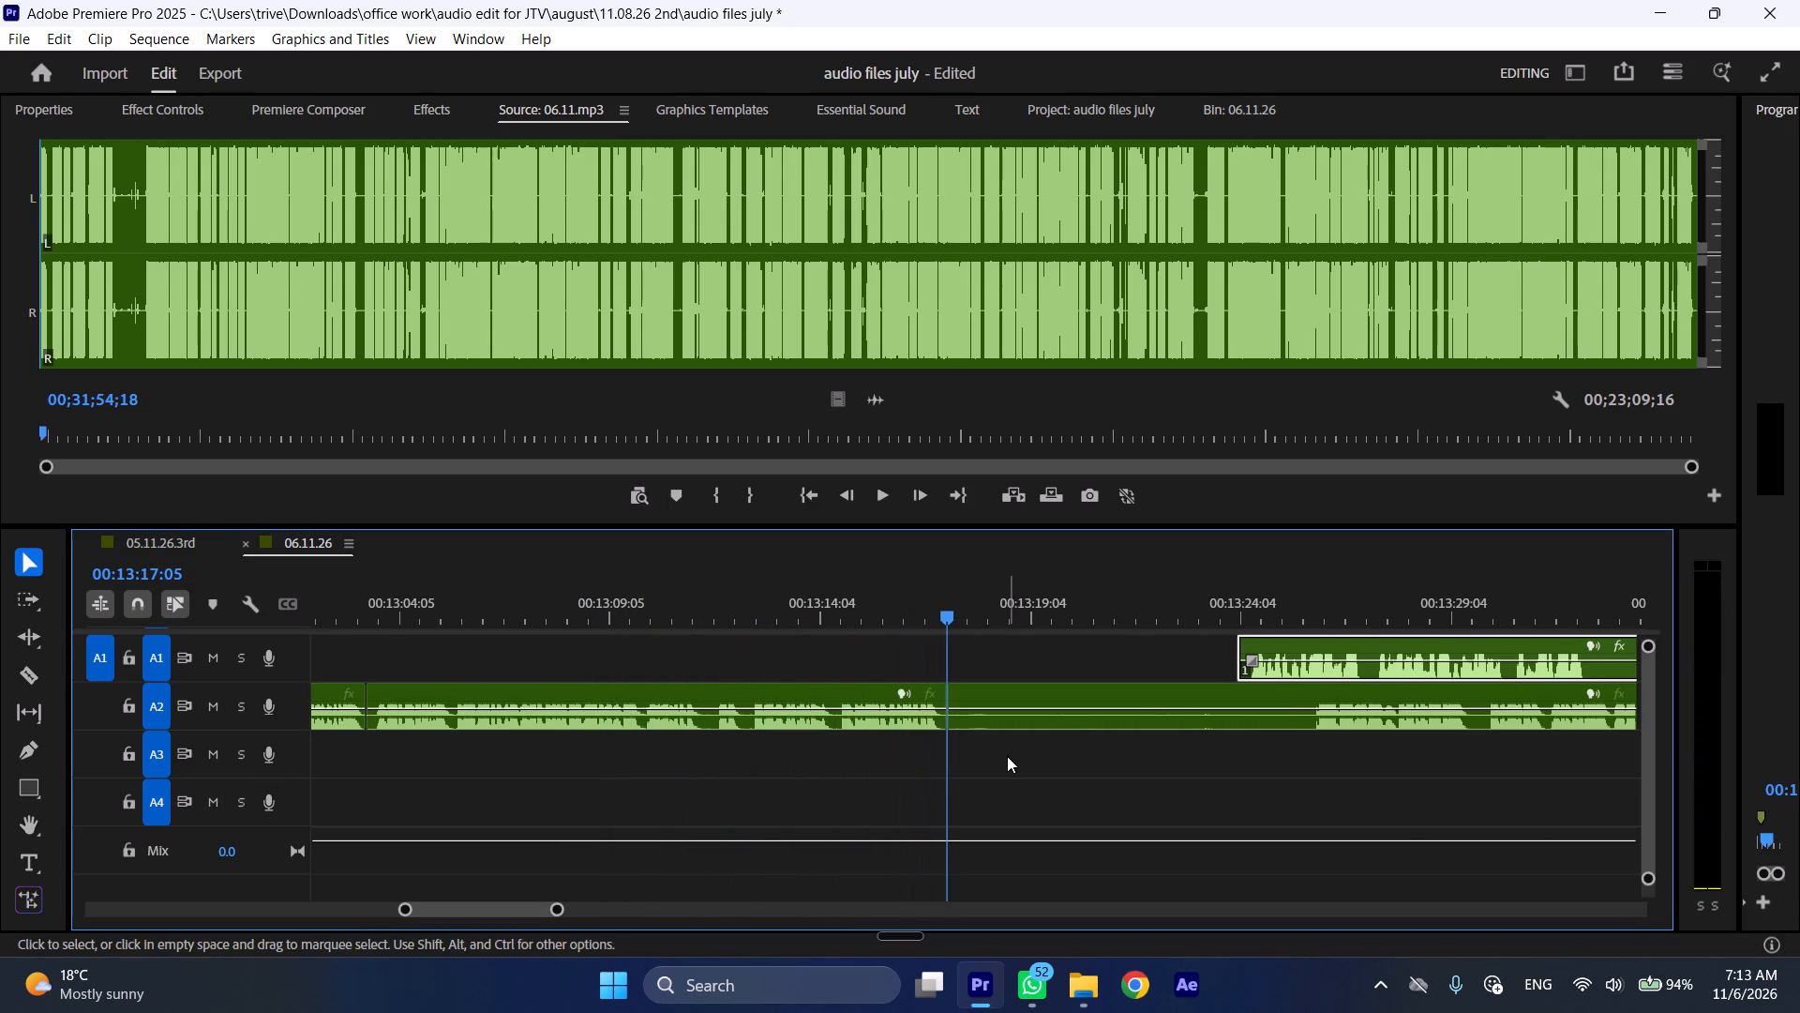
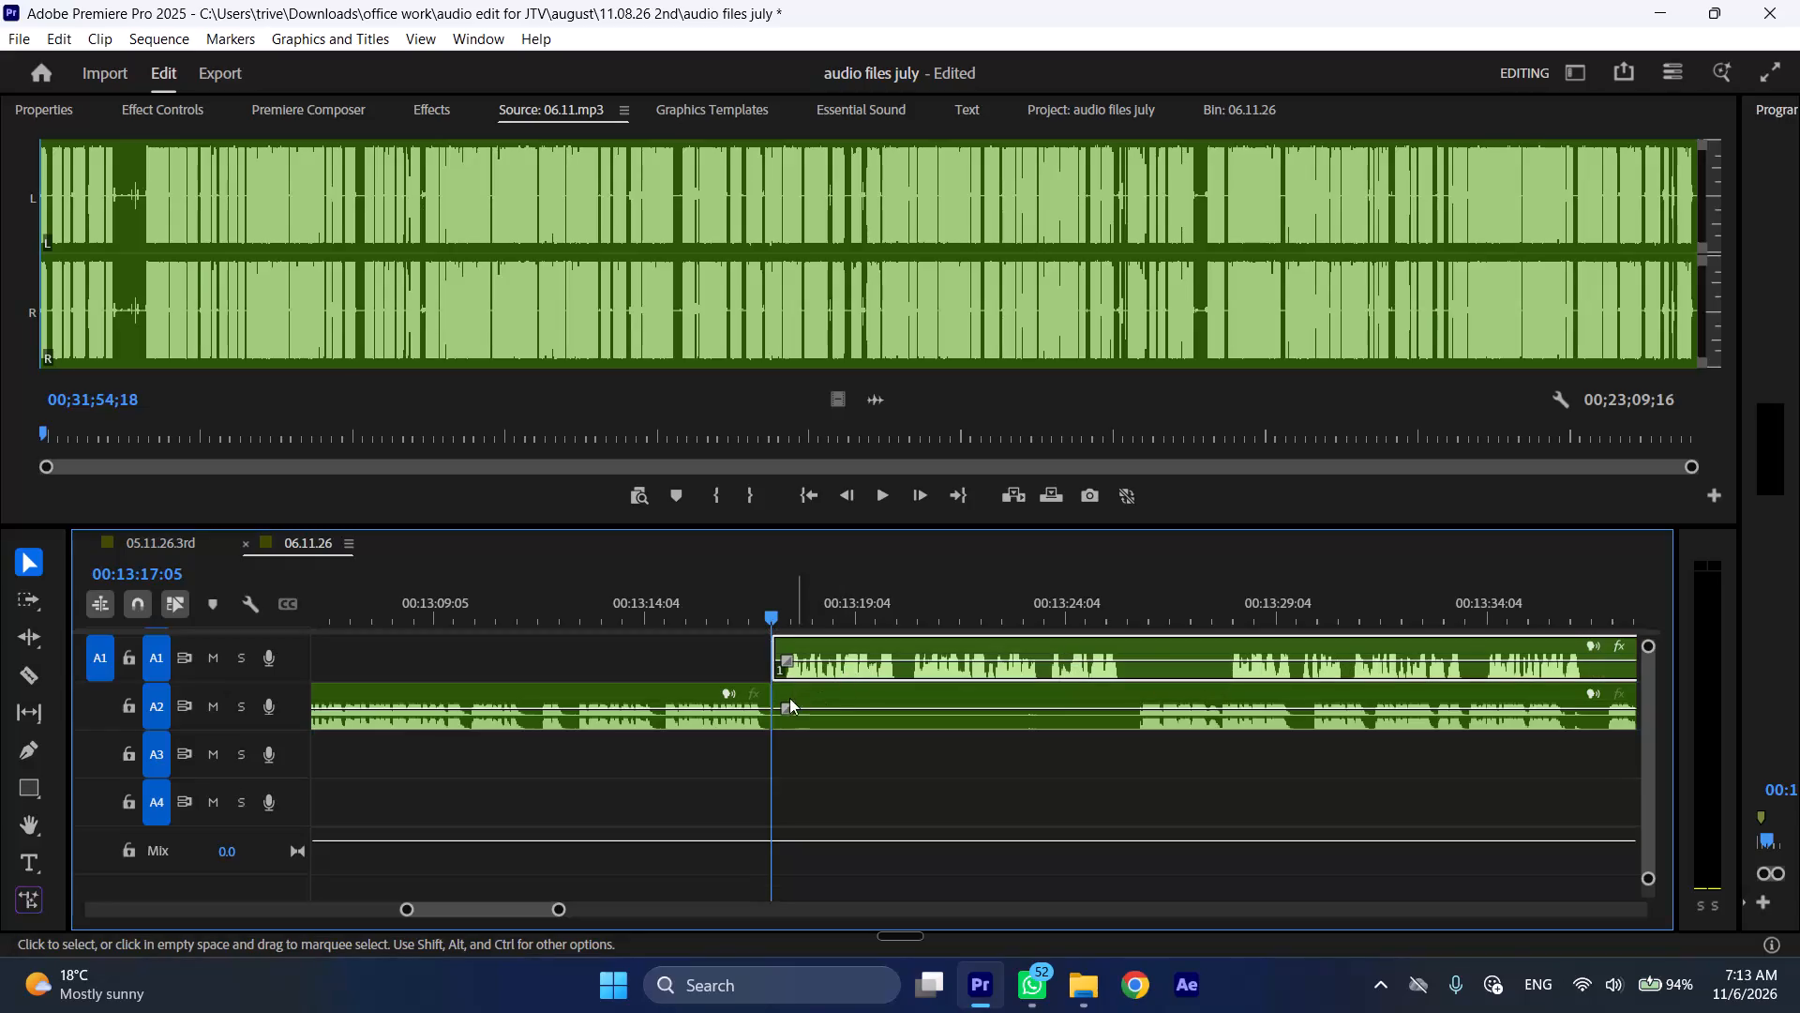
Trim about 8.7 seconds of silence off the opening of the A2 clip after 00:13:17:05 and move it to about 00:13:27:15.
{"action": "left_click_drag", "start_coordinate": [785, 698], "coordinate": [1039, 698]}
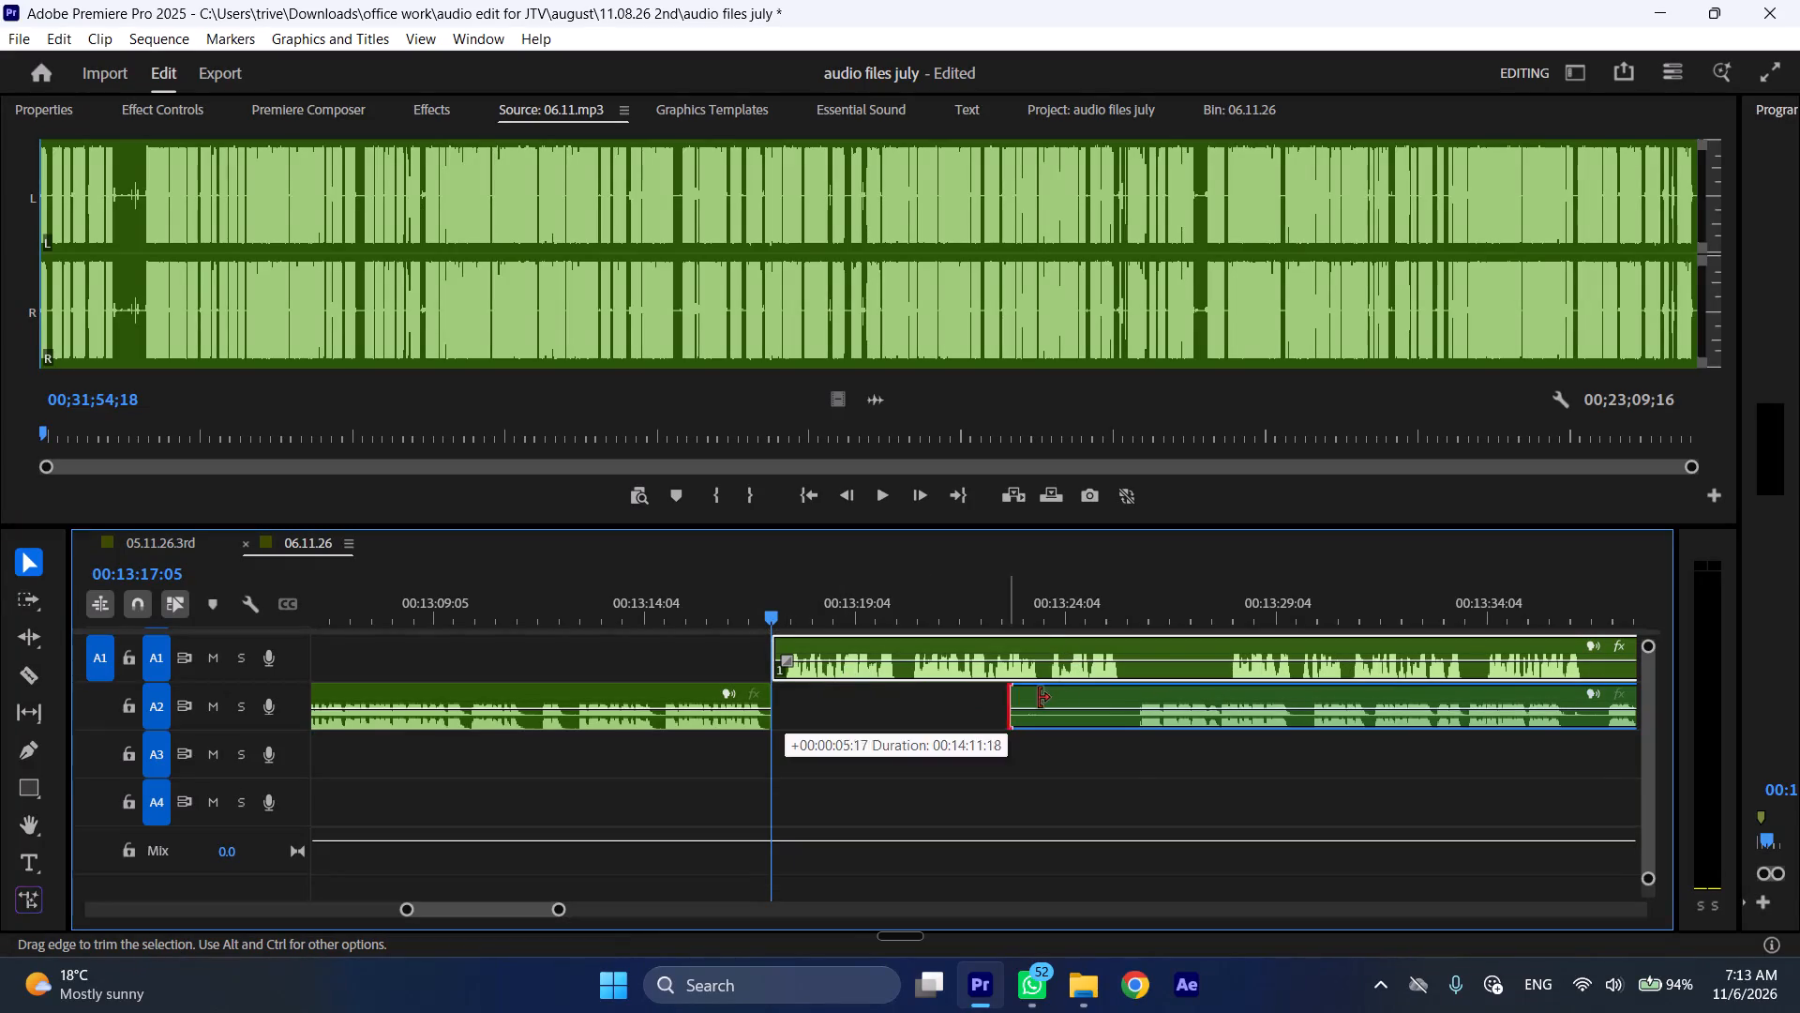
{"action": "left_click_drag", "start_coordinate": [1039, 698], "coordinate": [1143, 698]}
{"action": "left_click_drag", "start_coordinate": [1165, 688], "coordinate": [1249, 696]}
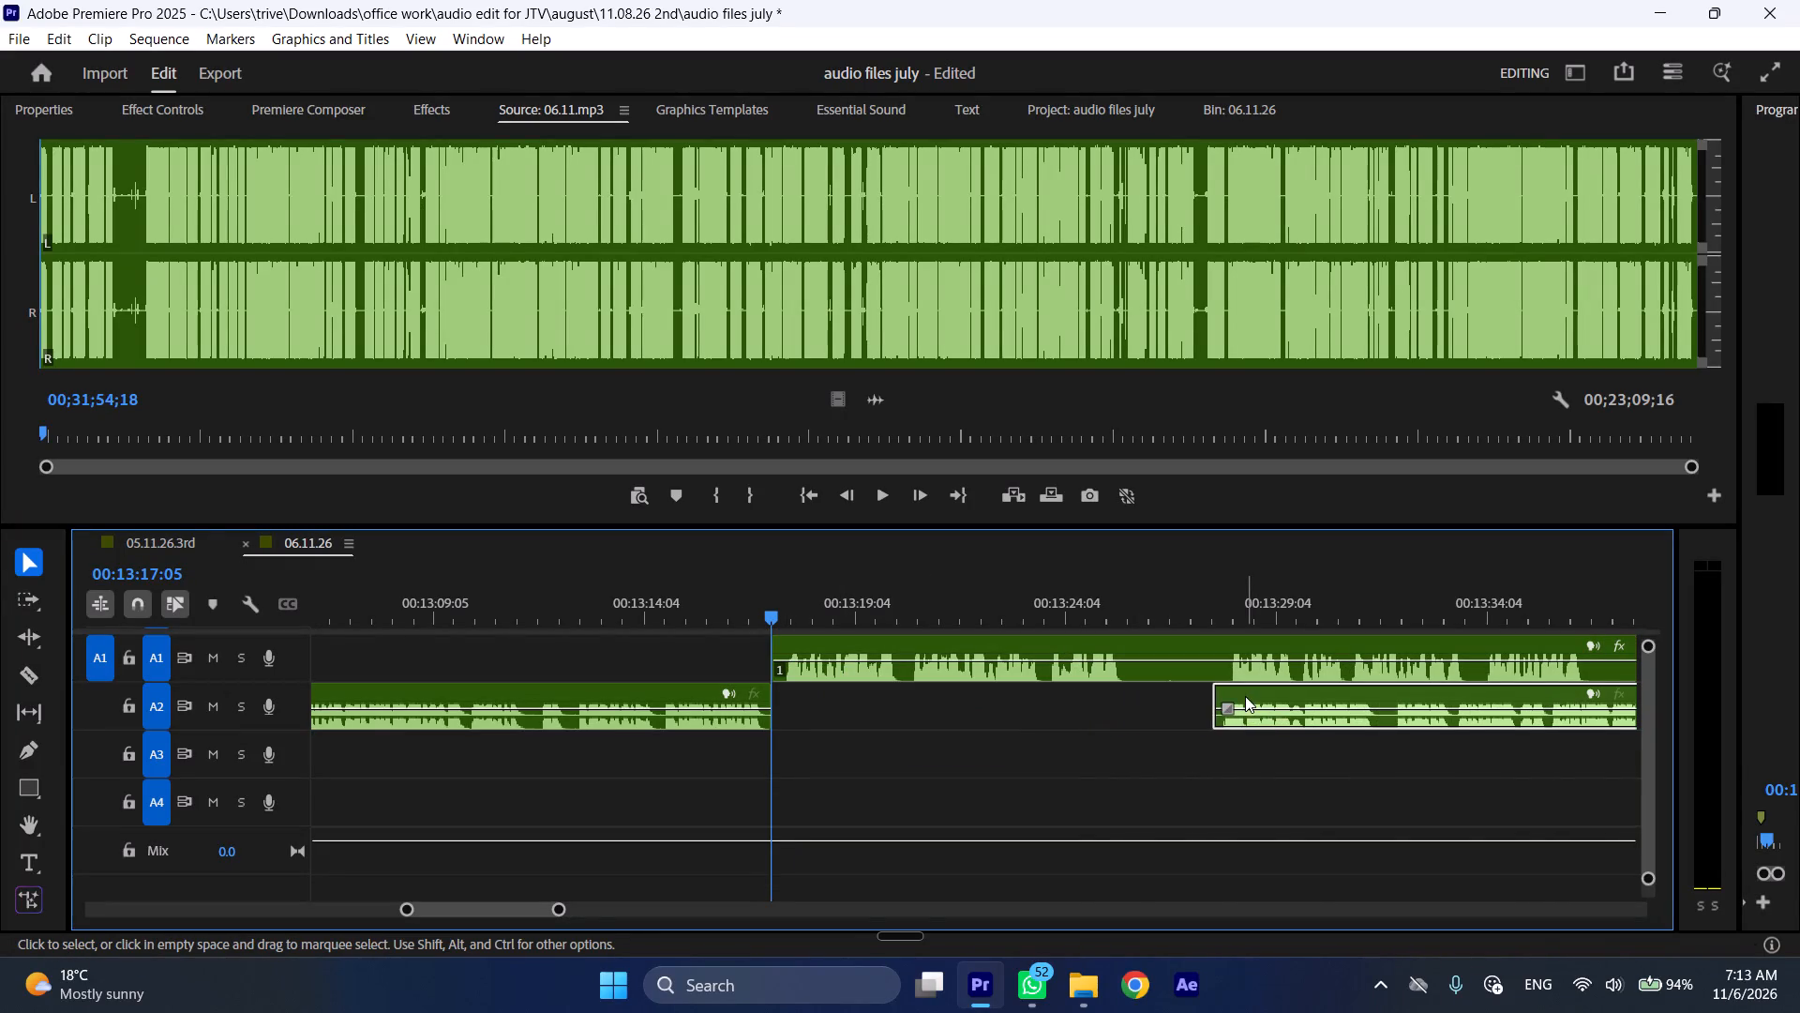
Play the A1 passage through to the end of its speech and cut it at 00:13:25:17, where the silence begins.
{"action": "key", "text": "space"}
{"action": "key", "text": "l"}
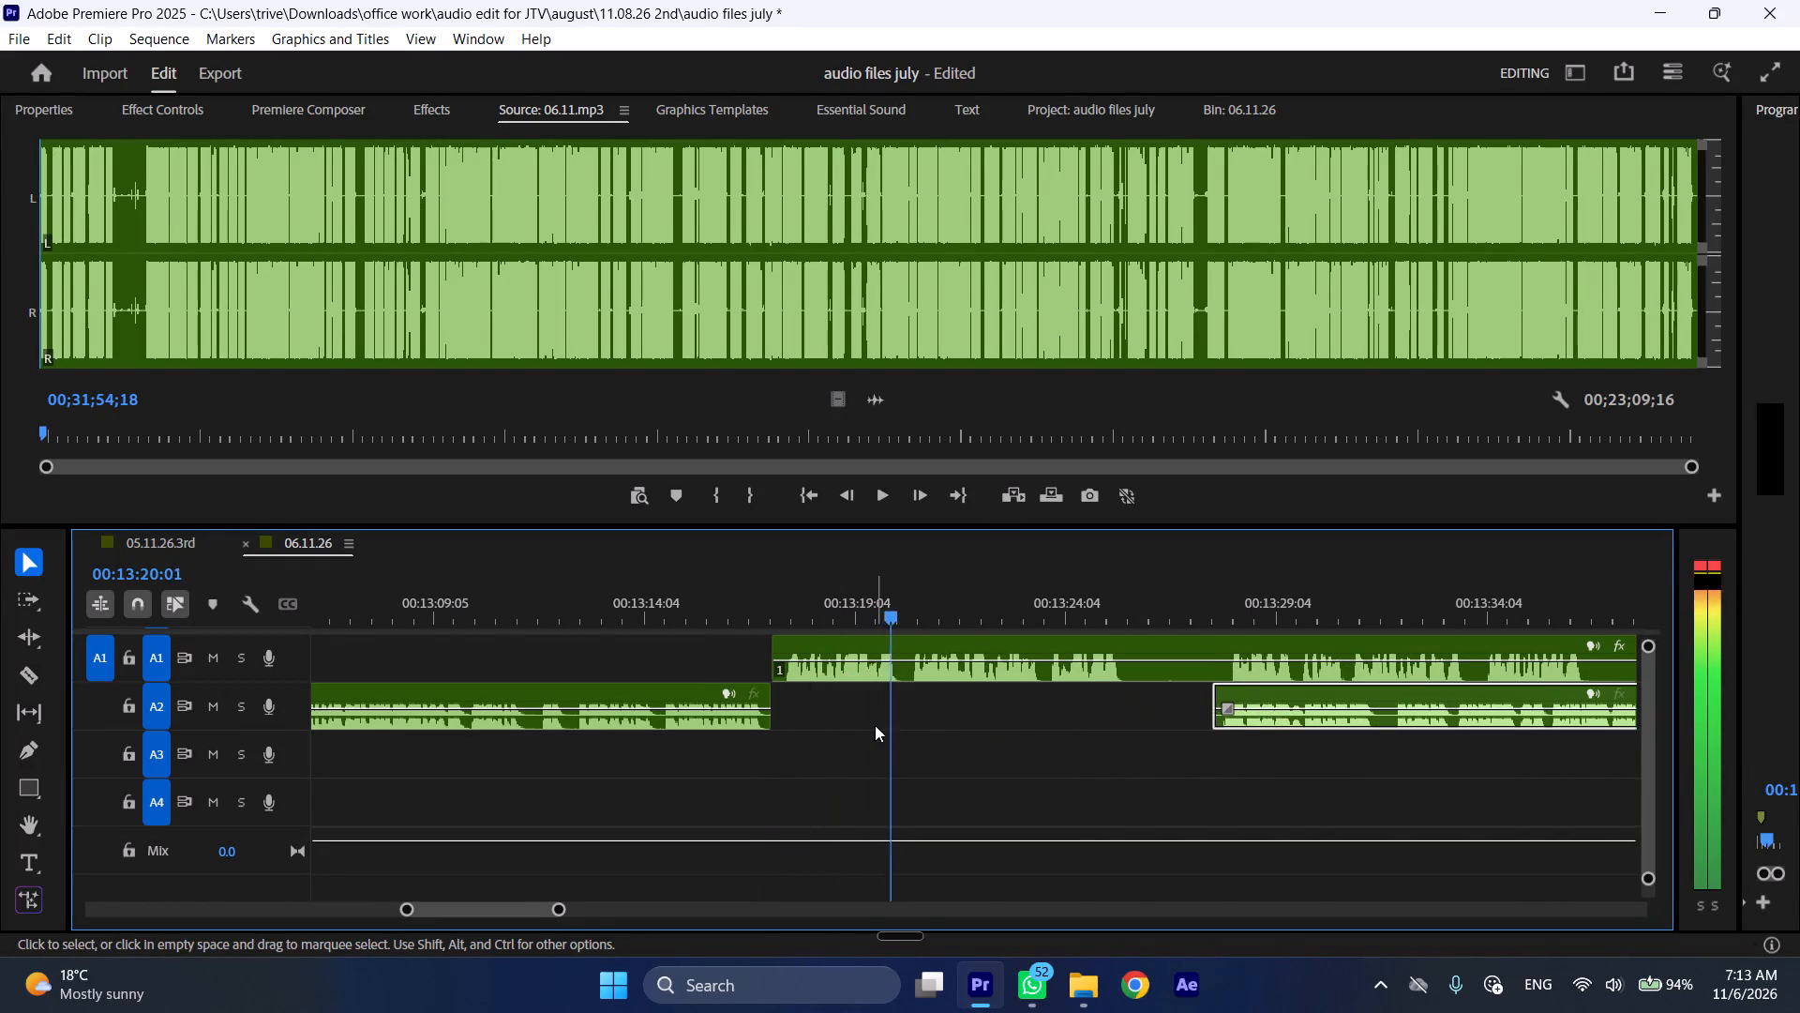
{"action": "scroll", "coordinate": [875, 725], "scroll_direction": "down", "scroll_amount": 5}
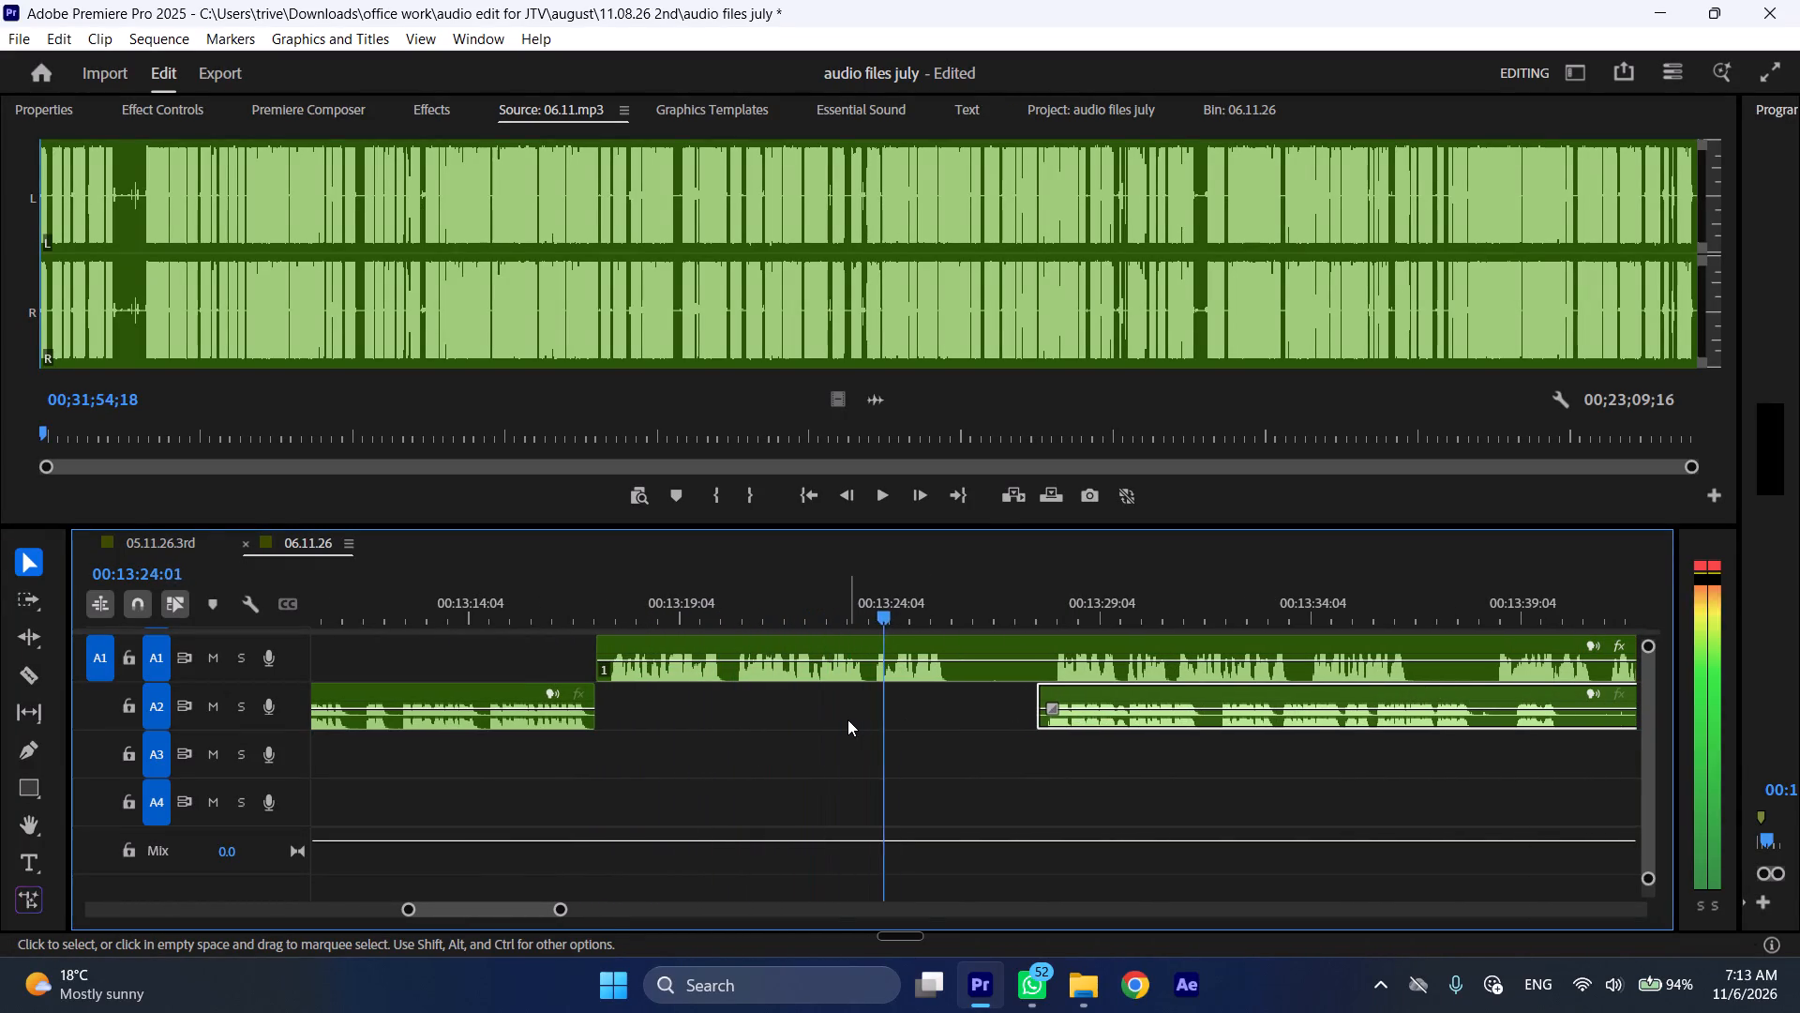
{"action": "key", "text": "space"}
{"action": "type", "text": "C"}
Move the following A2 clip earlier so it starts at the A1 cut at 00:13:25:17.
{"action": "scroll", "coordinate": [877, 736], "scroll_direction": "down", "scroll_amount": 5}
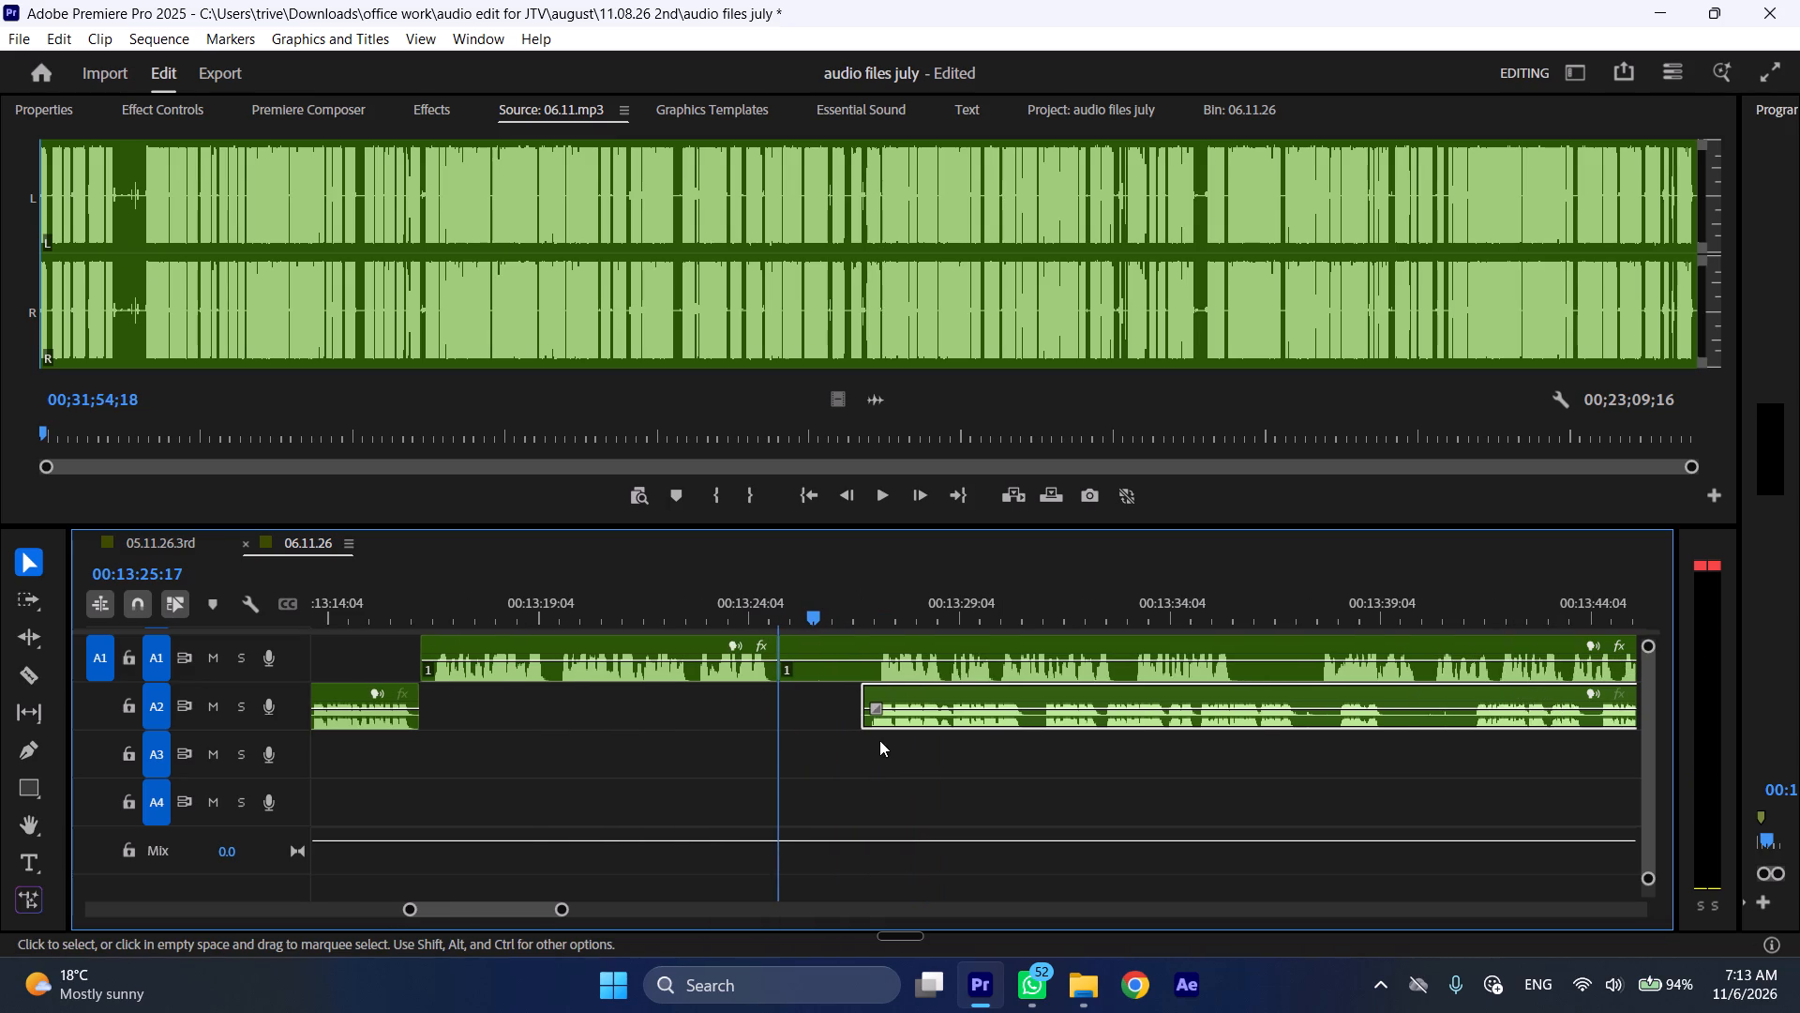
{"action": "left_click_drag", "start_coordinate": [905, 693], "coordinate": [822, 705]}
Trim about 2.3 seconds of silence off the opening of the A1 clip after the cut and move it to about 00:13:40:00.
{"action": "scroll", "coordinate": [823, 704], "scroll_direction": "down", "scroll_amount": 5}
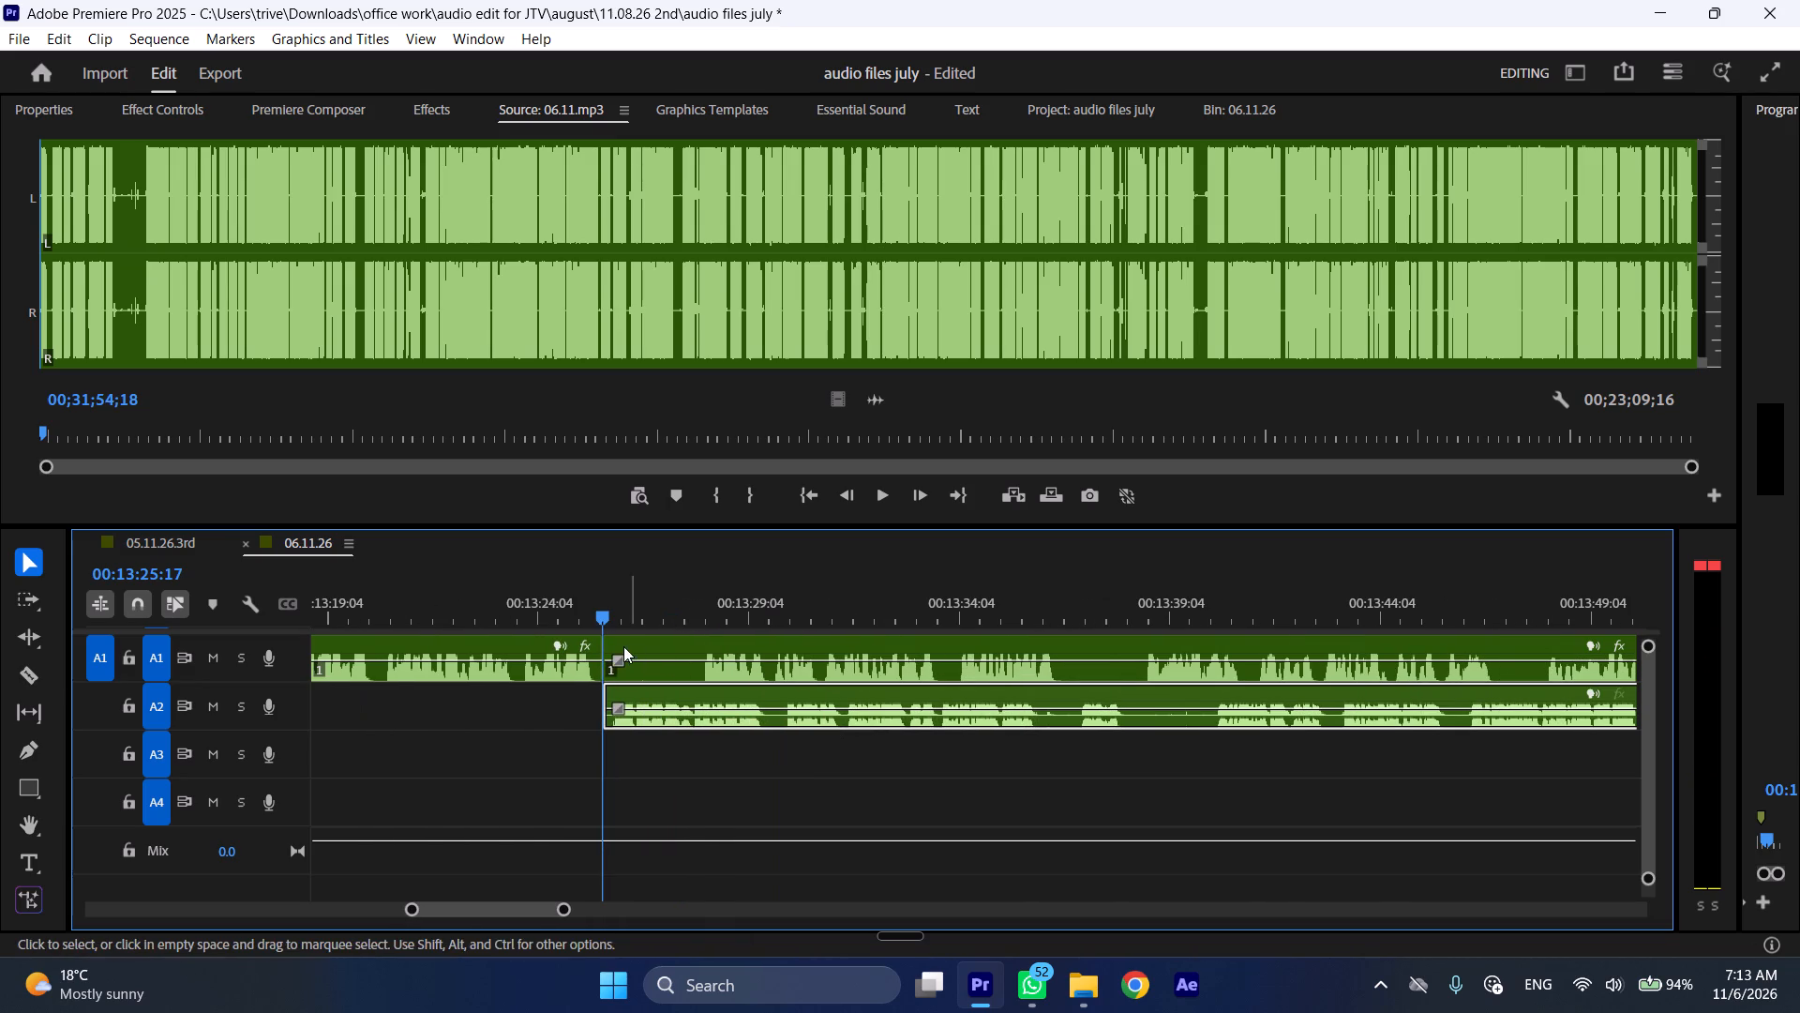
{"action": "left_click_drag", "start_coordinate": [618, 639], "coordinate": [713, 643]}
{"action": "left_click_drag", "start_coordinate": [751, 643], "coordinate": [1261, 644]}
Play the A2 passage, cut it on both sides of the short pause at 00:13:29:16, and ripple-delete the piece between the cuts.
{"action": "key", "text": "space"}
{"action": "key", "text": "l"}
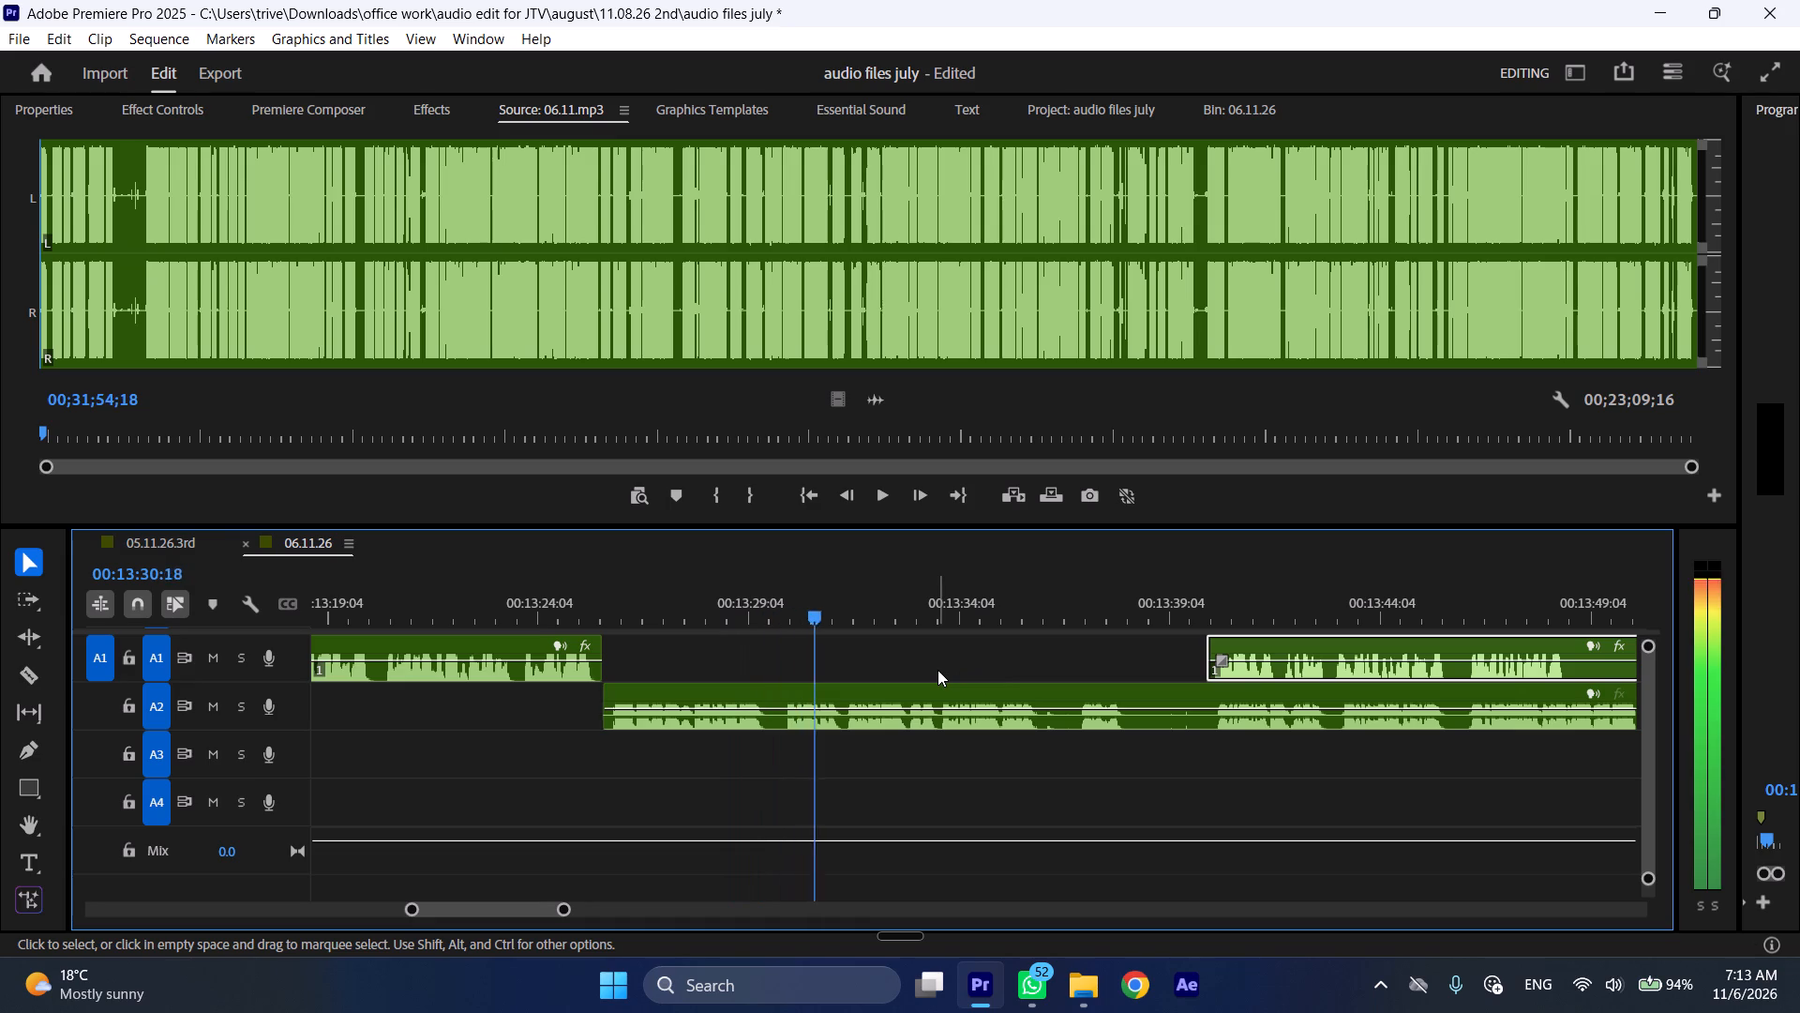
{"action": "left_click_drag", "start_coordinate": [771, 610], "coordinate": [785, 611]}
{"action": "key", "text": "shift+c"}
{"action": "left_click", "coordinate": [817, 694]}
{"action": "key", "text": "shift+c"}
{"action": "key", "text": "ctrl+shift+d"}
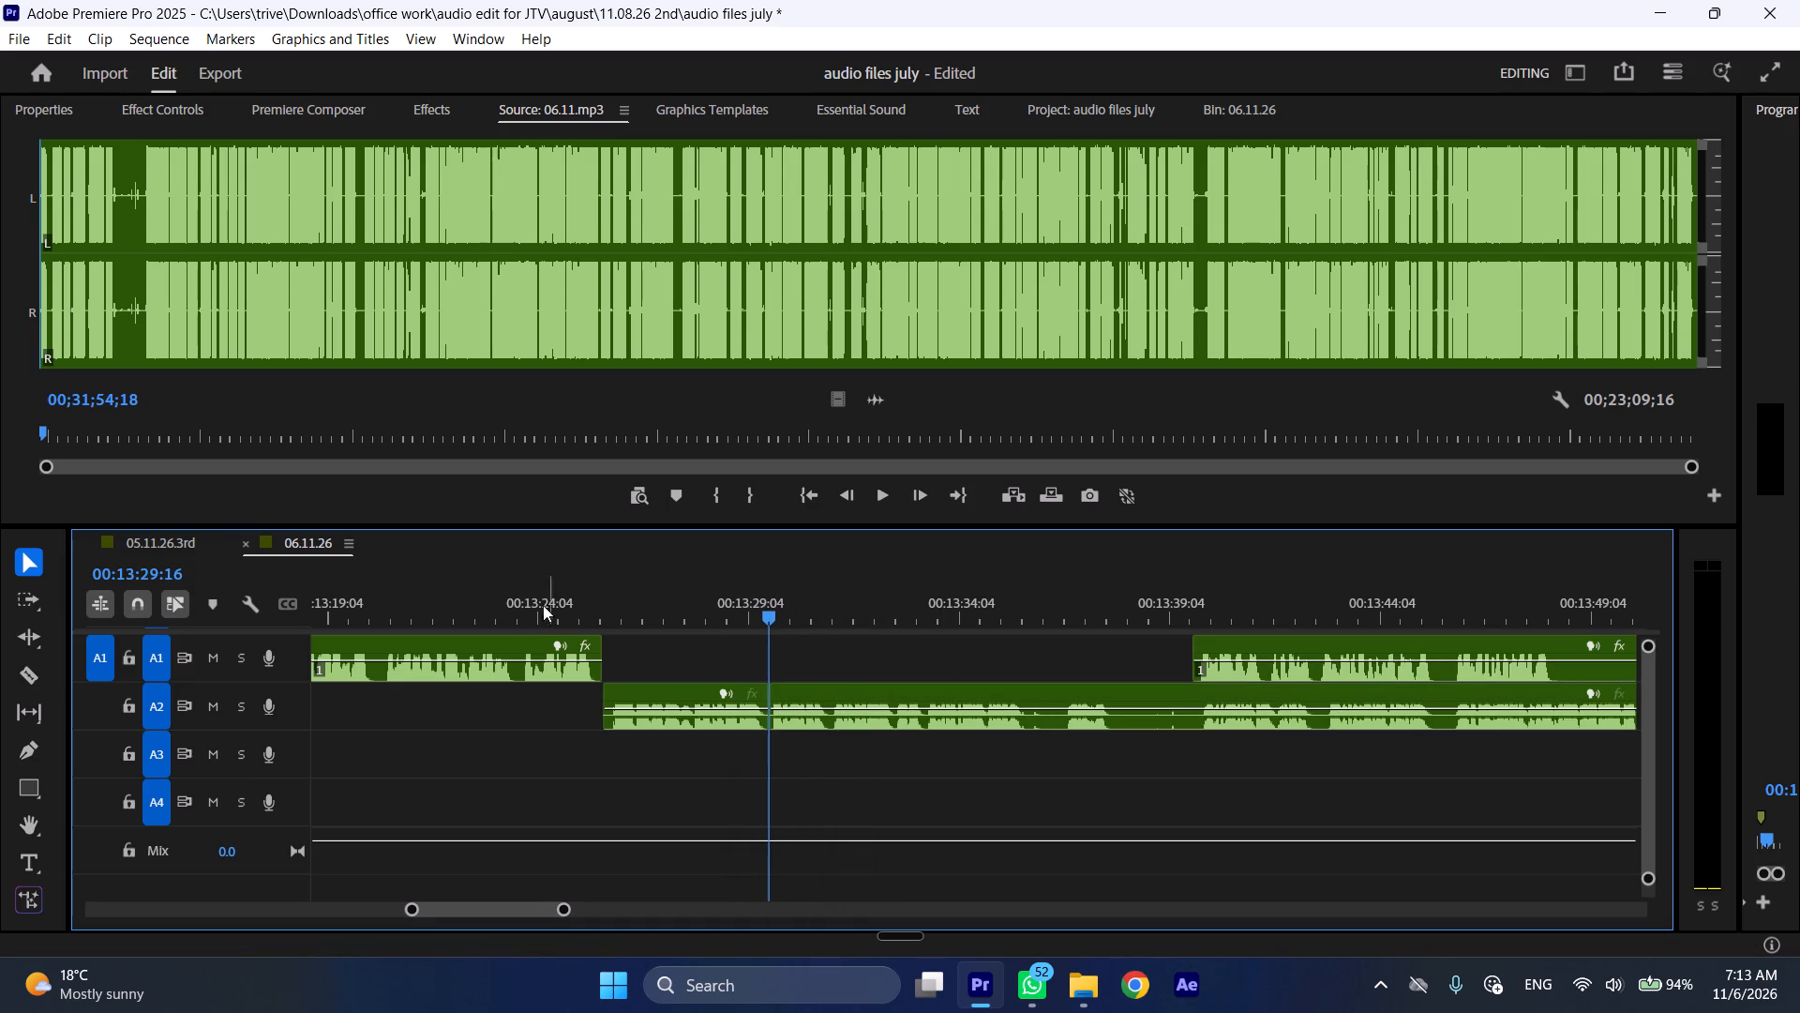
Play back from about 00:13:23:14 to check the A1-to-A2 changeover and the shortened A2 pause.
{"action": "left_click", "coordinate": [511, 599]}
{"action": "key", "text": "space"}
{"action": "key", "text": "l"}
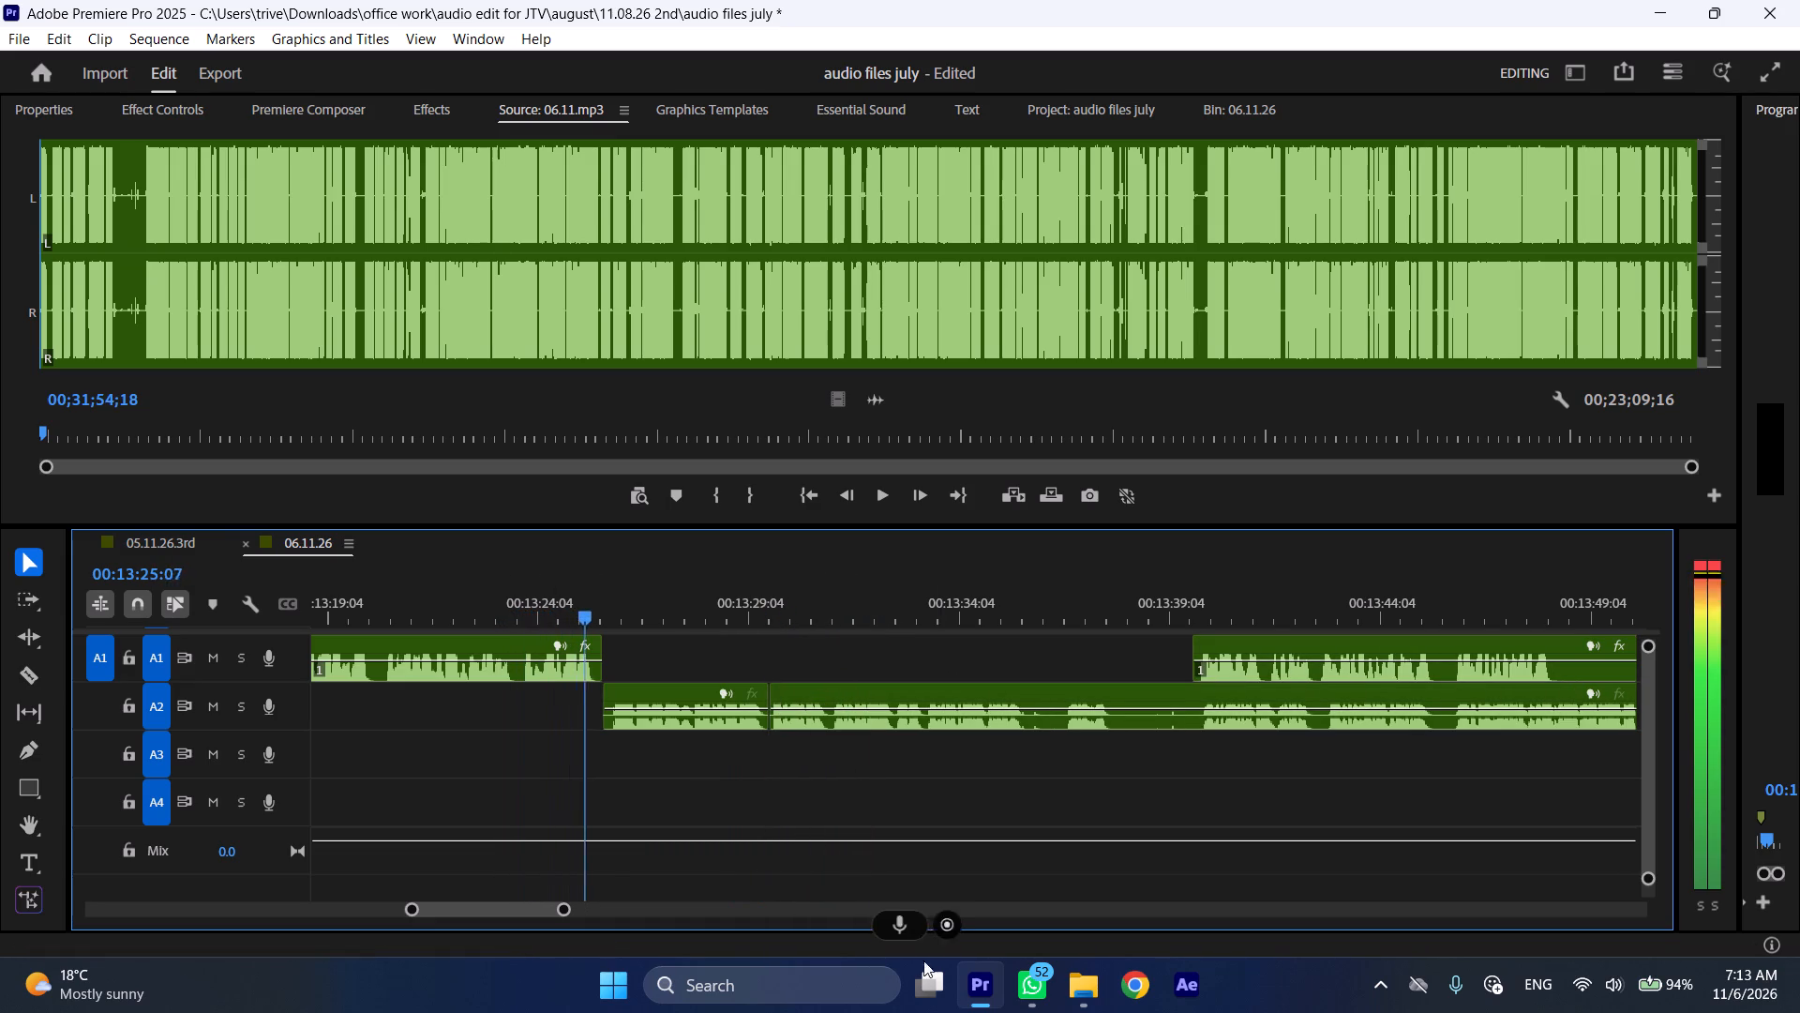
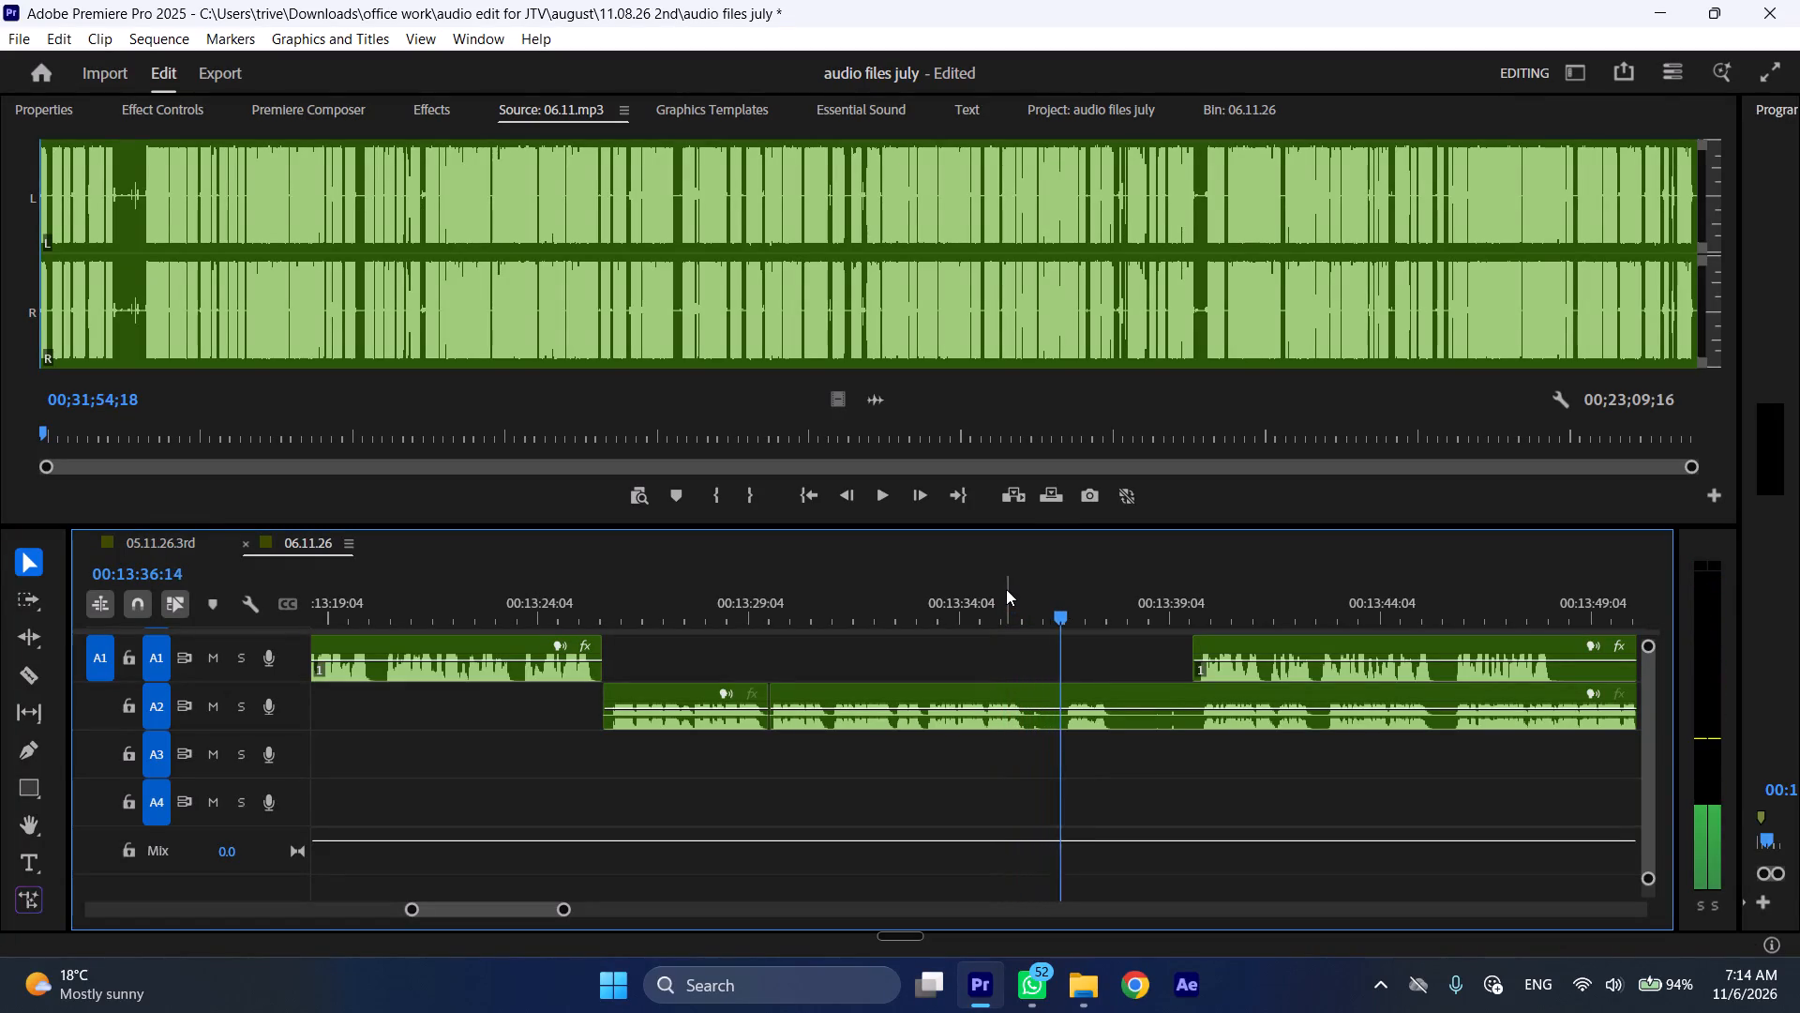
Cut the A2 clip at 00:13:35:18, where the speech pauses before the next short phrase.
{"action": "left_click", "coordinate": [1028, 604]}
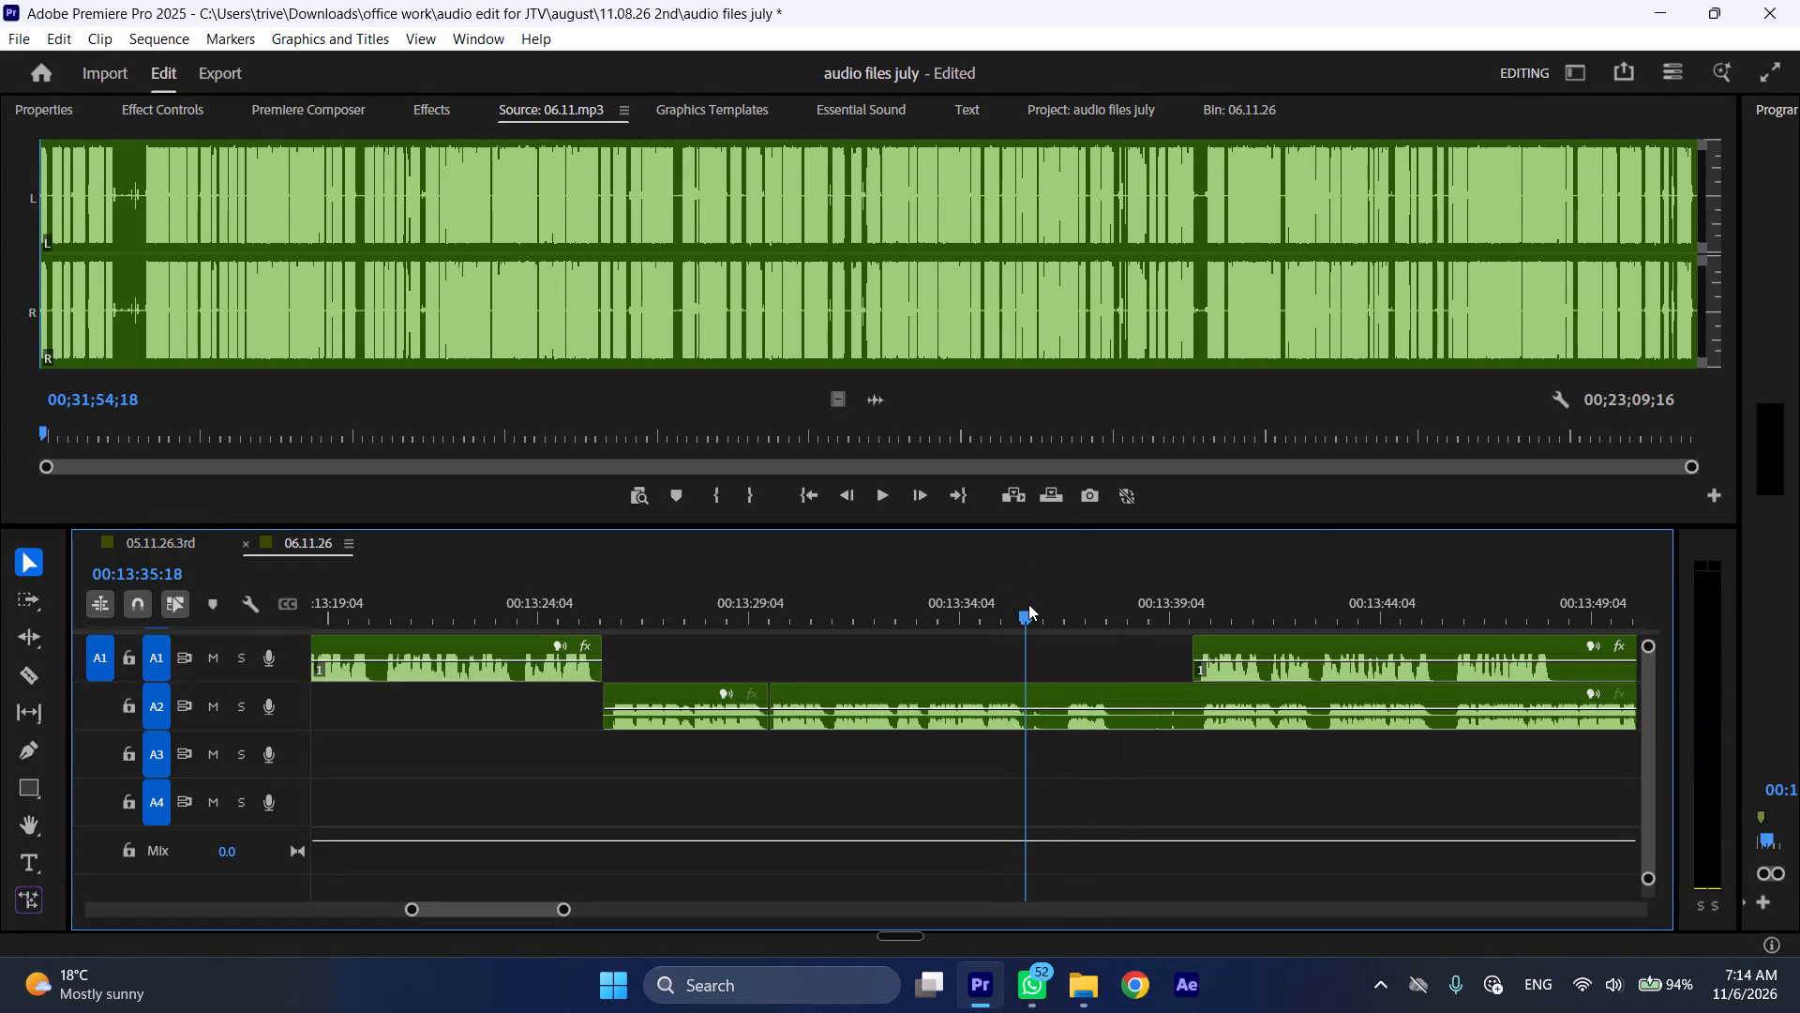
{"action": "key", "text": "shift+c"}
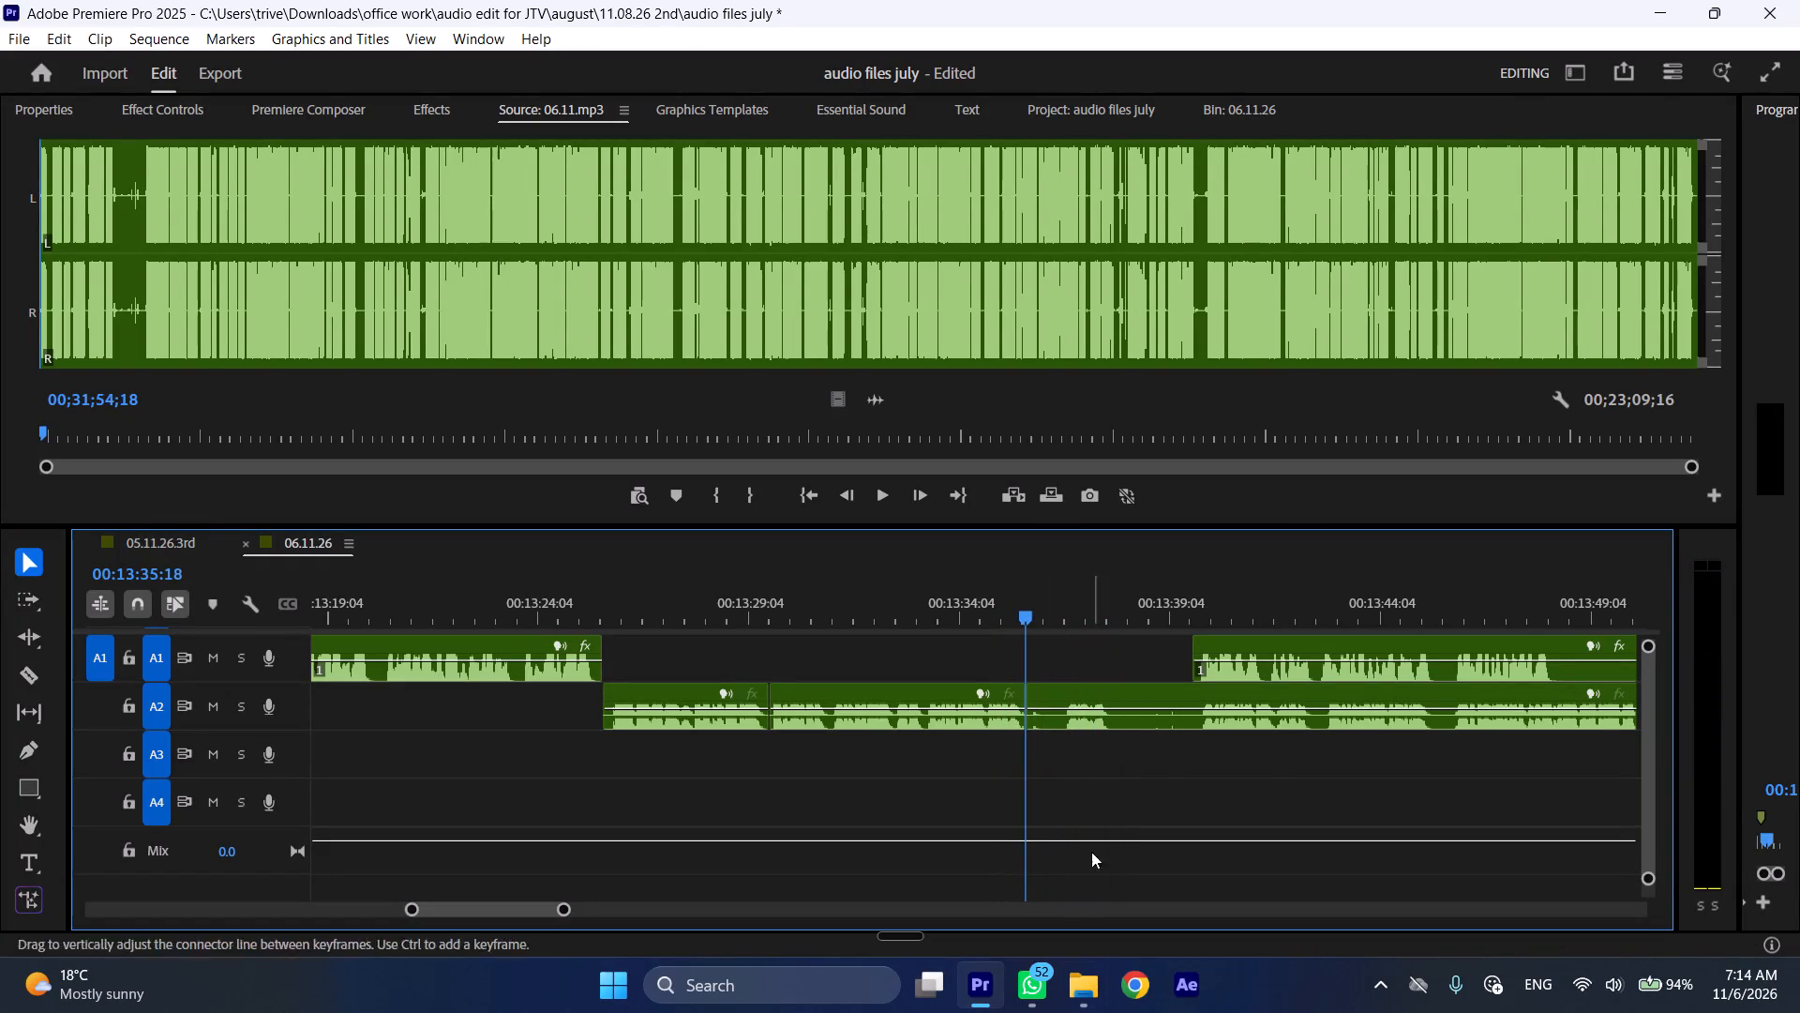
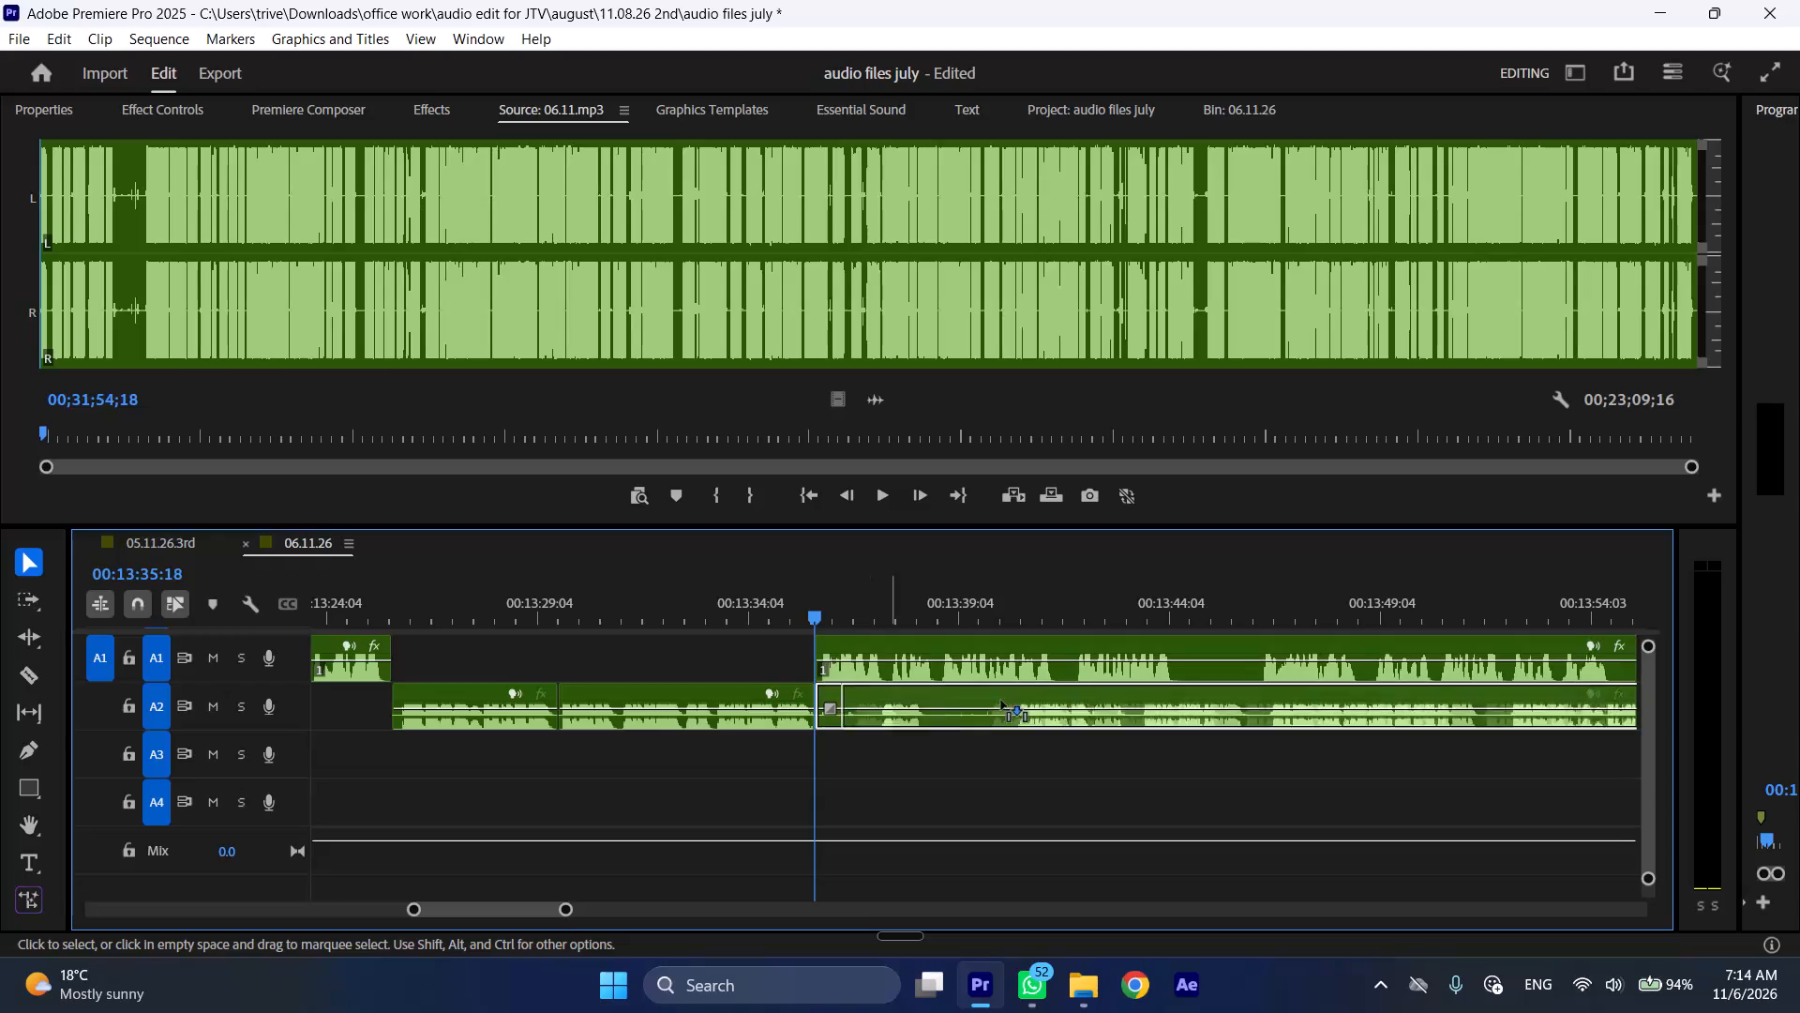
Play on from 00:13:35:18 and ripple-delete the short A1 pause between 00:13:41:12 and 00:13:41:23.
{"action": "key", "text": "space"}
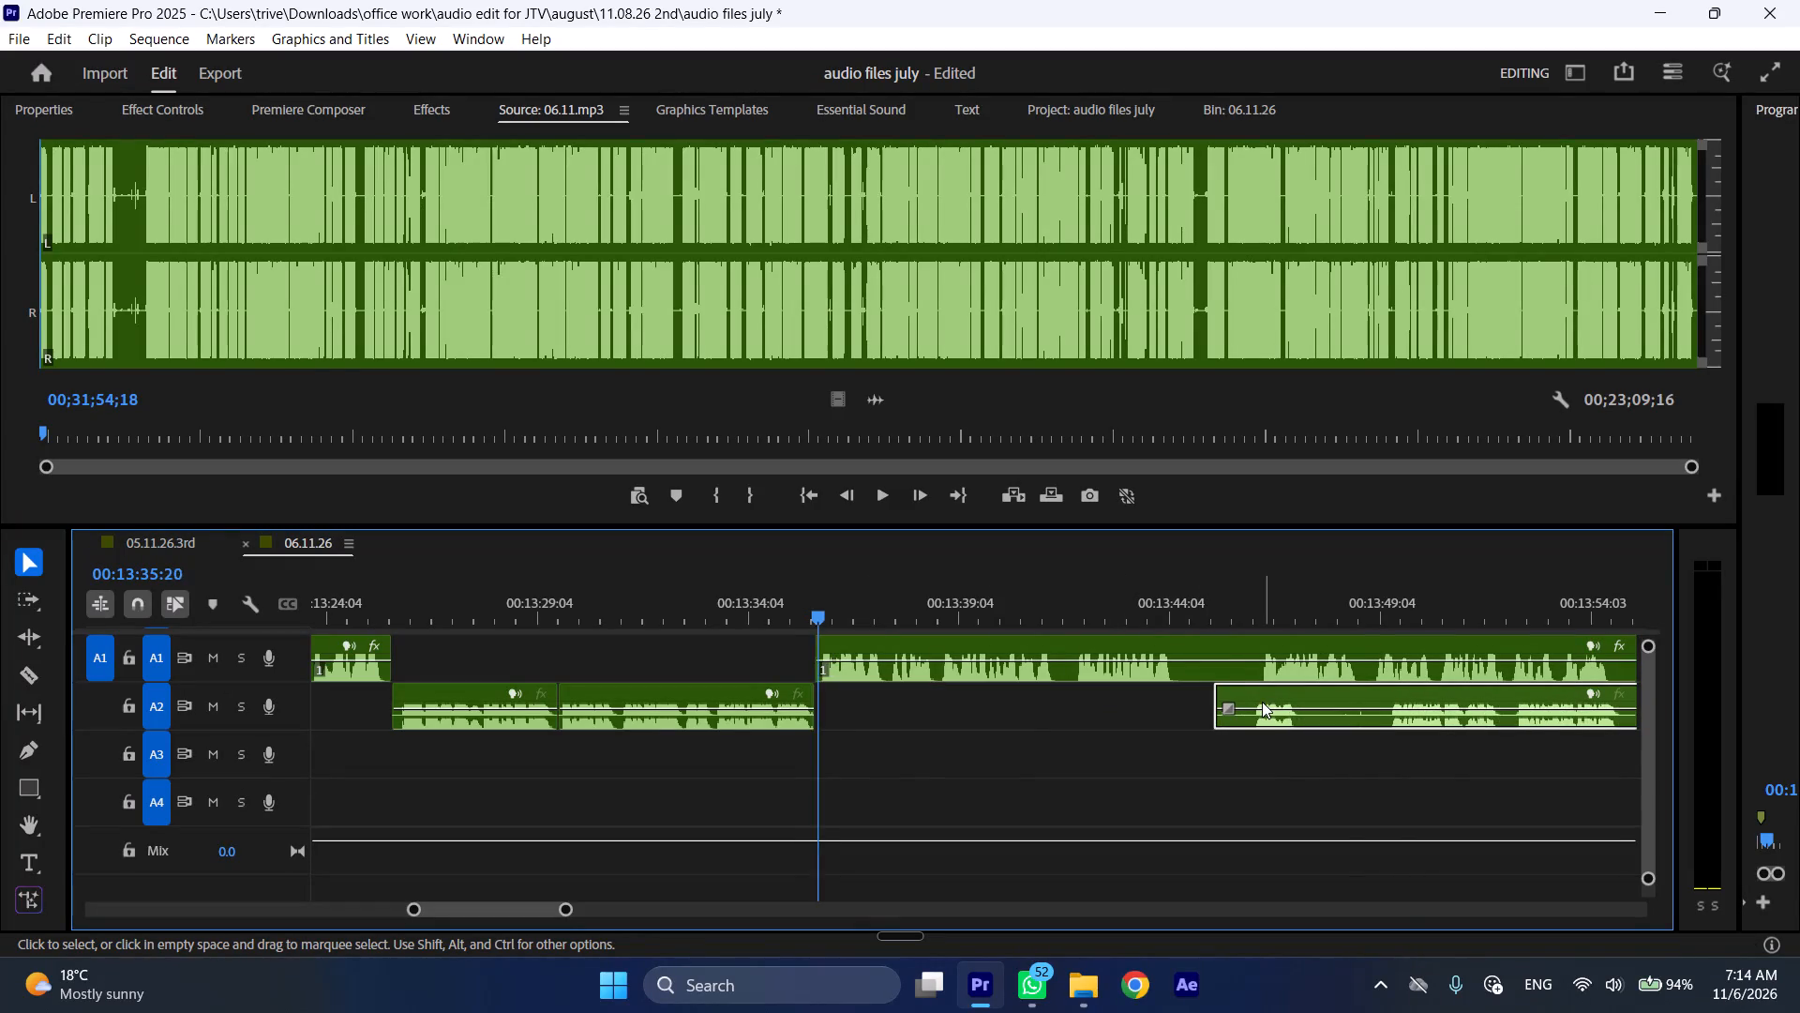
{"action": "key", "text": "l"}
{"action": "scroll", "coordinate": [924, 776], "scroll_direction": "down", "scroll_amount": 6}
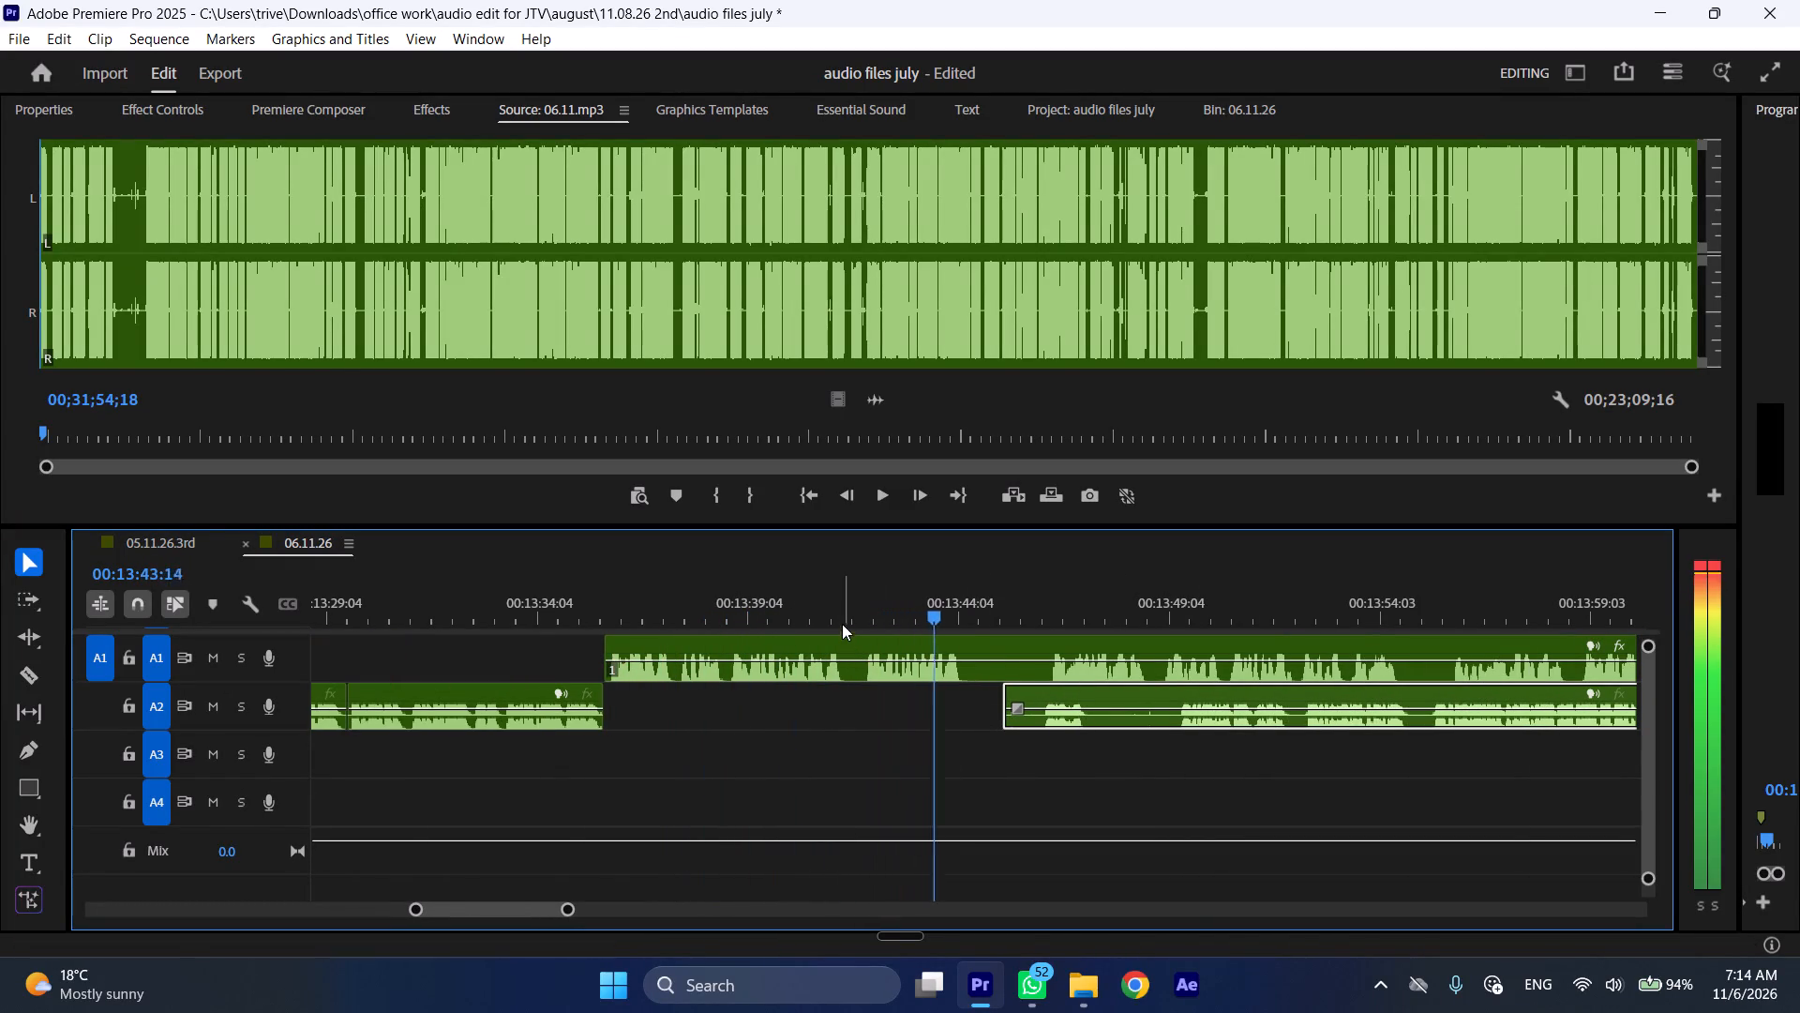
{"action": "left_click_drag", "start_coordinate": [851, 605], "coordinate": [849, 604]}
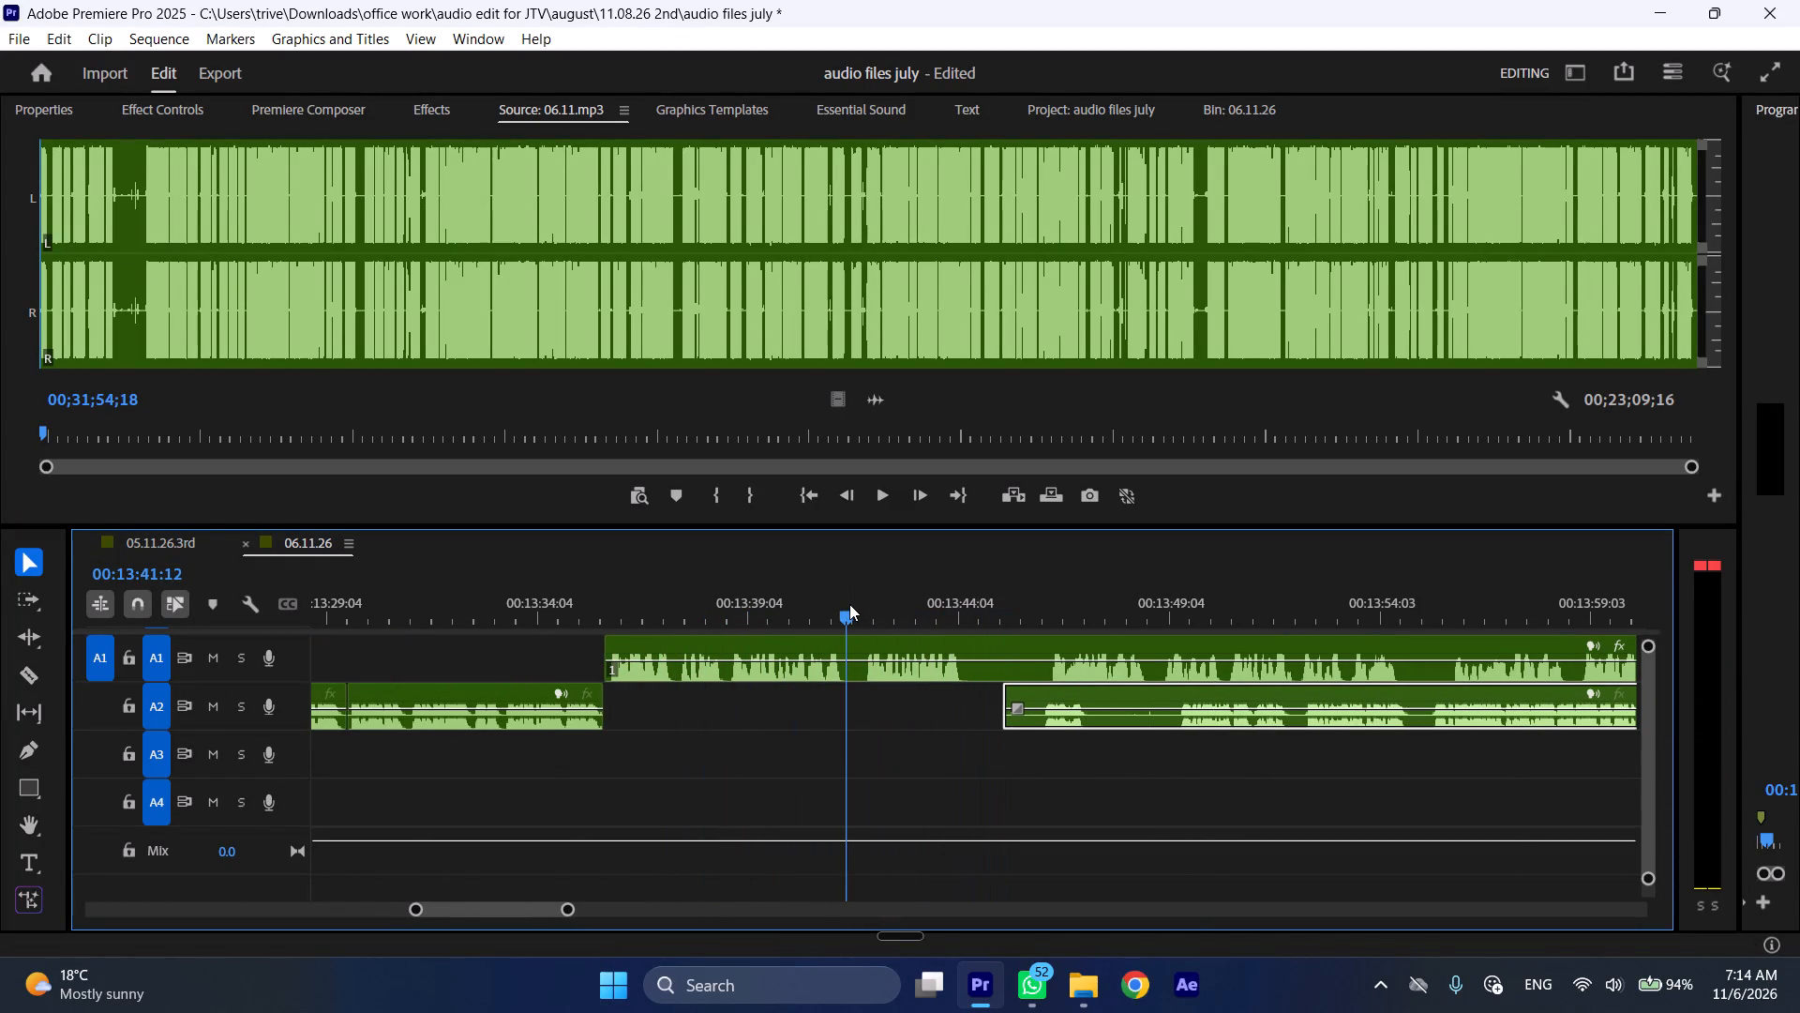
{"action": "left_click_drag", "start_coordinate": [849, 604], "coordinate": [868, 607]}
{"action": "key", "text": "shift+c"}
{"action": "left_click", "coordinate": [888, 649]}
{"action": "key", "text": "shift+c"}
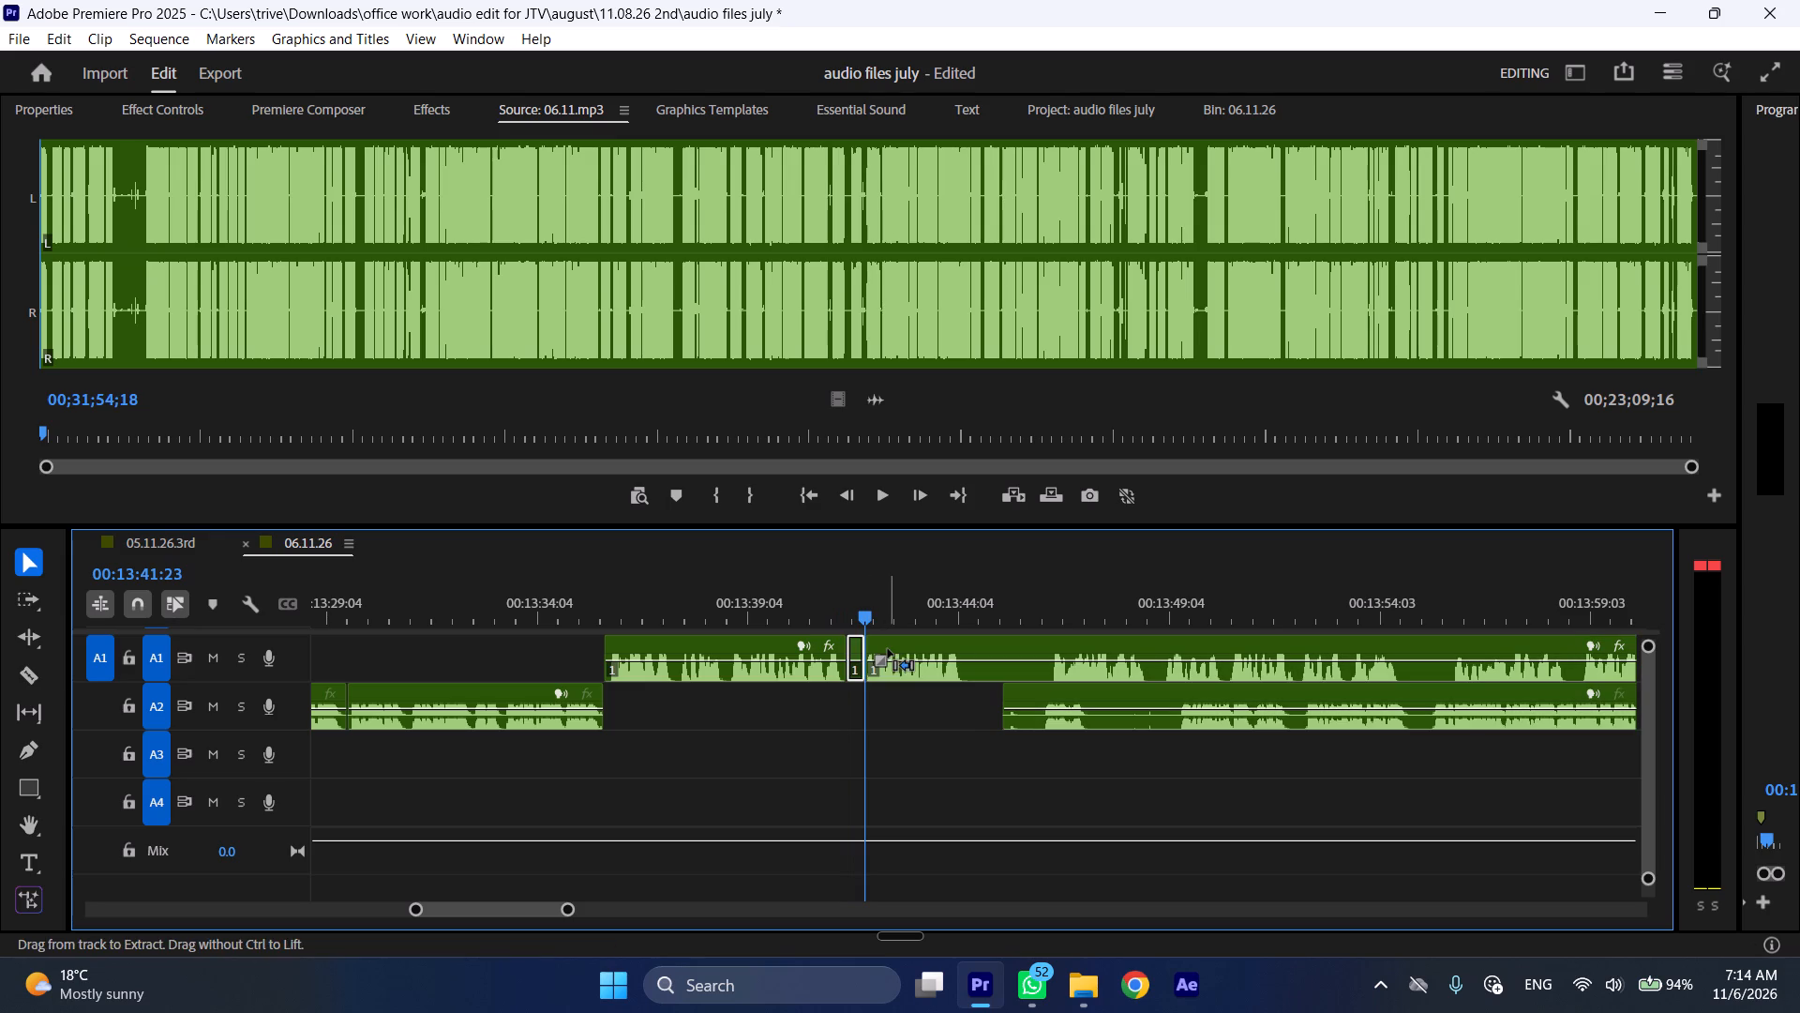
{"action": "key", "text": "ctrl+shift+d"}
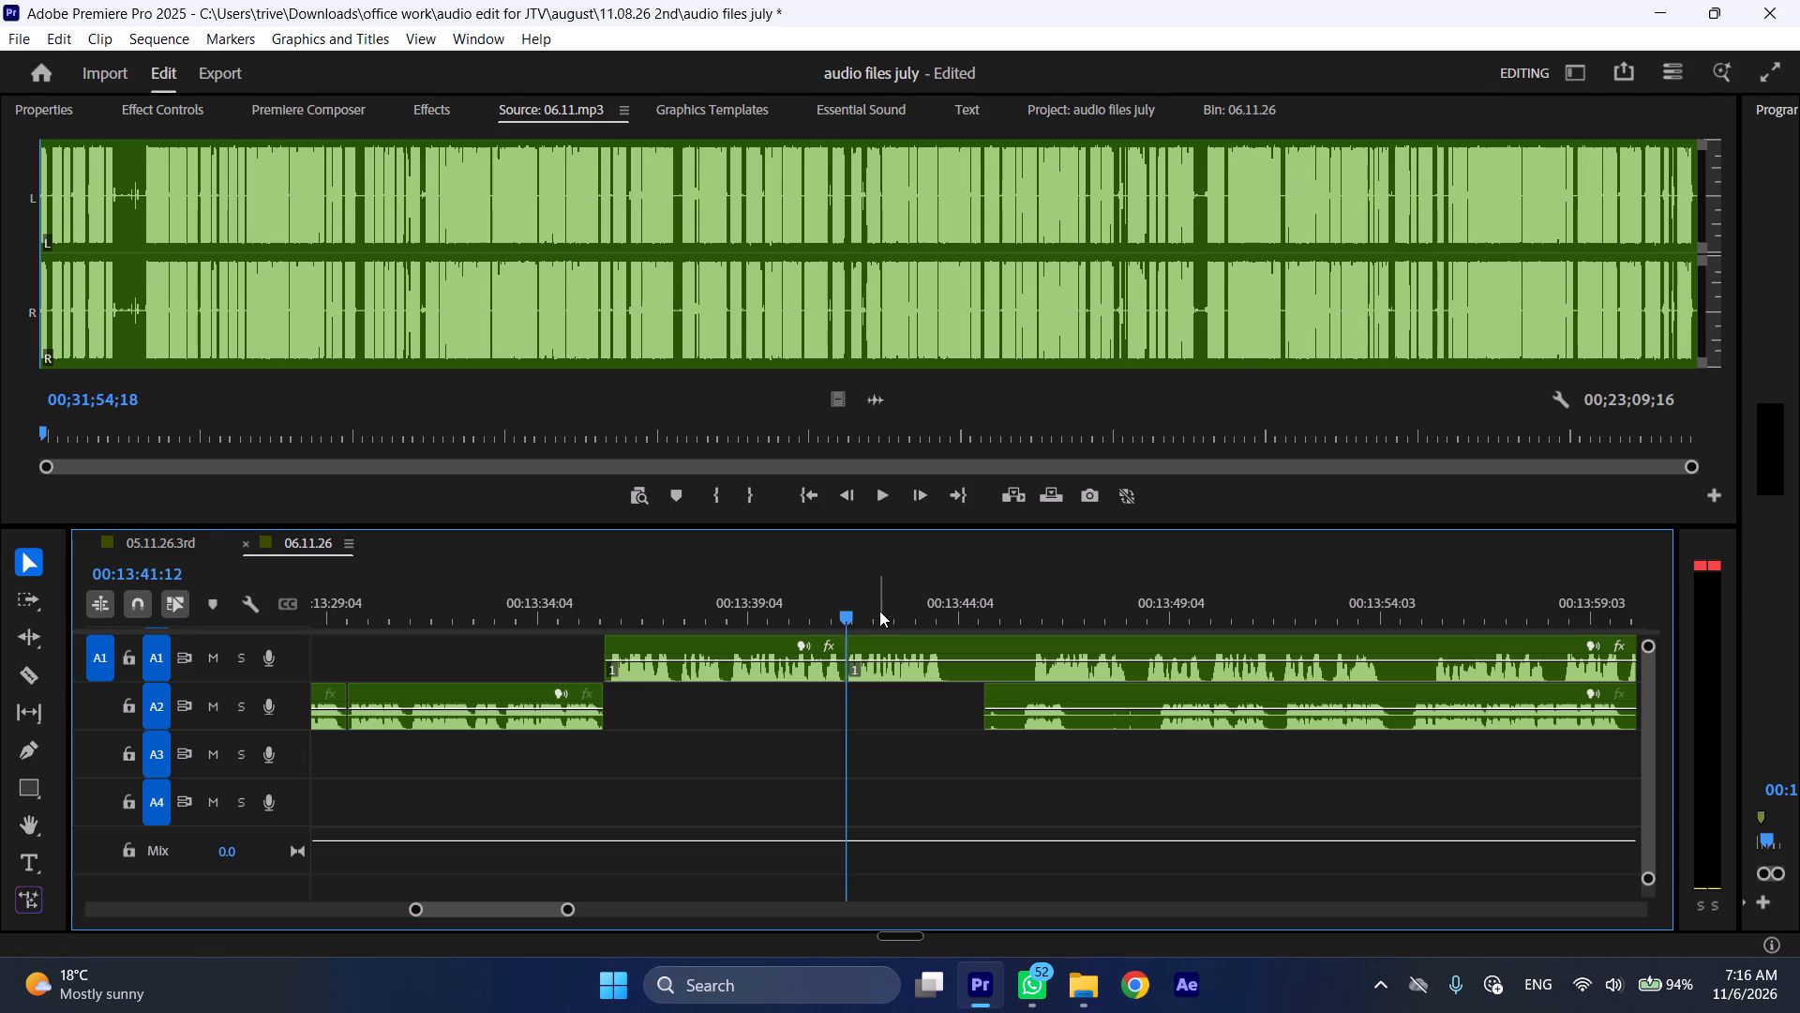
Play back across the closed A1 pause from about 00:13:39 and cut A1 at 00:13:43:23, where the phrase ends.
{"action": "left_click_drag", "start_coordinate": [879, 608], "coordinate": [743, 611]}
{"action": "key", "text": "space"}
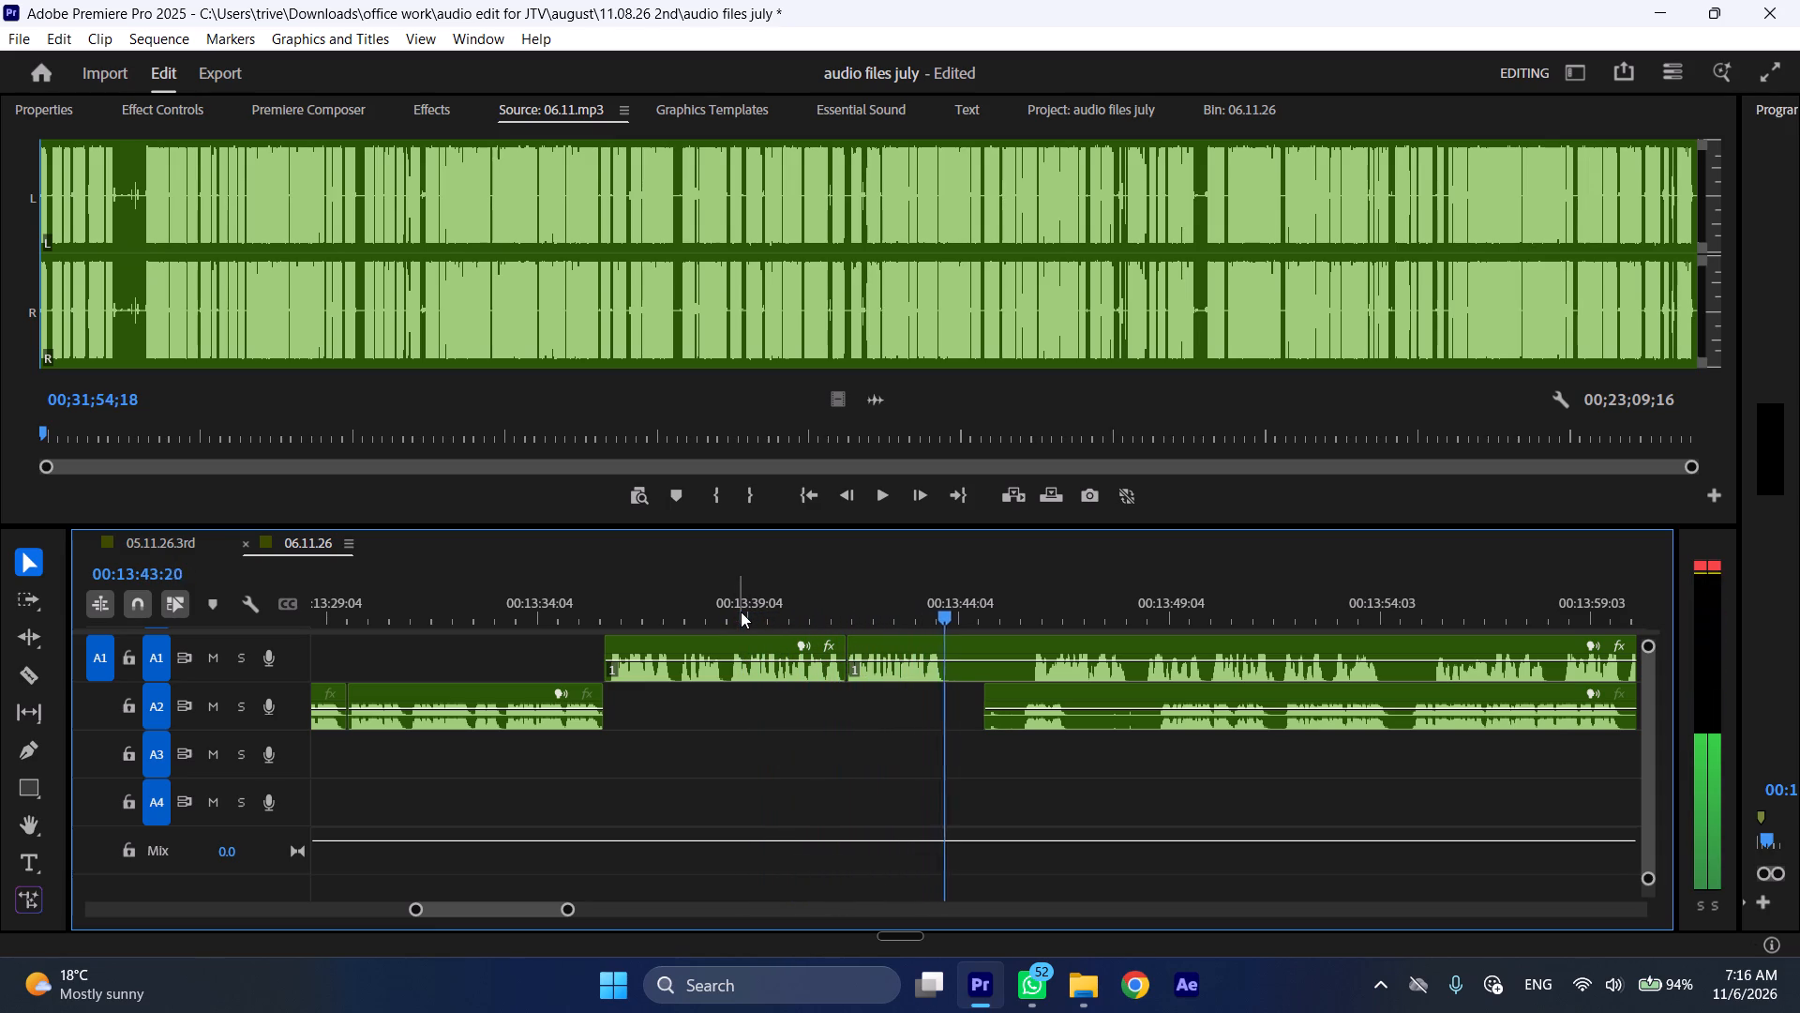
{"action": "key", "text": "space"}
{"action": "key", "text": "shift+c"}
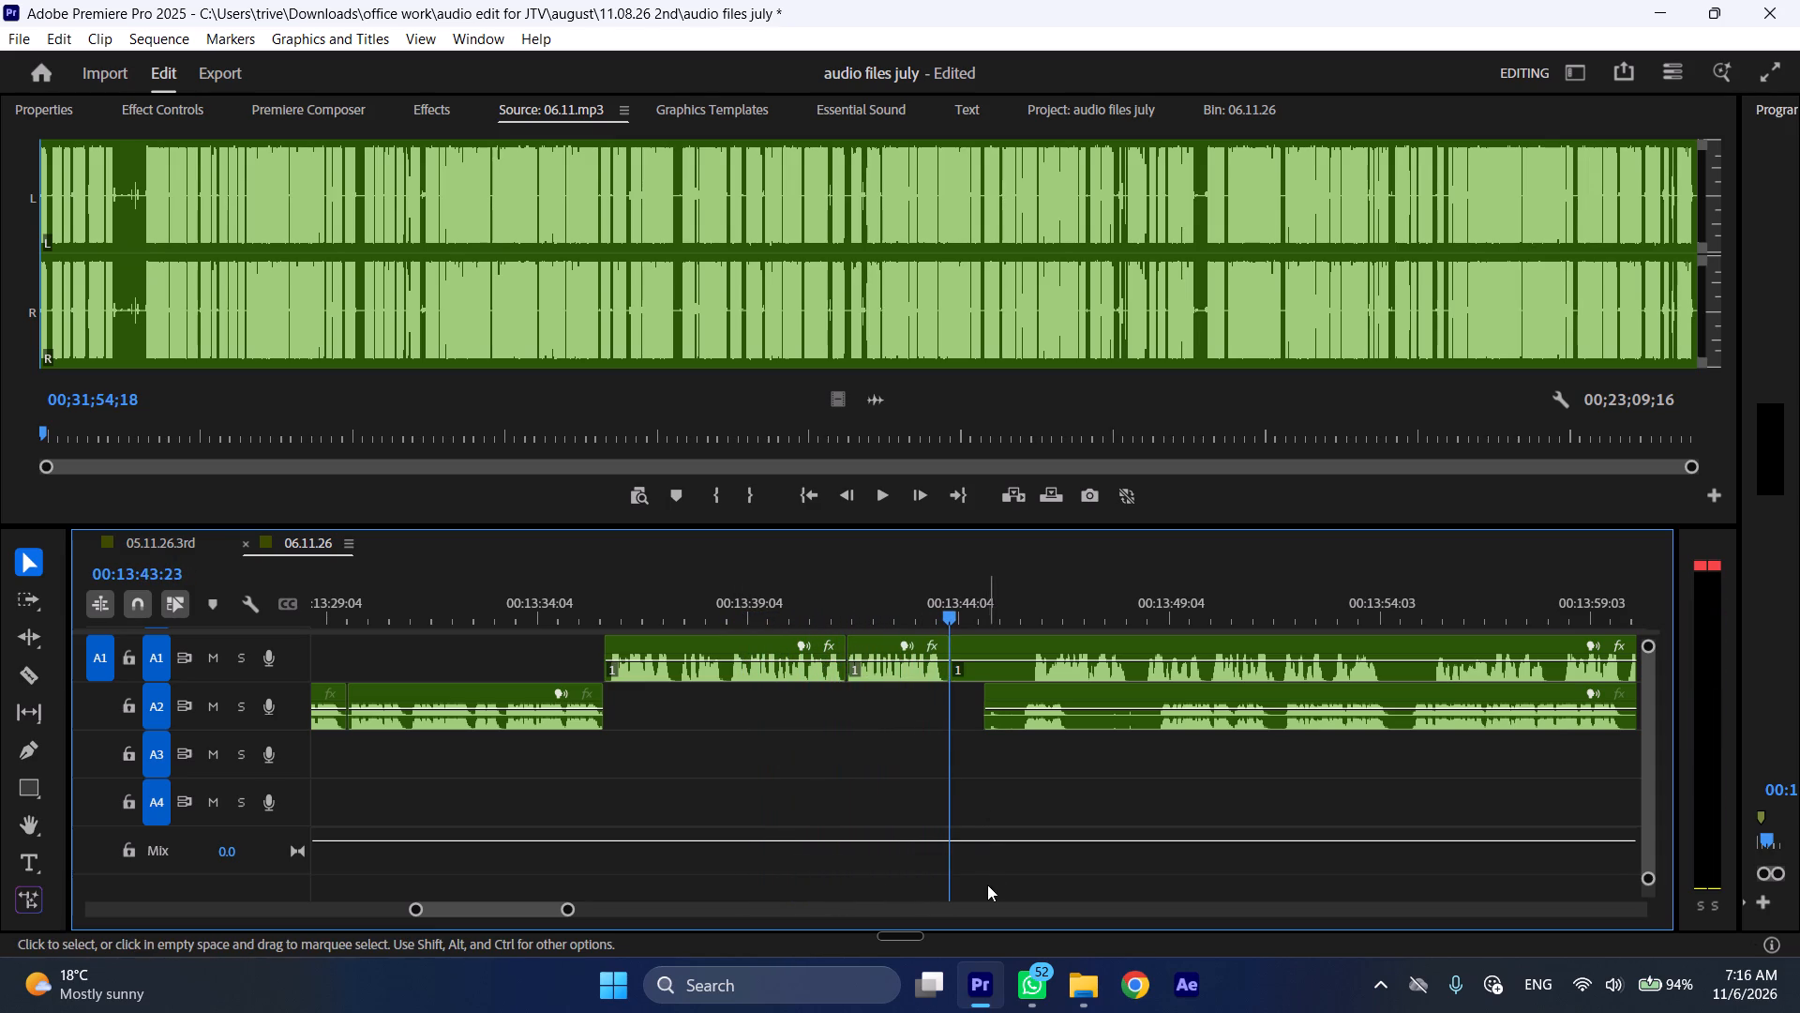
Trim the silent start of the following A2 clip up to where its speech begins, at about 00:13:45.
{"action": "left_click_drag", "start_coordinate": [998, 692], "coordinate": [1030, 697]}
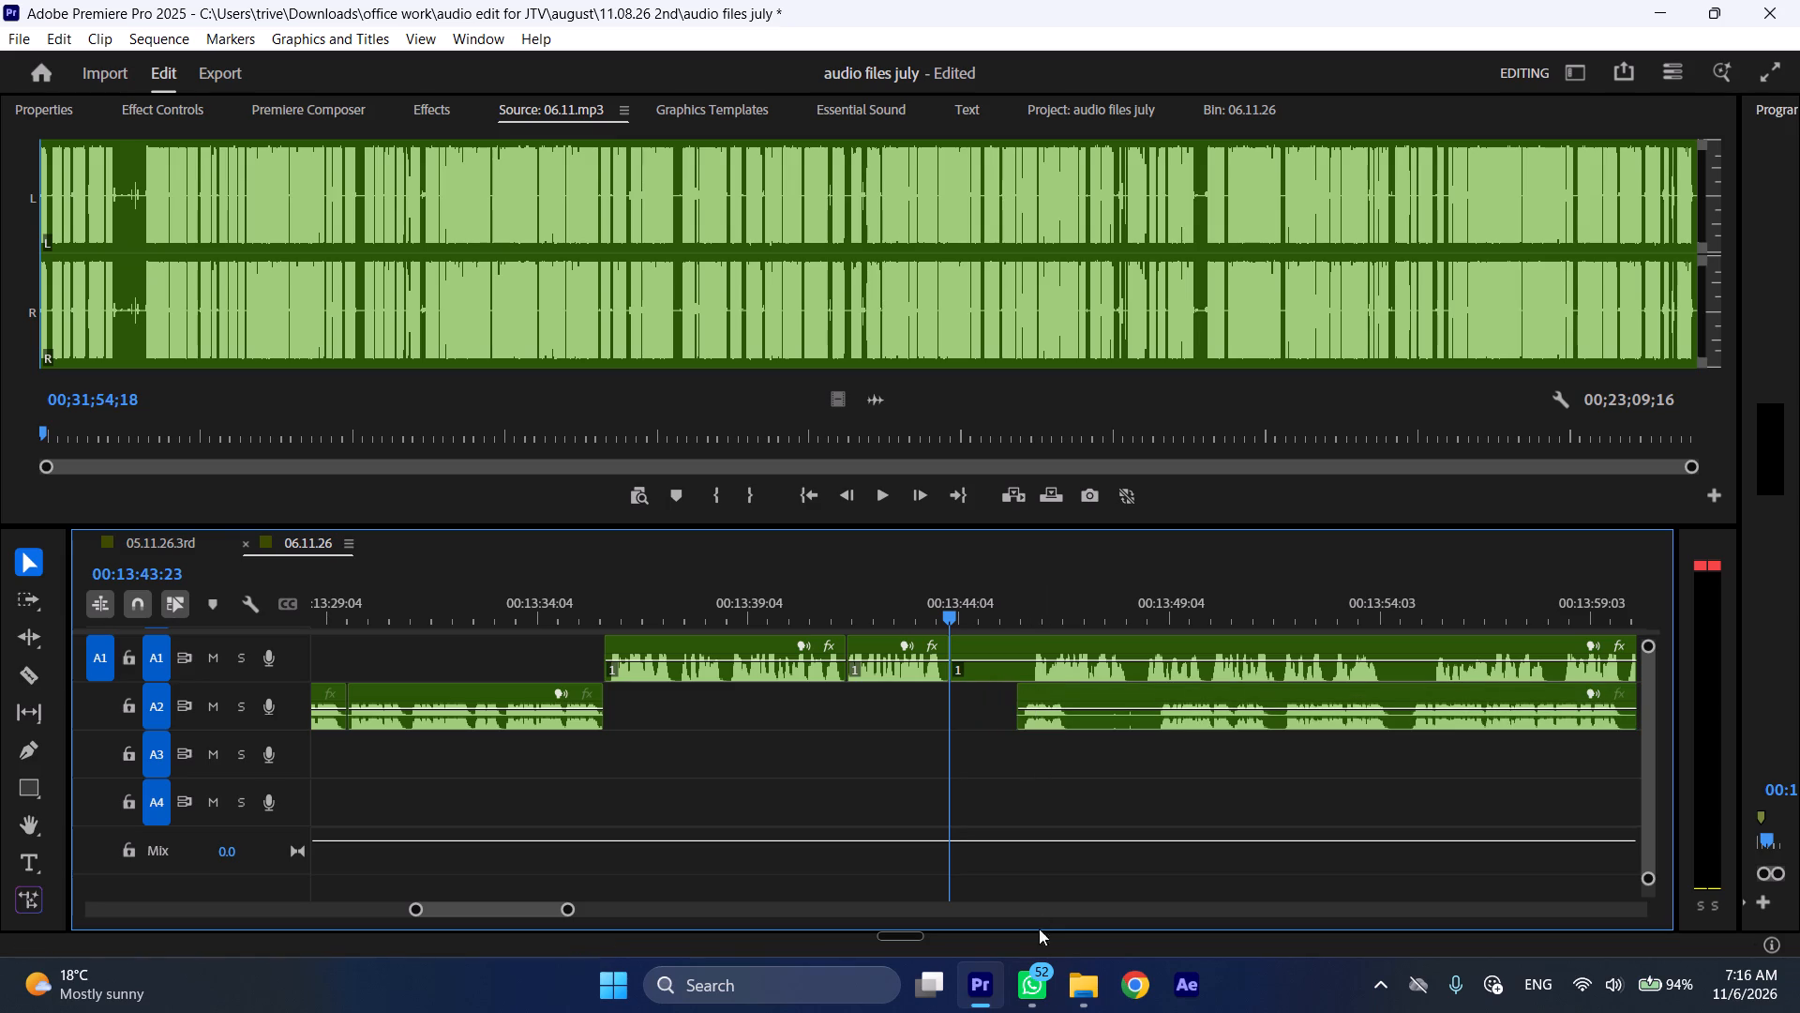
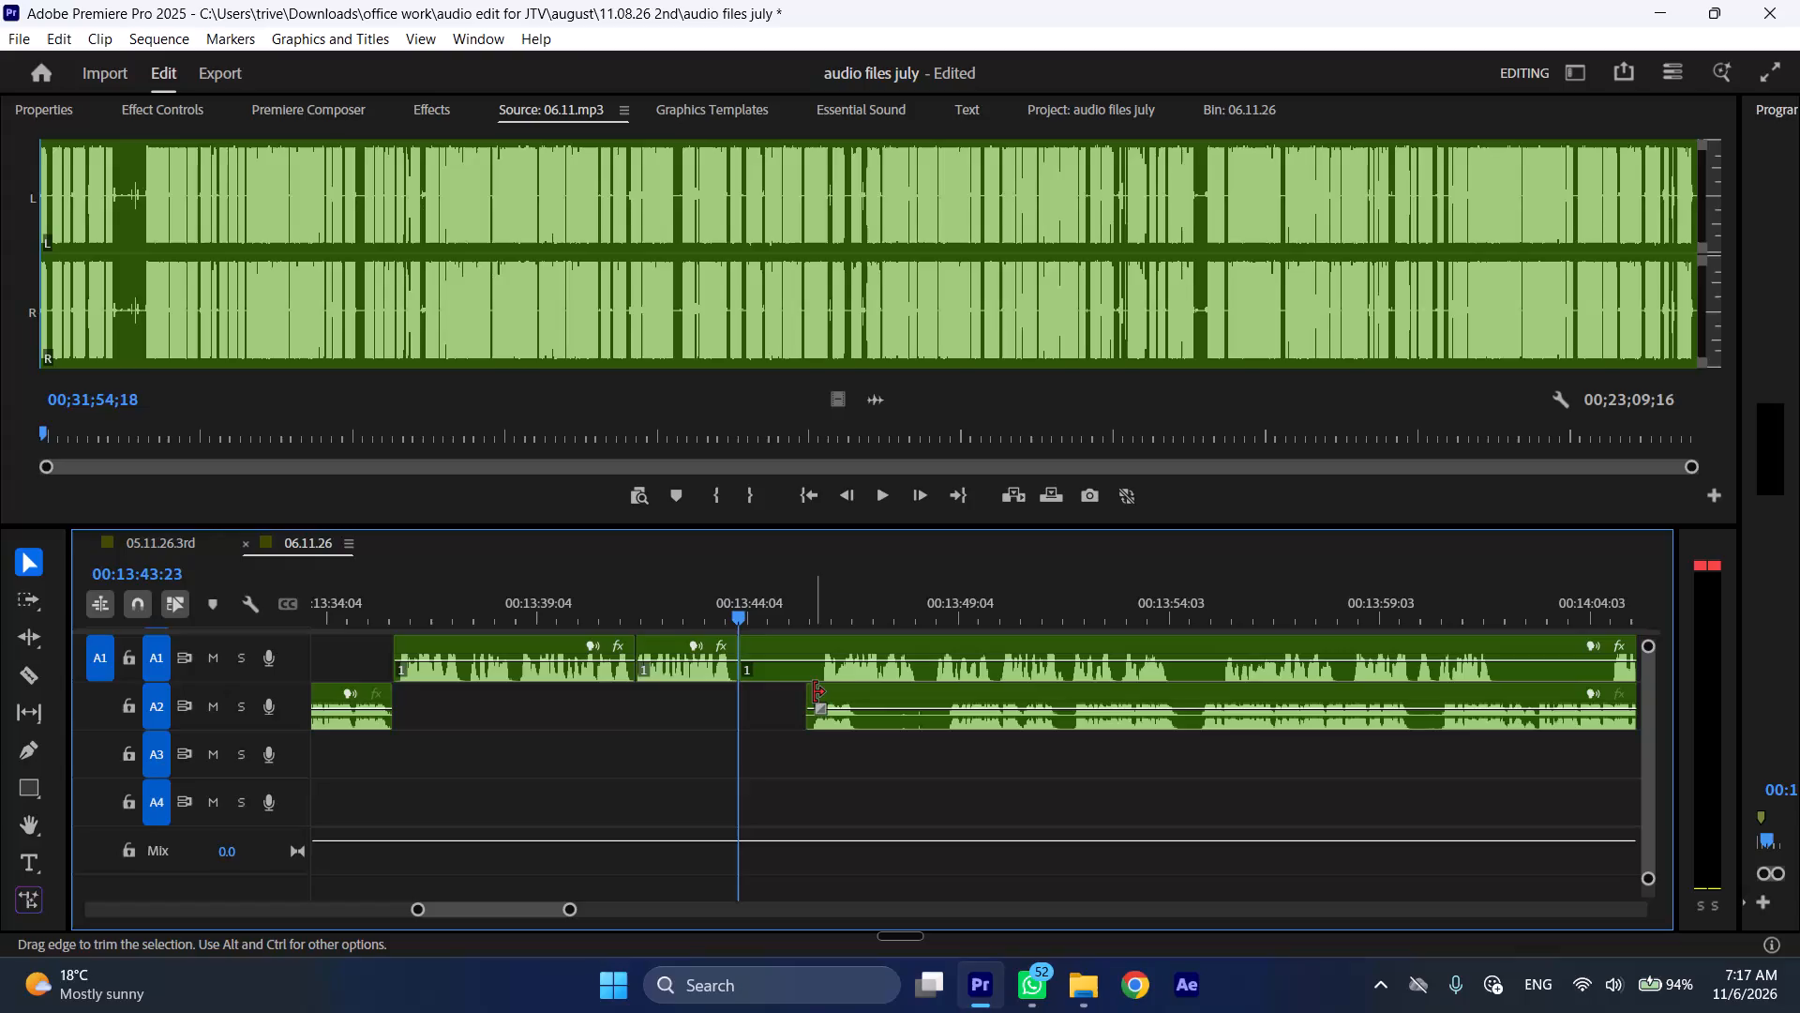
Move the A2 clip back to start at 00:13:43:23 and shift the following A1 clip later to about 00:14:02.
{"action": "left_click_drag", "start_coordinate": [862, 690], "coordinate": [799, 691]}
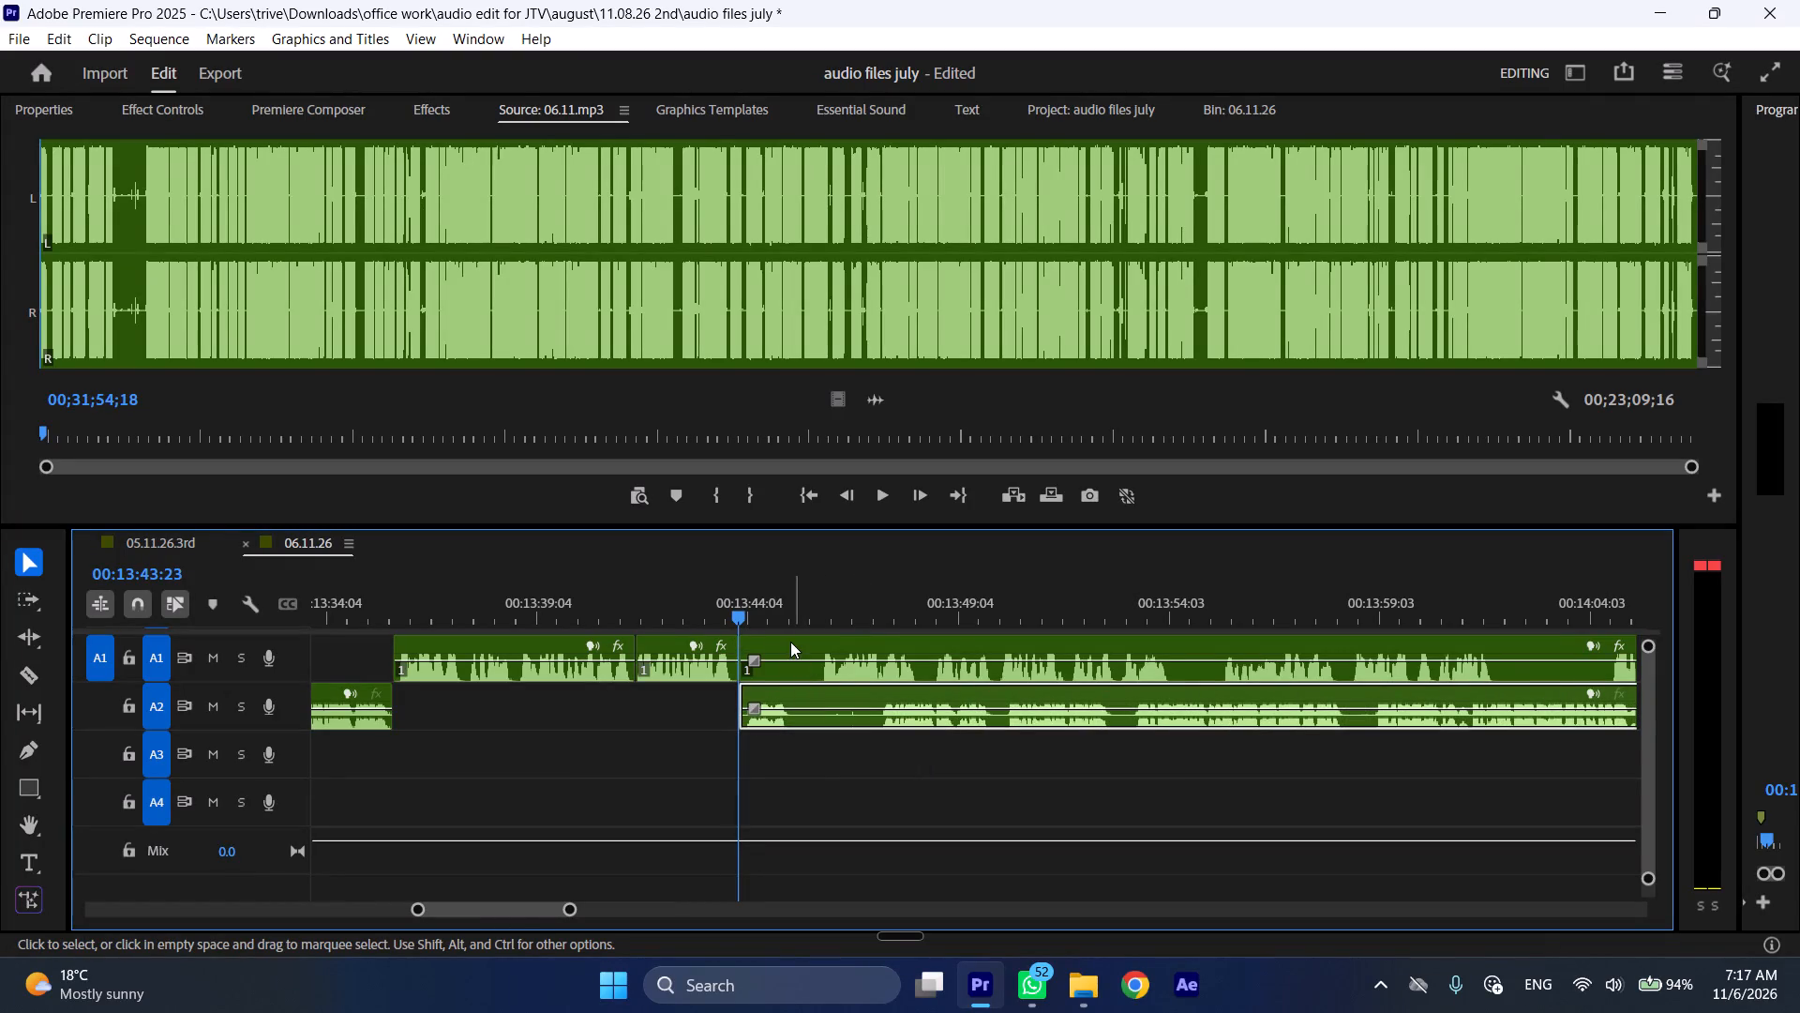
{"action": "left_click_drag", "start_coordinate": [793, 642], "coordinate": [1495, 664]}
{"action": "left_click_drag", "start_coordinate": [1455, 645], "coordinate": [1529, 660]}
Play the start of the A2 clip, cut it at 00:13:47:07 and ripple-delete the opening phrase from 00:13:43:23.
{"action": "key", "text": "space"}
{"action": "left_click", "coordinate": [879, 630]}
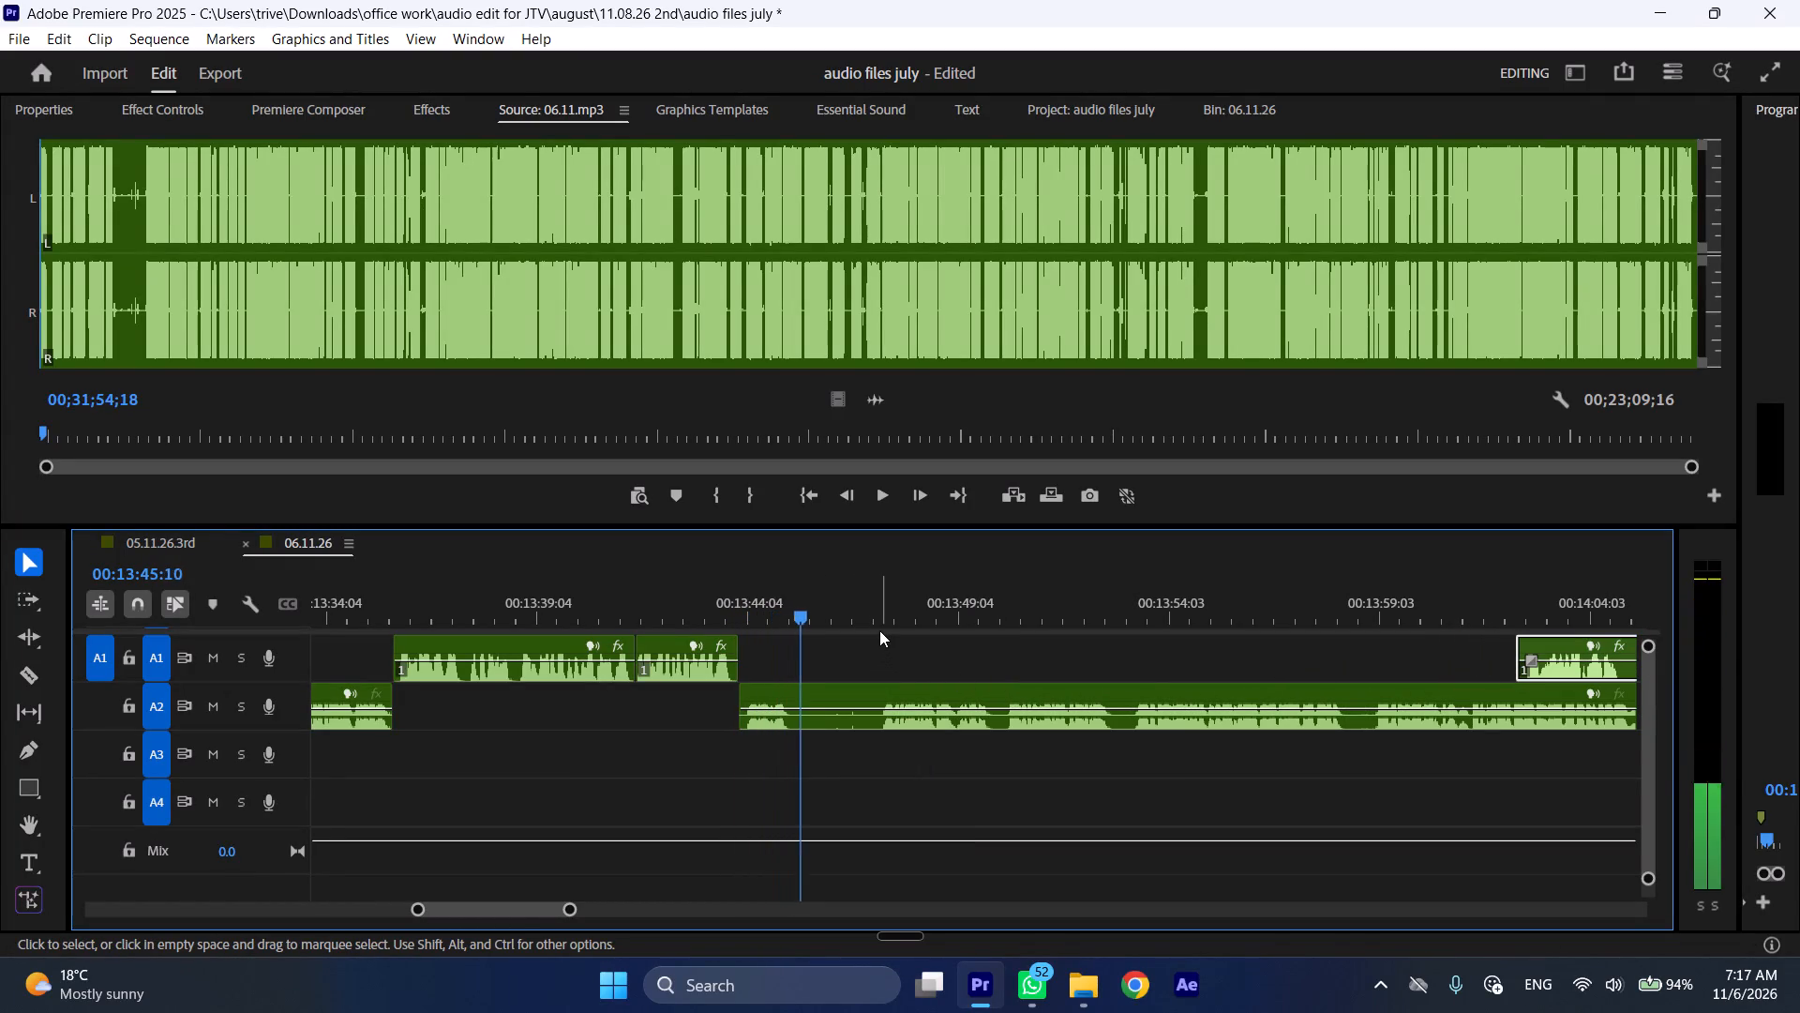
{"action": "left_click", "coordinate": [881, 610]}
{"action": "left_click", "coordinate": [900, 686]}
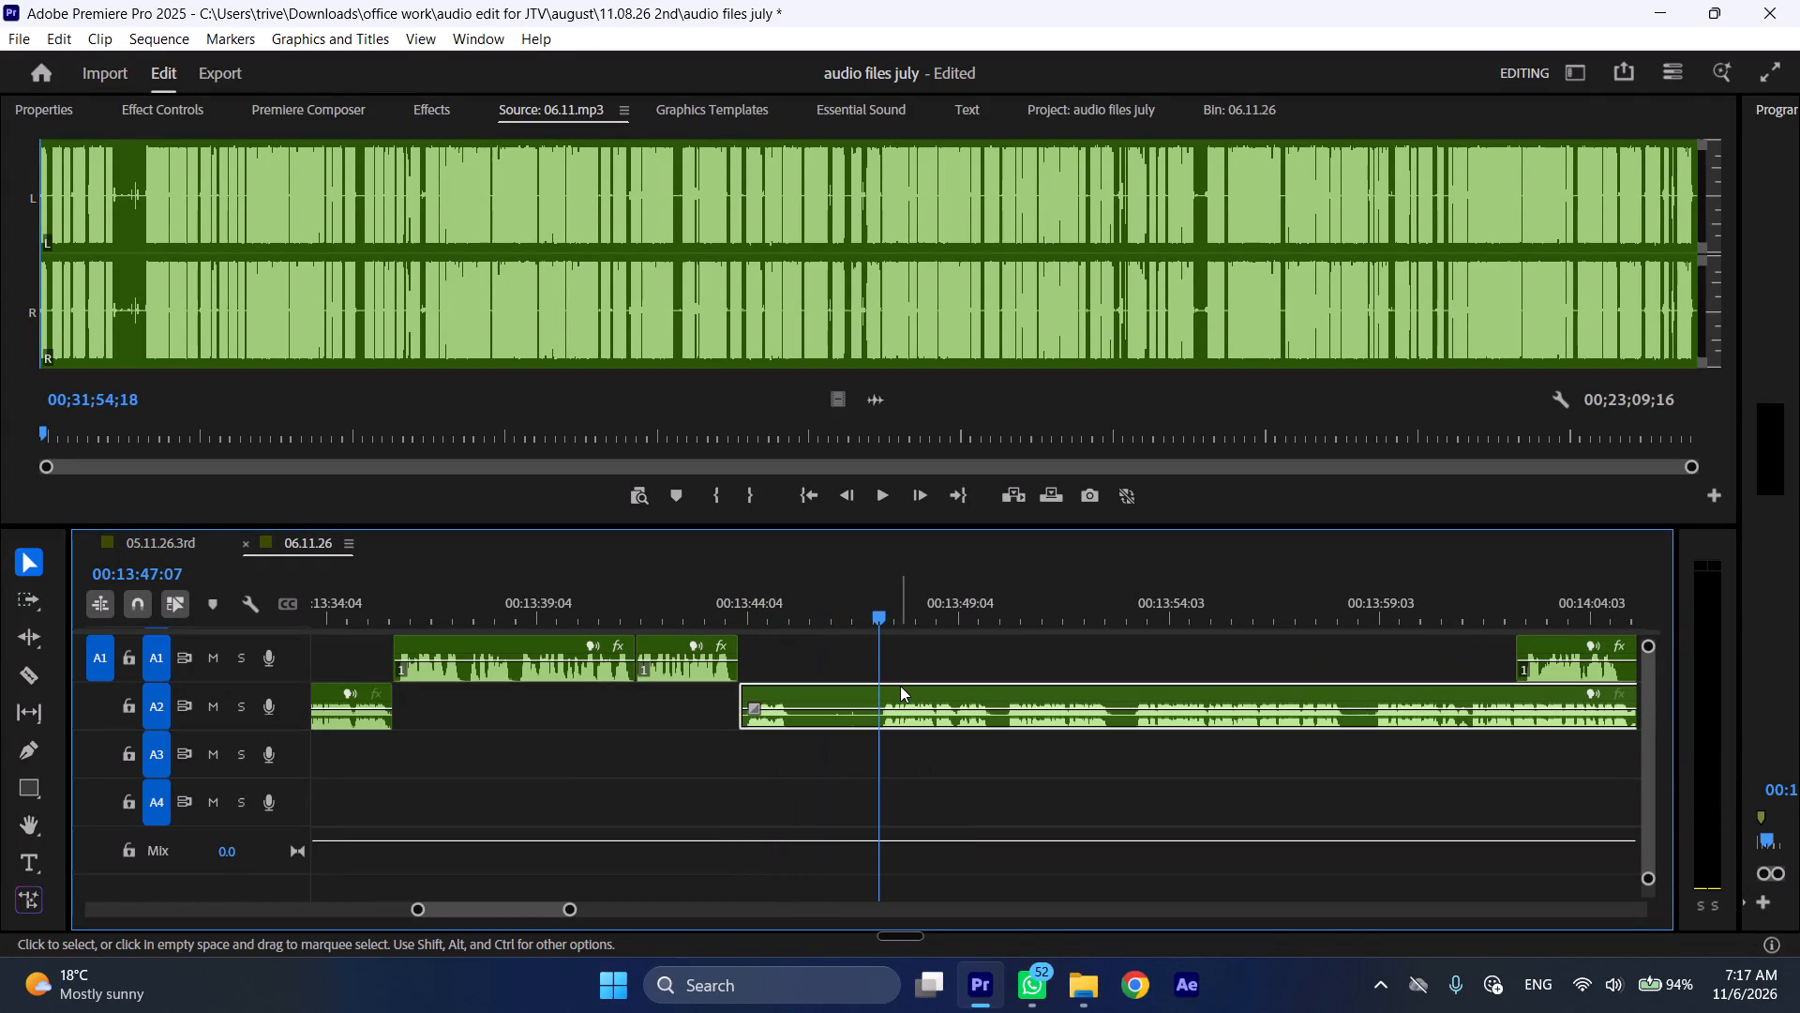
{"action": "key", "text": "shift+c"}
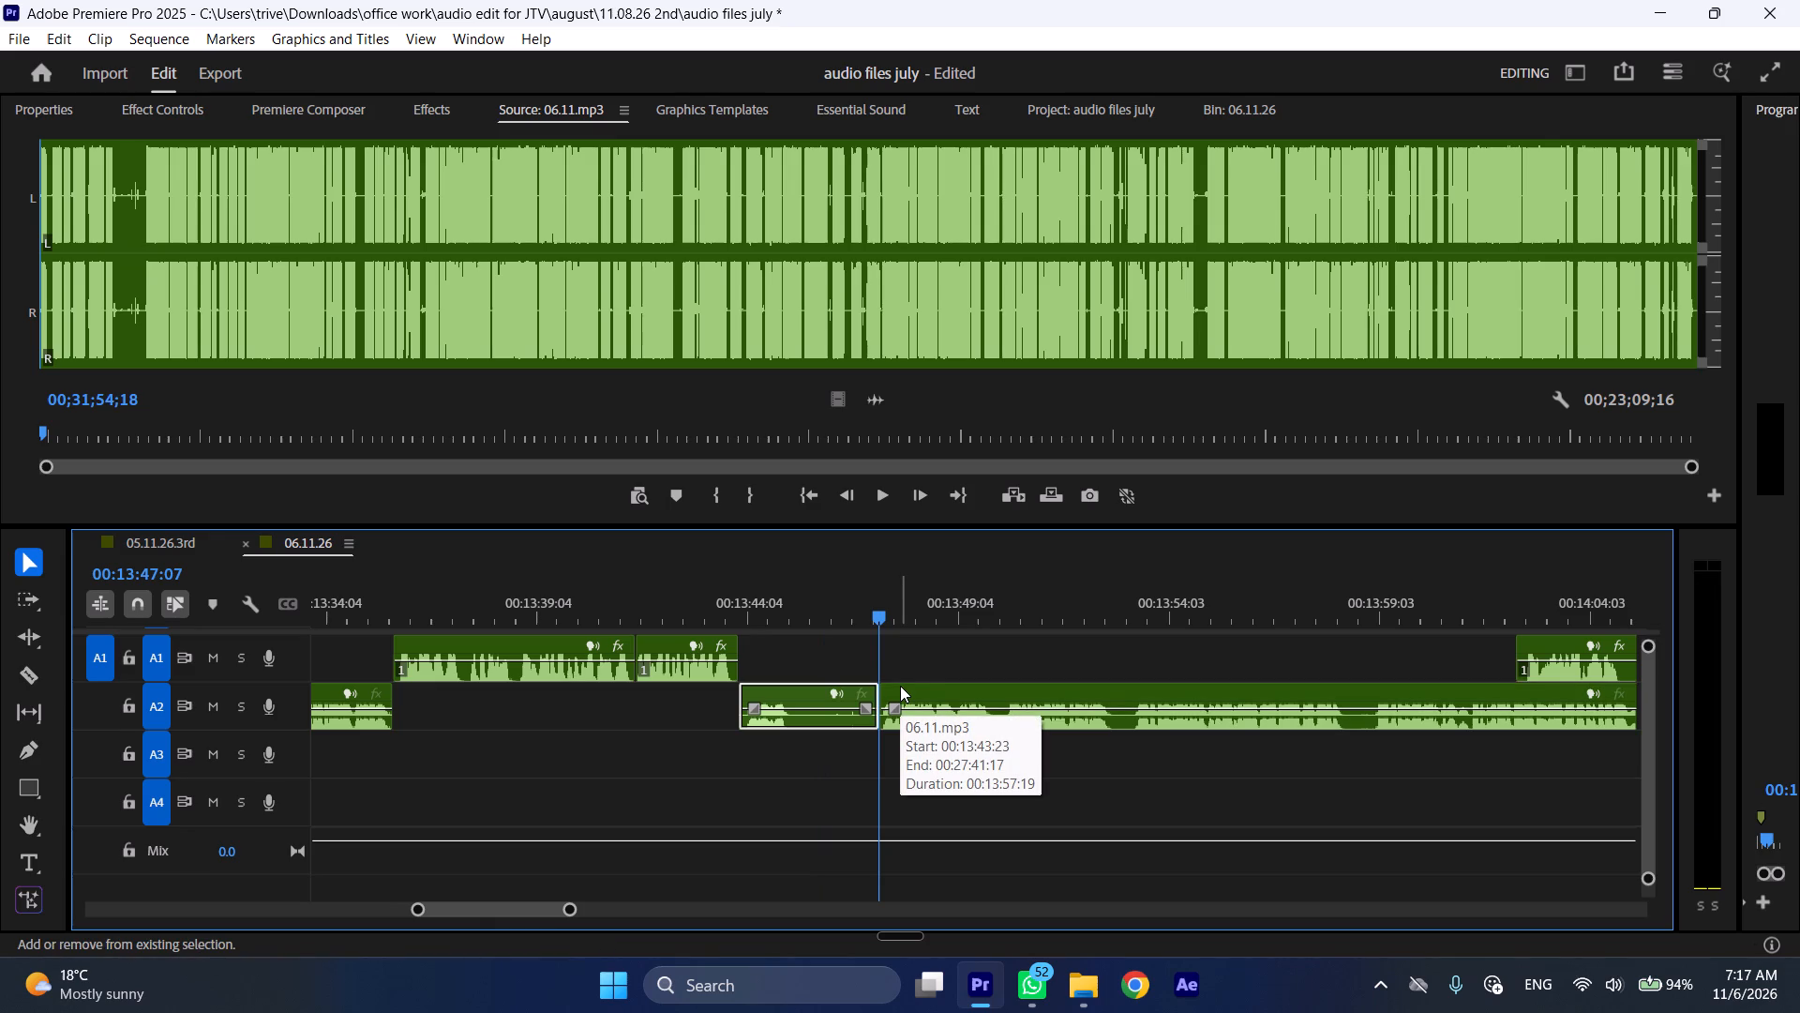
{"action": "key", "text": "ctrl+shift+d"}
Play on through A2 at faster speed, cut it at 00:13:55:16 and ripple-delete the passage from 00:13:43:23 to there.
{"action": "key", "text": "space"}
{"action": "type", "text": "l"}
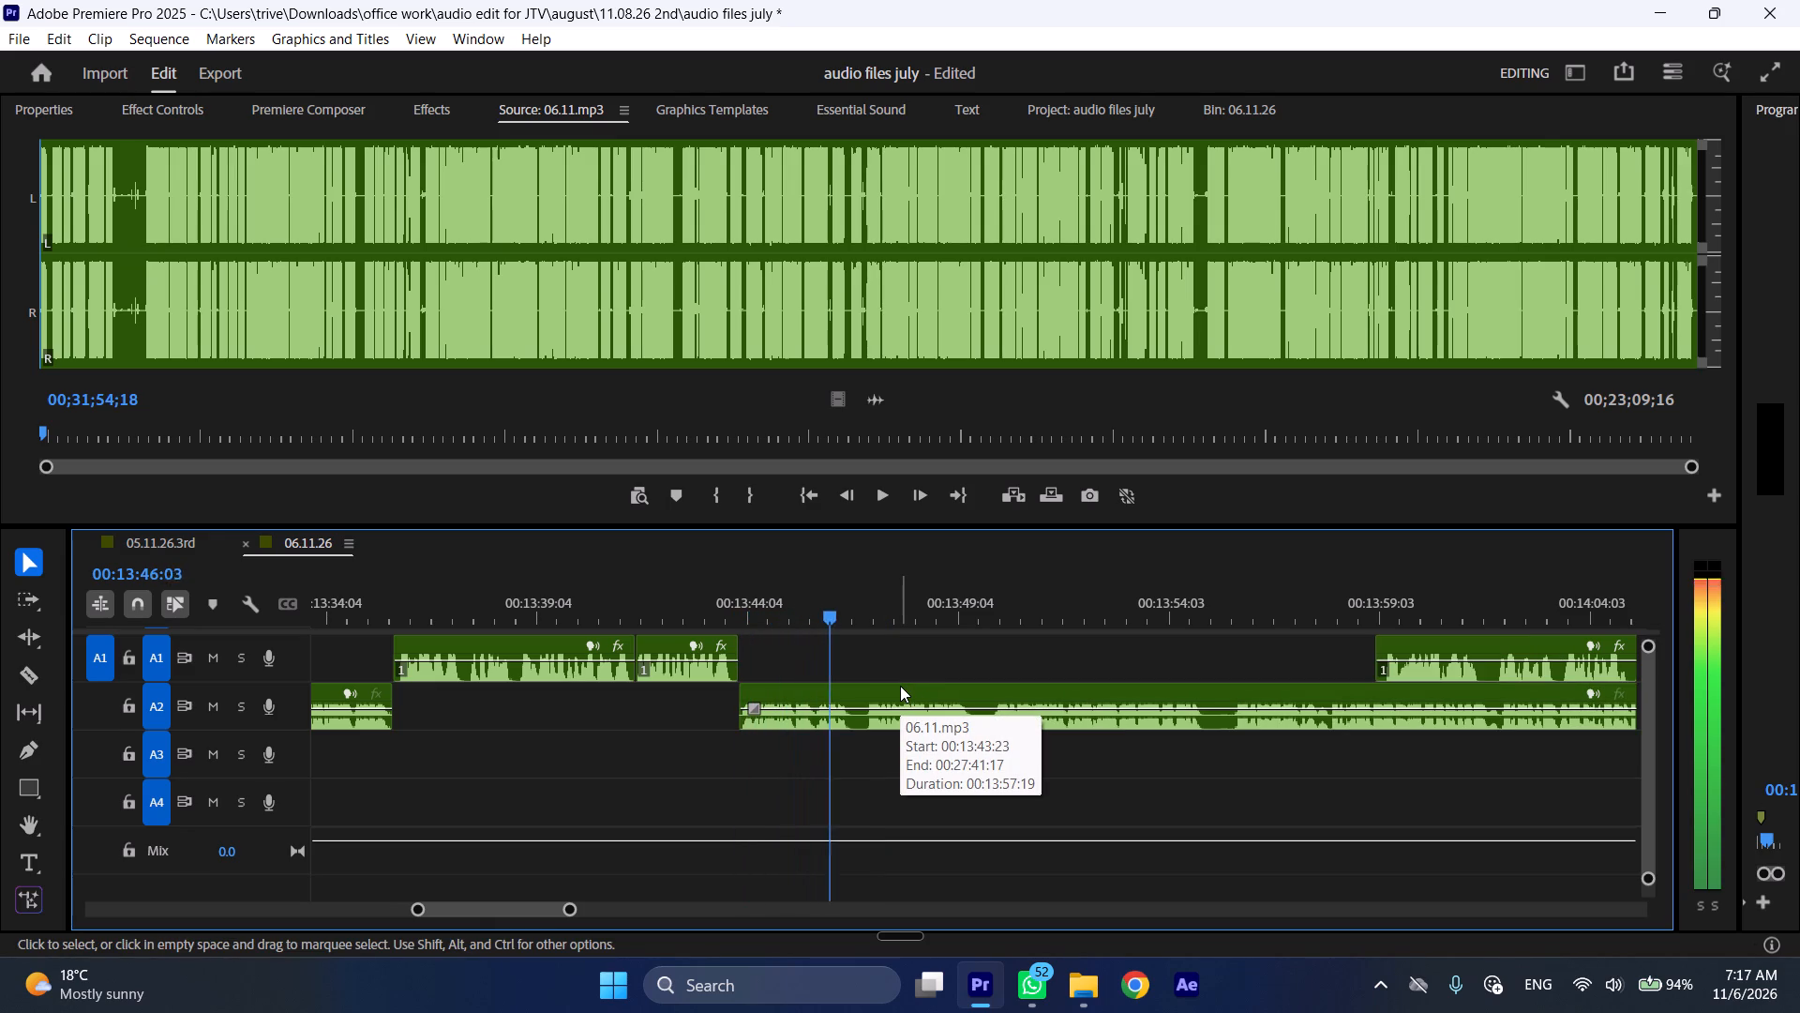
{"action": "scroll", "coordinate": [1023, 743], "scroll_direction": "down", "scroll_amount": 4}
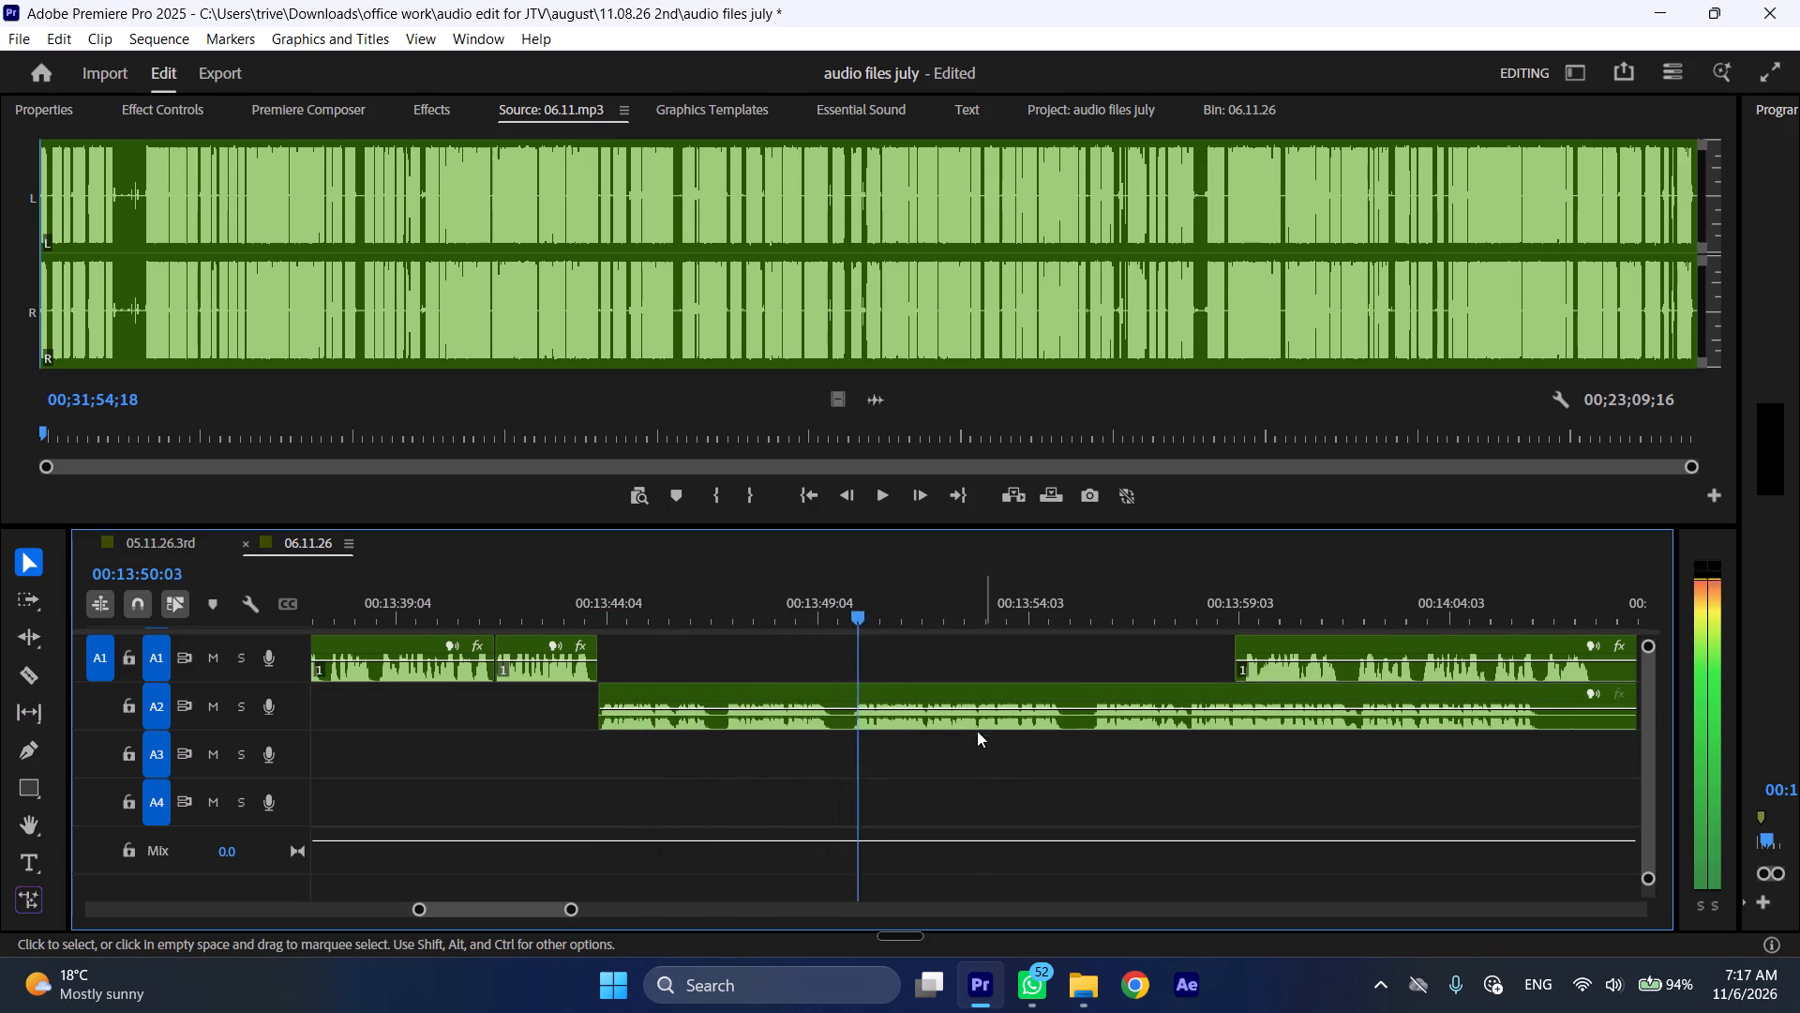
{"action": "left_click", "coordinate": [848, 601]}
{"action": "left_click", "coordinate": [1096, 619]}
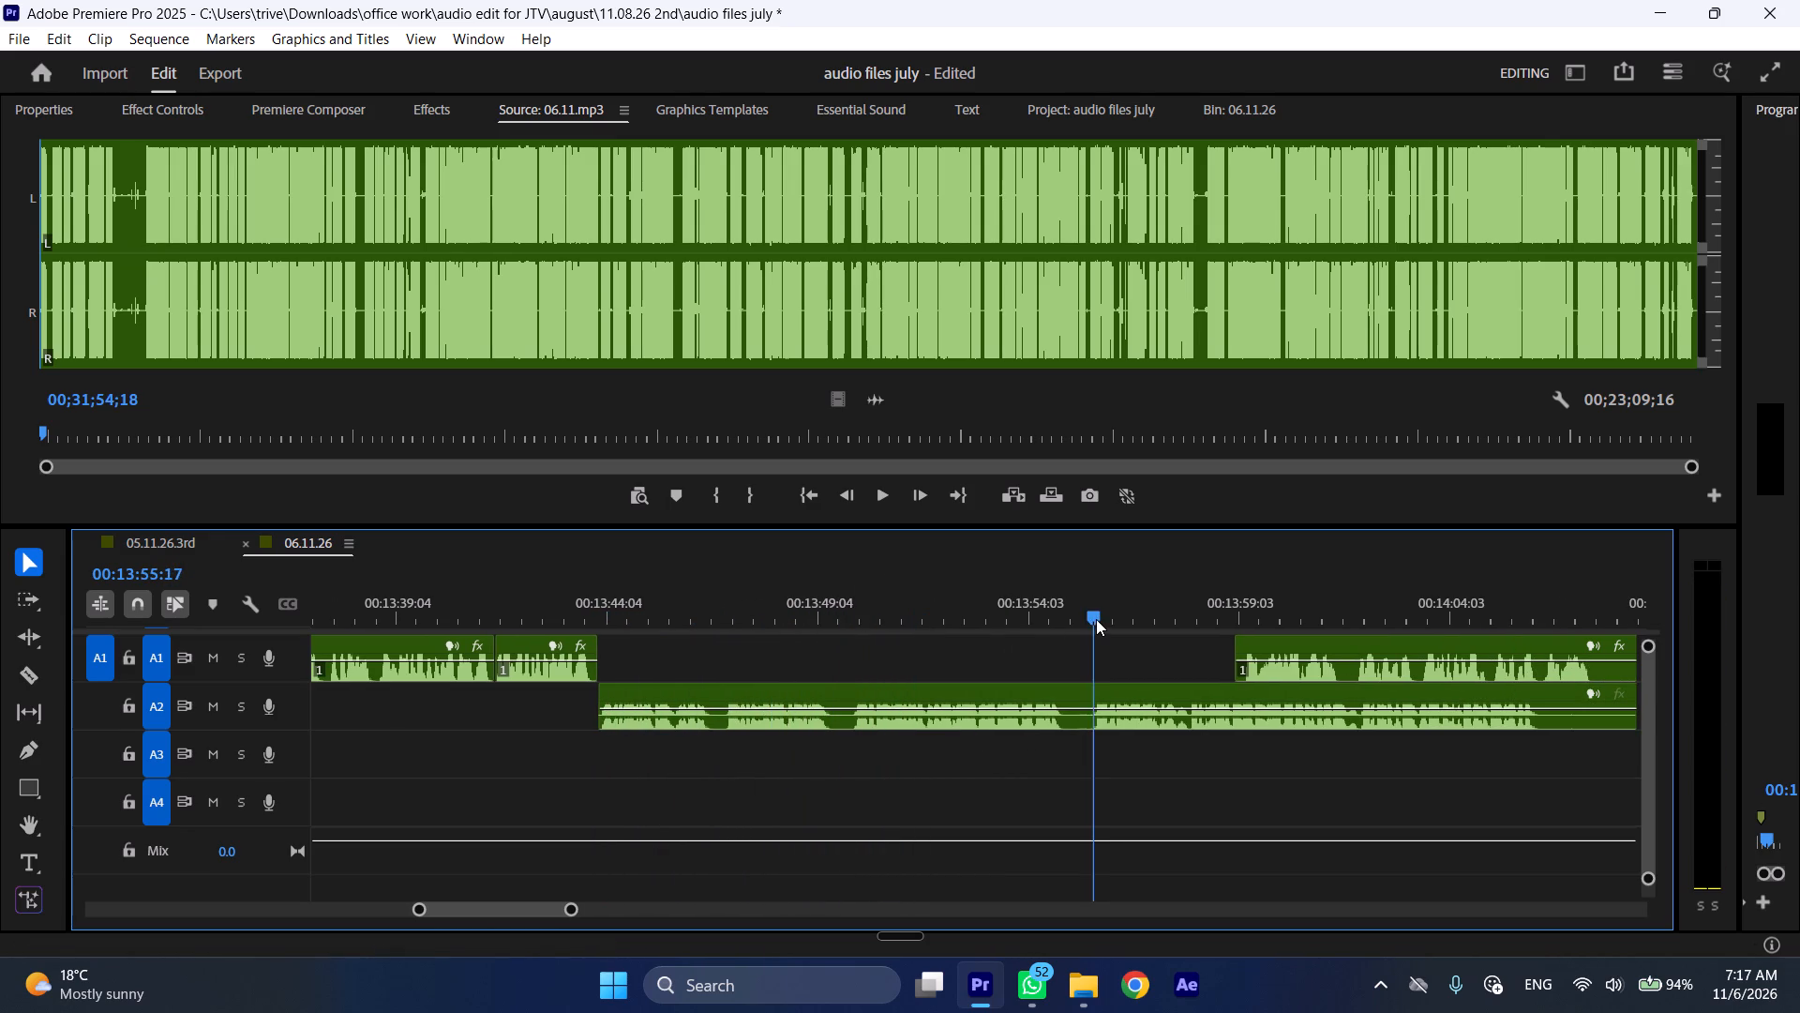
{"action": "key", "text": "space"}
{"action": "left_click", "coordinate": [1094, 613]}
{"action": "left_click", "coordinate": [1117, 685]}
{"action": "key", "text": "shift+c"}
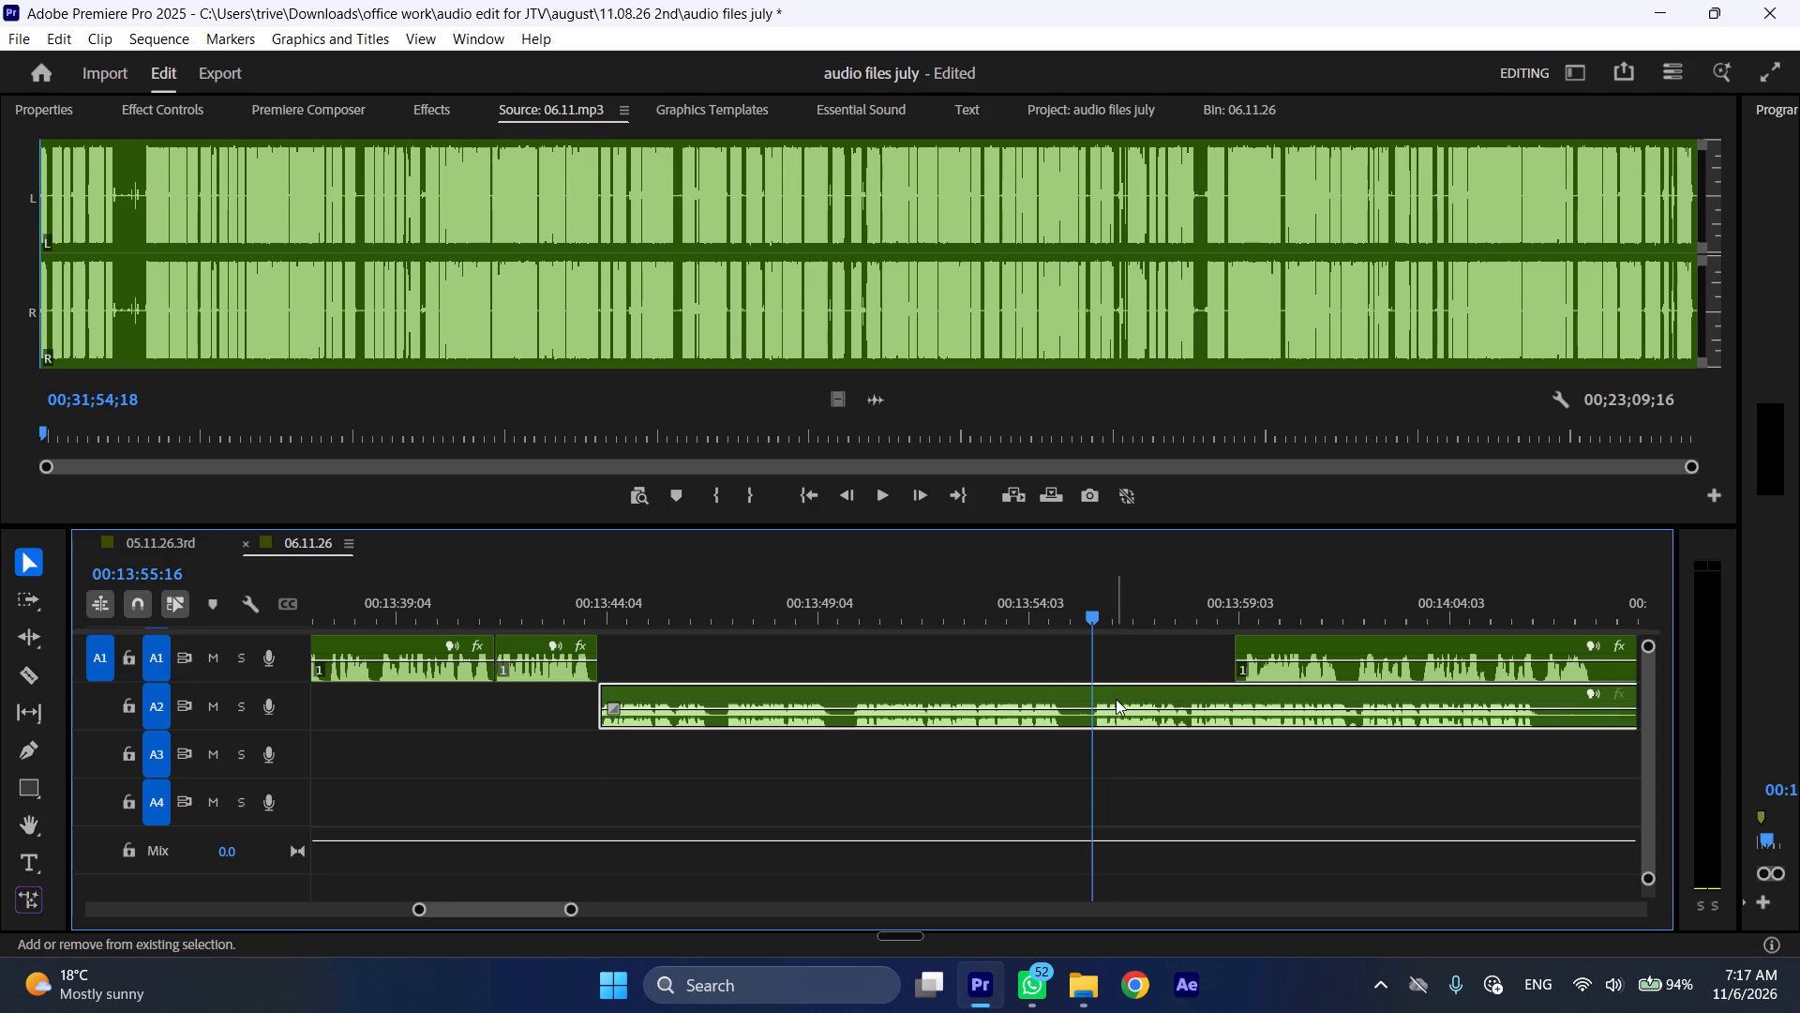
{"action": "key", "text": "ctrl+shift+d"}
Shift the overlapping A1 clip later to start at about 00:13:59 and play A2 from 00:13:43:23 at faster speed.
{"action": "left_click_drag", "start_coordinate": [816, 634], "coordinate": [1321, 663]}
{"action": "key", "text": "space"}
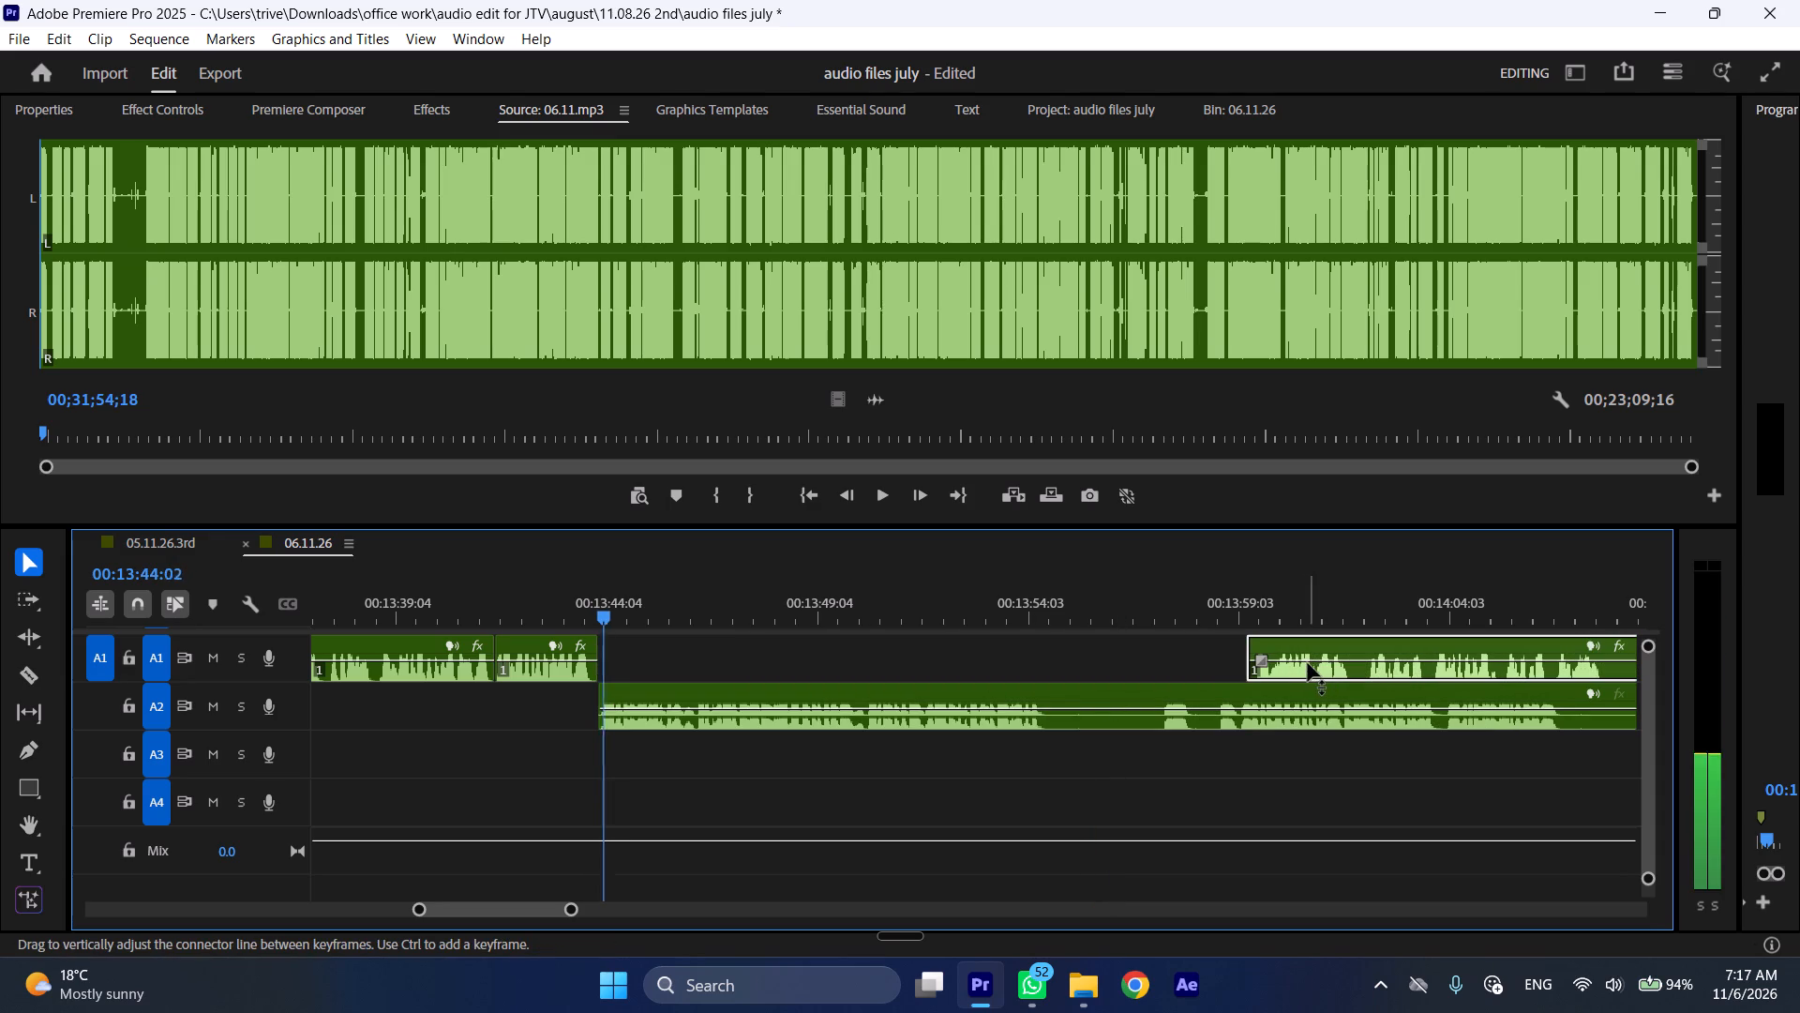
{"action": "key", "text": "l"}
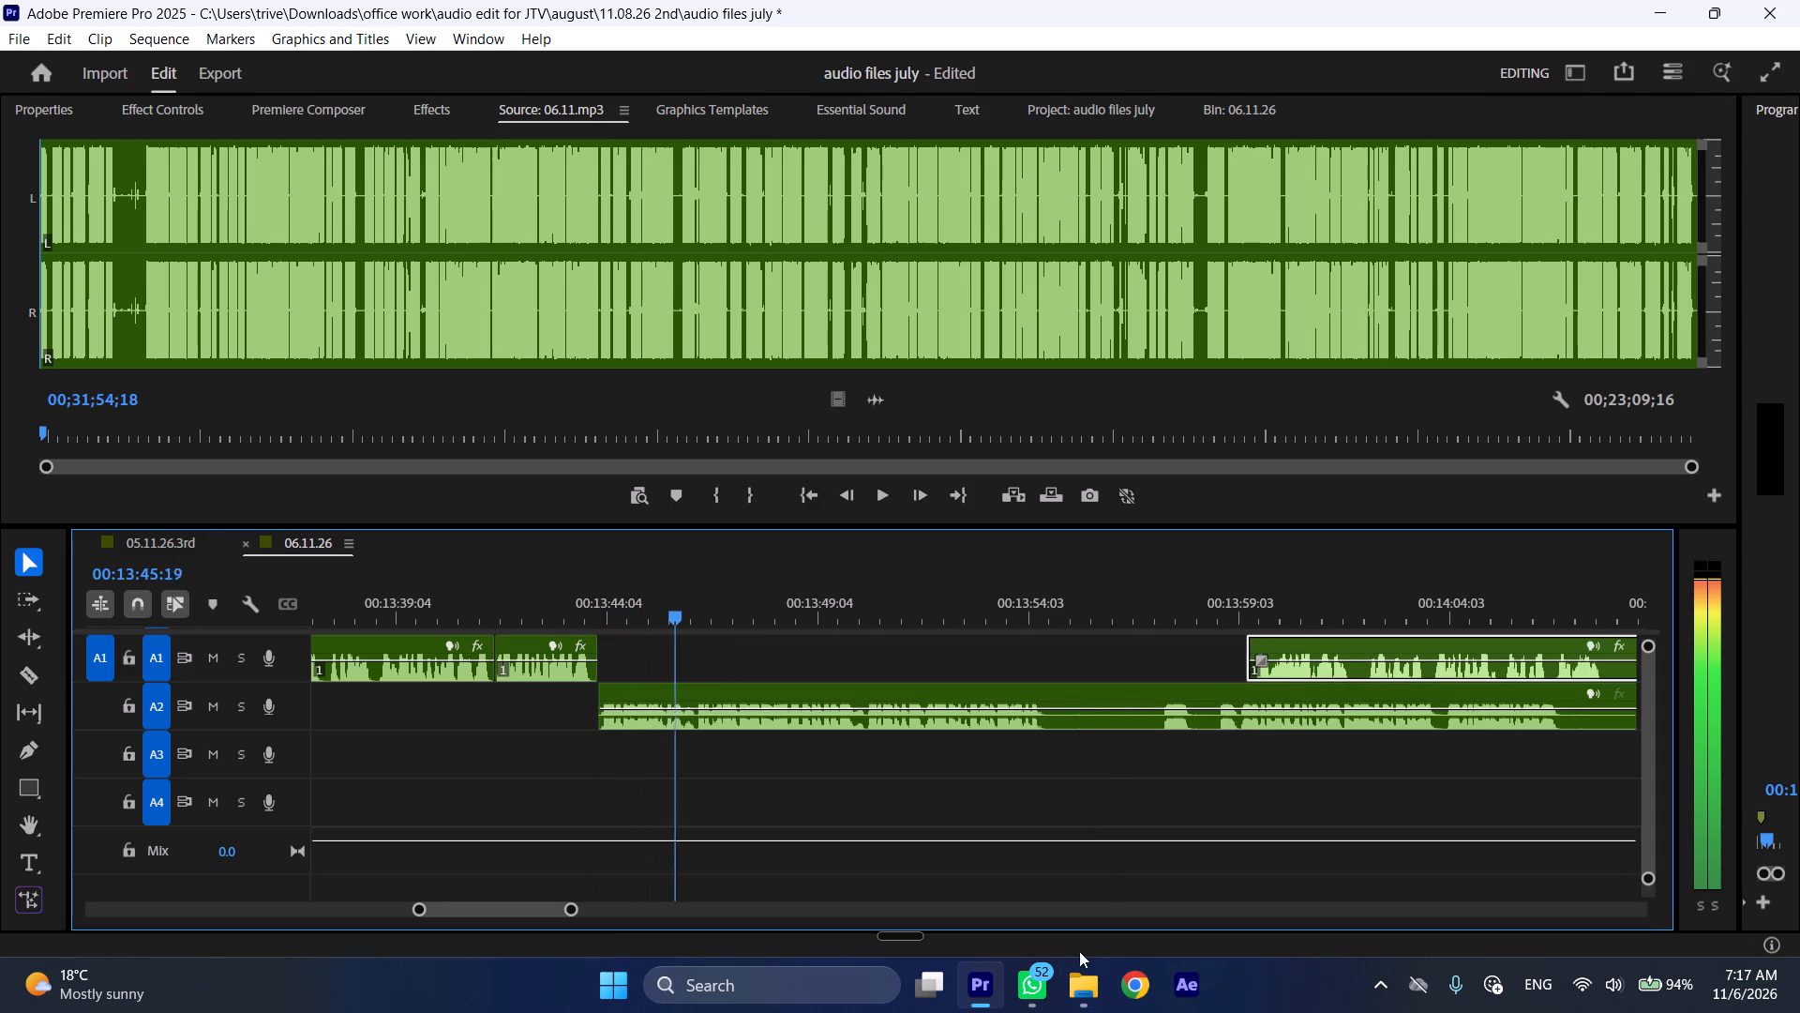
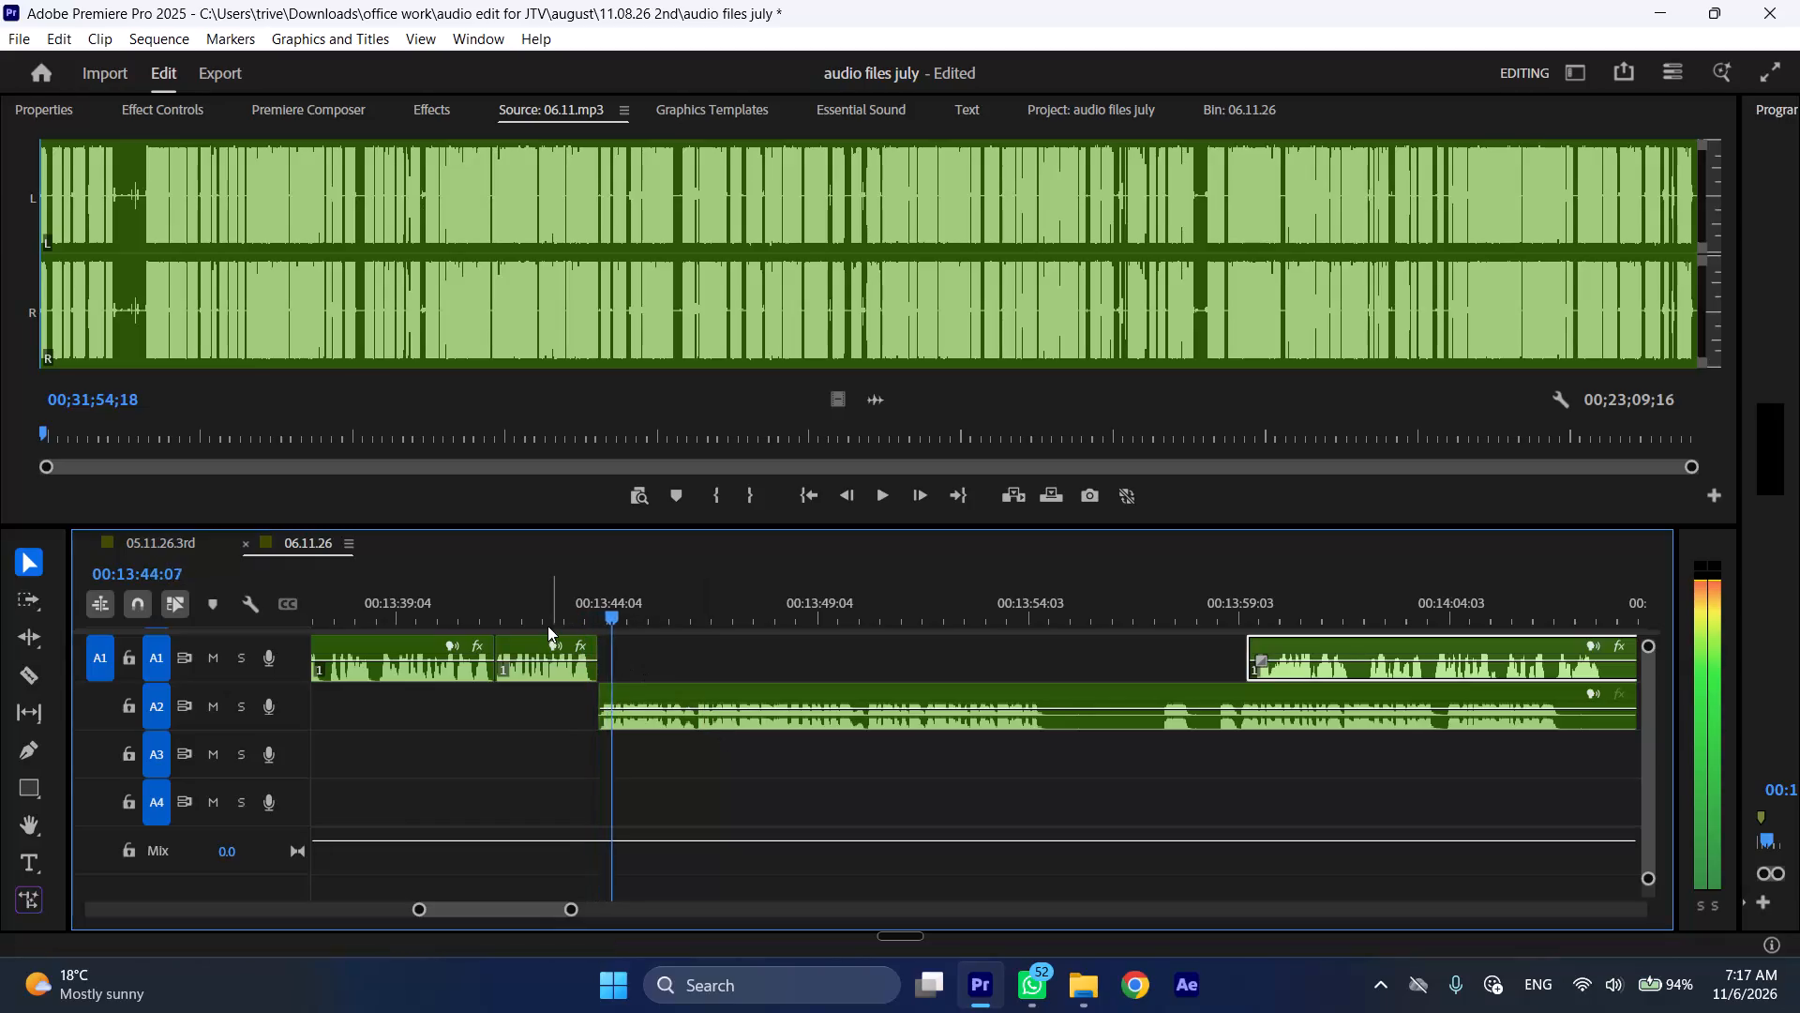
Replay the end of the A1 passage from about 00:13:42, just before the A2 clip starts.
{"action": "left_click", "coordinate": [547, 625]}
{"action": "key", "text": "space"}
{"action": "left_click", "coordinate": [532, 603]}
{"action": "key", "text": "space"}
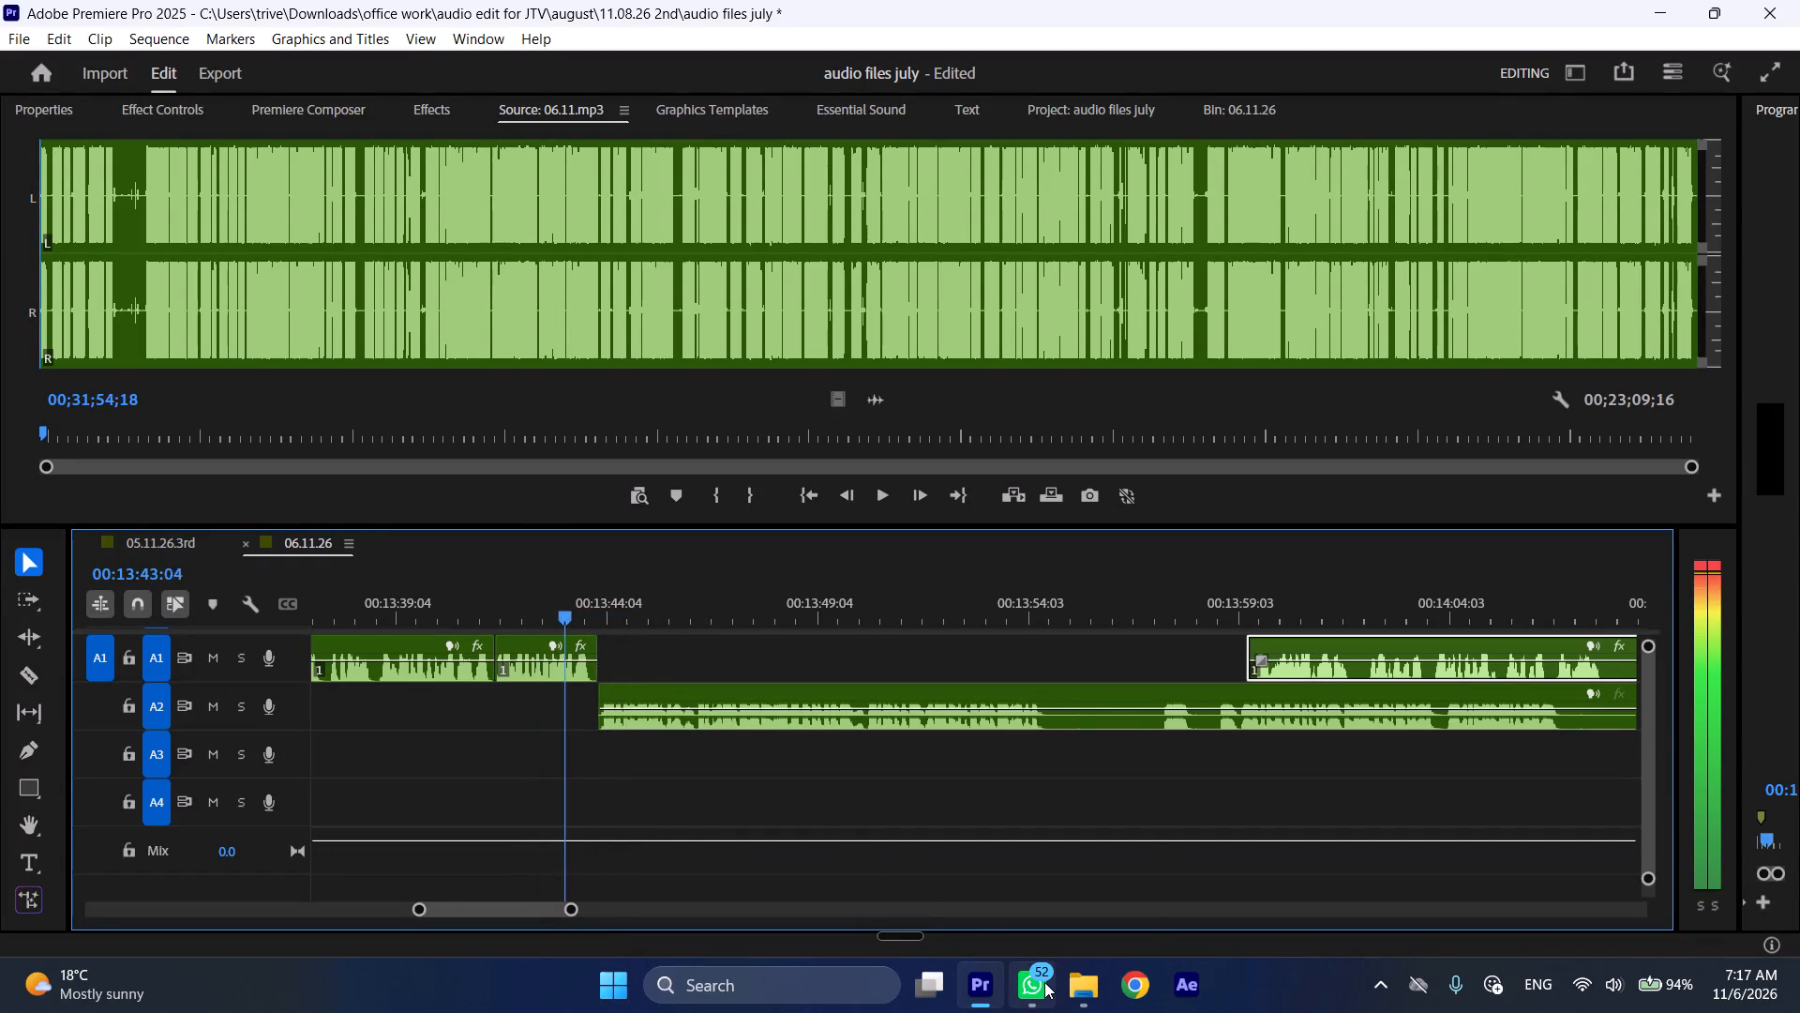
{"action": "key", "text": "space"}
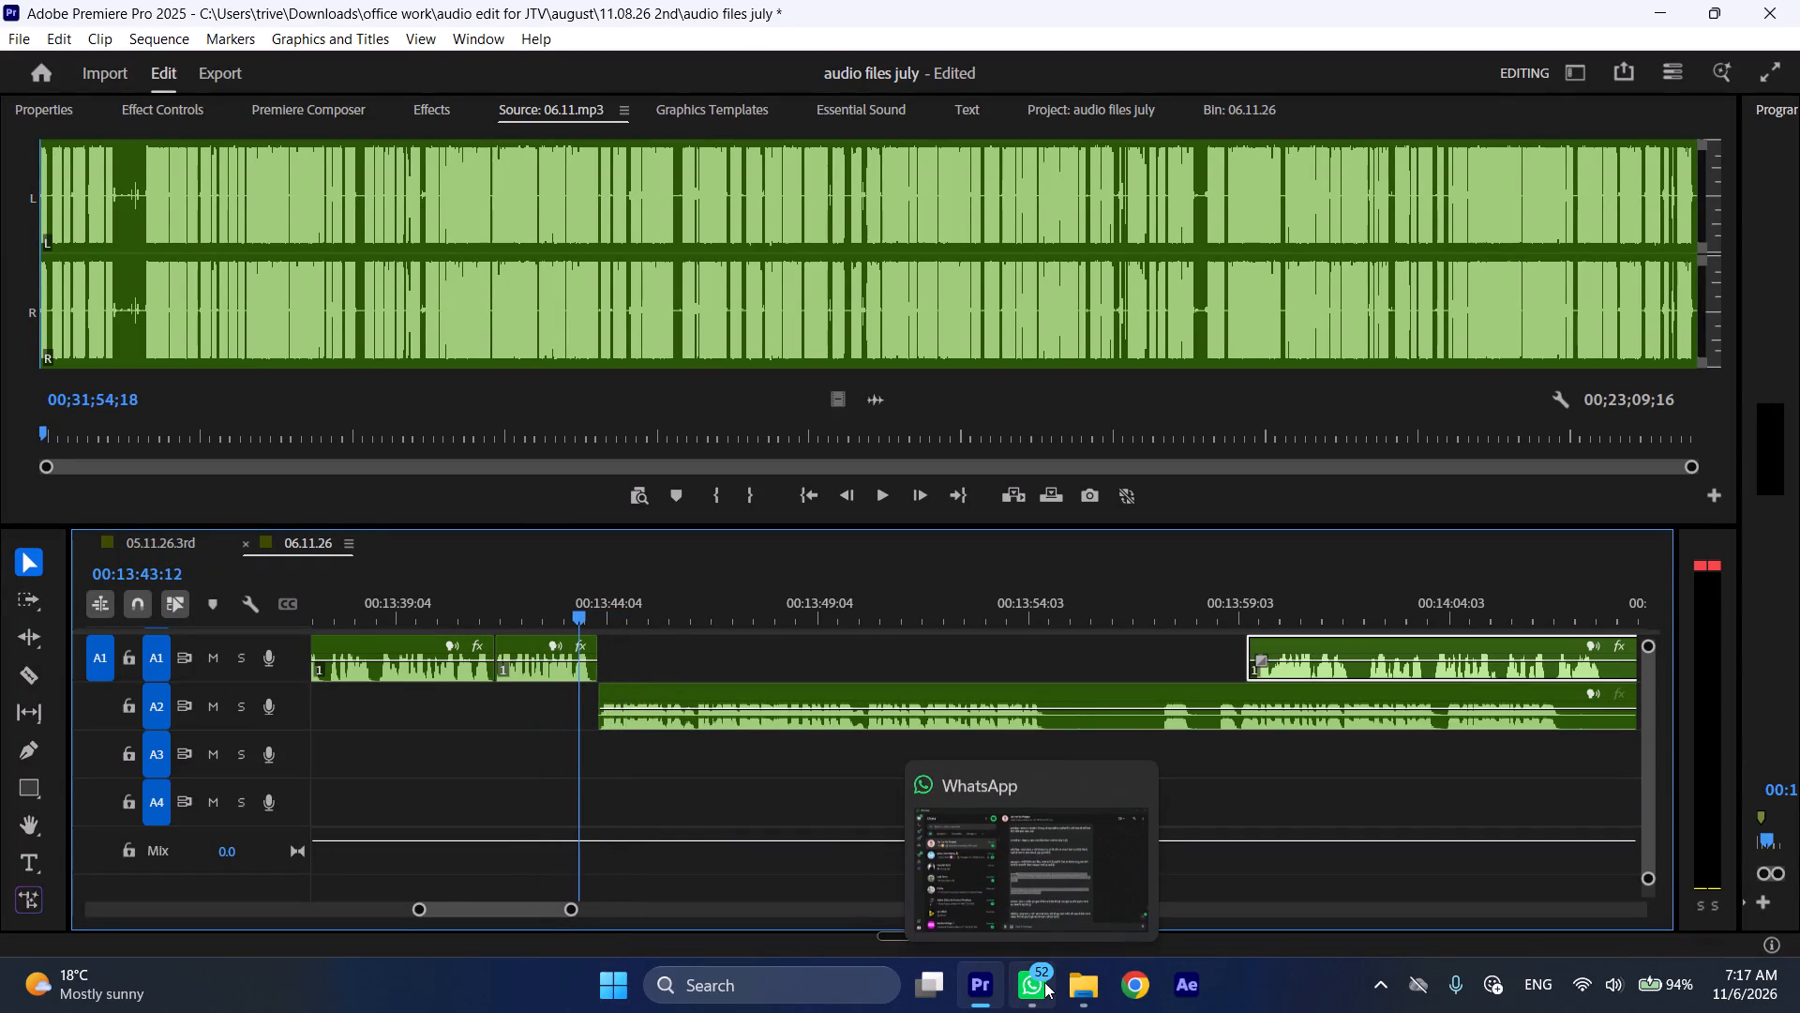
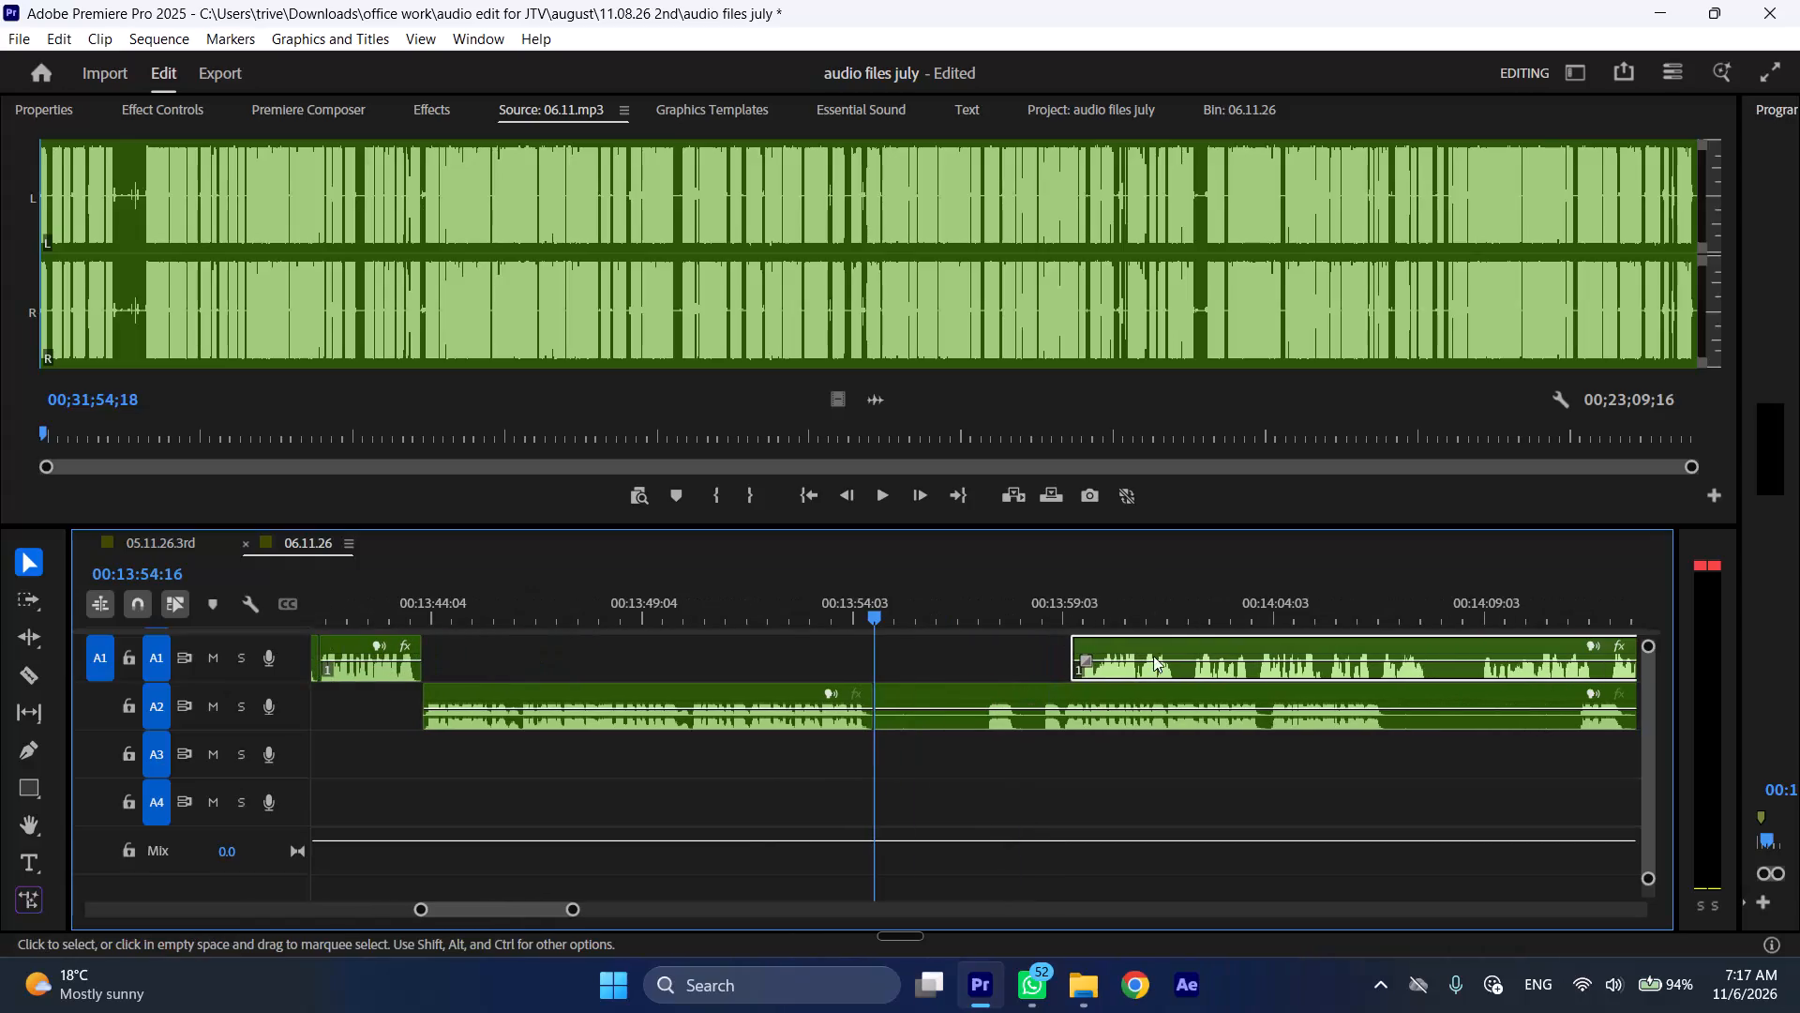
Move the next A1 clip back to start at 00:13:54:16, where the A2 passage ends, and shift the following A2 clip to about 00:14:07.
{"action": "left_click_drag", "start_coordinate": [1142, 643], "coordinate": [1041, 652]}
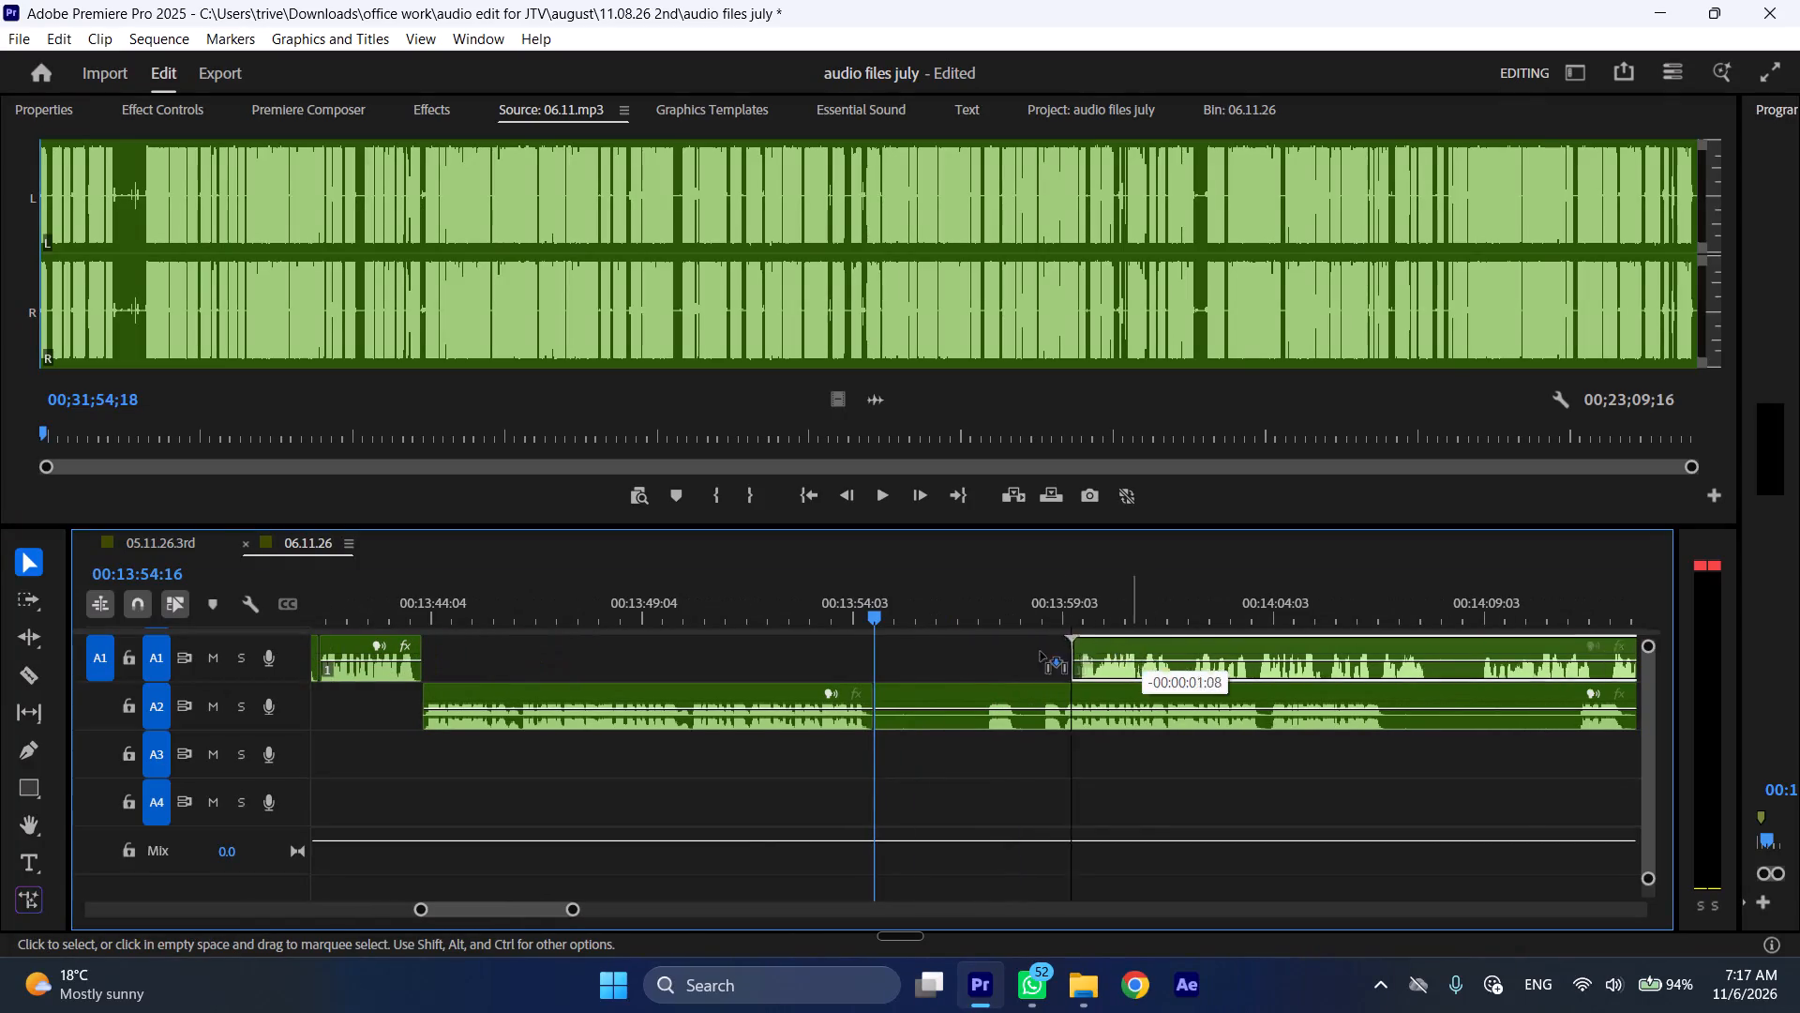
{"action": "left_click_drag", "start_coordinate": [1041, 652], "coordinate": [946, 652]}
{"action": "left_click_drag", "start_coordinate": [932, 691], "coordinate": [1449, 695]}
Play the repositioned A1 passage from 00:13:54:16 at increased speed to check it.
{"action": "key", "text": "space"}
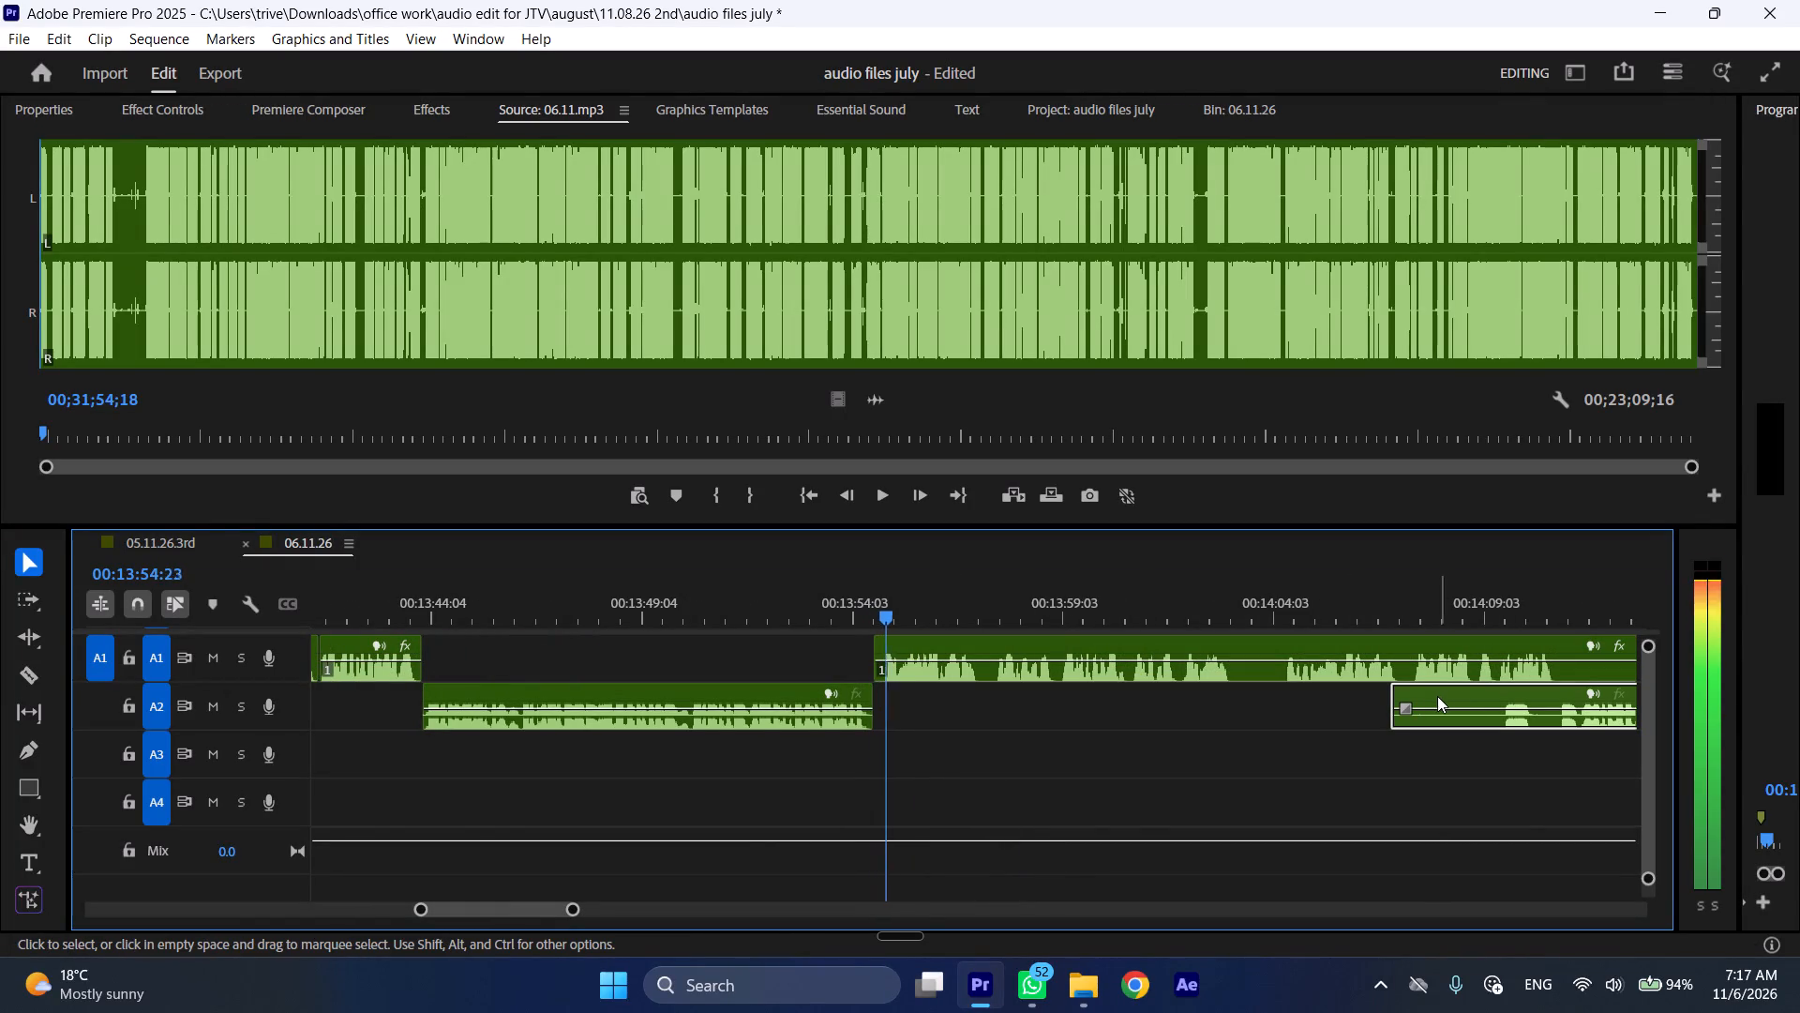
{"action": "key", "text": "l"}
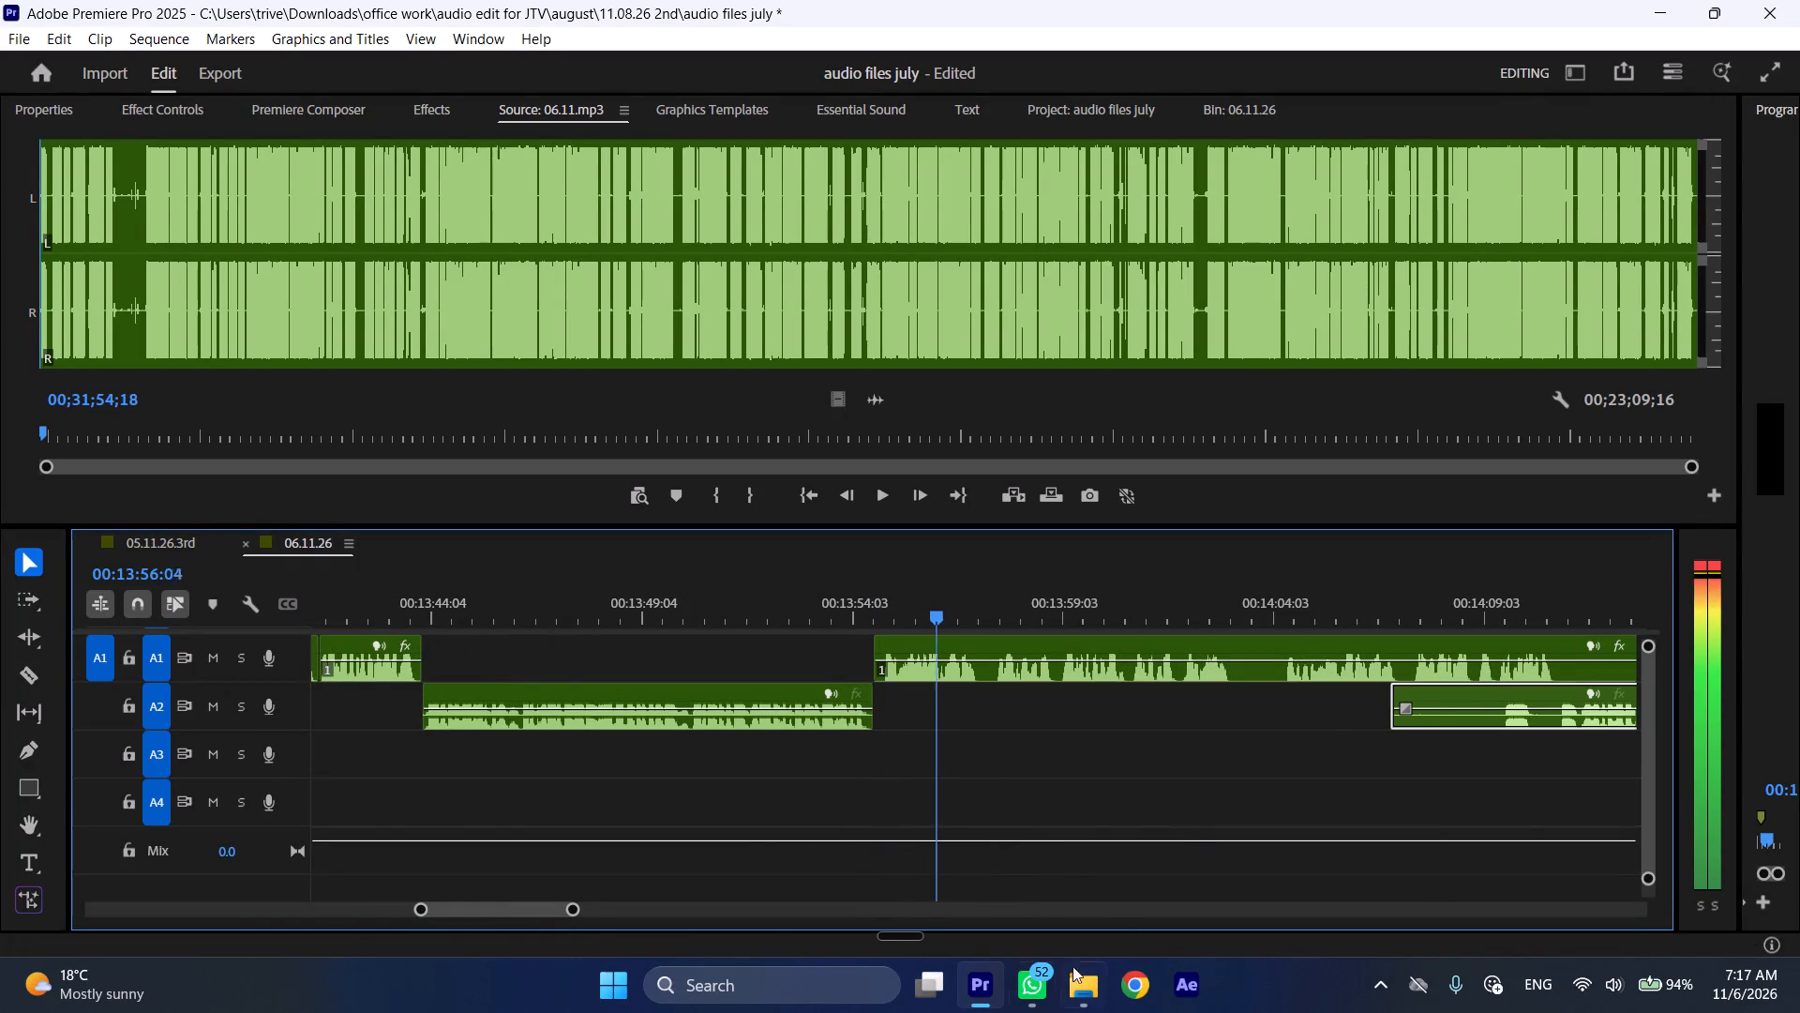
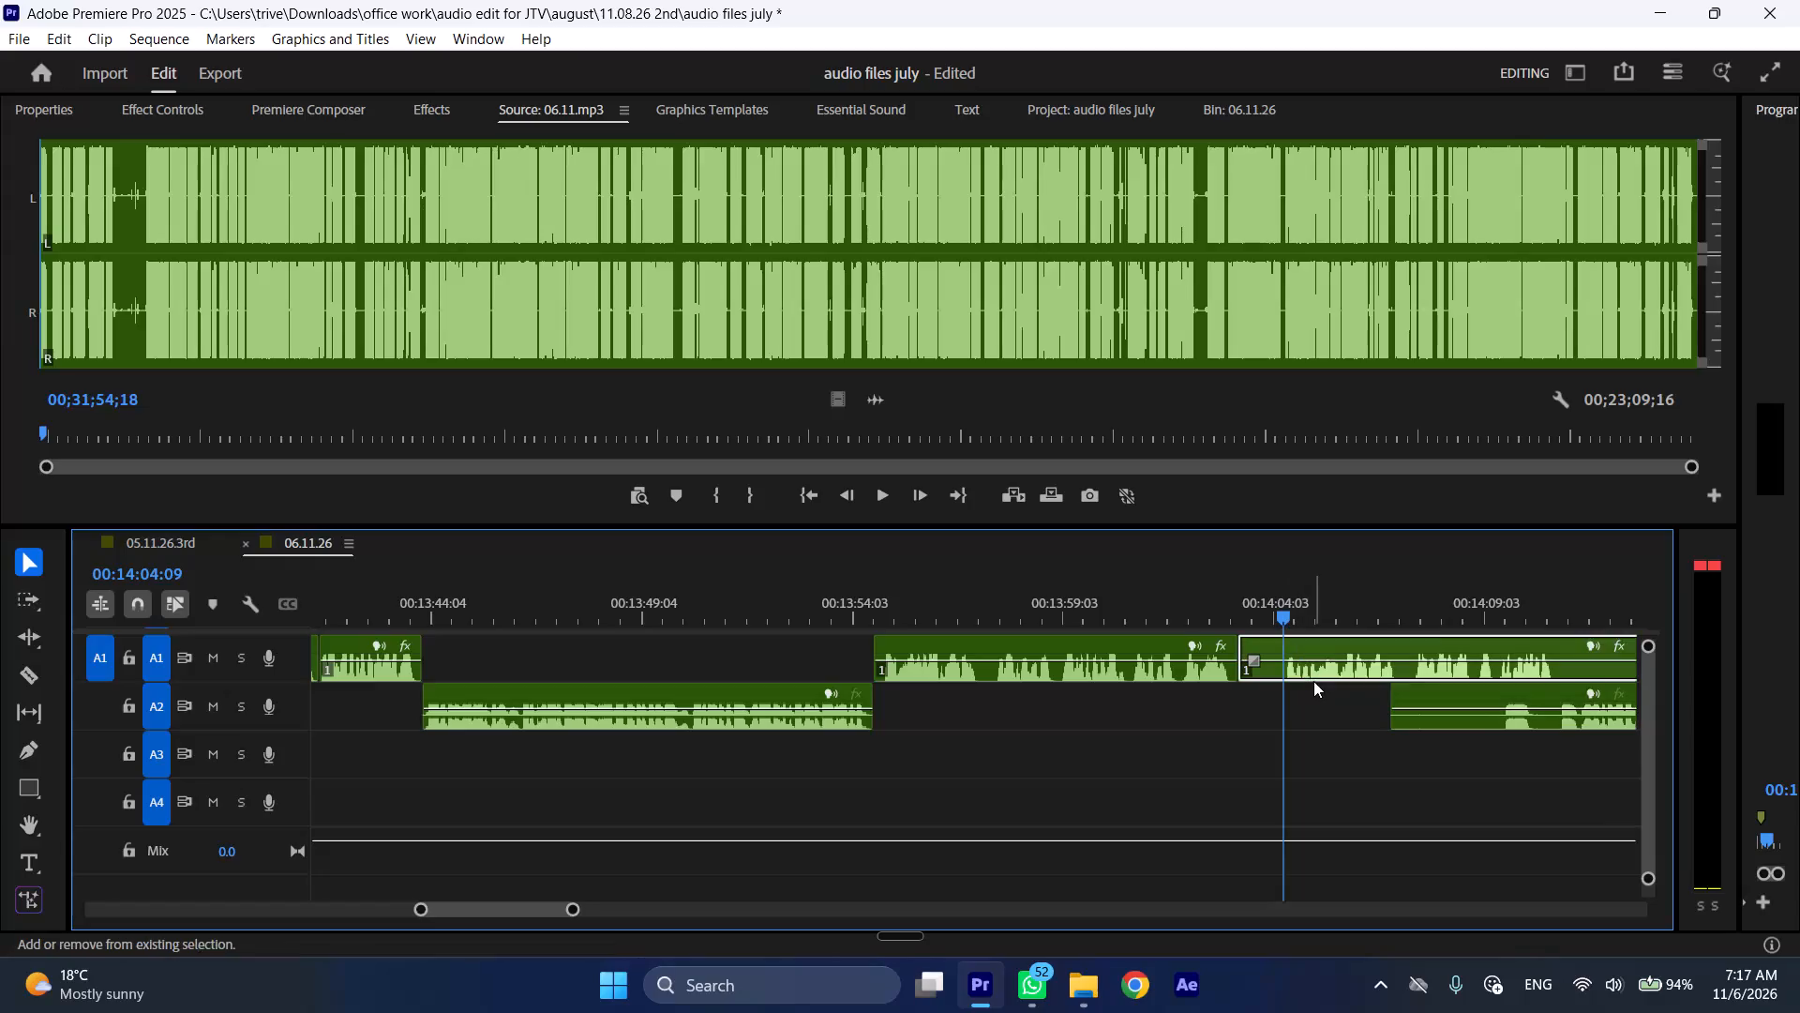
Cut the A1 clip at 00:14:04:09 and ripple delete its silent opening so the speech starts at 00:14:03:07.
{"action": "key", "text": "shift+c"}
{"action": "key", "text": "ctrl+shift+d"}
Shift the A2 clip about 10 seconds later and trim its leading silence so it starts at about 00:14:18:16, while playing A1.
{"action": "scroll", "coordinate": [1267, 694], "scroll_direction": "down", "scroll_amount": 12}
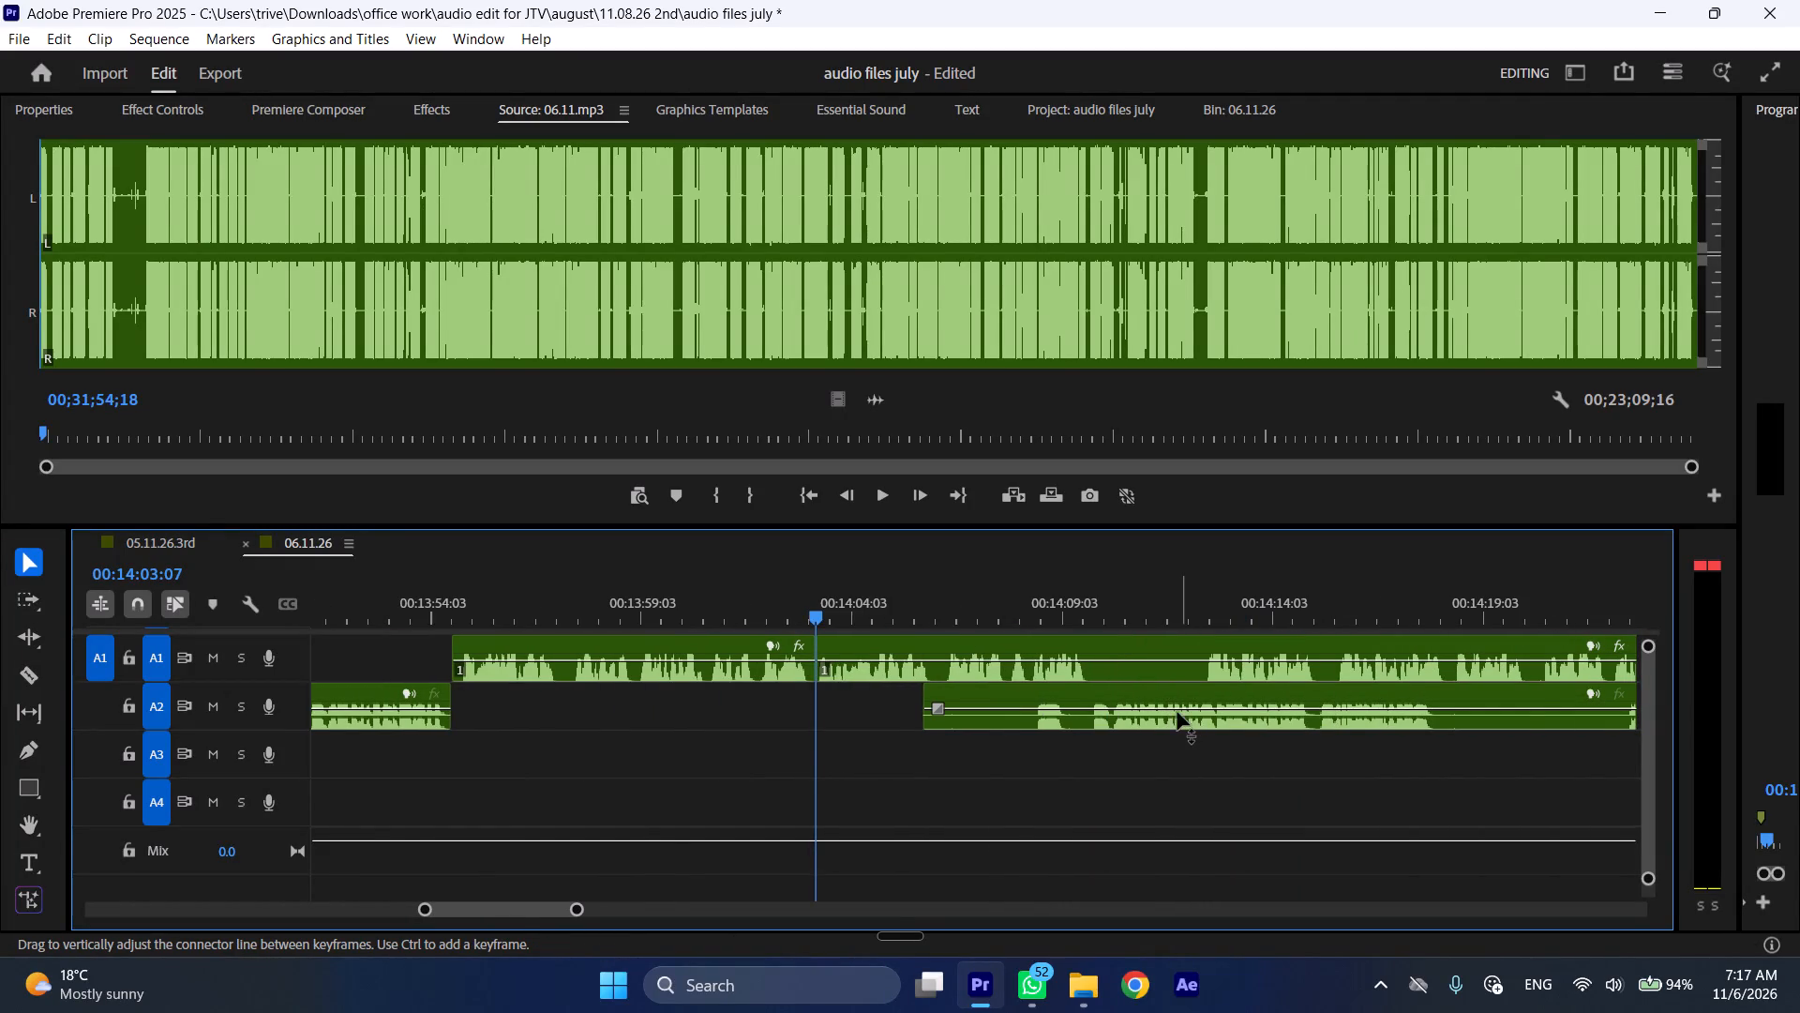
{"action": "scroll", "coordinate": [1175, 714], "scroll_direction": "down", "scroll_amount": 4}
{"action": "left_click_drag", "start_coordinate": [821, 697], "coordinate": [1260, 697]}
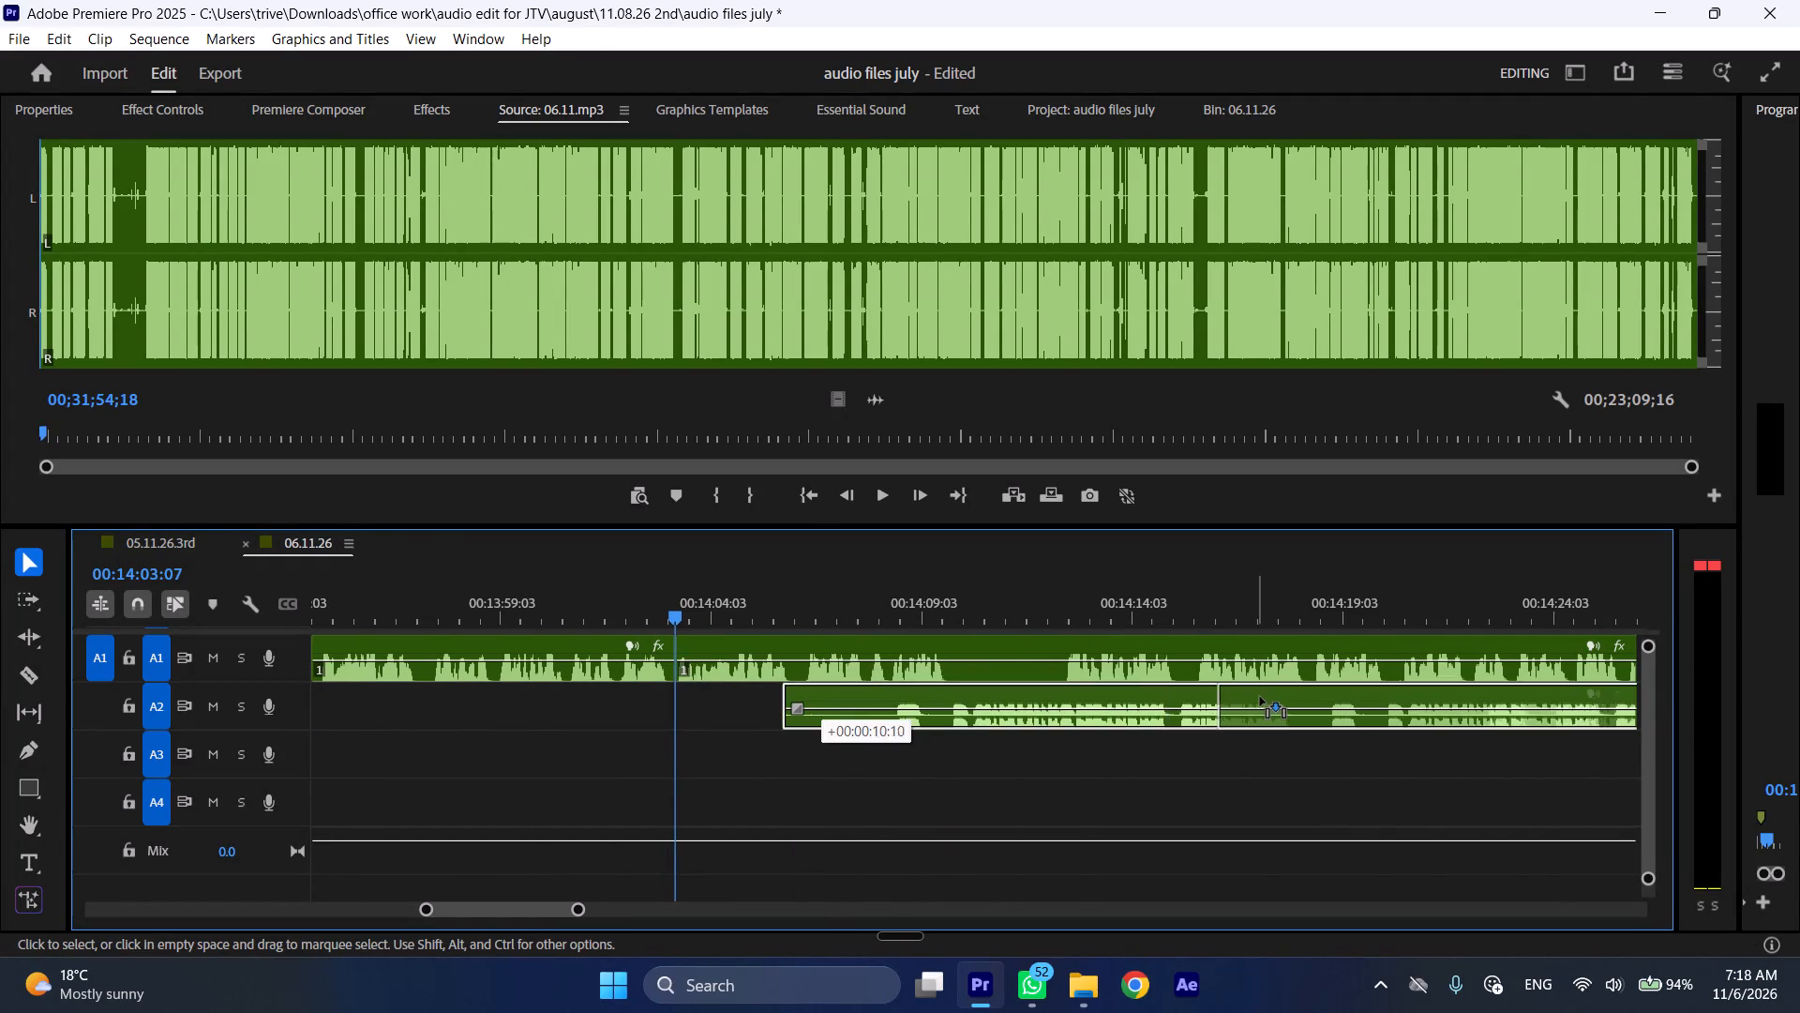
{"action": "left_click_drag", "start_coordinate": [1260, 697], "coordinate": [1262, 697]}
{"action": "key", "text": "space"}
{"action": "key", "text": "l"}
{"action": "scroll", "coordinate": [982, 685], "scroll_direction": "down", "scroll_amount": 4}
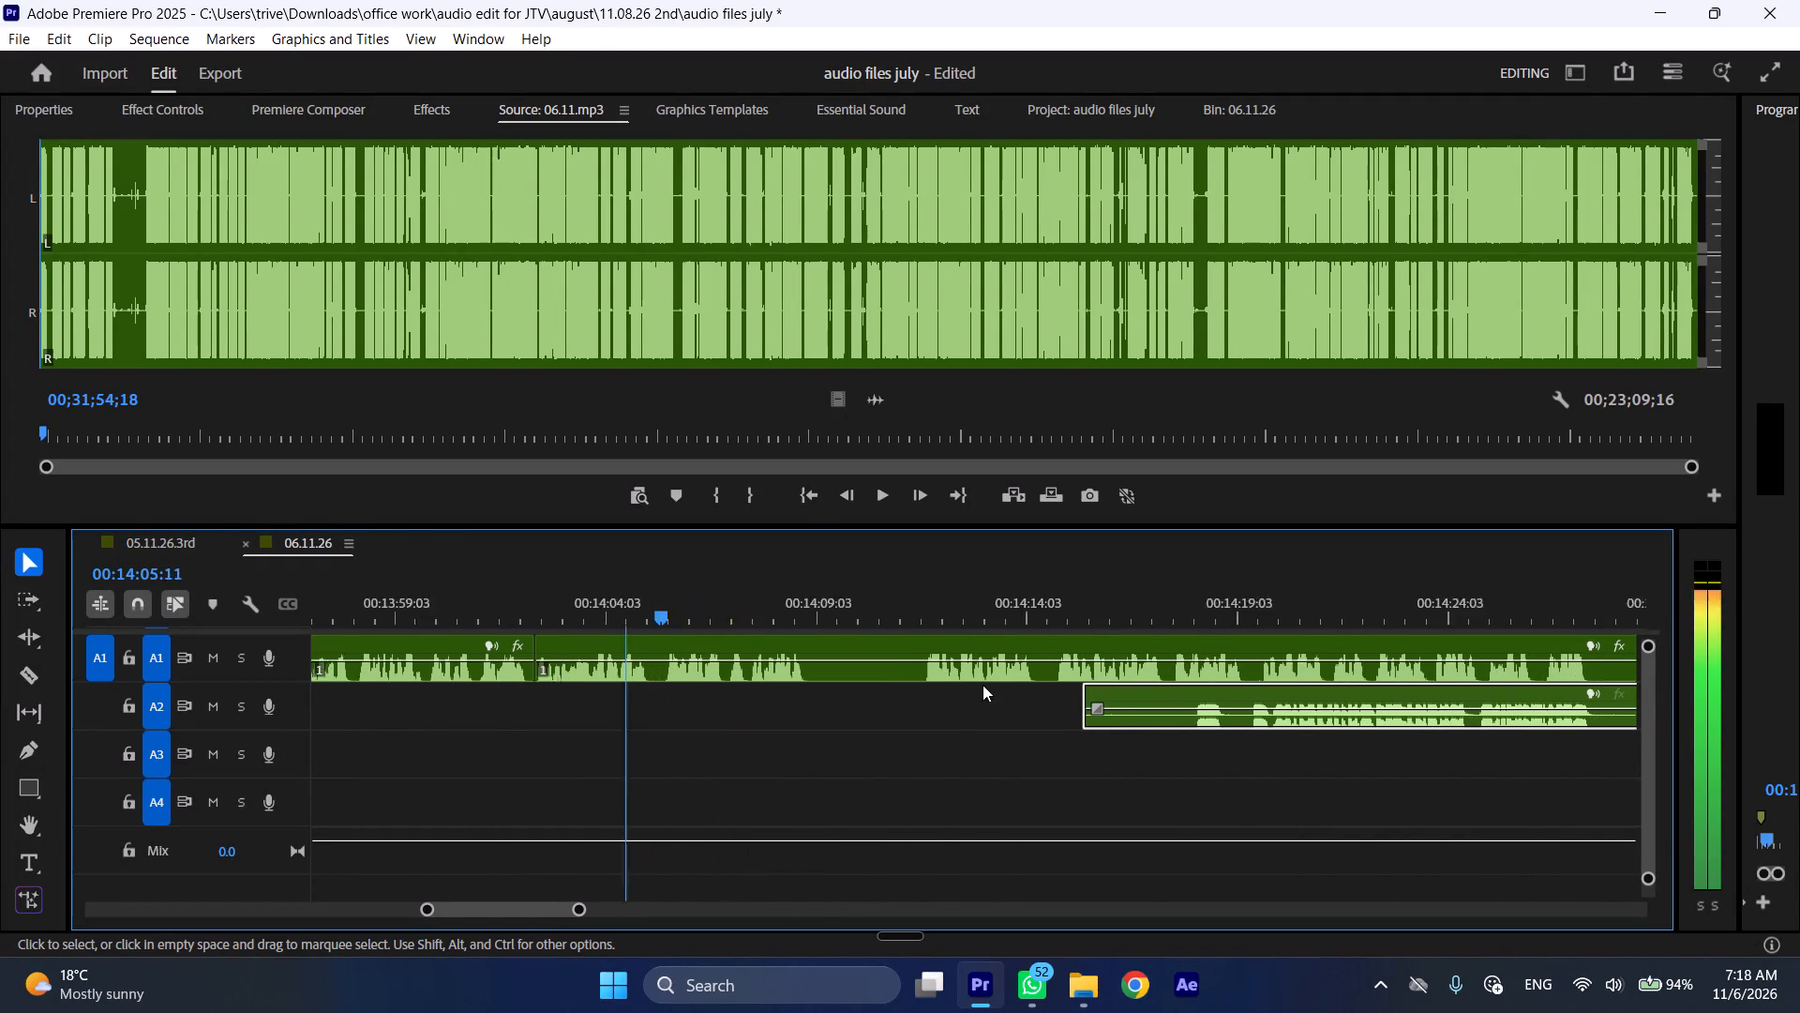
{"action": "scroll", "coordinate": [982, 685], "scroll_direction": "down", "scroll_amount": 1}
{"action": "left_click_drag", "start_coordinate": [1057, 697], "coordinate": [1158, 706]}
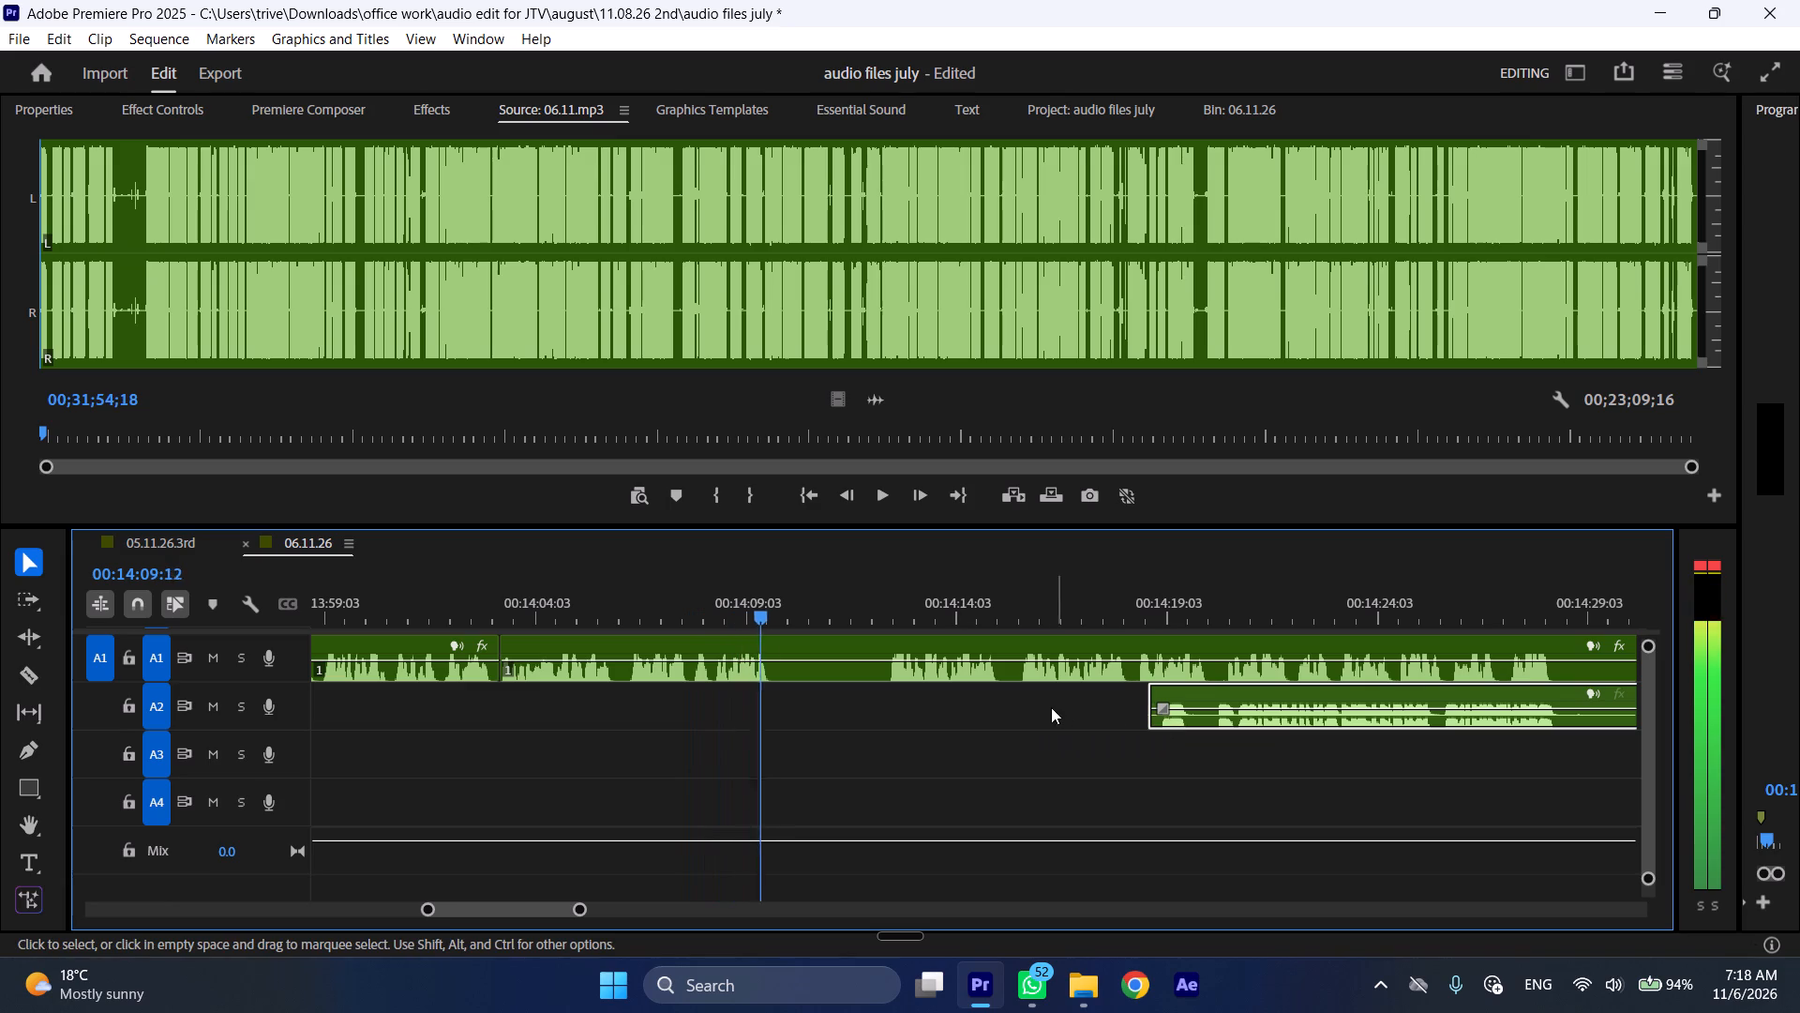
Cut the A1 clip at 00:14:09:21, start the A2 clip at that cut, and shift the remaining A1 clip to about 00:14:21:18.
{"action": "key", "text": "space"}
{"action": "key", "text": "shift+c"}
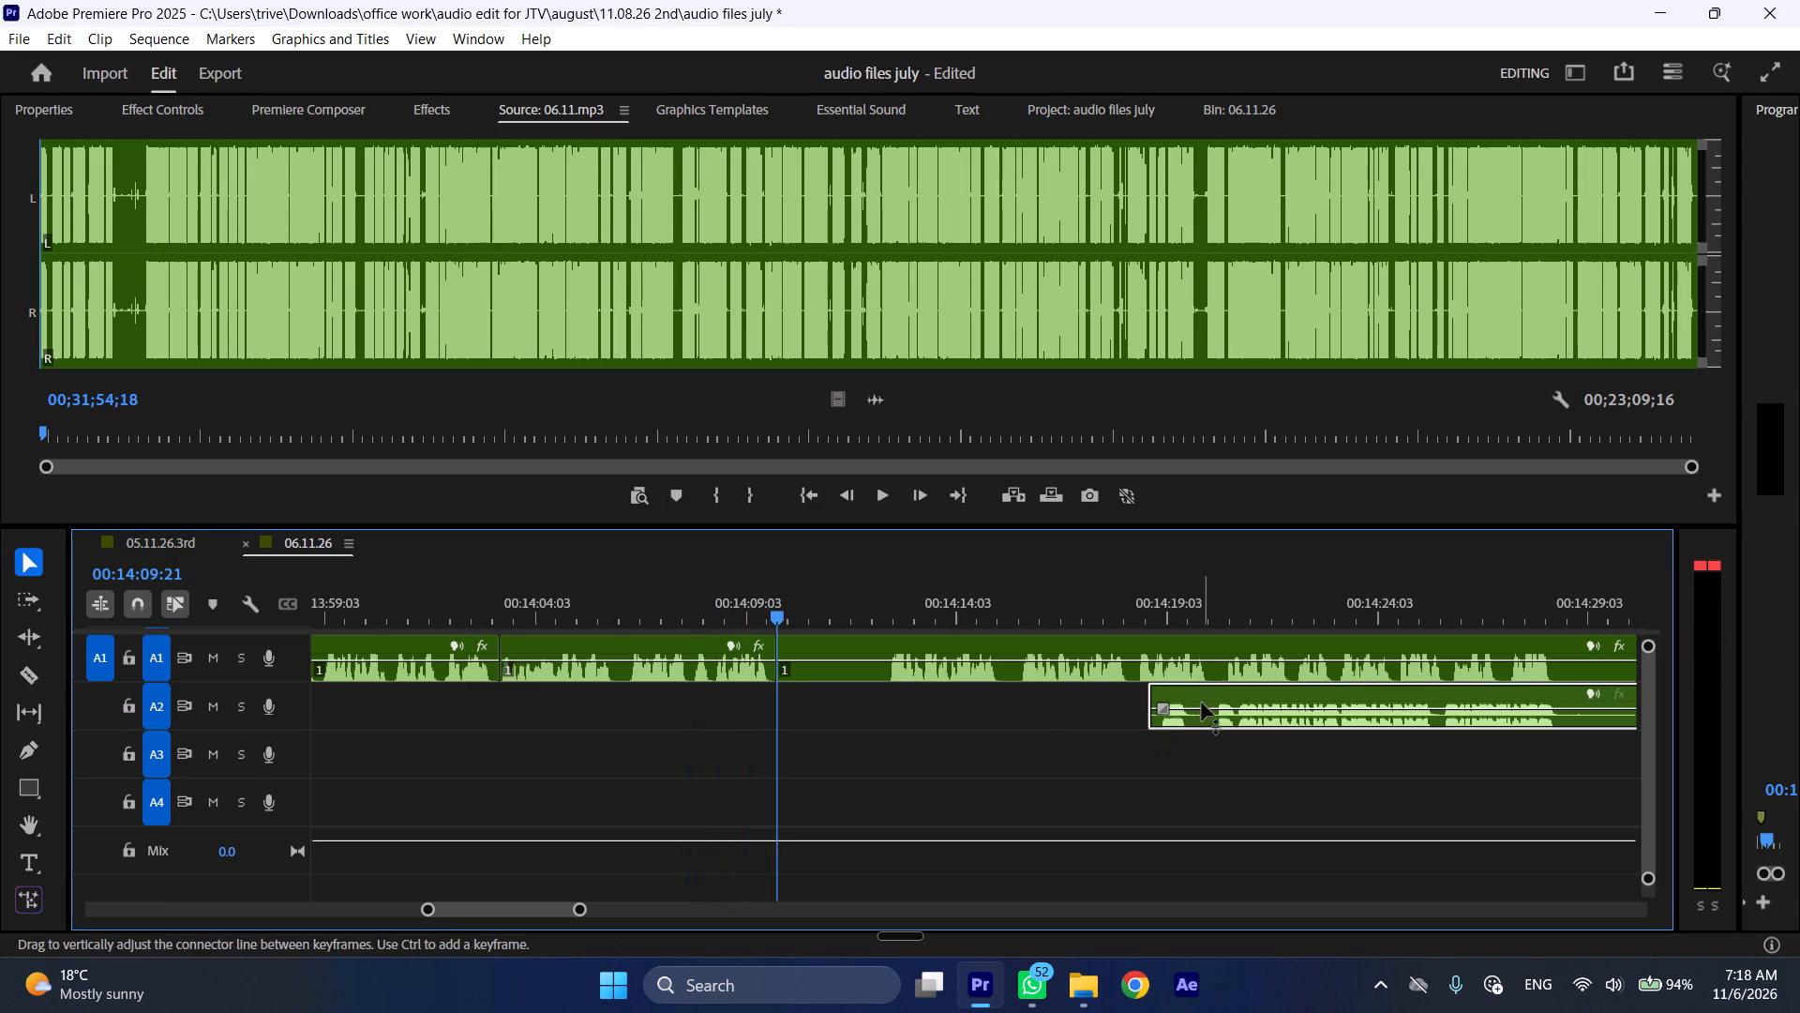
{"action": "left_click_drag", "start_coordinate": [1207, 692], "coordinate": [841, 710]}
{"action": "left_click_drag", "start_coordinate": [816, 645], "coordinate": [1316, 653]}
Play the start of the repositioned A2 clip and ripple delete its opening phrase, from 00:14:09:21 to about 00:14:11:15.
{"action": "key", "text": "space"}
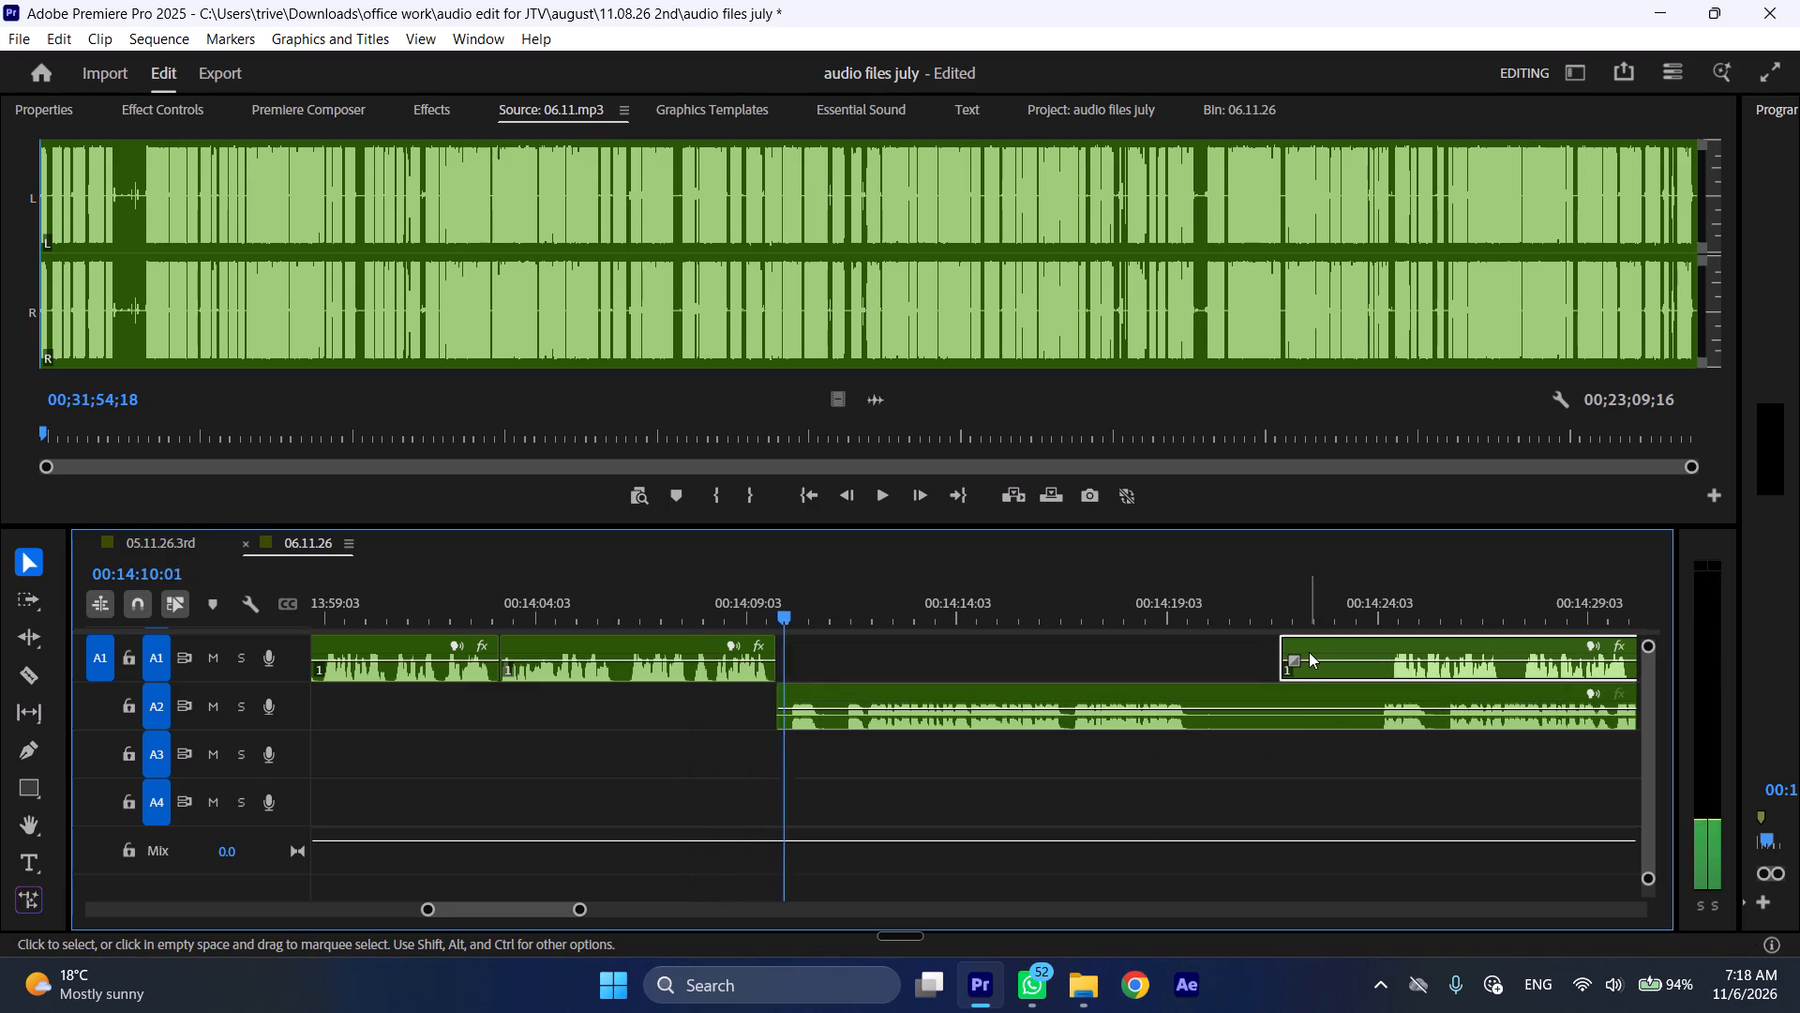
{"action": "key", "text": "l"}
{"action": "left_click", "coordinate": [851, 601]}
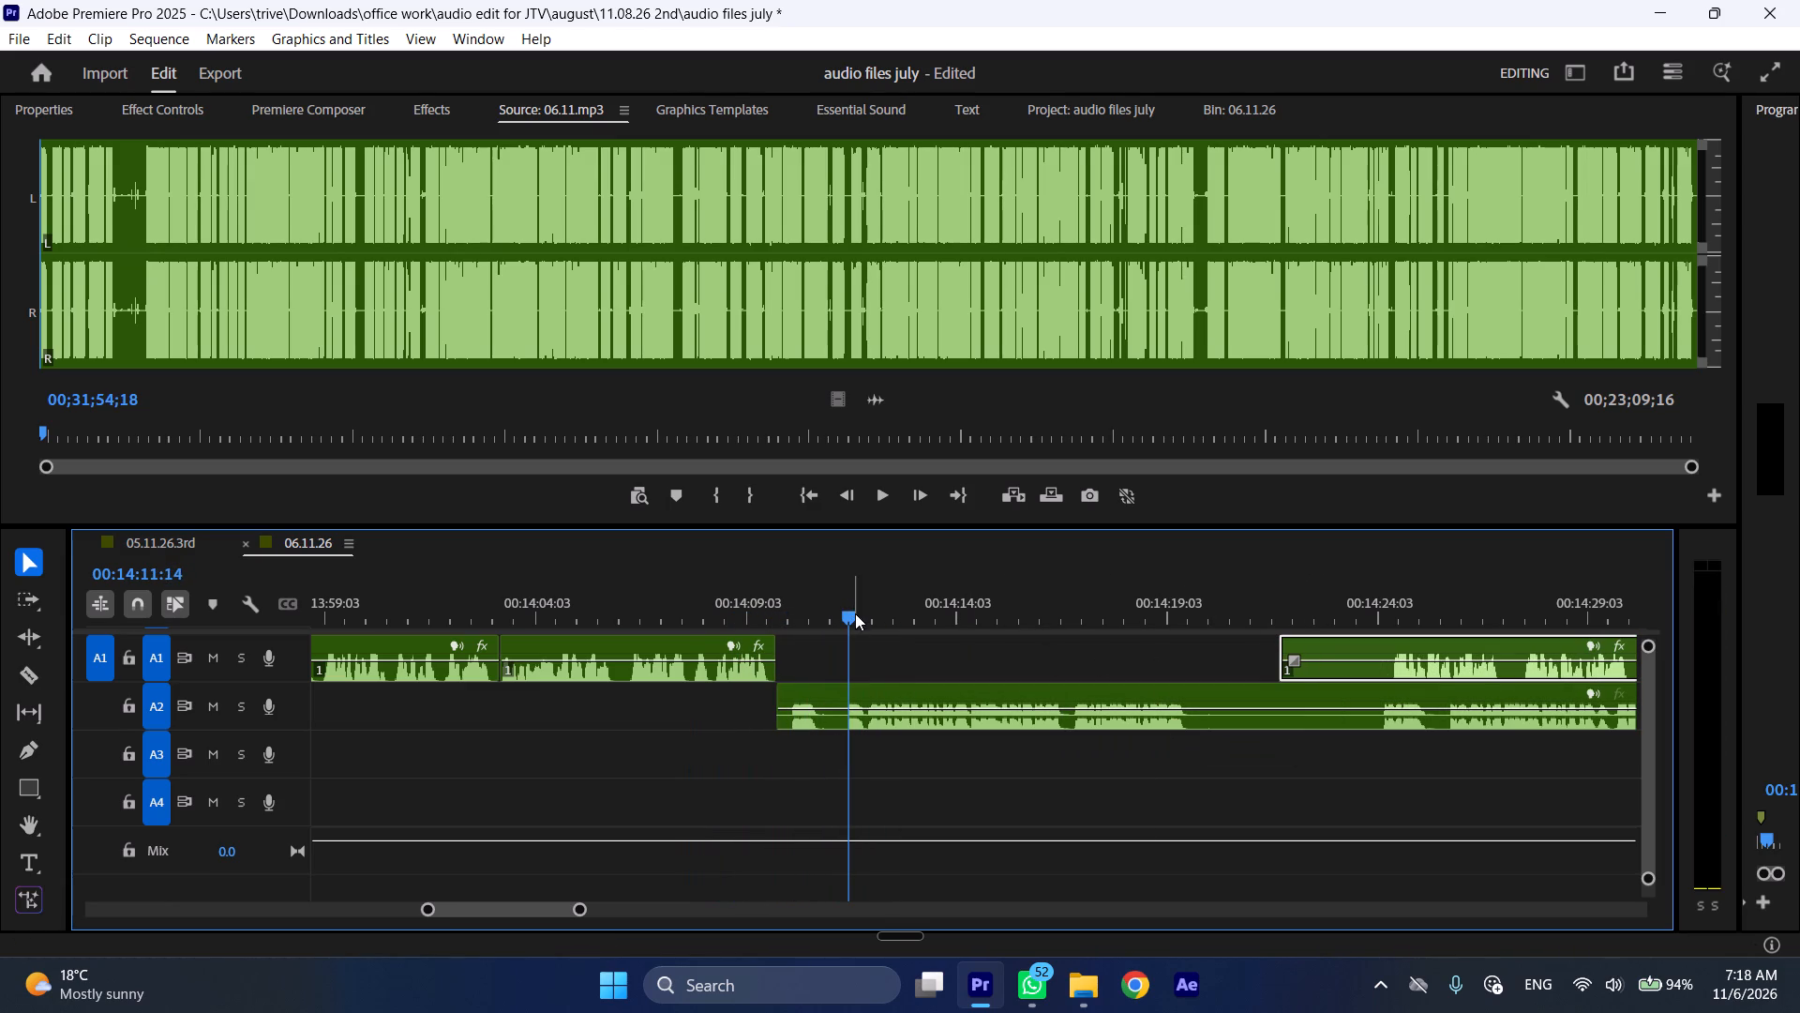
{"action": "left_click", "coordinate": [854, 607]}
{"action": "left_click", "coordinate": [897, 688]}
{"action": "key", "text": "shift+c"}
{"action": "key", "text": "ctrl+shift+d"}
Trim the leading silence of the next A1 clip so it starts at about 00:14:22:17, while playing the A2 passage at increased speed.
{"action": "key", "text": "space"}
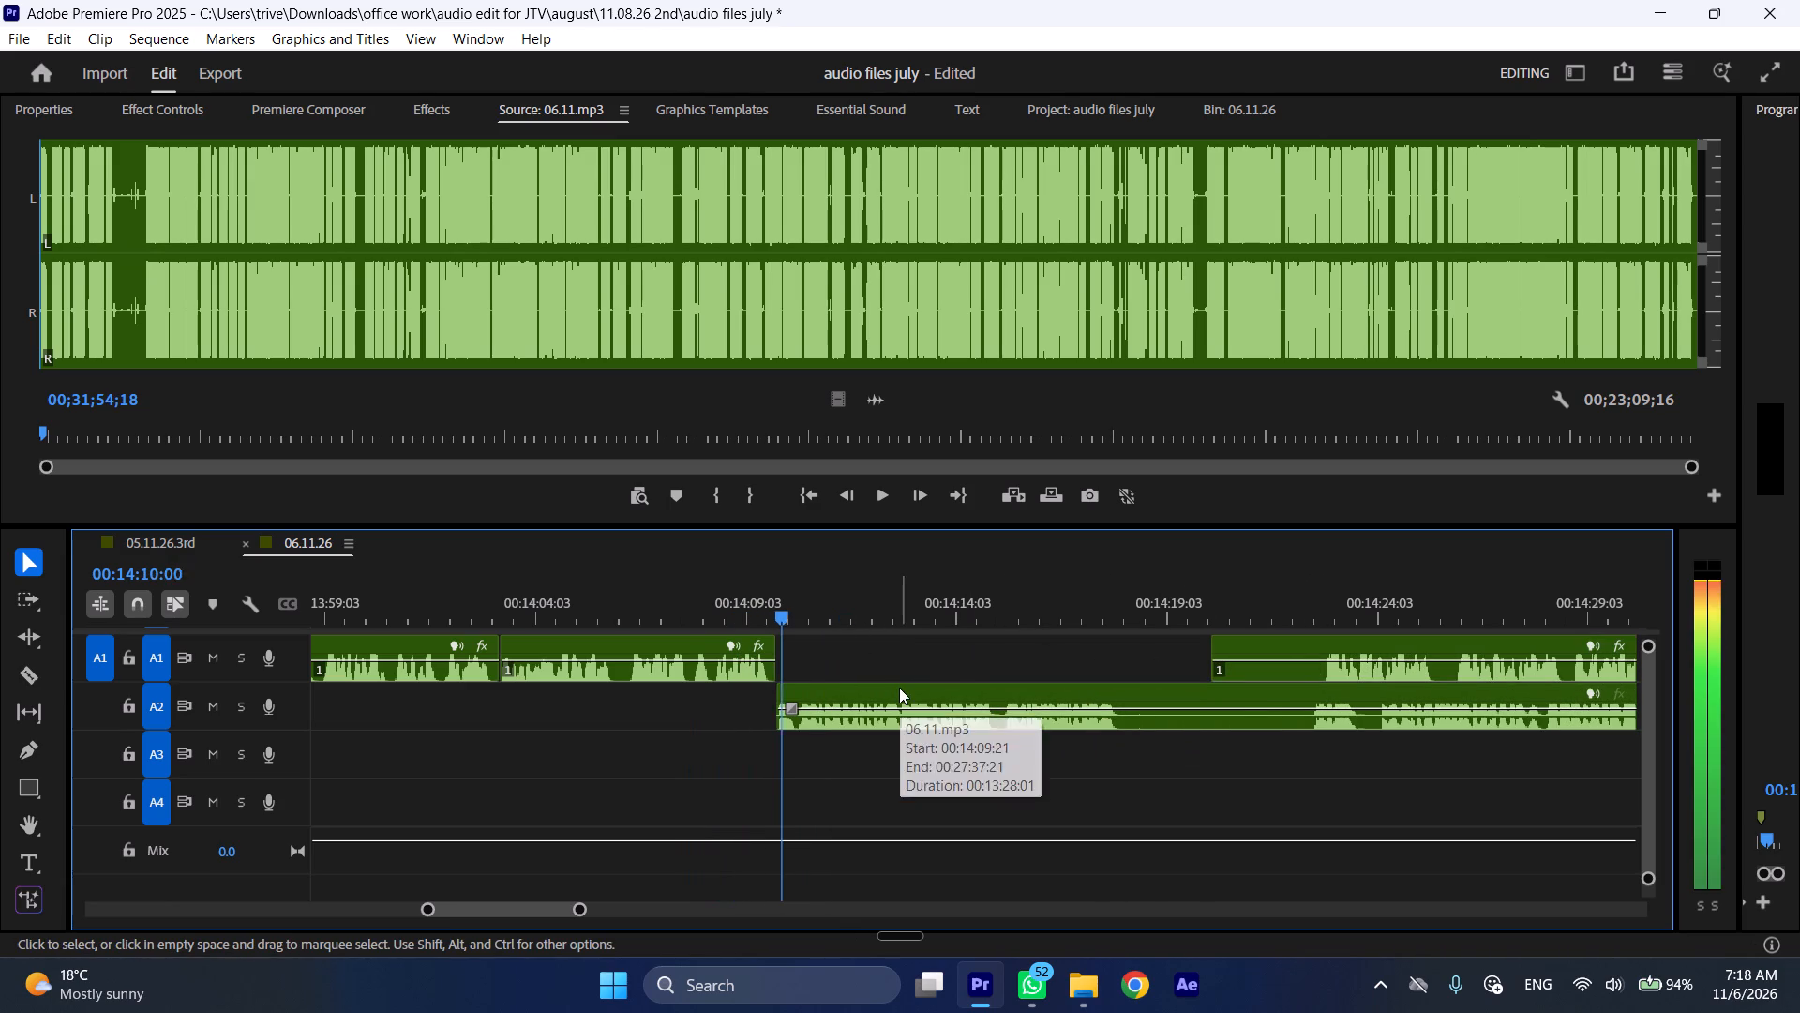
{"action": "type", "text": "l"}
{"action": "scroll", "coordinate": [975, 700], "scroll_direction": "down", "scroll_amount": 4}
{"action": "left_click_drag", "start_coordinate": [1076, 639], "coordinate": [1180, 655]}
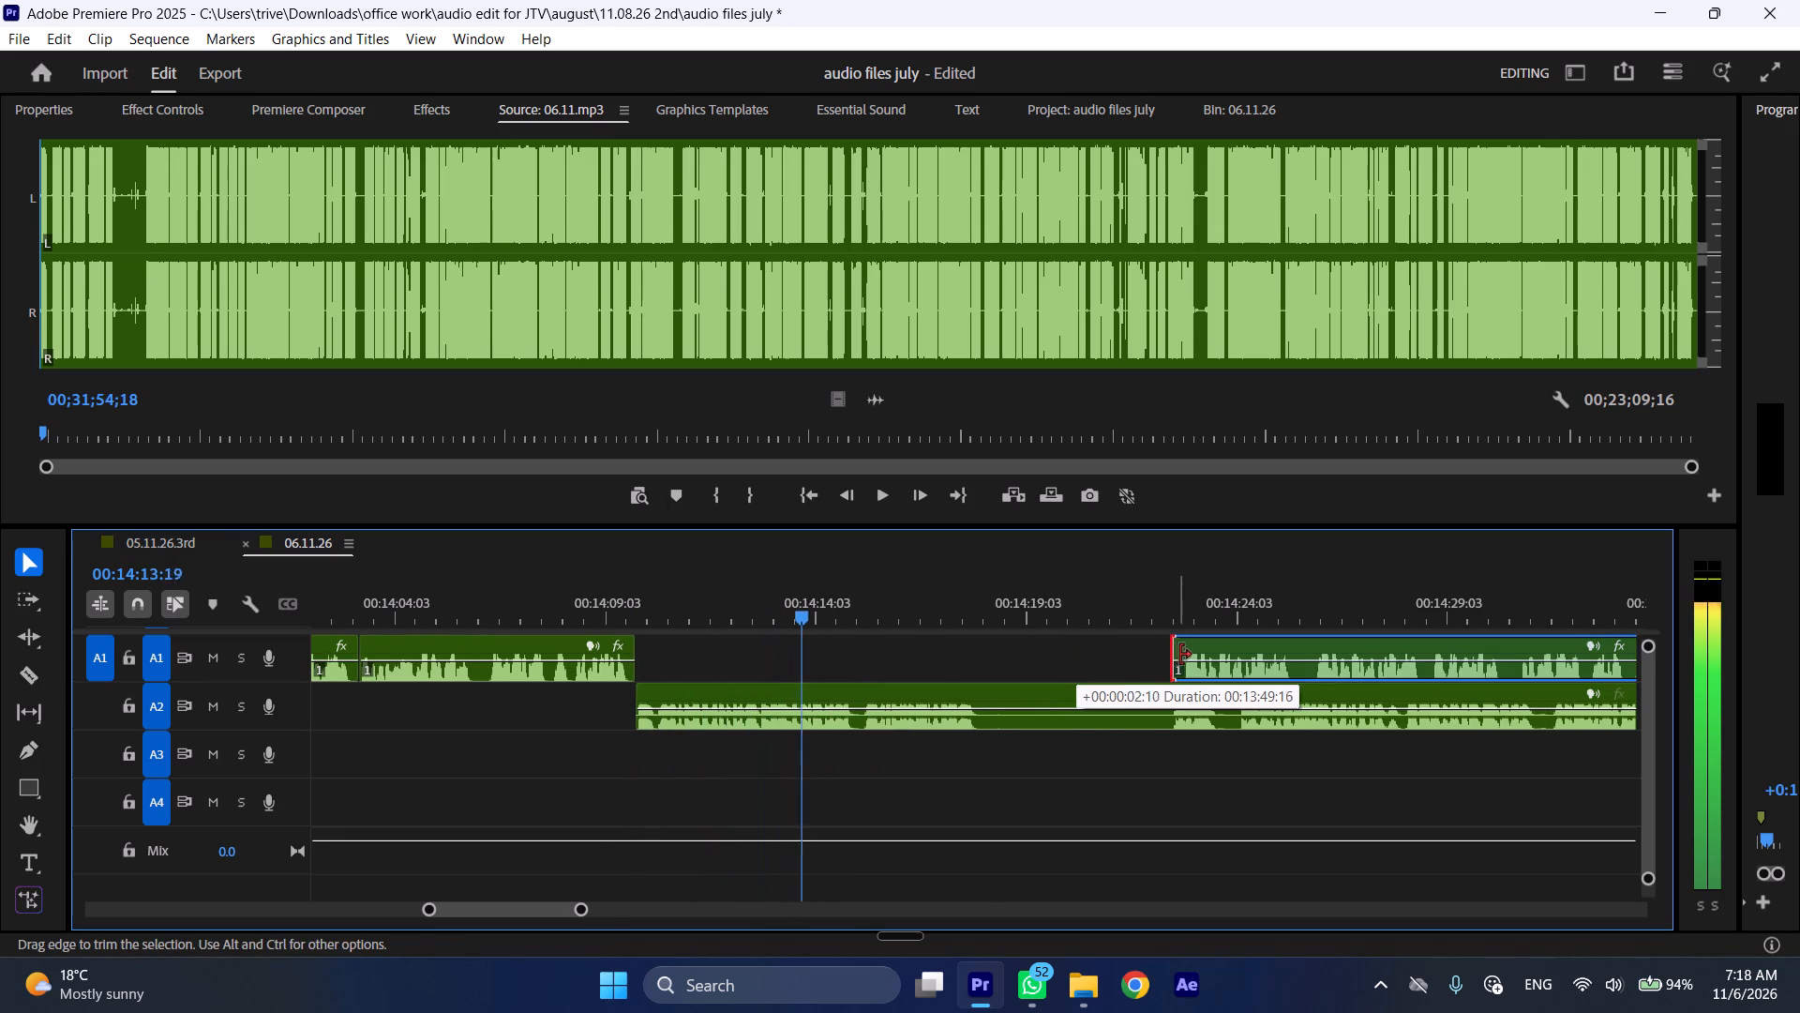
{"action": "left_click_drag", "start_coordinate": [1180, 655], "coordinate": [1185, 655]}
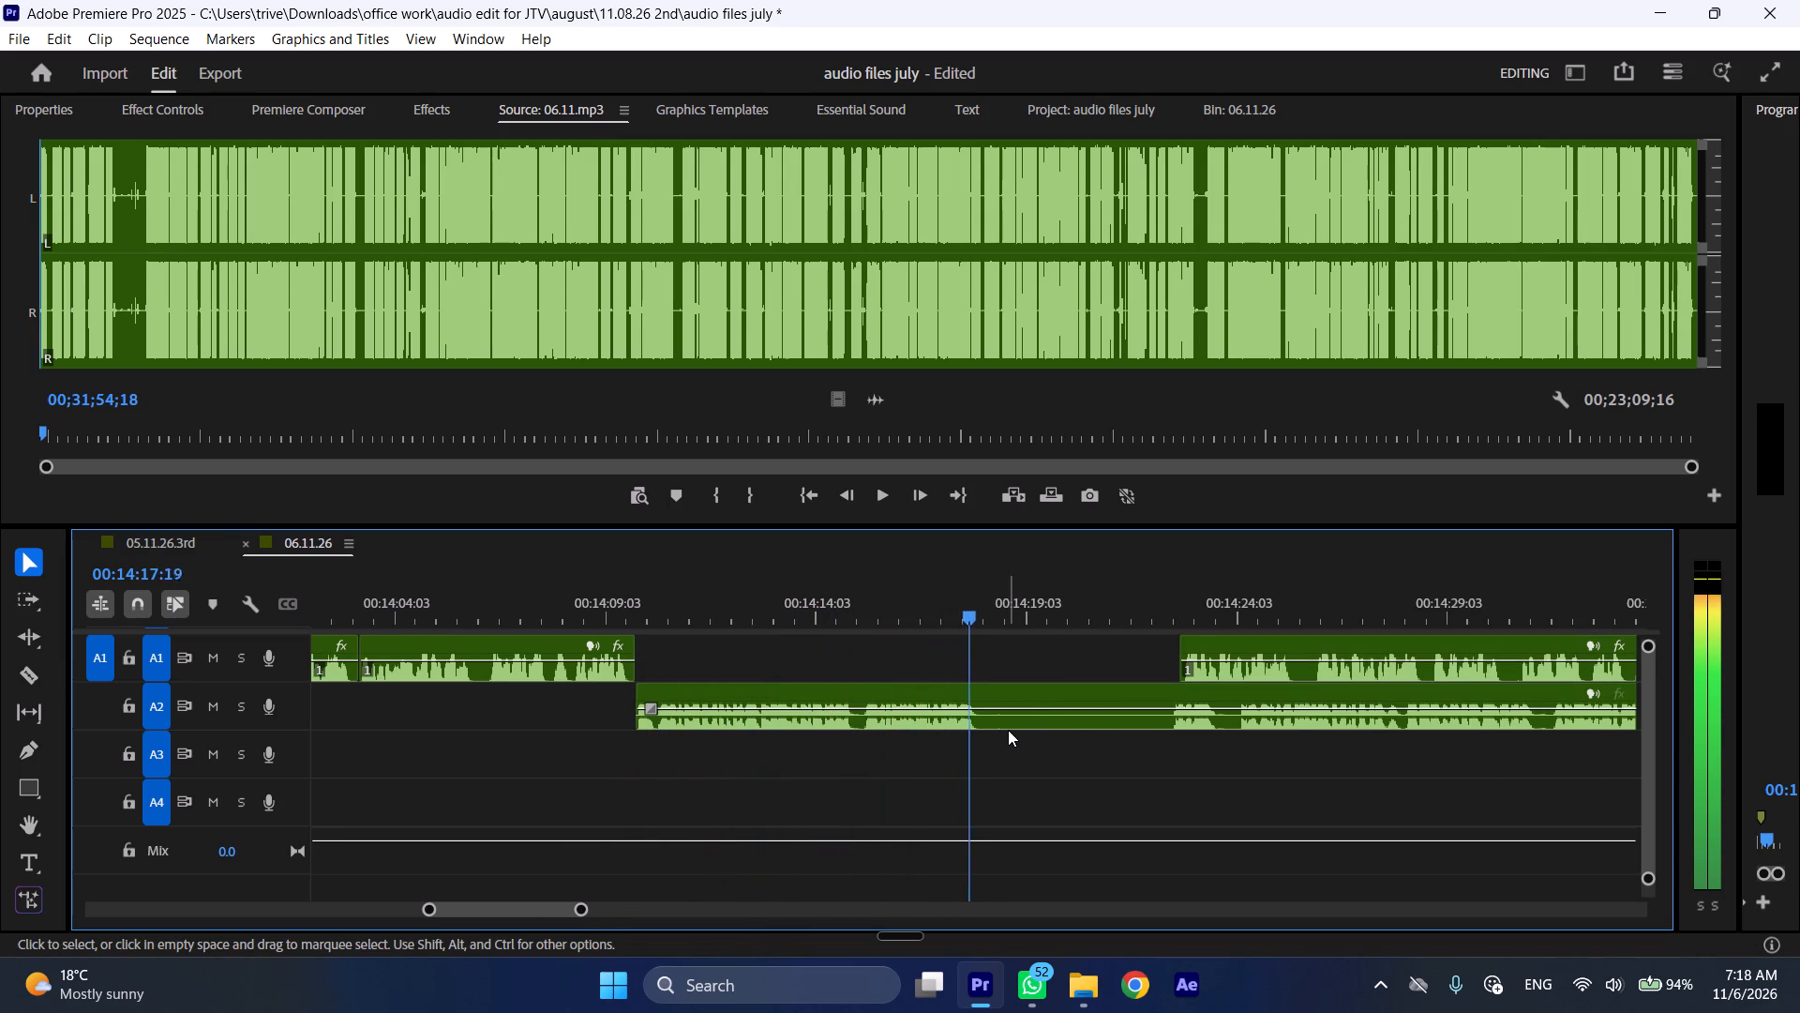
Stop playback at the end of the A2 passage and cut the A2 clip at 00:14:18:03.
{"action": "key", "text": "space"}
{"action": "key", "text": "space"}
{"action": "key", "text": "space"}
{"action": "type", "text": "C"}
{"action": "scroll", "coordinate": [1008, 730], "scroll_direction": "down", "scroll_amount": 6}
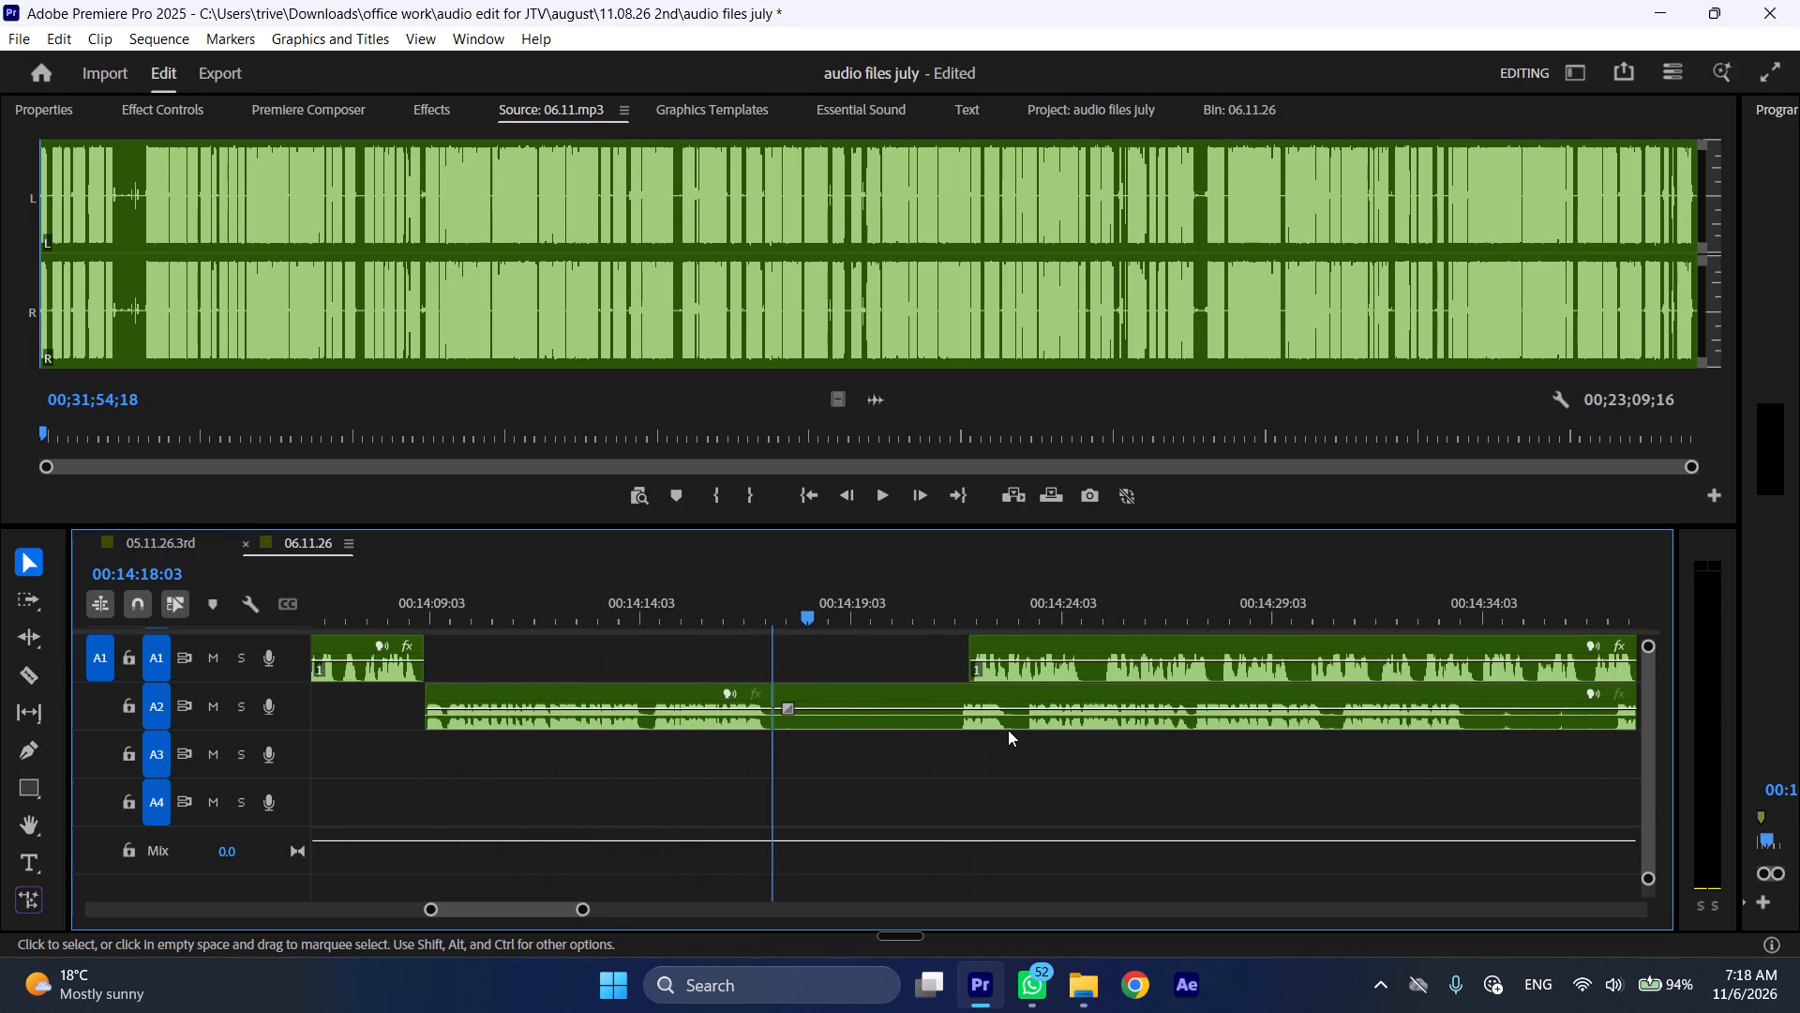
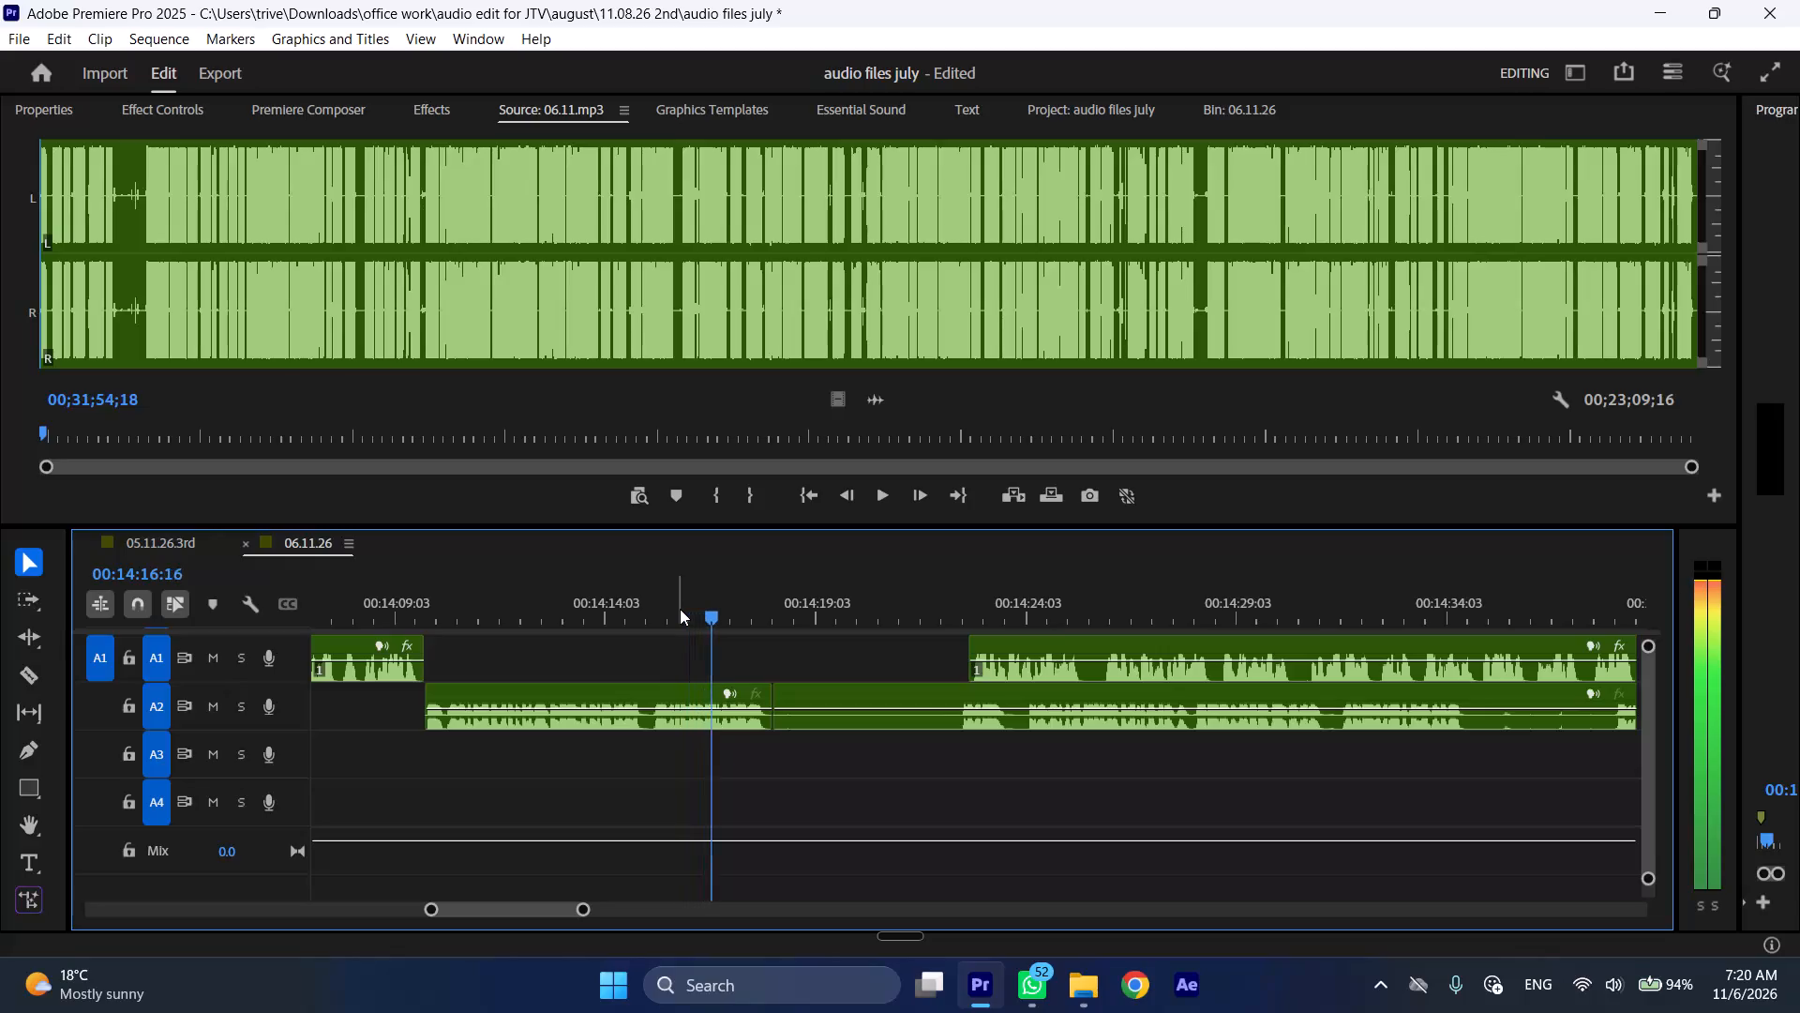
Return the playhead to 00:14:13:16 in the A2 passage before the cut to review that section.
{"action": "left_click_drag", "start_coordinate": [680, 609], "coordinate": [589, 644]}
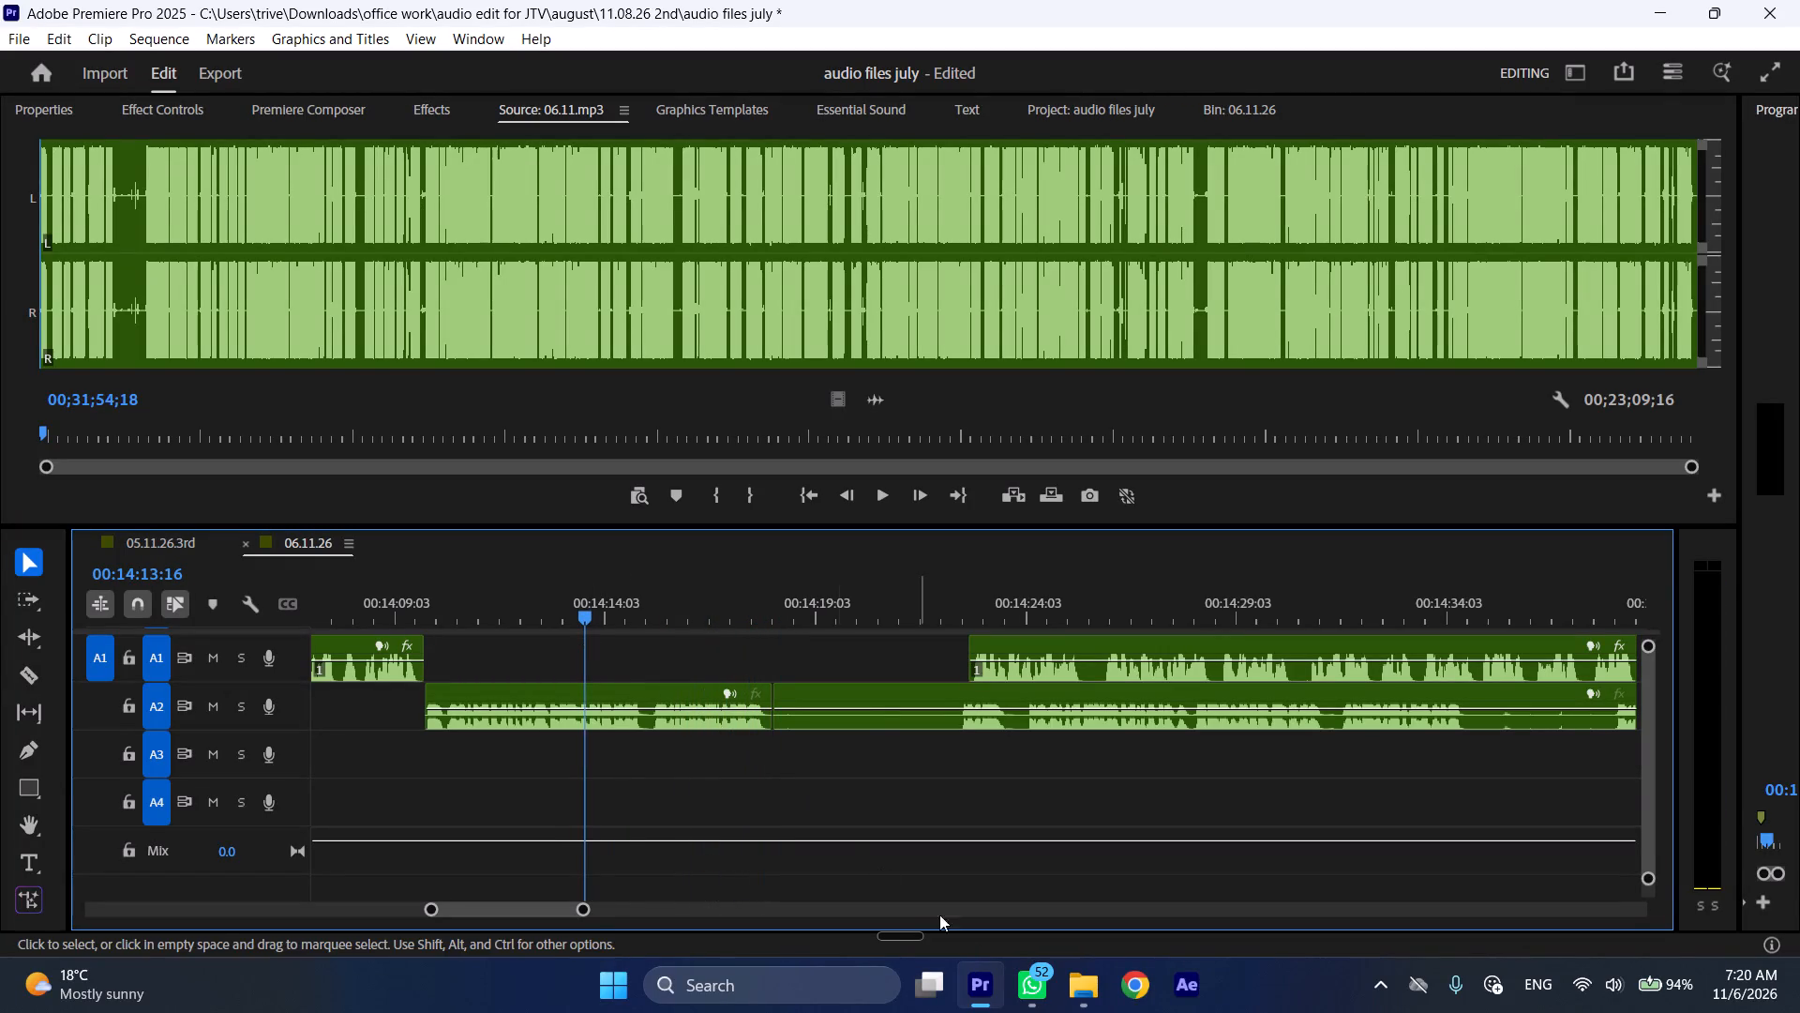
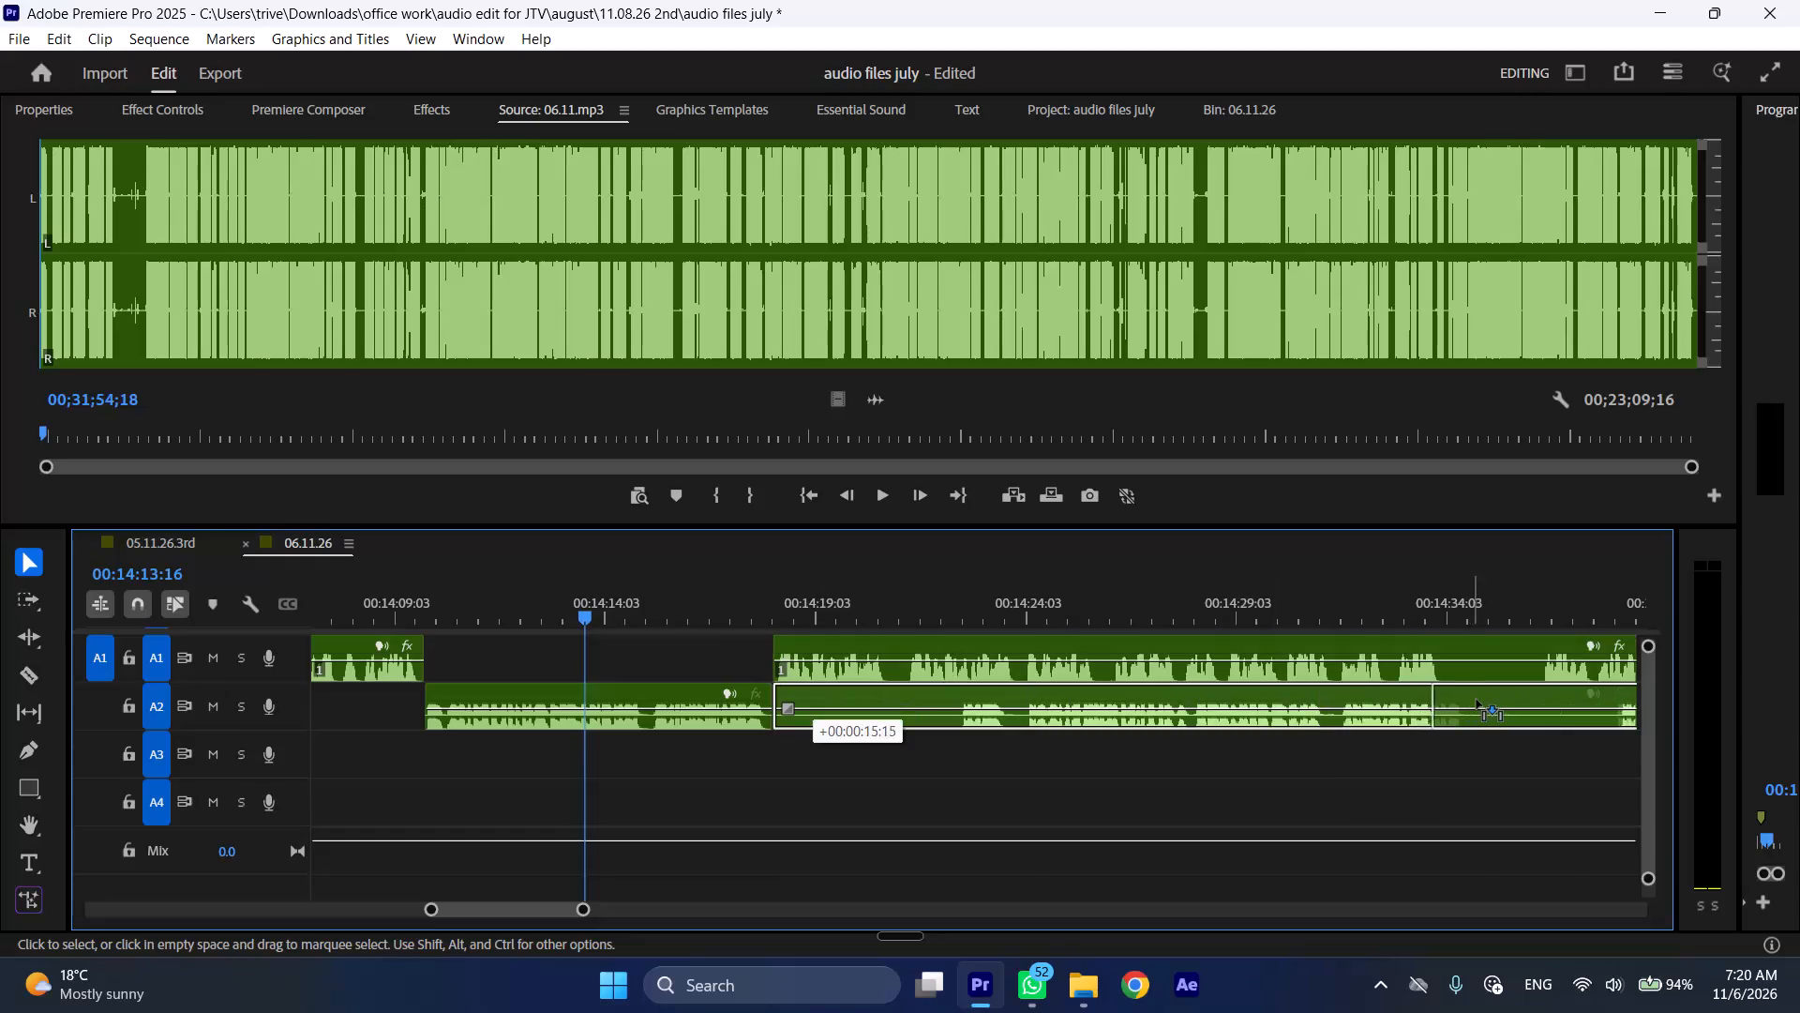
Play across the A2-to-A1 change and ripple-delete the A1 clip's opening from its start up to 00:14:21:06.
{"action": "left_click", "coordinate": [737, 608]}
{"action": "key", "text": "space"}
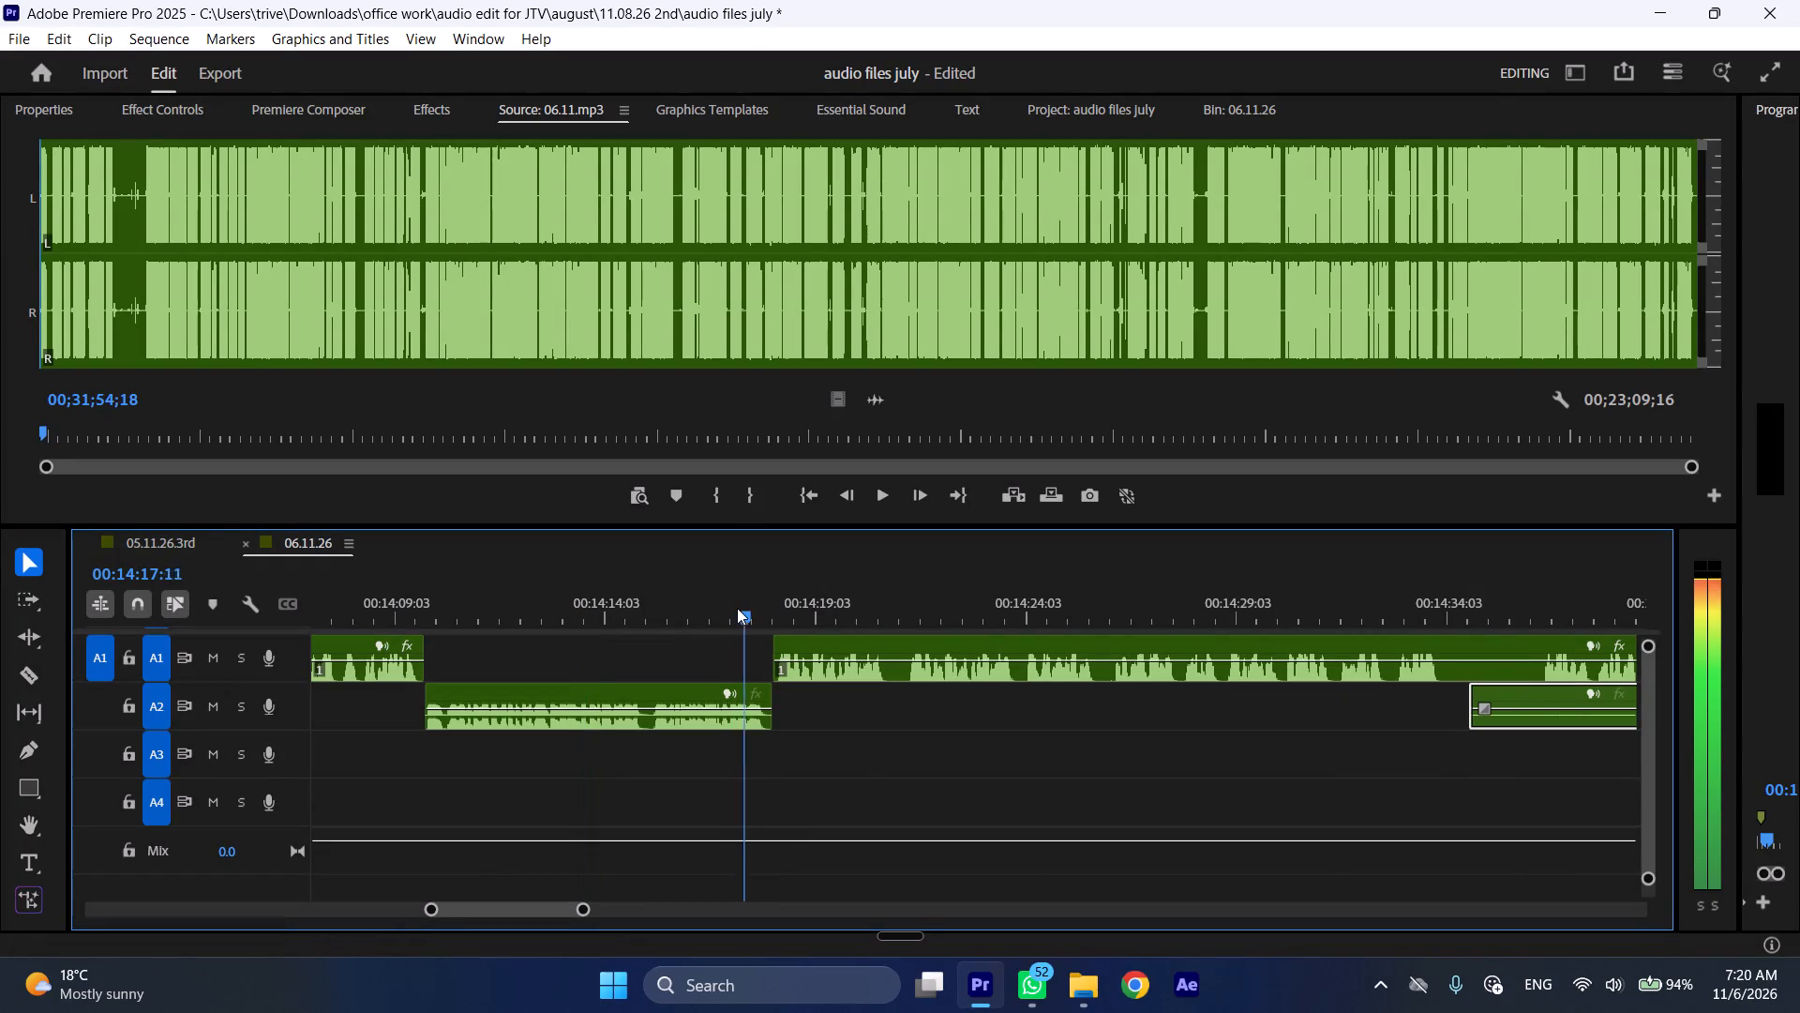
{"action": "key", "text": "l"}
{"action": "scroll", "coordinate": [802, 676], "scroll_direction": "down", "scroll_amount": 5}
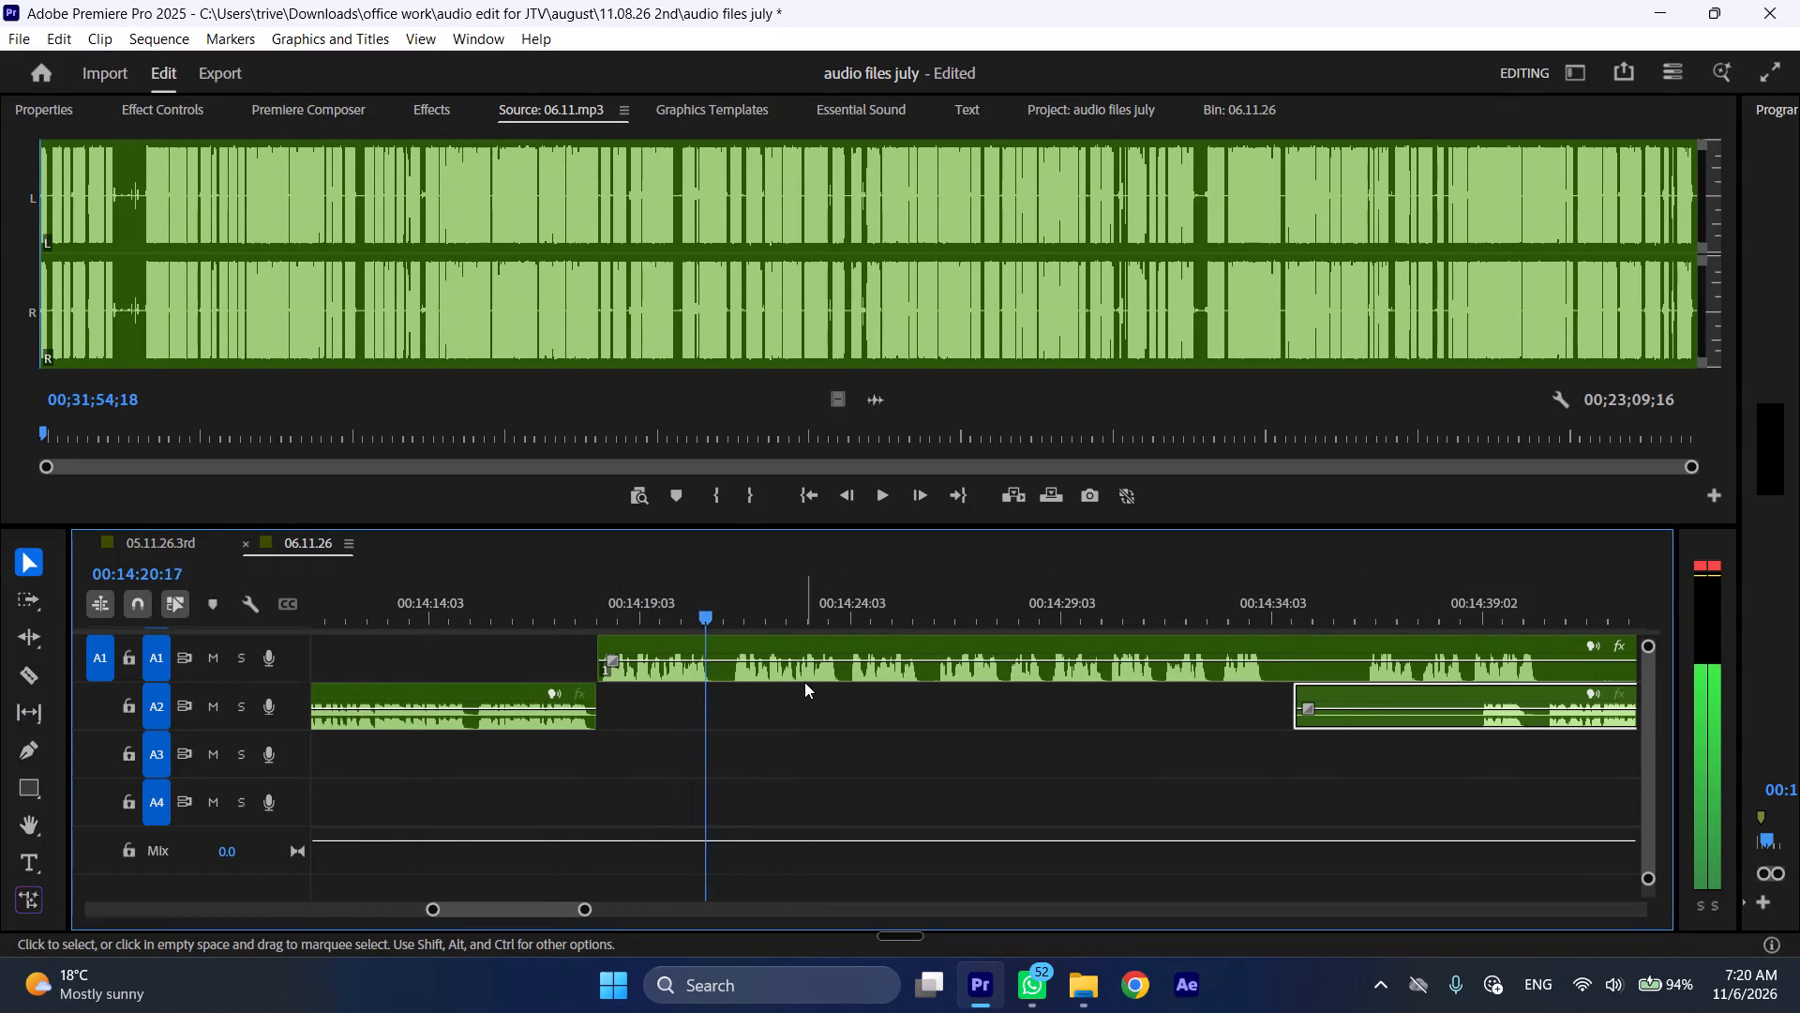
{"action": "left_click", "coordinate": [731, 606]}
{"action": "left_click", "coordinate": [758, 647]}
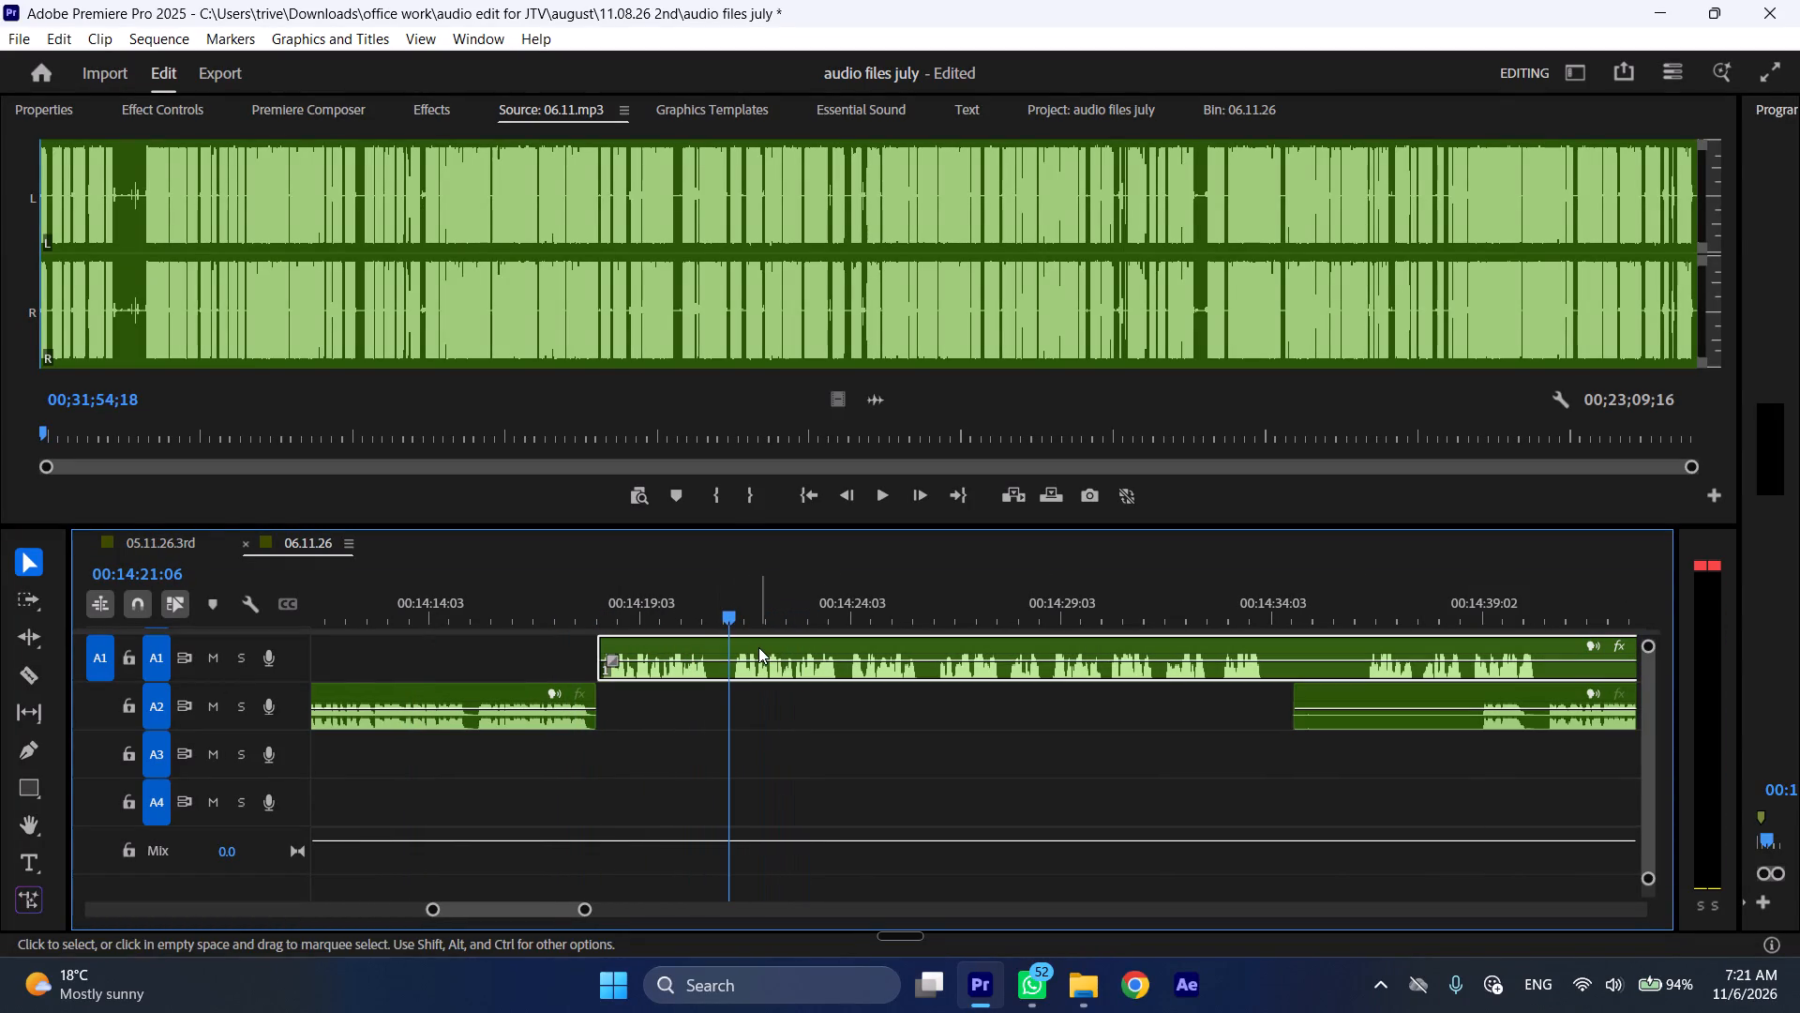
{"action": "key", "text": "shift+c"}
{"action": "key", "text": "ctrl+shift+d"}
Play the trimmed A1 clip and shift the overlapping A2 clip along the timeline to start at about 00:14:40:00.
{"action": "key", "text": "space"}
{"action": "type", "text": "l"}
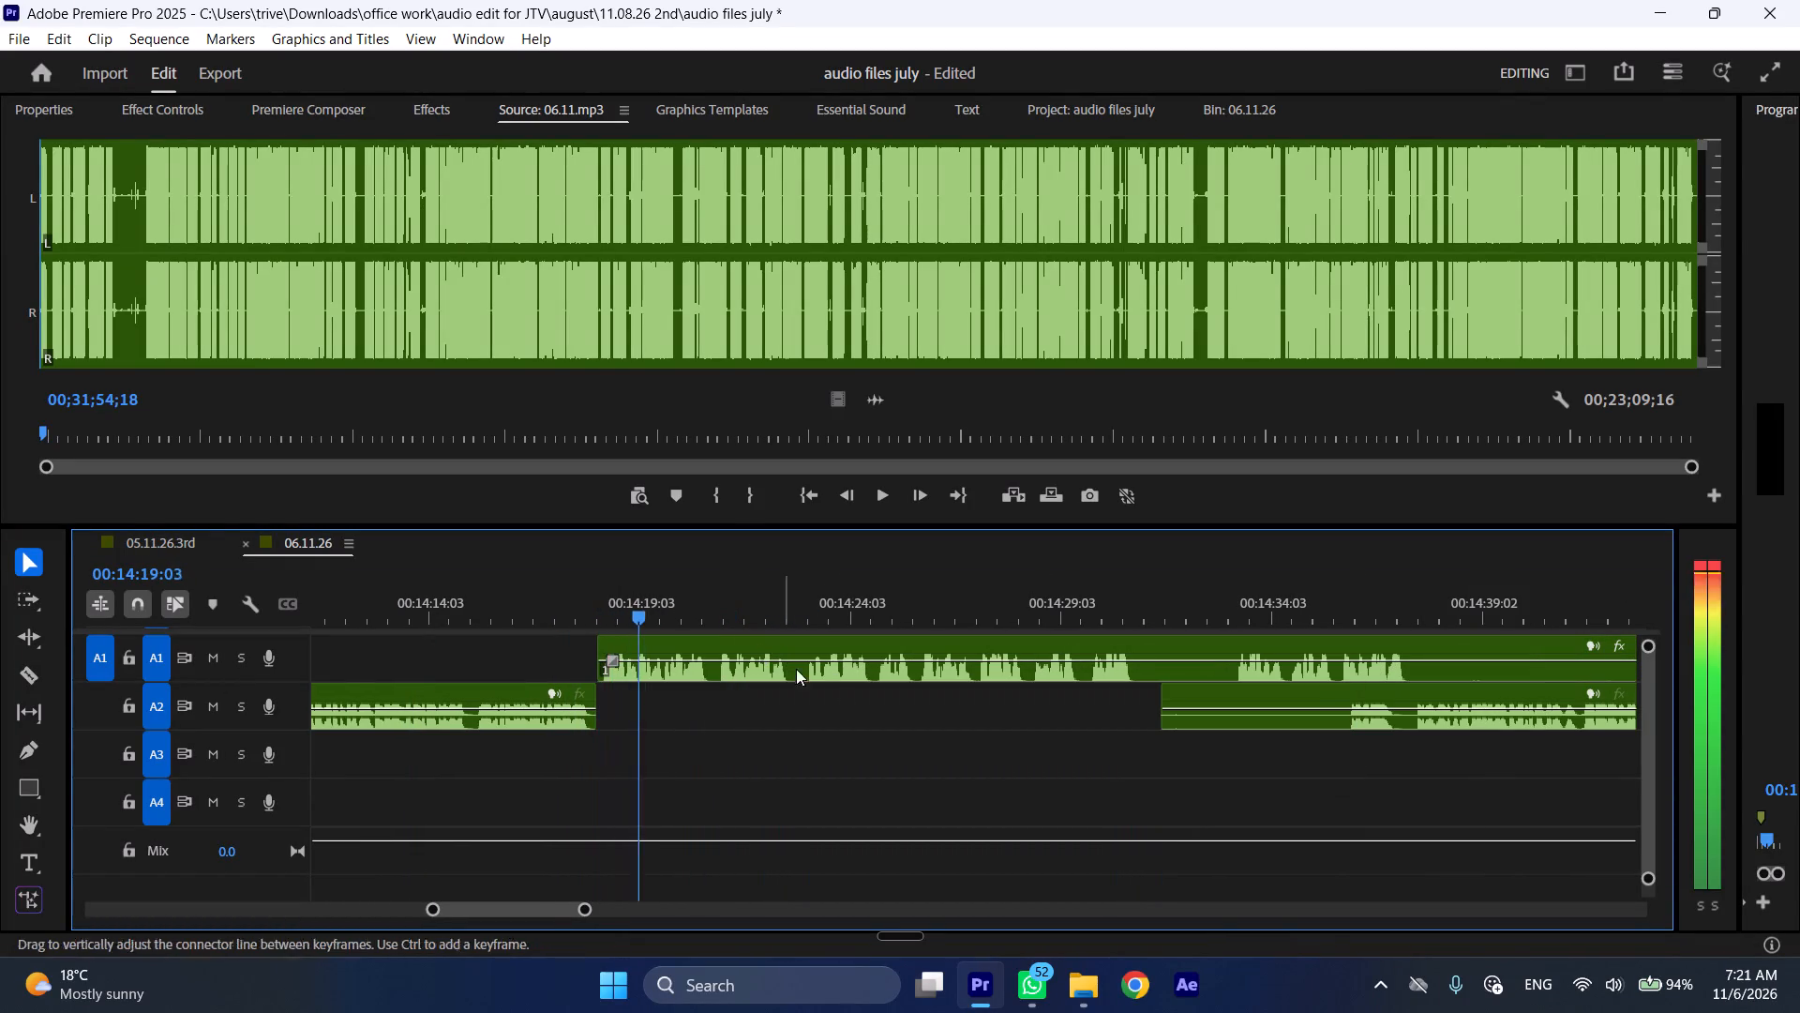
{"action": "scroll", "coordinate": [875, 712], "scroll_direction": "down", "scroll_amount": 6}
{"action": "left_click_drag", "start_coordinate": [952, 699], "coordinate": [1125, 699]}
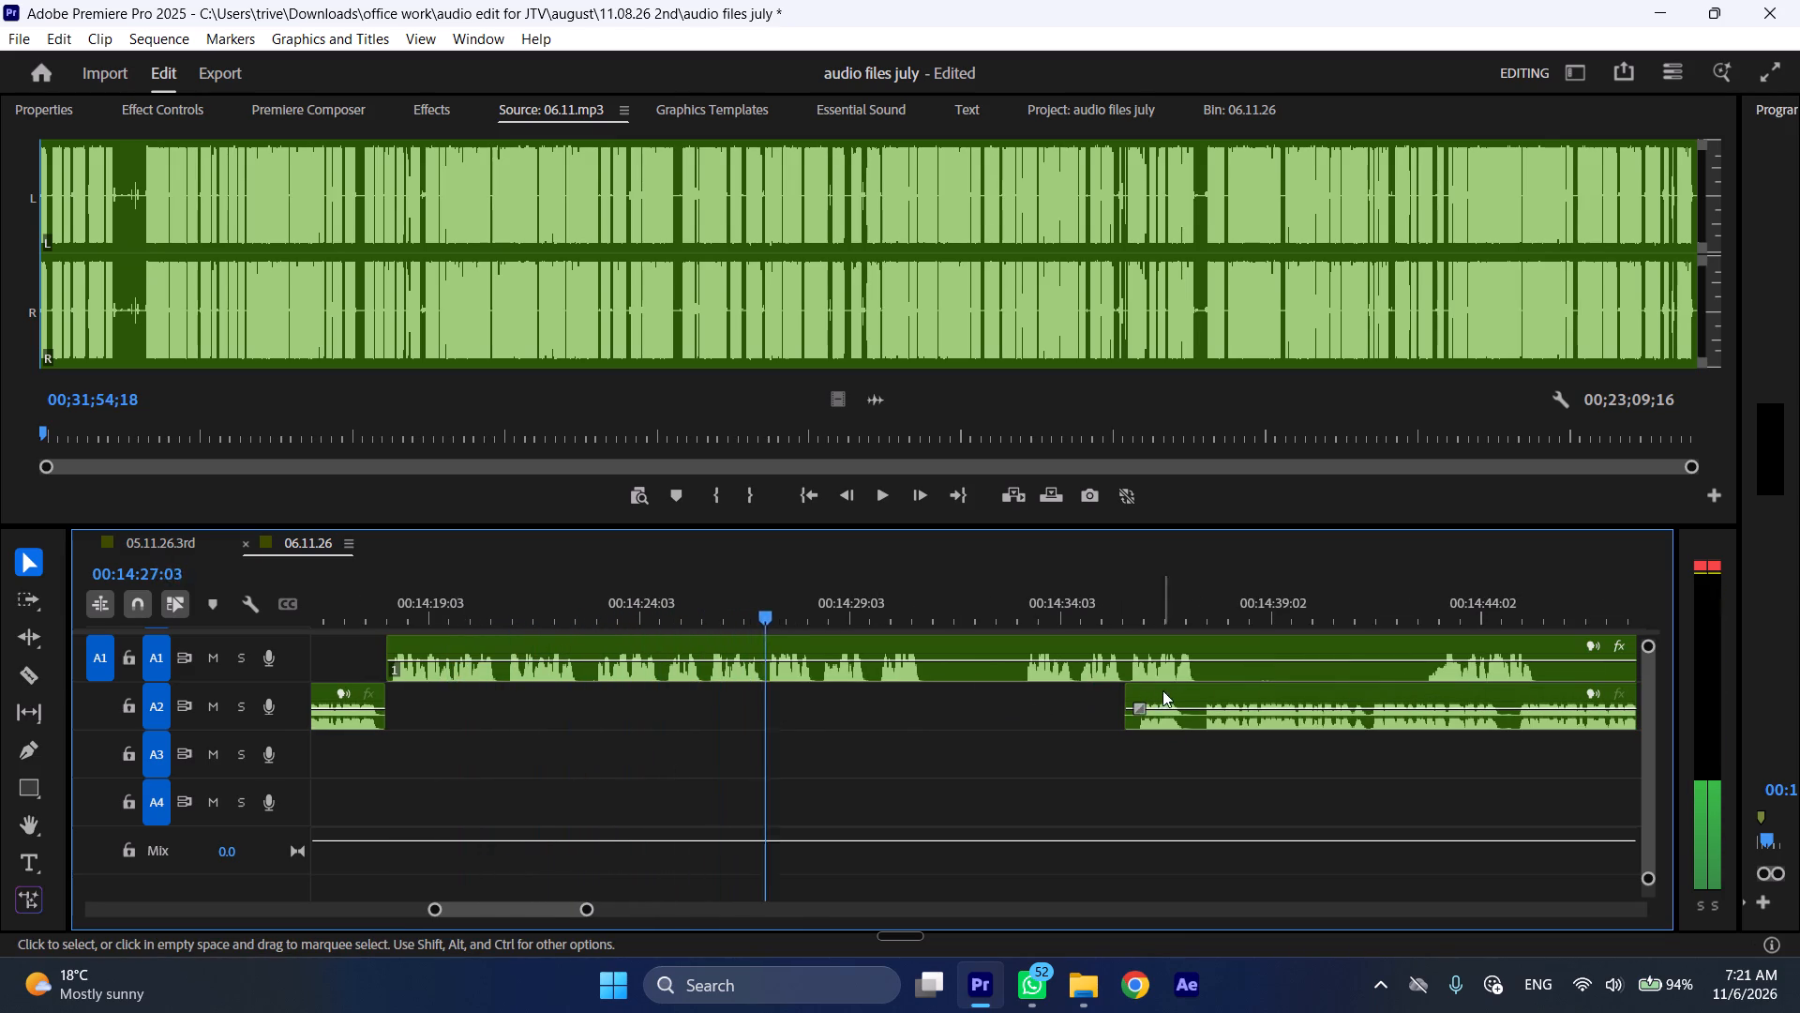
{"action": "left_click_drag", "start_coordinate": [1170, 690], "coordinate": [1354, 693]}
{"action": "key", "text": "space"}
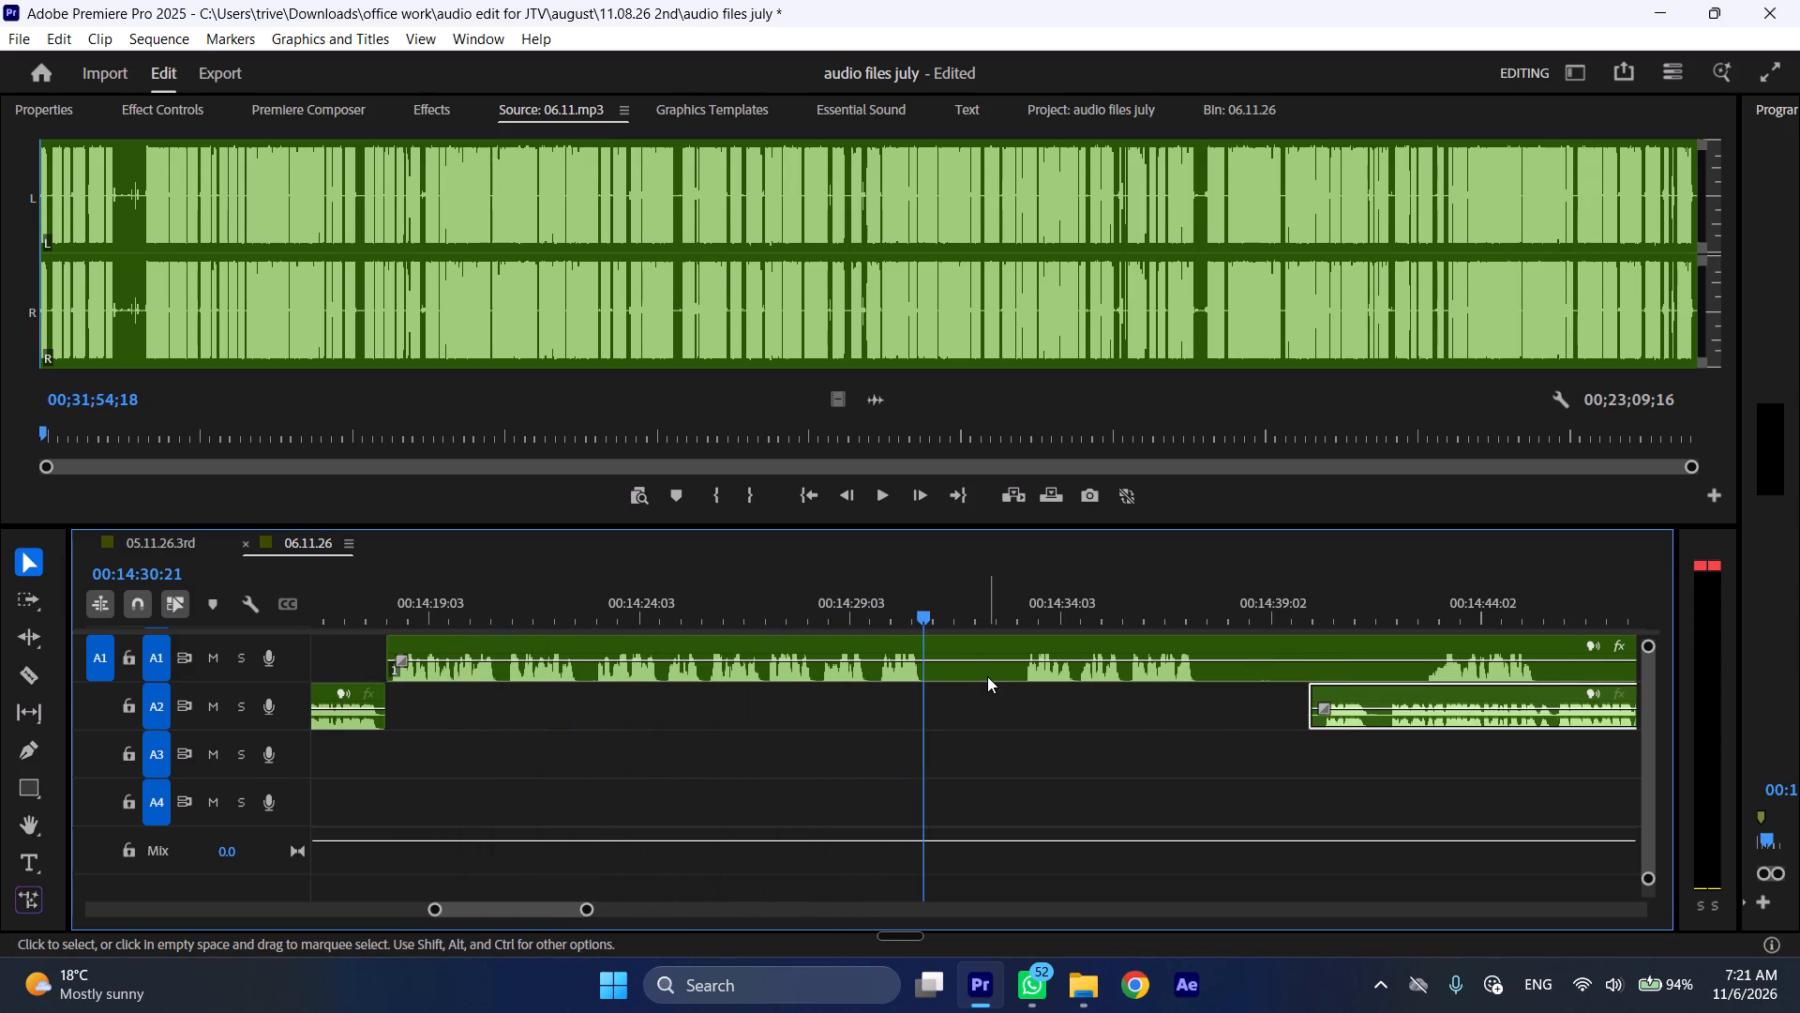
Listen around the A1 pause after 00:14:29 and ripple-delete the section from 00:14:29:14 to about 00:14:33:05.
{"action": "left_click", "coordinate": [883, 612]}
{"action": "key", "text": "space"}
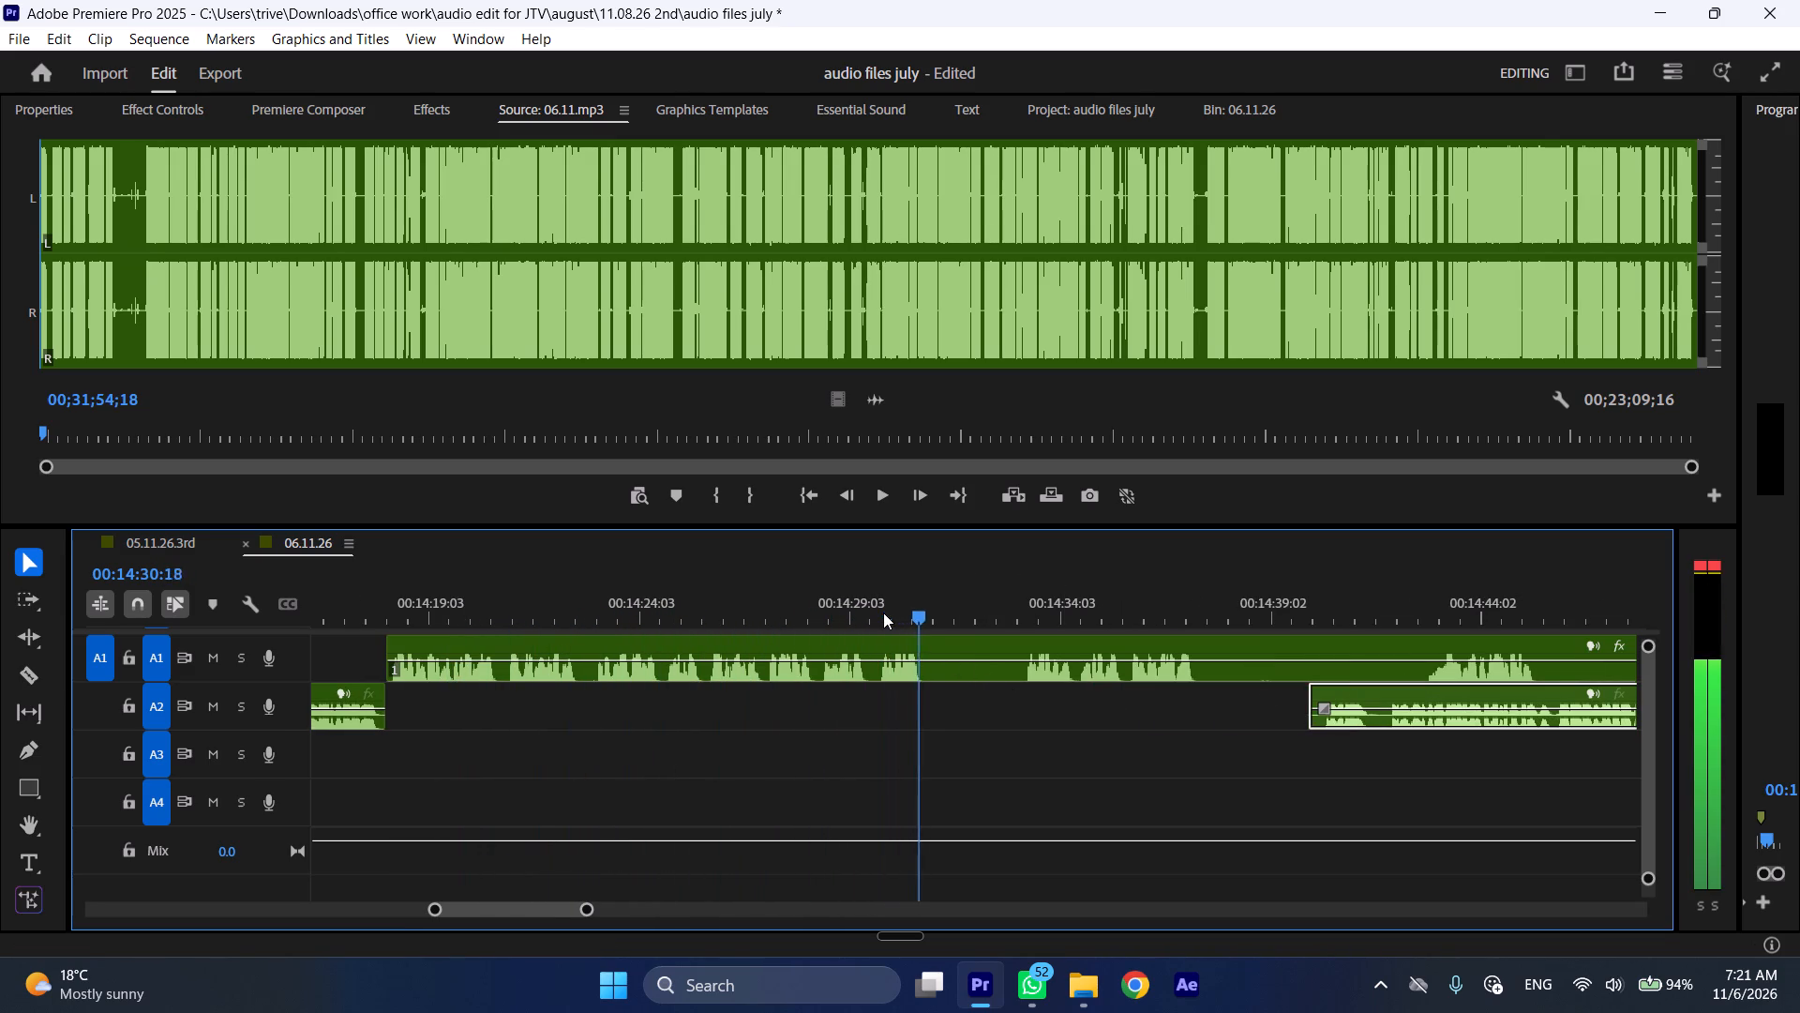
{"action": "left_click", "coordinate": [1049, 612]}
{"action": "left_click", "coordinate": [1026, 606]}
{"action": "key", "text": "space"}
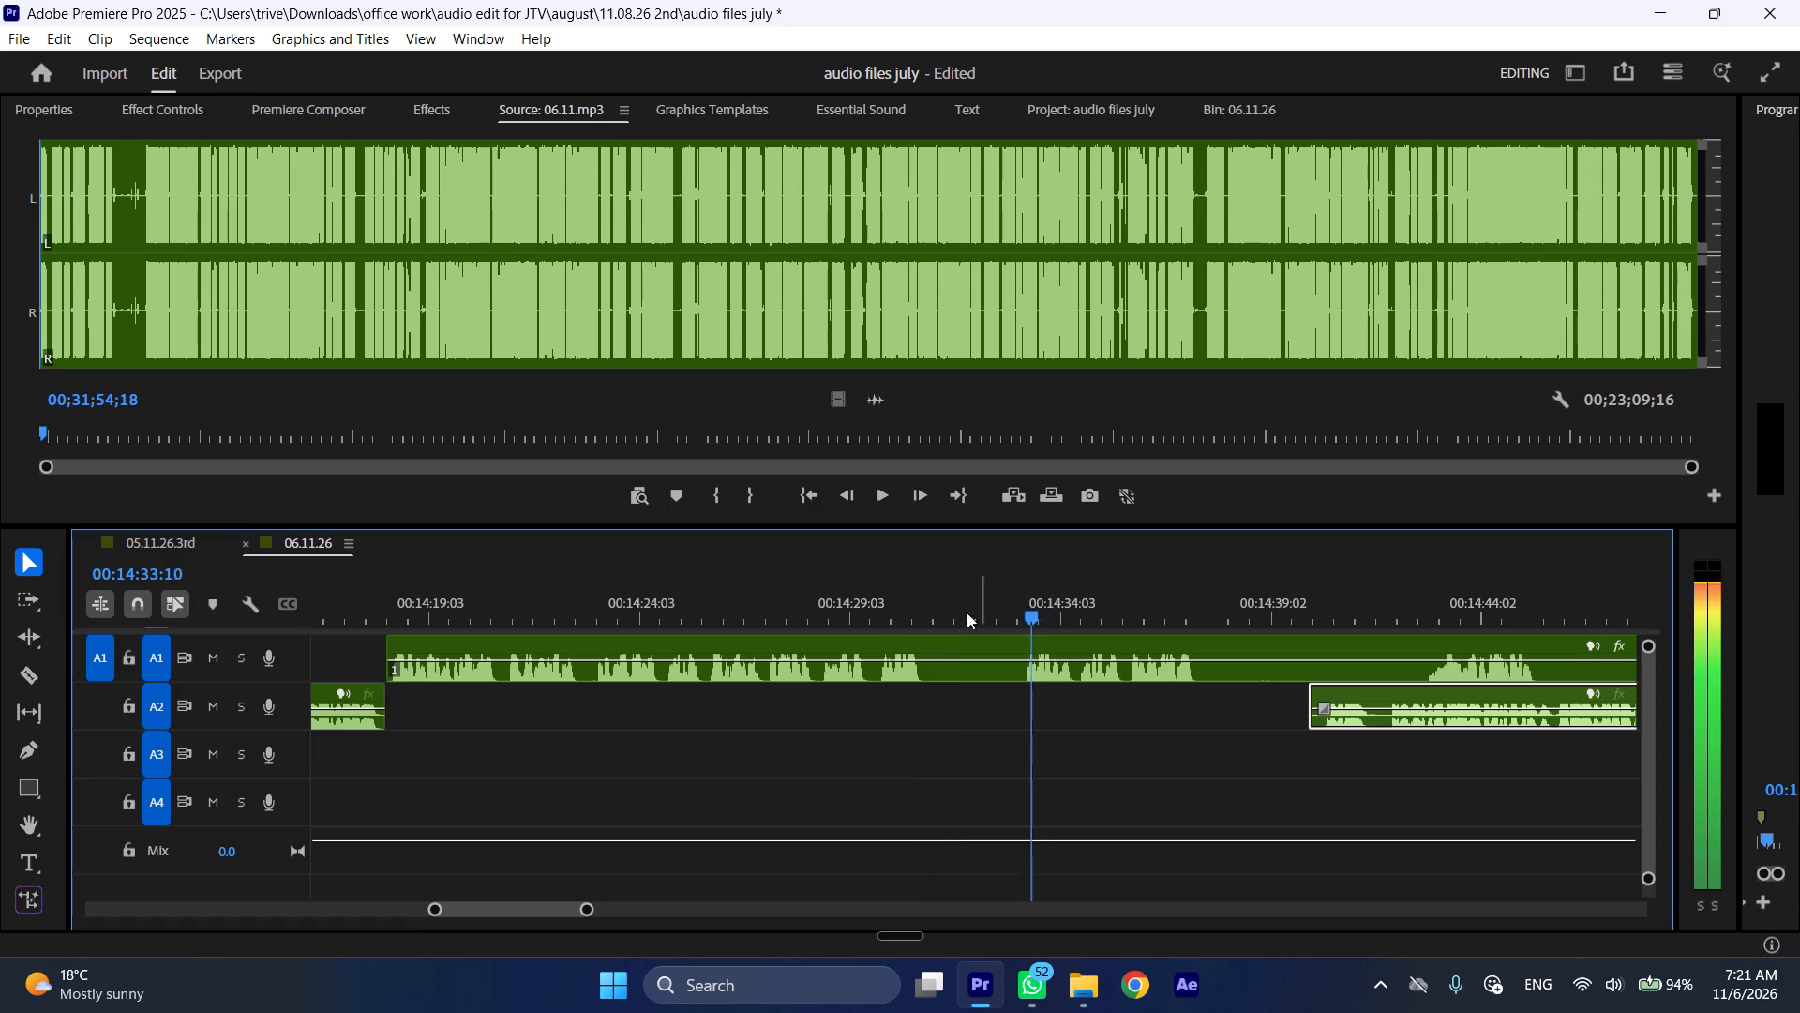
{"action": "left_click_drag", "start_coordinate": [873, 602], "coordinate": [1055, 616]}
{"action": "key", "text": "shift+c"}
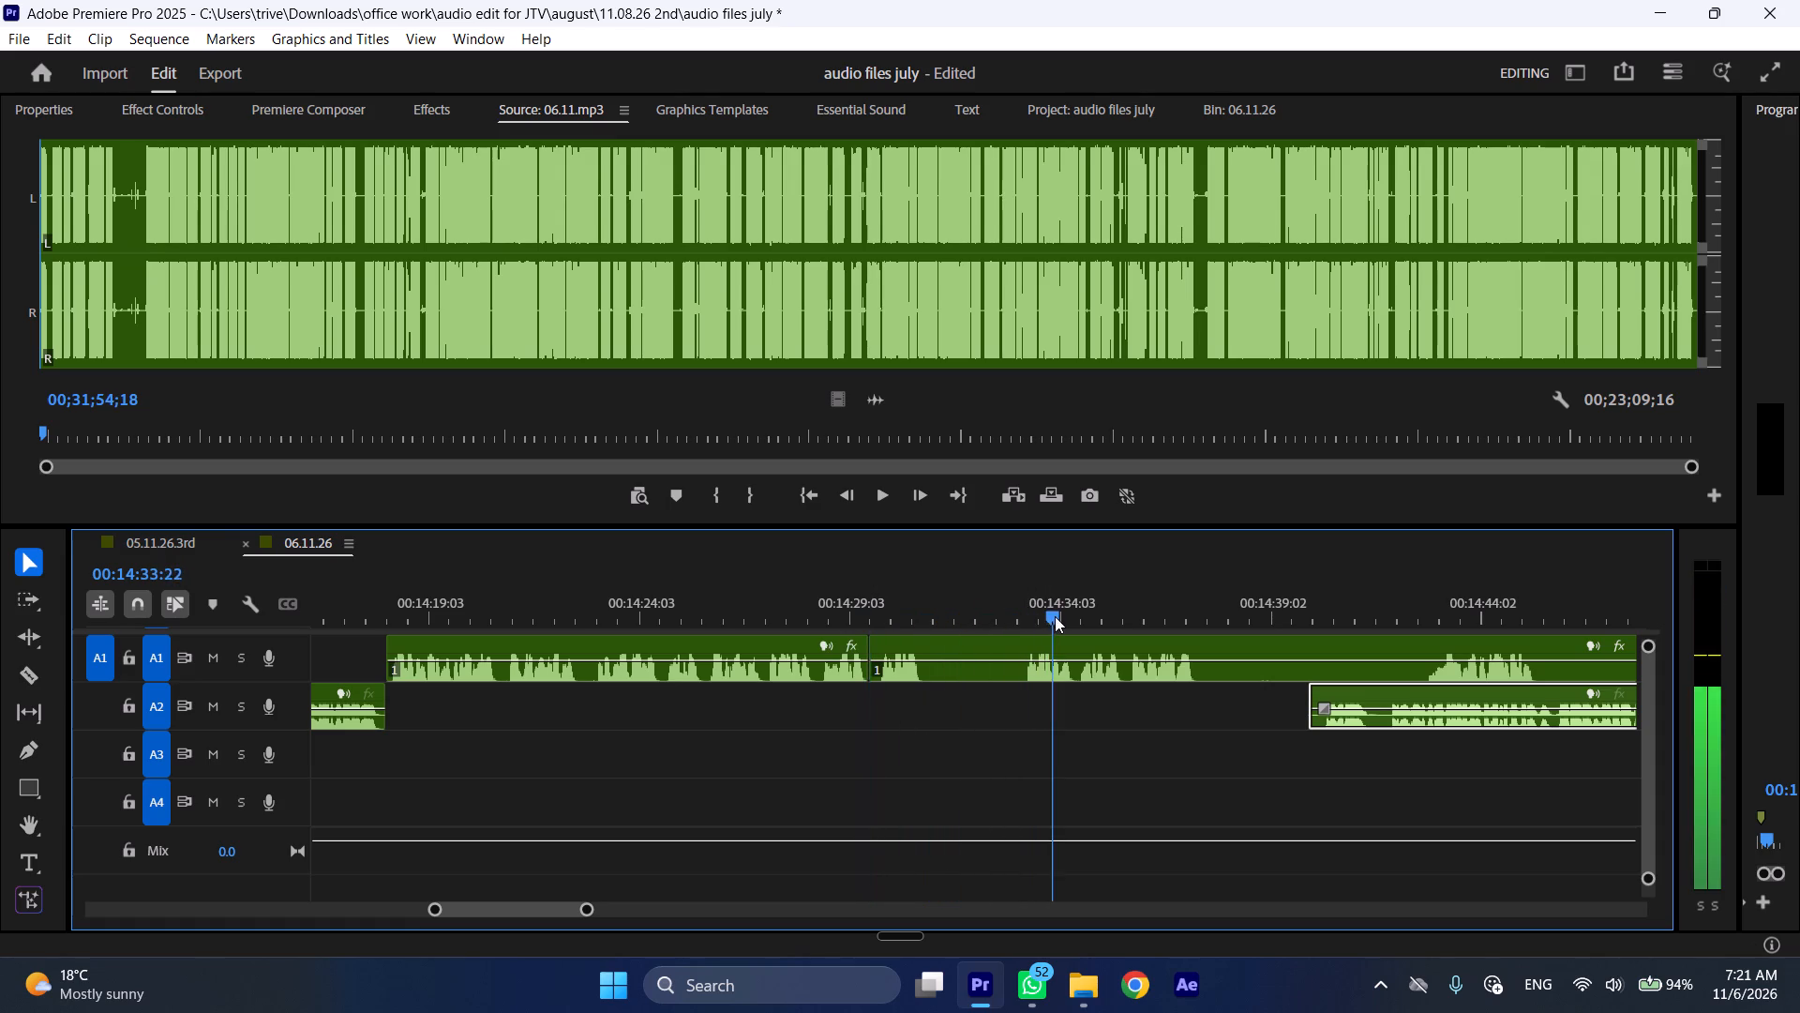
{"action": "left_click_drag", "start_coordinate": [1055, 616], "coordinate": [1024, 612]}
{"action": "left_click", "coordinate": [1043, 648]}
{"action": "key", "text": "shift+c"}
{"action": "key", "text": "ctrl+shift+d"}
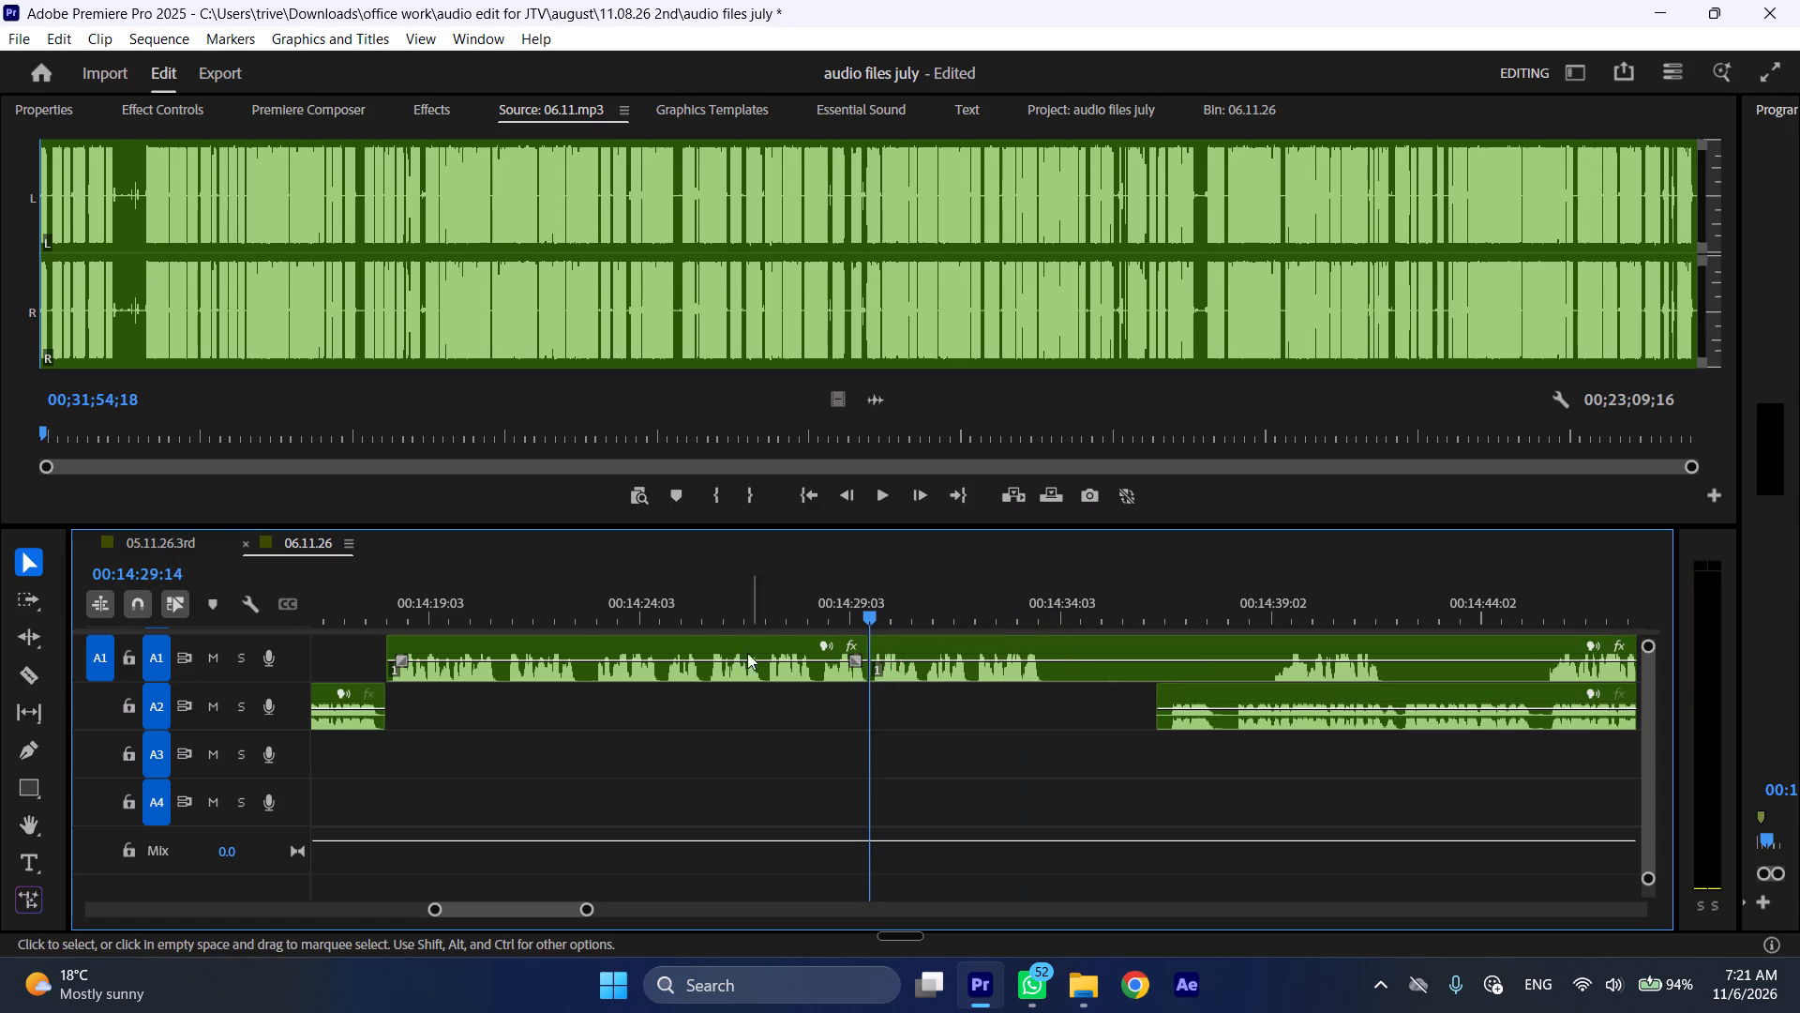
Ripple-delete the short A1 pause just before 00:14:23:00.
{"action": "left_click_drag", "start_coordinate": [578, 611], "coordinate": [596, 611]}
{"action": "key", "text": "shift+c"}
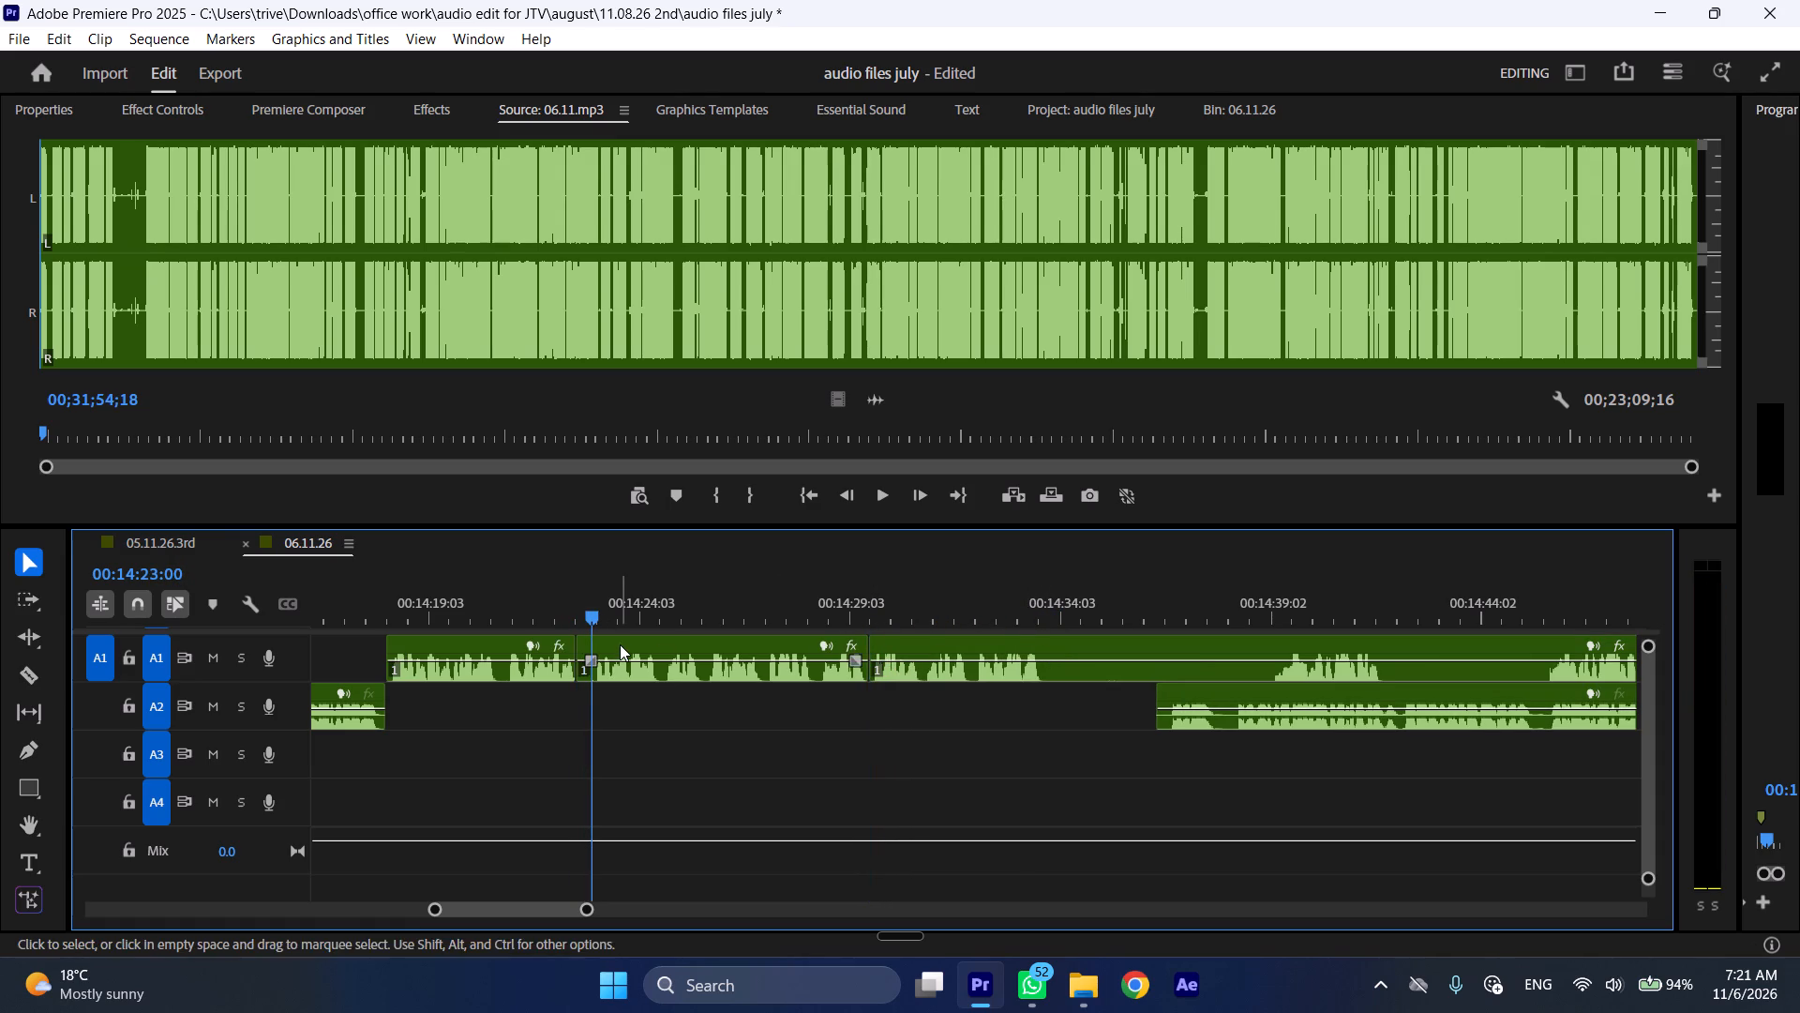
{"action": "left_click", "coordinate": [620, 644]}
{"action": "key", "text": "shift+c"}
{"action": "key", "text": "ctrl+shift+d"}
Play A1 across the edit near 00:14:29 and split the clip at 00:14:33:12, where the phrase ends.
{"action": "left_click_drag", "start_coordinate": [847, 599], "coordinate": [864, 604]}
{"action": "key", "text": "space"}
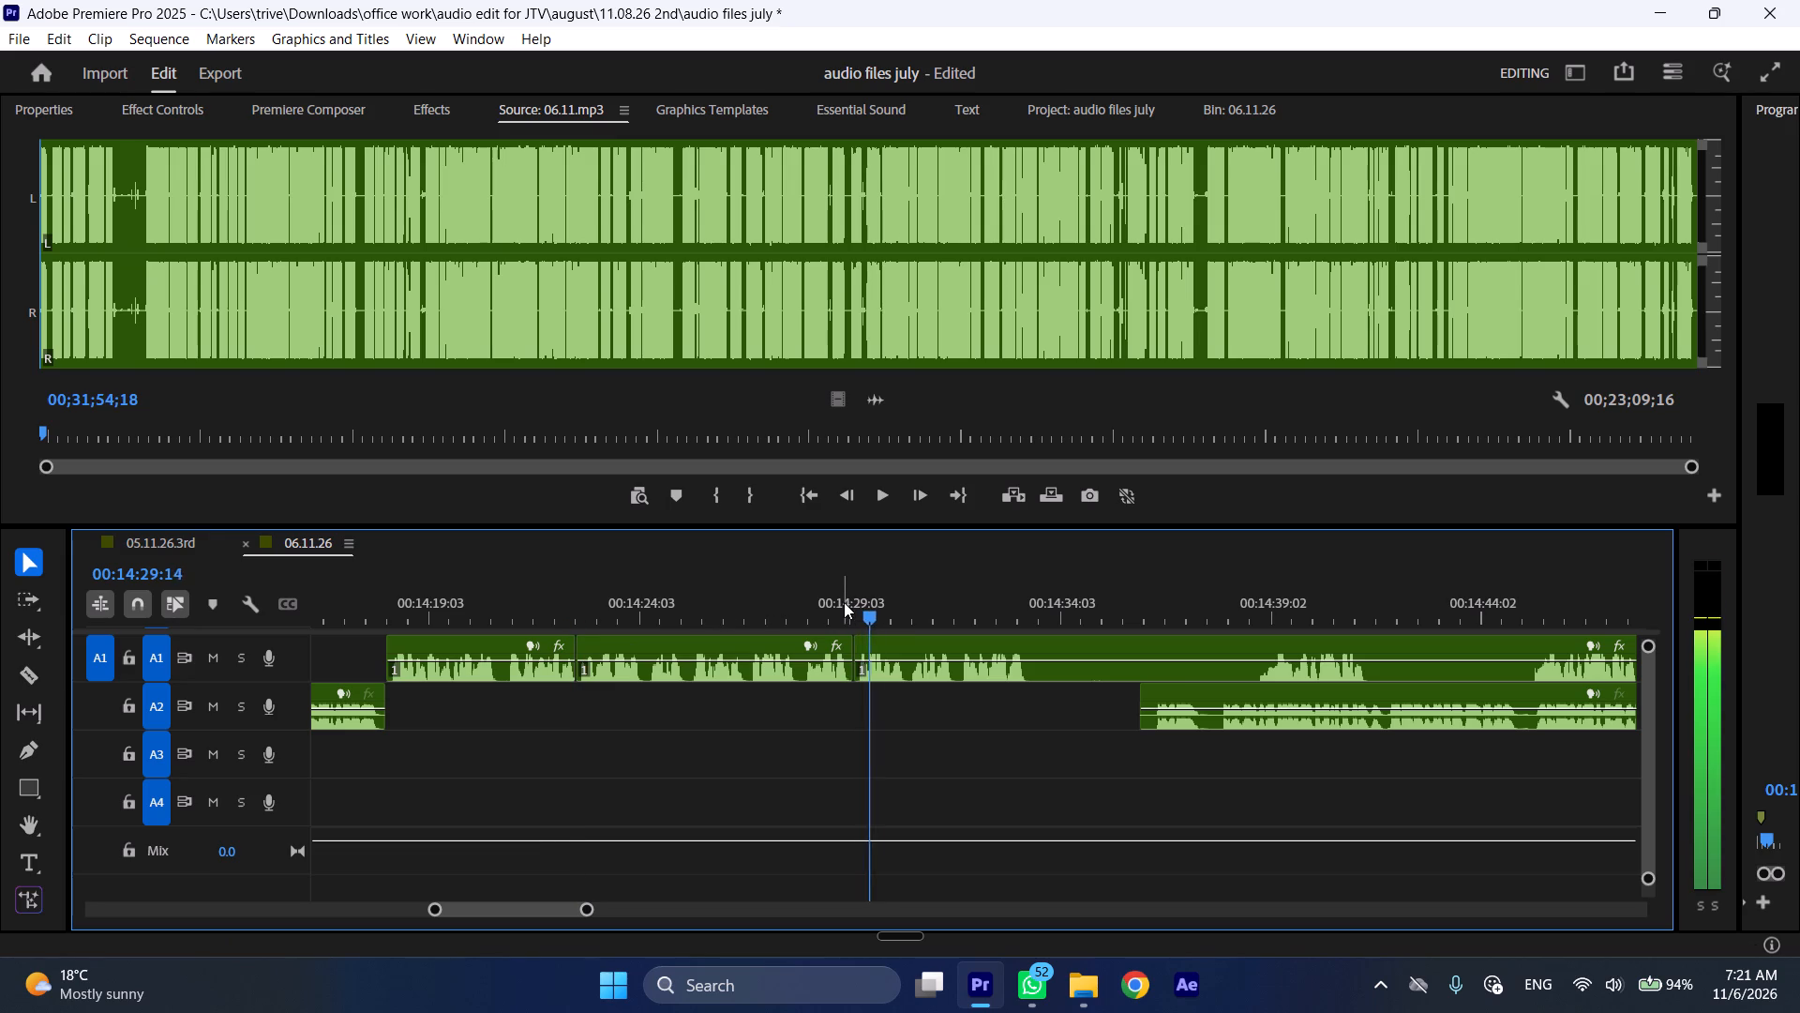
{"action": "key", "text": "l"}
{"action": "scroll", "coordinate": [895, 673], "scroll_direction": "down", "scroll_amount": 5}
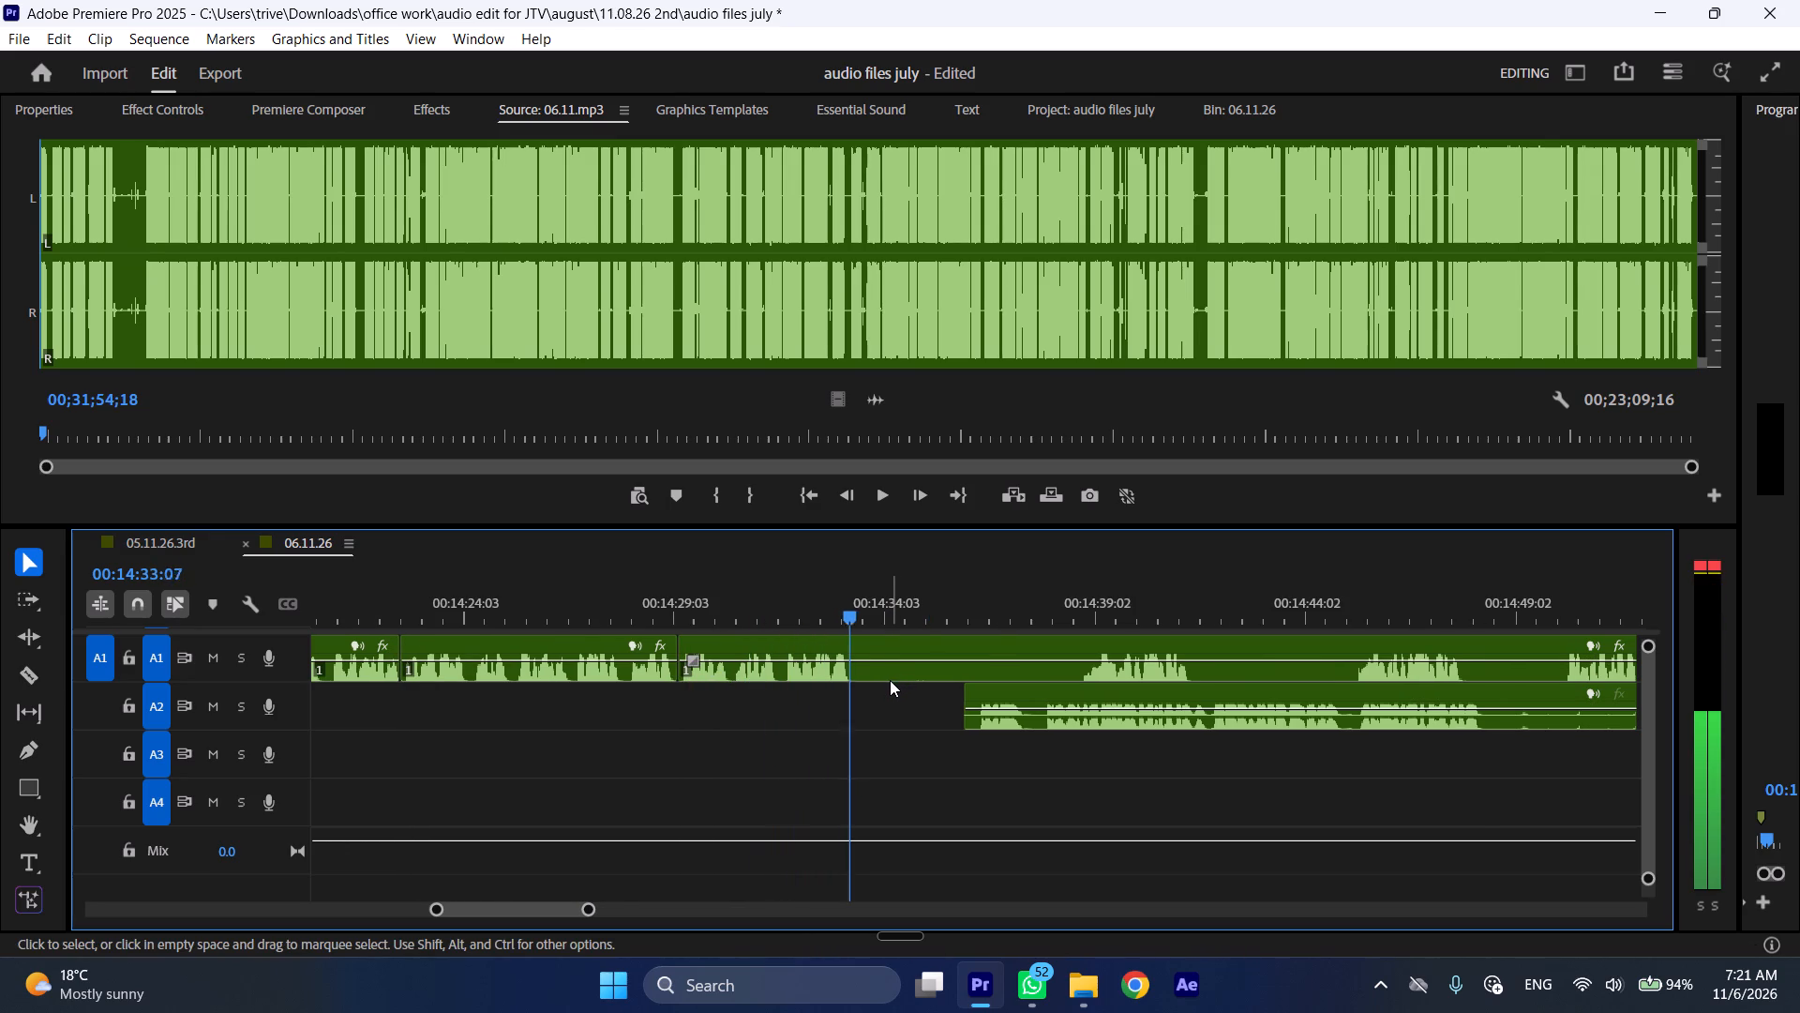
{"action": "key", "text": "space"}
{"action": "type", "text": "C"}
Shift the A2 clip along to start at about 00:14:54, sampling the isolated phrases on A1 by playback.
{"action": "left_click_drag", "start_coordinate": [1000, 689], "coordinate": [1527, 694]}
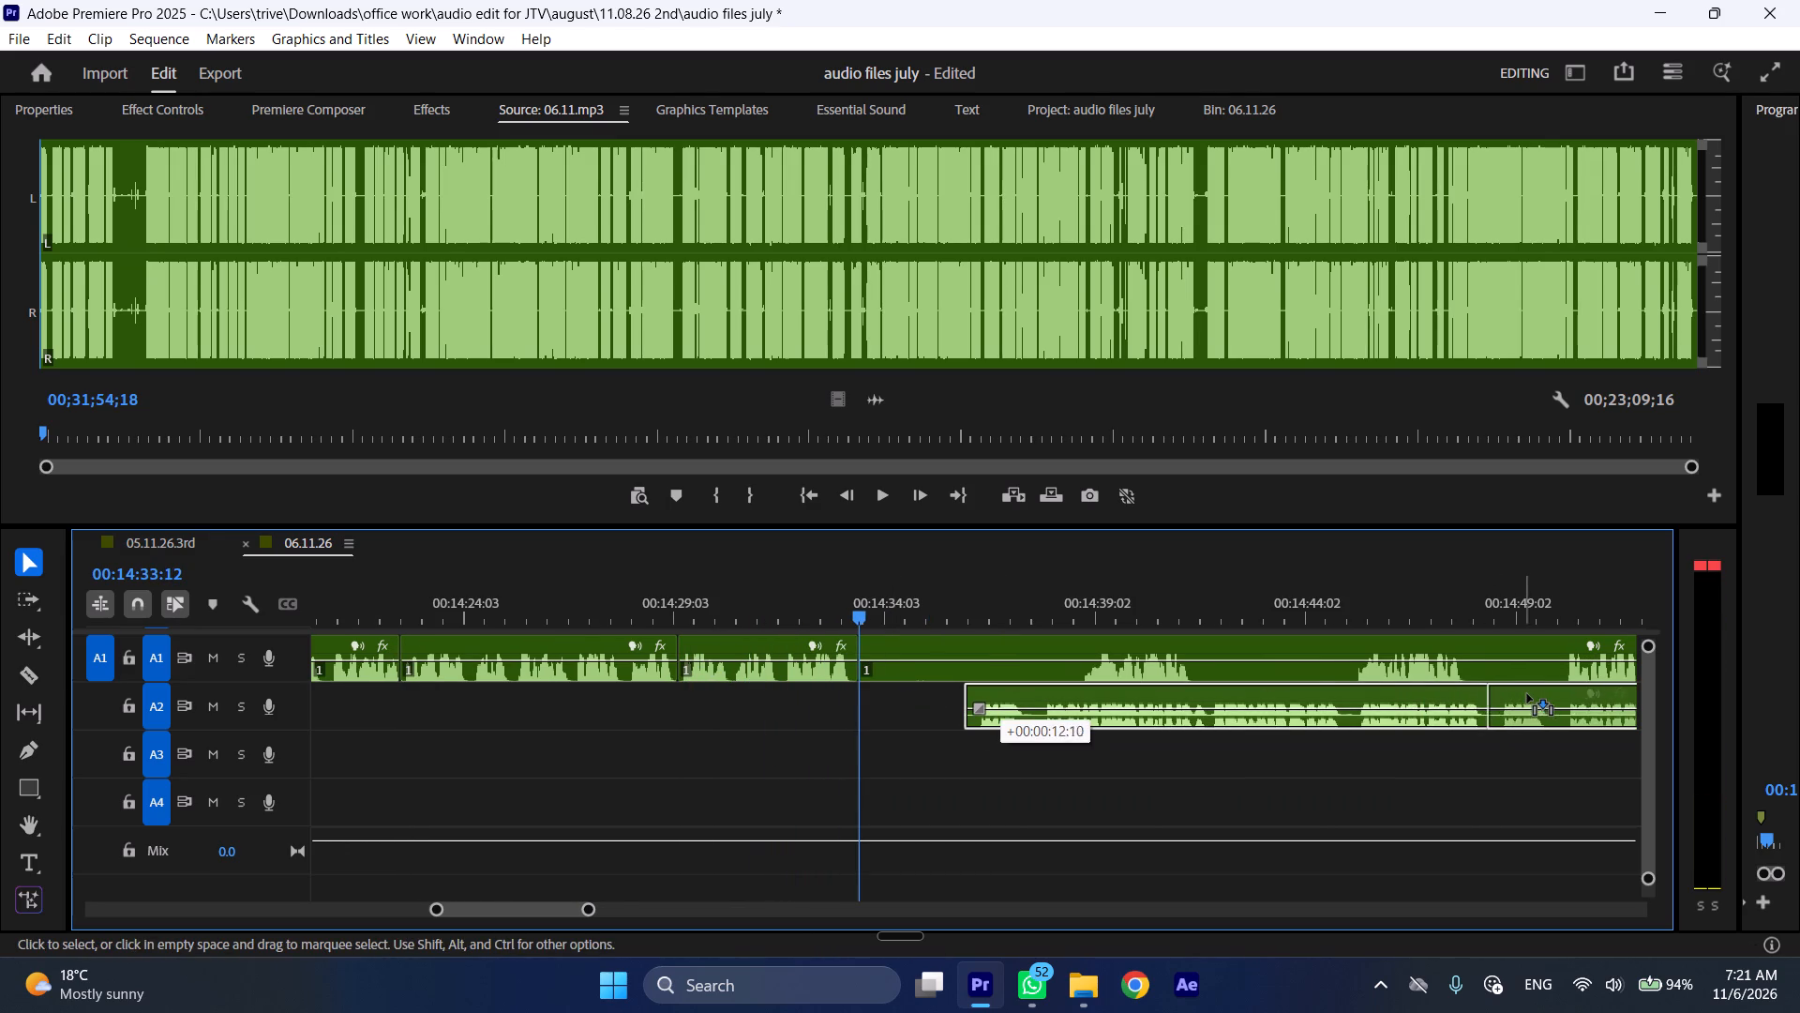
{"action": "left_click_drag", "start_coordinate": [1527, 694], "coordinate": [1528, 695]}
{"action": "left_click", "coordinate": [1359, 624]}
{"action": "key", "text": "space"}
{"action": "left_click", "coordinate": [1073, 621]}
{"action": "key", "text": "space"}
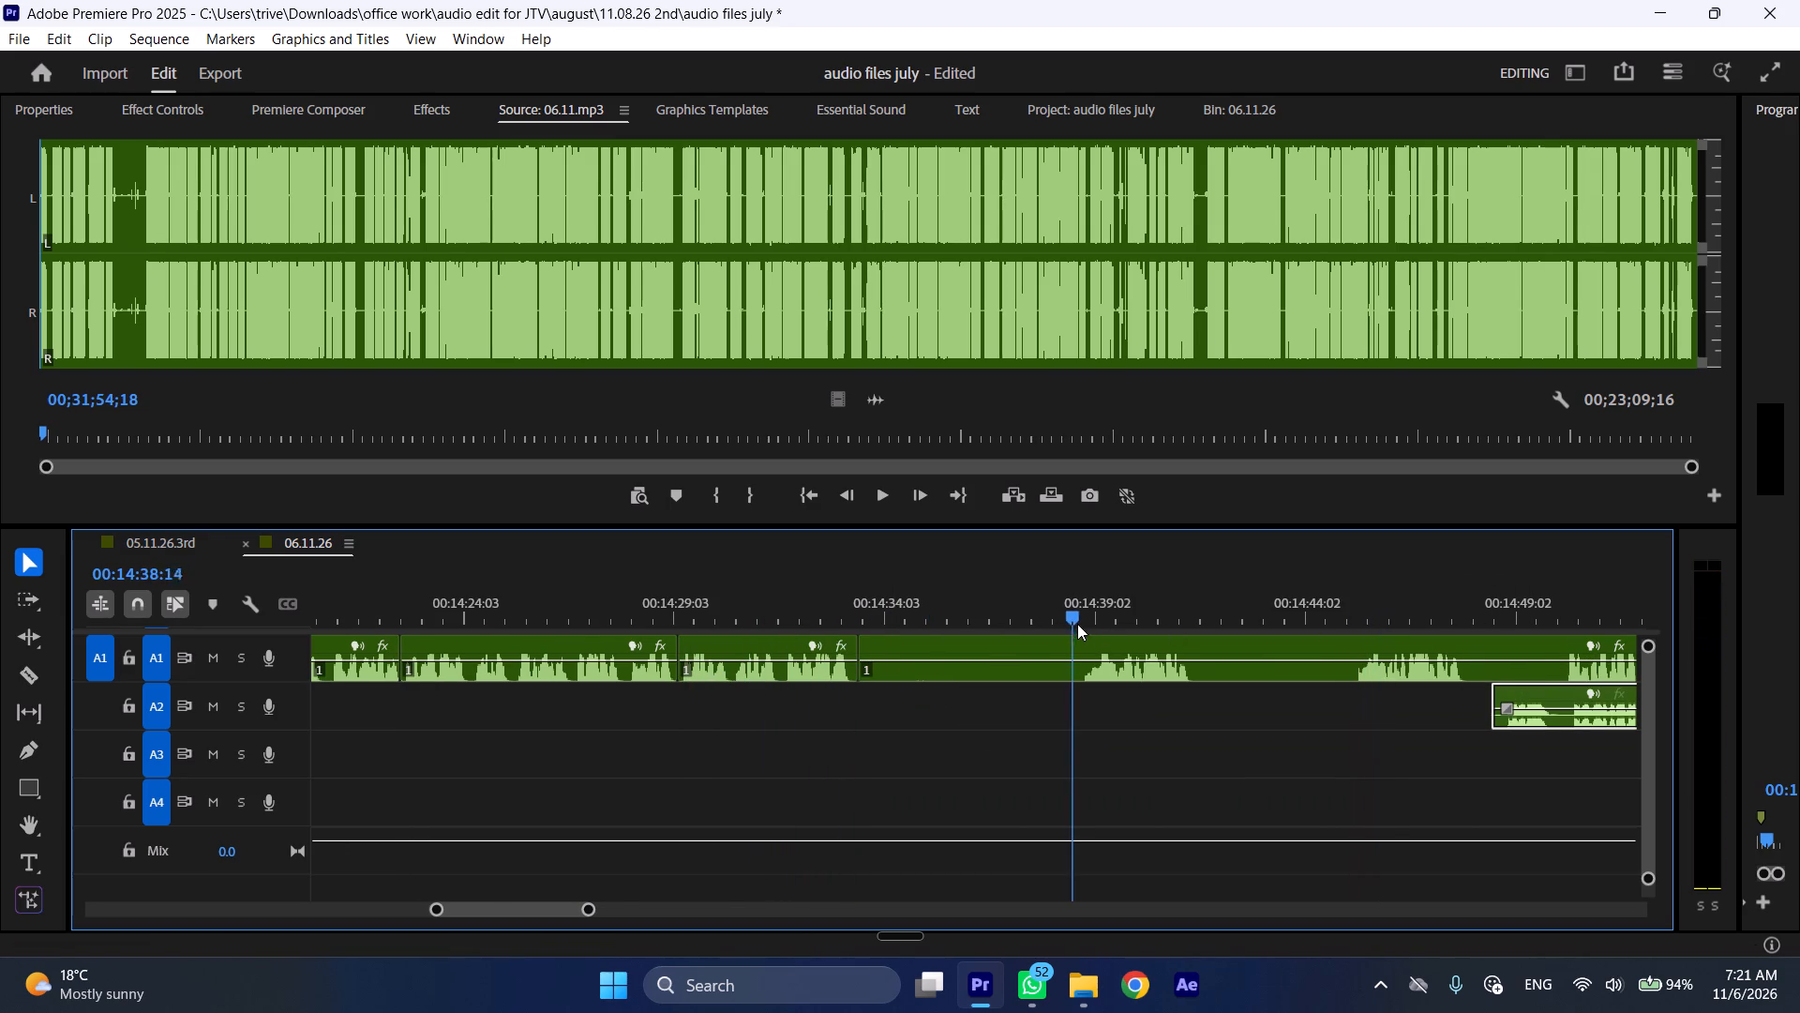
{"action": "scroll", "coordinate": [1098, 654], "scroll_direction": "down", "scroll_amount": 5}
{"action": "key", "text": "space"}
{"action": "scroll", "coordinate": [1088, 677], "scroll_direction": "down", "scroll_amount": 5}
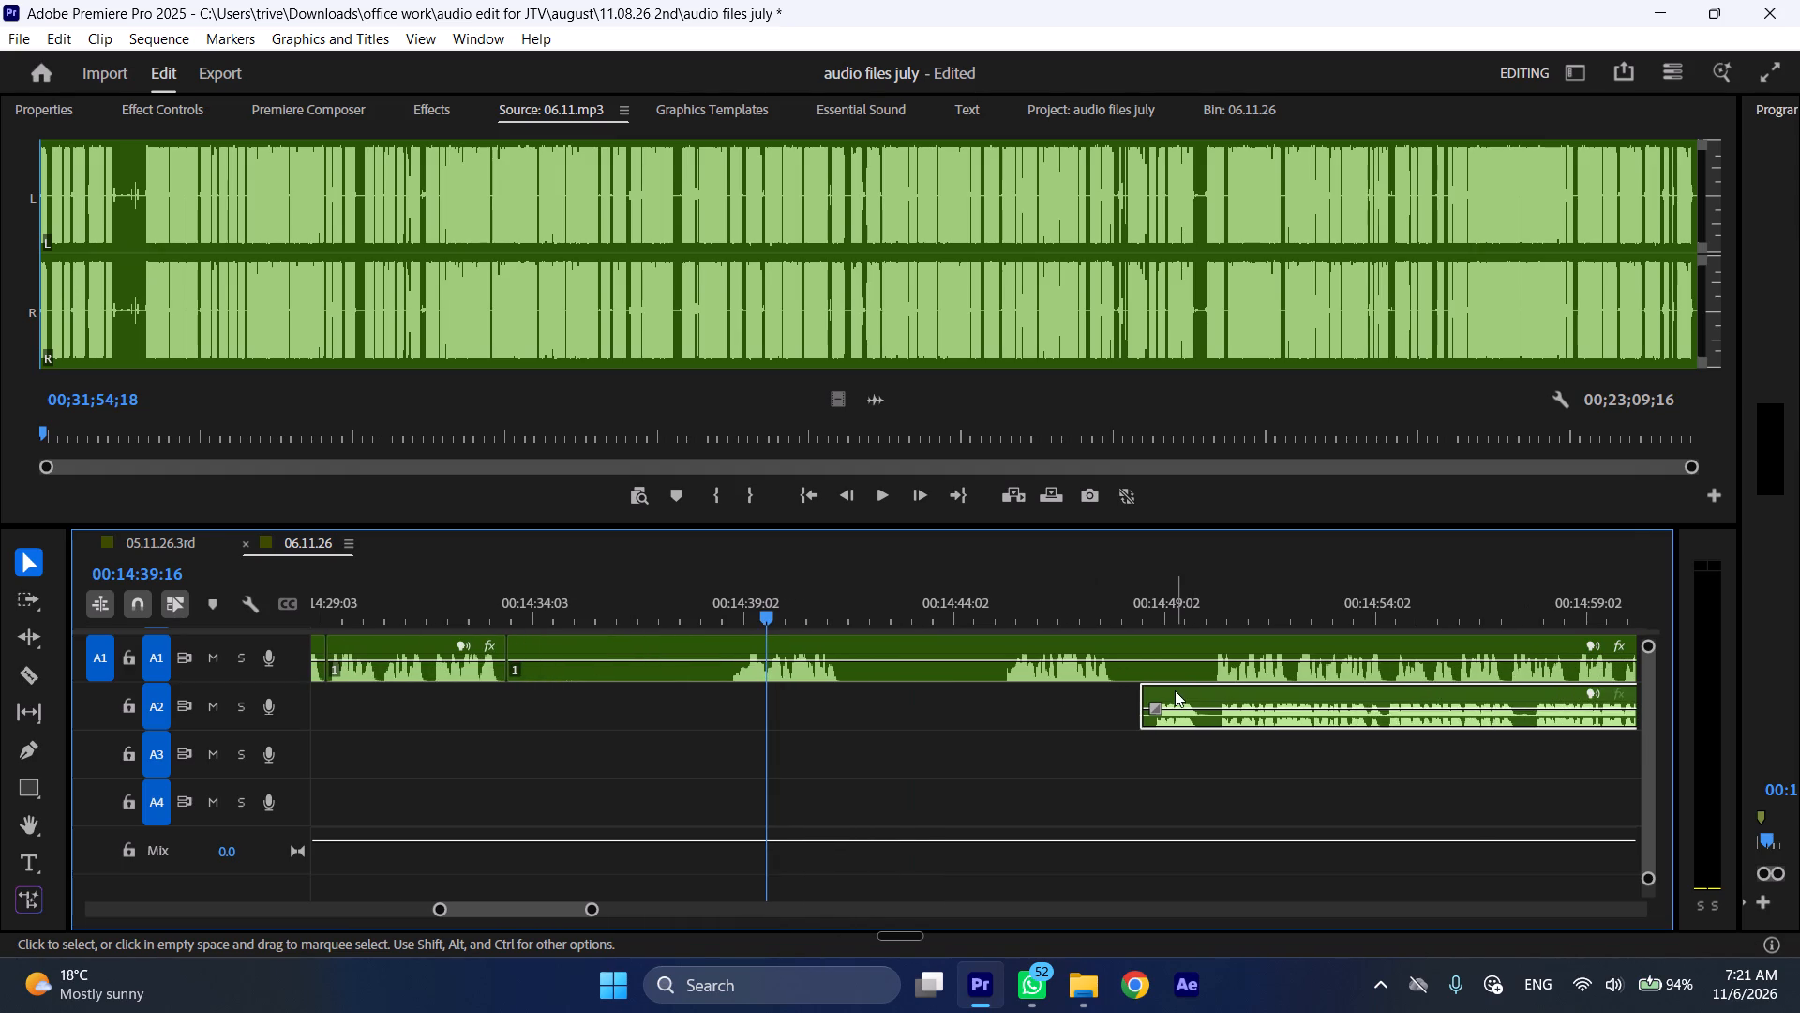
{"action": "left_click_drag", "start_coordinate": [1175, 690], "coordinate": [1419, 696]}
Check the following A1 speech and ripple-delete the A1 section from the 00:14:33:12 cut to 00:14:45:05.
{"action": "left_click", "coordinate": [1212, 617]}
{"action": "key", "text": "space"}
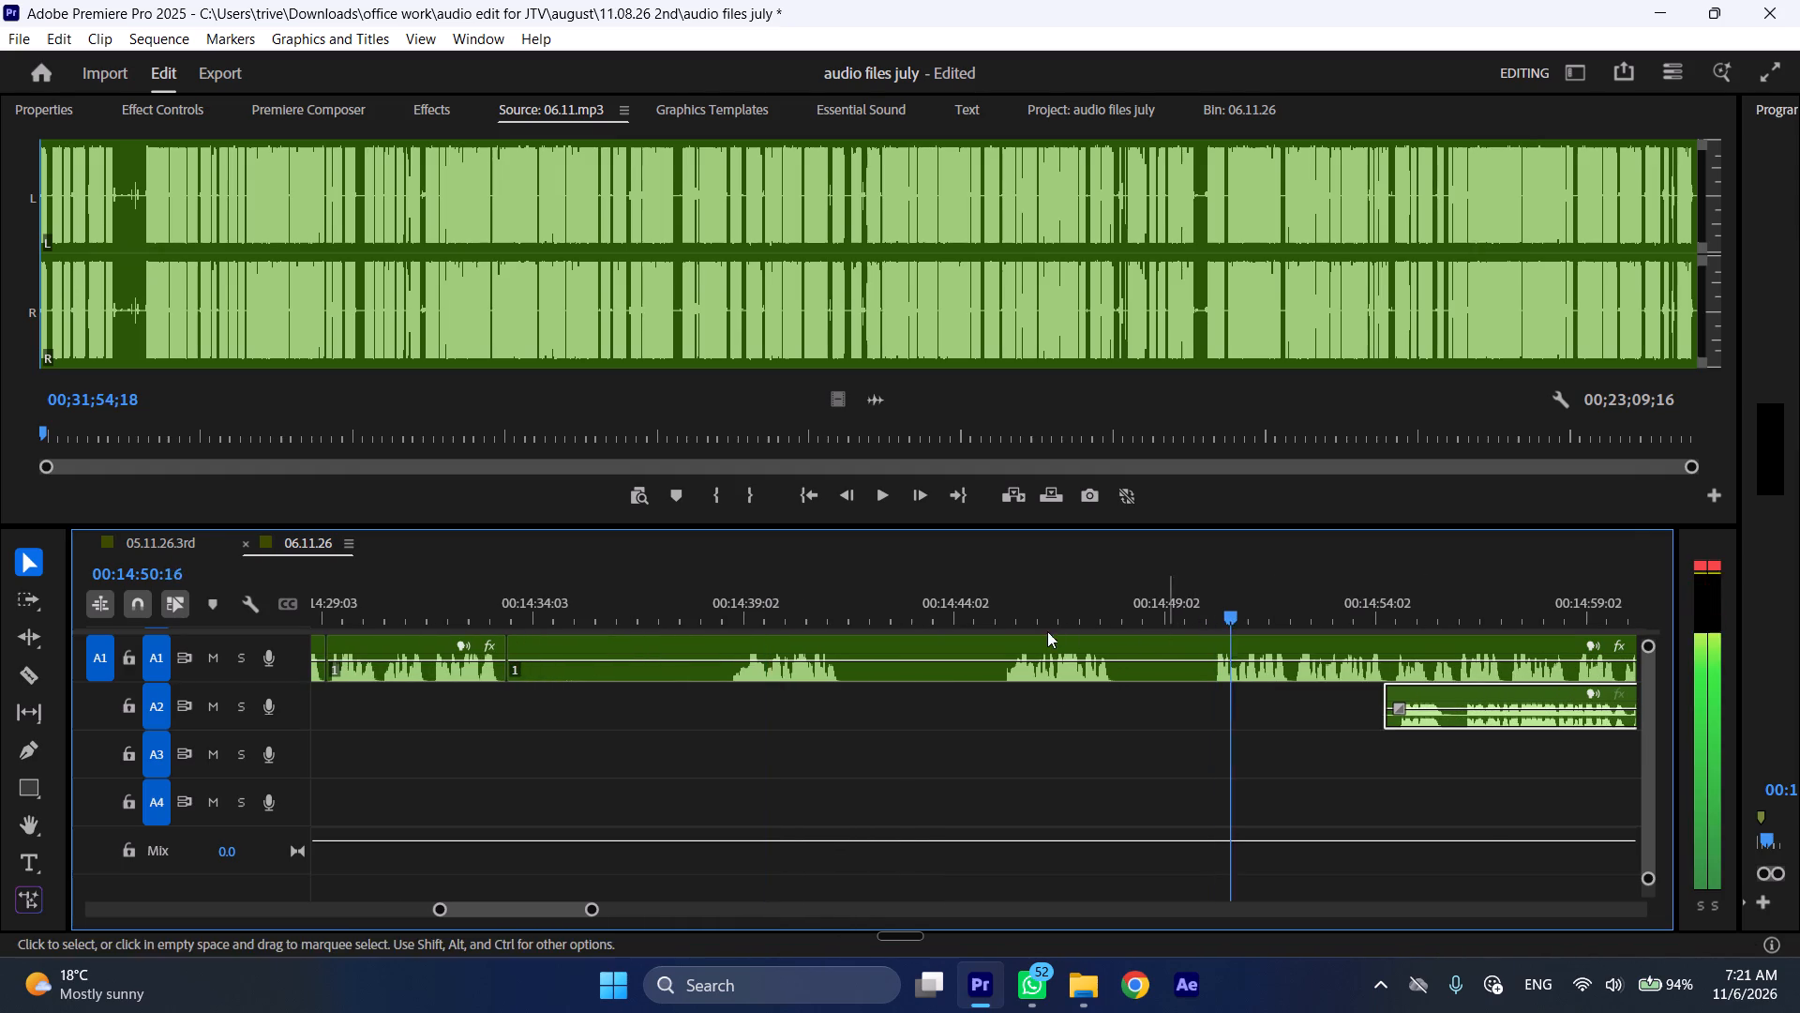
{"action": "key", "text": "space"}
{"action": "left_click", "coordinate": [997, 610]}
{"action": "left_click", "coordinate": [1034, 656]}
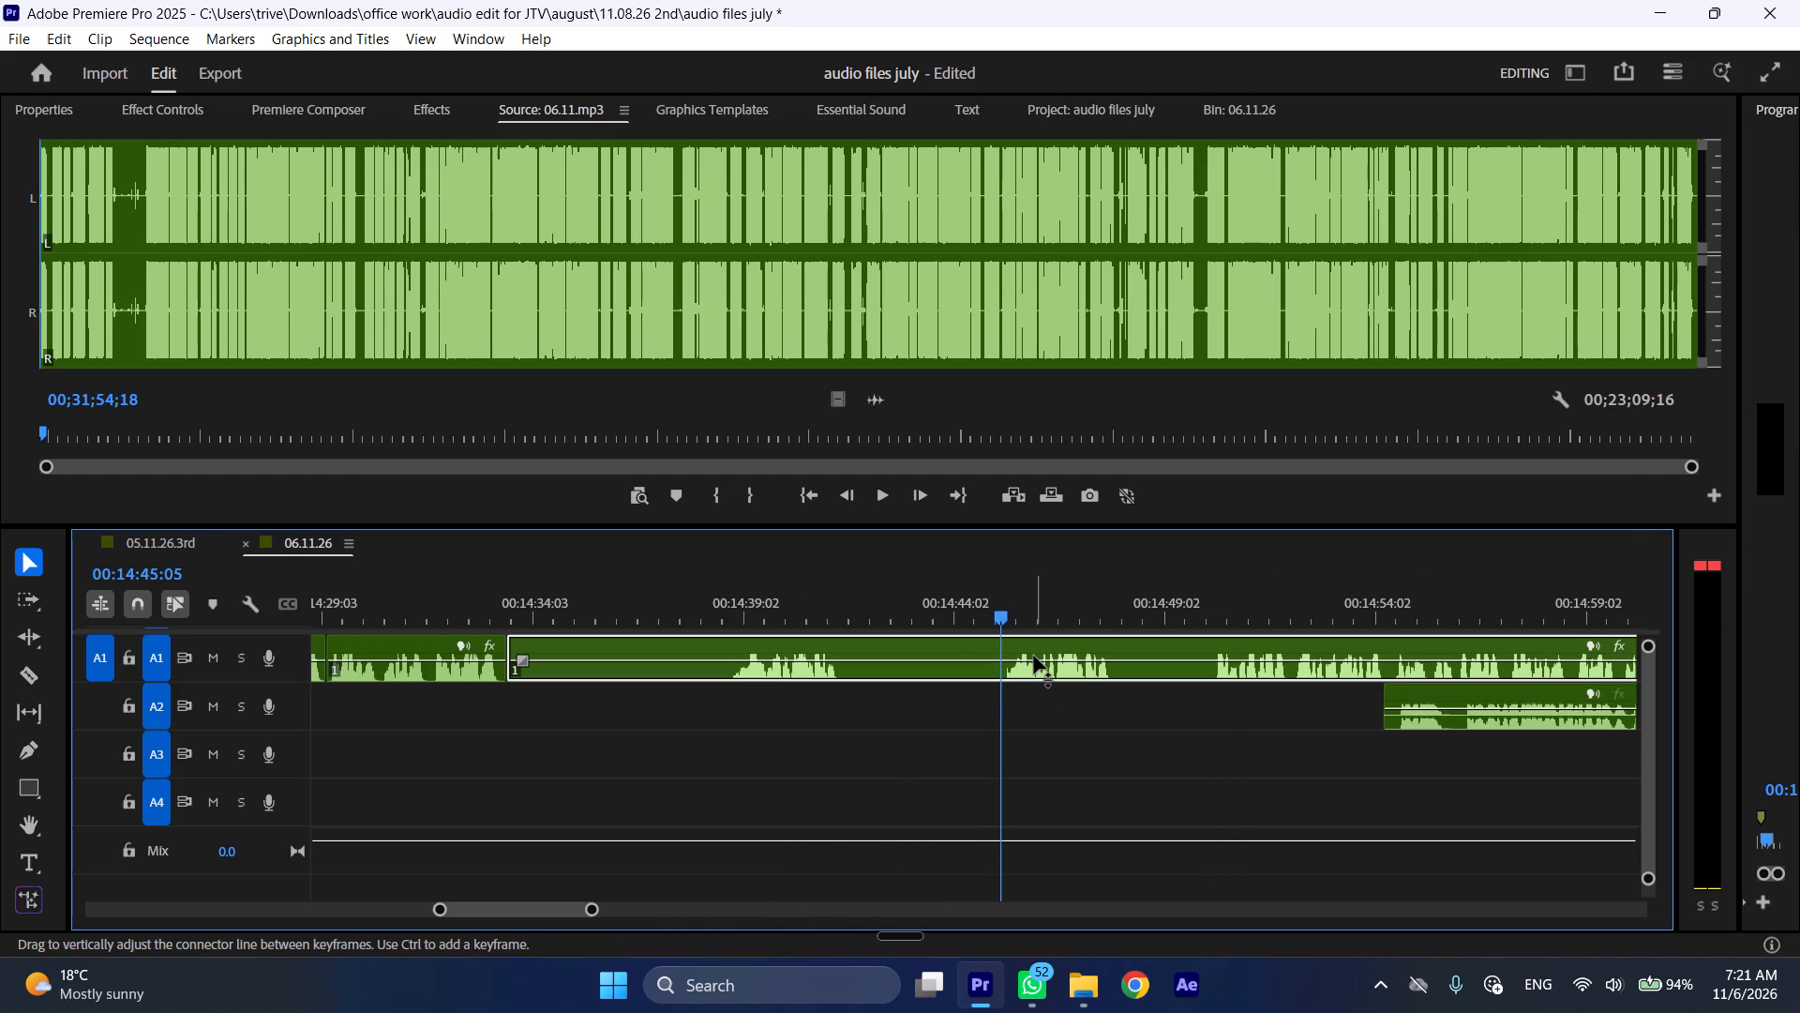
{"action": "key", "text": "shift+c"}
{"action": "key", "text": "ctrl+shift+d"}
Play the kept A1 phrase, split A1 at 00:14:36:08, and bring the A2 clip back to start at that cut.
{"action": "key", "text": "space"}
{"action": "key", "text": "l"}
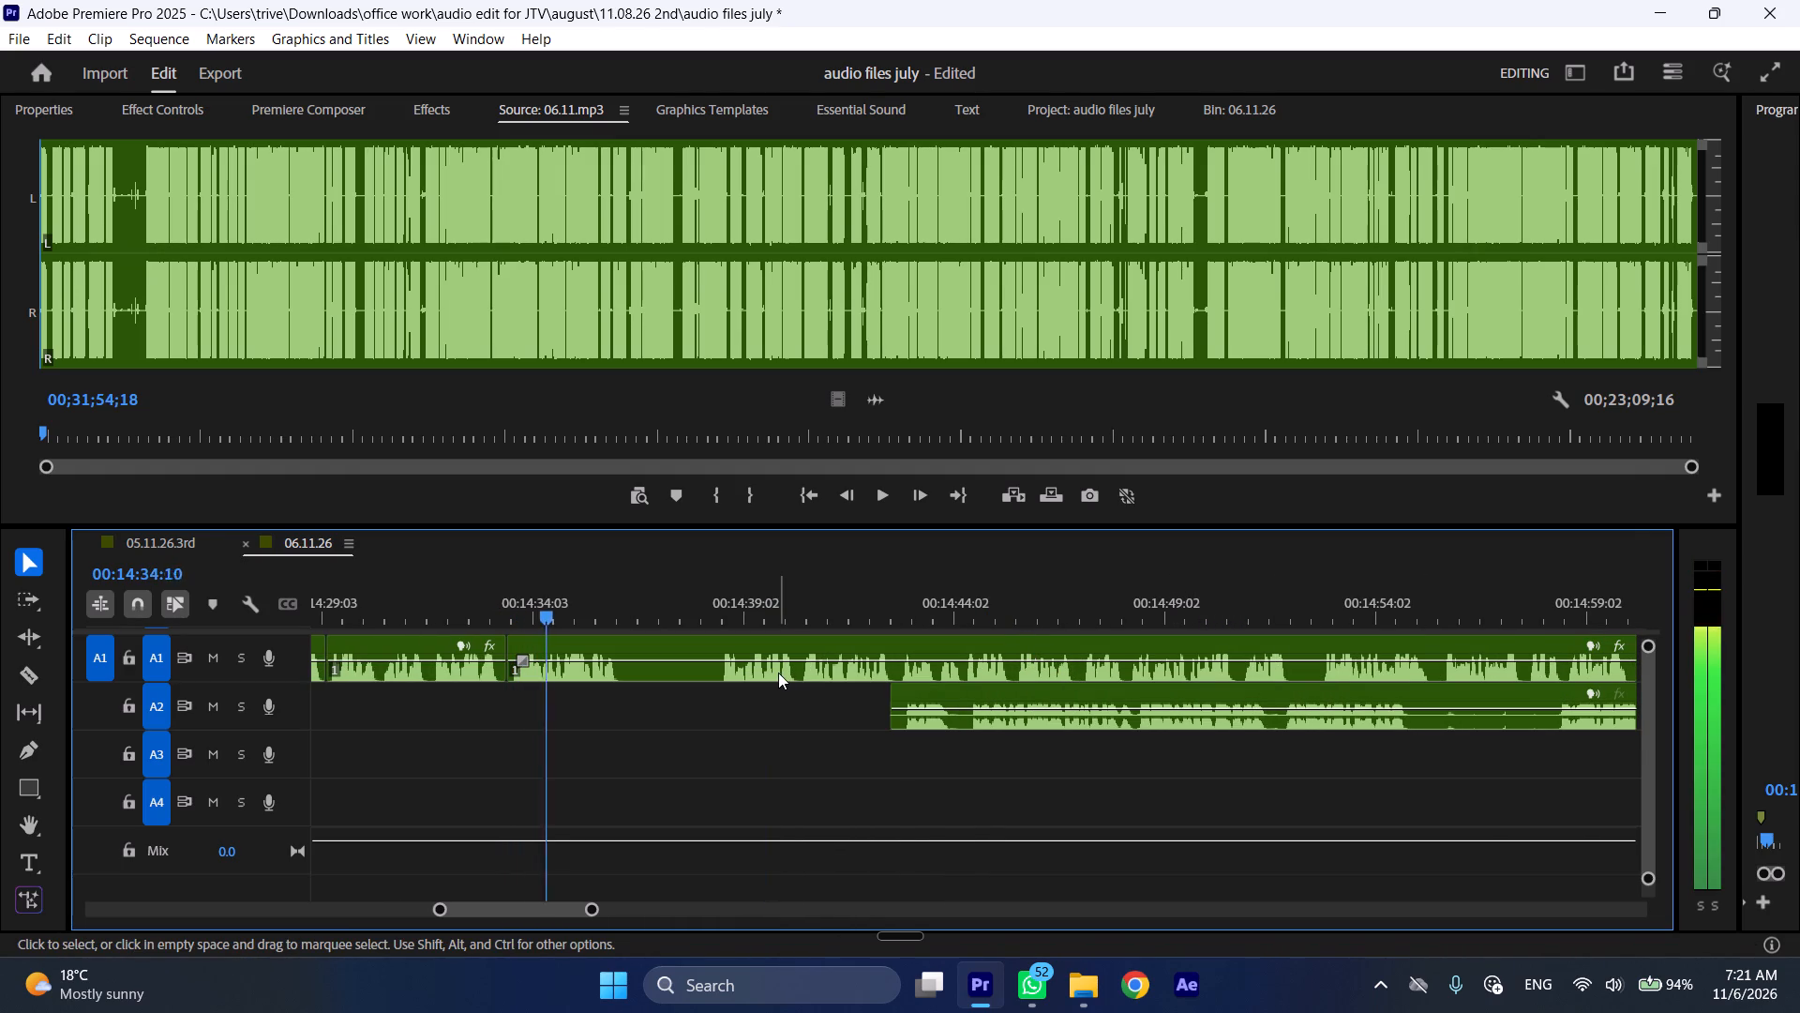
{"action": "key", "text": "space"}
{"action": "type", "text": "C"}
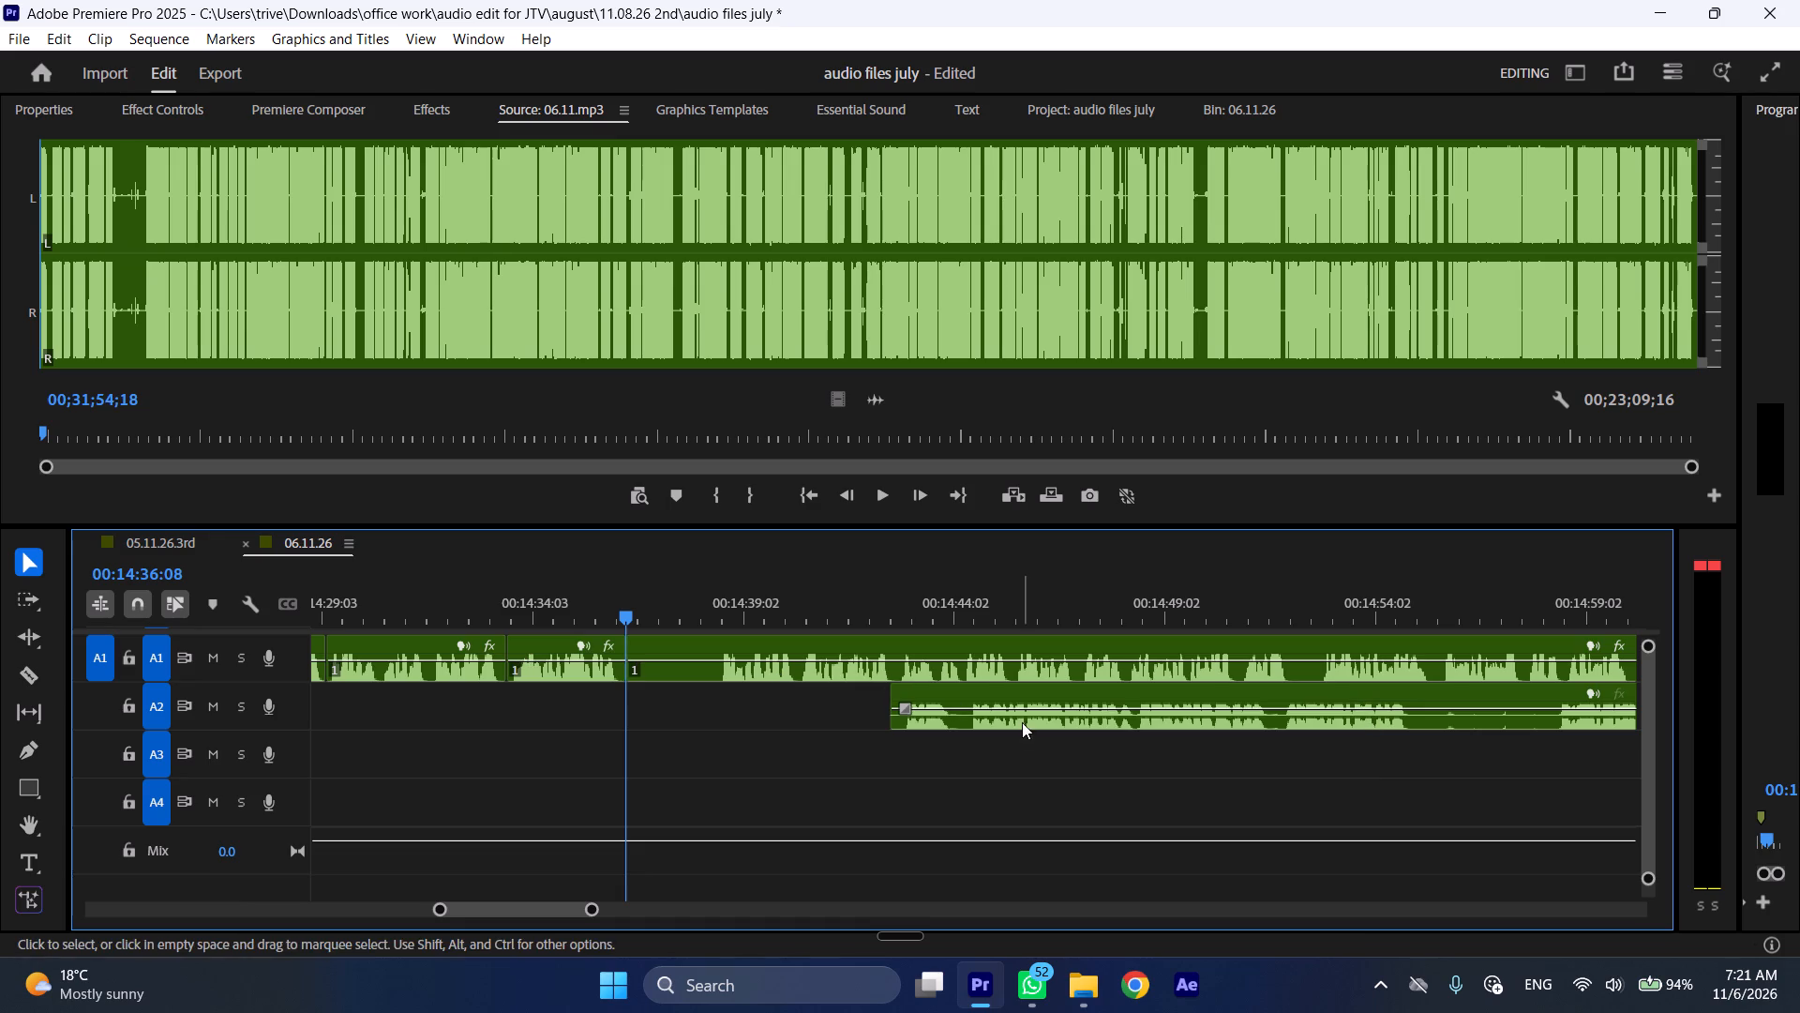
{"action": "left_click_drag", "start_coordinate": [996, 691], "coordinate": [735, 716]}
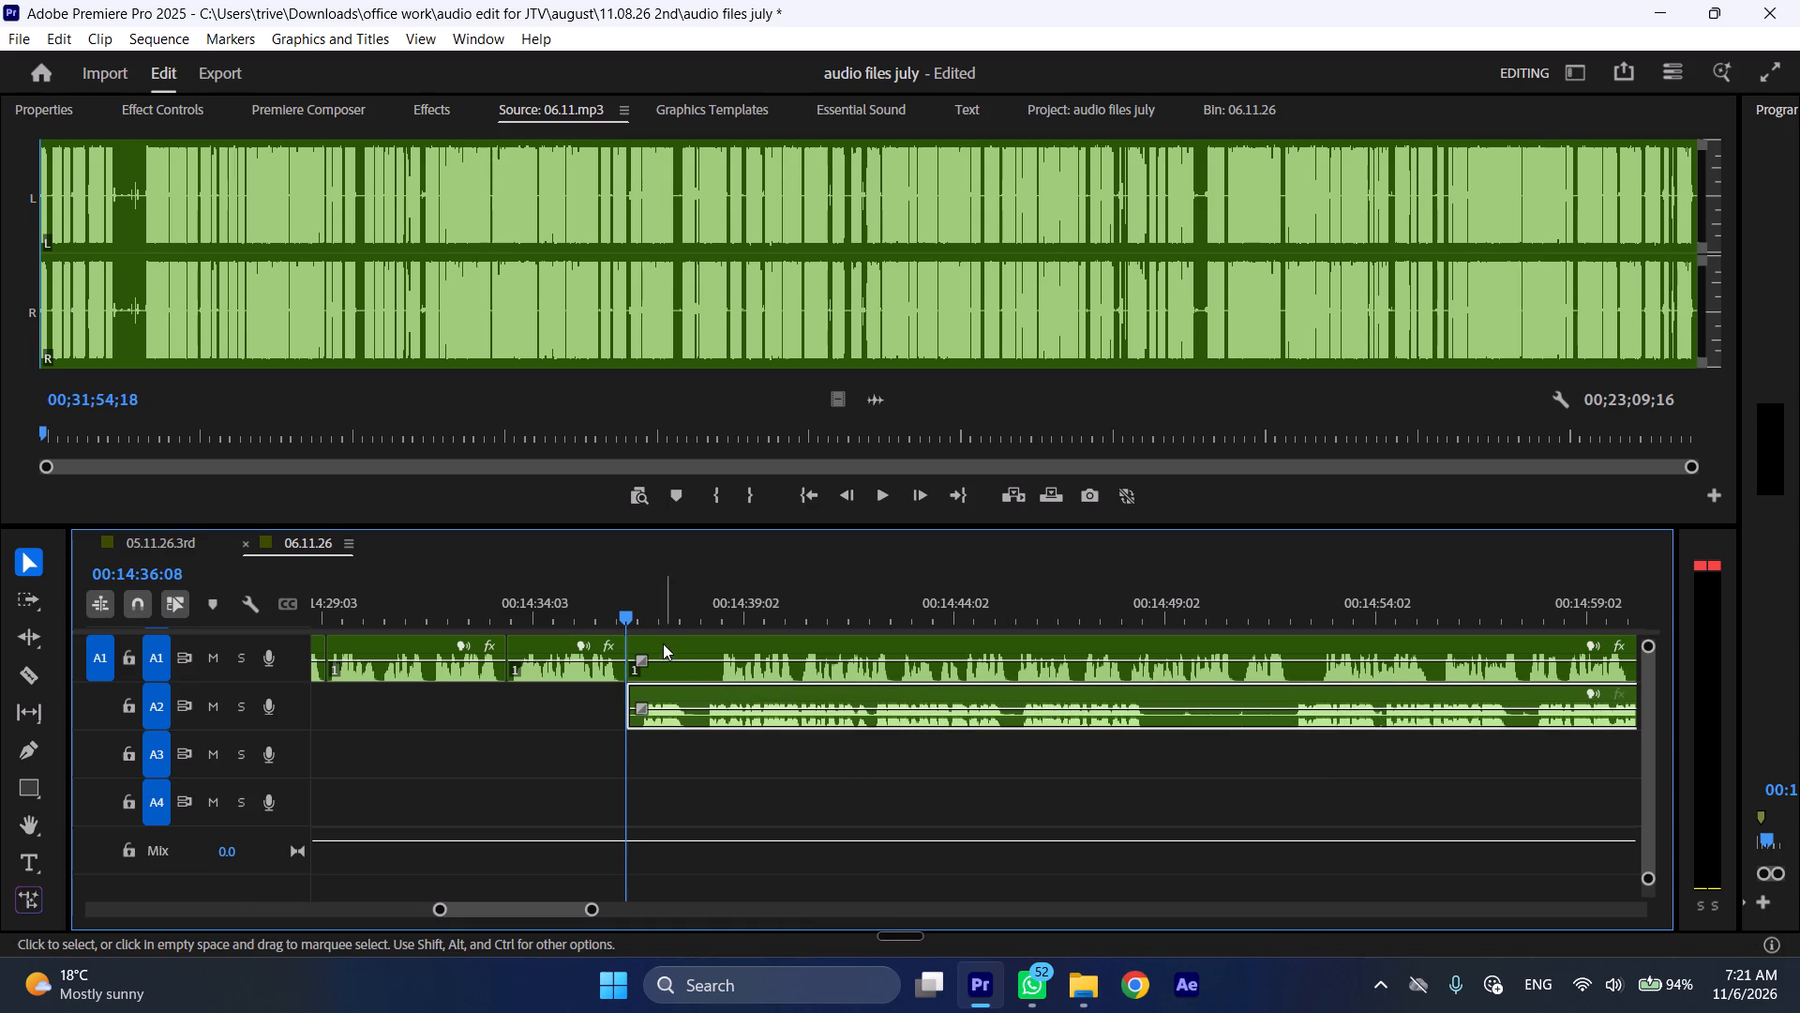
Shift the remaining A1 clip along to start at about 00:14:54:20 and play the A2 passage.
{"action": "left_click_drag", "start_coordinate": [667, 643], "coordinate": [1448, 645]}
{"action": "key", "text": "space"}
{"action": "key", "text": "l"}
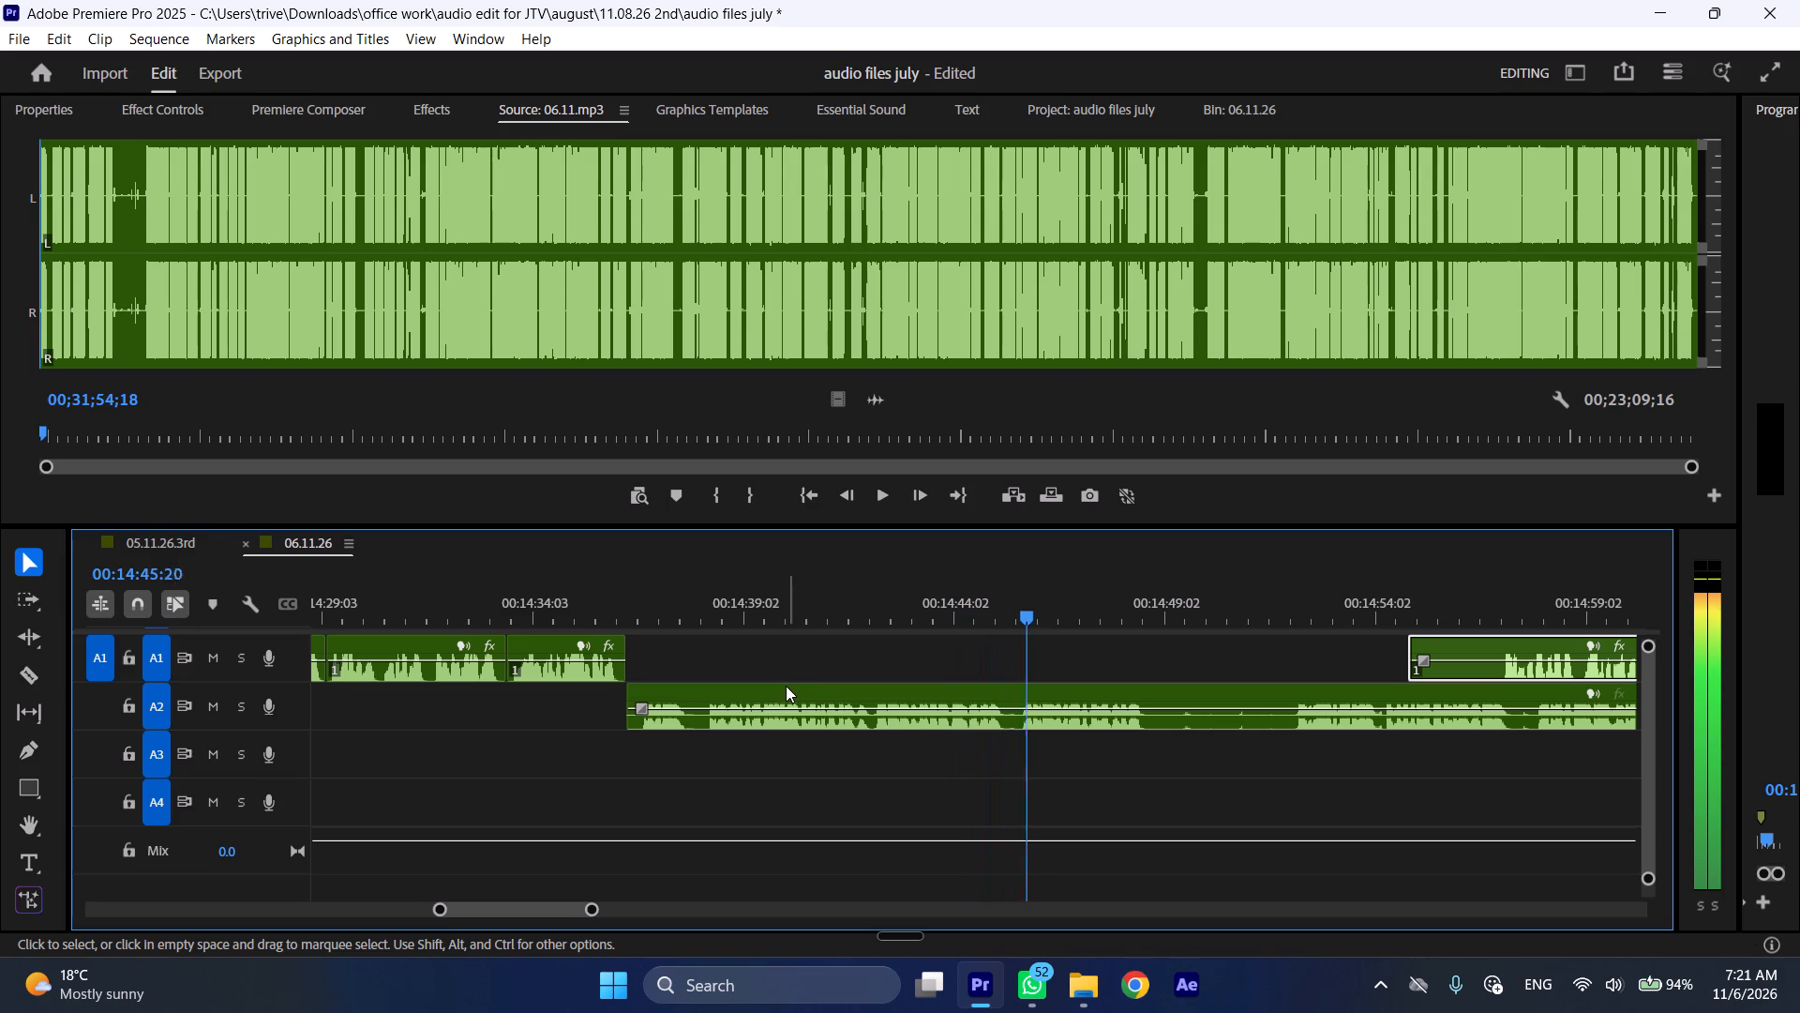
Replay the start of the A2 passage and ripple-trim its opening silence up to 00:14:36:15.
{"action": "left_click", "coordinate": [652, 617]}
{"action": "key", "text": "space"}
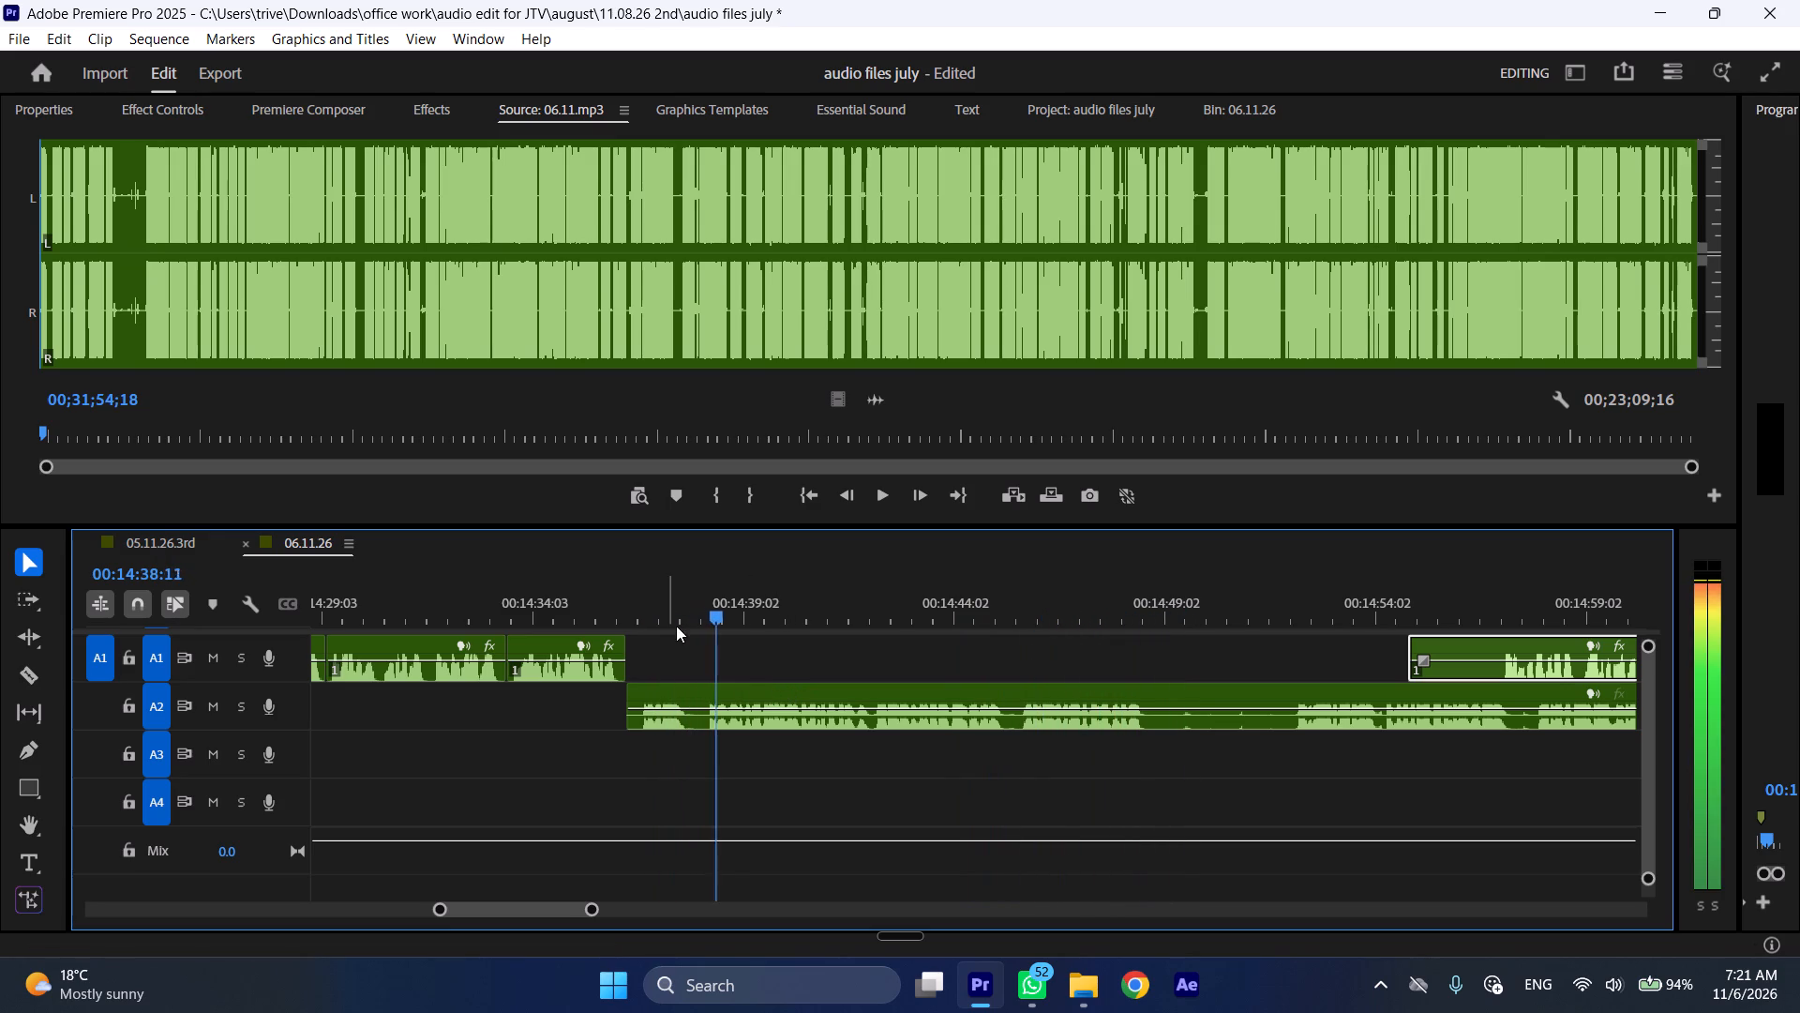
{"action": "left_click_drag", "start_coordinate": [697, 614], "coordinate": [643, 606]}
{"action": "left_click", "coordinate": [682, 681]}
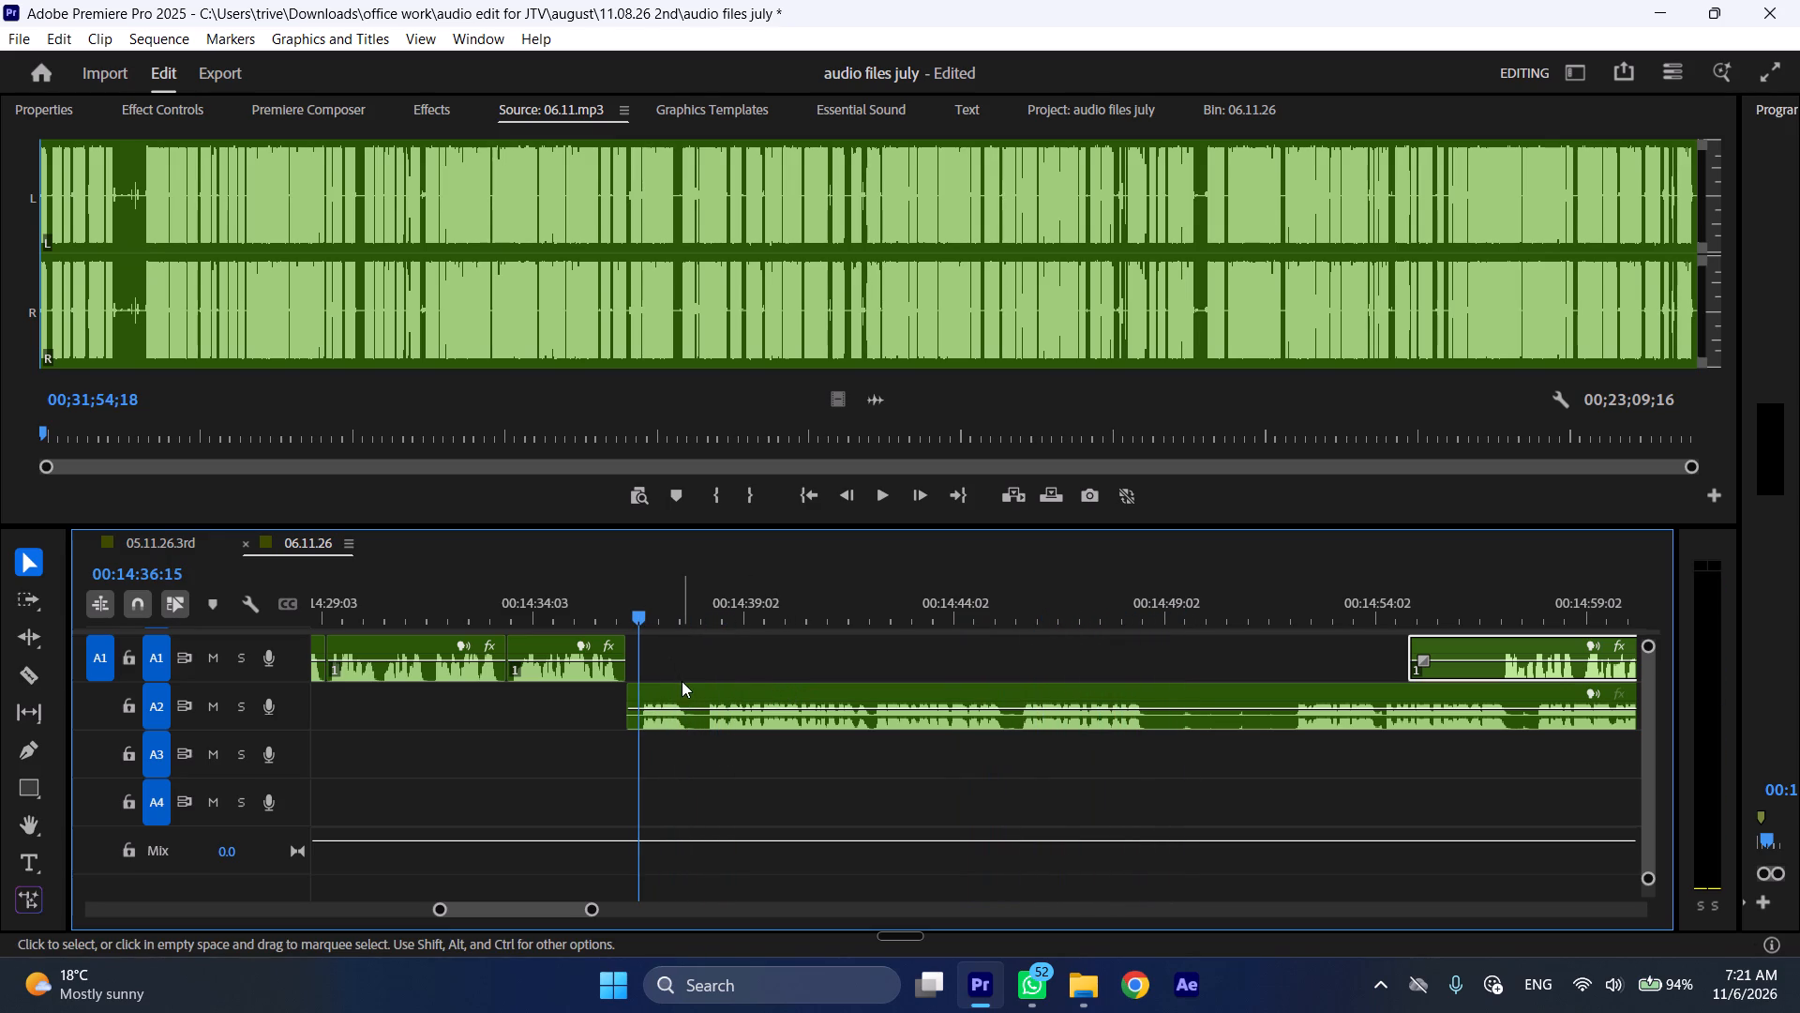
{"action": "left_click", "coordinate": [682, 699]}
{"action": "key", "text": "shift+c"}
{"action": "key", "text": "ctrl+shift+d"}
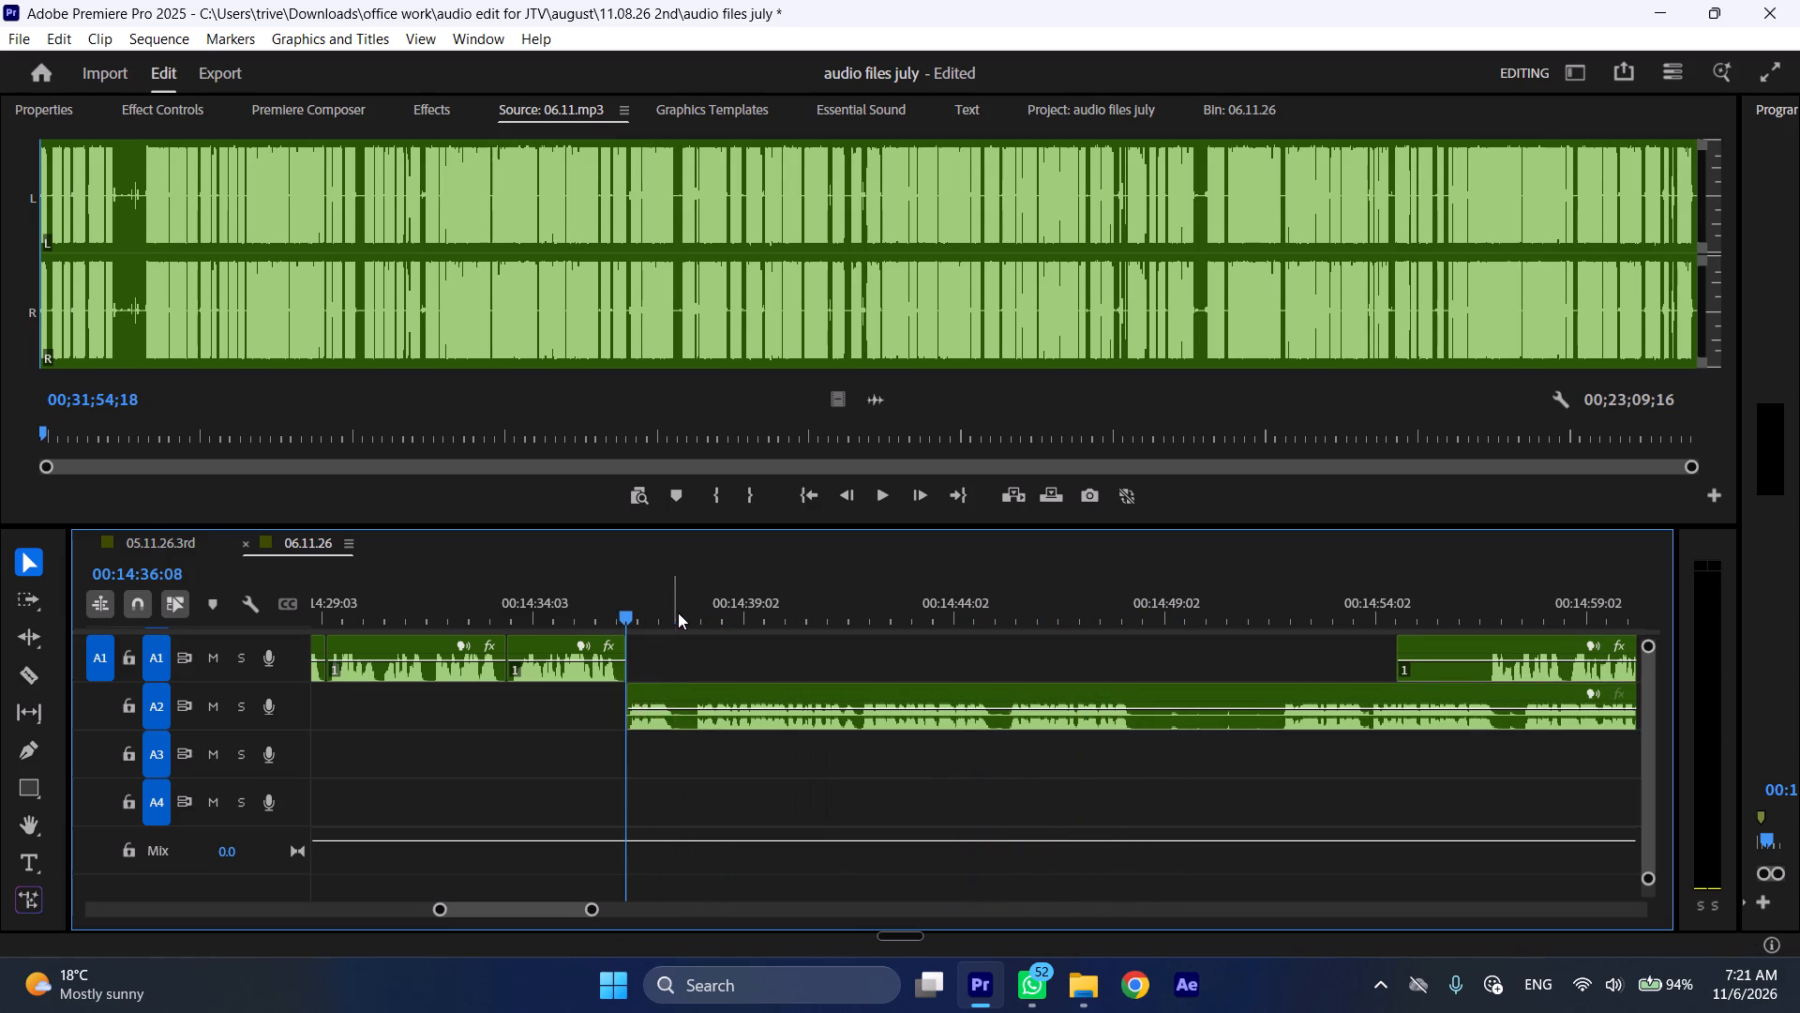
Ripple-delete the short A2 pause between 00:14:37:13 and 00:14:37:23.
{"action": "left_click_drag", "start_coordinate": [678, 612], "coordinate": [698, 614]}
{"action": "key", "text": "shift+c"}
{"action": "left_click", "coordinate": [731, 702]}
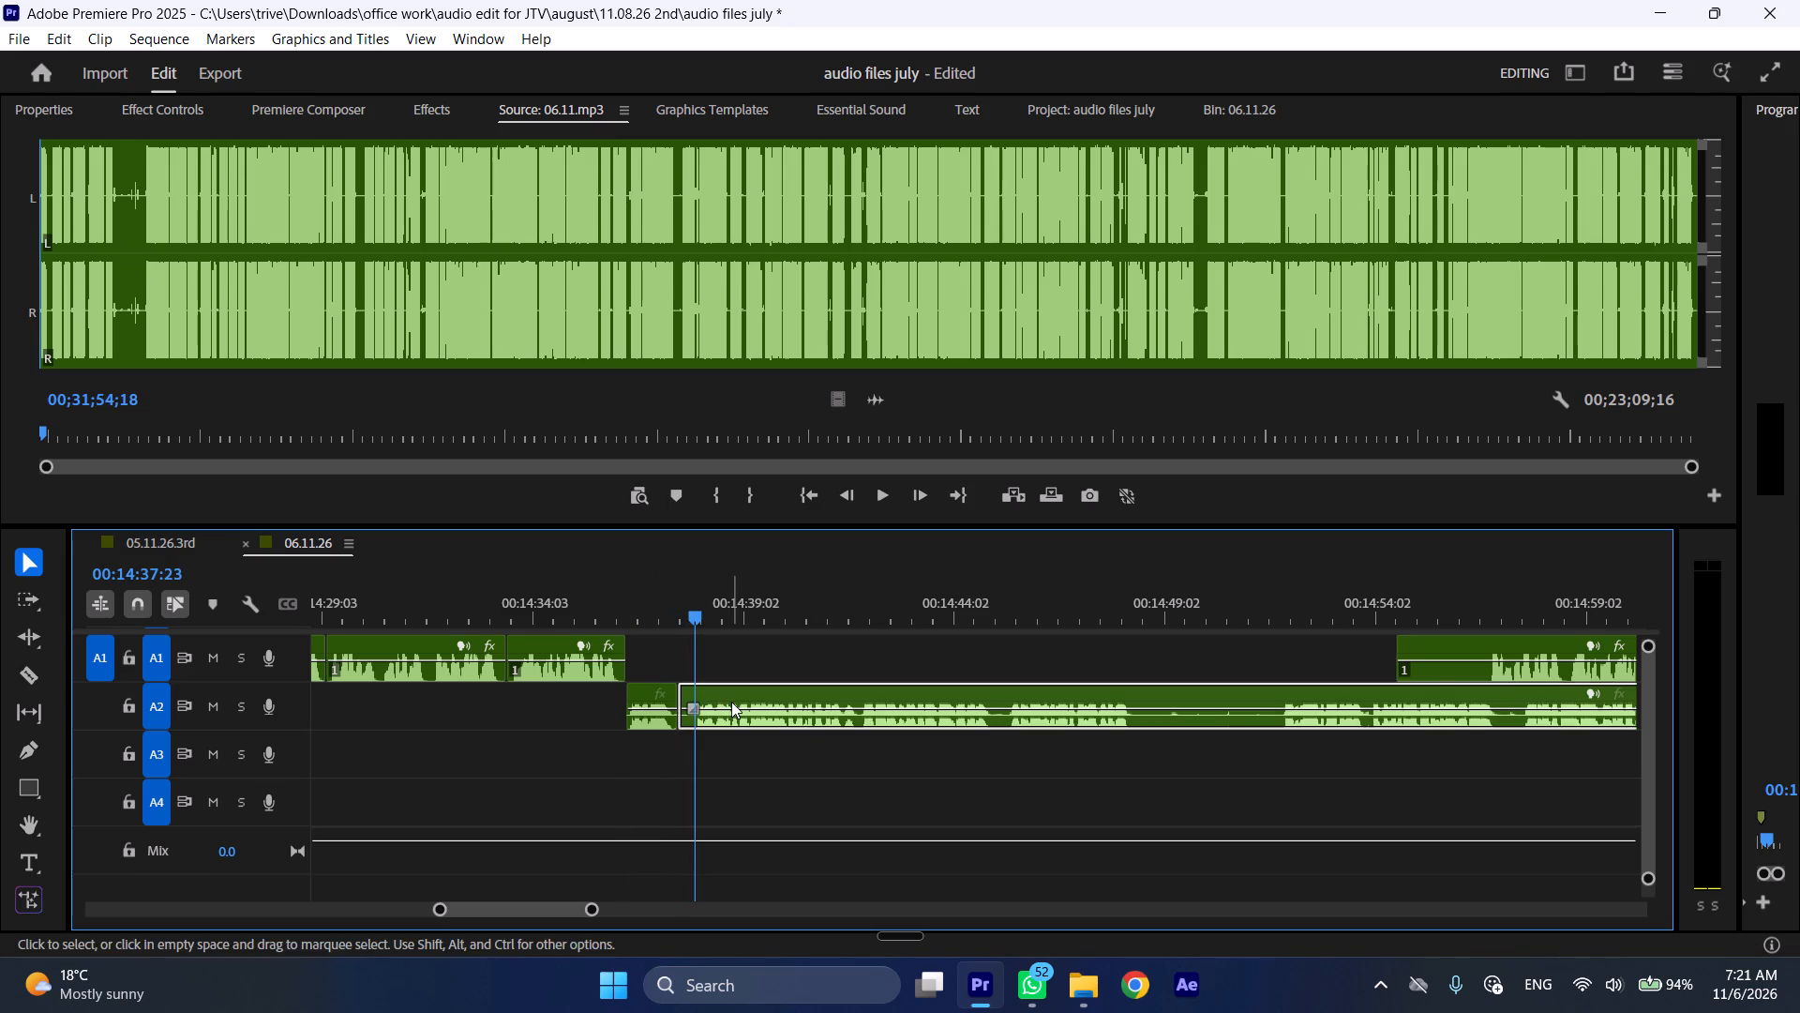
{"action": "key", "text": "shift+c"}
{"action": "key", "text": "ctrl+shift+d"}
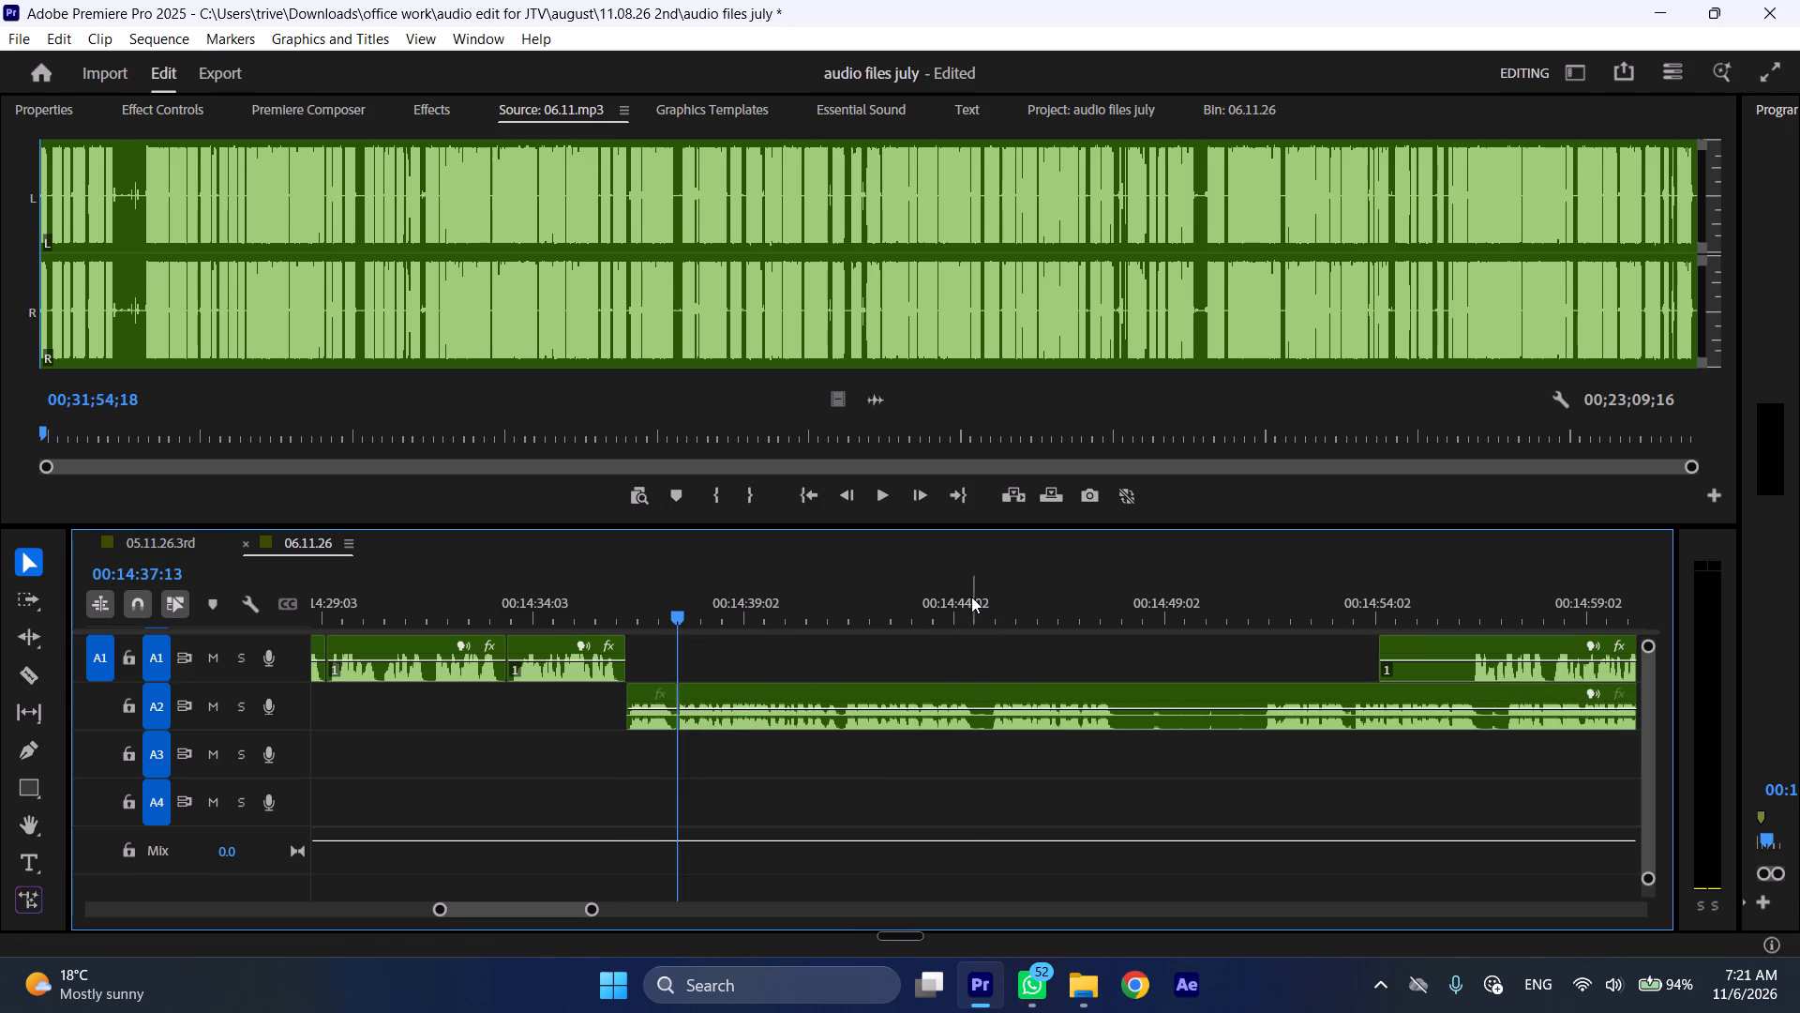
Ripple-delete the short A2 pause just before 00:14:44:23.
{"action": "left_click_drag", "start_coordinate": [967, 593], "coordinate": [992, 597]}
{"action": "key", "text": "shift+c"}
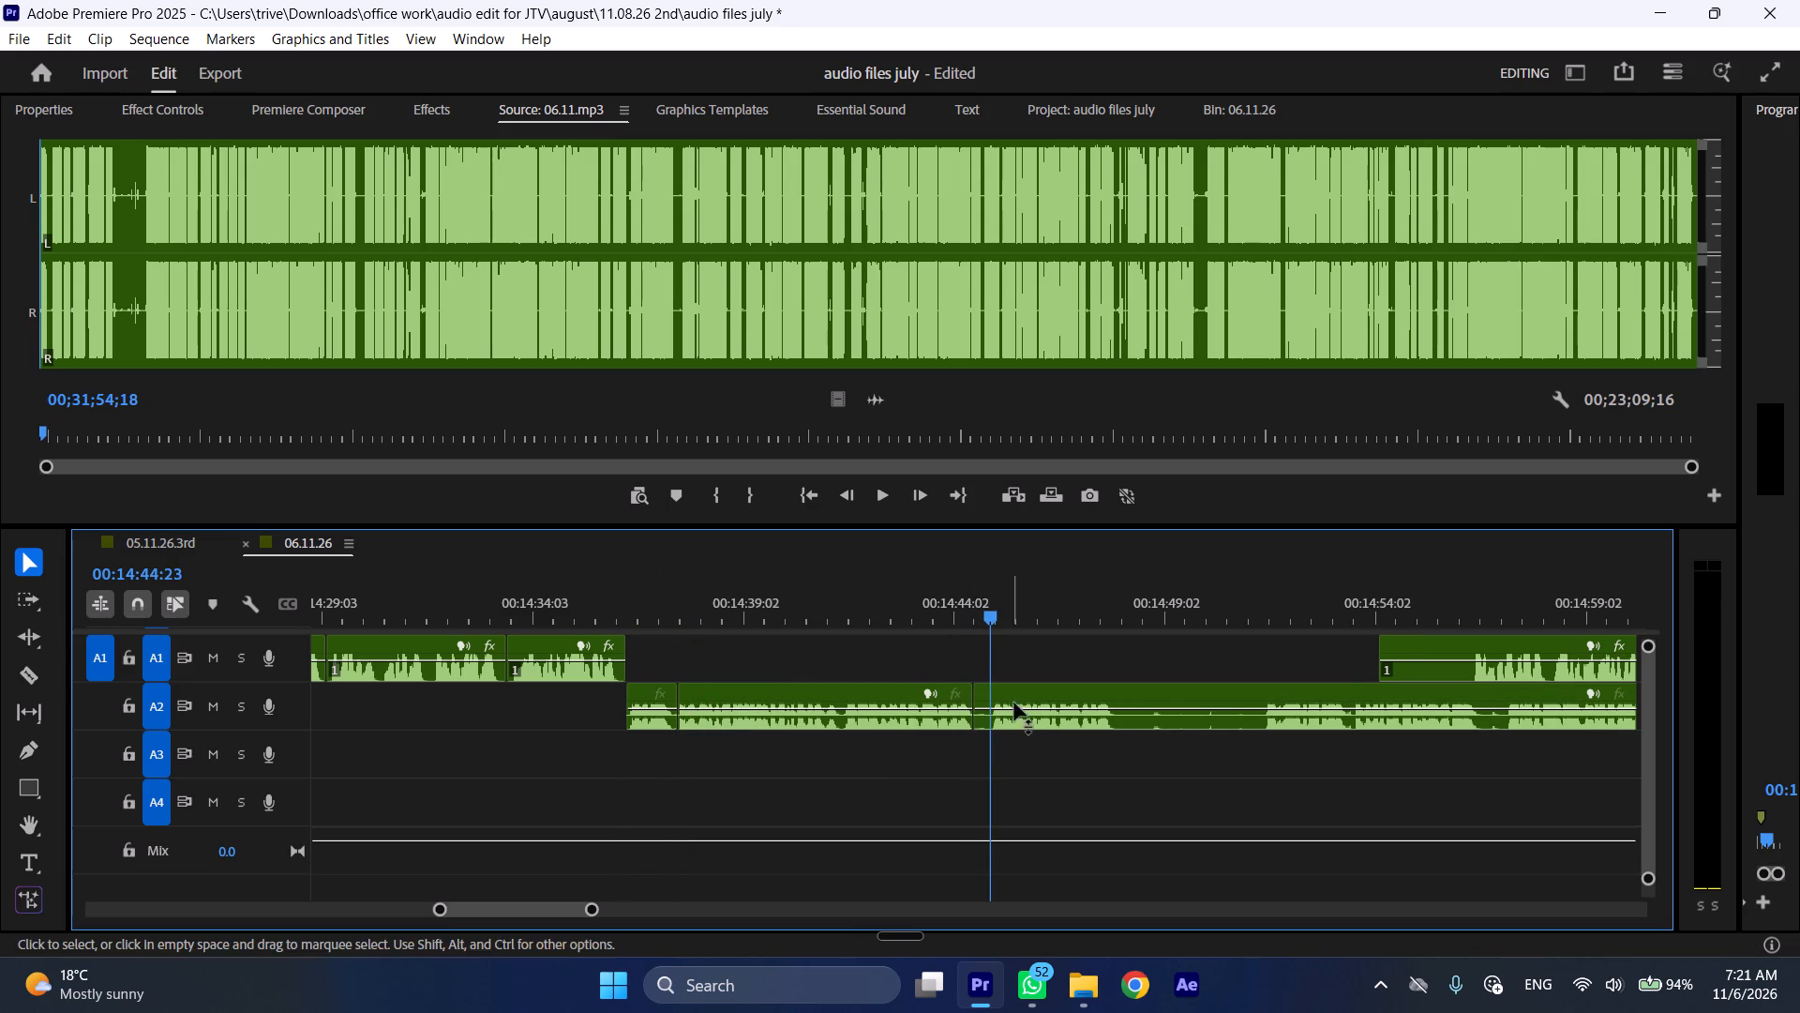
{"action": "left_click", "coordinate": [1014, 711]}
{"action": "key", "text": "shift+c"}
{"action": "key", "text": "ctrl+shift+d"}
Split the A2 clip at 00:14:47:13, where the speech ends, and play the audio leading up to the cut.
{"action": "left_click_drag", "start_coordinate": [1072, 612], "coordinate": [1102, 616]}
{"action": "key", "text": "shift+c"}
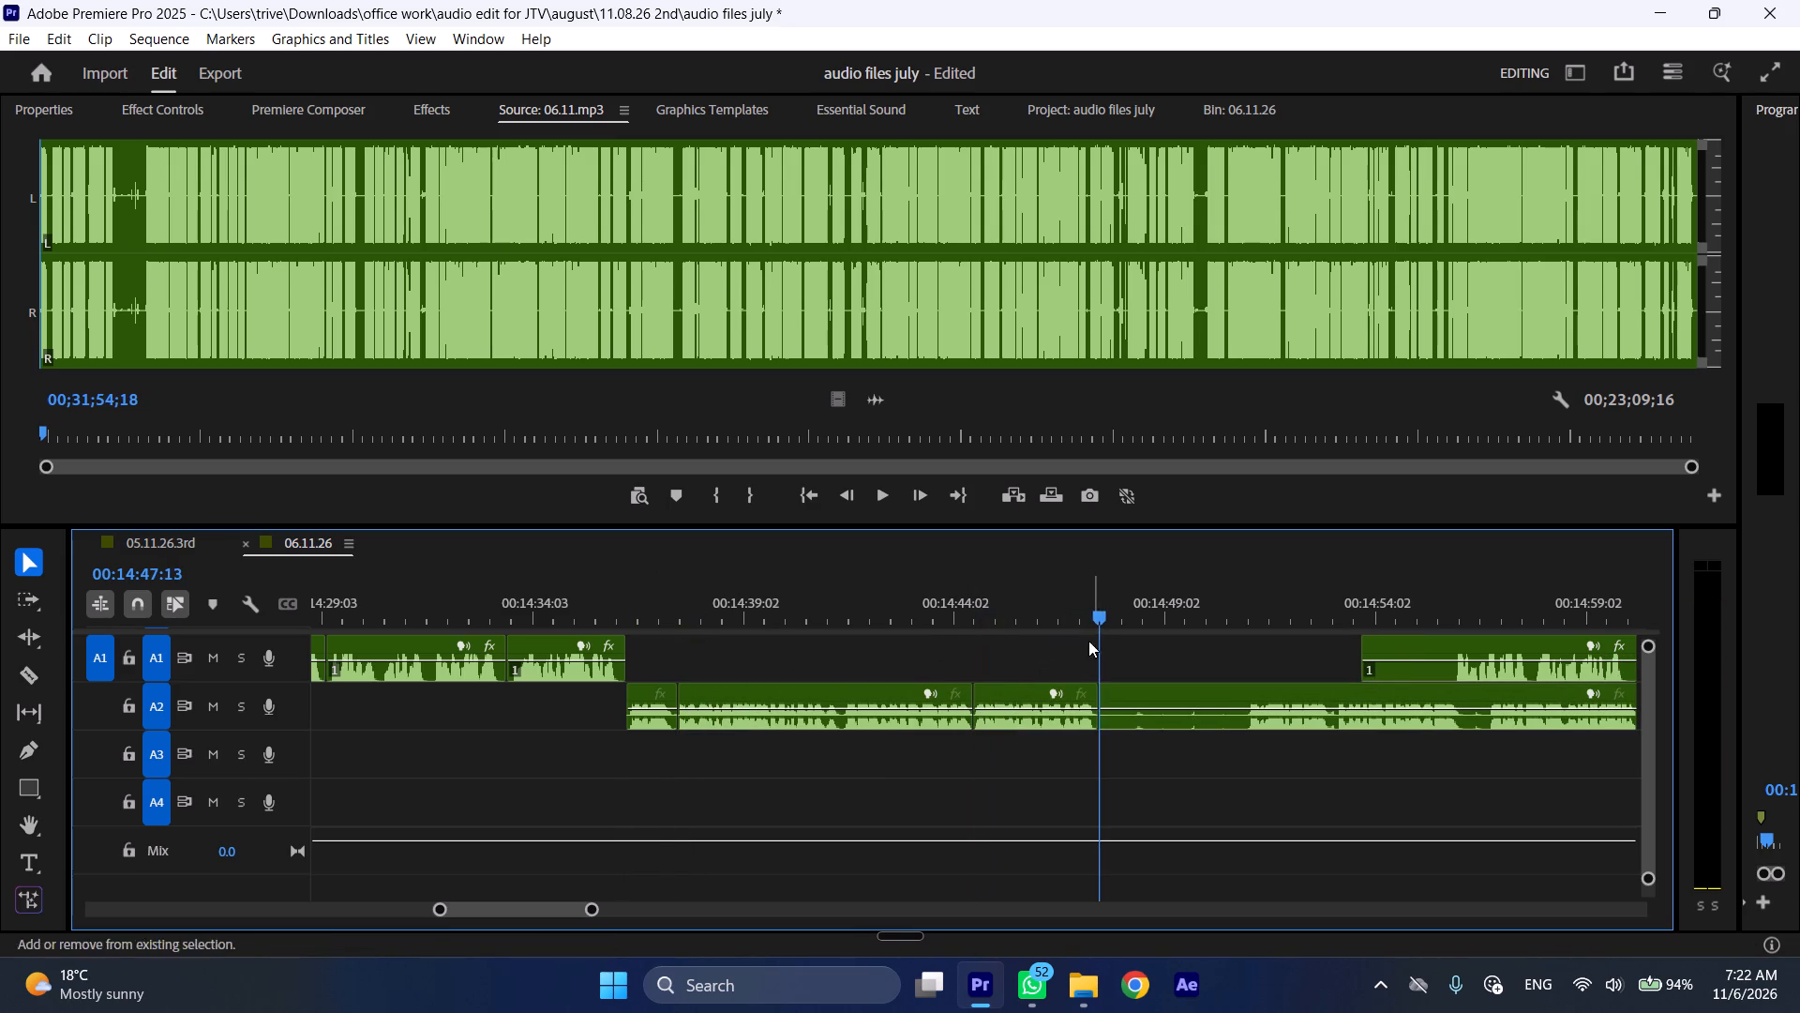
{"action": "left_click", "coordinate": [1038, 608]}
{"action": "key", "text": "space"}
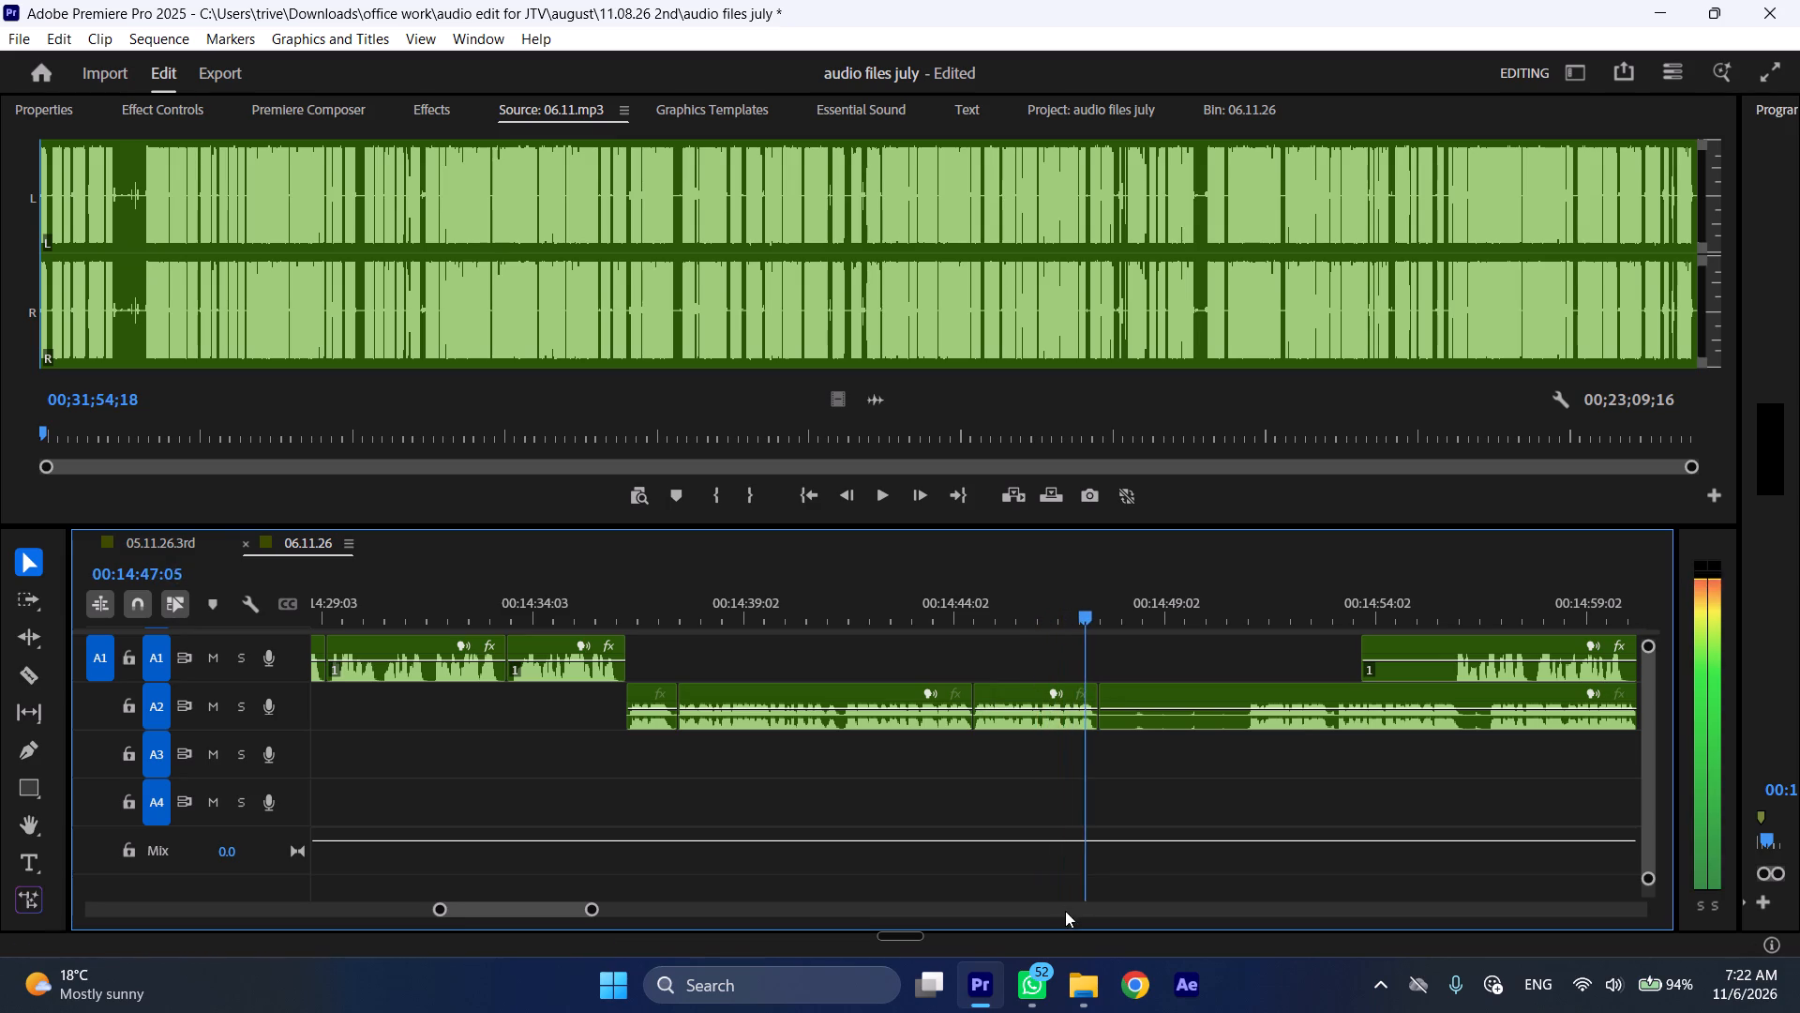
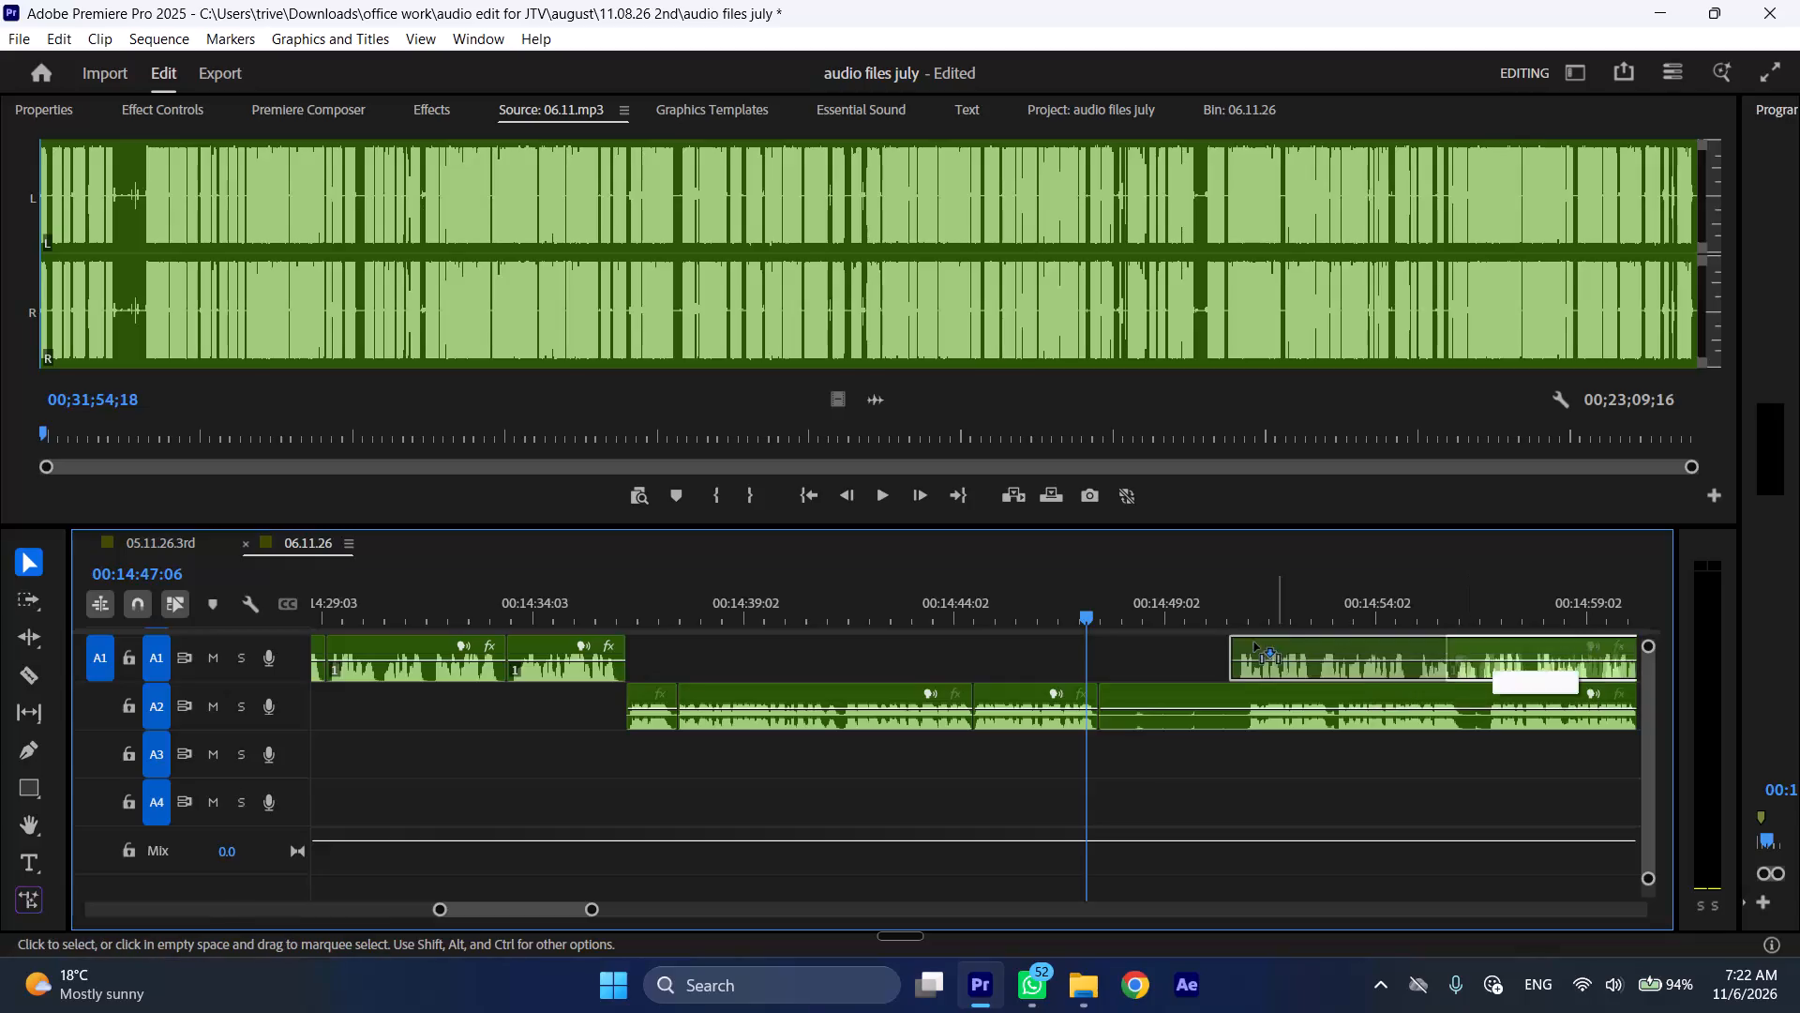
Move the leftover A2 clip after the 00:14:47:13 cut later on the timeline, past the end of the A1 speech.
{"action": "scroll", "coordinate": [1156, 636], "scroll_direction": "down", "scroll_amount": 6}
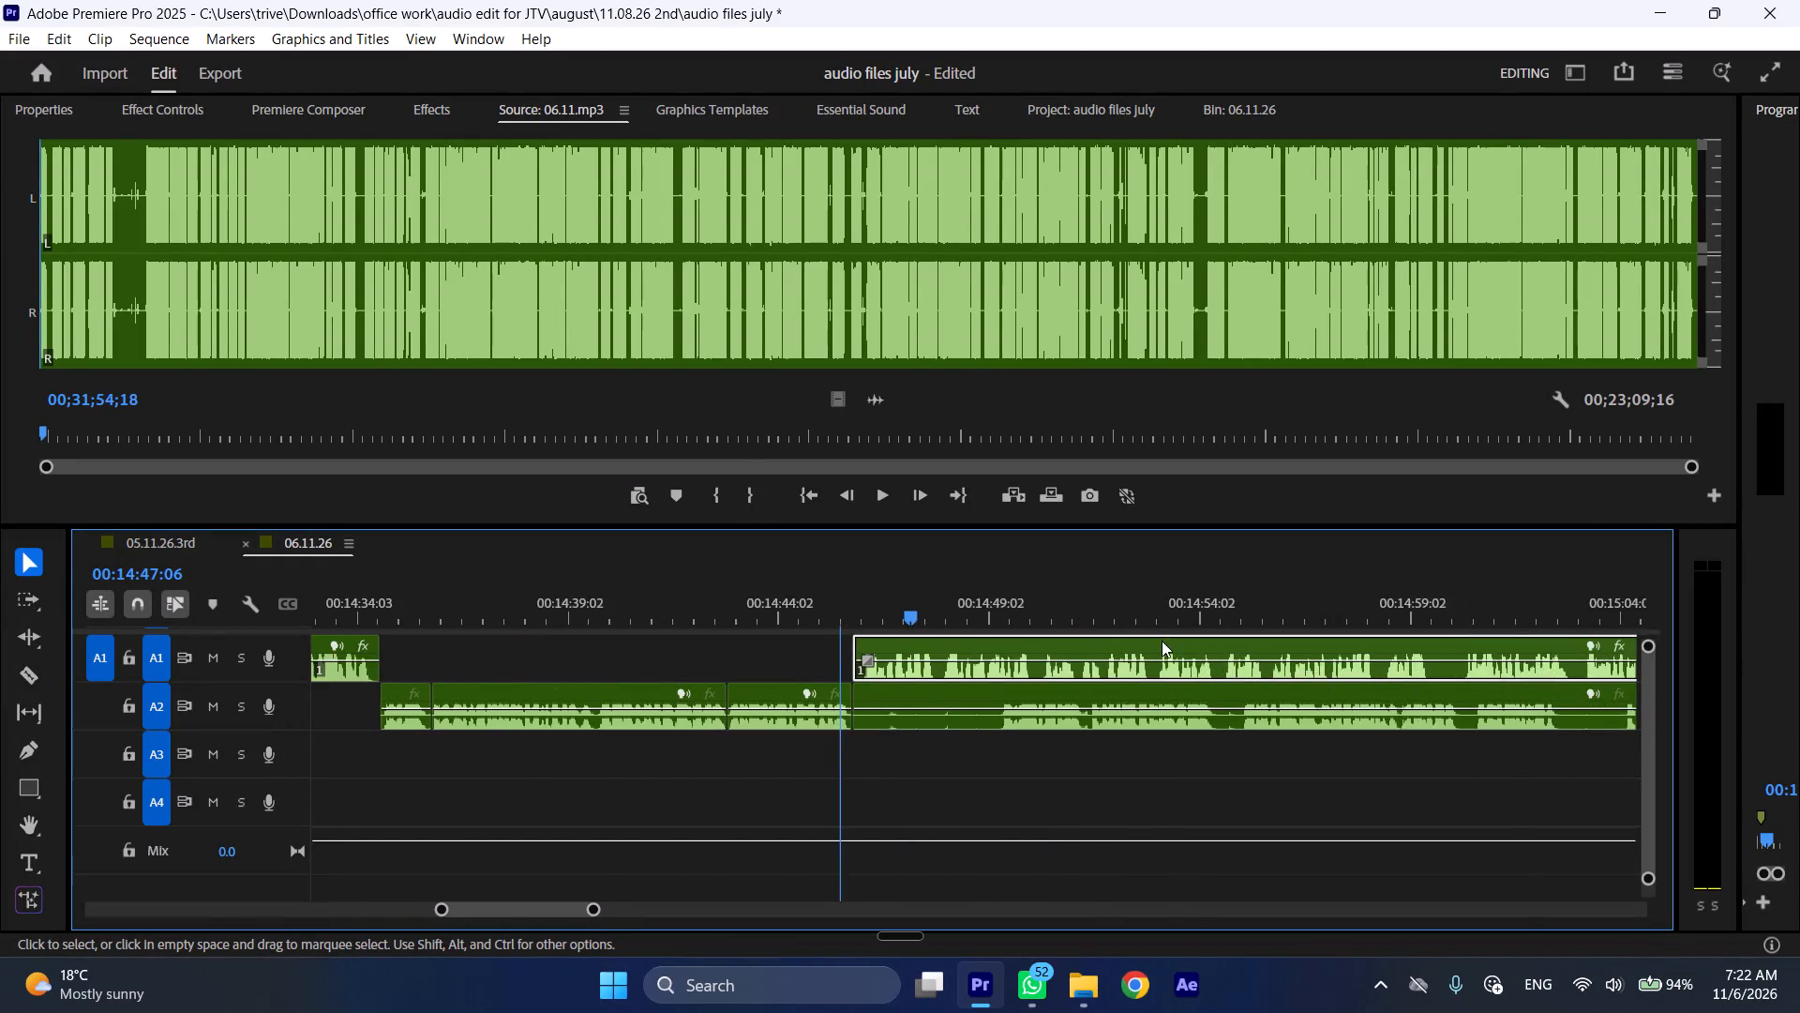
{"action": "scroll", "coordinate": [1162, 641], "scroll_direction": "down", "scroll_amount": 12}
{"action": "left_click_drag", "start_coordinate": [538, 693], "coordinate": [1364, 685]}
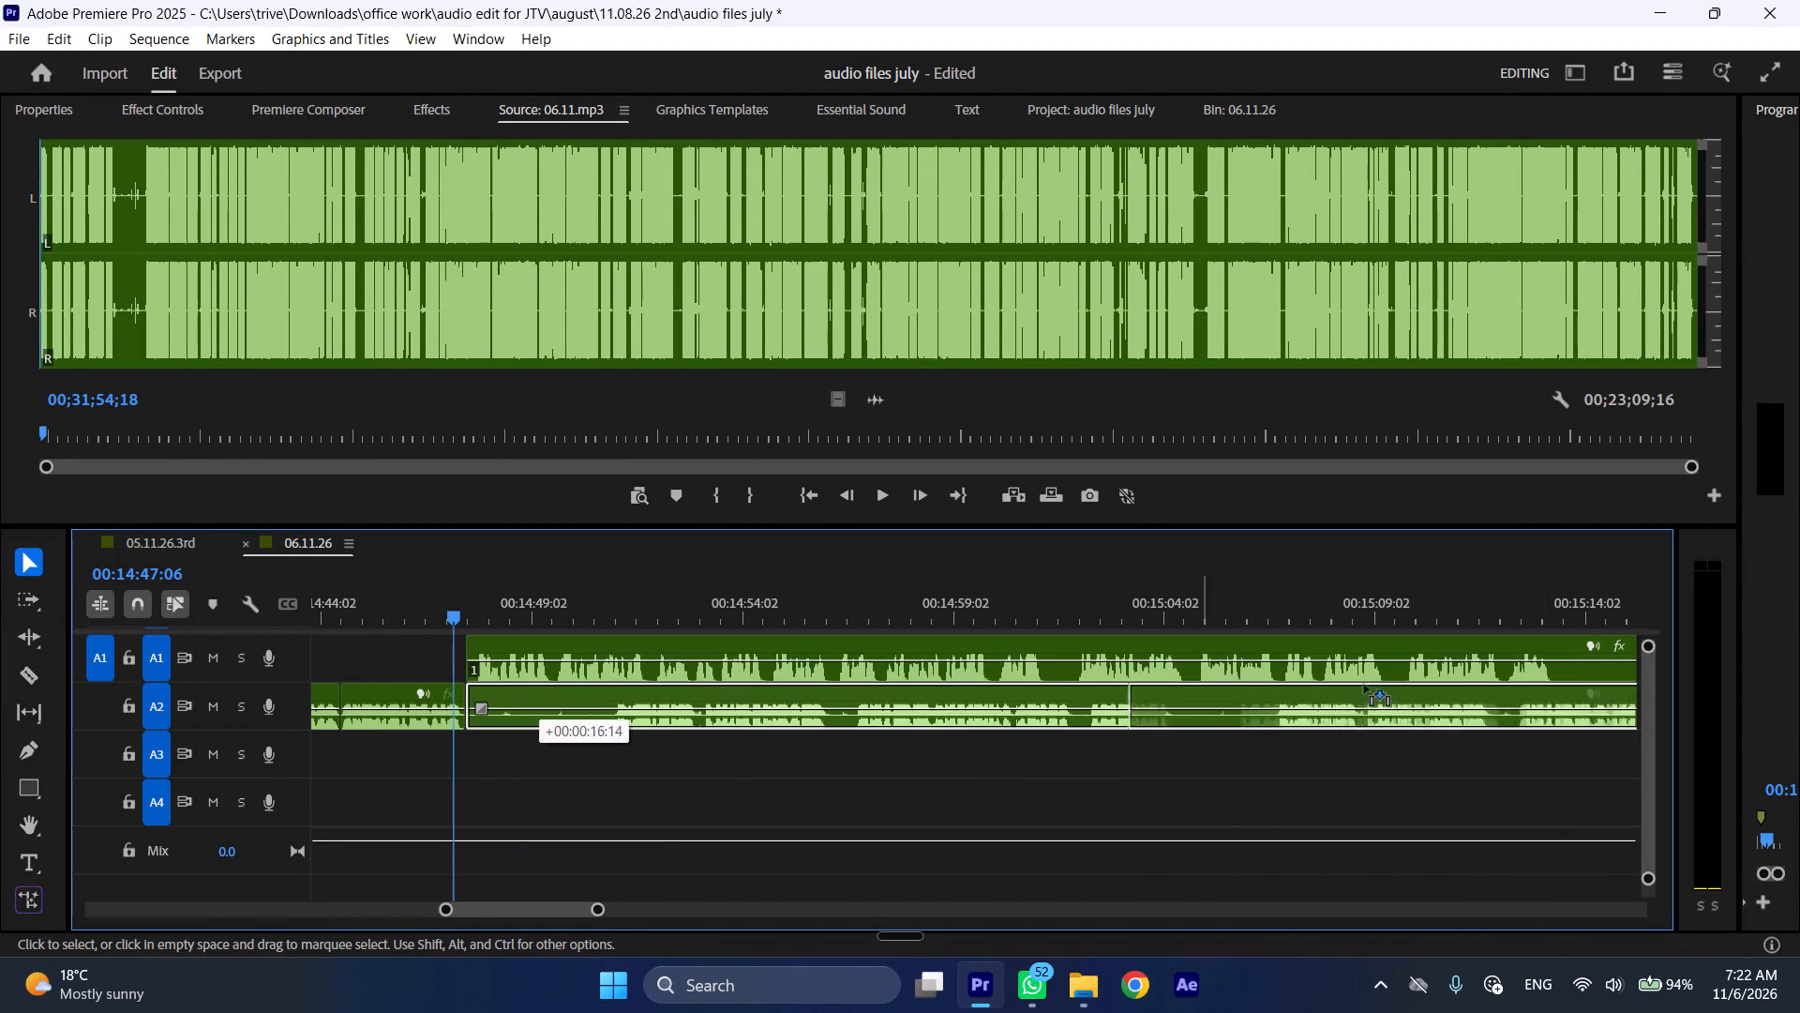
{"action": "left_click_drag", "start_coordinate": [1364, 685], "coordinate": [1625, 685]}
Play the A1 passage from the cut and ripple-delete its pause between 00:15:01:07 and about 00:15:01:22.
{"action": "key", "text": "space"}
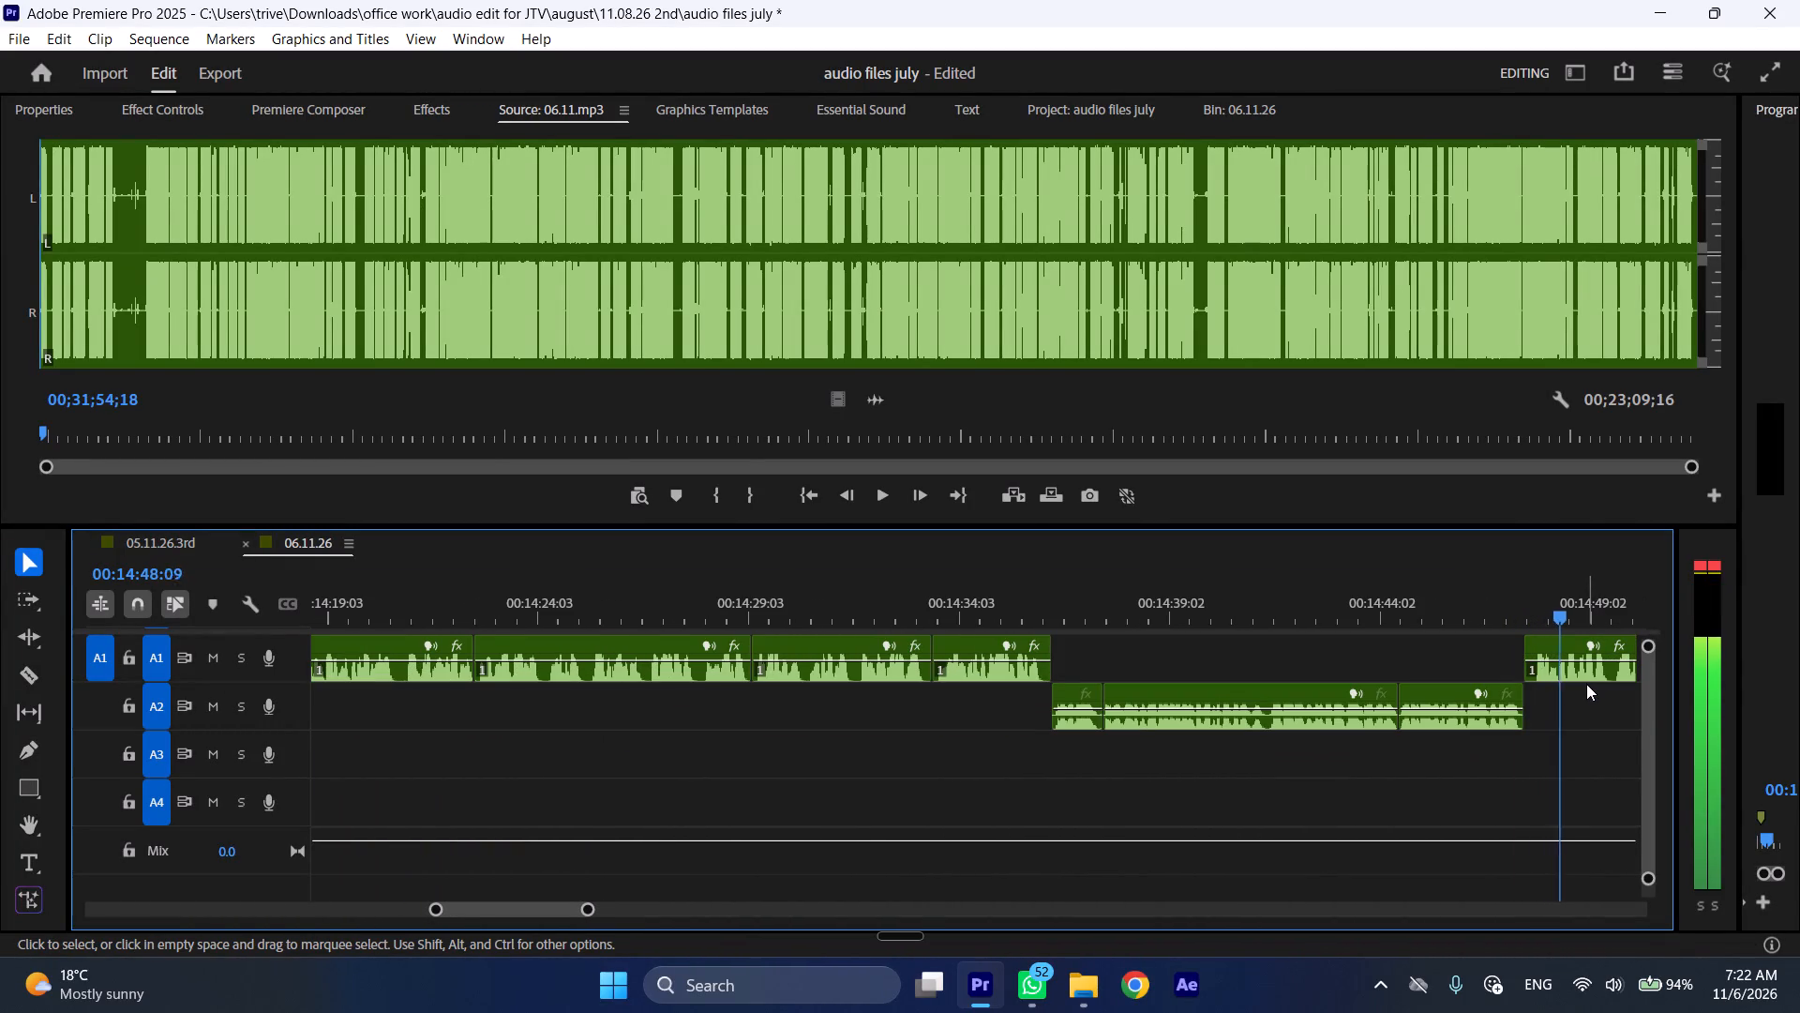
{"action": "key", "text": "l"}
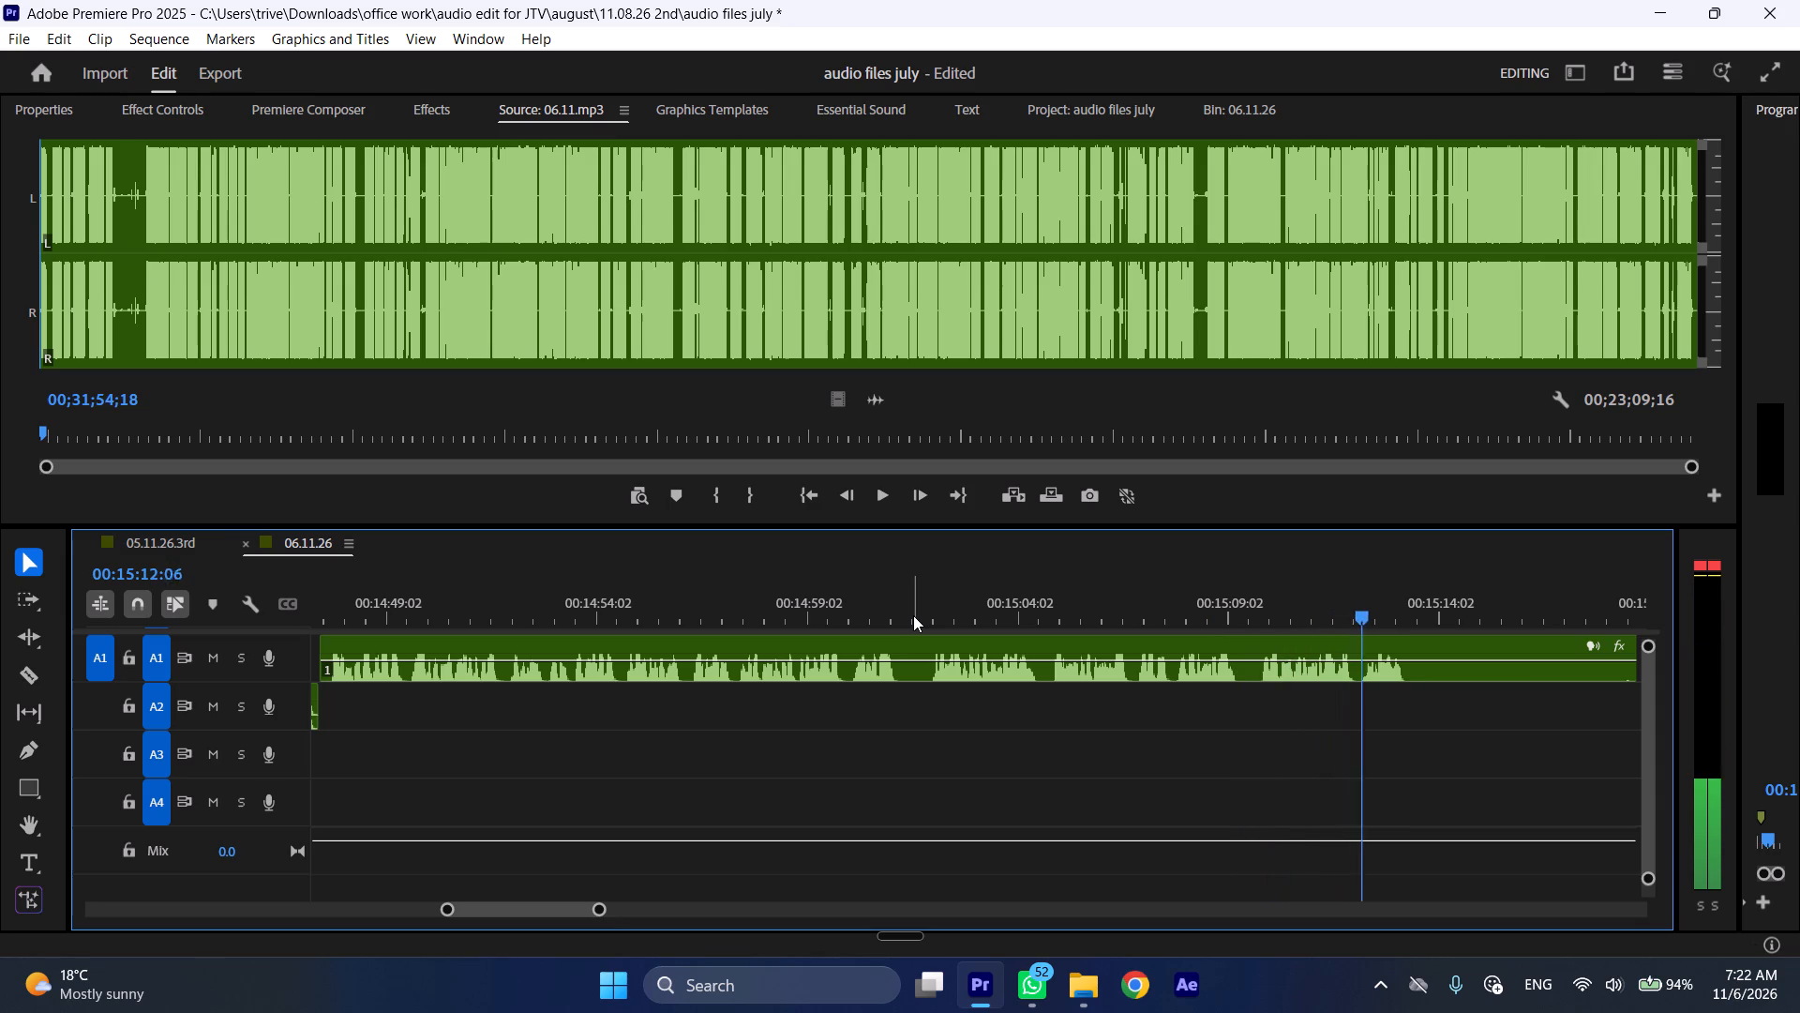
{"action": "left_click_drag", "start_coordinate": [899, 606], "coordinate": [924, 609]}
{"action": "key", "text": "shift+c"}
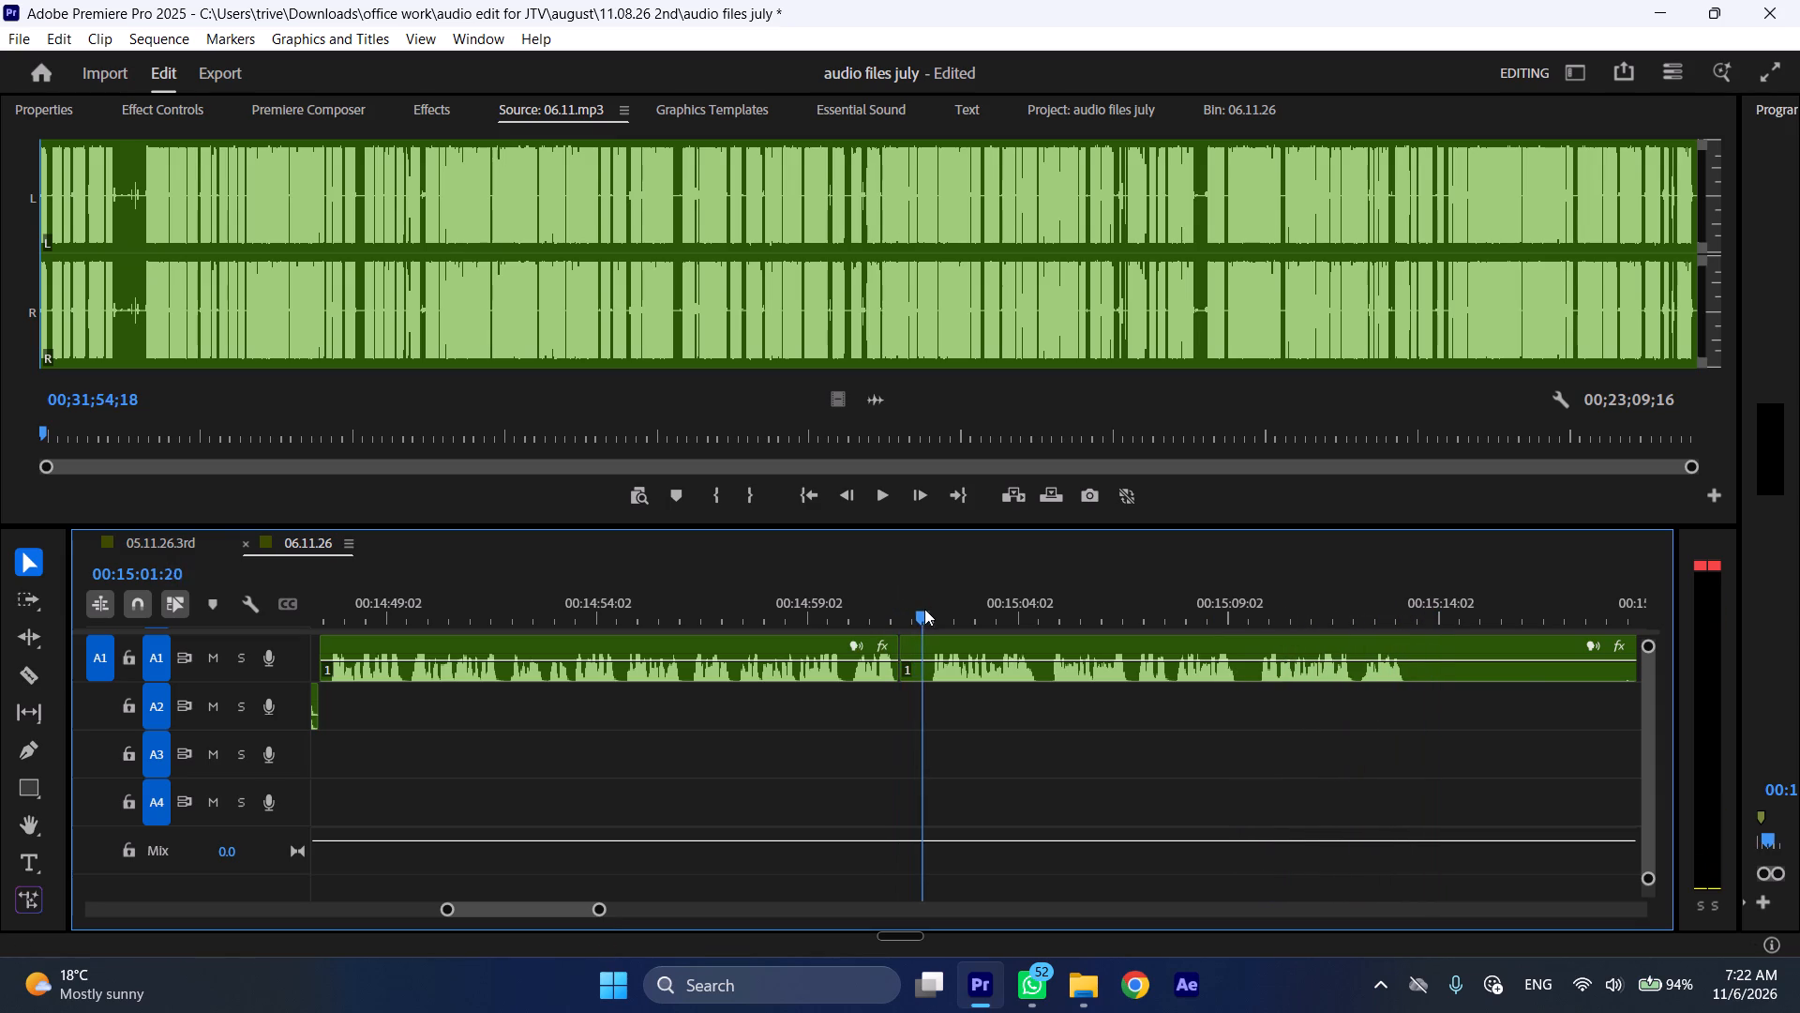
{"action": "left_click_drag", "start_coordinate": [924, 609], "coordinate": [927, 609]}
{"action": "left_click", "coordinate": [953, 637]}
{"action": "key", "text": "shift+c"}
{"action": "key", "text": "ctrl+shift+d"}
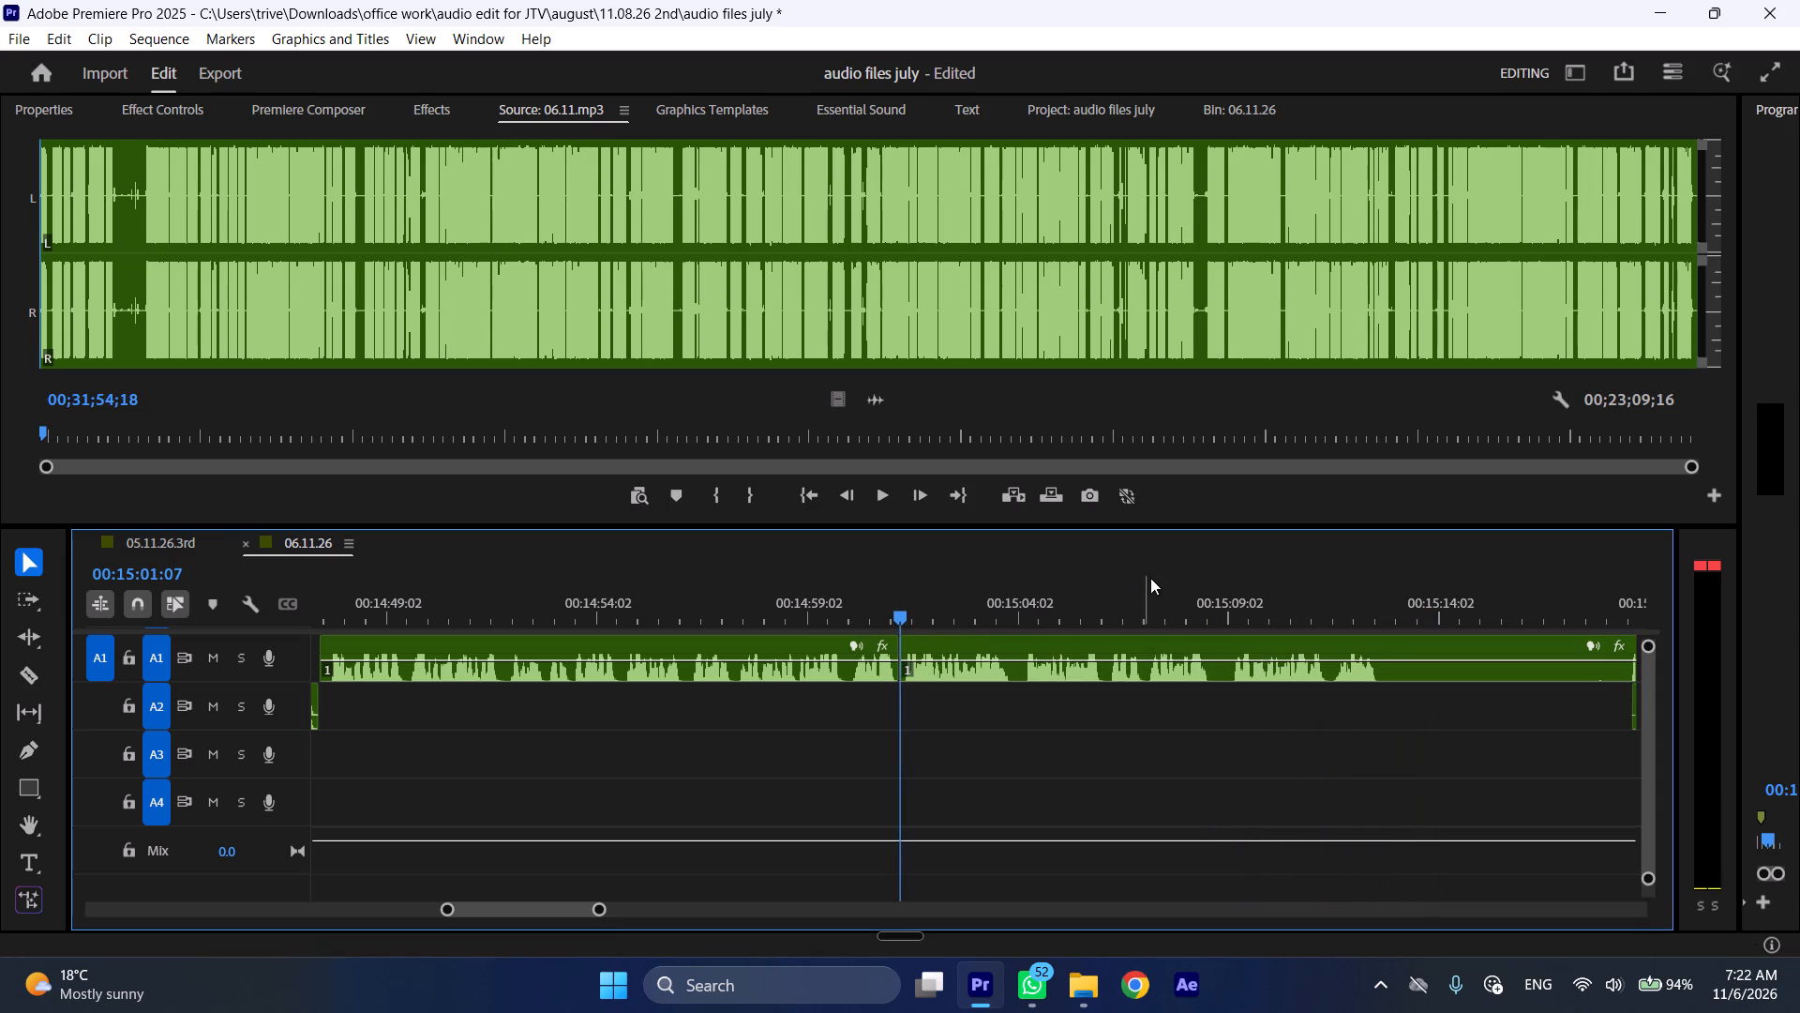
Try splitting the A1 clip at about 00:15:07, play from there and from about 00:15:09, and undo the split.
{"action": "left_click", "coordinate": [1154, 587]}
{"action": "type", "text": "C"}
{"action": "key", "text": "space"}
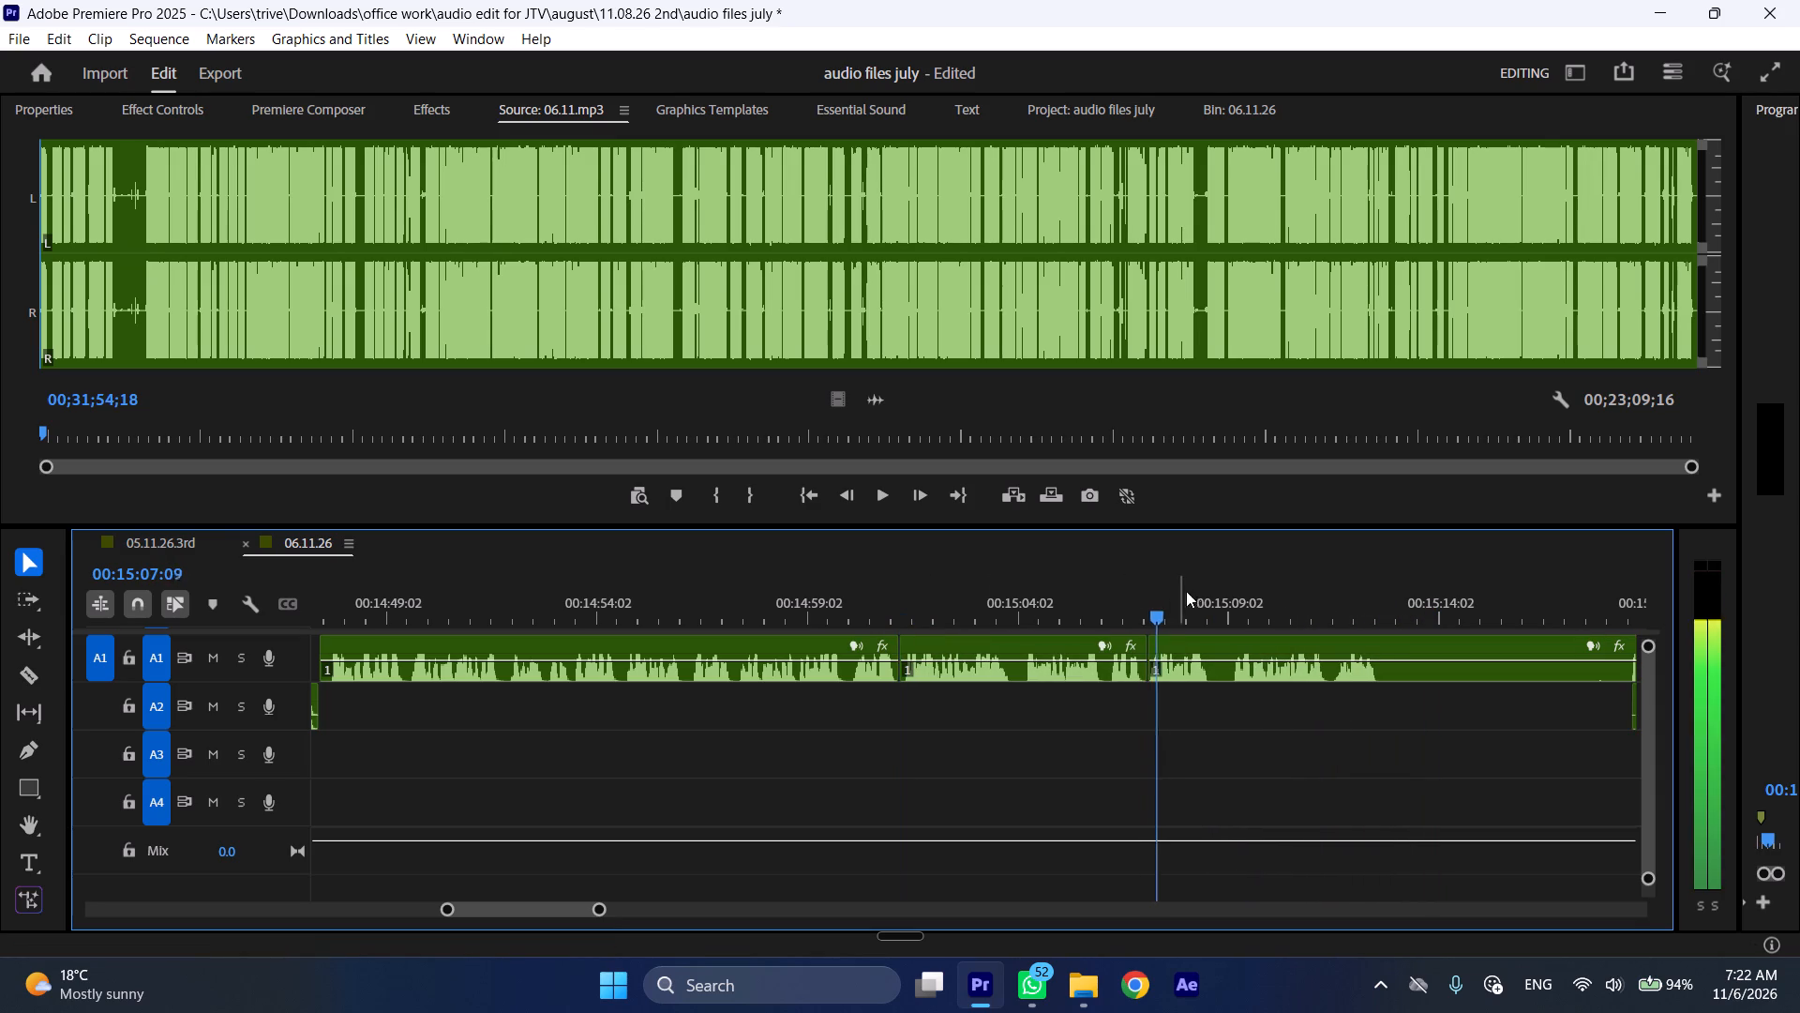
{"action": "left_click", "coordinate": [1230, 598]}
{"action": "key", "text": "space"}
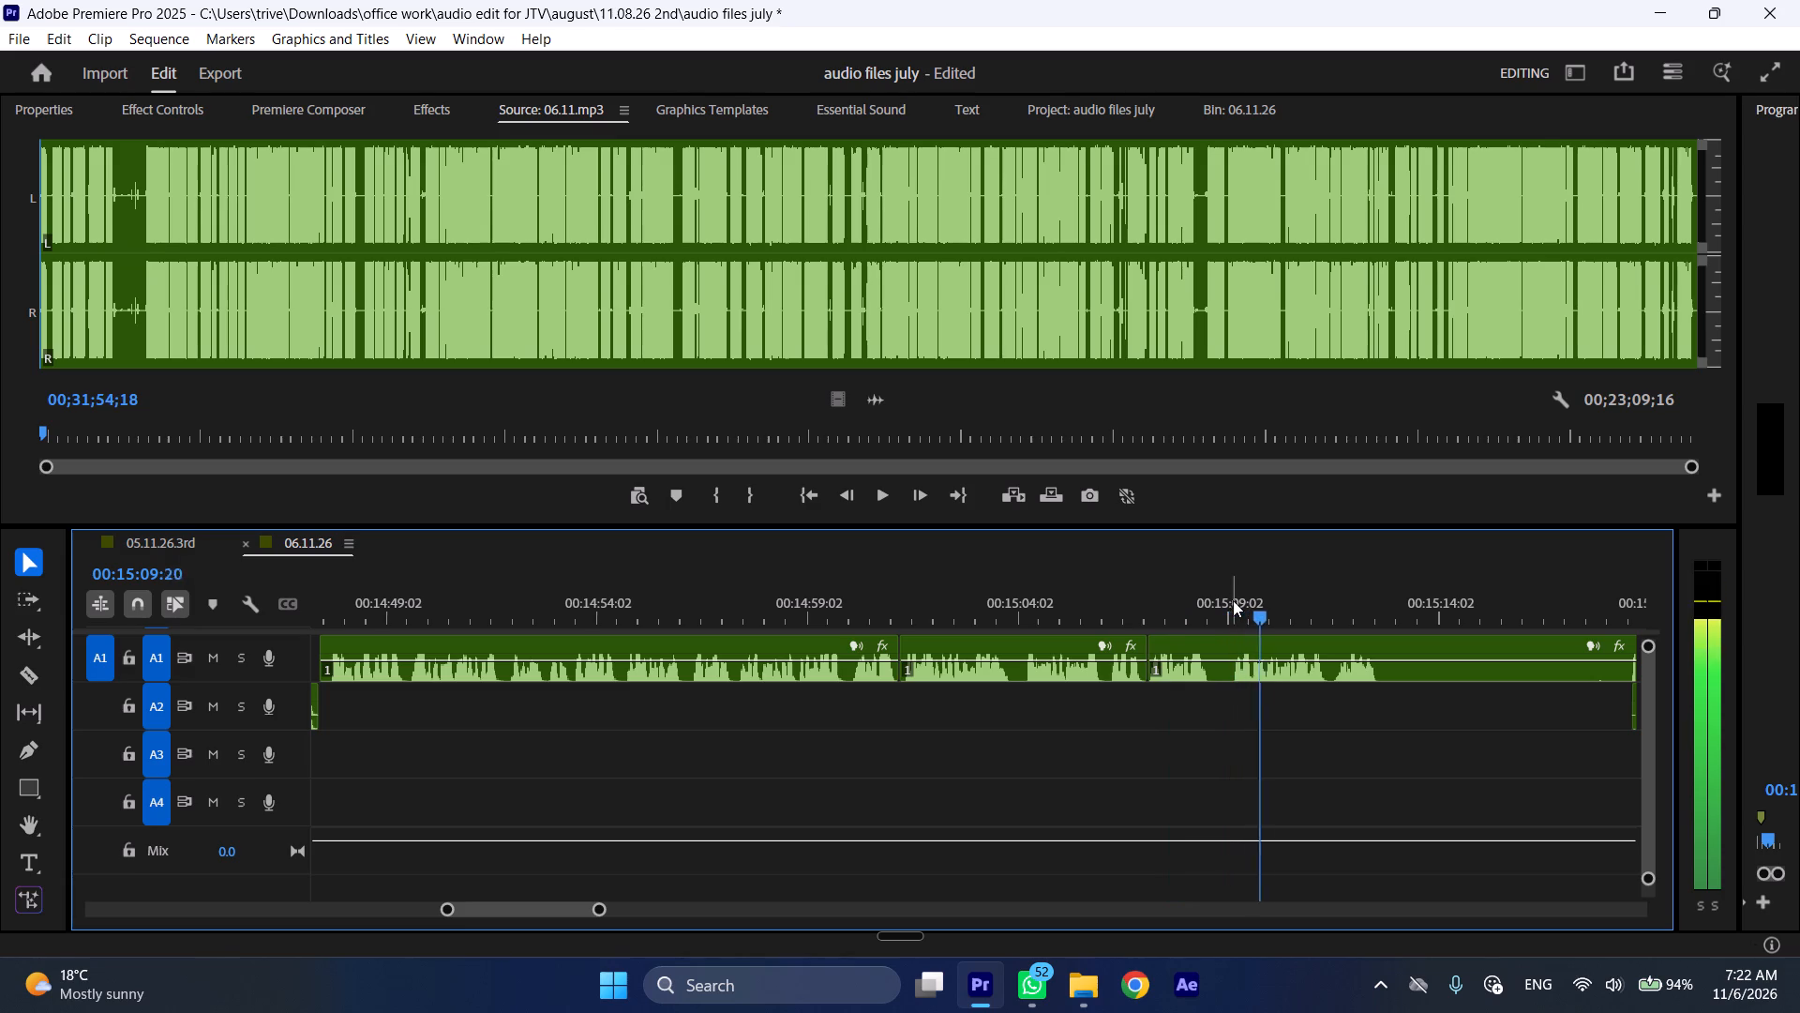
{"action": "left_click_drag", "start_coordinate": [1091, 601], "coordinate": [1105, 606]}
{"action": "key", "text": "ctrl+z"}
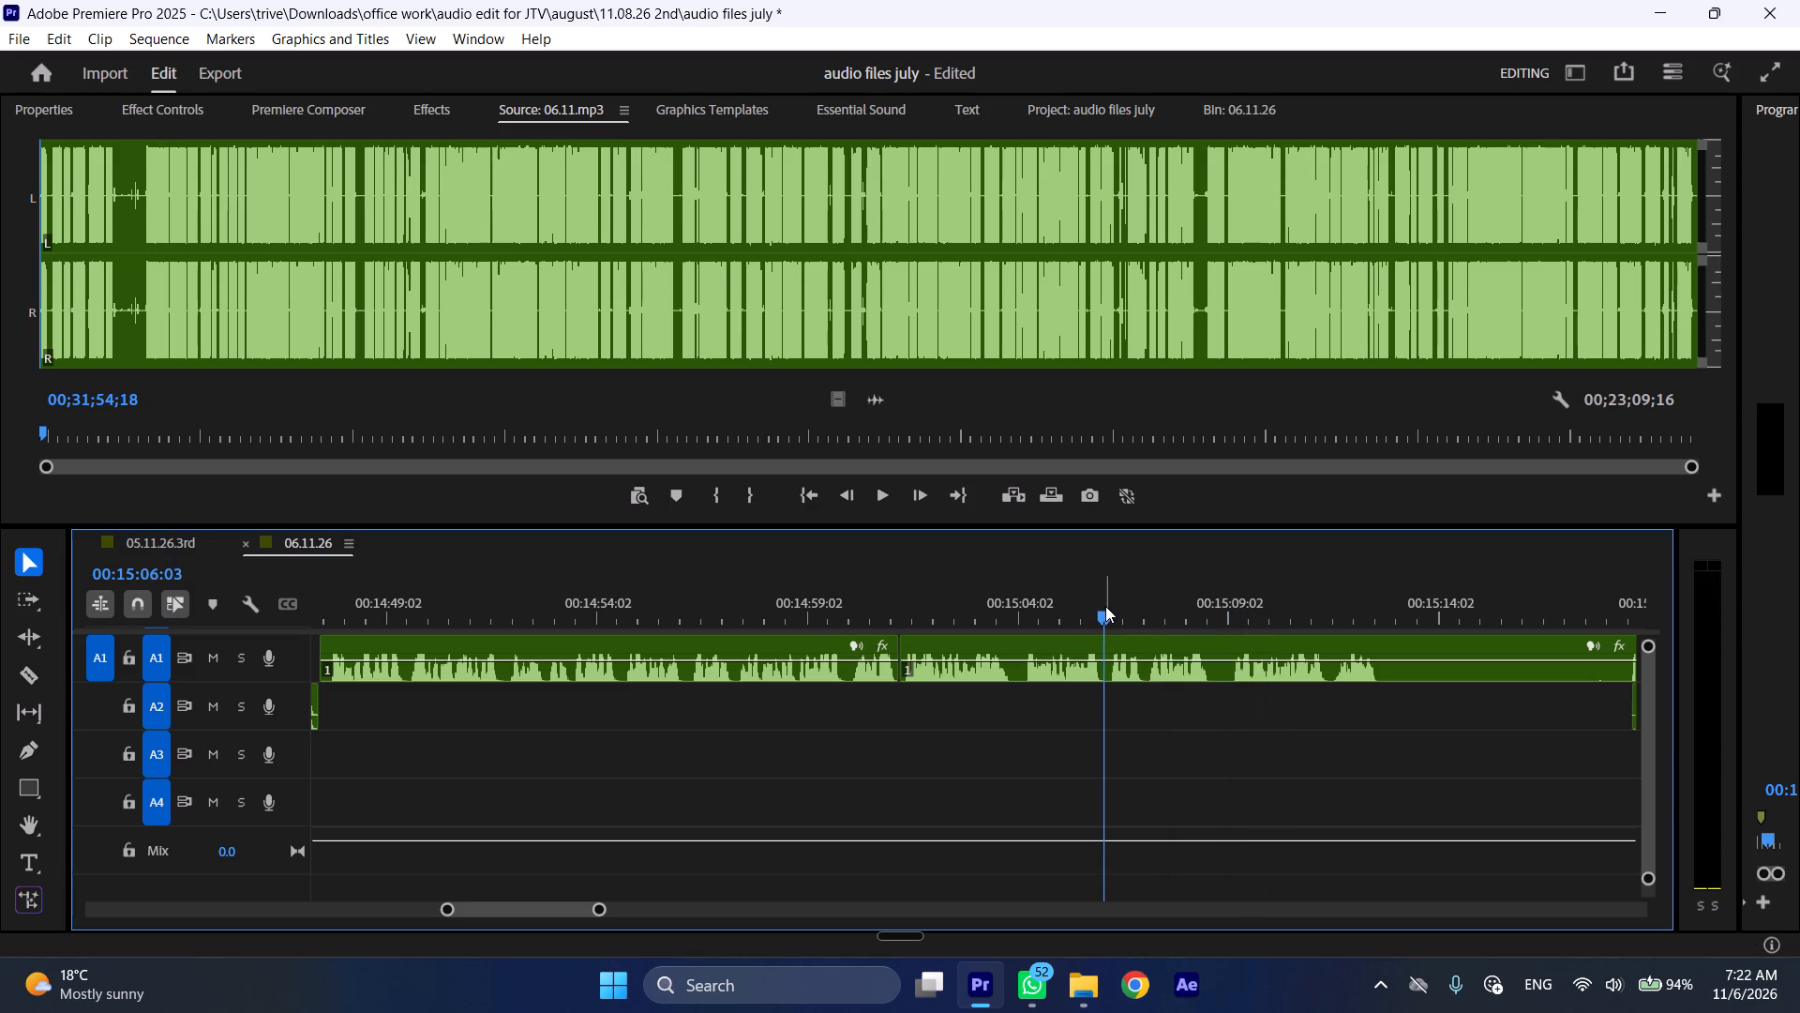
Ripple-delete the A1 section from 00:15:06:03 to about 00:15:09.
{"action": "type", "text": "C"}
{"action": "key", "text": "space"}
{"action": "left_click_drag", "start_coordinate": [1222, 602], "coordinate": [1228, 603]}
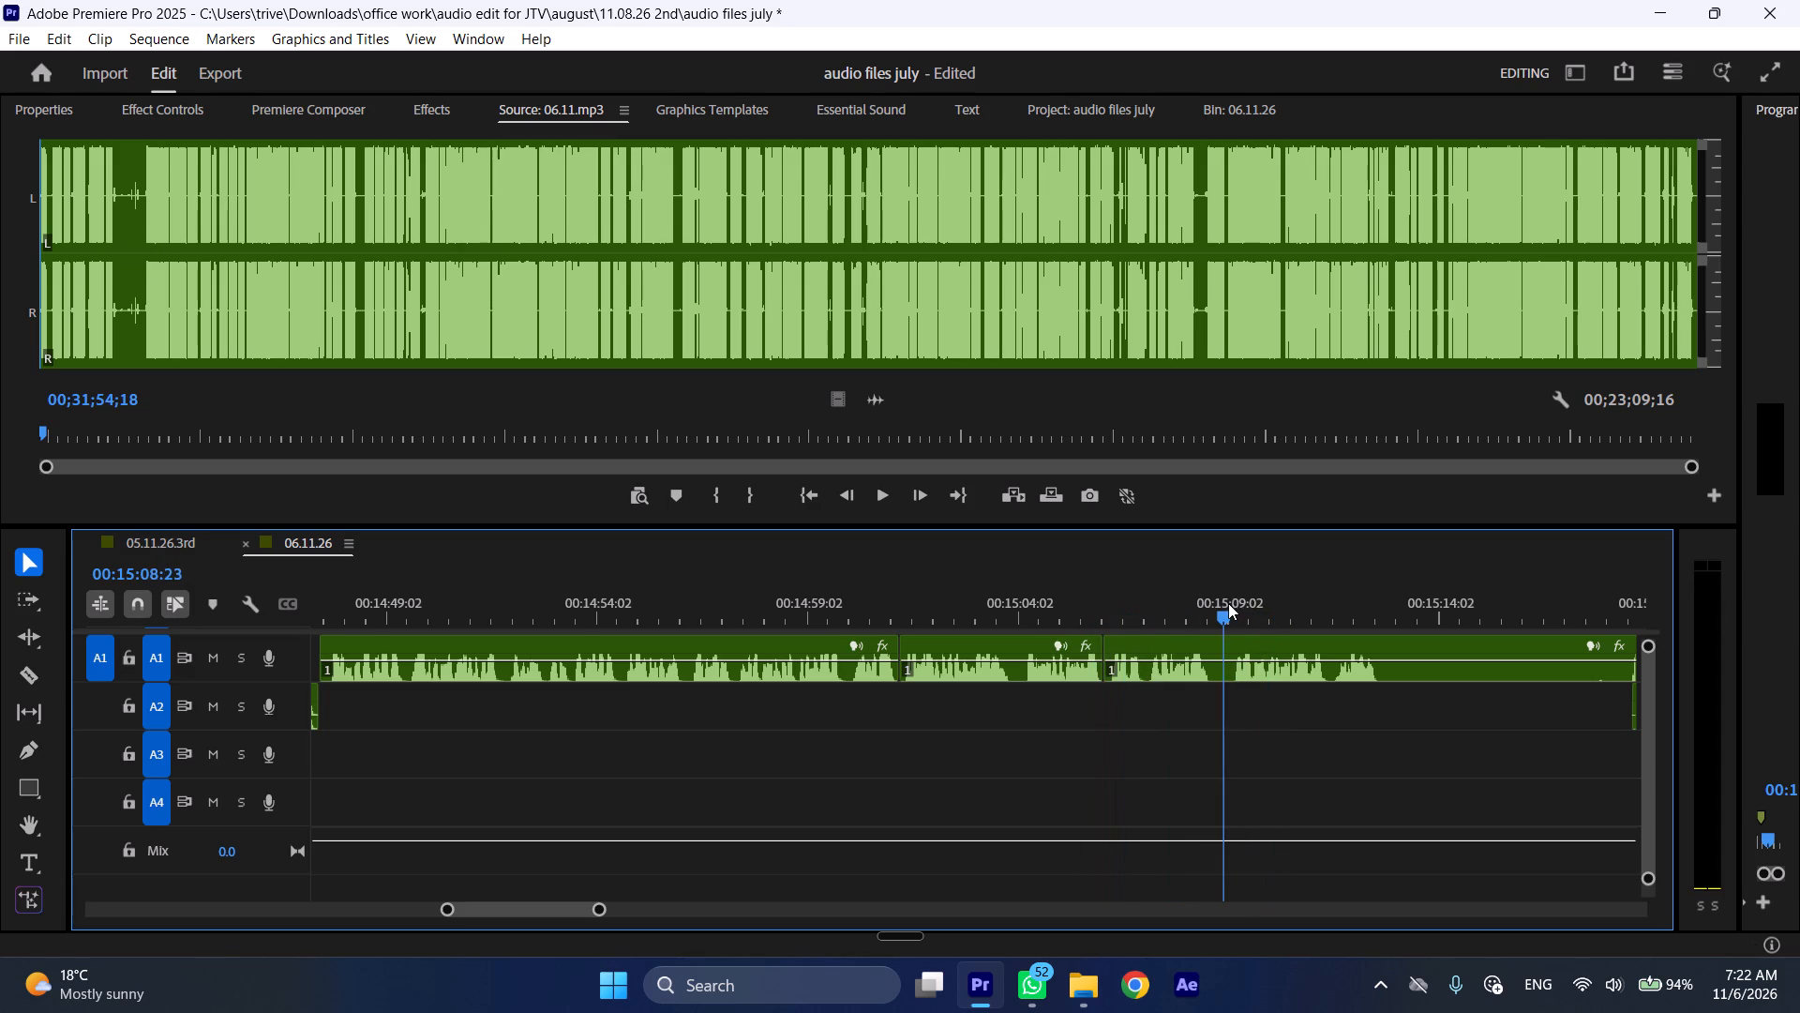
{"action": "left_click_drag", "start_coordinate": [1228, 603], "coordinate": [1231, 605]}
{"action": "left_click", "coordinate": [1242, 639]}
{"action": "key", "text": "shift+c"}
{"action": "key", "text": "ctrl+shift+d"}
Play the A1 audio after the join at 00:15:06:03 and split the clip at 00:15:09:19, where the speech ends.
{"action": "key", "text": "space"}
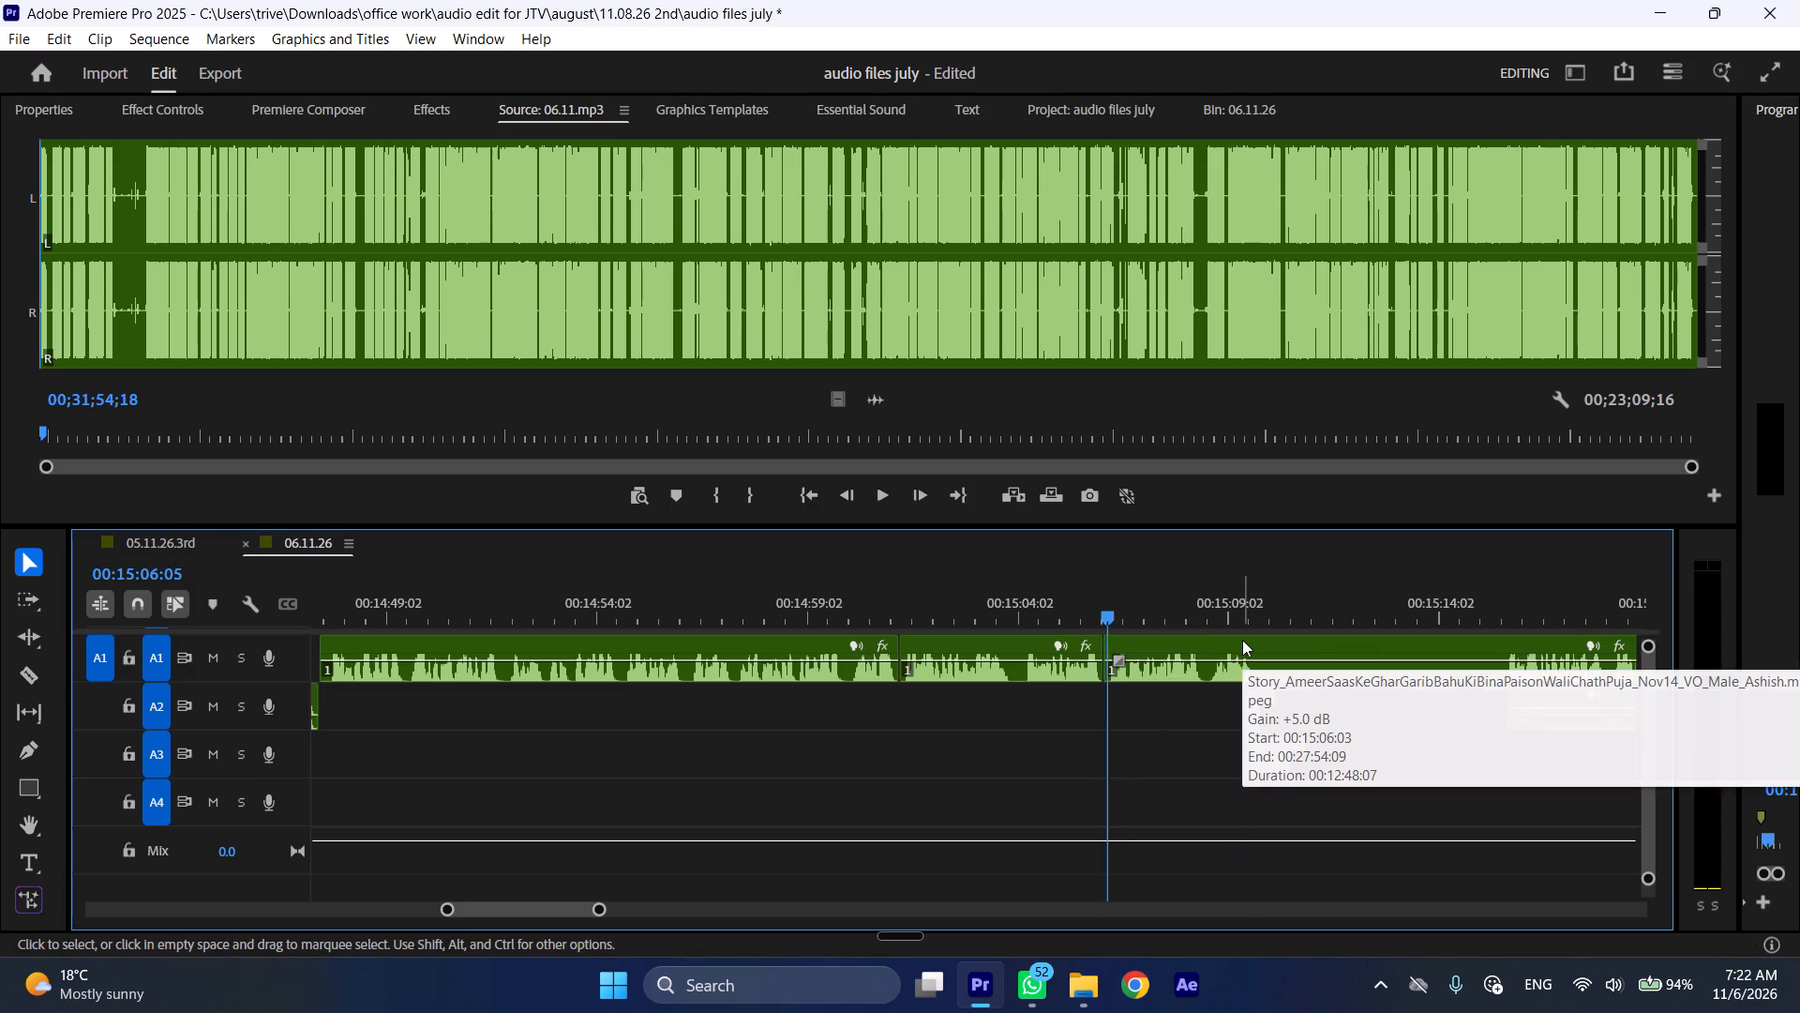
{"action": "type", "text": "l"}
{"action": "key", "text": "space"}
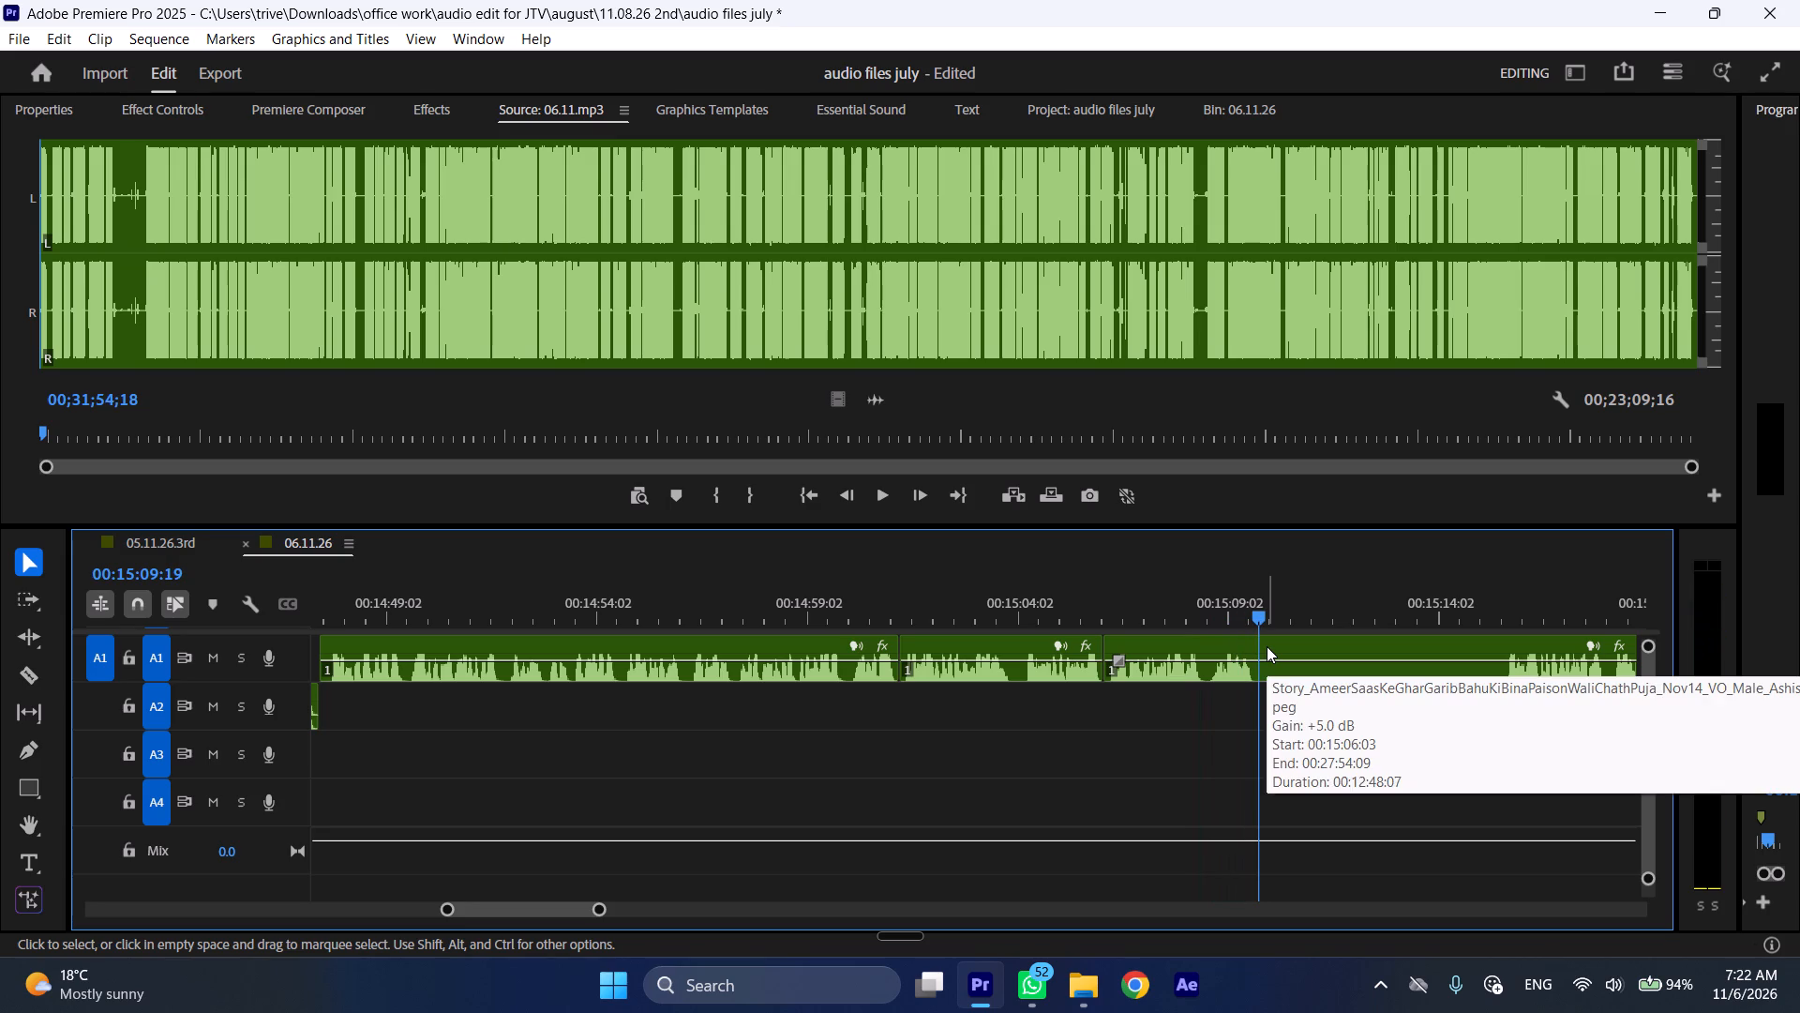
{"action": "type", "text": "C"}
Trim the start of the A2 clip to about 00:15:19, where its speech begins.
{"action": "scroll", "coordinate": [1269, 653], "scroll_direction": "down", "scroll_amount": 17}
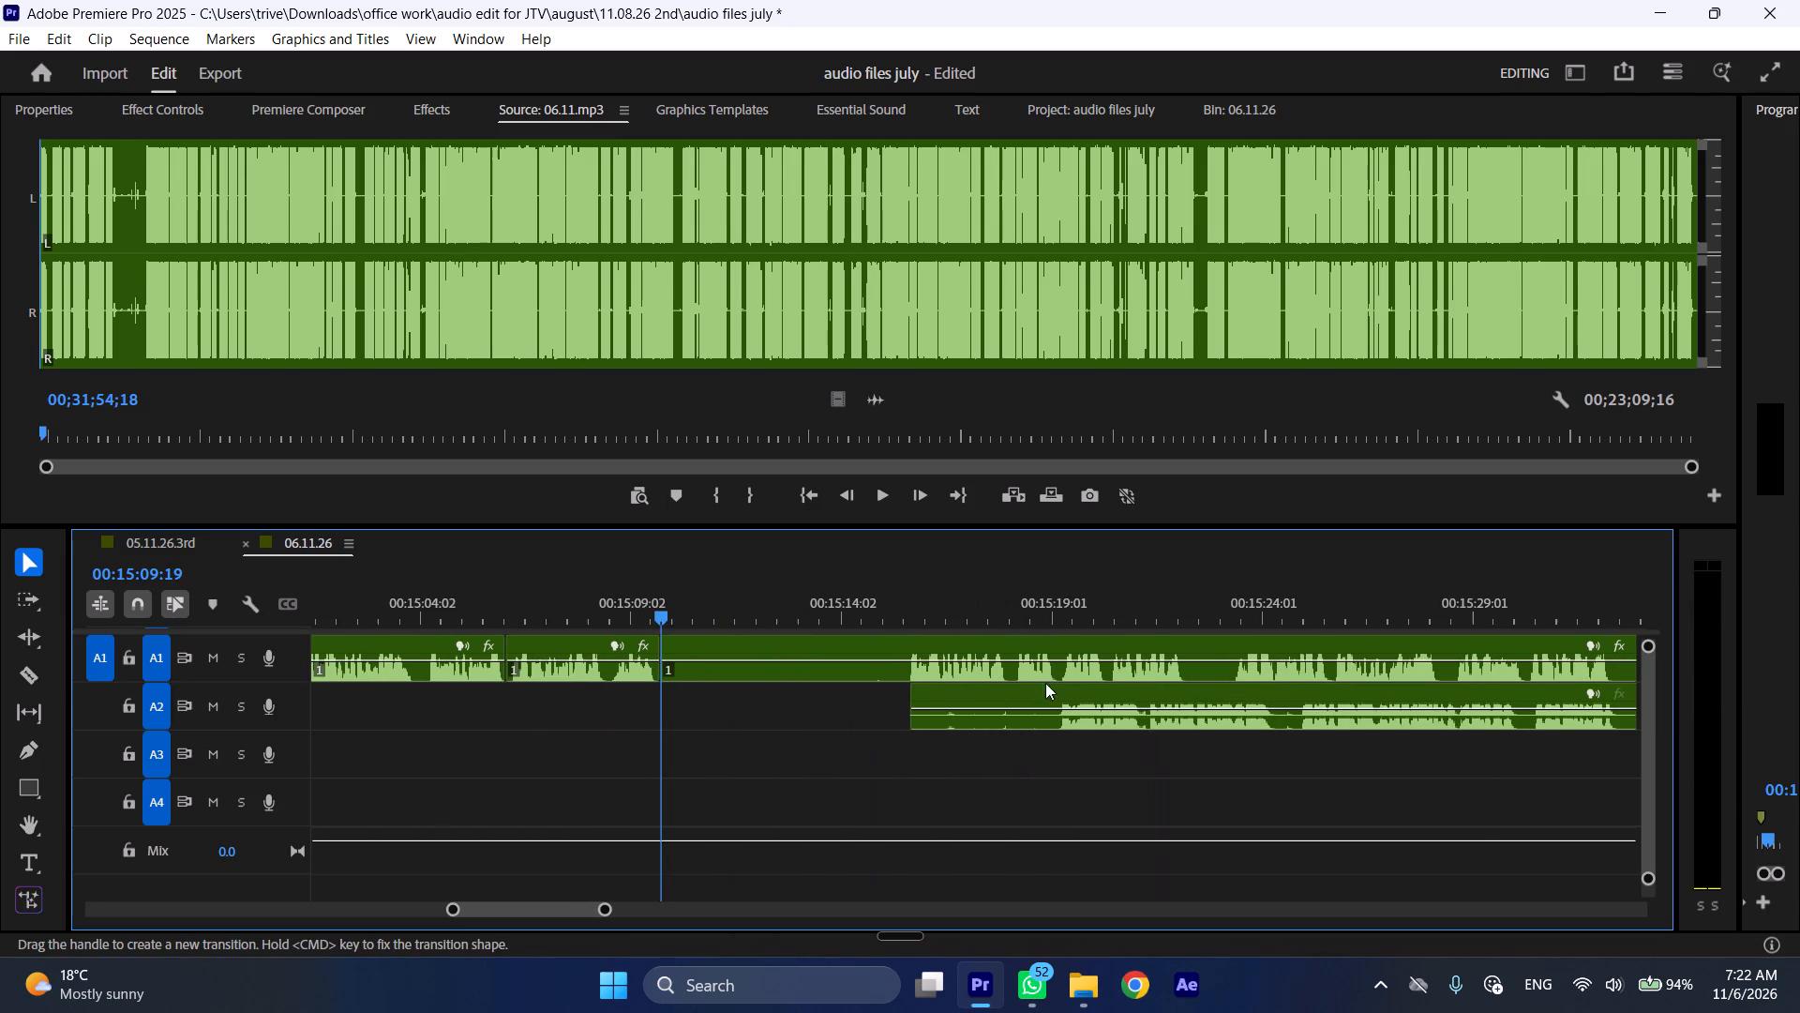
{"action": "left_click_drag", "start_coordinate": [914, 697], "coordinate": [1057, 701]}
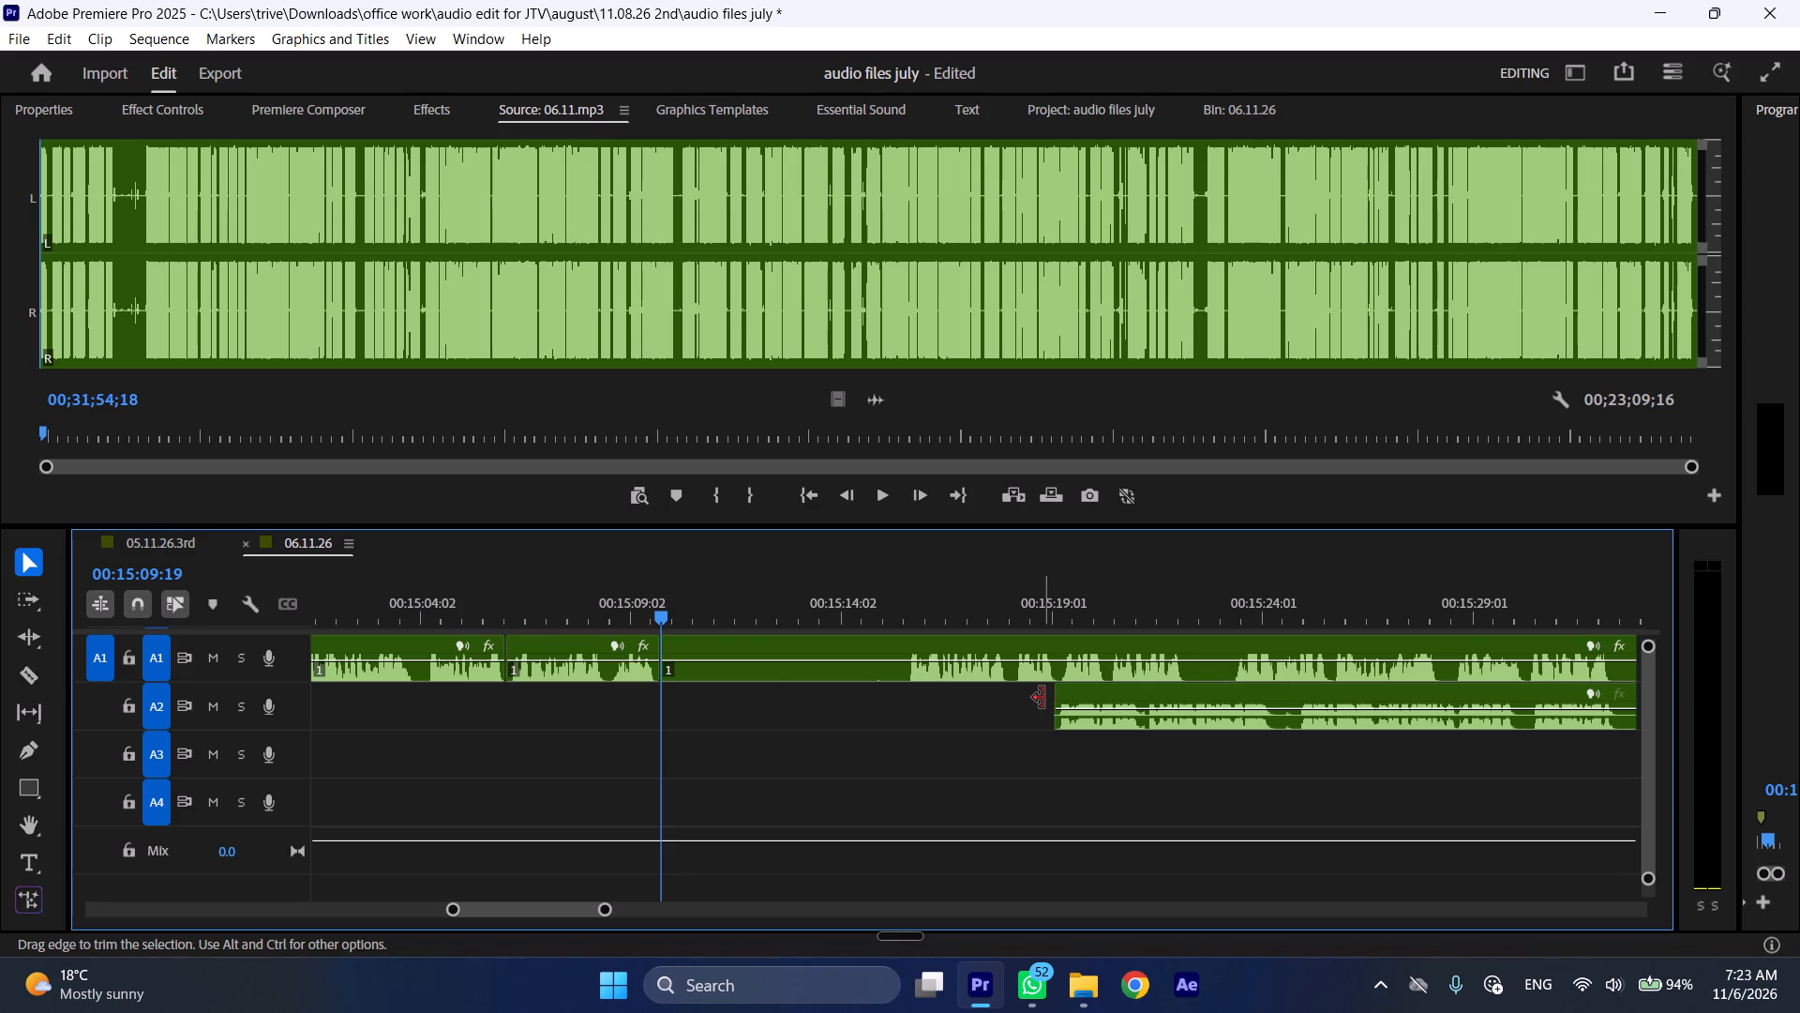
Replay the end of the A1 passage from about 00:15:07:20 up to the cut at 00:15:09:19.
{"action": "scroll", "coordinate": [1042, 698], "scroll_direction": "up", "scroll_amount": 3}
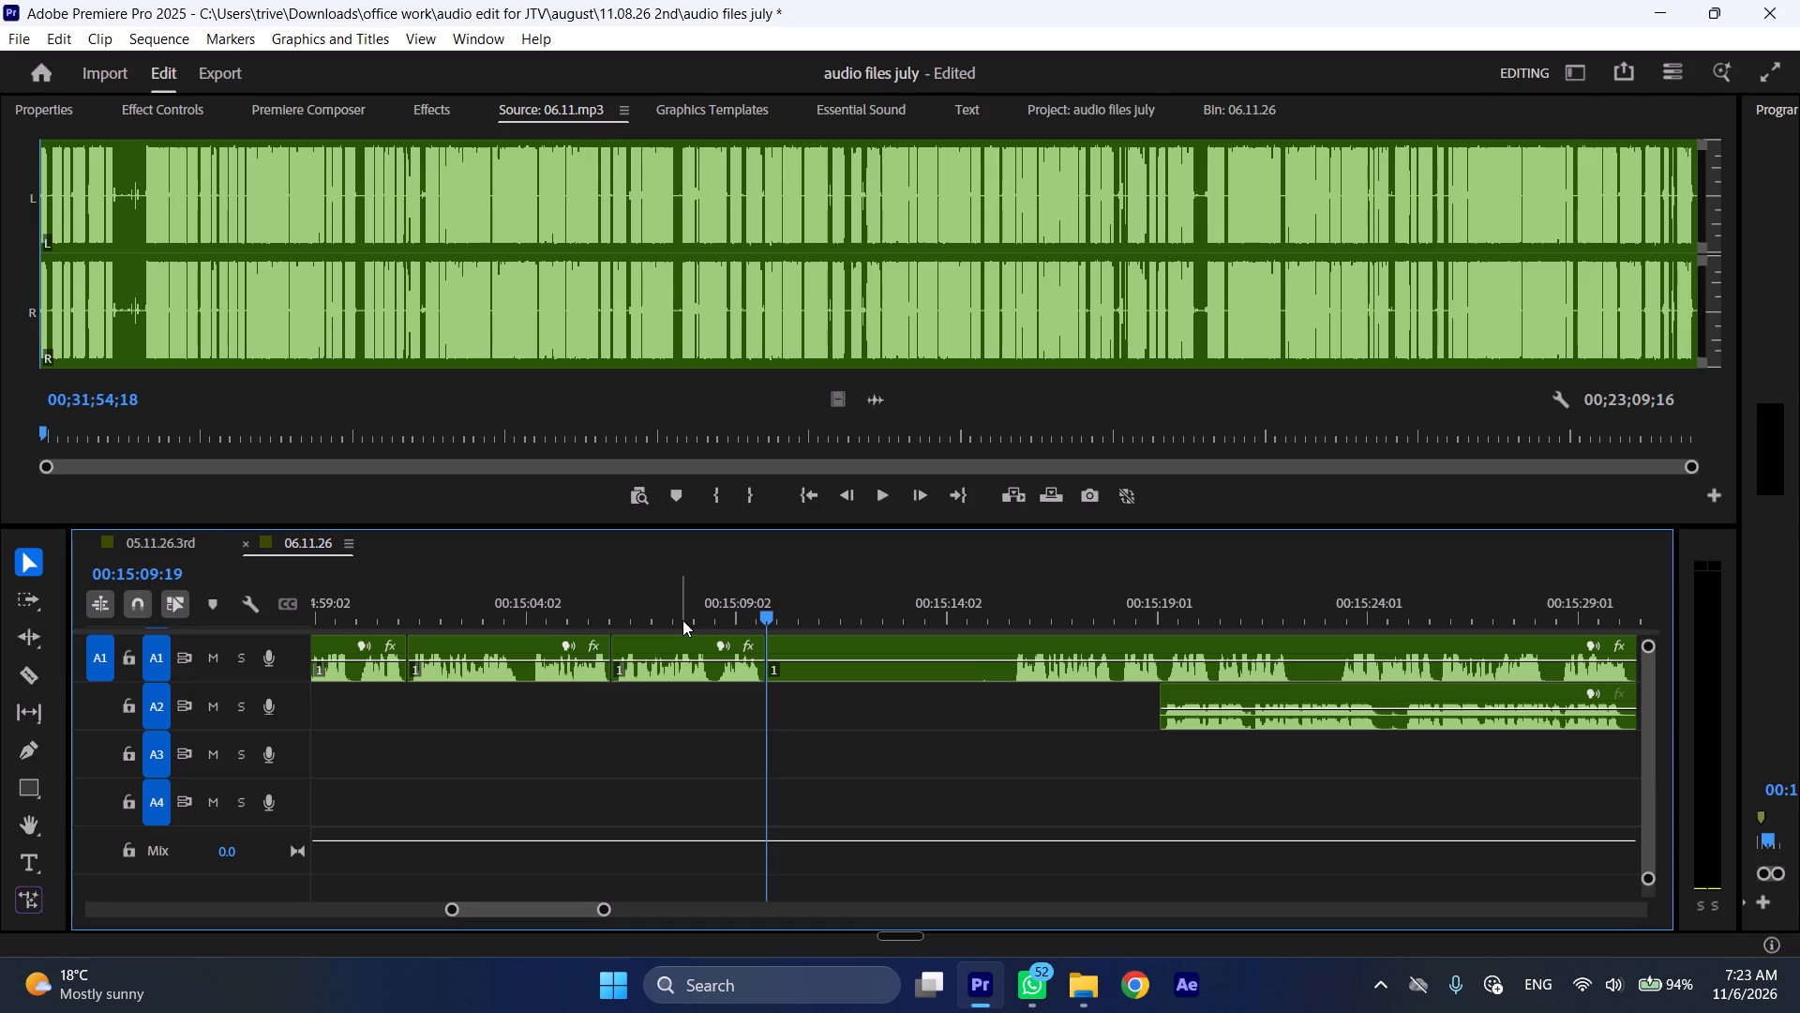
{"action": "left_click", "coordinate": [682, 620]}
{"action": "key", "text": "space"}
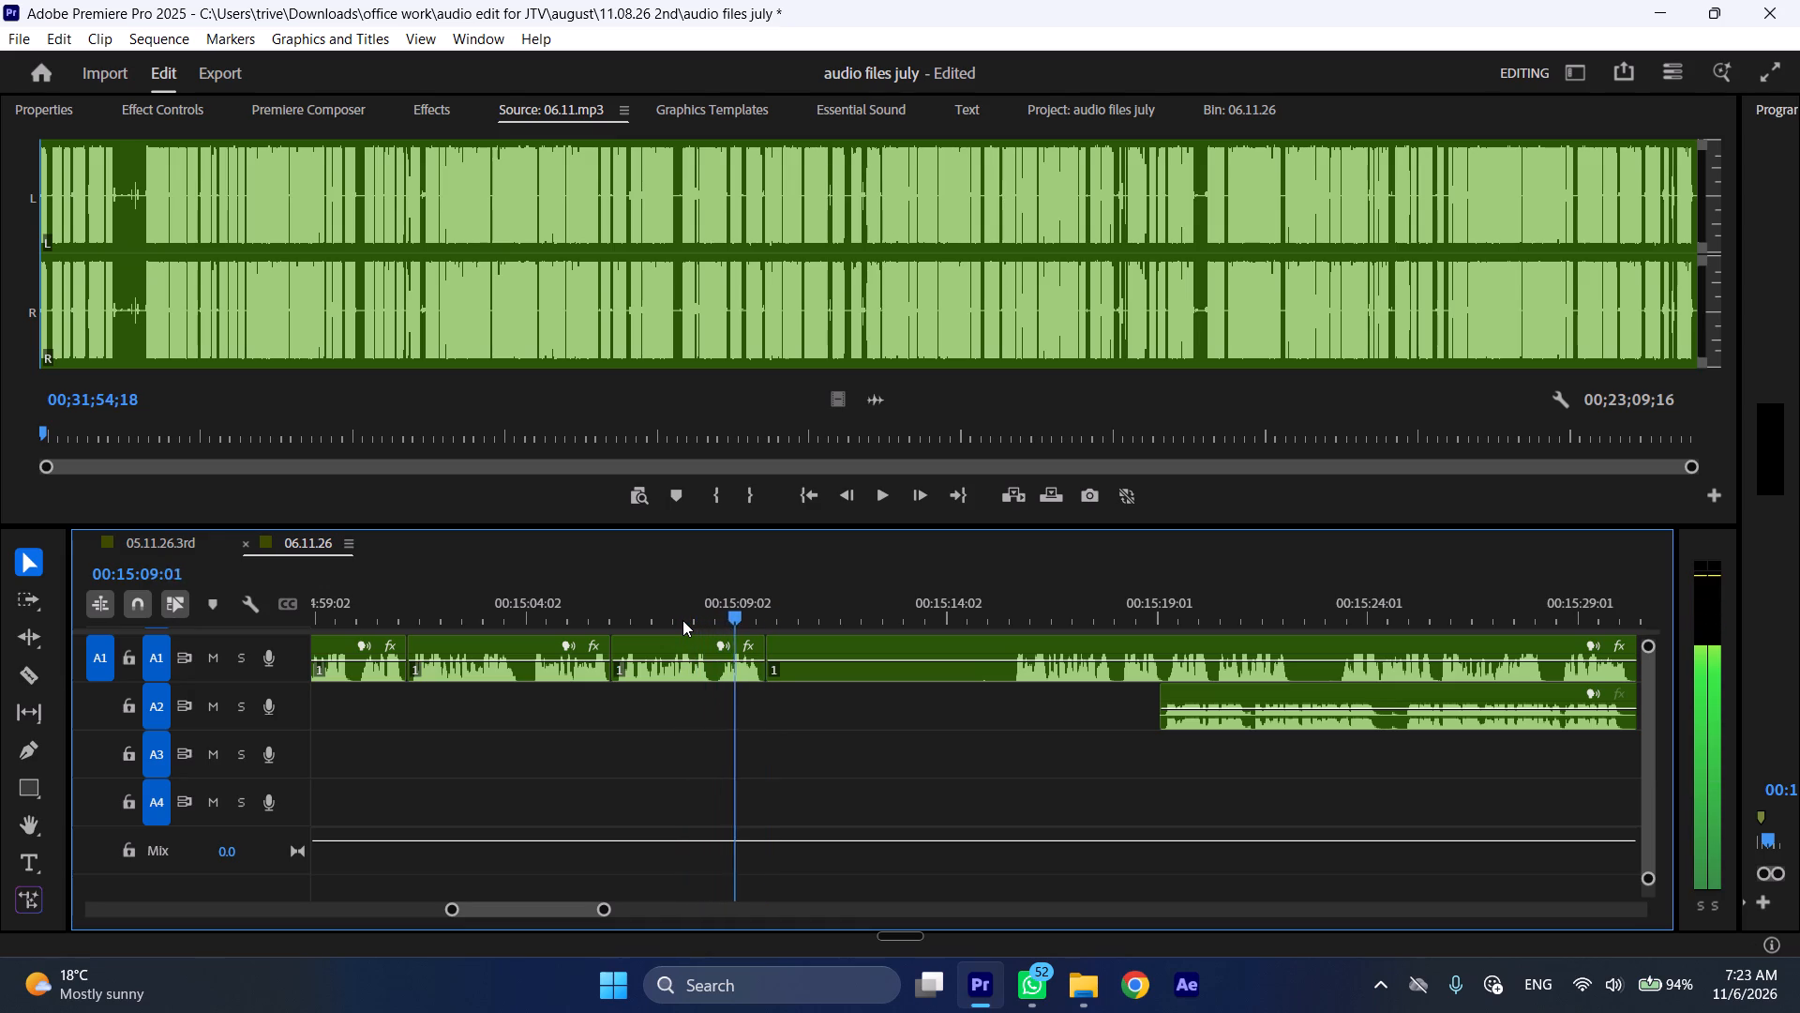
{"action": "key", "text": "space"}
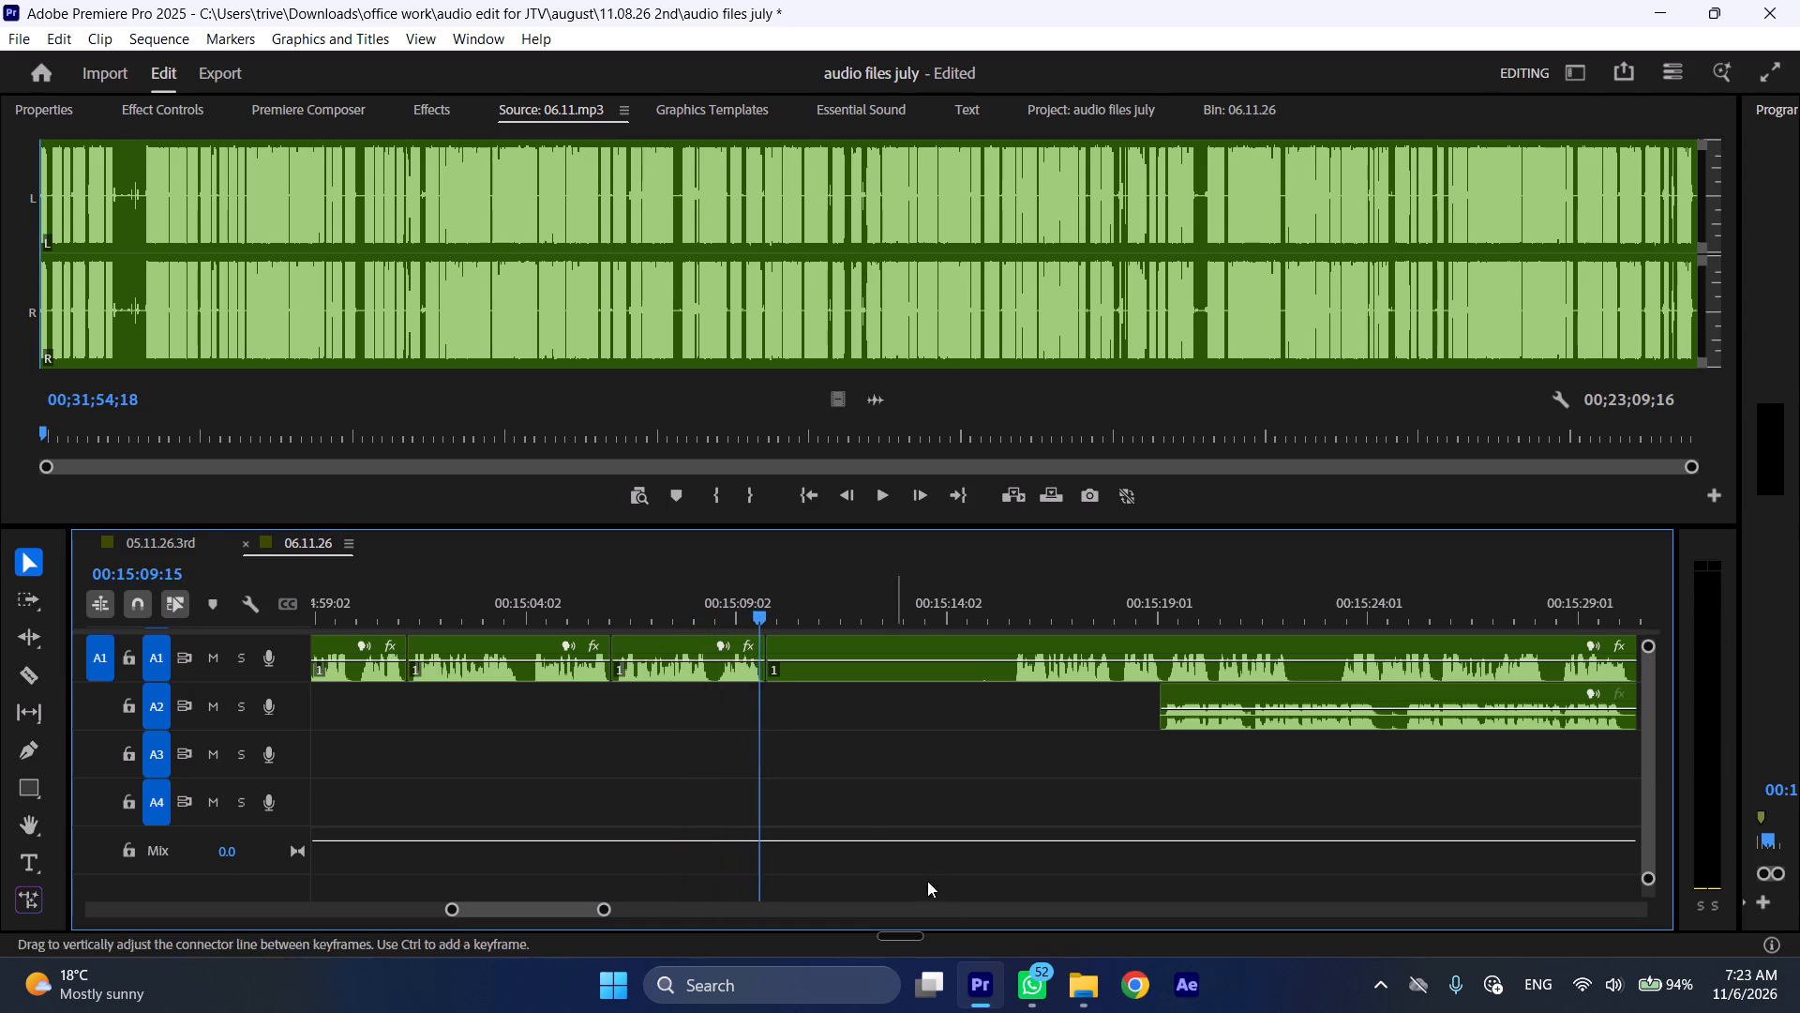
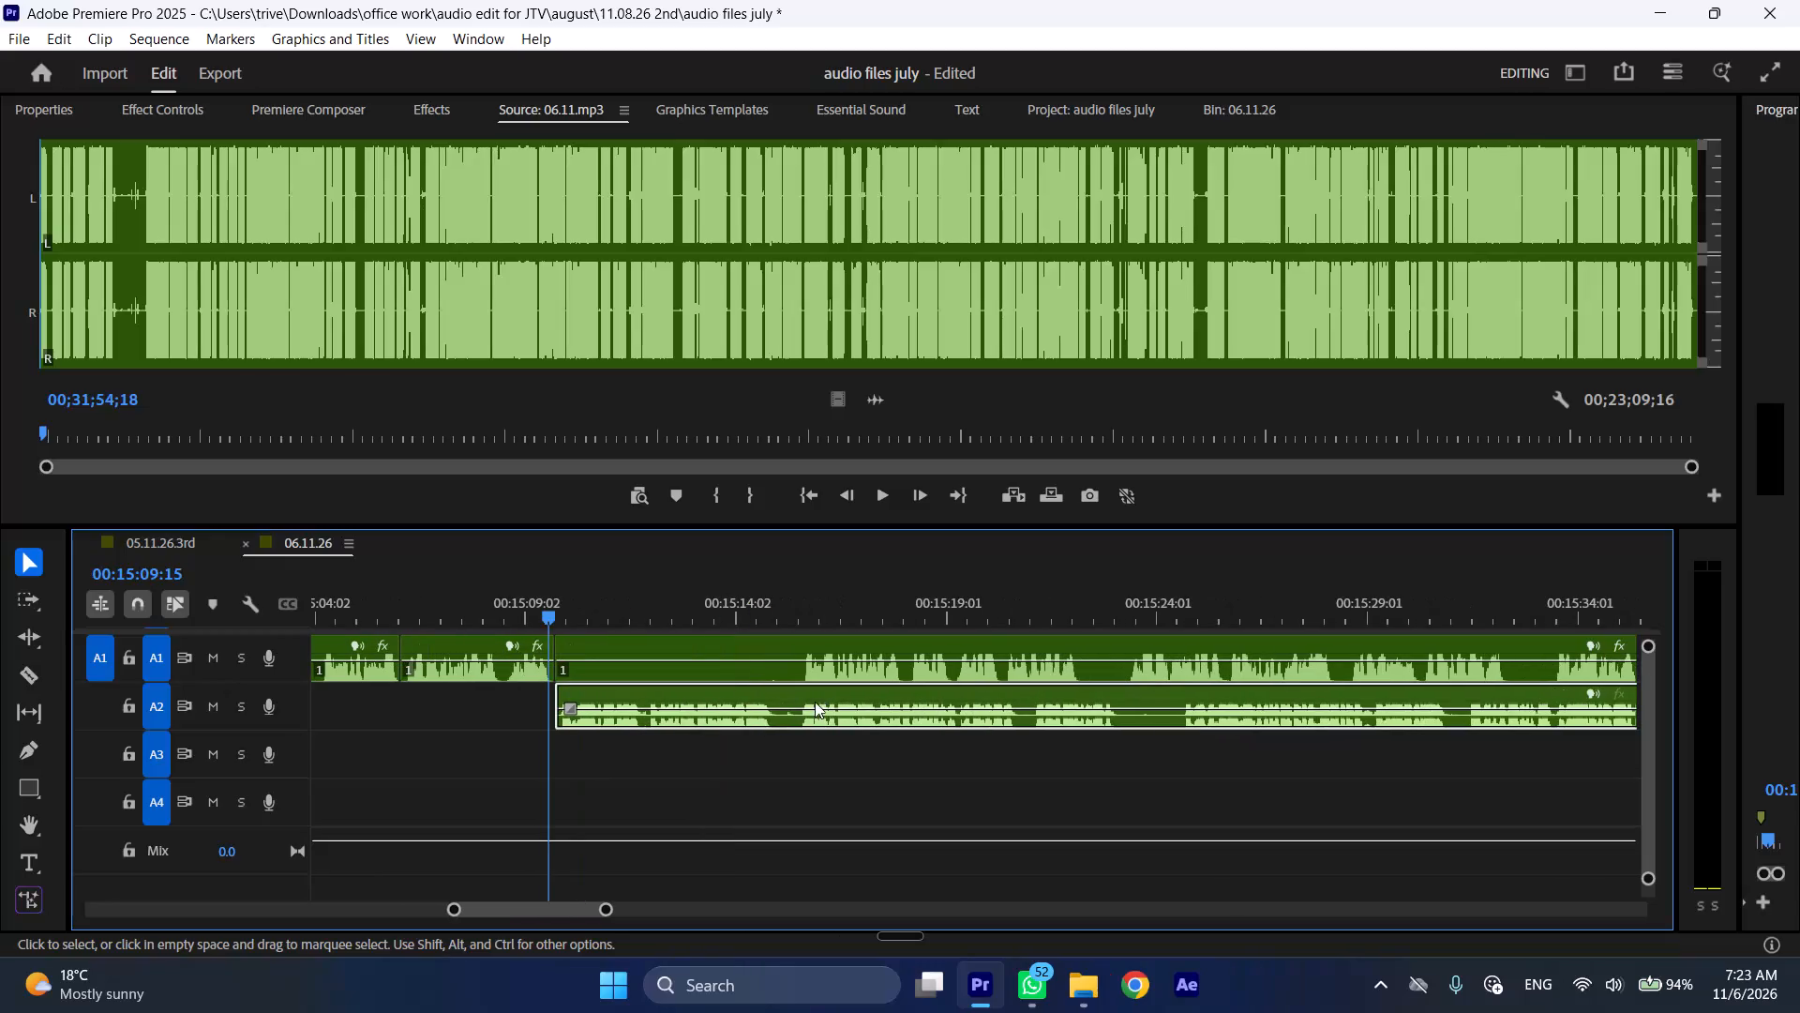
Trim the start of the A1 clip to about 00:15:15:14 and move the clip later, beyond the A2 passage's speech.
{"action": "left_click_drag", "start_coordinate": [571, 643], "coordinate": [817, 643]}
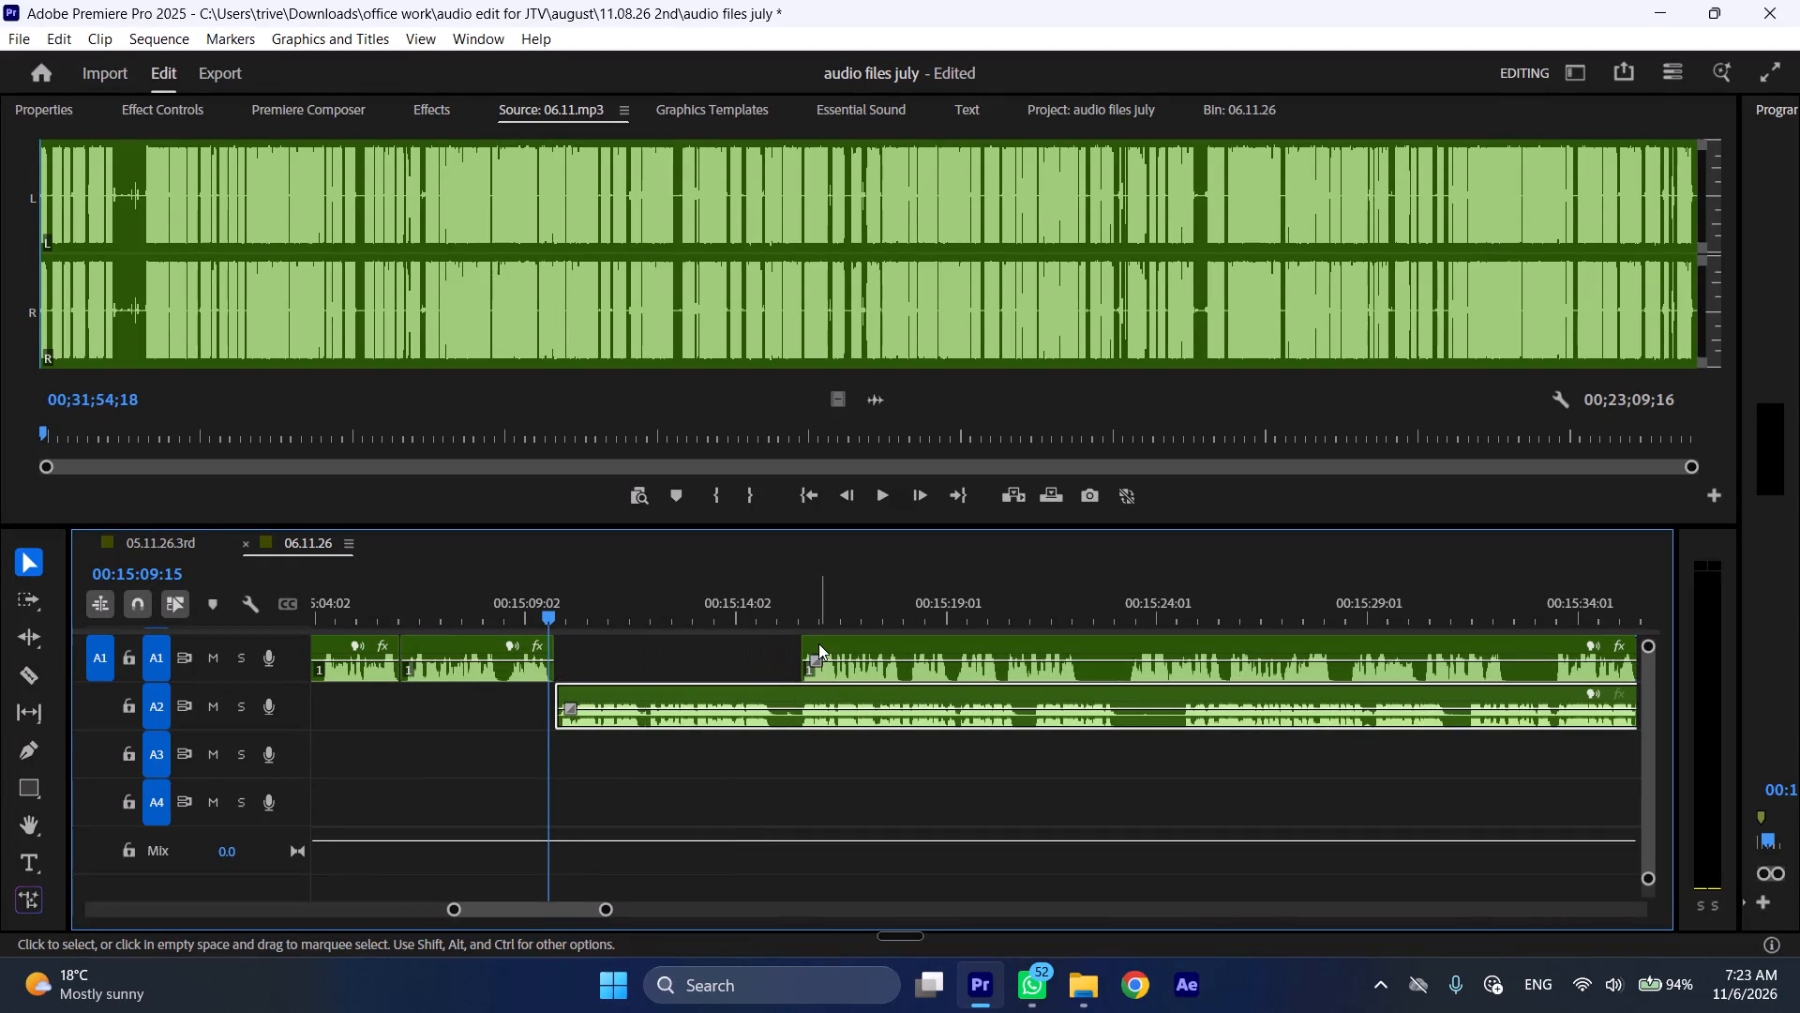
{"action": "left_click", "coordinate": [814, 641]}
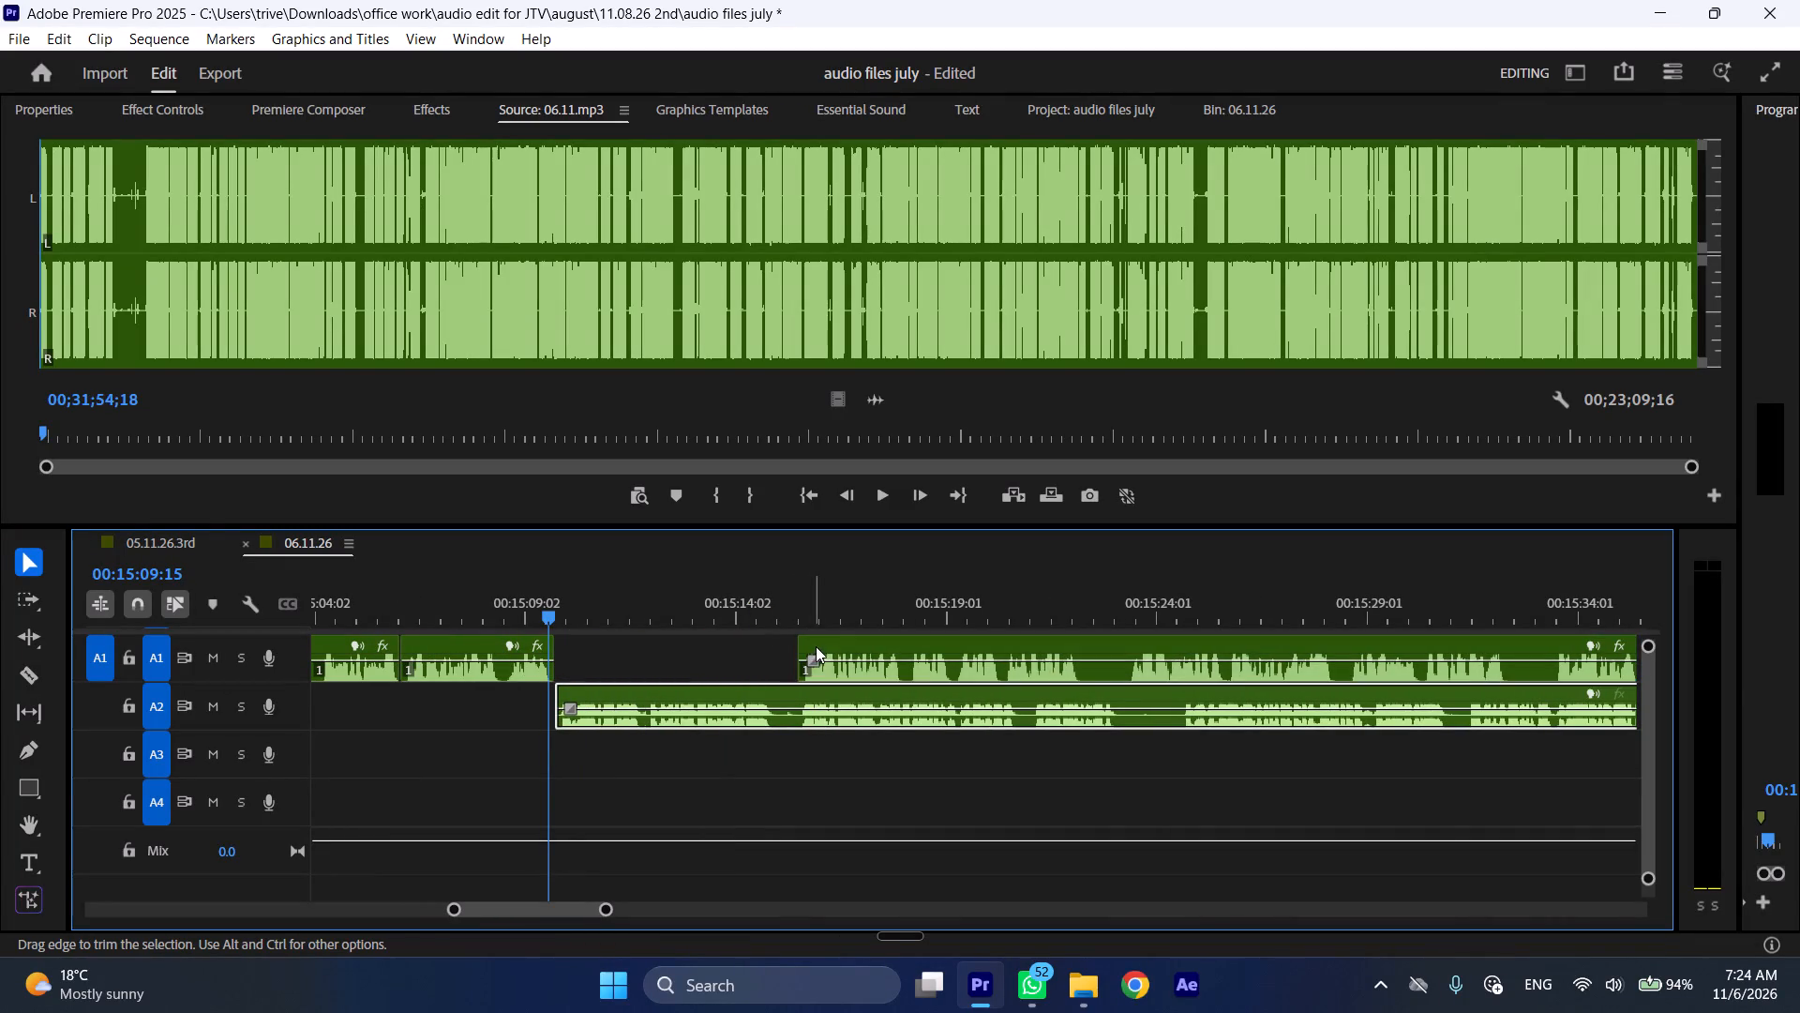
{"action": "left_click_drag", "start_coordinate": [825, 644], "coordinate": [1616, 659]}
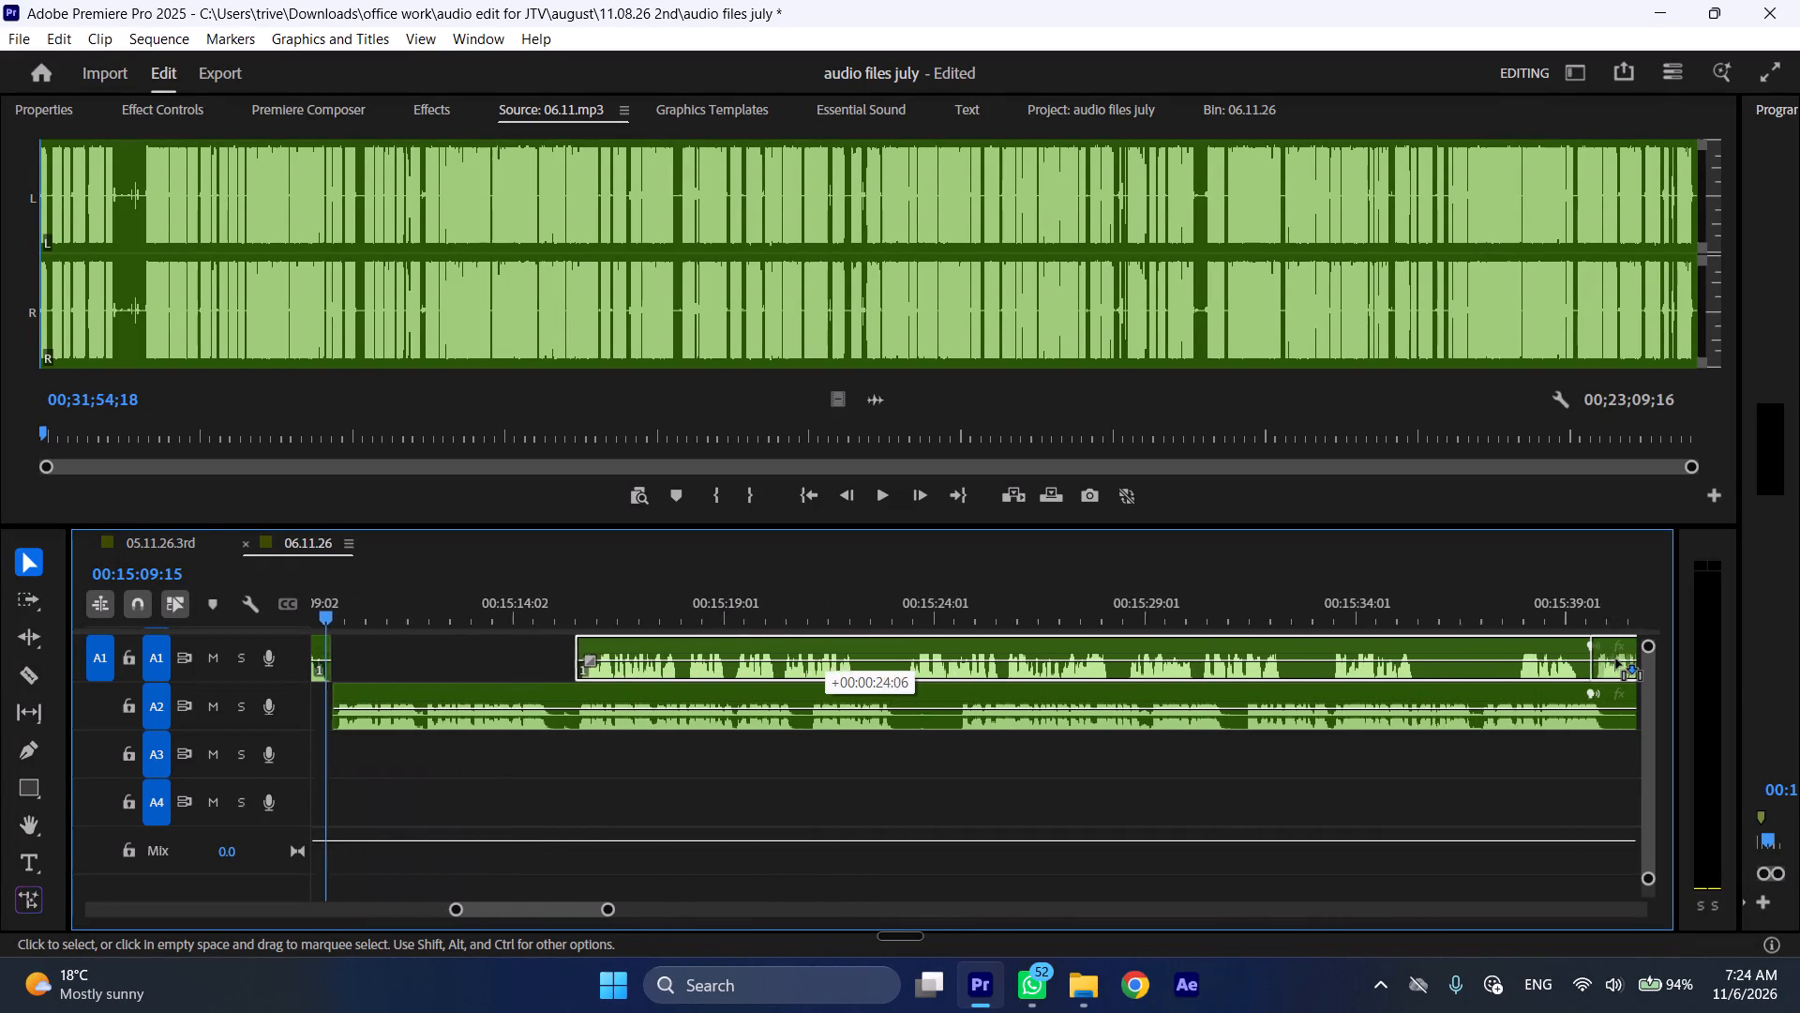
{"action": "left_click_drag", "start_coordinate": [1616, 659], "coordinate": [1618, 659]}
Play the A2 audio from 00:15:09:15 and split the clip at about 00:15:19:08, where the unwanted phrase starts.
{"action": "key", "text": "space"}
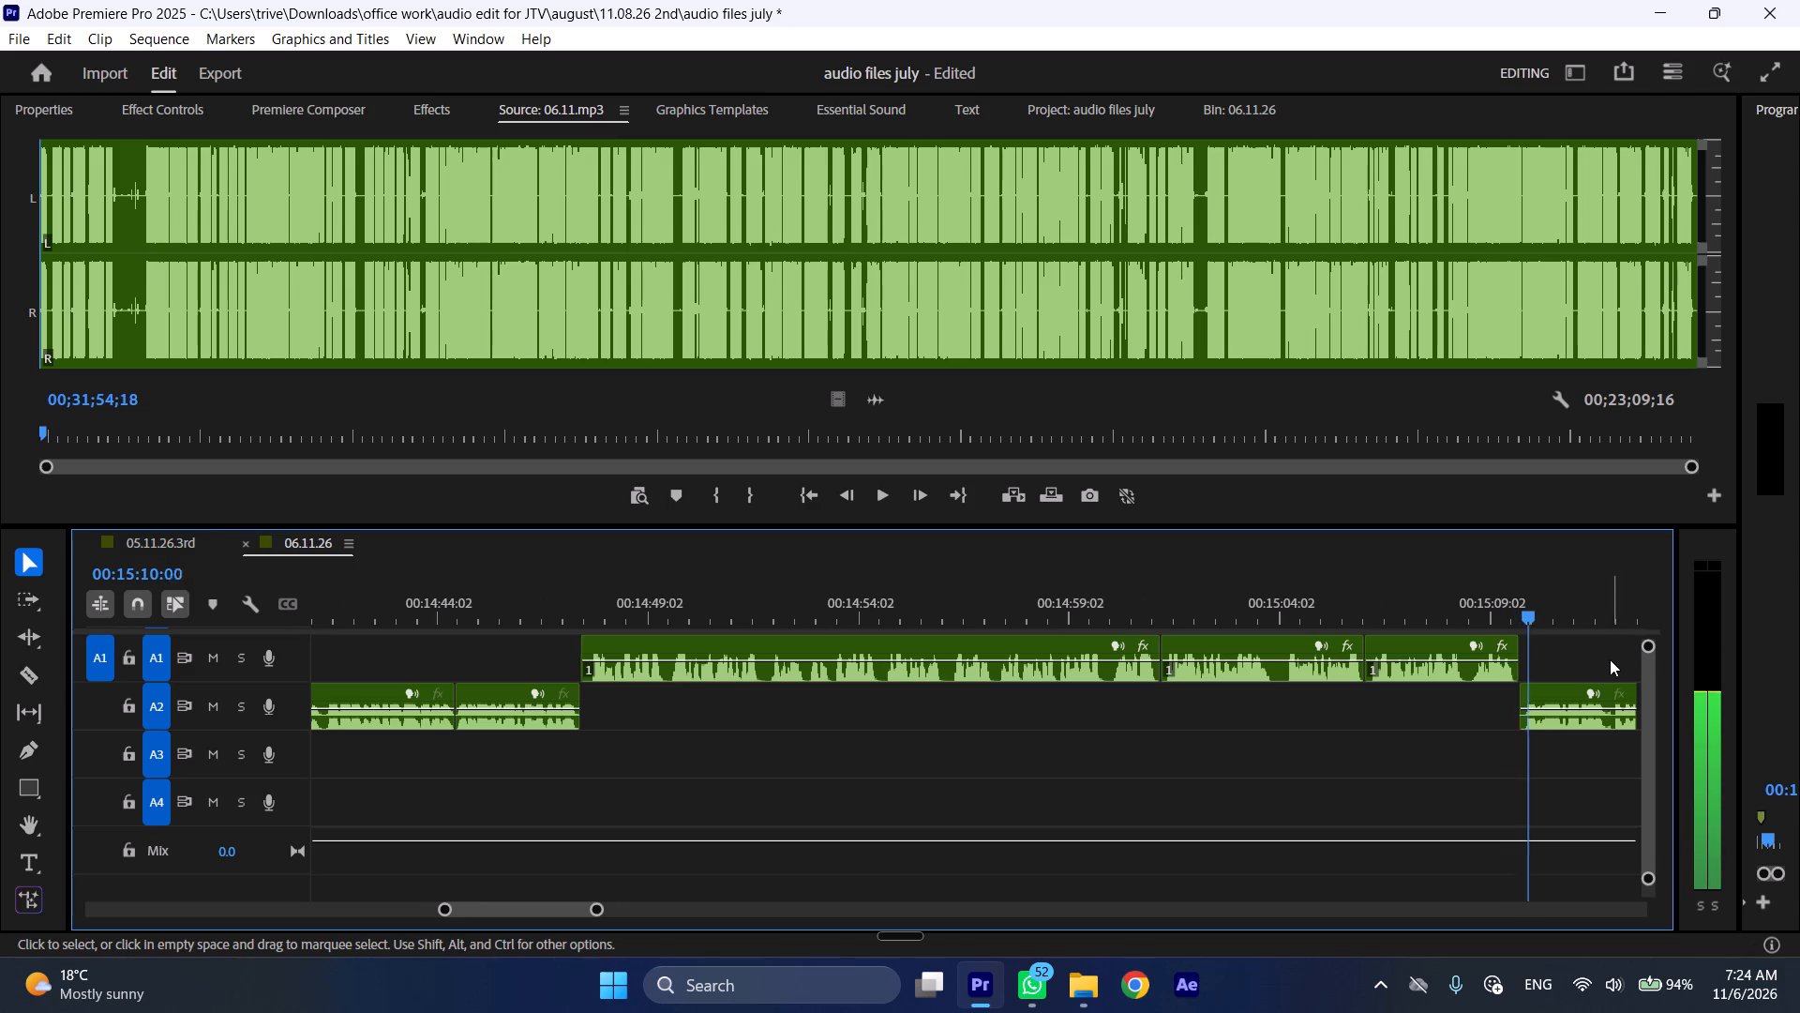
{"action": "key", "text": "l"}
{"action": "scroll", "coordinate": [1151, 779], "scroll_direction": "down", "scroll_amount": 5}
{"action": "scroll", "coordinate": [1051, 782], "scroll_direction": "down", "scroll_amount": 2}
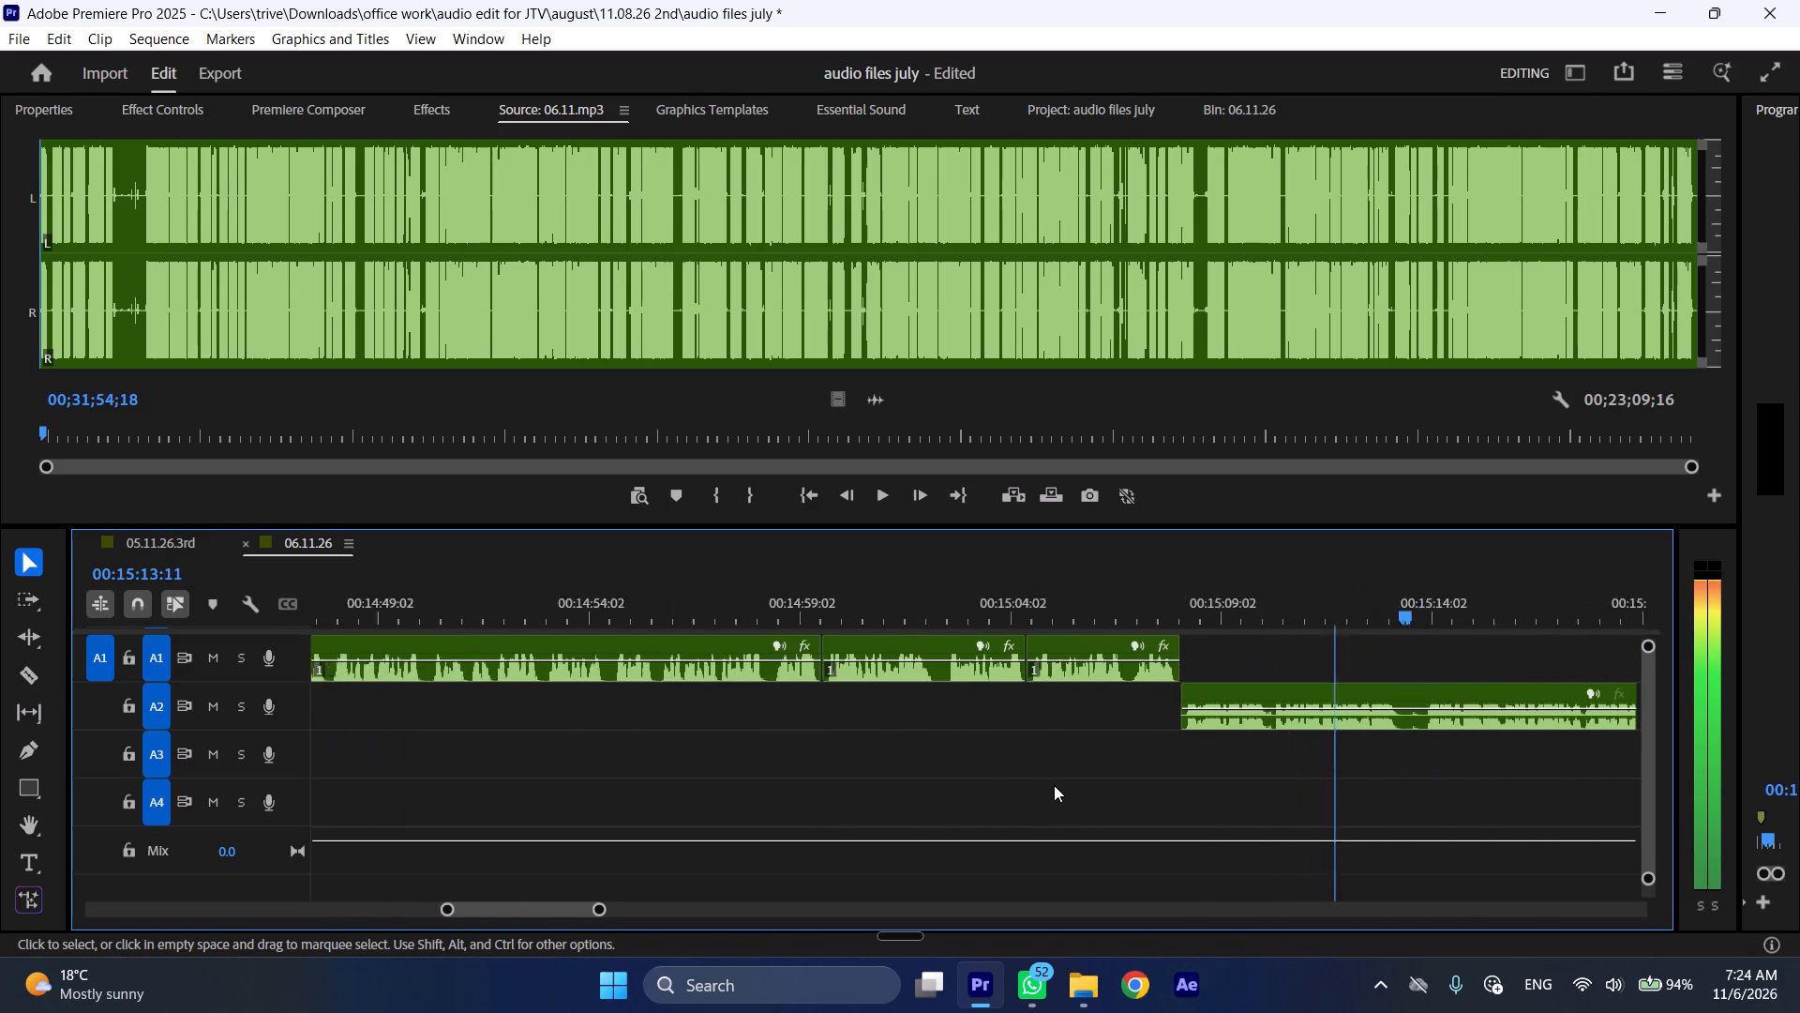
{"action": "scroll", "coordinate": [1054, 785], "scroll_direction": "down", "scroll_amount": 20}
{"action": "scroll", "coordinate": [867, 799], "scroll_direction": "down", "scroll_amount": 4}
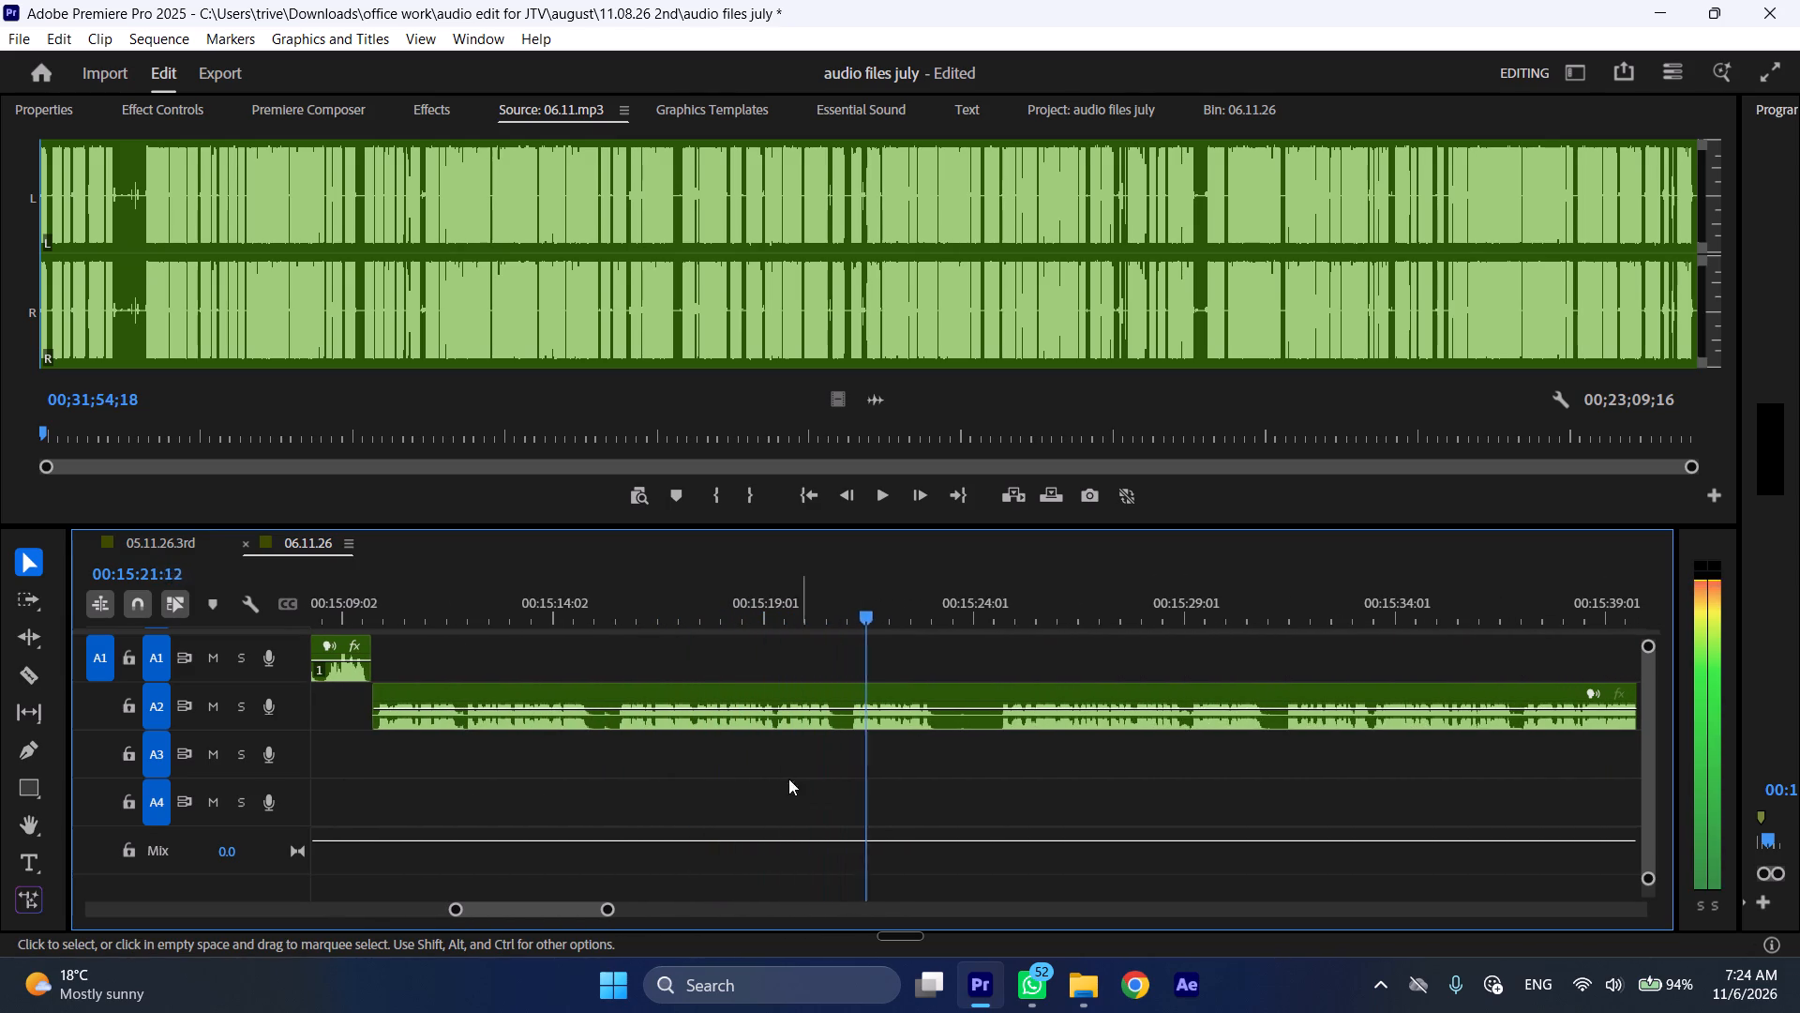
{"action": "left_click", "coordinate": [782, 604]}
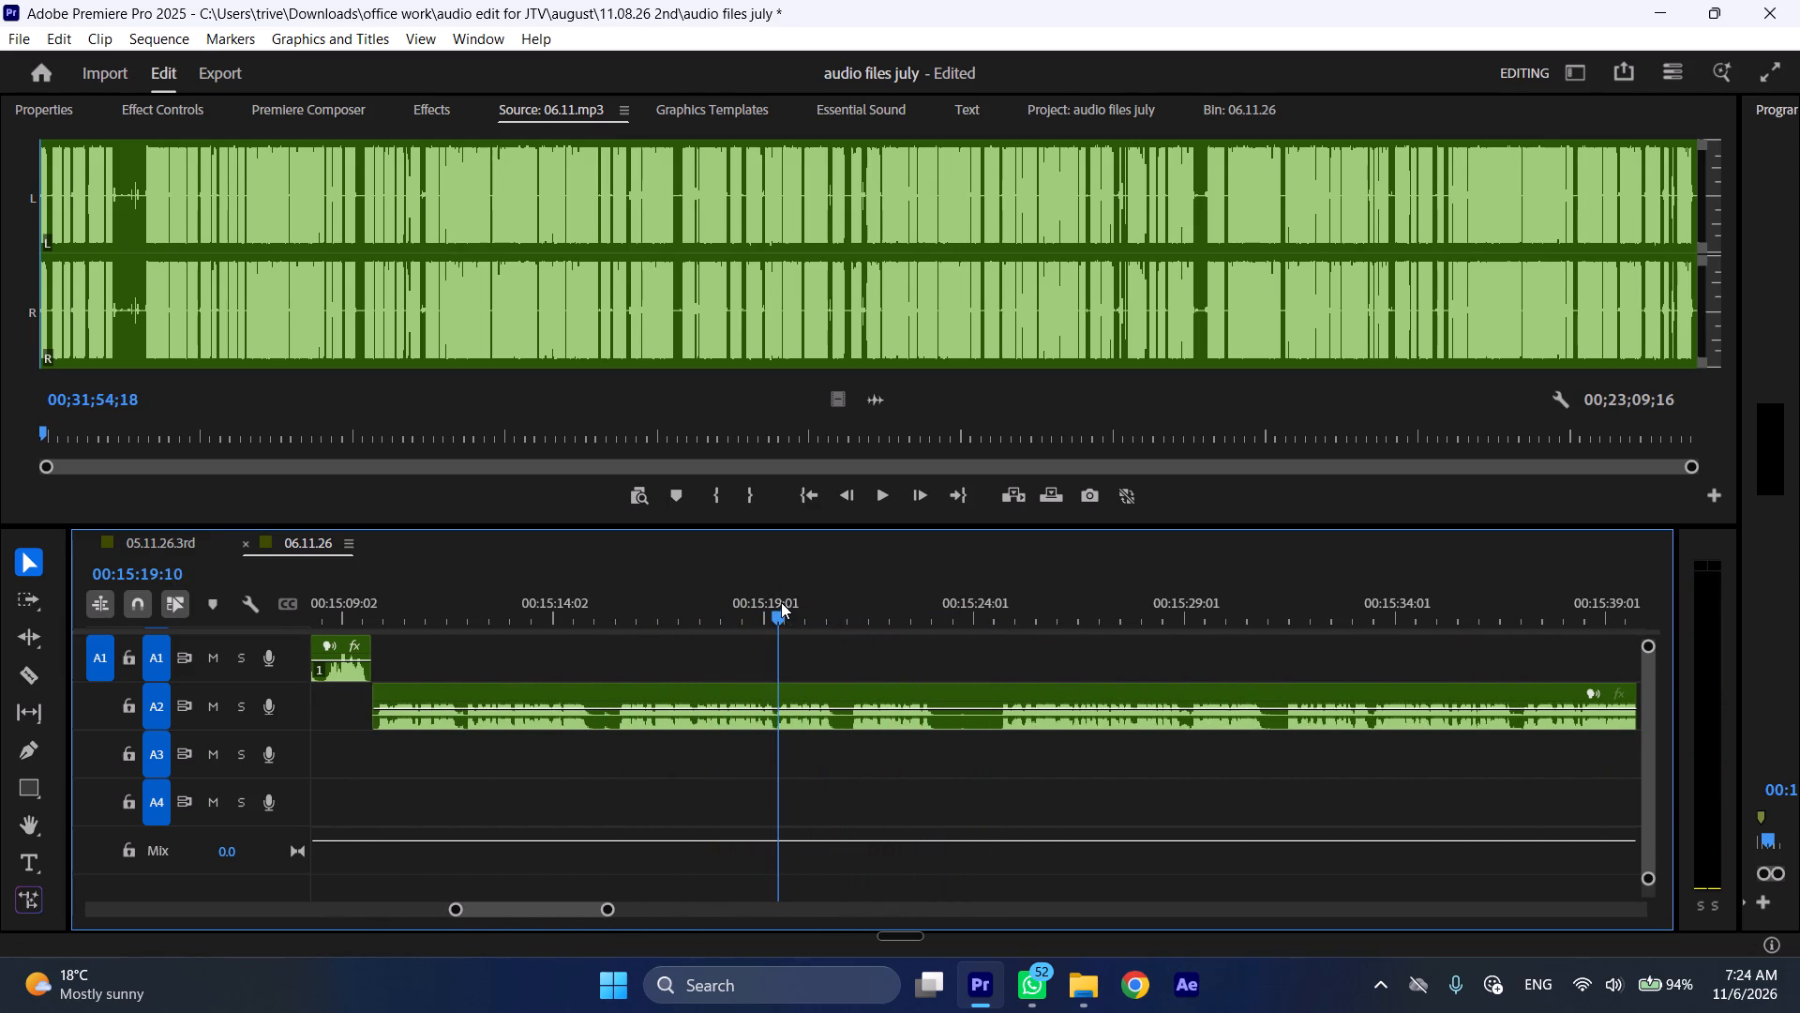
{"action": "type", "text": "C"}
{"action": "key", "text": "space"}
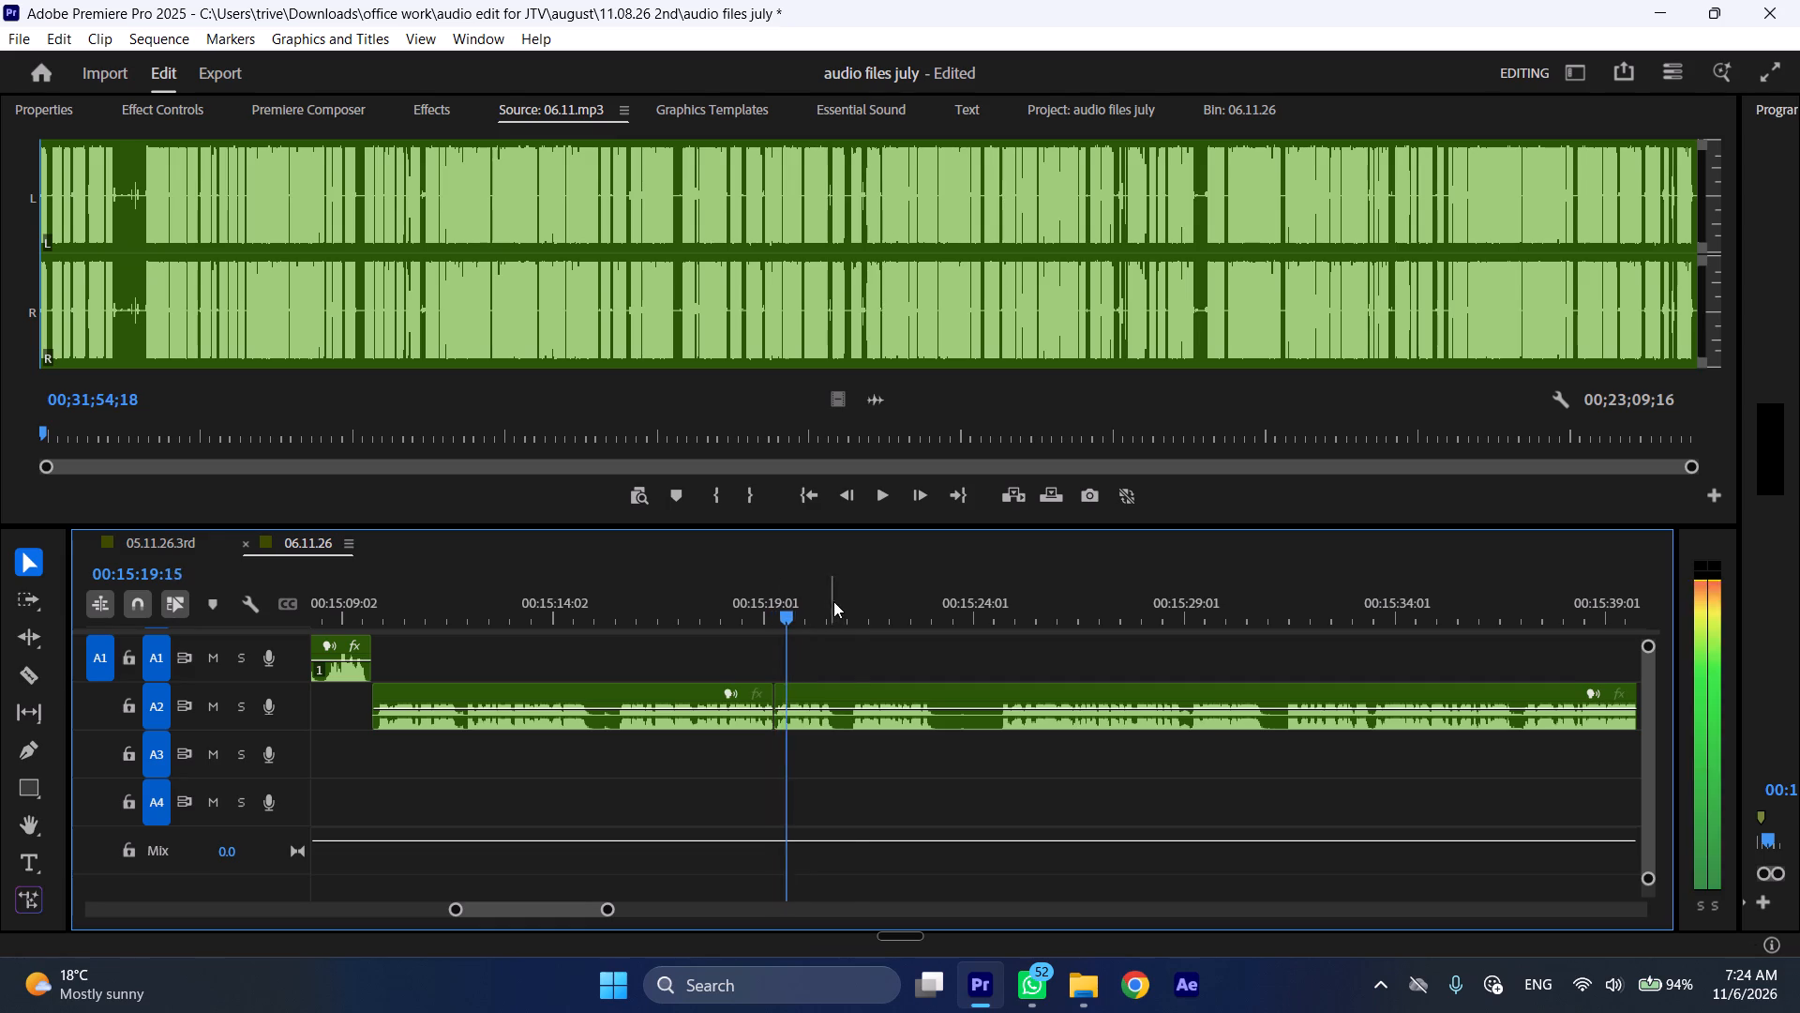
Split A2 at 00:15:21:01 and ripple-delete only the section between the two cuts, from about 00:15:19:08.
{"action": "left_click", "coordinate": [847, 603]}
{"action": "left_click", "coordinate": [865, 690]}
{"action": "key", "text": "shift+c"}
{"action": "left_click", "coordinate": [865, 690], "text": "ctrl+shift"}
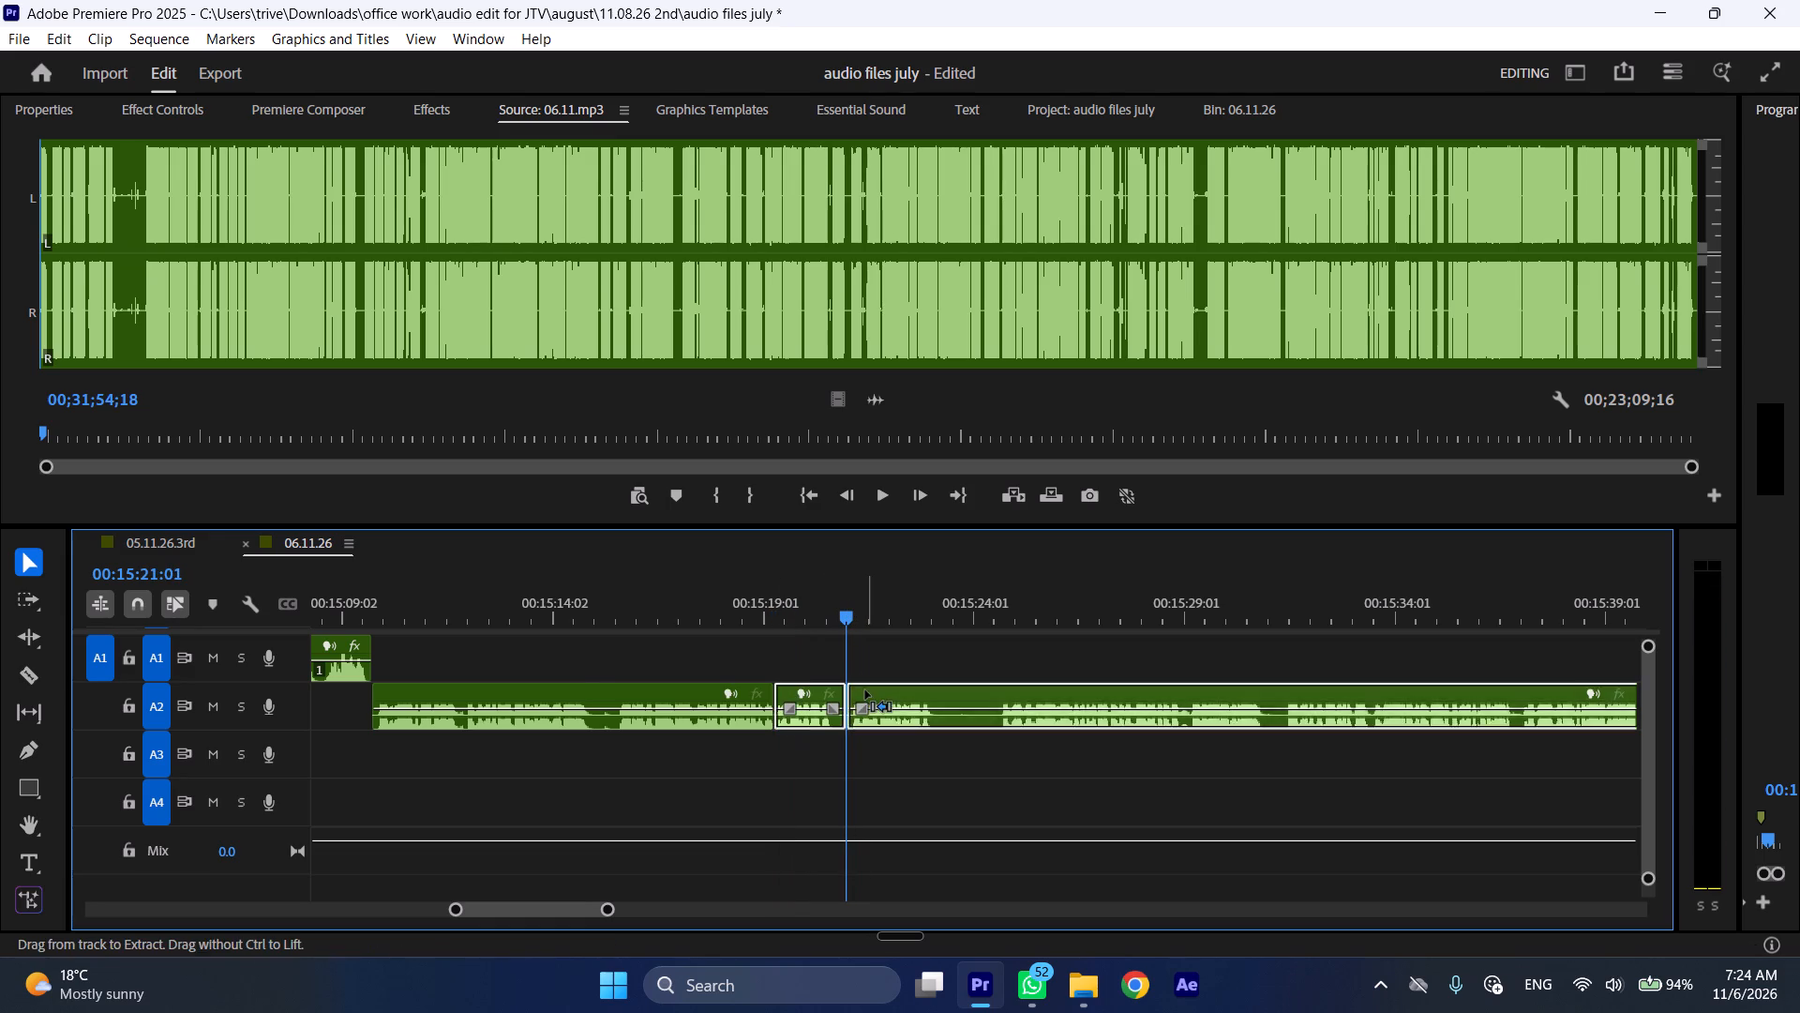
{"action": "key", "text": "ctrl+shift+d"}
{"action": "key", "text": "ctrl+z"}
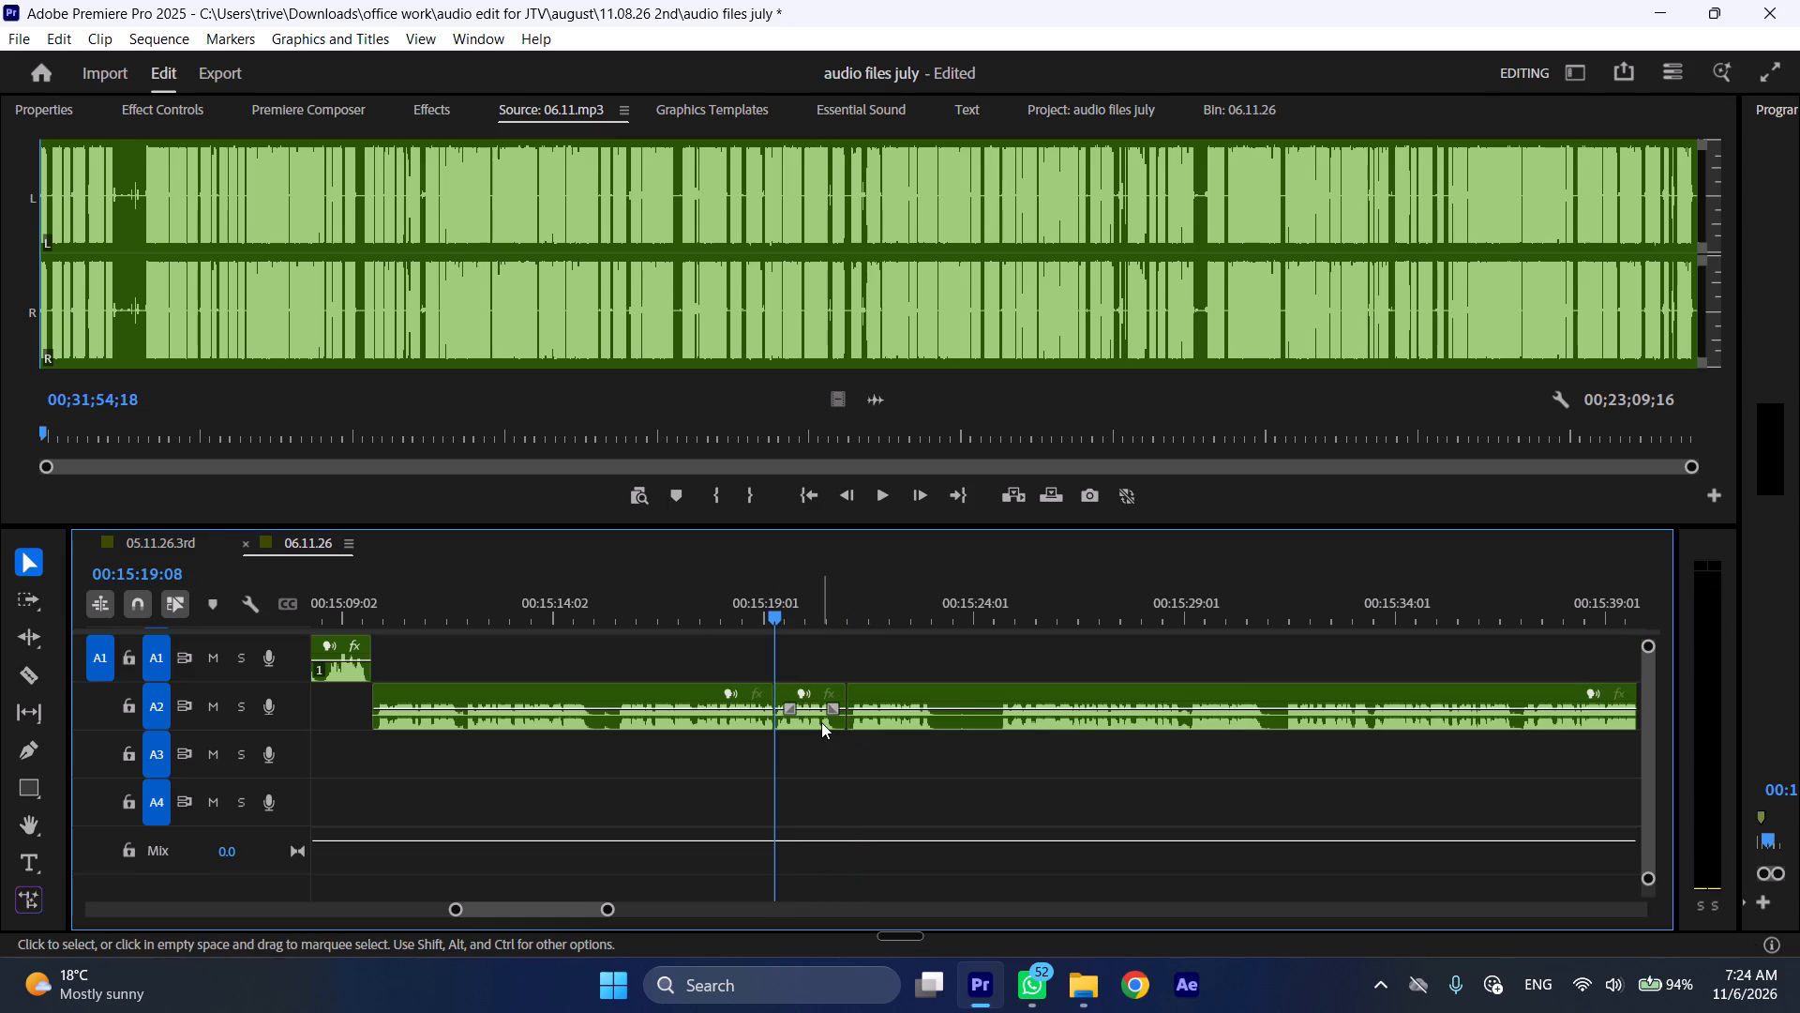
{"action": "left_click", "coordinate": [821, 722]}
{"action": "key", "text": "ctrl+shift+d"}
Ripple-delete the A2 silence from about 00:15:15:00 to 00:15:15:14.
{"action": "left_click_drag", "start_coordinate": [595, 593], "coordinate": [621, 604]}
{"action": "key", "text": "shift+c"}
{"action": "left_click", "coordinate": [654, 708], "text": "shift"}
{"action": "key", "text": "shift+c"}
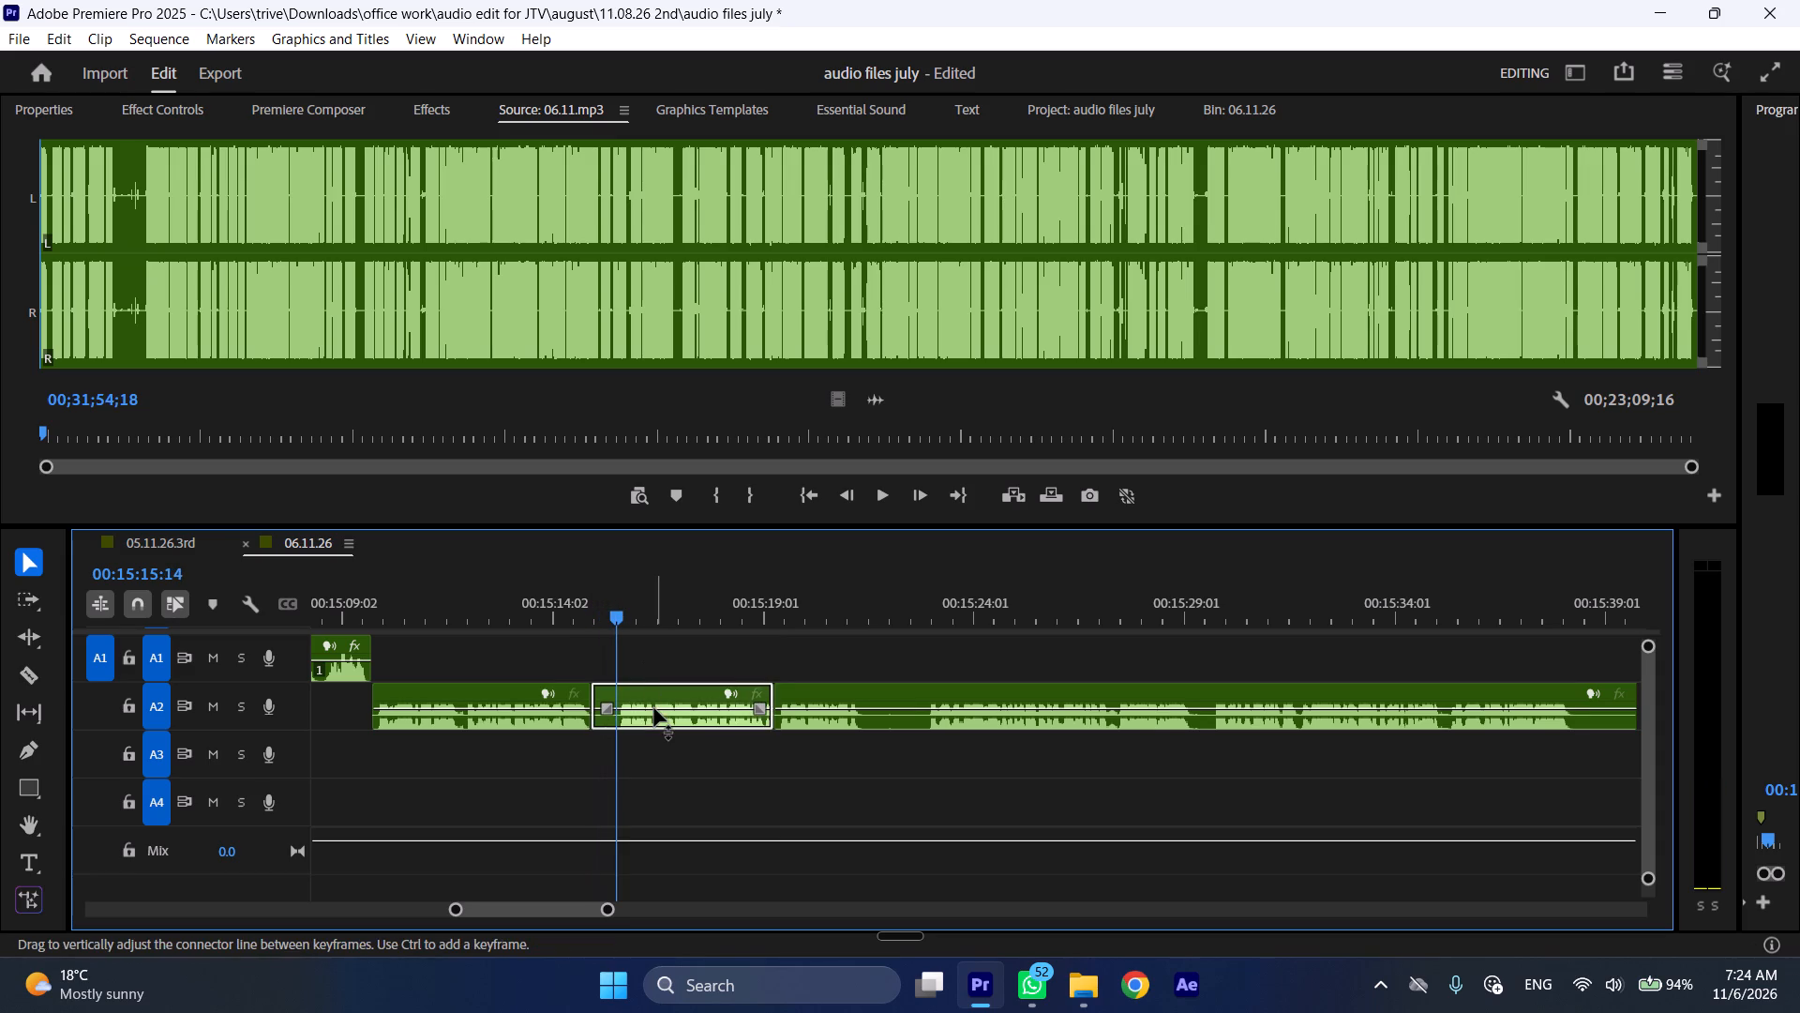
{"action": "key", "text": "ctrl+shift+d"}
Ripple-delete the A2 silence from about 00:15:20:20 to 00:15:22:05.
{"action": "left_click_drag", "start_coordinate": [795, 642], "coordinate": [840, 642]}
{"action": "left_click_drag", "start_coordinate": [842, 605], "coordinate": [847, 605]}
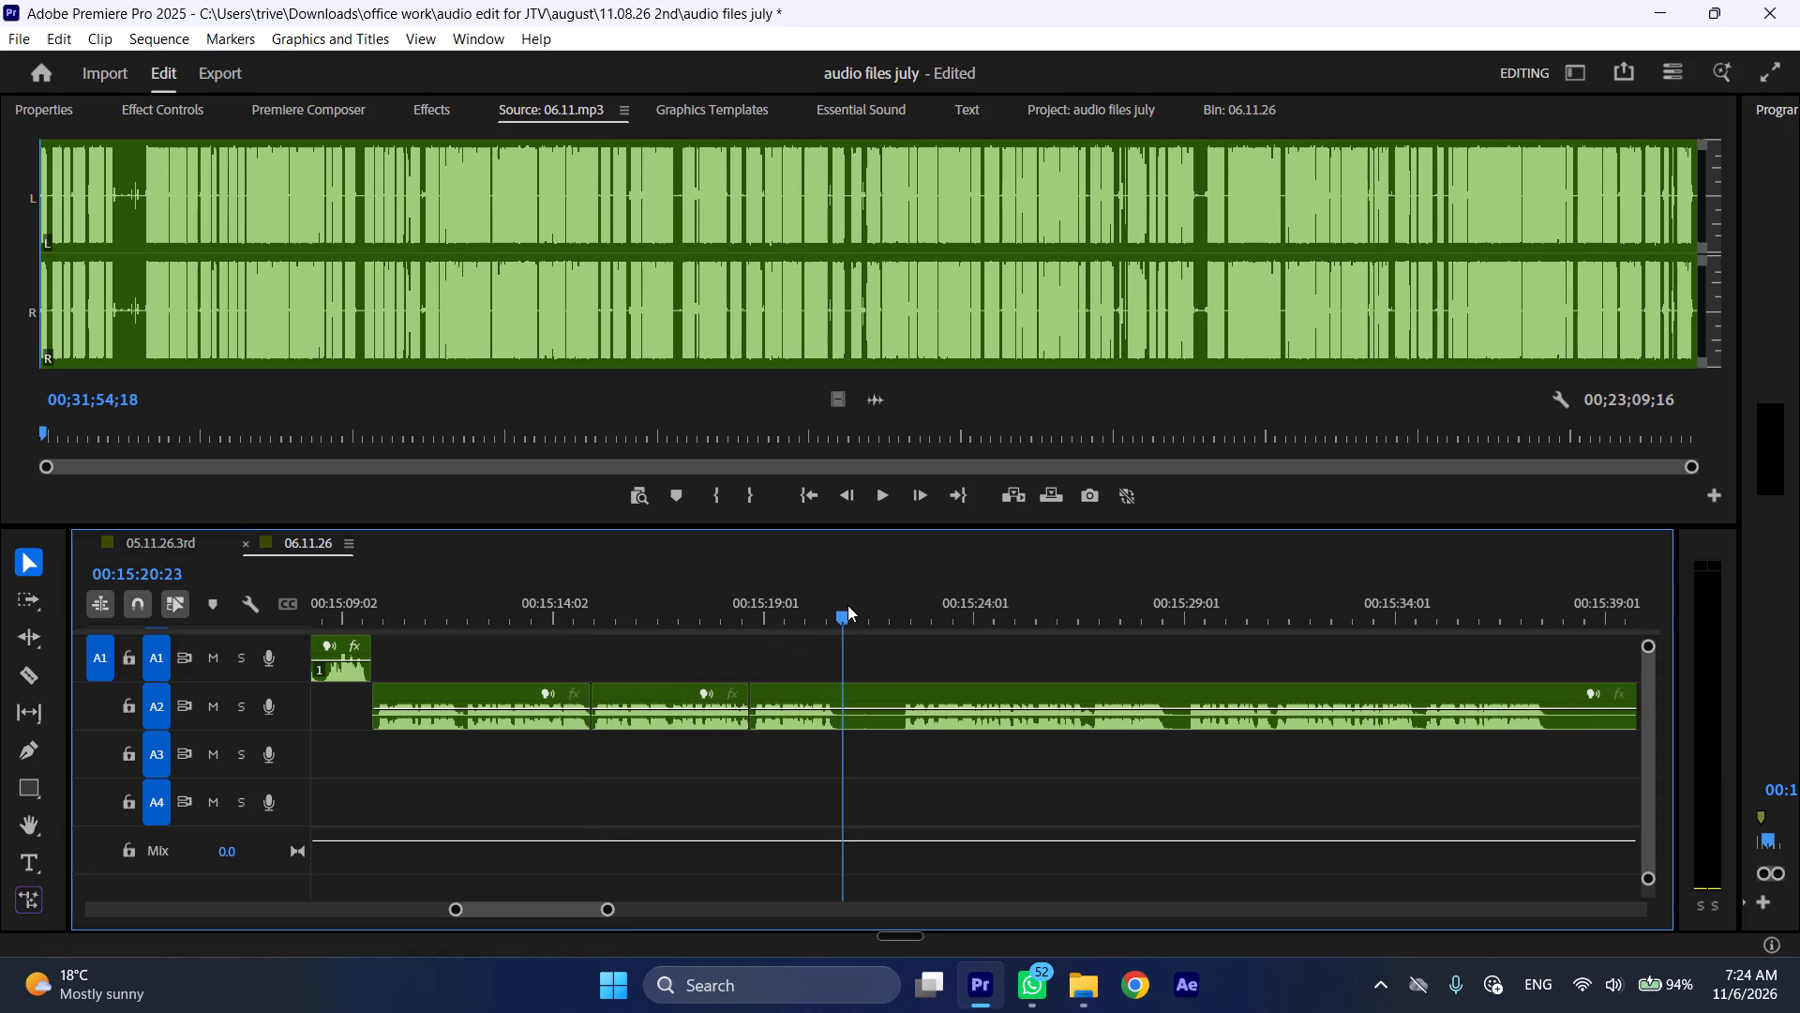
{"action": "left_click_drag", "start_coordinate": [847, 605], "coordinate": [899, 612]}
{"action": "key", "text": "shift+c"}
{"action": "left_click", "coordinate": [918, 692]}
{"action": "key", "text": "shift+c"}
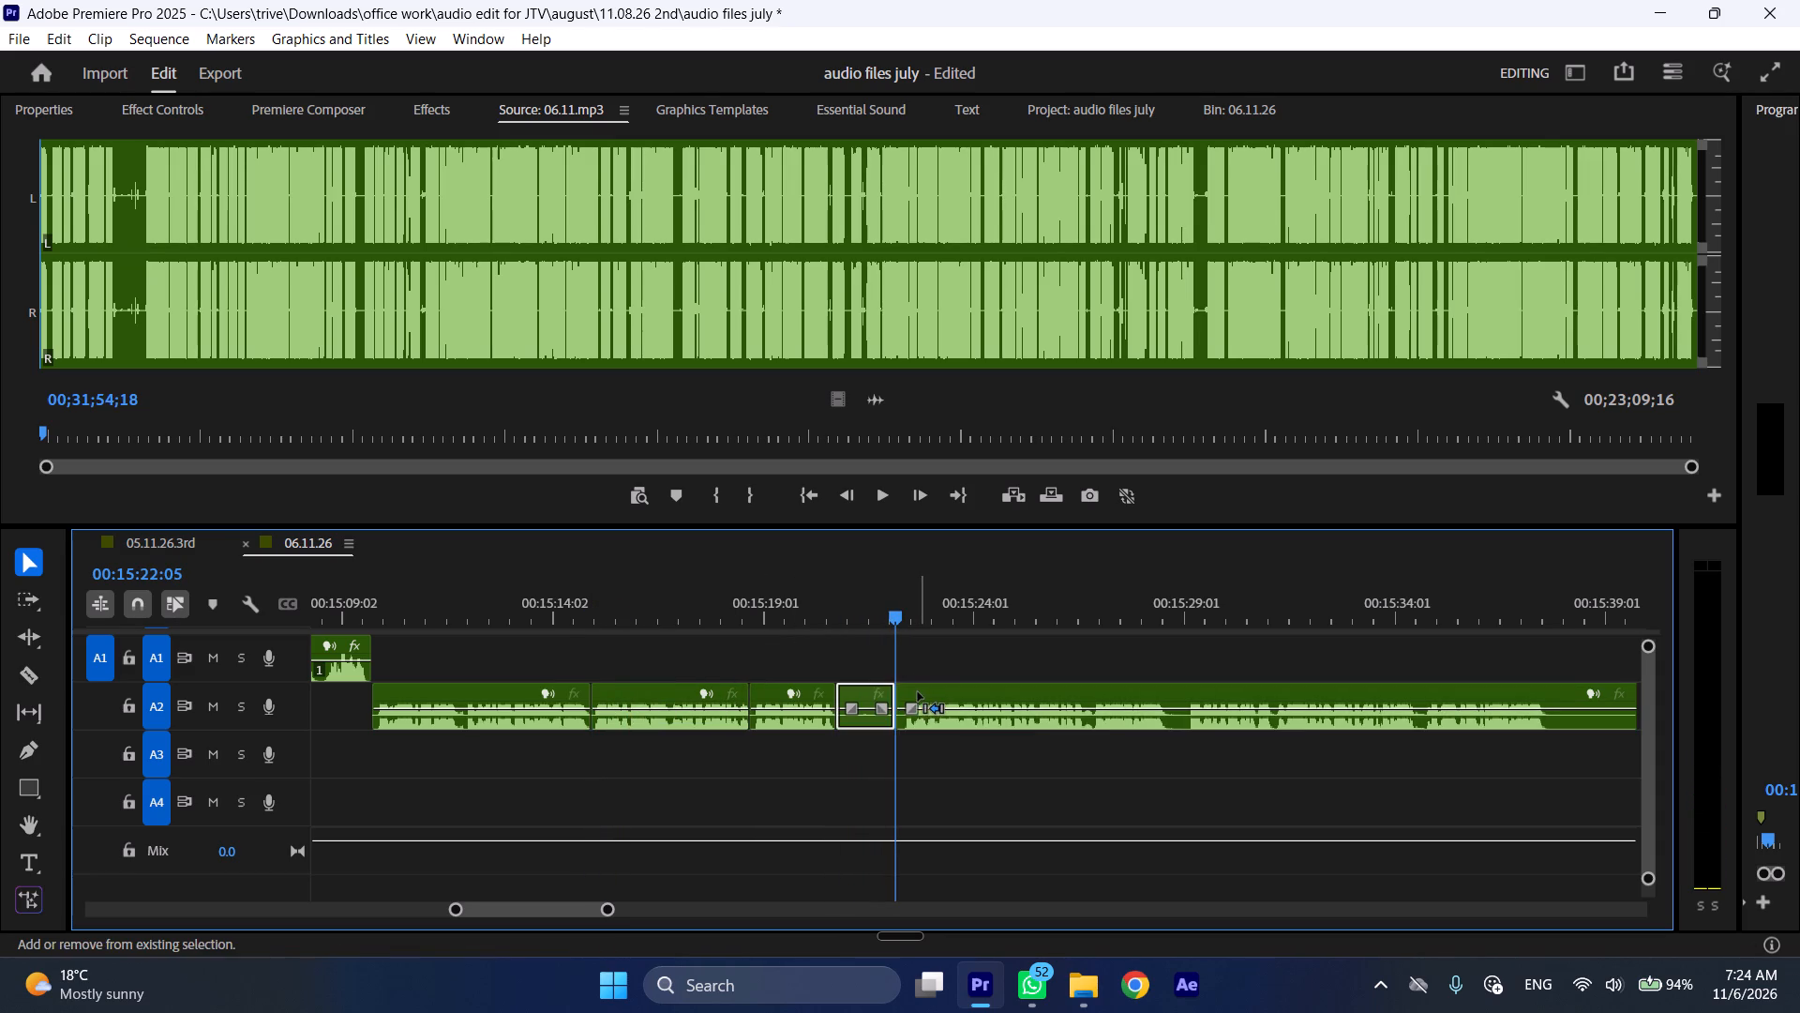
{"action": "key", "text": "ctrl+shift+d"}
Play on through A2 and ripple-delete the pause from about 00:15:27:03 to 00:15:27:15.
{"action": "key", "text": "space"}
{"action": "key", "text": "l"}
{"action": "scroll", "coordinate": [905, 740], "scroll_direction": "down", "scroll_amount": 9}
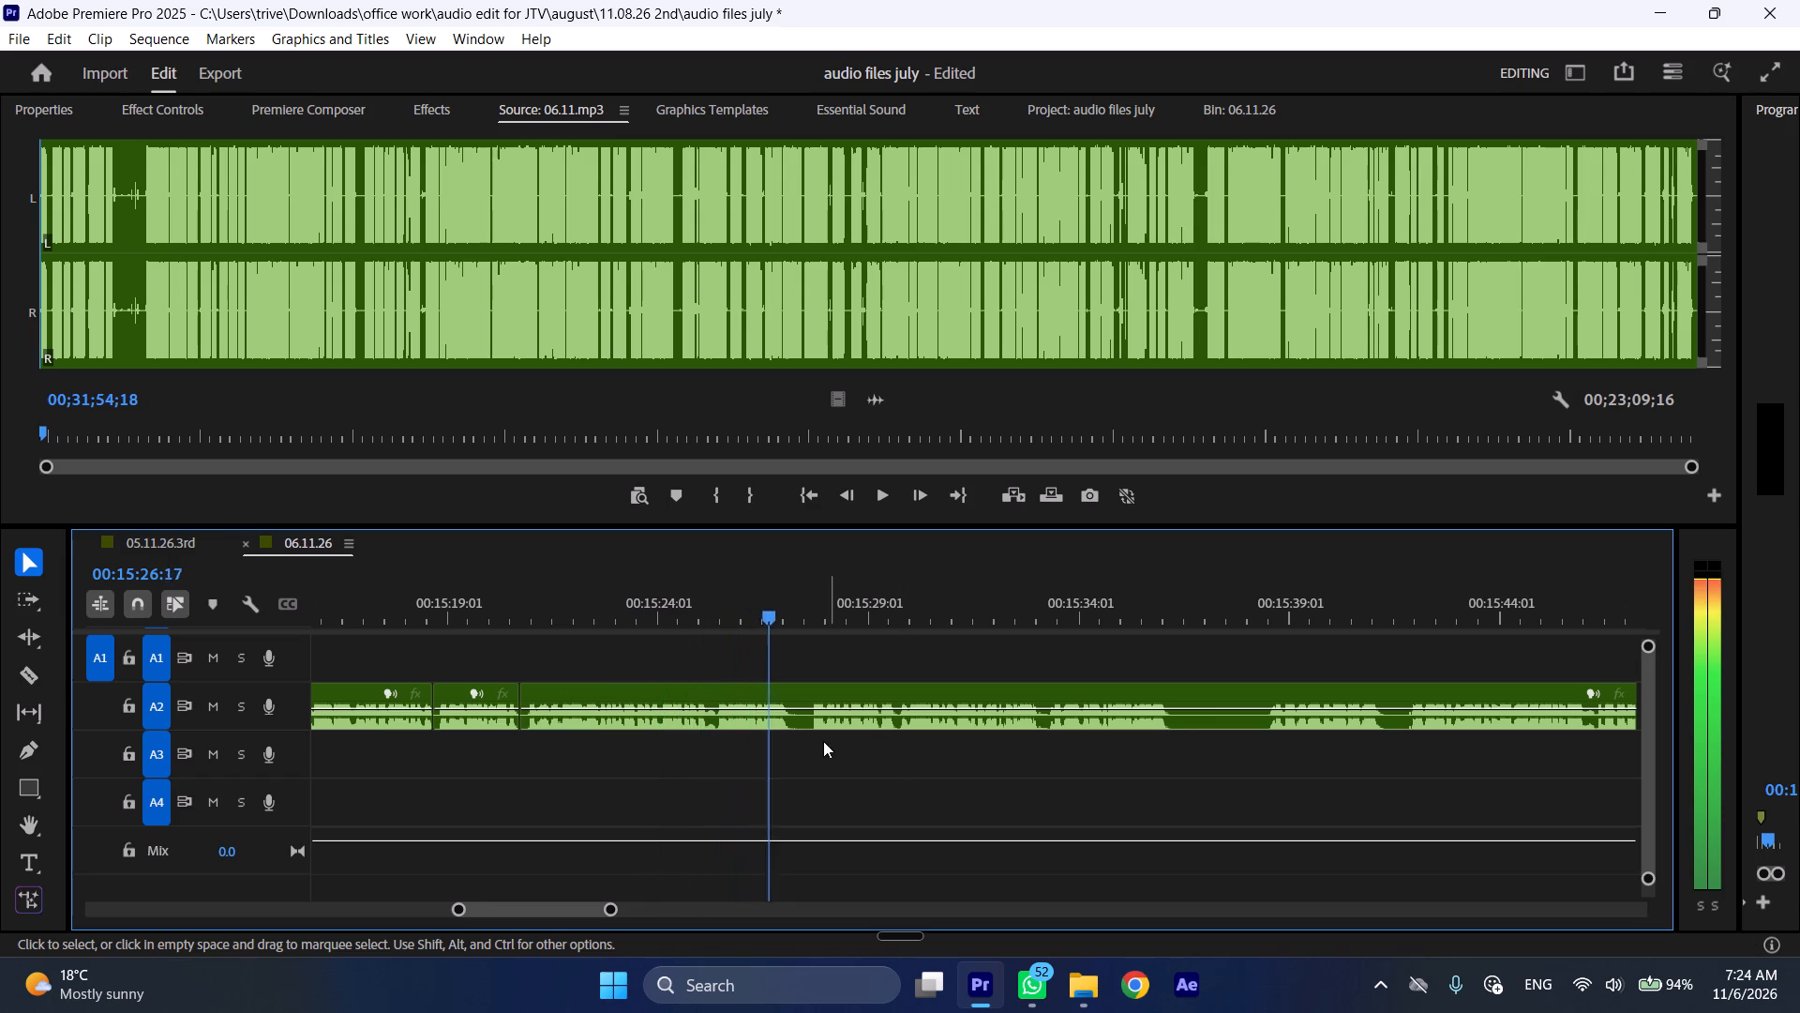
{"action": "key", "text": "space"}
{"action": "key", "text": "shift+c"}
{"action": "left_click", "coordinate": [811, 603]}
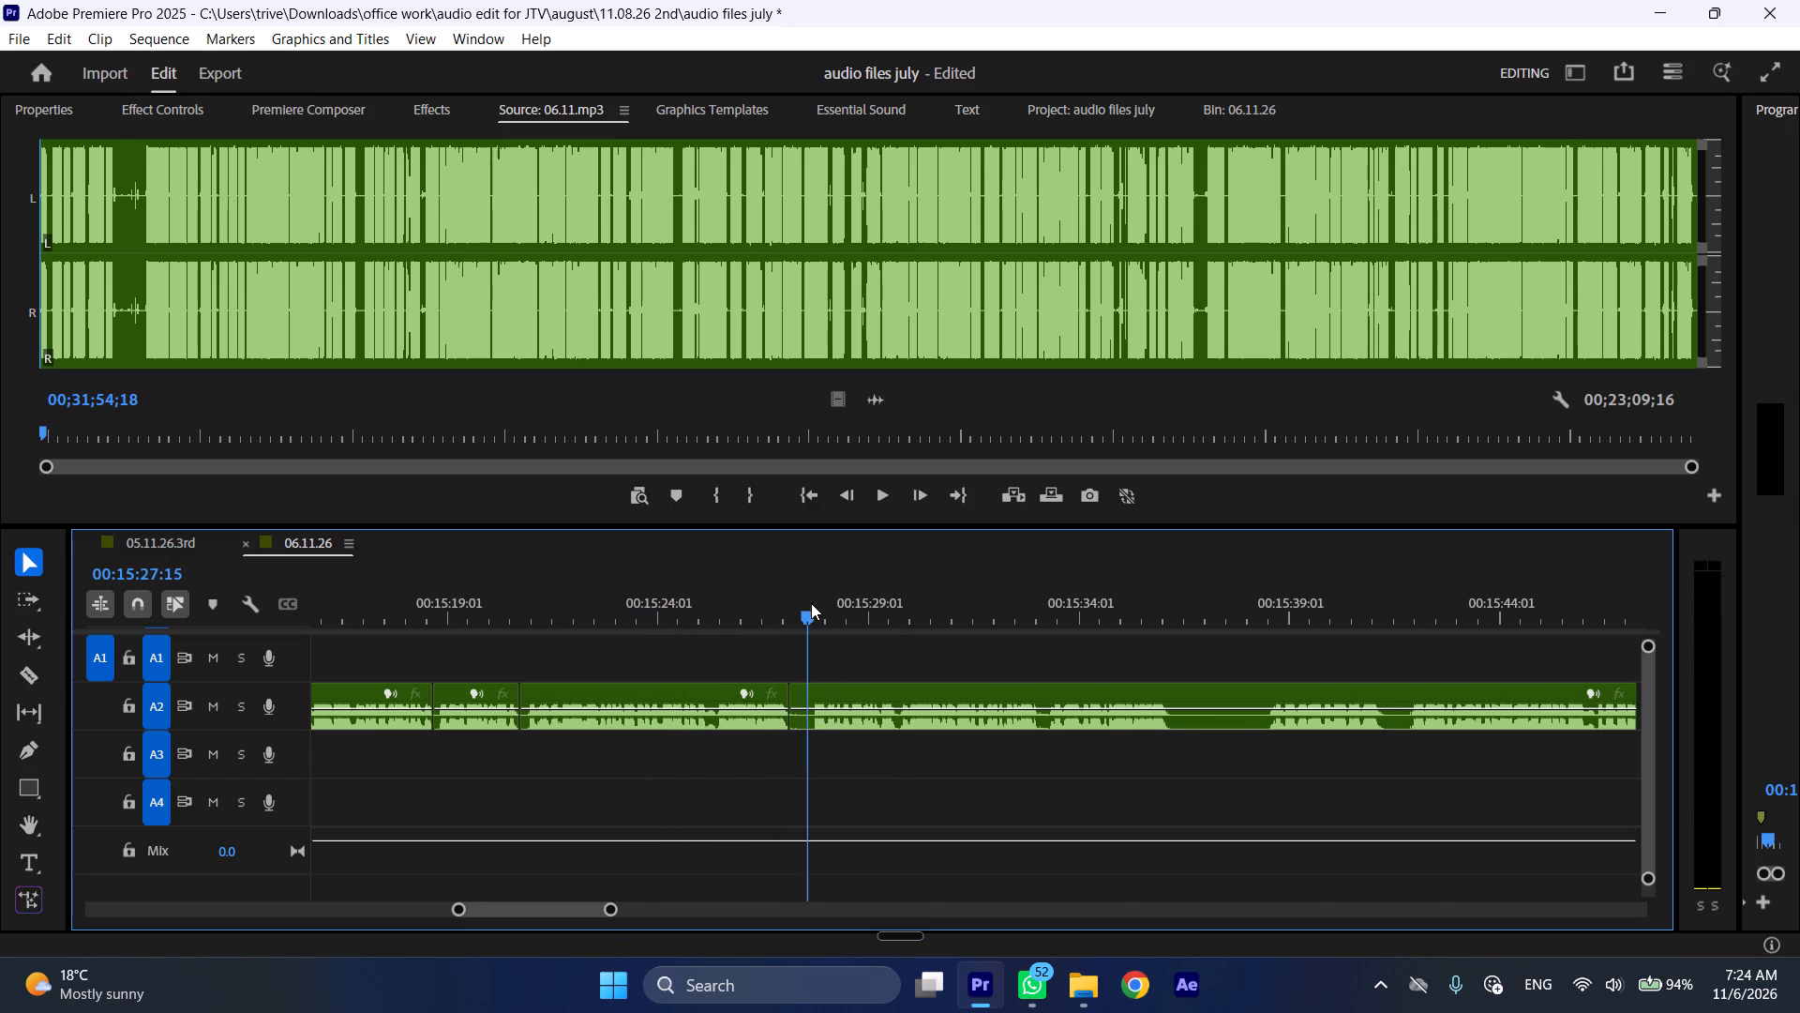
{"action": "left_click", "coordinate": [847, 724]}
{"action": "key", "text": "shift+c"}
{"action": "key", "text": "ctrl+shift+d"}
Play on through A2 and ripple-delete the silence from 00:15:36:01 to 00:15:37:22.
{"action": "key", "text": "space"}
{"action": "type", "text": "l"}
{"action": "scroll", "coordinate": [889, 749], "scroll_direction": "down", "scroll_amount": 5}
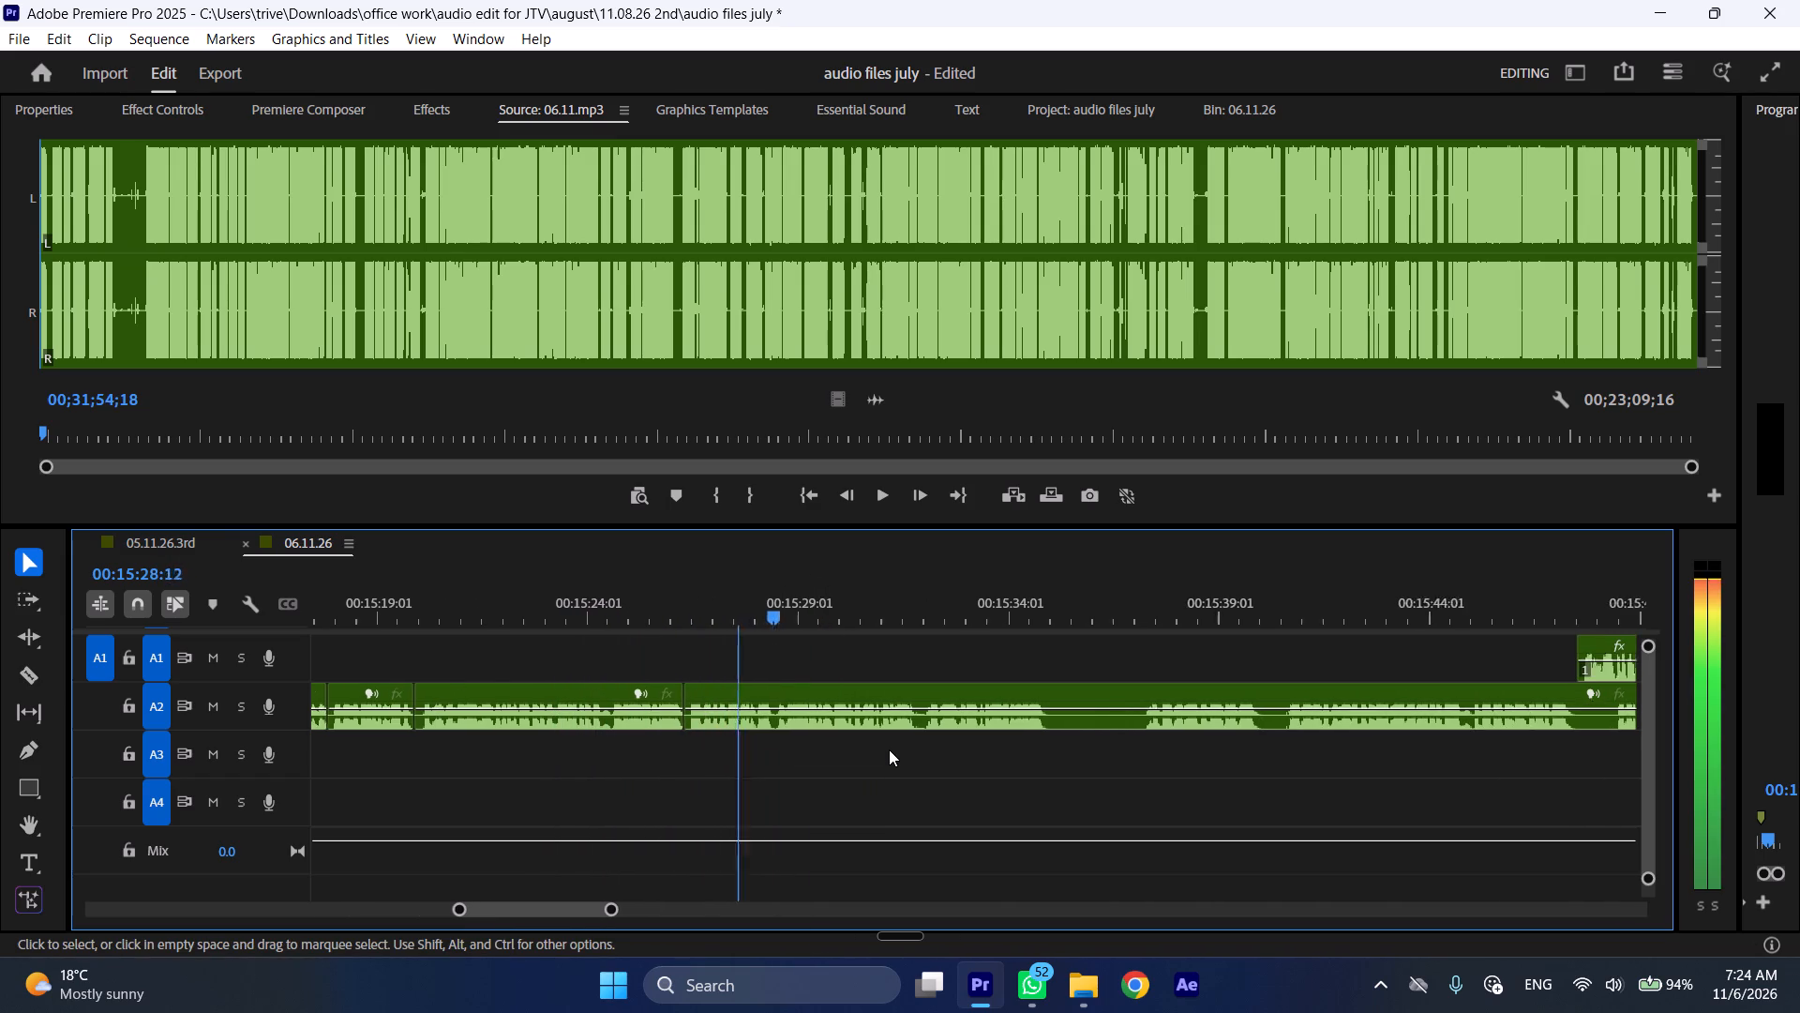
{"action": "scroll", "coordinate": [889, 749], "scroll_direction": "down", "scroll_amount": 5}
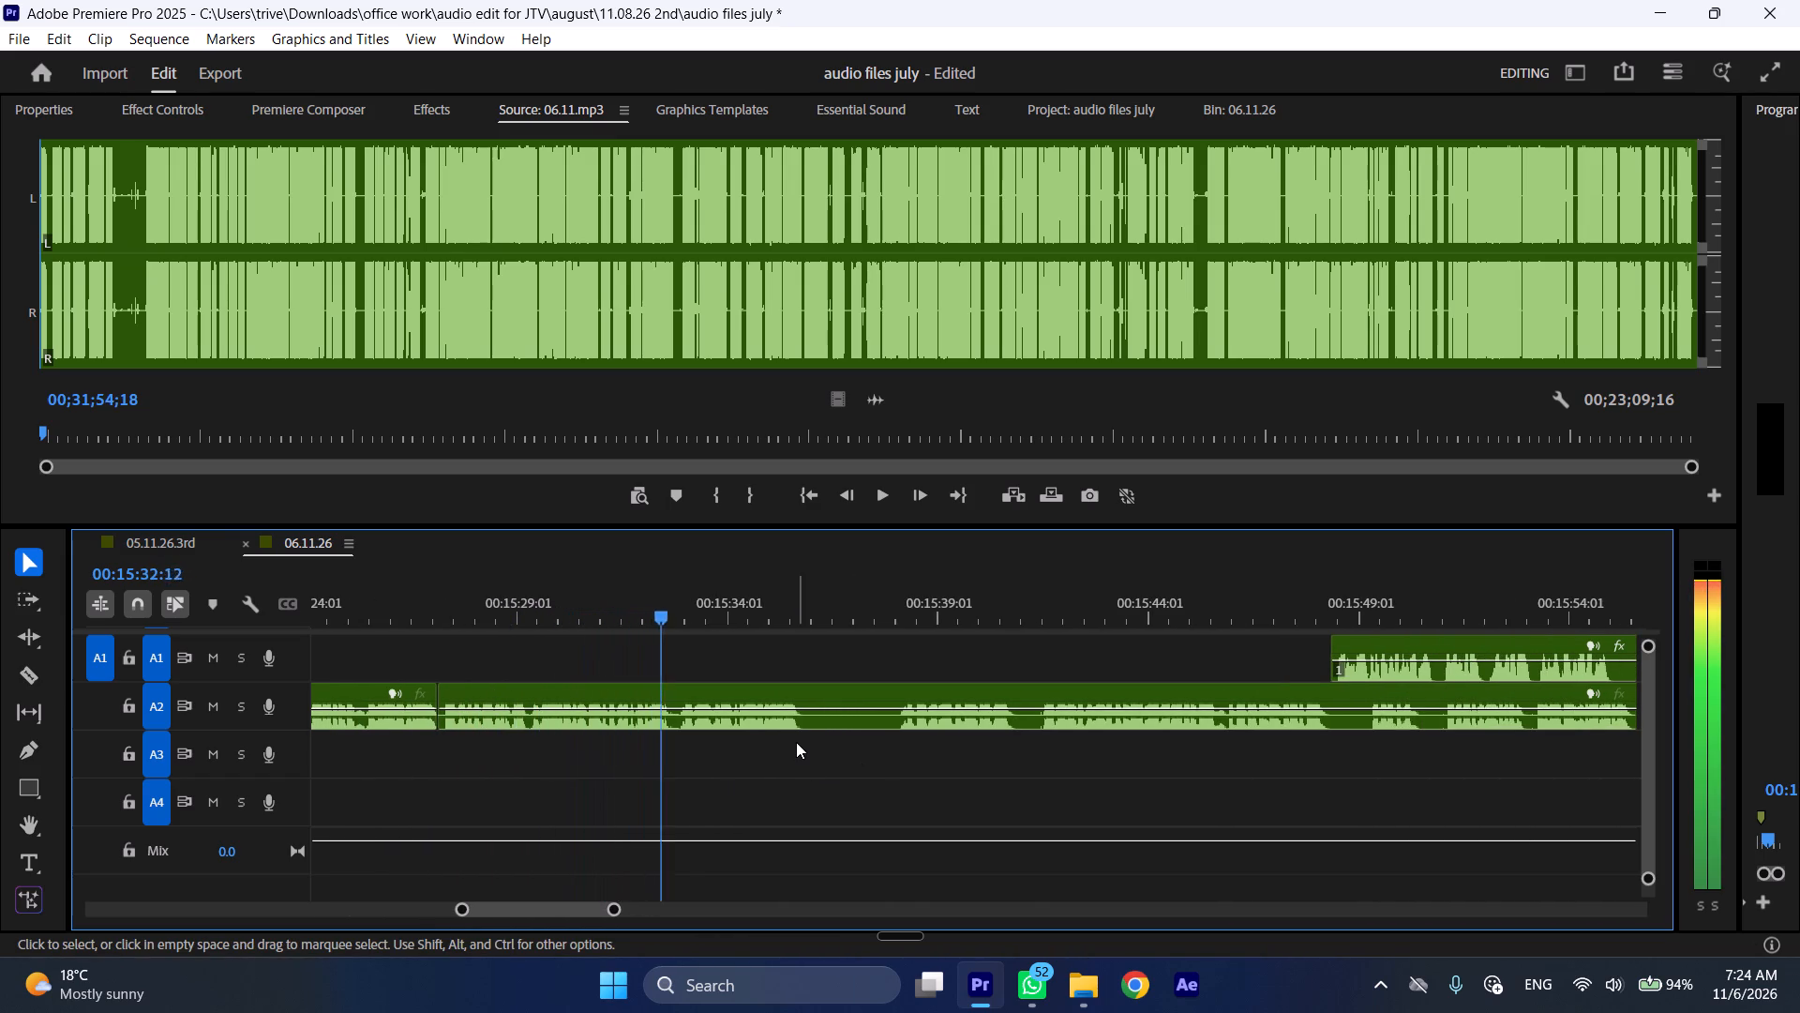
{"action": "scroll", "coordinate": [796, 742], "scroll_direction": "down", "scroll_amount": 4}
{"action": "key", "text": "space"}
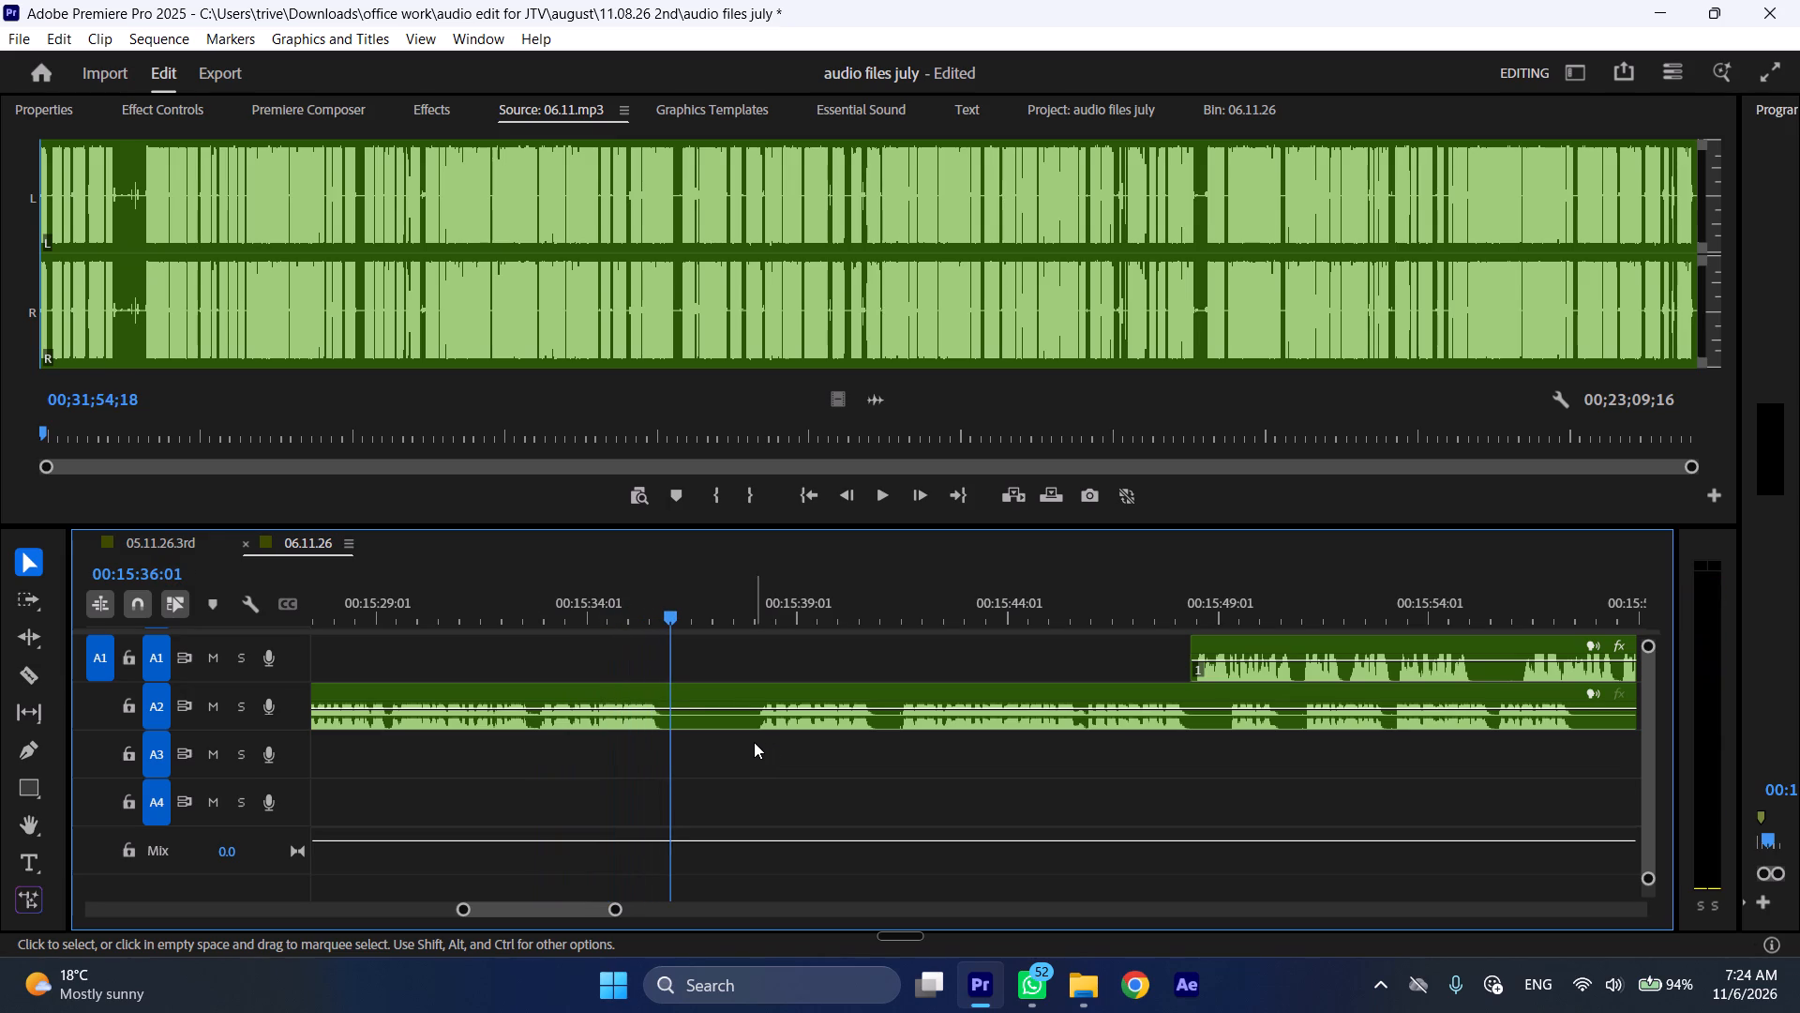
{"action": "key", "text": "shift+c"}
{"action": "left_click", "coordinate": [746, 603]}
{"action": "left_click", "coordinate": [781, 707]}
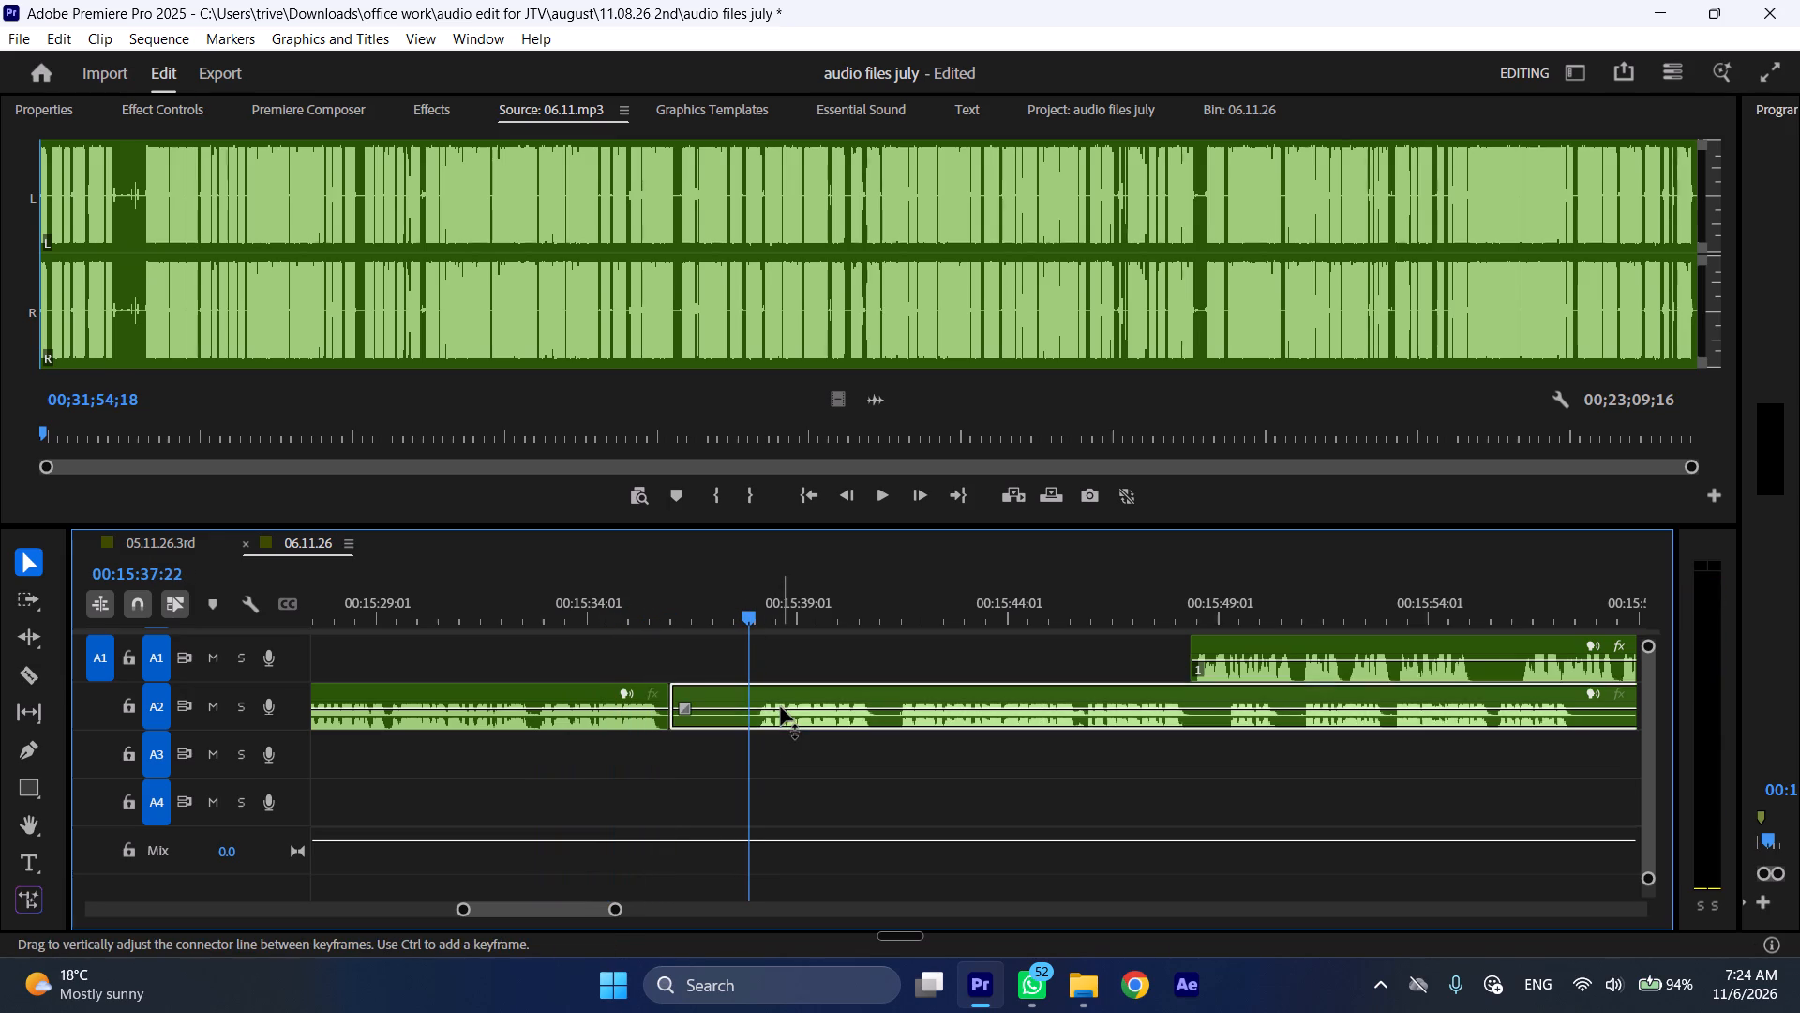
{"action": "key", "text": "shift+c"}
{"action": "key", "text": "ctrl+shift+d"}
Play on through A2 and ripple-delete the pause from about 00:15:39:03 to 00:15:39:12.
{"action": "key", "text": "space"}
{"action": "type", "text": "l"}
{"action": "scroll", "coordinate": [800, 720], "scroll_direction": "down", "scroll_amount": 5}
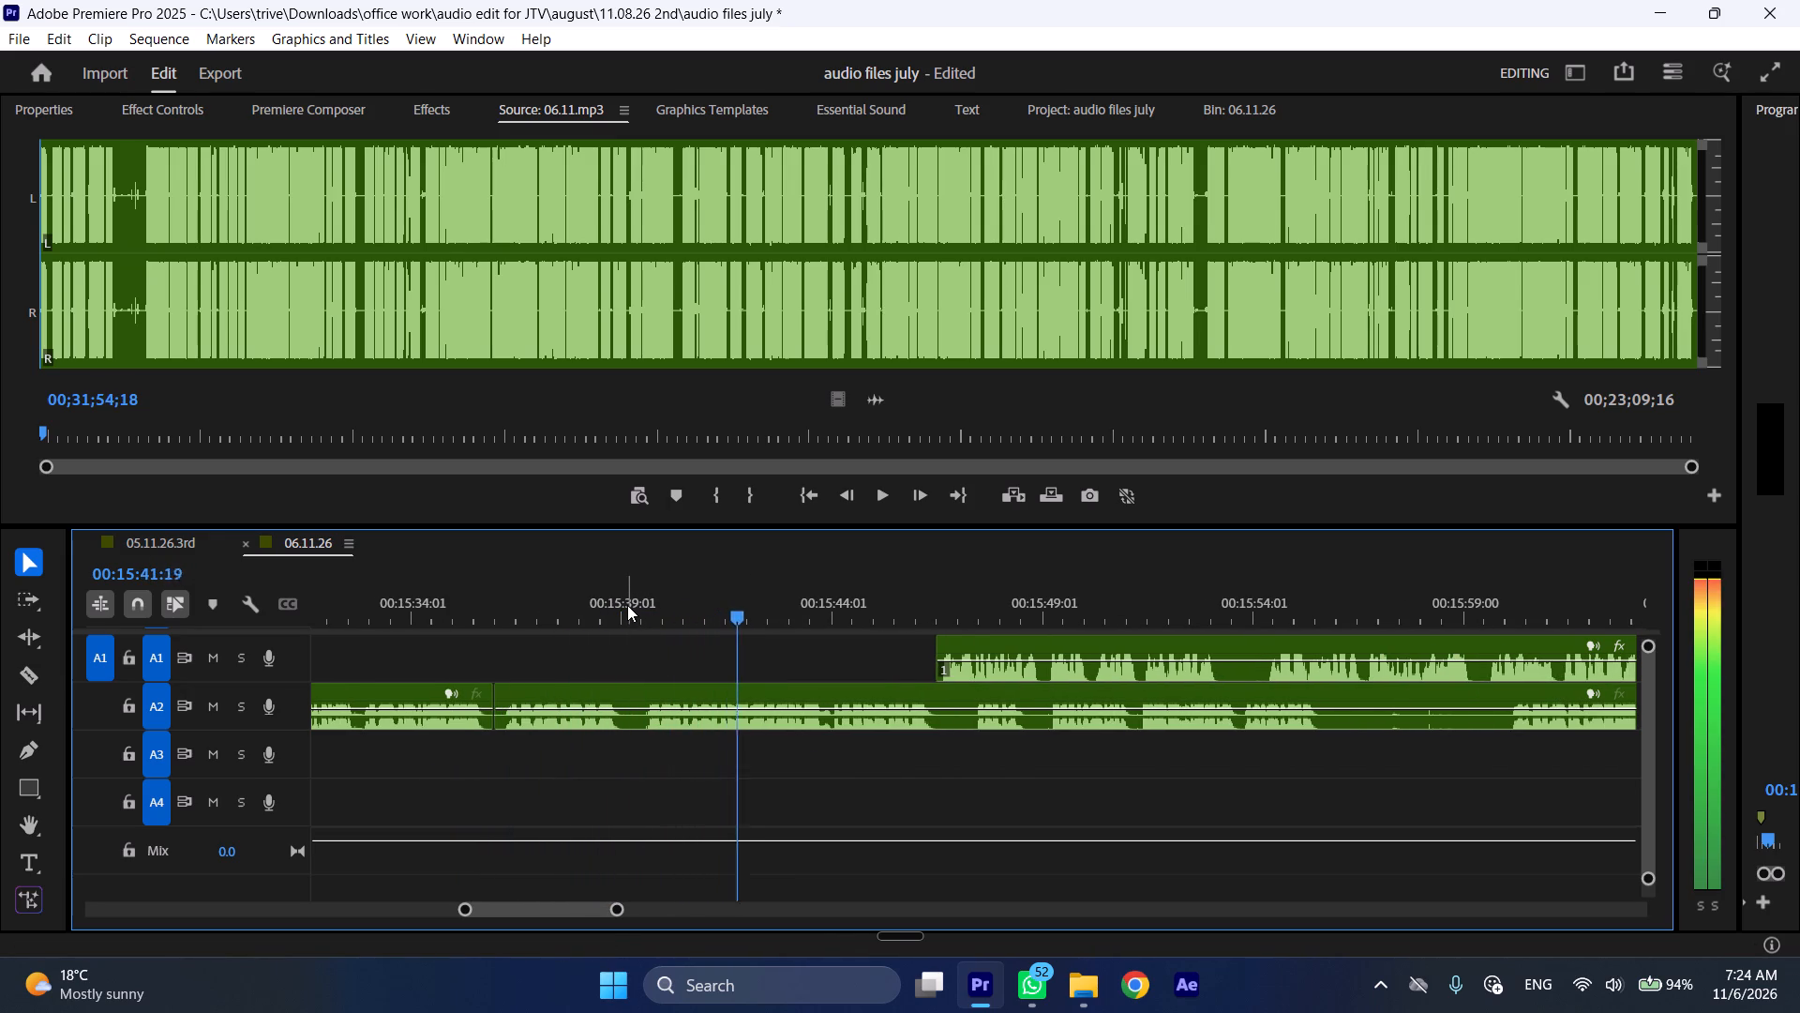
{"action": "left_click_drag", "start_coordinate": [627, 604], "coordinate": [642, 606]}
{"action": "key", "text": "shift+c"}
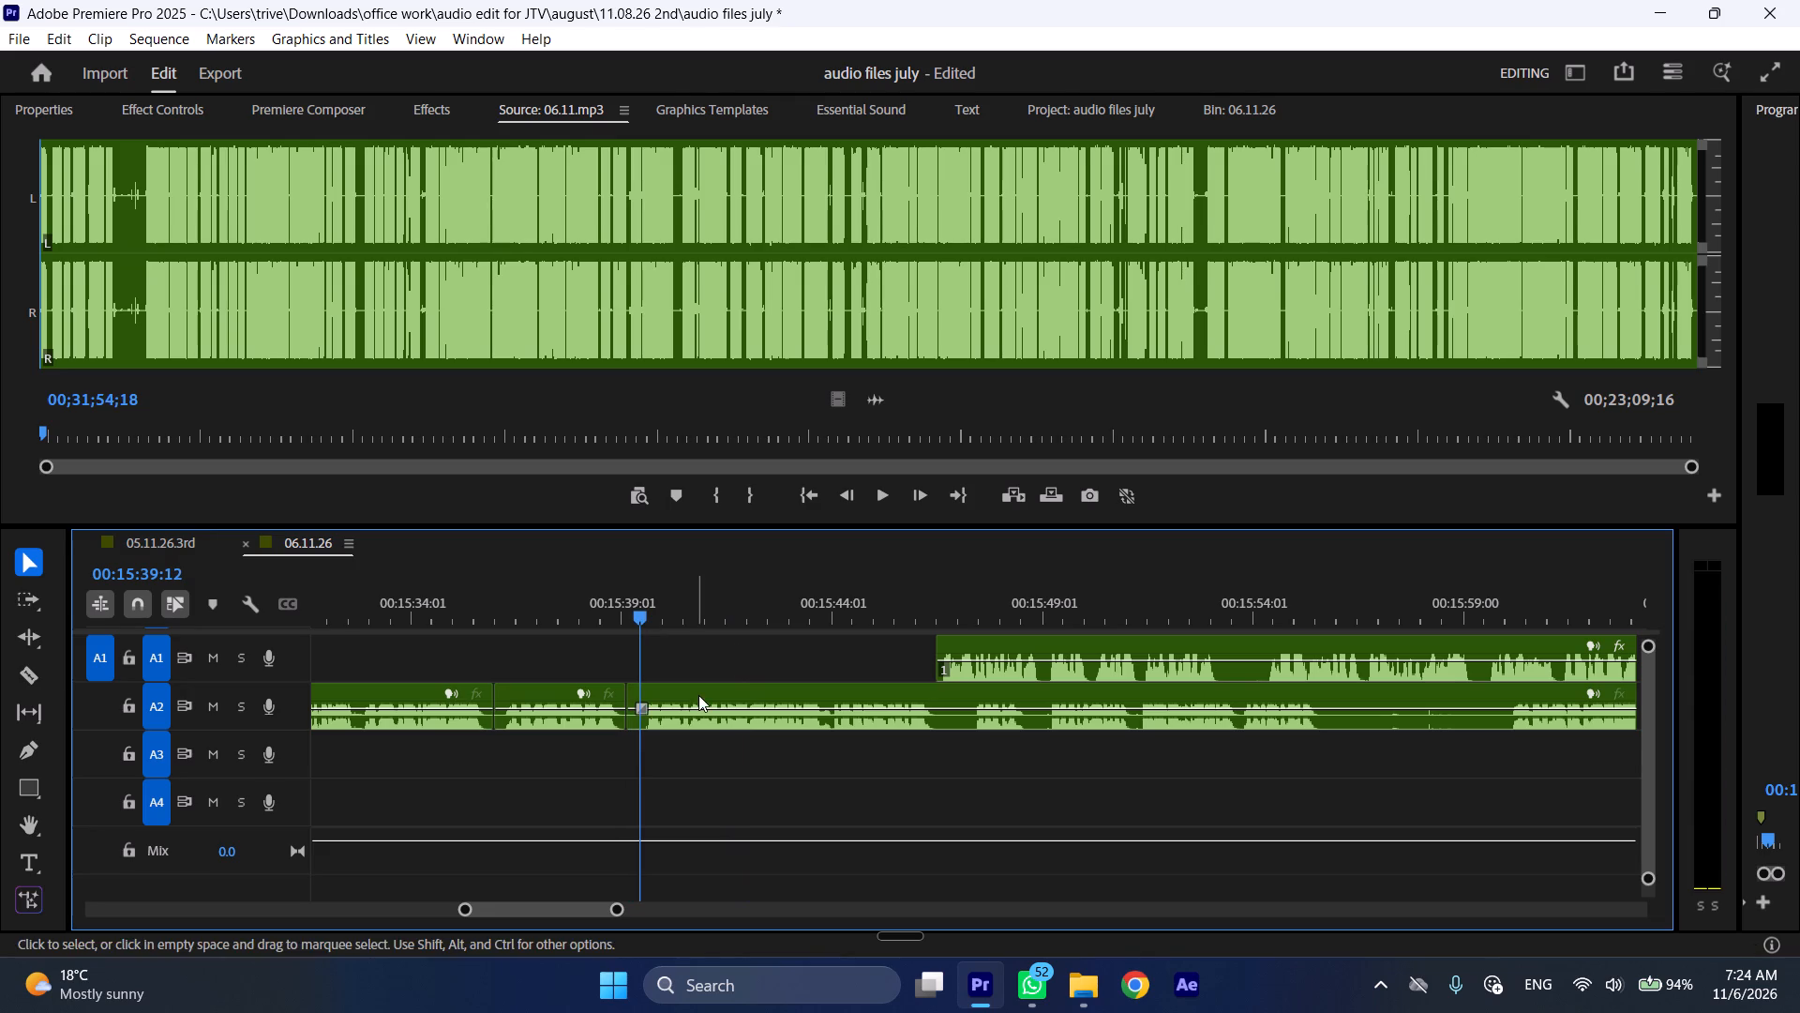
{"action": "left_click", "coordinate": [698, 695]}
{"action": "key", "text": "shift+c"}
{"action": "key", "text": "ctrl+shift+d"}
Move the A1 clip about 12 seconds later, to start at about 00:15:58:08, while A2 plays.
{"action": "key", "text": "space"}
{"action": "type", "text": "l"}
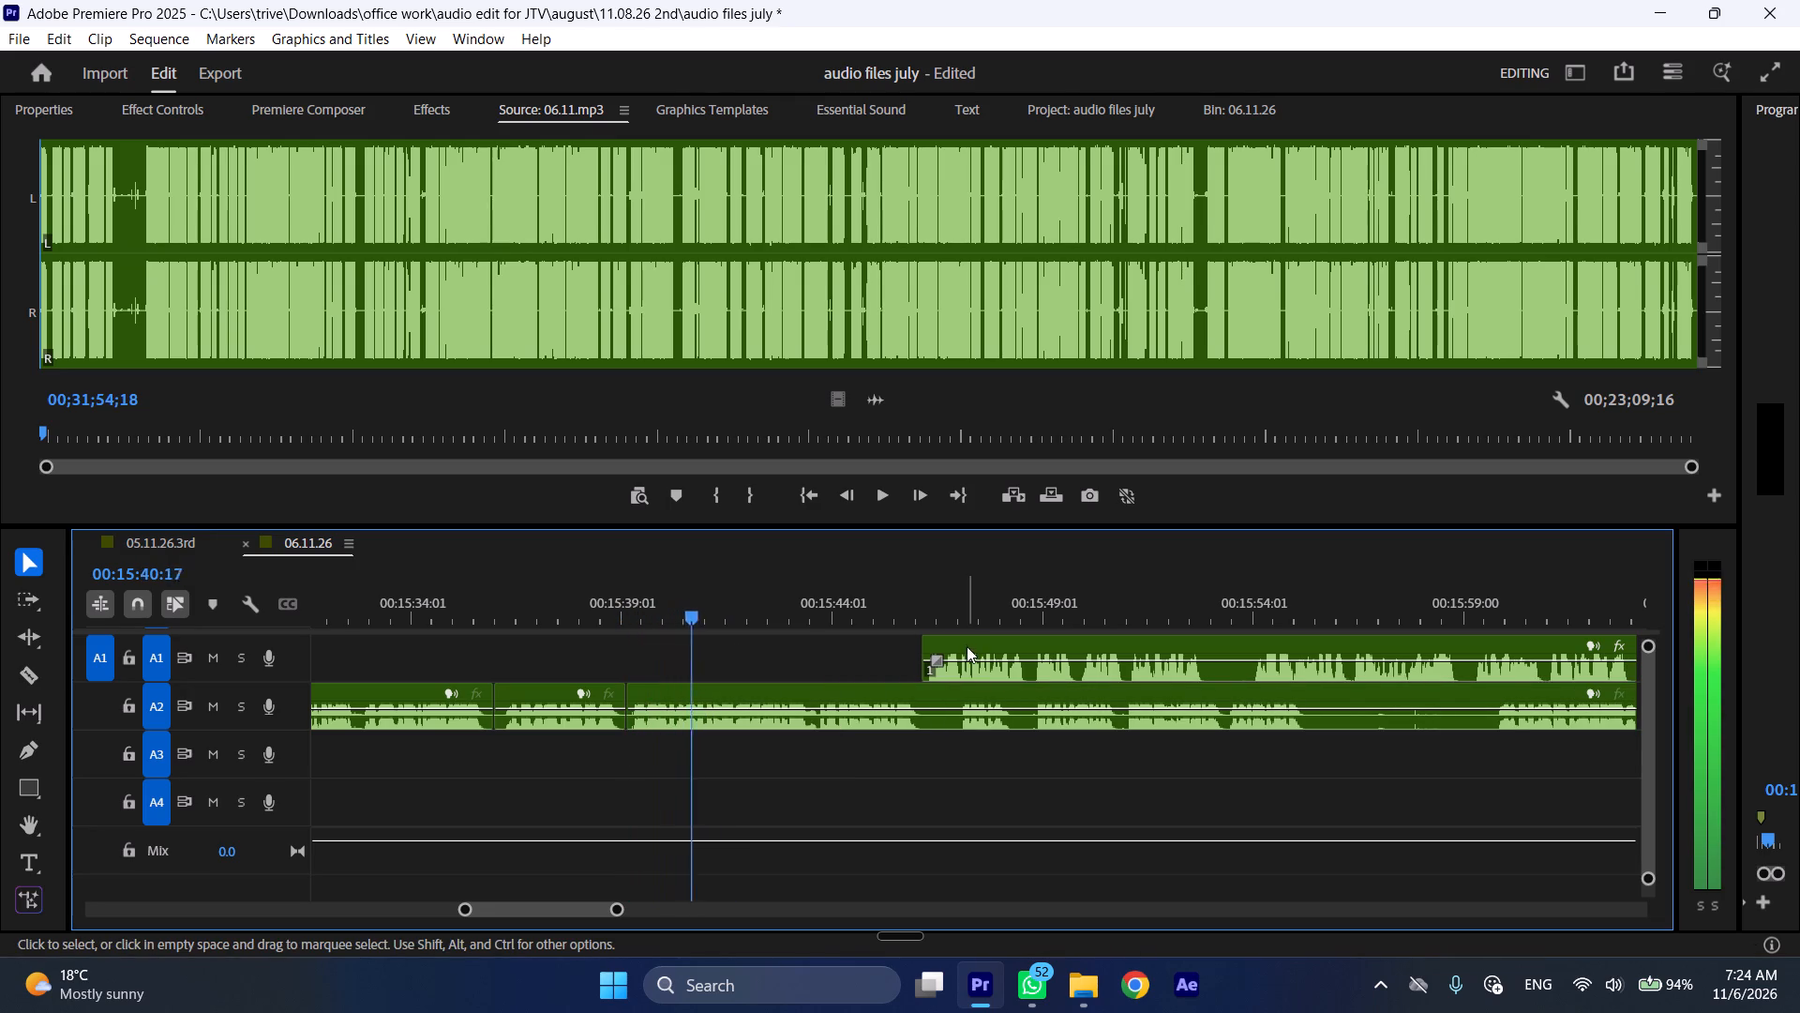
{"action": "left_click_drag", "start_coordinate": [960, 643], "coordinate": [1474, 650]}
Ripple-delete the A2 section from about 00:15:46:05 to 00:15:48:18, removing the short phrase and the pauses around it.
{"action": "scroll", "coordinate": [773, 786], "scroll_direction": "down", "scroll_amount": 3}
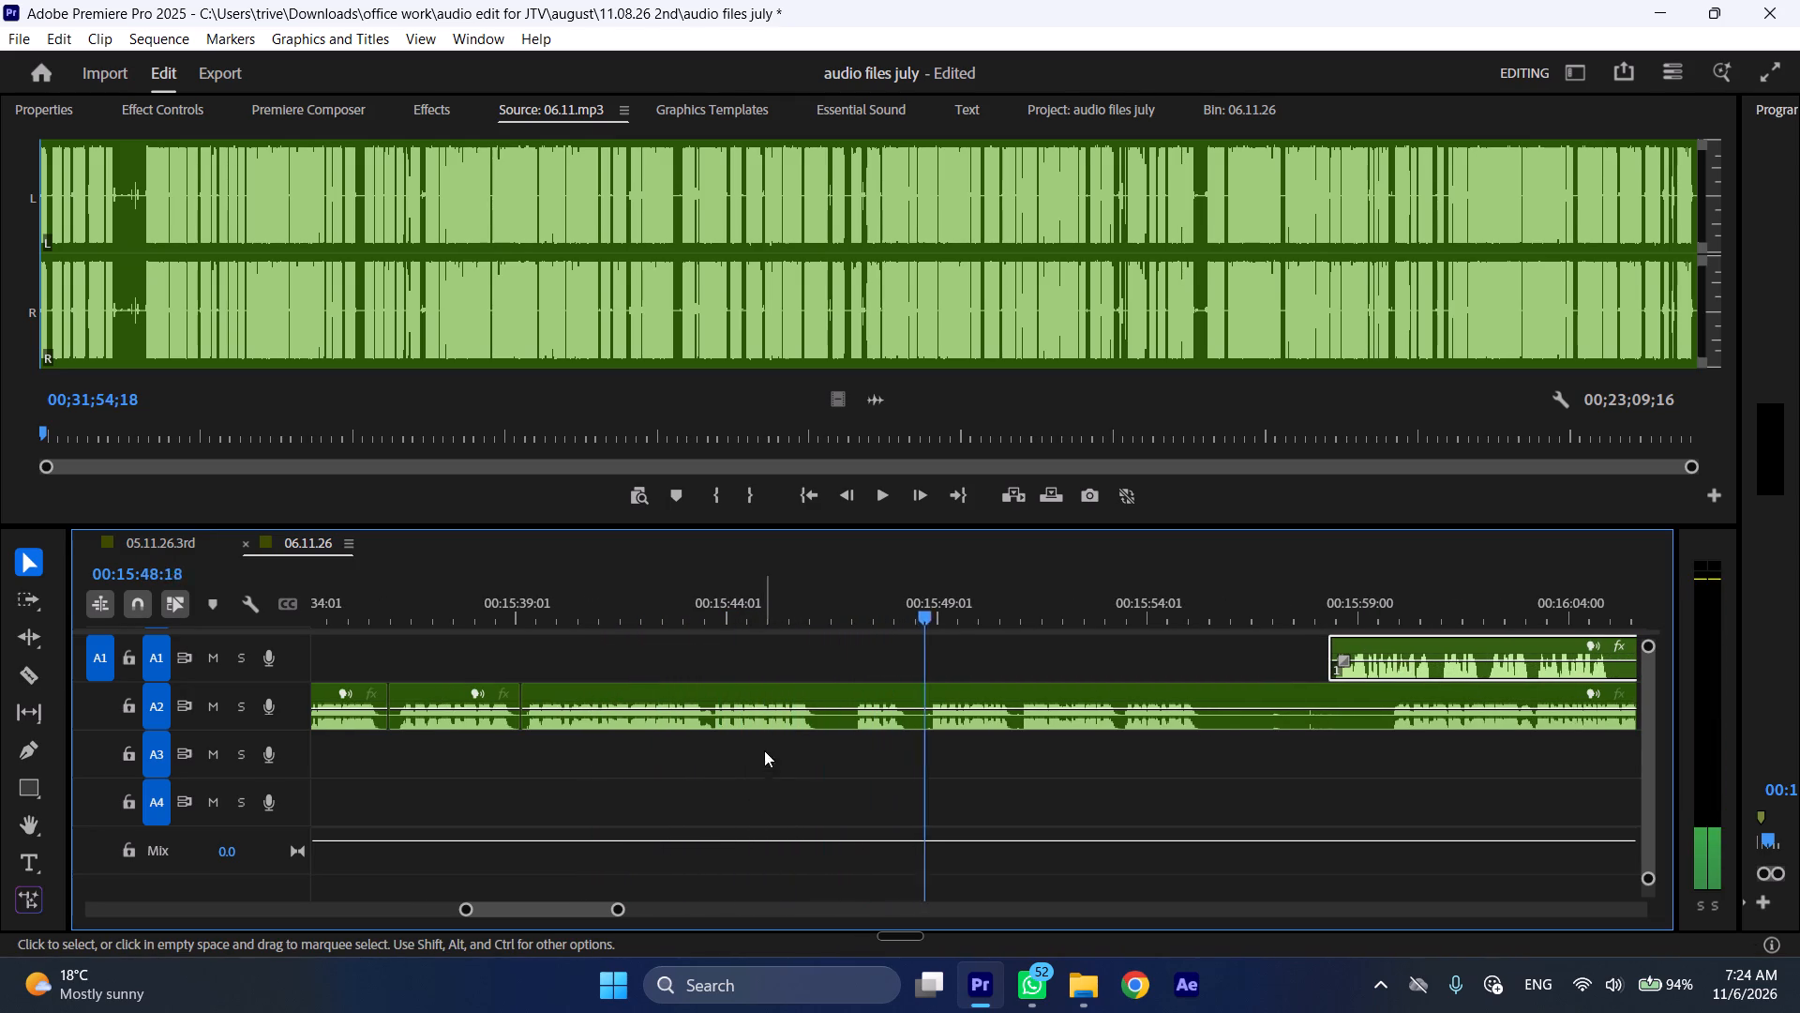
{"action": "left_click_drag", "start_coordinate": [822, 613], "coordinate": [937, 622]}
{"action": "key", "text": "shift+c"}
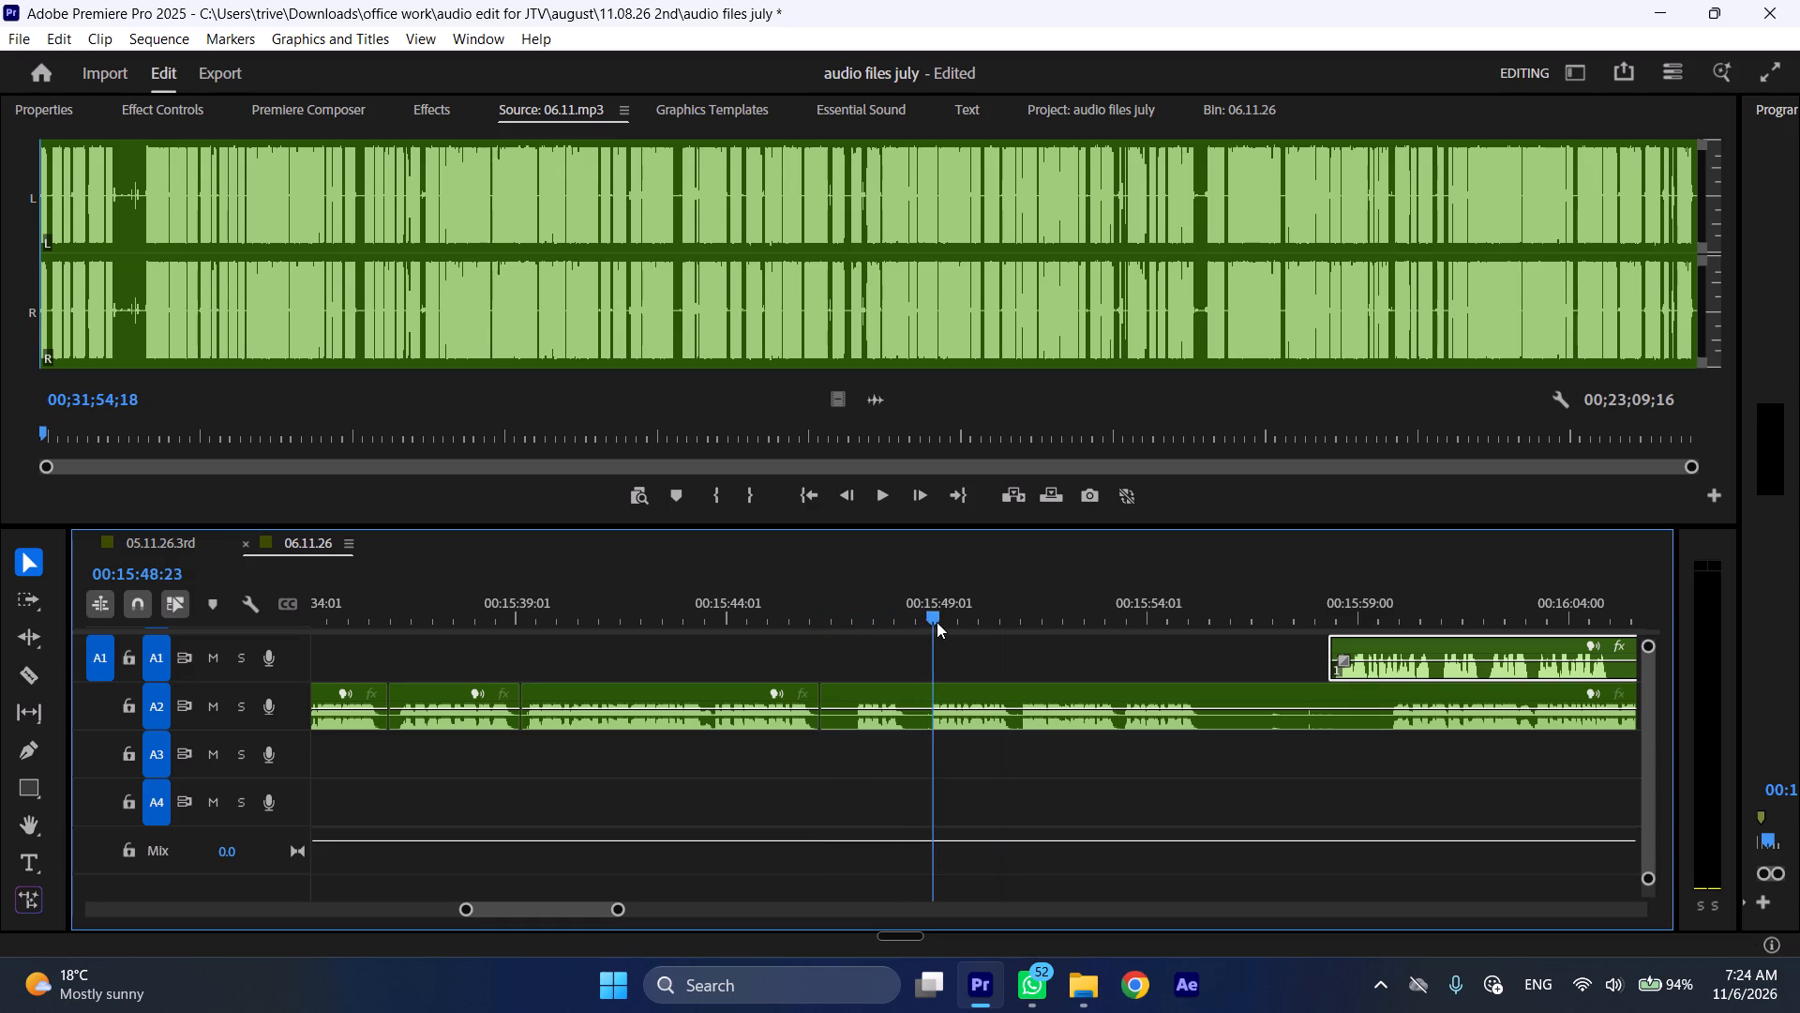
{"action": "left_click_drag", "start_coordinate": [937, 622], "coordinate": [924, 621]}
{"action": "left_click", "coordinate": [958, 727]}
{"action": "key", "text": "shift+c"}
{"action": "key", "text": "ctrl+shift+d"}
Play the A2 audio after the join and split the clip at 00:15:53:02, just after the speech ends.
{"action": "key", "text": "space"}
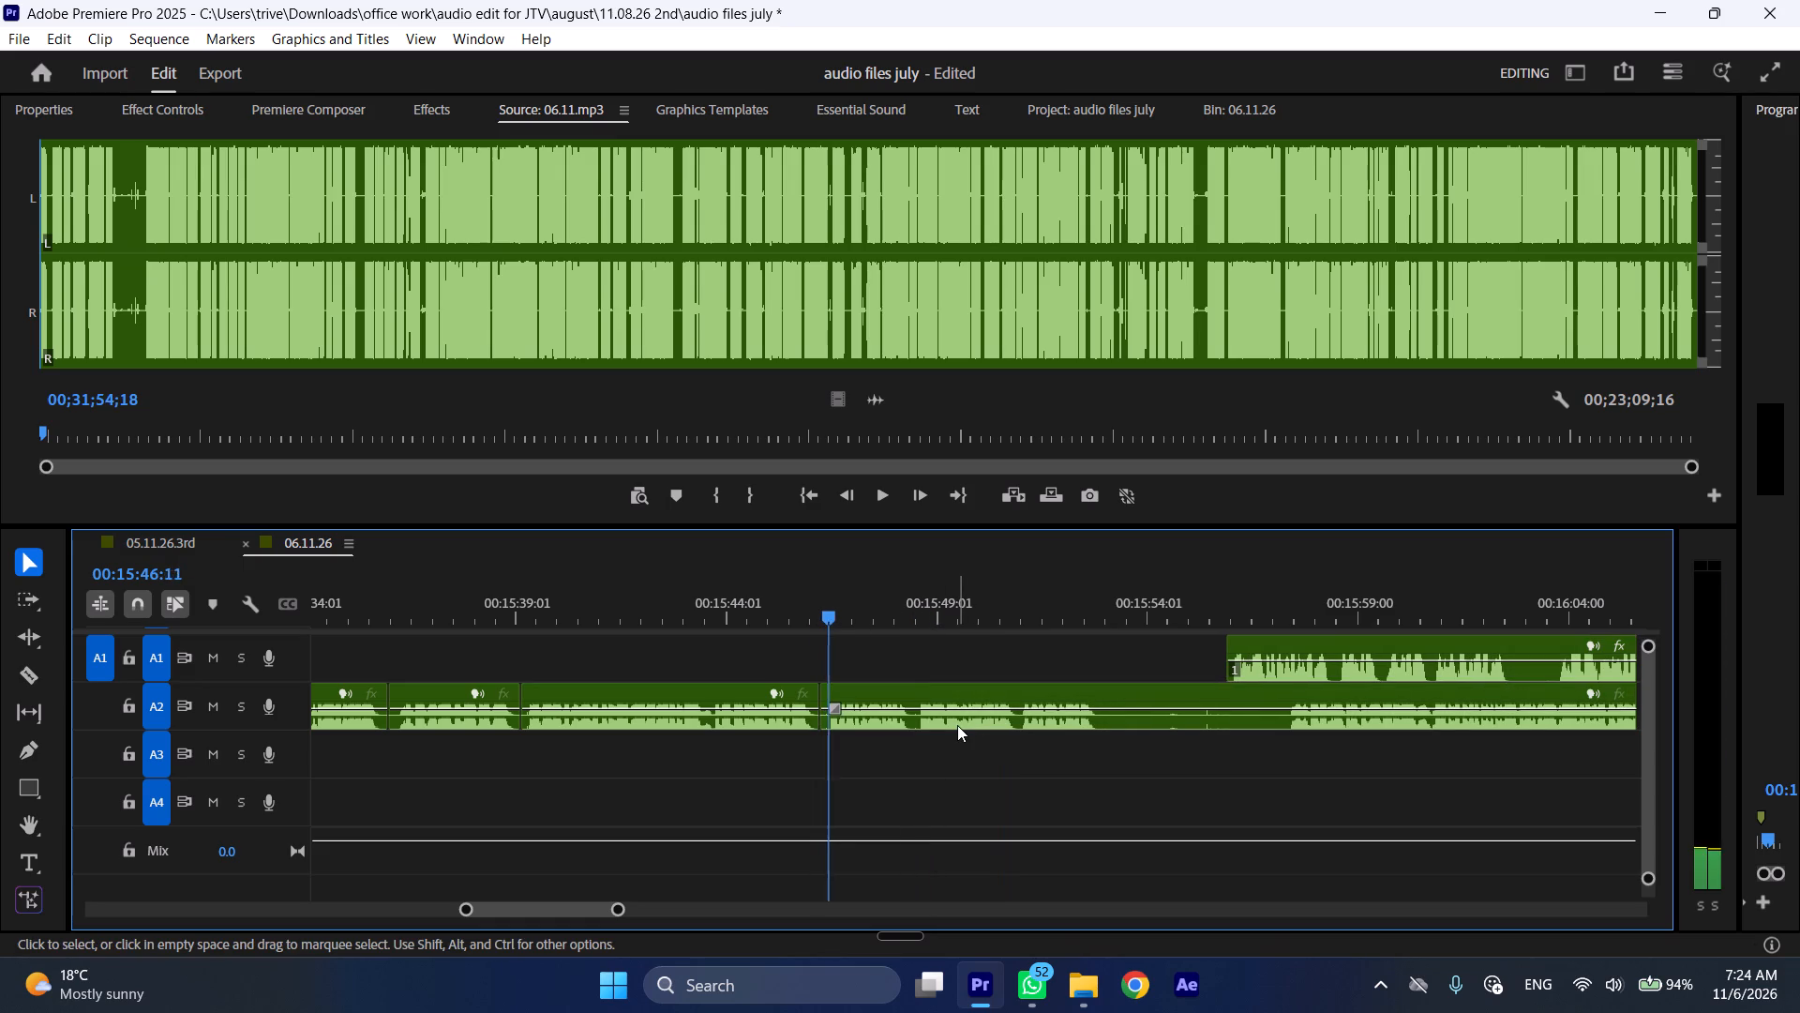
{"action": "type", "text": "l"}
{"action": "scroll", "coordinate": [950, 742], "scroll_direction": "down", "scroll_amount": 5}
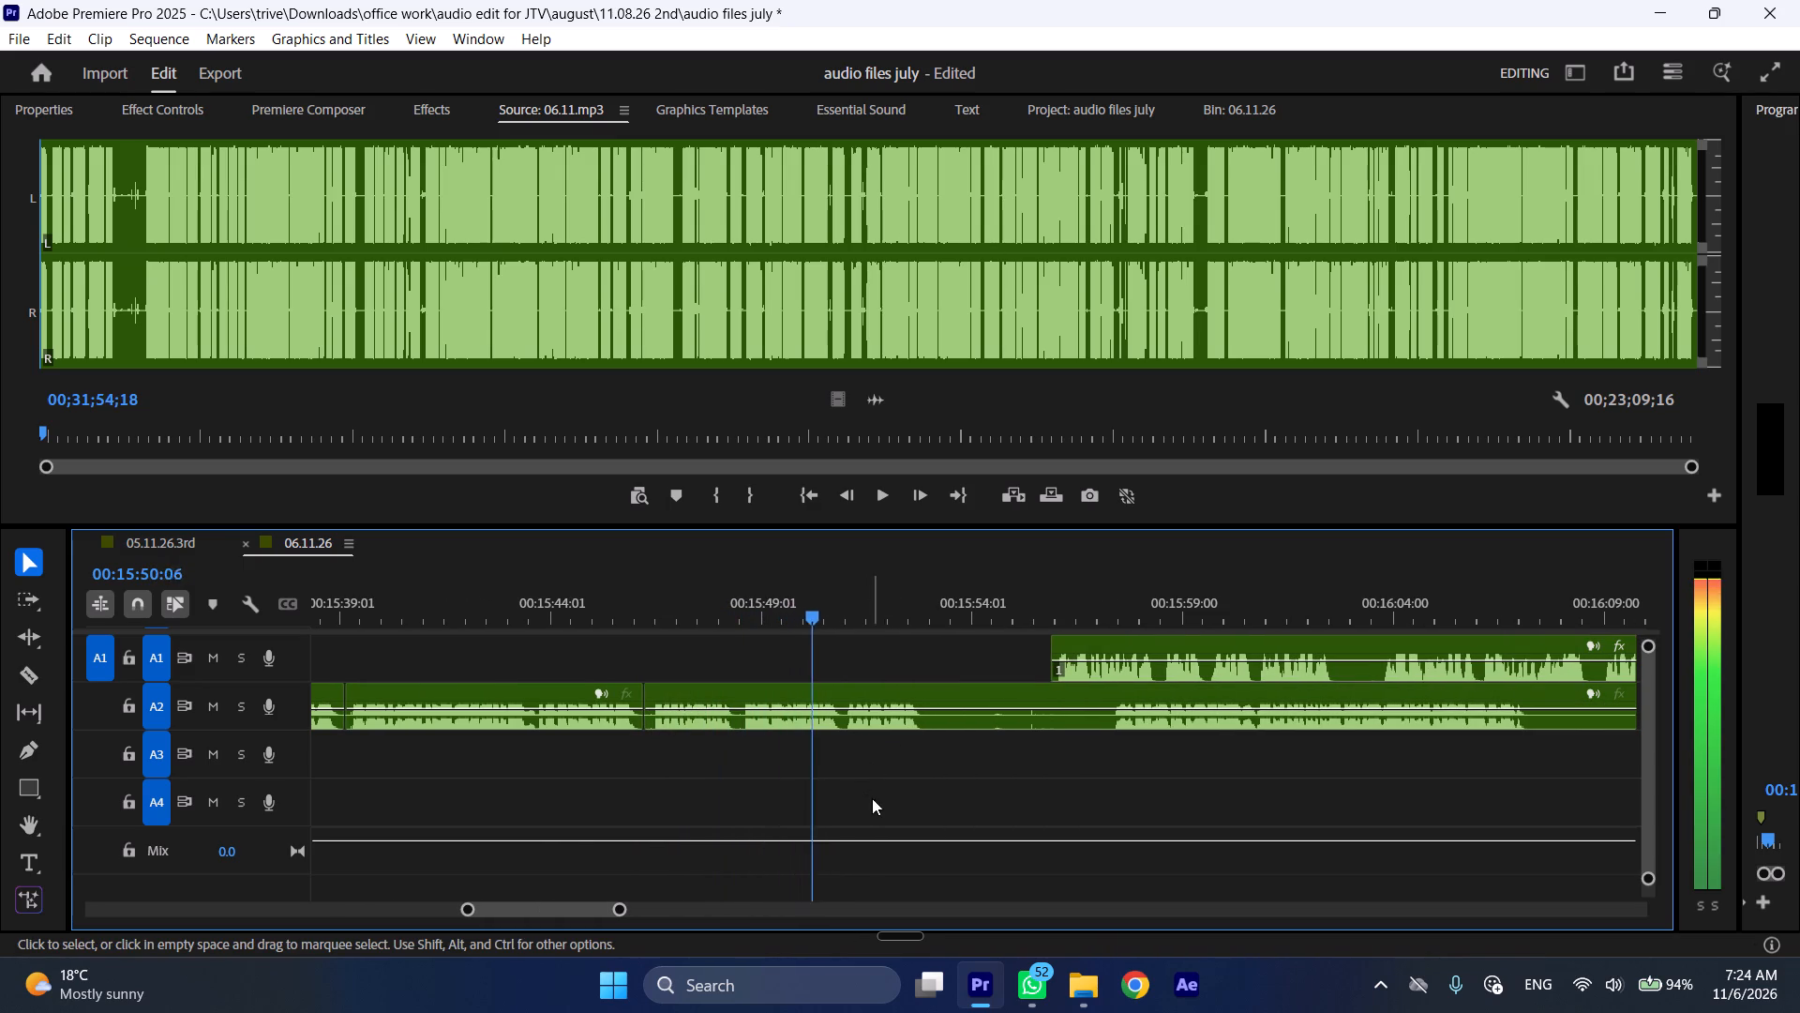
{"action": "key", "text": "space"}
{"action": "key", "text": "shift+c"}
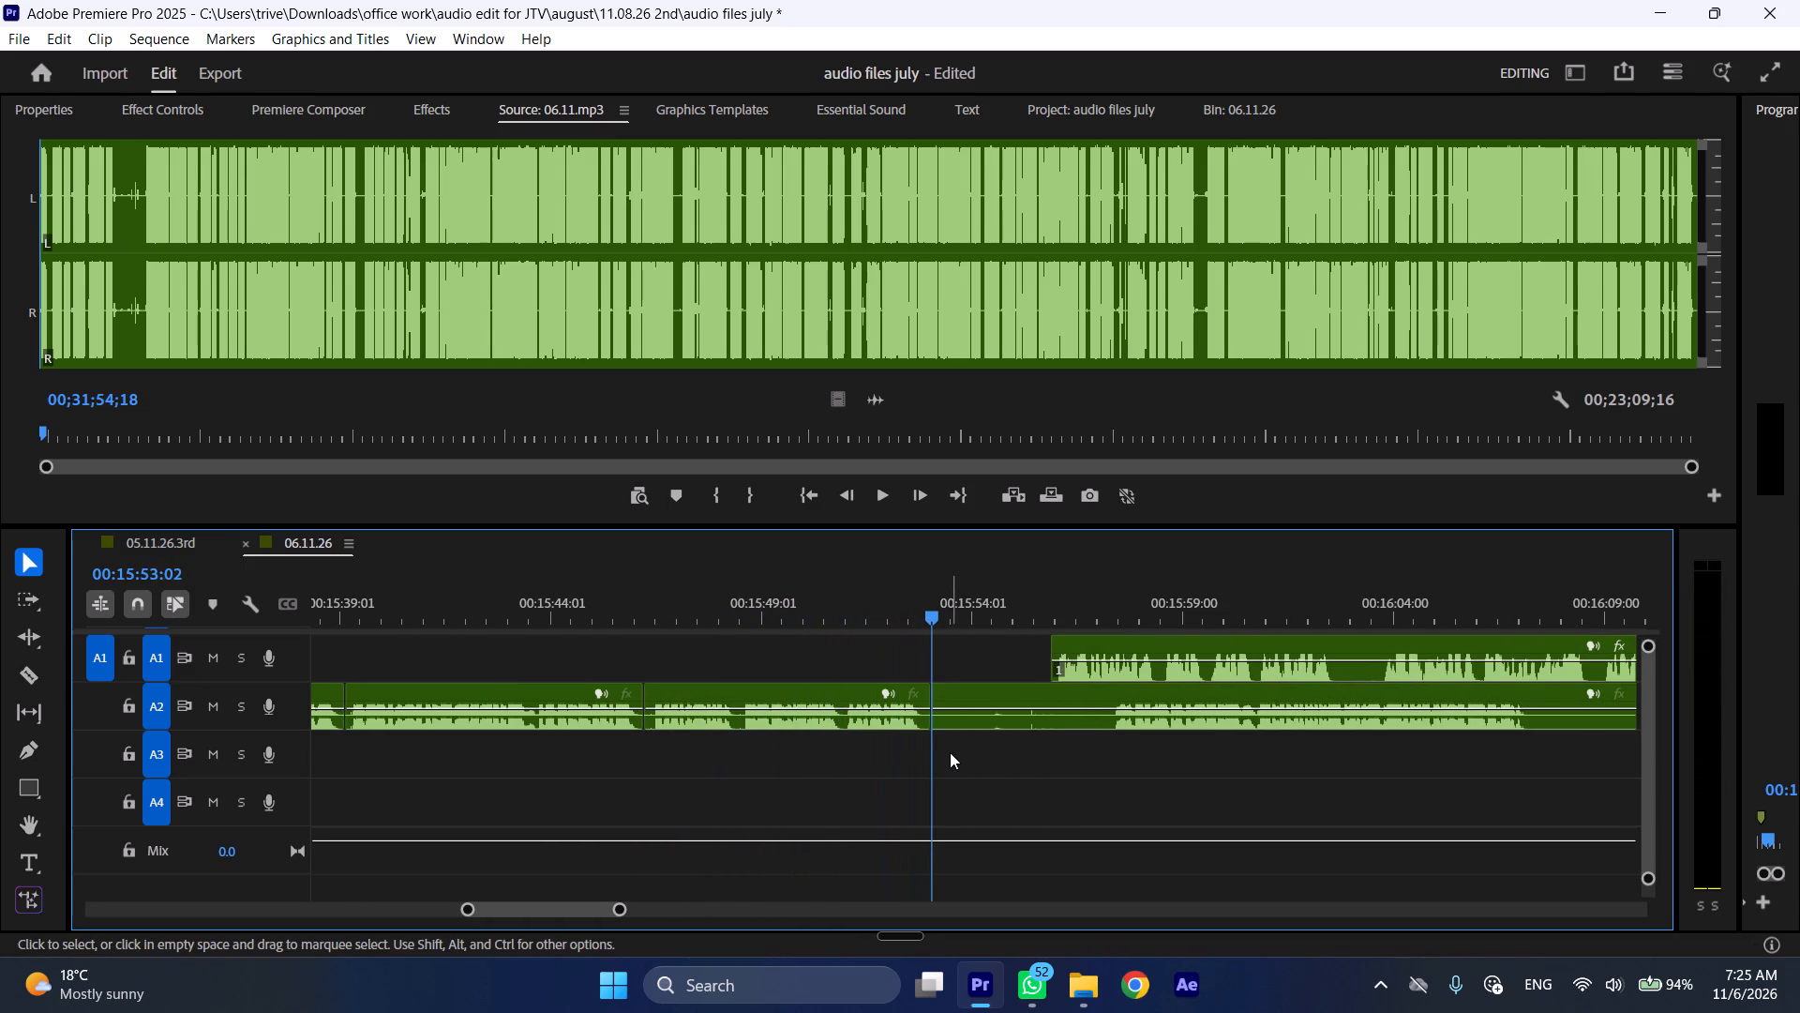
Replay the end of the A2 passage from about 00:15:51 up to the cut at 00:15:53:02.
{"action": "left_click", "coordinate": [903, 620]}
{"action": "left_click_drag", "start_coordinate": [871, 612], "coordinate": [848, 617]}
{"action": "key", "text": "space"}
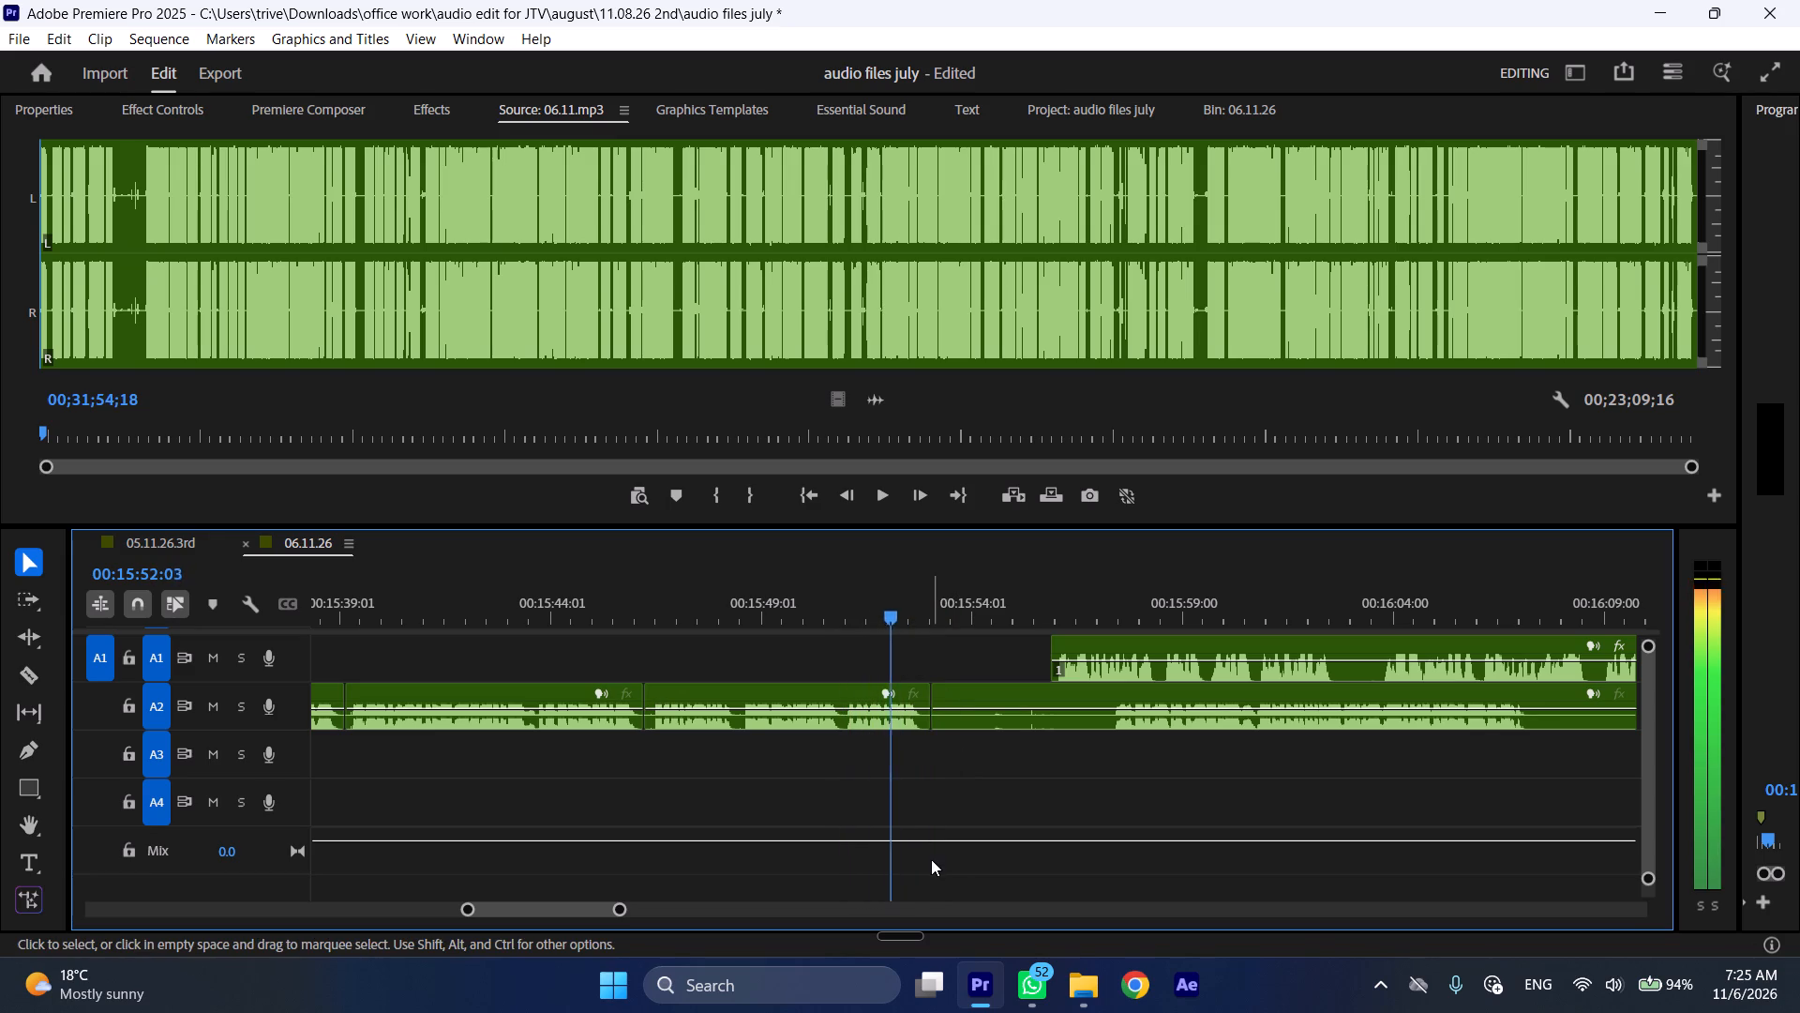
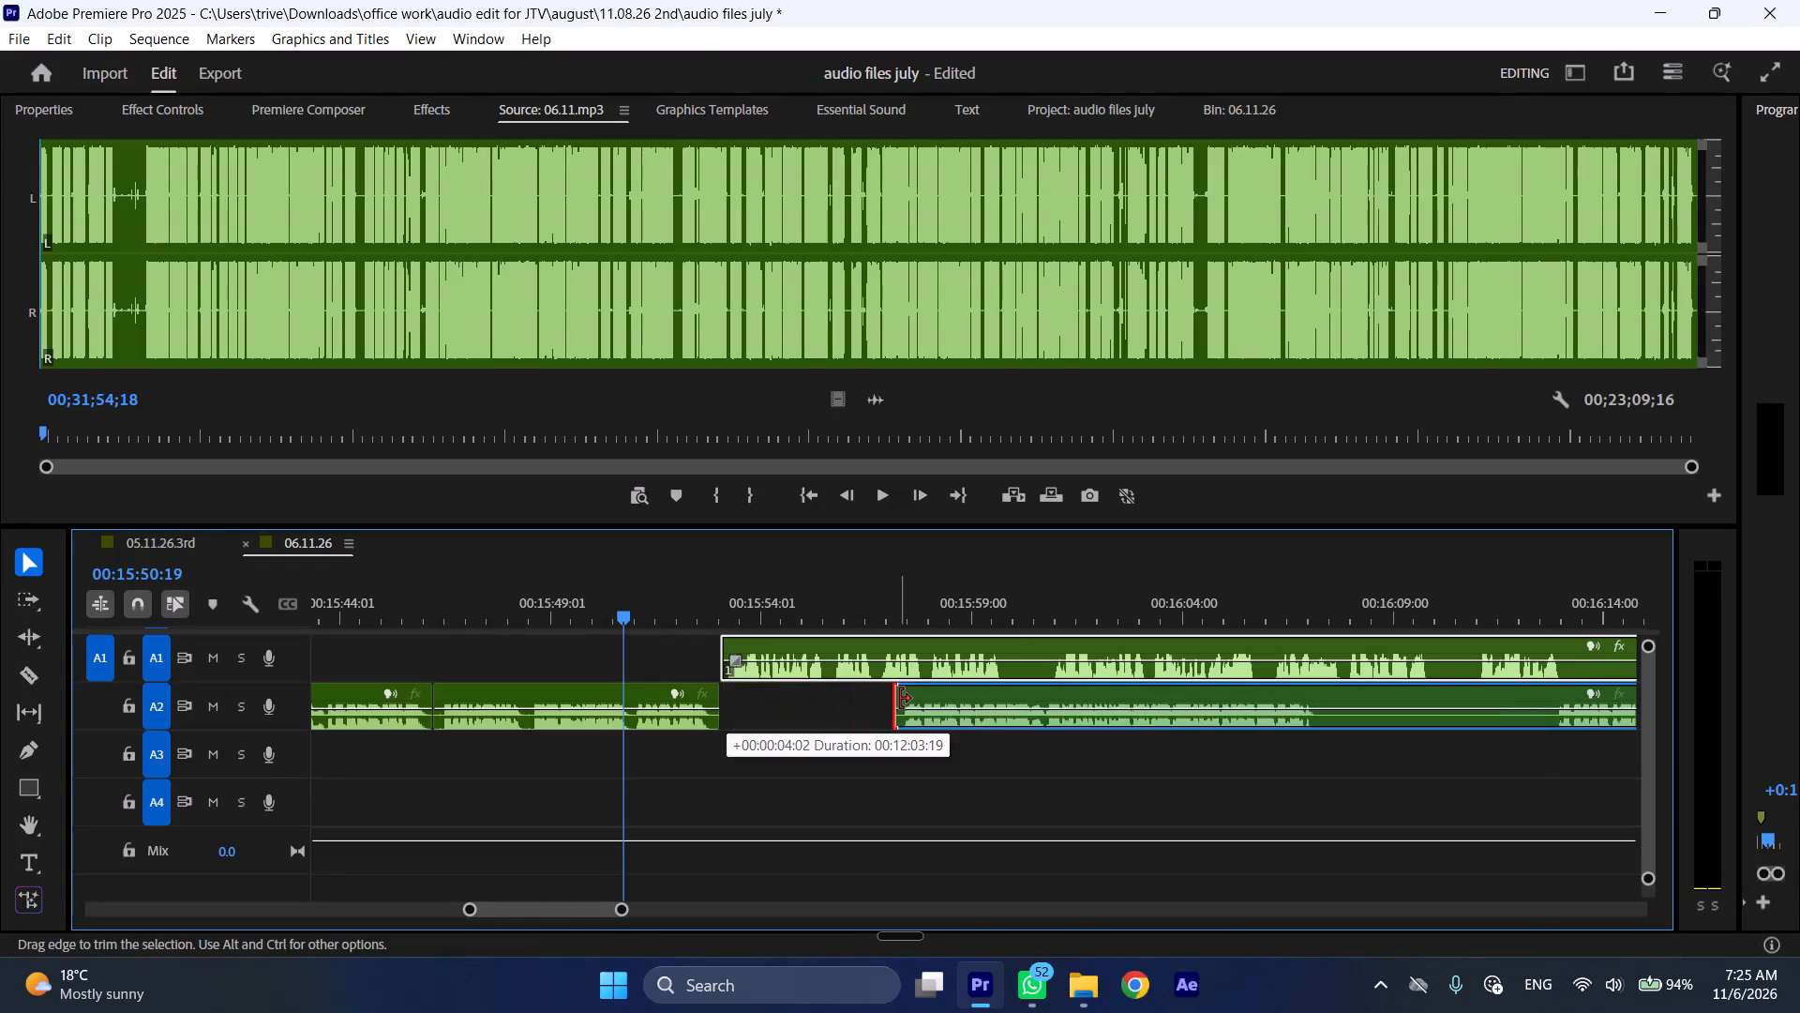
Split the A1 clip at 00:15:59:23 and trim the start of the following A2 clip to meet that cut.
{"action": "left_click_drag", "start_coordinate": [924, 688], "coordinate": [1060, 700]}
{"action": "left_click", "coordinate": [1012, 612]}
{"action": "key", "text": "shift+c"}
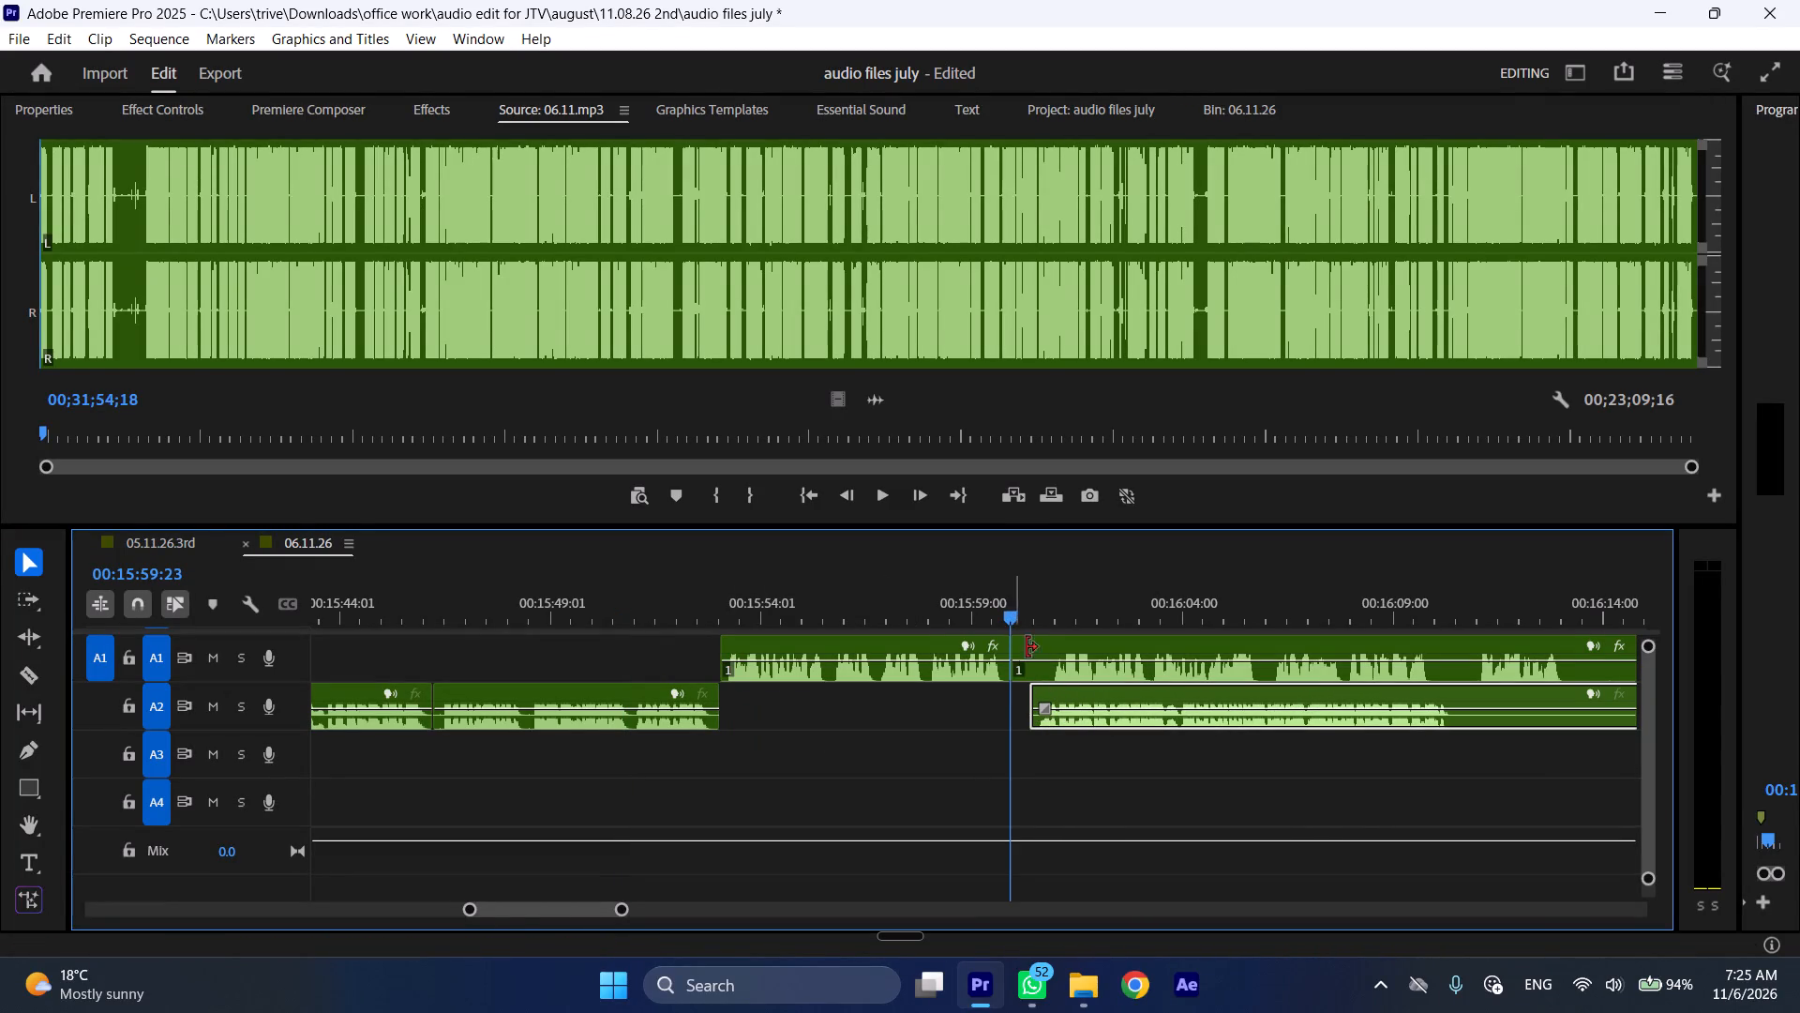
{"action": "left_click_drag", "start_coordinate": [1068, 688], "coordinate": [1042, 692]}
Split the A2 clip at 00:16:10:04 and trim the start of the second A1 clip to line up with that cut.
{"action": "left_click_drag", "start_coordinate": [1045, 635], "coordinate": [1487, 645]}
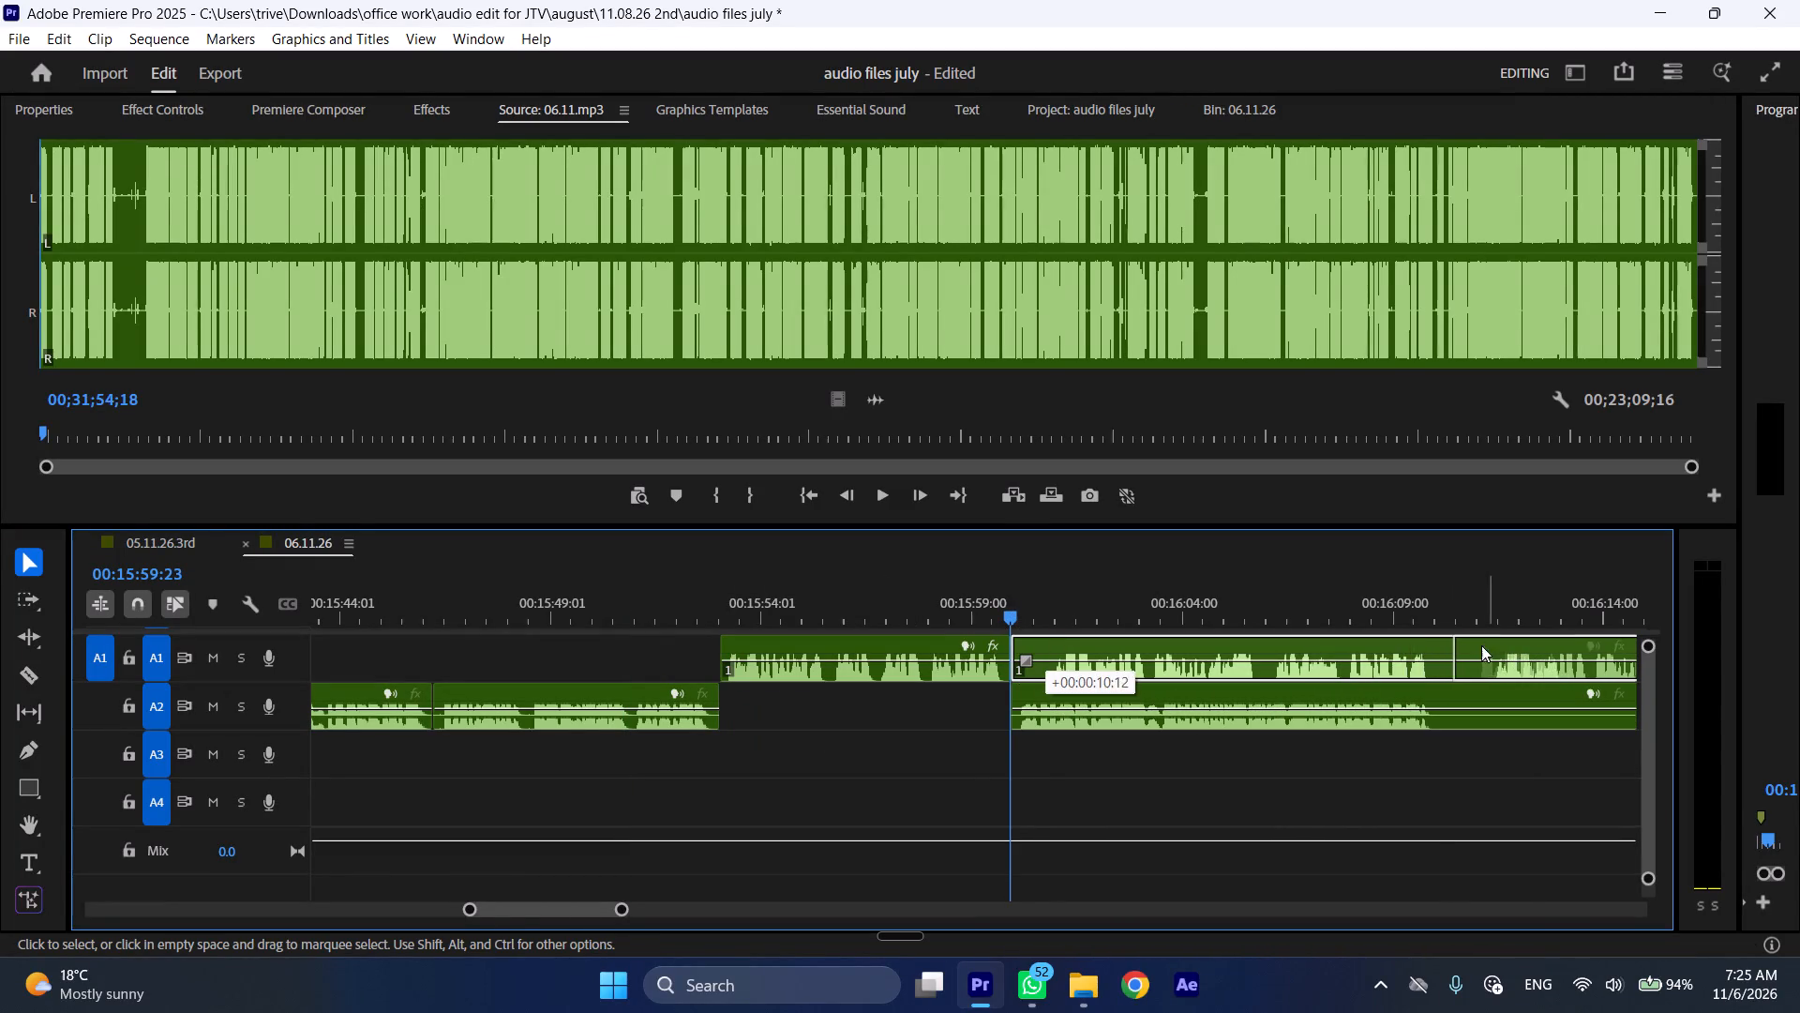
{"action": "left_click_drag", "start_coordinate": [1434, 619], "coordinate": [1443, 620]}
{"action": "left_click", "coordinate": [1454, 693]}
{"action": "key", "text": "shift+c"}
{"action": "left_click_drag", "start_coordinate": [1461, 647], "coordinate": [1491, 649]}
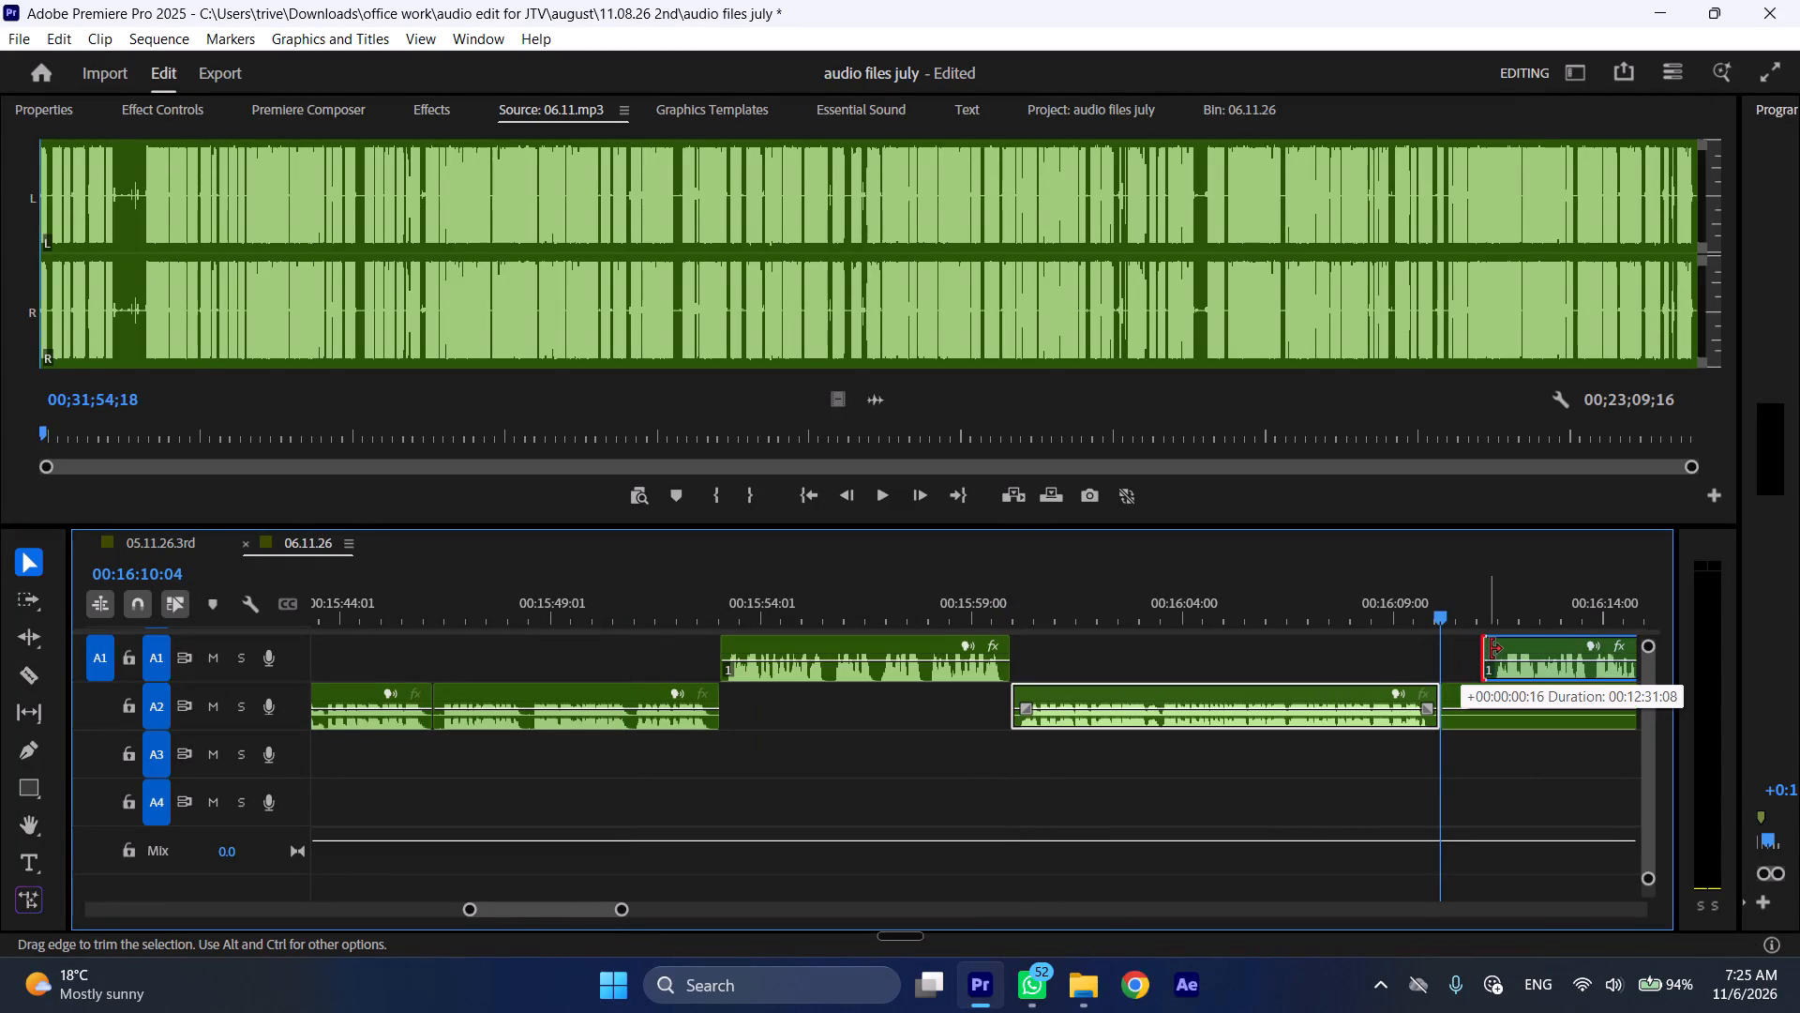
{"action": "left_click_drag", "start_coordinate": [1491, 649], "coordinate": [1495, 649]}
{"action": "left_click_drag", "start_coordinate": [1528, 647], "coordinate": [1489, 648]}
Play back the edit from about 00:15:52 and trim the start of the last A2 clip forward to about 00:16:23.
{"action": "left_click_drag", "start_coordinate": [762, 599], "coordinate": [687, 613]}
{"action": "key", "text": "space"}
{"action": "type", "text": "l"}
{"action": "scroll", "coordinate": [752, 644], "scroll_direction": "down", "scroll_amount": 6}
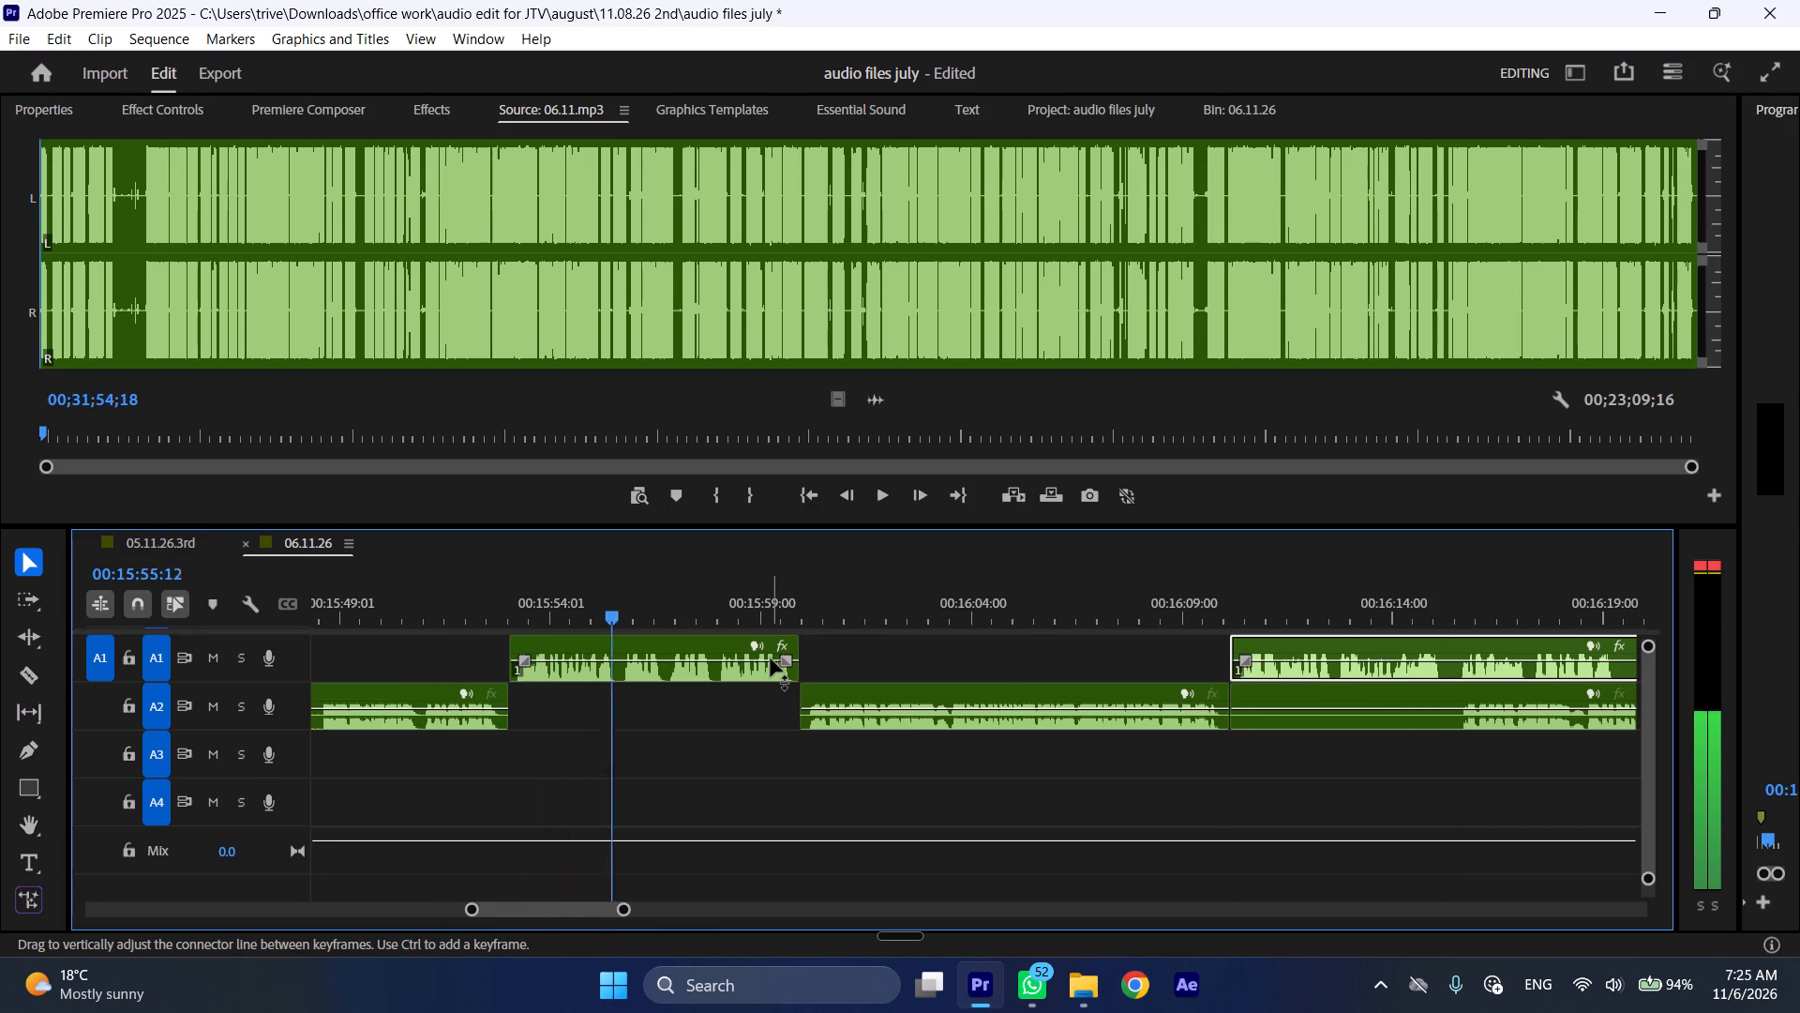
{"action": "scroll", "coordinate": [782, 674], "scroll_direction": "down", "scroll_amount": 5}
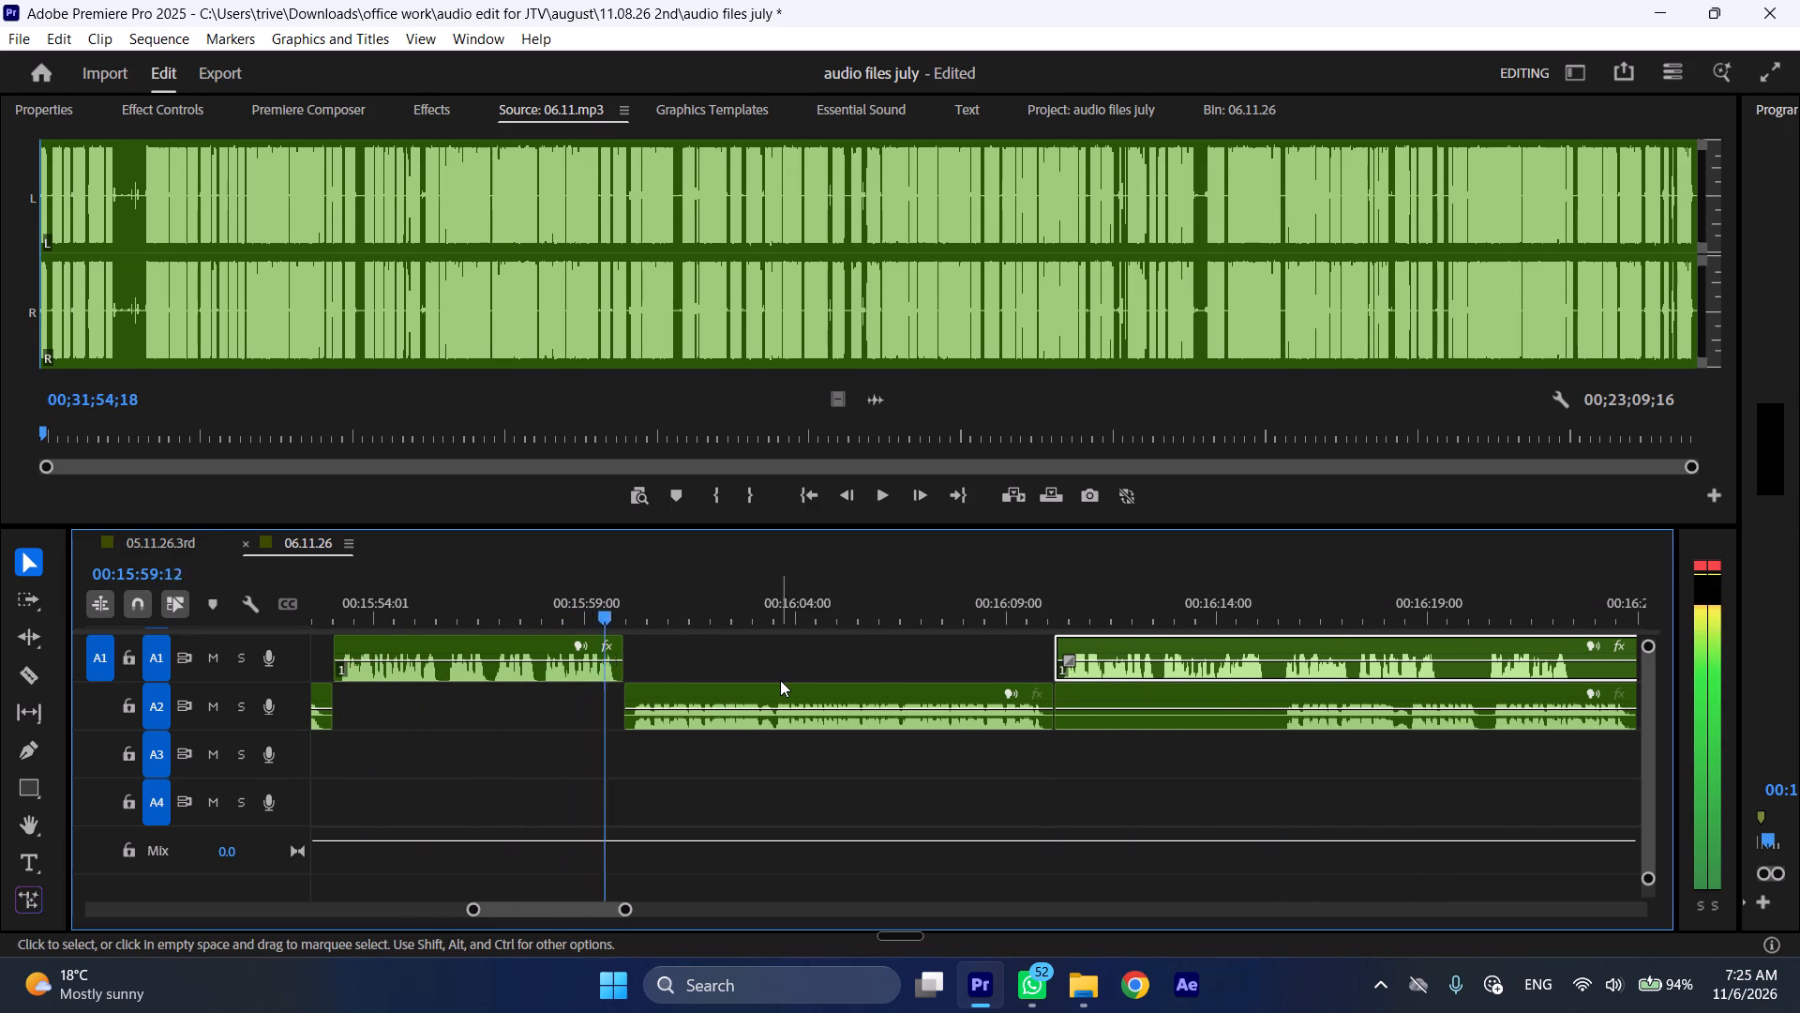
{"action": "scroll", "coordinate": [780, 680], "scroll_direction": "down", "scroll_amount": 5}
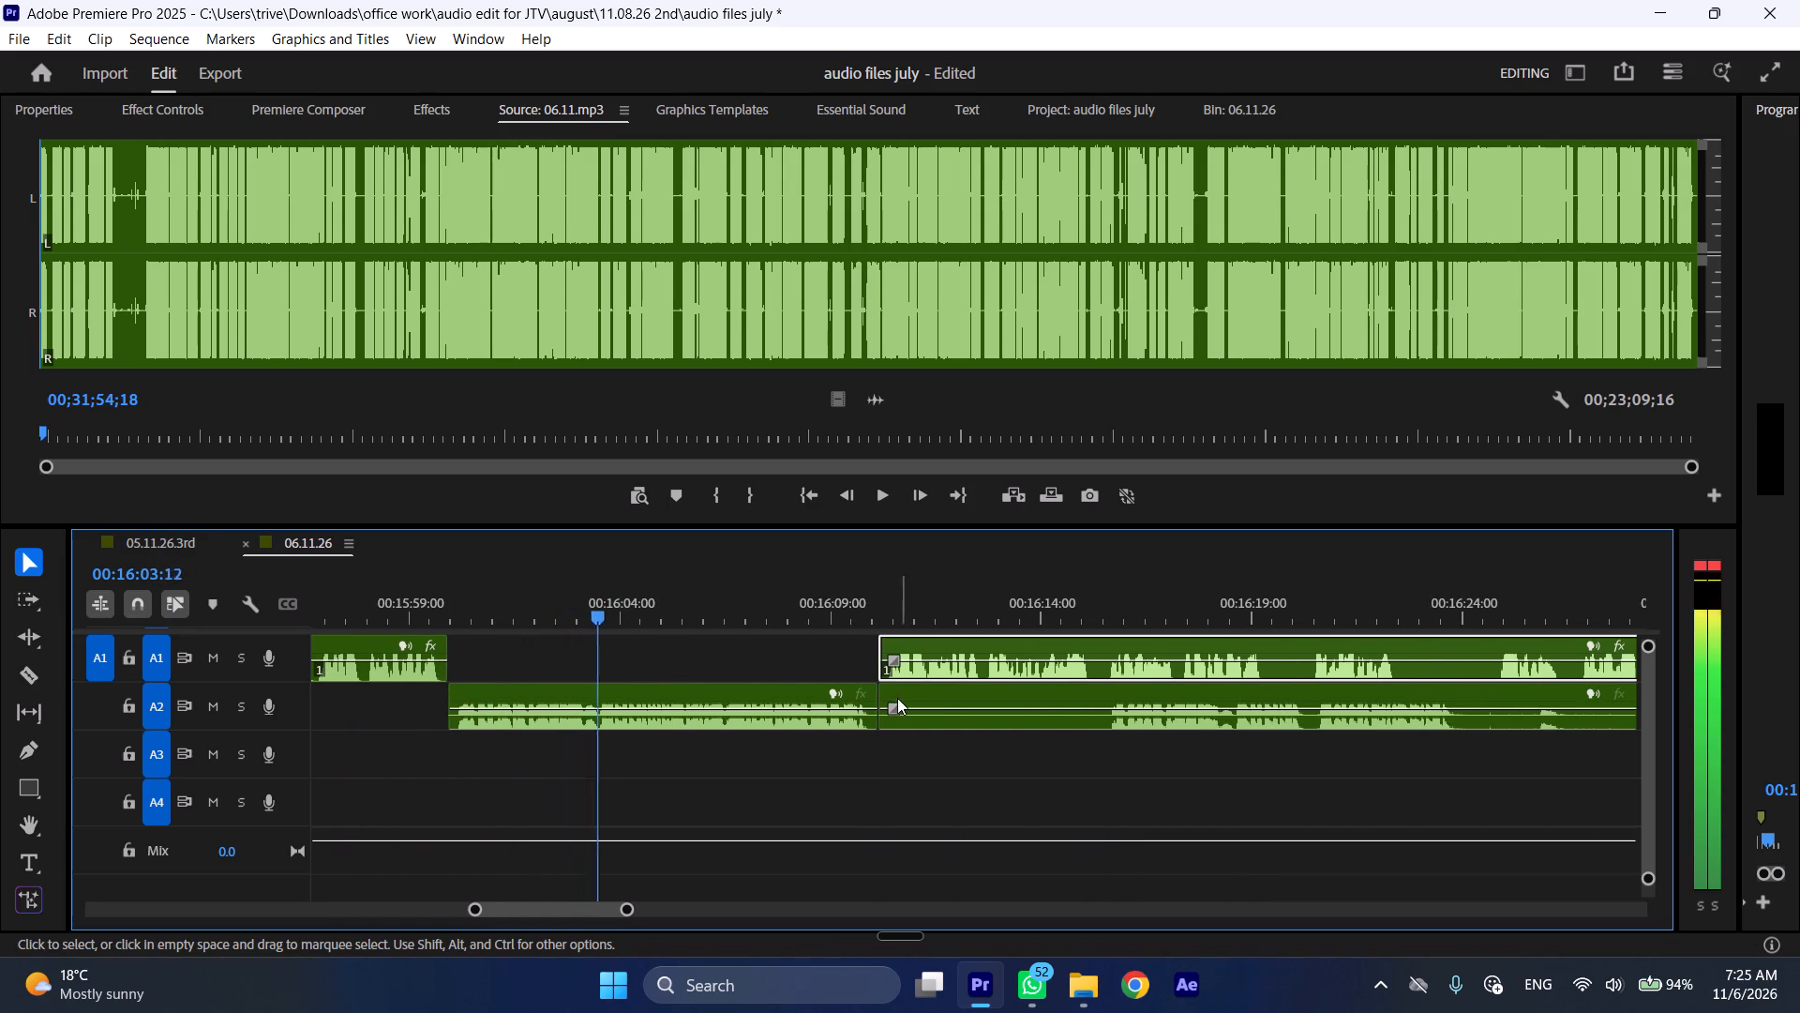
{"action": "left_click_drag", "start_coordinate": [890, 698], "coordinate": [1116, 700]}
{"action": "left_click_drag", "start_coordinate": [1155, 693], "coordinate": [1483, 693]}
{"action": "scroll", "coordinate": [941, 710], "scroll_direction": "down", "scroll_amount": 5}
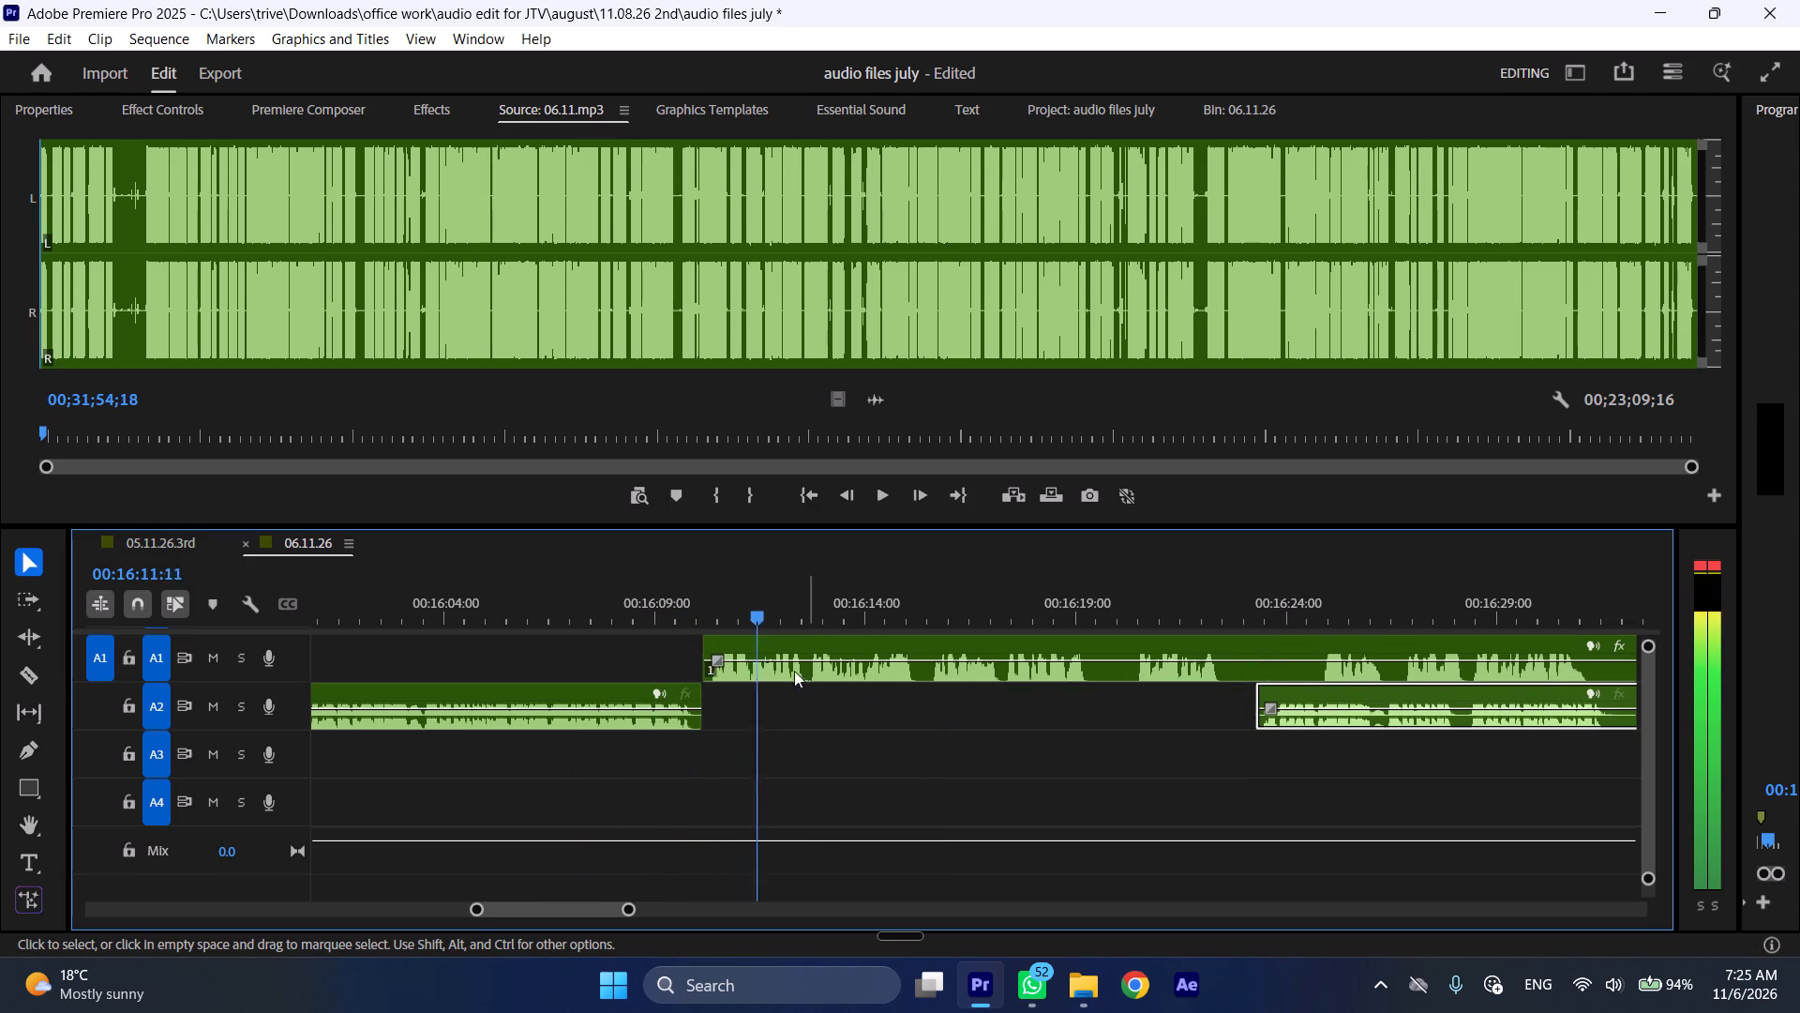
Play back the A2-to-A1 changeover from about 00:16:08.
{"action": "left_click", "coordinate": [617, 612]}
{"action": "key", "text": "space"}
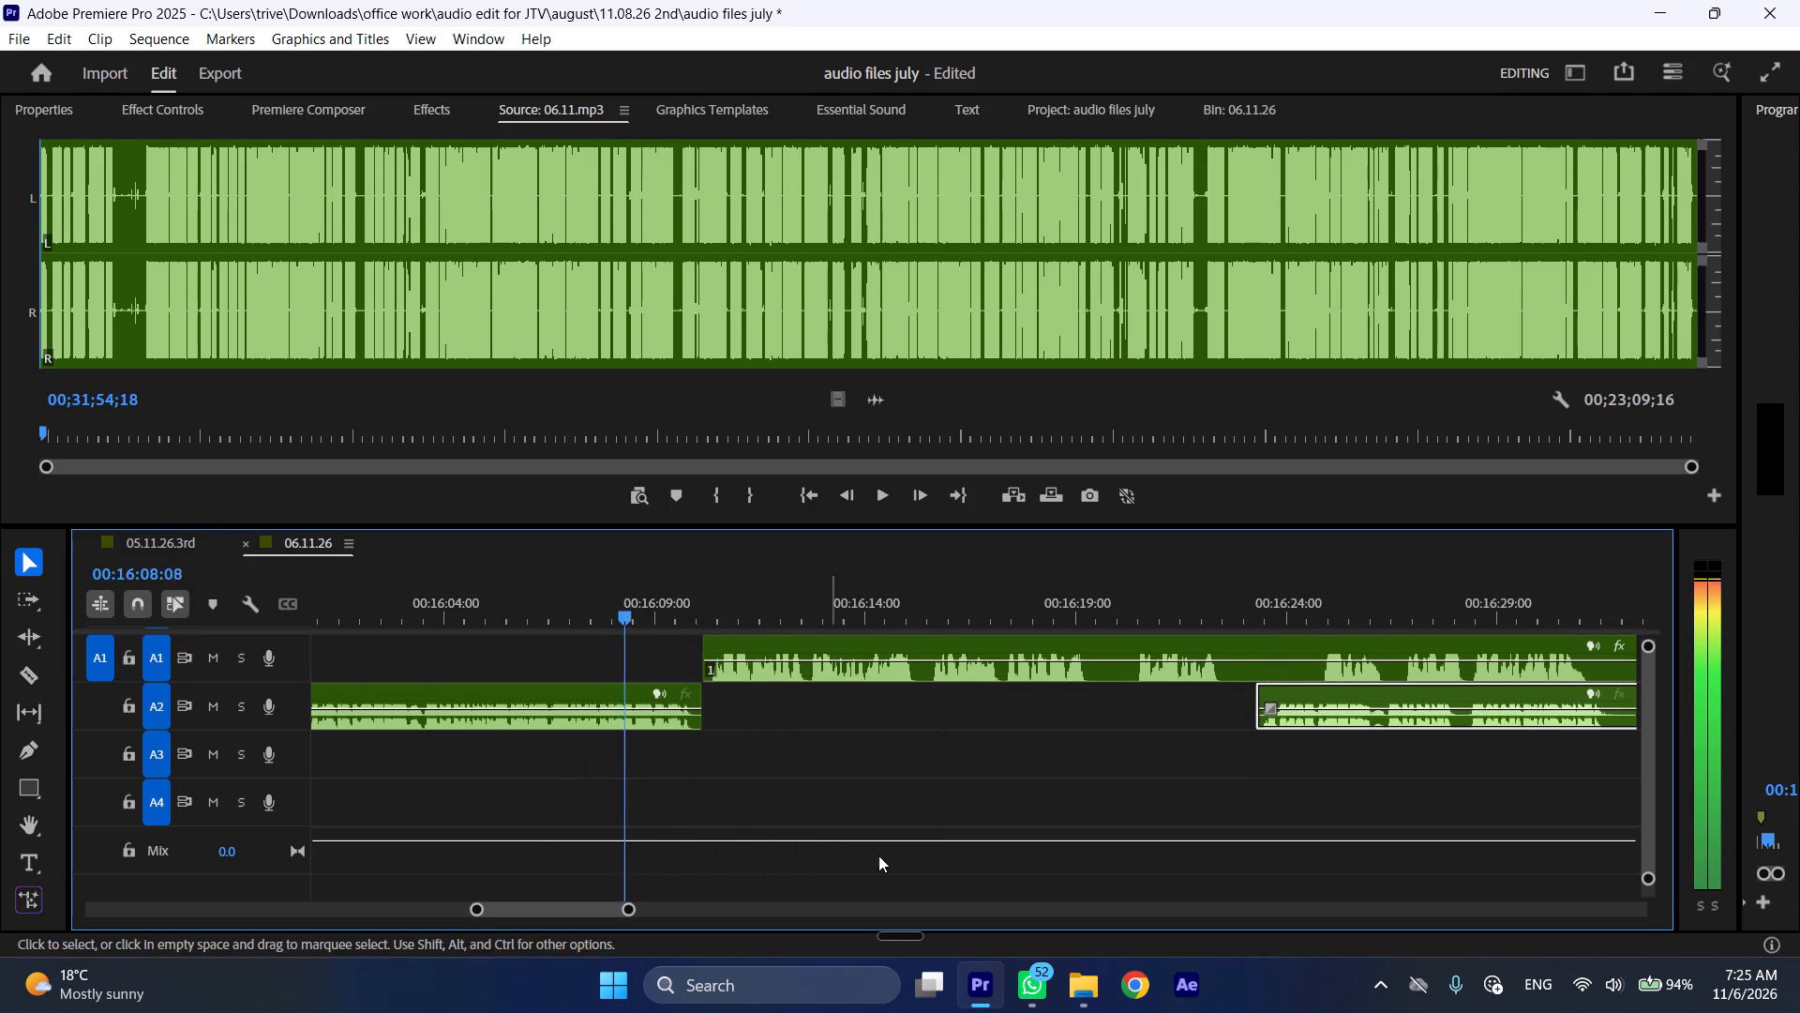
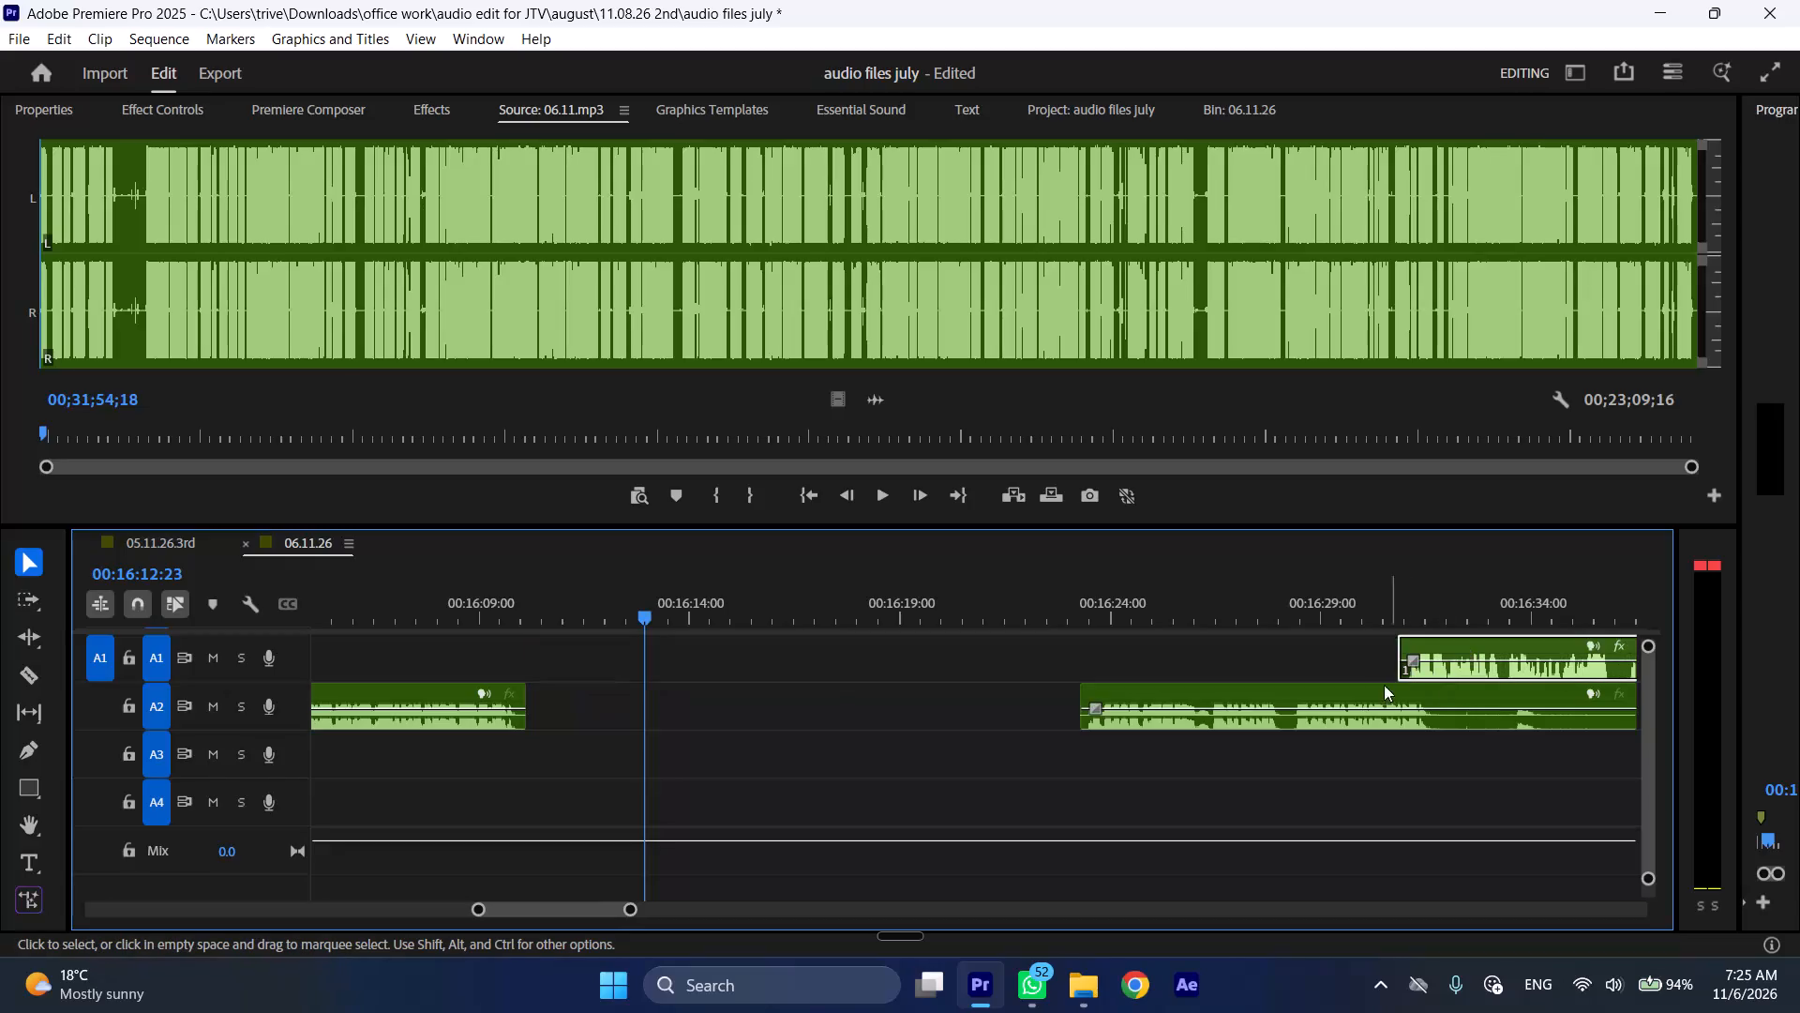
Move the last A2 clip earlier to butt against the preceding A2 clip's end, and play the join.
{"action": "left_click_drag", "start_coordinate": [1357, 688], "coordinate": [808, 699]}
{"action": "scroll", "coordinate": [803, 703], "scroll_direction": "up", "scroll_amount": 10}
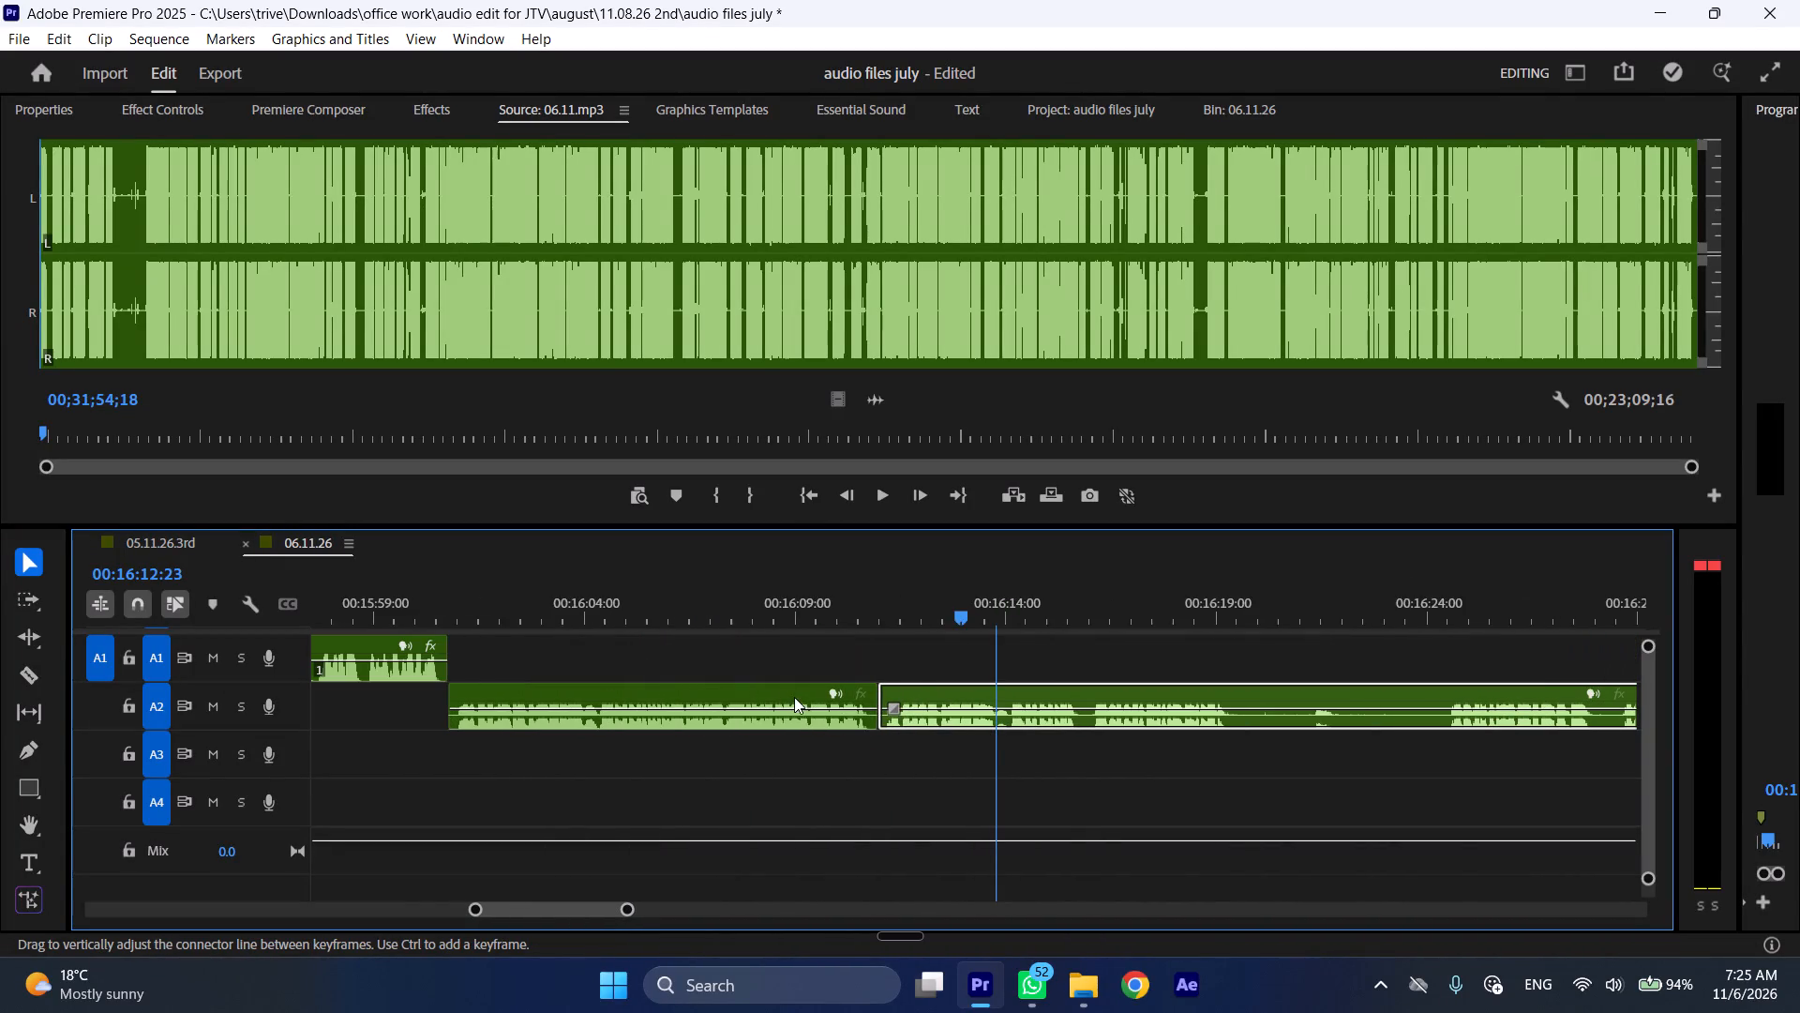
{"action": "left_click", "coordinate": [888, 614]}
{"action": "key", "text": "space"}
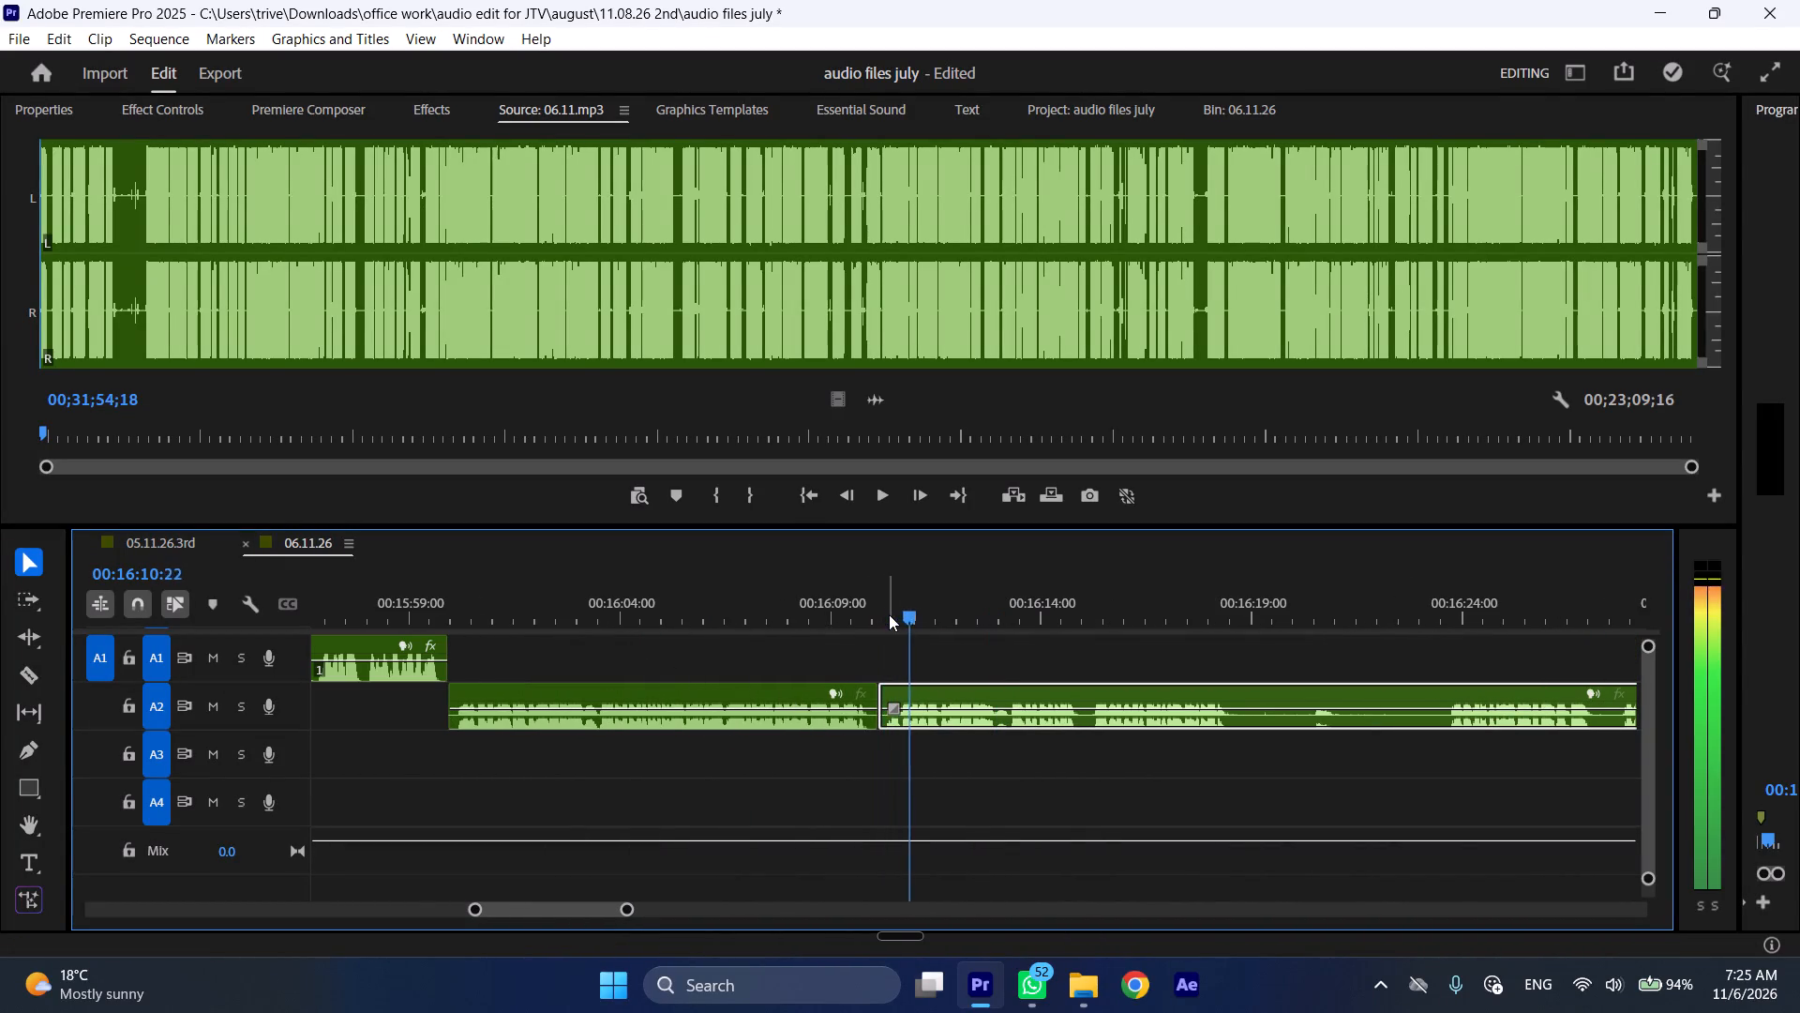
Play the A2 clip starting at 00:15:59:23 against the clip after it, and ripple delete that earlier clip.
{"action": "left_click", "coordinate": [600, 609]}
{"action": "key", "text": "space"}
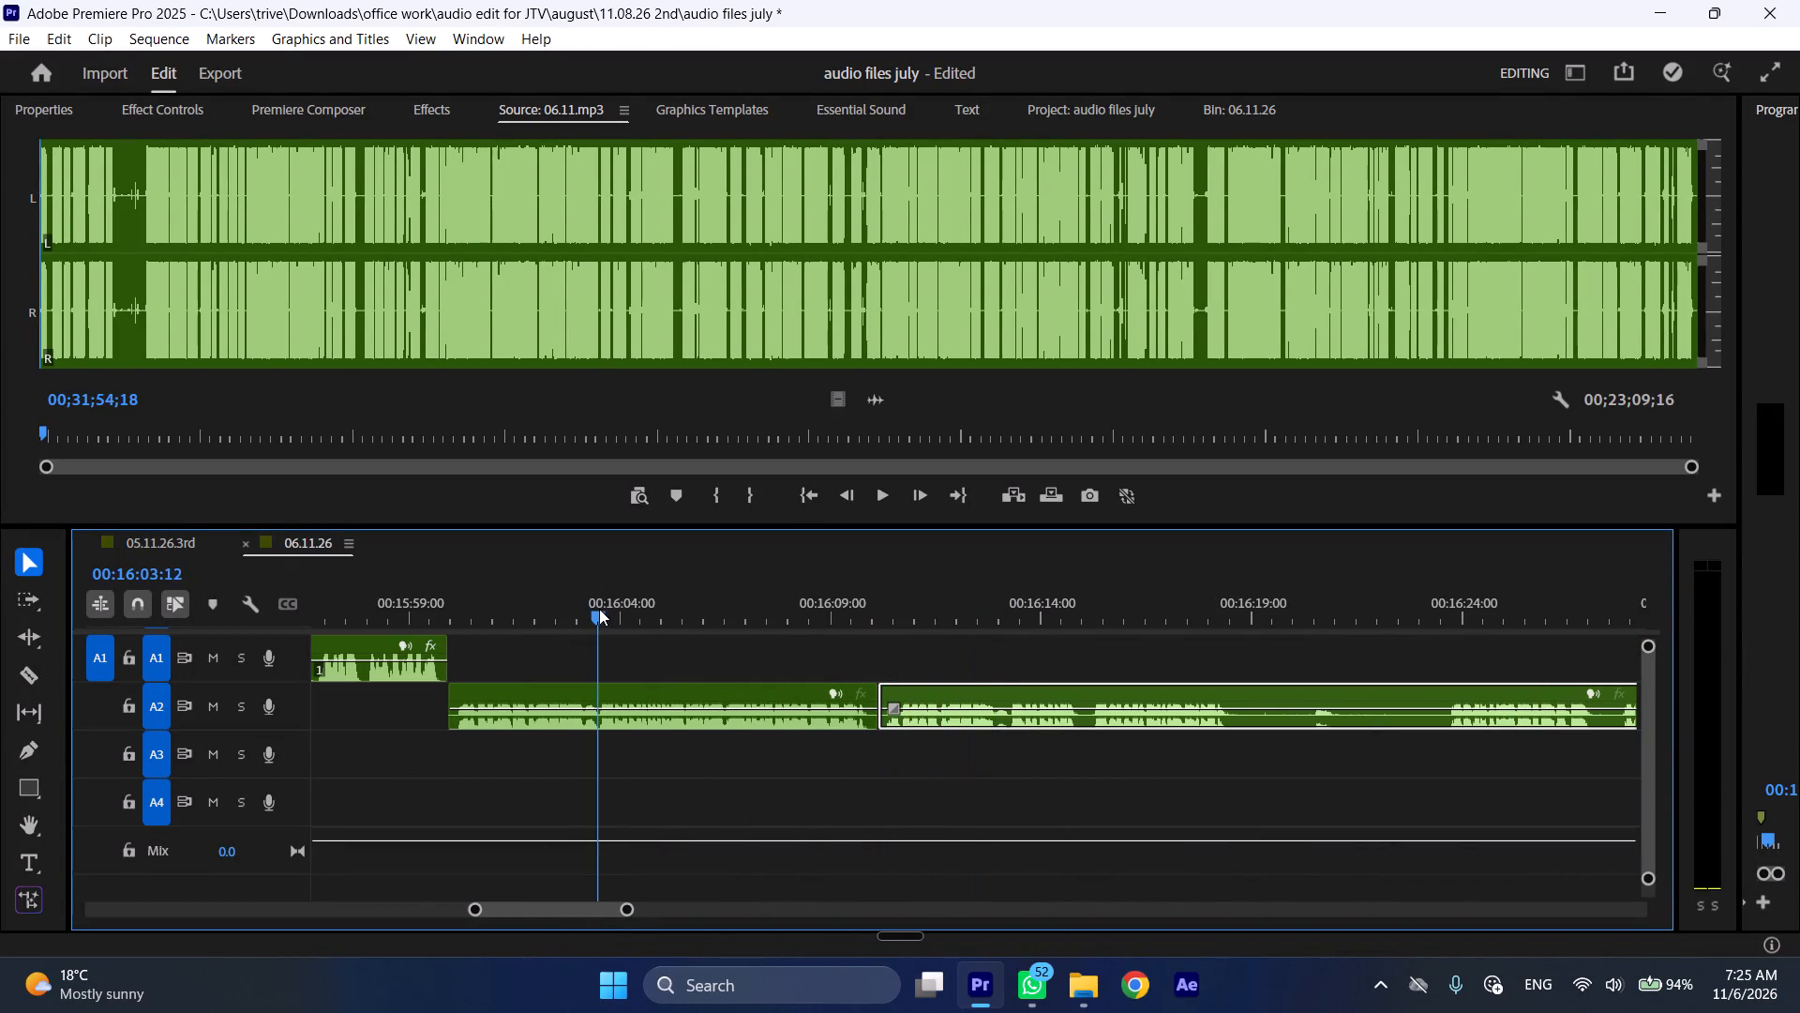
{"action": "key", "text": "l"}
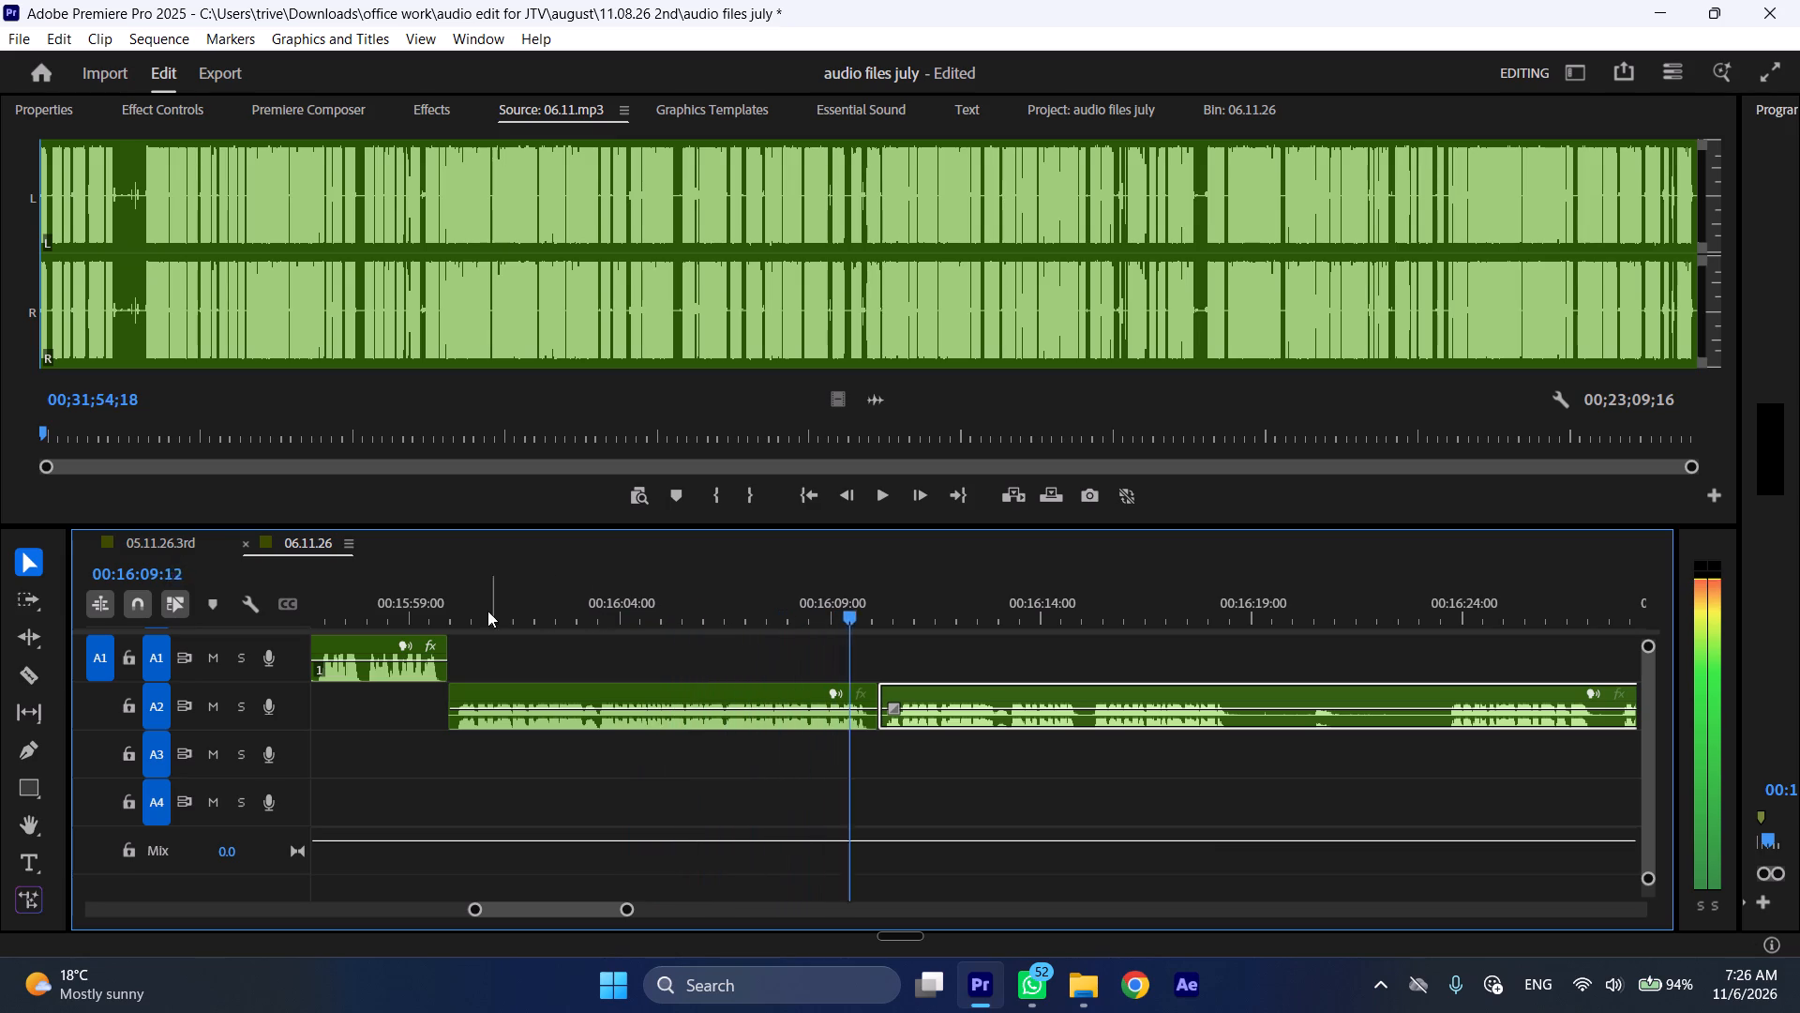
{"action": "left_click", "coordinate": [466, 598]}
{"action": "key", "text": "space"}
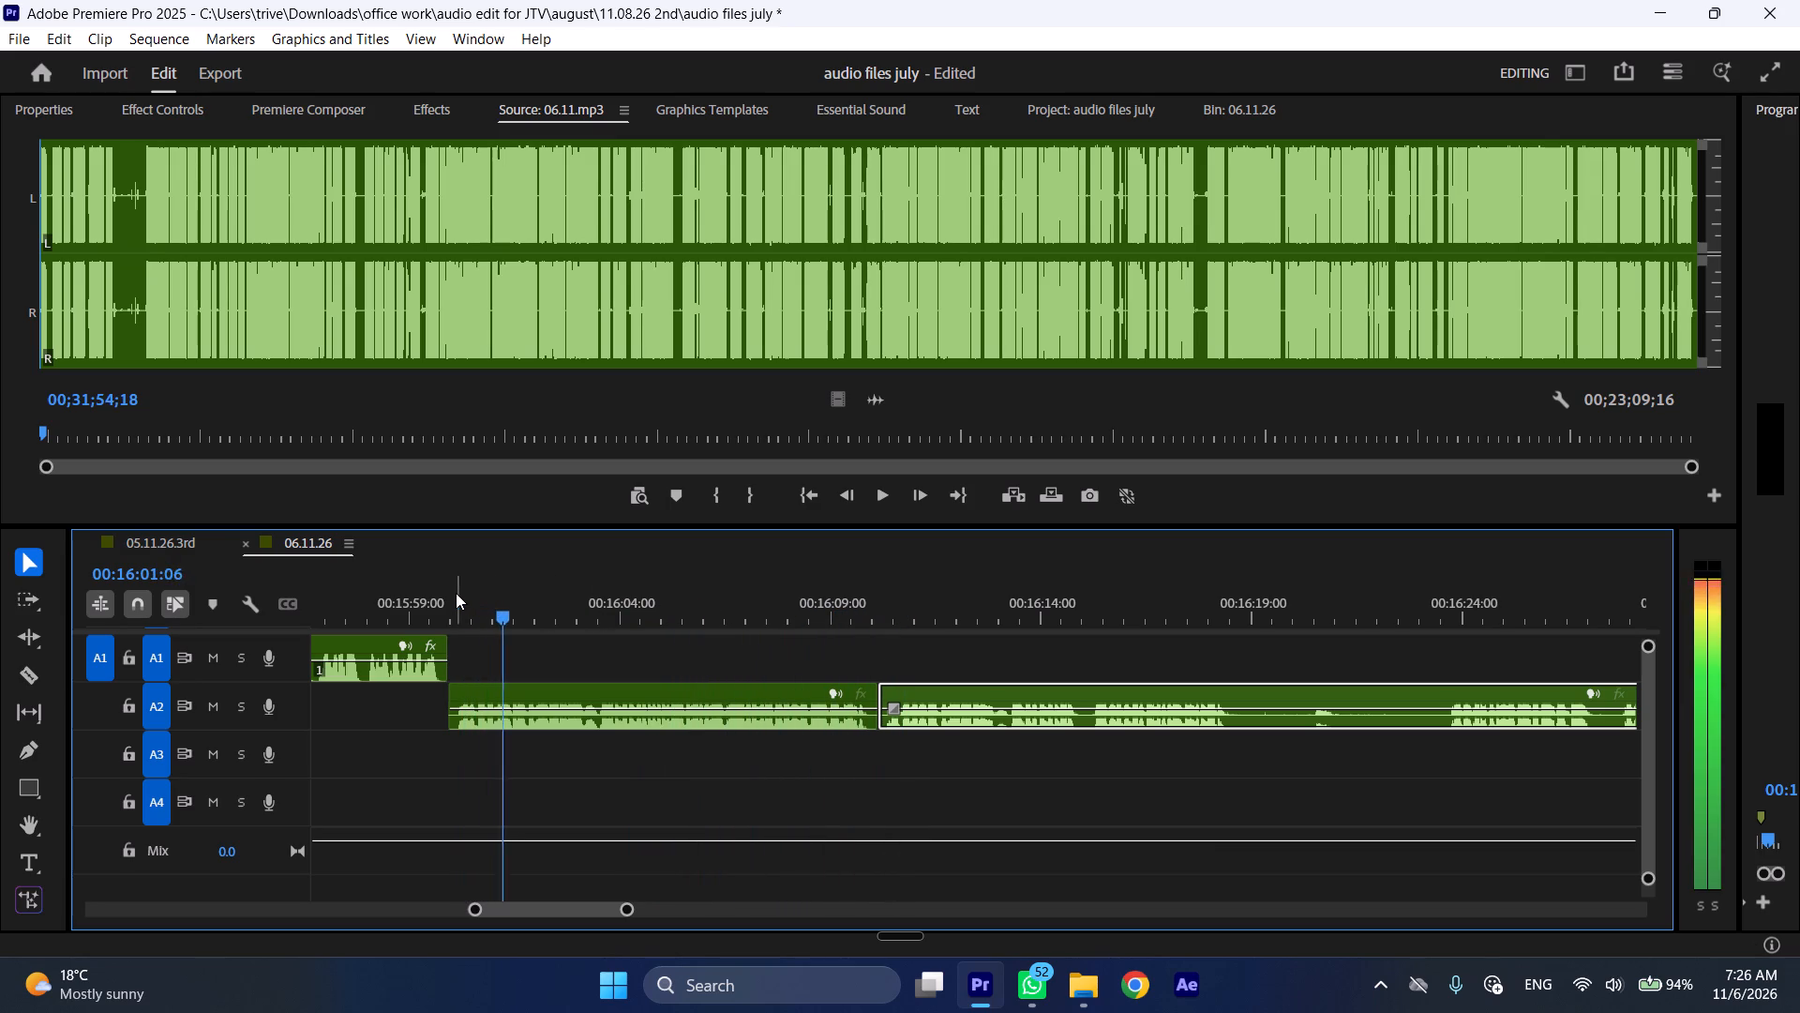
{"action": "left_click", "coordinate": [456, 593]}
{"action": "key", "text": "space"}
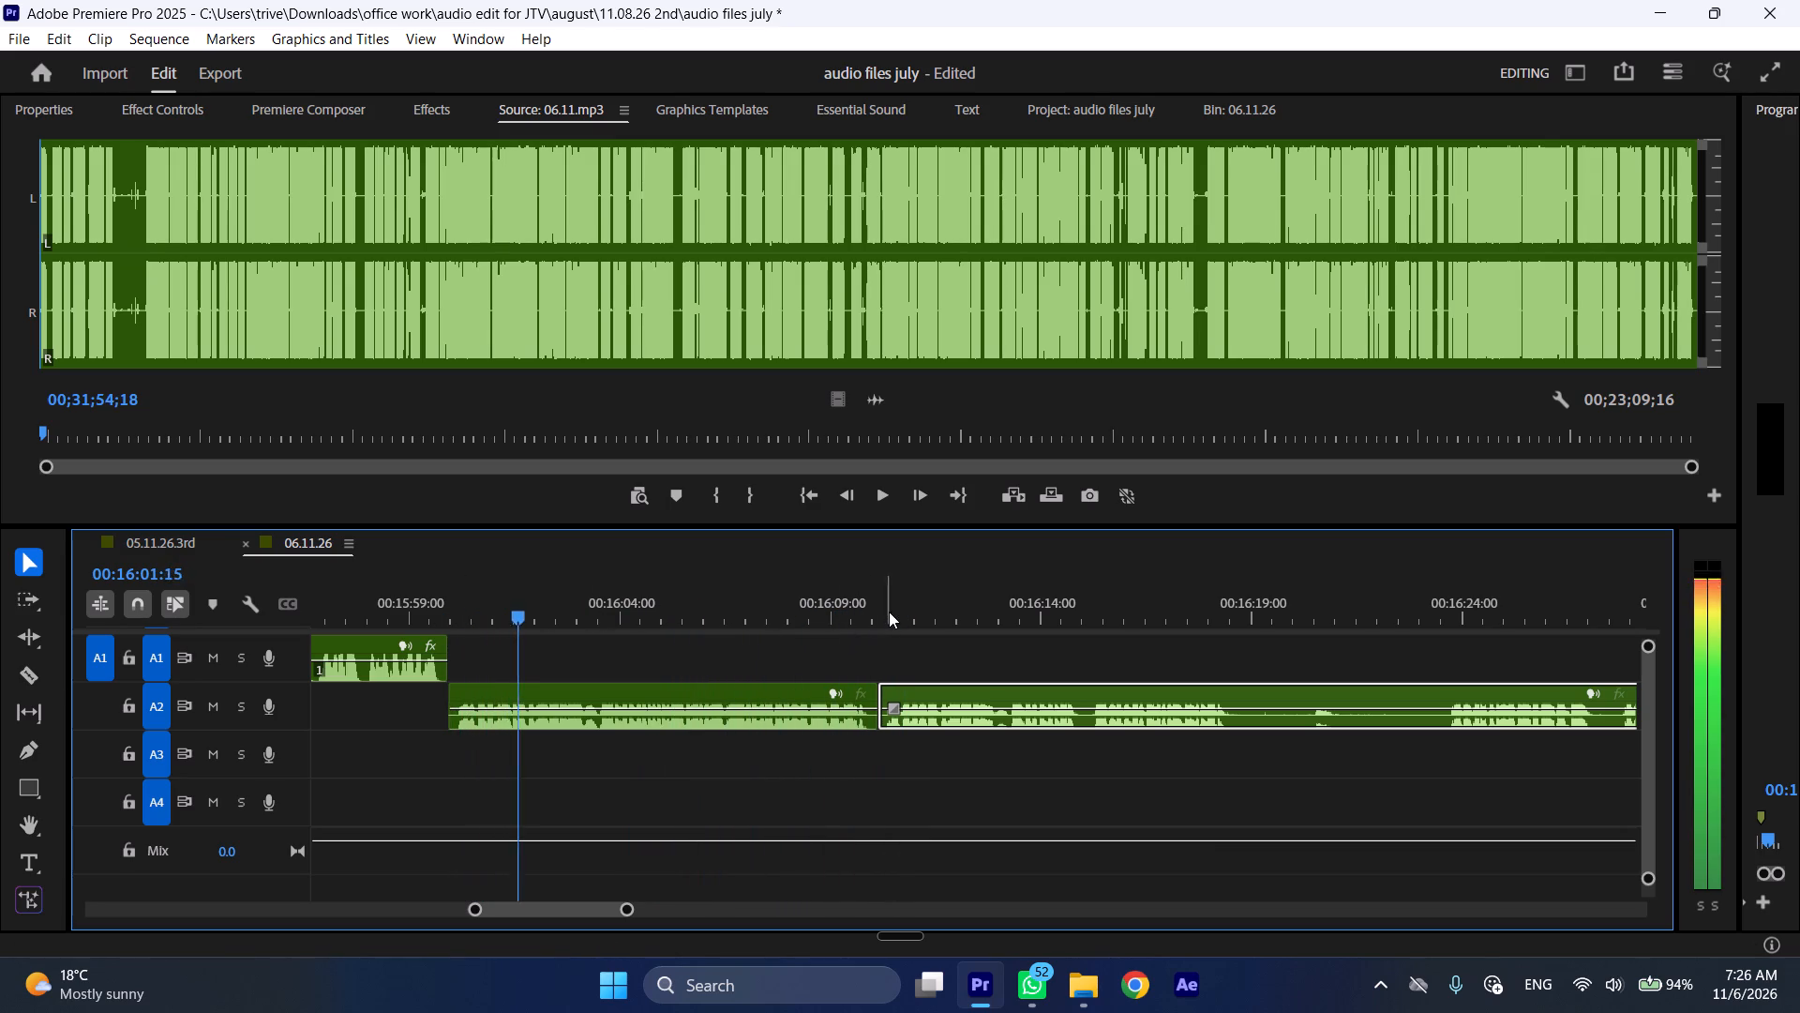
{"action": "left_click", "coordinate": [891, 612]}
{"action": "key", "text": "space"}
{"action": "left_click", "coordinate": [779, 720]}
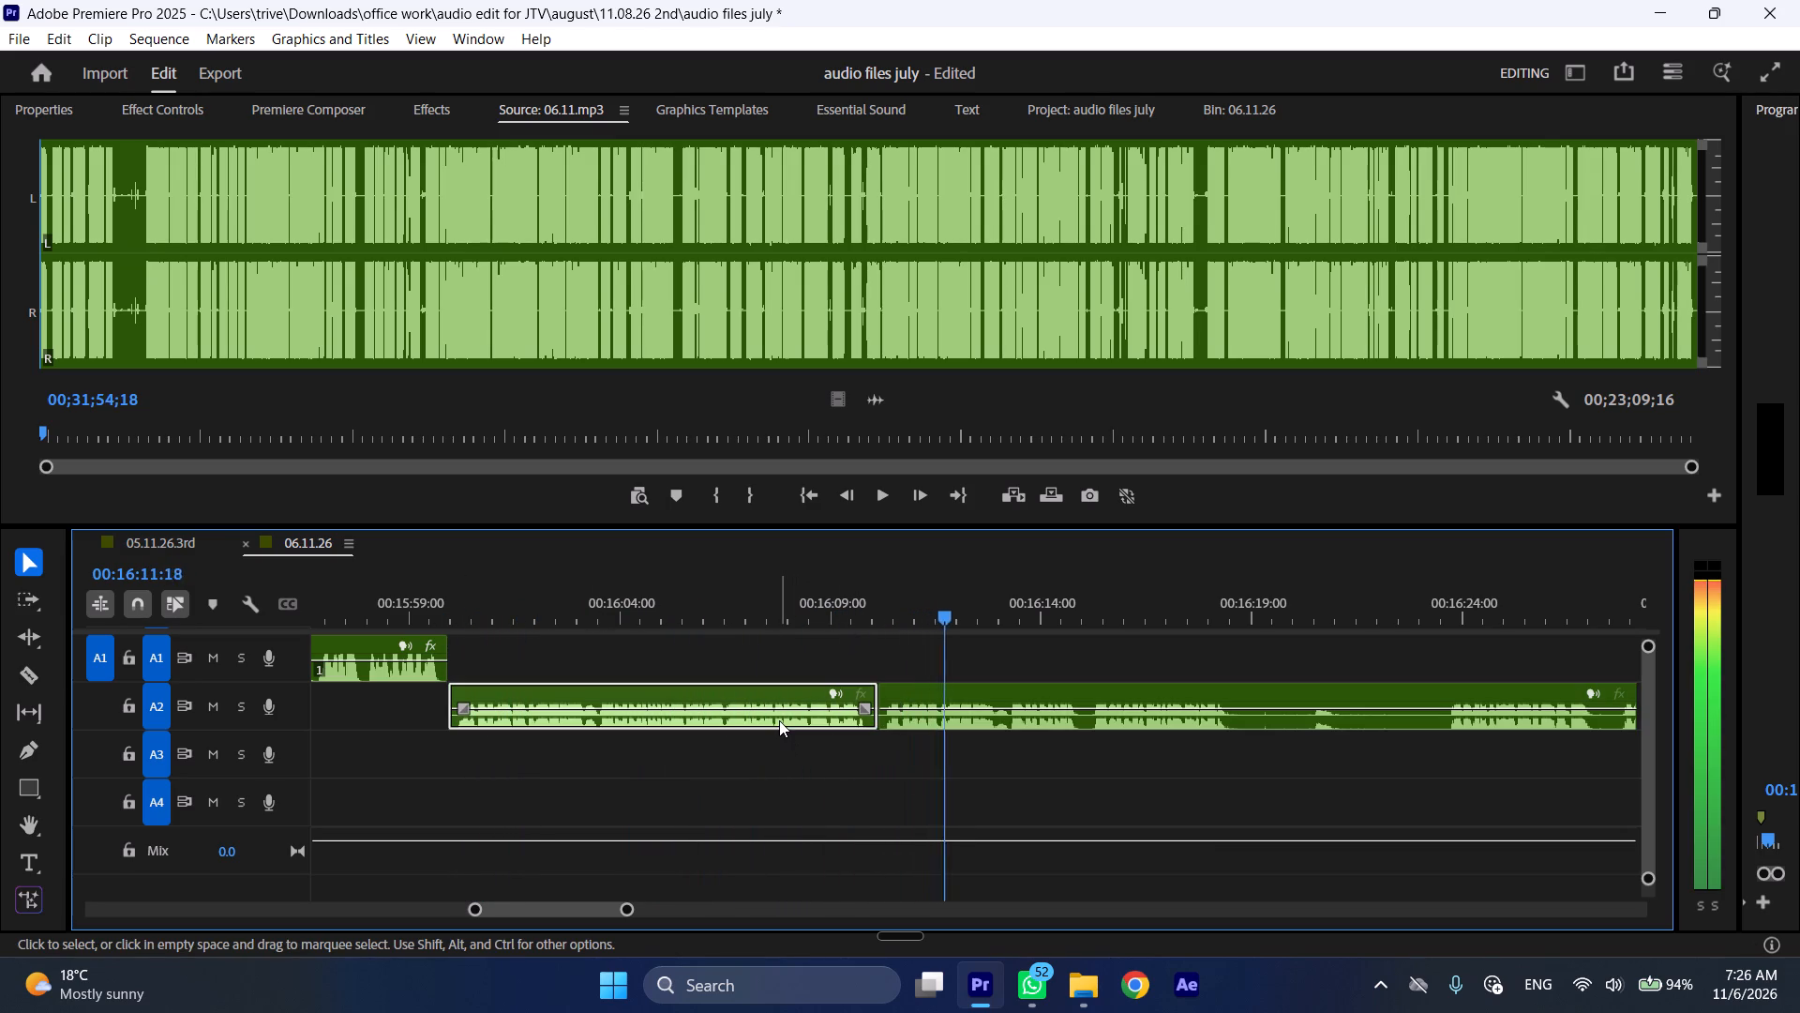
{"action": "key", "text": "ctrl+shift+d"}
Split the A2 clip at 00:16:02:22 and 00:16:05:00 and ripple delete the section between the cuts.
{"action": "key", "text": "space"}
{"action": "type", "text": "l"}
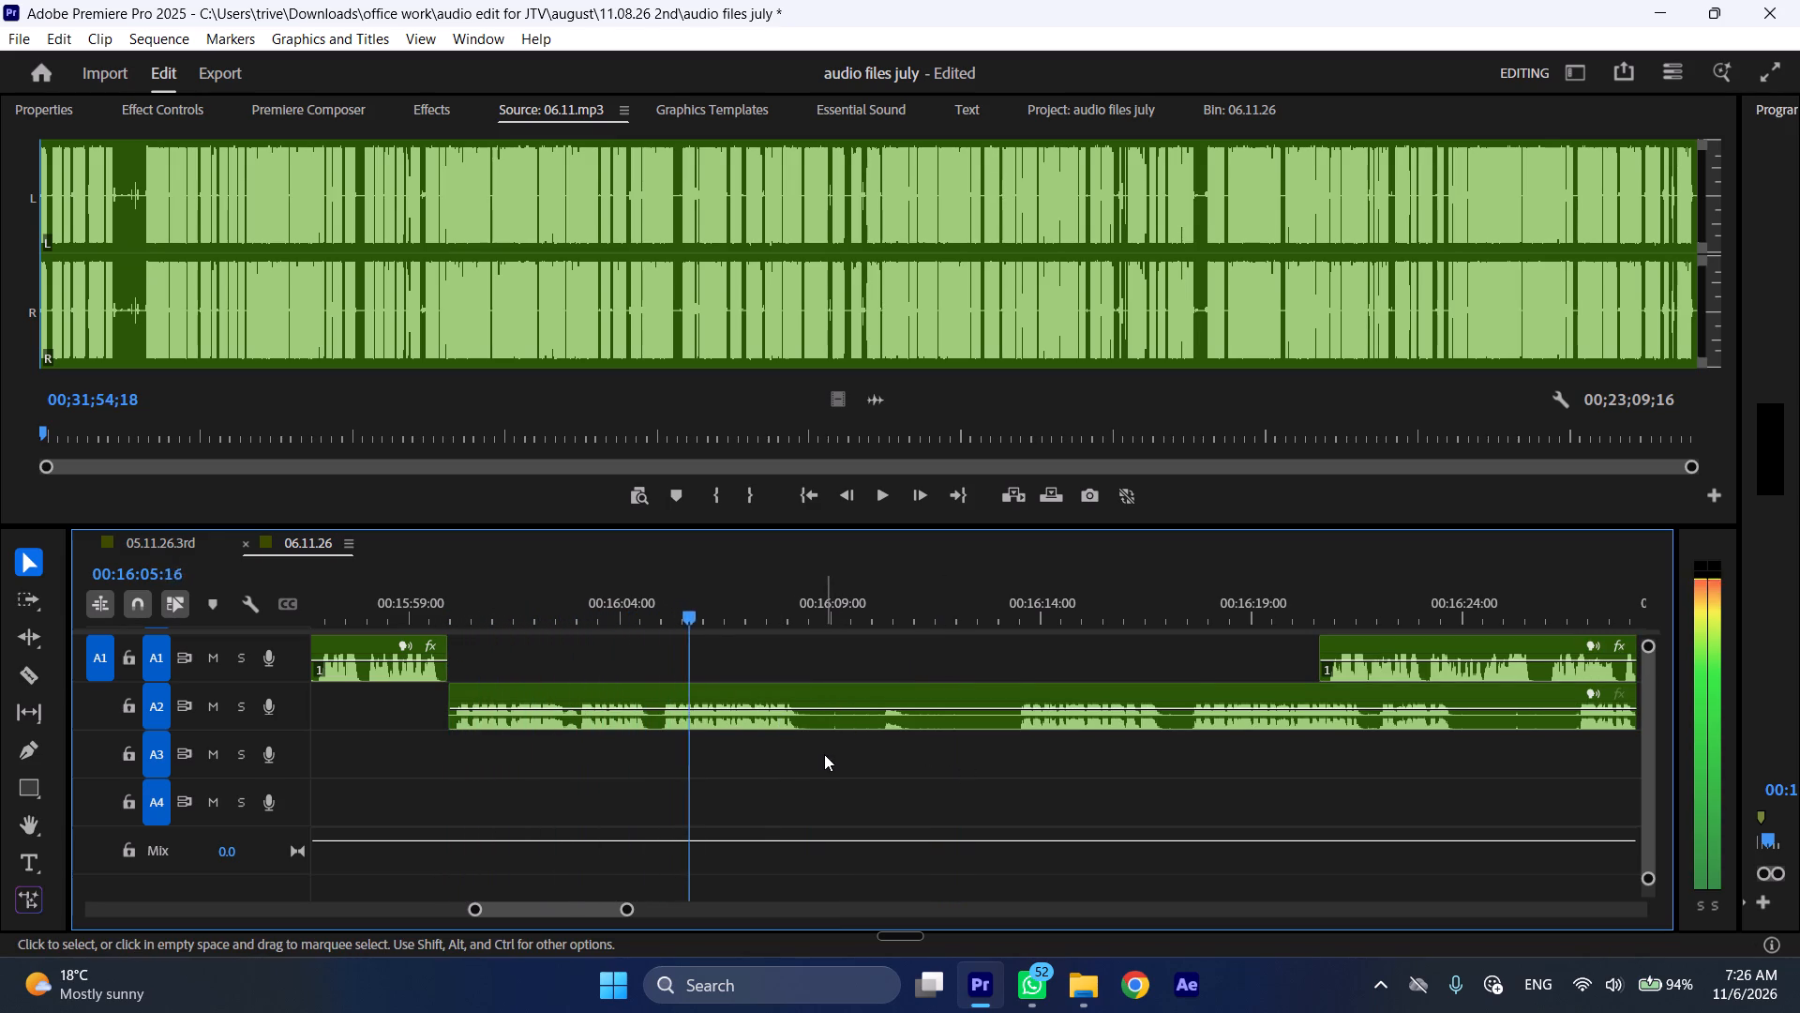
{"action": "left_click", "coordinate": [575, 611]}
{"action": "key", "text": "shift+c"}
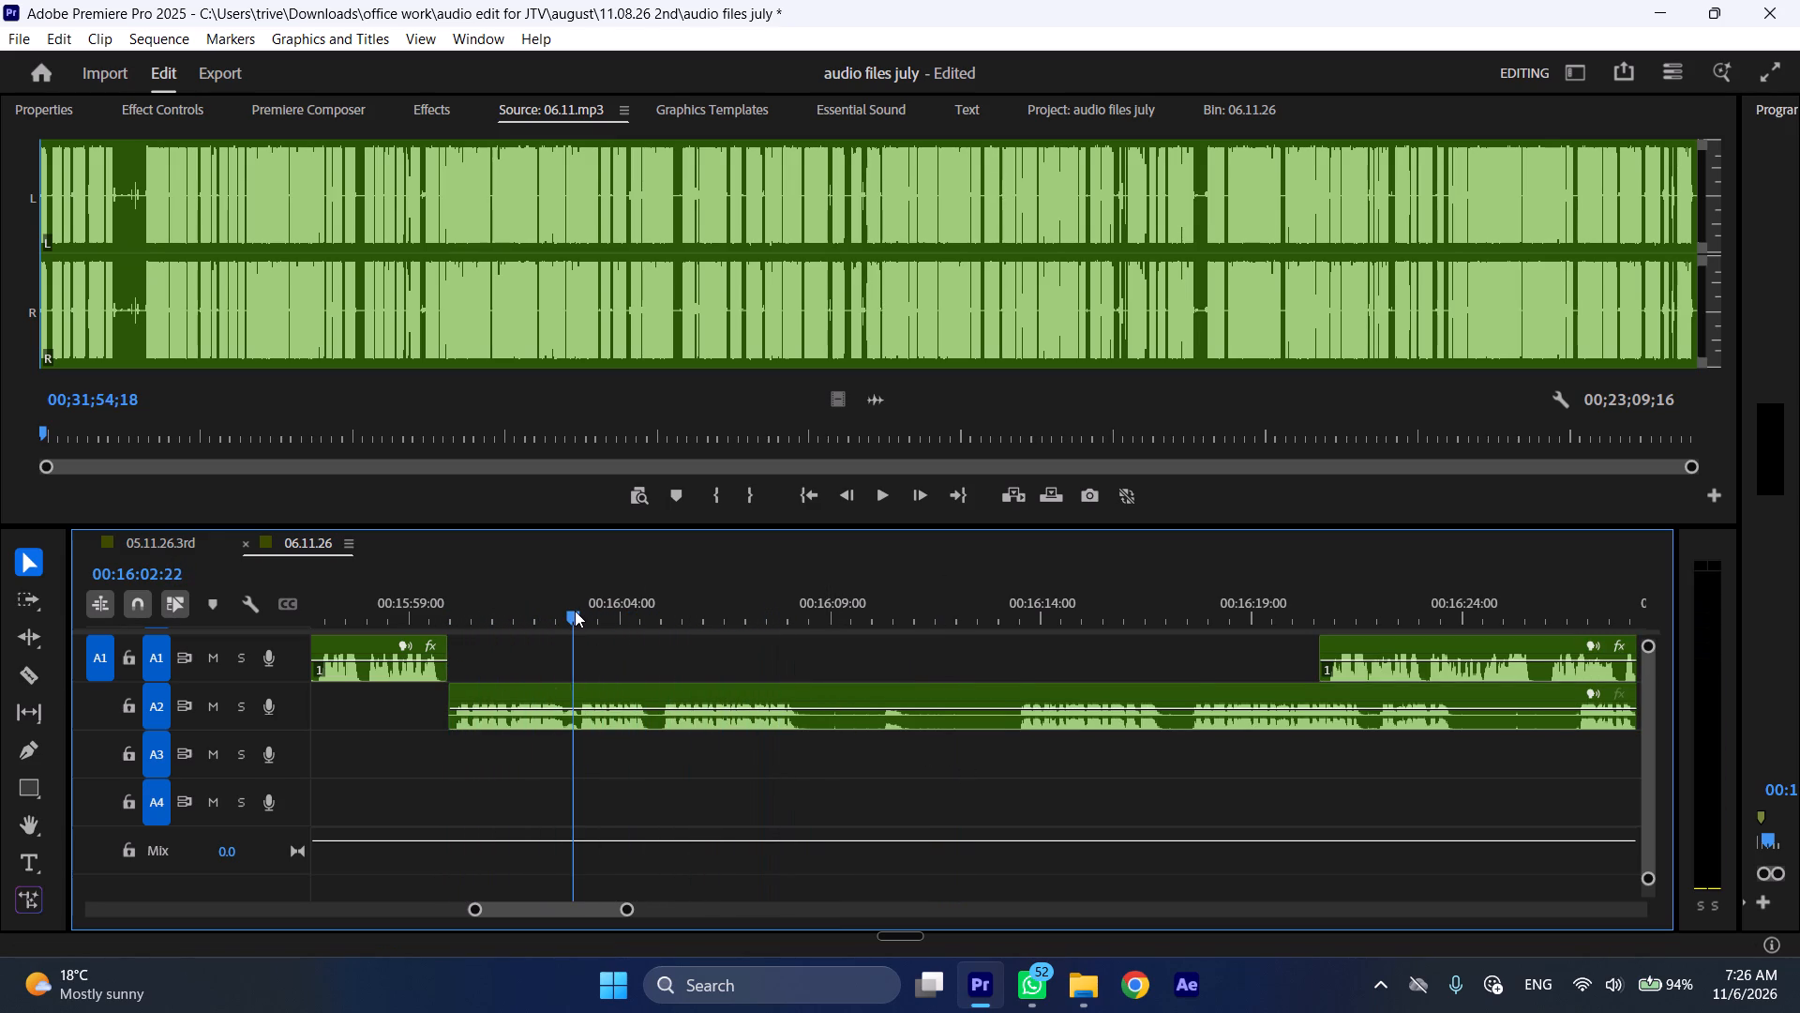
{"action": "left_click_drag", "start_coordinate": [593, 610], "coordinate": [663, 612]}
{"action": "left_click", "coordinate": [671, 682]}
{"action": "left_click", "coordinate": [673, 691]}
{"action": "key", "text": "shift+c"}
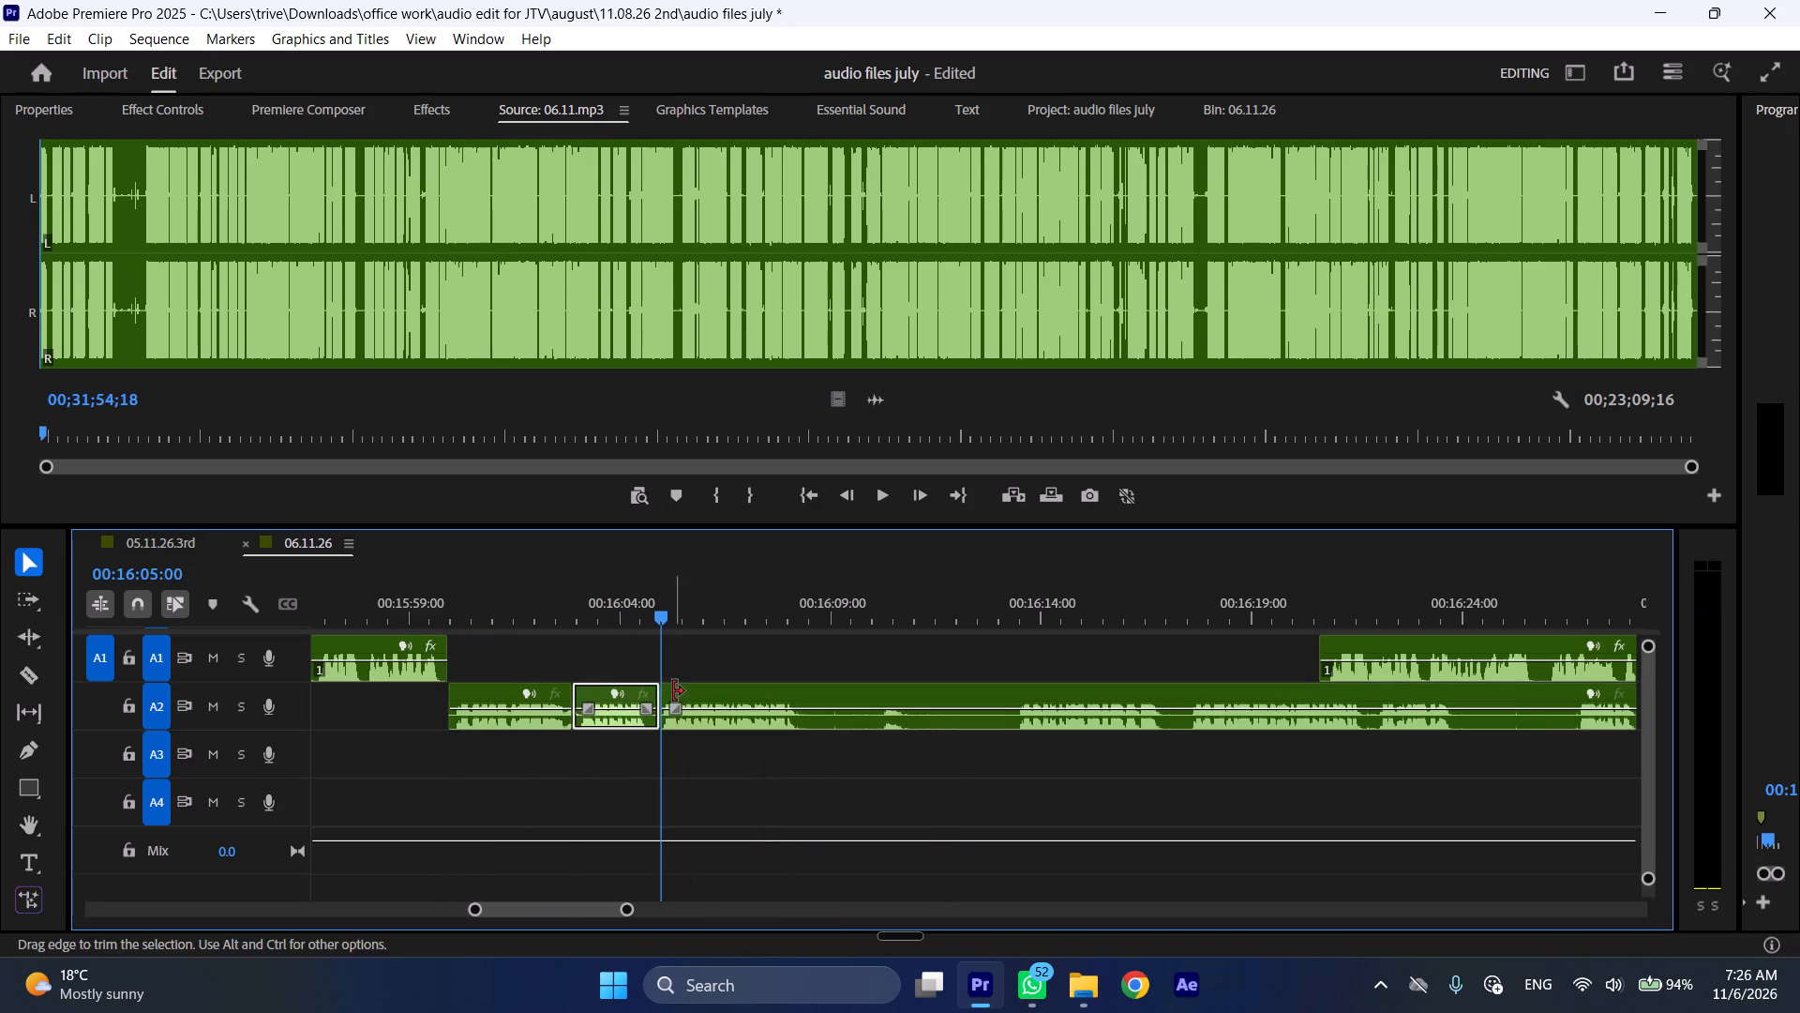
{"action": "key", "text": "ctrl+shift+d"}
Split the A2 clip at about 00:16:06 and at 00:16:15:09, and ripple delete the section between the cuts.
{"action": "key", "text": "space"}
{"action": "type", "text": "l"}
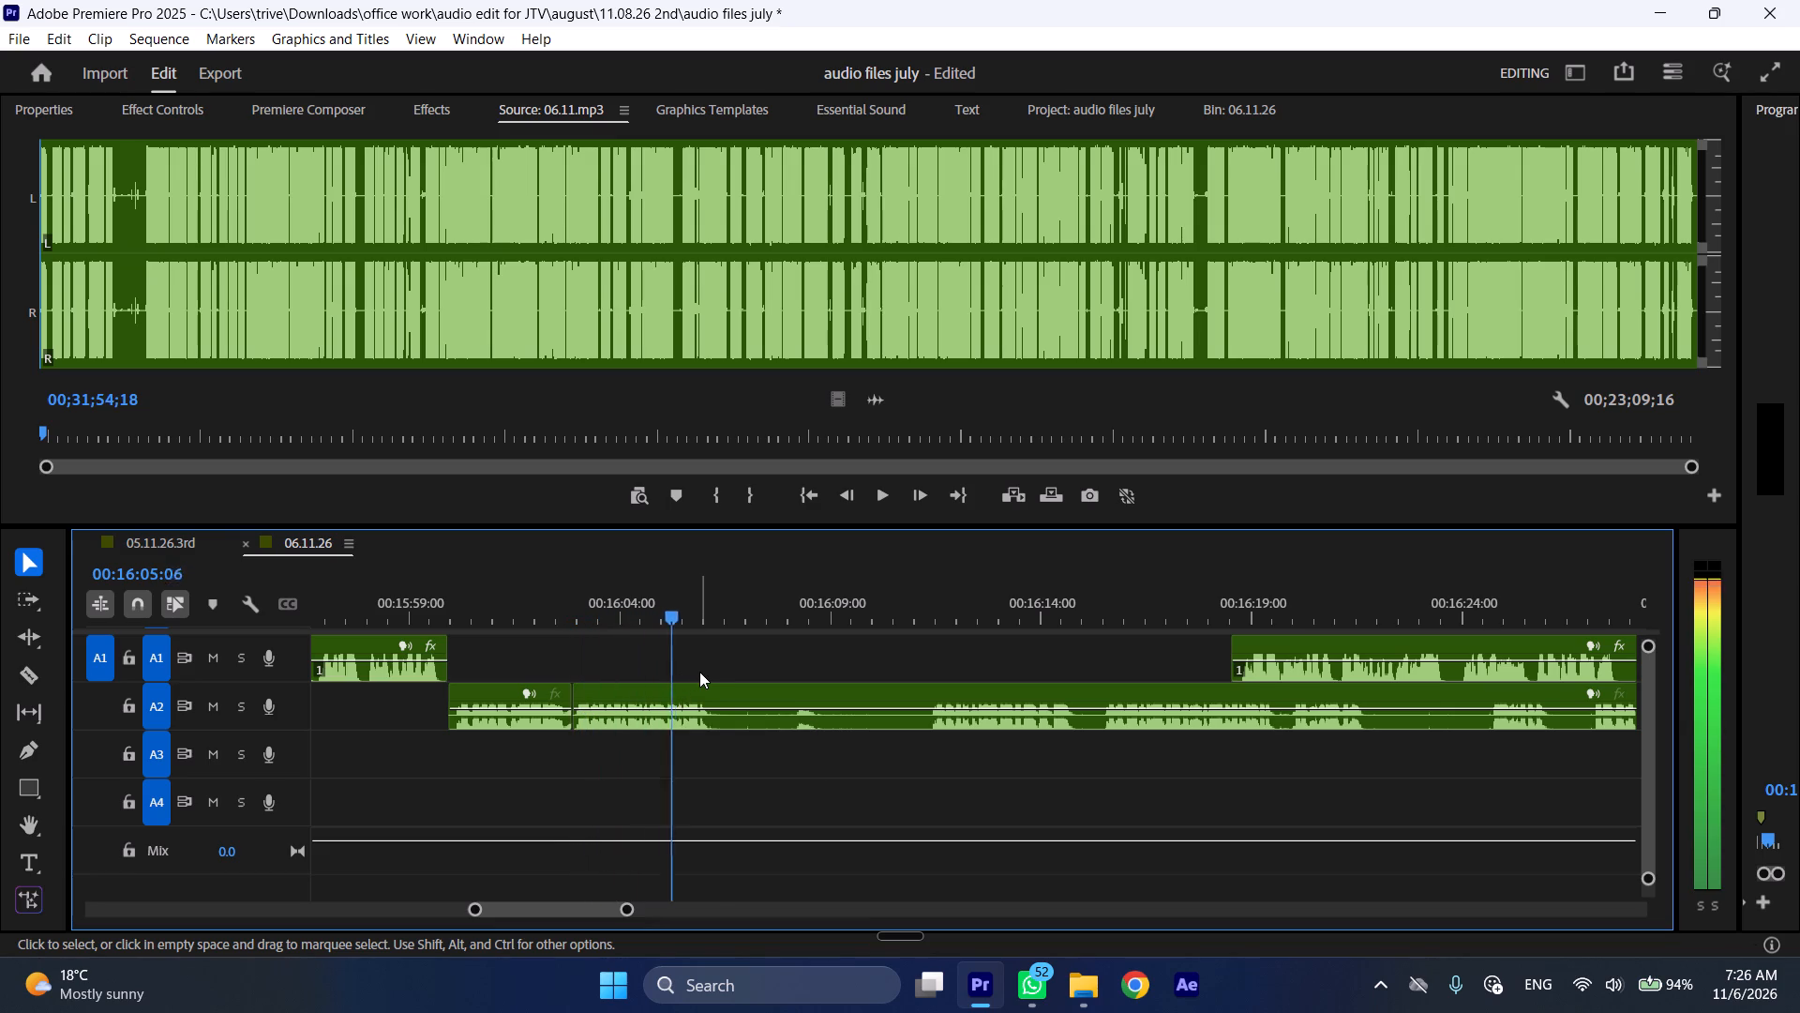
{"action": "key", "text": "space"}
{"action": "type", "text": "C"}
{"action": "left_click_drag", "start_coordinate": [896, 612], "coordinate": [930, 616]}
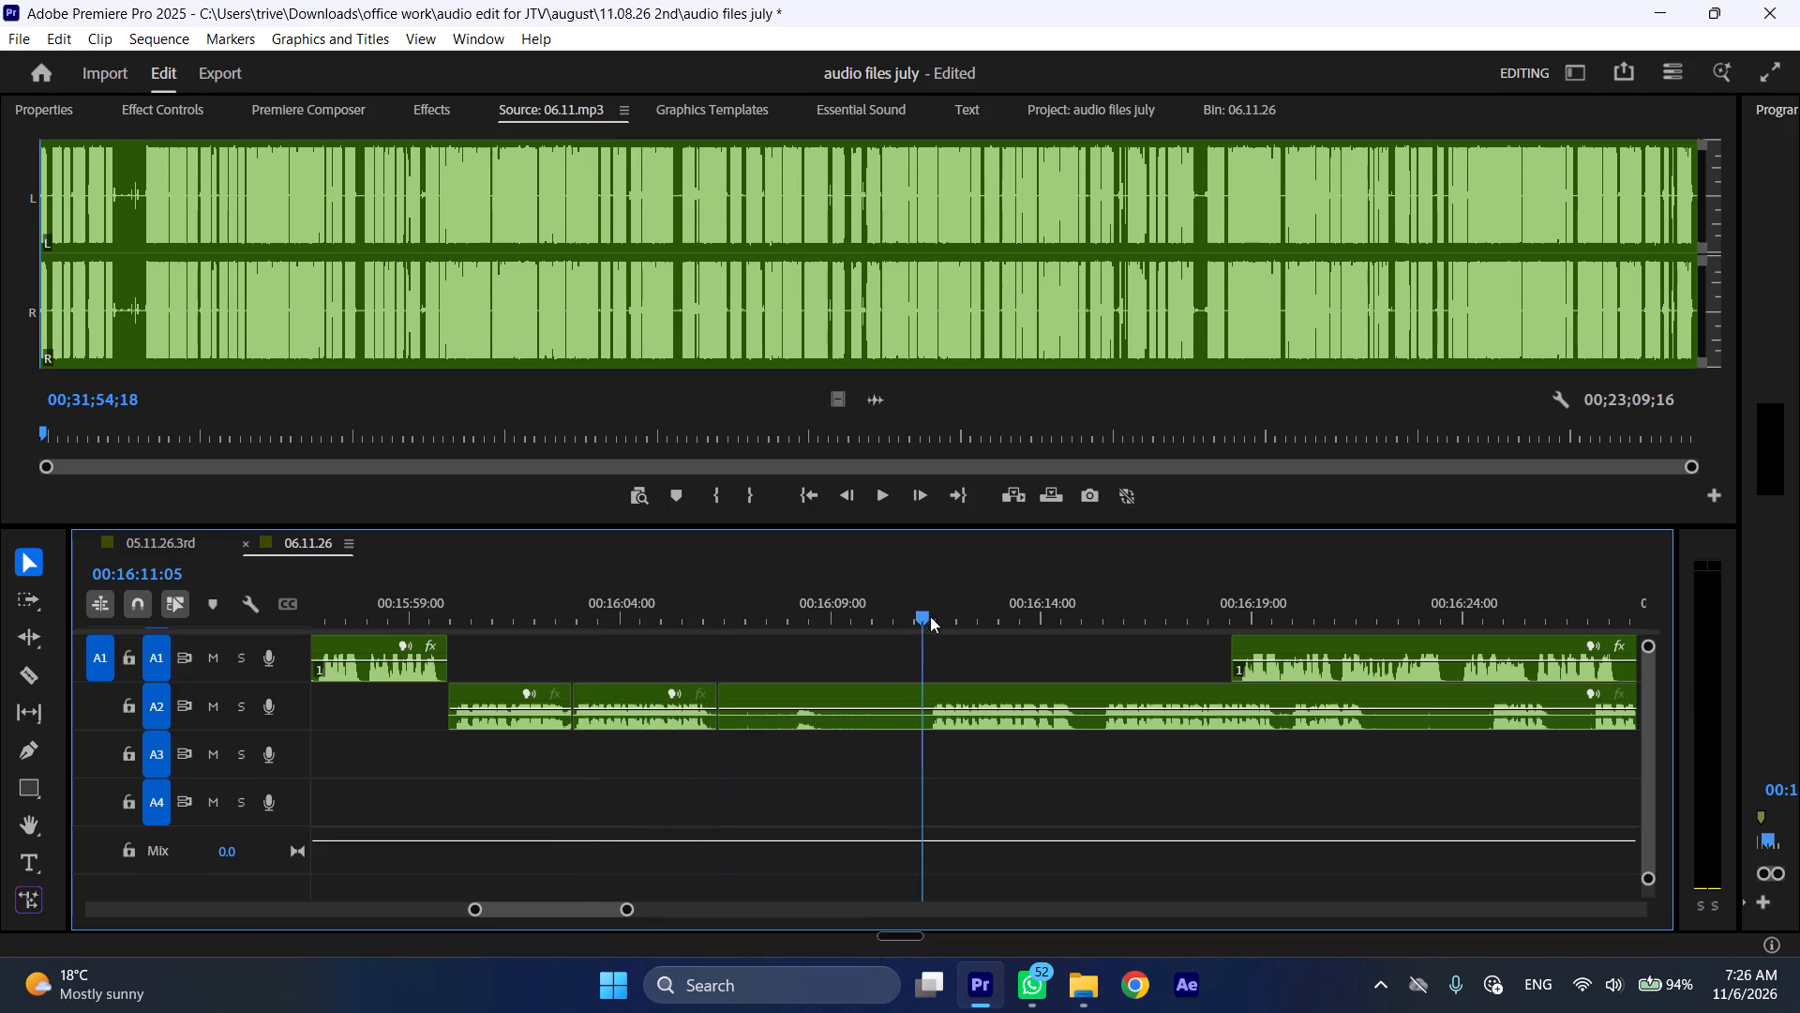
{"action": "left_click_drag", "start_coordinate": [930, 616], "coordinate": [932, 617]}
{"action": "key", "text": "space"}
{"action": "type", "text": "l"}
{"action": "scroll", "coordinate": [955, 651], "scroll_direction": "down", "scroll_amount": 5}
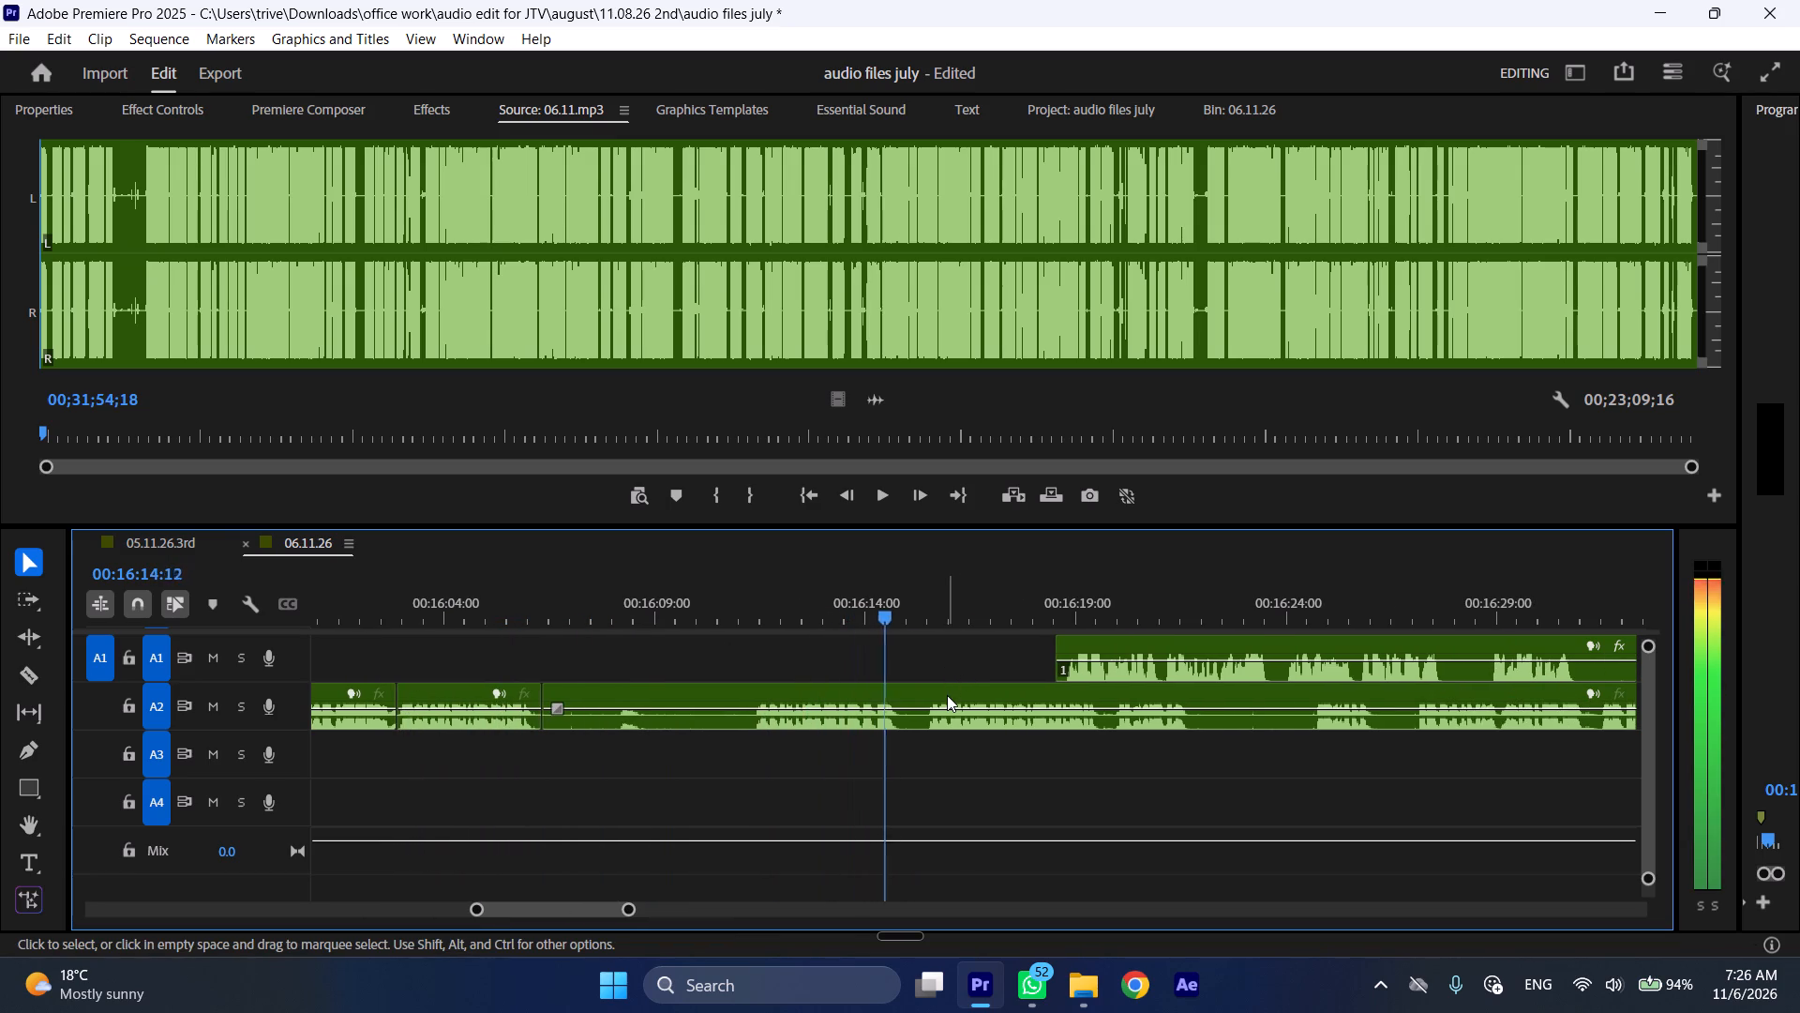
{"action": "left_click_drag", "start_coordinate": [918, 598], "coordinate": [926, 599]}
{"action": "left_click", "coordinate": [943, 714]}
{"action": "key", "text": "shift+c"}
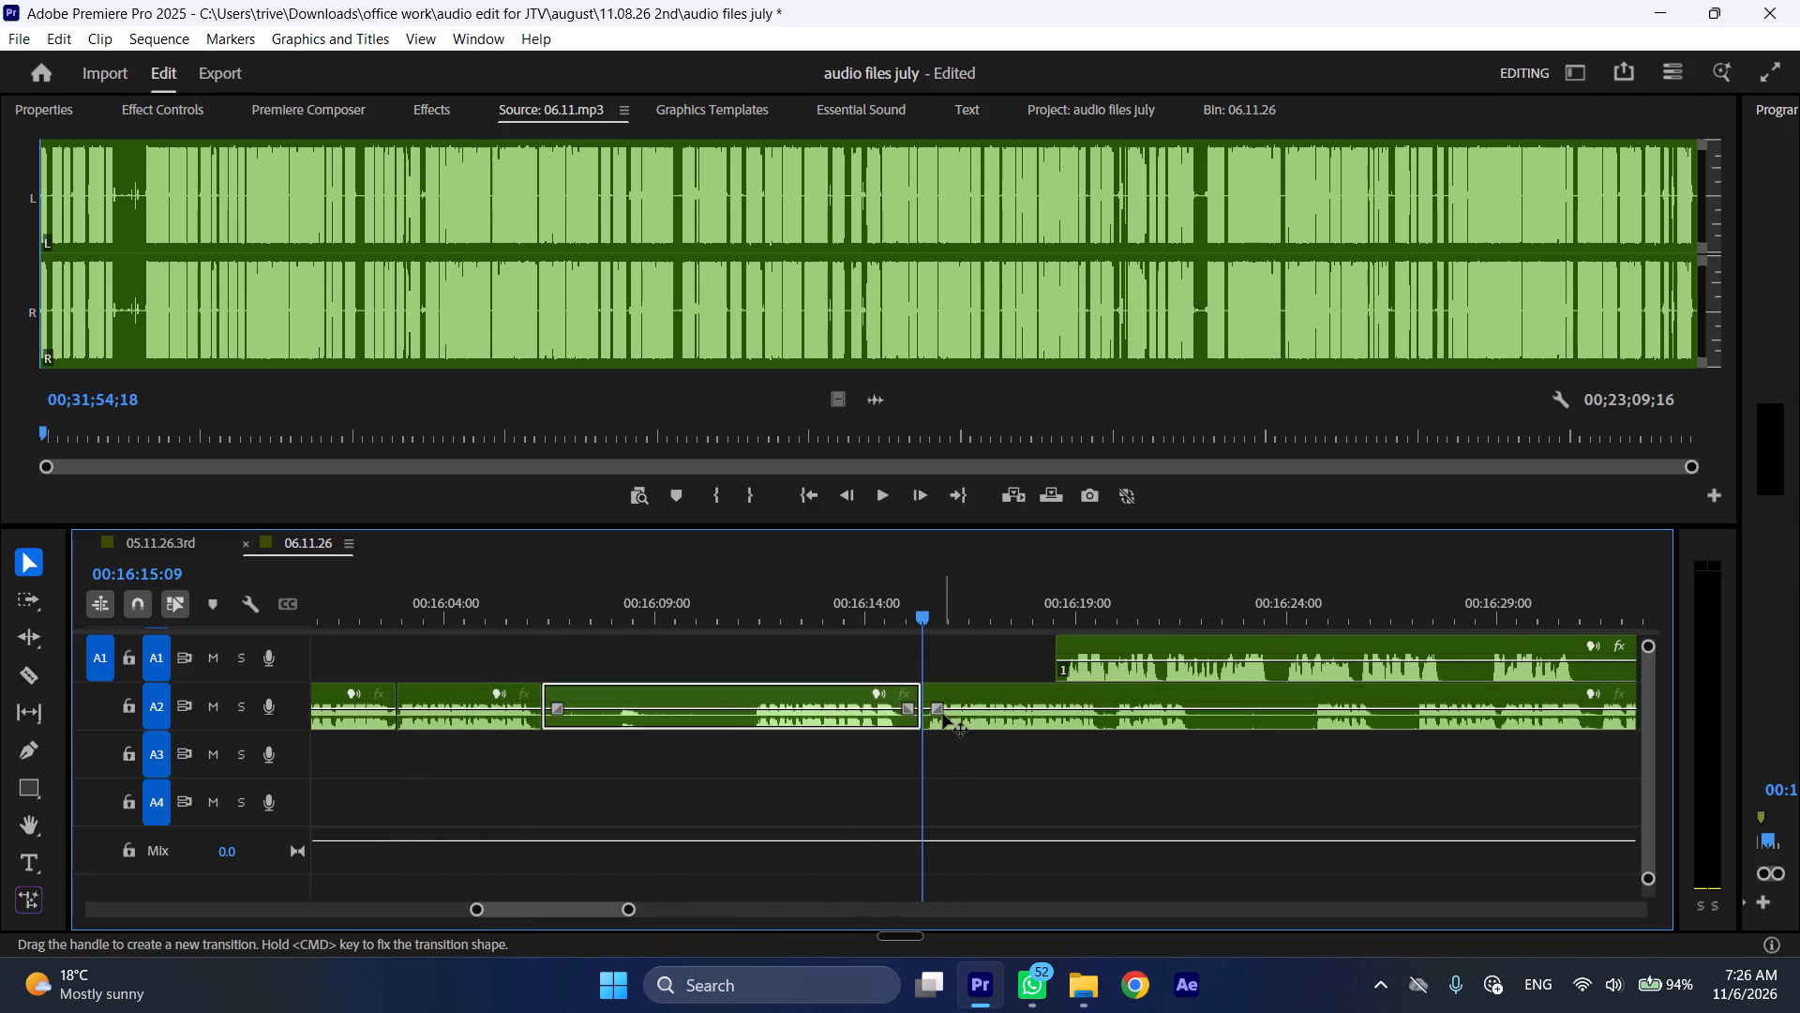
{"action": "key", "text": "ctrl+shift+d"}
Play on from the new A2 cut and move the following A1 clip later to start at about 00:16:24.
{"action": "key", "text": "space"}
{"action": "type", "text": "kl"}
{"action": "key", "text": "l"}
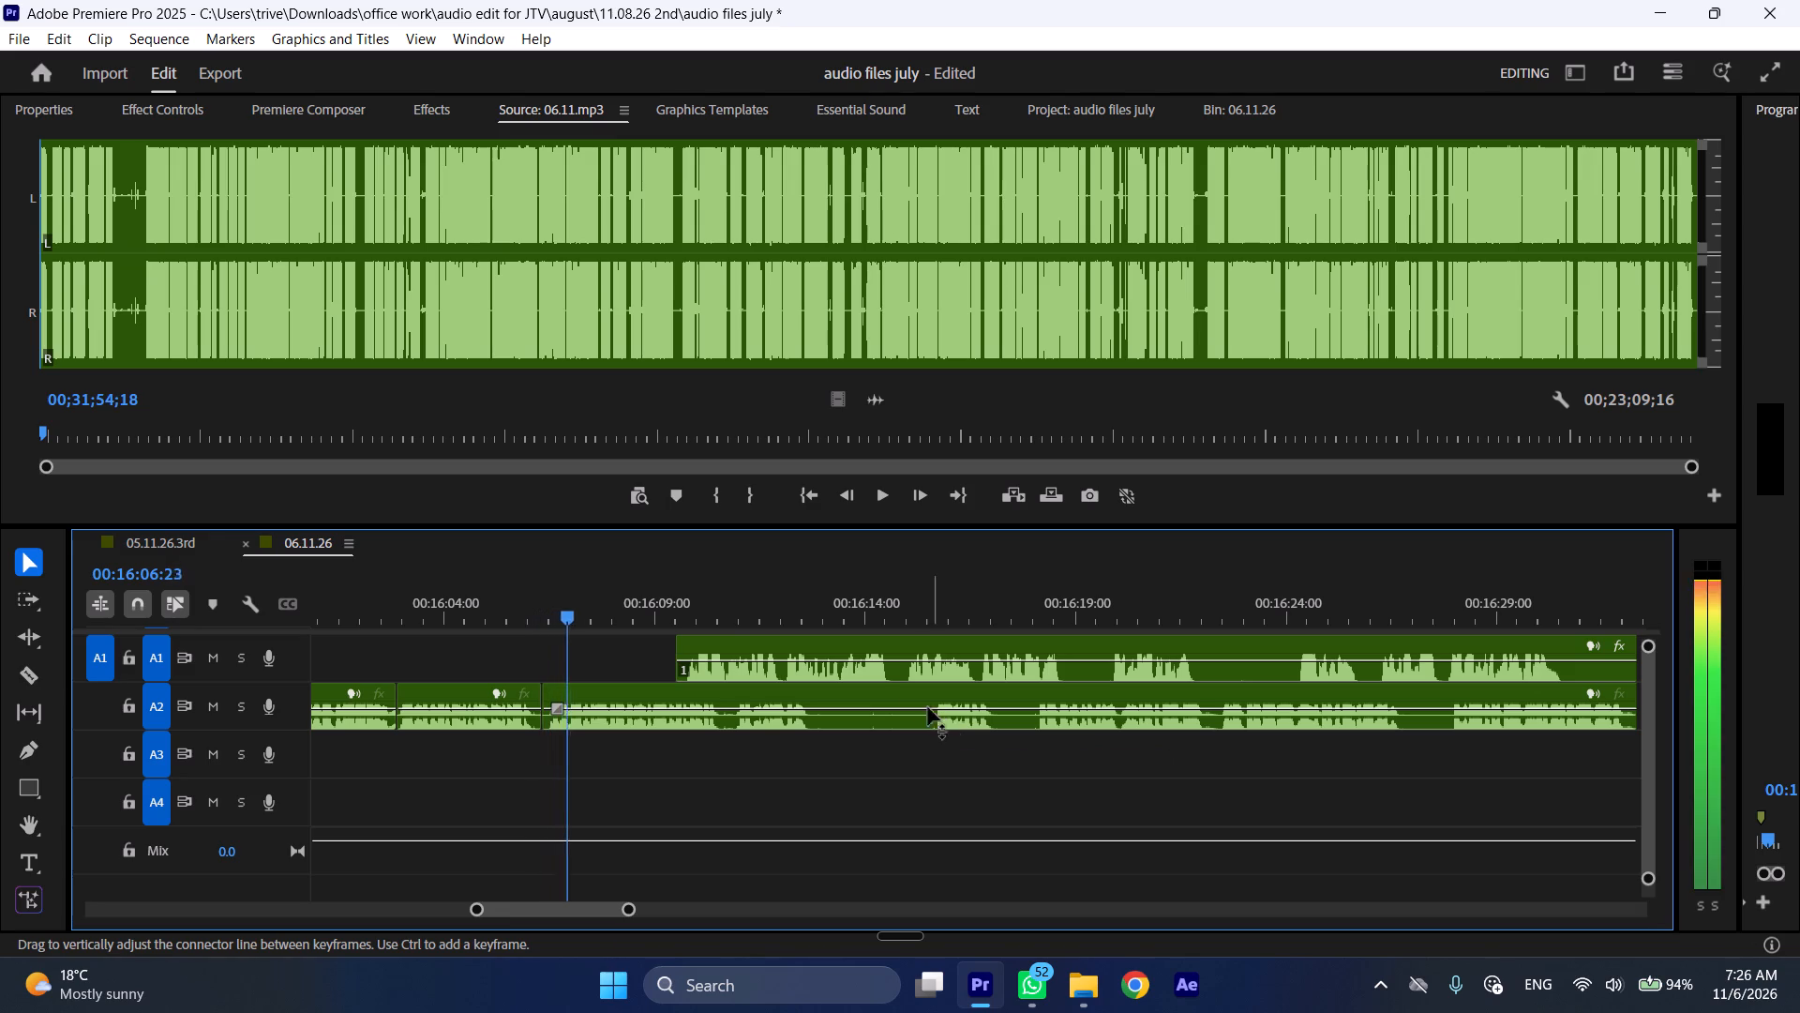
{"action": "left_click_drag", "start_coordinate": [729, 642], "coordinate": [1342, 650]}
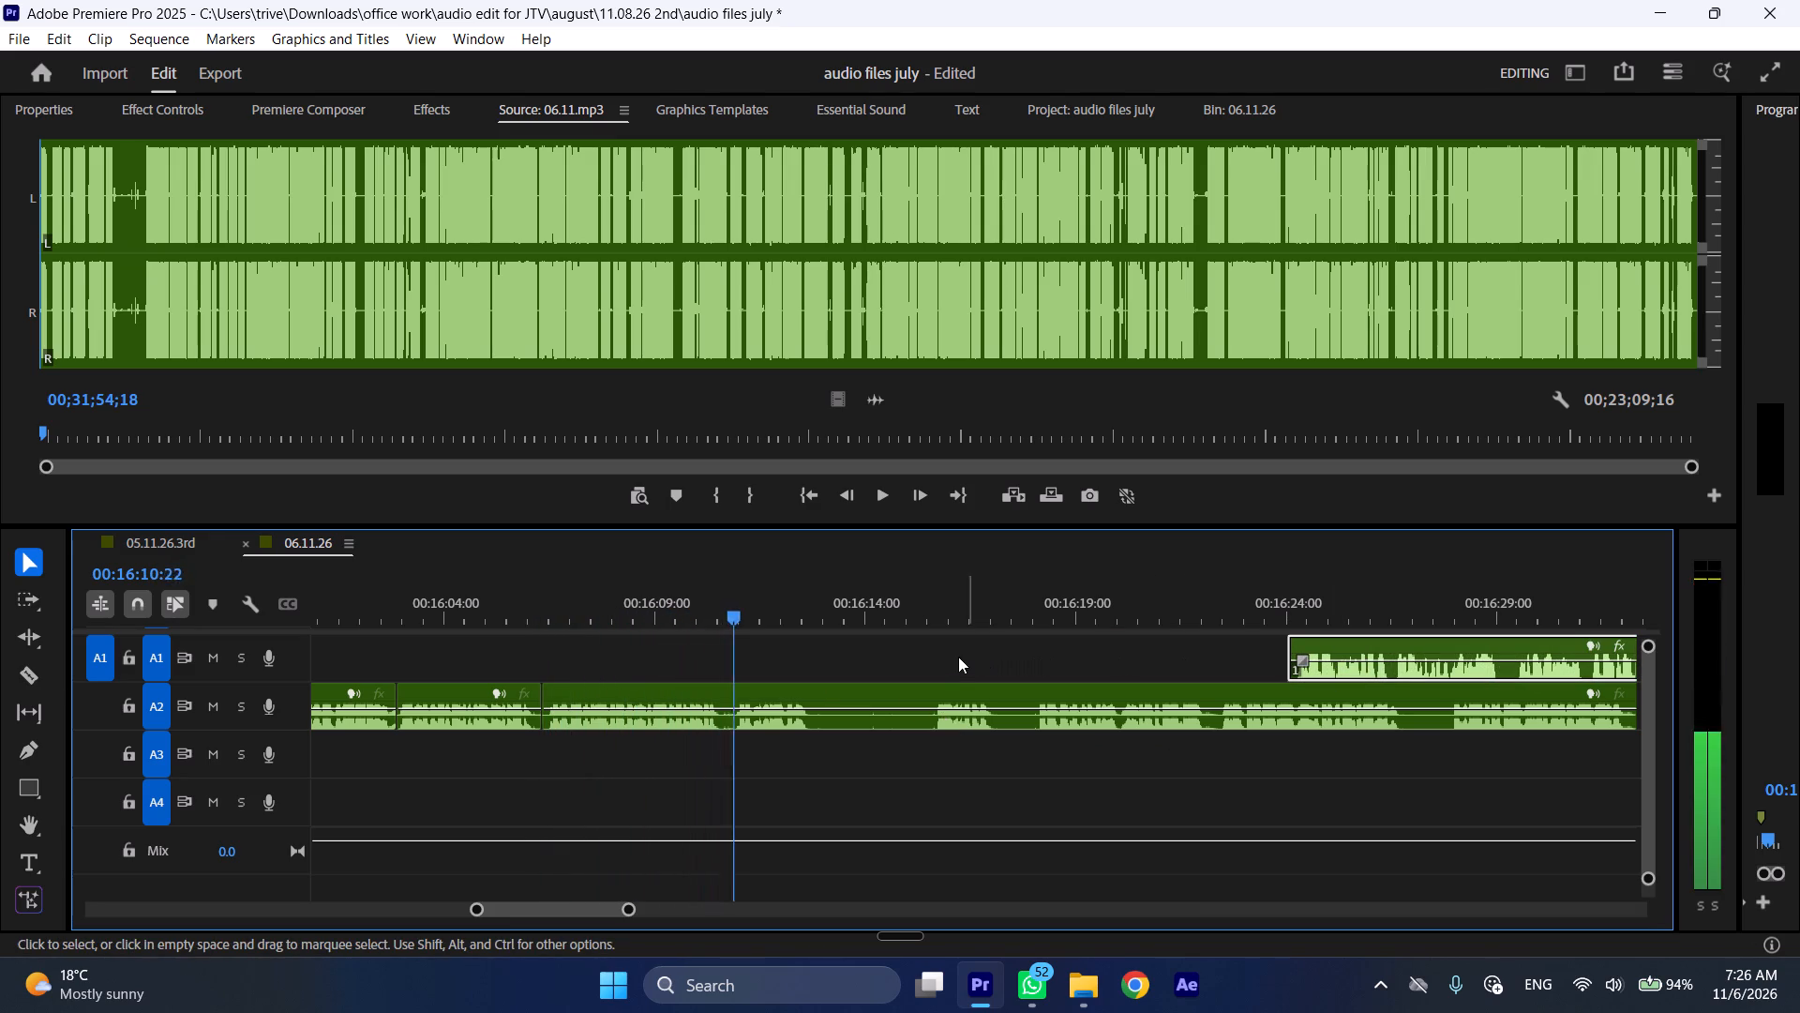
Play the A2 clip from about 00:16:11 and split it at 00:16:12:20.
{"action": "left_click", "coordinate": [752, 603]}
{"action": "key", "text": "space"}
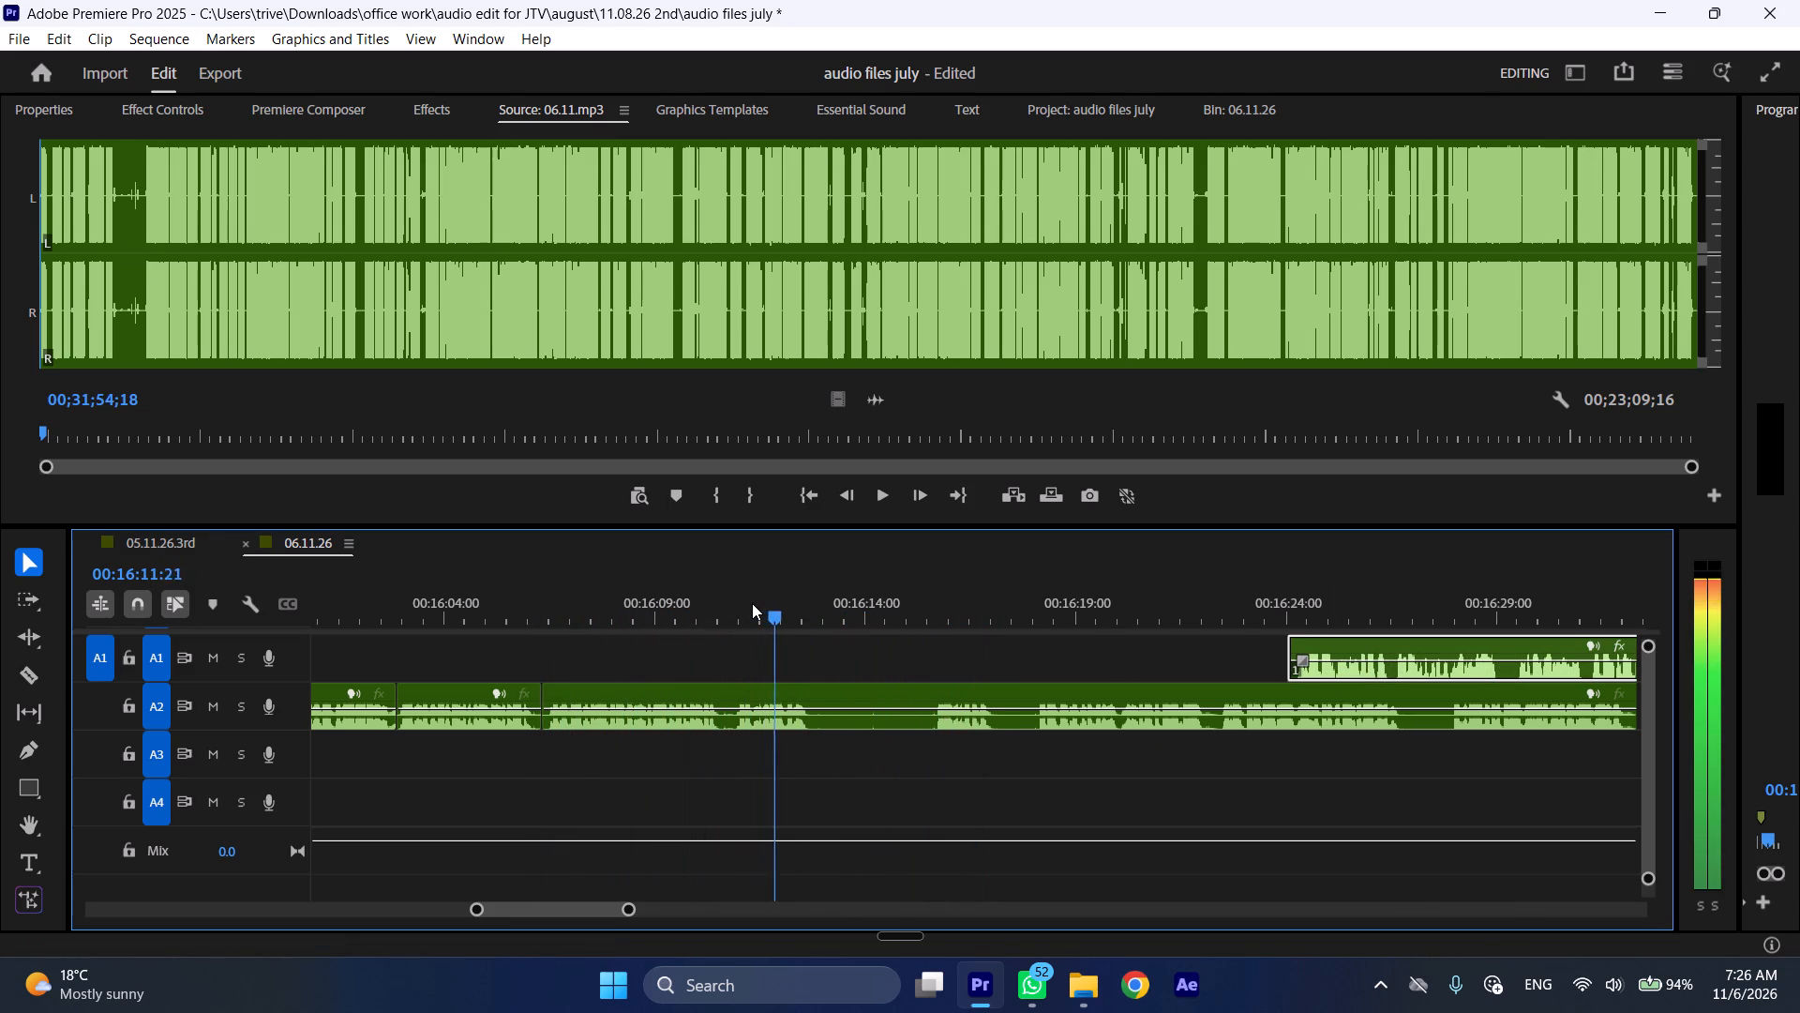
{"action": "key", "text": "space"}
{"action": "key", "text": "space"}
{"action": "key", "text": "space"}
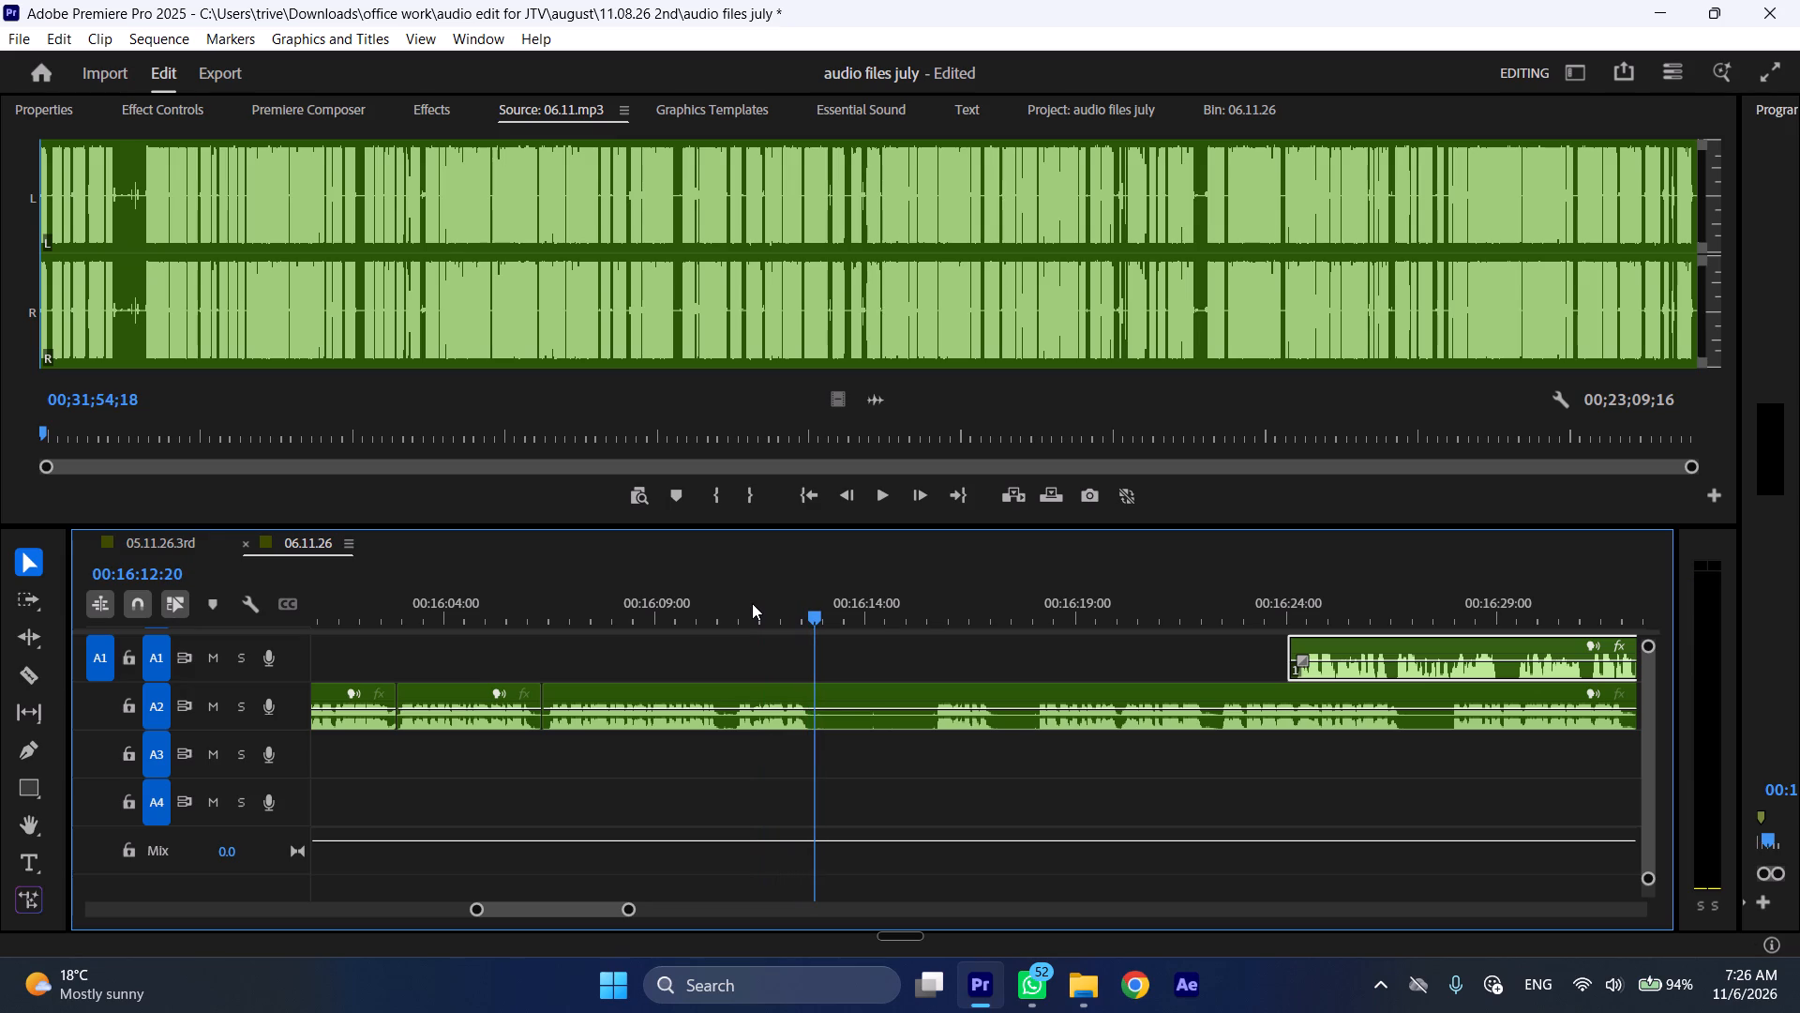
{"action": "type", "text": "C"}
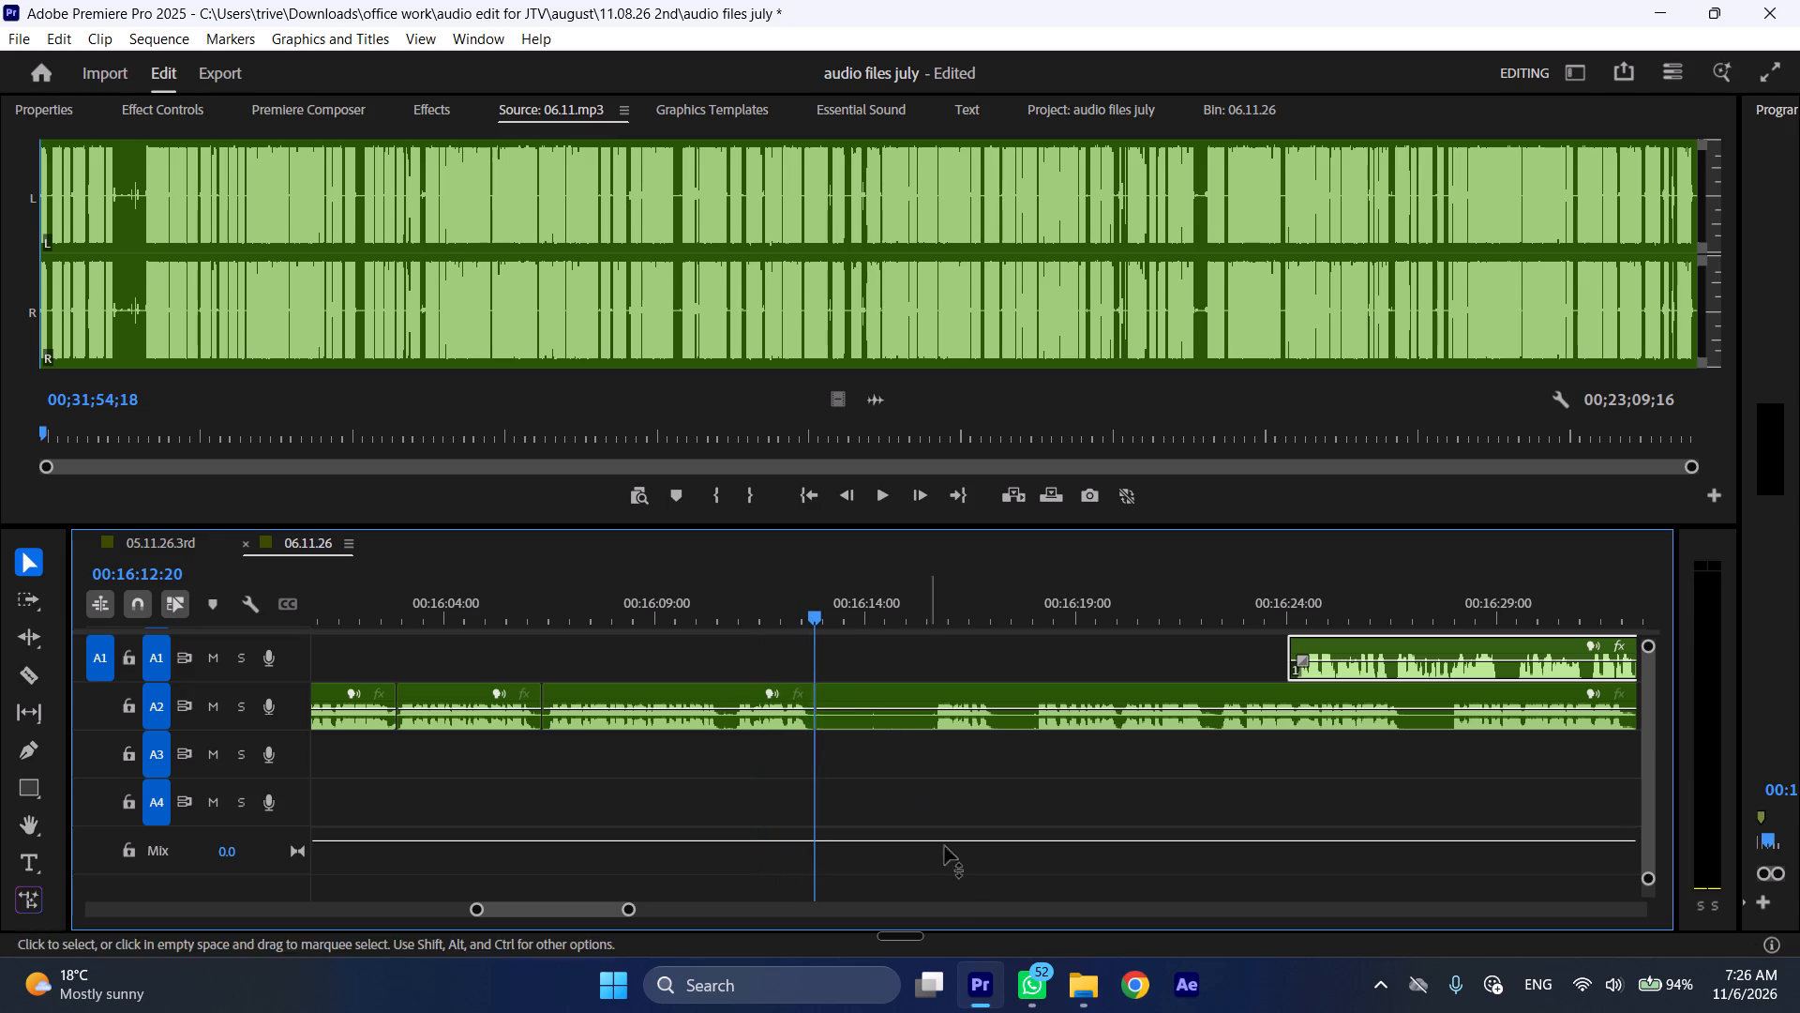
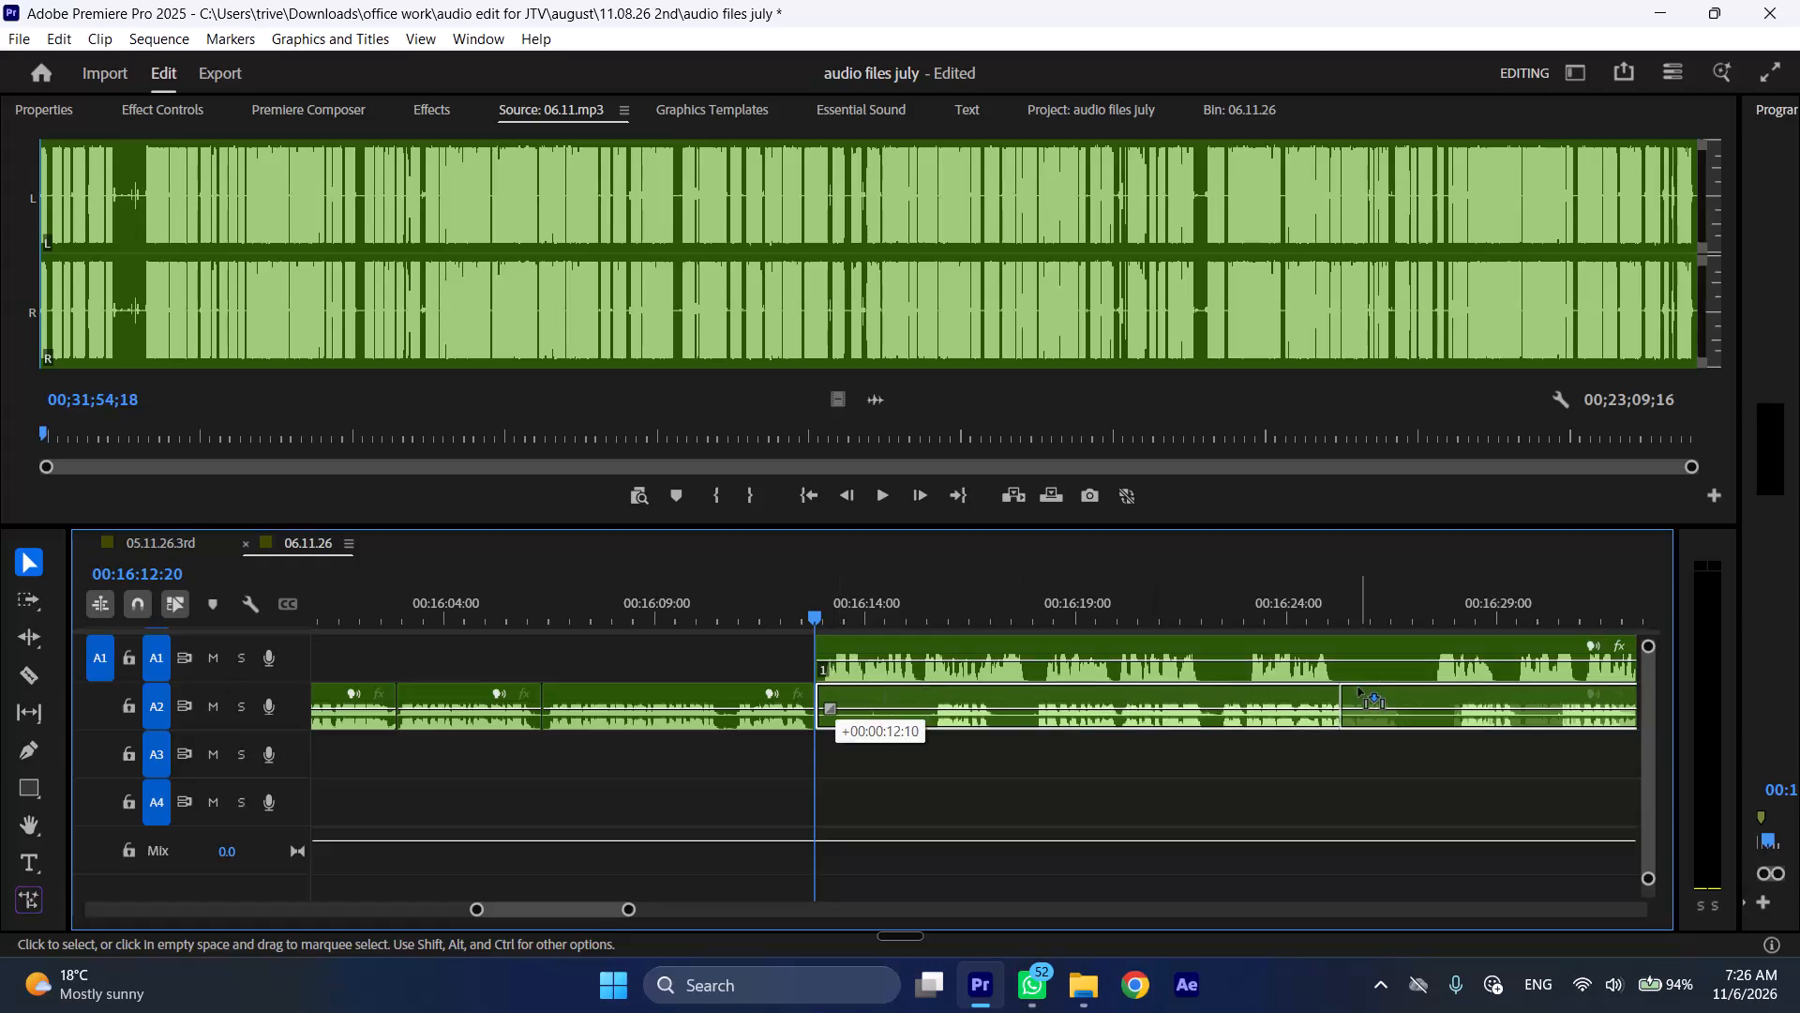
Play on from 00:16:12:20 and move the following A2 clip later to start at about 00:16:28.
{"action": "key", "text": "space"}
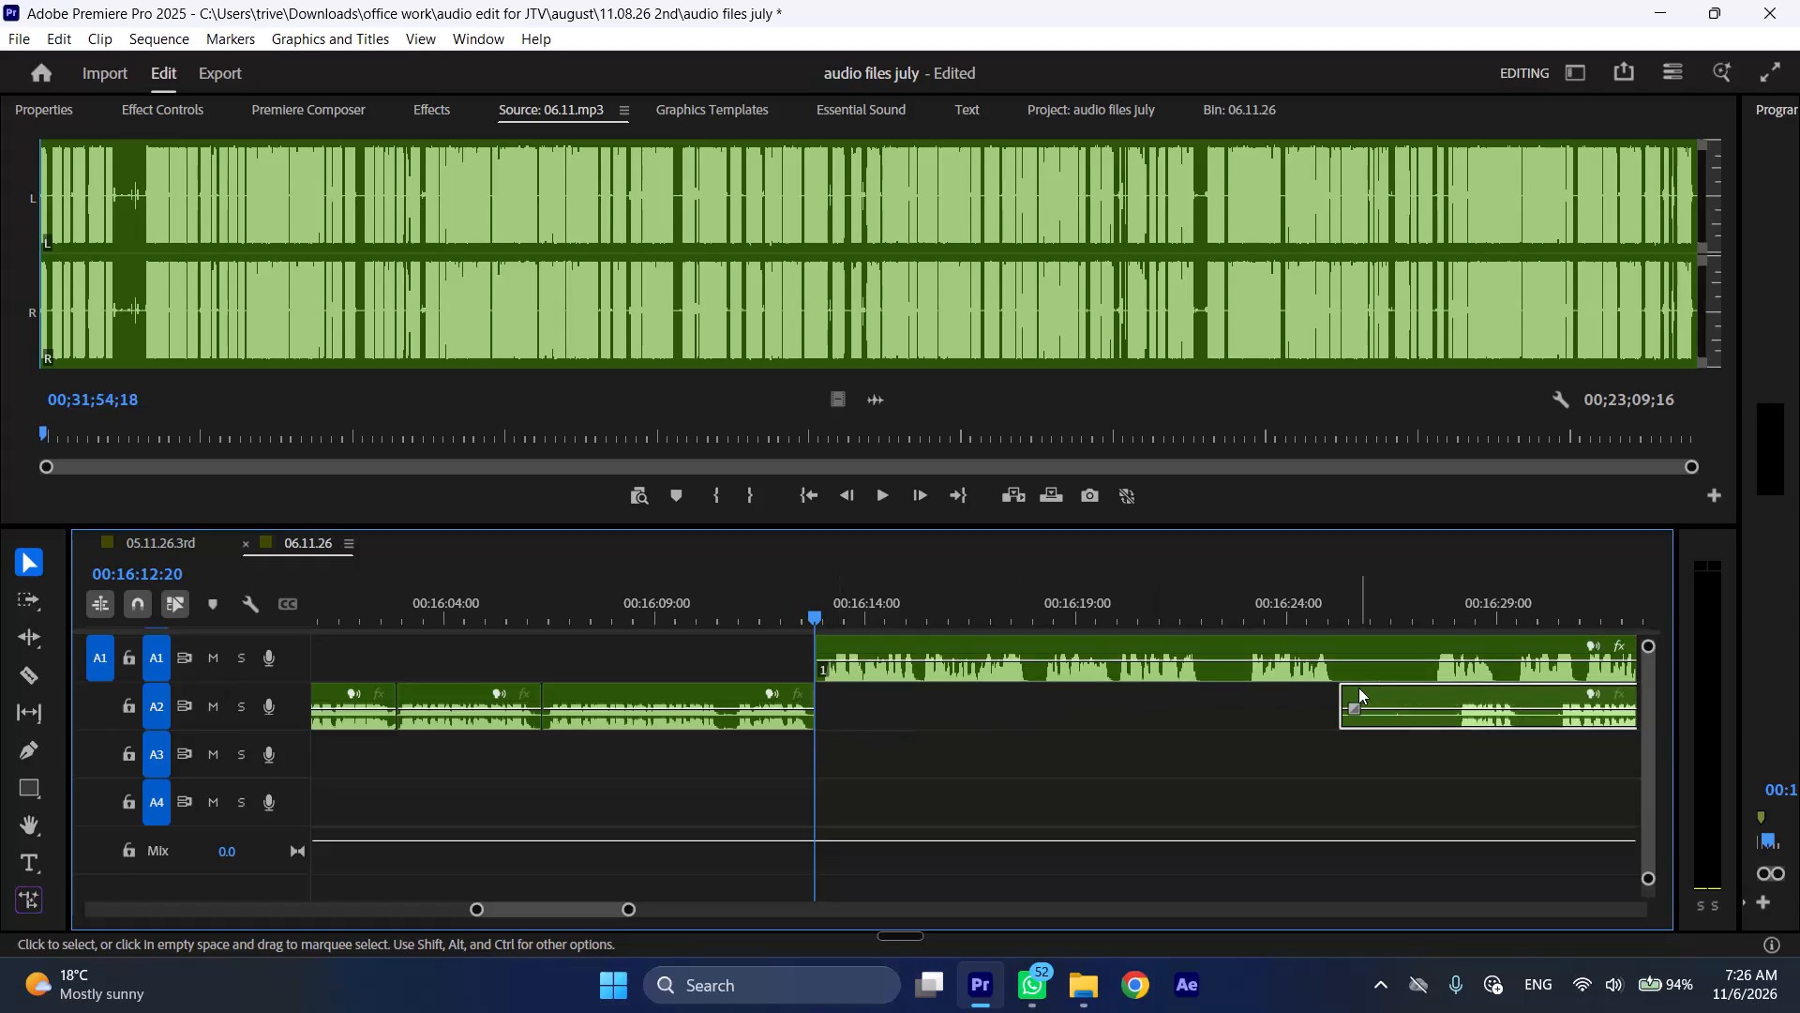
{"action": "key", "text": "l"}
{"action": "scroll", "coordinate": [907, 762], "scroll_direction": "down", "scroll_amount": 6}
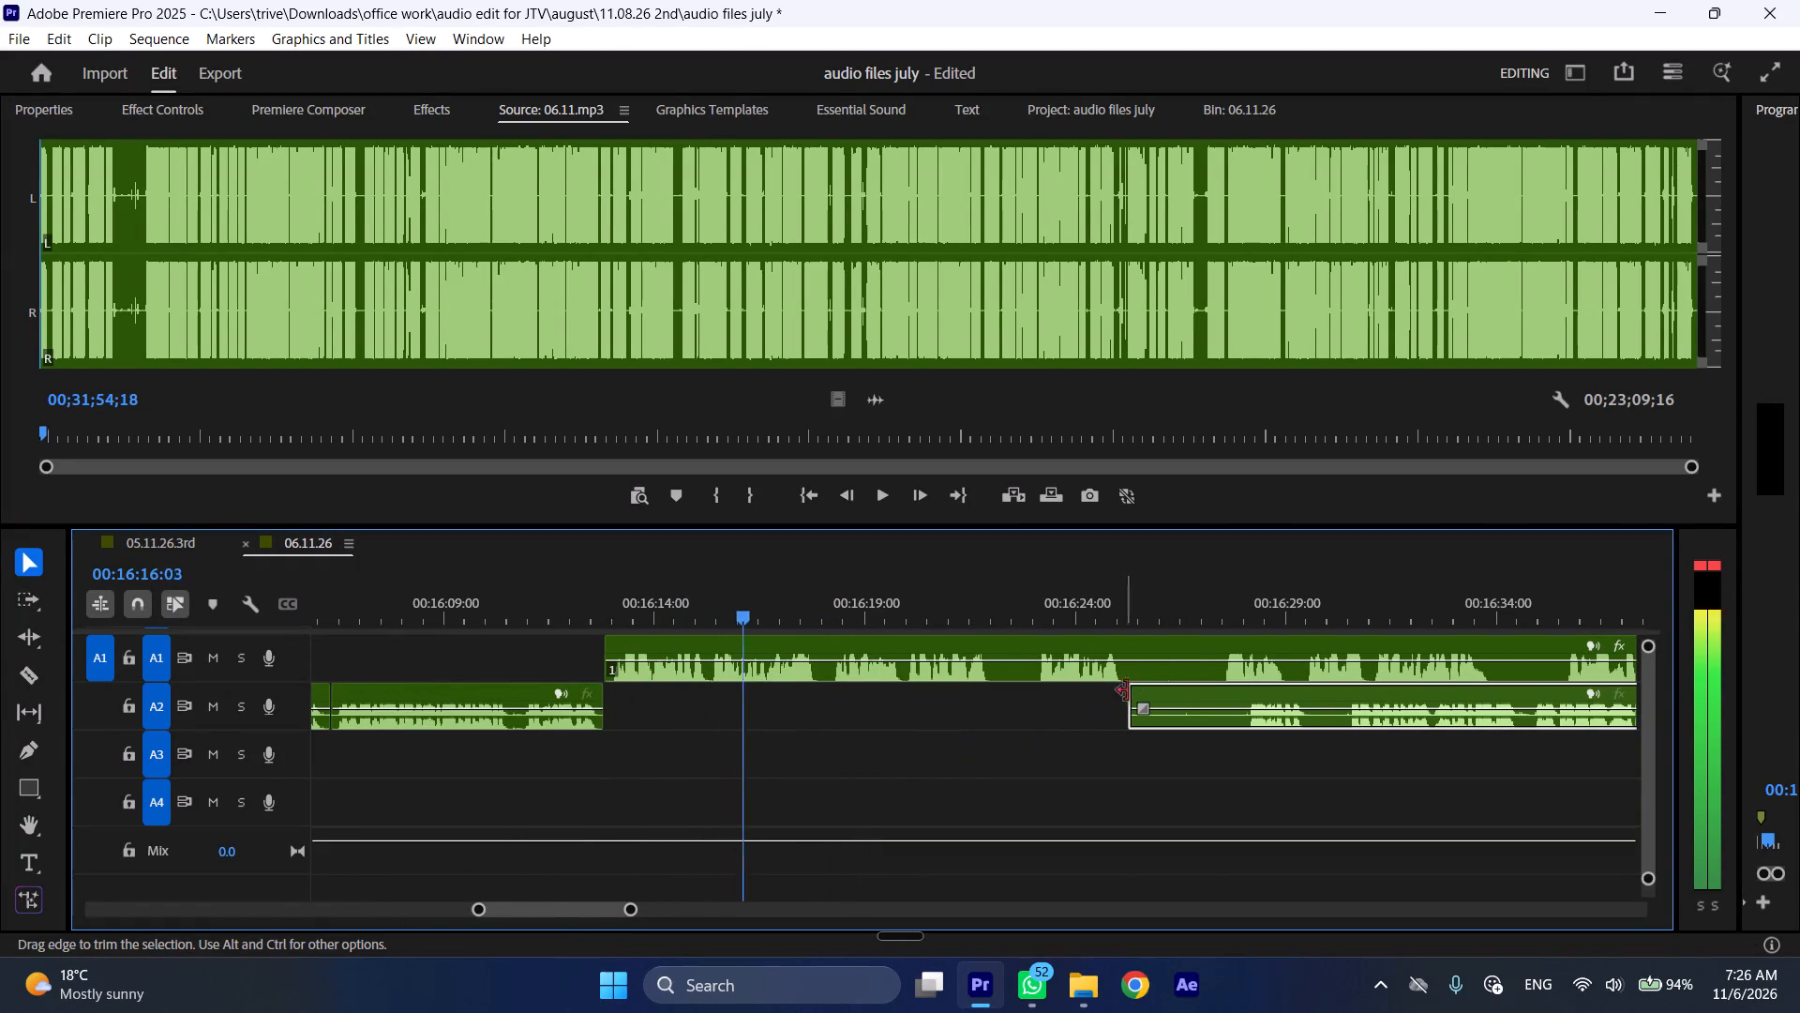
{"action": "left_click_drag", "start_coordinate": [1145, 688], "coordinate": [1253, 699]}
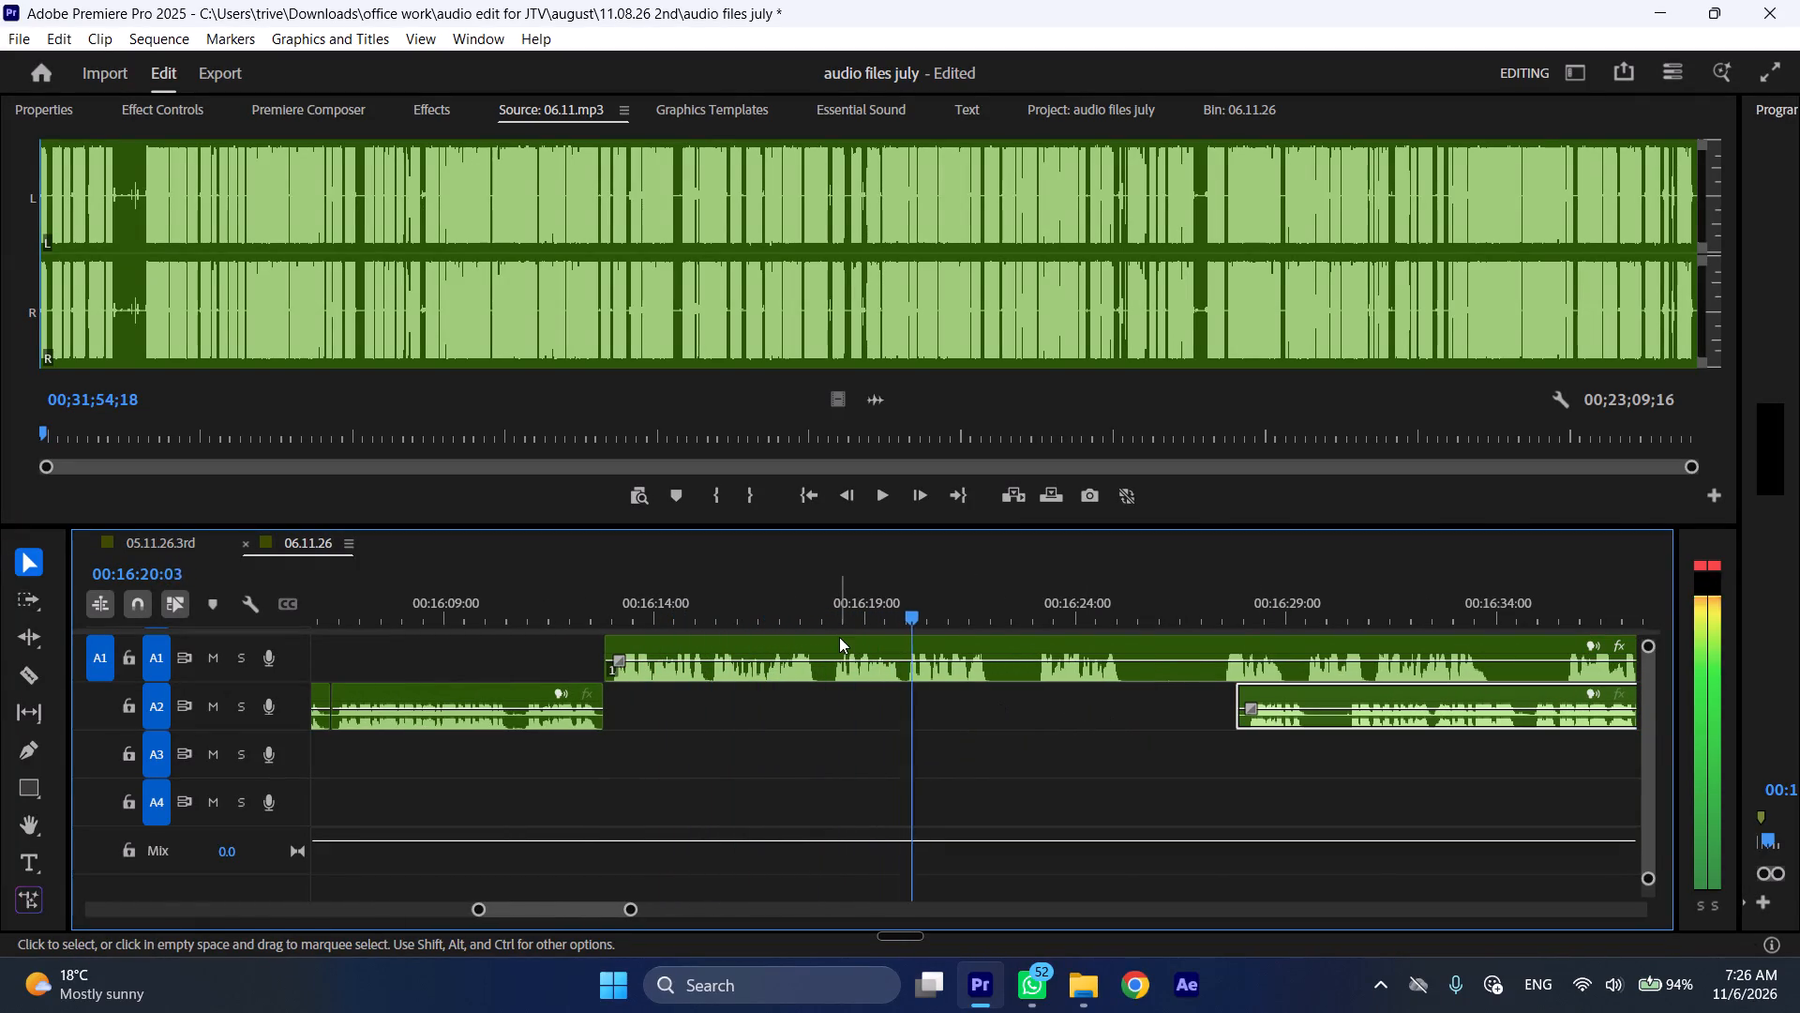
Stop playback and split the A1 clip at 00:16:22:04.
{"action": "key", "text": "space"}
{"action": "type", "text": "C"}
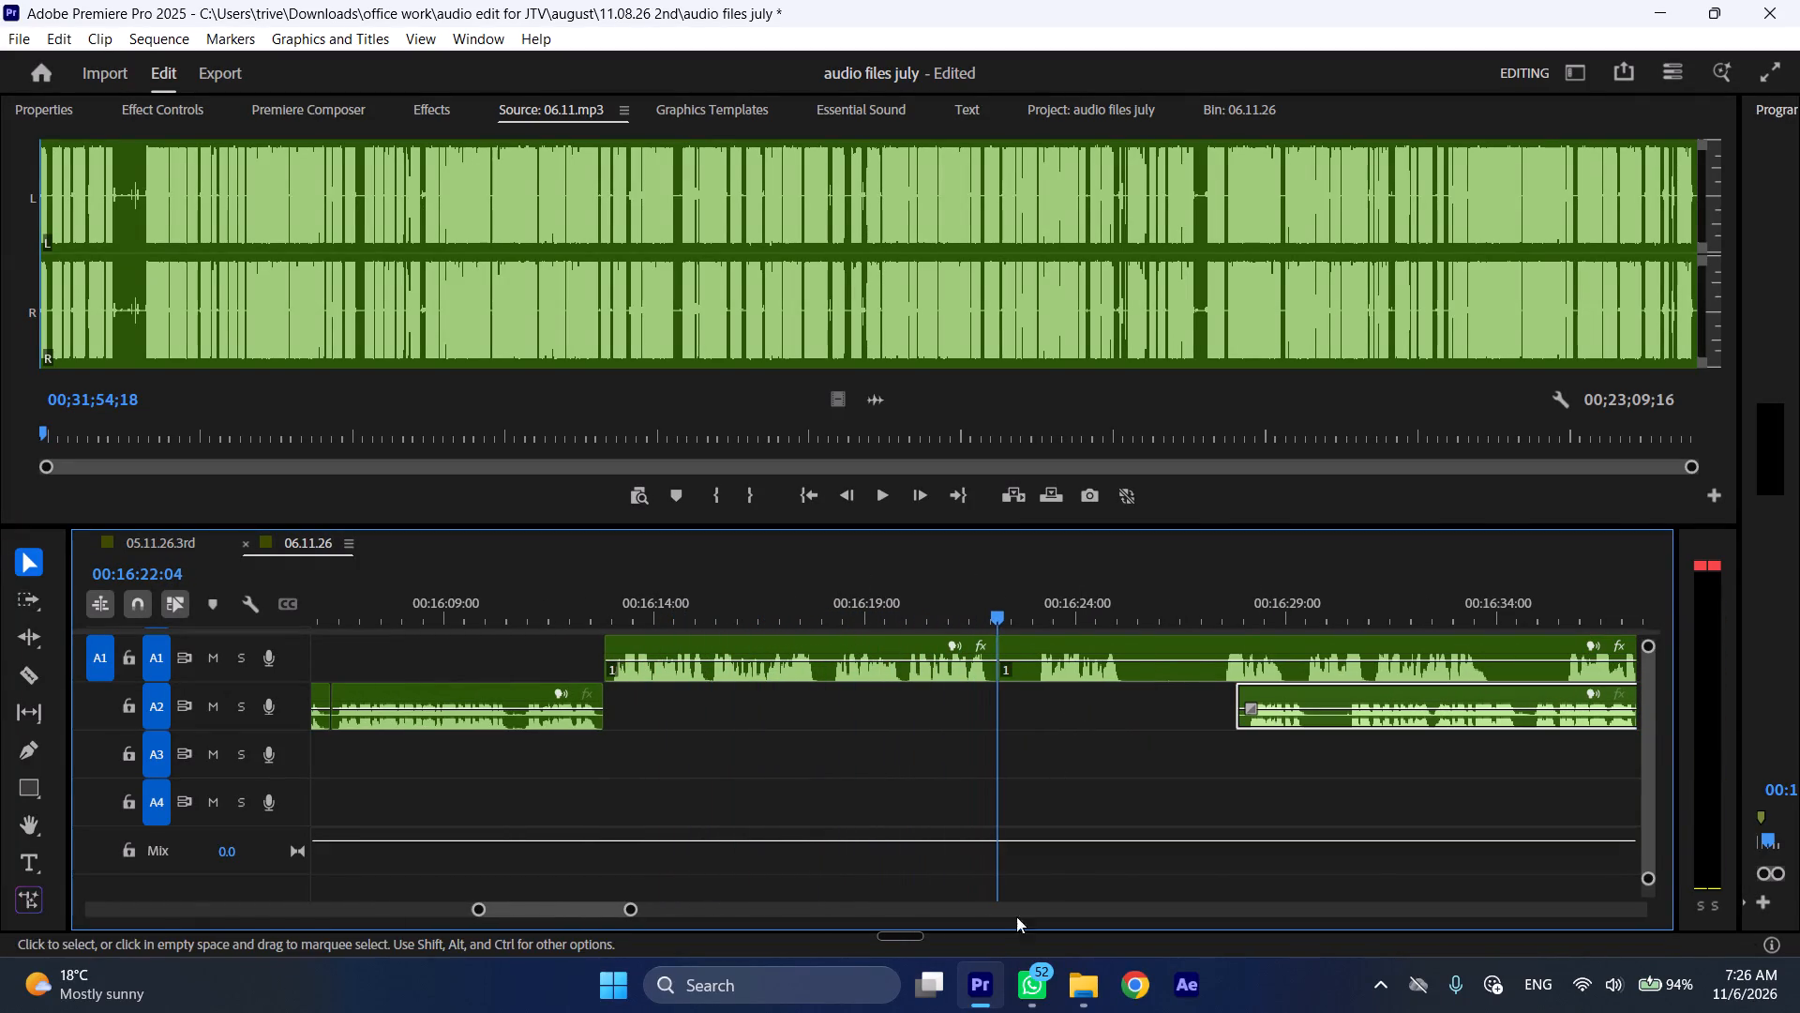
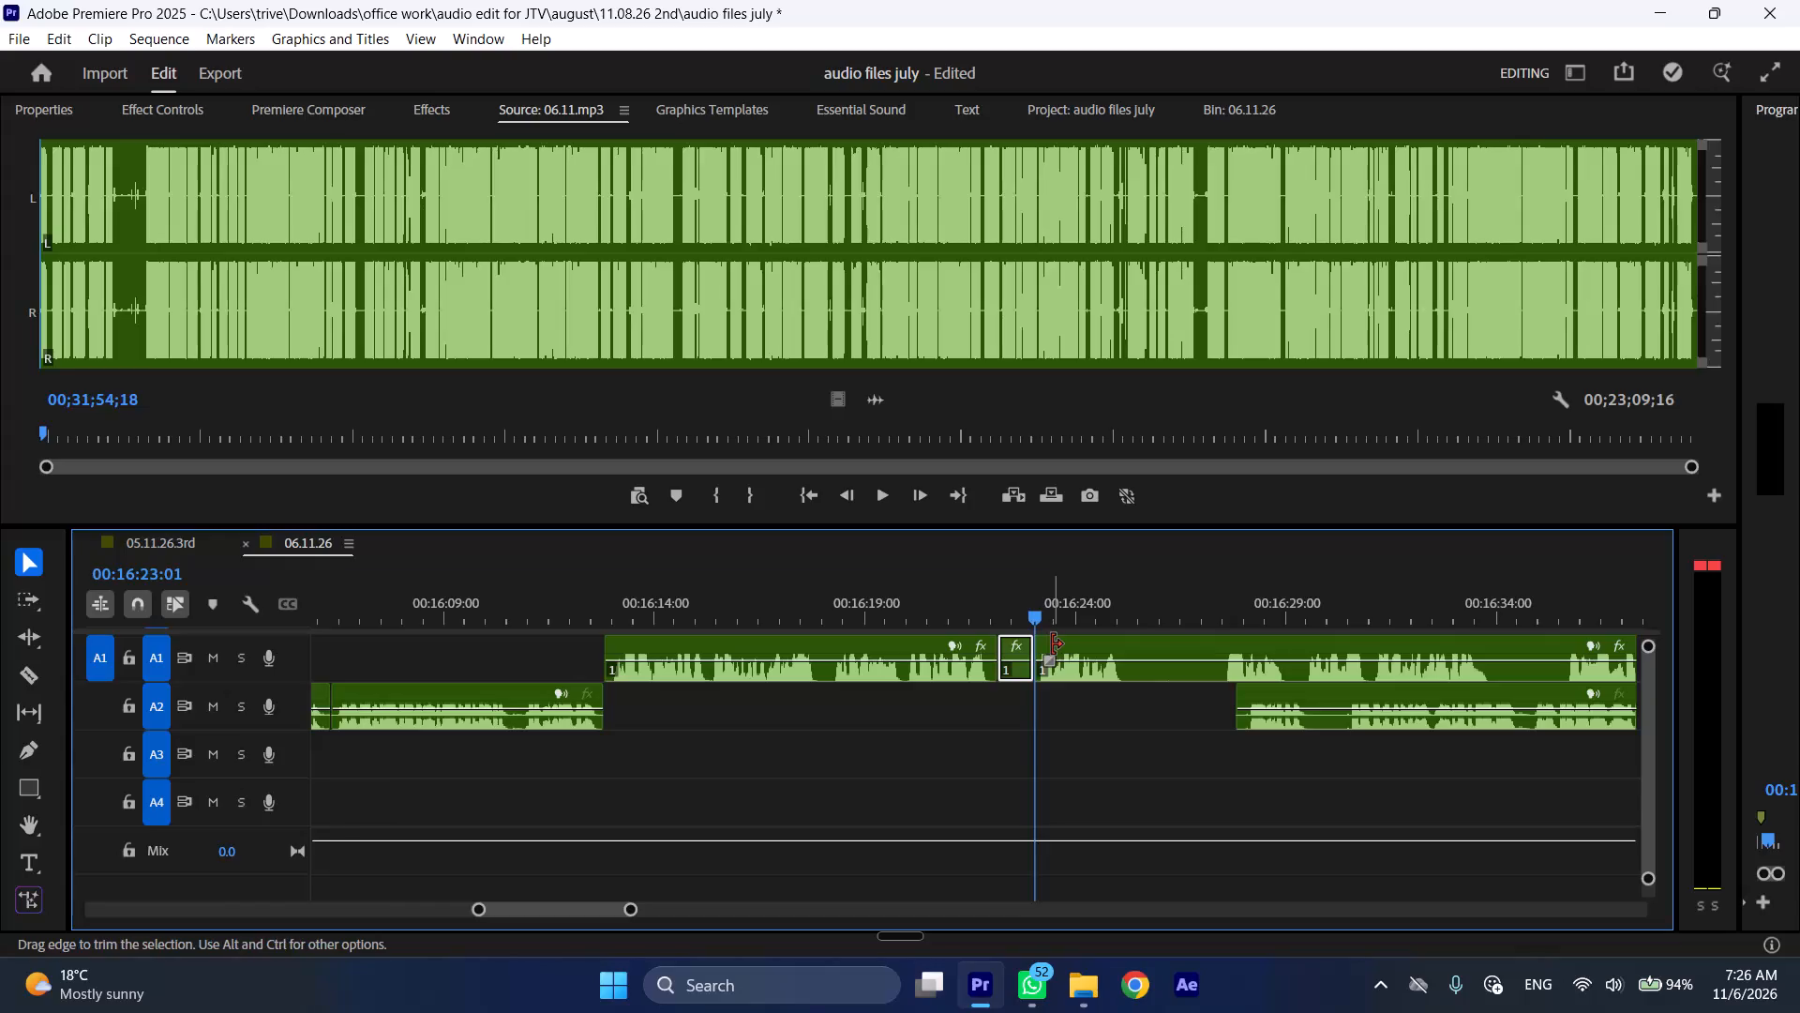
Ripple delete the short selected A1 section between 00:16:22:04 and 00:16:23:01.
{"action": "key", "text": "ctrl+shift+d"}
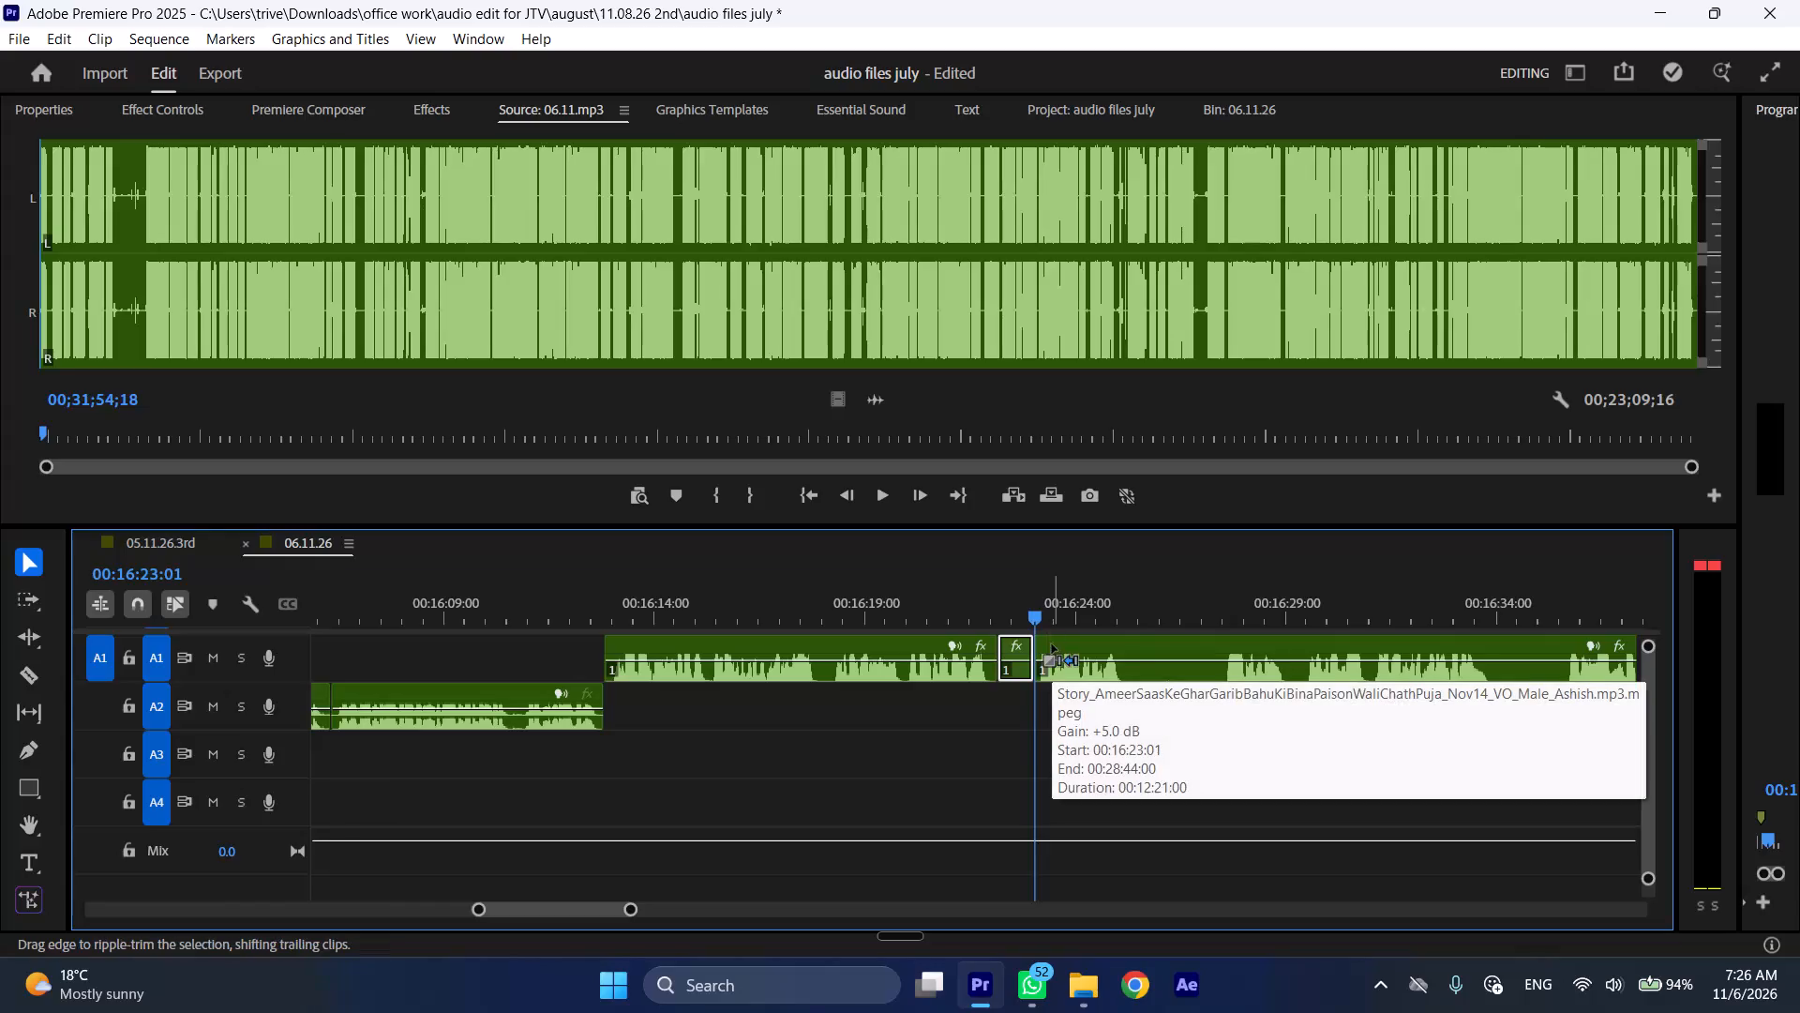
Play on past the join and split the A1 clip after the speech at 00:16:24:08.
{"action": "key", "text": "space"}
{"action": "type", "text": "l"}
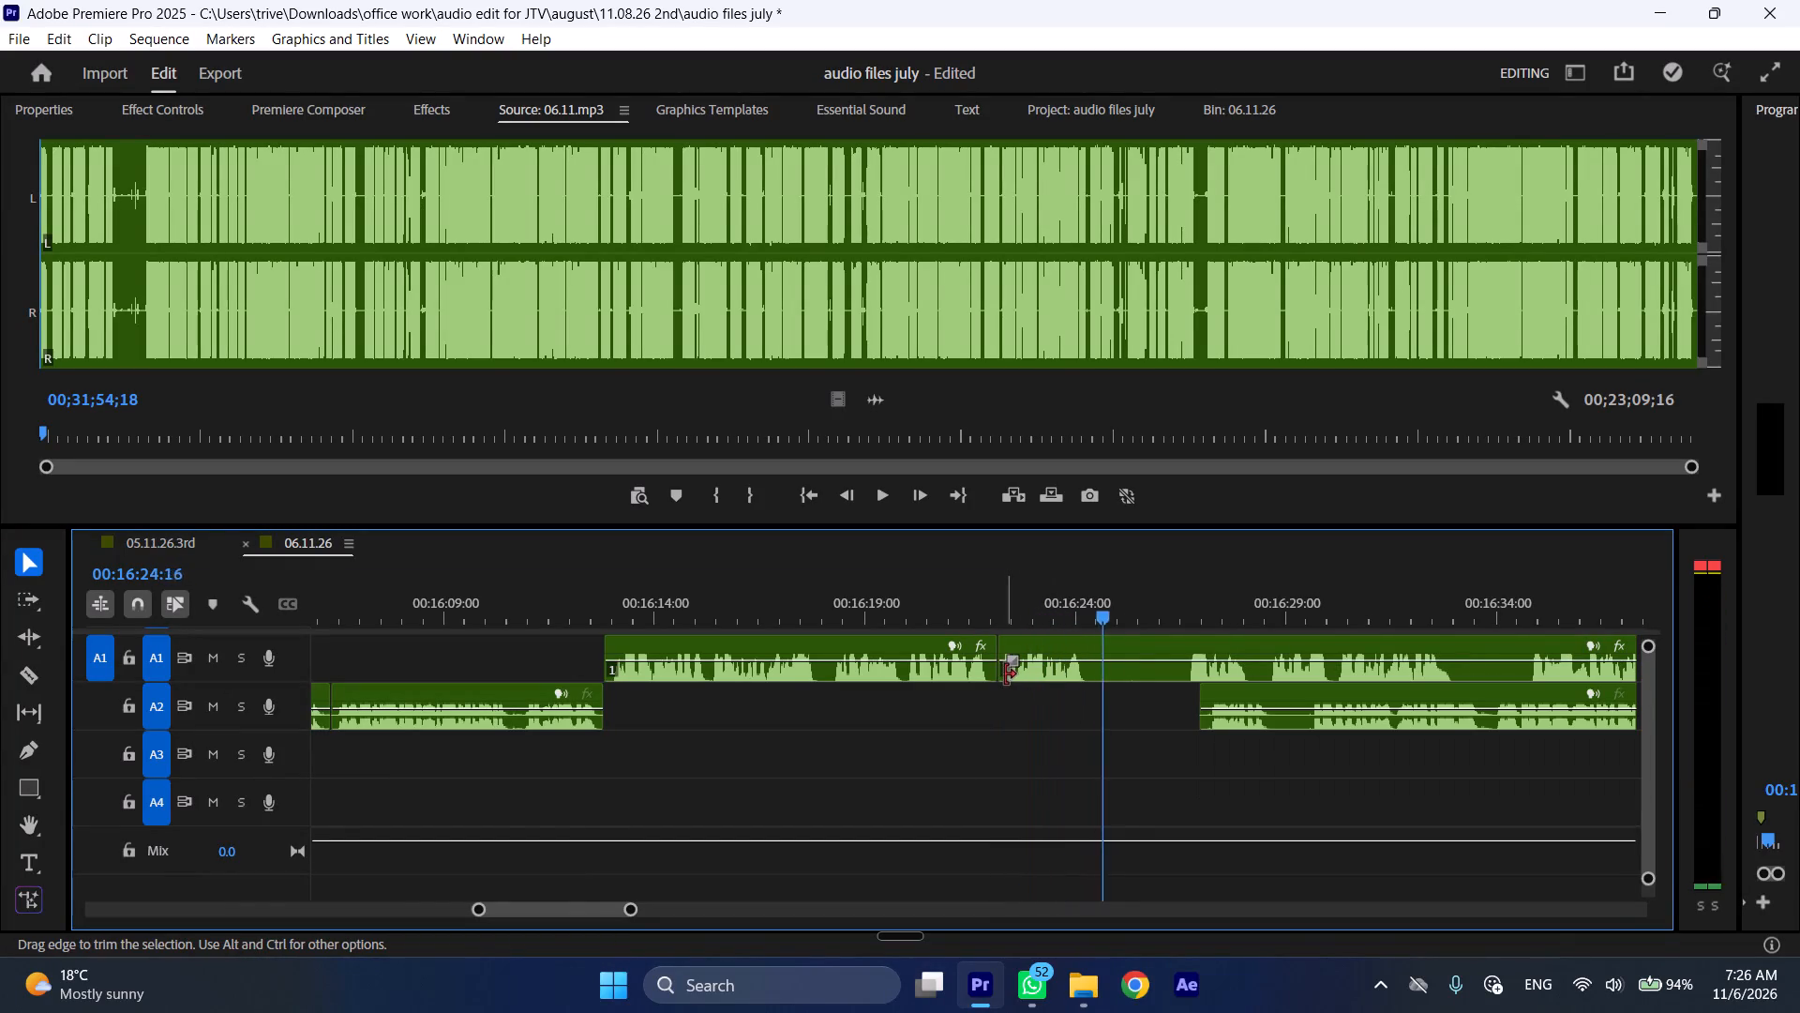
{"action": "left_click", "coordinate": [1092, 628]}
{"action": "left_click", "coordinate": [1092, 609]}
{"action": "key", "text": "shift+c"}
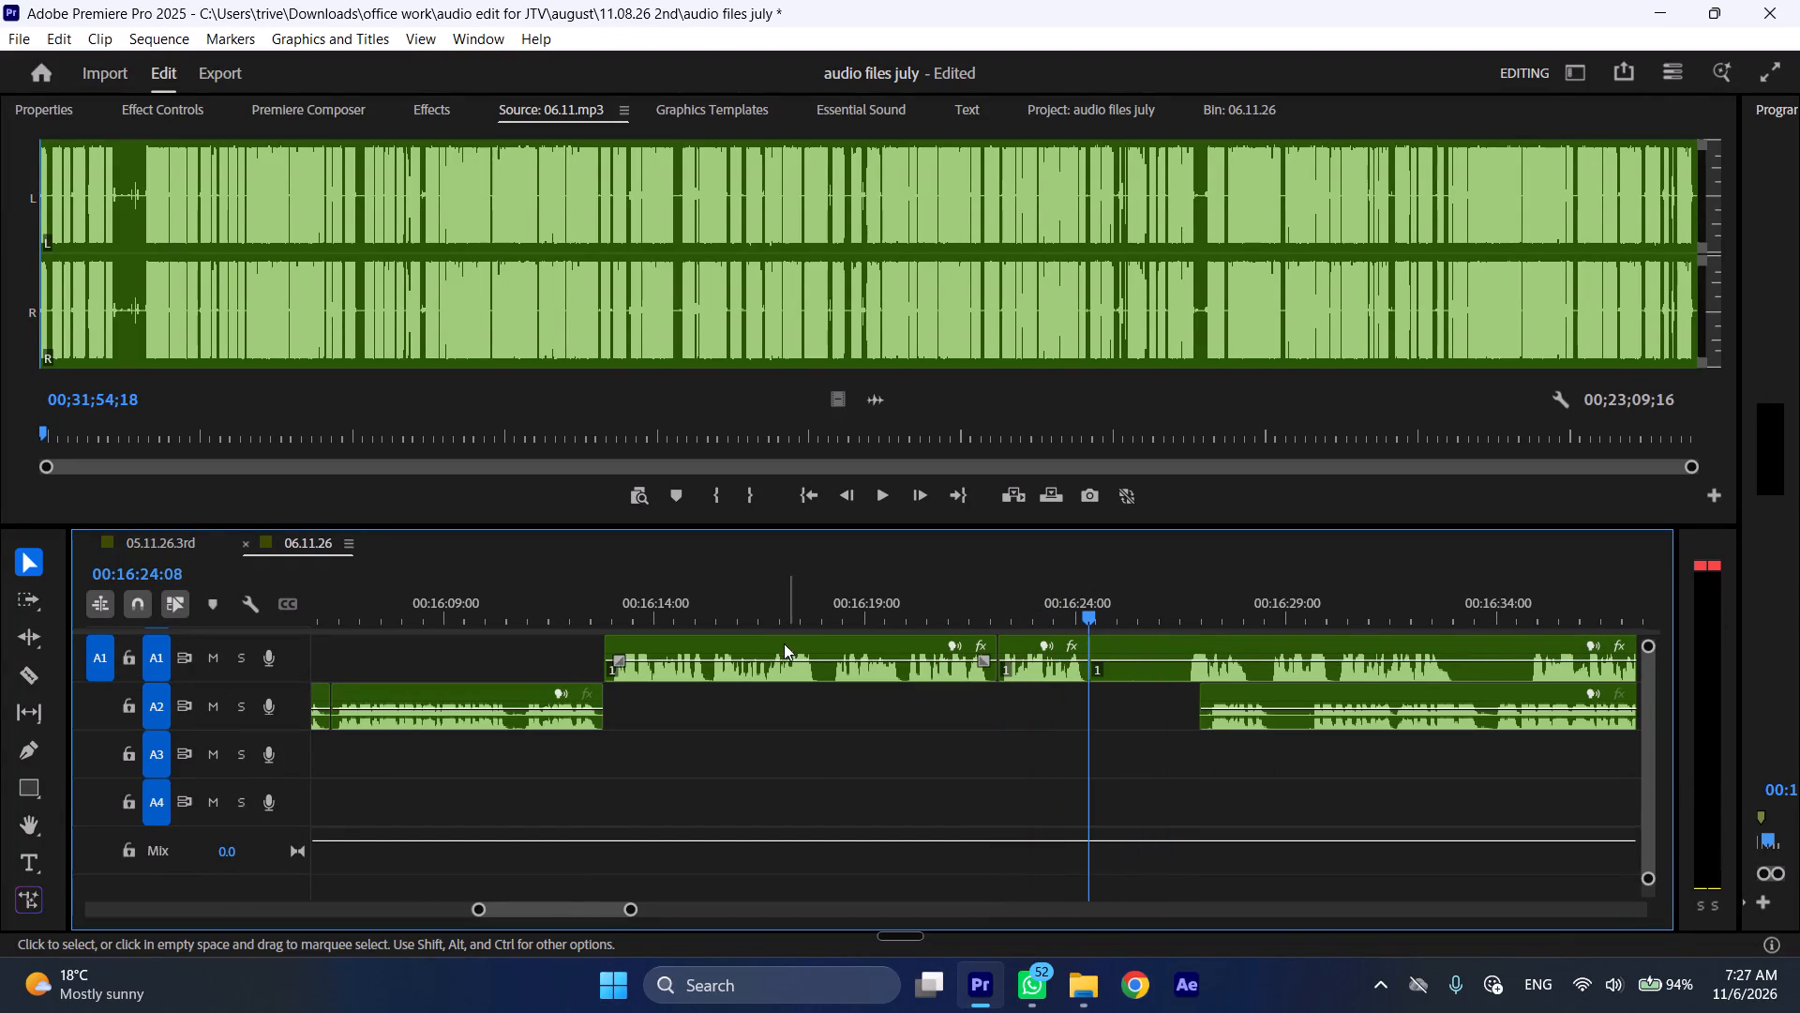
Split the A1 clip at about 00:16:18:00 and at 00:16:18:05, and ripple delete the short section between the cuts.
{"action": "left_click_drag", "start_coordinate": [822, 604], "coordinate": [832, 604]}
{"action": "key", "text": "shift+c"}
{"action": "left_click", "coordinate": [865, 667]}
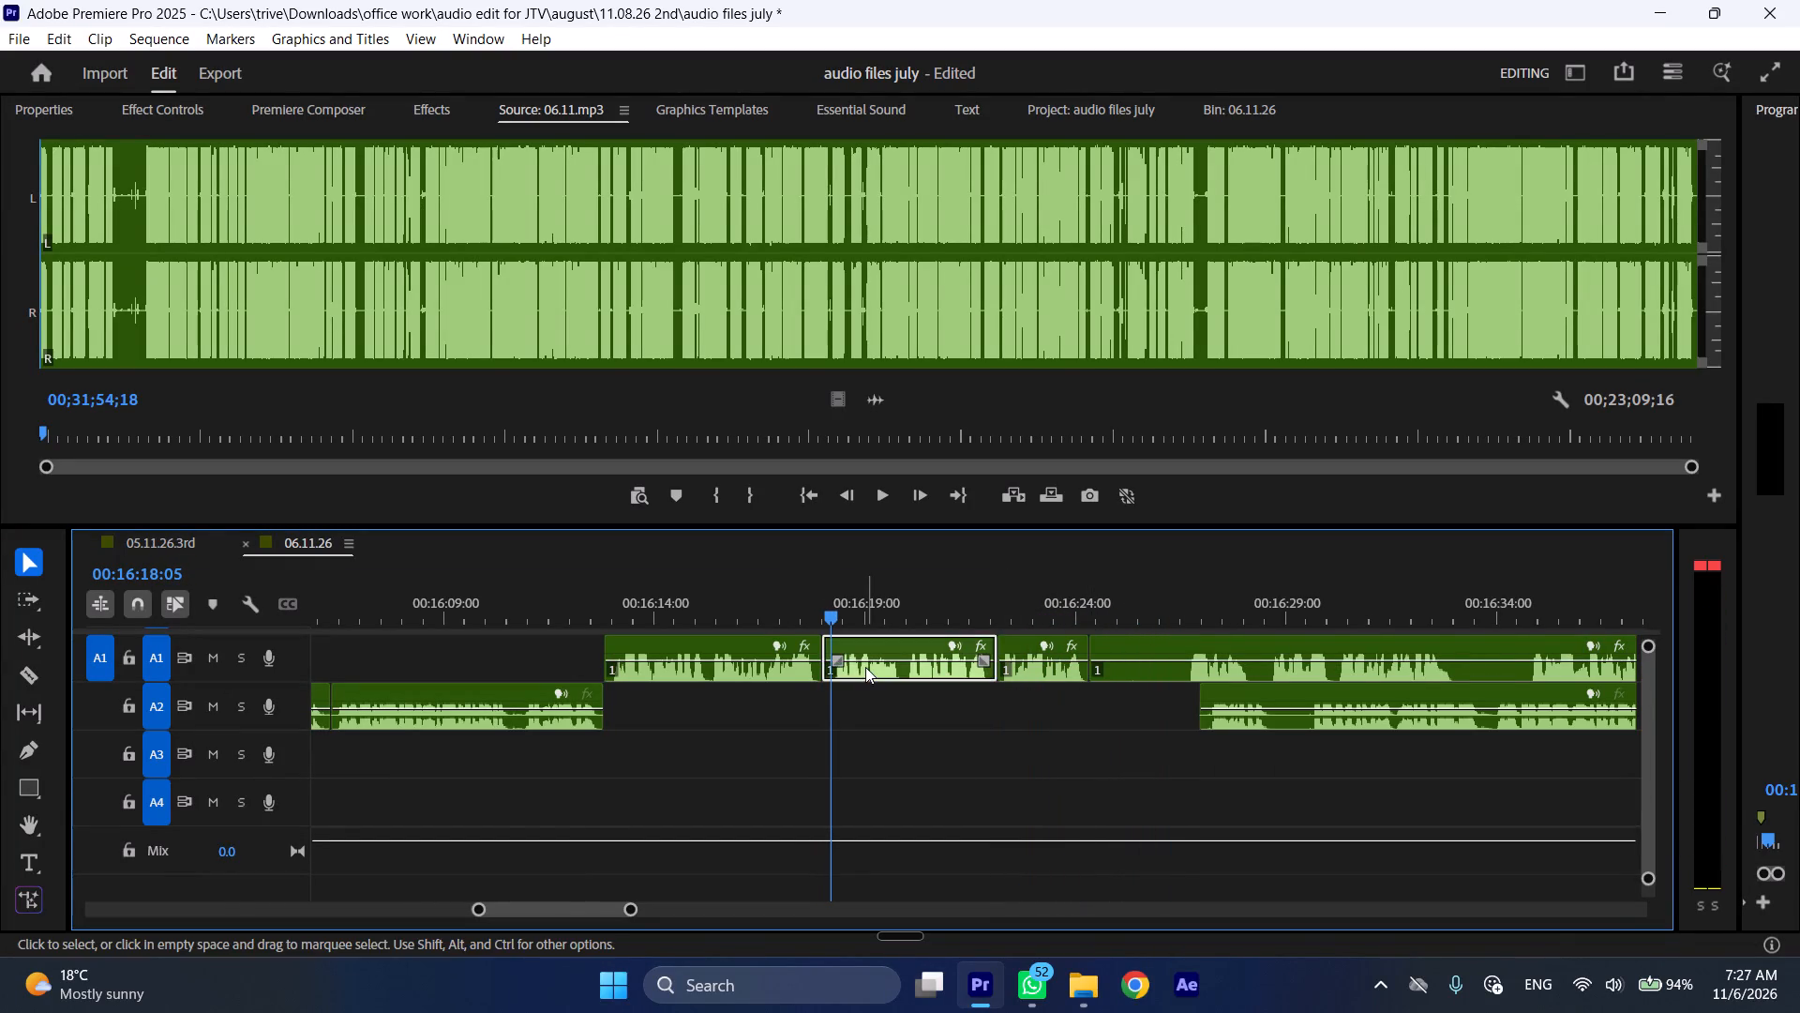
{"action": "key", "text": "shift+c"}
{"action": "key", "text": "ctrl+shift+d"}
Move the A2 clip earlier to the A1 cut near 00:16:24:02, and the A1 clip after that cut later to about 00:16:46.
{"action": "left_click_drag", "start_coordinate": [1255, 694], "coordinate": [1141, 697]}
{"action": "scroll", "coordinate": [1148, 664], "scroll_direction": "down", "scroll_amount": 16}
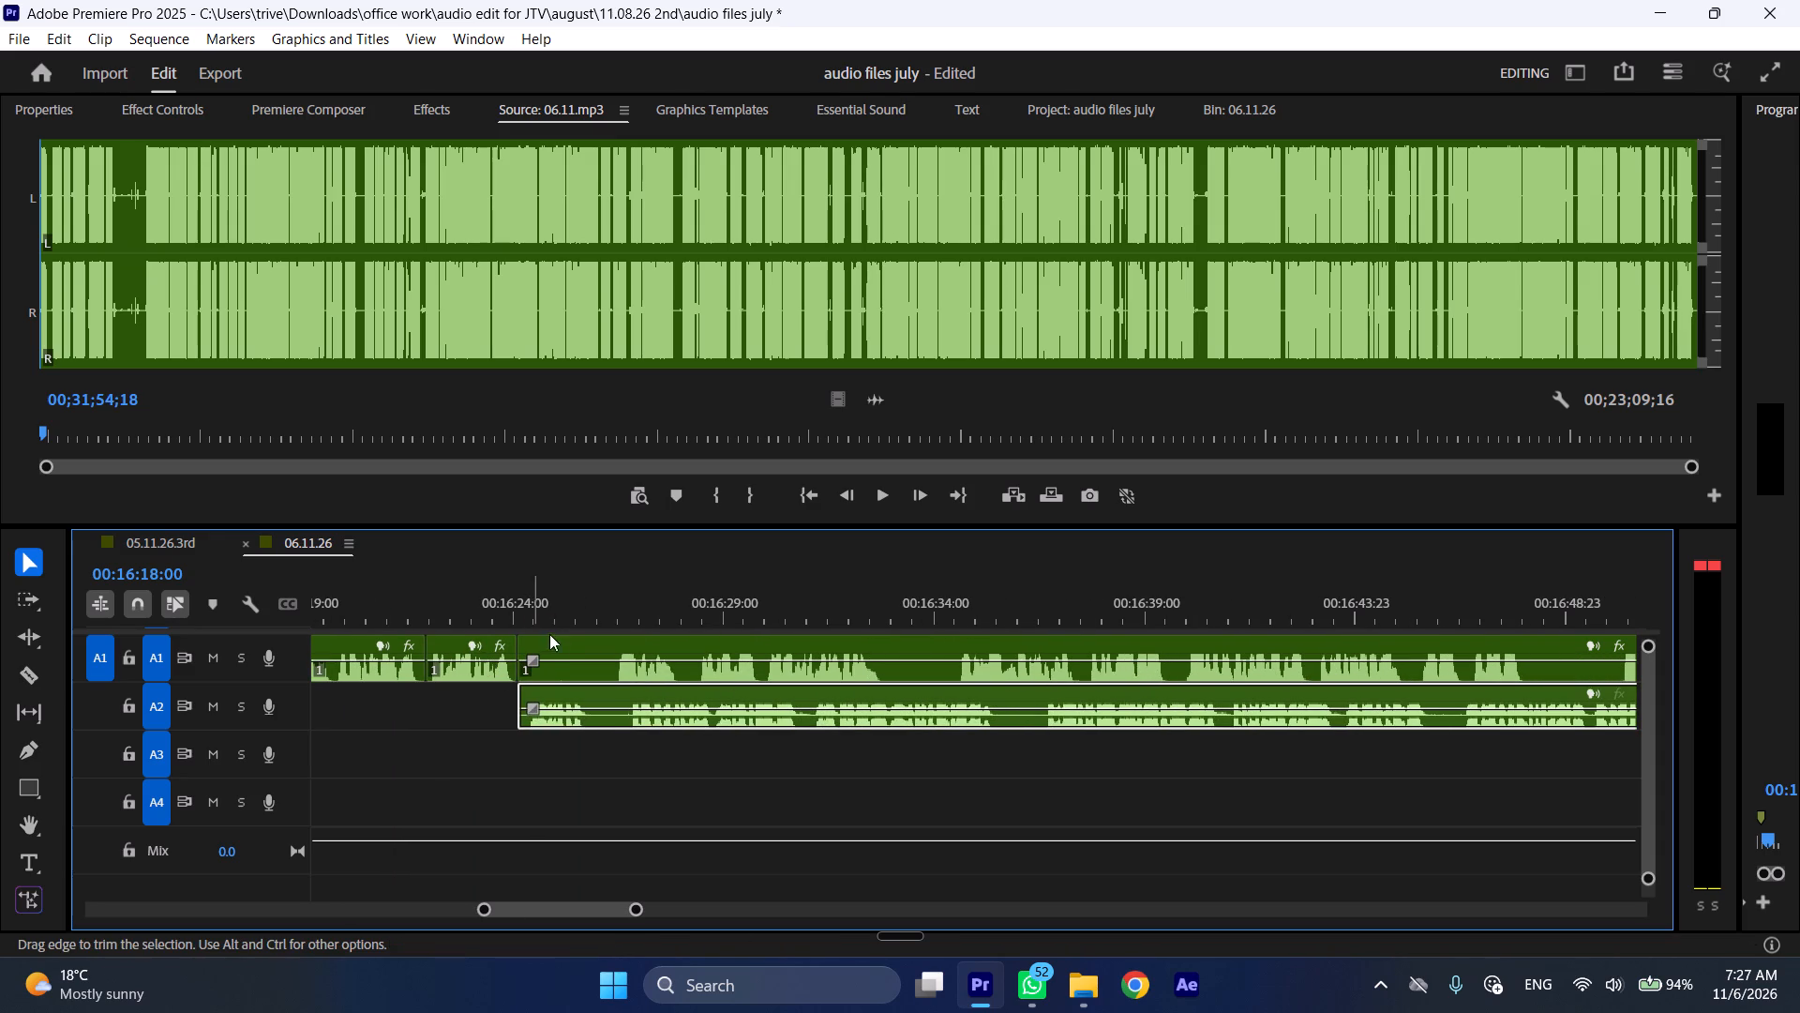
{"action": "left_click_drag", "start_coordinate": [555, 641], "coordinate": [1478, 652]}
Play the sequence from 00:16:24:02 to check the moved A2 clip.
{"action": "left_click", "coordinate": [517, 590]}
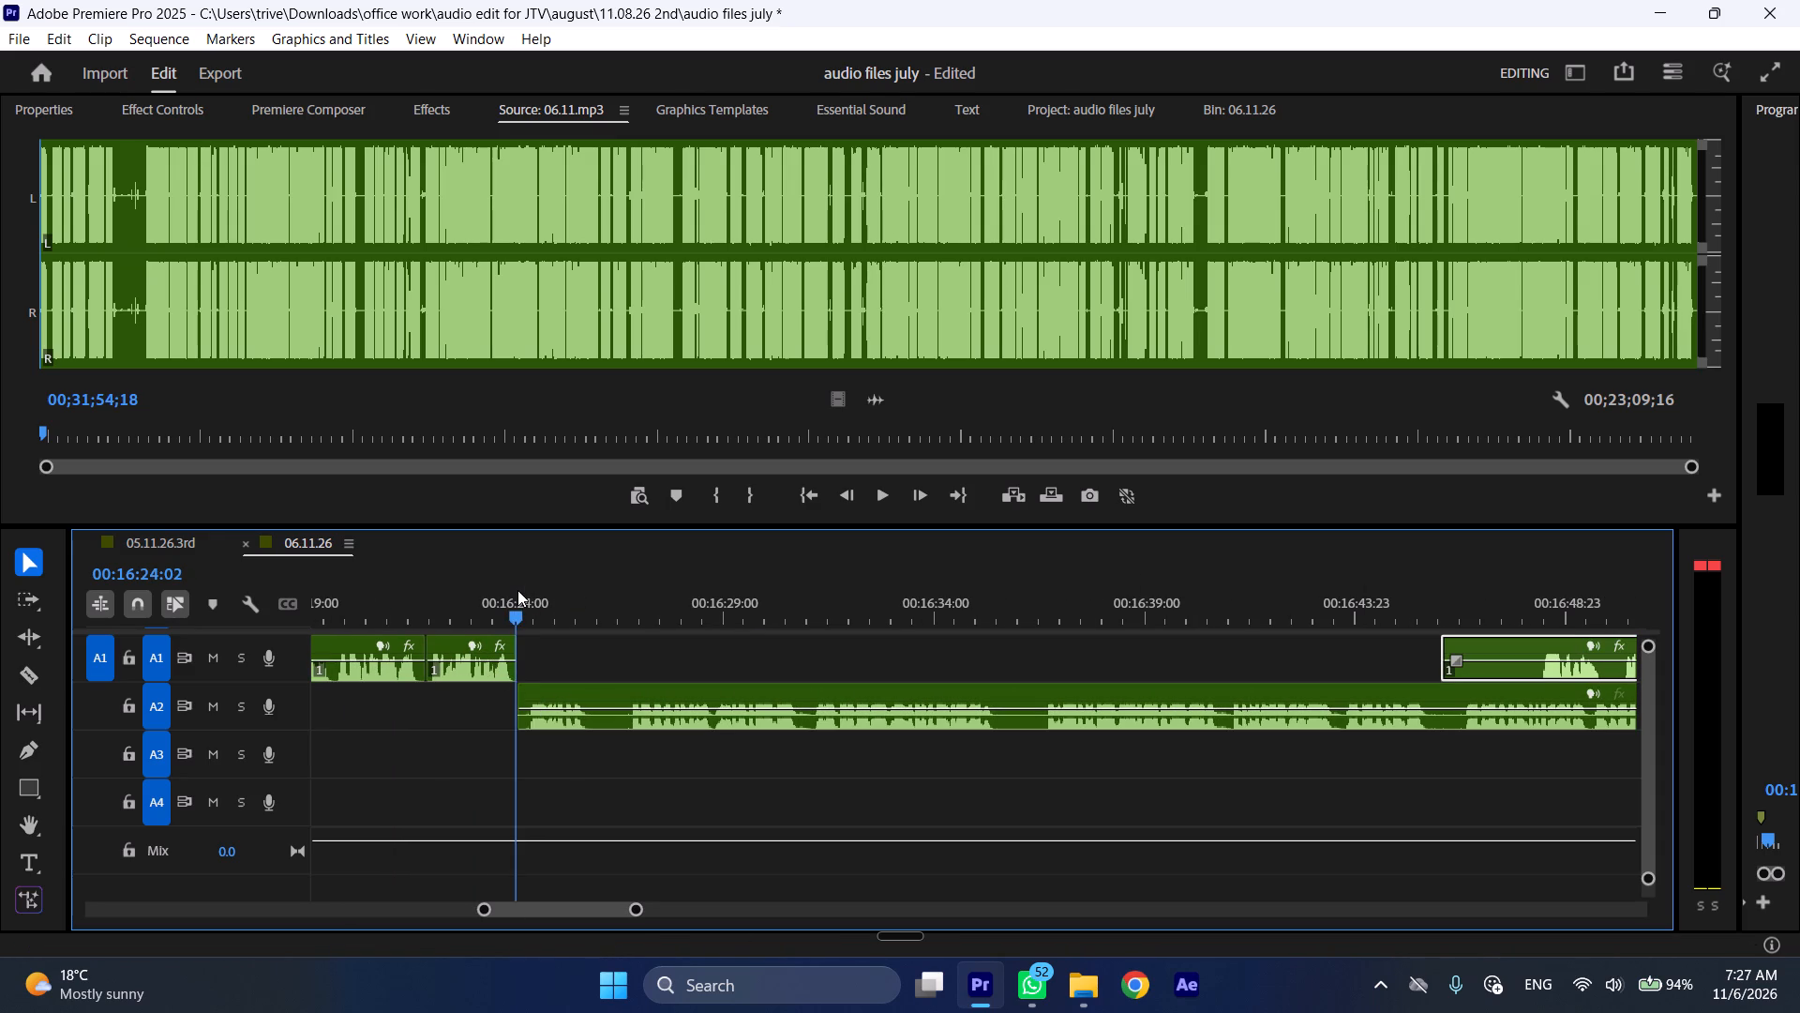
{"action": "key", "text": "space"}
{"action": "type", "text": "l"}
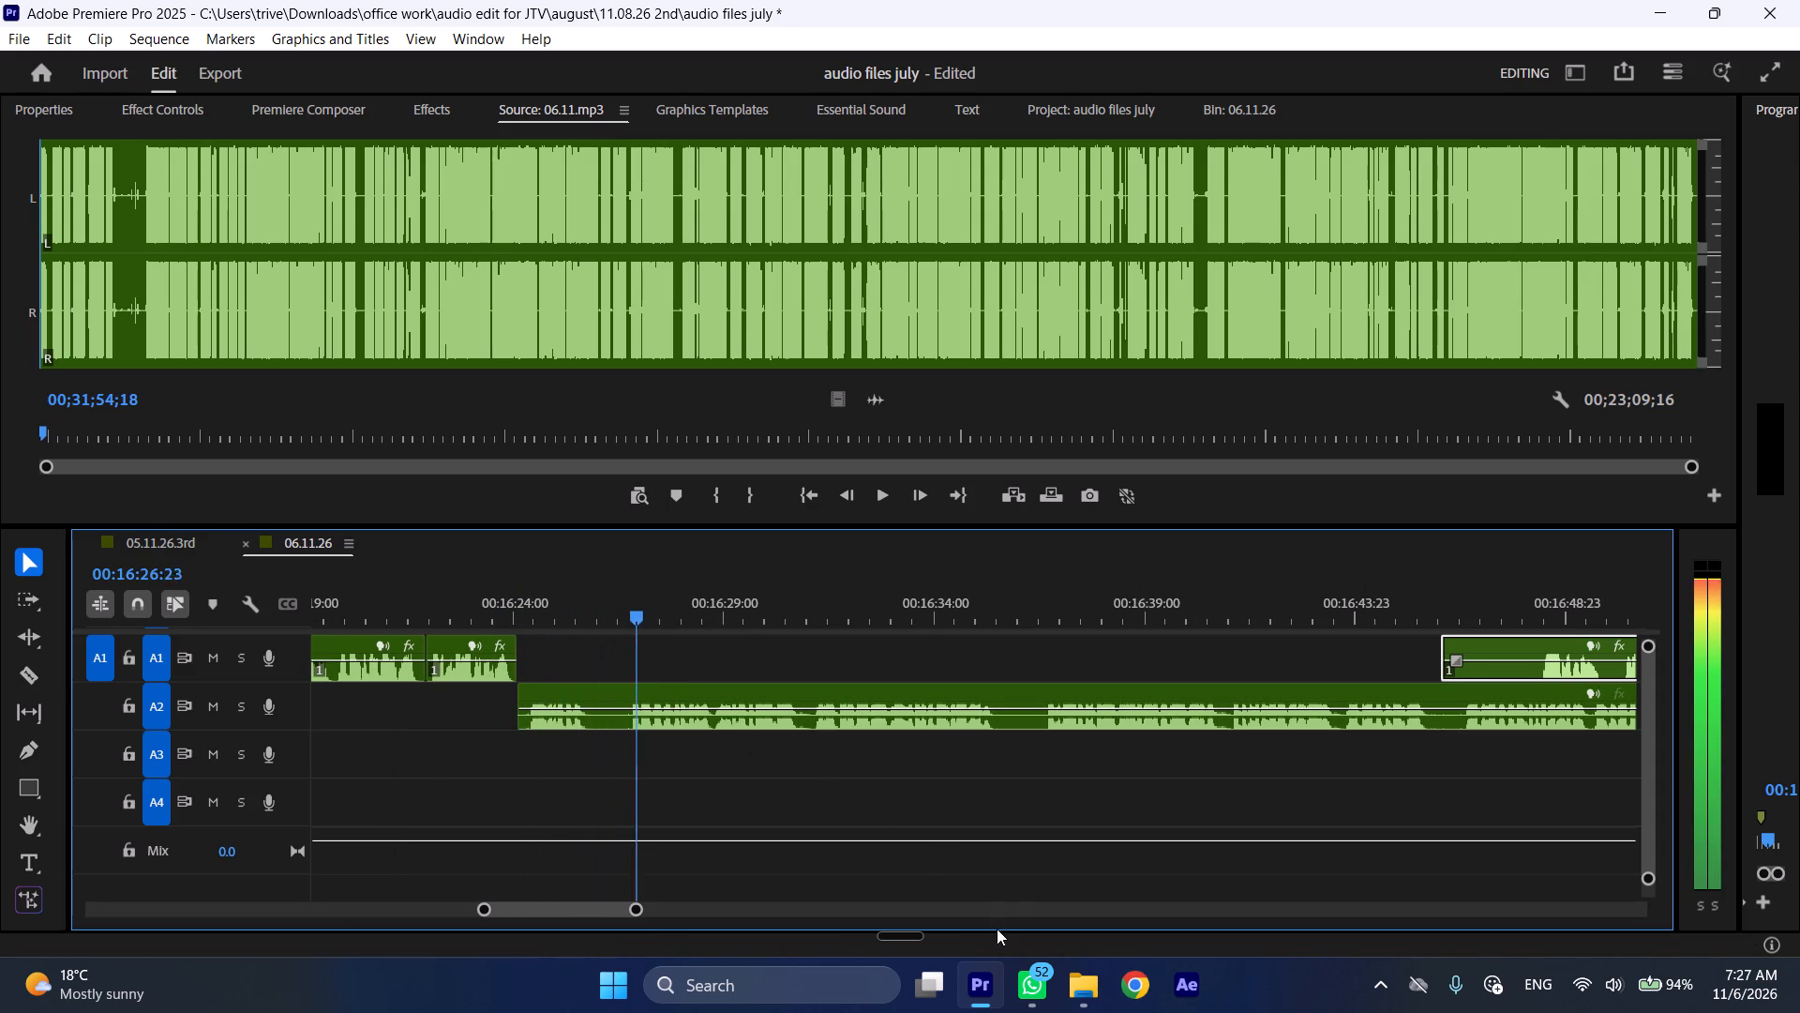
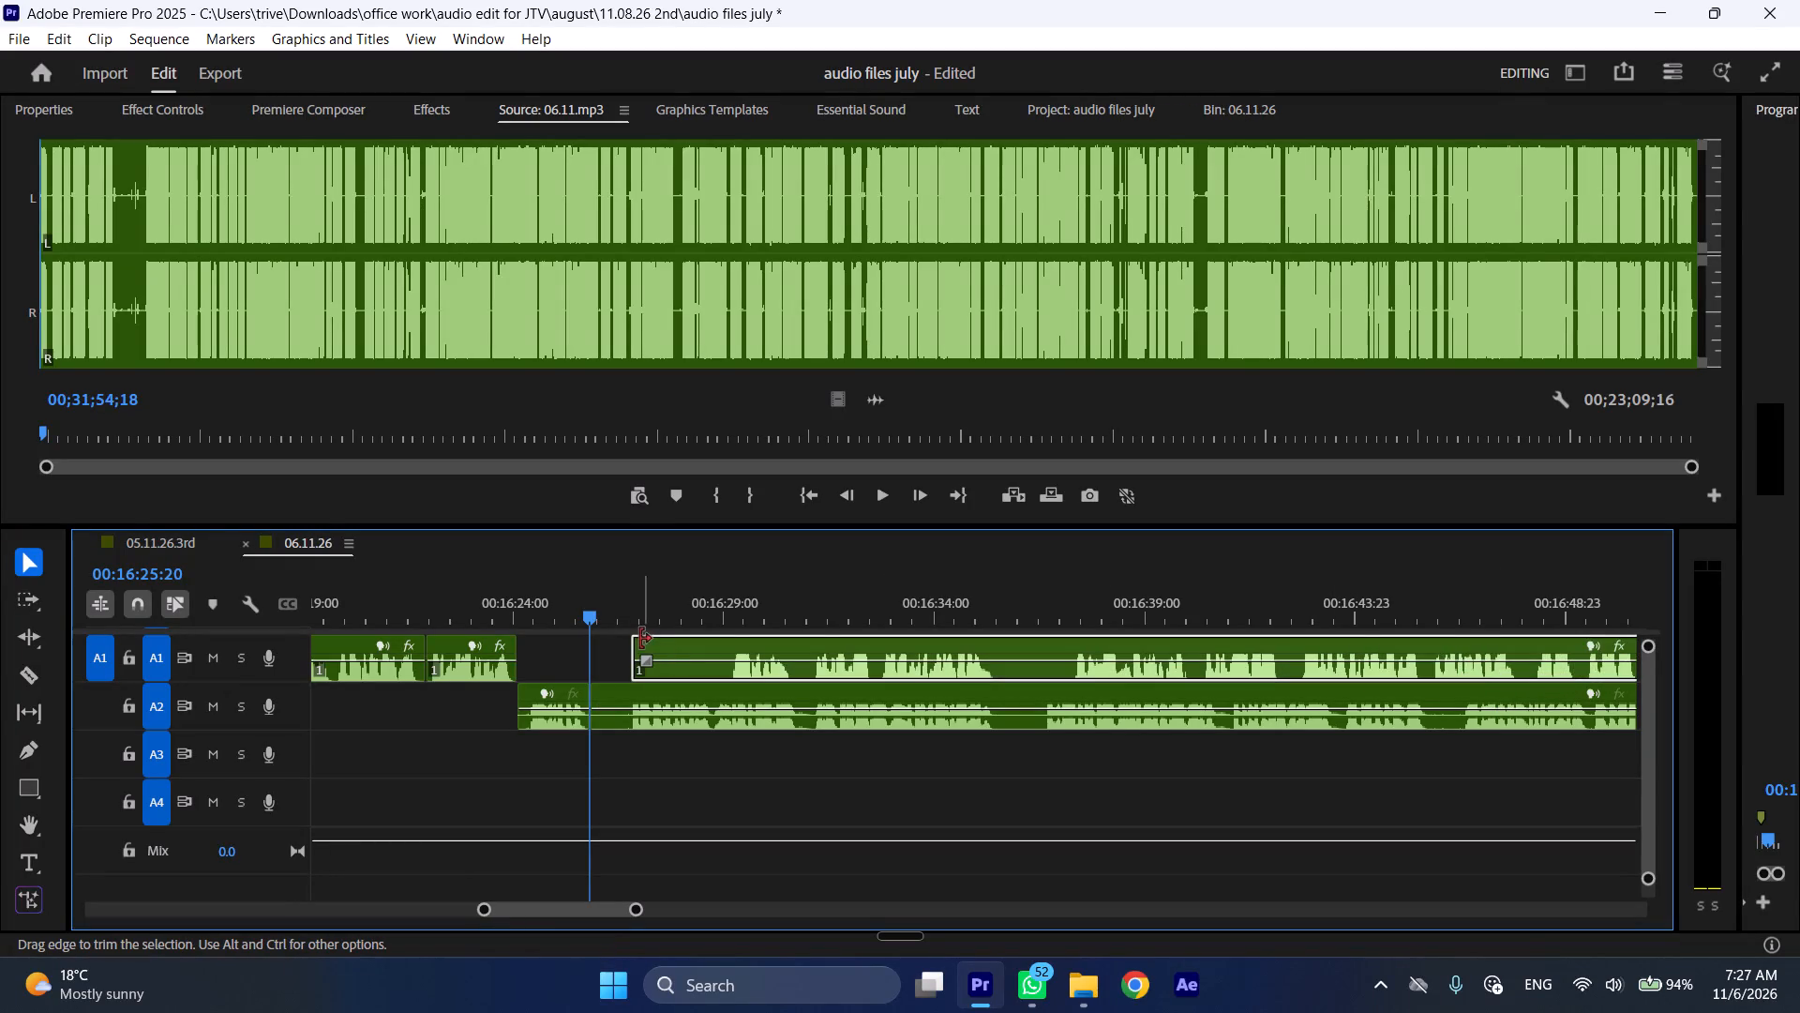
Trim the A1 clip's start to where its speech begins, and move it earlier to the A2 cut at 00:16:25:20.
{"action": "left_click_drag", "start_coordinate": [639, 639], "coordinate": [735, 650]}
{"action": "left_click_drag", "start_coordinate": [826, 639], "coordinate": [694, 645]}
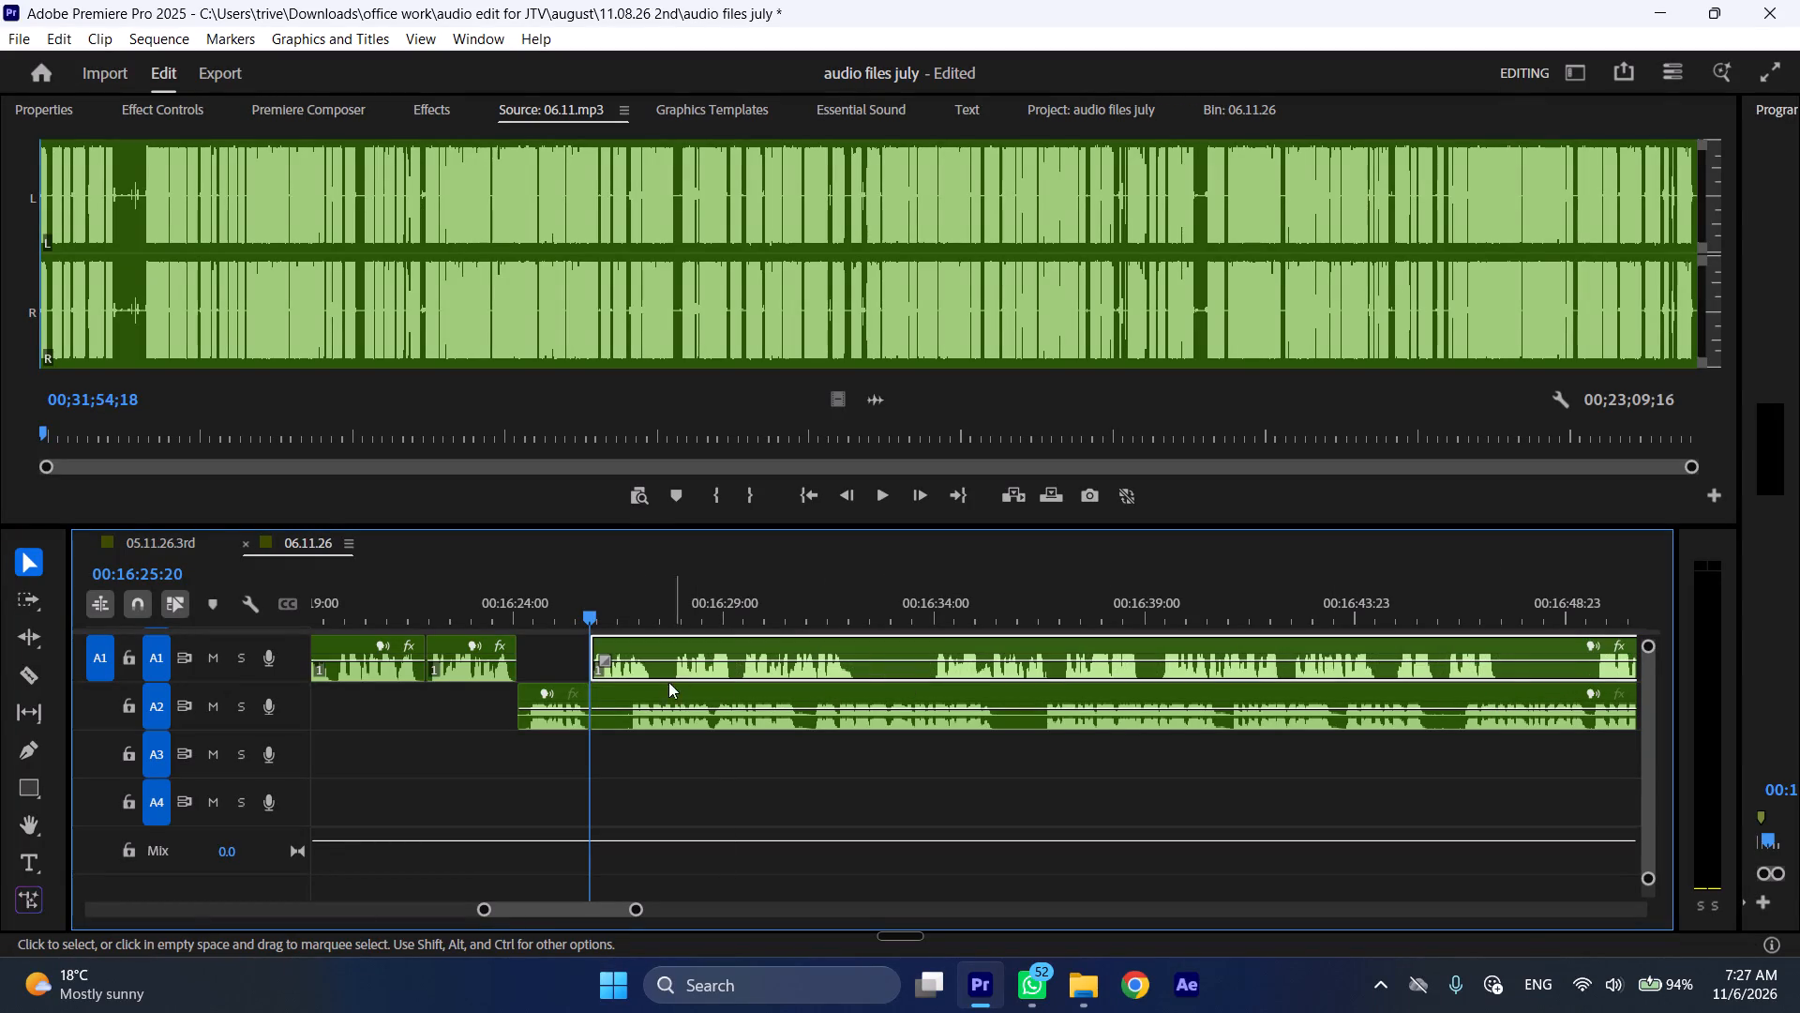
Move the A2 clip after the cut later to about 00:16:40:00, and play A1 from 00:16:25:20.
{"action": "left_click_drag", "start_coordinate": [621, 693], "coordinate": [1218, 697]}
{"action": "key", "text": "space"}
{"action": "key", "text": "l"}
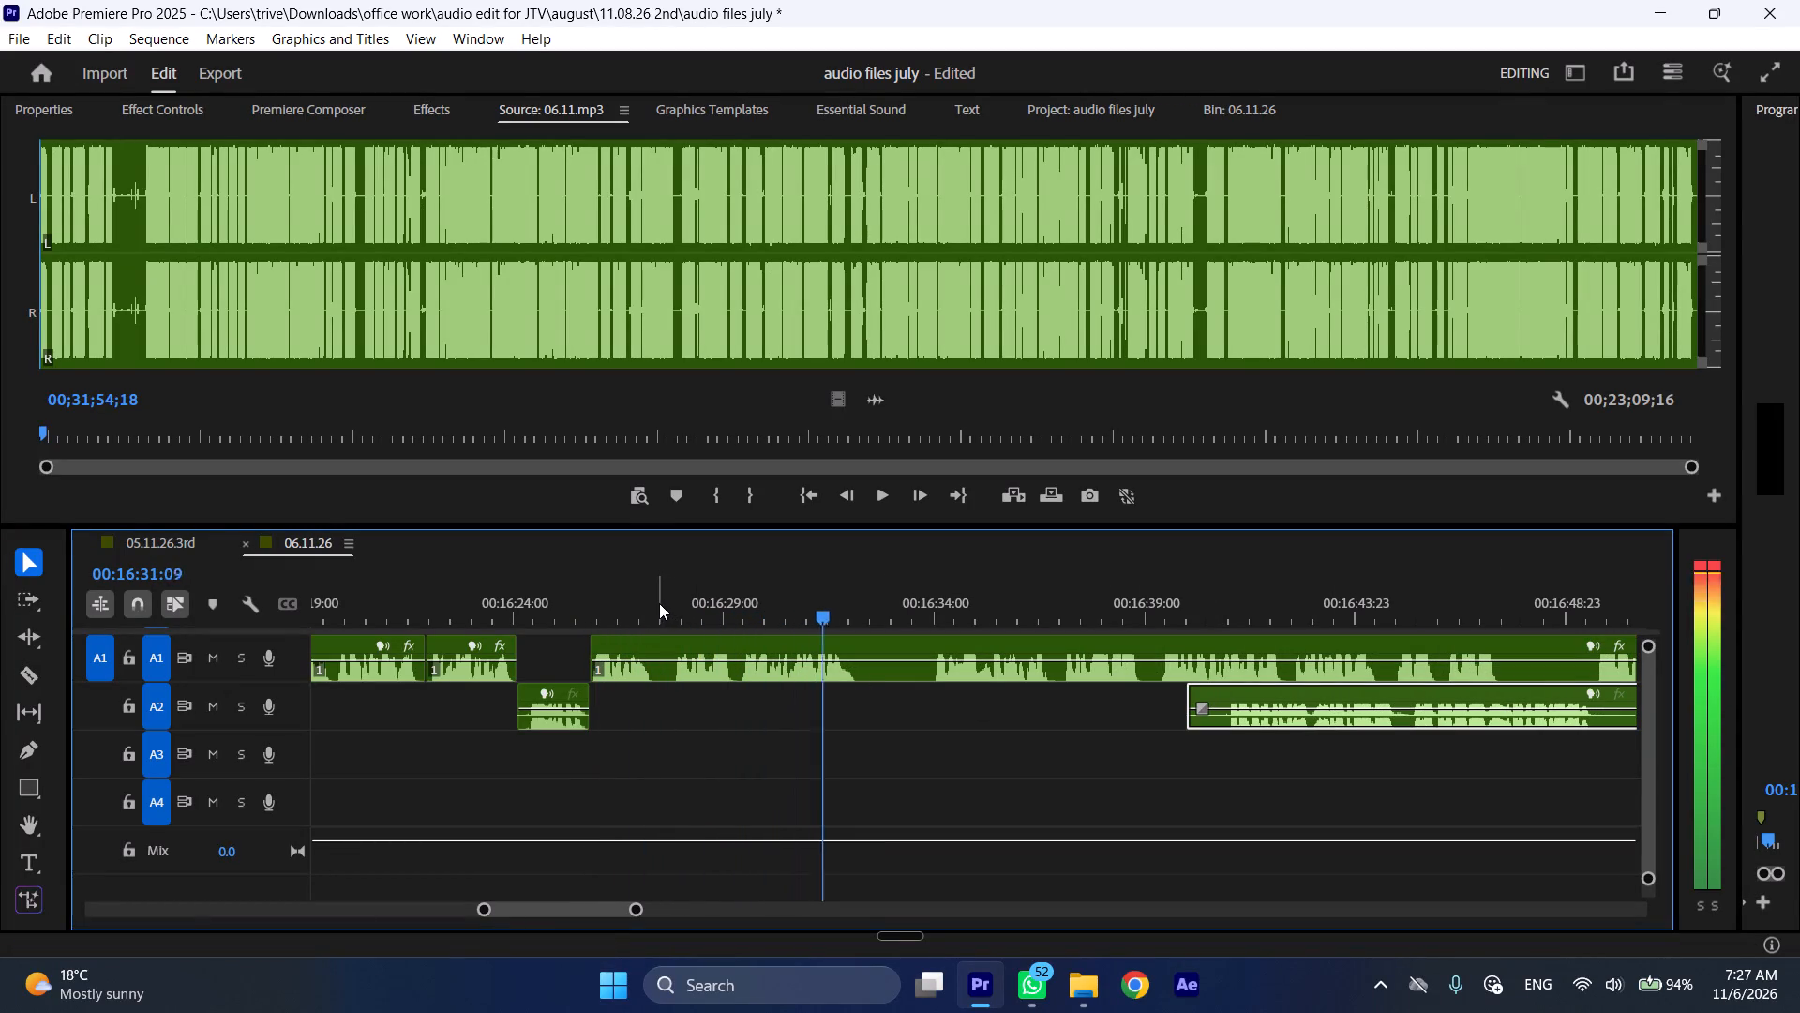
Split the A1 clip at about 00:16:27:07 and at 00:16:27:19, and ripple delete the short section between the cuts.
{"action": "left_click_drag", "start_coordinate": [654, 600], "coordinate": [674, 603]}
{"action": "key", "text": "shift+c"}
{"action": "left_click", "coordinate": [713, 653]}
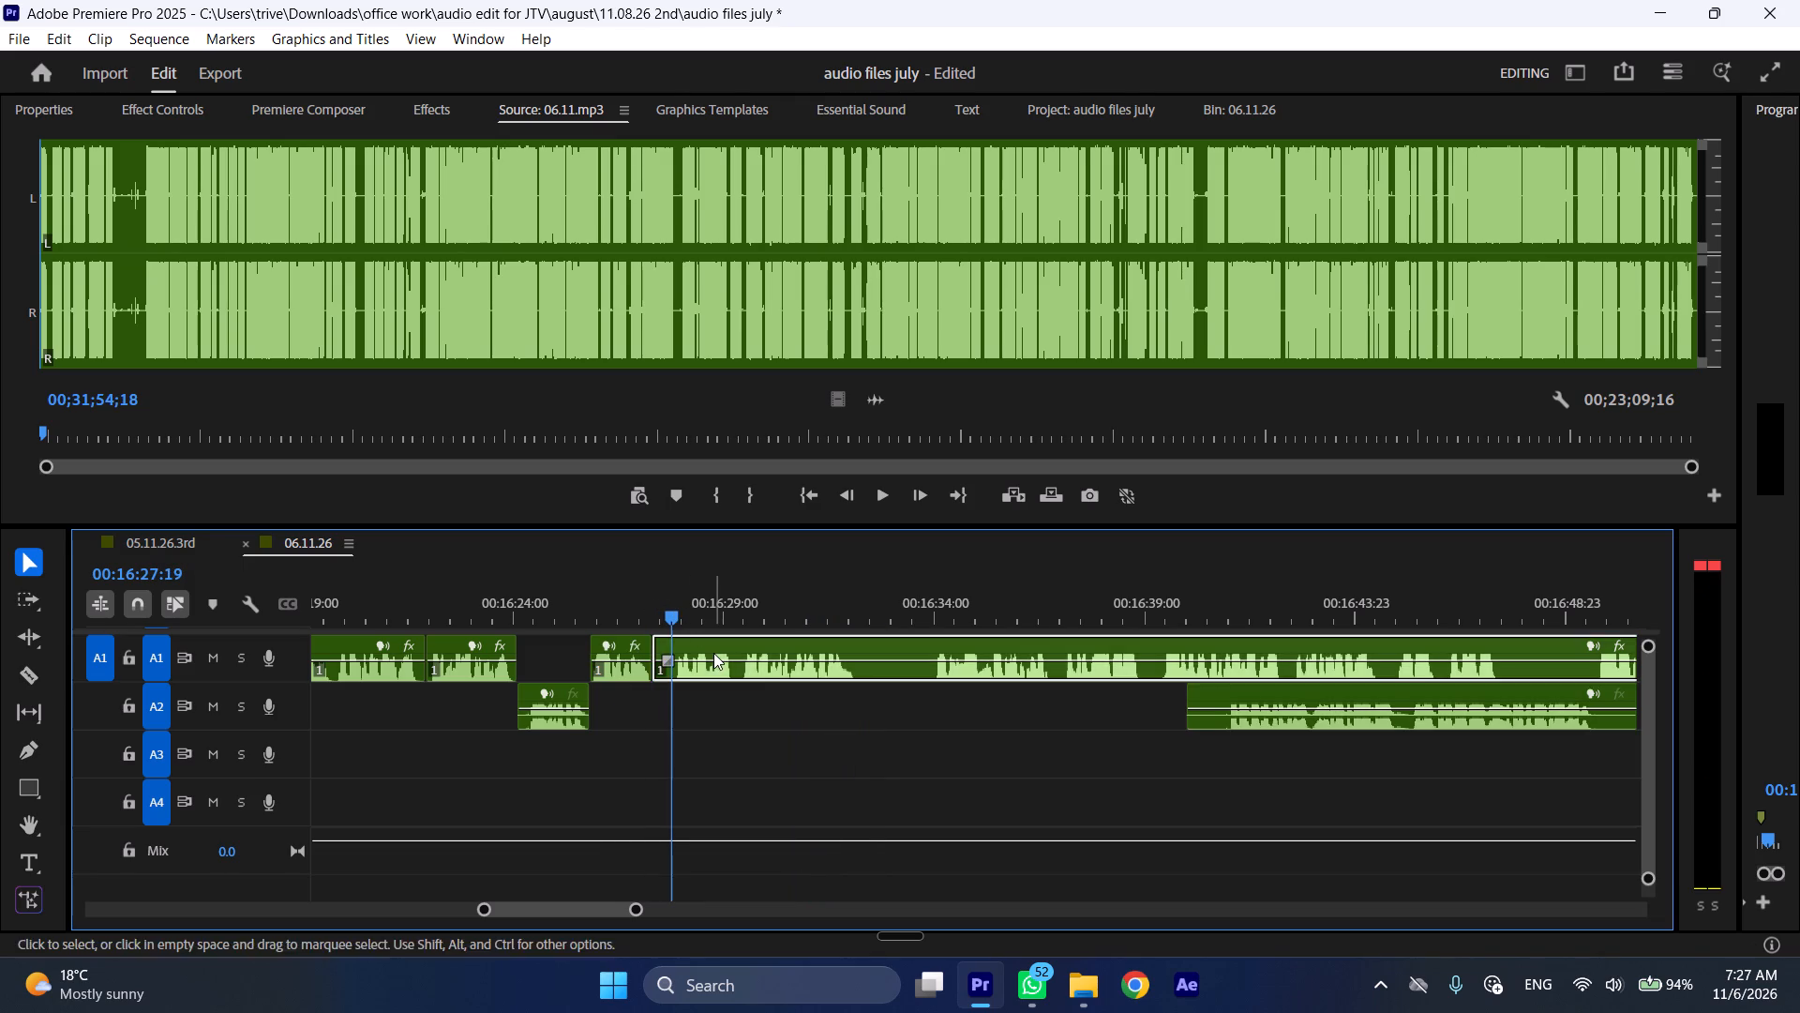
{"action": "key", "text": "shift+c"}
{"action": "key", "text": "ctrl+shift+d"}
Split the A1 clip at 00:16:31:18, and move the A2 clip, trimmed to the start of its speech, earlier to that cut.
{"action": "left_click_drag", "start_coordinate": [794, 606], "coordinate": [844, 612]}
{"action": "key", "text": "shift+c"}
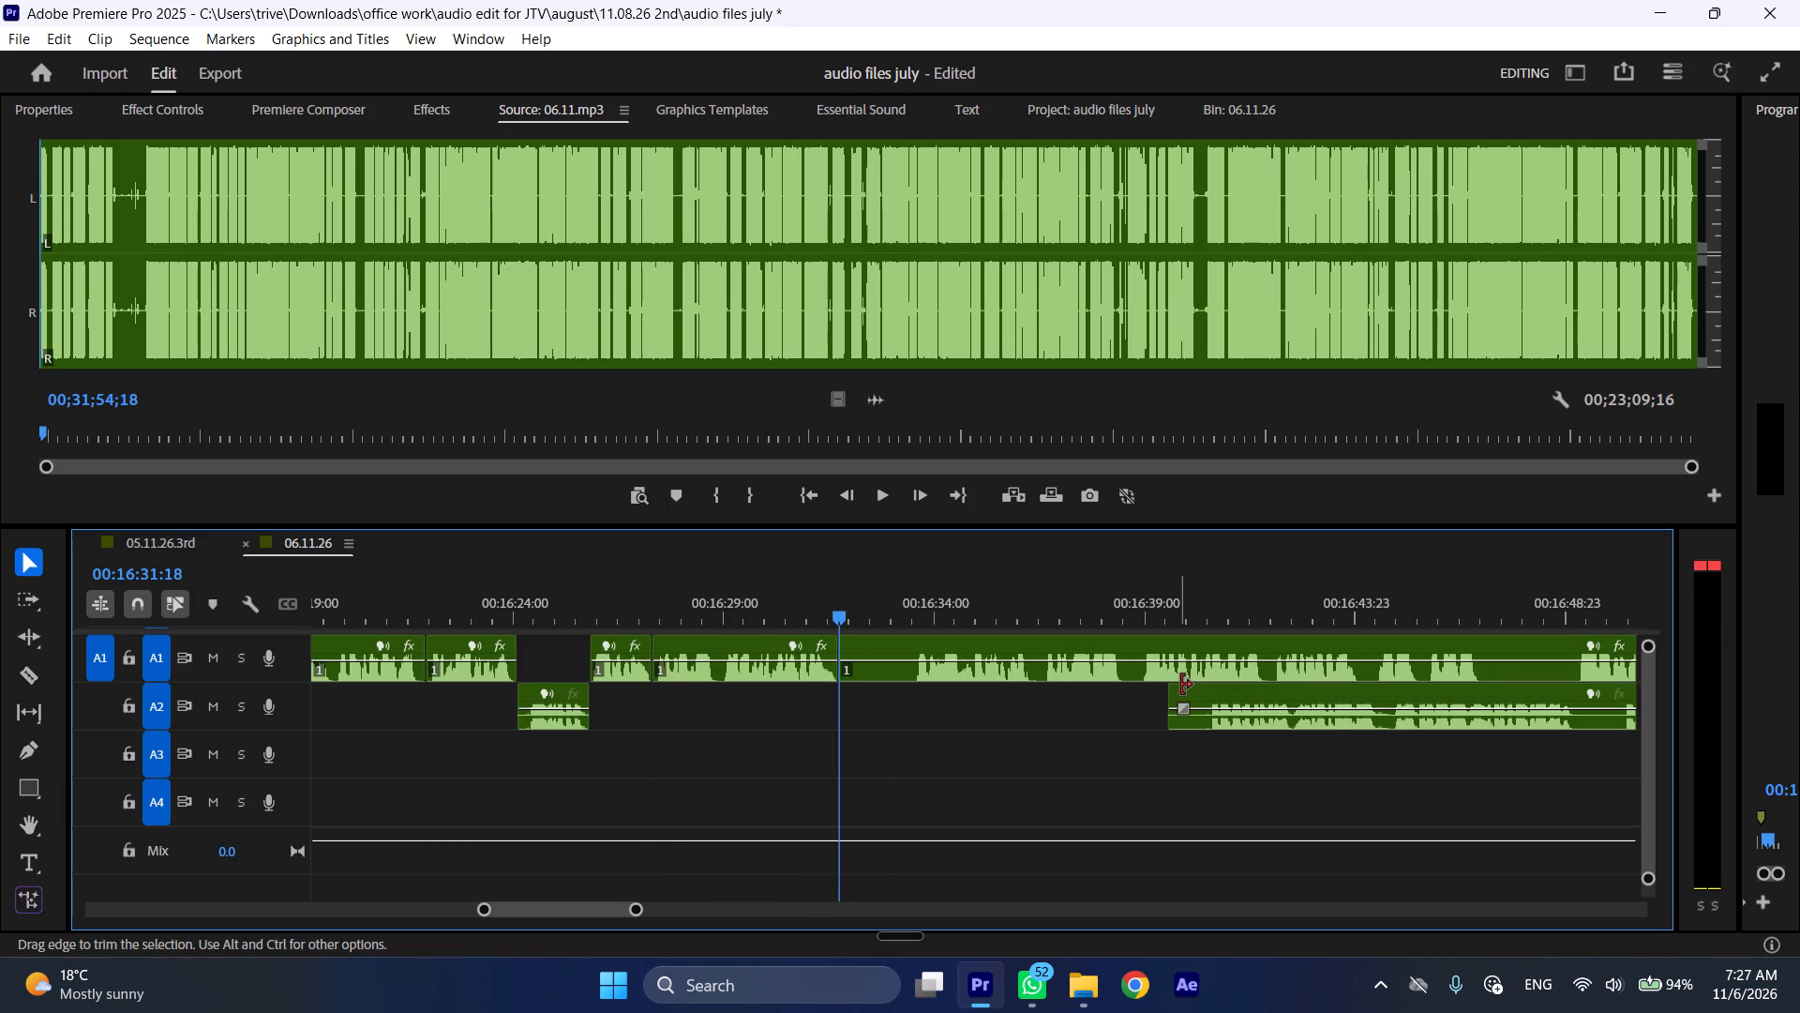
{"action": "left_click_drag", "start_coordinate": [1175, 691], "coordinate": [1207, 698]}
{"action": "left_click_drag", "start_coordinate": [1263, 695], "coordinate": [892, 698]}
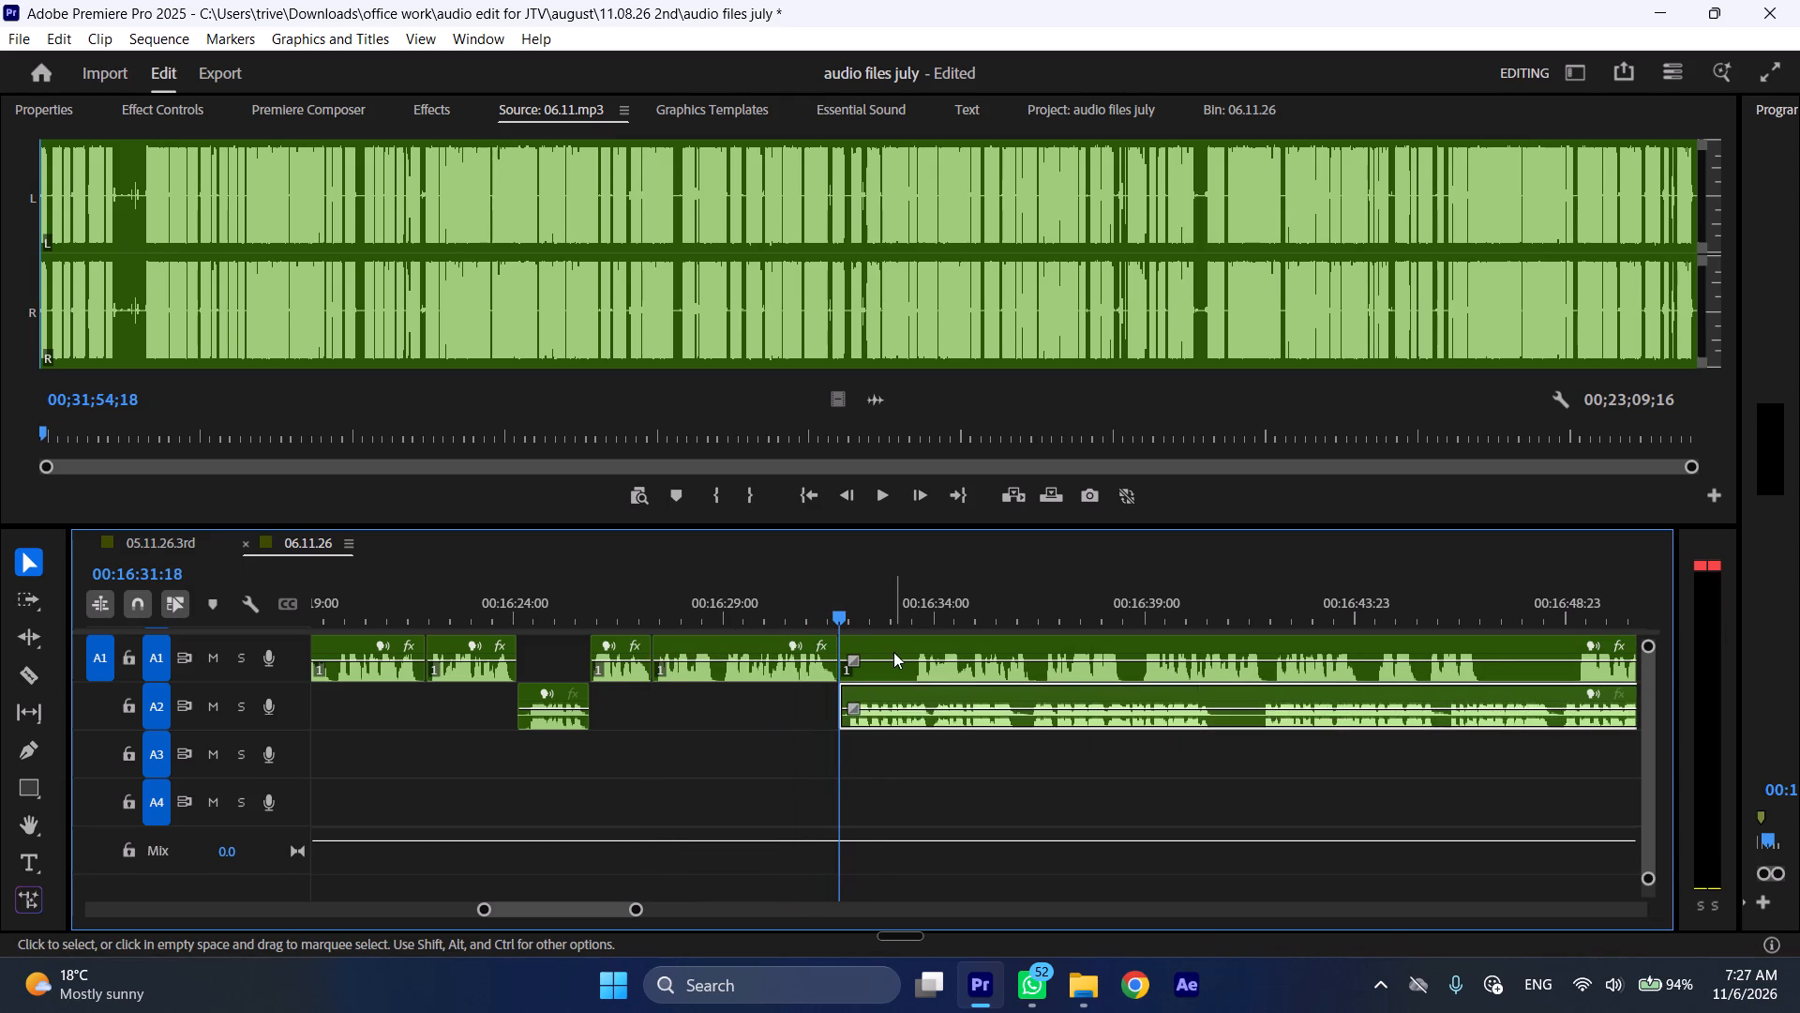
Move the A1 clip after the cut later to about 00:16:43:11, and trim its start to its speech while A2 plays.
{"action": "left_click_drag", "start_coordinate": [893, 646], "coordinate": [1387, 657]}
{"action": "key", "text": "space"}
{"action": "key", "text": "l"}
{"action": "scroll", "coordinate": [1062, 772], "scroll_direction": "down", "scroll_amount": 6}
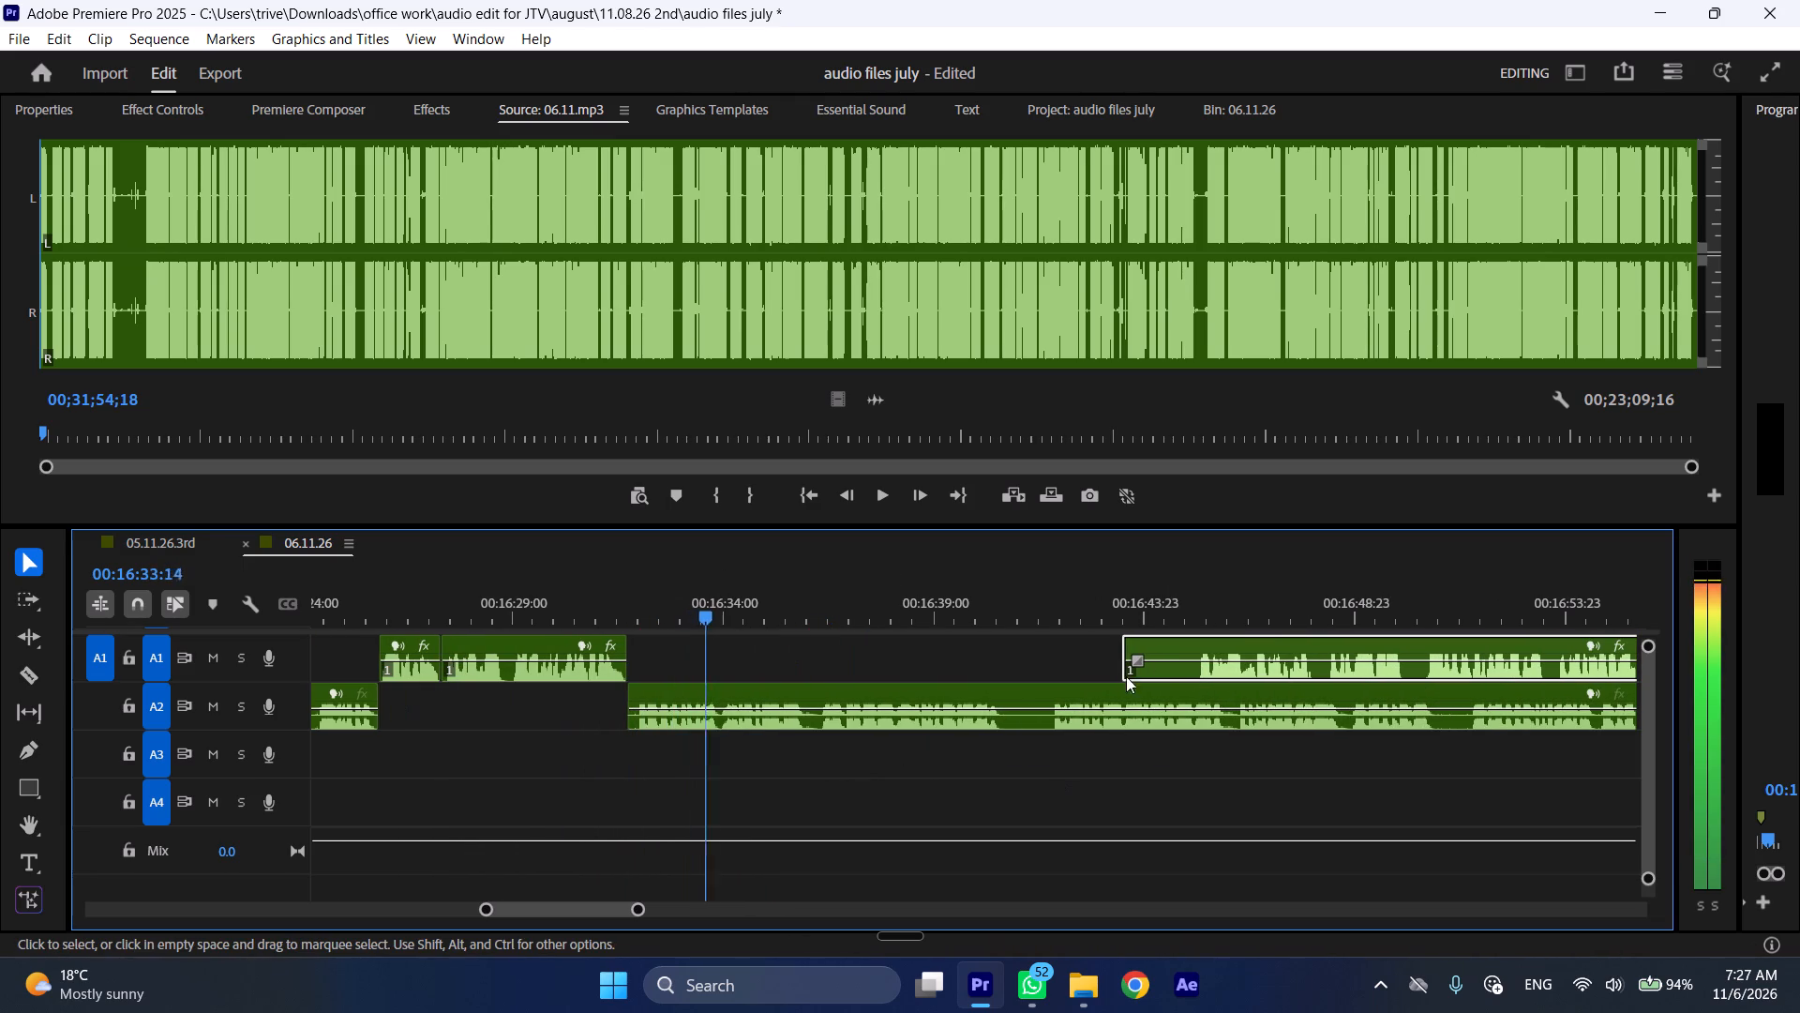
{"action": "left_click_drag", "start_coordinate": [1132, 649], "coordinate": [1203, 653]}
Stop playback in the pause at 00:16:40:18, split the A2 clip there, and move the trimmed A1 clip earlier to that cut.
{"action": "scroll", "coordinate": [897, 752], "scroll_direction": "down", "scroll_amount": 4}
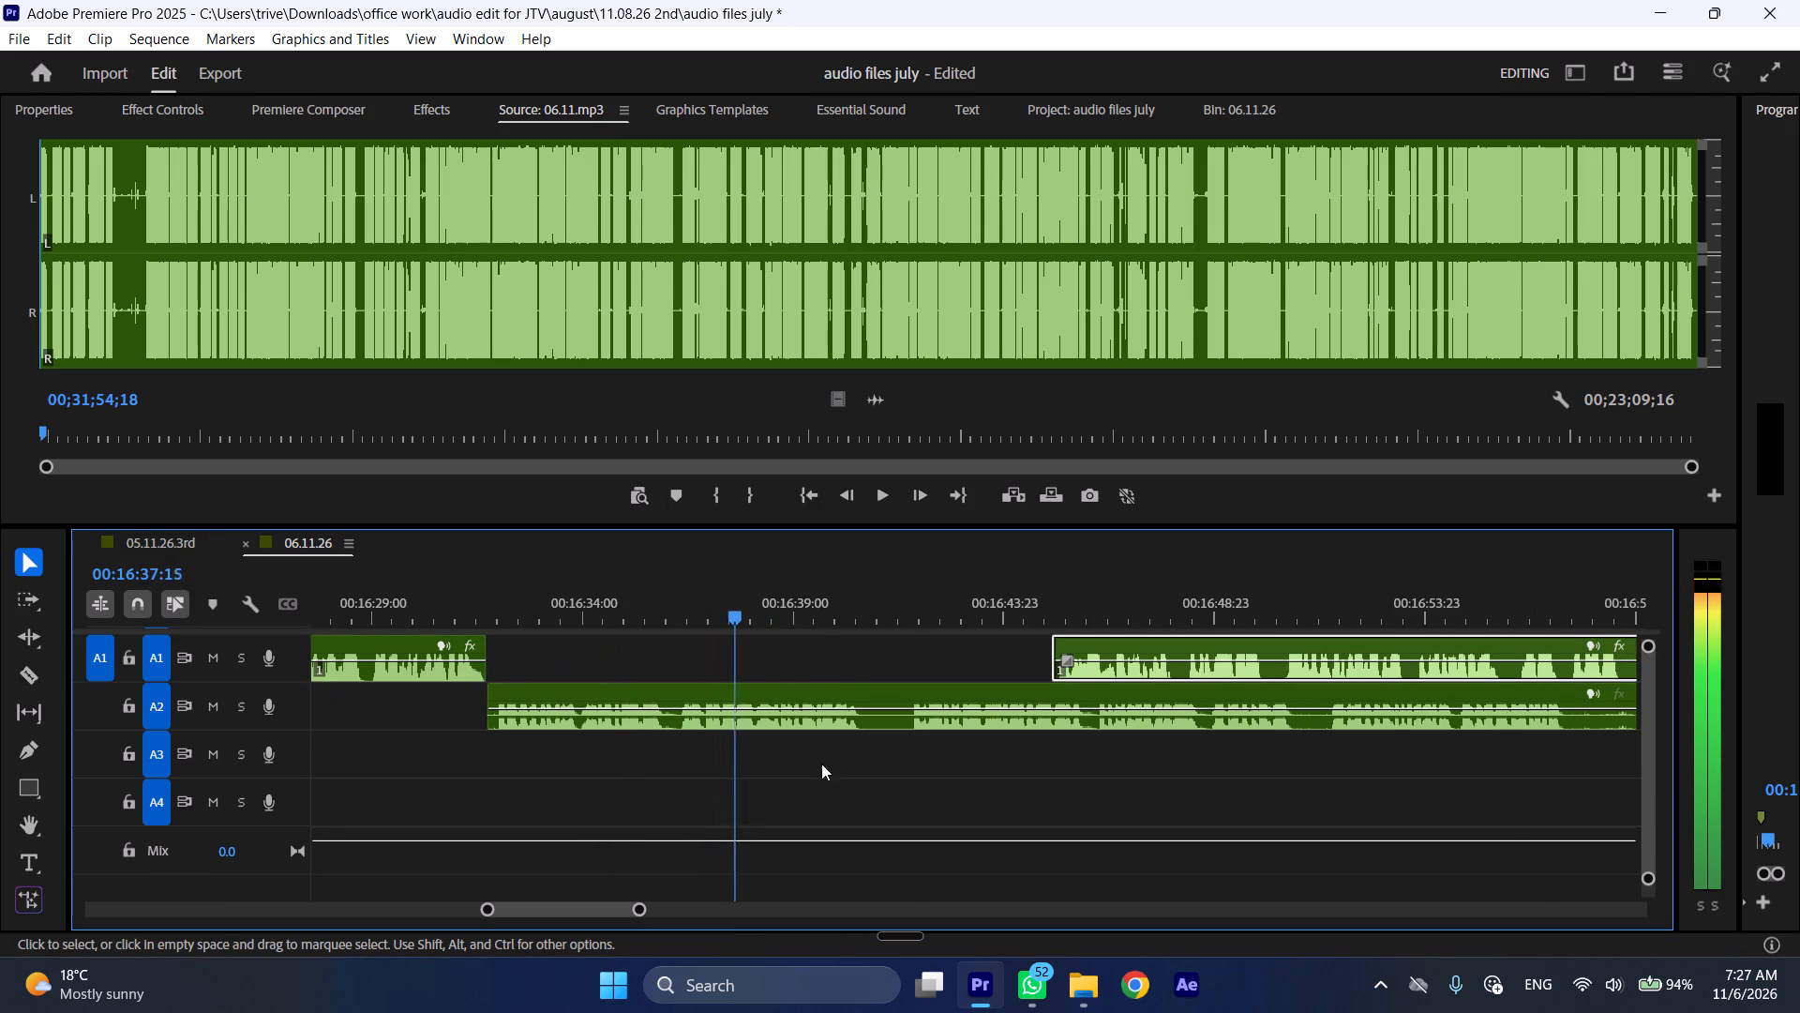
{"action": "key", "text": "space"}
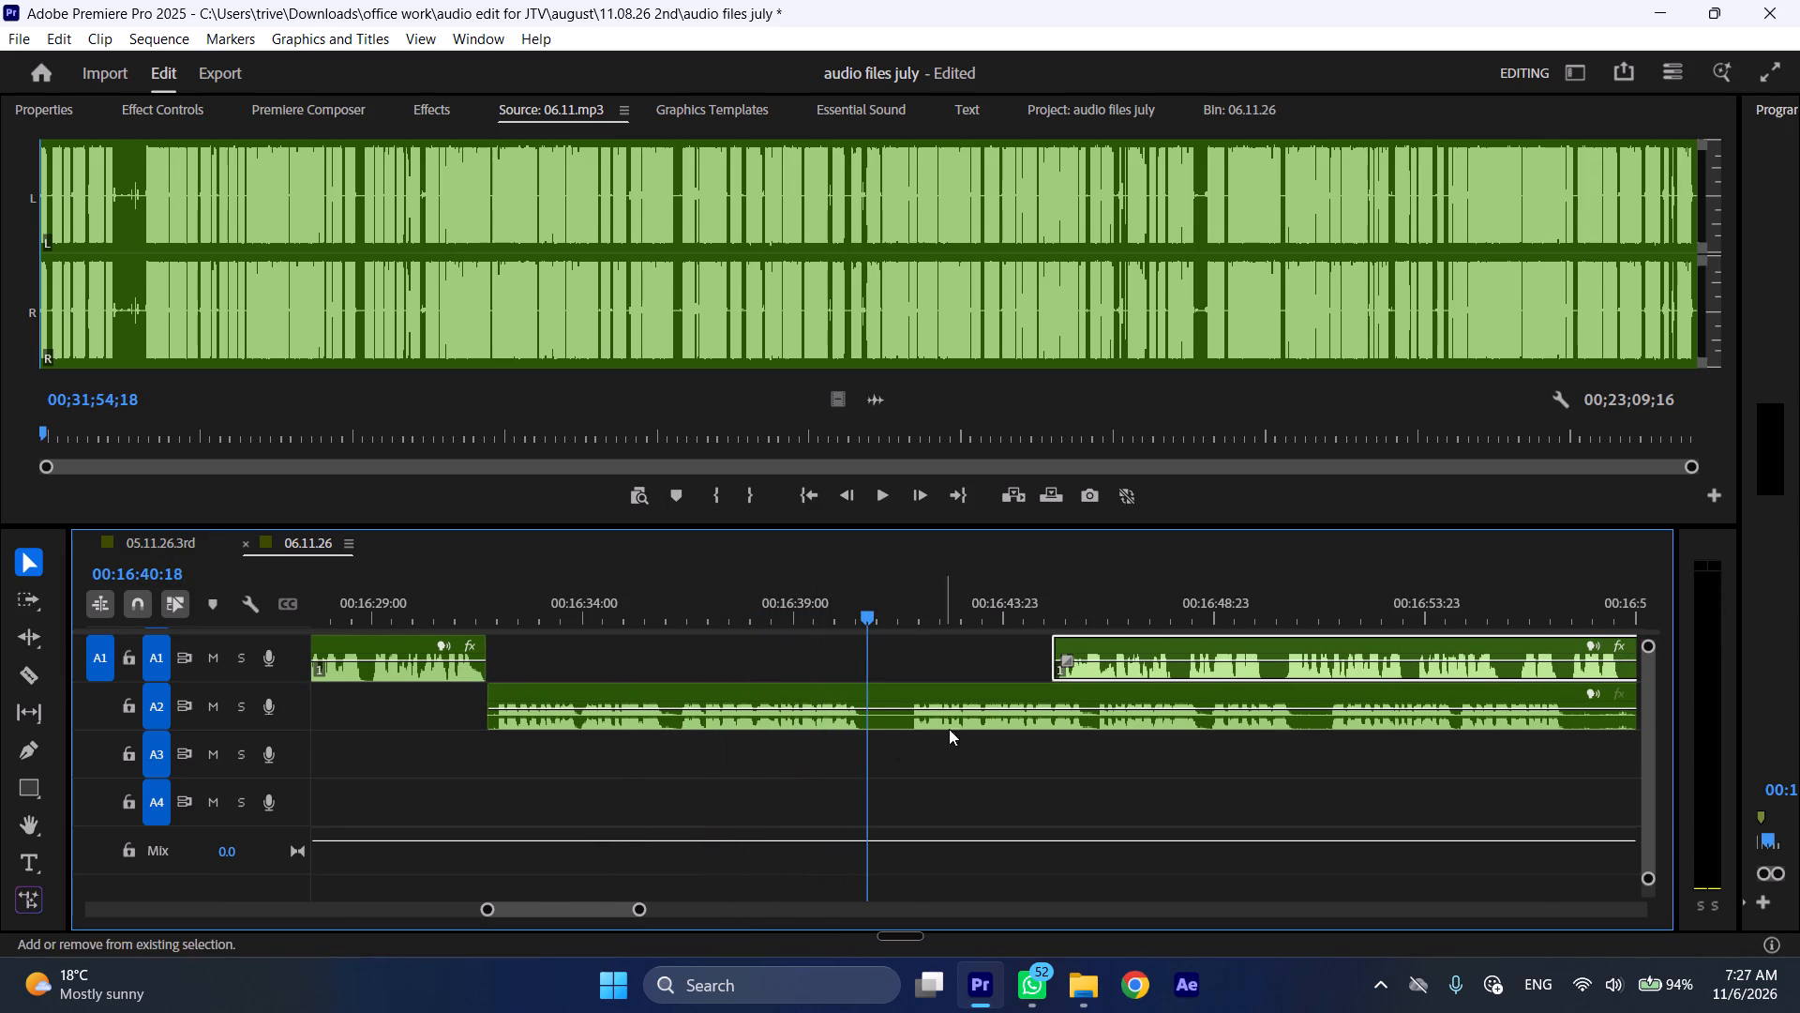
{"action": "key", "text": "shift+c"}
{"action": "left_click_drag", "start_coordinate": [1079, 651], "coordinate": [903, 672]}
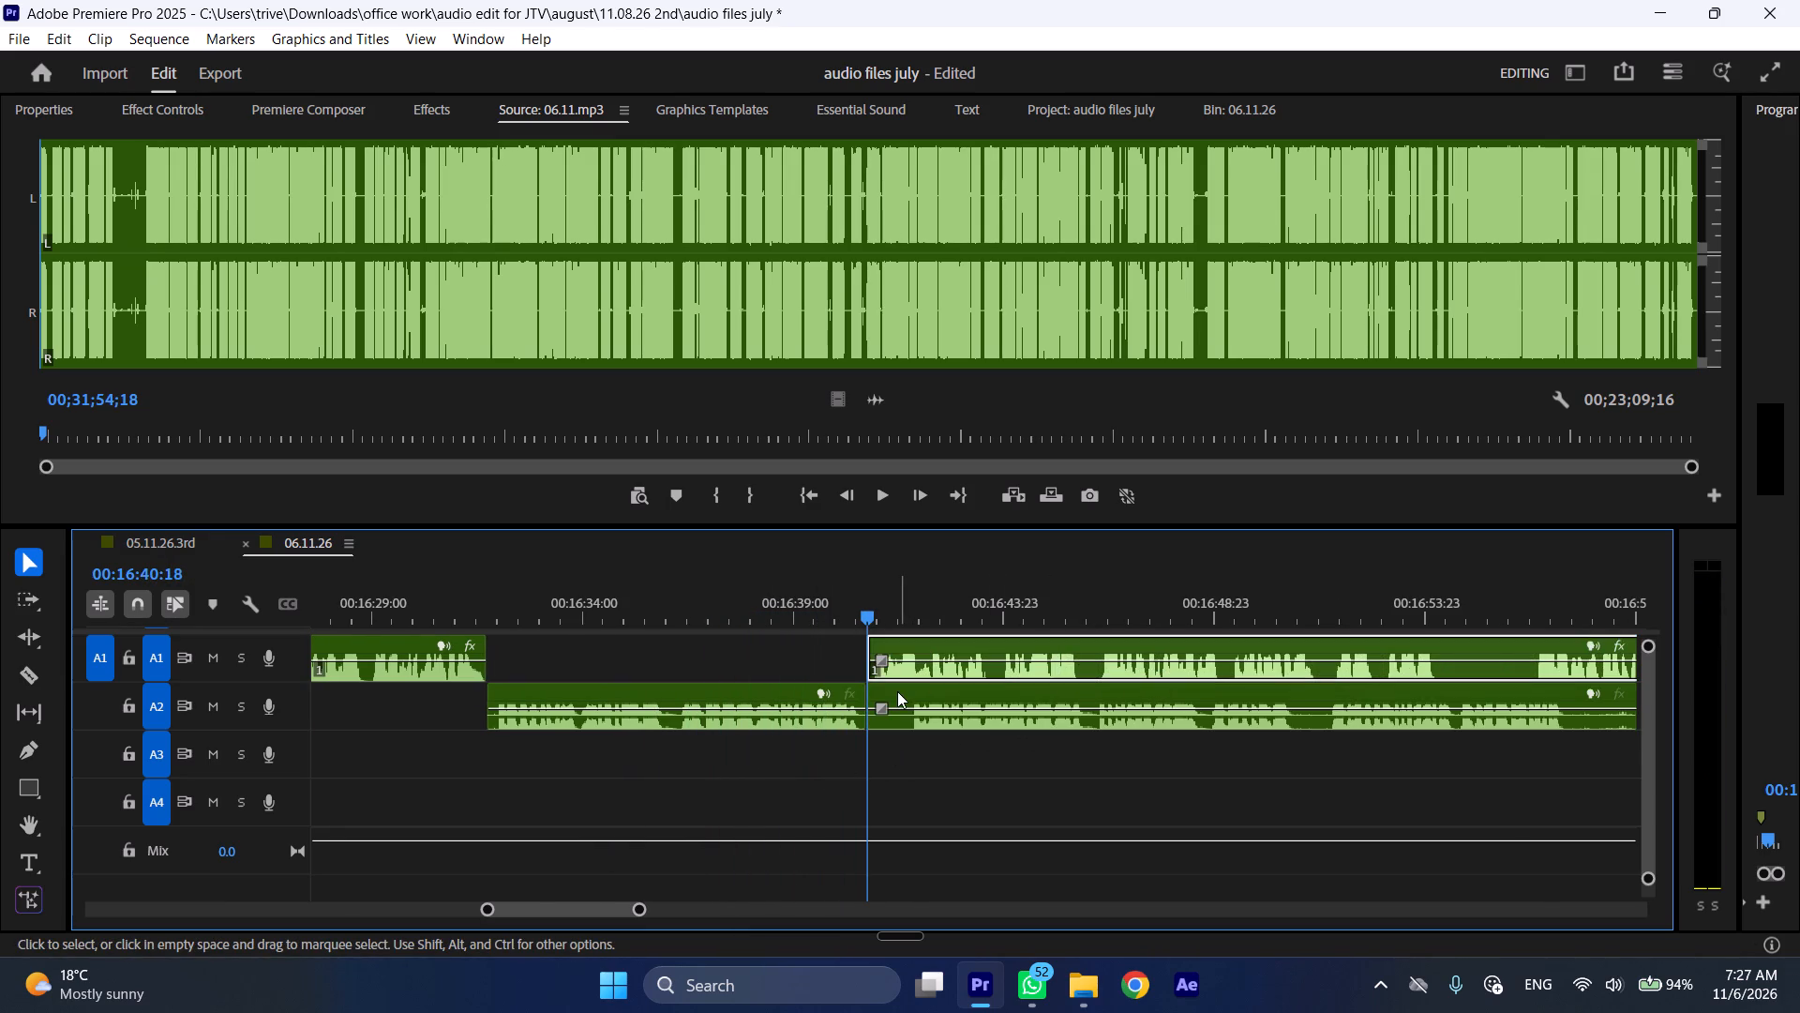
Move the A2 clip after the cut later to about 00:16:54:19, and trim its start to its speech while A1 plays.
{"action": "left_click_drag", "start_coordinate": [897, 691], "coordinate": [1491, 699]}
{"action": "key", "text": "space"}
{"action": "key", "text": "l"}
{"action": "scroll", "coordinate": [1168, 749], "scroll_direction": "down", "scroll_amount": 6}
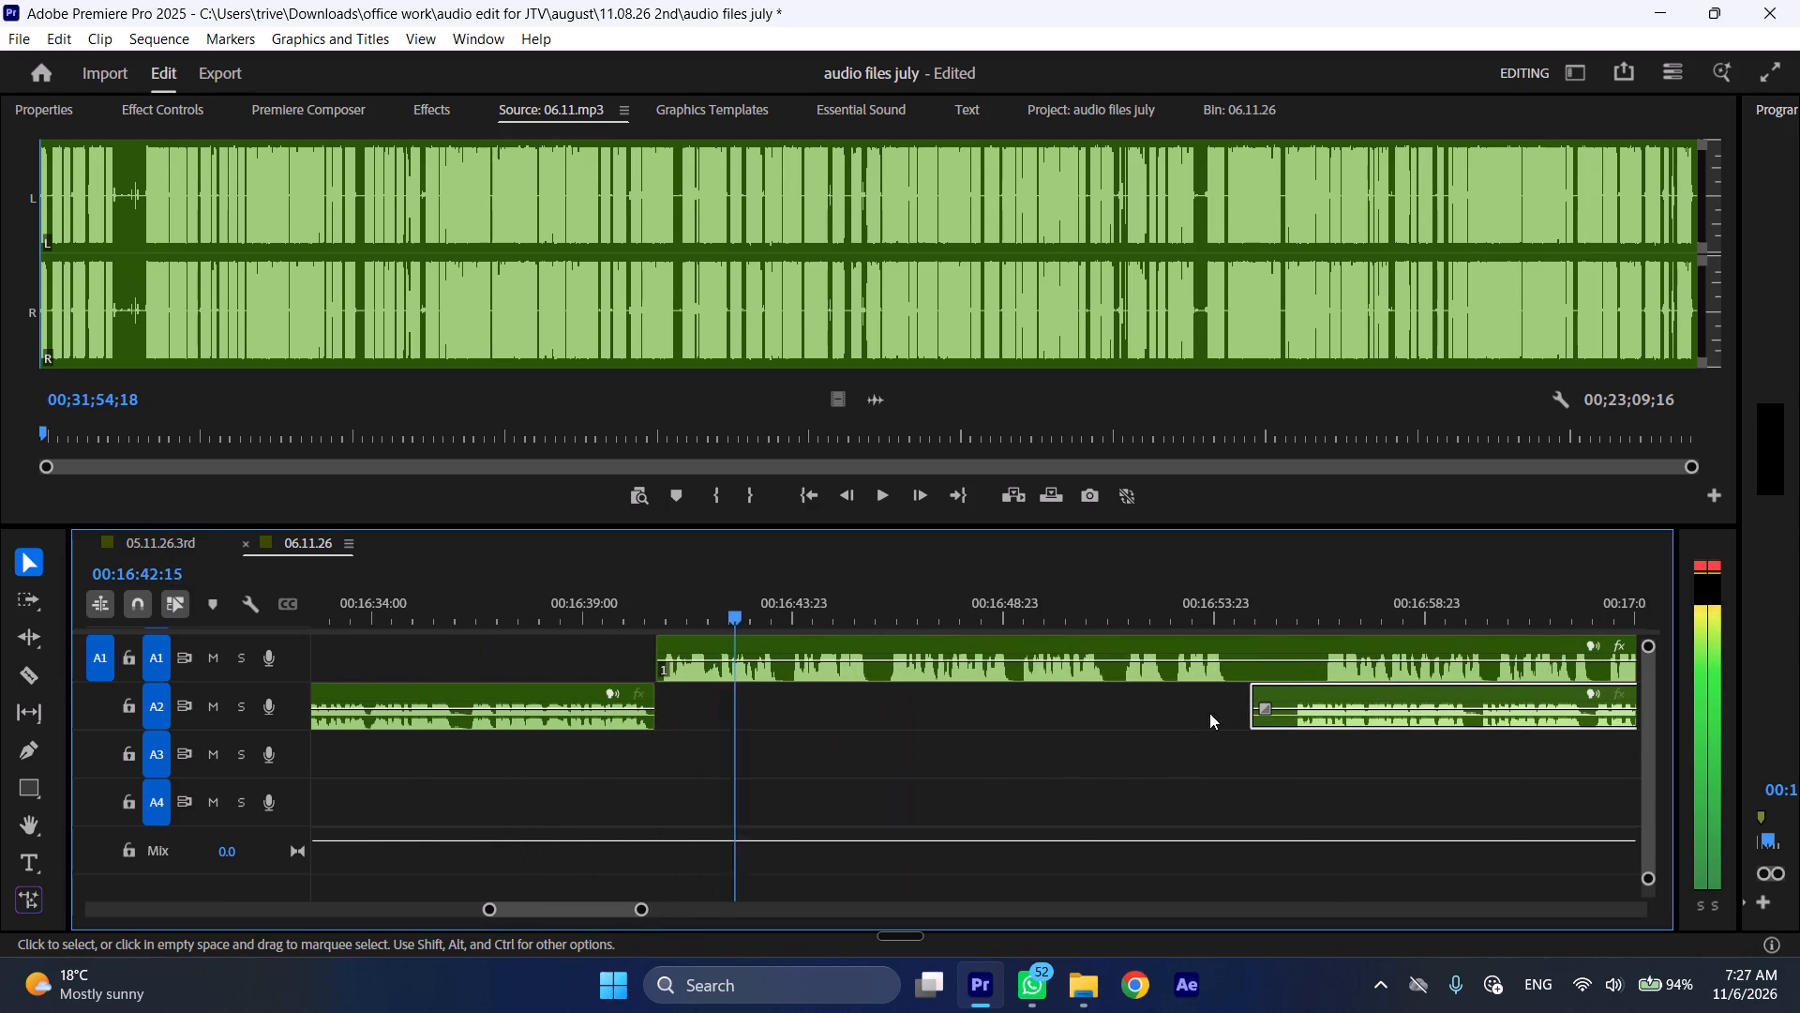
{"action": "left_click_drag", "start_coordinate": [1252, 689], "coordinate": [1292, 700]}
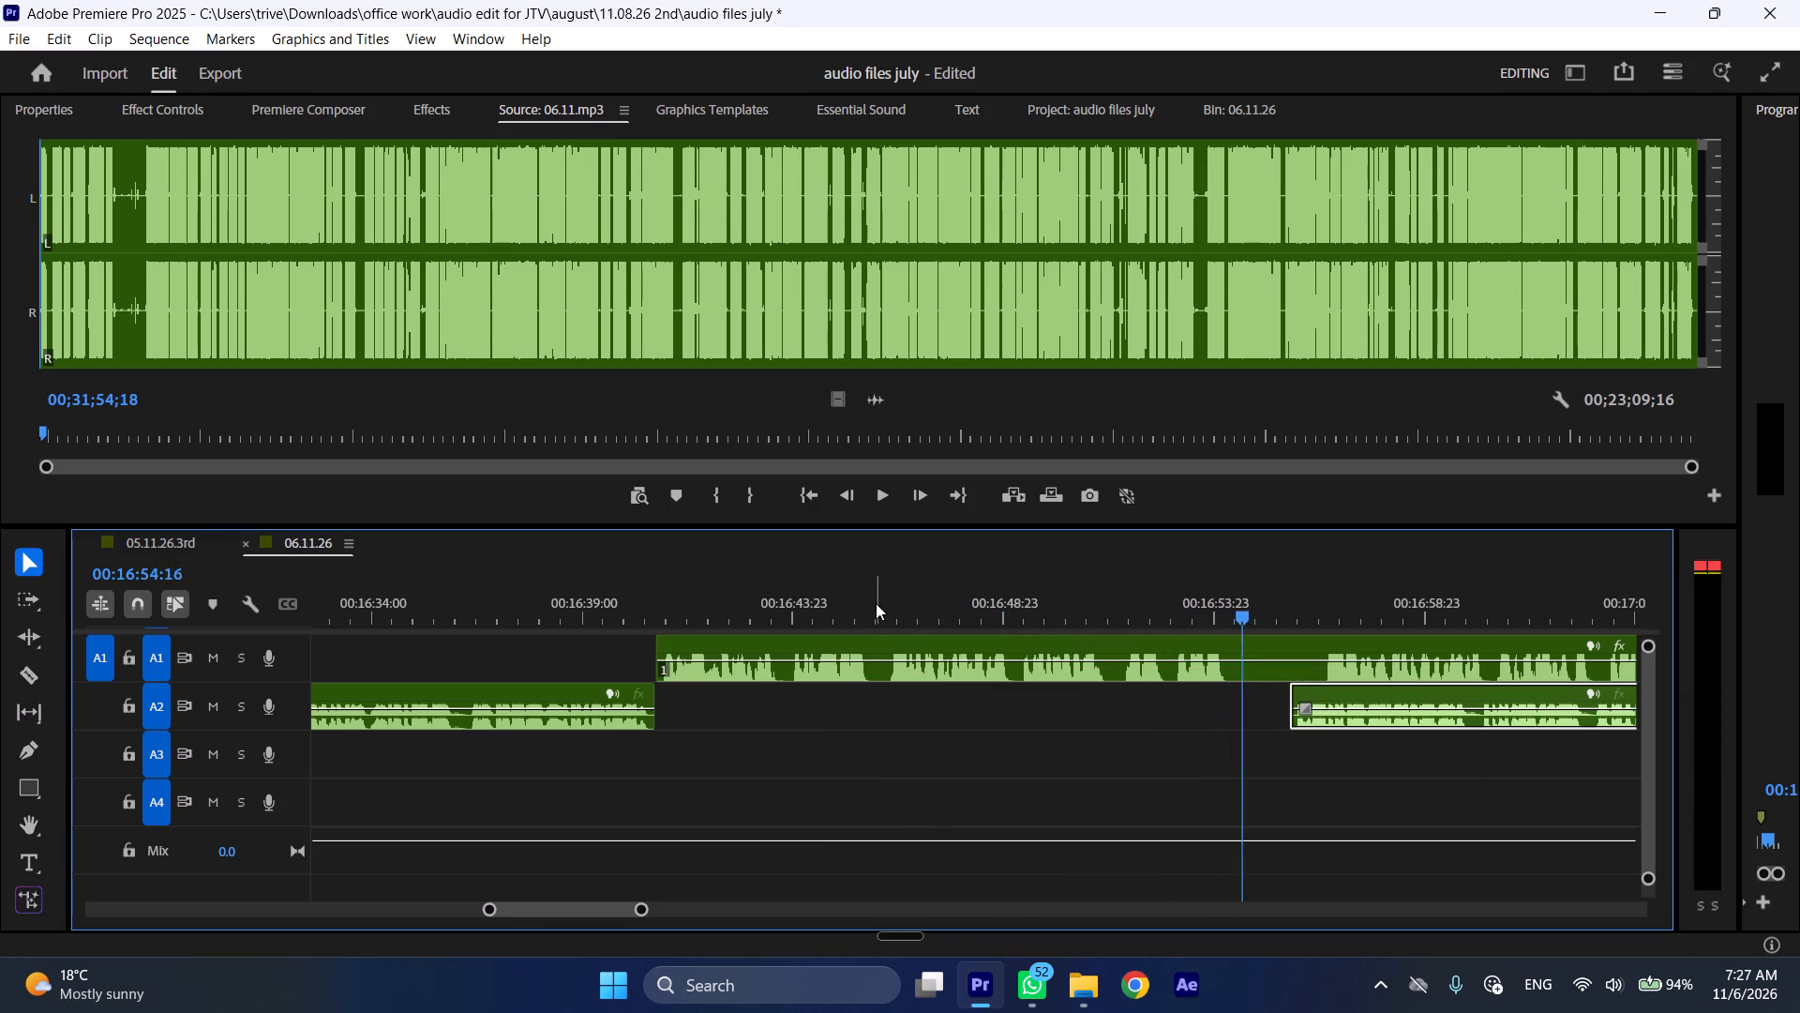
Split the A1 clip at 00:16:45:22.
{"action": "left_click", "coordinate": [876, 603]}
{"action": "key", "text": "shift+c"}
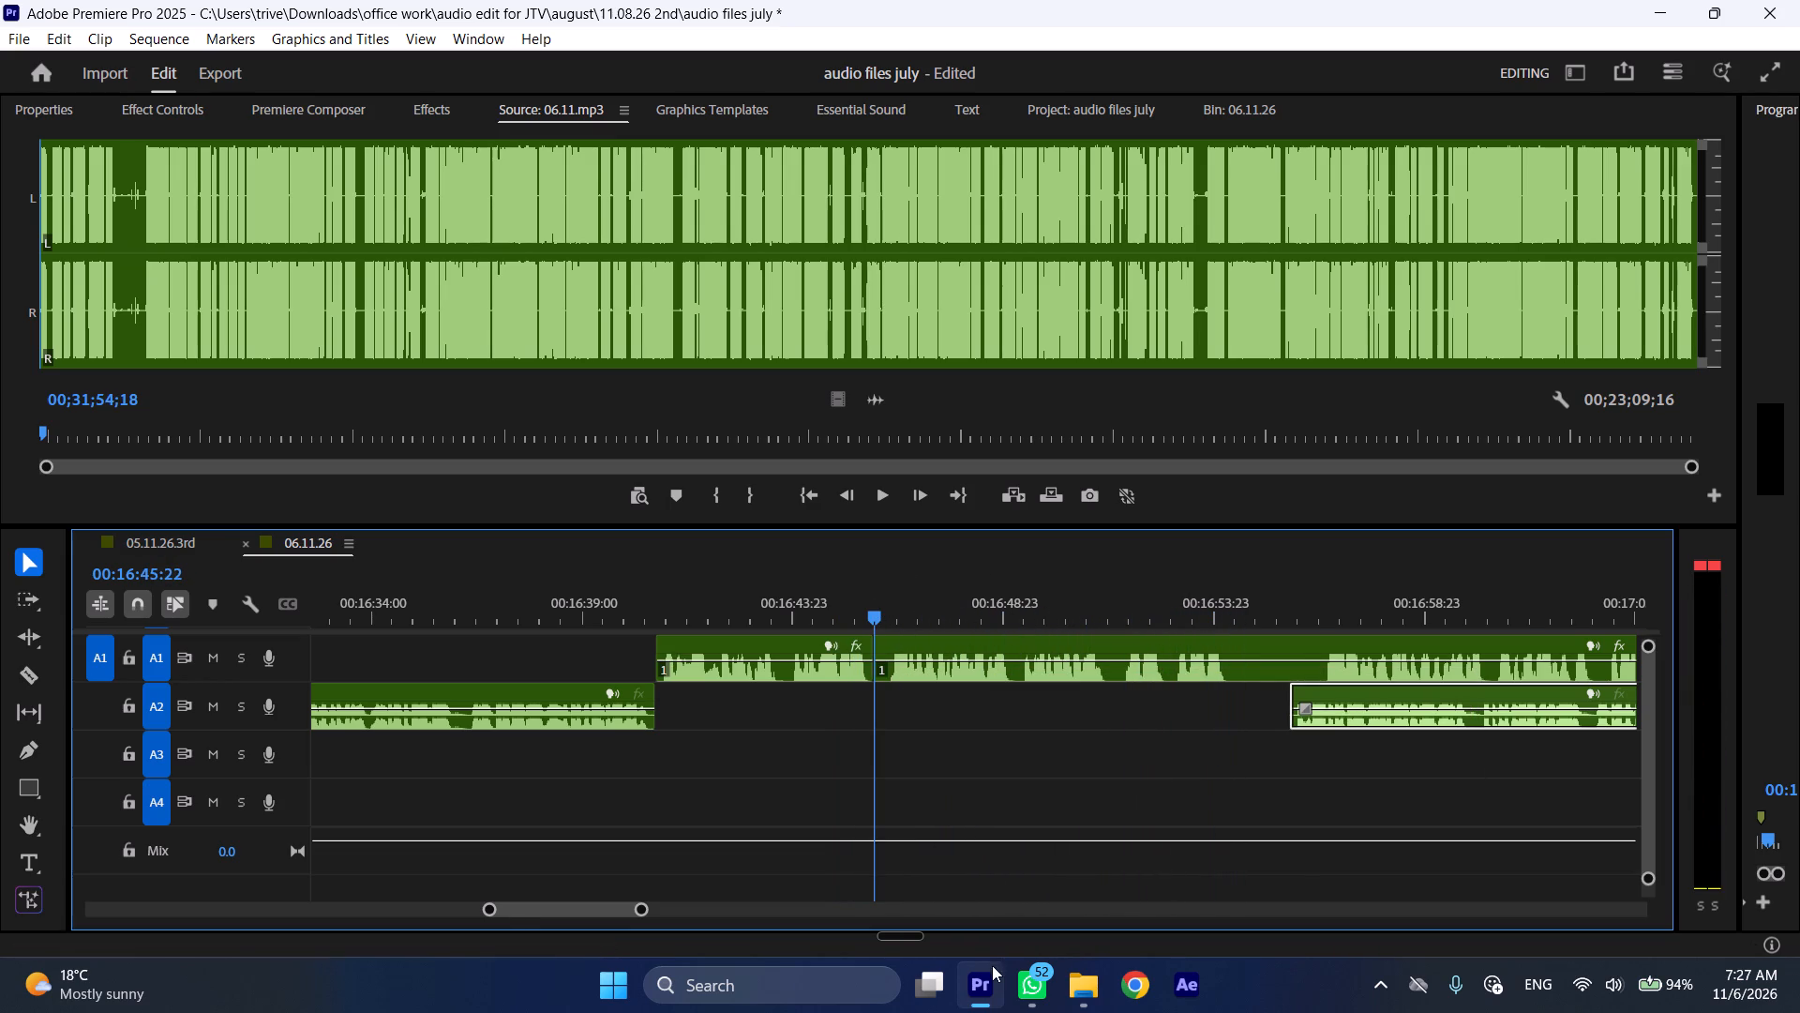
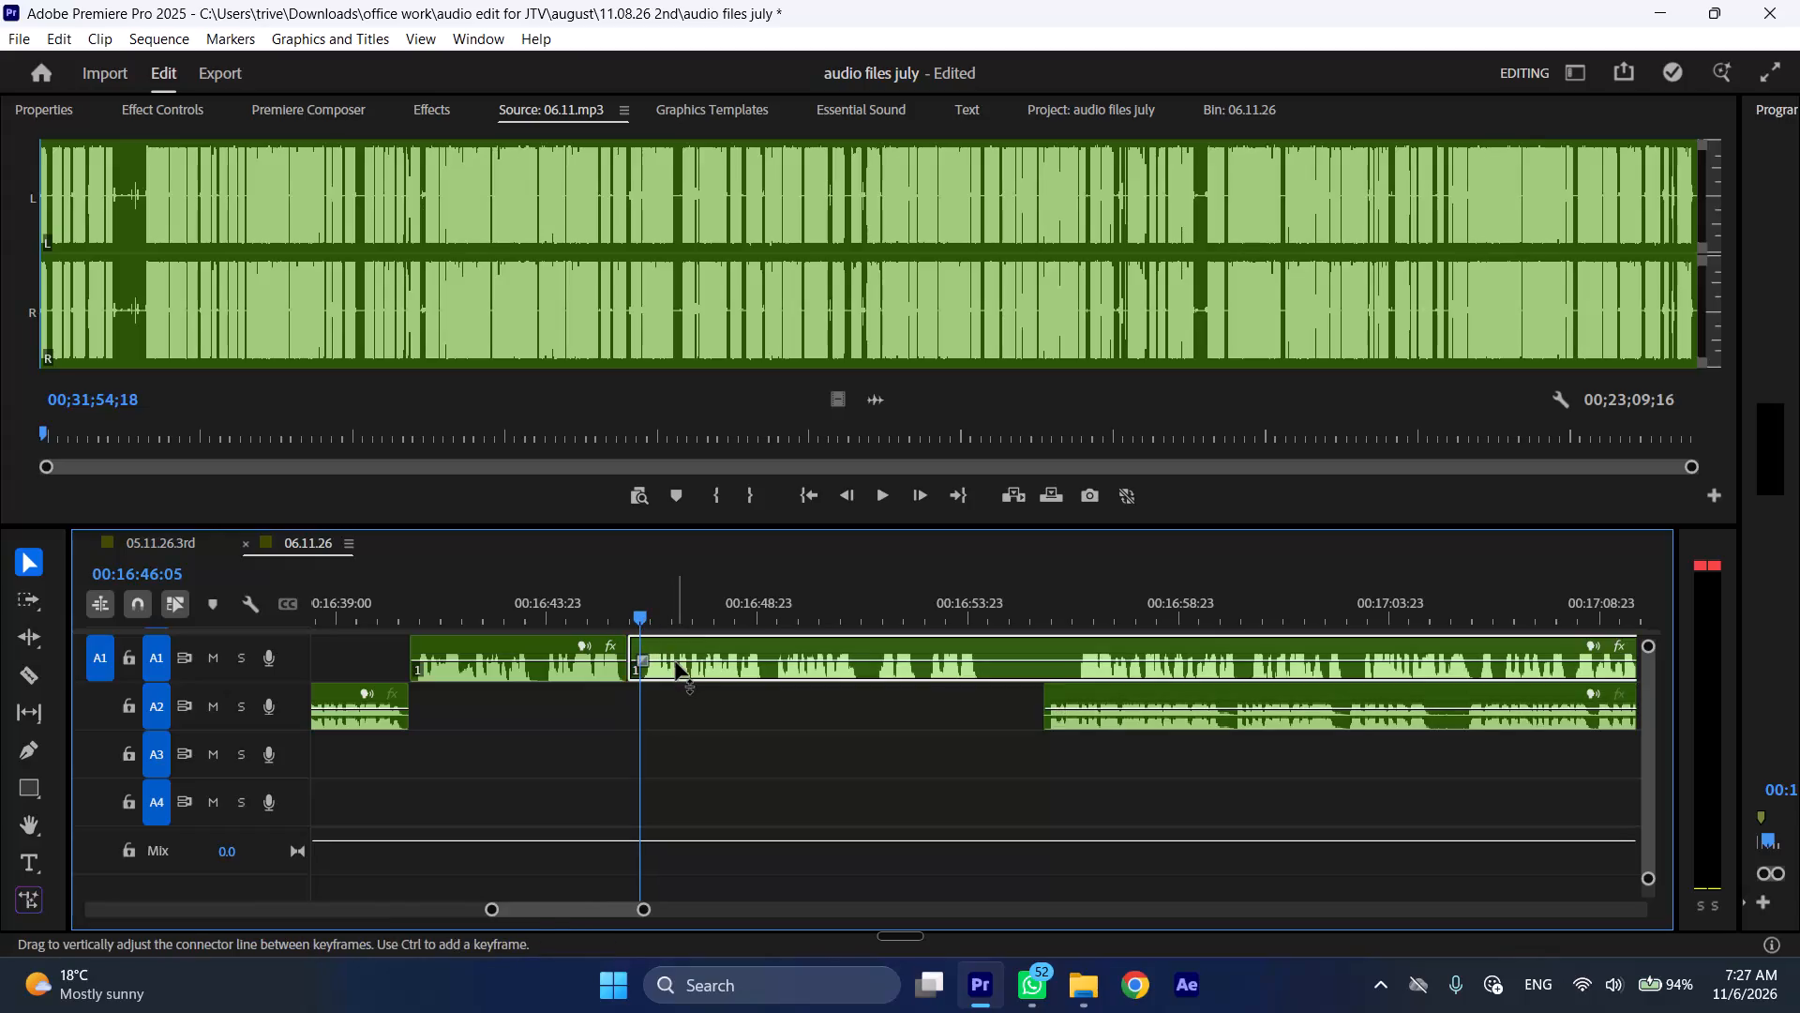
Split the A1 clip again at 00:16:46:05 and ripple delete the short piece between the two cuts.
{"action": "key", "text": "shift+c"}
{"action": "key", "text": "ctrl+shift+d"}
Cut the short pause out of A1 just before 00:16:51:12 by splitting at both ends and ripple deleting the piece.
{"action": "left_click_drag", "start_coordinate": [752, 589], "coordinate": [785, 592]}
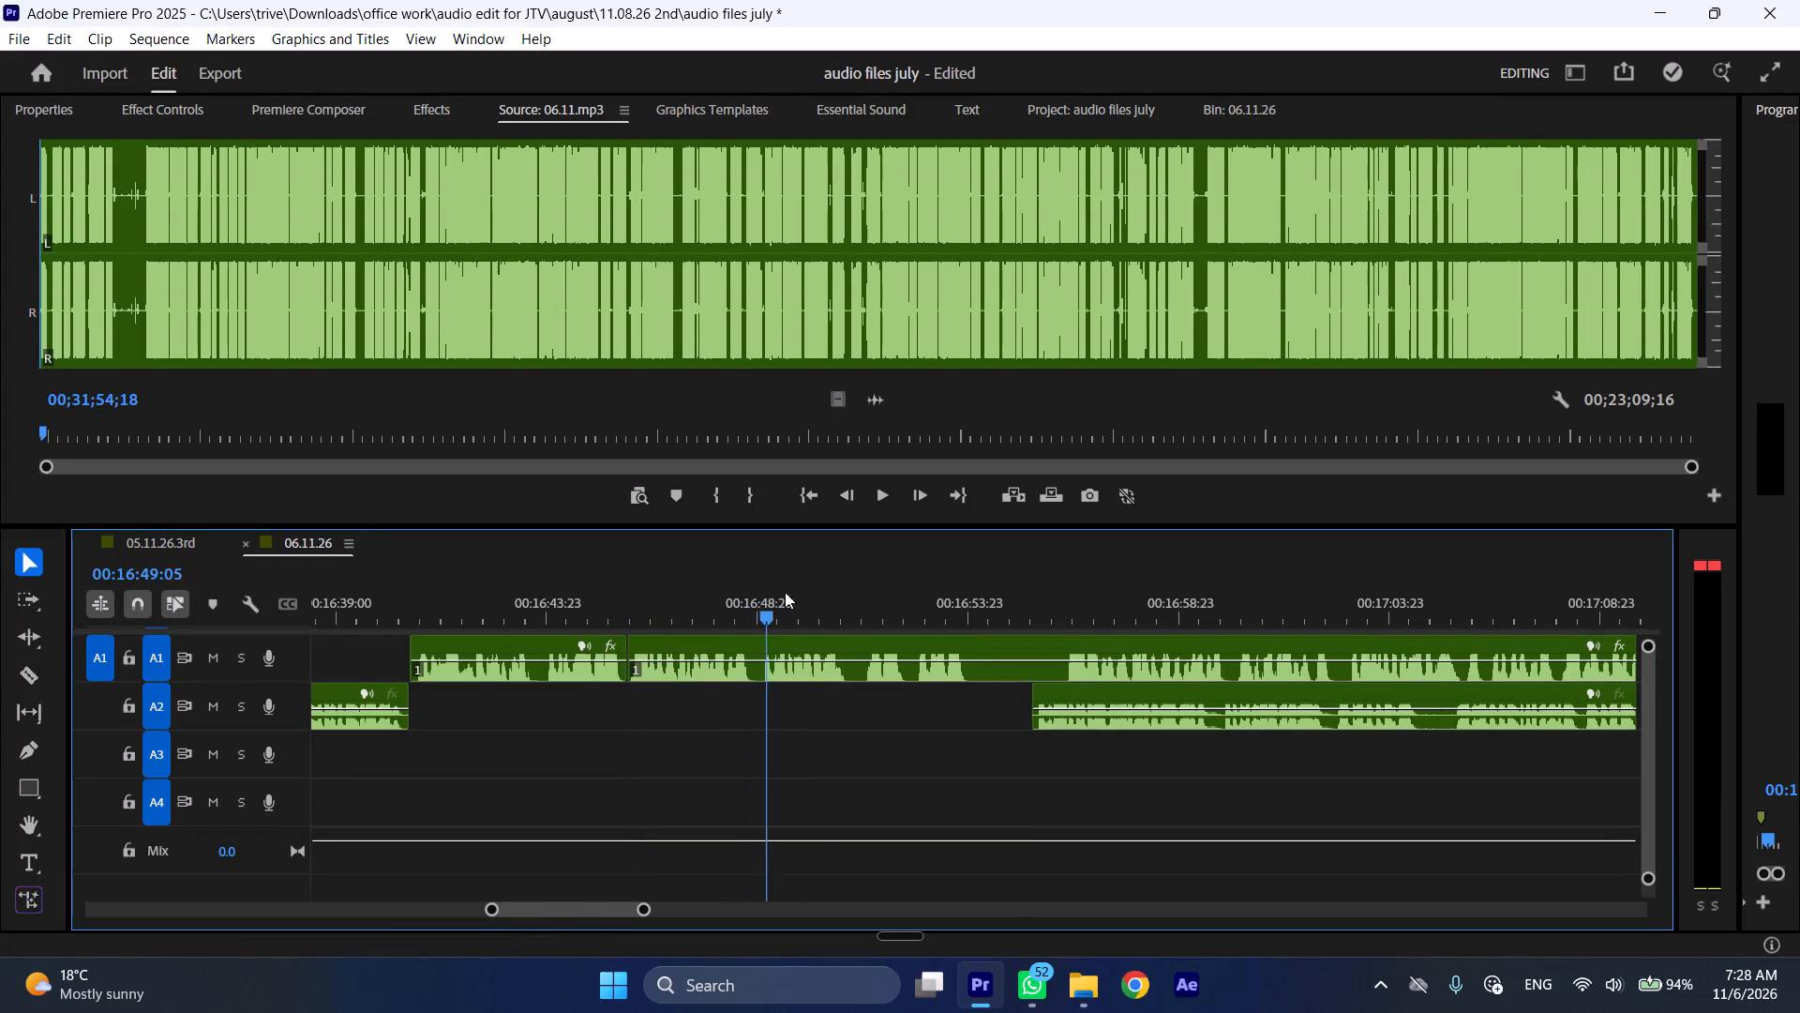
{"action": "left_click_drag", "start_coordinate": [785, 592], "coordinate": [867, 592]}
{"action": "key", "text": "shift+c"}
{"action": "left_click", "coordinate": [904, 650]}
{"action": "key", "text": "shift+c"}
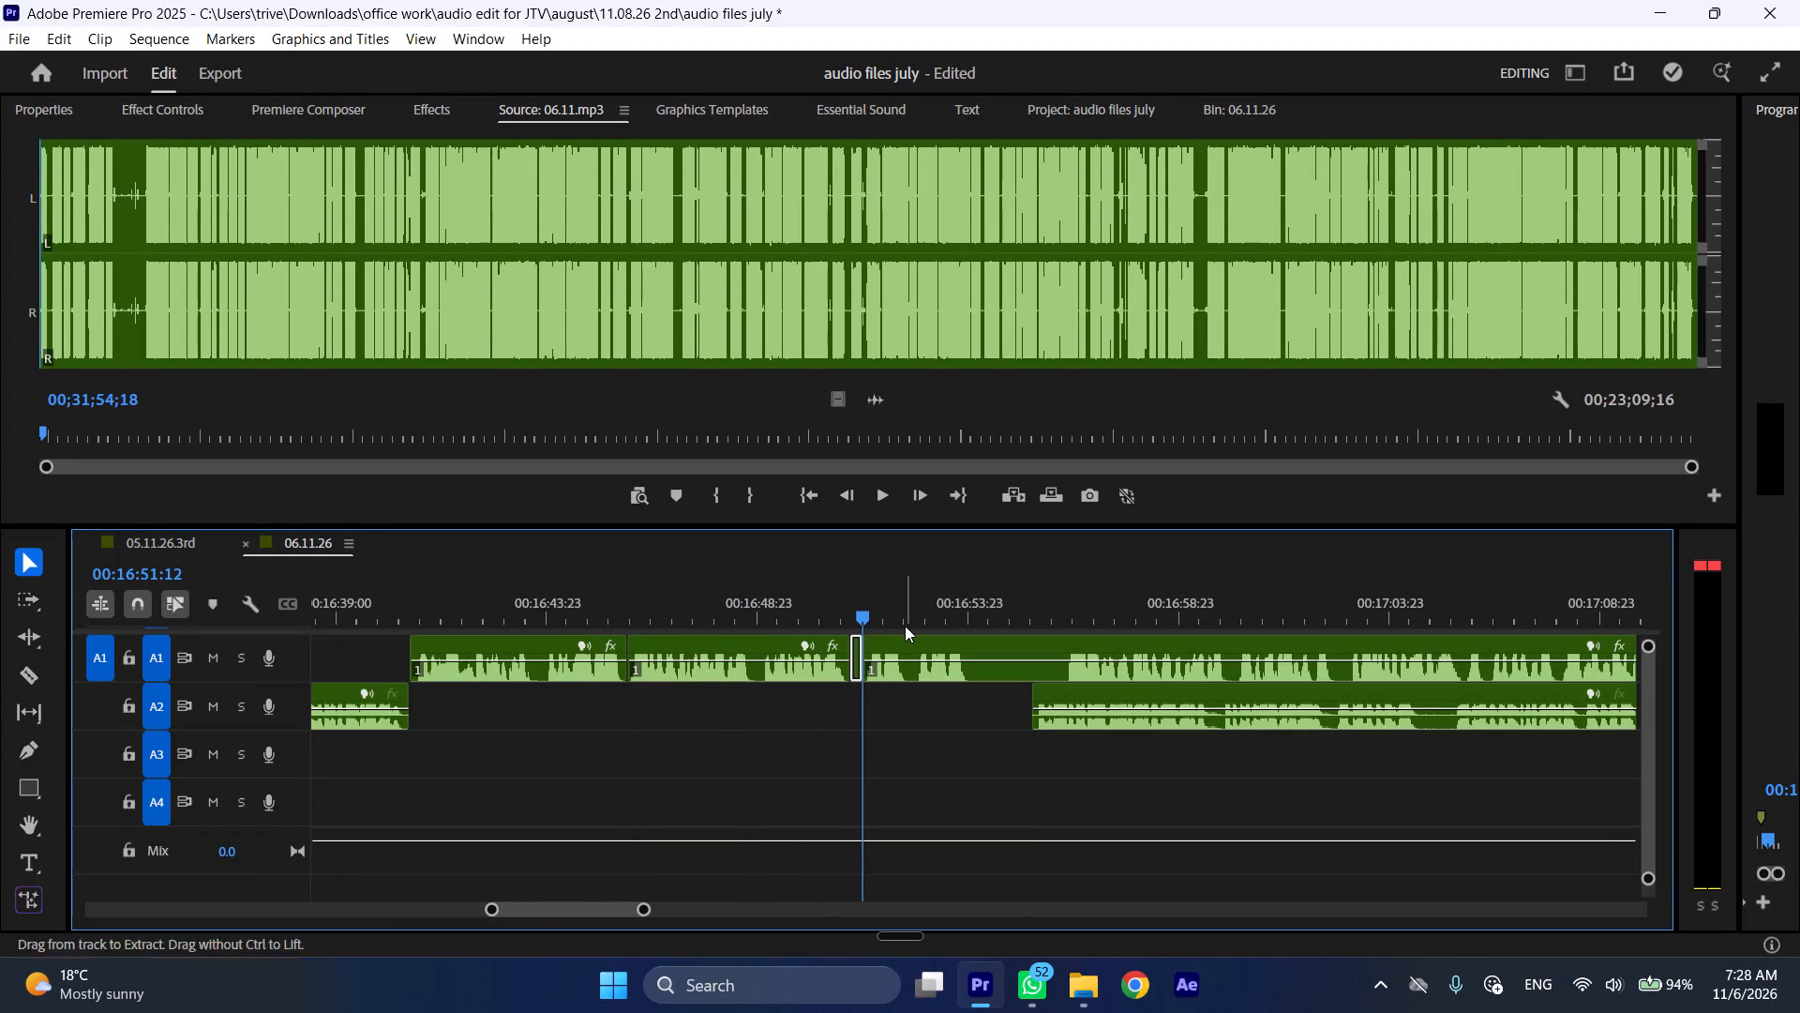
{"action": "key", "text": "ctrl+shift+d"}
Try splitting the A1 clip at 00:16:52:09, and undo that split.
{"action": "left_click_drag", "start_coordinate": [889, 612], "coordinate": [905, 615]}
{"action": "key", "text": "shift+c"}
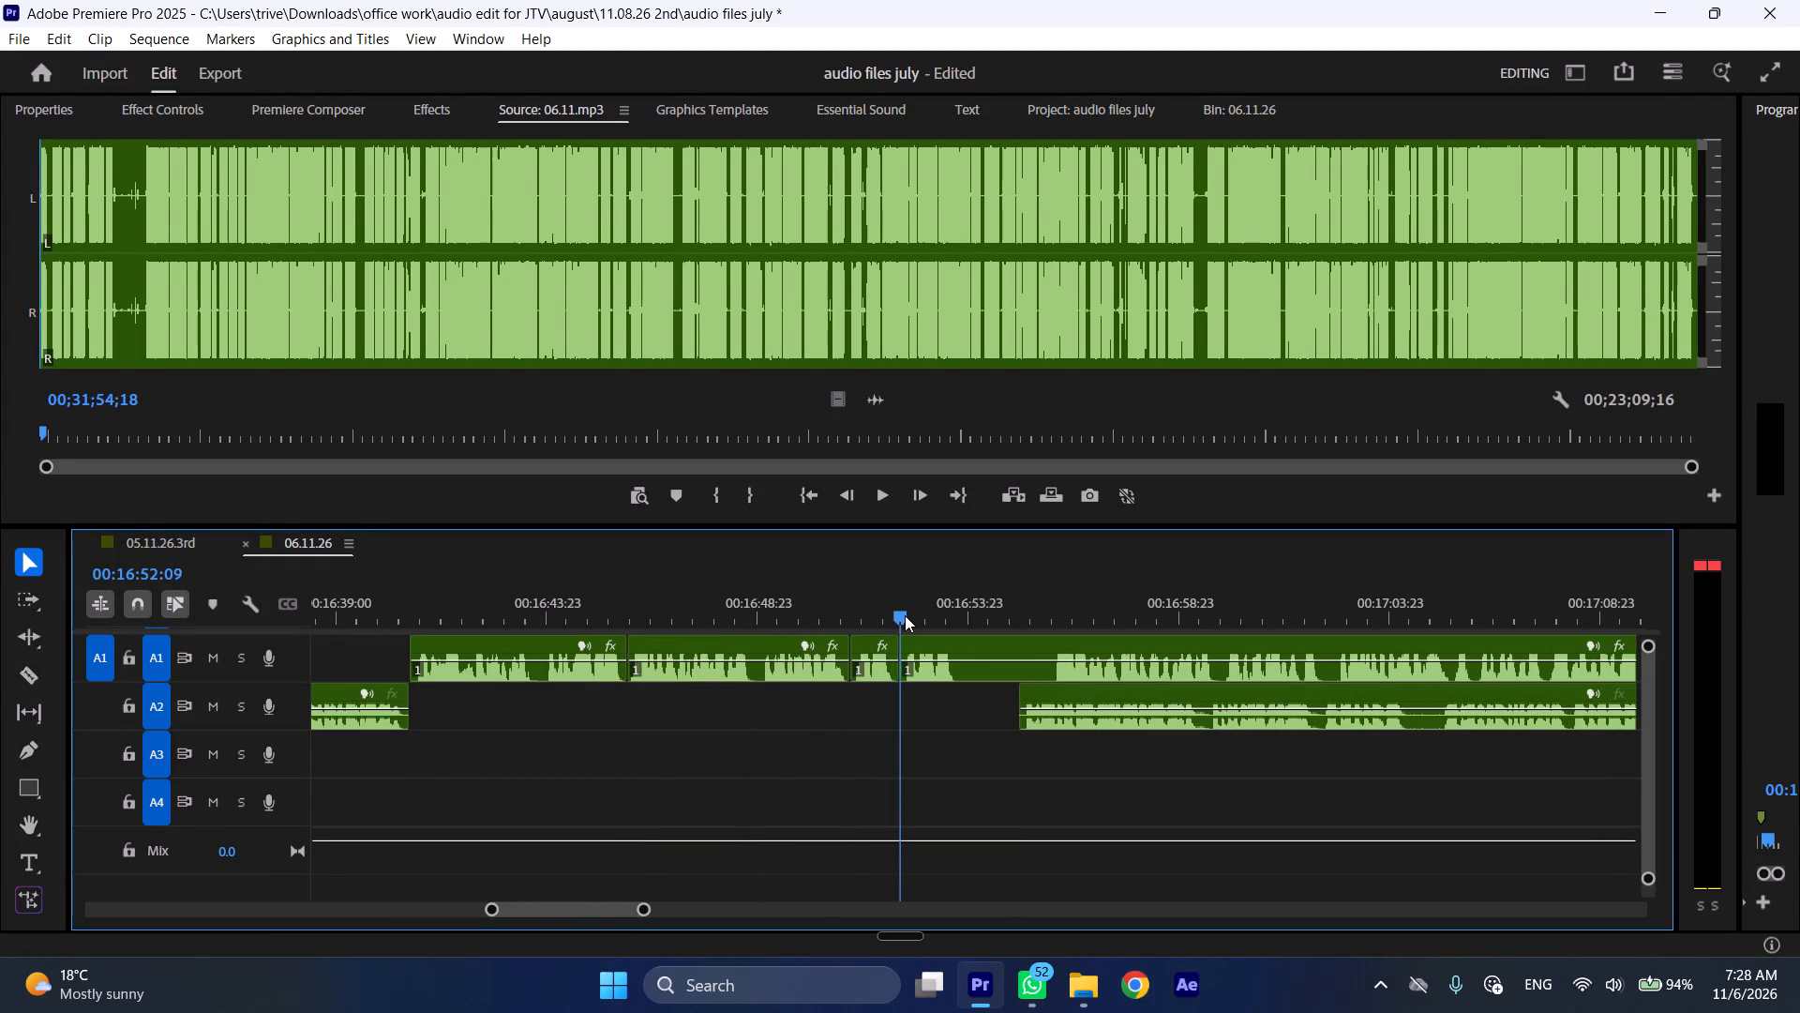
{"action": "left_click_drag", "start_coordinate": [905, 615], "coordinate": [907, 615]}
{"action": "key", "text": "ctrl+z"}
Split the A1 clip at the end of its speech at 00:16:53:19, and move the A2 clip earlier to that cut.
{"action": "left_click_drag", "start_coordinate": [937, 611], "coordinate": [960, 614]}
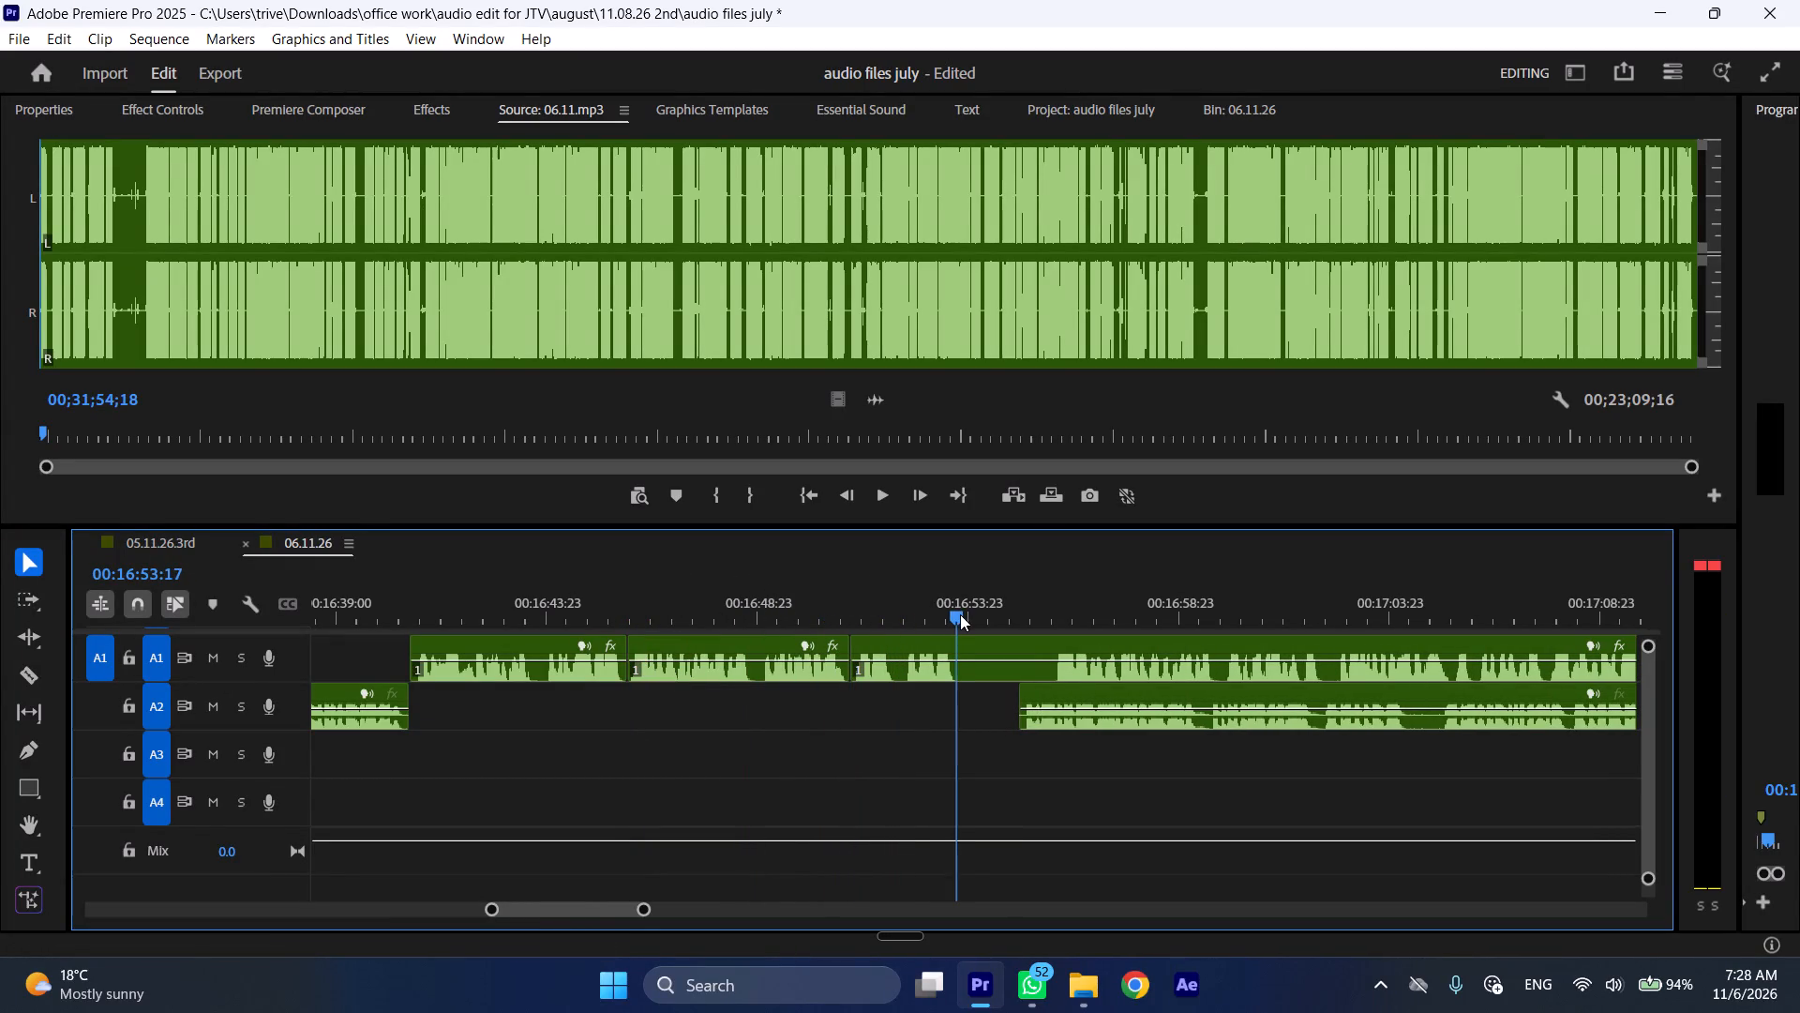
{"action": "left_click_drag", "start_coordinate": [960, 614], "coordinate": [962, 614]}
{"action": "key", "text": "shift+c"}
{"action": "left_click_drag", "start_coordinate": [1047, 694], "coordinate": [988, 696]}
Move the A1 clip after the cut later to about 00:17:11 so A2 plays alone.
{"action": "scroll", "coordinate": [970, 675], "scroll_direction": "down", "scroll_amount": 11}
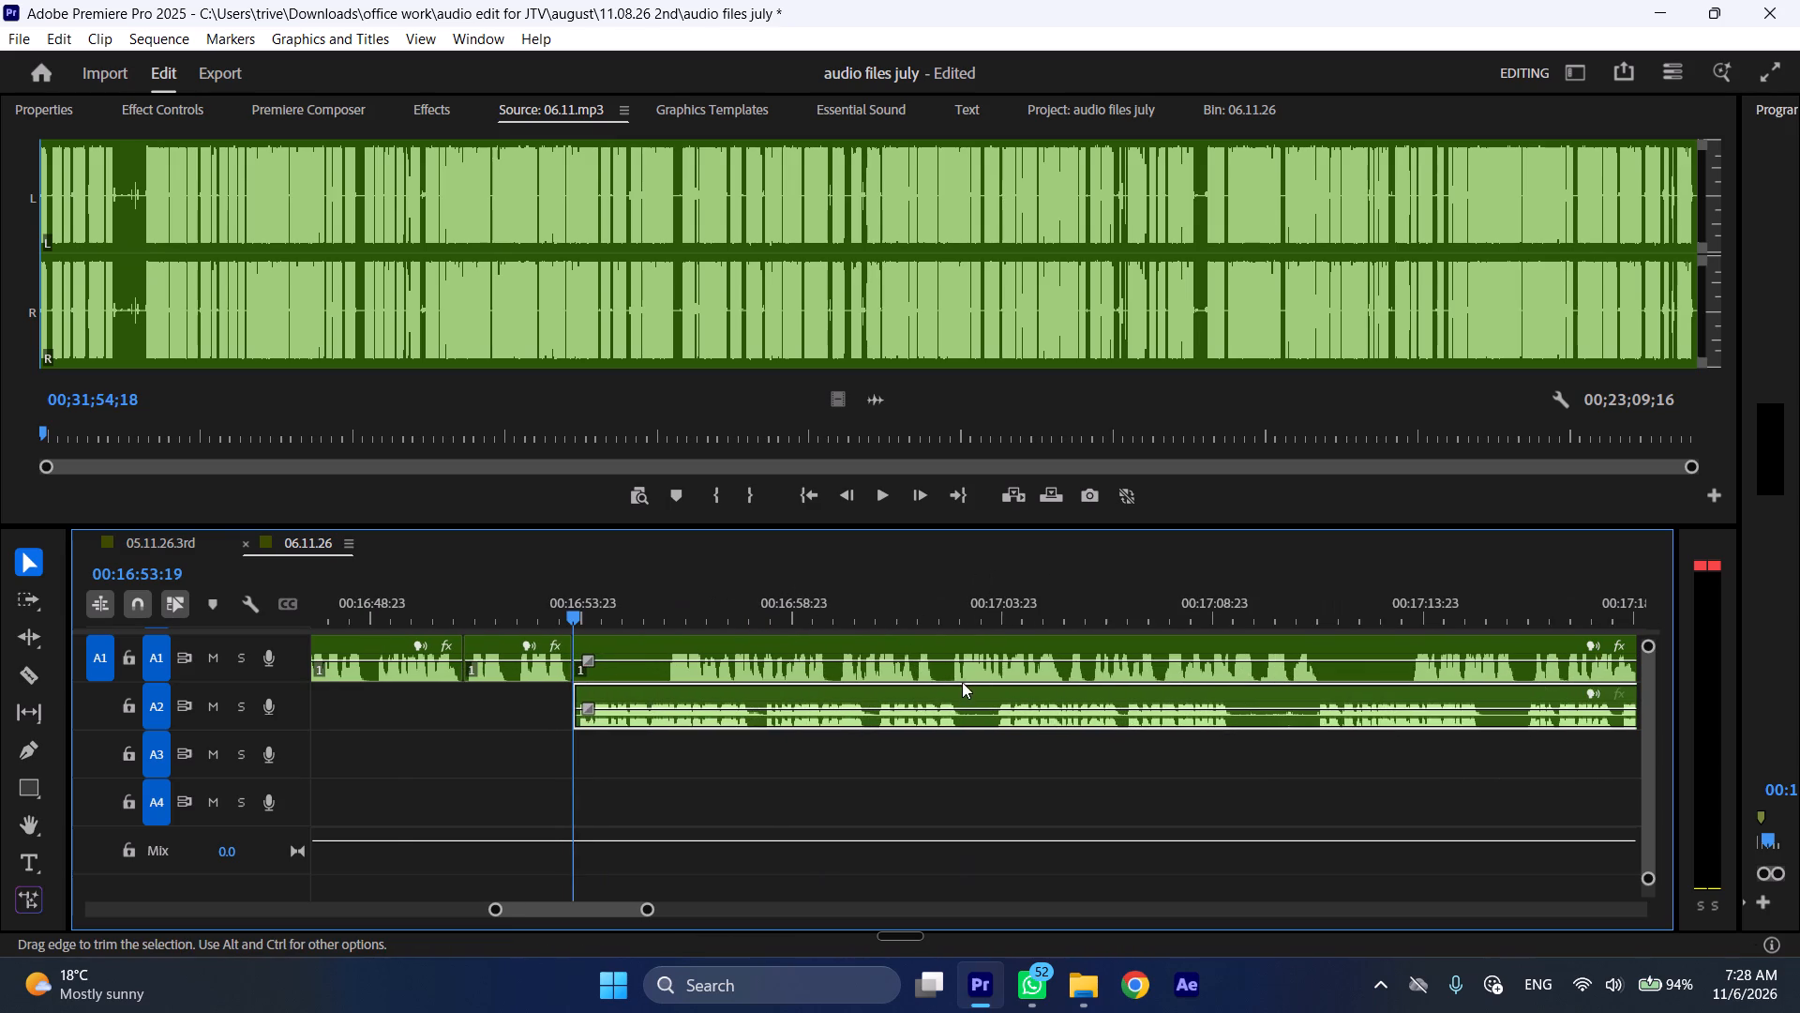
{"action": "left_click_drag", "start_coordinate": [634, 640], "coordinate": [1383, 645]}
Play through A2, split it at about 00:17:01 and 00:17:04, and ripple delete the section between the cuts.
{"action": "key", "text": "space"}
{"action": "key", "text": "l"}
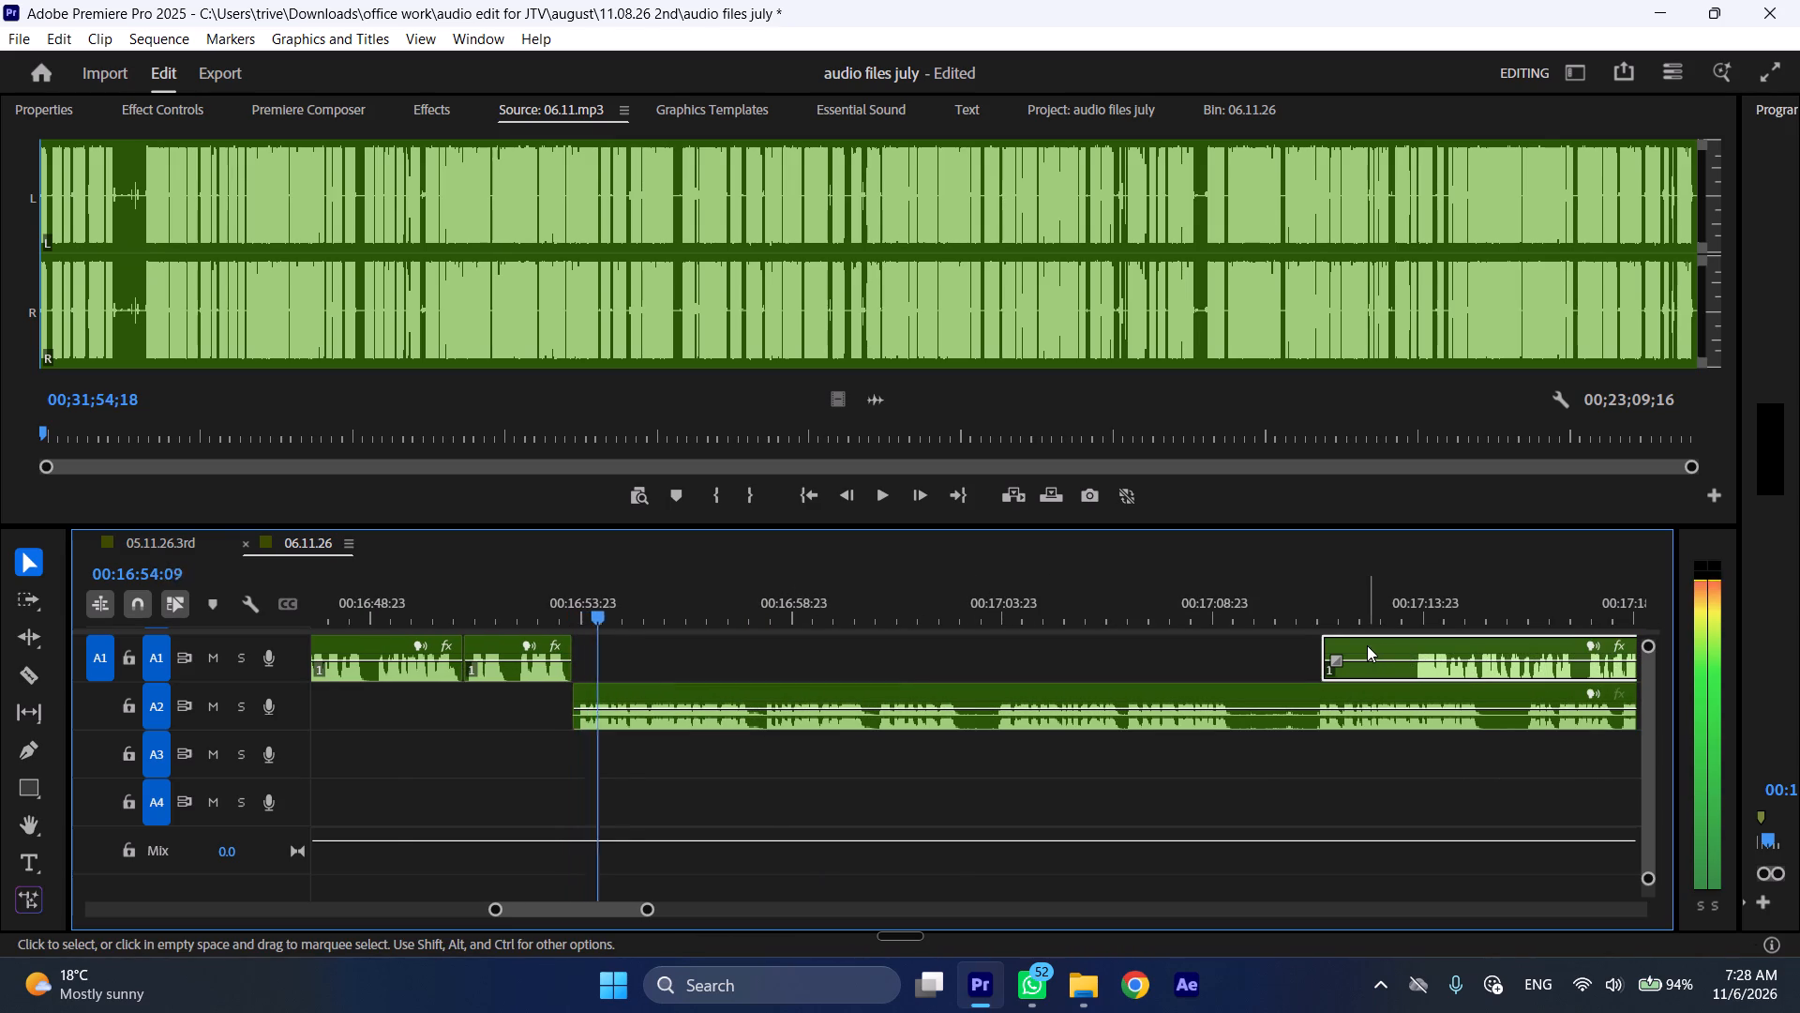
{"action": "scroll", "coordinate": [932, 691], "scroll_direction": "down", "scroll_amount": 6}
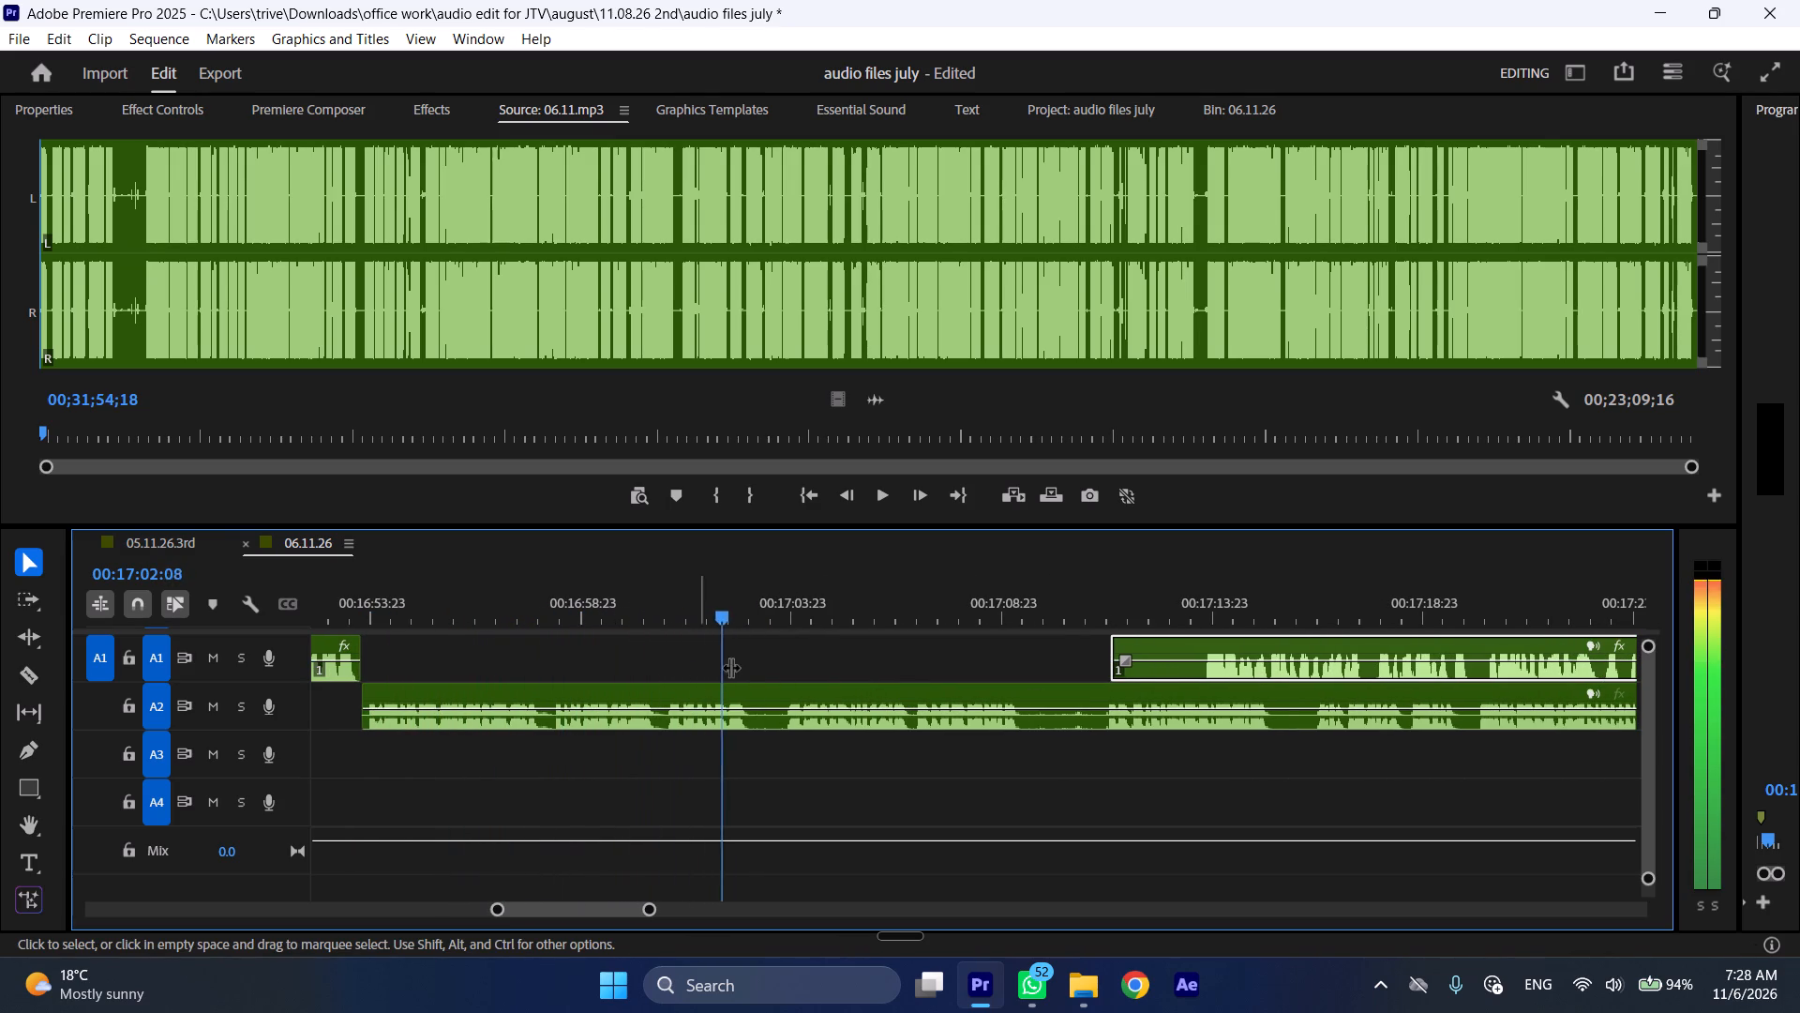
{"action": "left_click_drag", "start_coordinate": [667, 606], "coordinate": [787, 611]}
{"action": "key", "text": "shift+c"}
{"action": "left_click", "coordinate": [832, 710]}
{"action": "key", "text": "shift+c"}
{"action": "key", "text": "ctrl+shift+d"}
Continue playback past the A2 join, stop in the pause, and split the A2 clip at 00:17:06:17.
{"action": "key", "text": "space"}
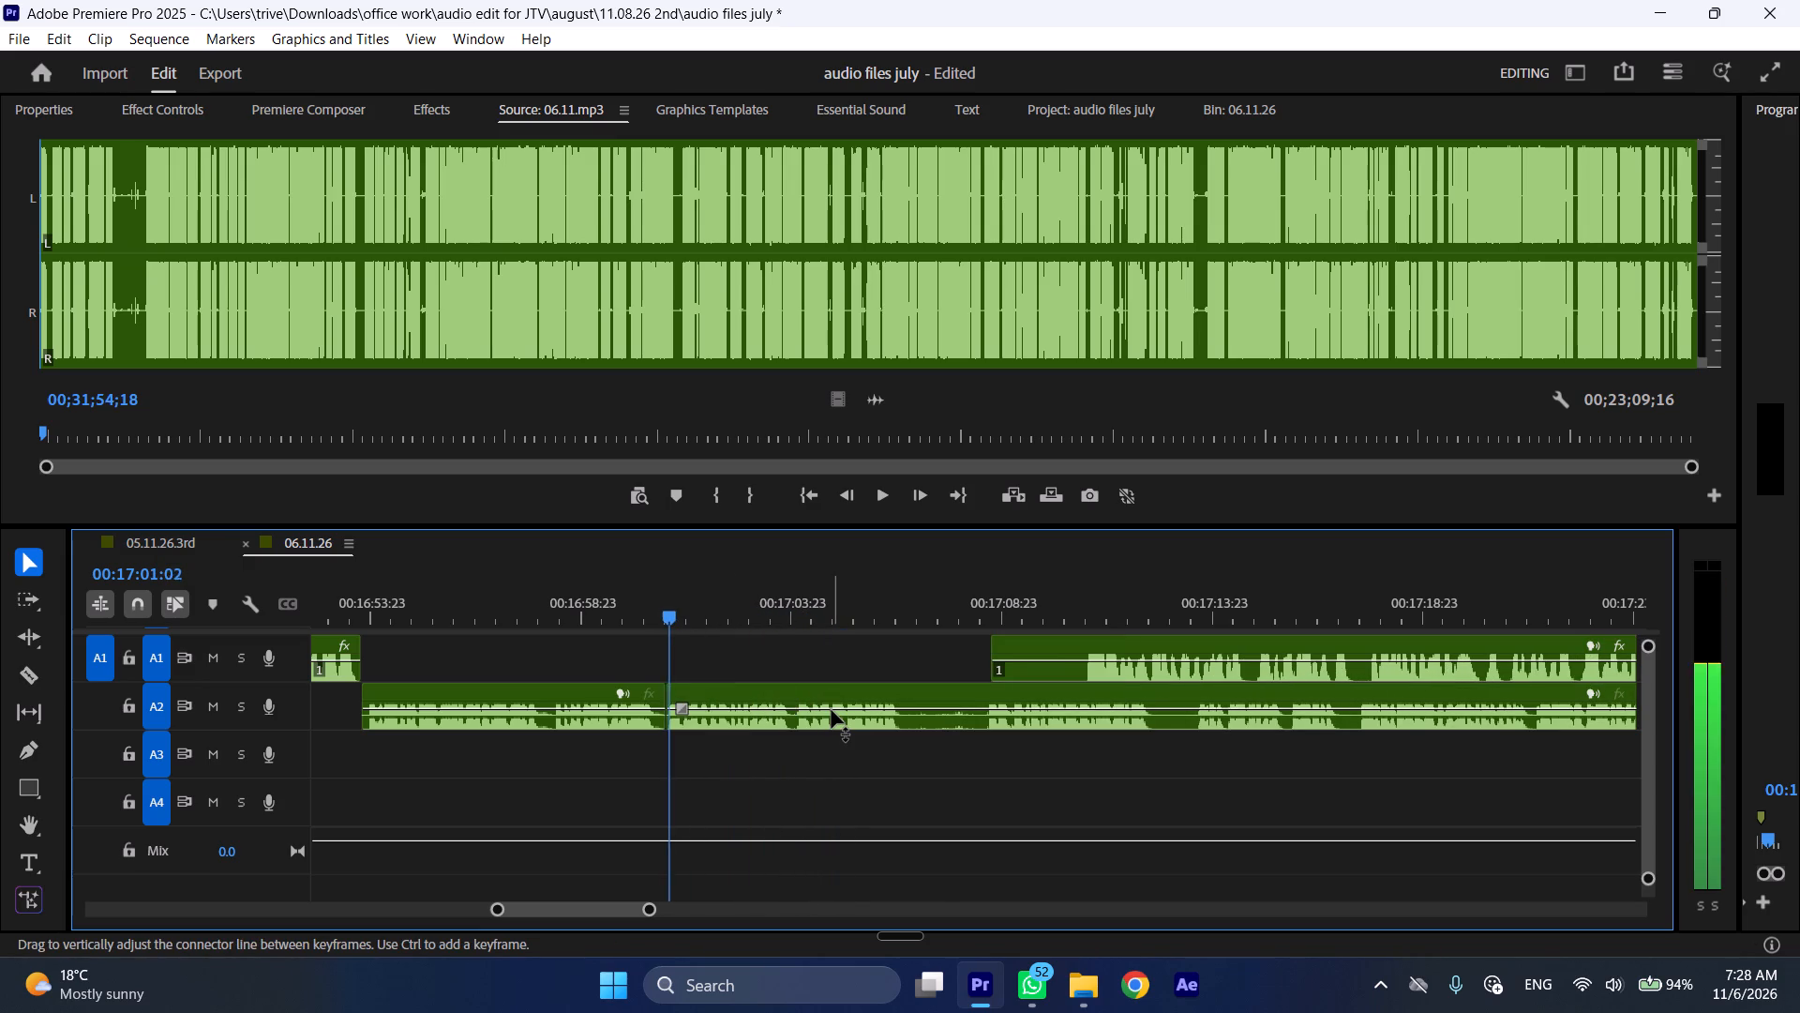
{"action": "type", "text": "l"}
{"action": "scroll", "coordinate": [834, 712], "scroll_direction": "down", "scroll_amount": 5}
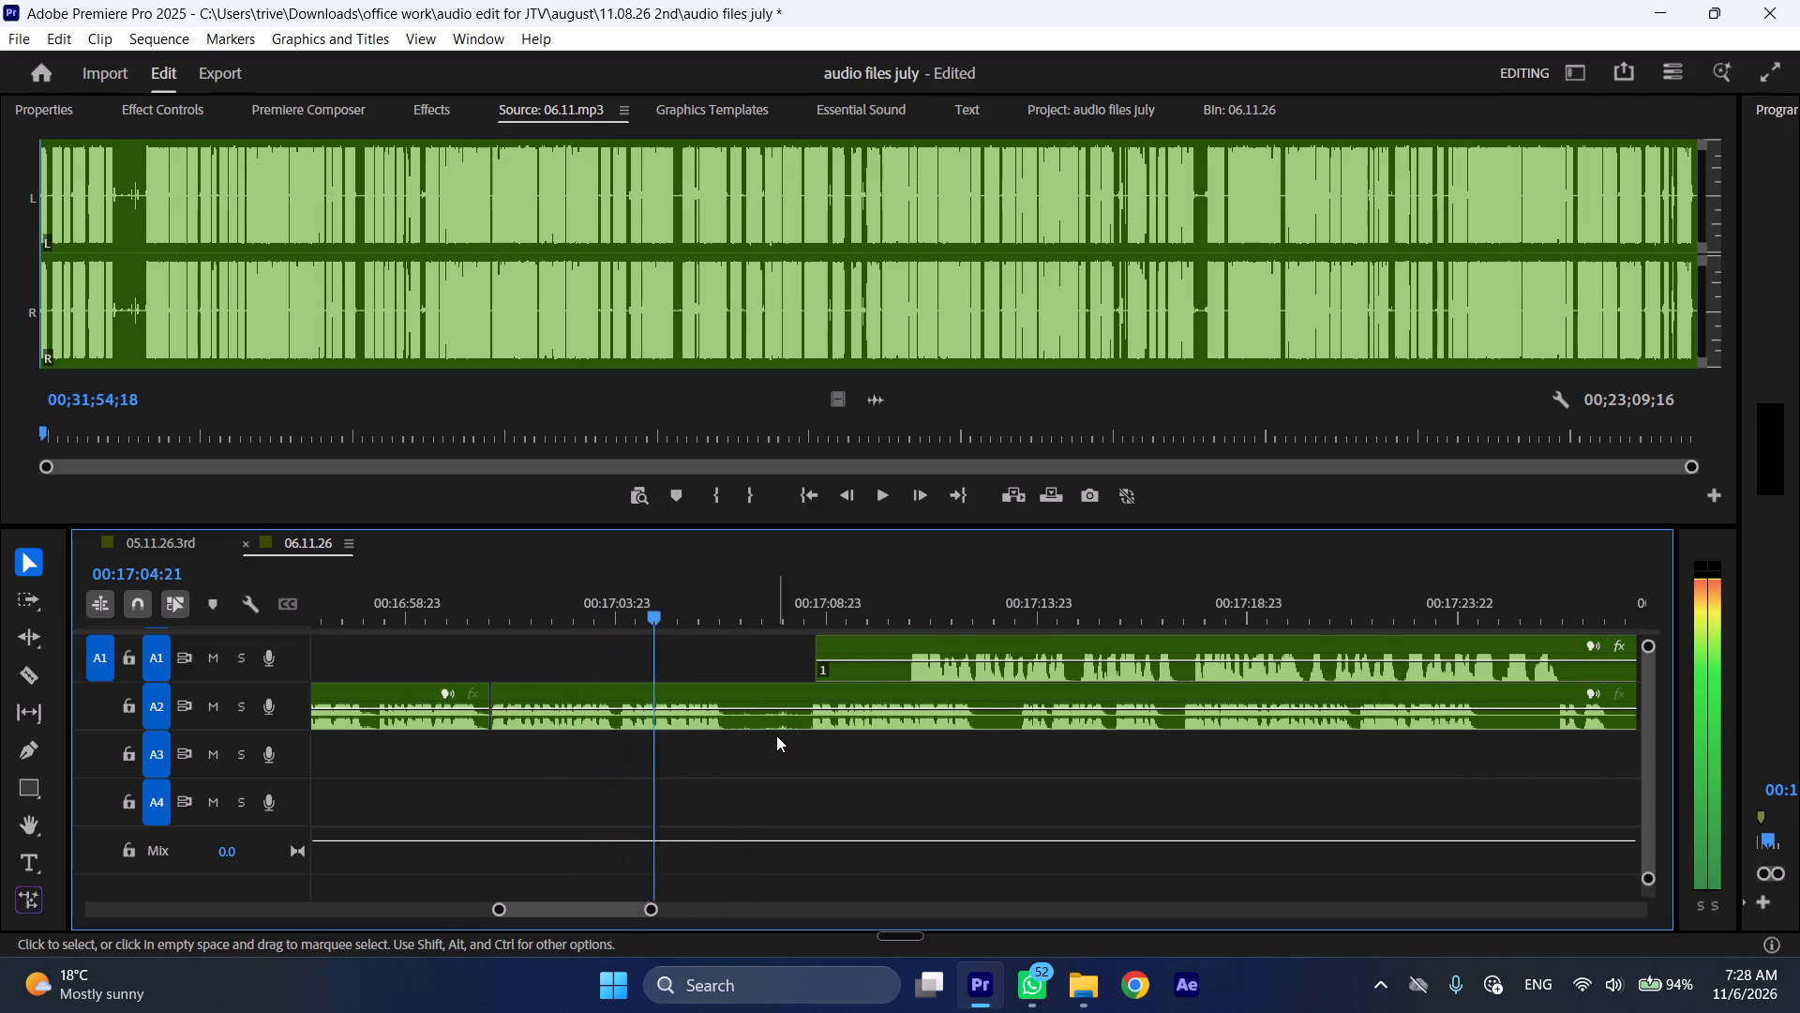
{"action": "key", "text": "space"}
{"action": "type", "text": "C"}
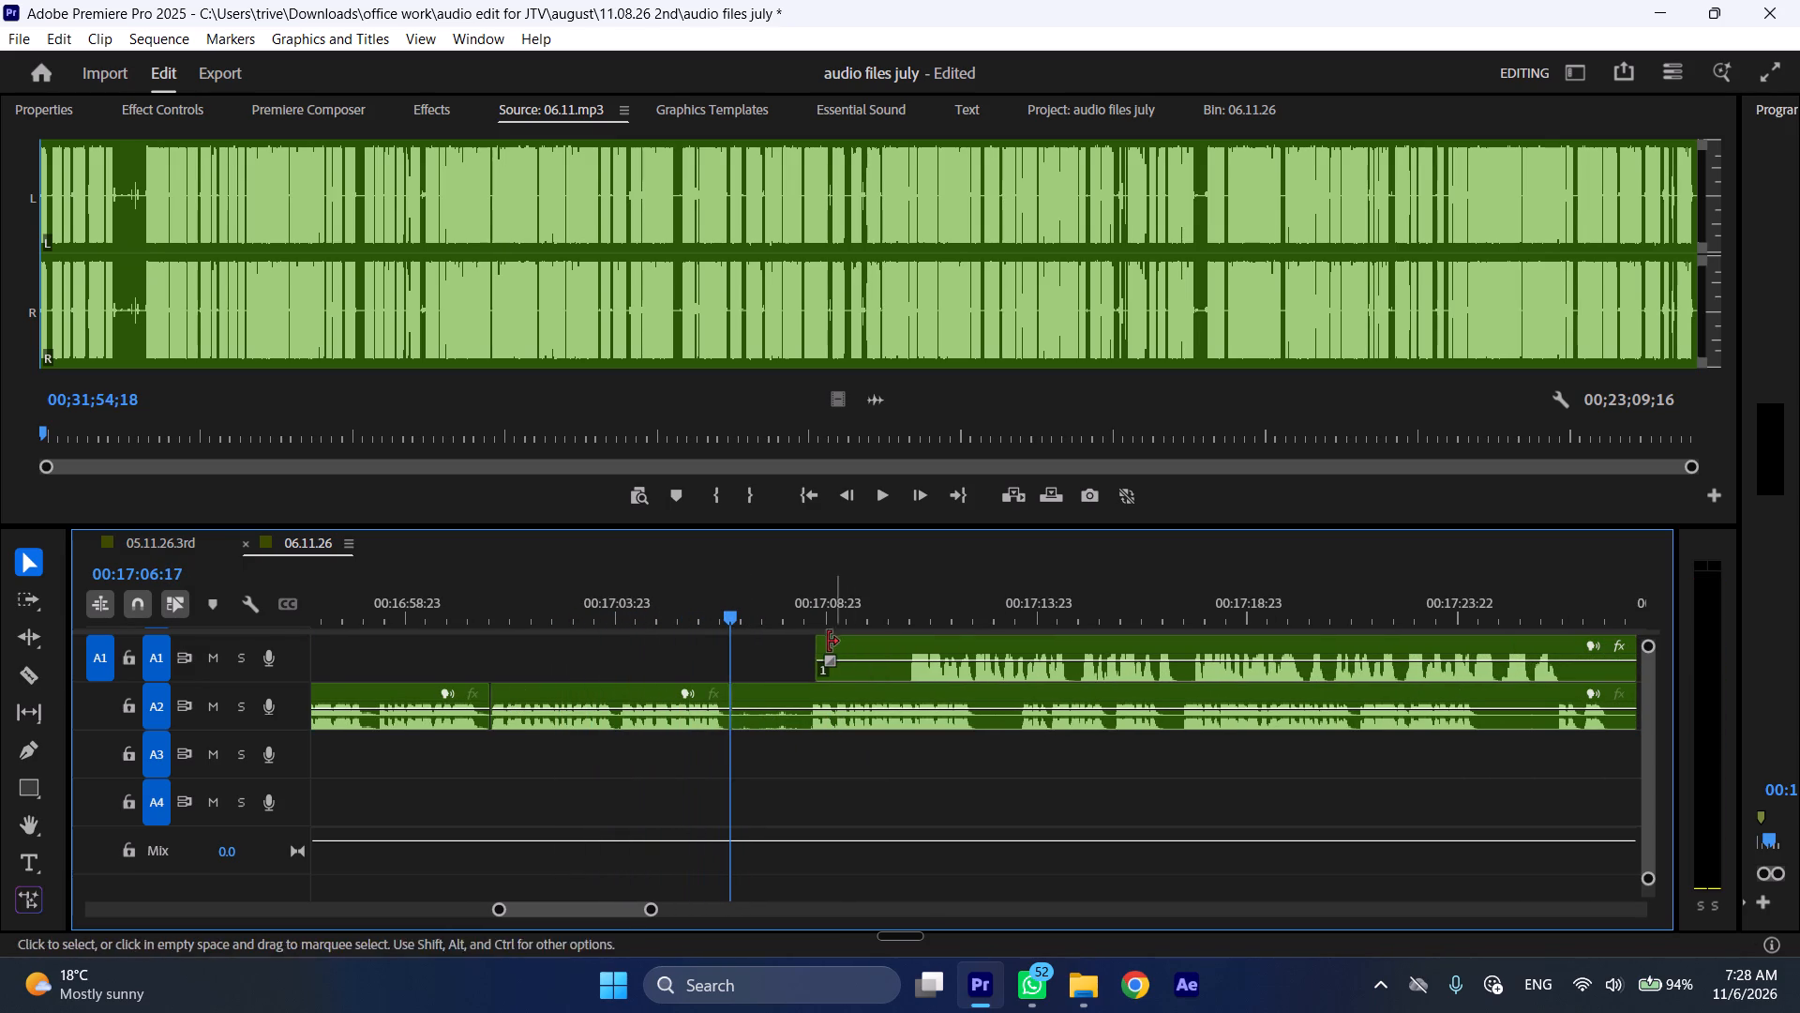
Trim the silent start of the A1 clip after the gap to its speech at about 00:17:10.
{"action": "left_click_drag", "start_coordinate": [827, 641], "coordinate": [909, 647]}
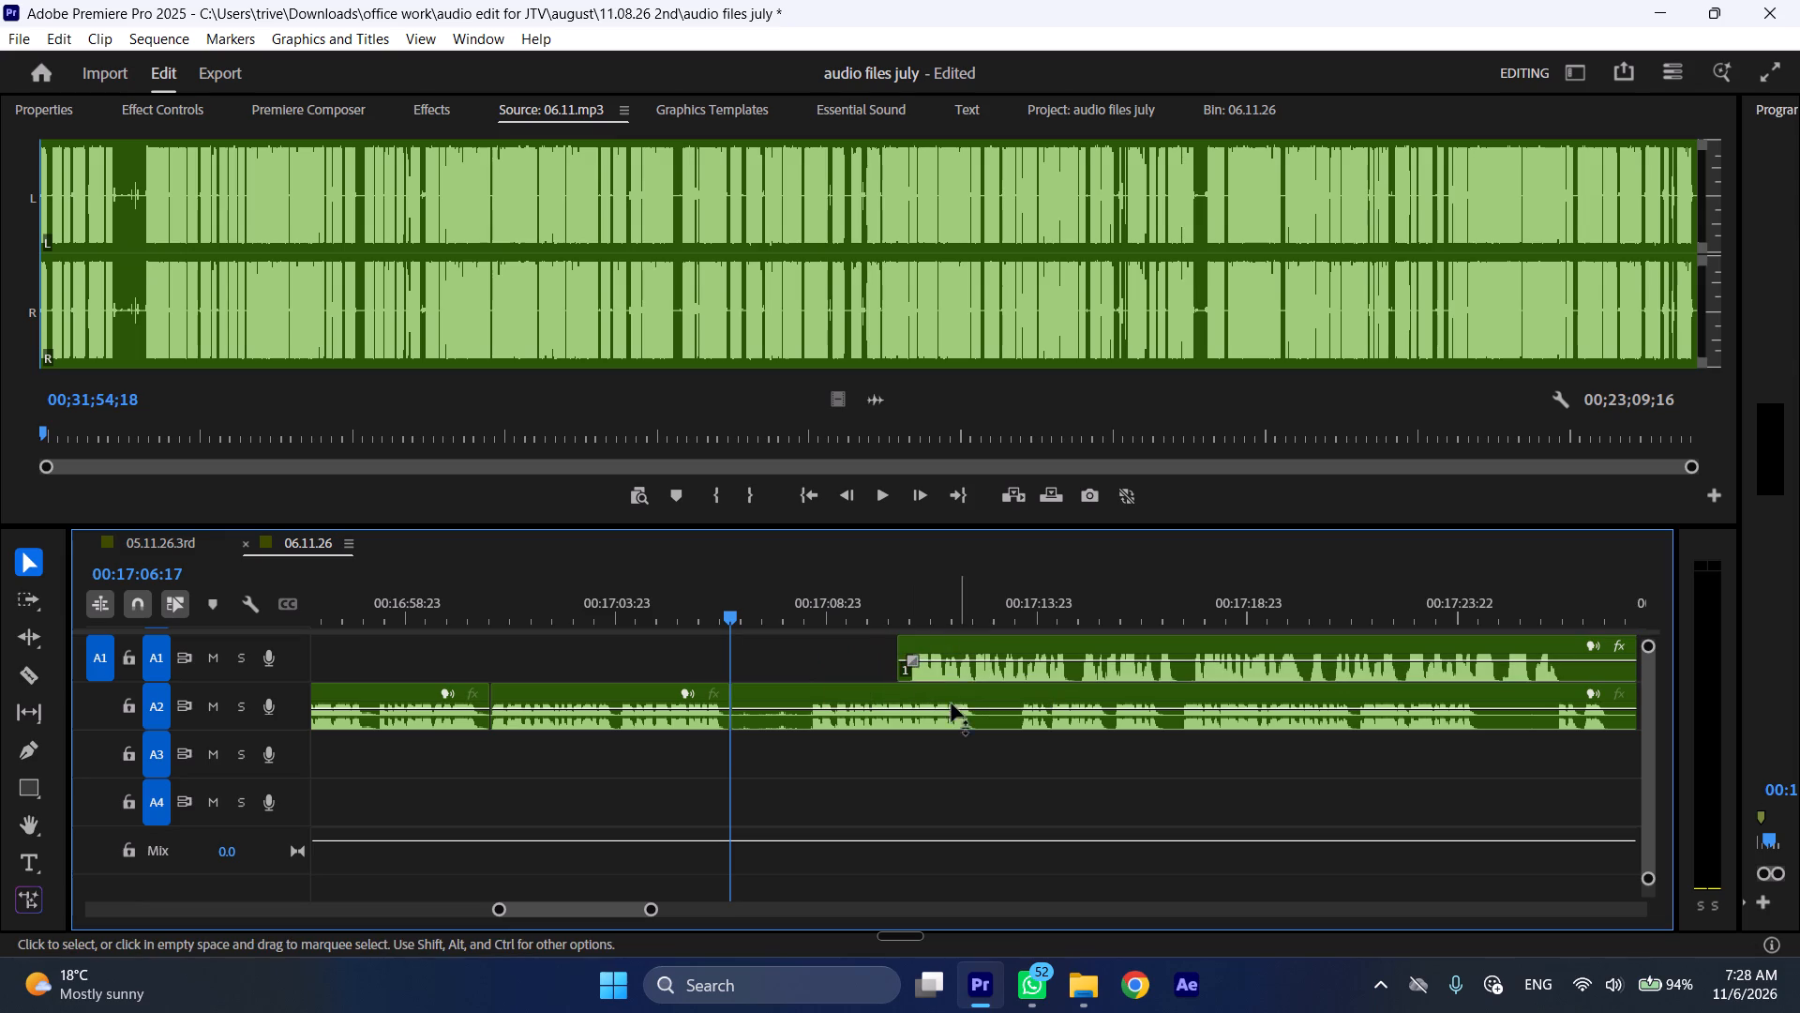
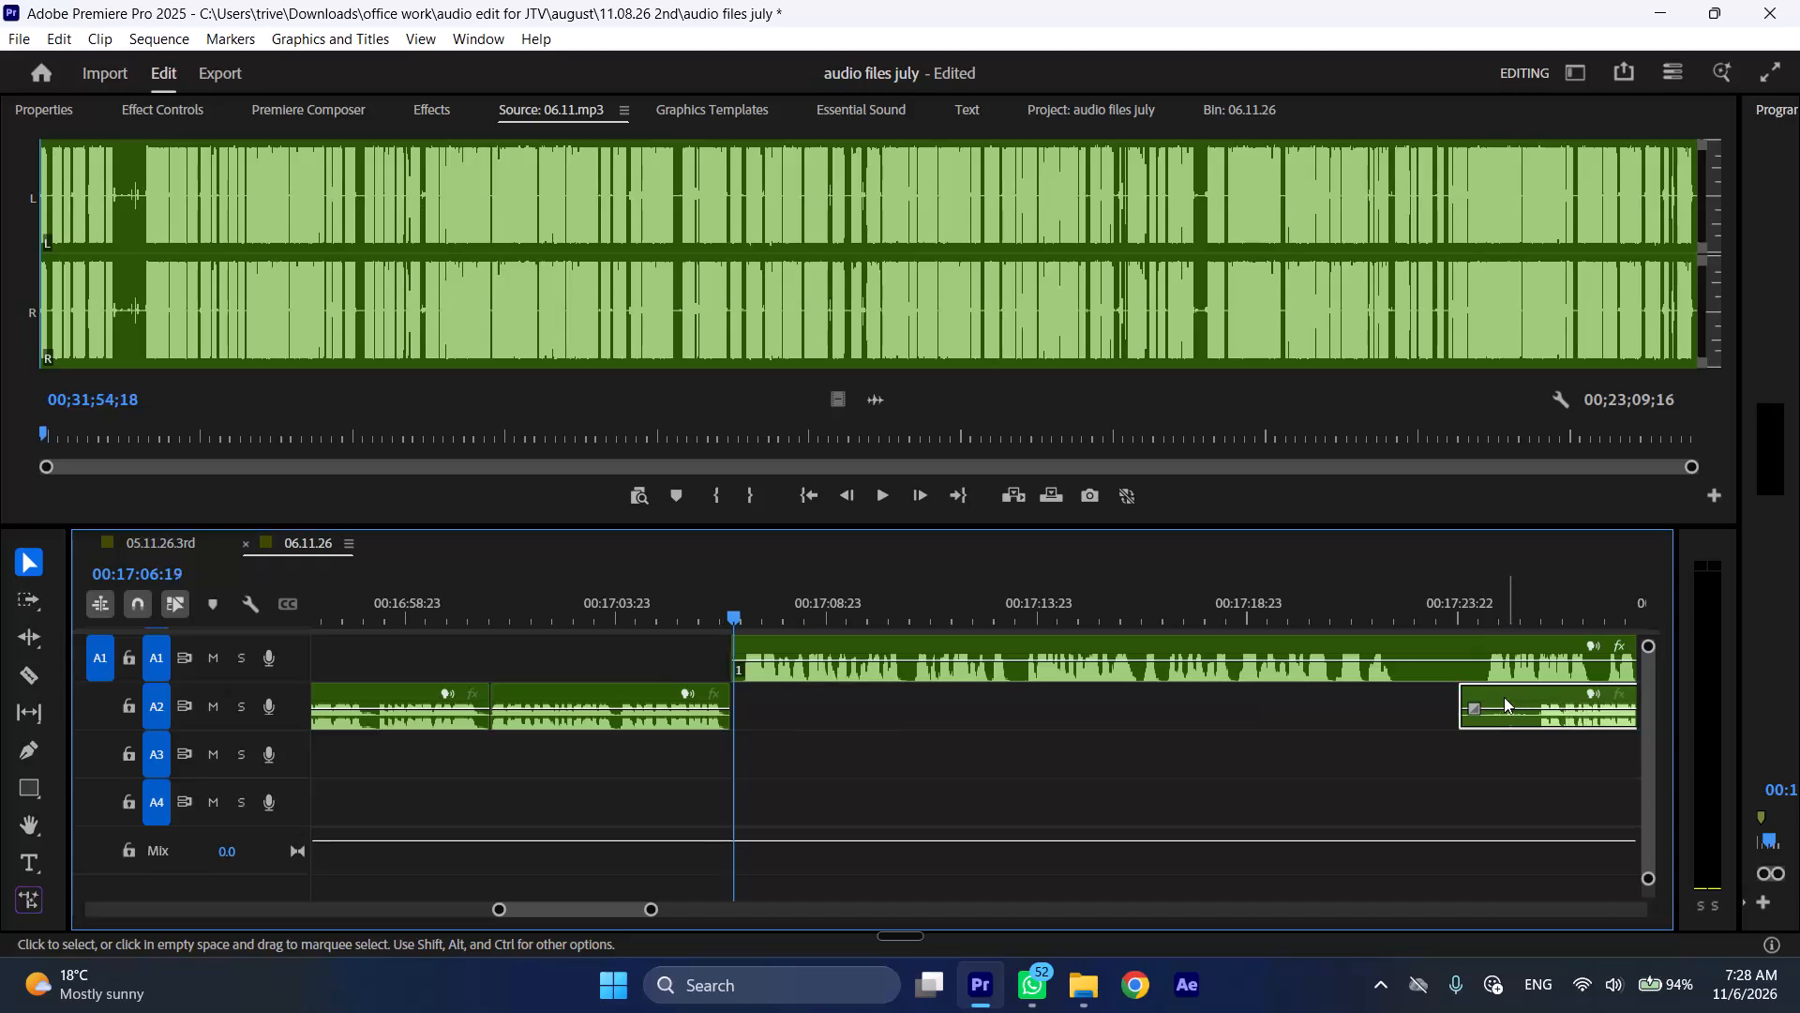
Play on through the A1 speech and trim the silent start of the upcoming A2 clip to its speech at about 00:17:25.
{"action": "key", "text": "l"}
{"action": "scroll", "coordinate": [802, 836], "scroll_direction": "down", "scroll_amount": 6}
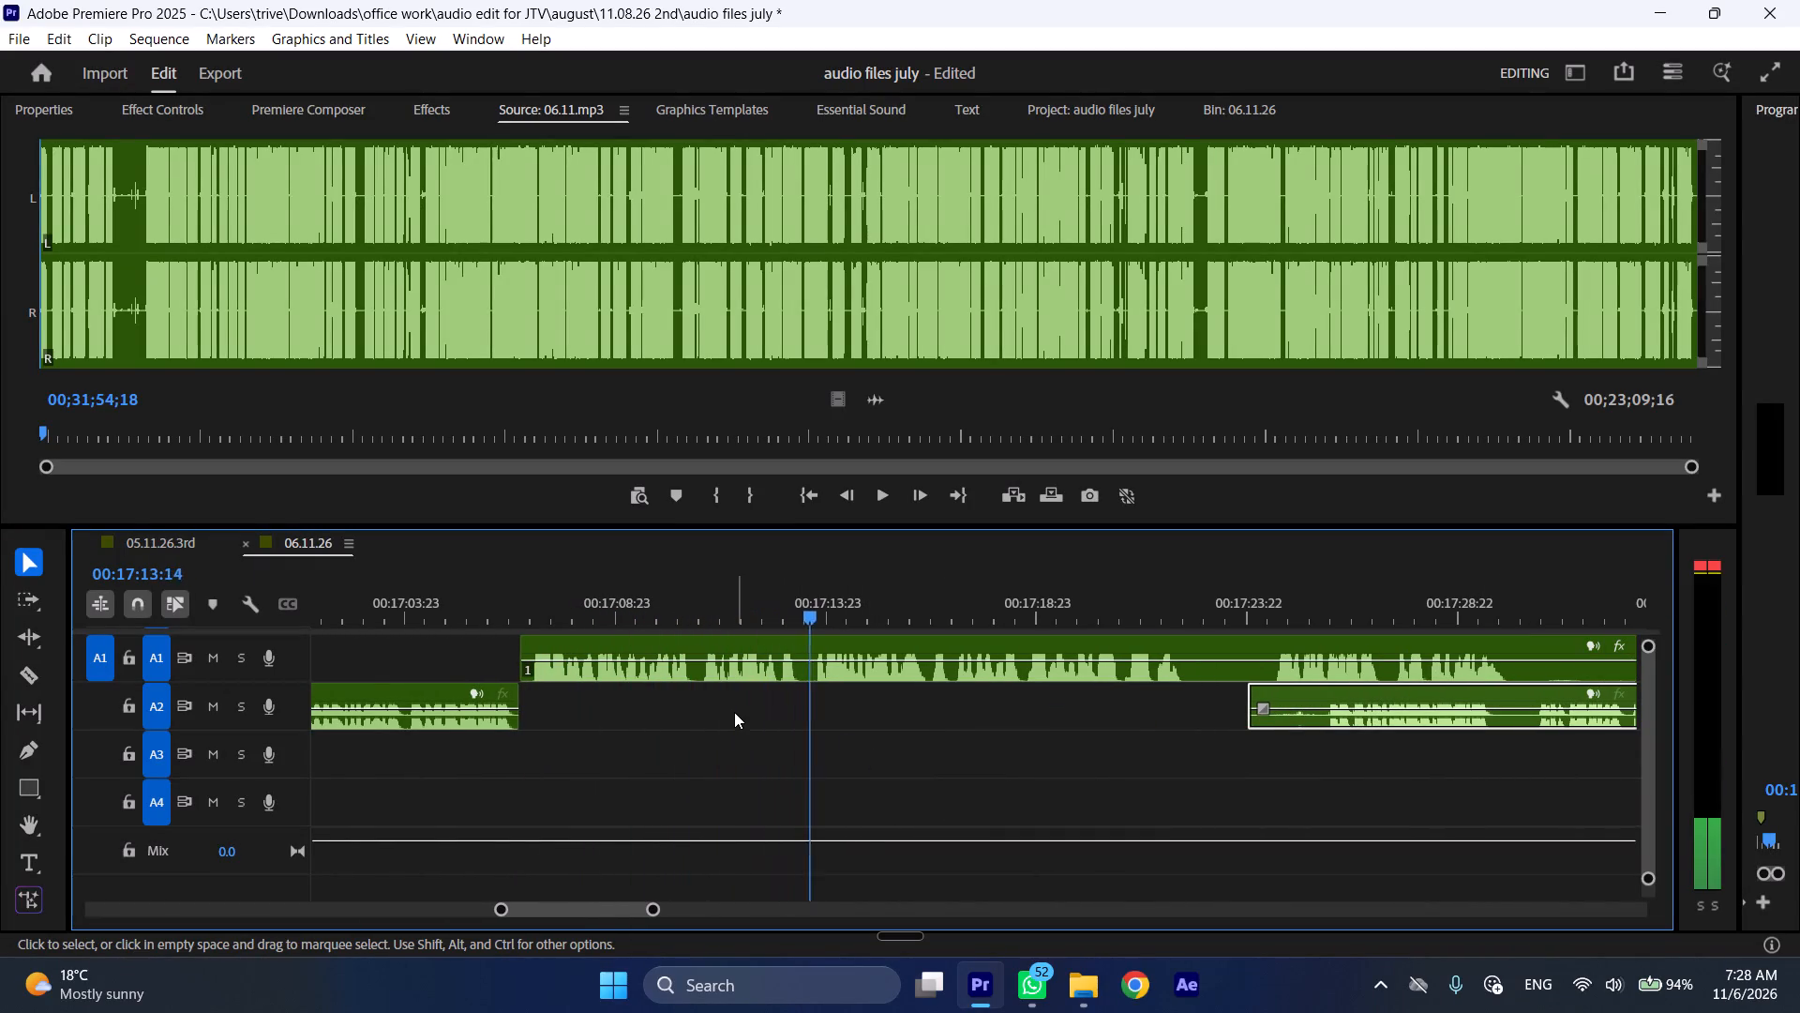
{"action": "scroll", "coordinate": [730, 702], "scroll_direction": "down", "scroll_amount": 5}
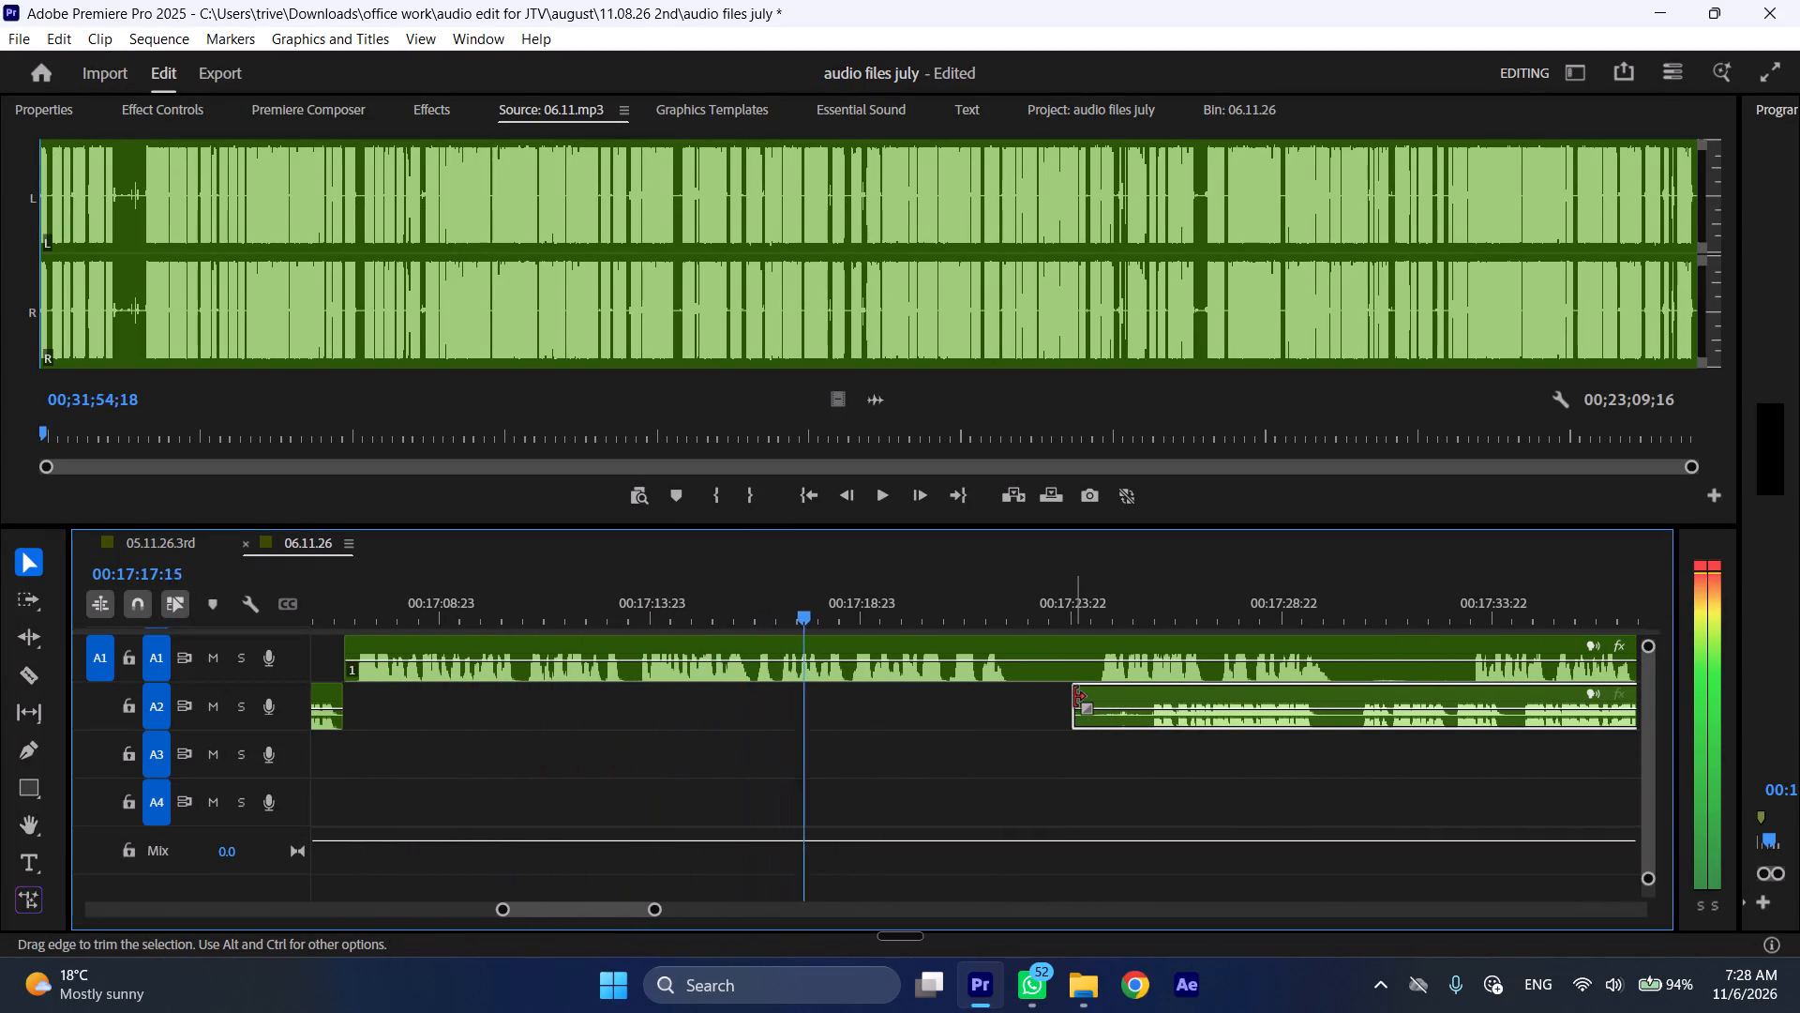
{"action": "left_click_drag", "start_coordinate": [1079, 695], "coordinate": [1154, 695]}
Continue playback to the pause after the A1 speech, stop, and split the A1 clip at 00:17:22:14.
{"action": "scroll", "coordinate": [925, 735], "scroll_direction": "down", "scroll_amount": 6}
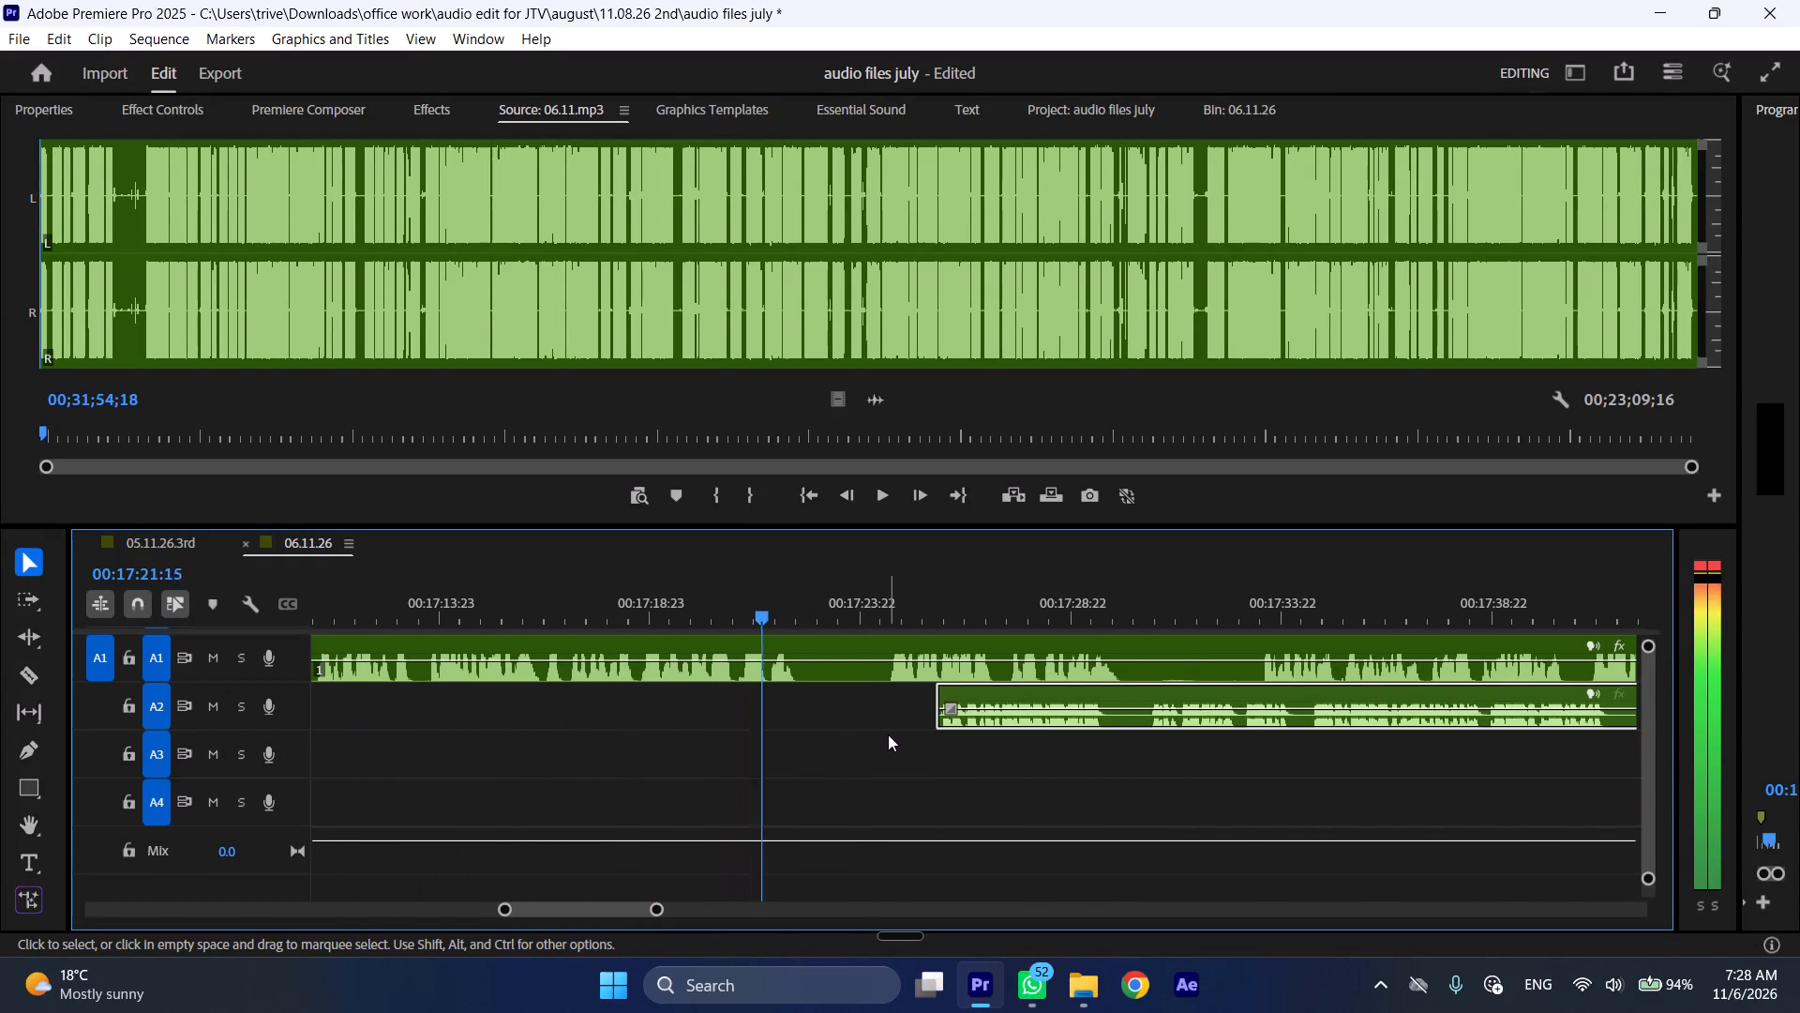
{"action": "key", "text": "space"}
{"action": "key", "text": "shift+c"}
Move the A2 clip earlier to start at the A1 cut, and move the A1 clip after the cut later to about 00:17:29.
{"action": "left_click_drag", "start_coordinate": [1003, 695], "coordinate": [937, 695]}
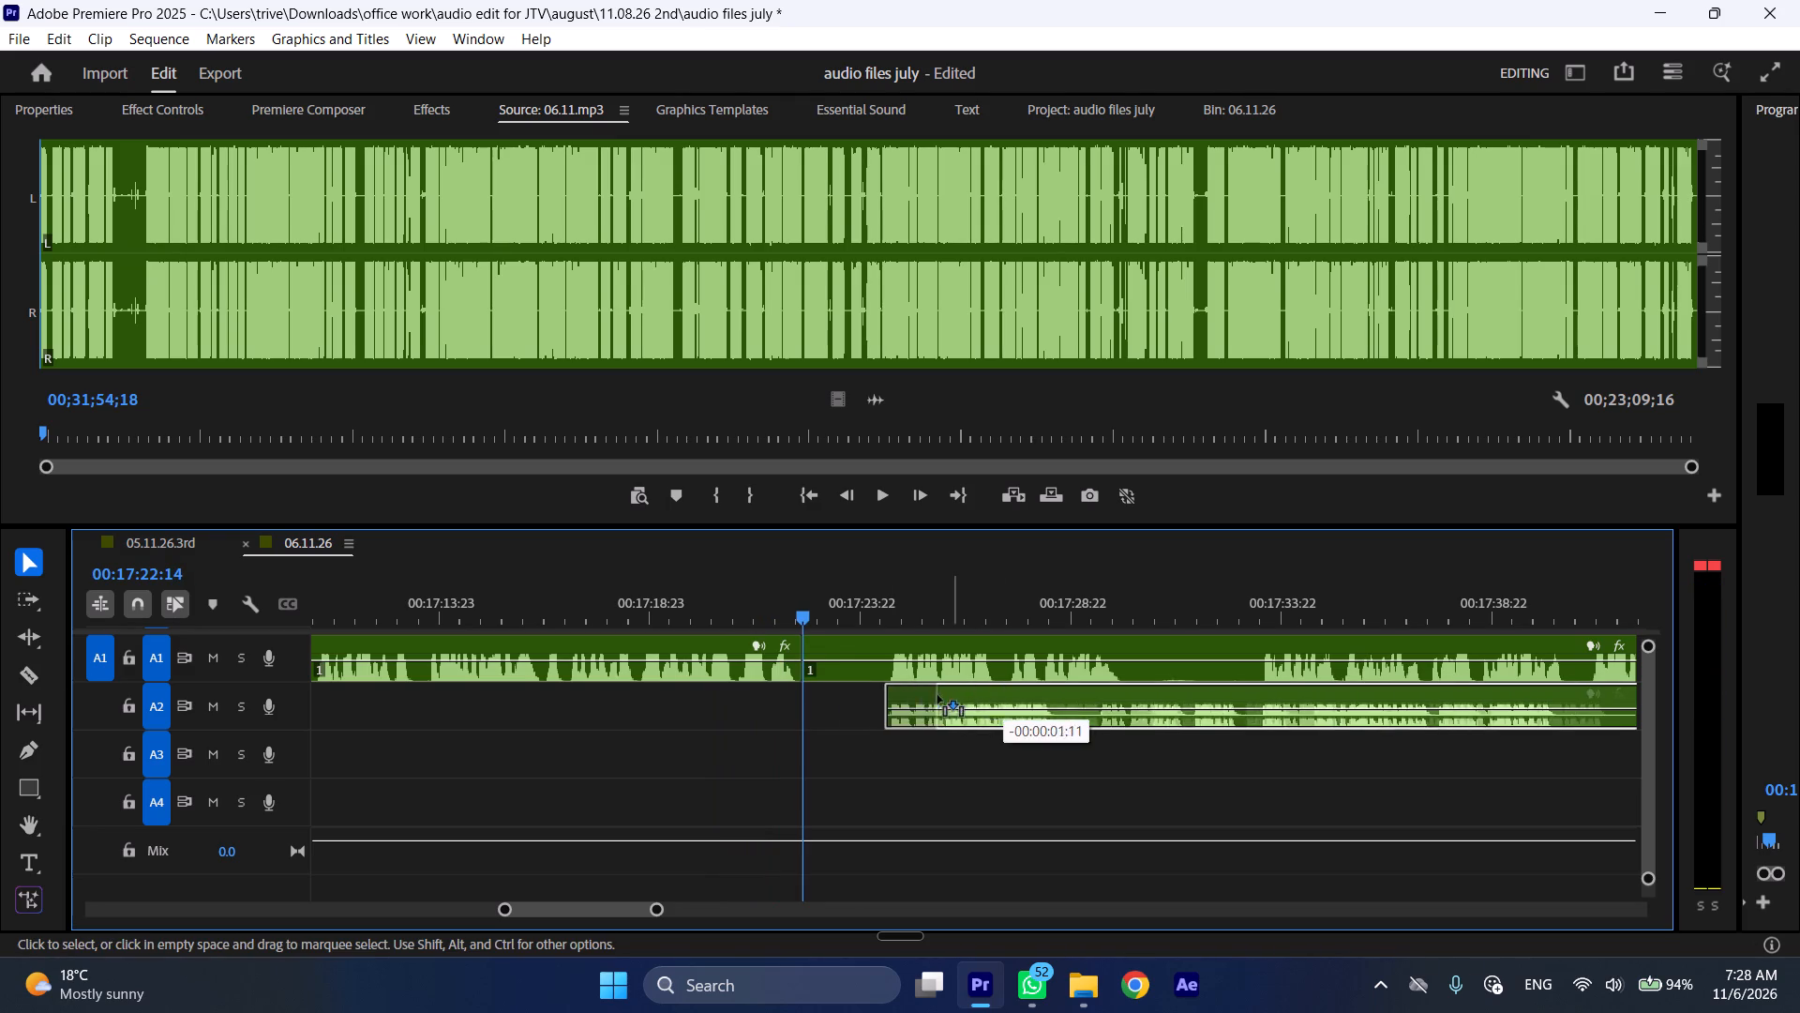
{"action": "left_click_drag", "start_coordinate": [937, 695], "coordinate": [877, 695]}
{"action": "left_click_drag", "start_coordinate": [862, 641], "coordinate": [1158, 651]}
Play across the join into A2, stop in the pause after its first phrase, and split the A2 clip at 00:17:26:19.
{"action": "key", "text": "space"}
{"action": "key", "text": "l"}
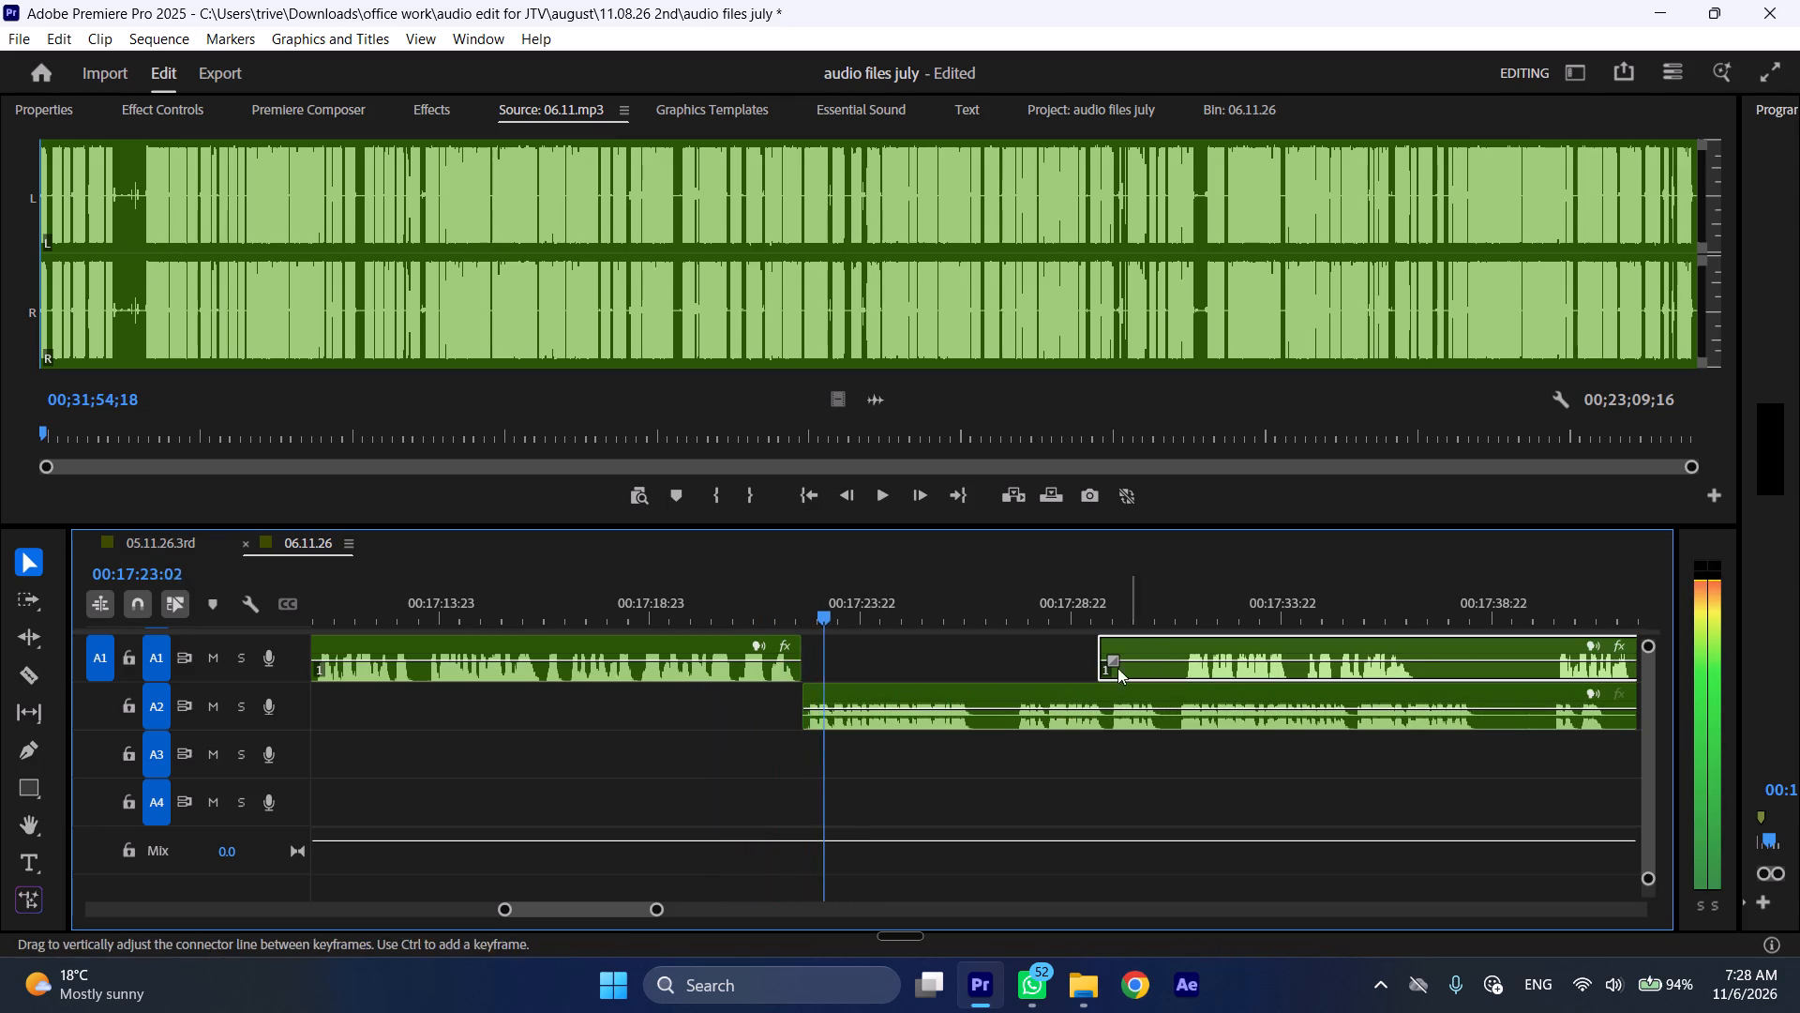
{"action": "scroll", "coordinate": [860, 745], "scroll_direction": "down", "scroll_amount": 5}
{"action": "key", "text": "space"}
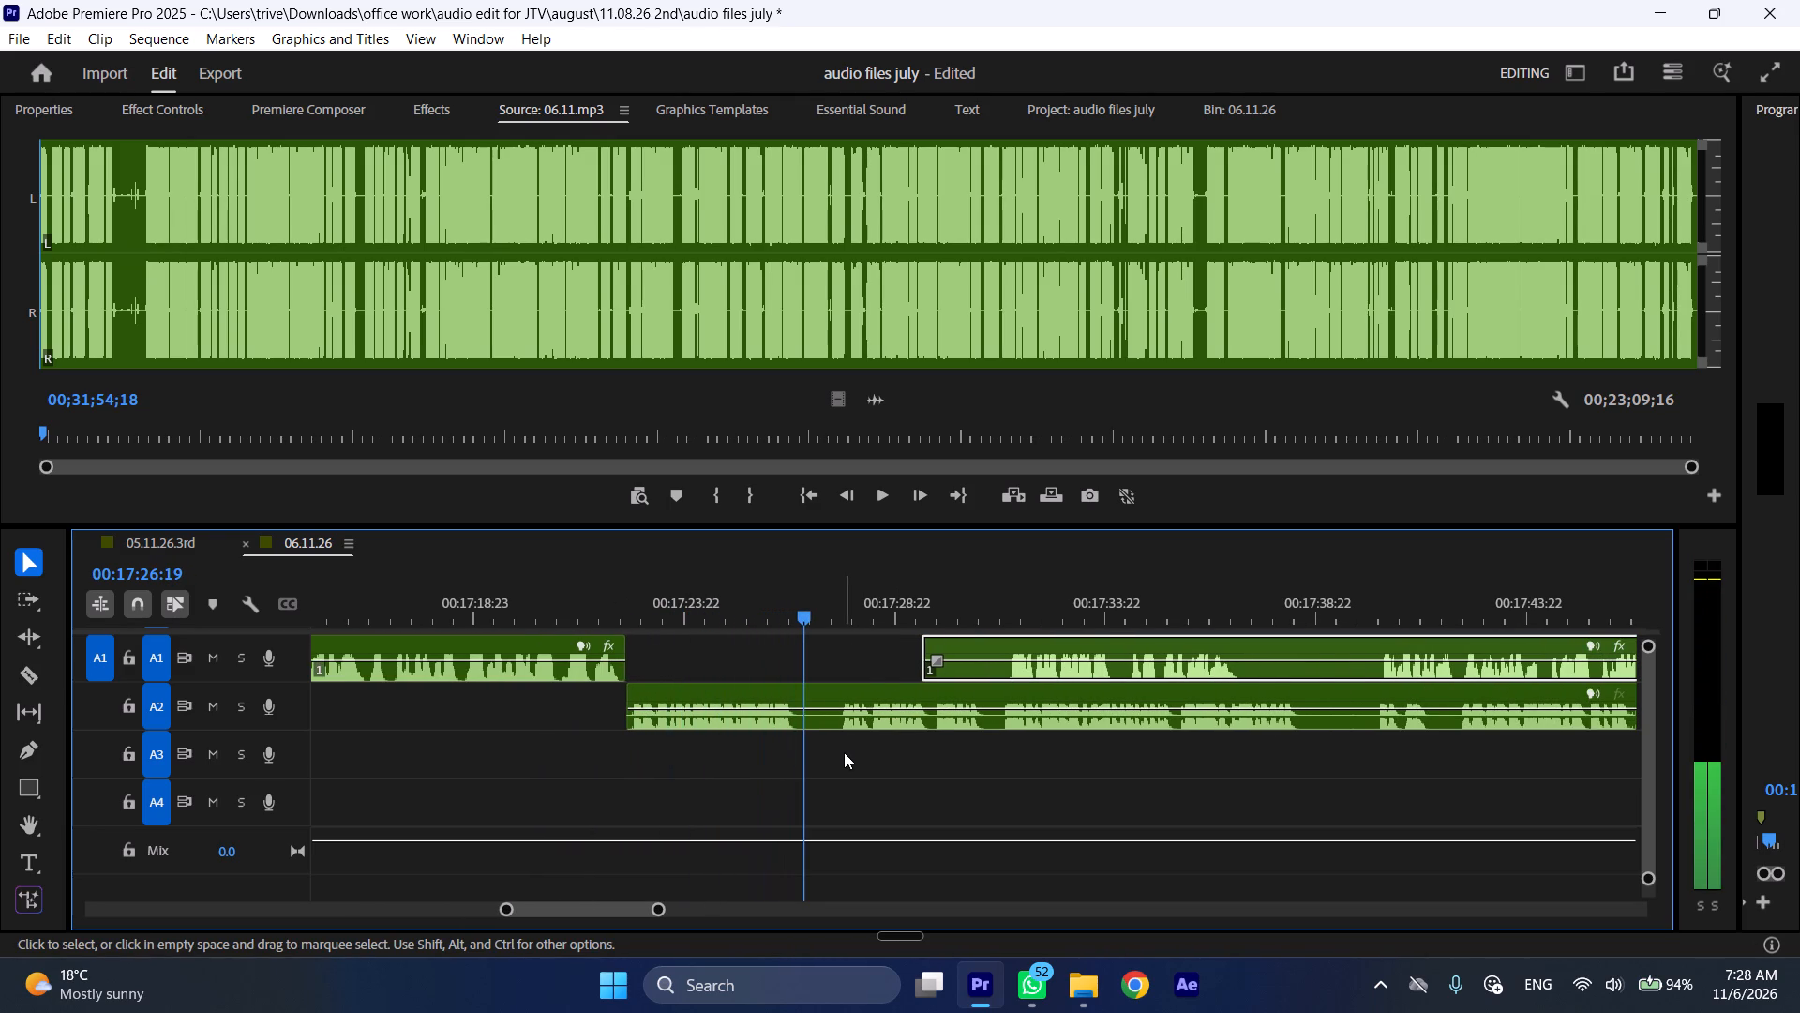
{"action": "type", "text": "C"}
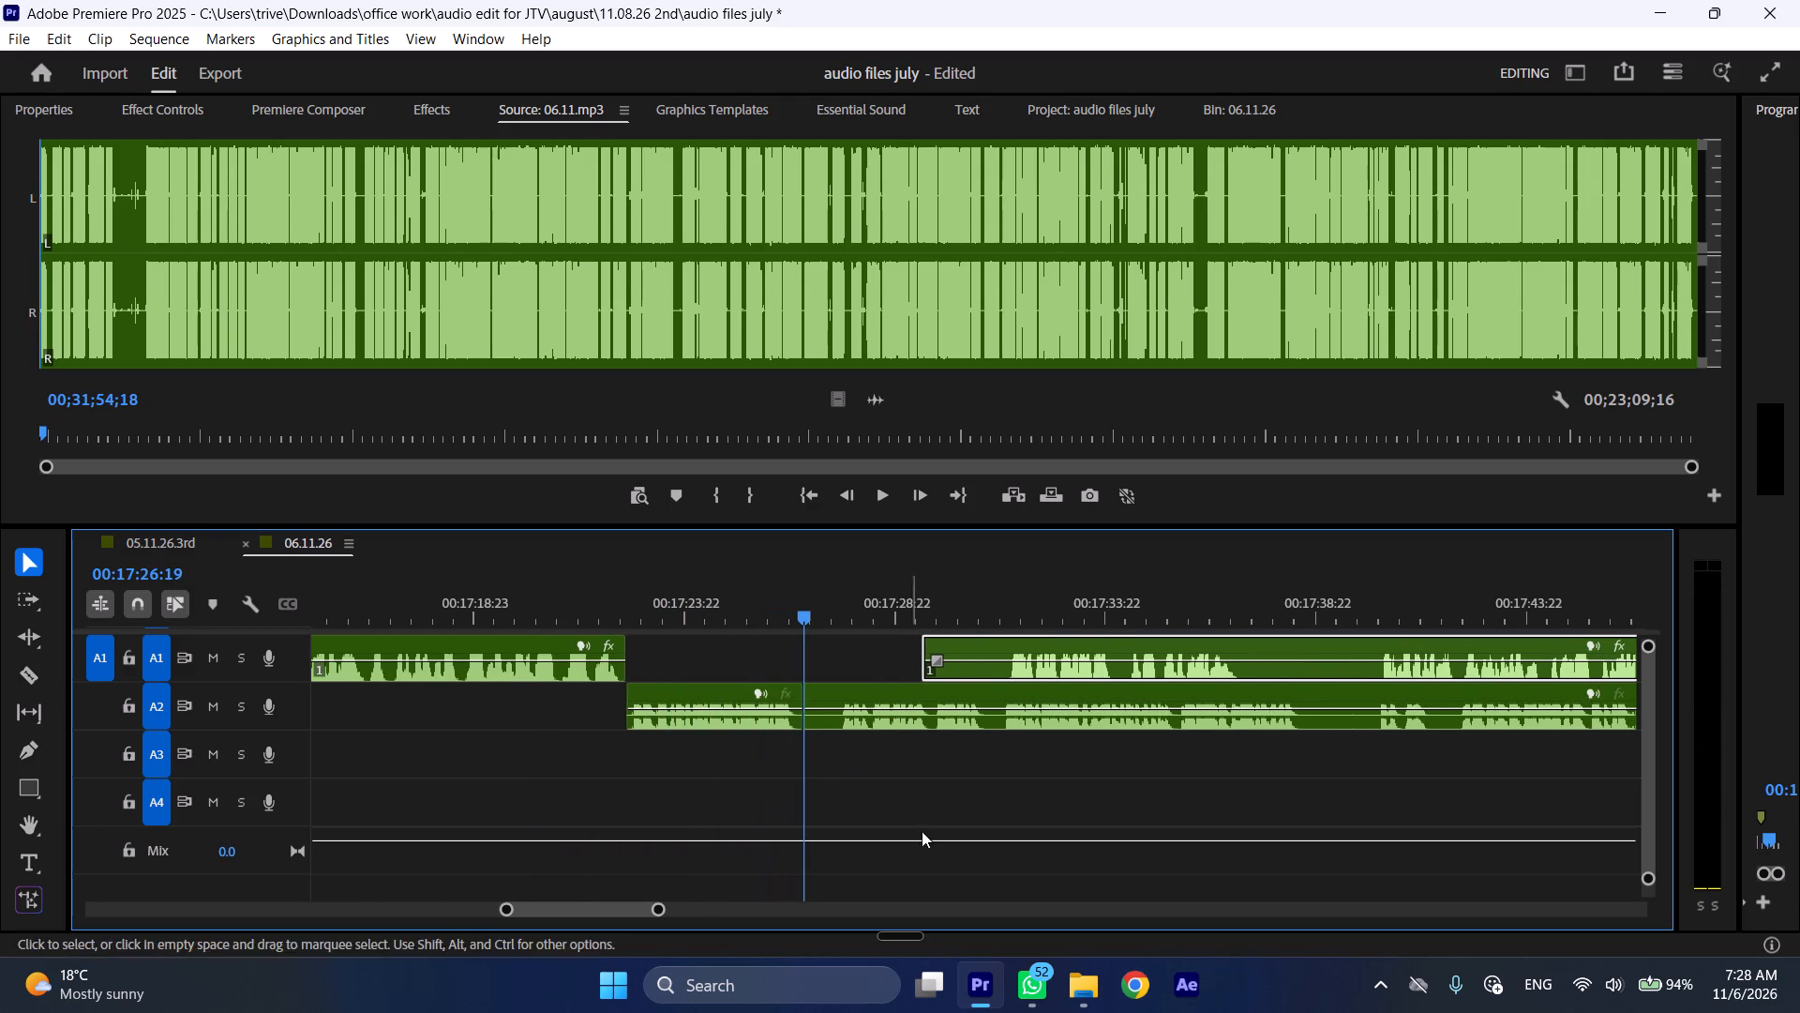
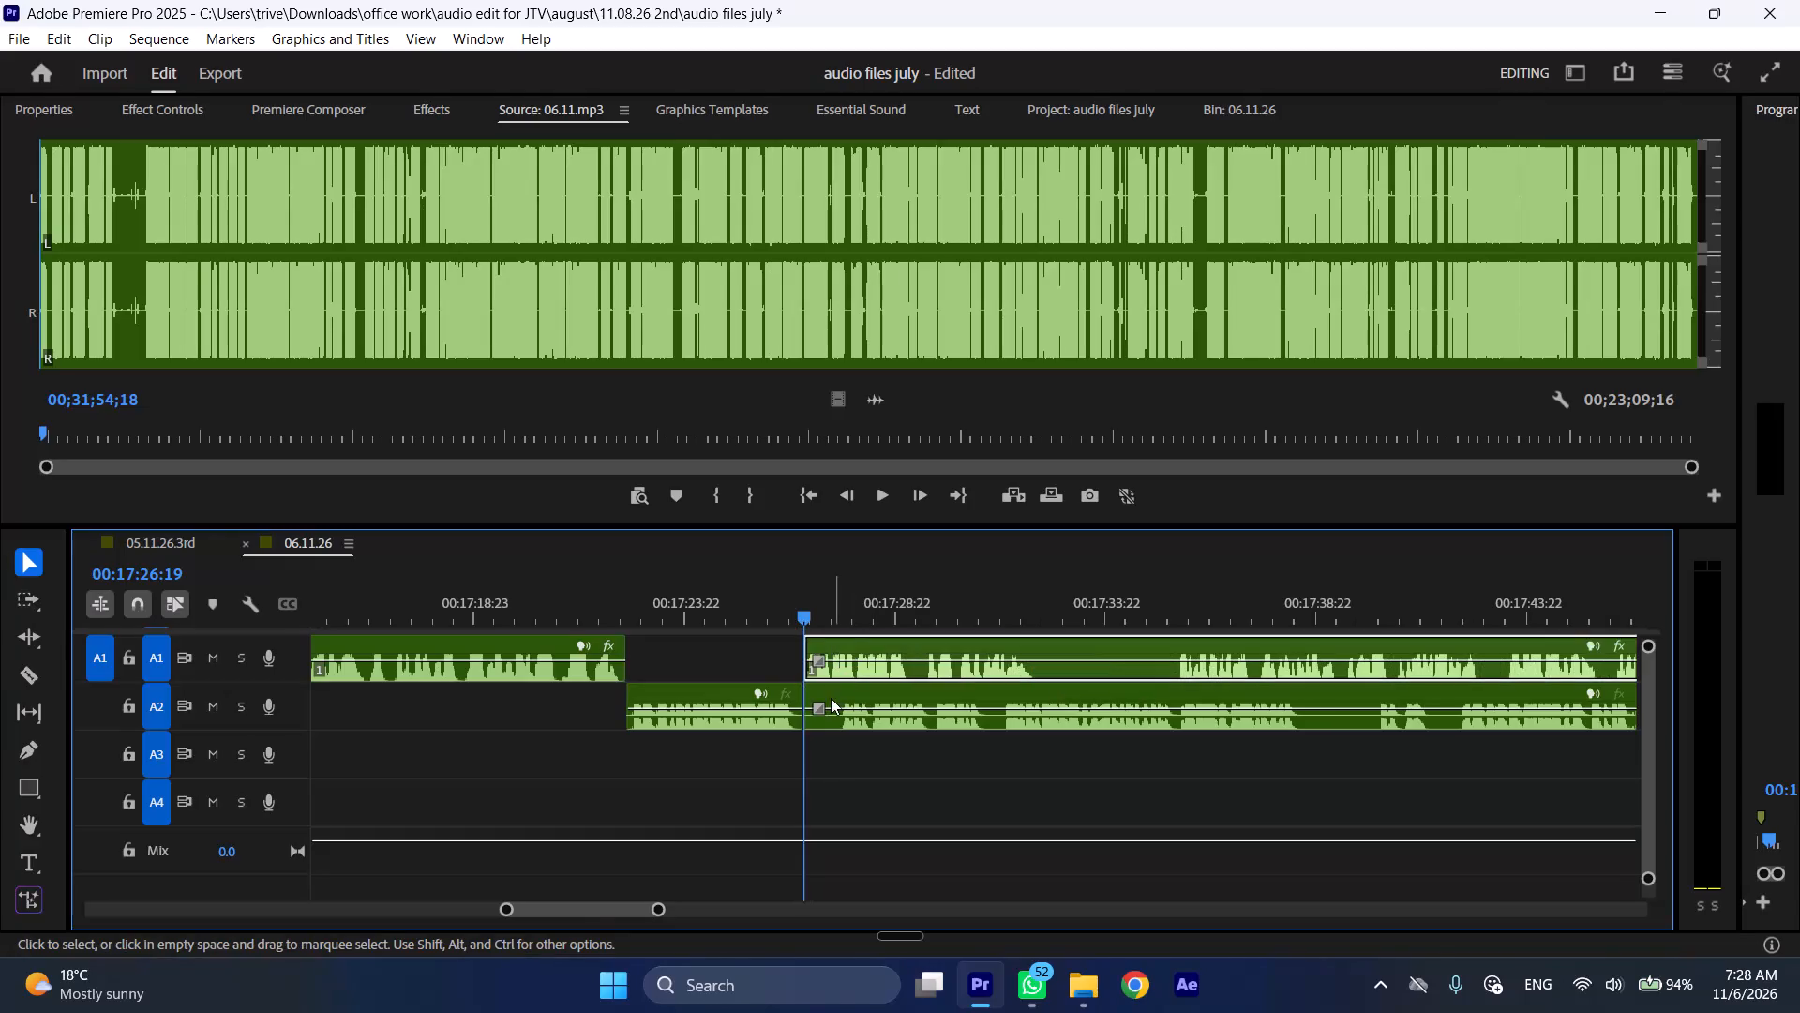
Move the A2 clip after the cut later to about 00:17:35, play on through the A1 speech, and trim that clip's silent start to about 00:17:36.
{"action": "left_click_drag", "start_coordinate": [848, 701], "coordinate": [1204, 704]}
{"action": "key", "text": "space"}
{"action": "key", "text": "l"}
{"action": "scroll", "coordinate": [1015, 749], "scroll_direction": "down", "scroll_amount": 5}
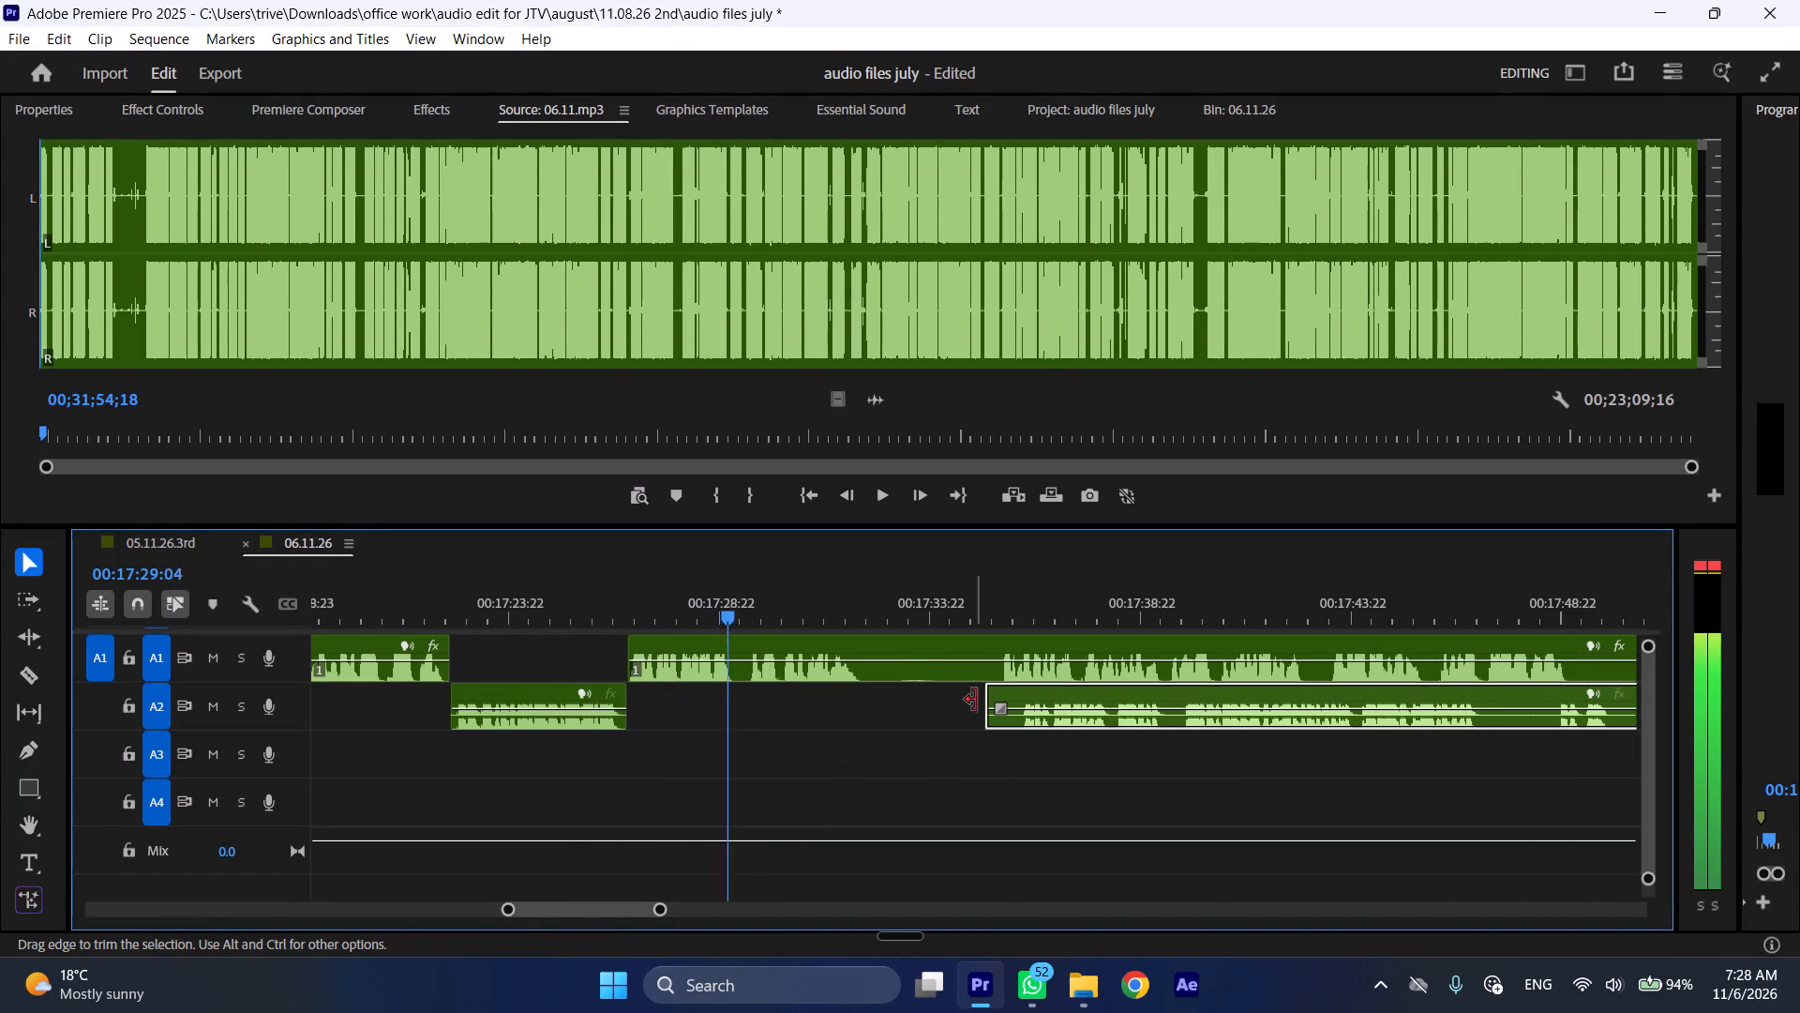
{"action": "left_click_drag", "start_coordinate": [977, 700], "coordinate": [1011, 706]}
Stop playback in the pause after the A1 speech and split the A1 clip at 00:17:32:16.
{"action": "key", "text": "space"}
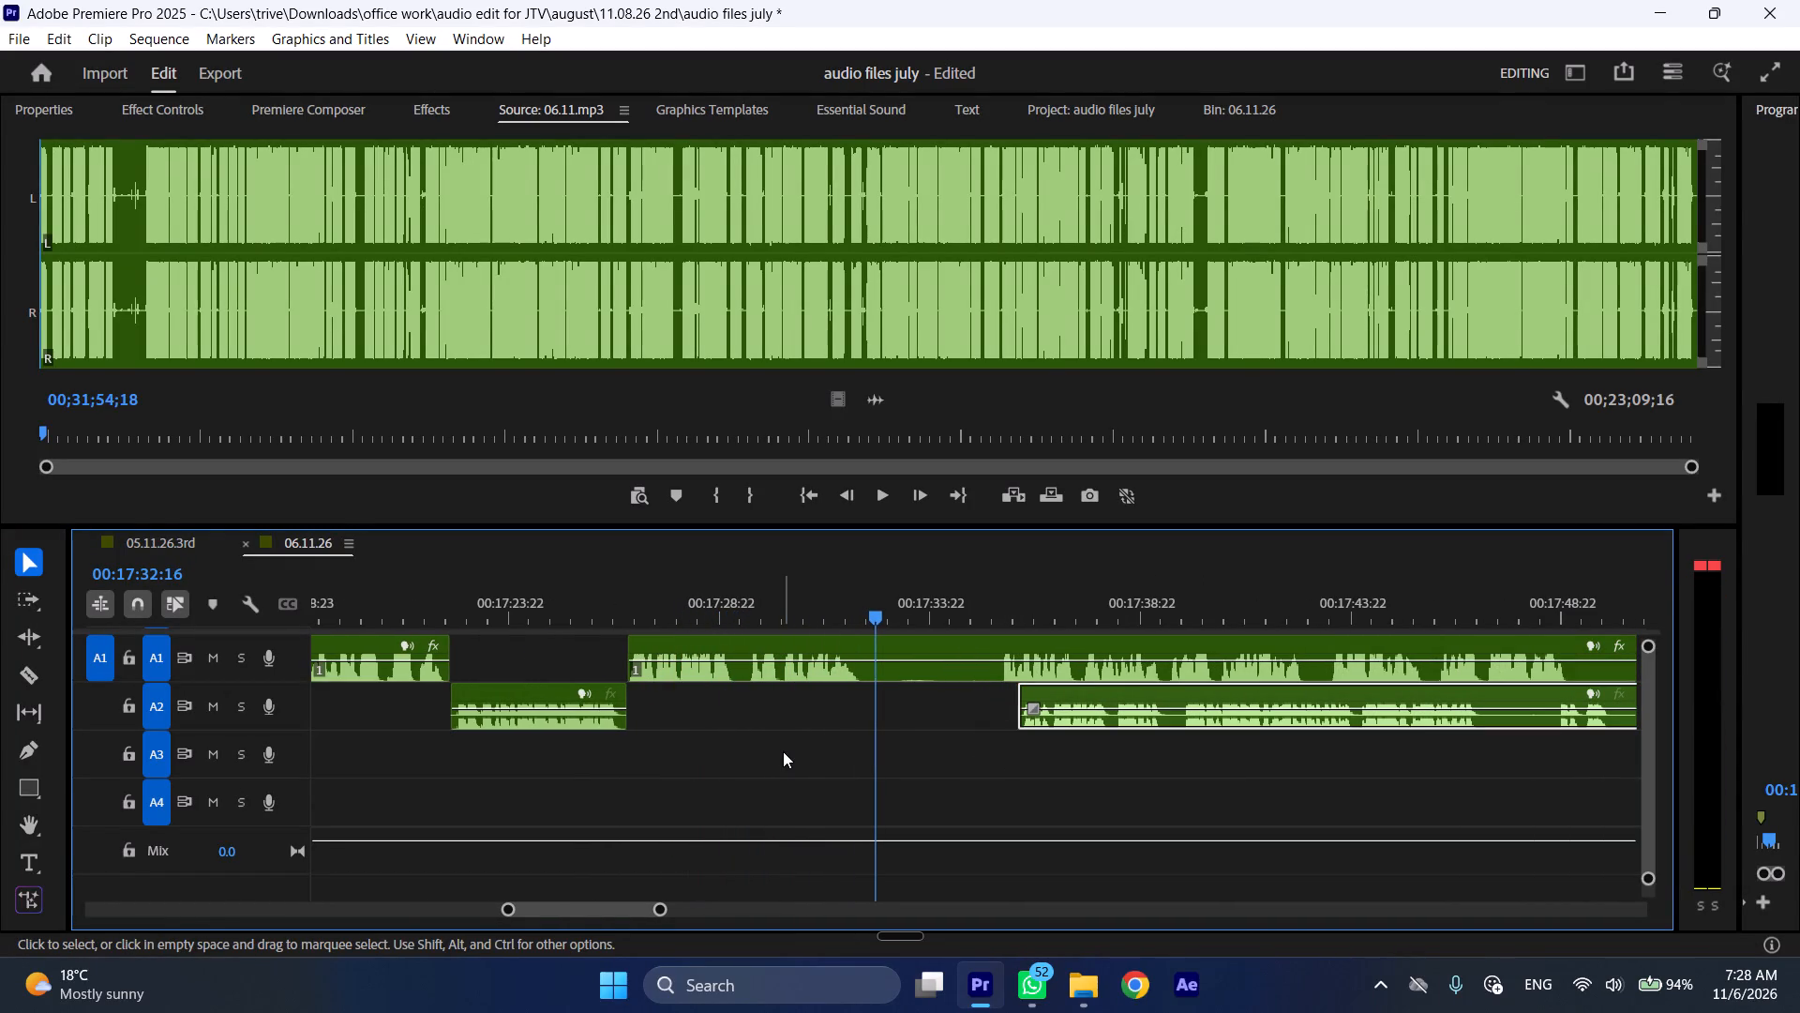
{"action": "type", "text": "C"}
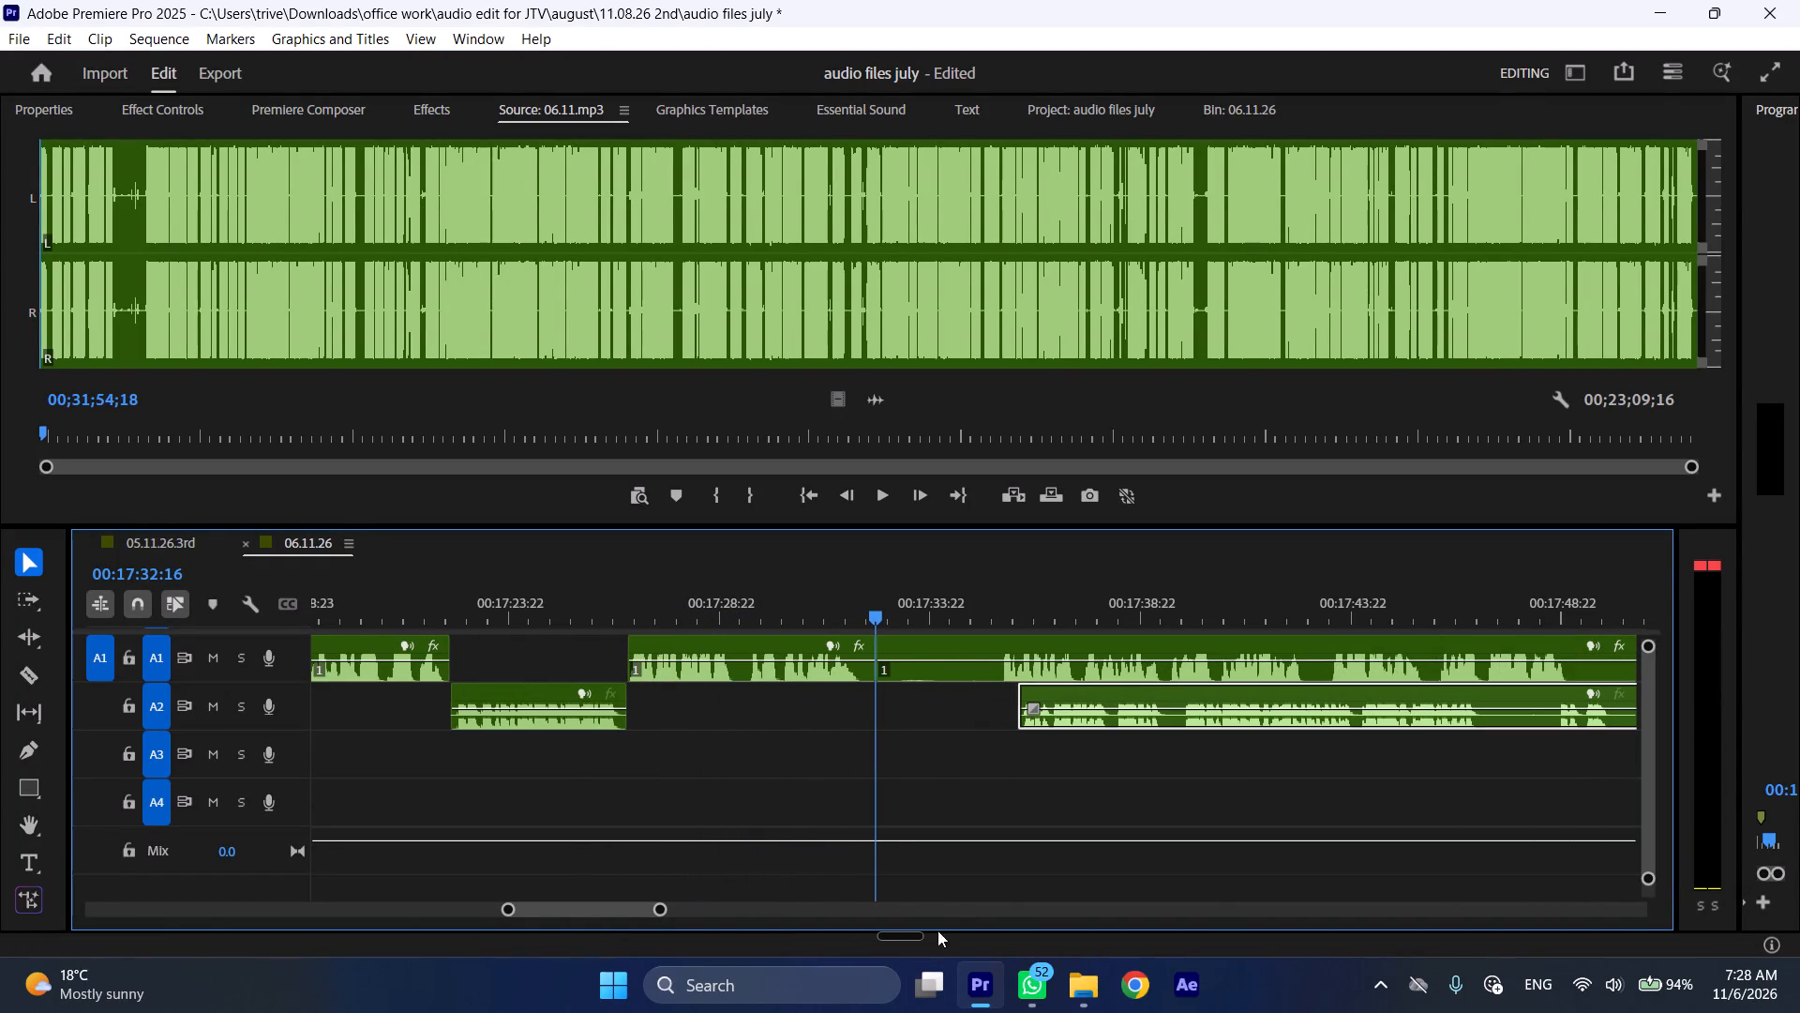
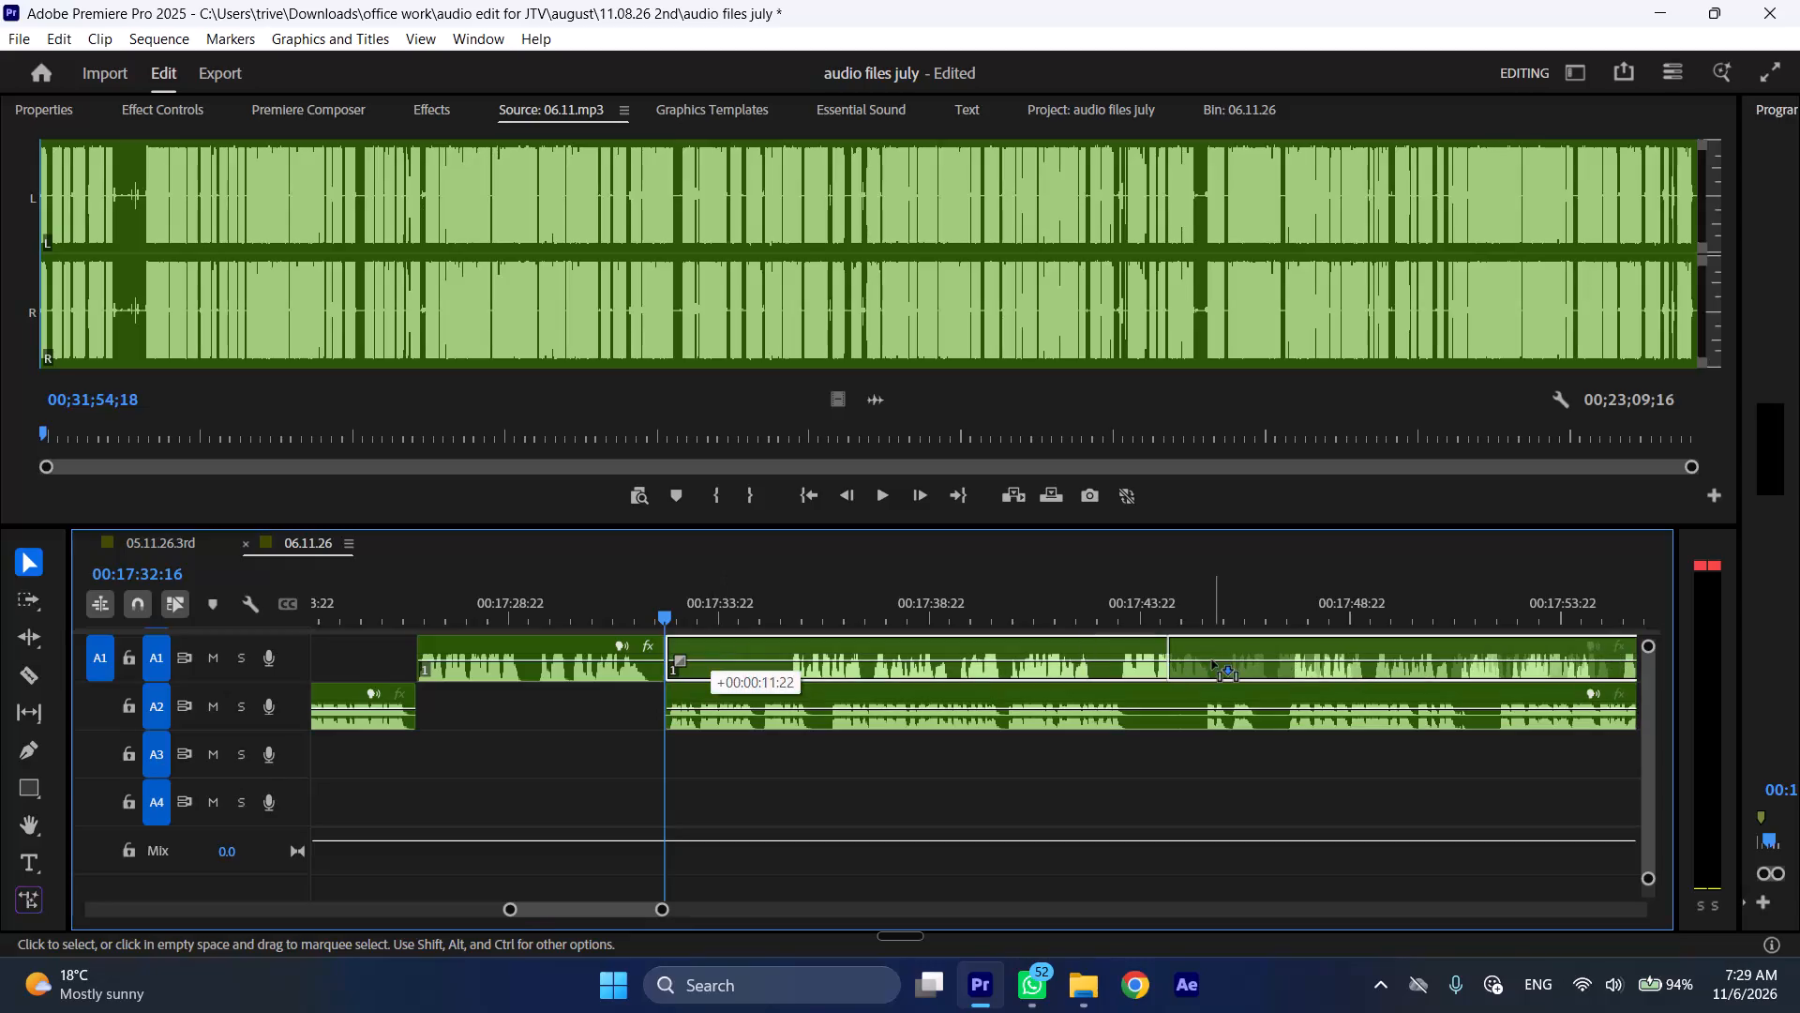
Play on through the A2 speech, split the A2 clip at 00:17:34:21 and 00:17:36:14, and ripple delete the section between the cuts.
{"action": "key", "text": "space"}
{"action": "key", "text": "l"}
{"action": "scroll", "coordinate": [921, 708], "scroll_direction": "down", "scroll_amount": 5}
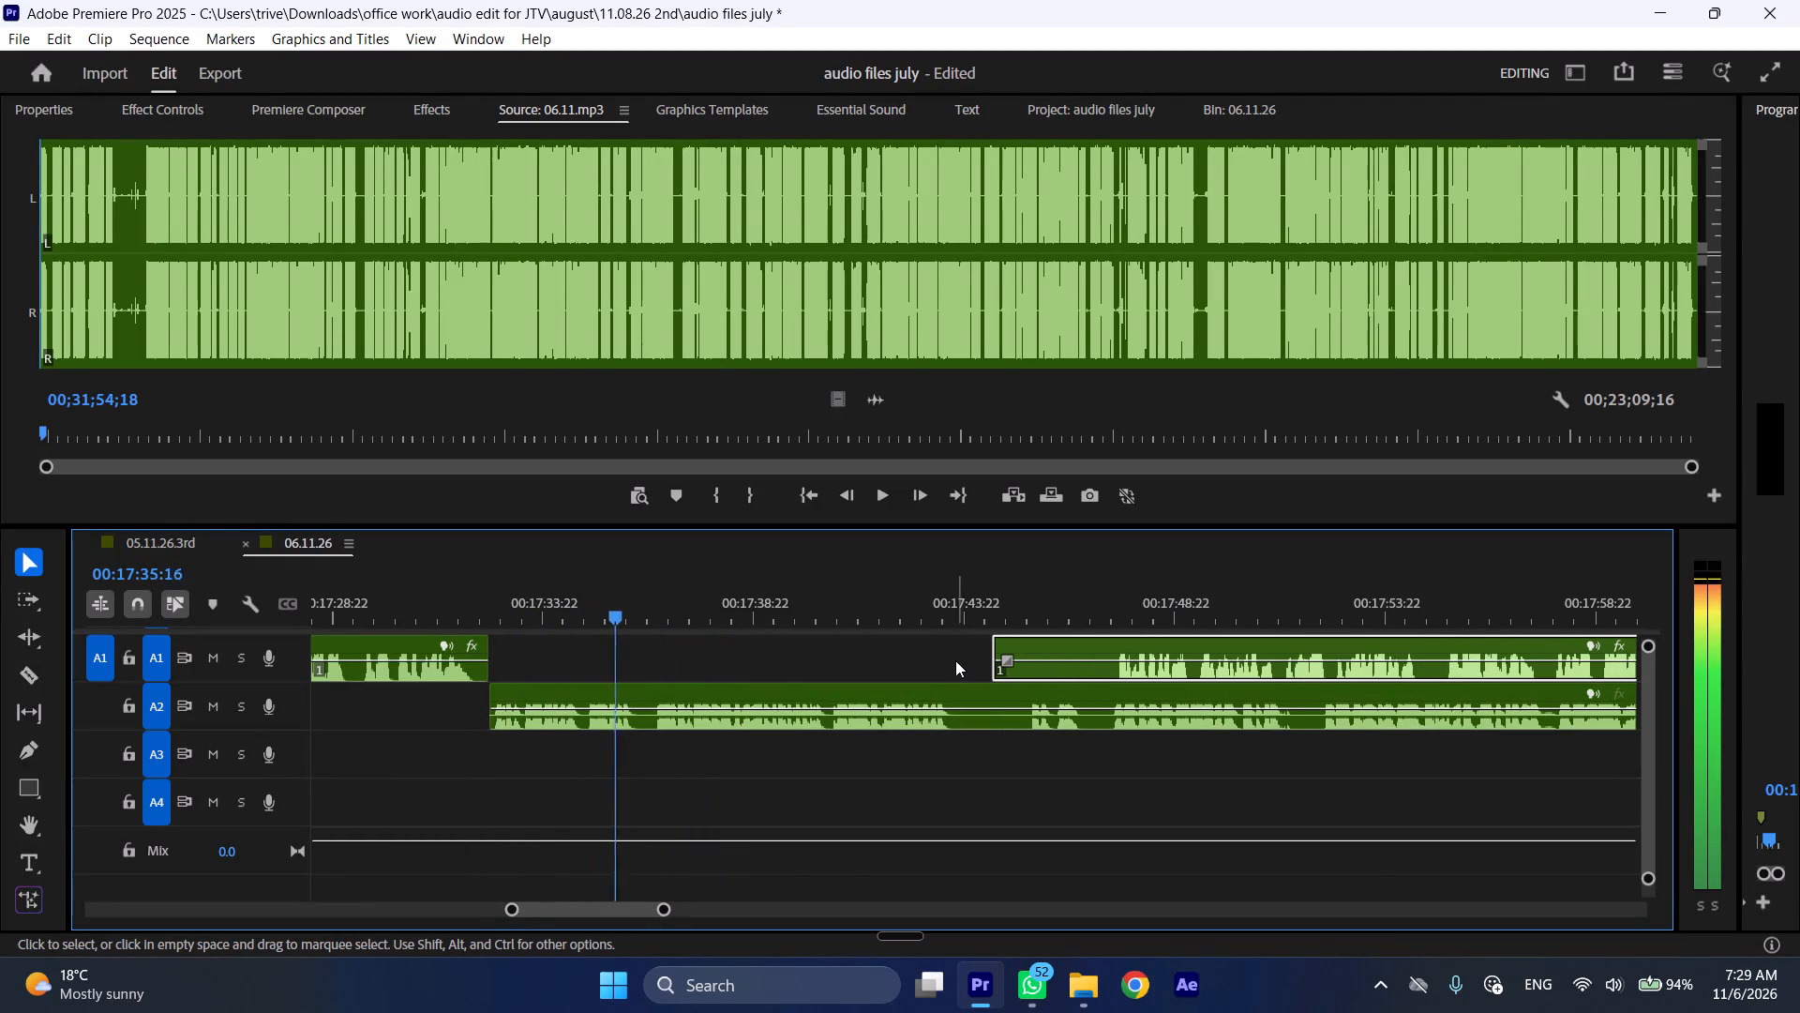
{"action": "left_click", "coordinate": [583, 608]}
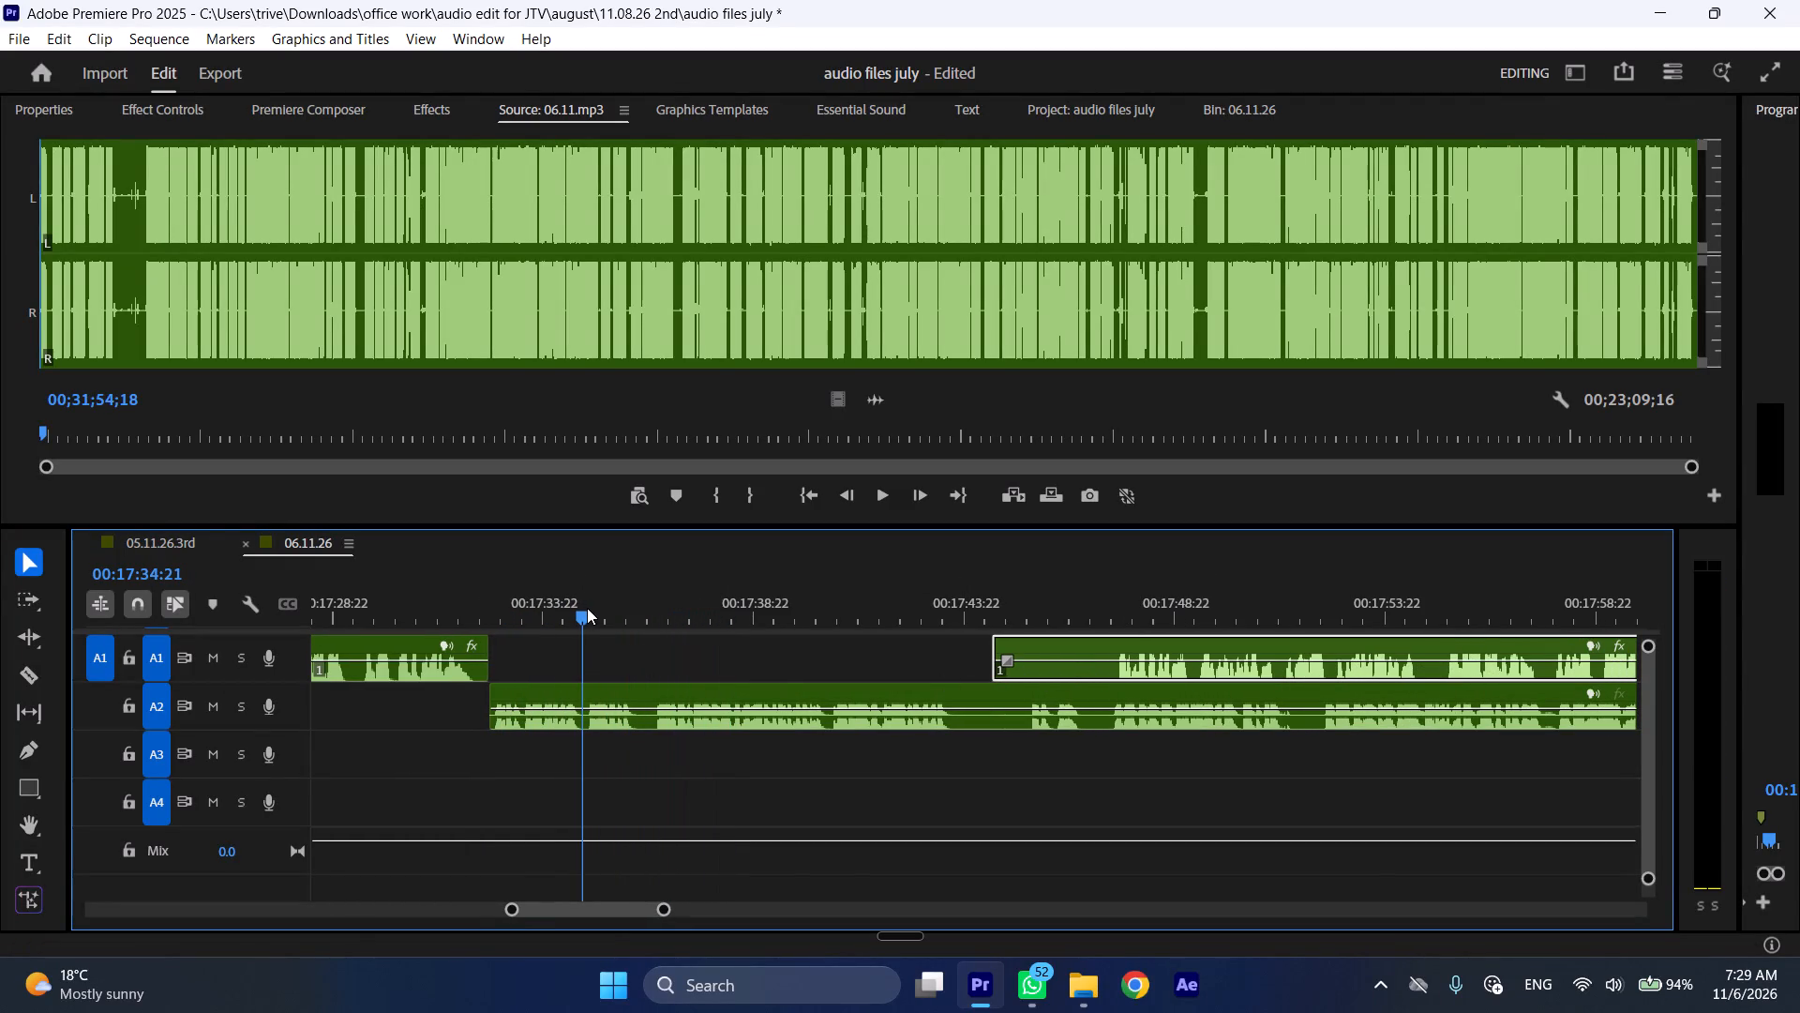
{"action": "type", "text": "C"}
{"action": "key", "text": "space"}
{"action": "left_click_drag", "start_coordinate": [621, 602], "coordinate": [658, 615]}
{"action": "left_click", "coordinate": [682, 708]}
{"action": "key", "text": "shift+c"}
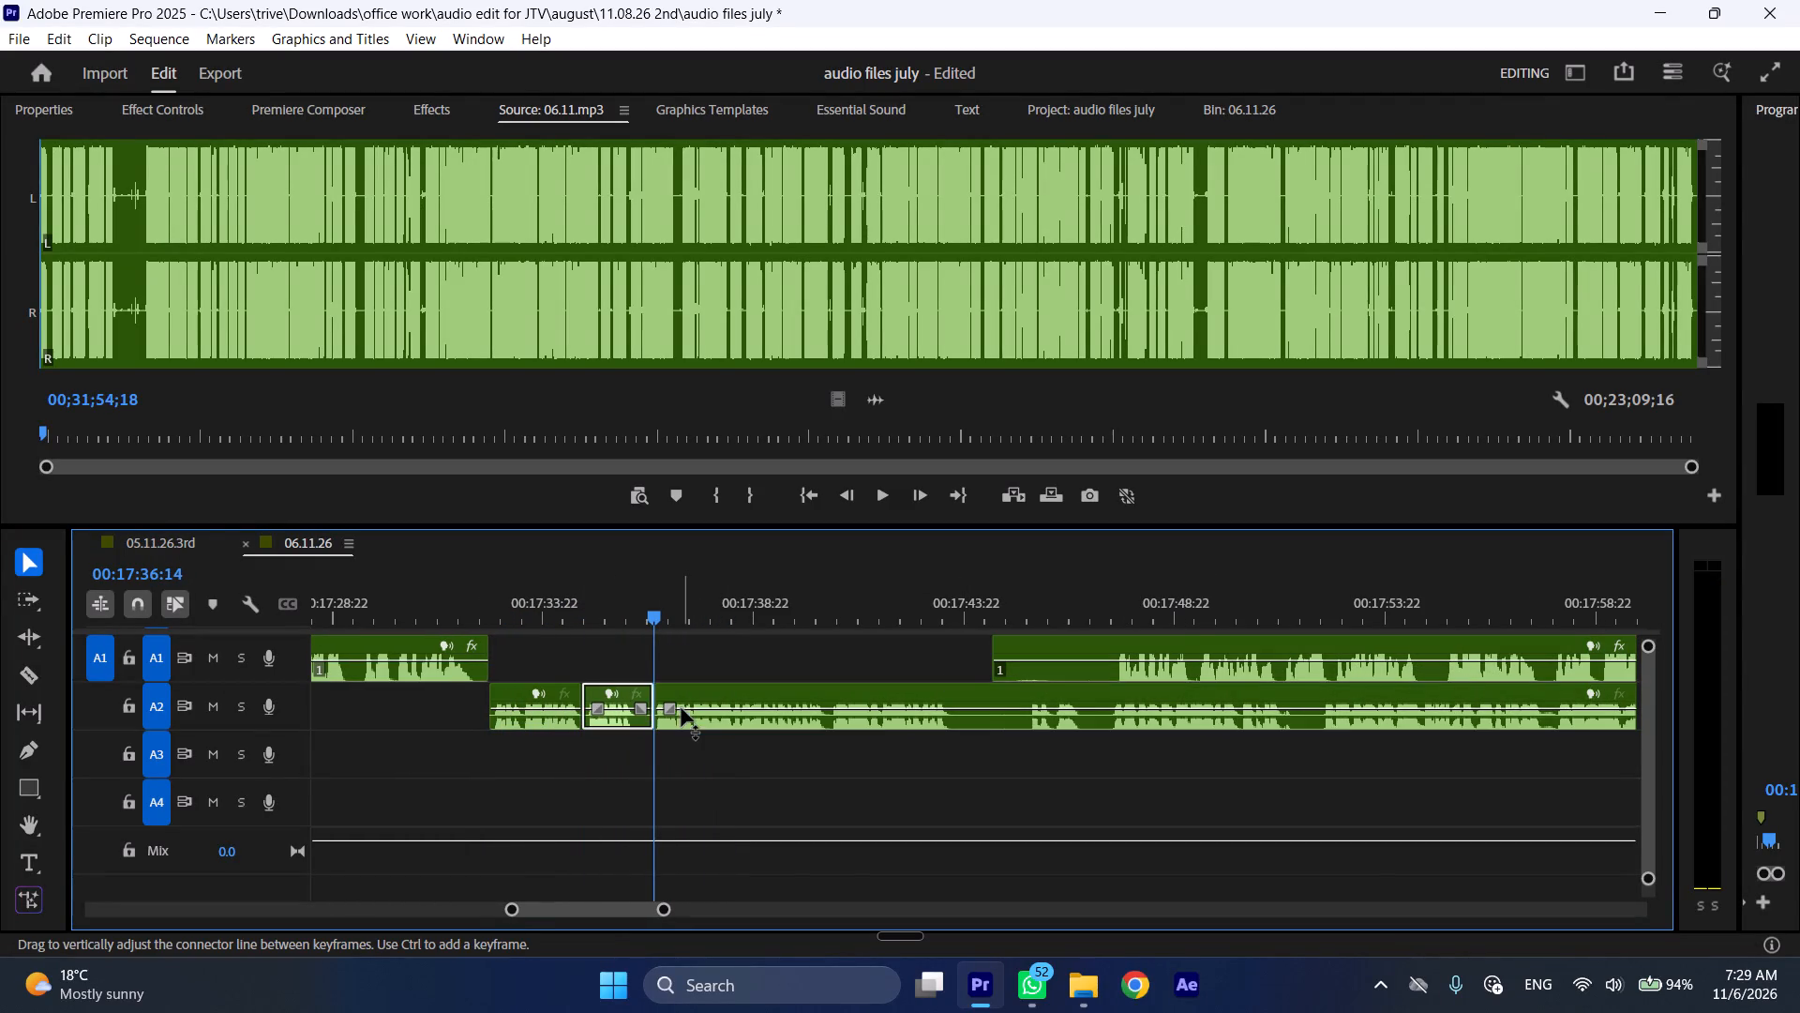
{"action": "key", "text": "ctrl+shift+d"}
Play on at faster speed and trim the silent start of the later A1 clip to its first speech at about 00:17:45.
{"action": "key", "text": "space"}
{"action": "type", "text": "l"}
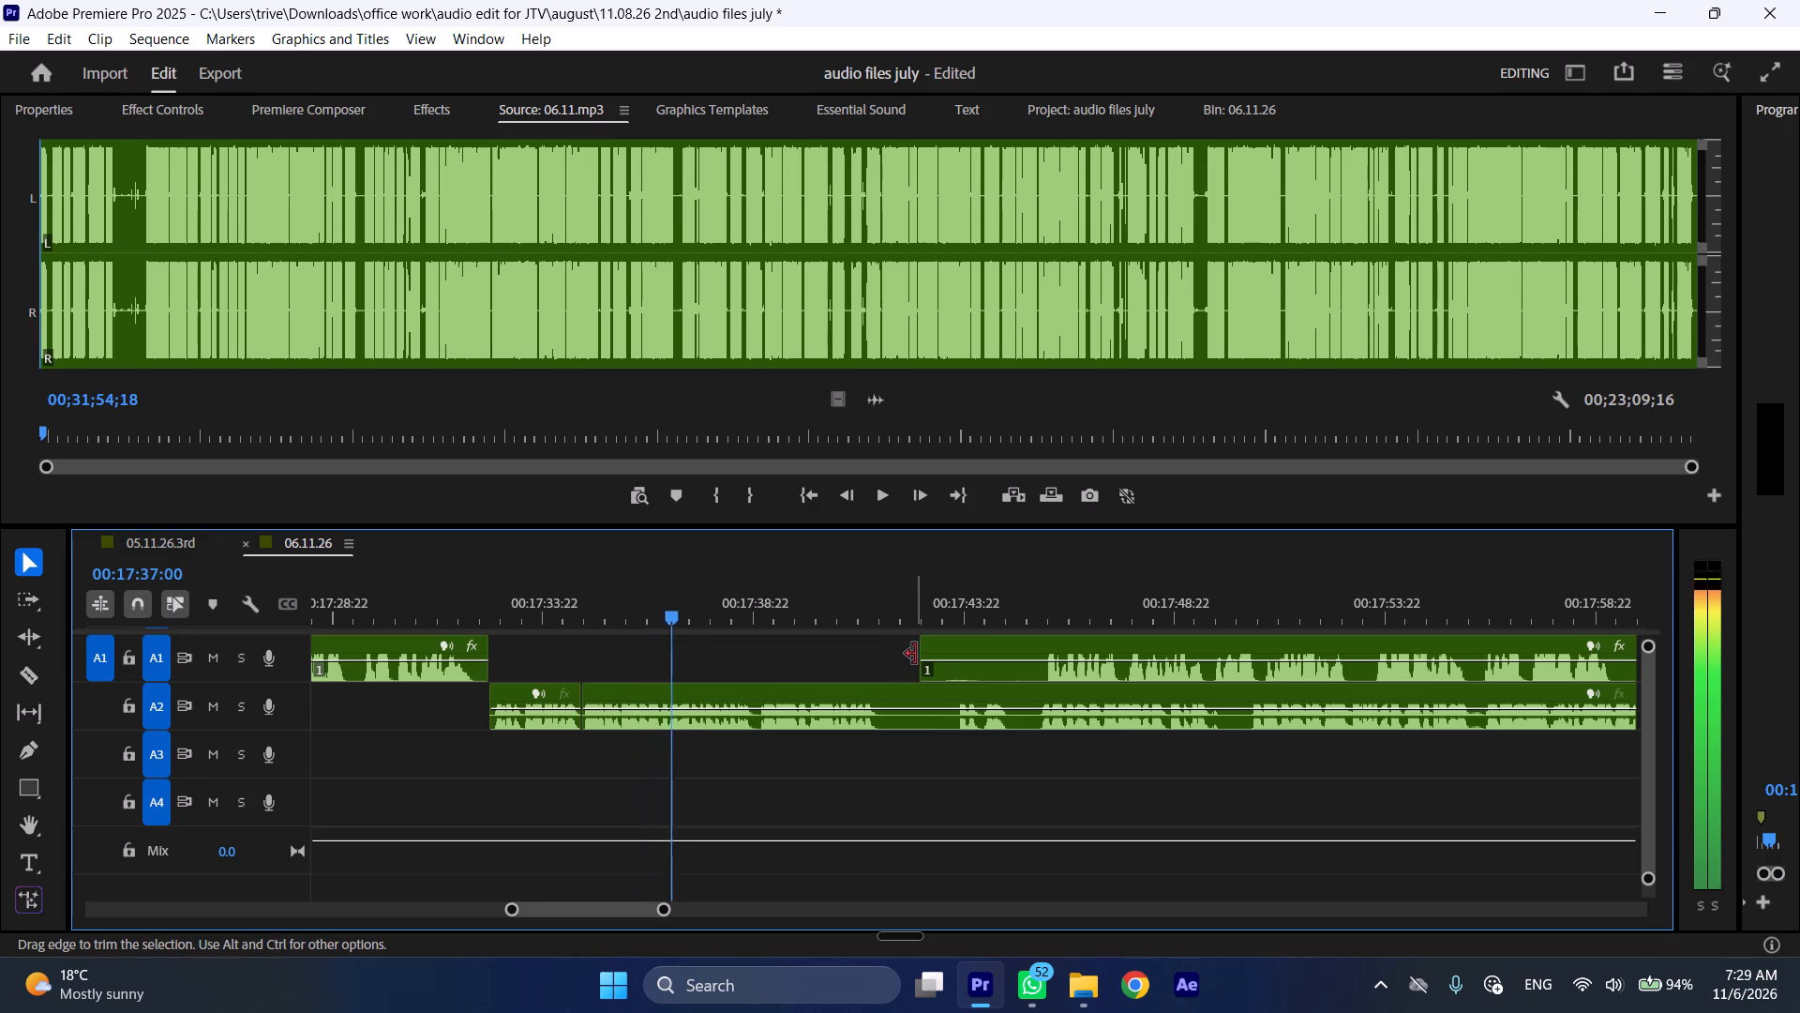
{"action": "left_click_drag", "start_coordinate": [916, 653], "coordinate": [1035, 661]}
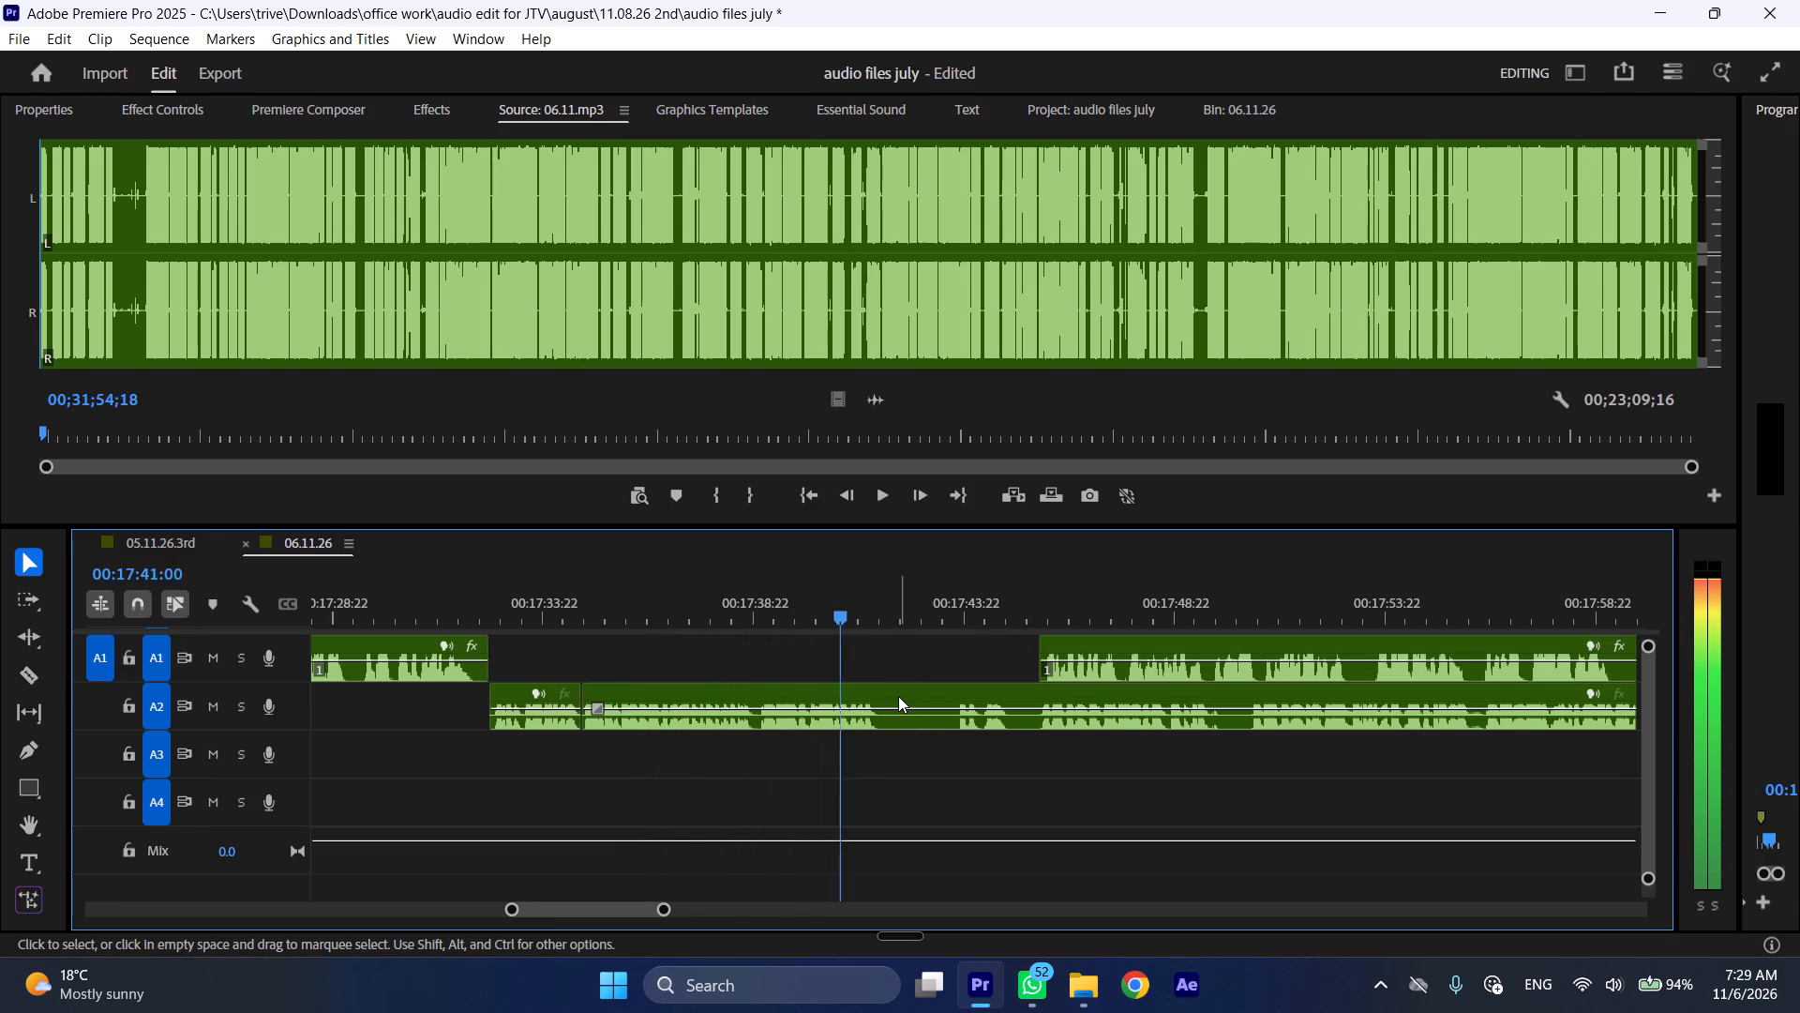
Stop playback in the pause after the A2 speech and split the A2 clip at 00:17:42:04.
{"action": "key", "text": "space"}
{"action": "type", "text": "C"}
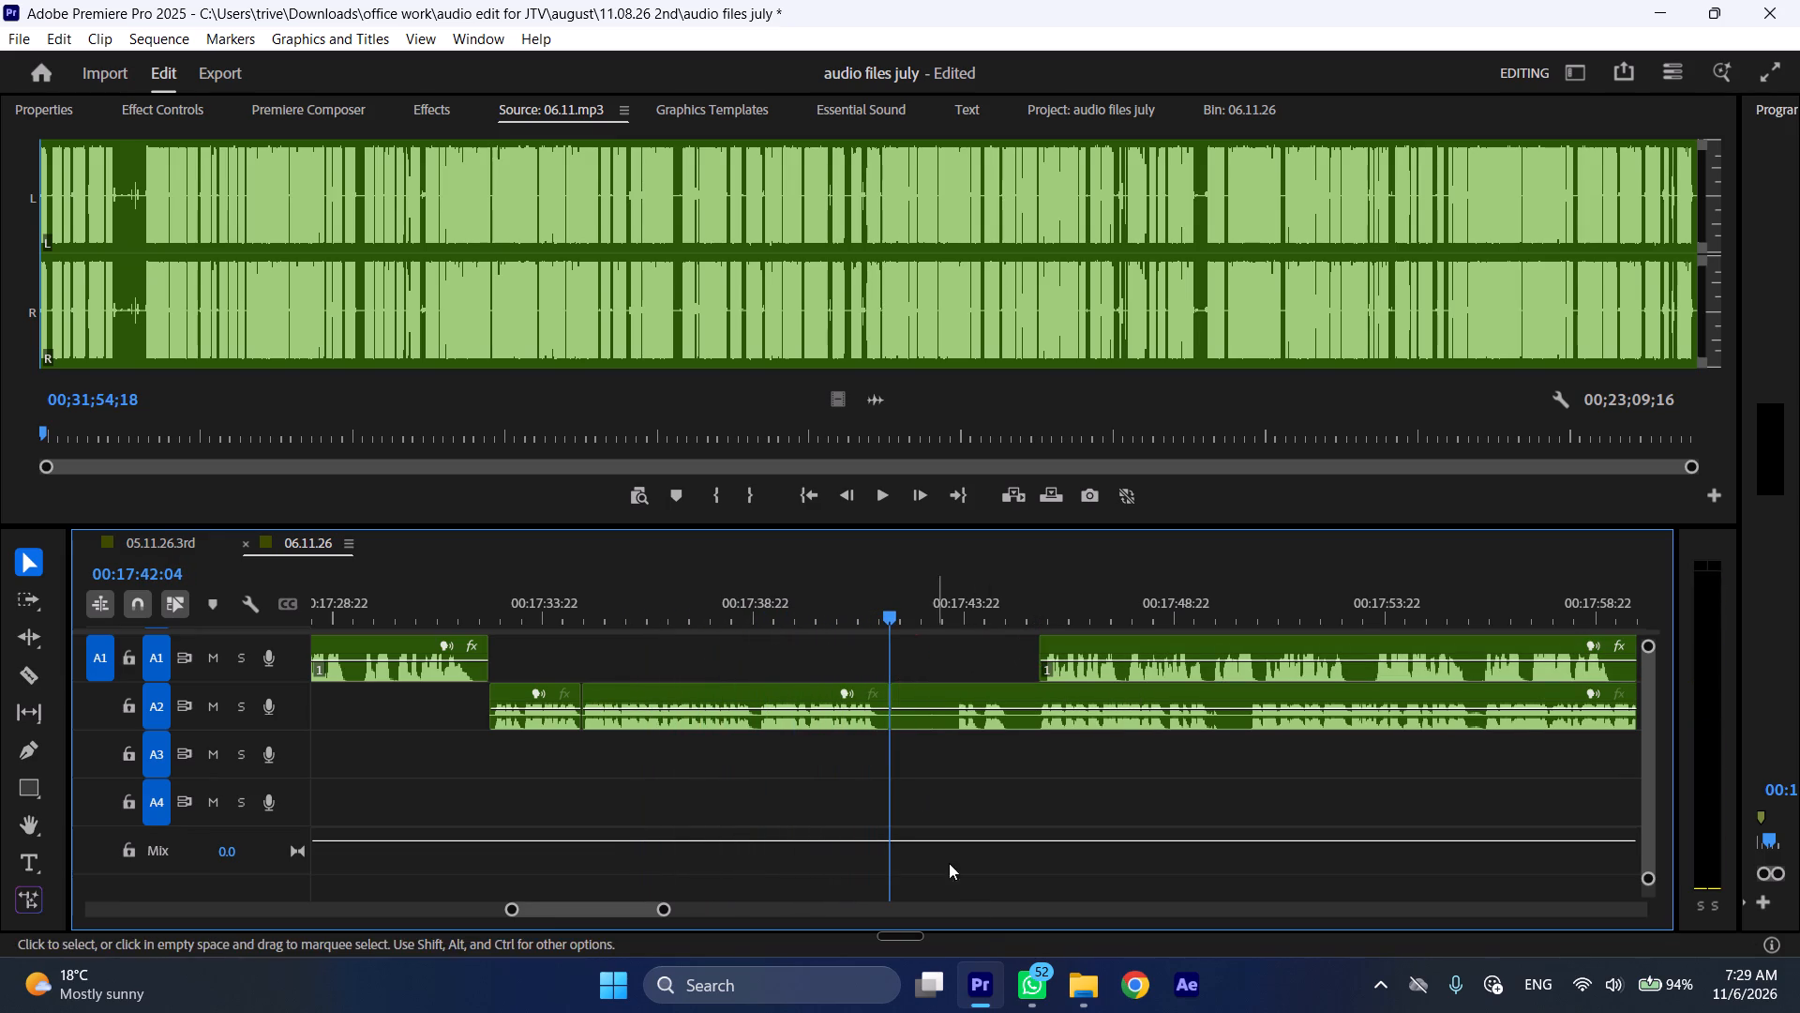
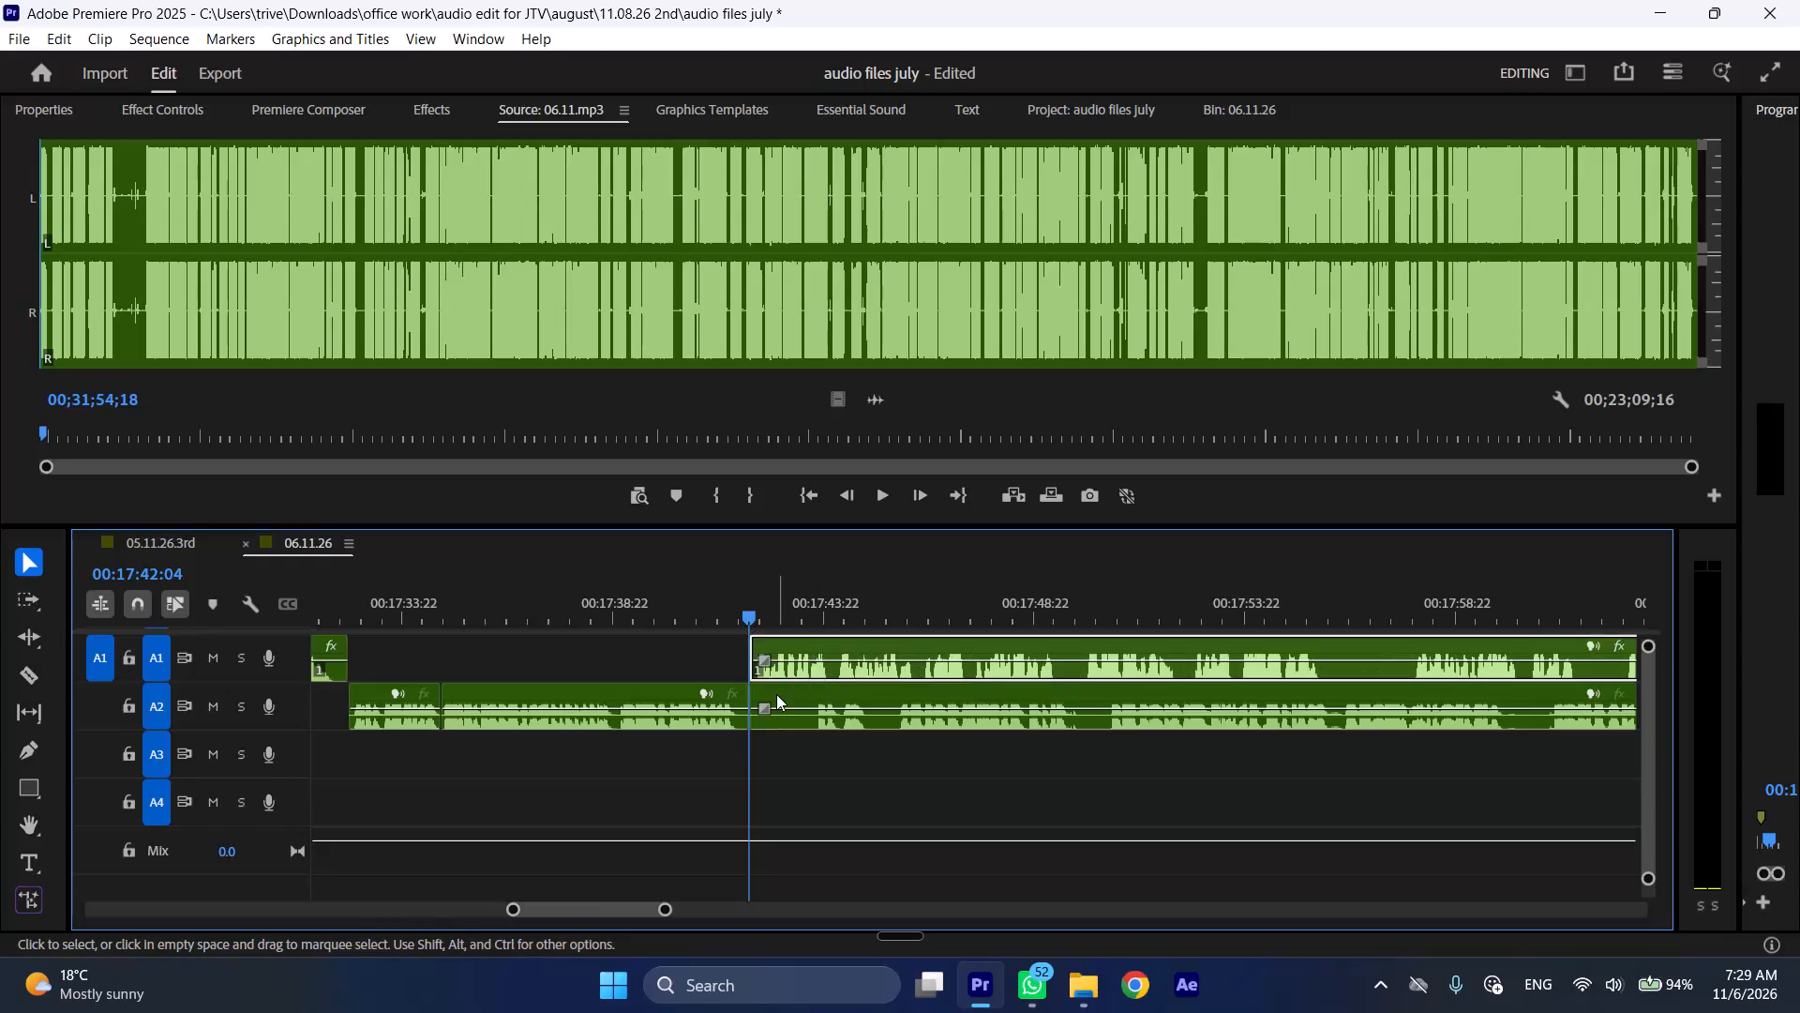
Move the A2 section after the cut further along the track so it starts at about 00:17:58.
{"action": "left_click_drag", "start_coordinate": [776, 697], "coordinate": [1449, 701]}
Play on through the A1 speech at faster speed and trim the silent start of the moved A2 clip to about 00:17:59.
{"action": "key", "text": "space"}
{"action": "key", "text": "l"}
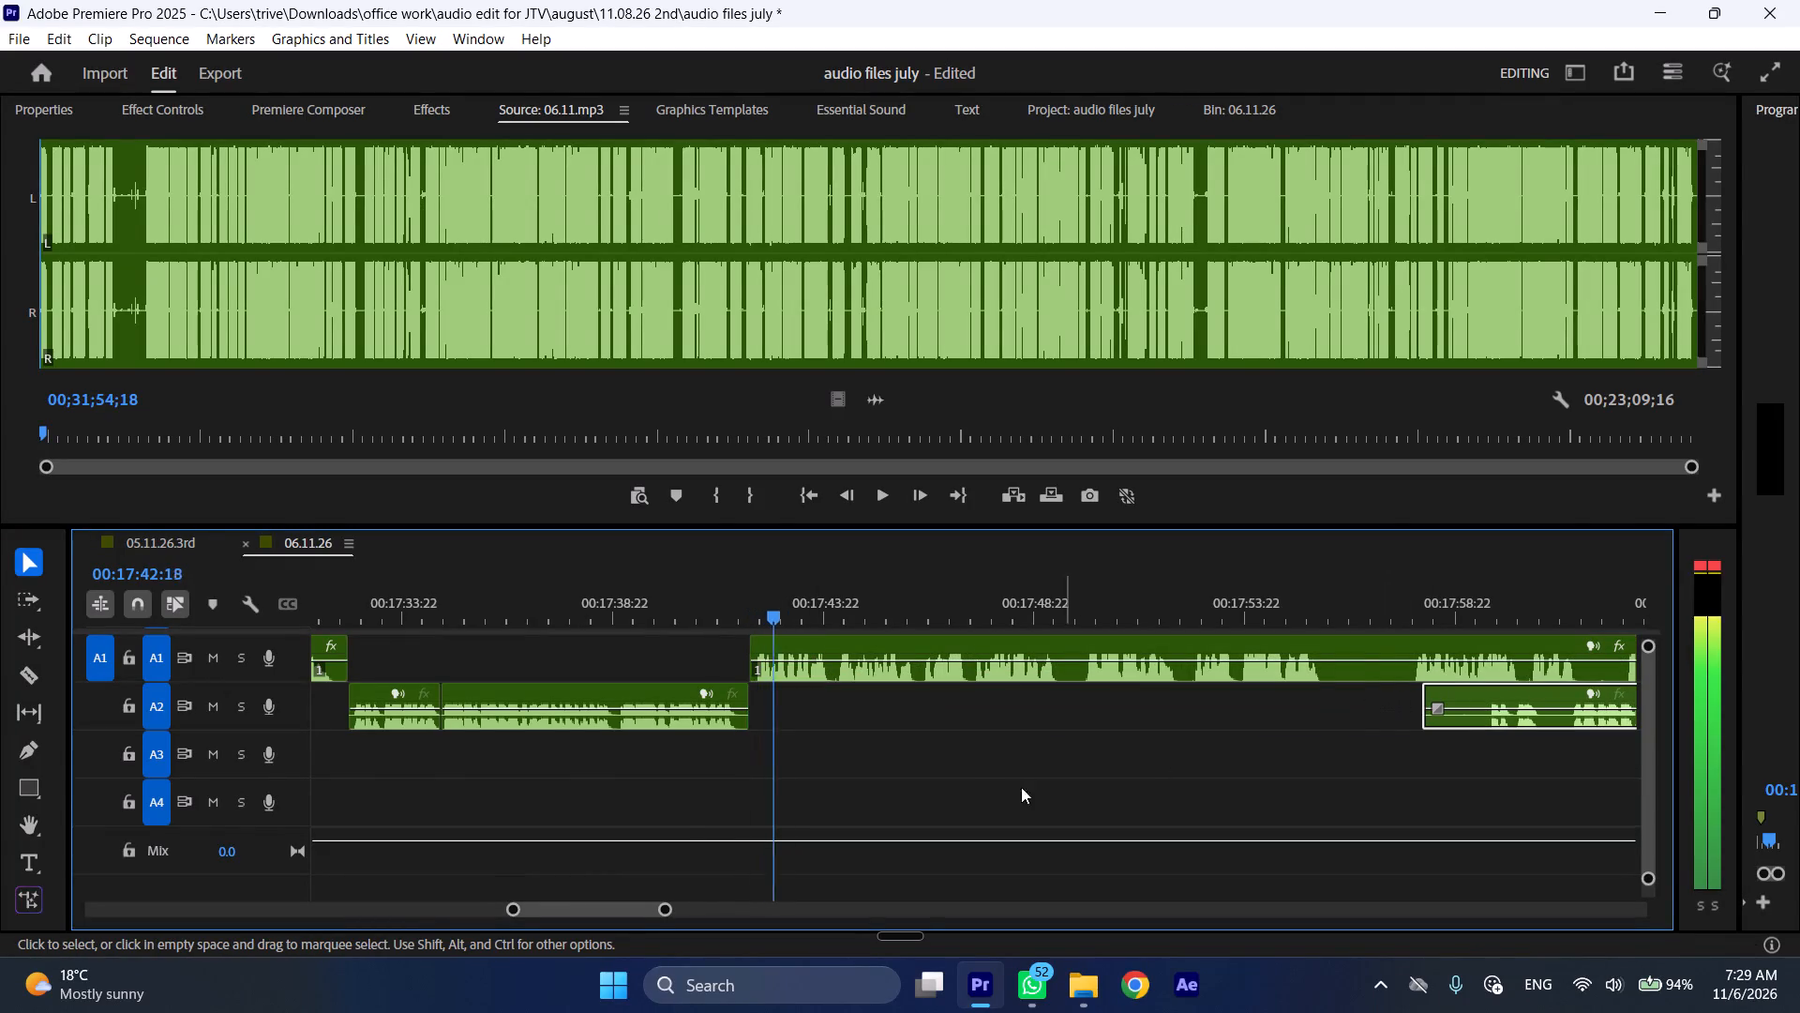
{"action": "scroll", "coordinate": [954, 783], "scroll_direction": "down", "scroll_amount": 6}
{"action": "left_click_drag", "start_coordinate": [1208, 696], "coordinate": [1267, 703]}
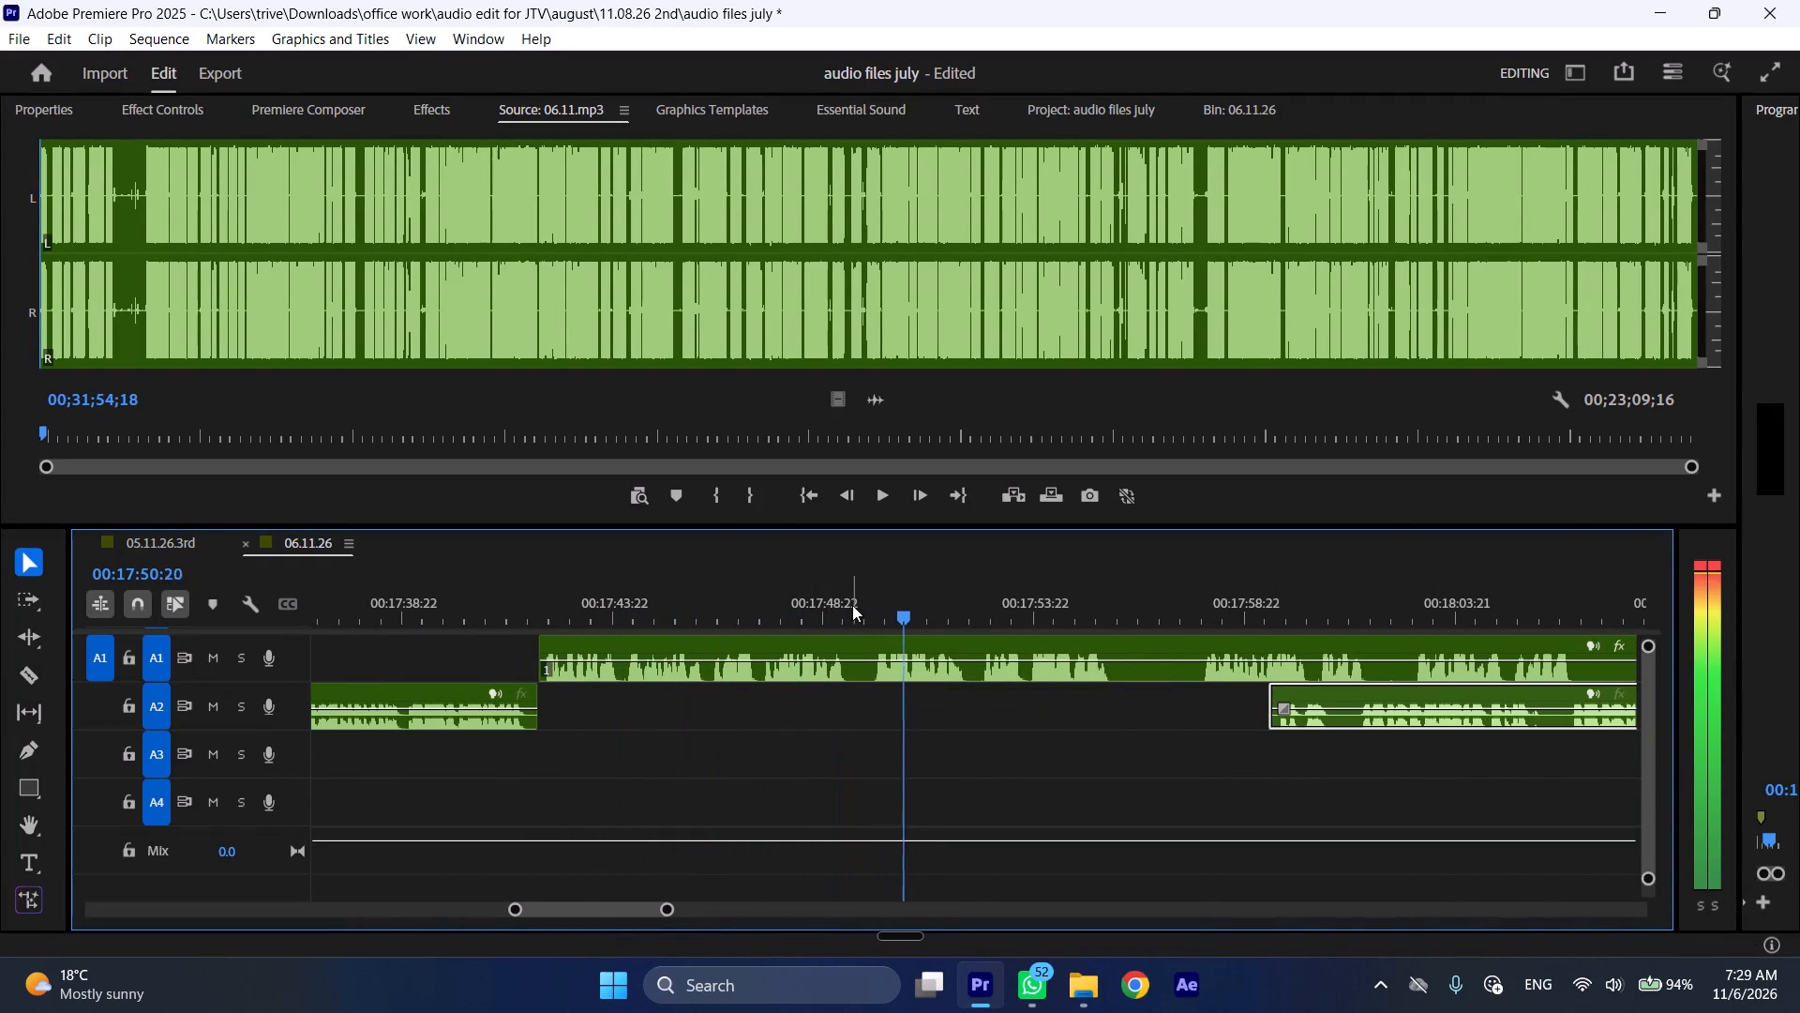
Split the A1 clip at 00:17:49:14 and 00:17:50:02, and ripple delete the section between the cuts.
{"action": "left_click", "coordinate": [852, 605]}
{"action": "key", "text": "shift+c"}
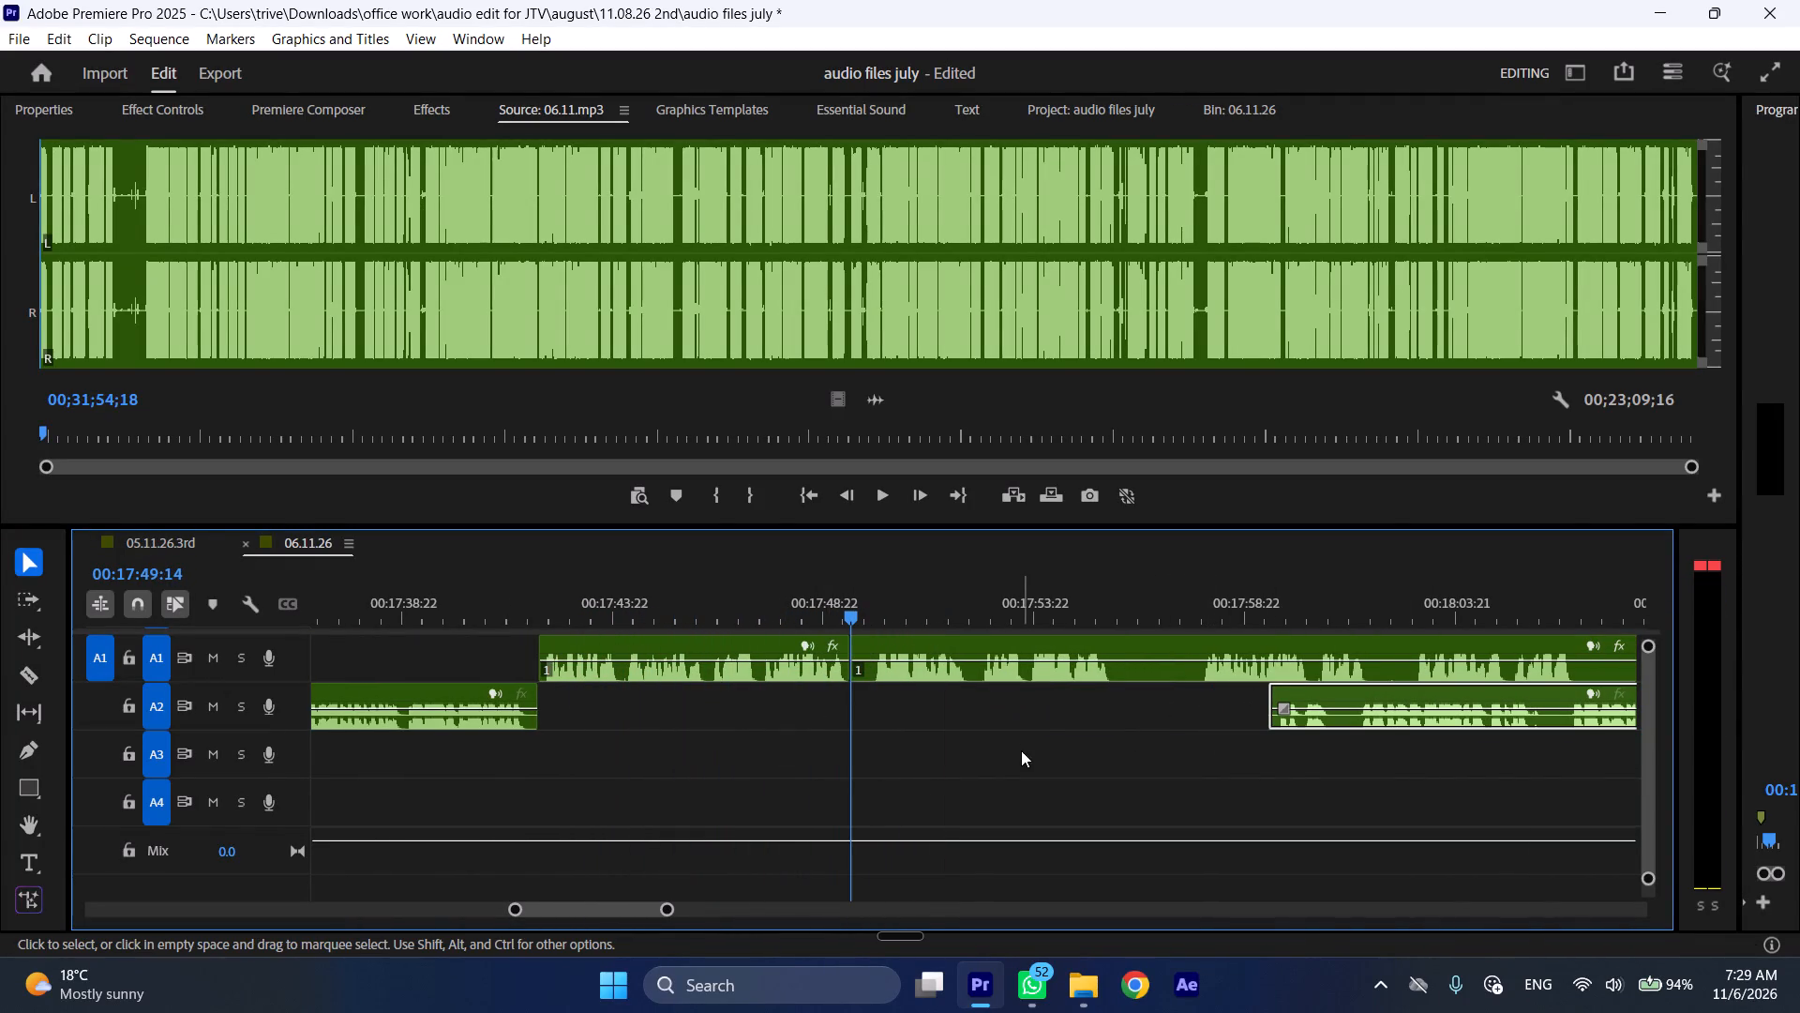
{"action": "left_click", "coordinate": [874, 603]}
{"action": "left_click", "coordinate": [921, 663]}
{"action": "key", "text": "shift+c"}
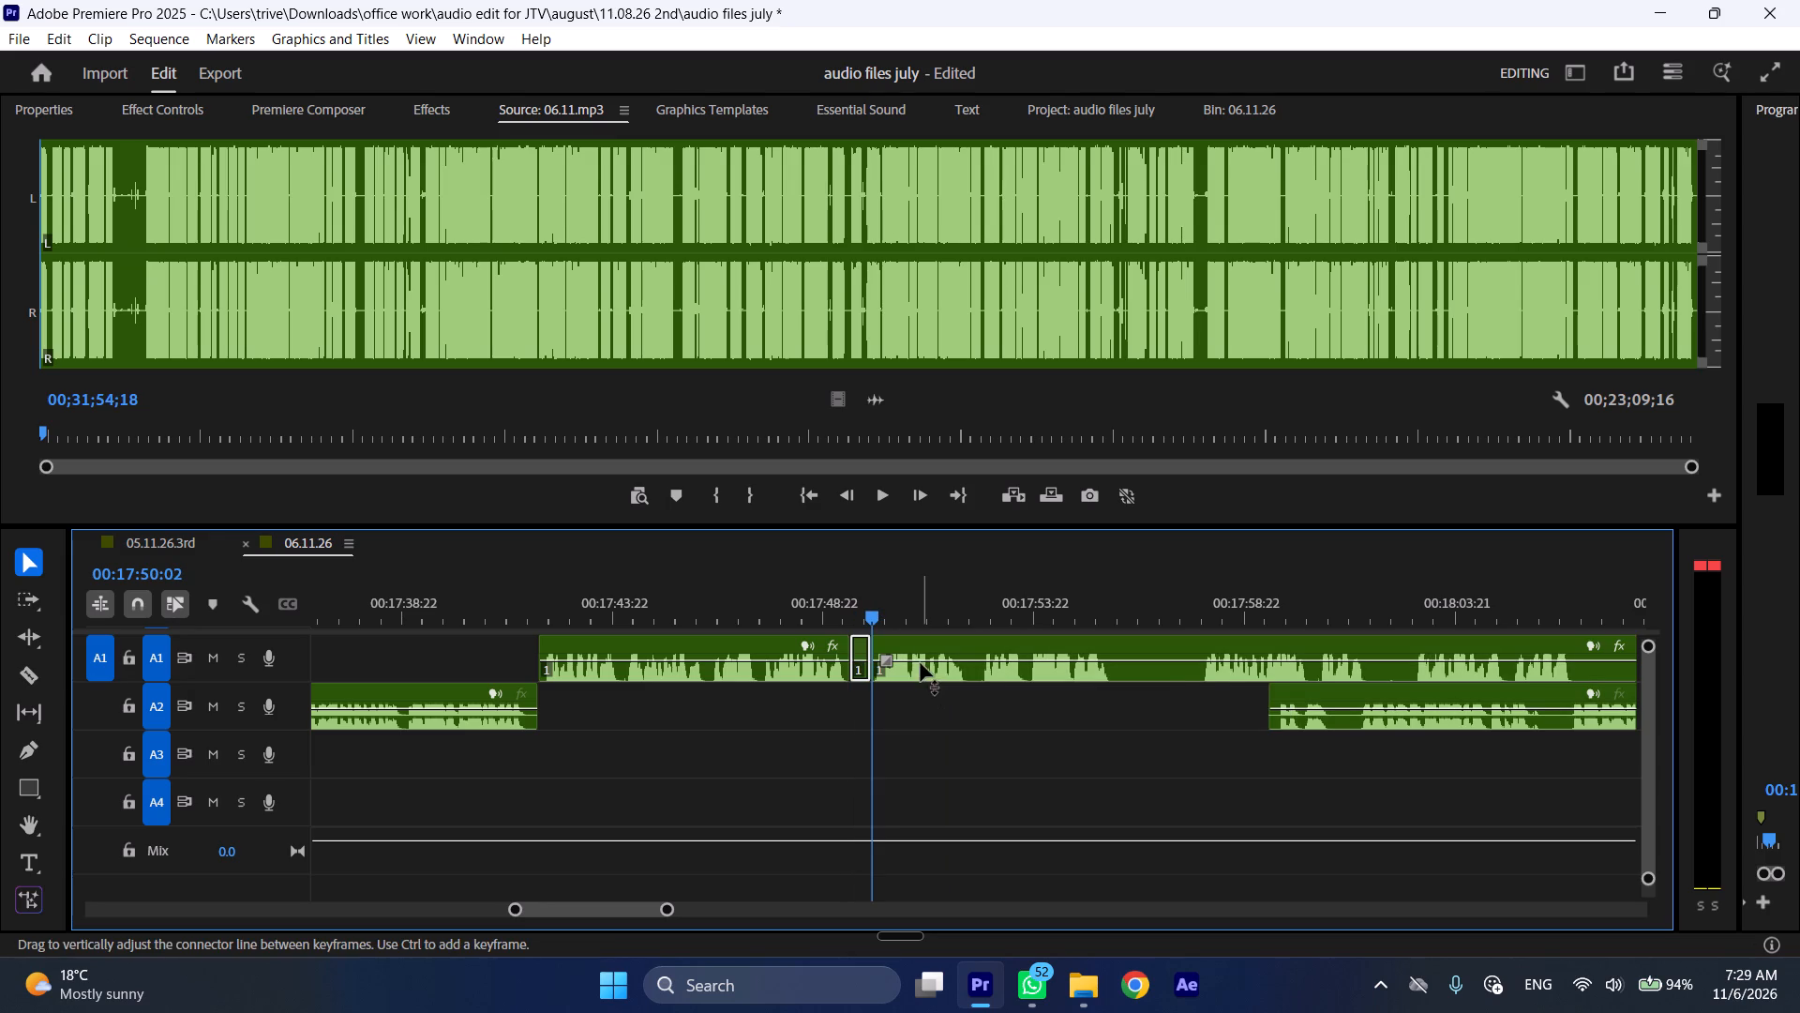
{"action": "key", "text": "ctrl+shift+d"}
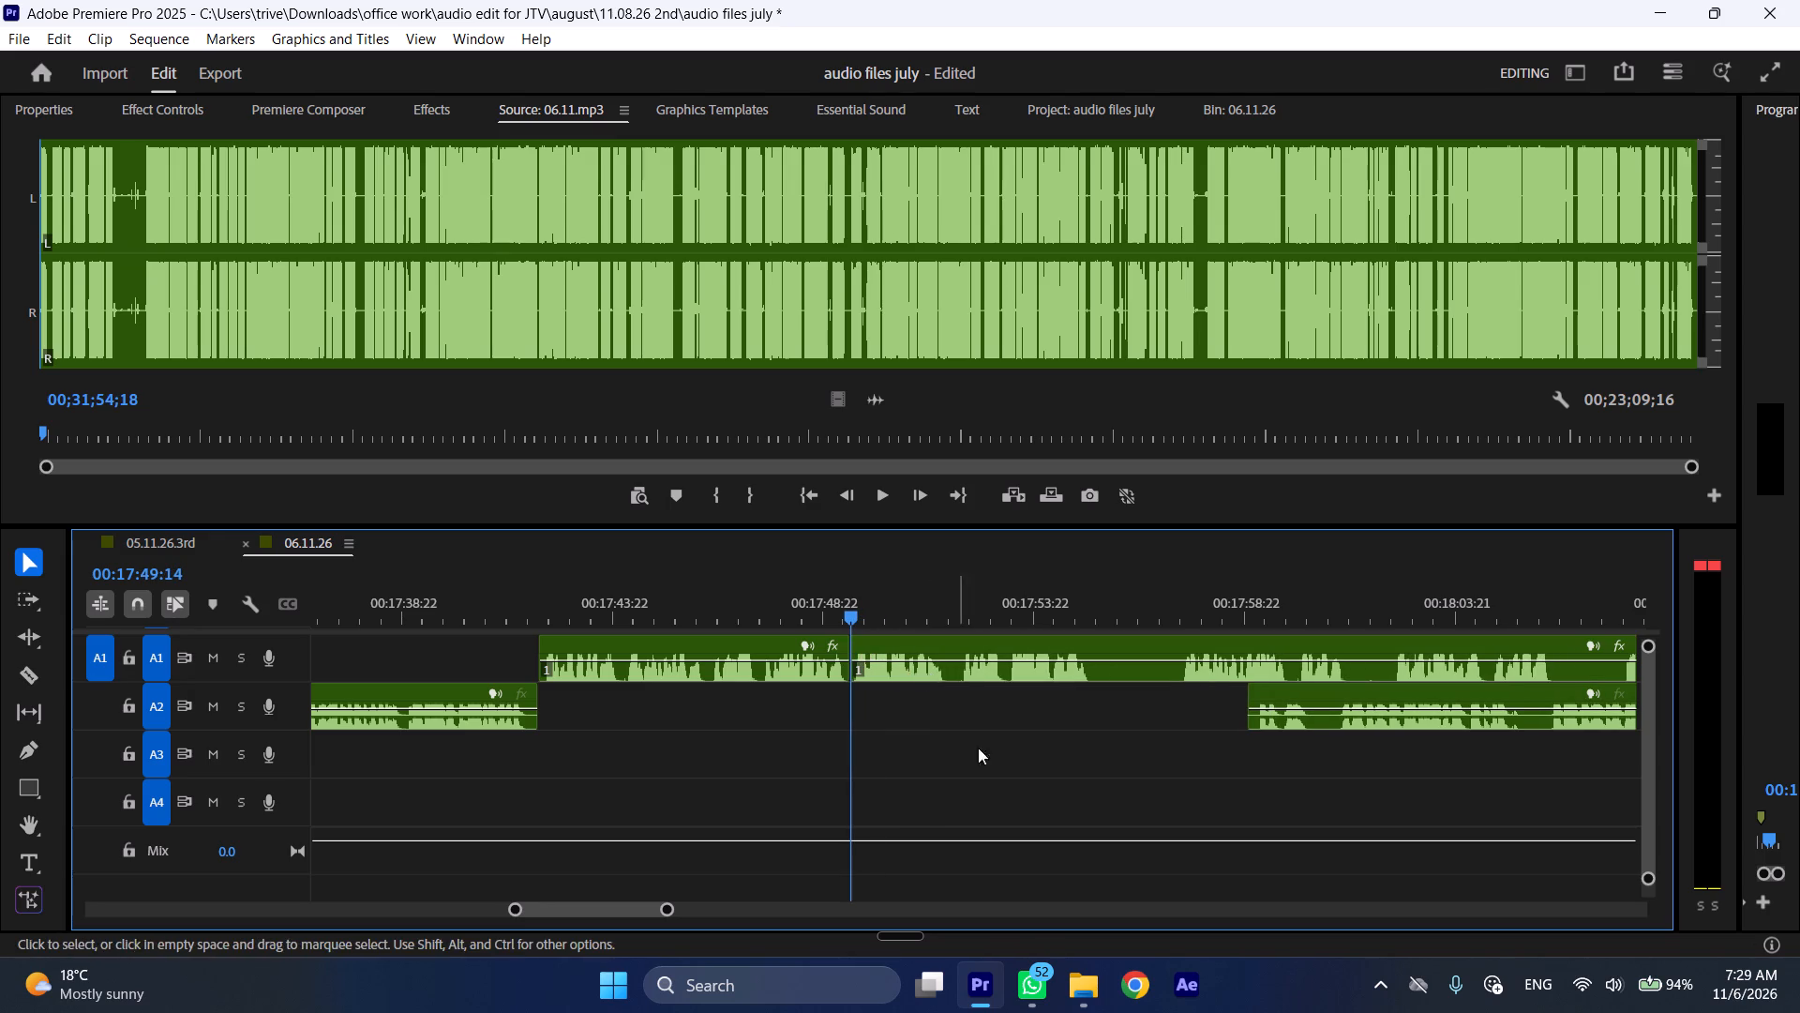
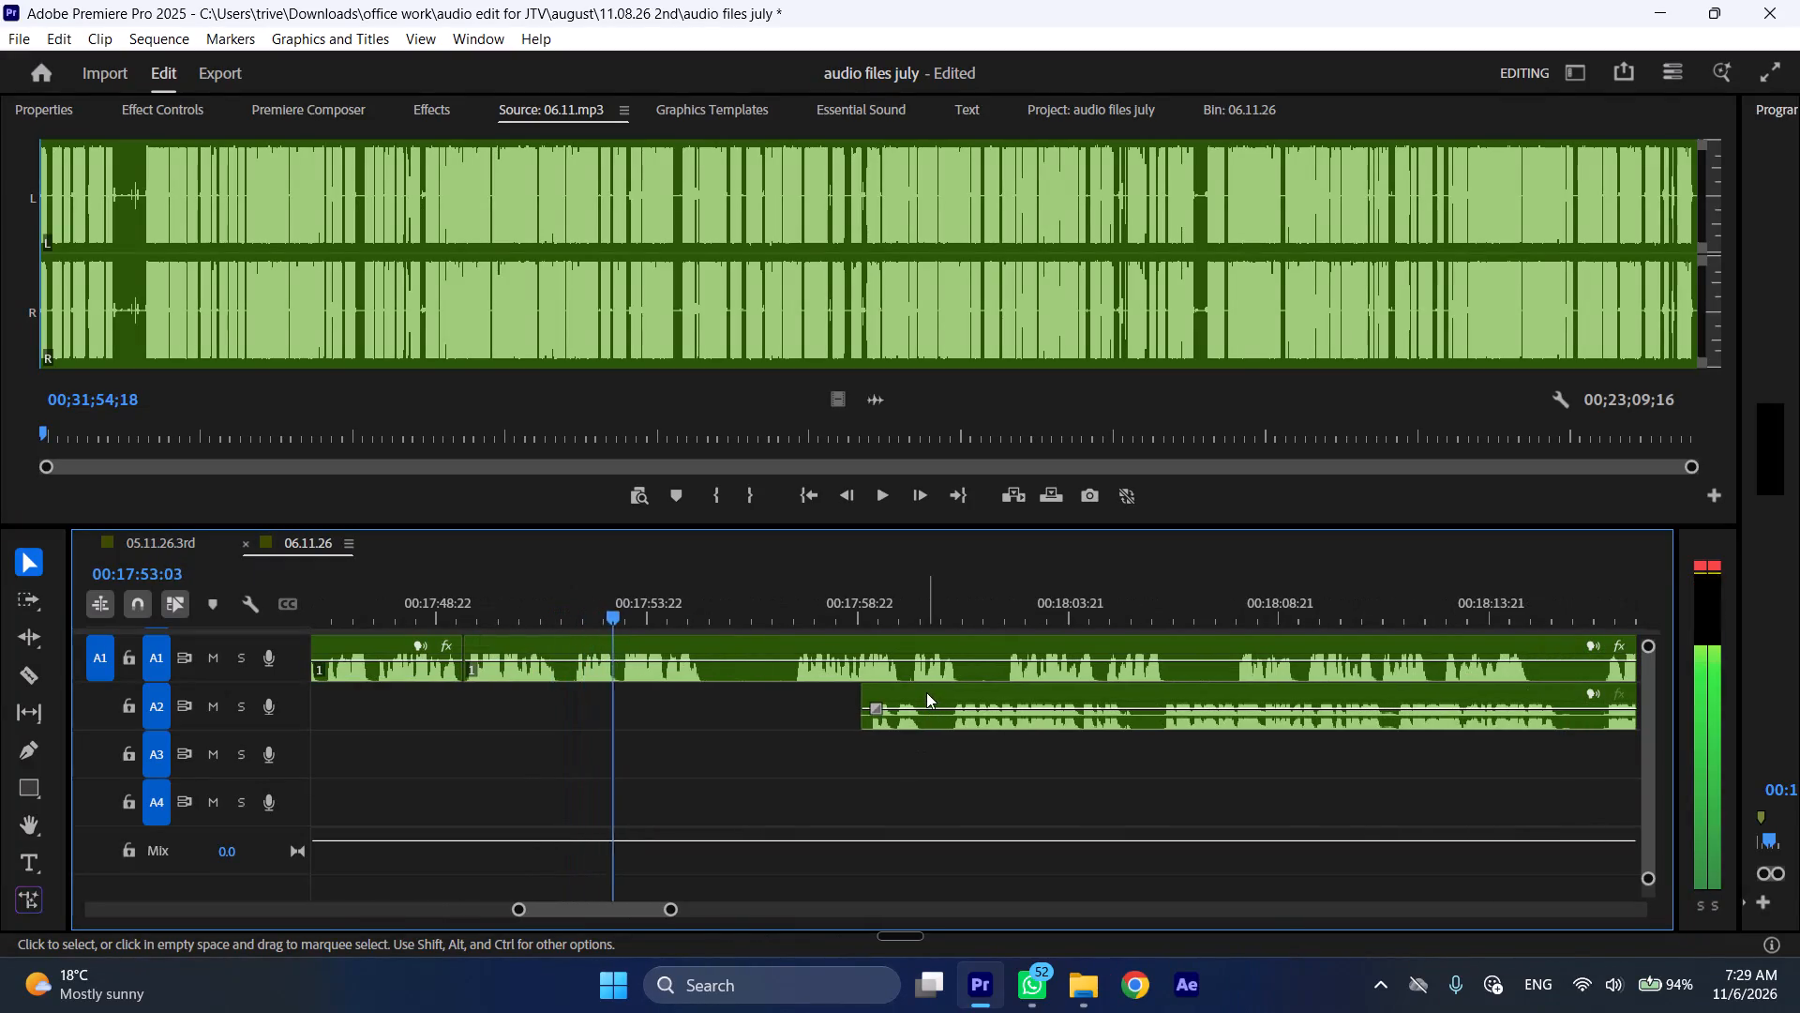
Move the A2 clip further along the track so it starts at about 00:18:11, clear of the A1 speech being edited.
{"action": "left_click_drag", "start_coordinate": [926, 692], "coordinate": [1617, 698]}
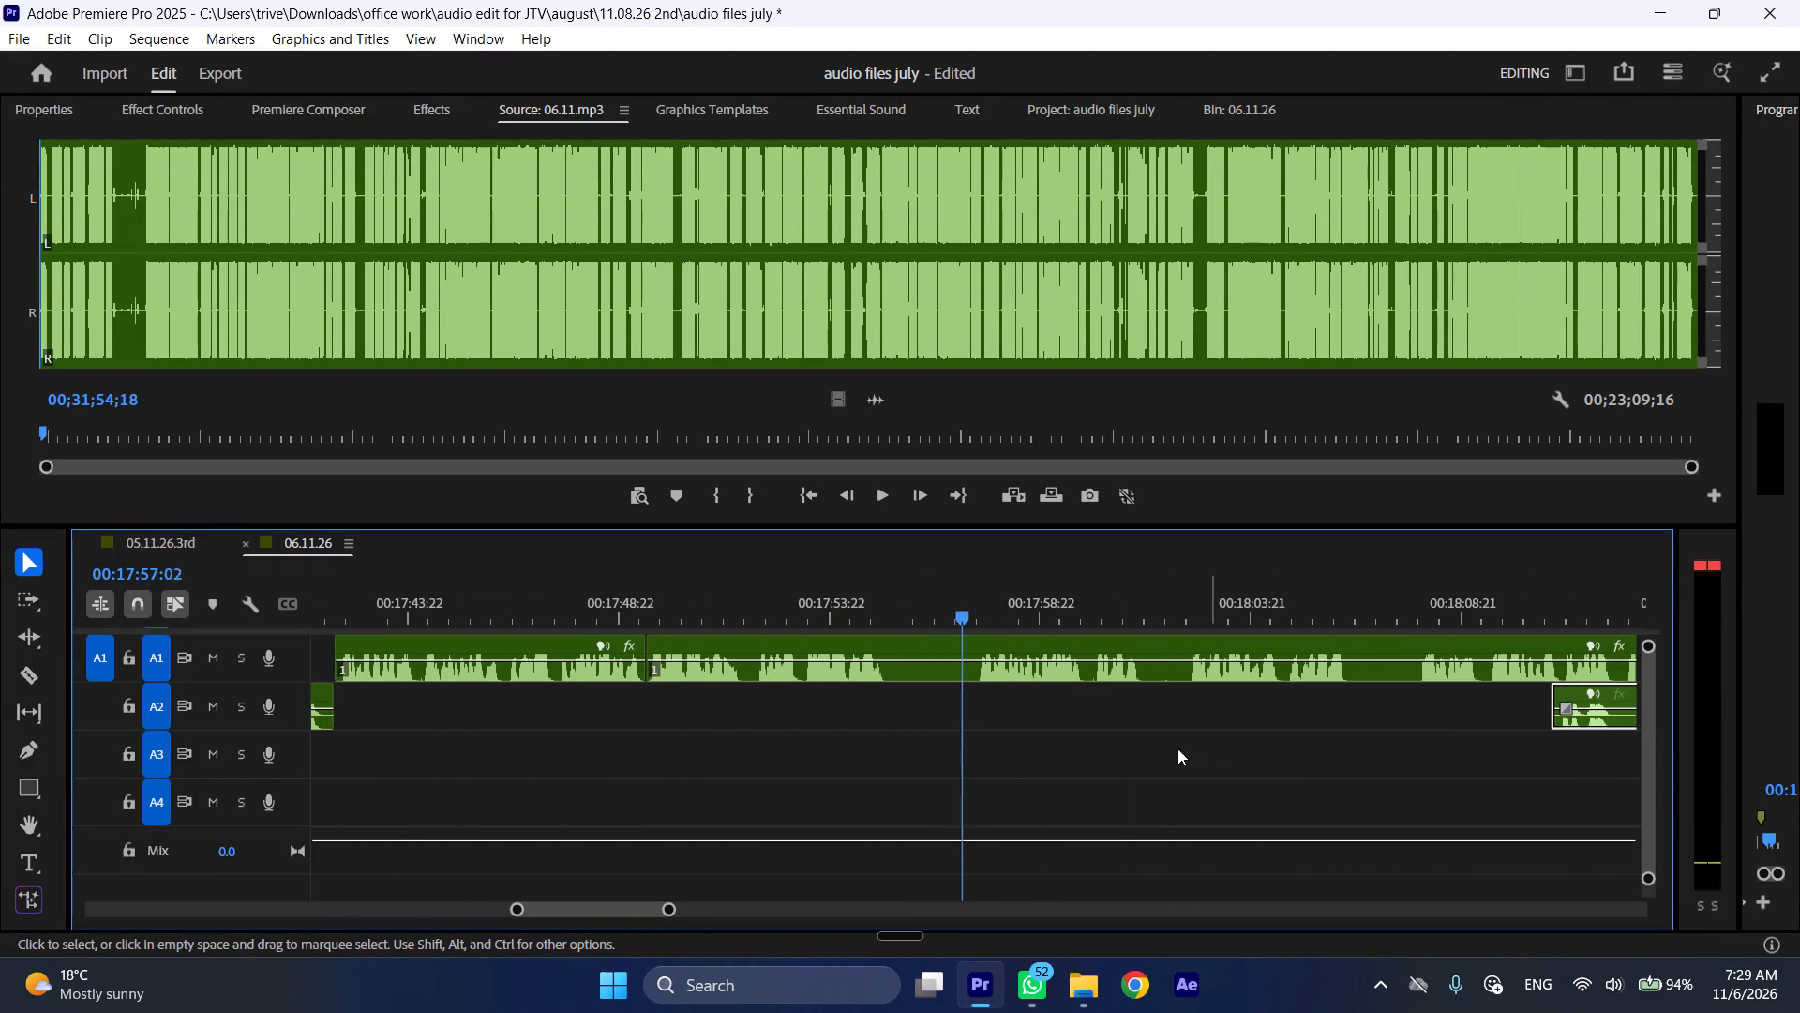
Split the A1 clip at about 00:17:55 and 00:17:57, around the silent gap, and ripple delete the section between the cuts.
{"action": "left_click_drag", "start_coordinate": [881, 600], "coordinate": [983, 607]}
{"action": "key", "text": "shift+c"}
{"action": "left_click", "coordinate": [1021, 648]}
{"action": "key", "text": "shift+c"}
{"action": "key", "text": "ctrl+shift+d"}
Play on at faster speed, split the A1 clip at 00:17:57:22 and about 00:18:00, and ripple delete the silent section between.
{"action": "key", "text": "space"}
{"action": "type", "text": "l"}
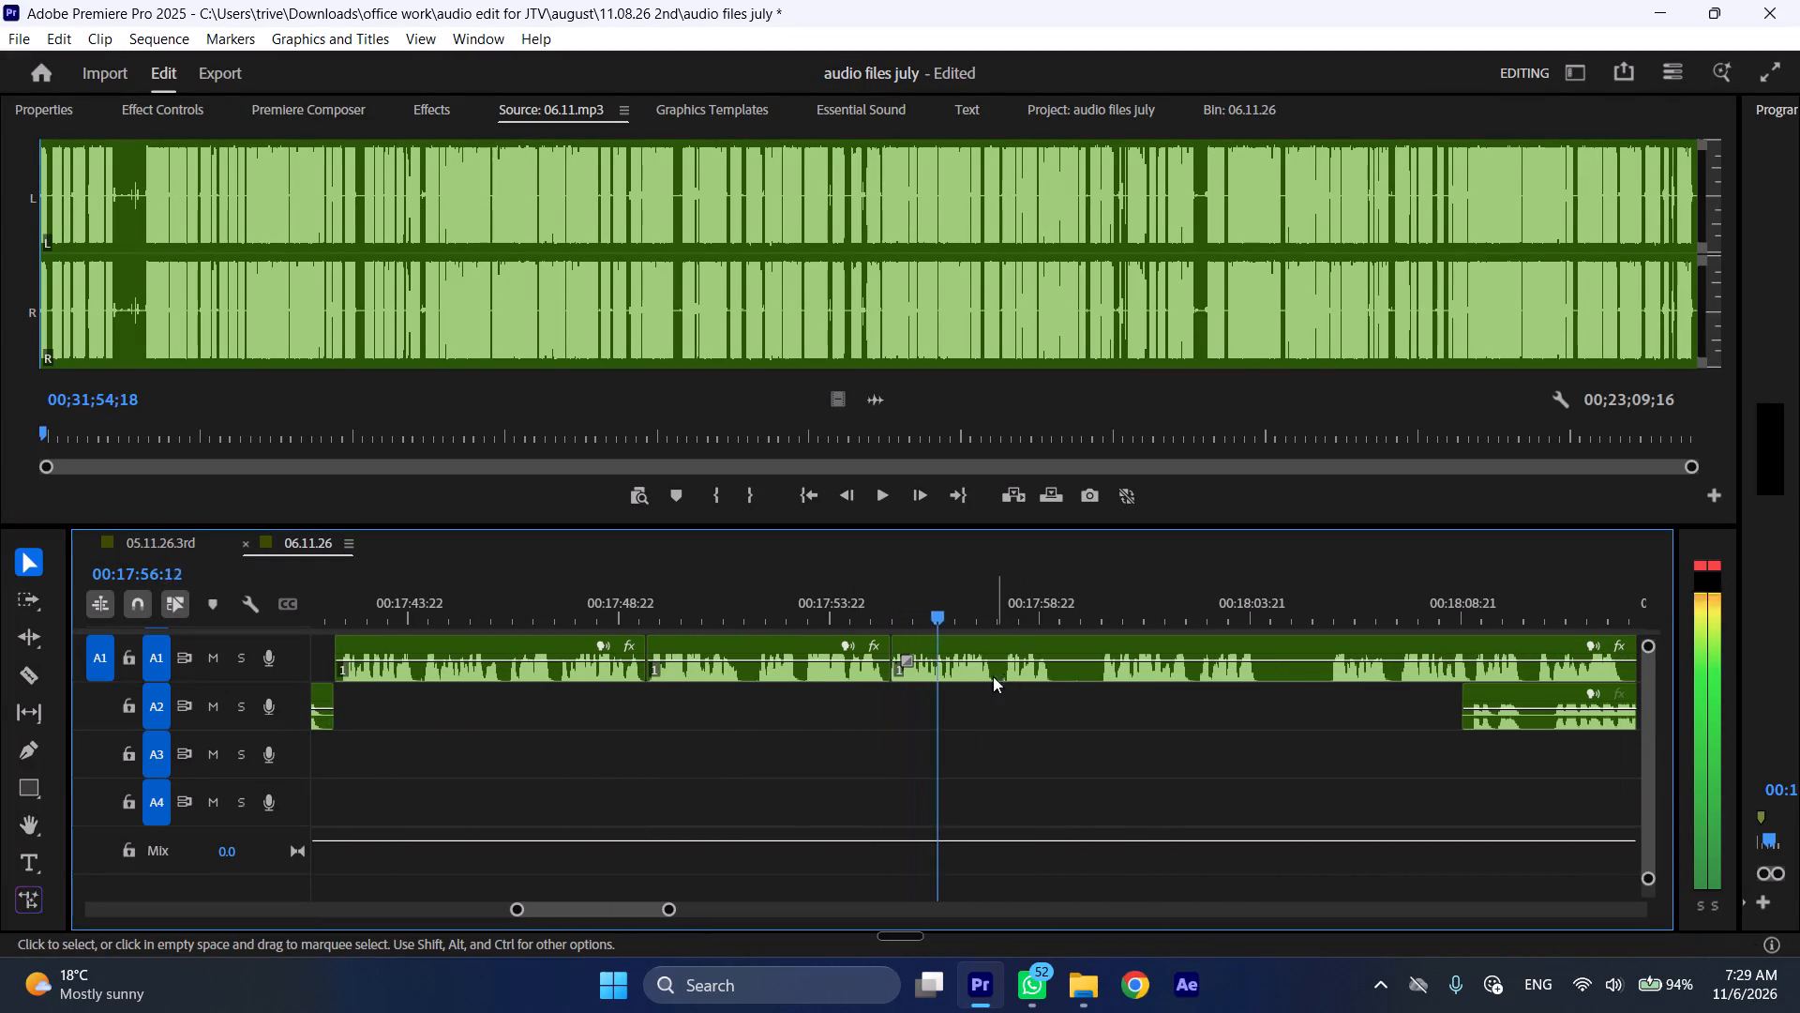
{"action": "scroll", "coordinate": [956, 703], "scroll_direction": "down", "scroll_amount": 5}
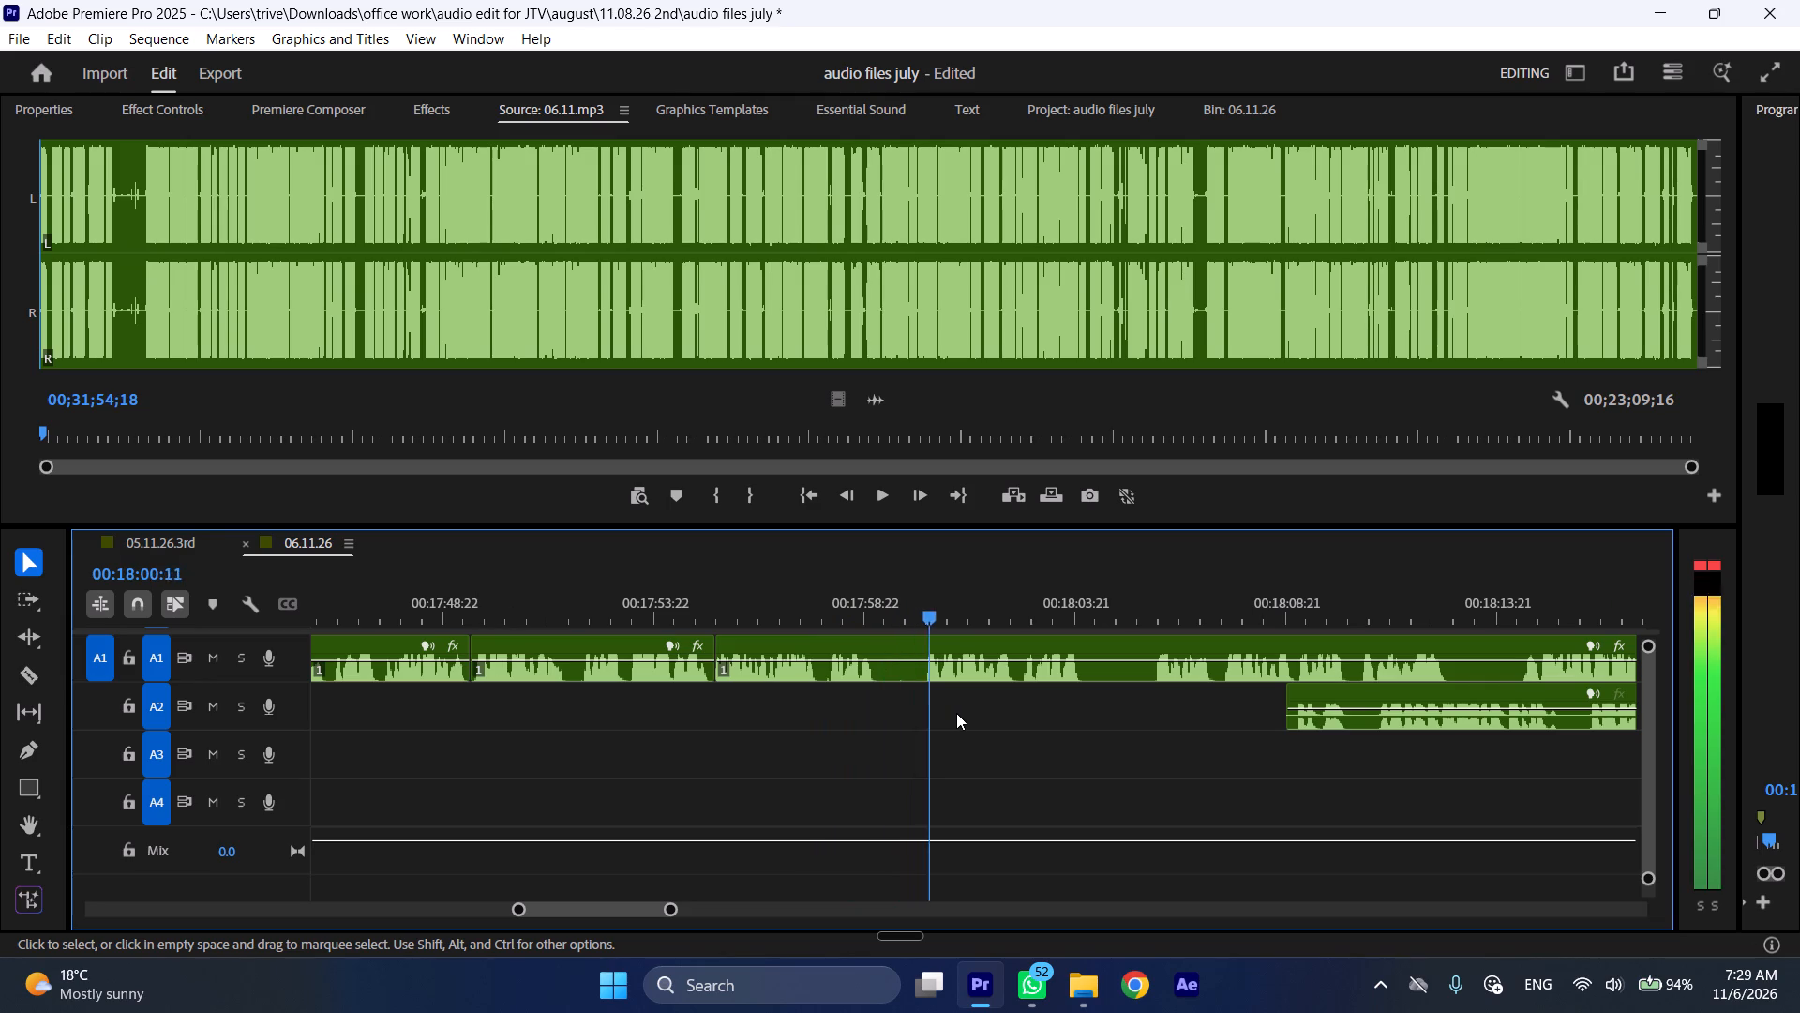
{"action": "left_click_drag", "start_coordinate": [822, 588], "coordinate": [934, 602]}
{"action": "key", "text": "shift+c"}
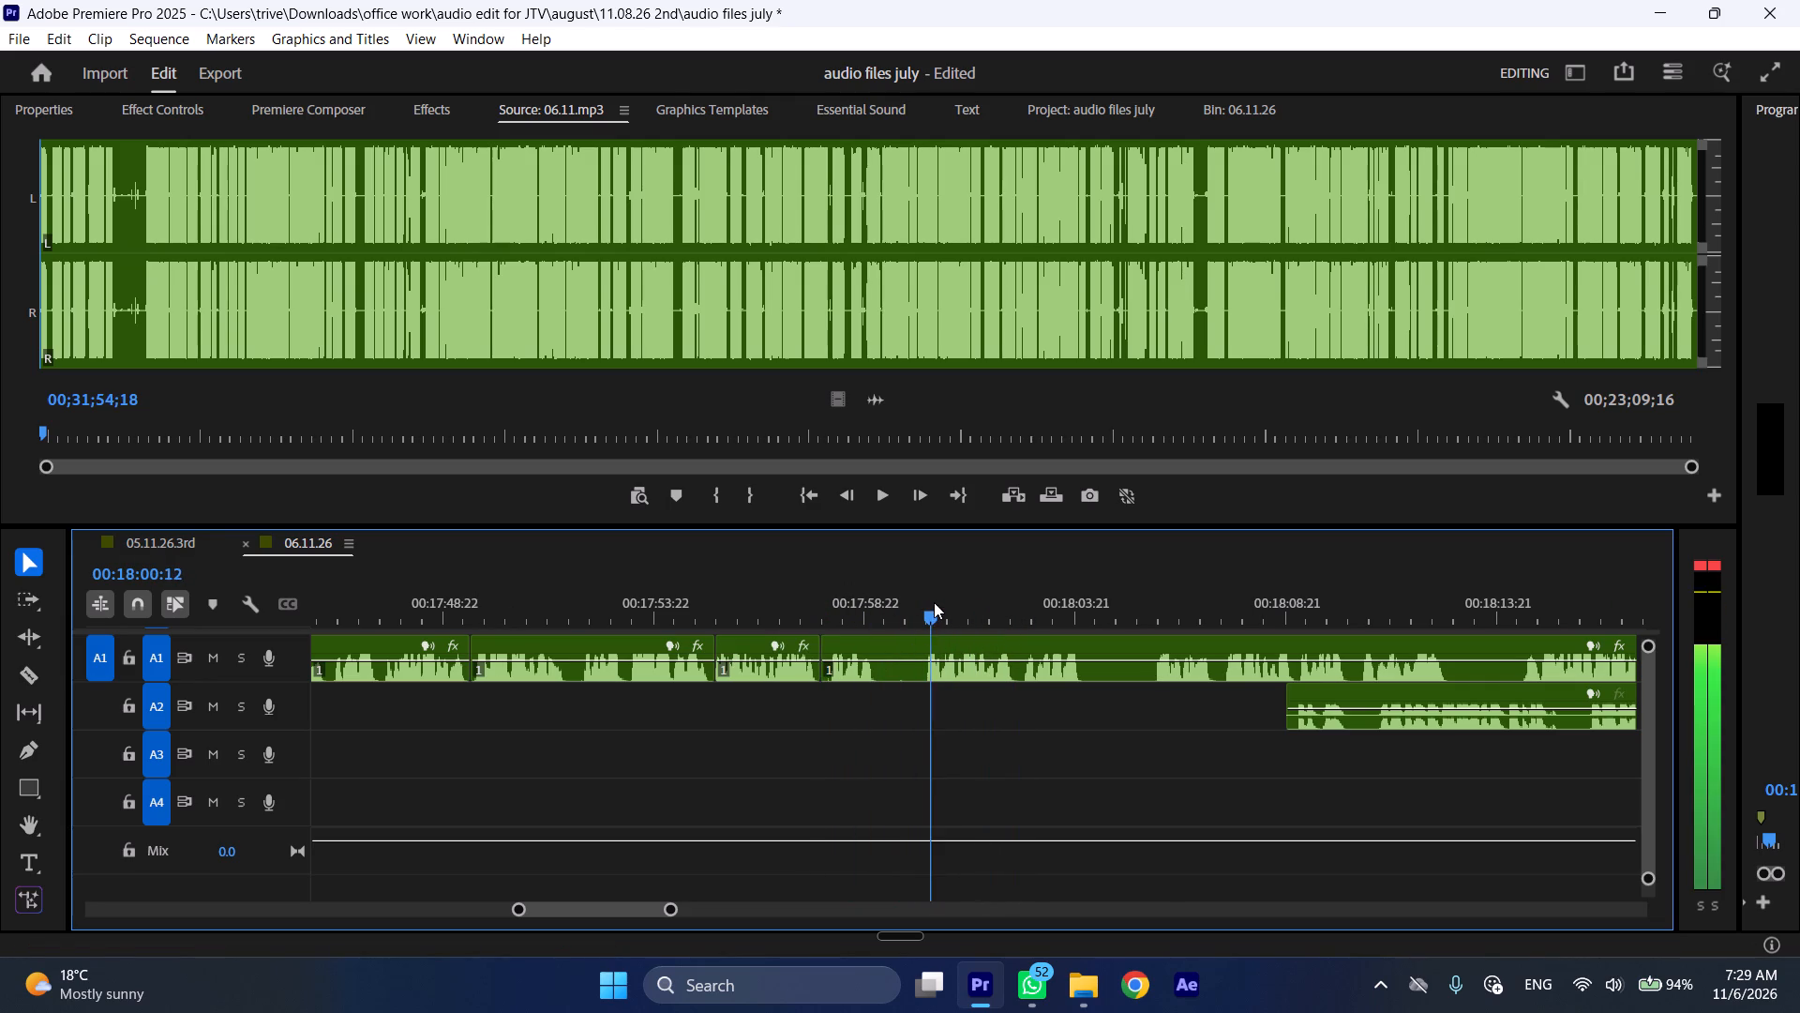
{"action": "left_click_drag", "start_coordinate": [934, 602], "coordinate": [924, 597]}
{"action": "left_click", "coordinate": [985, 675]}
{"action": "key", "text": "shift+c"}
{"action": "key", "text": "ctrl+shift+d"}
Play on at faster speed and split the A1 clip at 00:18:01:20, where the silent gap starts.
{"action": "key", "text": "space"}
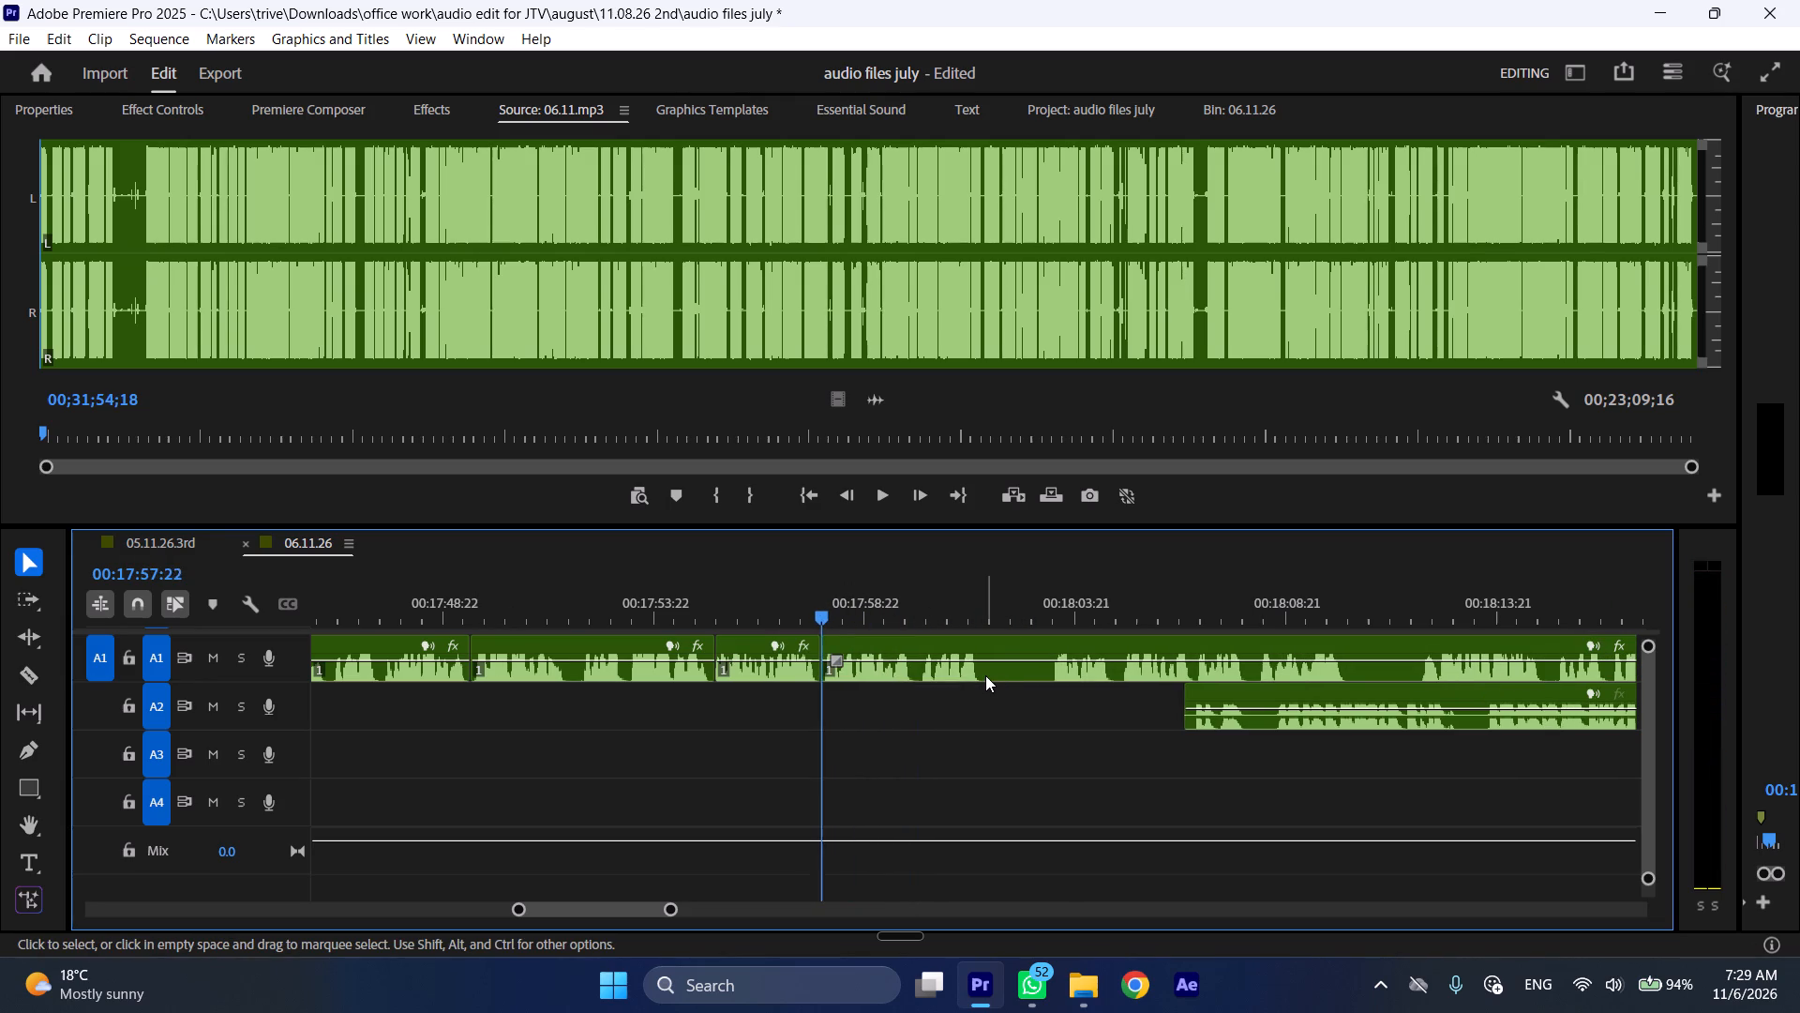
{"action": "type", "text": "l"}
{"action": "scroll", "coordinate": [1027, 703], "scroll_direction": "down", "scroll_amount": 4}
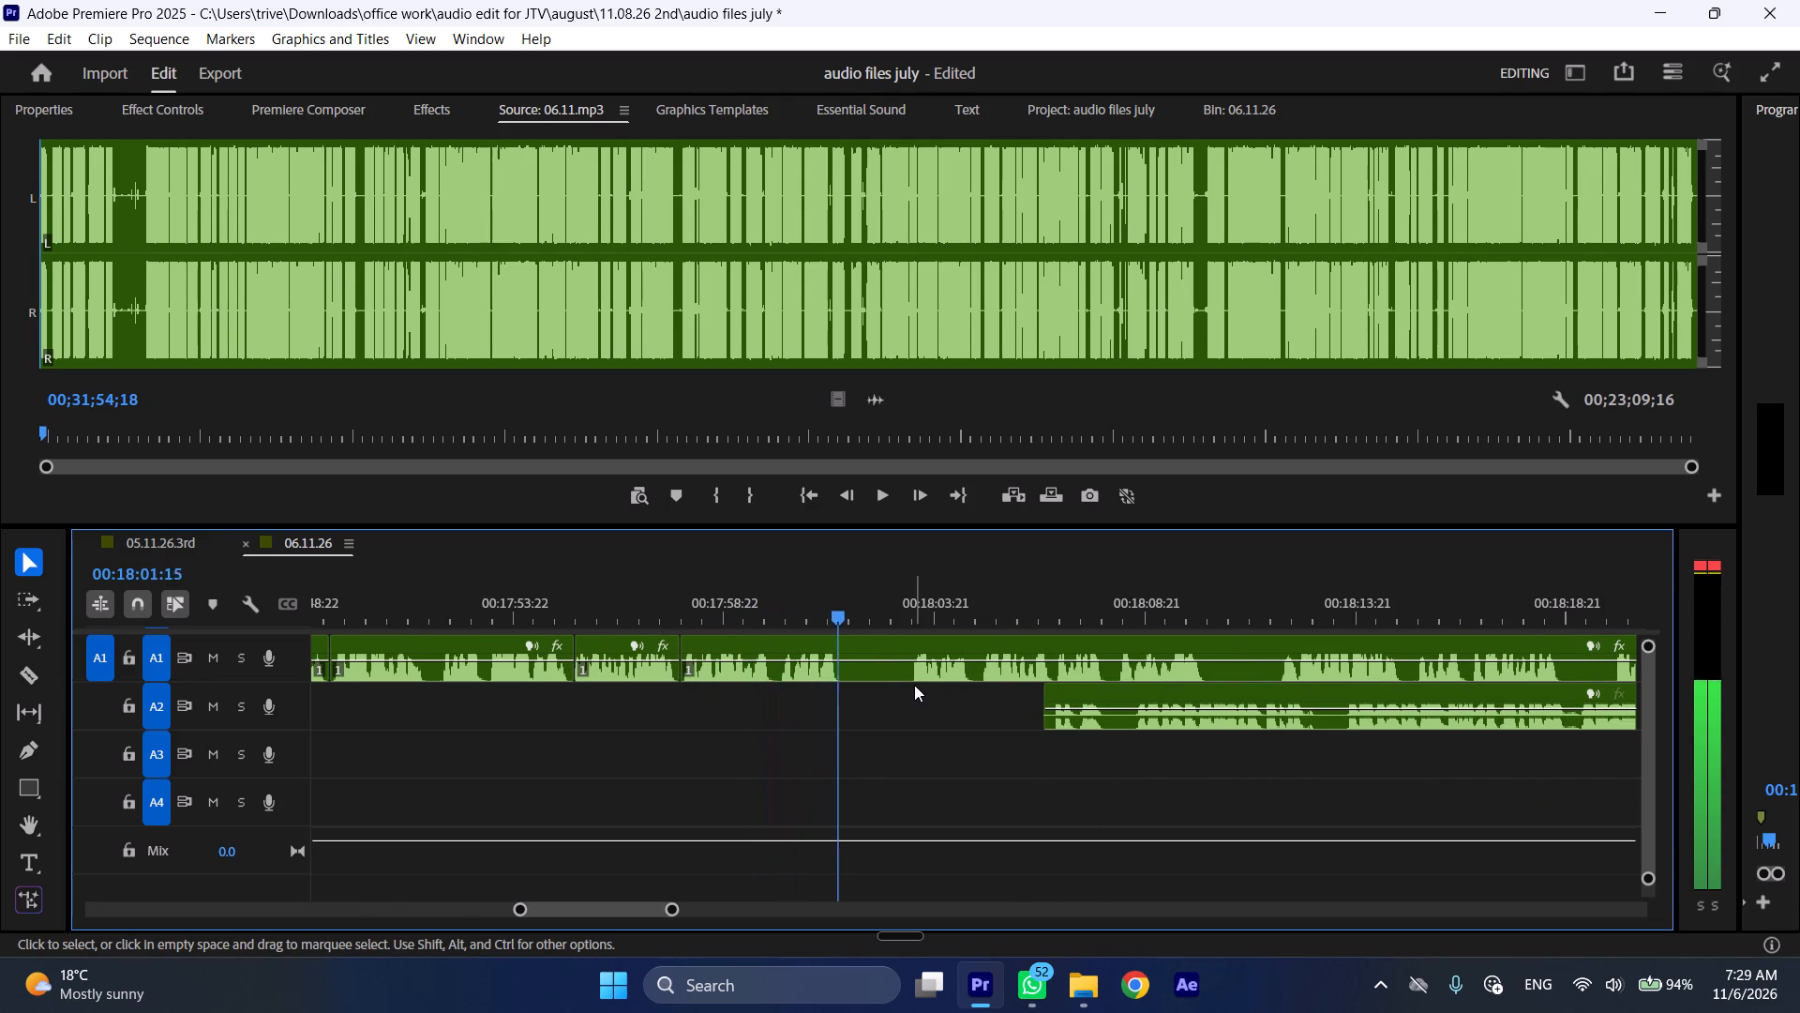
{"action": "key", "text": "space"}
{"action": "left_click_drag", "start_coordinate": [834, 600], "coordinate": [847, 606]}
{"action": "key", "text": "shift+c"}
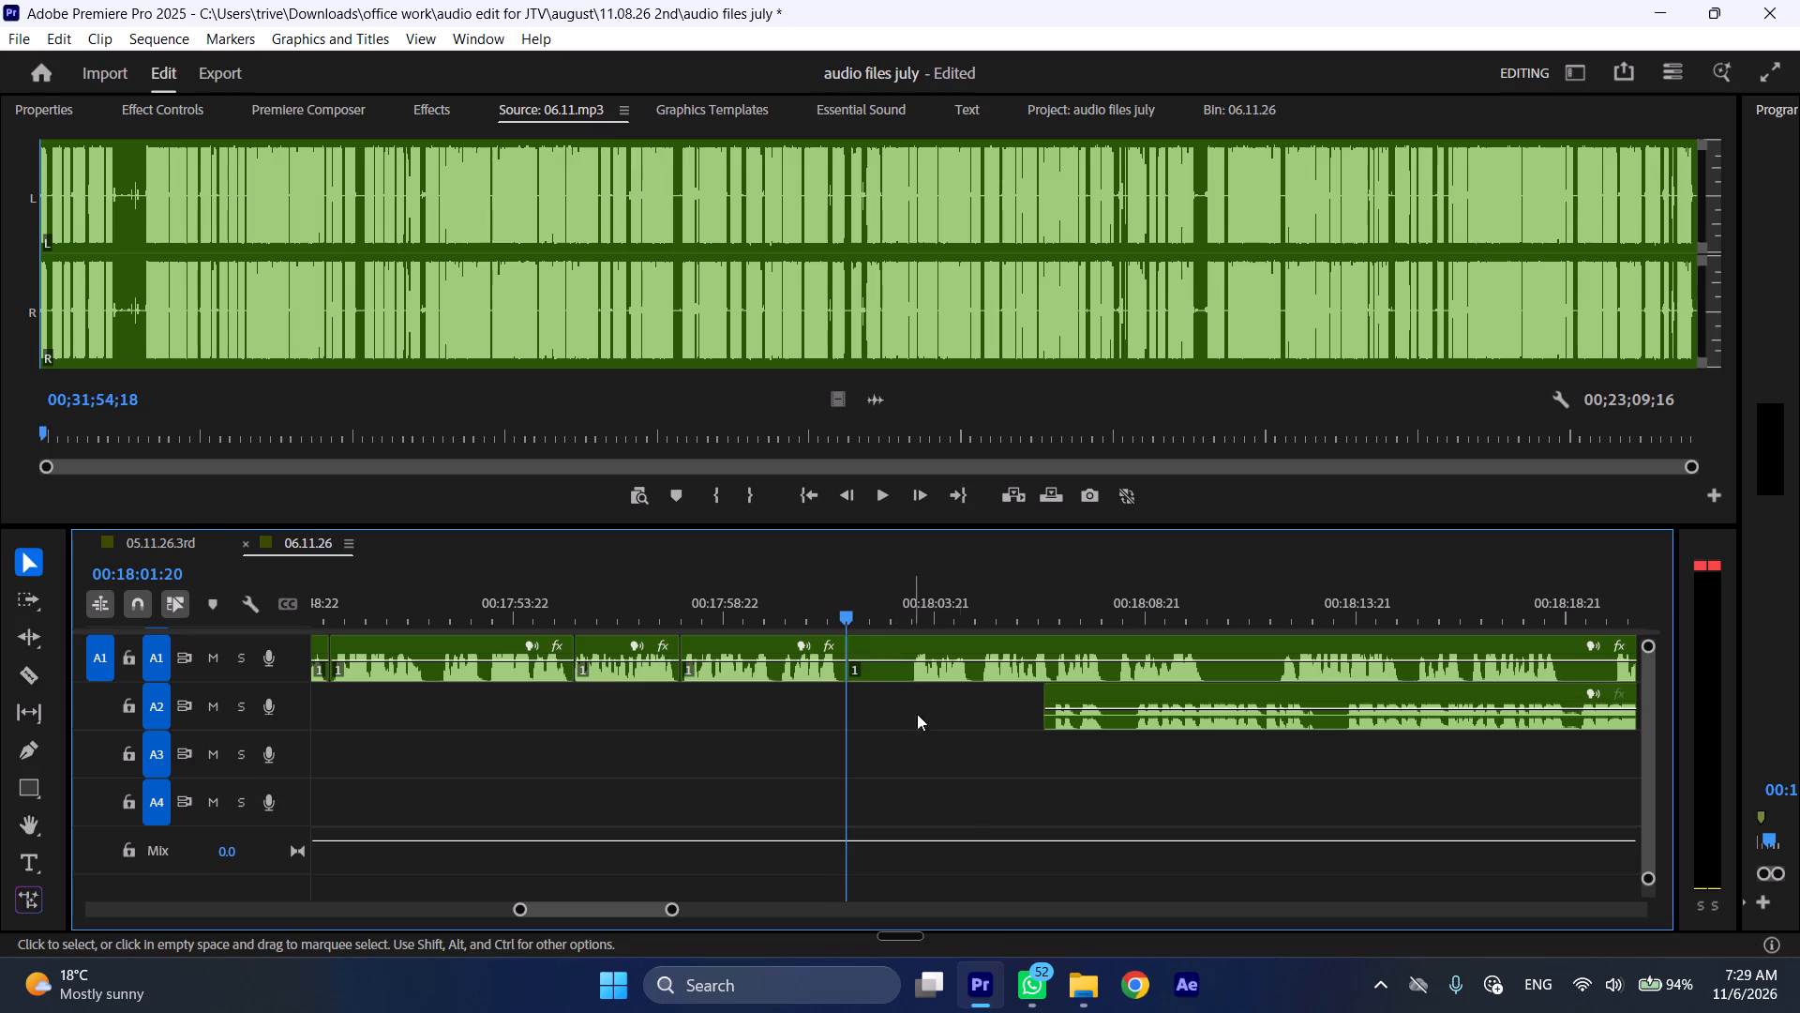
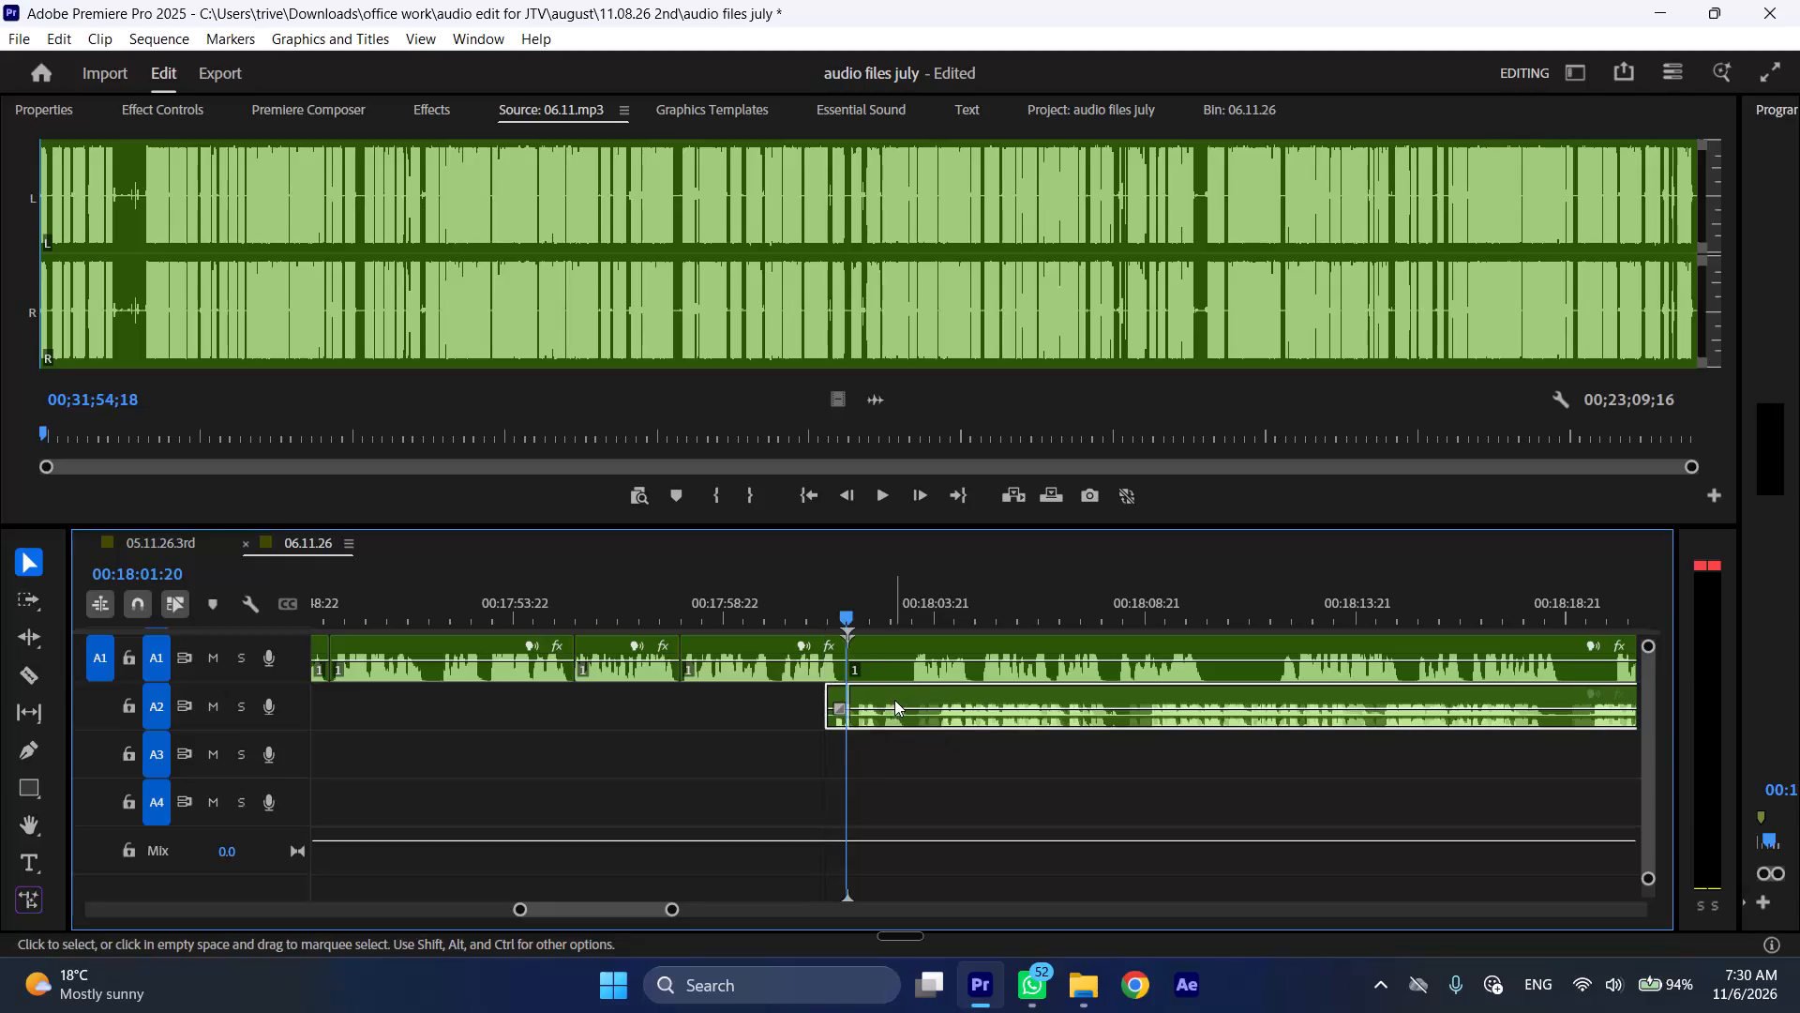
Move the A1 clip after the cut to start at about 00:18:05, play A2, and split the A2 clip at 00:18:03:10.
{"action": "left_click_drag", "start_coordinate": [889, 641], "coordinate": [1025, 649]}
{"action": "key", "text": "space"}
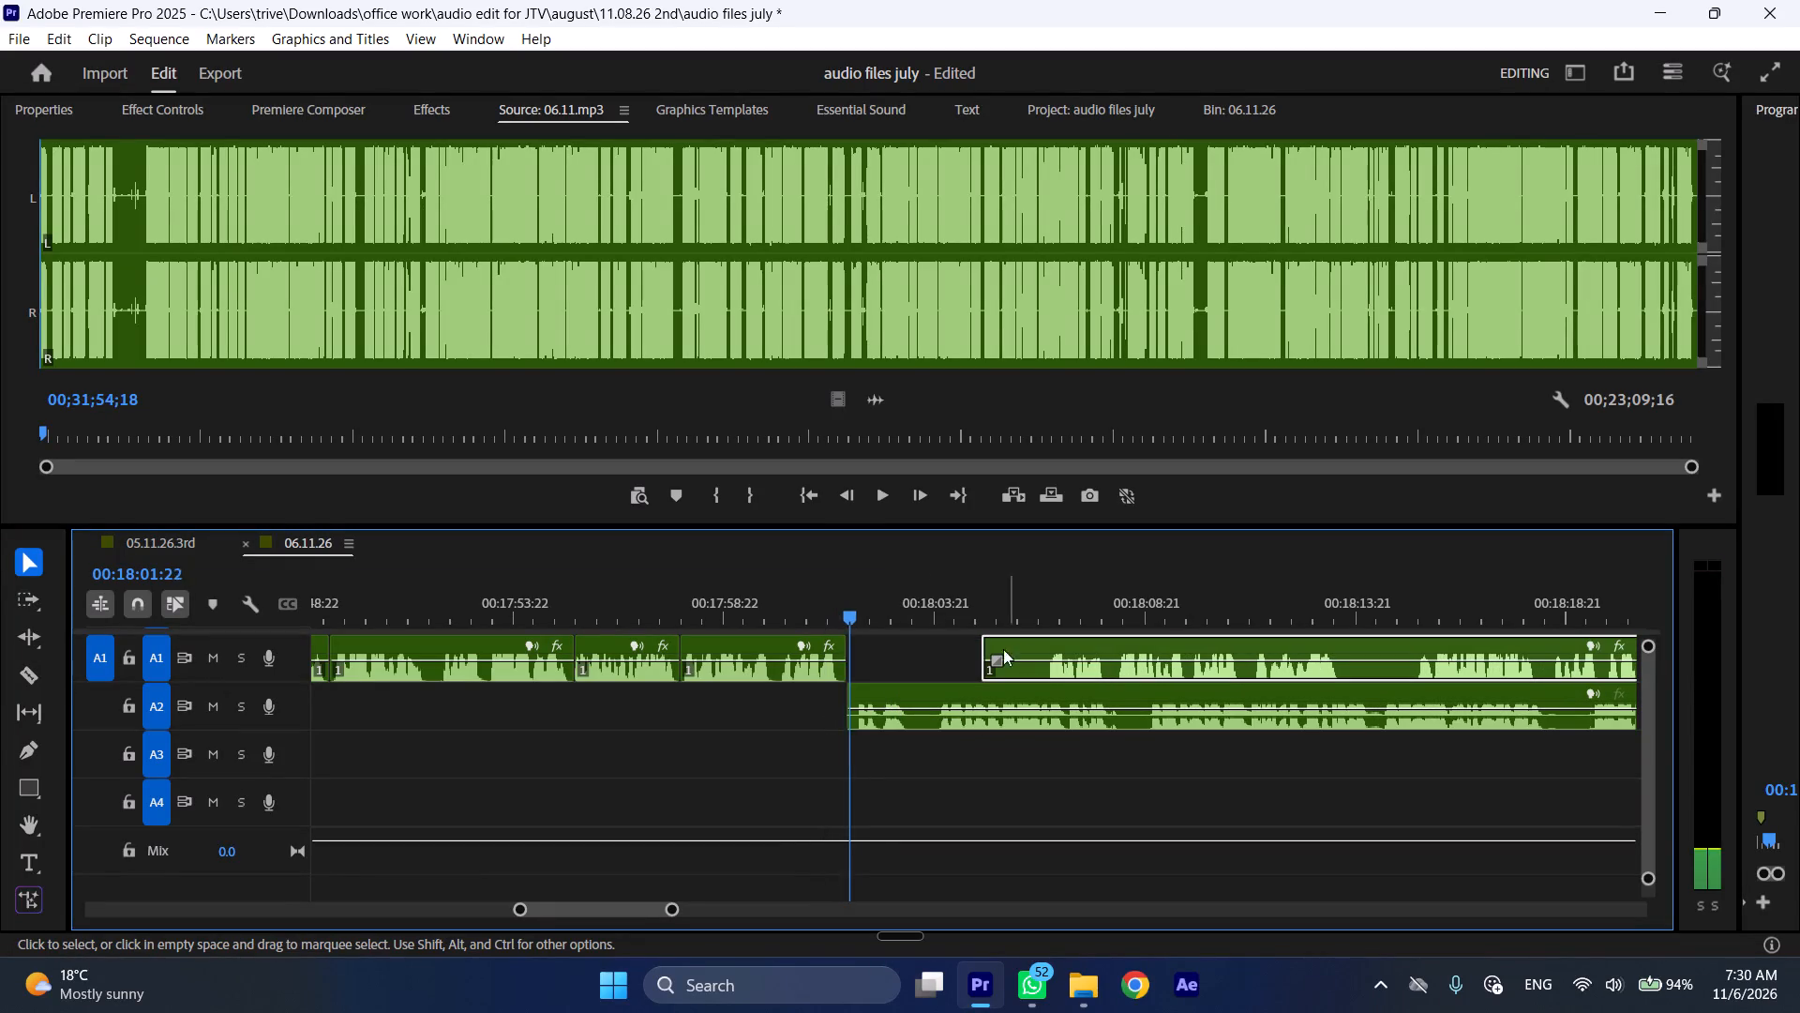
{"action": "key", "text": "space"}
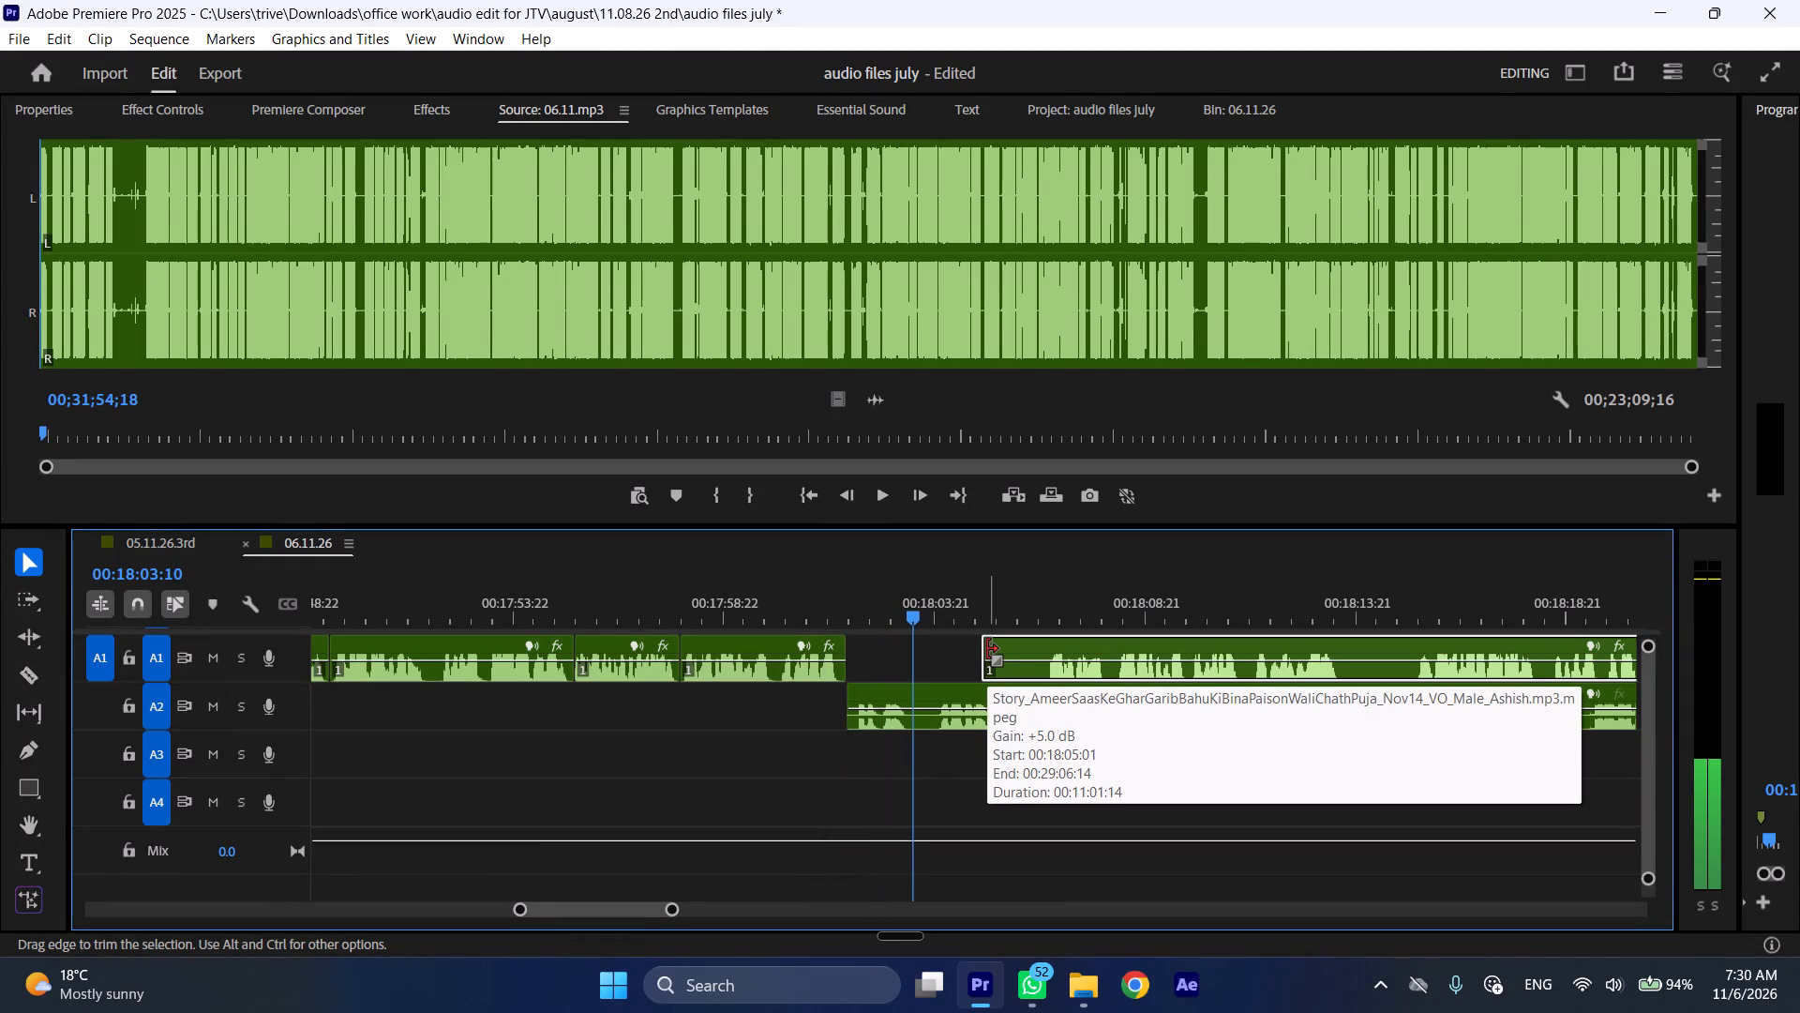
{"action": "type", "text": "C"}
Trim the silent beginning off the moved A1 clip and place the clip at the A2 cut, starting at 00:18:03:10.
{"action": "left_click_drag", "start_coordinate": [976, 647], "coordinate": [1030, 651]}
{"action": "left_click_drag", "start_coordinate": [1104, 651], "coordinate": [1045, 651]}
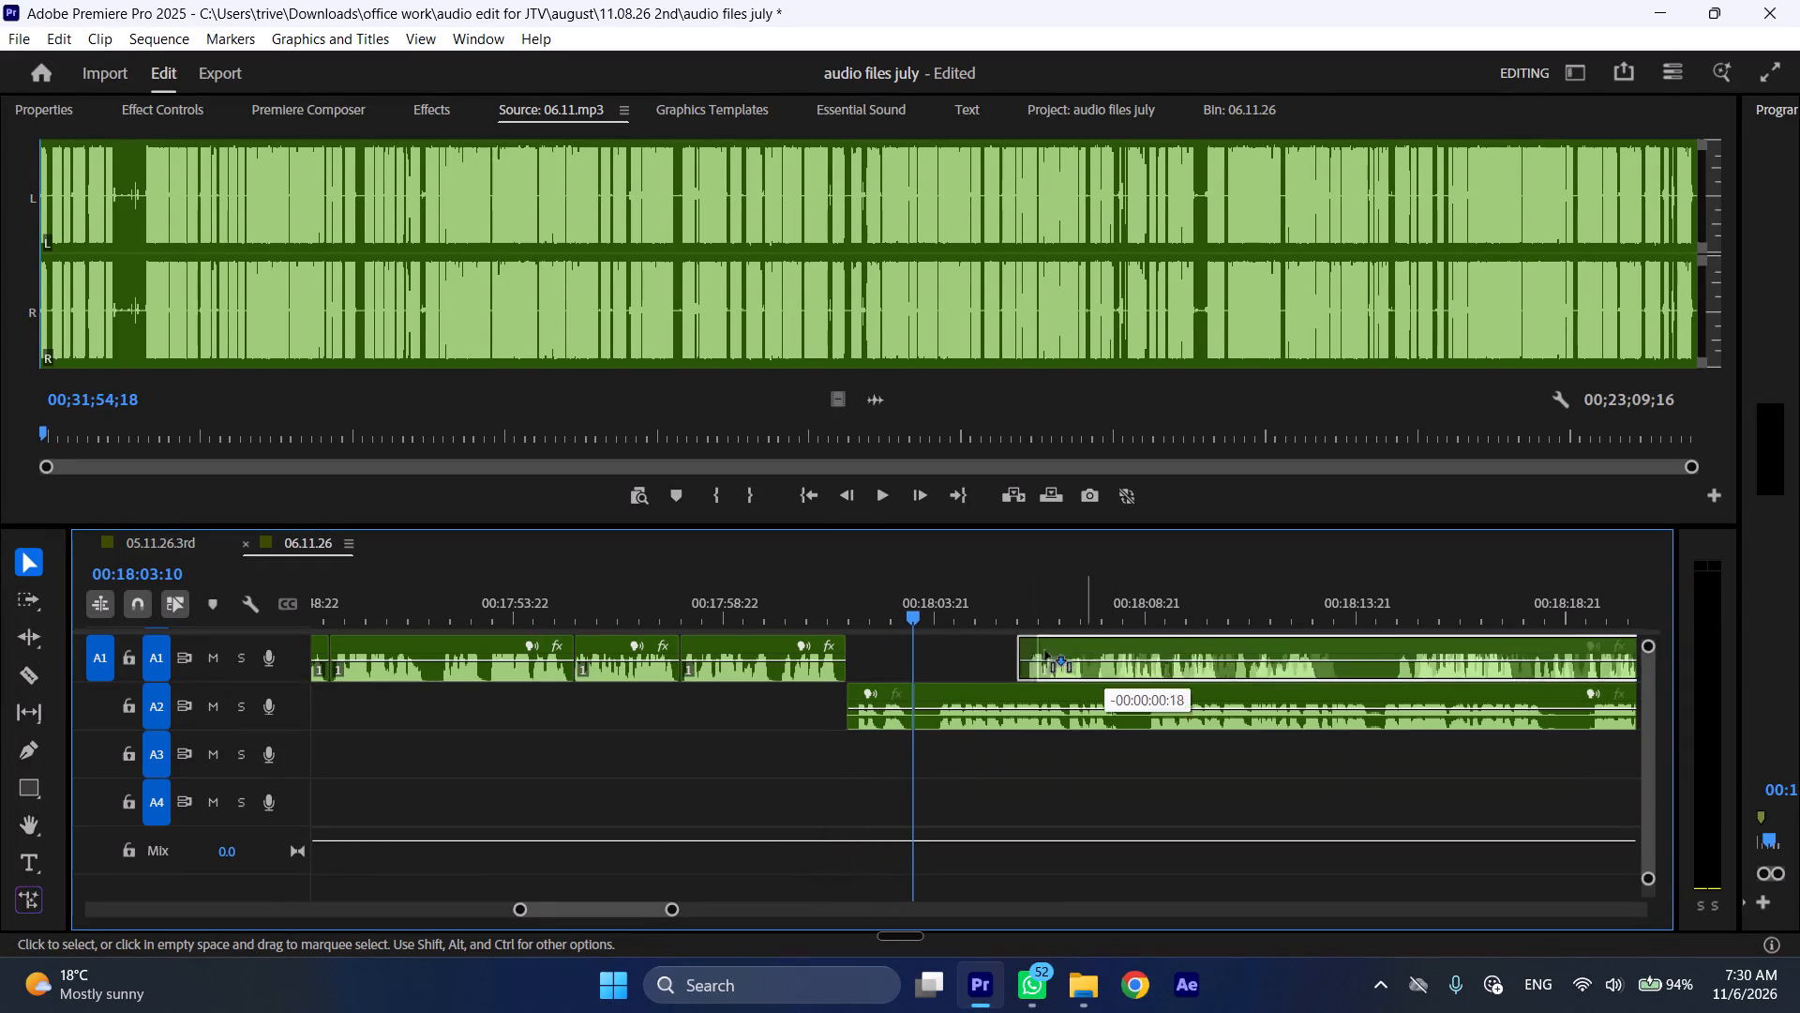
{"action": "left_click_drag", "start_coordinate": [1045, 651], "coordinate": [982, 651]}
Move the remaining A2 clip to about 00:18:12 and split the A1 clip at 00:18:10:17, where its speech pauses.
{"action": "left_click_drag", "start_coordinate": [939, 693], "coordinate": [1311, 698]}
{"action": "left_click_drag", "start_coordinate": [1212, 609], "coordinate": [1224, 609]}
{"action": "key", "text": "shift+c"}
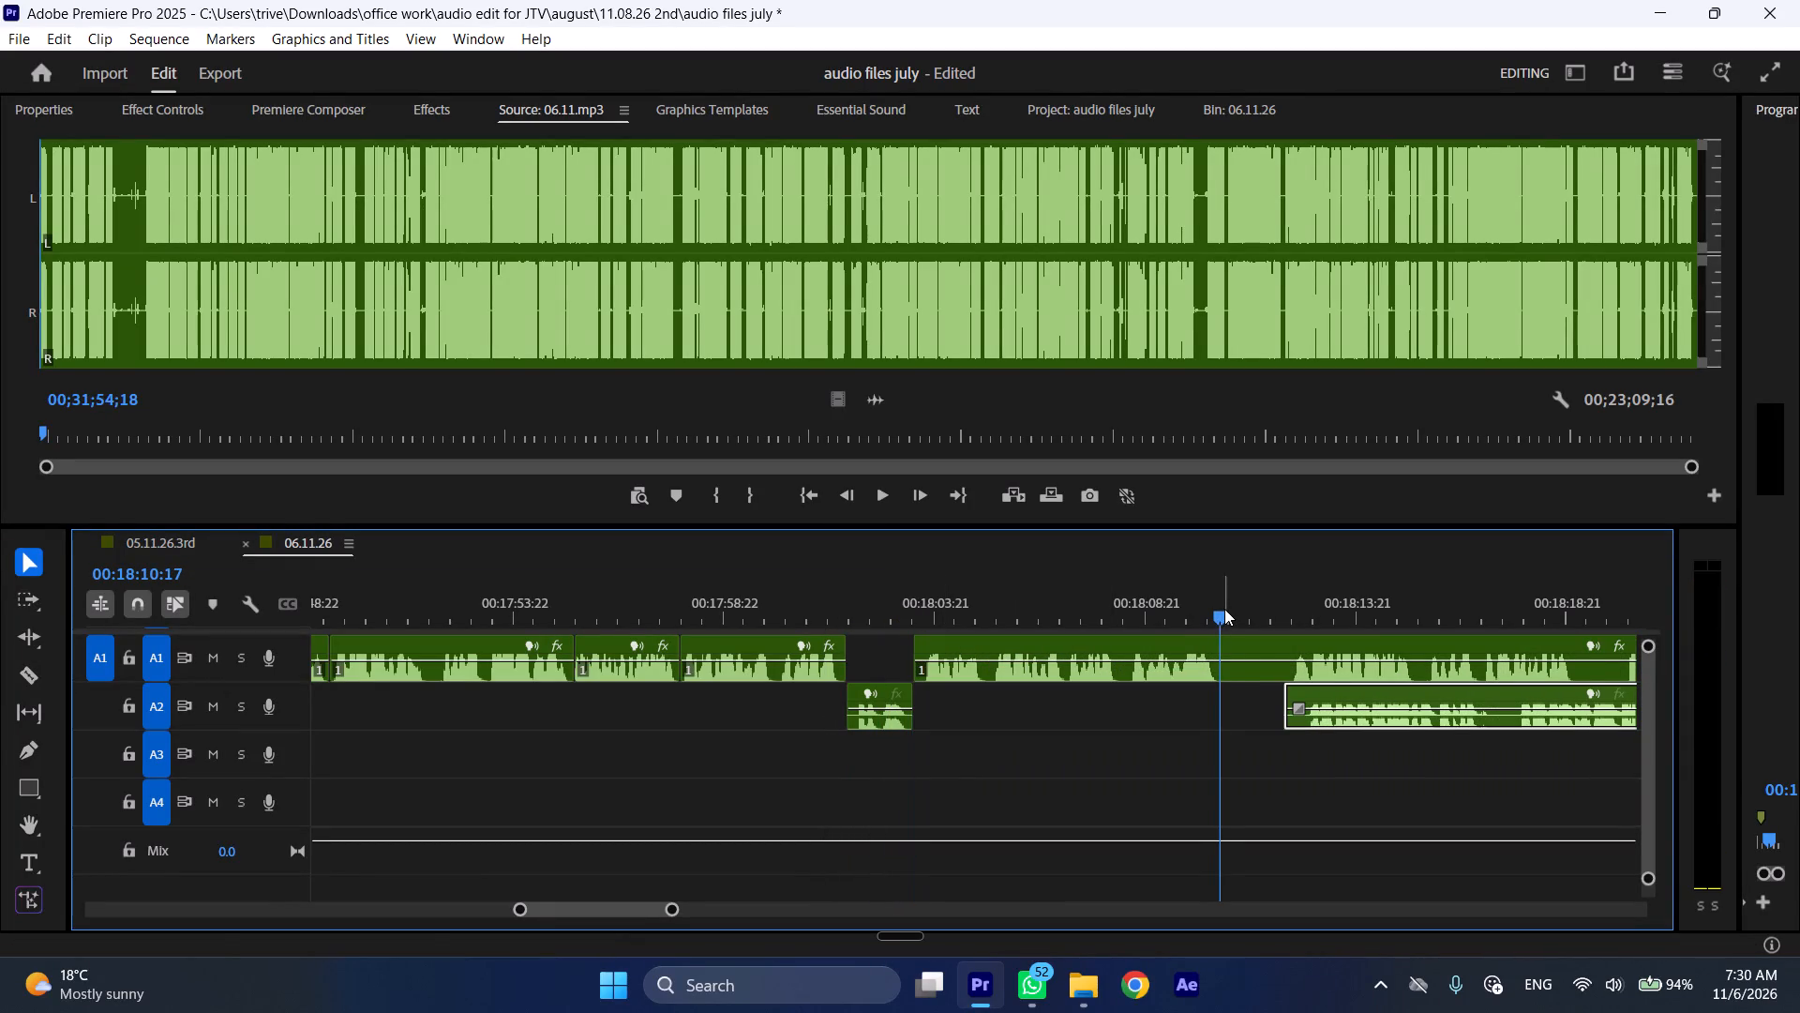
Trim the silent beginning off the remaining A2 clip and move the clip to start at the A1 cut, 00:18:10:17.
{"action": "left_click_drag", "start_coordinate": [1293, 695], "coordinate": [1311, 698]}
{"action": "left_click_drag", "start_coordinate": [1342, 695], "coordinate": [1272, 696]}
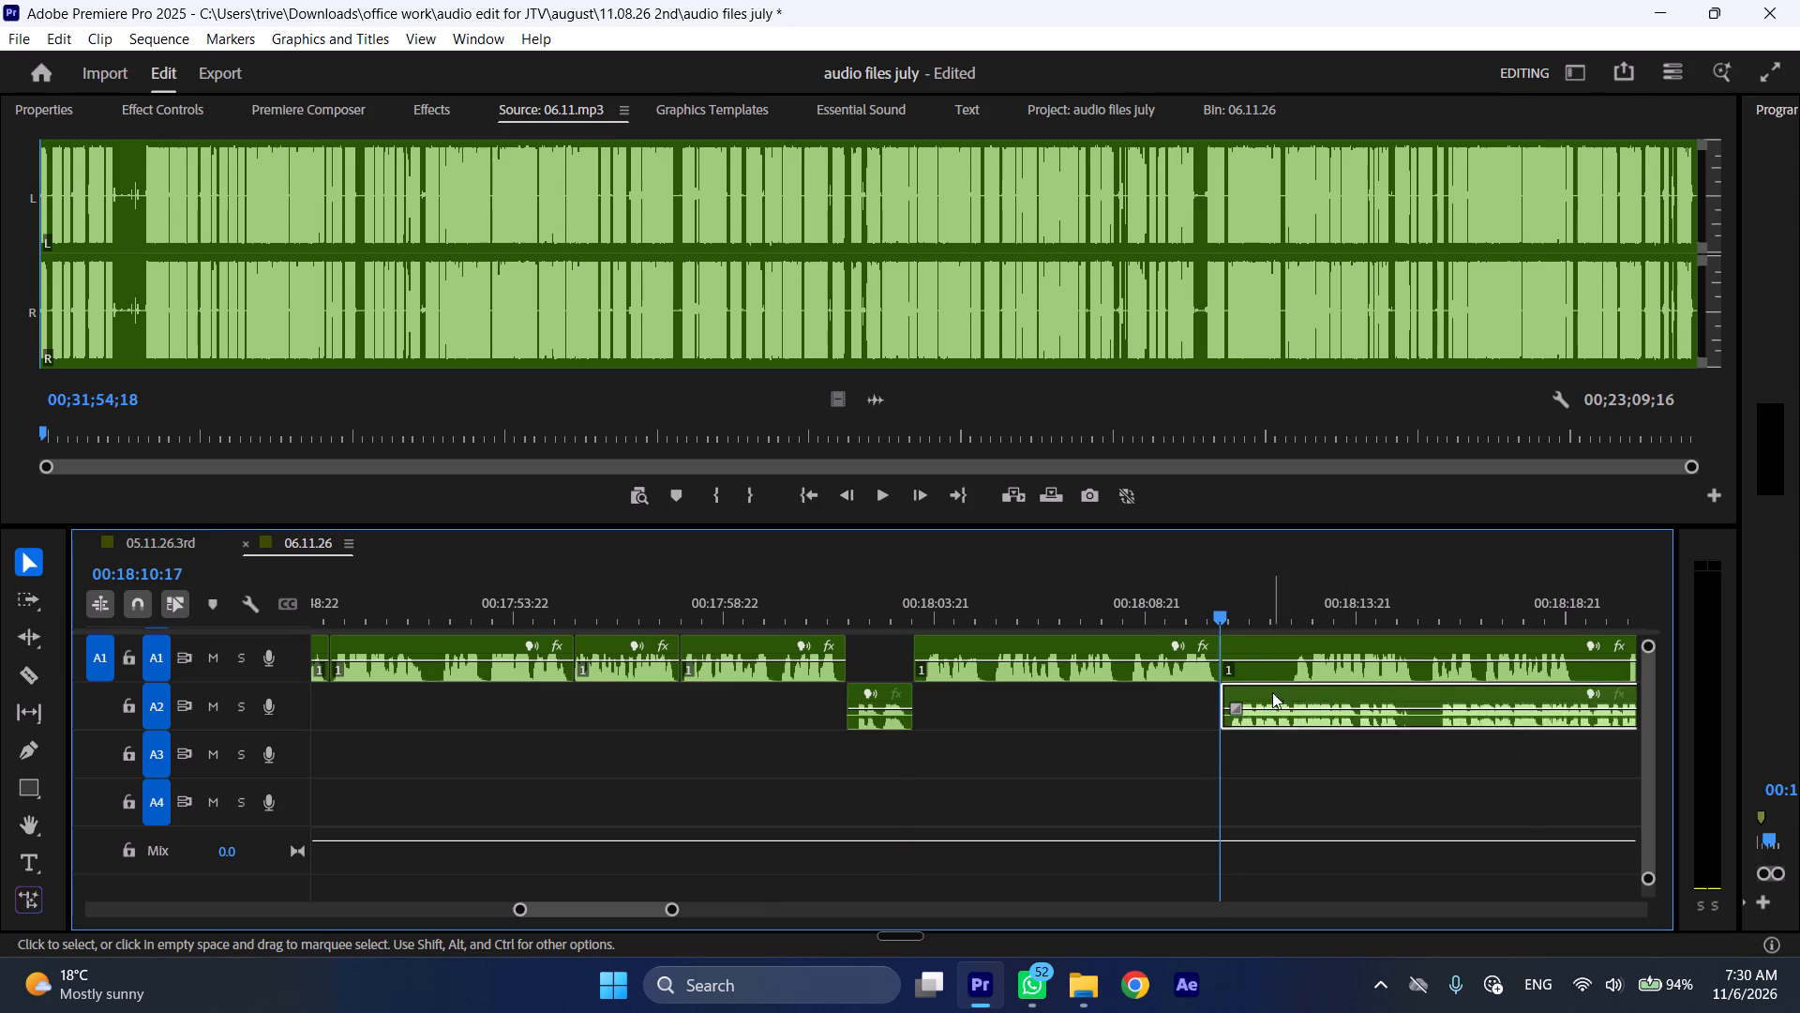
Move the A1 clip after the 00:18:10:17 cut further along the track so it starts at about 00:18:17.
{"action": "scroll", "coordinate": [1267, 682], "scroll_direction": "down", "scroll_amount": 11}
{"action": "left_click_drag", "start_coordinate": [878, 643], "coordinate": [1174, 652]}
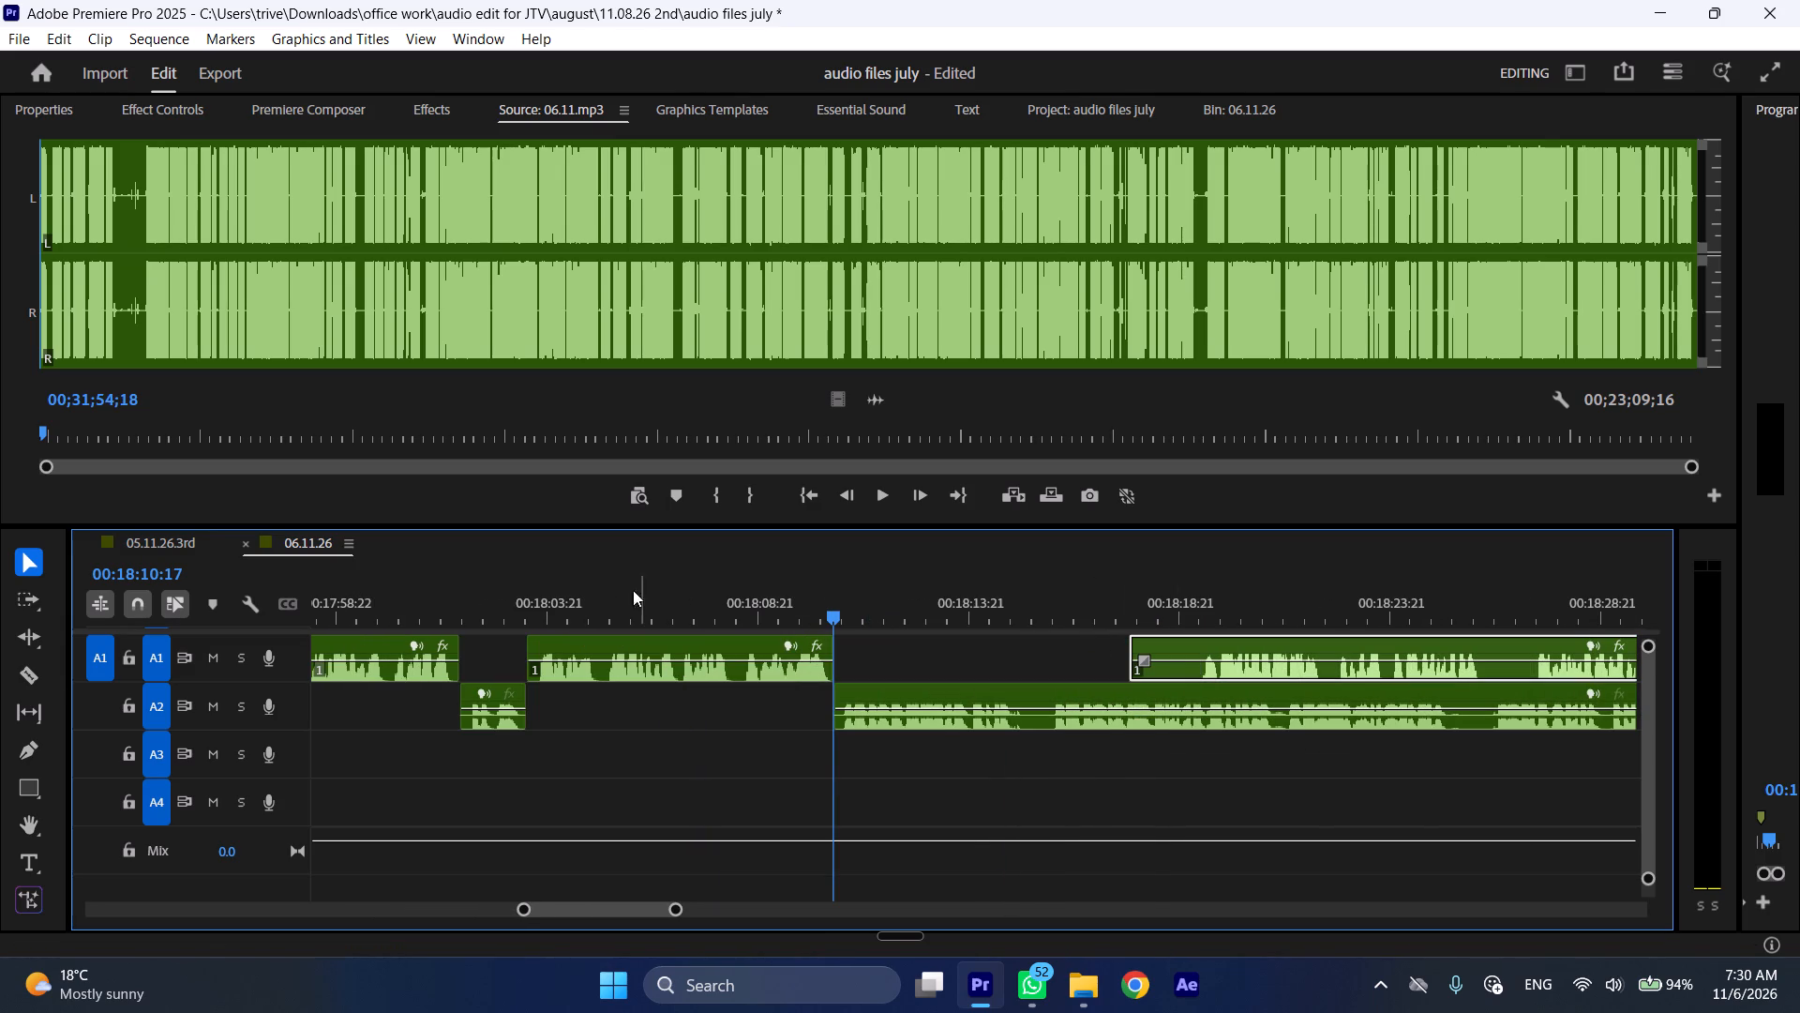
Play from about 00:18:03 at faster speed, split the A2 clip at about 00:18:15, and ripple delete its section from 00:18:10:17 to the cut.
{"action": "left_click", "coordinate": [513, 597]}
{"action": "key", "text": "space"}
{"action": "type", "text": "l"}
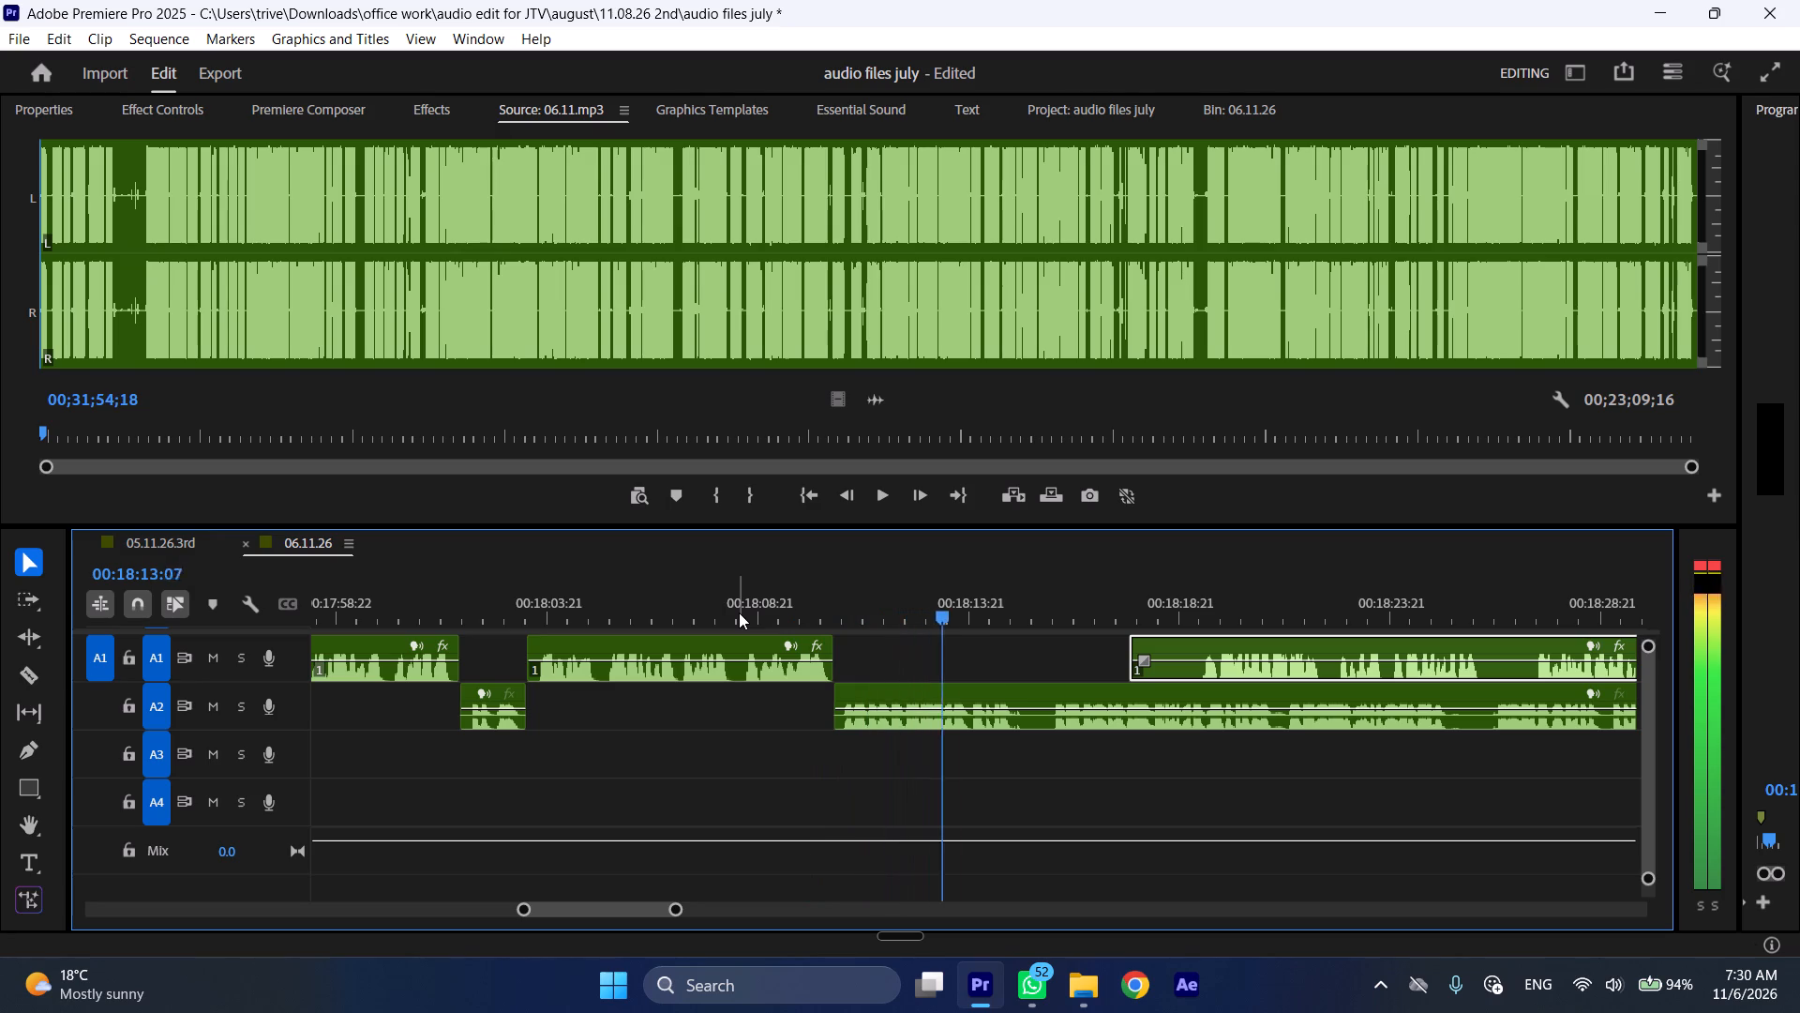
{"action": "left_click", "coordinate": [1044, 597]}
{"action": "left_click", "coordinate": [1054, 689]}
{"action": "key", "text": "shift+c"}
{"action": "key", "text": "ctrl+shift+d"}
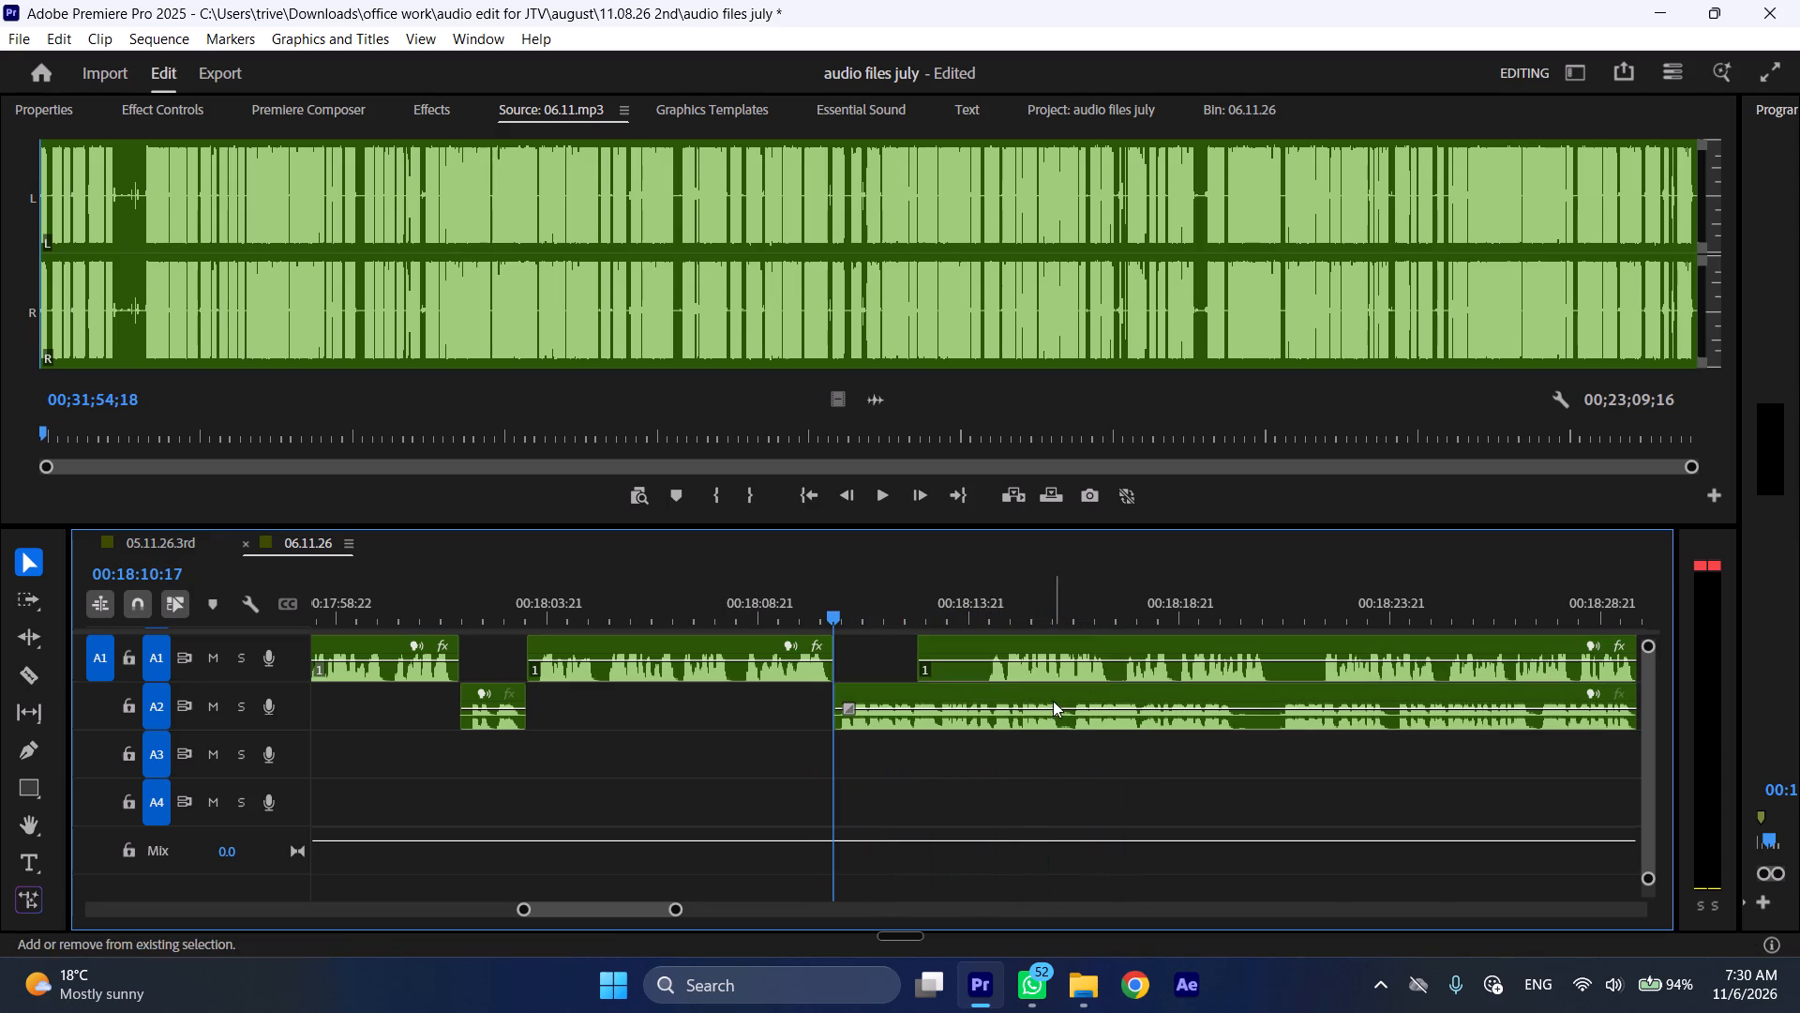
Trim the silent beginning off the A1 clip and move the clip further along the track to start at about 00:18:21.
{"action": "left_click_drag", "start_coordinate": [915, 640], "coordinate": [987, 646]}
{"action": "left_click_drag", "start_coordinate": [1029, 643], "coordinate": [1321, 643]}
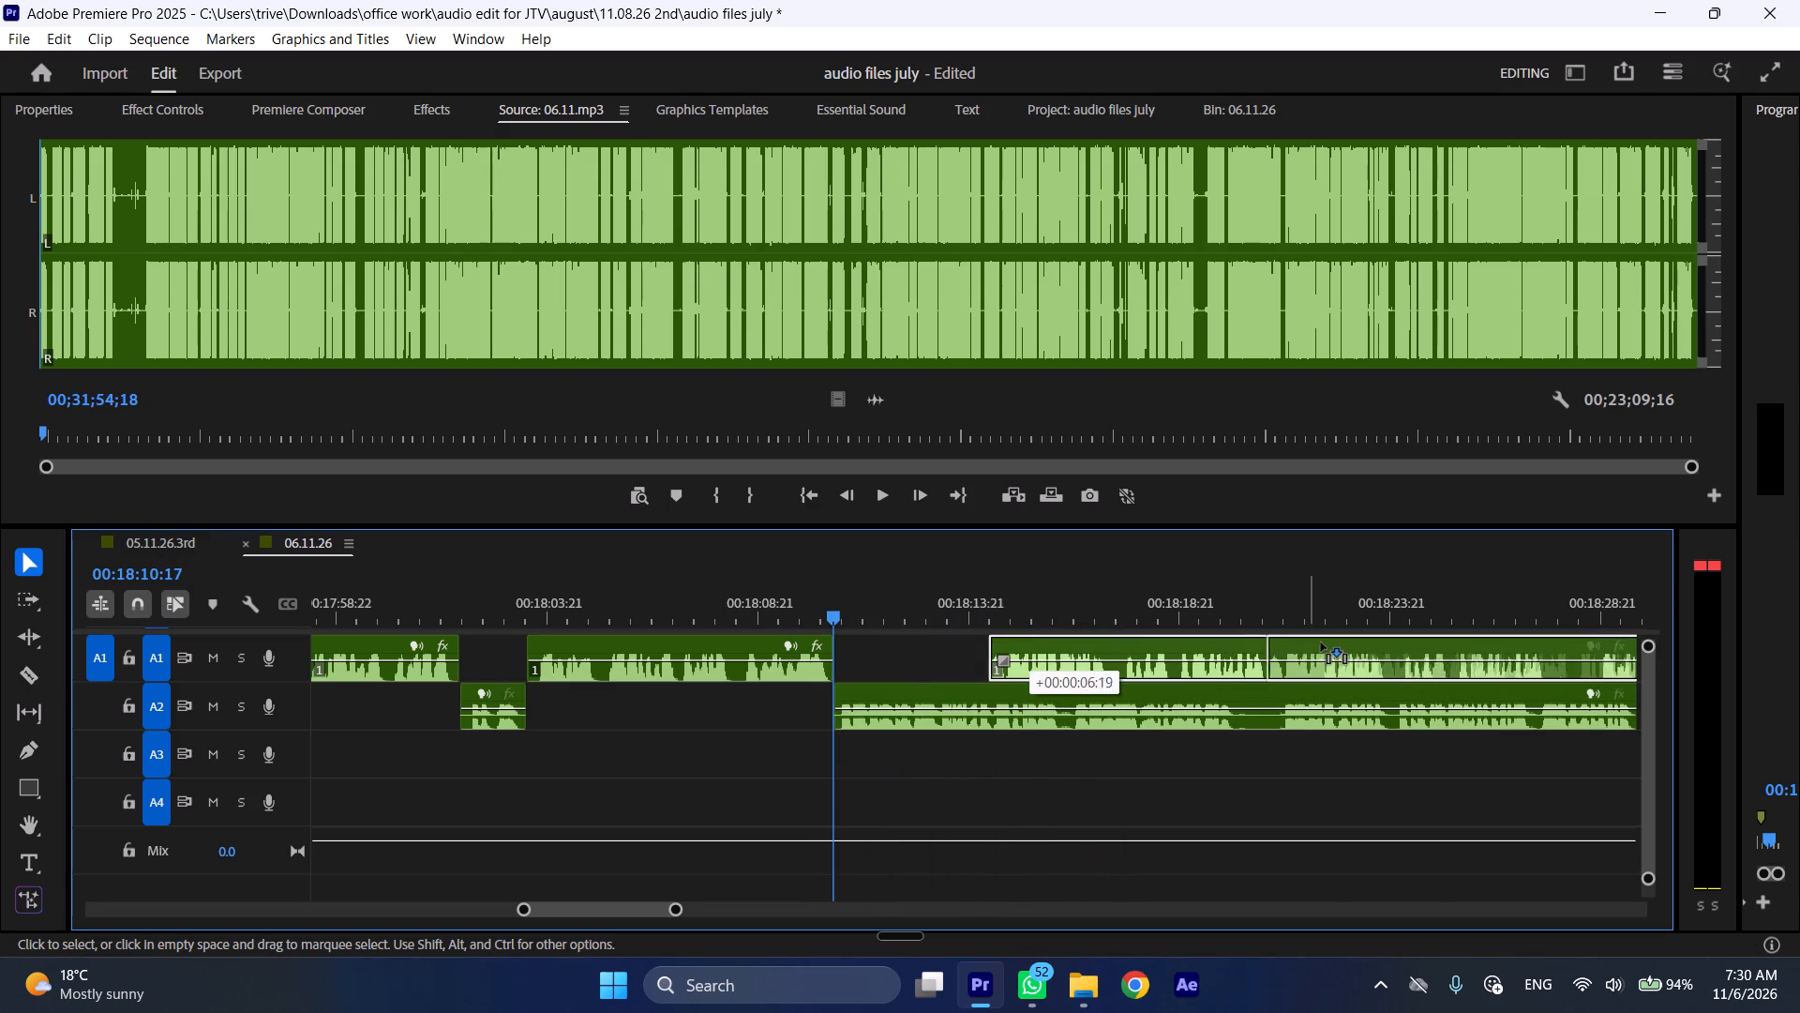
{"action": "left_click_drag", "start_coordinate": [1321, 643], "coordinate": [1333, 643]}
Play at faster speed from just before the A2 clip and split the A2 clip at 00:18:20:09, where the silent gap starts.
{"action": "left_click", "coordinate": [755, 598]}
{"action": "key", "text": "space"}
{"action": "type", "text": "l"}
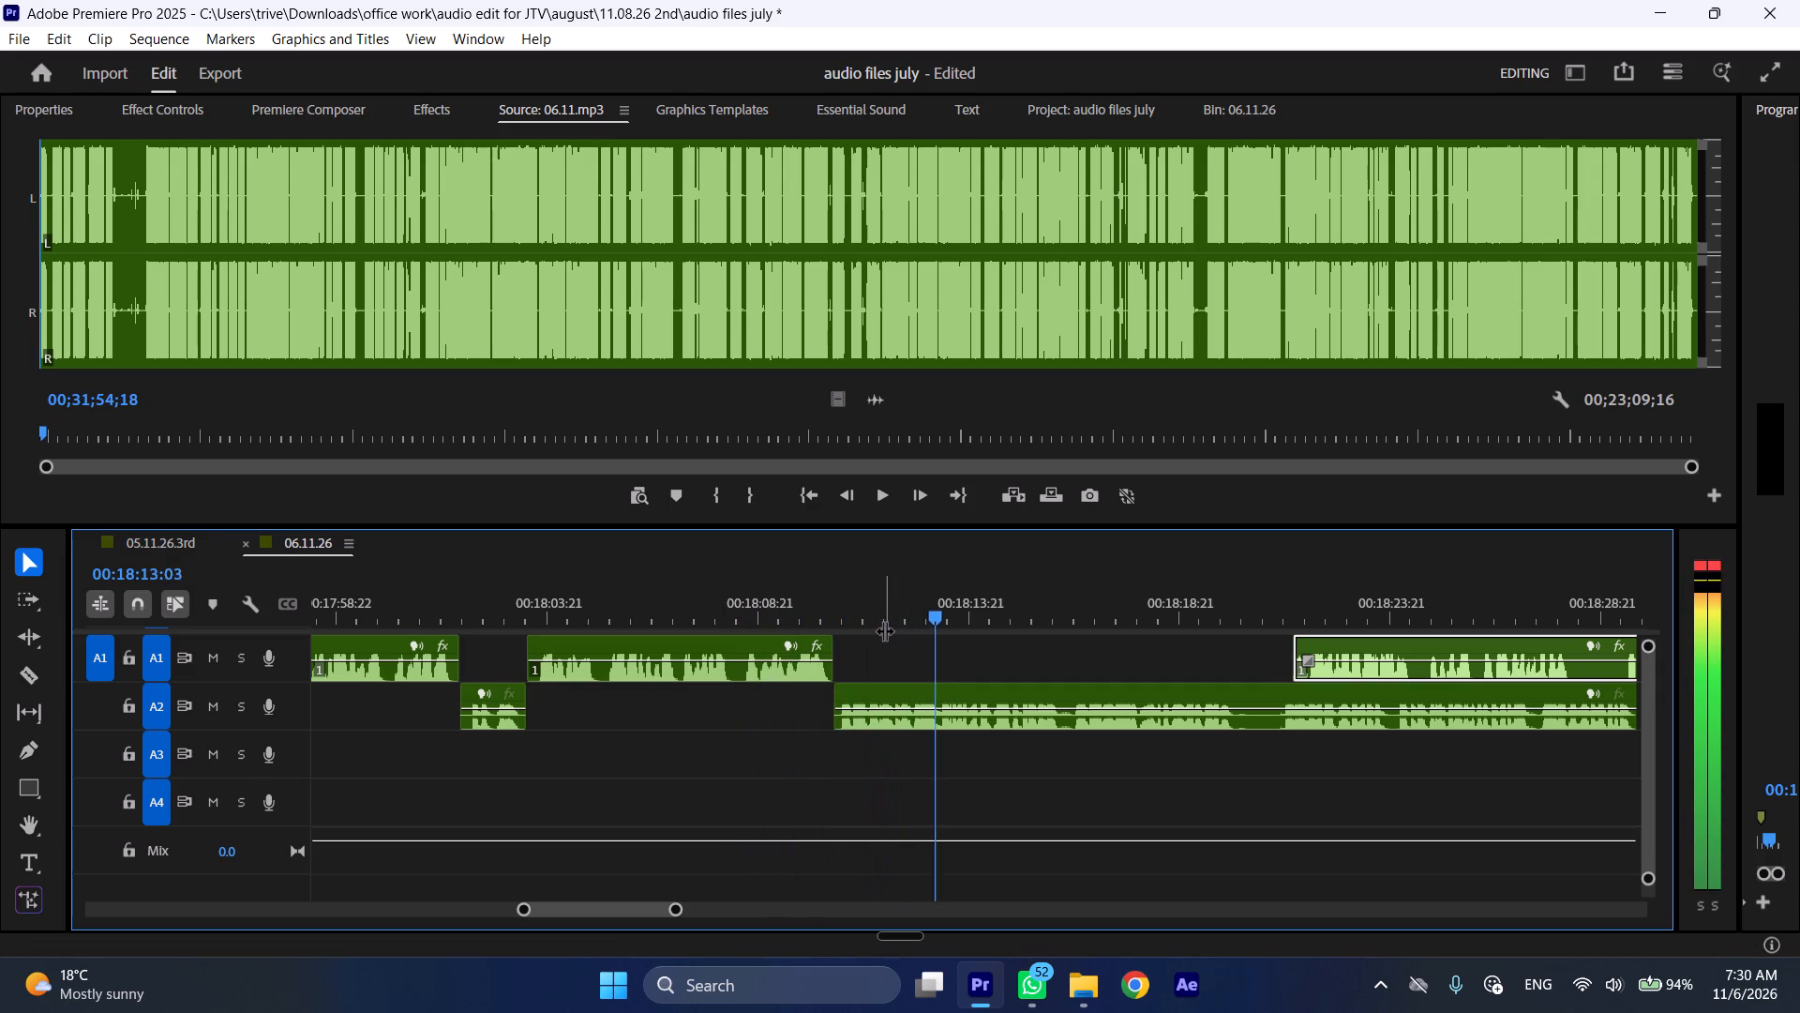
{"action": "scroll", "coordinate": [1058, 723], "scroll_direction": "down", "scroll_amount": 5}
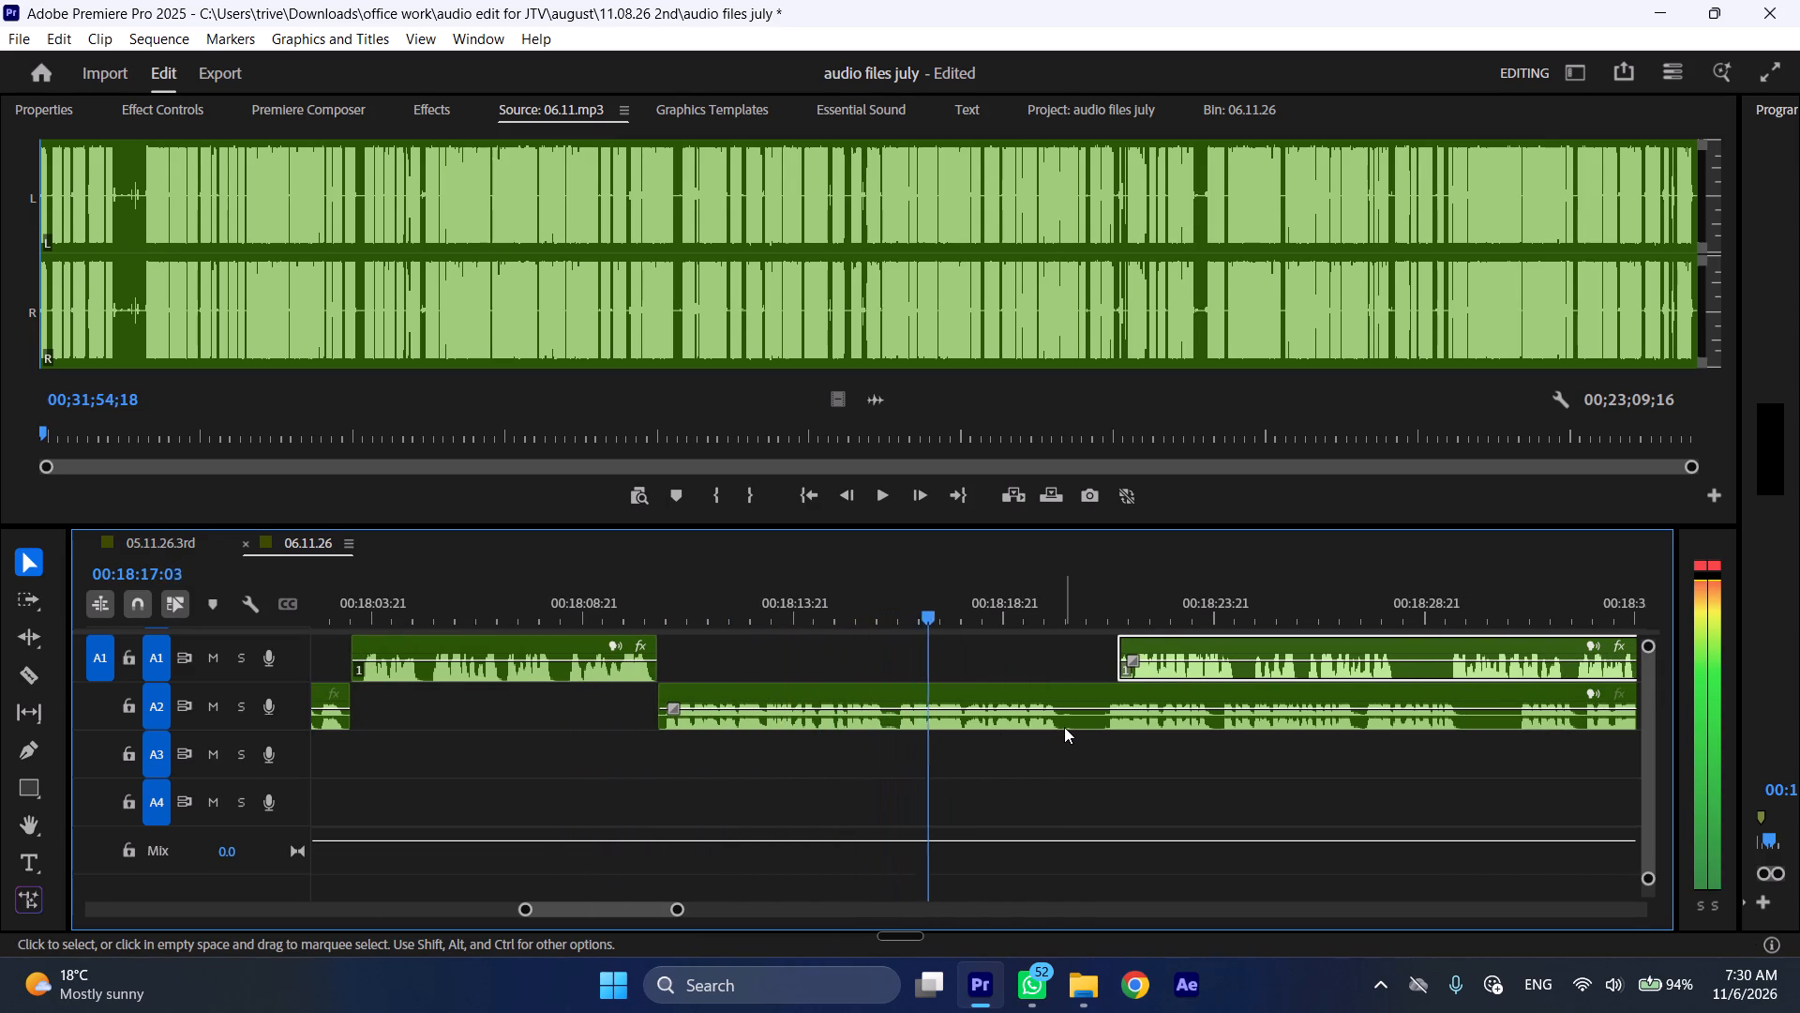
{"action": "key", "text": "space"}
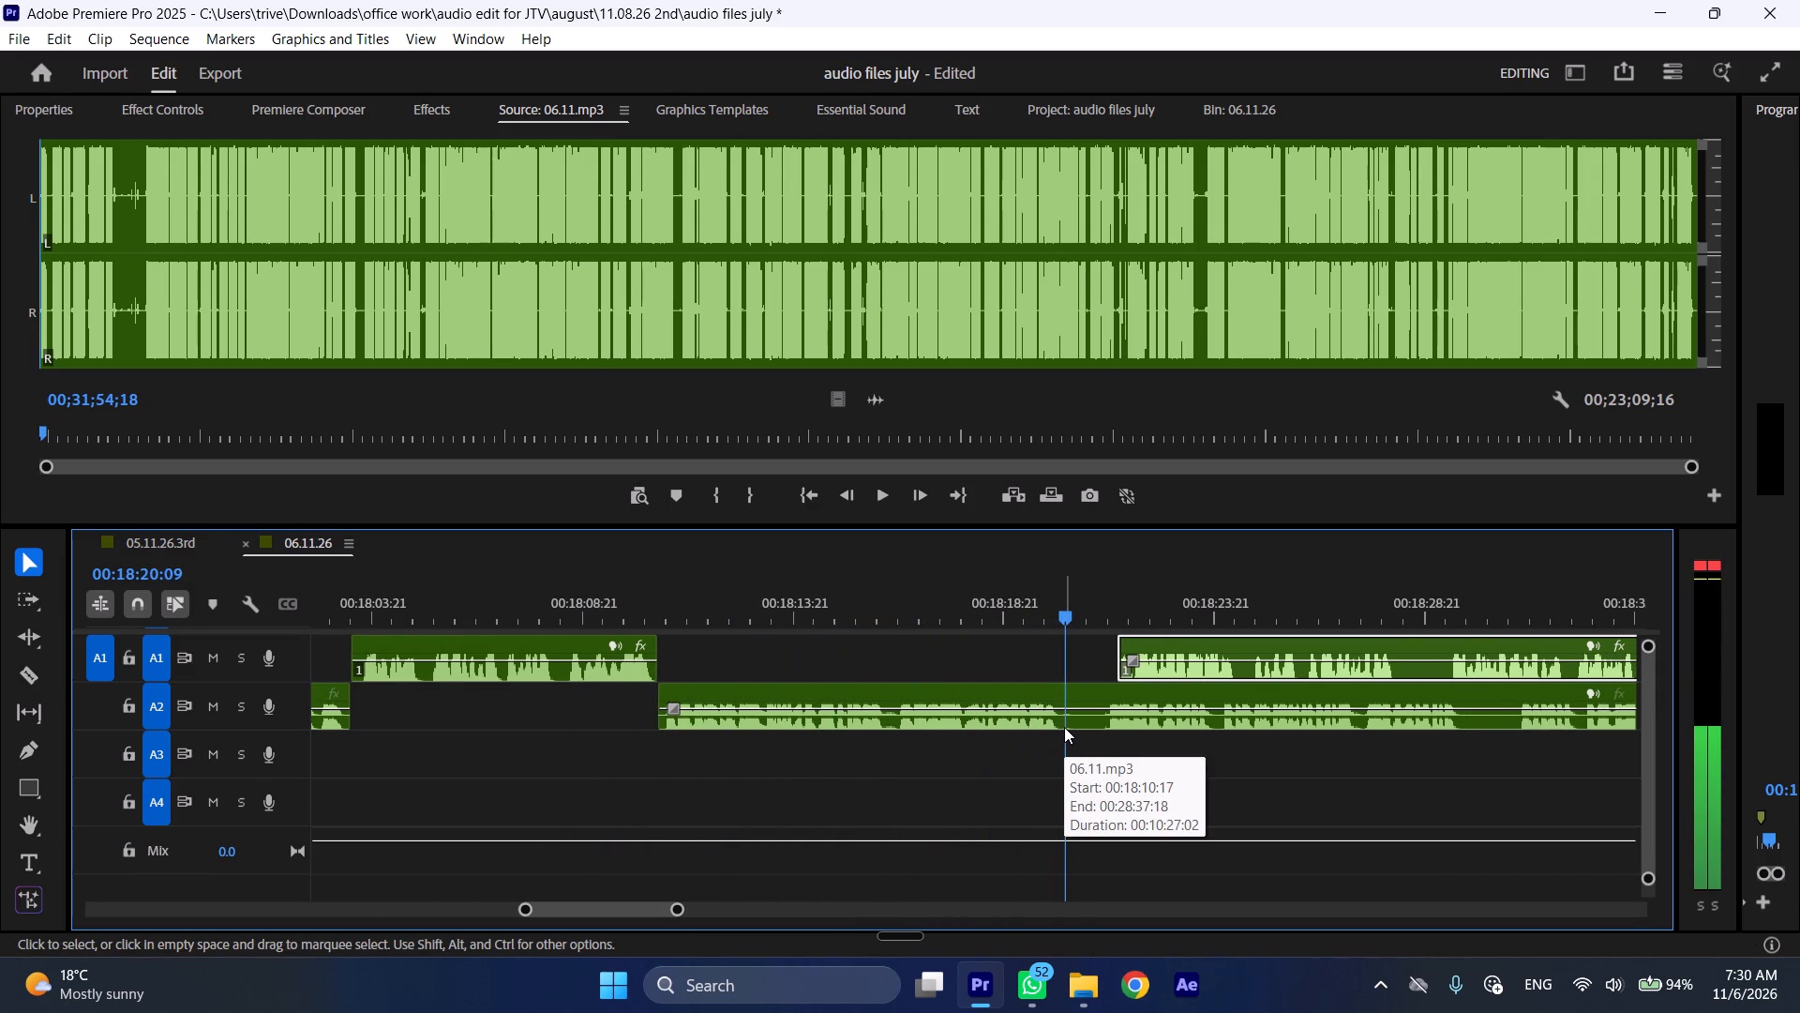
{"action": "type", "text": "C"}
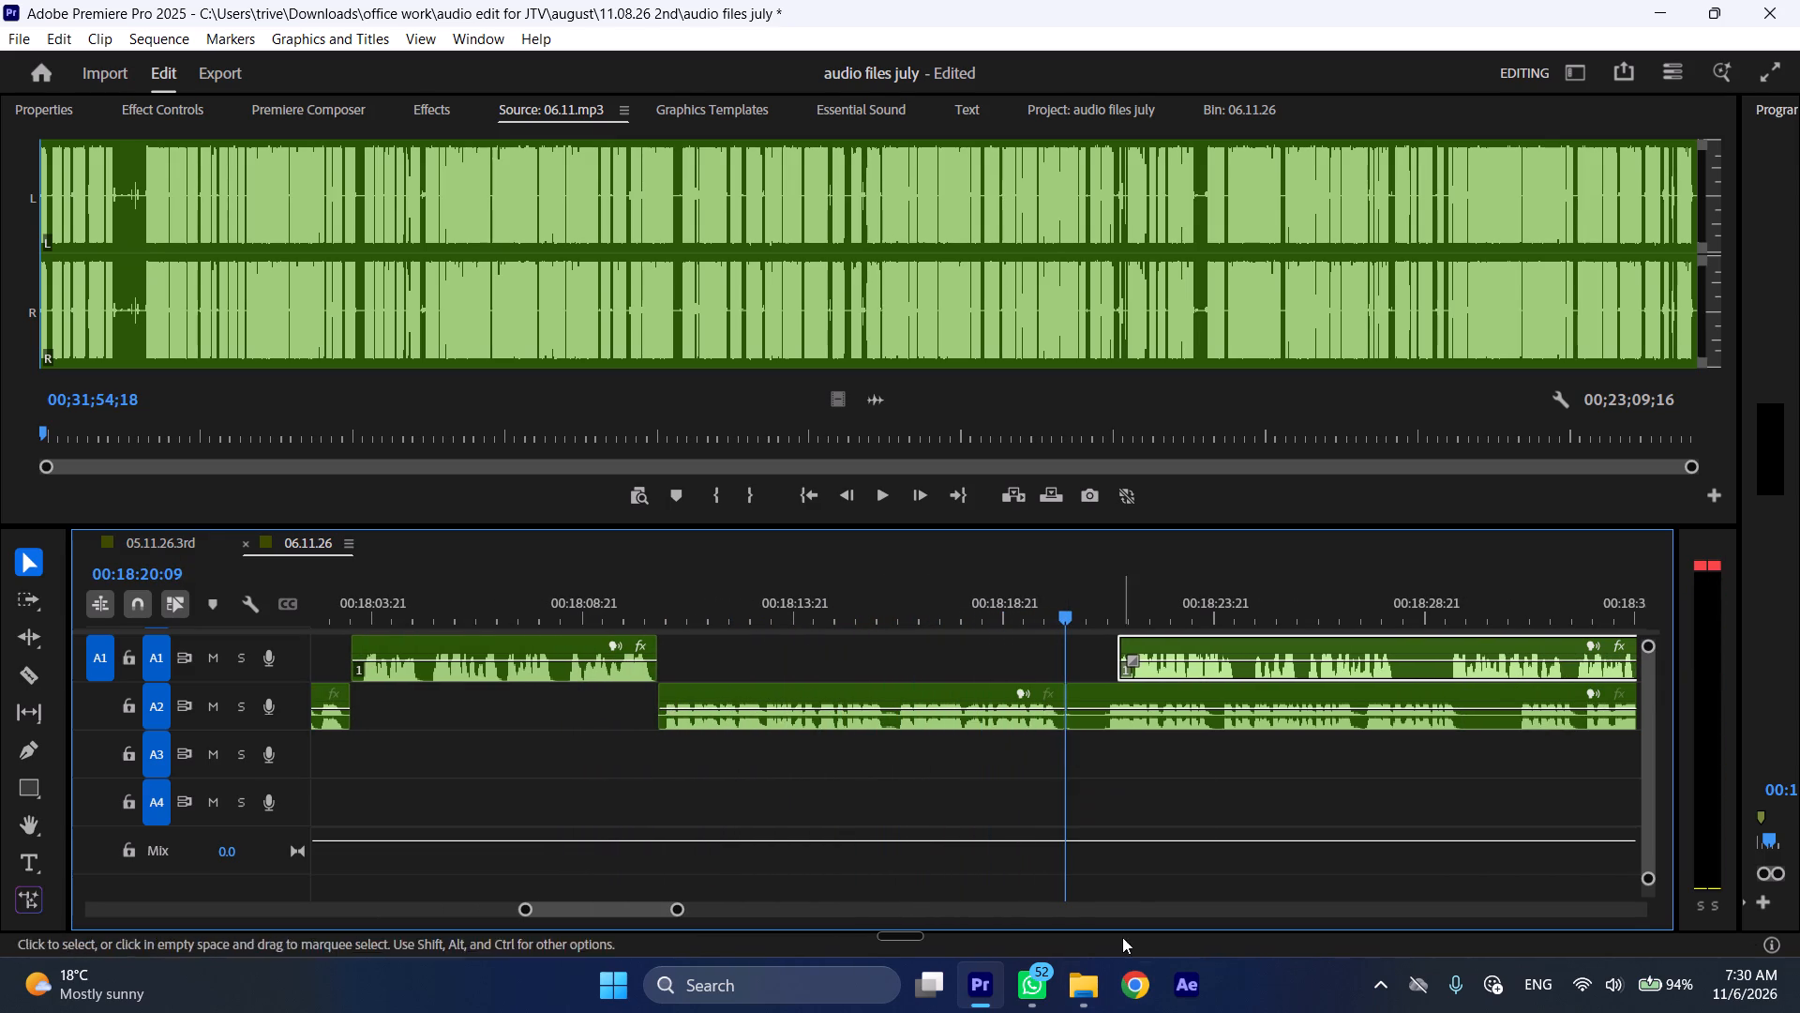
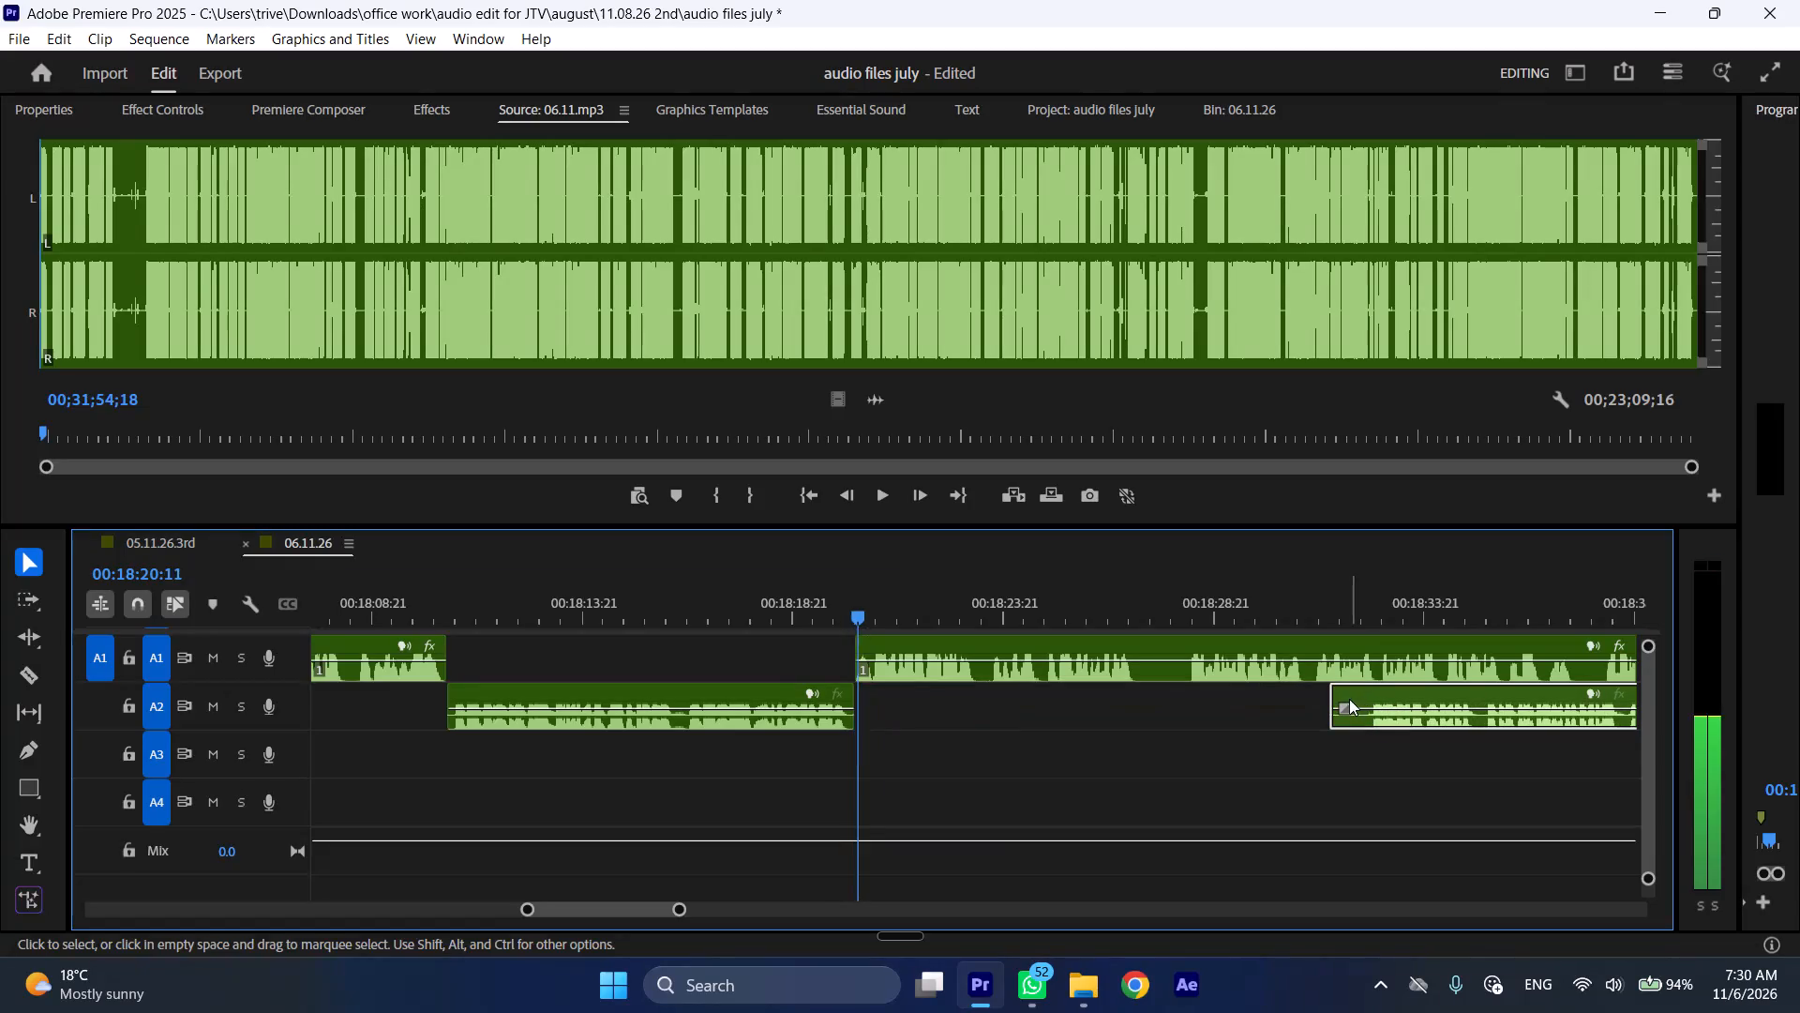
Play on at faster speed, shift the A2 clip slightly further along, and split the A1 clip at 00:18:27:07.
{"action": "key", "text": "l"}
{"action": "scroll", "coordinate": [1037, 738], "scroll_direction": "down", "scroll_amount": 5}
{"action": "left_click_drag", "start_coordinate": [1162, 698], "coordinate": [1196, 703]}
{"action": "key", "text": "space"}
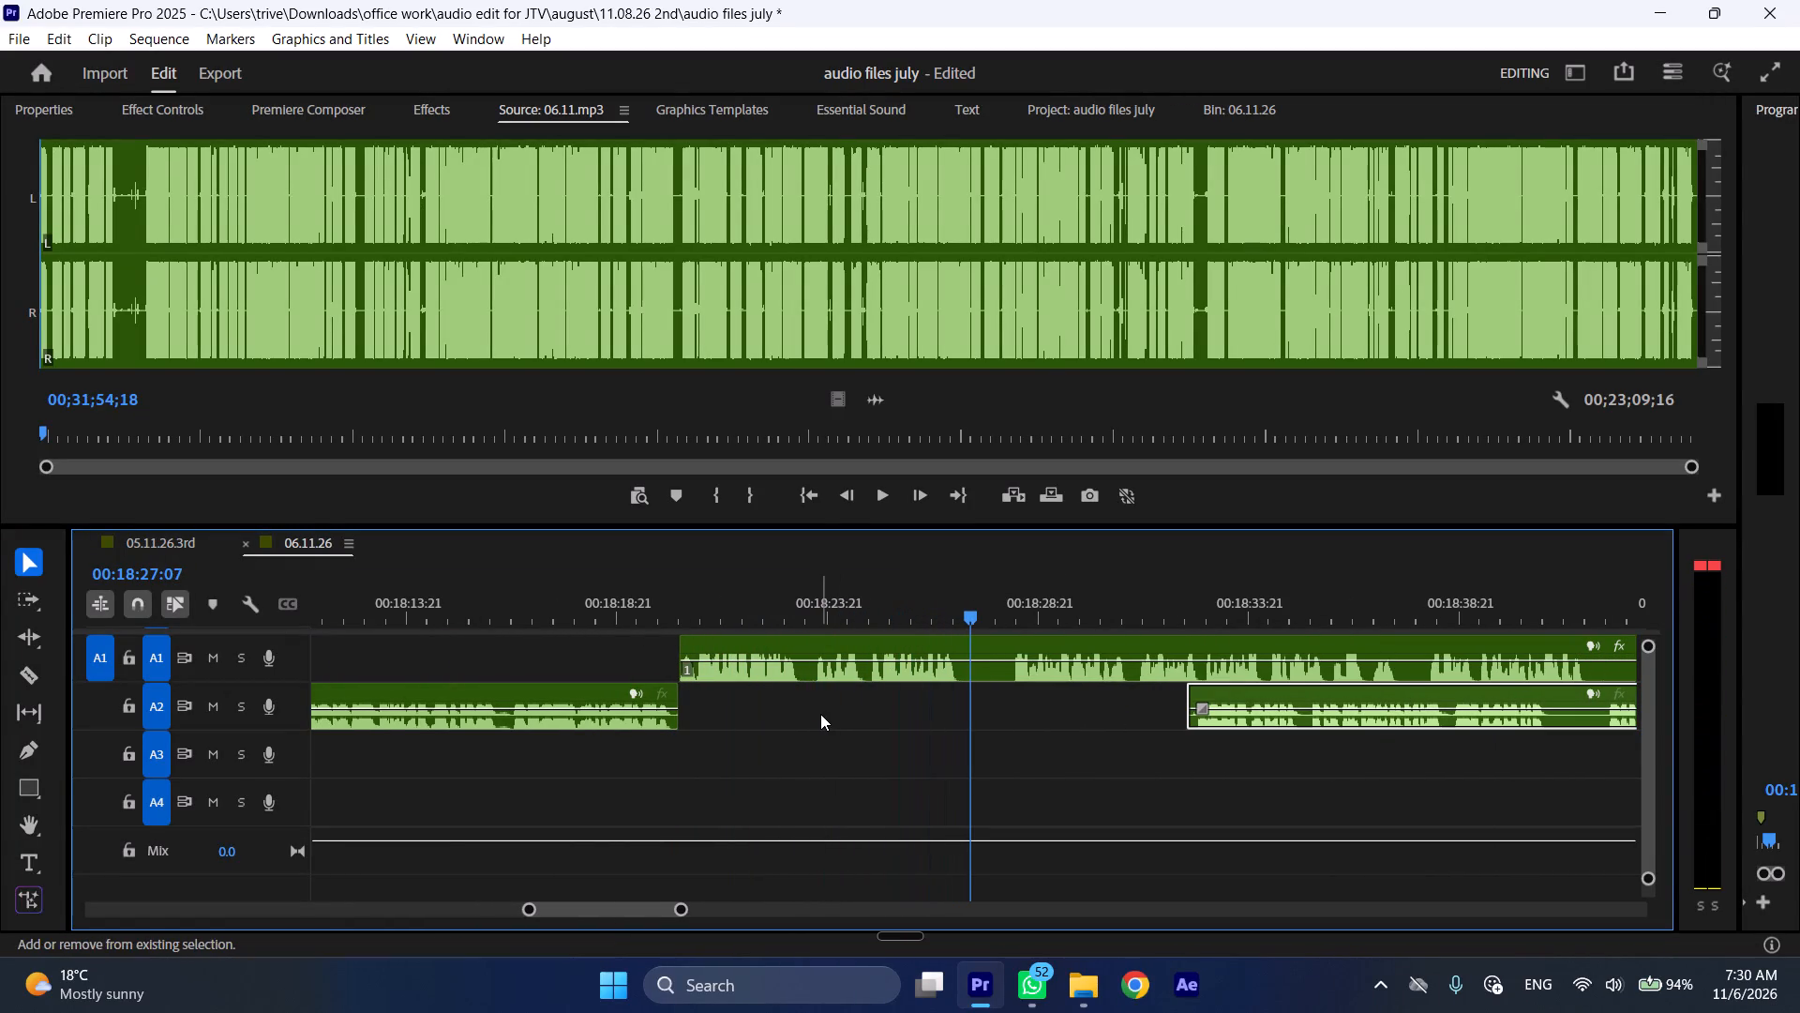
{"action": "type", "text": "C"}
Move the A2 clip back to start at the 00:18:27:07 cut and the A1 clip after it further along to about 00:18:38.
{"action": "left_click_drag", "start_coordinate": [1239, 703], "coordinate": [1026, 714]}
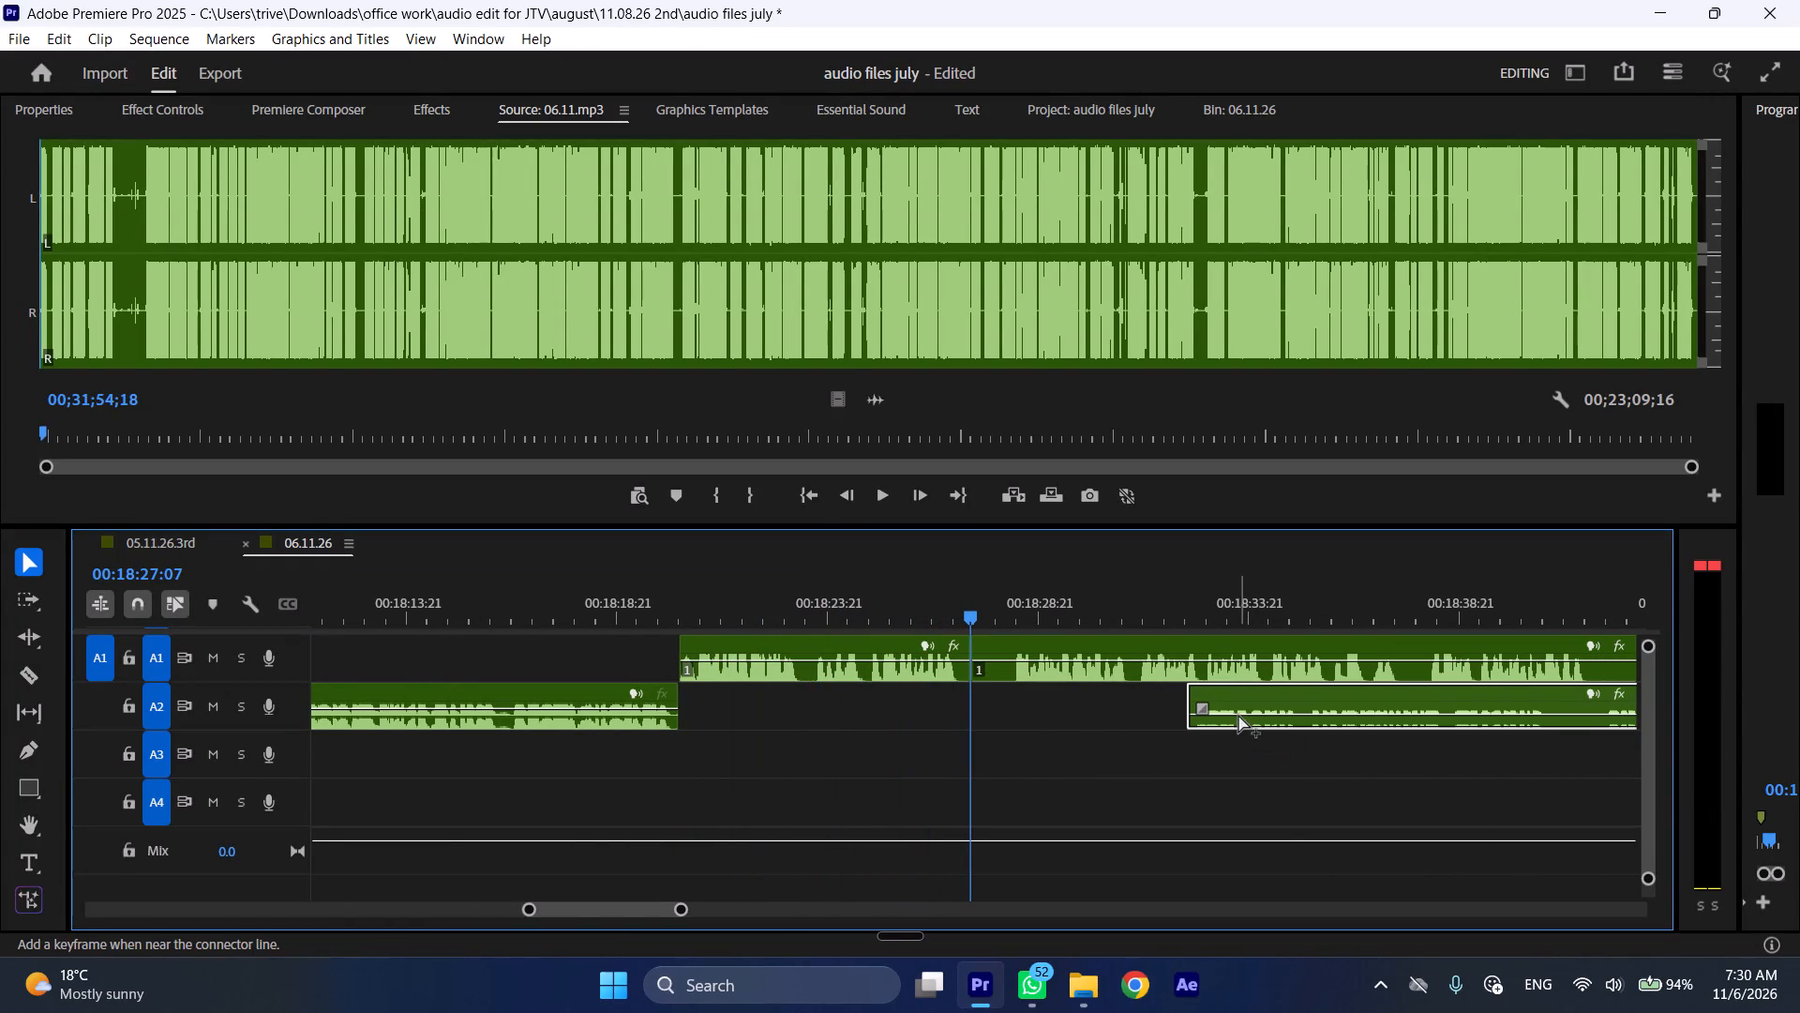
{"action": "key", "text": "ctrl+z"}
{"action": "left_click_drag", "start_coordinate": [1335, 695], "coordinate": [1124, 697]}
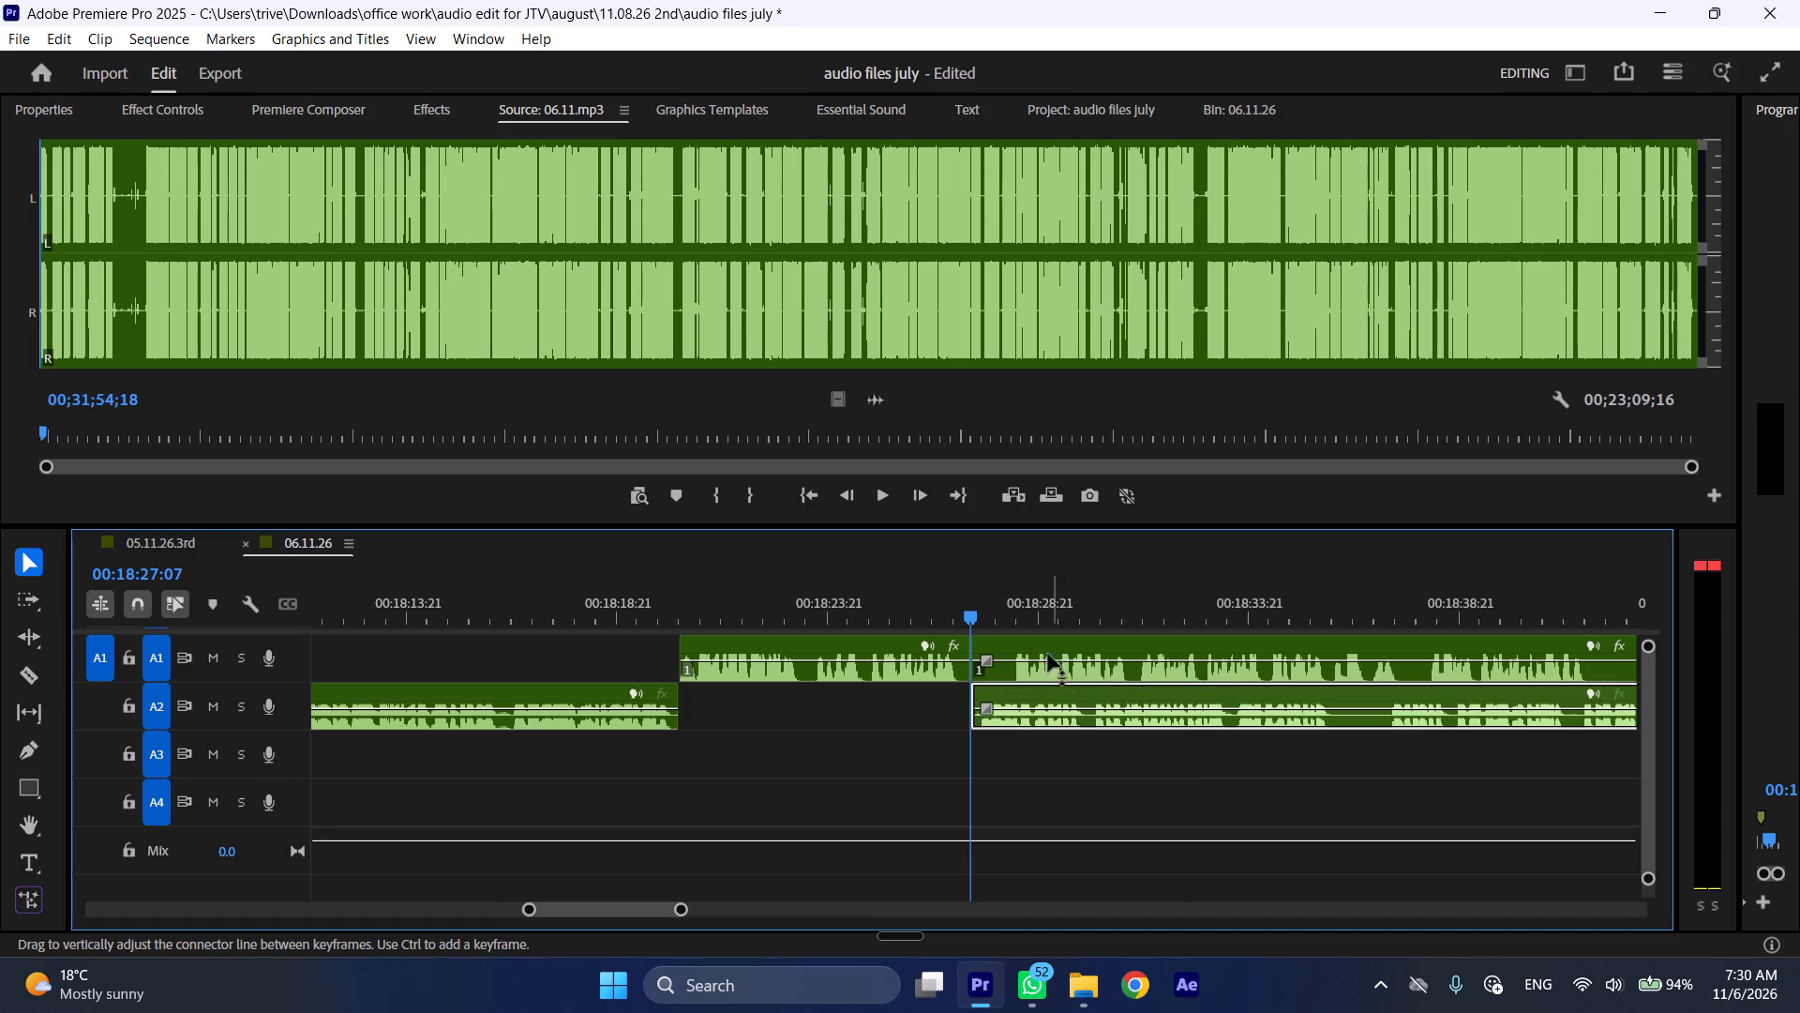
{"action": "left_click_drag", "start_coordinate": [1023, 645], "coordinate": [1476, 666]}
Play on at faster speed, shift the A1 clip to start at about 00:18:38:20, and split the A2 clip at 00:18:36:00.
{"action": "key", "text": "space"}
{"action": "key", "text": "l"}
{"action": "scroll", "coordinate": [1191, 716], "scroll_direction": "down", "scroll_amount": 6}
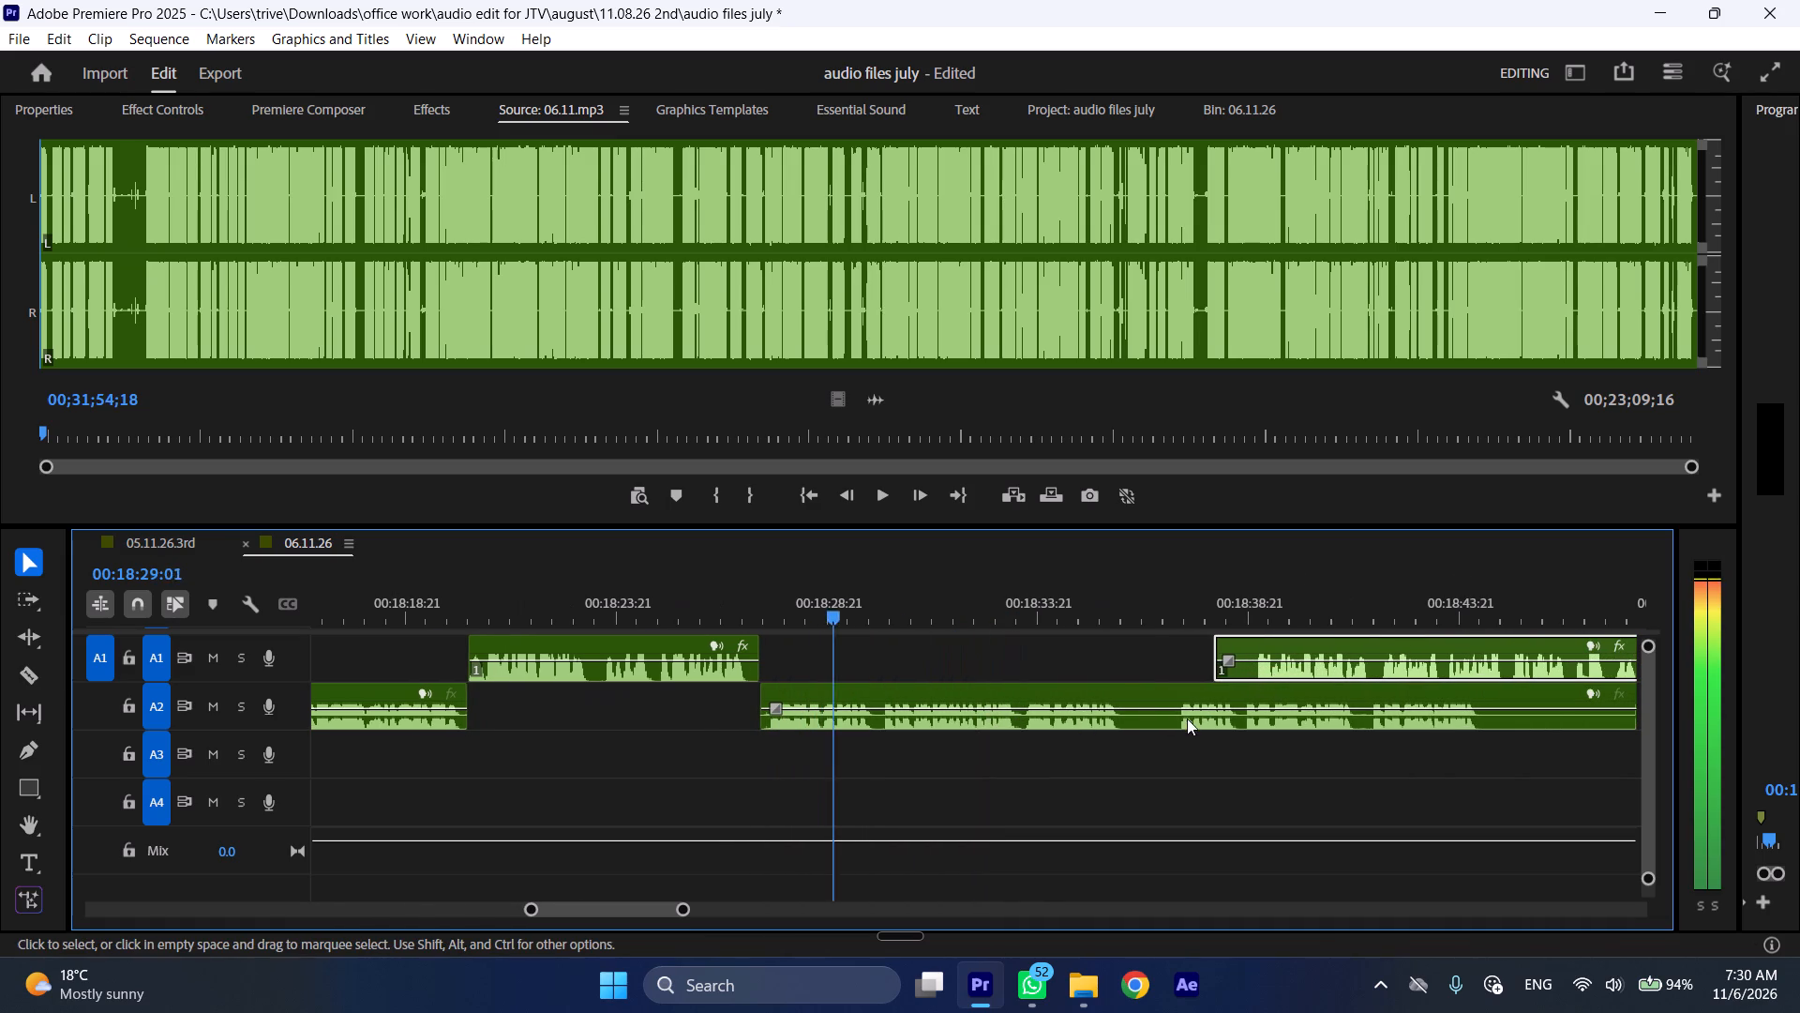
{"action": "left_click_drag", "start_coordinate": [1222, 651], "coordinate": [1254, 656]}
{"action": "scroll", "coordinate": [1045, 743], "scroll_direction": "down", "scroll_amount": 5}
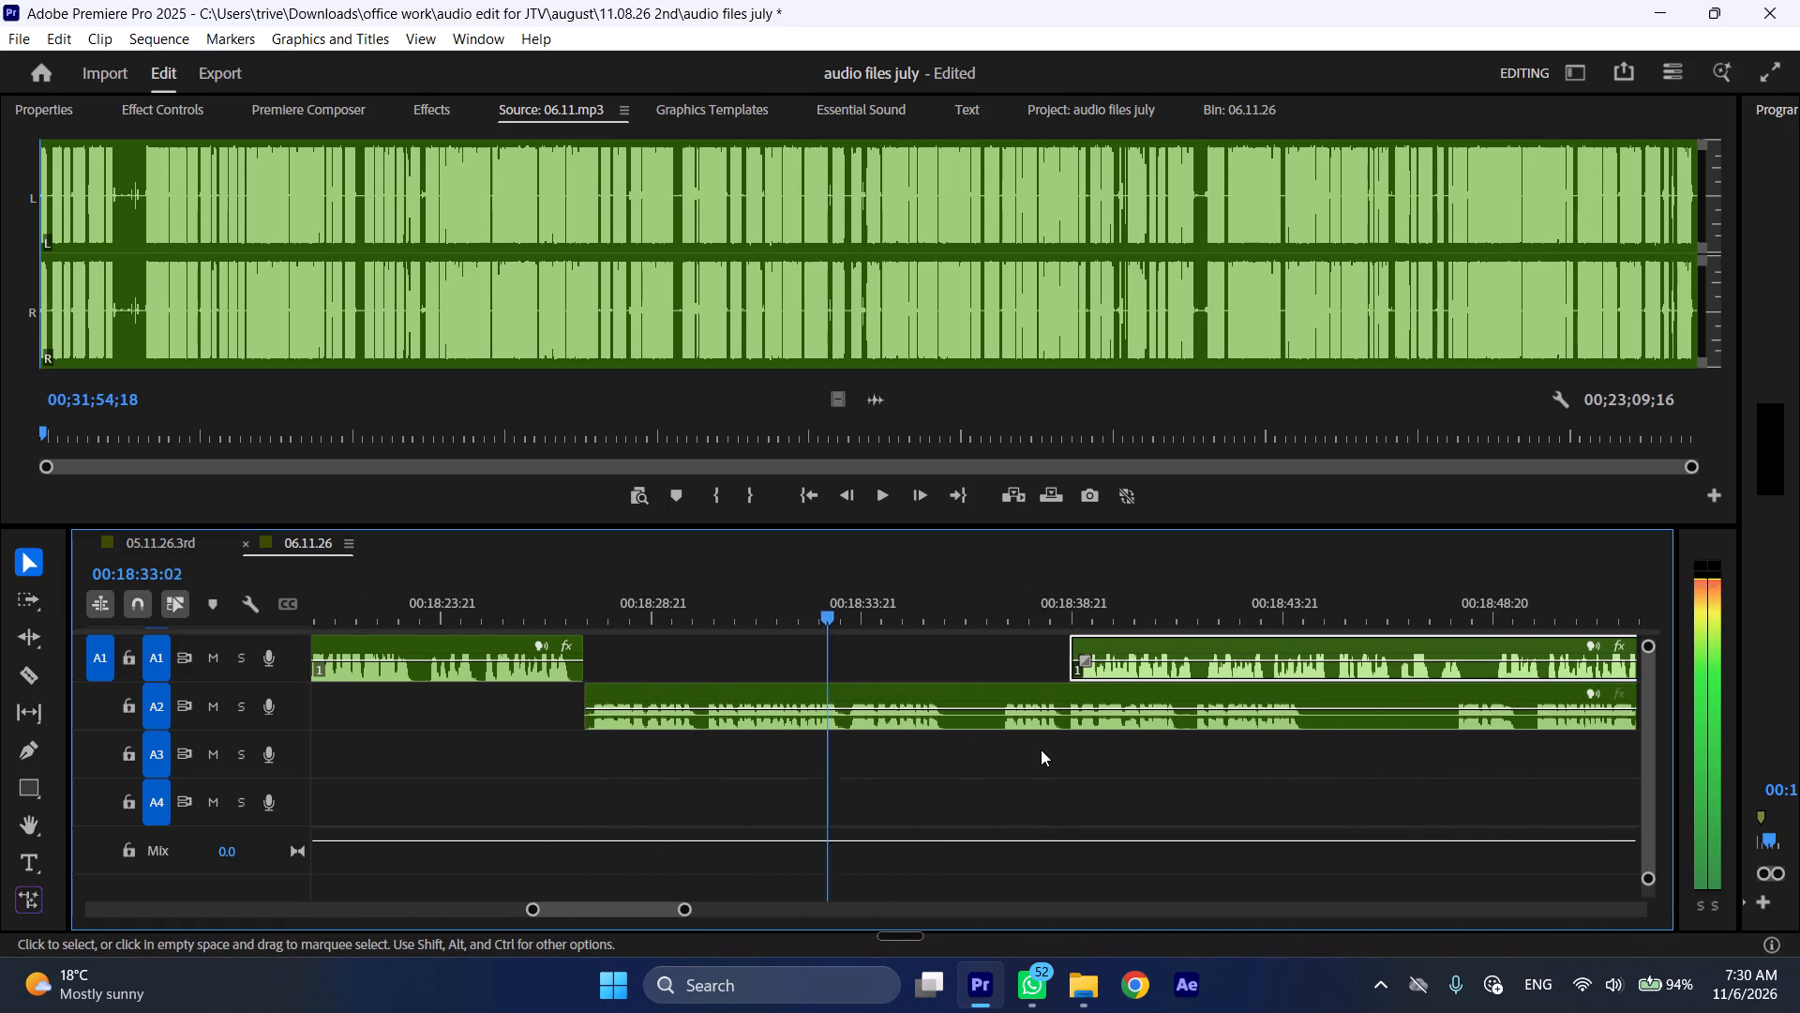
{"action": "key", "text": "space"}
{"action": "key", "text": "shift+c"}
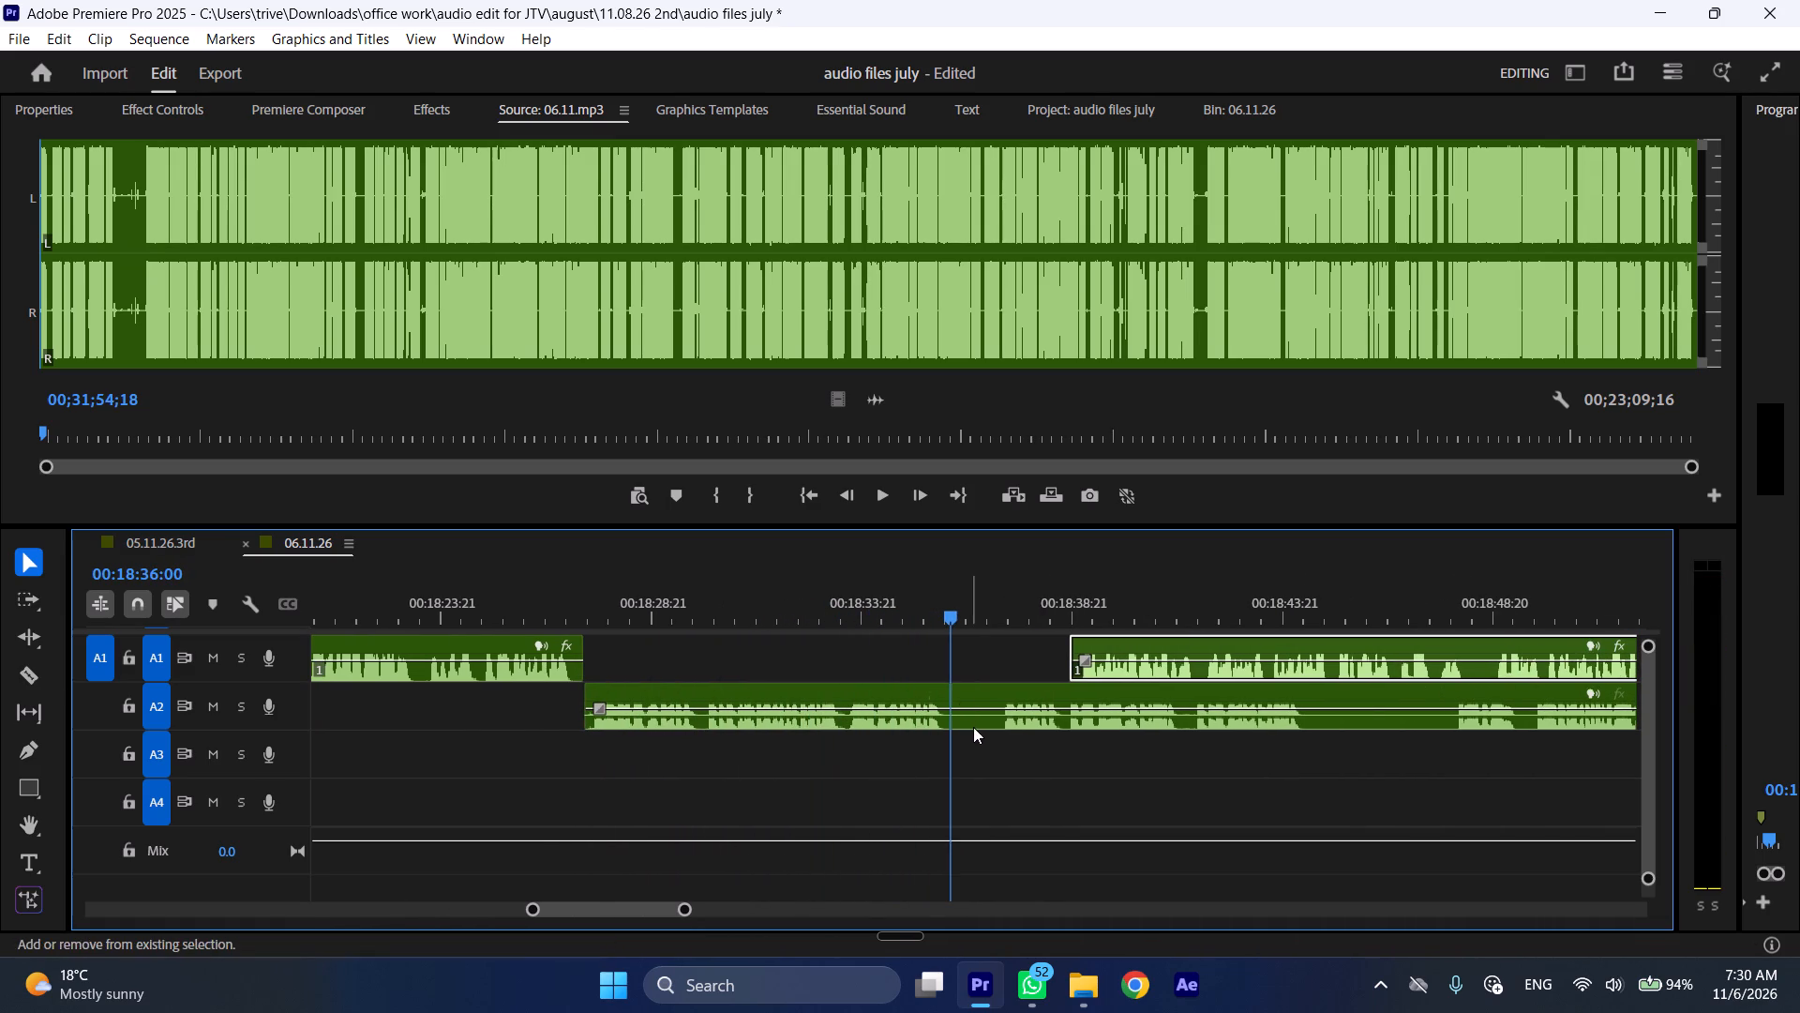
Move the A1 clip to start at the 00:18:36:00 cut and the A2 clip after it further along to about 00:18:50.
{"action": "left_click_drag", "start_coordinate": [1103, 646], "coordinate": [994, 662]}
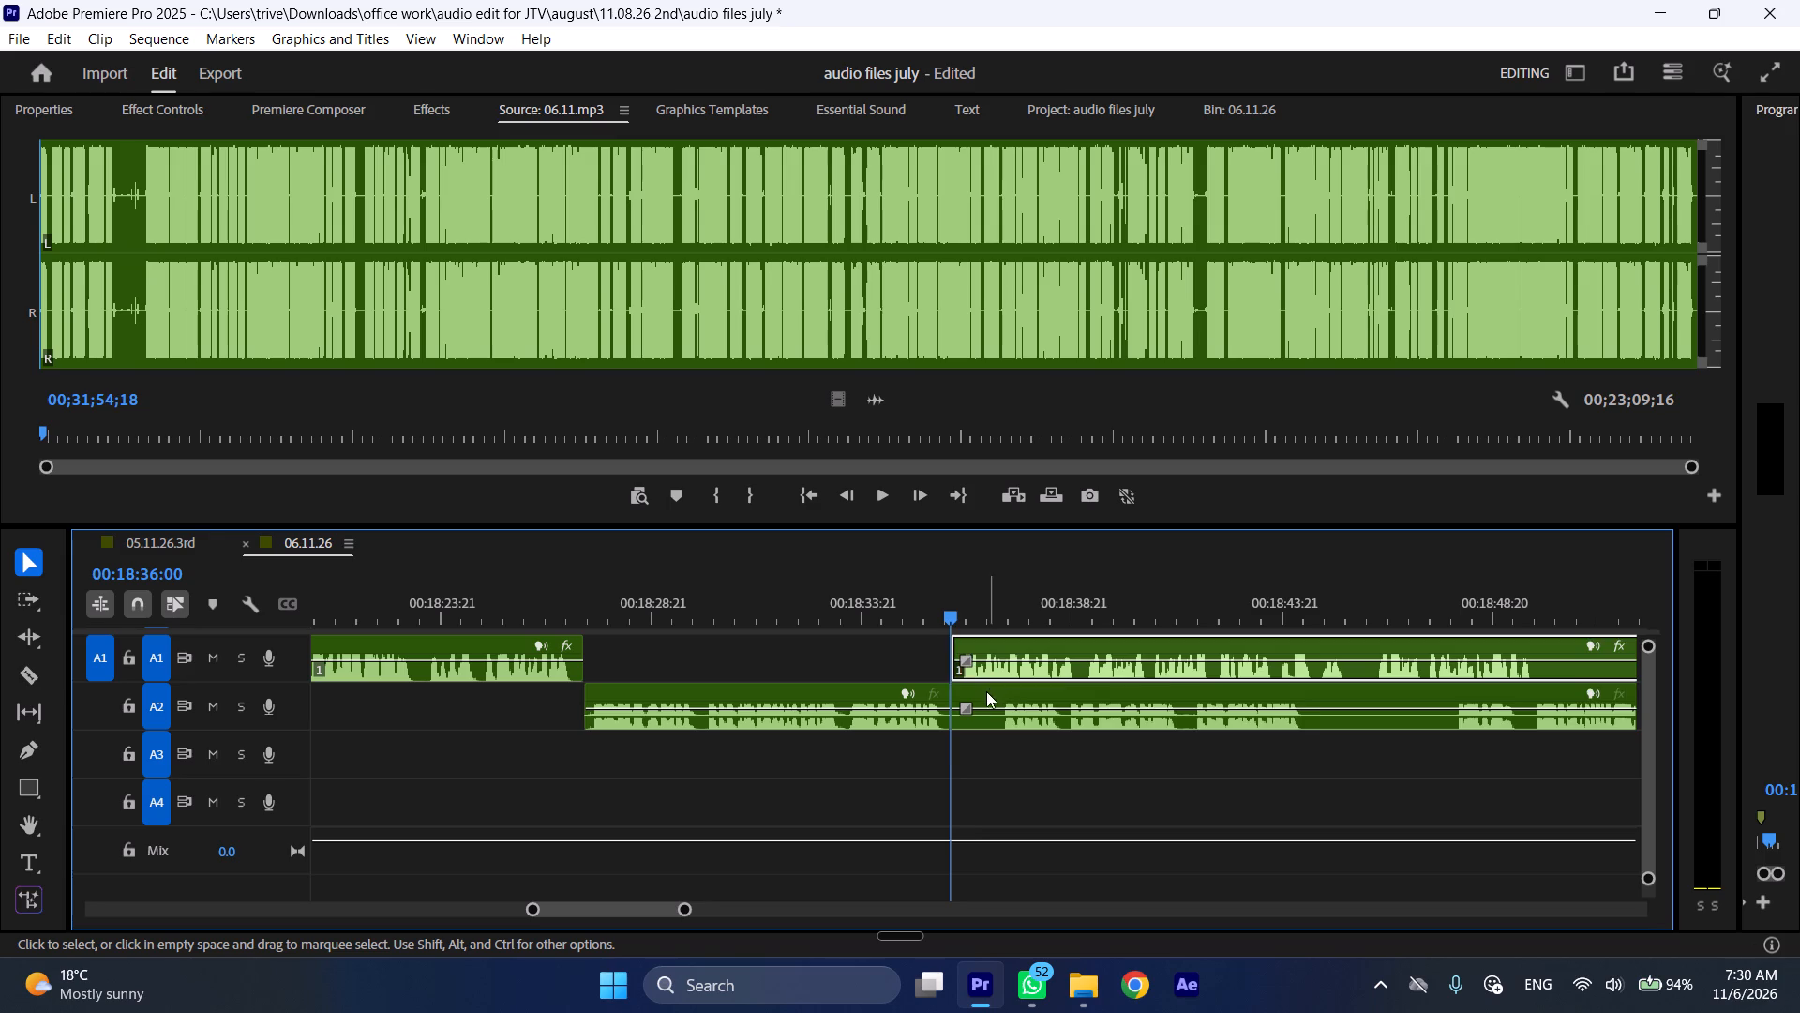
{"action": "left_click_drag", "start_coordinate": [986, 691], "coordinate": [1577, 693]}
Play on from 00:18:36:00 at faster speed and shift the A2 clip slightly further to start at about 00:18:51.
{"action": "key", "text": "space"}
{"action": "key", "text": "l"}
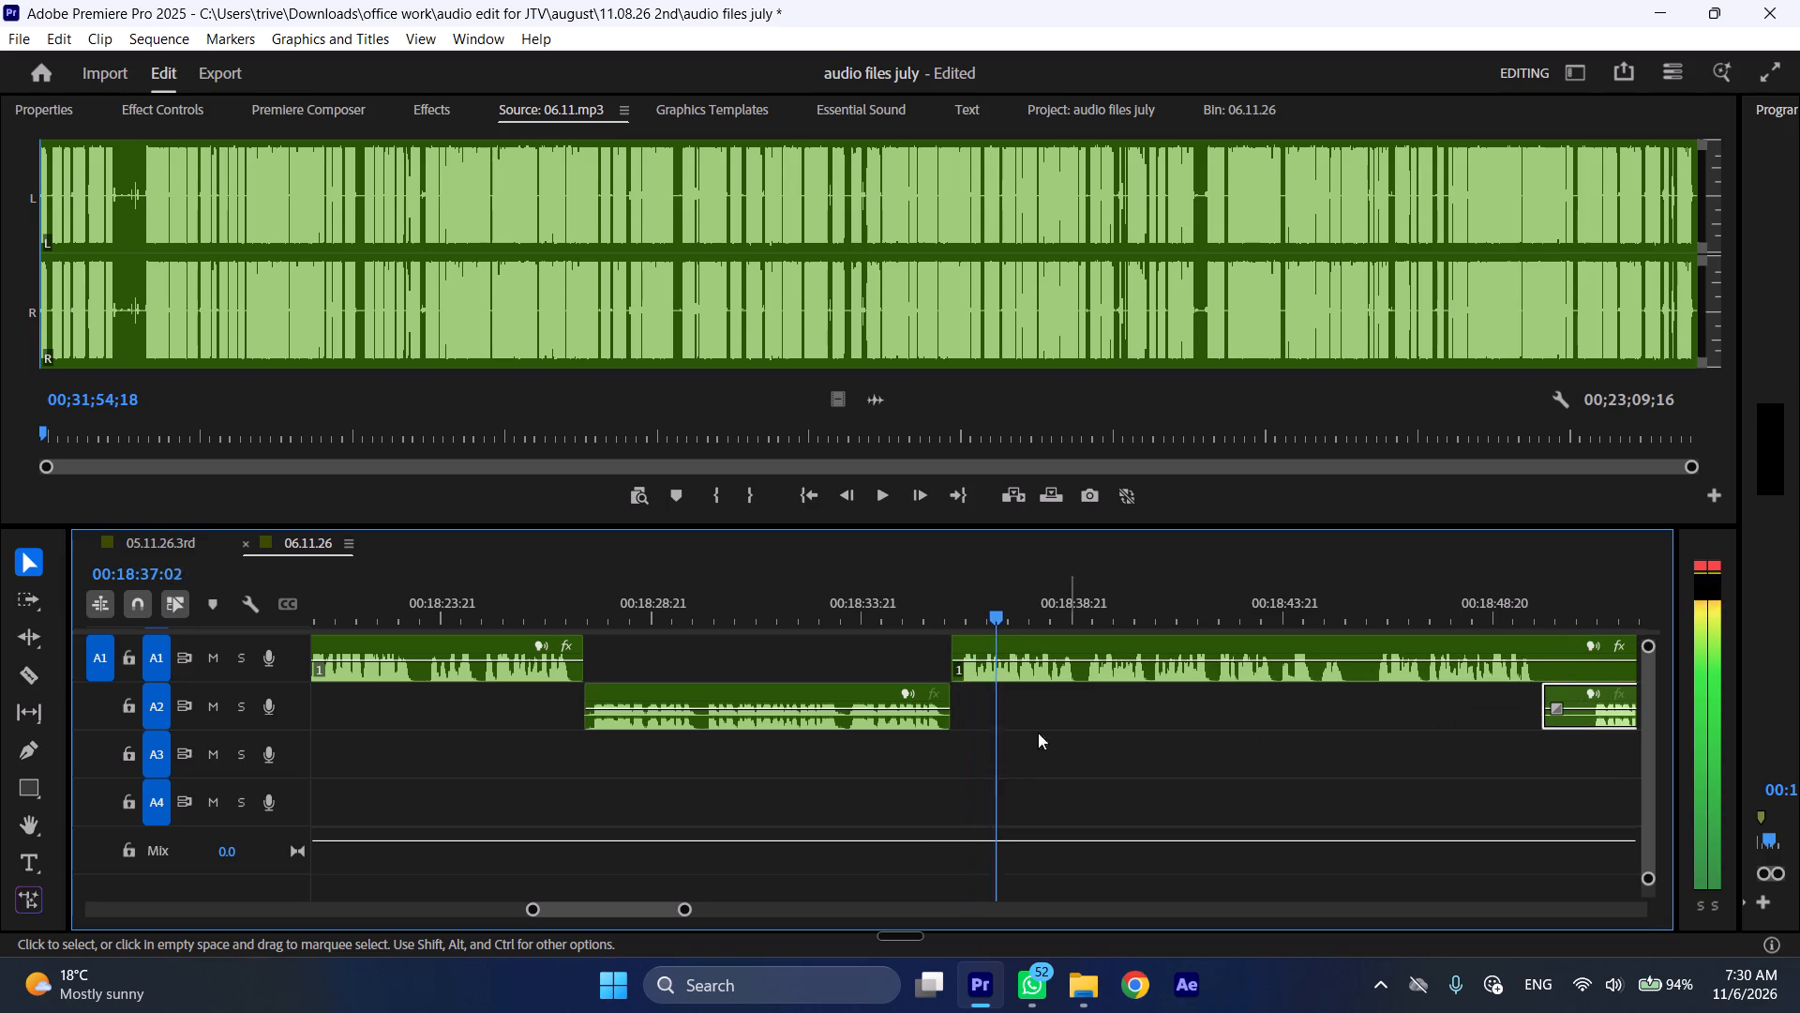
{"action": "scroll", "coordinate": [1003, 733], "scroll_direction": "down", "scroll_amount": 5}
{"action": "left_click_drag", "start_coordinate": [1369, 695], "coordinate": [1417, 696]}
{"action": "scroll", "coordinate": [984, 708], "scroll_direction": "down", "scroll_amount": 5}
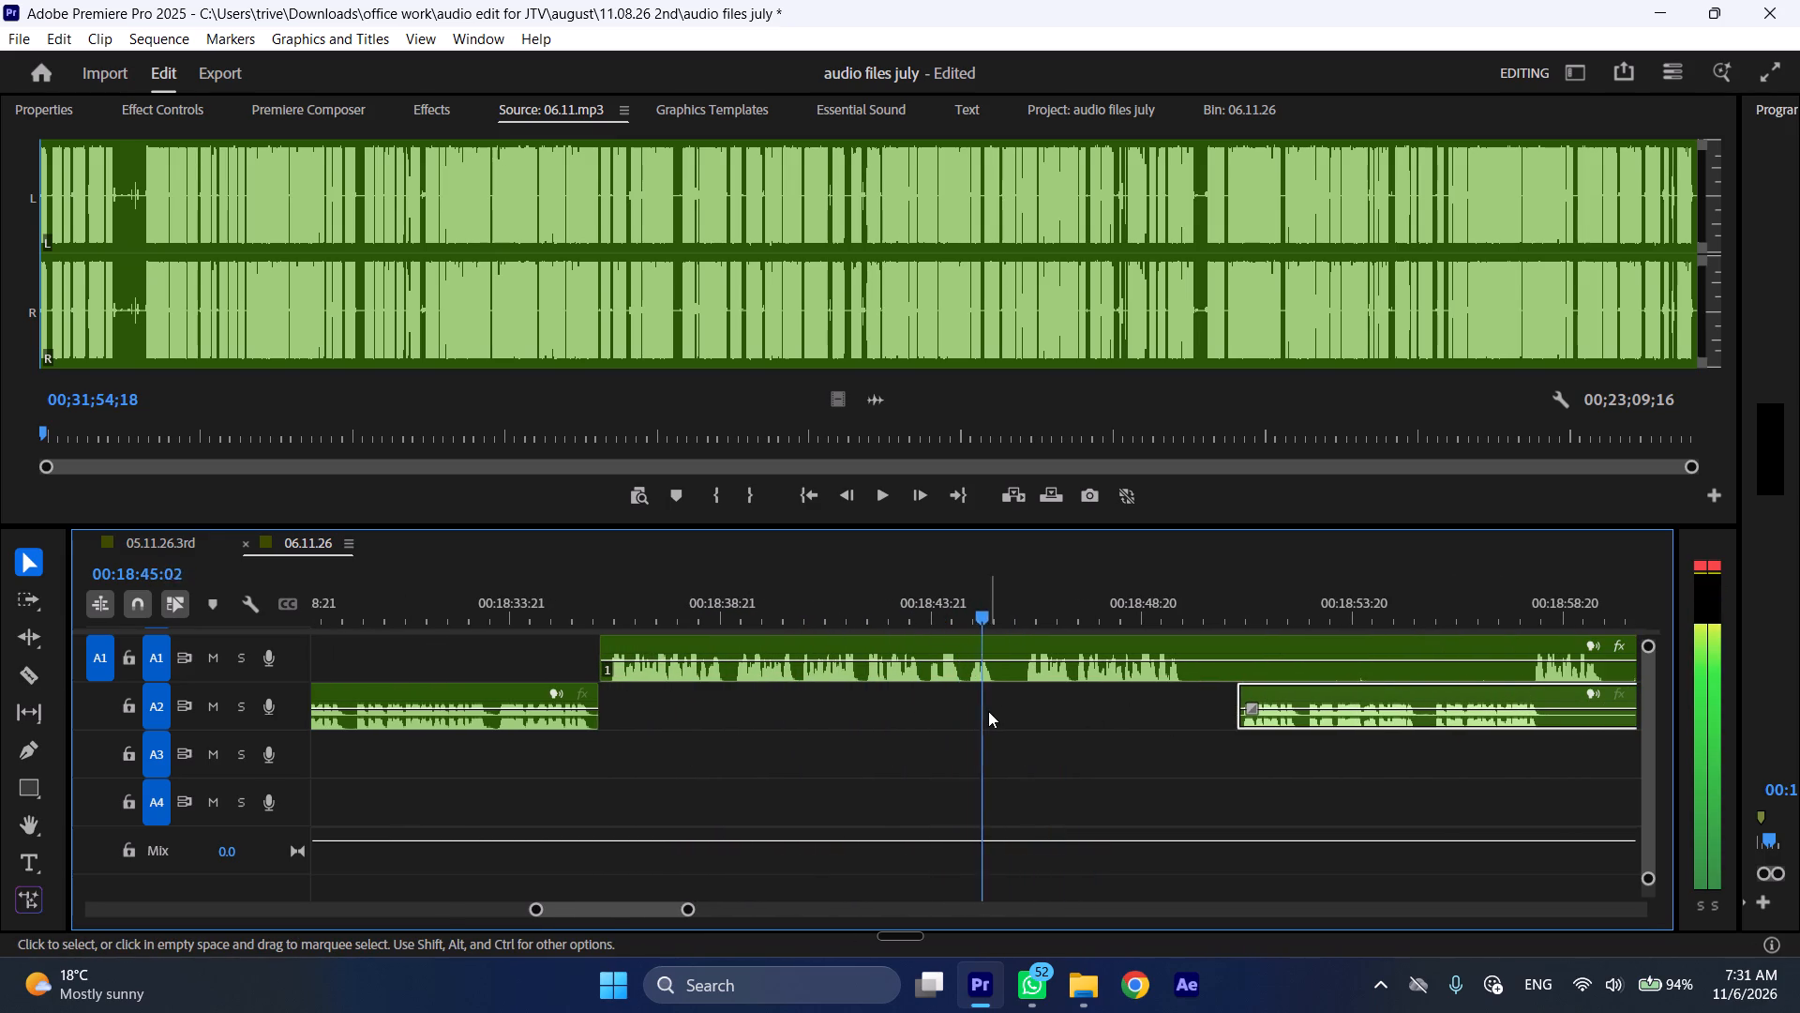
Split the A1 clip at 00:18:43:16 and ripple delete its section from there to about 00:18:46.
{"action": "left_click", "coordinate": [929, 615]}
{"action": "key", "text": "space"}
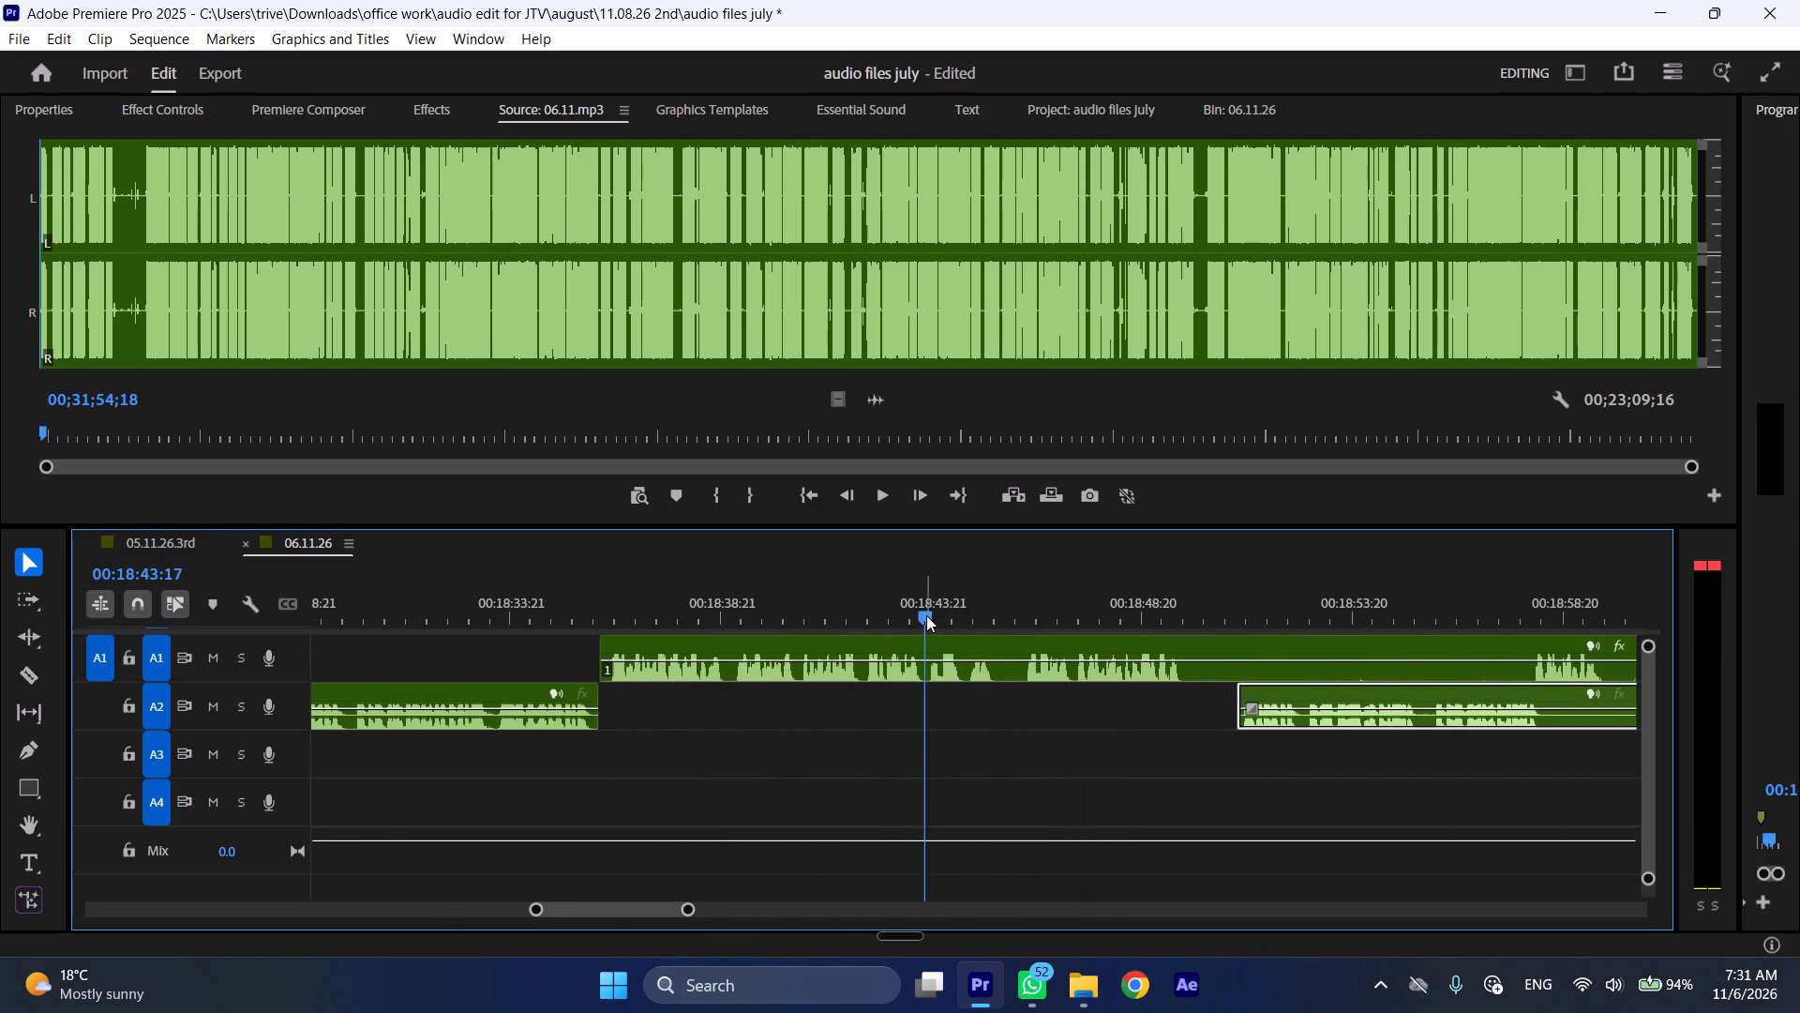
{"action": "left_click_drag", "start_coordinate": [922, 614], "coordinate": [1012, 623]}
{"action": "key", "text": "shift+c"}
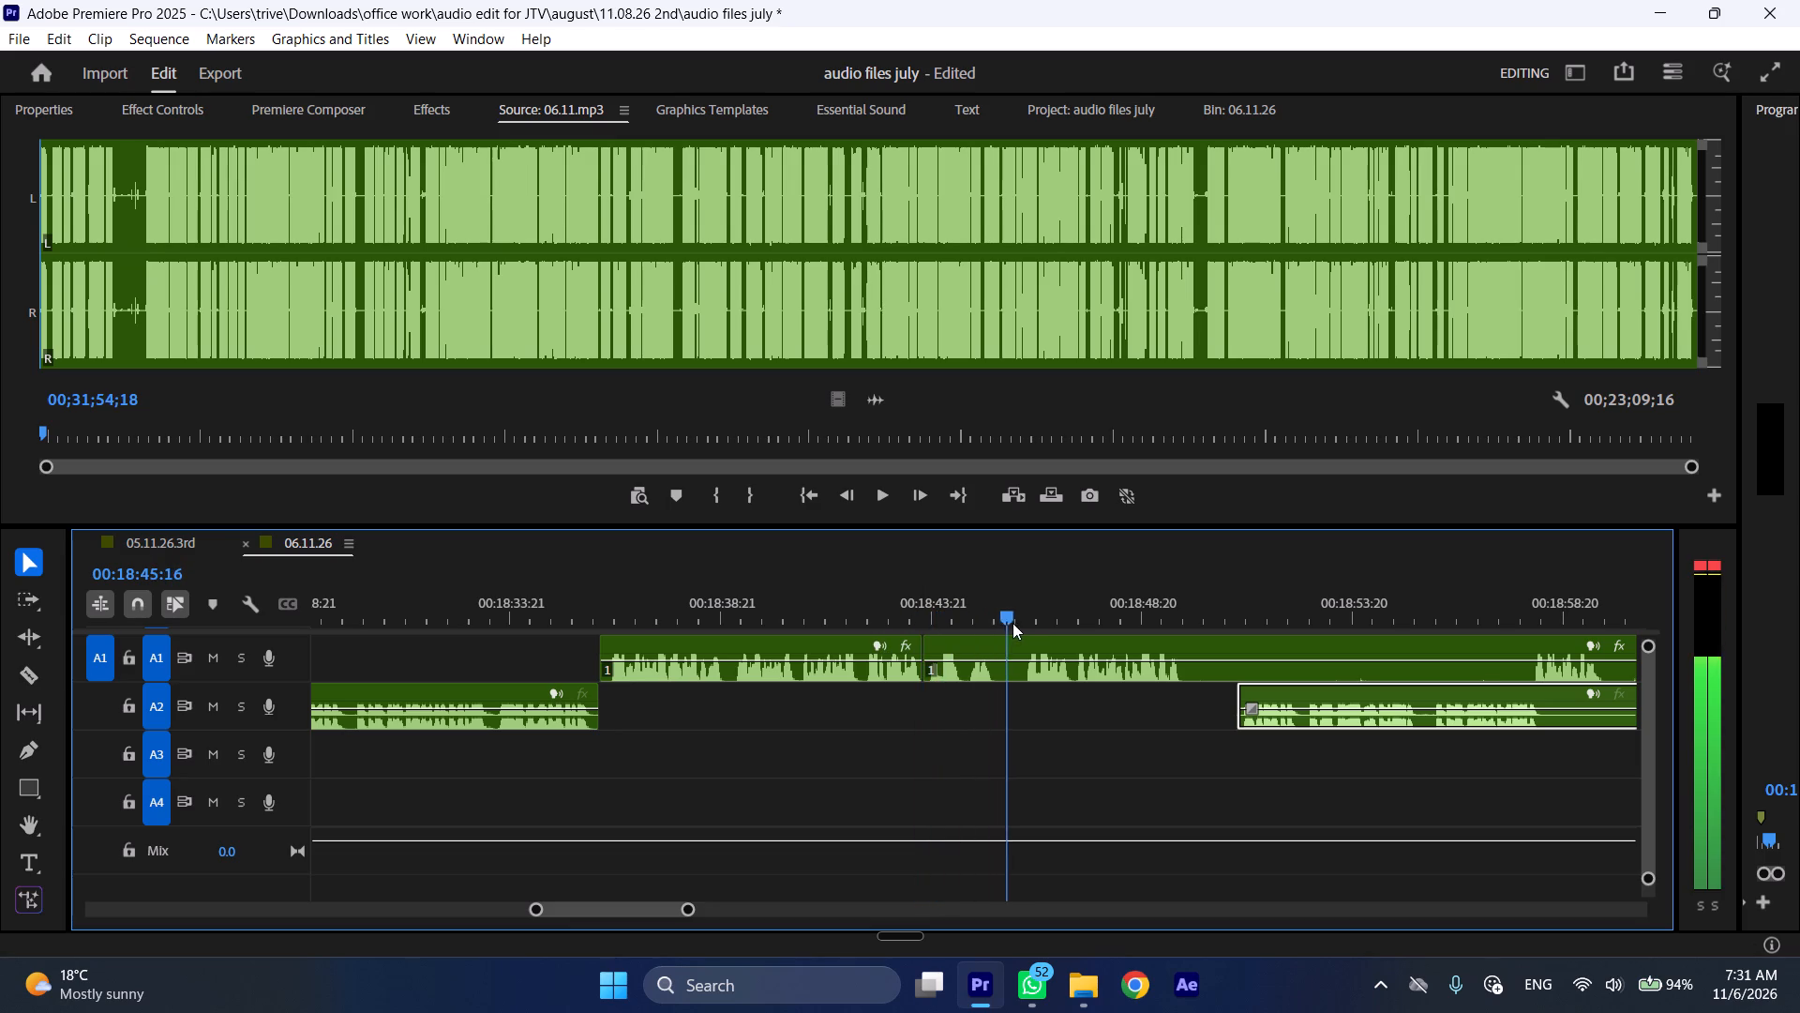
{"action": "left_click_drag", "start_coordinate": [1012, 623], "coordinate": [1025, 624]}
{"action": "left_click", "coordinate": [1048, 653]}
{"action": "key", "text": "shift+c"}
{"action": "key", "text": "ctrl+shift+d"}
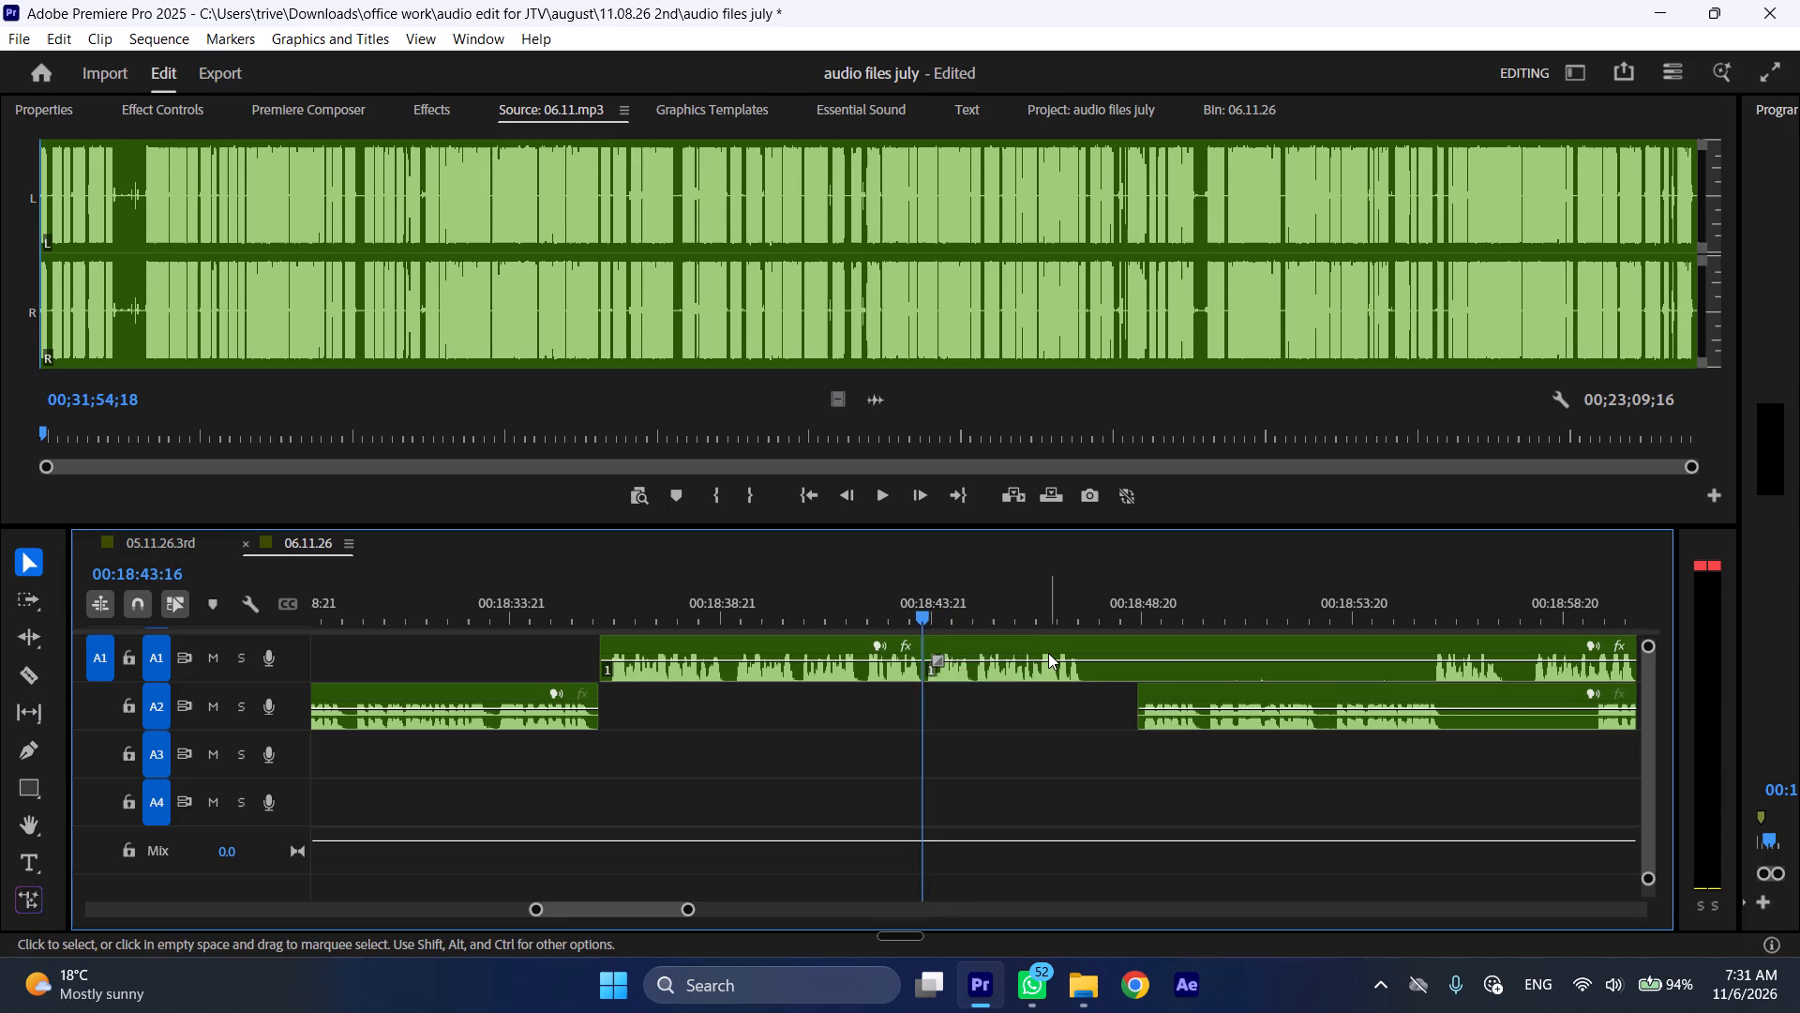
Play at faster speed from the 00:18:43:16 cut and move the A2 clip further along to start at about 00:18:57:20.
{"action": "key", "text": "space"}
{"action": "type", "text": "l"}
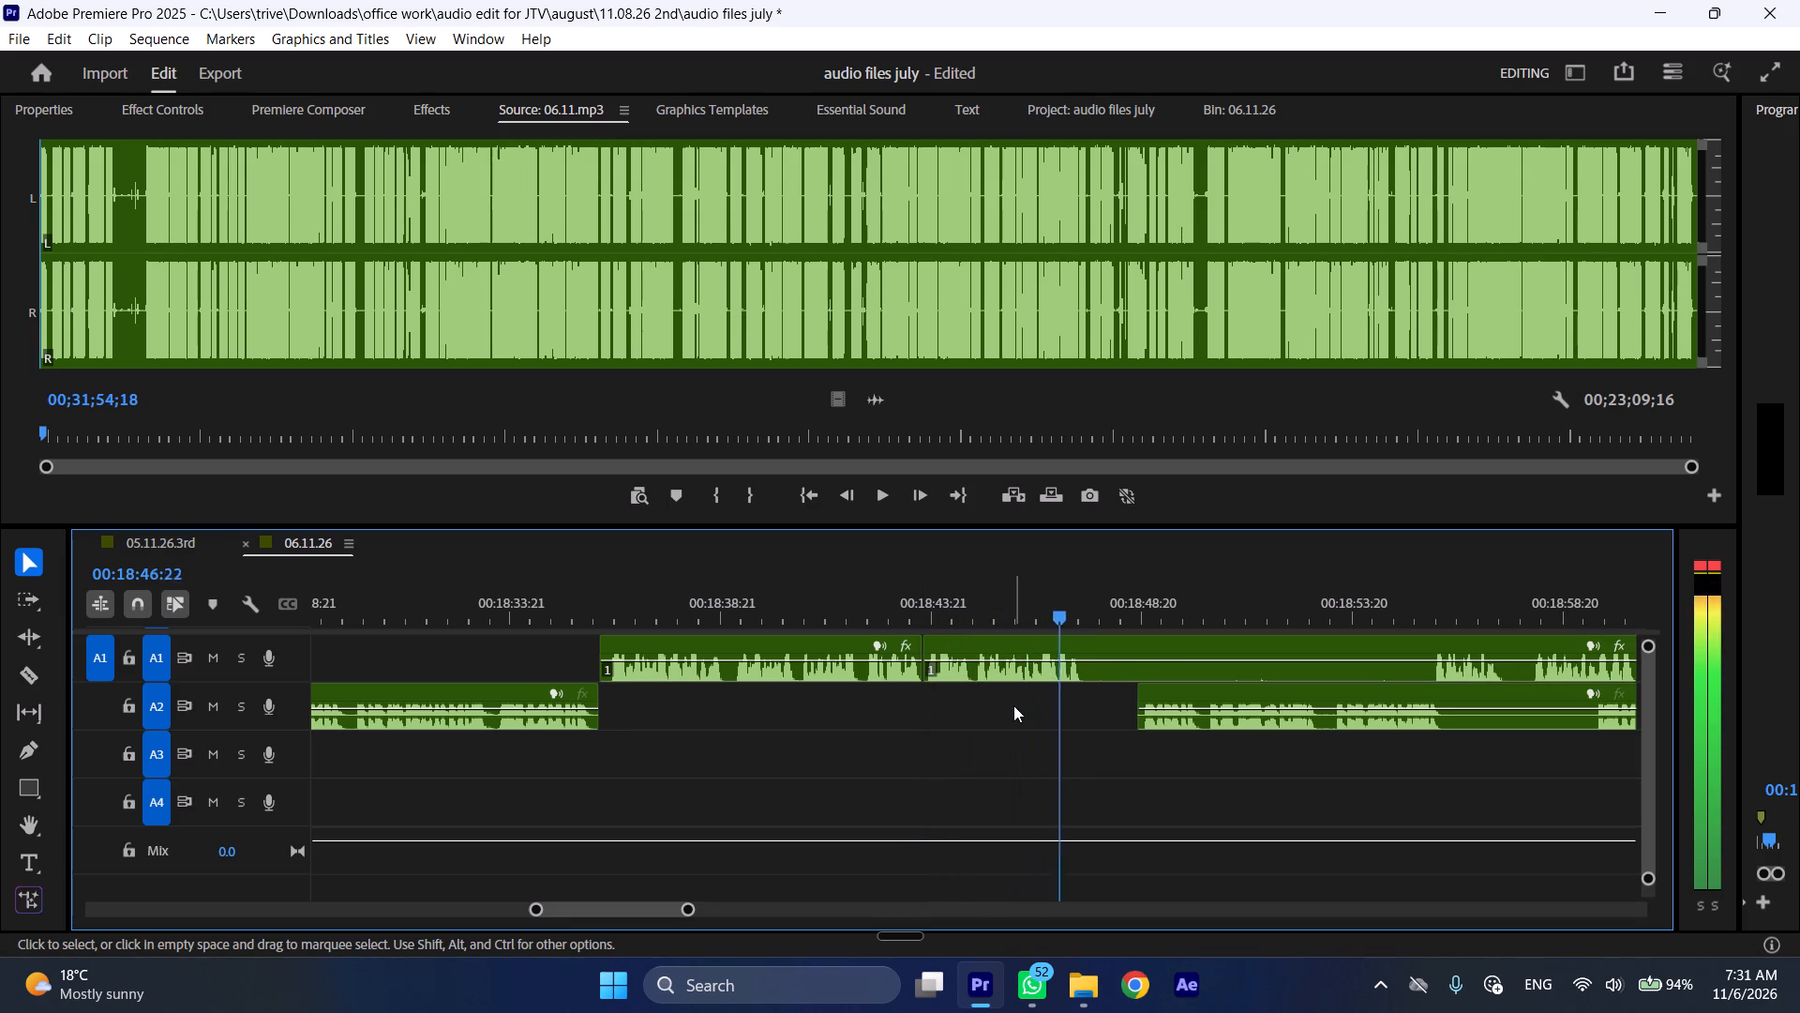
{"action": "key", "text": "space"}
{"action": "left_click", "coordinate": [1053, 598]}
{"action": "key", "text": "space"}
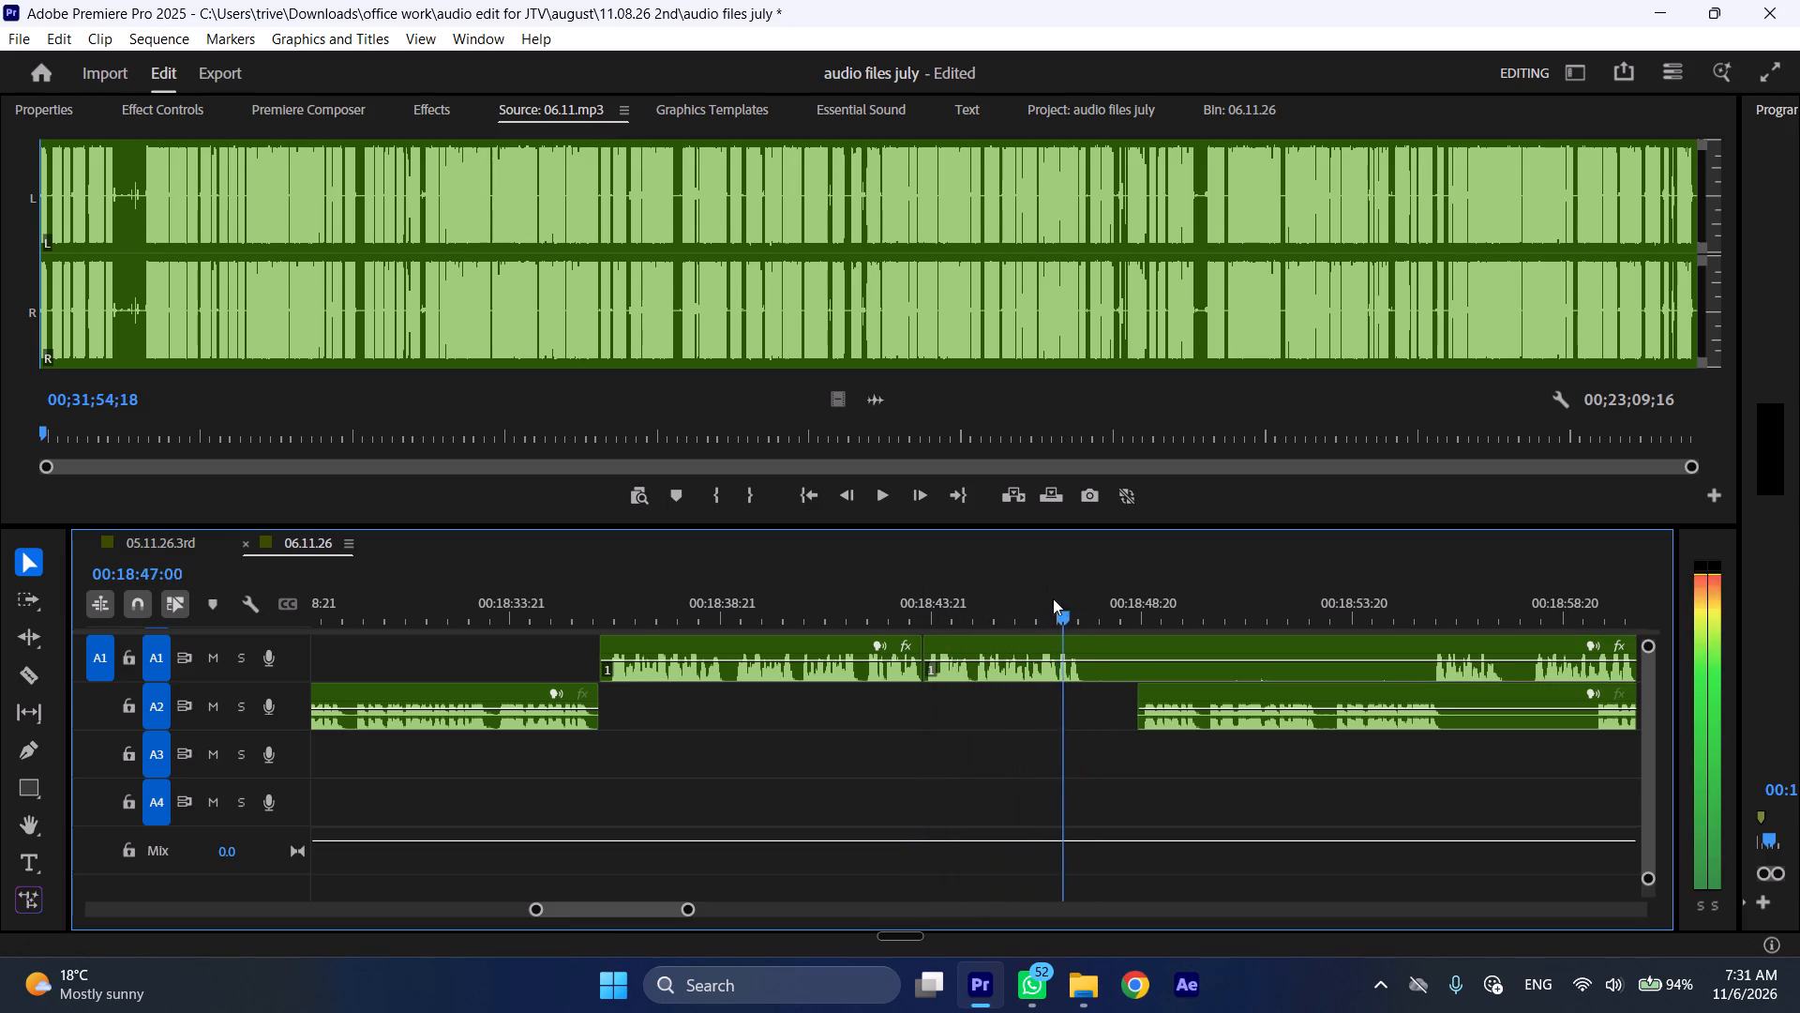
{"action": "key", "text": "space"}
{"action": "scroll", "coordinate": [1085, 689], "scroll_direction": "down", "scroll_amount": 5}
{"action": "left_click_drag", "start_coordinate": [1035, 694], "coordinate": [1372, 694]}
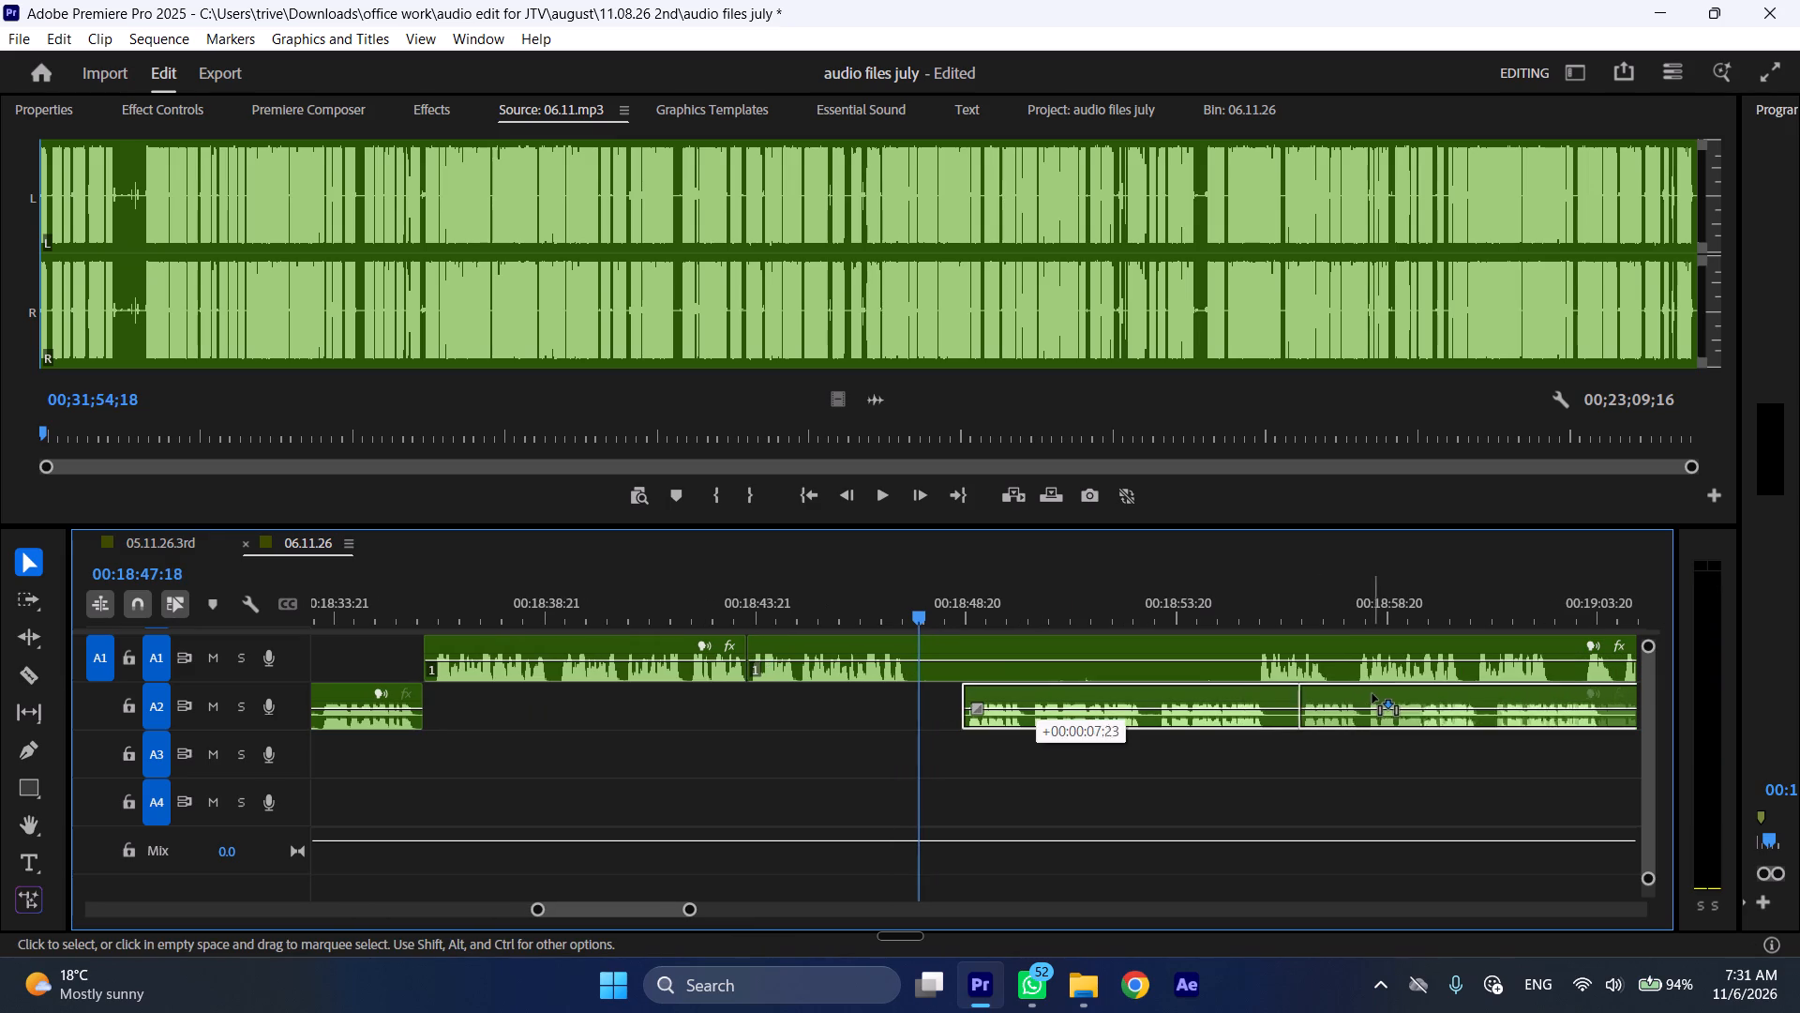
{"action": "left_click_drag", "start_coordinate": [1372, 694], "coordinate": [1421, 694]}
Play from about 00:18:56, split the A1 clip at 00:18:45:00, ripple delete its section from there to 00:18:55:18, and play across the join.
{"action": "left_click", "coordinate": [1267, 618]}
{"action": "key", "text": "space"}
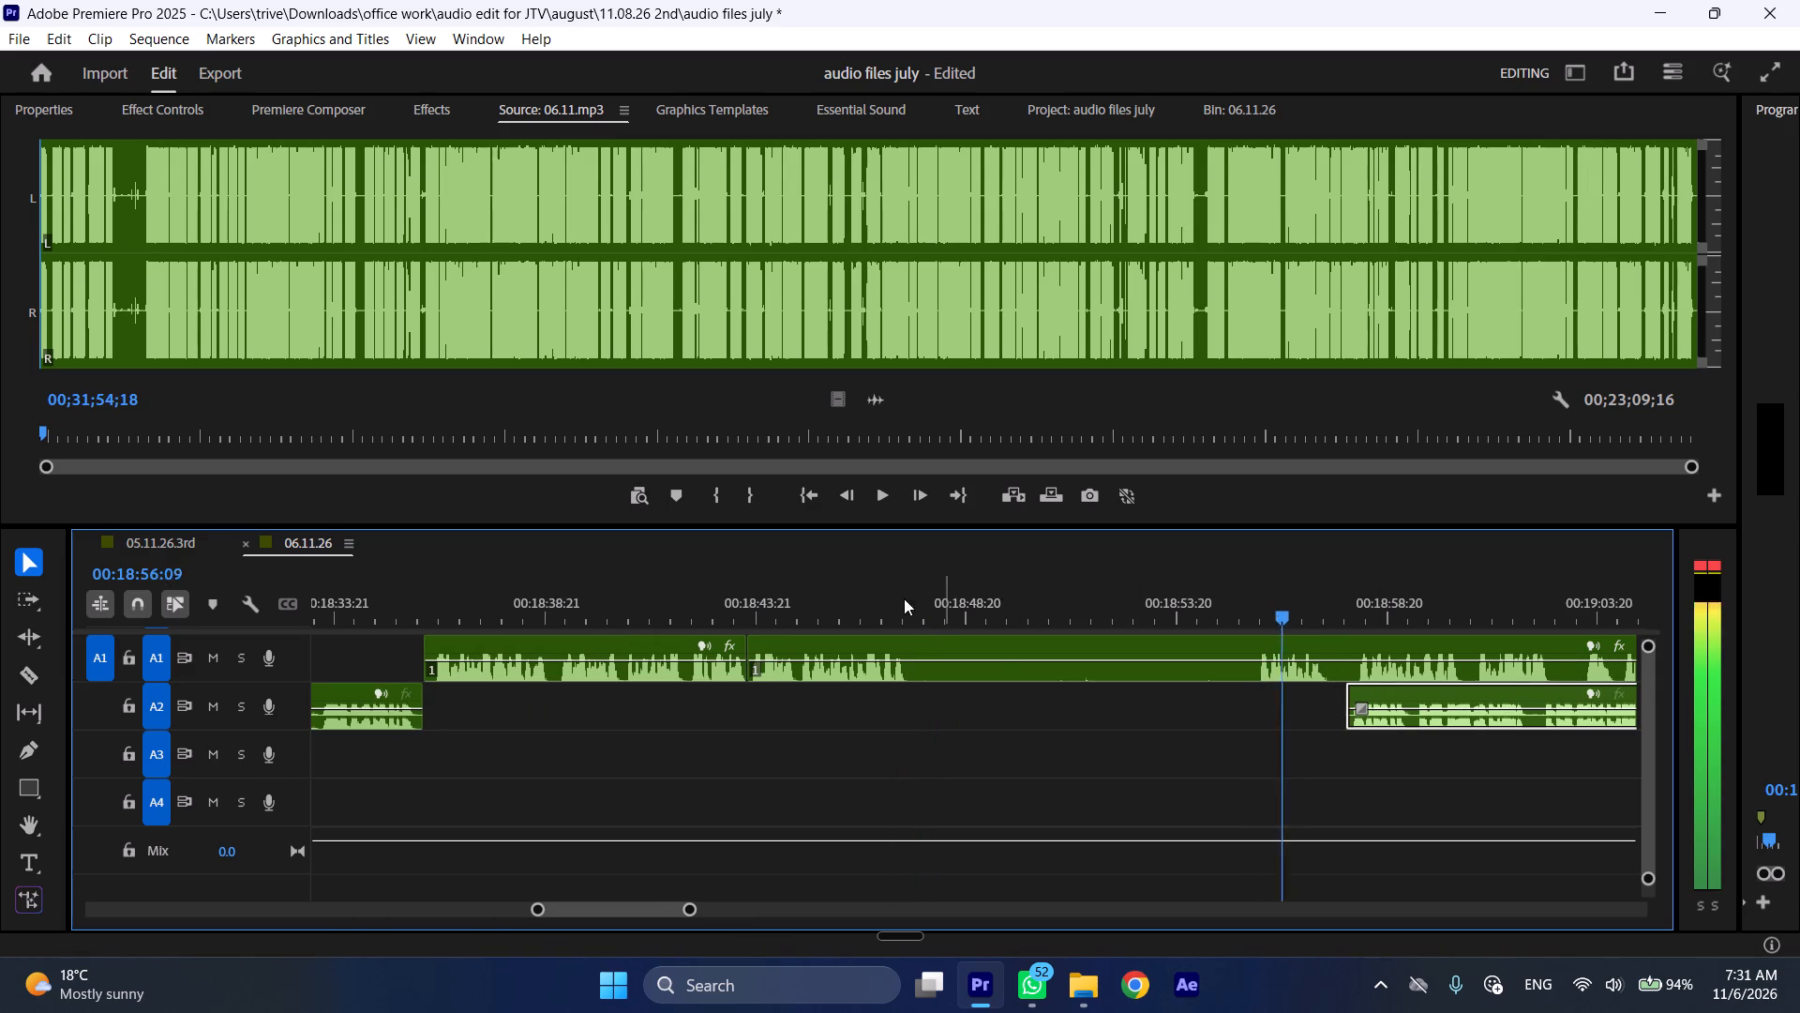
{"action": "left_click", "coordinate": [806, 592]}
{"action": "key", "text": "space"}
{"action": "left_click_drag", "start_coordinate": [804, 591], "coordinate": [803, 591]}
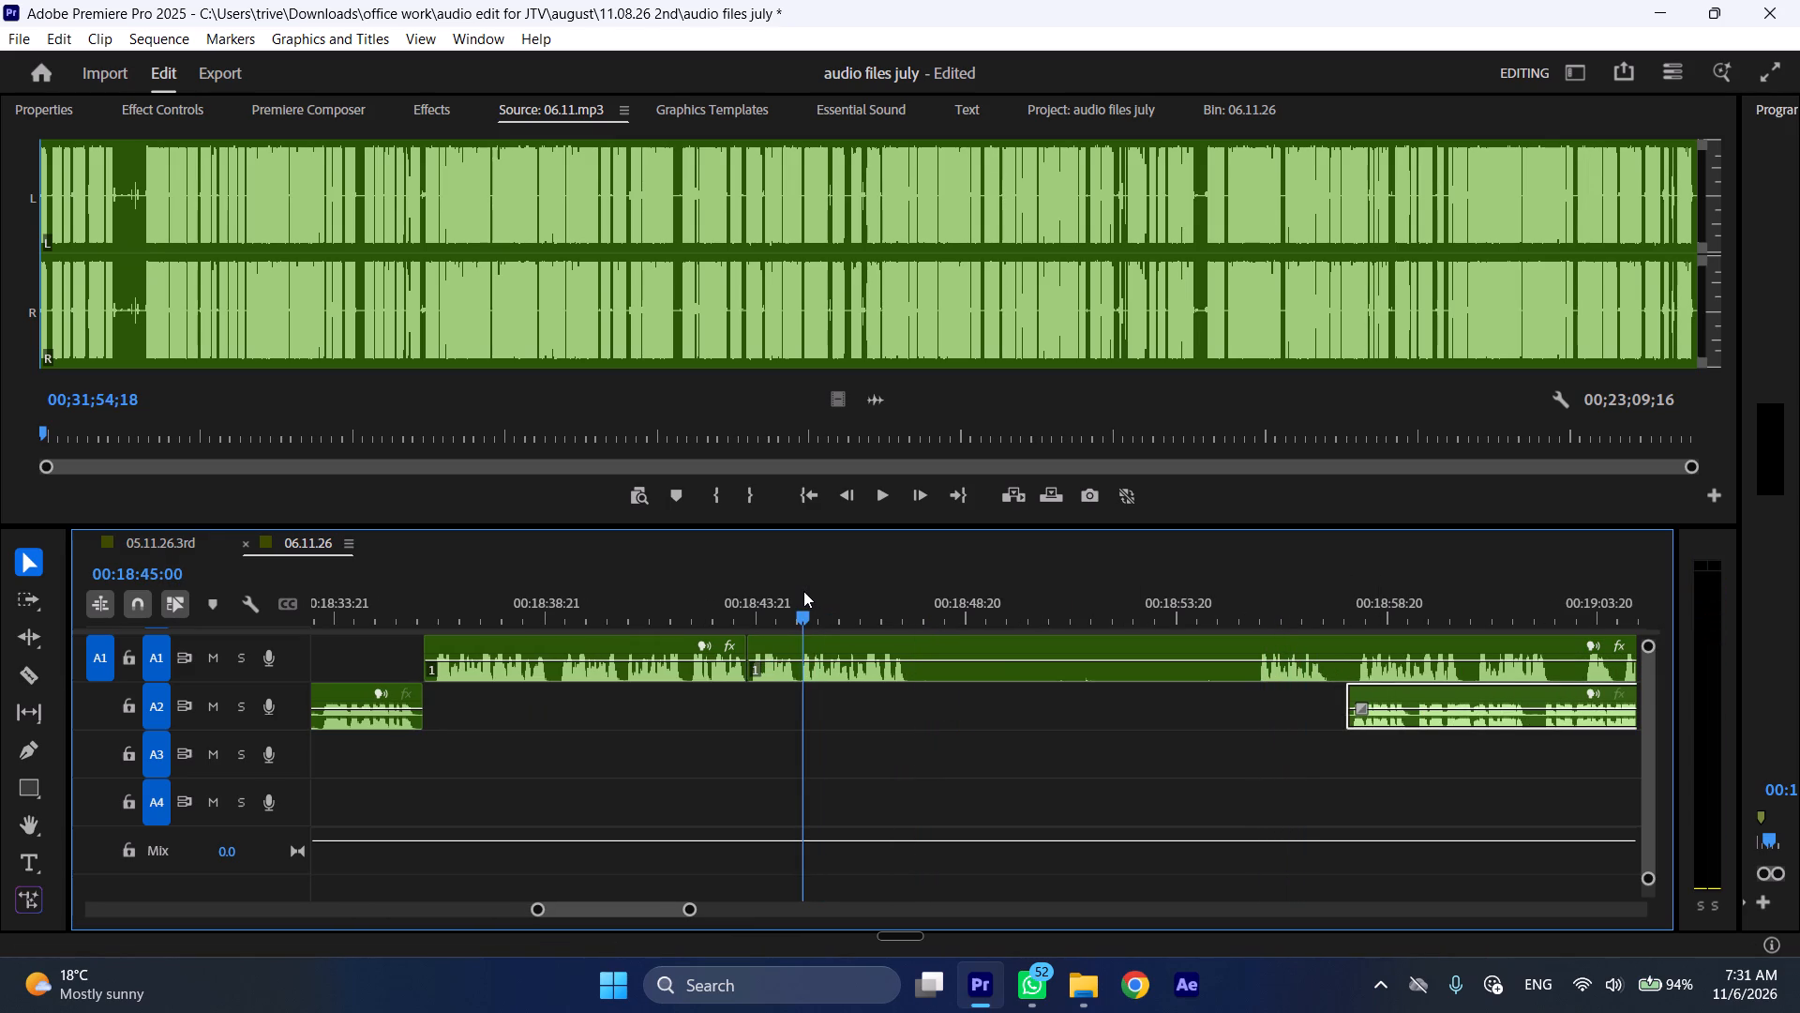
{"action": "left_click_drag", "start_coordinate": [803, 591], "coordinate": [1259, 591]}
{"action": "key", "text": "shift+c"}
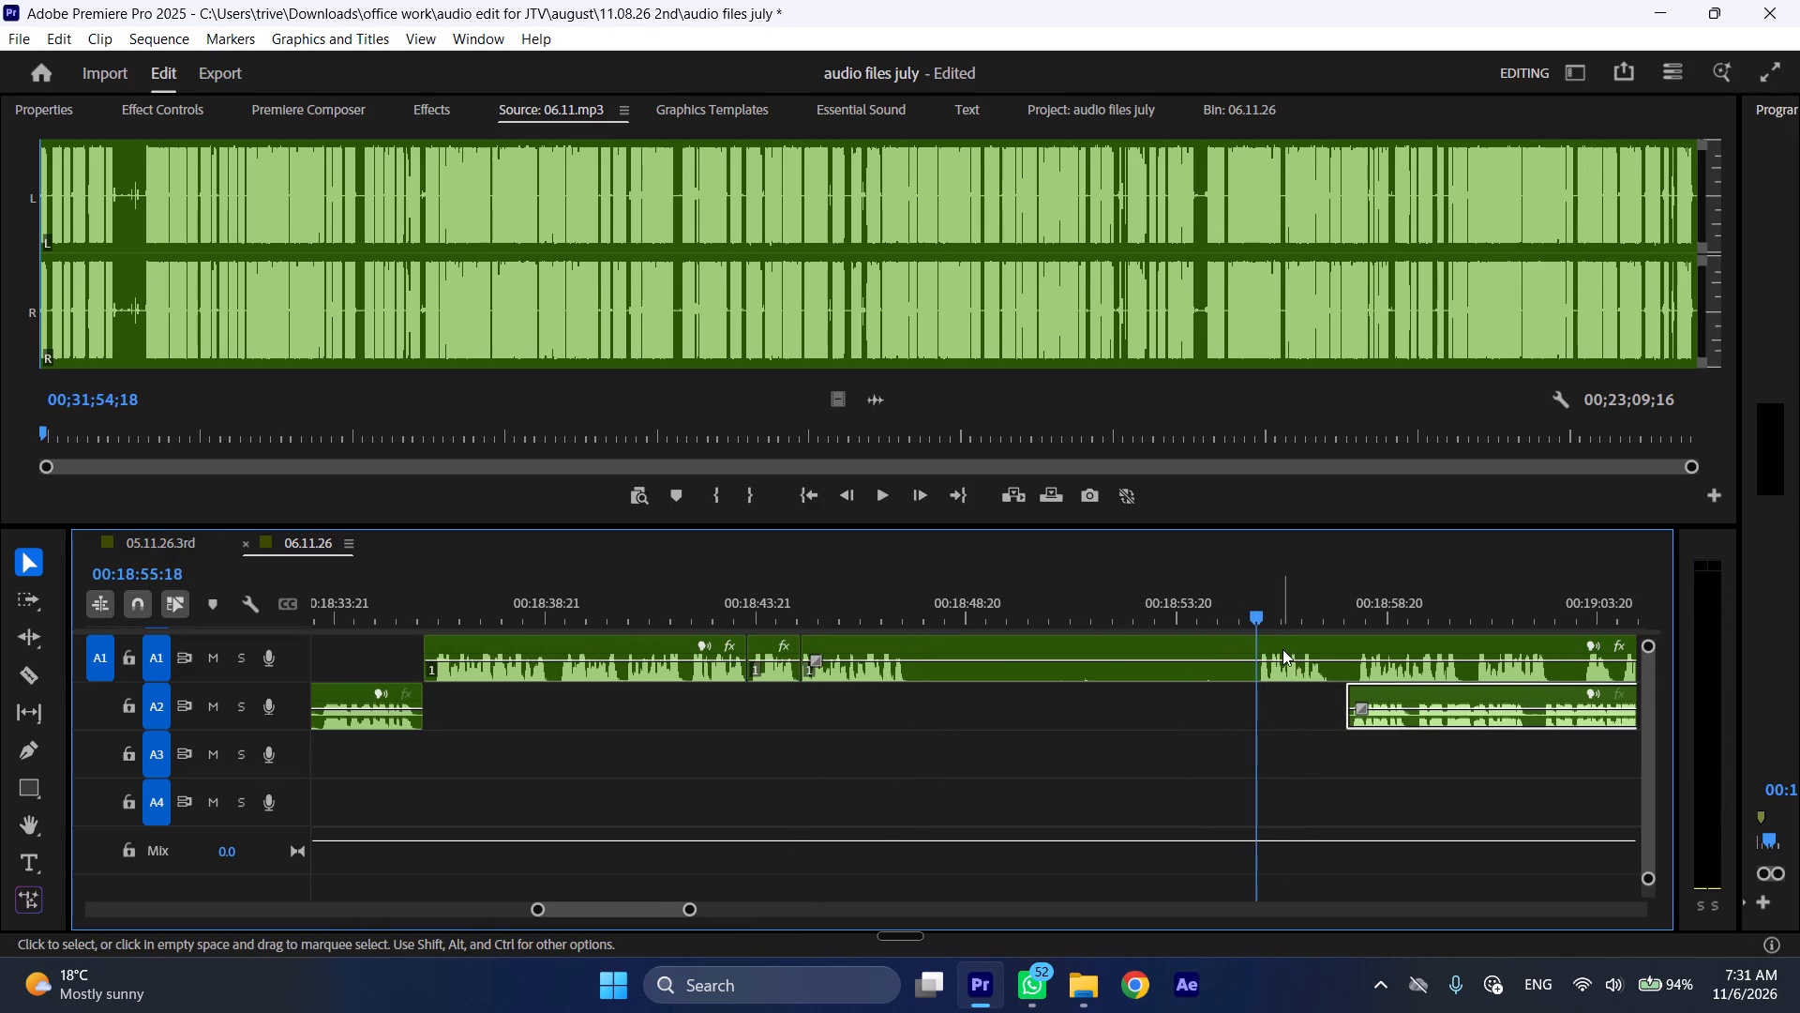
{"action": "left_click", "coordinate": [1282, 649]}
{"action": "key", "text": "shift+c"}
{"action": "key", "text": "ctrl+shift+d"}
{"action": "key", "text": "space"}
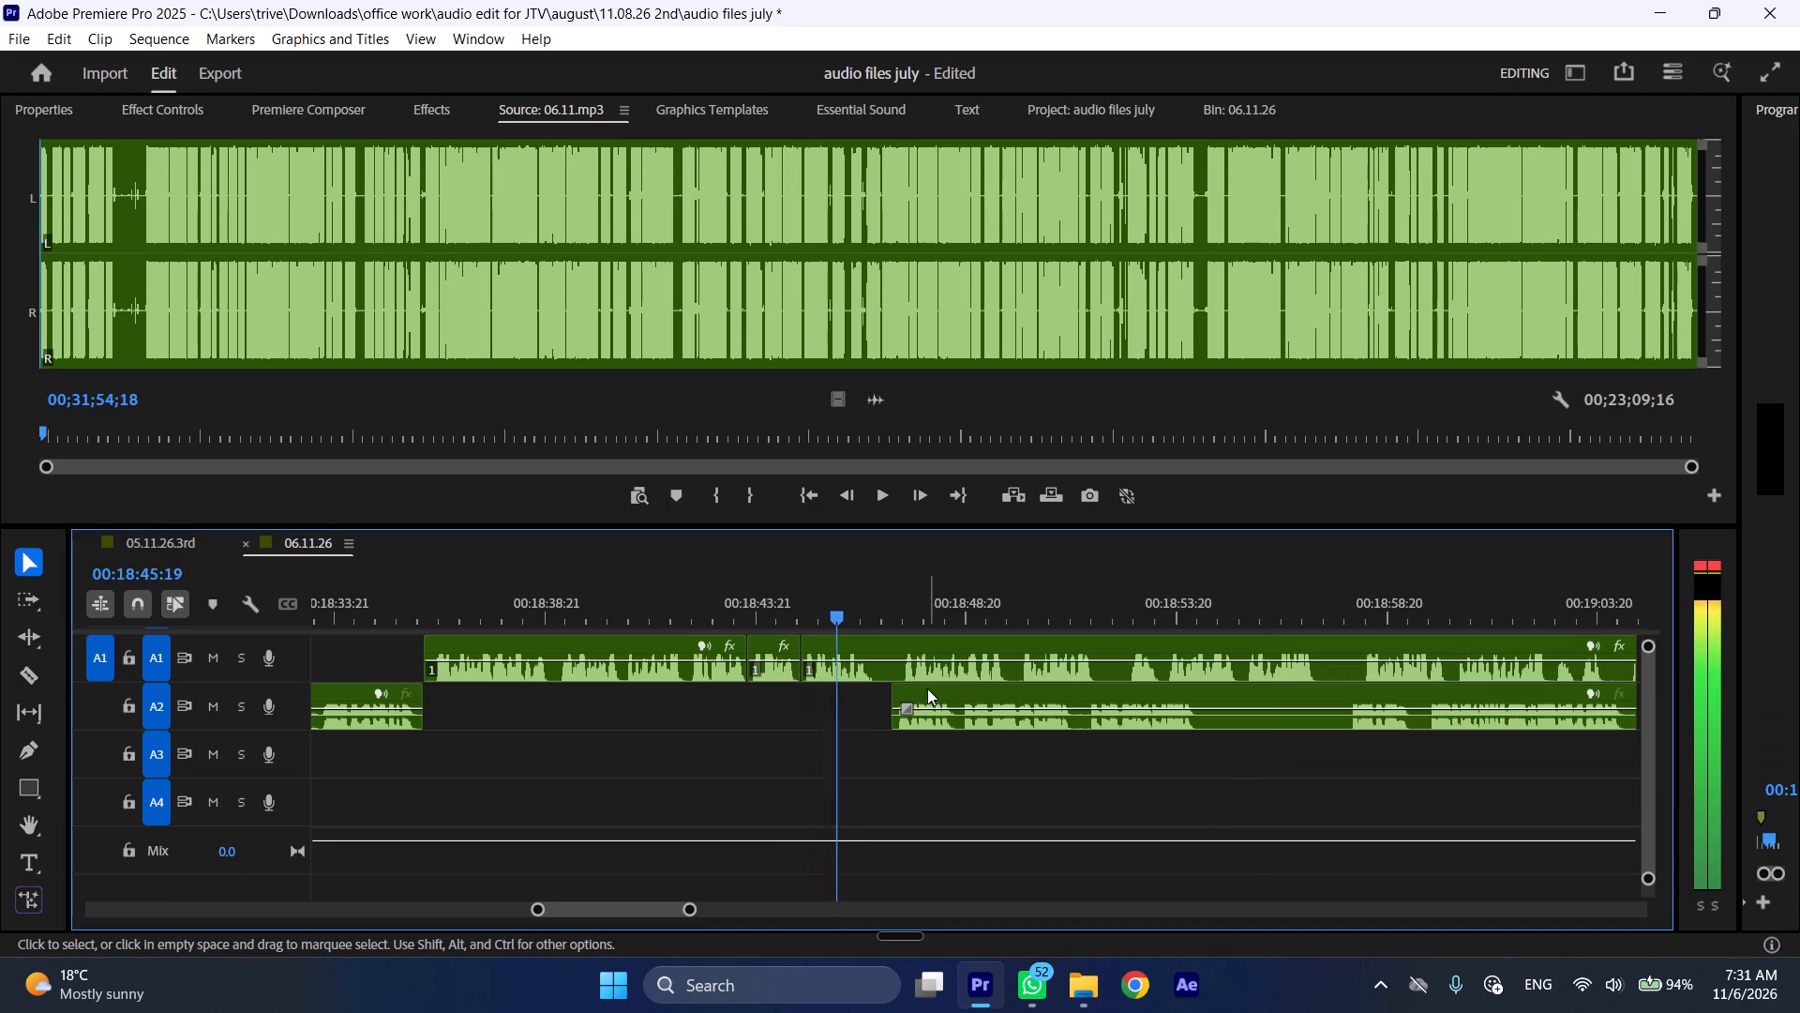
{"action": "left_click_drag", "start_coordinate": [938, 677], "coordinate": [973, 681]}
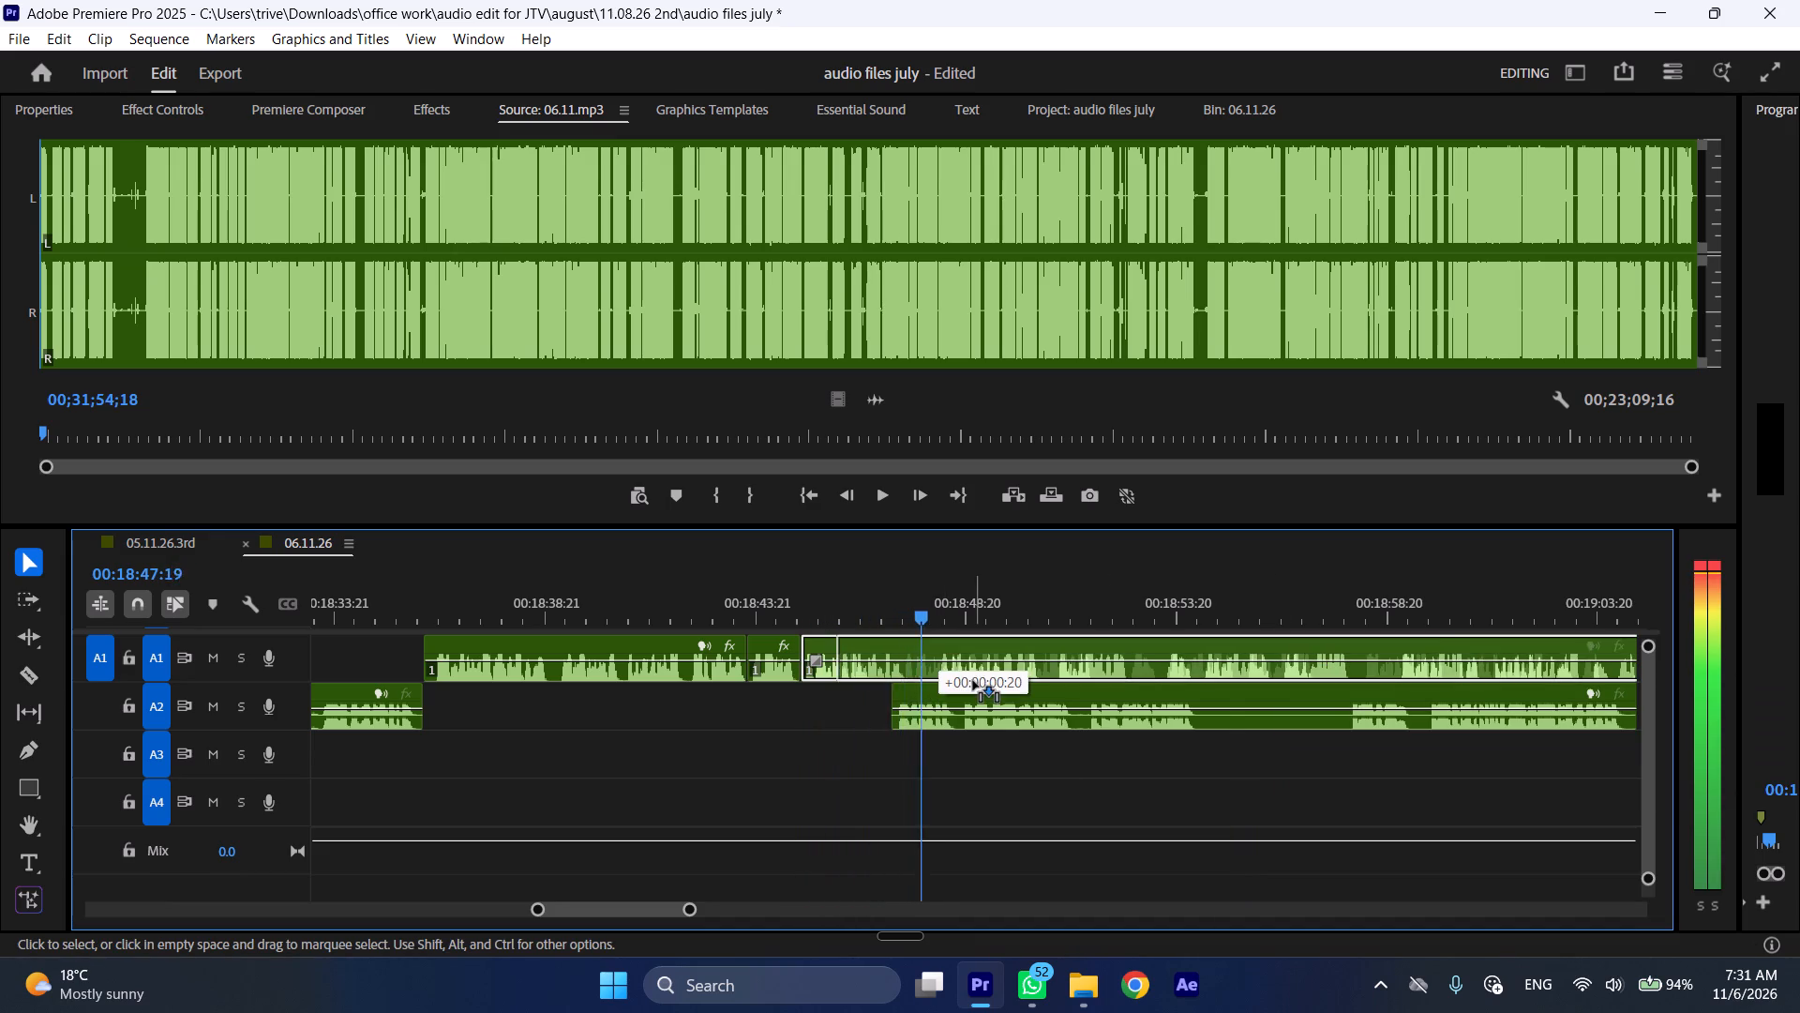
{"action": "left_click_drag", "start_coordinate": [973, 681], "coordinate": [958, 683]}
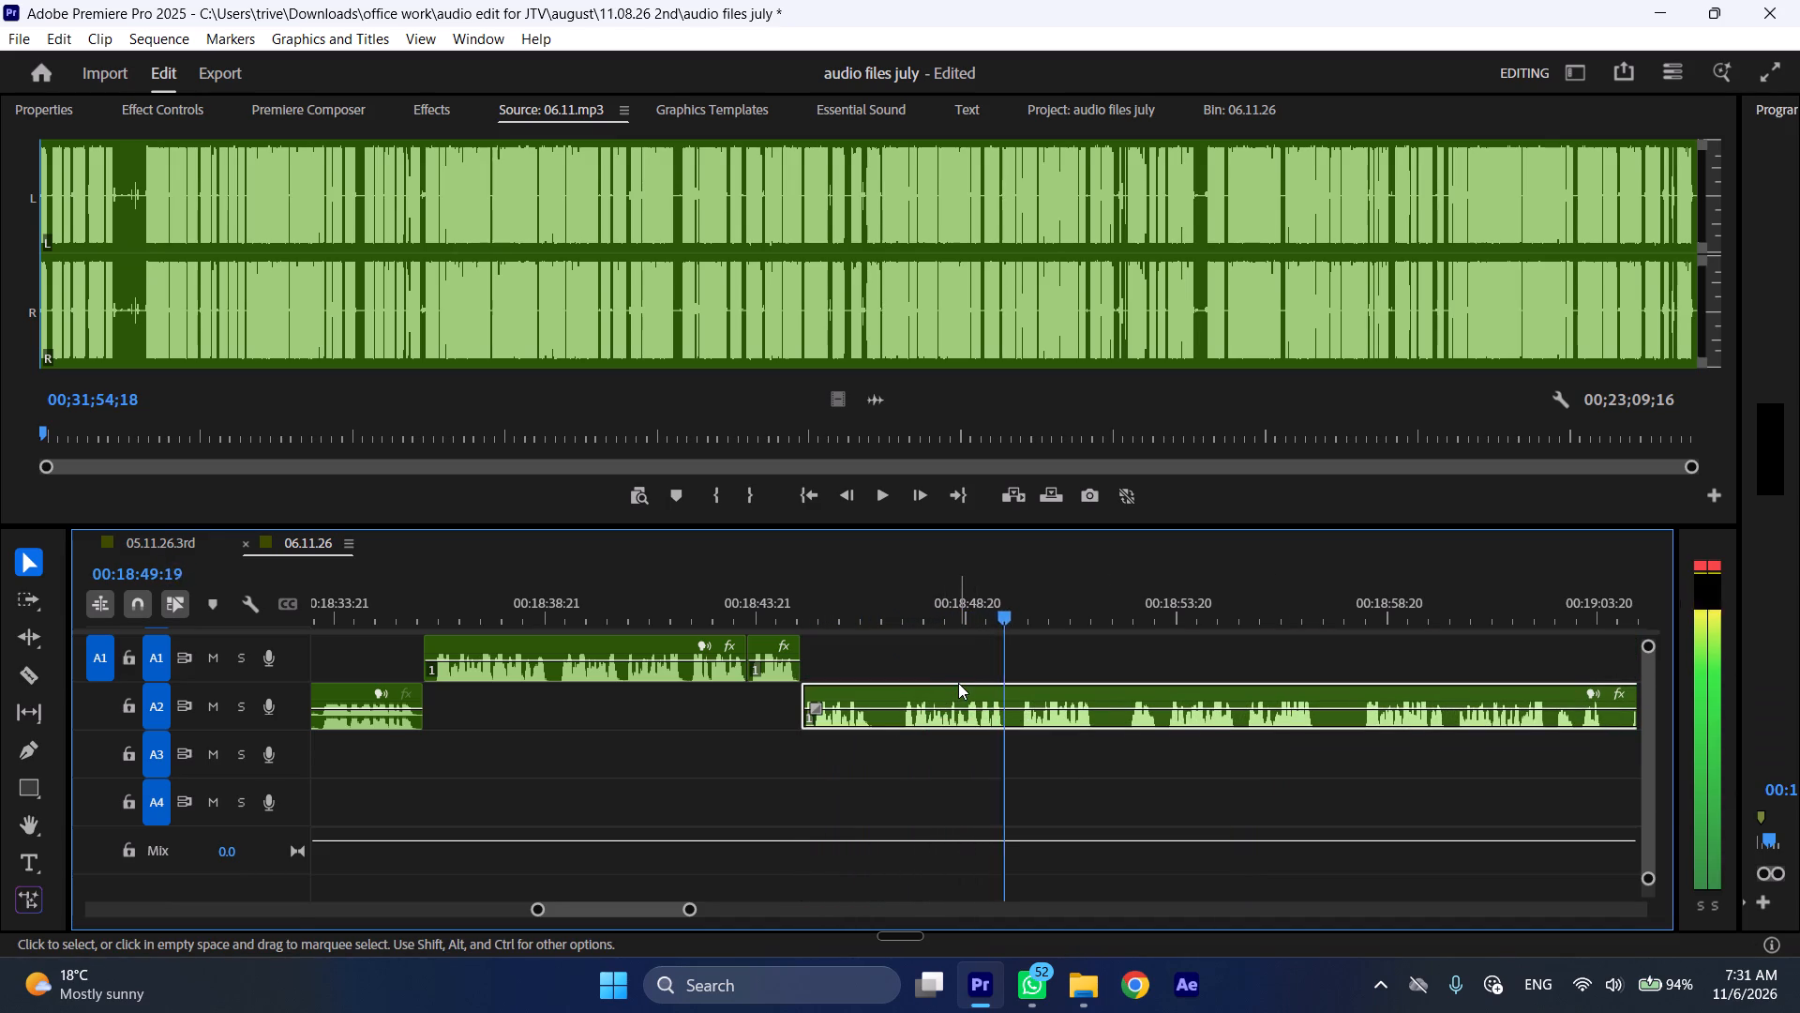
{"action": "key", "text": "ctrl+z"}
Move the A2 clip further along to about 00:18:58:20 and ripple delete the A1 section from 00:18:45:00 to 00:18:47:08.
{"action": "left_click_drag", "start_coordinate": [938, 694], "coordinate": [1434, 695]}
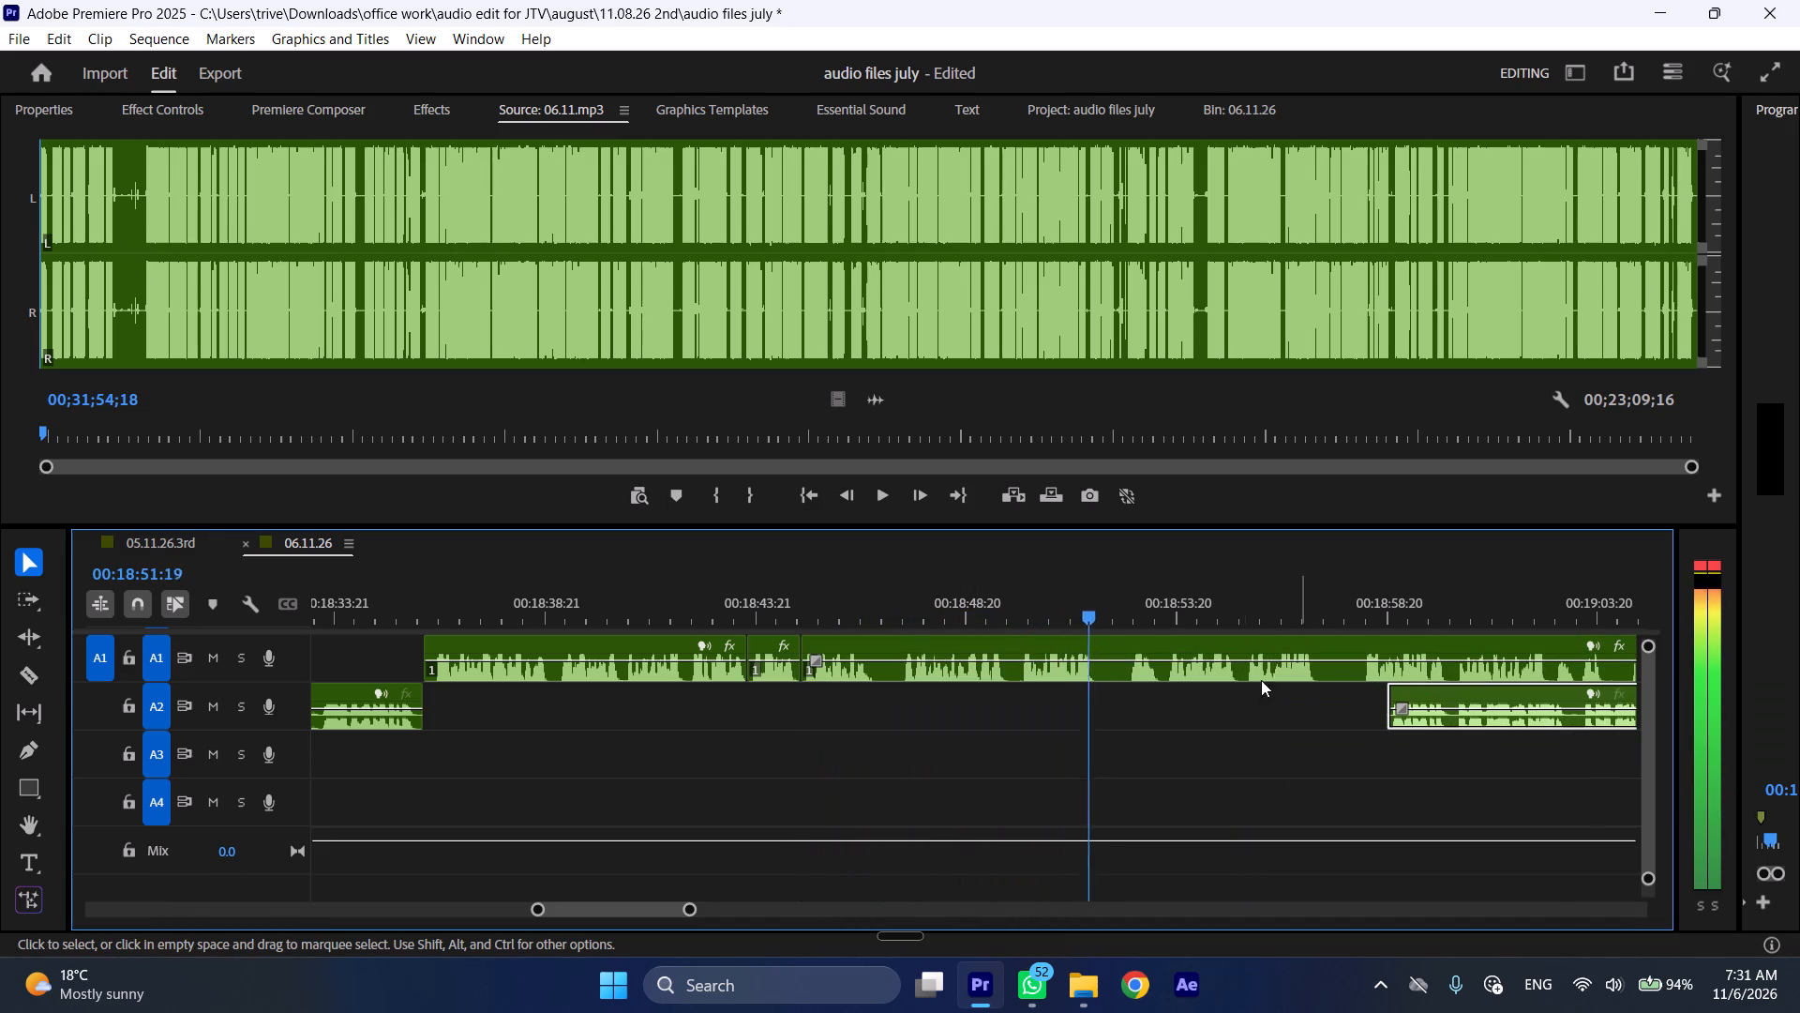
{"action": "left_click", "coordinate": [901, 619]}
{"action": "key", "text": "space"}
{"action": "left_click", "coordinate": [903, 612]}
{"action": "left_click", "coordinate": [938, 655]}
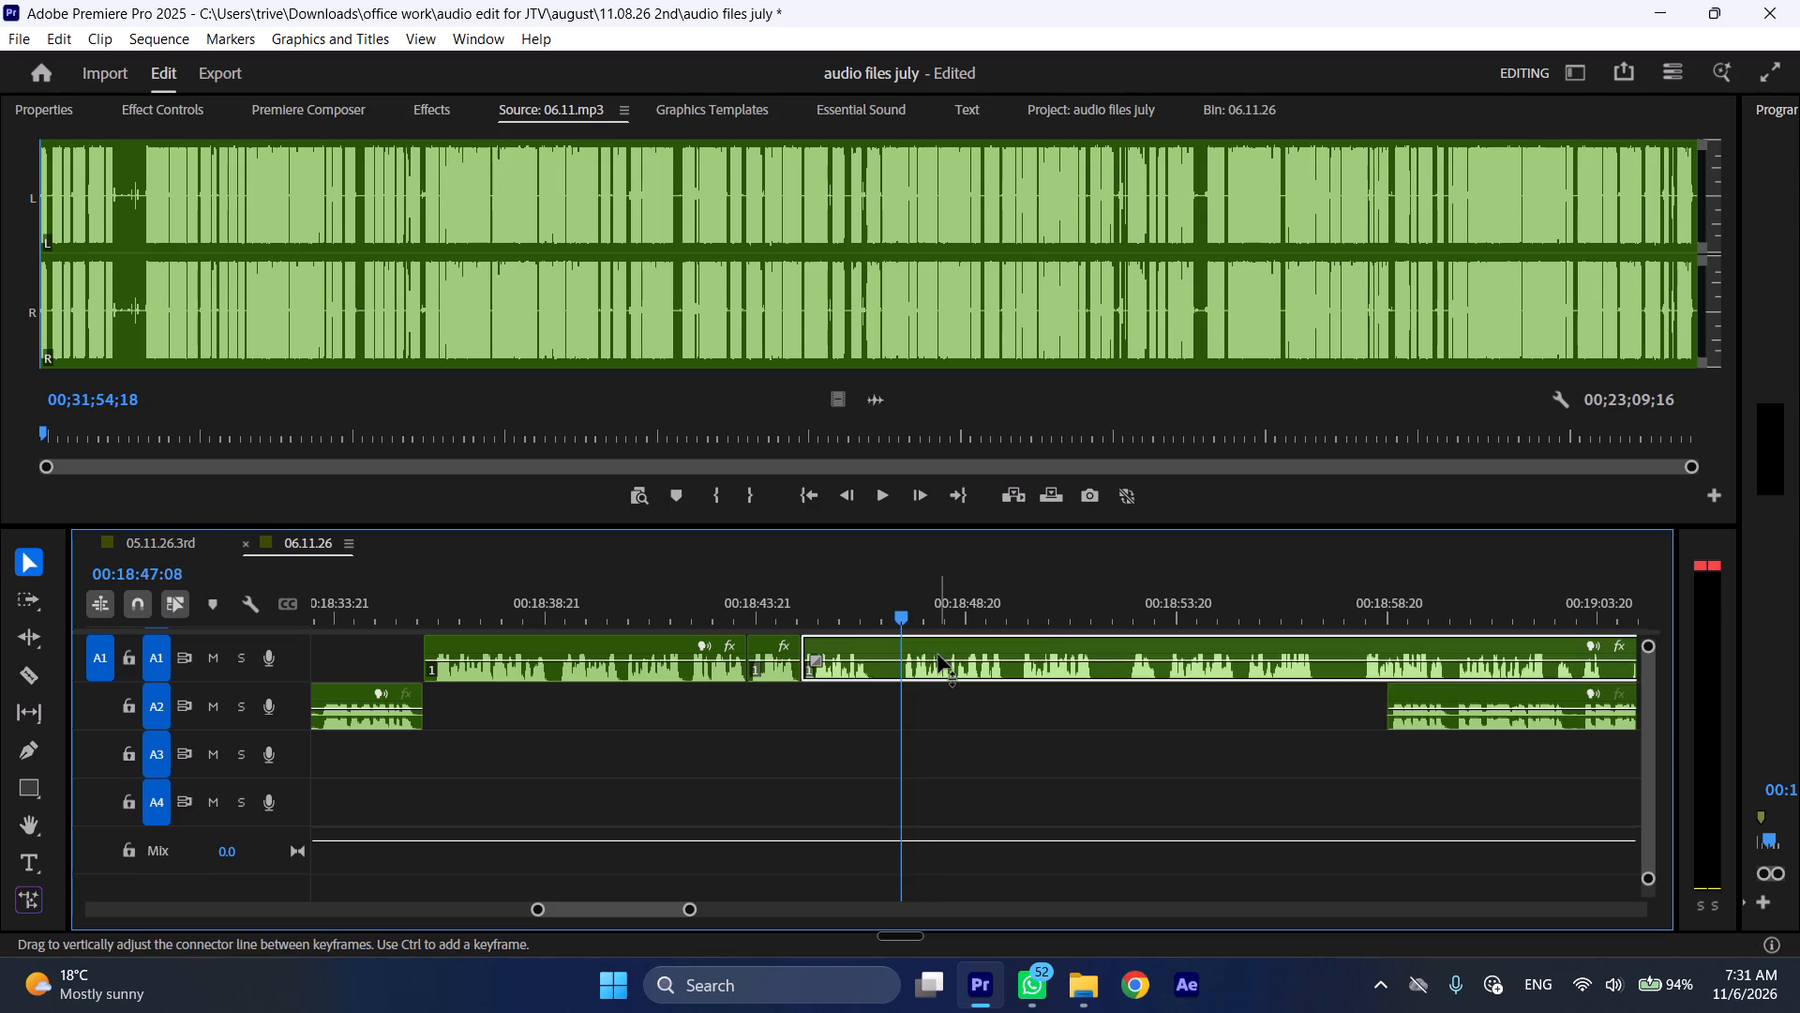
{"action": "key", "text": "shift+c"}
{"action": "key", "text": "ctrl+shift+d"}
Play on at faster speed, split the A1 clip at about 00:18:49:17, and replay the joins from about 00:18:44.
{"action": "key", "text": "space"}
{"action": "type", "text": "l"}
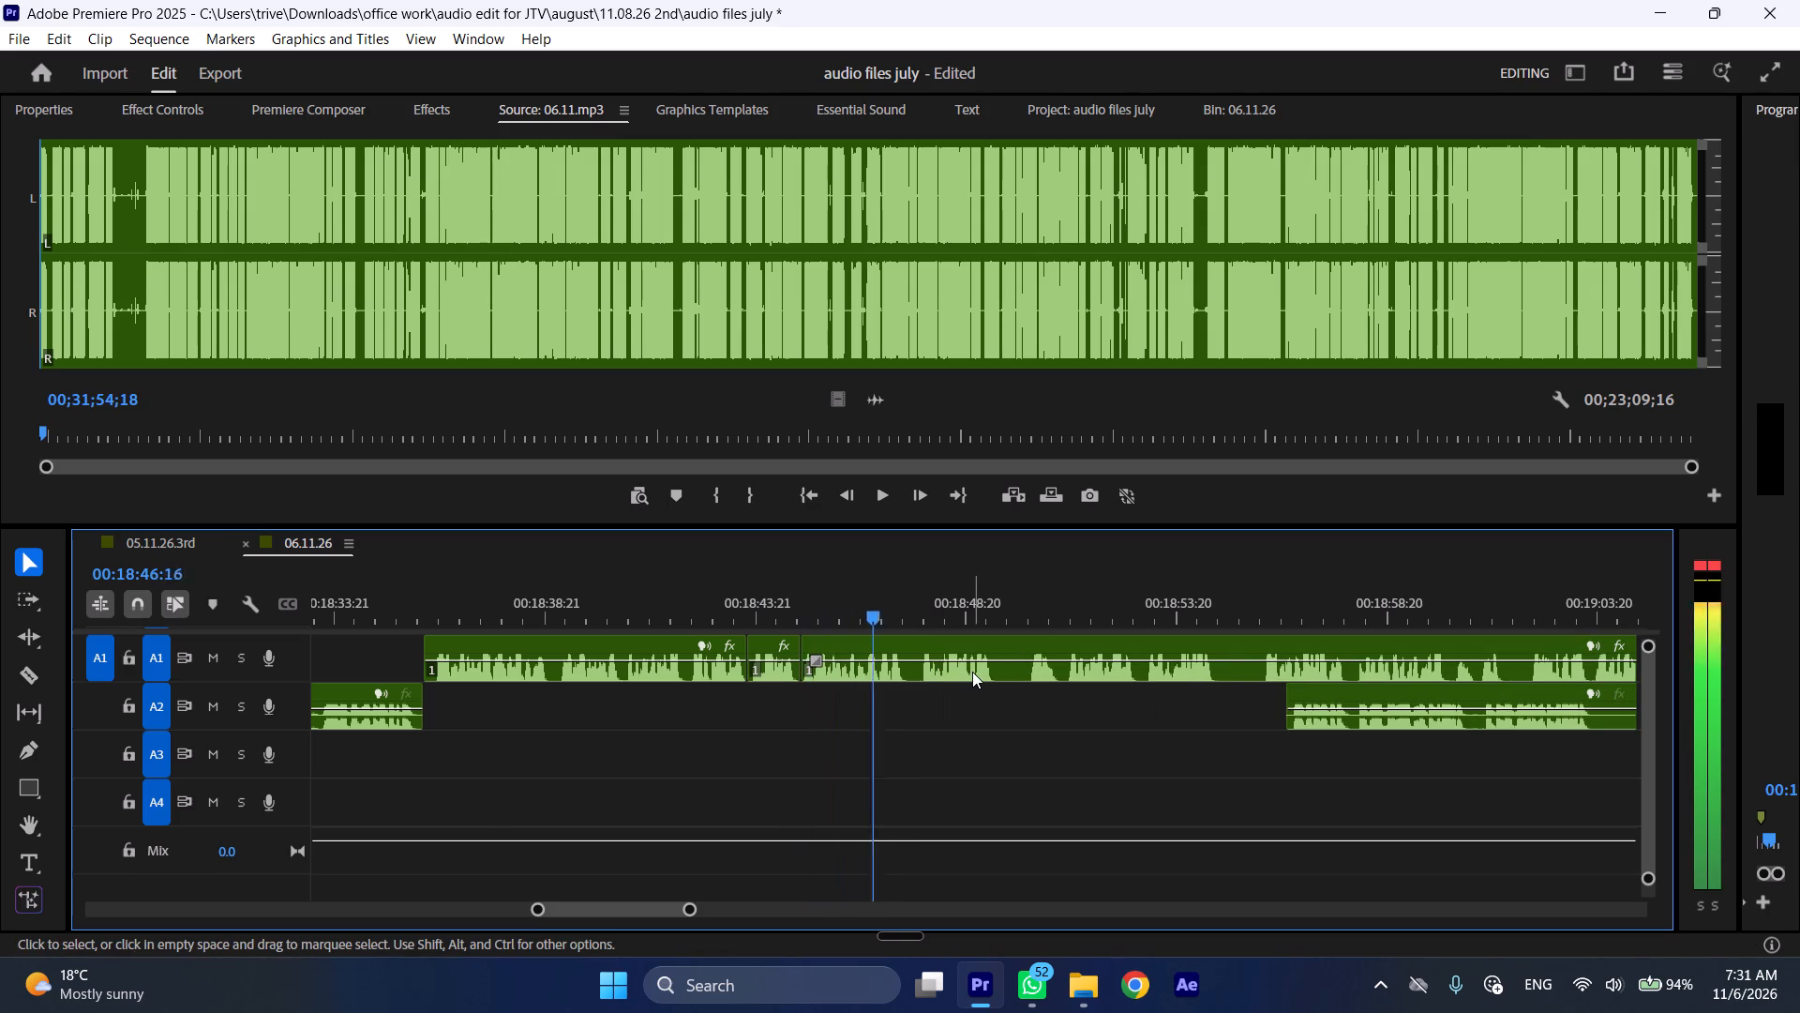
{"action": "key", "text": "space"}
{"action": "key", "text": "space"}
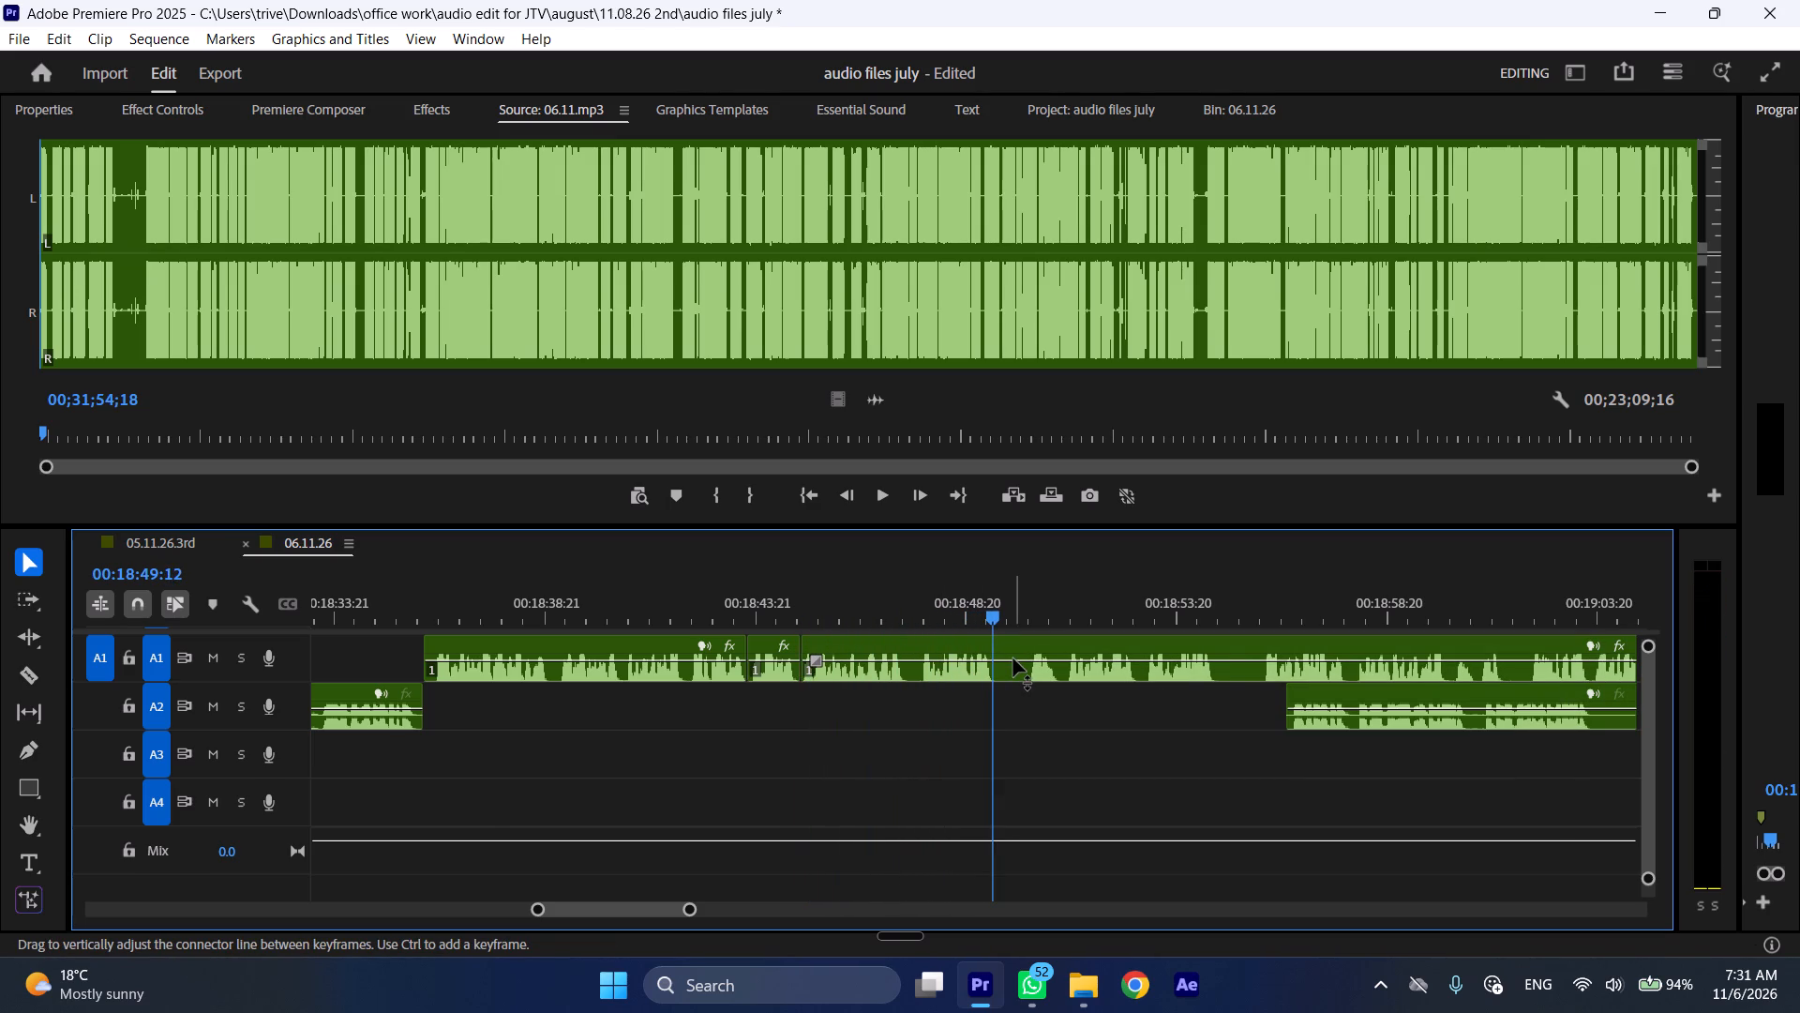
{"action": "key", "text": "space"}
{"action": "type", "text": "C"}
{"action": "left_click", "coordinate": [760, 607]}
{"action": "key", "text": "space"}
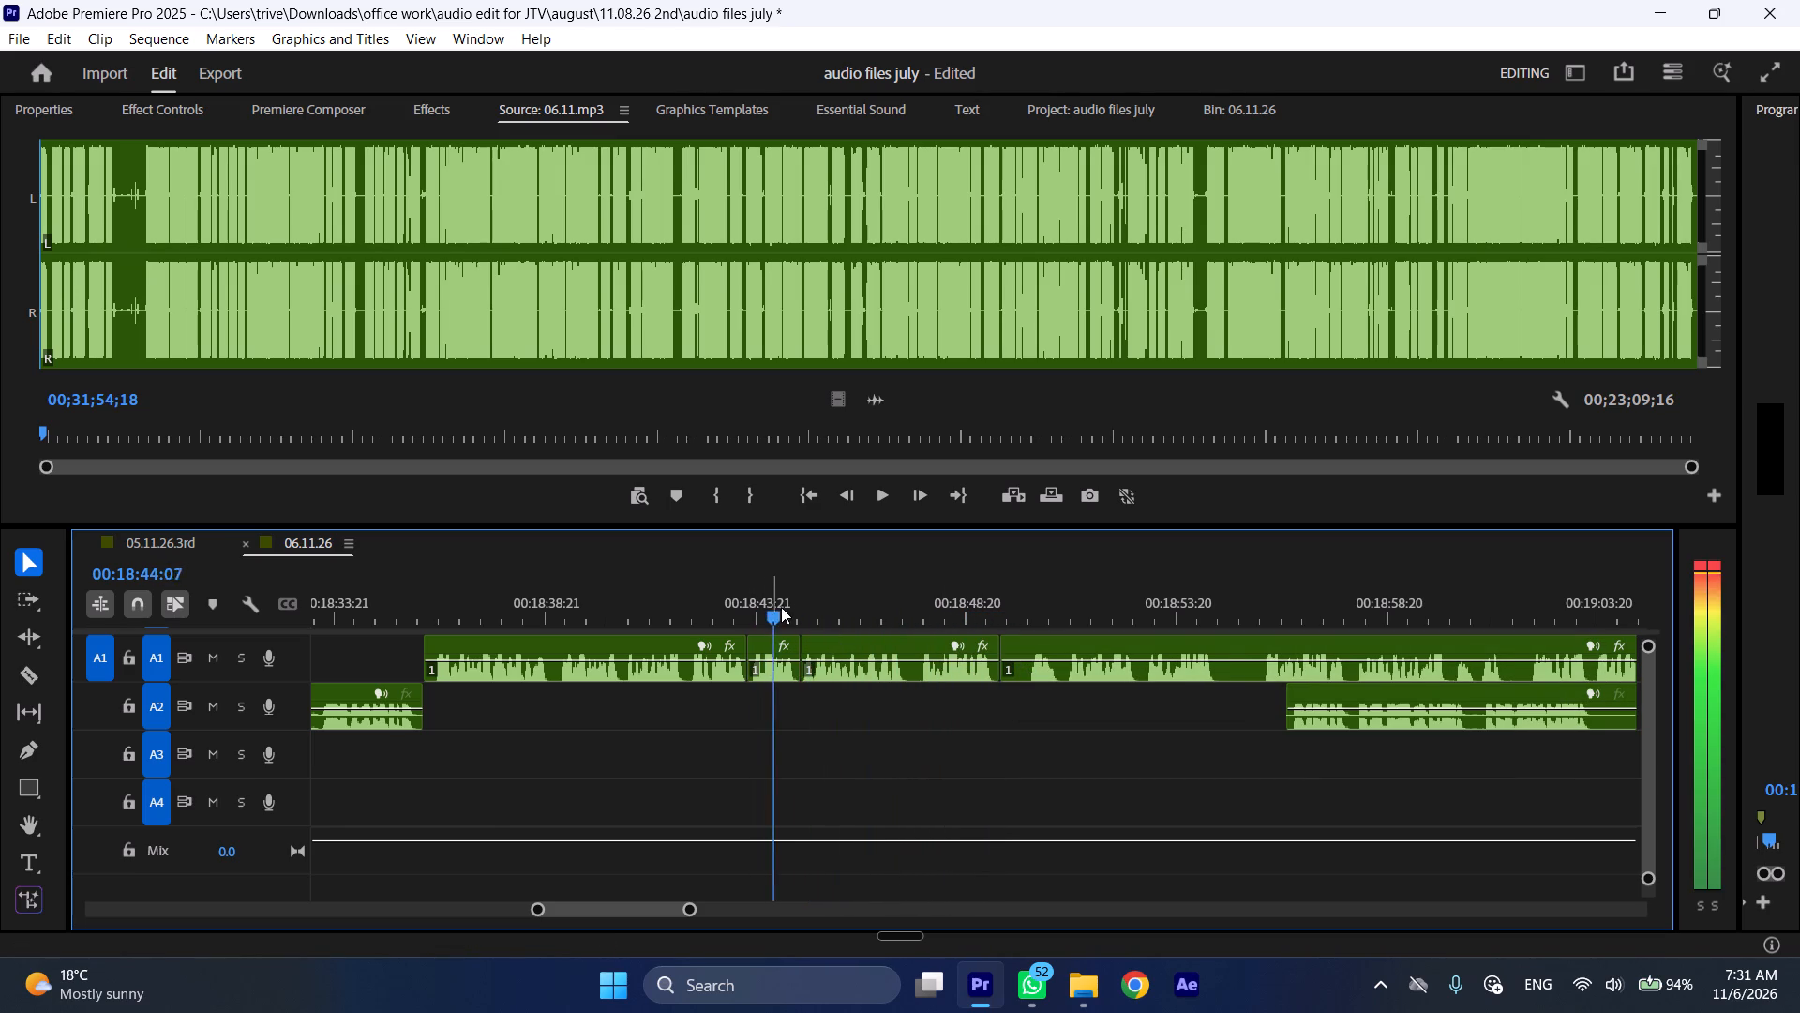
{"action": "key", "text": "space"}
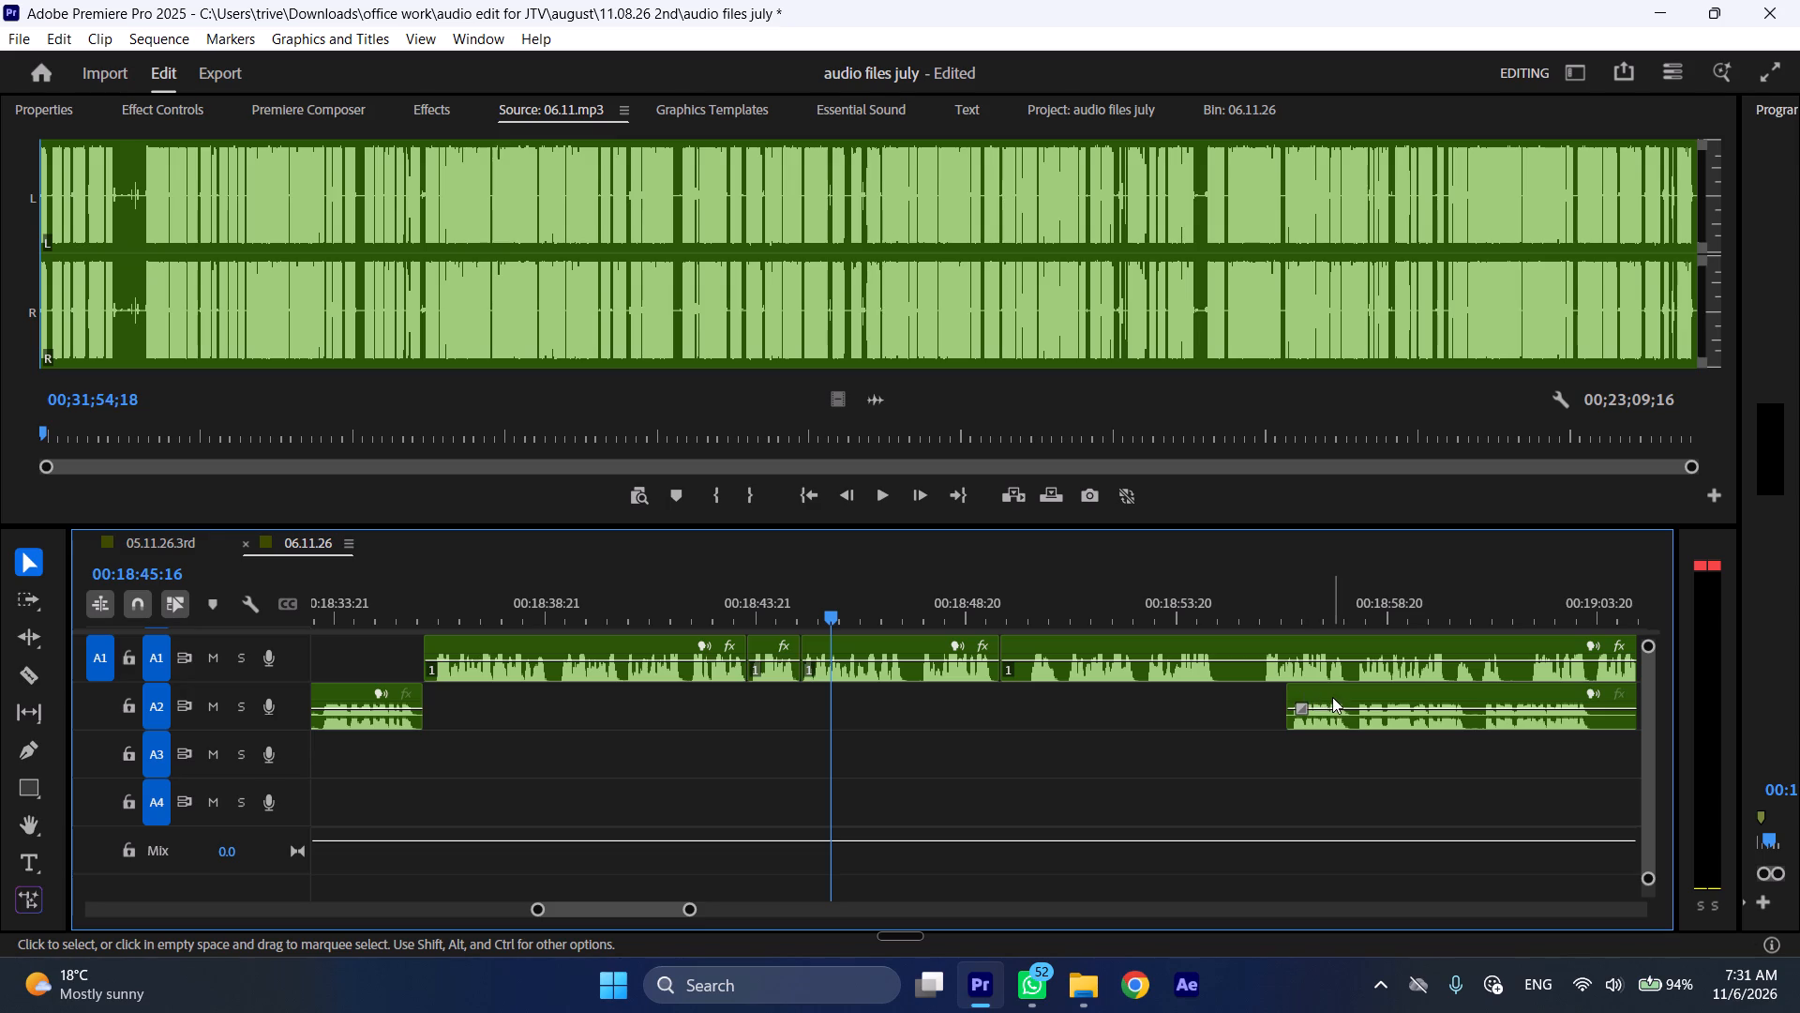
Move the A2 clip back to start at the latest A1 cut and the A1 clip after it further along to about 00:19:01.
{"action": "left_click_drag", "start_coordinate": [1320, 697], "coordinate": [1037, 697]}
{"action": "left_click_drag", "start_coordinate": [1030, 643], "coordinate": [1499, 651]}
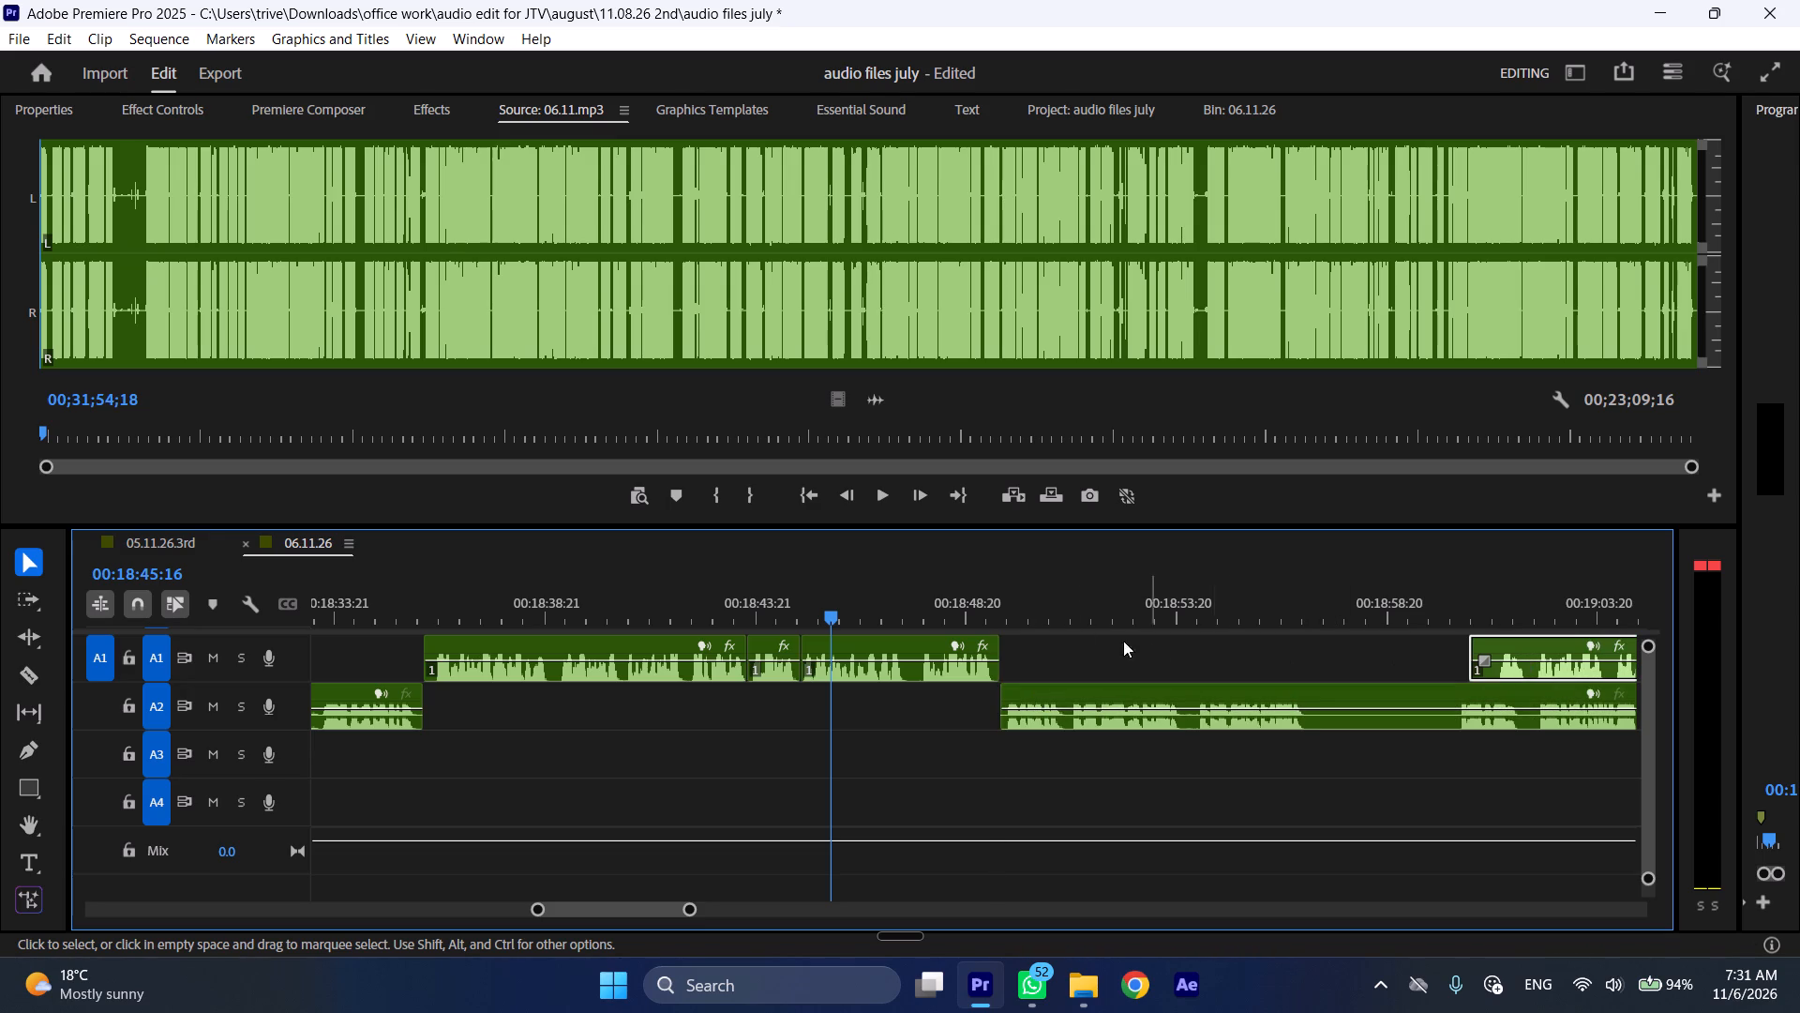
Play the A2 clip at faster speed from its start at about 00:18:49:17.
{"action": "left_click", "coordinate": [1000, 597]}
{"action": "key", "text": "space"}
{"action": "key", "text": "l"}
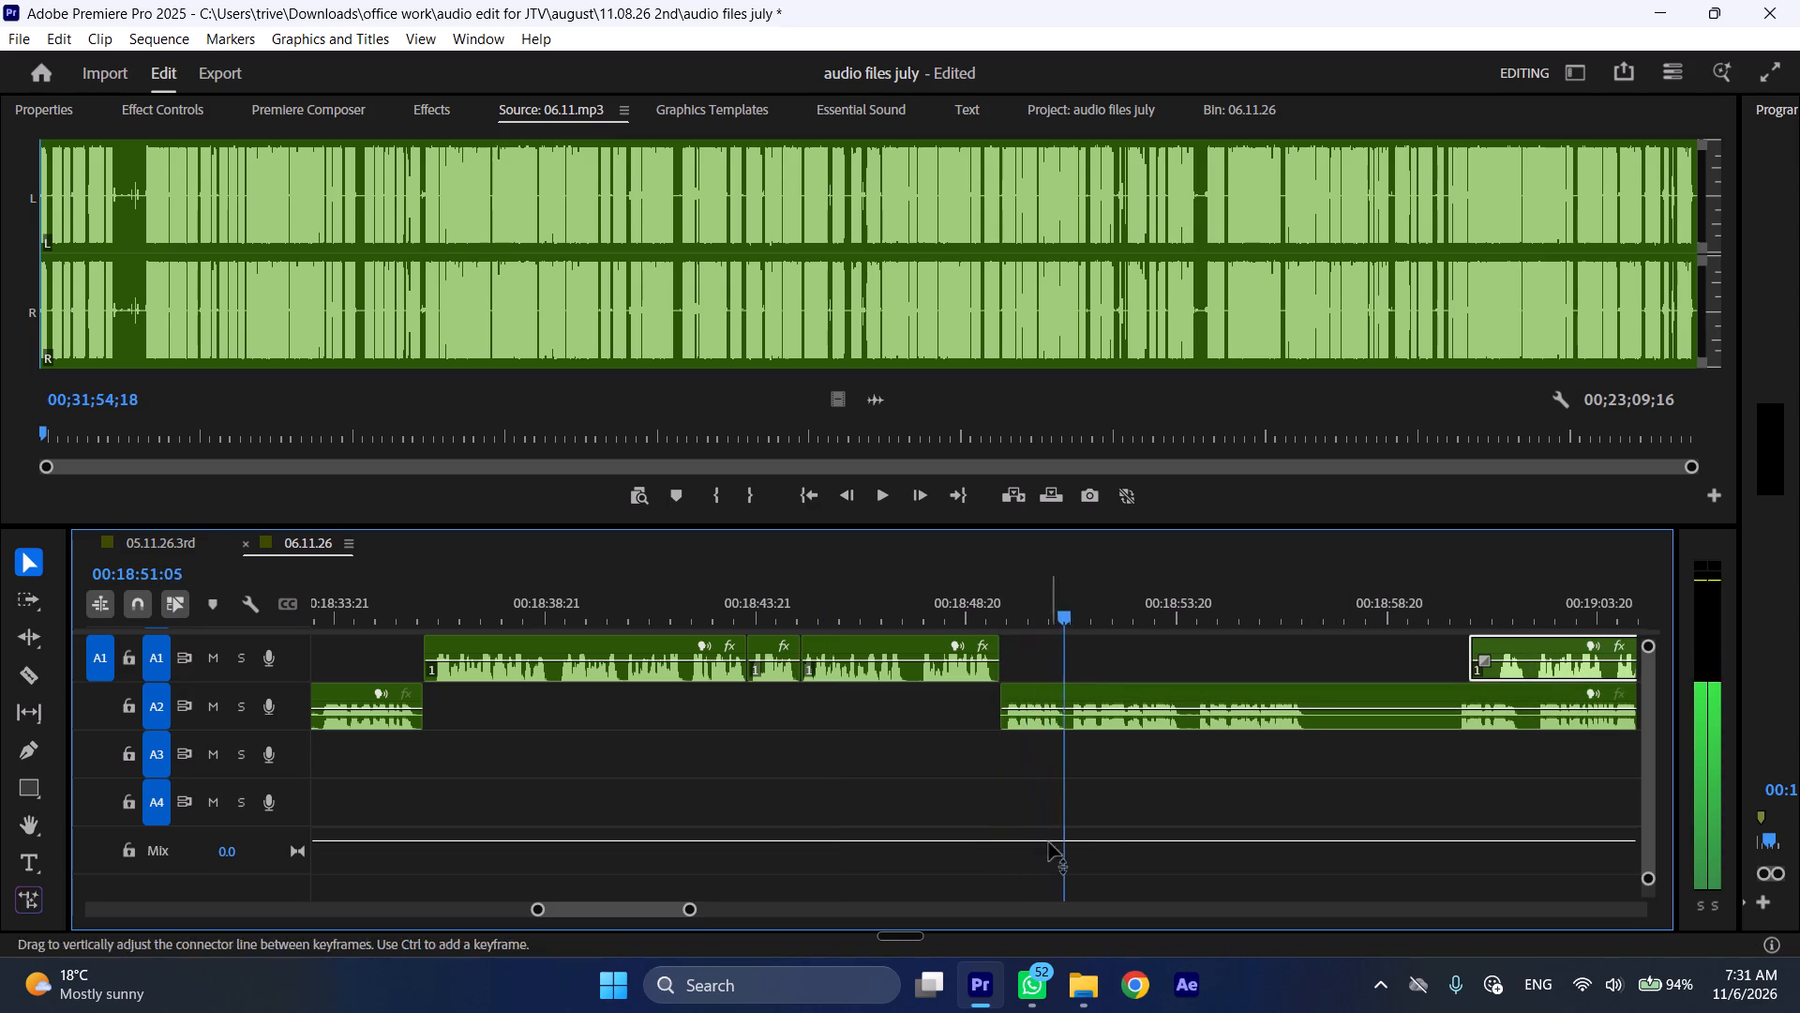
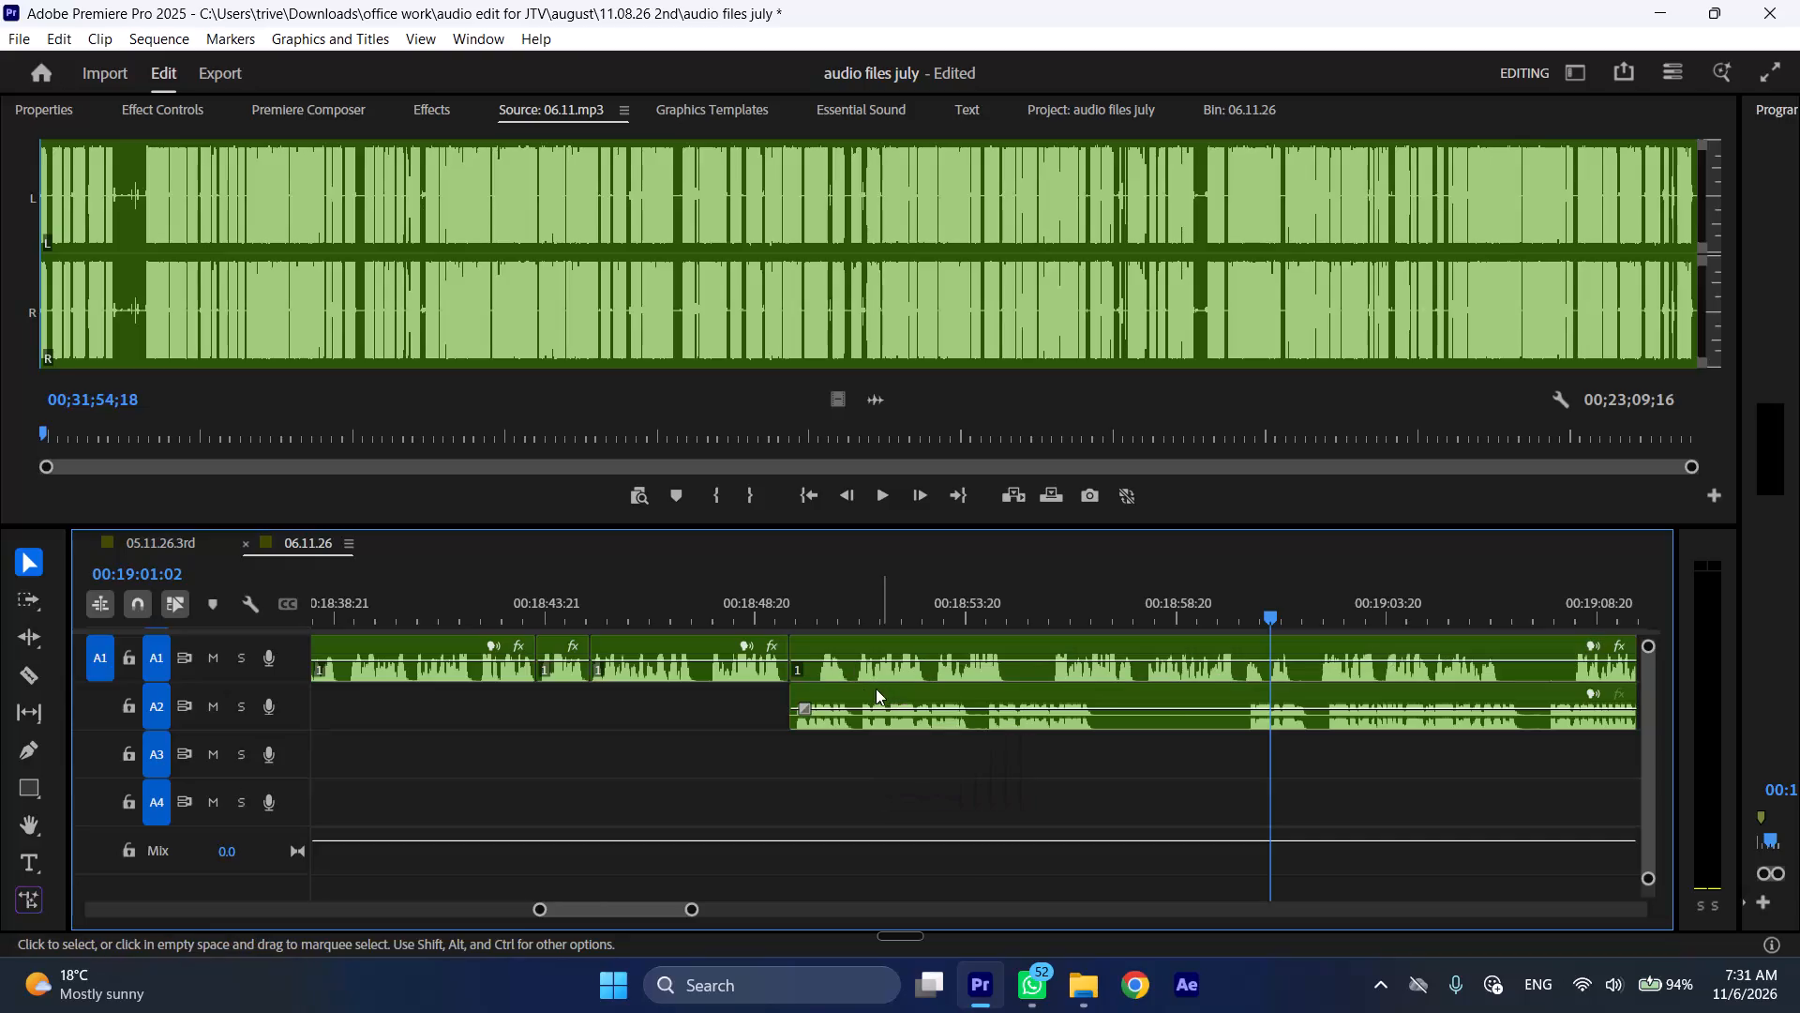
Move the A2 clip further along to about 00:18:59:20 and ripple delete the A1 section from 00:18:49:16 to 00:18:50:08.
{"action": "left_click_drag", "start_coordinate": [817, 691], "coordinate": [1248, 704]}
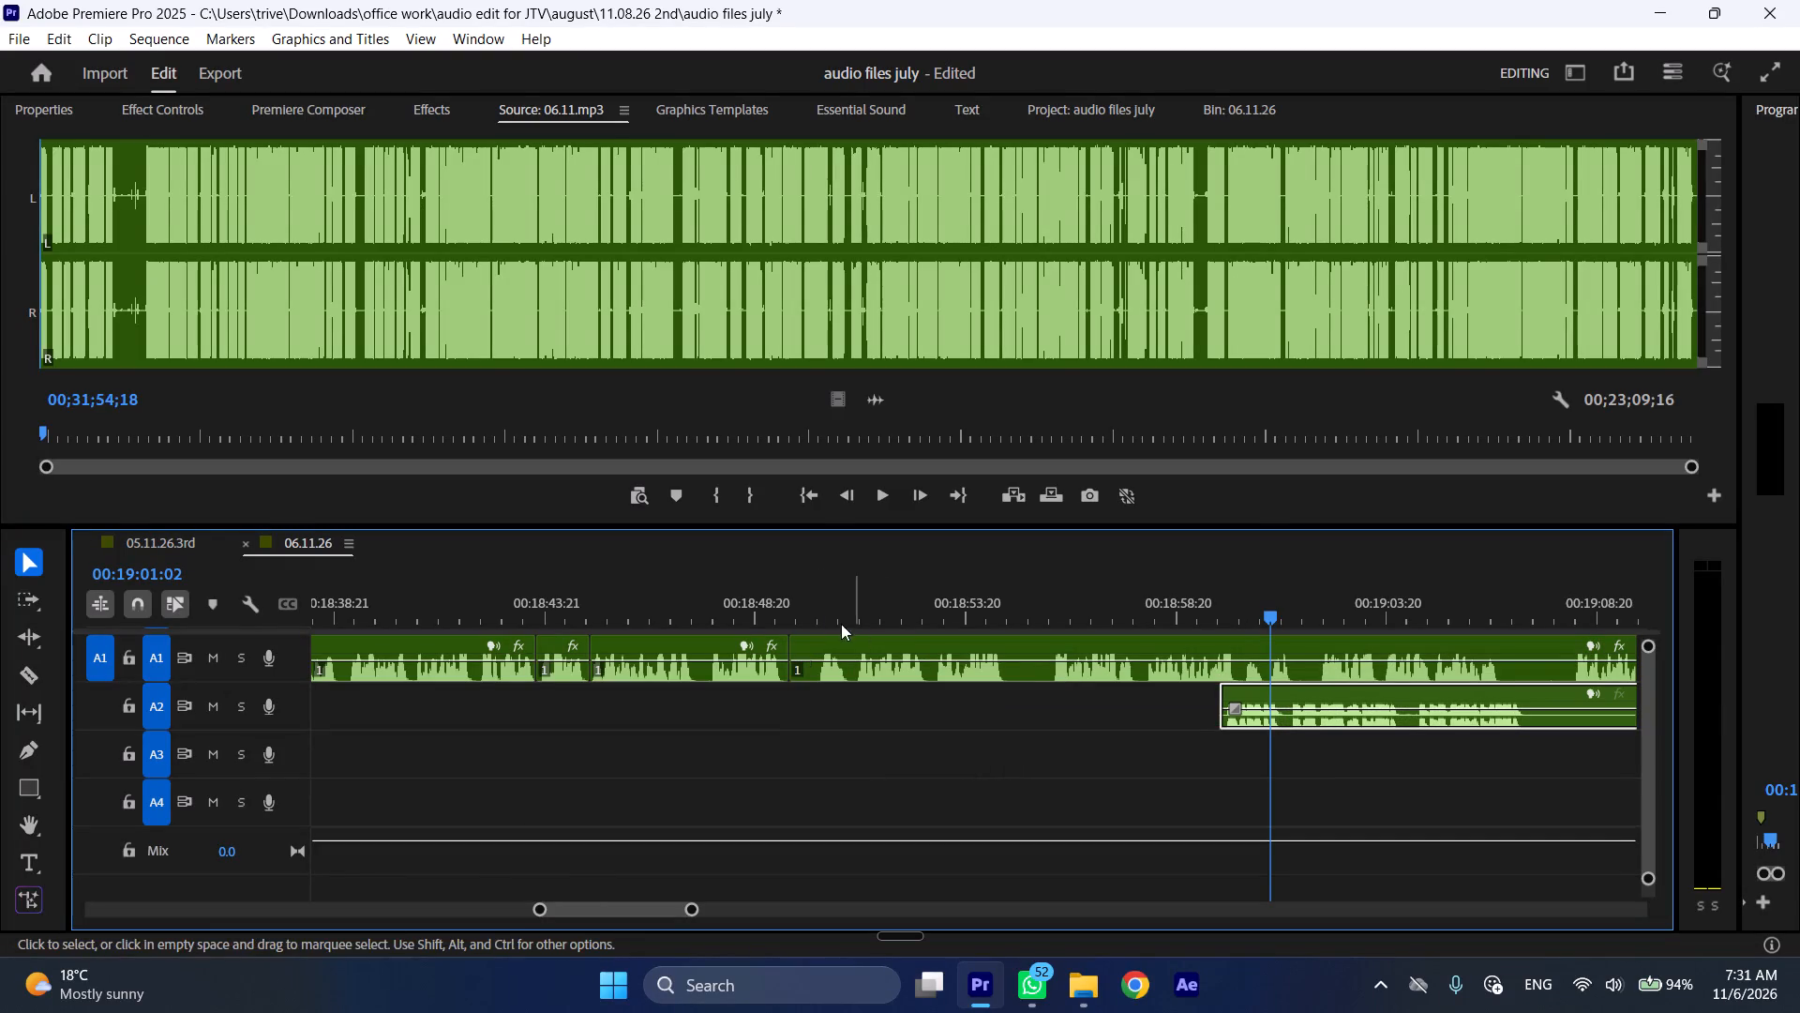
{"action": "left_click", "coordinate": [818, 612]}
{"action": "left_click", "coordinate": [836, 648]}
{"action": "key", "text": "shift+c"}
{"action": "key", "text": "ctrl+shift+d"}
Play on from the new join at faster speed and split the A1 clip at about 00:18:54:08.
{"action": "key", "text": "space"}
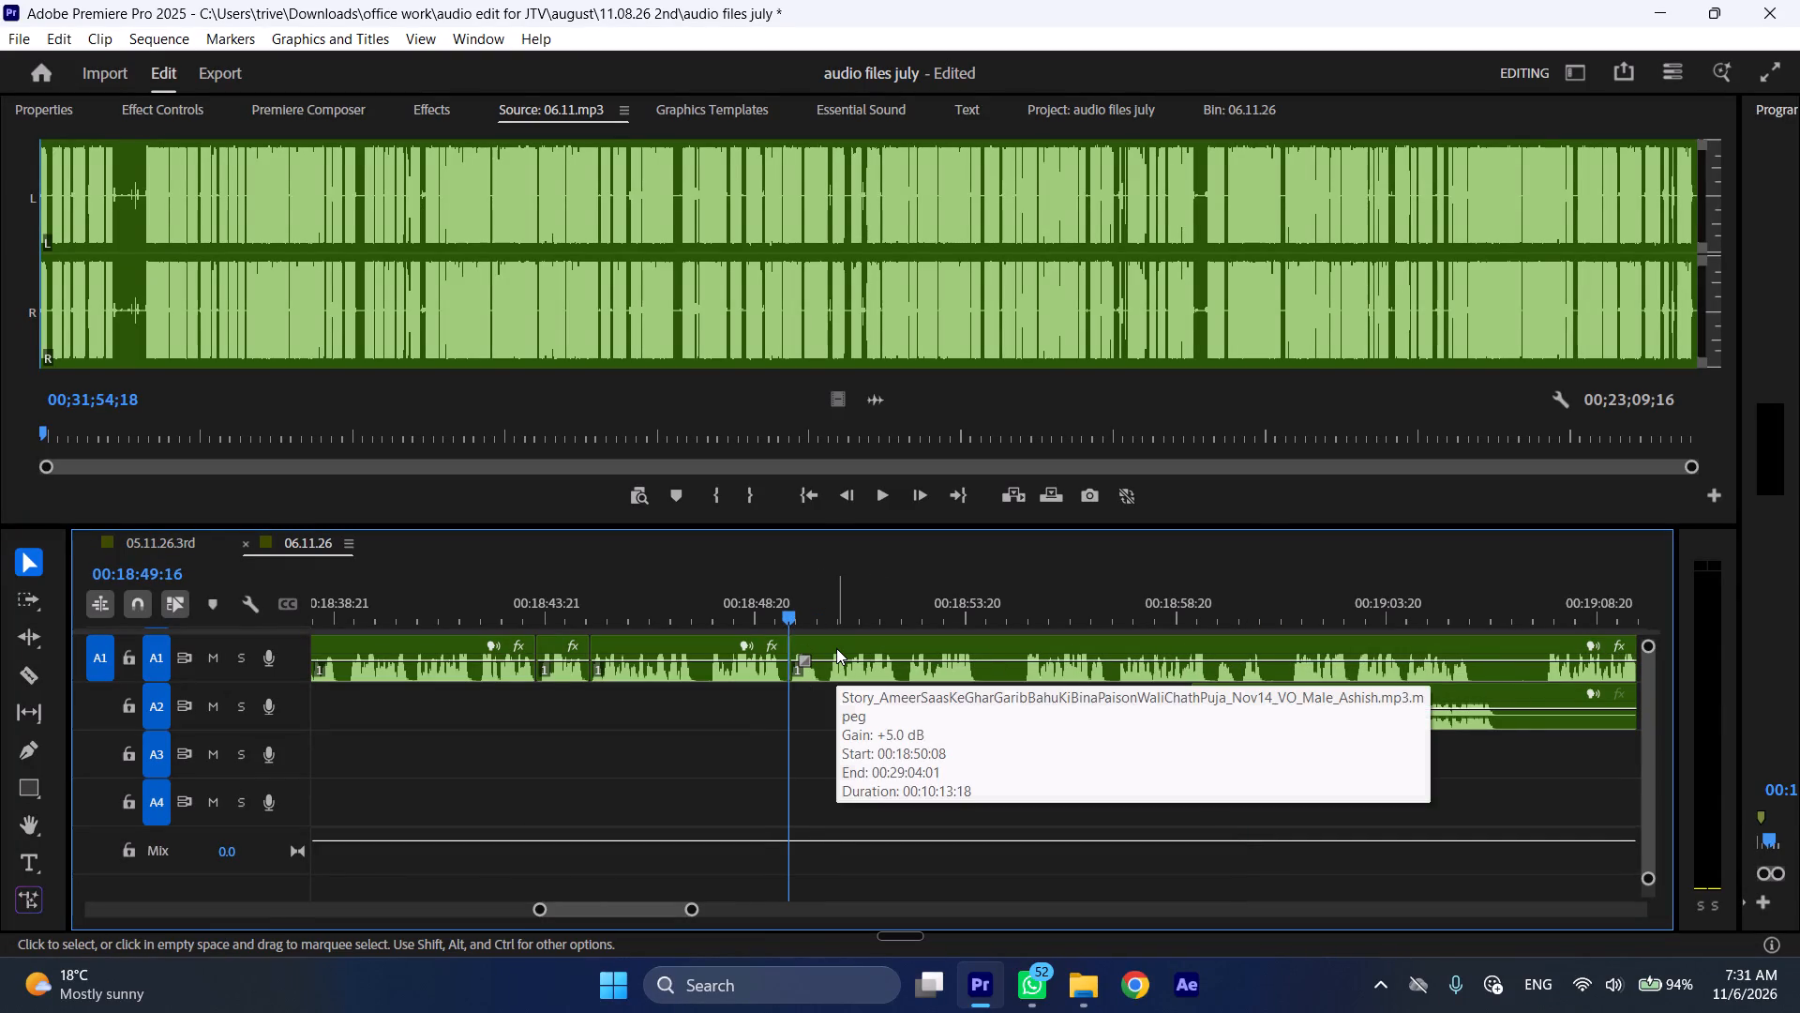
{"action": "key", "text": "l"}
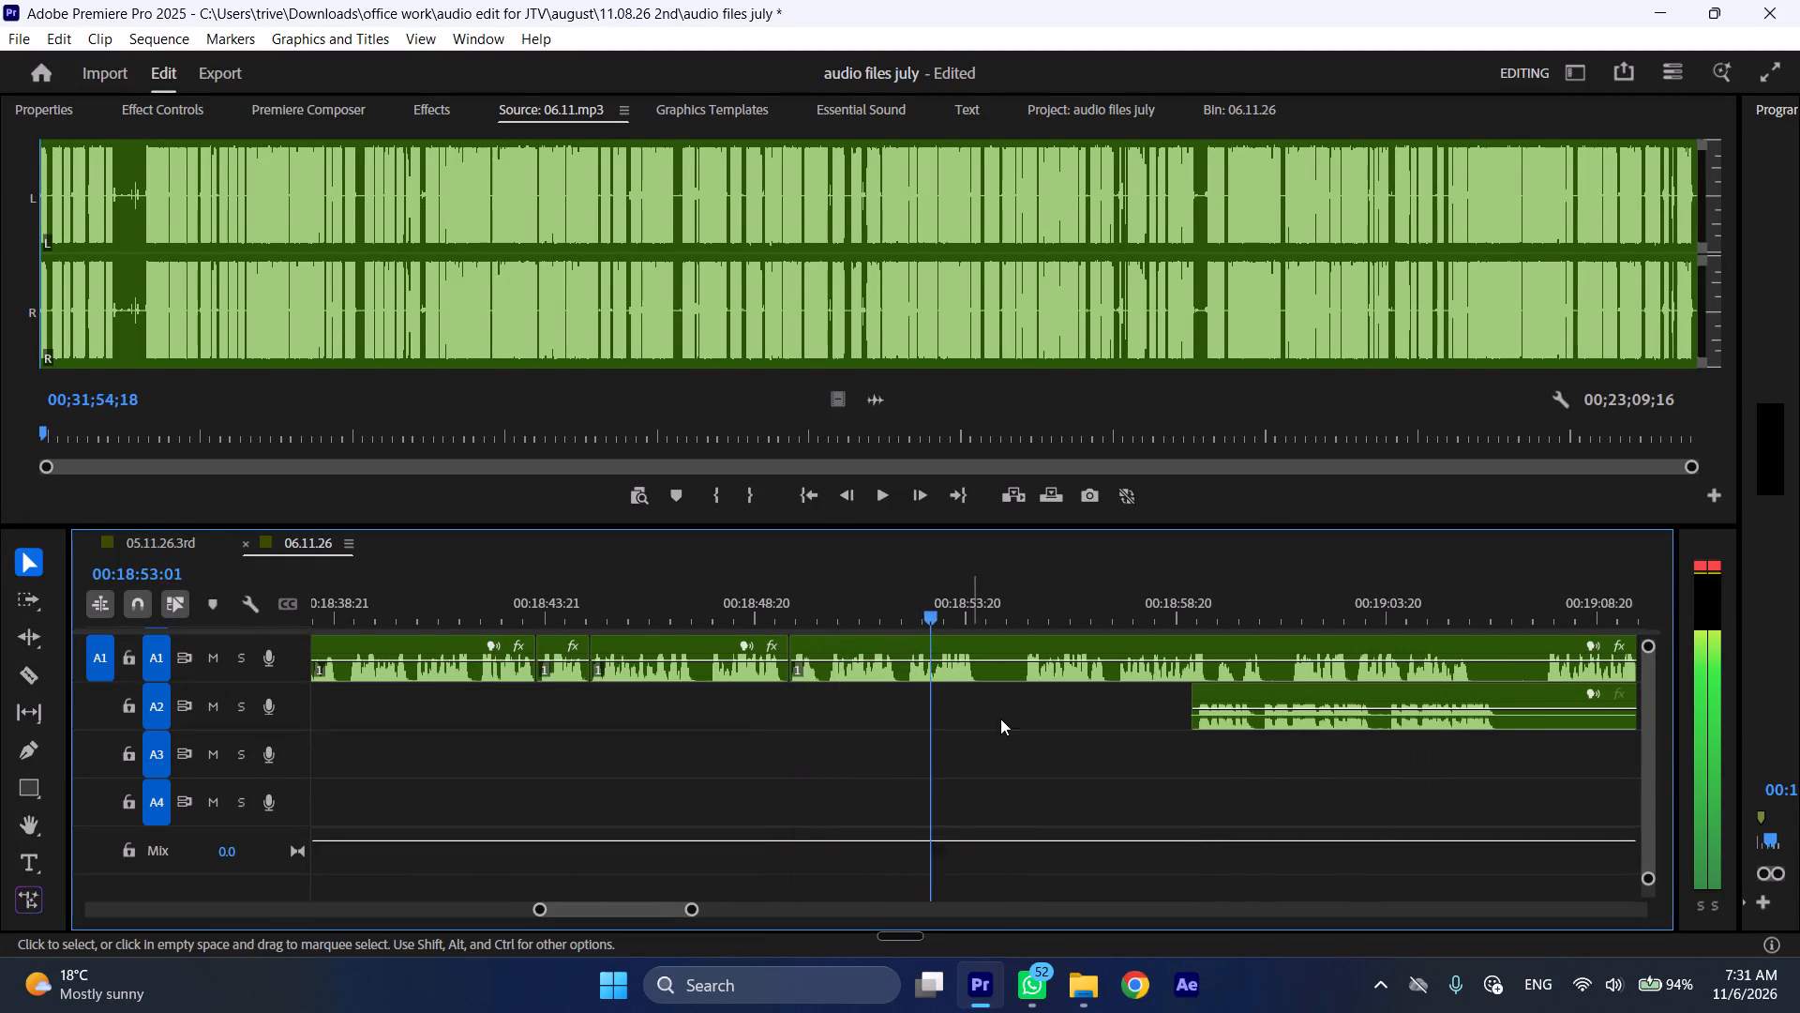
{"action": "scroll", "coordinate": [1010, 726], "scroll_direction": "down", "scroll_amount": 4}
{"action": "key", "text": "space"}
{"action": "key", "text": "shift+c"}
Move the A2 clip back to the latest A1 cut and the A1 clip after it to about 00:19:03:20, playing on at faster speed.
{"action": "left_click_drag", "start_coordinate": [1147, 690], "coordinate": [952, 703]}
{"action": "left_click_drag", "start_coordinate": [888, 643], "coordinate": [1250, 653]}
{"action": "key", "text": "space"}
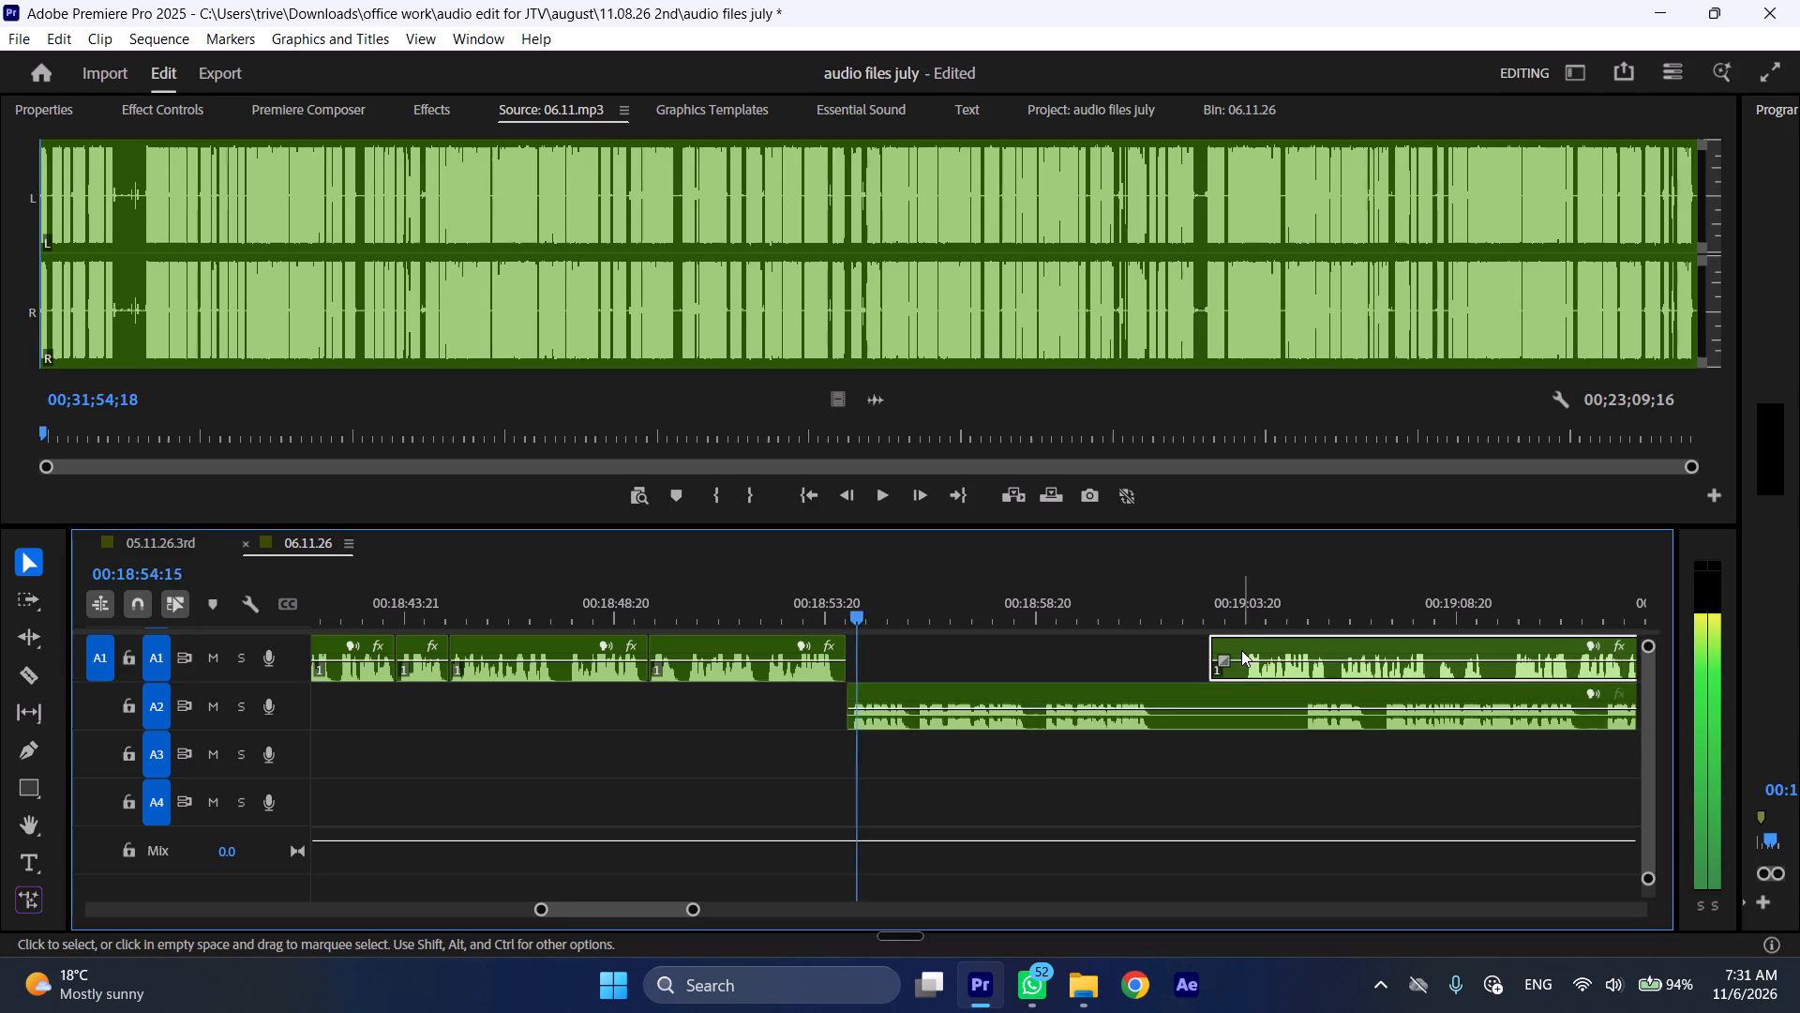
{"action": "key", "text": "l"}
{"action": "left_click_drag", "start_coordinate": [1206, 650], "coordinate": [1235, 657]}
{"action": "scroll", "coordinate": [1102, 704], "scroll_direction": "down", "scroll_amount": 4}
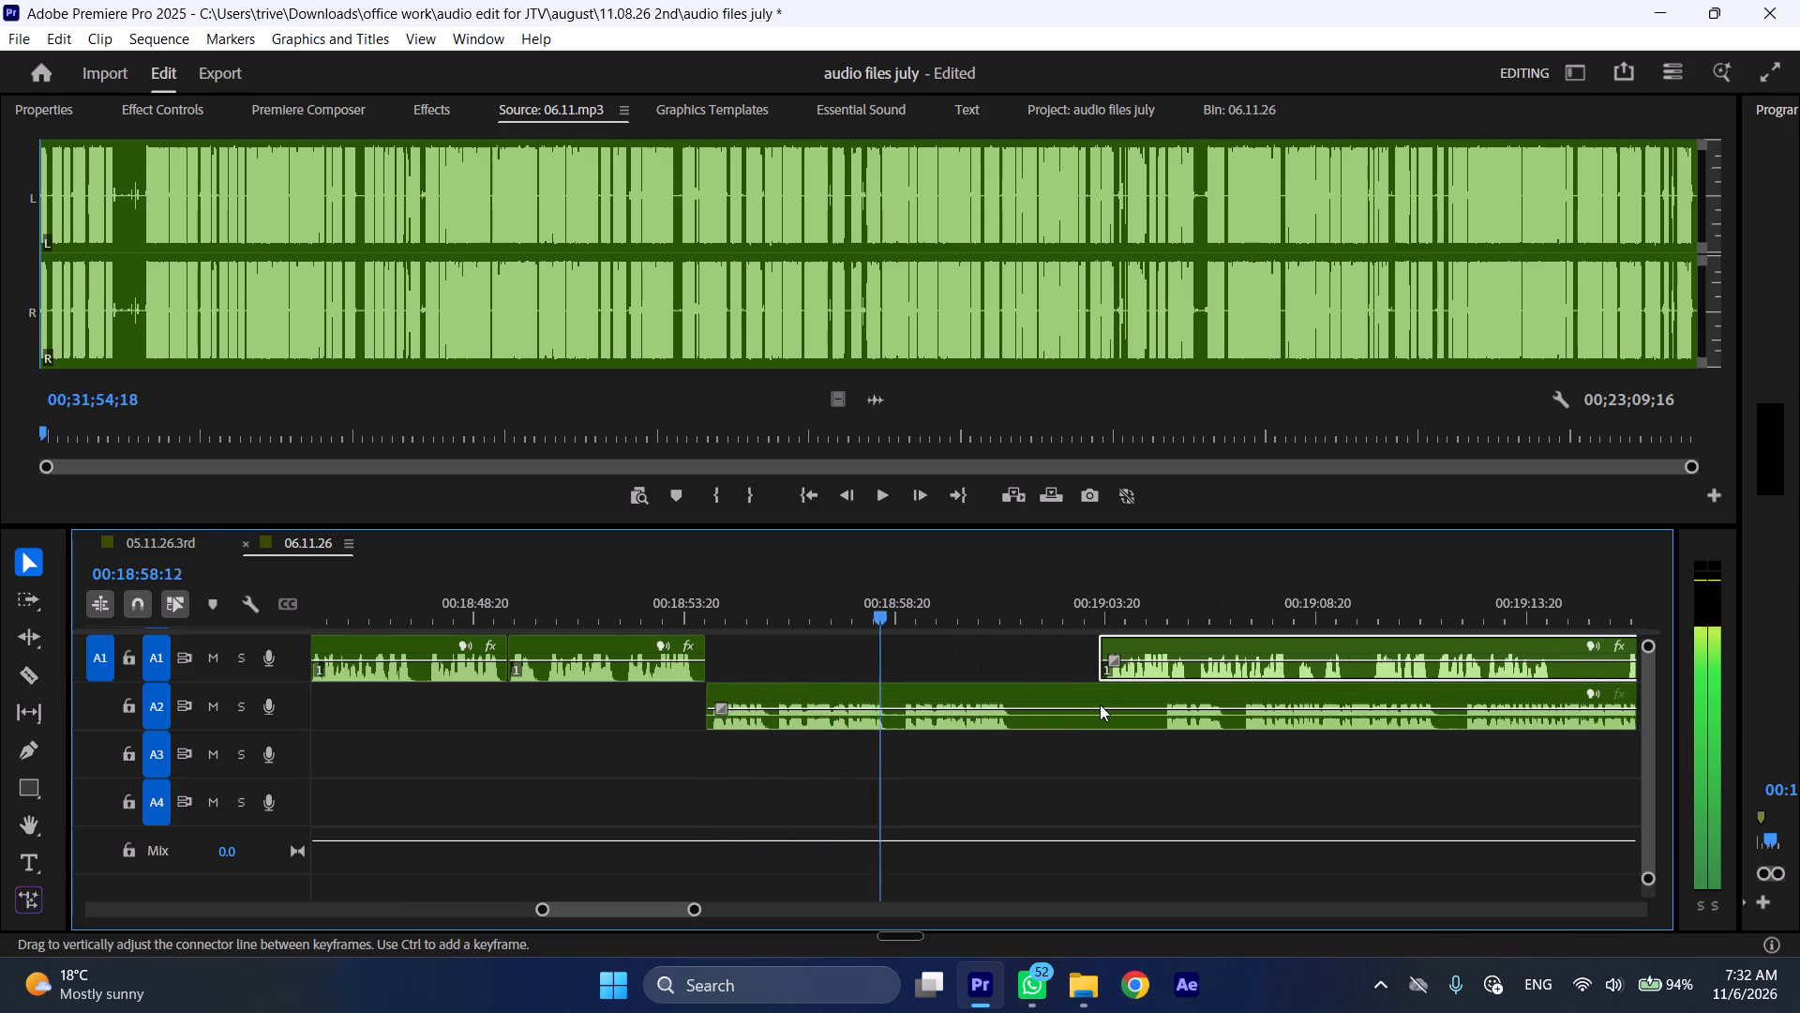
Split the A2 clip and ripple delete its section from about 00:18:55:23 to 00:18:59:01.
{"action": "left_click", "coordinate": [774, 610]}
{"action": "key", "text": "shift+c"}
{"action": "left_click_drag", "start_coordinate": [813, 607], "coordinate": [907, 627]}
{"action": "left_click", "coordinate": [959, 716]}
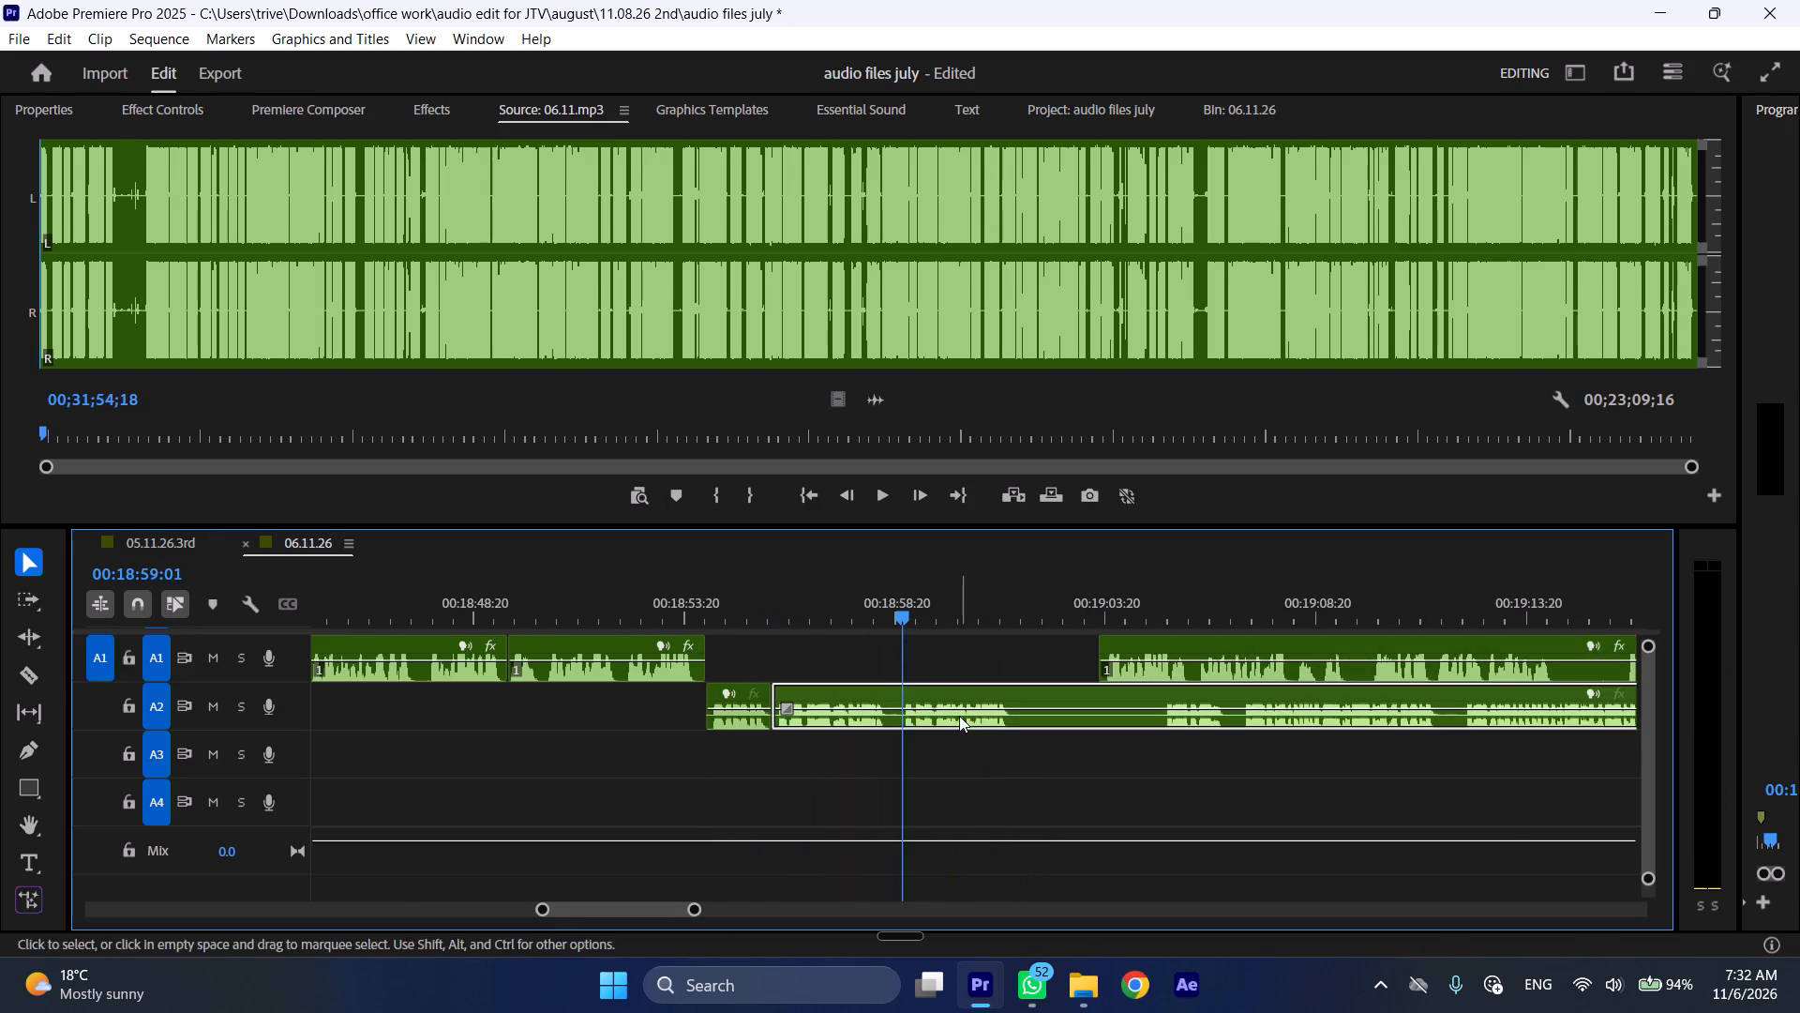
{"action": "key", "text": "shift+c"}
{"action": "key", "text": "ctrl+shift+d"}
Play the new A2 join and split the A2 clip where the speech ends at 00:18:58:14.
{"action": "key", "text": "space"}
{"action": "left_click", "coordinate": [886, 610]}
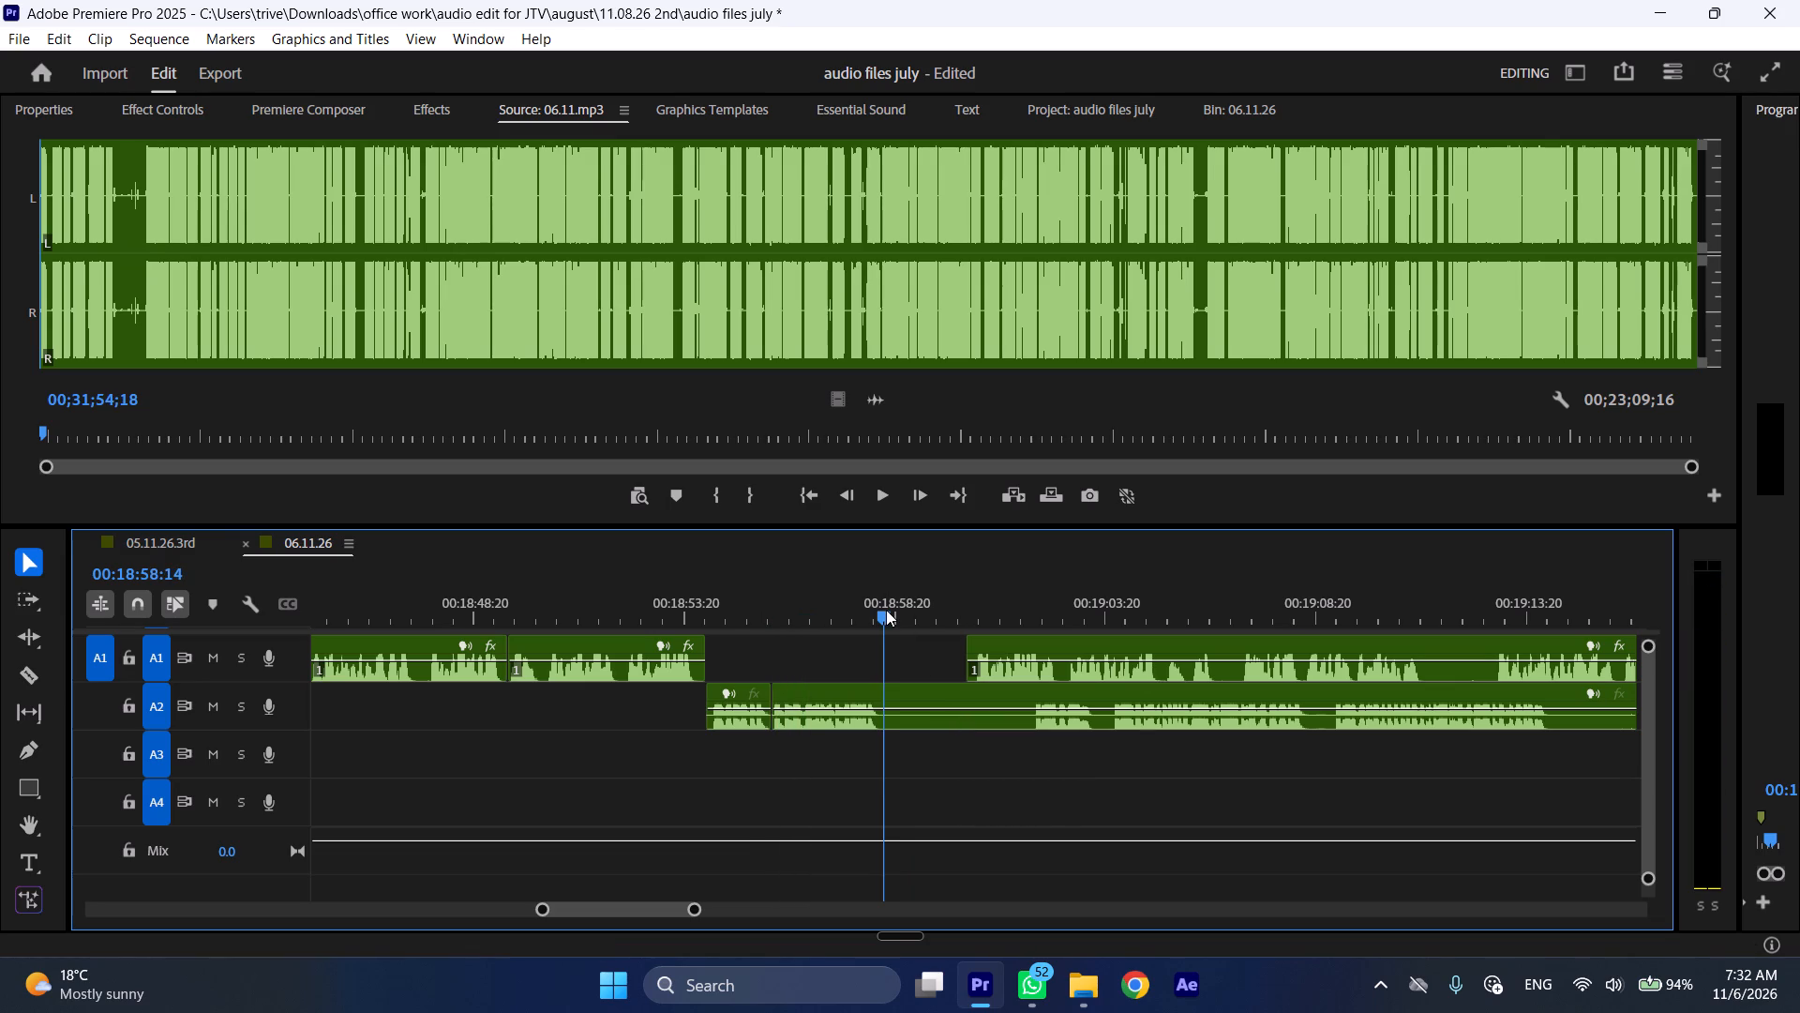
{"action": "key", "text": "shift+c"}
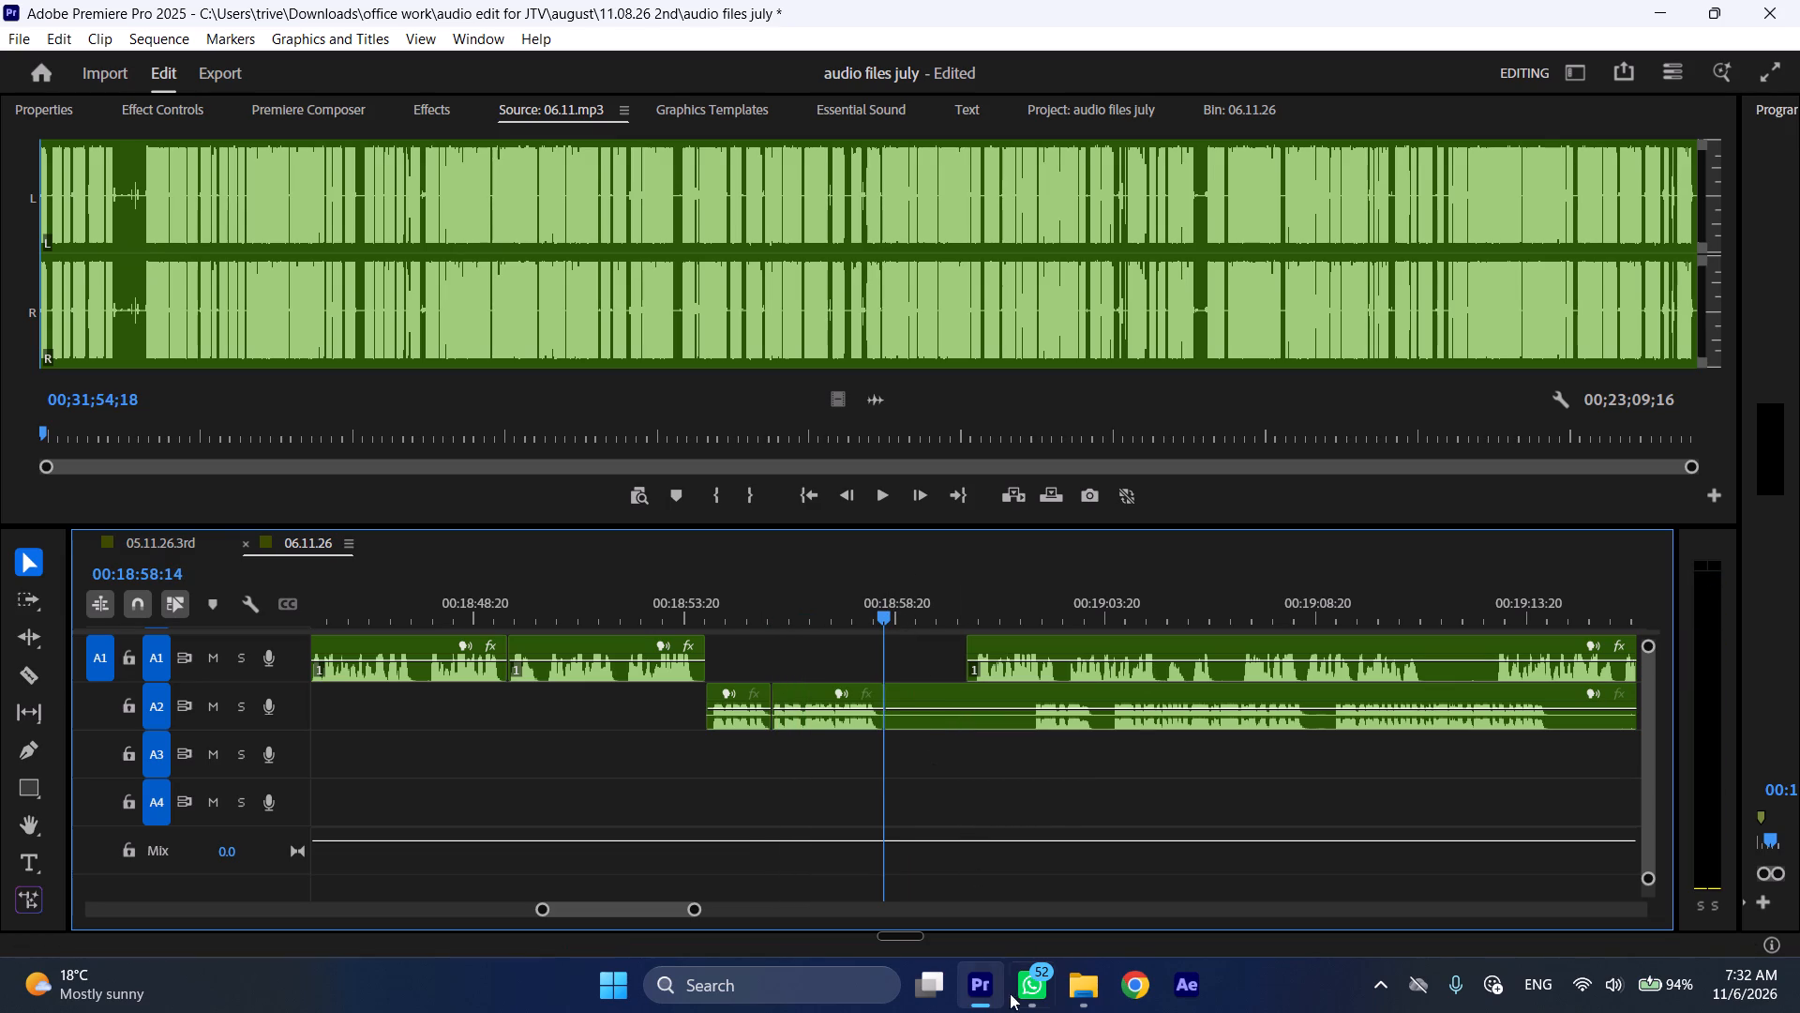
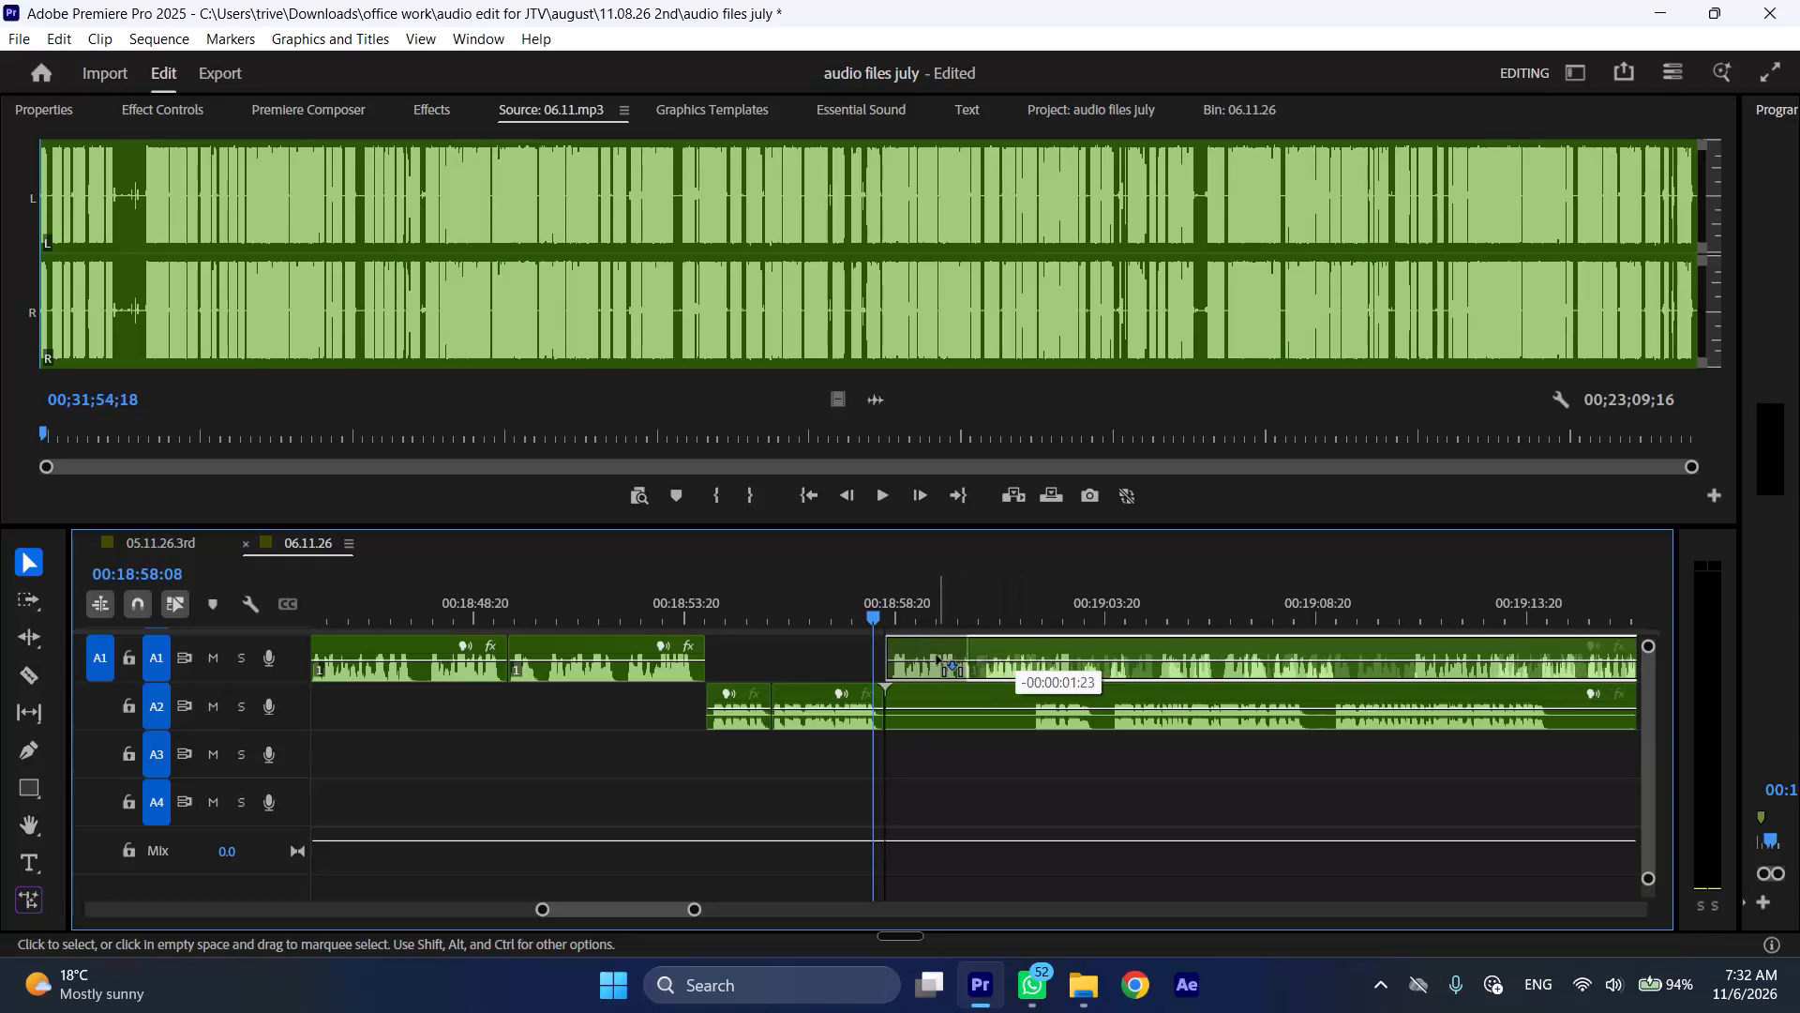
Move the A2 clip after the latest cut later, play on at faster speed, and trim the clip's start to about 00:19:16:12.
{"action": "left_click_drag", "start_coordinate": [917, 697], "coordinate": [1530, 704]}
{"action": "key", "text": "space"}
{"action": "key", "text": "l"}
{"action": "scroll", "coordinate": [1091, 822], "scroll_direction": "down", "scroll_amount": 5}
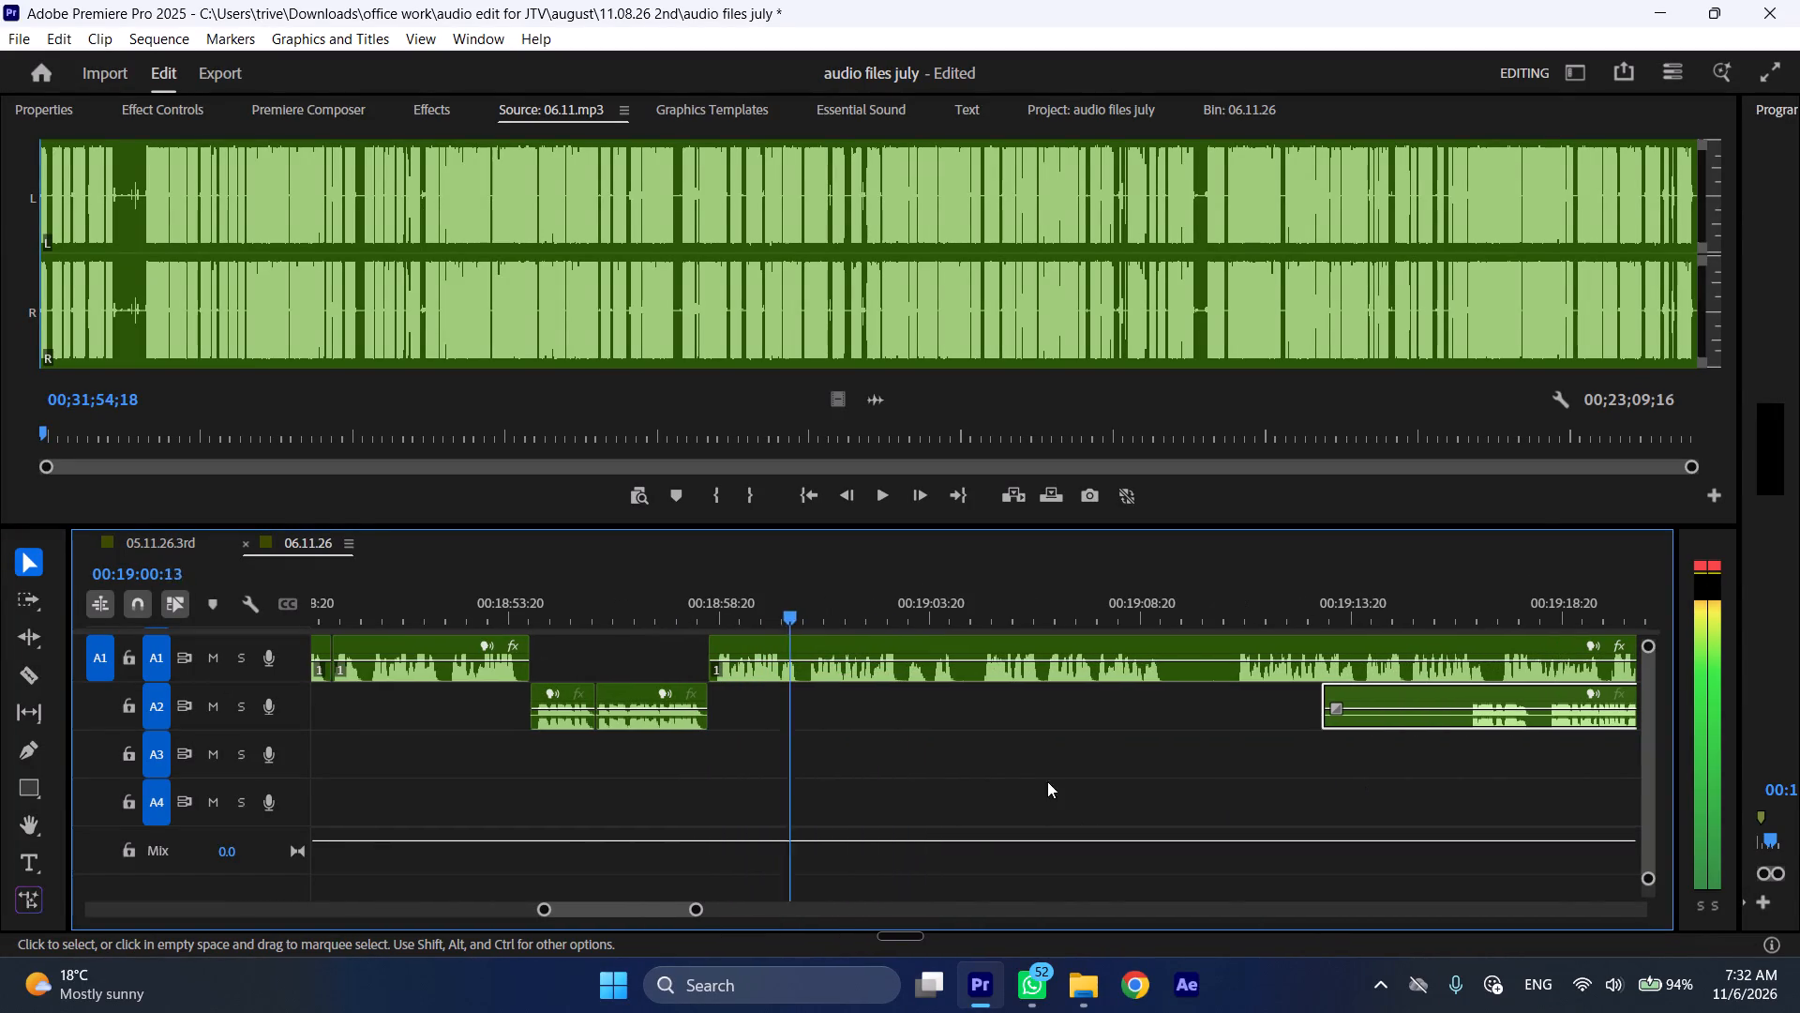
{"action": "left_click_drag", "start_coordinate": [1327, 693], "coordinate": [1465, 703]}
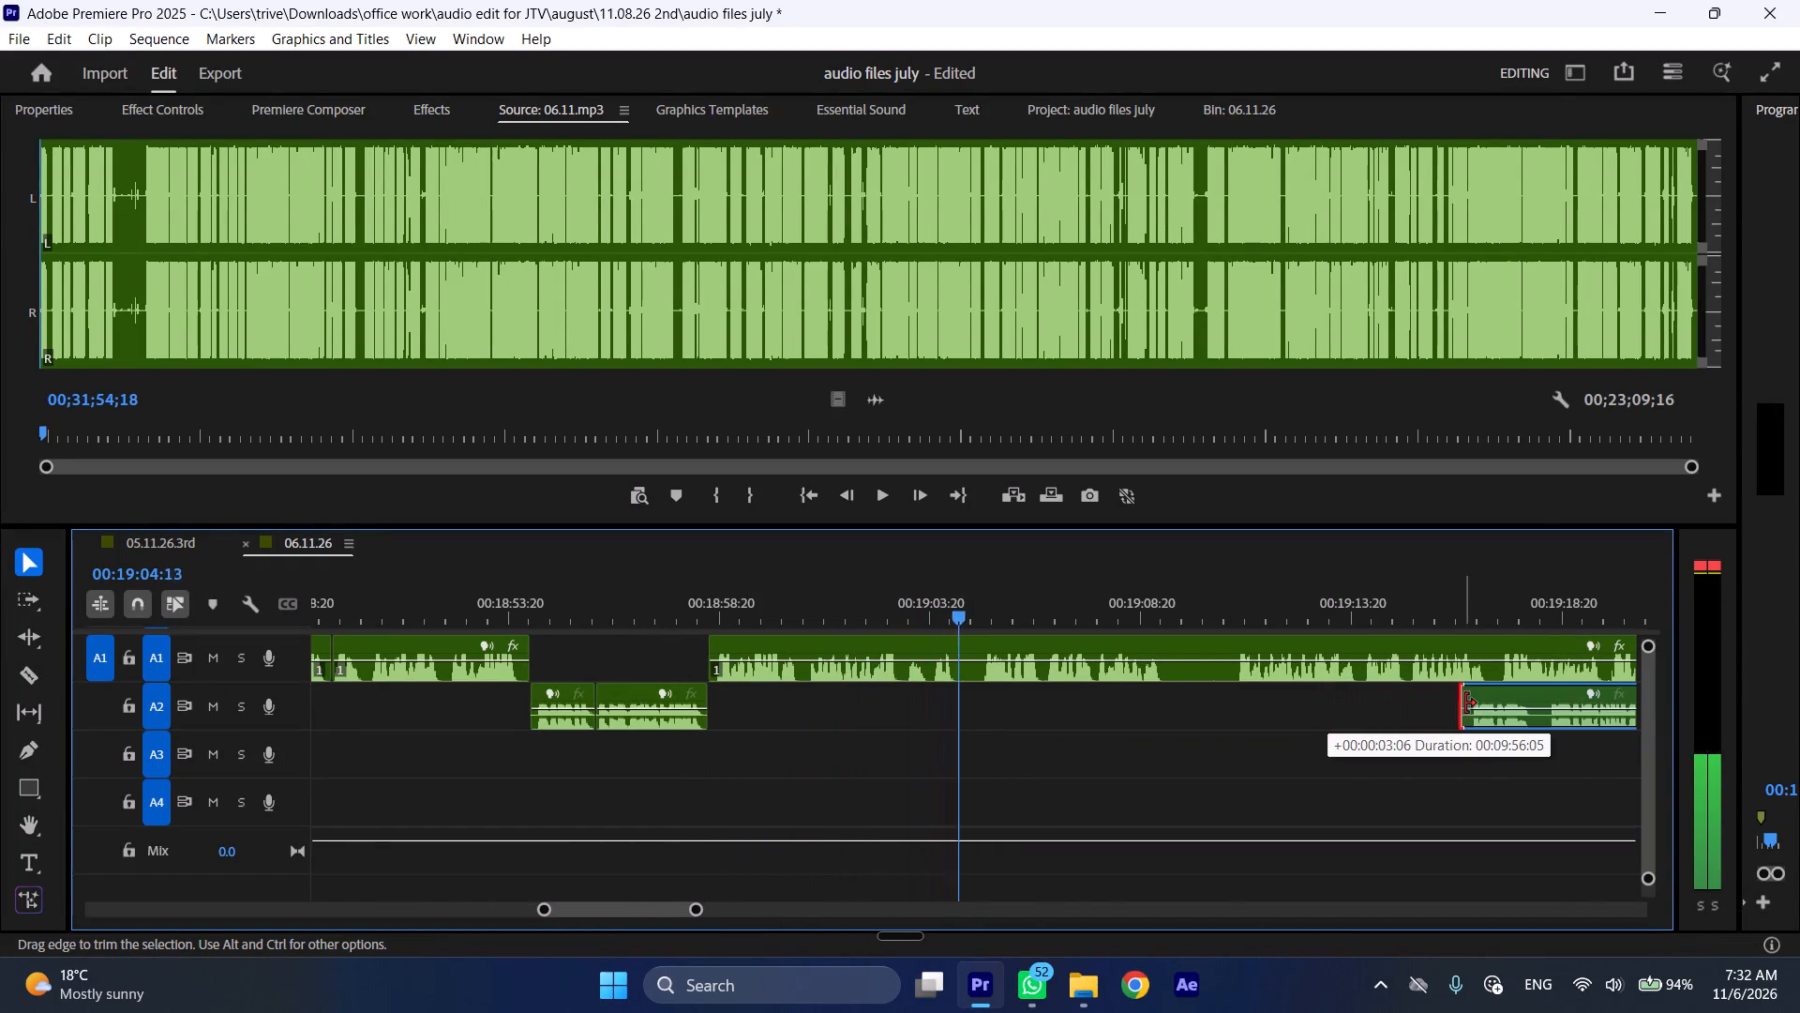
{"action": "left_click_drag", "start_coordinate": [1465, 703], "coordinate": [1469, 703]}
Split the A1 clip at 00:19:03:04 and 00:19:05:00 and ripple delete the section between the cuts.
{"action": "left_click_drag", "start_coordinate": [894, 612], "coordinate": [905, 612]}
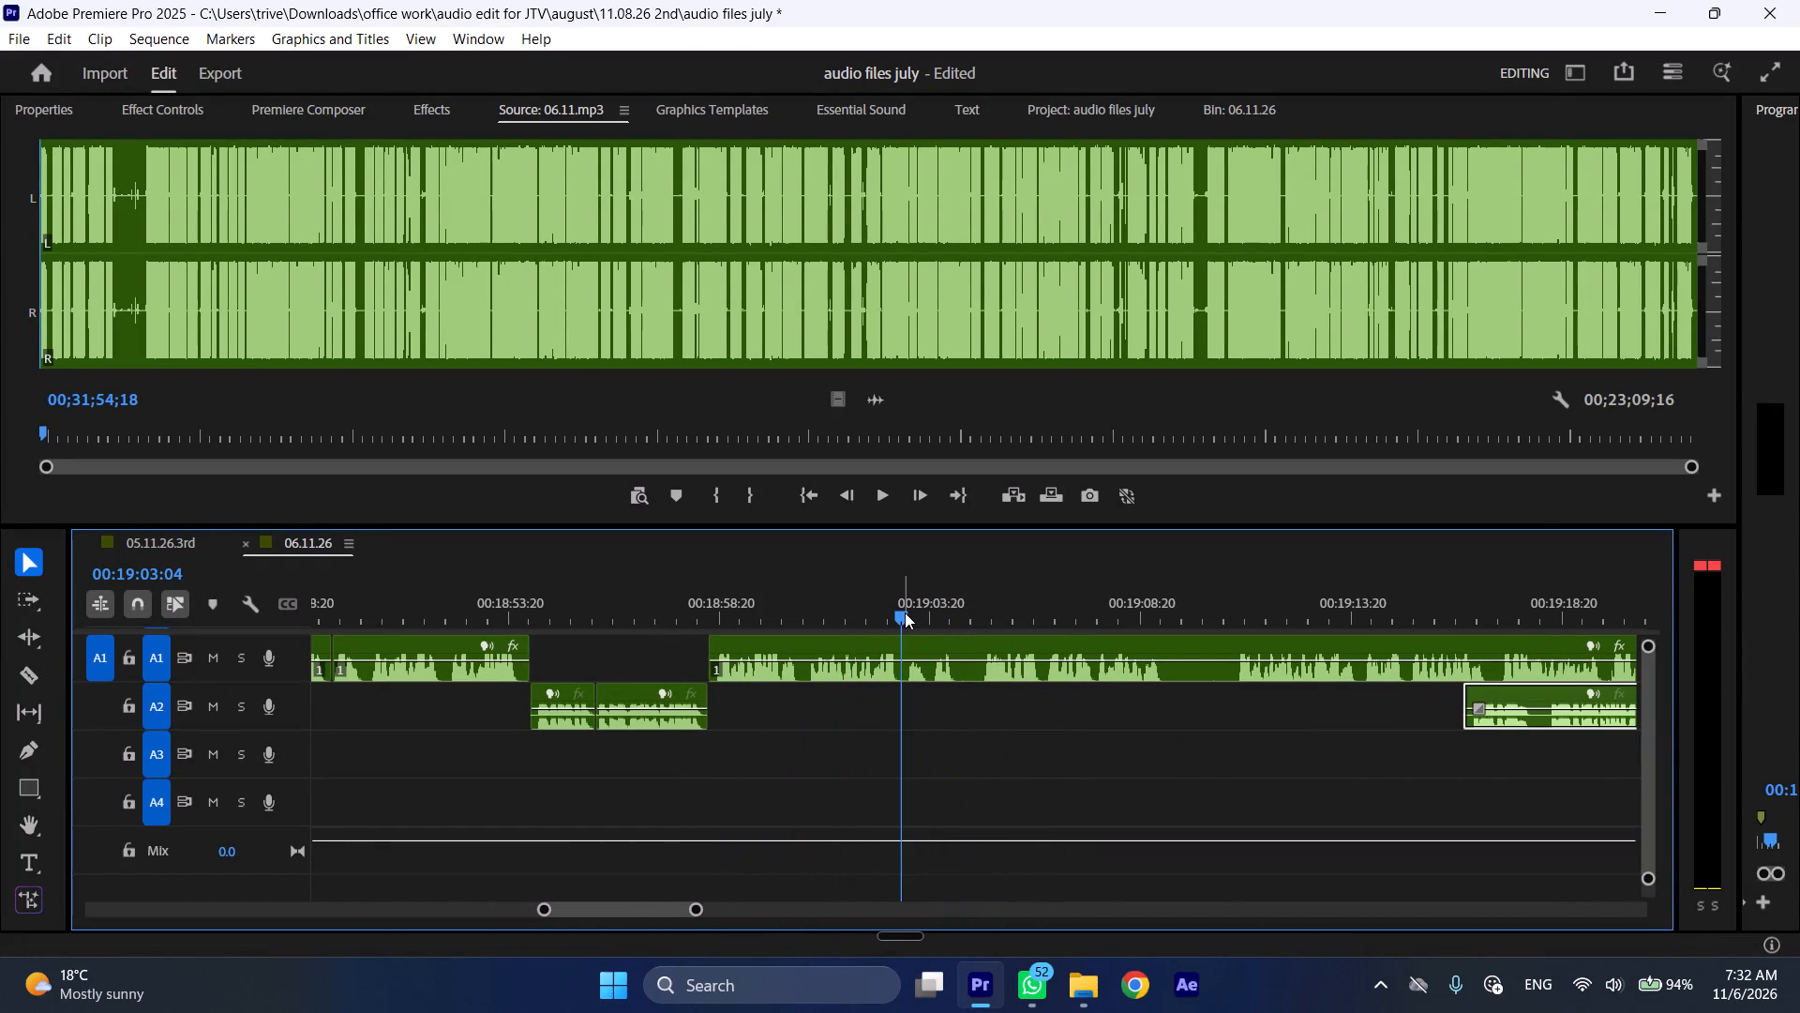
{"action": "key", "text": "shift+c"}
{"action": "key", "text": "space"}
{"action": "left_click", "coordinate": [978, 608]}
{"action": "left_click", "coordinate": [997, 654]}
{"action": "key", "text": "shift+c"}
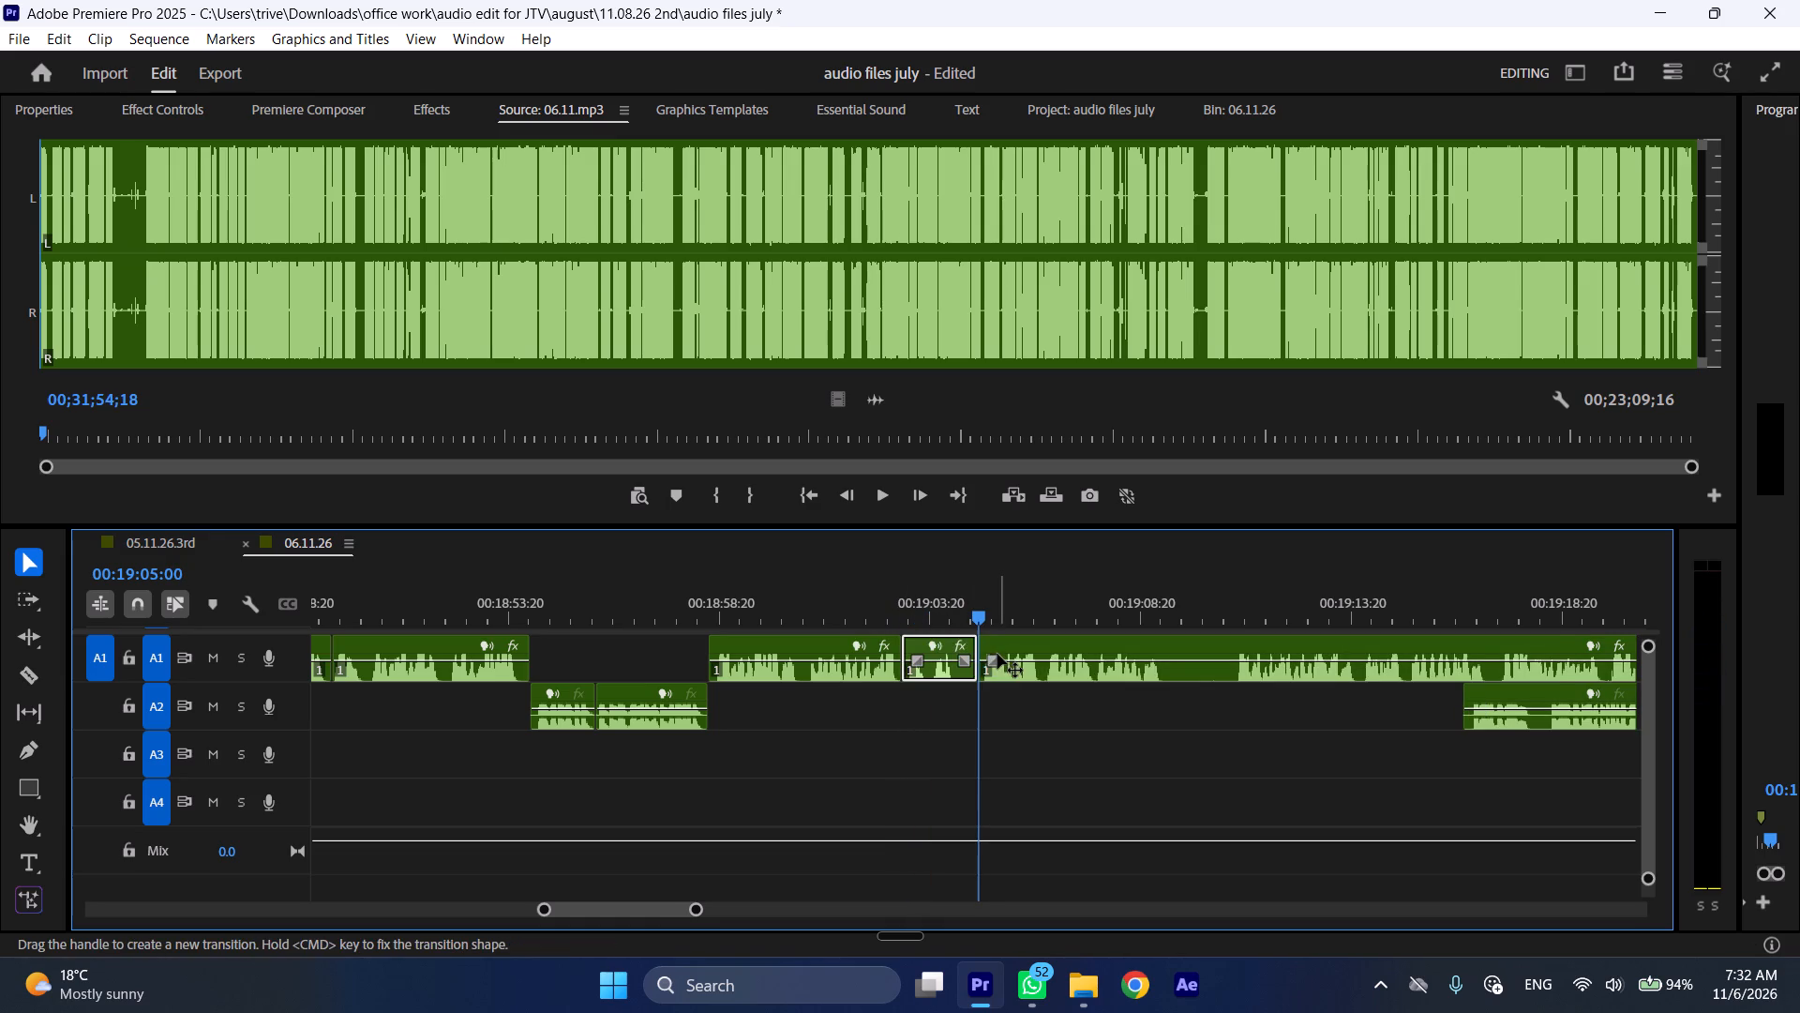
{"action": "key", "text": "ctrl+shift+d"}
Play on from the new A1 join at faster speed and split the A1 clip at 00:19:07:16.
{"action": "key", "text": "space"}
{"action": "type", "text": "l"}
{"action": "scroll", "coordinate": [991, 684], "scroll_direction": "down", "scroll_amount": 4}
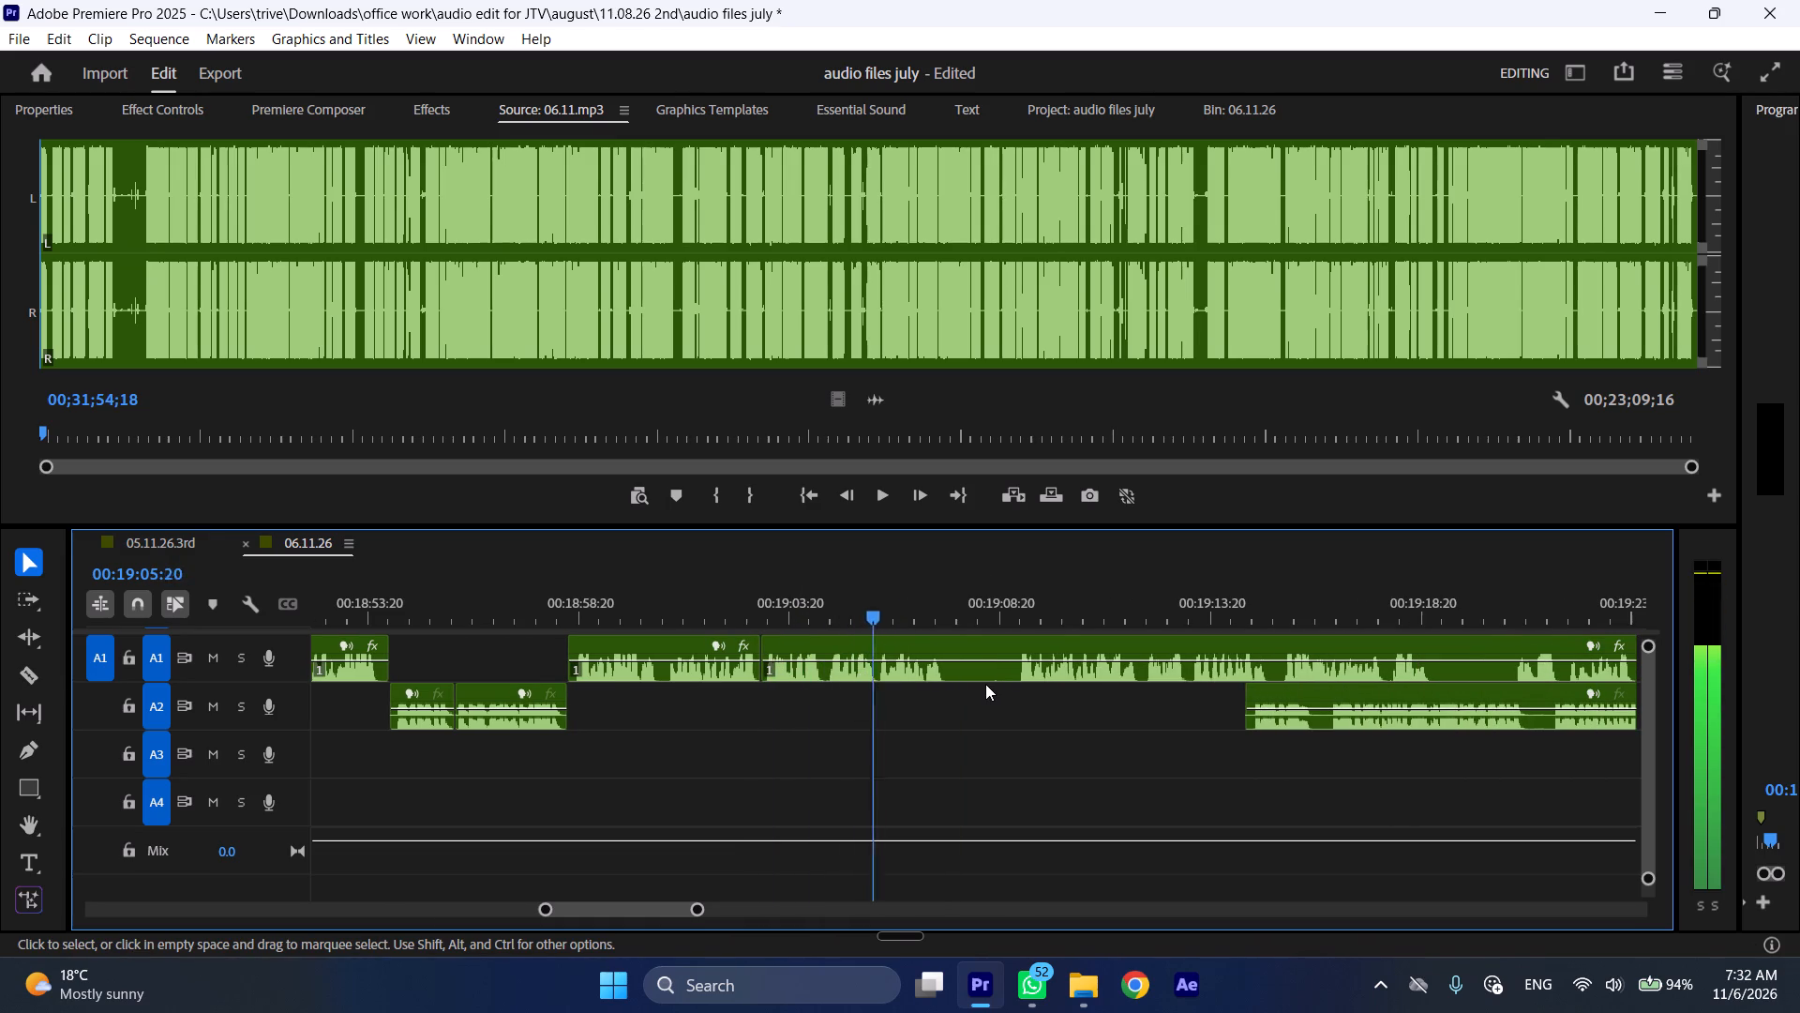
{"action": "key", "text": "space"}
{"action": "type", "text": "C"}
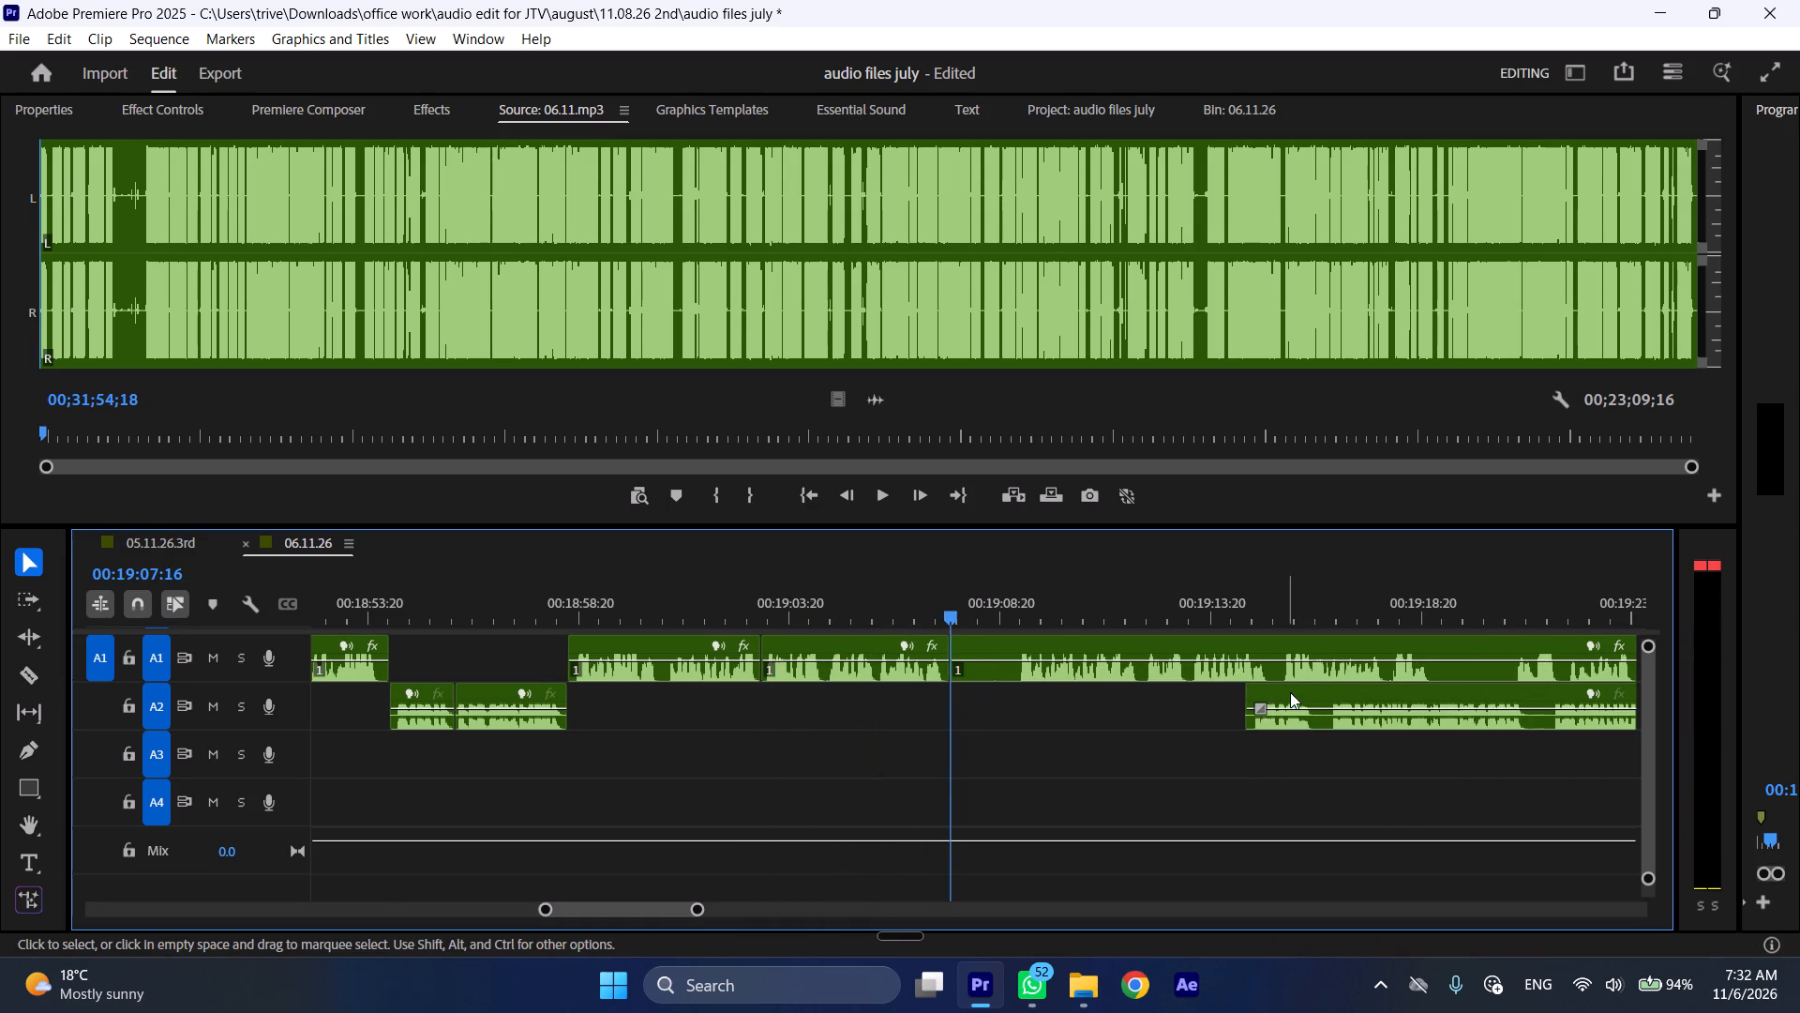
Move the A2 clip back to the A1 cut at 00:19:07:16 and the A1 clip after it to about 00:19:21:14.
{"action": "left_click_drag", "start_coordinate": [1284, 694], "coordinate": [993, 700]}
{"action": "left_click_drag", "start_coordinate": [993, 645], "coordinate": [1580, 652]}
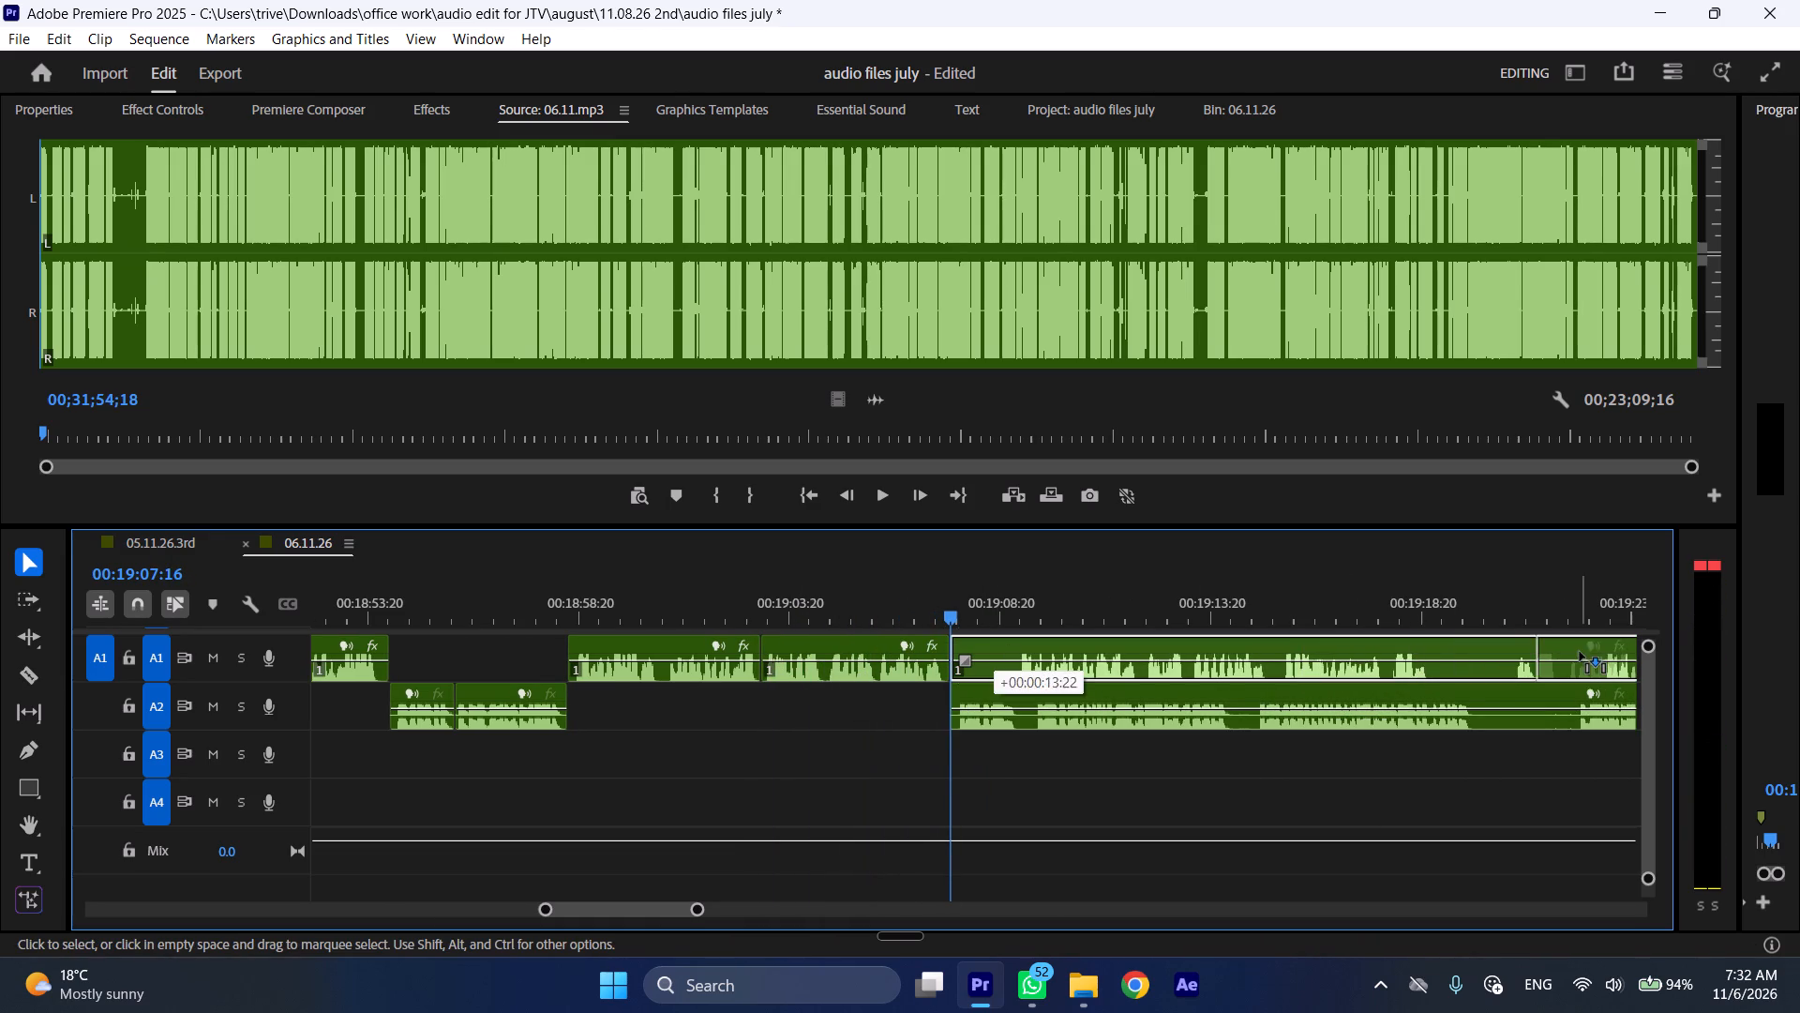
{"action": "left_click_drag", "start_coordinate": [1580, 652], "coordinate": [1581, 652]}
Play the A2 clip at faster speed, split it at 00:19:14:23 and ripple delete its section from 00:19:07:16.
{"action": "key", "text": "space"}
{"action": "key", "text": "l"}
{"action": "scroll", "coordinate": [1003, 722], "scroll_direction": "down", "scroll_amount": 6}
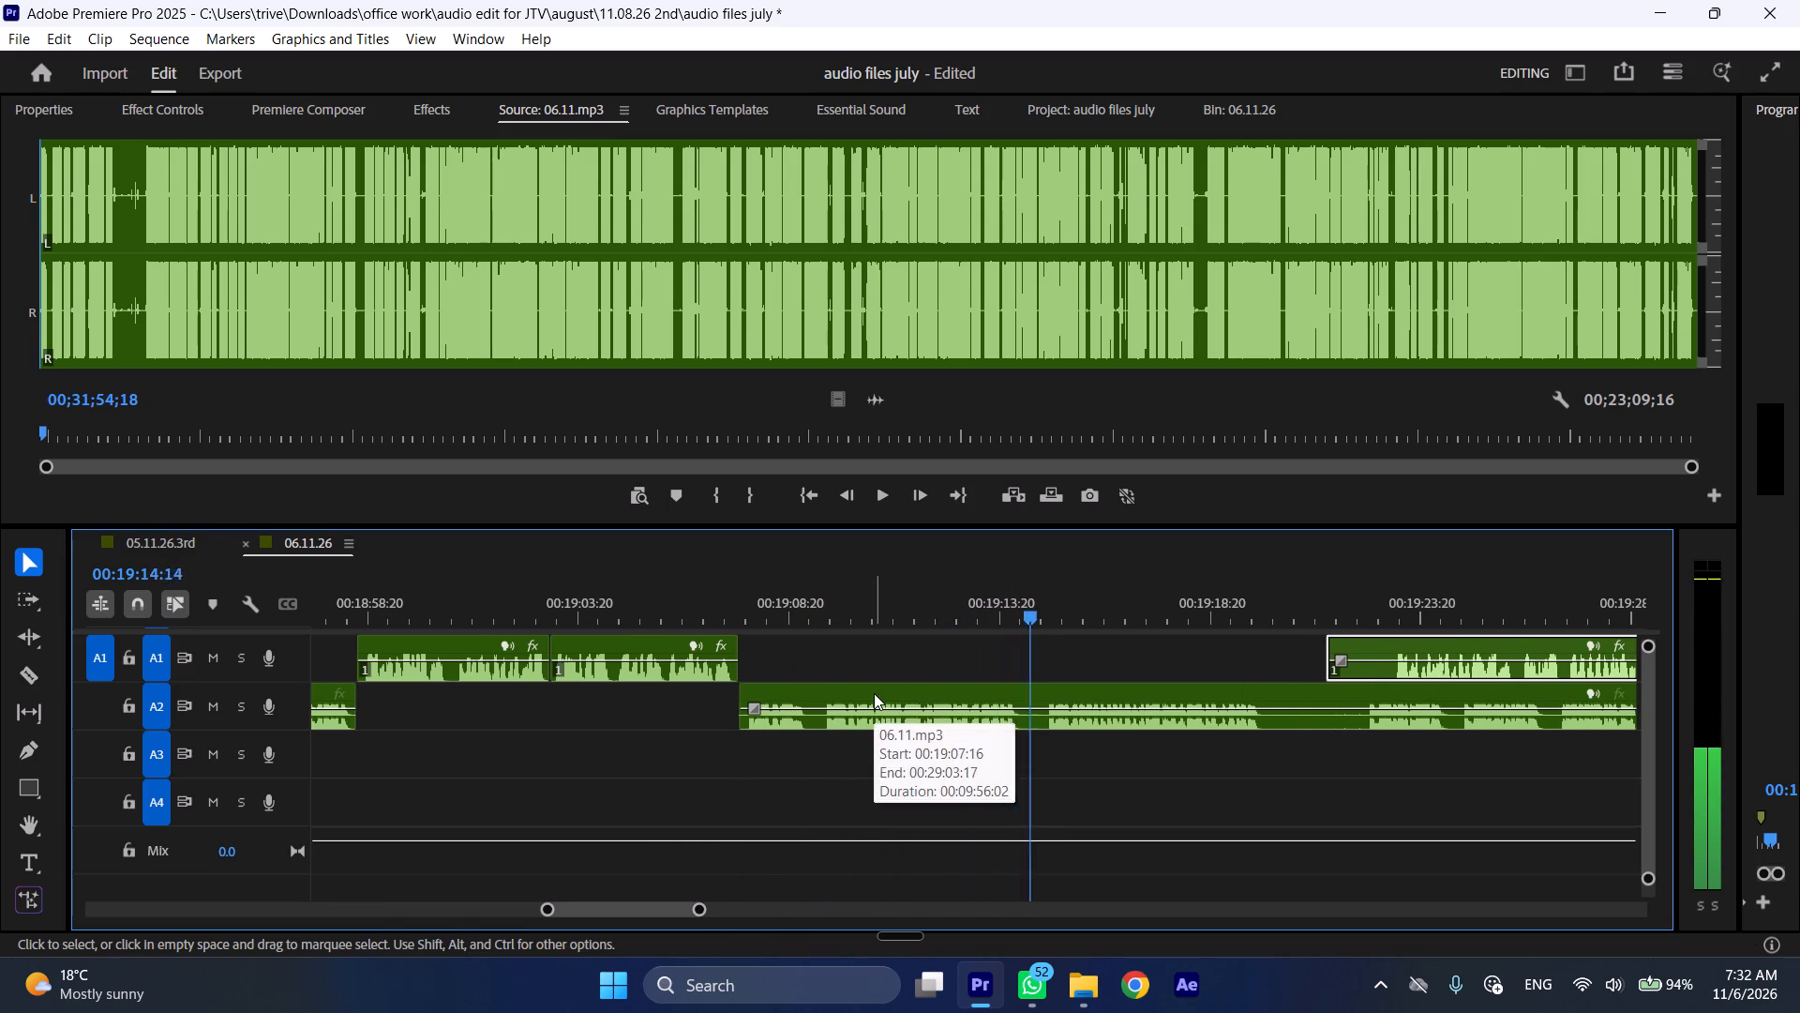
{"action": "left_click", "coordinate": [1049, 611]}
{"action": "left_click", "coordinate": [1079, 701]}
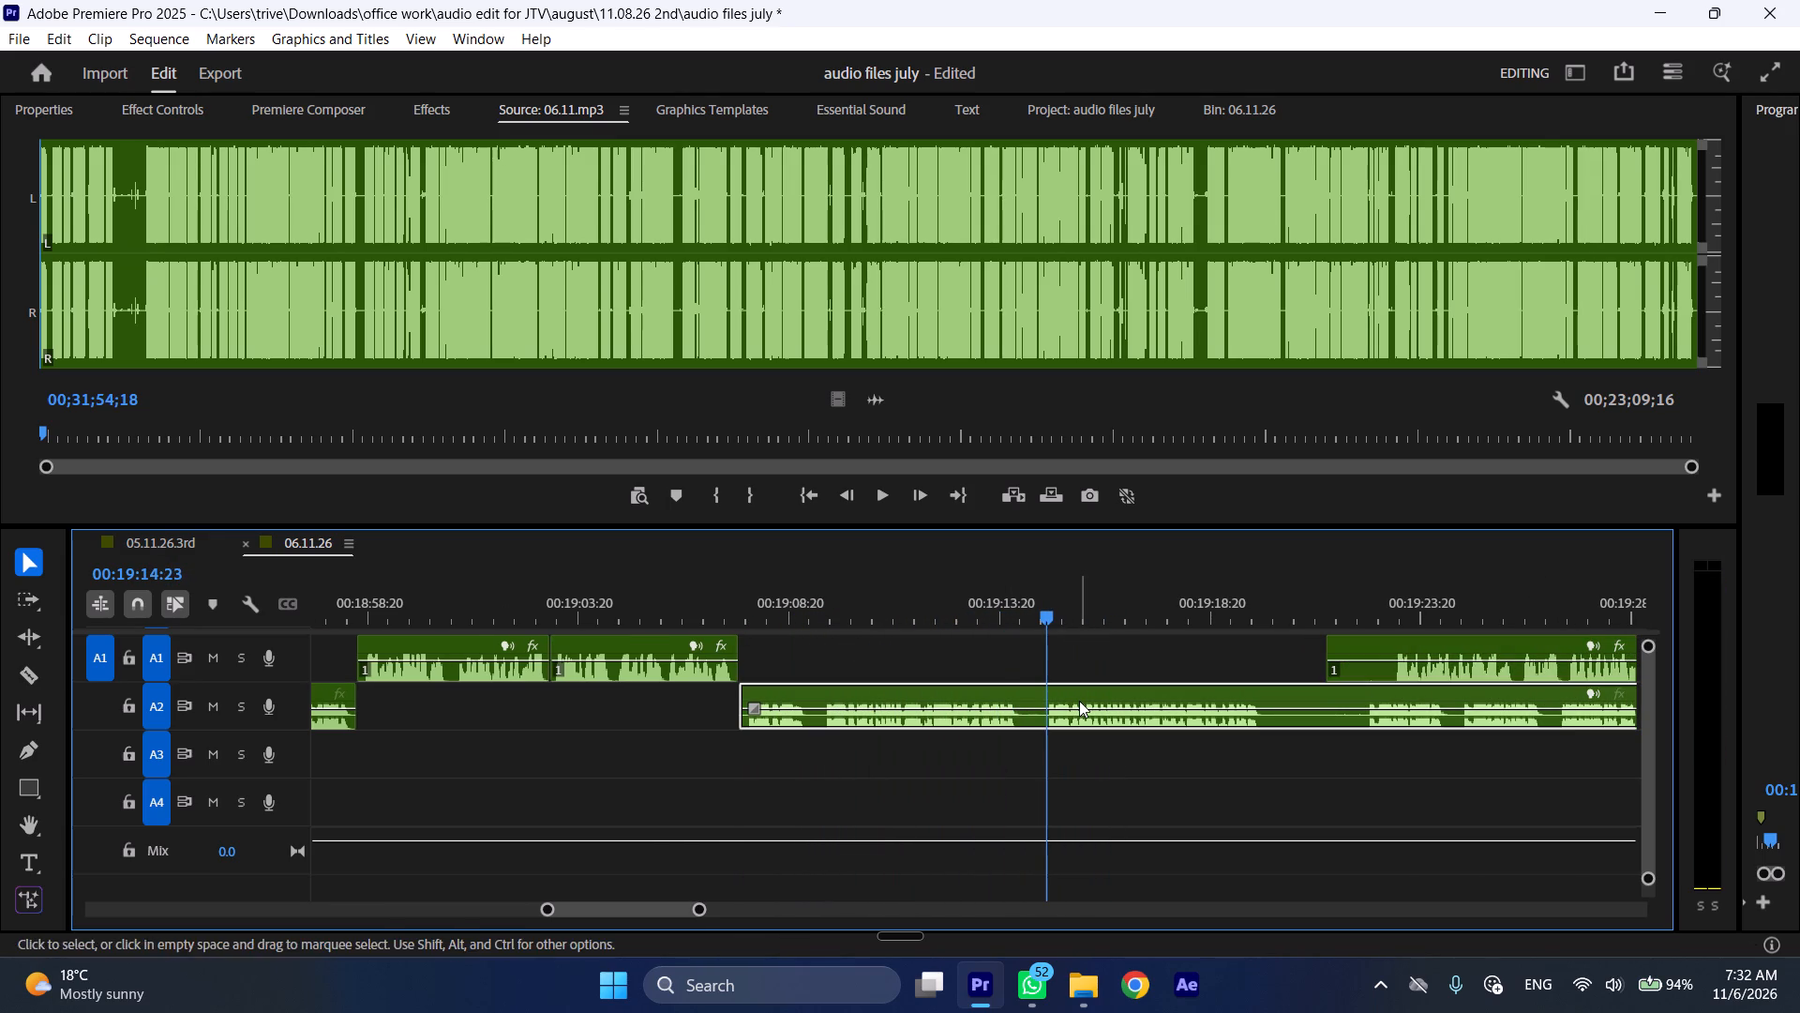
{"action": "key", "text": "shift+c"}
{"action": "key", "text": "ctrl+shift+d"}
Play on at faster speed, trim the following A1 clip's start to about 00:19:15:19, and split the A2 clip at 00:19:12:22.
{"action": "key", "text": "space"}
{"action": "type", "text": "l"}
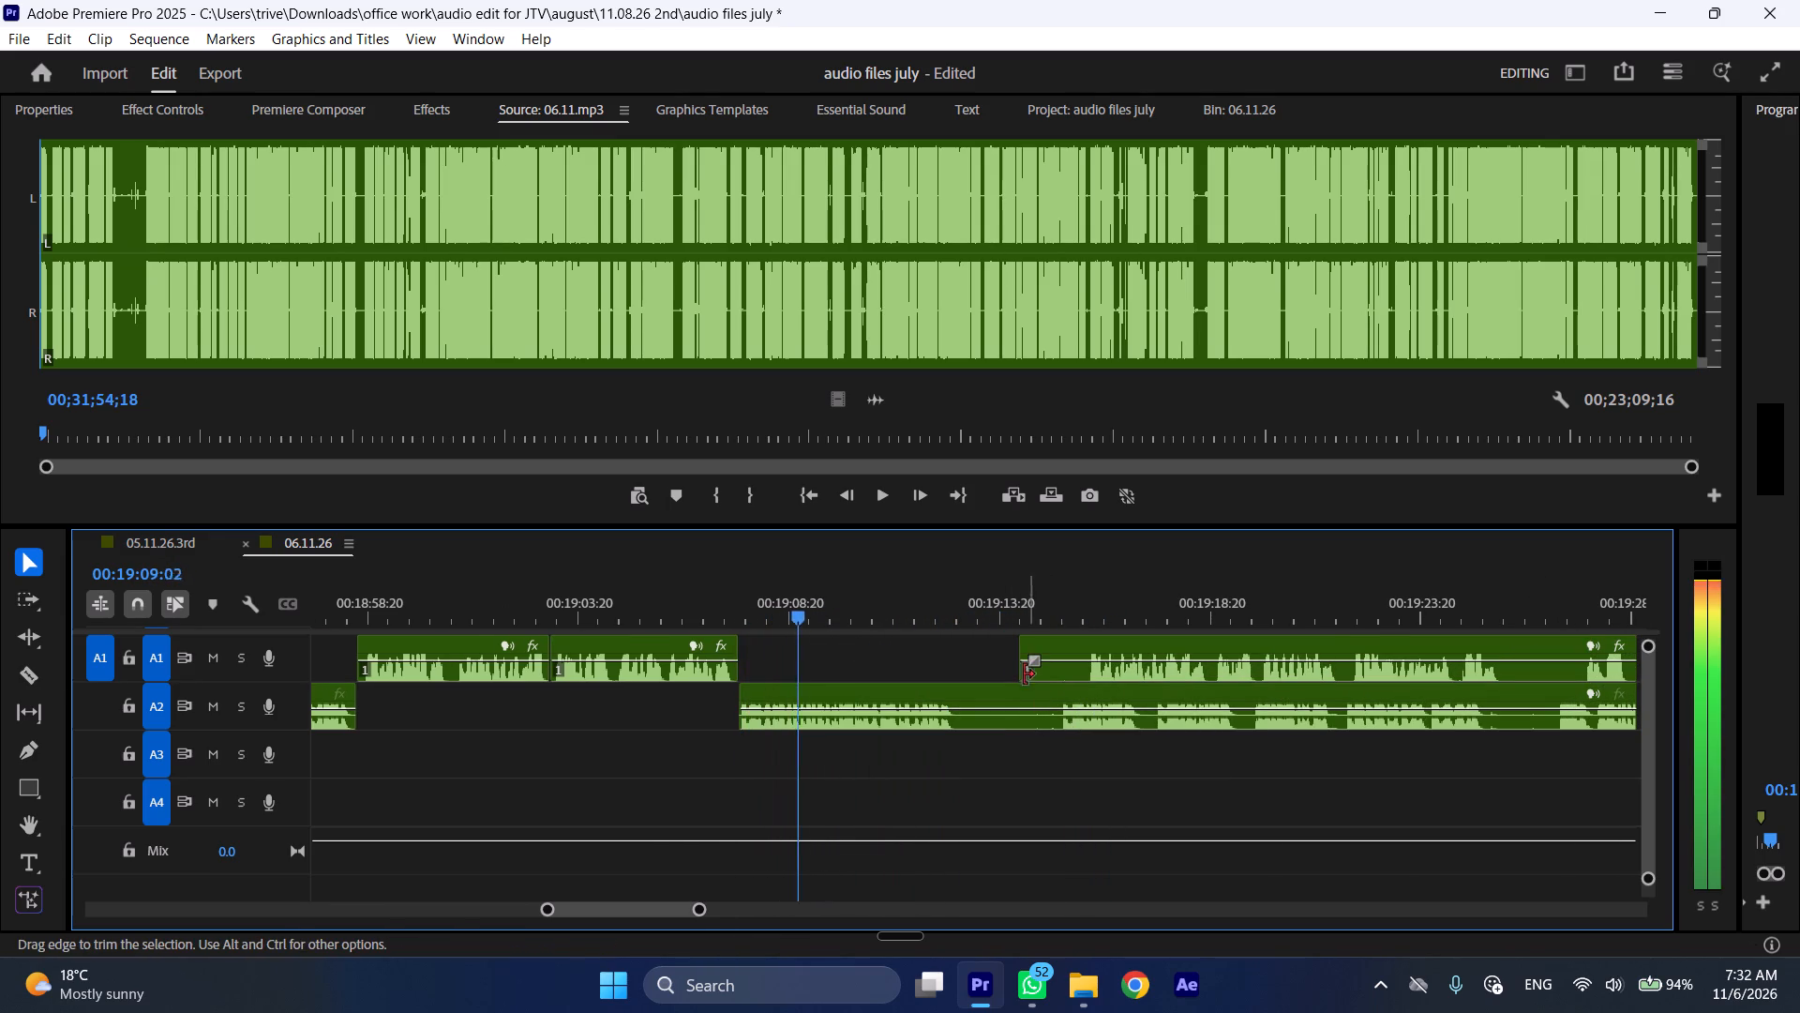
{"action": "left_click_drag", "start_coordinate": [1022, 642], "coordinate": [1082, 644]}
{"action": "key", "text": "space"}
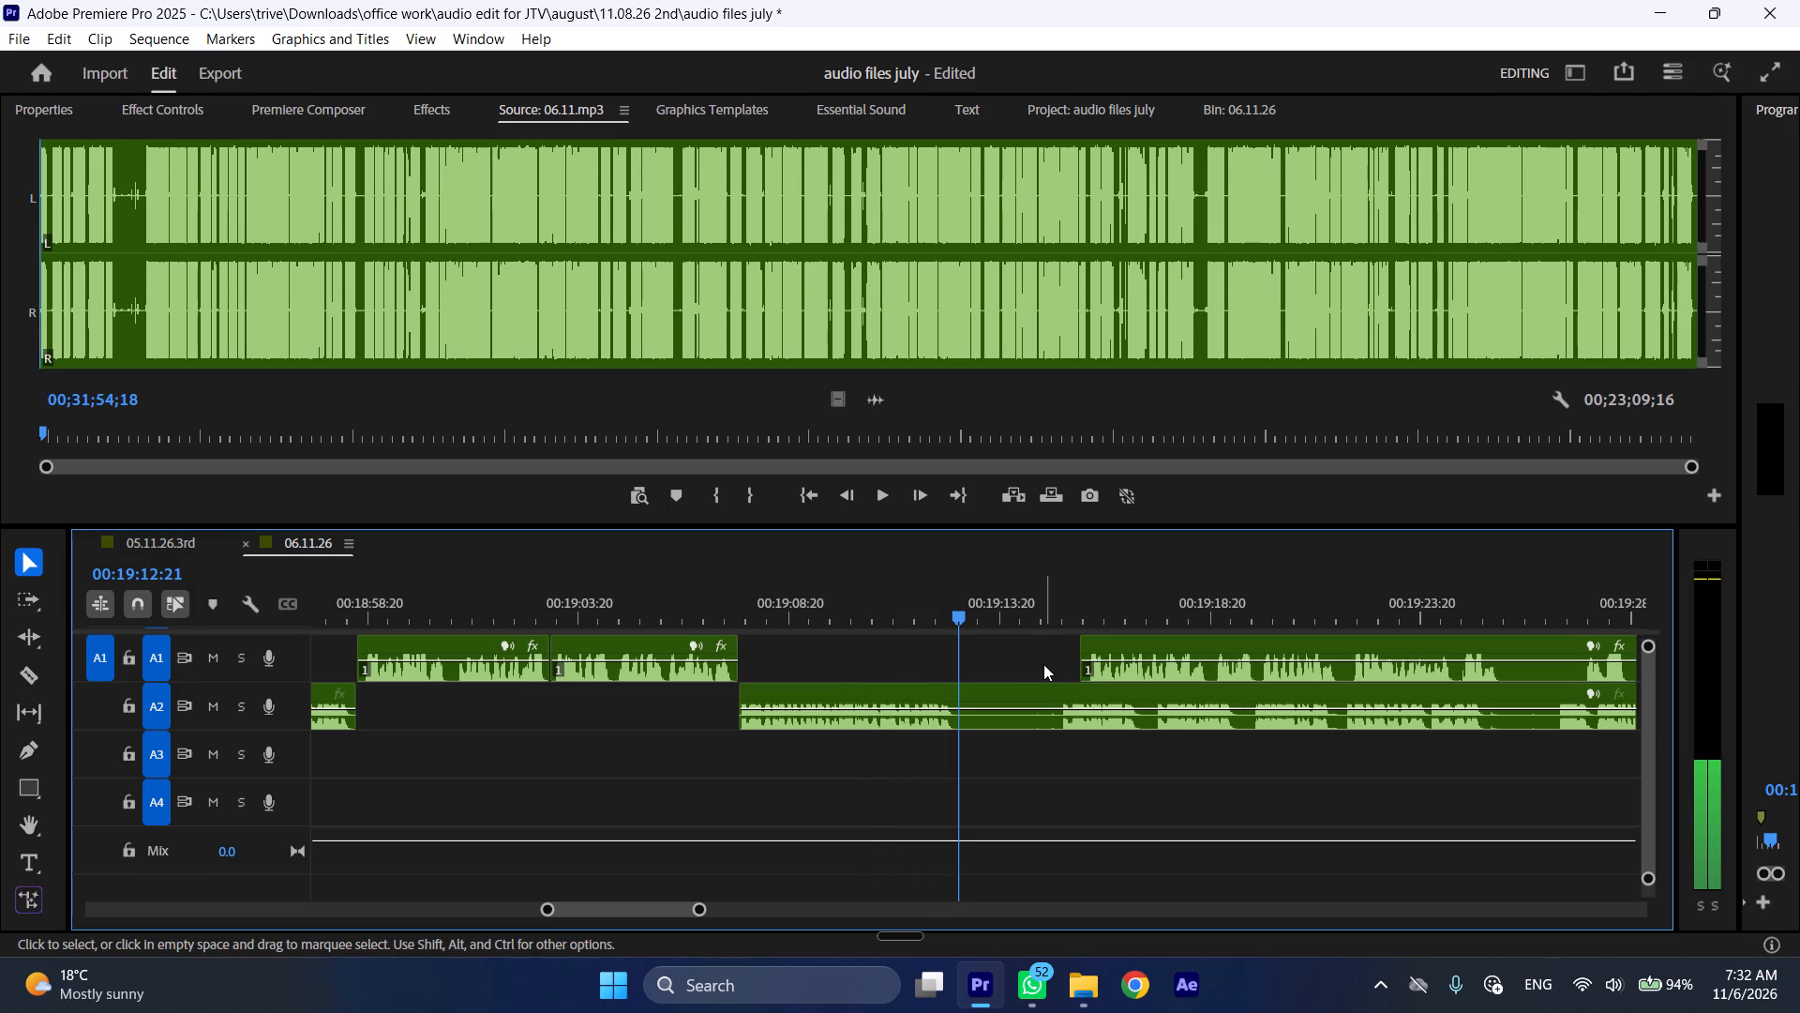
{"action": "type", "text": "C"}
Move the A1 clip back to the latest A2 cut and the A2 clip later, trimming its start to about 00:19:26:01 during faster playback.
{"action": "left_click_drag", "start_coordinate": [1120, 644], "coordinate": [998, 653]}
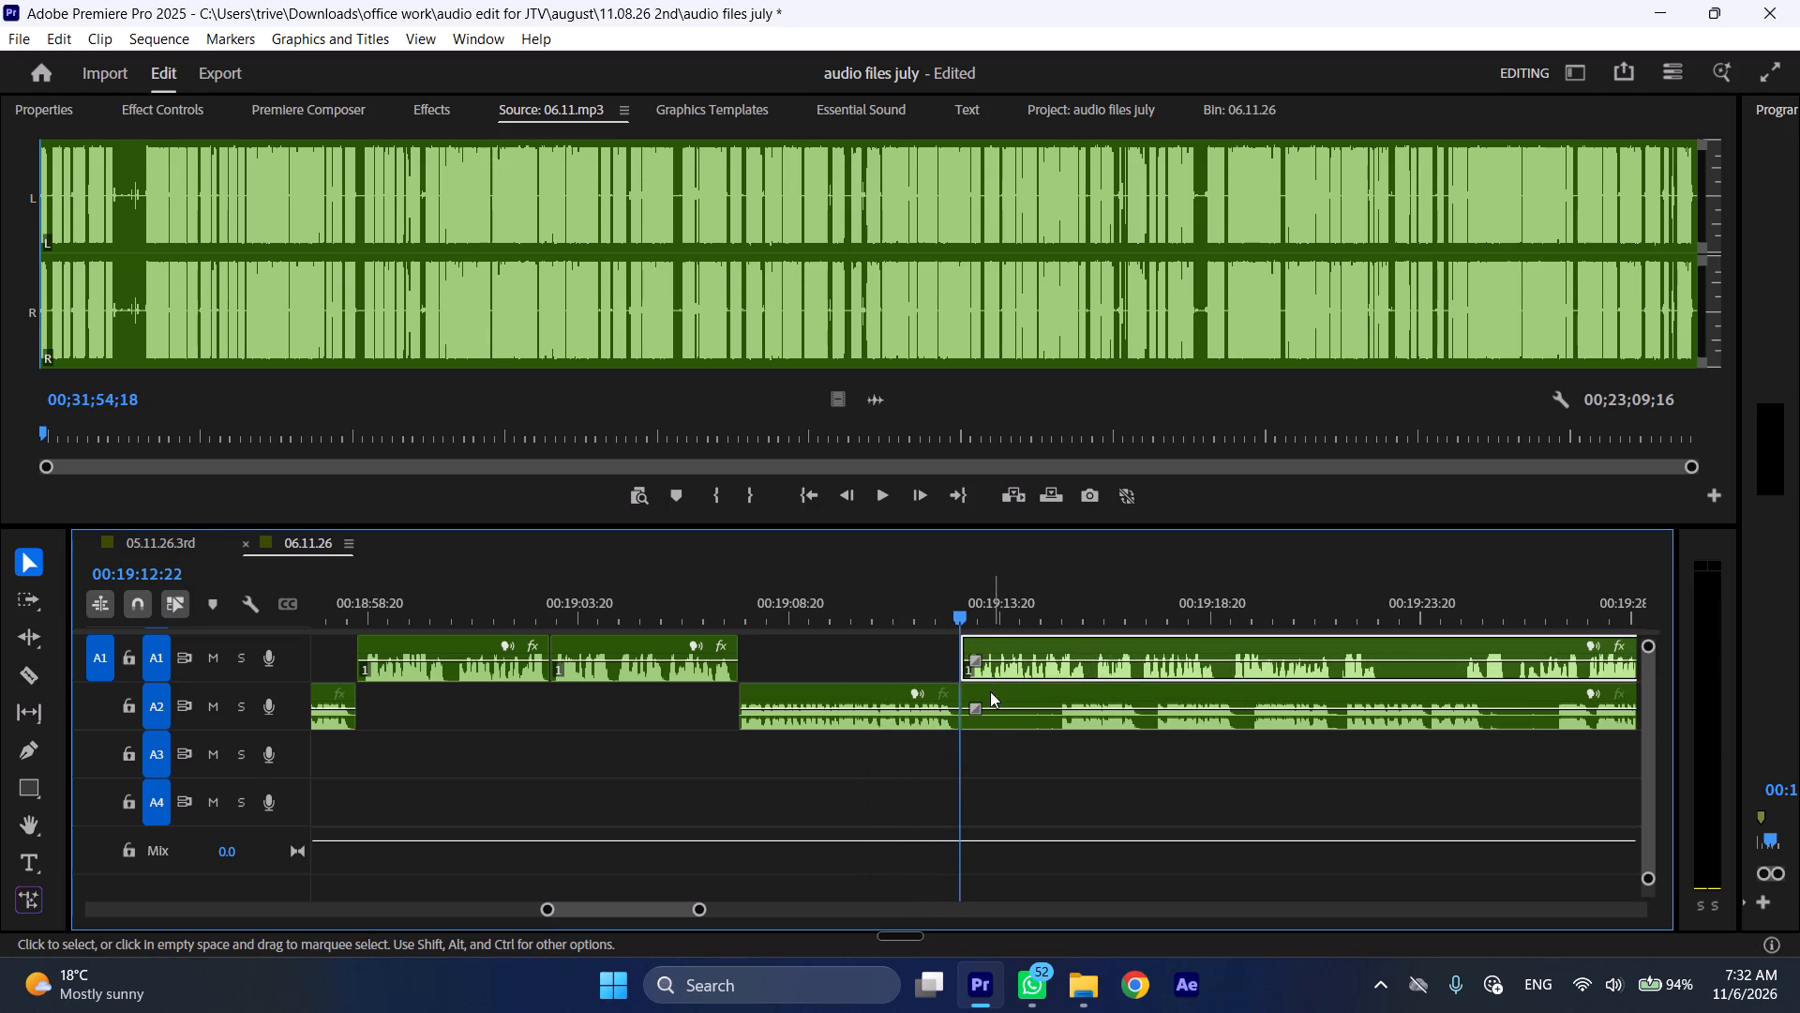
{"action": "left_click_drag", "start_coordinate": [990, 691], "coordinate": [1452, 696]}
{"action": "key", "text": "space"}
{"action": "key", "text": "l"}
{"action": "left_click_drag", "start_coordinate": [1433, 689], "coordinate": [1507, 694]}
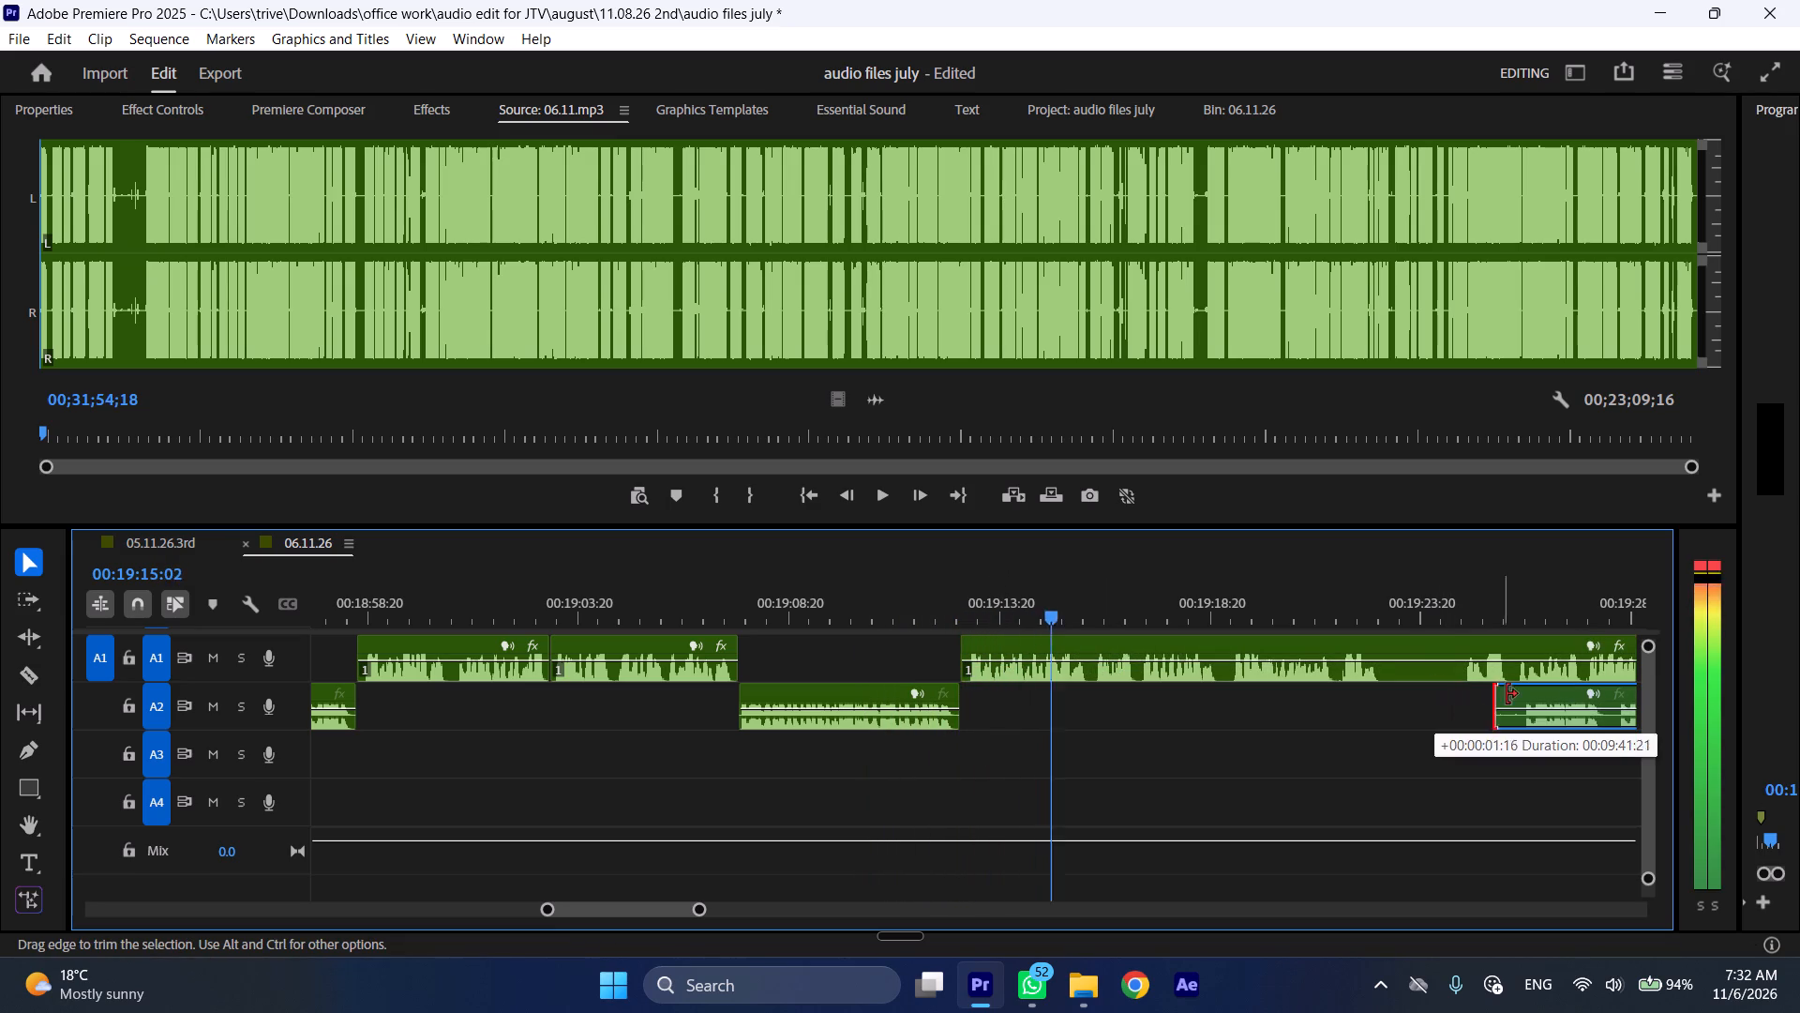
{"action": "left_click_drag", "start_coordinate": [1507, 694], "coordinate": [1522, 694]}
Play on through the A1 clip and split it in the silence at 00:19:23:03.
{"action": "scroll", "coordinate": [1106, 735], "scroll_direction": "down", "scroll_amount": 5}
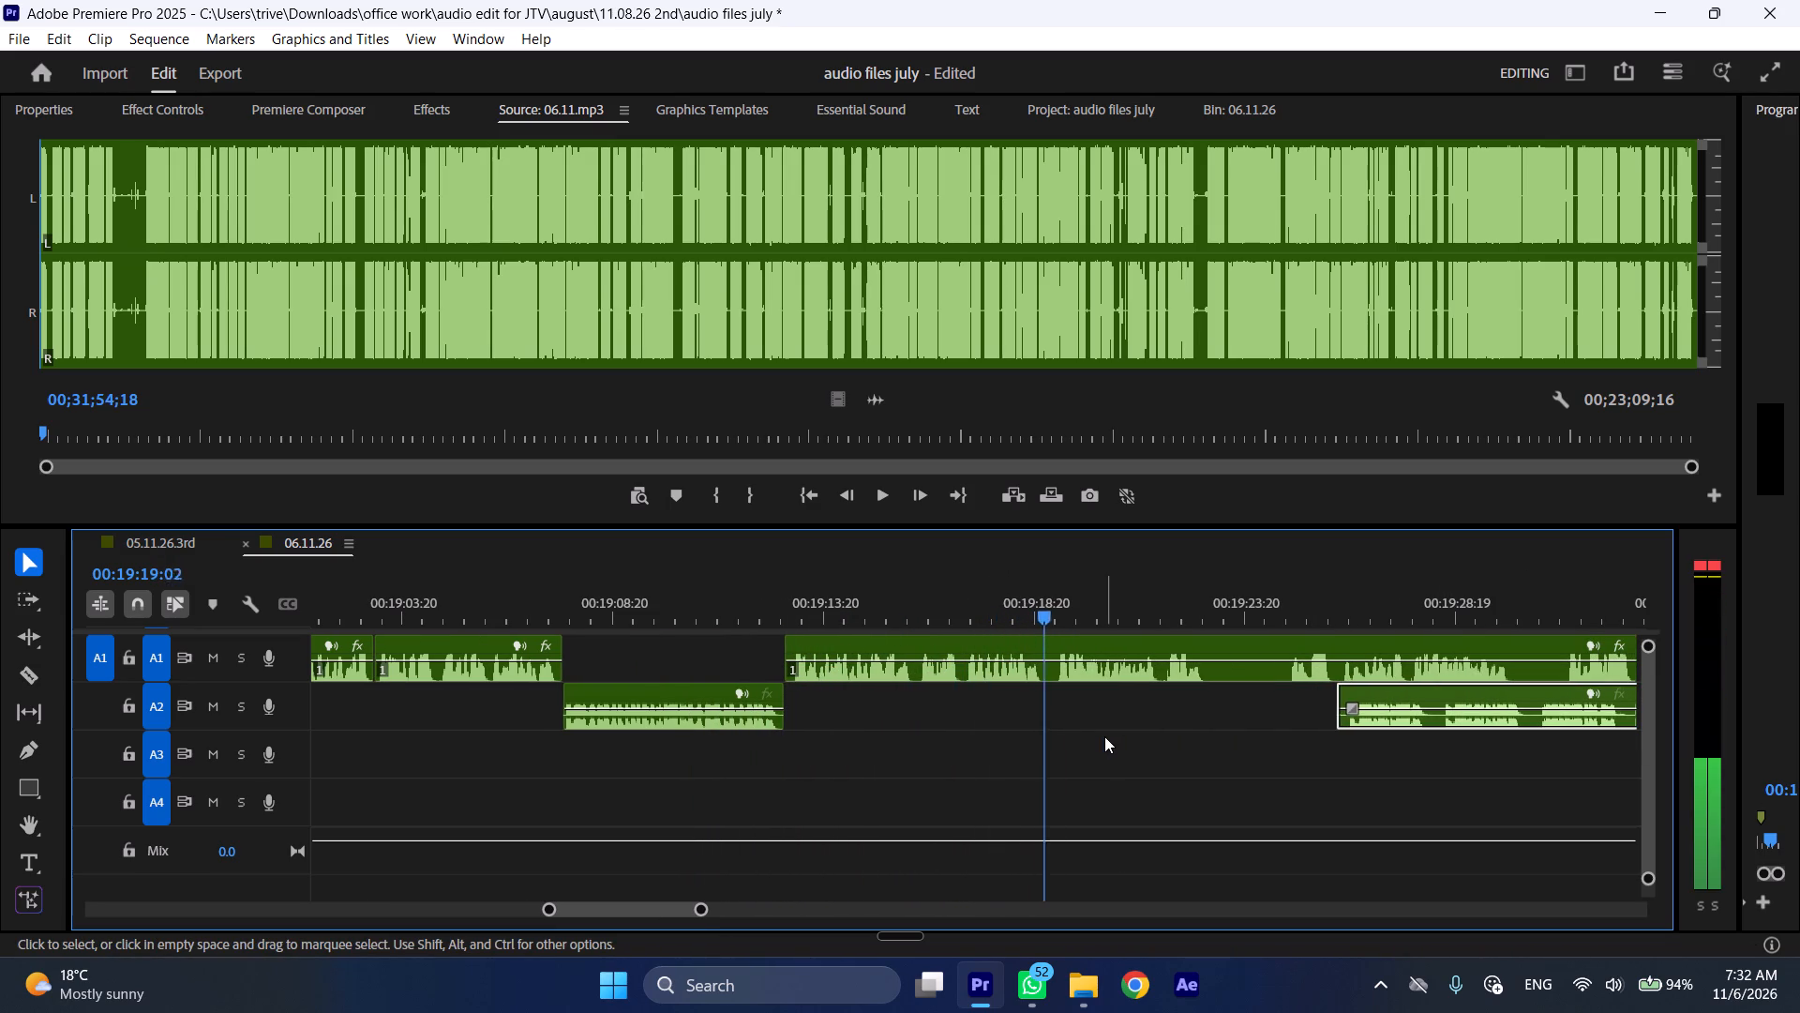
{"action": "scroll", "coordinate": [1076, 733], "scroll_direction": "down", "scroll_amount": 4}
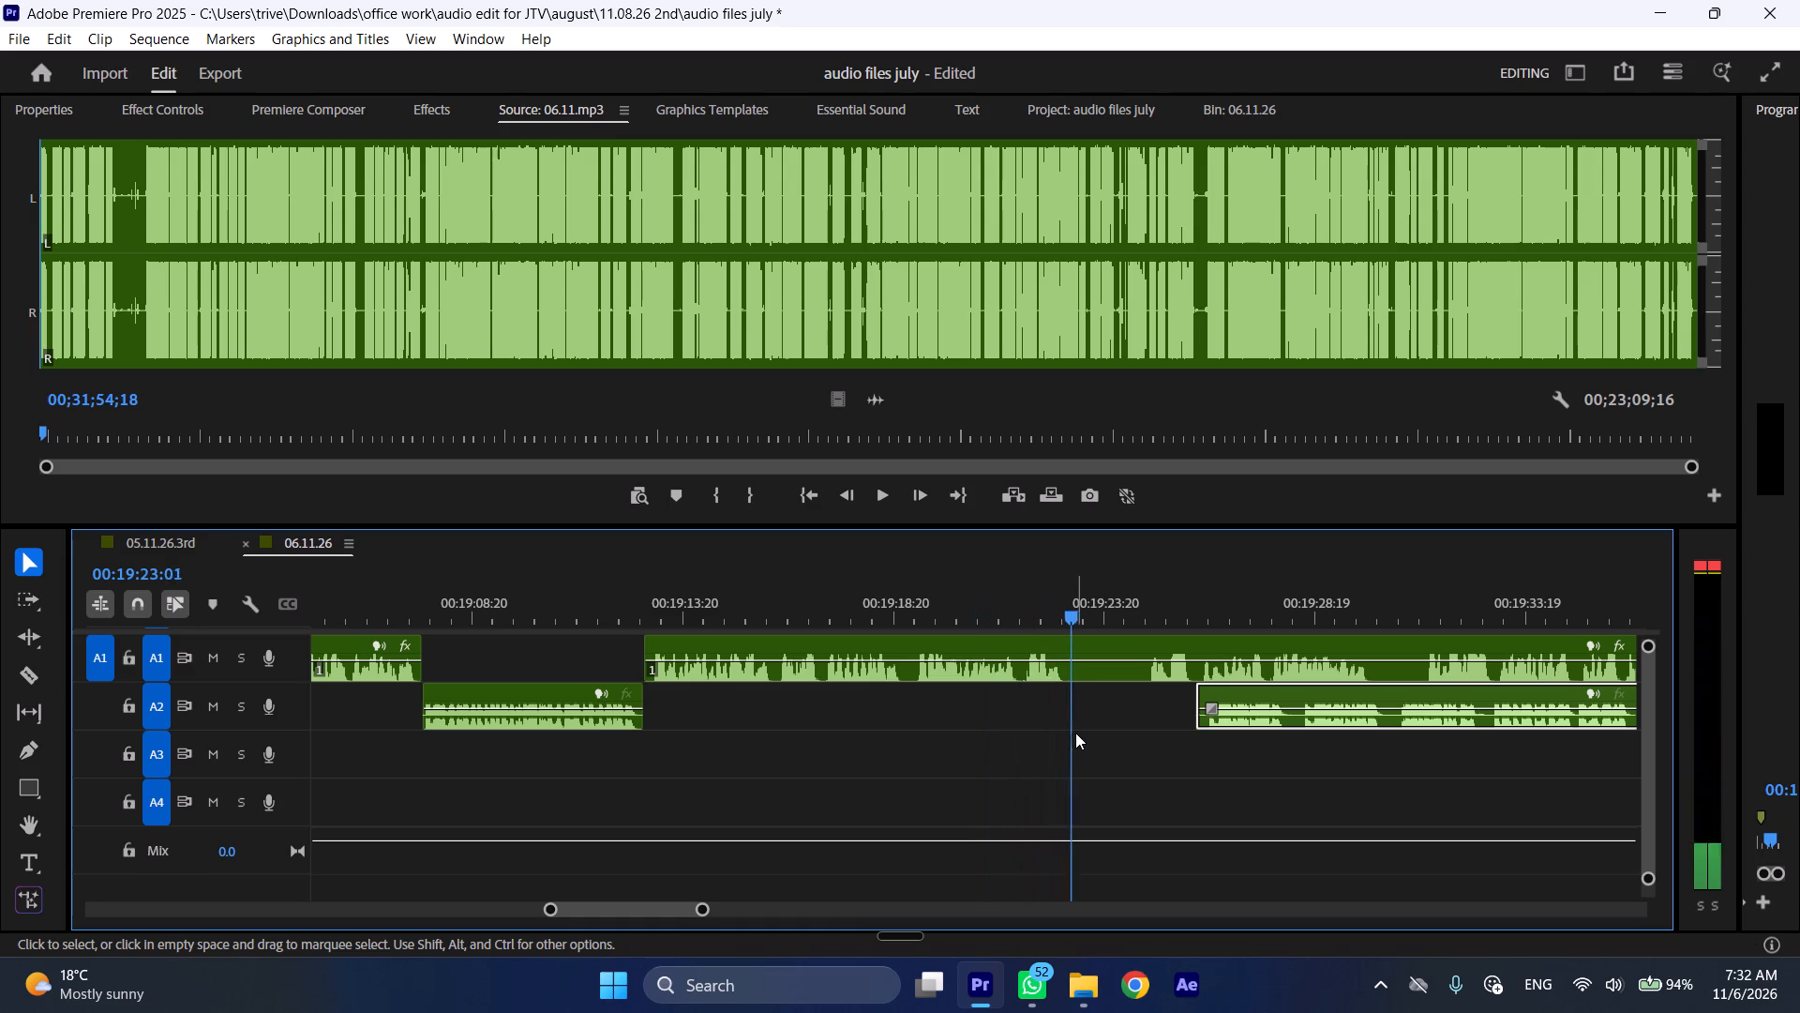
{"action": "key", "text": "space"}
{"action": "type", "text": "C"}
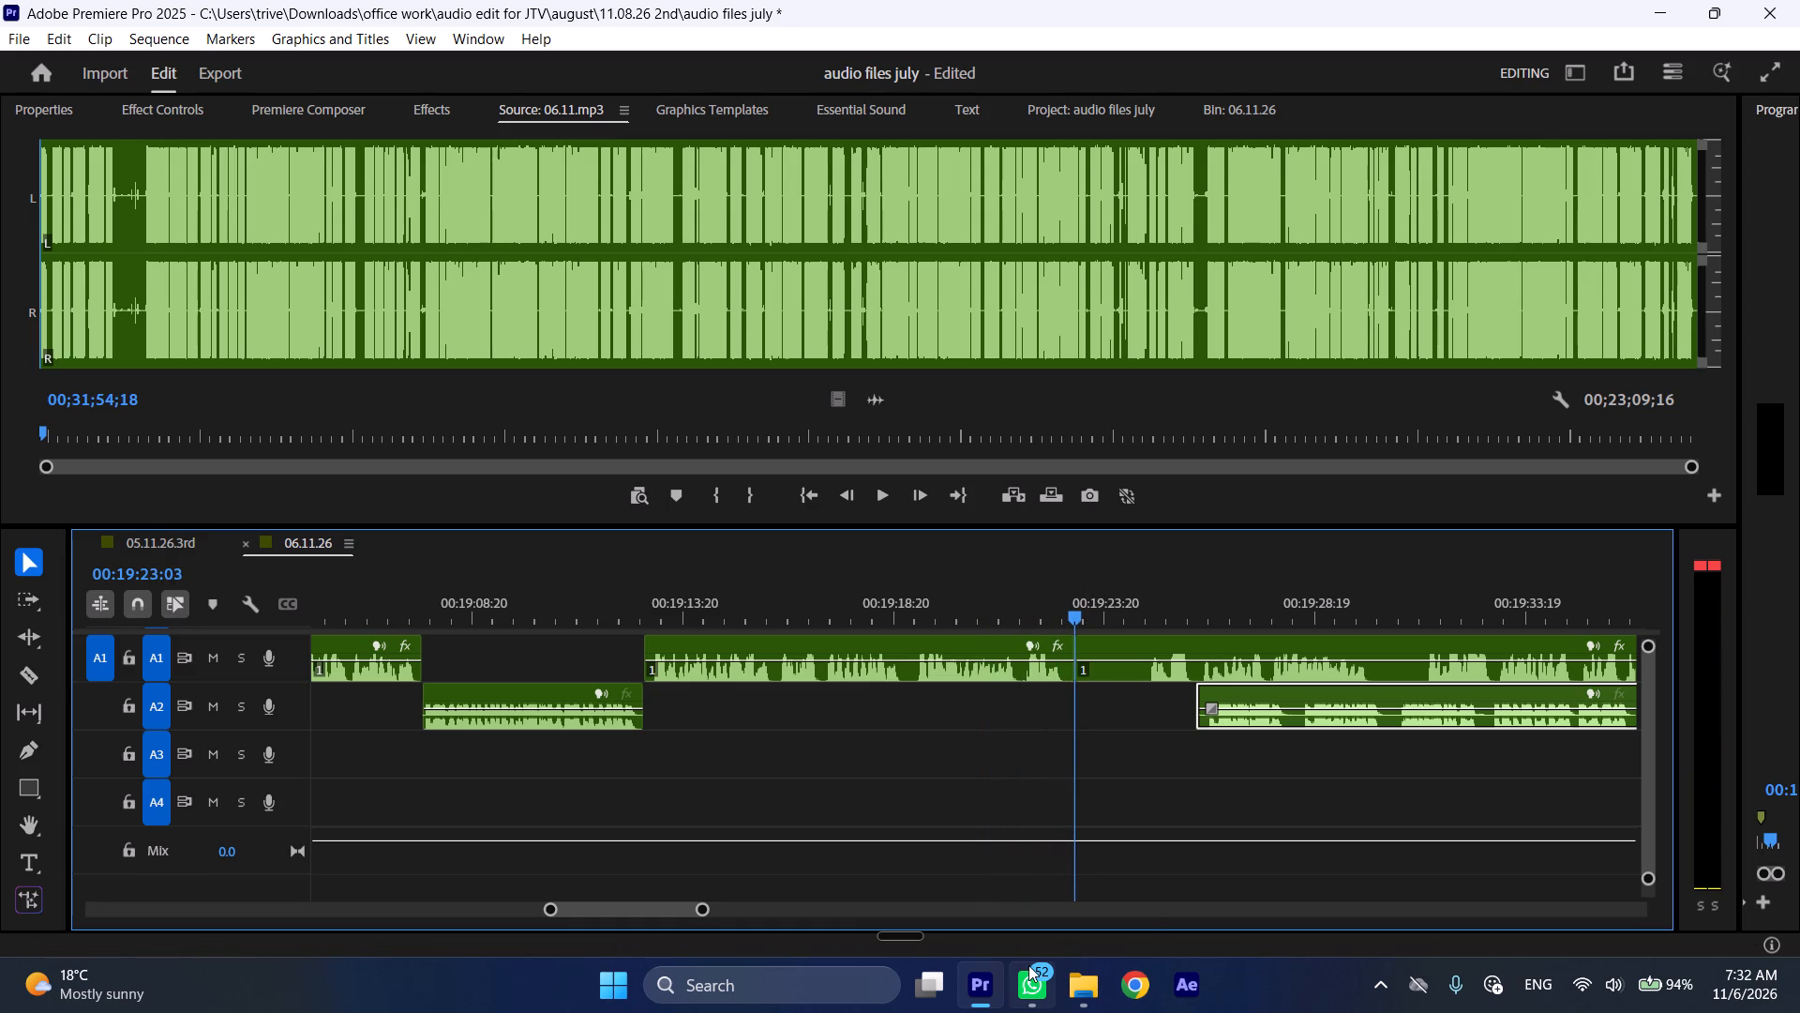
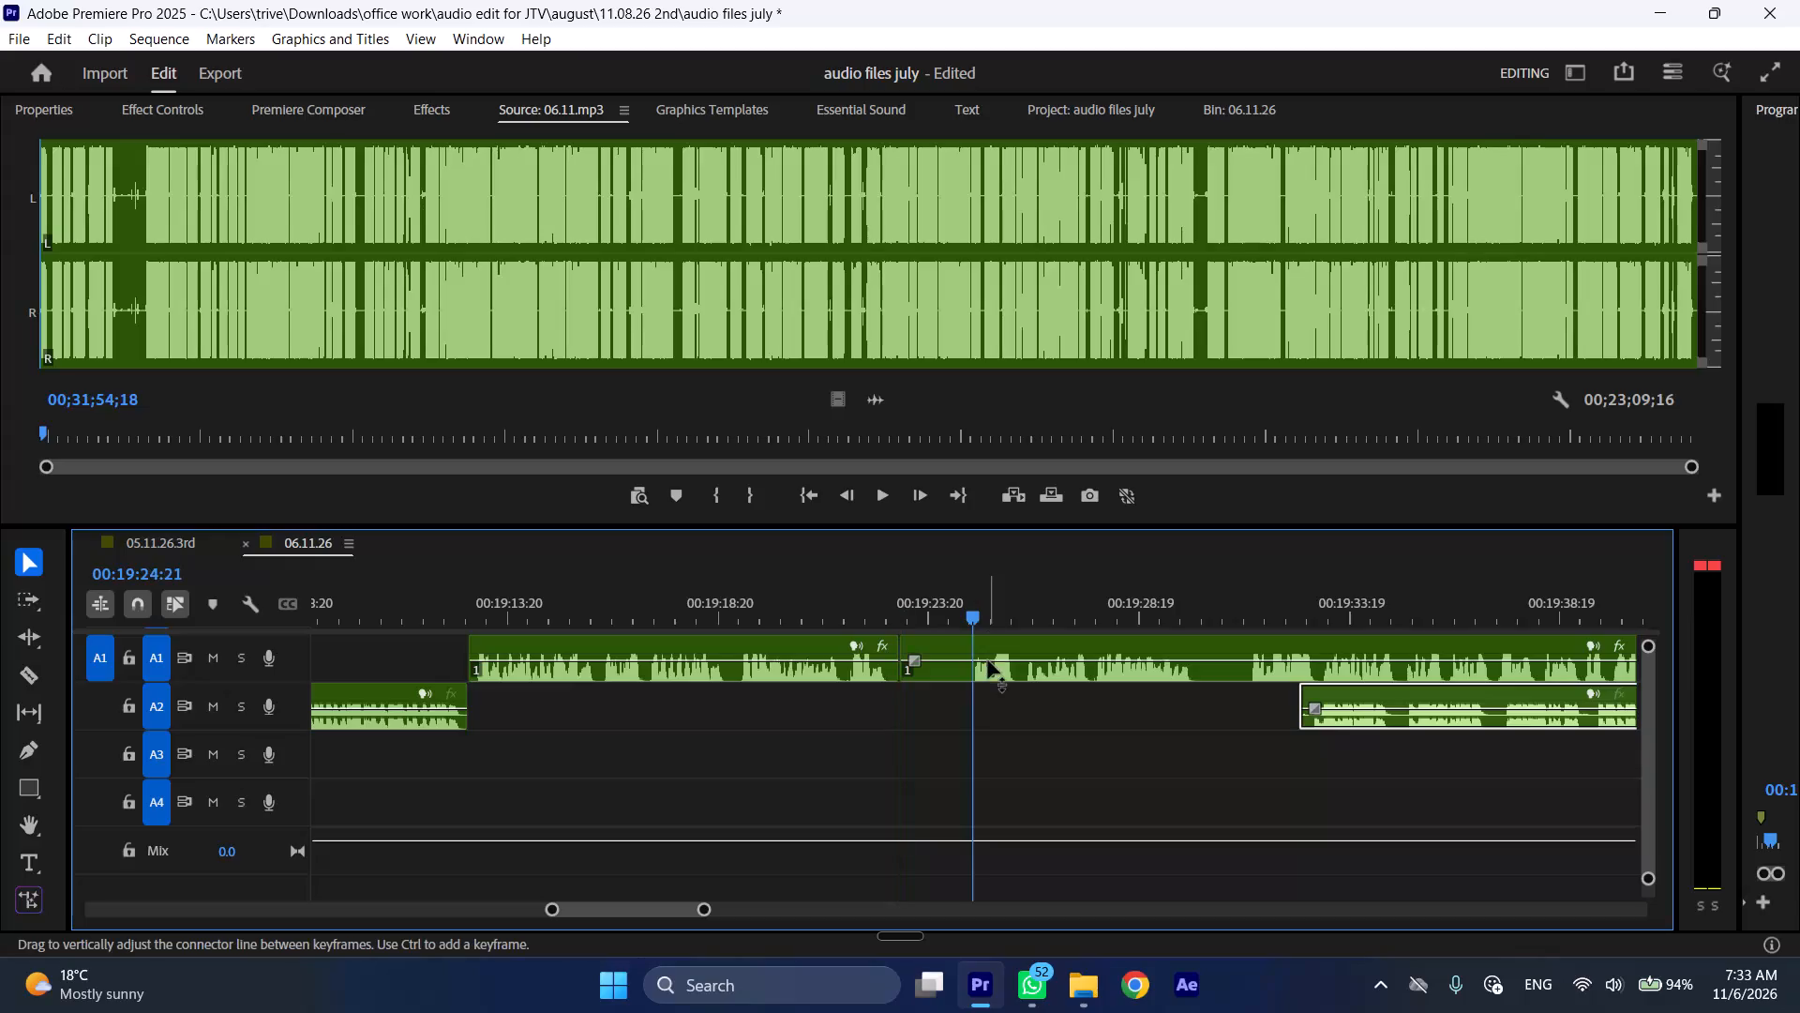
Split the A1 clip at 00:19:24:21 and ripple delete its silent section from 00:19:23:03.
{"action": "left_click", "coordinate": [988, 660]}
{"action": "key", "text": "shift+c"}
{"action": "key", "text": "ctrl+shift+d"}
Play on and split the A1 clip at 00:19:28:09, moving the A2 clip back to that cut and the A1 remainder to about 00:19:40:00.
{"action": "key", "text": "space"}
{"action": "type", "text": "l"}
{"action": "scroll", "coordinate": [992, 666], "scroll_direction": "down", "scroll_amount": 6}
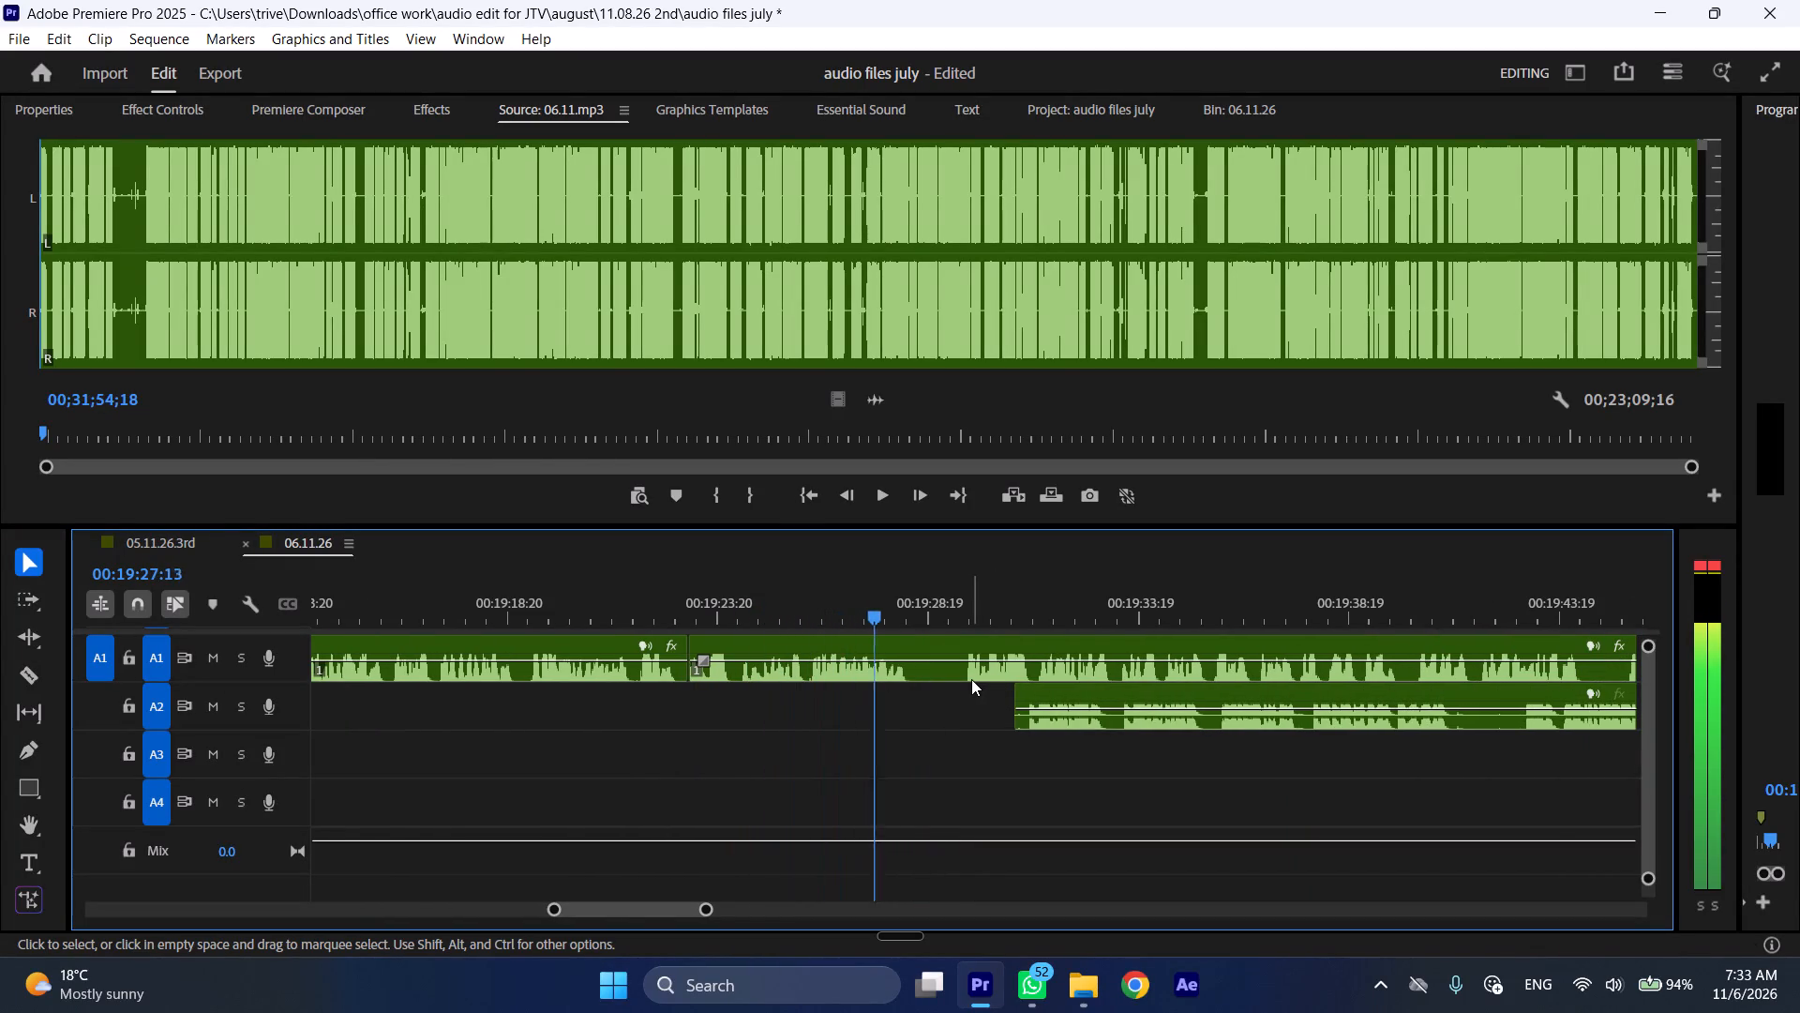
{"action": "key", "text": "space"}
{"action": "type", "text": "C"}
{"action": "left_click_drag", "start_coordinate": [1061, 689], "coordinate": [966, 701]}
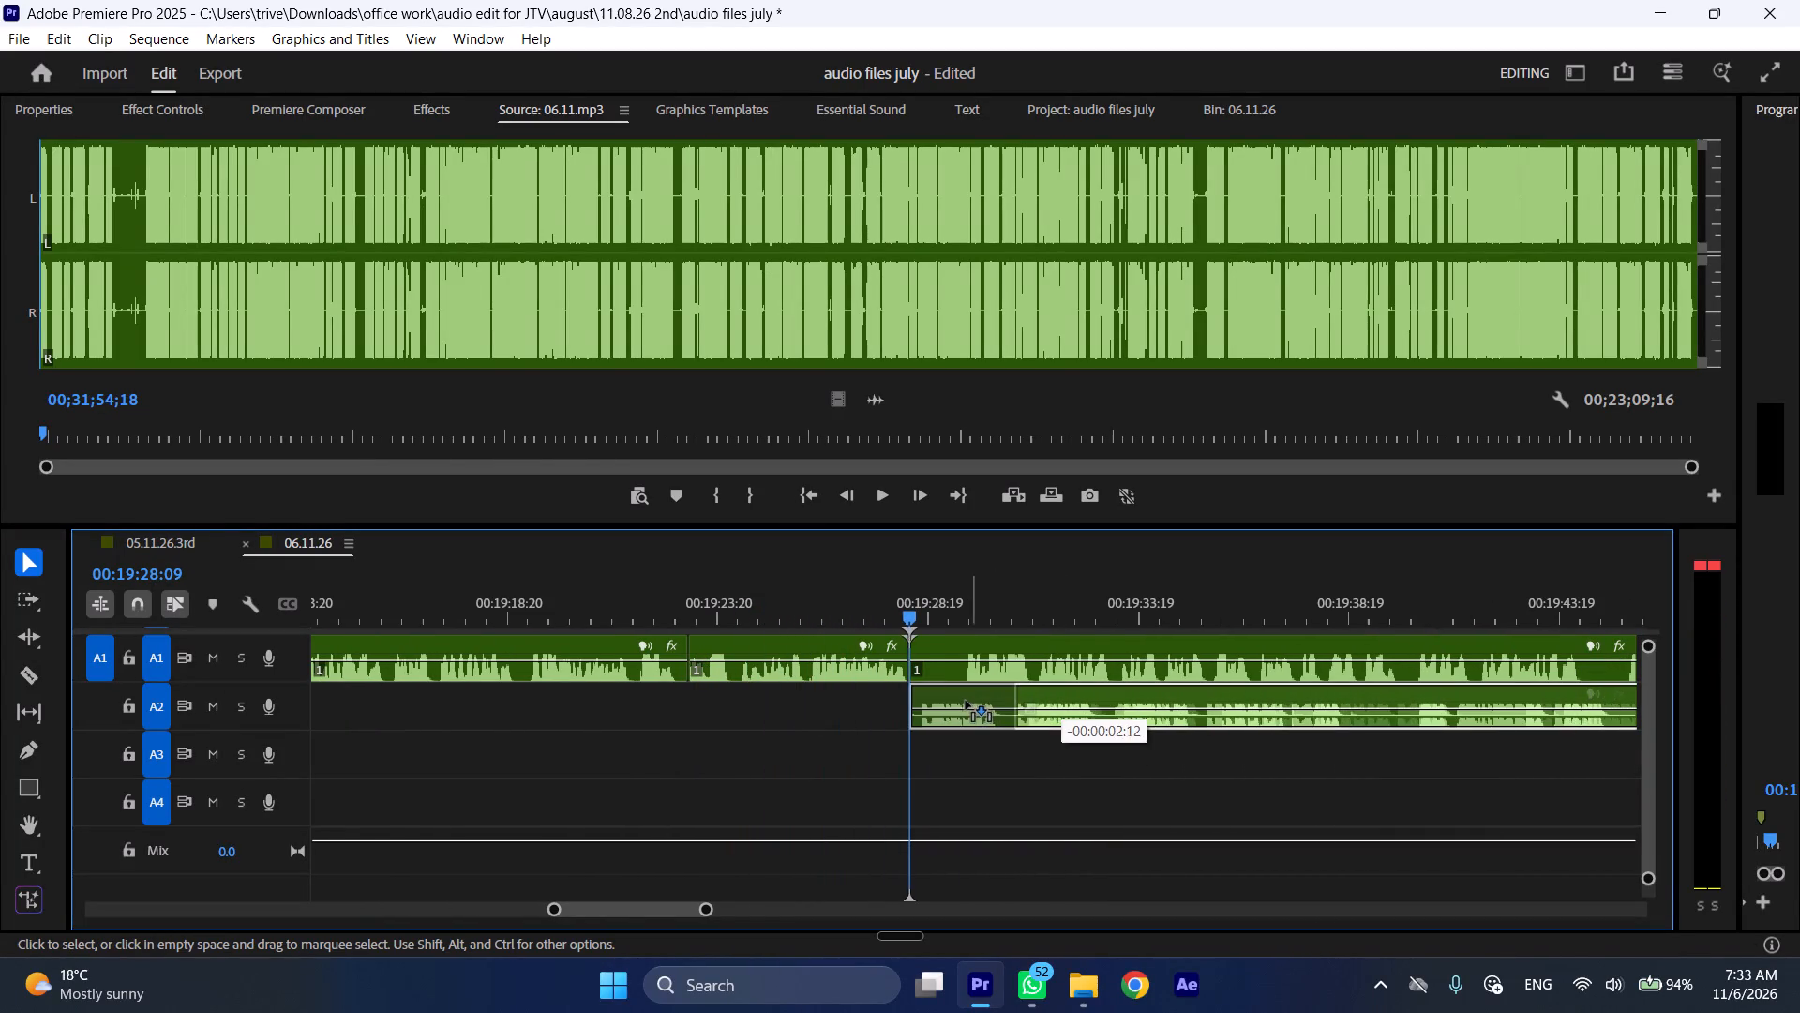
{"action": "left_click_drag", "start_coordinate": [966, 701], "coordinate": [962, 701]}
{"action": "left_click_drag", "start_coordinate": [945, 642], "coordinate": [1435, 652]}
Play the A2 clip at faster speed, split it at 00:19:30:19 and ripple delete its section from 00:19:28:09.
{"action": "key", "text": "space"}
{"action": "key", "text": "l"}
{"action": "scroll", "coordinate": [1189, 721], "scroll_direction": "down", "scroll_amount": 3}
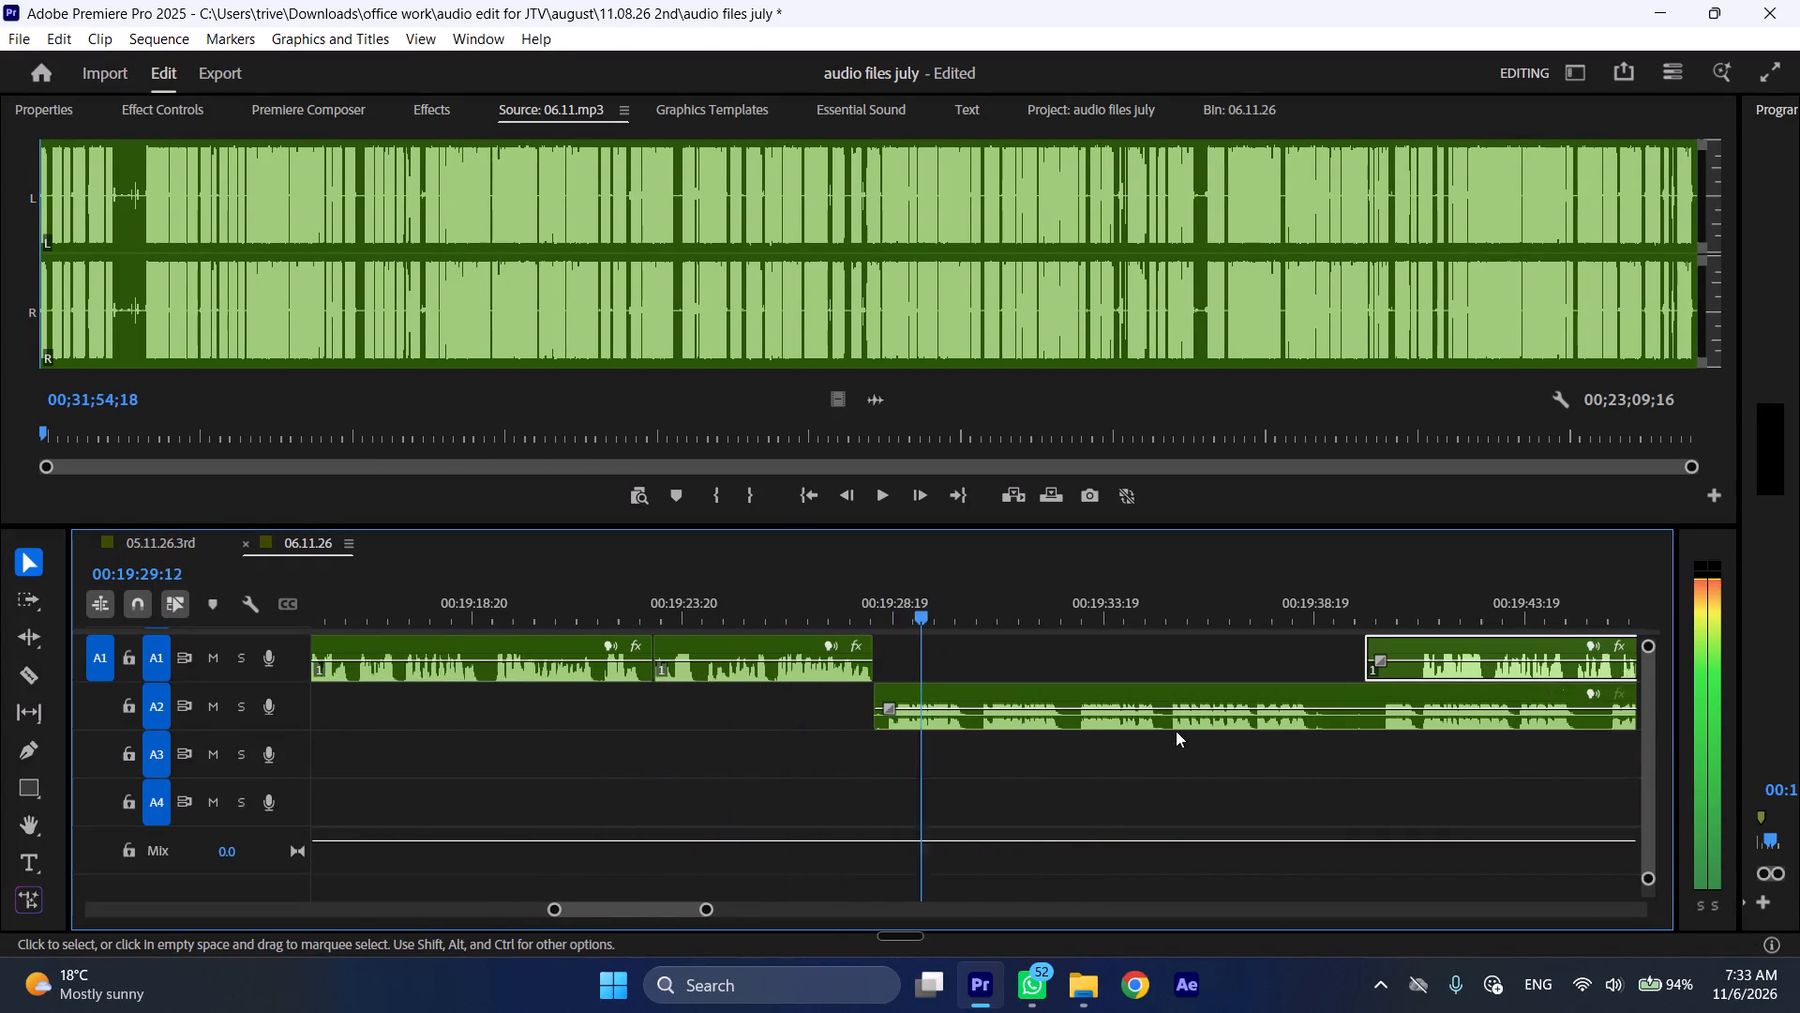
{"action": "scroll", "coordinate": [1176, 731], "scroll_direction": "down", "scroll_amount": 2}
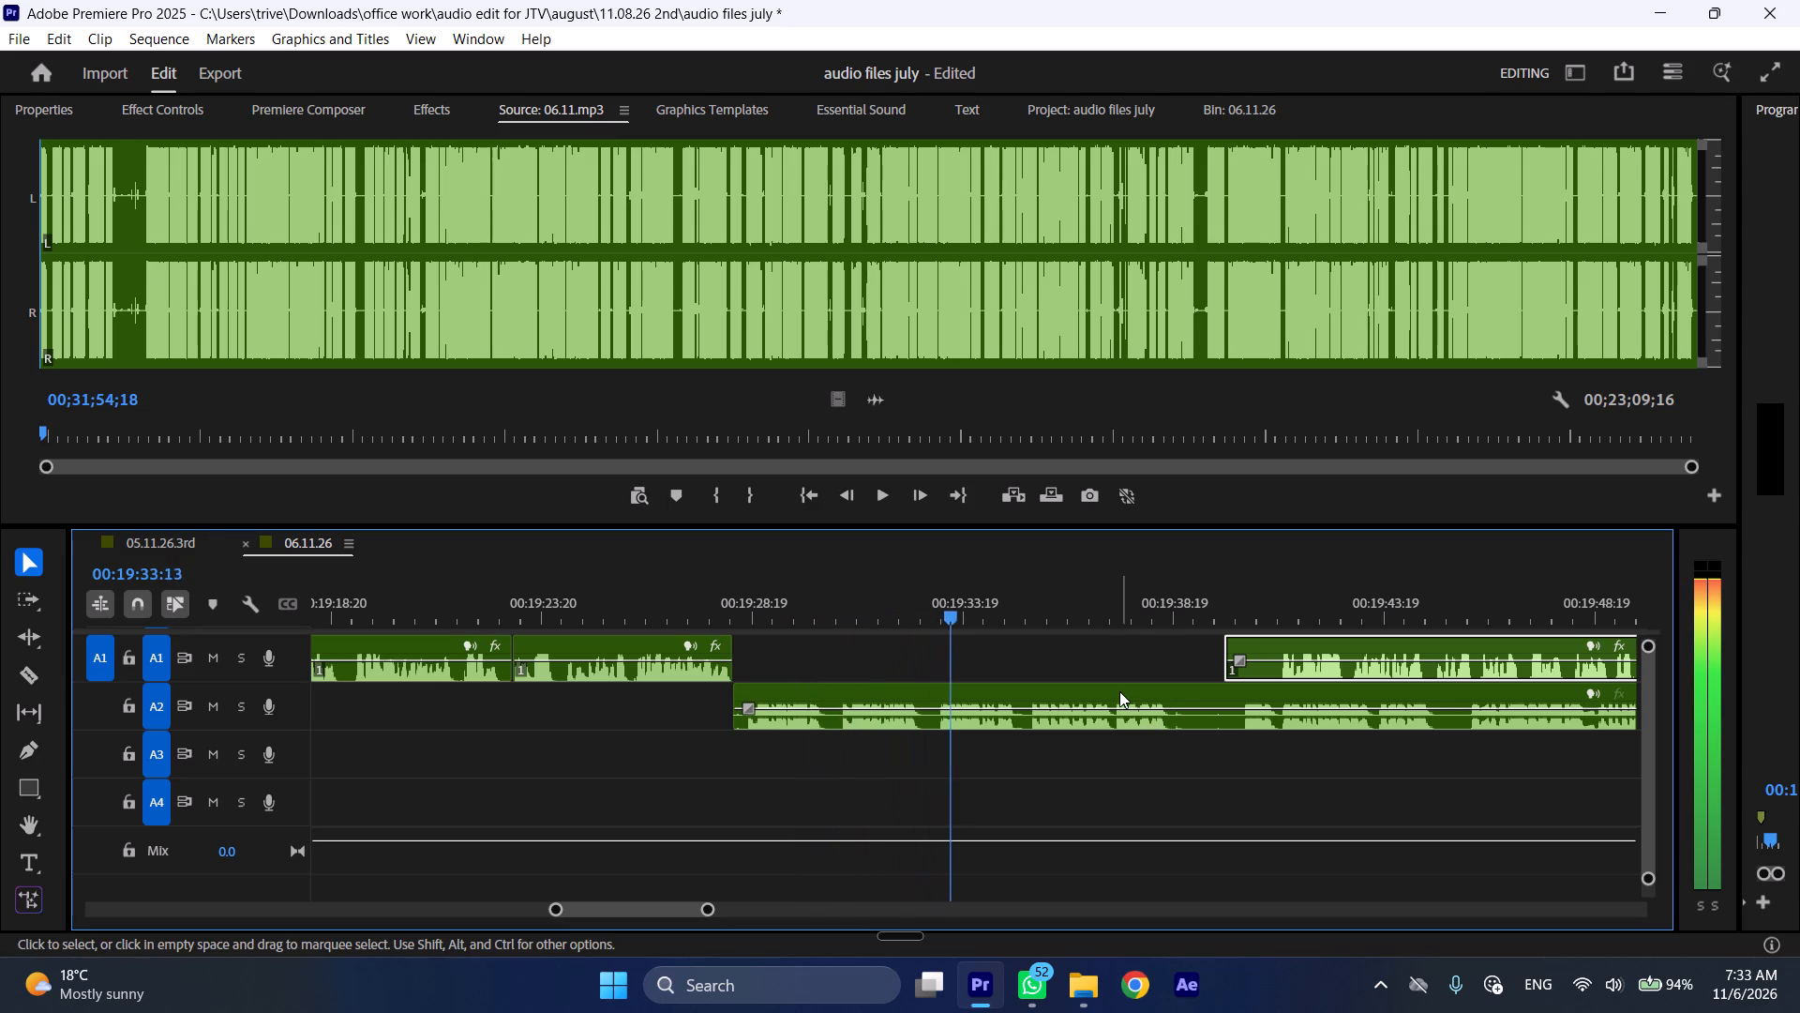
{"action": "left_click", "coordinate": [837, 602]}
{"action": "left_click", "coordinate": [871, 694]}
{"action": "key", "text": "shift+c"}
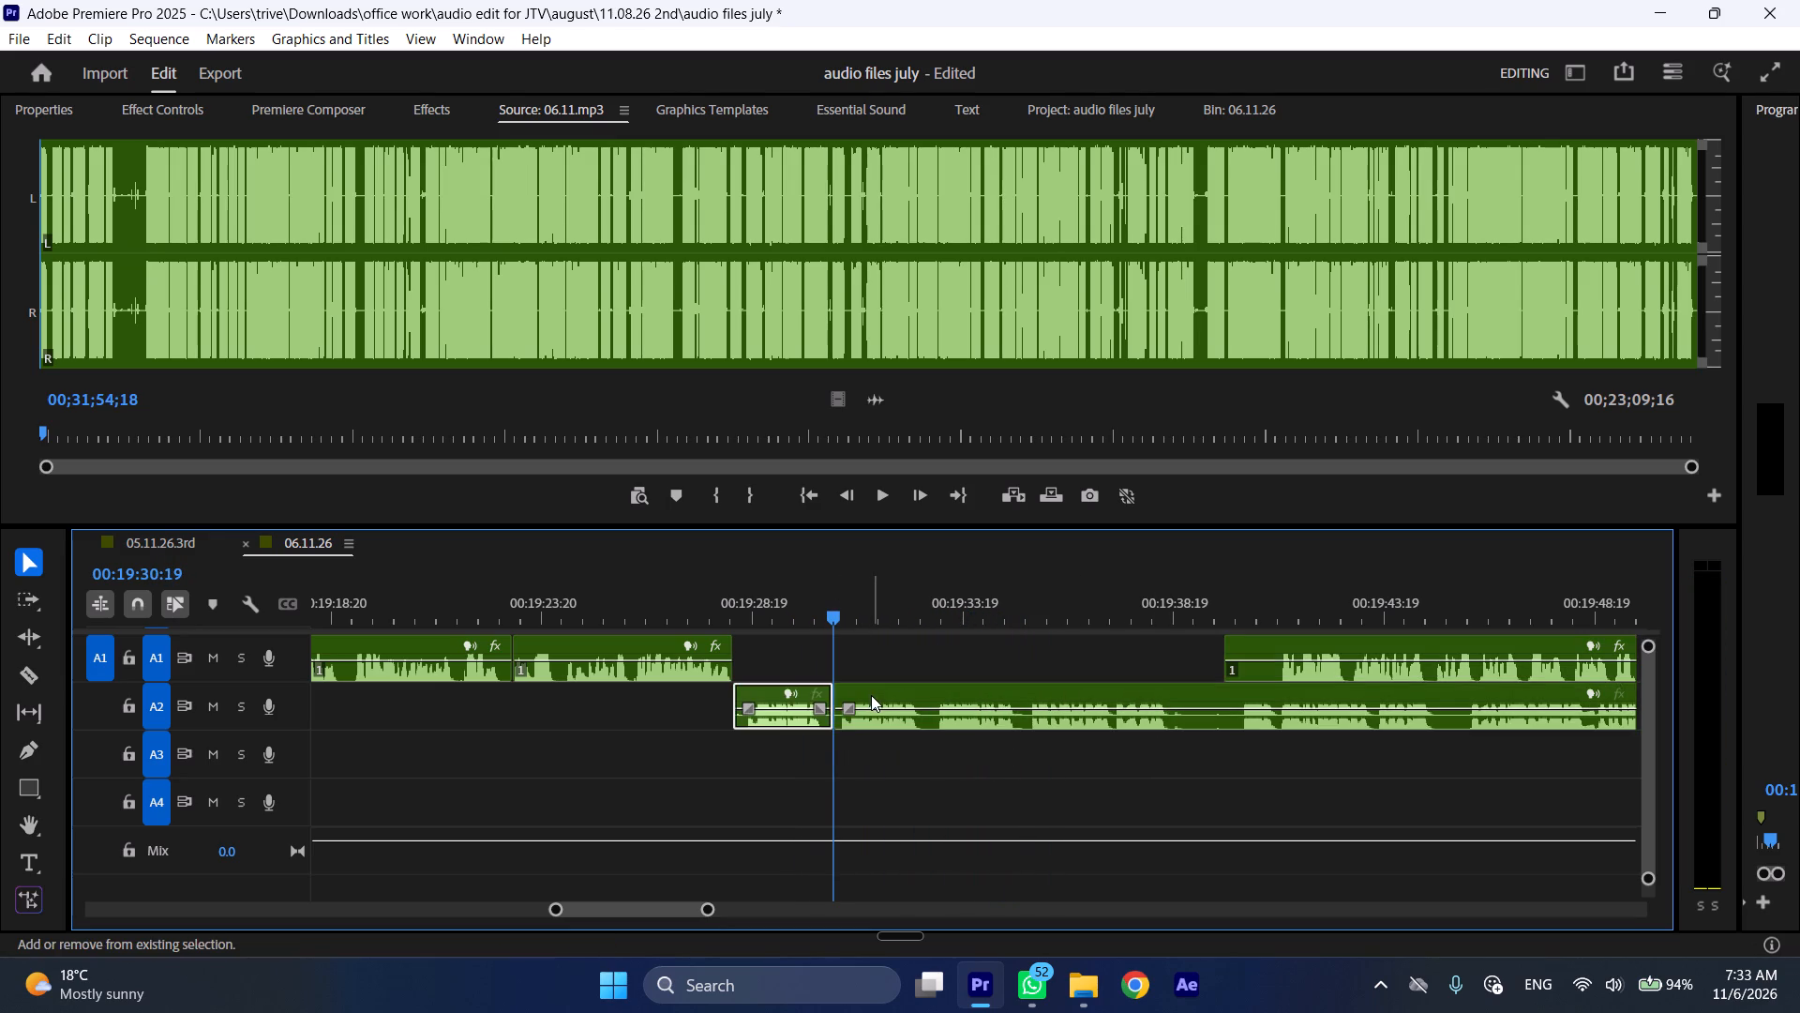
{"action": "key", "text": "ctrl+shift+d"}
Play on at faster speed, move the A1 clip to about 00:19:38:19, and split the A2 clip at 00:19:36:08.
{"action": "key", "text": "space"}
{"action": "key", "text": "l"}
{"action": "left_click_drag", "start_coordinate": [1130, 644], "coordinate": [1178, 652]}
{"action": "scroll", "coordinate": [1026, 708], "scroll_direction": "down", "scroll_amount": 4}
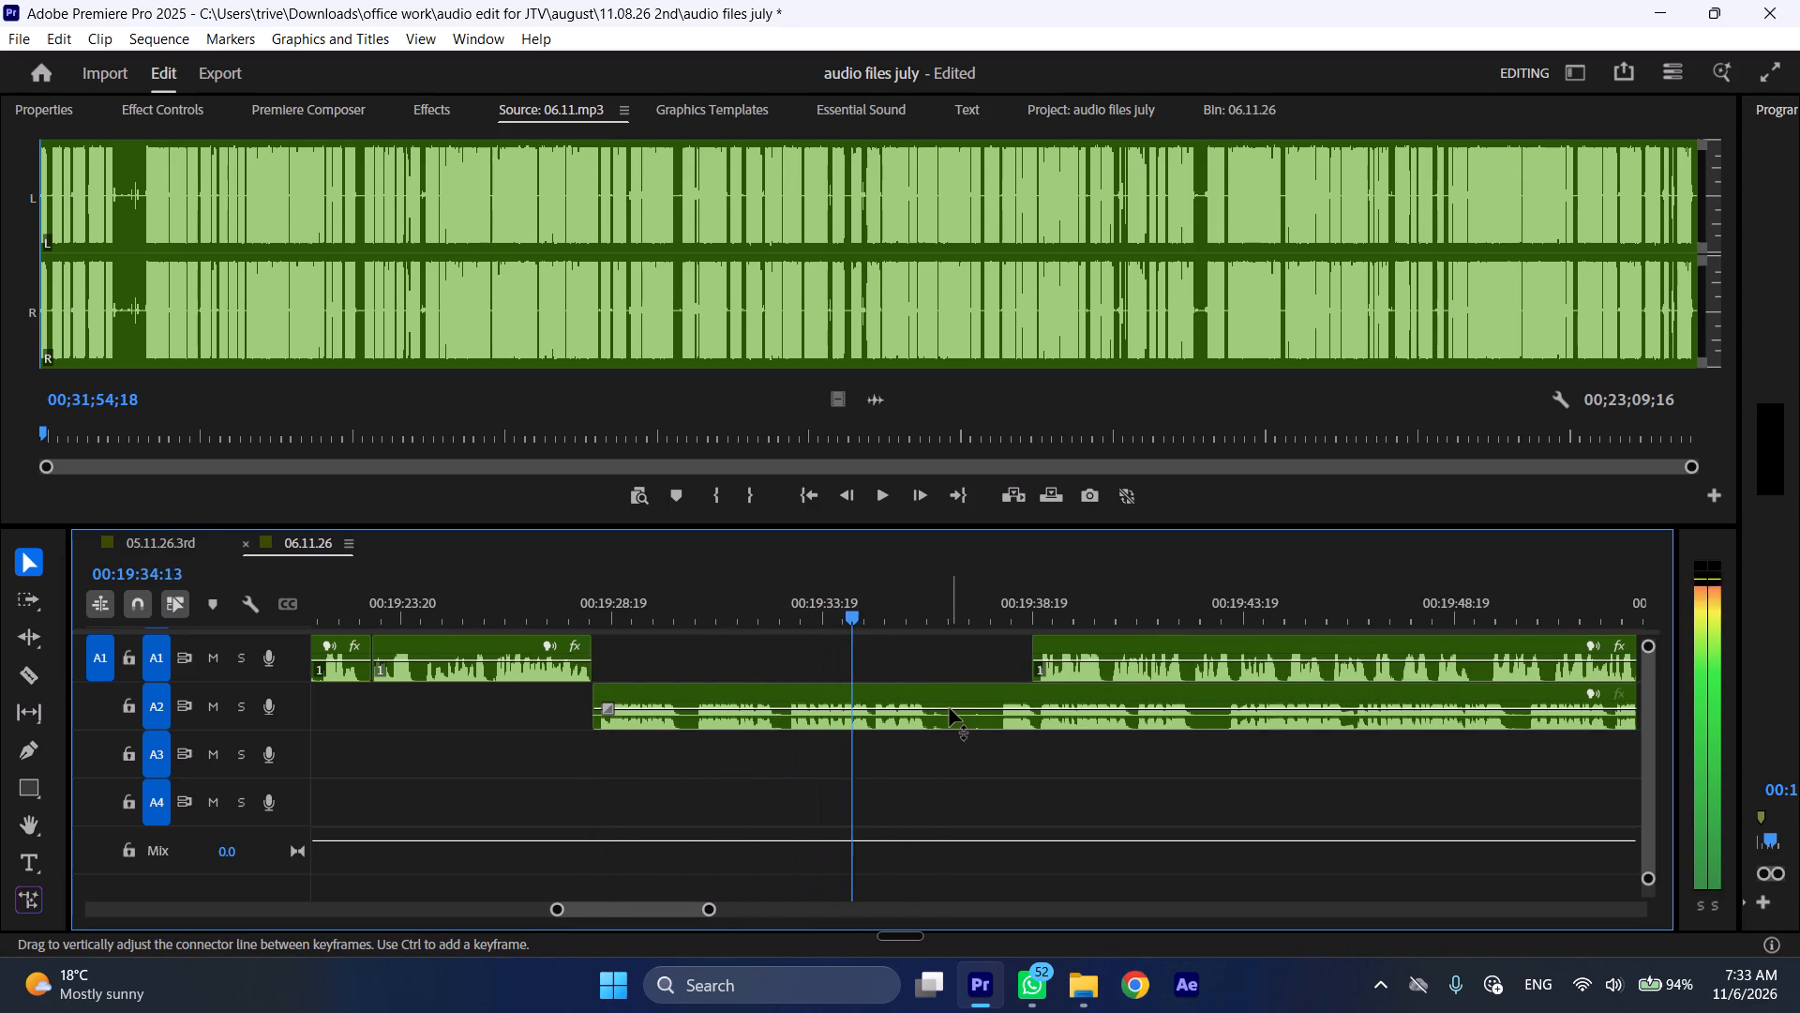
{"action": "key", "text": "space"}
{"action": "type", "text": "C"}
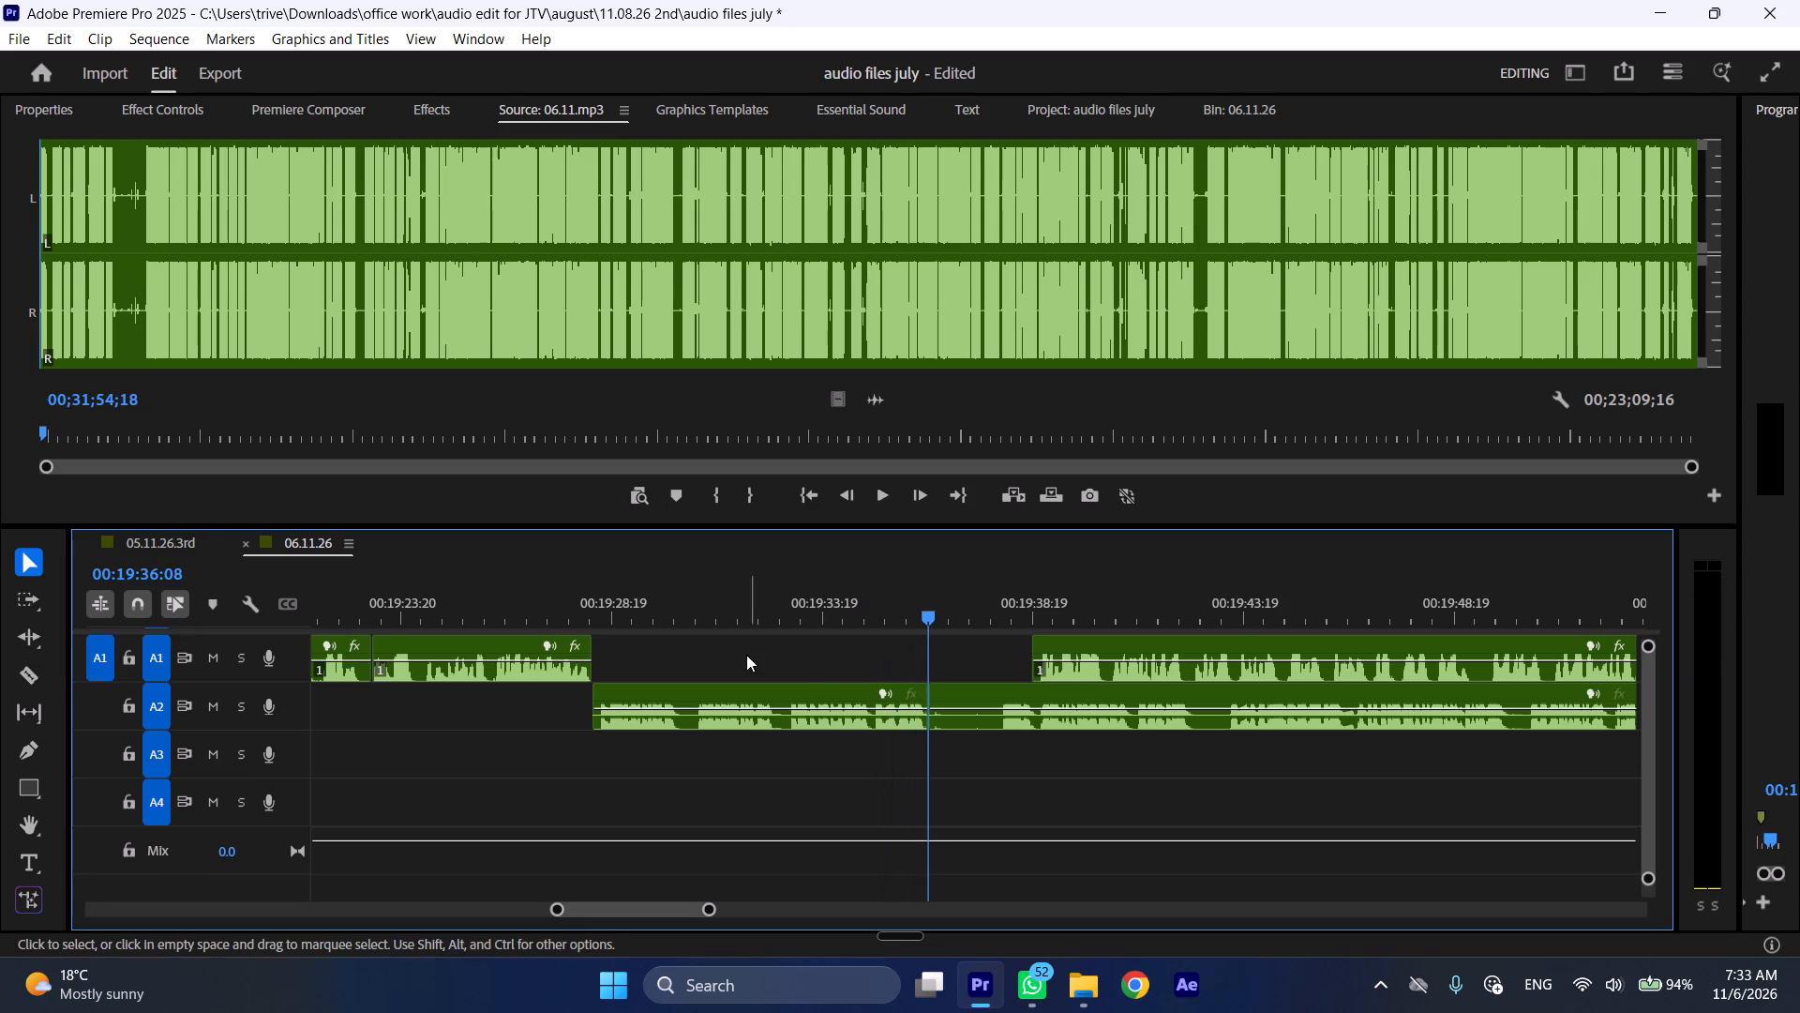
Split the A2 clip at about 00:19:30:10 and at 00:19:30:20, and ripple delete the pause between the cuts.
{"action": "left_click_drag", "start_coordinate": [681, 599], "coordinate": [697, 607]}
{"action": "key", "text": "shift+c"}
{"action": "left_click", "coordinate": [746, 673]}
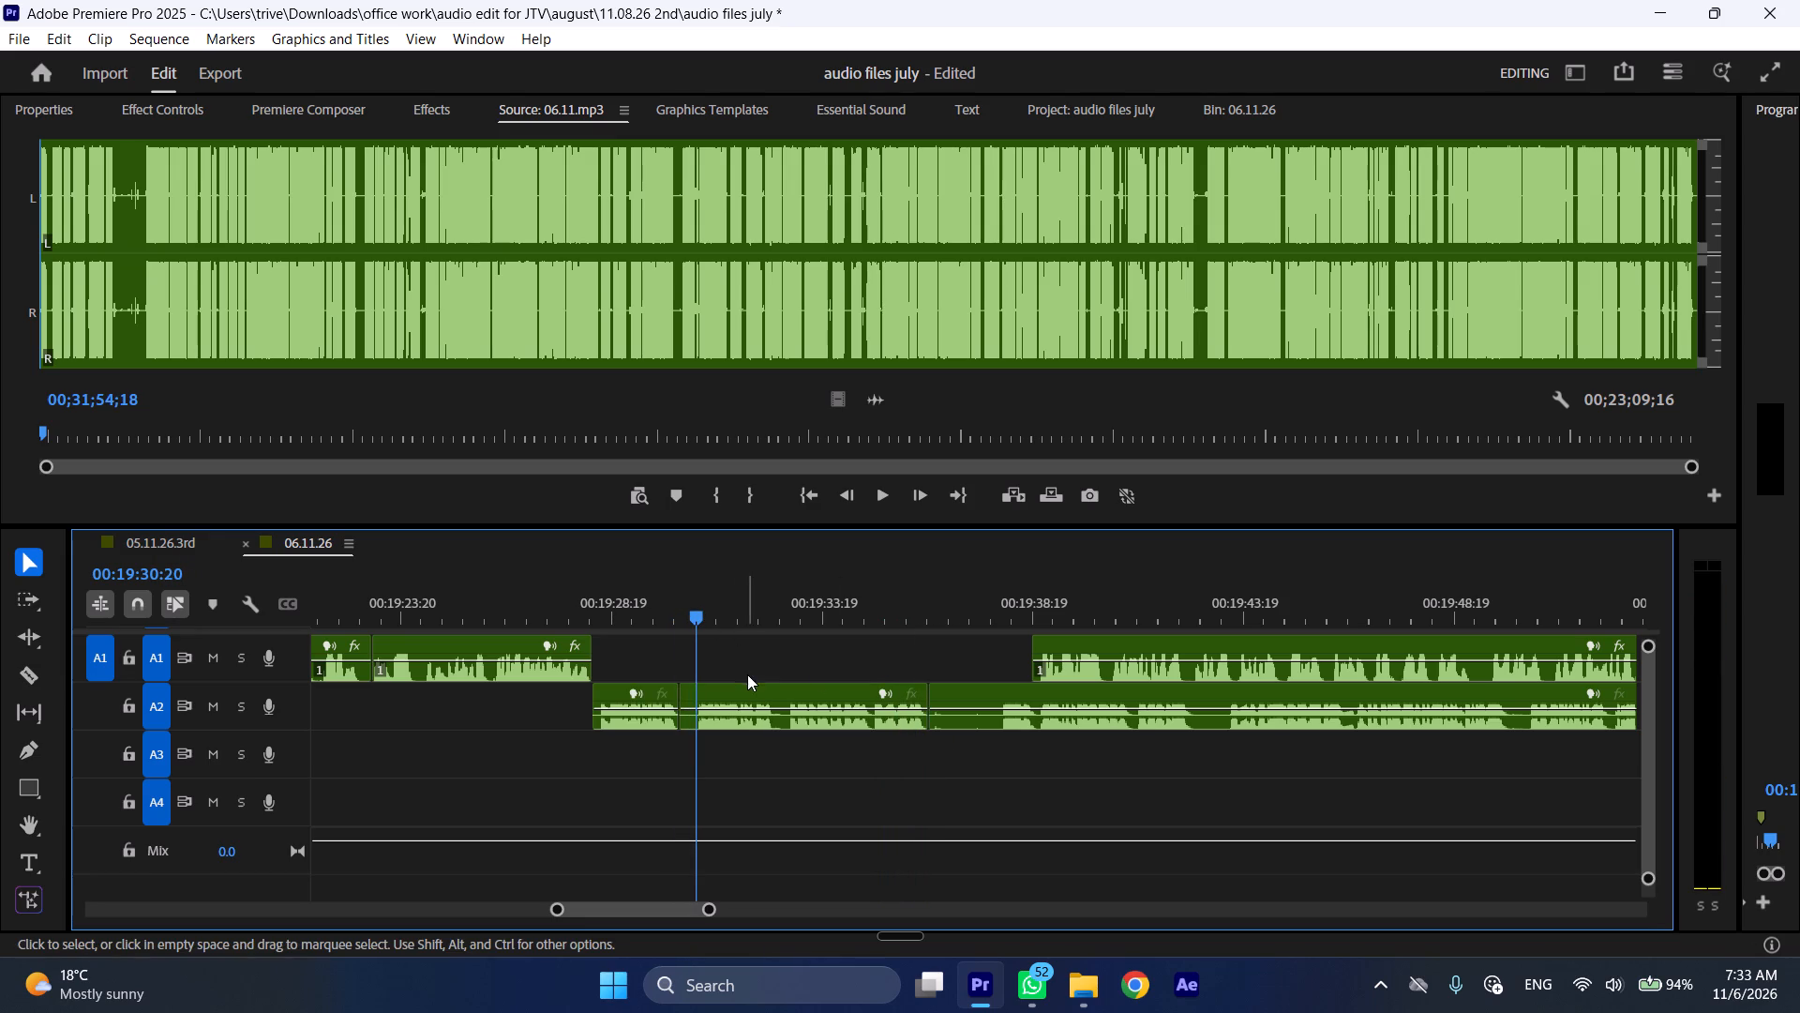
{"action": "left_click", "coordinate": [752, 706]}
{"action": "key", "text": "shift+c"}
{"action": "key", "text": "ctrl+shift+d"}
Split the A2 clip at 00:19:32:08 and 00:19:32:13, and ripple delete the short pause between the cuts.
{"action": "left_click_drag", "start_coordinate": [750, 607], "coordinate": [768, 610]}
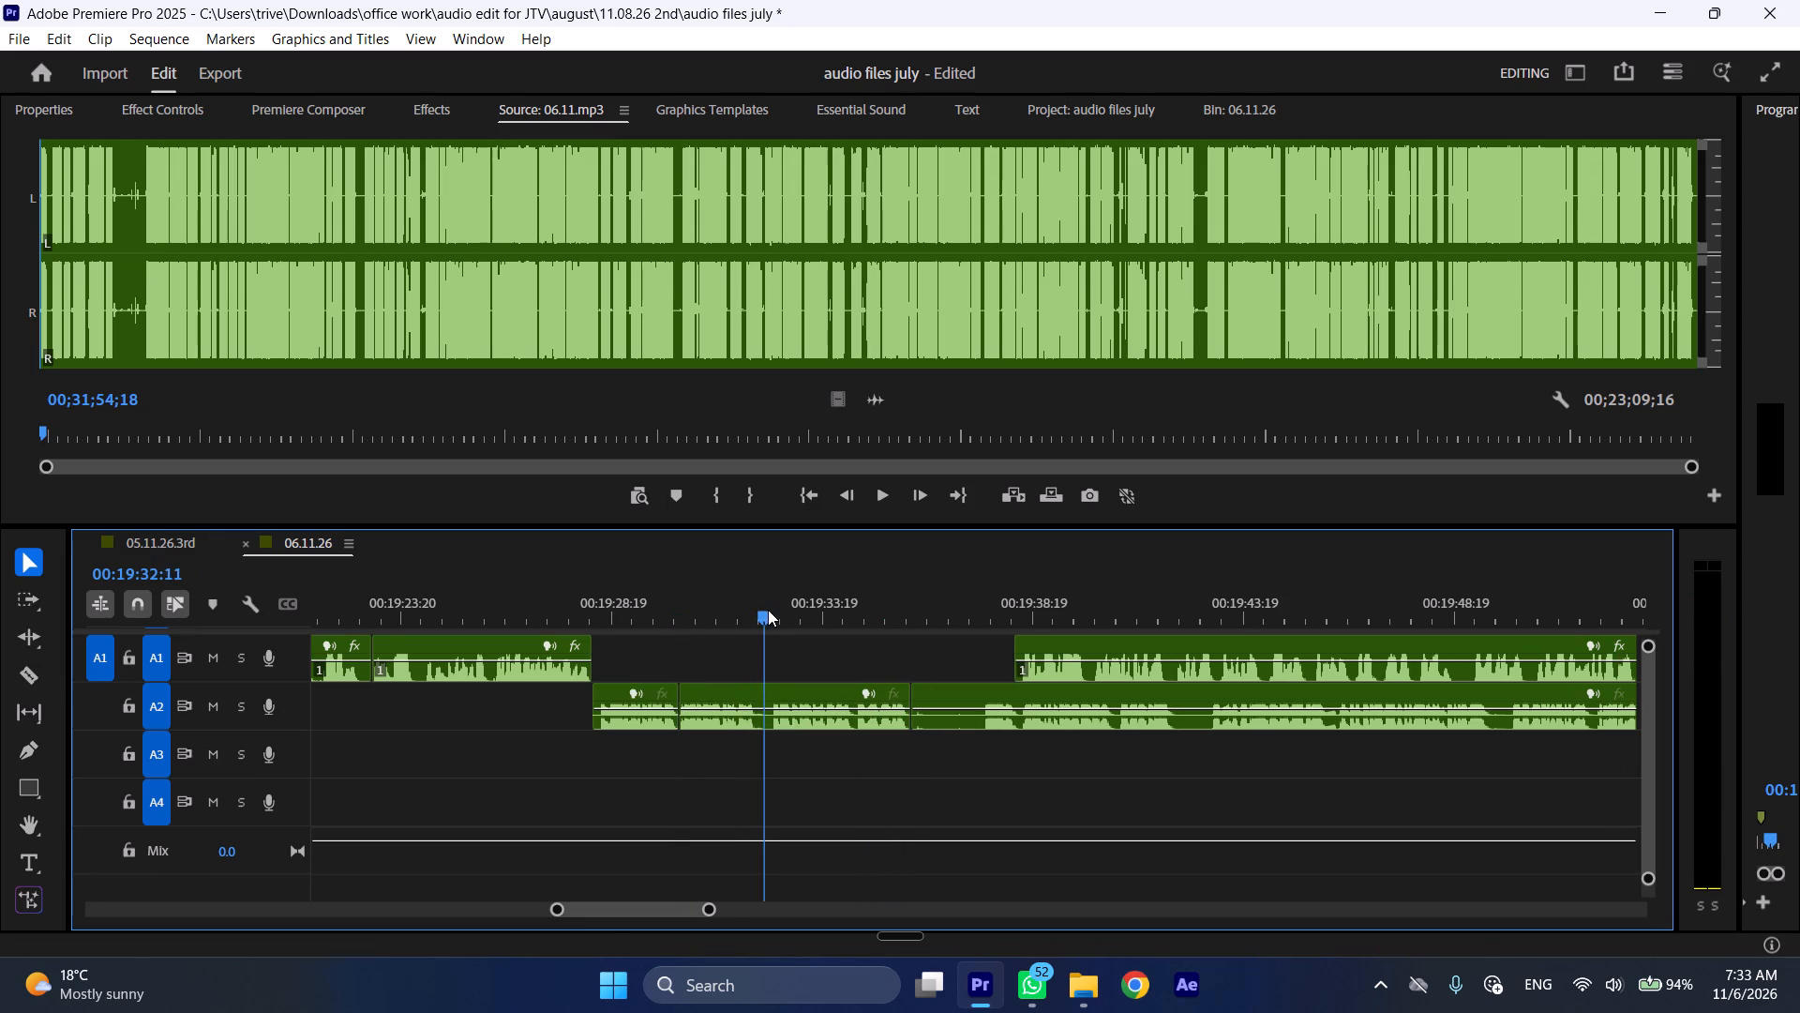
{"action": "left_click_drag", "start_coordinate": [768, 610], "coordinate": [772, 610]}
{"action": "key", "text": "shift+c"}
{"action": "left_click", "coordinate": [807, 714]}
{"action": "key", "text": "shift+c"}
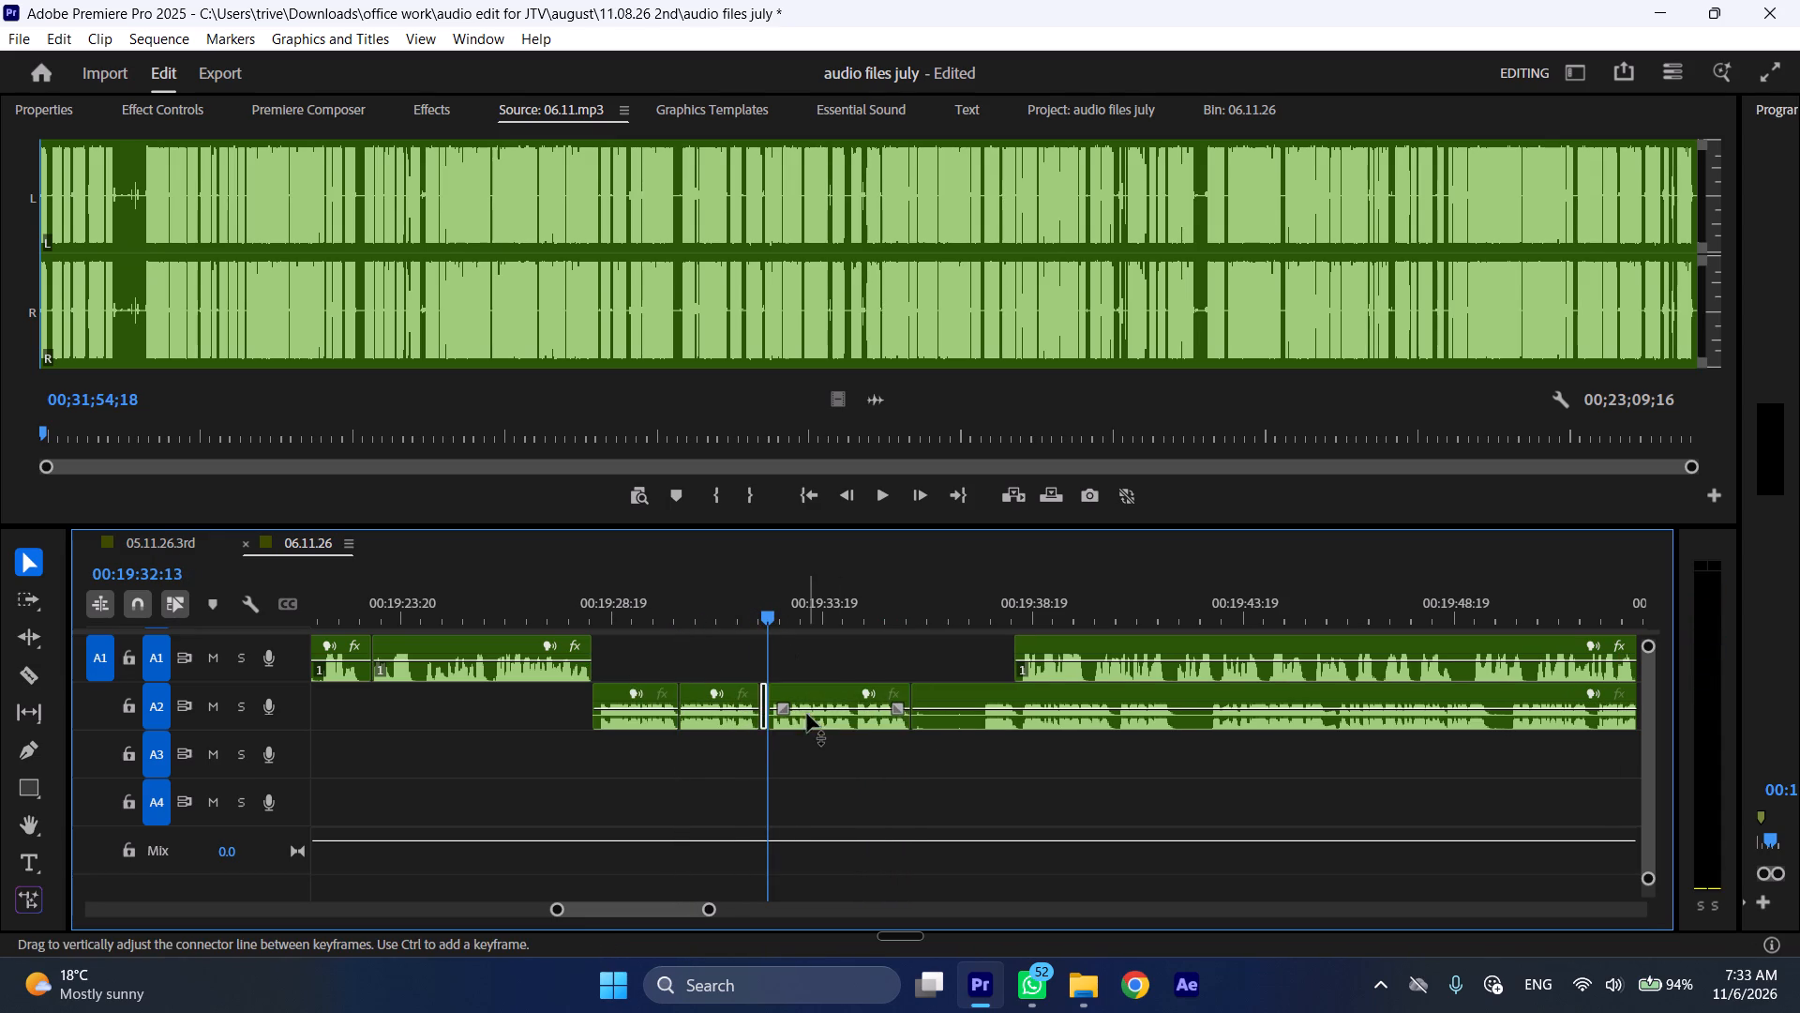
{"action": "key", "text": "ctrl+shift+d"}
Move the A1 clip back to the last A2 cut, and trim the following A2 clip's start to about 00:19:37:06 before moving it to about 00:19:51:11.
{"action": "left_click_drag", "start_coordinate": [1064, 645], "coordinate": [965, 652]}
{"action": "scroll", "coordinate": [965, 651], "scroll_direction": "down", "scroll_amount": 5}
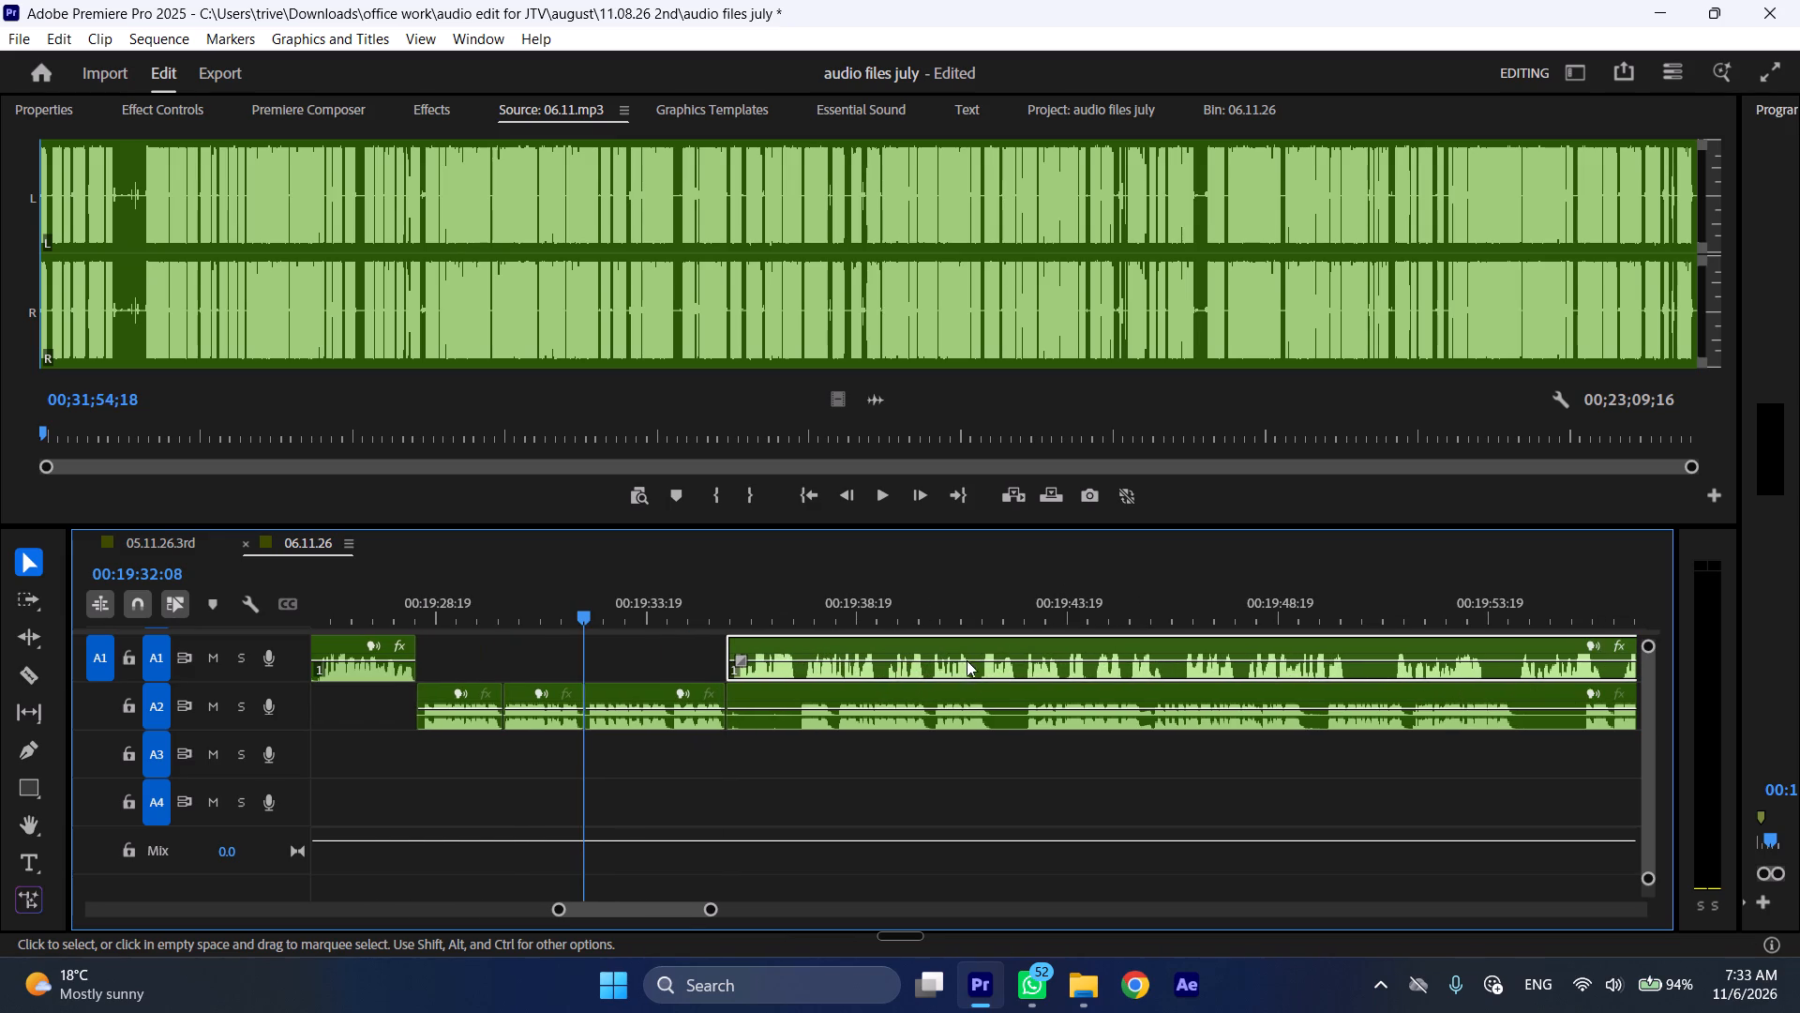
{"action": "left_click_drag", "start_coordinate": [734, 689], "coordinate": [802, 698]}
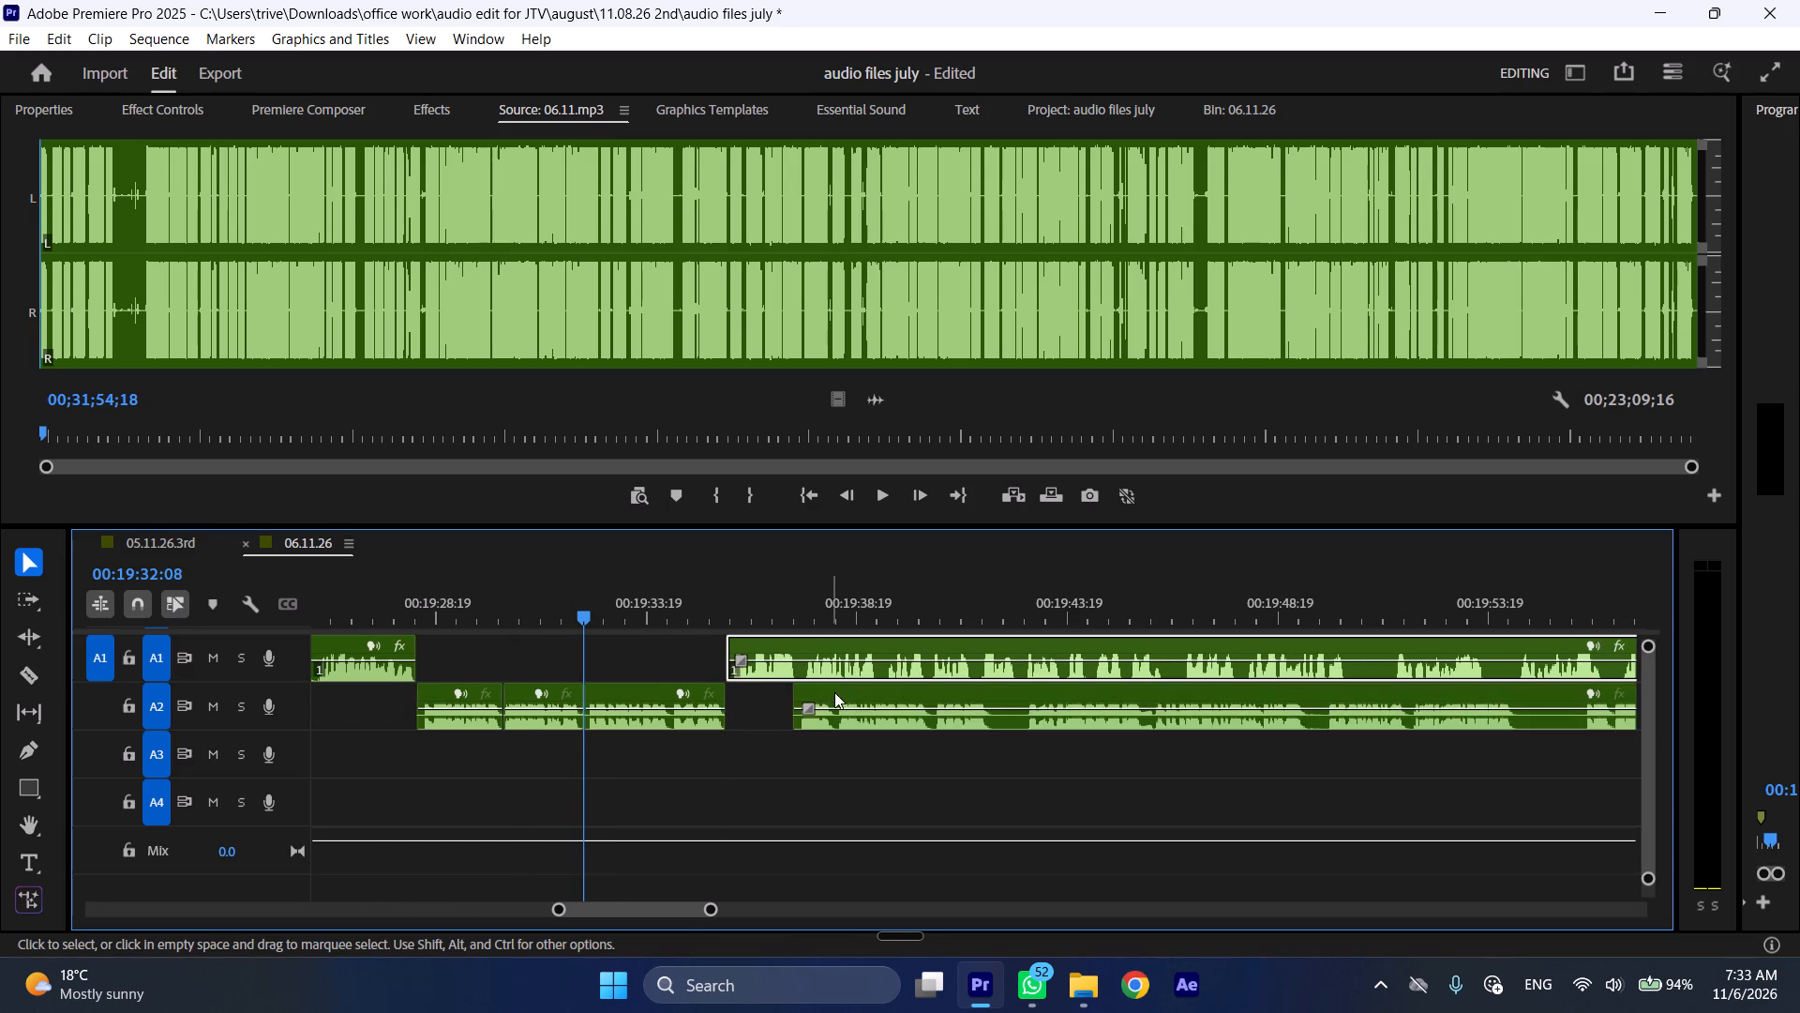
{"action": "left_click_drag", "start_coordinate": [849, 692], "coordinate": [1447, 692]}
Play from about 00:19:34:14 through the A1 clip at faster speed and move the A2 clip to about 00:19:57:17.
{"action": "left_click", "coordinate": [682, 603]}
{"action": "key", "text": "space"}
{"action": "key", "text": "l"}
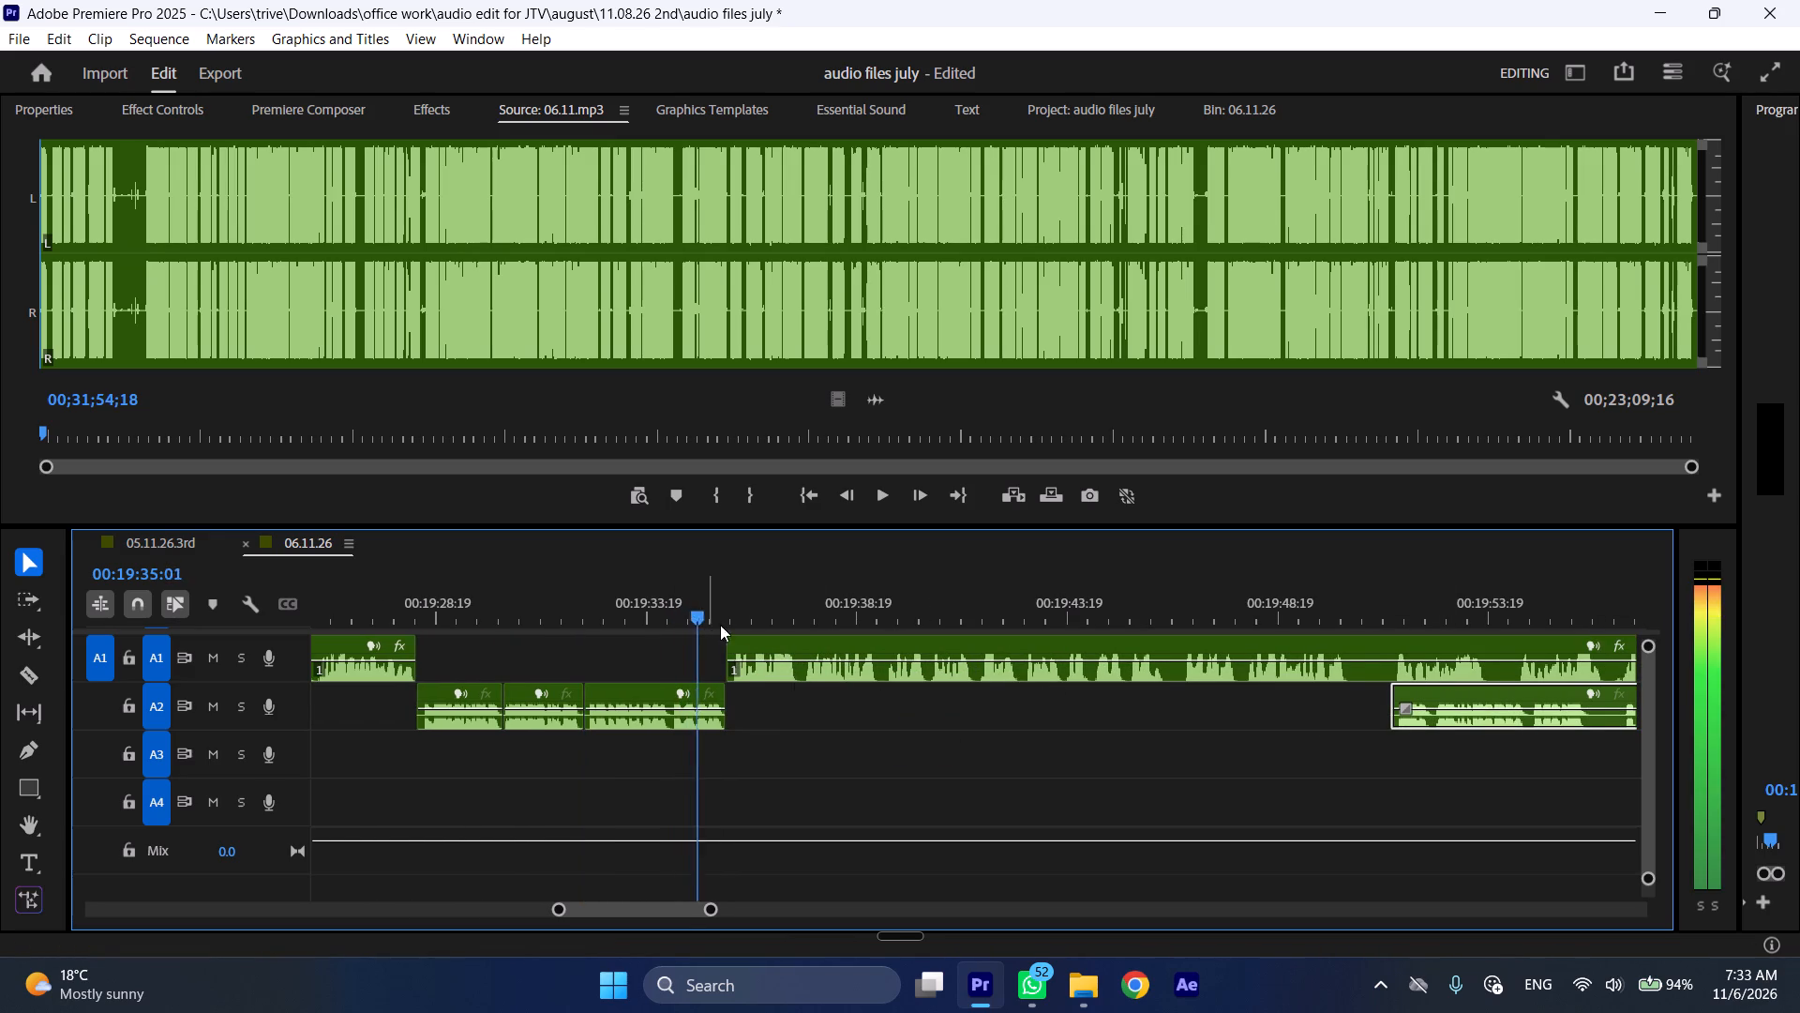
{"action": "scroll", "coordinate": [930, 761], "scroll_direction": "down", "scroll_amount": 5}
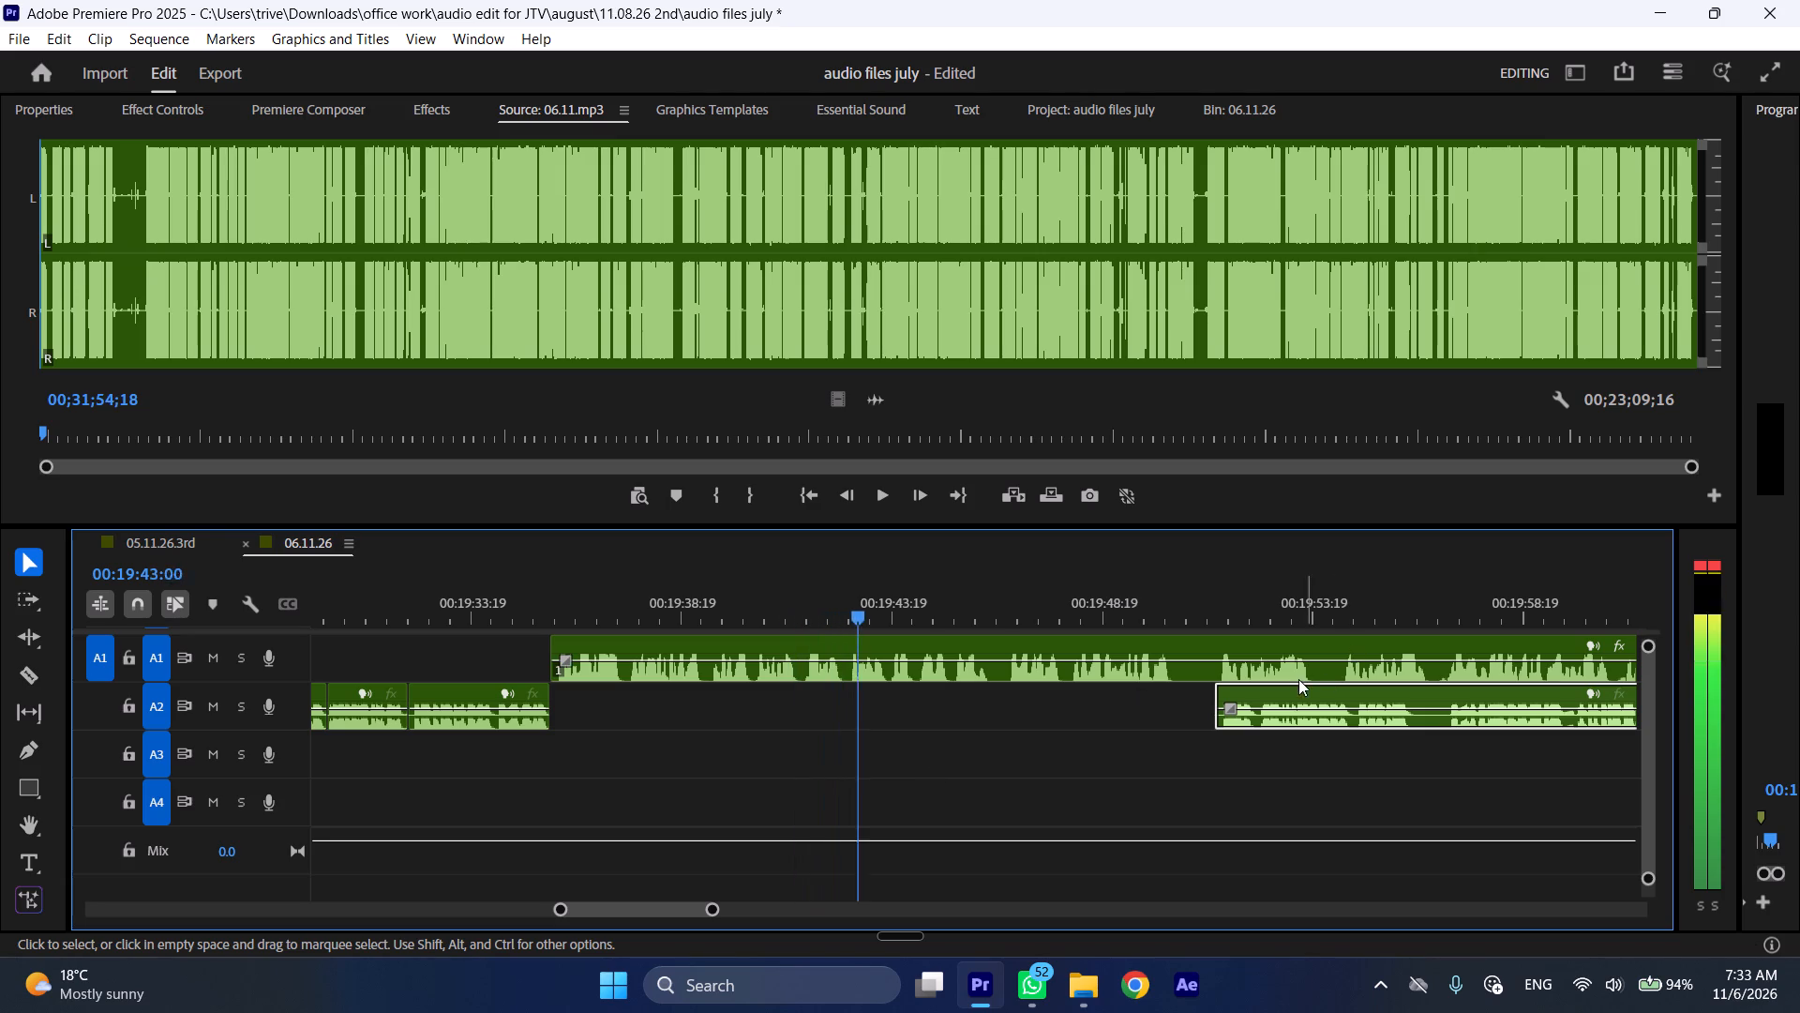
{"action": "left_click_drag", "start_coordinate": [1258, 691], "coordinate": [1523, 693]}
{"action": "scroll", "coordinate": [1066, 762], "scroll_direction": "down", "scroll_amount": 5}
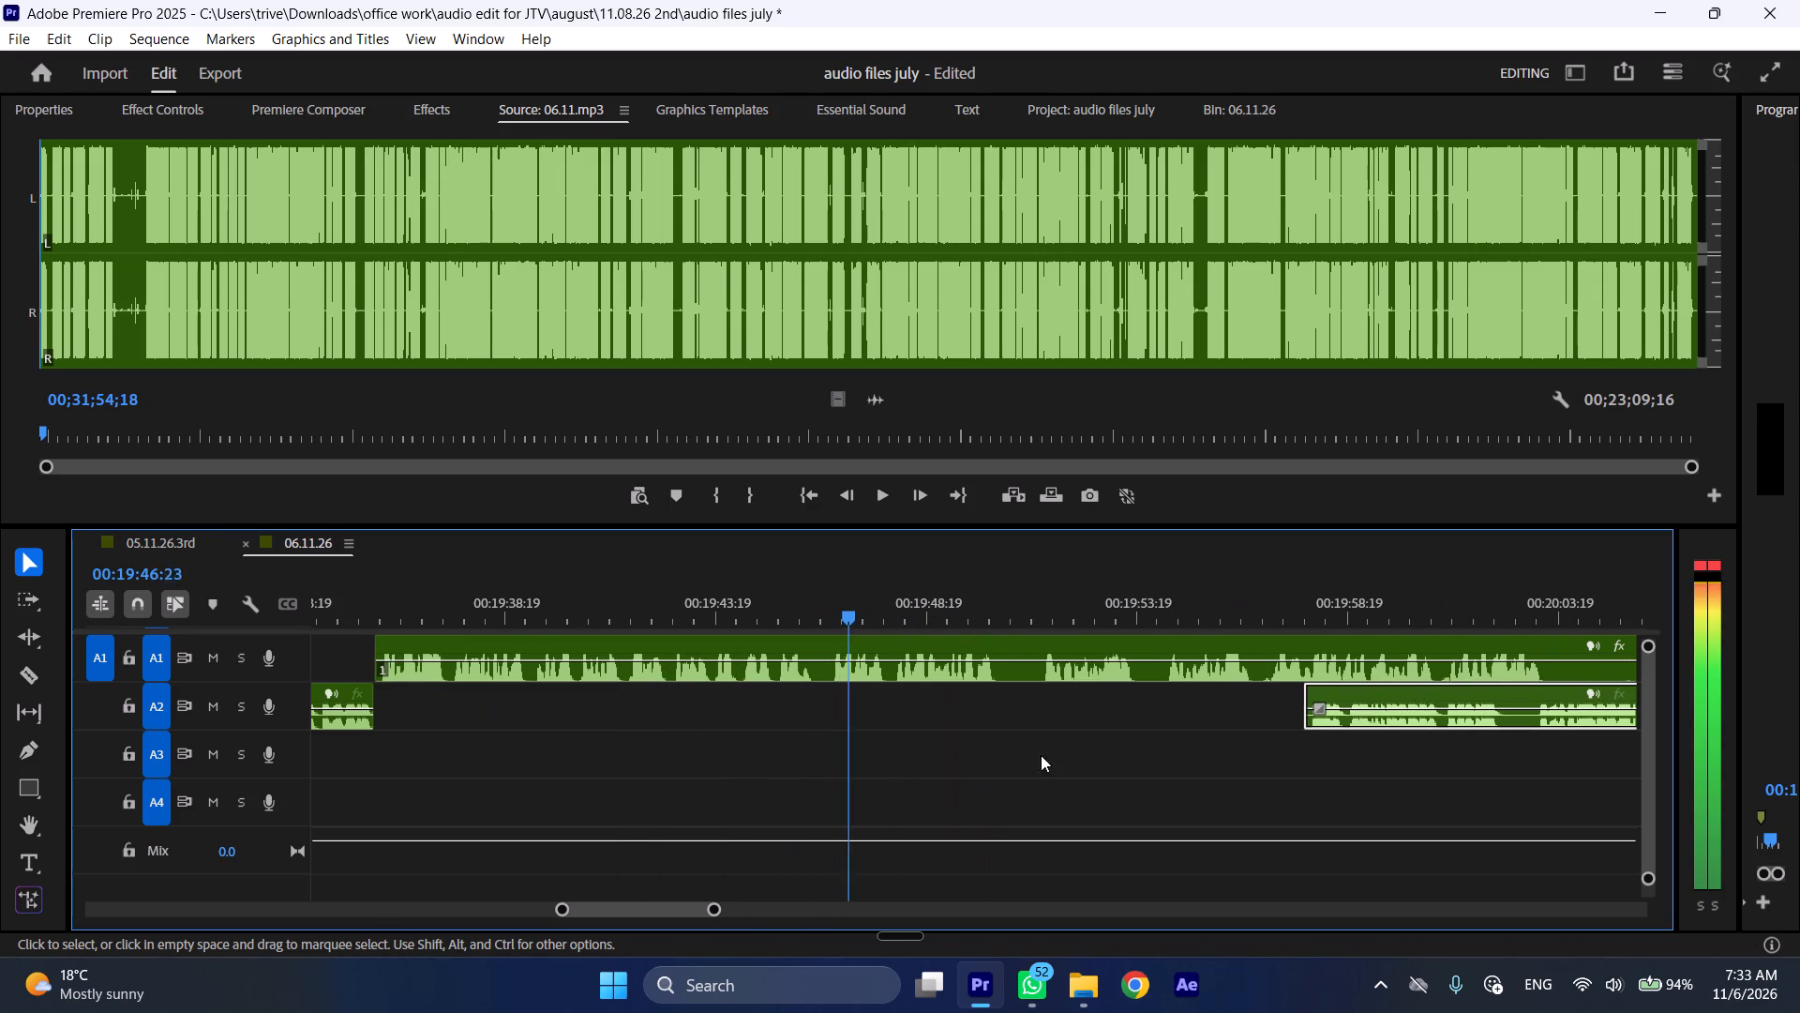
Split the A1 clip at 00:19:45:07 and at about 00:19:46:11, and ripple delete the section between the cuts.
{"action": "left_click", "coordinate": [780, 604]}
{"action": "type", "text": "C"}
{"action": "key", "text": "space"}
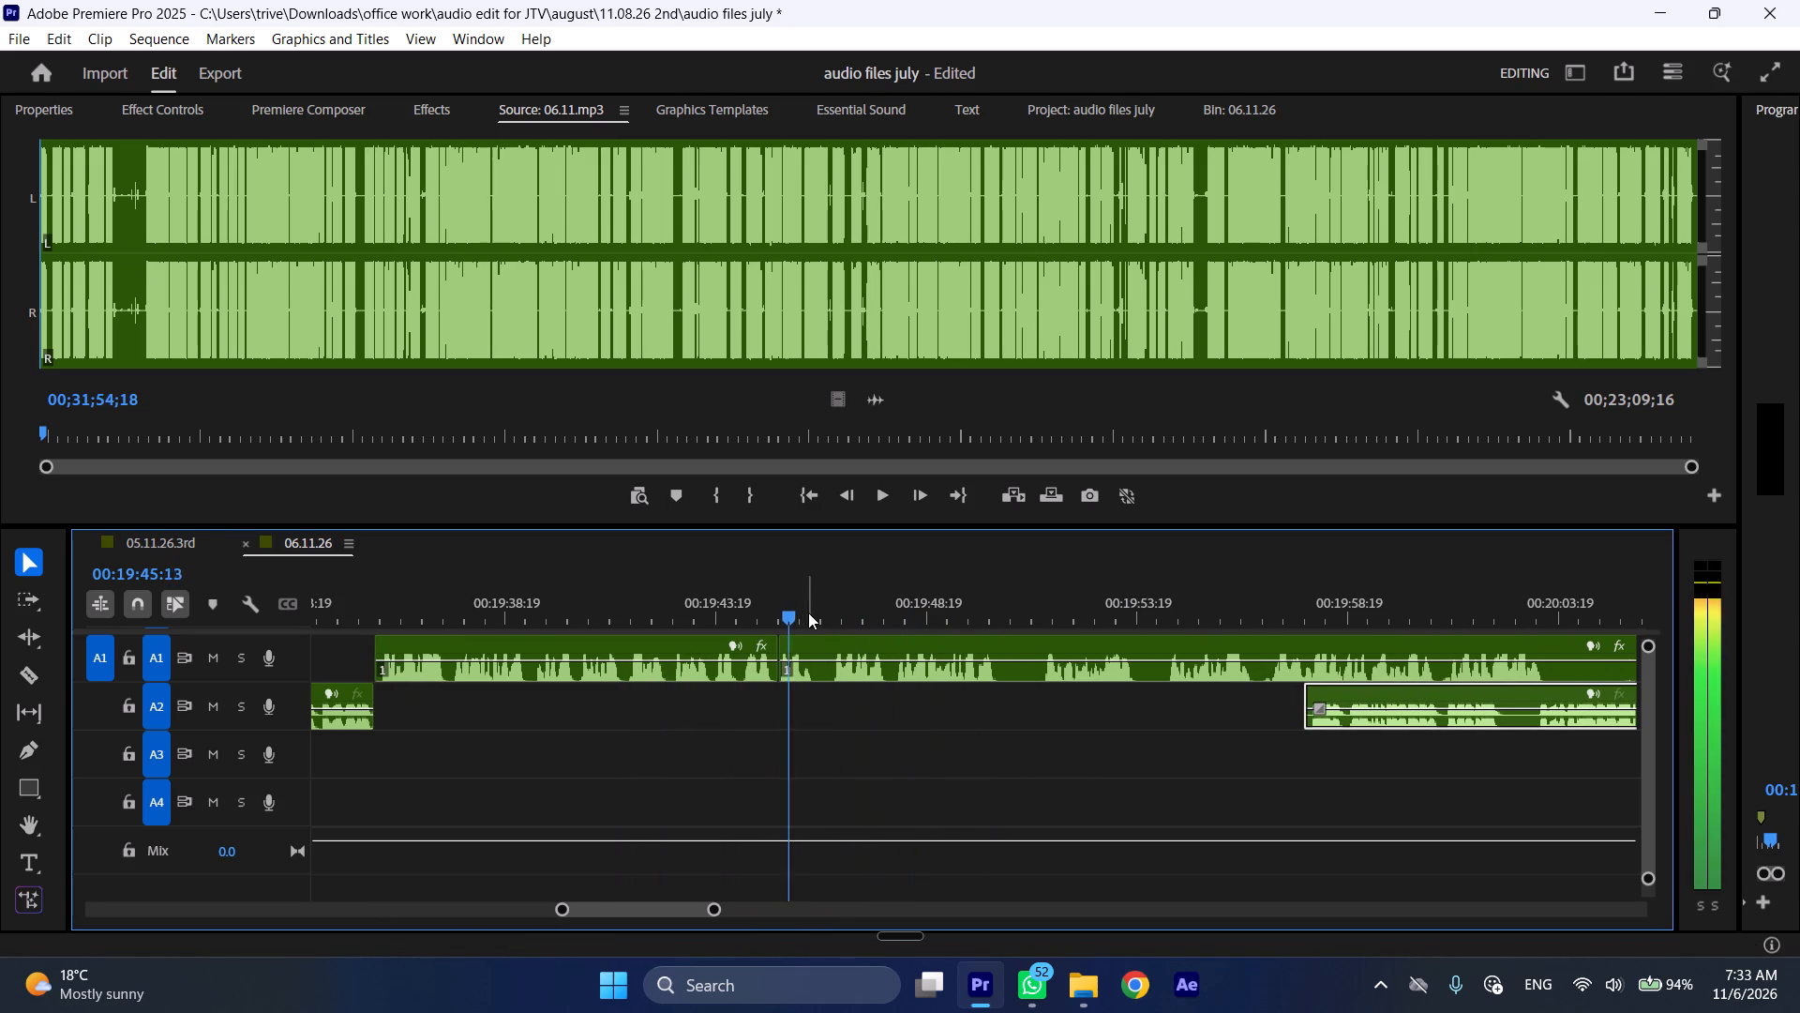
{"action": "left_click_drag", "start_coordinate": [820, 615], "coordinate": [832, 618]}
{"action": "left_click", "coordinate": [856, 648]}
{"action": "key", "text": "shift+c"}
{"action": "key", "text": "ctrl+shift+d"}
Play on at faster speed, split the A1 clip at 00:19:49:09 and 00:19:50:08, and ripple delete the silence between the cuts.
{"action": "key", "text": "space"}
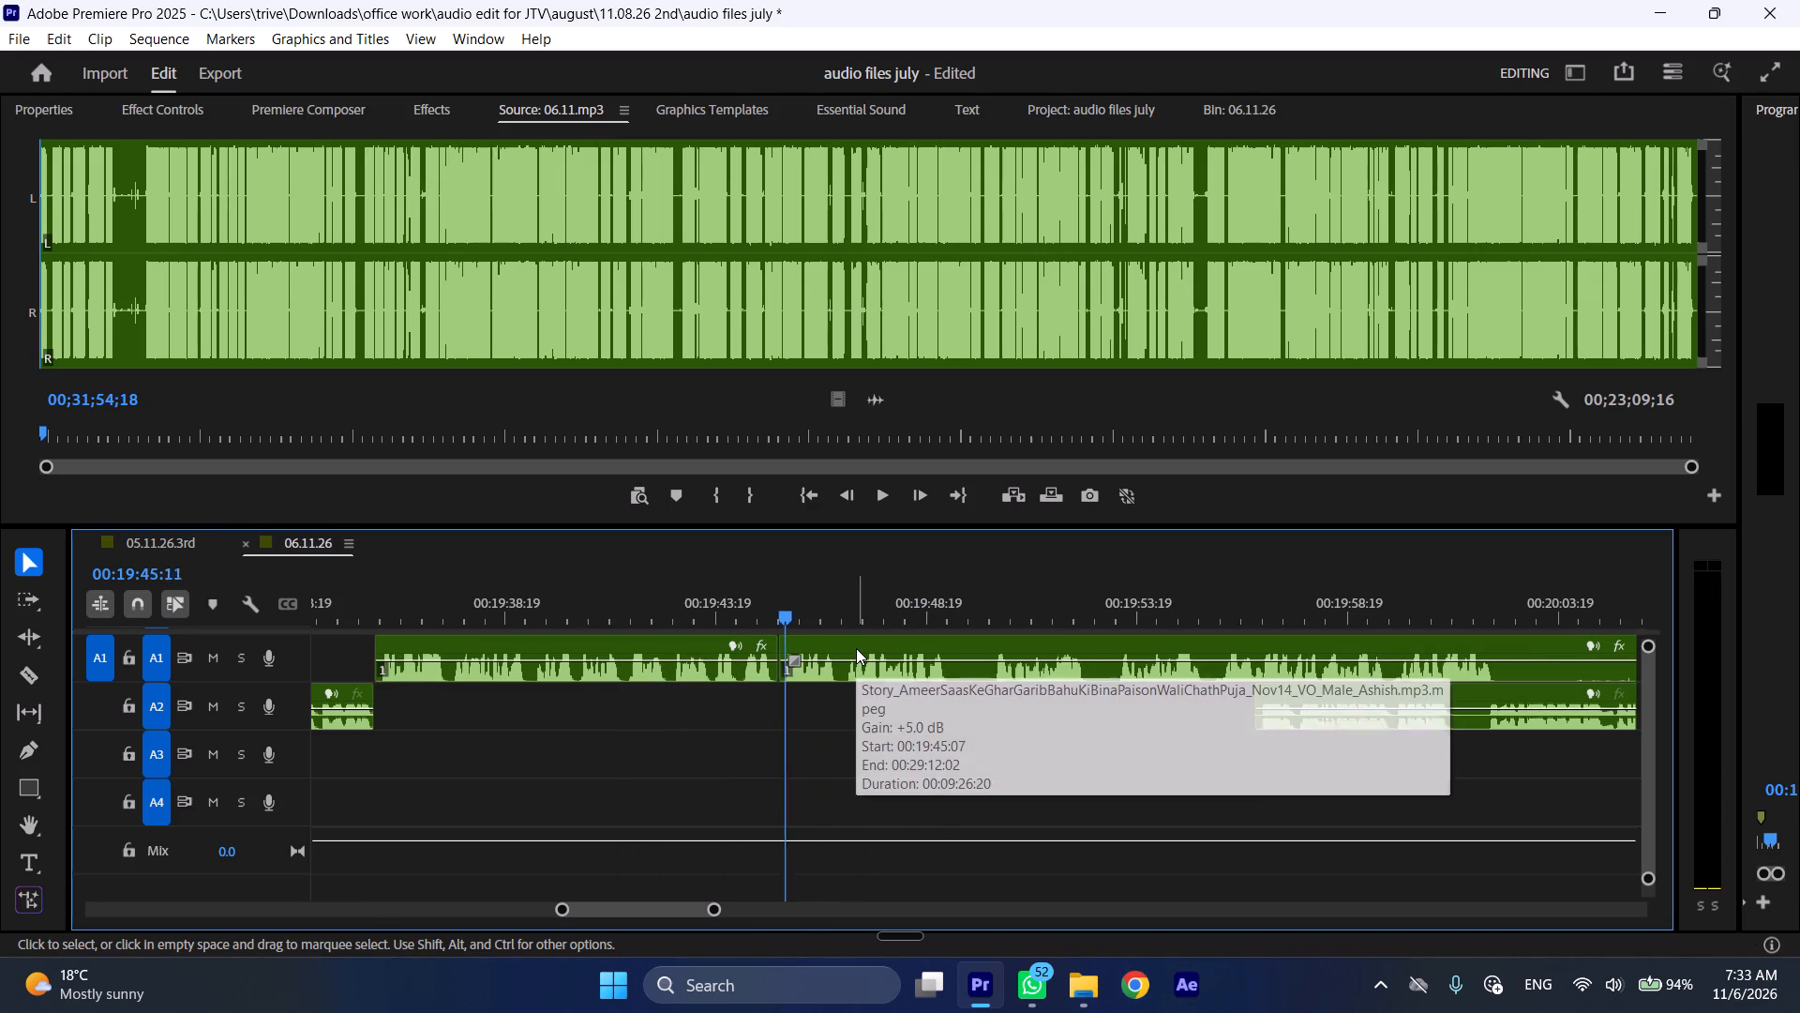
{"action": "type", "text": "l"}
{"action": "scroll", "coordinate": [949, 691], "scroll_direction": "down", "scroll_amount": 5}
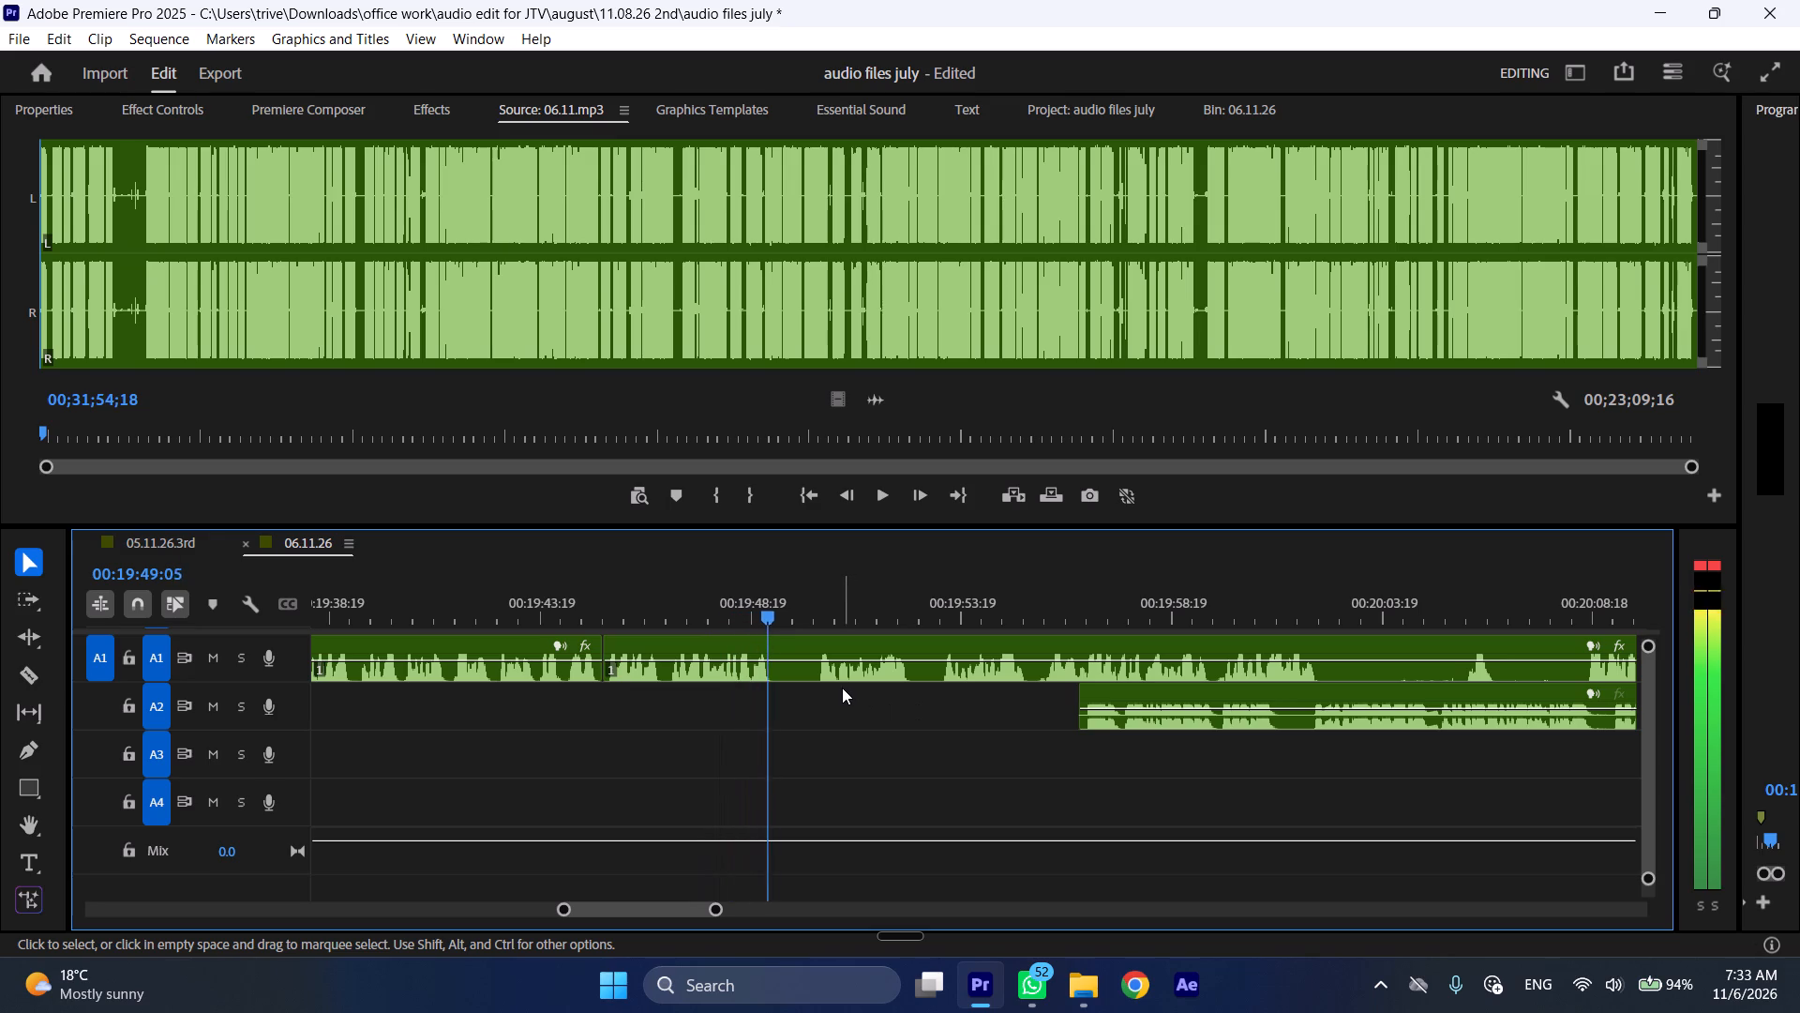
{"action": "key", "text": "space"}
{"action": "key", "text": "shift+c"}
{"action": "left_click_drag", "start_coordinate": [805, 610], "coordinate": [818, 614]}
{"action": "left_click", "coordinate": [841, 634]}
{"action": "key", "text": "shift+c"}
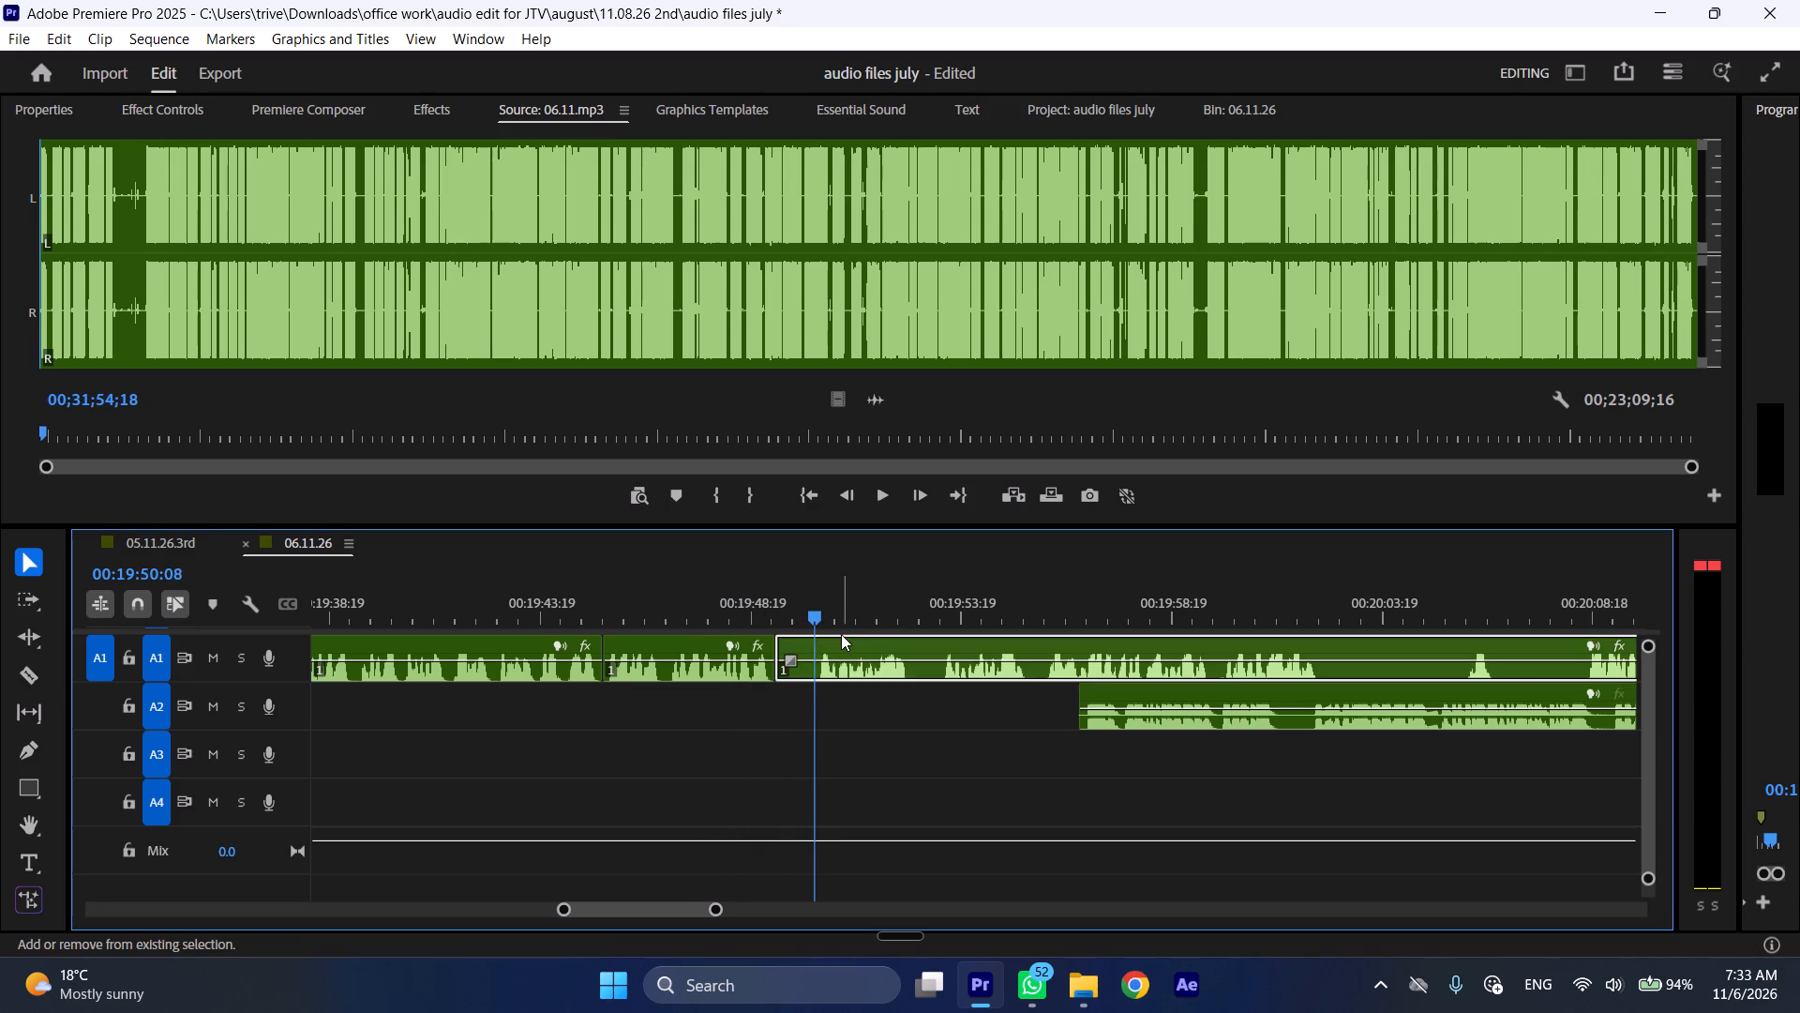
{"action": "key", "text": "ctrl+shift+d"}
Play the A1 clip on at faster speed and move the A2 clip to about 00:20:05:21.
{"action": "key", "text": "space"}
{"action": "type", "text": "l"}
{"action": "left_click_drag", "start_coordinate": [1086, 693], "coordinate": [1518, 704]}
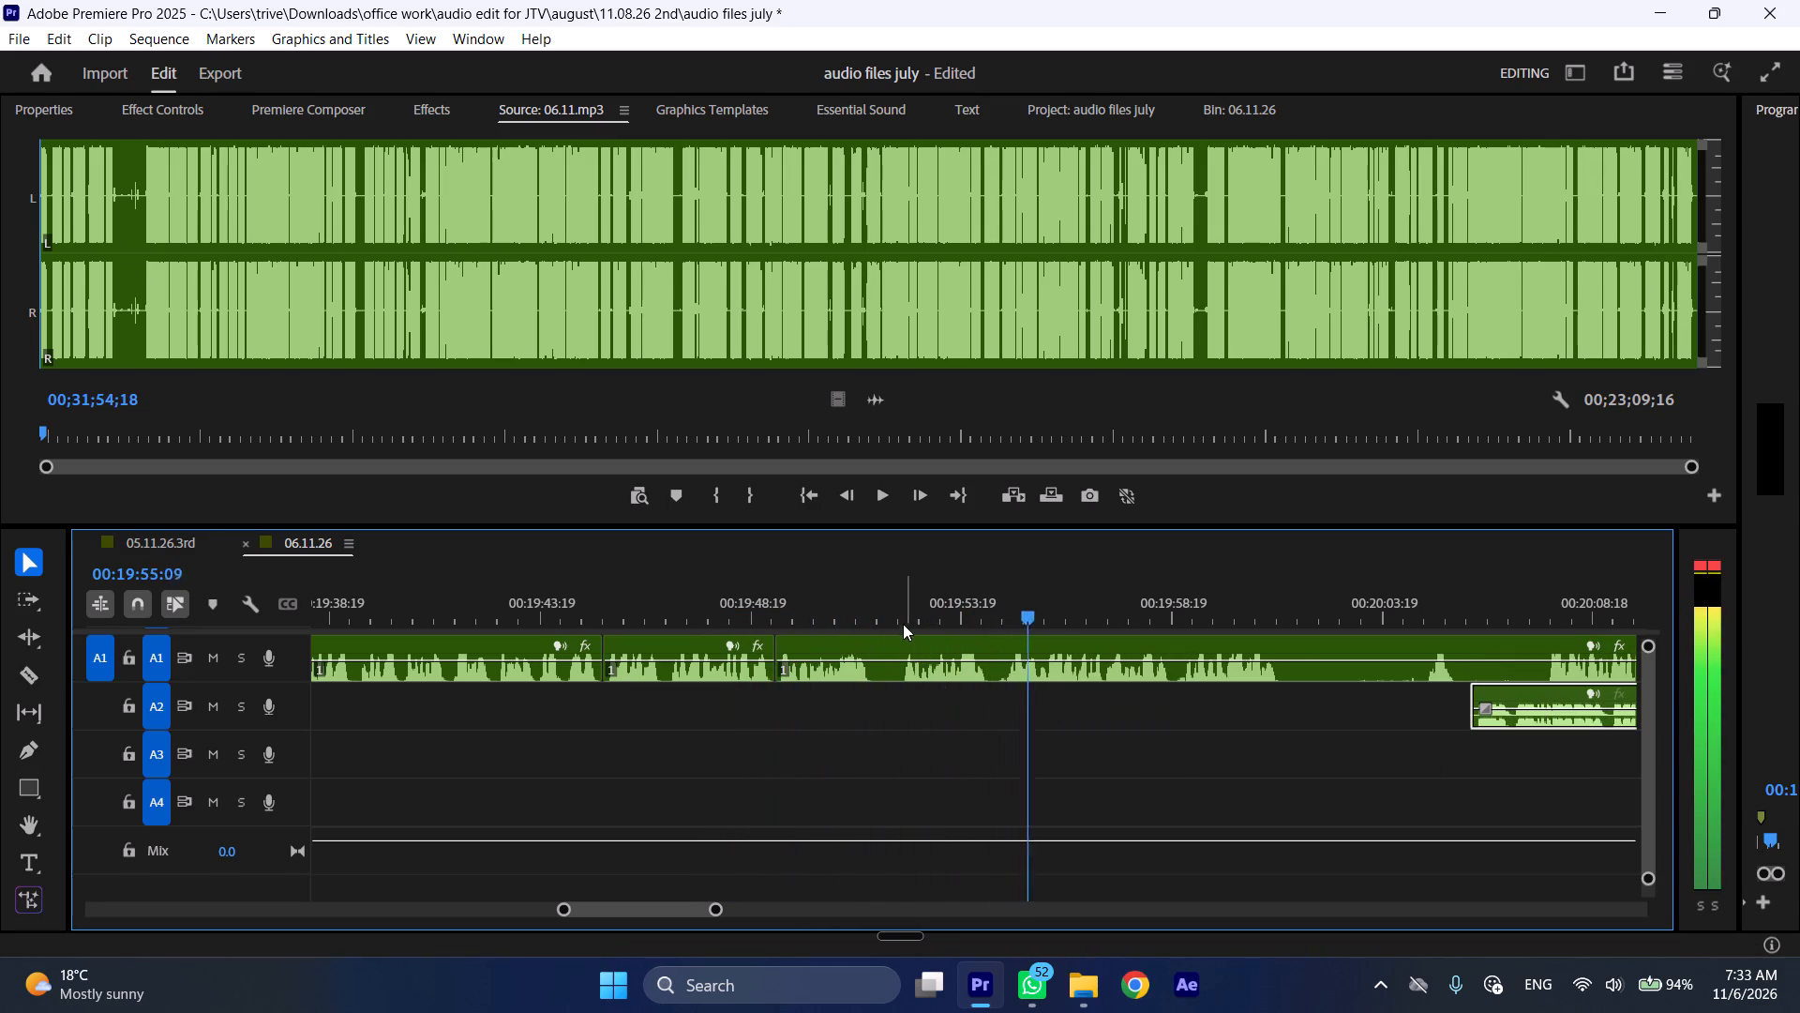
Split the A1 clip at about 00:19:52:08, ripple delete its section from 00:19:49:09, and play across the cut at faster speed.
{"action": "left_click", "coordinate": [902, 608]}
{"action": "left_click", "coordinate": [919, 652]}
{"action": "key", "text": "shift+c"}
{"action": "key", "text": "ctrl+shift+d"}
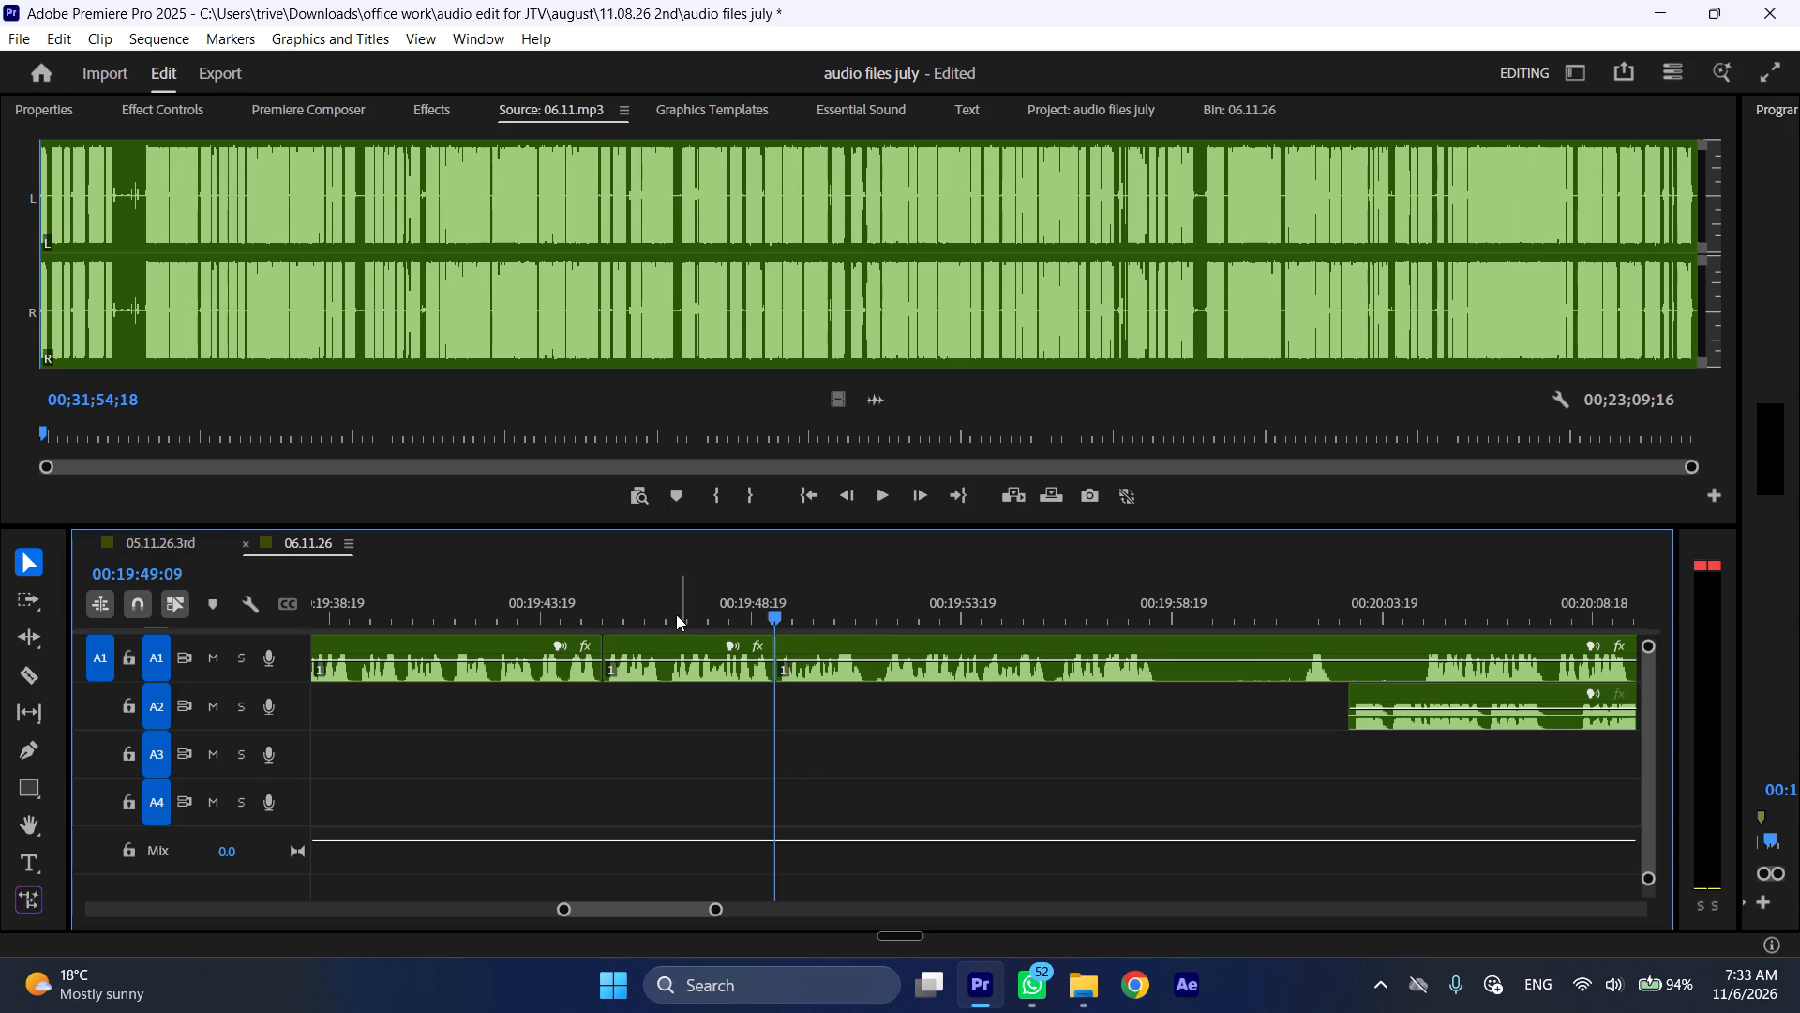
{"action": "left_click", "coordinate": [673, 613]}
{"action": "key", "text": "space"}
{"action": "key", "text": "l"}
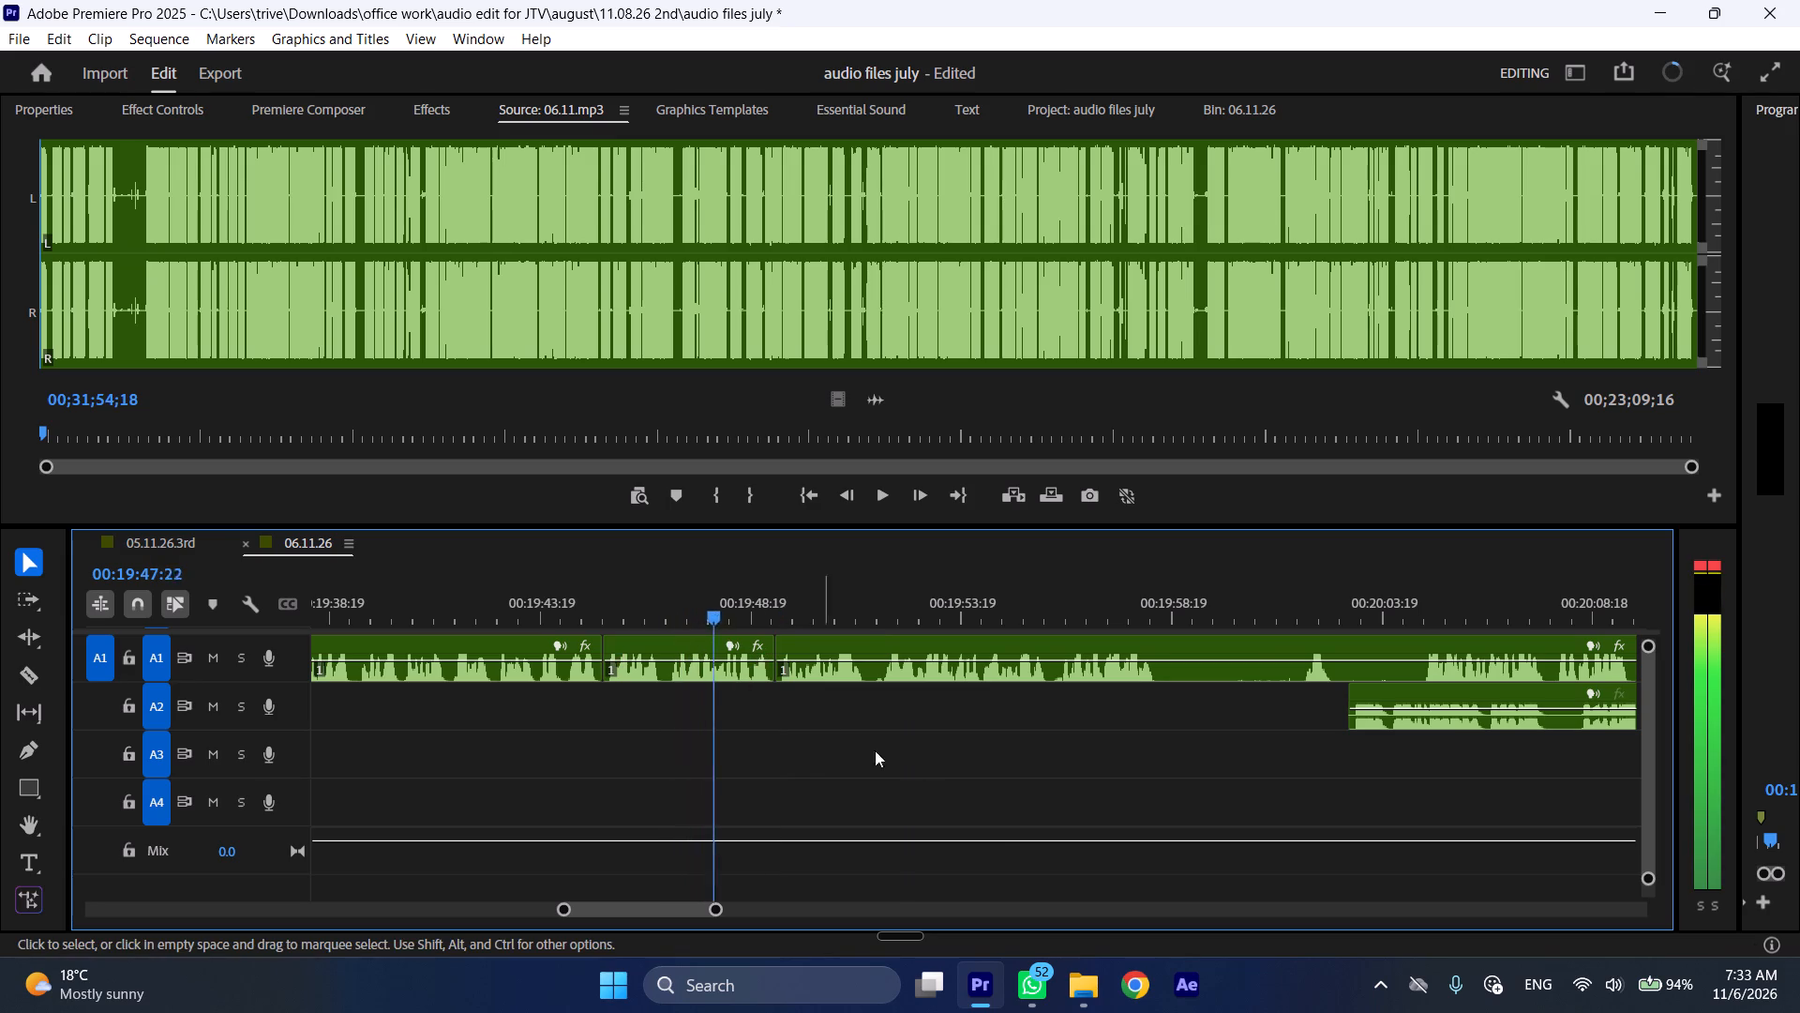
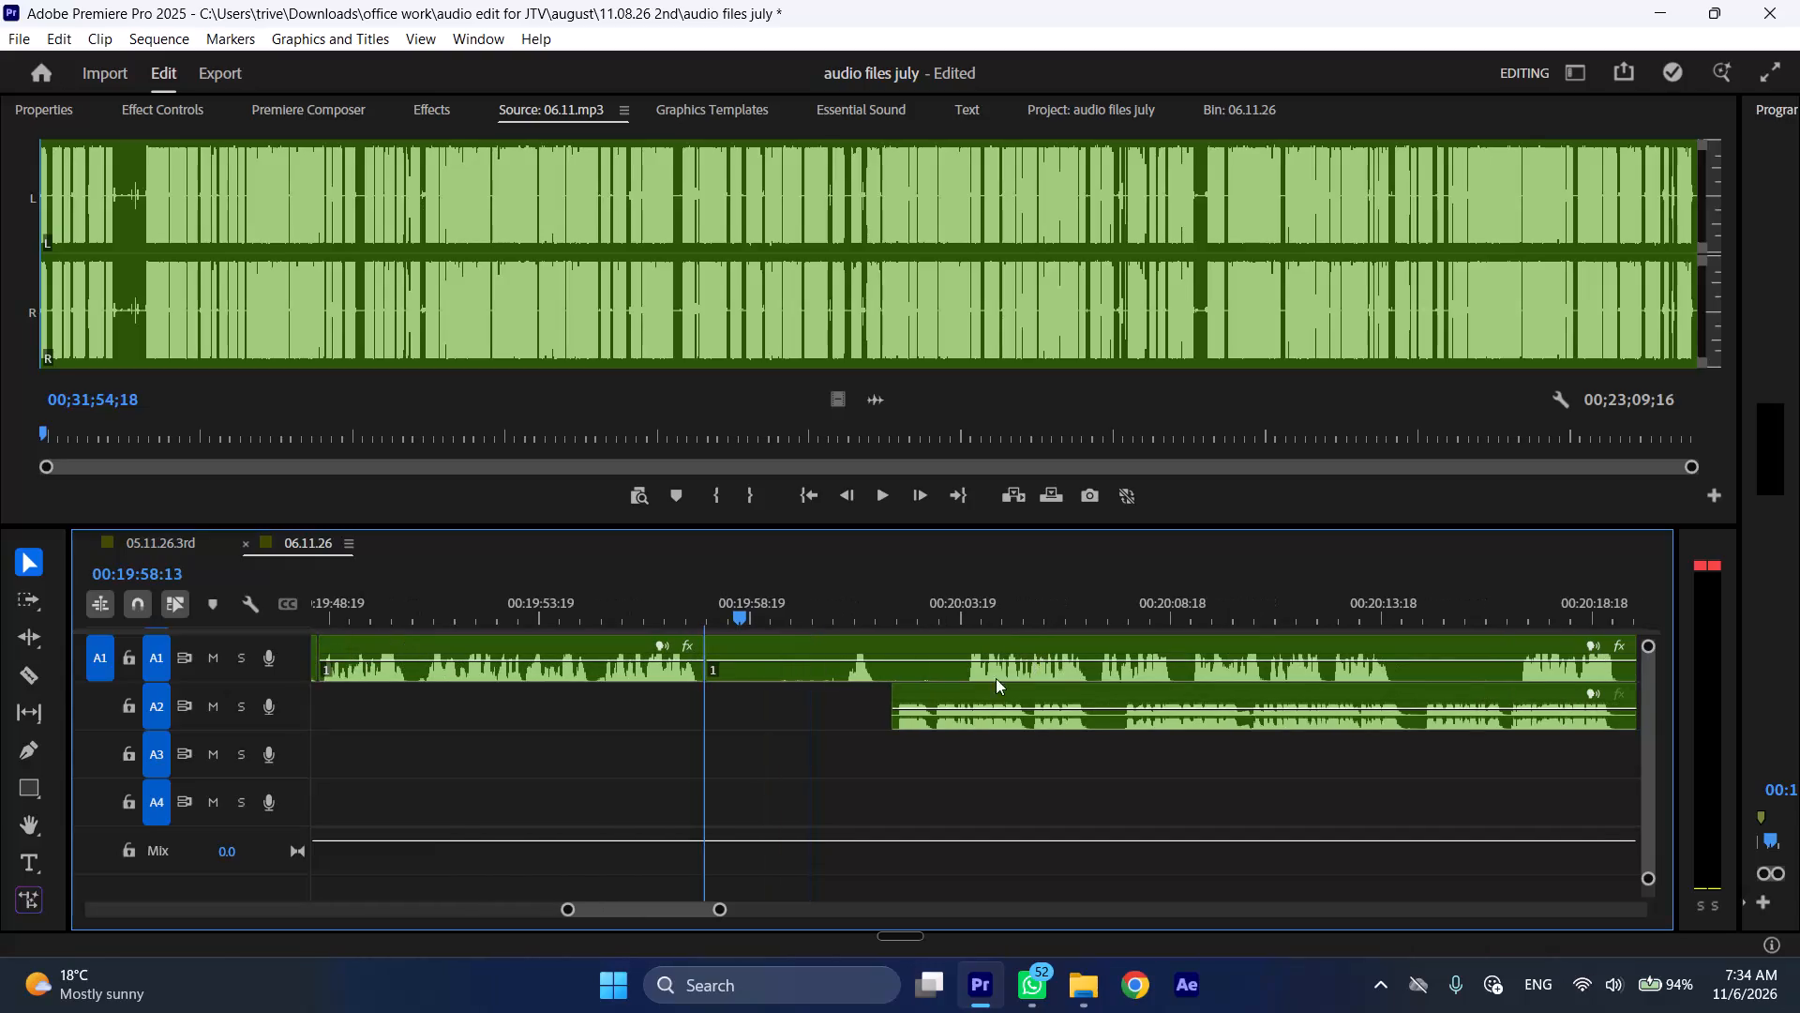
Move the A2 clip to start at 00:19:58:13, play it at faster speed, and shift the following A1 section to about 00:20:18.
{"action": "left_click_drag", "start_coordinate": [967, 693], "coordinate": [781, 708]}
{"action": "left_click_drag", "start_coordinate": [706, 646], "coordinate": [1153, 680]}
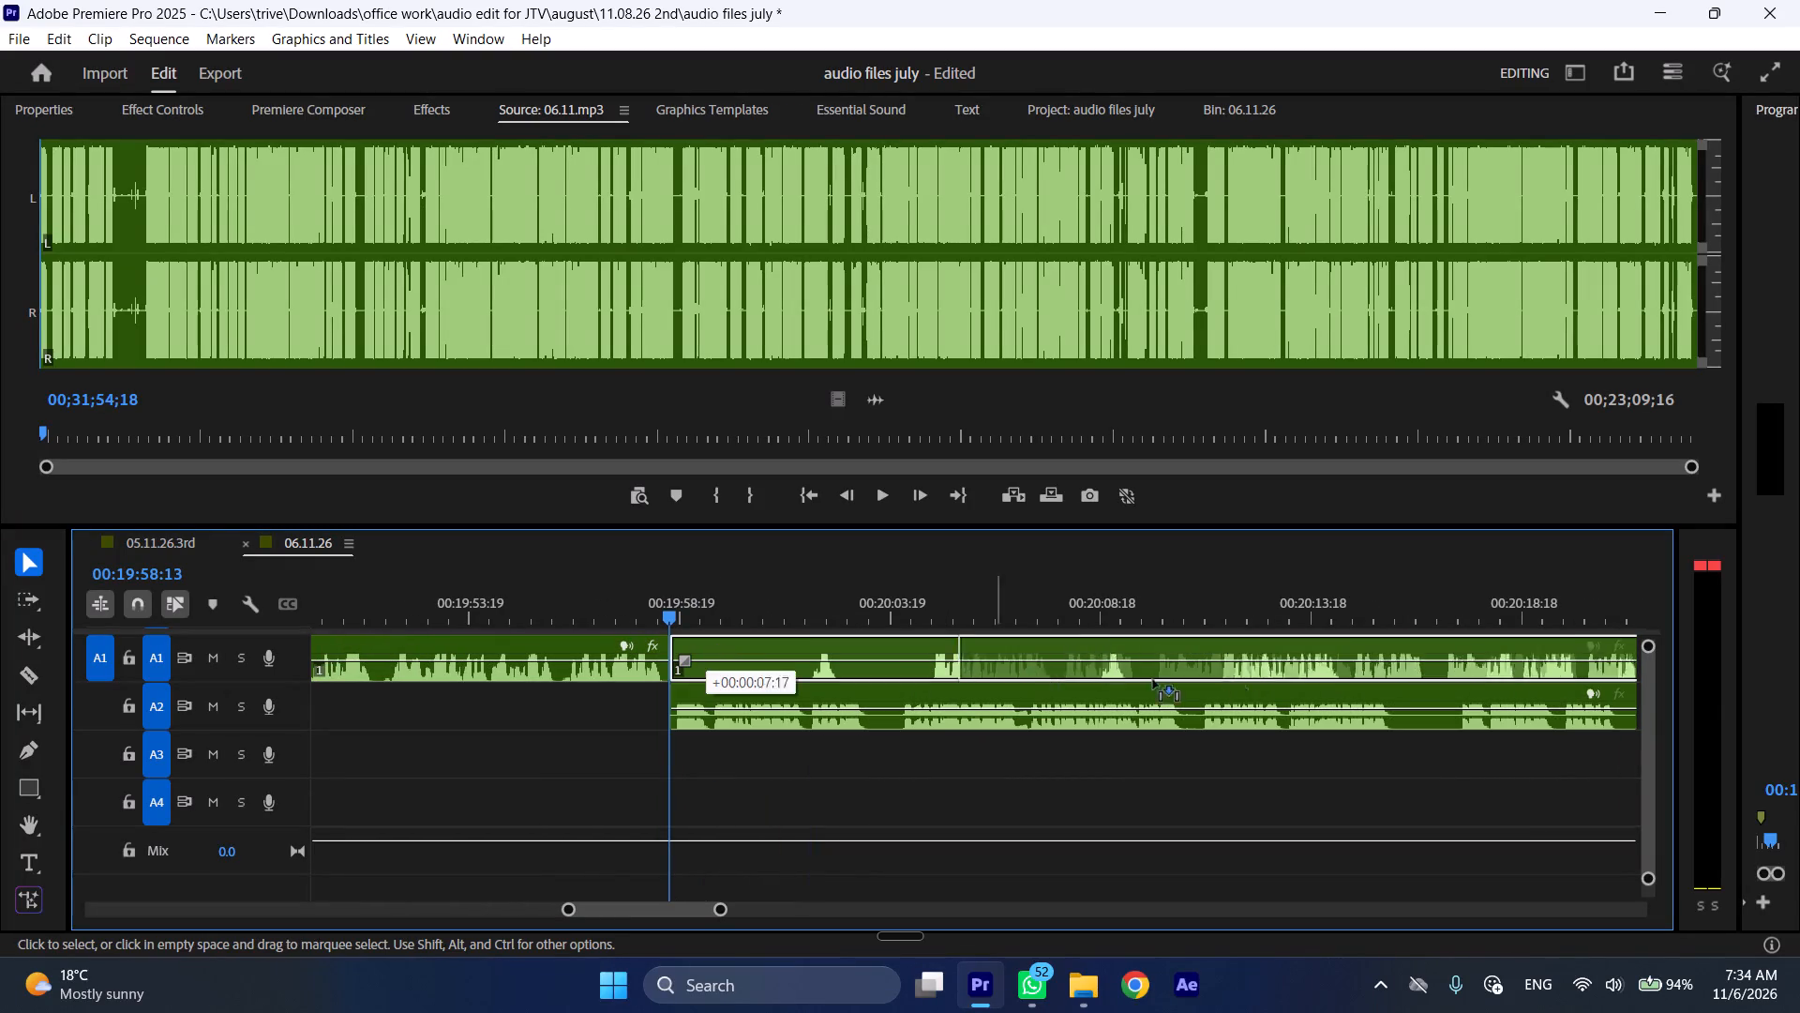
{"action": "left_click_drag", "start_coordinate": [1153, 680], "coordinate": [1418, 680]}
{"action": "key", "text": "space"}
{"action": "key", "text": "l"}
{"action": "scroll", "coordinate": [1310, 703], "scroll_direction": "down", "scroll_amount": 6}
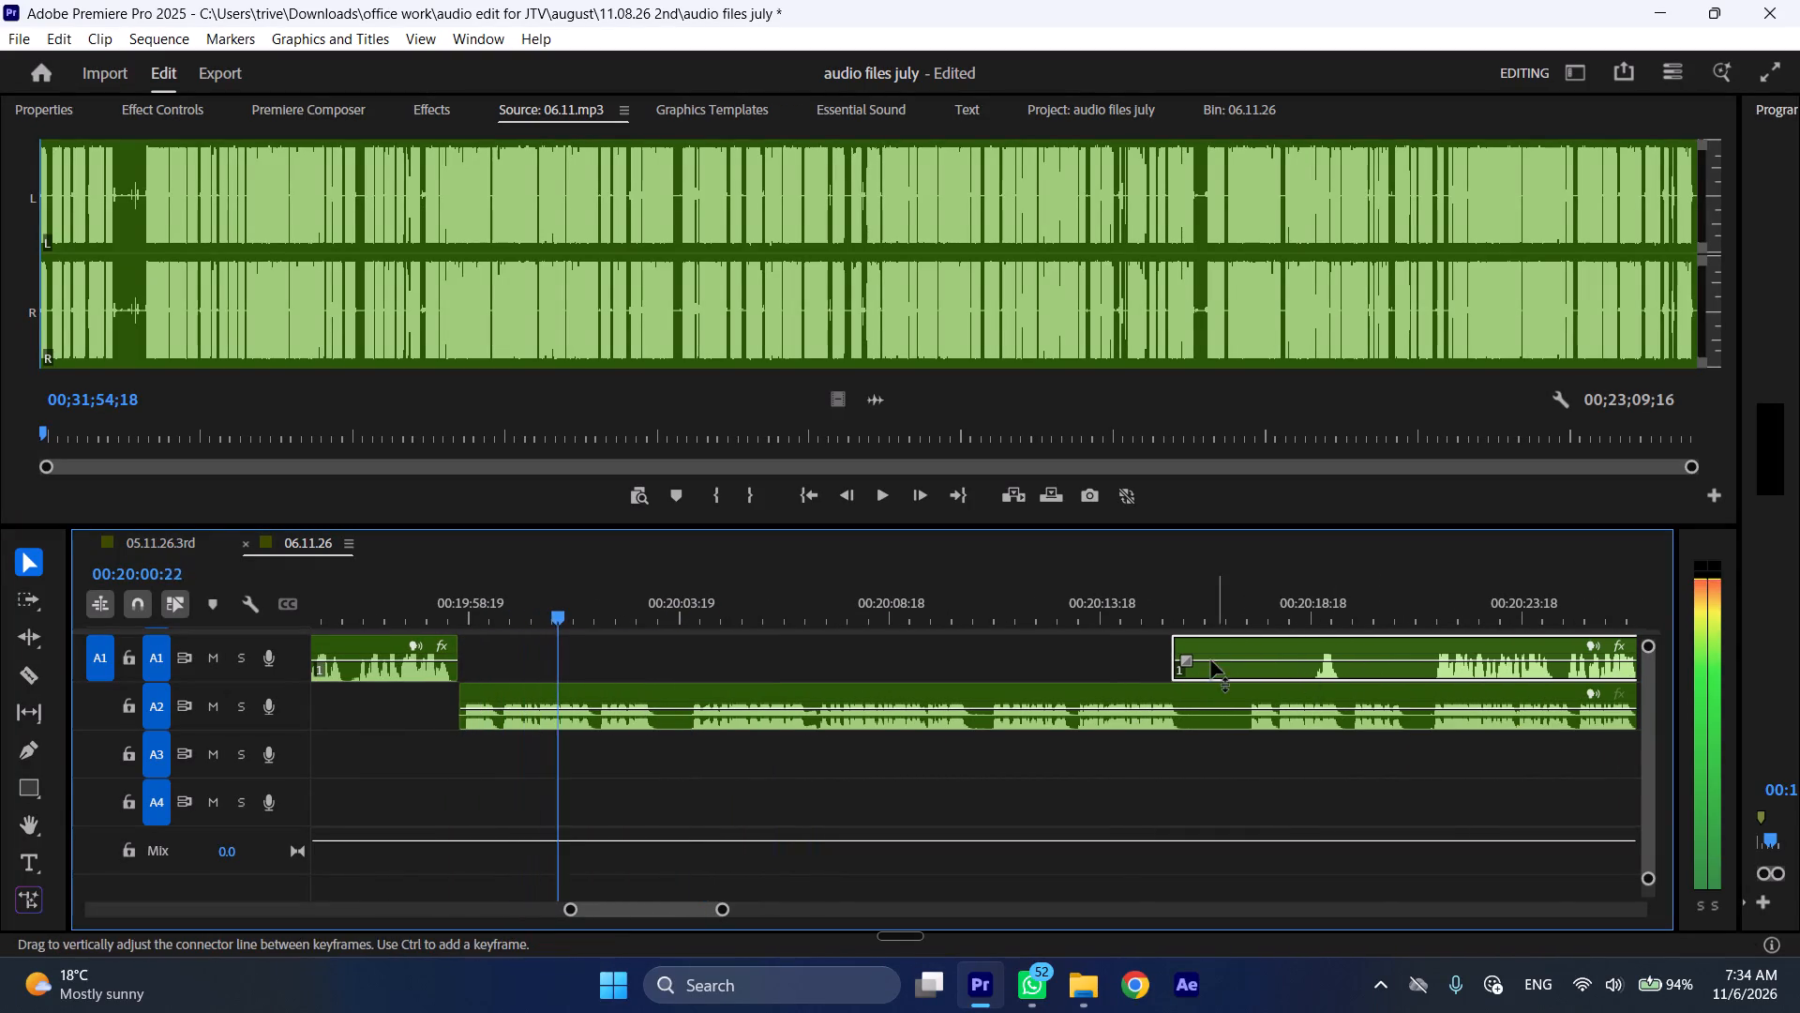
{"action": "left_click_drag", "start_coordinate": [1185, 643], "coordinate": [1301, 652]}
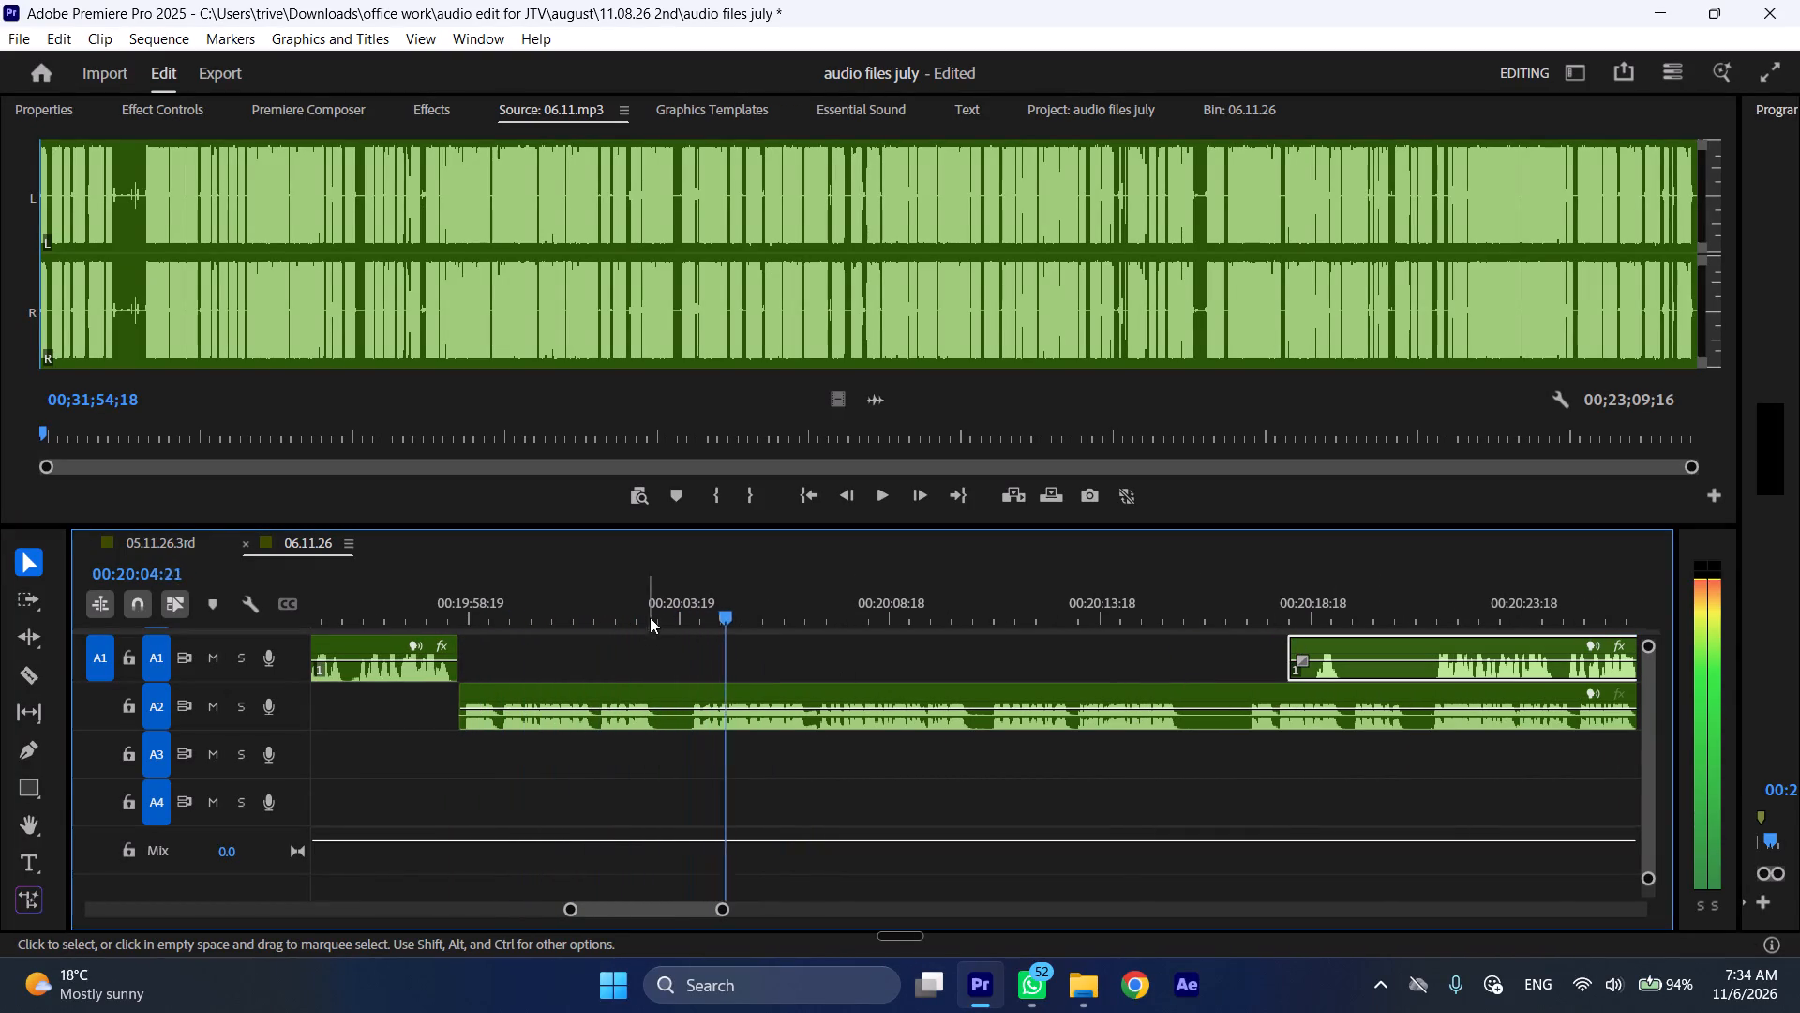
Split the A2 clip at 00:20:03:10, in the silence after its opening phrases.
{"action": "left_click", "coordinate": [662, 600]}
{"action": "key", "text": "shift+c"}
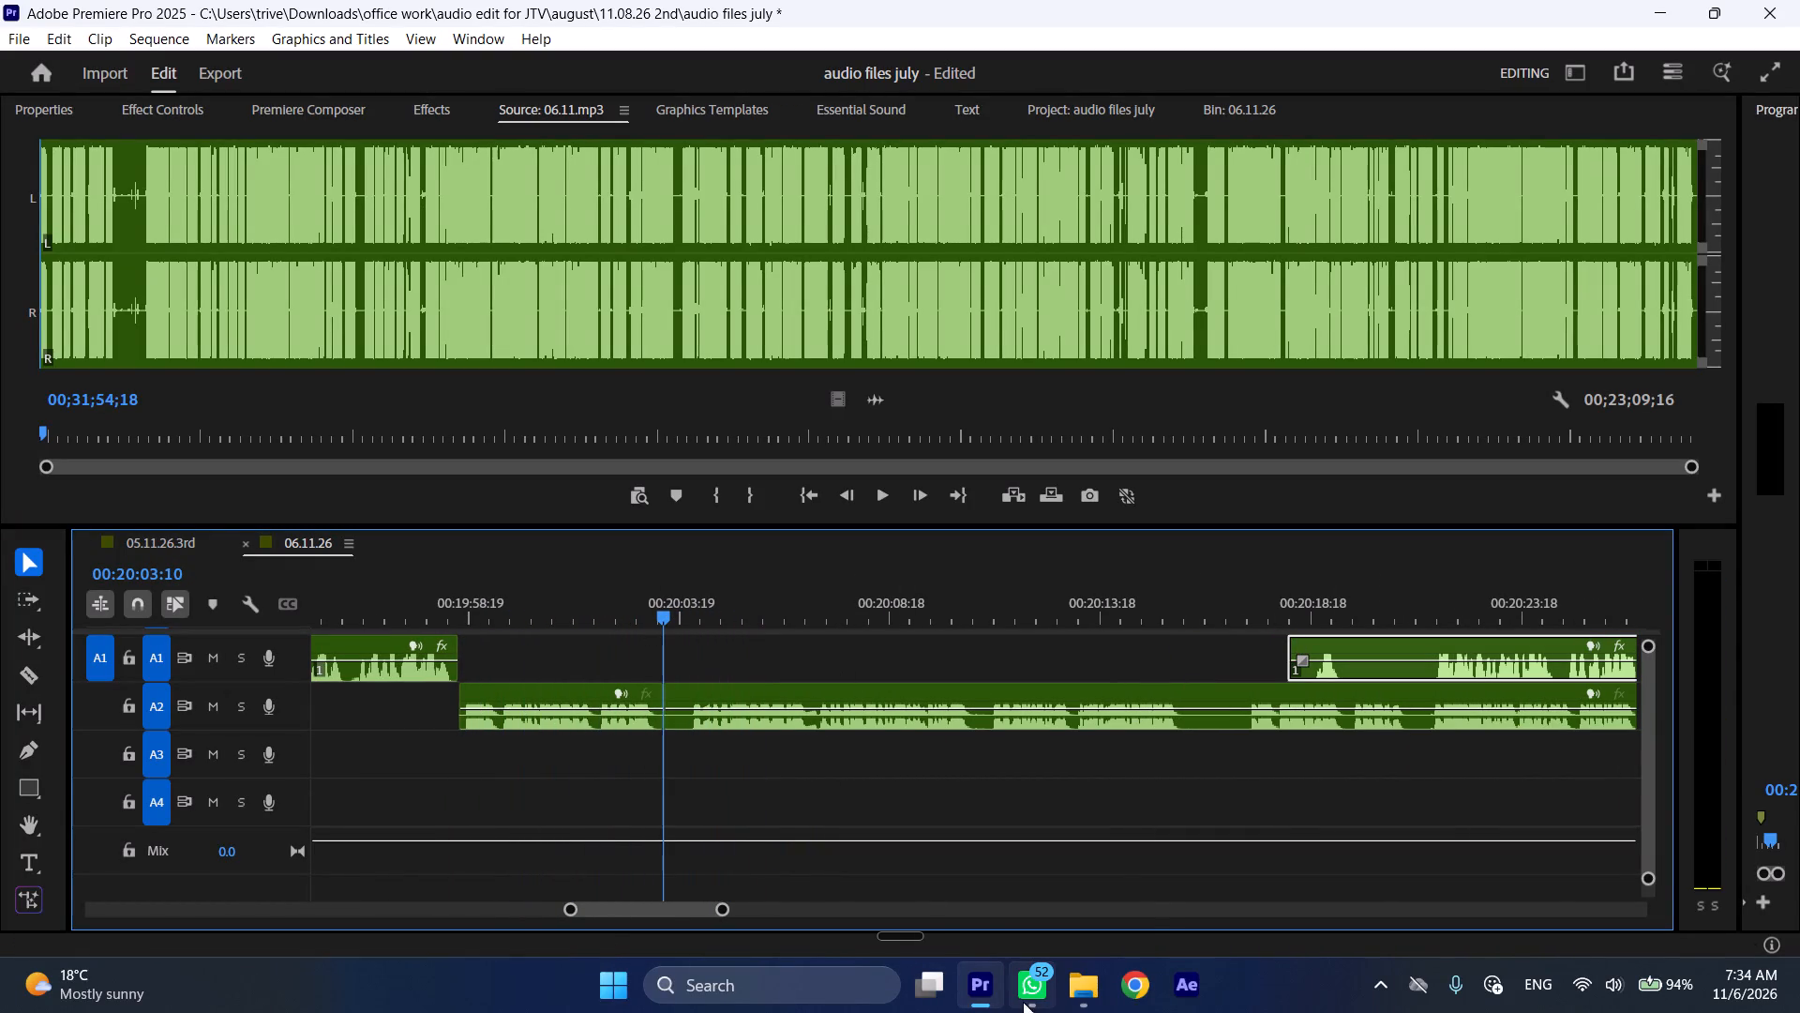
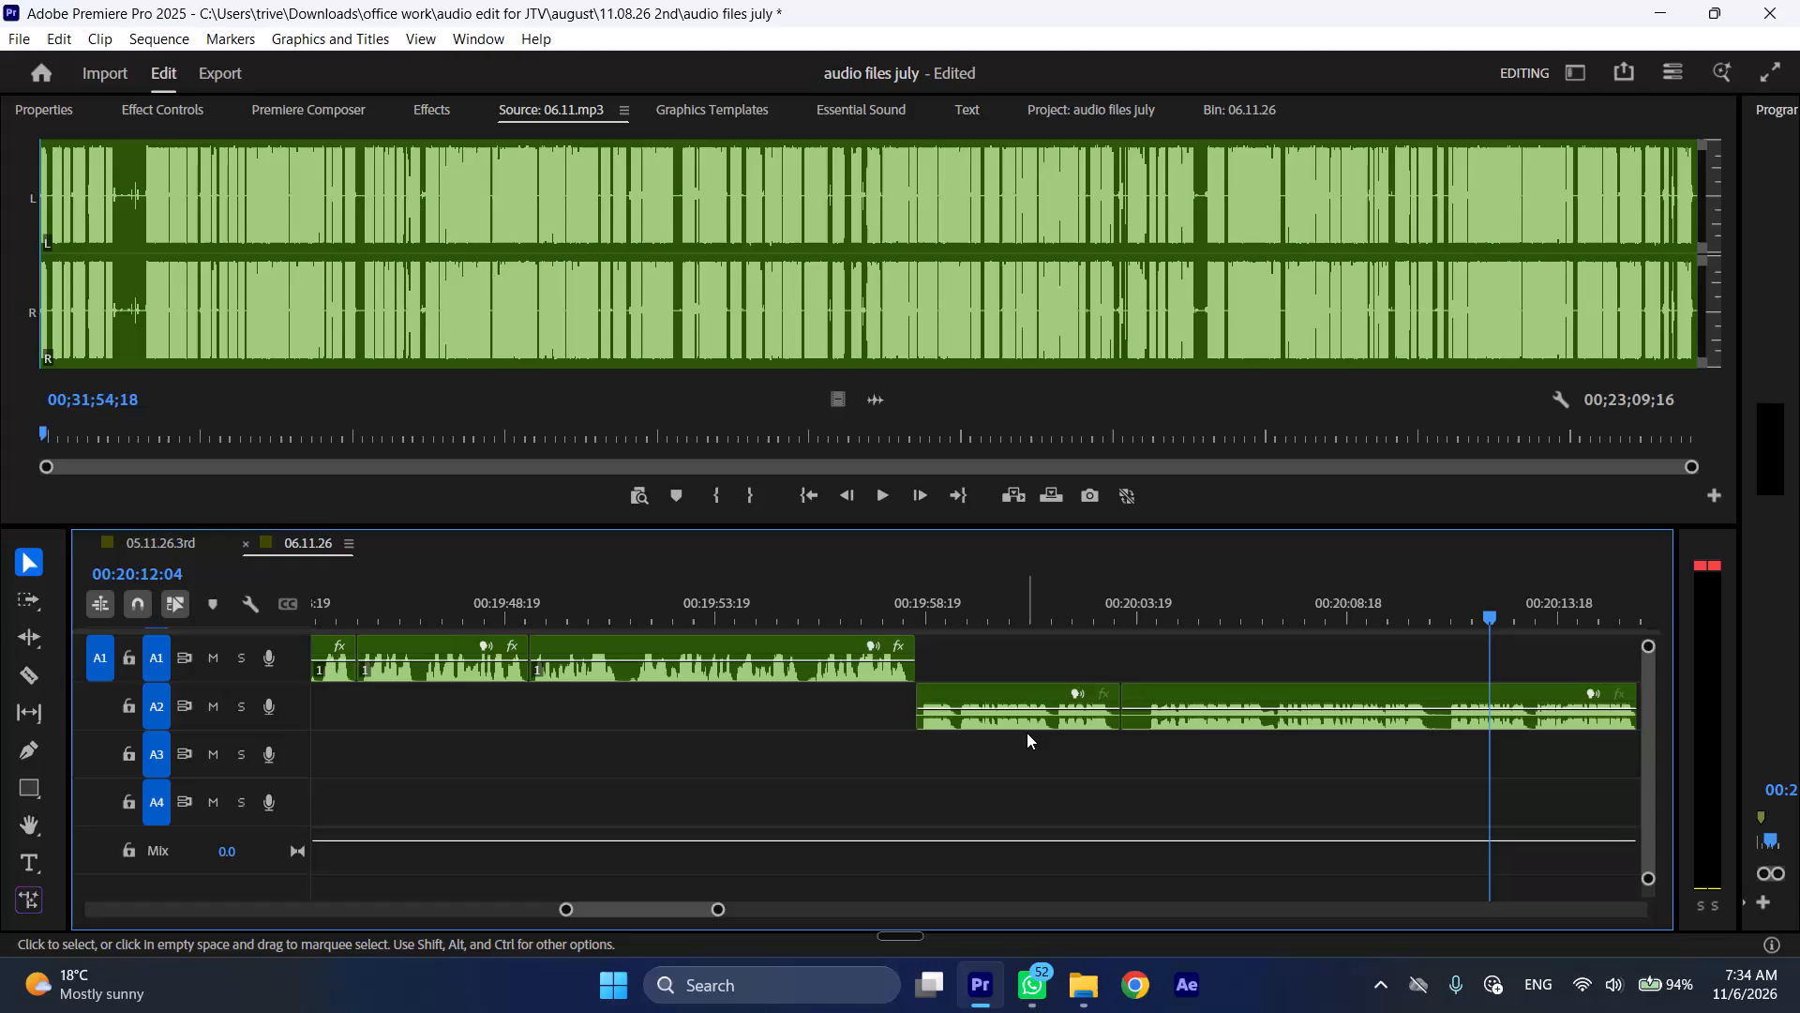
Undo the last split of the A2 clip at 00:20:03:10.
{"action": "key", "text": "ctrl+z"}
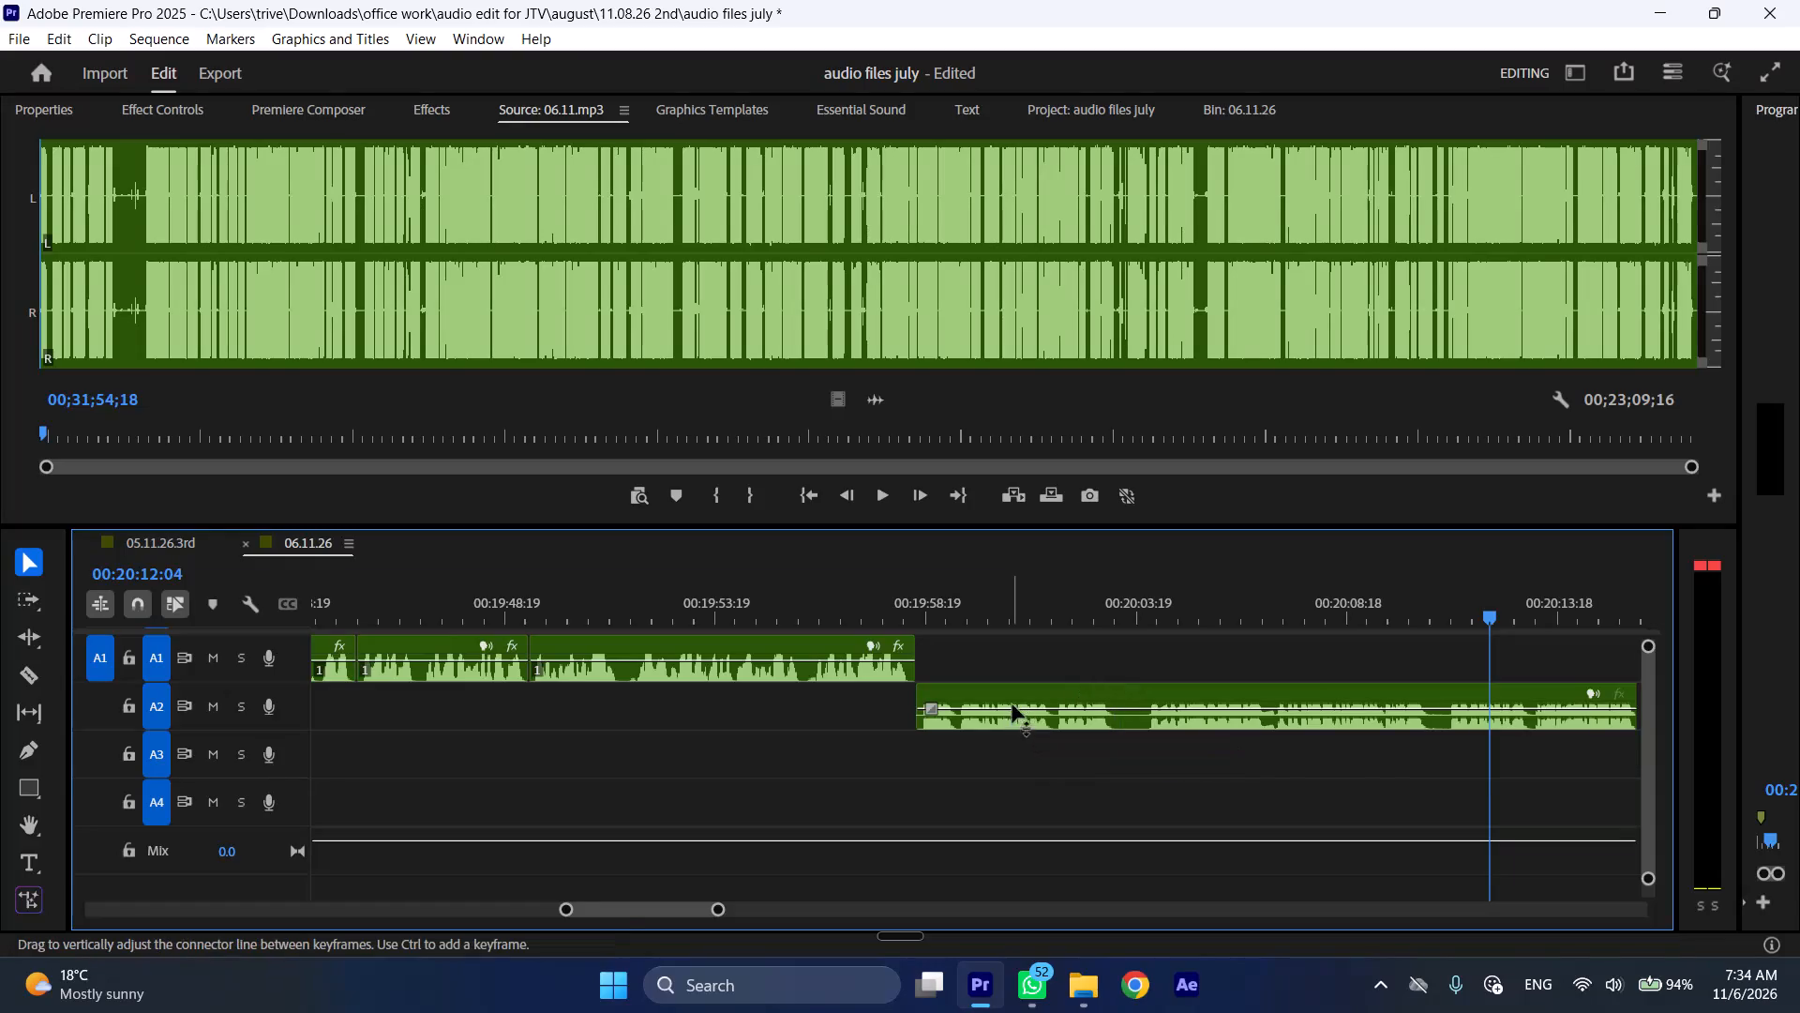
Play the three short A2 clips from their start at about 00:19:28, speeding up playback and stopping at 00:19:35:14.
{"action": "scroll", "coordinate": [1012, 696], "scroll_direction": "up", "scroll_amount": 6}
{"action": "scroll", "coordinate": [1008, 684], "scroll_direction": "right", "scroll_amount": 7}
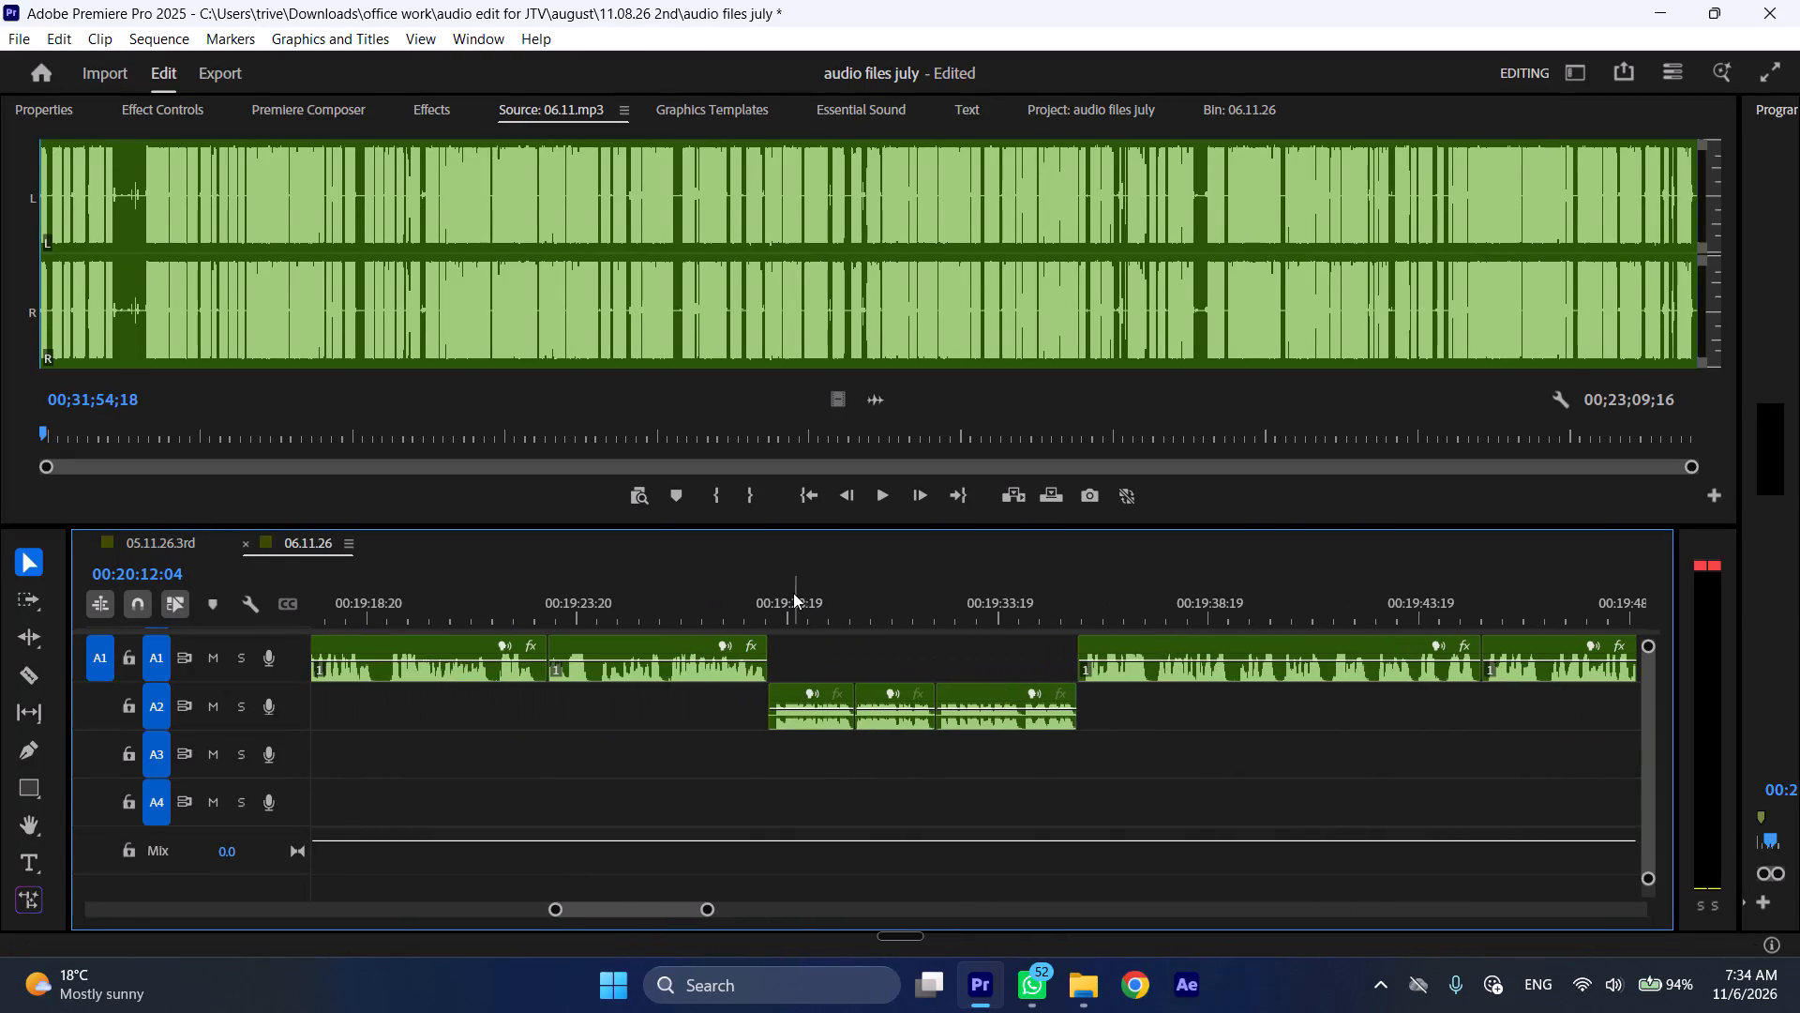
{"action": "left_click", "coordinate": [770, 582]}
{"action": "key", "text": "space"}
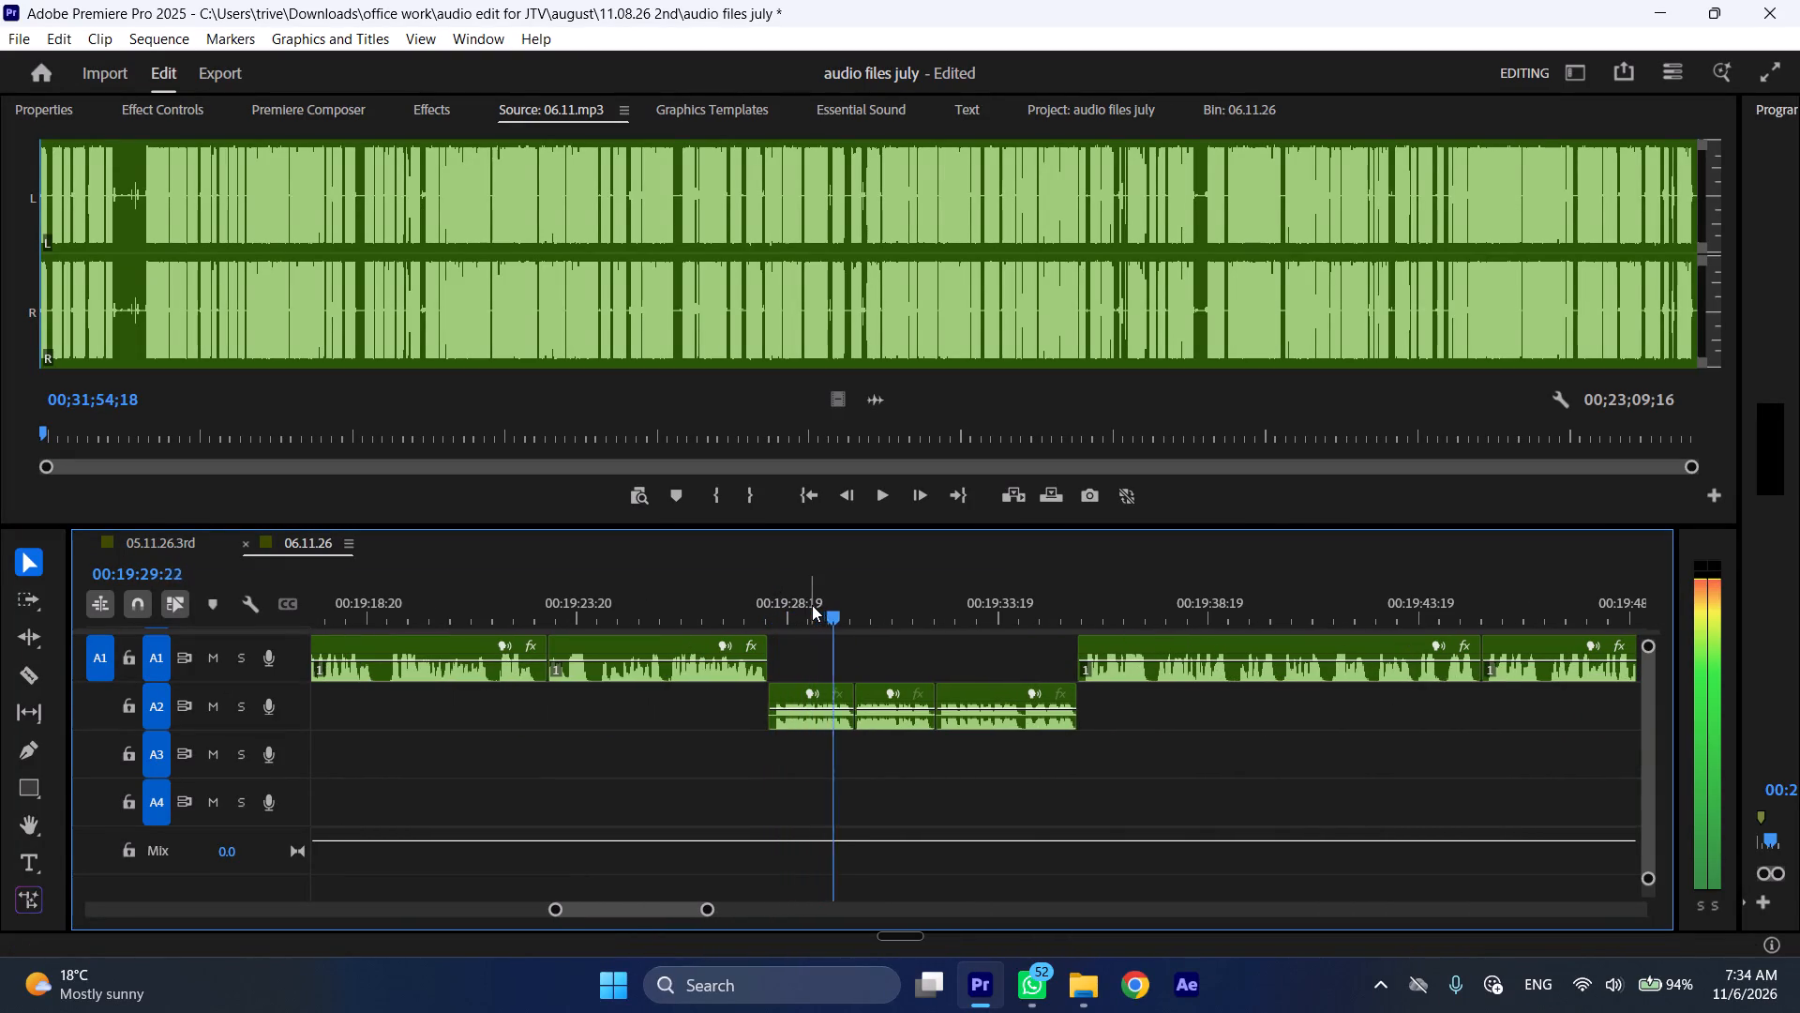
{"action": "key", "text": "l"}
{"action": "scroll", "coordinate": [822, 620], "scroll_direction": "down", "scroll_amount": 11}
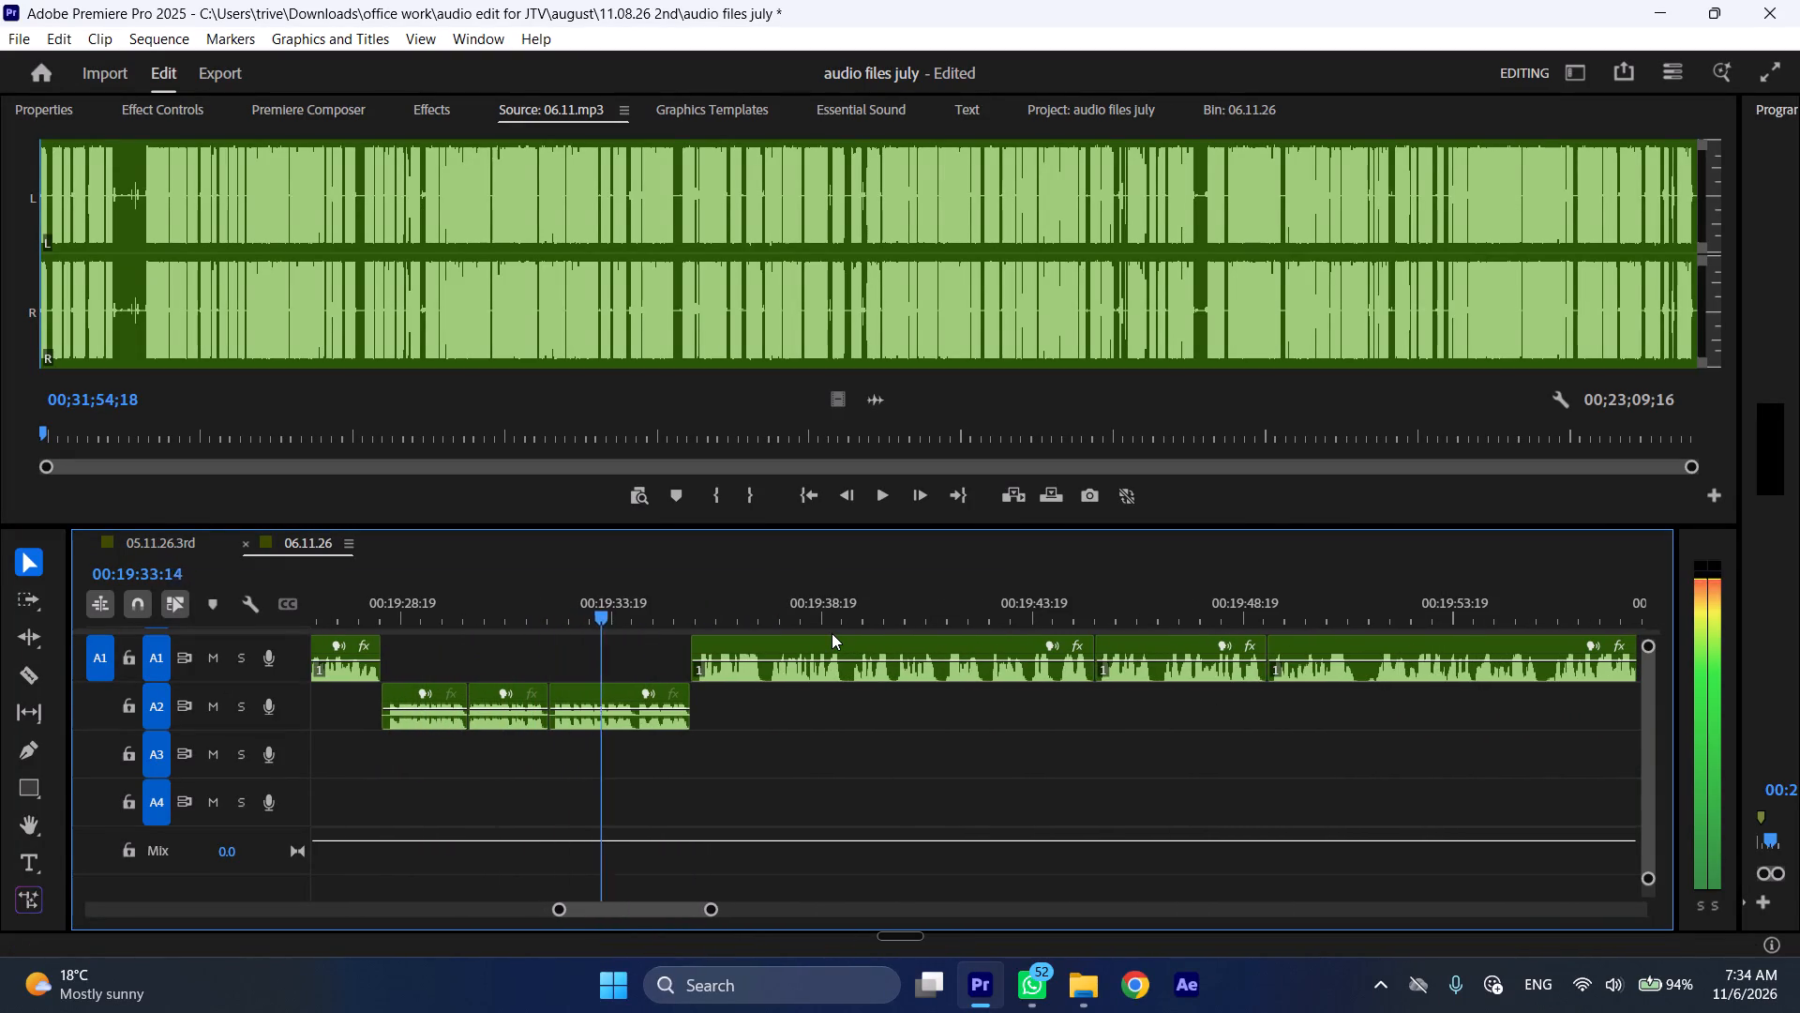
{"action": "key", "text": "space"}
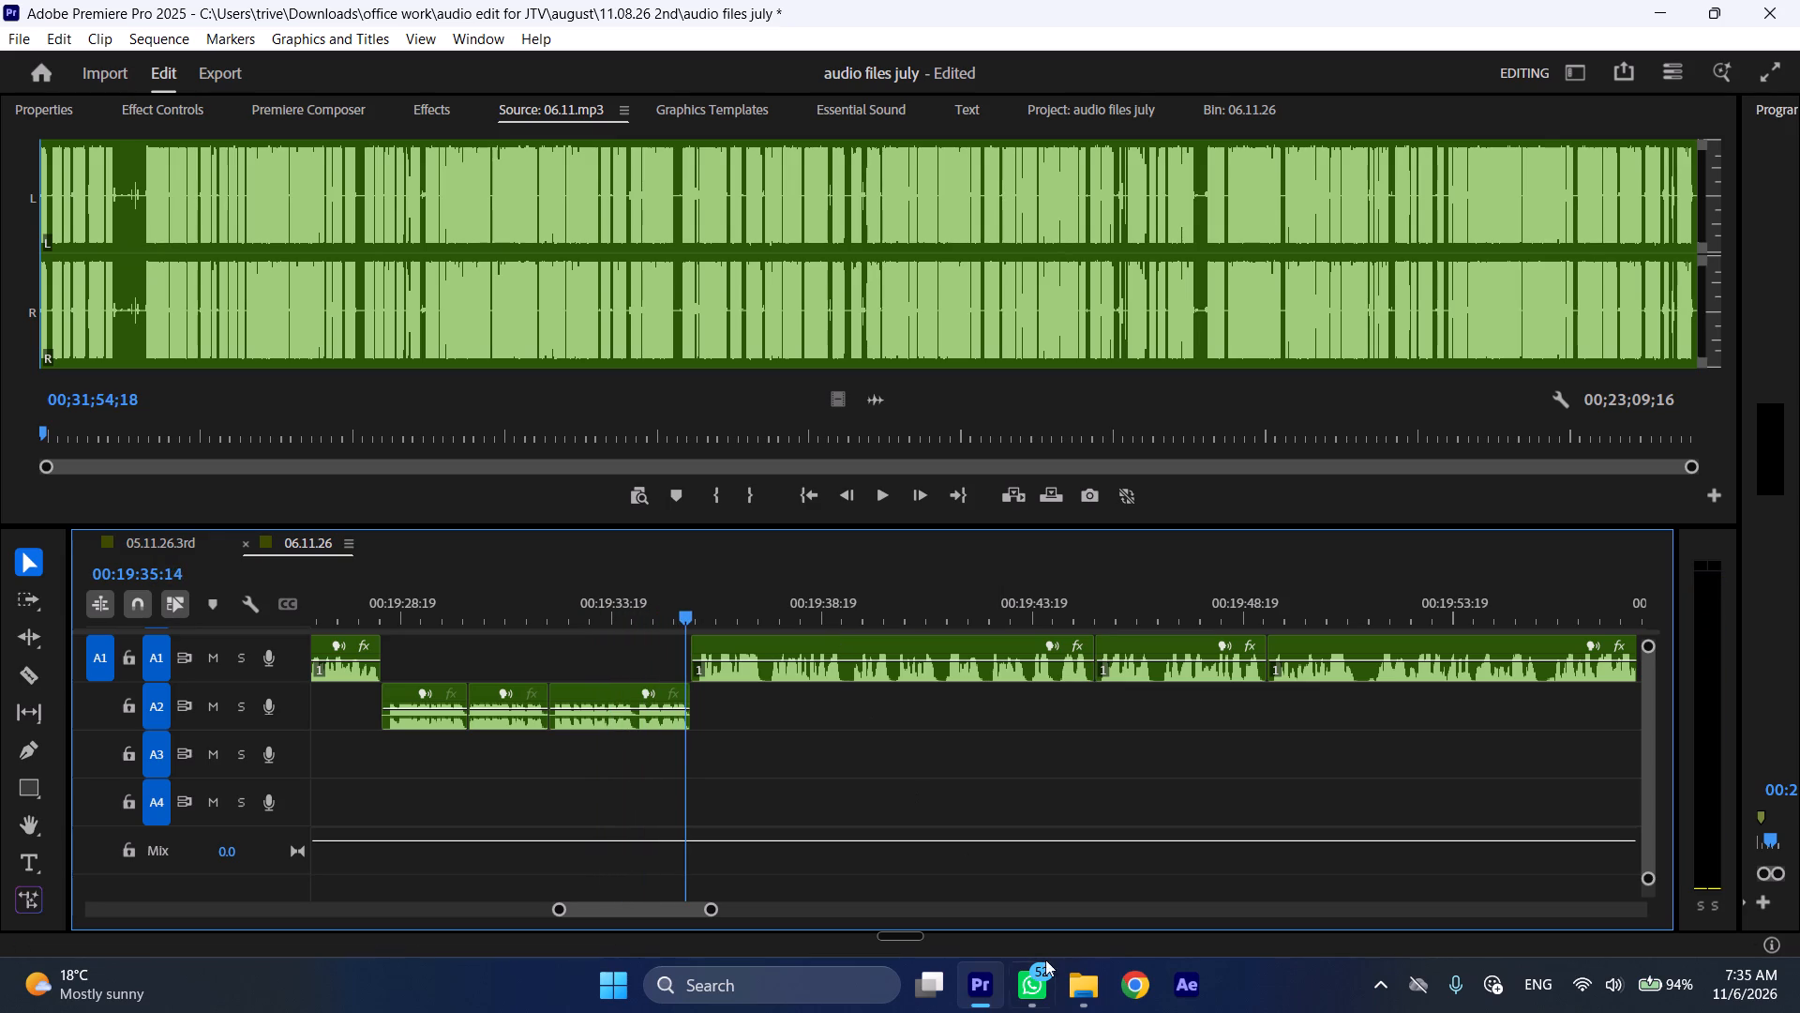
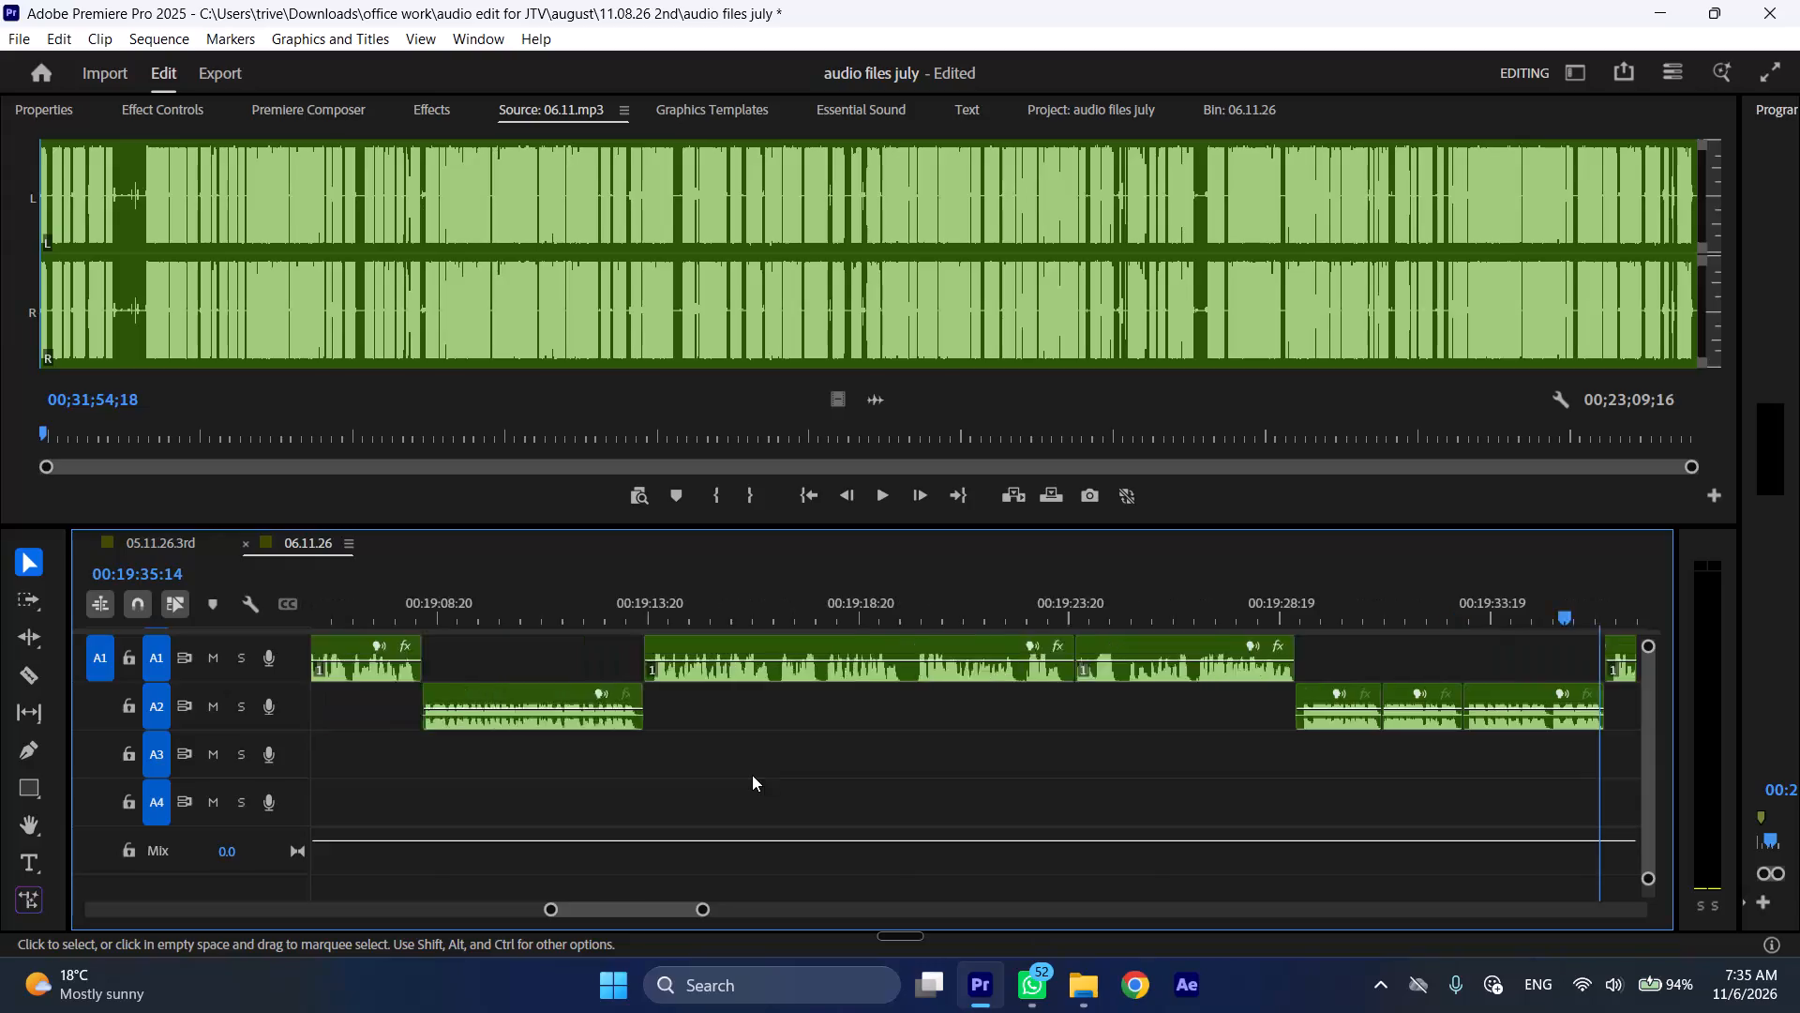
Play the A2 clip from about 00:19:07, stopping at 00:19:10:01, and start playback again from about 00:19:22 on A1.
{"action": "left_click", "coordinate": [707, 606]}
{"action": "key", "text": "space"}
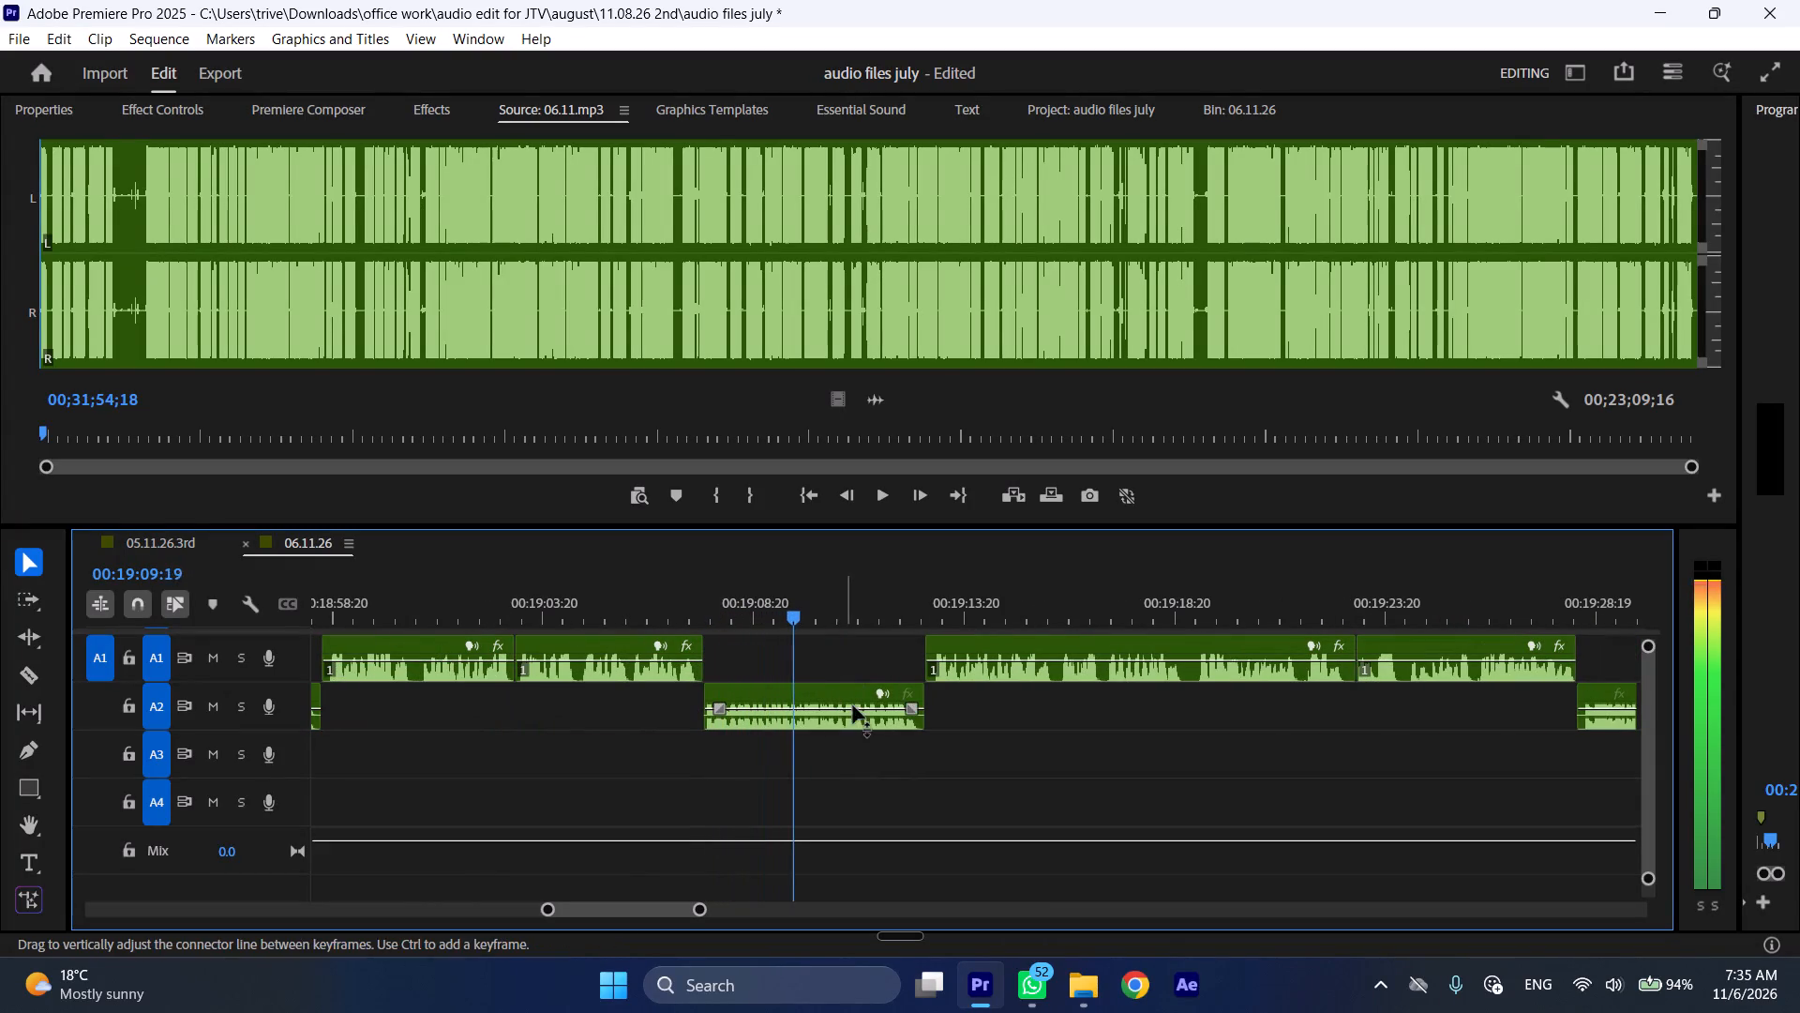
{"action": "key", "text": "space"}
{"action": "scroll", "coordinate": [1185, 712], "scroll_direction": "down", "scroll_amount": 5}
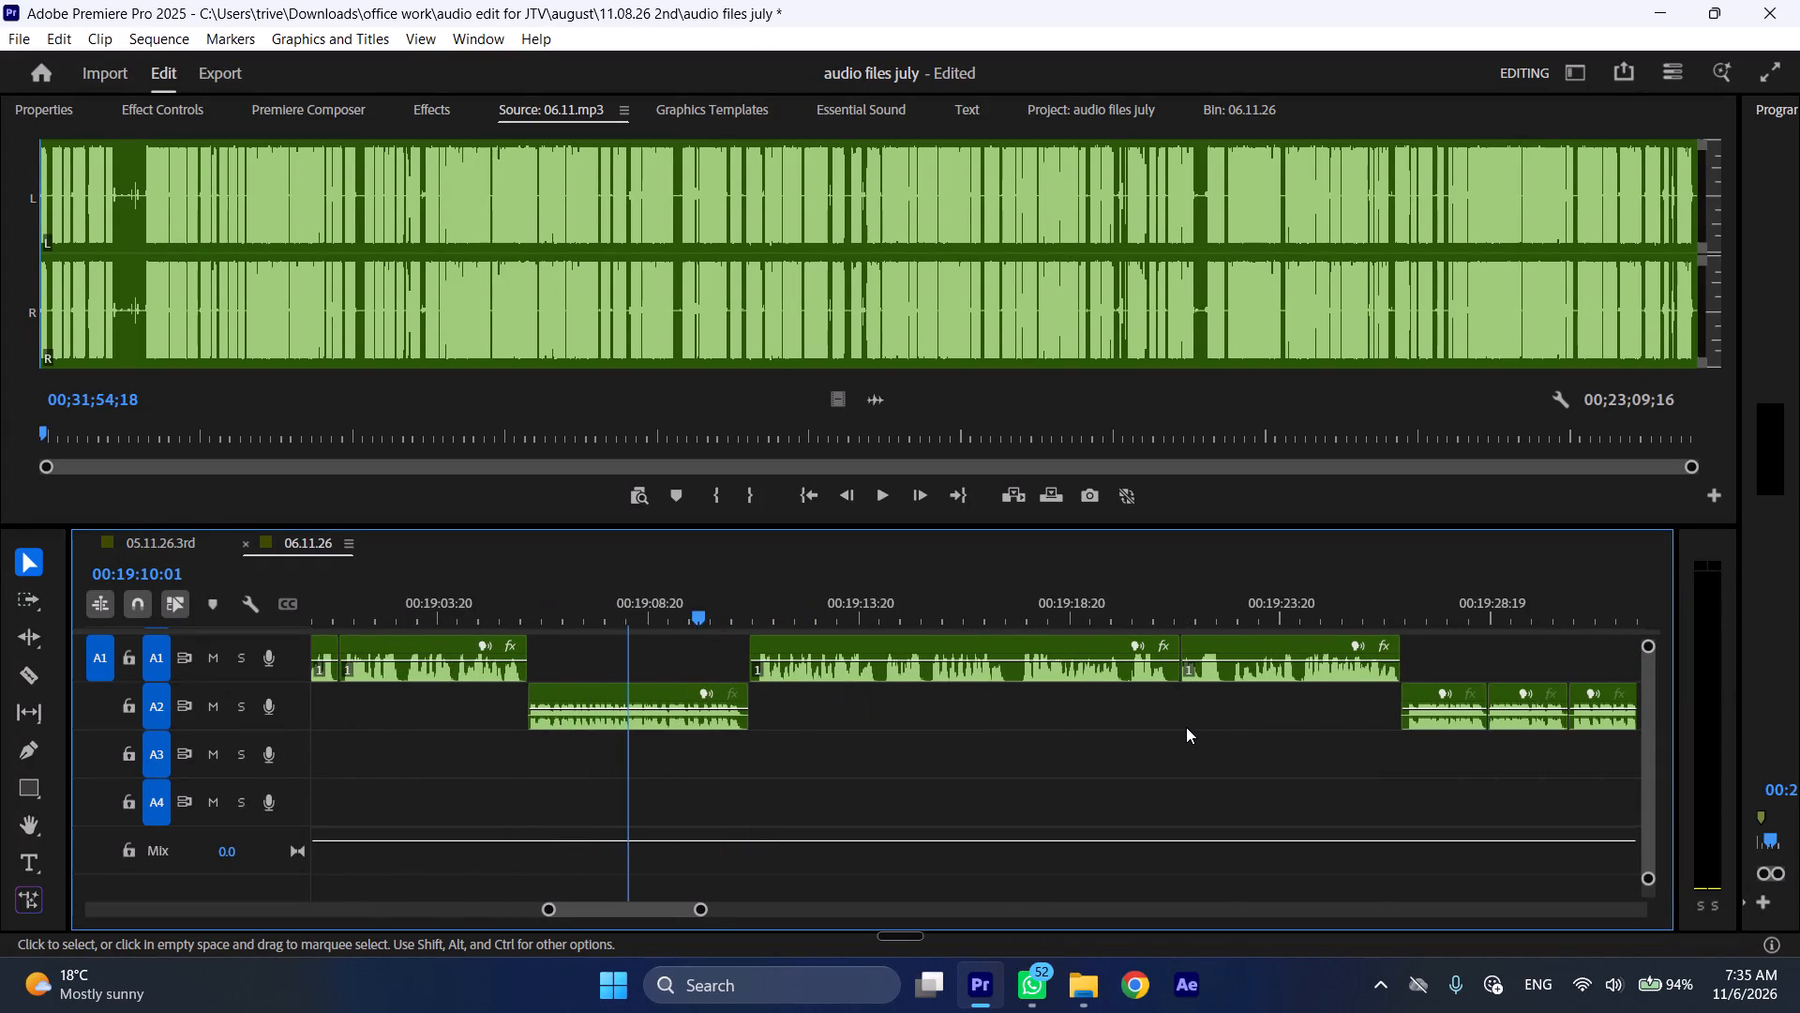
{"action": "scroll", "coordinate": [1186, 727], "scroll_direction": "down", "scroll_amount": 17}
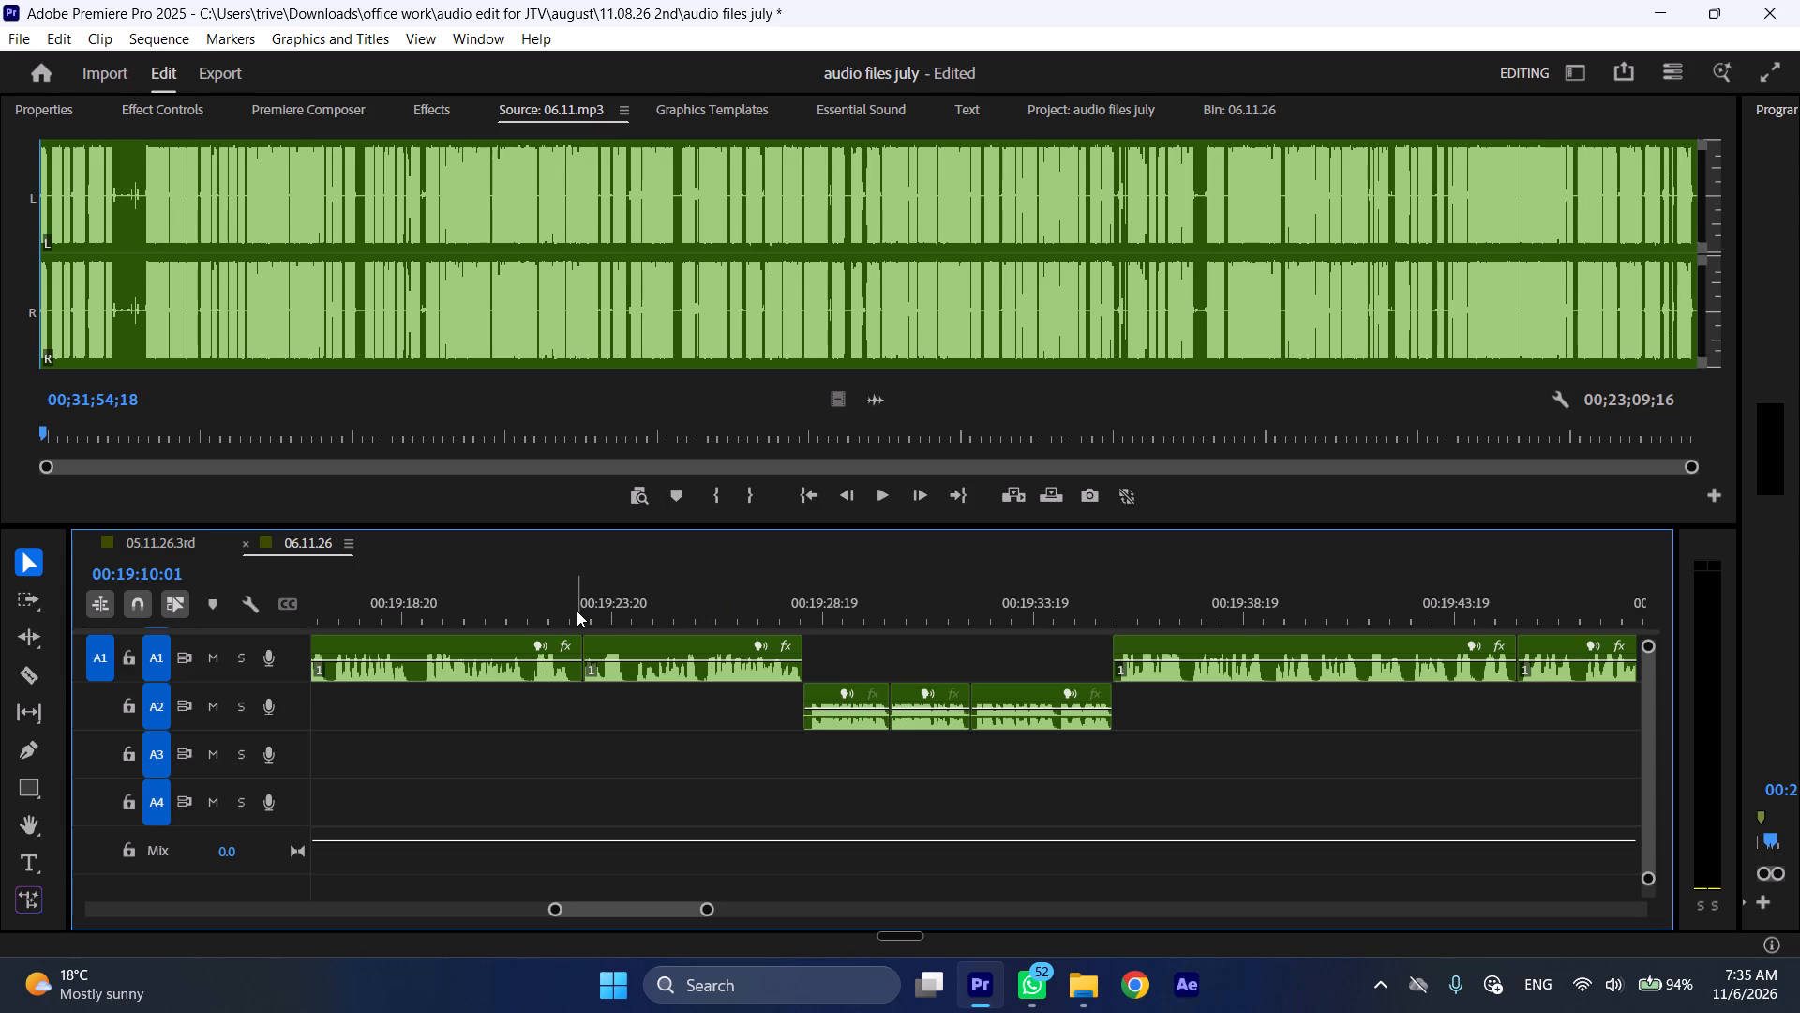
{"action": "left_click", "coordinate": [547, 600]}
{"action": "key", "text": "space"}
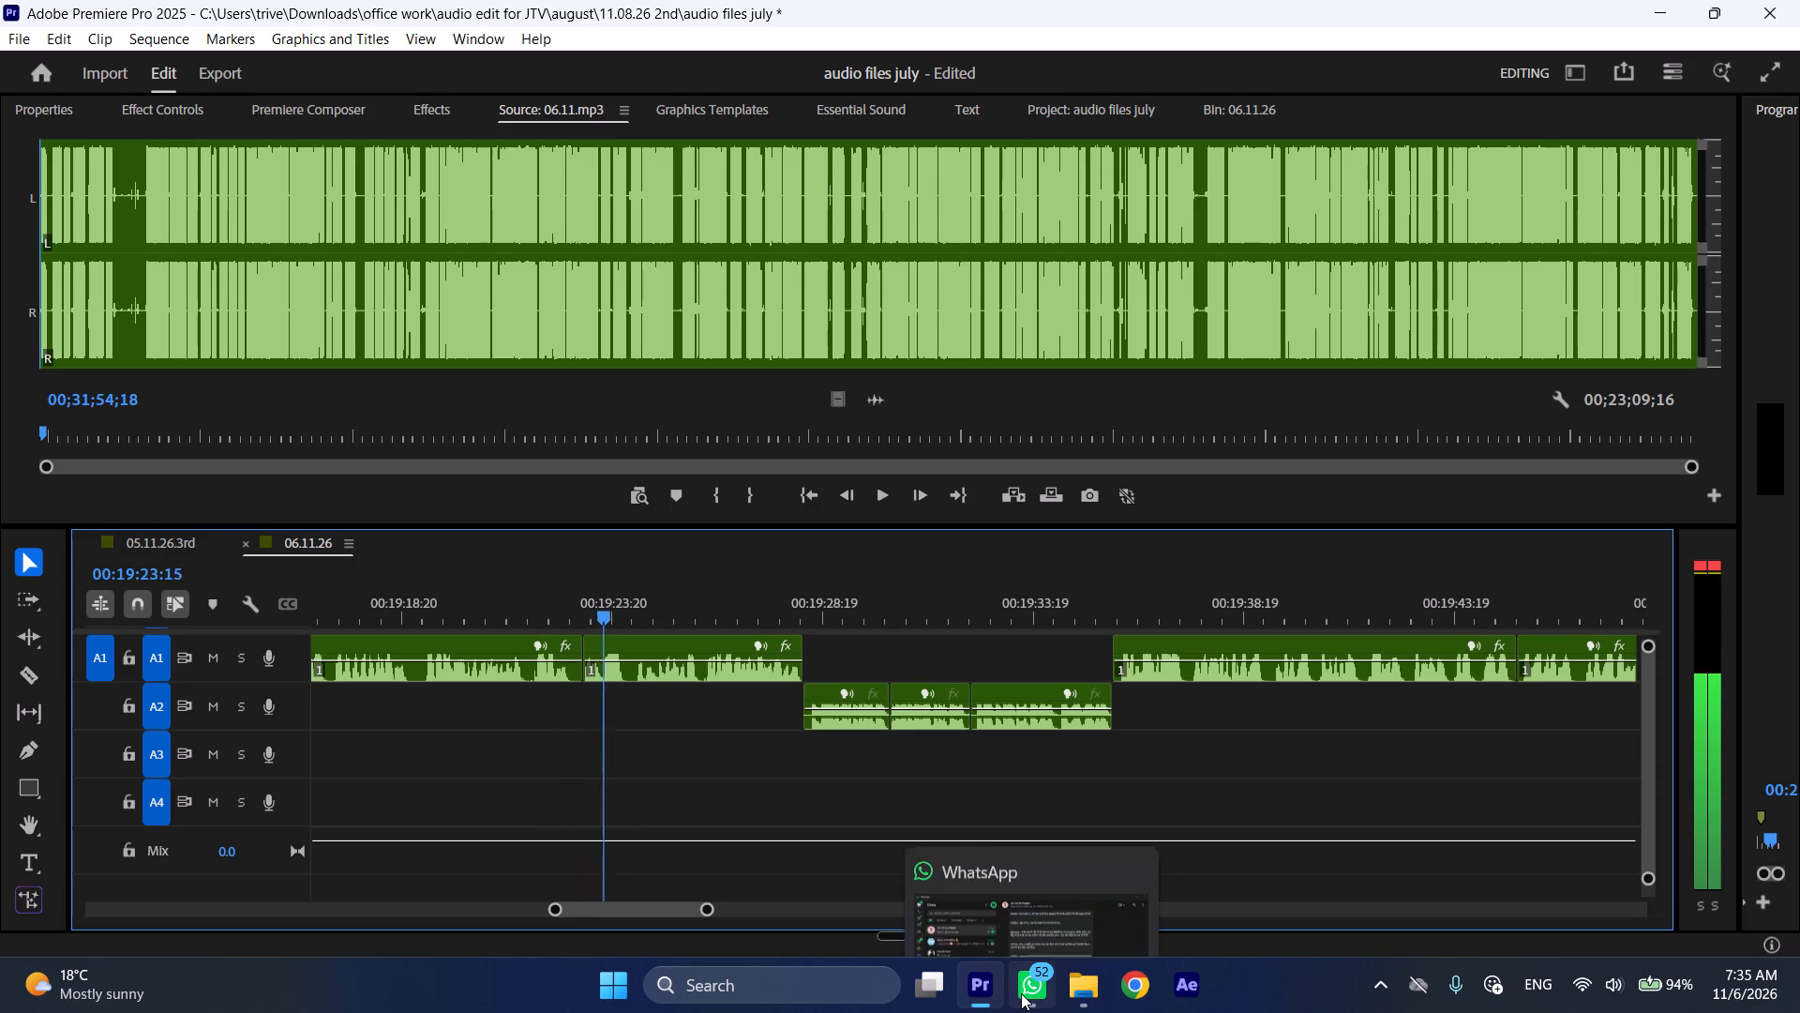
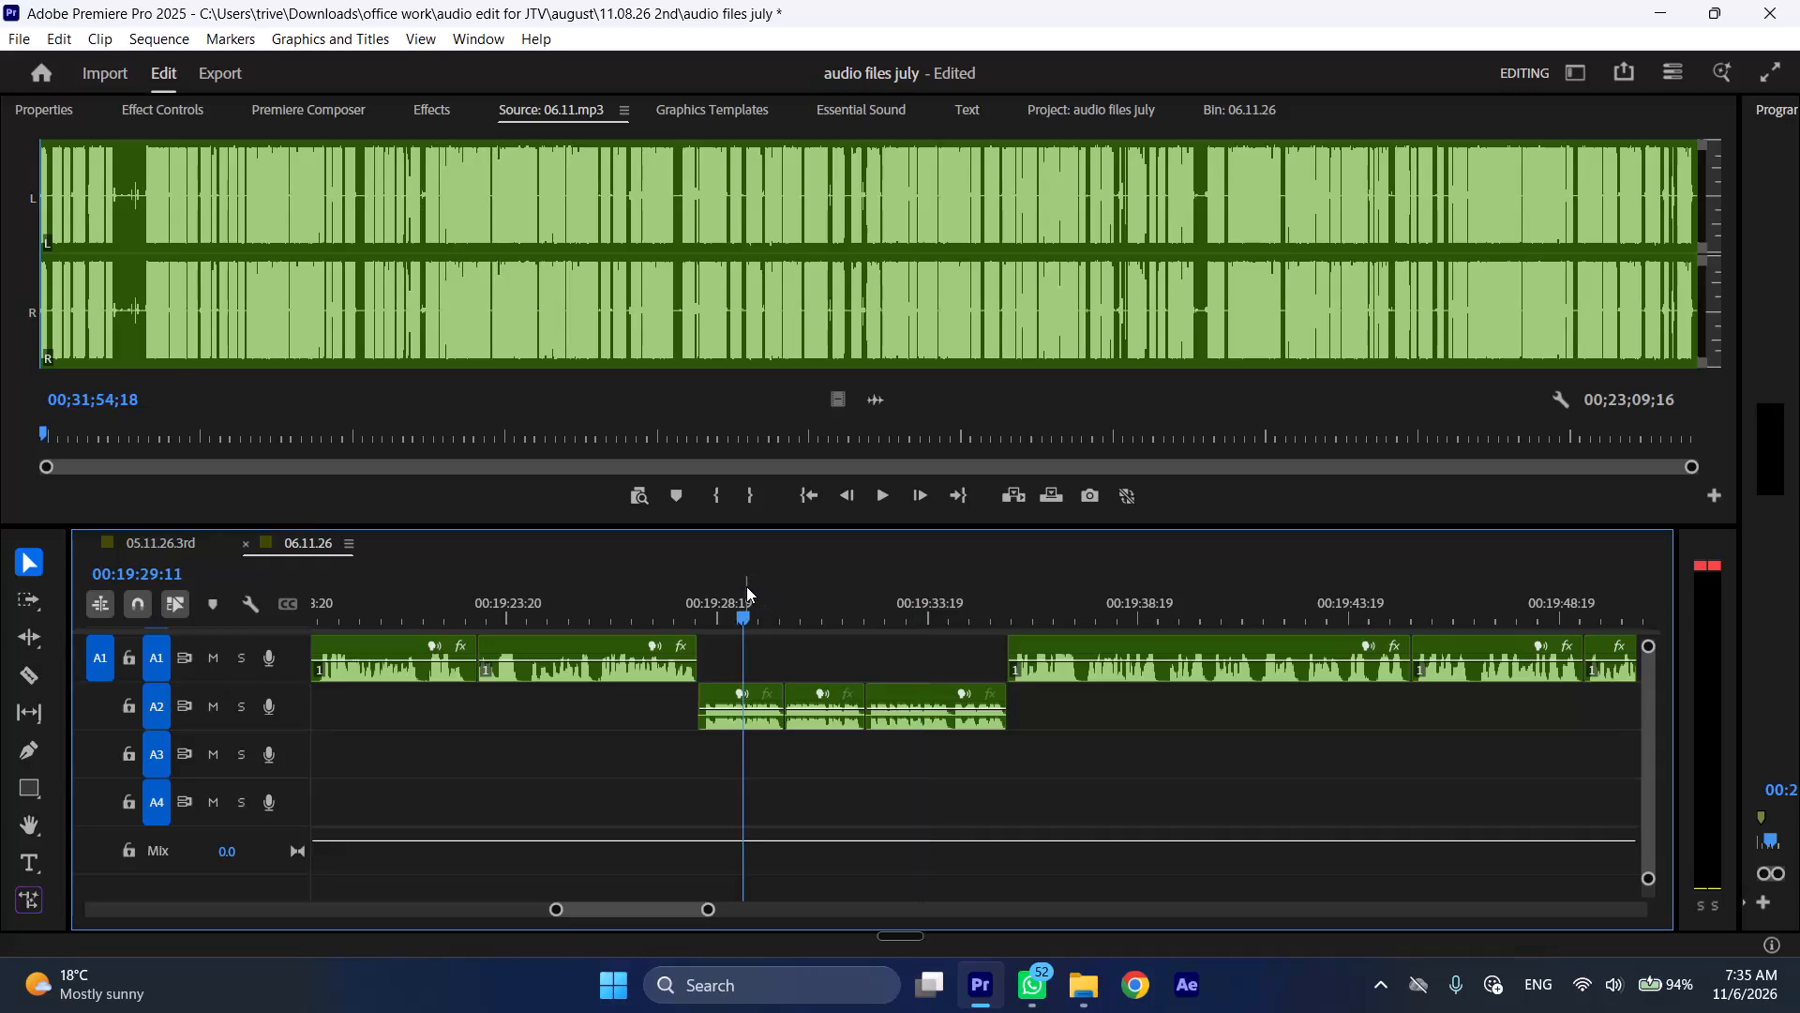
Stop playback at 00:19:30:06 and move the two A2 clips following the playhead later, to about 00:19:48, where the last A1 clip starts.
{"action": "key", "text": "space"}
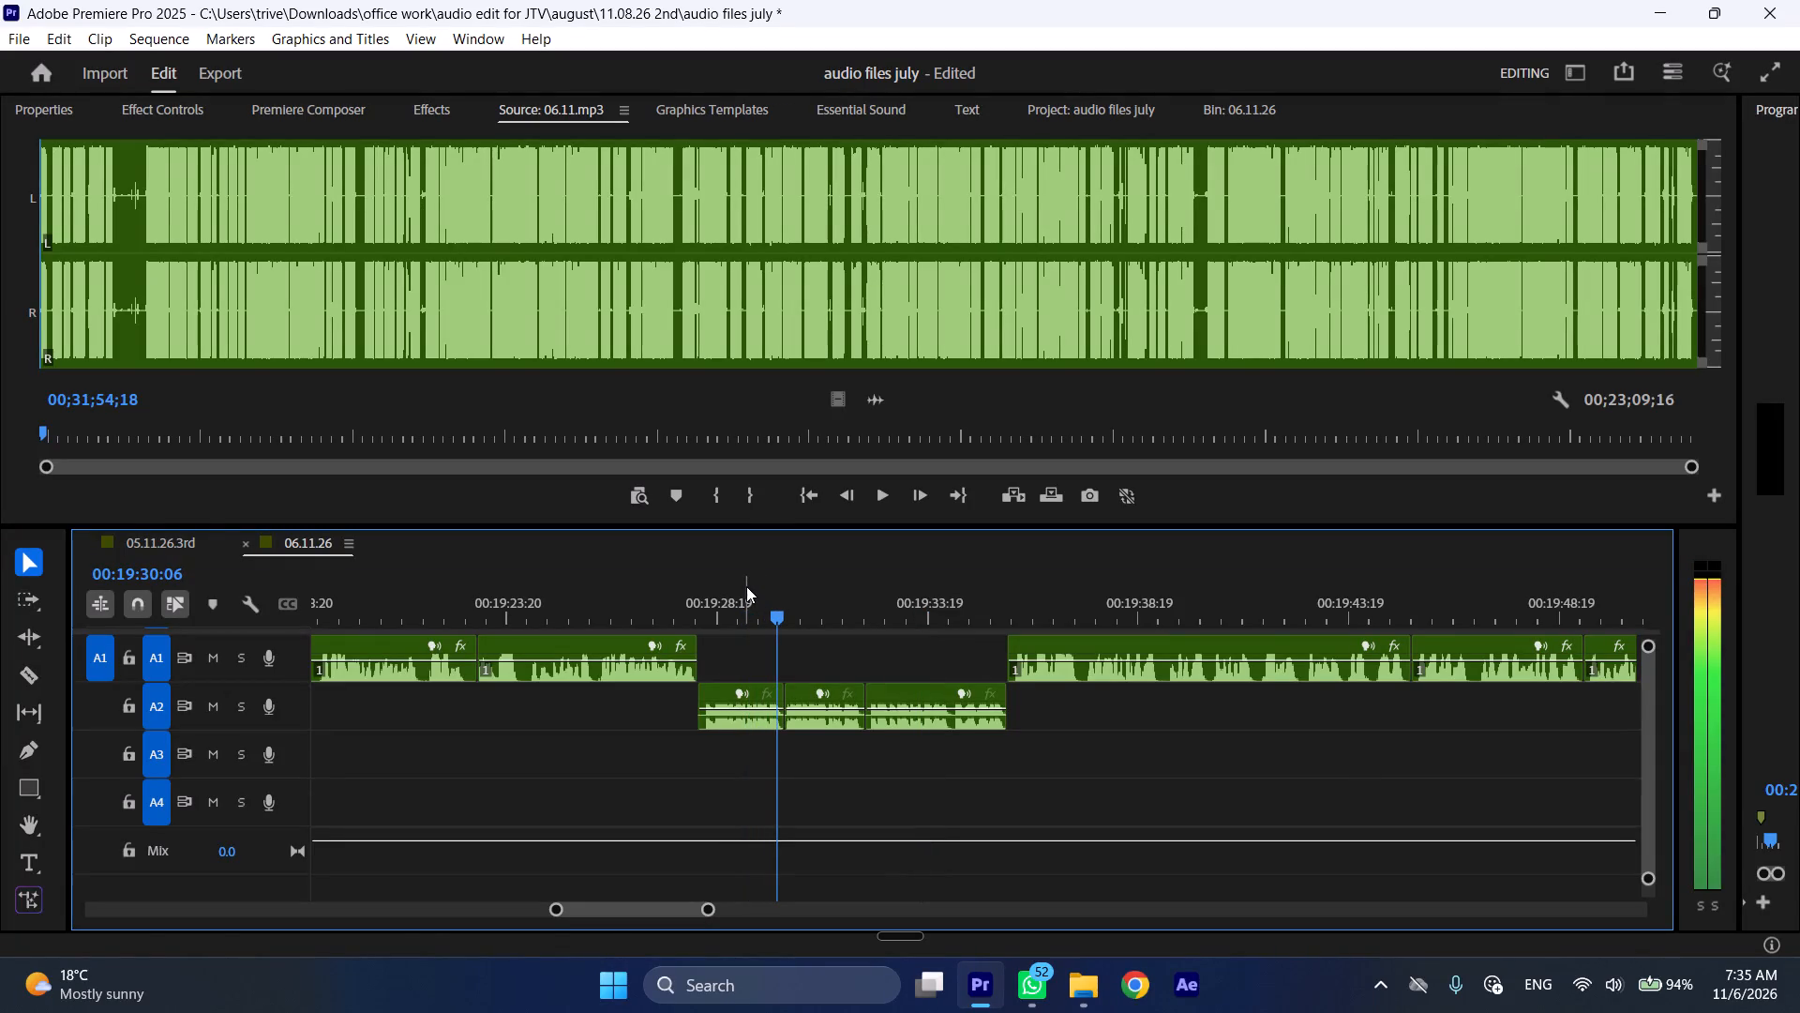
{"action": "left_click_drag", "start_coordinate": [849, 759], "coordinate": [988, 711]}
{"action": "left_click_drag", "start_coordinate": [926, 721], "coordinate": [1037, 725]}
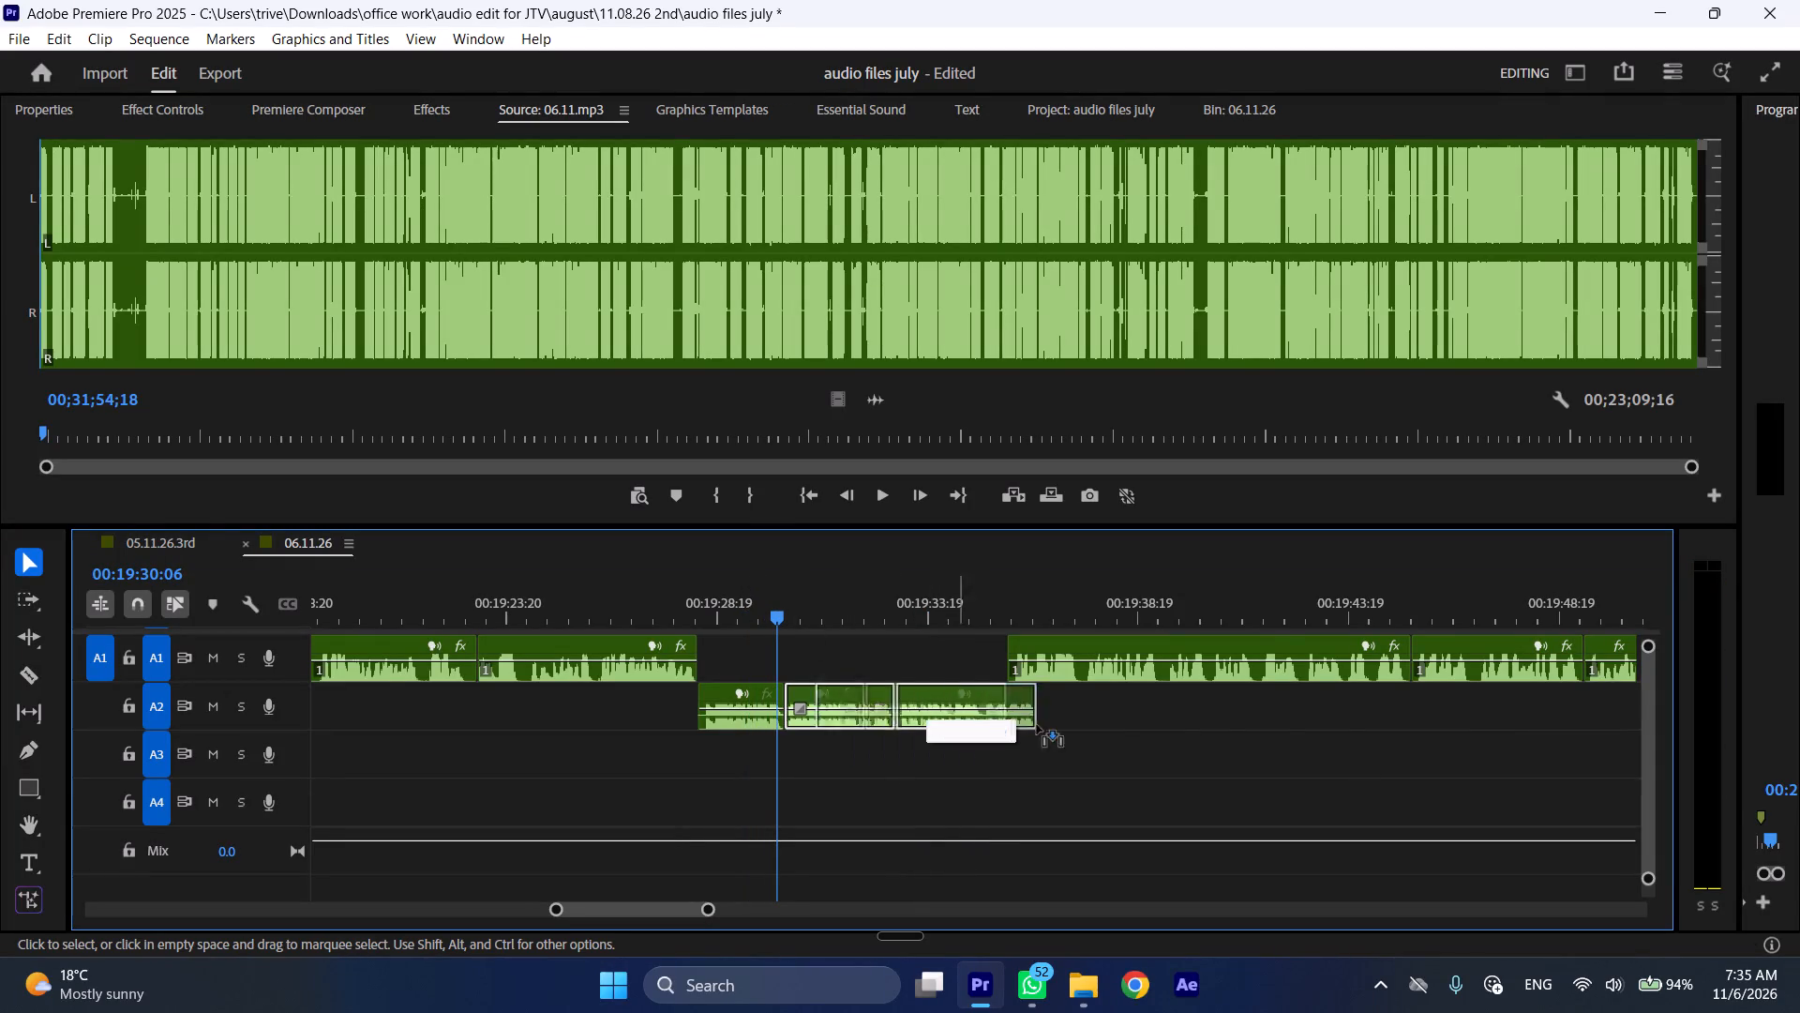
{"action": "left_click_drag", "start_coordinate": [1037, 725], "coordinate": [1627, 725]}
Move the long A2 clip that starts at about 00:19:58 later, to about 00:20:08, making room after the A1 audio.
{"action": "scroll", "coordinate": [1434, 762], "scroll_direction": "down", "scroll_amount": 7}
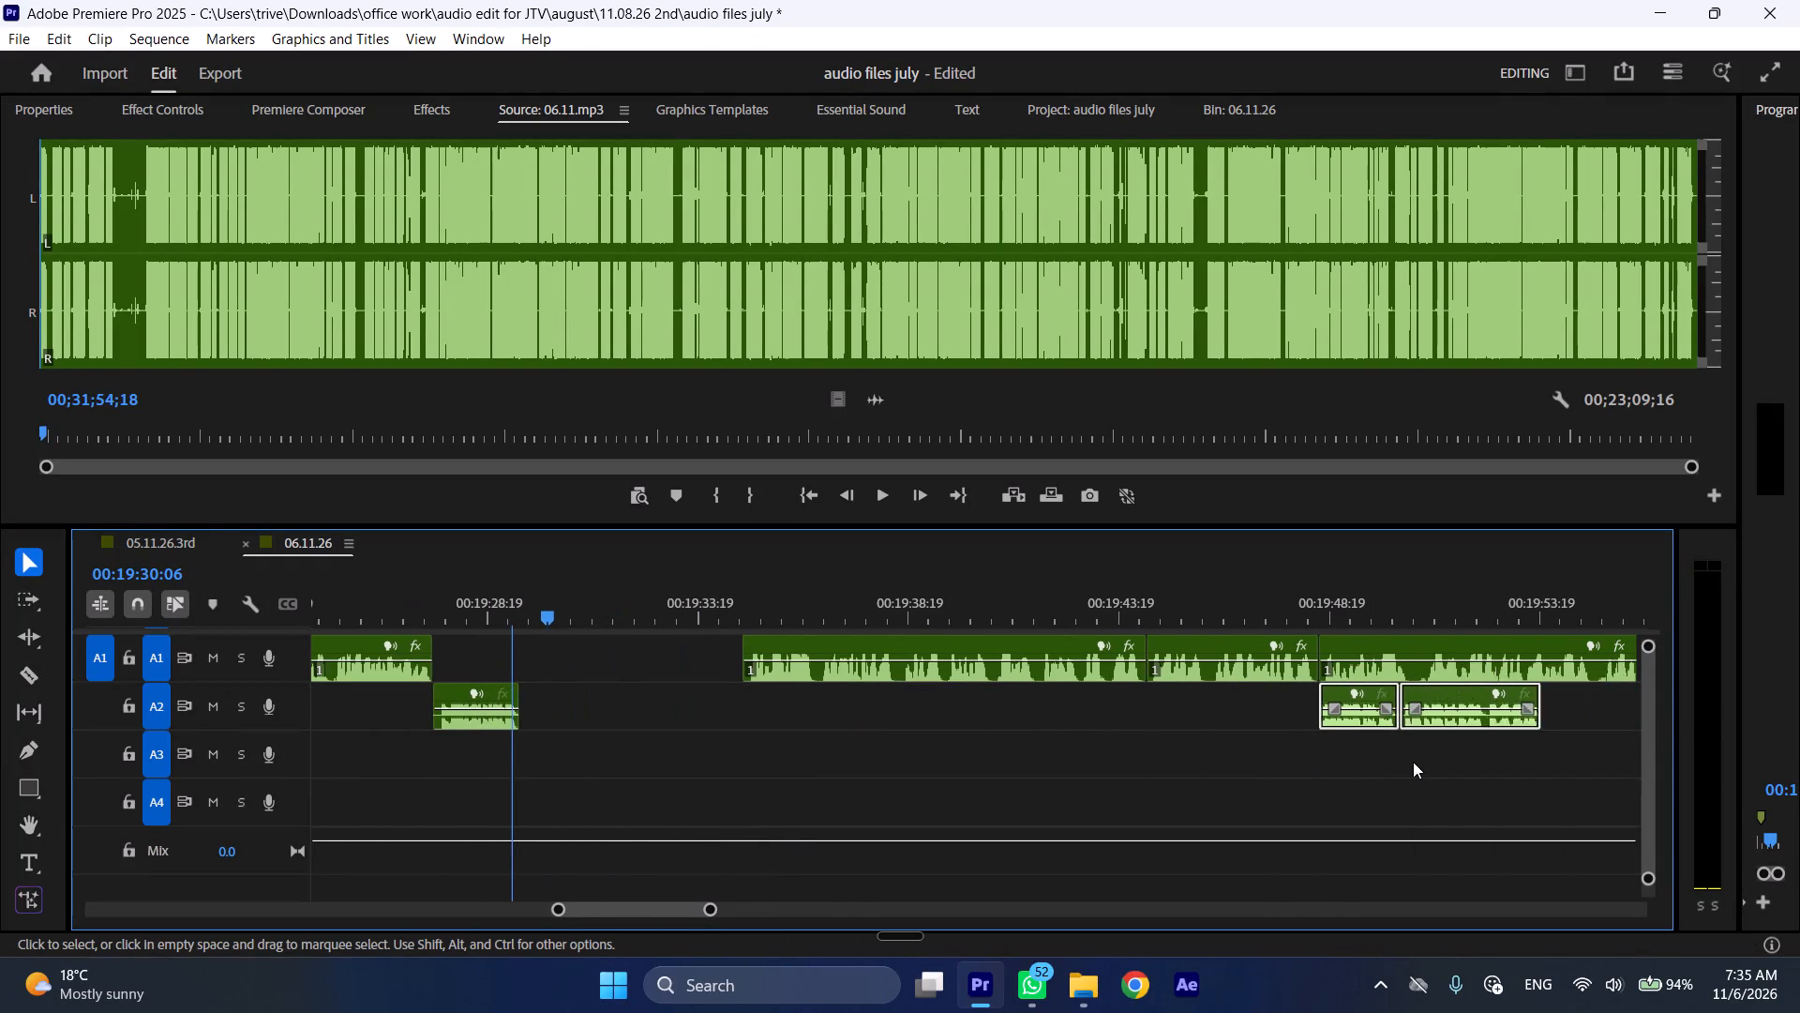
{"action": "scroll", "coordinate": [1413, 762], "scroll_direction": "down", "scroll_amount": 15}
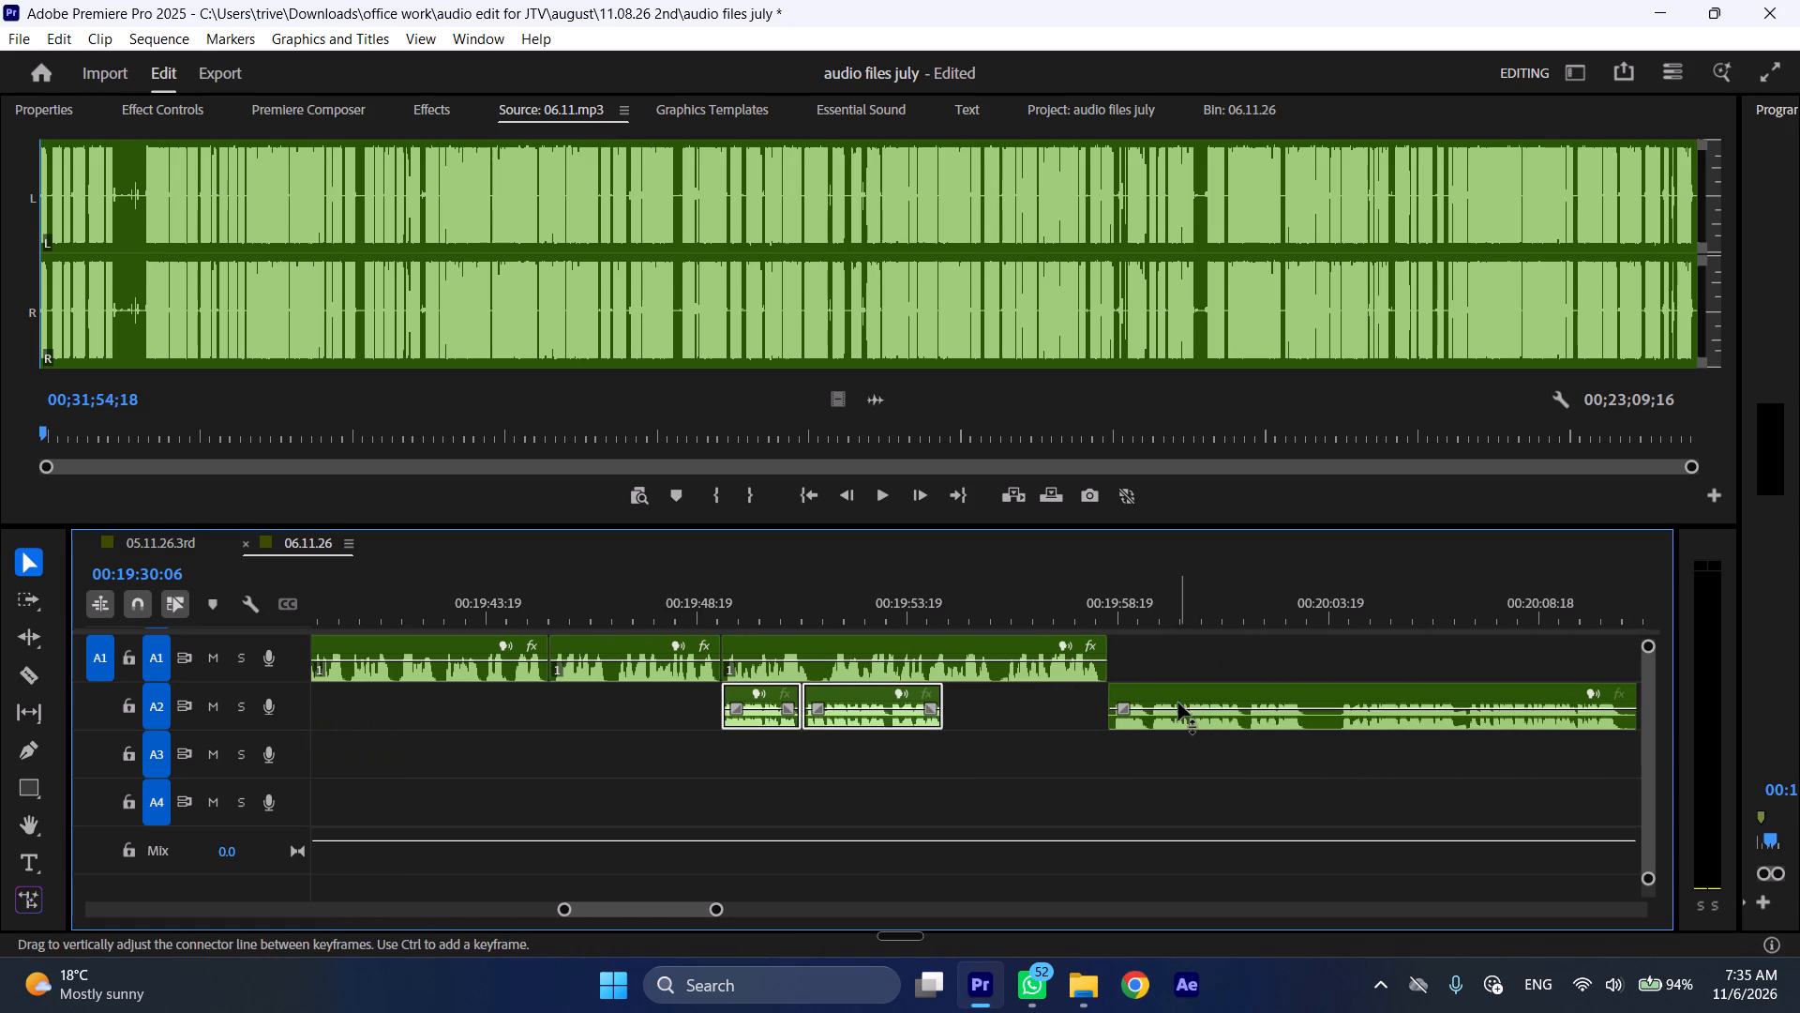
{"action": "left_click_drag", "start_coordinate": [1178, 701], "coordinate": [1387, 700]}
{"action": "left_click_drag", "start_coordinate": [803, 756], "coordinate": [851, 723]}
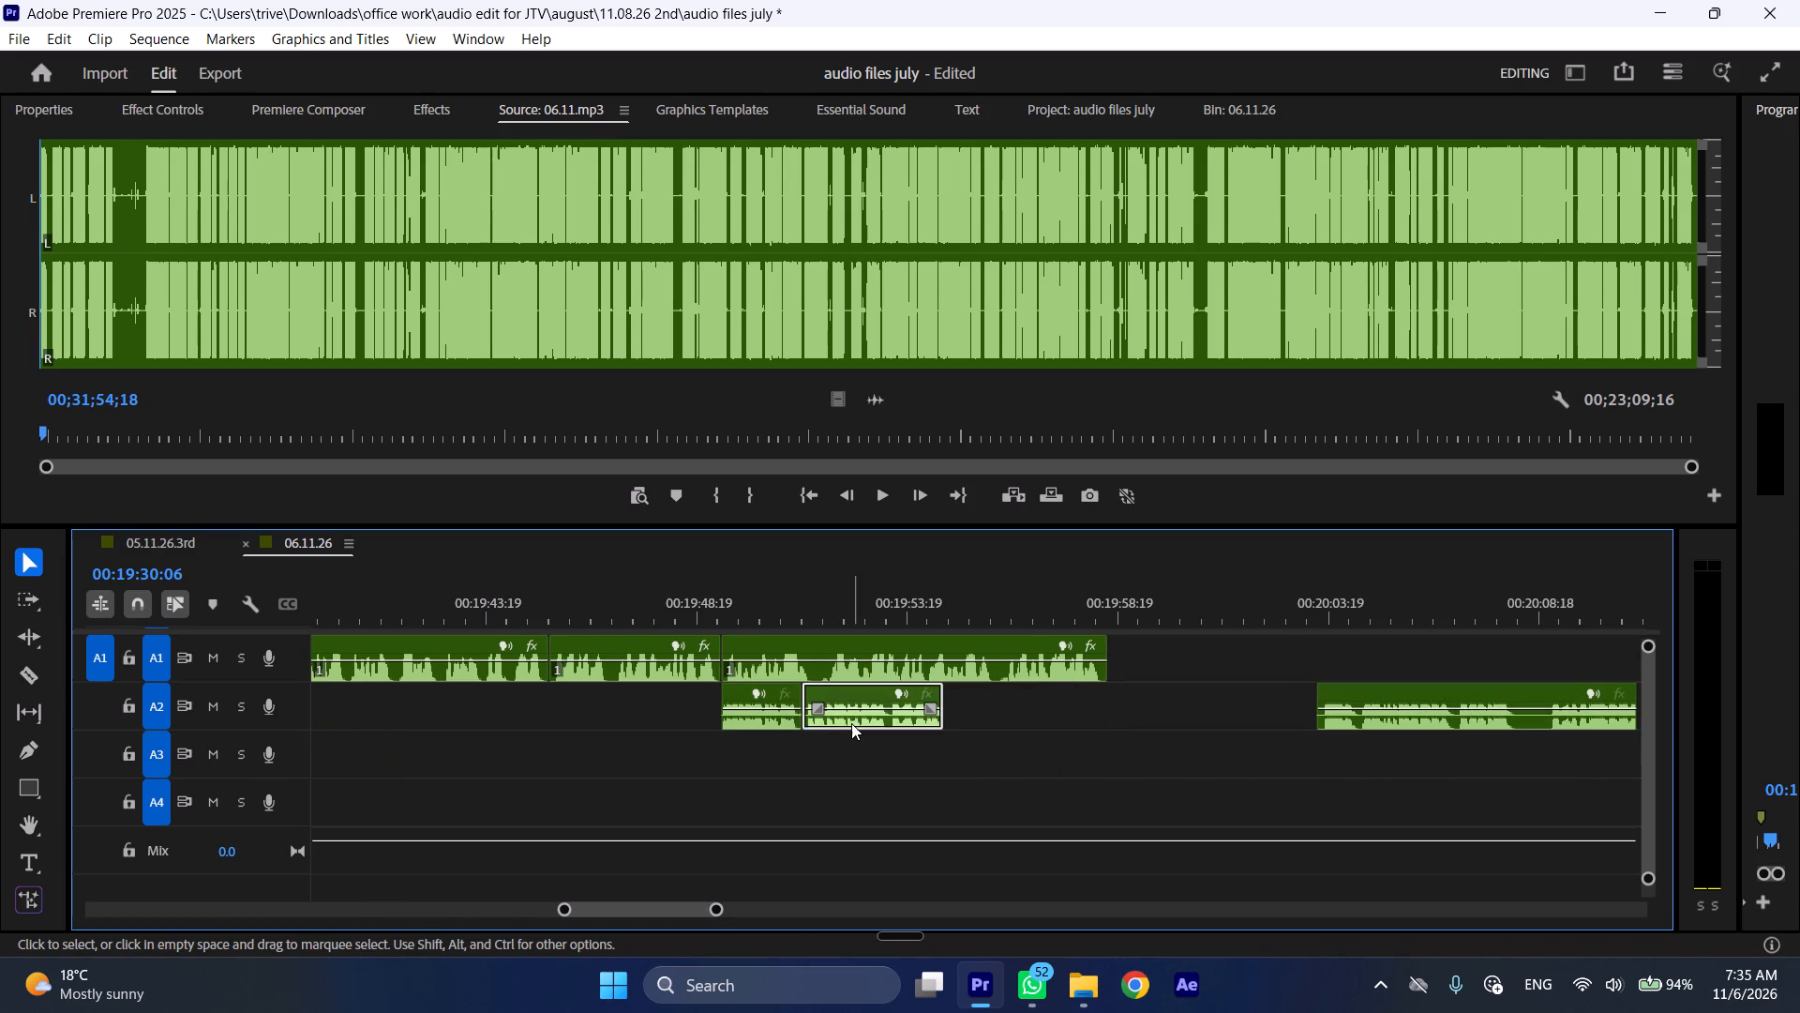
{"action": "left_click_drag", "start_coordinate": [784, 754], "coordinate": [850, 729]}
{"action": "scroll", "coordinate": [1175, 743], "scroll_direction": "down", "scroll_amount": 5}
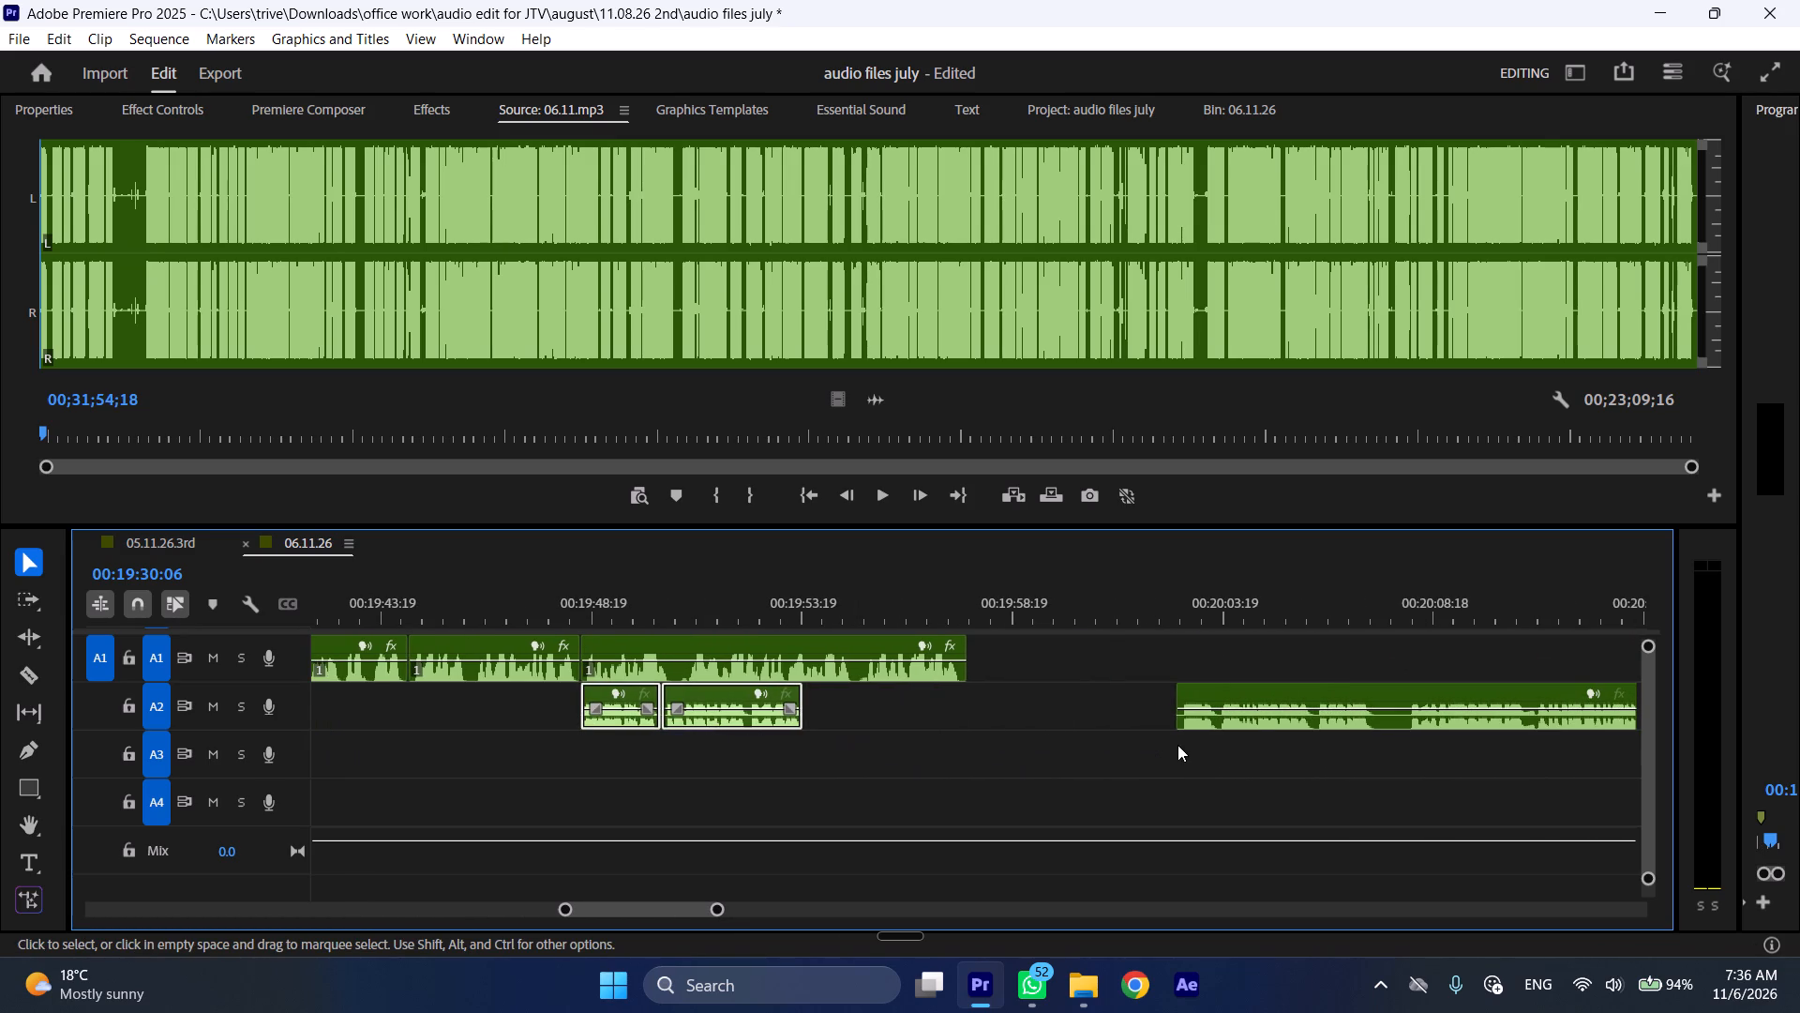
{"action": "left_click_drag", "start_coordinate": [1194, 688], "coordinate": [1390, 693]}
Move the two short A2 clips at about 00:19:49 later into the gap past the end of the last A1 clip.
{"action": "left_click_drag", "start_coordinate": [596, 742], "coordinate": [613, 738]}
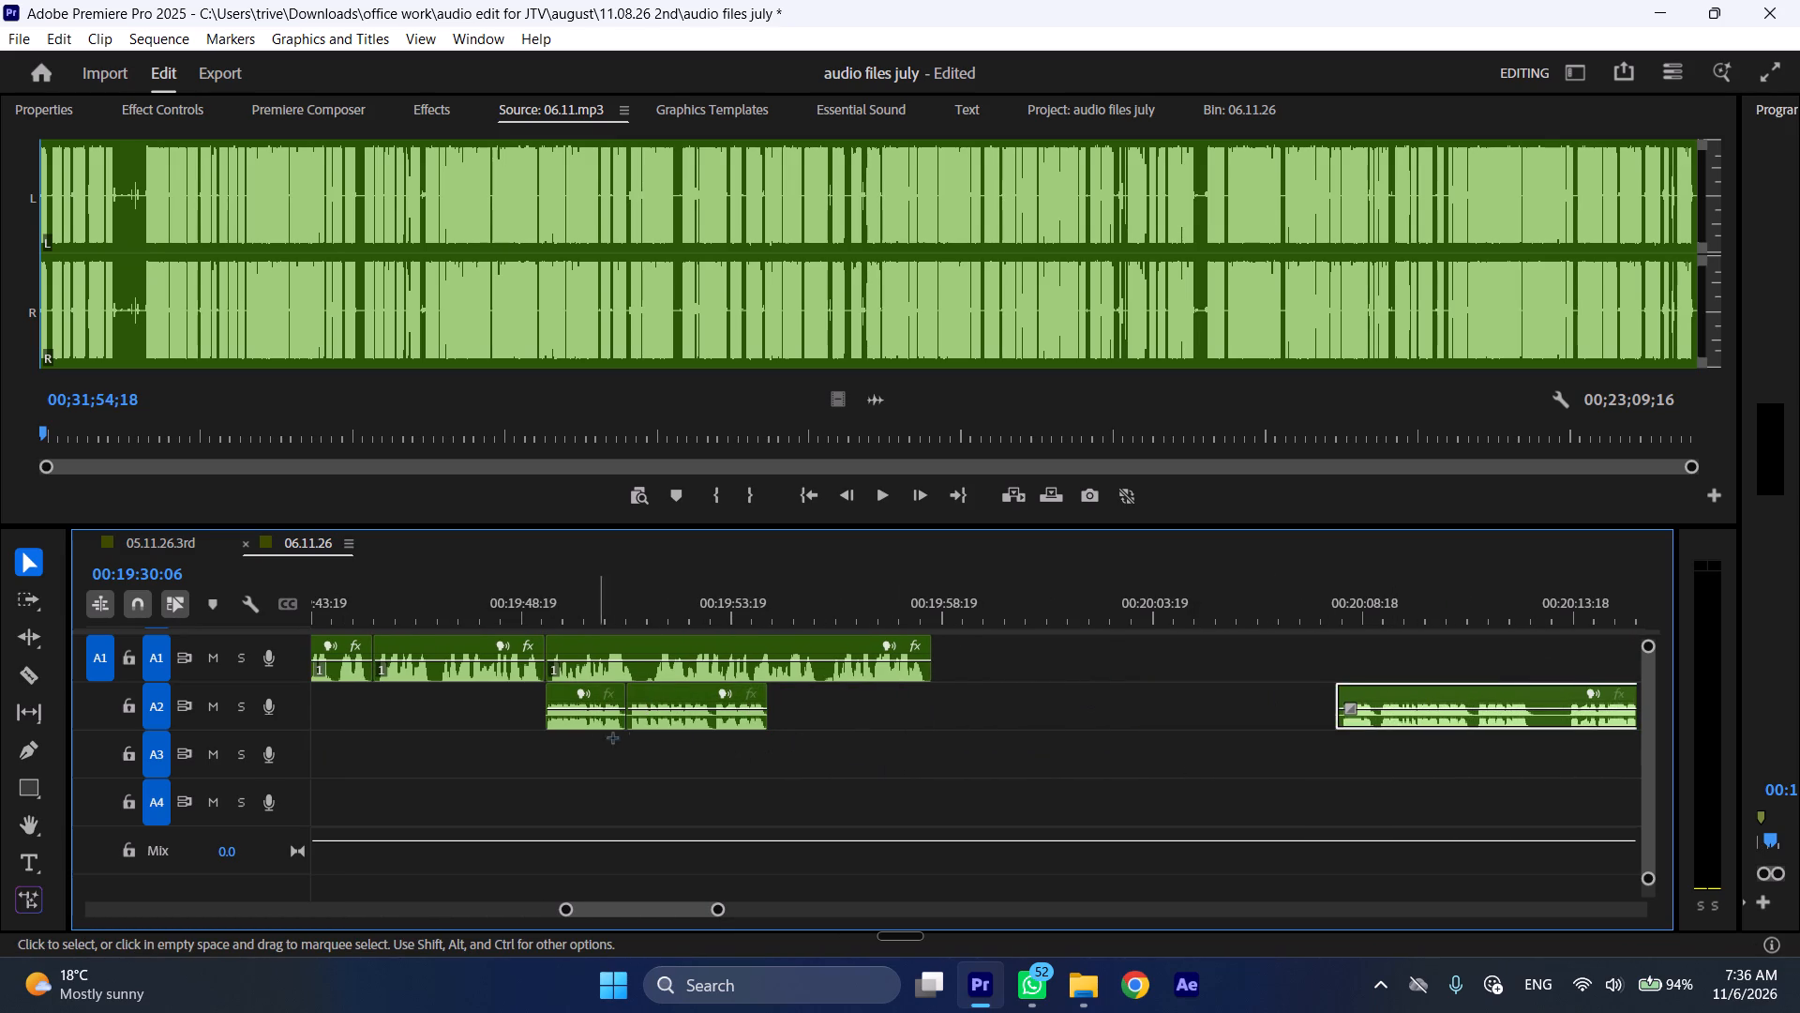
{"action": "left_click_drag", "start_coordinate": [613, 738], "coordinate": [657, 725]}
{"action": "left_click_drag", "start_coordinate": [658, 723], "coordinate": [1190, 727]}
Move the three A1 clips starting at about 00:19:35 earlier together so they begin where the A2 clip ends, at about 00:19:30.
{"action": "scroll", "coordinate": [1086, 763], "scroll_direction": "up", "scroll_amount": 9}
{"action": "scroll", "coordinate": [1004, 773], "scroll_direction": "up", "scroll_amount": 5}
{"action": "scroll", "coordinate": [812, 783], "scroll_direction": "up", "scroll_amount": 5}
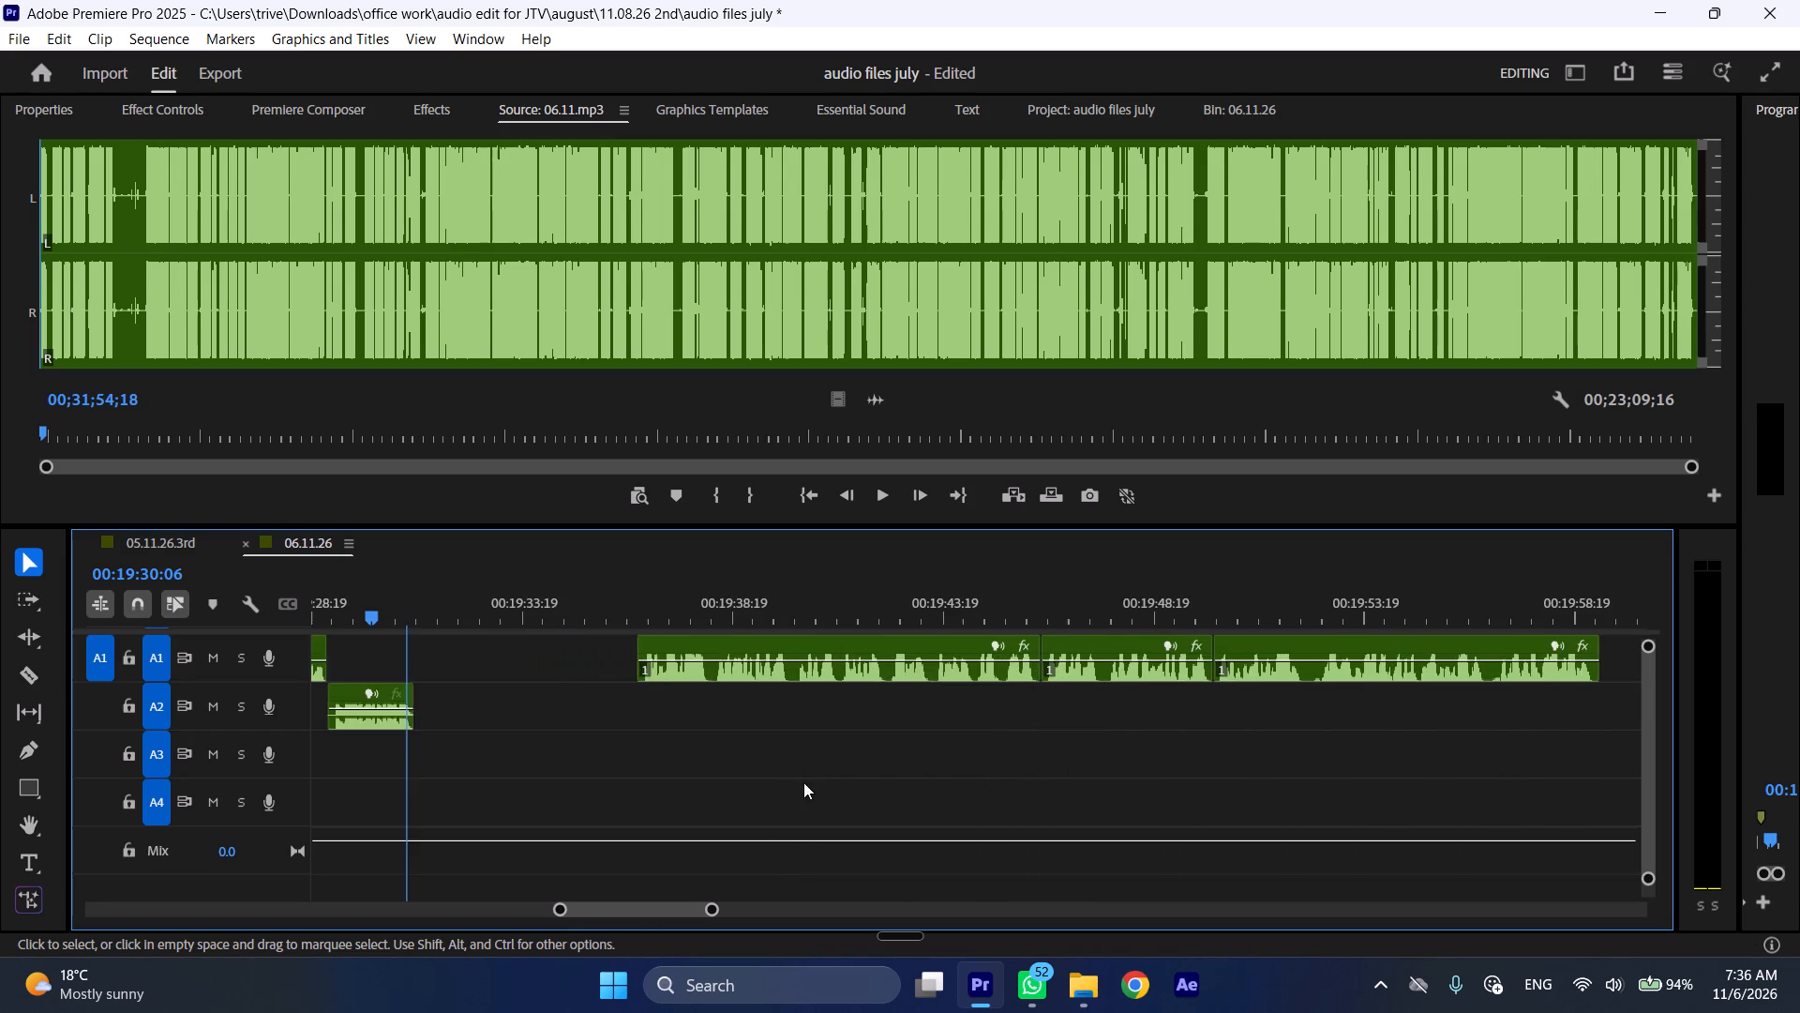
{"action": "scroll", "coordinate": [736, 777], "scroll_direction": "up", "scroll_amount": 5}
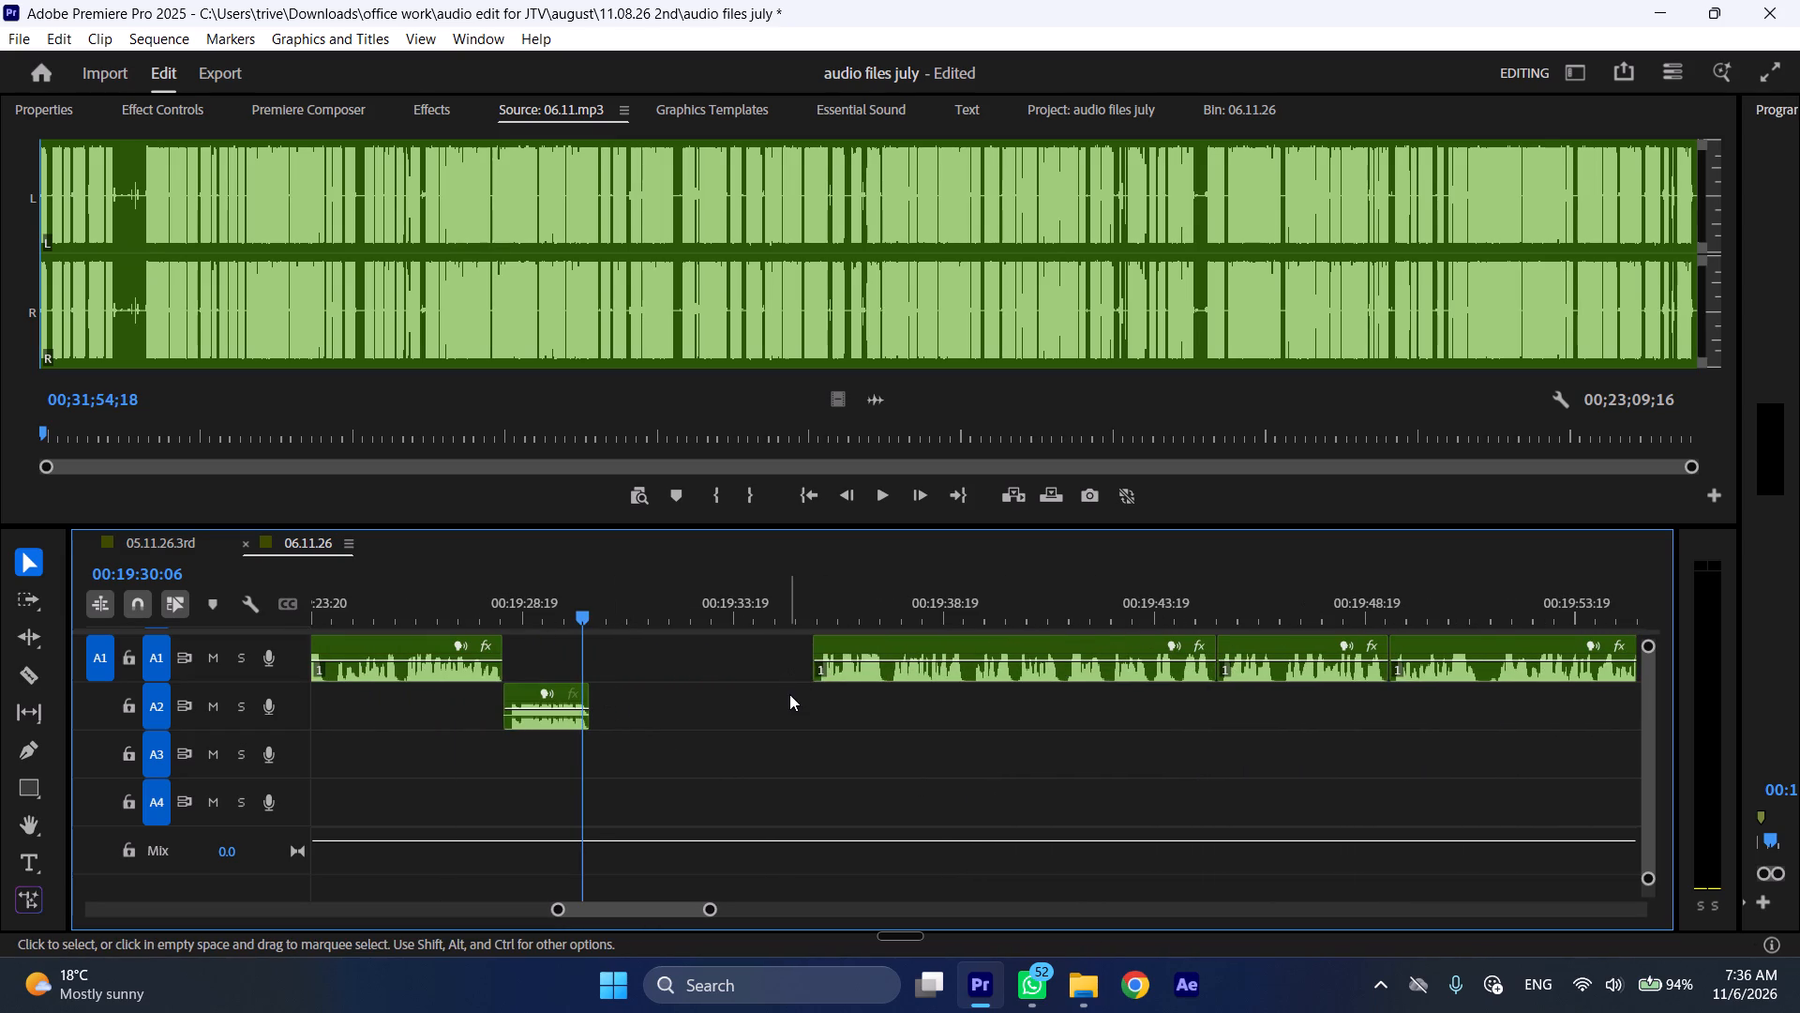
{"action": "scroll", "coordinate": [789, 695], "scroll_direction": "down", "scroll_amount": 8}
{"action": "left_click_drag", "start_coordinate": [579, 702], "coordinate": [1130, 709]}
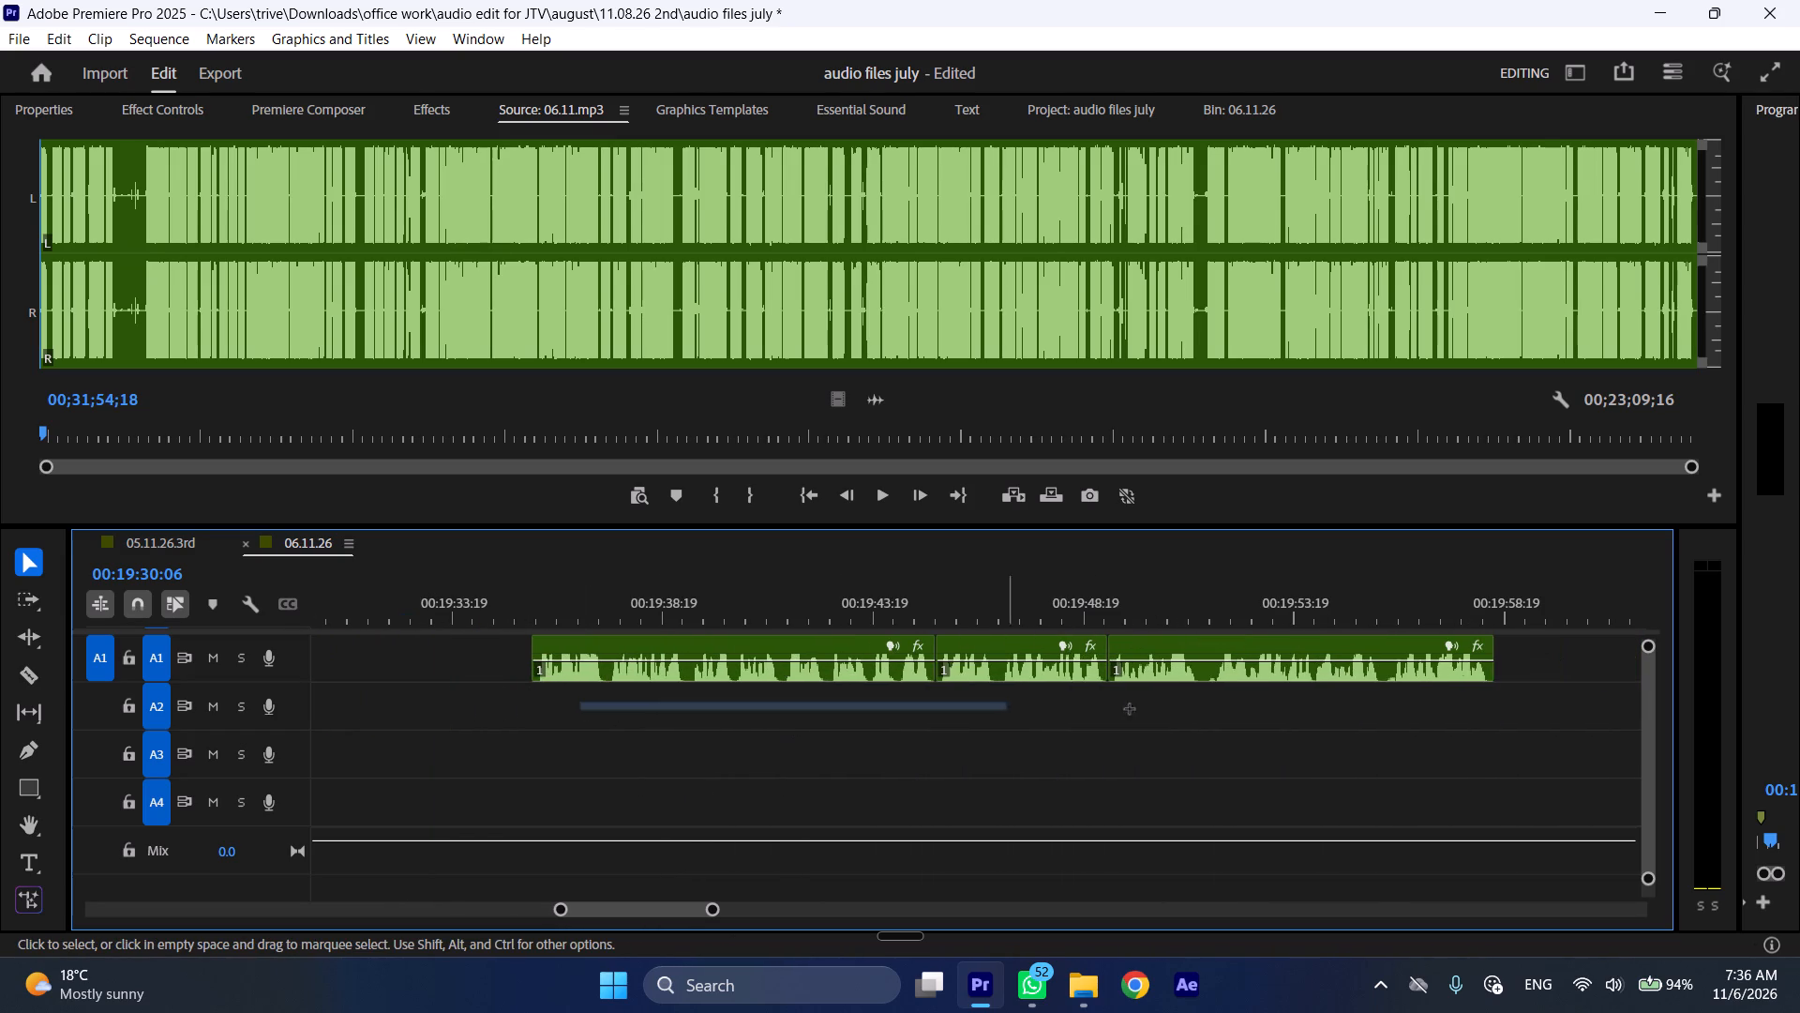
{"action": "left_click_drag", "start_coordinate": [1130, 709], "coordinate": [1295, 682]}
{"action": "scroll", "coordinate": [1274, 687], "scroll_direction": "right", "scroll_amount": 1}
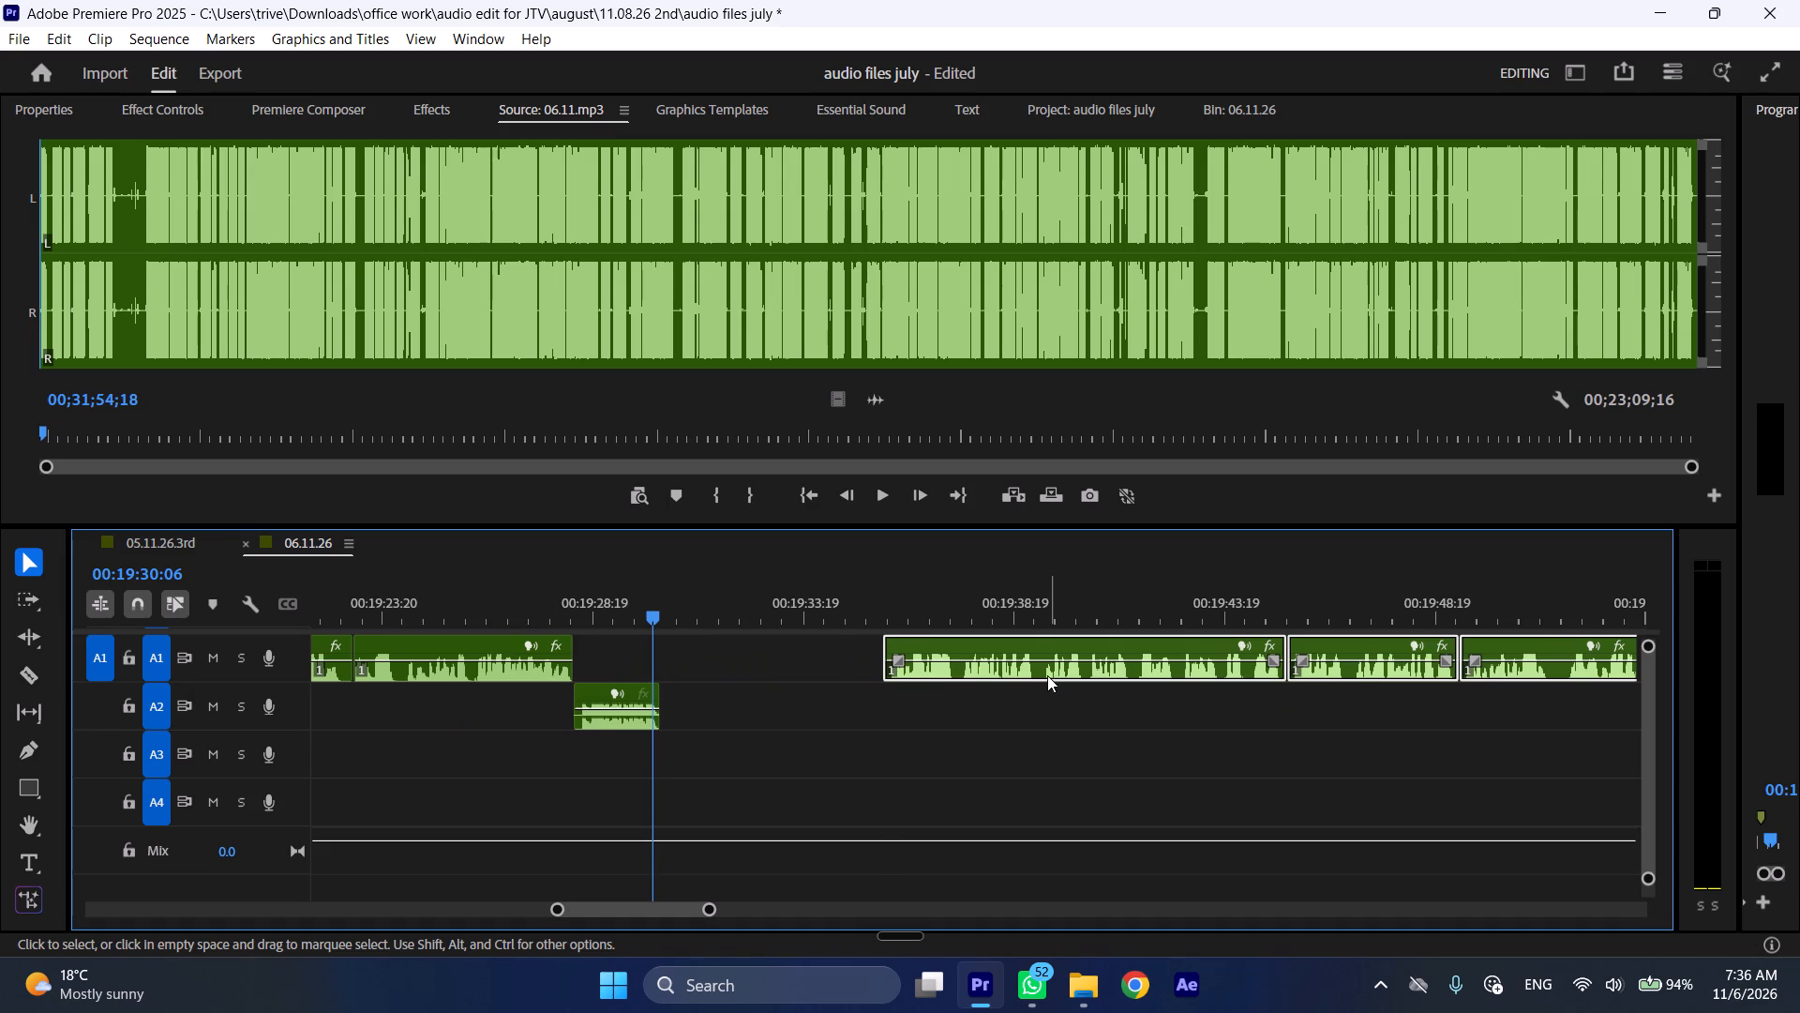
{"action": "left_click_drag", "start_coordinate": [1047, 674], "coordinate": [829, 678]}
Play the sequence at increased speed from 00:19:26:20 to check the joins between the A1 and A2 clips.
{"action": "left_click", "coordinate": [512, 602]}
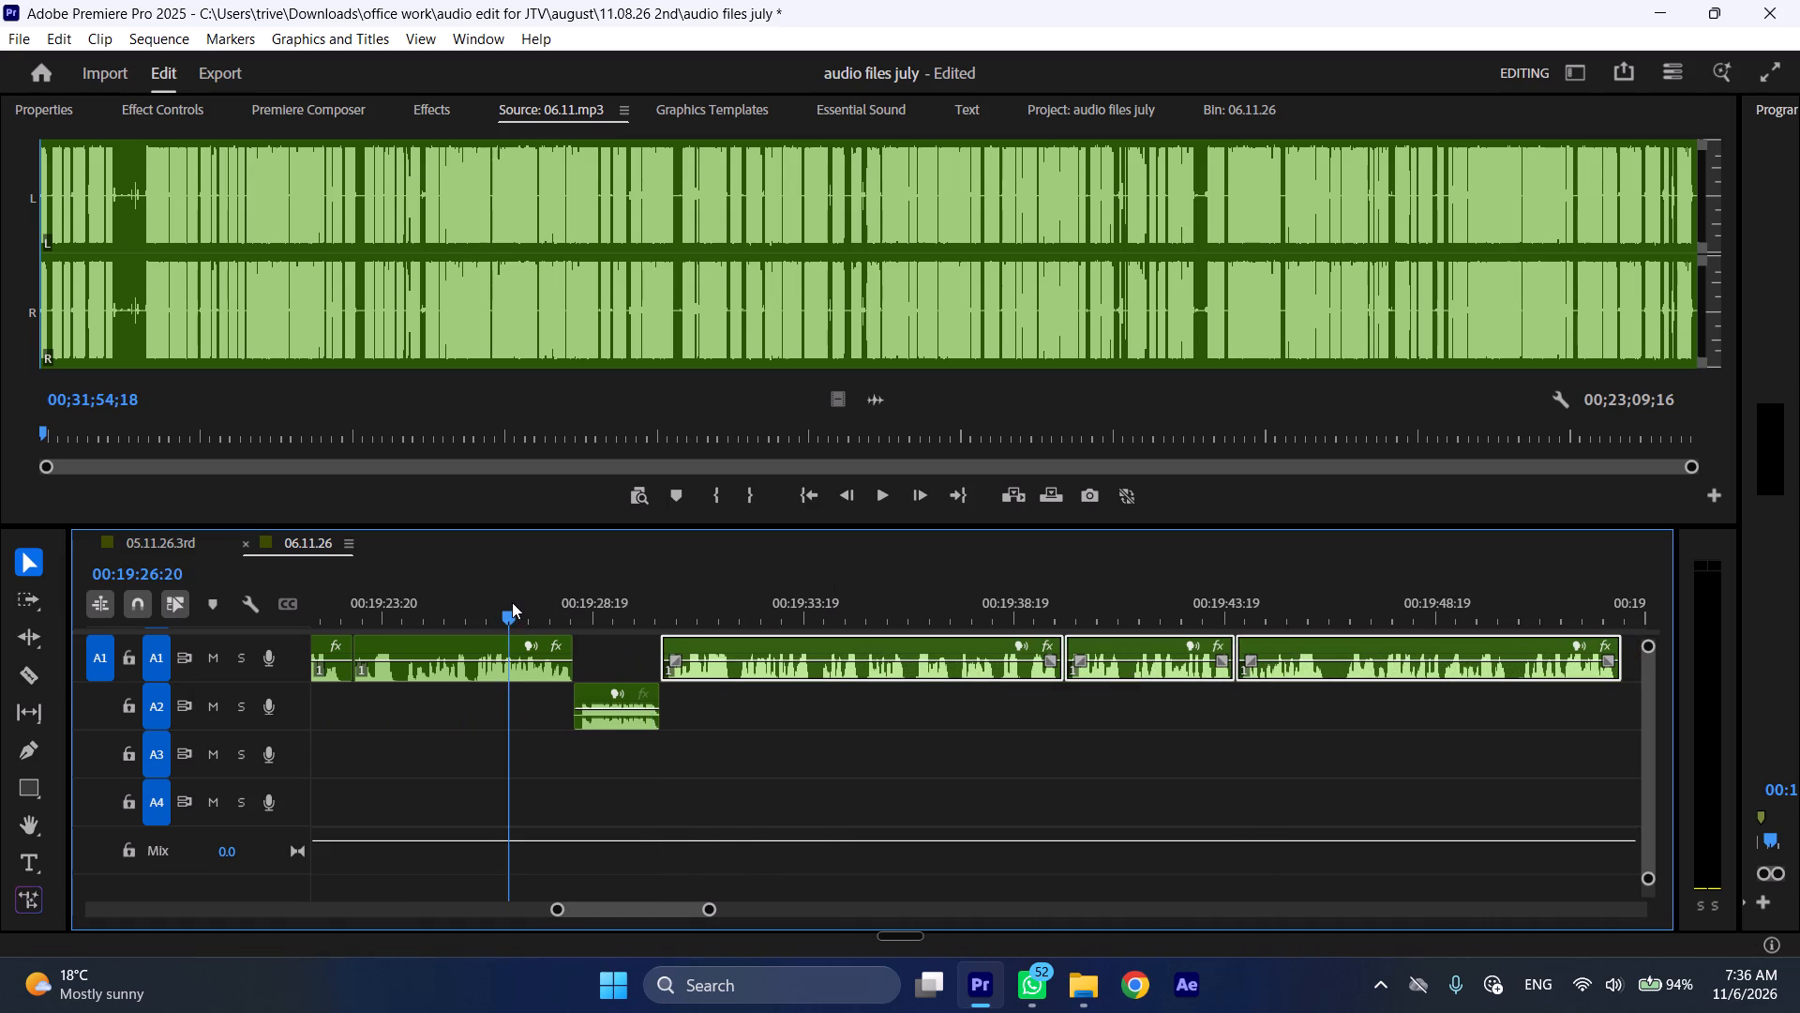
{"action": "key", "text": "space"}
{"action": "key", "text": "l"}
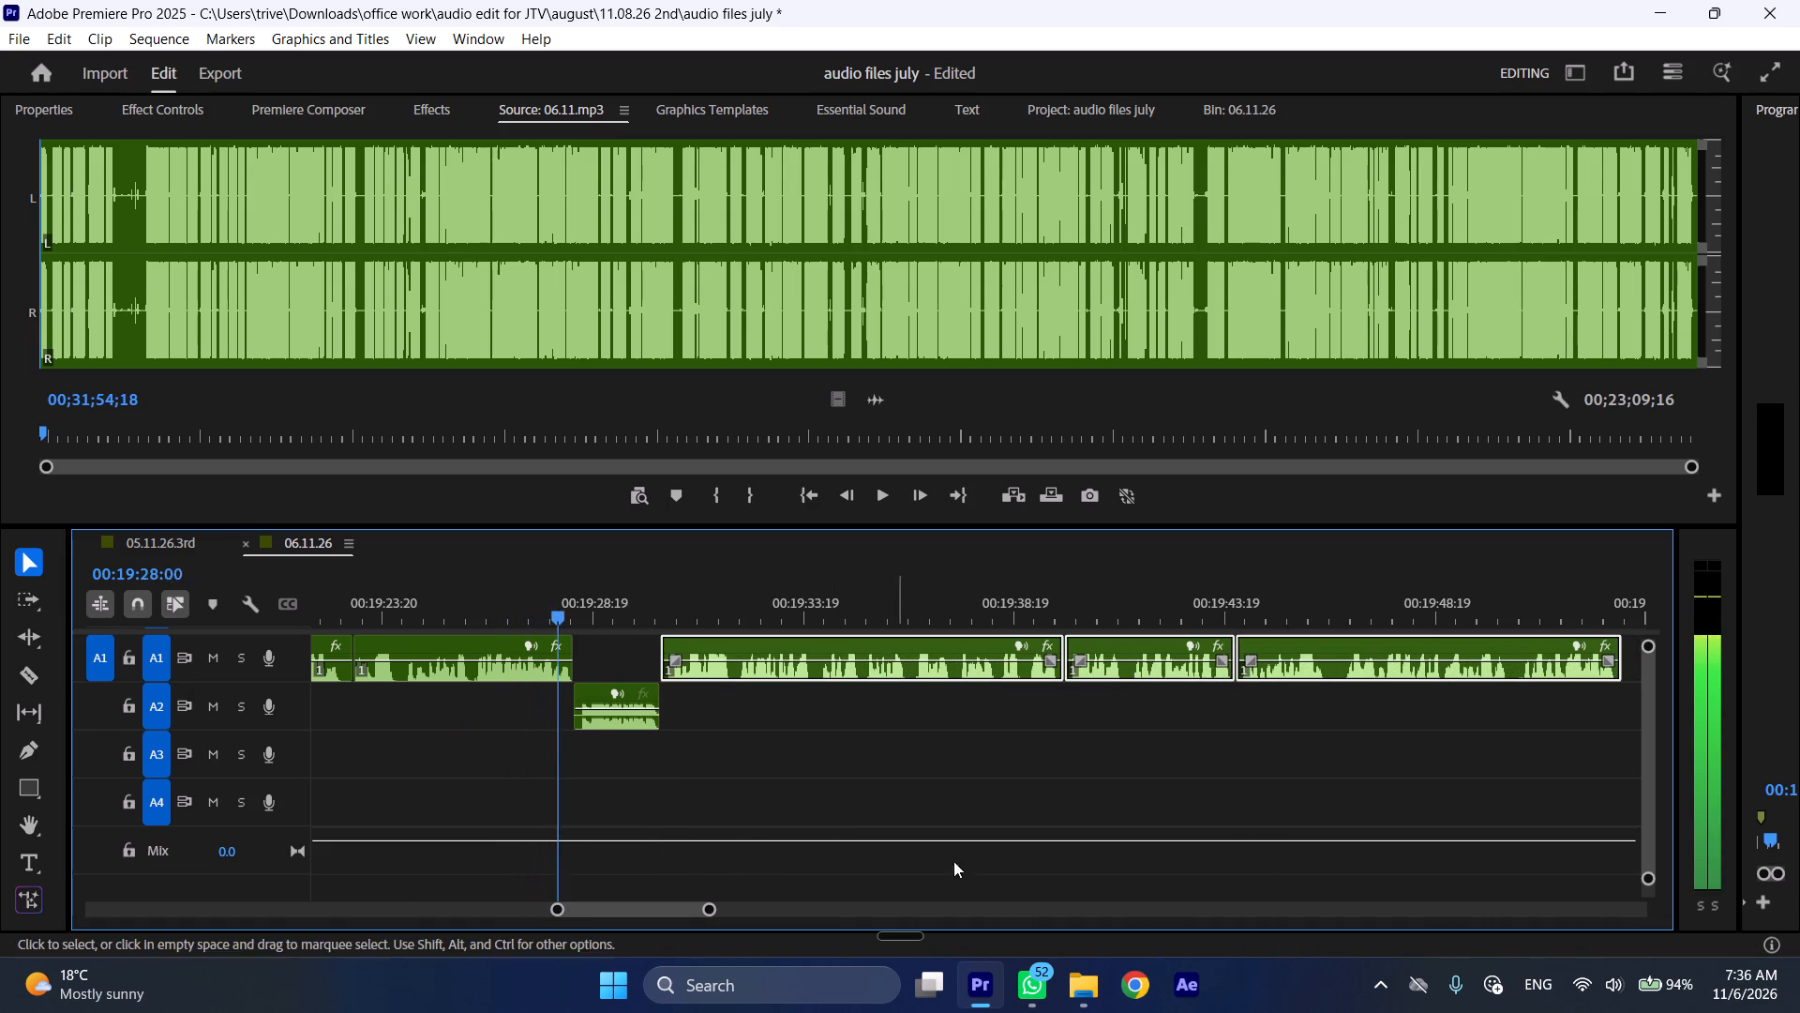
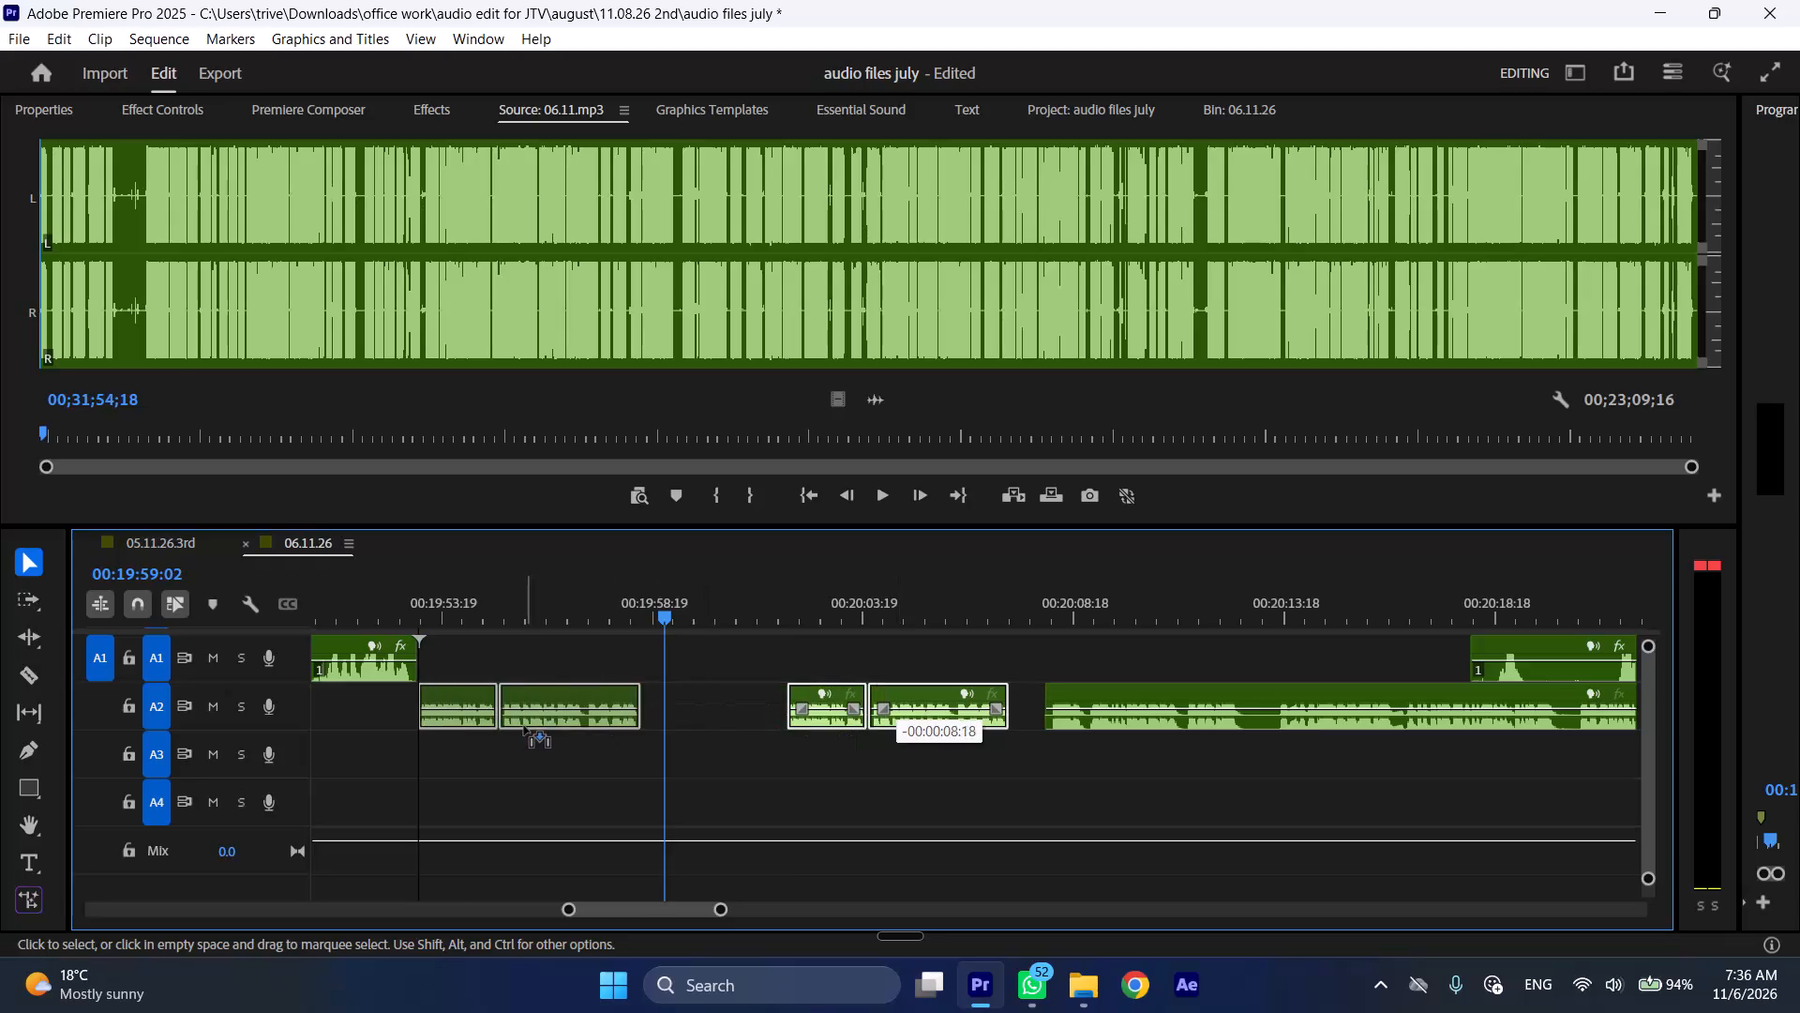
Play the sequence at increased speed from about 00:19:51 to check the join between the A1 clip and the two moved A2 clips.
{"action": "scroll", "coordinate": [511, 718], "scroll_direction": "up", "scroll_amount": 5}
{"action": "left_click", "coordinate": [532, 604]}
{"action": "key", "text": "space"}
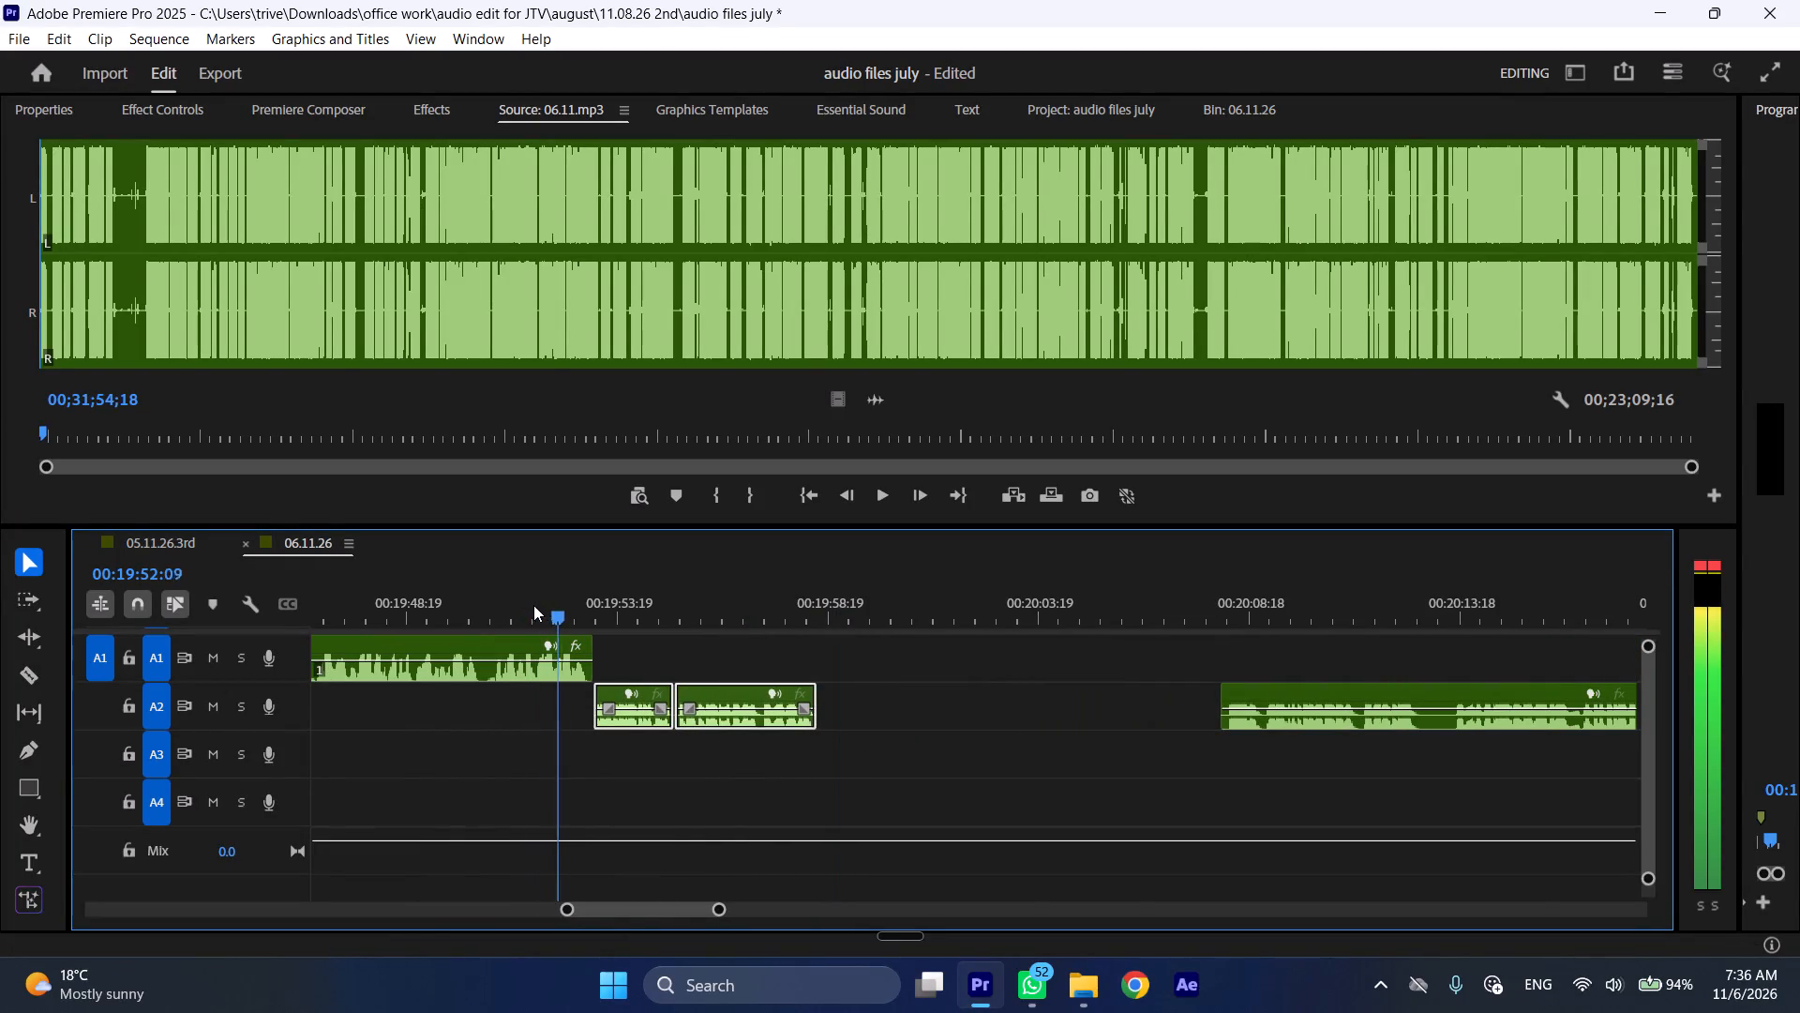
{"action": "key", "text": "l"}
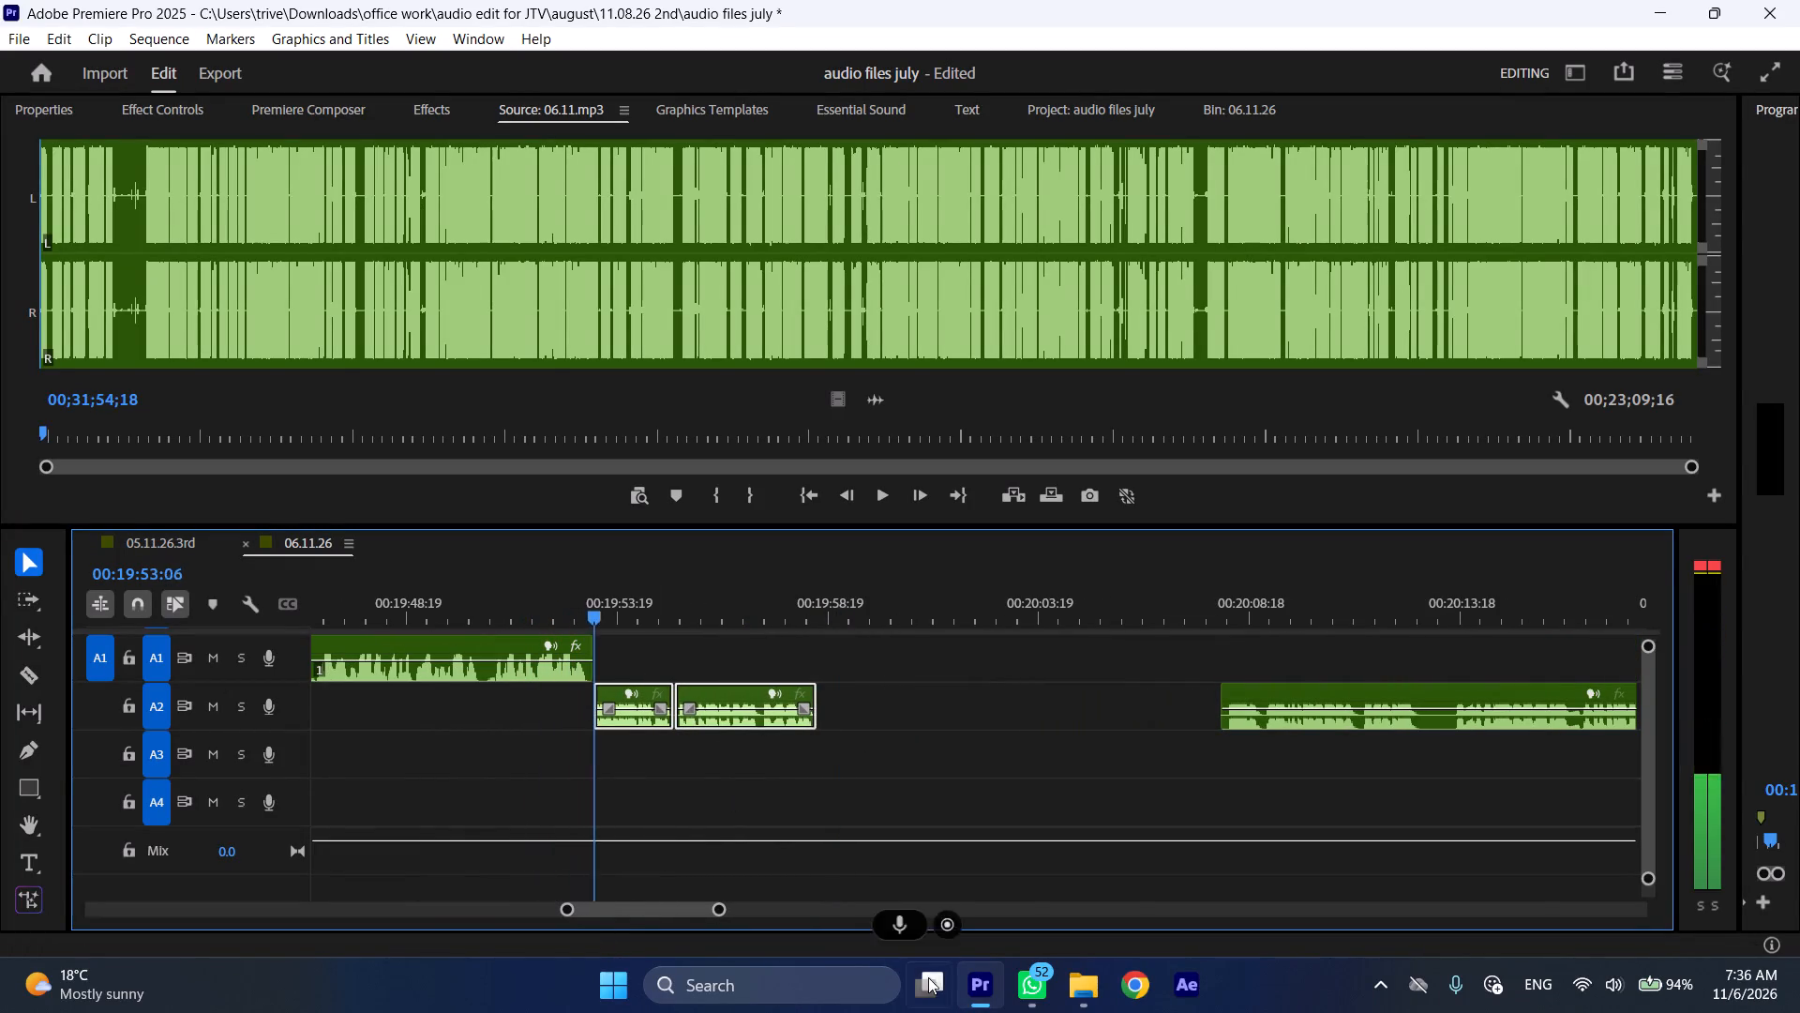
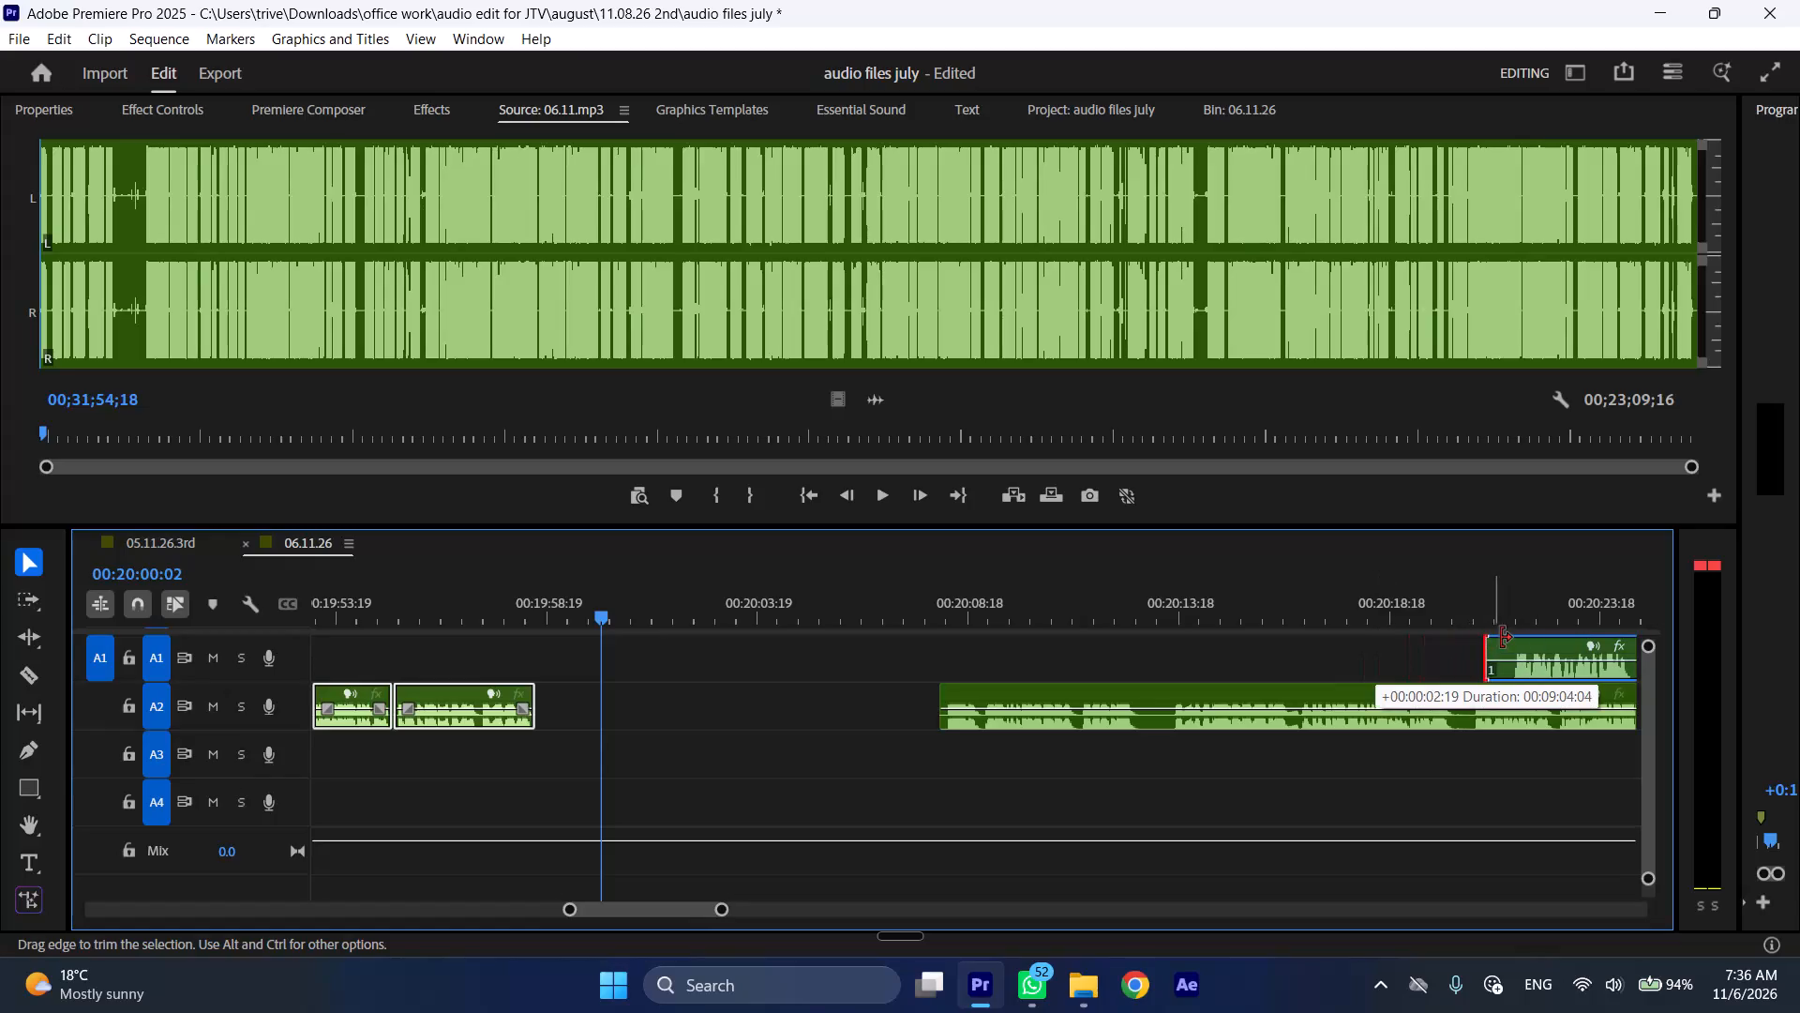
Move the later A1 clip back to meet the end of the A2 clips near 00:19:58 and play from the join at increased speed.
{"action": "left_click_drag", "start_coordinate": [1547, 639], "coordinate": [590, 666]}
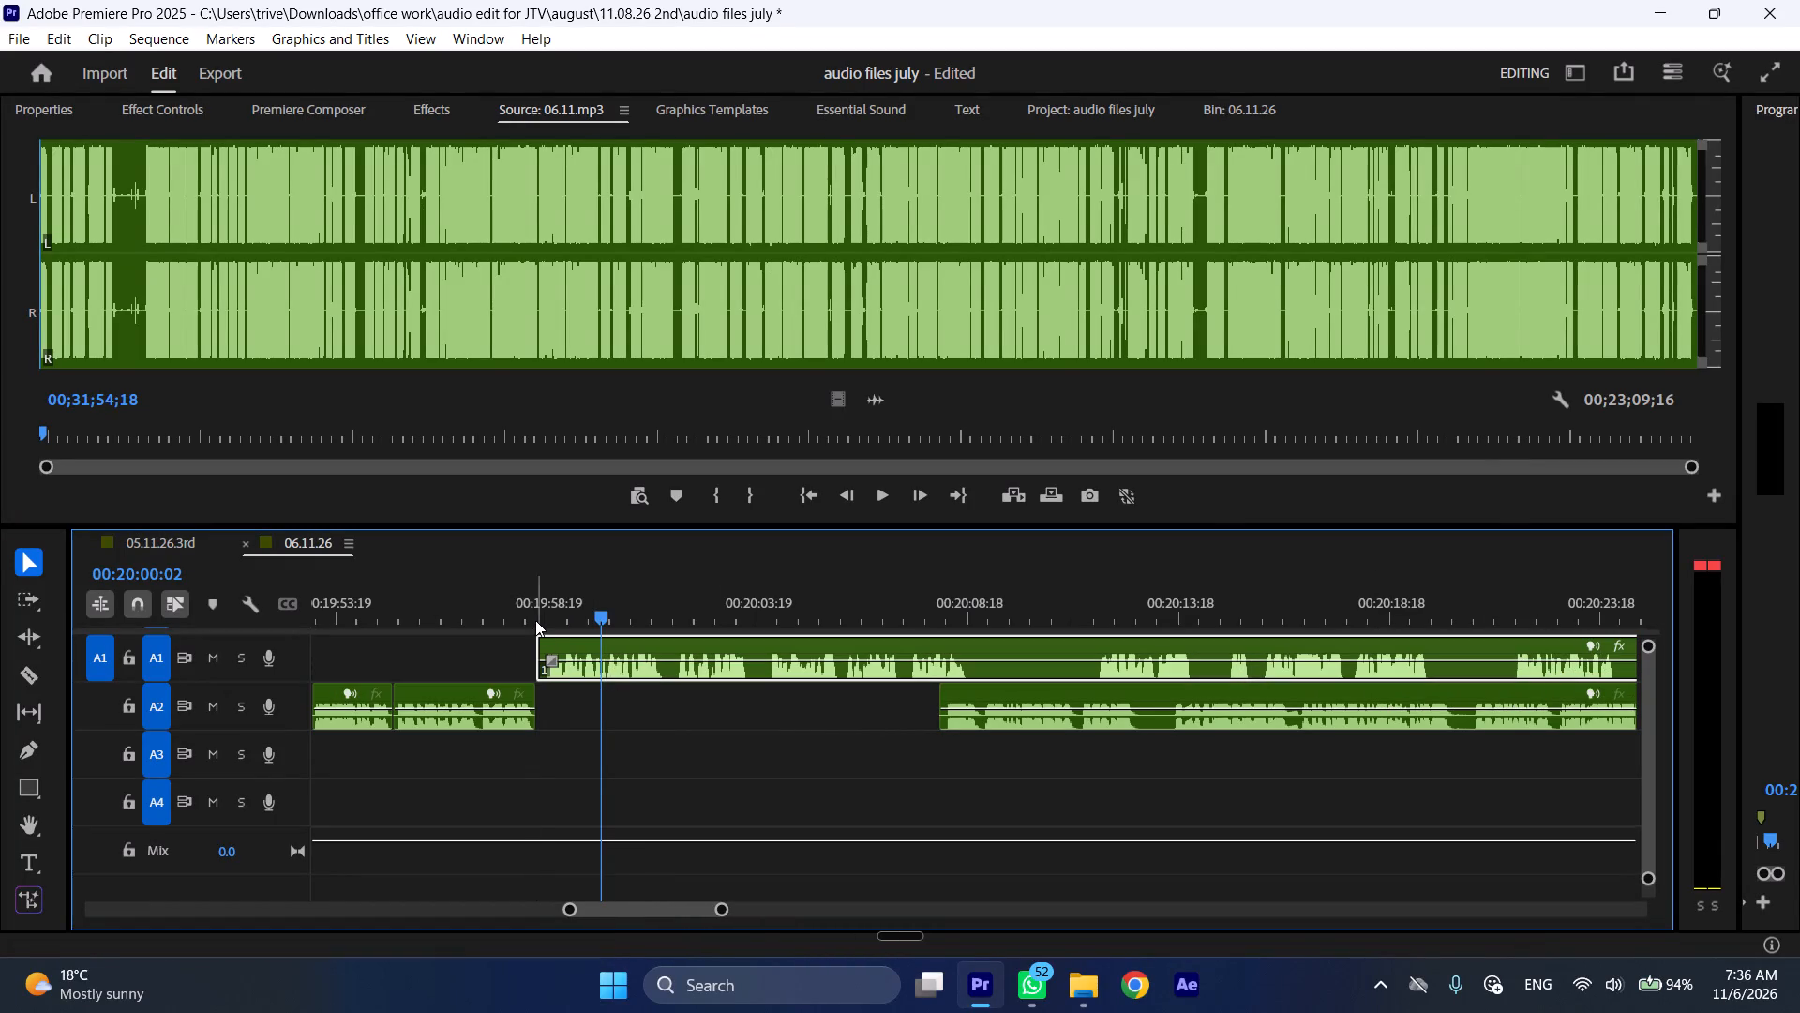
{"action": "left_click", "coordinate": [534, 618]}
{"action": "key", "text": "space"}
{"action": "type", "text": "l"}
Shift the following A2 clip later to start at about 00:20:13, clear of the A1 speech being played.
{"action": "left_click_drag", "start_coordinate": [981, 696], "coordinate": [989, 698]}
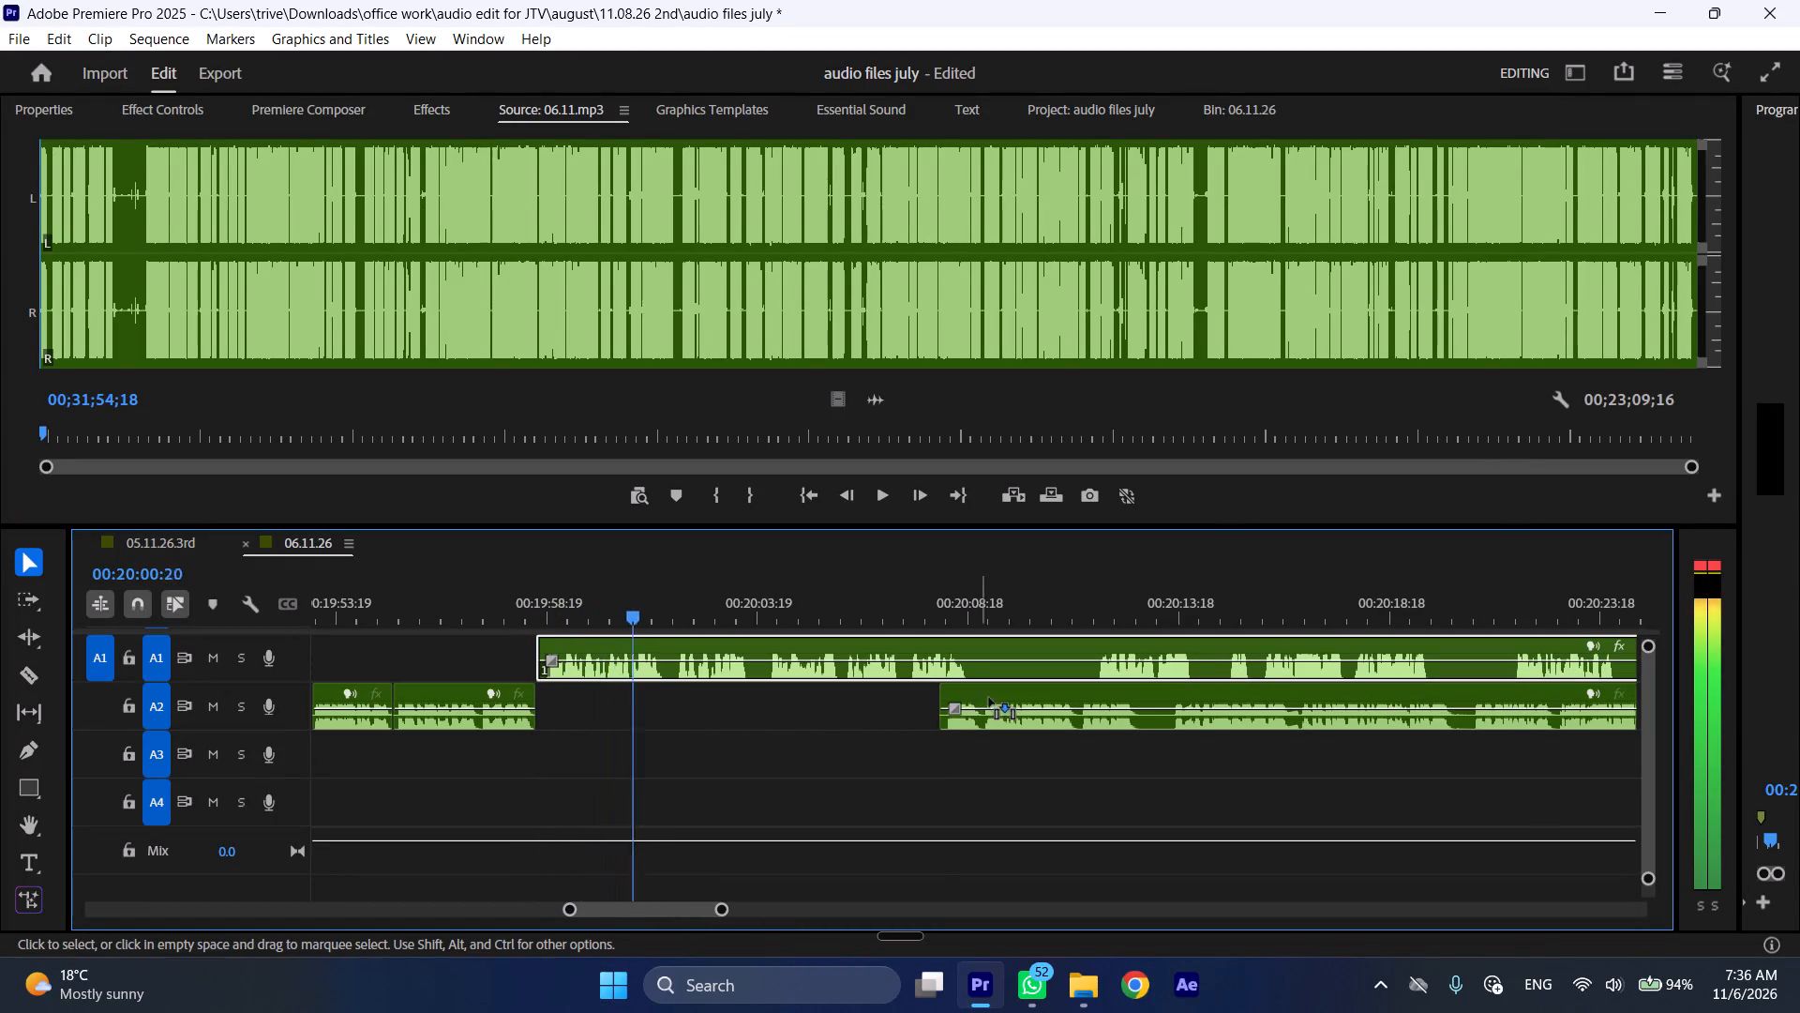
{"action": "left_click_drag", "start_coordinate": [989, 698], "coordinate": [1198, 703]}
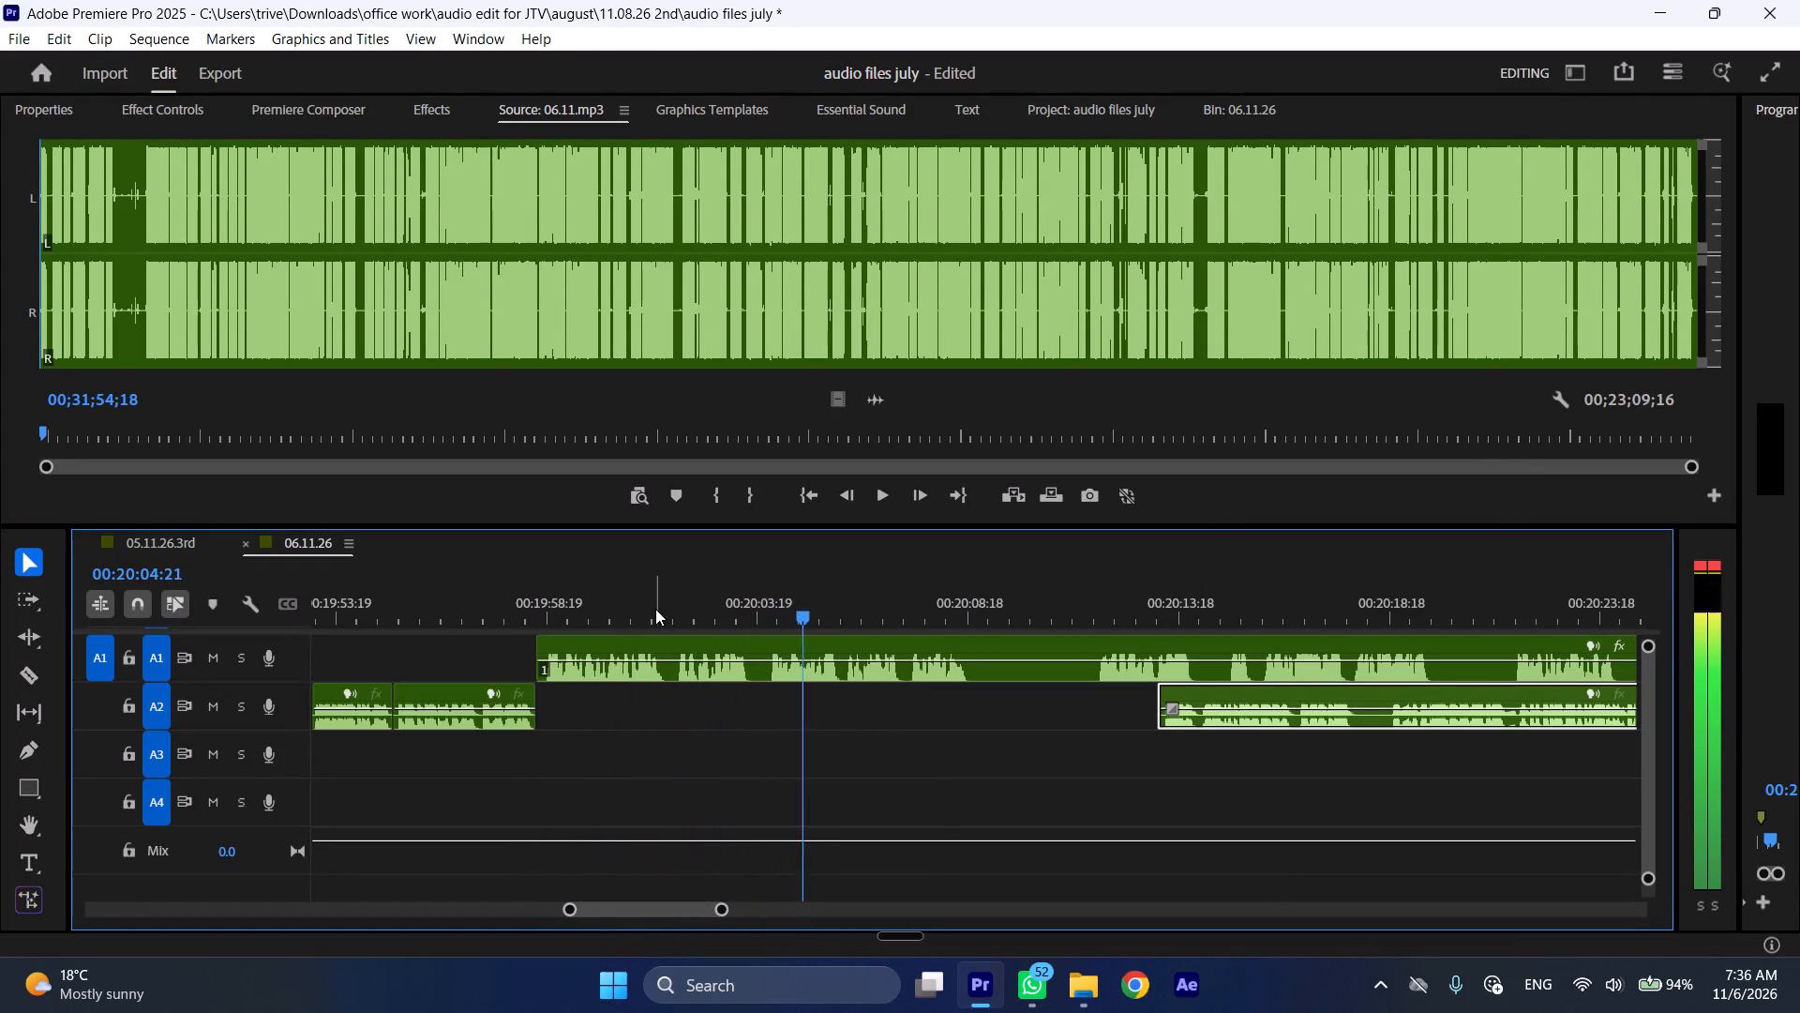
Split the A1 clip just before and at 00:20:04:00, and ripple delete the short silence between the cuts.
{"action": "left_click", "coordinate": [753, 603]}
{"action": "key", "text": "shift+c"}
{"action": "left_click", "coordinate": [761, 604]}
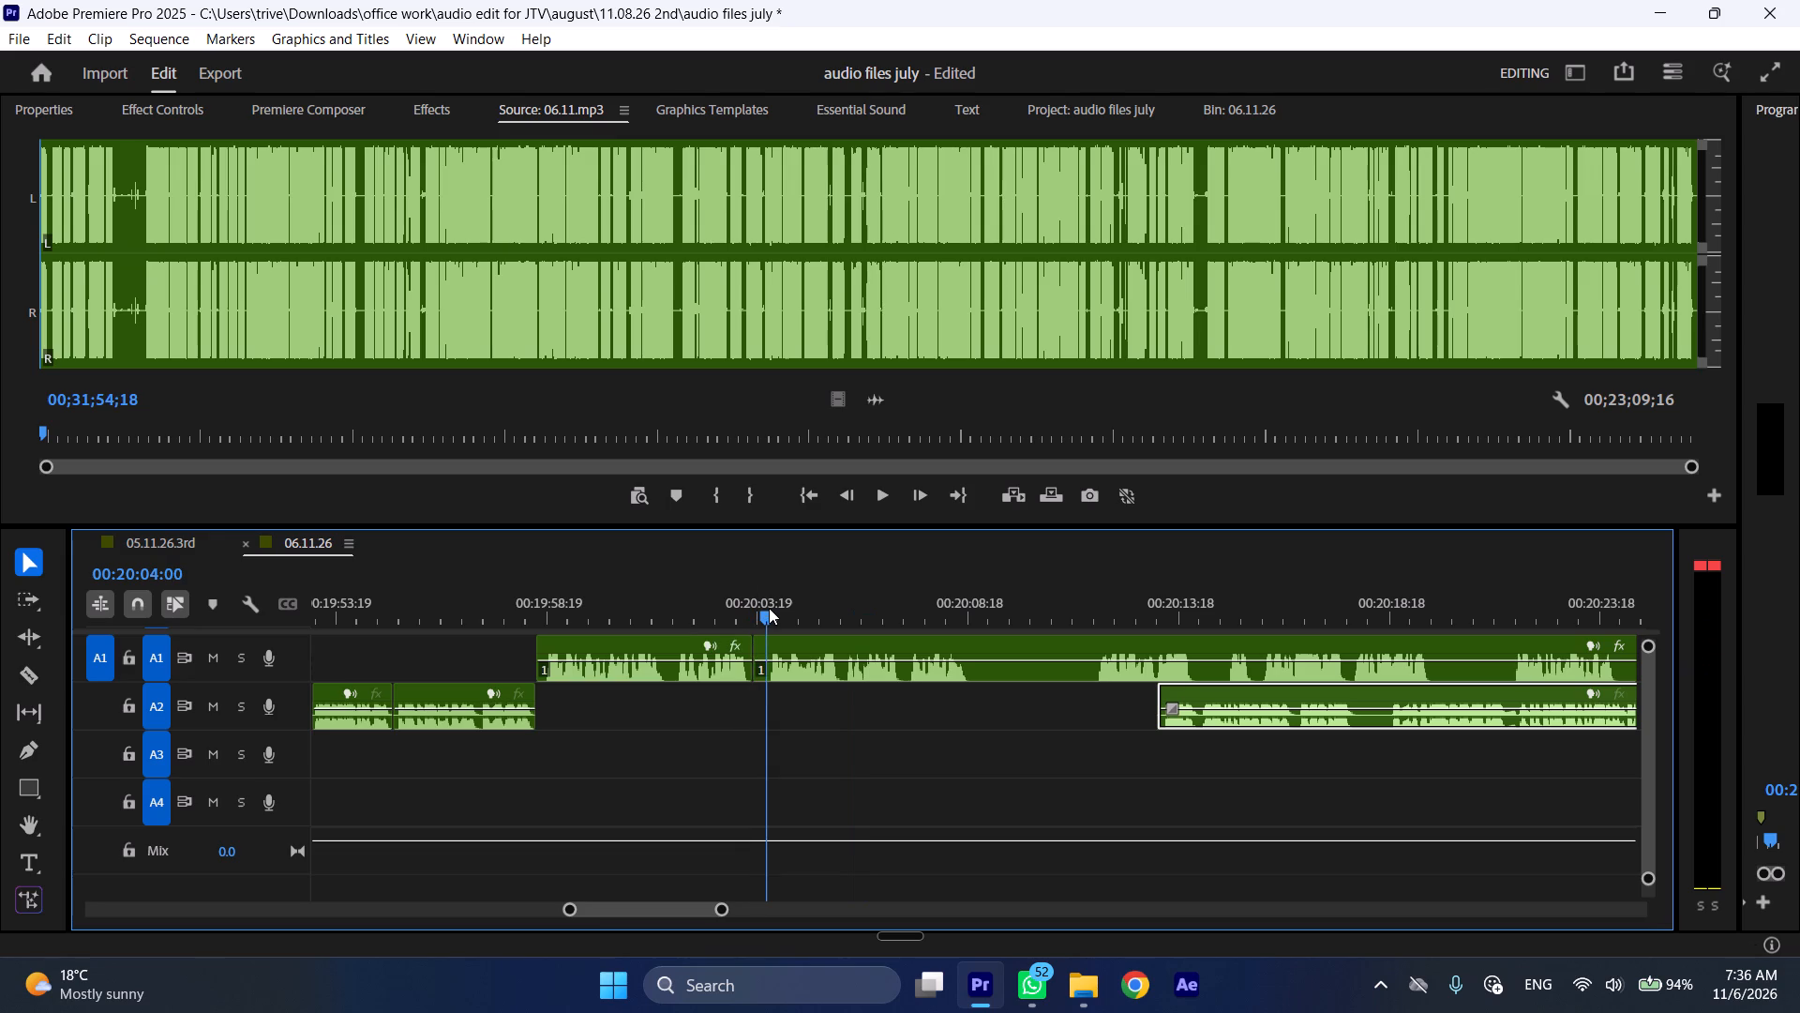
{"action": "left_click", "coordinate": [794, 648]}
{"action": "key", "text": "shift+c"}
{"action": "key", "text": "ctrl+shift+d"}
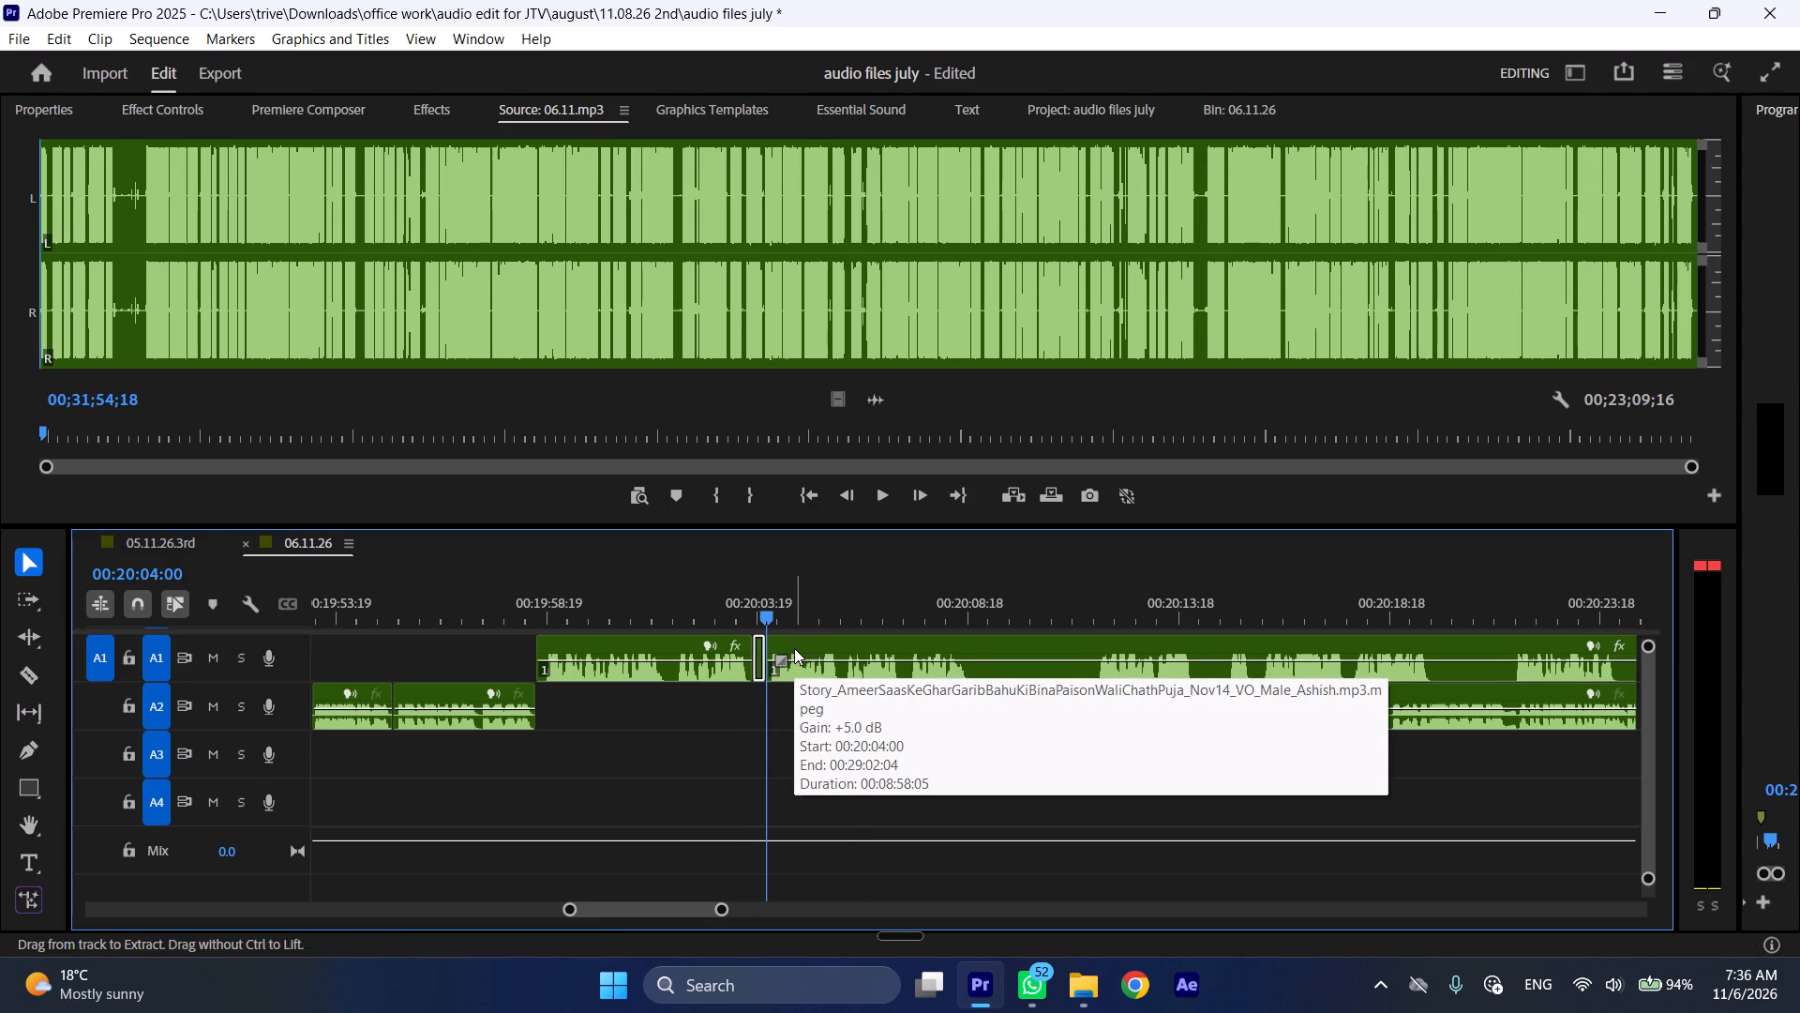
Play on at increased speed from 00:20:04:00 and split the A1 clip after its speech section at 00:20:08:15.
{"action": "key", "text": "space"}
{"action": "type", "text": "l"}
{"action": "scroll", "coordinate": [892, 698], "scroll_direction": "down", "scroll_amount": 5}
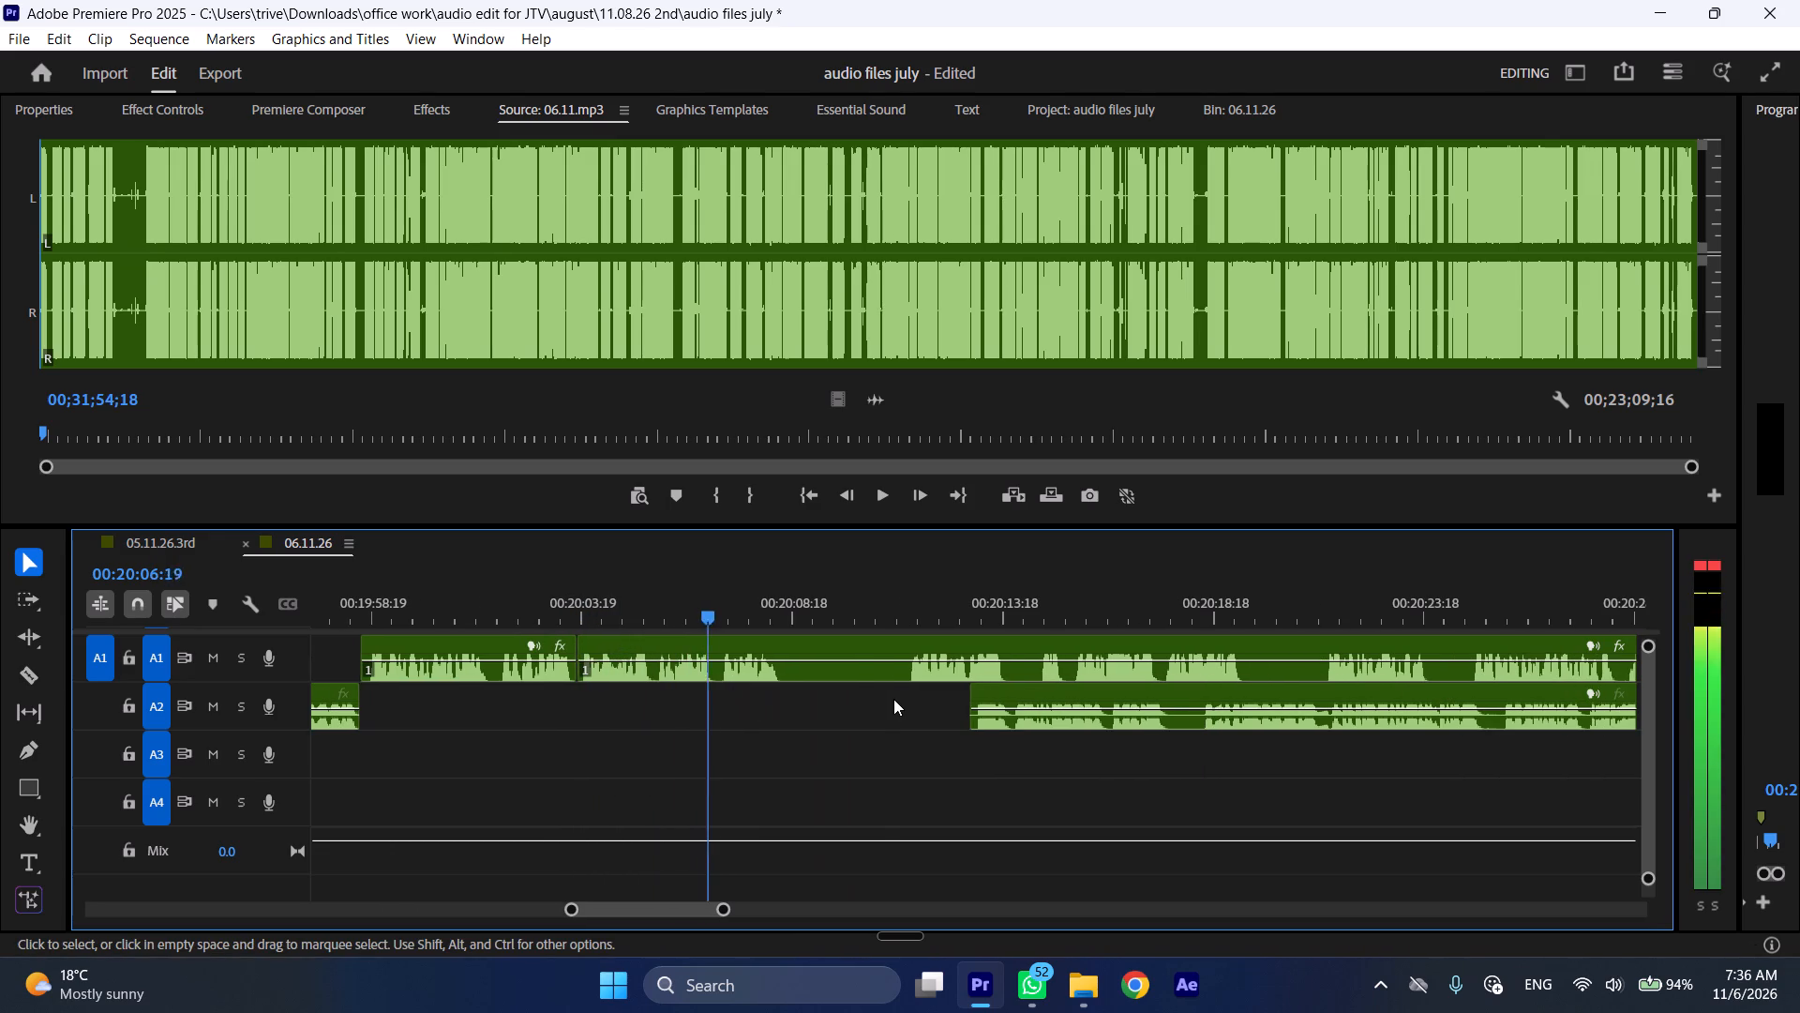
{"action": "key", "text": "space"}
{"action": "type", "text": "C"}
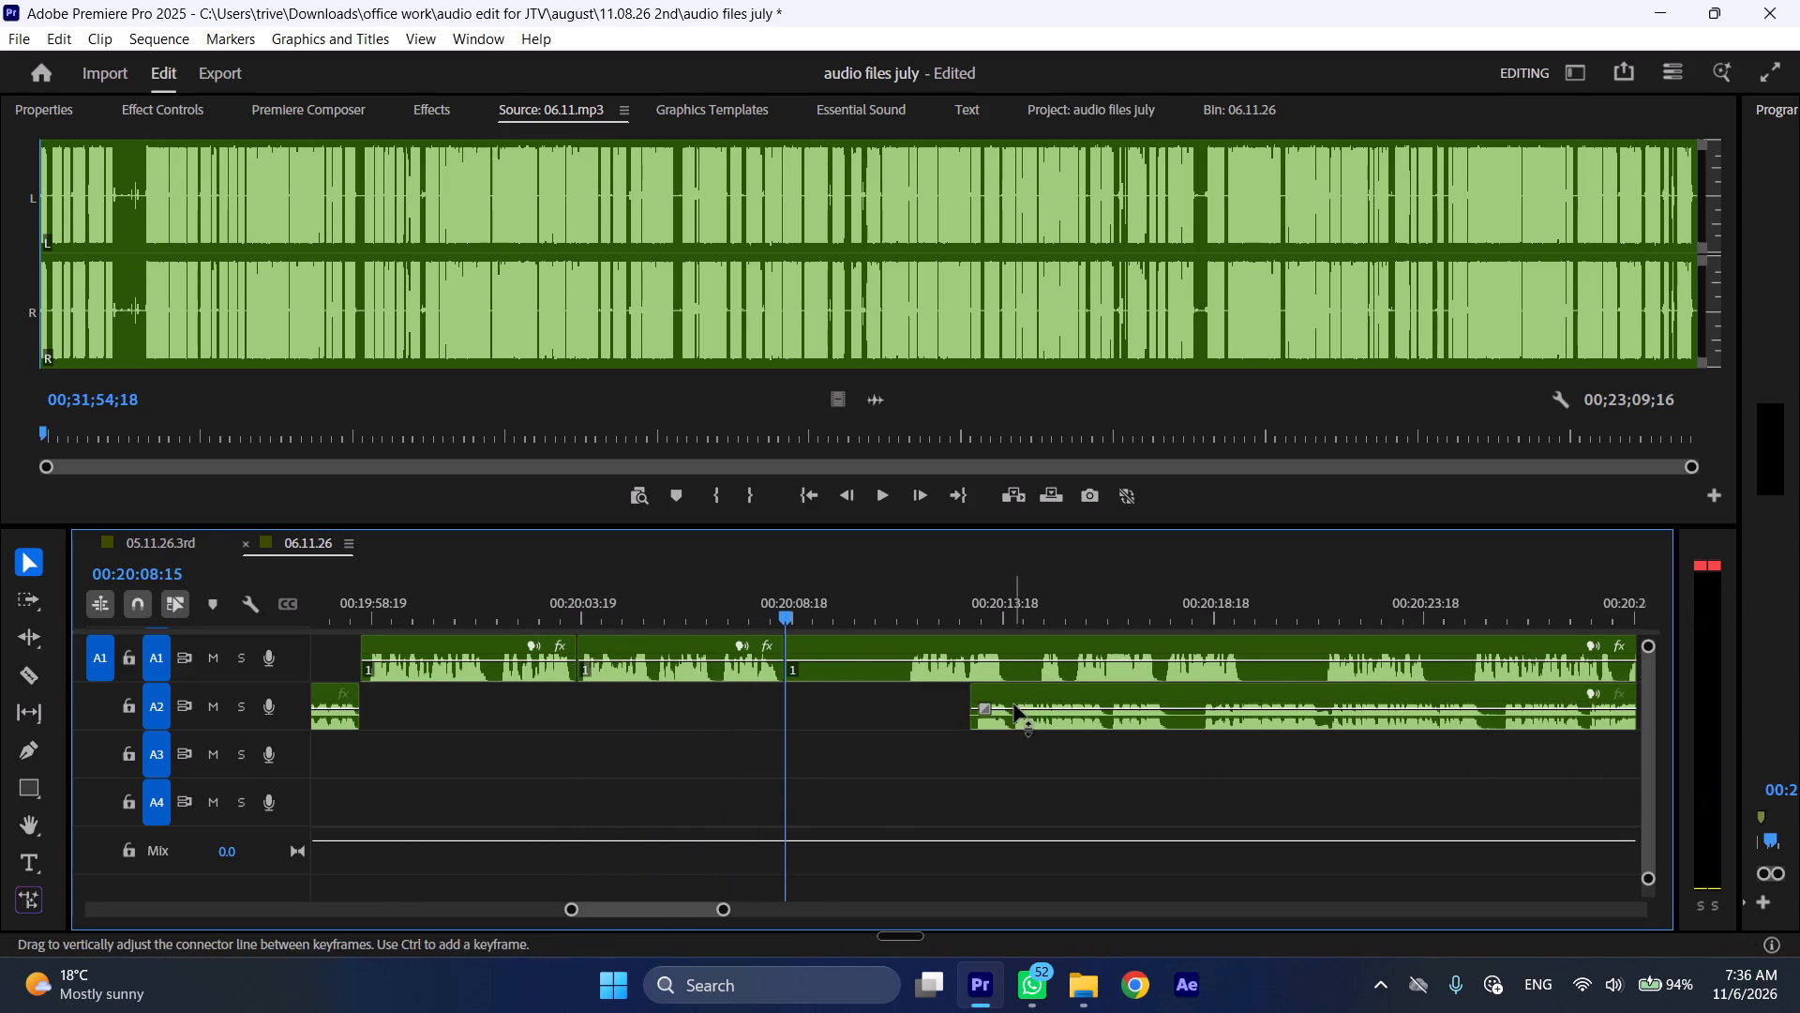
Move the A2 clip to start at the 00:20:08:15 cut and shift the remaining A1 clip to about 00:20:19.
{"action": "left_click_drag", "start_coordinate": [1021, 692], "coordinate": [836, 699]}
{"action": "left_click_drag", "start_coordinate": [834, 639], "coordinate": [1269, 654]}
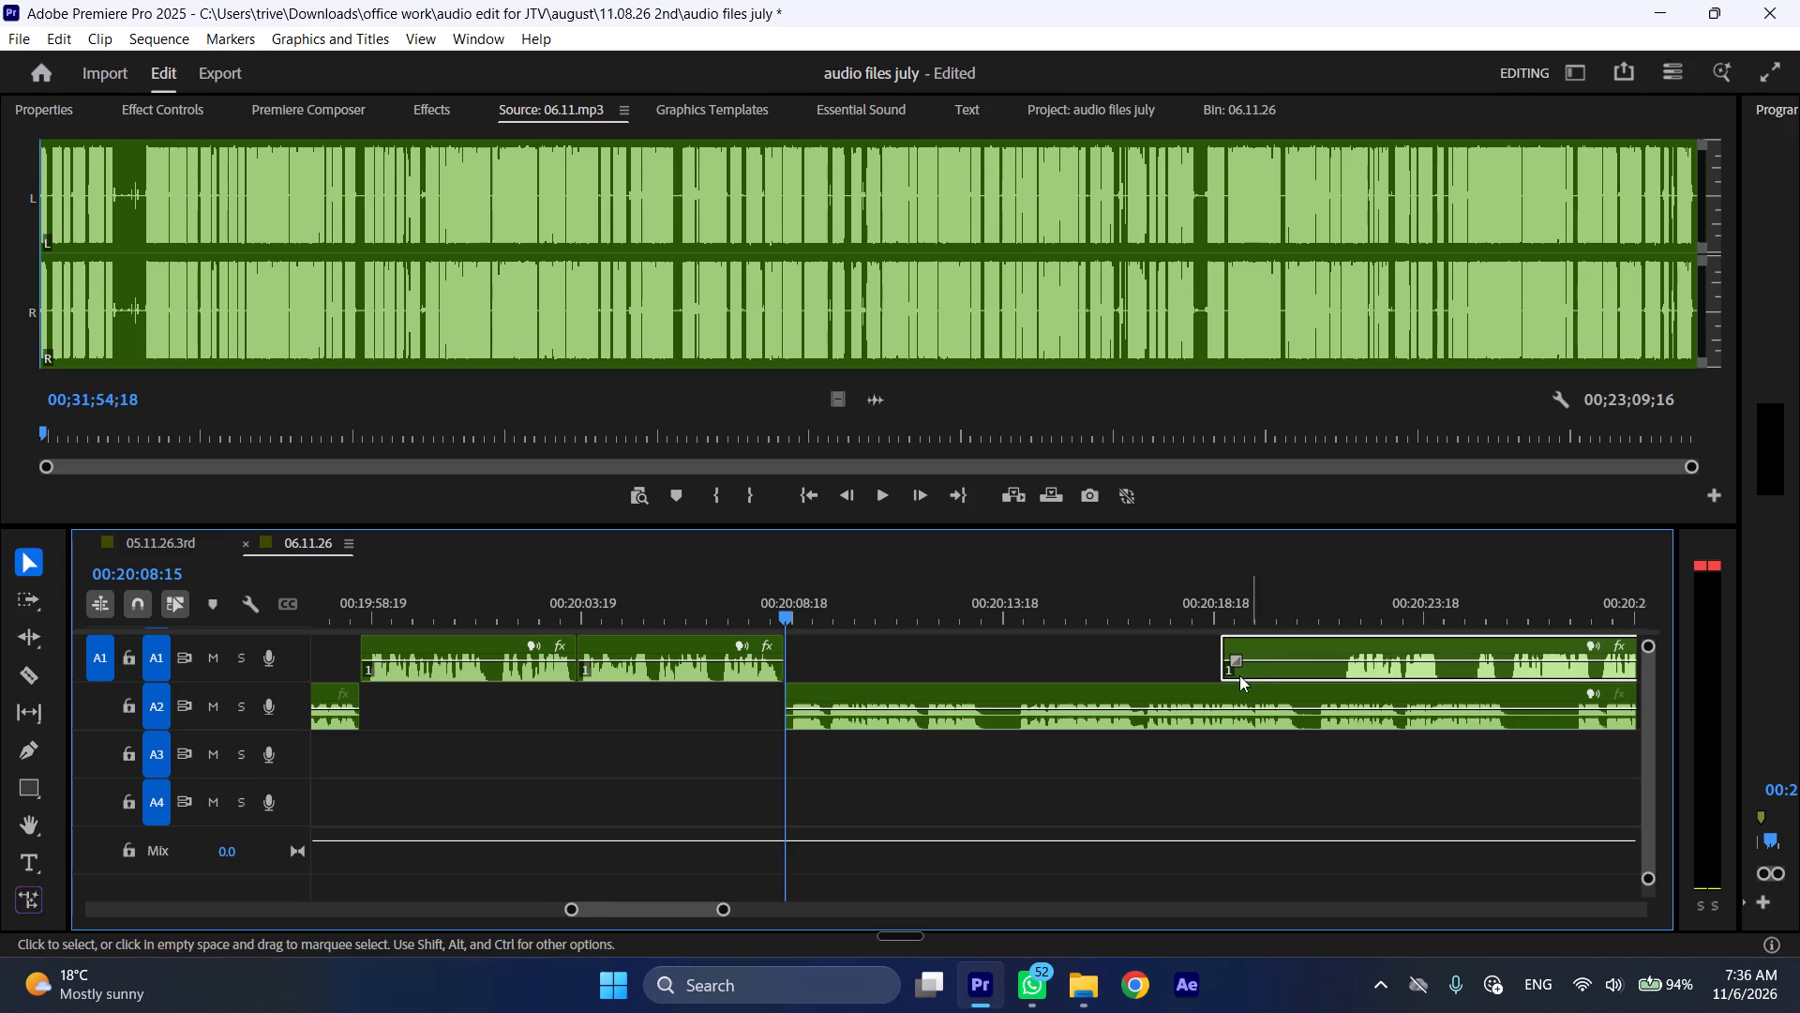
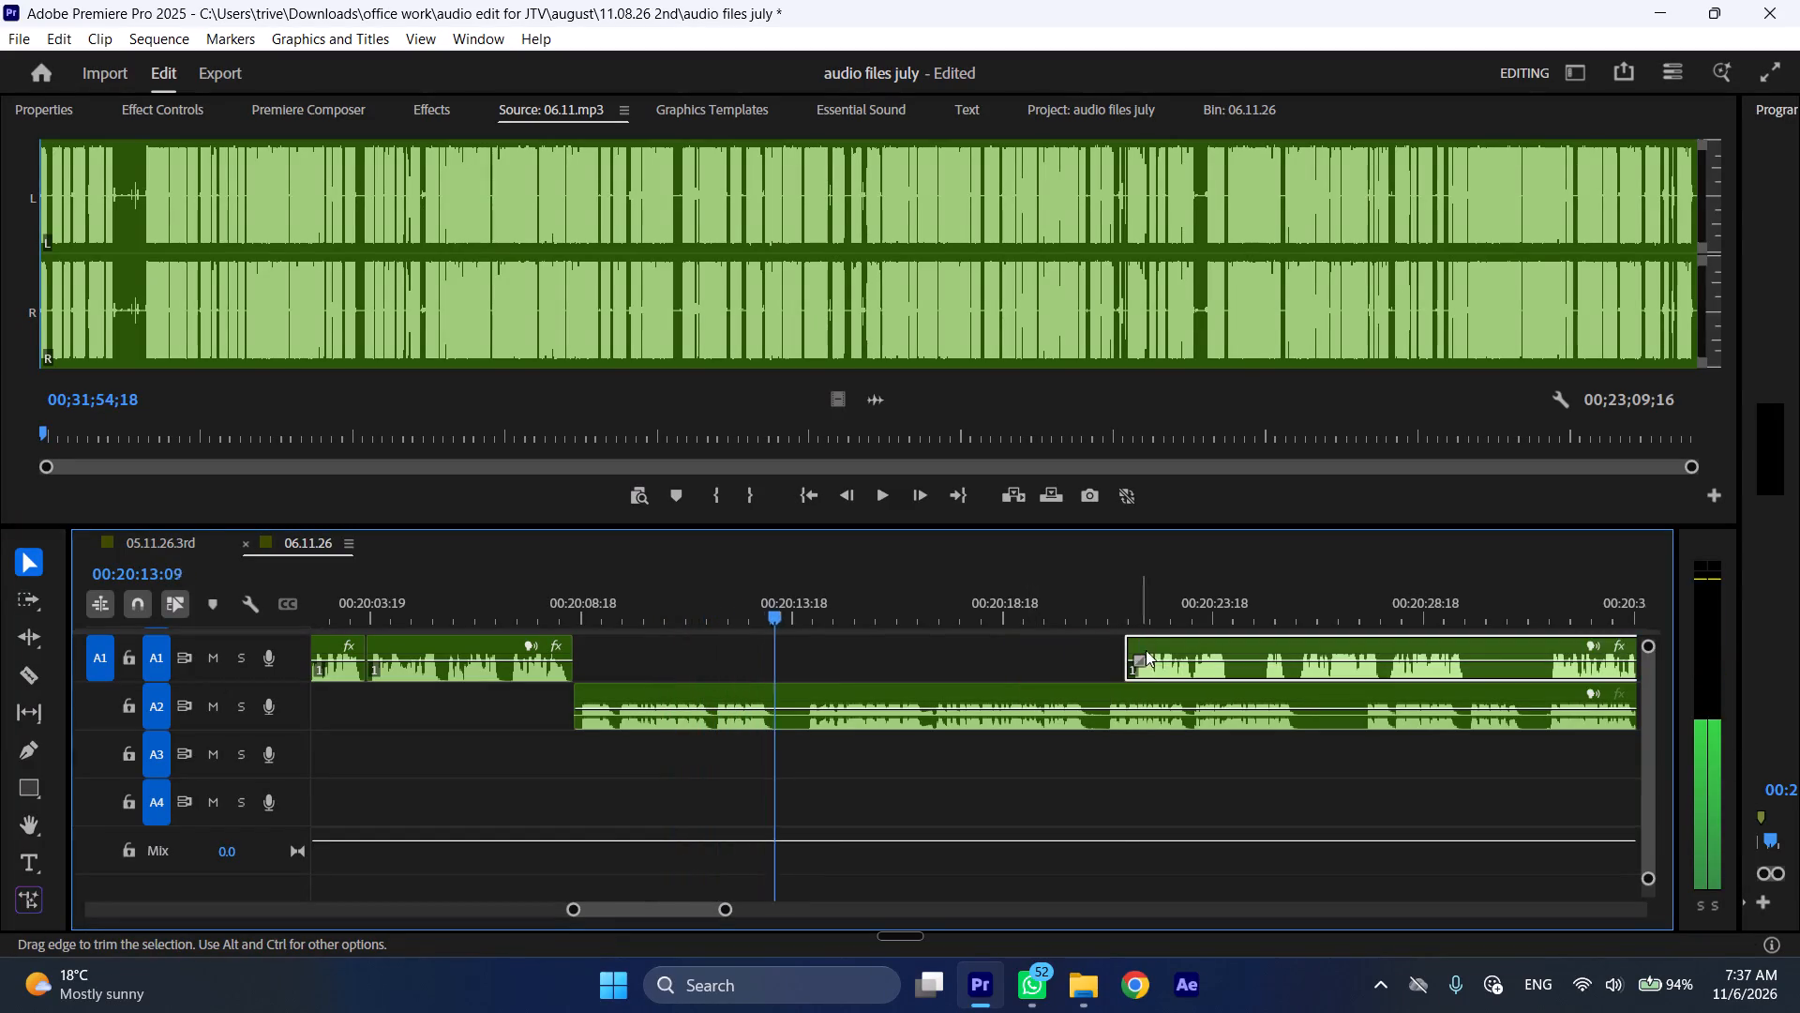
Shift the remaining A1 clip later to start at about 00:20:29, clear of the A2 speech being played.
{"action": "left_click_drag", "start_coordinate": [1165, 650], "coordinate": [1489, 650]}
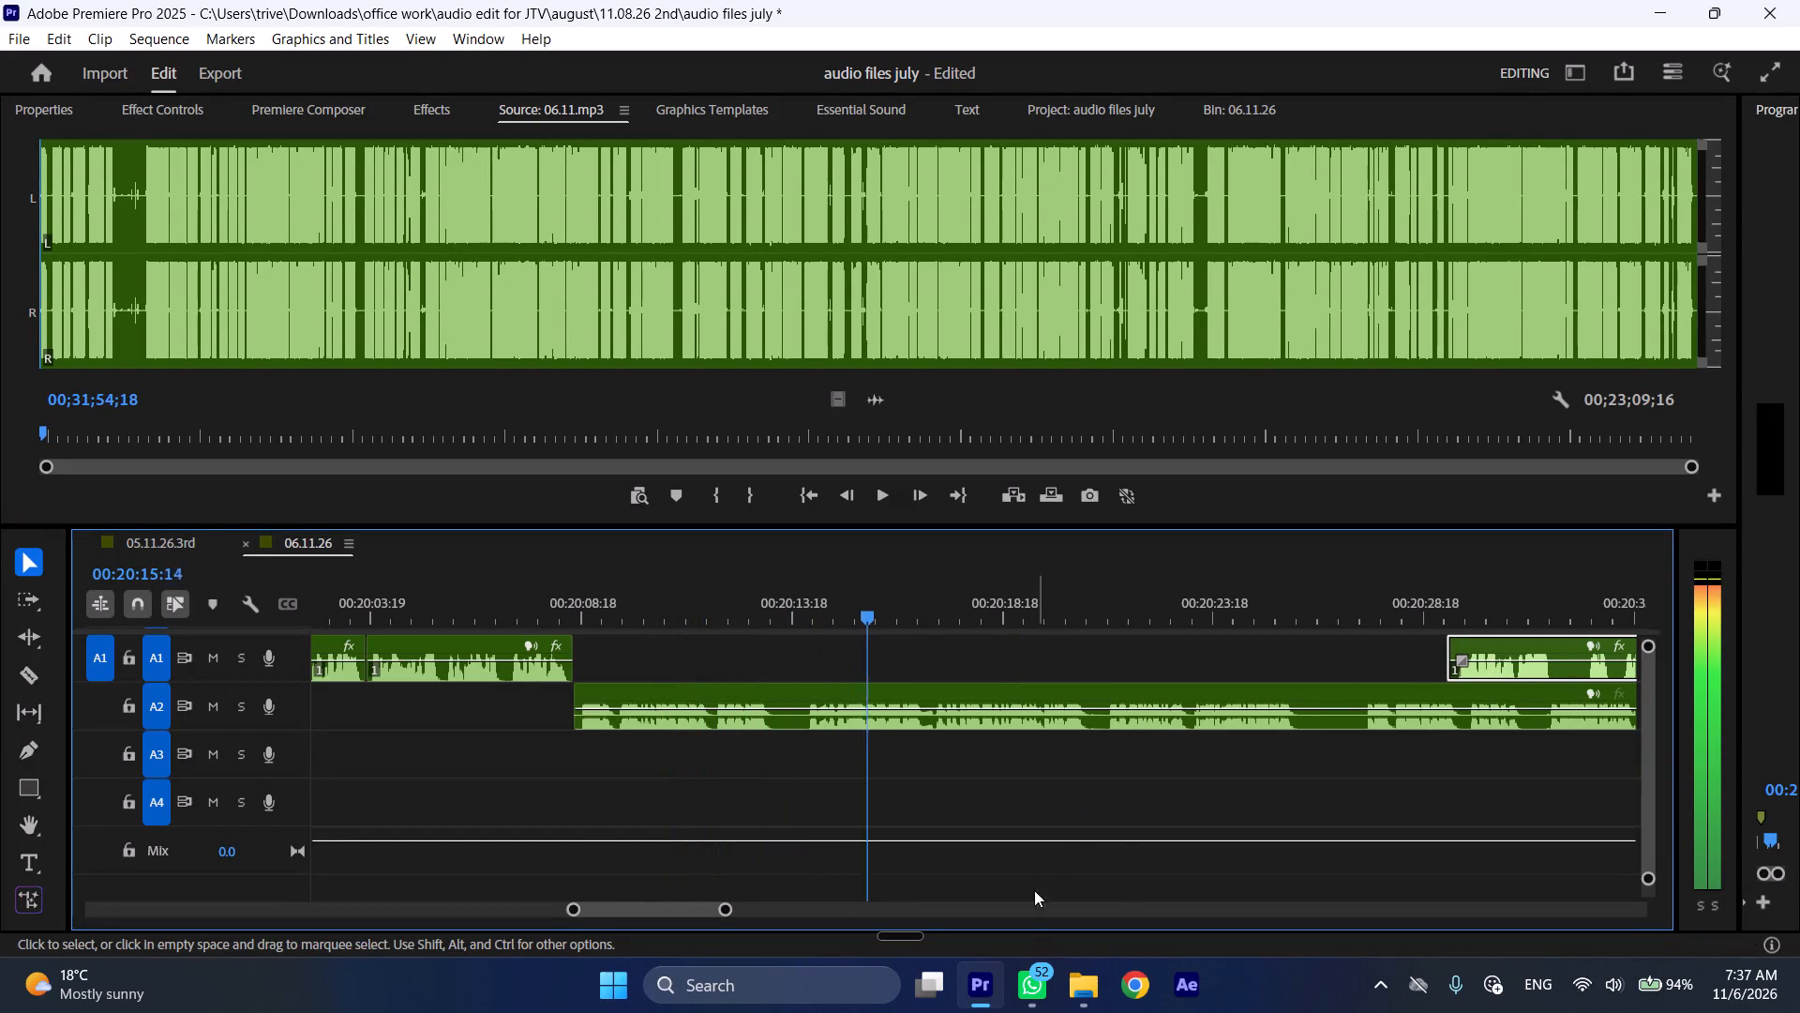
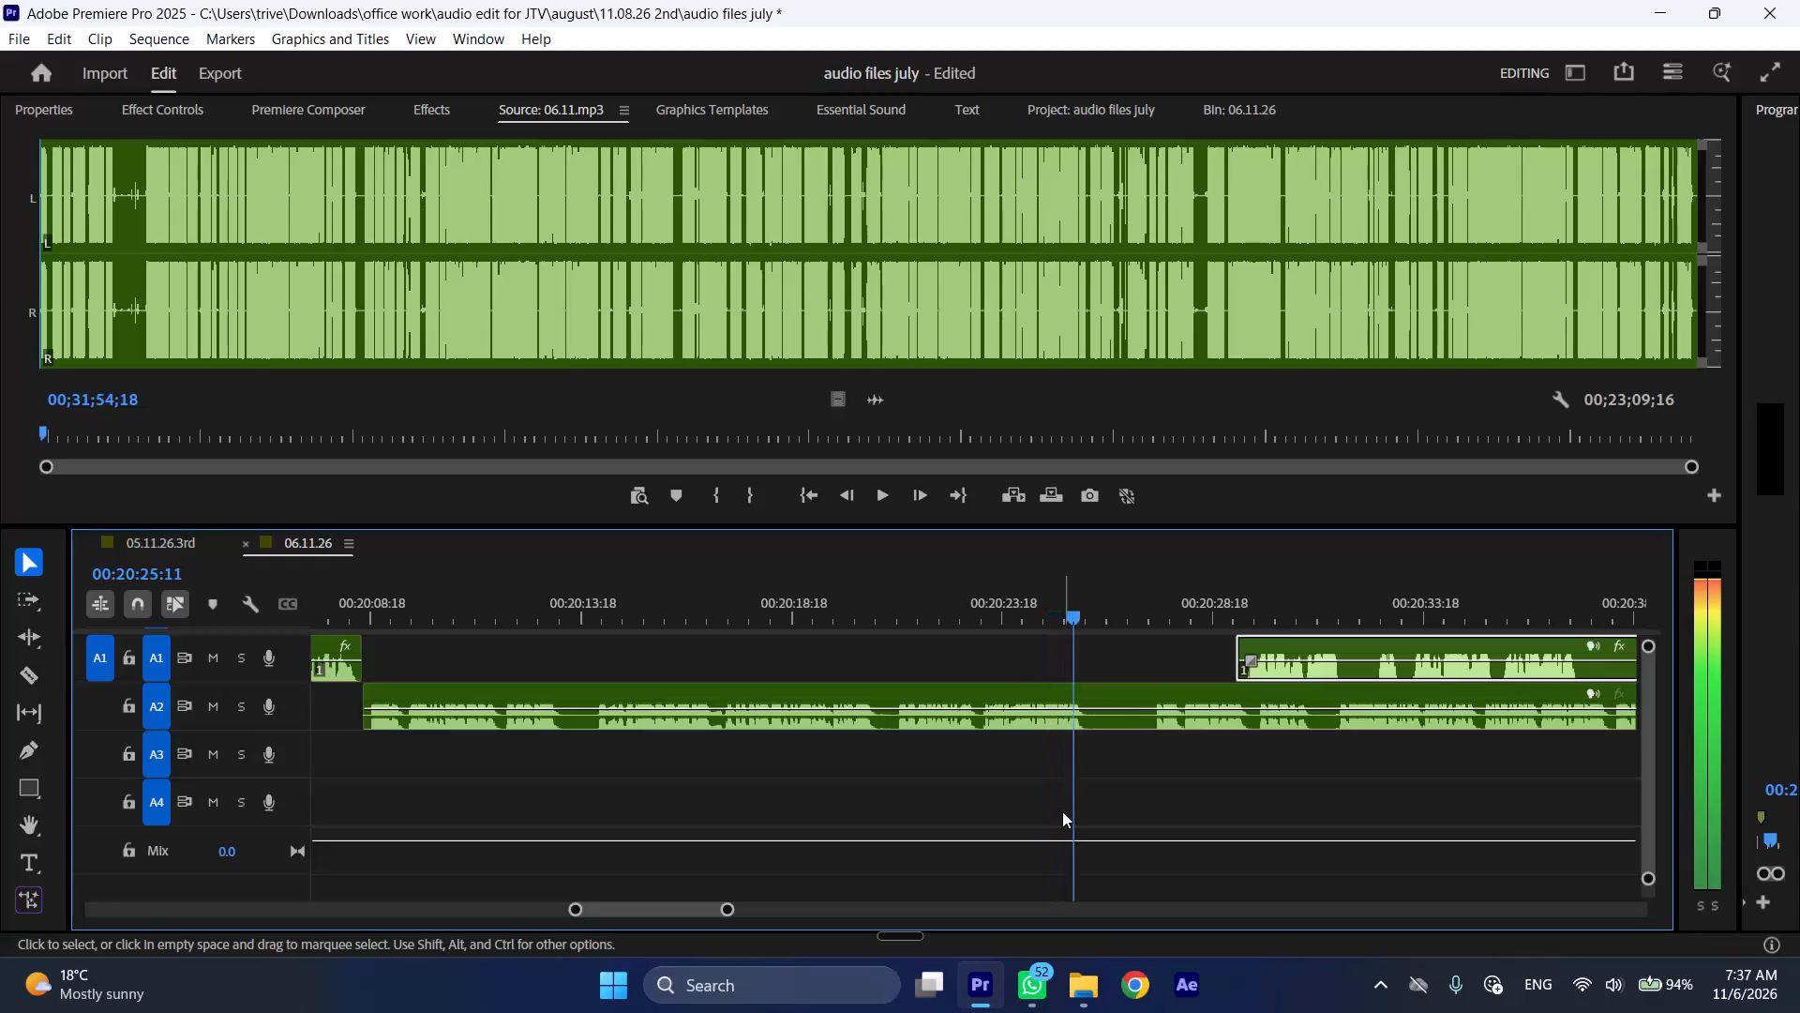
Stop playback where the A2 speech pauses and split the A2 clip at 00:20:25:21.
{"action": "key", "text": "space"}
{"action": "key", "text": "shift+c"}
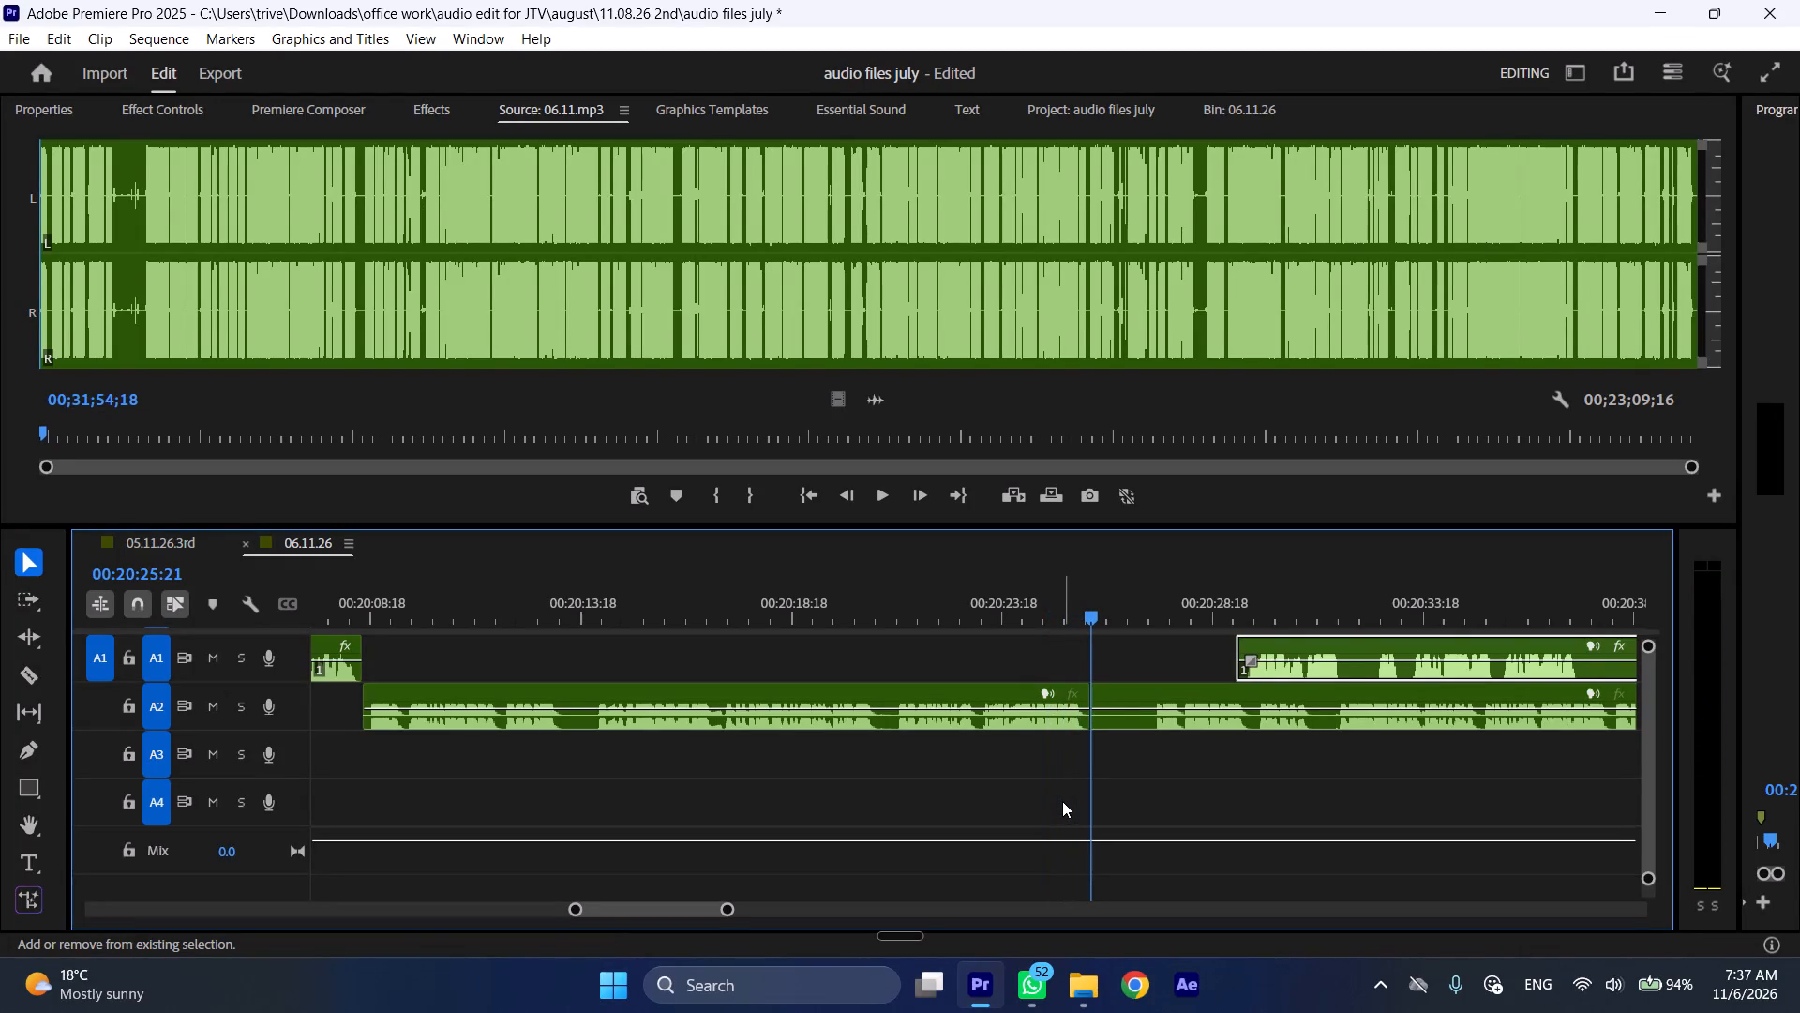
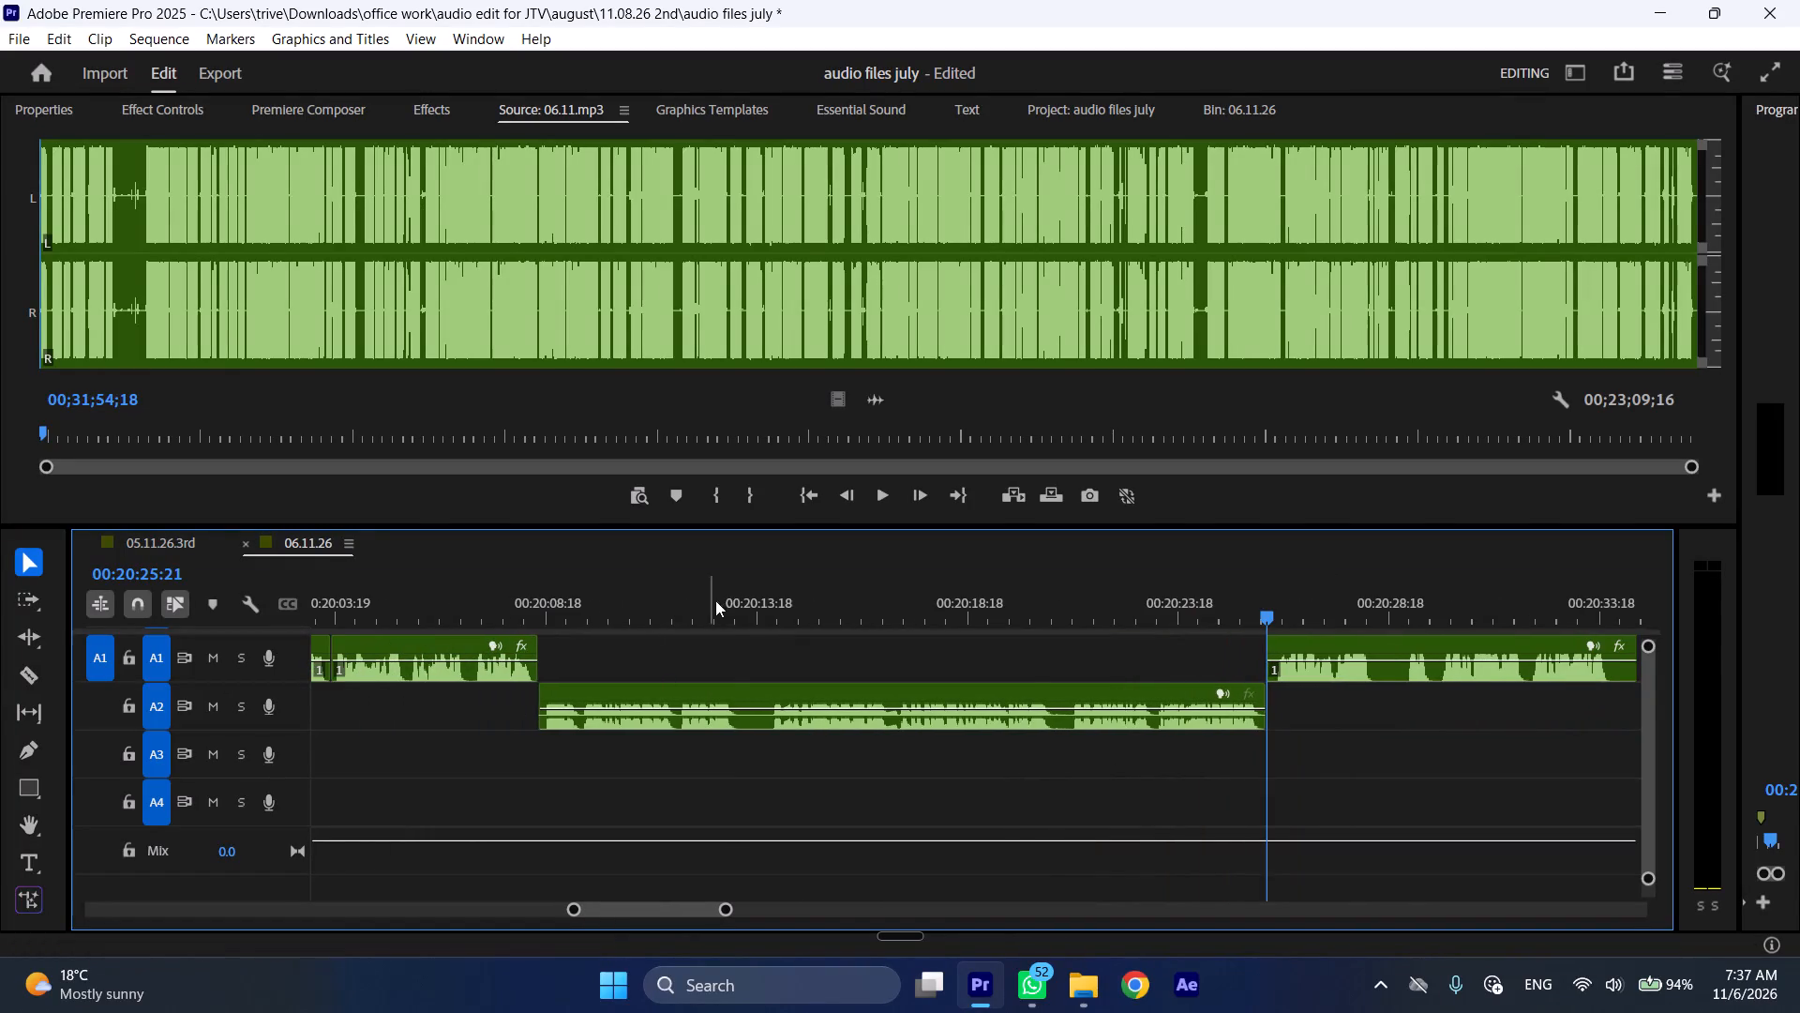
Cut out the silent pause in the A2 clip that ends at 00:20:14:01 with splits and a ripple delete.
{"action": "left_click_drag", "start_coordinate": [731, 607], "coordinate": [770, 613]}
{"action": "key", "text": "shift+c"}
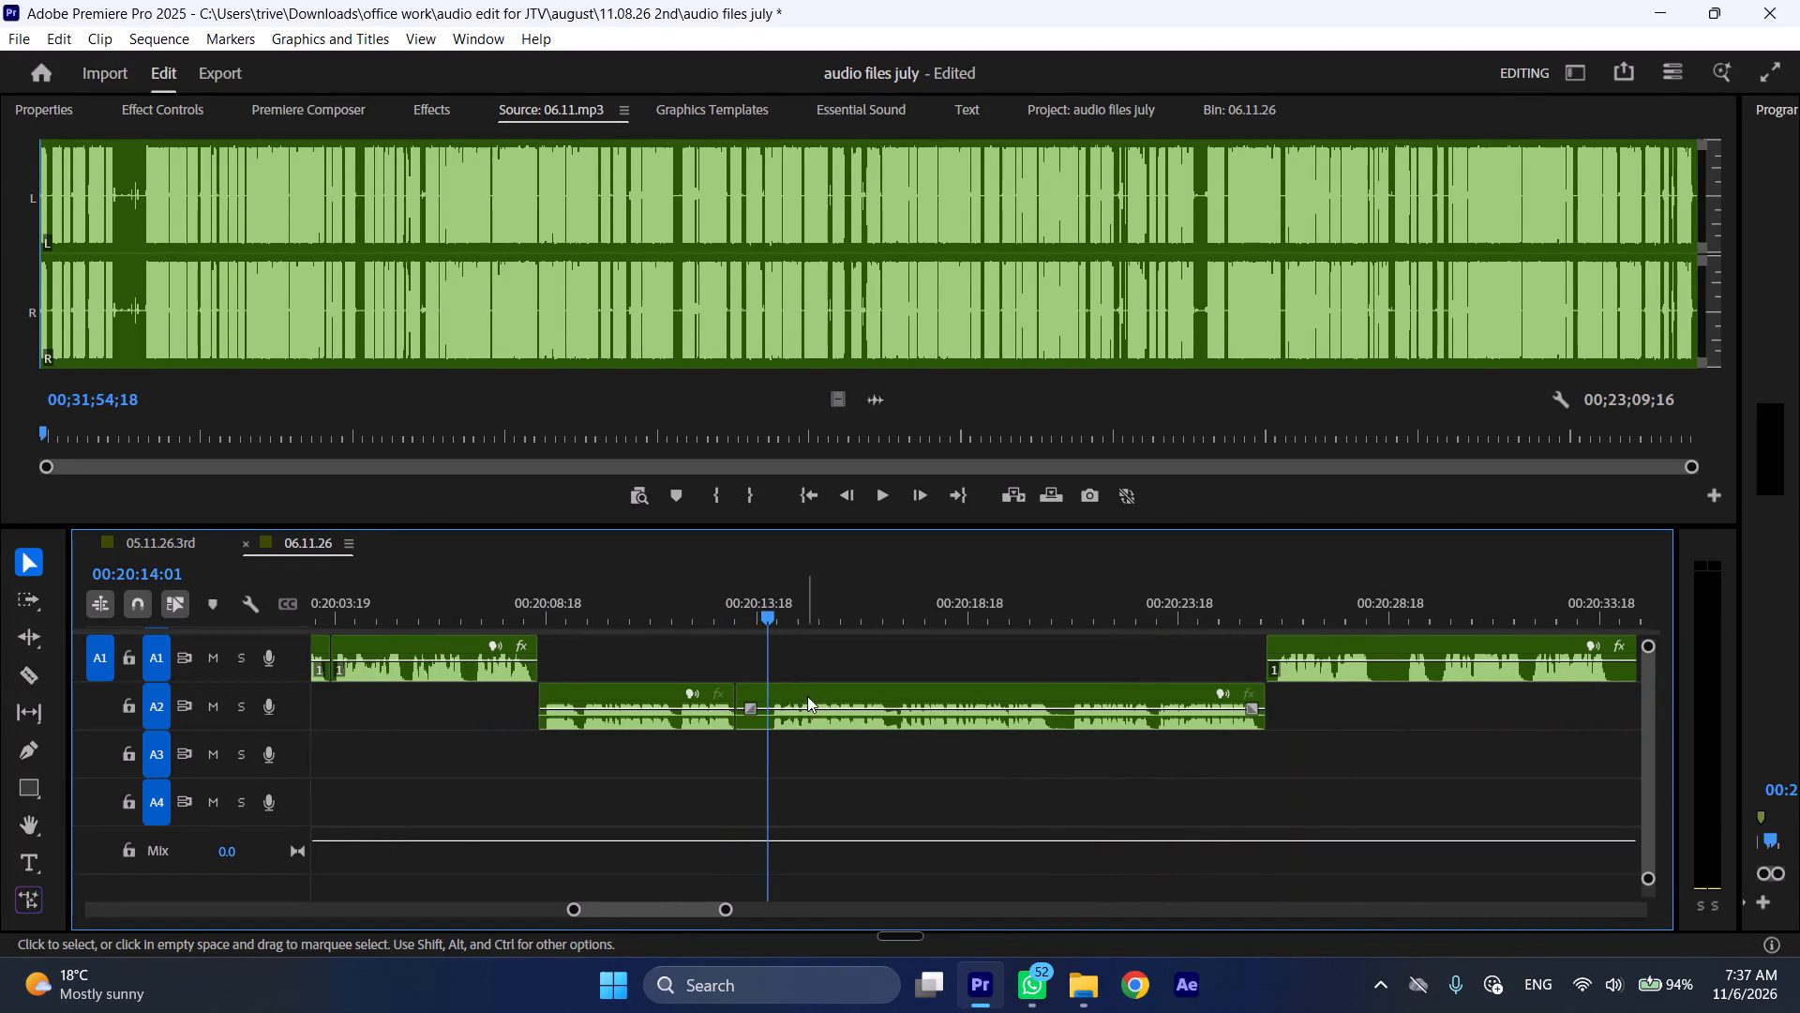
{"action": "left_click", "coordinate": [809, 701]}
{"action": "key", "text": "shift+c"}
{"action": "key", "text": "ctrl+shift+d"}
Split the A2 clip at 00:20:20:04 and ripple delete the short pause that follows the cut.
{"action": "left_click_drag", "start_coordinate": [963, 600], "coordinate": [1028, 618]}
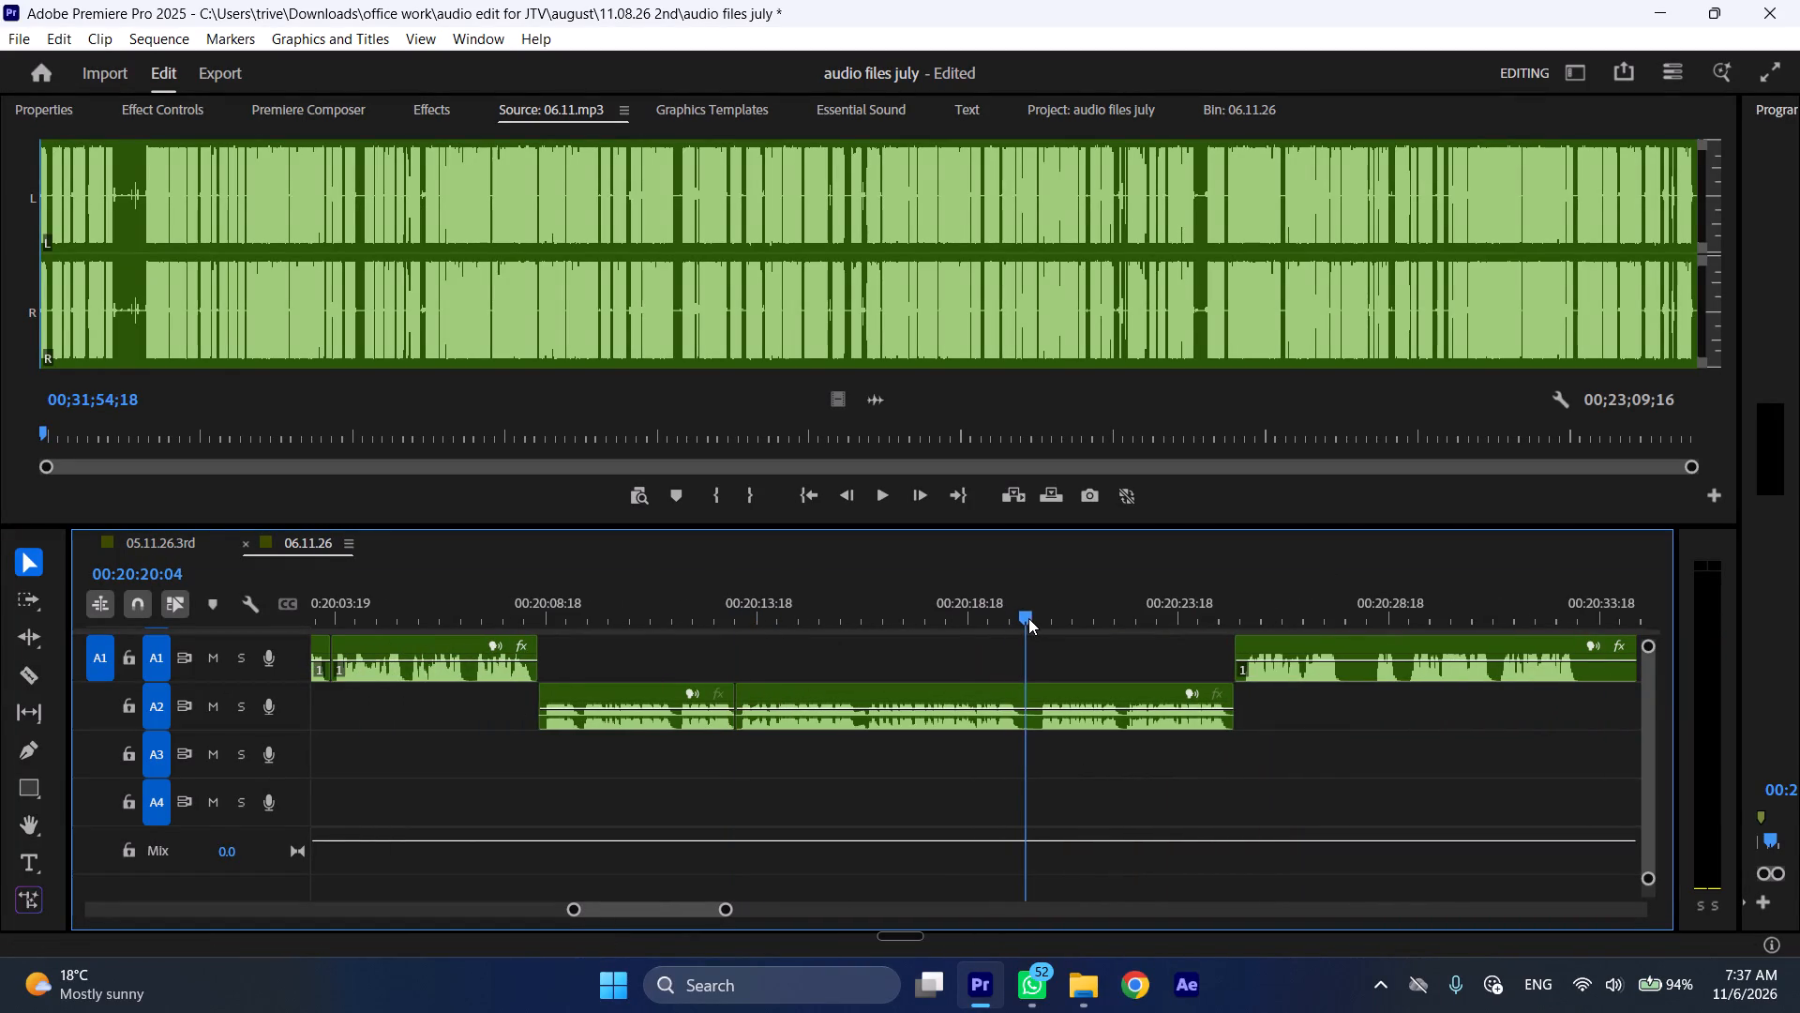
{"action": "key", "text": "shift+c"}
{"action": "left_click_drag", "start_coordinate": [1028, 618], "coordinate": [1041, 618]}
{"action": "left_click", "coordinate": [1074, 715]}
{"action": "key", "text": "shift+c"}
{"action": "key", "text": "ctrl+shift+d"}
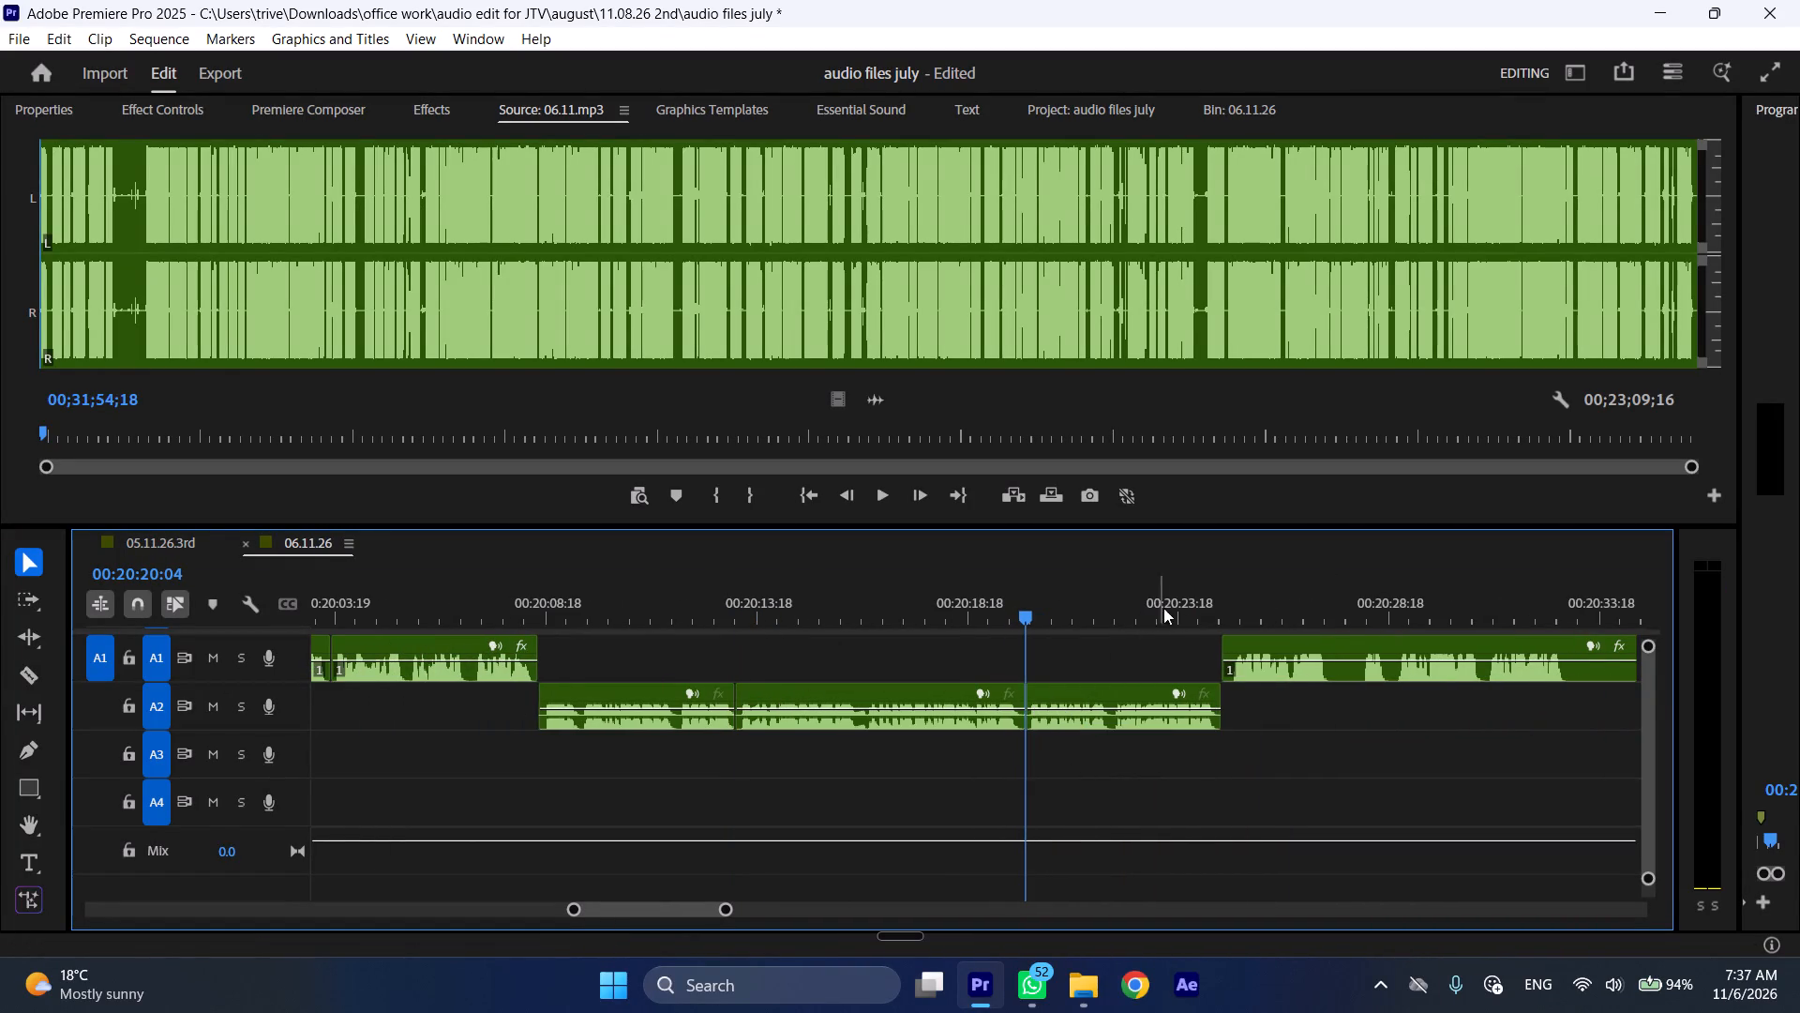
Play the sequence from the end of the A2 speech and trim the silent start off the next A2 clip.
{"action": "left_click_drag", "start_coordinate": [1187, 609], "coordinate": [1201, 612]}
{"action": "key", "text": "space"}
{"action": "key", "text": "l"}
{"action": "scroll", "coordinate": [1100, 678], "scroll_direction": "down", "scroll_amount": 14}
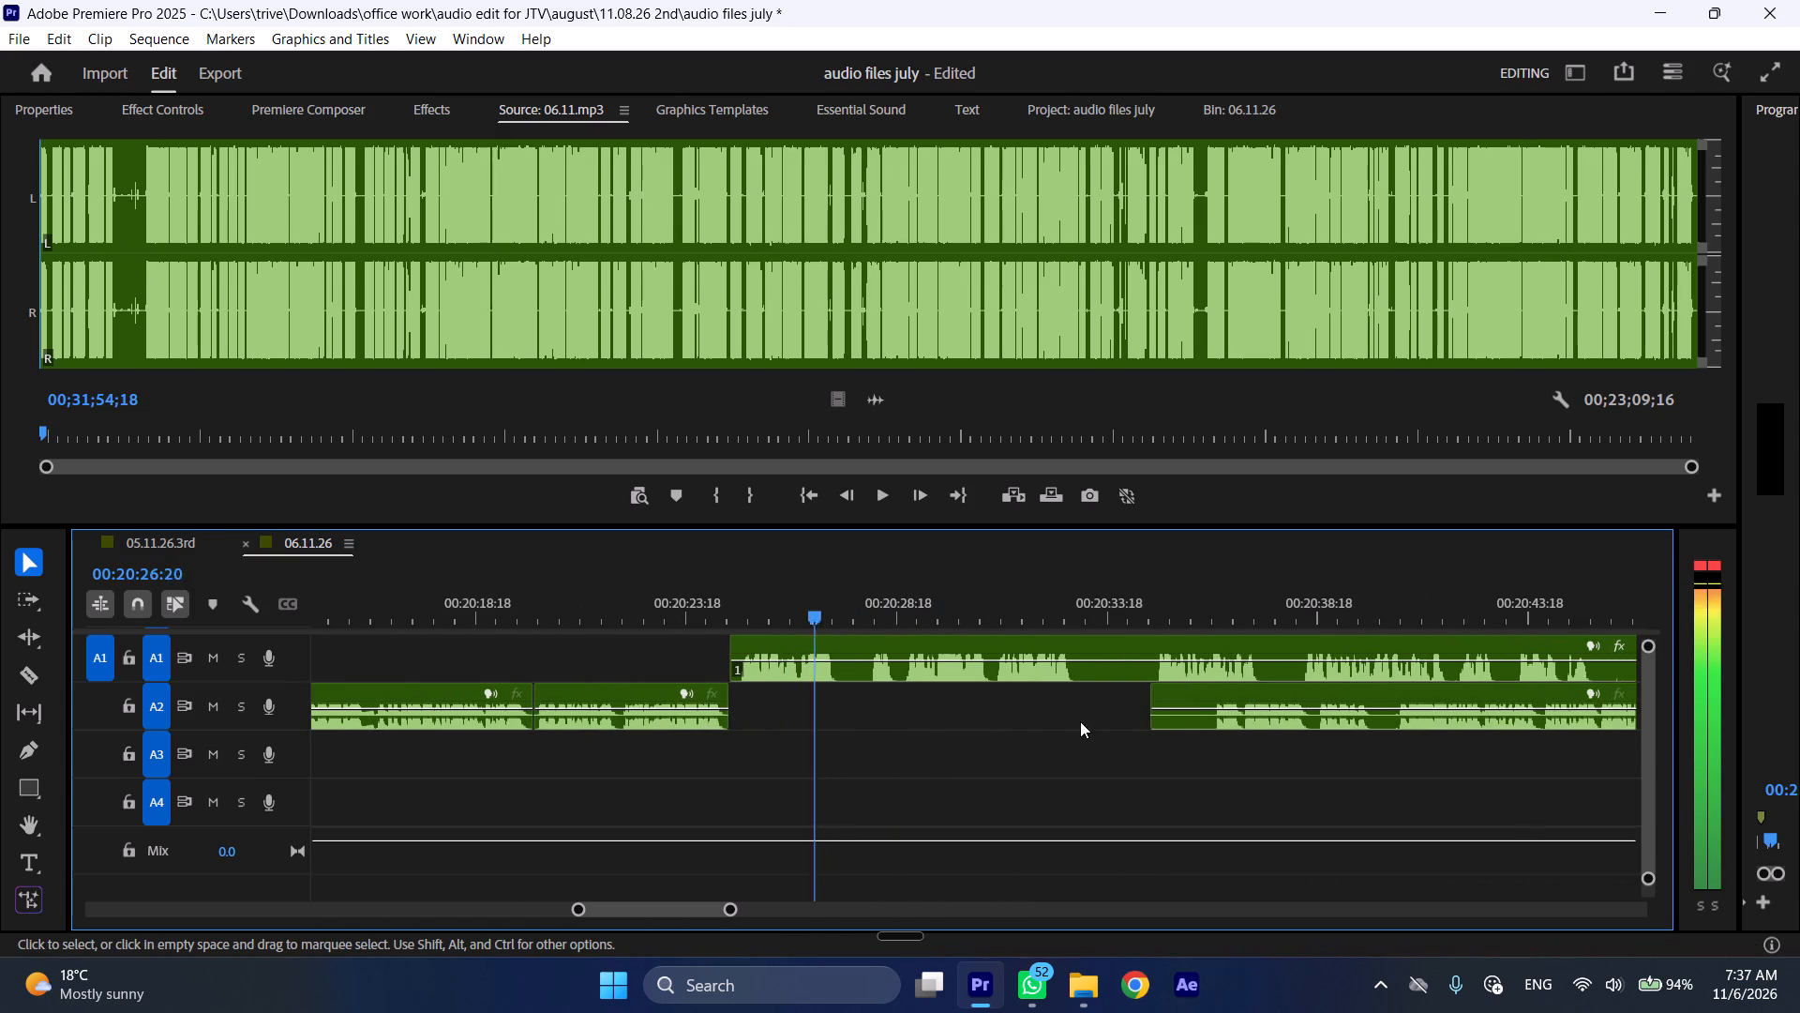
{"action": "left_click_drag", "start_coordinate": [1156, 696], "coordinate": [1216, 696]}
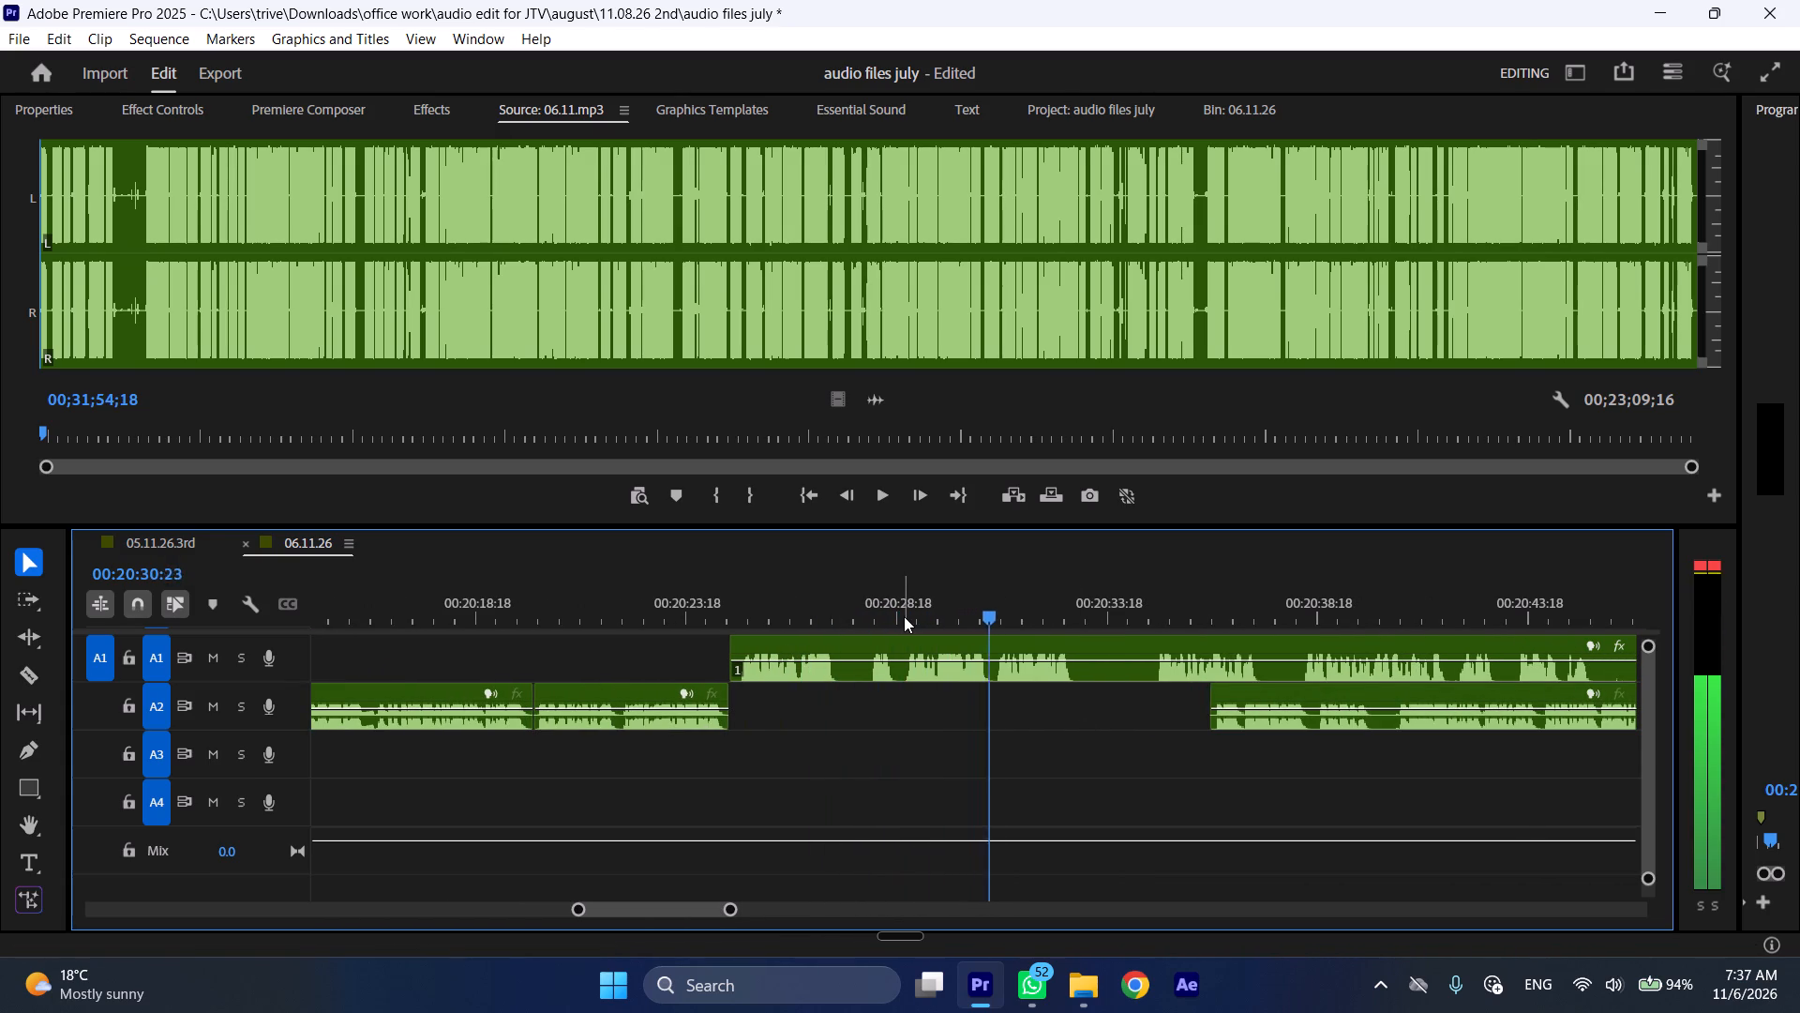
Split the A1 clip at 00:20:28:01 and ripple delete its opening portion before that point.
{"action": "left_click", "coordinate": [868, 603]}
{"action": "left_click", "coordinate": [915, 660]}
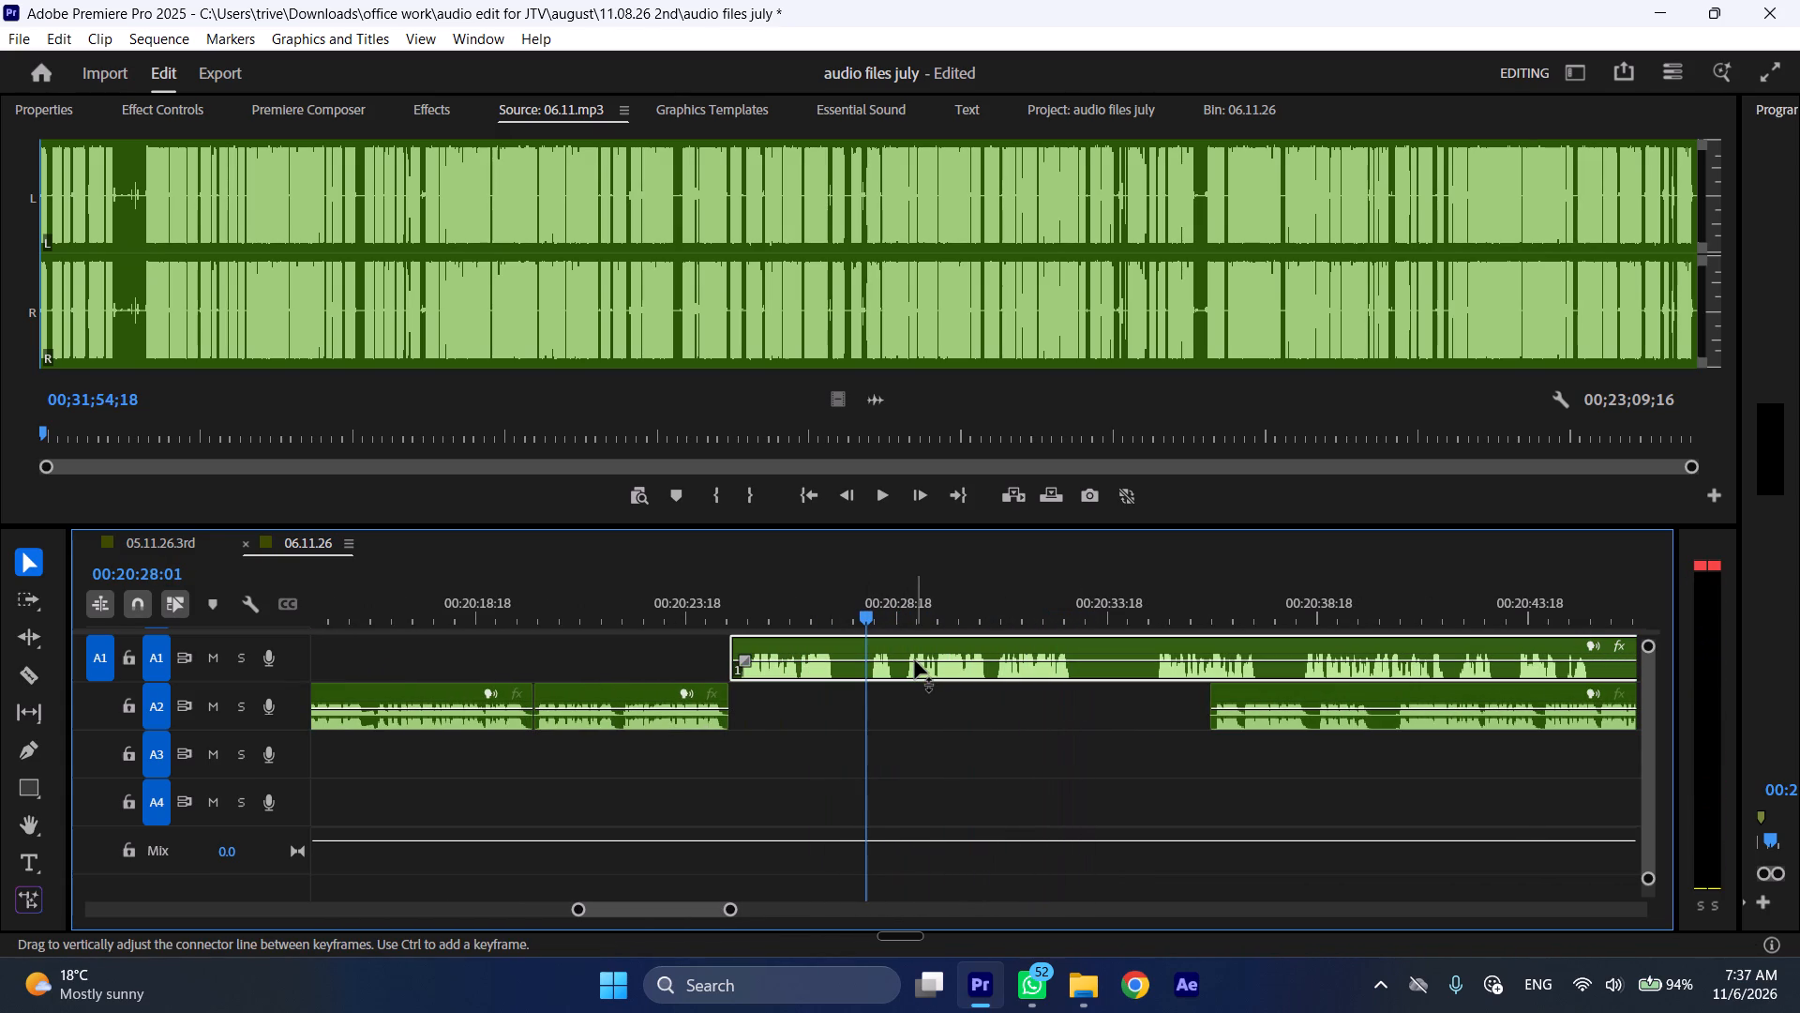
{"action": "key", "text": "shift+c"}
{"action": "key", "text": "ctrl+shift+d"}
Split the A1 clip at 00:20:30:02 and move the following A2 clip earlier so it starts at the split.
{"action": "left_click_drag", "start_coordinate": [945, 597], "coordinate": [953, 597]}
{"action": "key", "text": "shift+c"}
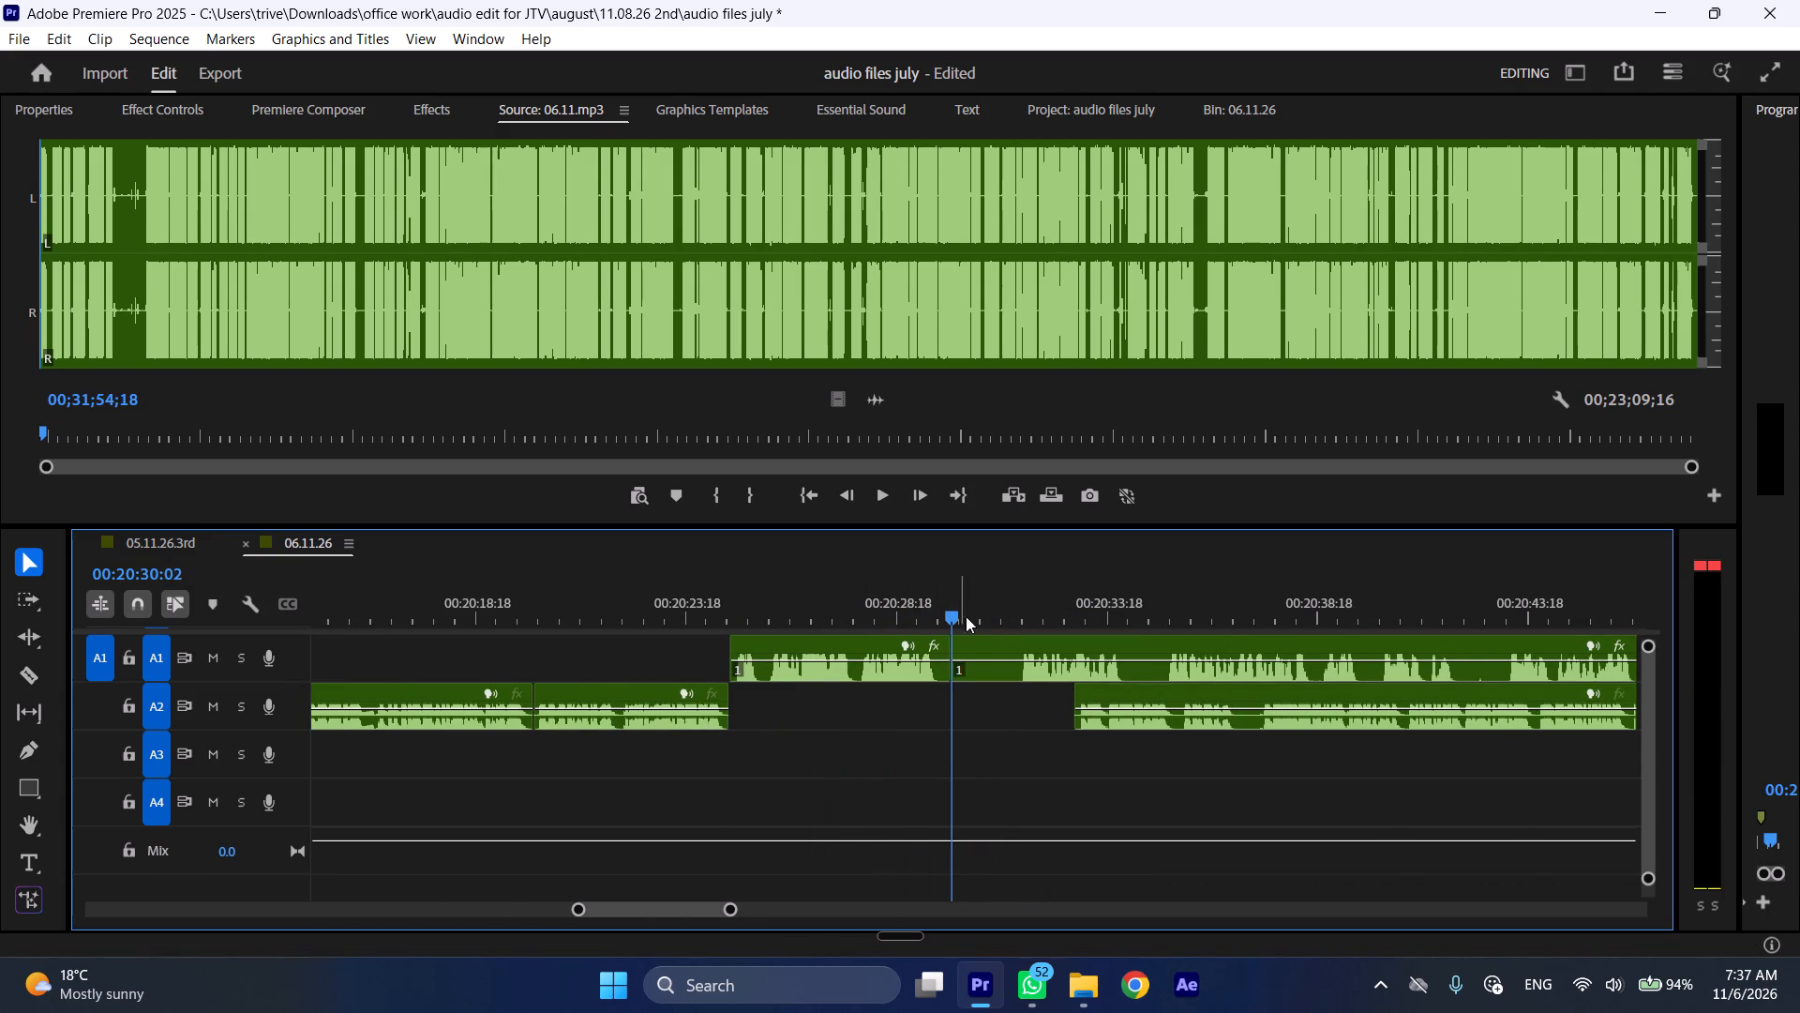
{"action": "left_click_drag", "start_coordinate": [1187, 697], "coordinate": [1066, 703]}
Move the A1 section after the split later, to about 00:20:47, where the A2 speech pauses.
{"action": "scroll", "coordinate": [1071, 694], "scroll_direction": "down", "scroll_amount": 9}
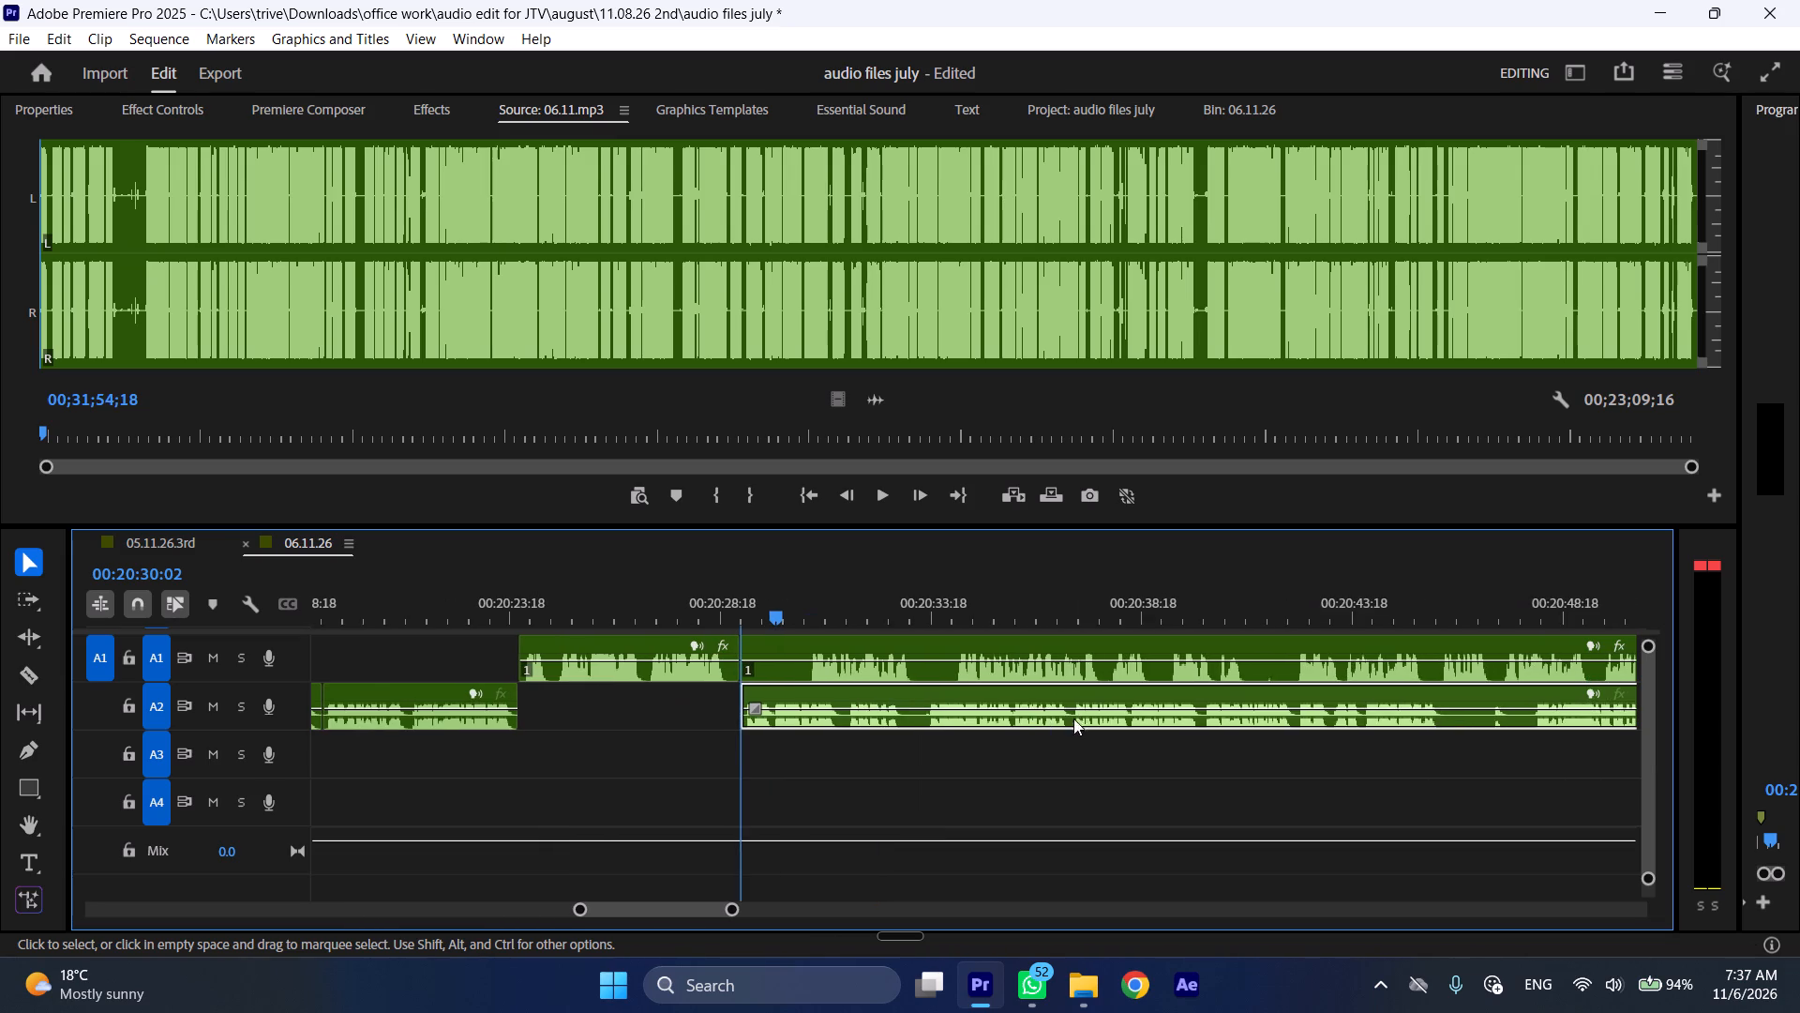
{"action": "left_click_drag", "start_coordinate": [660, 642], "coordinate": [1375, 643]}
Play back the changeover from the A1 section to the repositioned A2 clip at faster speed.
{"action": "left_click_drag", "start_coordinate": [577, 607], "coordinate": [551, 609]}
{"action": "key", "text": "space"}
{"action": "key", "text": "l"}
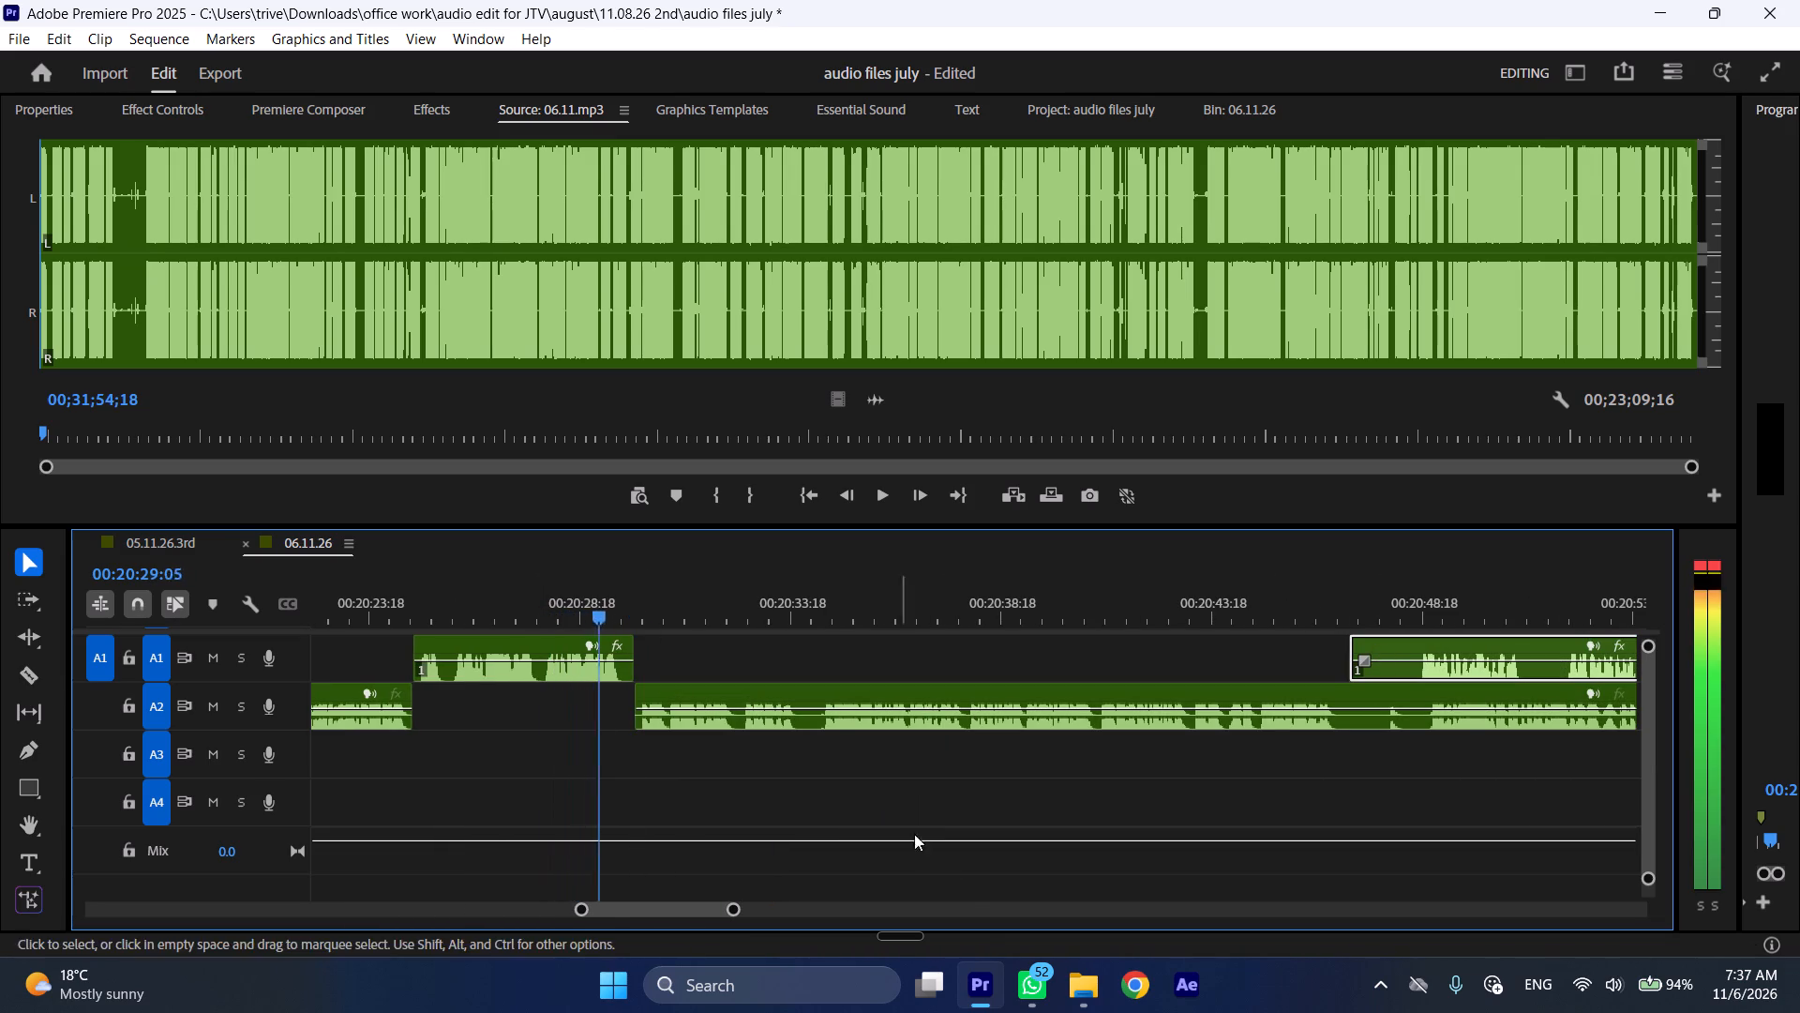
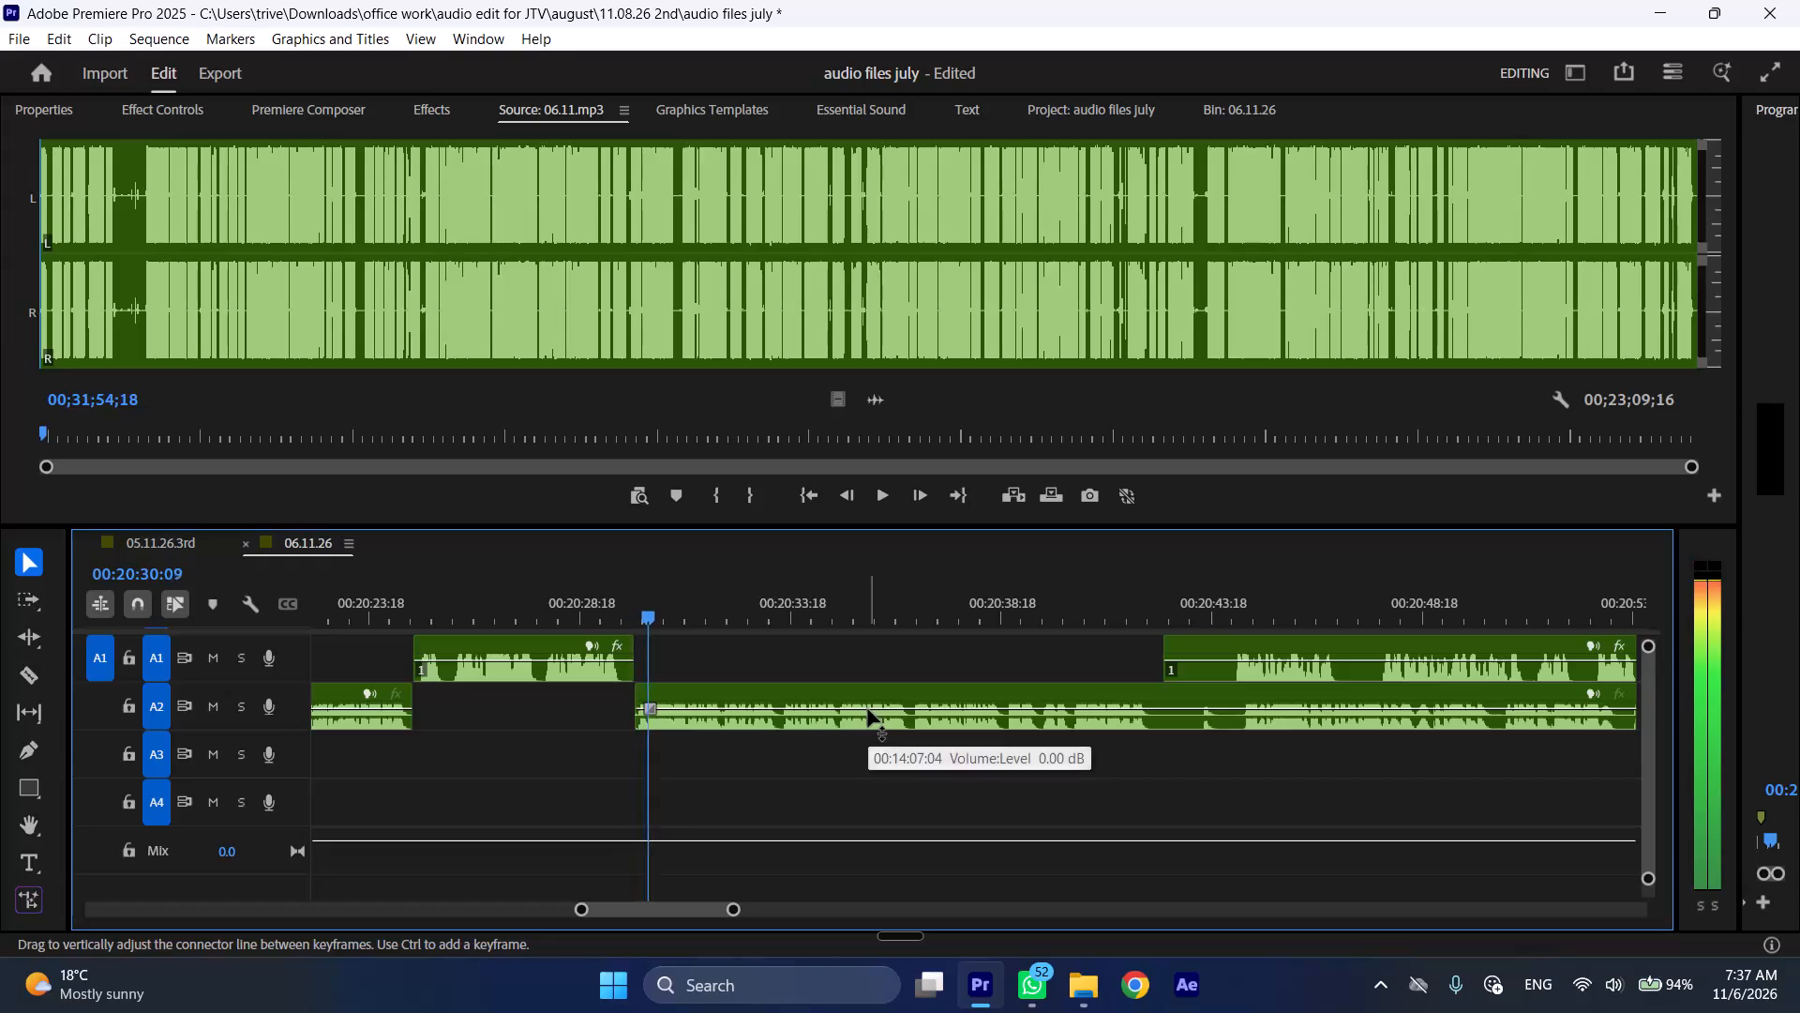
Trim the silent opening off the A1 section after the gap and move the section later to start at about 00:20:48.
{"action": "key", "text": "l"}
{"action": "scroll", "coordinate": [880, 723], "scroll_direction": "down", "scroll_amount": 6}
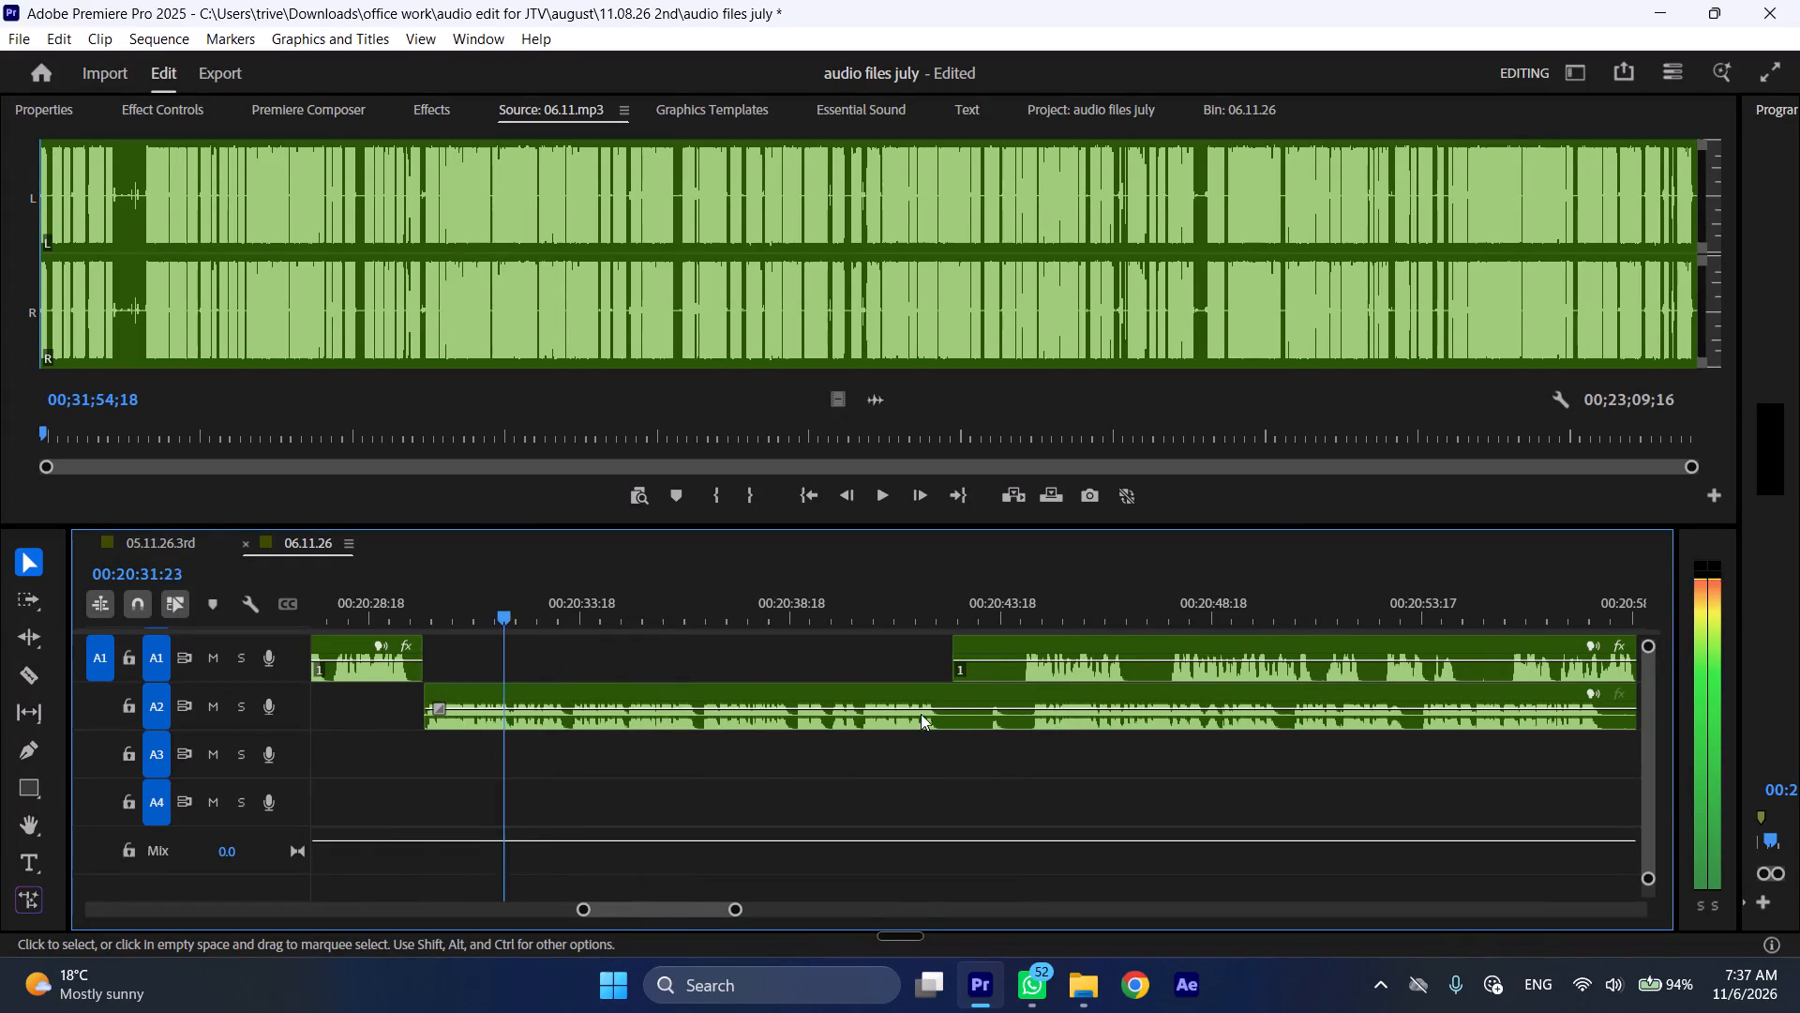
{"action": "left_click_drag", "start_coordinate": [953, 647], "coordinate": [1013, 648]}
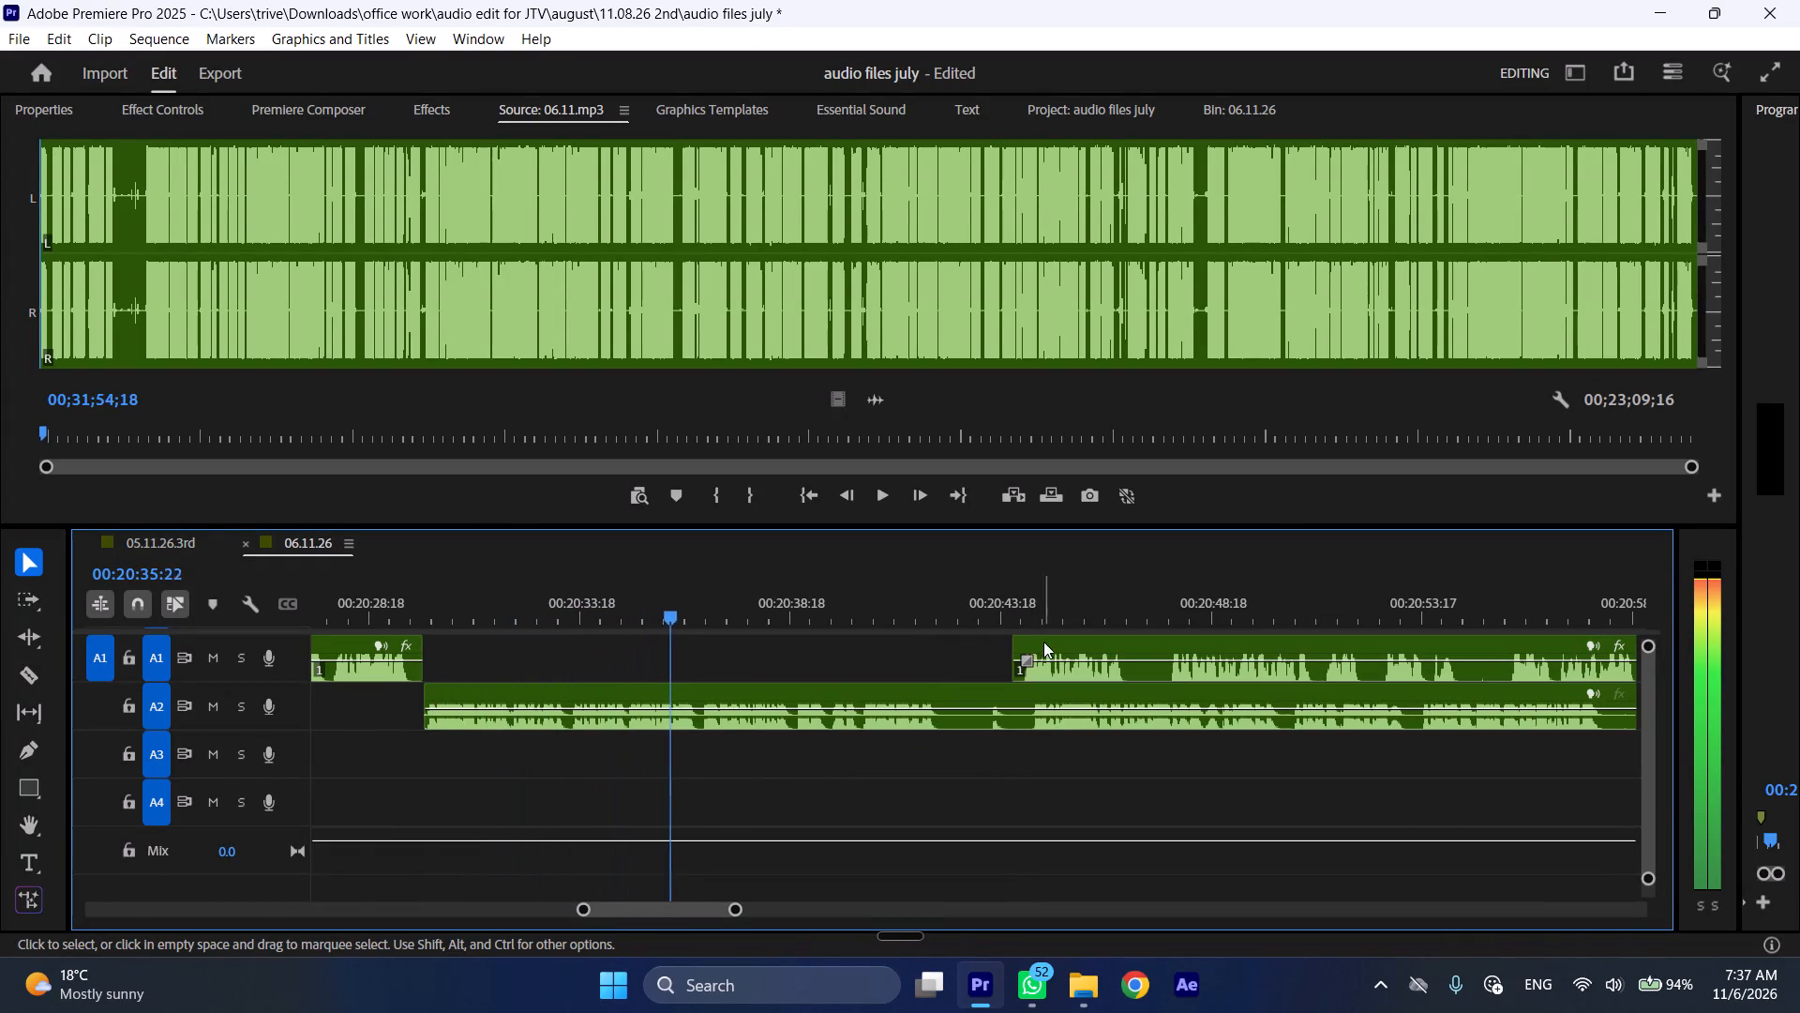
{"action": "left_click_drag", "start_coordinate": [1057, 643], "coordinate": [1229, 652]}
Play the A2 speech to the end of its phrase and split the A2 clip at 00:20:42:10.
{"action": "scroll", "coordinate": [917, 721], "scroll_direction": "down", "scroll_amount": 3}
{"action": "left_click", "coordinate": [584, 601]}
{"action": "key", "text": "space"}
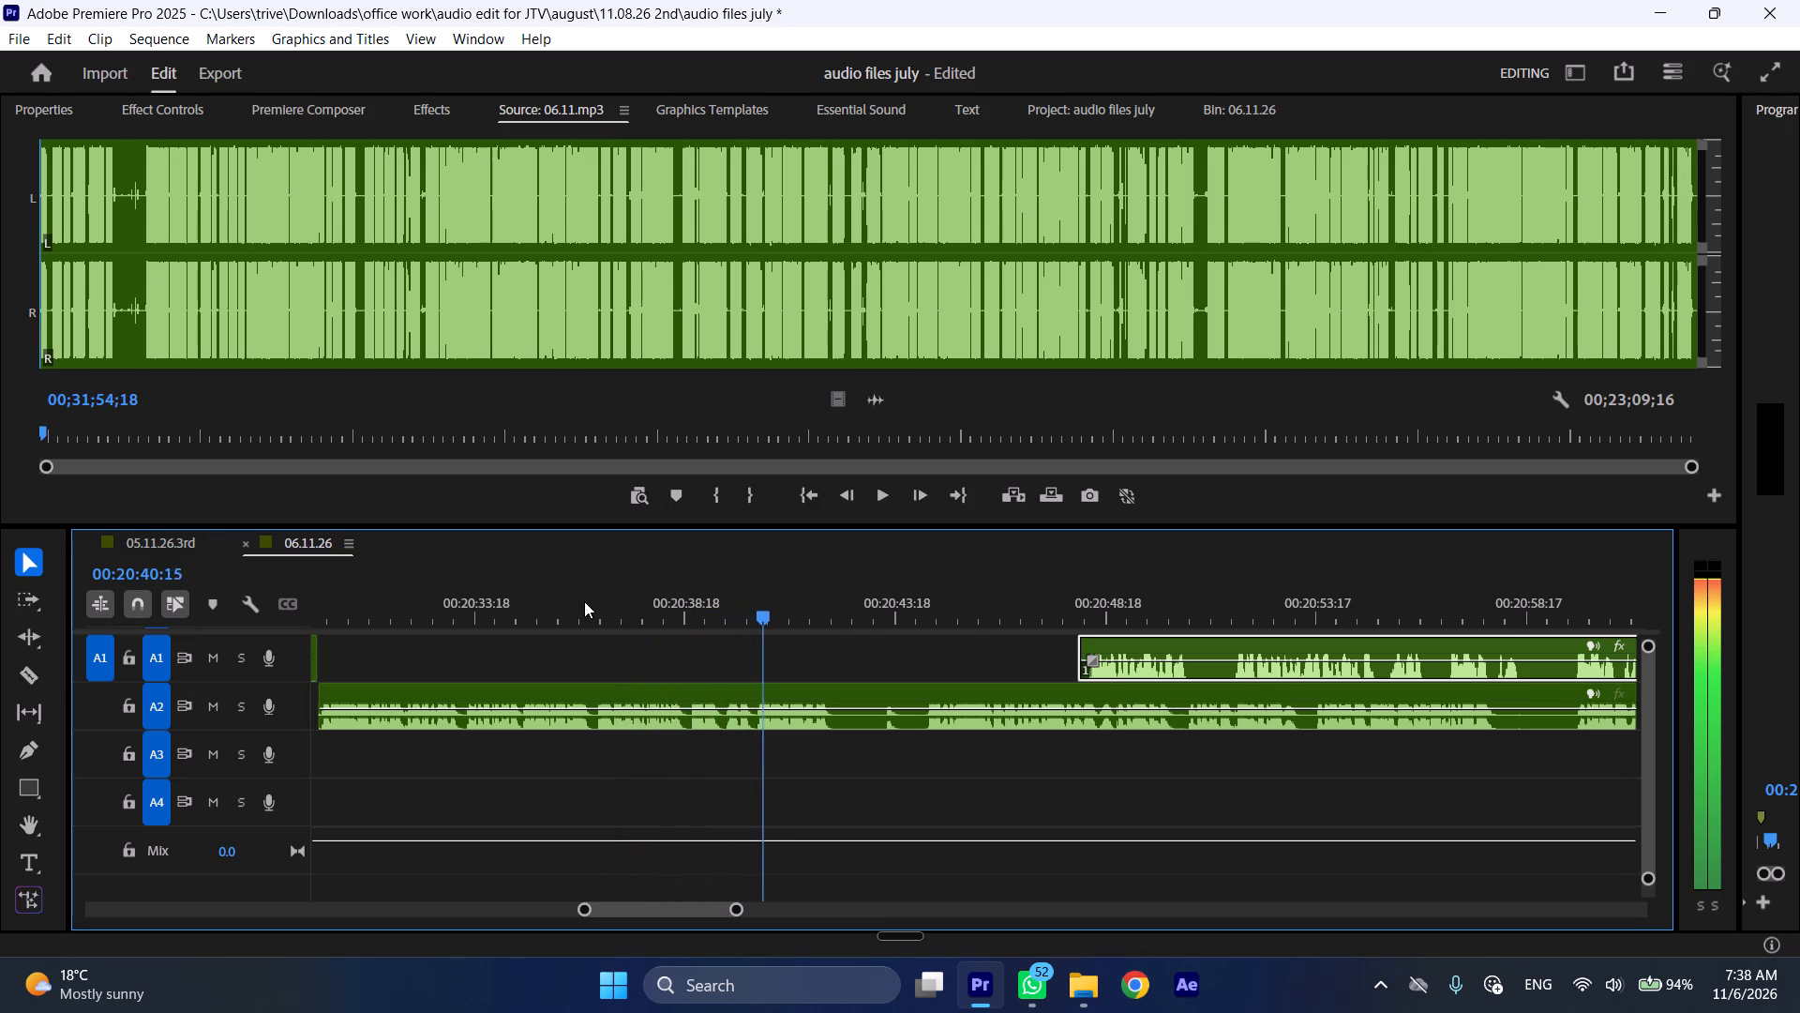
{"action": "key", "text": "space"}
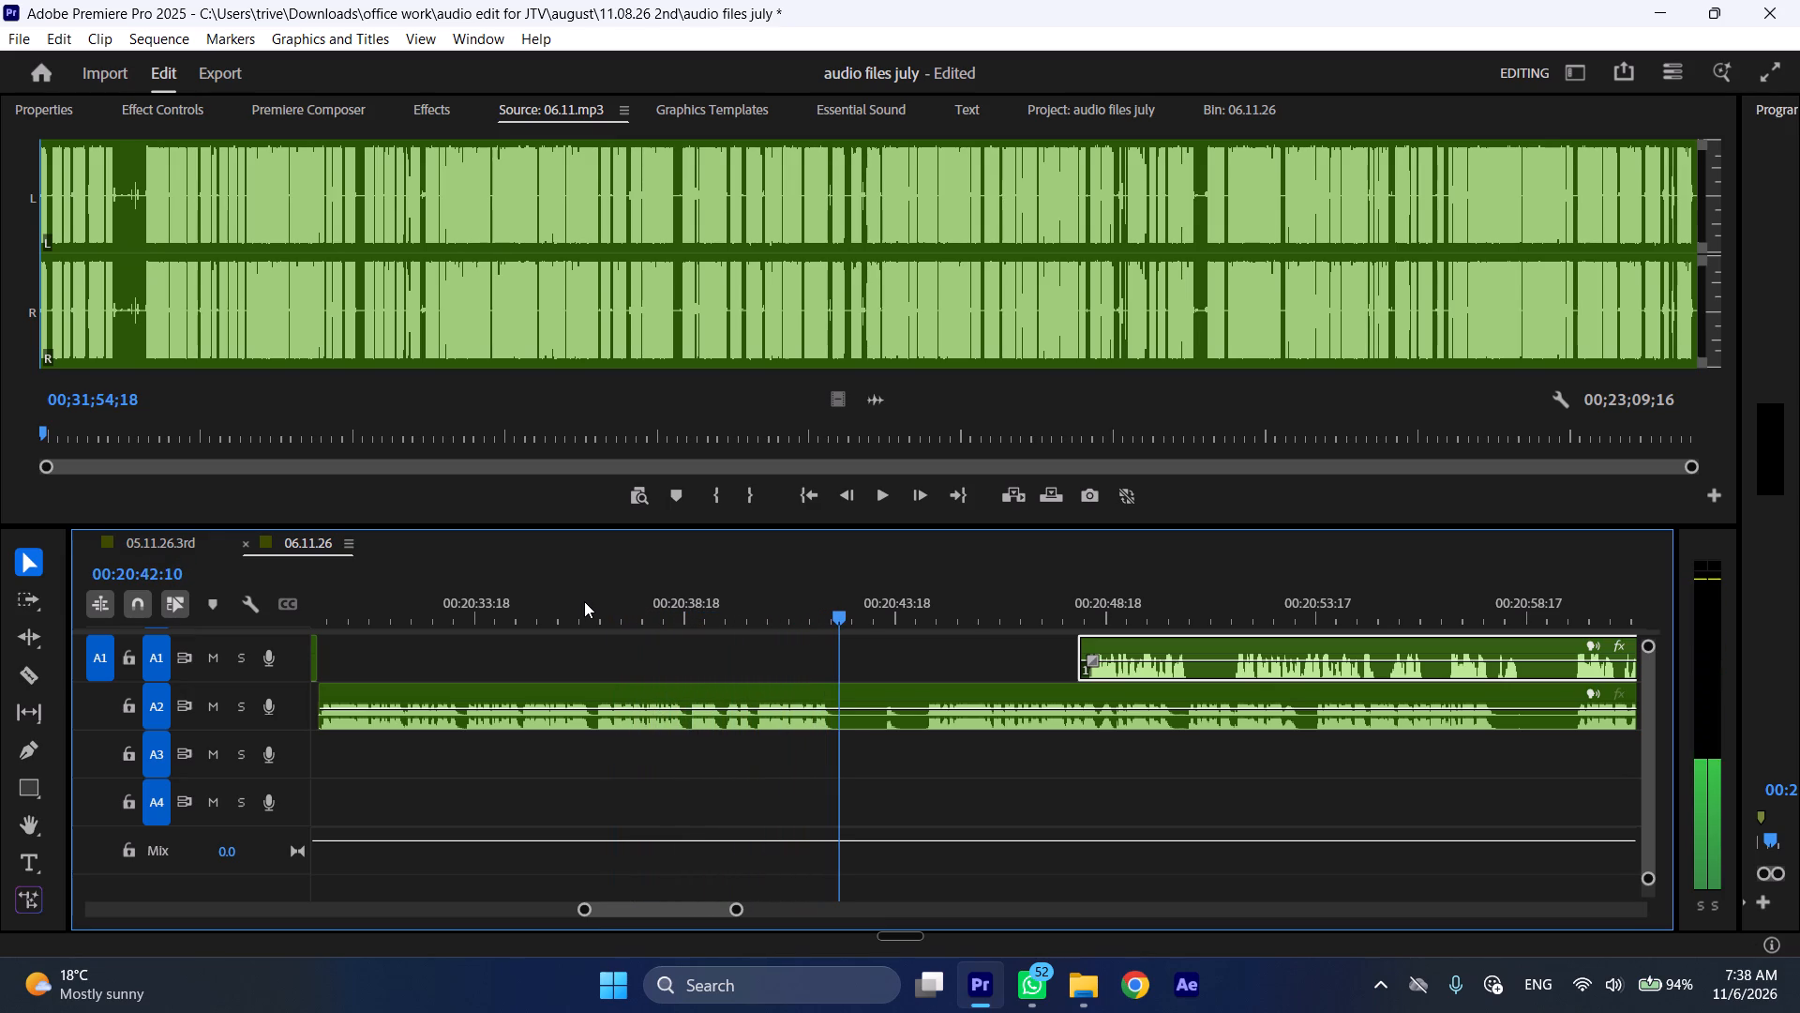
{"action": "type", "text": "C"}
{"action": "scroll", "coordinate": [844, 716], "scroll_direction": "down", "scroll_amount": 4}
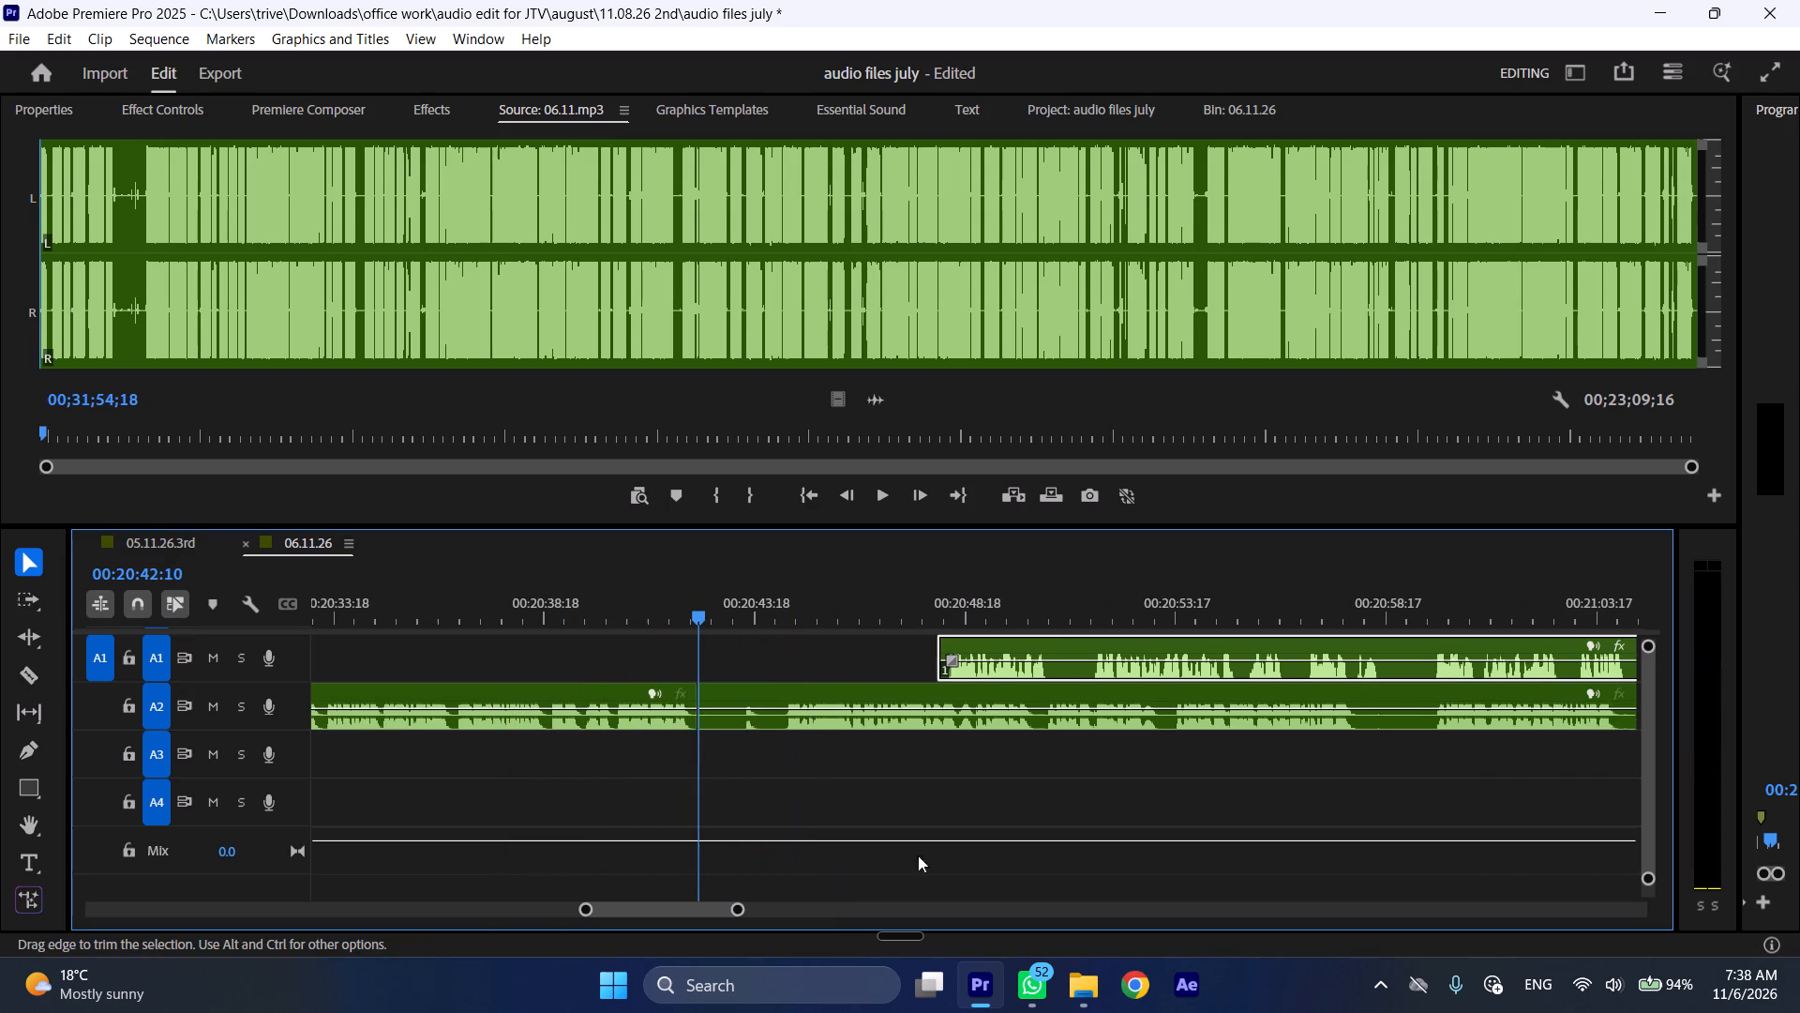
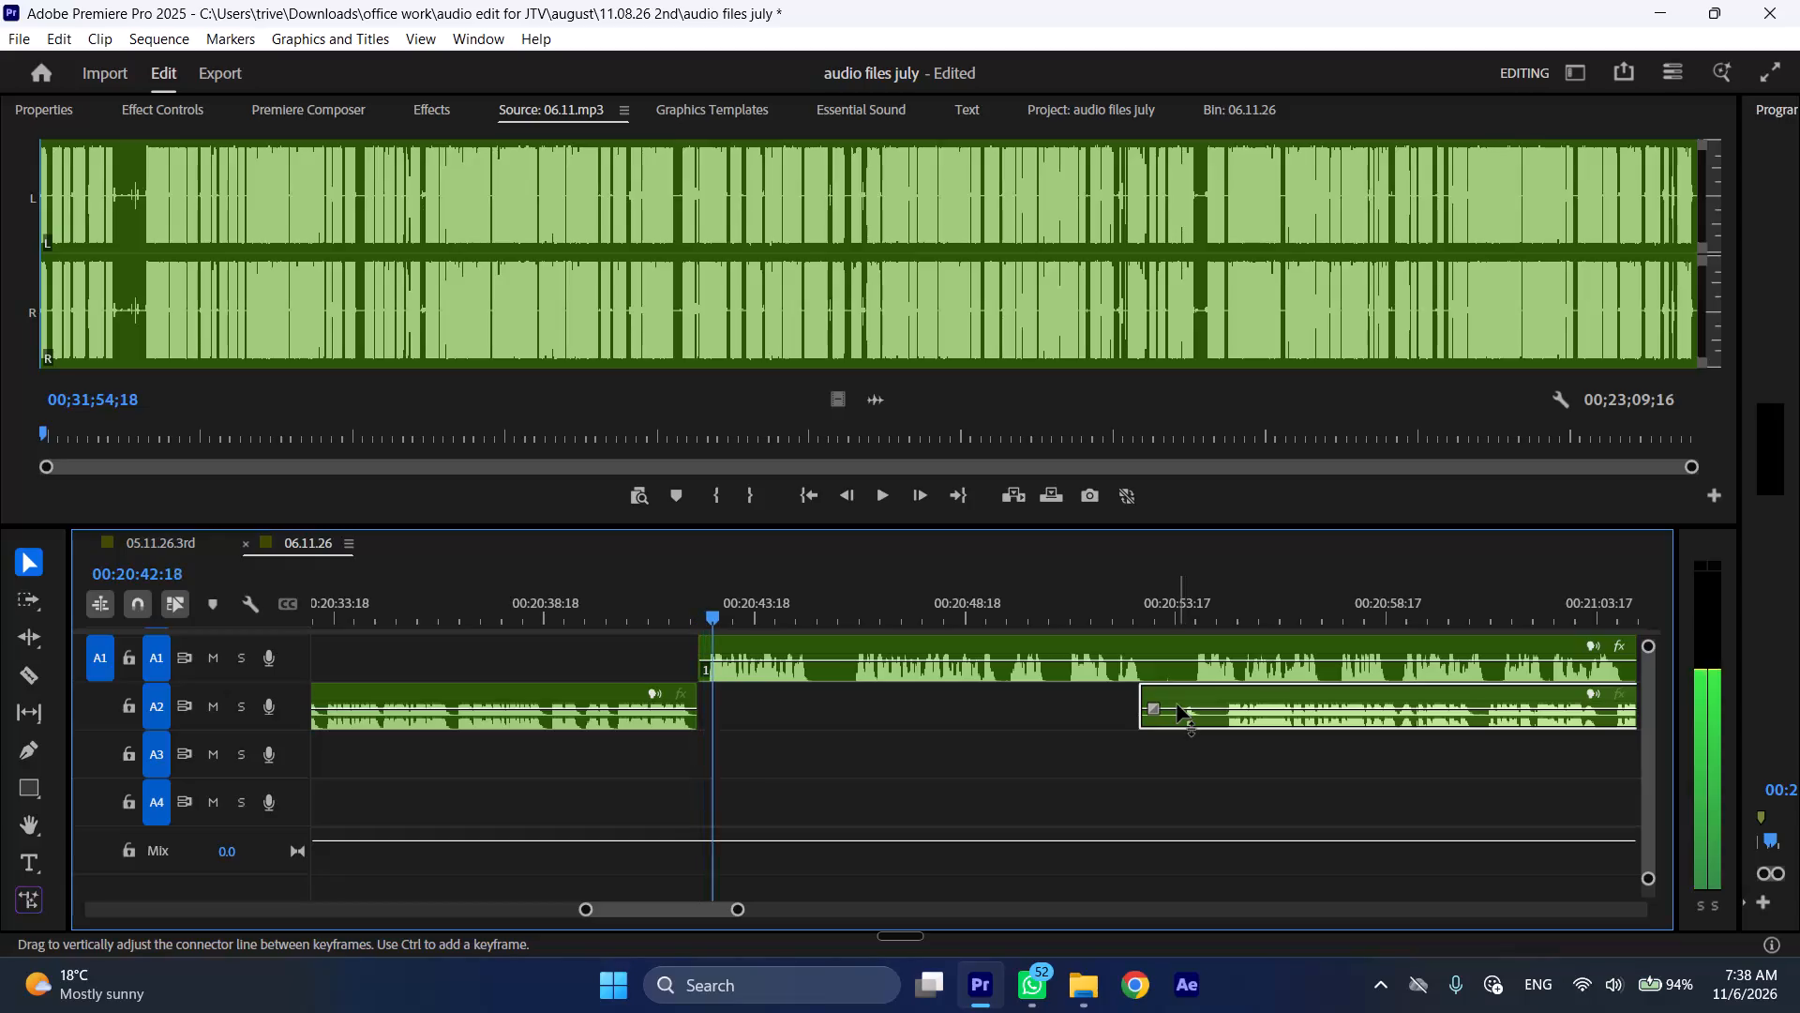
Trim the silent opening off the A2 section after the gap so it starts at about 00:20:54.
{"action": "scroll", "coordinate": [1163, 703], "scroll_direction": "down", "scroll_amount": 5}
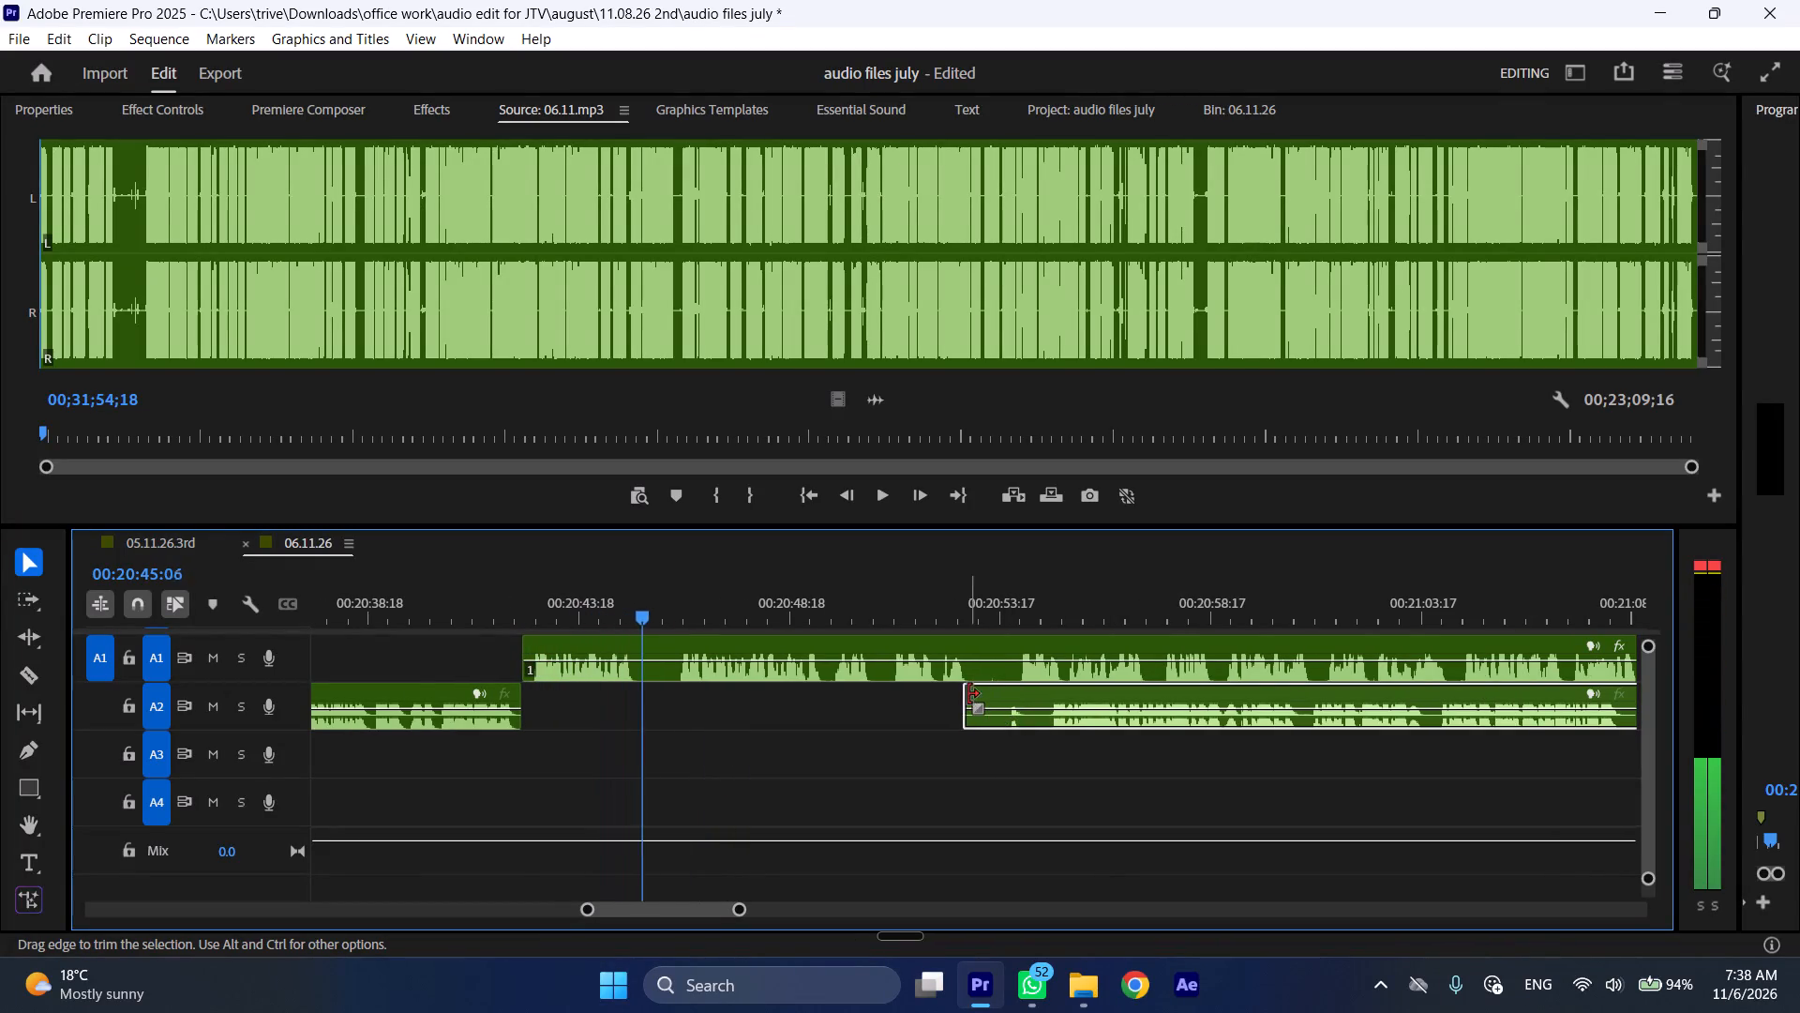
{"action": "left_click_drag", "start_coordinate": [968, 693], "coordinate": [1045, 693]}
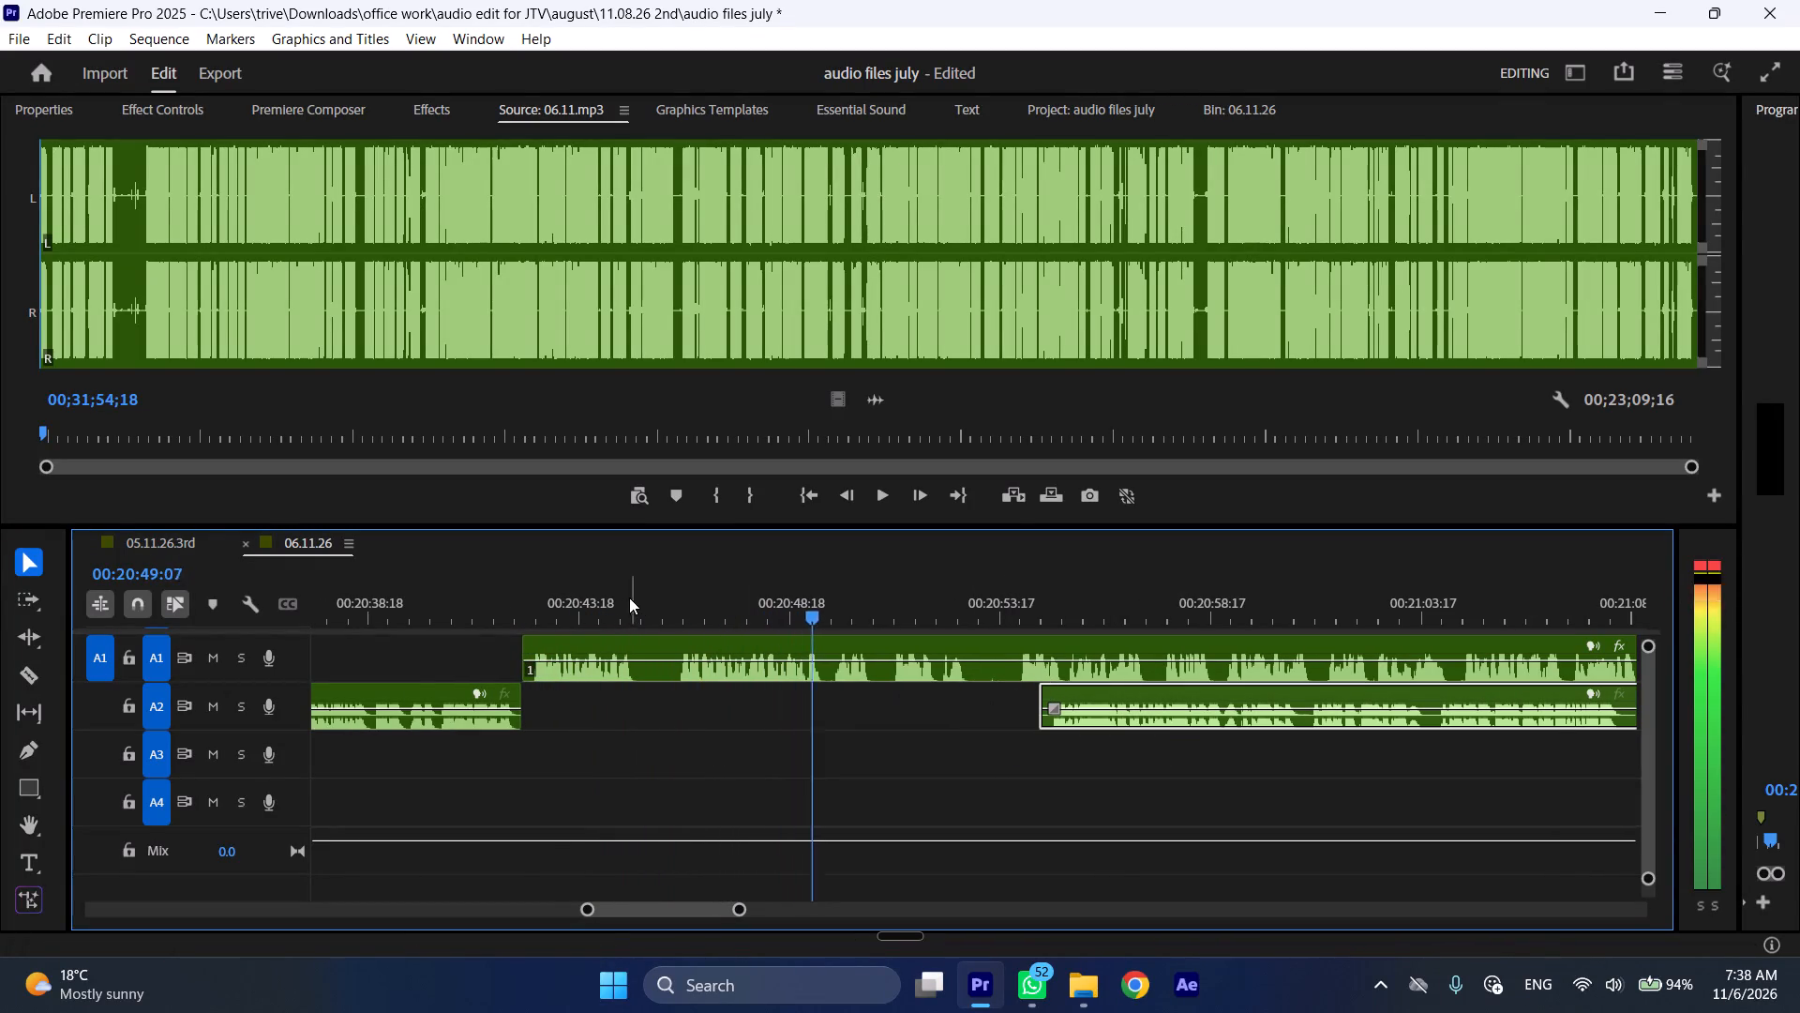
Replay the A1 speech from near the start of its section, at about 00:20:43.
{"action": "left_click_drag", "start_coordinate": [581, 594], "coordinate": [553, 597]}
{"action": "key", "text": "space"}
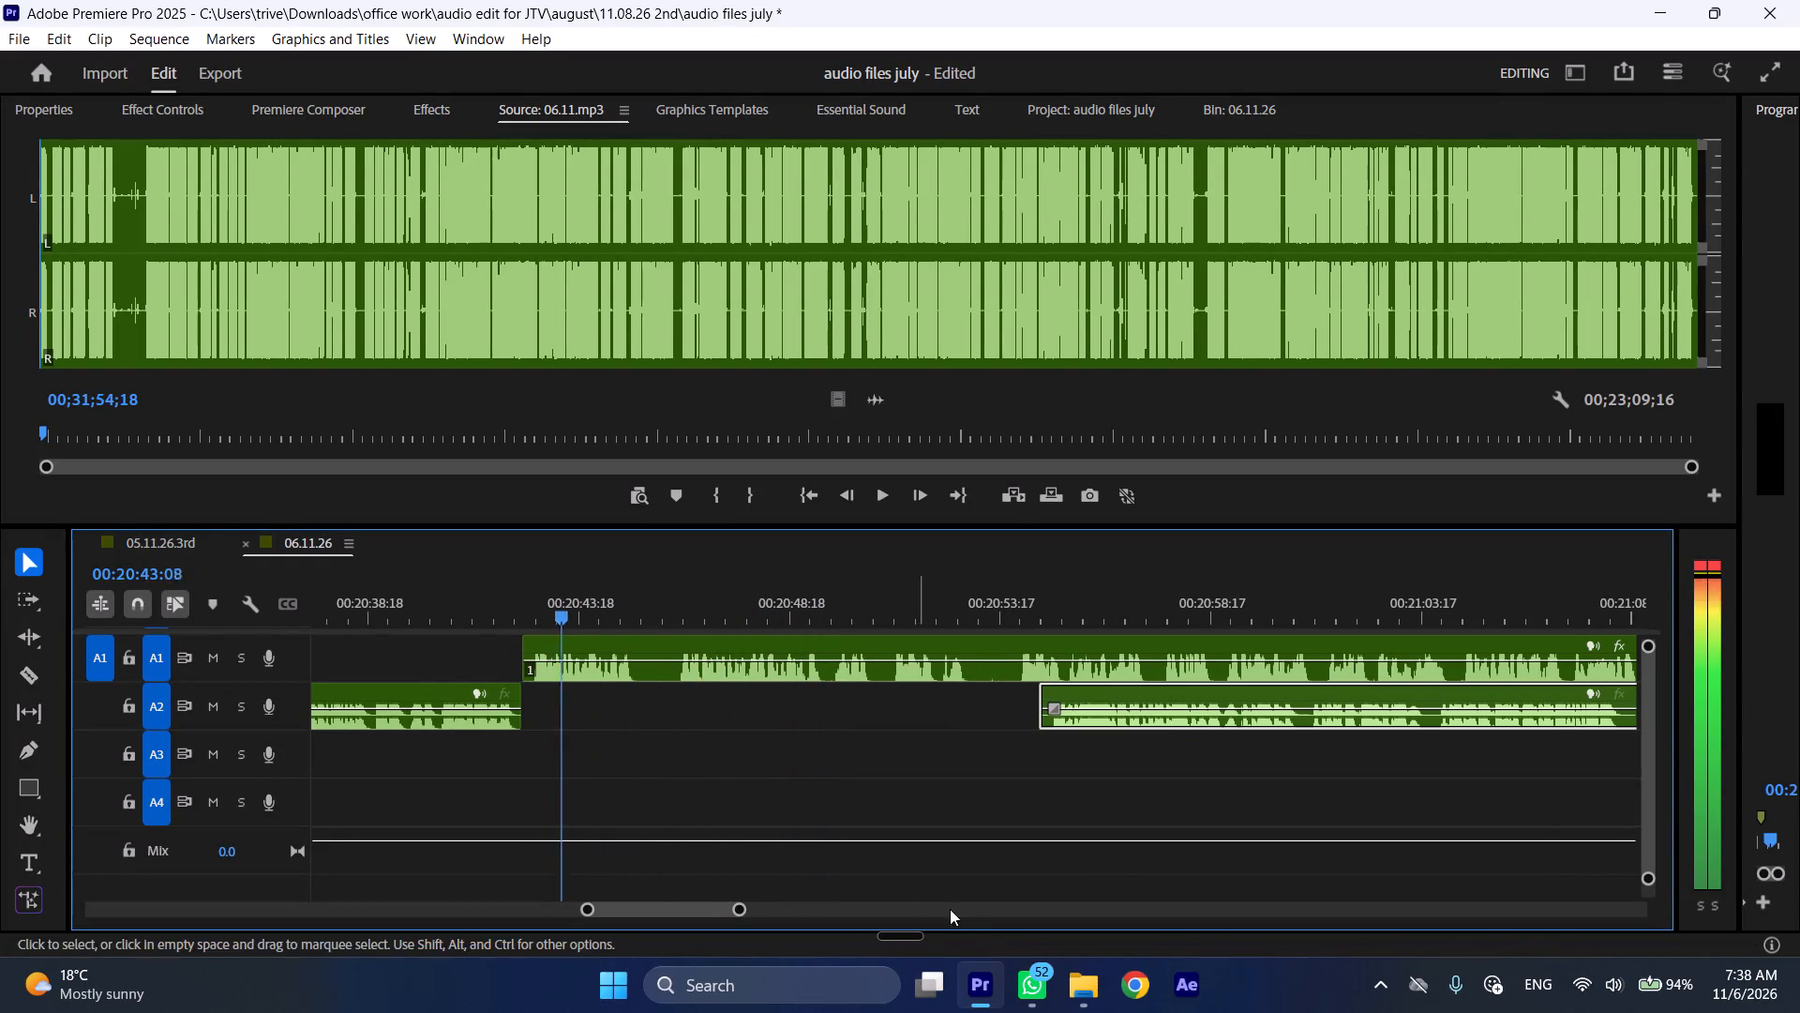
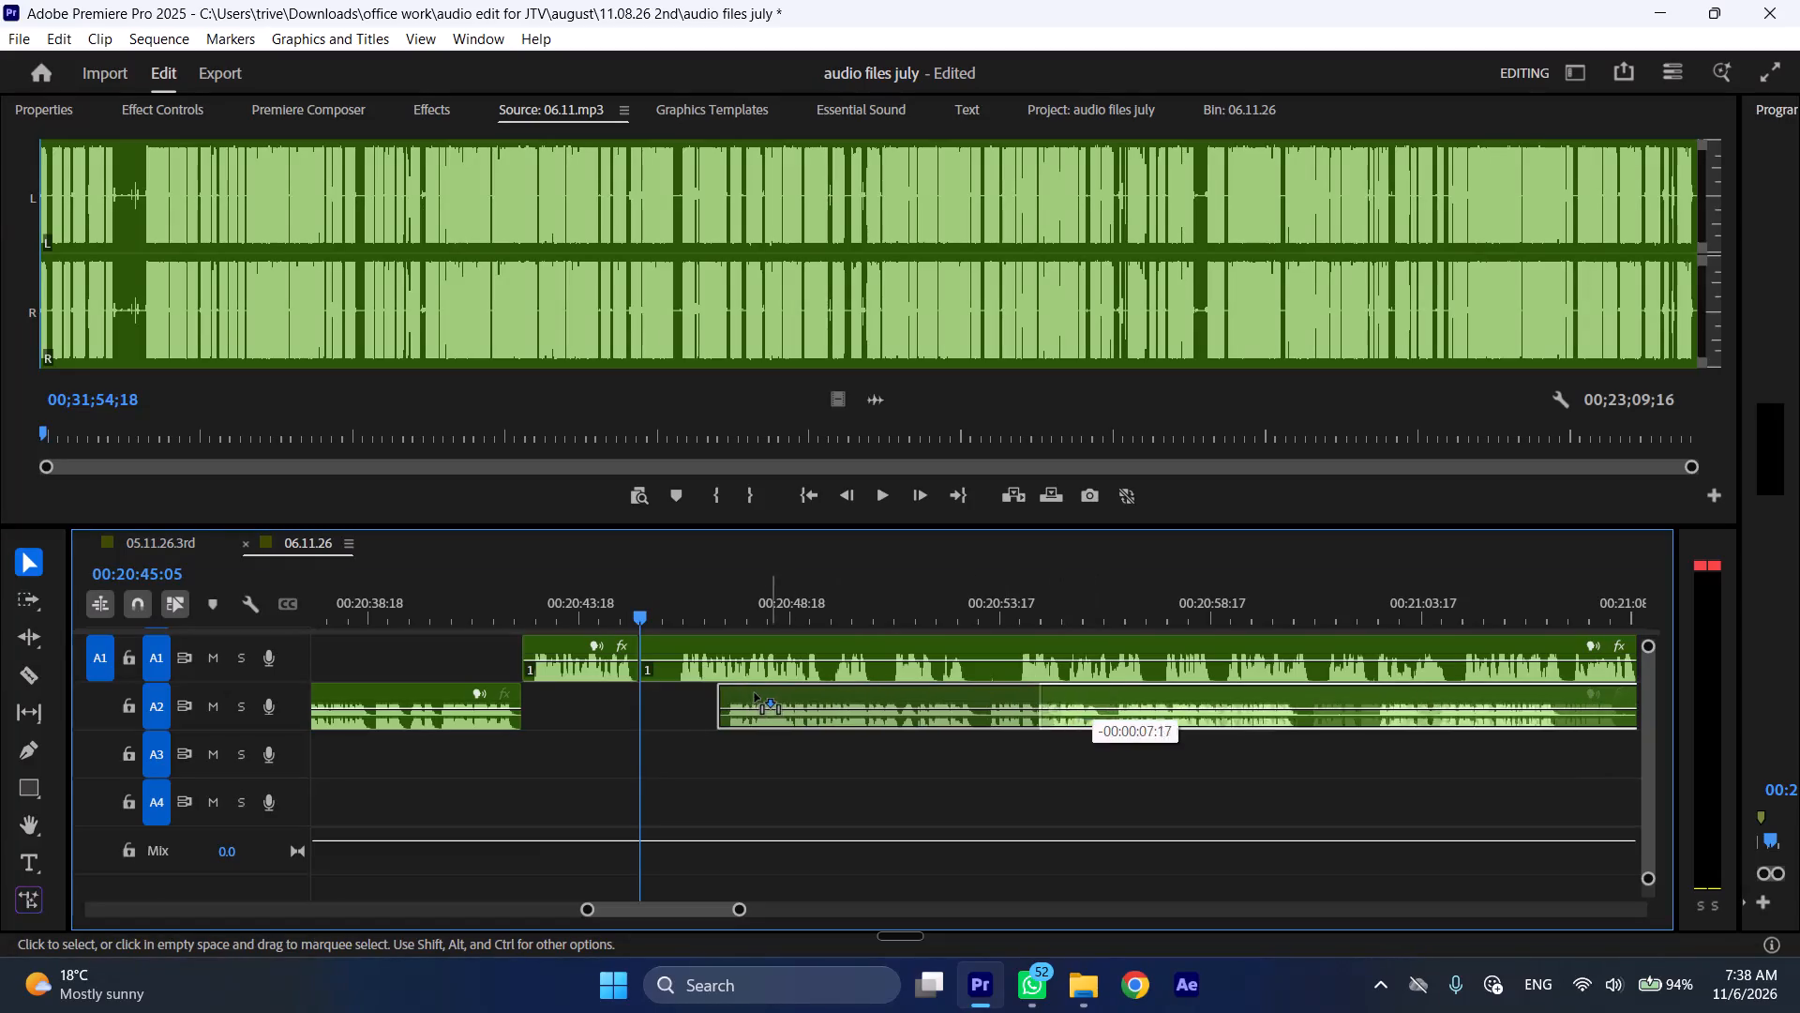
Move the A1 section that starts at the playhead later so it begins at about 00:21:01, clear of the opening A2 speech.
{"action": "left_click_drag", "start_coordinate": [681, 641], "coordinate": [1348, 664]}
Play the A2 speech at faster speed from the start of its section, at about 00:20:45.
{"action": "key", "text": "space"}
{"action": "key", "text": "l"}
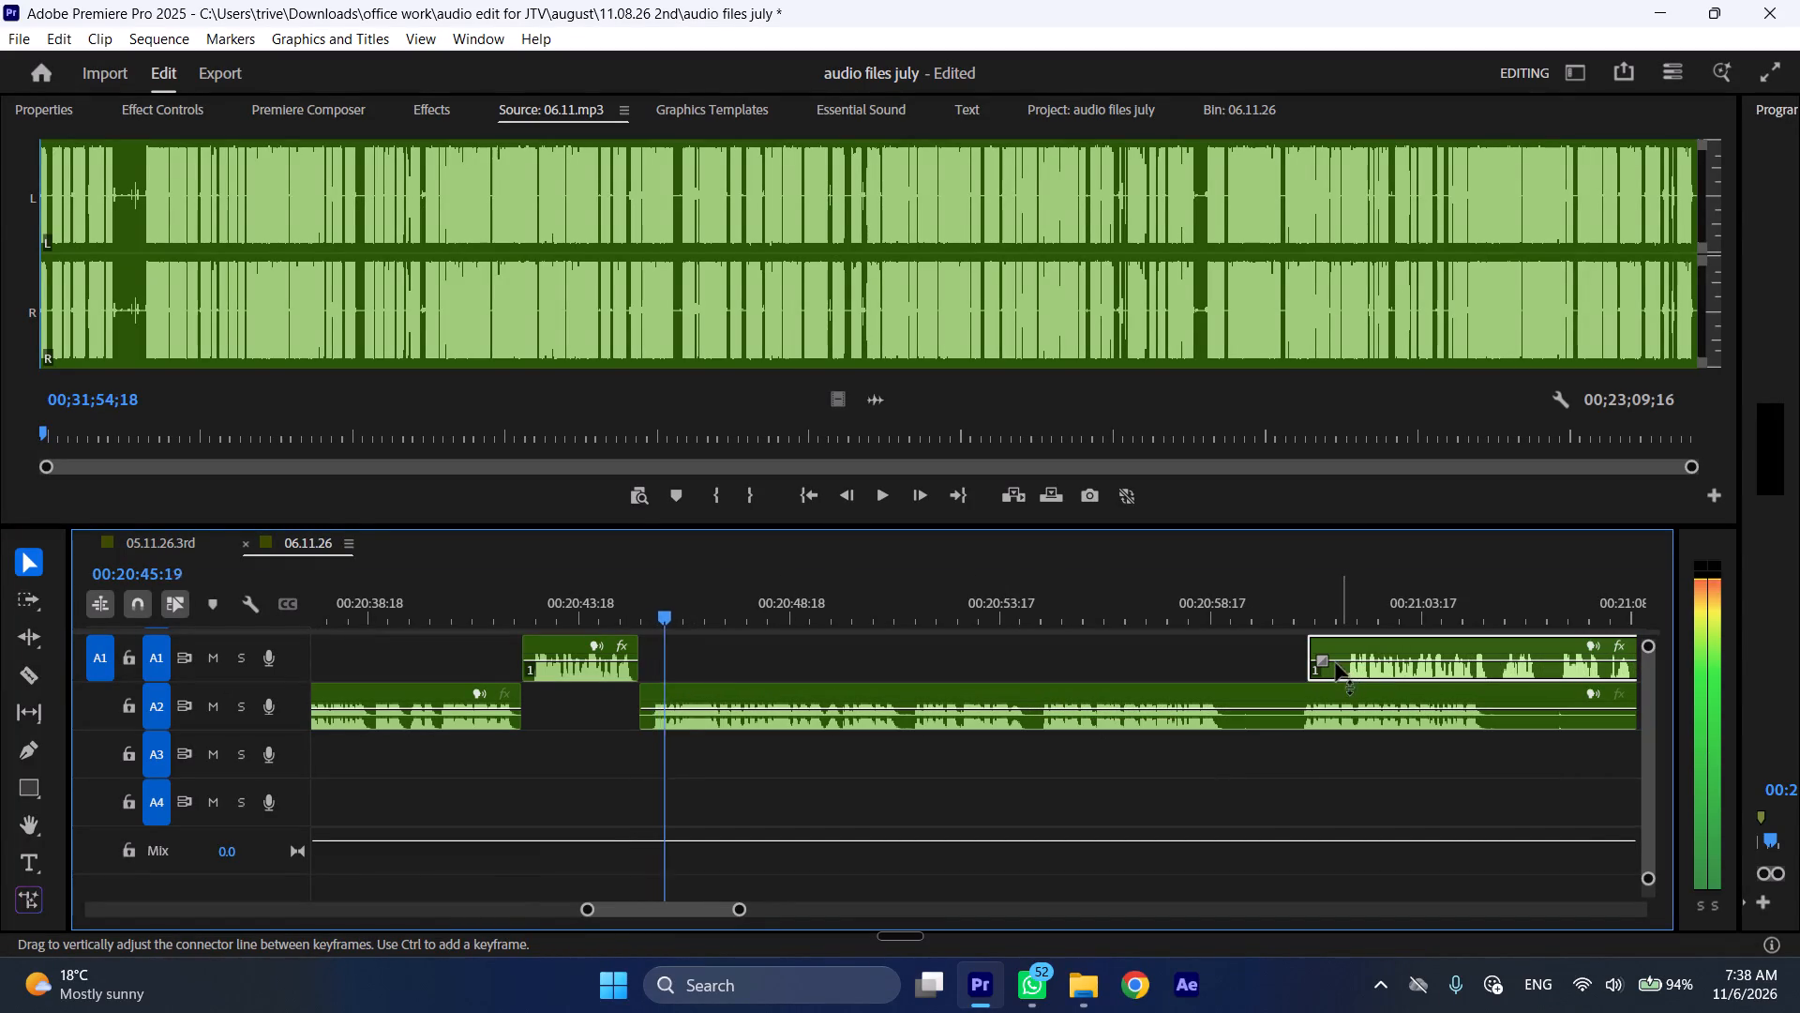
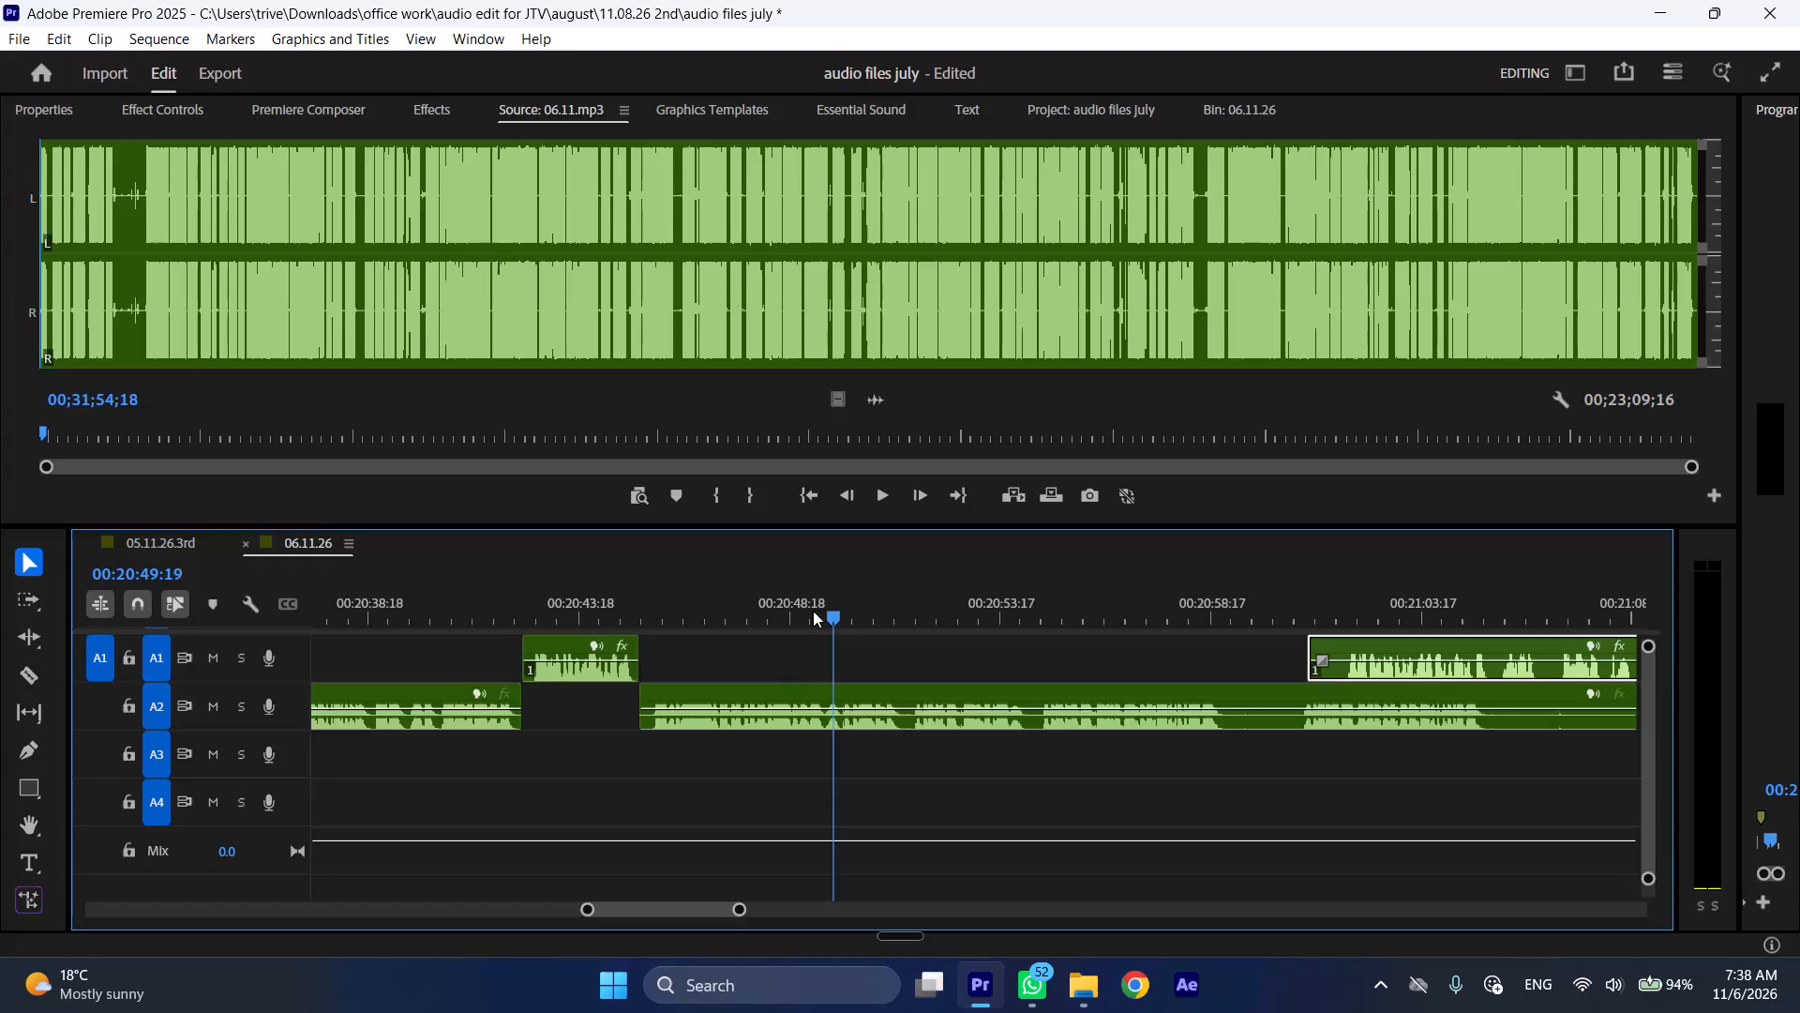
Split A2 at 00:21:00:21, where the next speech begins, and ripple delete the preceding A2 section from 00:20:49:19.
{"action": "key", "text": "space"}
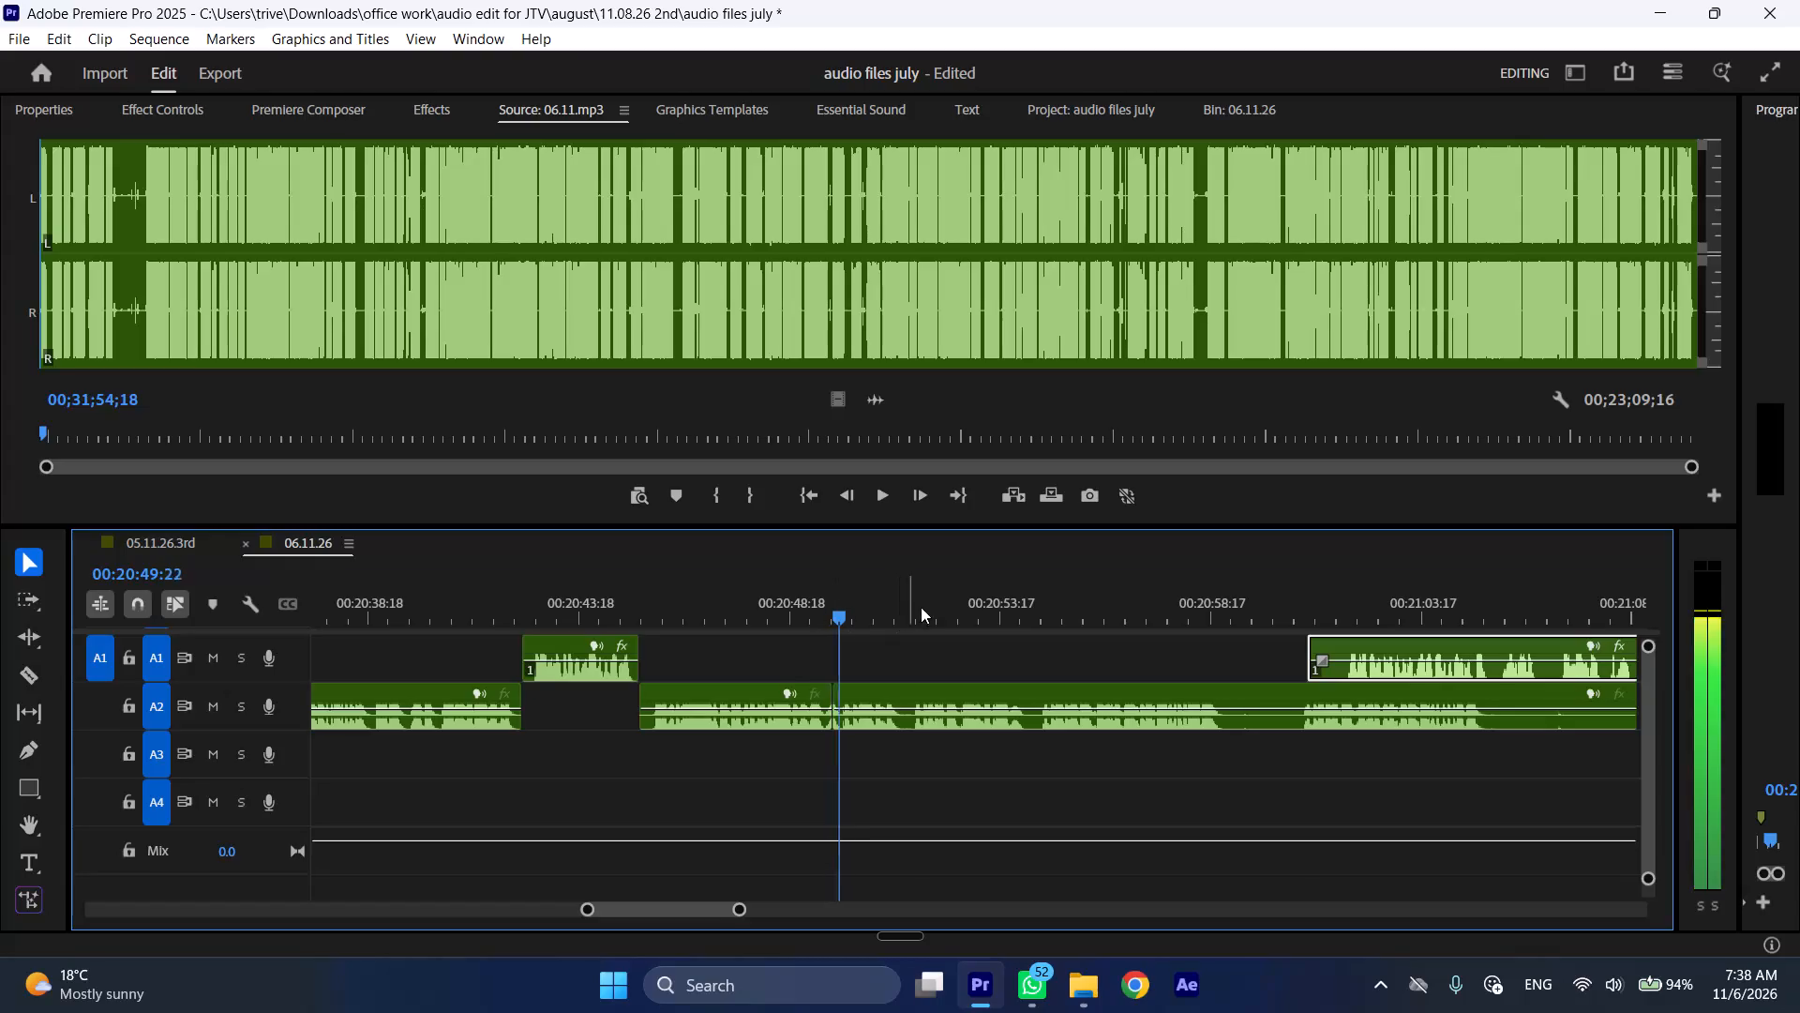
{"action": "left_click", "coordinate": [1032, 595]}
{"action": "key", "text": "space"}
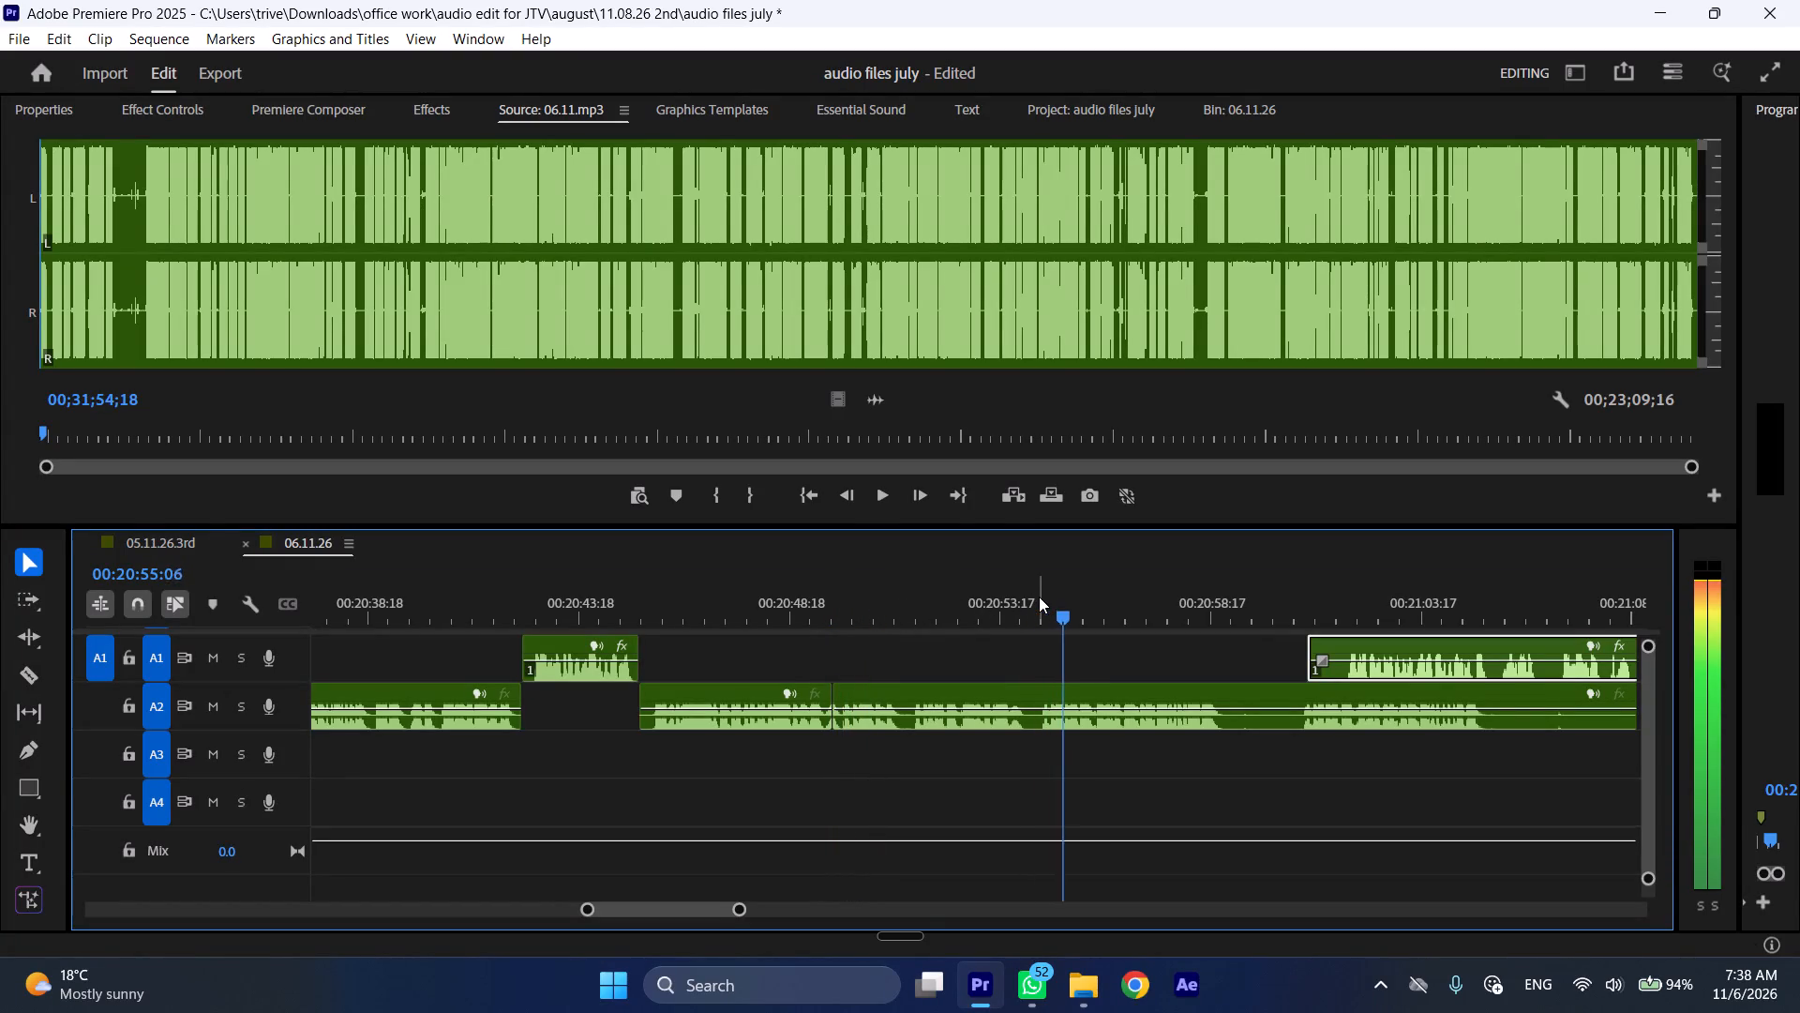
{"action": "left_click", "coordinate": [1310, 588]}
{"action": "key", "text": "space"}
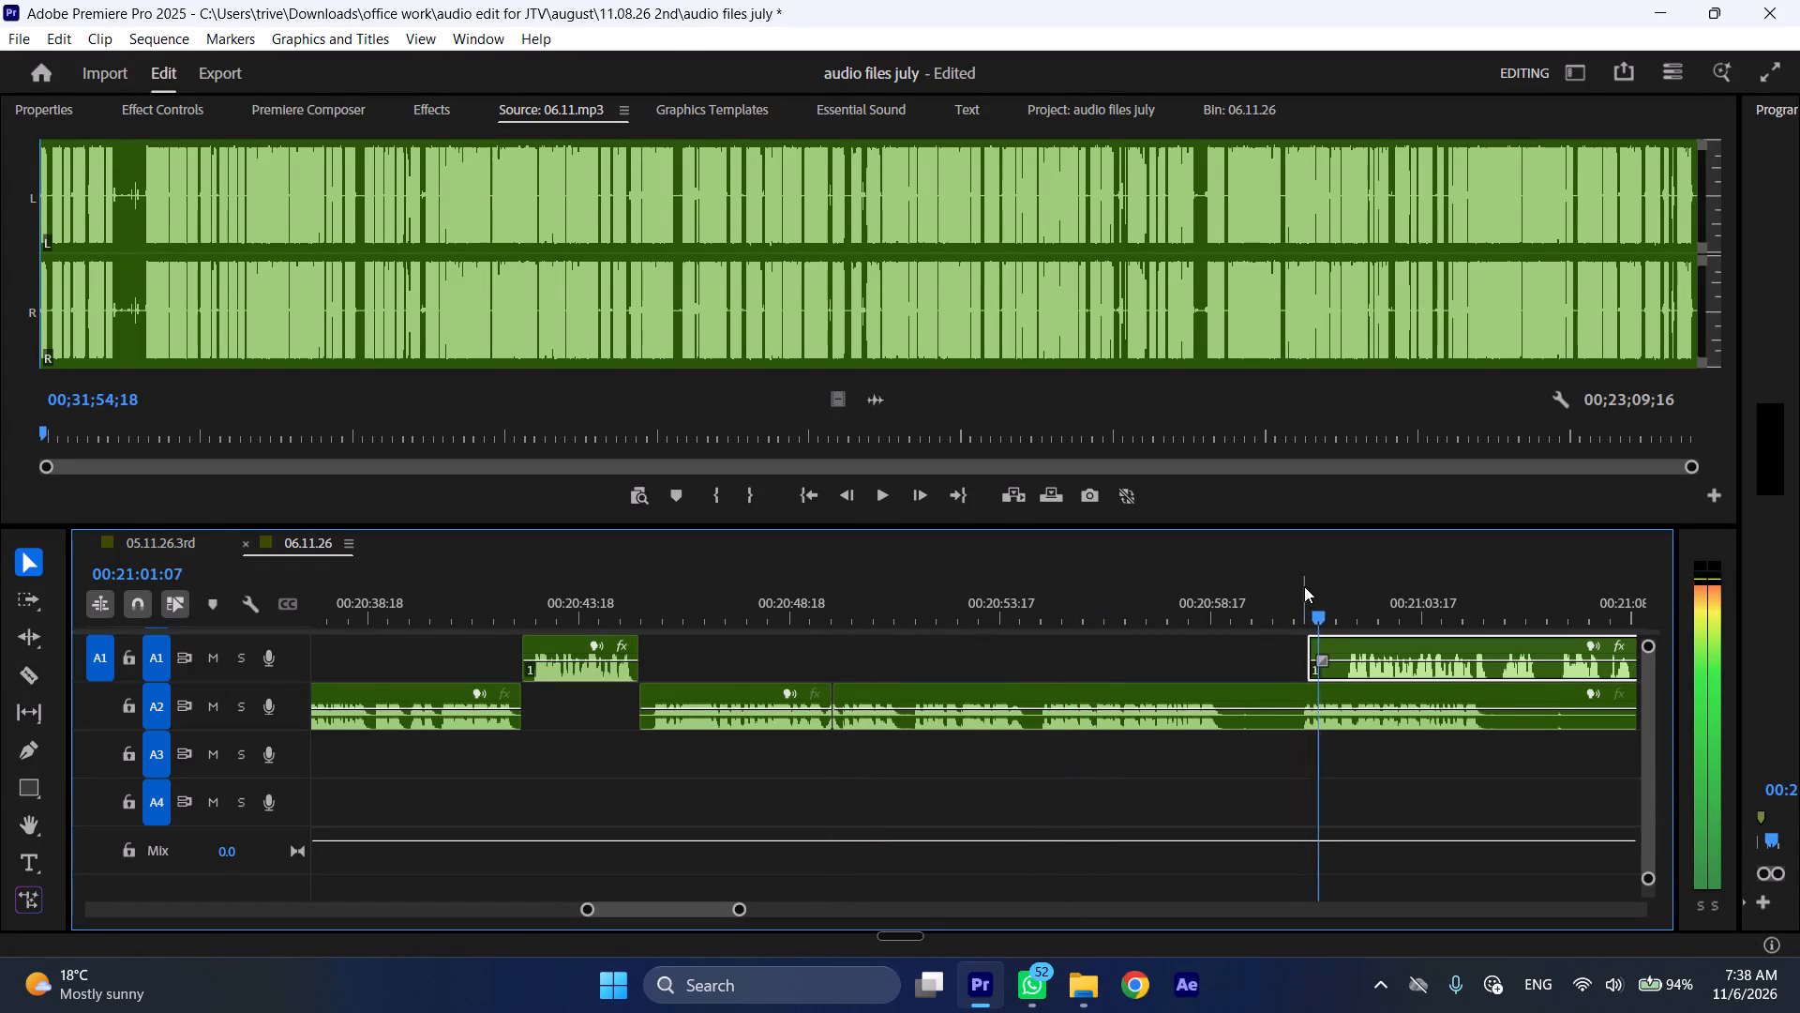
{"action": "left_click", "coordinate": [1304, 586]}
{"action": "left_click", "coordinate": [1331, 717]}
{"action": "key", "text": "shift+c"}
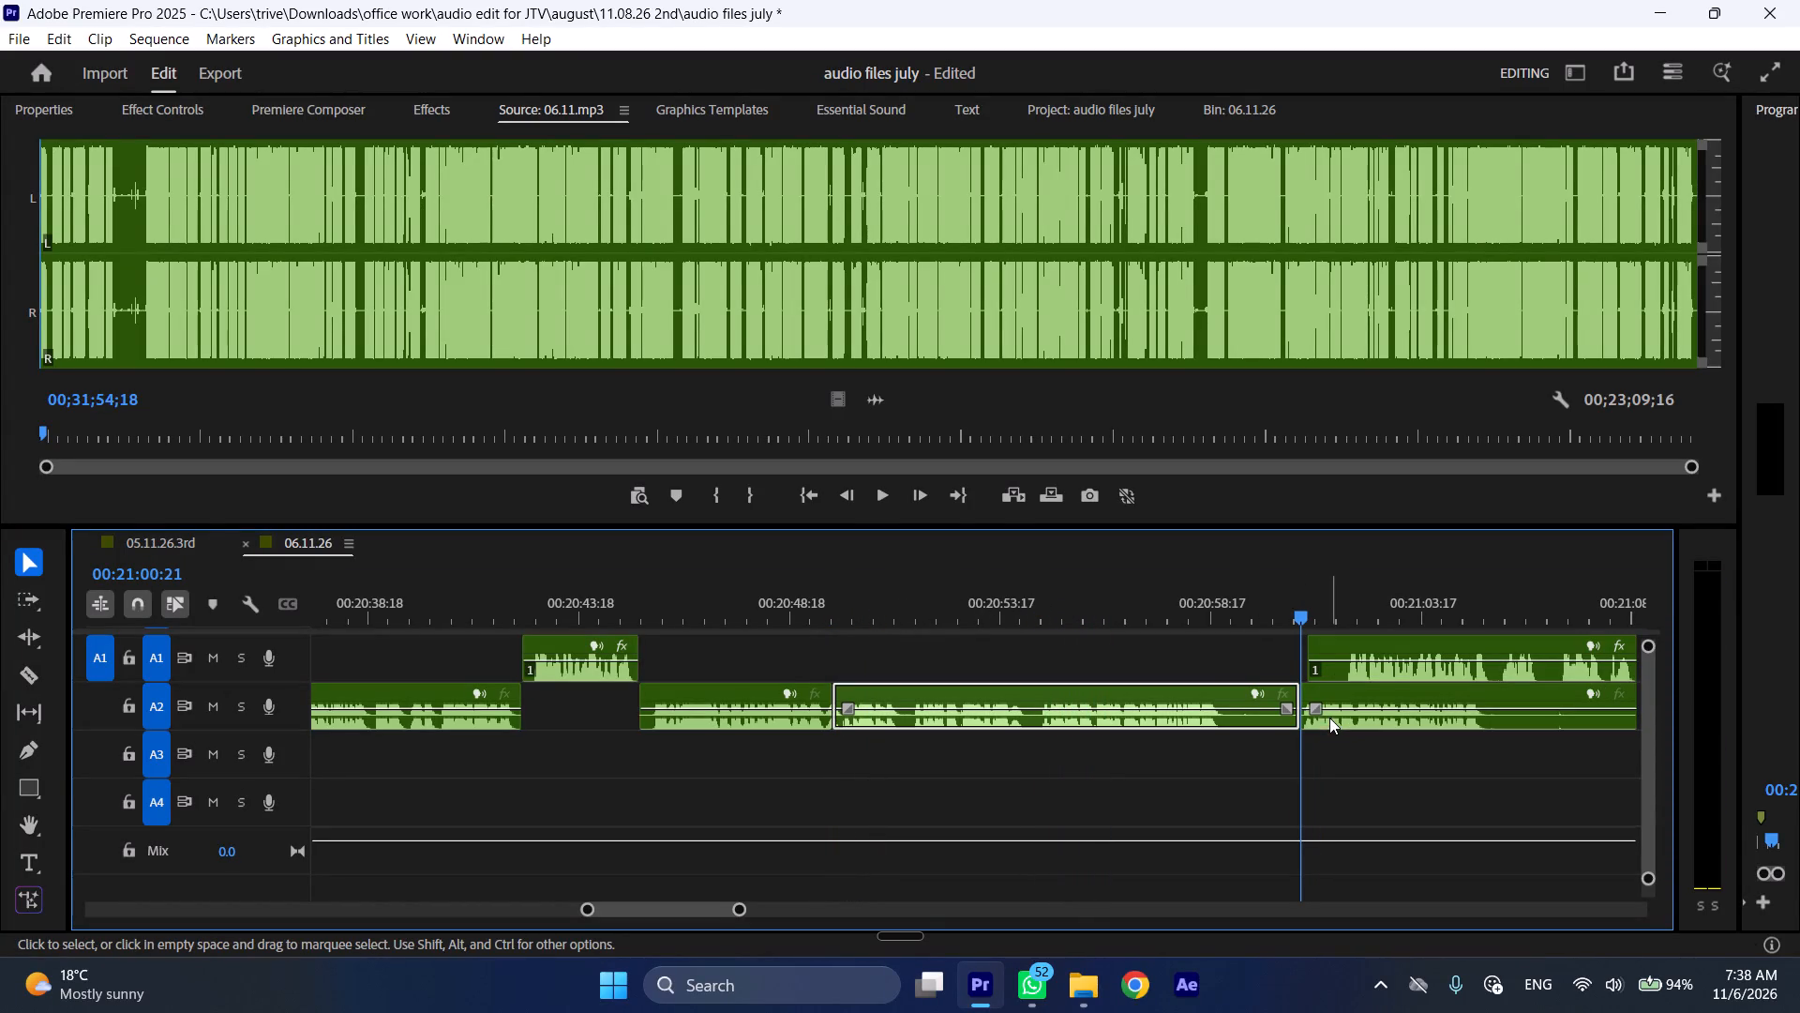
{"action": "key", "text": "ctrl+shift+d"}
Move the A1 section that follows the playhead later so it begins at about 00:21:09, clear of the A2 speech.
{"action": "scroll", "coordinate": [942, 722], "scroll_direction": "down", "scroll_amount": 6}
{"action": "left_click_drag", "start_coordinate": [679, 643], "coordinate": [1441, 643]}
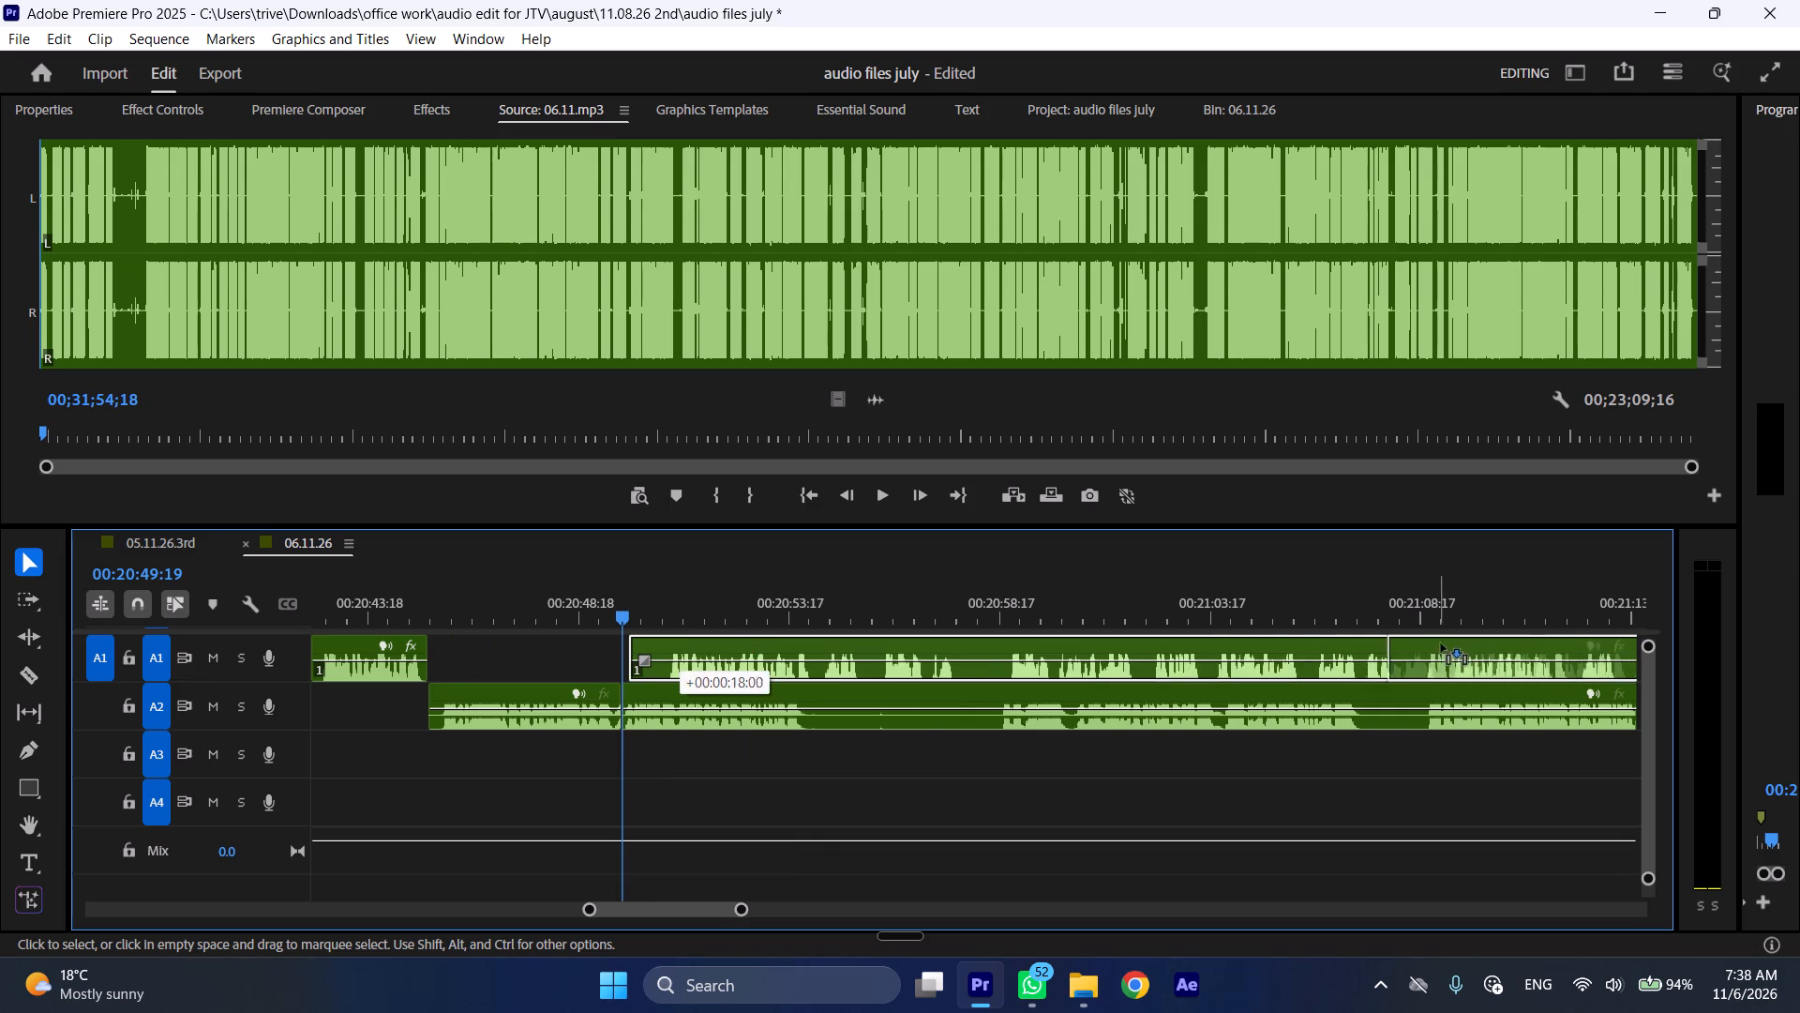
{"action": "left_click_drag", "start_coordinate": [1441, 643], "coordinate": [1470, 643]}
{"action": "key", "text": "space"}
{"action": "left_click_drag", "start_coordinate": [1437, 642], "coordinate": [1470, 642]}
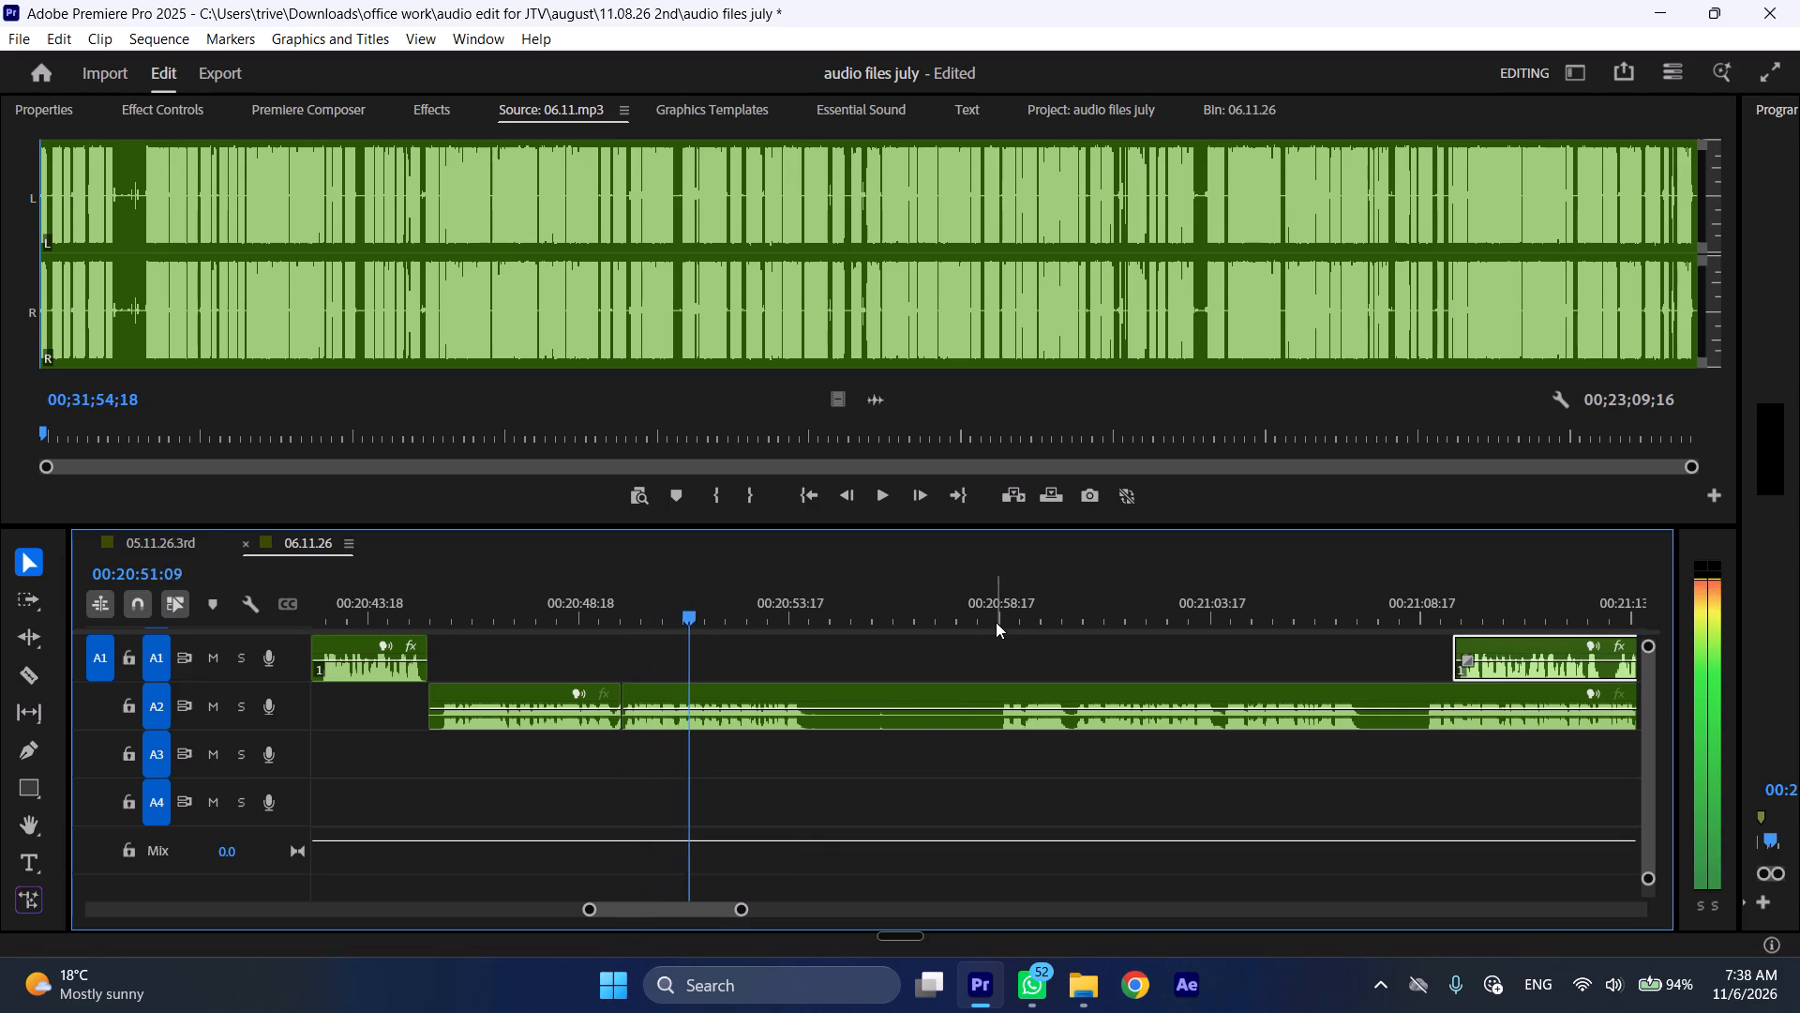
Play the A2 speech from about 00:20:50 and split A2 at 00:20:54:08, just after the speech ends.
{"action": "left_click_drag", "start_coordinate": [992, 619], "coordinate": [1005, 619]}
{"action": "key", "text": "space"}
{"action": "left_click_drag", "start_coordinate": [1002, 610], "coordinate": [644, 621]}
{"action": "key", "text": "space"}
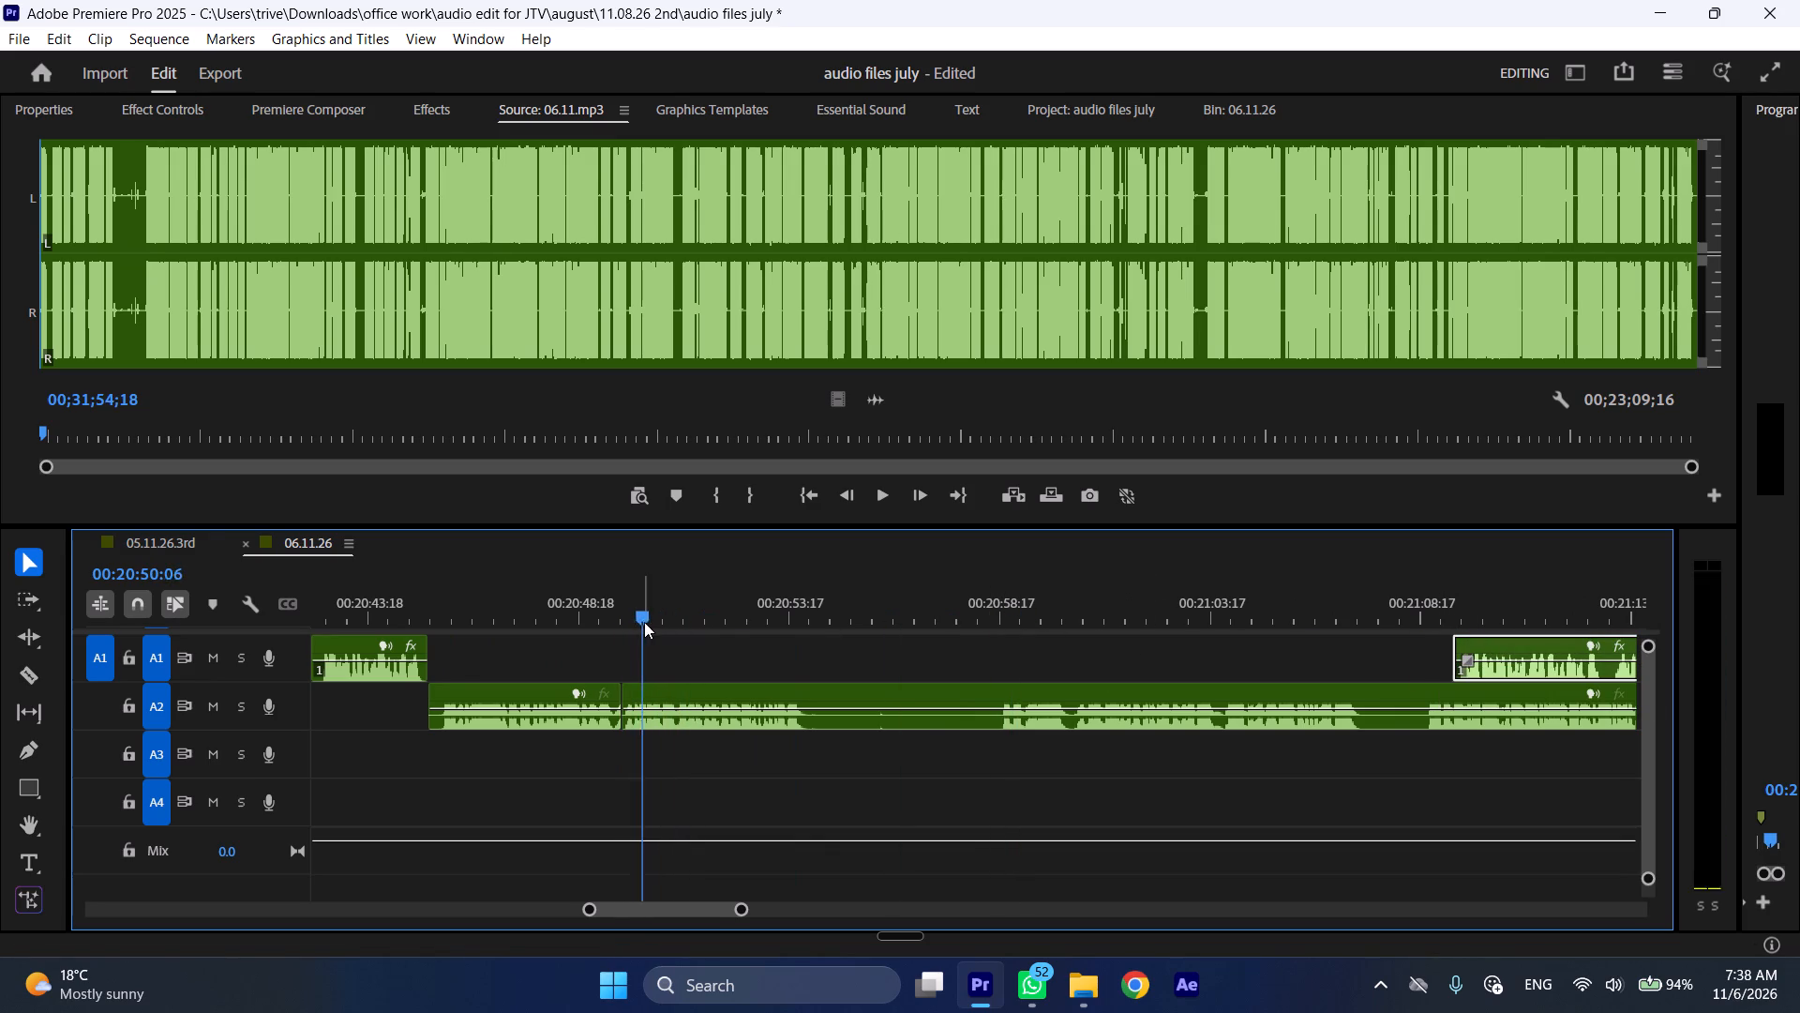
{"action": "key", "text": "l"}
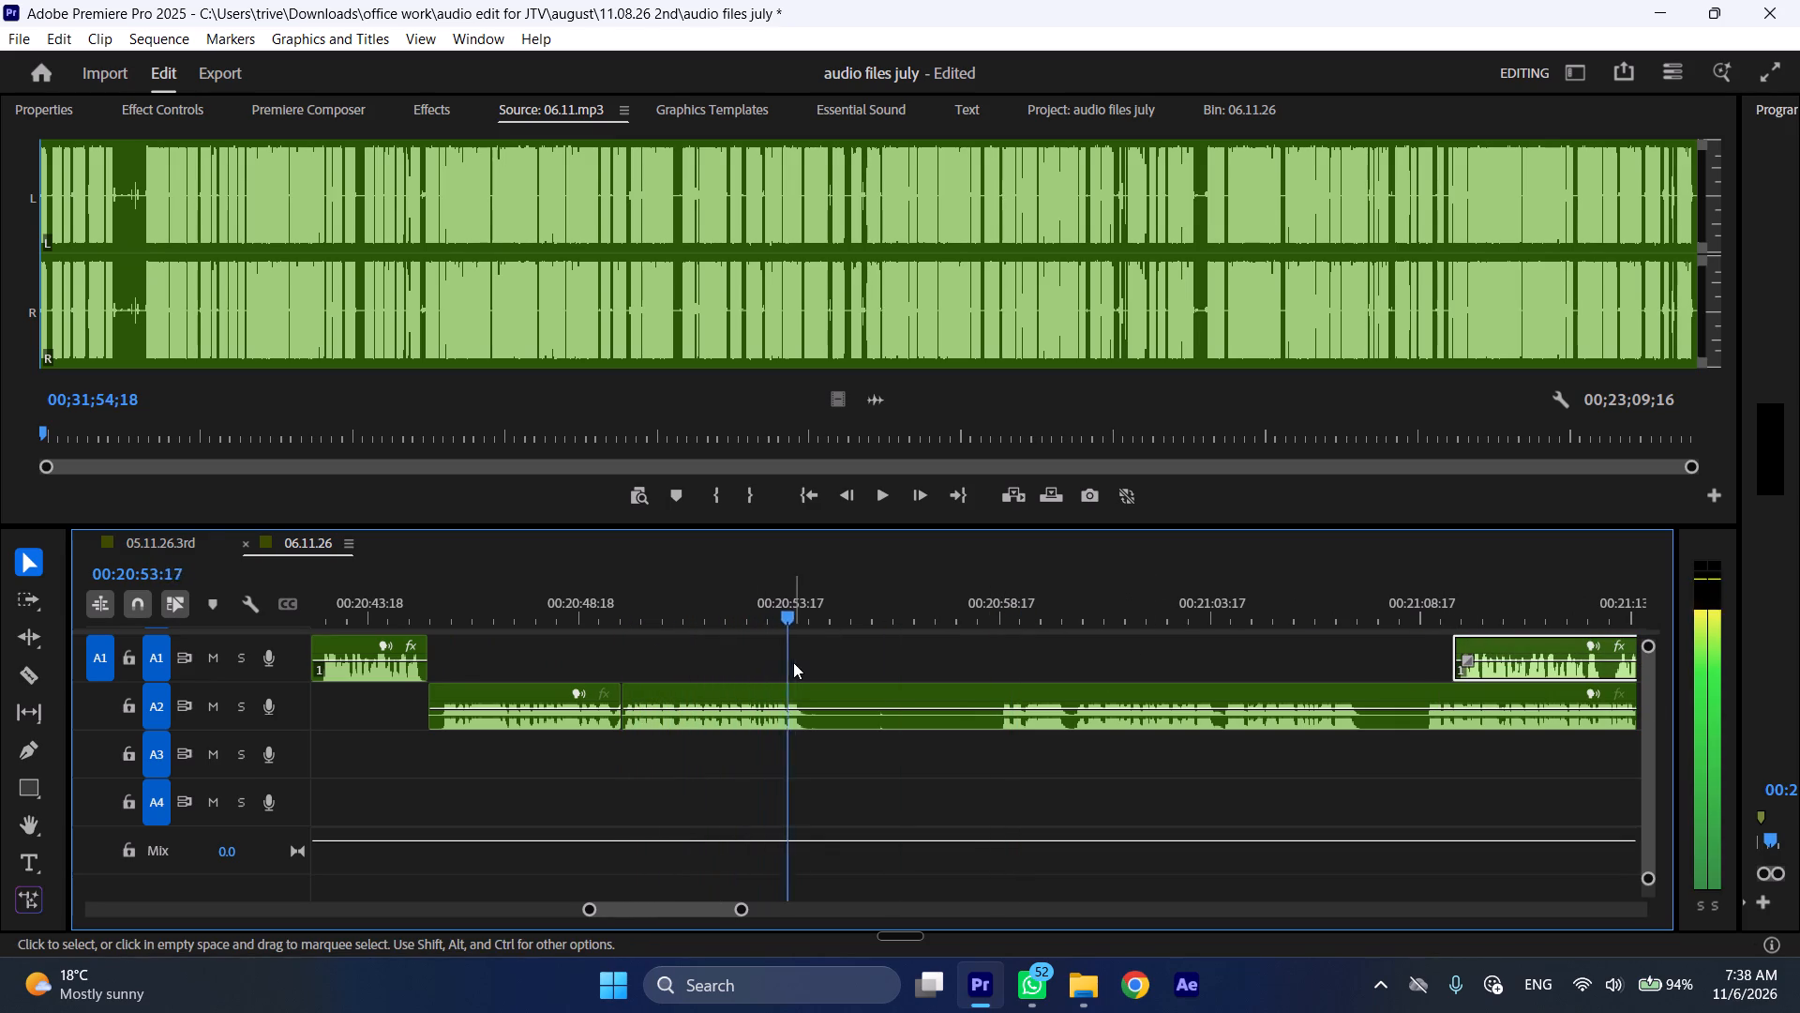
{"action": "key", "text": "space"}
{"action": "key", "text": "shift+c"}
Move the A1 section earlier so it begins at the A2 split at 00:20:54:08.
{"action": "left_click_drag", "start_coordinate": [1499, 644], "coordinate": [916, 652]}
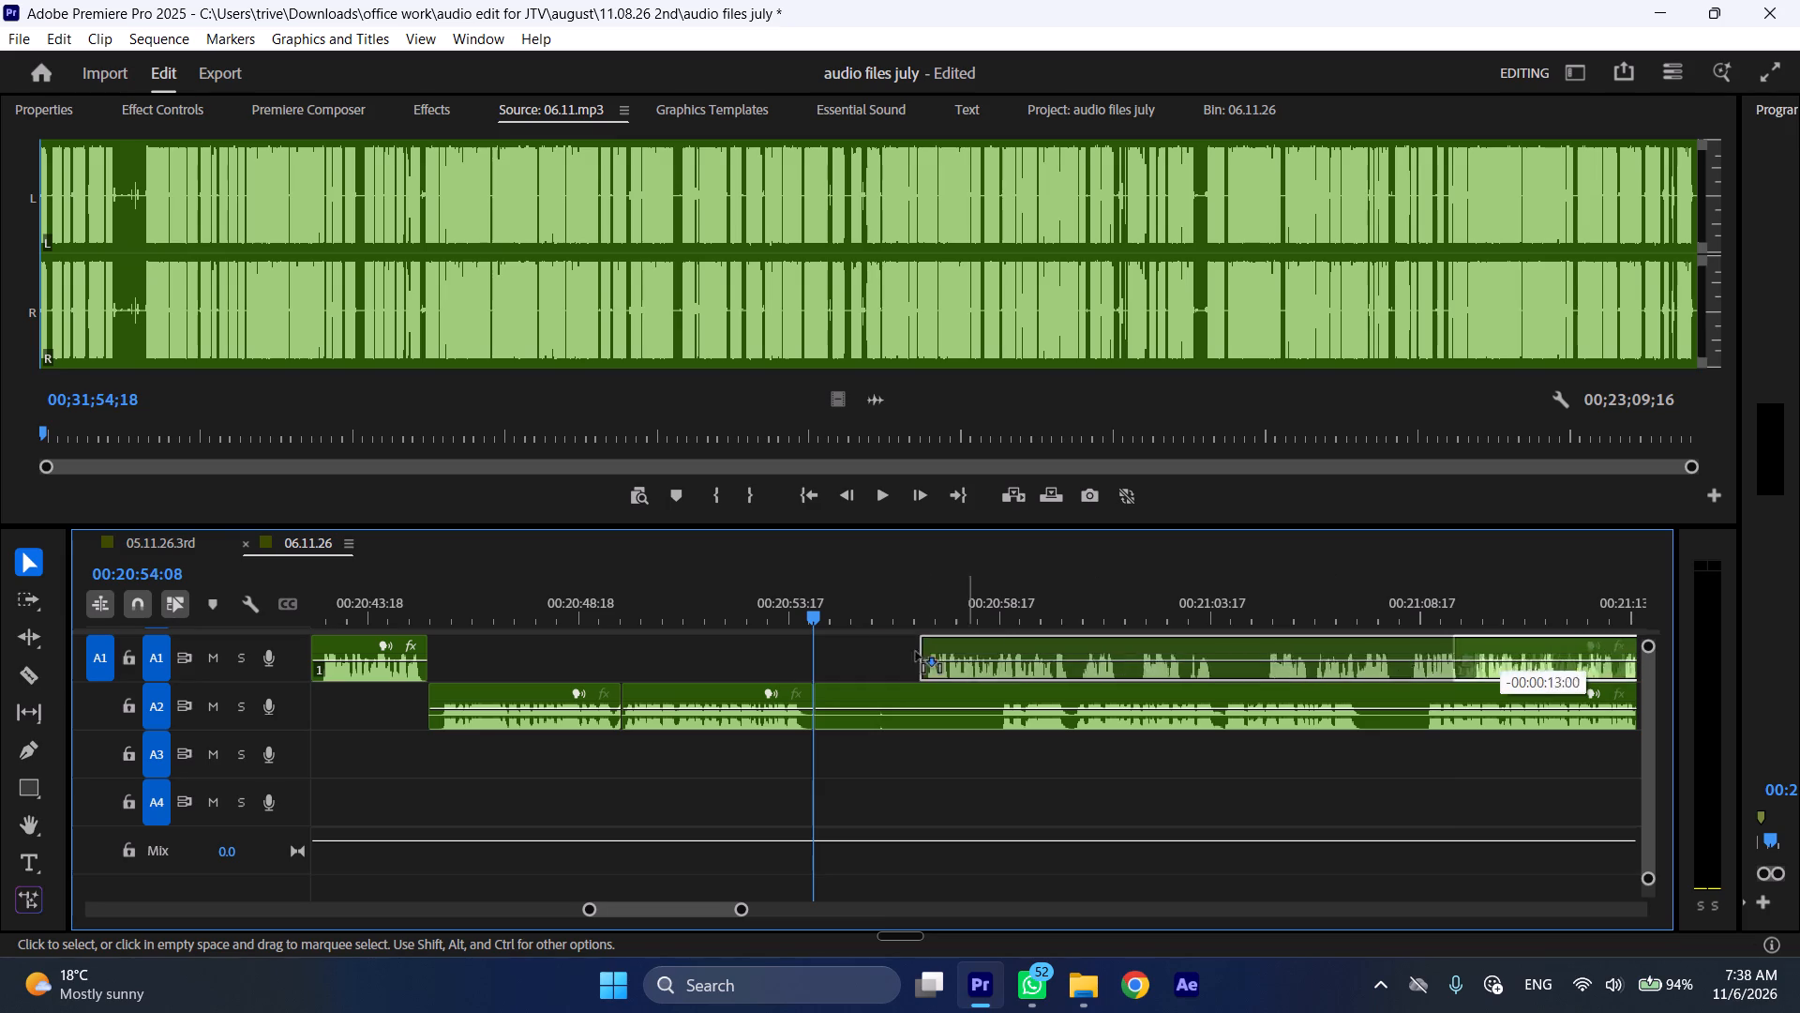
{"action": "left_click_drag", "start_coordinate": [916, 652], "coordinate": [852, 658]}
Move the A2 section that starts at 00:20:54:08 later so it begins at about 00:21:35.
{"action": "scroll", "coordinate": [853, 658], "scroll_direction": "down", "scroll_amount": 11}
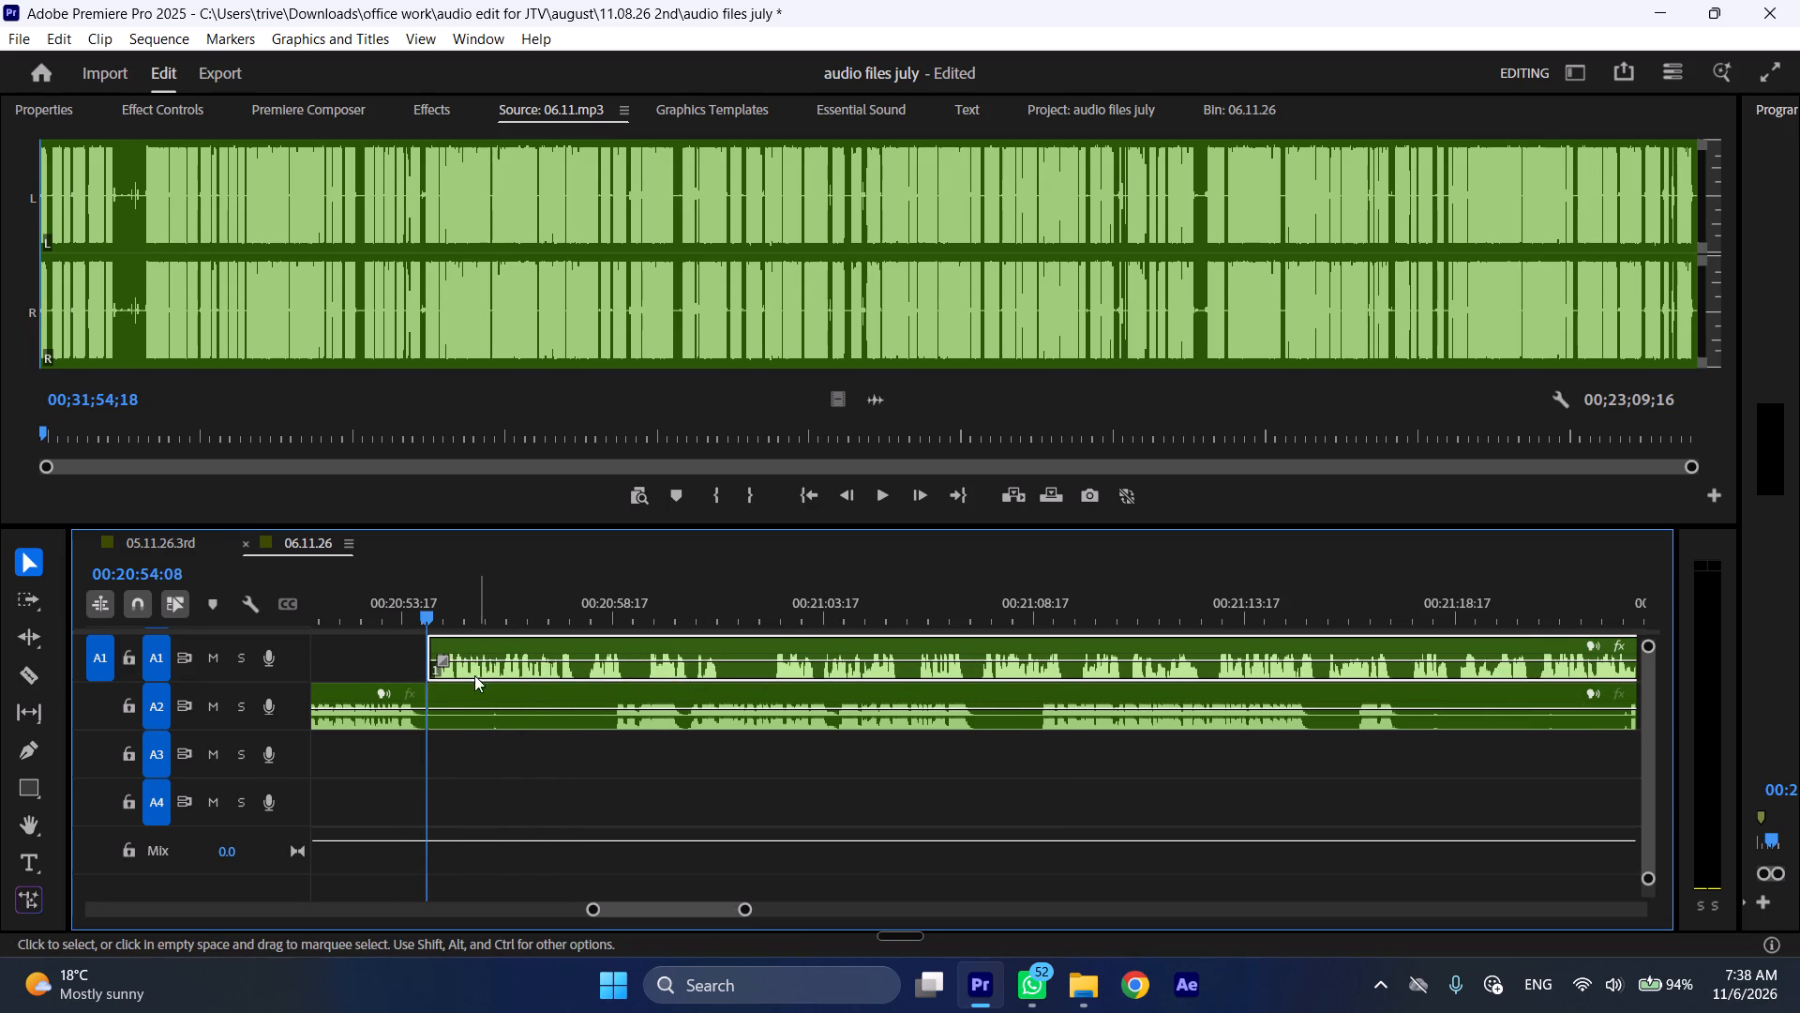
{"action": "left_click_drag", "start_coordinate": [463, 693], "coordinate": [1629, 703]}
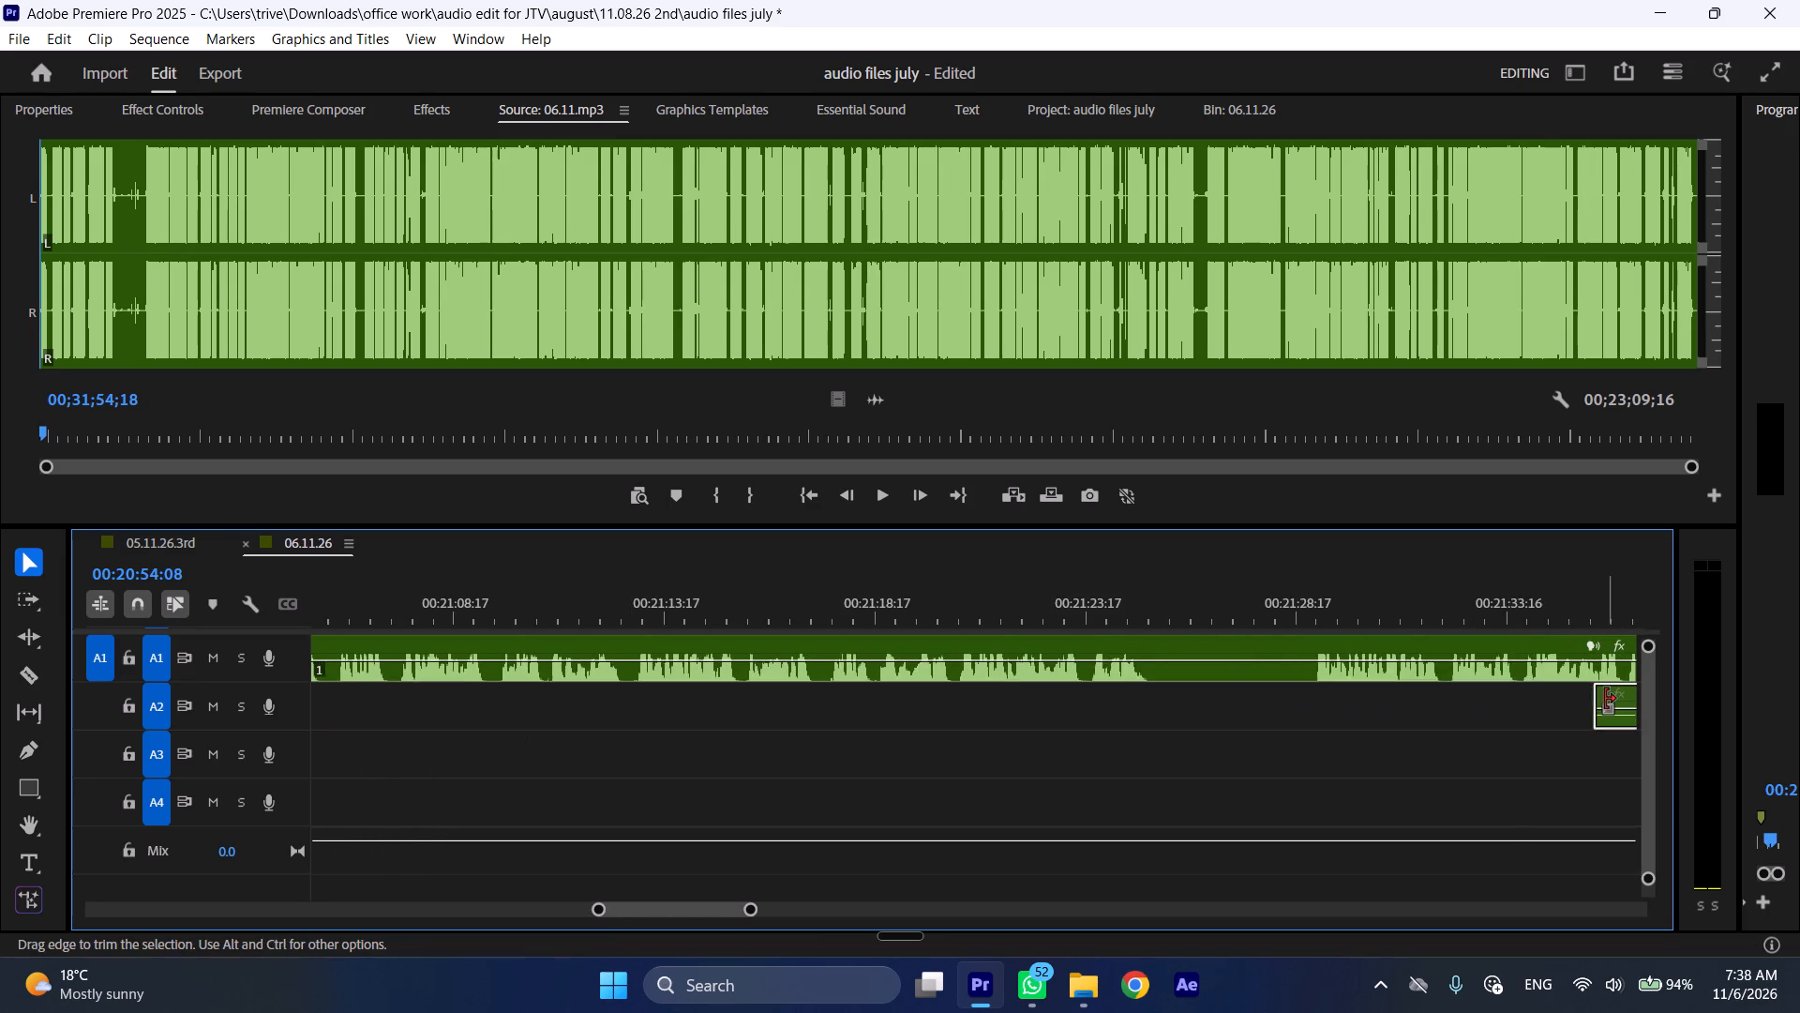
Play A1 from 00:20:54:08, split it at 00:20:59:02 and about 00:21:02, and ripple delete the section between the splits.
{"action": "key", "text": "space"}
{"action": "key", "text": "l"}
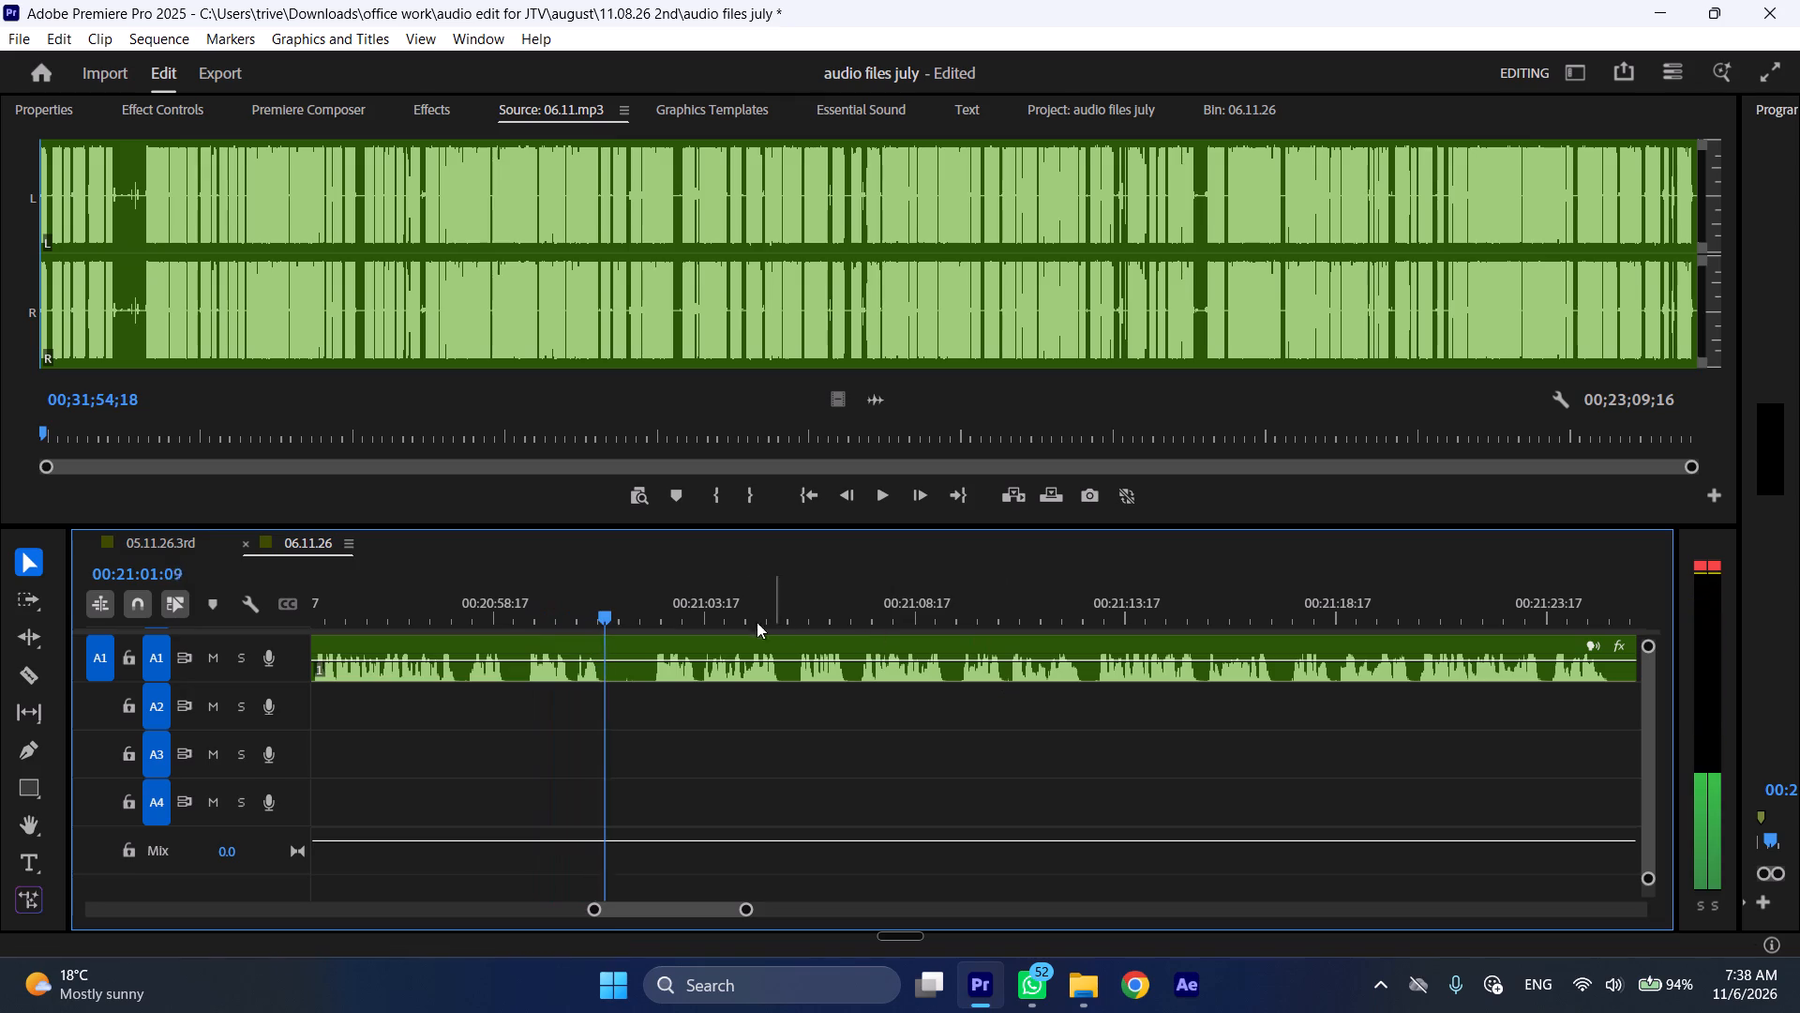
{"action": "left_click", "coordinate": [469, 600]}
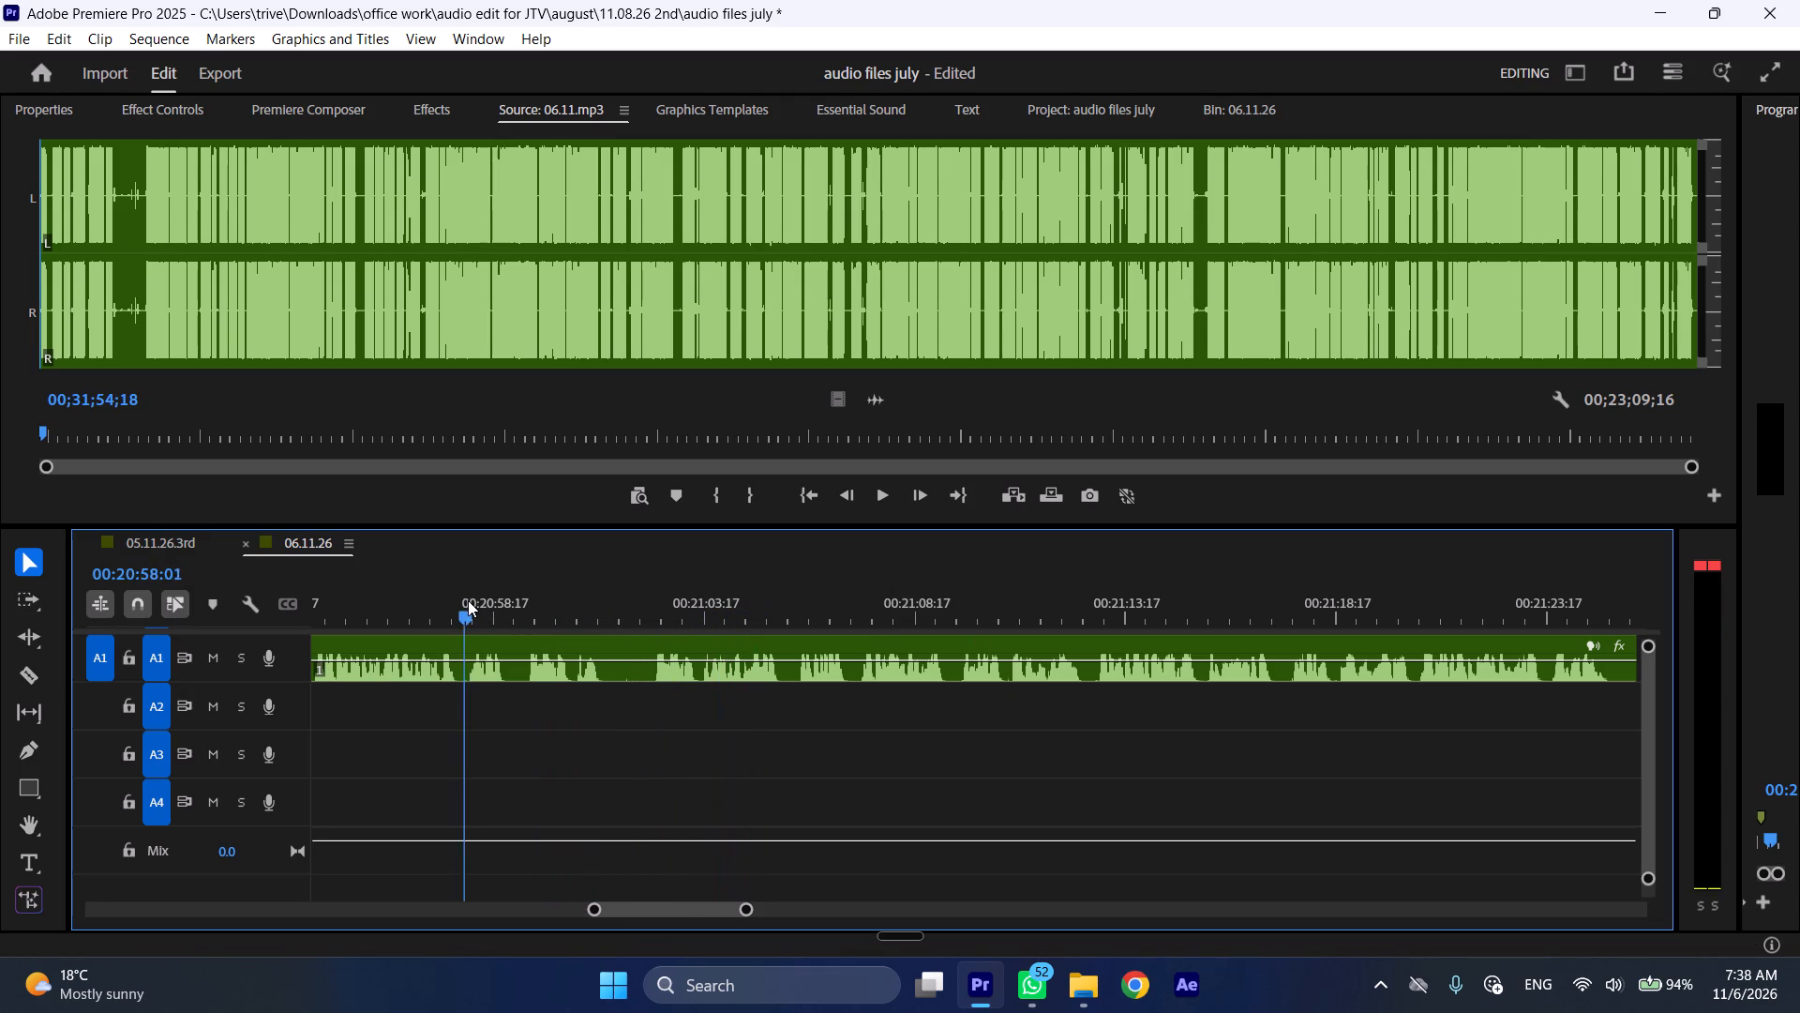
{"action": "key", "text": "space"}
{"action": "key", "text": "space"}
{"action": "type", "text": "C"}
{"action": "left_click_drag", "start_coordinate": [621, 597], "coordinate": [649, 602]}
{"action": "left_click", "coordinate": [676, 654]}
{"action": "key", "text": "shift+c"}
{"action": "key", "text": "ctrl+shift+d"}
Play on from 00:20:59:02, then cut out and ripple delete the short A1 pause that ends at 00:21:02:15.
{"action": "key", "text": "space"}
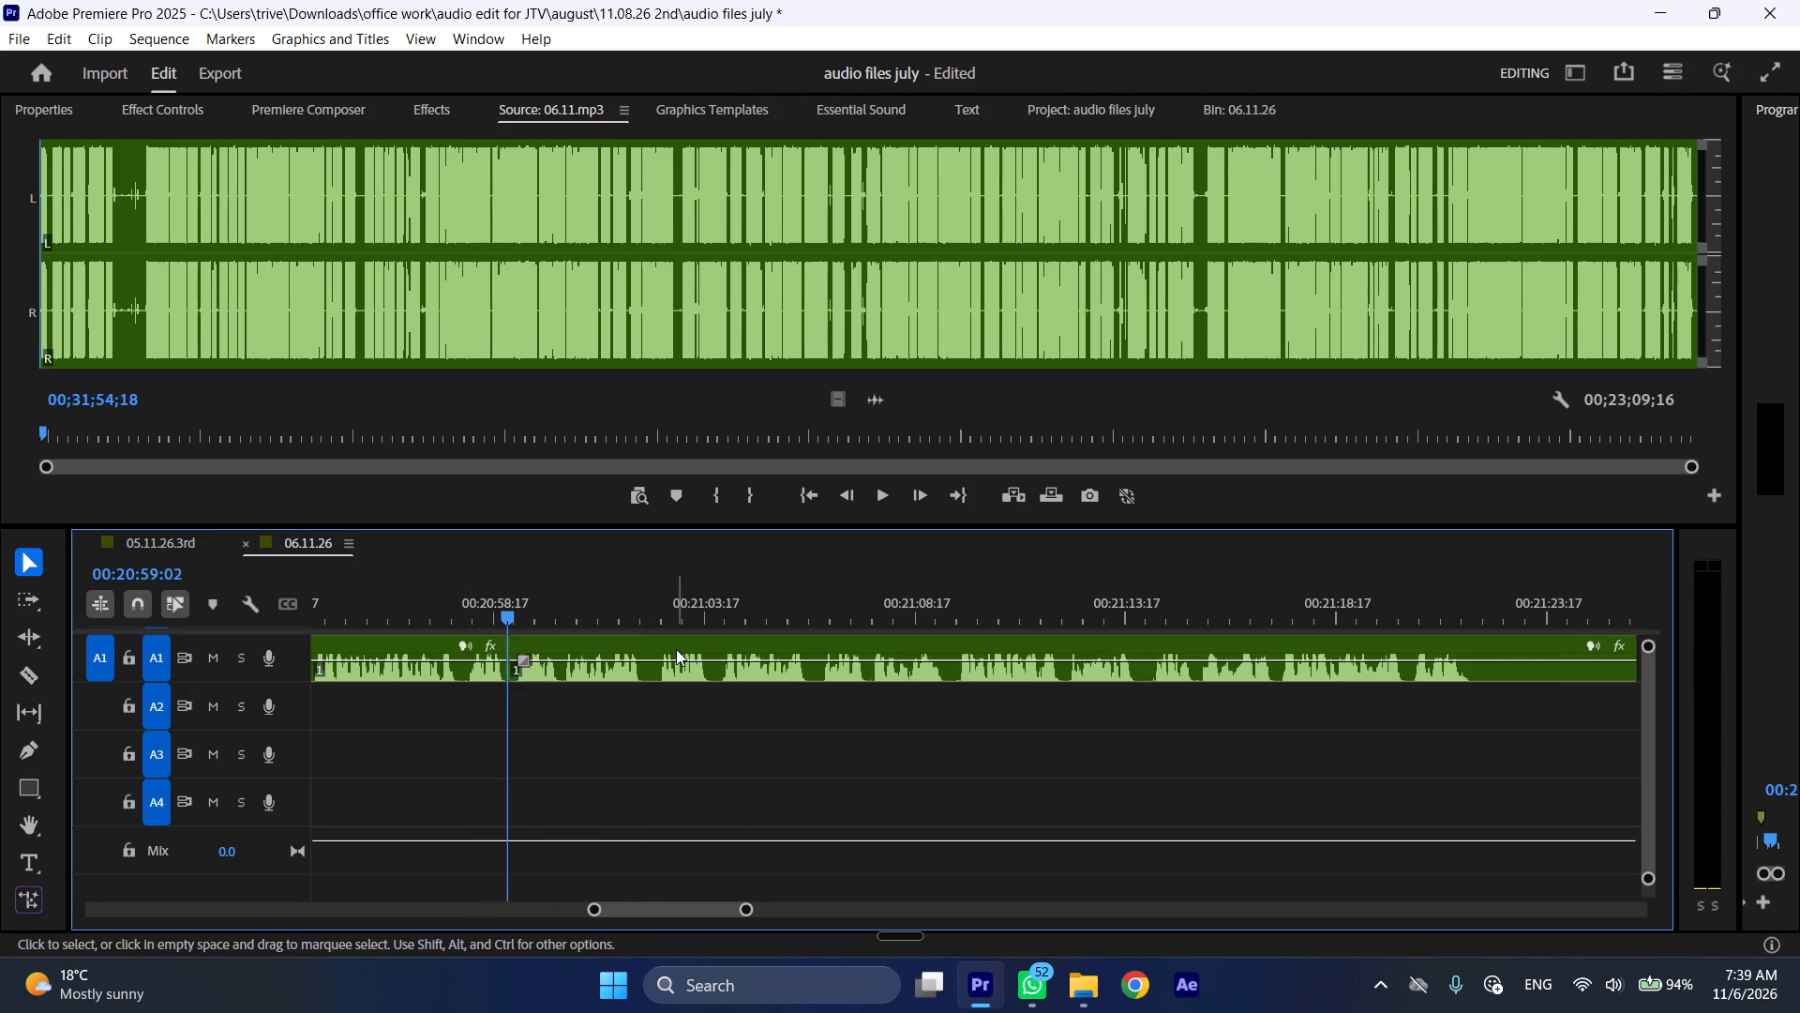
{"action": "type", "text": "l"}
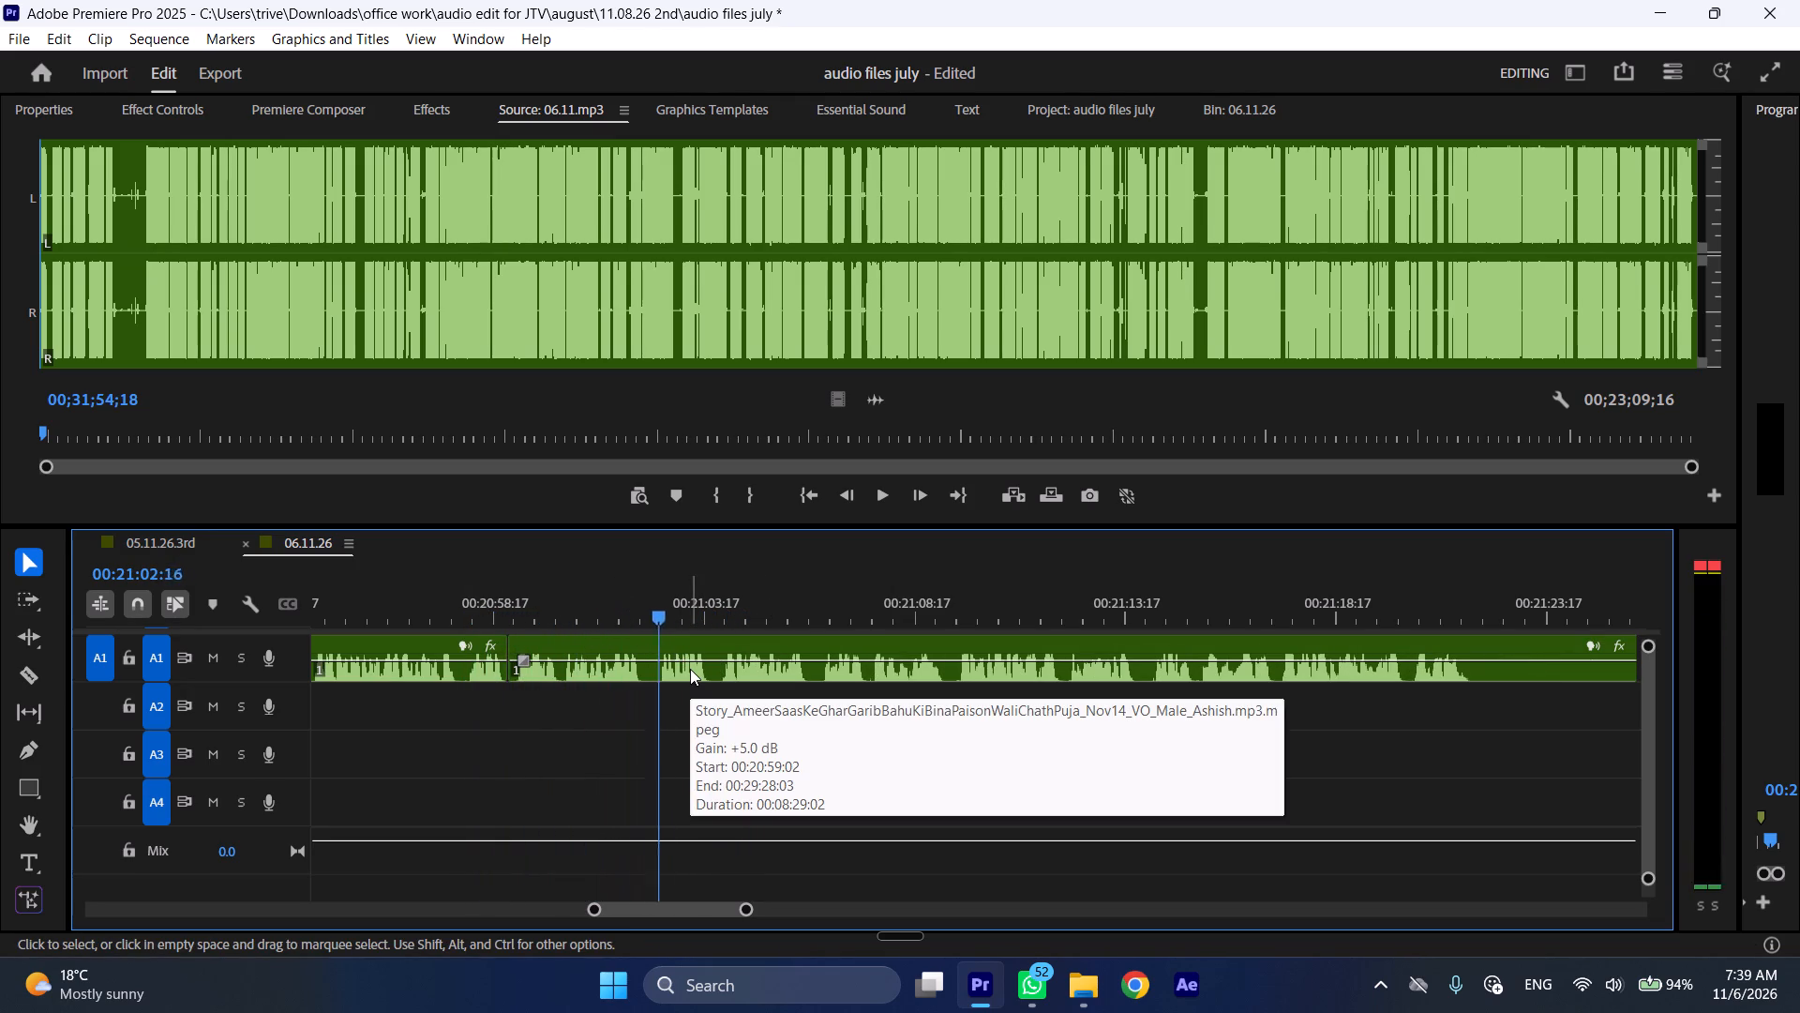
{"action": "left_click_drag", "start_coordinate": [645, 609], "coordinate": [658, 610]}
{"action": "key", "text": "shift+c"}
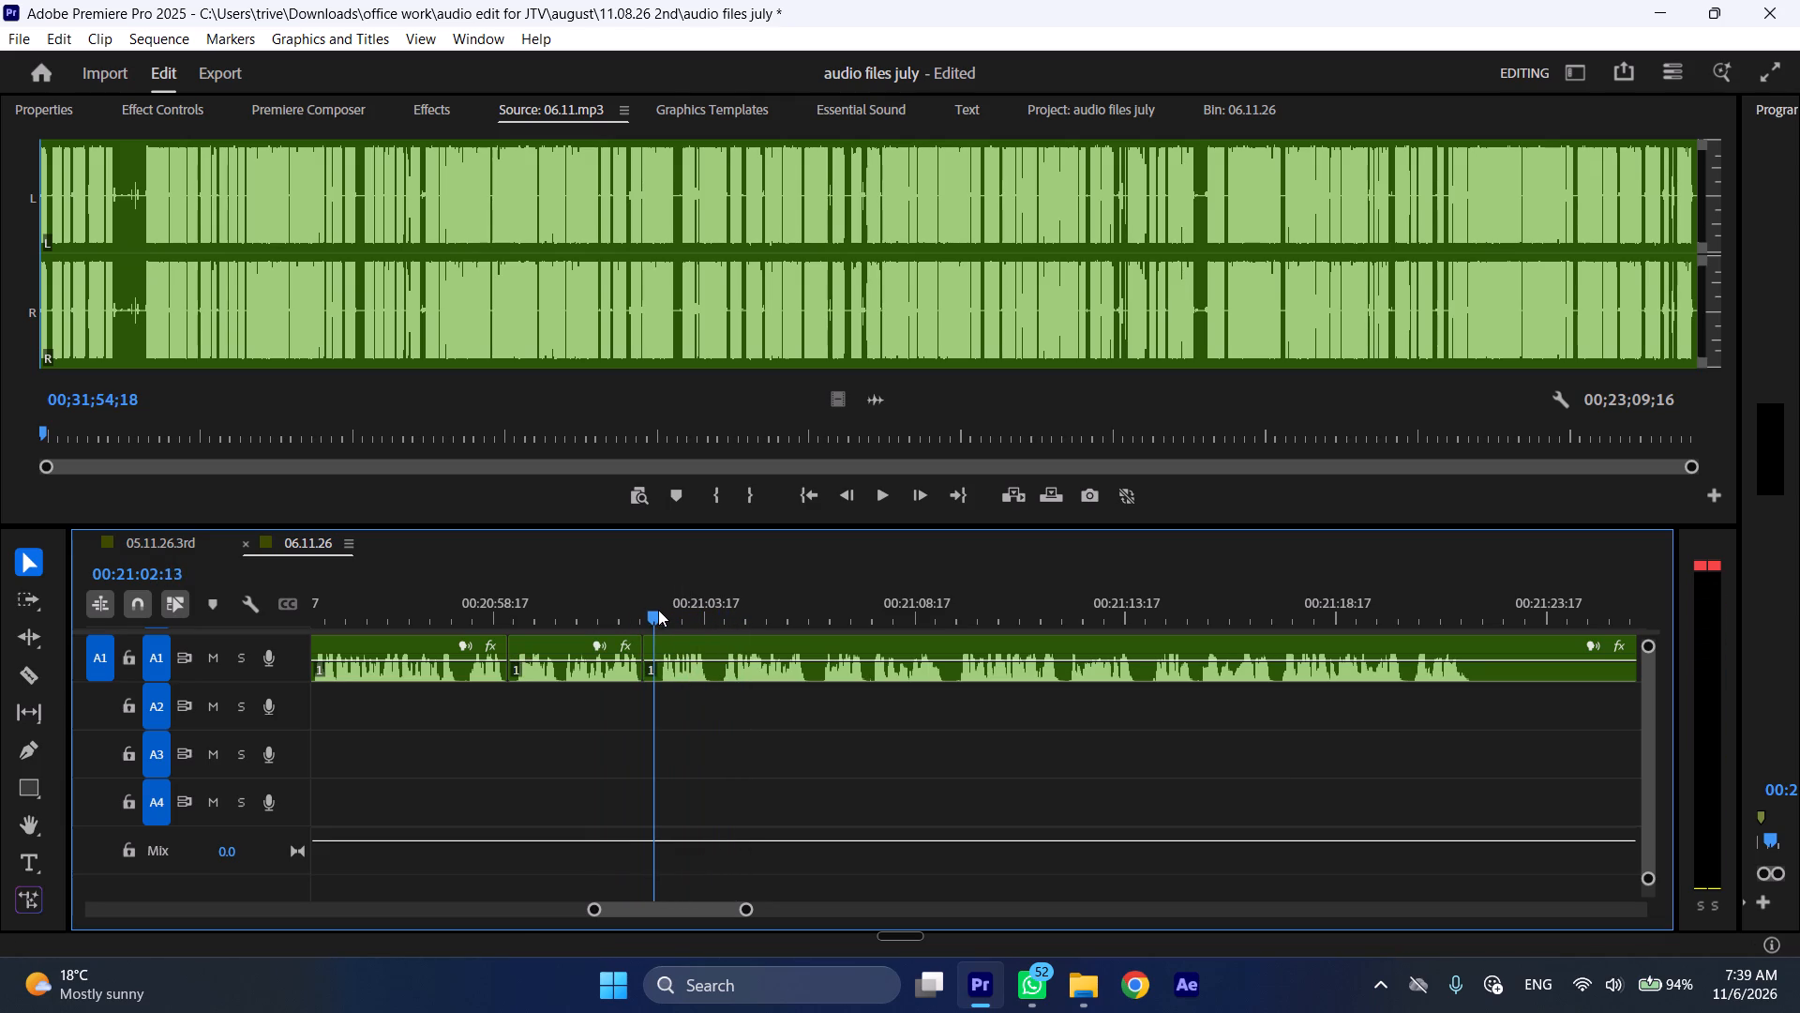
{"action": "left_click_drag", "start_coordinate": [658, 610], "coordinate": [660, 610]}
{"action": "left_click", "coordinate": [689, 664], "text": "shift"}
{"action": "key", "text": "shift+c"}
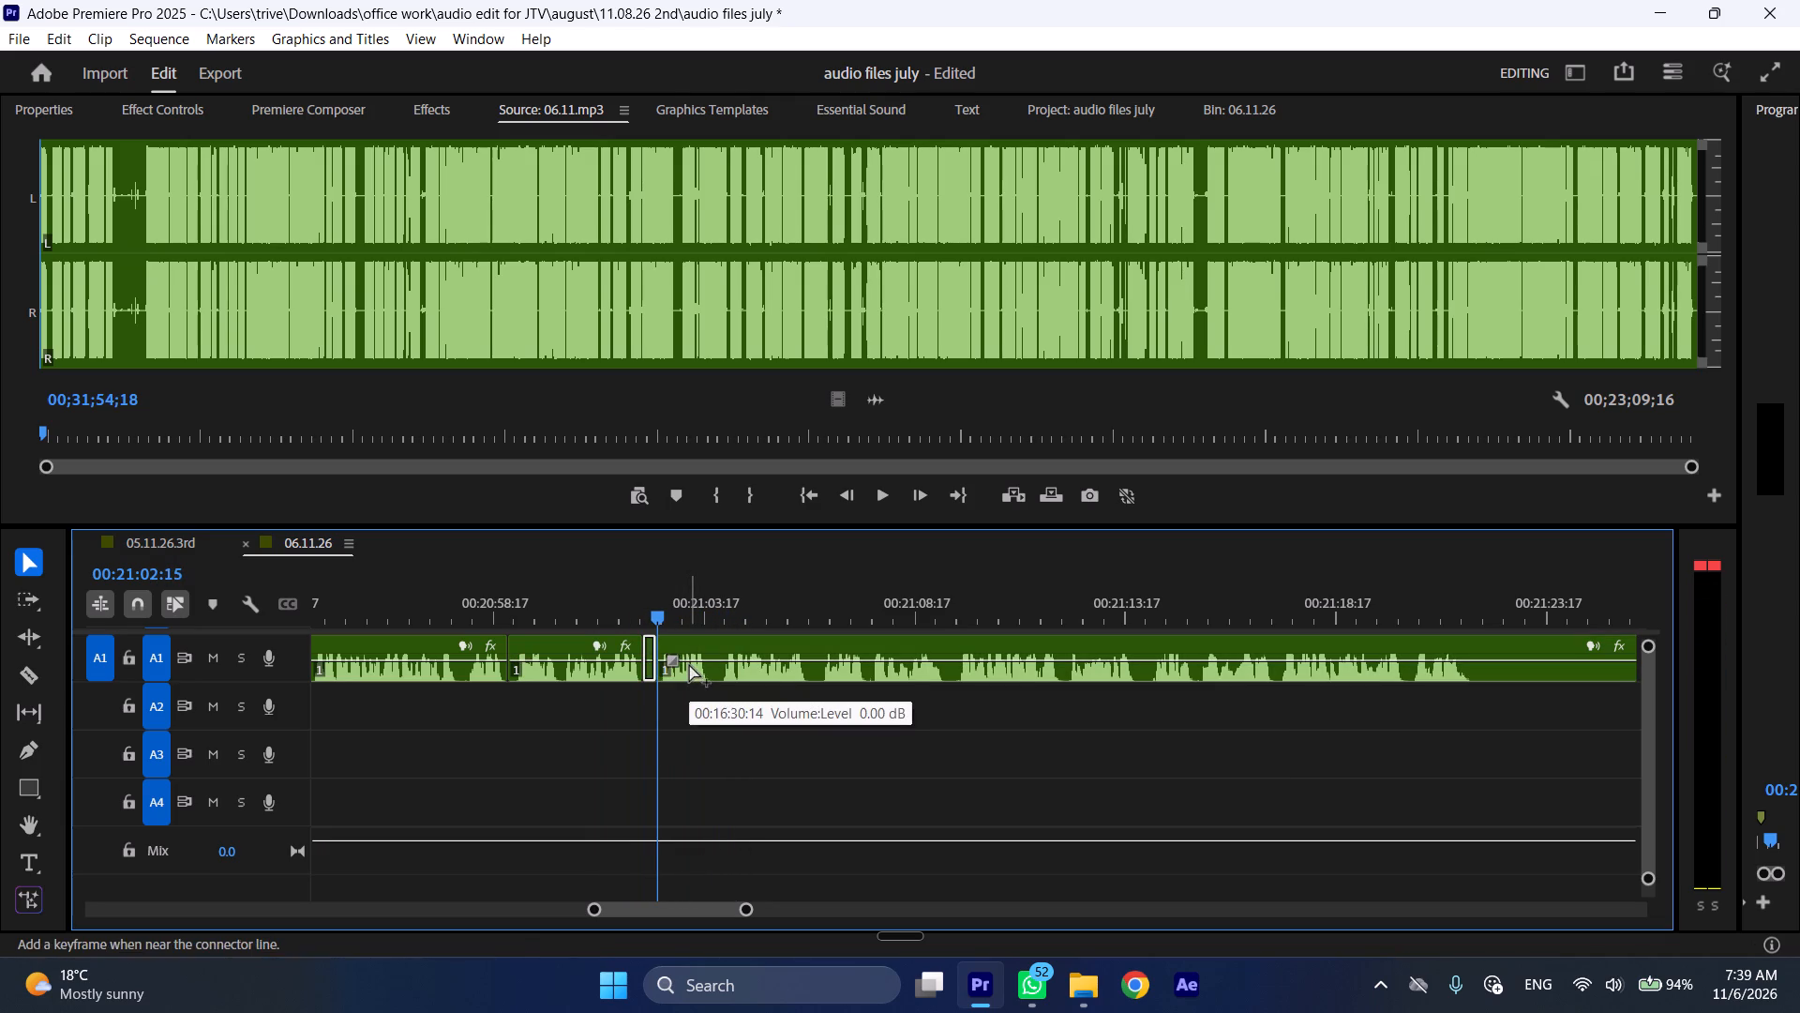
{"action": "key", "text": "ctrl+shift+d"}
Play the A1 speech at faster speed and split A1 at 00:21:21:18, where the speech stops before the long silence.
{"action": "key", "text": "space"}
{"action": "type", "text": "l"}
{"action": "scroll", "coordinate": [733, 701], "scroll_direction": "down", "scroll_amount": 5}
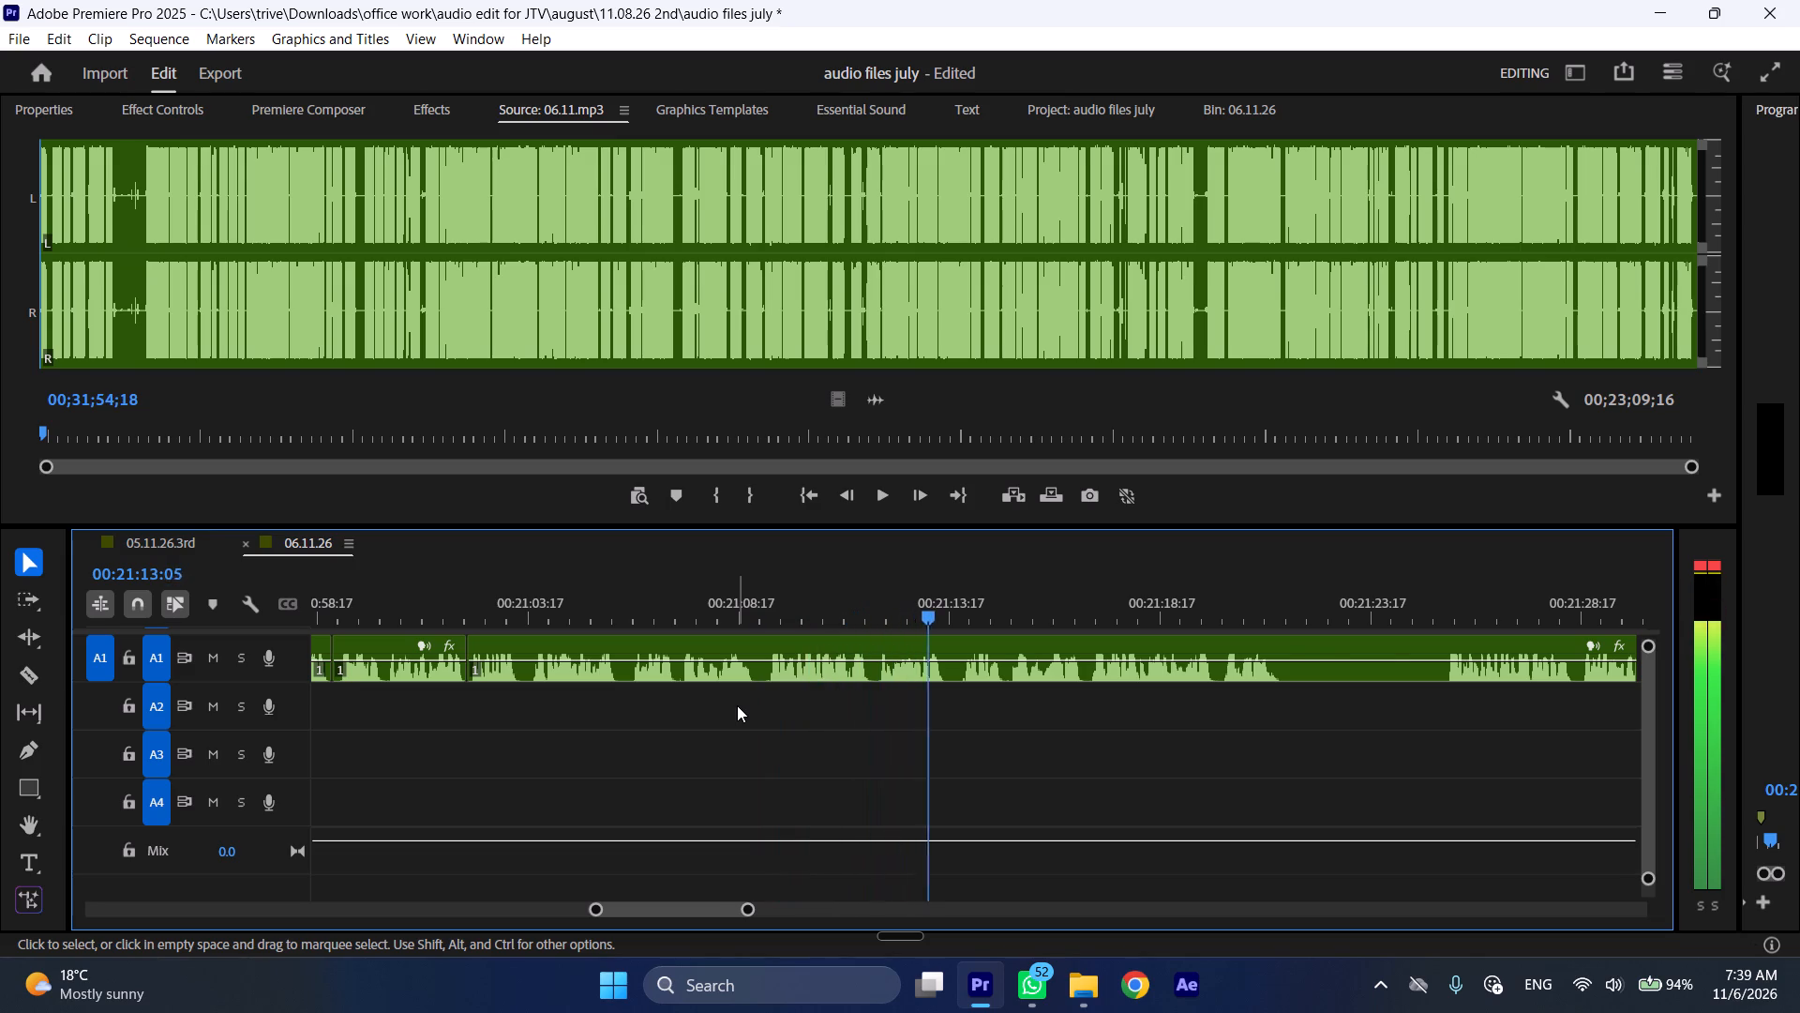
{"action": "scroll", "coordinate": [737, 705], "scroll_direction": "down", "scroll_amount": 11}
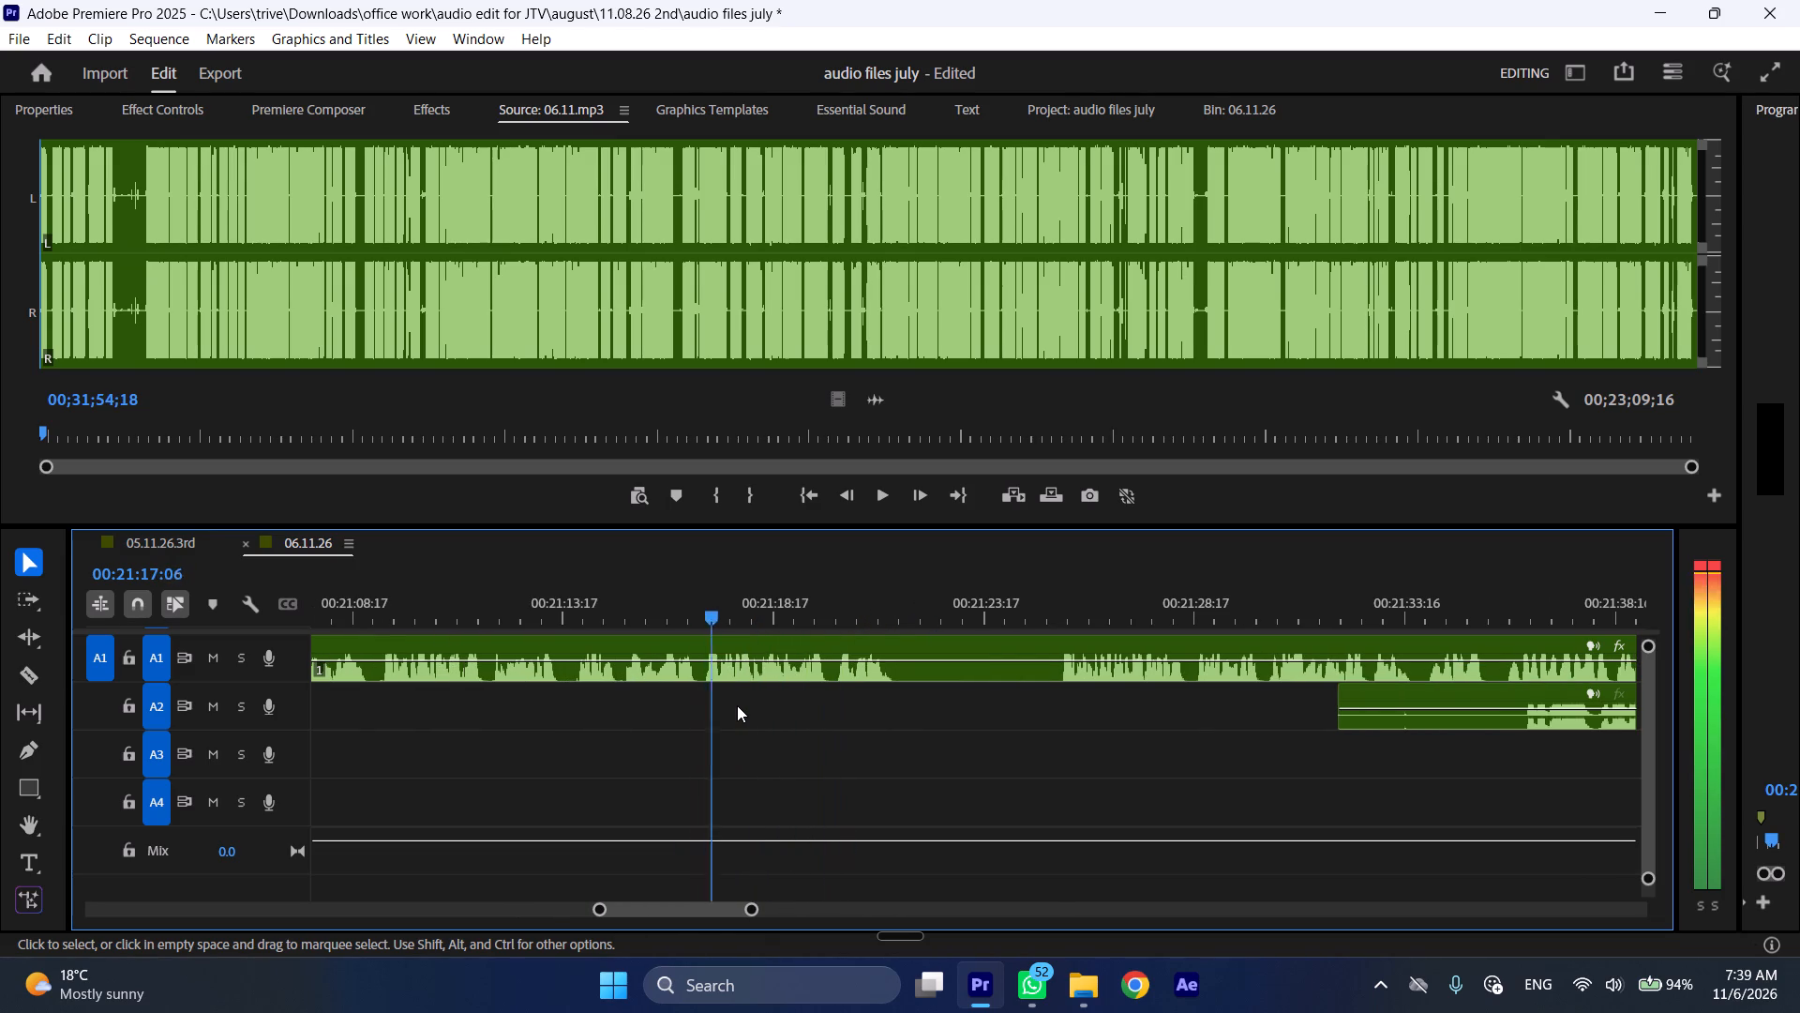
{"action": "scroll", "coordinate": [737, 705], "scroll_direction": "down", "scroll_amount": 5}
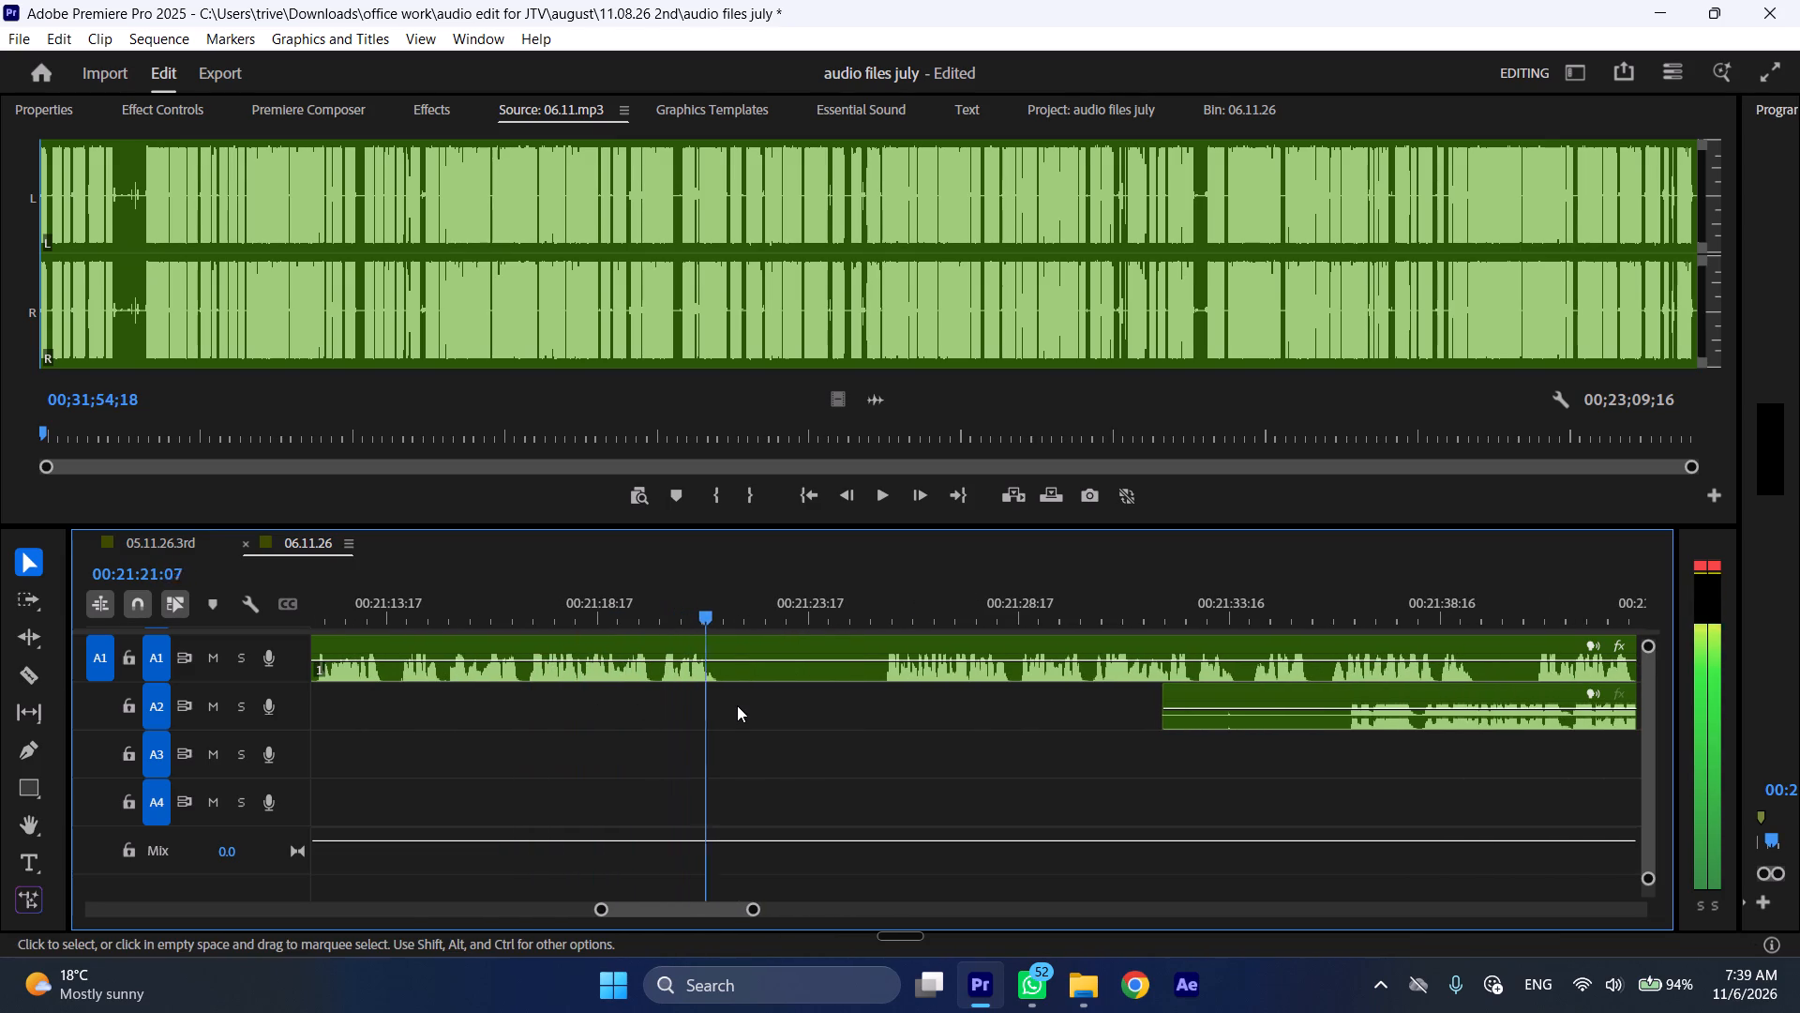
{"action": "key", "text": "space"}
{"action": "type", "text": "C"}
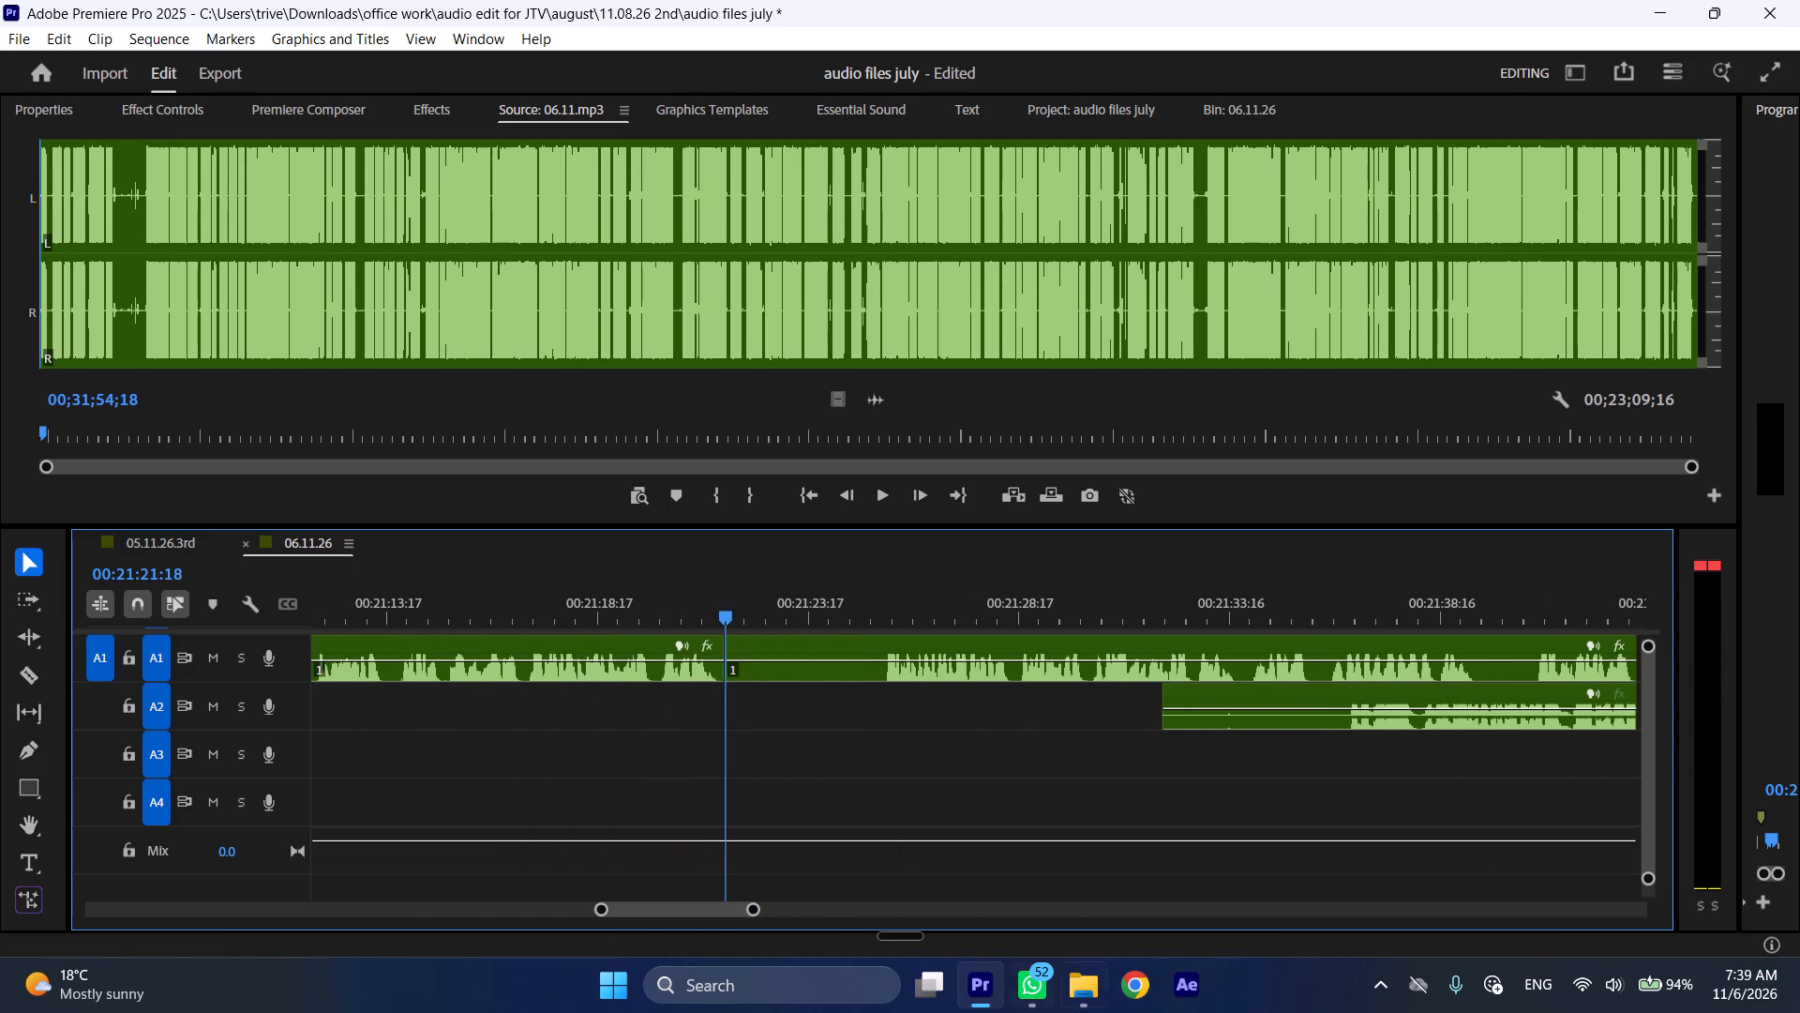
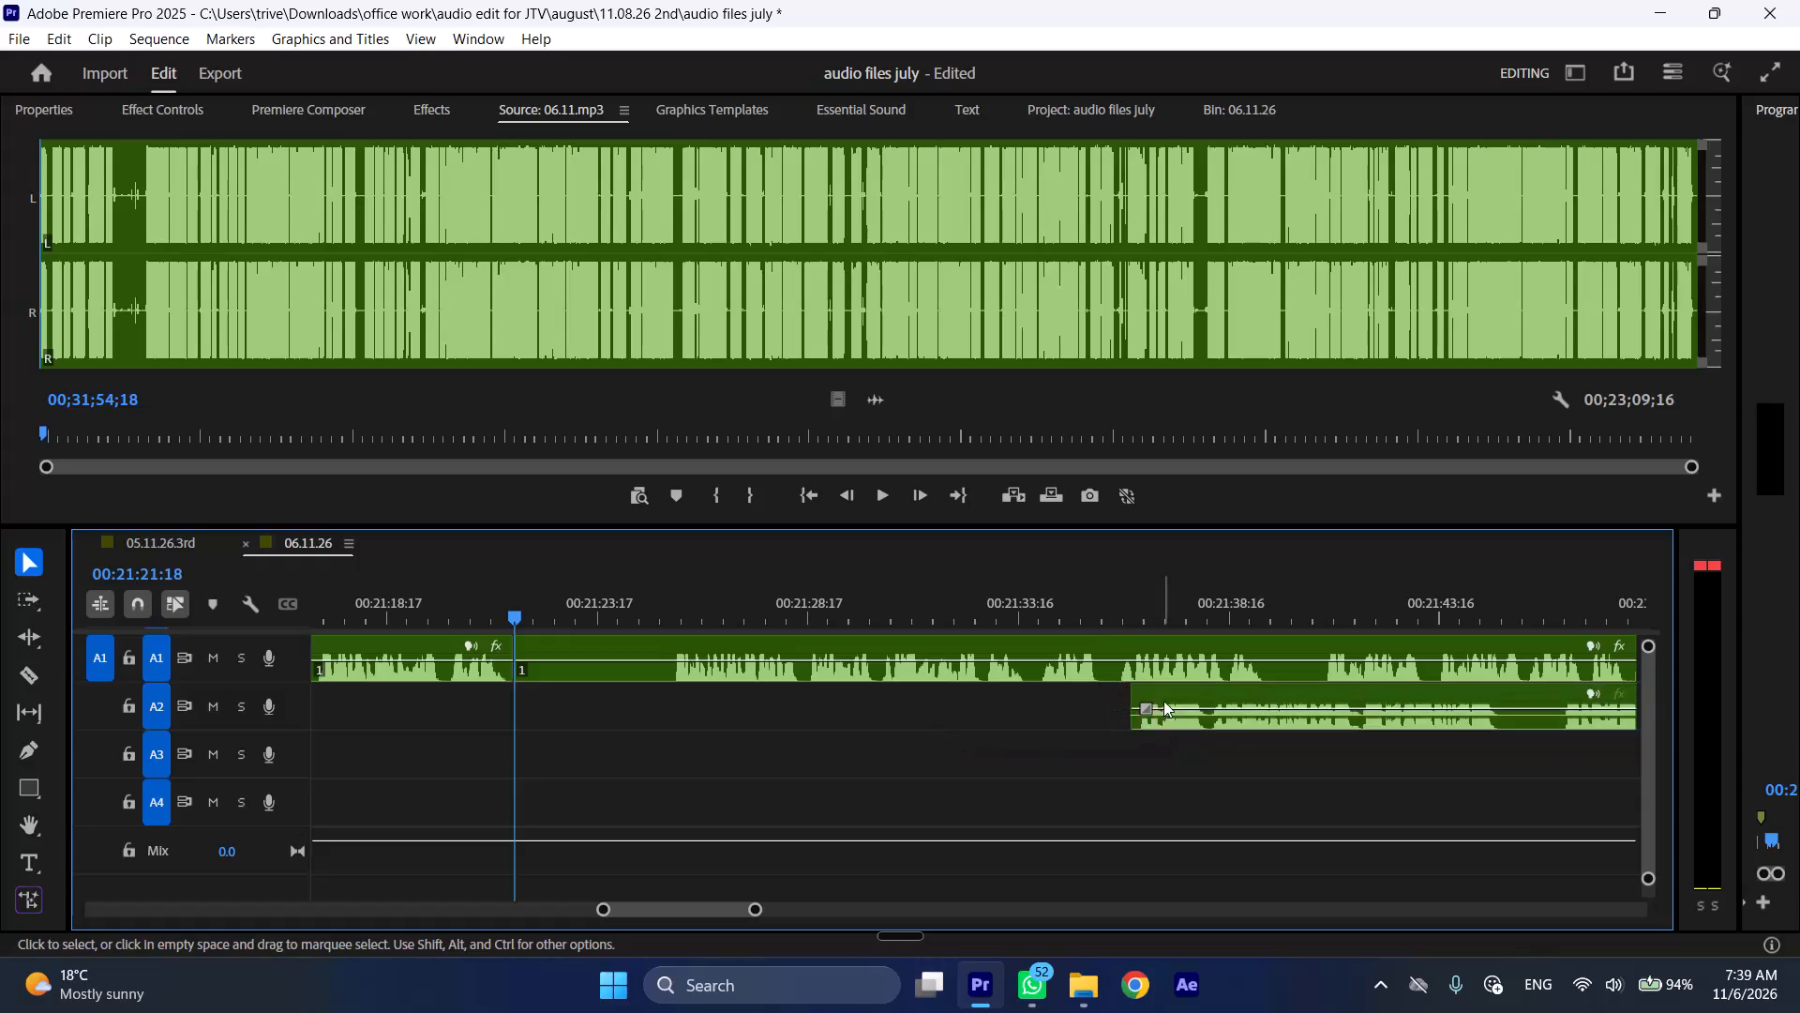
Move the A2 section earlier to start at 00:21:21:18, and the A1 section starting there later to about 00:21:41:15.
{"action": "left_click_drag", "start_coordinate": [1177, 693], "coordinate": [559, 698]}
{"action": "left_click_drag", "start_coordinate": [550, 638], "coordinate": [1211, 642]}
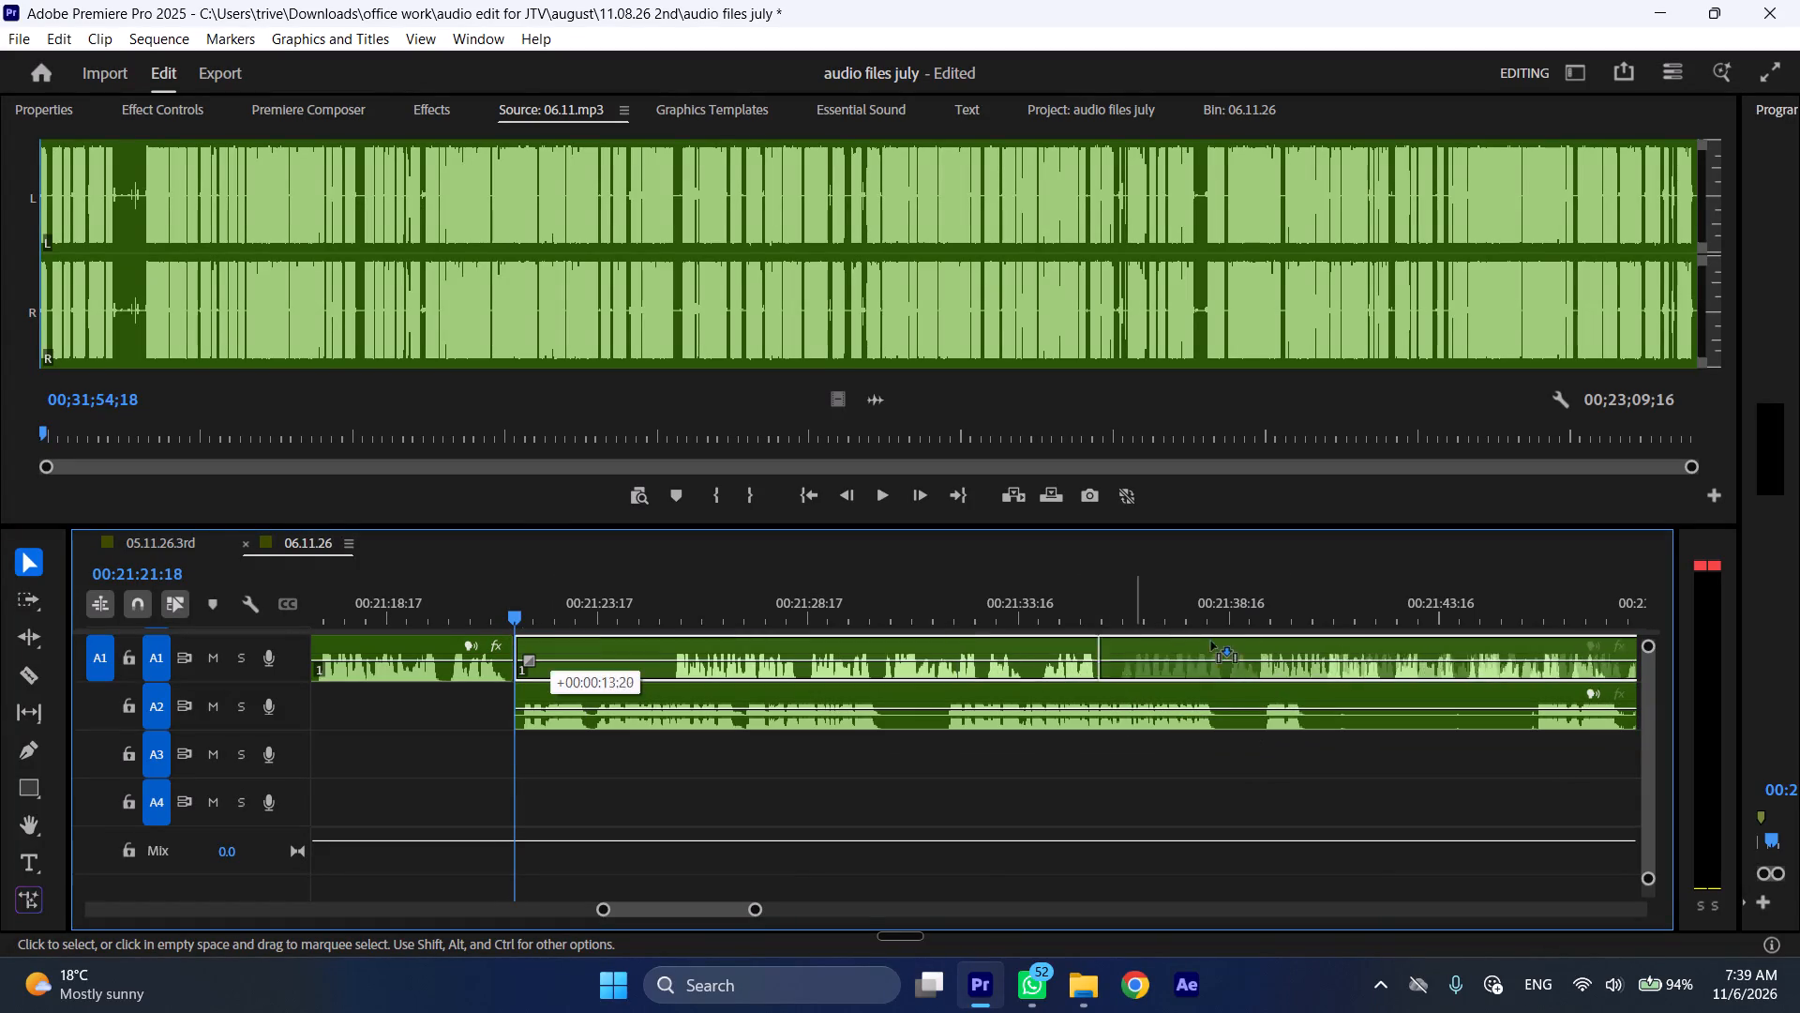
{"action": "left_click_drag", "start_coordinate": [1211, 642], "coordinate": [1389, 642]}
Play A2 from 00:21:21:18, split it at 00:21:30:13 and about 00:21:32, and ripple delete the pause between the splits.
{"action": "key", "text": "space"}
{"action": "key", "text": "l"}
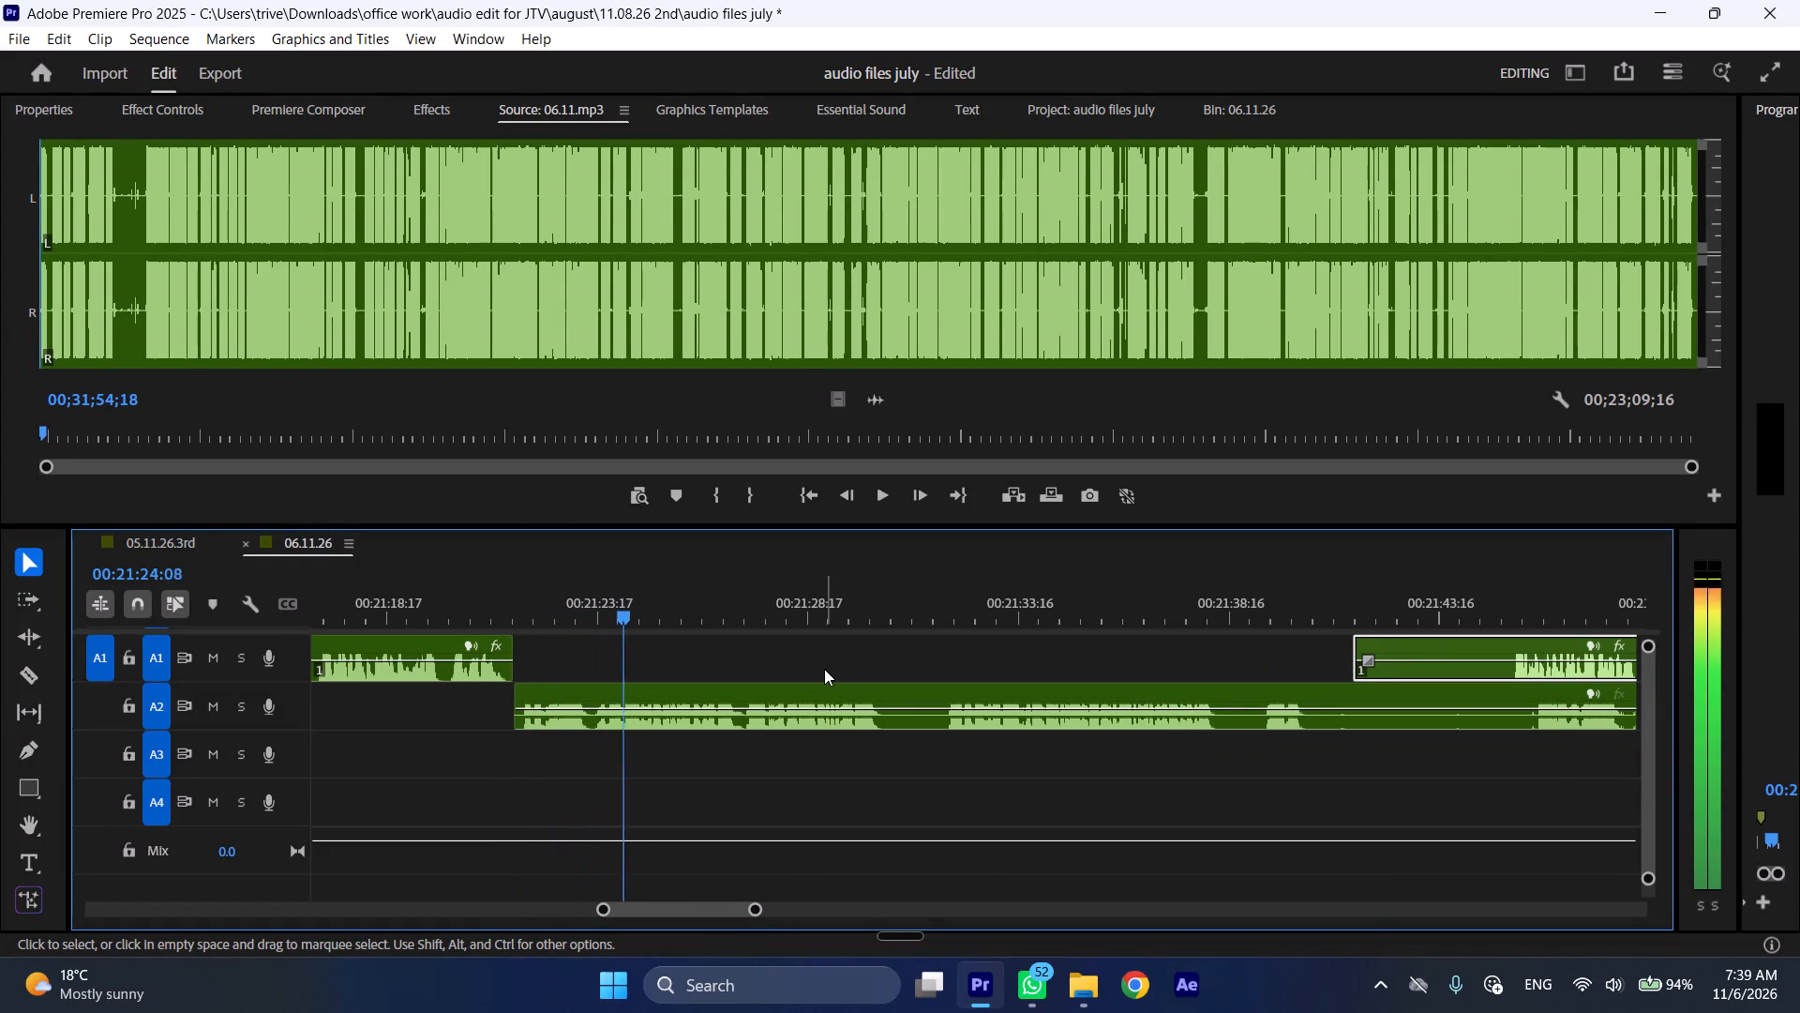
{"action": "scroll", "coordinate": [824, 669], "scroll_direction": "down", "scroll_amount": 5}
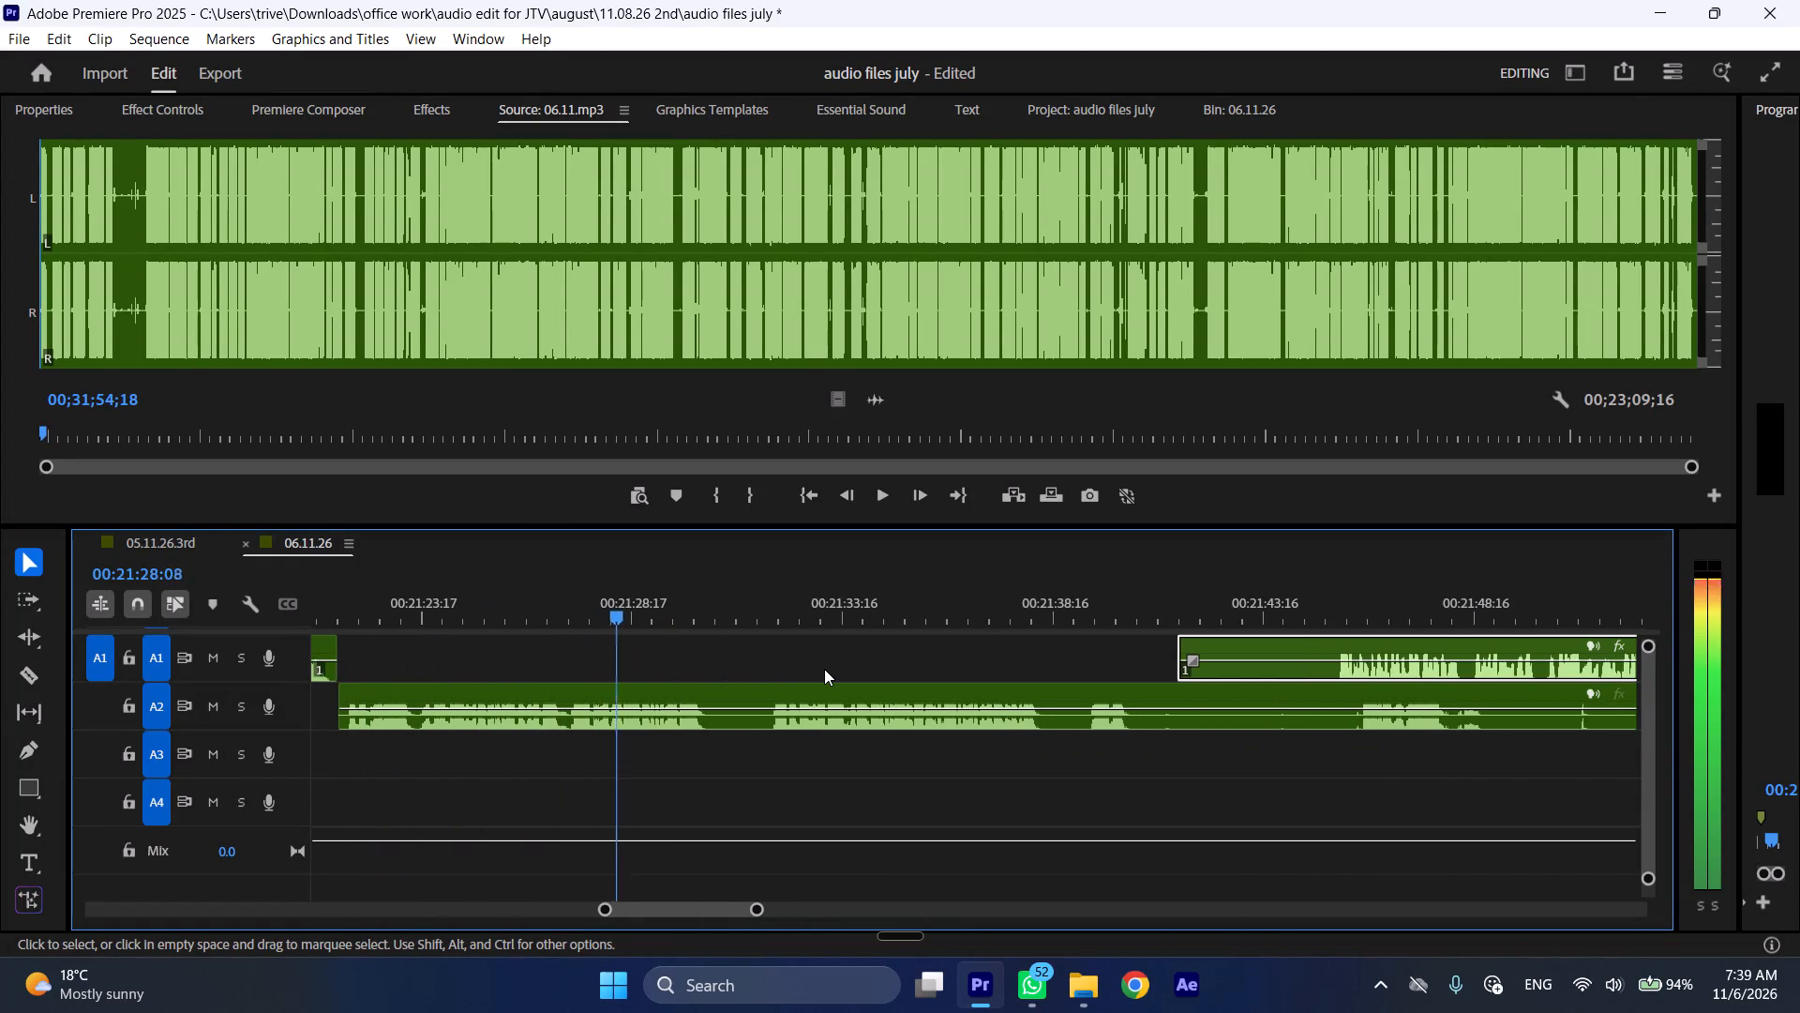
{"action": "key", "text": "space"}
{"action": "key", "text": "shift+c"}
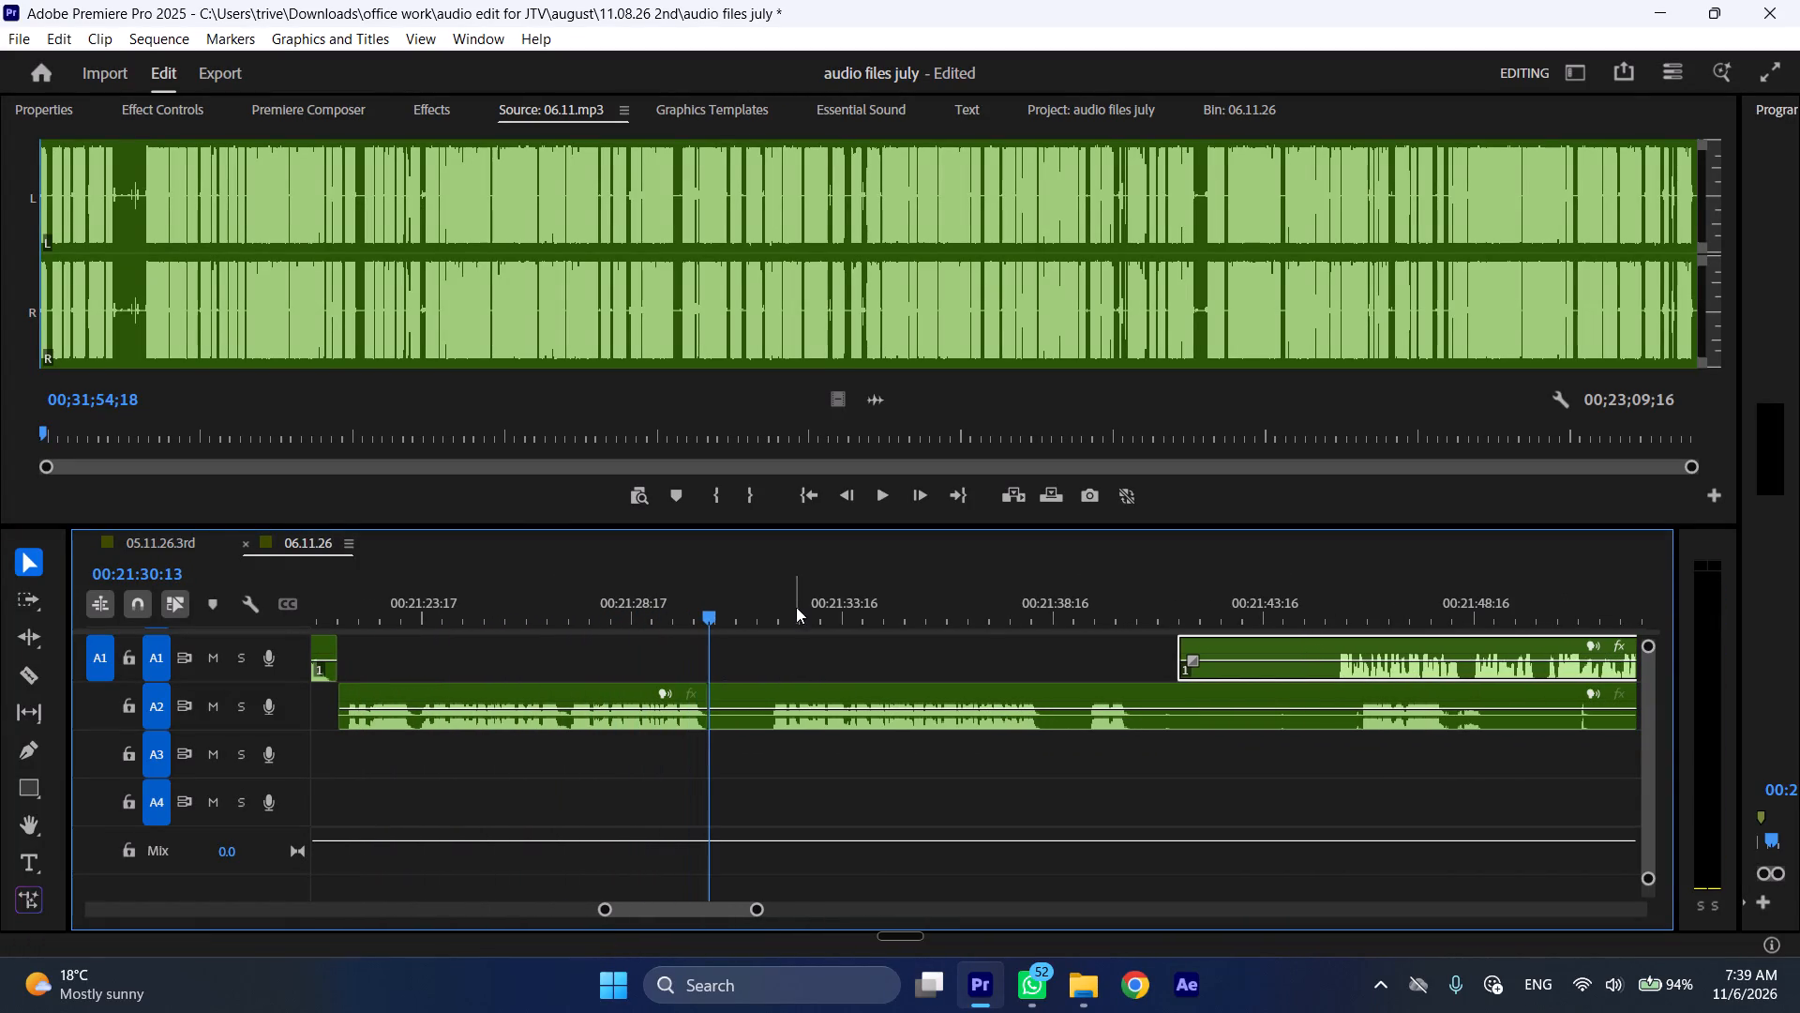
{"action": "left_click", "coordinate": [775, 594]}
{"action": "left_click", "coordinate": [801, 709]}
{"action": "key", "text": "shift+c"}
{"action": "key", "text": "ctrl+shift+d"}
{"action": "left_click", "coordinate": [801, 709], "text": "ctrl+shift"}
Play on through A2 at faster speed and trim the leading silence off the next A1 section, up to about 00:21:43:19.
{"action": "key", "text": "space"}
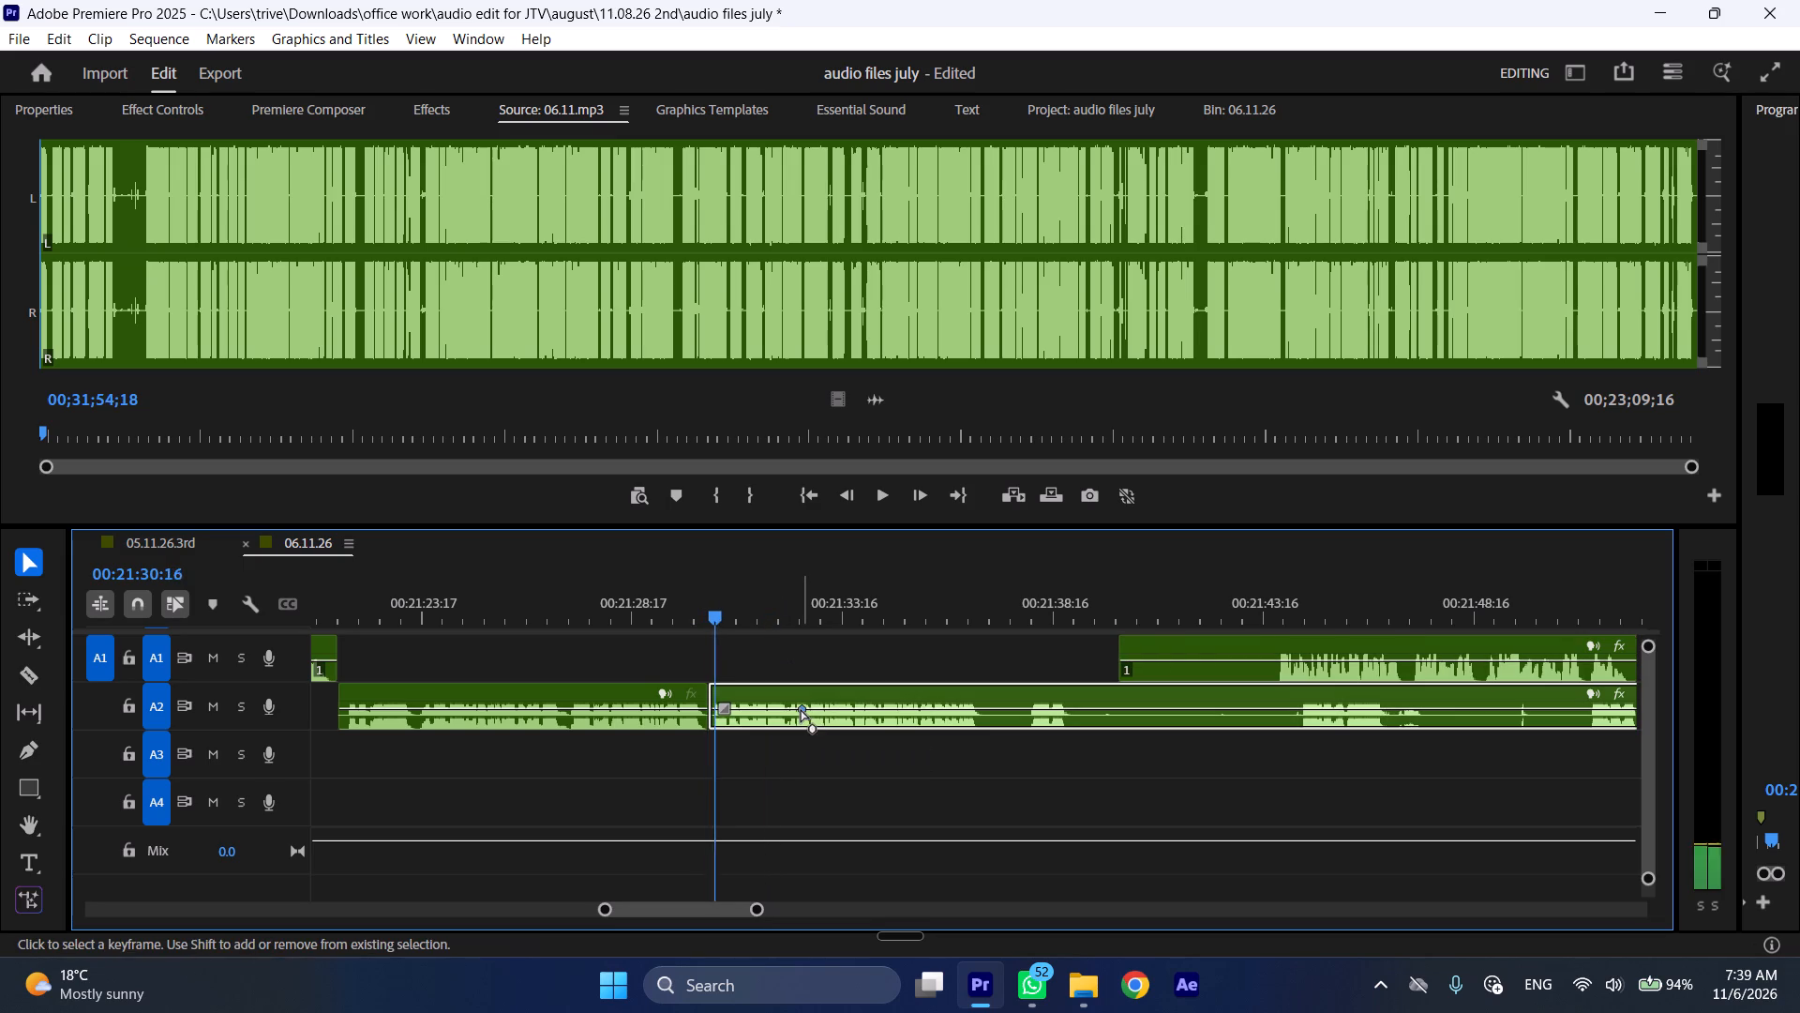
{"action": "type", "text": "l"}
{"action": "scroll", "coordinate": [810, 728], "scroll_direction": "down", "scroll_amount": 5}
{"action": "left_click_drag", "start_coordinate": [950, 650], "coordinate": [1072, 650]}
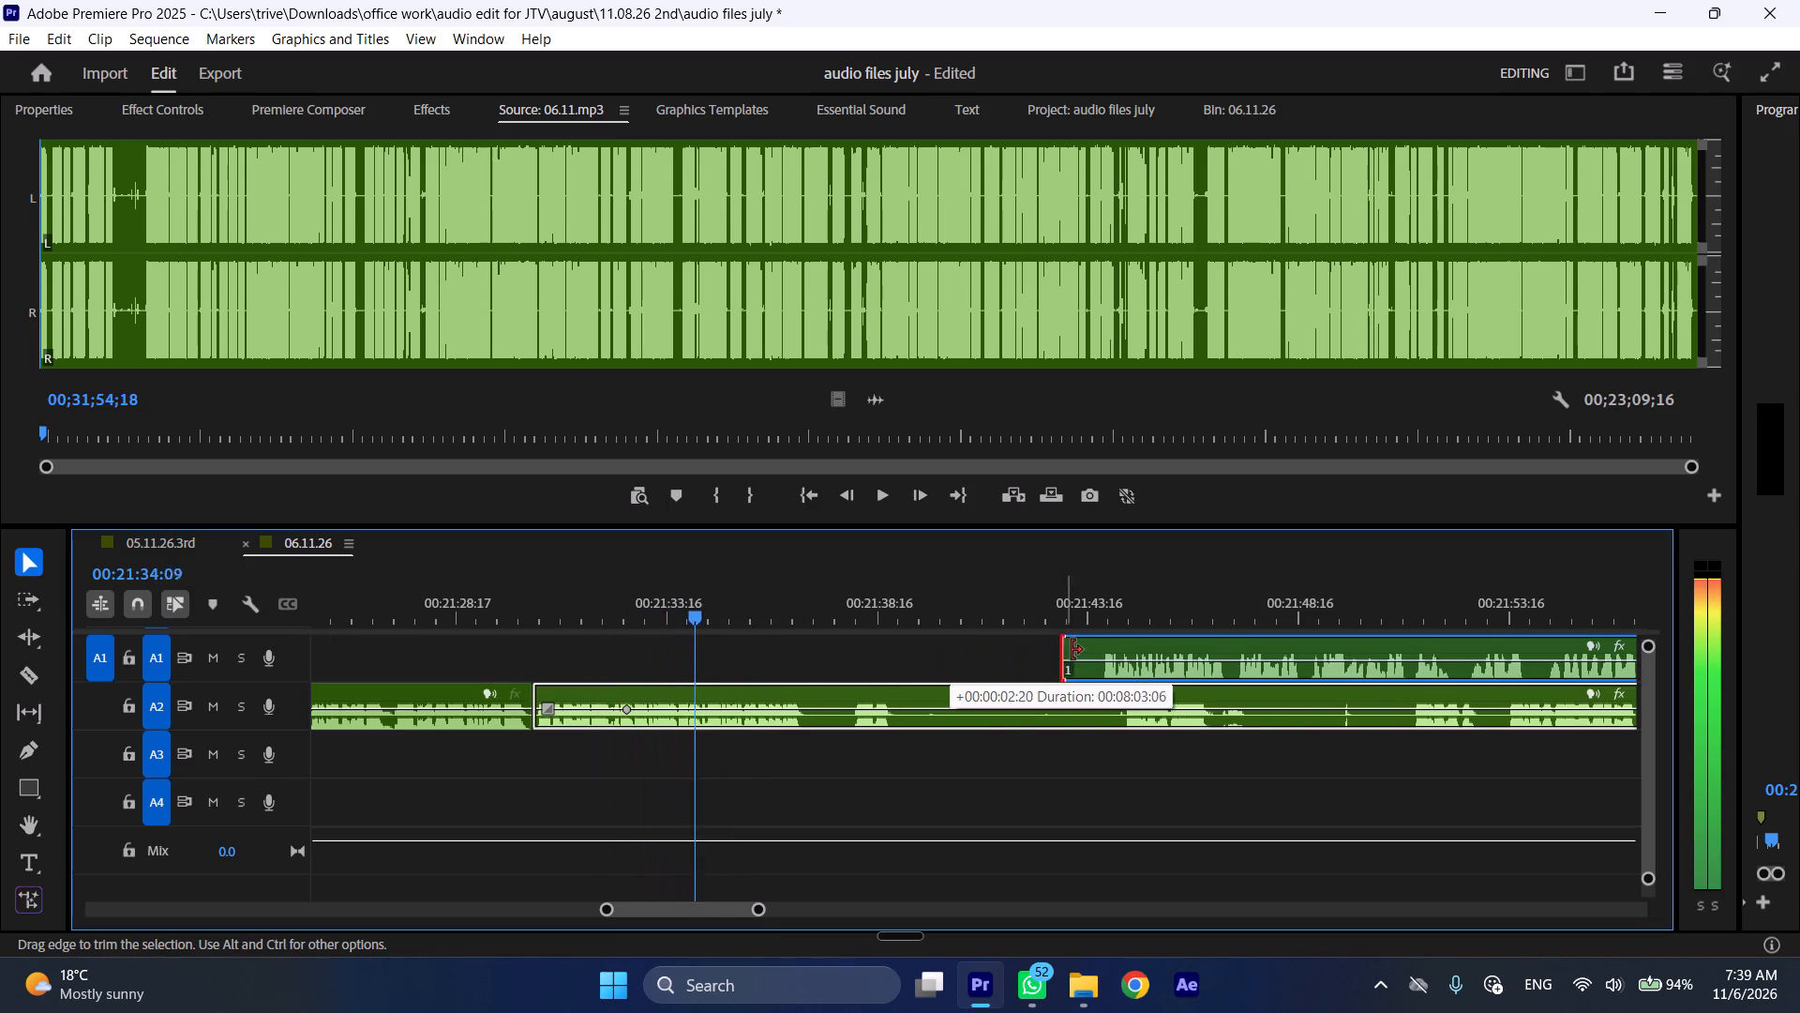
{"action": "left_click_drag", "start_coordinate": [1072, 650], "coordinate": [1099, 648]}
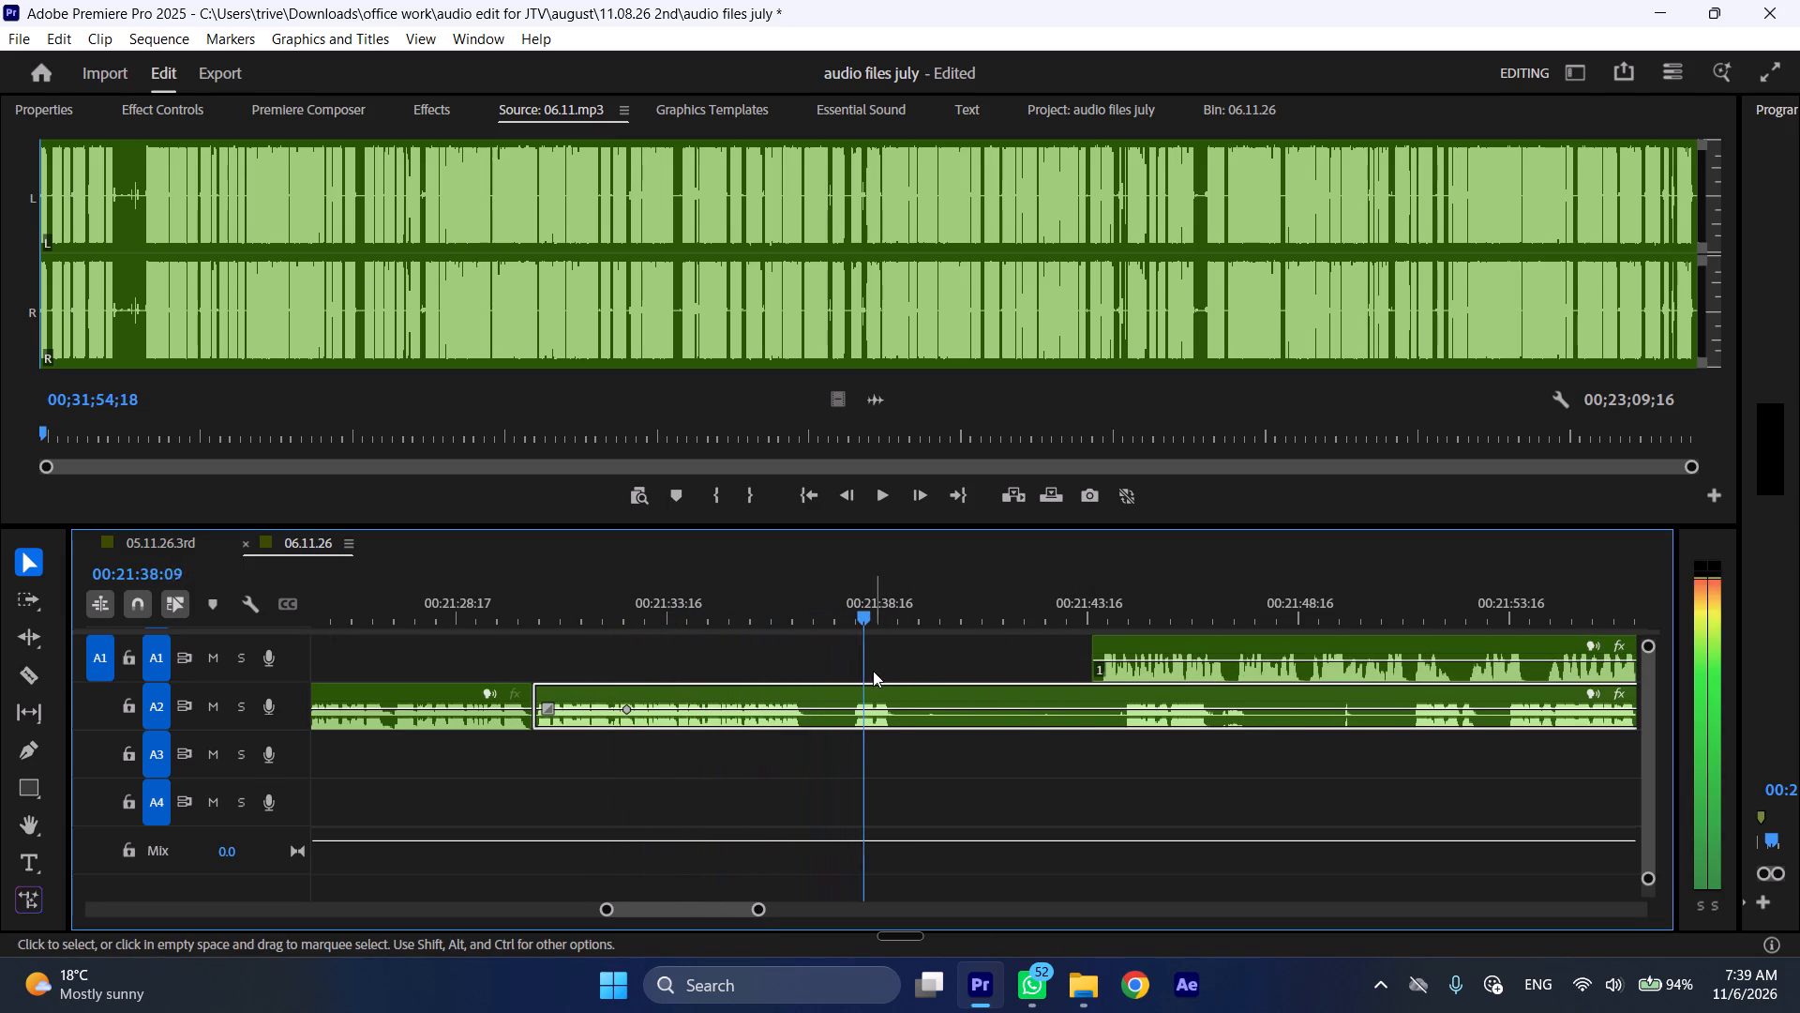
Split A2 at 00:21:37:02, where the speech stops.
{"action": "left_click", "coordinate": [804, 609]}
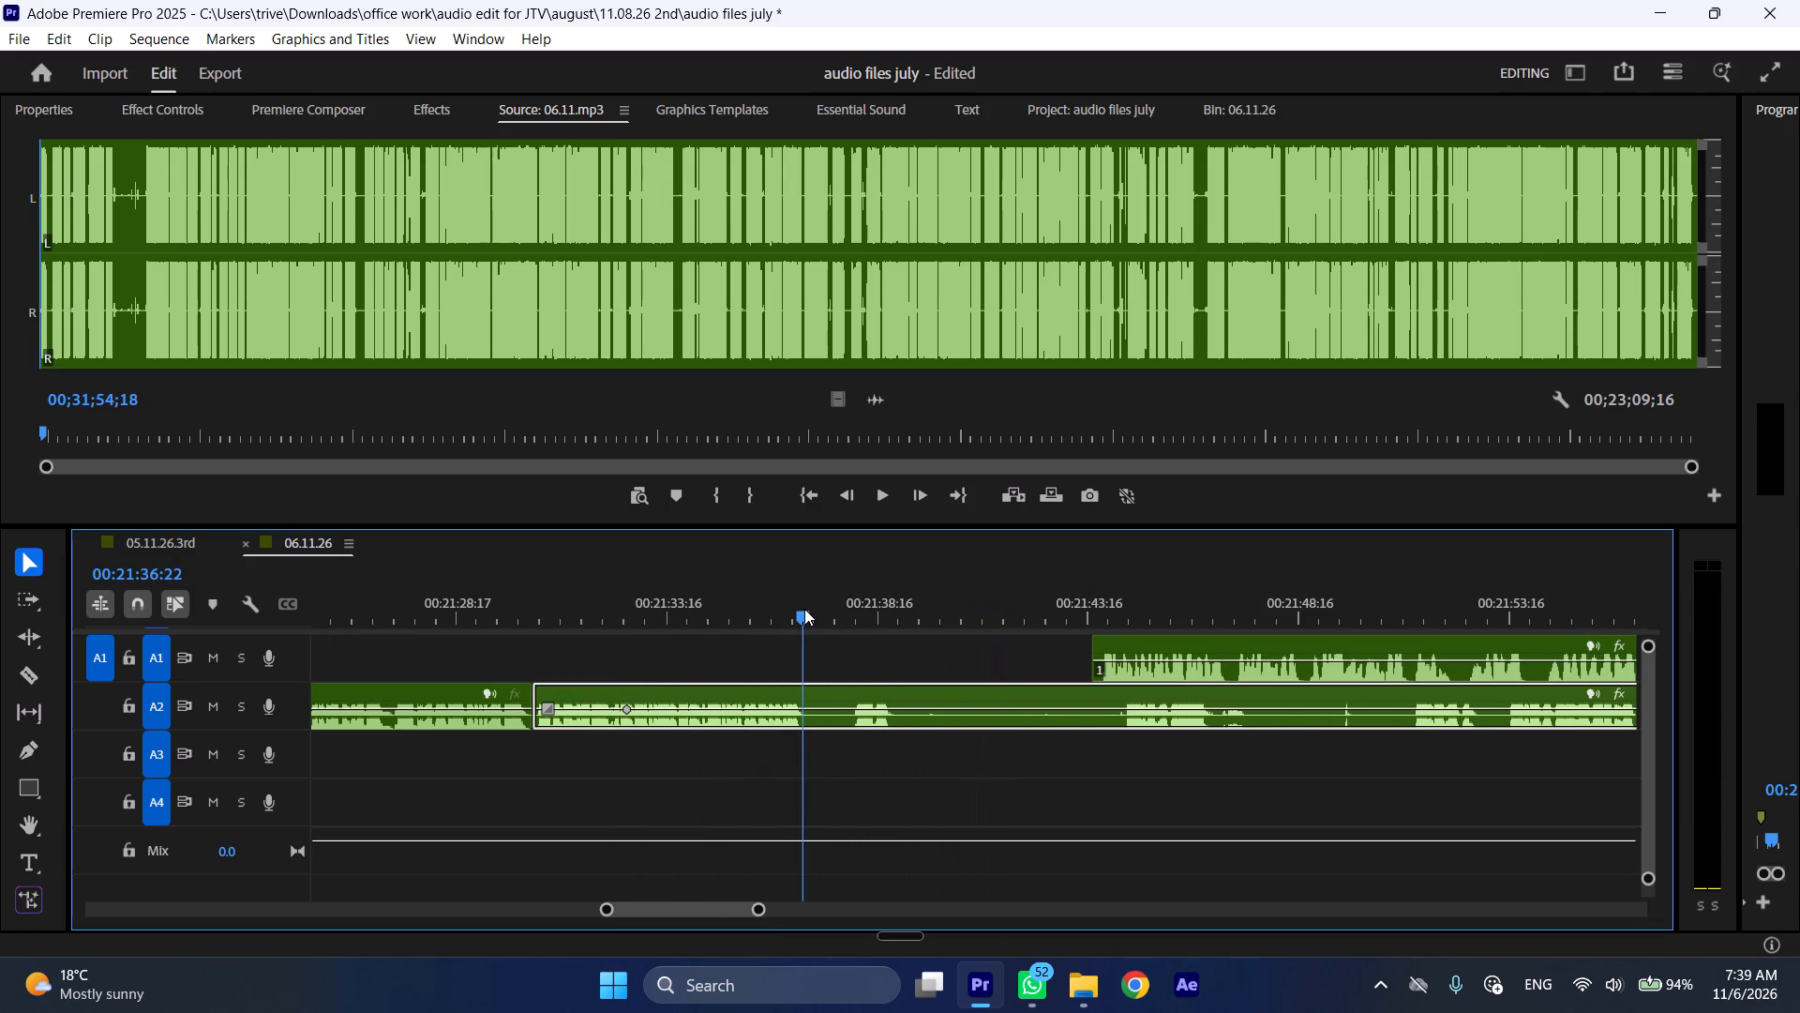
{"action": "left_click", "coordinate": [808, 610]}
{"action": "key", "text": "shift+c"}
Move the trimmed A1 section earlier to start at 00:21:37:02 and the A2 section after the split later to about 00:21:56.
{"action": "scroll", "coordinate": [872, 681], "scroll_direction": "down", "scroll_amount": 11}
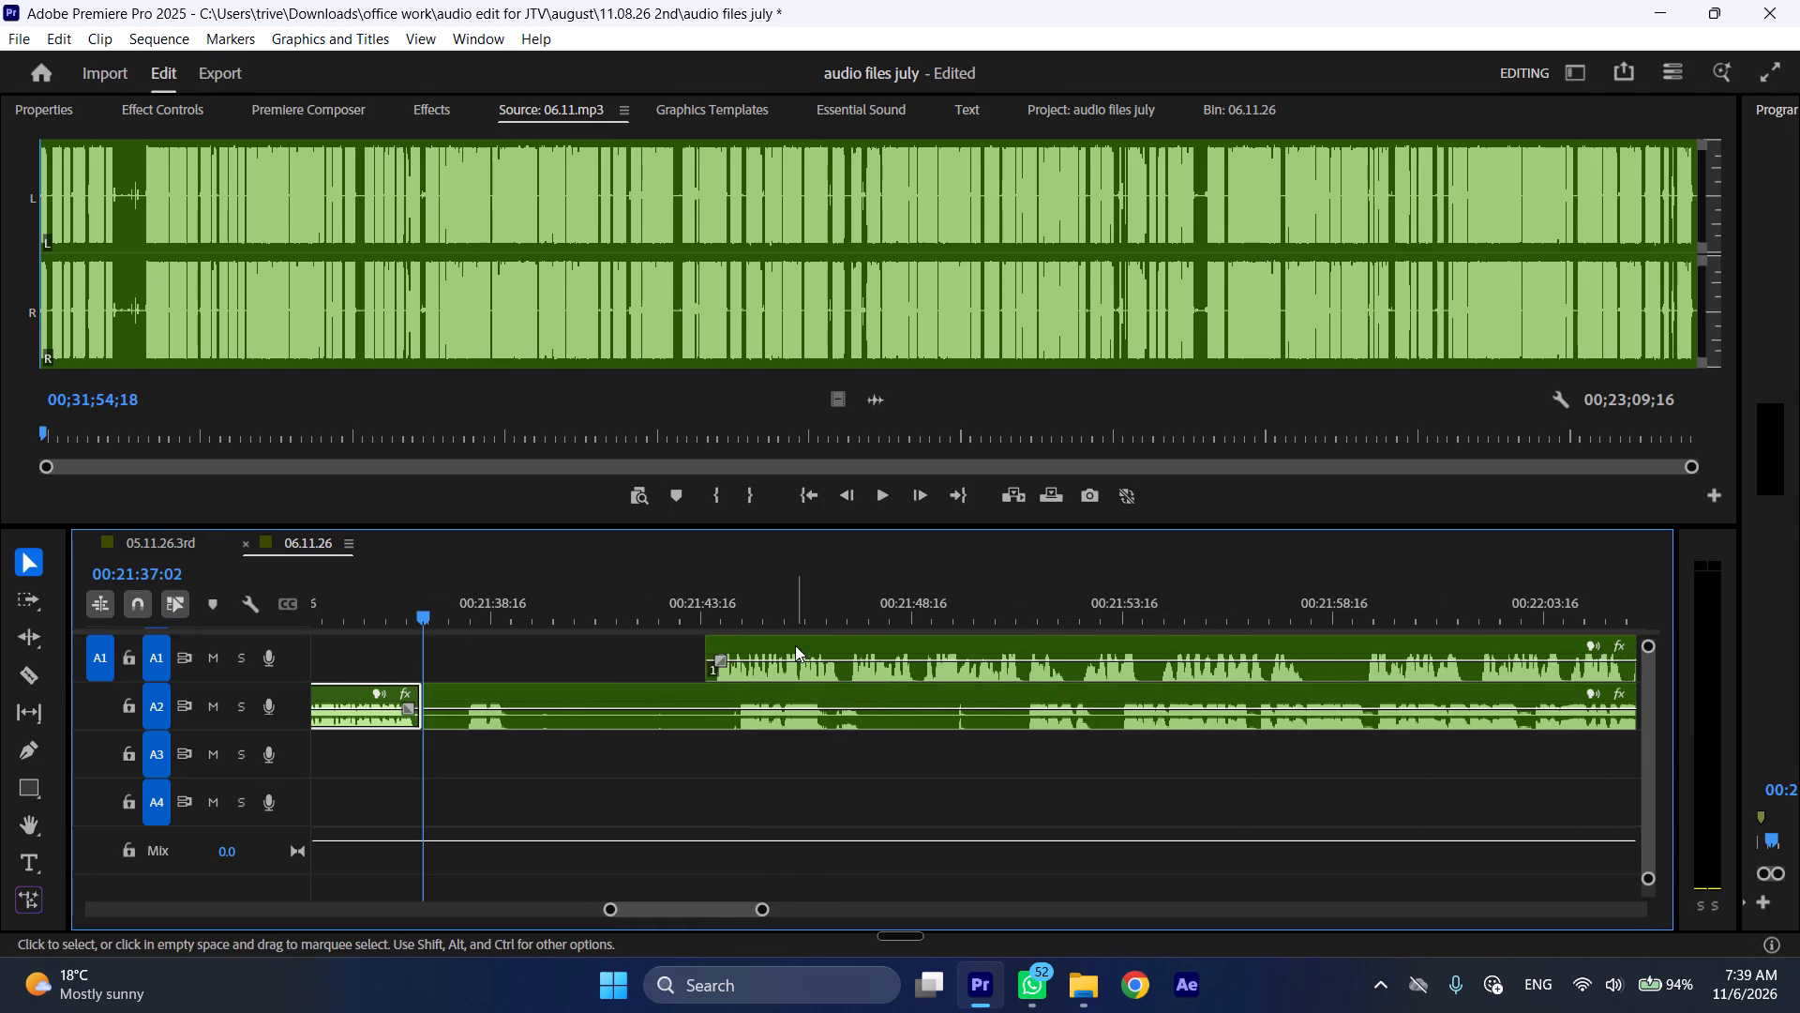
{"action": "left_click_drag", "start_coordinate": [791, 644], "coordinate": [525, 651]}
{"action": "left_click_drag", "start_coordinate": [499, 649], "coordinate": [484, 648]}
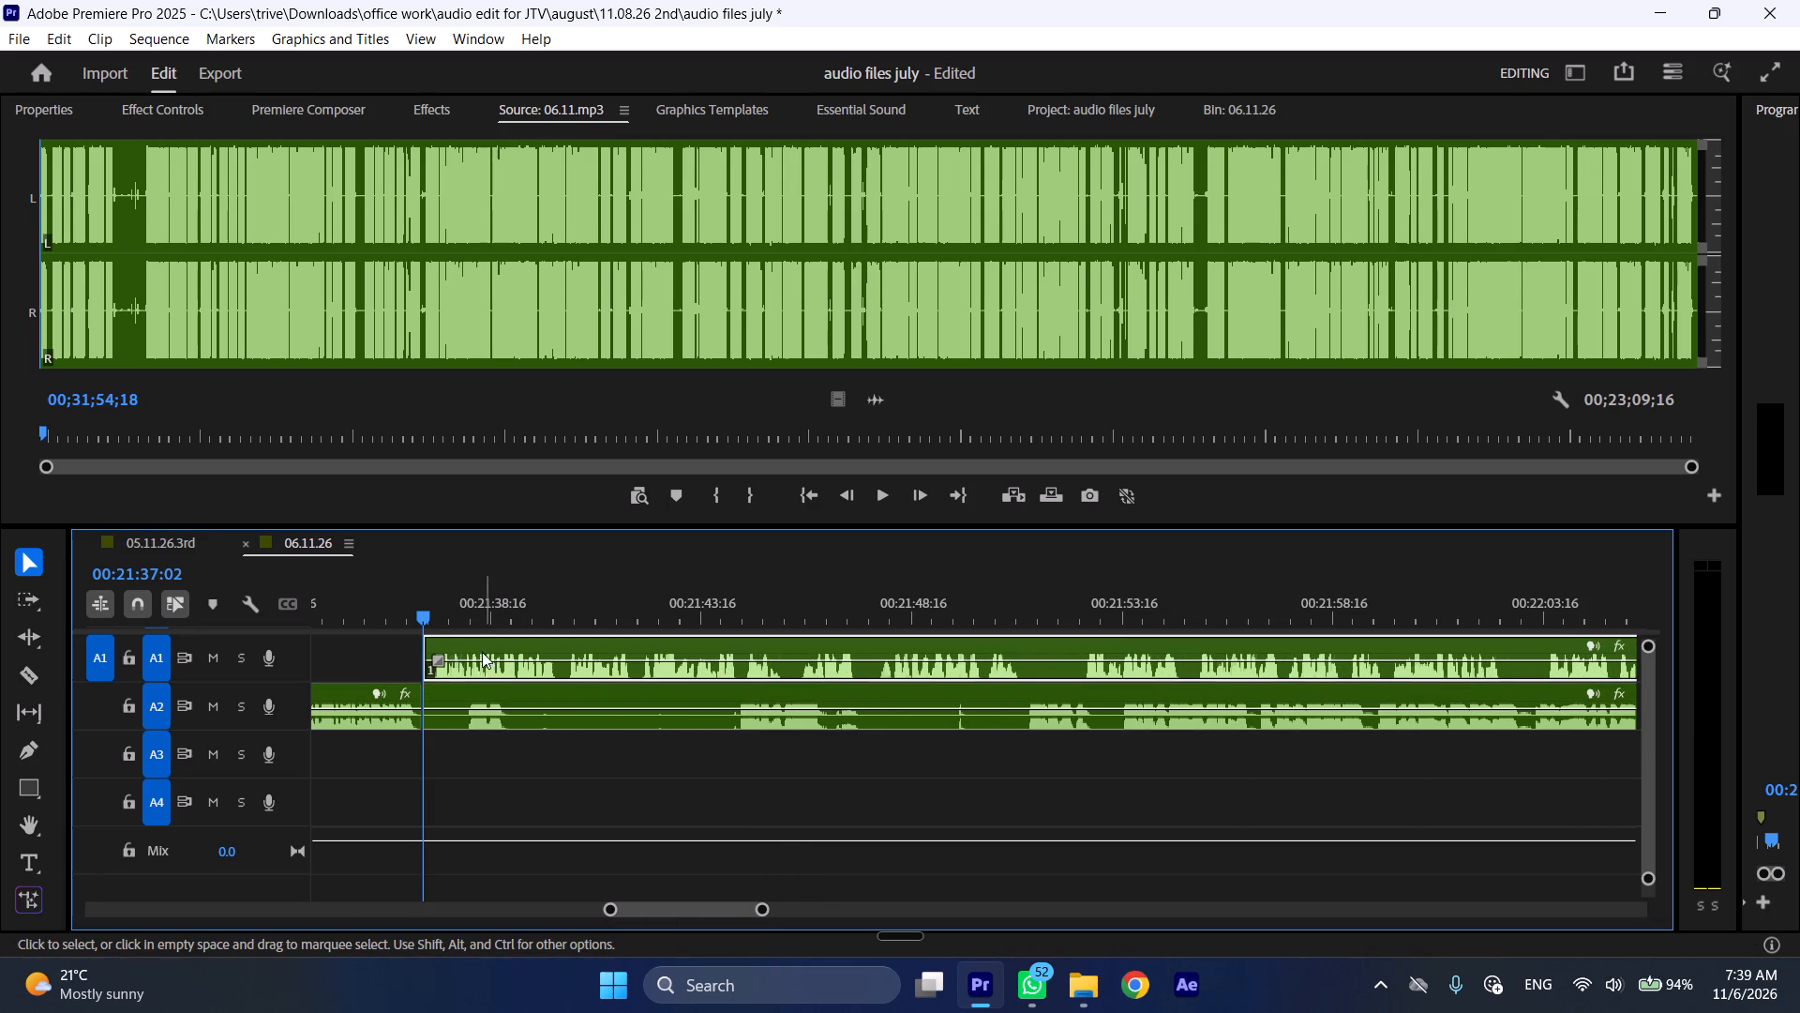
{"action": "left_click_drag", "start_coordinate": [465, 688], "coordinate": [1265, 688]}
Play A1 from 00:21:37:02, split it at 00:21:45:17 and about 00:21:47:18, and ripple delete the section between the splits.
{"action": "key", "text": "space"}
{"action": "key", "text": "l"}
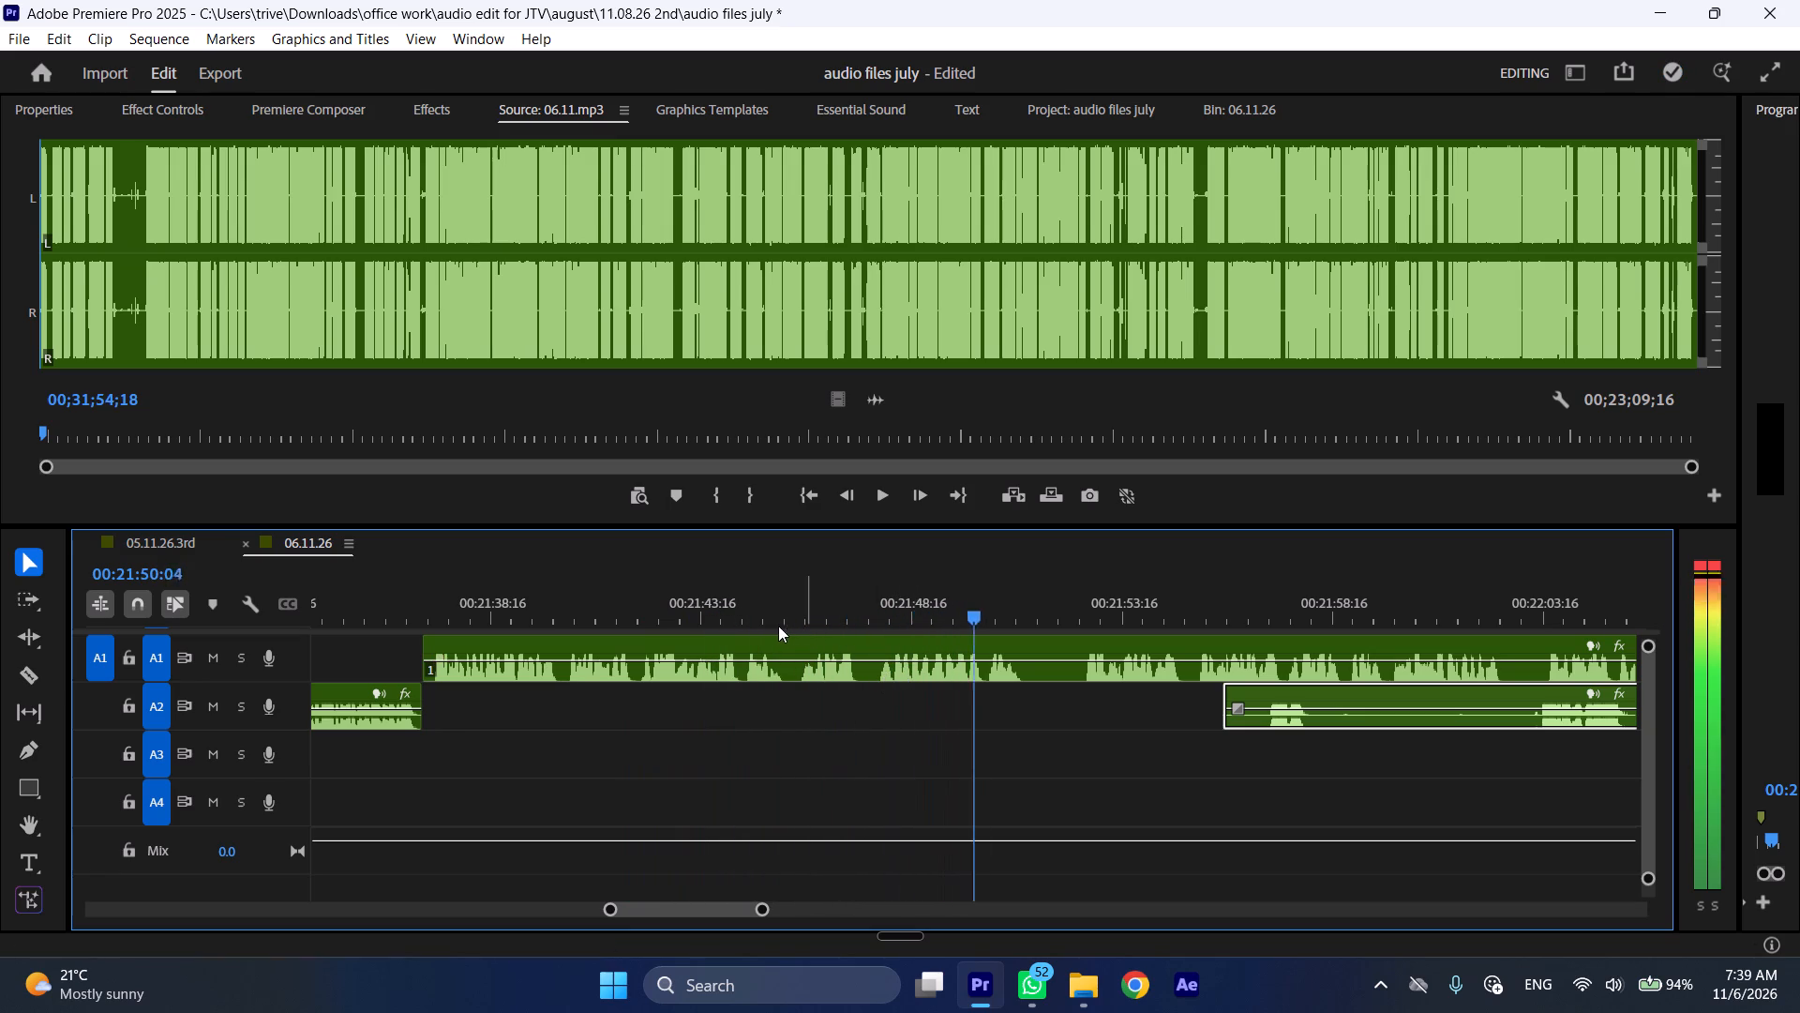
{"action": "left_click_drag", "start_coordinate": [783, 607], "coordinate": [892, 608]}
{"action": "key", "text": "shift+c"}
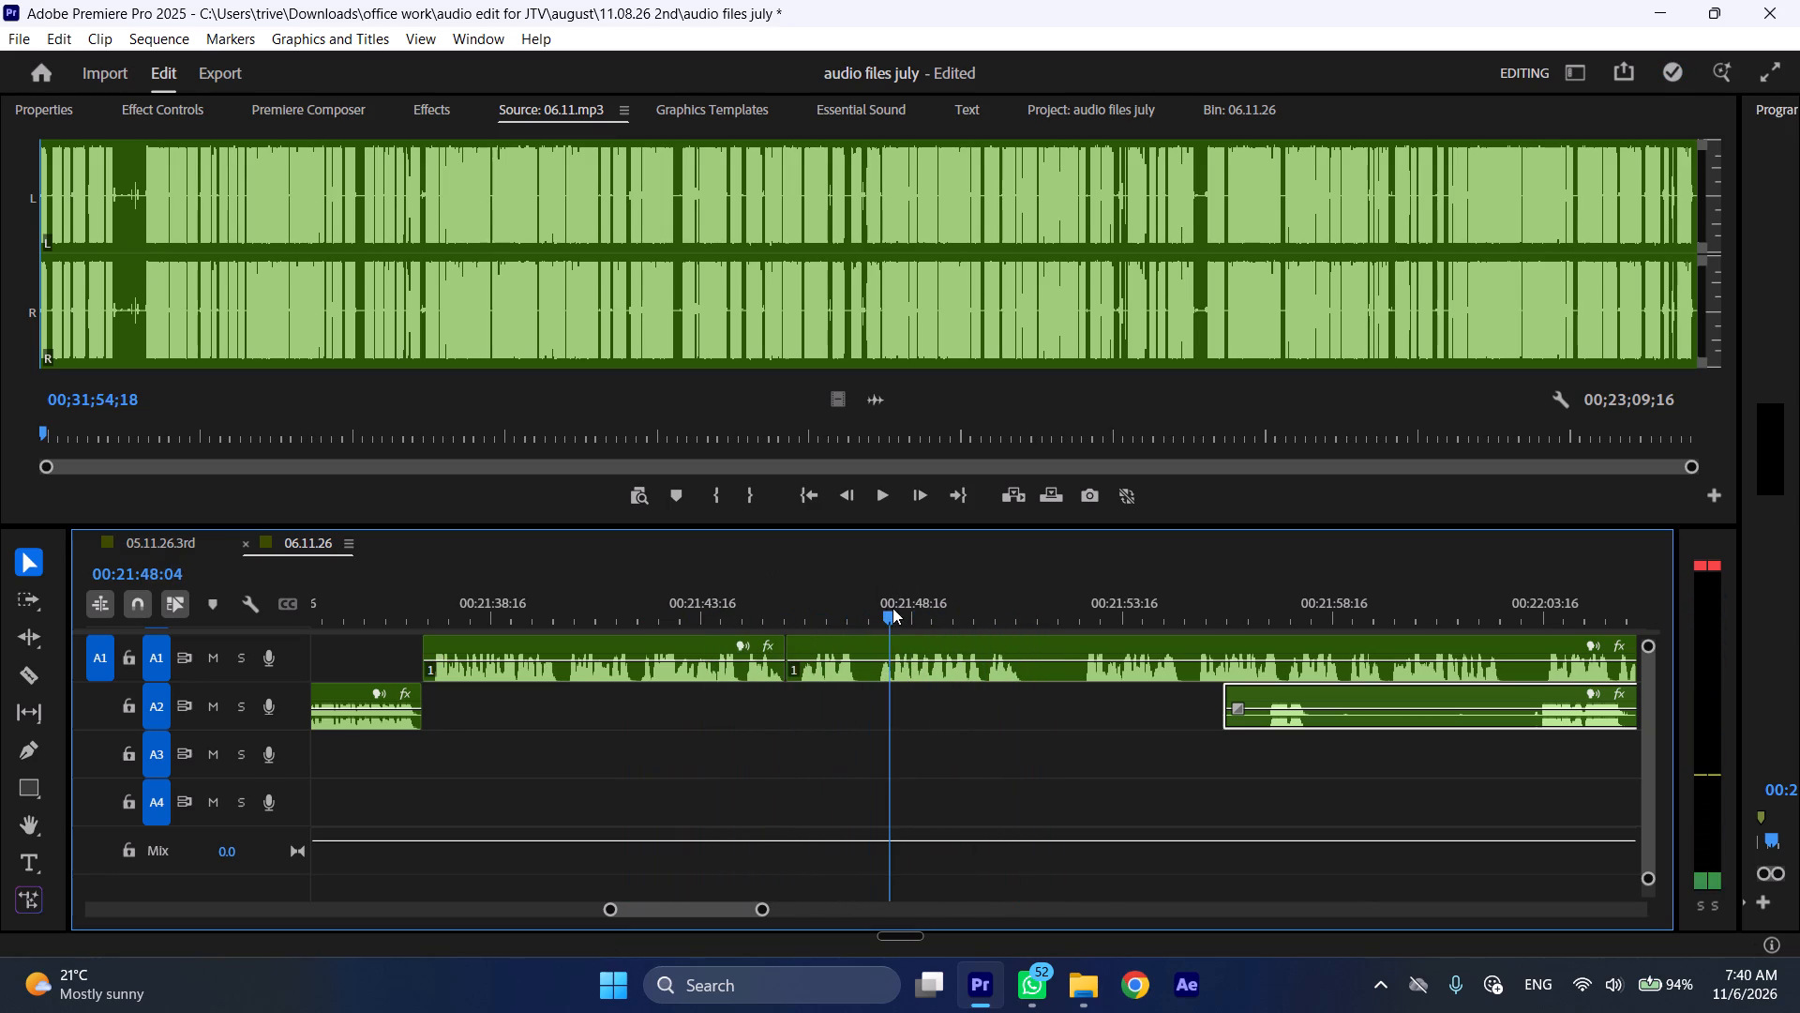
{"action": "left_click_drag", "start_coordinate": [892, 608], "coordinate": [877, 602]}
{"action": "left_click", "coordinate": [893, 647]}
{"action": "key", "text": "shift+c"}
{"action": "key", "text": "ctrl+shift+d"}
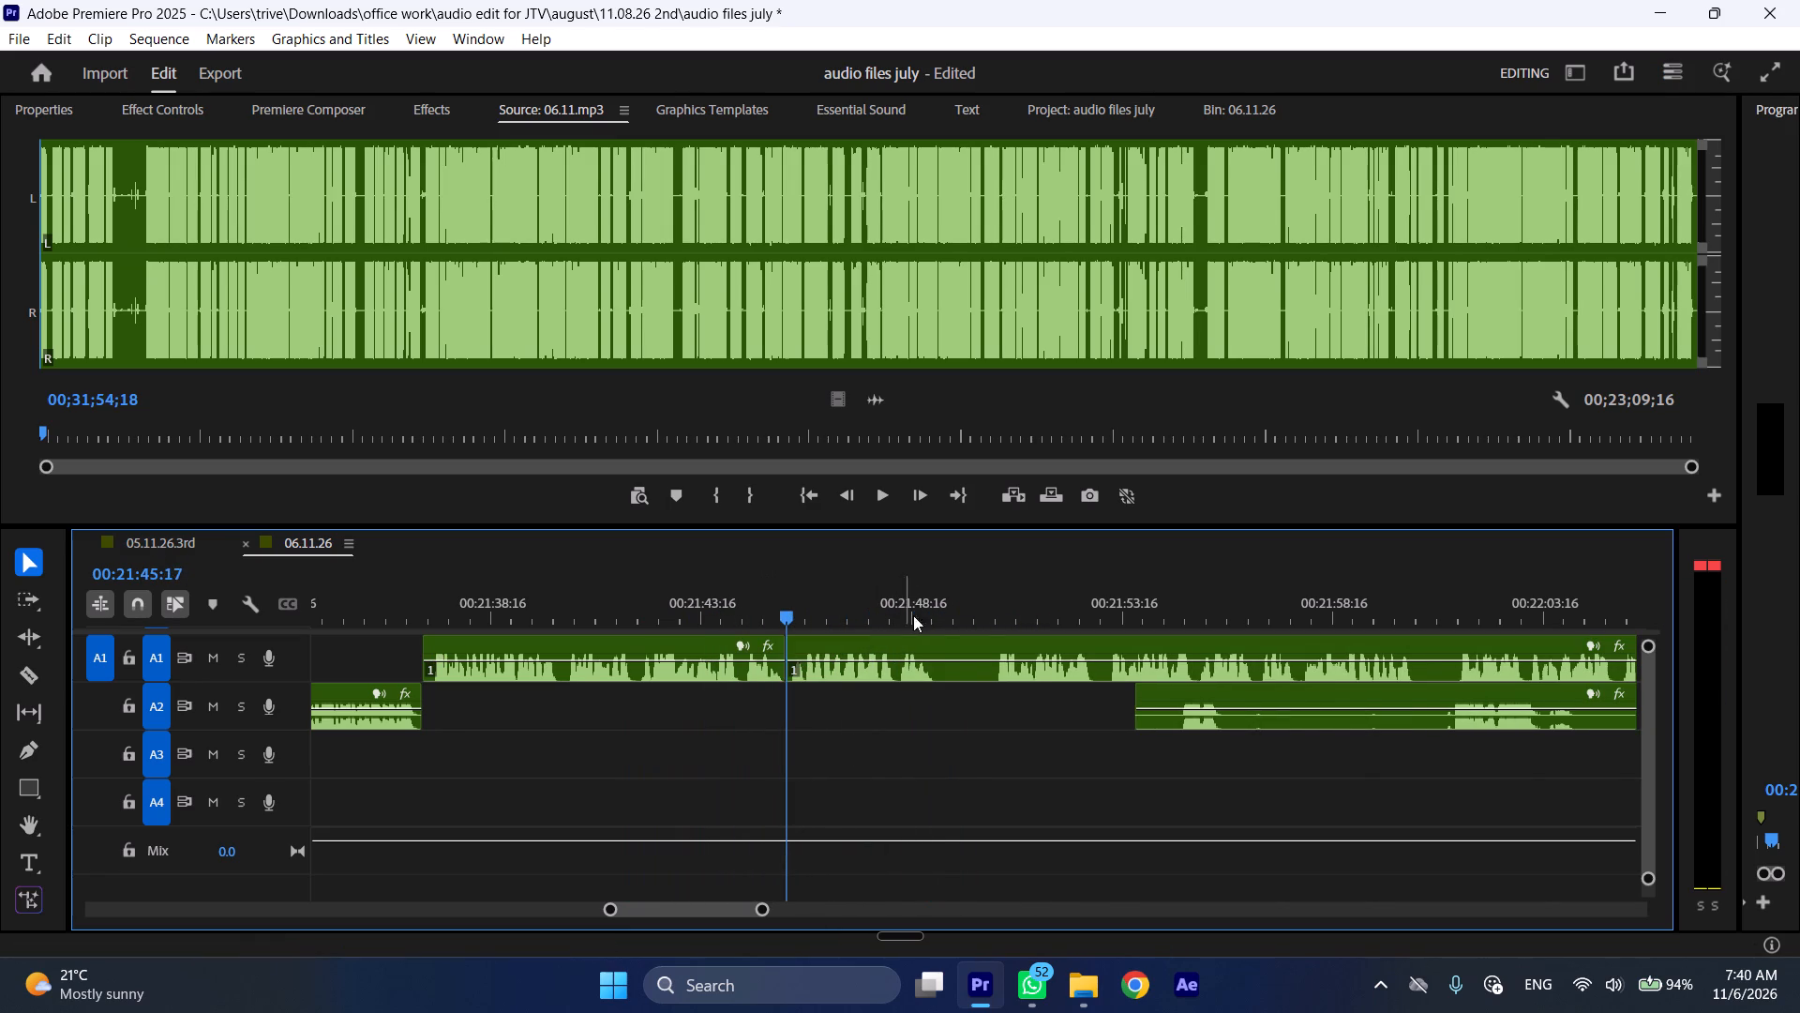
Split A1 at 00:21:49:12, in the pause after the speech.
{"action": "left_click_drag", "start_coordinate": [934, 603], "coordinate": [948, 603]}
{"action": "key", "text": "shift+c"}
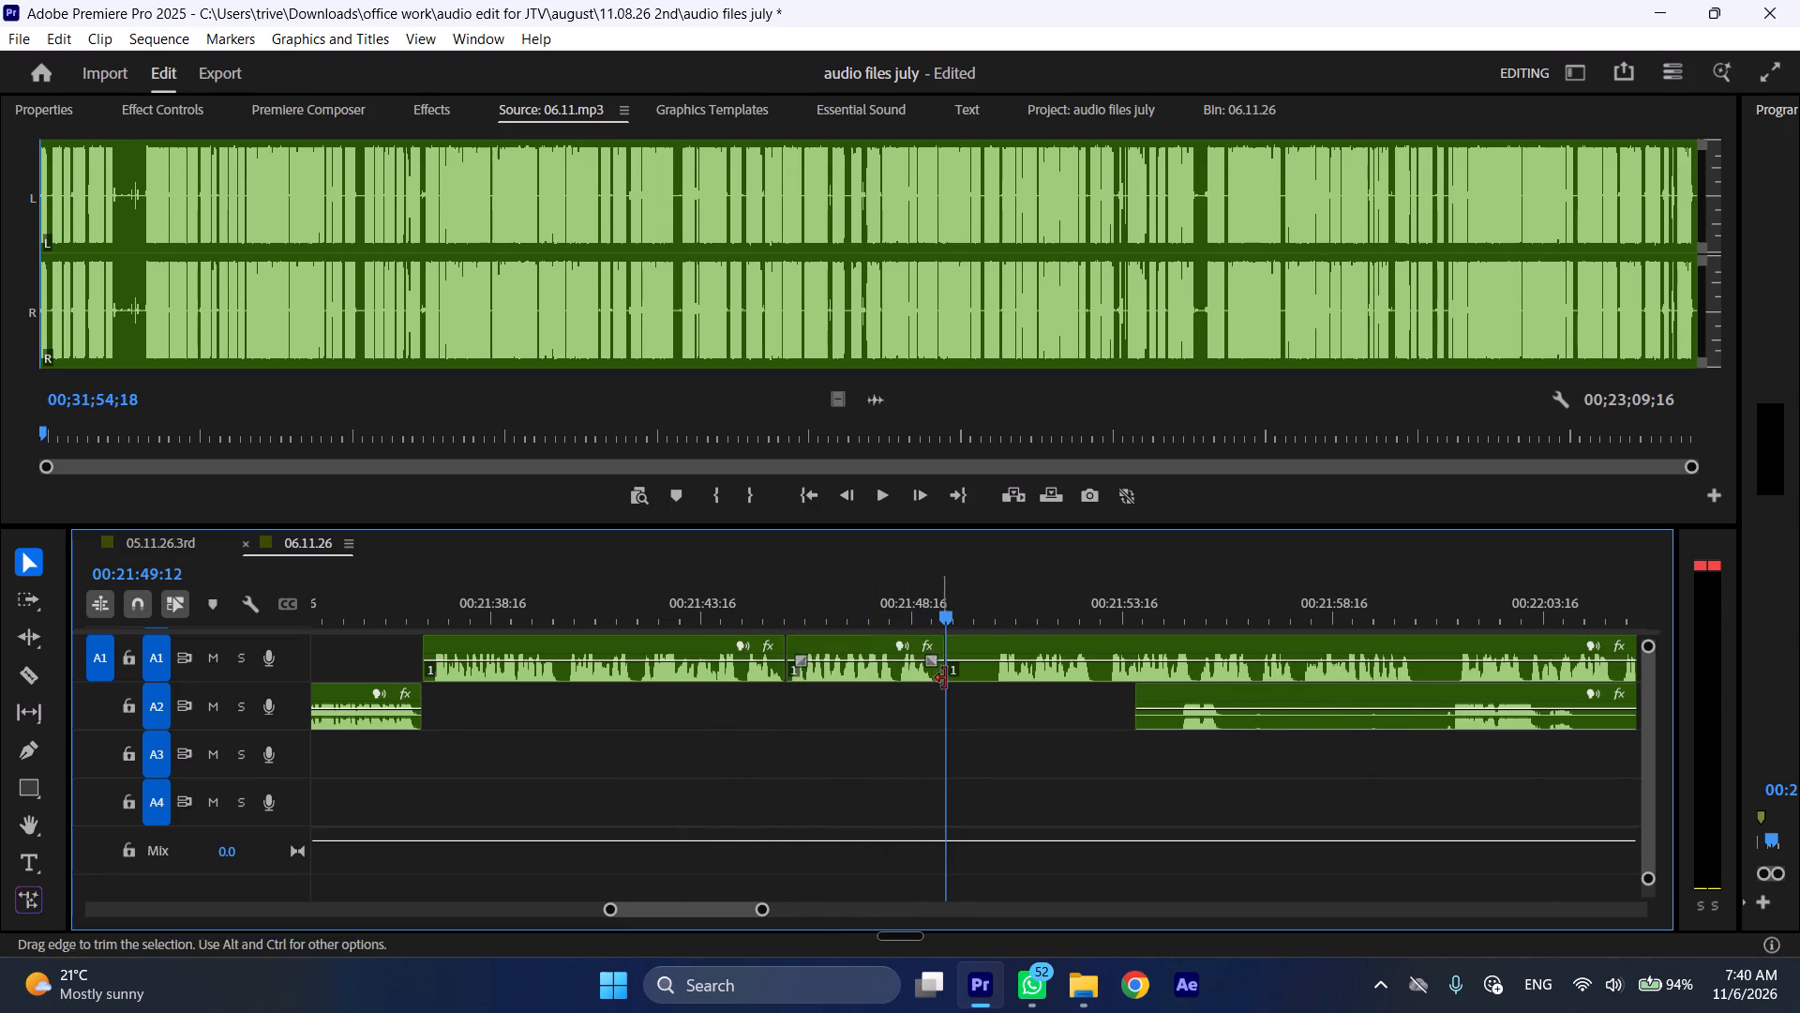
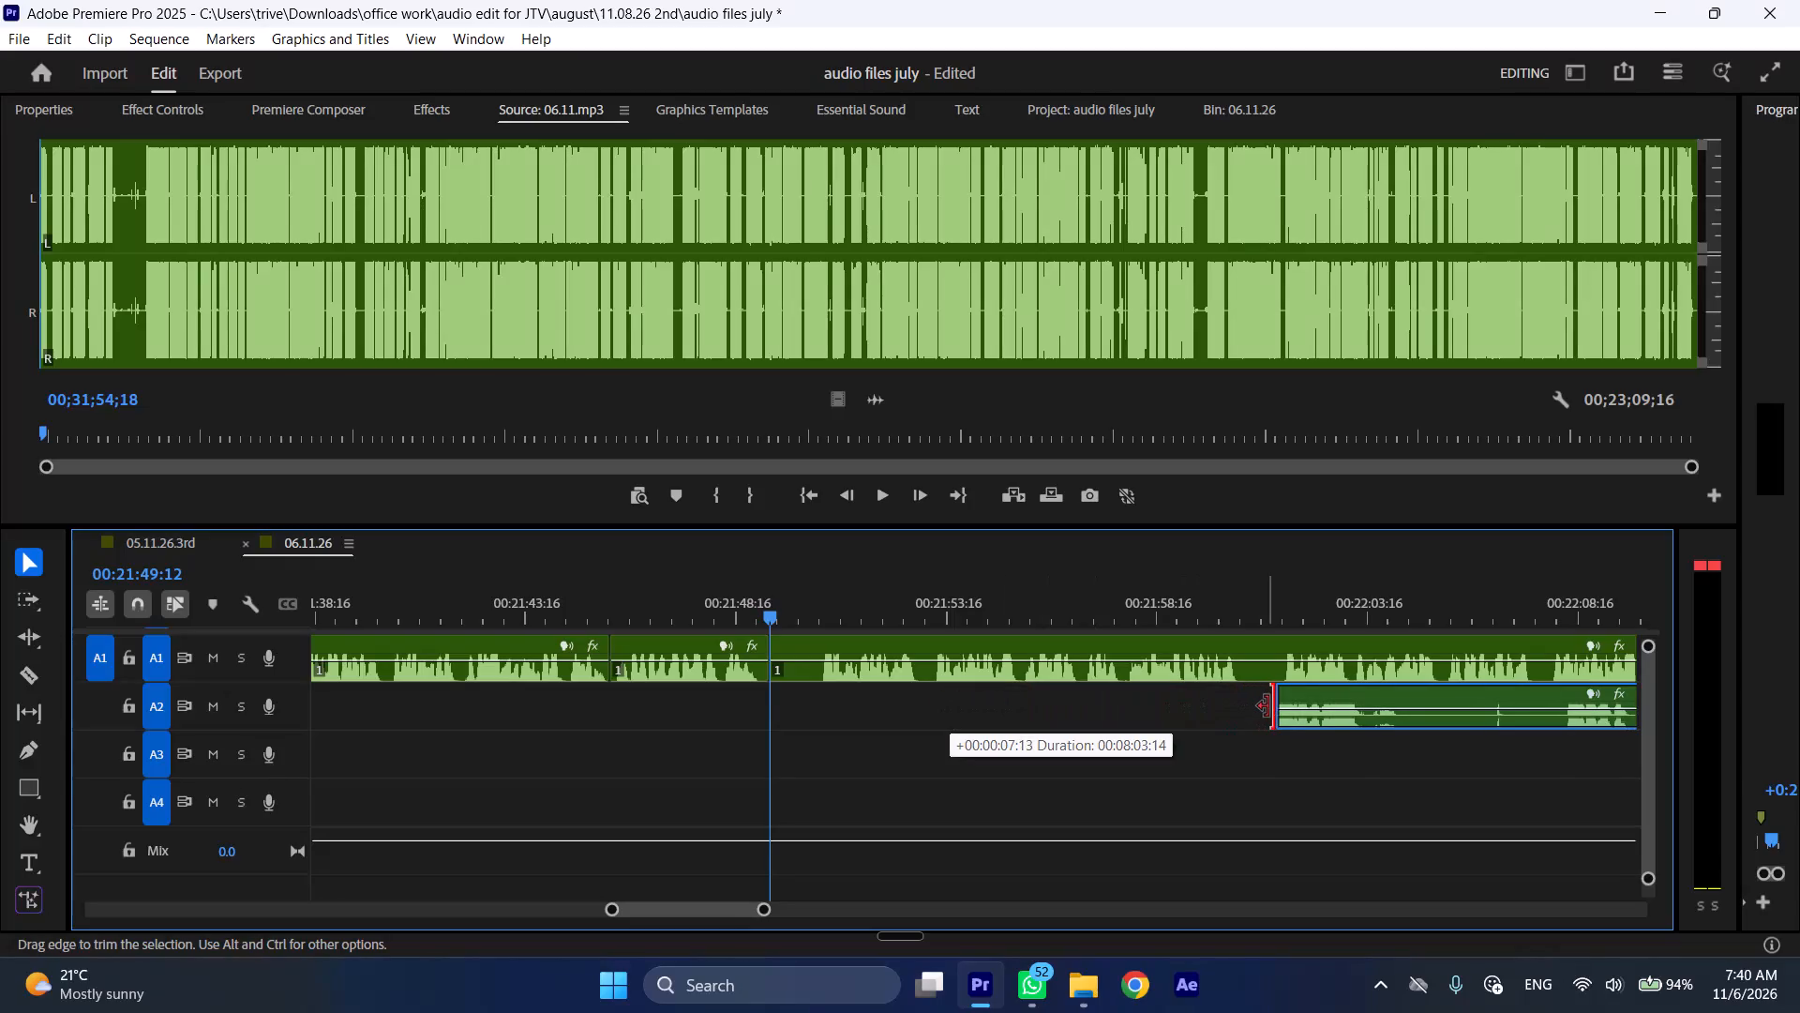
Move the trimmed A2 section earlier to start at 00:21:49:12, where the A1 speech ends.
{"action": "left_click_drag", "start_coordinate": [1337, 699], "coordinate": [822, 704]}
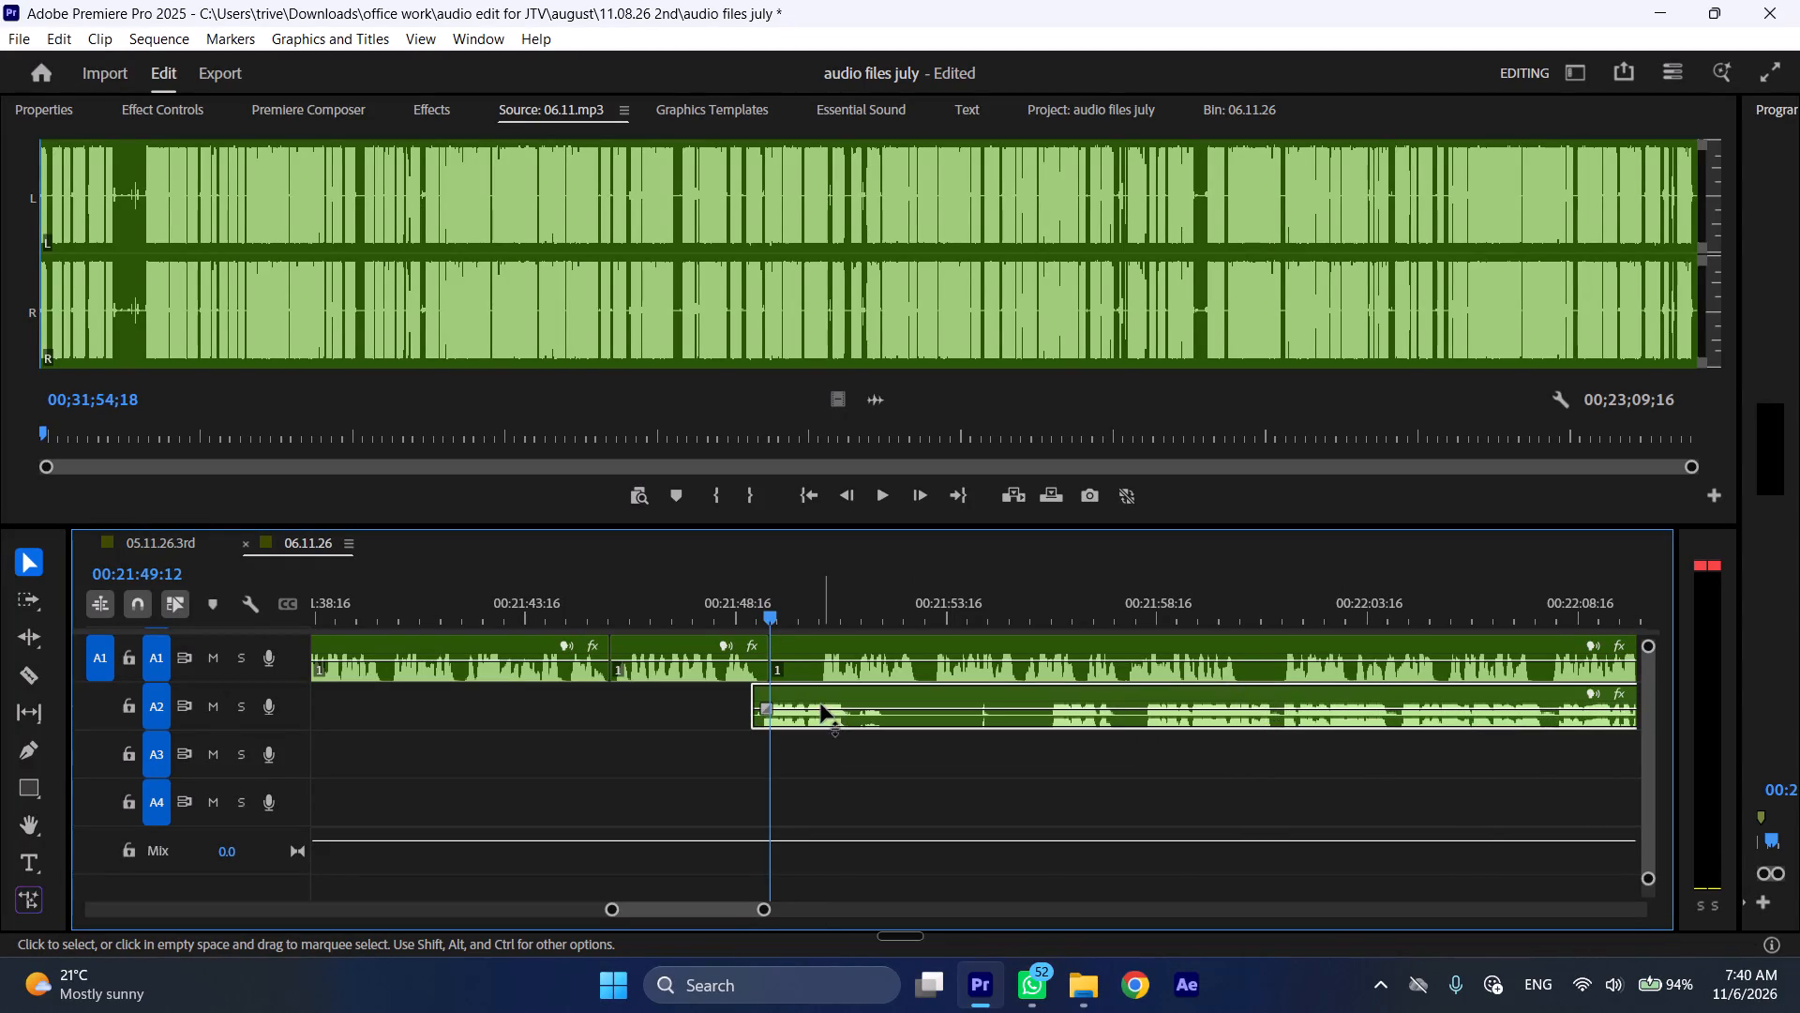
{"action": "left_click_drag", "start_coordinate": [820, 688], "coordinate": [847, 691]}
Trim about one second off the start of the A1 section after the split and move it later to about 00:22:05.
{"action": "left_click_drag", "start_coordinate": [787, 643], "coordinate": [830, 648]}
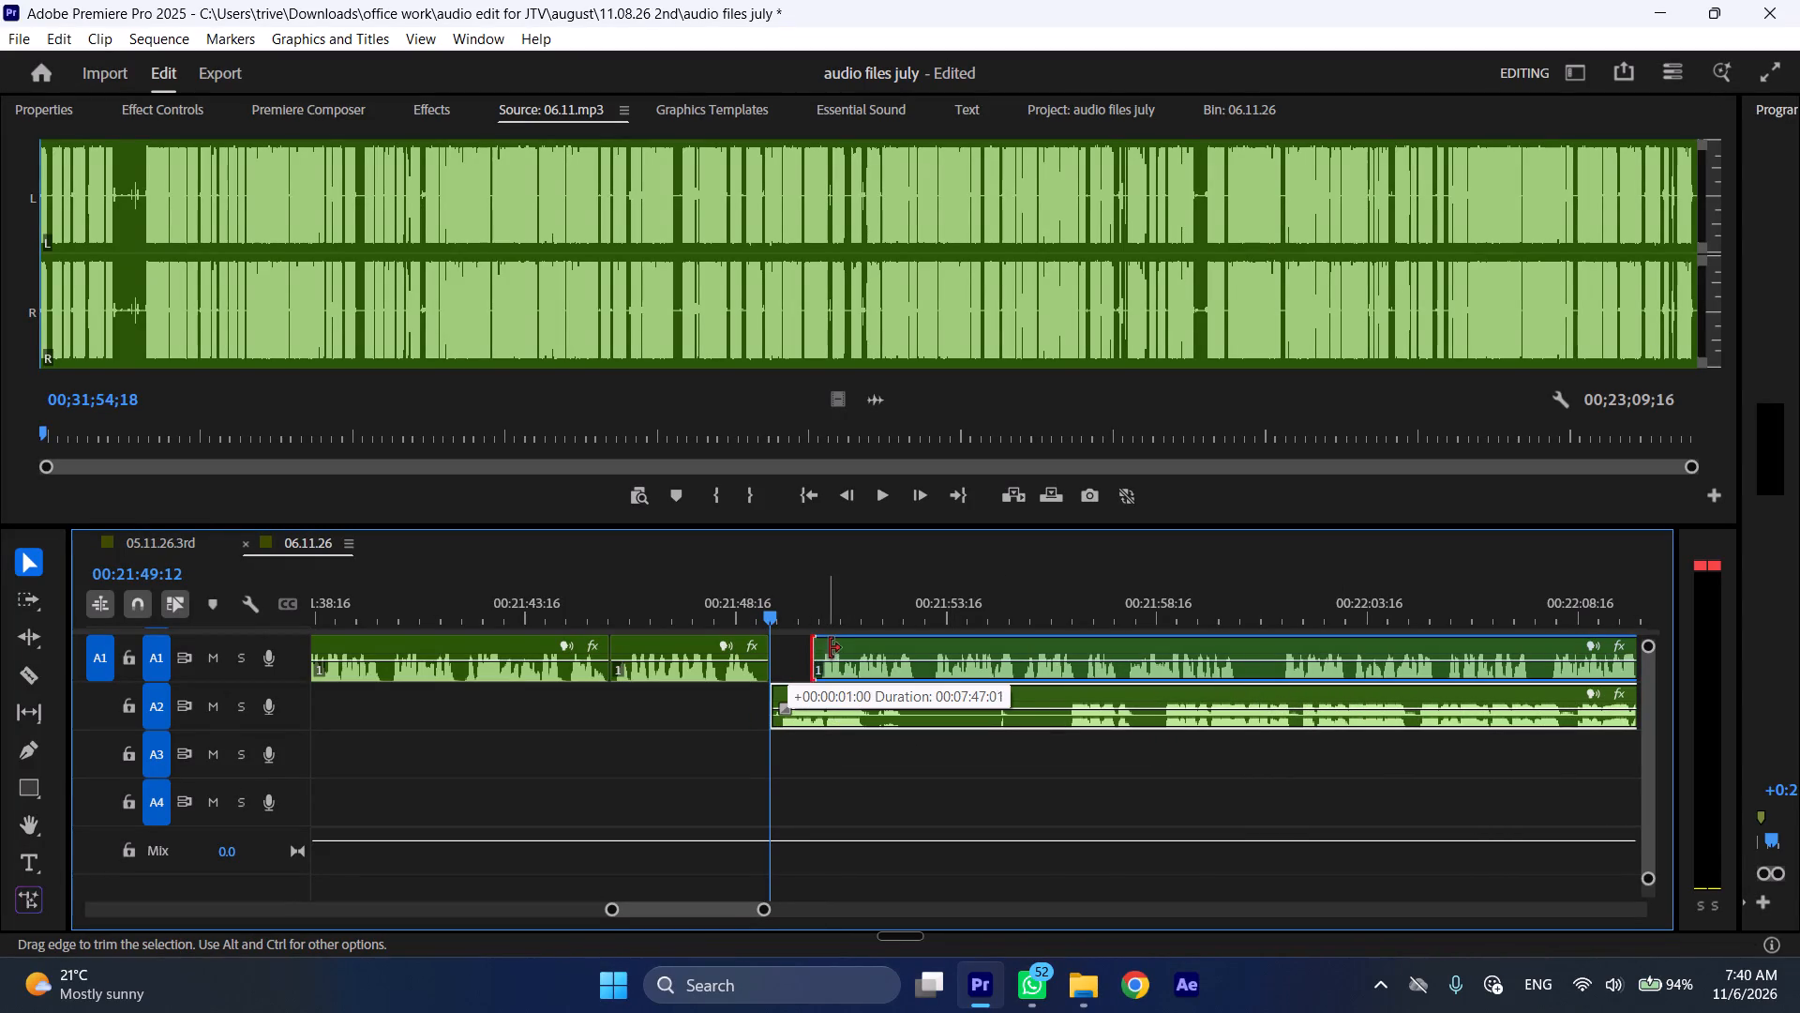
{"action": "left_click_drag", "start_coordinate": [830, 648], "coordinate": [836, 649]}
{"action": "left_click_drag", "start_coordinate": [862, 646], "coordinate": [1495, 646]}
Play A2 from 00:21:49:12 and move the following A1 section later to about 00:22:12.
{"action": "key", "text": "space"}
{"action": "key", "text": "l"}
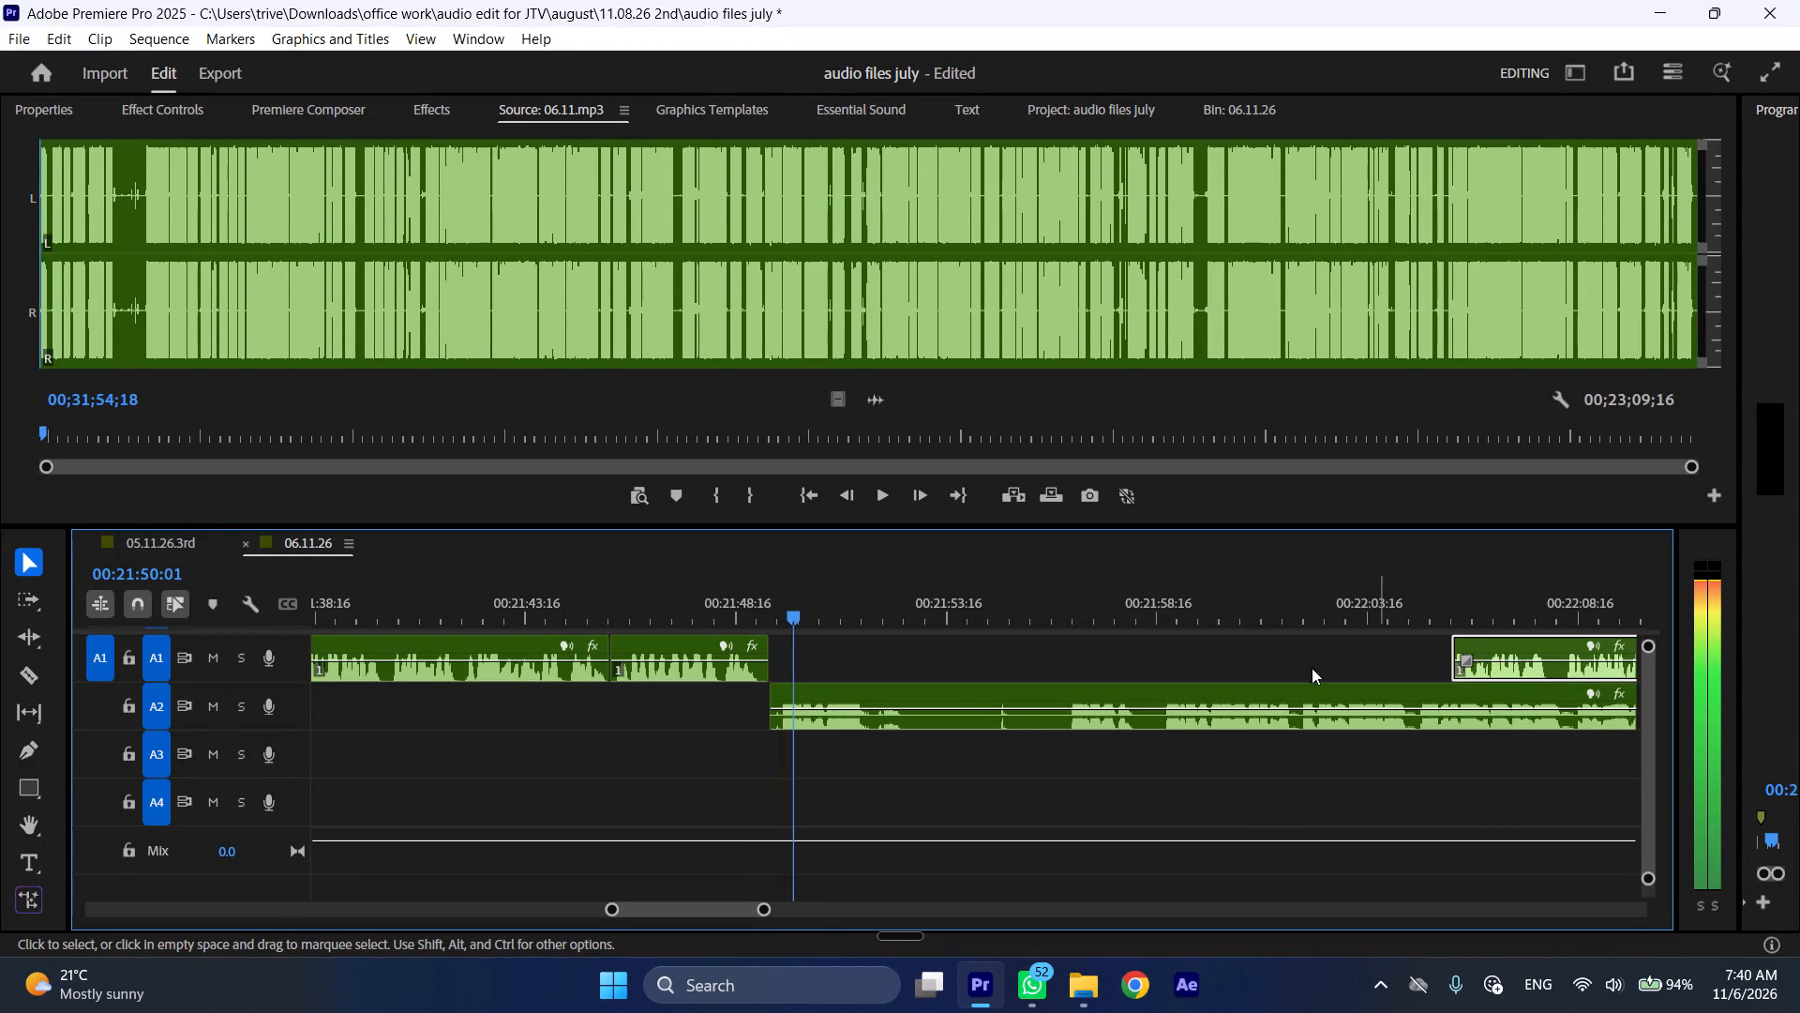
{"action": "scroll", "coordinate": [950, 652], "scroll_direction": "down", "scroll_amount": 6}
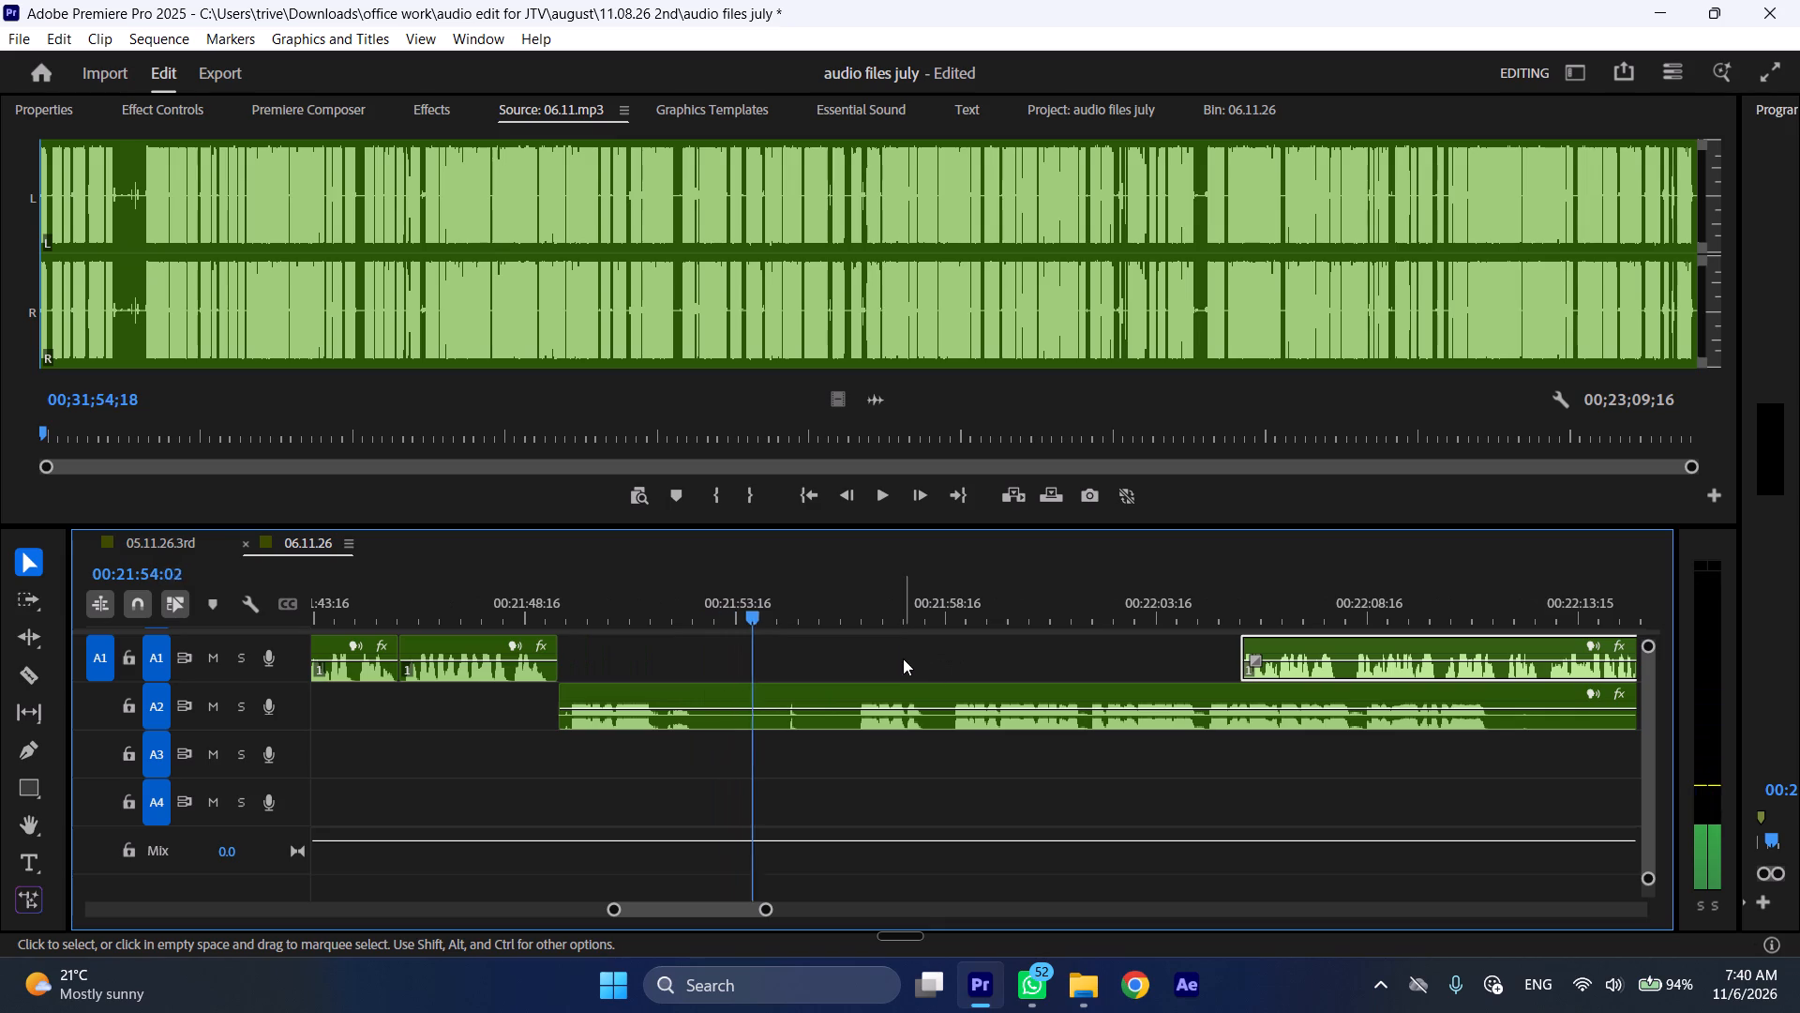
{"action": "left_click_drag", "start_coordinate": [1280, 649], "coordinate": [1573, 649]}
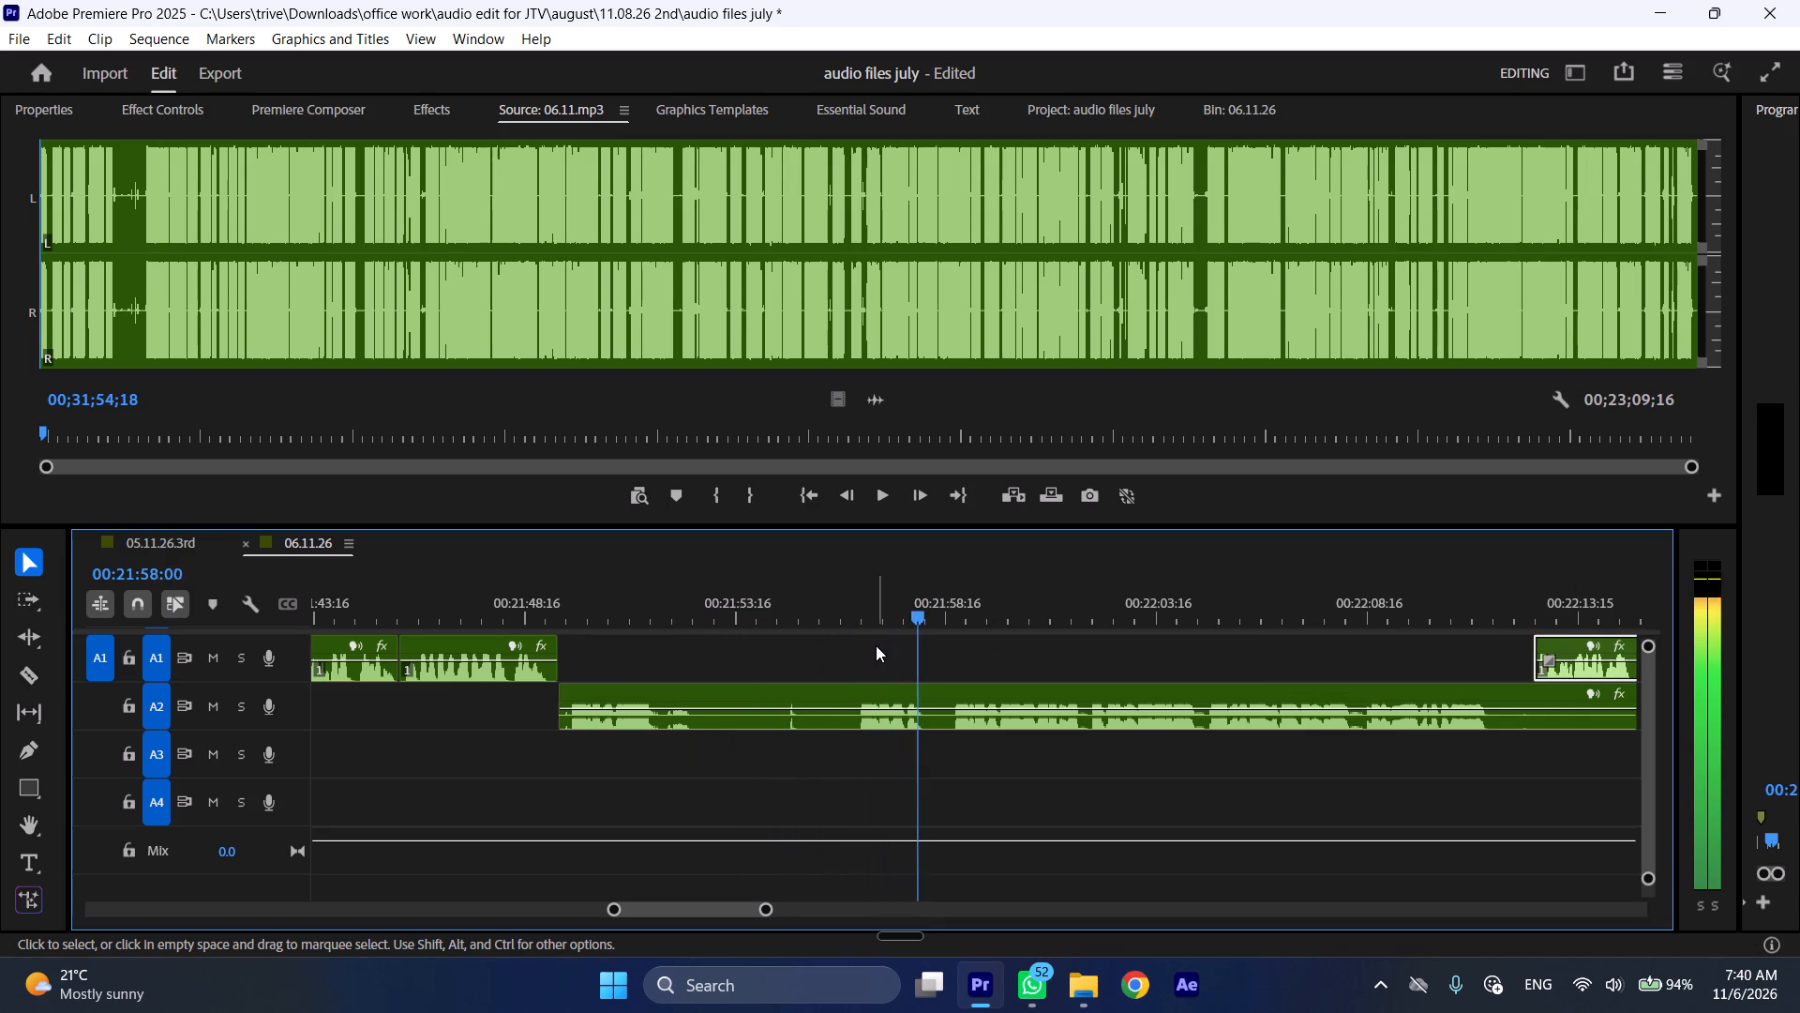
Split A2 at 00:21:58:18 and ripple delete the section from 00:21:49:12 up to the split.
{"action": "left_click", "coordinate": [945, 599]}
{"action": "left_click", "coordinate": [989, 695]}
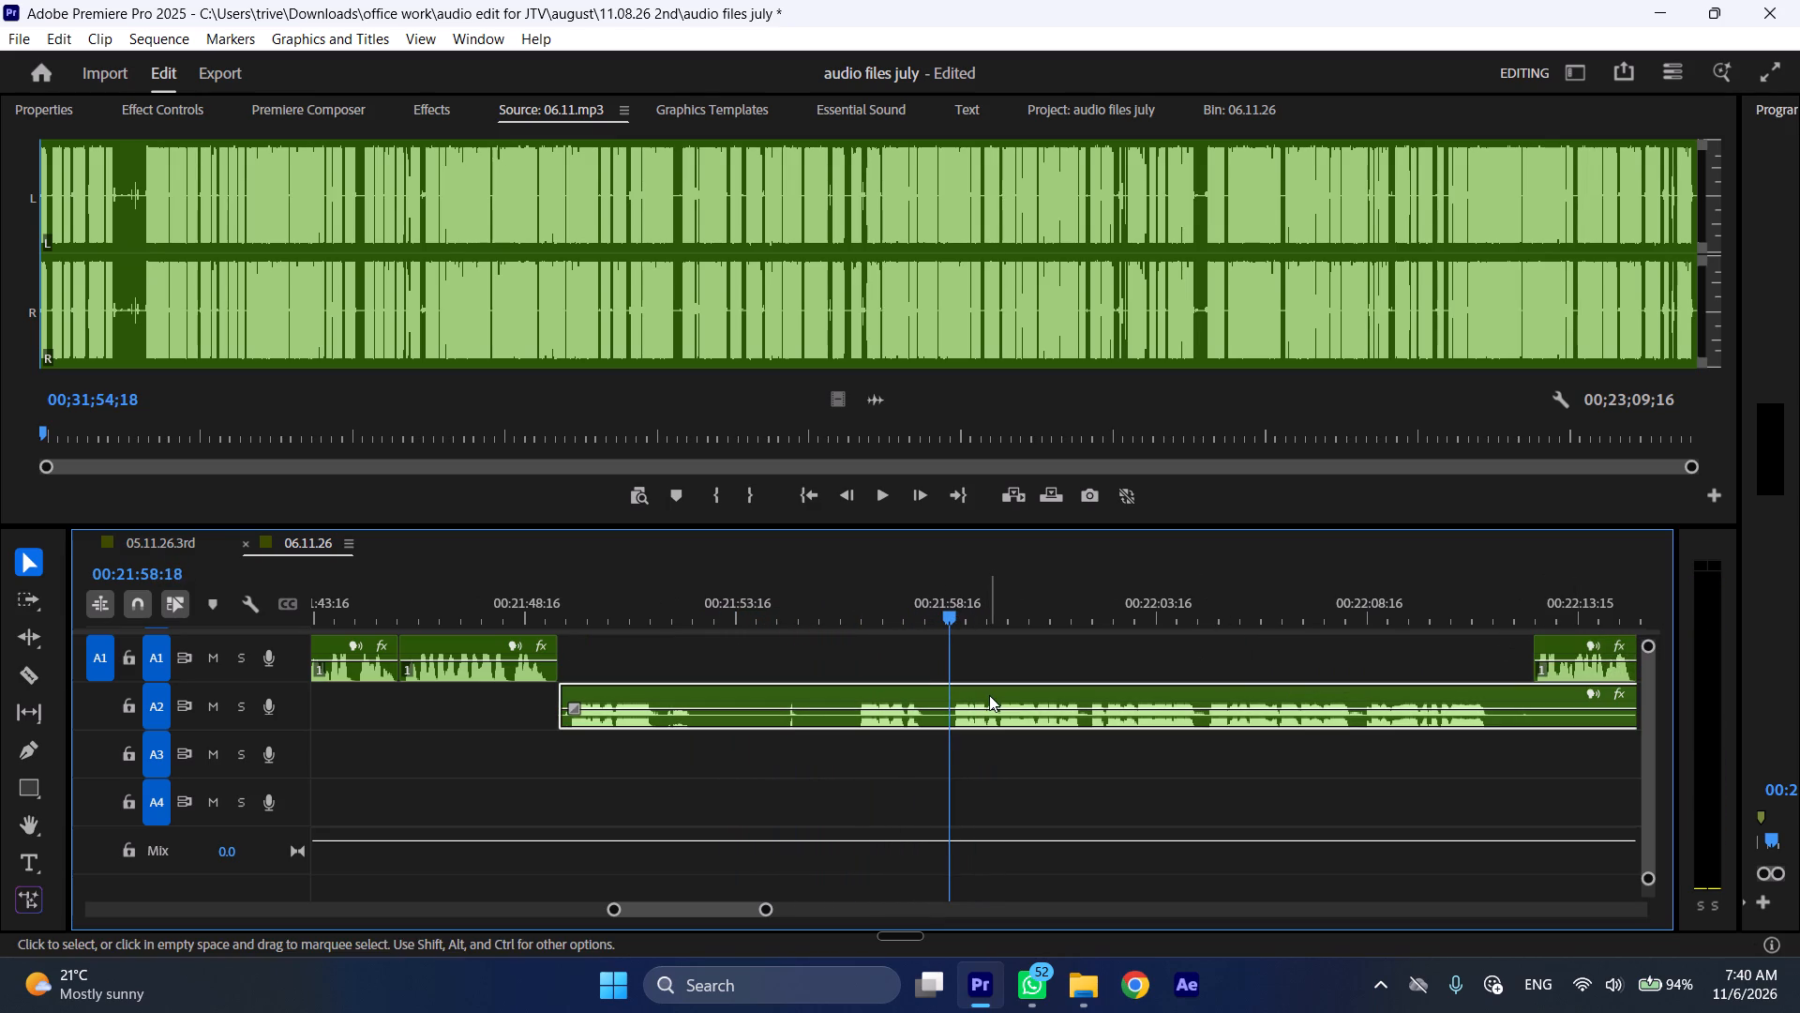
{"action": "key", "text": "shift+c"}
{"action": "key", "text": "ctrl+shift+d"}
Play the remaining A2 speech from 00:21:49:12 and move the following A1 section later to about 00:22:11.
{"action": "key", "text": "space"}
{"action": "type", "text": "l"}
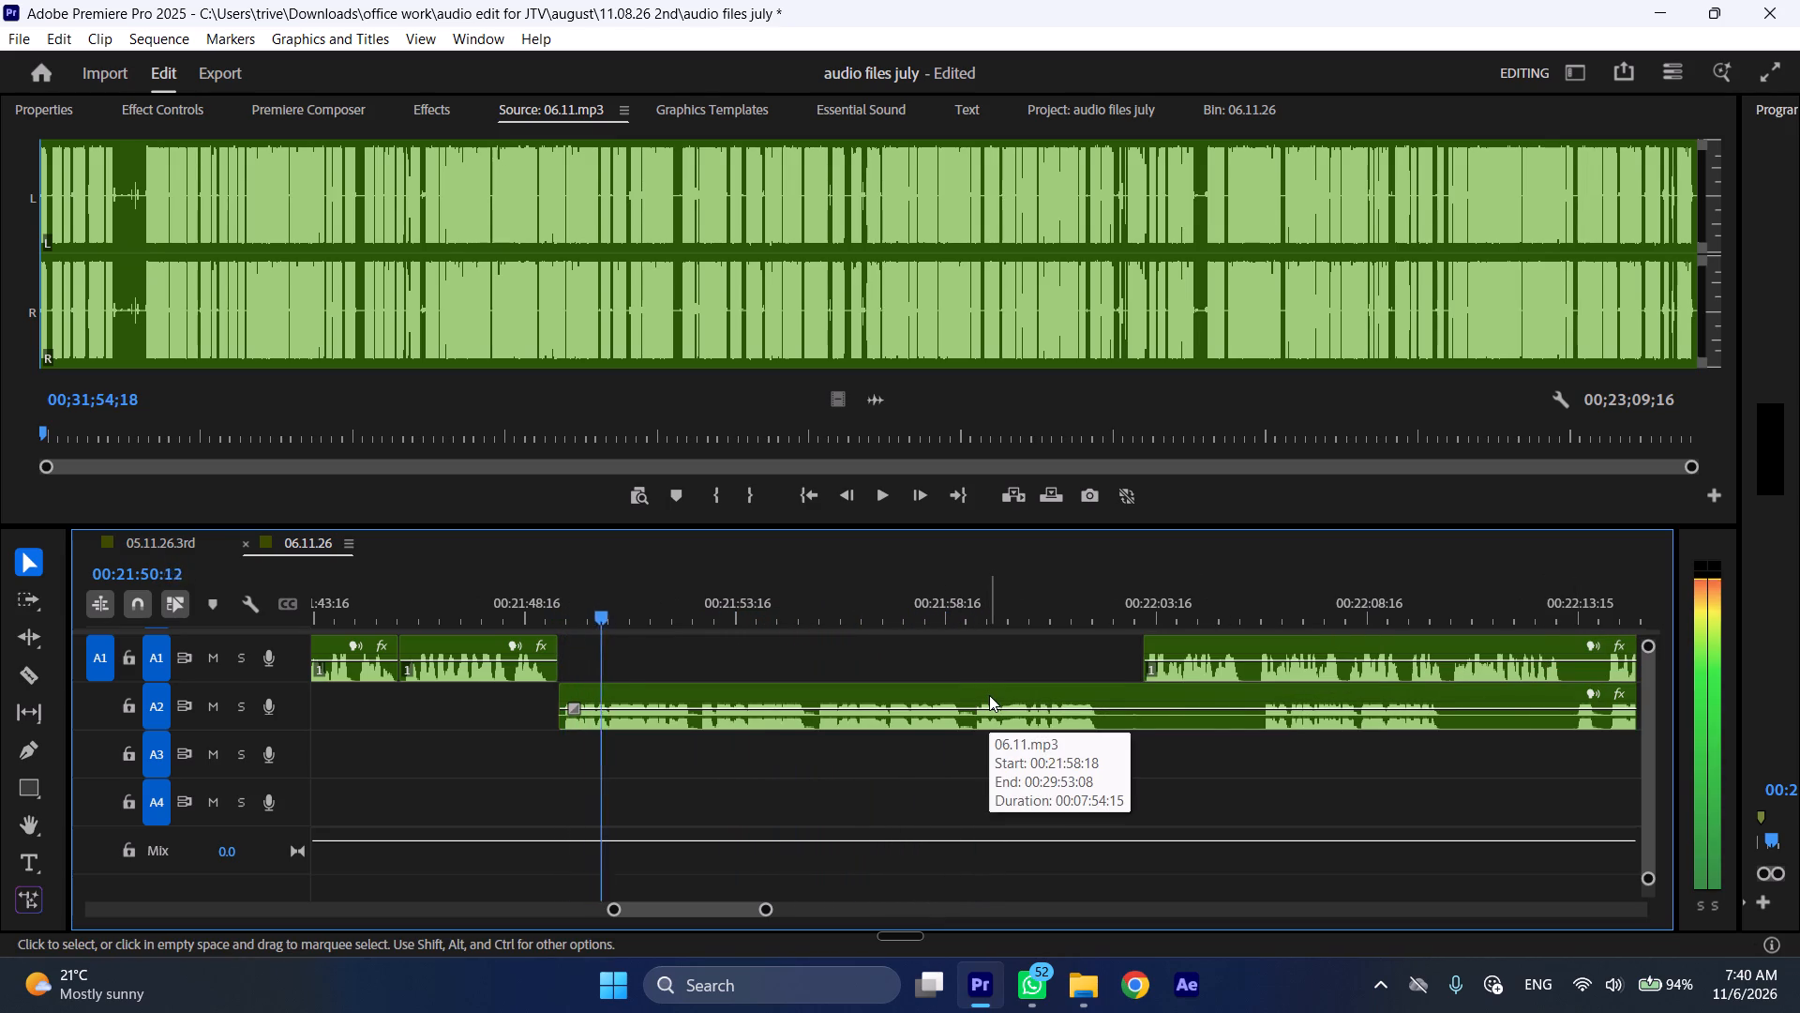
{"action": "scroll", "coordinate": [989, 695], "scroll_direction": "down", "scroll_amount": 5}
{"action": "left_click_drag", "start_coordinate": [1005, 641], "coordinate": [1351, 641]}
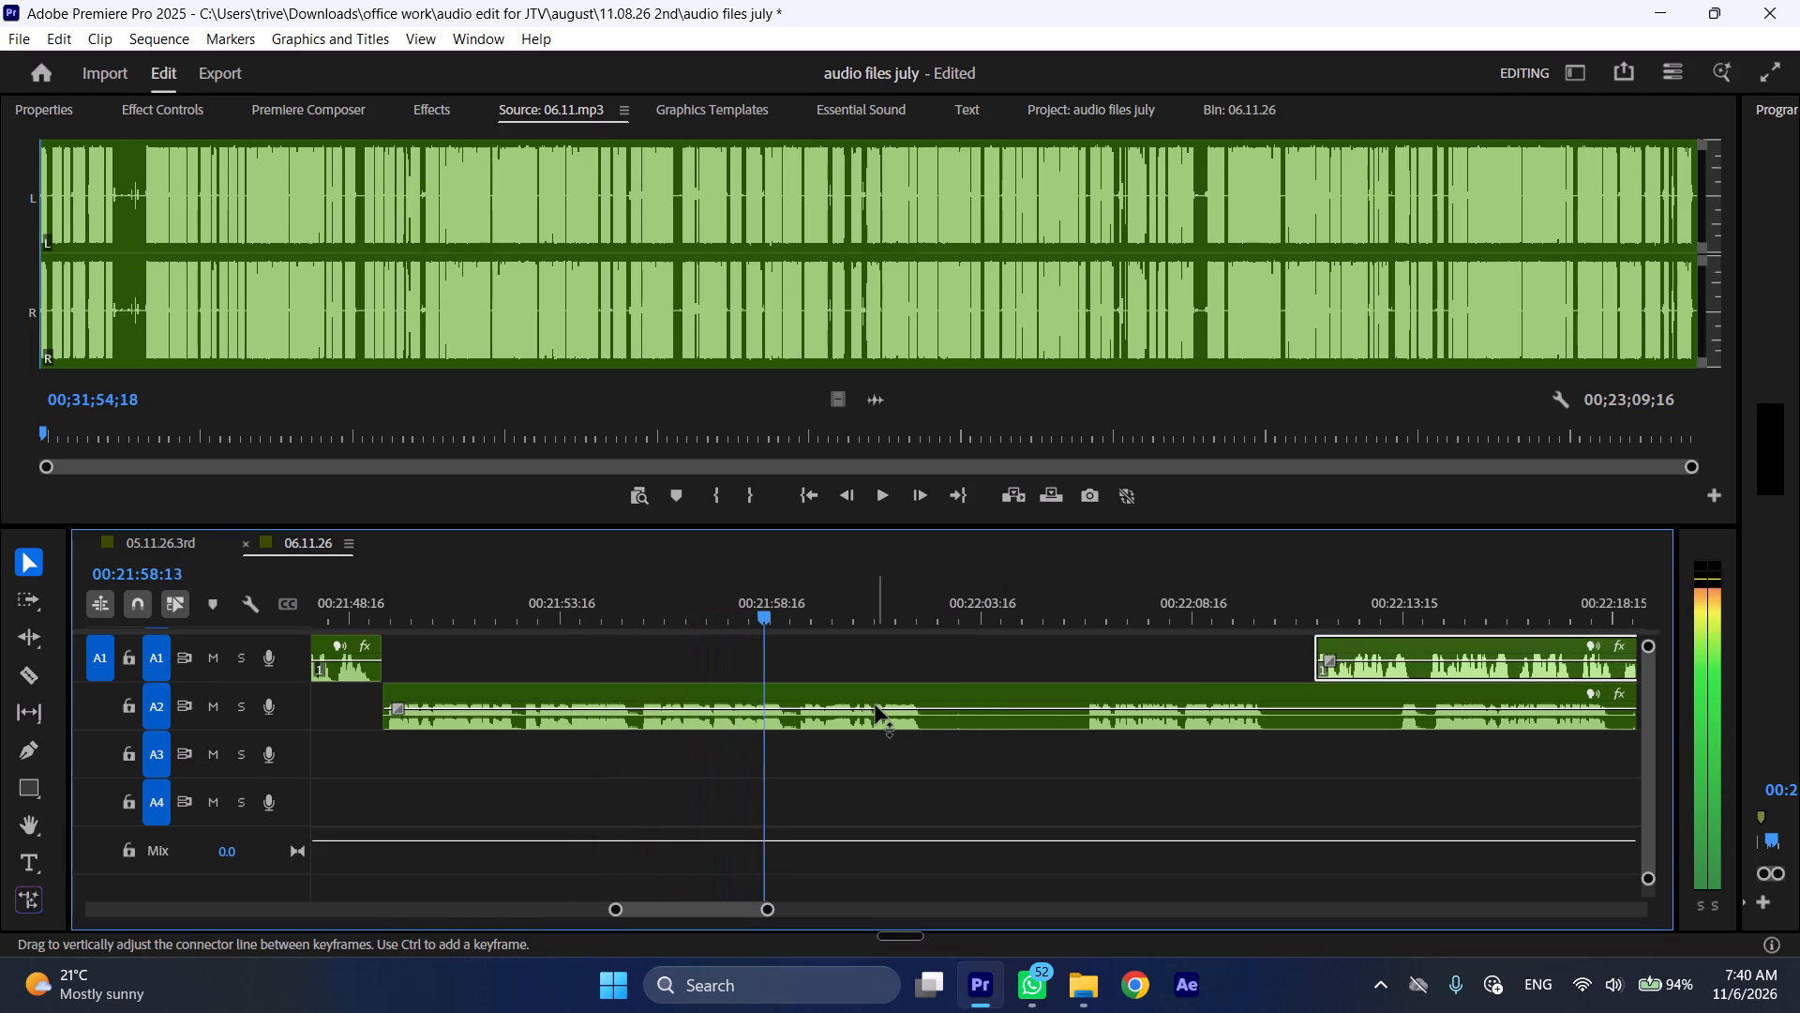
Split A2 at 00:22:02:08, where the speech stops.
{"action": "scroll", "coordinate": [876, 705], "scroll_direction": "down", "scroll_amount": 4}
{"action": "key", "text": "space"}
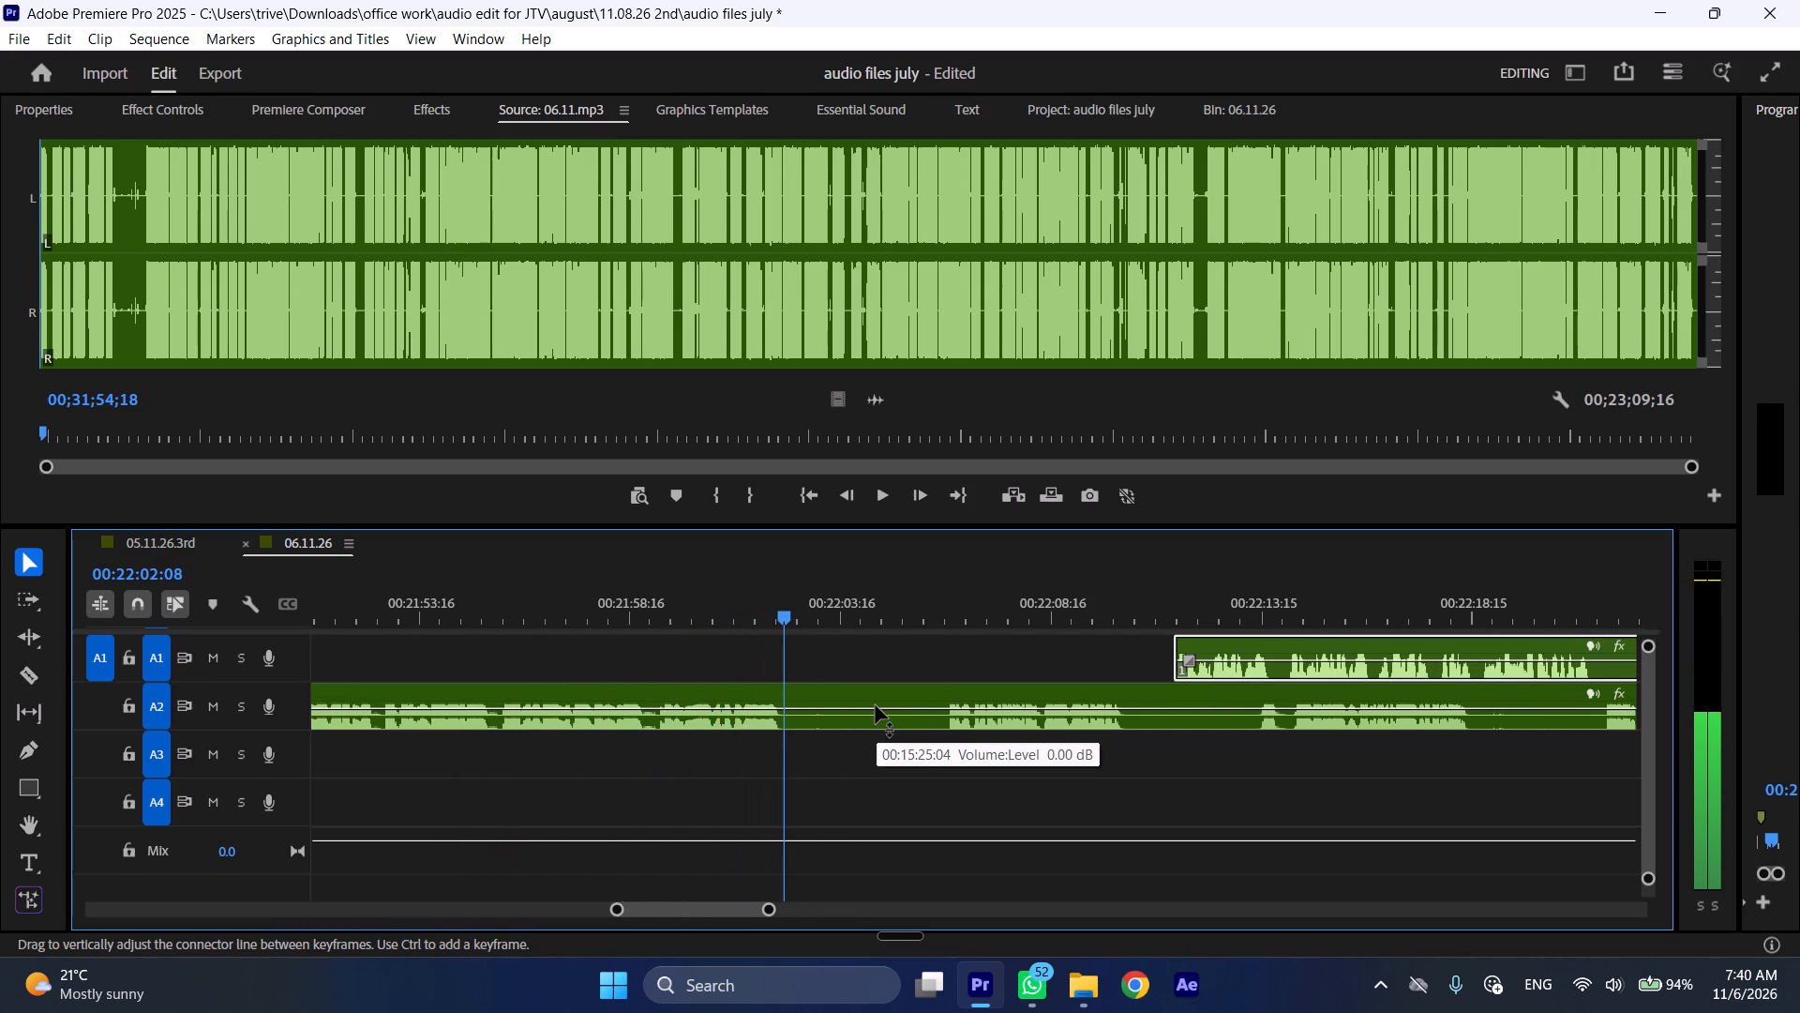
{"action": "key", "text": "shift+c"}
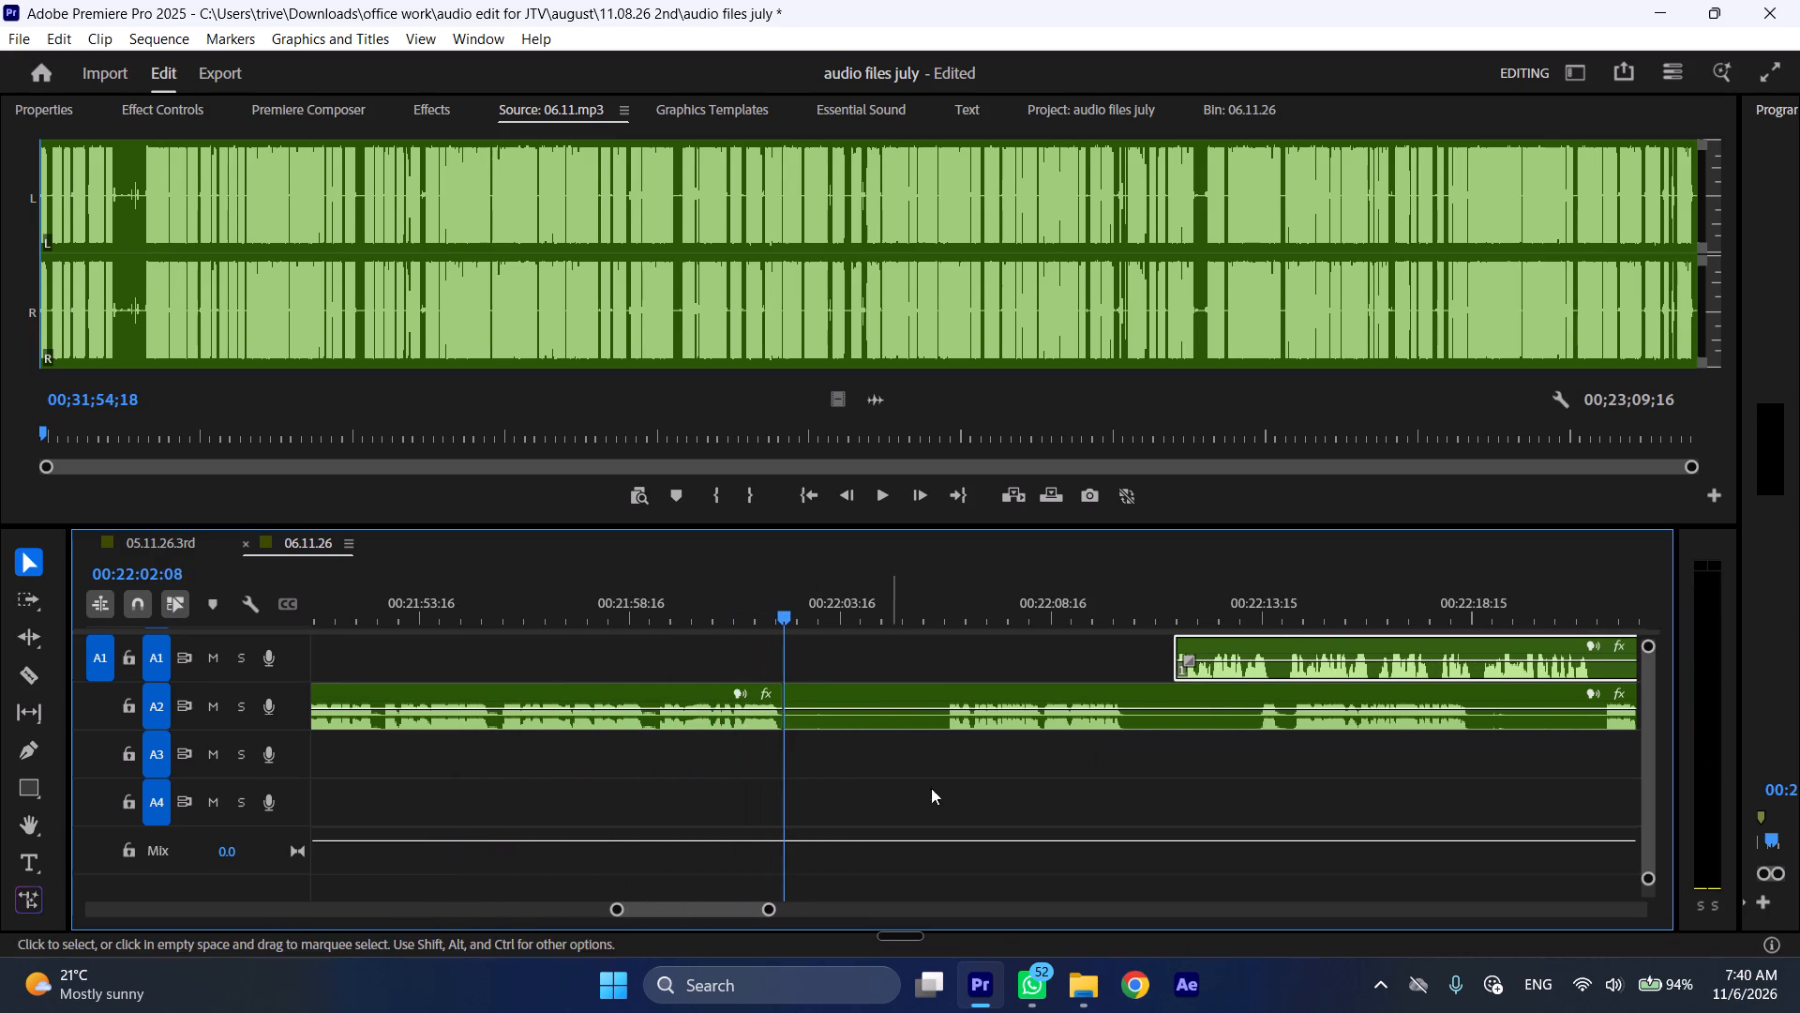
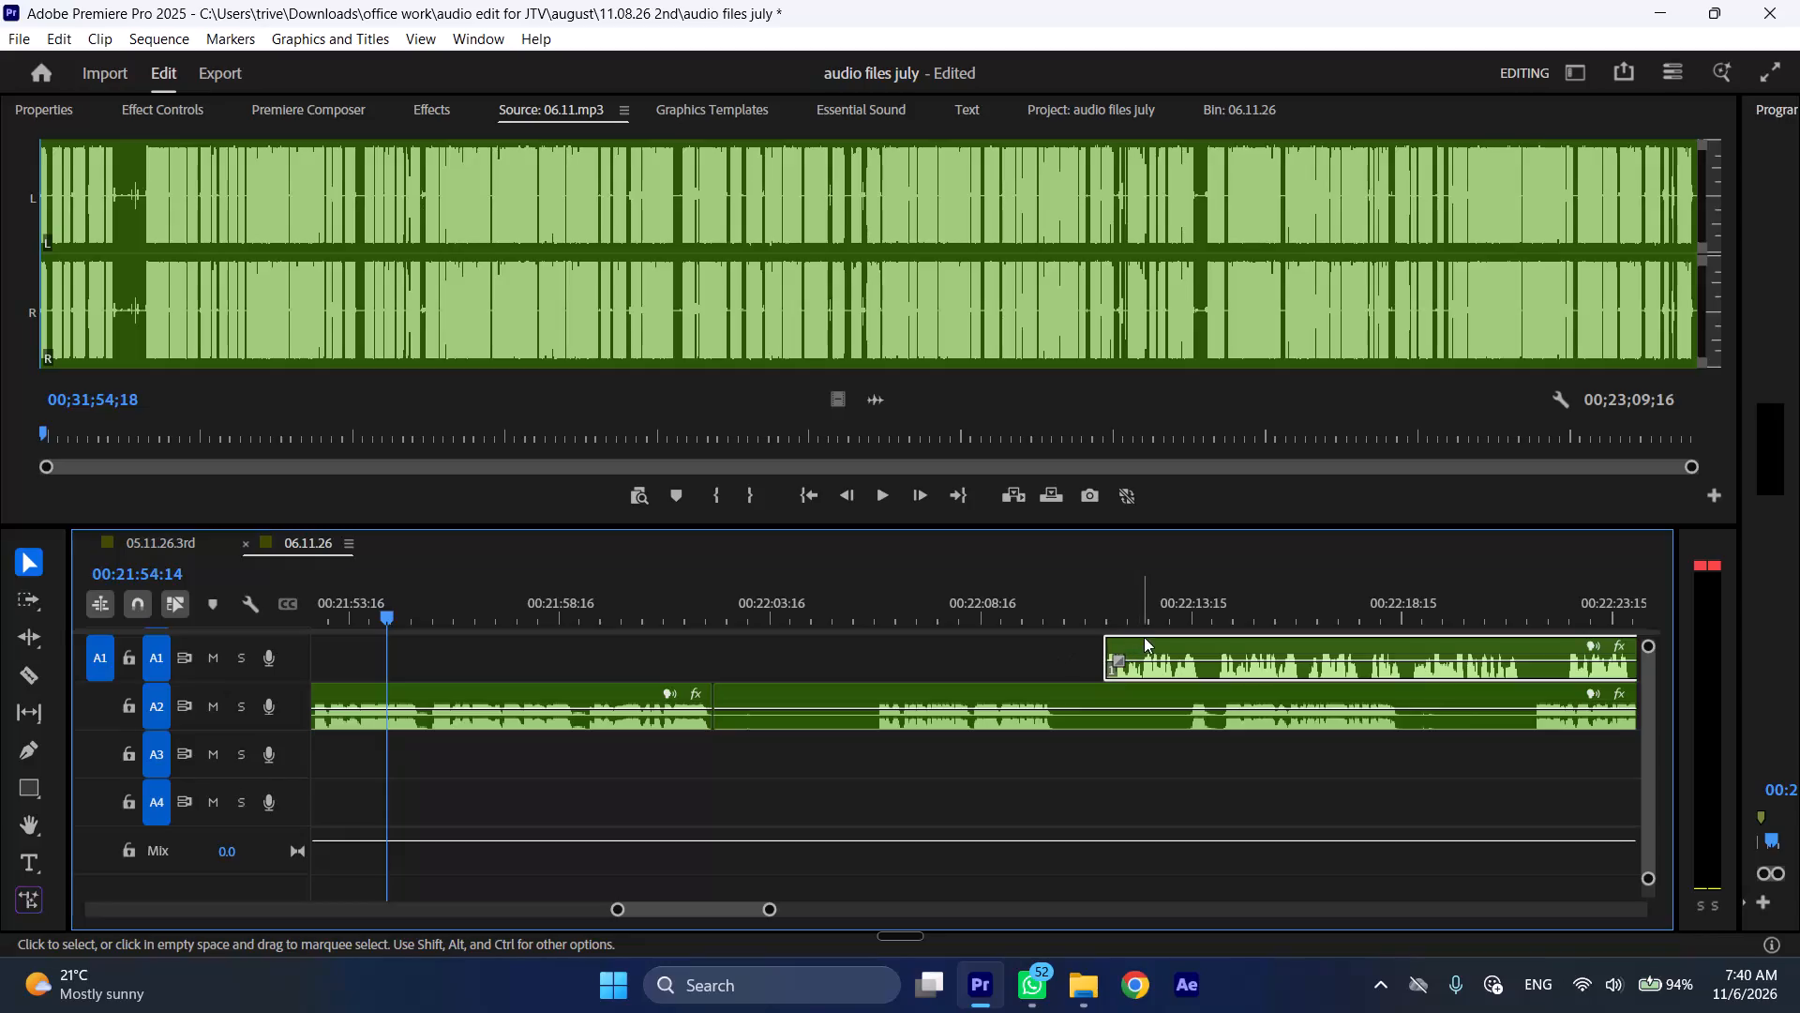
Move the A1 section back to the A2 cut at 00:22:02:08 and the following A2 section later to about 00:22:28.
{"action": "left_click_drag", "start_coordinate": [1145, 643], "coordinate": [751, 656]}
{"action": "left_click_drag", "start_coordinate": [749, 701], "coordinate": [1265, 707]}
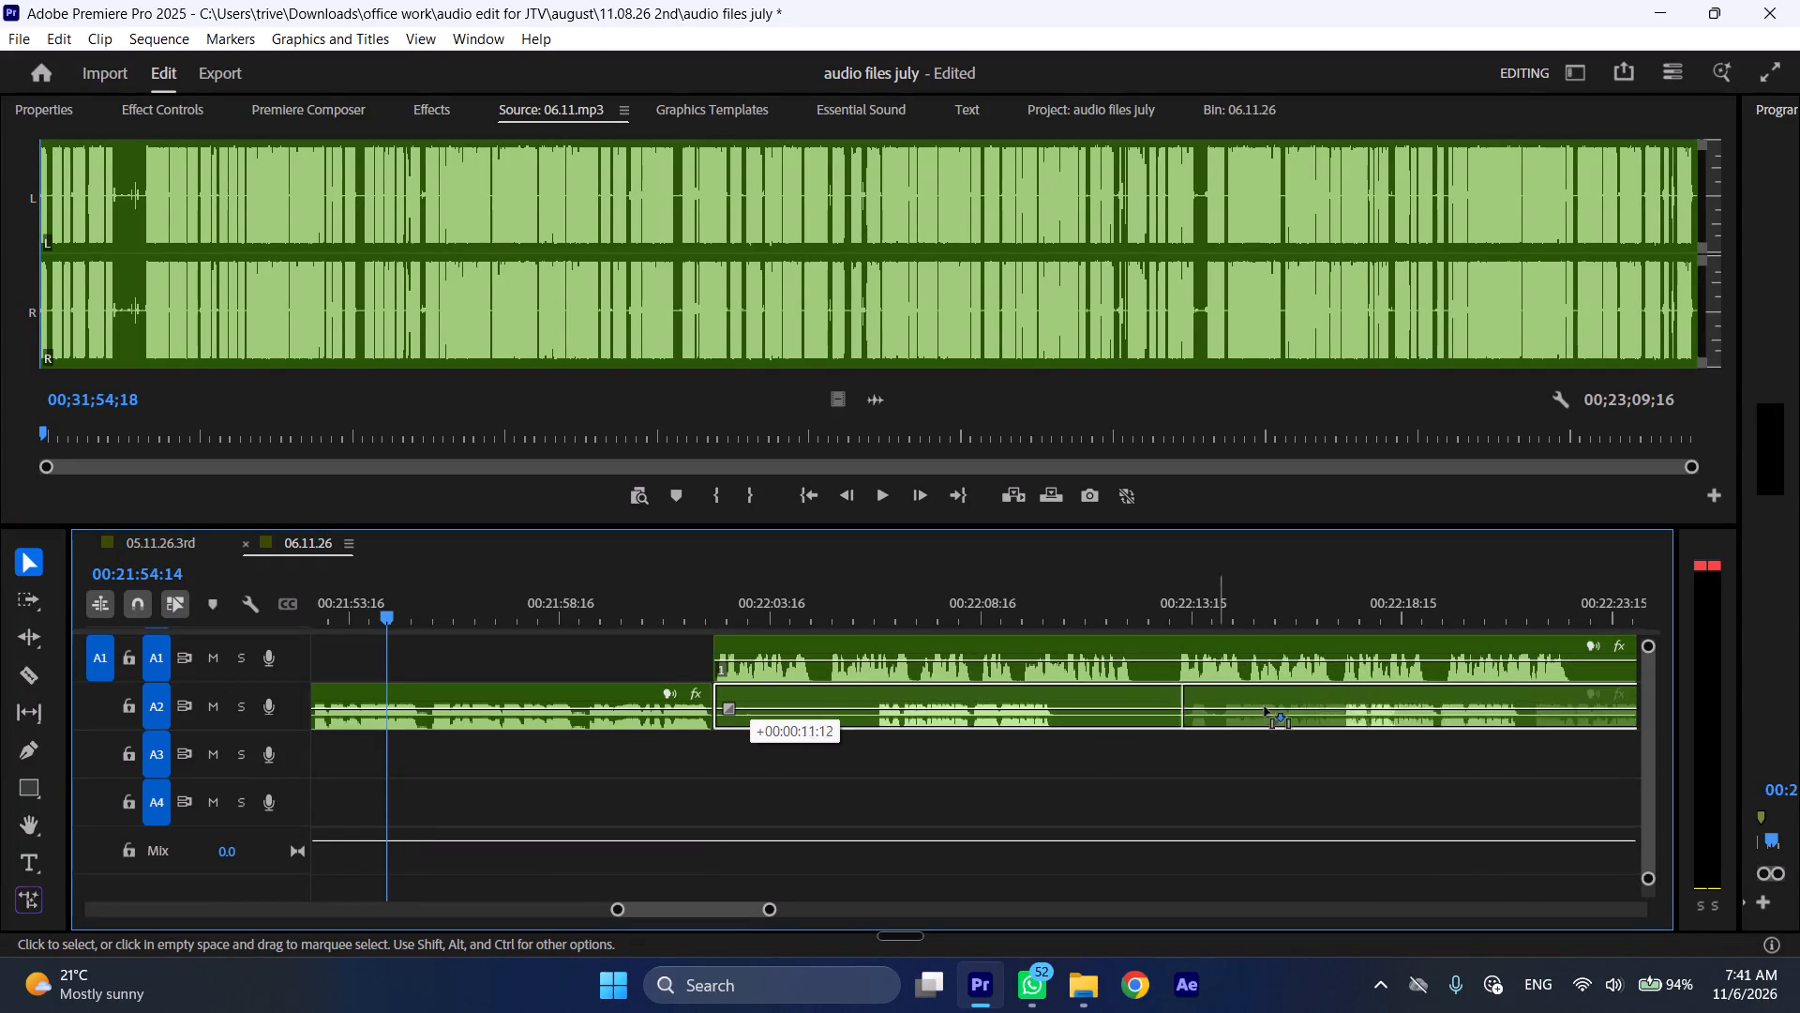
{"action": "left_click_drag", "start_coordinate": [1265, 707], "coordinate": [1612, 704]}
Play across the join, split A1 at 00:22:05:01 and ripple delete the section from 00:22:02:08 up to the split.
{"action": "left_click", "coordinate": [480, 598]}
{"action": "key", "text": "space"}
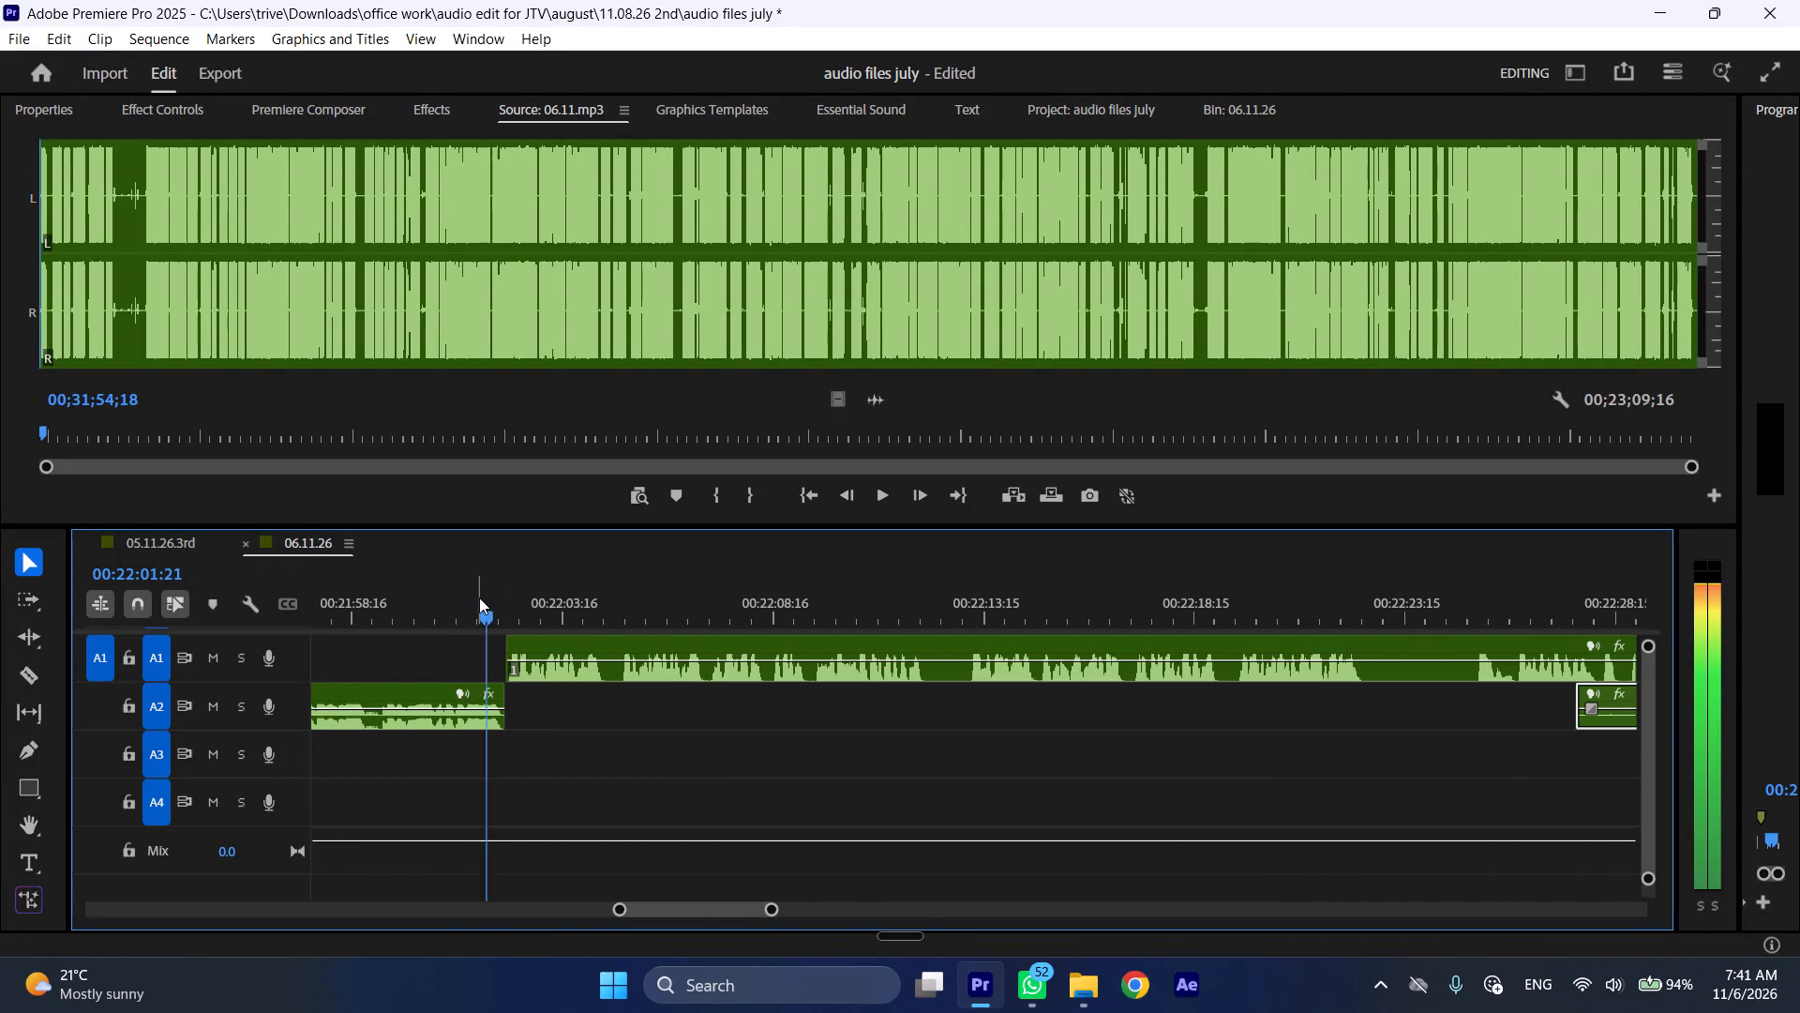
{"action": "type", "text": "l"}
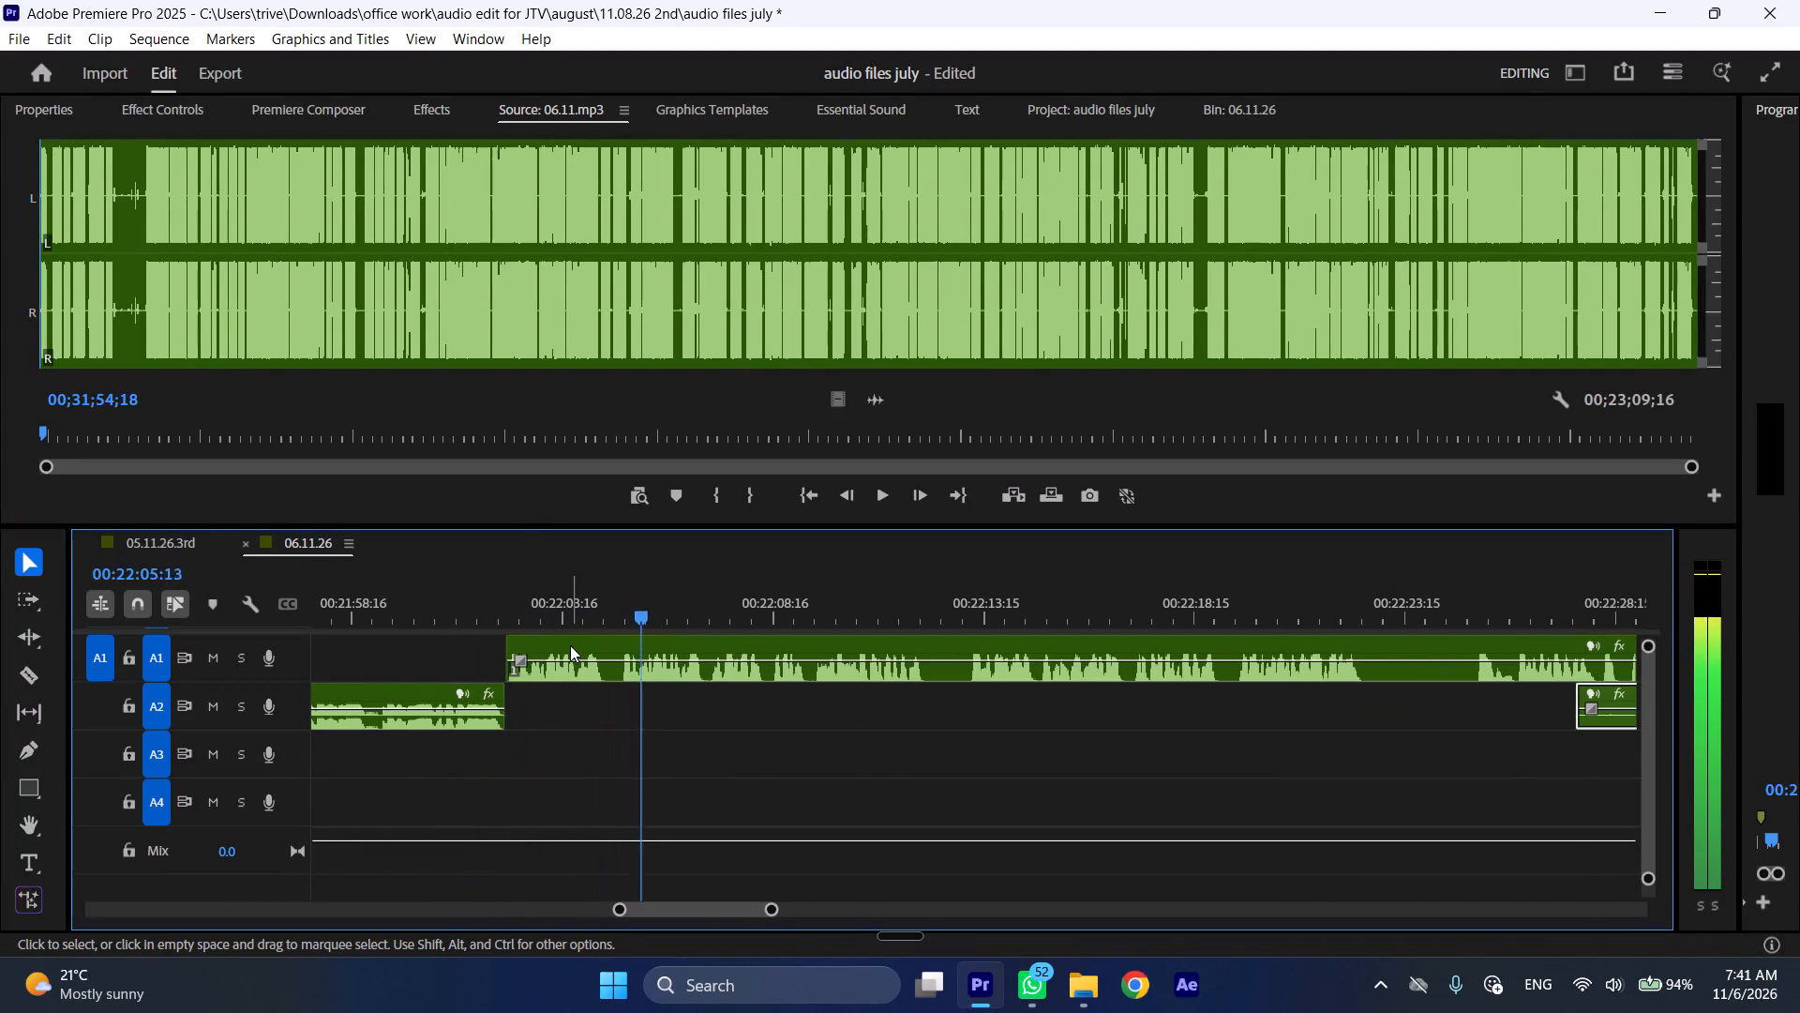
{"action": "left_click", "coordinate": [623, 610]}
{"action": "left_click", "coordinate": [632, 647]}
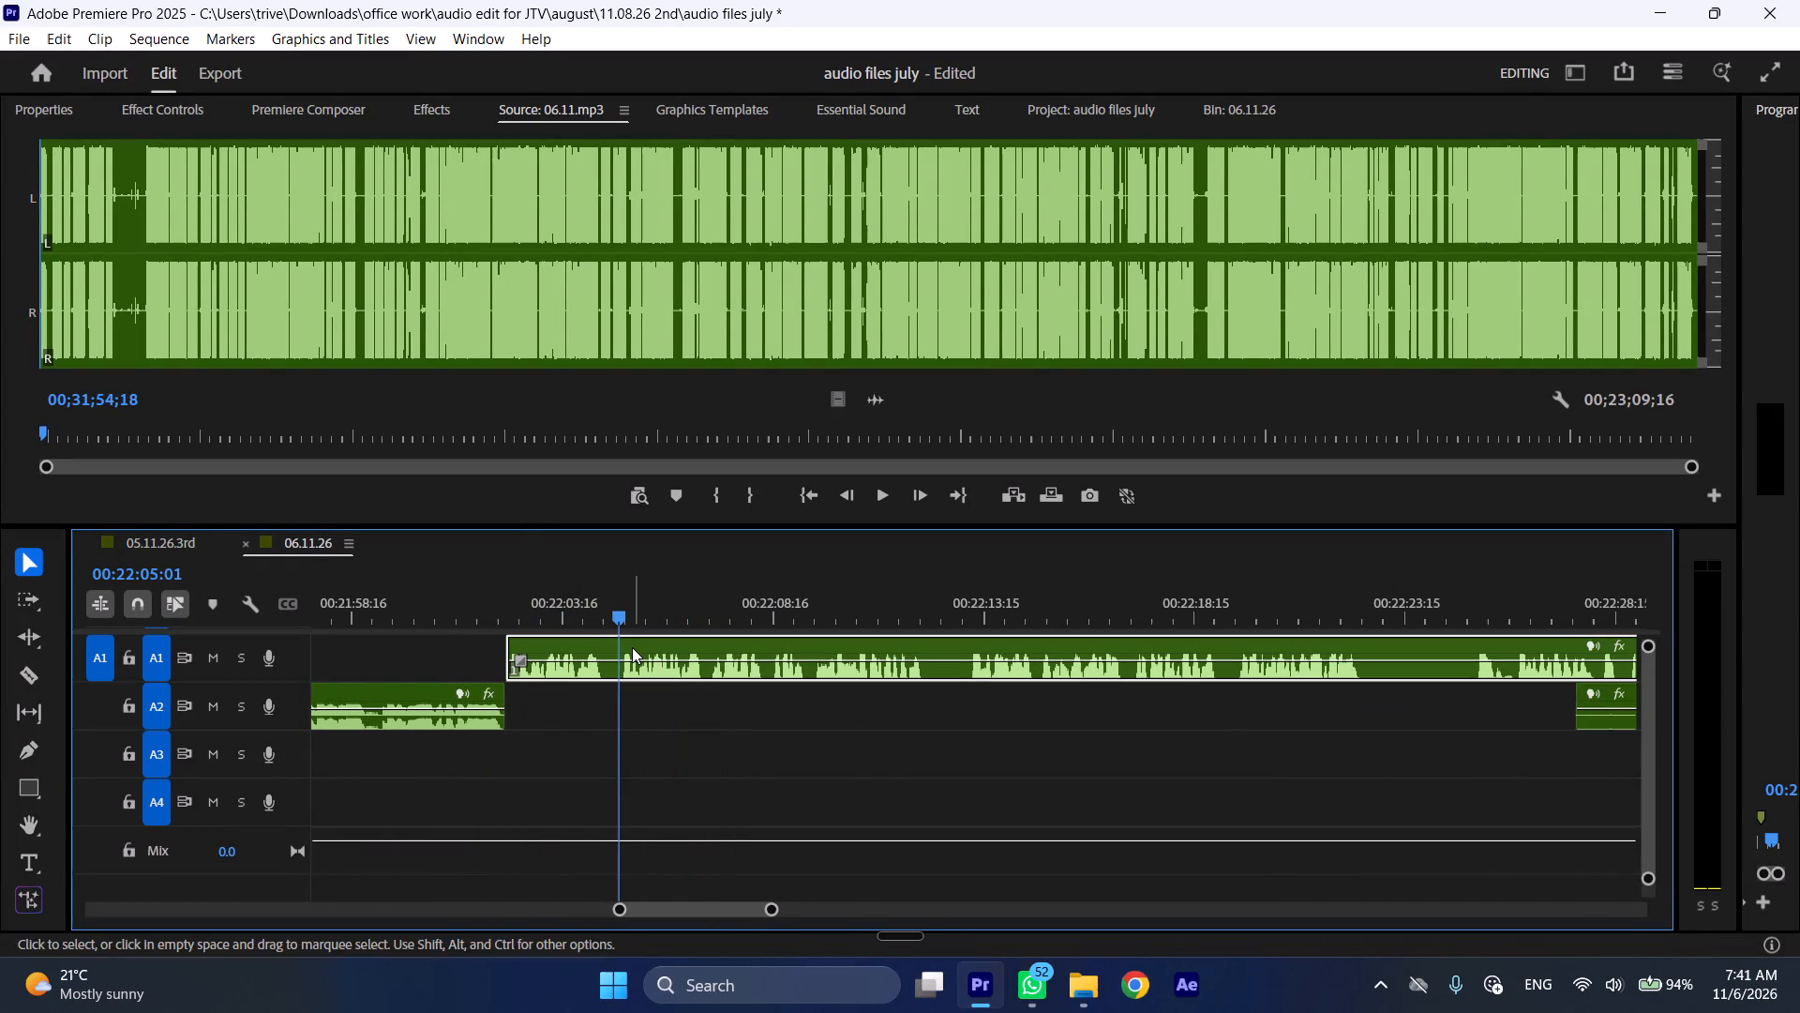
{"action": "key", "text": "shift+c"}
{"action": "key", "text": "ctrl+shift+d"}
Play A1 from 00:22:02:08, split it at about 00:22:09:16 and at 00:22:10:13, and ripple delete the silence between the splits.
{"action": "key", "text": "space"}
{"action": "type", "text": "kll"}
{"action": "scroll", "coordinate": [690, 654], "scroll_direction": "down", "scroll_amount": 5}
{"action": "key", "text": "space"}
{"action": "type", "text": "C"}
{"action": "left_click", "coordinate": [686, 612]}
{"action": "left_click", "coordinate": [698, 665]}
{"action": "key", "text": "shift+c"}
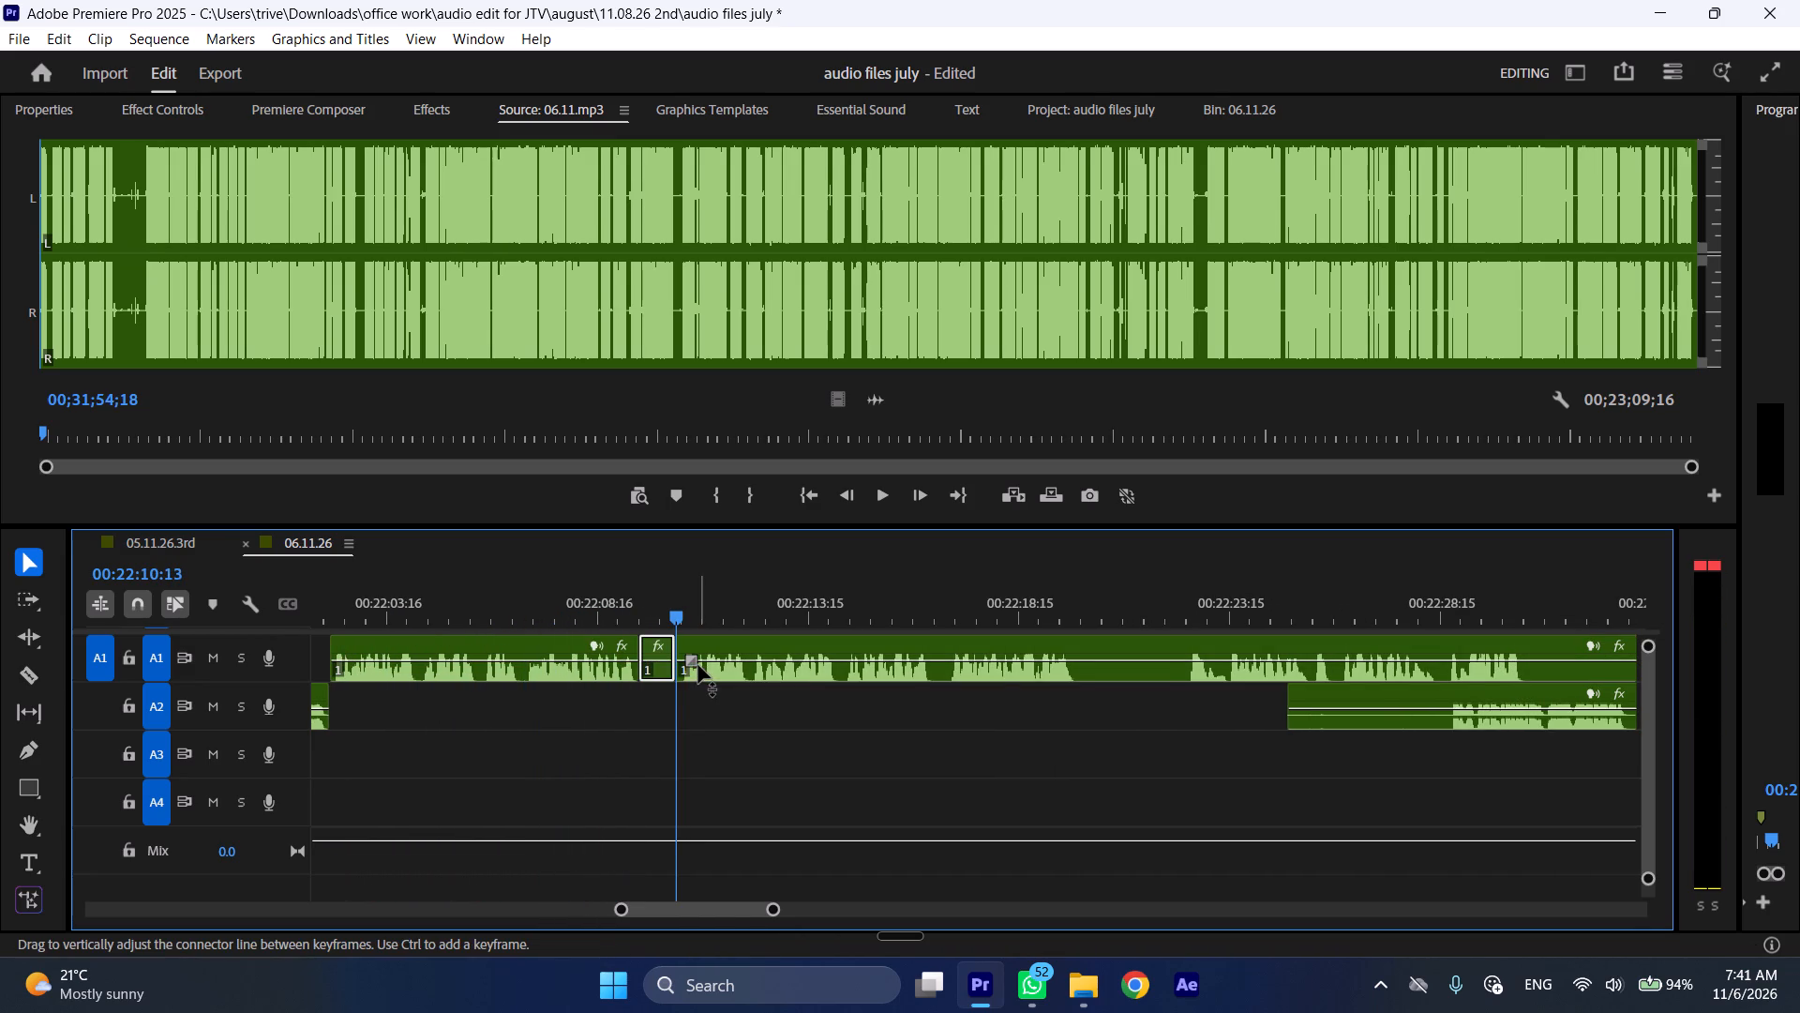
{"action": "key", "text": "ctrl+shift+d"}
Play A1 from about 00:22:09:16 and move the following A2 section later to about 00:22:28.
{"action": "key", "text": "space"}
{"action": "type", "text": "l"}
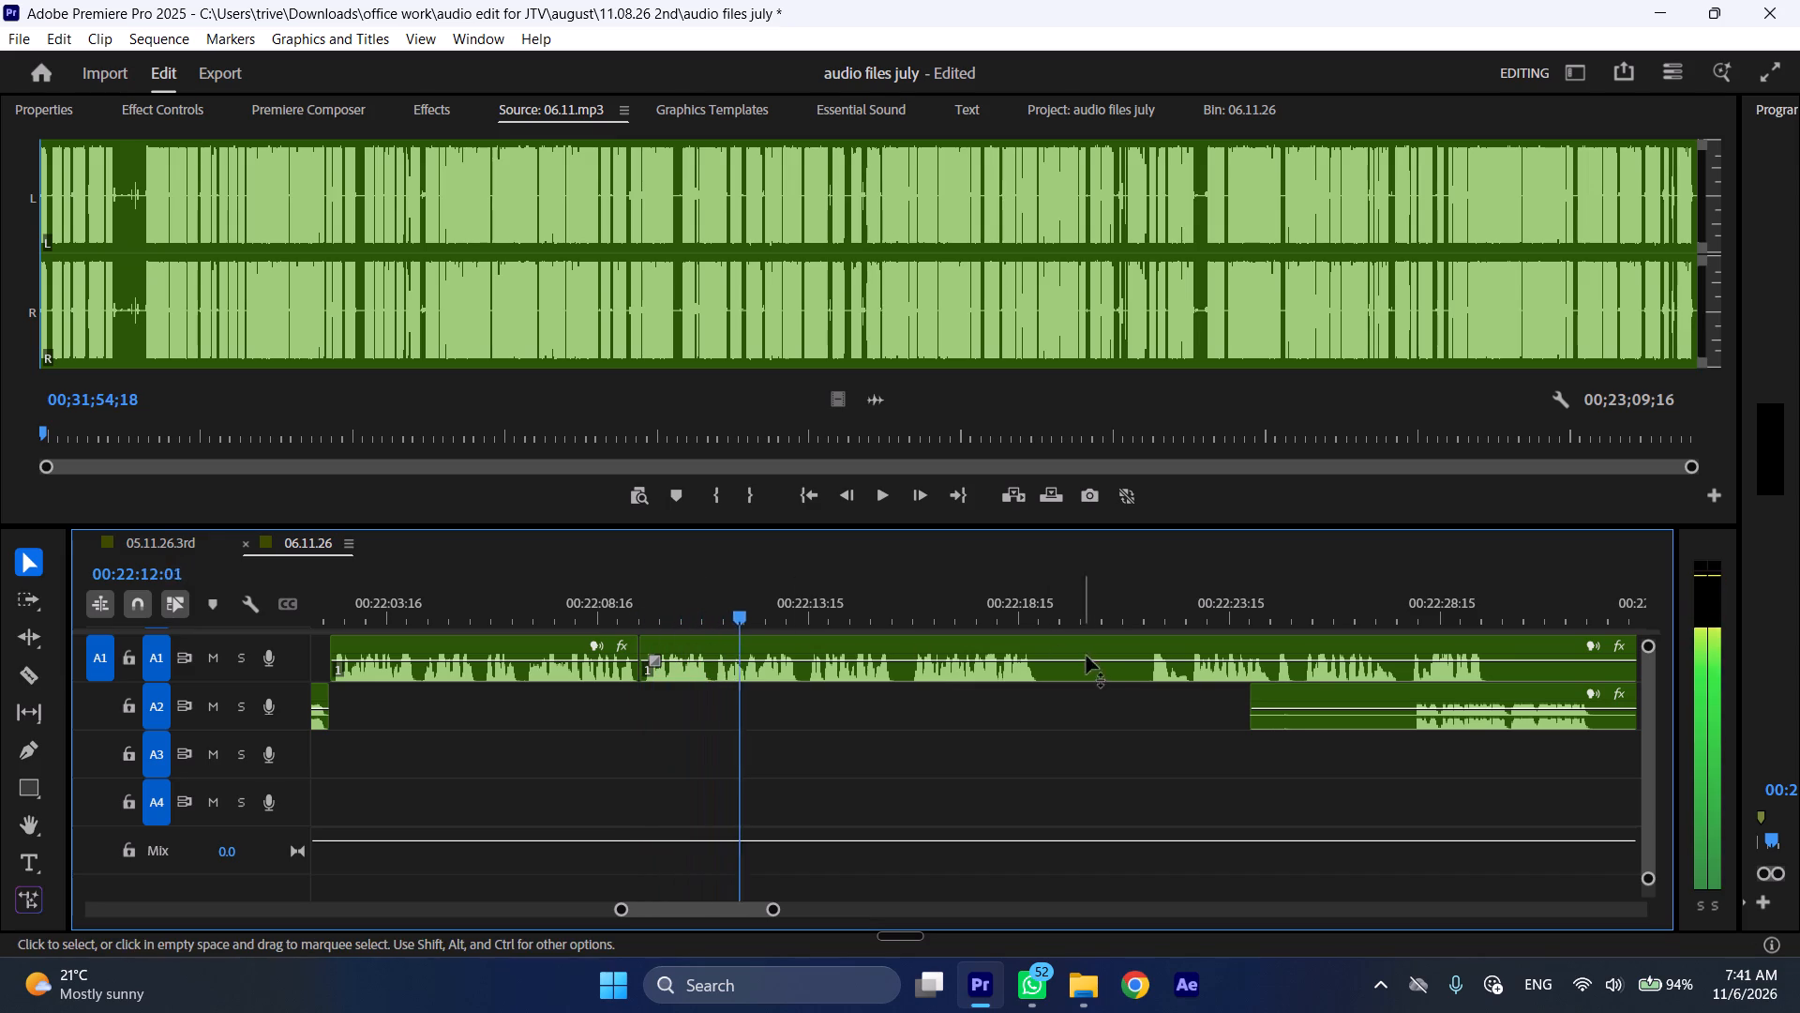
{"action": "left_click_drag", "start_coordinate": [1241, 693], "coordinate": [1401, 693]}
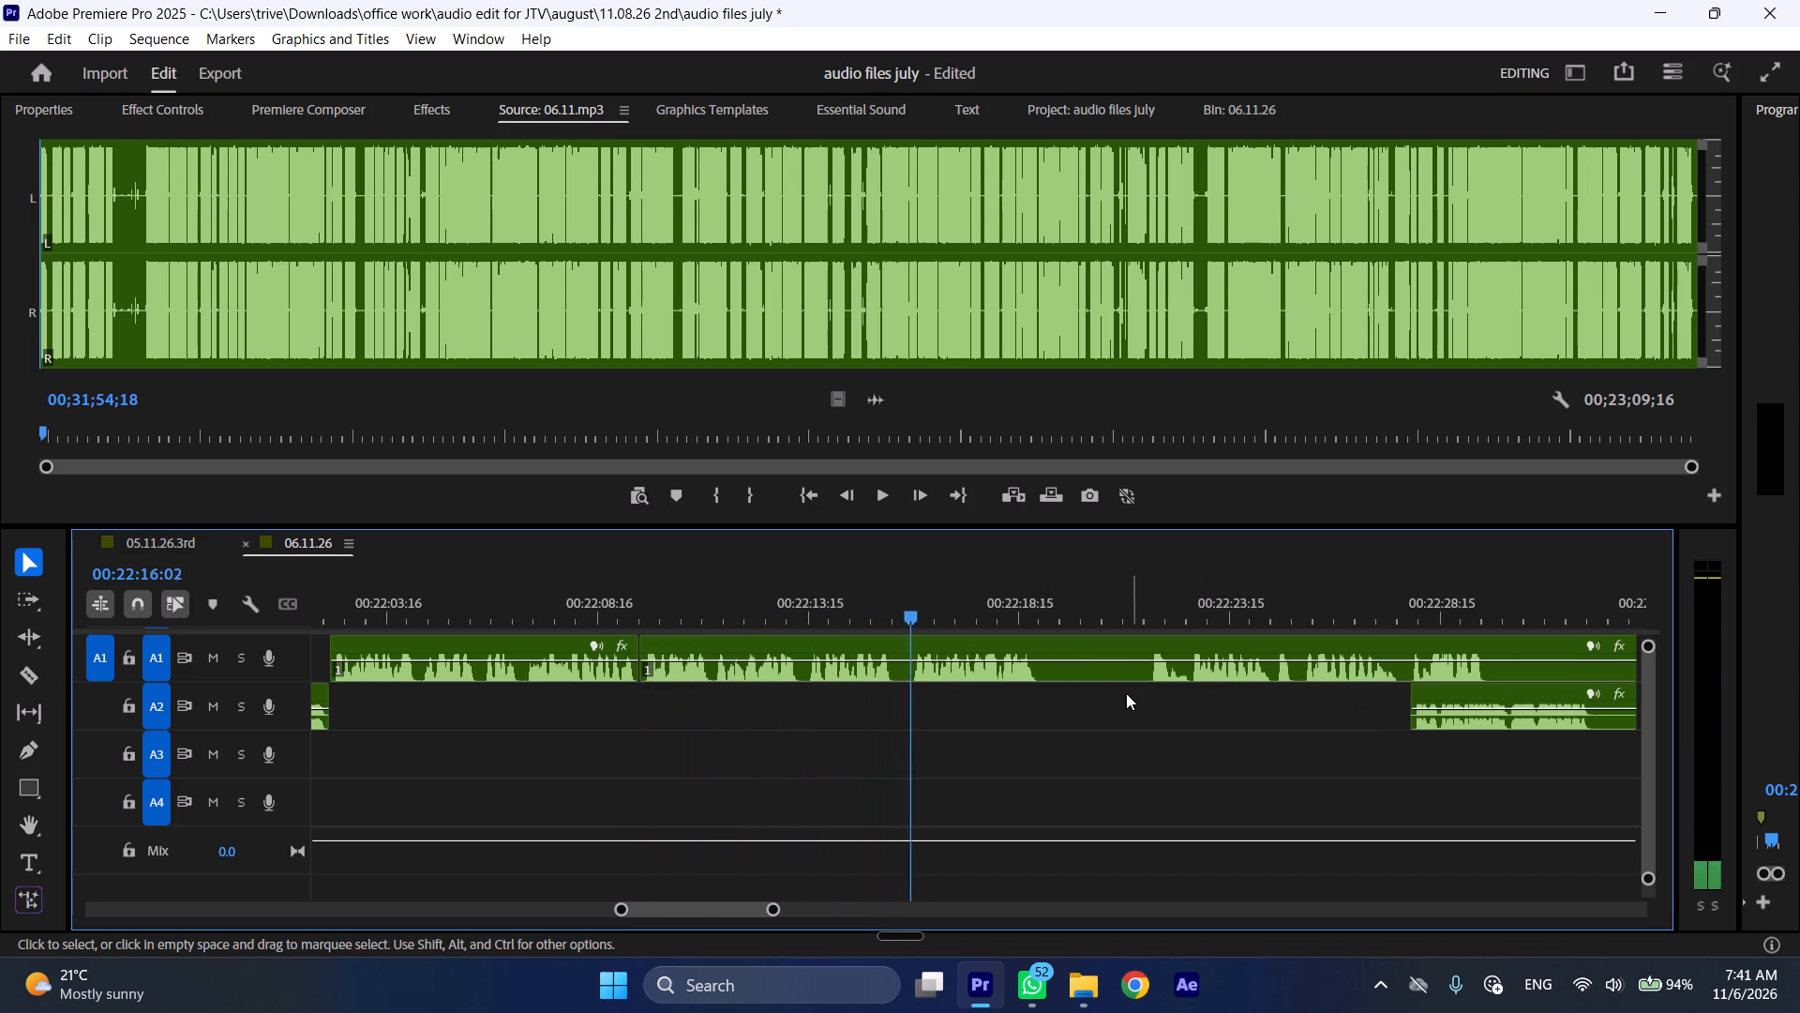
Split A1 at 00:22:15:17 and just after 00:22:16:00, and ripple delete the short silence between the splits.
{"action": "left_click_drag", "start_coordinate": [888, 612], "coordinate": [892, 612]}
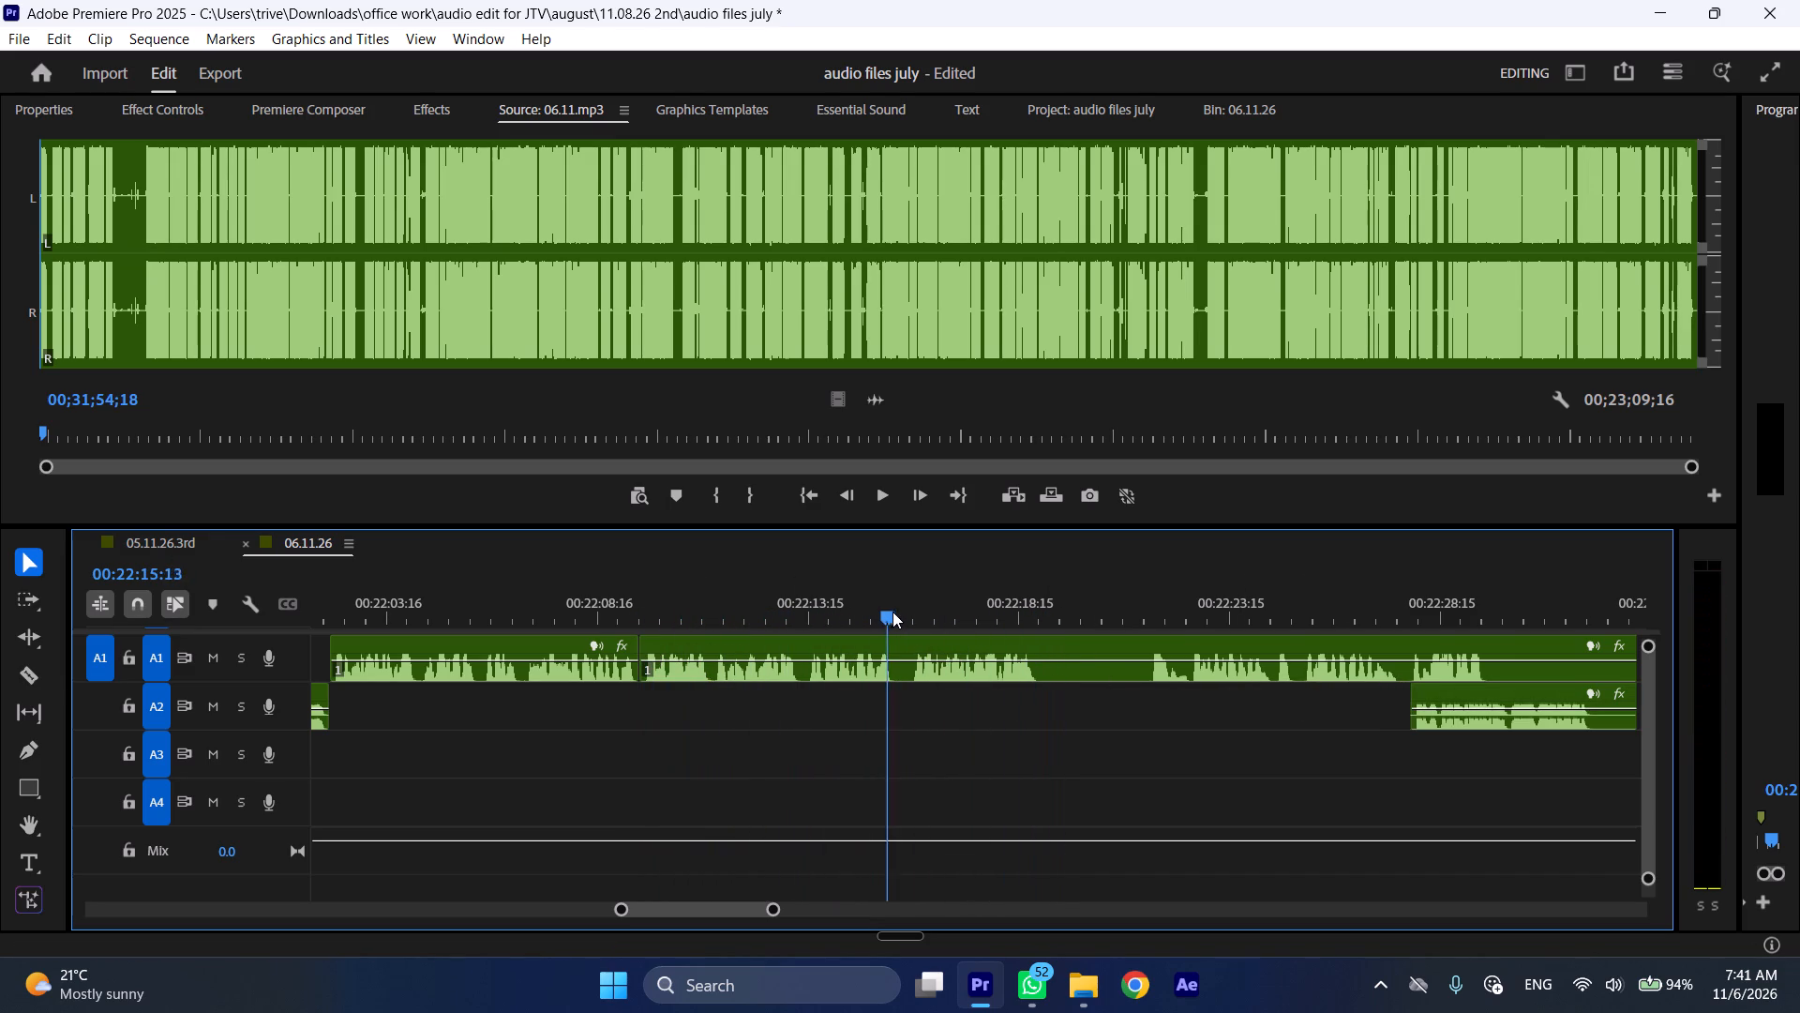
{"action": "left_click_drag", "start_coordinate": [892, 612], "coordinate": [910, 606]}
{"action": "key", "text": "shift+c"}
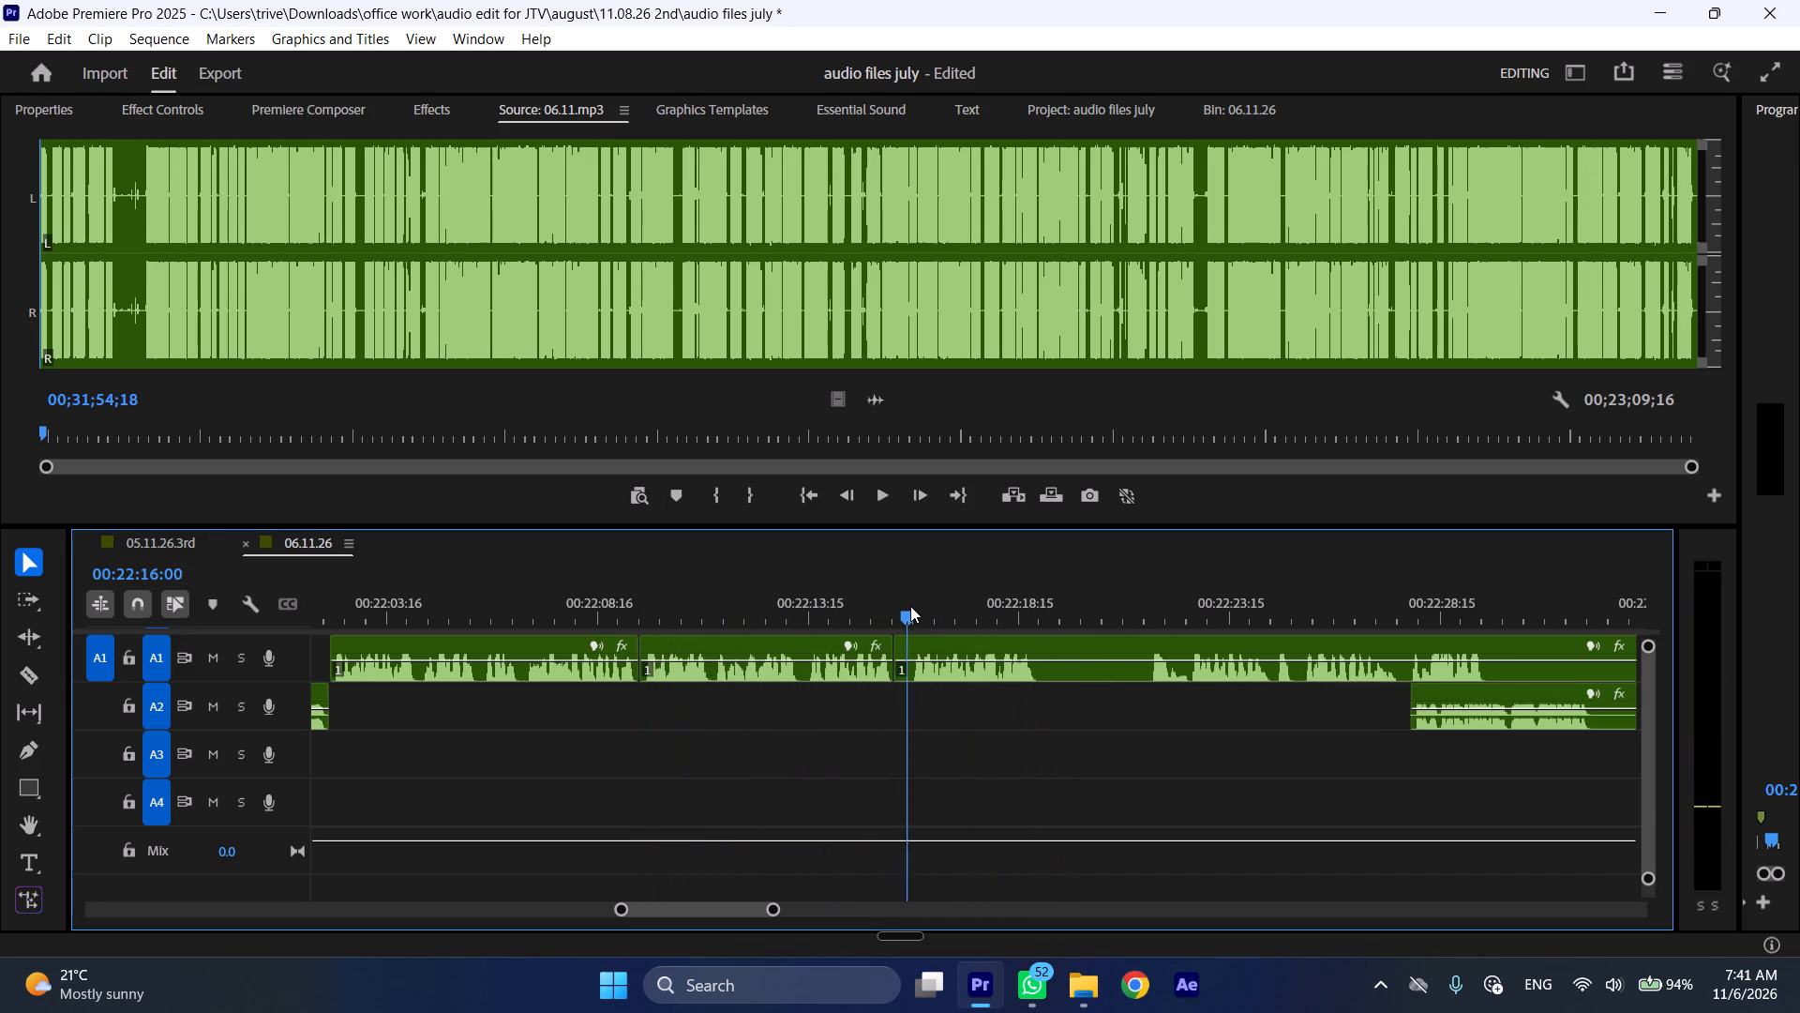
{"action": "left_click_drag", "start_coordinate": [910, 606], "coordinate": [915, 606]}
{"action": "left_click", "coordinate": [936, 646]}
{"action": "key", "text": "shift+c"}
{"action": "key", "text": "ctrl+shift+d"}
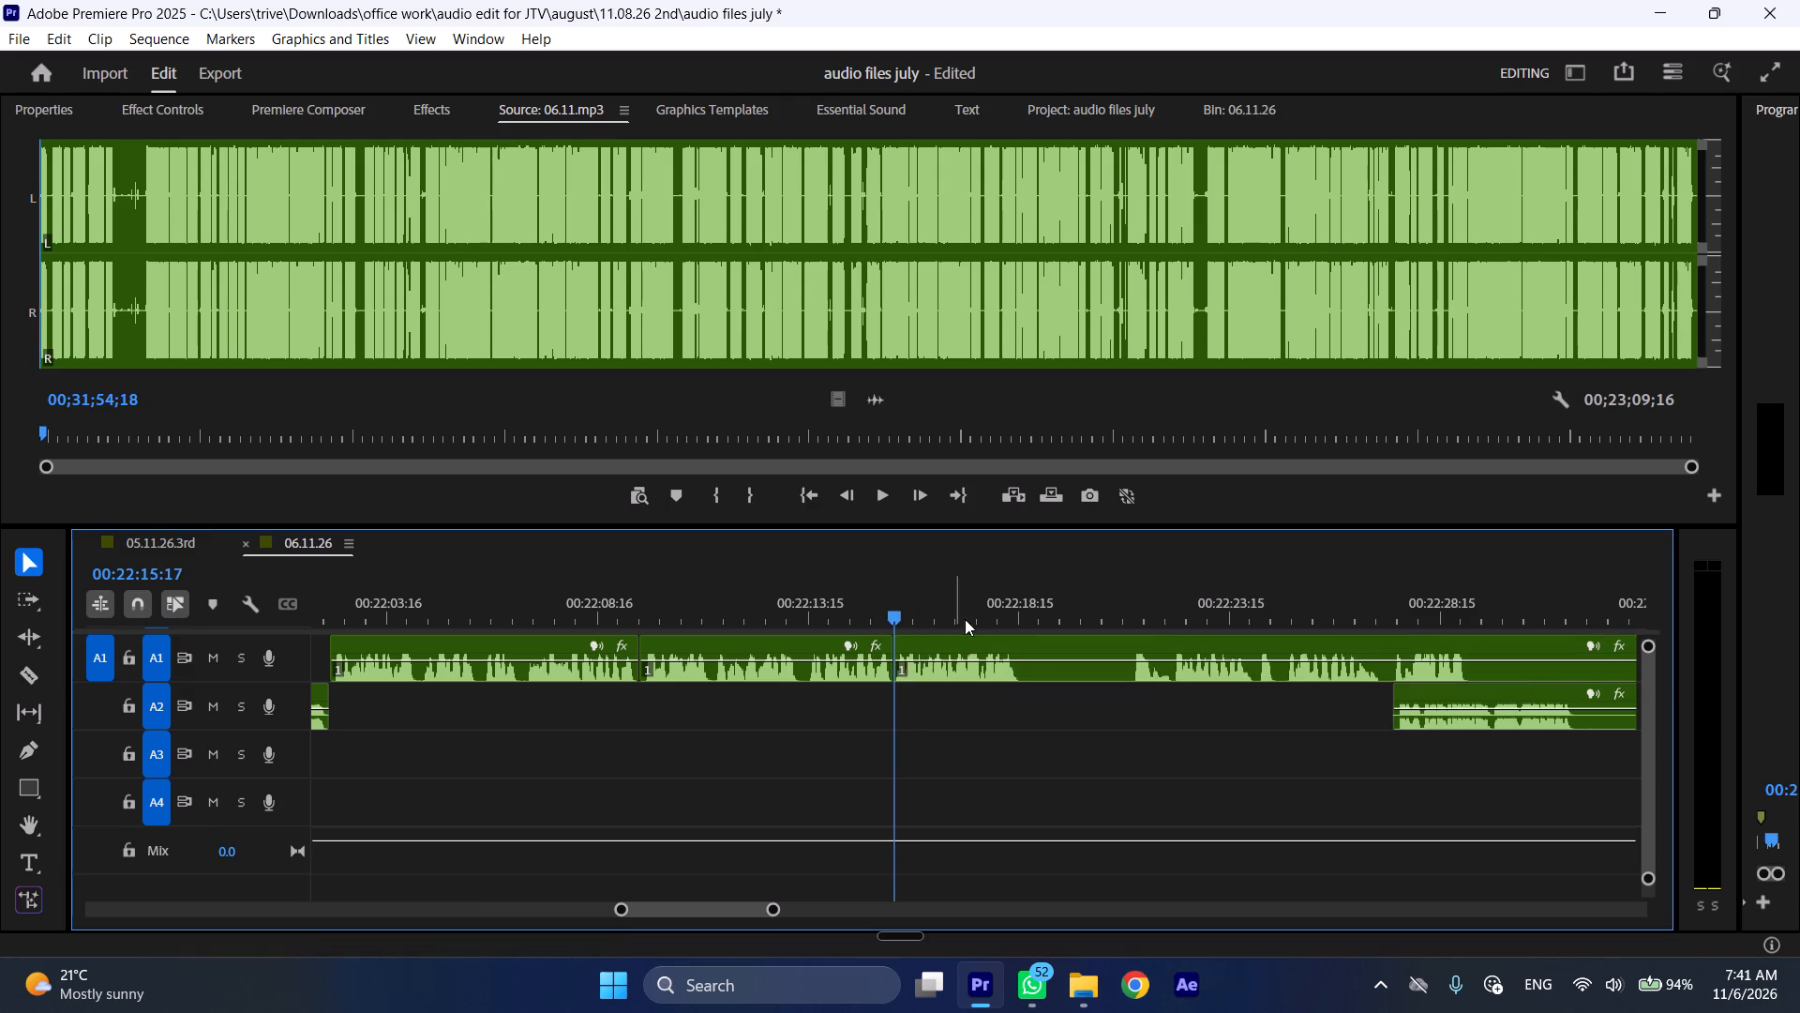
Split A1 at 00:22:18:20, where the speech stops.
{"action": "left_click_drag", "start_coordinate": [992, 599], "coordinate": [1029, 602]}
{"action": "key", "text": "shift+c"}
{"action": "scroll", "coordinate": [1006, 667], "scroll_direction": "down", "scroll_amount": 5}
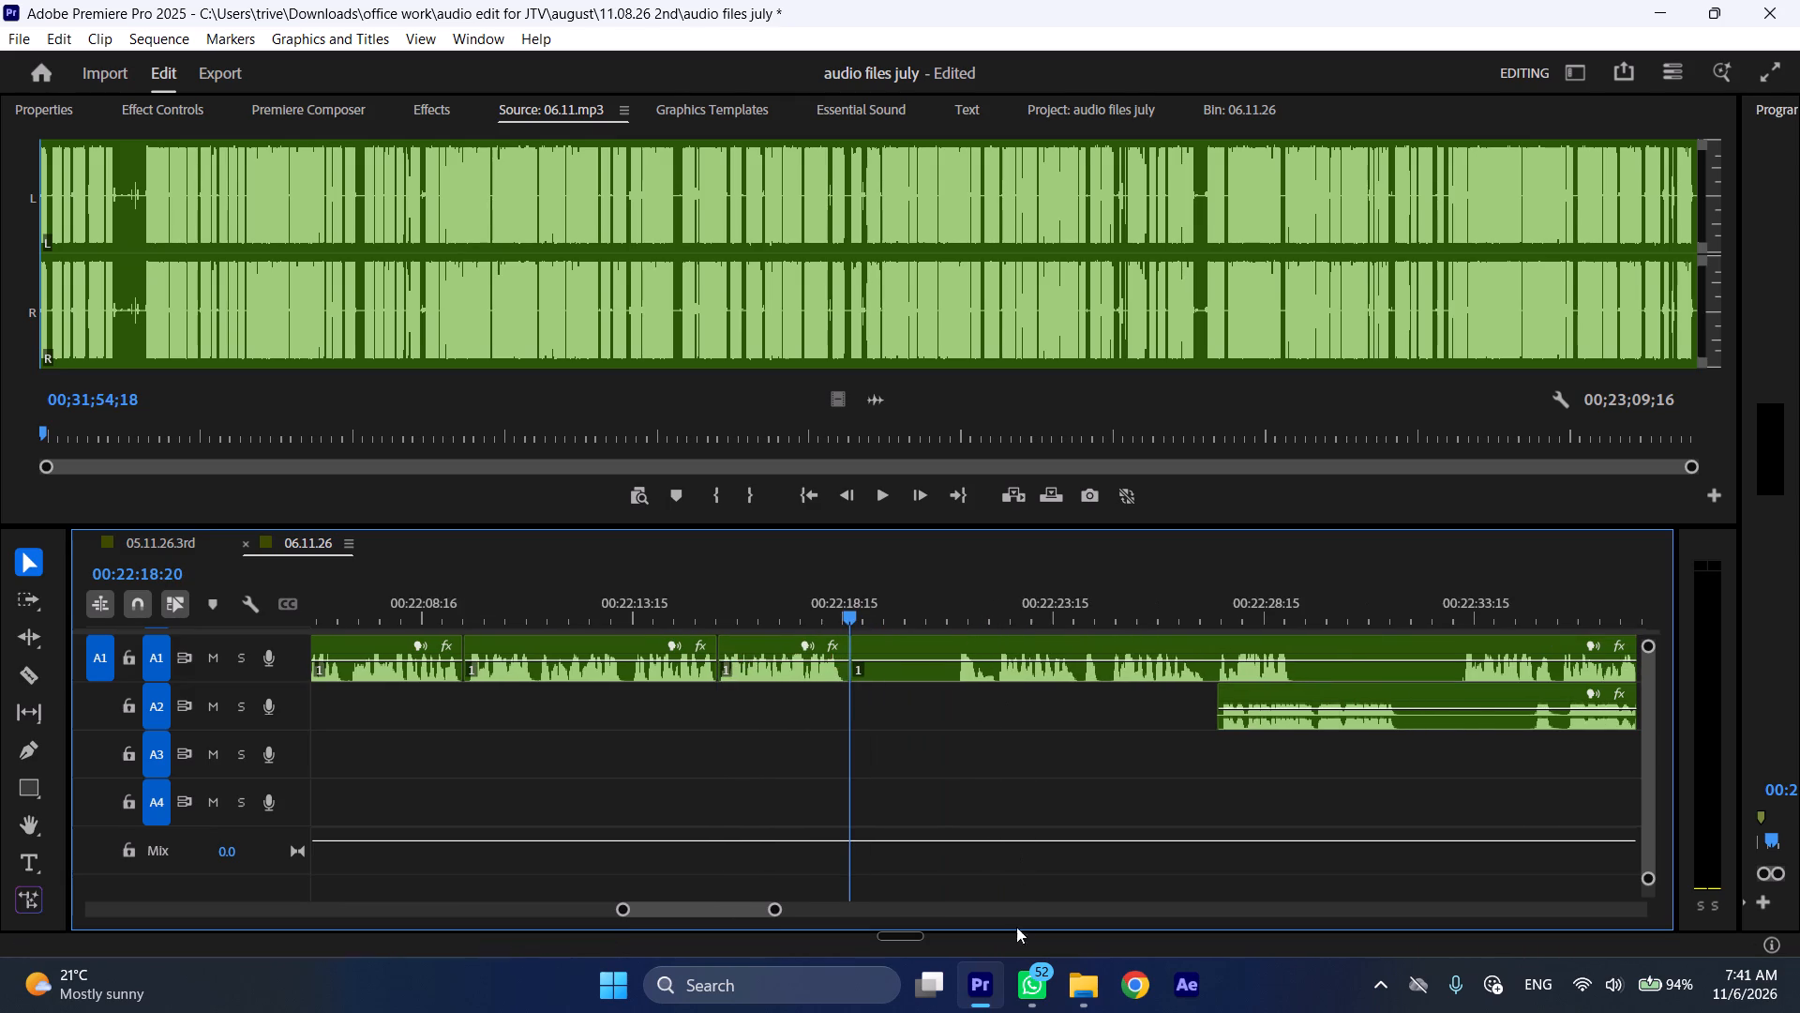
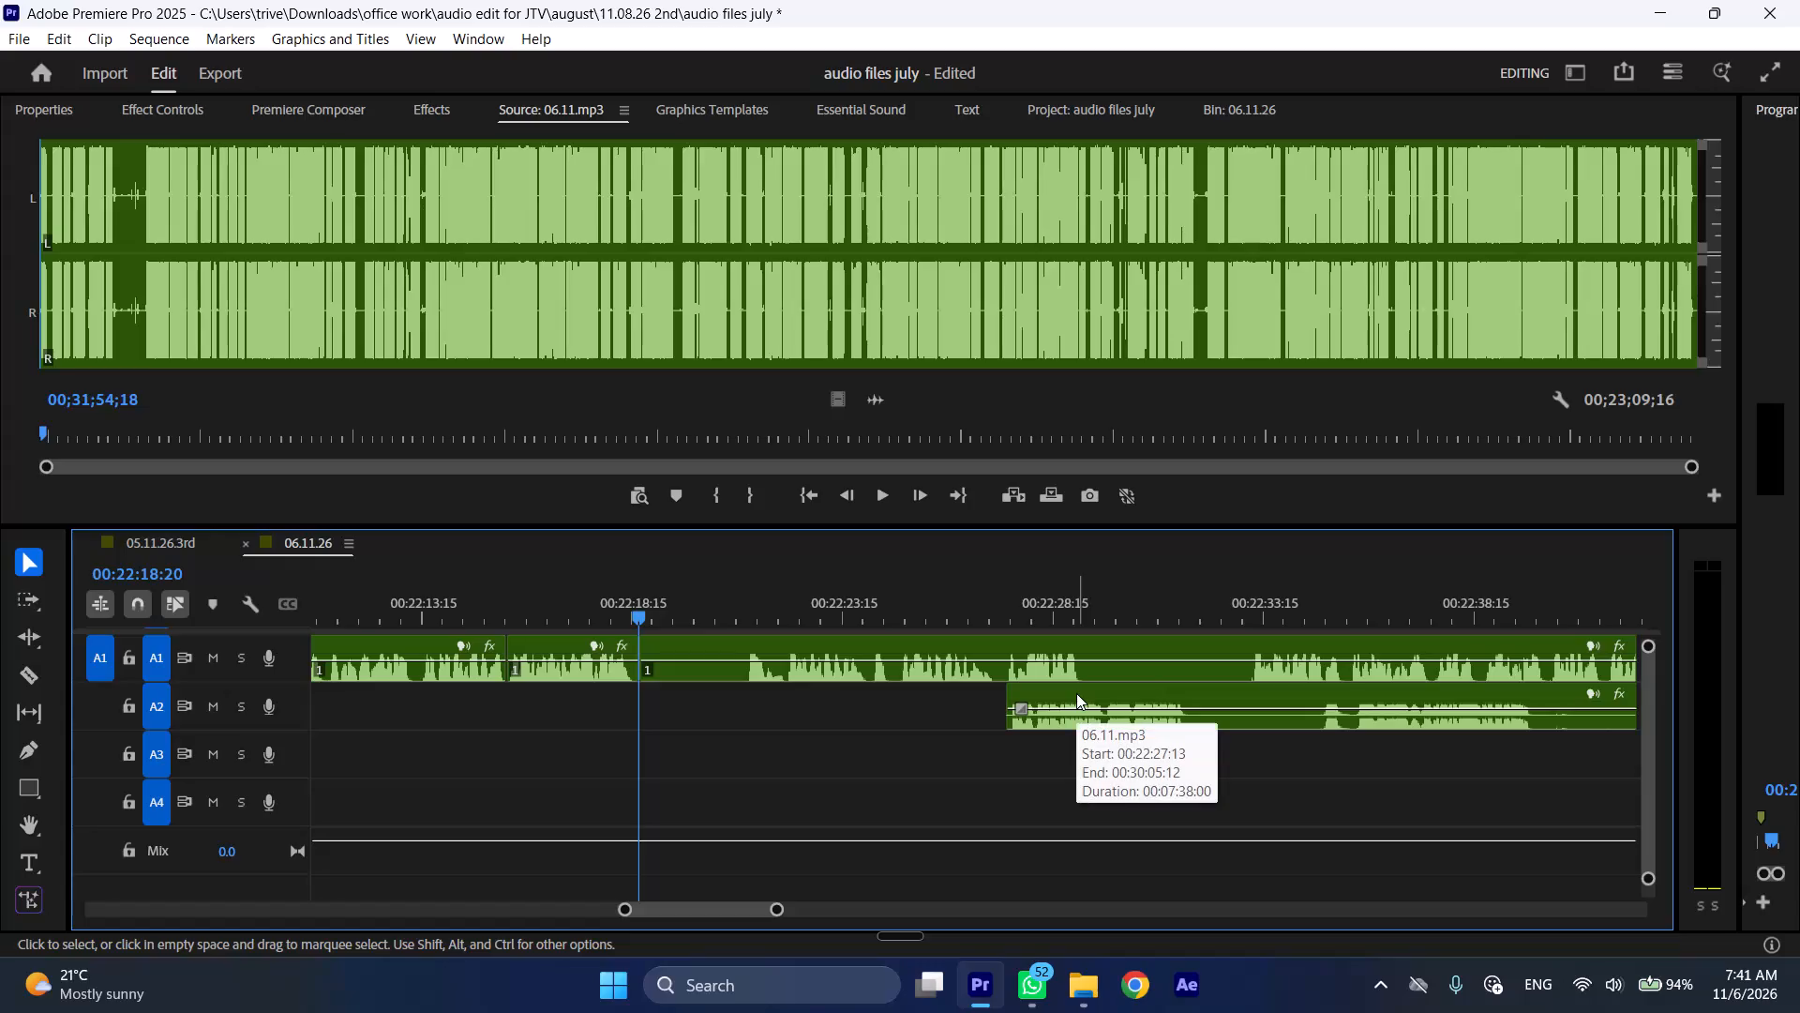
Move the A2 section about 5 seconds later, to start at about 00:22:32:15.
{"action": "left_click_drag", "start_coordinate": [1076, 693], "coordinate": [1297, 697]}
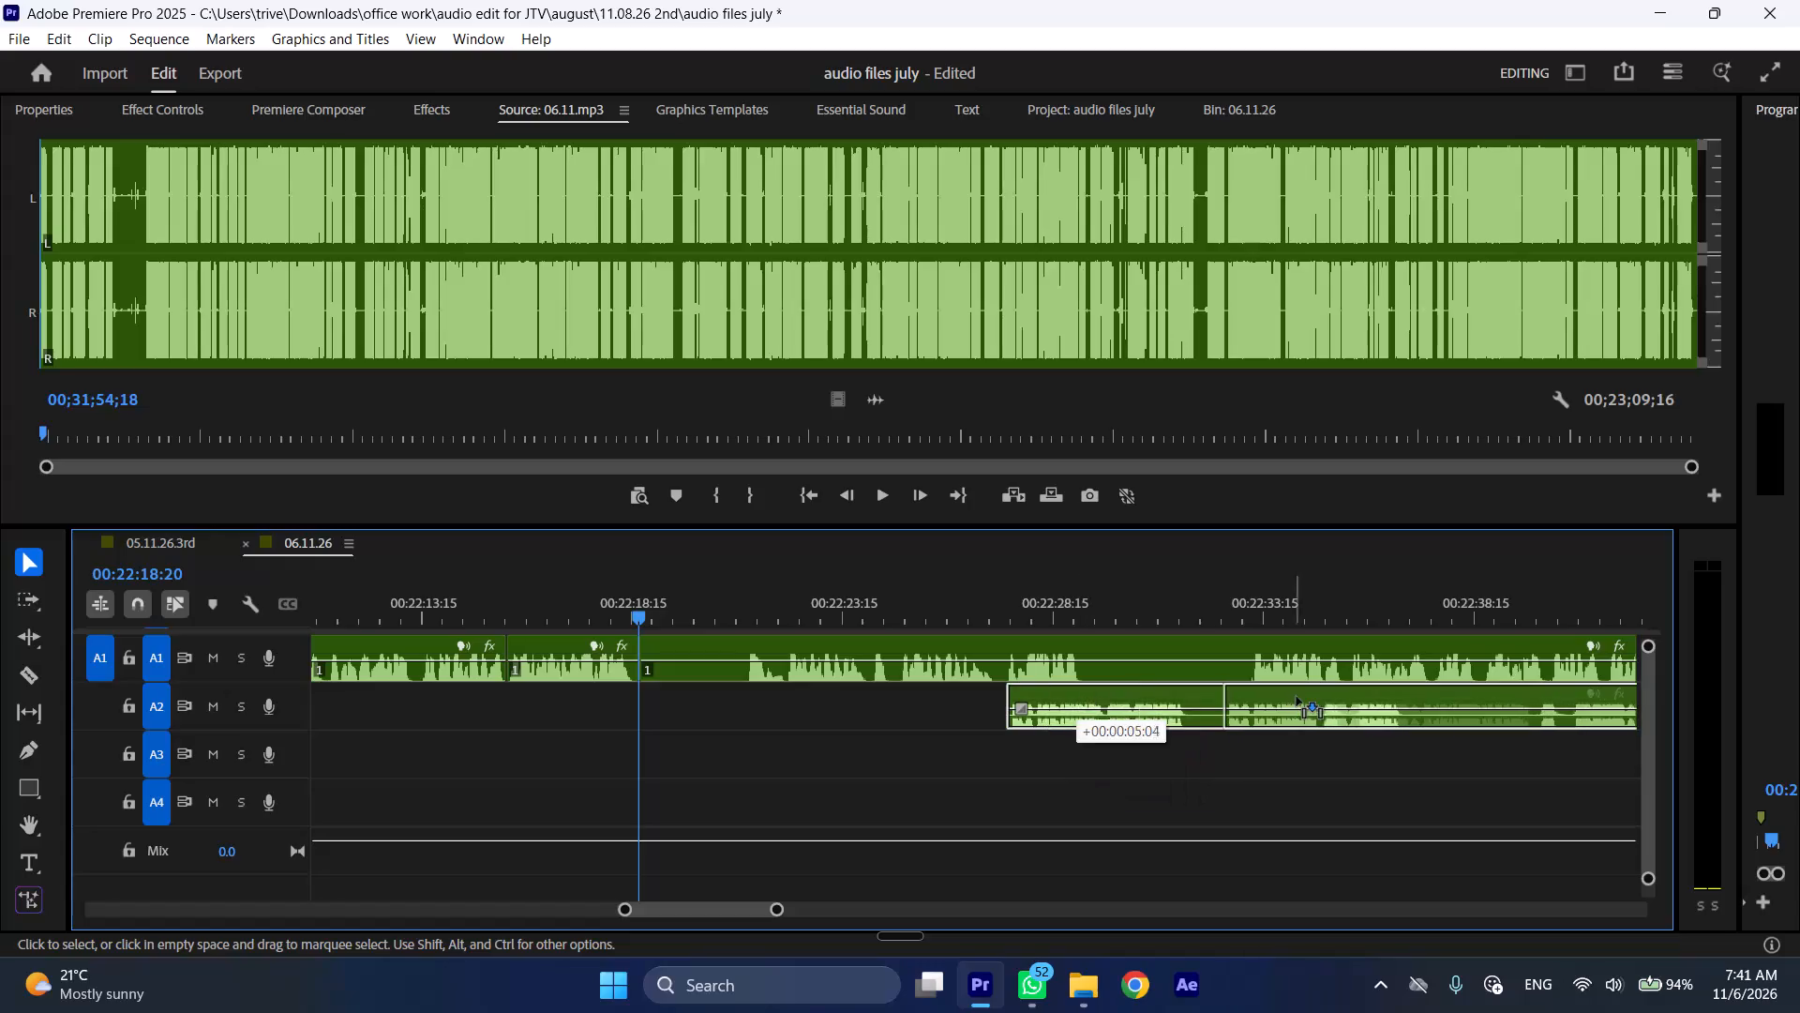
{"action": "left_click_drag", "start_coordinate": [1297, 697], "coordinate": [1294, 697]}
Split A1 at 00:22:21:06 and ripple delete the silence between 00:22:18:20 and that split.
{"action": "left_click_drag", "start_coordinate": [735, 607], "coordinate": [744, 607]}
{"action": "left_click", "coordinate": [771, 651]}
{"action": "key", "text": "shift+c"}
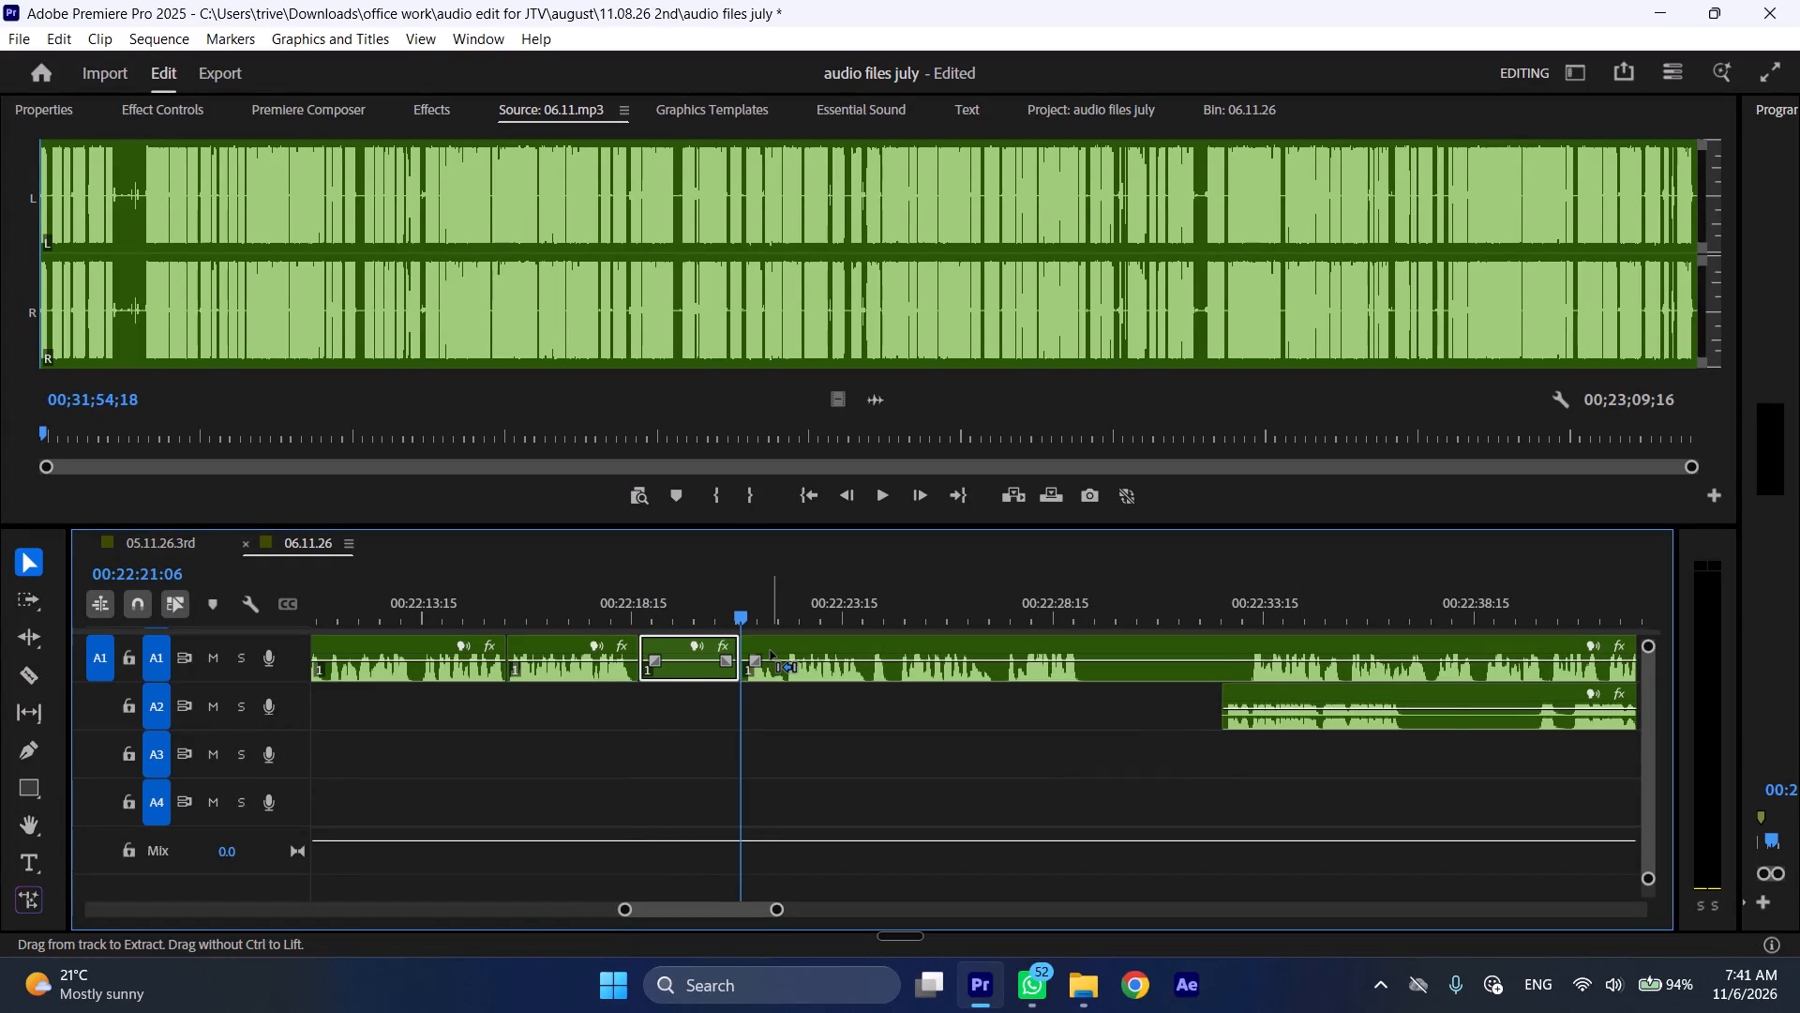
{"action": "key", "text": "ctrl+shift+d"}
Play A1 on from the closed gap and split it at 00:22:27:02, where the speech stops.
{"action": "key", "text": "space"}
{"action": "type", "text": "l"}
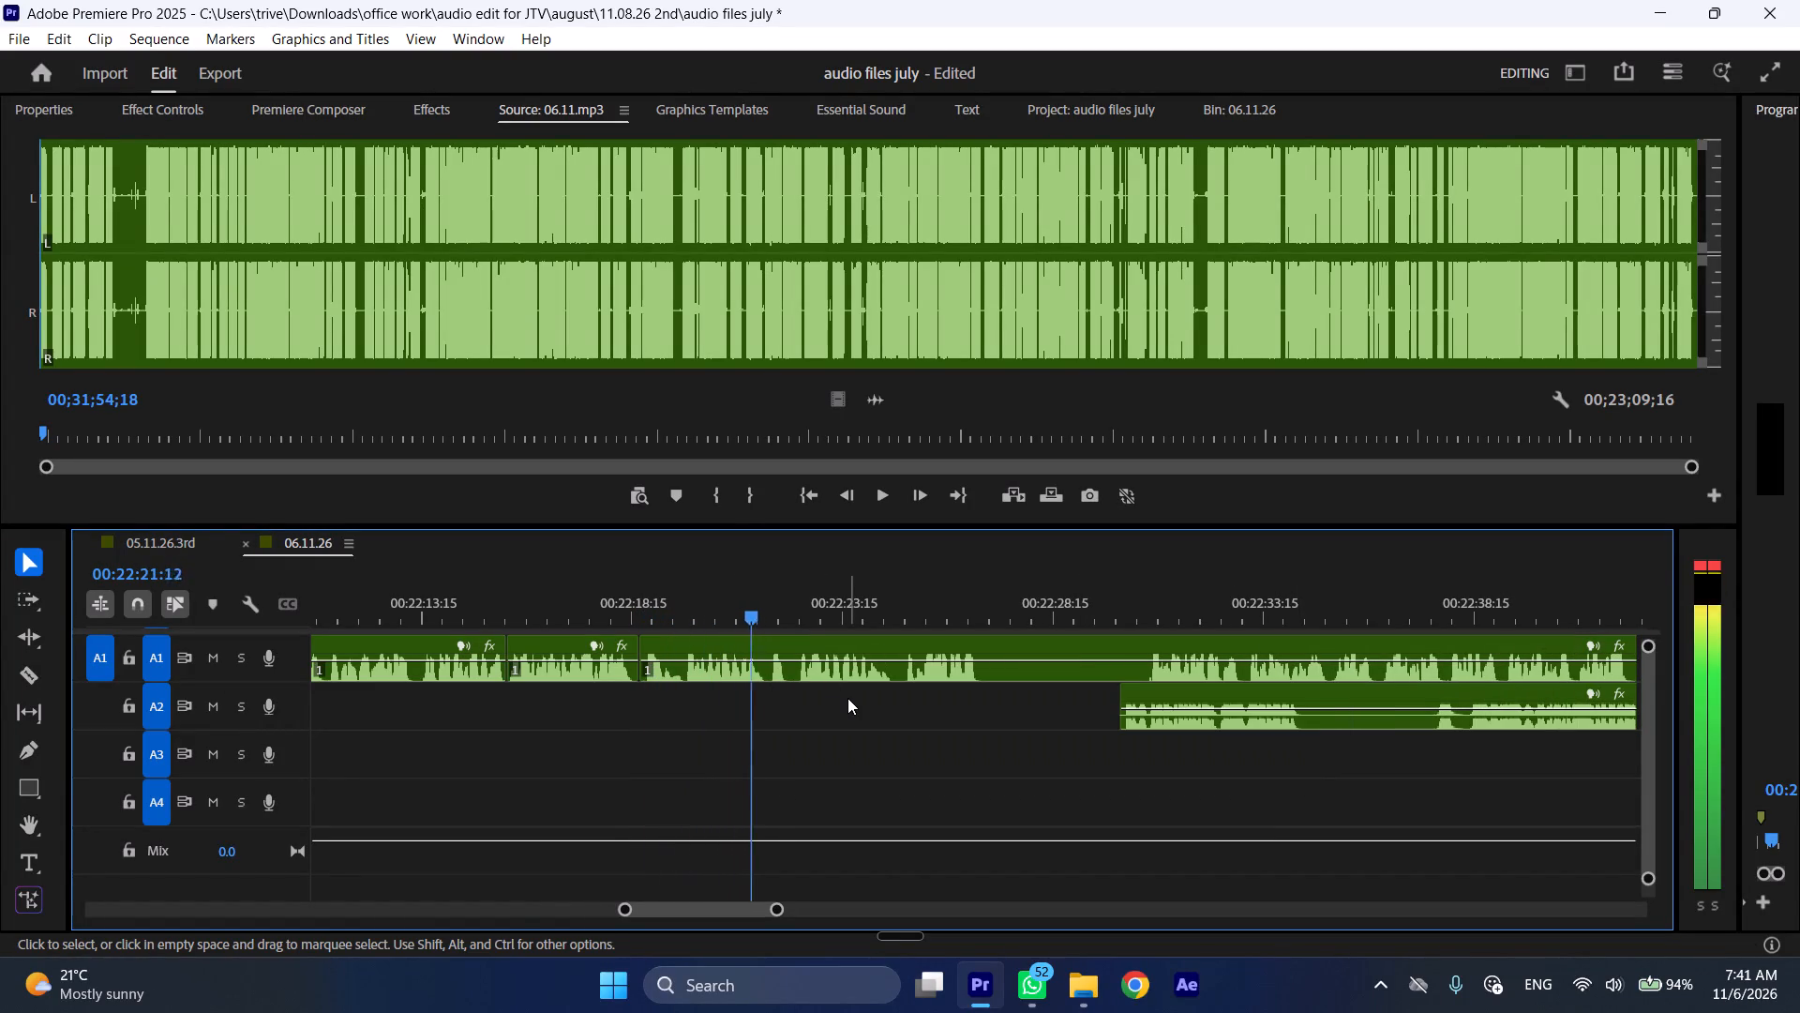
{"action": "scroll", "coordinate": [867, 721], "scroll_direction": "down", "scroll_amount": 3}
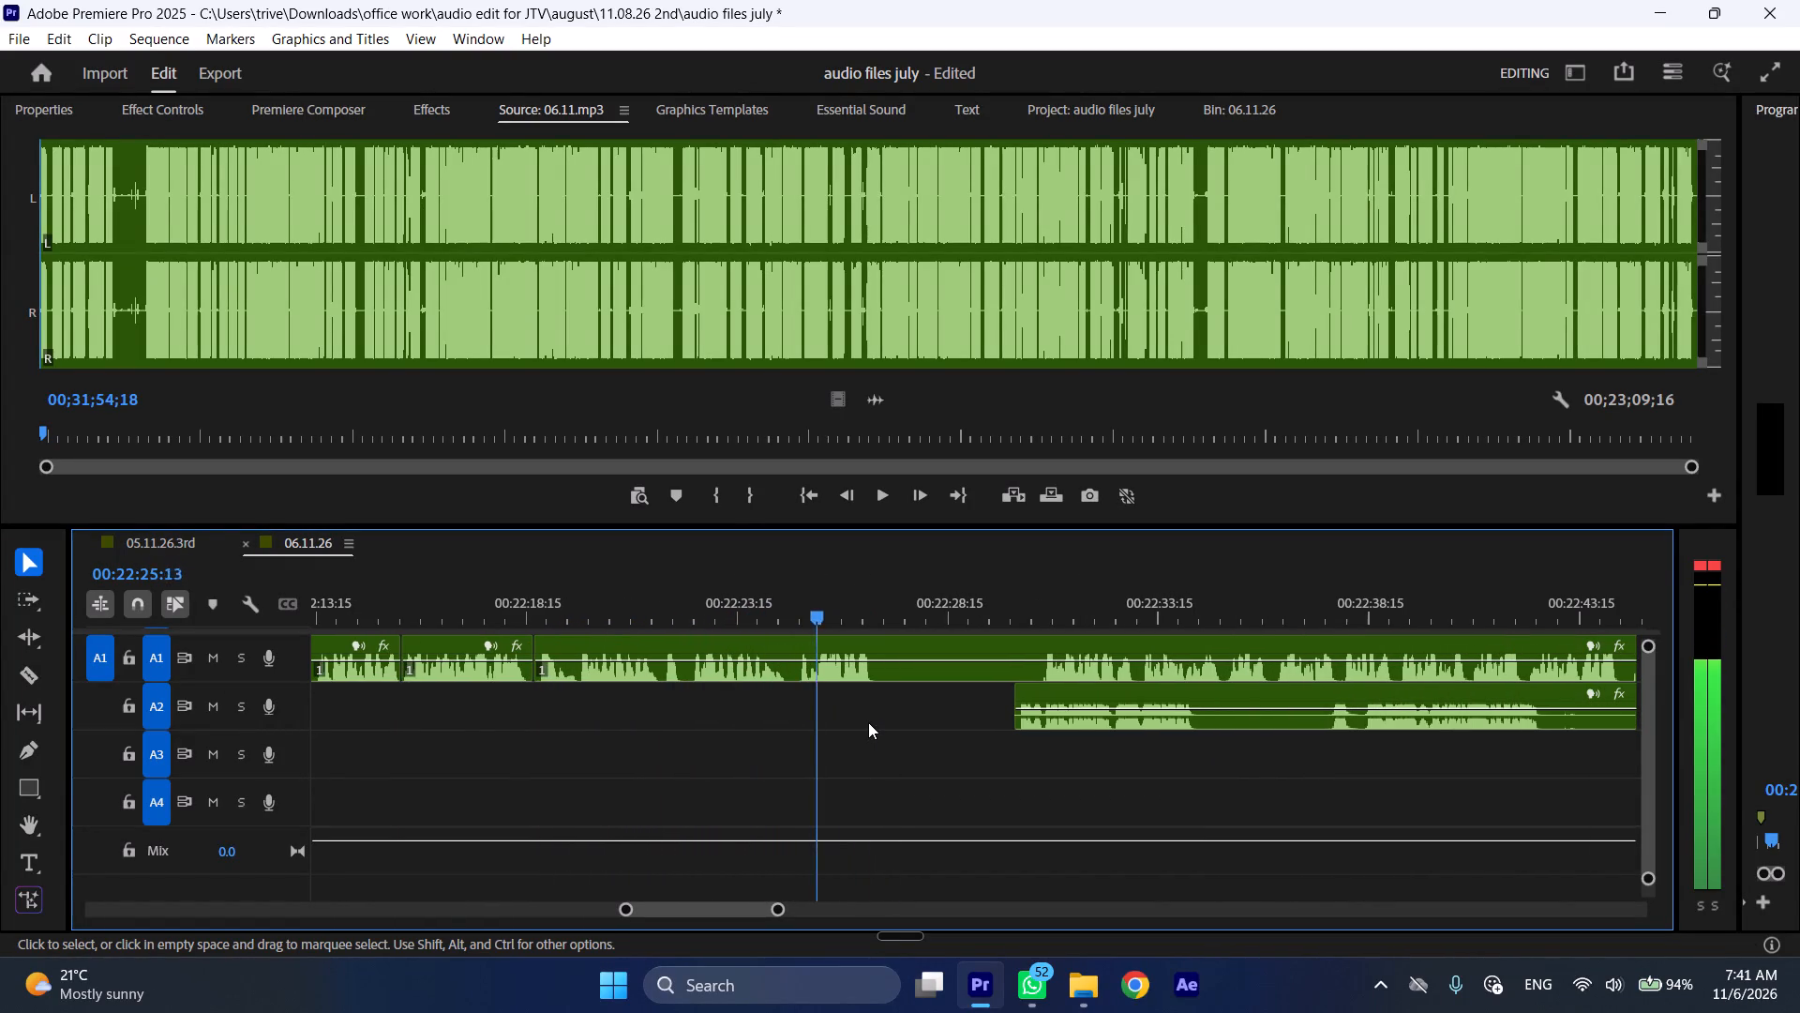
{"action": "key", "text": "space"}
{"action": "type", "text": "C"}
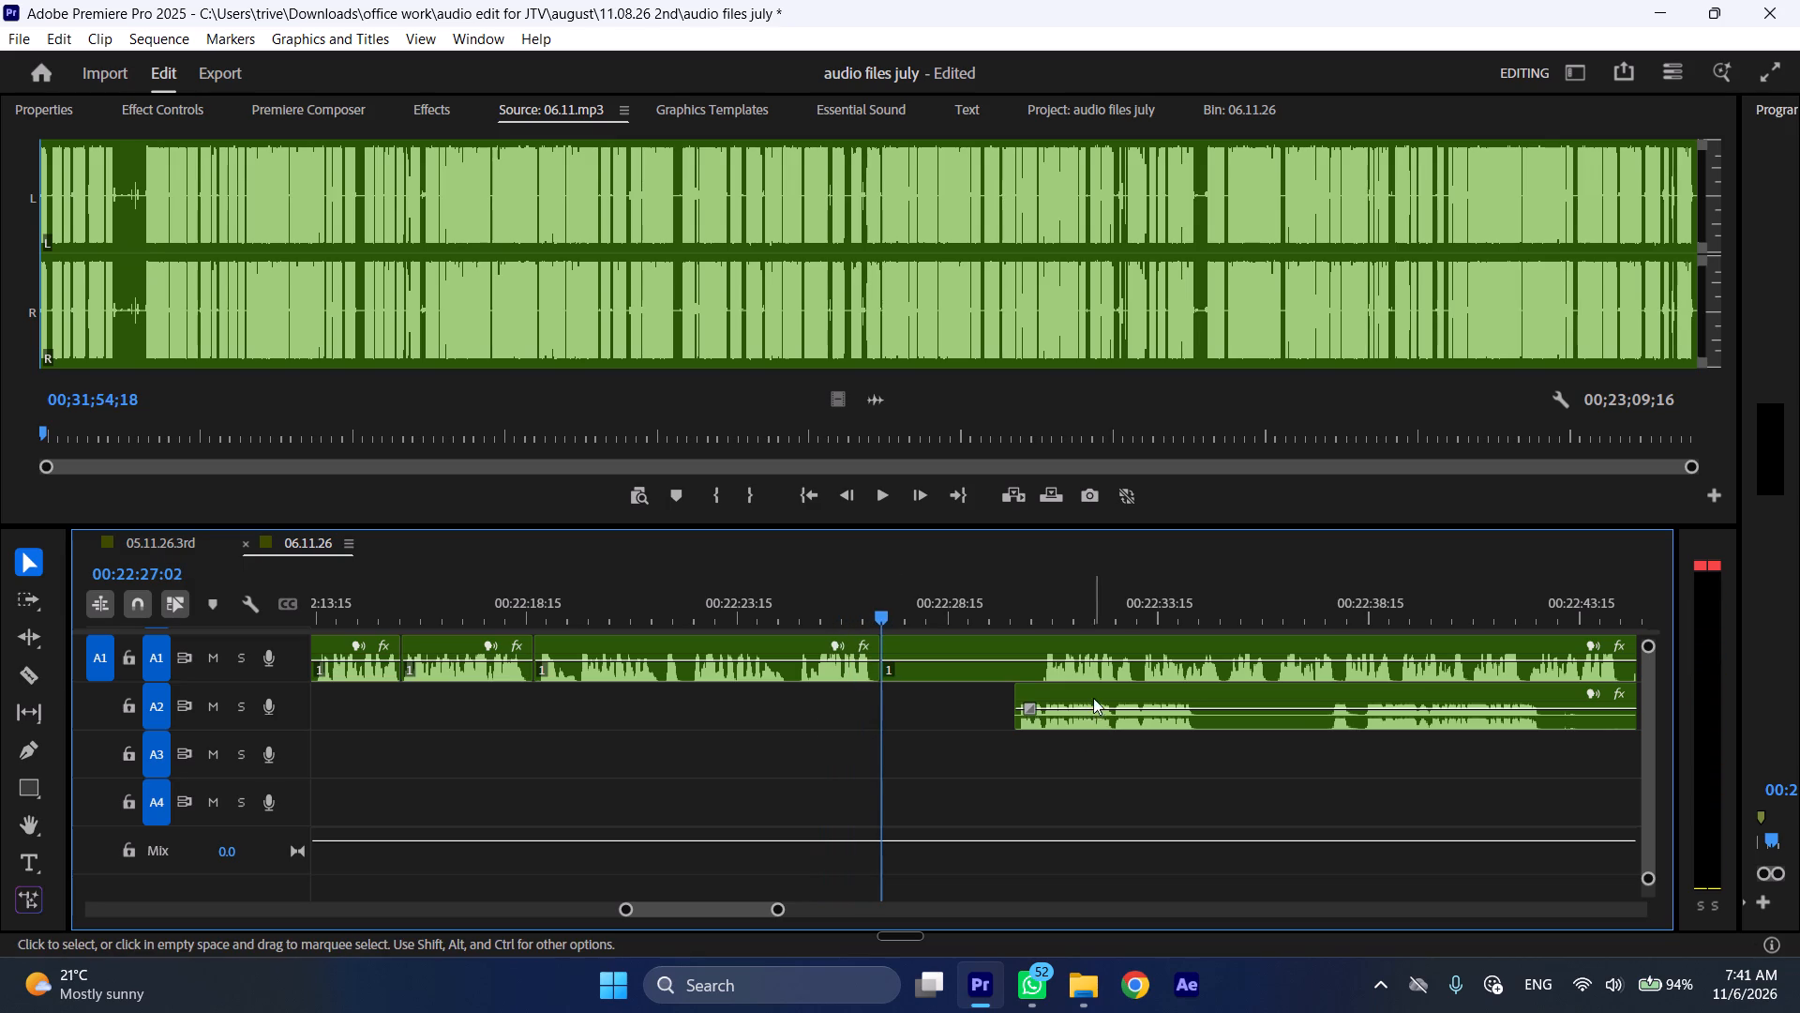
Move the A2 section earlier to start at 00:22:27:02, and move the remaining A1 section later to about 00:22:41.
{"action": "left_click_drag", "start_coordinate": [1087, 696], "coordinate": [946, 725]}
{"action": "scroll", "coordinate": [946, 725], "scroll_direction": "down", "scroll_amount": 5}
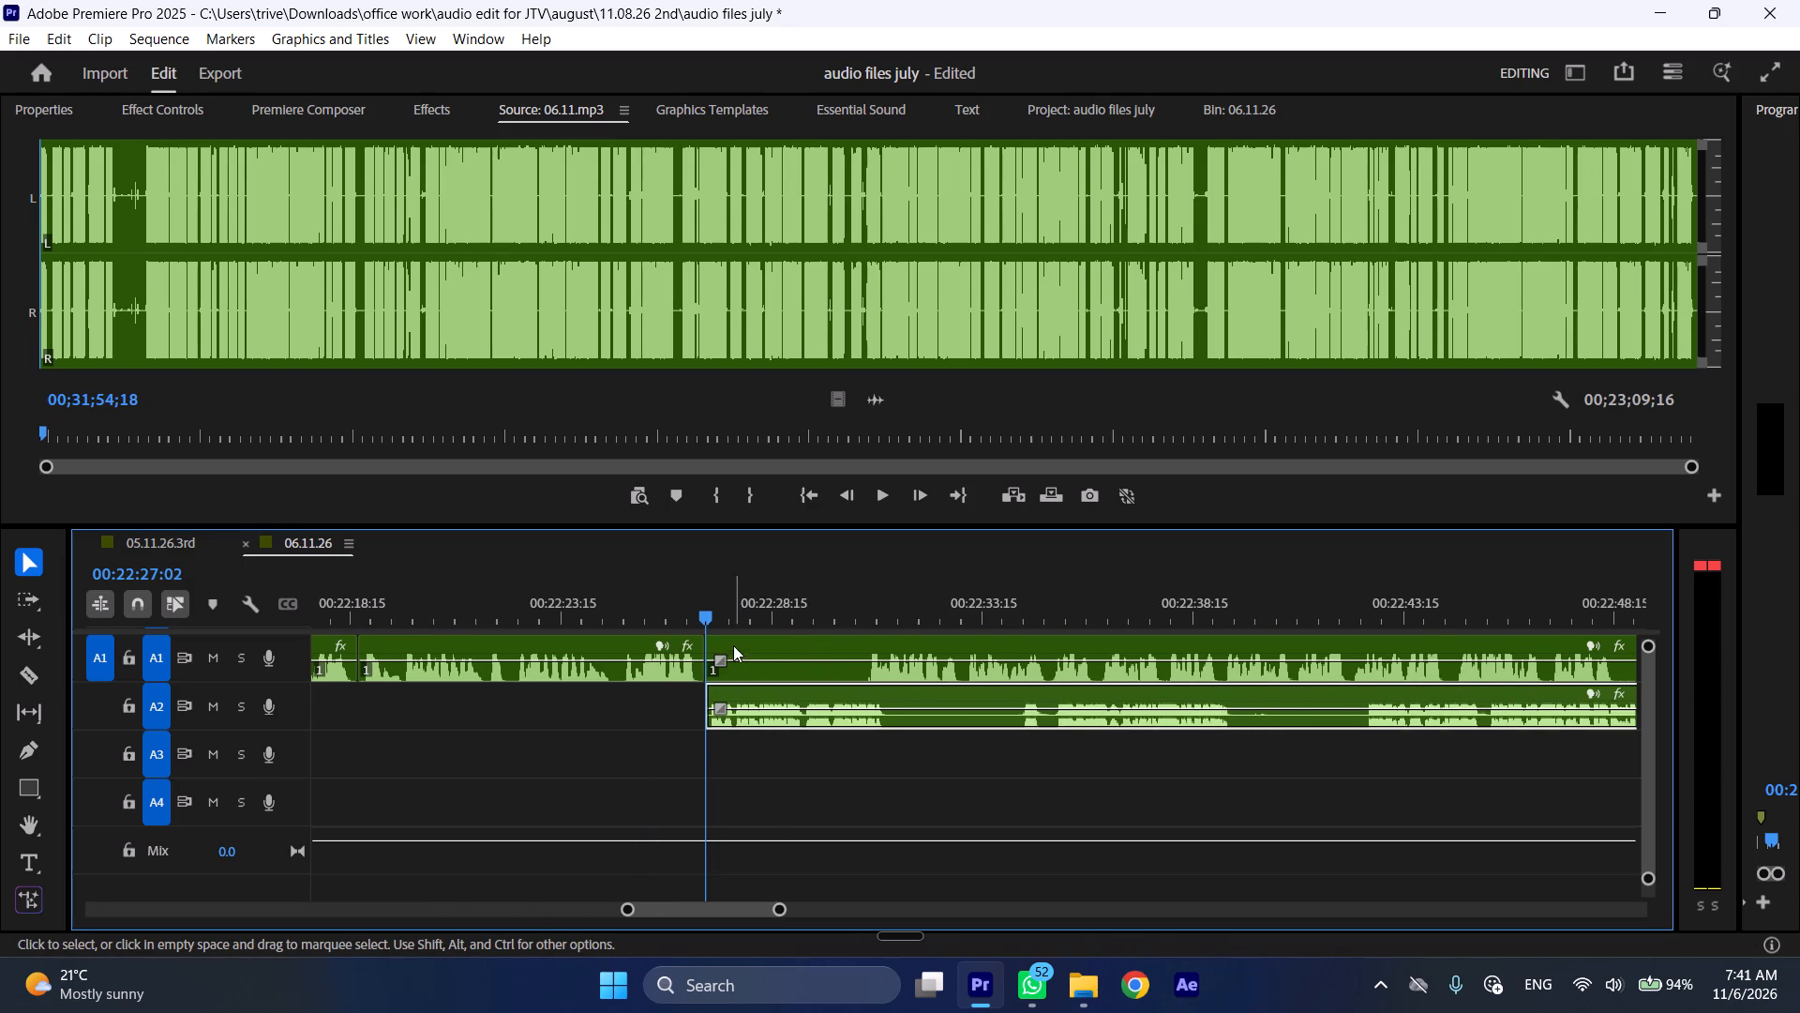
{"action": "left_click_drag", "start_coordinate": [733, 645], "coordinate": [1319, 645]}
Play A2 from 00:22:27:02 and split it at 00:22:31:13, after its first phrase.
{"action": "key", "text": "space"}
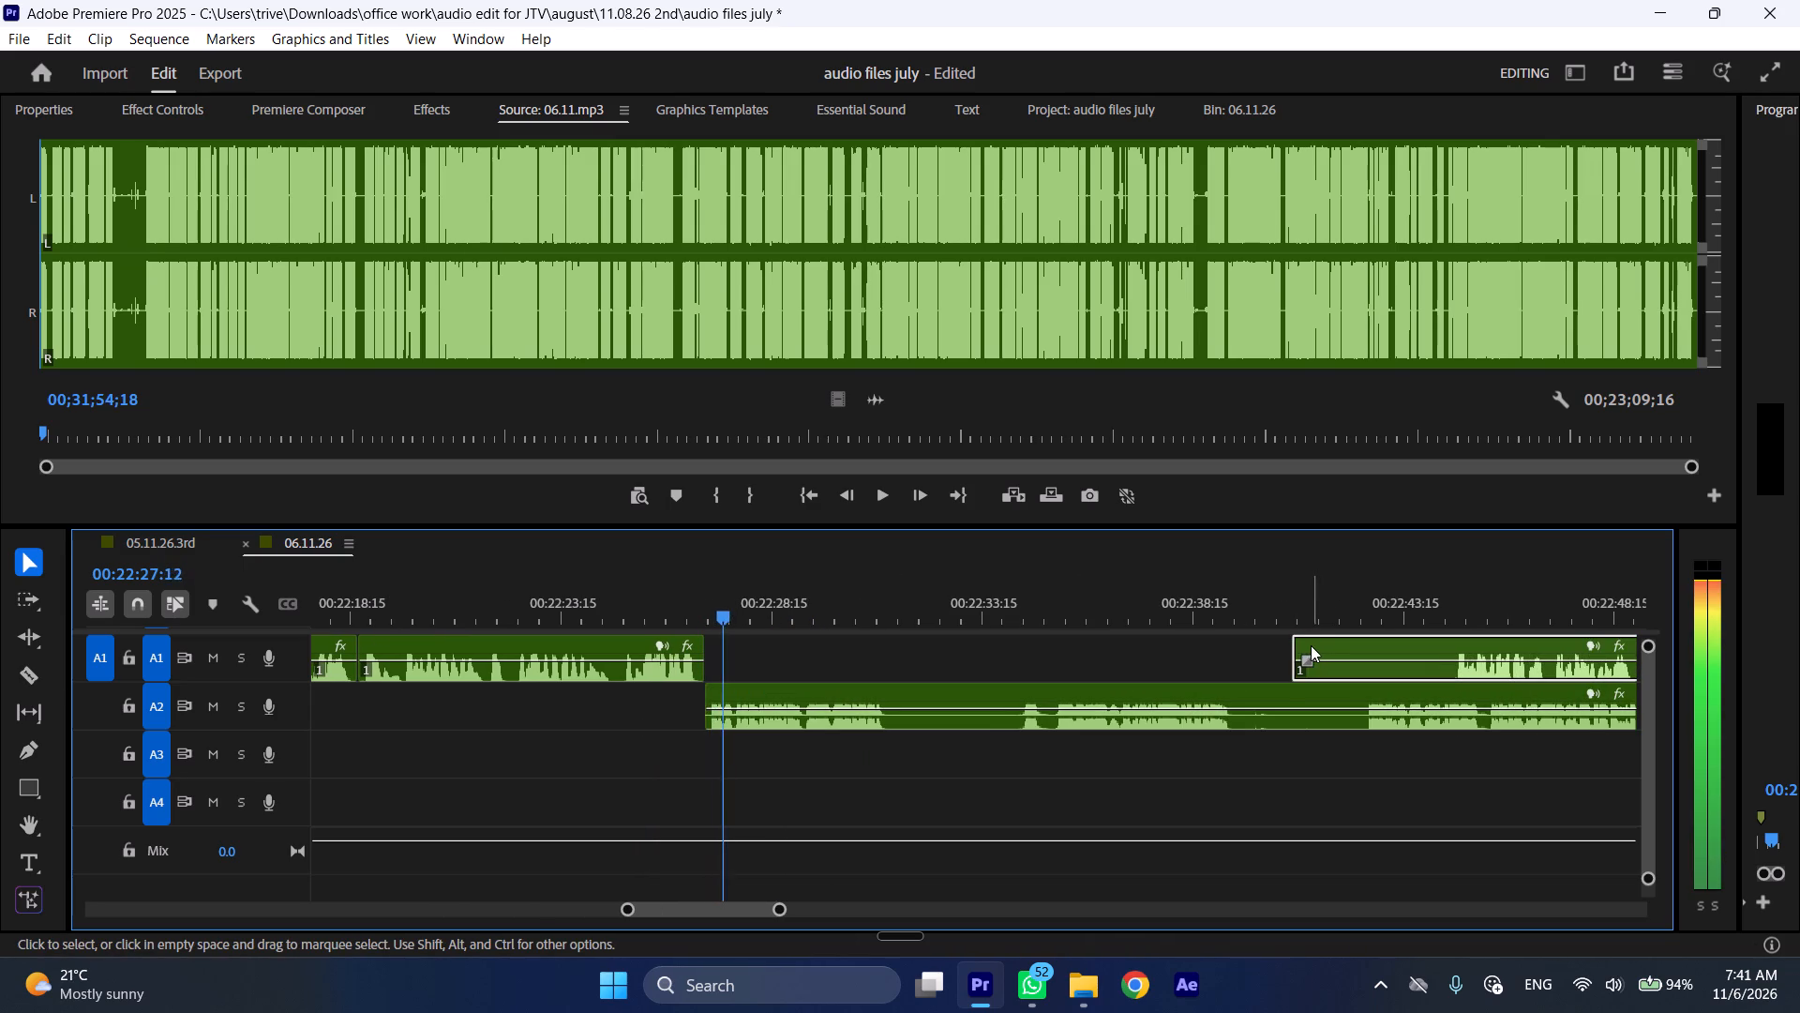
{"action": "key", "text": "l"}
{"action": "scroll", "coordinate": [838, 733], "scroll_direction": "down", "scroll_amount": 6}
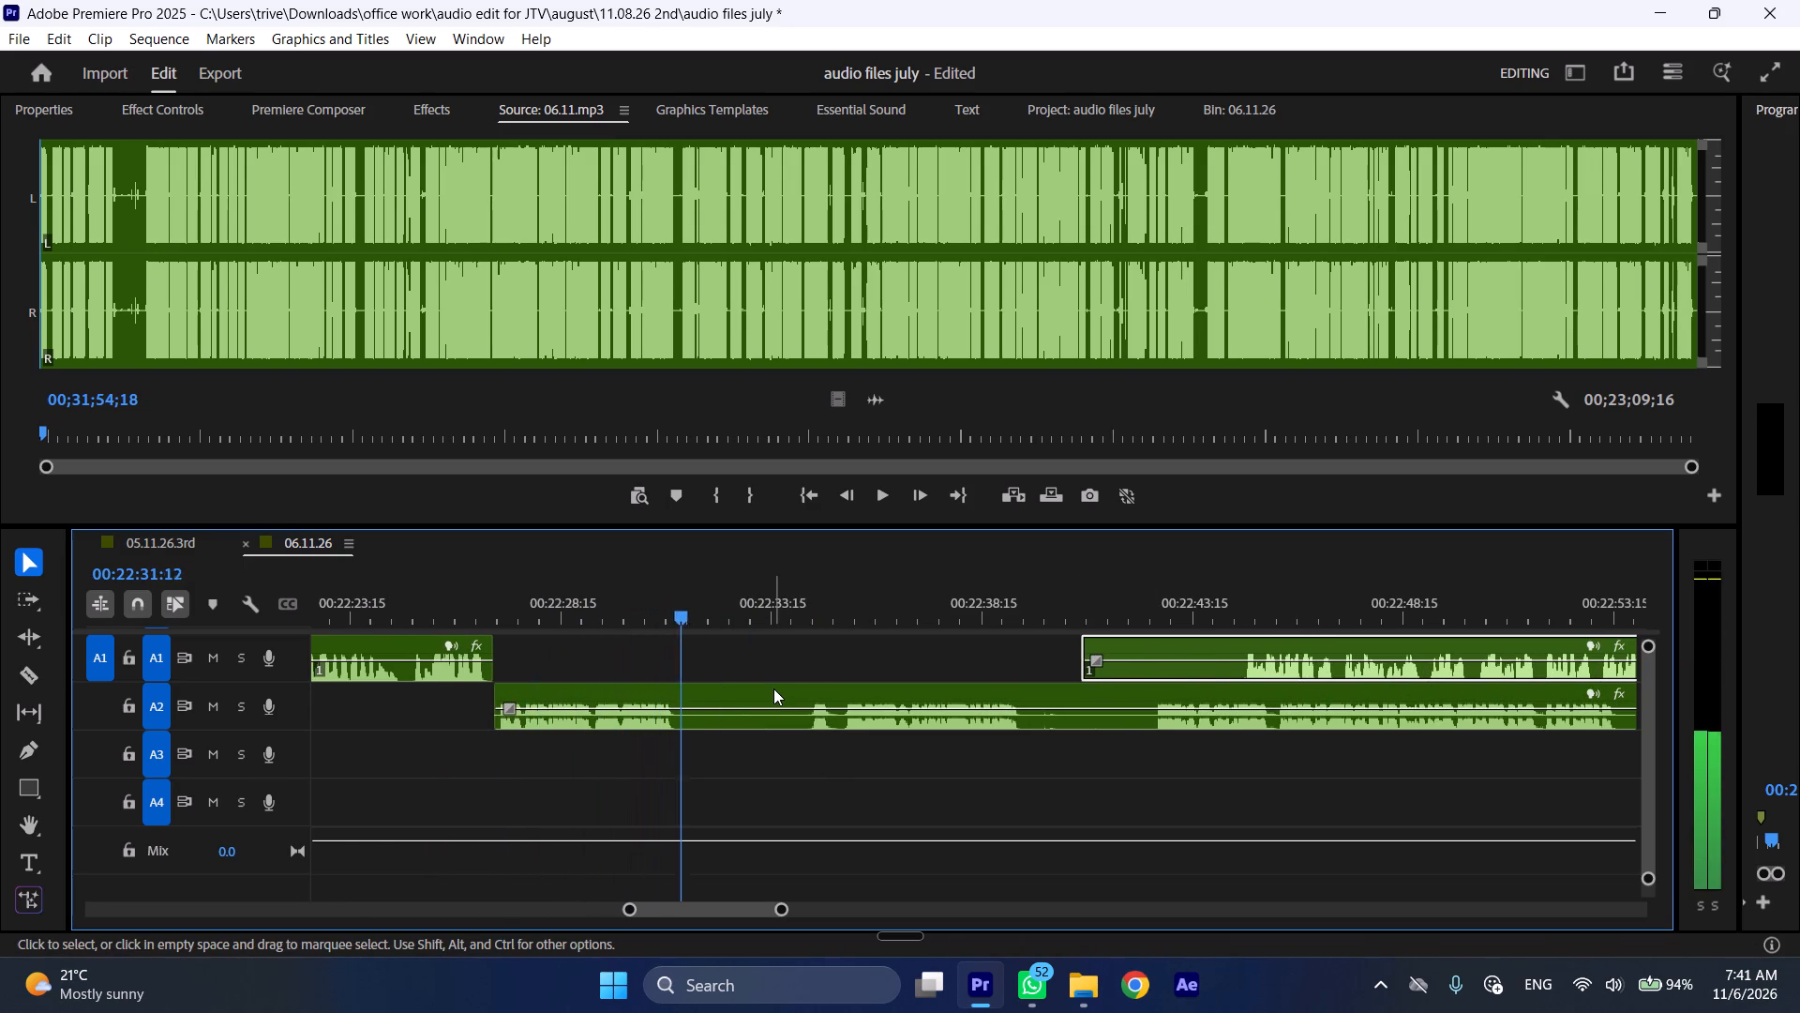
{"action": "key", "text": "space"}
{"action": "type", "text": "C"}
Trim about 3.5 seconds of silence from the start of the remaining A1 section and move it to start at 00:22:31:13.
{"action": "left_click_drag", "start_coordinate": [1081, 640], "coordinate": [1228, 642]}
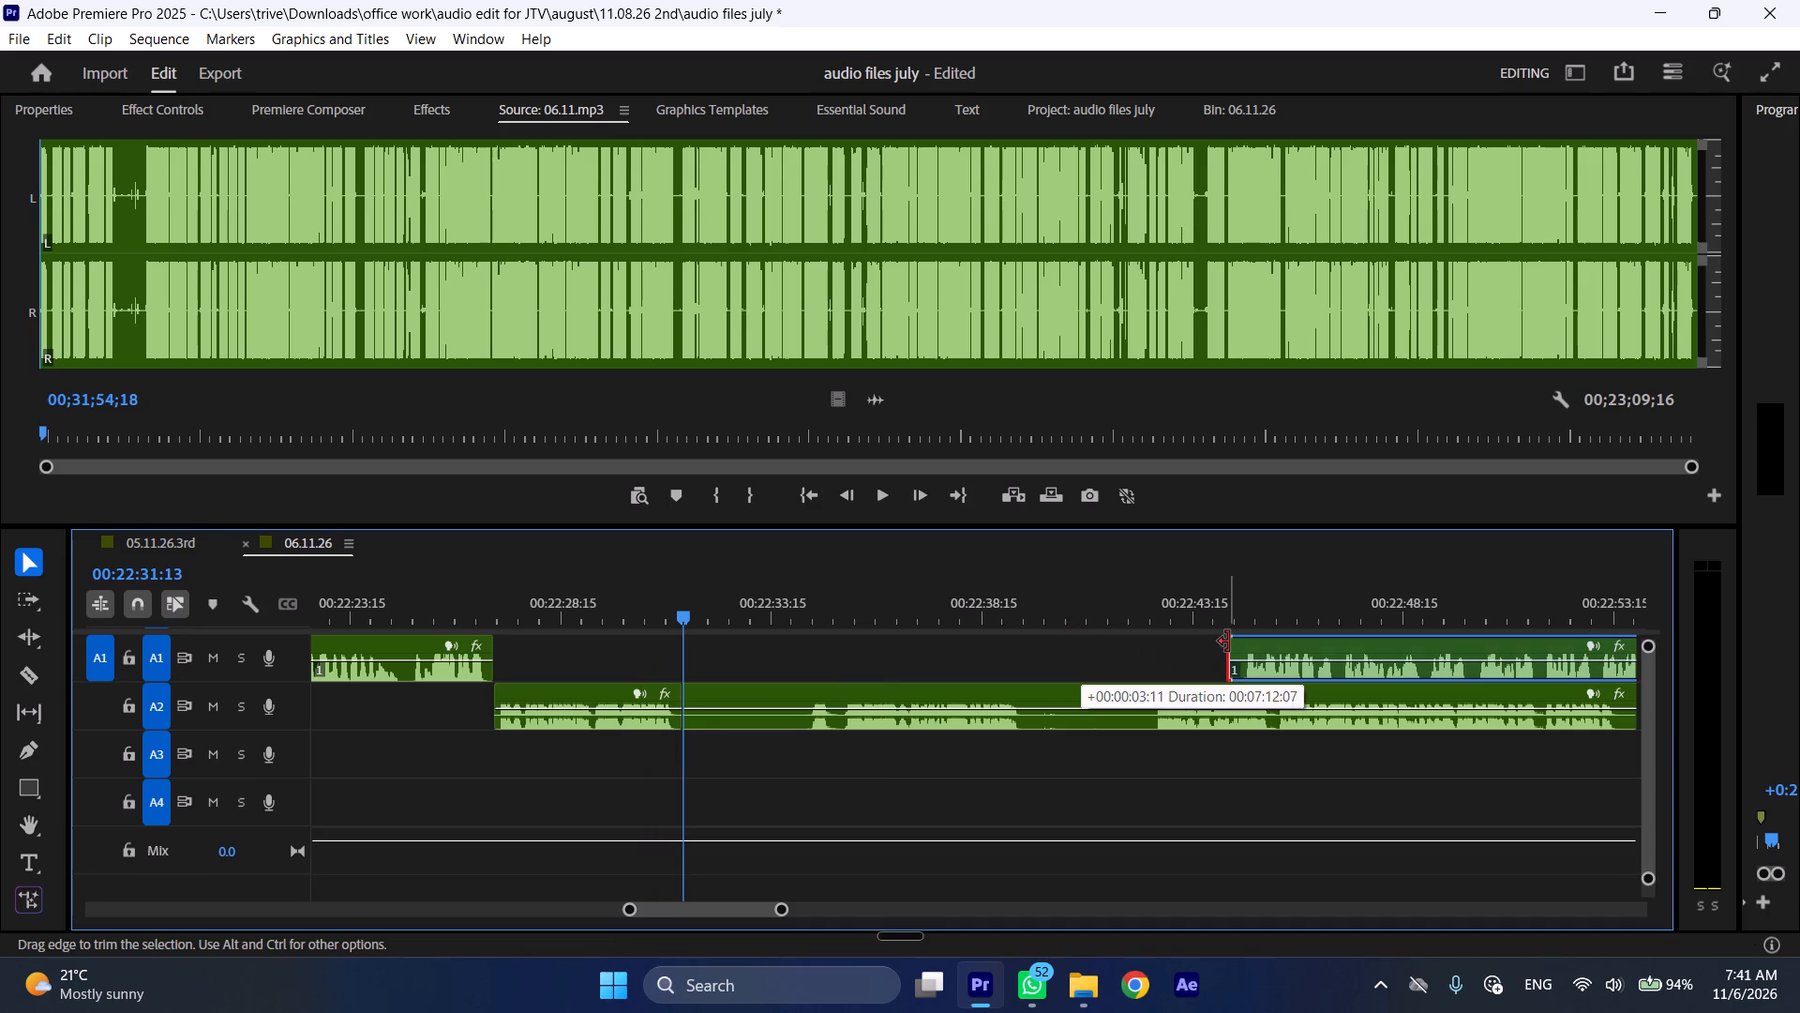
{"action": "left_click_drag", "start_coordinate": [1228, 642], "coordinate": [1236, 642]}
{"action": "left_click_drag", "start_coordinate": [1282, 643], "coordinate": [732, 653]}
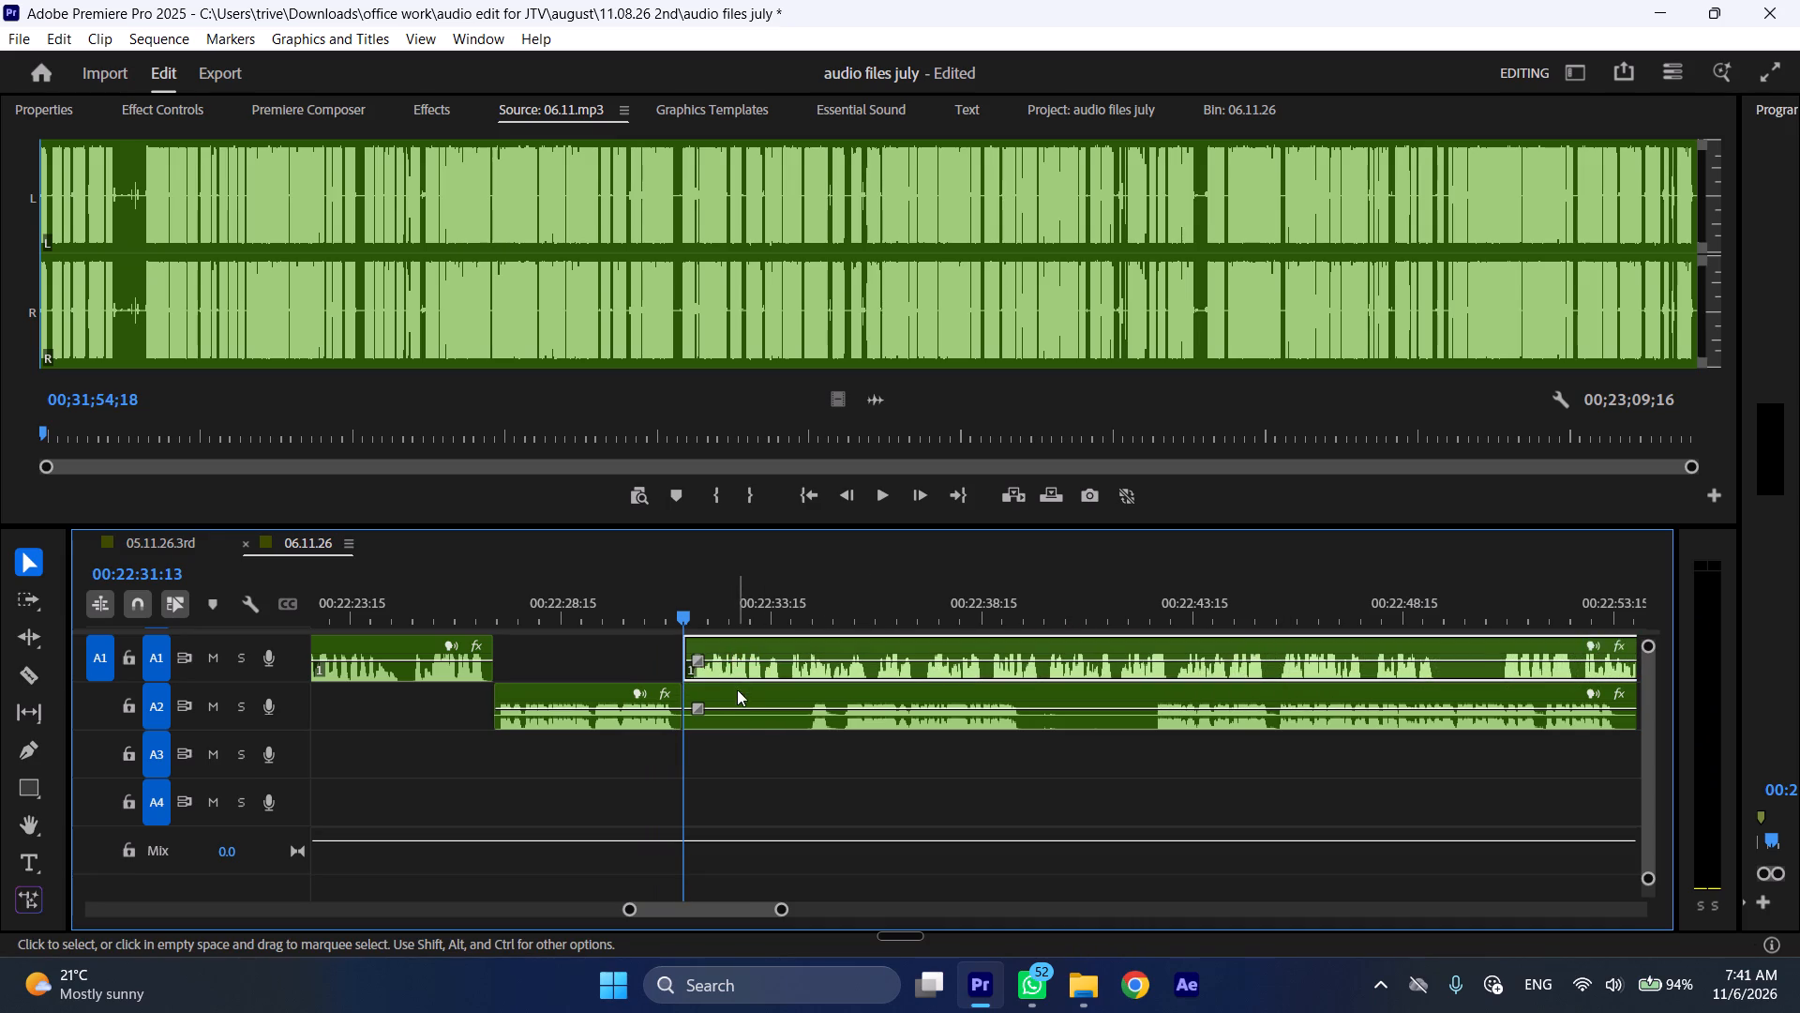
Move the remaining A2 section later to about 00:22:50, and trim its silent start to about 00:22:52:18 while playing A1 from 00:22:31:13.
{"action": "left_click_drag", "start_coordinate": [732, 696], "coordinate": [1511, 691]}
{"action": "key", "text": "space"}
{"action": "key", "text": "l"}
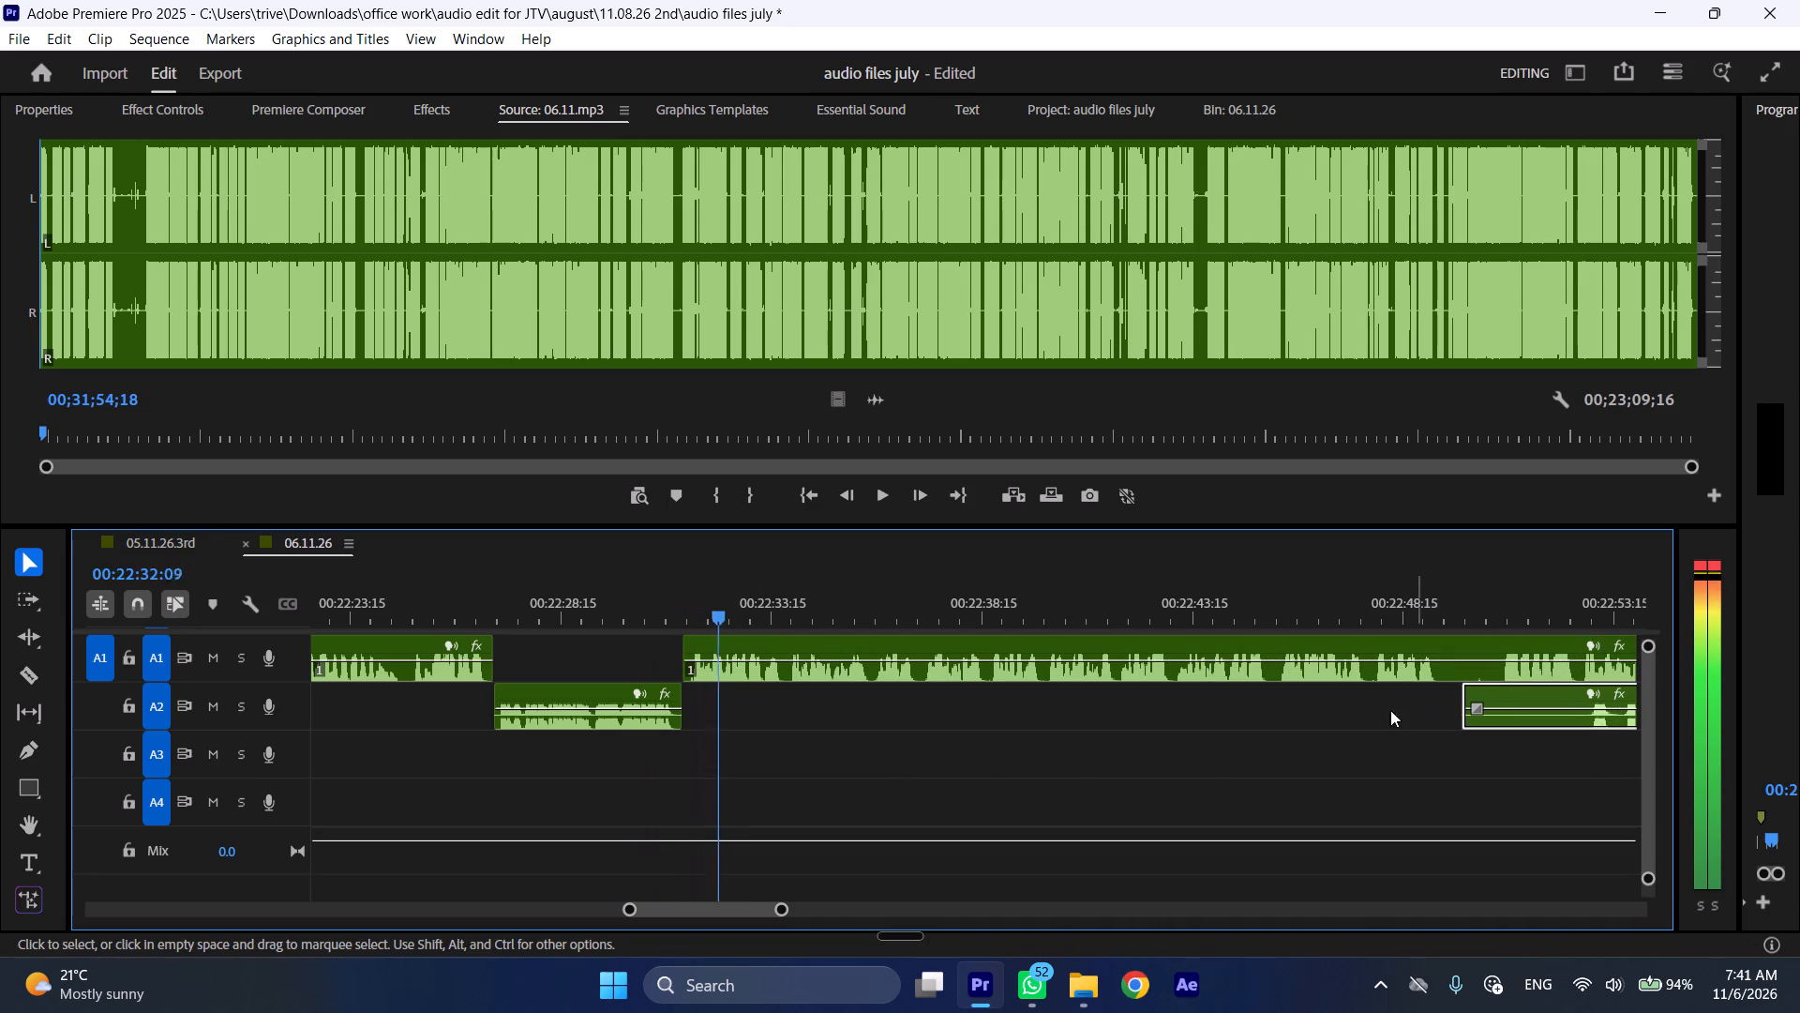
{"action": "scroll", "coordinate": [880, 778], "scroll_direction": "down", "scroll_amount": 6}
{"action": "left_click_drag", "start_coordinate": [1257, 698], "coordinate": [1341, 699]}
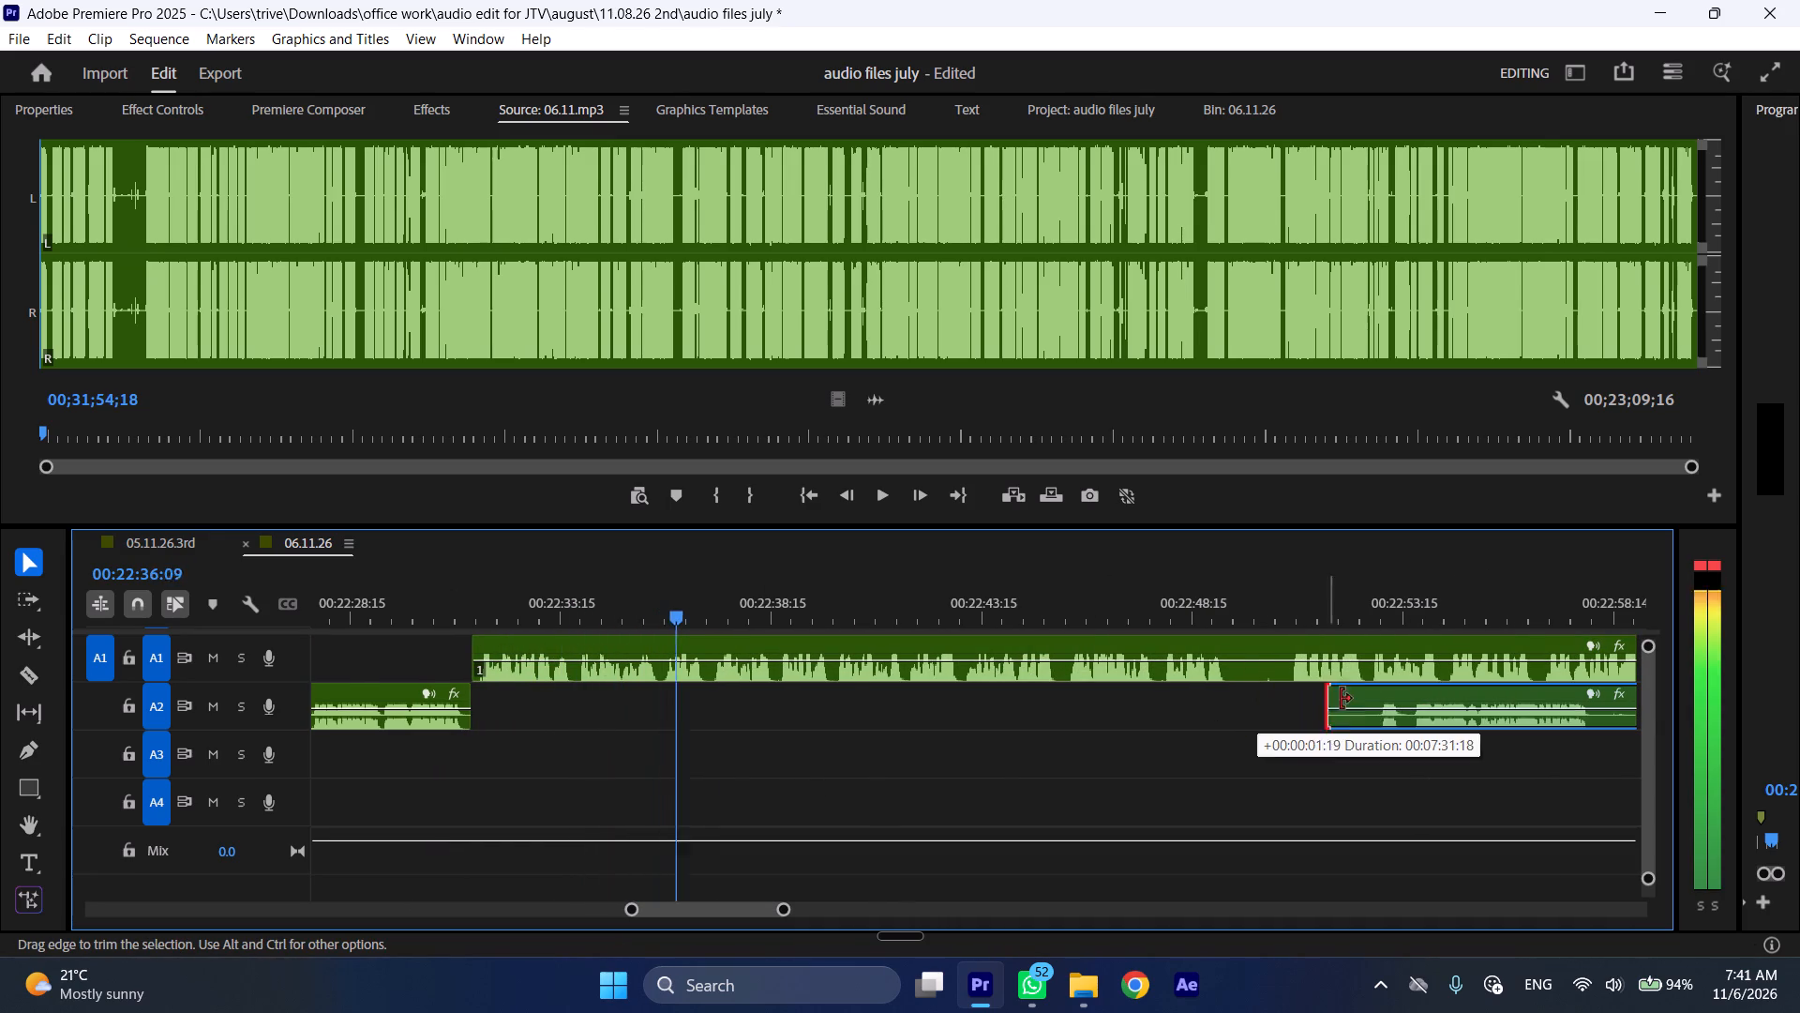
{"action": "left_click_drag", "start_coordinate": [1341, 699], "coordinate": [1373, 699]}
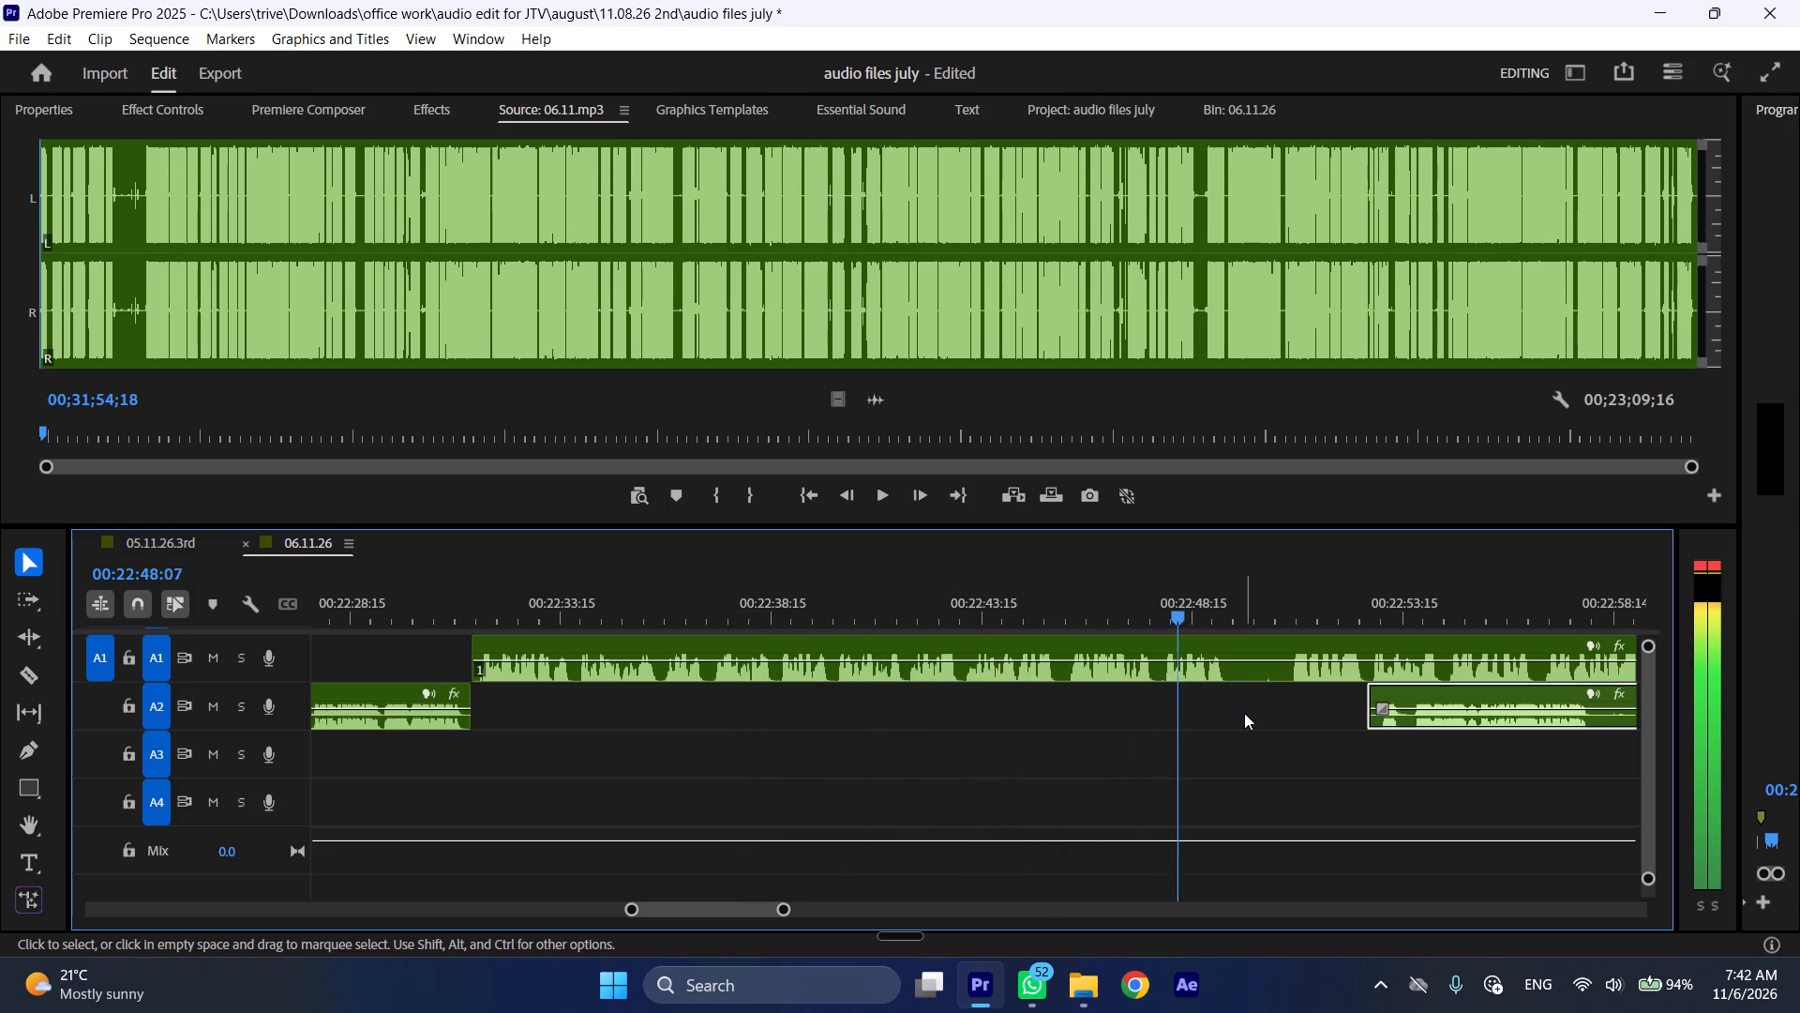
Stop playback and split A1 at 00:22:49:15, where the speech stops.
{"action": "key", "text": "space"}
{"action": "type", "text": "C"}
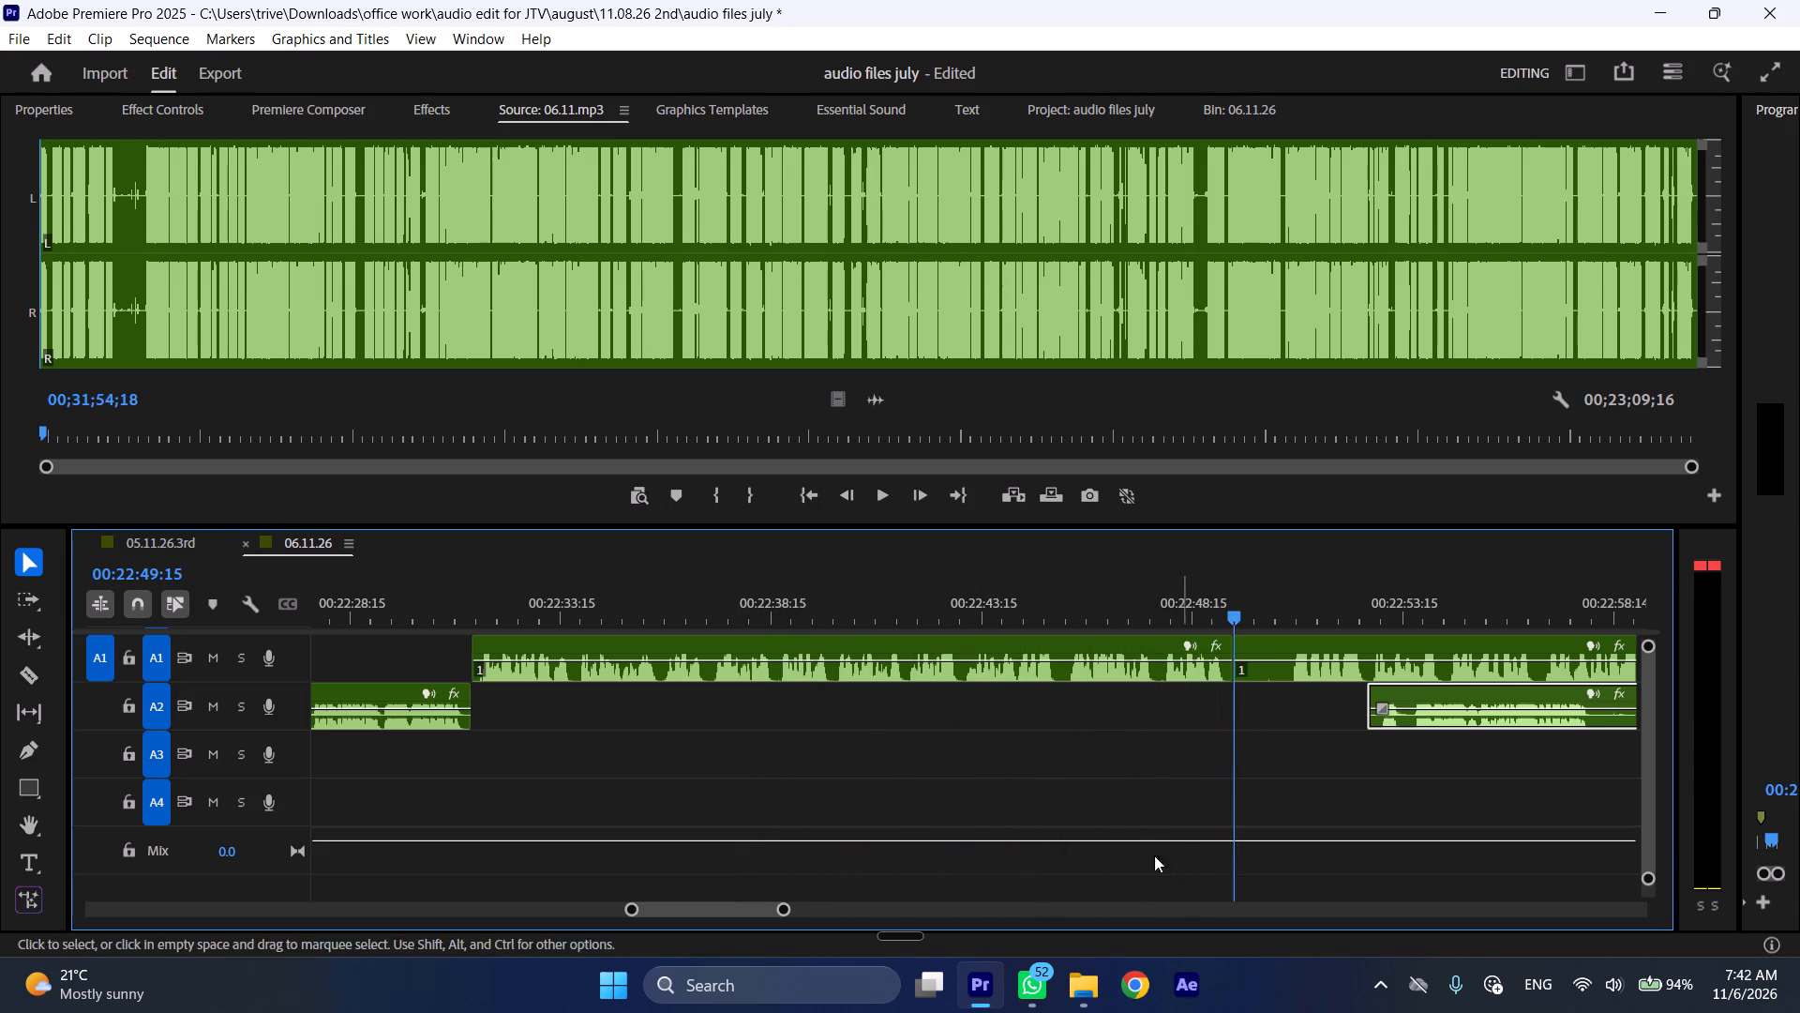
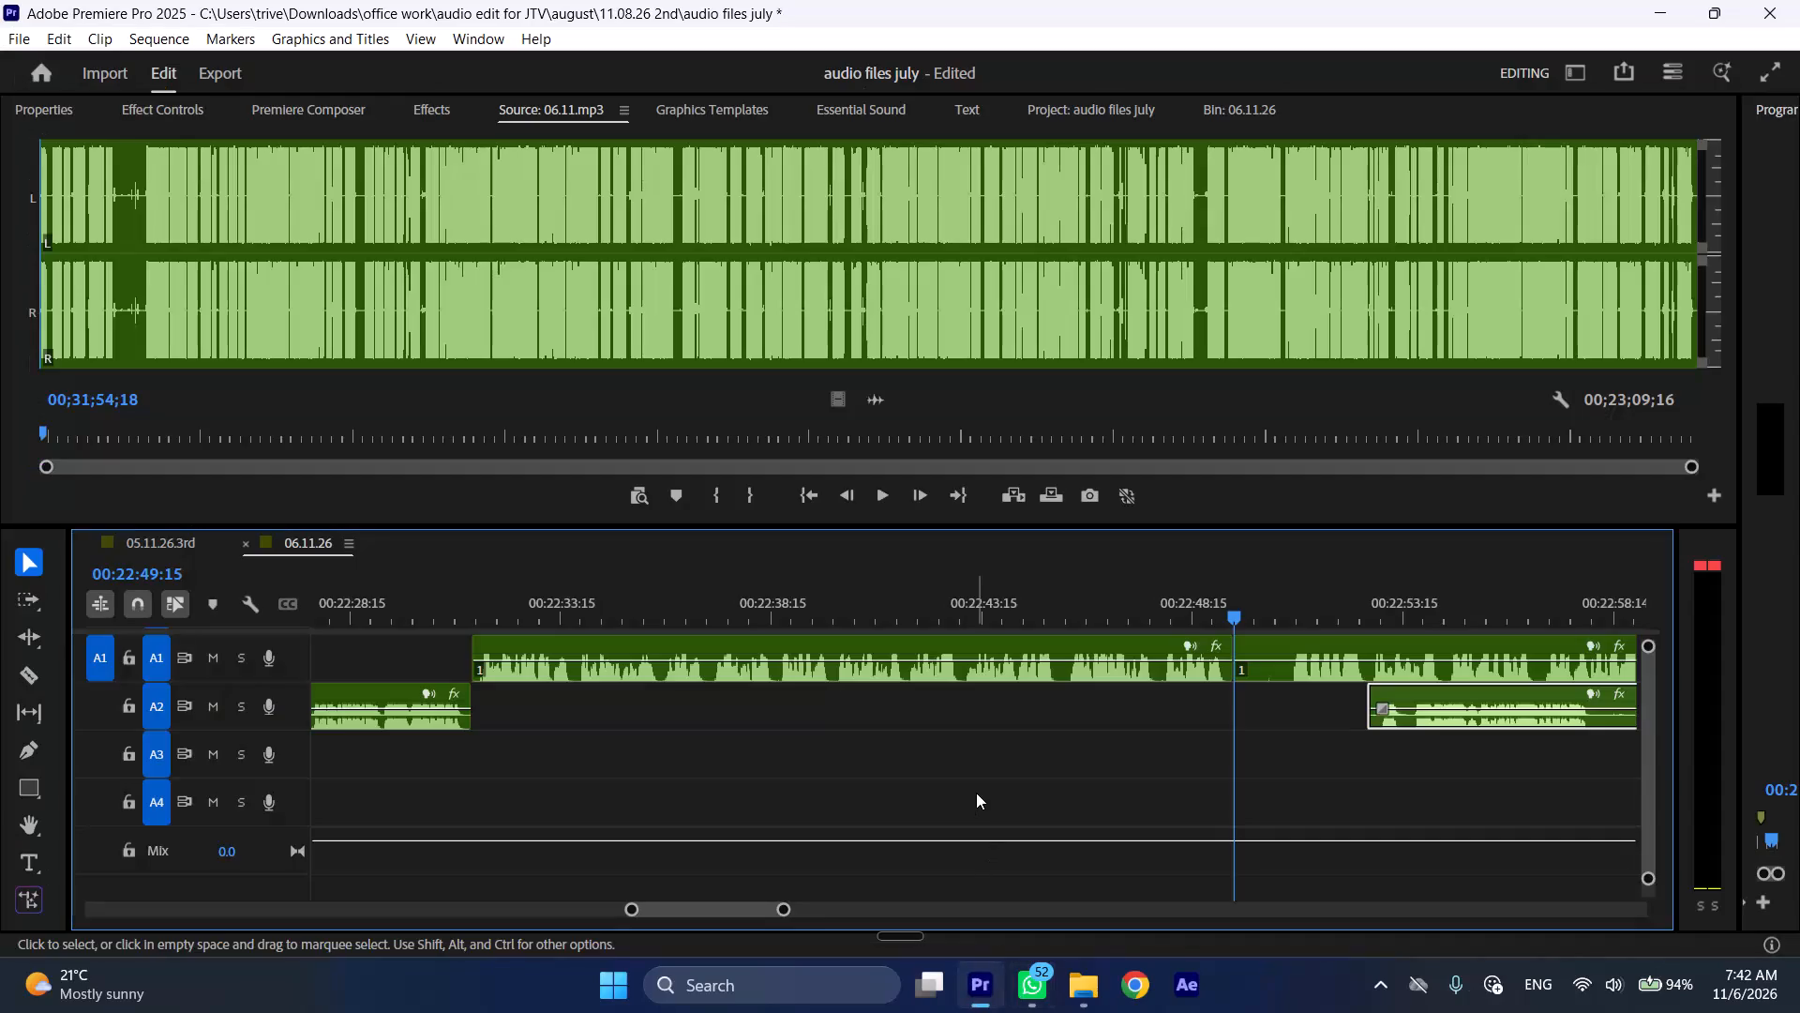
Move the remaining A2 section later so that it starts at about 00:23:07.
{"action": "scroll", "coordinate": [976, 793], "scroll_direction": "down", "scroll_amount": 14}
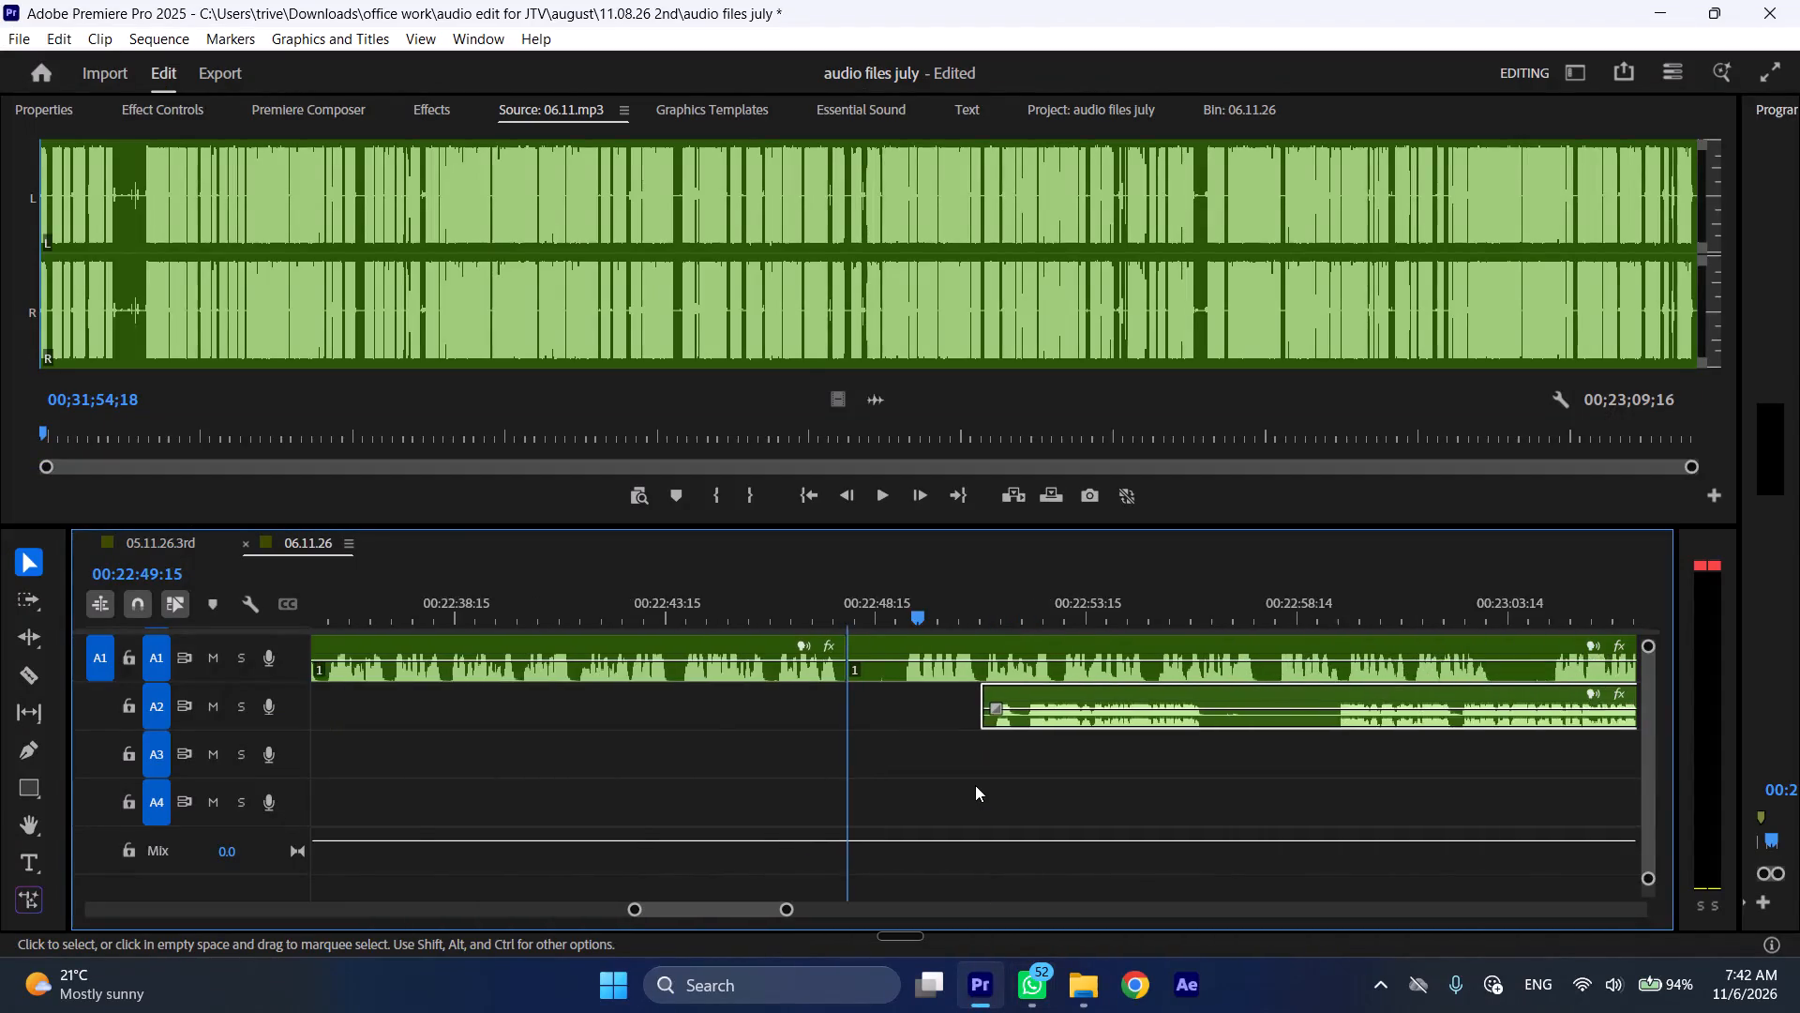
{"action": "scroll", "coordinate": [975, 785], "scroll_direction": "down", "scroll_amount": 3}
{"action": "left_click_drag", "start_coordinate": [829, 688], "coordinate": [1439, 689]}
Split A1 at 00:22:50:22, where speech begins, and ripple delete the silent section between 00:22:49:15 and that split.
{"action": "key", "text": "space"}
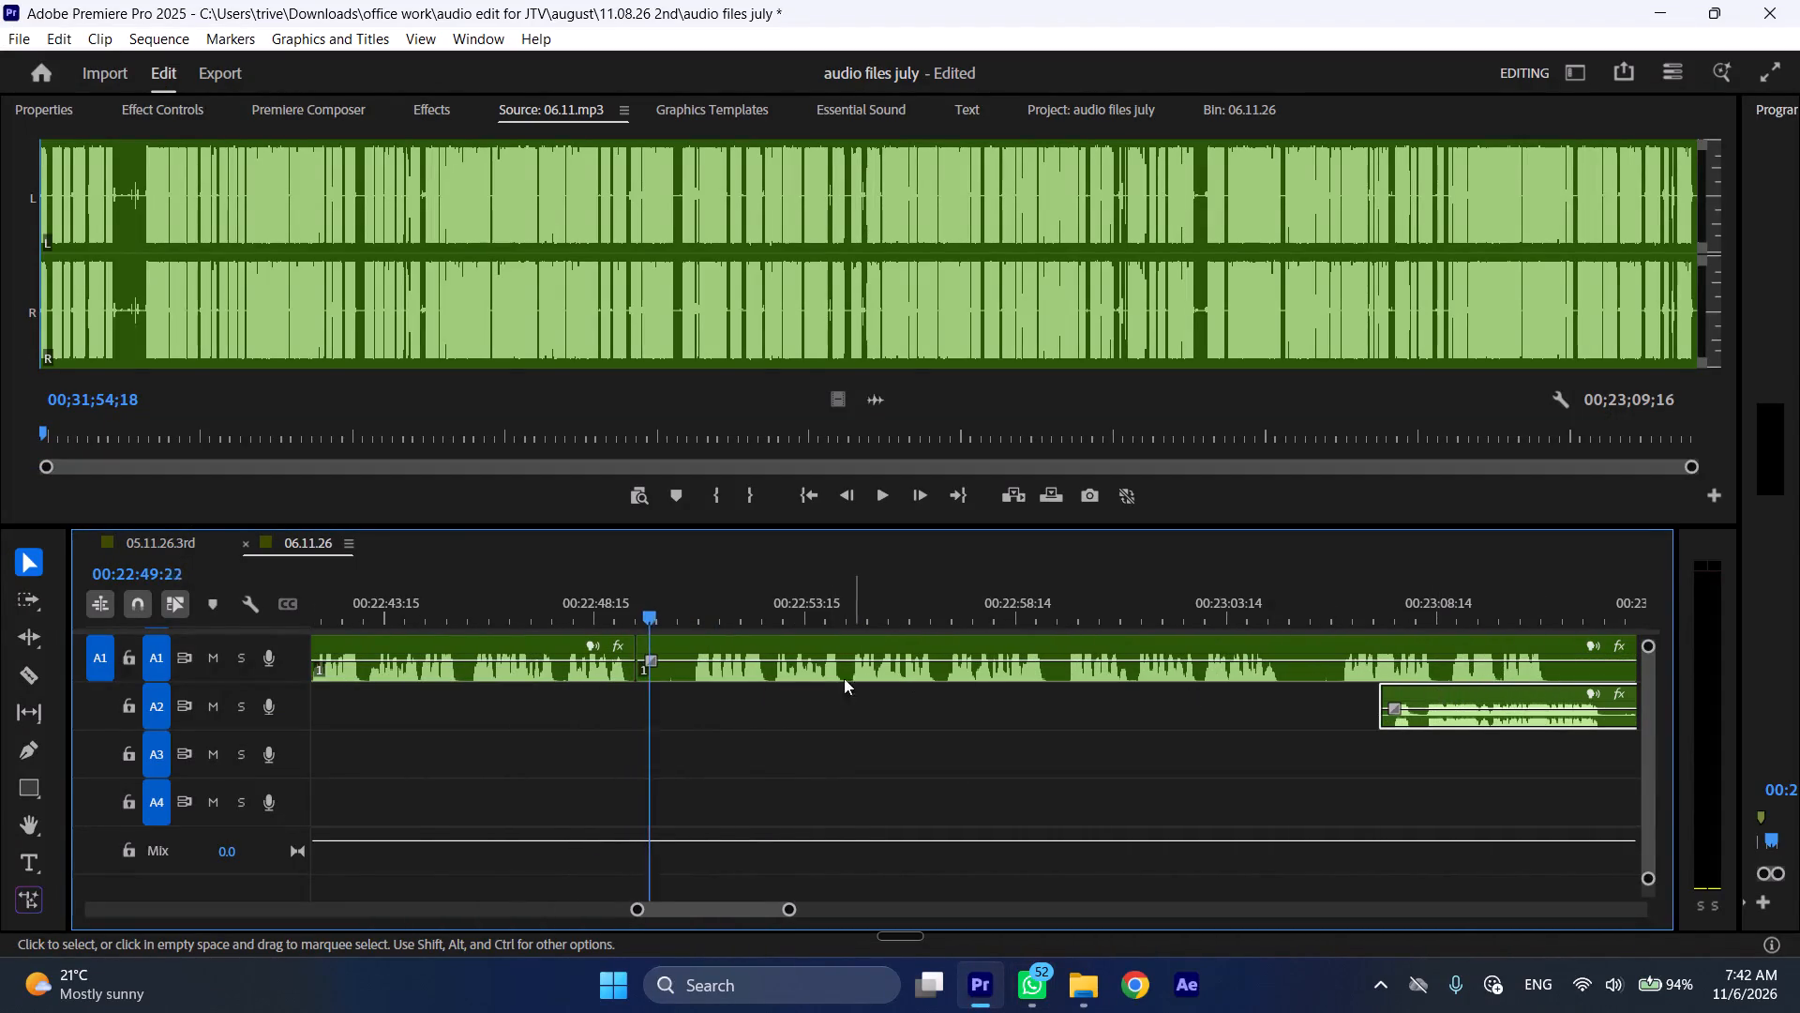
{"action": "left_click", "coordinate": [694, 605]}
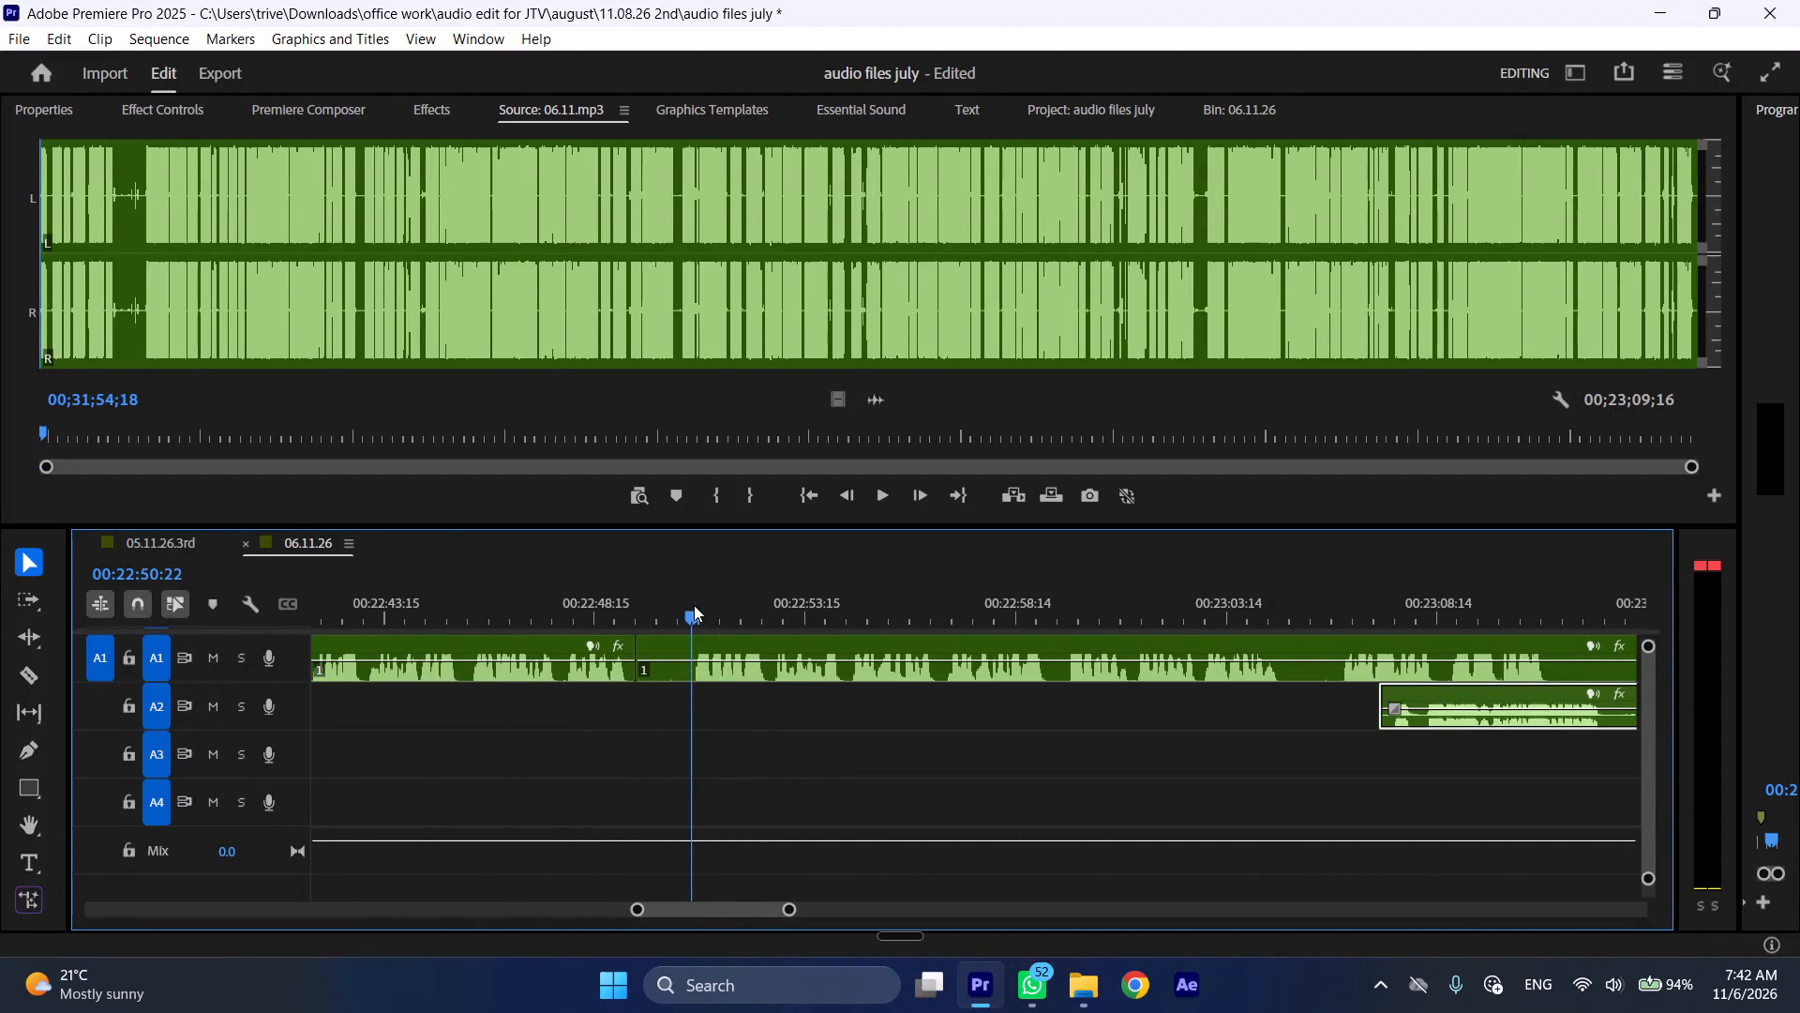
{"action": "left_click", "coordinate": [742, 667]}
{"action": "key", "text": "shift+c"}
{"action": "key", "text": "ctrl+shift+d"}
Play the A1 speech from 00:22:49:15 and move the remaining A2 section later to start at 00:23:11:11.
{"action": "key", "text": "space"}
{"action": "type", "text": "l"}
{"action": "scroll", "coordinate": [970, 688], "scroll_direction": "down", "scroll_amount": 5}
{"action": "left_click_drag", "start_coordinate": [1204, 689], "coordinate": [1436, 700]}
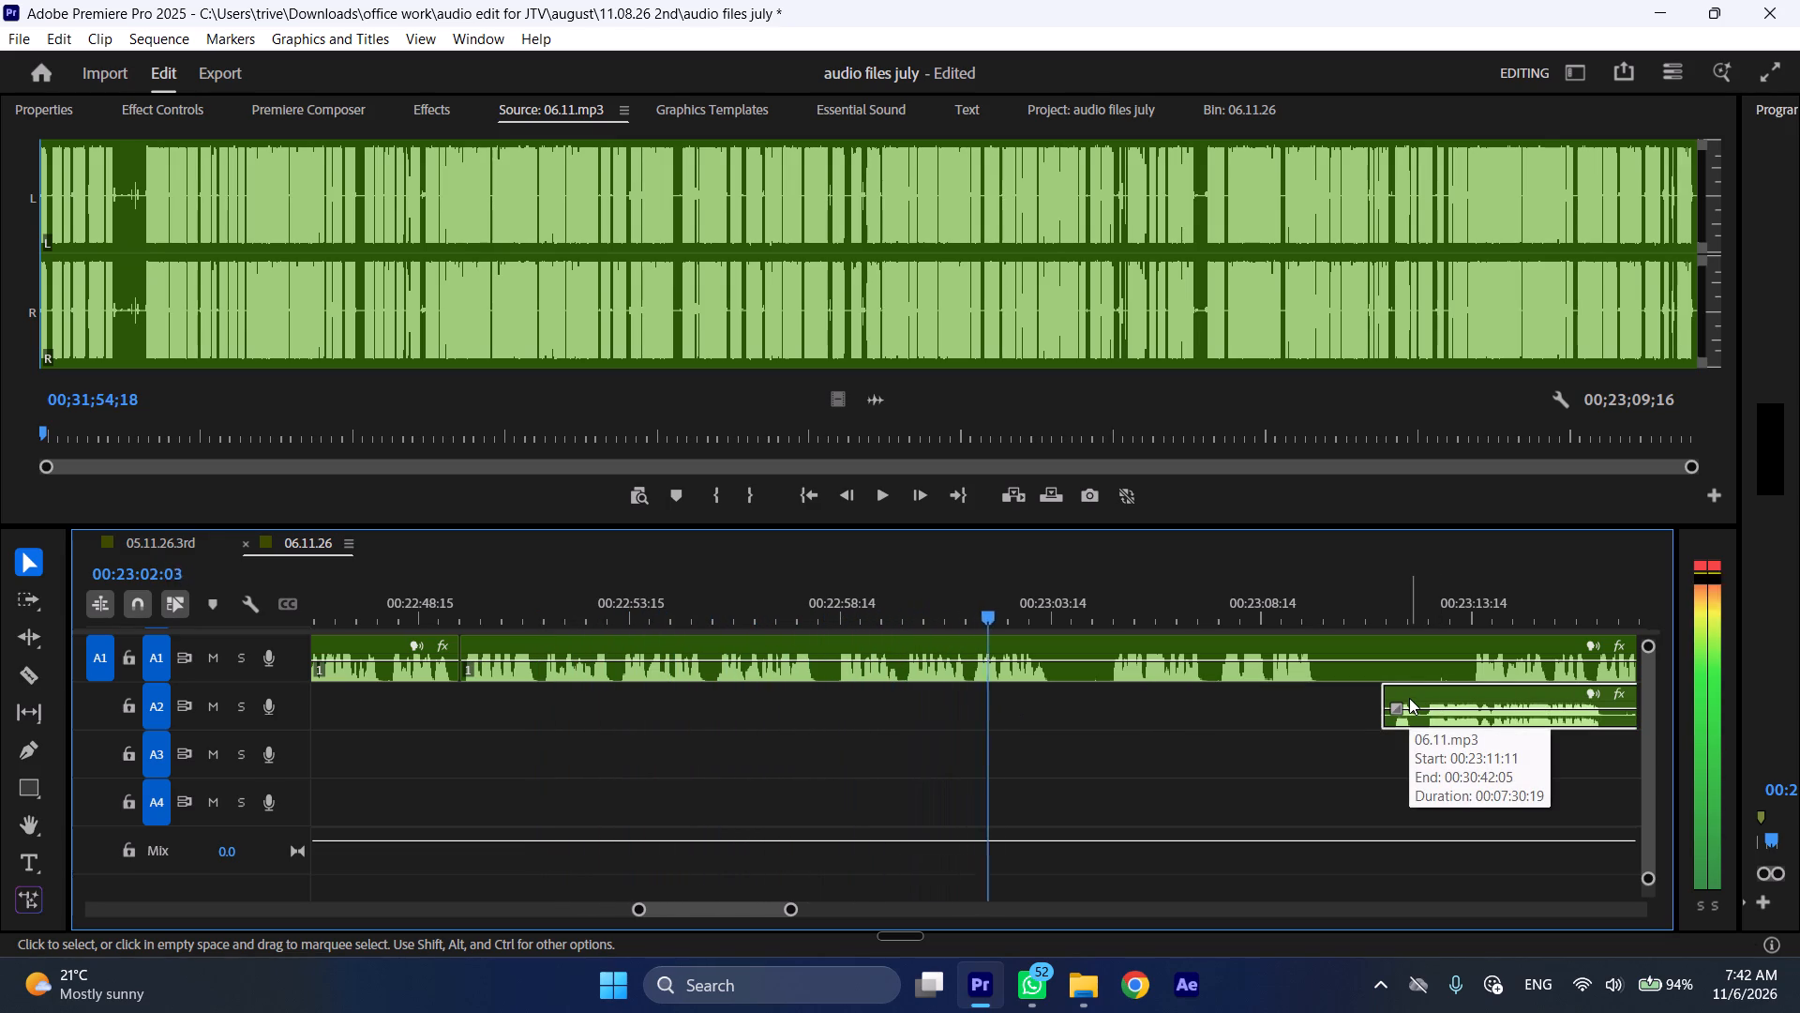
Split A1 at 00:22:58:13 and ripple delete the A1 section between 00:22:49:15 and that split.
{"action": "left_click_drag", "start_coordinate": [640, 617], "coordinate": [800, 634]}
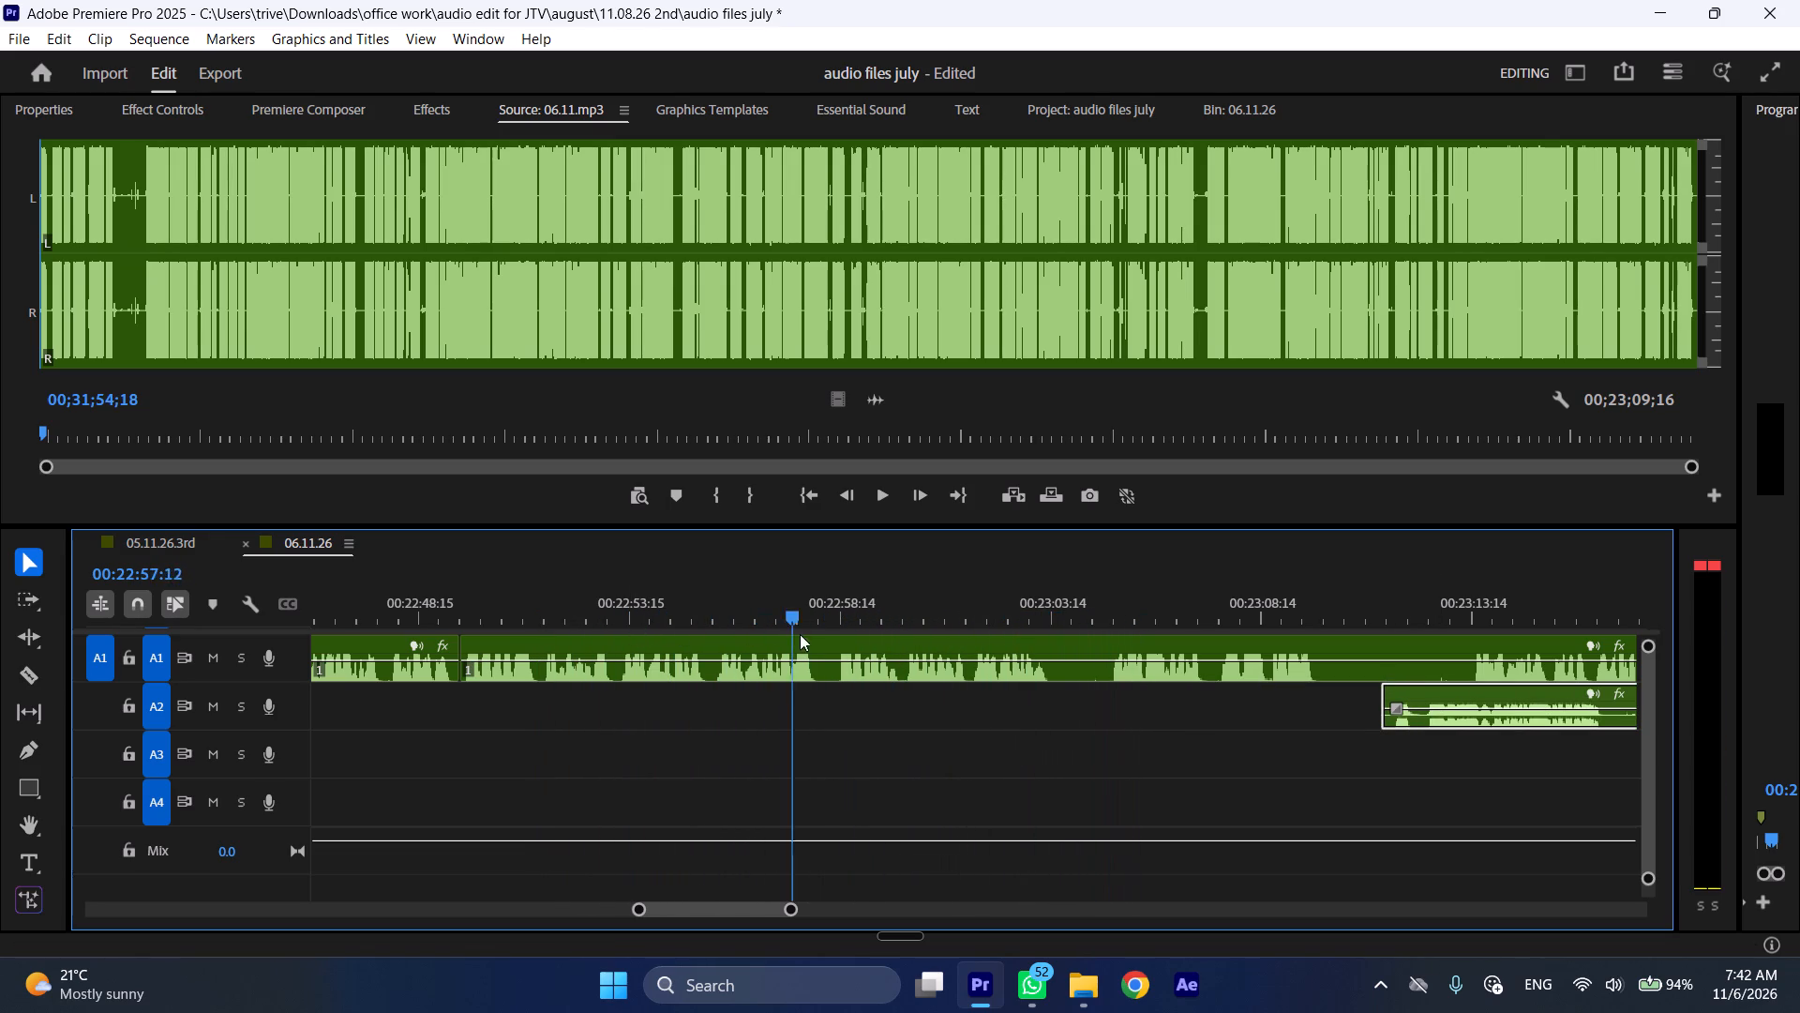
{"action": "left_click_drag", "start_coordinate": [800, 634], "coordinate": [832, 635]}
{"action": "left_click", "coordinate": [838, 614]}
{"action": "left_click", "coordinate": [847, 664]}
{"action": "key", "text": "shift+c"}
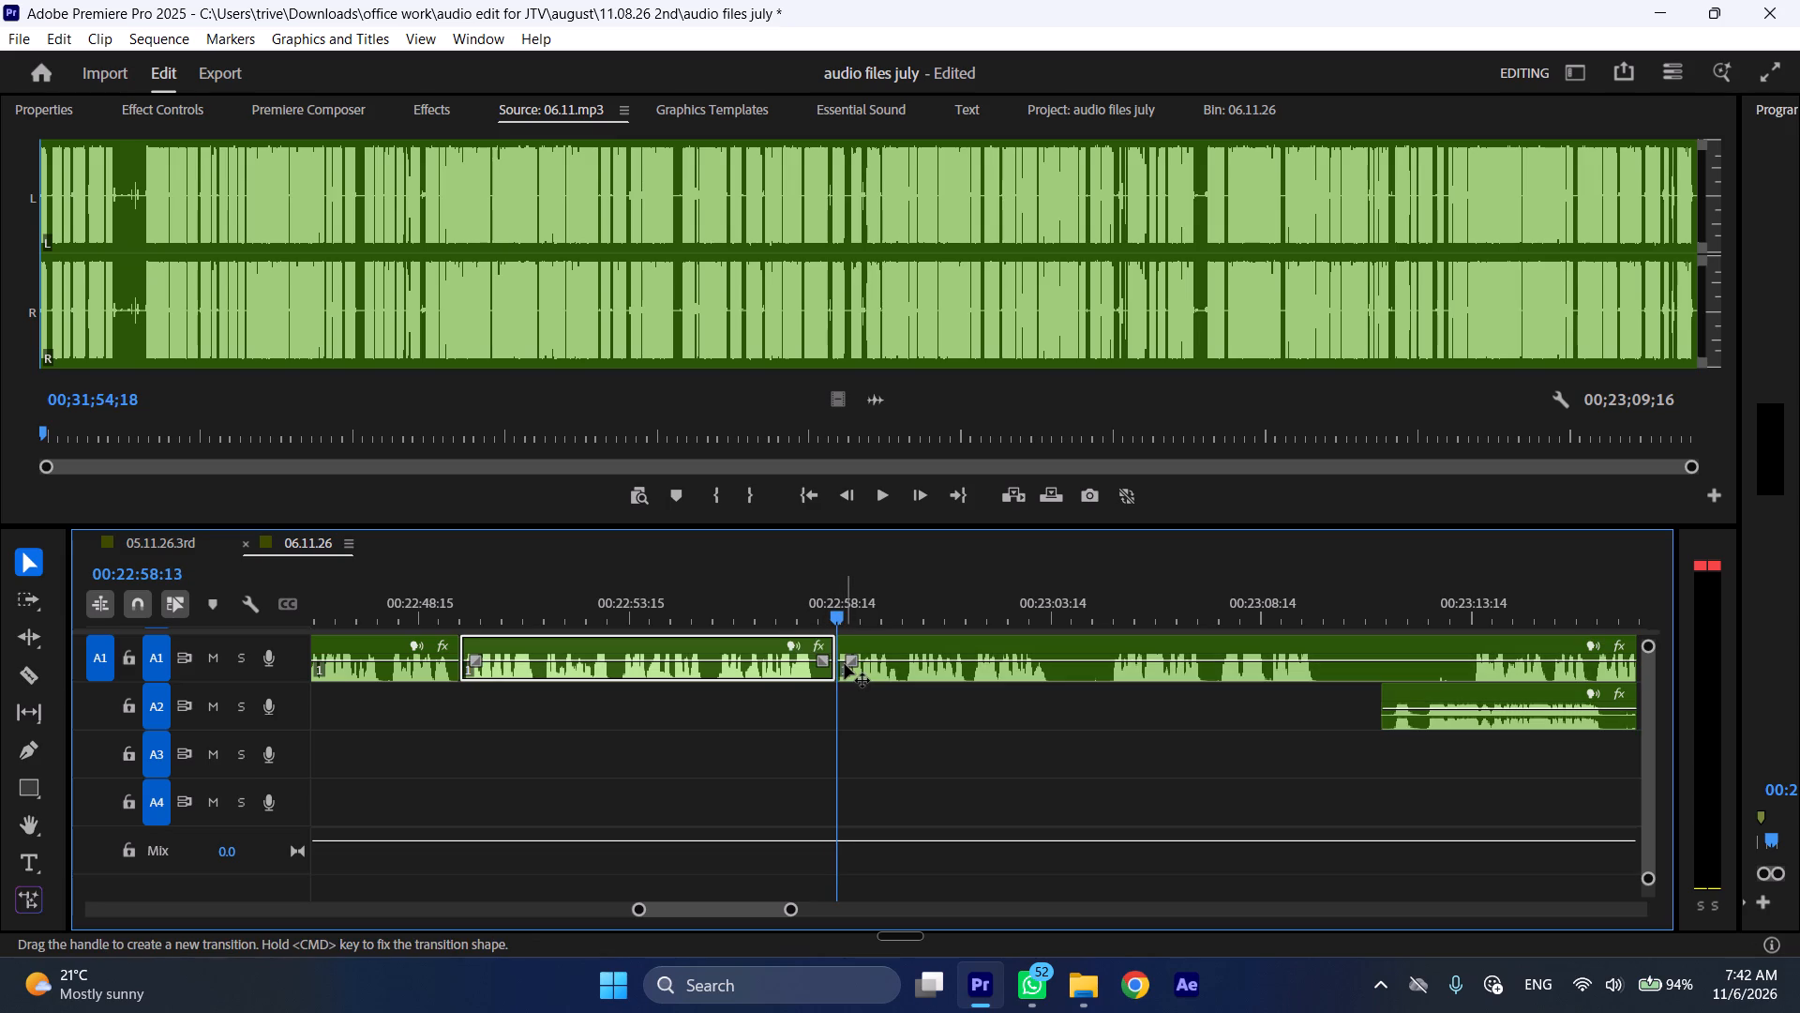
{"action": "key", "text": "ctrl+shift+d"}
Play A1 from 00:22:49:15, split it at about 00:22:54:21 and at 00:22:55:23, and ripple delete the short section between.
{"action": "key", "text": "space"}
{"action": "key", "text": "l"}
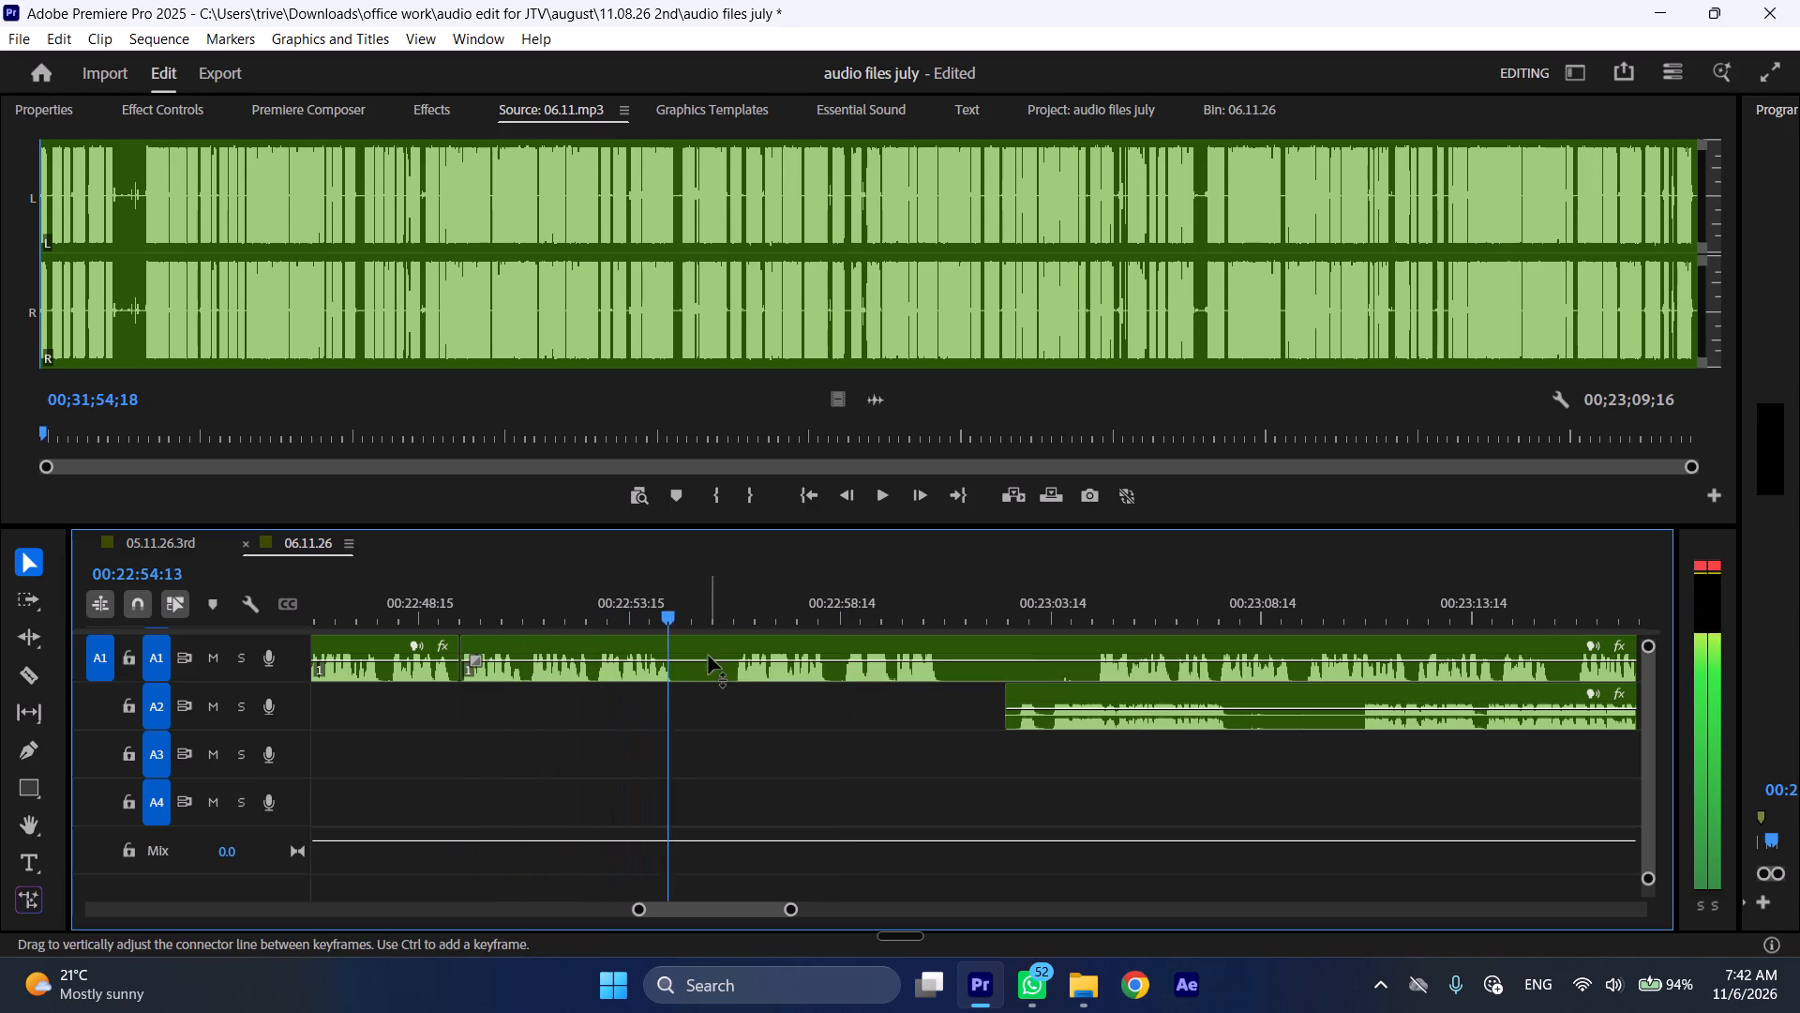
{"action": "key", "text": "space"}
{"action": "key", "text": "shift+c"}
{"action": "left_click", "coordinate": [722, 602]}
{"action": "left_click", "coordinate": [753, 643]}
{"action": "key", "text": "shift+c"}
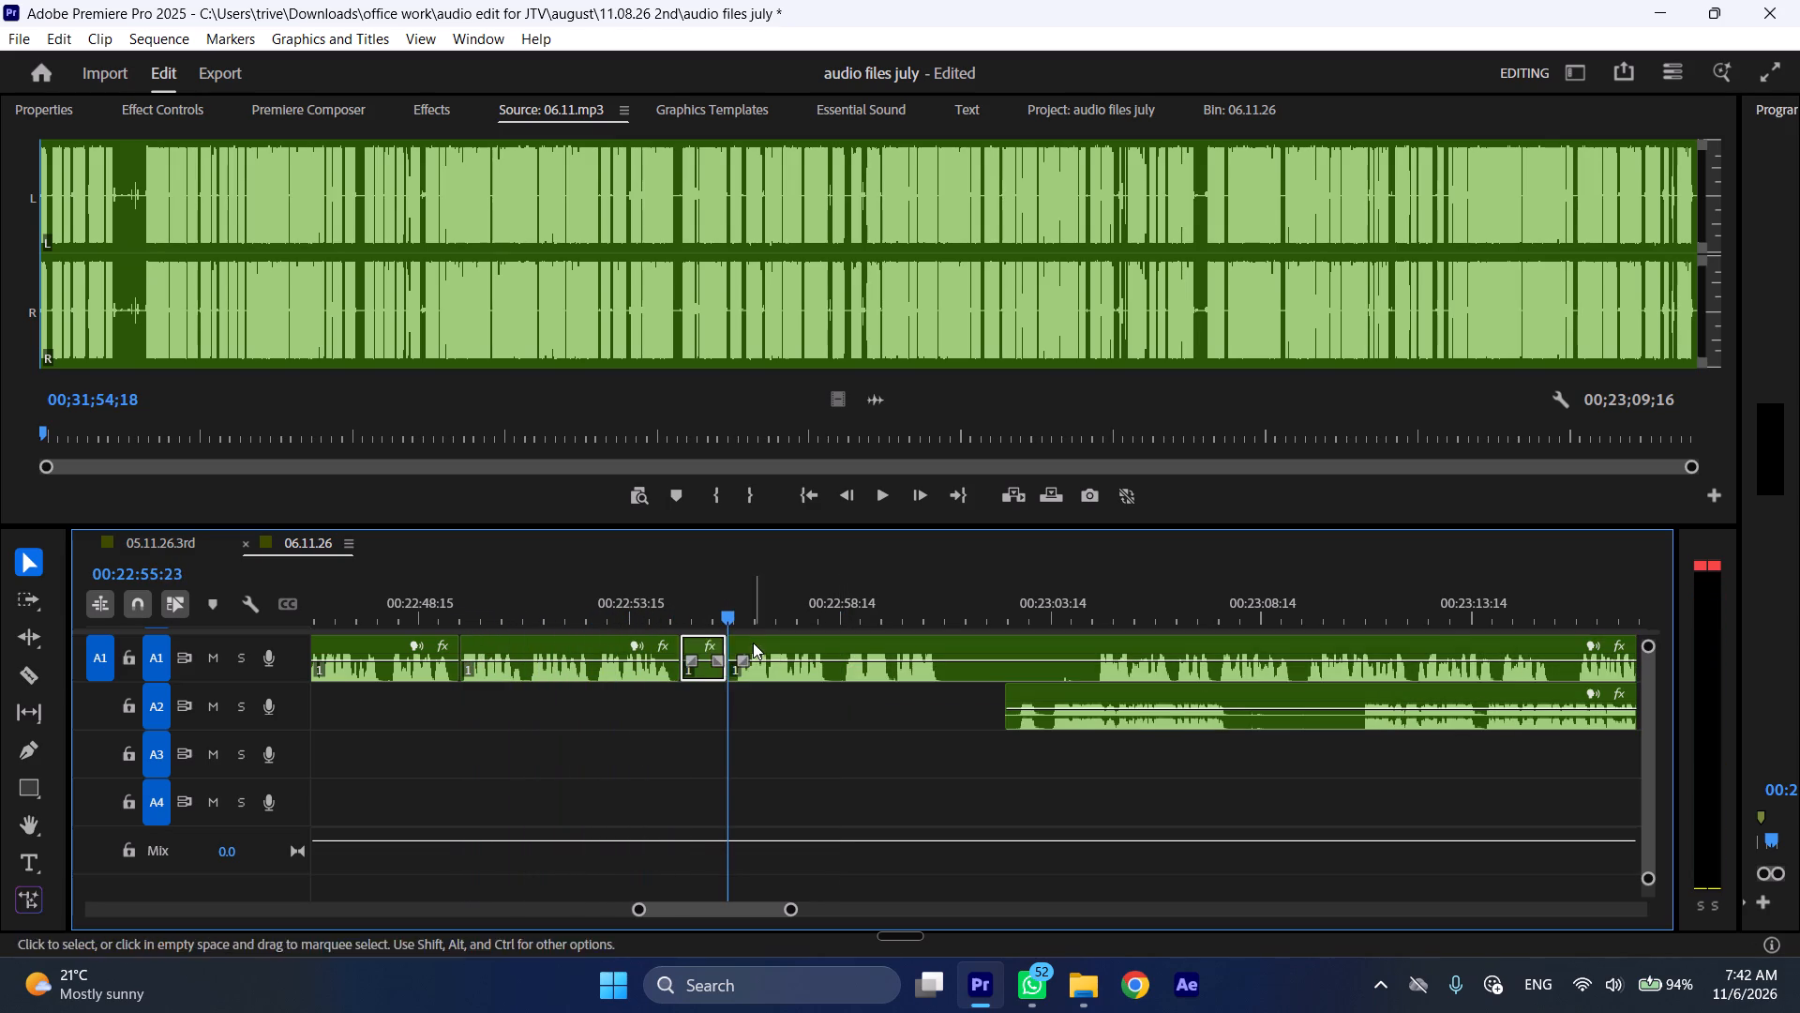
{"action": "key", "text": "ctrl+shift+d"}
Play A1 onward and ripple delete the short silent gap of about 0.3 seconds between phrases at 00:22:57:07.
{"action": "key", "text": "space"}
{"action": "type", "text": "l"}
{"action": "scroll", "coordinate": [807, 673], "scroll_direction": "down", "scroll_amount": 5}
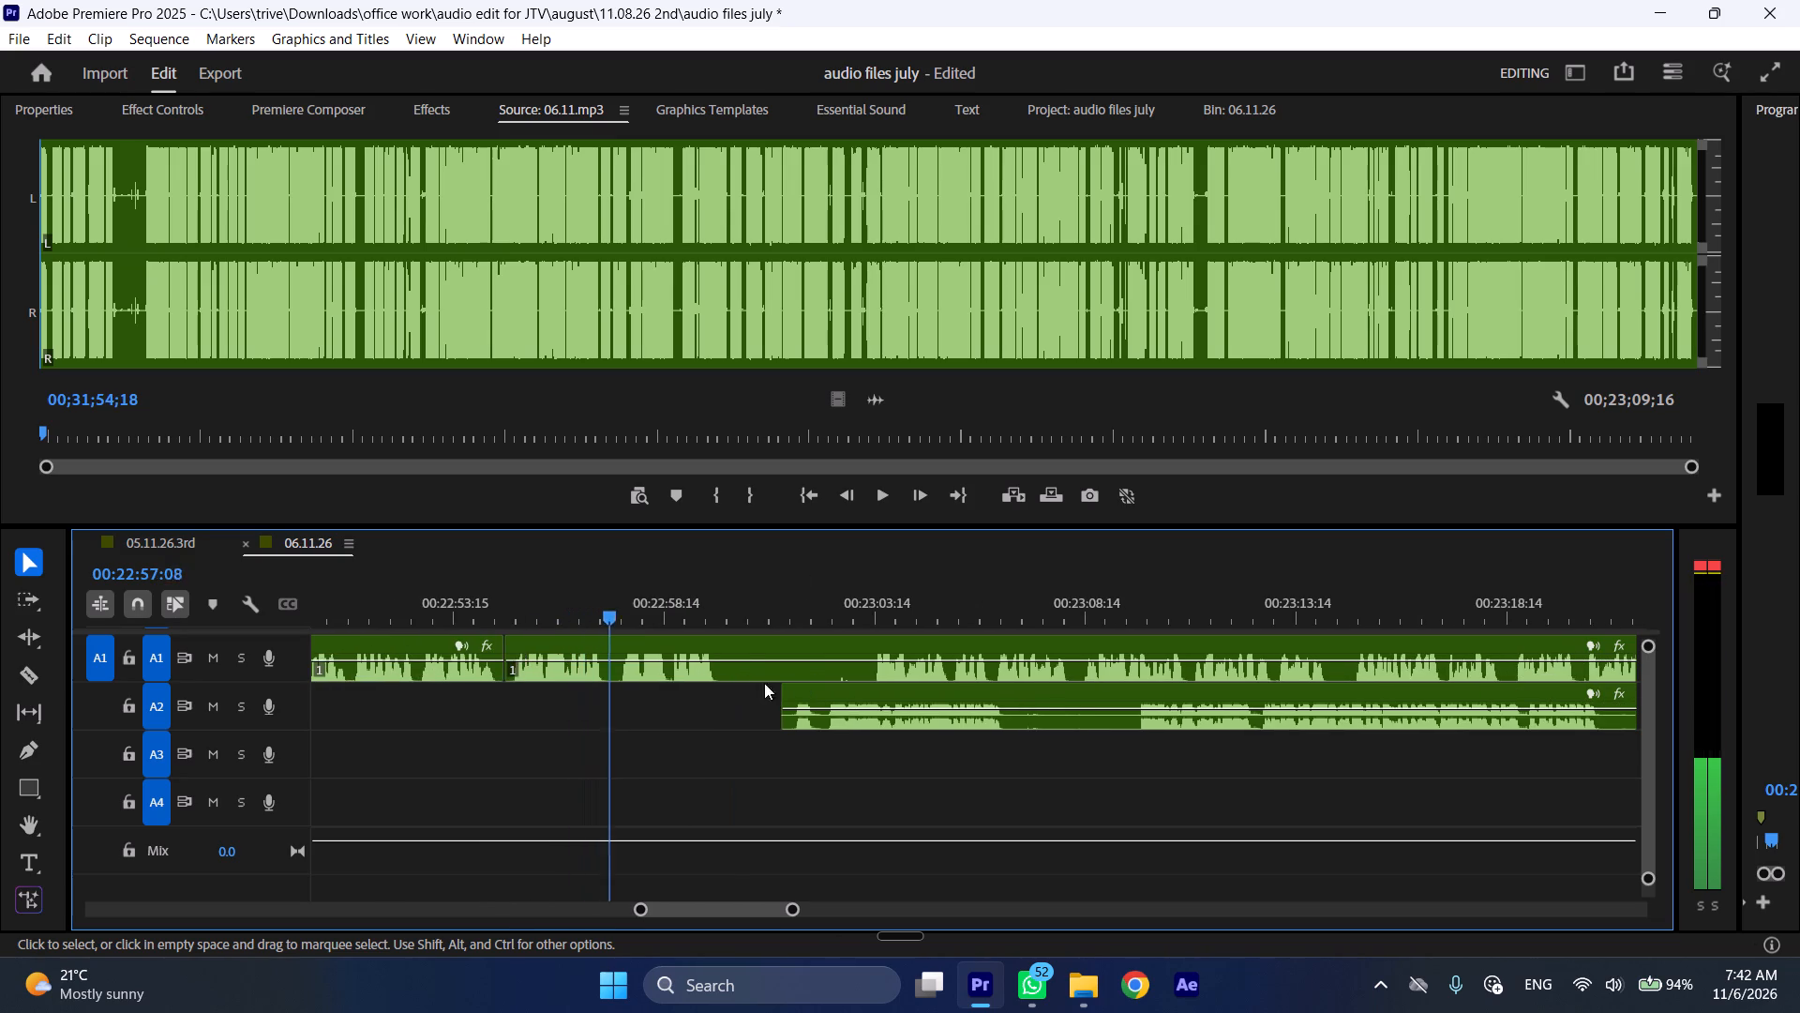
{"action": "left_click_drag", "start_coordinate": [610, 604], "coordinate": [624, 604]}
{"action": "key", "text": "shift+c"}
{"action": "left_click", "coordinate": [650, 644]}
{"action": "key", "text": "shift+c"}
{"action": "key", "text": "ctrl+shift+d"}
Split A1 at 00:22:59:13, just after the phrase ends.
{"action": "left_click", "coordinate": [704, 574]}
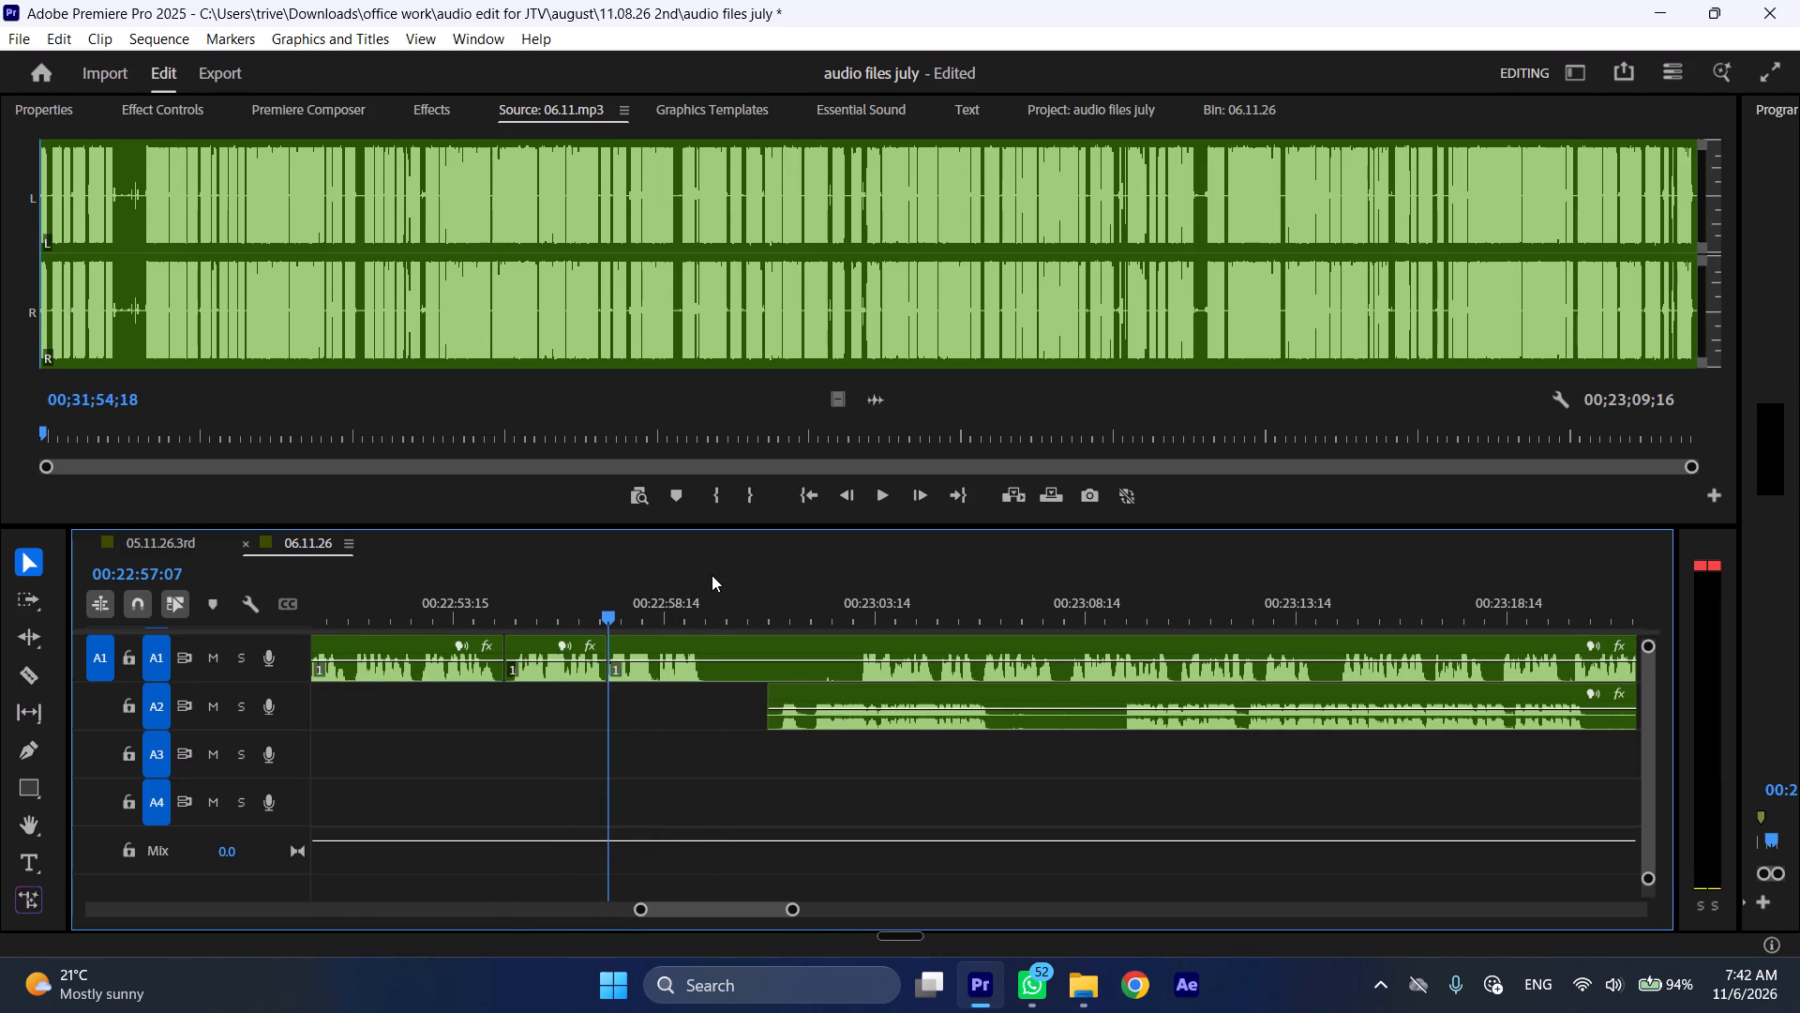
{"action": "left_click", "coordinate": [705, 618]}
{"action": "key", "text": "shift+c"}
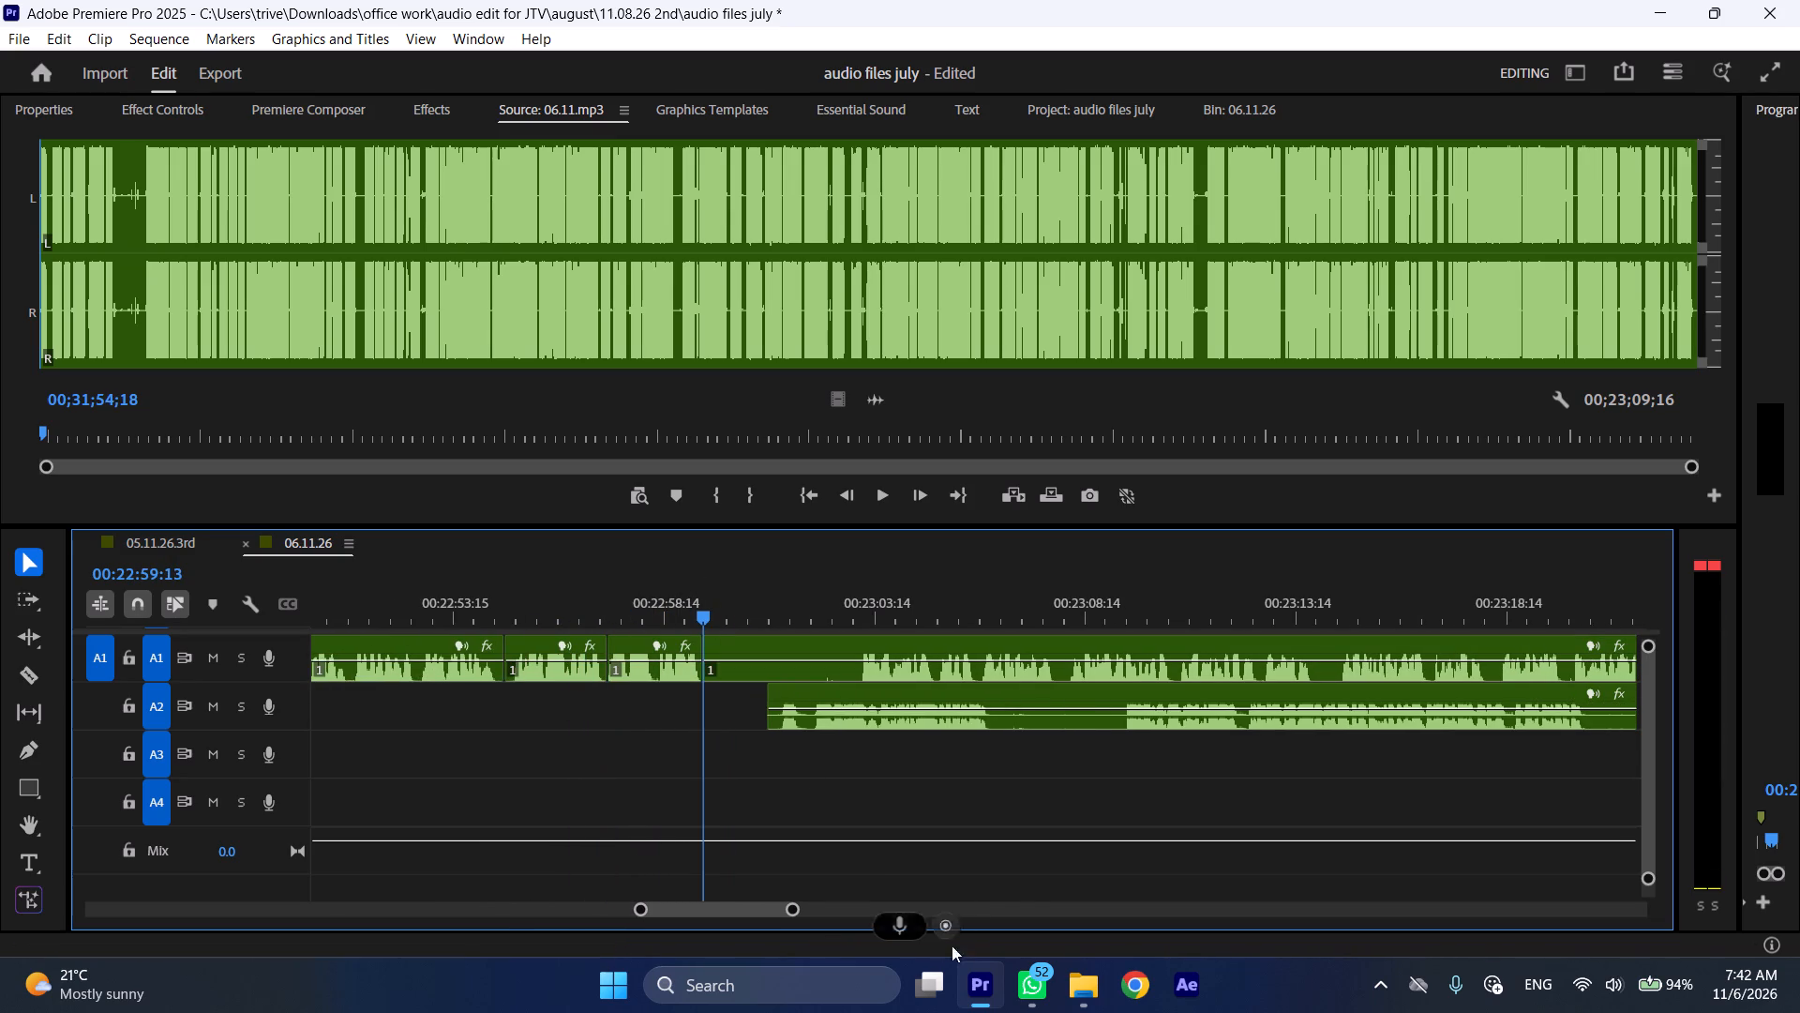
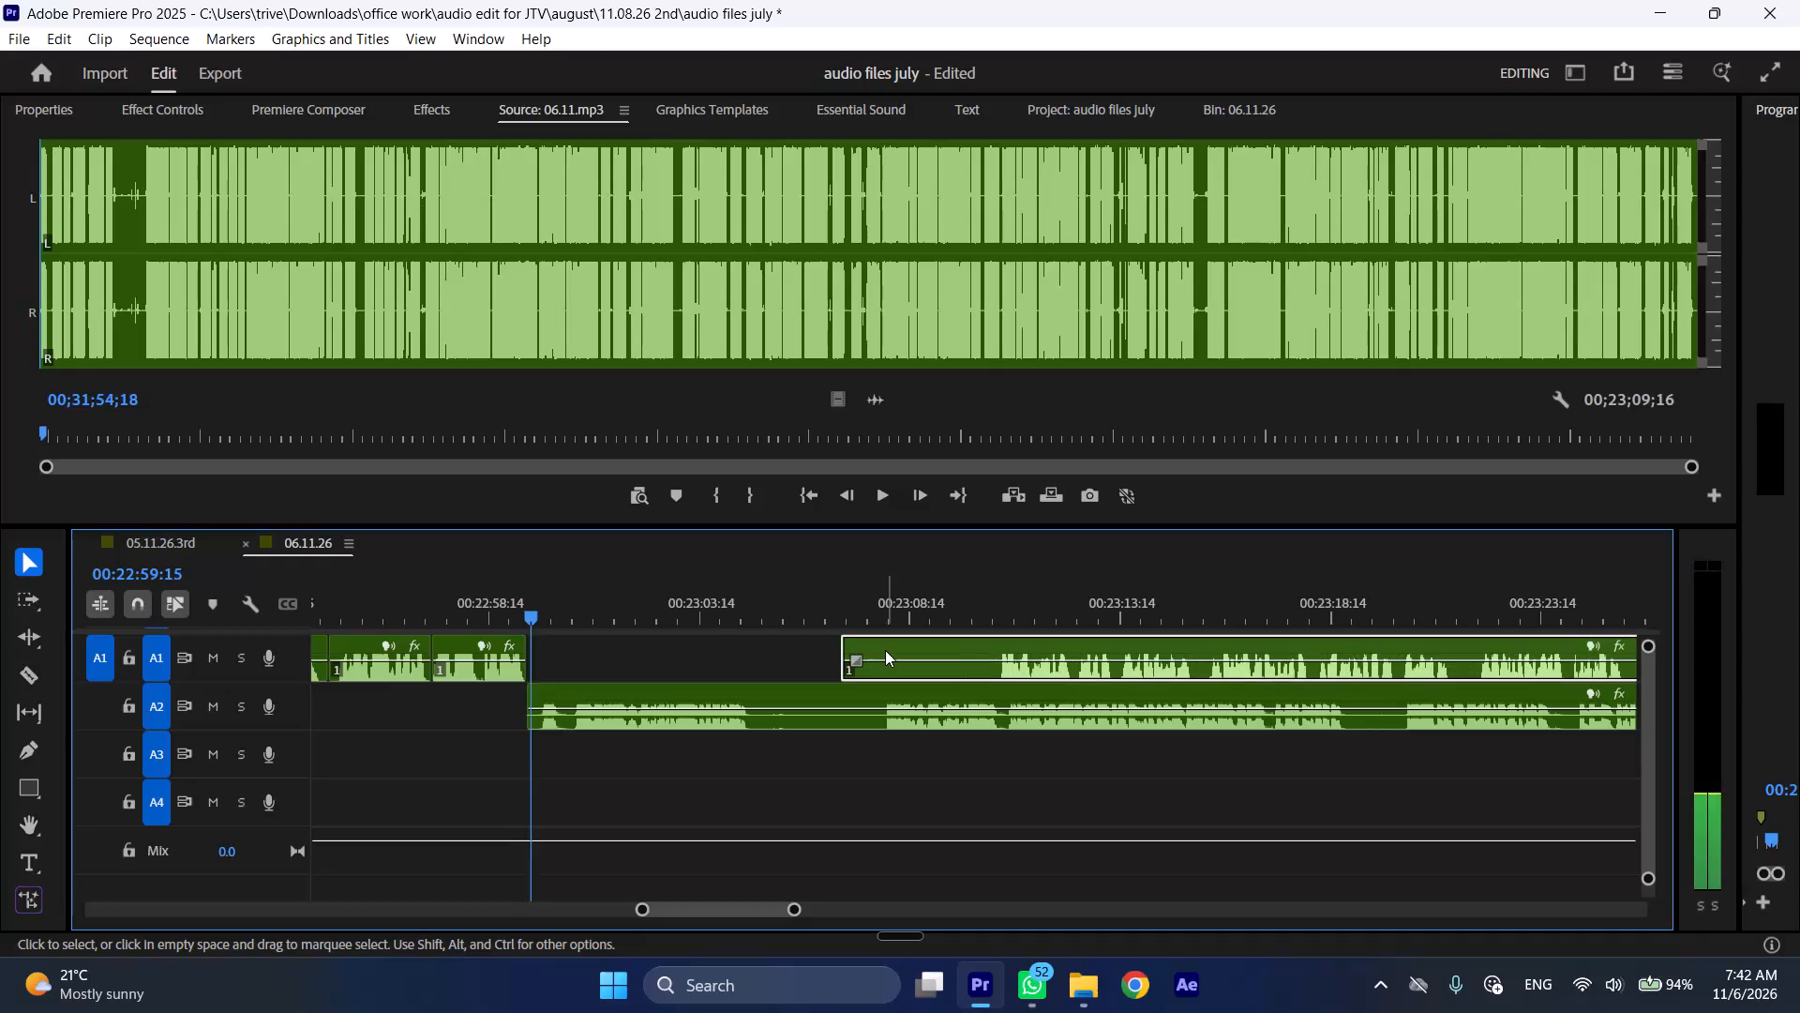
Split A2 at about 00:23:00:11 and ripple delete its short lead-in from 00:22:59:13.
{"action": "left_click", "coordinate": [570, 599]}
{"action": "left_click", "coordinate": [626, 712]}
{"action": "key", "text": "shift+c"}
{"action": "key", "text": "ctrl+shift+d"}
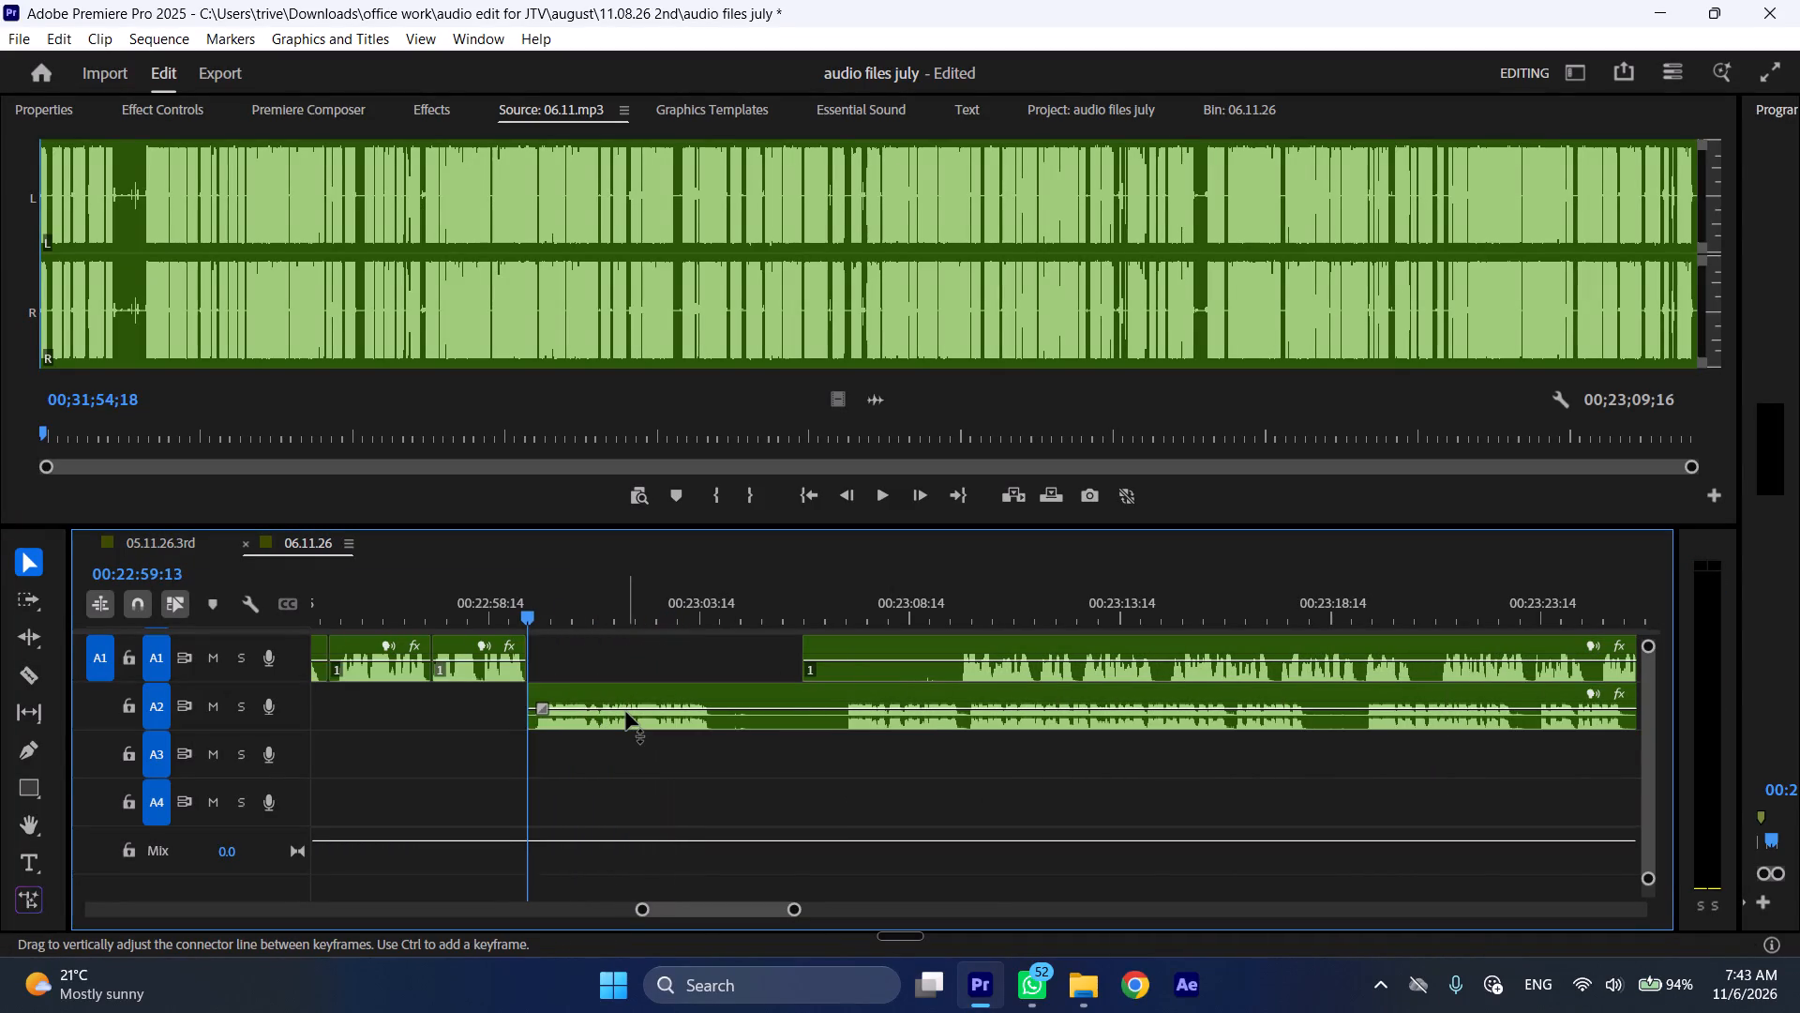
Play A2 from 00:22:59:13 and split it at 00:23:04:06, just after the phrase ends.
{"action": "key", "text": "space"}
{"action": "type", "text": "l"}
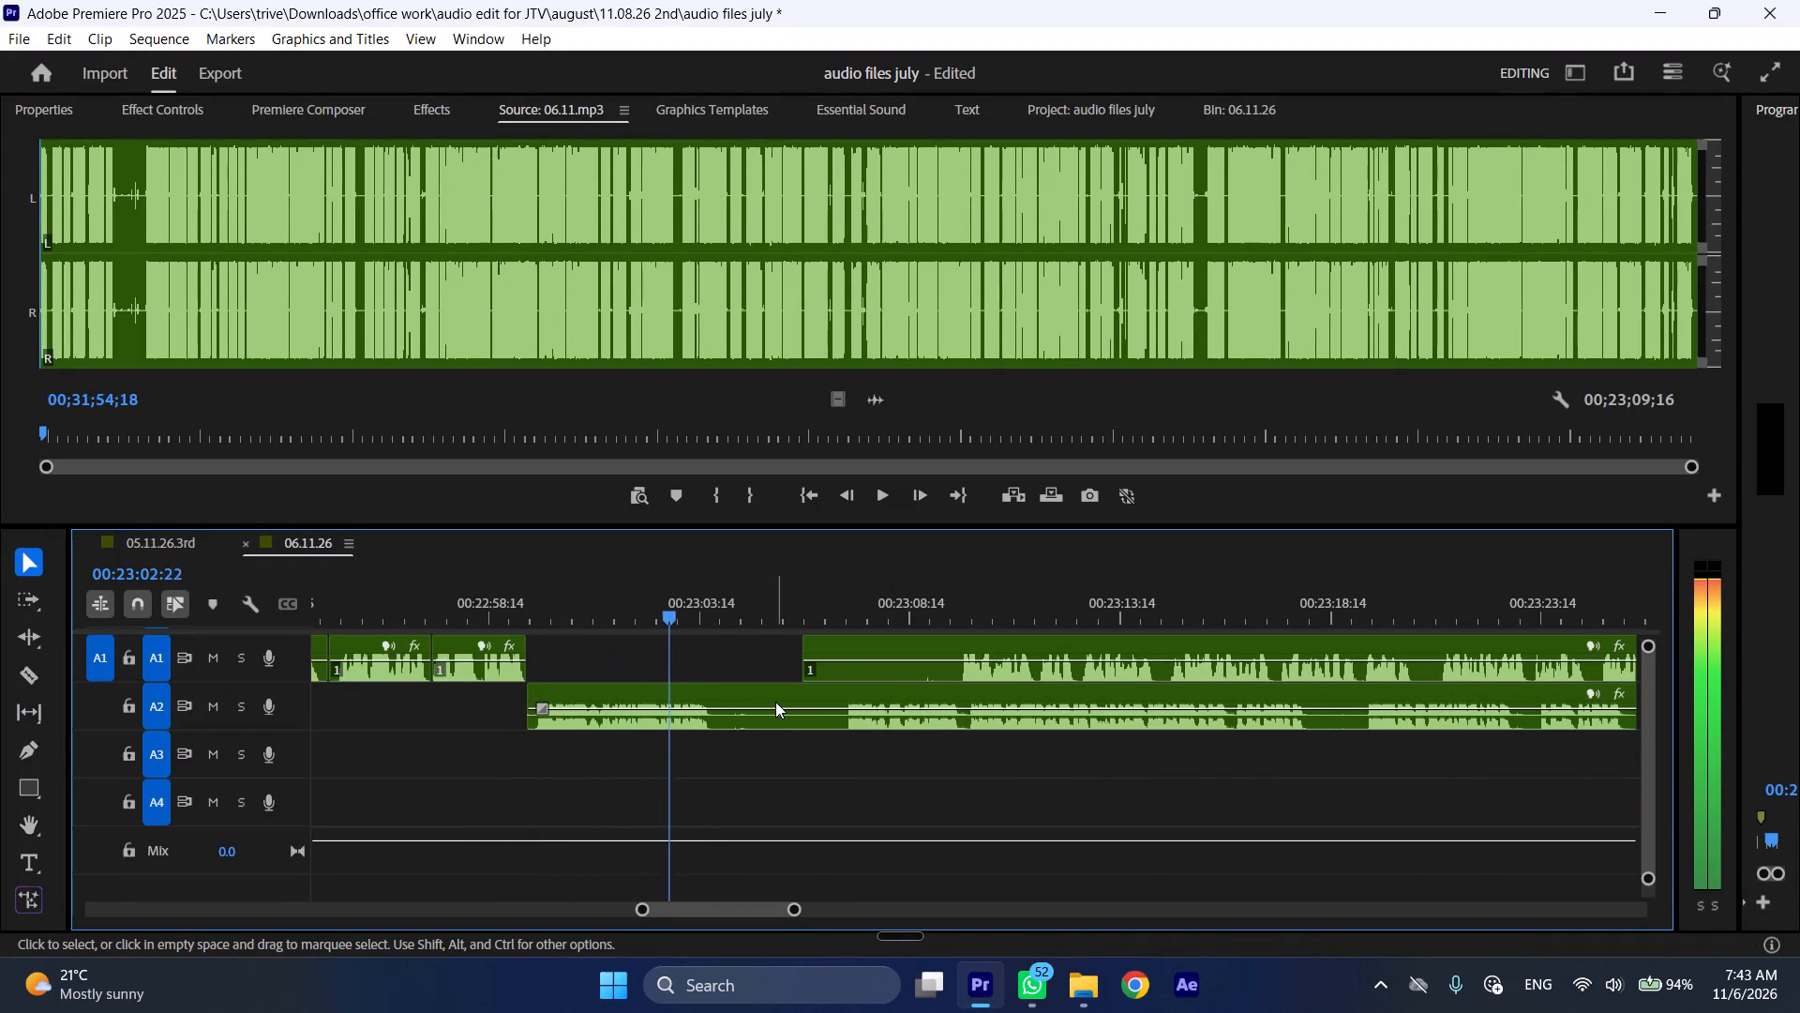
{"action": "key", "text": "space"}
{"action": "key", "text": "shift+c"}
Trim the silent start of the following A1 section to where its speech begins and move the section to start at 00:23:04:06.
{"action": "left_click_drag", "start_coordinate": [812, 646], "coordinate": [864, 654]}
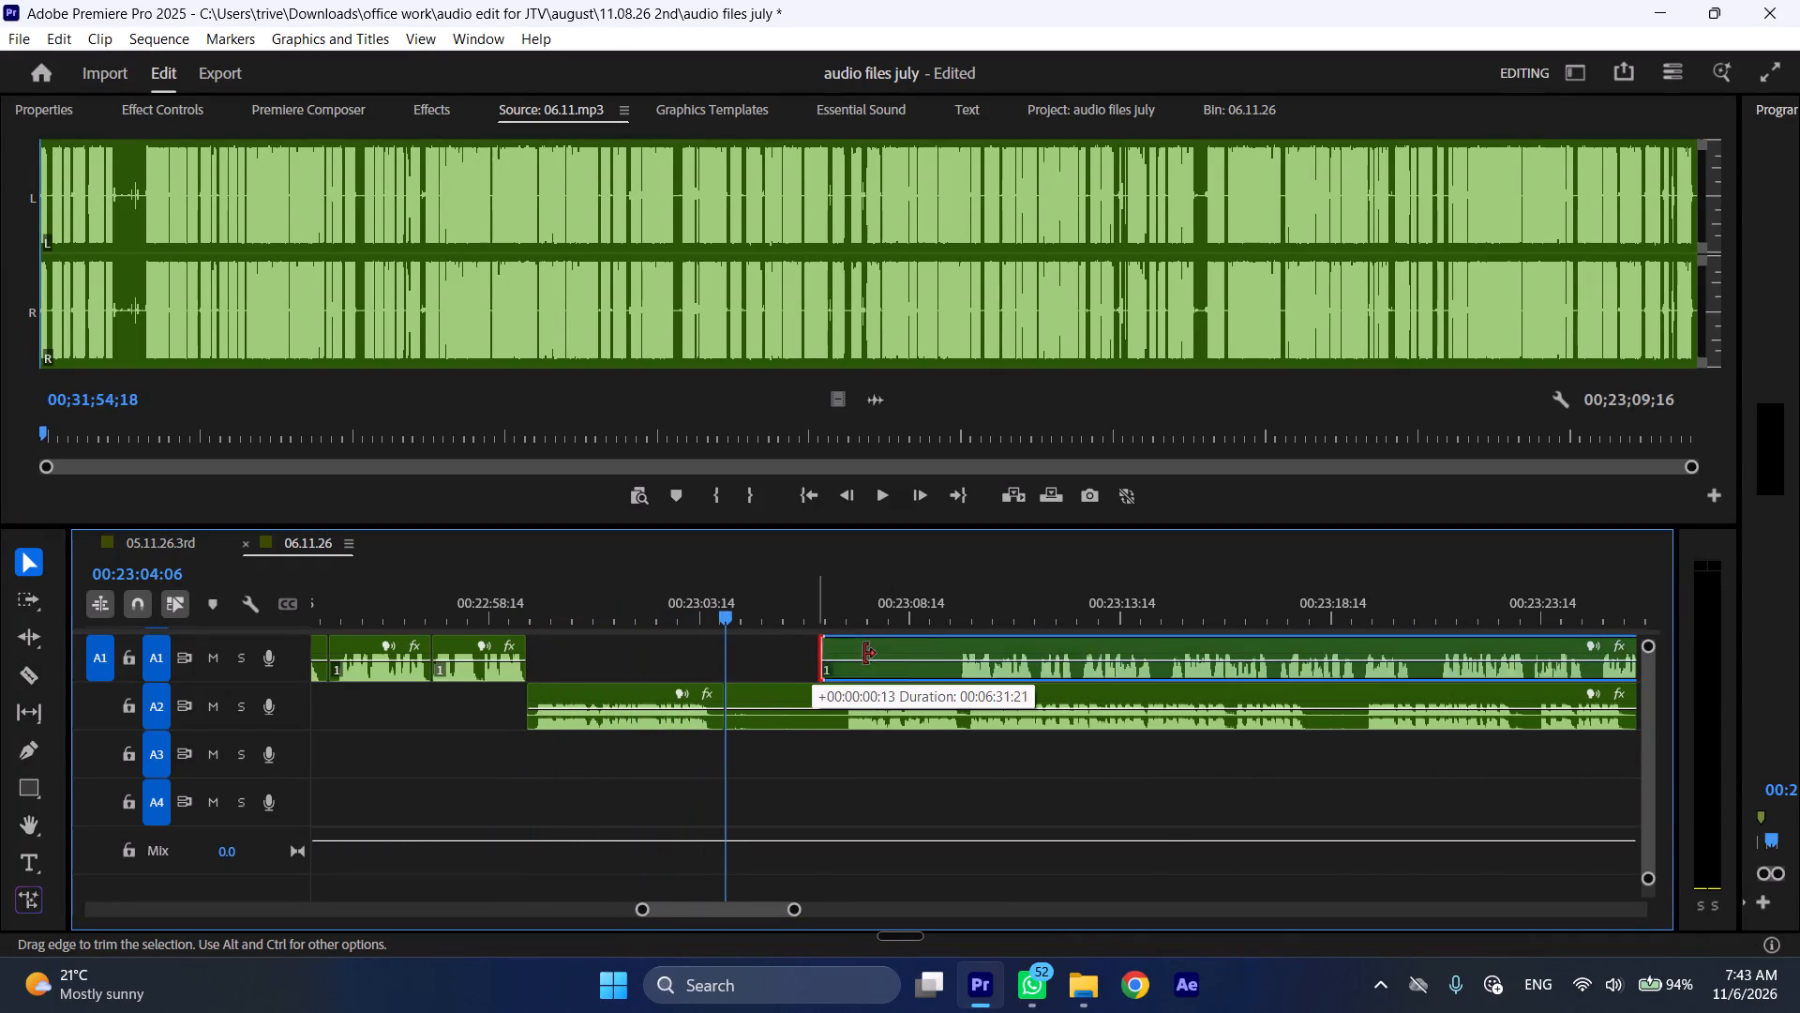
{"action": "left_click_drag", "start_coordinate": [864, 654], "coordinate": [962, 654]}
{"action": "left_click_drag", "start_coordinate": [1023, 640], "coordinate": [804, 644]}
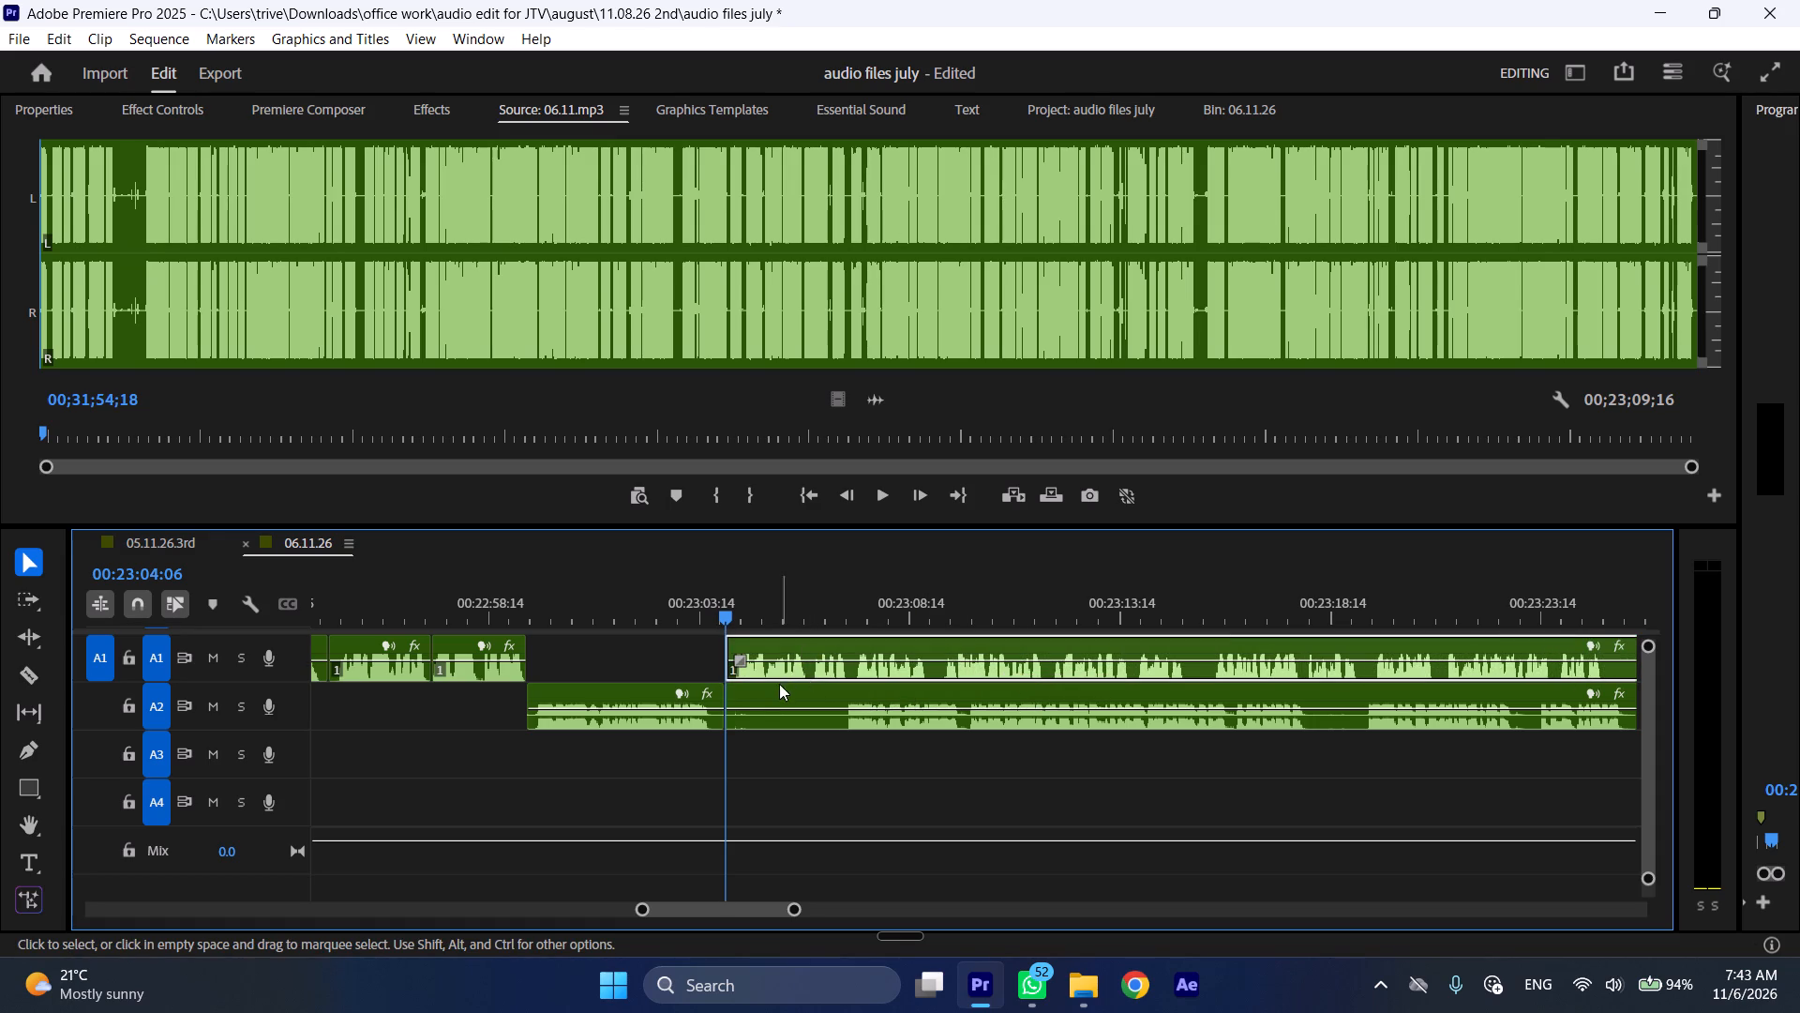
Move the A2 section after the 00:23:04:06 split later, to start at about 00:23:30:06.
{"action": "left_click_drag", "start_coordinate": [759, 694], "coordinate": [1622, 697]}
Play A1 from 00:23:04:06, split it at about 00:23:15:06 and at 00:23:15:19, and ripple delete the short silence between.
{"action": "key", "text": "space"}
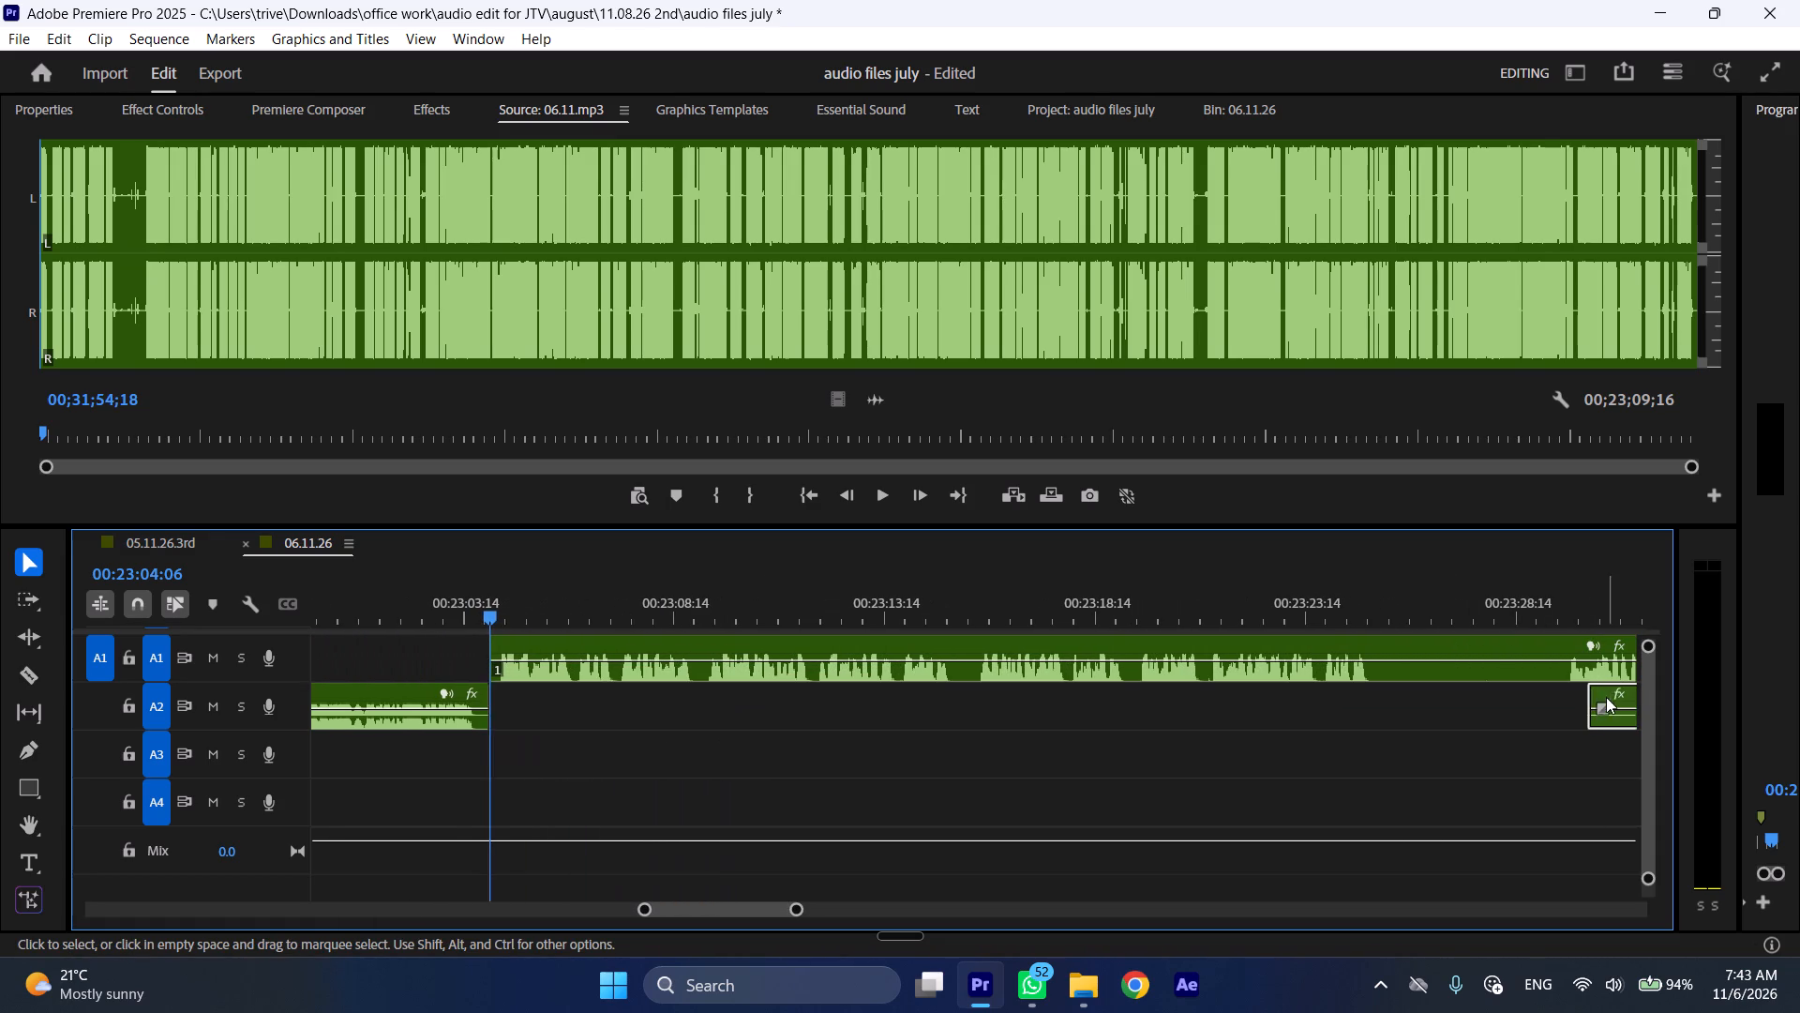
{"action": "key", "text": "l"}
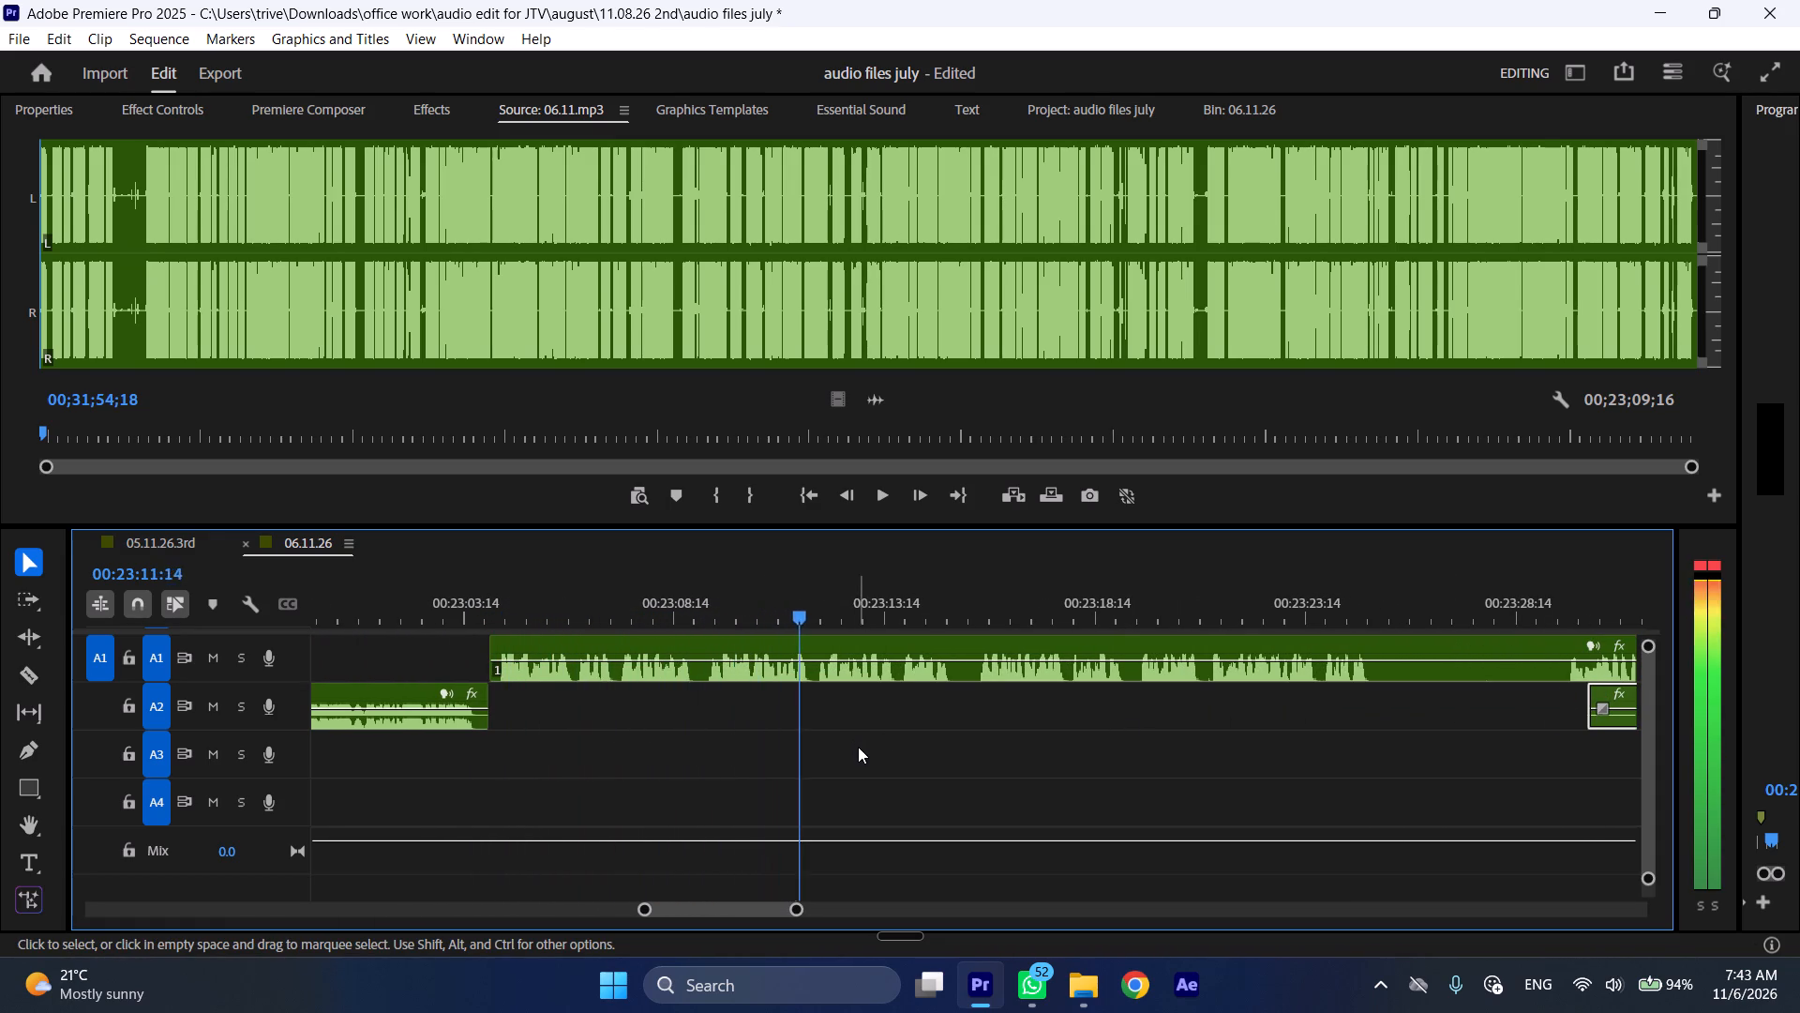
{"action": "scroll", "coordinate": [858, 747], "scroll_direction": "down", "scroll_amount": 8}
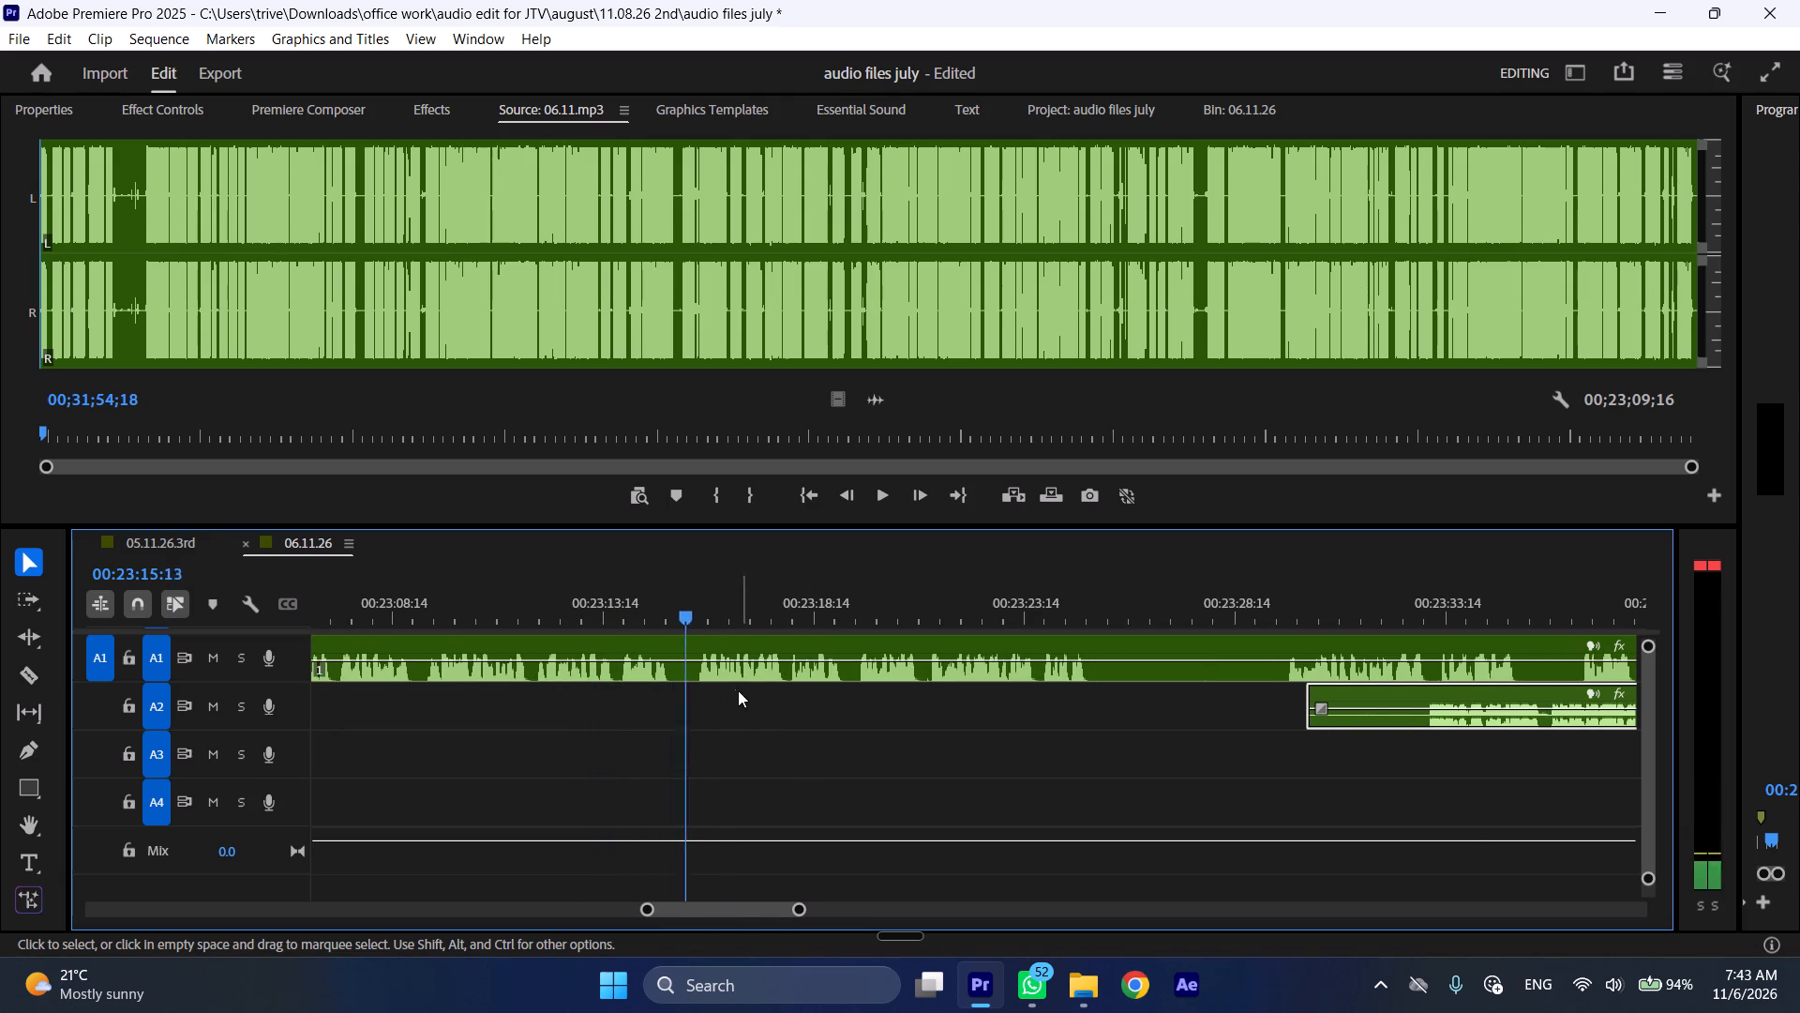
{"action": "left_click_drag", "start_coordinate": [674, 611], "coordinate": [698, 615]}
{"action": "key", "text": "shift+c"}
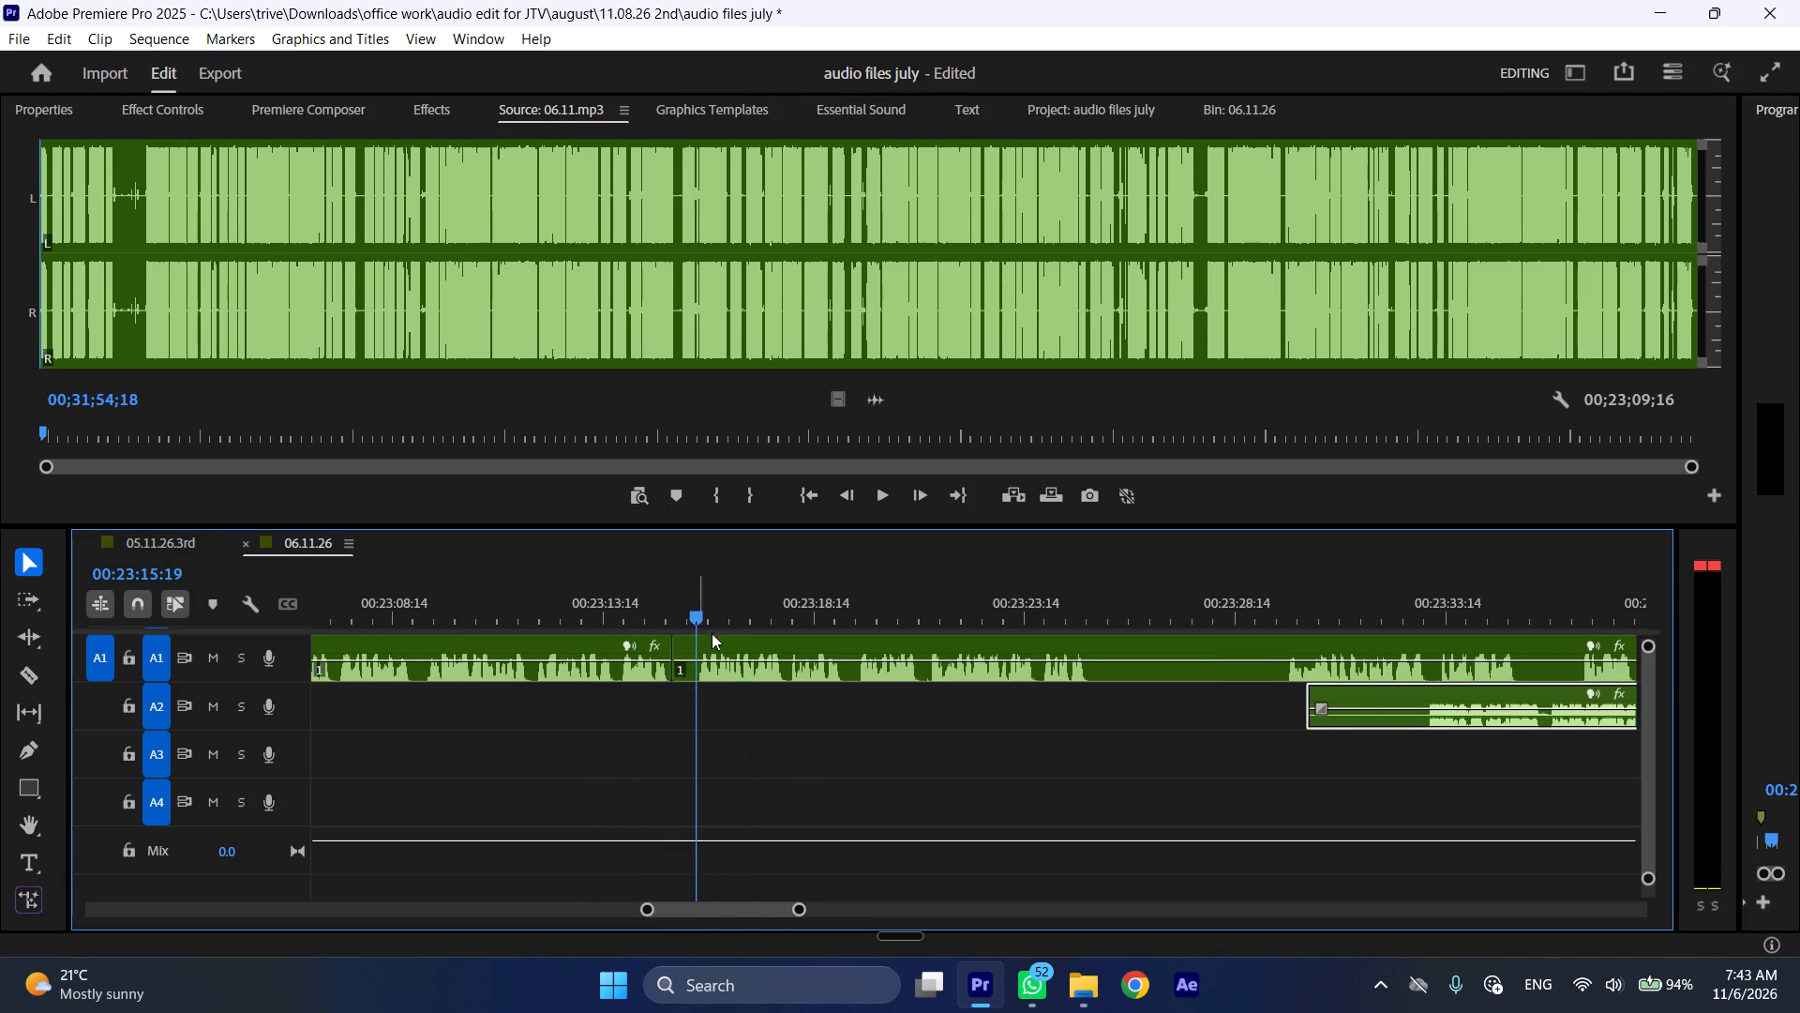
{"action": "left_click", "coordinate": [731, 646]}
{"action": "key", "text": "shift+c"}
{"action": "key", "text": "ctrl+shift+d"}
Play A1 onward and move the waiting A2 section later, to start at about 00:23:35:13.
{"action": "key", "text": "space"}
{"action": "type", "text": "l"}
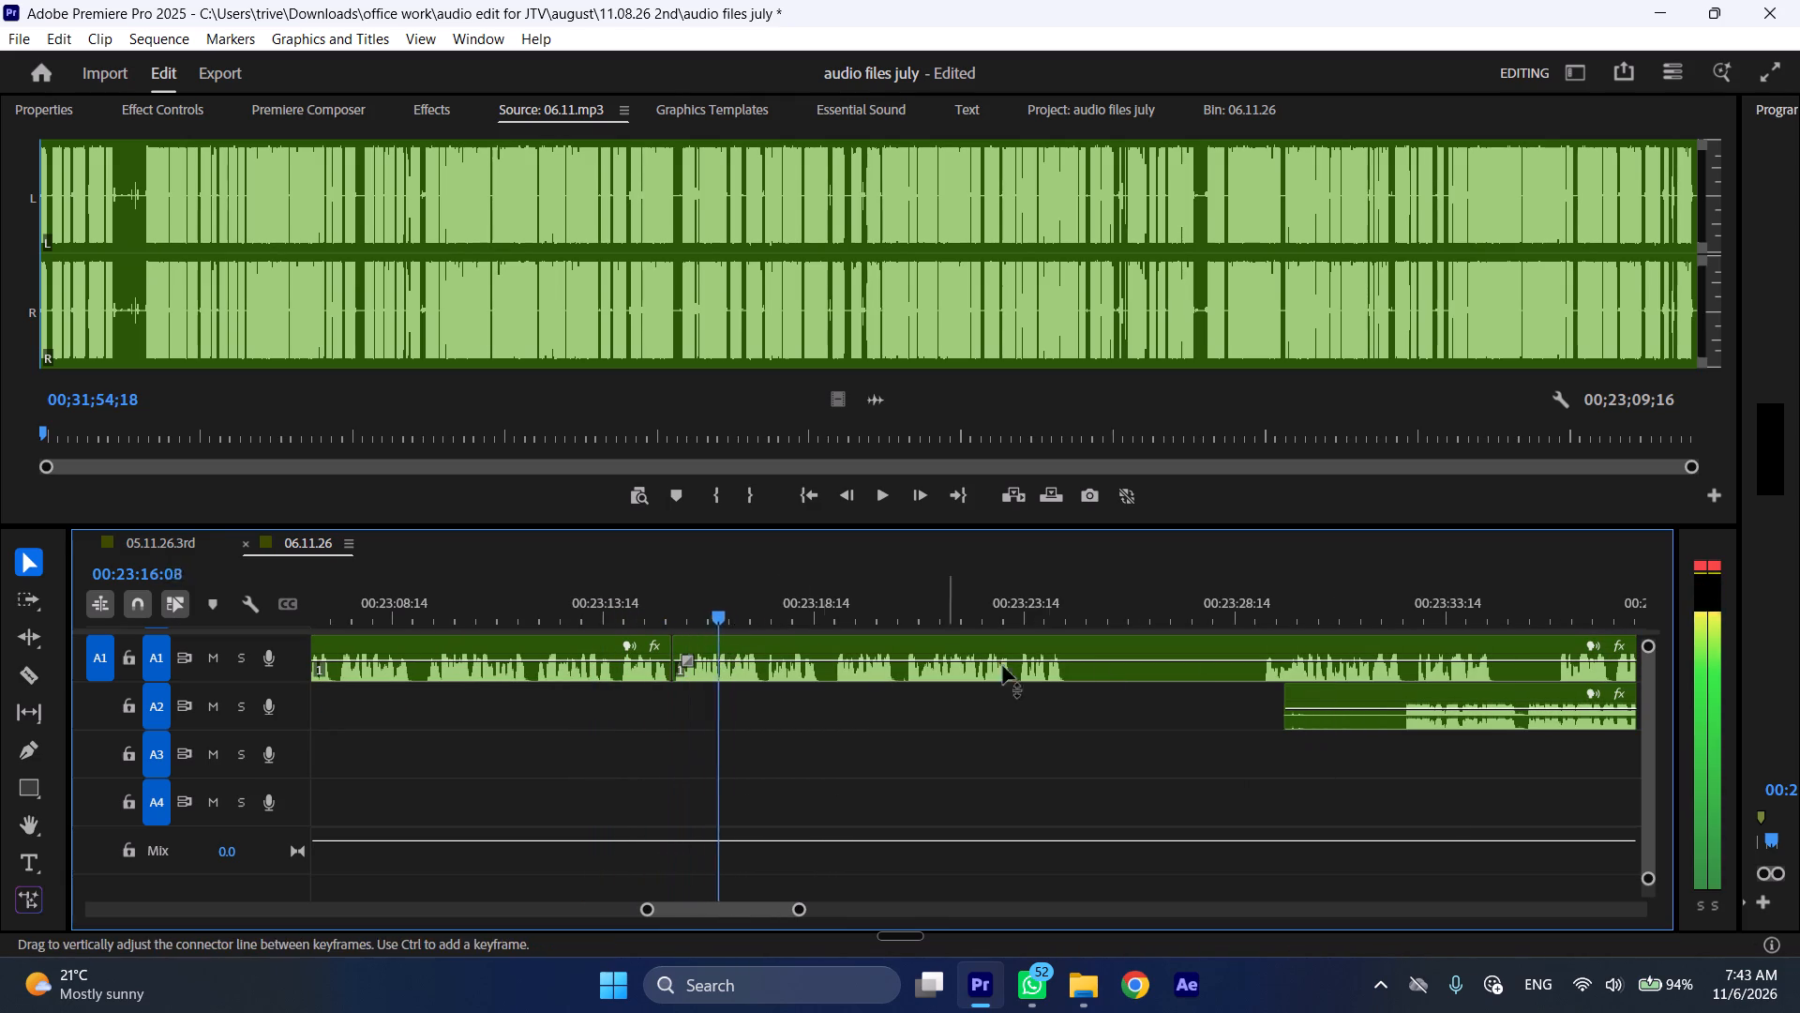
{"action": "left_click_drag", "start_coordinate": [1293, 699], "coordinate": [1408, 693]}
{"action": "left_click_drag", "start_coordinate": [1440, 693], "coordinate": [1569, 693]}
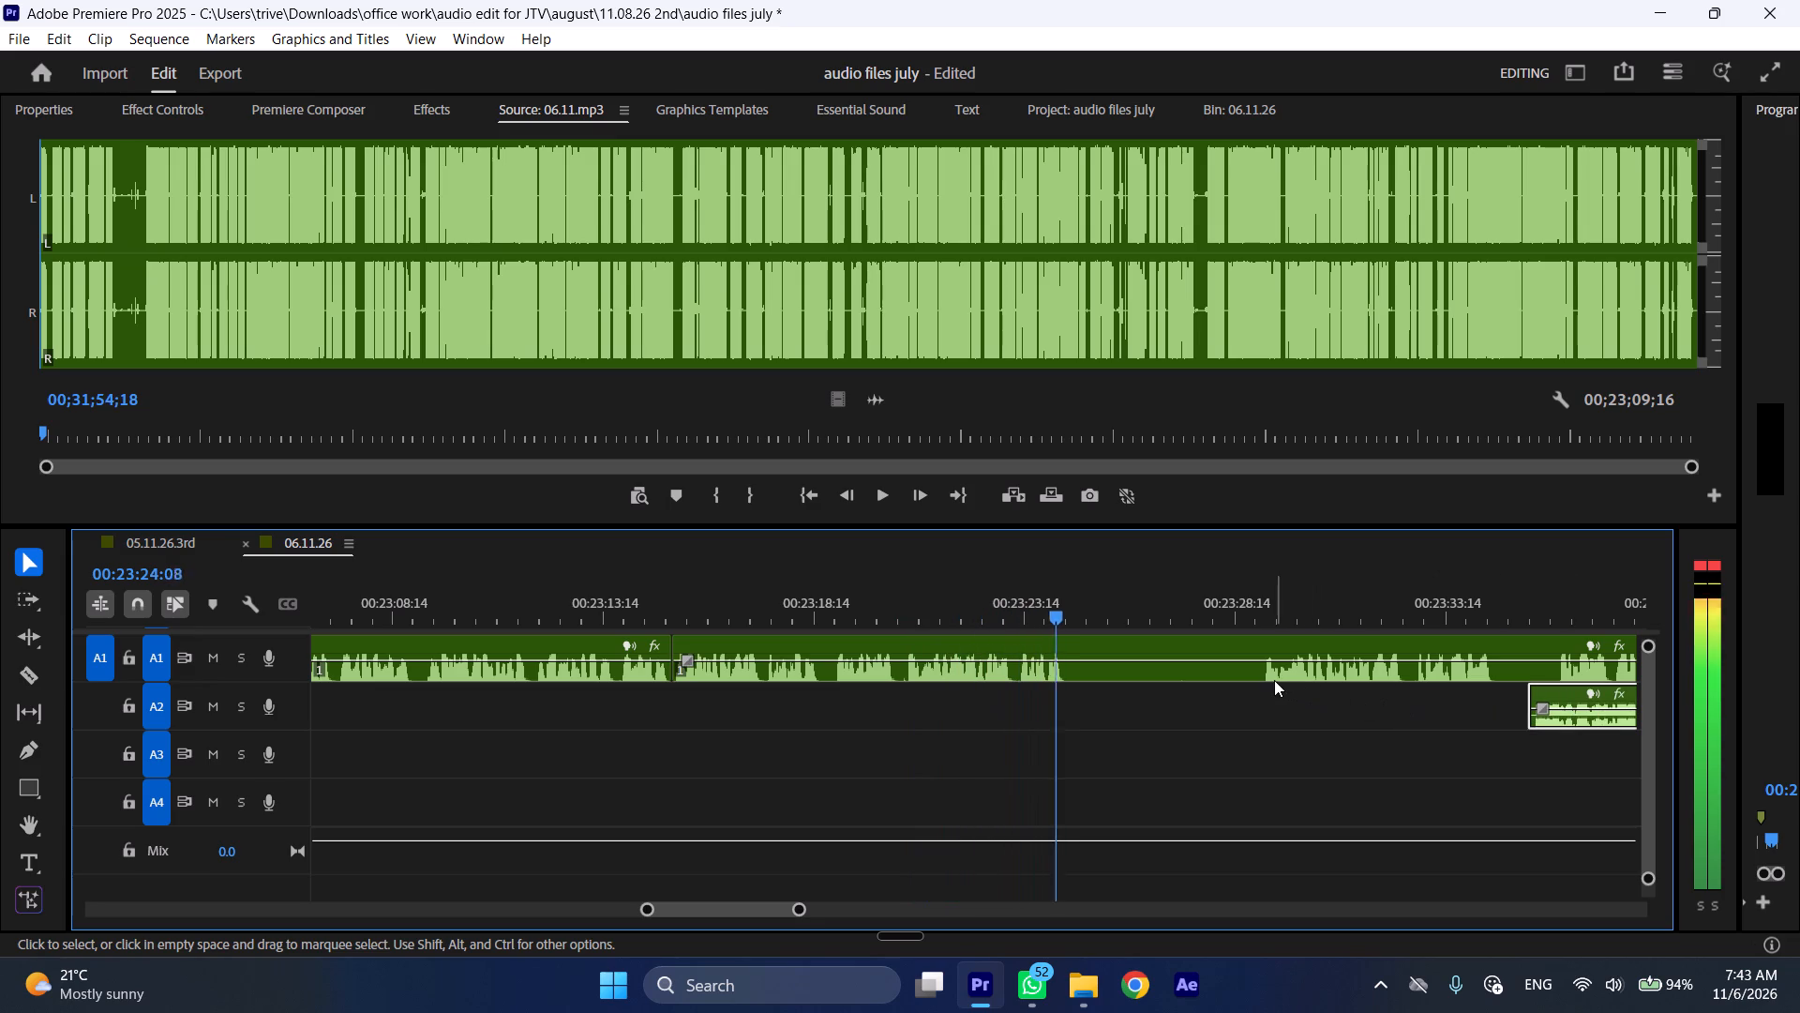
Split A1 at about 00:23:24:13 and at about 00:23:29:03, and ripple delete the silent section between.
{"action": "key", "text": "space"}
{"action": "key", "text": "shift+c"}
{"action": "left_click", "coordinate": [1255, 599]}
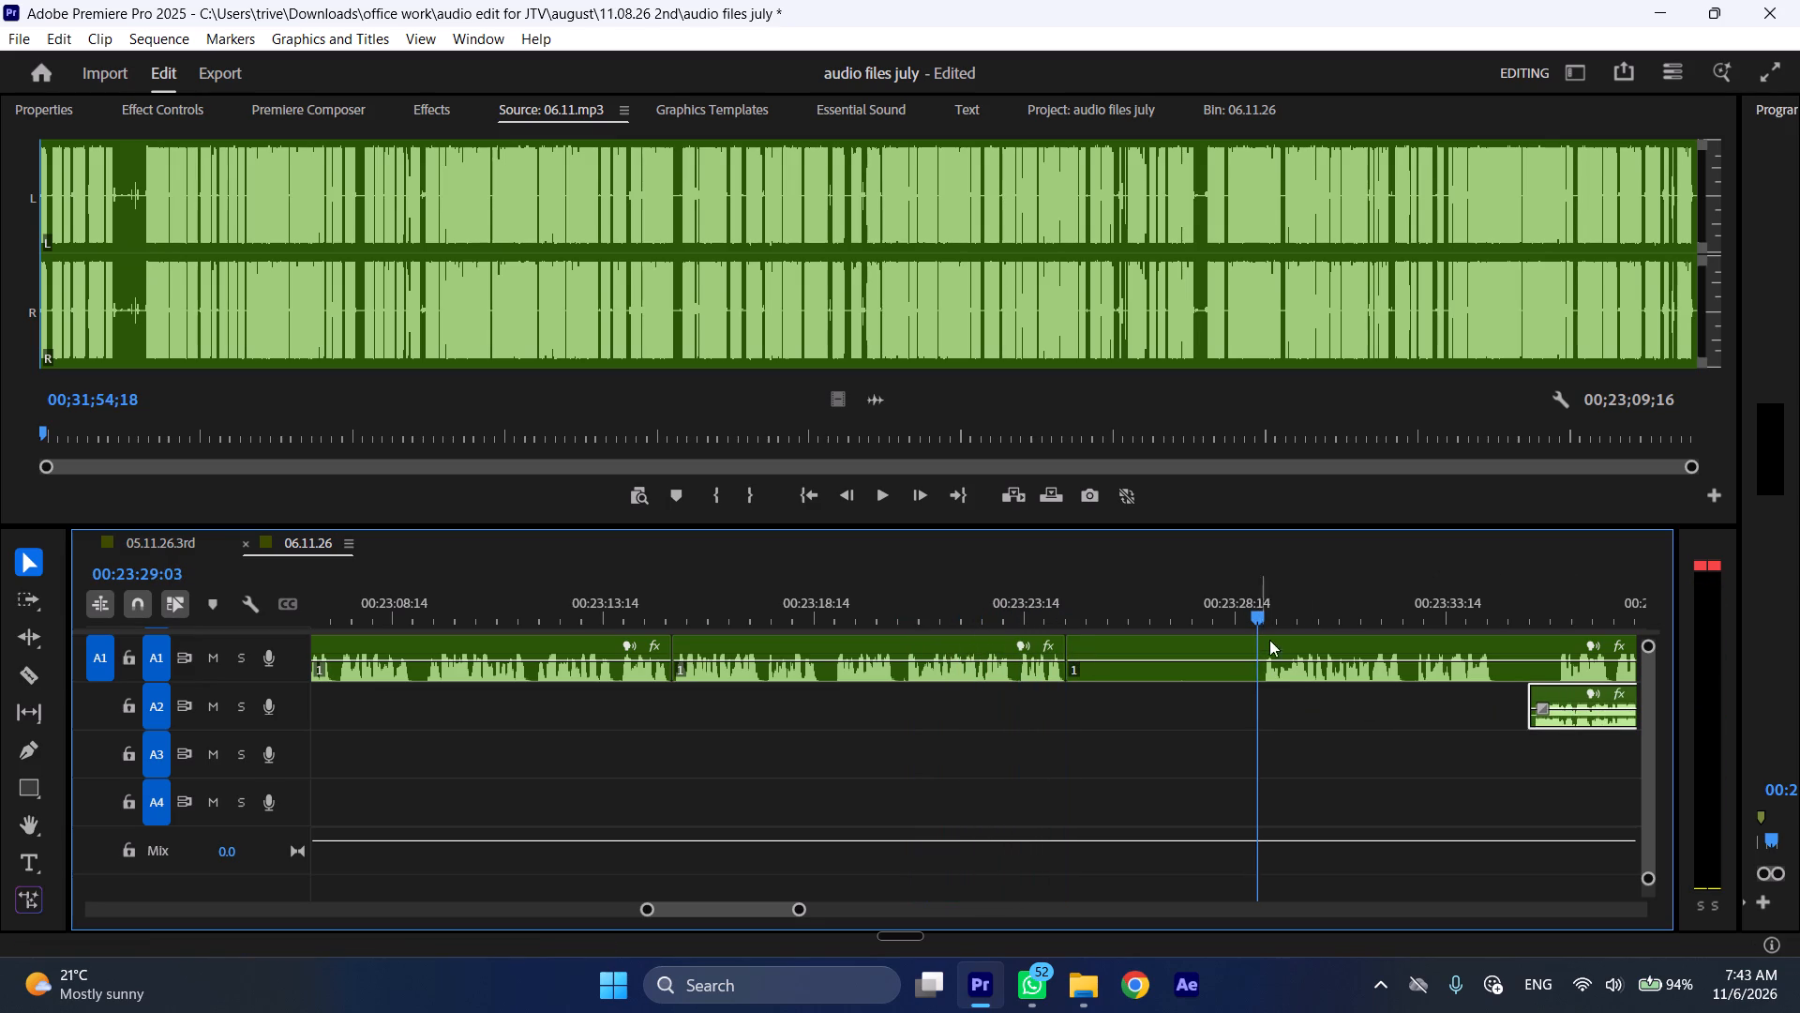
{"action": "left_click", "coordinate": [1274, 645]}
{"action": "key", "text": "shift+c"}
{"action": "key", "text": "ctrl+shift+d"}
Play A1 onward and move the waiting A2 section later, to start at about 00:23:46.
{"action": "key", "text": "space"}
{"action": "type", "text": "l"}
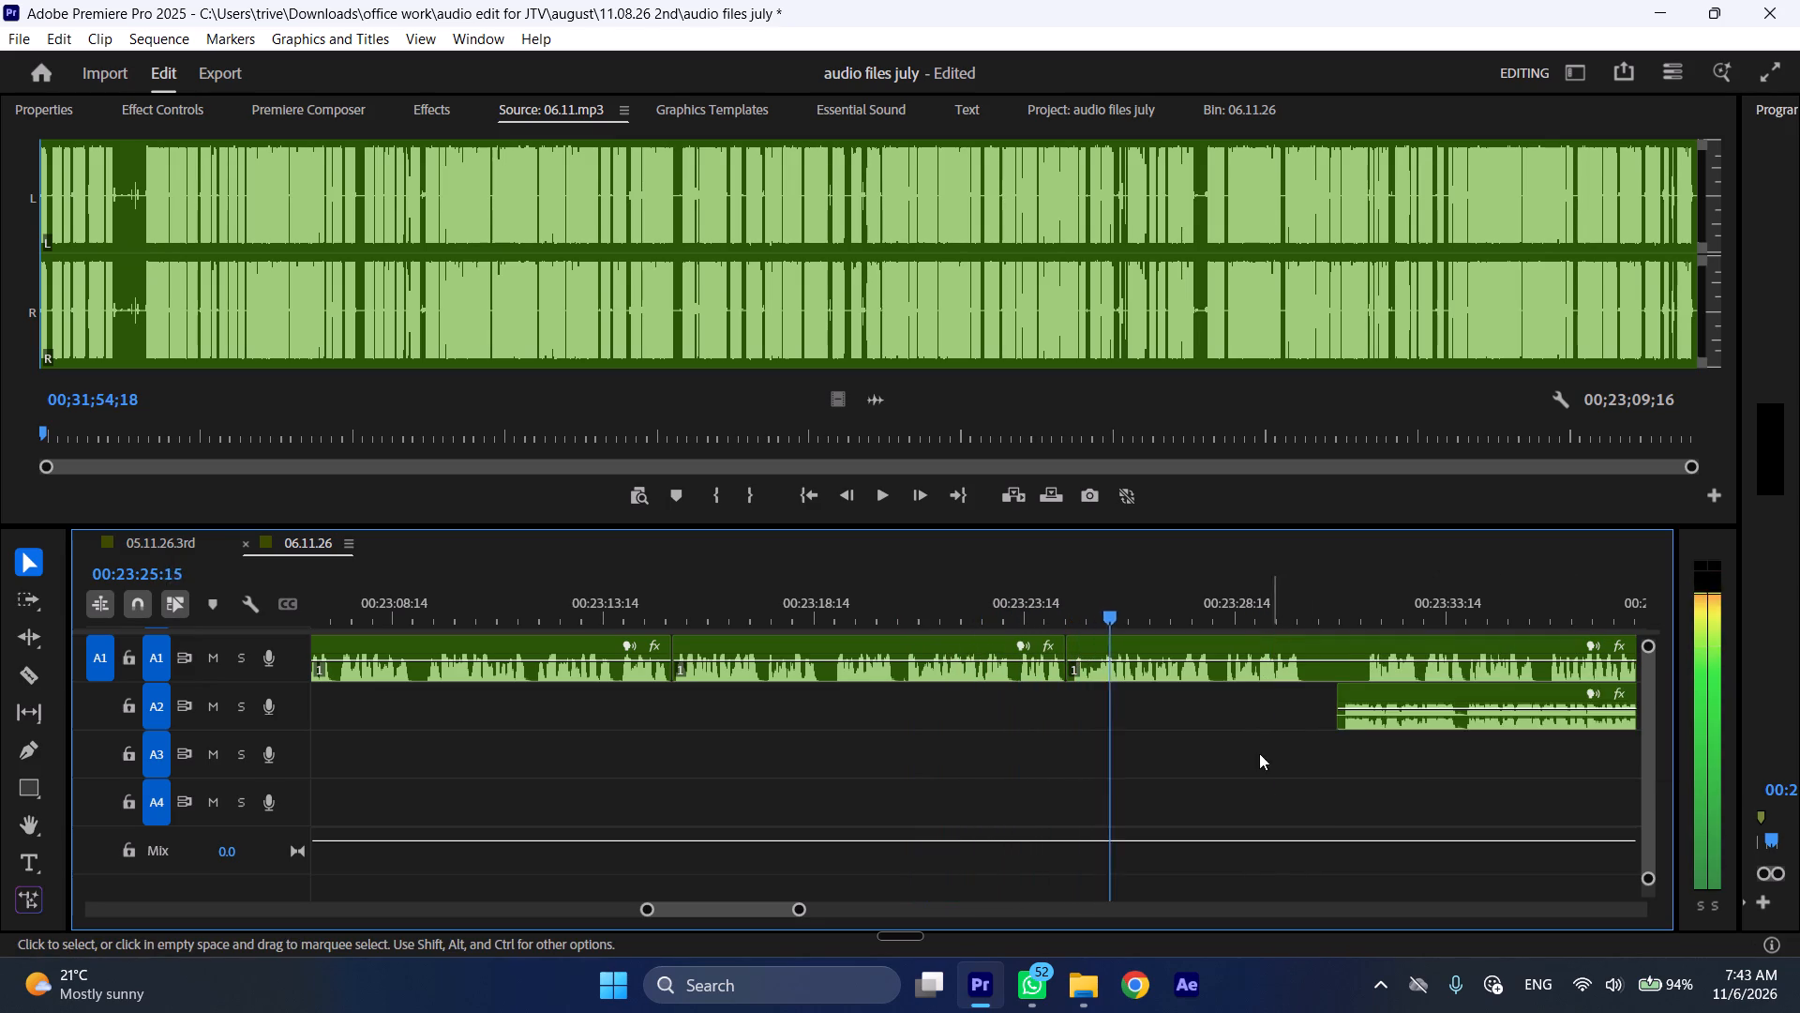
{"action": "scroll", "coordinate": [1233, 752], "scroll_direction": "down", "scroll_amount": 13}
{"action": "left_click_drag", "start_coordinate": [919, 695], "coordinate": [1492, 700]}
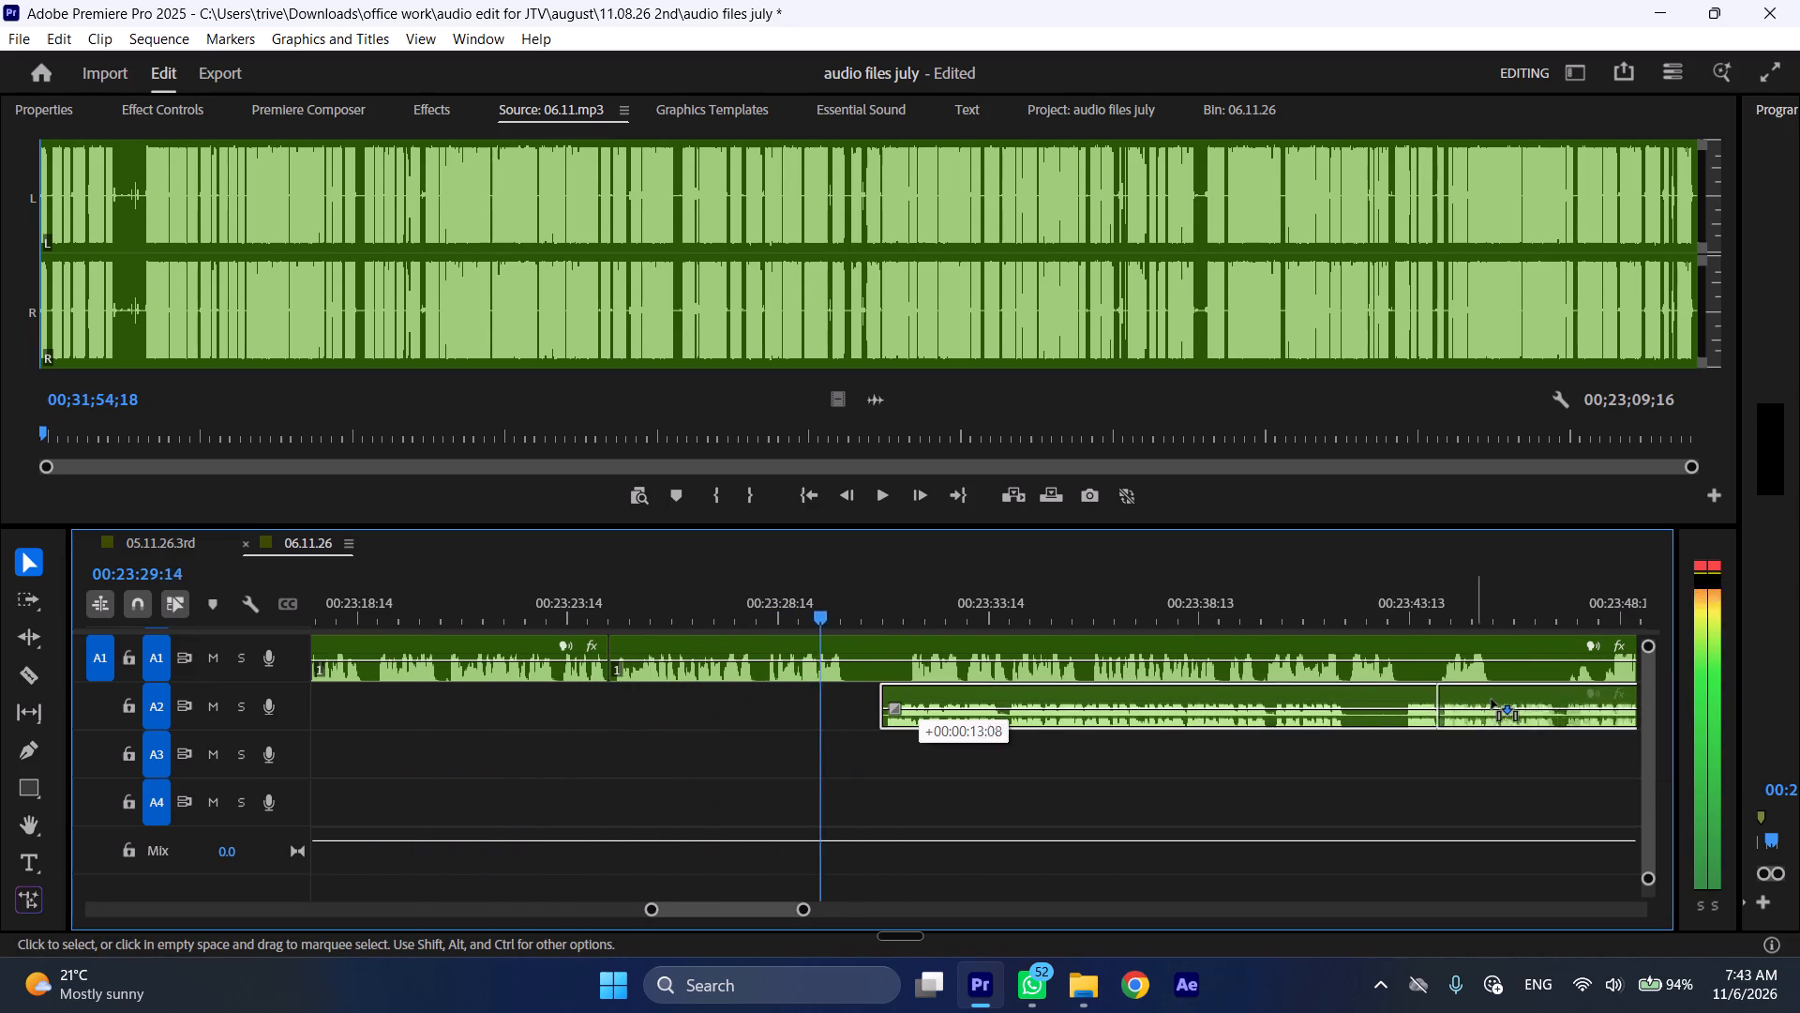
{"action": "left_click_drag", "start_coordinate": [1492, 700], "coordinate": [1551, 700]}
Split A1 at 00:23:30:08, in the silence just after the phrase ends.
{"action": "left_click", "coordinate": [849, 617]}
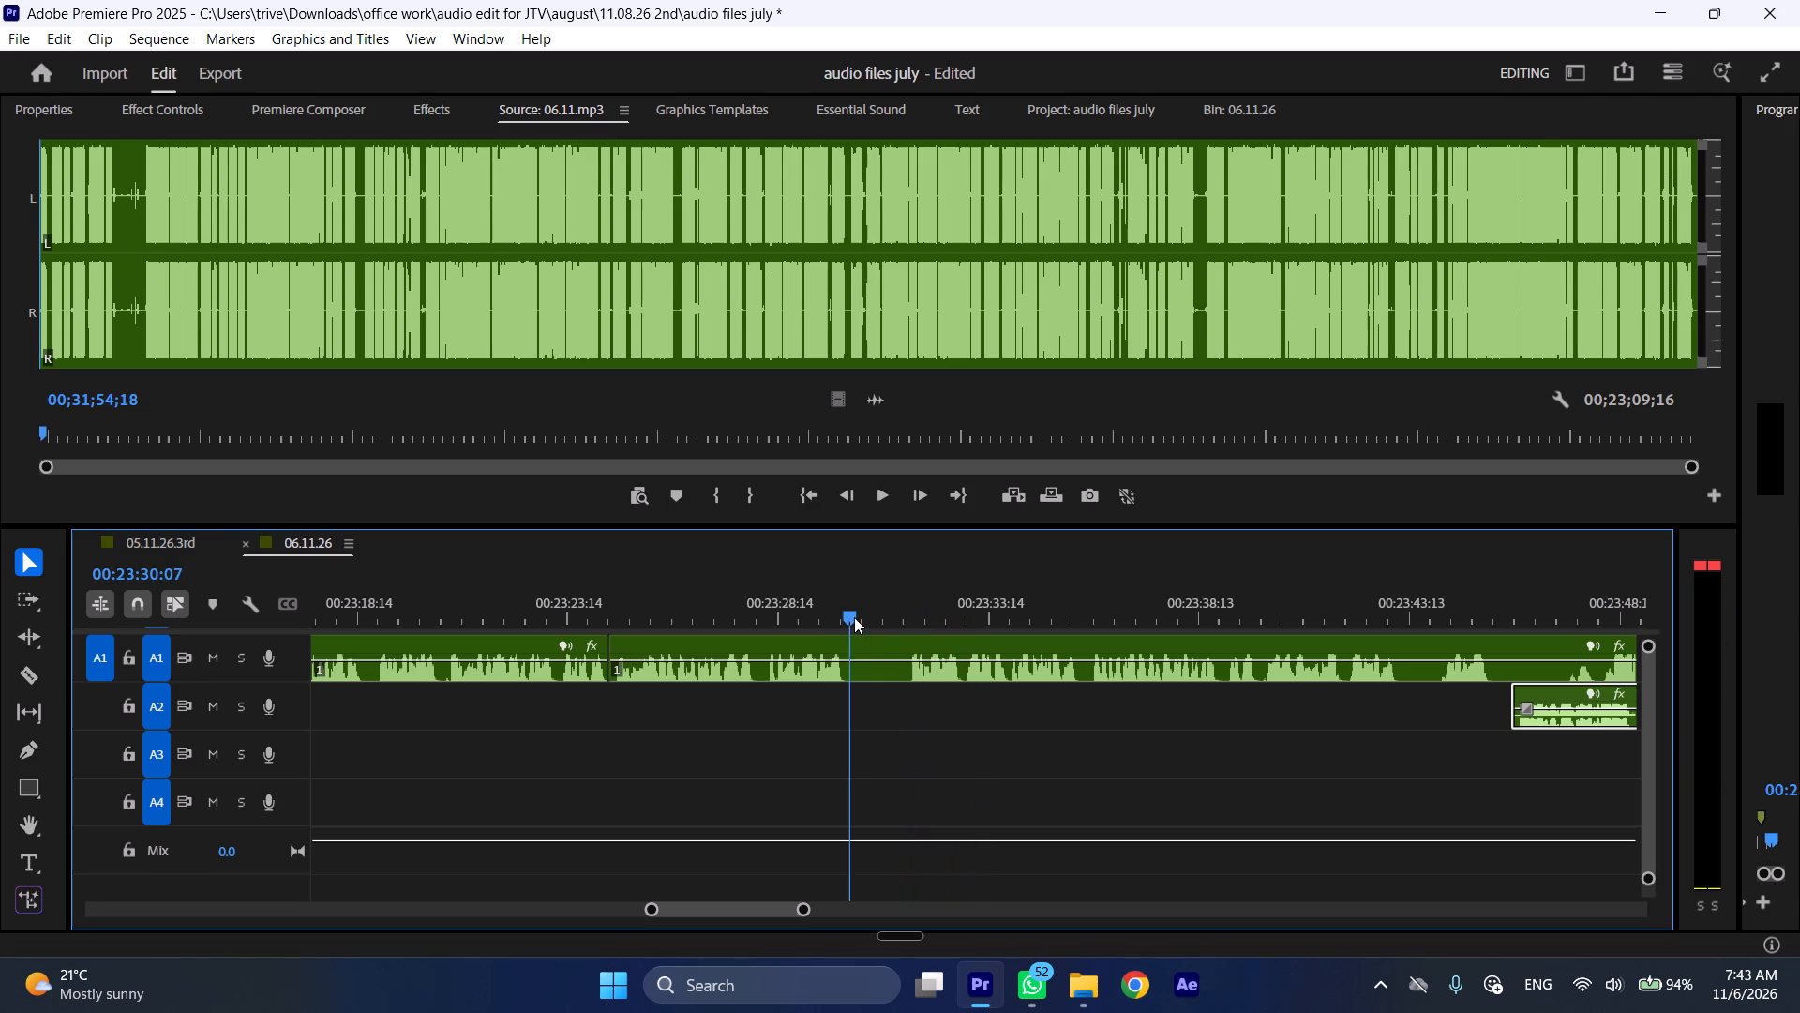
{"action": "key", "text": "shift+c"}
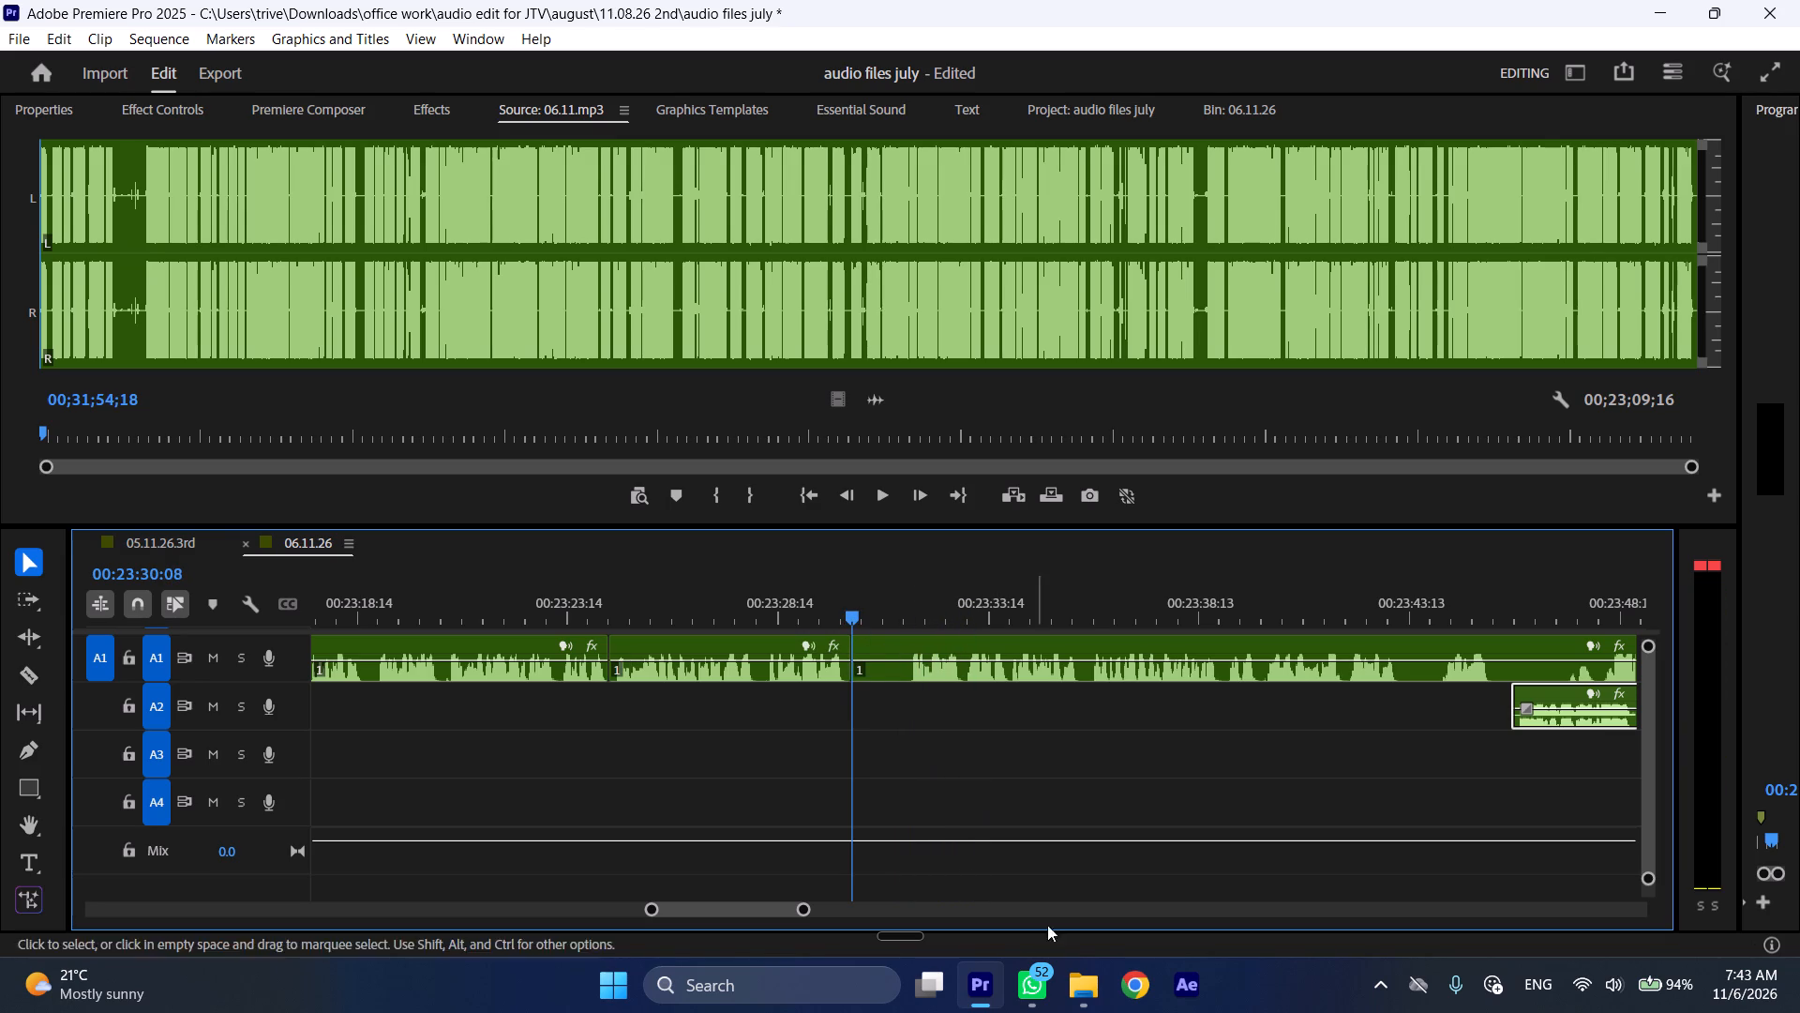
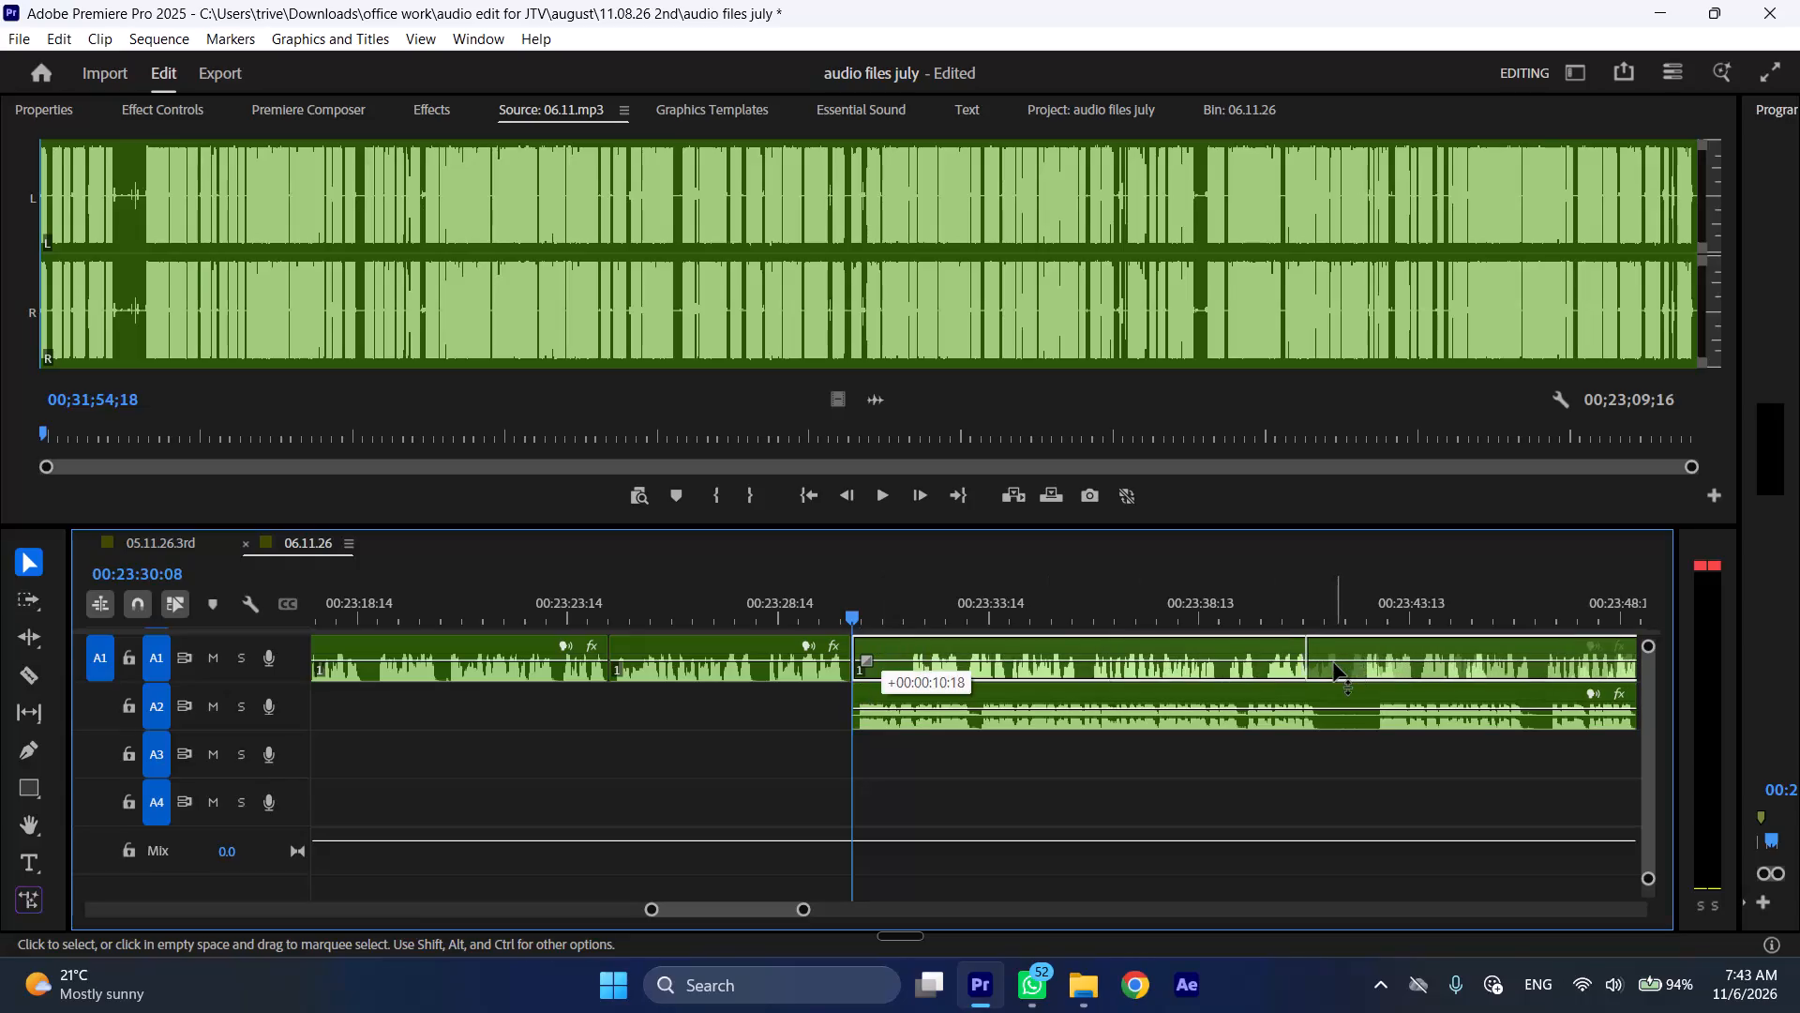
Play the A2 section onward from 00:23:30:08 and trim the silent start off the waiting A1 section, to about 00:23:42.
{"action": "key", "text": "space"}
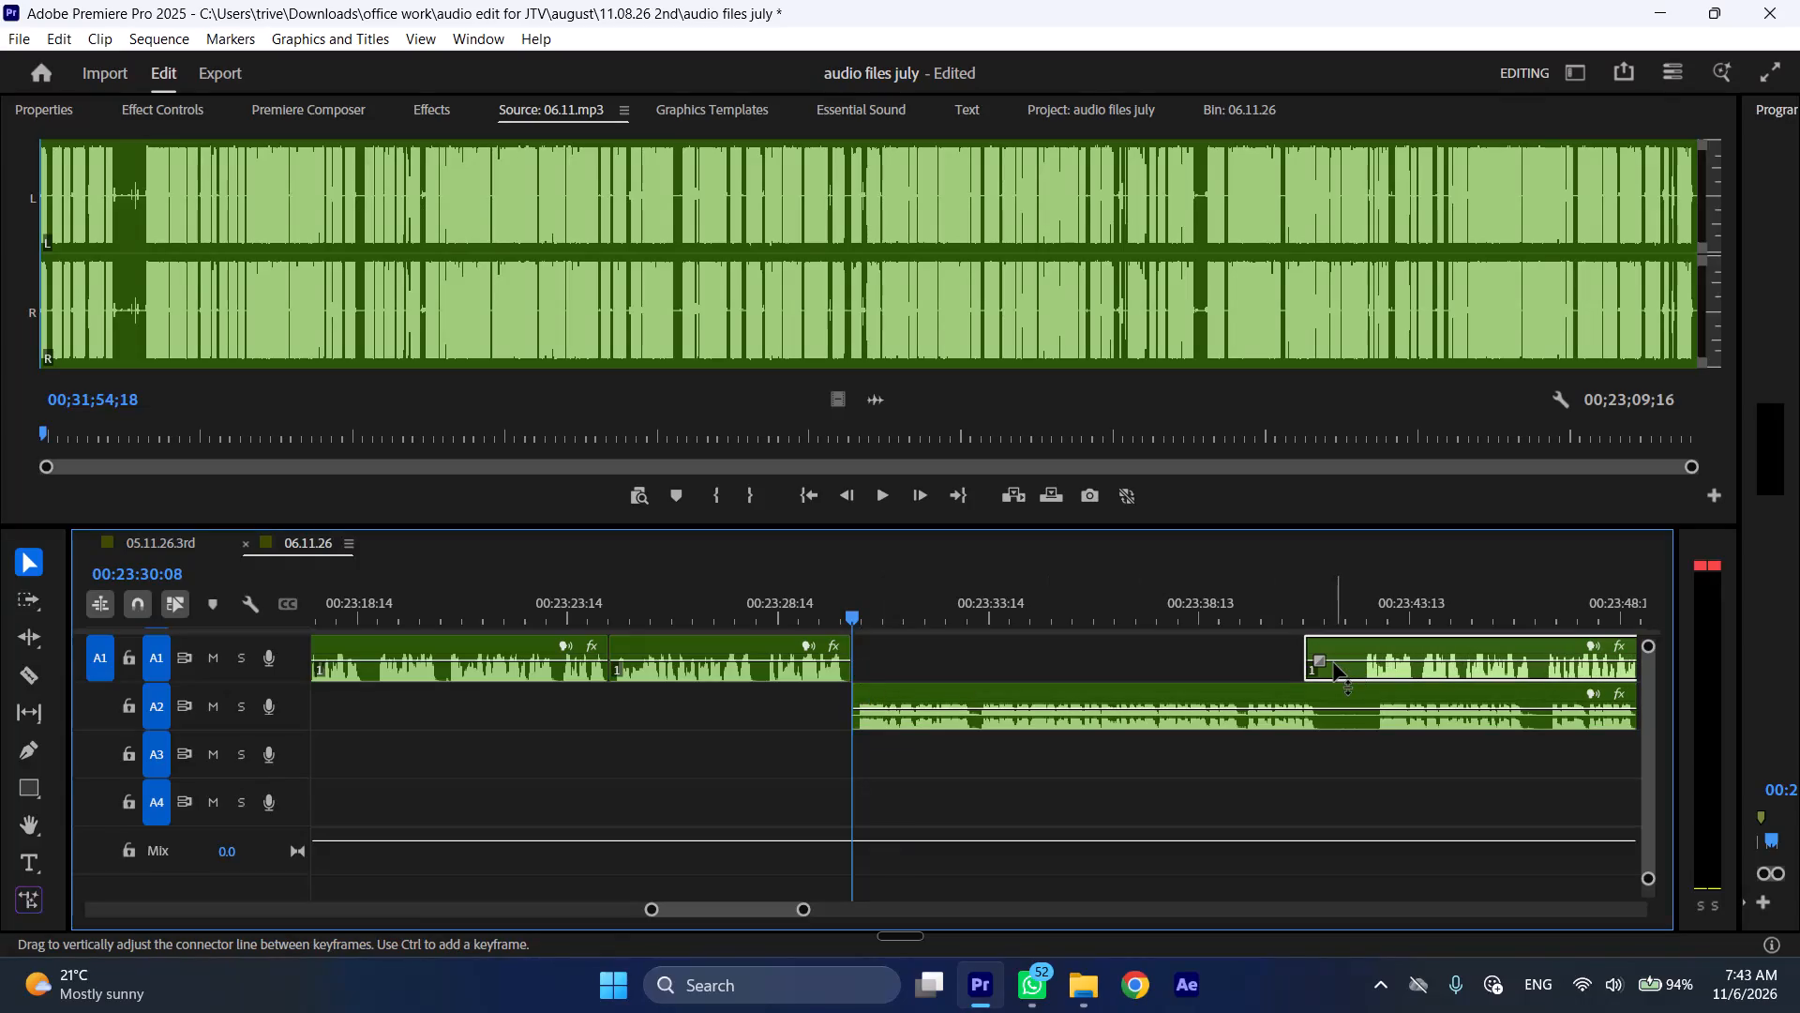
{"action": "key", "text": "l"}
{"action": "left_click_drag", "start_coordinate": [1310, 646], "coordinate": [1365, 650]}
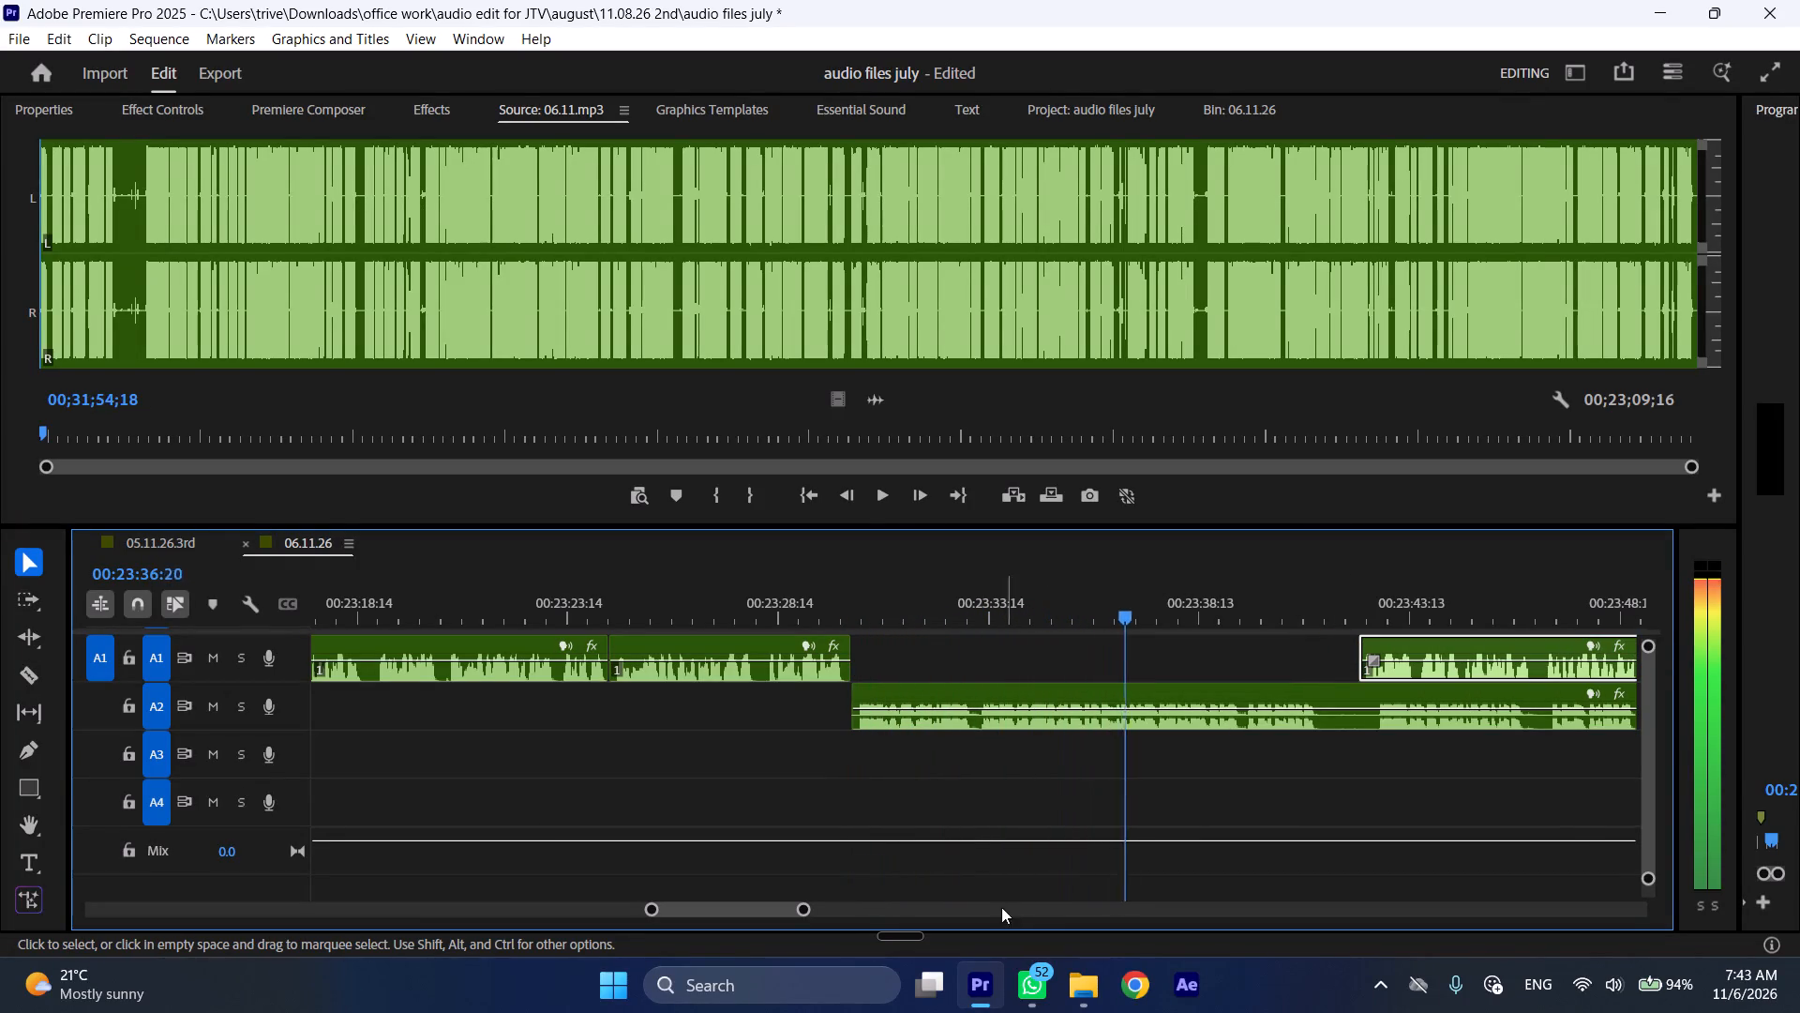
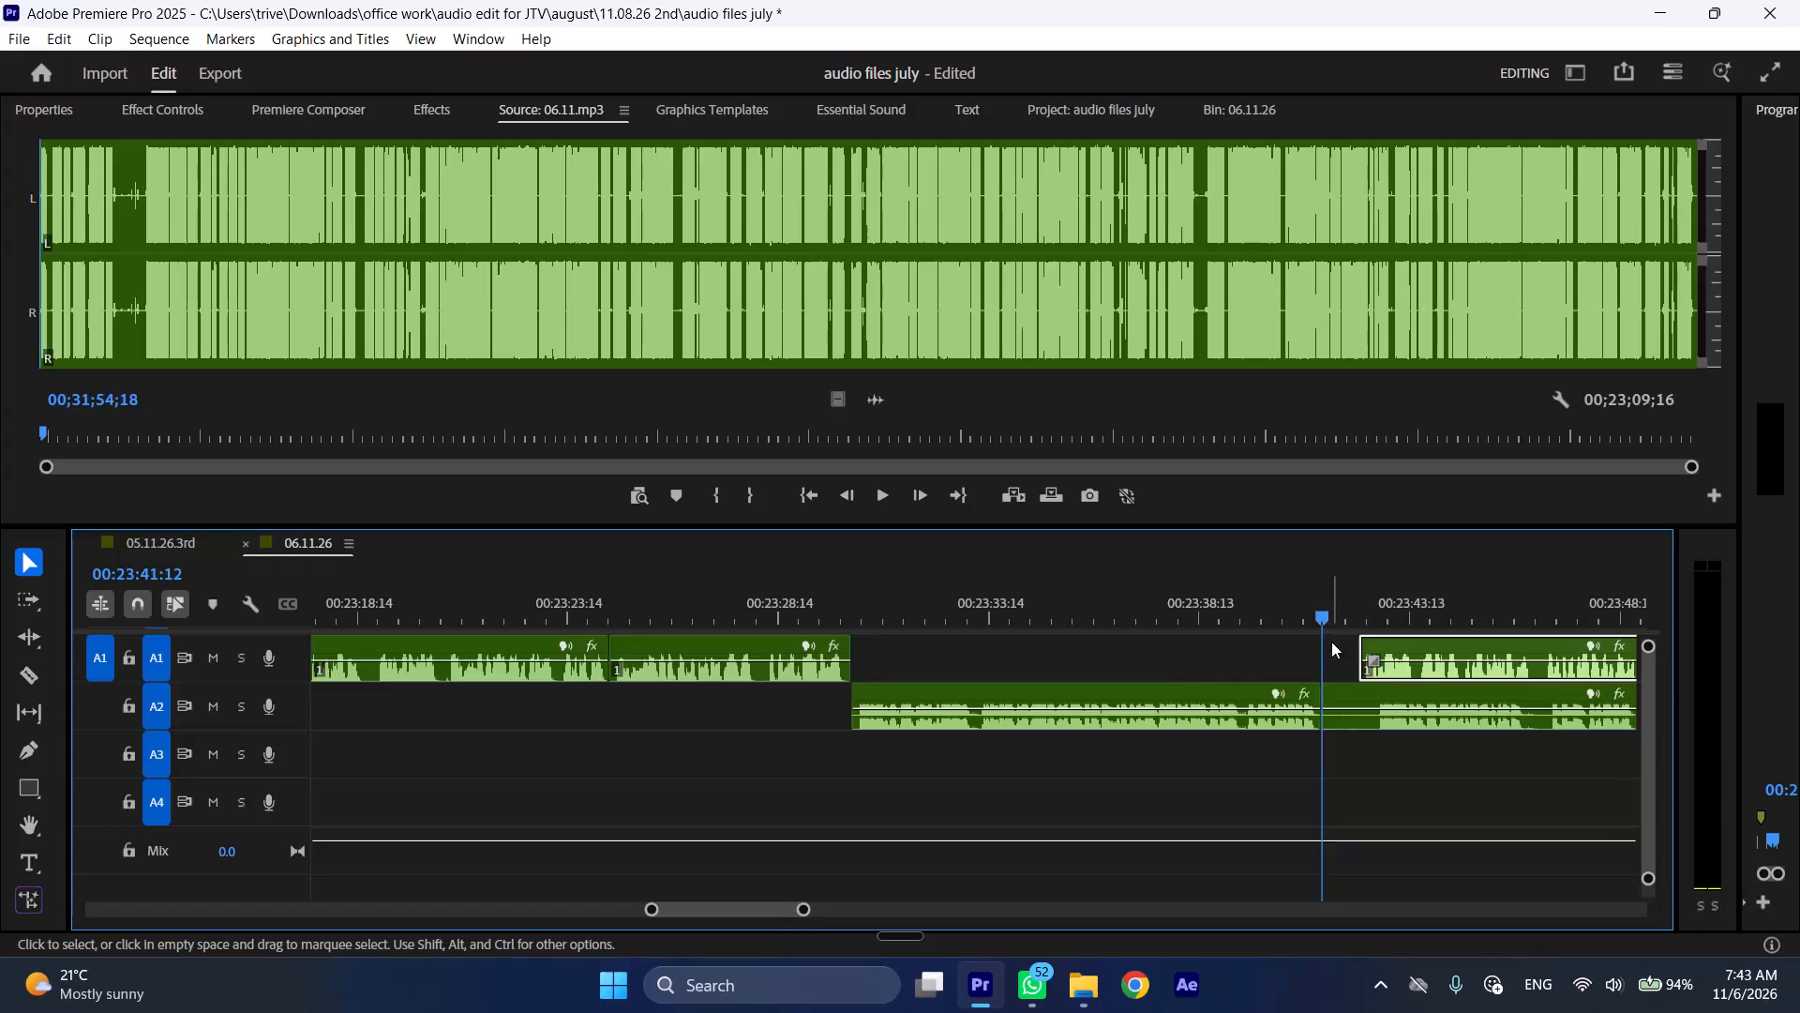
Move the waiting A1 section back to start at 00:23:41:12 and the A2 remainder forward to about 00:23:56.
{"action": "scroll", "coordinate": [1330, 651], "scroll_direction": "down", "scroll_amount": 13}
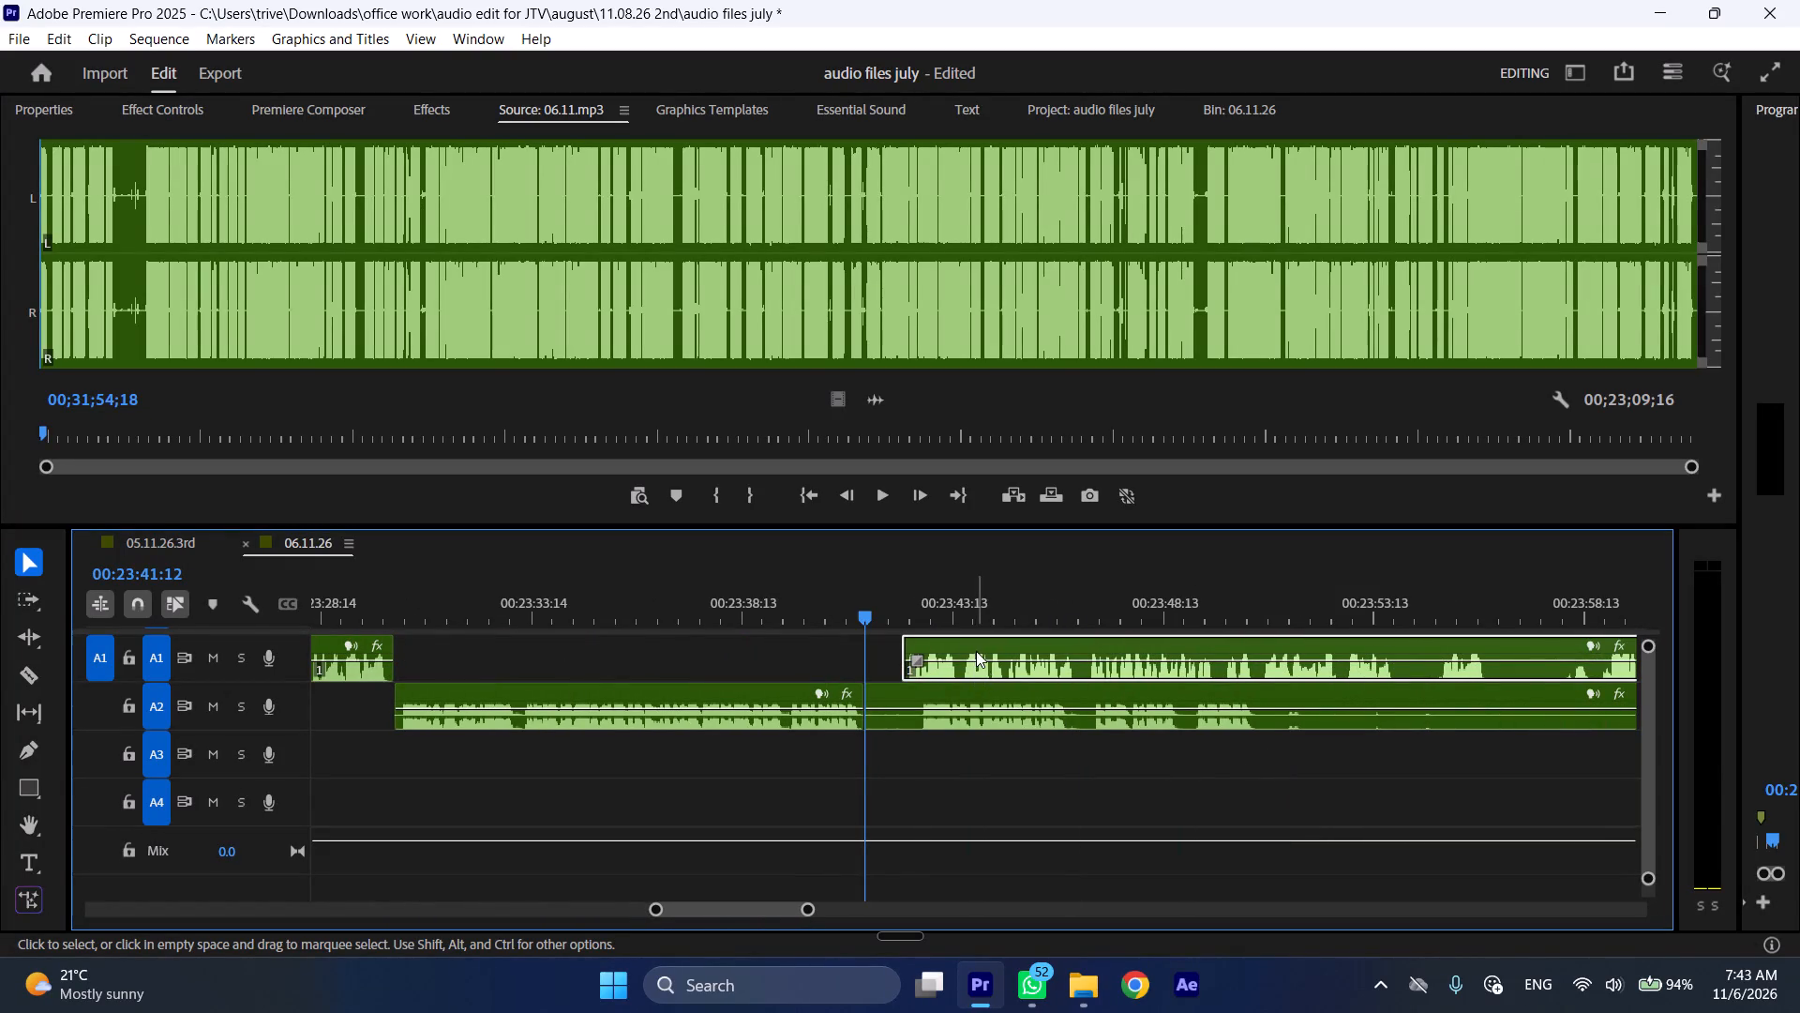
{"action": "left_click_drag", "start_coordinate": [976, 651], "coordinate": [930, 653]}
{"action": "left_click_drag", "start_coordinate": [901, 693], "coordinate": [1528, 699]}
Play the A1 section from 00:23:41:12, trim the waiting A2 section's silent start, and move that section to about 00:24:04.
{"action": "key", "text": "space"}
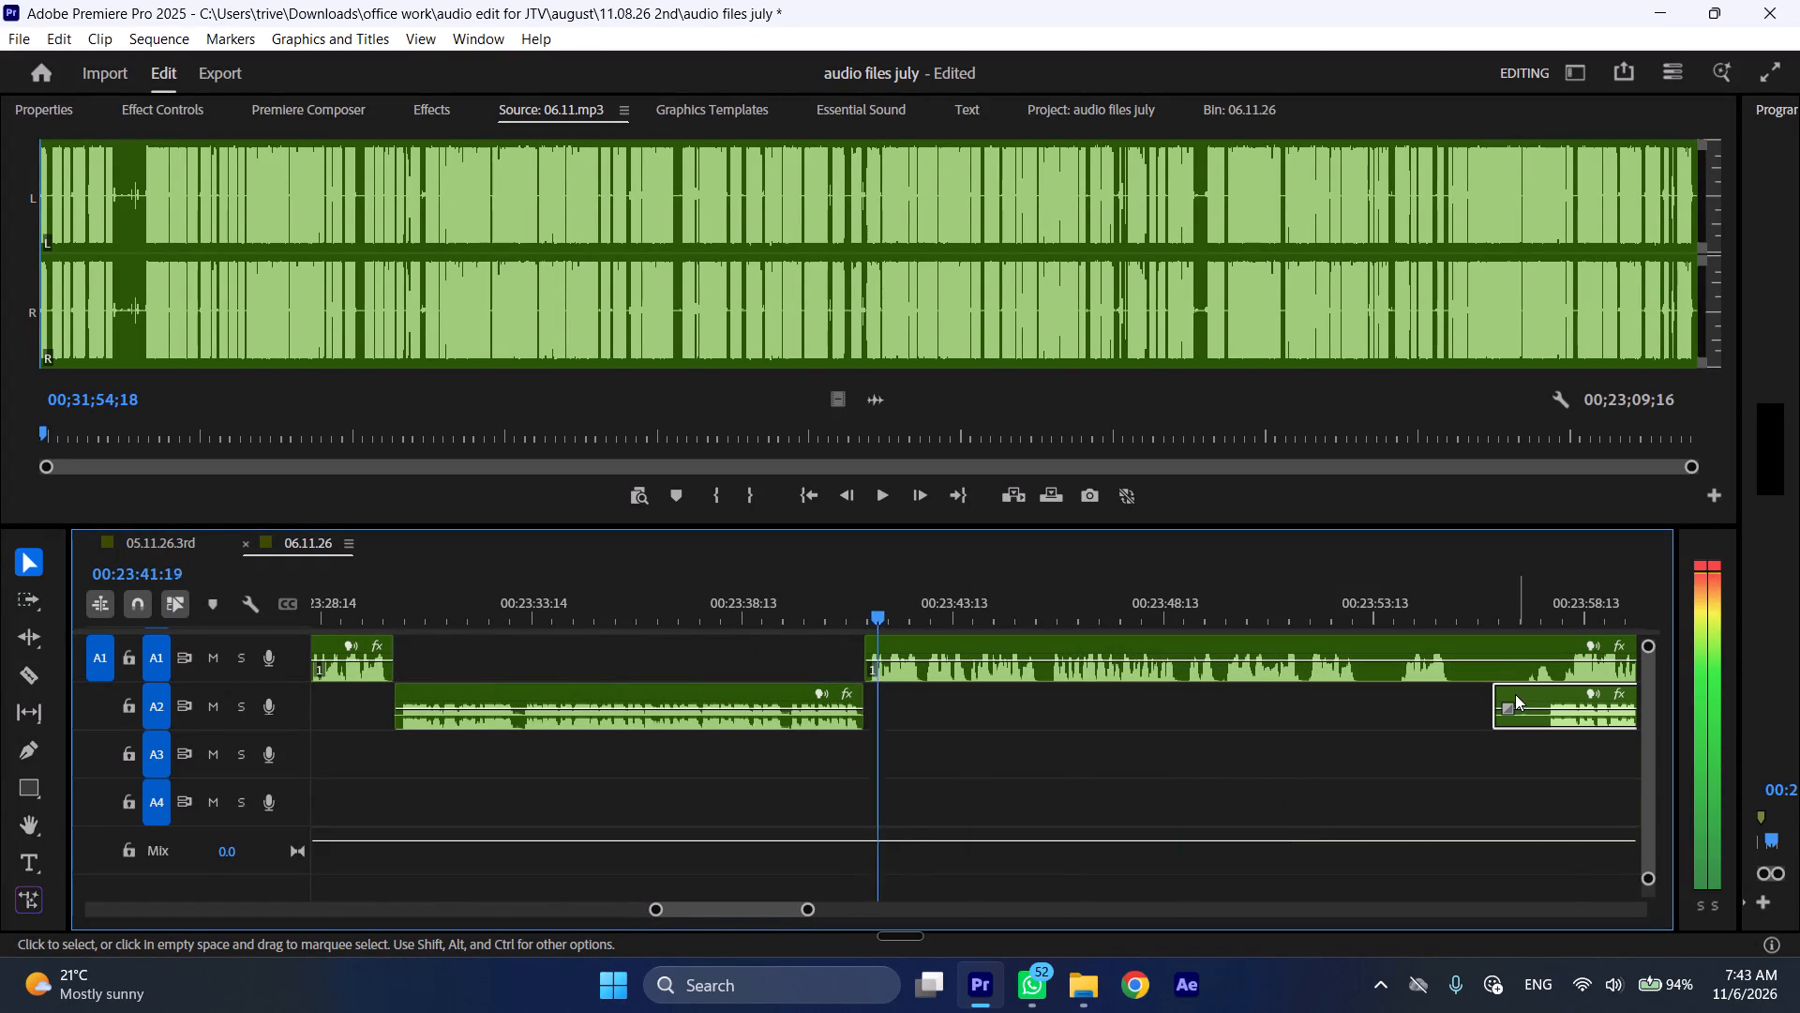
{"action": "key", "text": "l"}
{"action": "scroll", "coordinate": [772, 715], "scroll_direction": "down", "scroll_amount": 10}
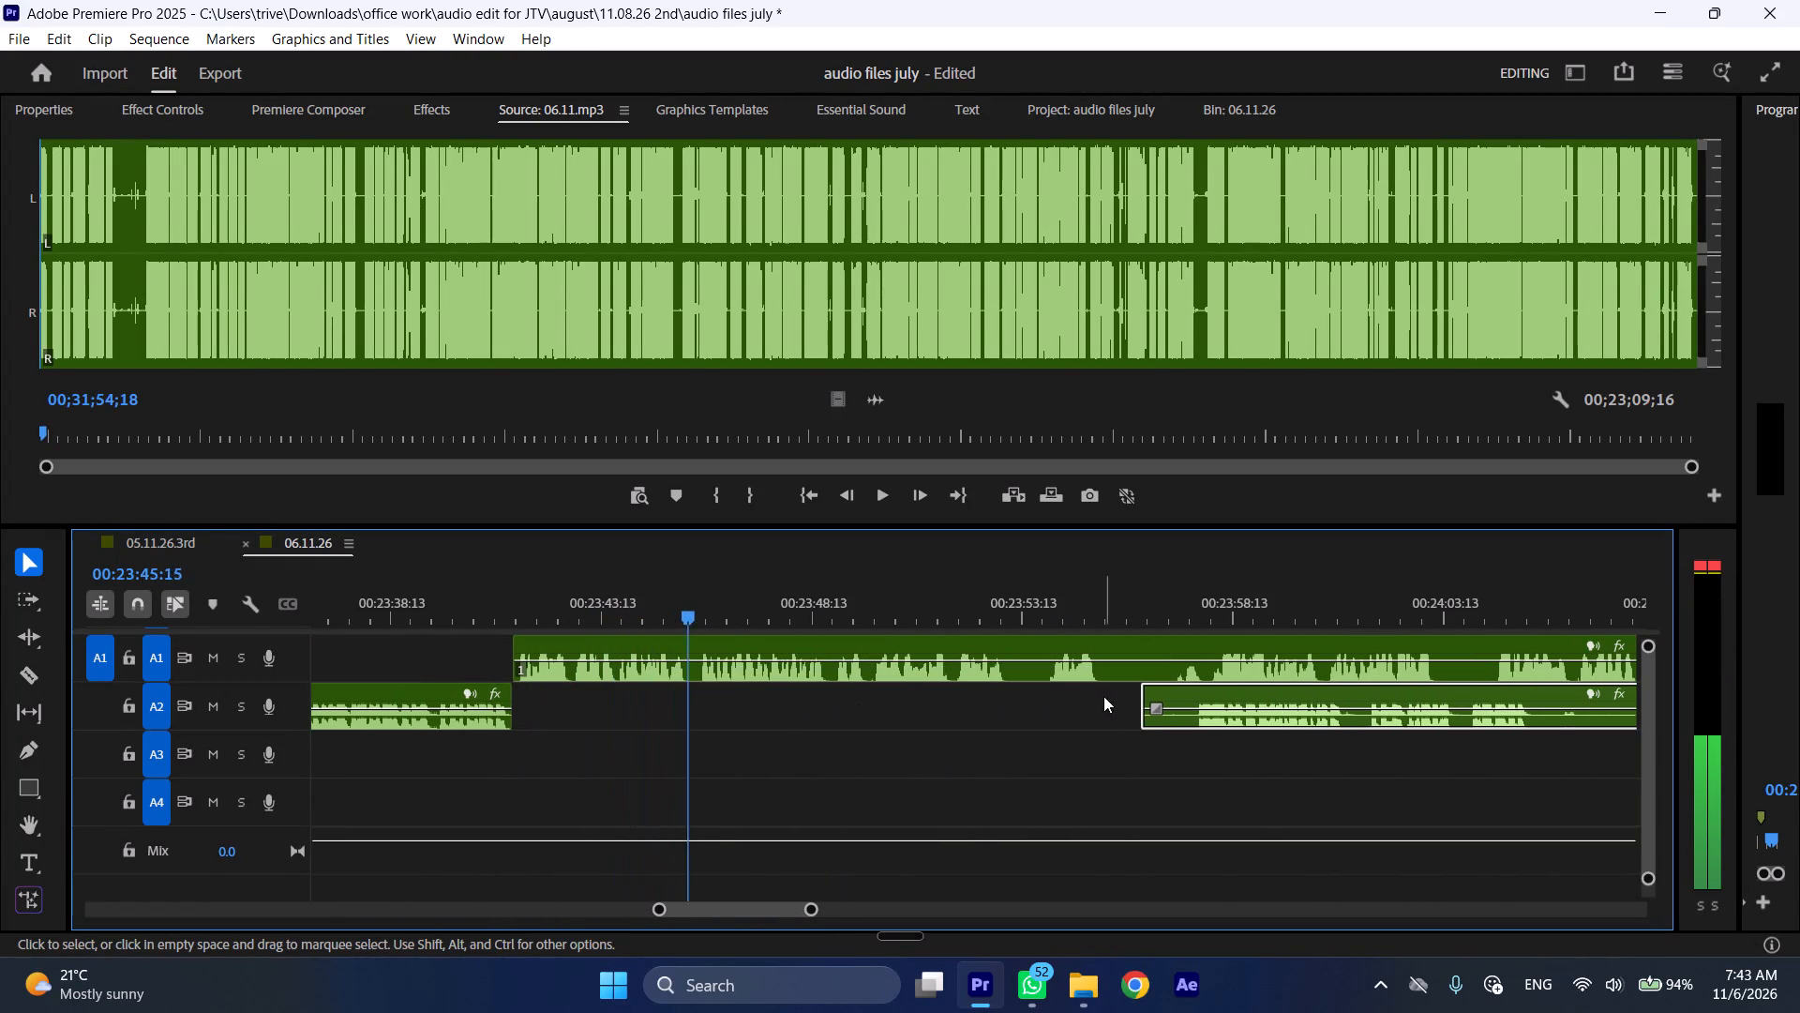
{"action": "left_click_drag", "start_coordinate": [1138, 690], "coordinate": [1187, 690]}
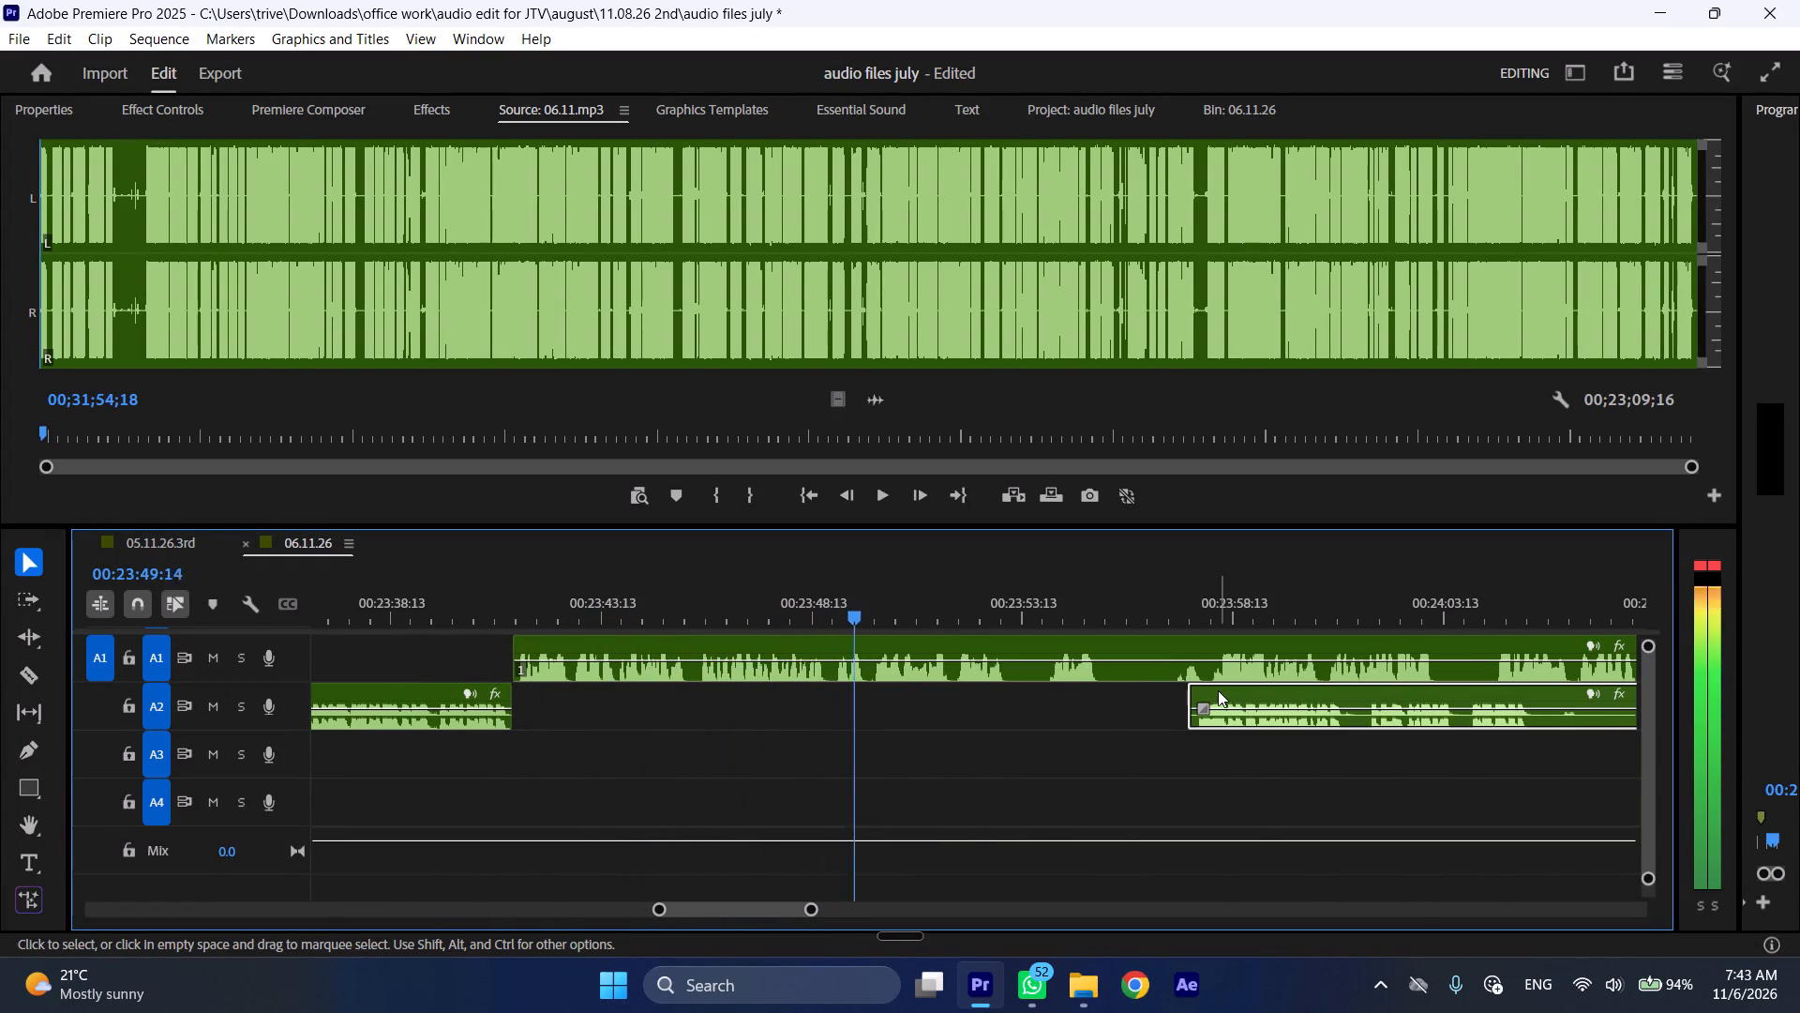
{"action": "left_click_drag", "start_coordinate": [1221, 690], "coordinate": [1509, 690]}
Replay the A1 section from 00:23:49:04 and split it at 00:23:53:10, before the silence.
{"action": "left_click", "coordinate": [839, 602]}
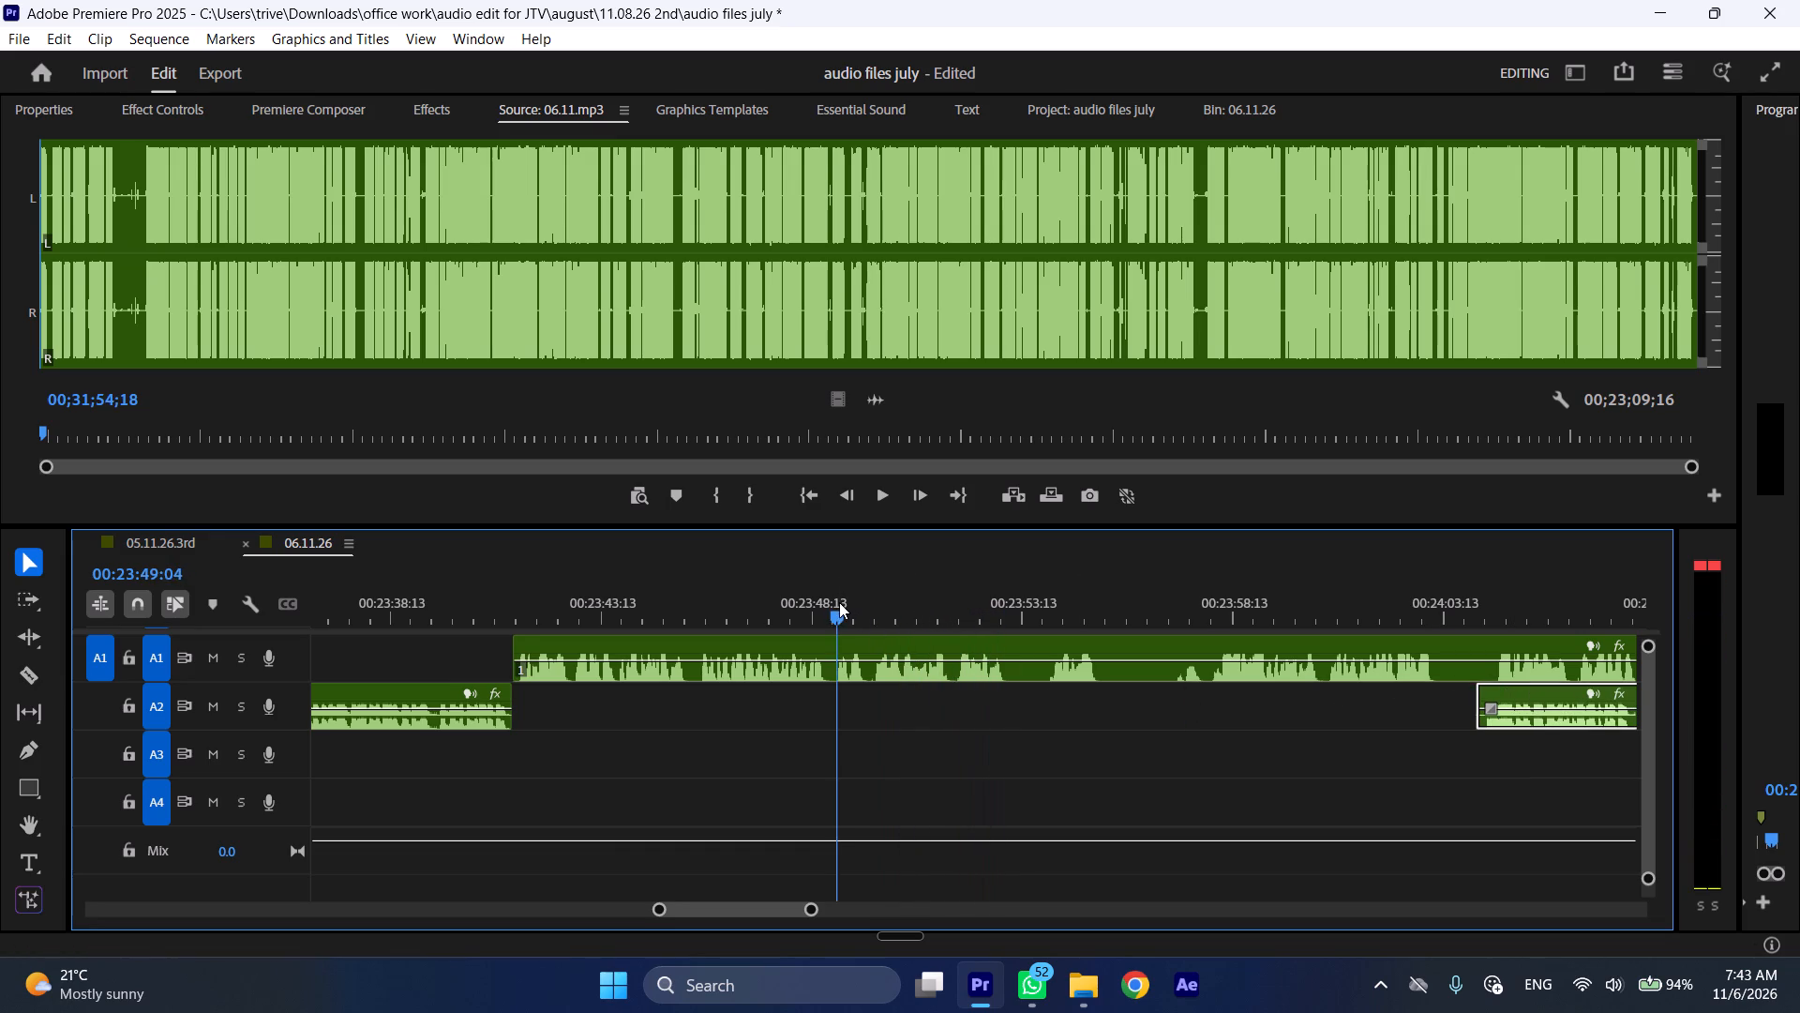
{"action": "key", "text": "space"}
{"action": "key", "text": "l"}
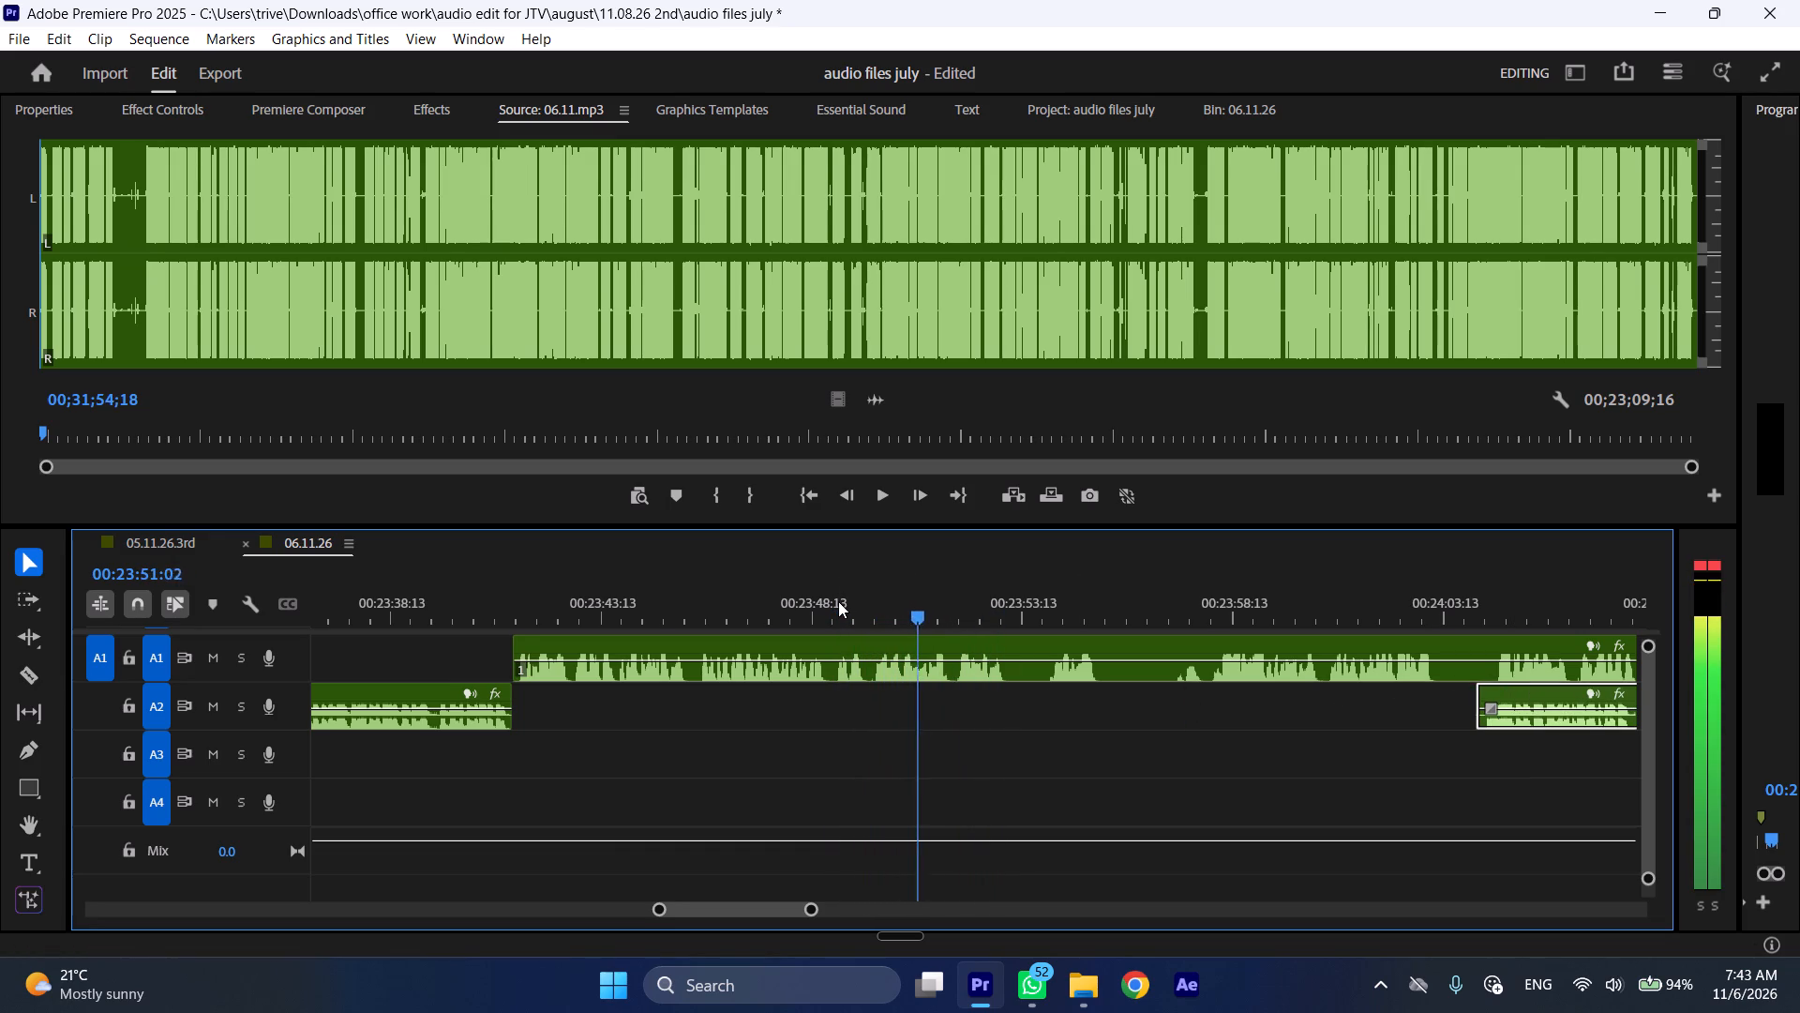
{"action": "key", "text": "space"}
{"action": "type", "text": "C"}
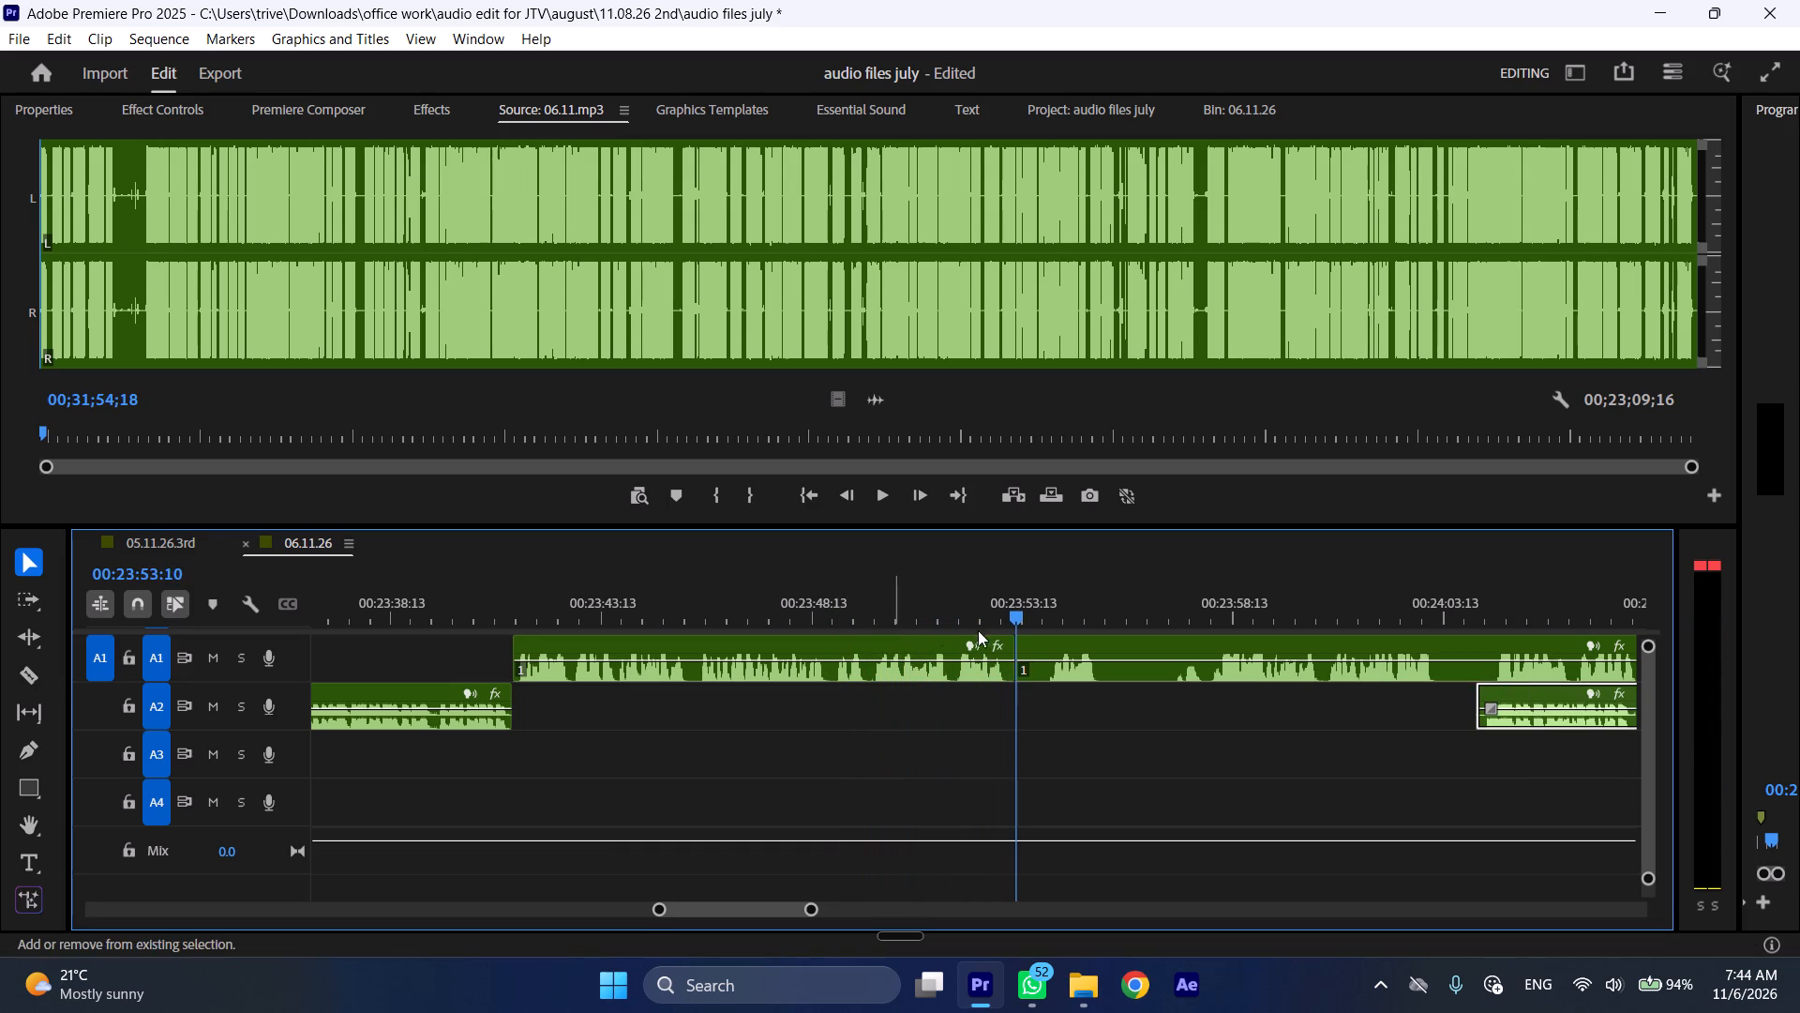
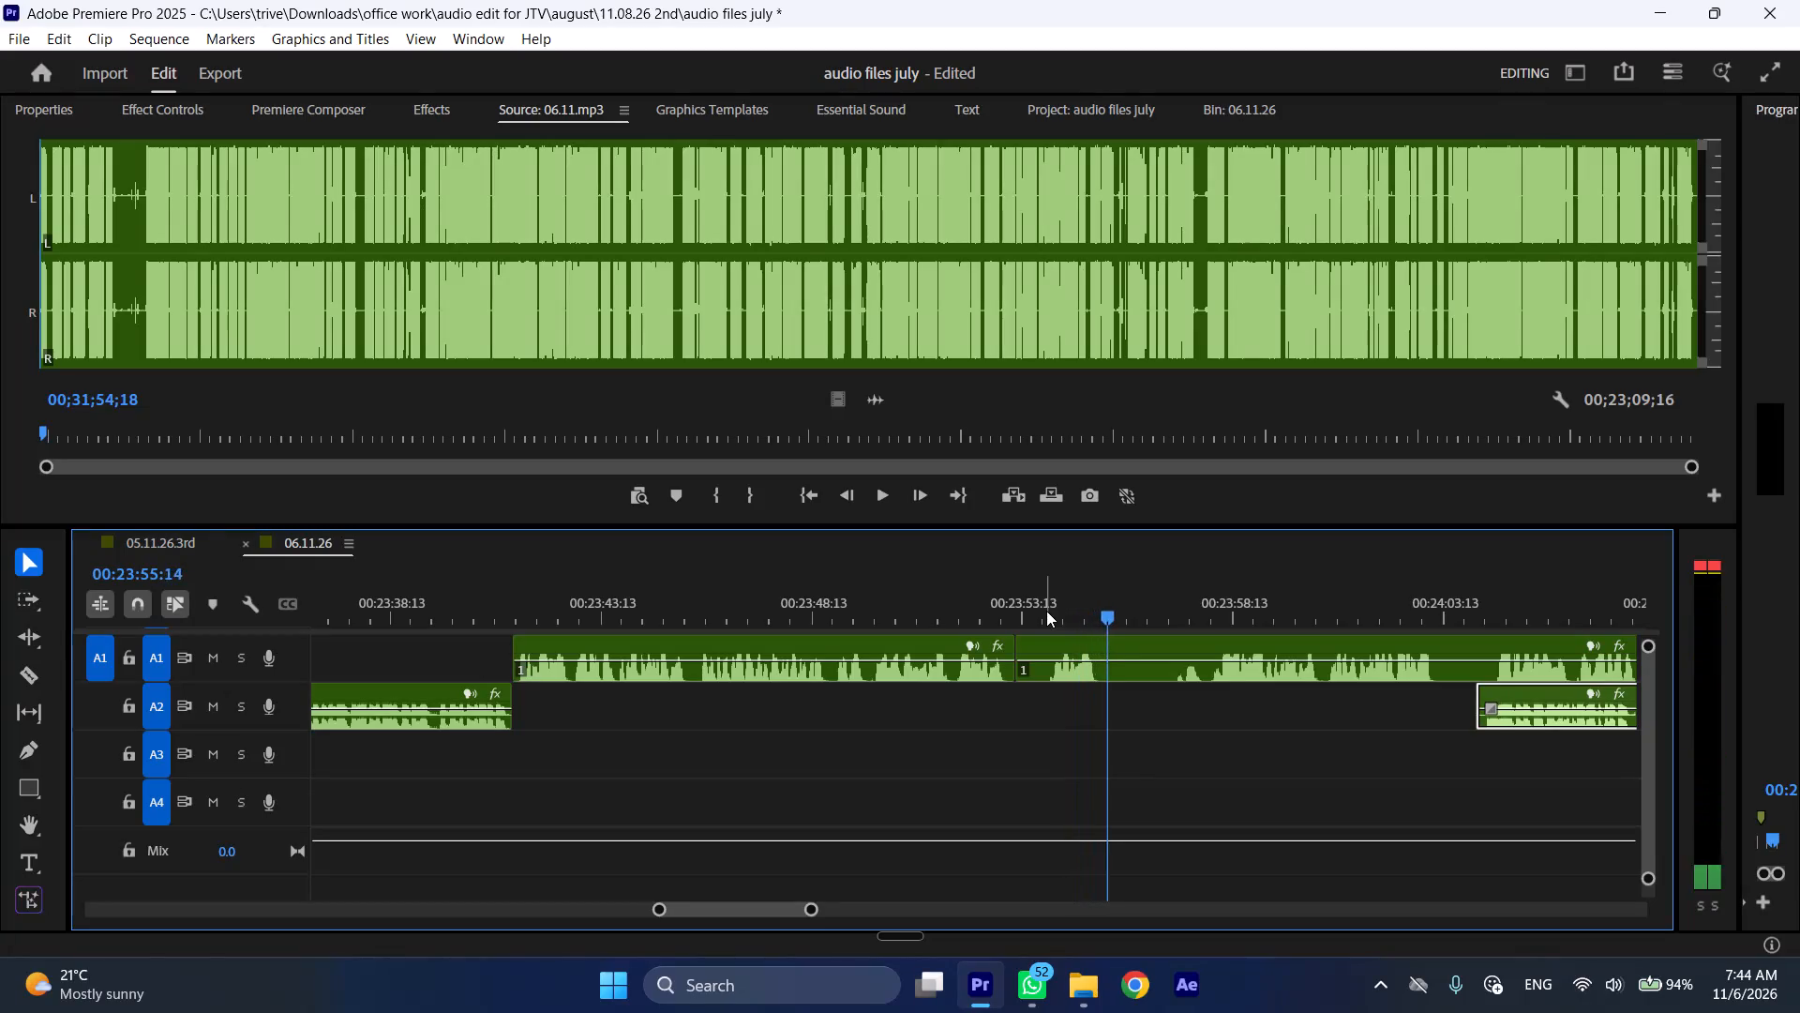
Play the A1 section from about 00:23:57, split it at 00:23:57:23 and ripple delete the part back to 00:23:53:12.
{"action": "left_click", "coordinate": [1186, 627]}
{"action": "key", "text": "space"}
{"action": "left_click", "coordinate": [1184, 609]}
{"action": "key", "text": "space"}
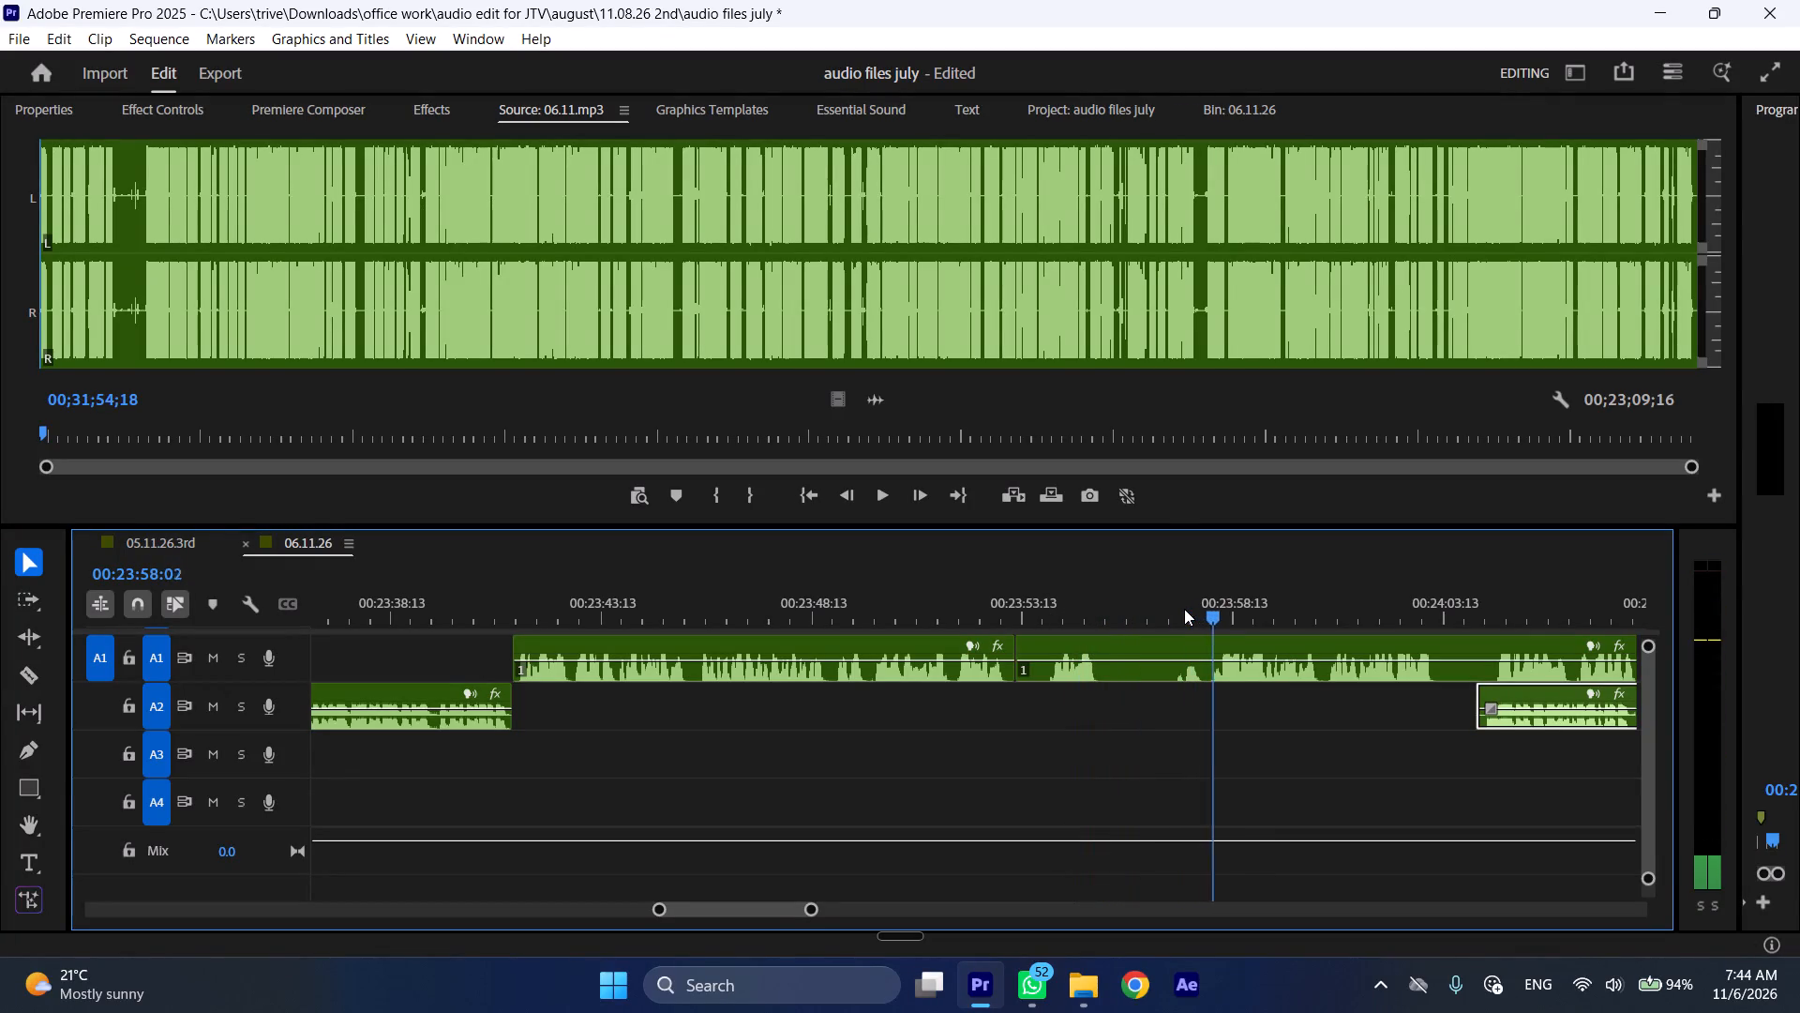
{"action": "left_click", "coordinate": [1210, 608]}
{"action": "left_click", "coordinate": [1218, 663]}
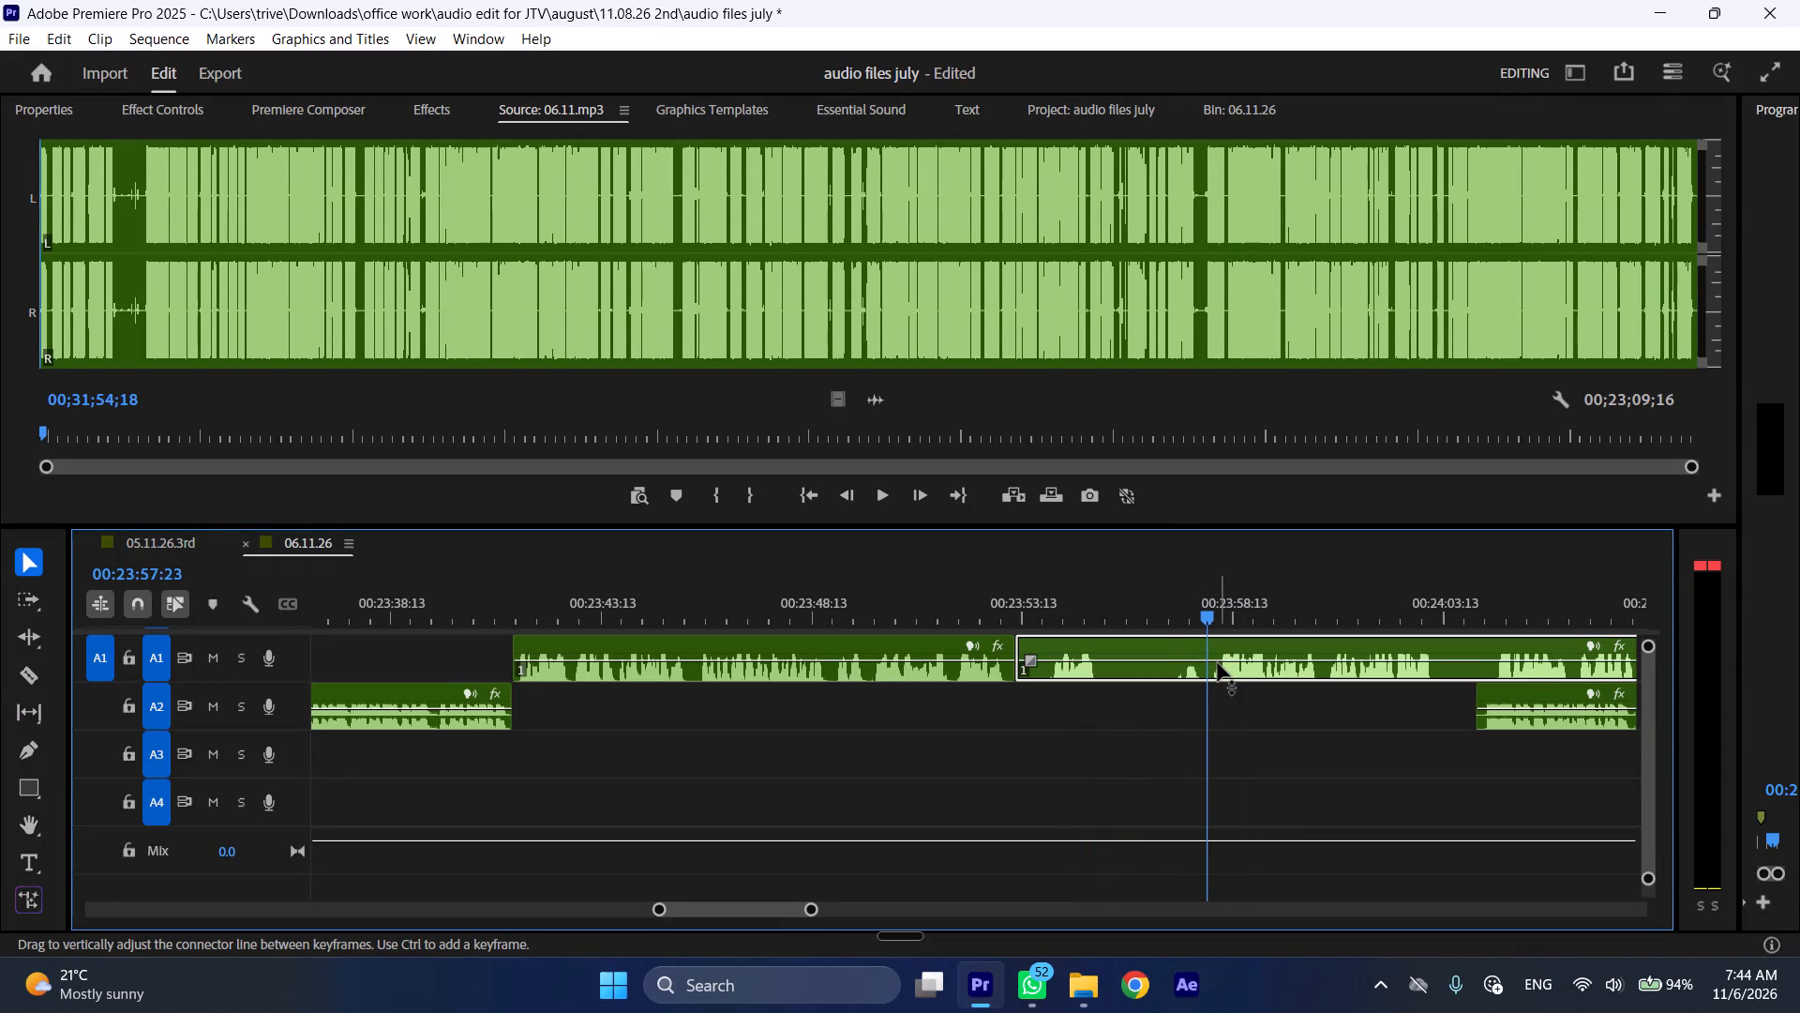
{"action": "key", "text": "shift+c"}
{"action": "key", "text": "ctrl+shift+z"}
{"action": "key", "text": "ctrl+shift+d"}
Play the A1 section from 00:23:53:12, shift the waiting A2 section slightly forward, and split A1 at 00:23:59:03.
{"action": "key", "text": "space"}
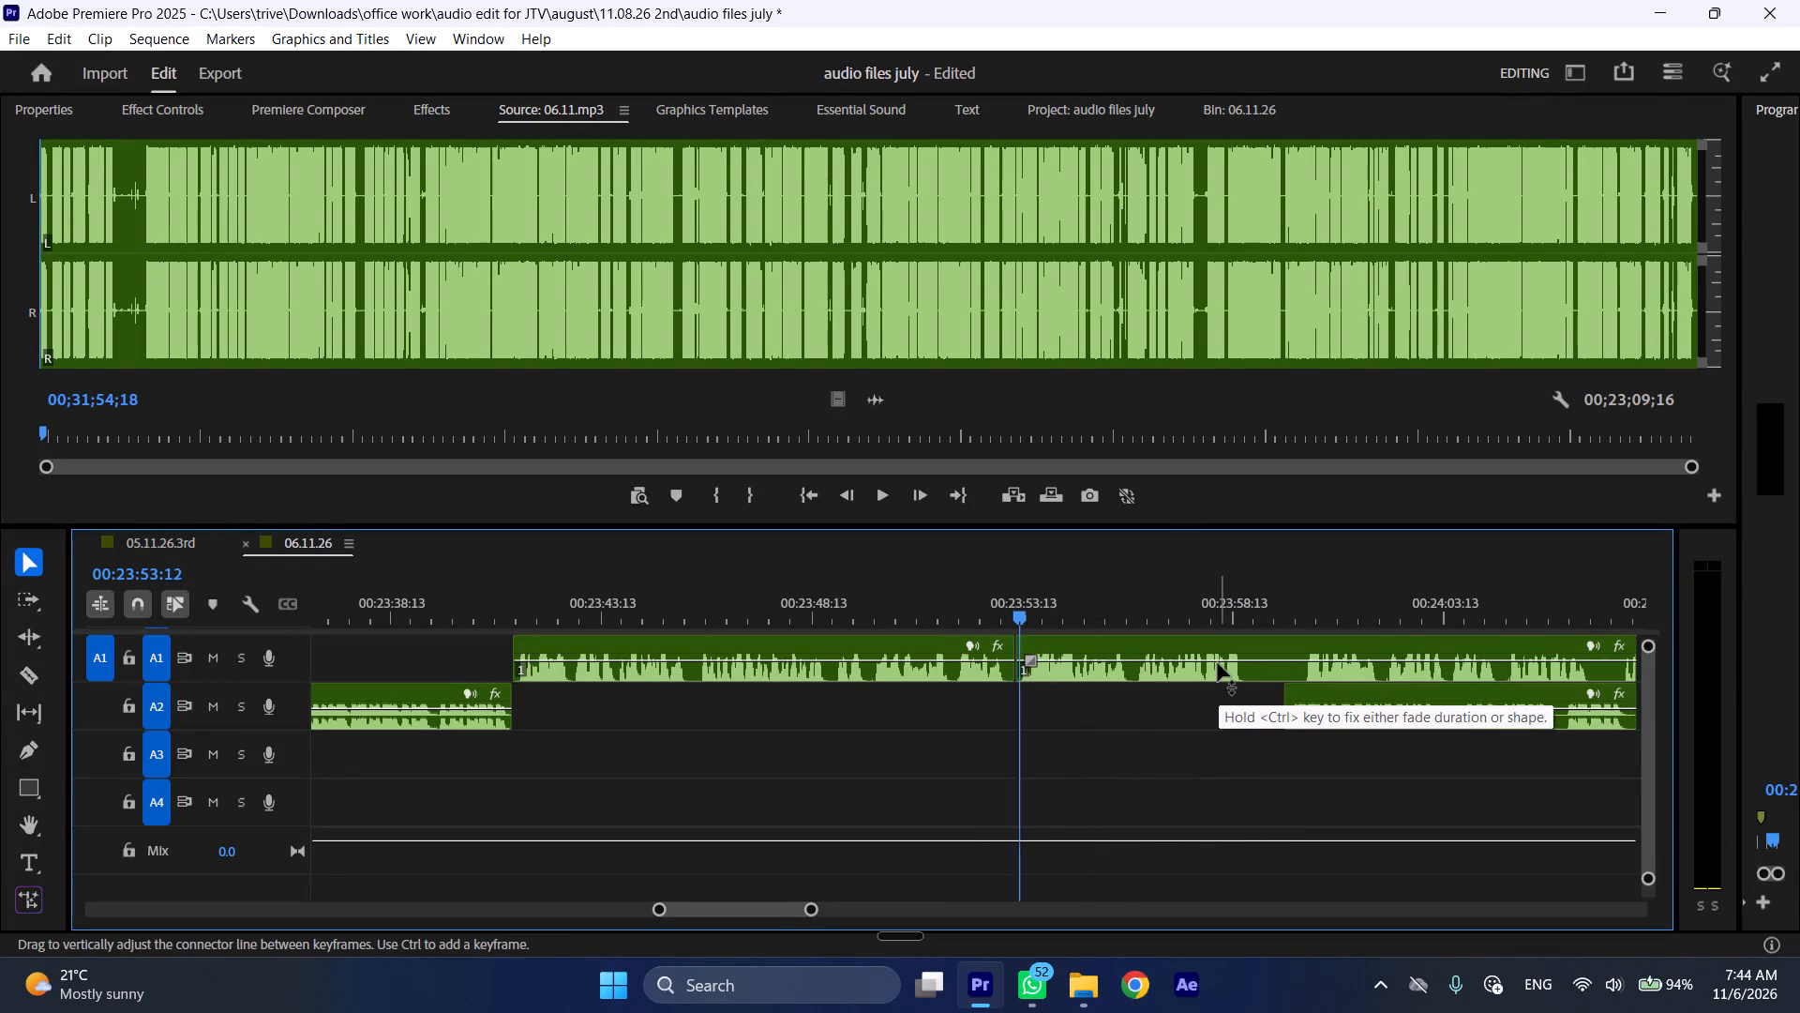
{"action": "type", "text": "l"}
{"action": "scroll", "coordinate": [1187, 748], "scroll_direction": "down", "scroll_amount": 5}
{"action": "left_click_drag", "start_coordinate": [1140, 697], "coordinate": [1313, 696]}
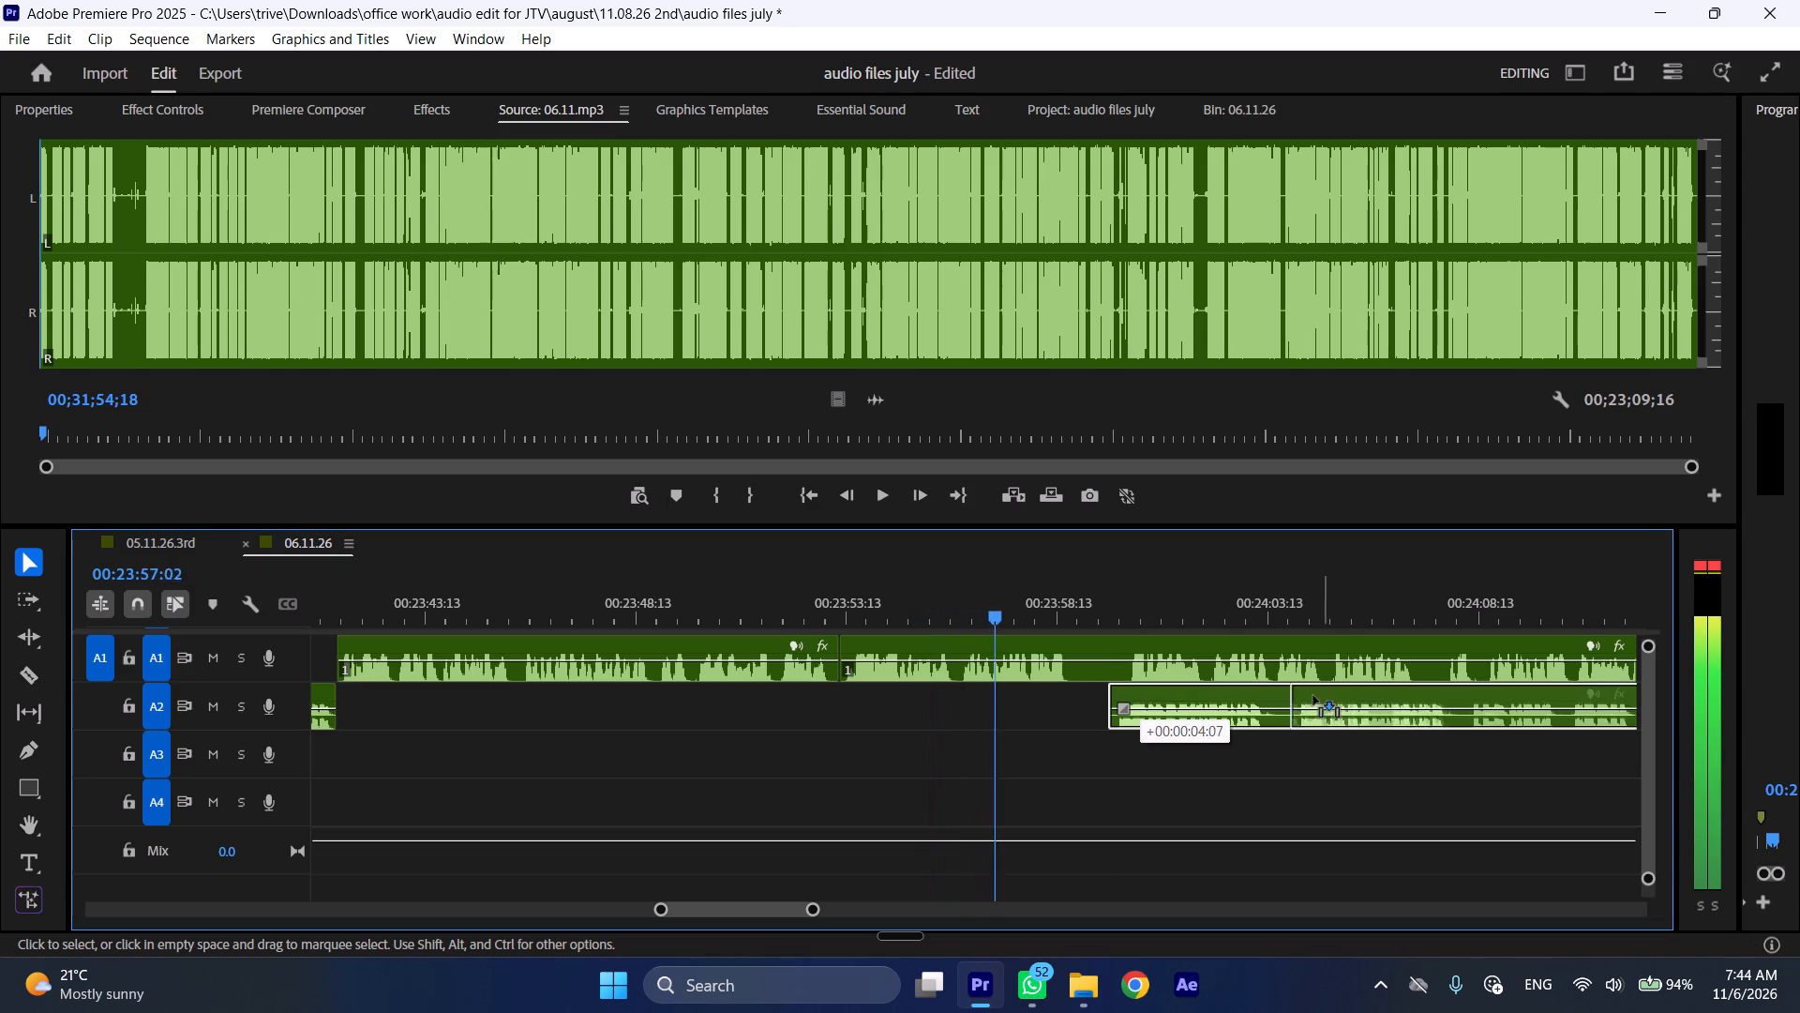
{"action": "left_click_drag", "start_coordinate": [1313, 696], "coordinate": [1173, 707]}
{"action": "key", "text": "space"}
{"action": "type", "text": "C"}
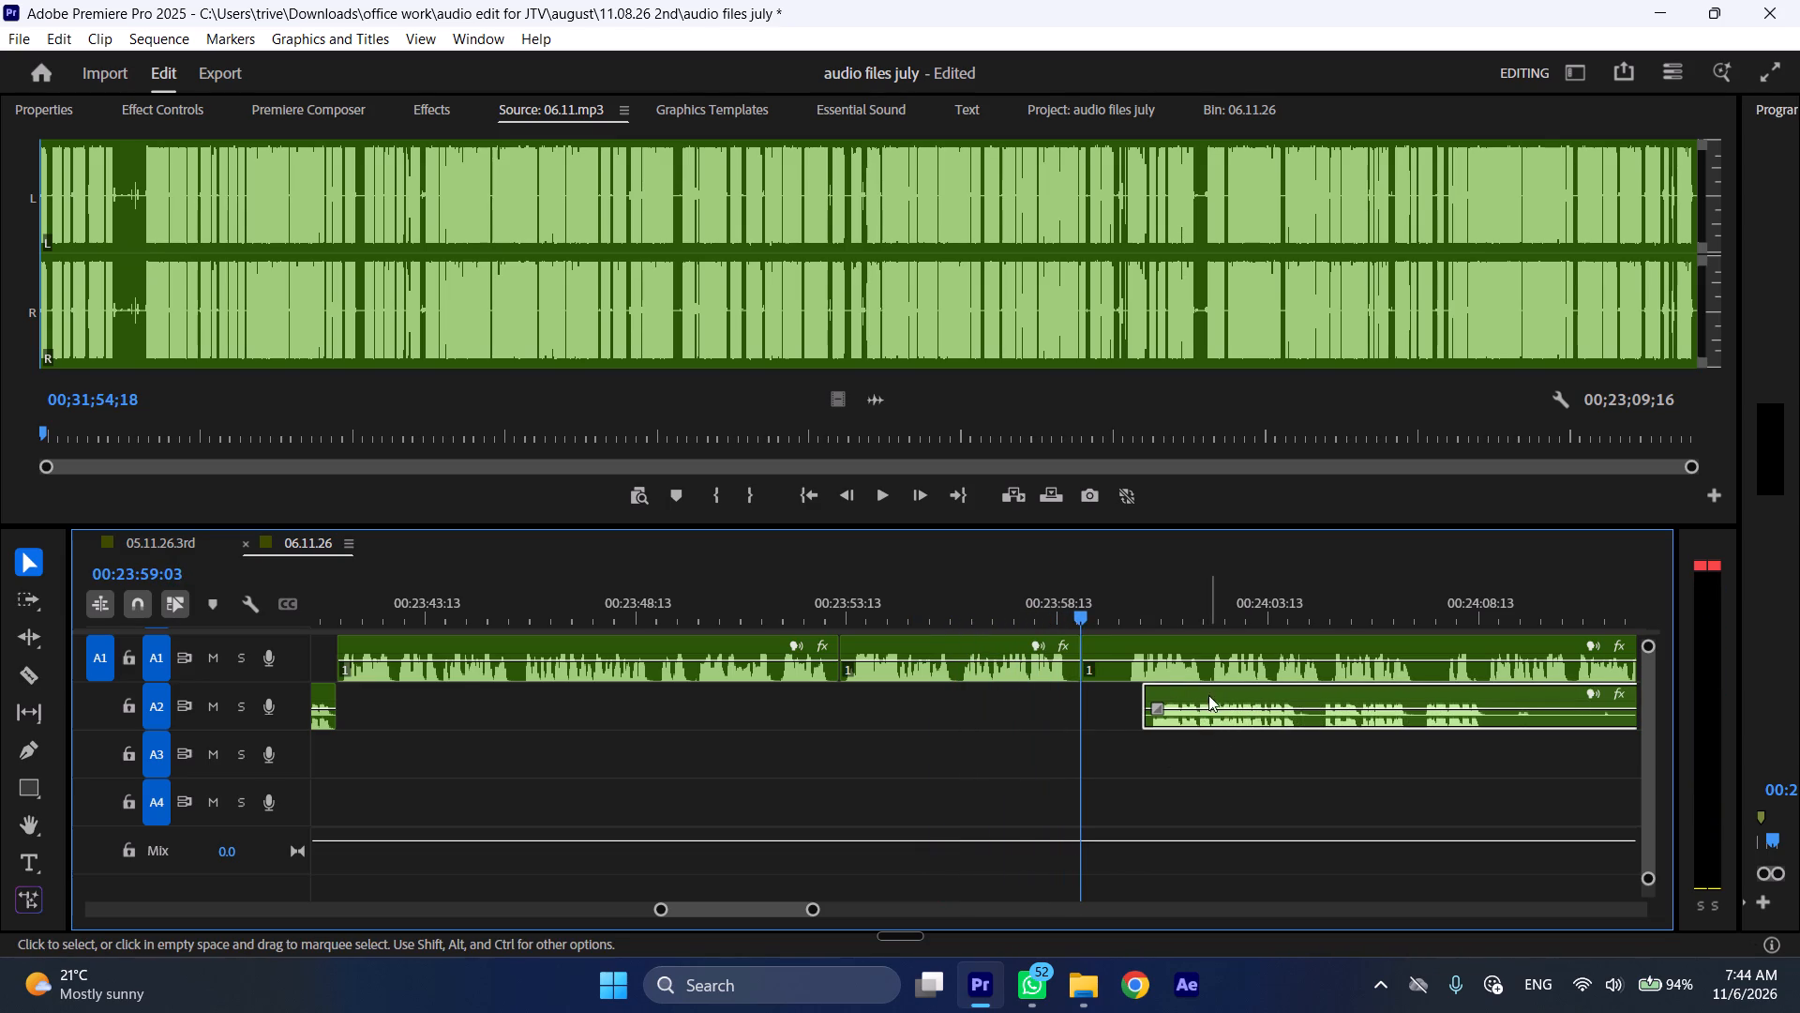
Move the waiting A2 section back to start at 00:23:59:03 and the A1 remainder forward to about 00:24:08:13.
{"action": "left_click_drag", "start_coordinate": [1207, 692], "coordinate": [1129, 703]}
{"action": "left_click_drag", "start_coordinate": [1133, 696], "coordinate": [1151, 697]}
{"action": "scroll", "coordinate": [1152, 698], "scroll_direction": "down", "scroll_amount": 7}
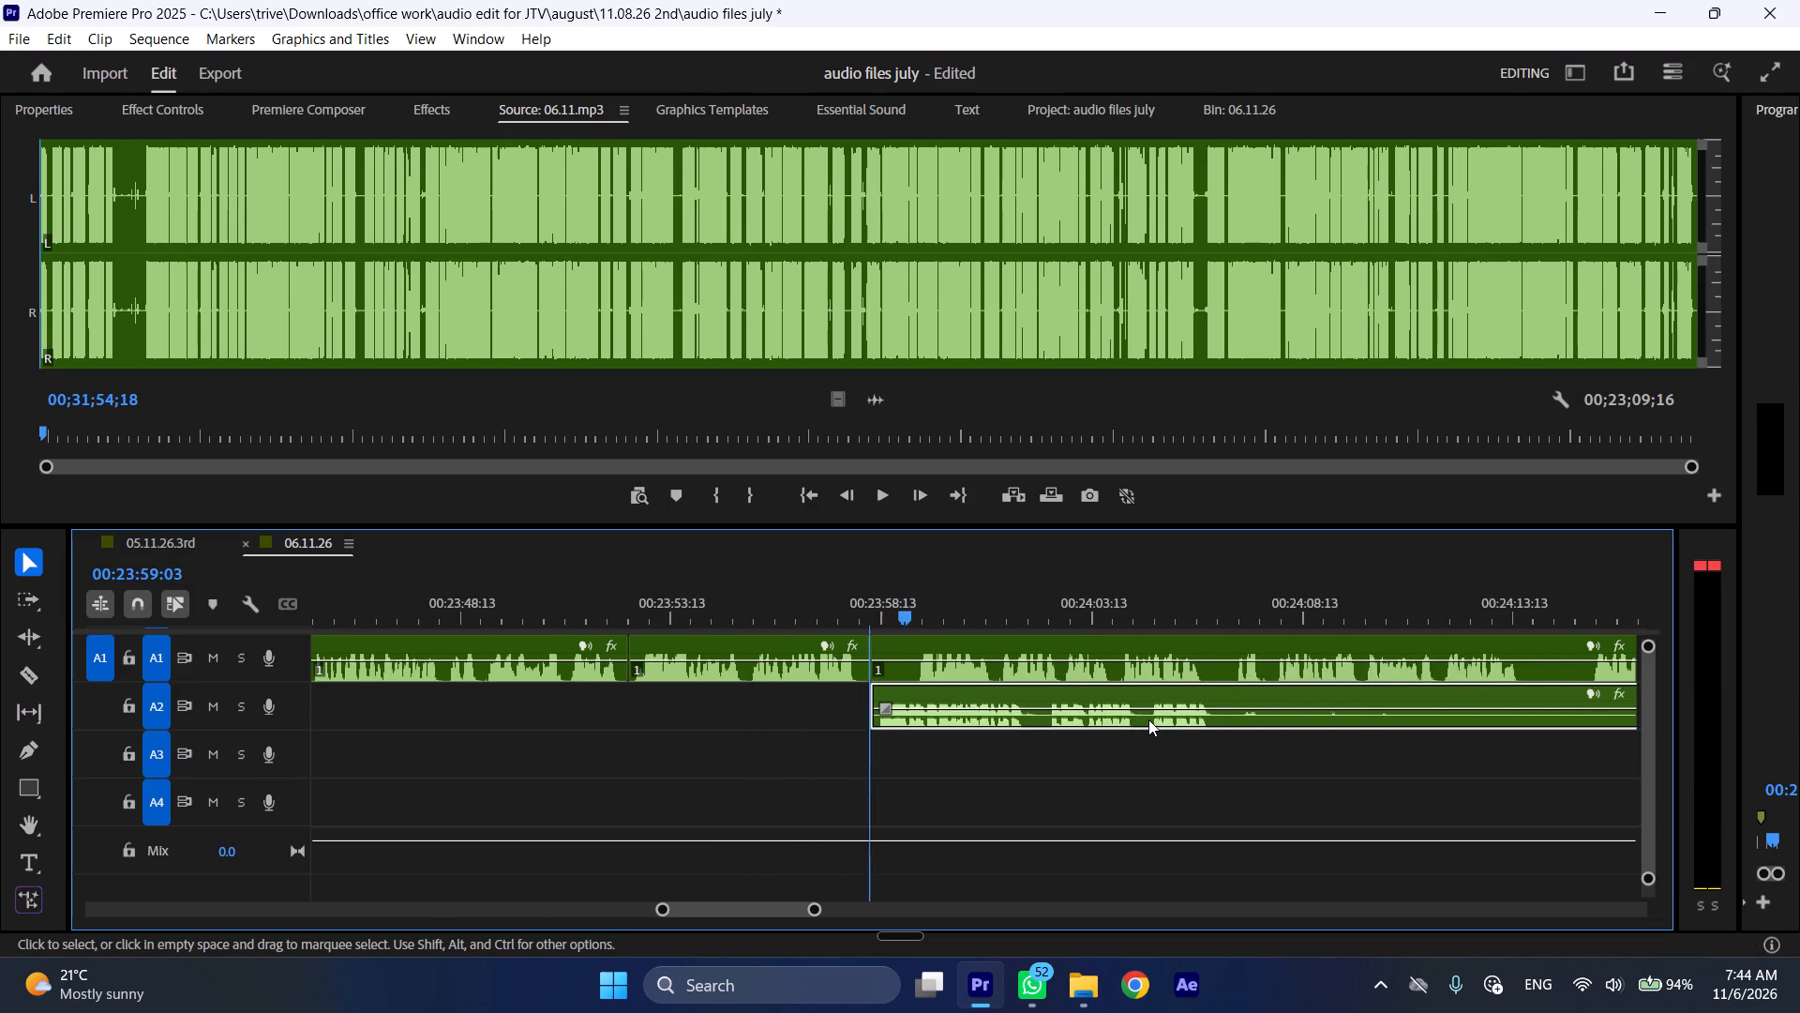
{"action": "scroll", "coordinate": [1148, 719], "scroll_direction": "down", "scroll_amount": 2}
{"action": "left_click_drag", "start_coordinate": [816, 643], "coordinate": [1212, 646]}
Play the A2 section from 00:23:59:03 and trim the waiting A1 section's silent start to about 00:24:09.
{"action": "key", "text": "space"}
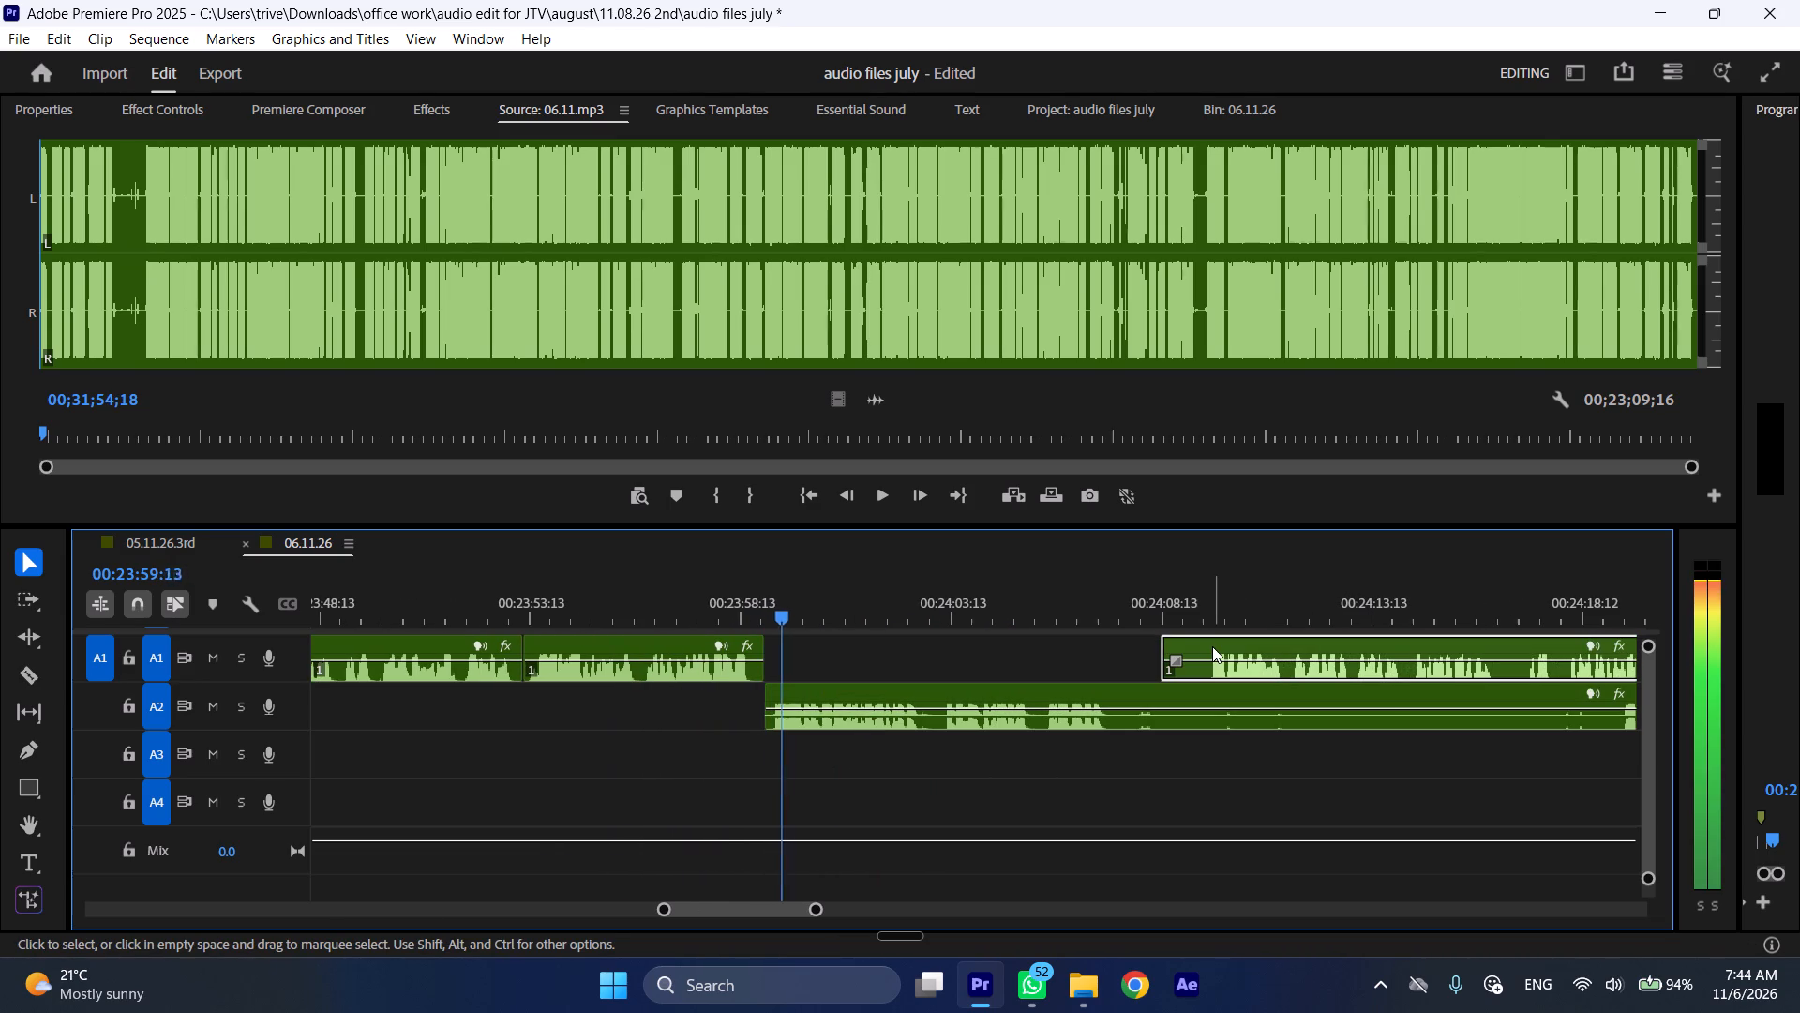
{"action": "key", "text": "l"}
{"action": "left_click_drag", "start_coordinate": [1171, 645], "coordinate": [1209, 647]}
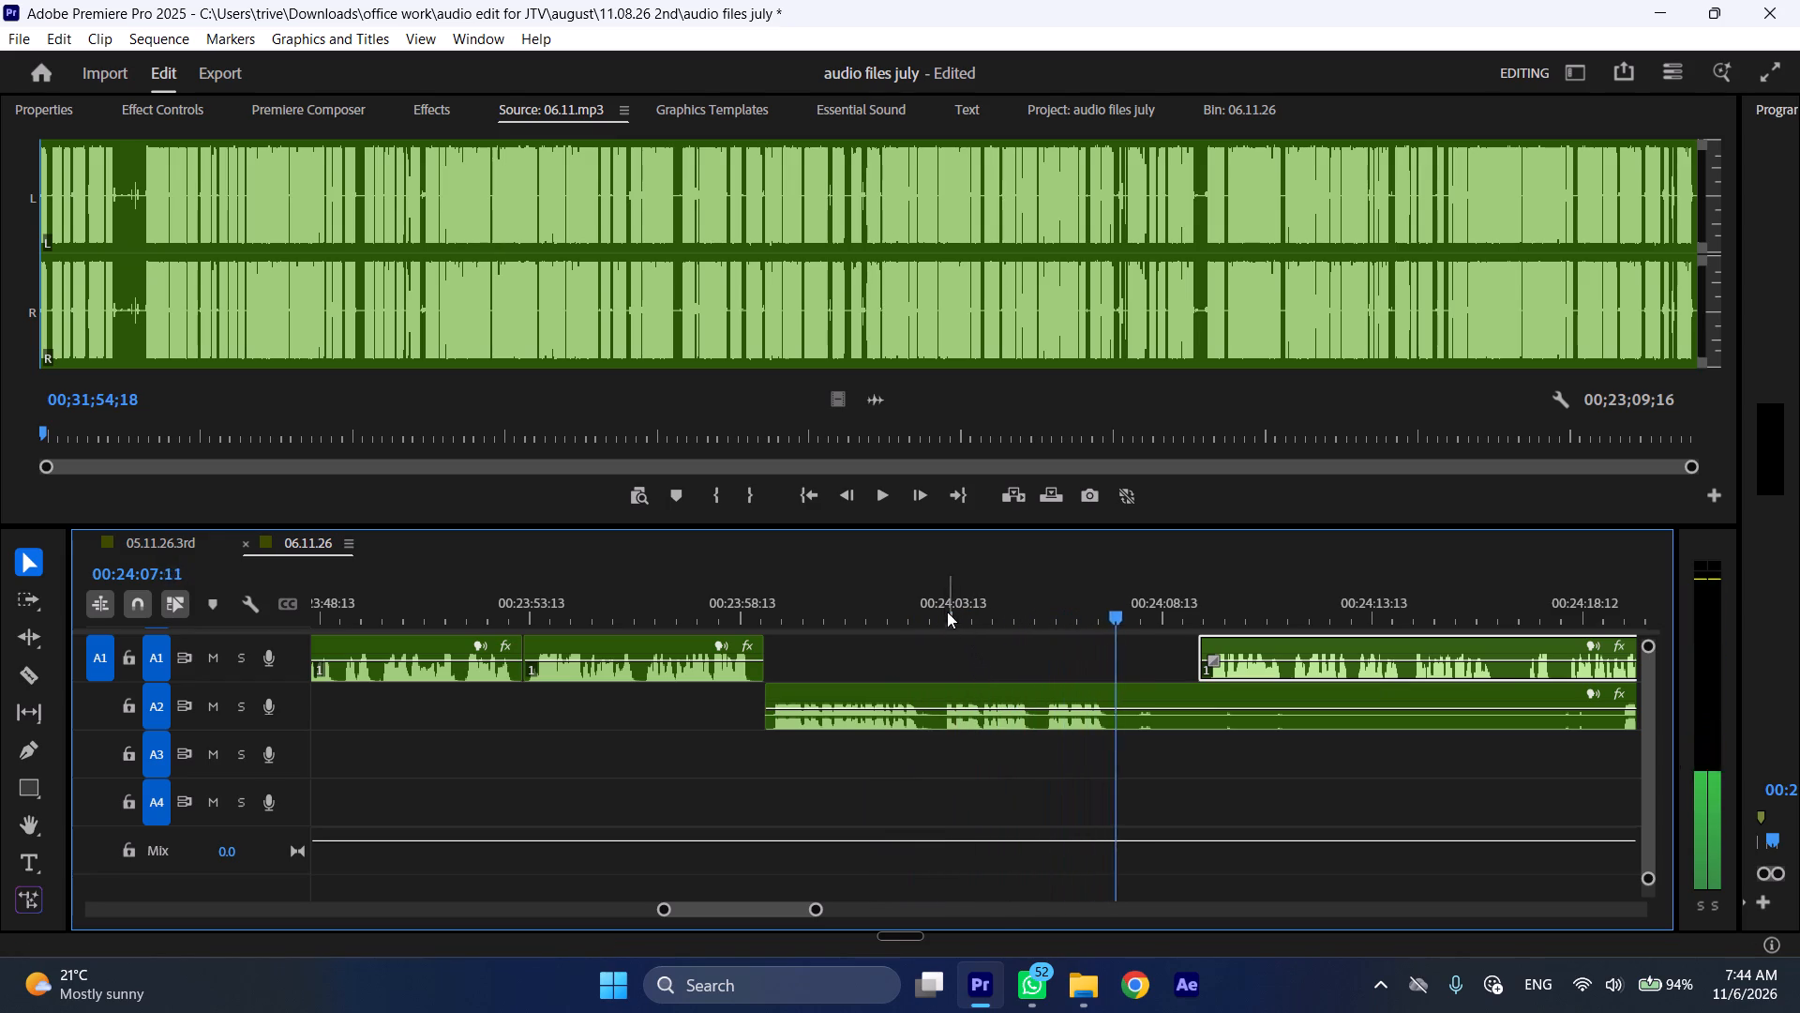
Split the A2 section on both sides of the silence before 00:24:03:08 and ripple delete that silence.
{"action": "left_click_drag", "start_coordinate": [927, 593], "coordinate": [946, 593]}
{"action": "key", "text": "shift+c"}
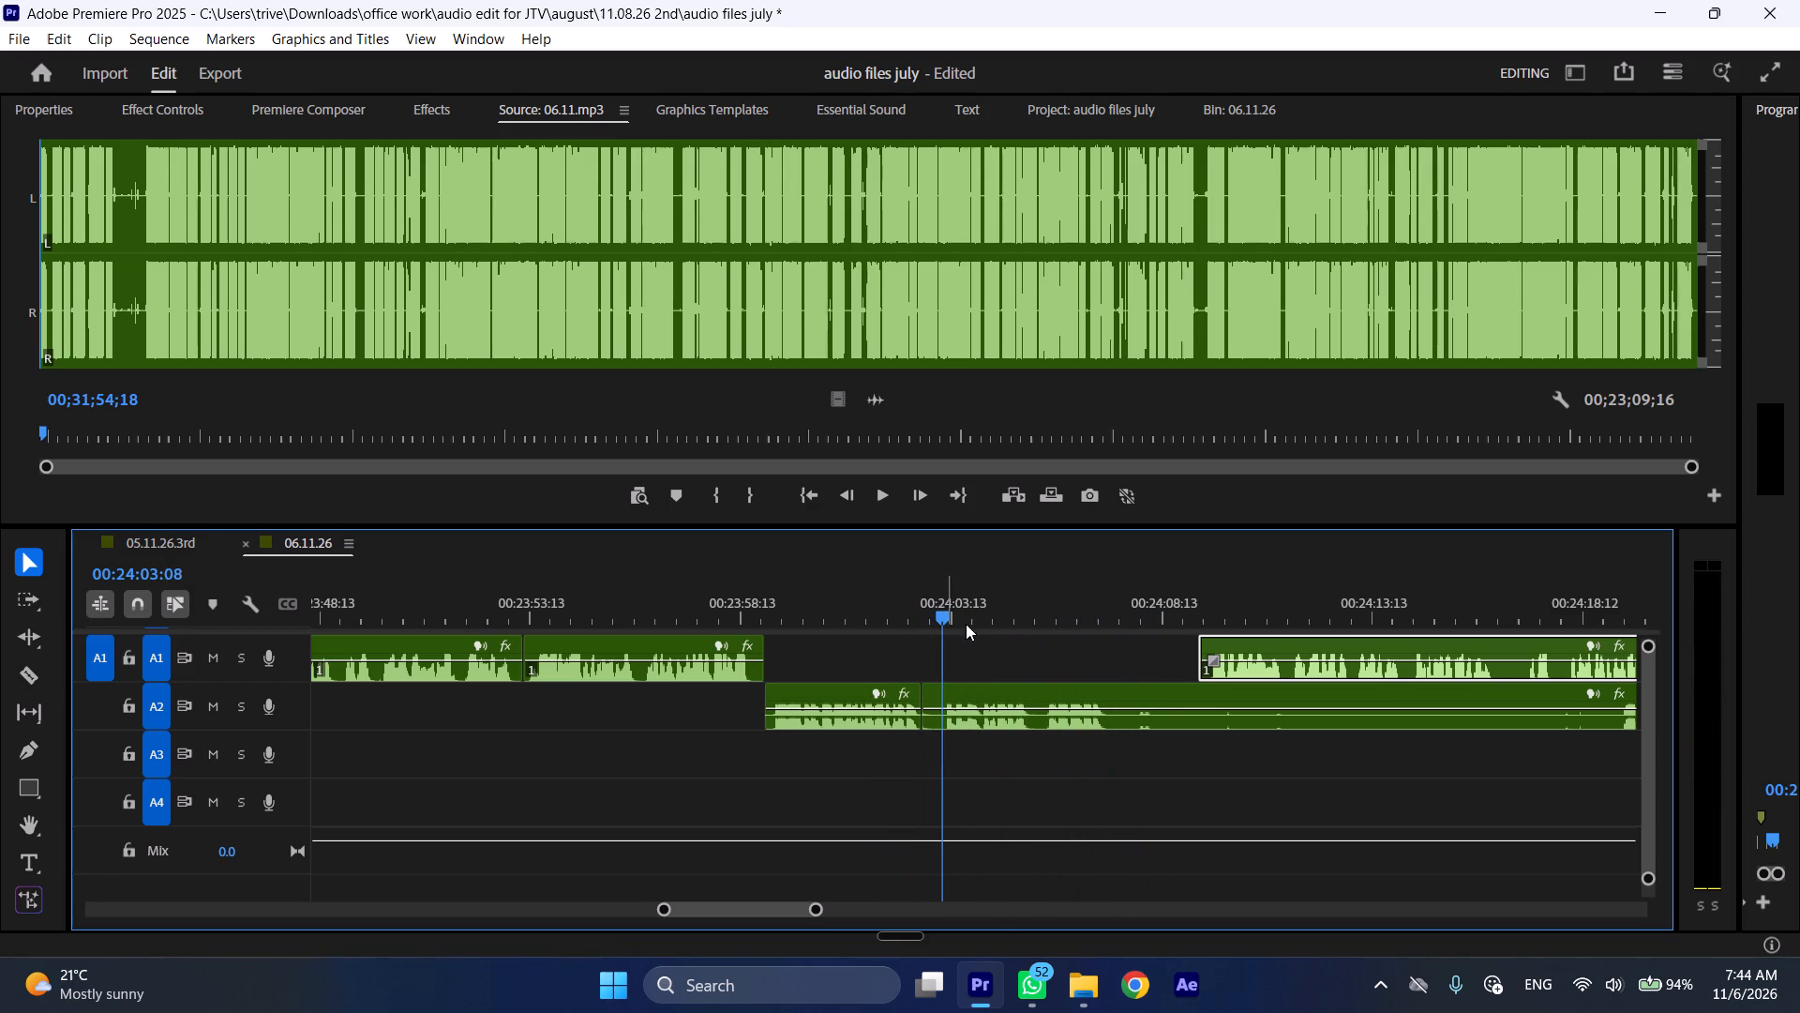
{"action": "left_click", "coordinate": [1003, 702]}
{"action": "key", "text": "shift+c"}
{"action": "key", "text": "ctrl+shift+d"}
Split the A2 section at 00:24:05:00 and at the silence's end, and ripple delete the short silence between.
{"action": "left_click_drag", "start_coordinate": [997, 613], "coordinate": [1015, 613]}
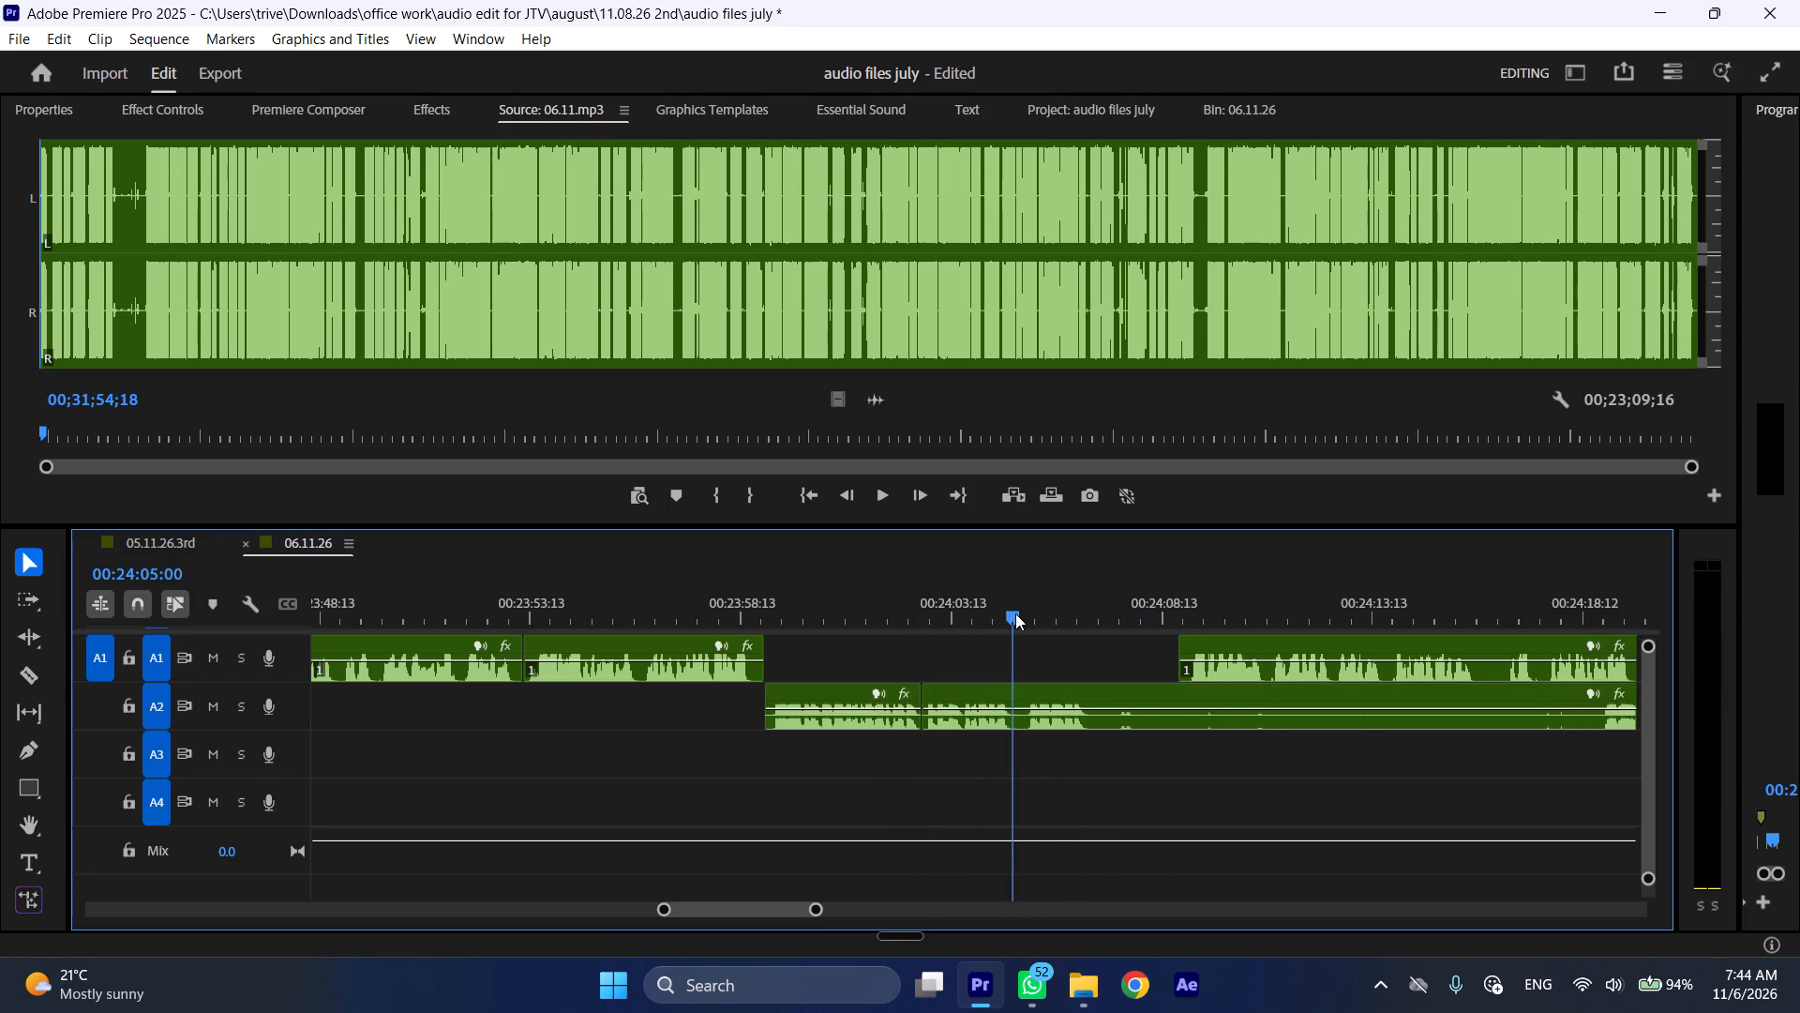
{"action": "left_click_drag", "start_coordinate": [1015, 613], "coordinate": [1026, 613]}
{"action": "key", "text": "shift+c"}
{"action": "left_click", "coordinate": [1090, 722]}
{"action": "key", "text": "shift+c"}
{"action": "key", "text": "ctrl+shift+d"}
Split the A2 section at 00:24:06:16, where its speech ends.
{"action": "left_click_drag", "start_coordinate": [1072, 604], "coordinate": [1076, 604]}
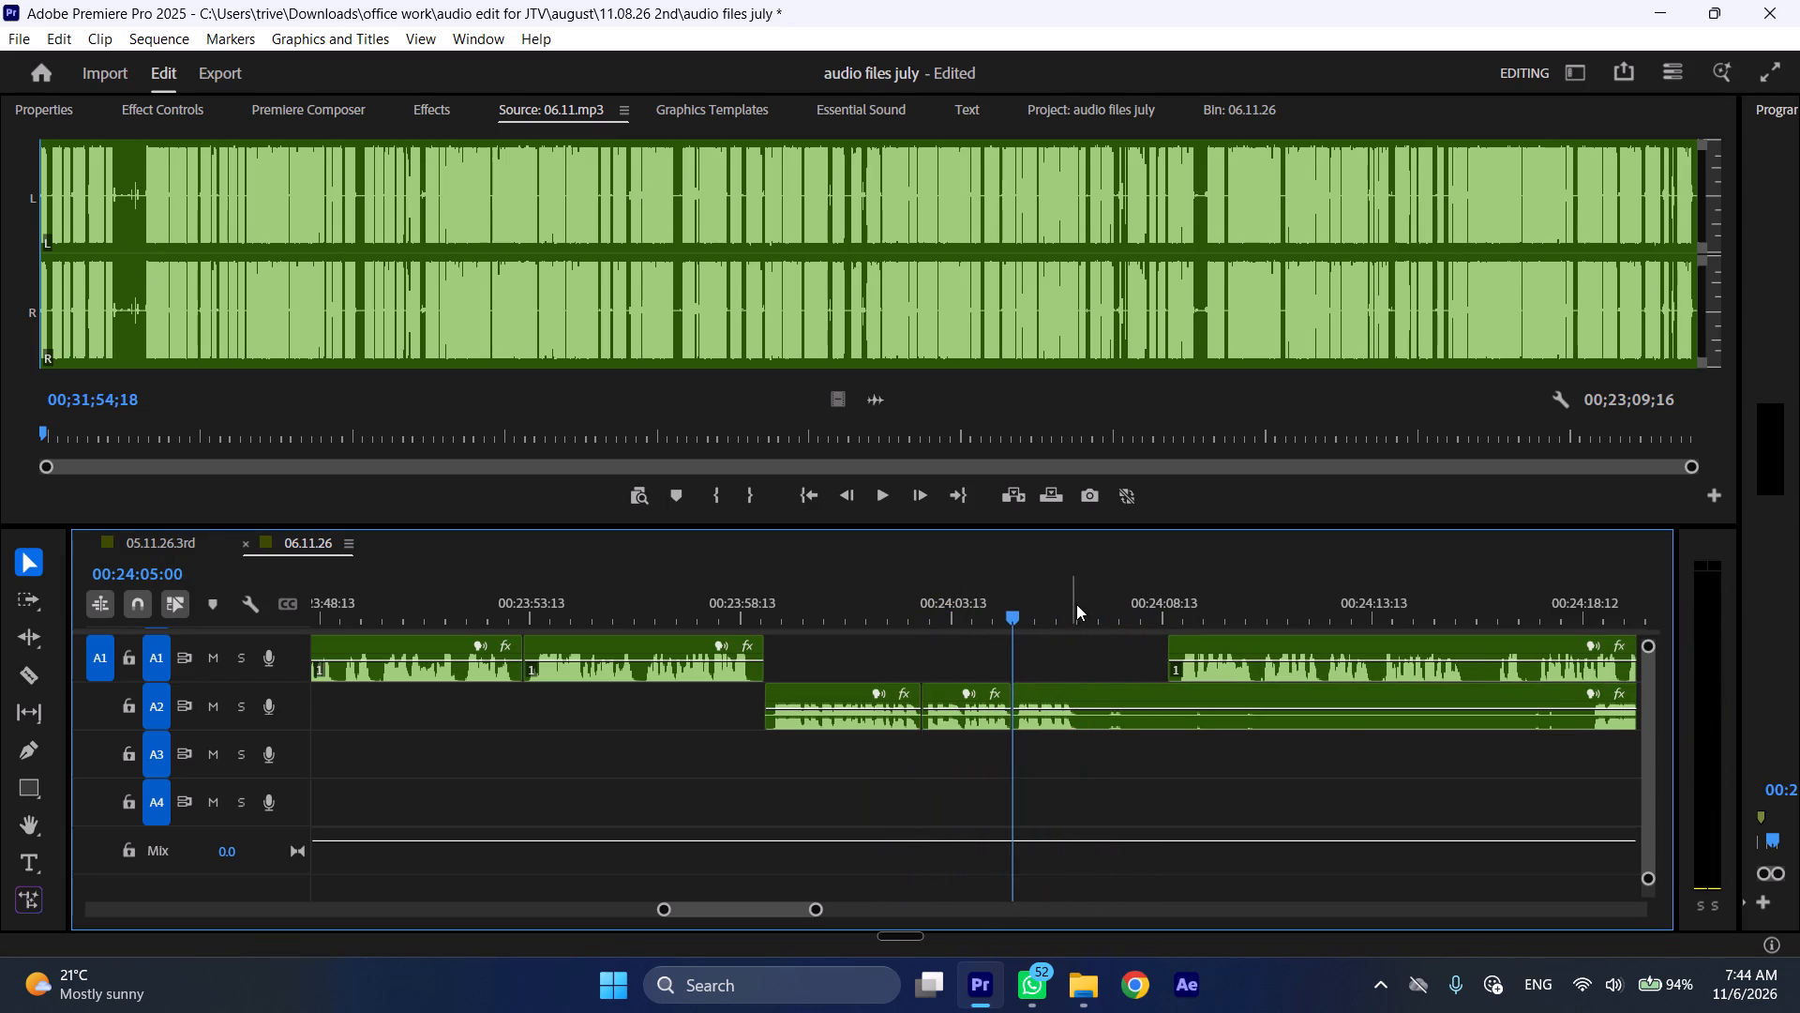
{"action": "left_click_drag", "start_coordinate": [1076, 604], "coordinate": [1085, 607]}
{"action": "key", "text": "shift+c"}
Move the waiting A1 section back to start at 00:24:06:16 and the A2 remainder forward to about 00:24:22.
{"action": "scroll", "coordinate": [1101, 695], "scroll_direction": "down", "scroll_amount": 5}
{"action": "left_click_drag", "start_coordinate": [1071, 647], "coordinate": [983, 652]}
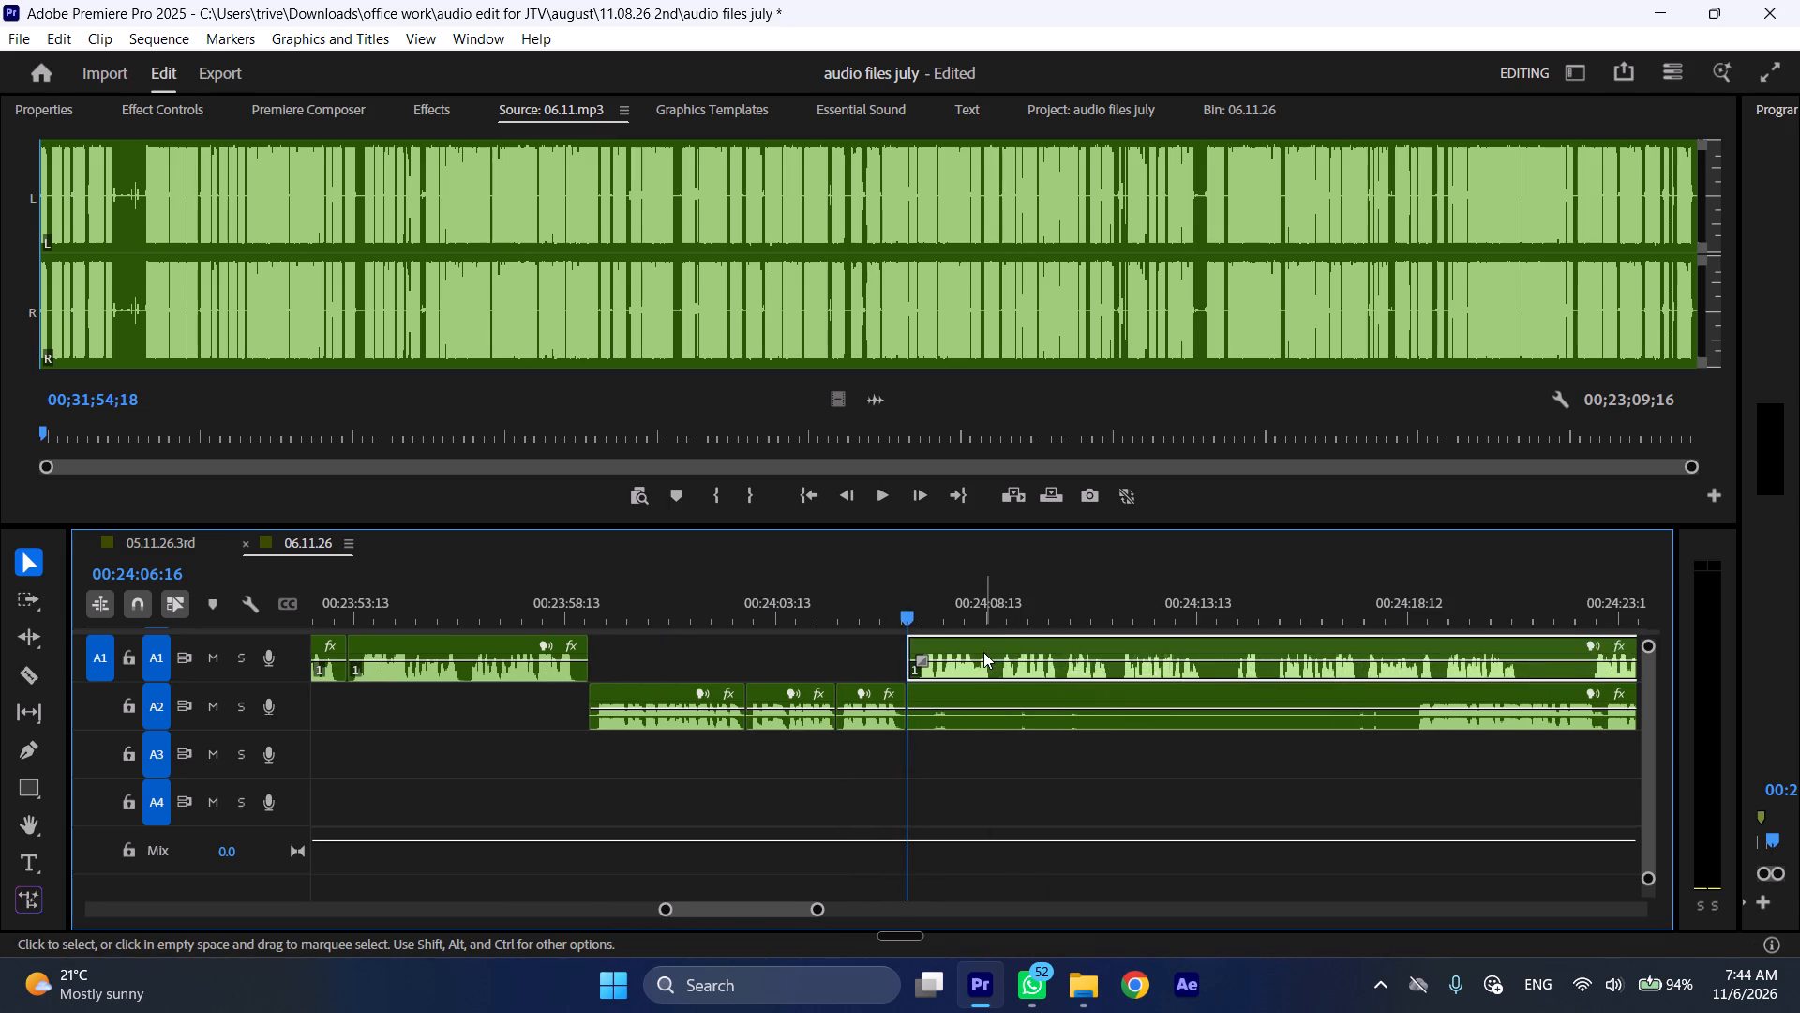
{"action": "scroll", "coordinate": [983, 652], "scroll_direction": "down", "scroll_amount": 6}
{"action": "left_click_drag", "start_coordinate": [745, 687], "coordinate": [1419, 703]}
Play across the join at 00:24:06:16 into the A1 section to check it.
{"action": "left_click_drag", "start_coordinate": [661, 598], "coordinate": [644, 601]}
{"action": "key", "text": "space"}
{"action": "key", "text": "l"}
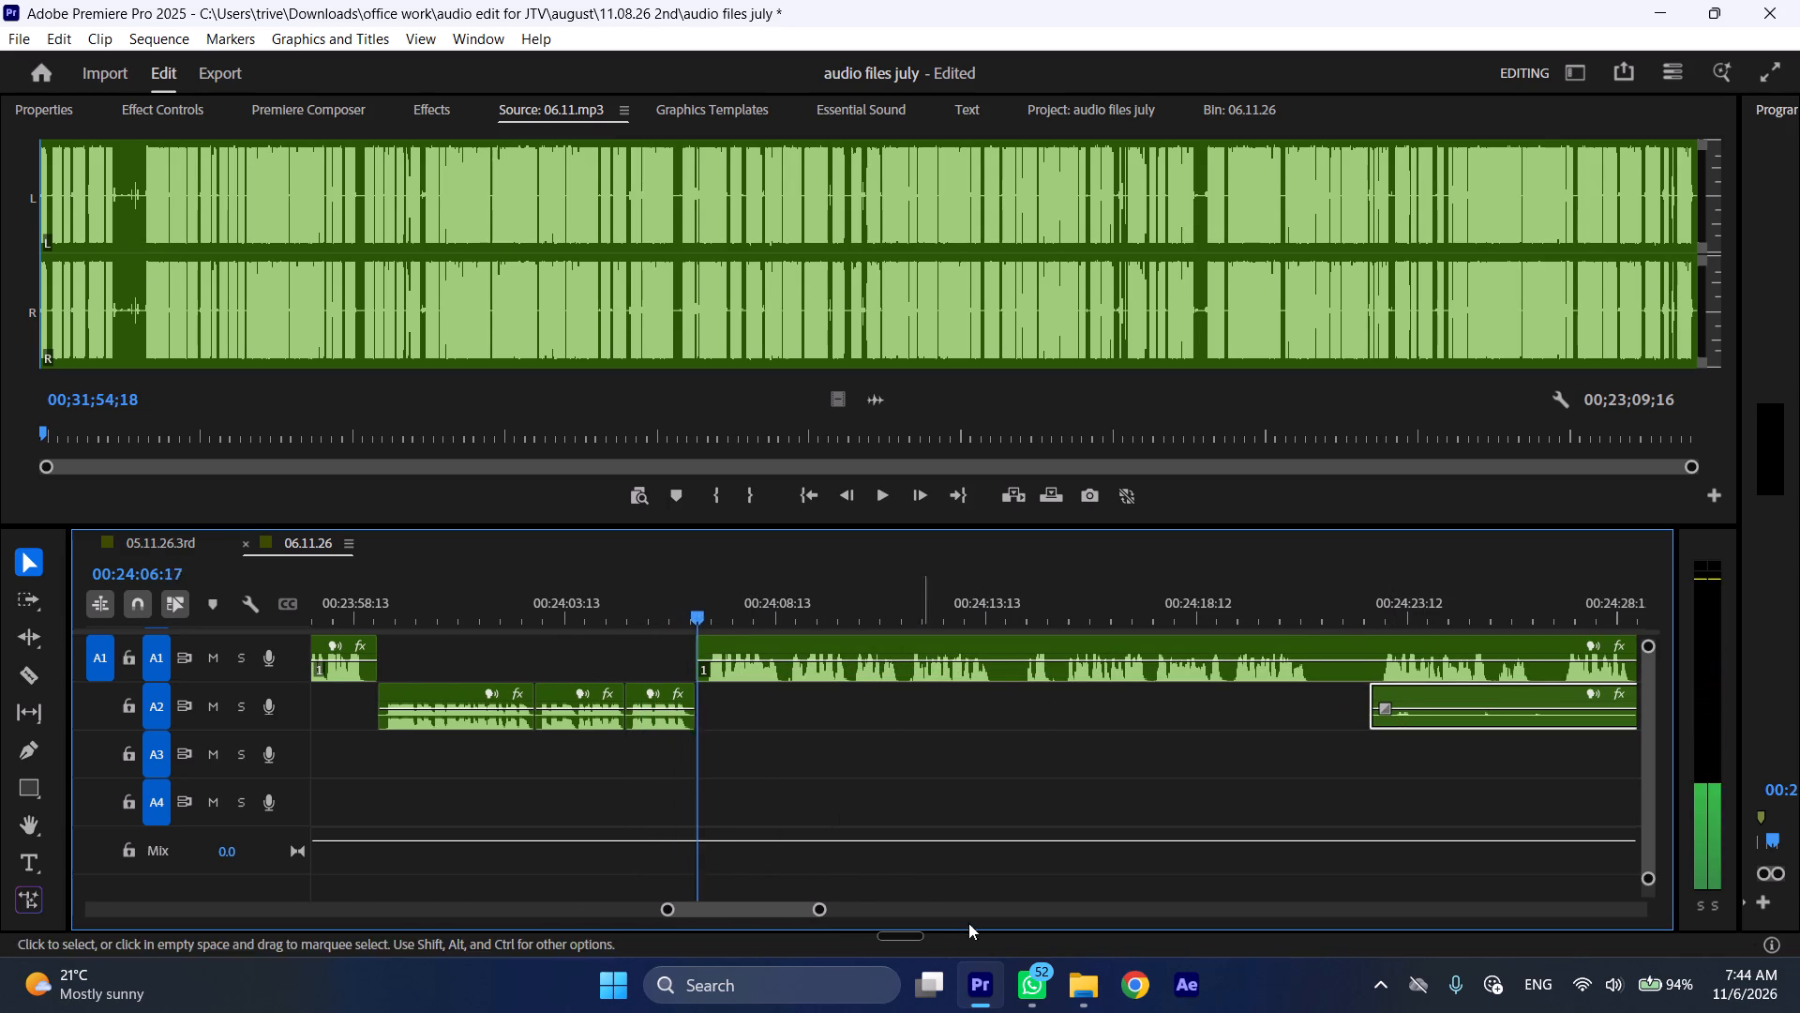
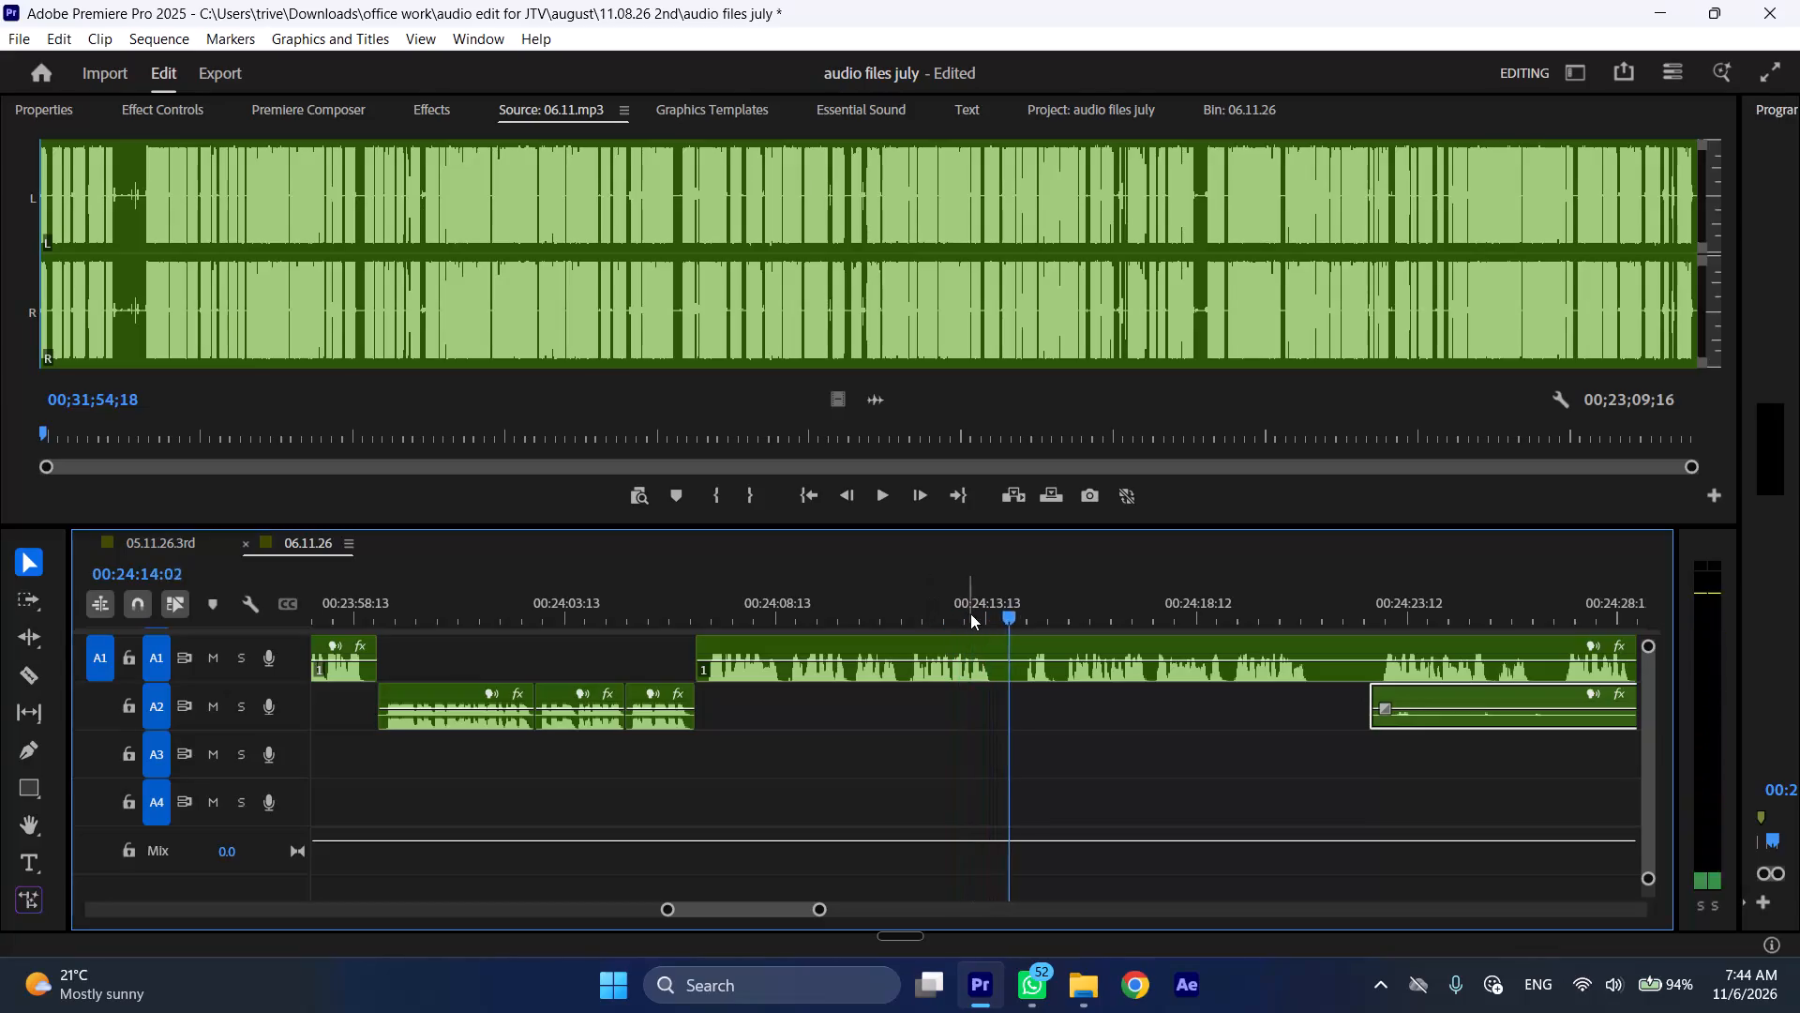
Split the A1 section at 00:24:13:17, at the start of the short silence in its speech.
{"action": "scroll", "coordinate": [997, 627], "scroll_direction": "down", "scroll_amount": 5}
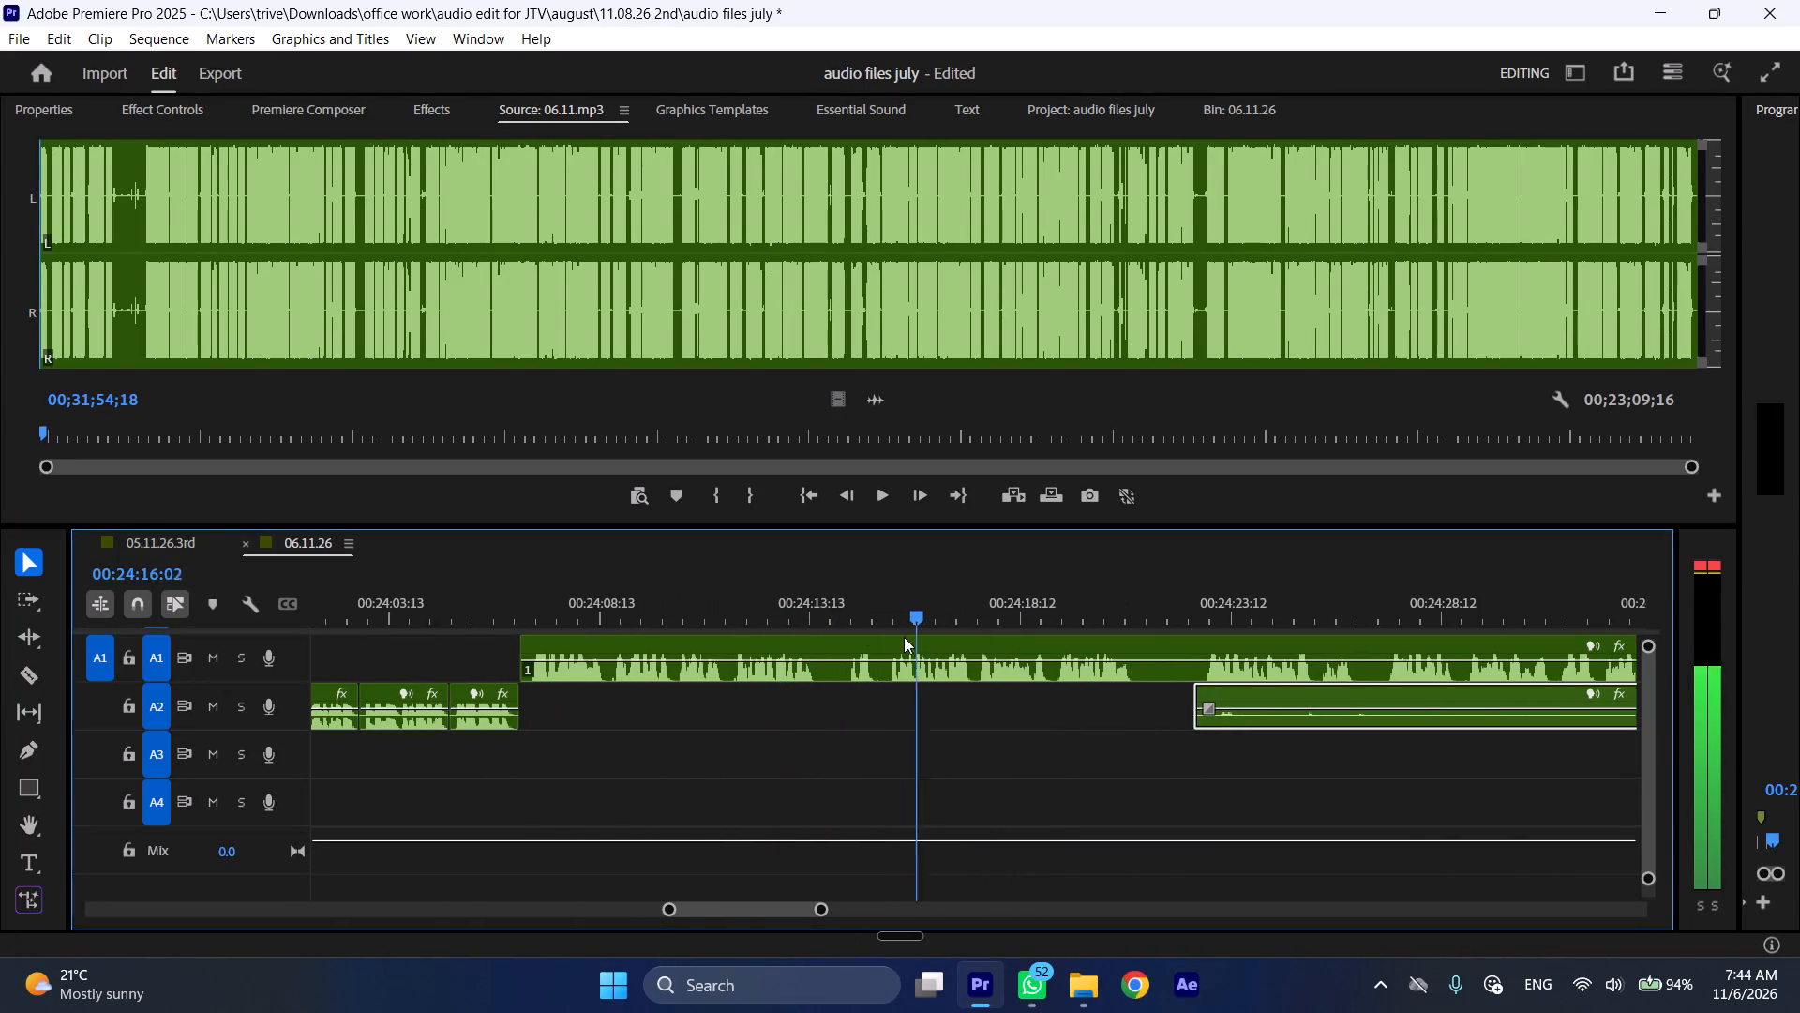
{"action": "left_click", "coordinate": [815, 596]}
{"action": "key", "text": "shift+c"}
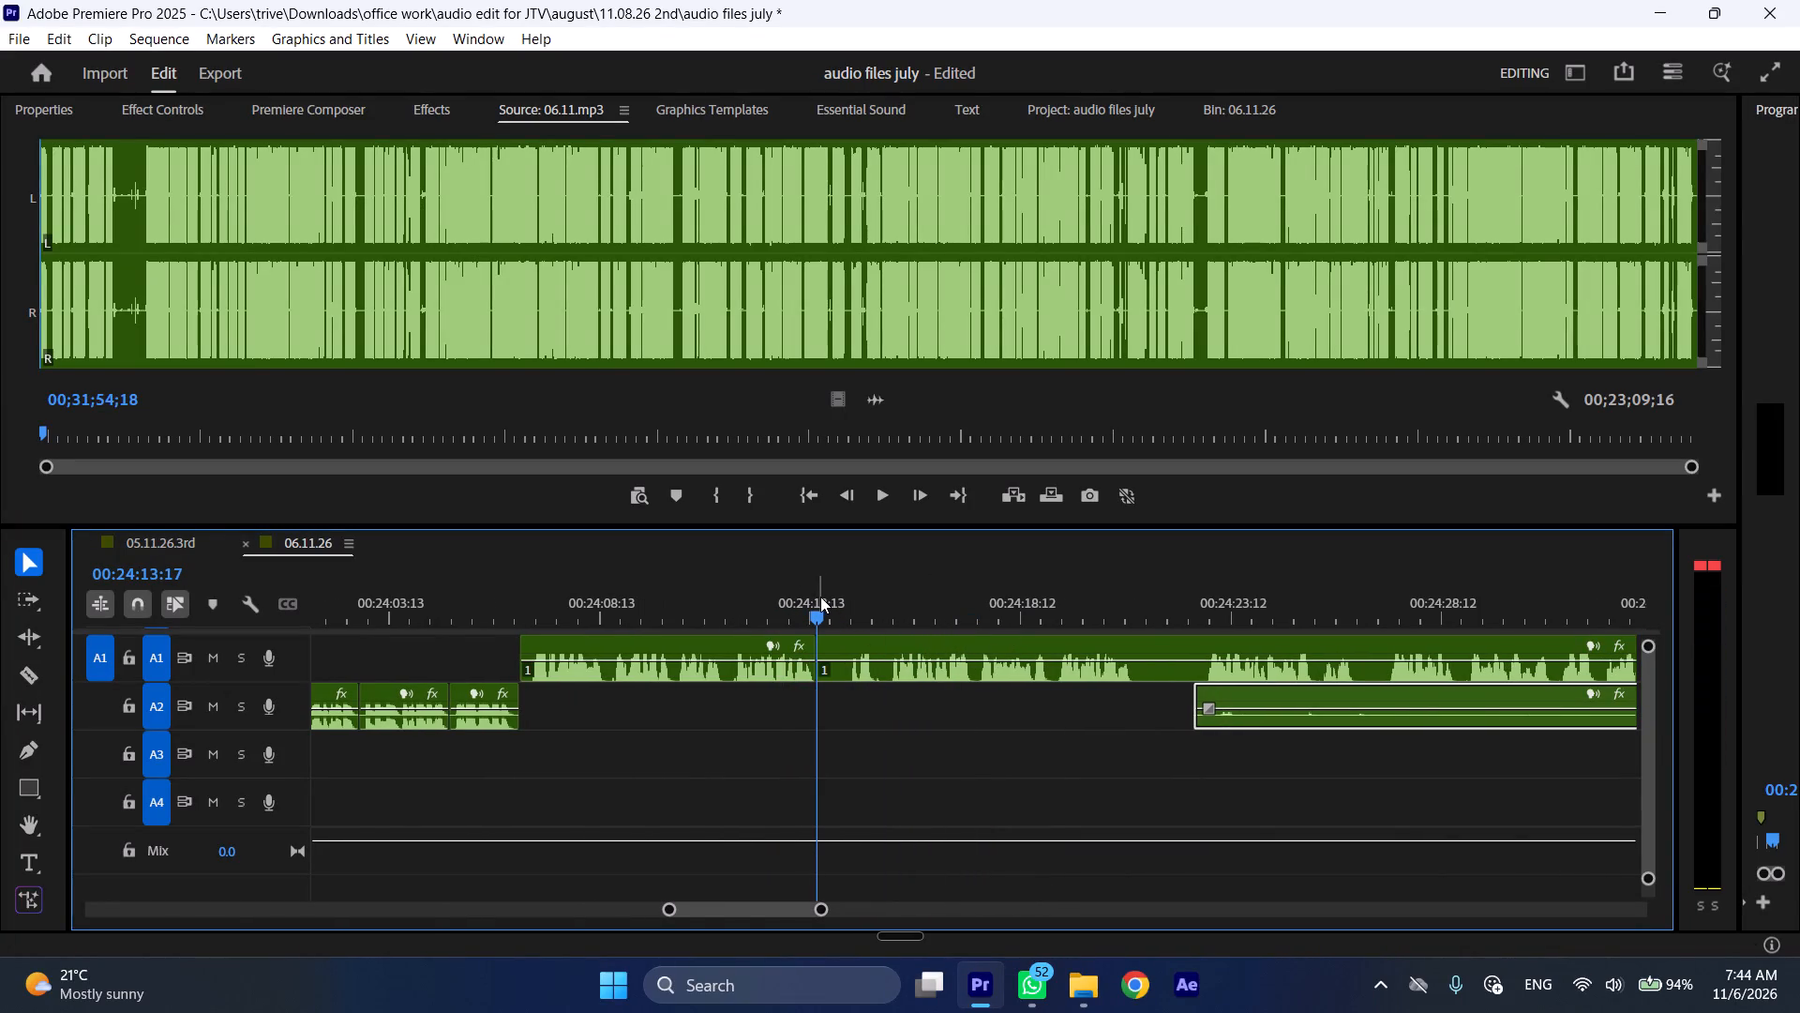
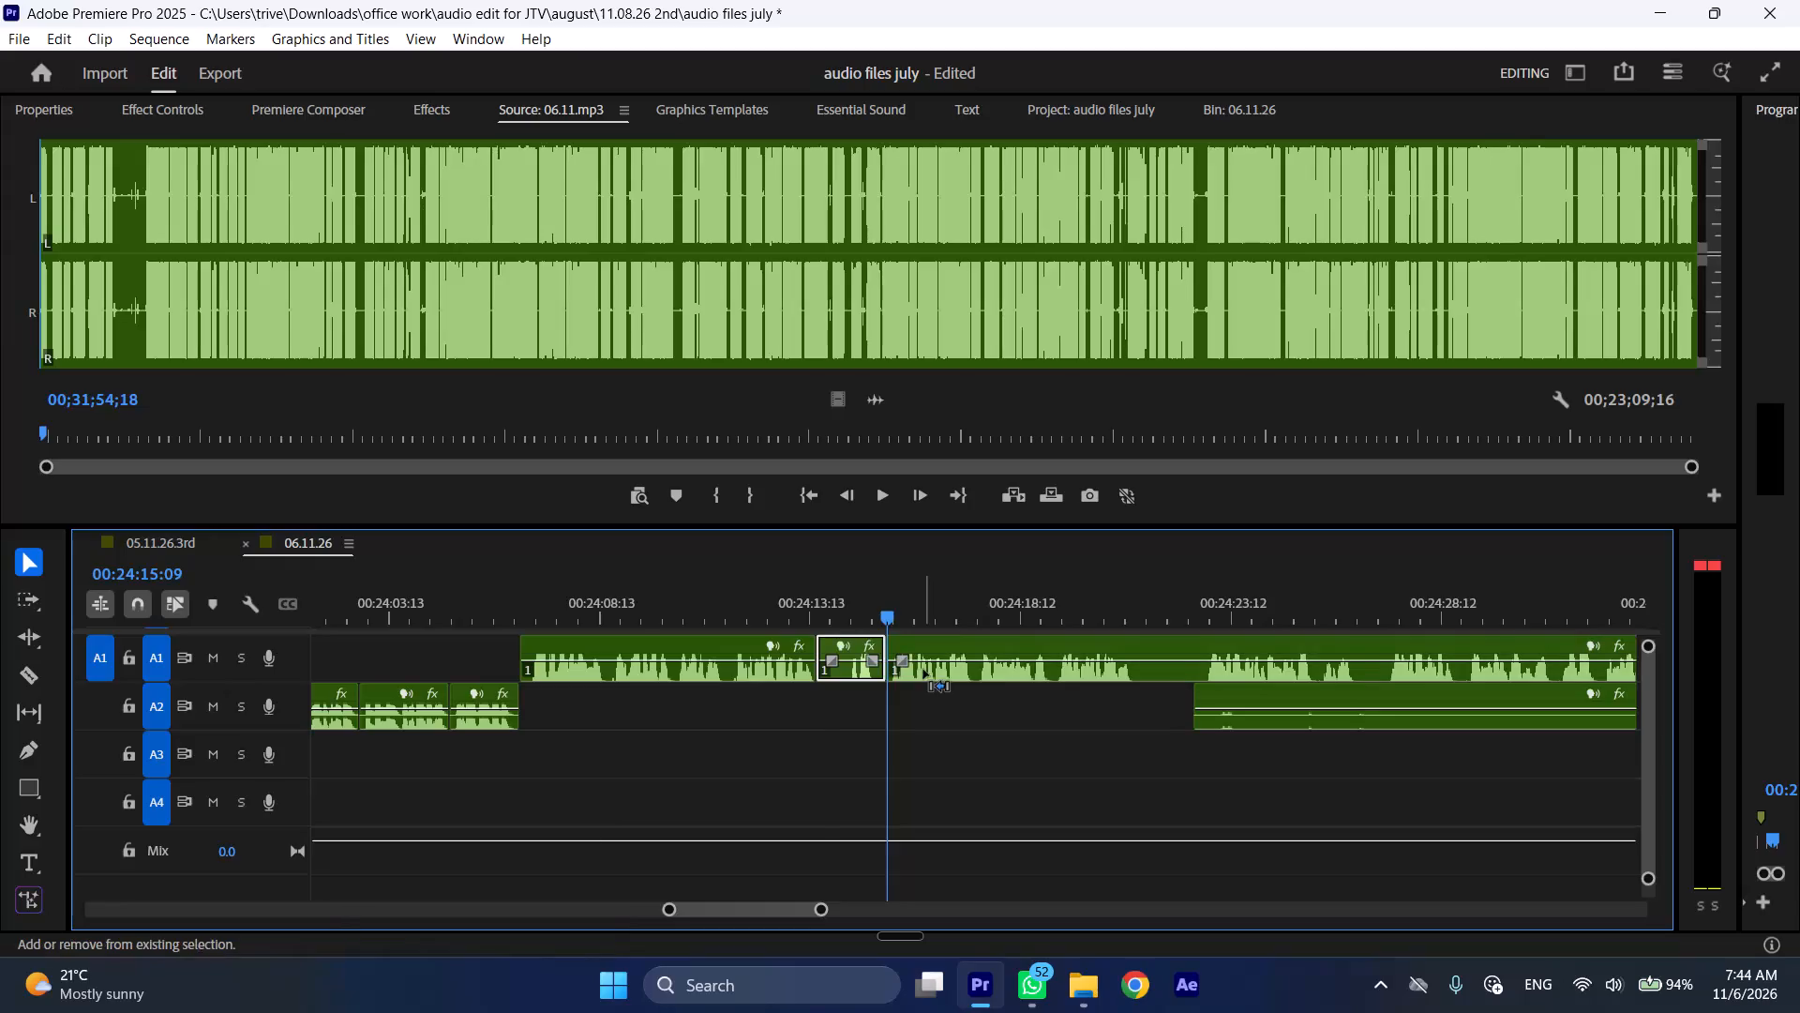
Ripple delete the short A1 section between 00:24:13:17 and 00:24:15:09 and play back across the join.
{"action": "key", "text": "ctrl+shift+d"}
{"action": "key", "text": "space"}
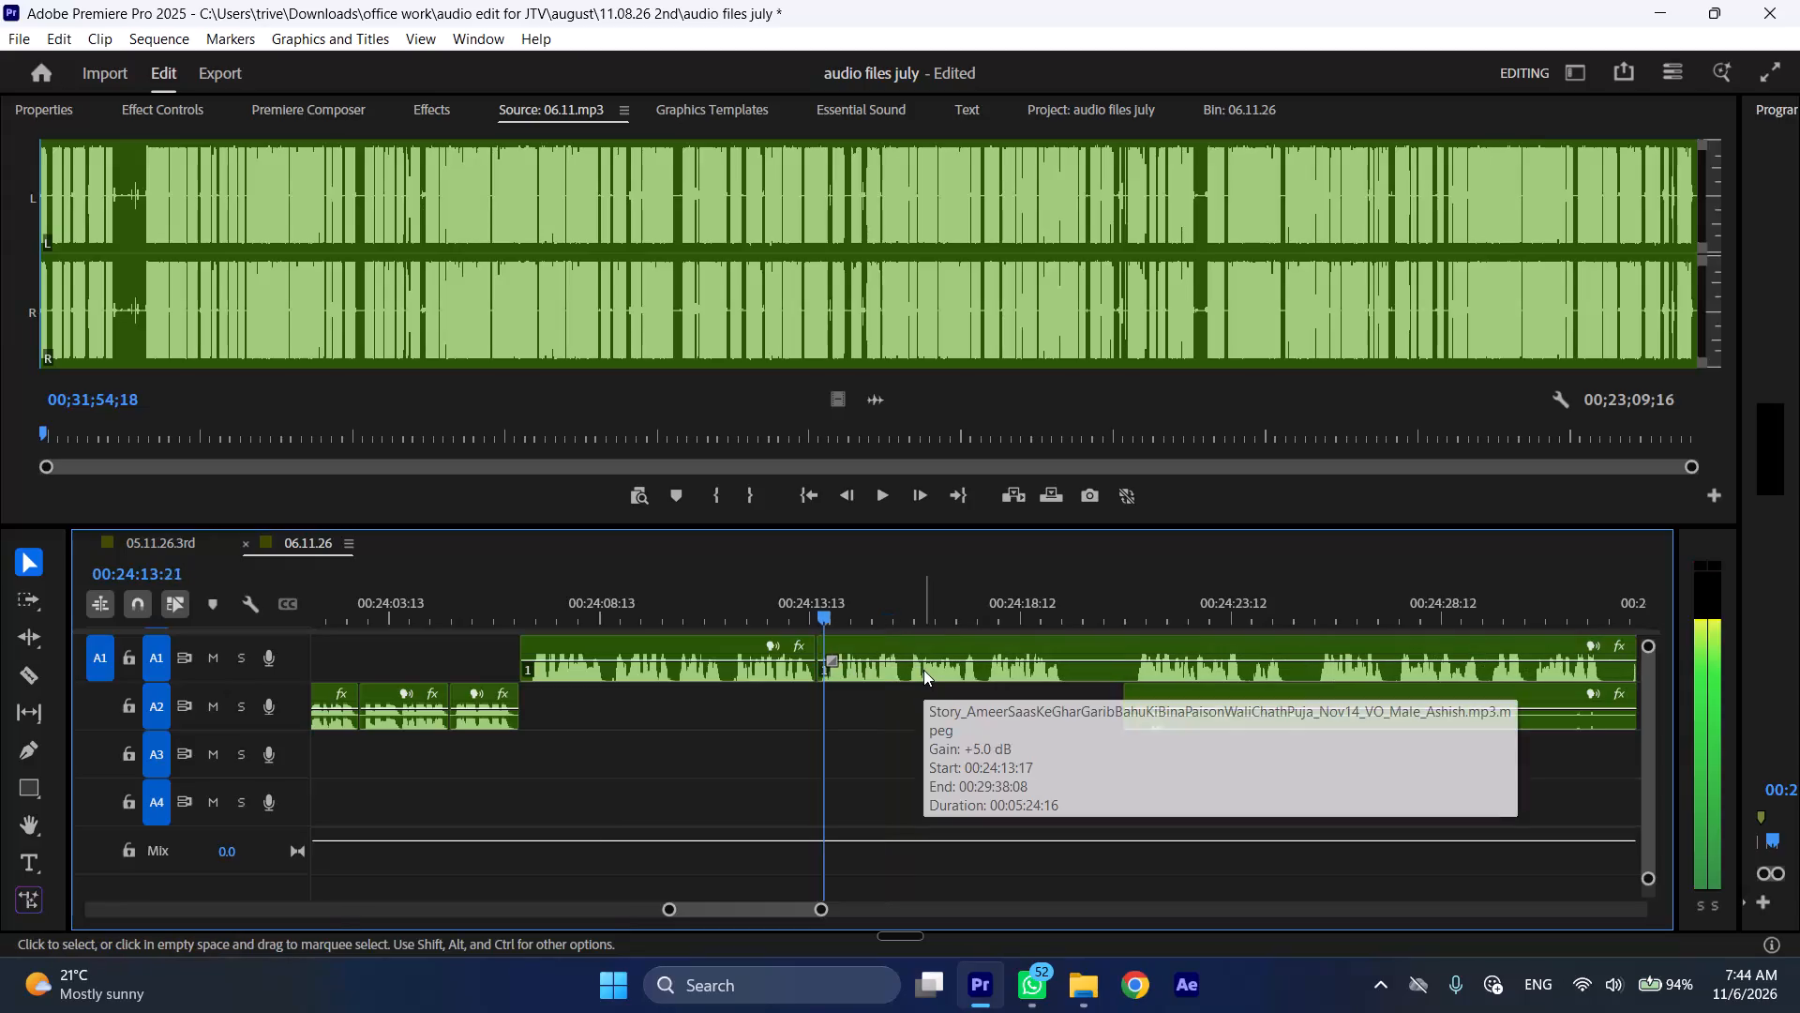
{"action": "key", "text": "l"}
Trim the near-silent start of the next A2 section up to where its speech begins, about 00:24:33.
{"action": "scroll", "coordinate": [978, 717], "scroll_direction": "down", "scroll_amount": 5}
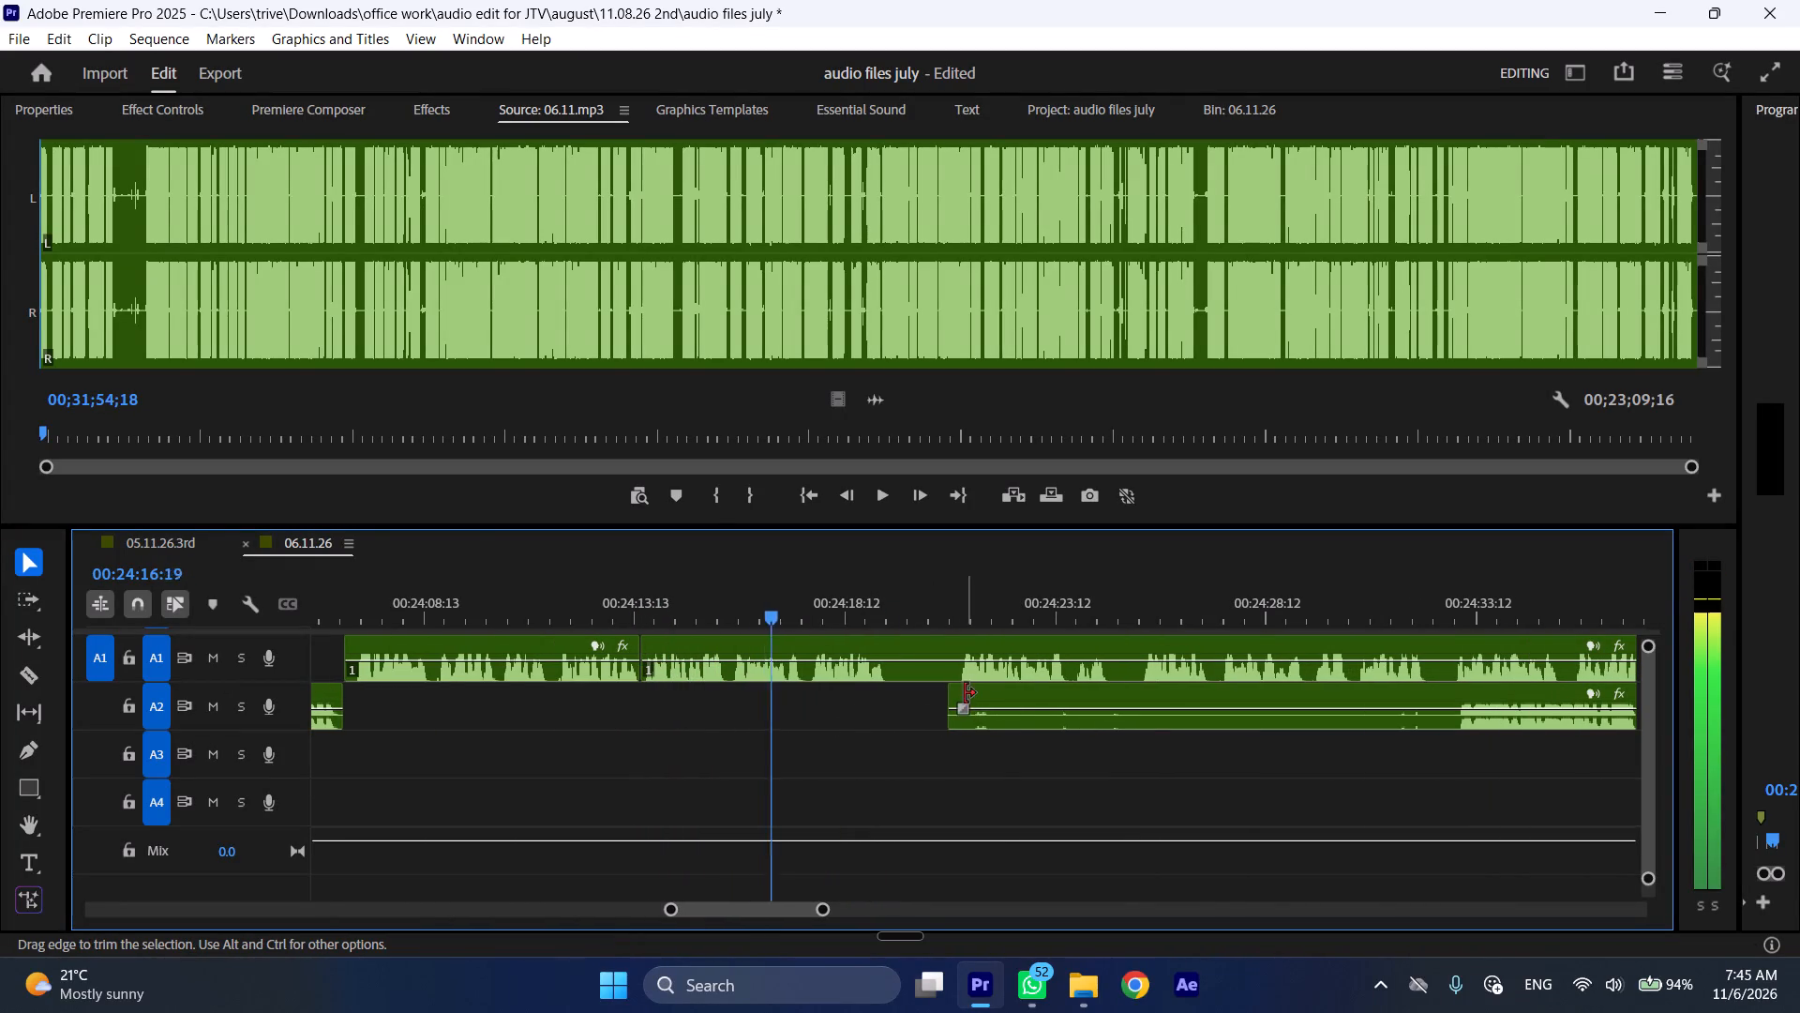
{"action": "left_click_drag", "start_coordinate": [965, 693], "coordinate": [1470, 690]}
Split the A1 section at 00:24:19:17, just after its speech stops and the longer silence begins.
{"action": "left_click_drag", "start_coordinate": [882, 599], "coordinate": [892, 602]}
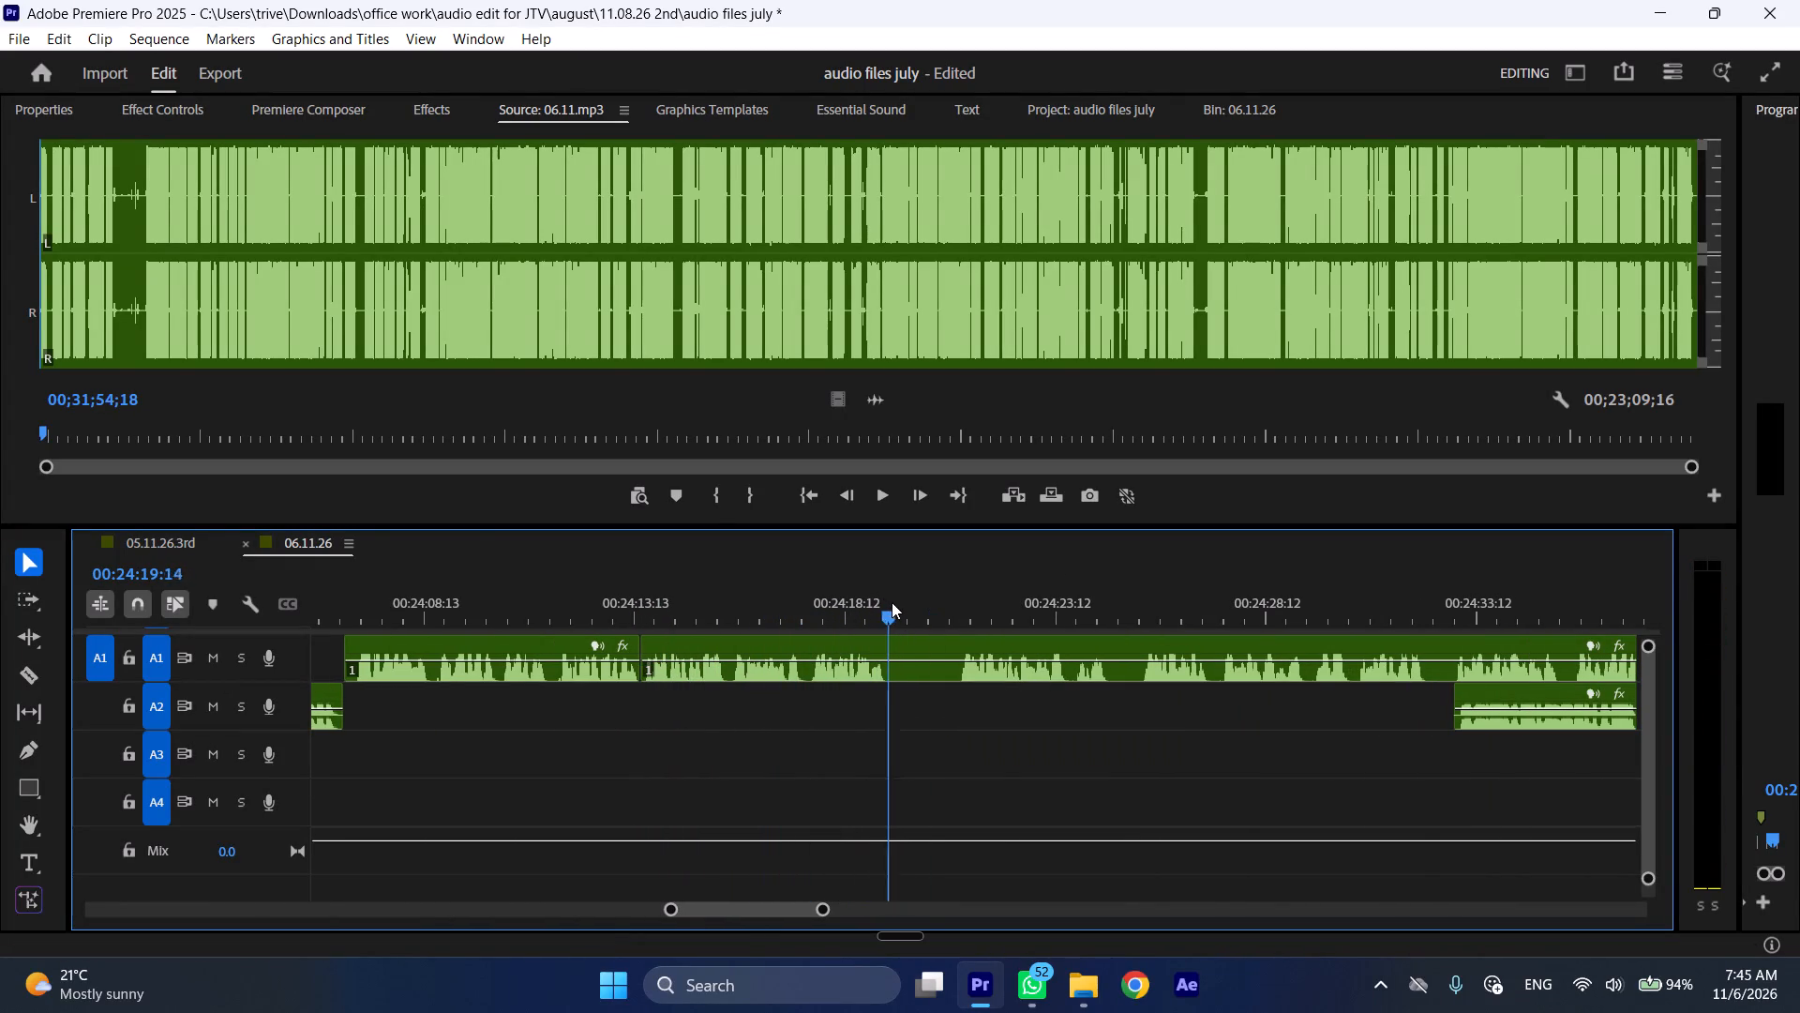
{"action": "left_click_drag", "start_coordinate": [892, 602], "coordinate": [896, 603]}
{"action": "key", "text": "shift+c"}
{"action": "scroll", "coordinate": [896, 612], "scroll_direction": "down", "scroll_amount": 5}
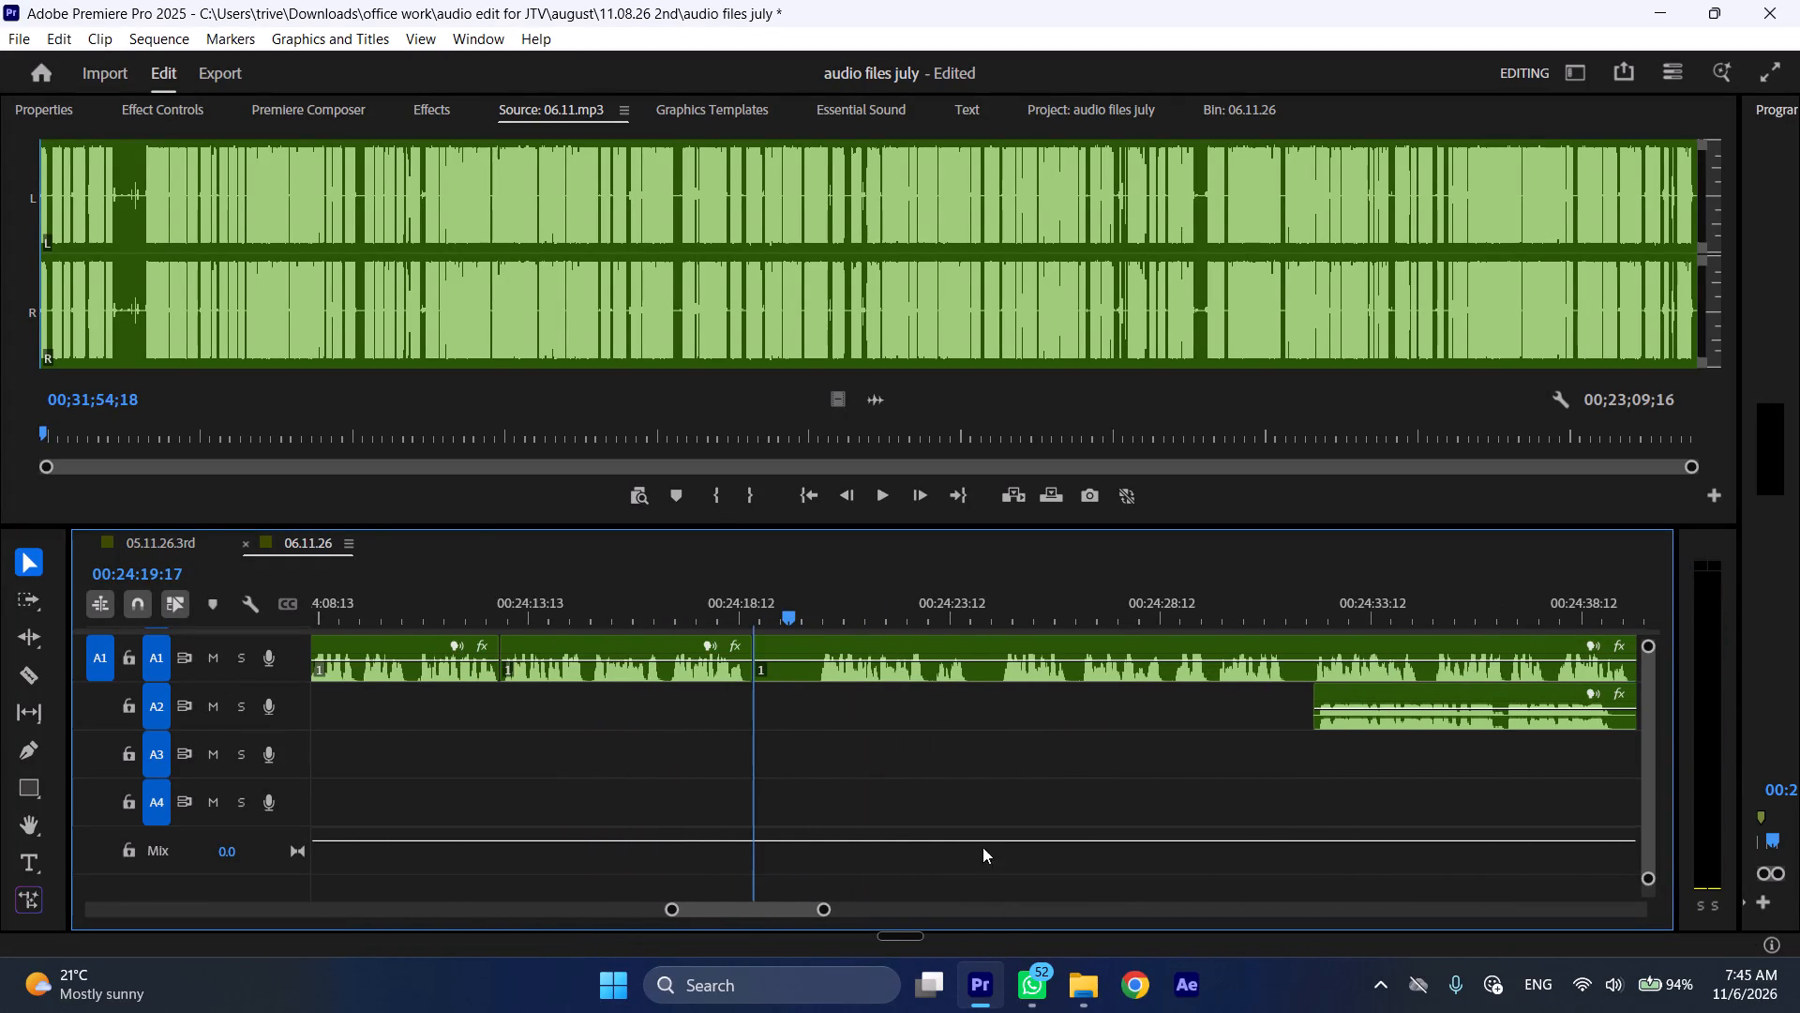
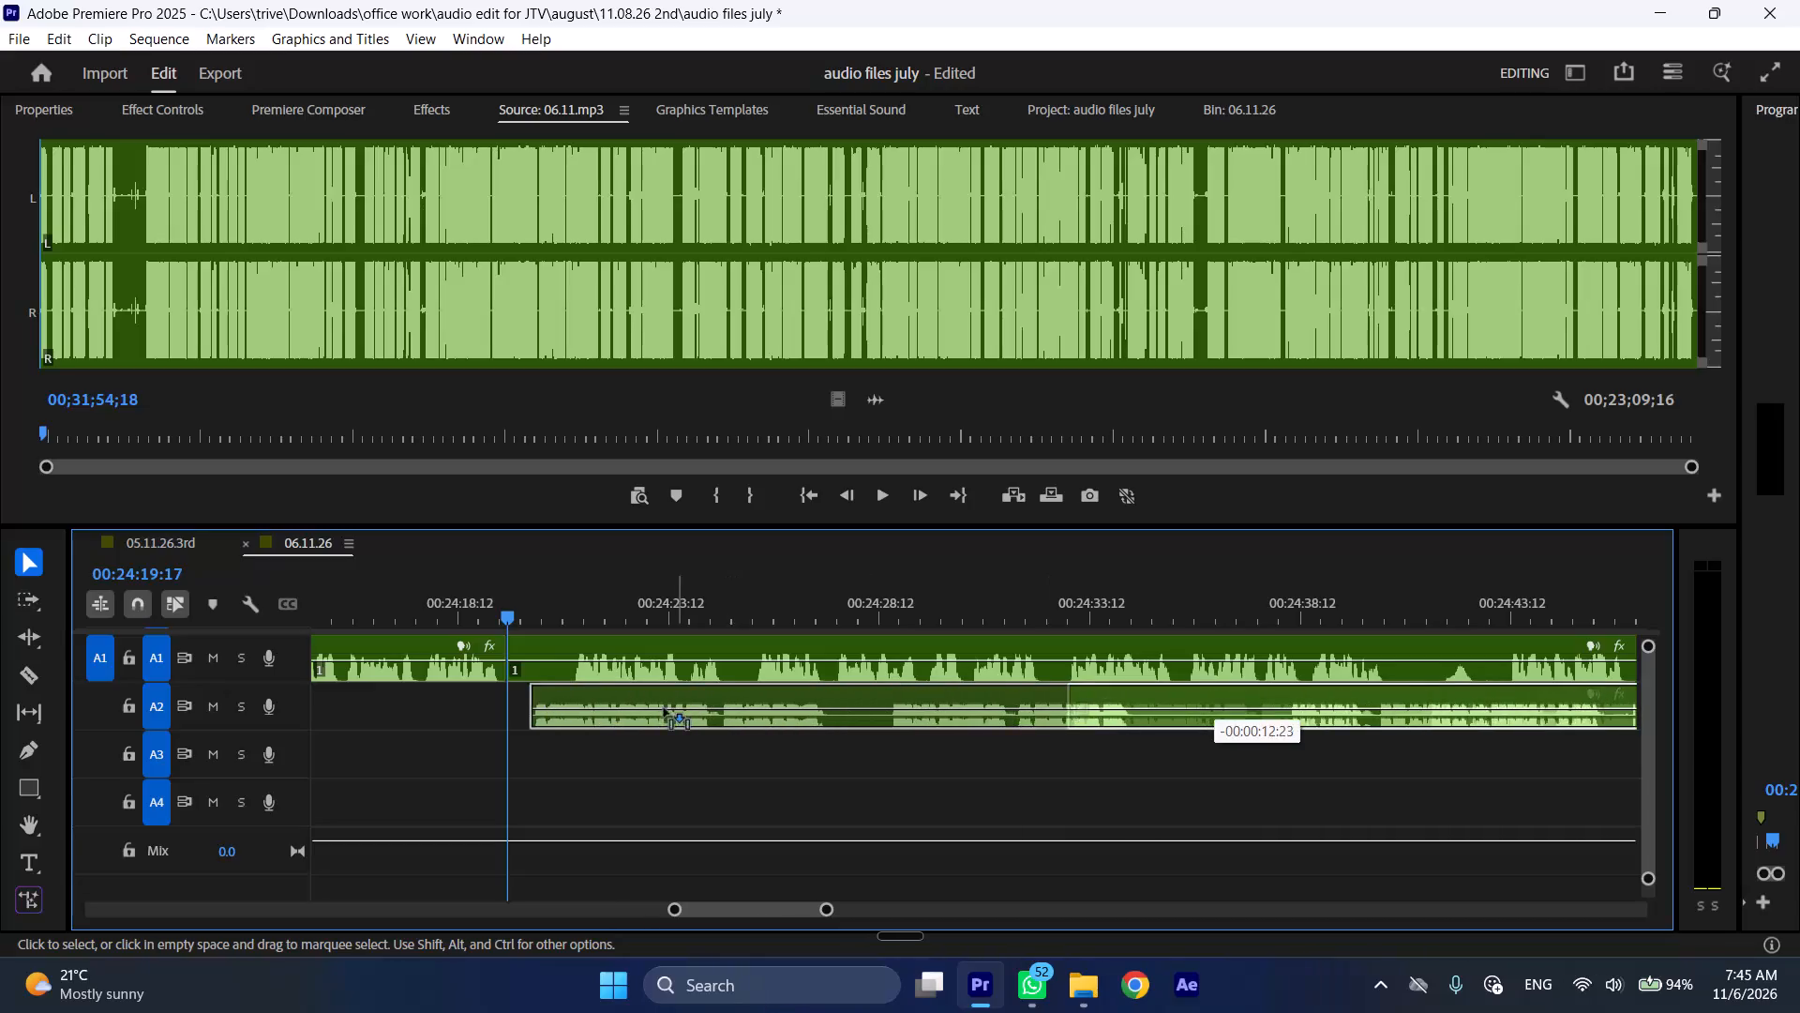
Move the A1 section after 00:24:19:17 later, trim its near-silent start up to its speech, and place it at about 00:24:35.
{"action": "left_click_drag", "start_coordinate": [533, 640], "coordinate": [901, 669]}
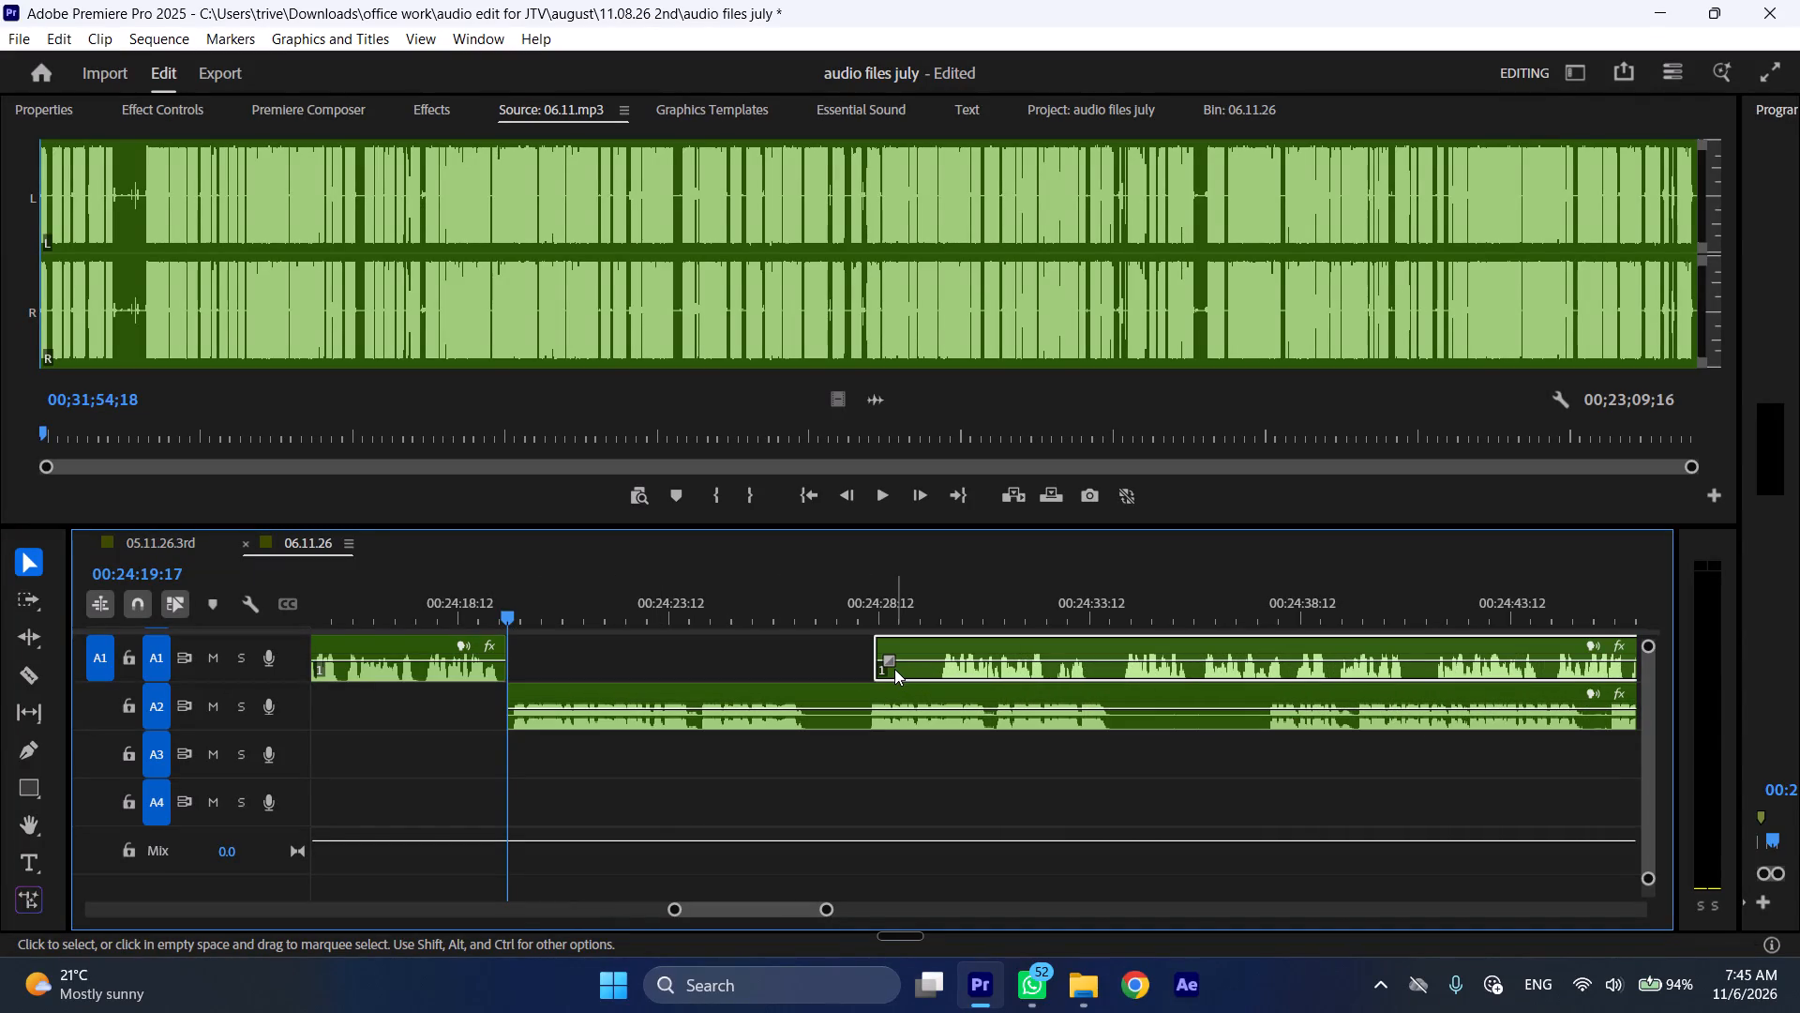
{"action": "type", "text": "ll"}
{"action": "left_click_drag", "start_coordinate": [872, 648], "coordinate": [918, 657]}
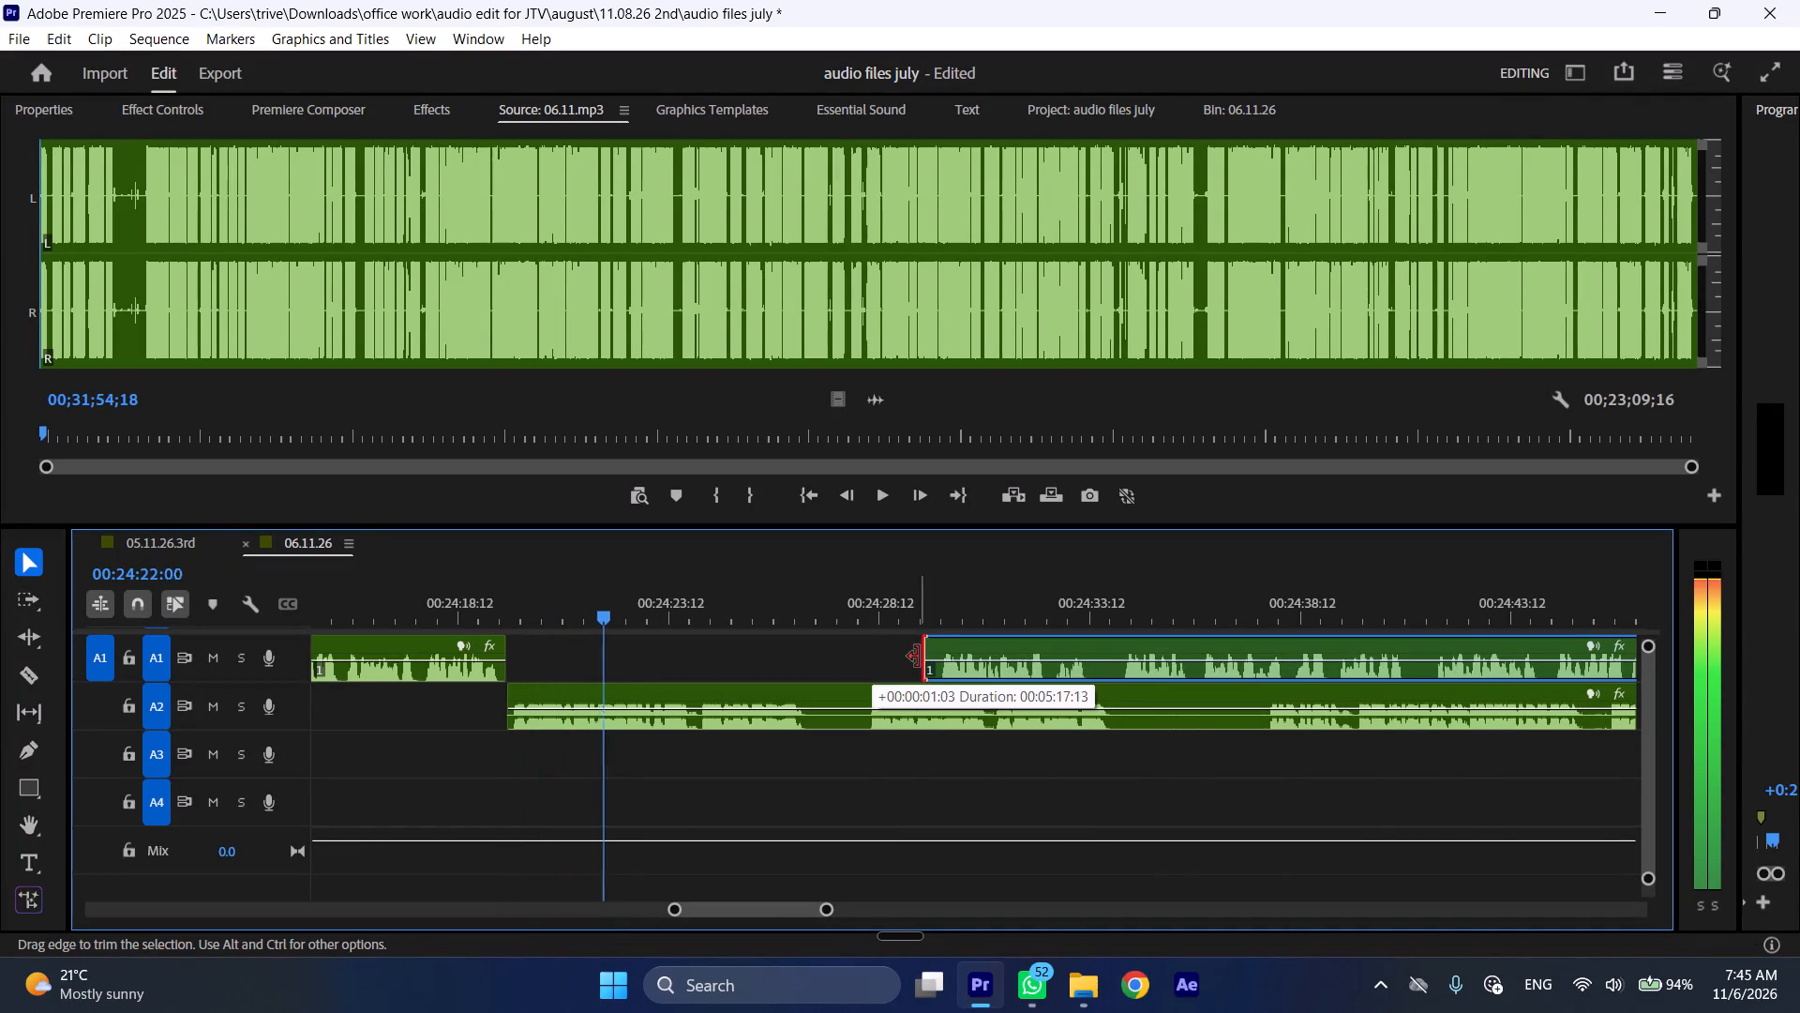
{"action": "left_click_drag", "start_coordinate": [918, 657], "coordinate": [926, 657]}
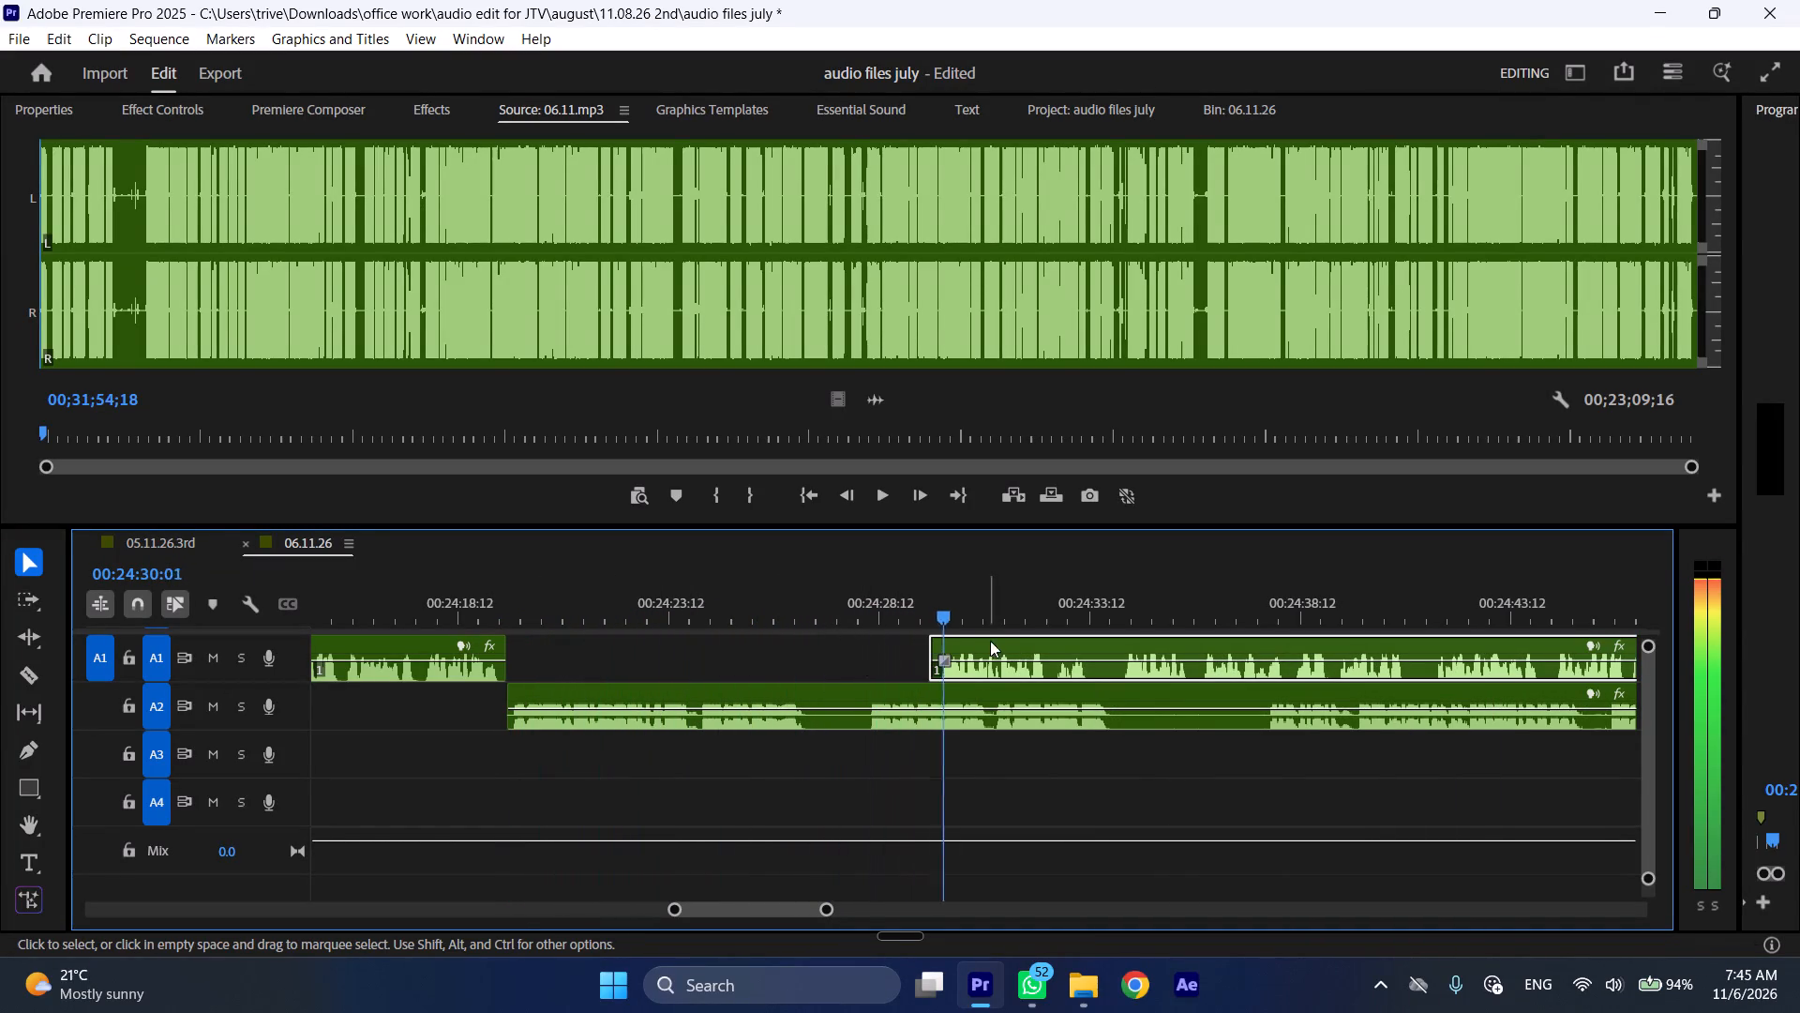
{"action": "left_click_drag", "start_coordinate": [1001, 637], "coordinate": [1242, 643]}
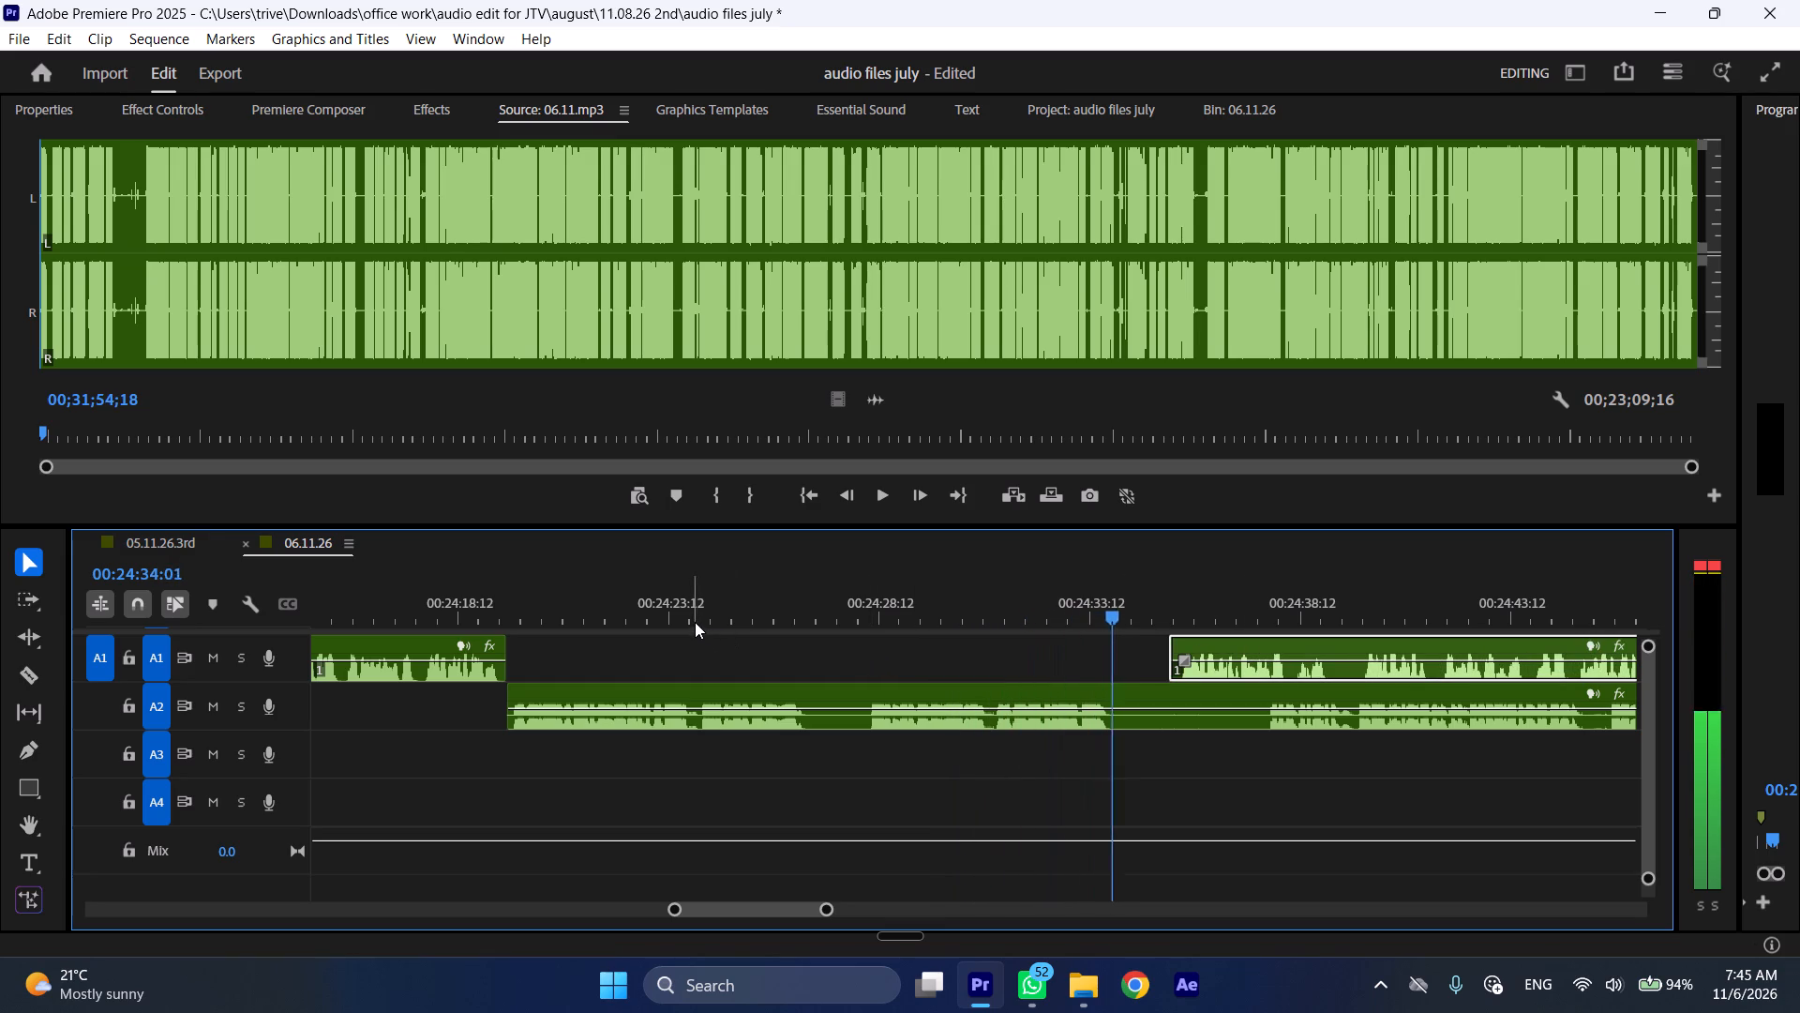
Ripple delete the A2 section between 00:24:24:04 and 00:24:28:08 and play back across the join.
{"action": "left_click", "coordinate": [693, 620]}
{"action": "key", "text": "space"}
{"action": "left_click_drag", "start_coordinate": [693, 610], "coordinate": [708, 612]}
{"action": "key", "text": "shift+c"}
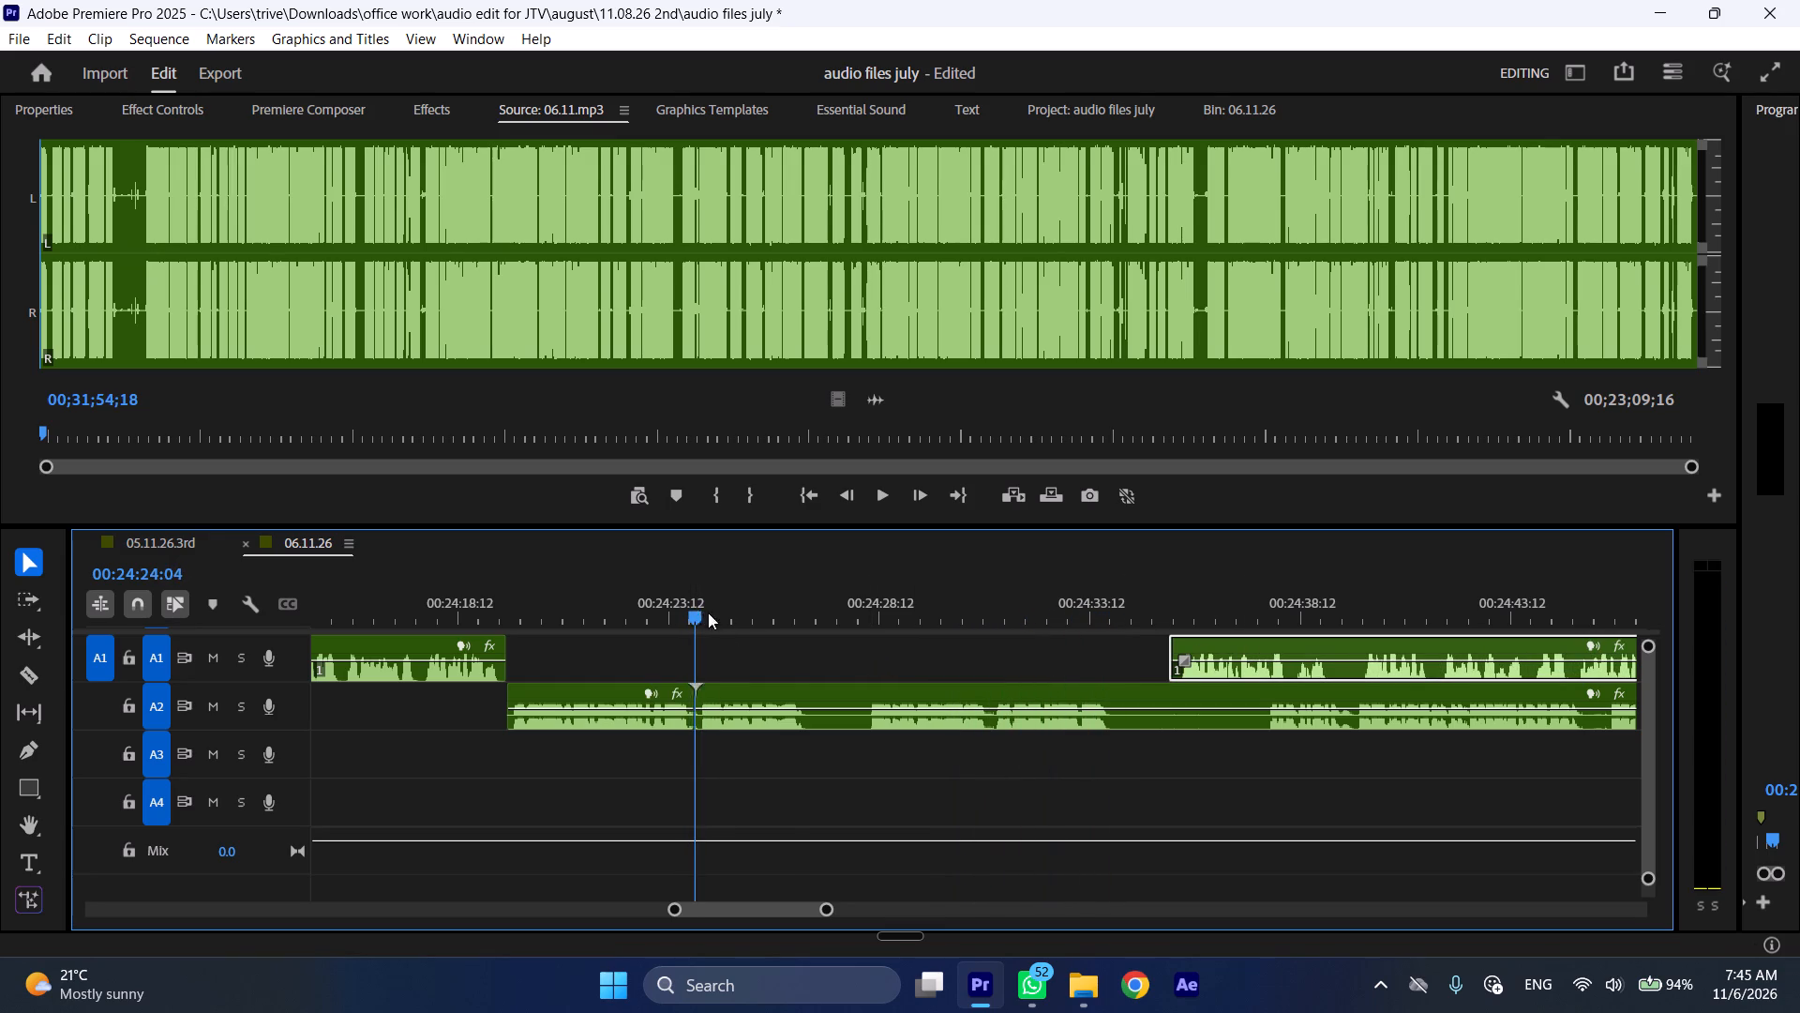
{"action": "left_click_drag", "start_coordinate": [708, 612], "coordinate": [874, 620]}
{"action": "left_click", "coordinate": [921, 734]}
{"action": "left_click", "coordinate": [916, 715]}
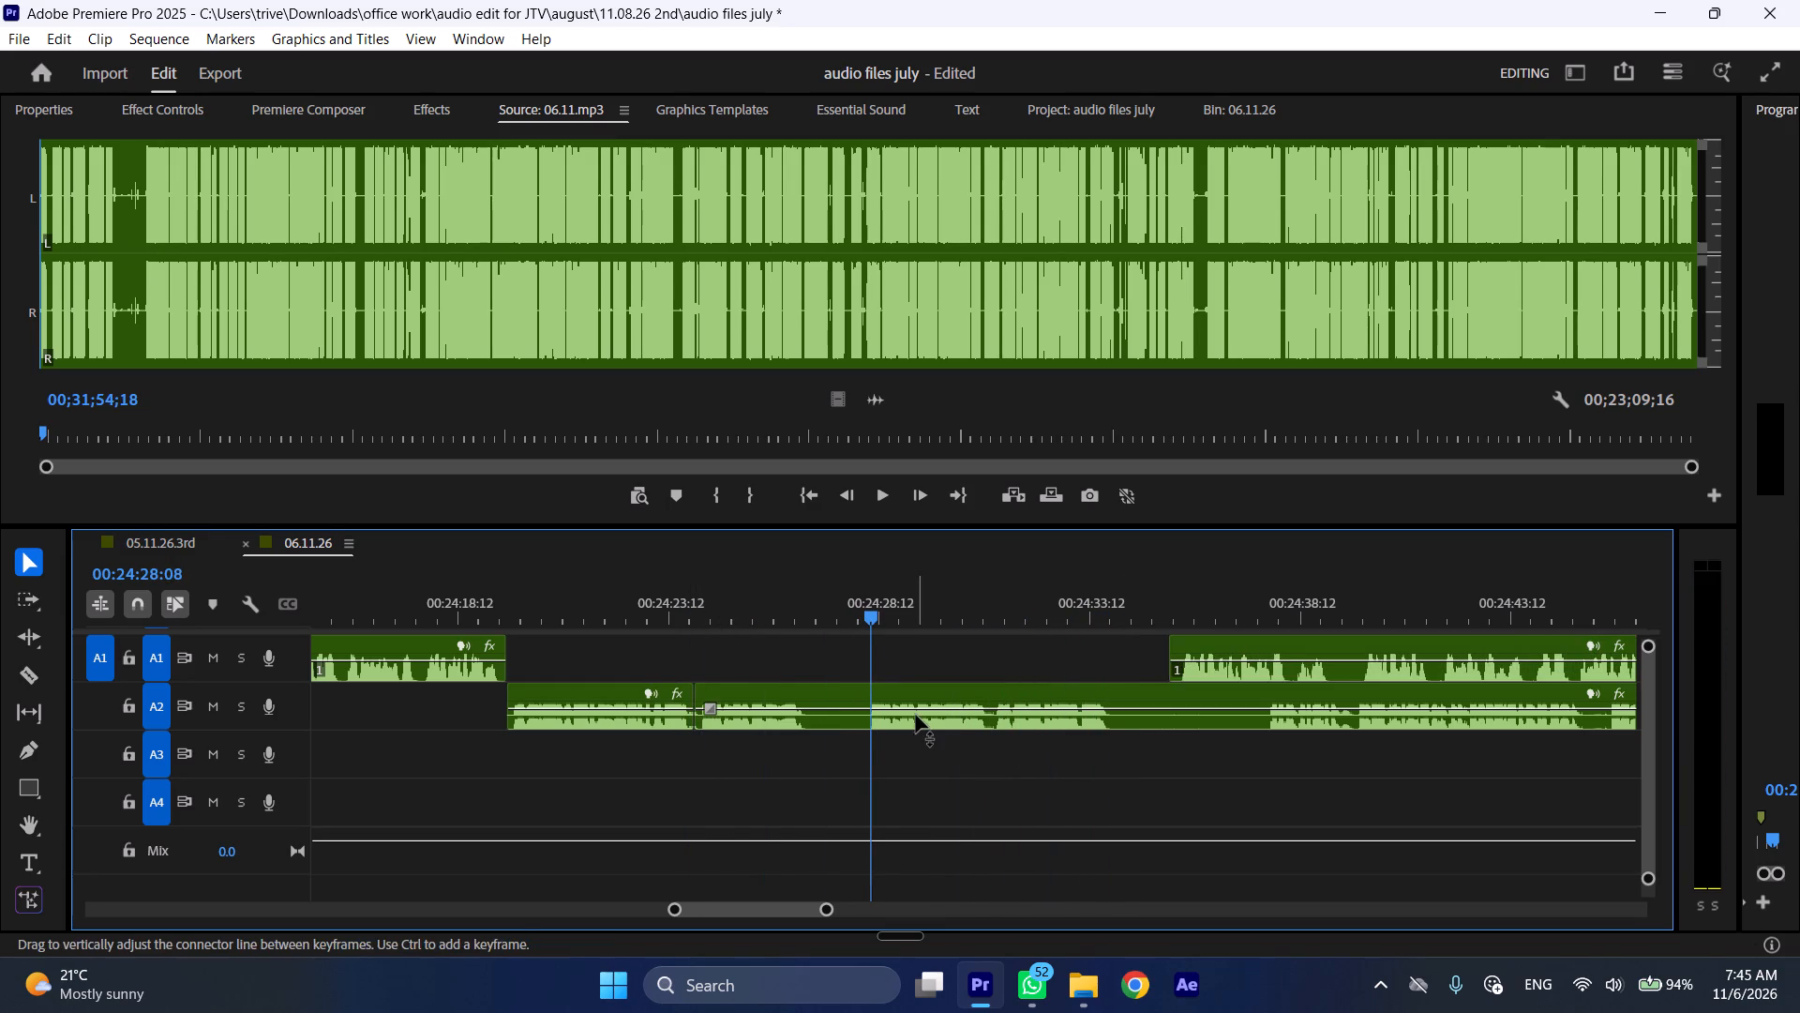
{"action": "key", "text": "shift+c"}
{"action": "key", "text": "ctrl+shift+d"}
{"action": "key", "text": "space"}
{"action": "key", "text": "l"}
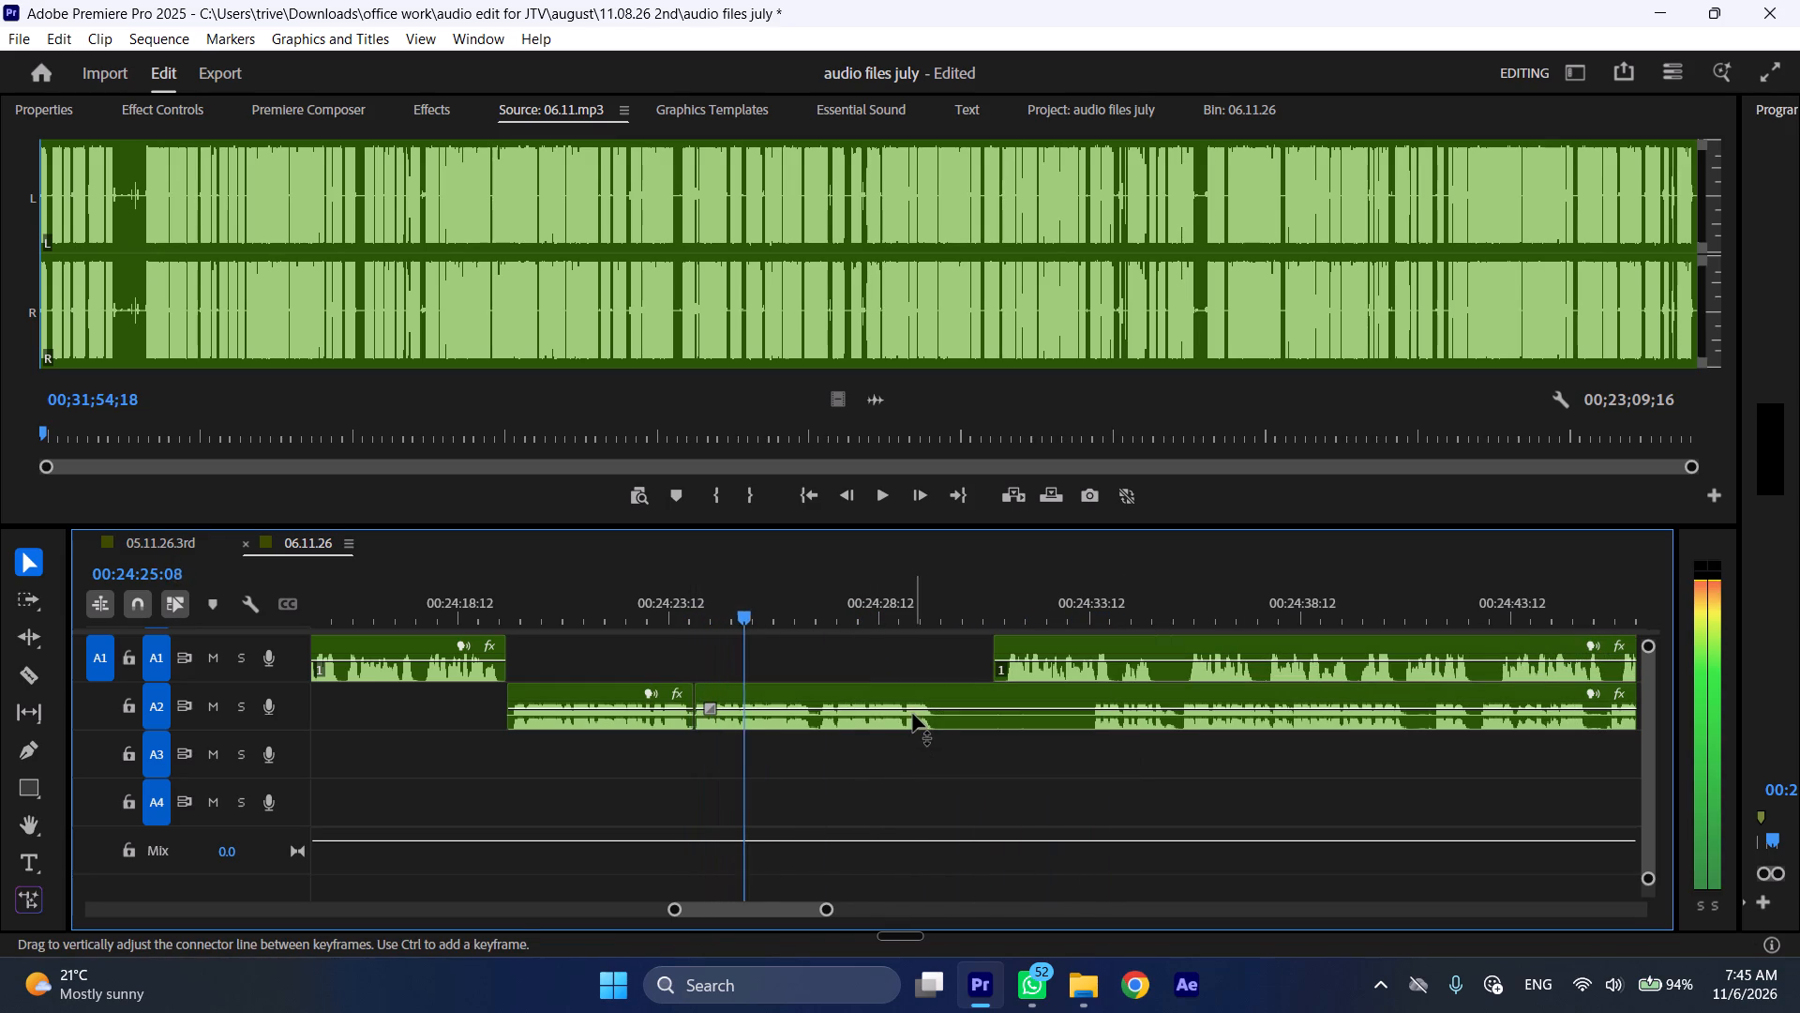
Split the A2 section at 00:24:29:20, just after its speech stops, and move the next A1 section to start there.
{"action": "scroll", "coordinate": [908, 742], "scroll_direction": "down", "scroll_amount": 4}
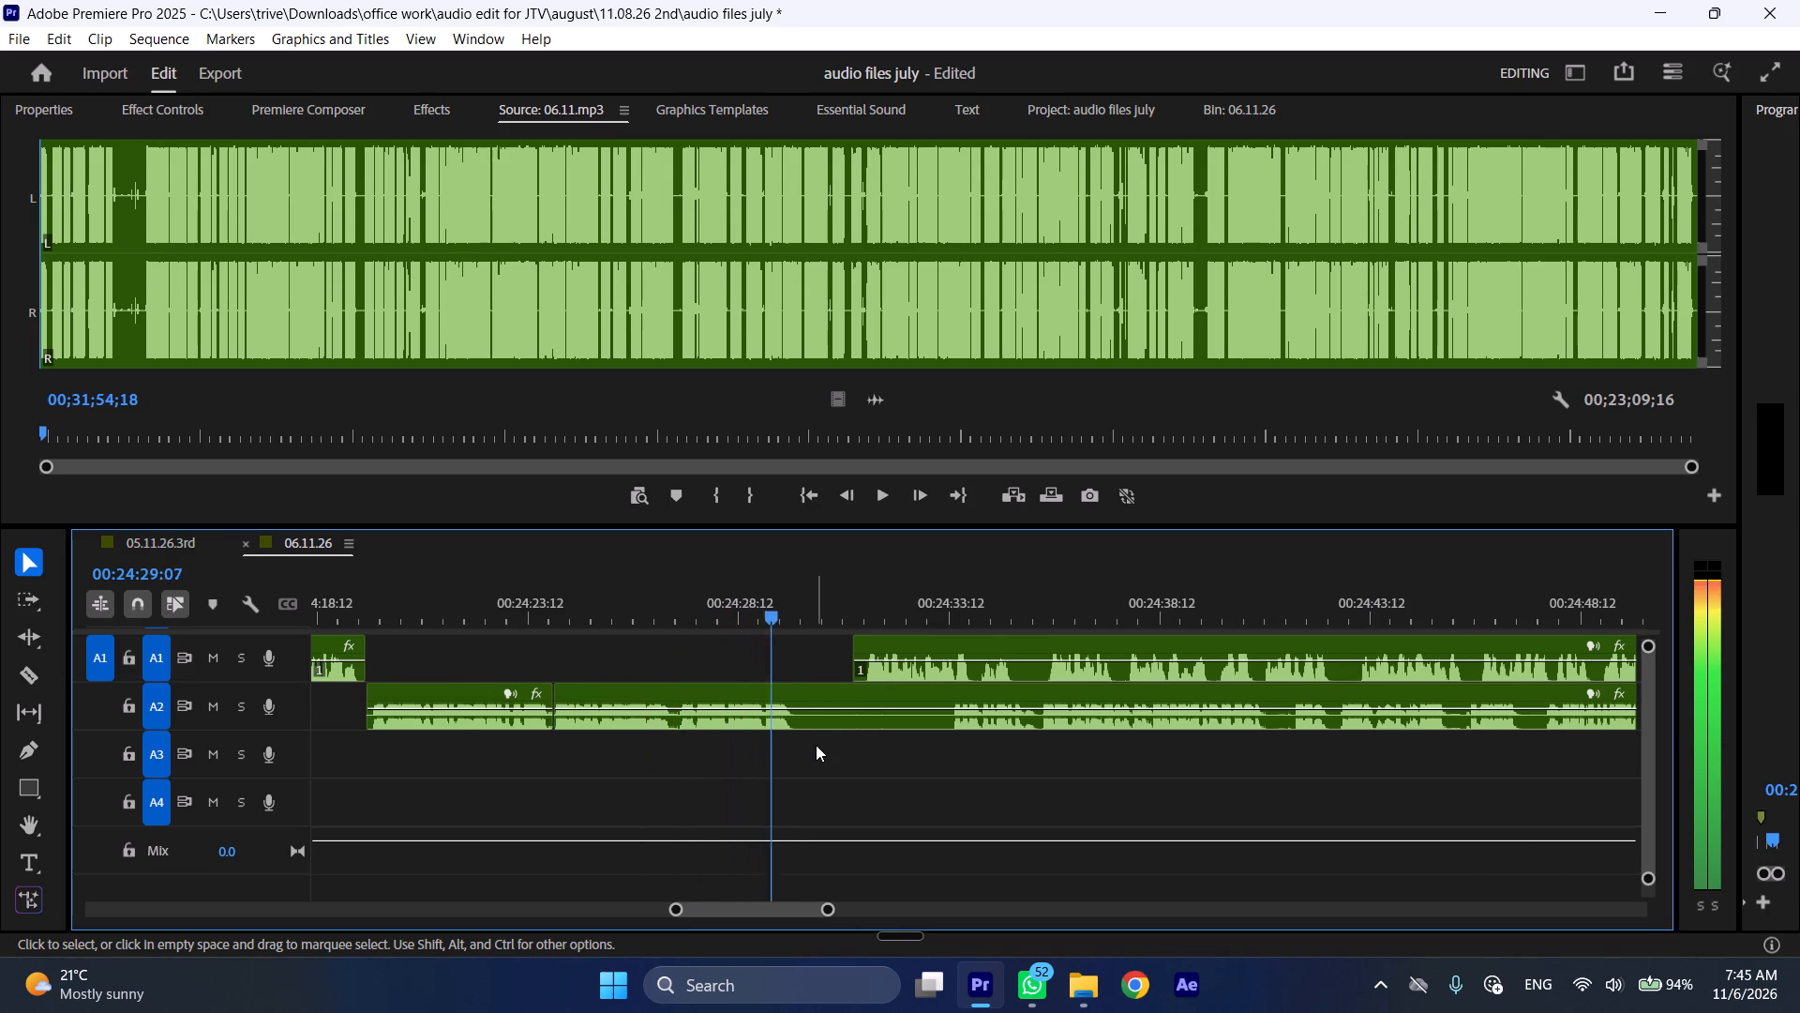
{"action": "key", "text": "space"}
{"action": "key", "text": "shift+c"}
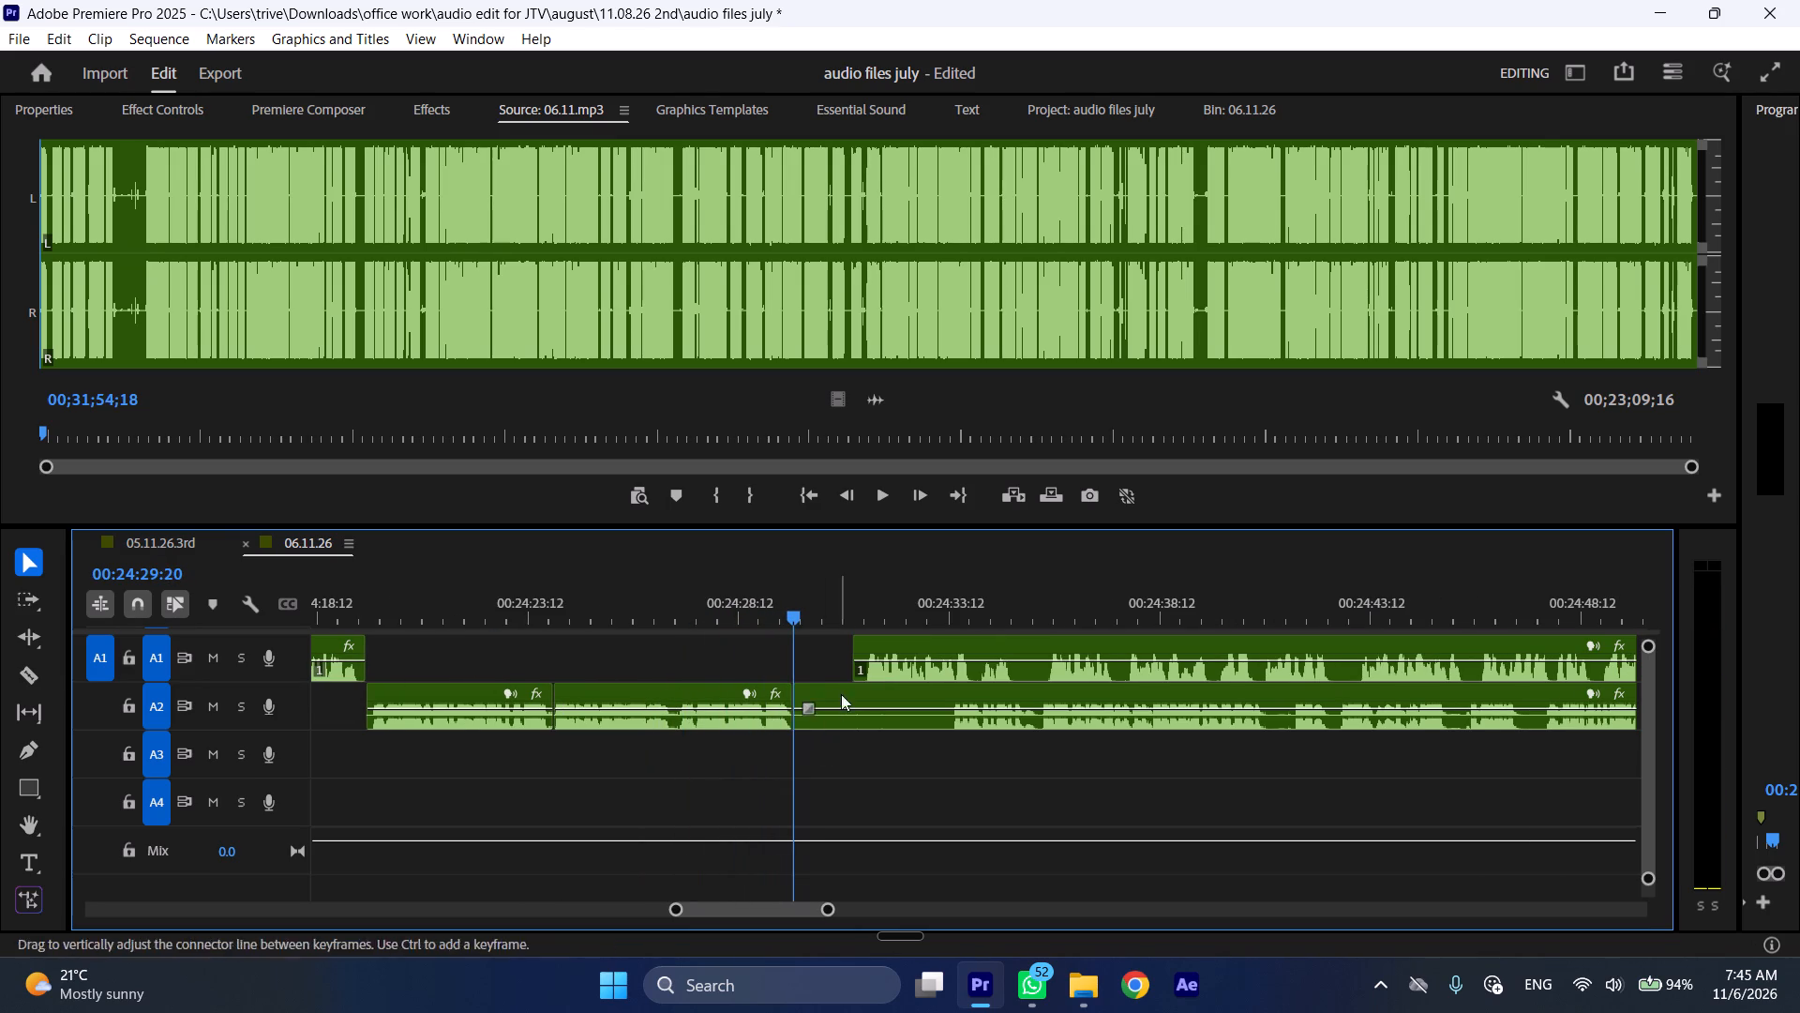
{"action": "left_click_drag", "start_coordinate": [892, 638], "coordinate": [846, 647]}
Move the remaining A2 section later, trim its silent start up to its speech, and place it at about 00:24:51.
{"action": "left_click_drag", "start_coordinate": [845, 687], "coordinate": [1424, 697]}
{"action": "key", "text": "space"}
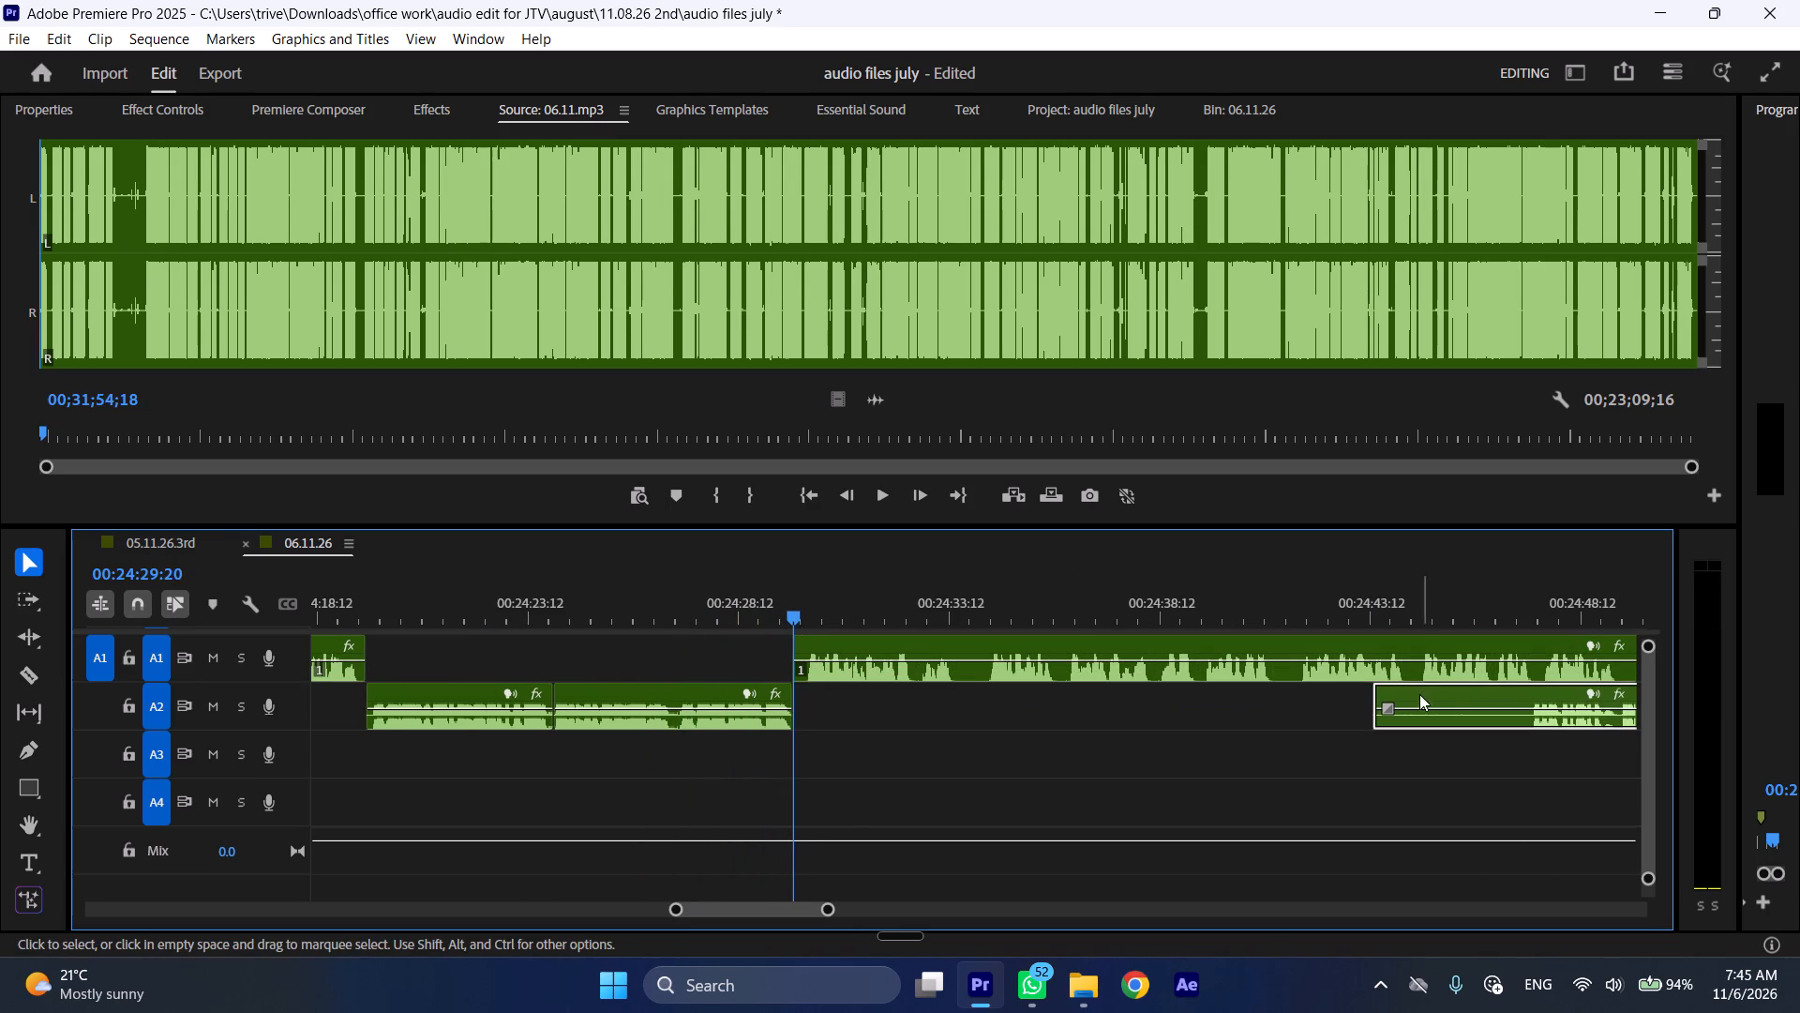
{"action": "key", "text": "l"}
{"action": "scroll", "coordinate": [828, 808], "scroll_direction": "down", "scroll_amount": 10}
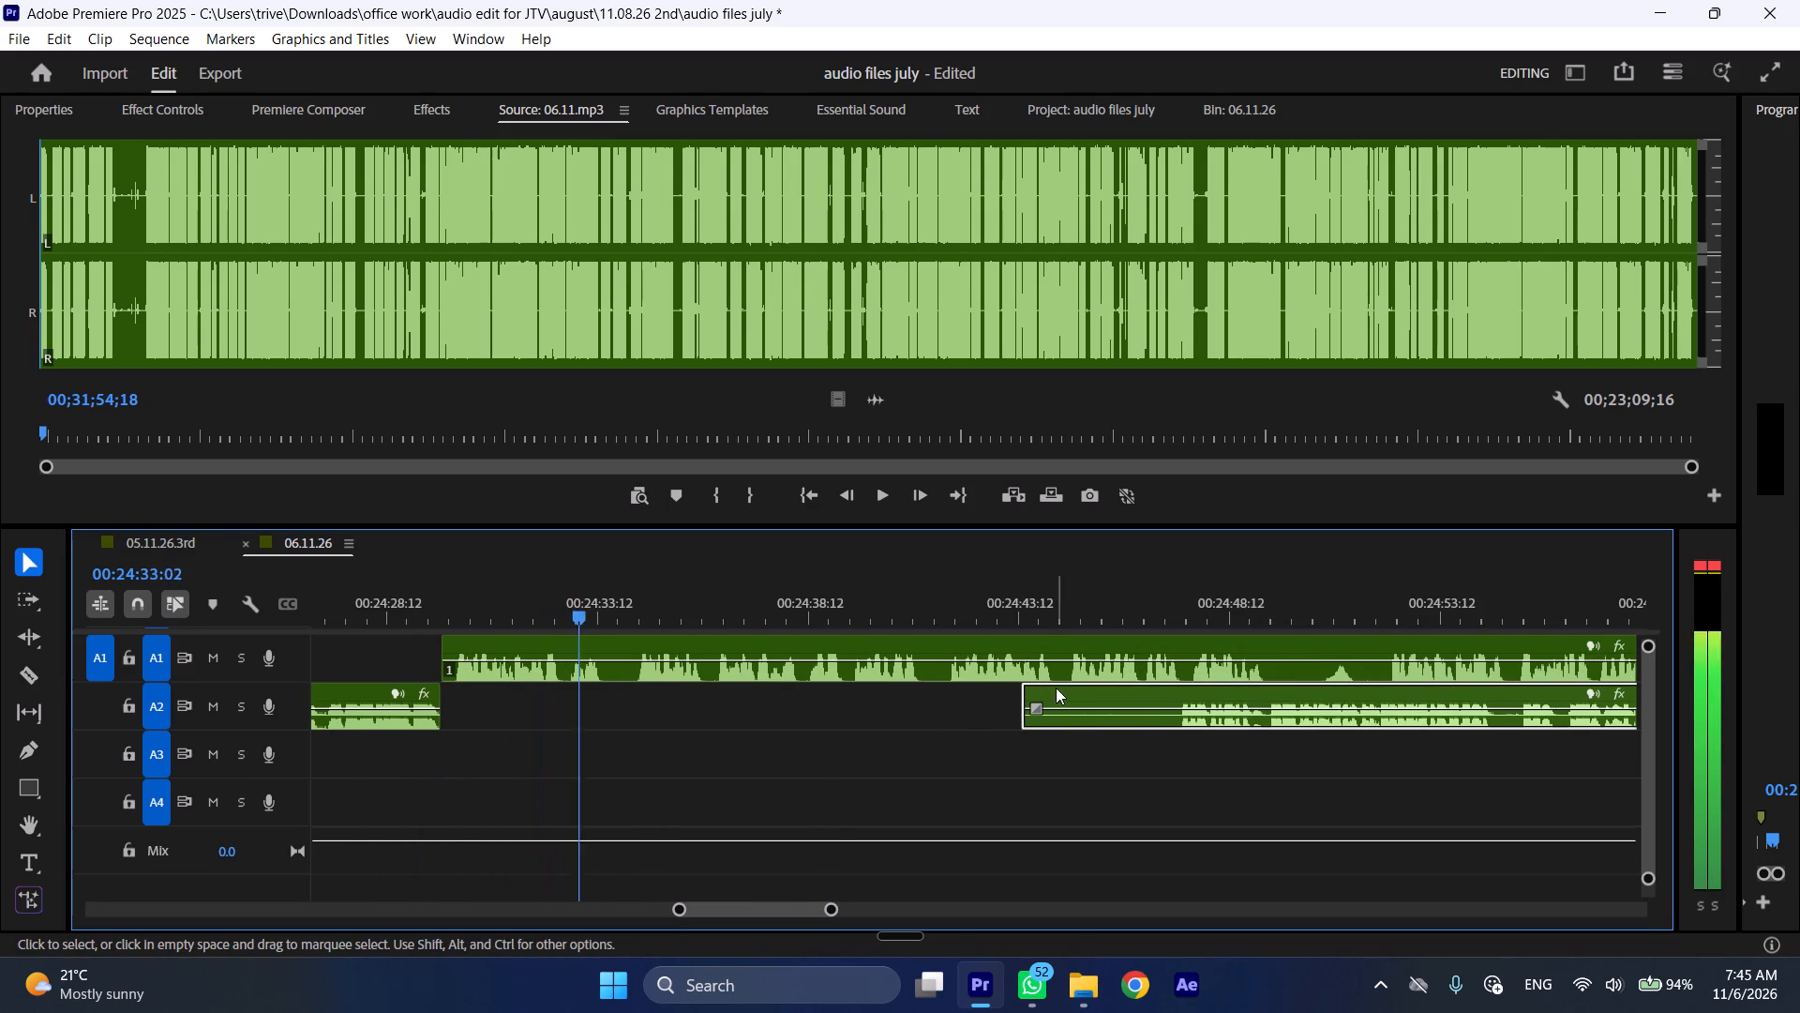
{"action": "left_click_drag", "start_coordinate": [1037, 699], "coordinate": [1186, 699]}
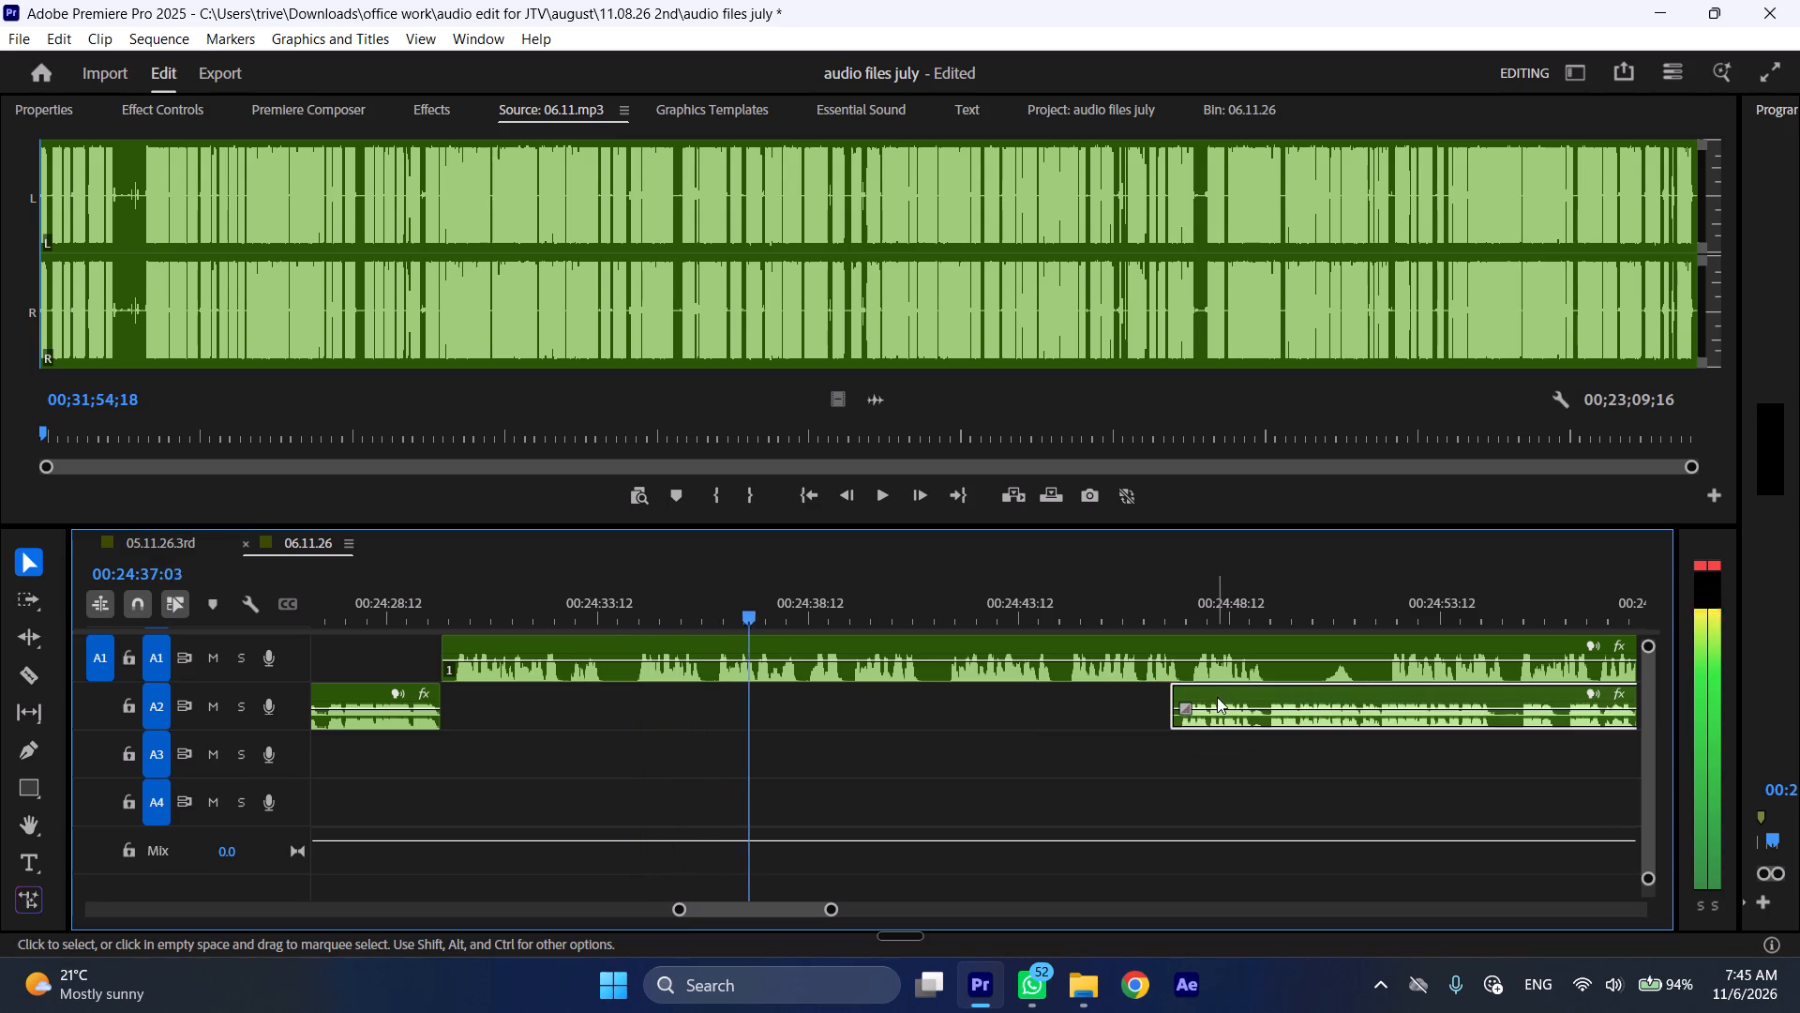
{"action": "left_click_drag", "start_coordinate": [1222, 697], "coordinate": [1398, 697]}
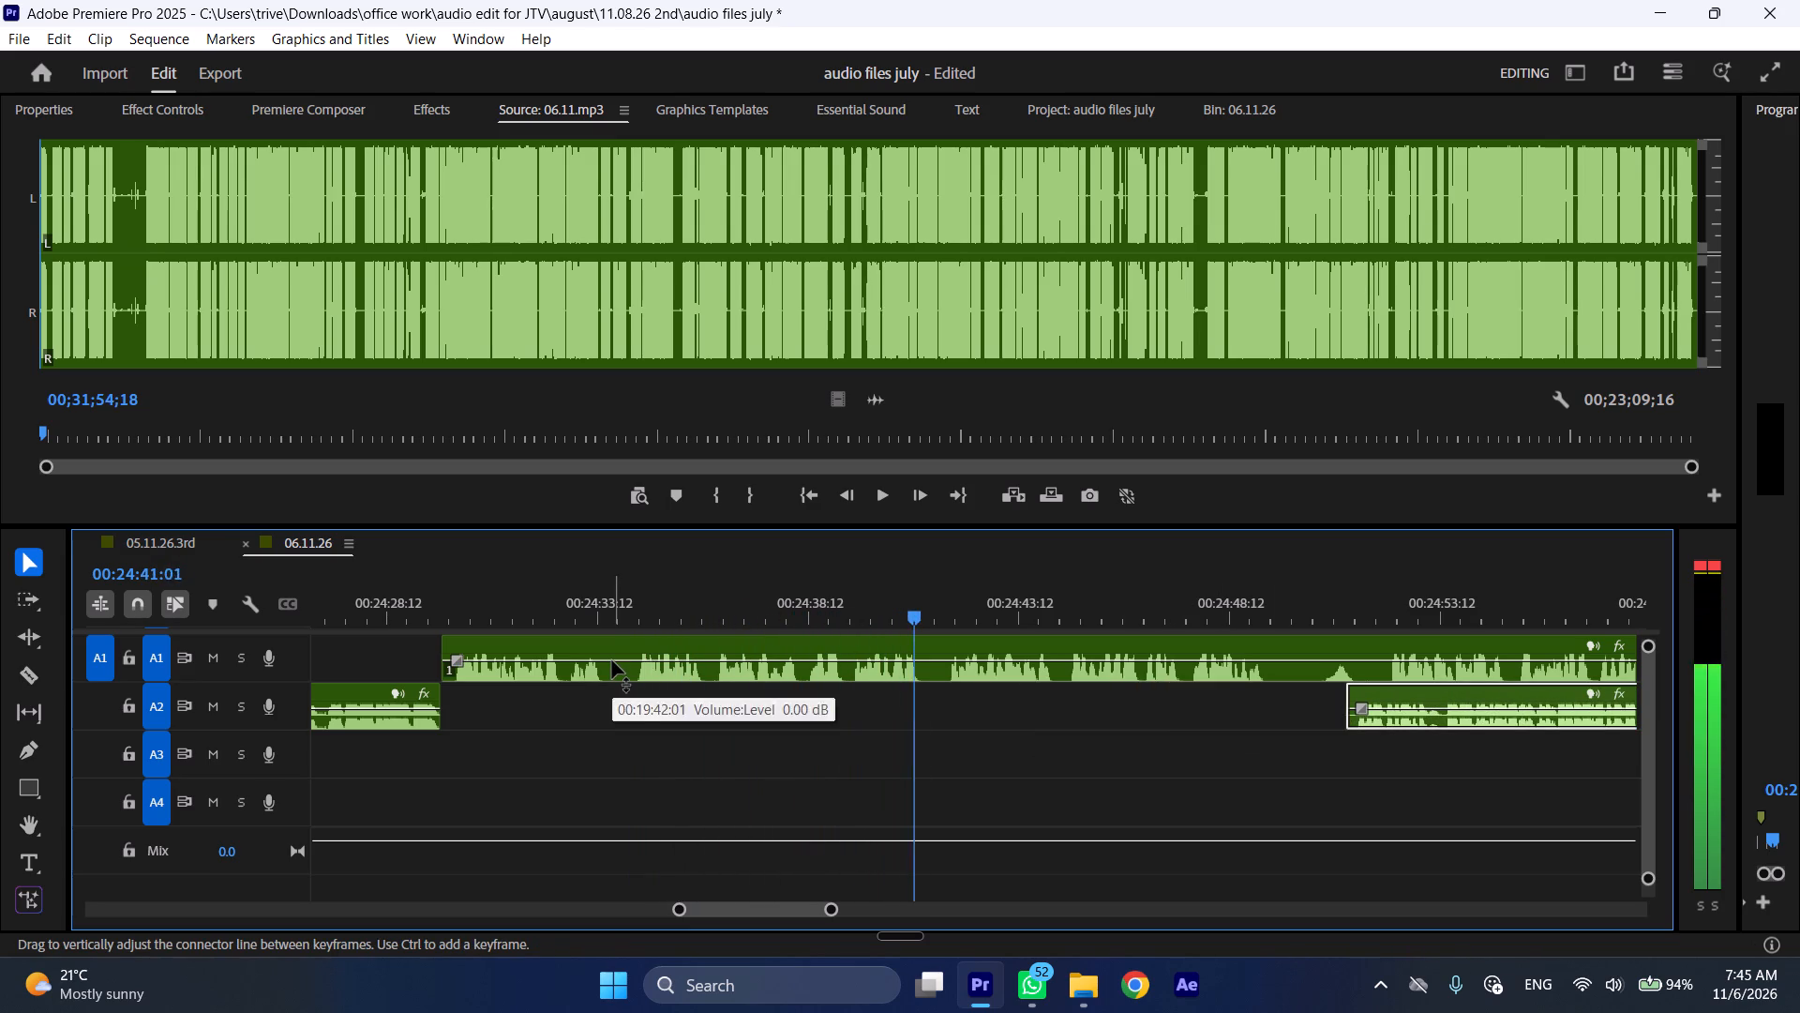
Ripple delete the opening part of the A1 section between 00:24:29:20 and 00:24:34:07.
{"action": "left_click", "coordinate": [633, 599]}
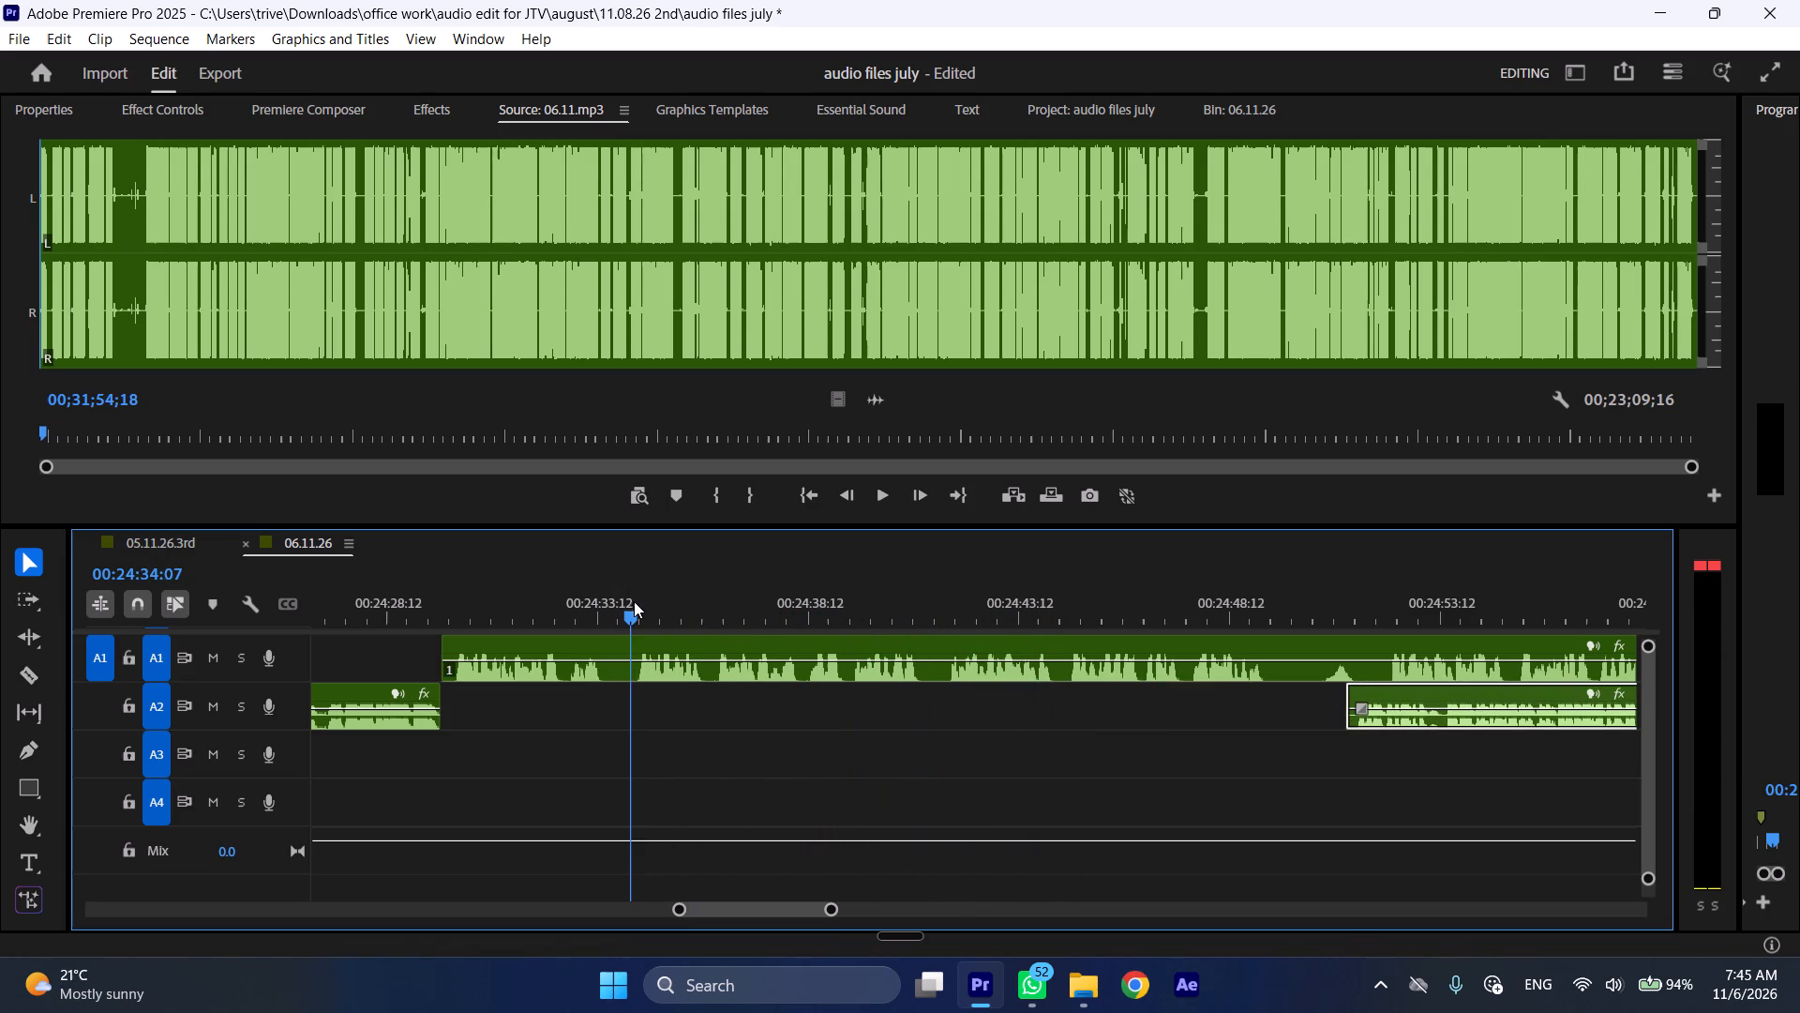
{"action": "left_click", "coordinate": [662, 653]}
{"action": "key", "text": "shift+c"}
{"action": "key", "text": "ctrl+shift+d"}
Ripple delete the A1 section between 00:24:35:01 and about 00:24:37 and play back from the join.
{"action": "left_click", "coordinate": [638, 601]}
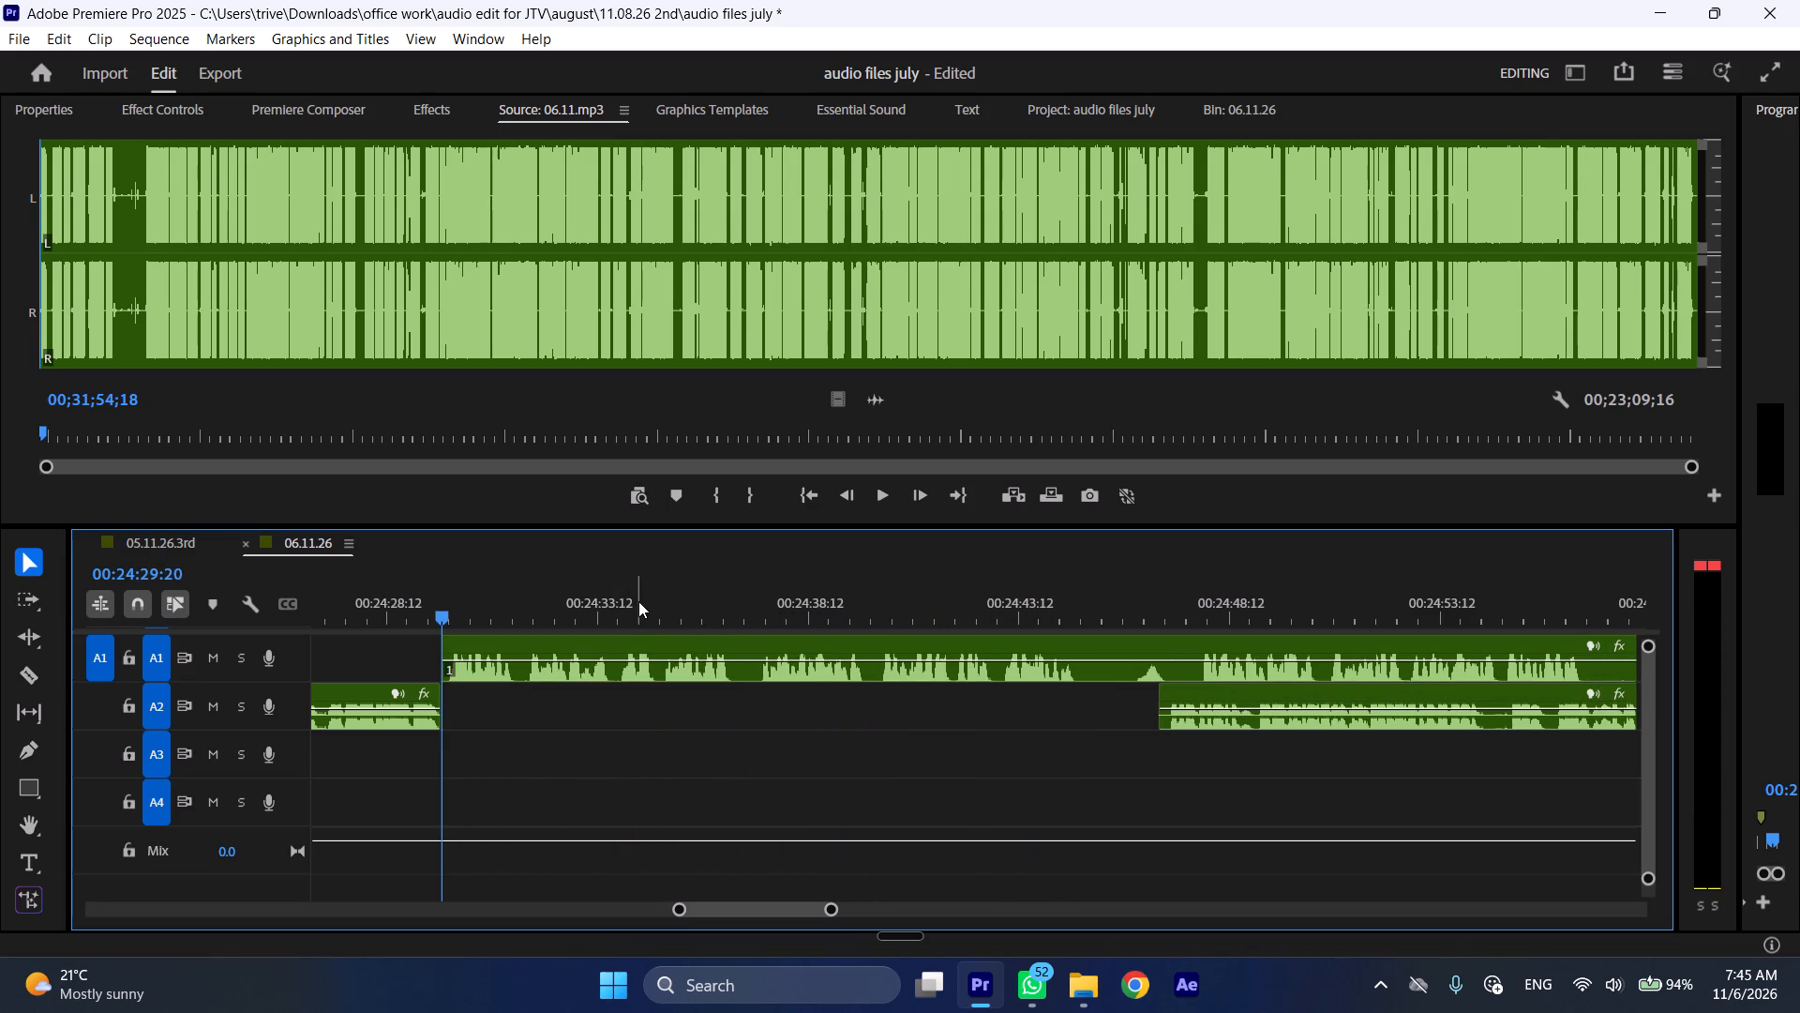
{"action": "key", "text": "space"}
{"action": "key", "text": "space"}
{"action": "type", "text": "C"}
{"action": "key", "text": "space"}
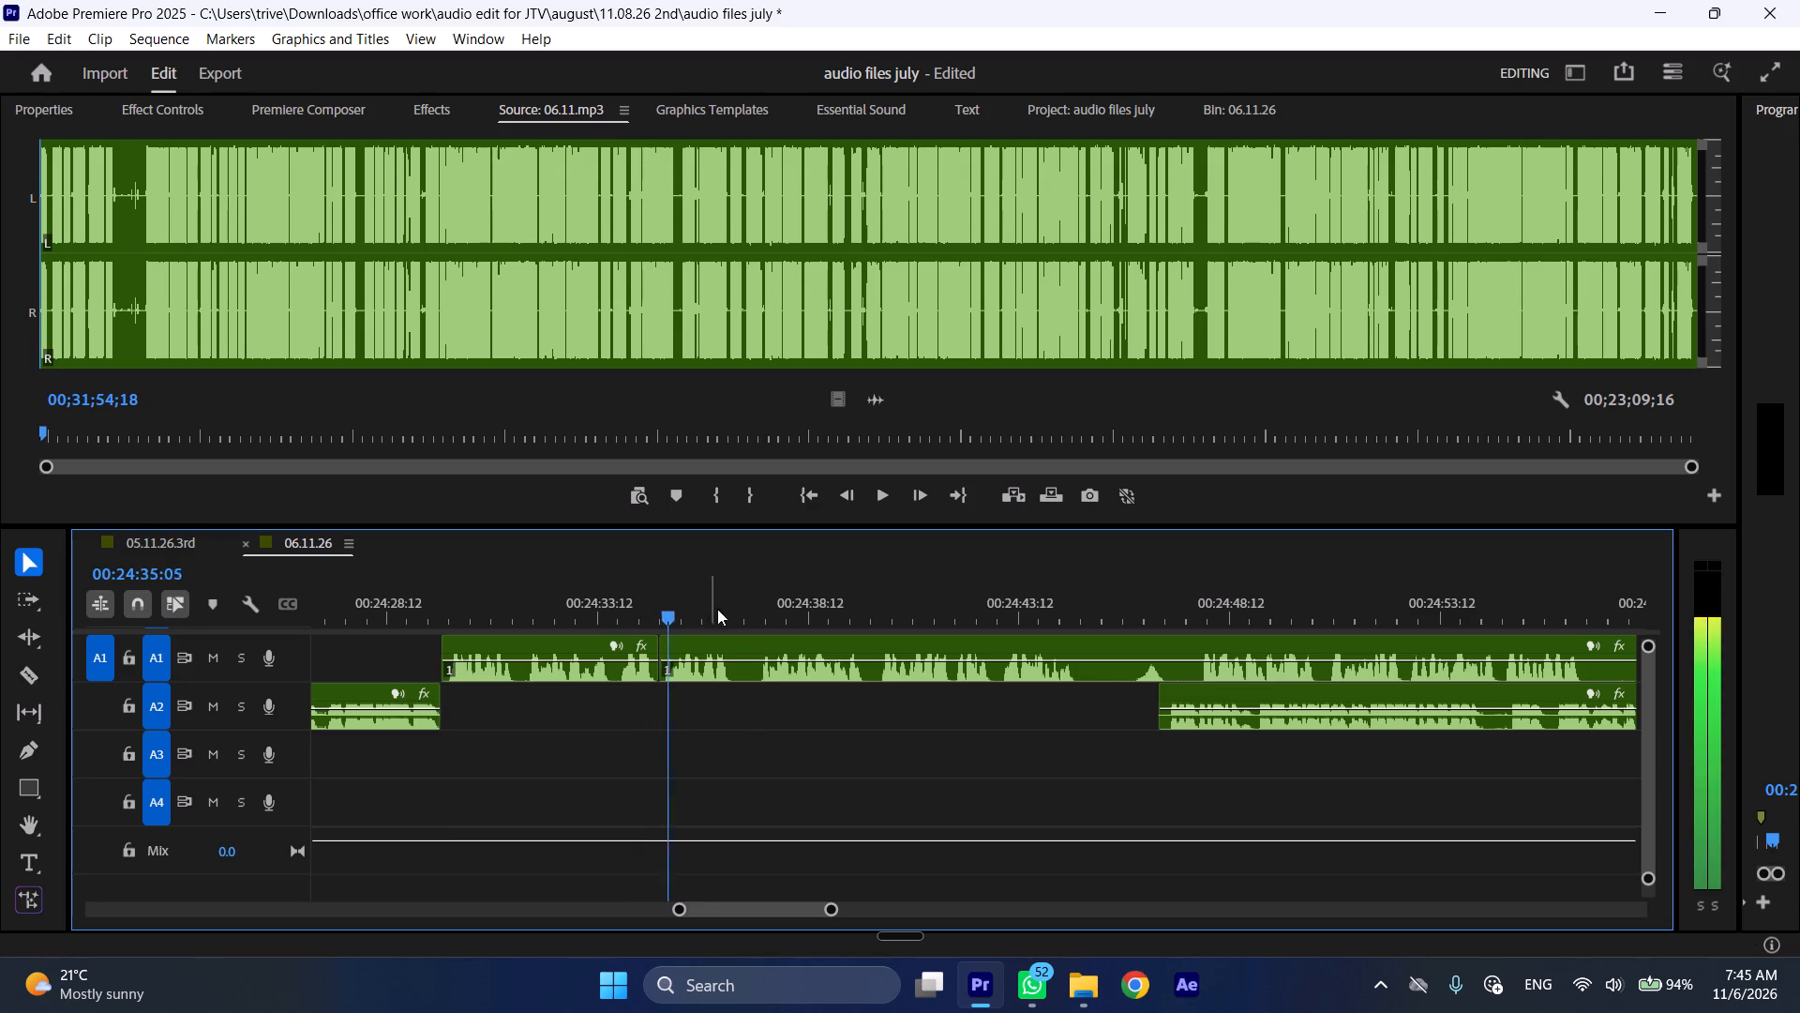
{"action": "left_click_drag", "start_coordinate": [742, 611], "coordinate": [754, 613]}
{"action": "left_click", "coordinate": [771, 644]}
{"action": "key", "text": "shift+c"}
{"action": "key", "text": "ctrl+shift+d"}
{"action": "key", "text": "space"}
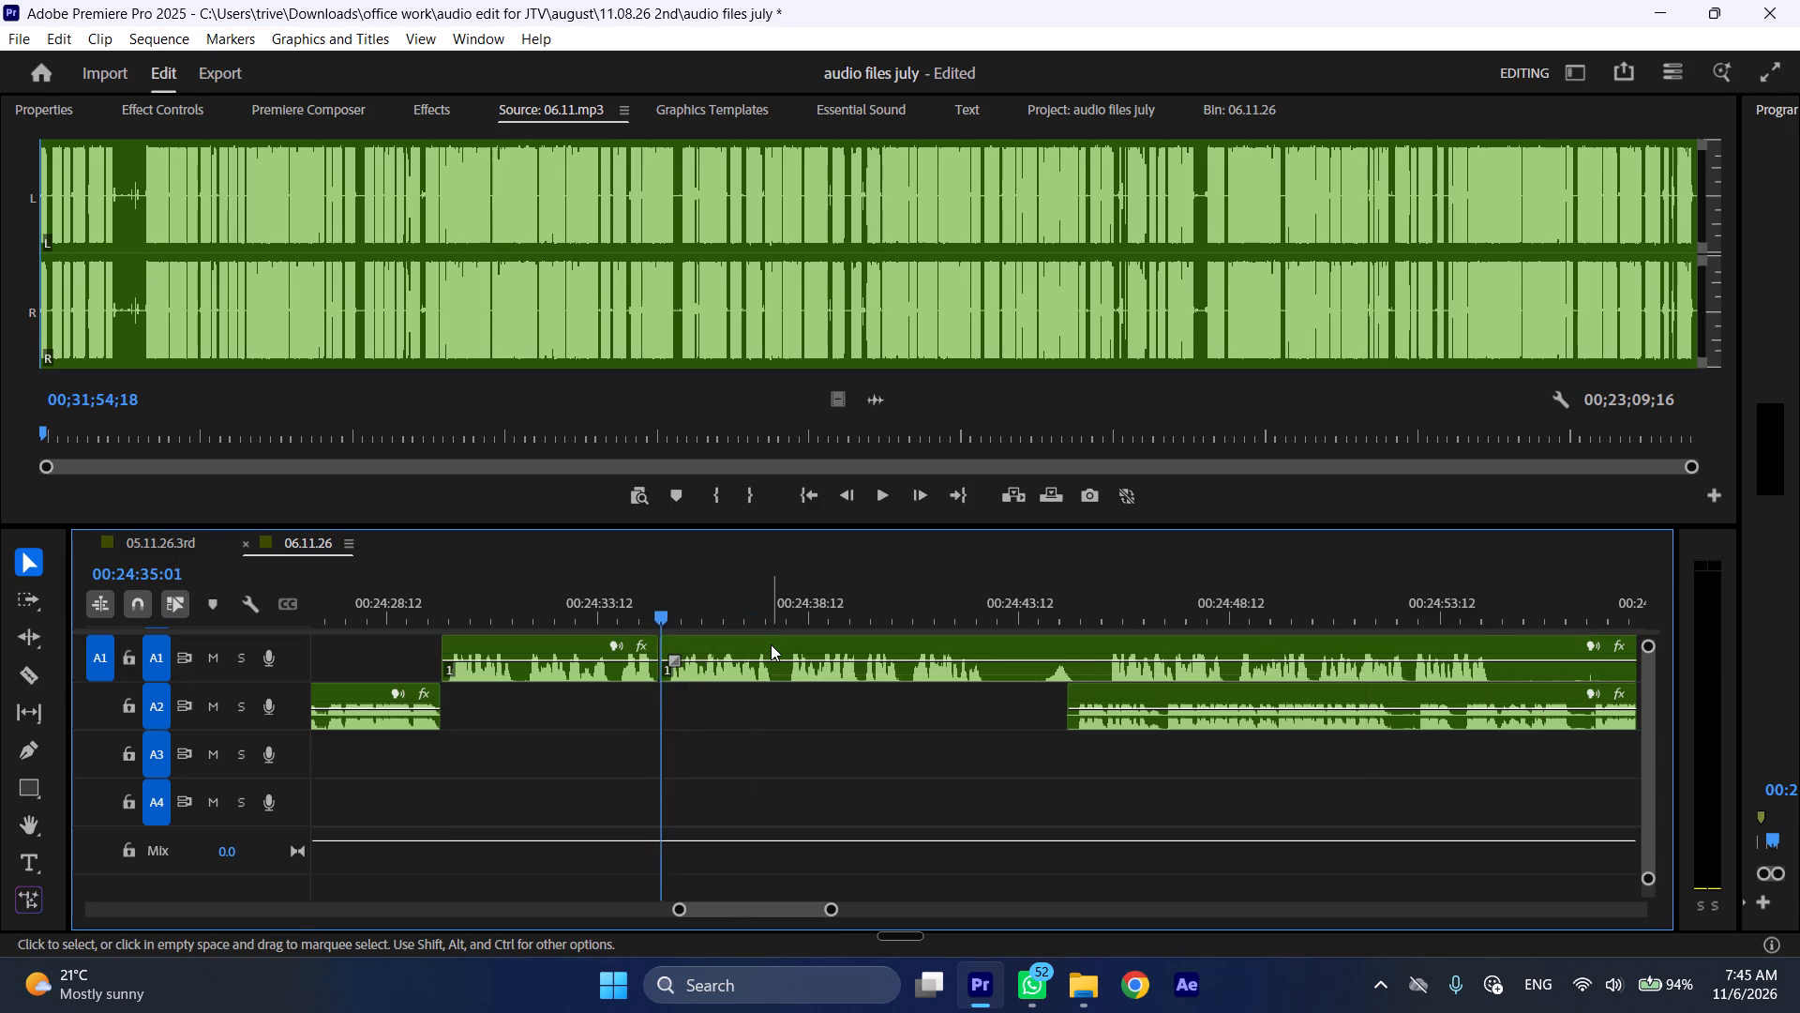
{"action": "type", "text": "l"}
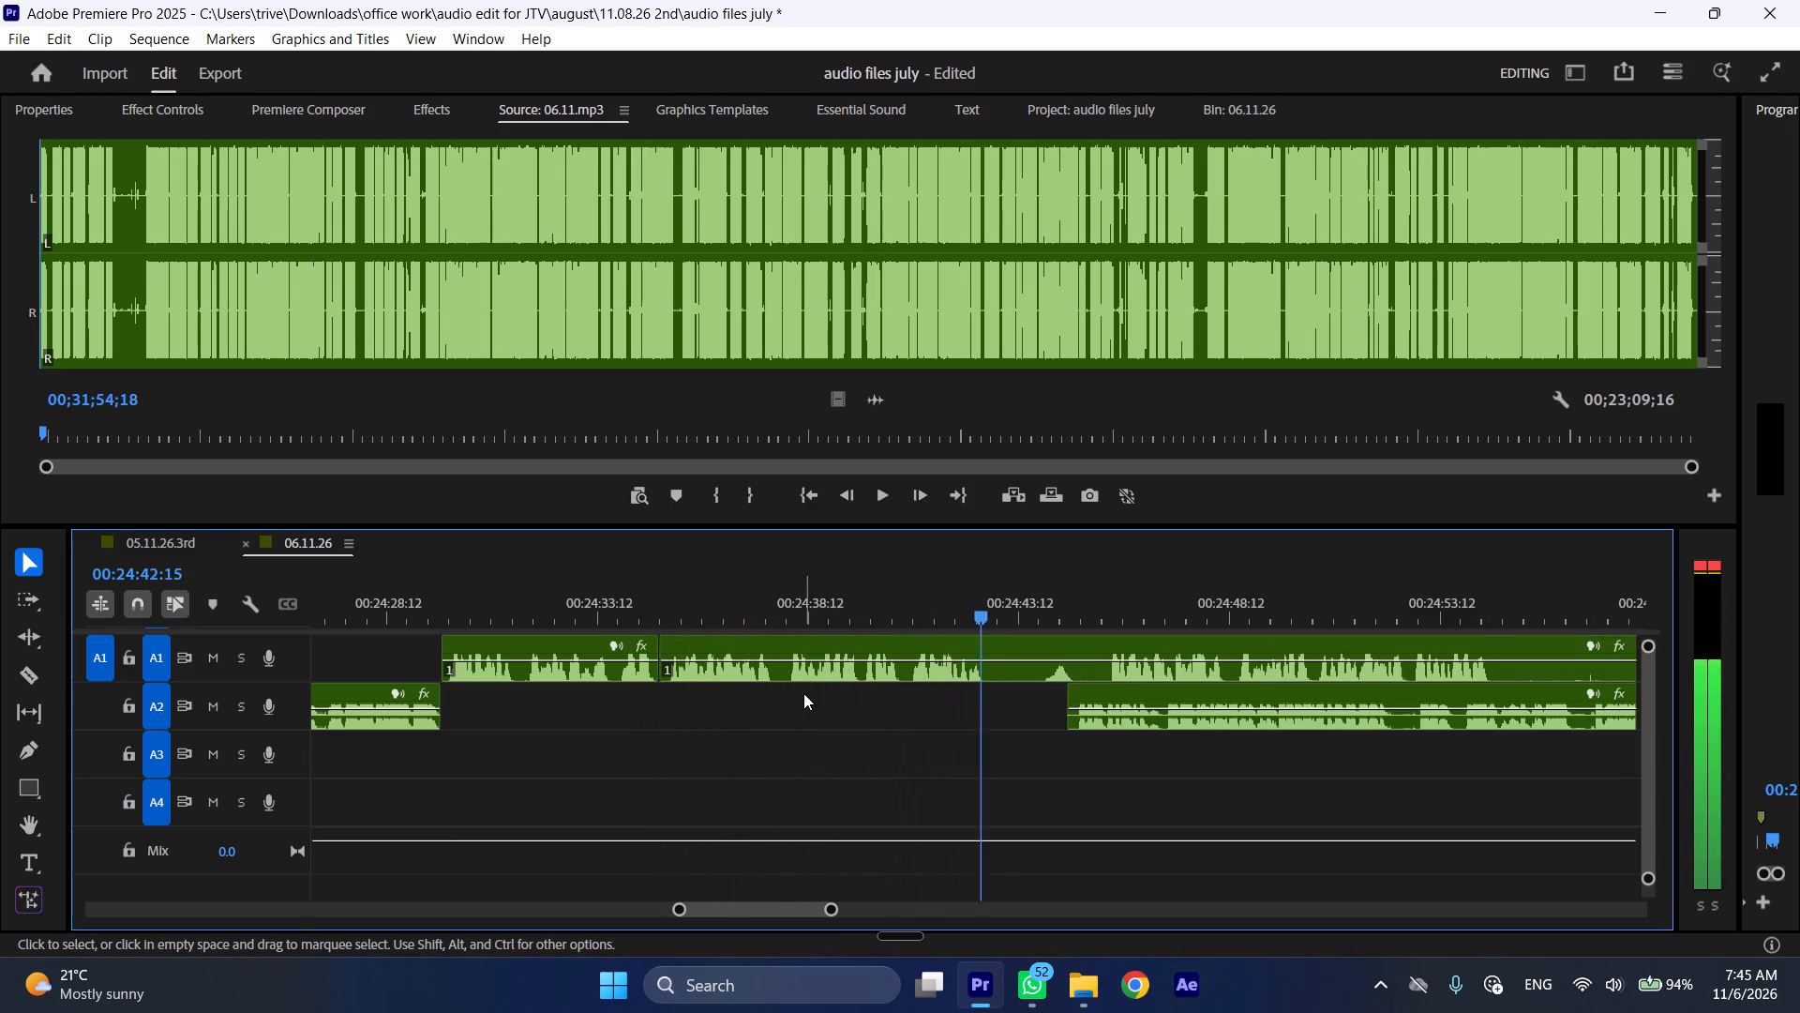
Split the A1 section at 00:24:42:21, just after its speech stops and the longer silence begins.
{"action": "key", "text": "space"}
{"action": "type", "text": "C"}
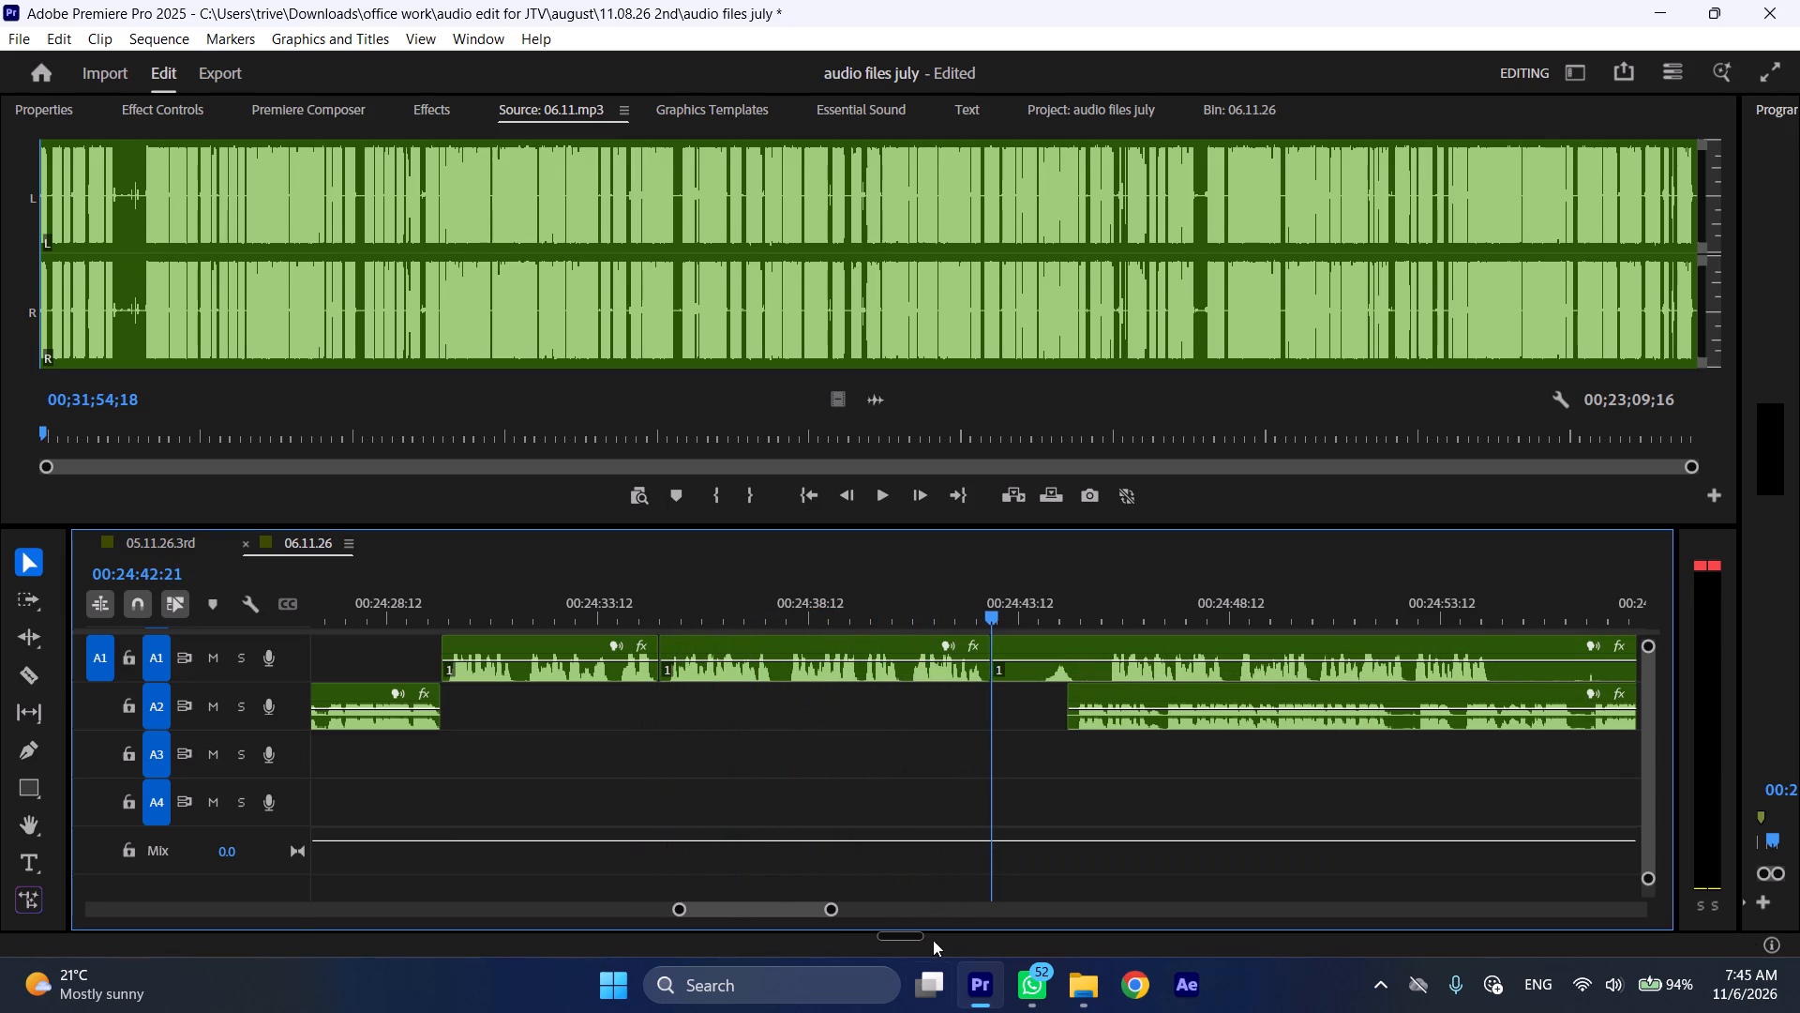
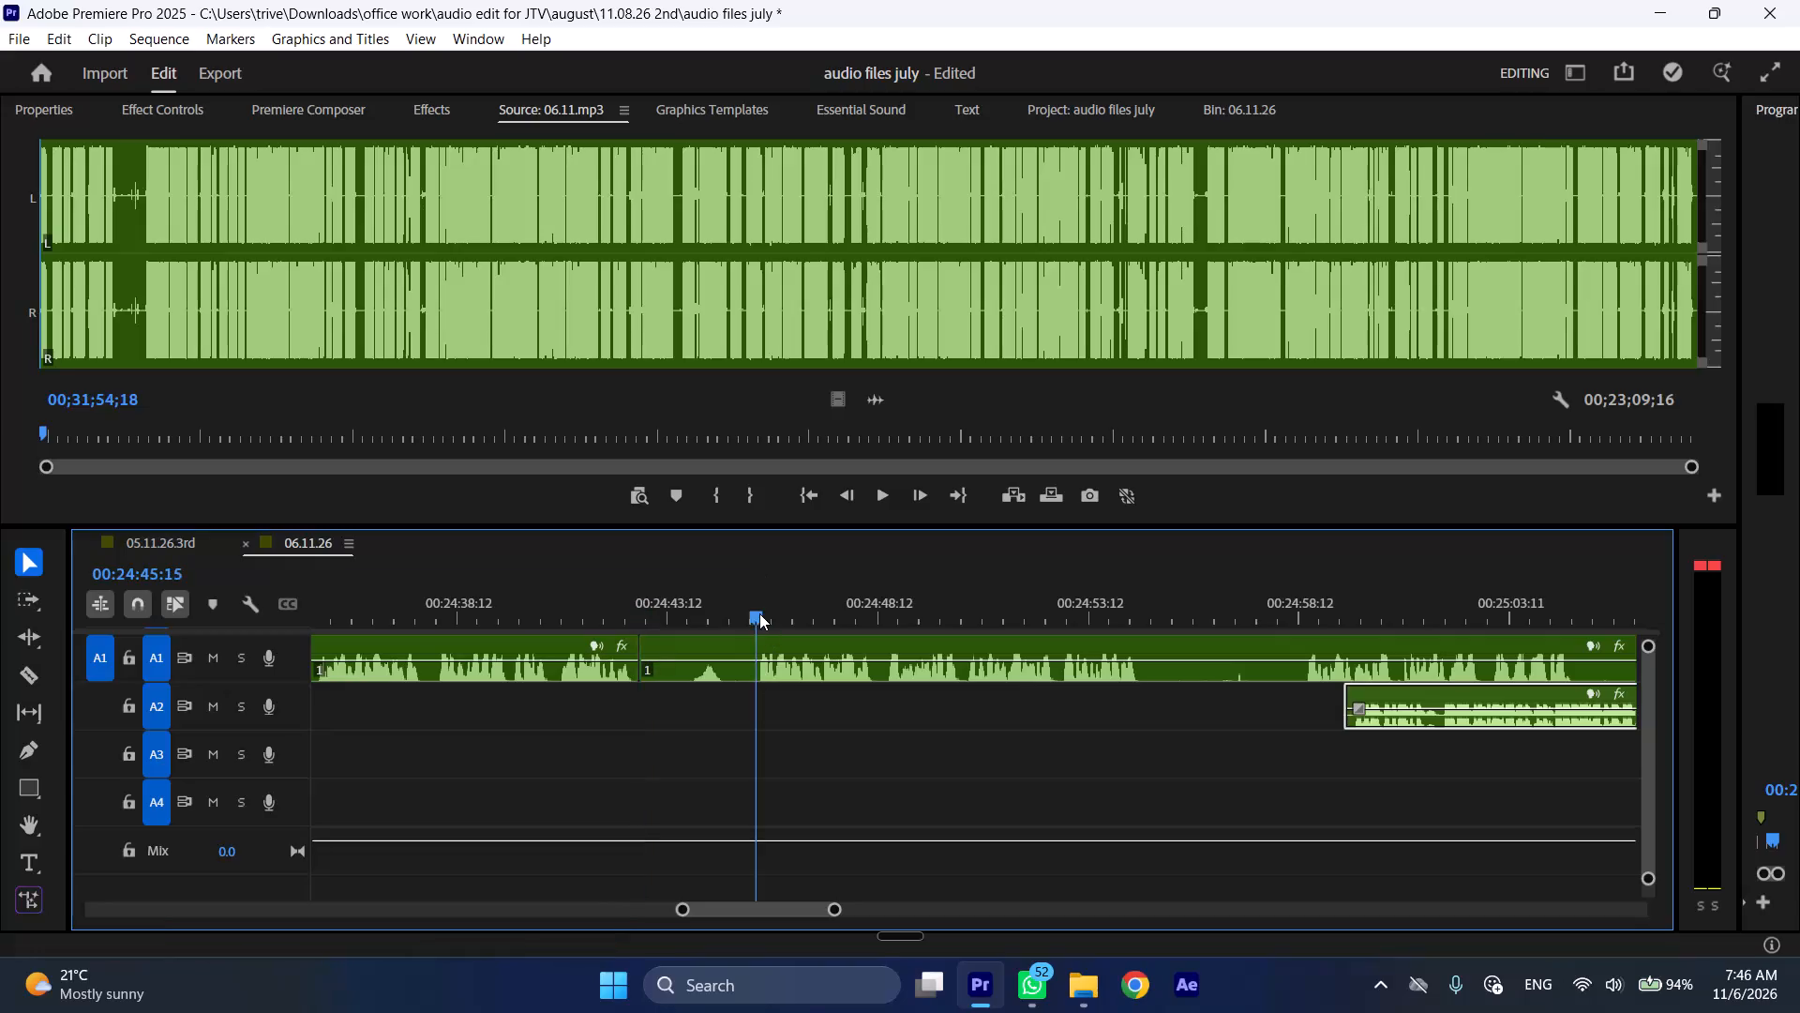
Ripple delete the A1 section between 00:24:42:21 and 00:24:45:15 and play back from the join.
{"action": "left_click", "coordinate": [769, 660]}
{"action": "key", "text": "shift+c"}
{"action": "key", "text": "ctrl+shift+d"}
{"action": "key", "text": "space"}
{"action": "type", "text": "l"}
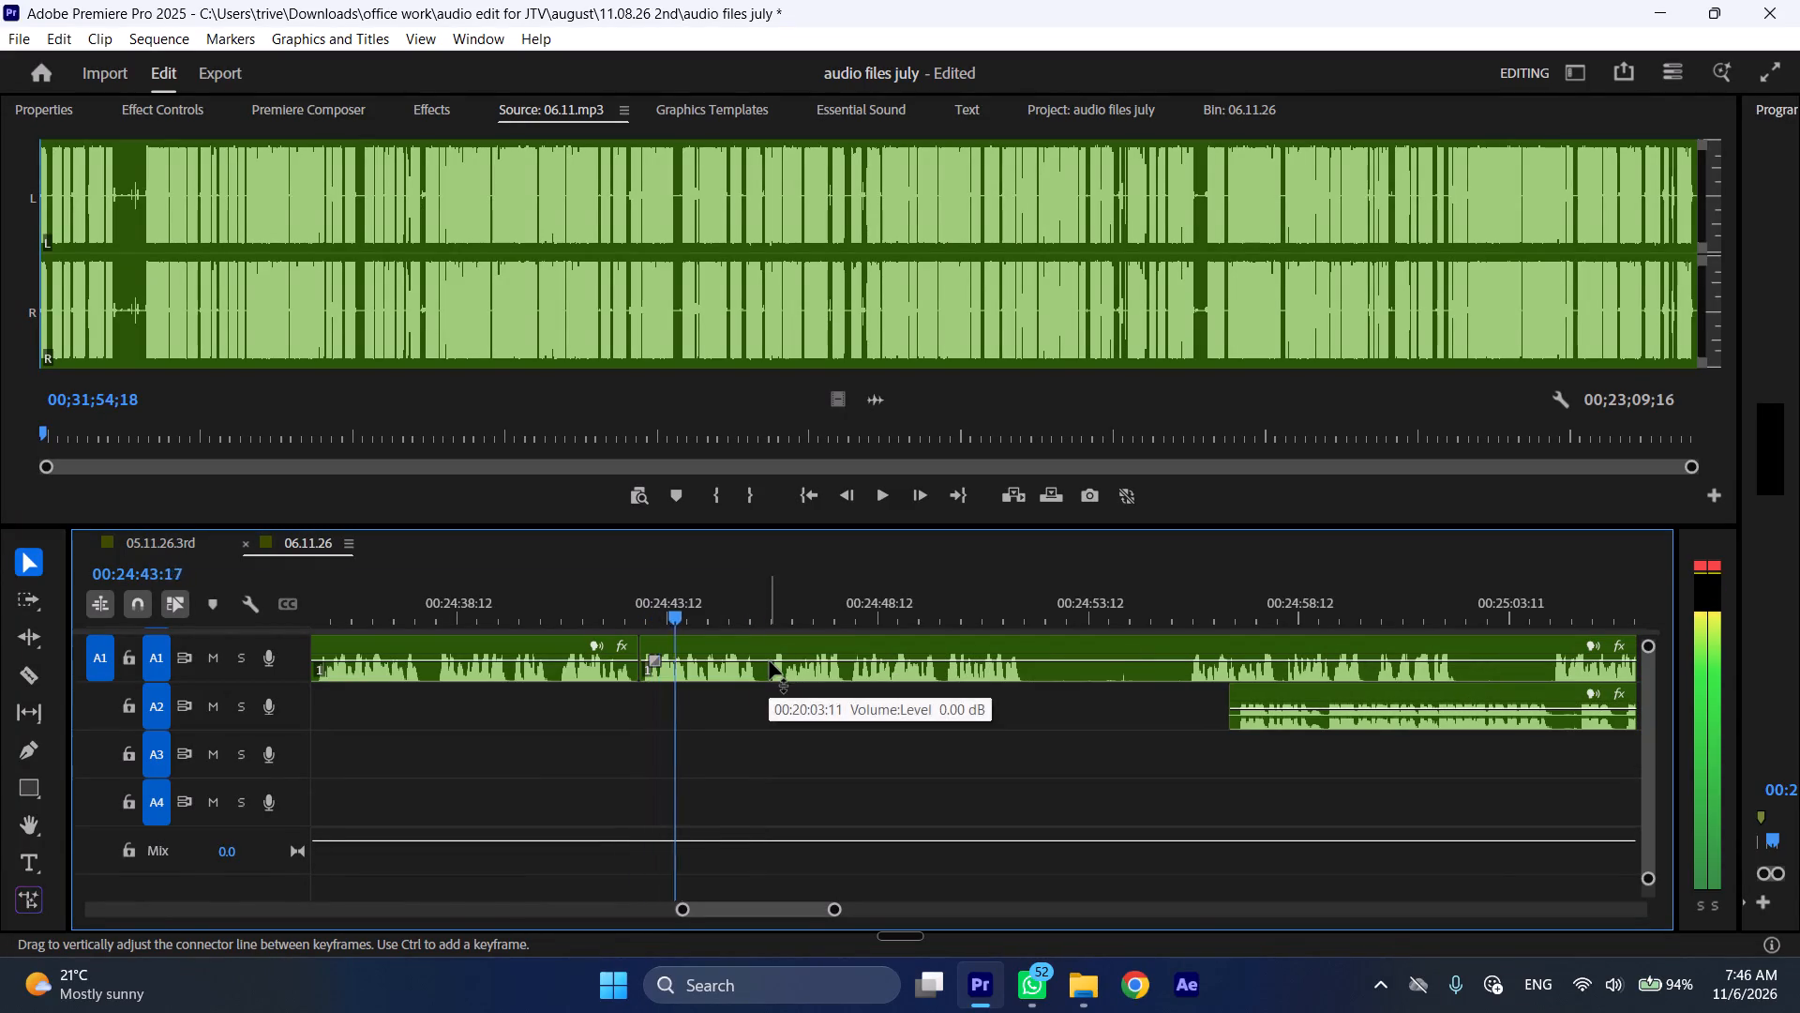
Split A1 at about 00:24:52, after its speech stops, and at 00:24:55:21, then ripple delete the silent section between the cuts.
{"action": "scroll", "coordinate": [837, 713], "scroll_direction": "down", "scroll_amount": 5}
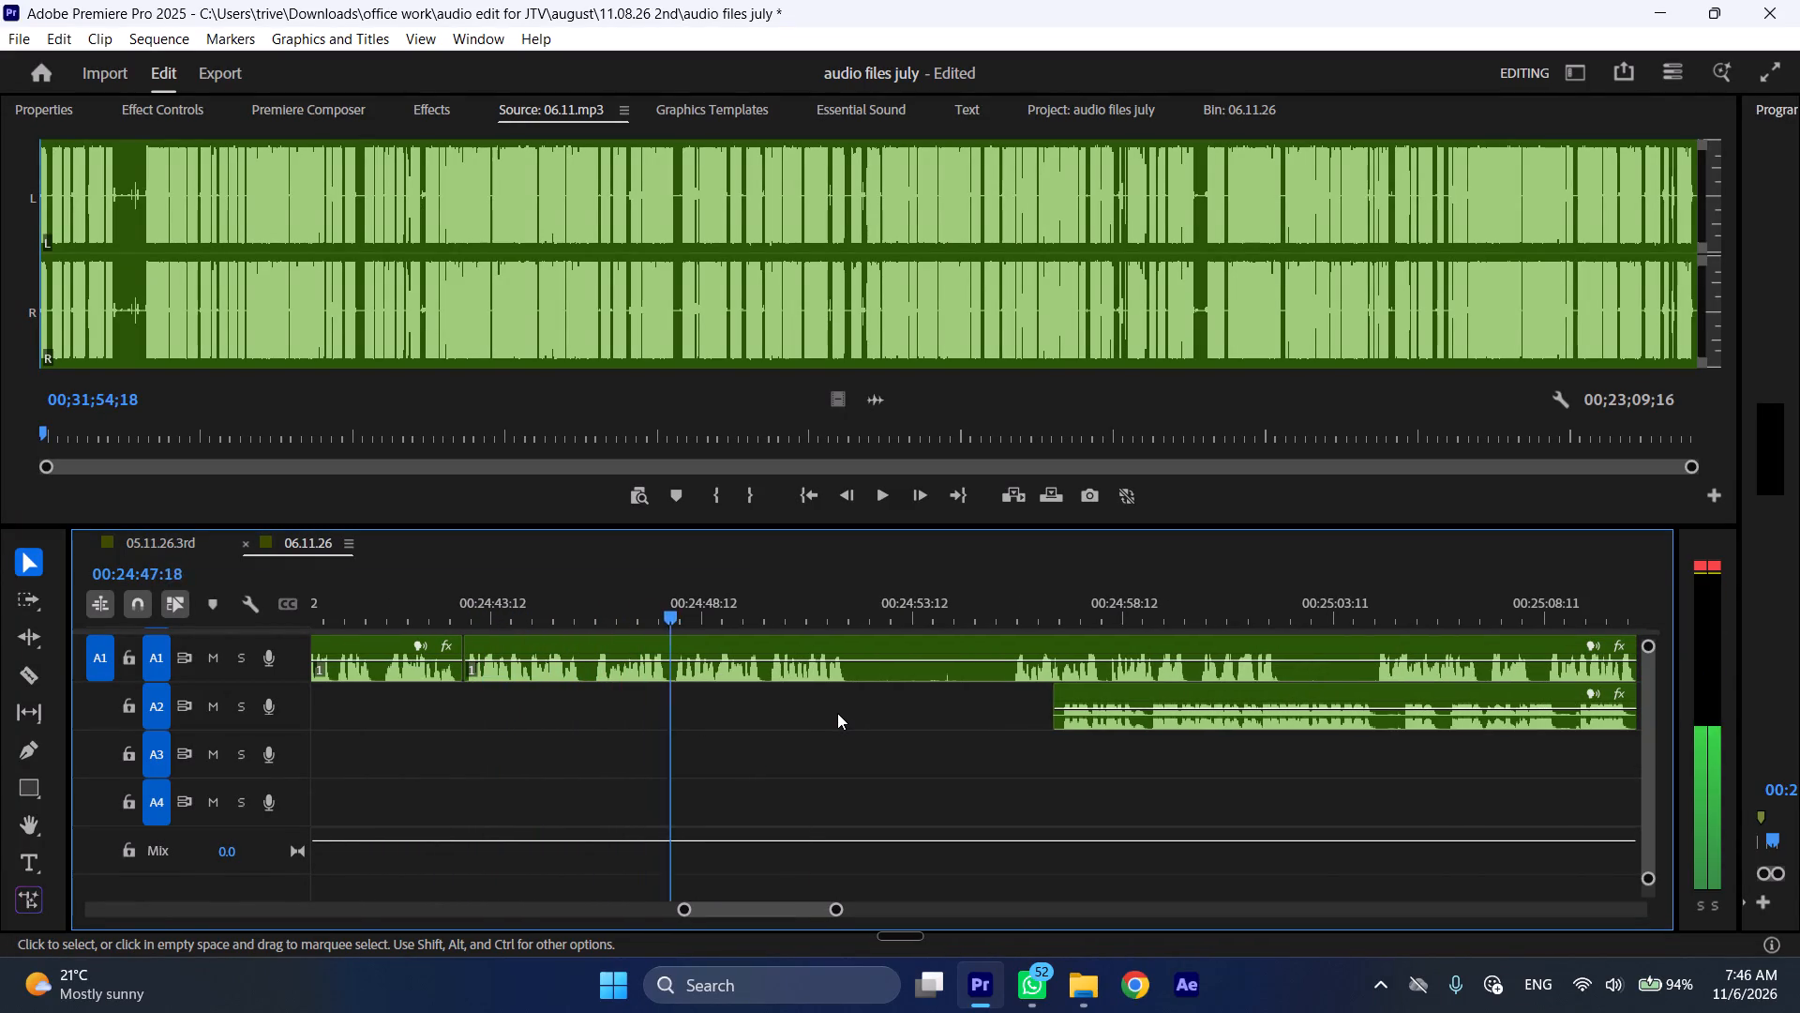
{"action": "scroll", "coordinate": [837, 714], "scroll_direction": "down", "scroll_amount": 4}
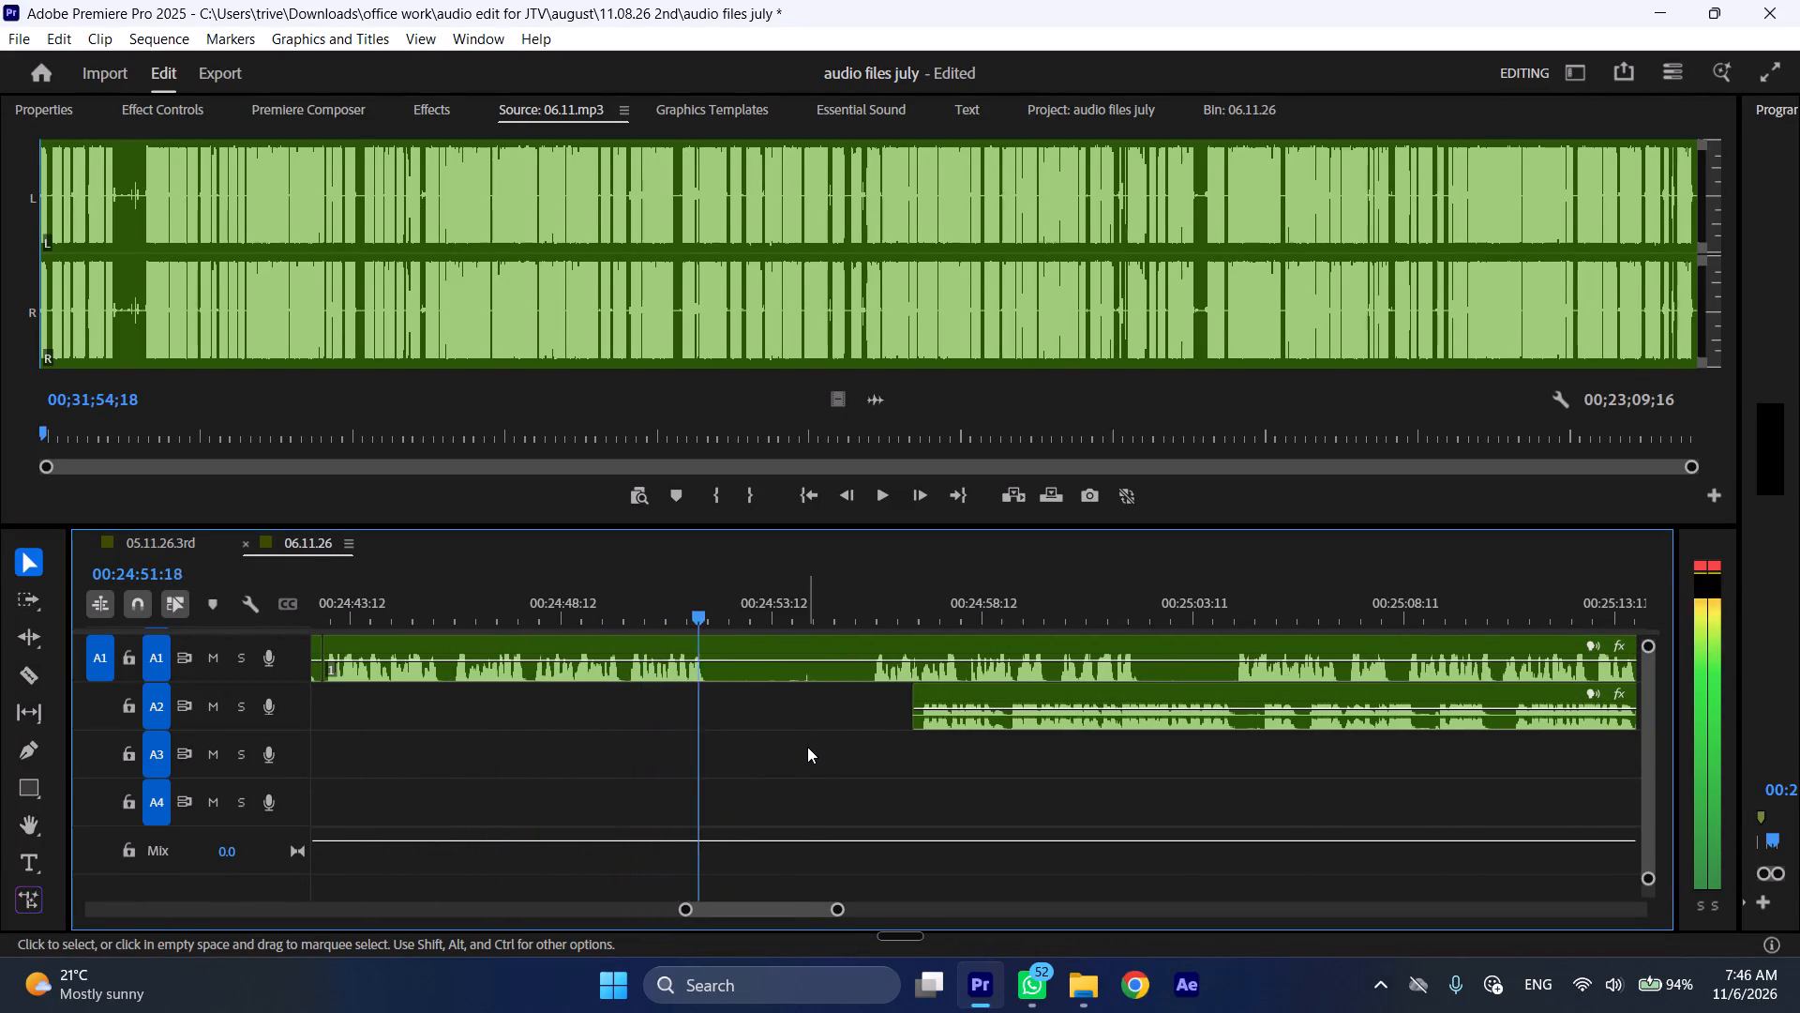
{"action": "key", "text": "space"}
{"action": "key", "text": "shift+c"}
{"action": "left_click_drag", "start_coordinate": [865, 603], "coordinate": [876, 605]}
{"action": "left_click", "coordinate": [887, 650]}
{"action": "key", "text": "shift+c"}
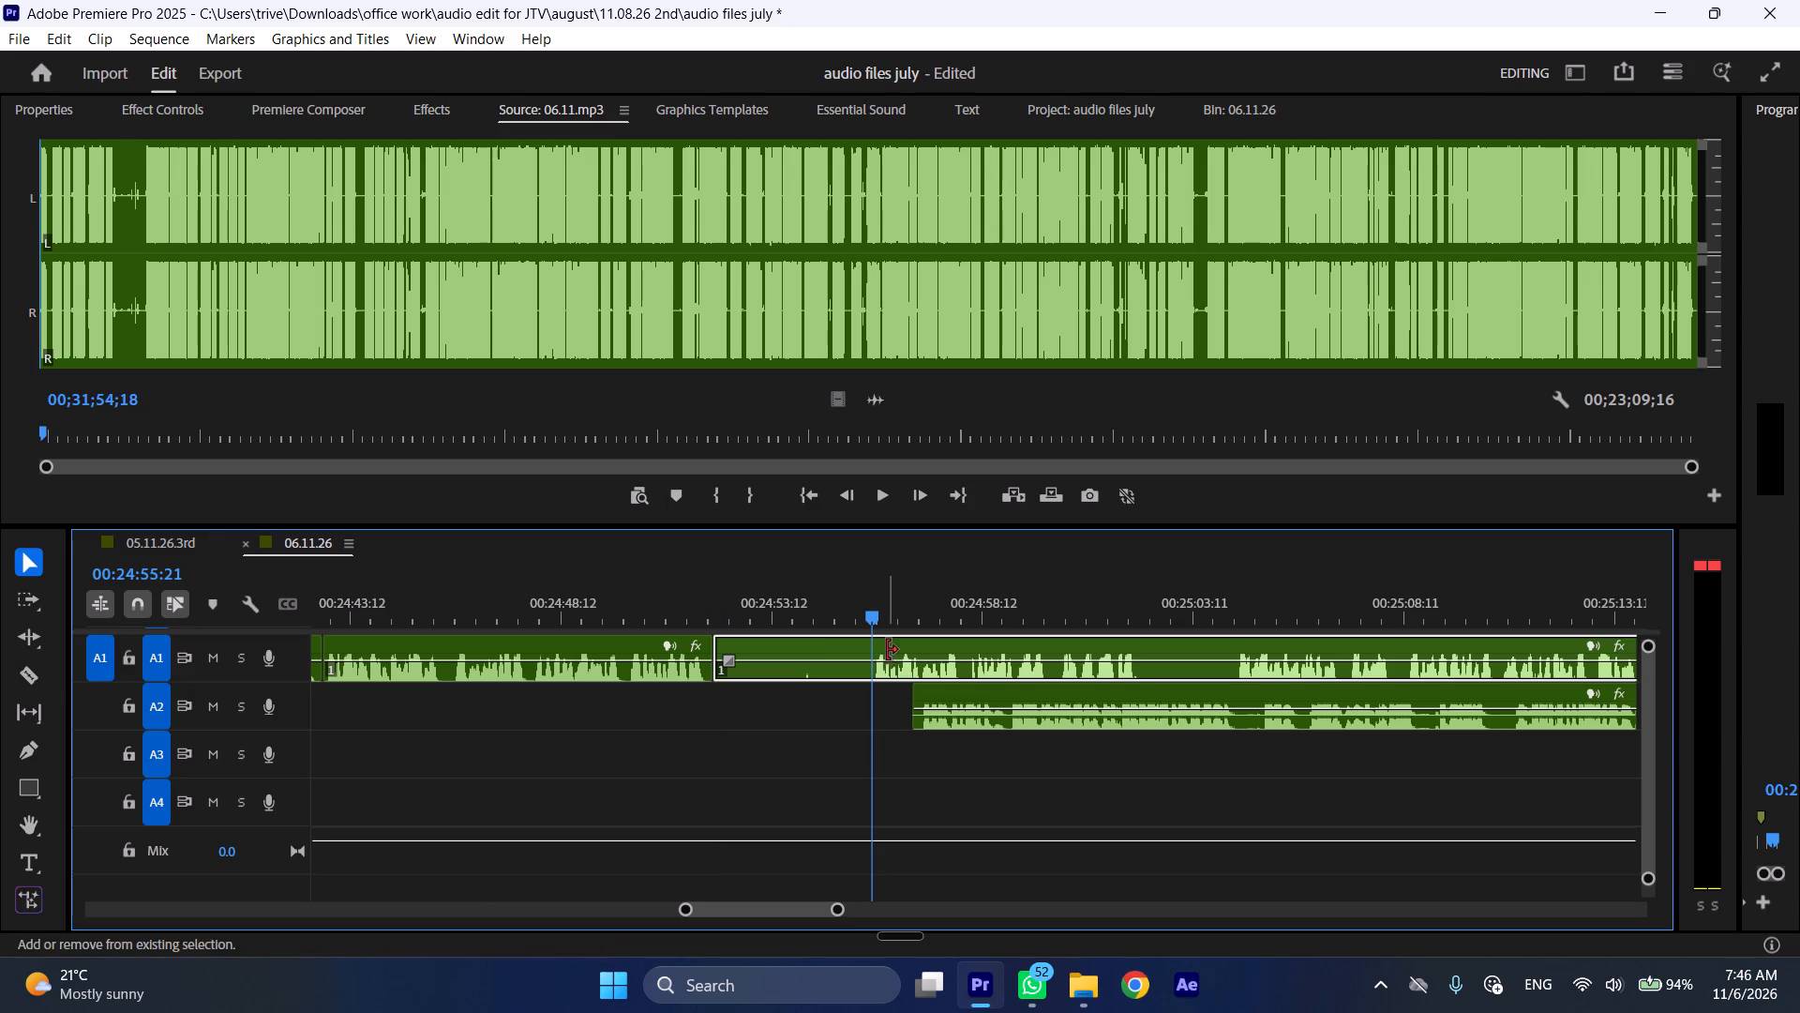
{"action": "key", "text": "ctrl+shift+d"}
Move the A2 section later to start at about 00:24:59, just after the A1 speech ends.
{"action": "left_click_drag", "start_coordinate": [859, 698], "coordinate": [1126, 698]}
Play back from the join and split the A1 section at 00:24:58:23, in the silence after its speech.
{"action": "key", "text": "space"}
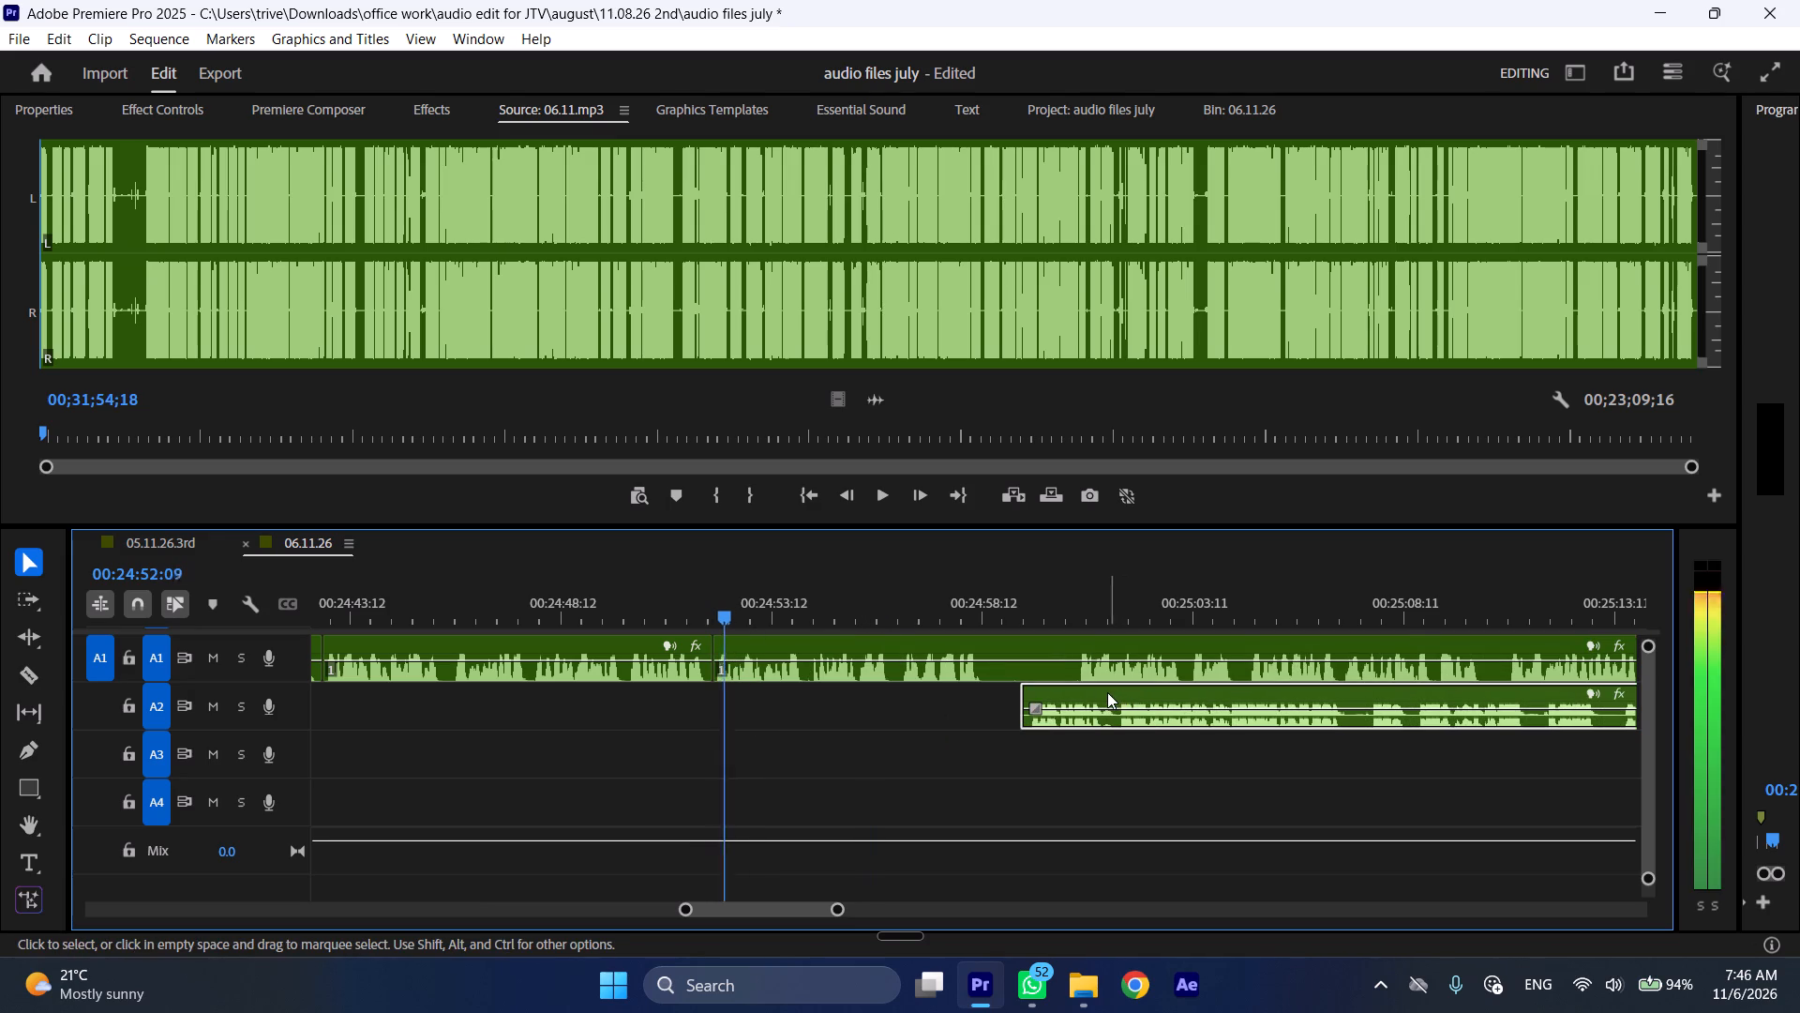
{"action": "key", "text": "l"}
{"action": "scroll", "coordinate": [1076, 702], "scroll_direction": "down", "scroll_amount": 5}
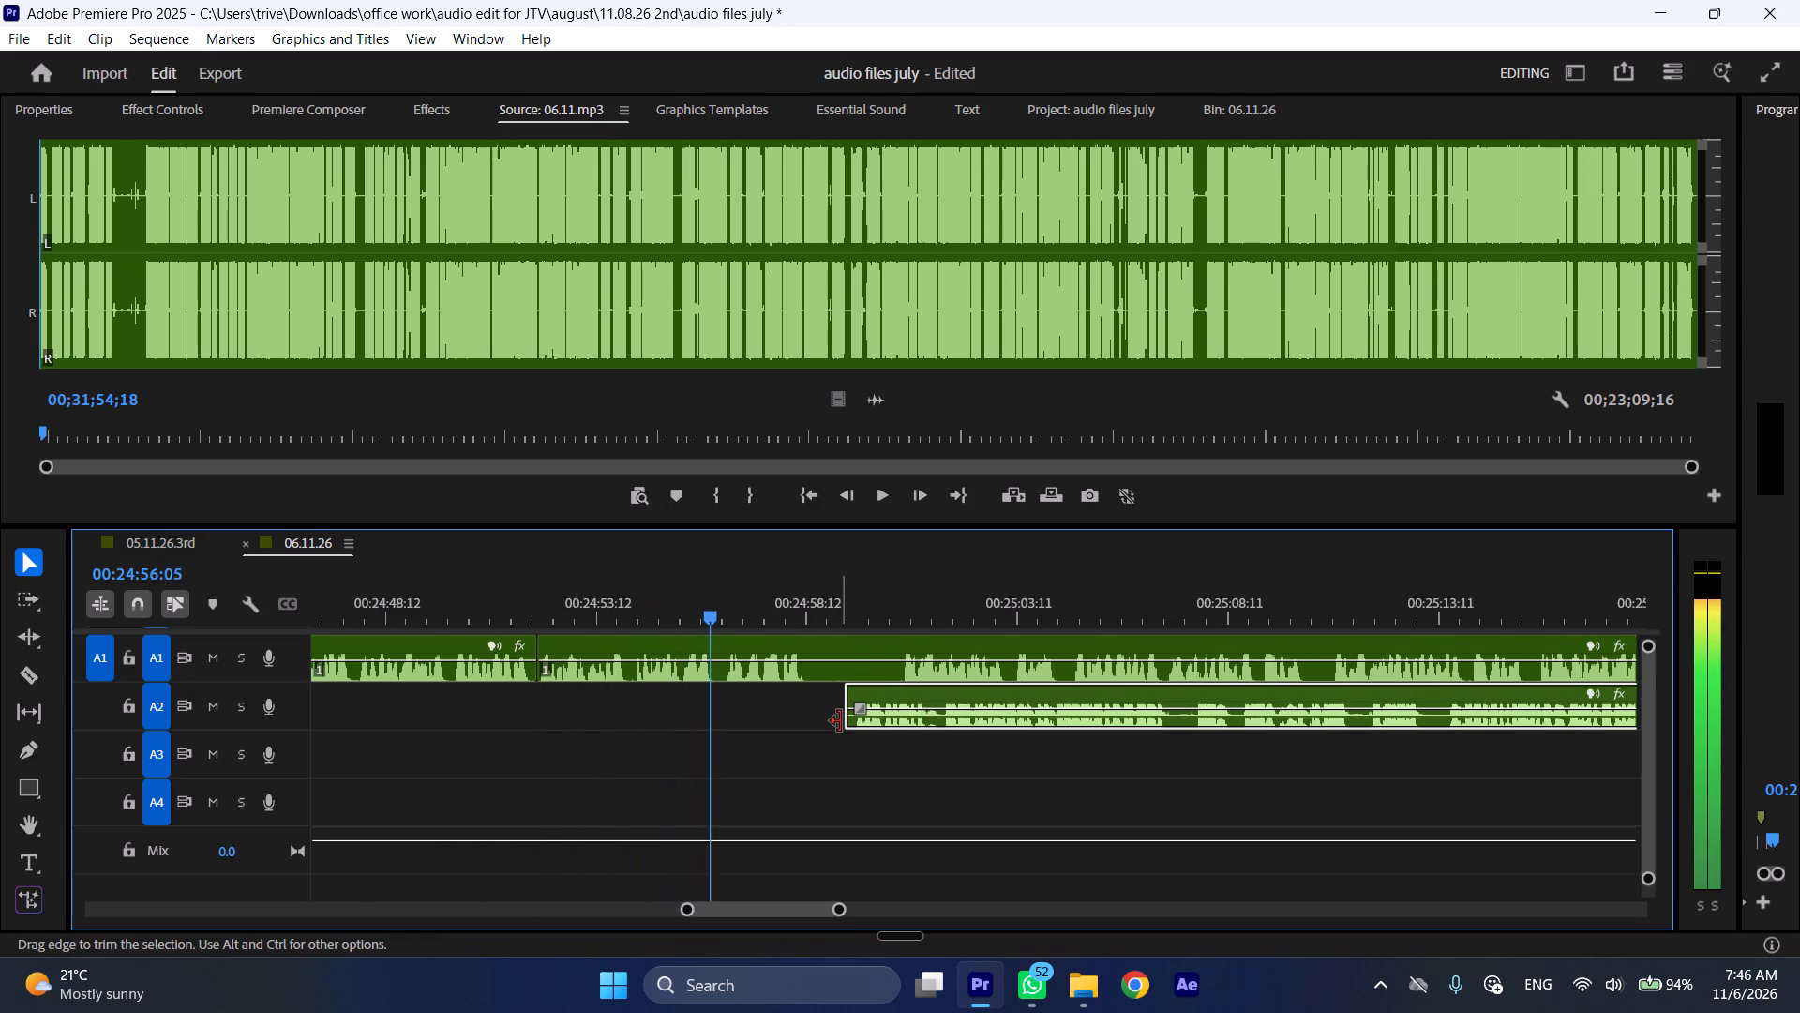
{"action": "key", "text": "space"}
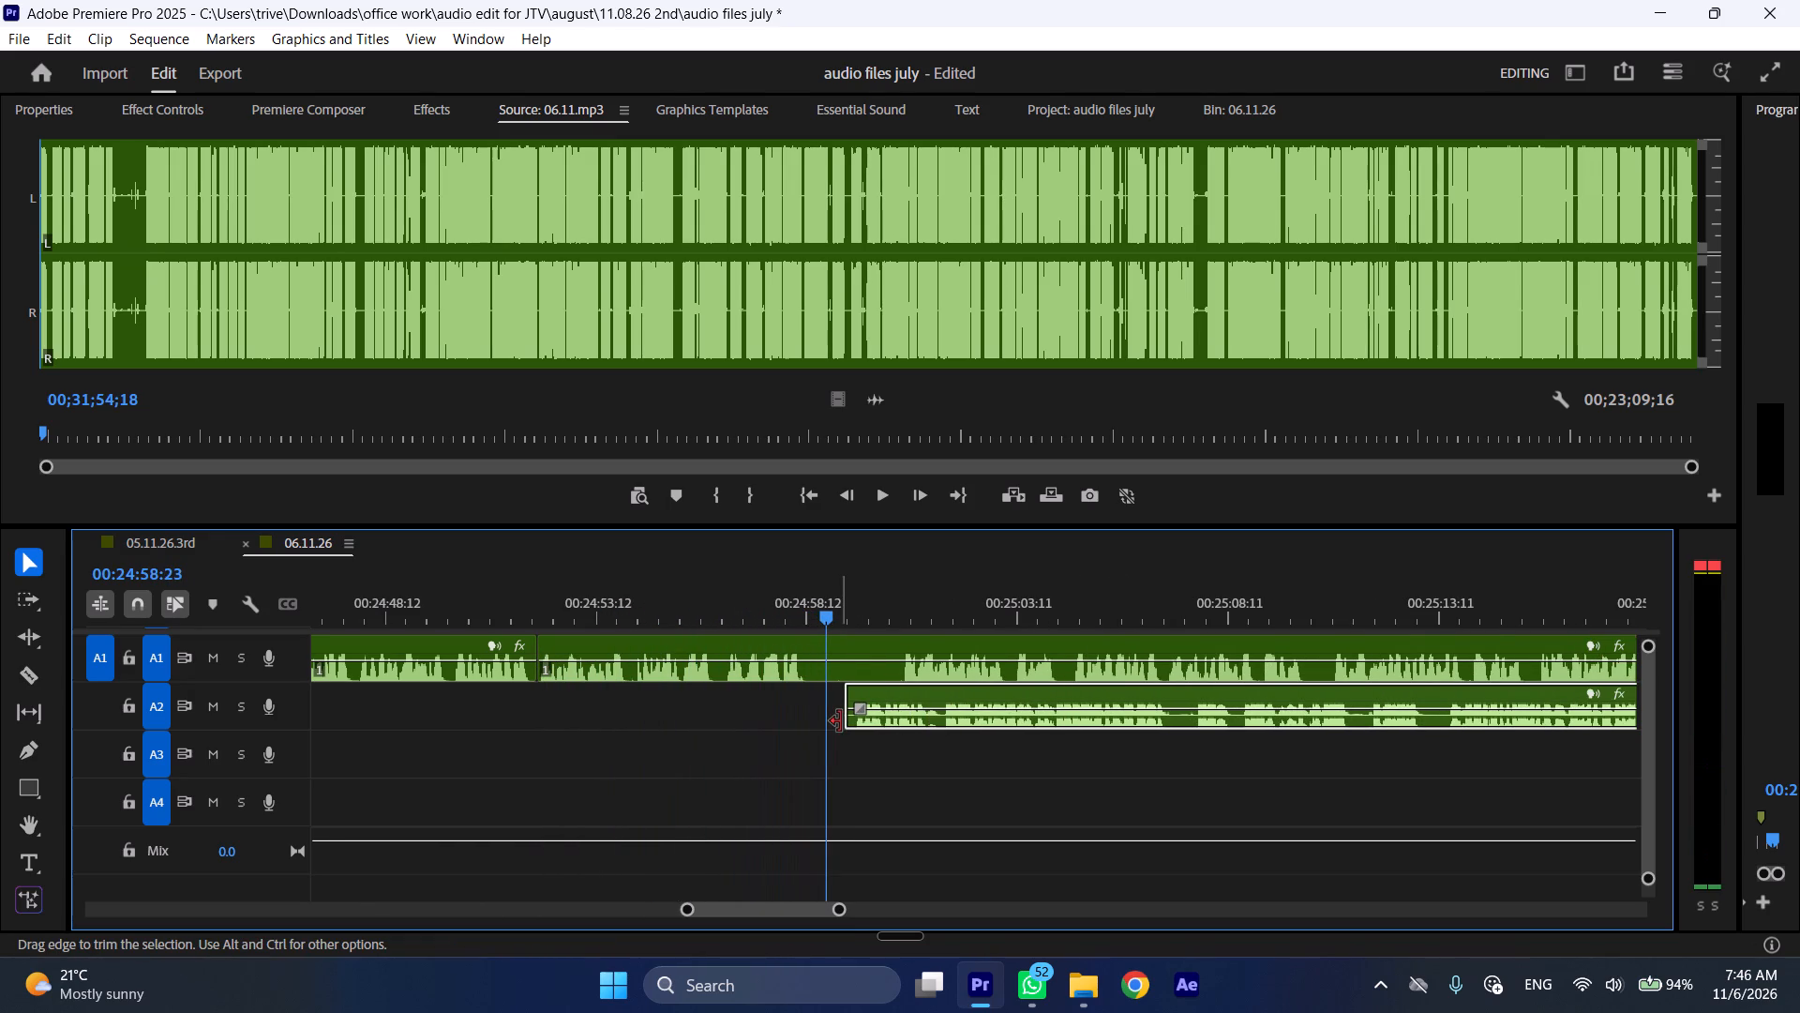
{"action": "key", "text": "shift+c"}
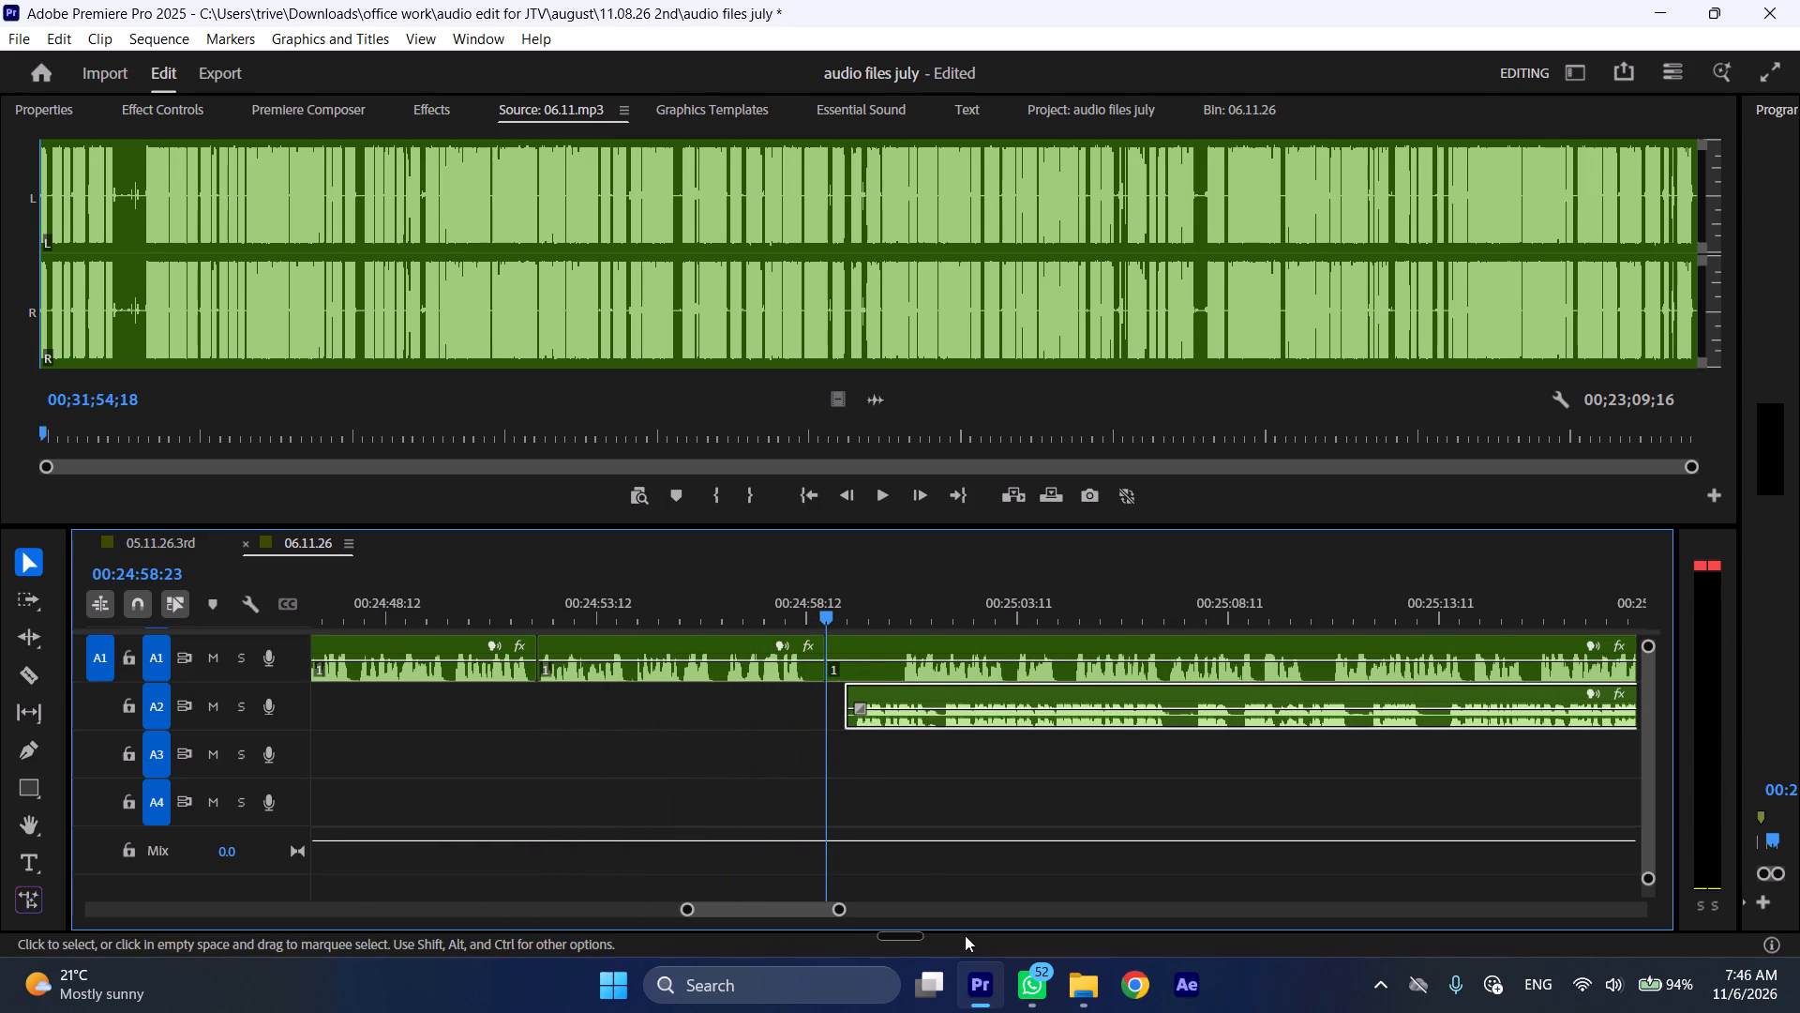
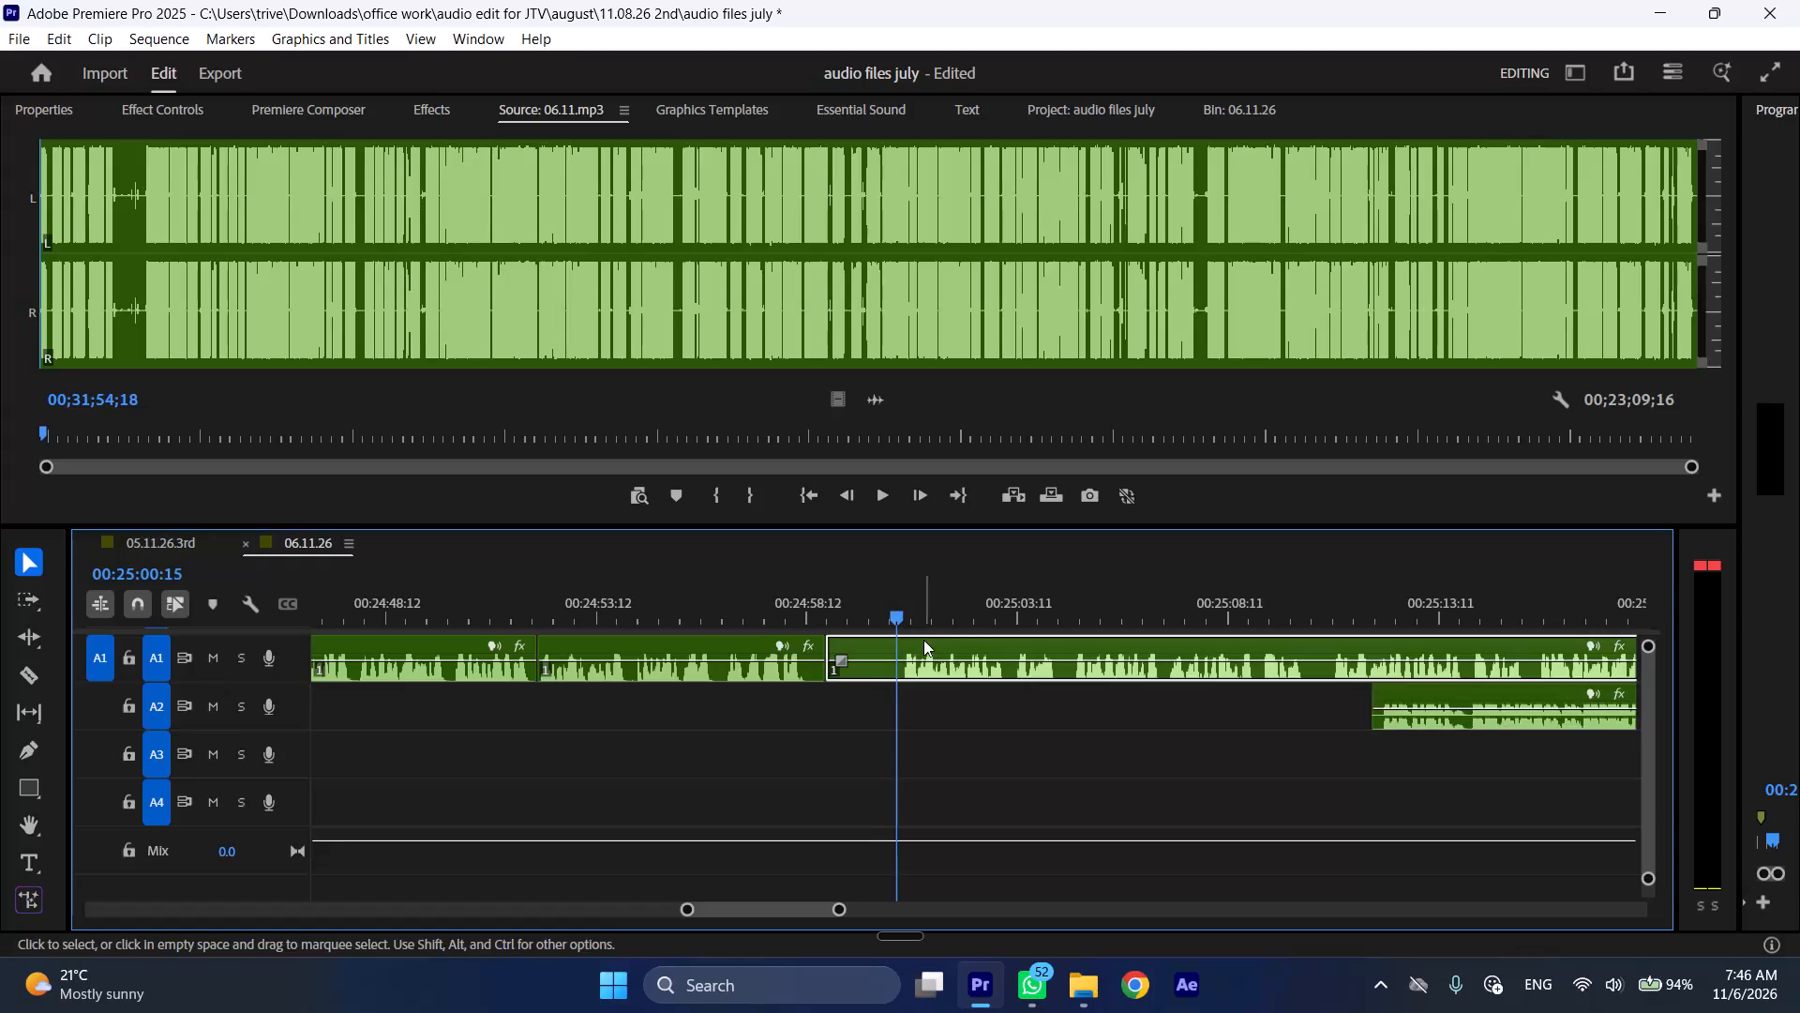
Split A1 at 00:25:00:15, just before the speech resumes, and ripple delete the silent section from 00:24:58:23 to that cut.
{"action": "key", "text": "shift+c"}
{"action": "key", "text": "ctrl+shift+d"}
Play back from the join, split A1 at about 00:25:01:17 and 00:25:03:00, and ripple delete the silent section between the cuts.
{"action": "key", "text": "space"}
{"action": "type", "text": "l"}
{"action": "scroll", "coordinate": [923, 640], "scroll_direction": "down", "scroll_amount": 3}
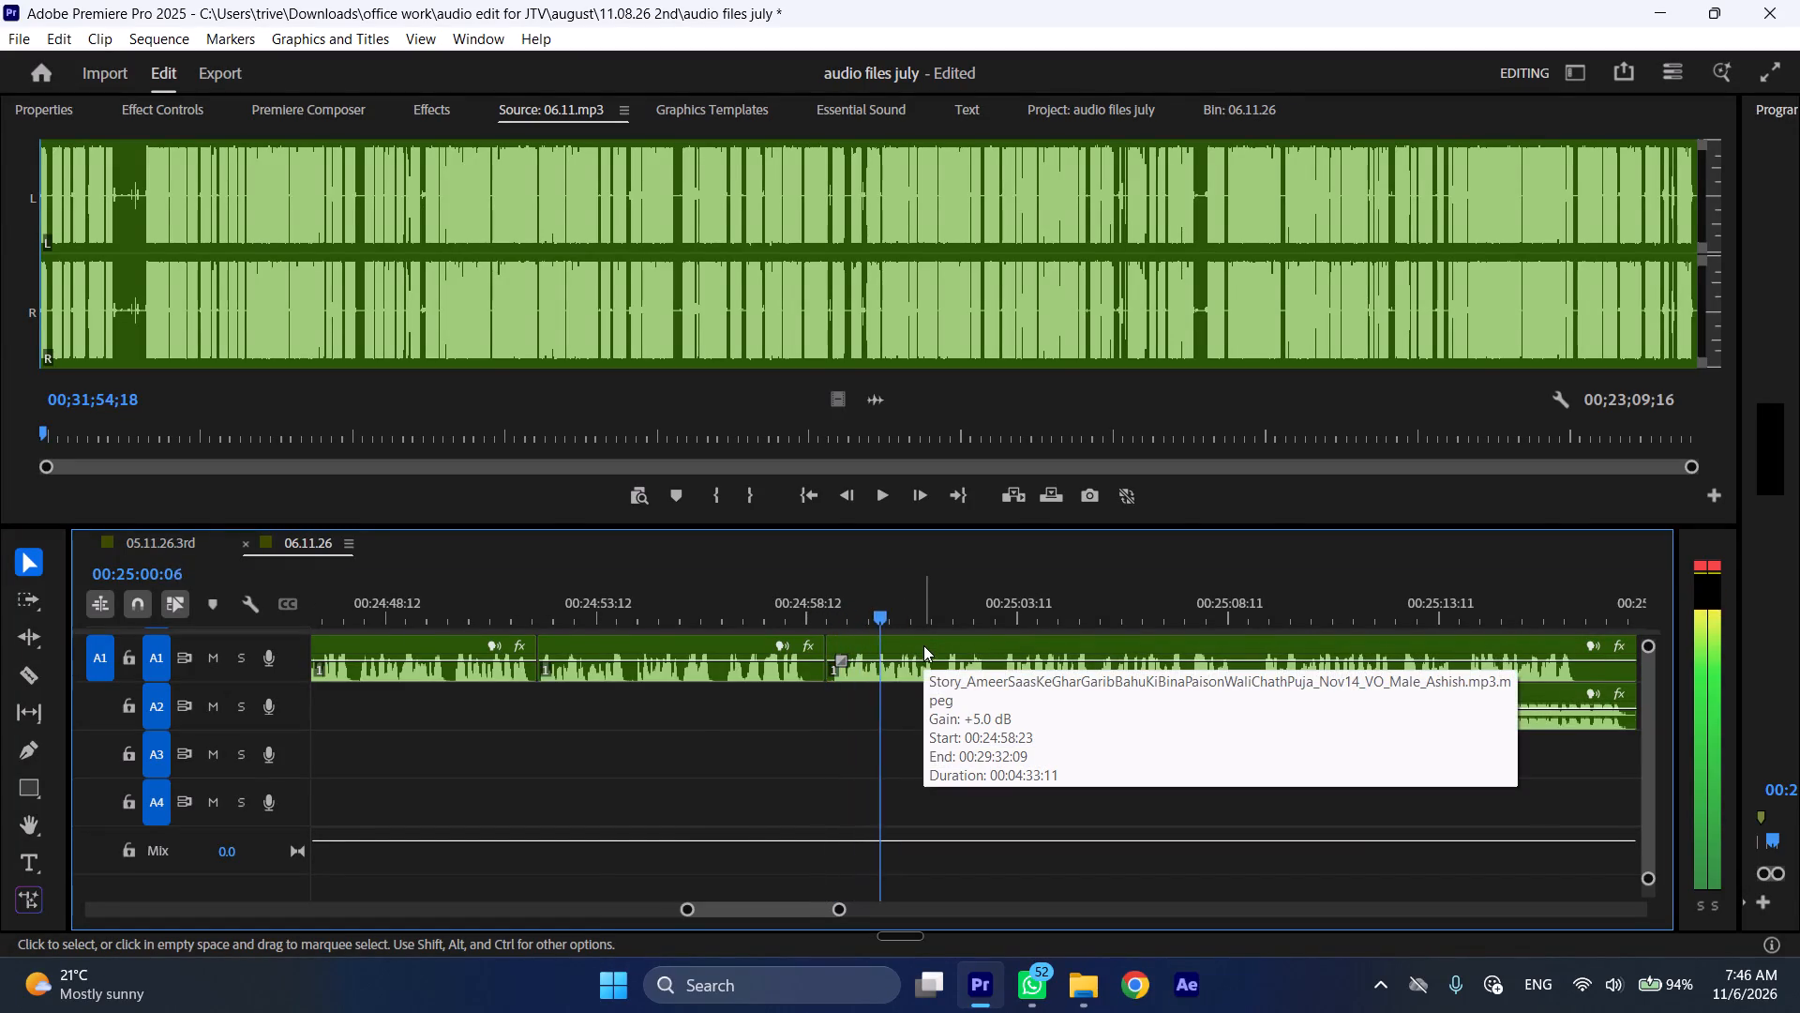
{"action": "scroll", "coordinate": [923, 645], "scroll_direction": "down", "scroll_amount": 8}
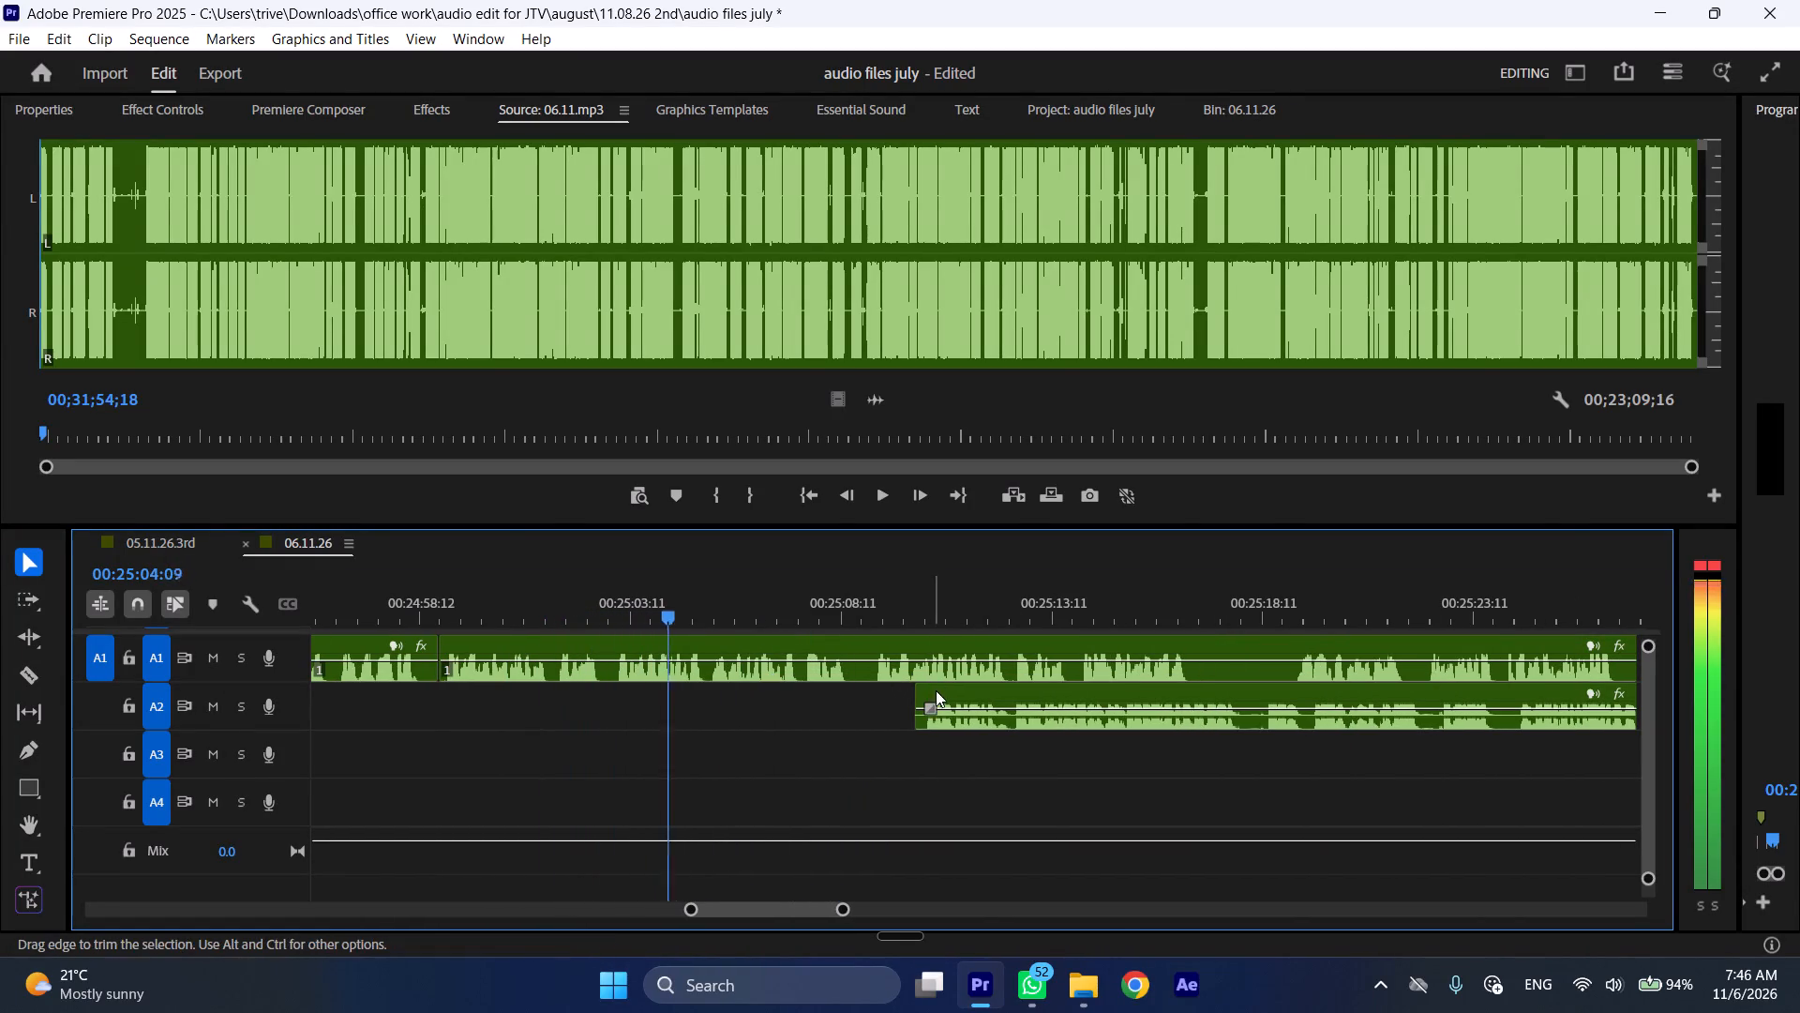
{"action": "left_click_drag", "start_coordinate": [557, 591], "coordinate": [622, 592]}
{"action": "key", "text": "shift+c"}
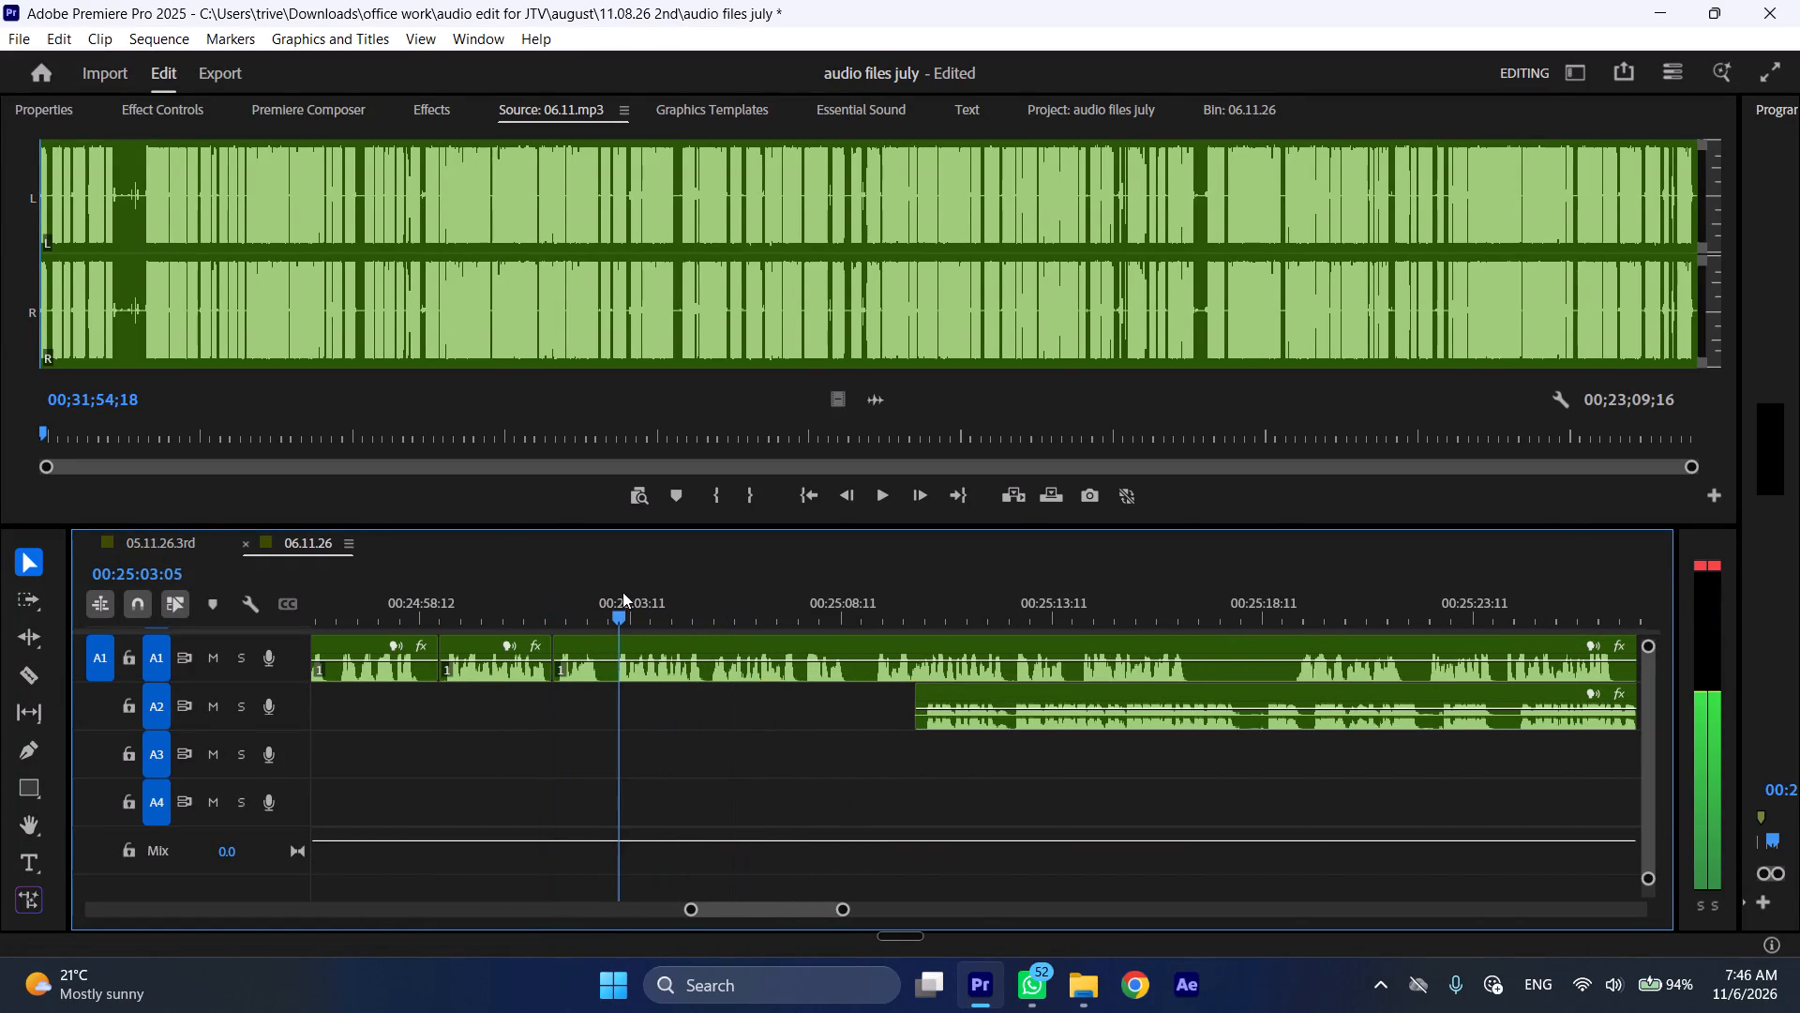
{"action": "left_click_drag", "start_coordinate": [622, 592], "coordinate": [614, 591]}
{"action": "left_click", "coordinate": [643, 659]}
{"action": "key", "text": "shift+c"}
{"action": "key", "text": "ctrl+shift+d"}
Play back from the join and move the A2 section later to start at about 00:25:20.
{"action": "key", "text": "space"}
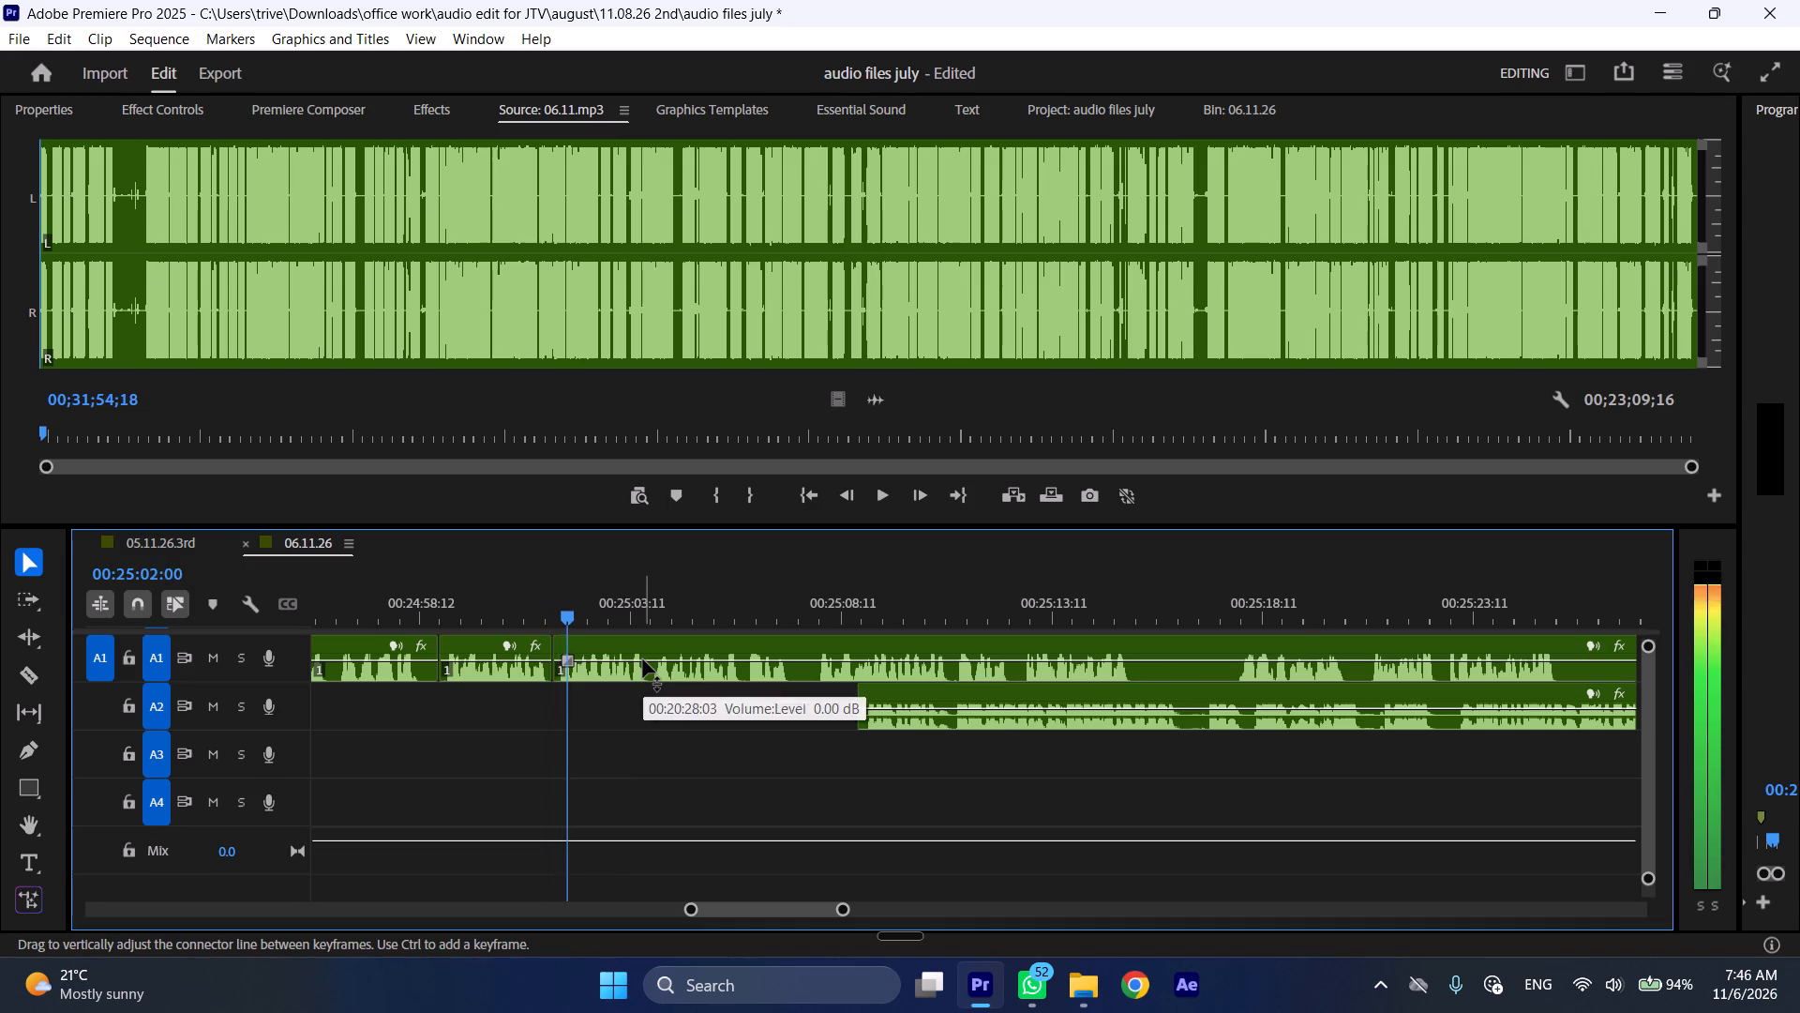
{"action": "type", "text": "l"}
{"action": "left_click_drag", "start_coordinate": [890, 689], "coordinate": [1385, 688]}
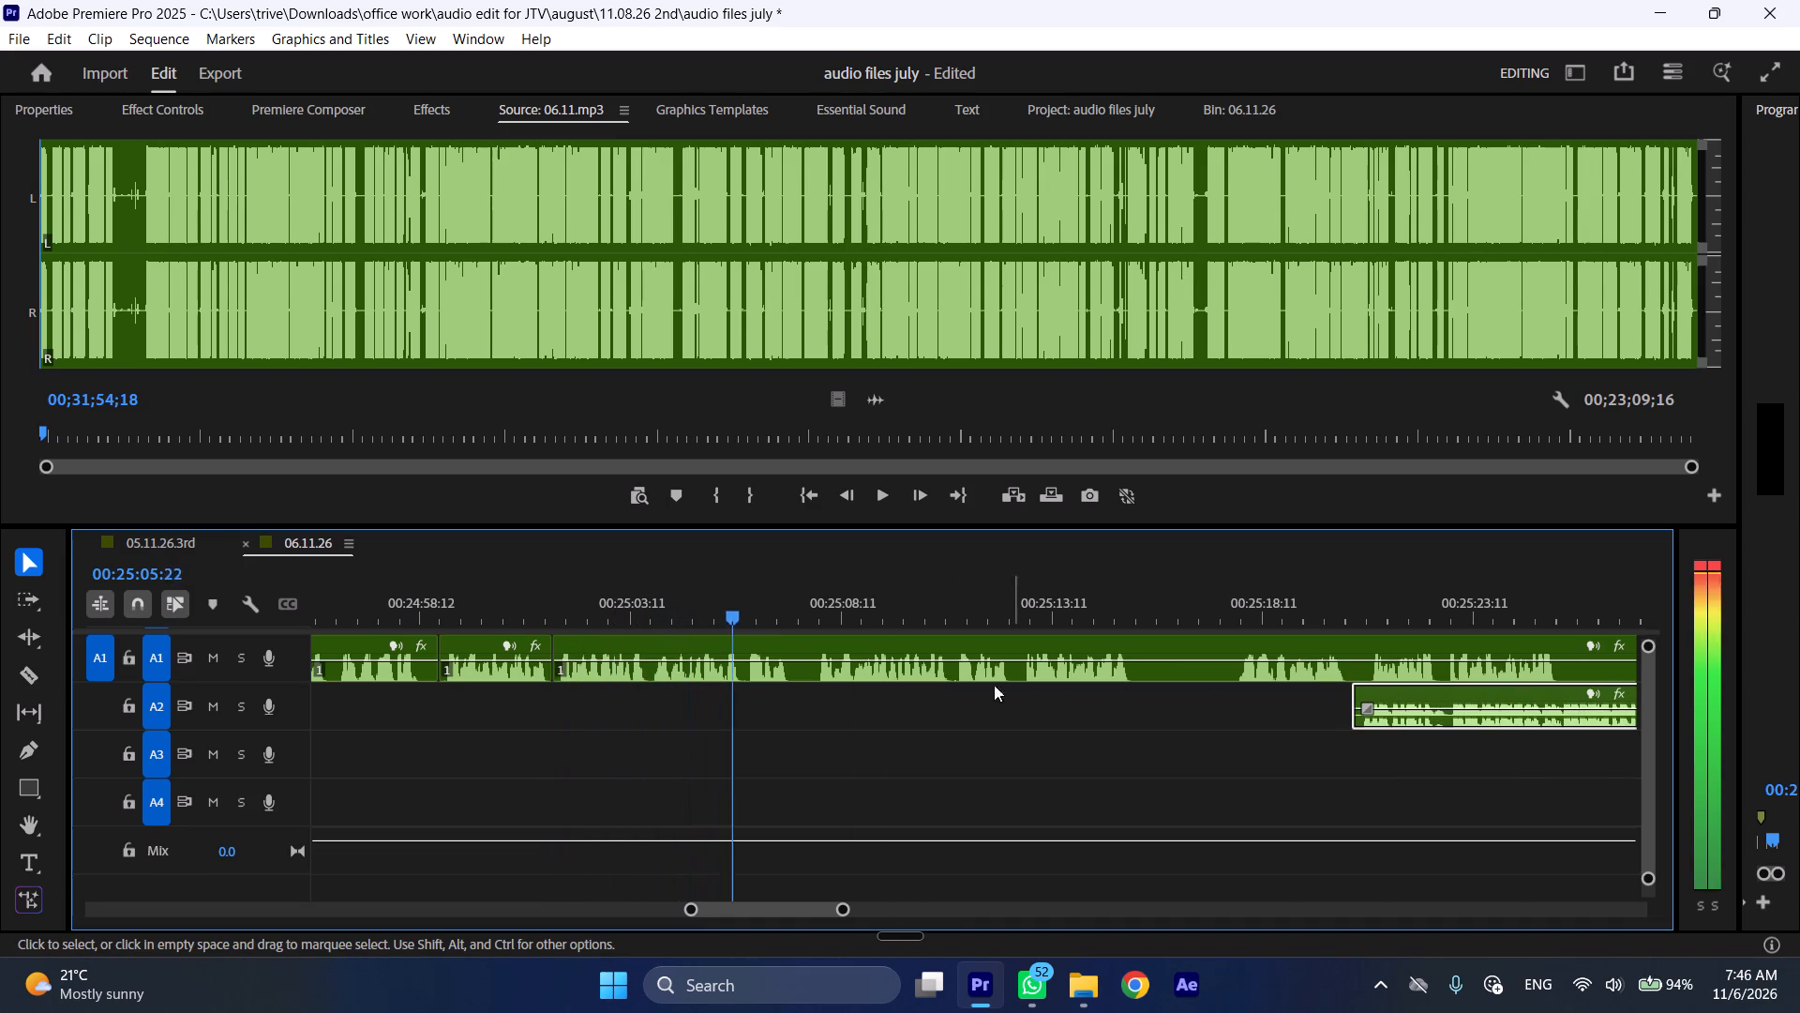
Split A1 at about 00:25:07:08, after its speech stops, and at about 00:25:07:21, and ripple delete the silent section between the cuts.
{"action": "key", "text": "space"}
{"action": "key", "text": "shift+c"}
{"action": "left_click_drag", "start_coordinate": [797, 596], "coordinate": [816, 601]}
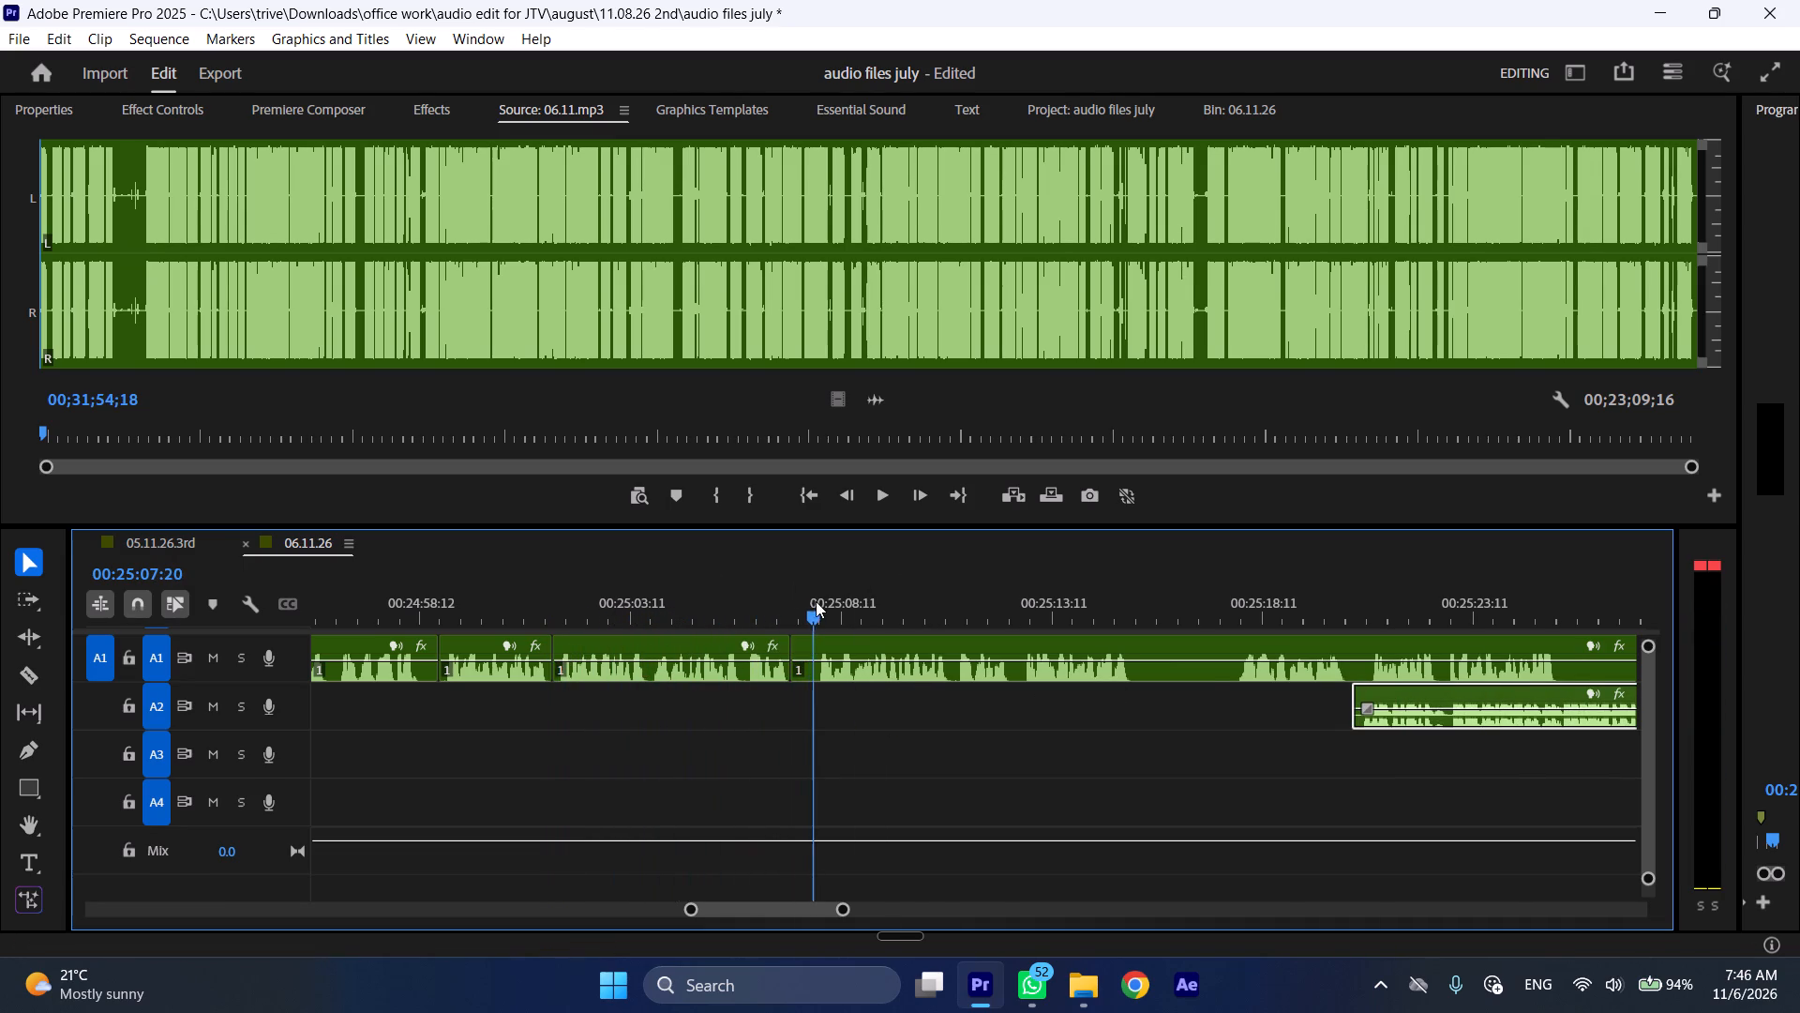
{"action": "left_click_drag", "start_coordinate": [816, 601], "coordinate": [817, 603]}
{"action": "left_click", "coordinate": [858, 652]}
{"action": "key", "text": "shift+c"}
{"action": "key", "text": "ctrl+shift+d"}
Play back from the join and split the A1 section at 00:25:14:23, in the silence after its speech.
{"action": "key", "text": "space"}
{"action": "type", "text": "l"}
{"action": "scroll", "coordinate": [933, 726], "scroll_direction": "down", "scroll_amount": 5}
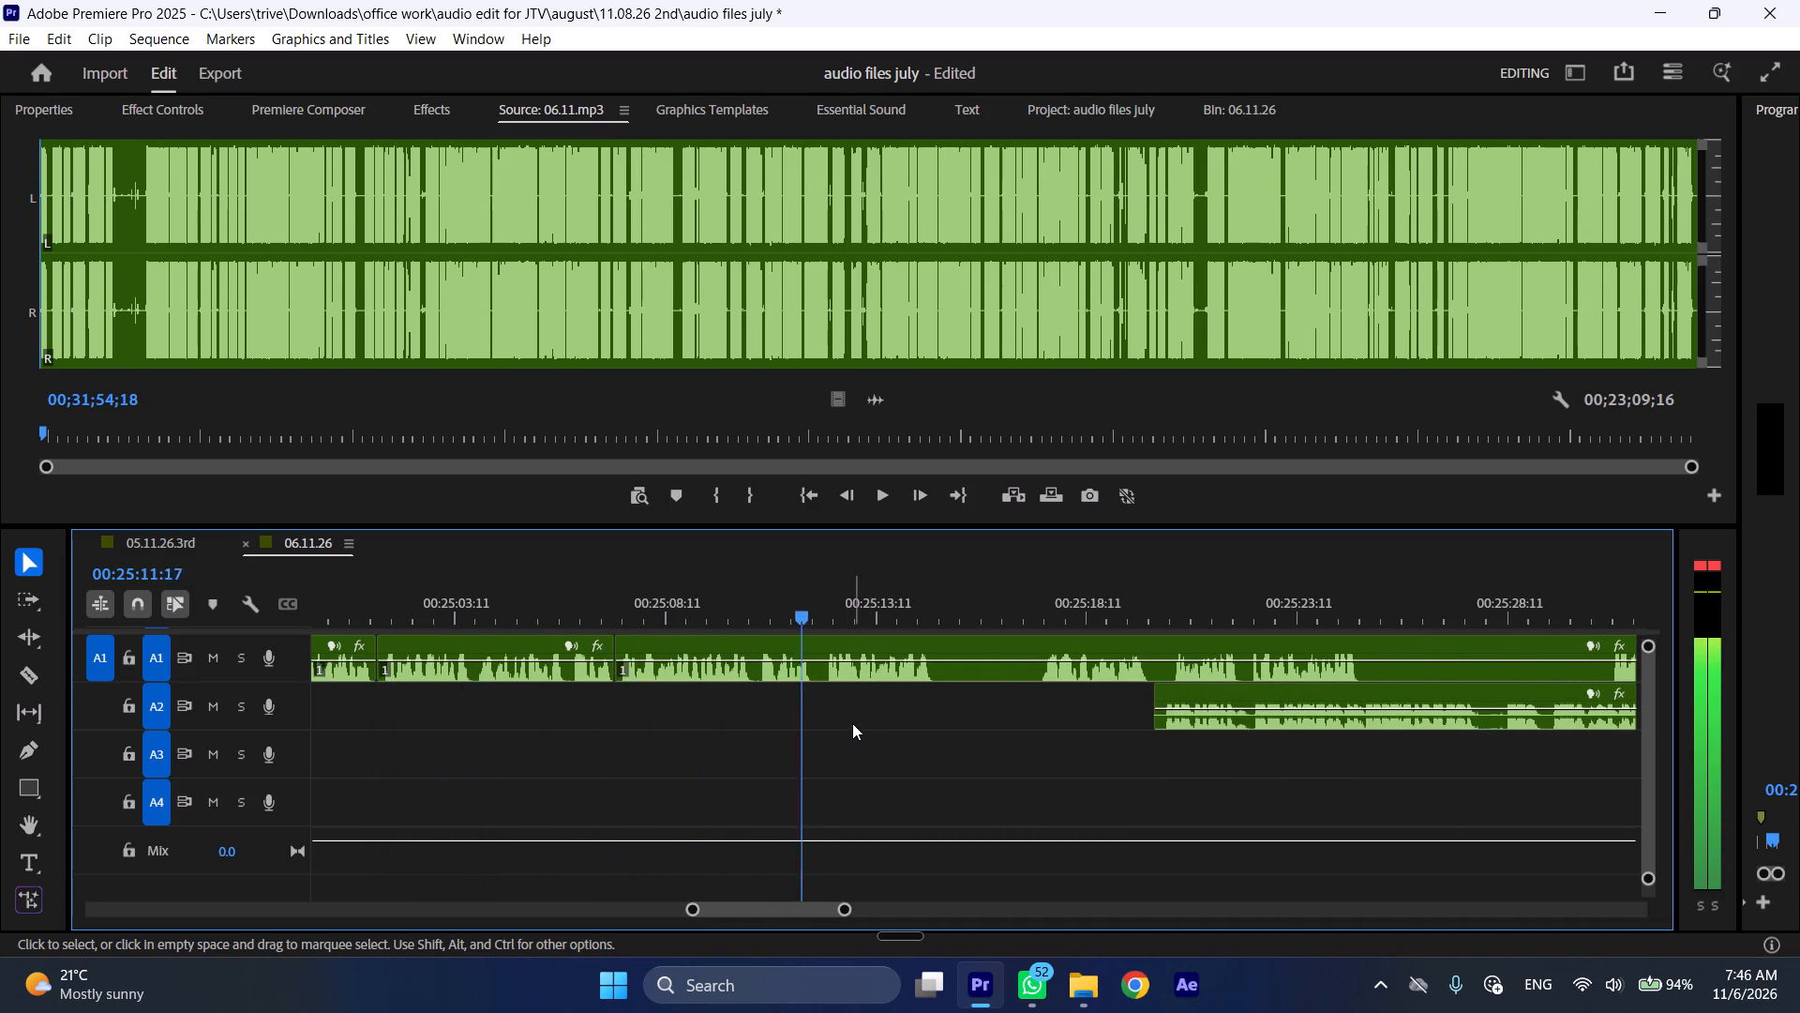
{"action": "key", "text": "space"}
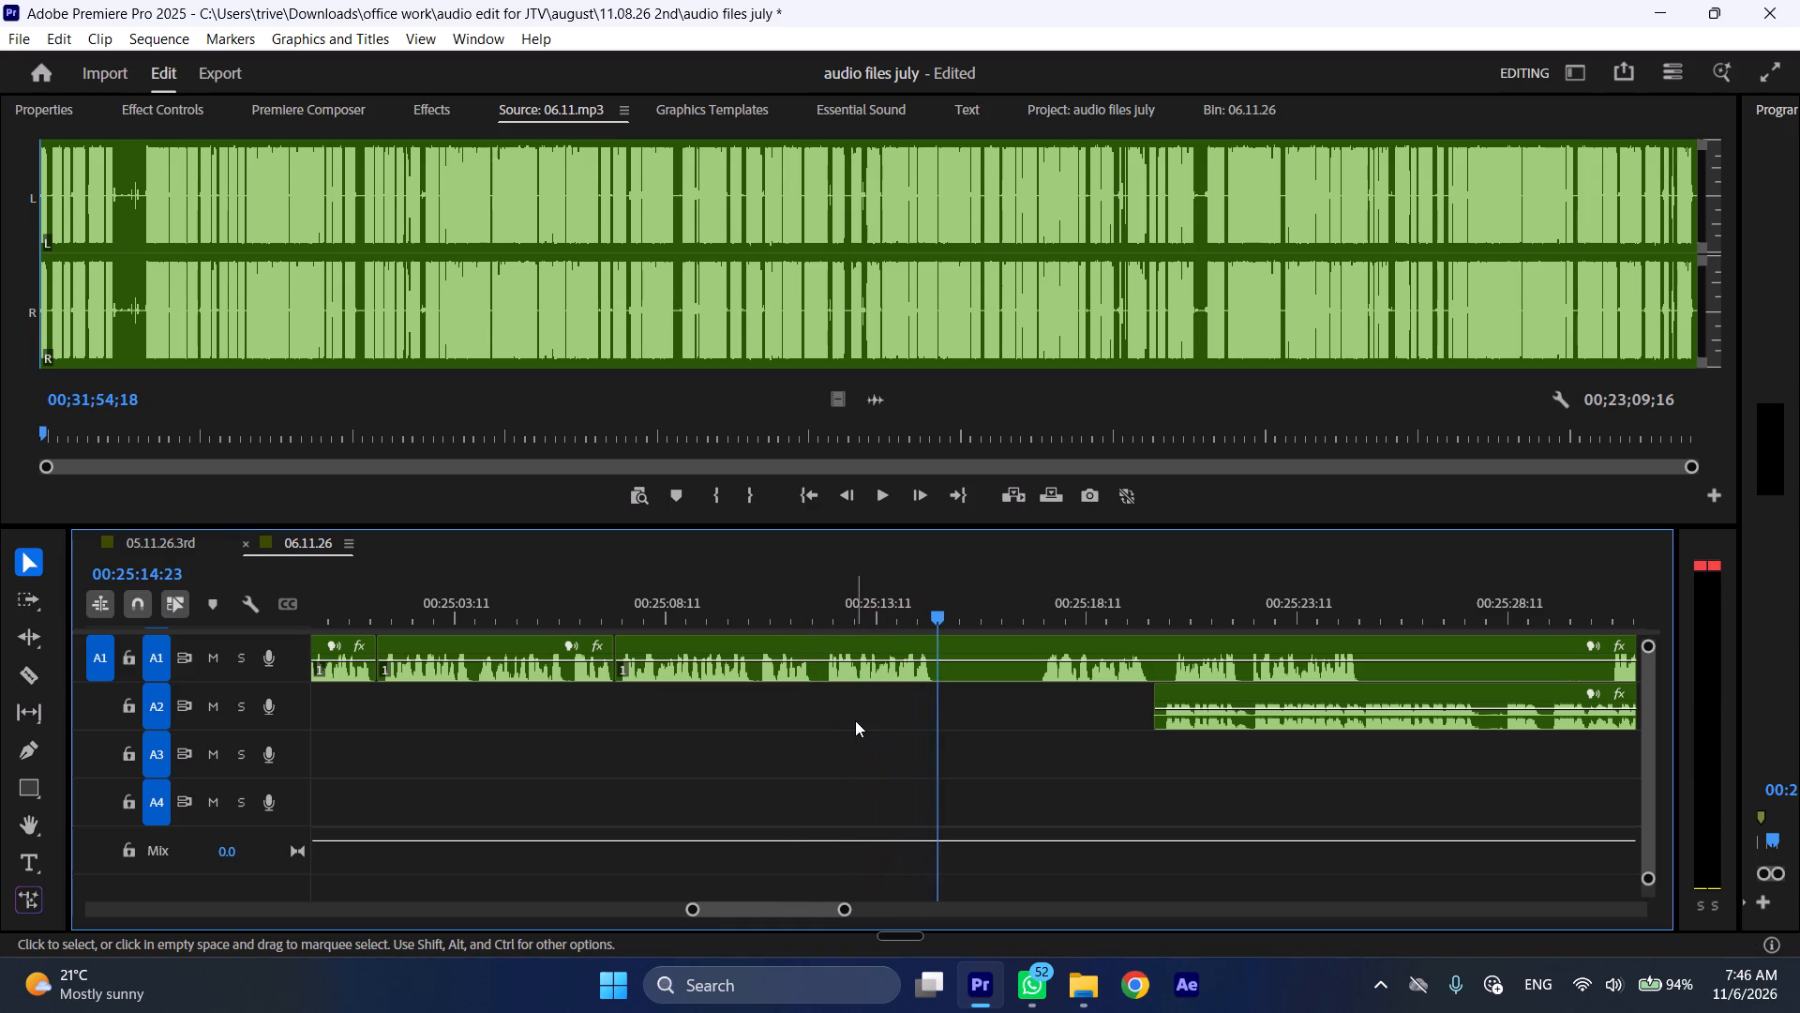
{"action": "key", "text": "shift+c"}
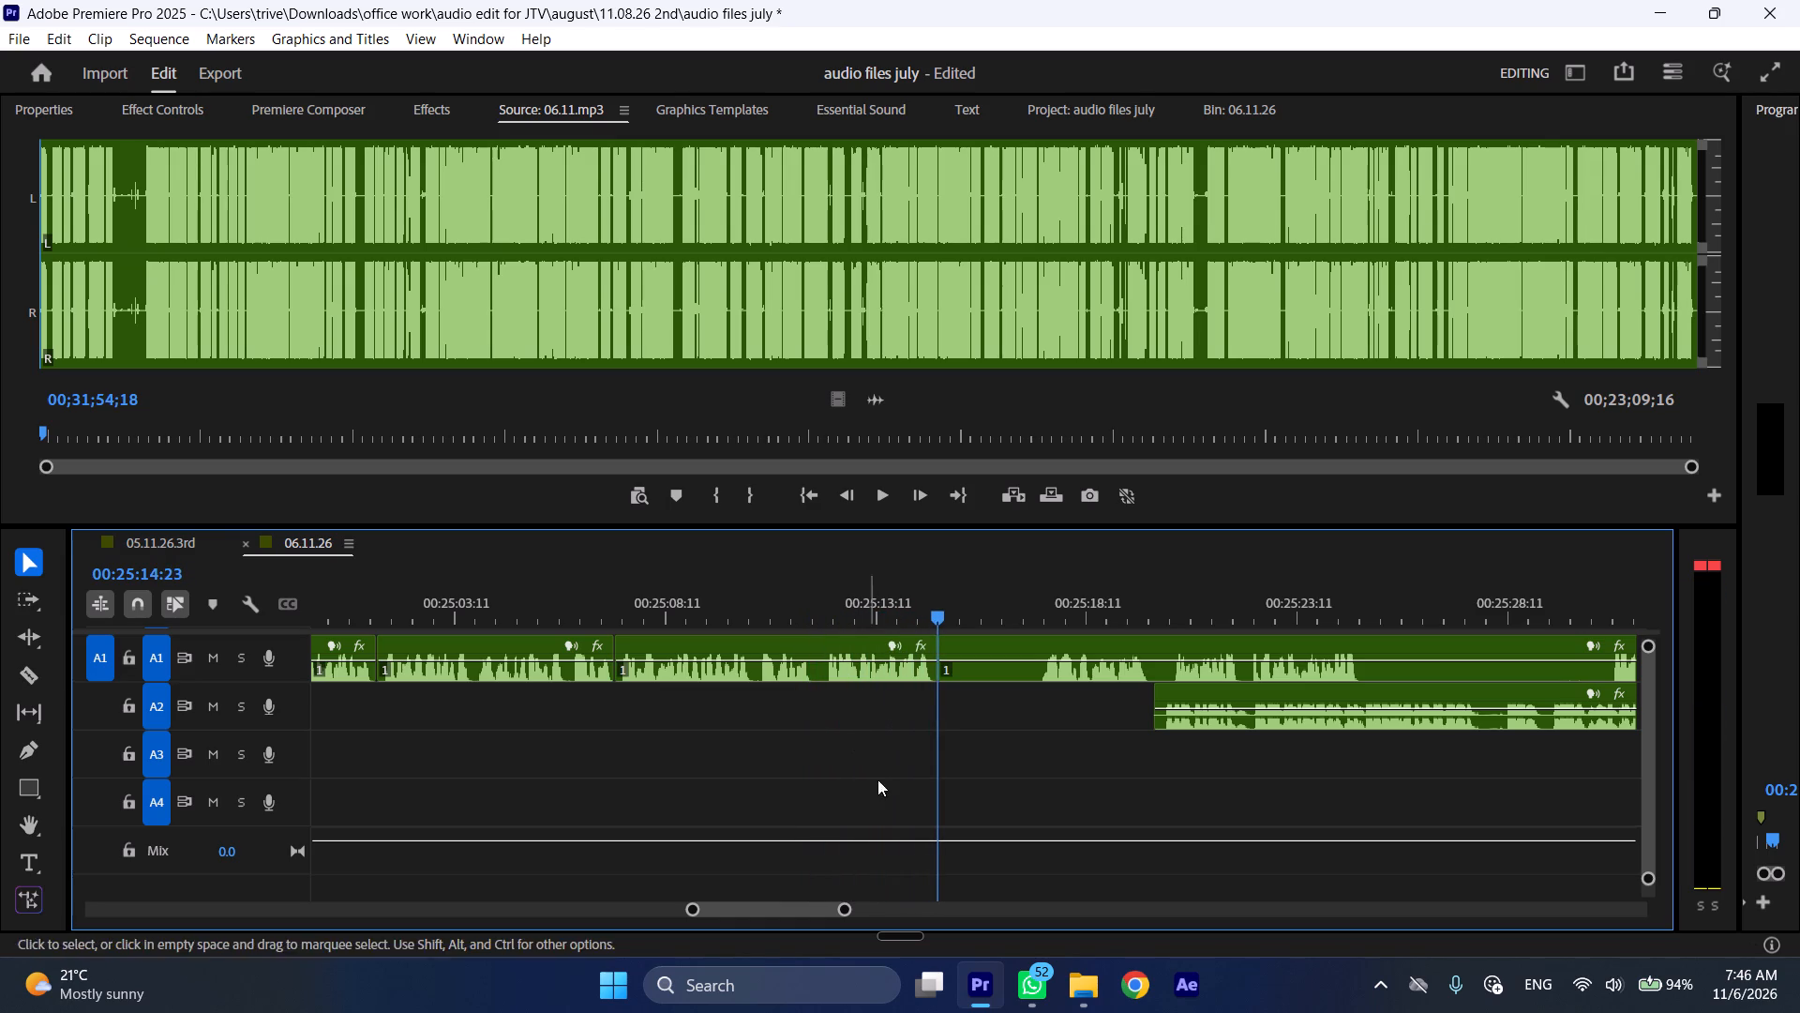
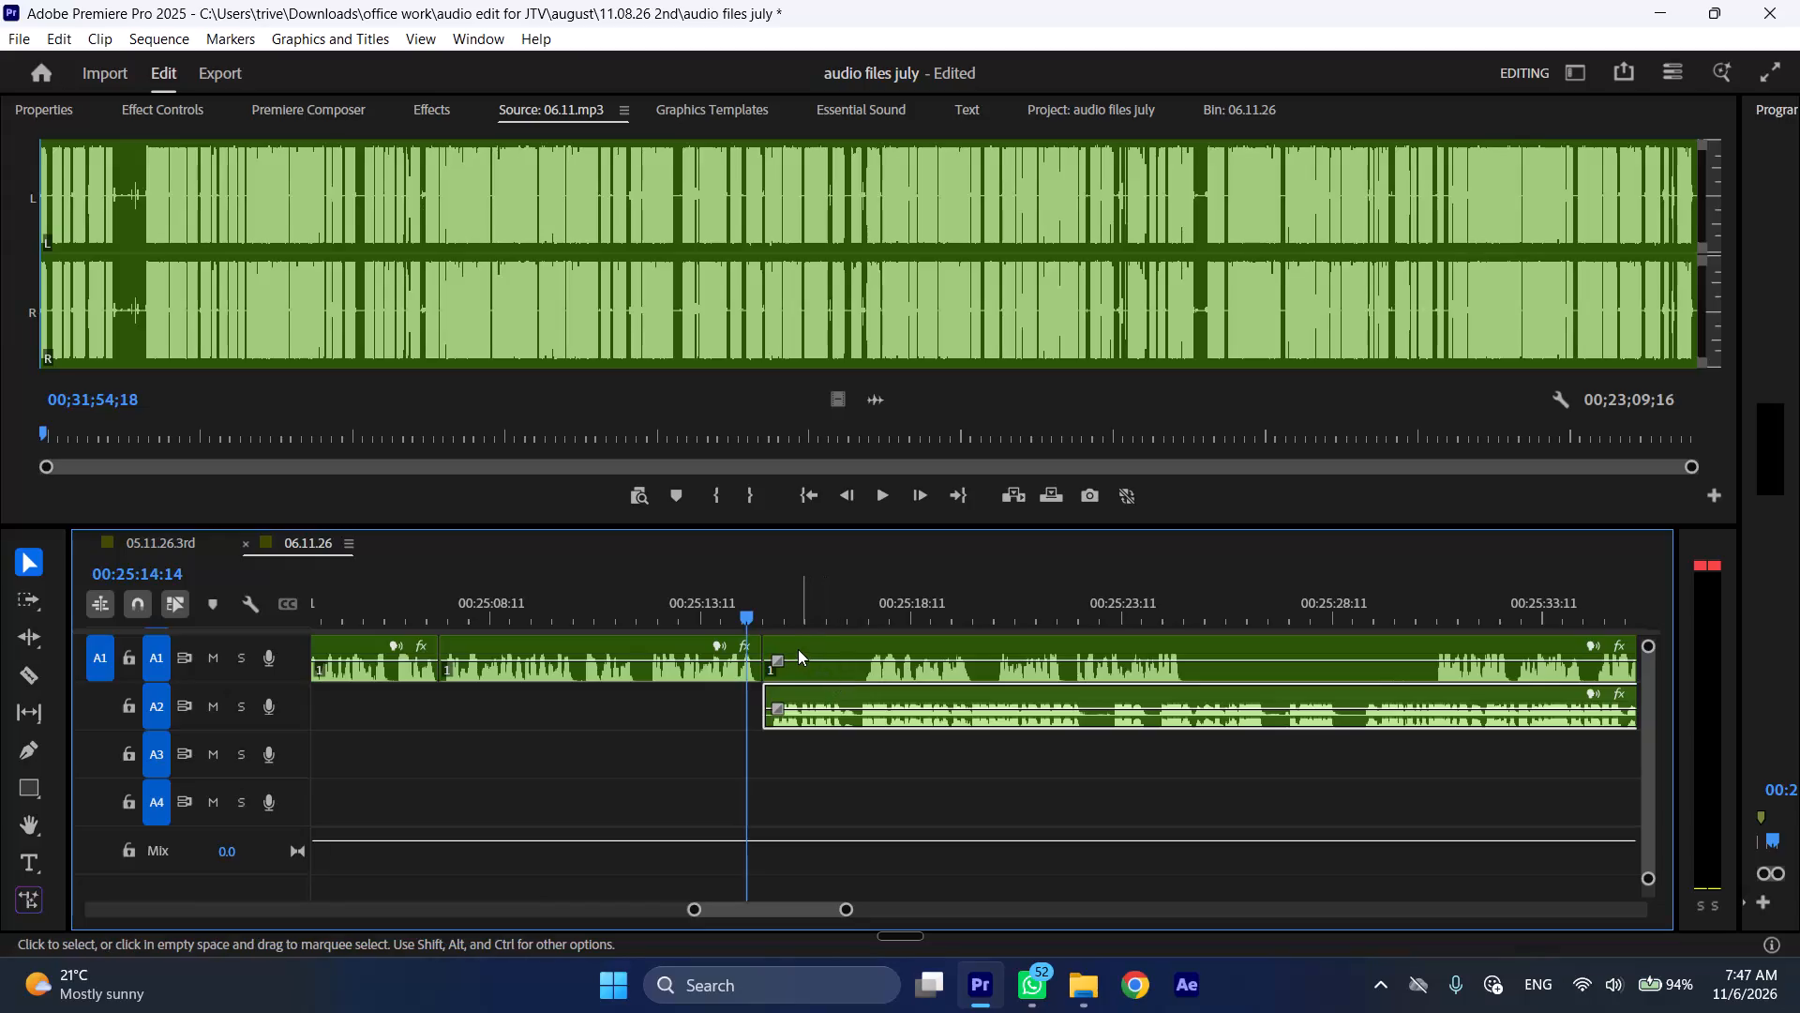
Trim the start of the A1 section after the latest cut to about 00:25:17, just before its speech begins.
{"action": "left_click_drag", "start_coordinate": [775, 640], "coordinate": [864, 648]}
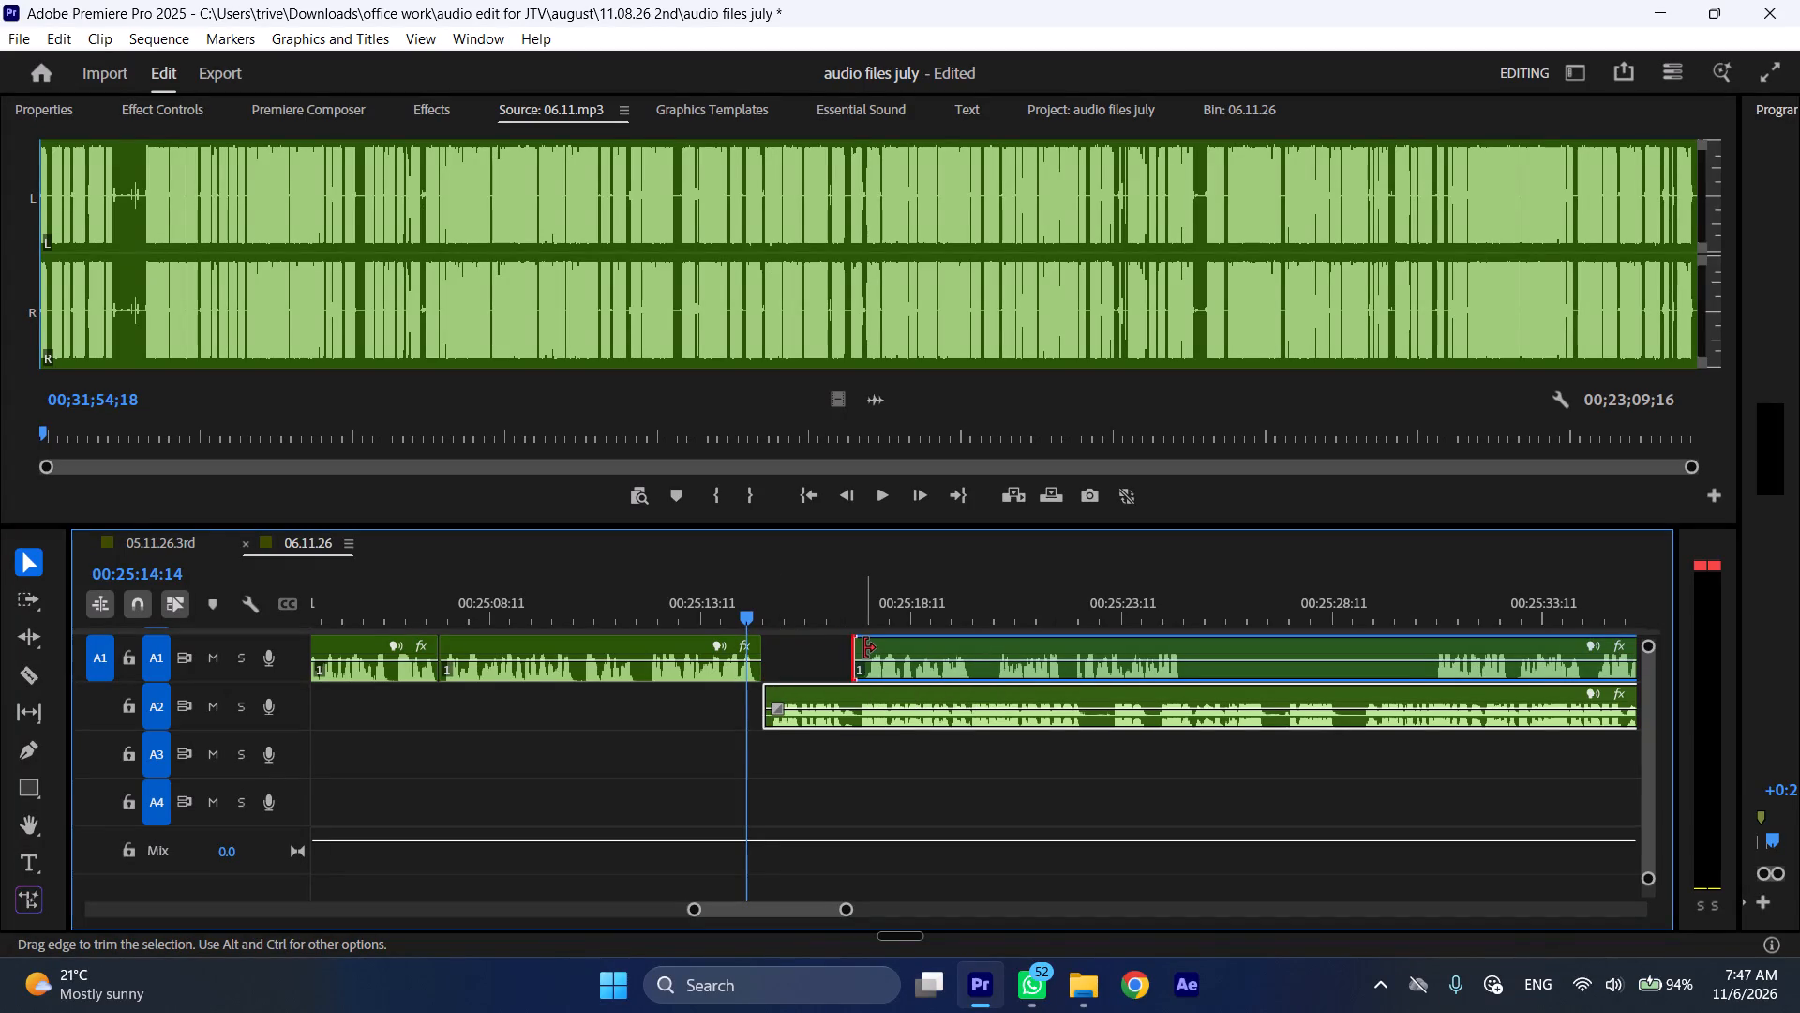
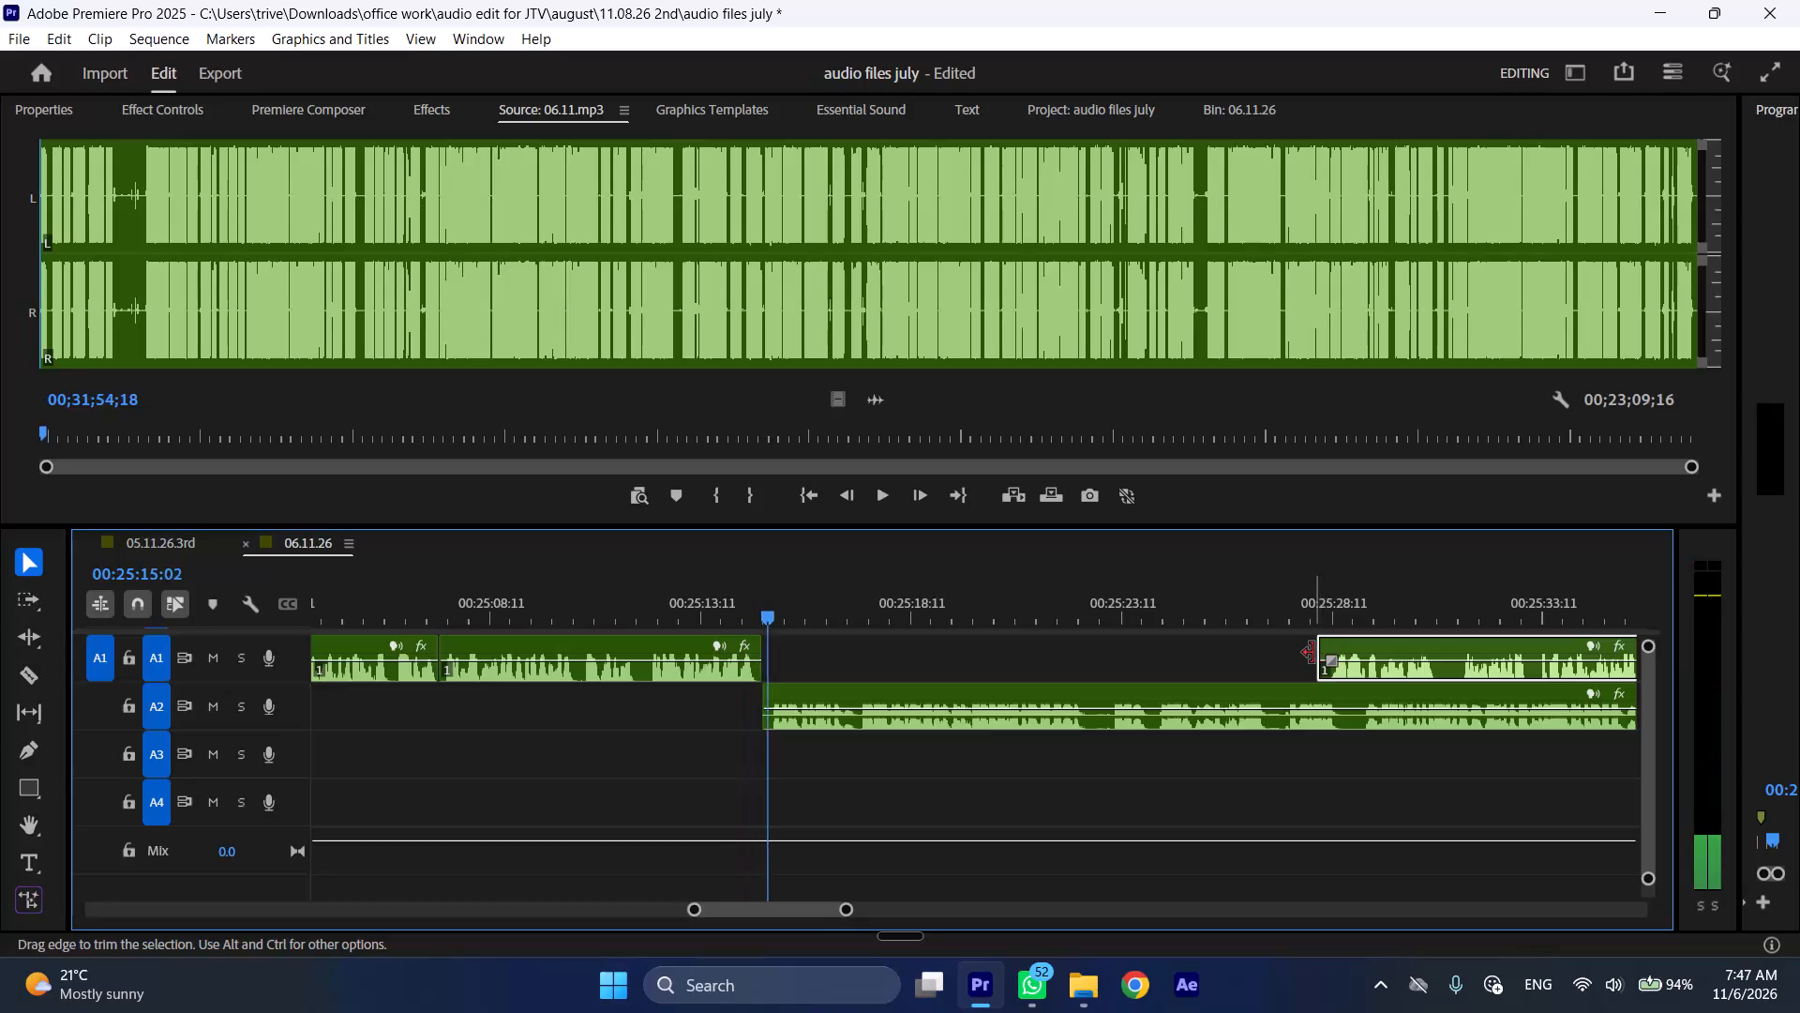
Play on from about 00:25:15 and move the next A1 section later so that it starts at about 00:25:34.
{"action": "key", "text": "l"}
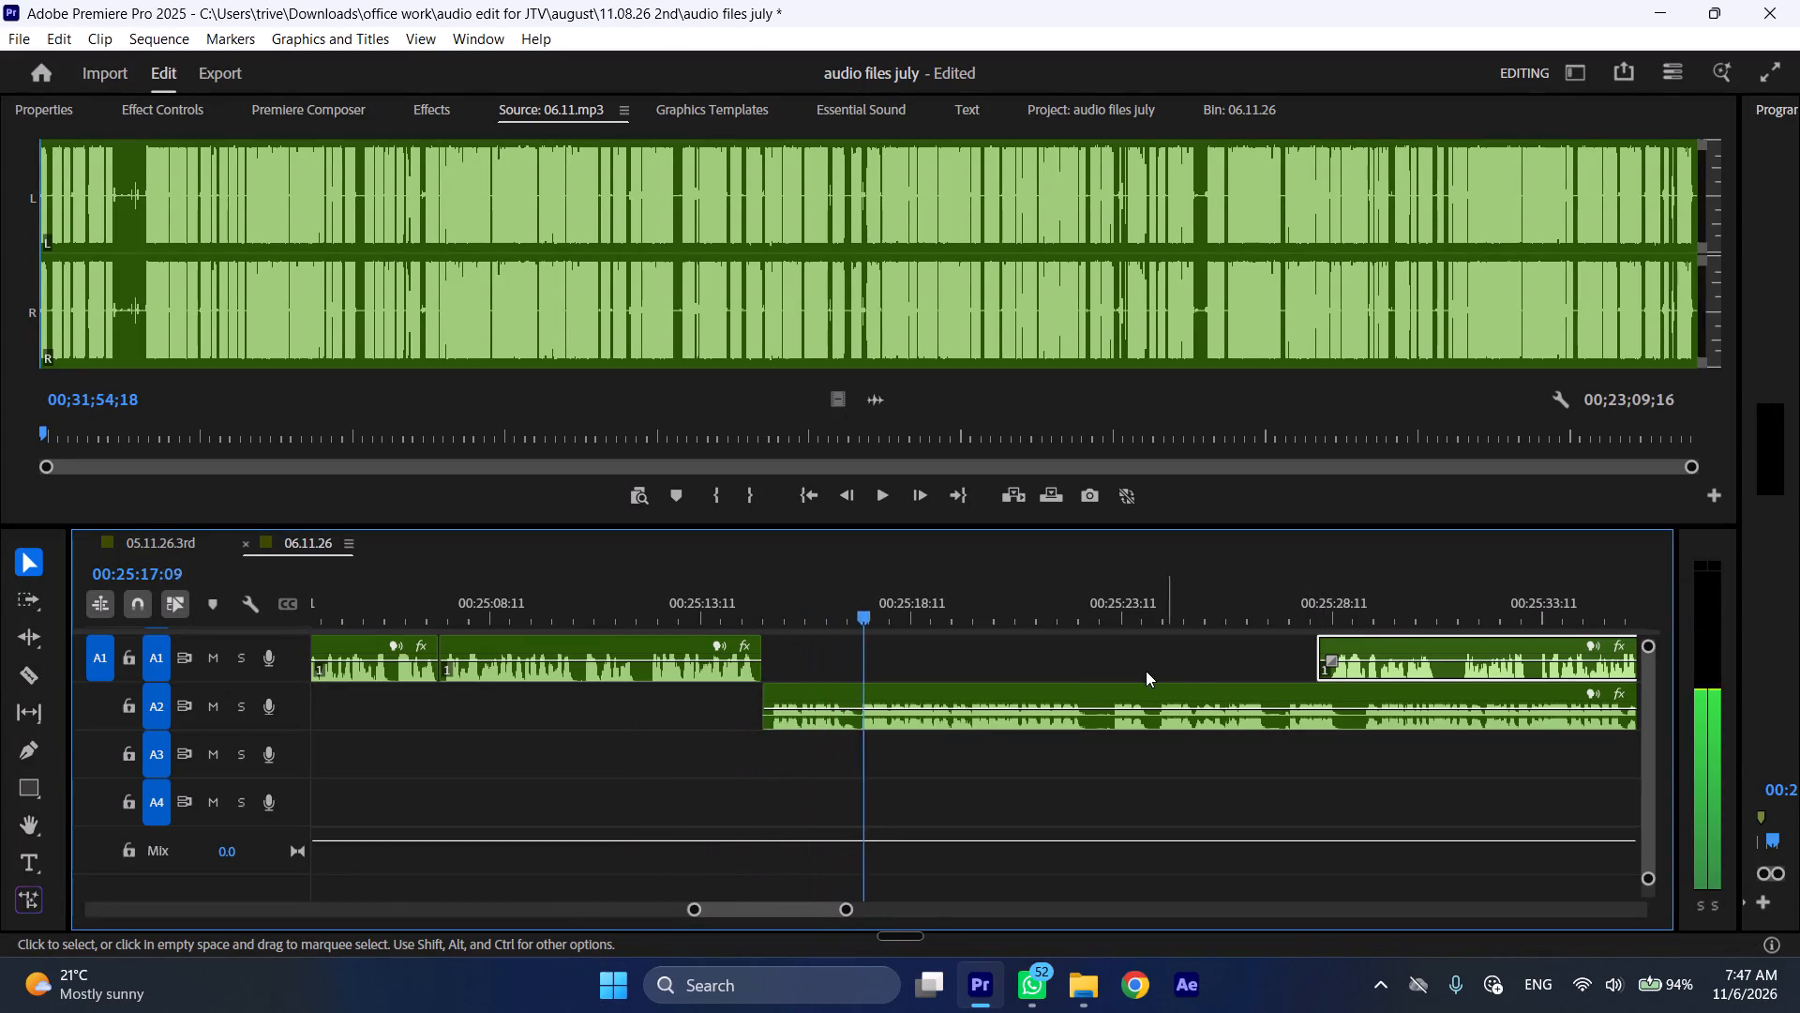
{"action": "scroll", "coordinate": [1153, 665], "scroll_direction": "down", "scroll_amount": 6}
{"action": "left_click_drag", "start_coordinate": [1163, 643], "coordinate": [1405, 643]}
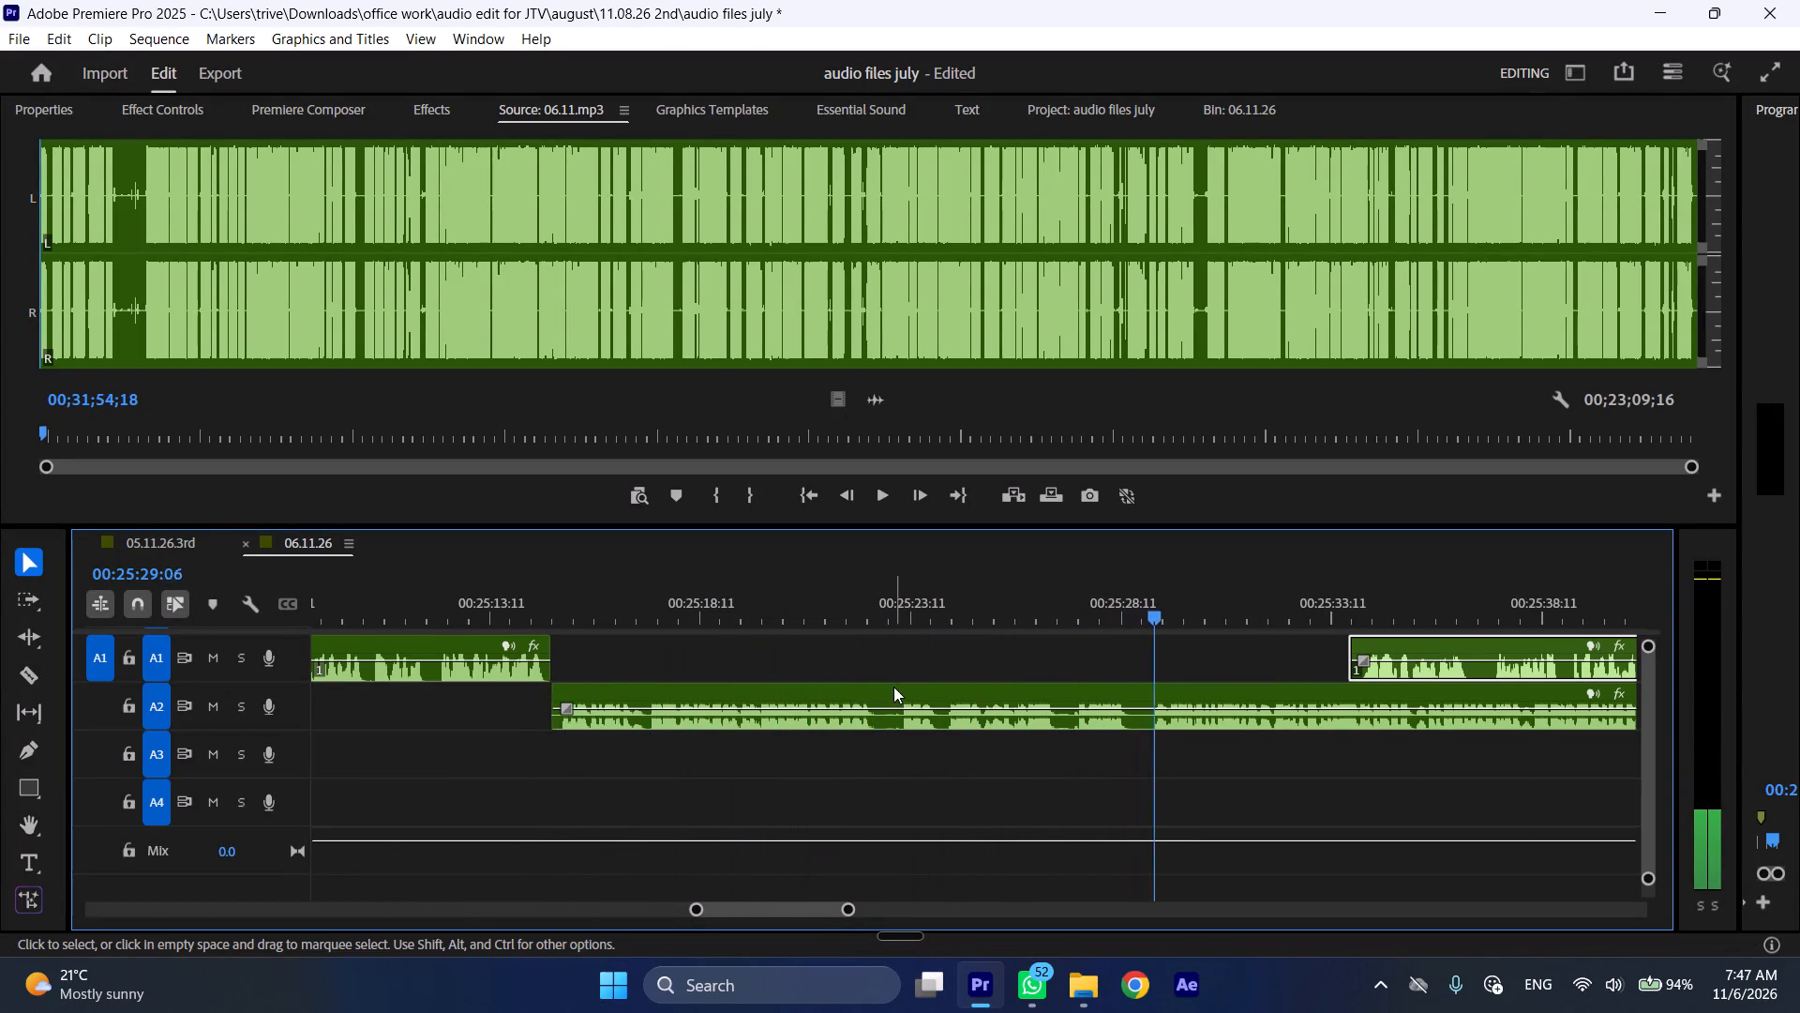
Split A2 at about 00:25:22:14 and at 00:25:24:06, and ripple delete the portion between the two cuts.
{"action": "left_click_drag", "start_coordinate": [877, 602], "coordinate": [946, 602]}
{"action": "key", "text": "shift+c"}
{"action": "left_click", "coordinate": [984, 703]}
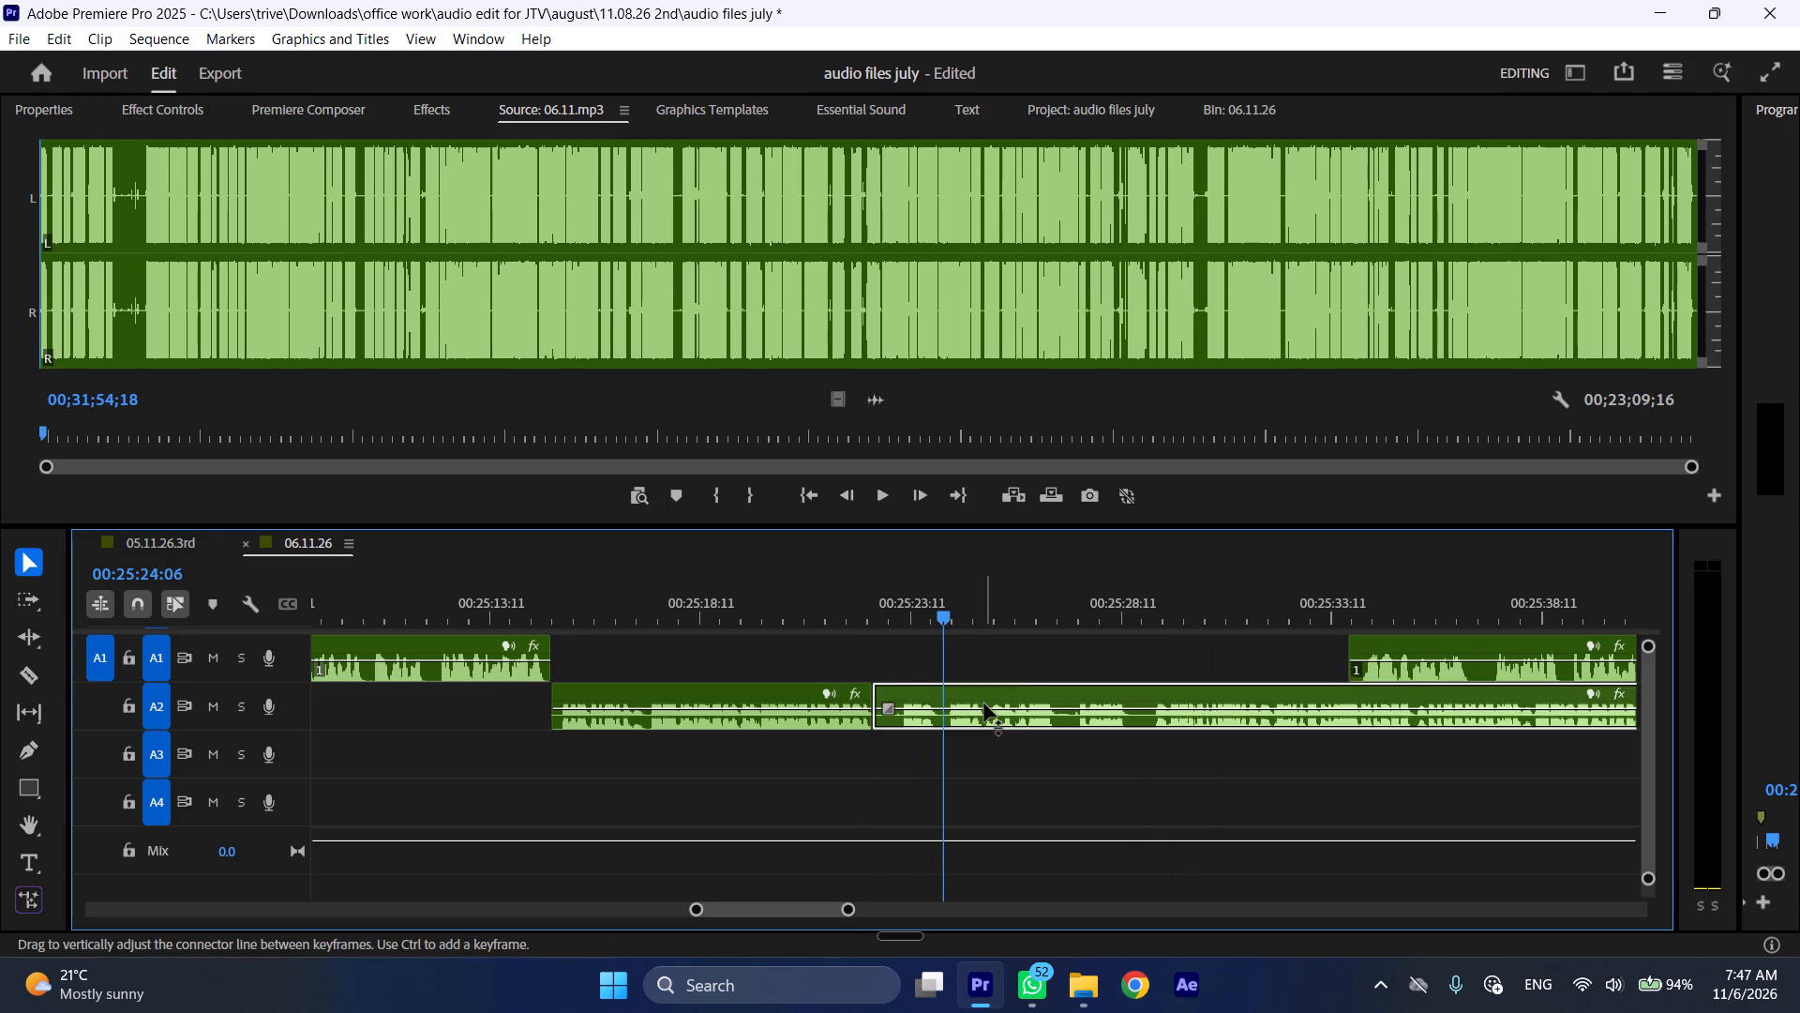
{"action": "key", "text": "shift+c"}
{"action": "key", "text": "ctrl+shift+d"}
Play on, split A2 at about 00:25:25:08 and at 00:25:25:17, and ripple delete the short portion between the cuts.
{"action": "key", "text": "space"}
{"action": "key", "text": "l"}
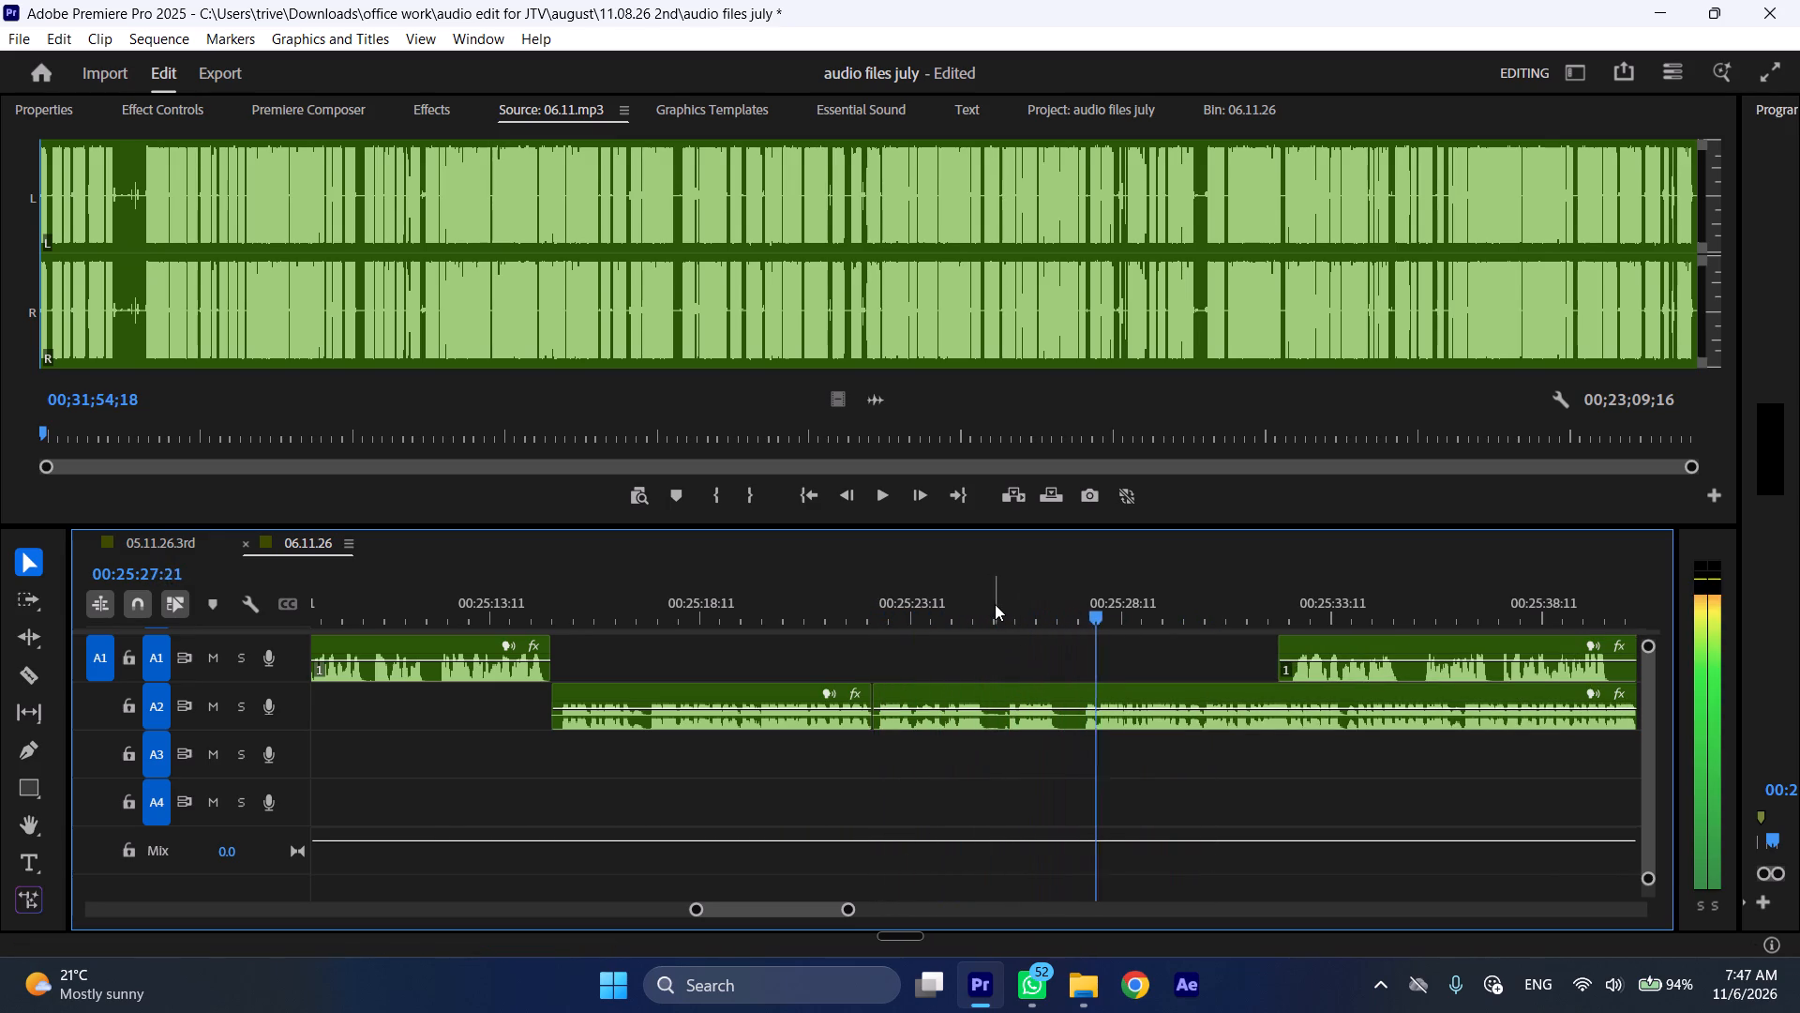
{"action": "left_click_drag", "start_coordinate": [995, 604], "coordinate": [1008, 604]}
{"action": "key", "text": "shift+c"}
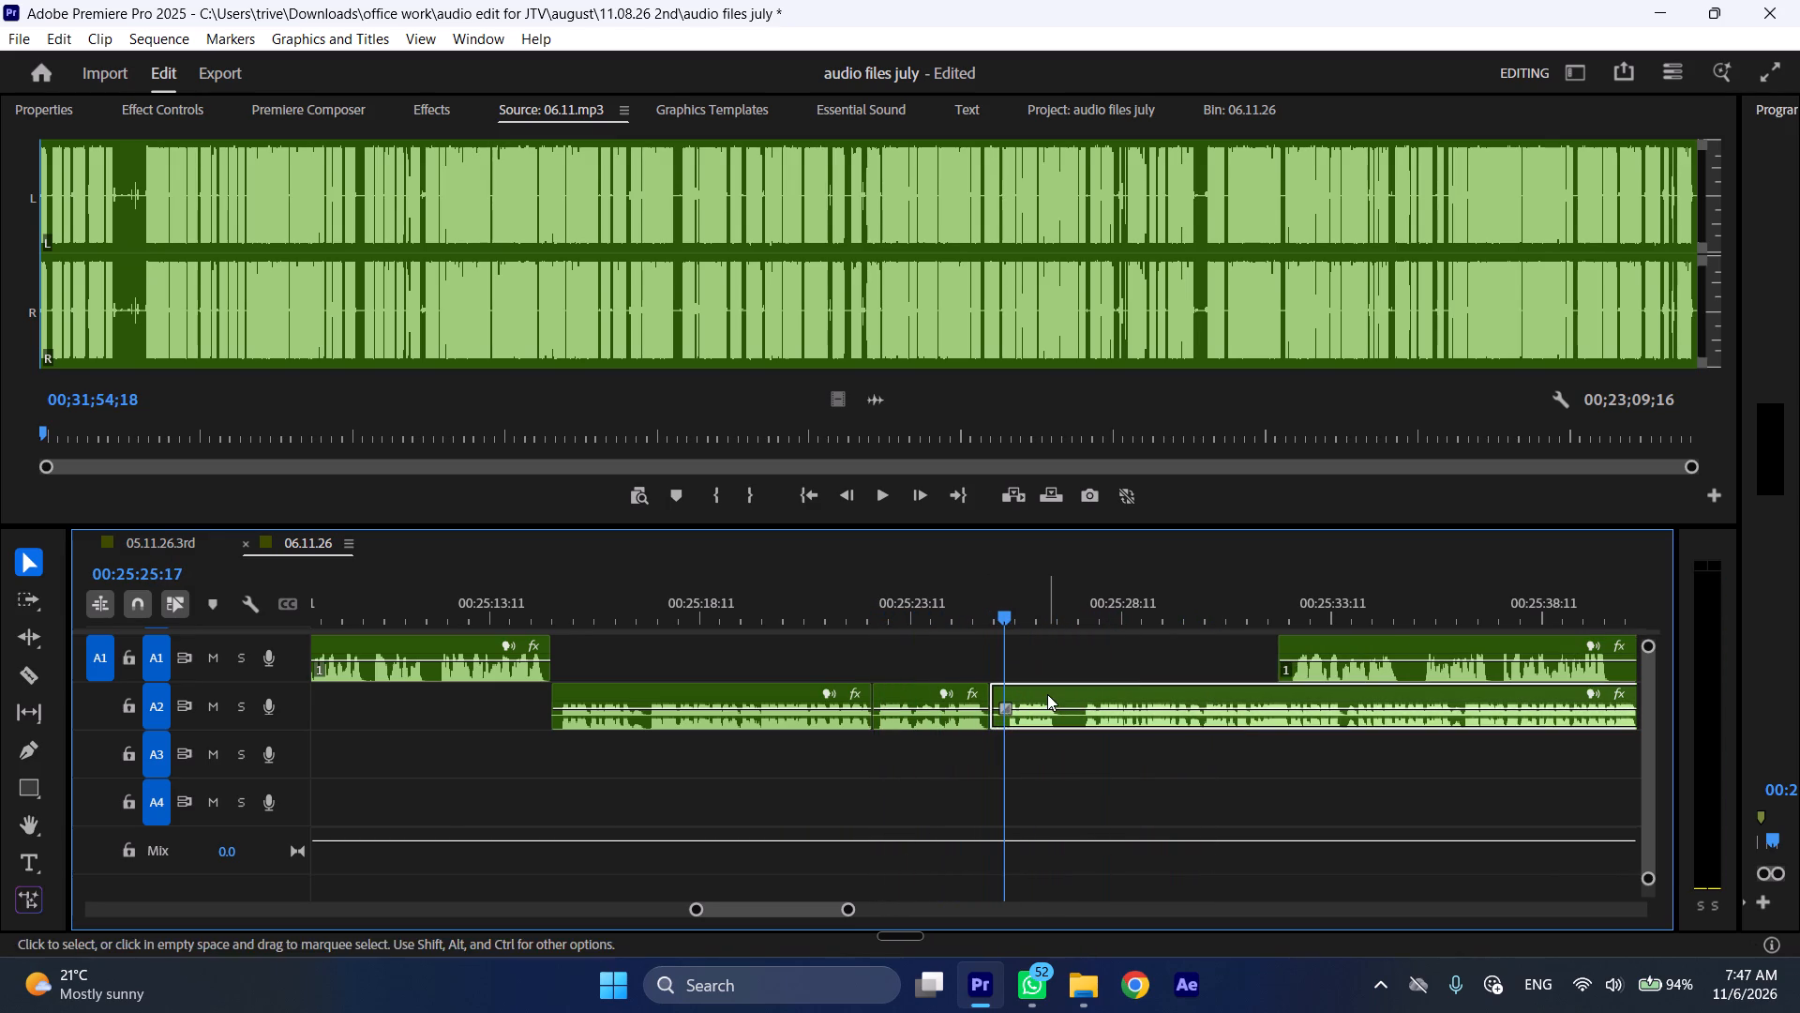
{"action": "left_click", "coordinate": [1047, 694]}
{"action": "key", "text": "shift+c"}
{"action": "key", "text": "ctrl+shift+d"}
Split A2 at 00:25:26:17 and move the following A1 section earlier so that it starts at that cut.
{"action": "left_click_drag", "start_coordinate": [1035, 591], "coordinate": [1048, 602]}
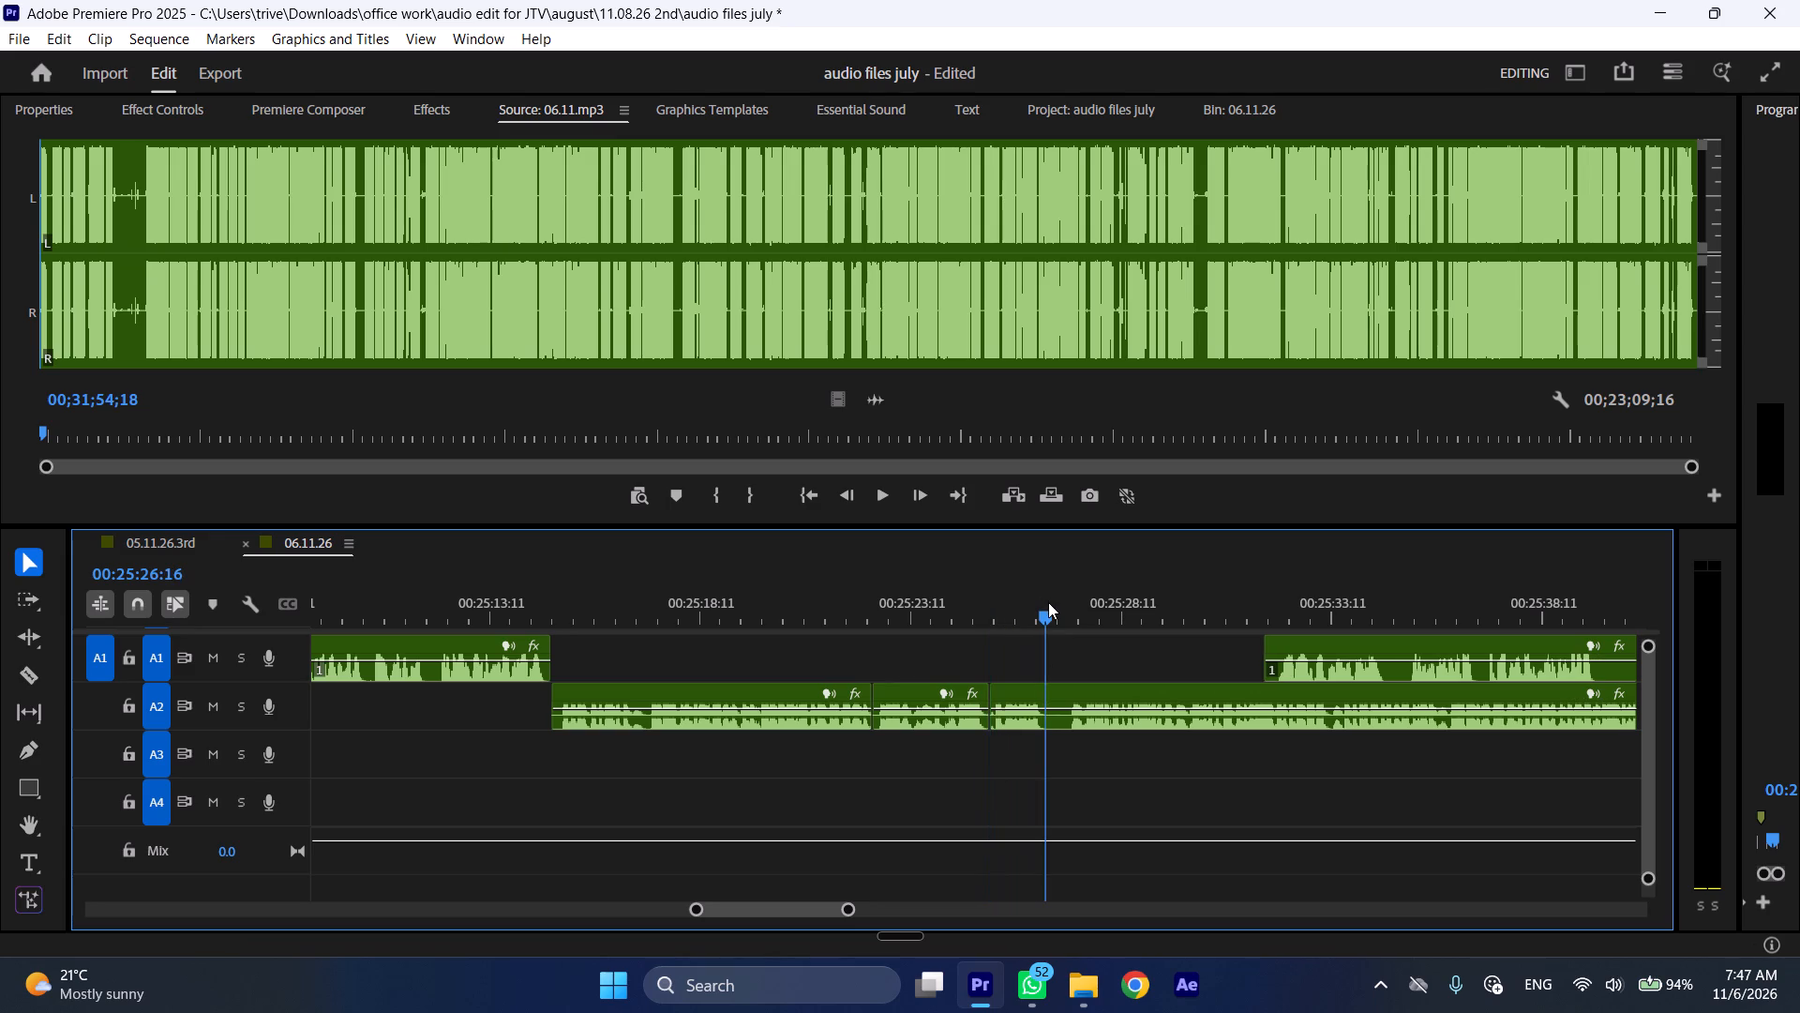
{"action": "left_click_drag", "start_coordinate": [1048, 602], "coordinate": [1051, 603]}
{"action": "key", "text": "shift+c"}
{"action": "left_click_drag", "start_coordinate": [1302, 646], "coordinate": [1094, 646]}
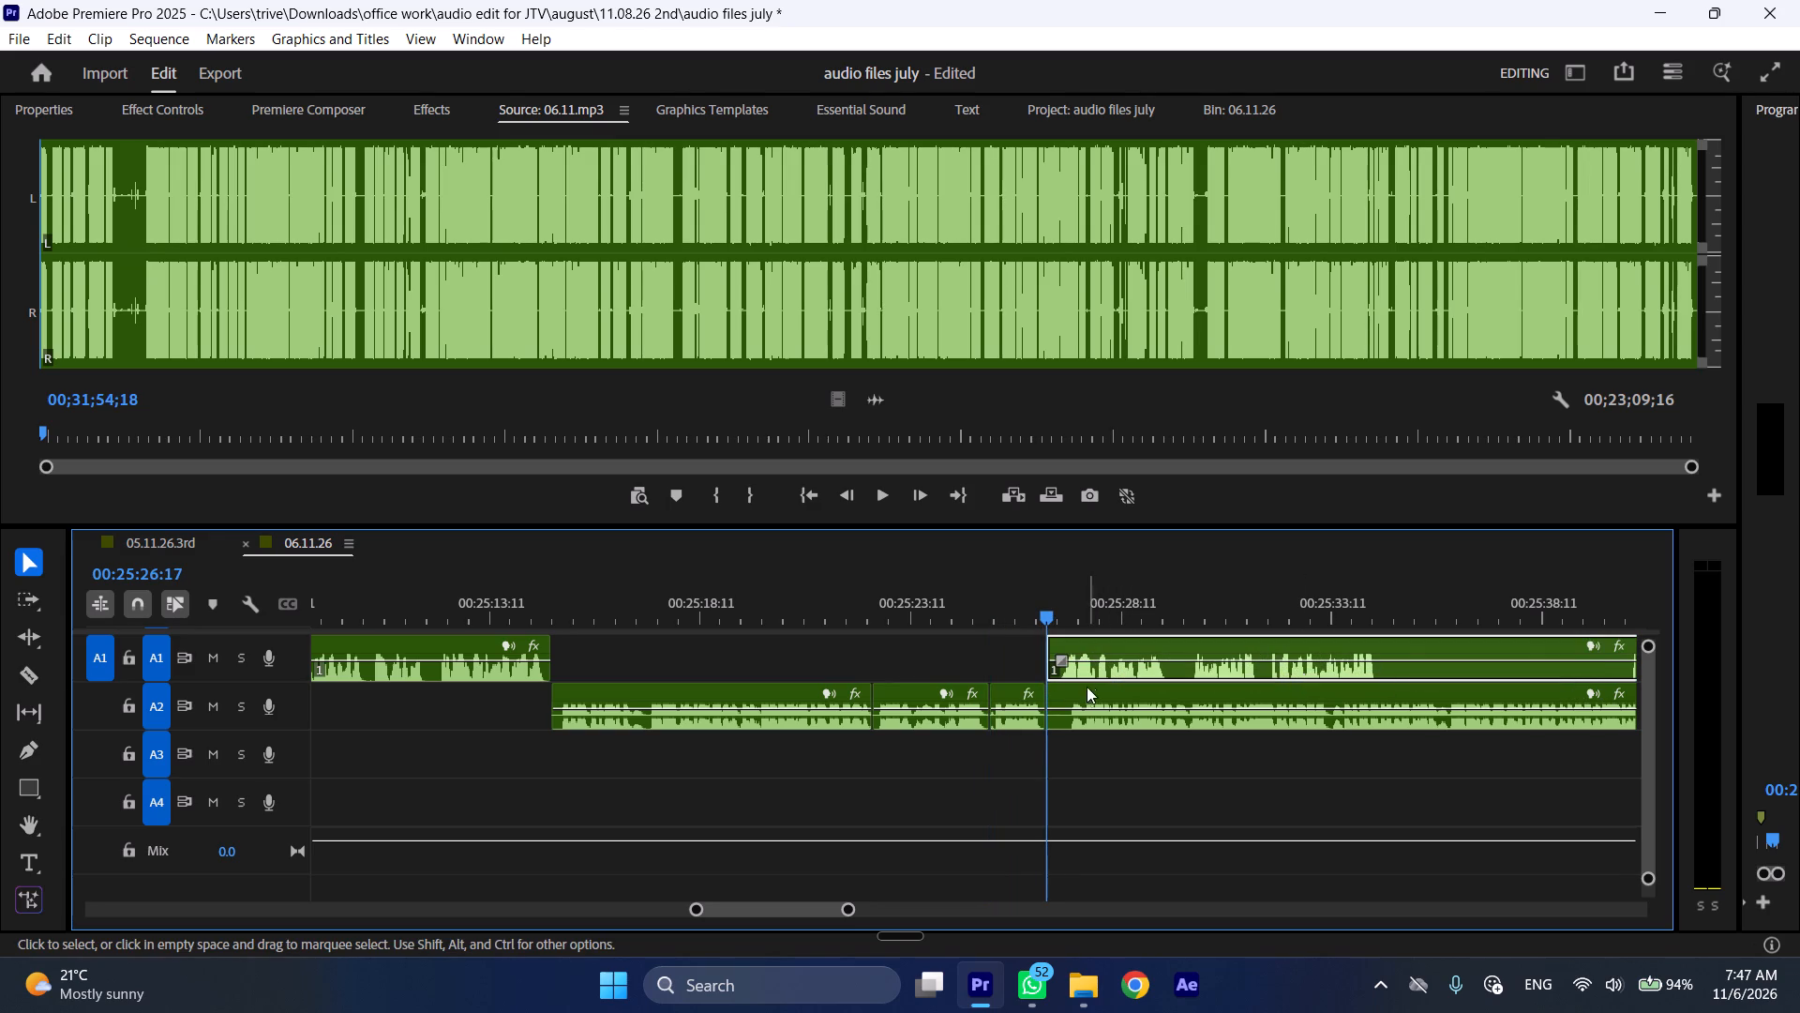
Move the A2 section after the 00:25:26:17 cut later so that it starts at about 00:25:38, past the A1 speech.
{"action": "left_click_drag", "start_coordinate": [1076, 691], "coordinate": [1540, 696]}
{"action": "left_click_drag", "start_coordinate": [1521, 696], "coordinate": [1533, 696]}
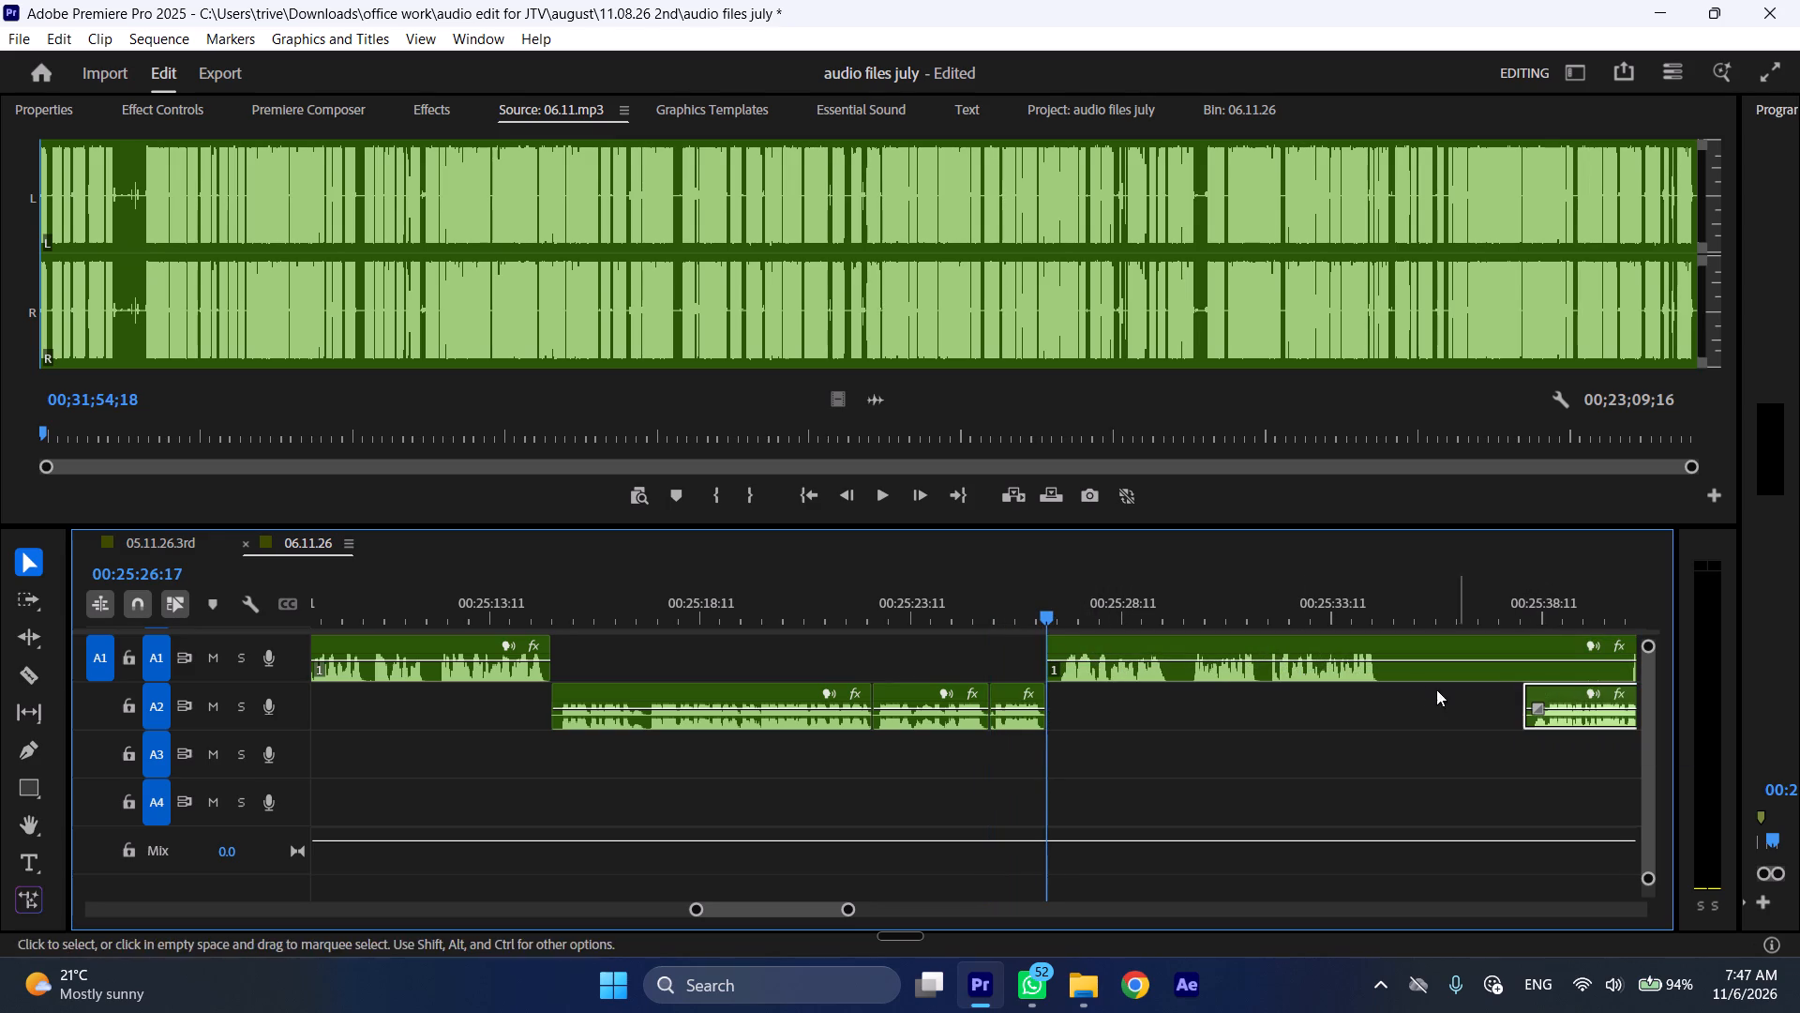
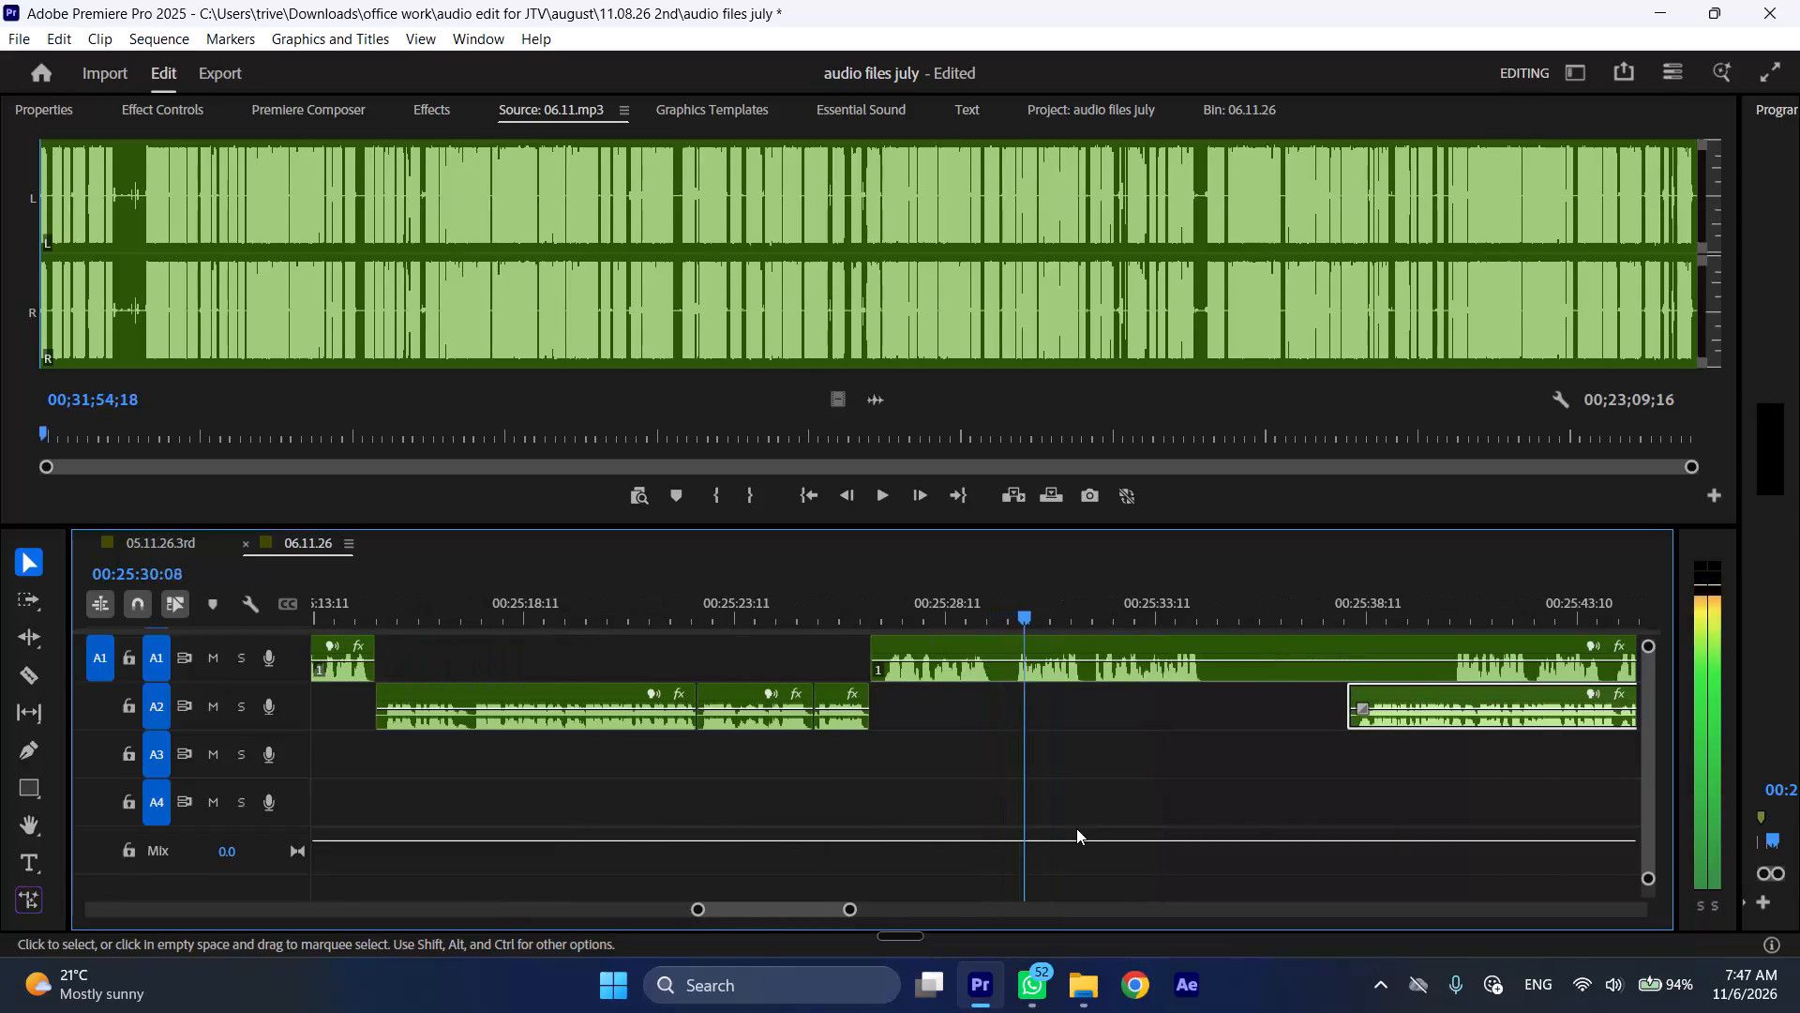
Split A1 at about 00:25:29:12 and at 00:25:30:02, and ripple delete the short silent portion between the two cuts.
{"action": "scroll", "coordinate": [975, 738], "scroll_direction": "down", "scroll_amount": 4}
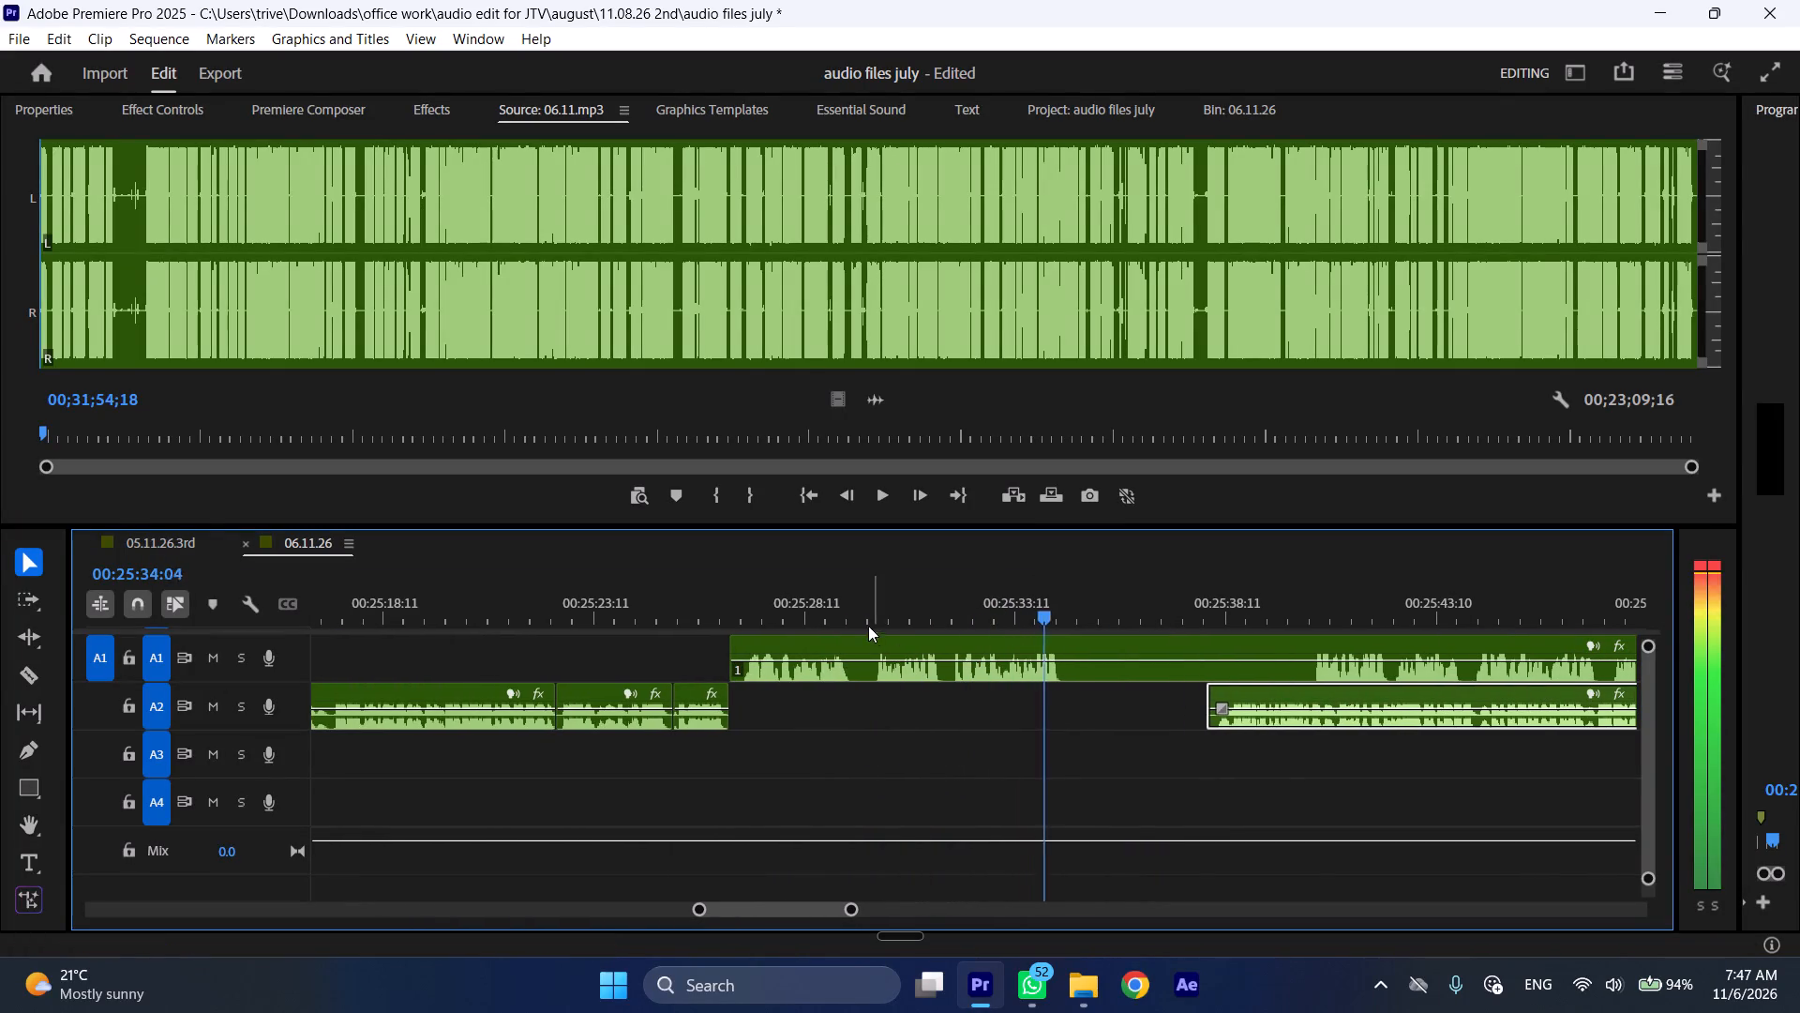
{"action": "left_click_drag", "start_coordinate": [852, 601], "coordinate": [876, 601]}
{"action": "key", "text": "shift+c"}
{"action": "left_click", "coordinate": [914, 658]}
{"action": "key", "text": "shift+c"}
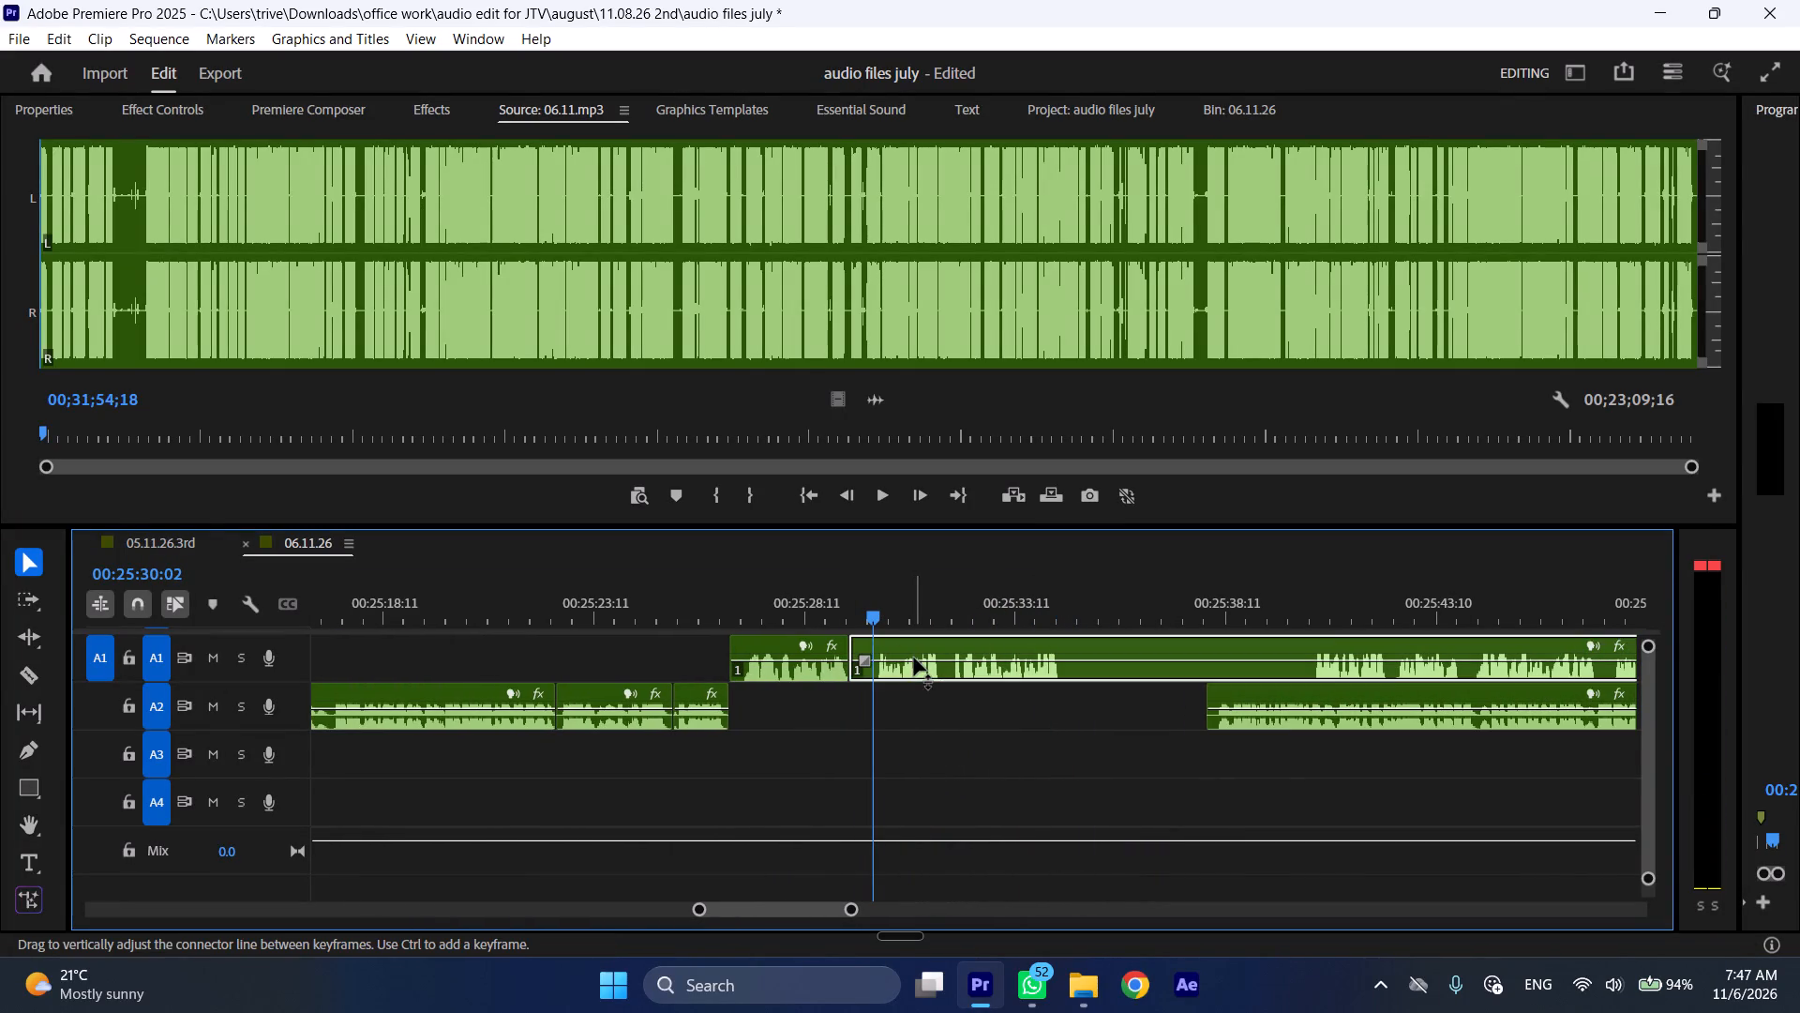
{"action": "key", "text": "ctrl+shift+d"}
Split A1 at 00:25:34:05, where the speech ends and the long silence begins.
{"action": "left_click", "coordinate": [1048, 603]}
{"action": "key", "text": "shift+c"}
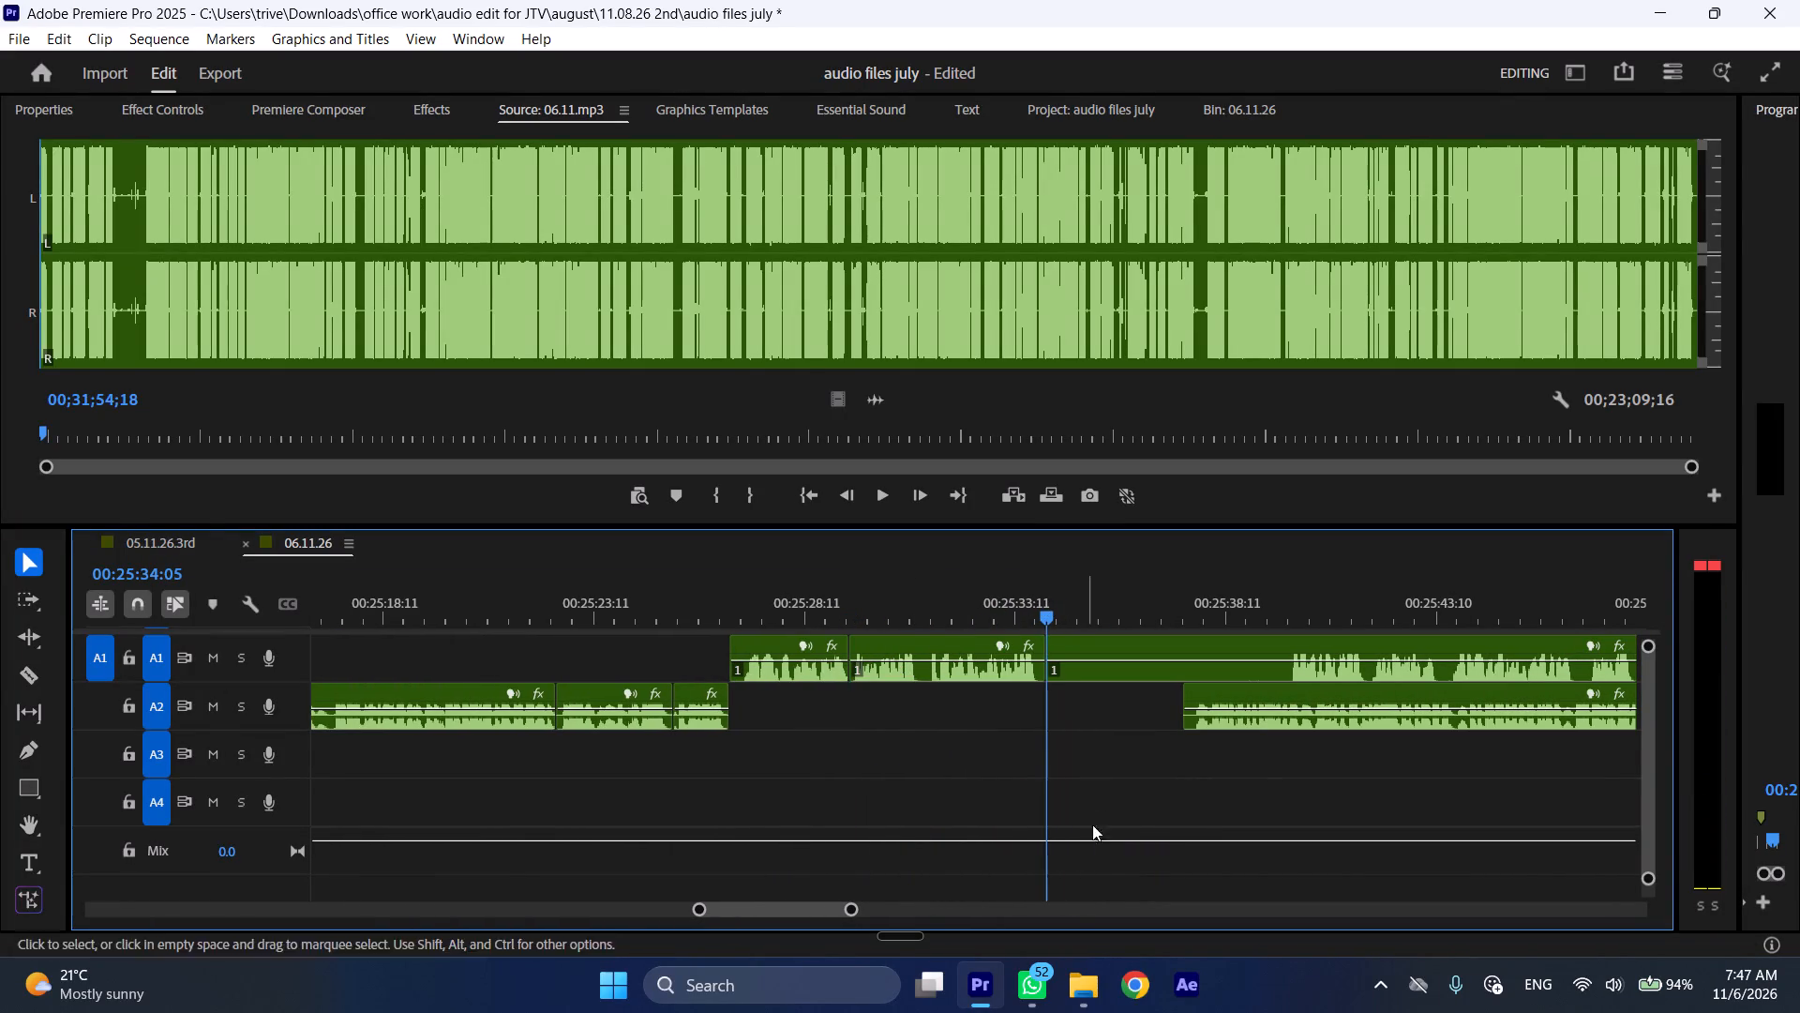
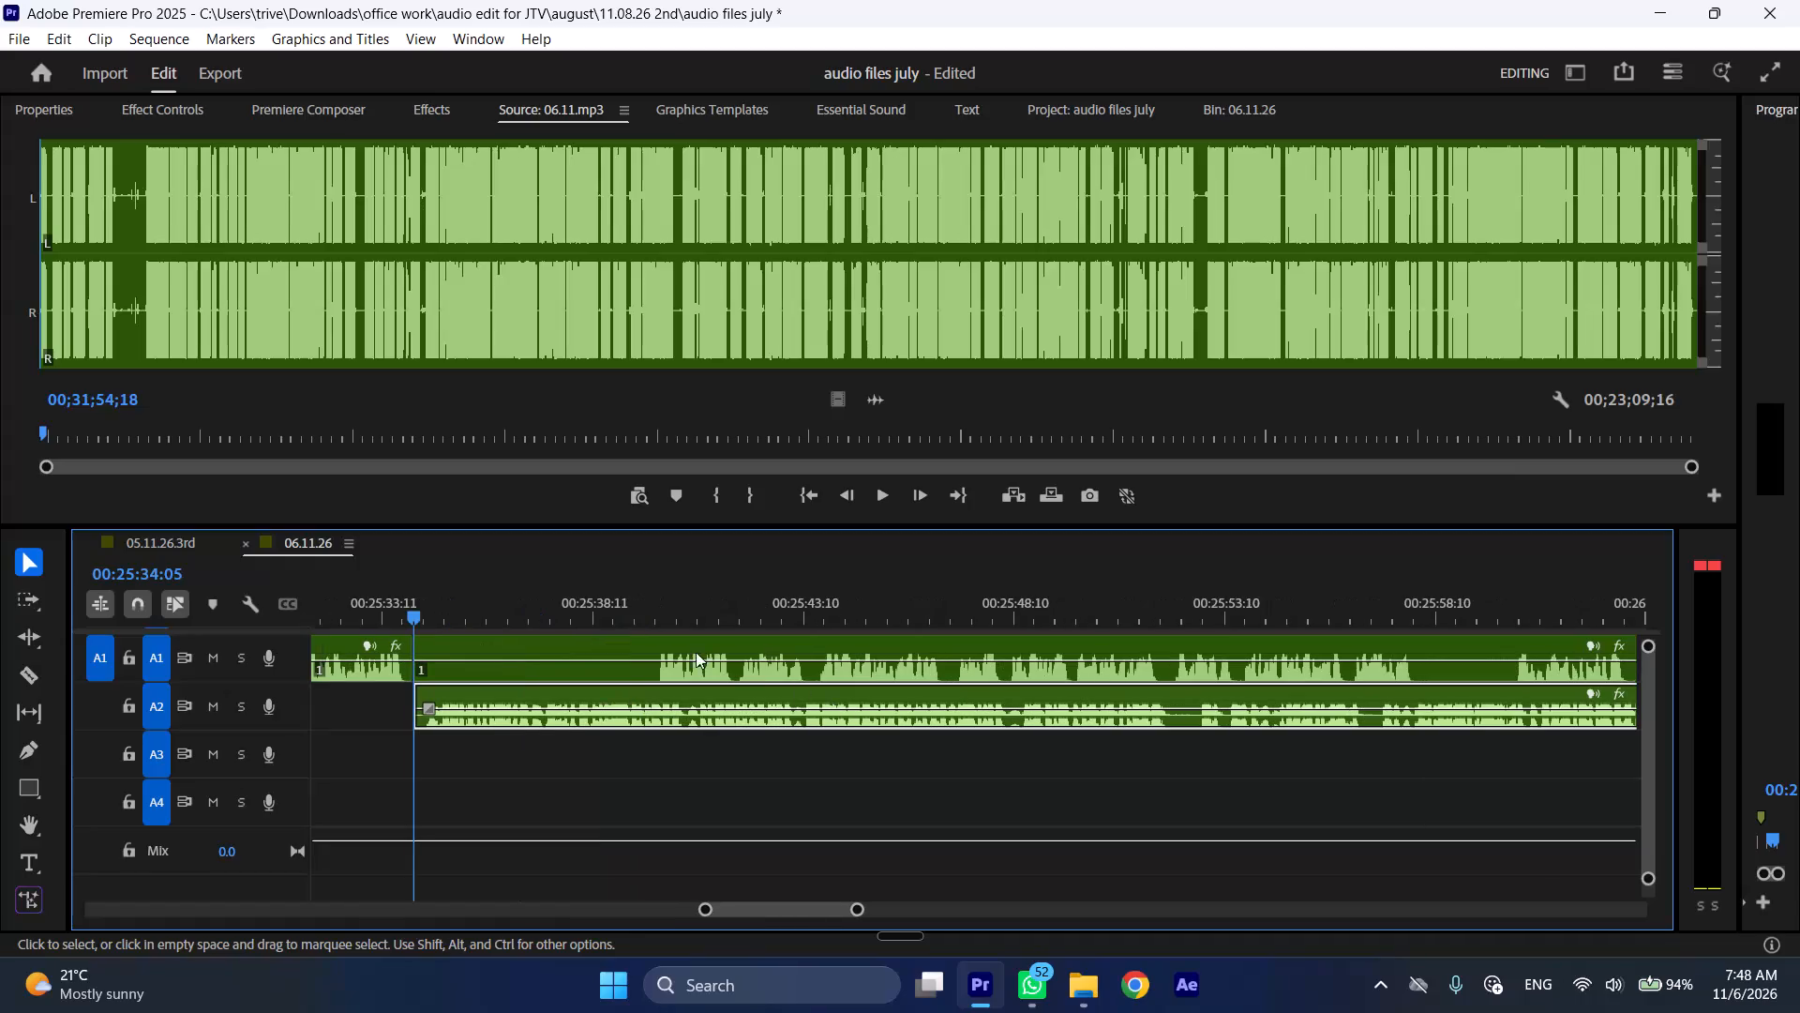
Move the A1 section after the 00:25:34:05 cut to start near 00:25:54, and trim its silent start to about 00:25:59:14.
{"action": "left_click_drag", "start_coordinate": [438, 644], "coordinate": [561, 643]}
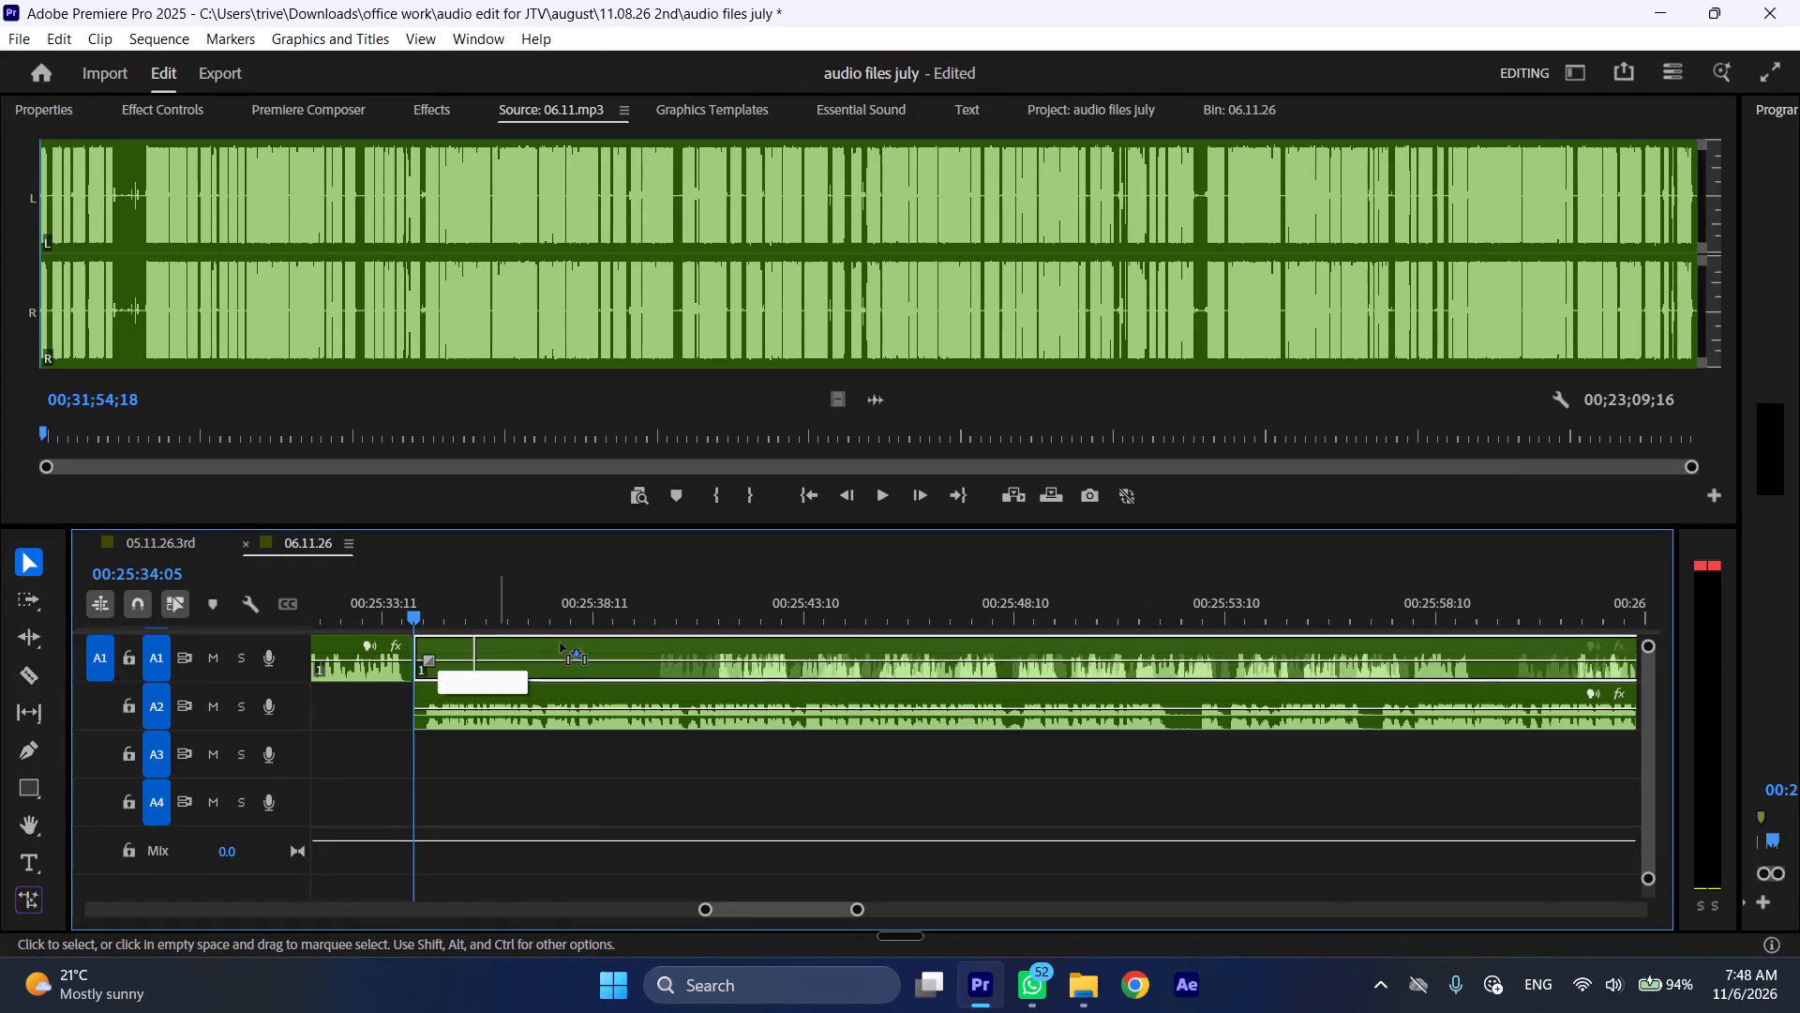
{"action": "left_click_drag", "start_coordinate": [561, 643], "coordinate": [1272, 643]}
{"action": "key", "text": "space"}
{"action": "type", "text": "l"}
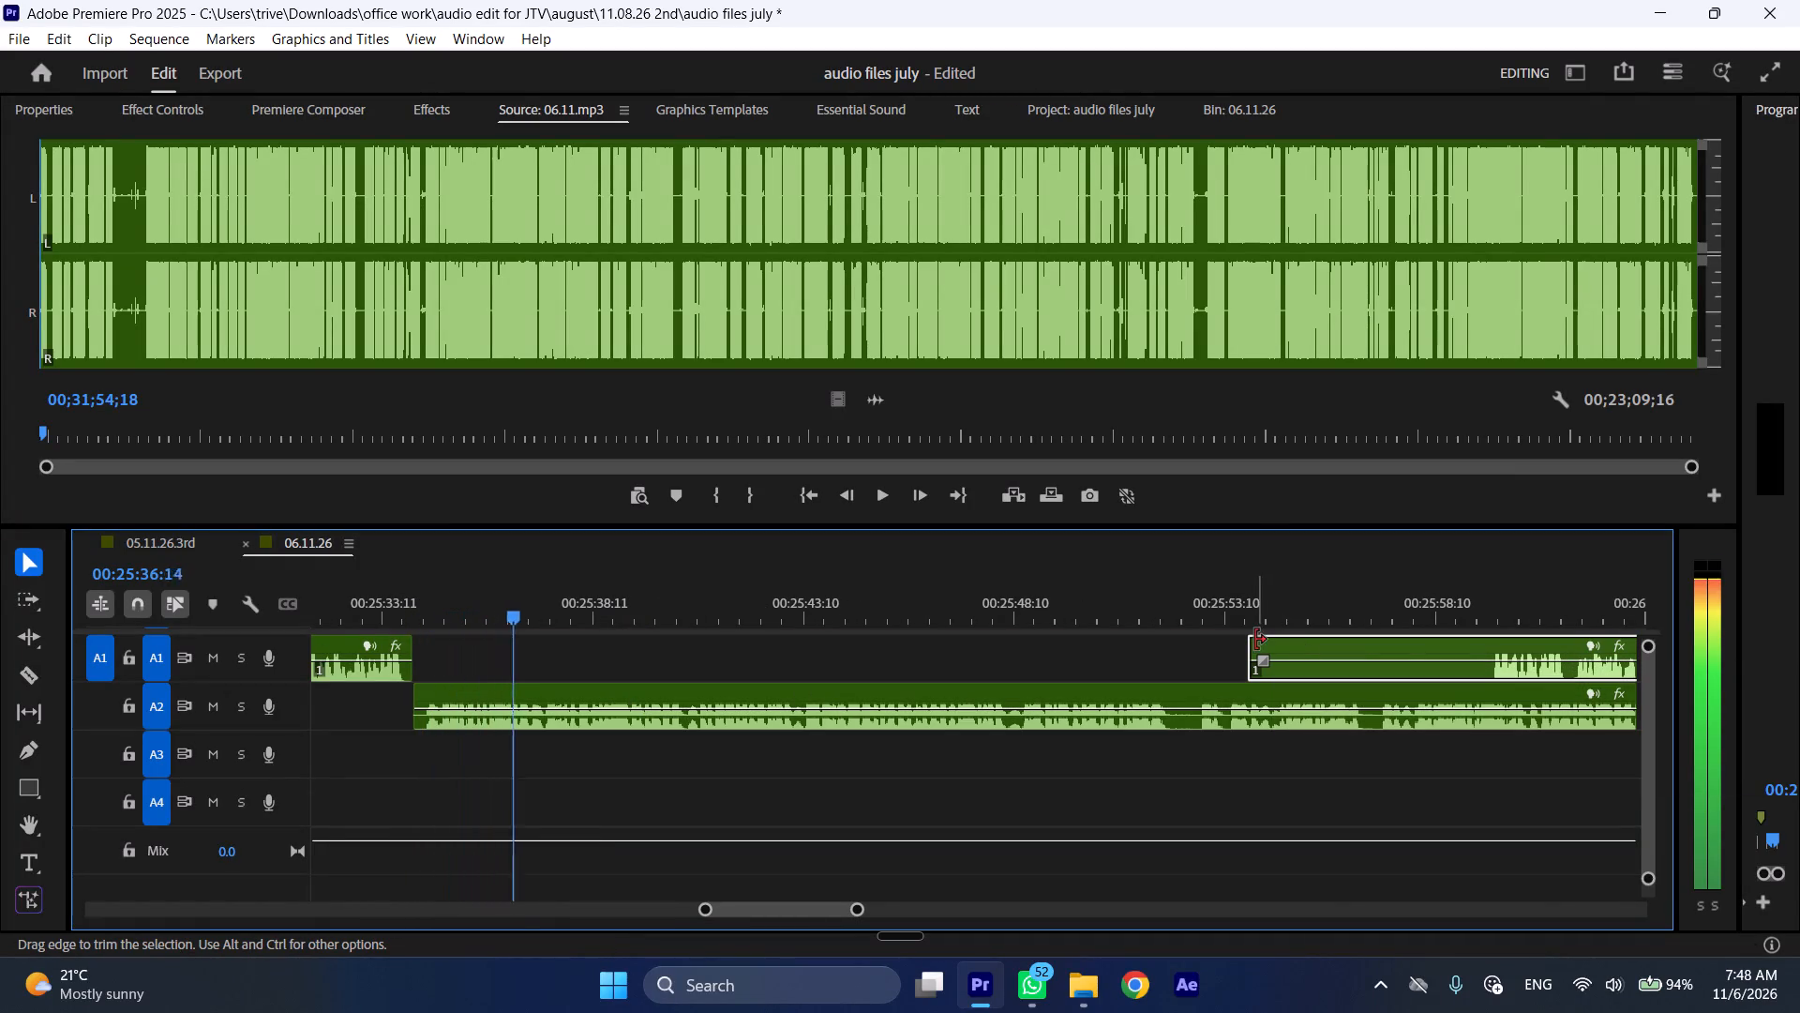
{"action": "left_click_drag", "start_coordinate": [1259, 640], "coordinate": [1494, 636]}
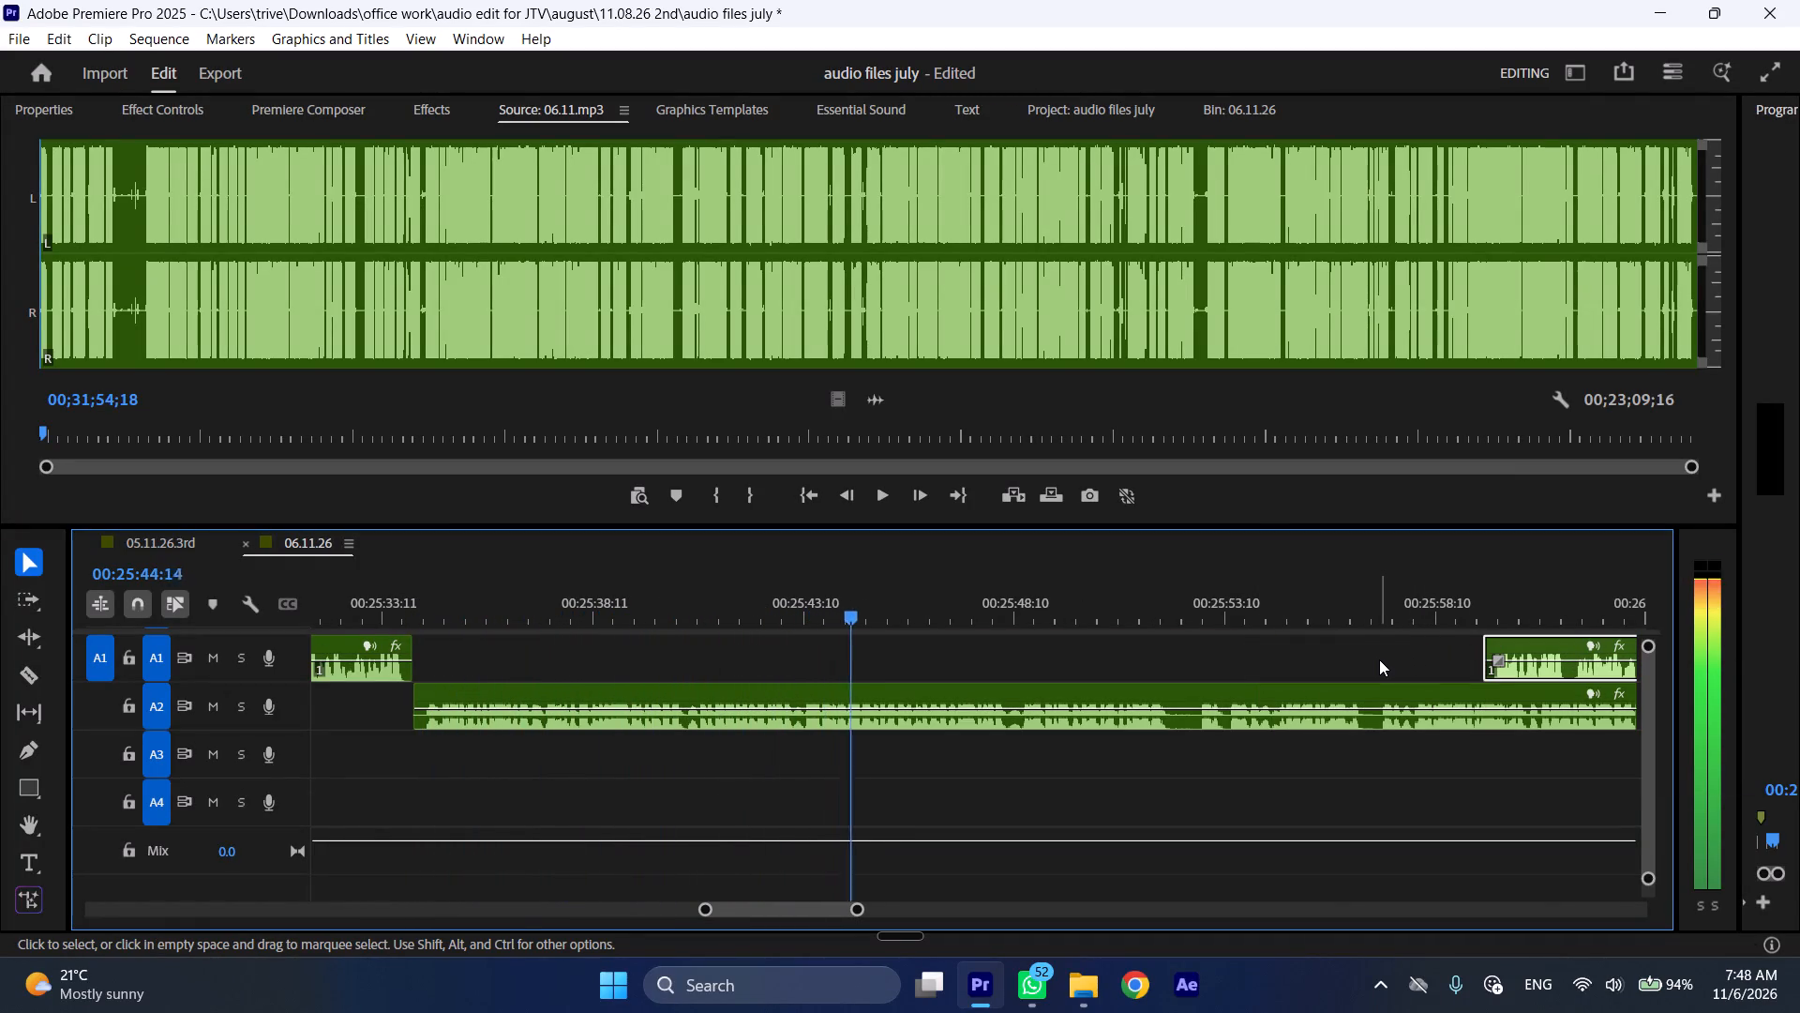
Move the trimmed A1 section further along the sequence so it starts at about 00:26:05, after the A2 speech.
{"action": "scroll", "coordinate": [1174, 723], "scroll_direction": "down", "scroll_amount": 9}
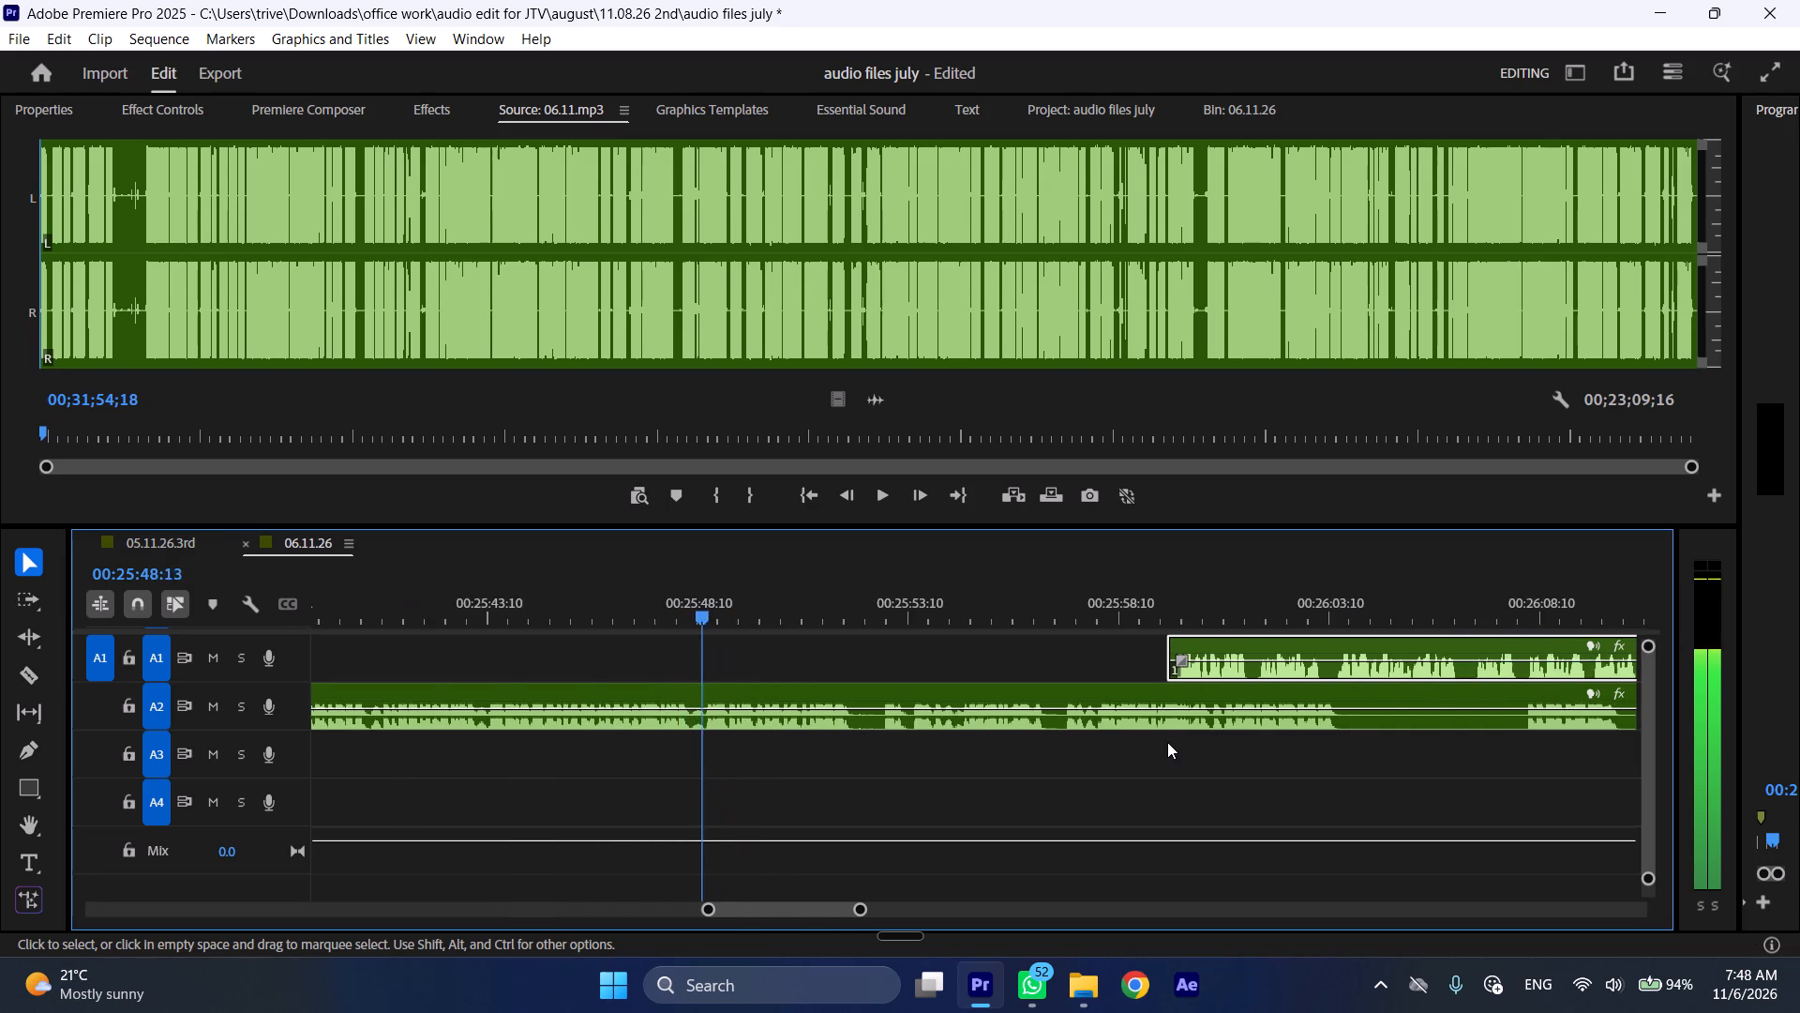
{"action": "scroll", "coordinate": [1167, 742], "scroll_direction": "down", "scroll_amount": 3}
{"action": "left_click_drag", "start_coordinate": [1089, 648], "coordinate": [1333, 651]}
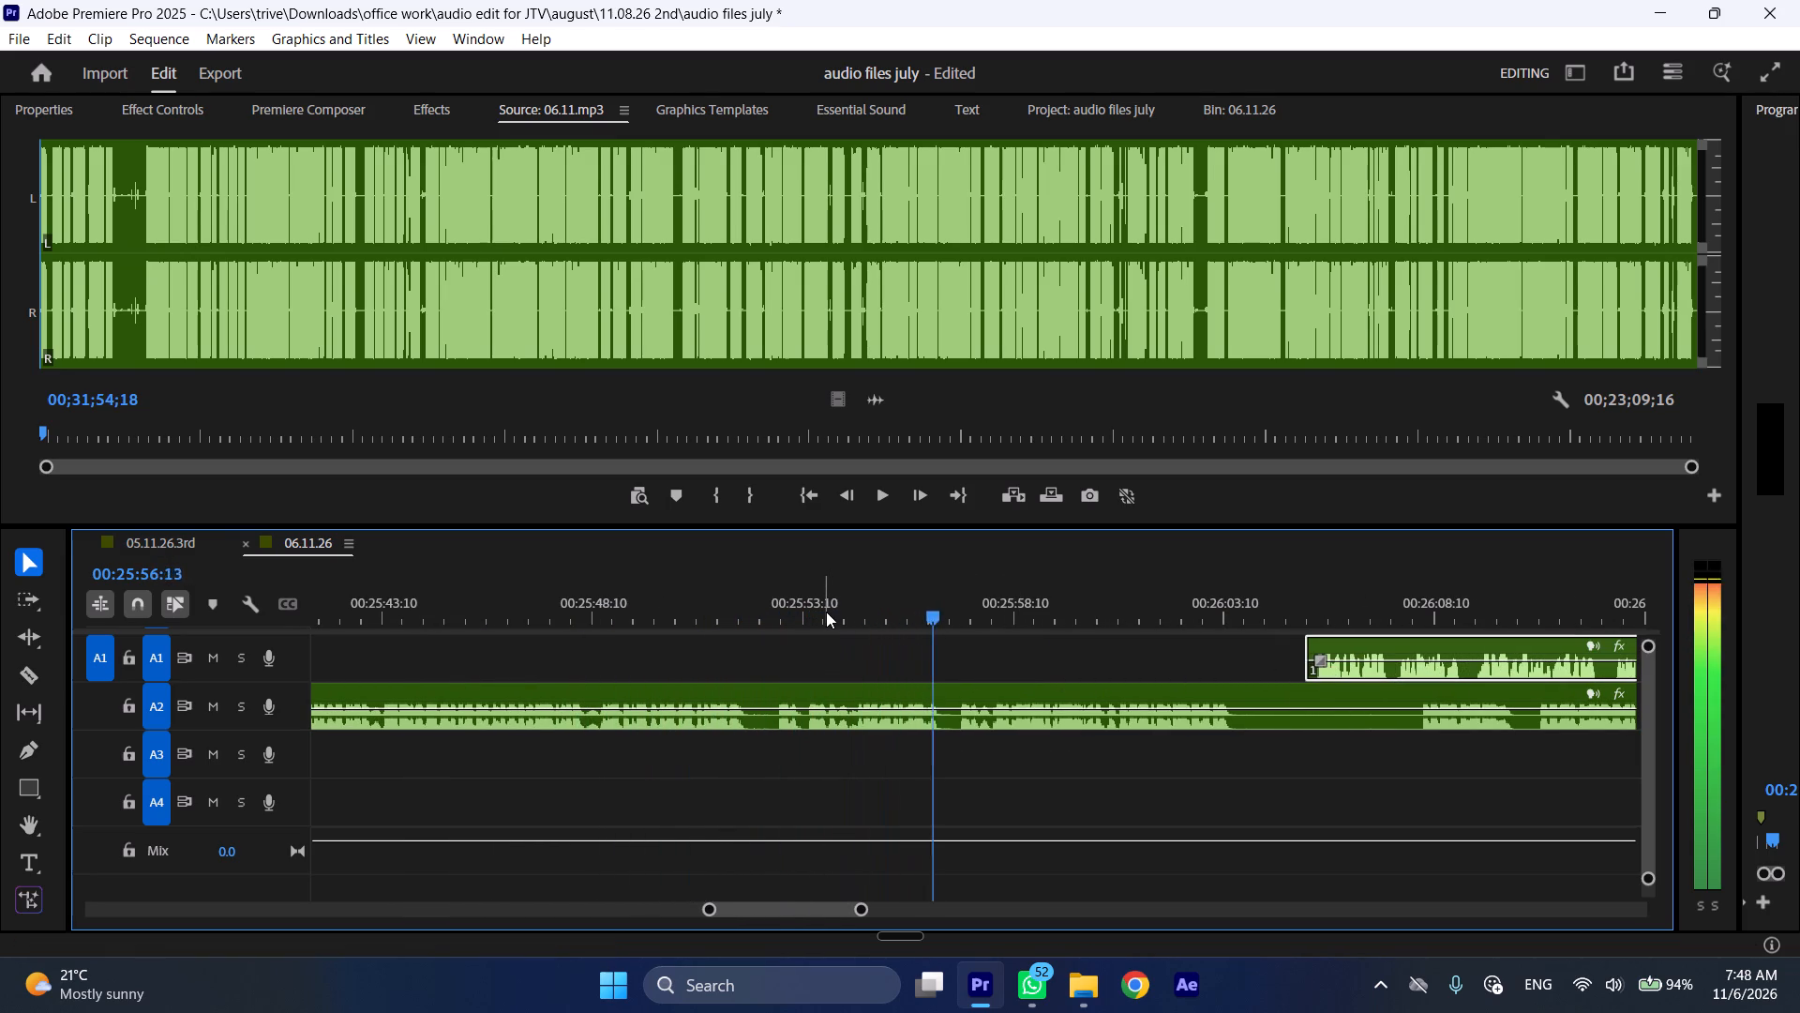
Split A2 at about 00:25:52:06 and 00:25:57:00, and ripple delete the section between the two cuts.
{"action": "left_click_drag", "start_coordinate": [755, 603], "coordinate": [947, 582]}
{"action": "key", "text": "shift+c"}
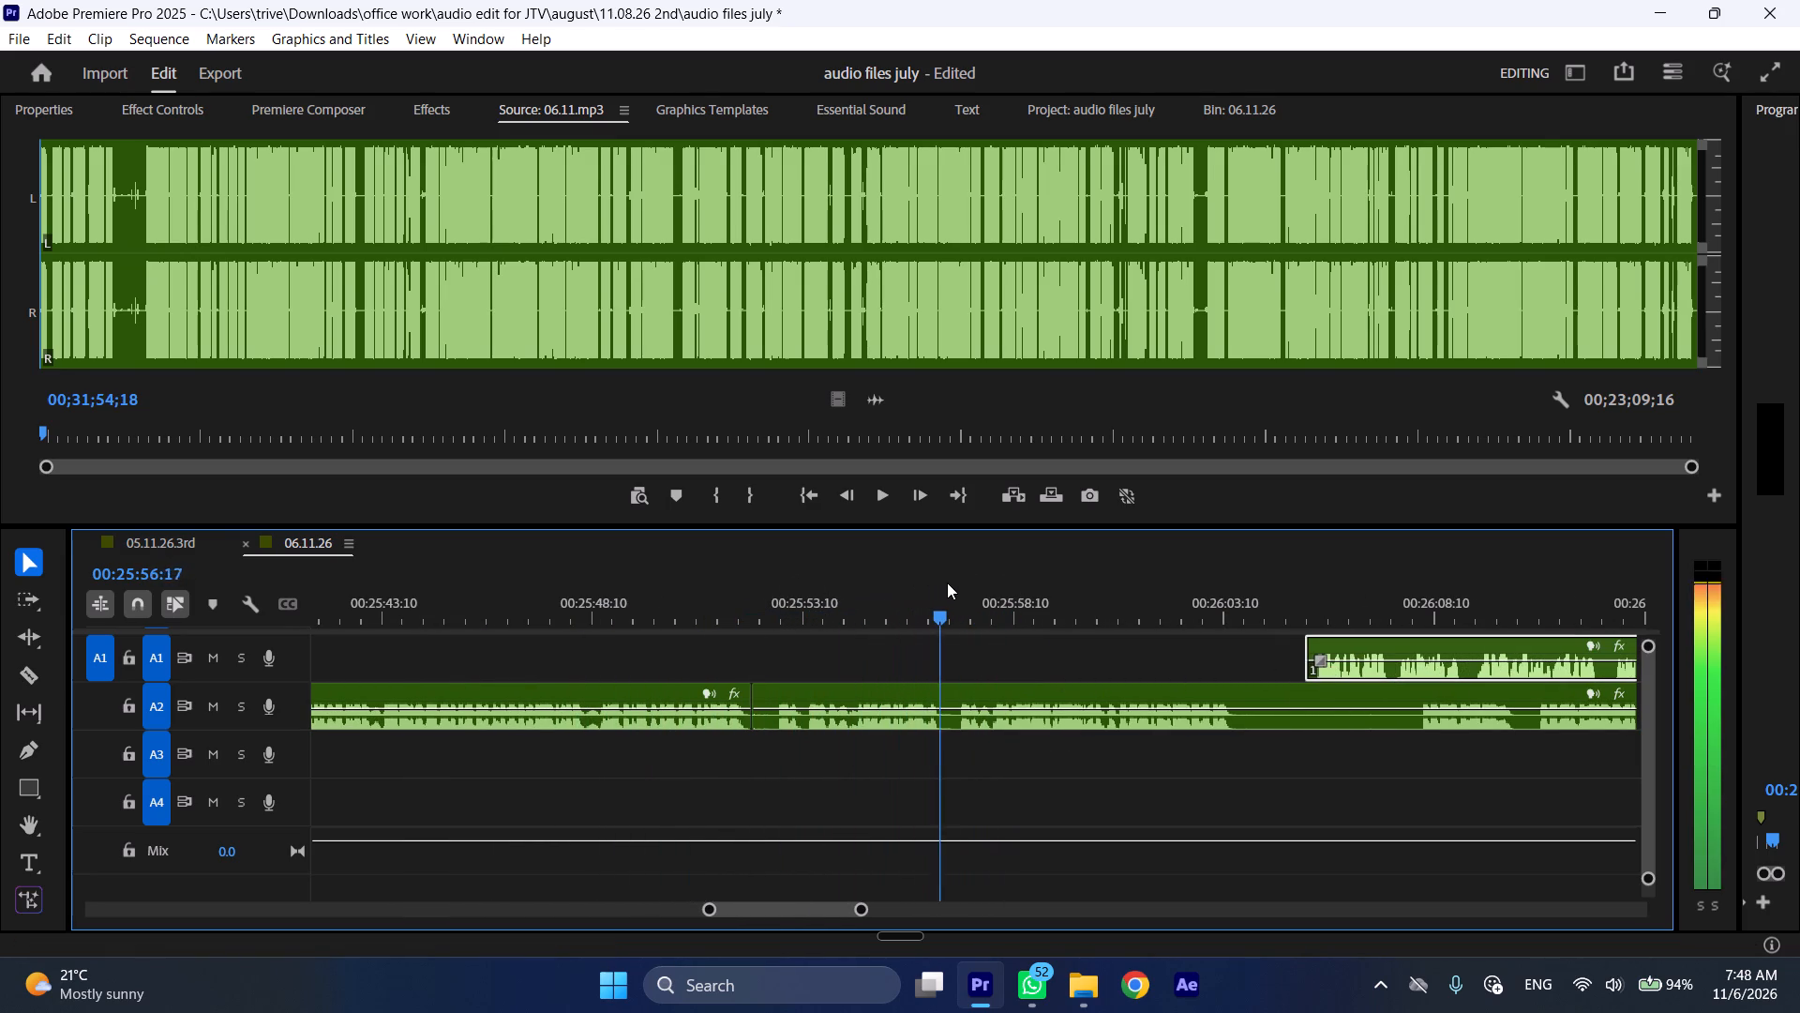
{"action": "left_click_drag", "start_coordinate": [947, 582], "coordinate": [954, 582]}
{"action": "left_click", "coordinate": [991, 691]}
{"action": "key", "text": "shift+c"}
{"action": "key", "text": "ctrl+shift+d"}
Split A2 at about 00:25:58:22, where its speech ends, and move the following A1 section back to start at that cut.
{"action": "key", "text": "space"}
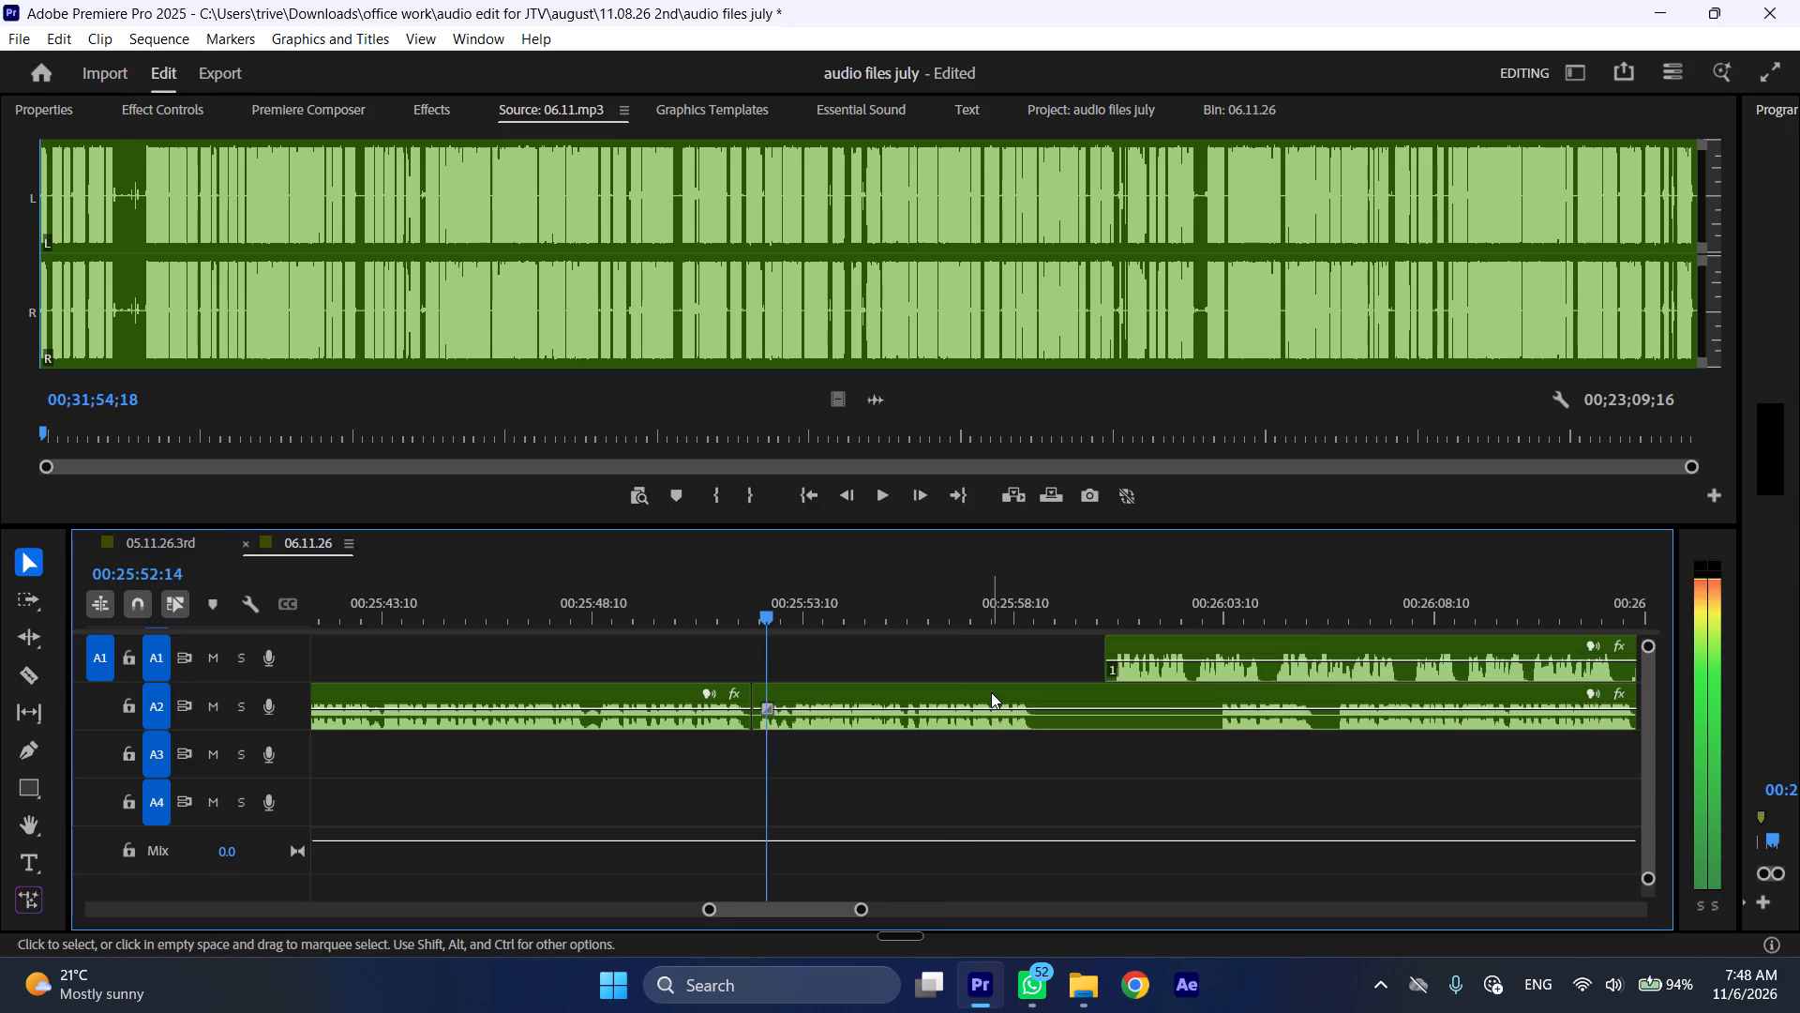
{"action": "type", "text": "l"}
{"action": "scroll", "coordinate": [991, 692], "scroll_direction": "down", "scroll_amount": 5}
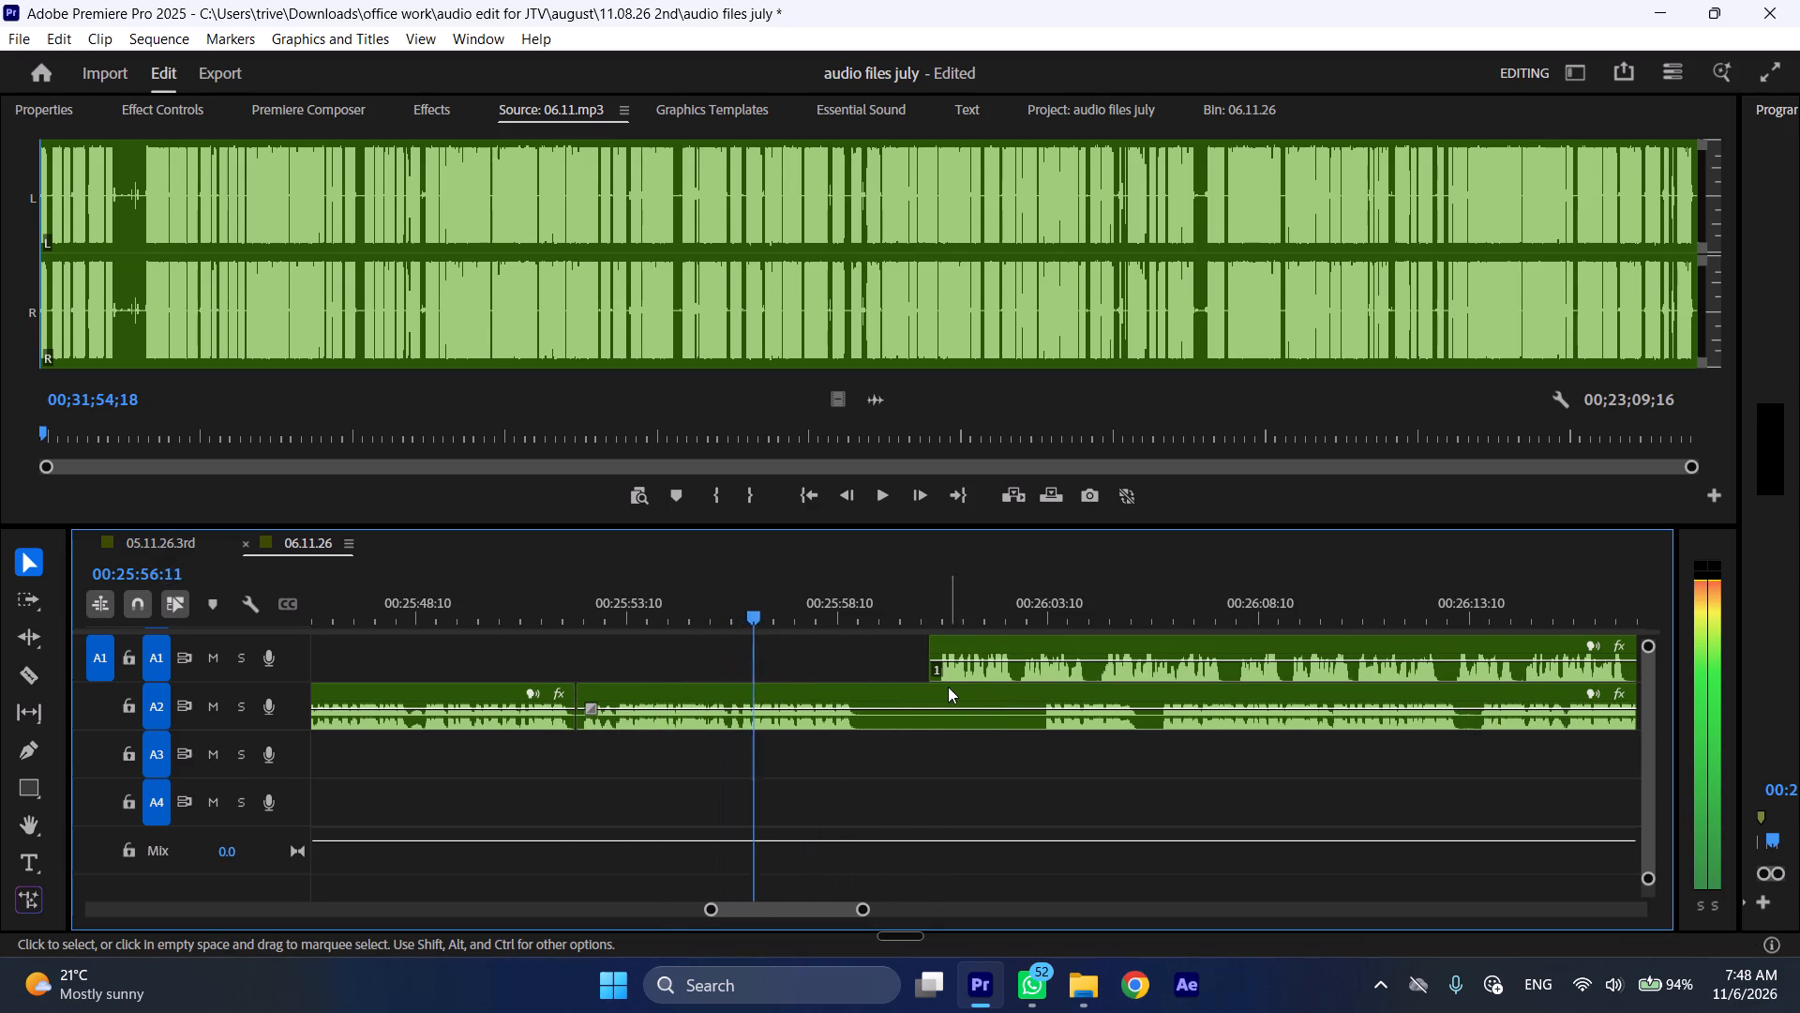
{"action": "key", "text": "space"}
{"action": "key", "text": "shift+c"}
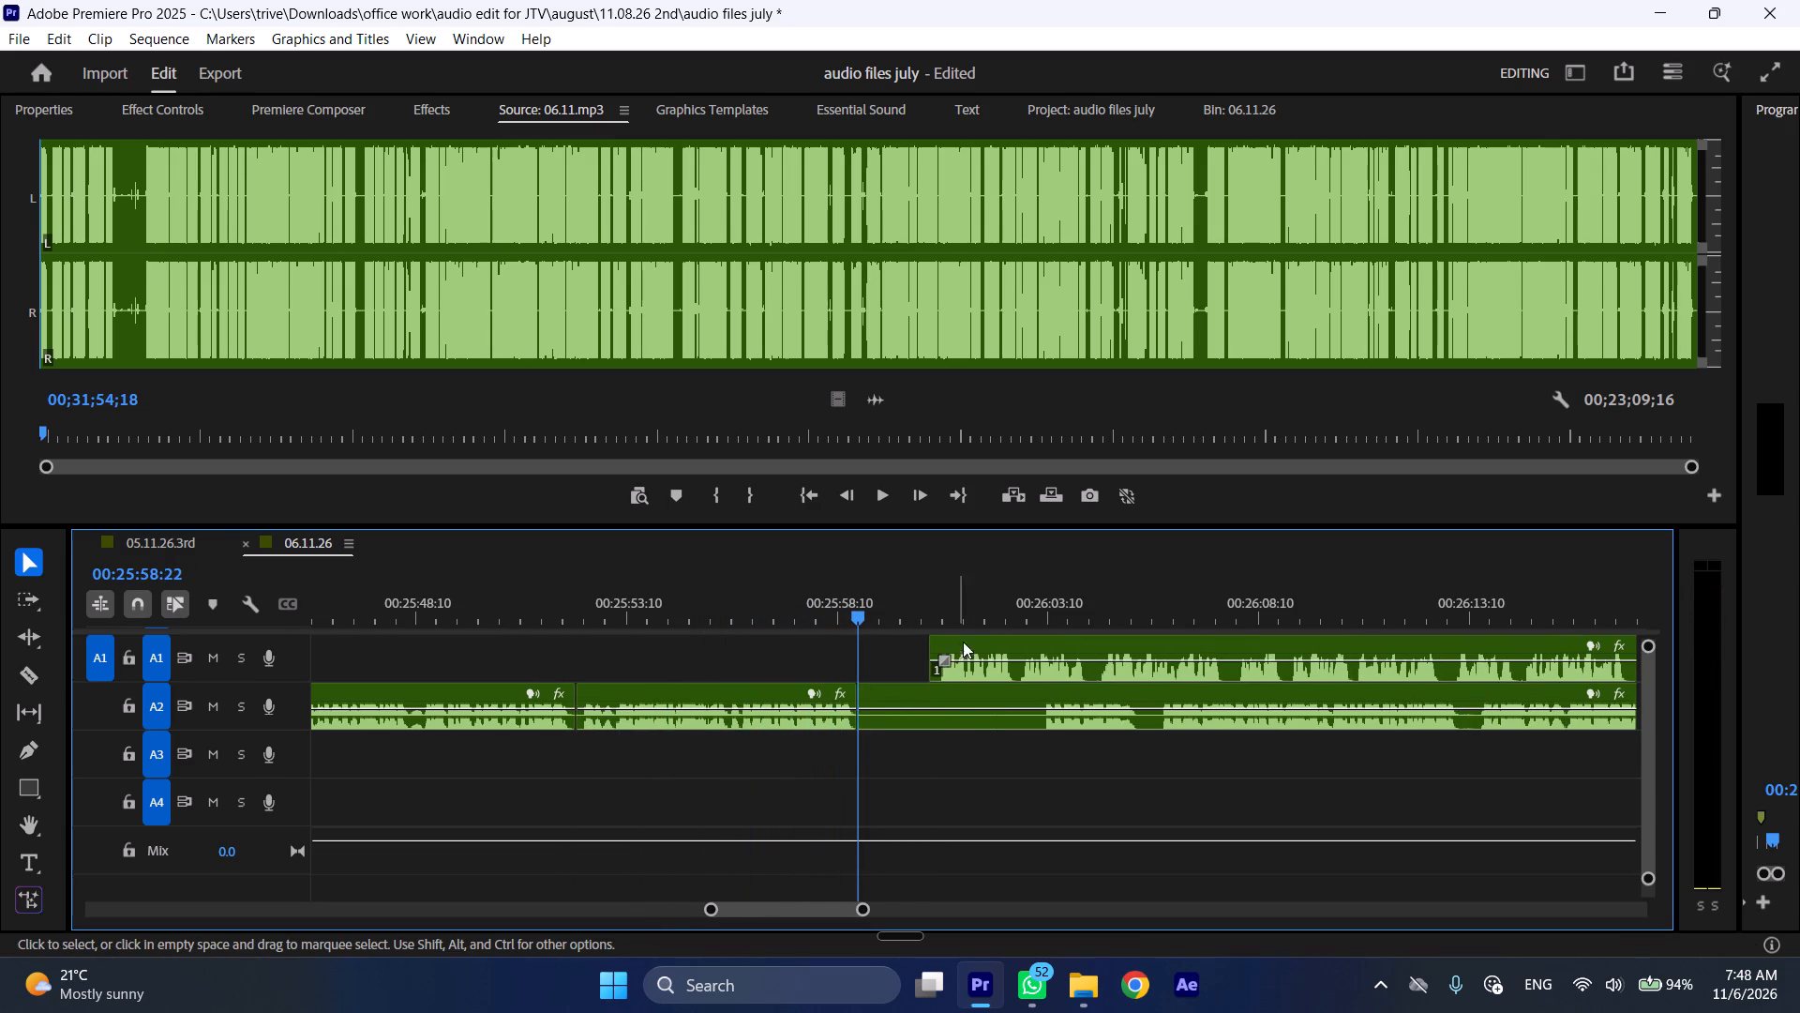
{"action": "left_click_drag", "start_coordinate": [977, 642], "coordinate": [905, 658]}
Move the remaining A2 section to start near 00:26:14, and trim its silent start to the speech at about 00:26:18:10.
{"action": "left_click_drag", "start_coordinate": [910, 689], "coordinate": [1554, 692]}
{"action": "key", "text": "space"}
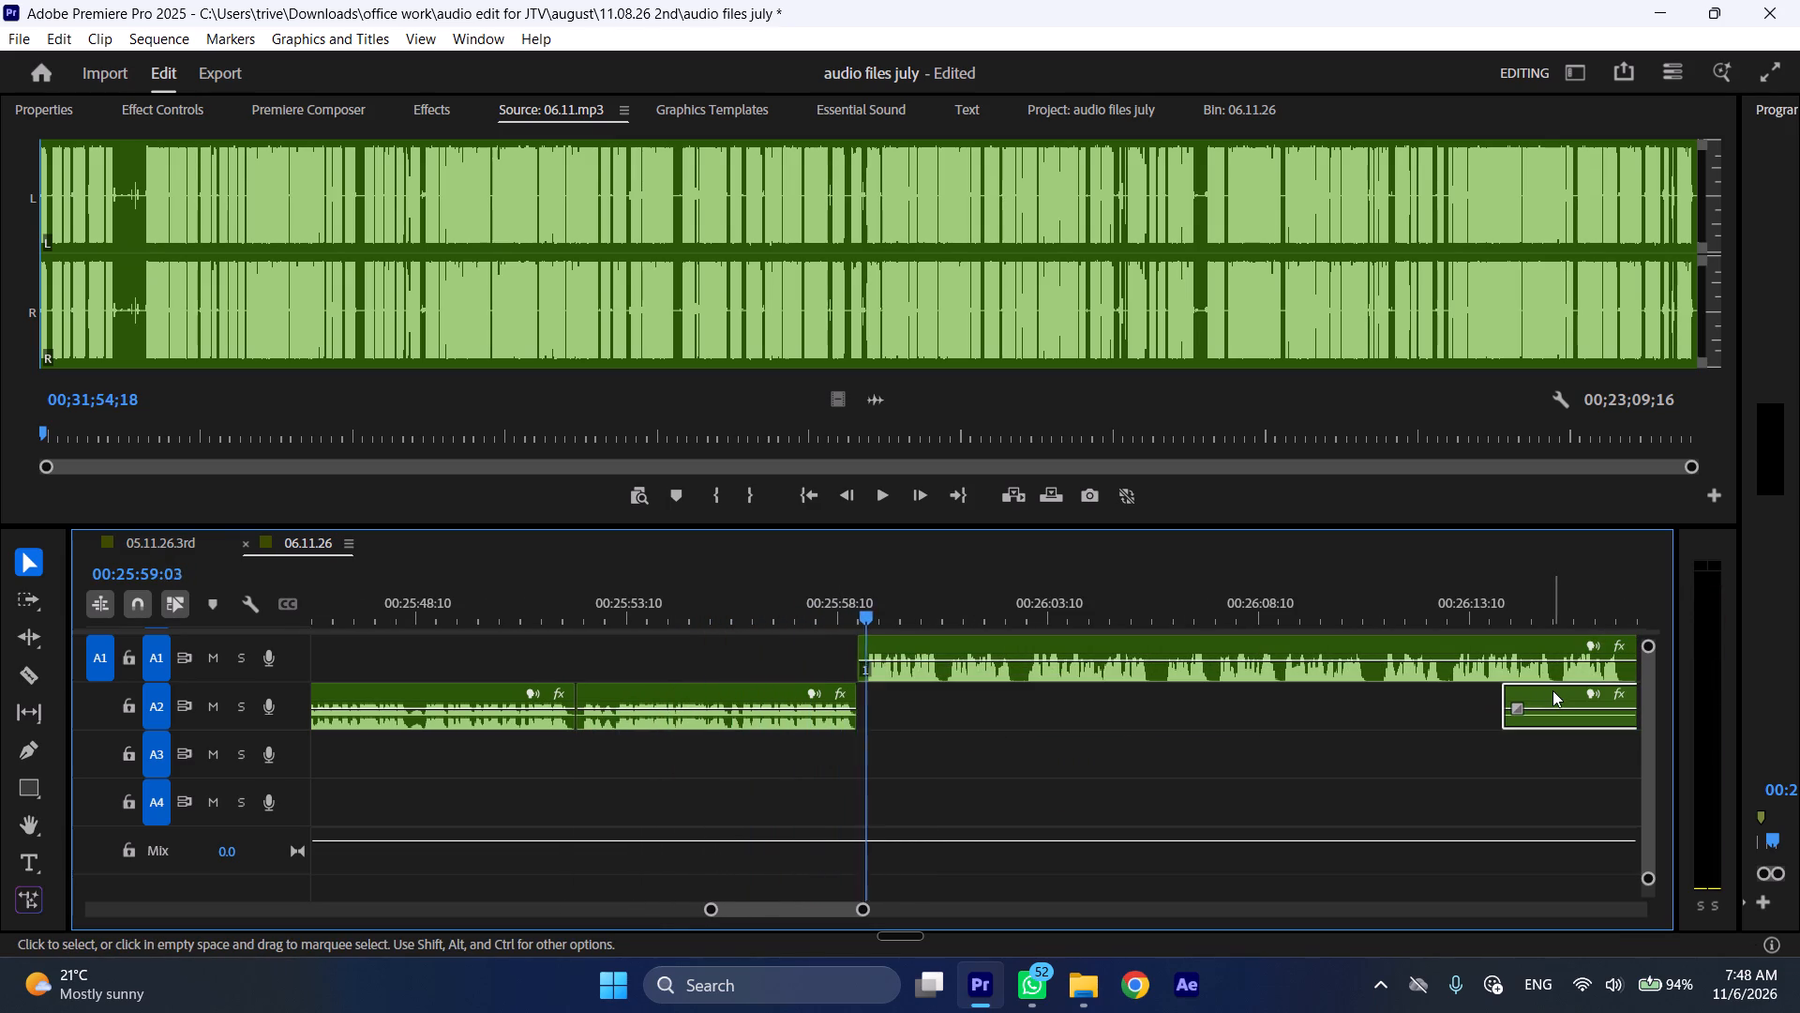
{"action": "key", "text": "l"}
{"action": "scroll", "coordinate": [1089, 706], "scroll_direction": "down", "scroll_amount": 9}
{"action": "left_click_drag", "start_coordinate": [1189, 687], "coordinate": [1368, 689]}
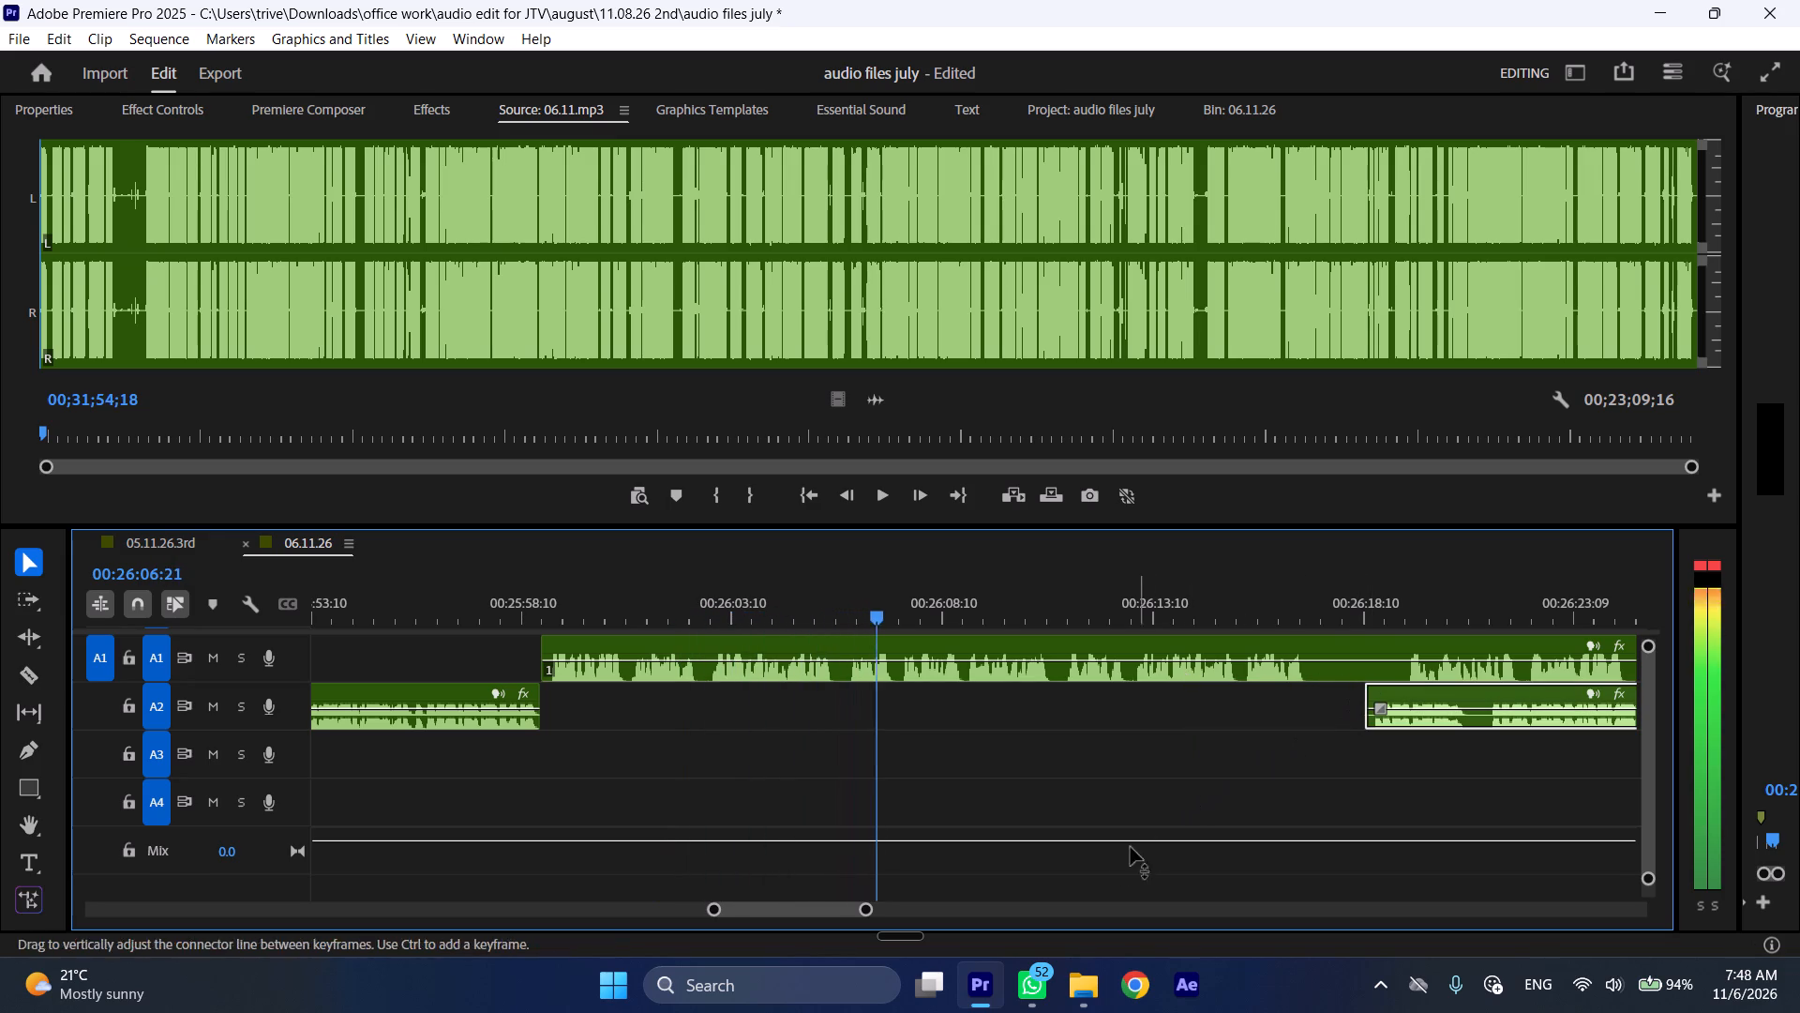
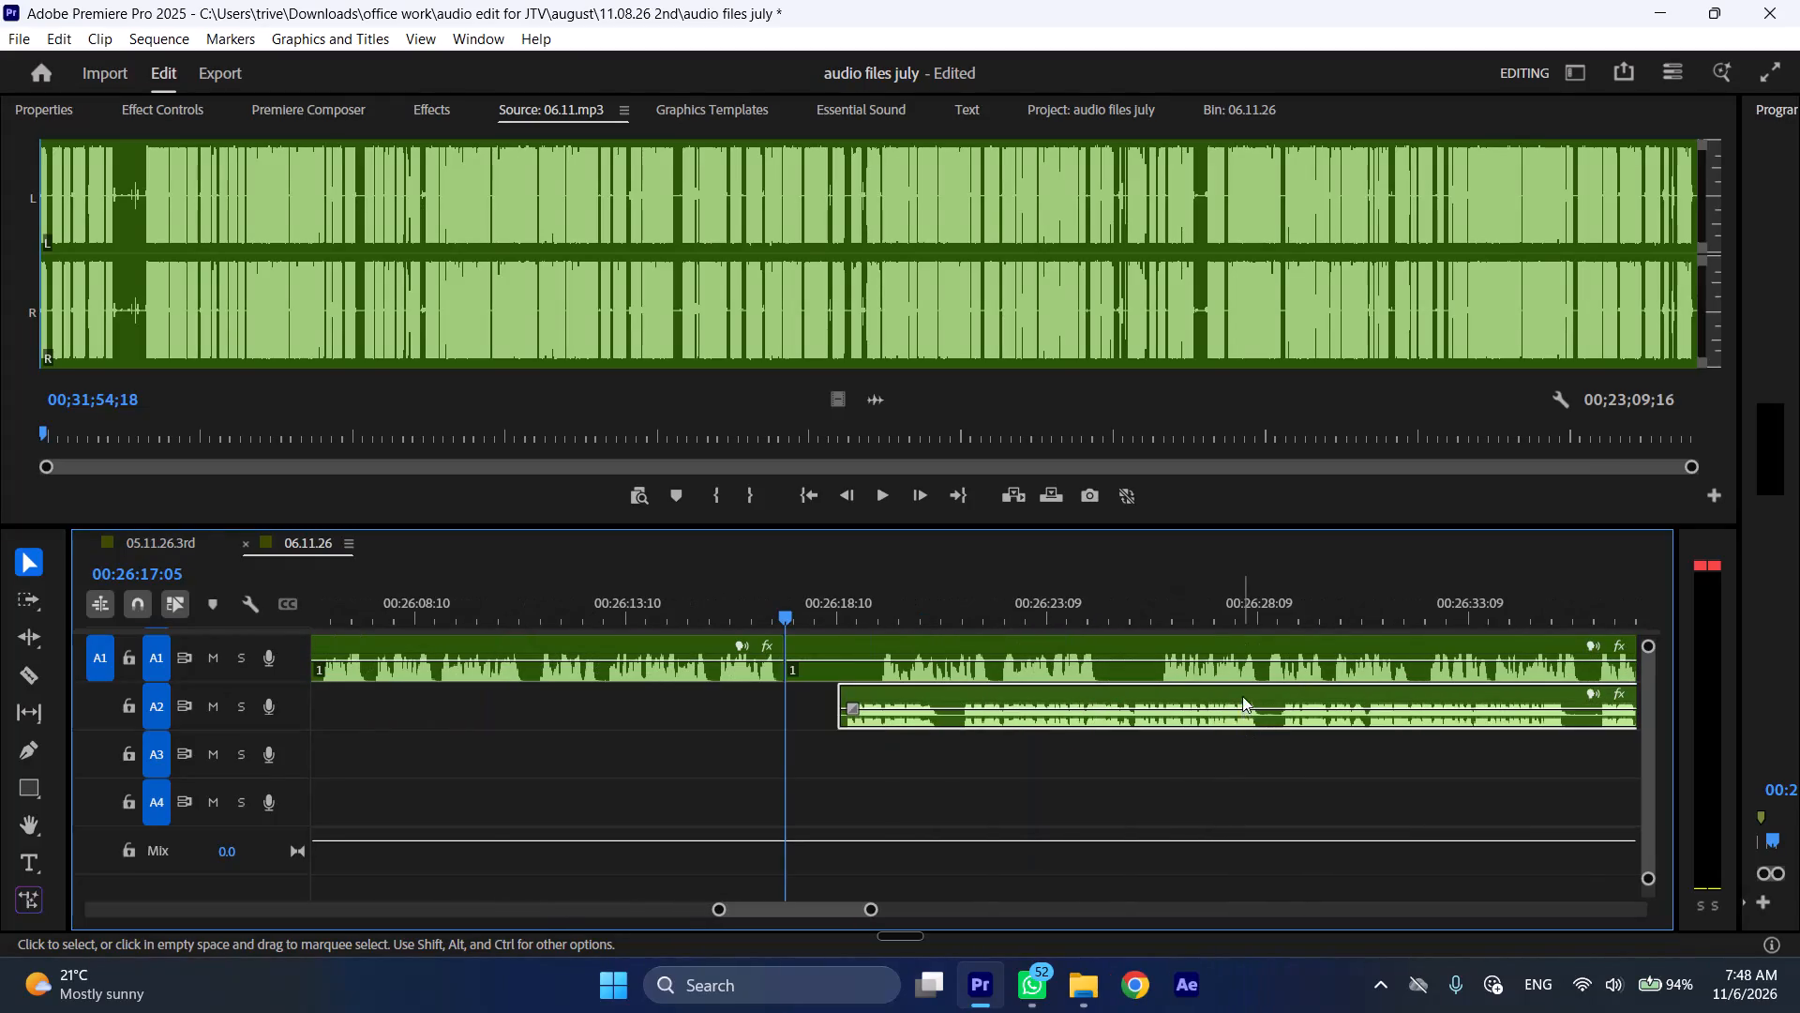
Move the A2 section back to start at the 00:26:17:05 cut, and shift the overlapping A1 section further along the sequence.
{"action": "left_click_drag", "start_coordinate": [1242, 696], "coordinate": [1191, 708]}
{"action": "scroll", "coordinate": [1152, 710], "scroll_direction": "down", "scroll_amount": 6}
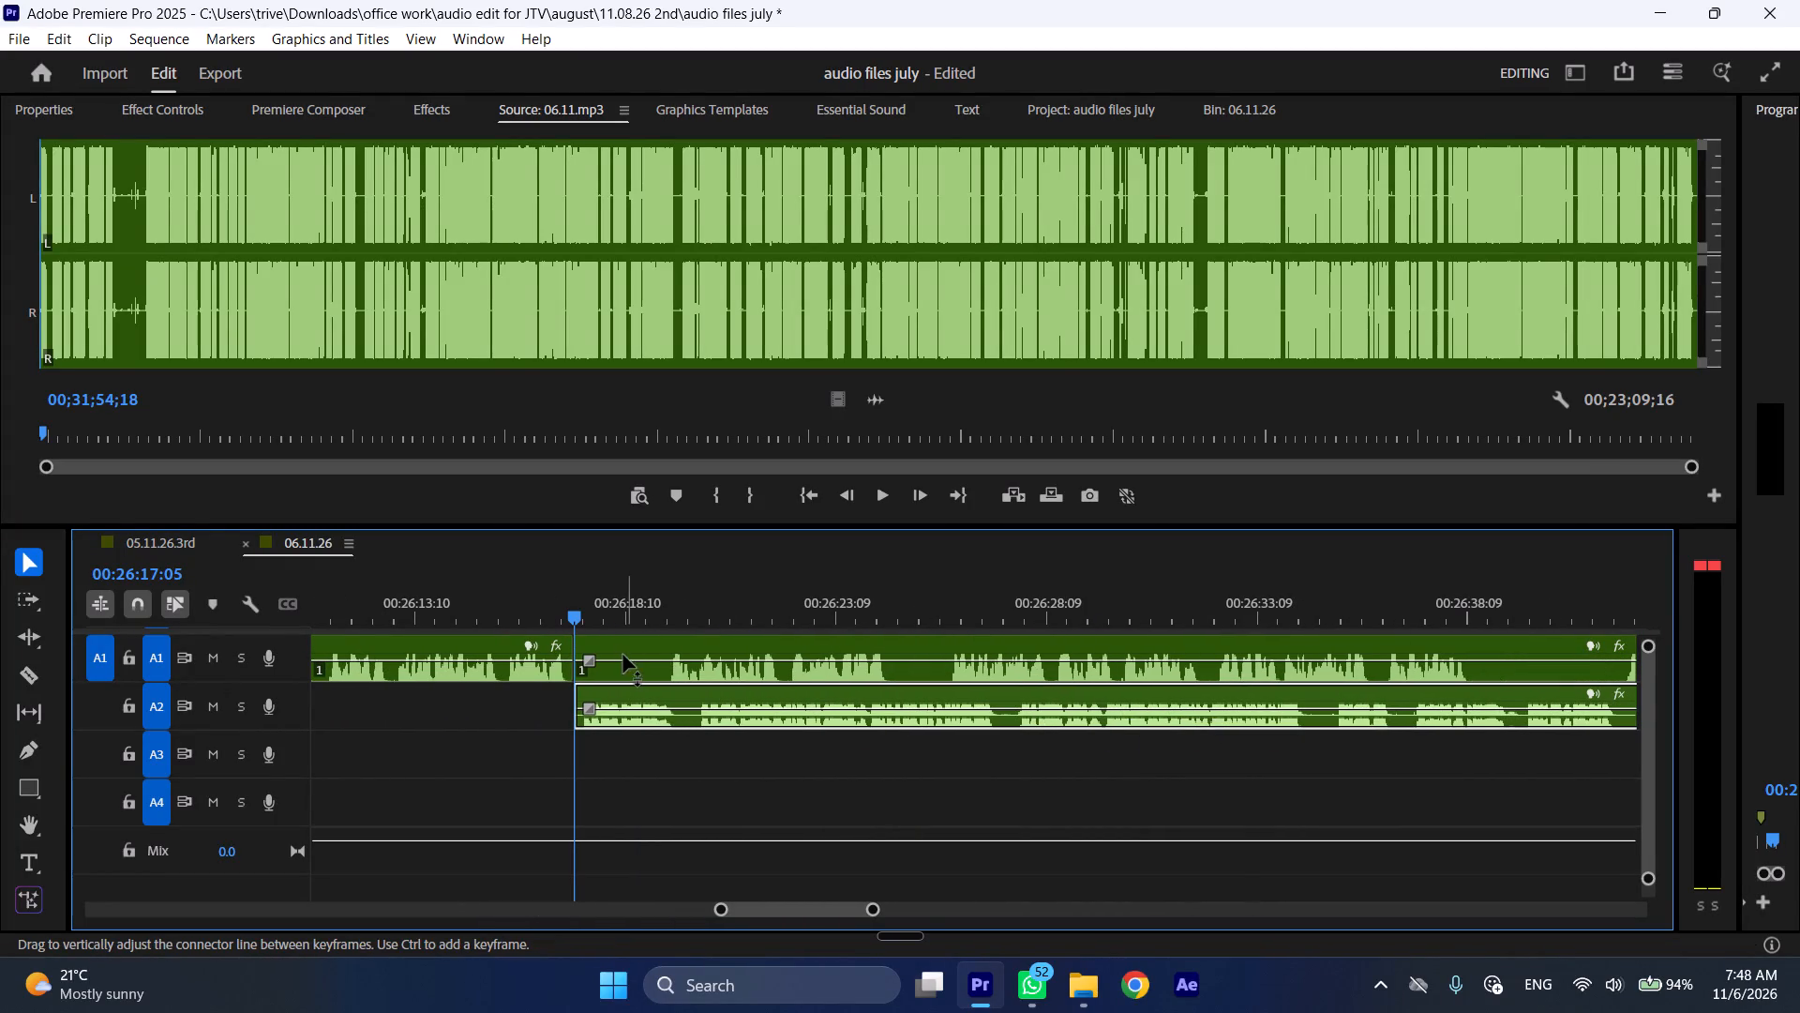
{"action": "left_click_drag", "start_coordinate": [633, 647], "coordinate": [1640, 647]}
Play the sequence from 00:26:17:05 at increased speed to review the A2 speech.
{"action": "key", "text": "space"}
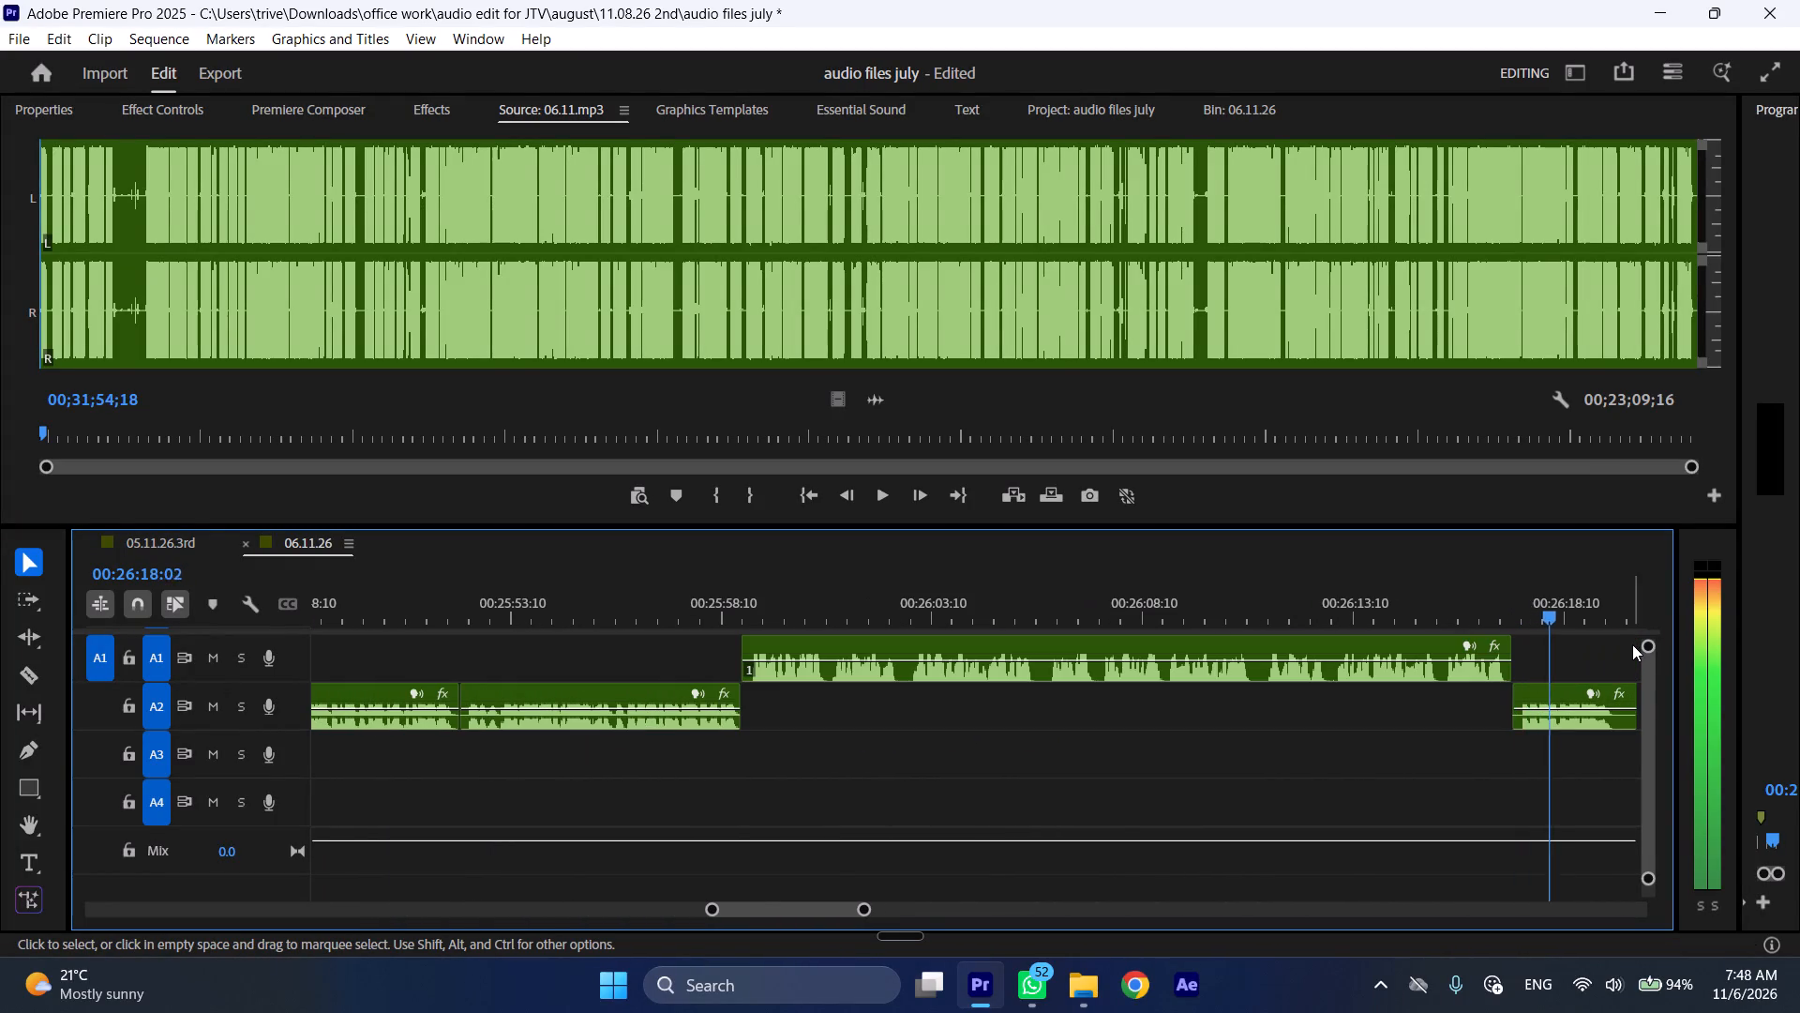
{"action": "key", "text": "l"}
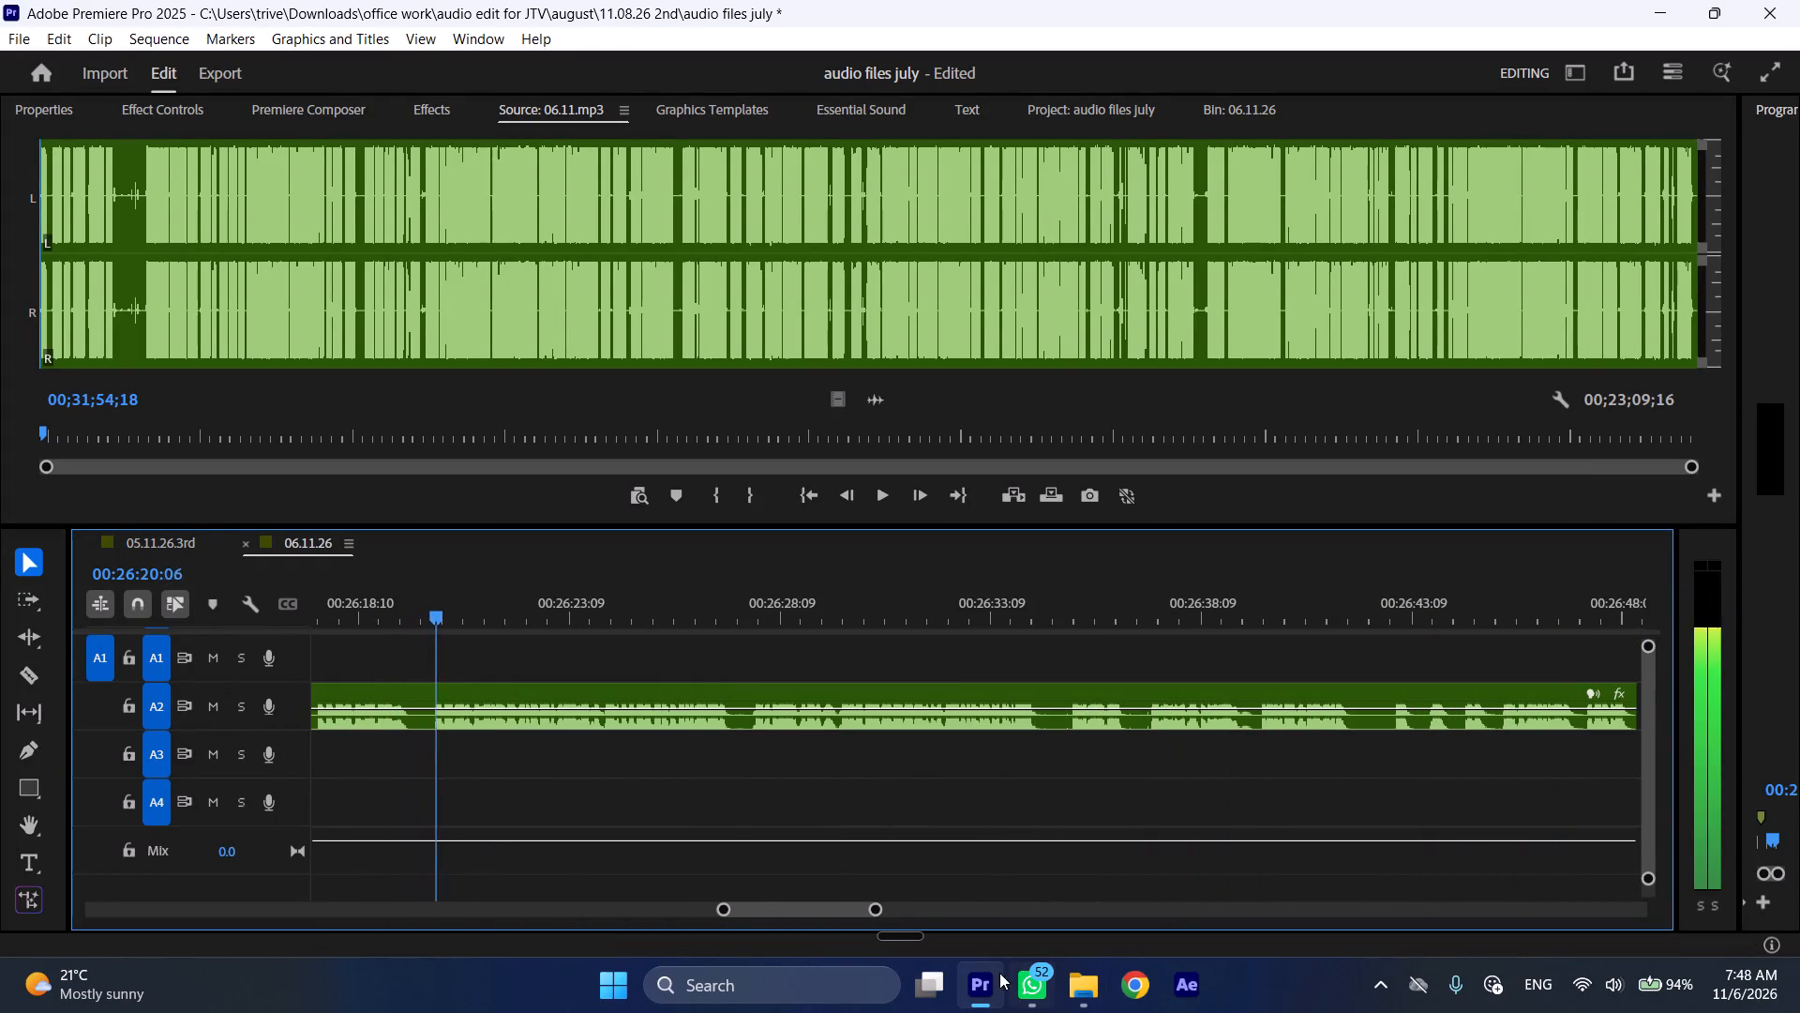
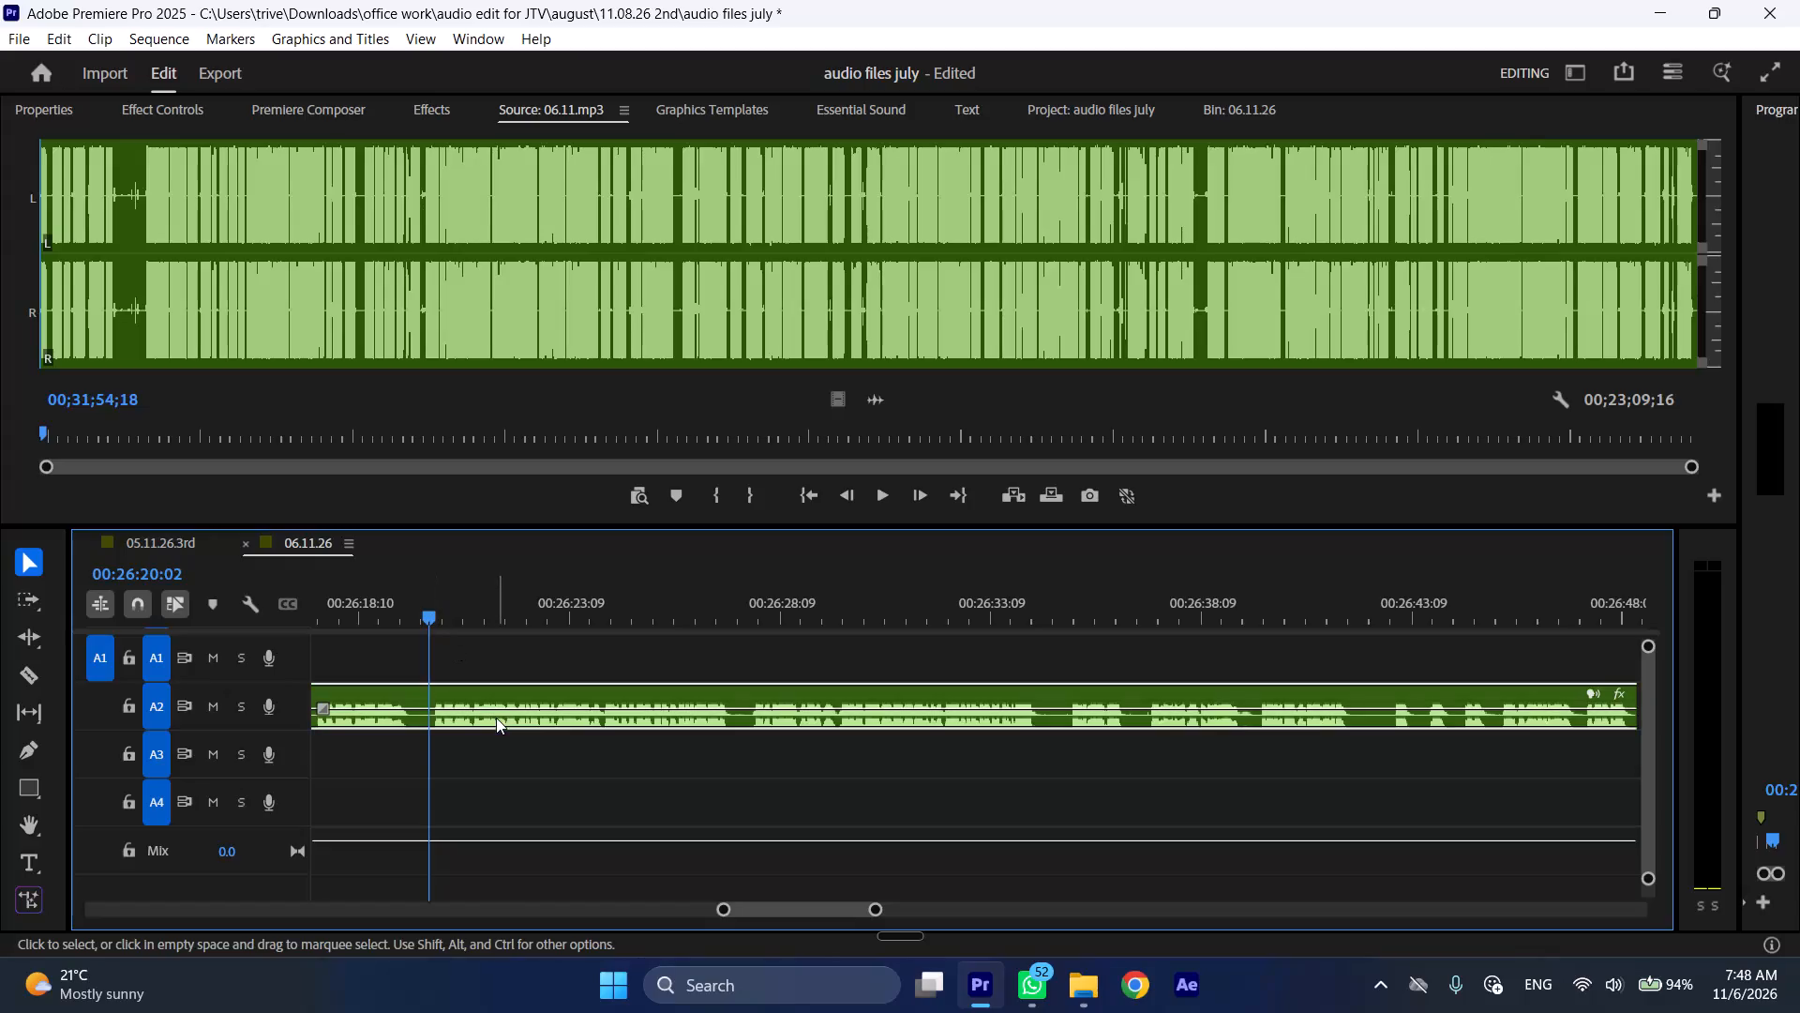
Split the A2 section at 00:26:20:02 and ripple delete its opening part back to the 00:26:17:05 cut.
{"action": "key", "text": "shift+c"}
{"action": "key", "text": "ctrl+shift+d"}
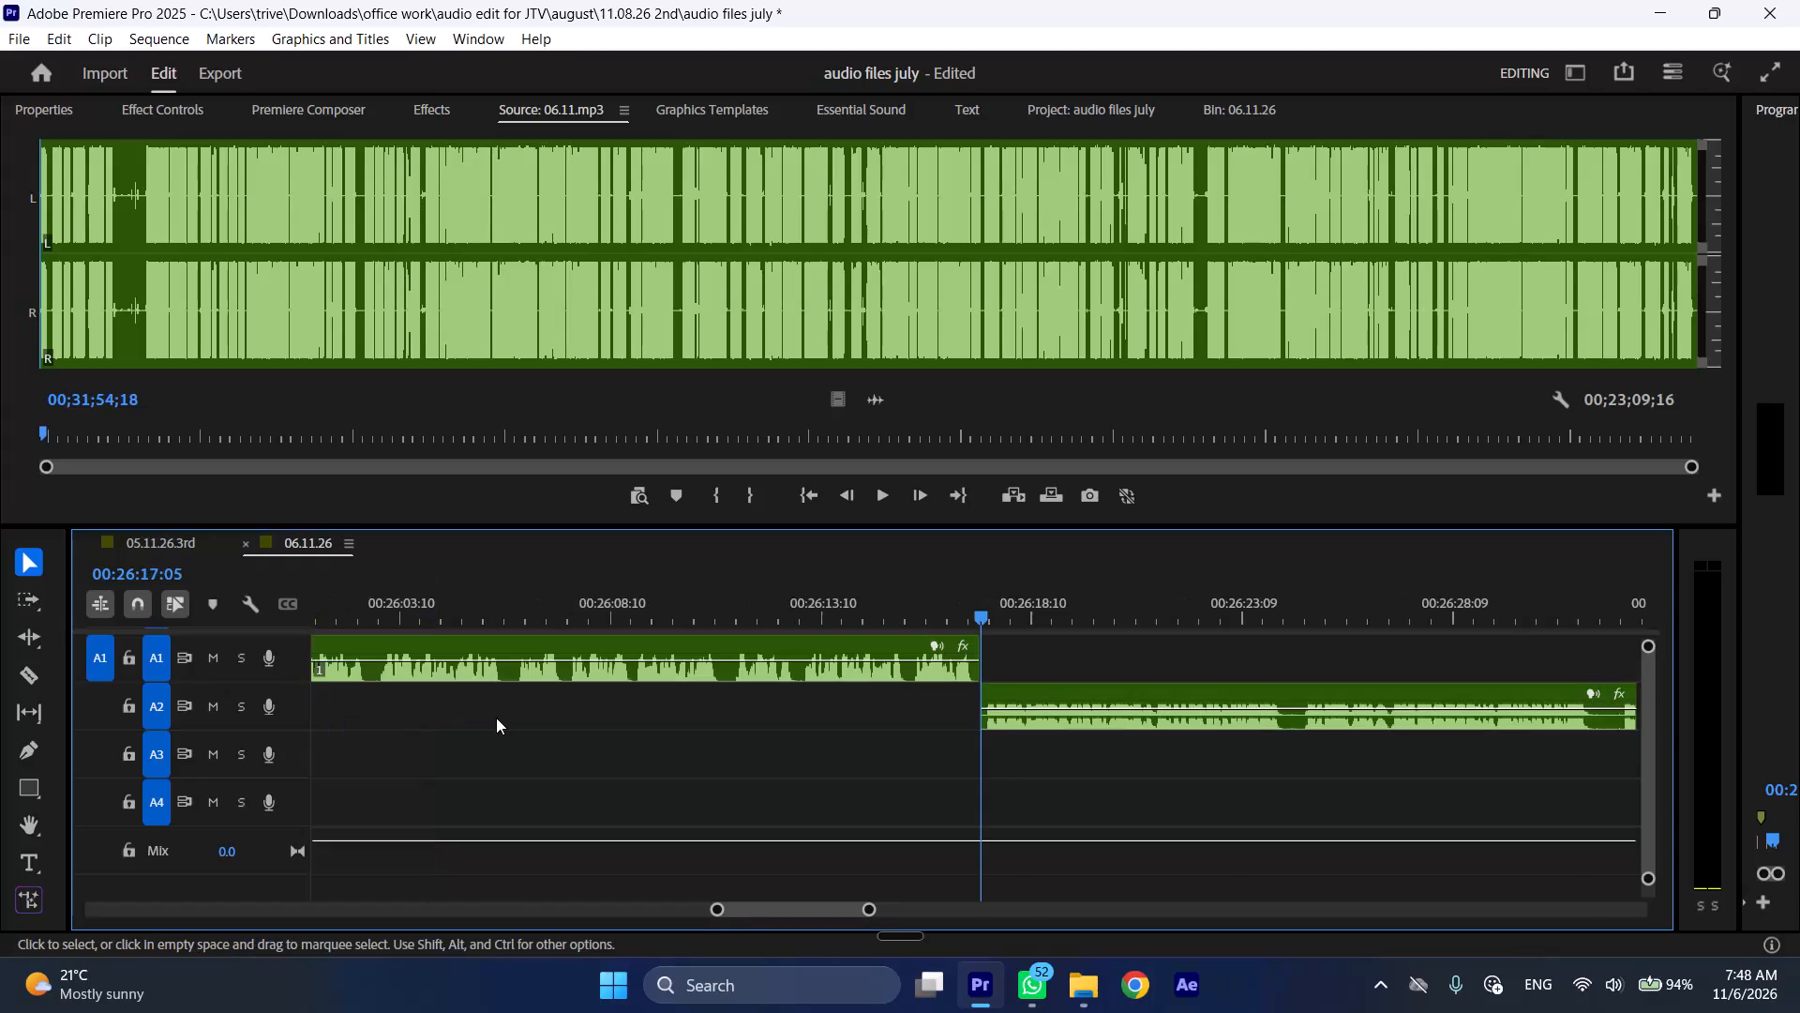
Play the trimmed A2 speech, split A2 around the short pause ending at 00:26:24:20, and ripple delete the pause.
{"action": "left_click_drag", "start_coordinate": [1175, 608], "coordinate": [993, 613]}
{"action": "key", "text": "space"}
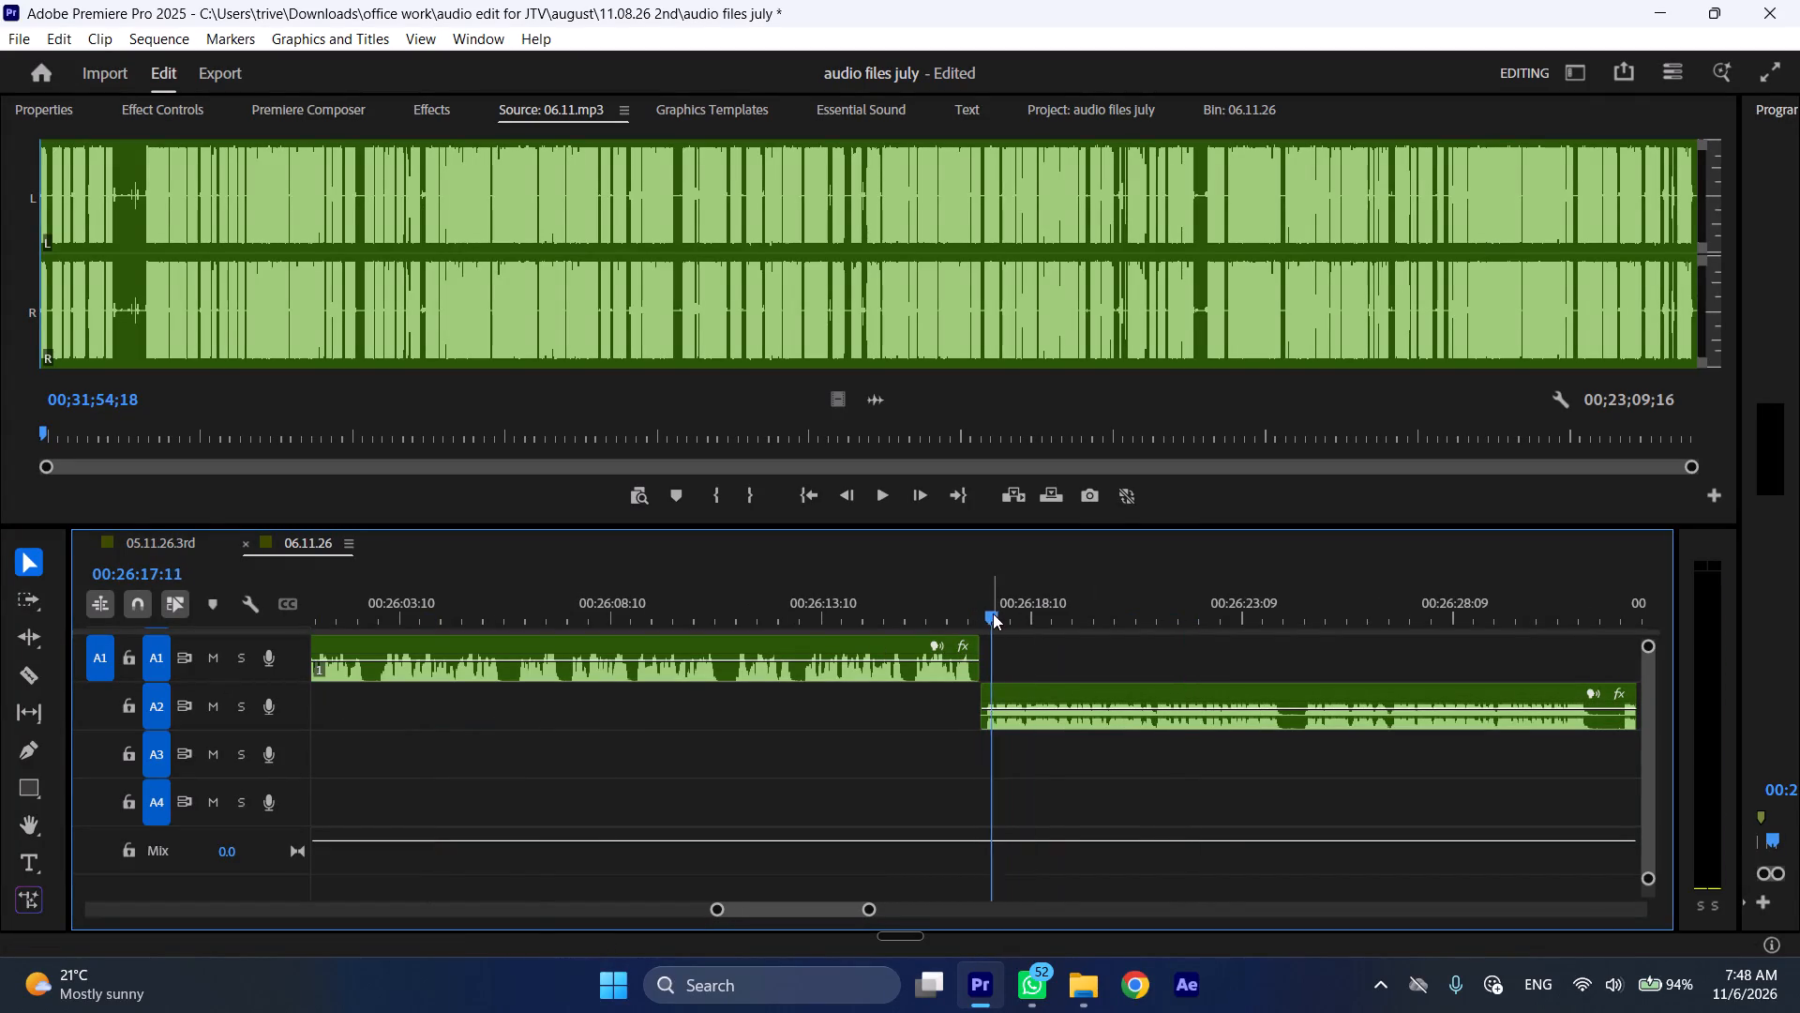
{"action": "left_click", "coordinate": [1230, 620]}
{"action": "key", "text": "space"}
{"action": "key", "text": "l"}
{"action": "scroll", "coordinate": [1068, 689], "scroll_direction": "down", "scroll_amount": 8}
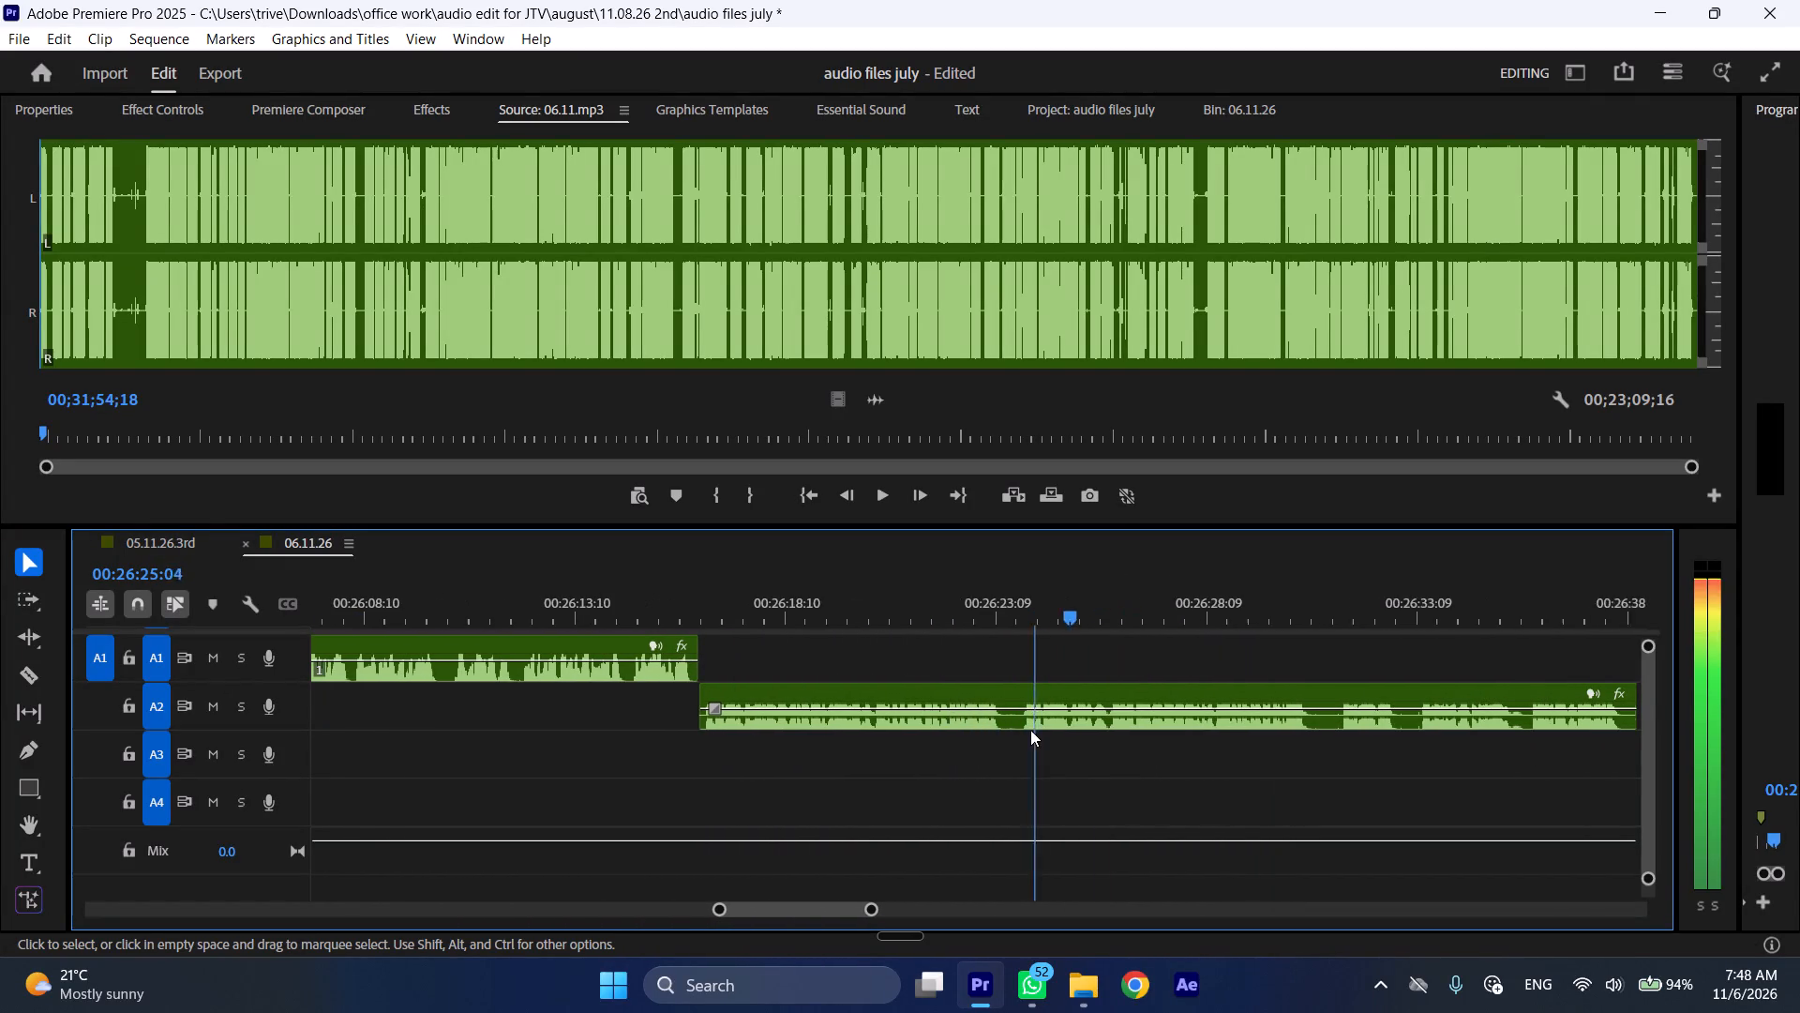
{"action": "left_click_drag", "start_coordinate": [1008, 612], "coordinate": [1025, 612]}
{"action": "key", "text": "shift+c"}
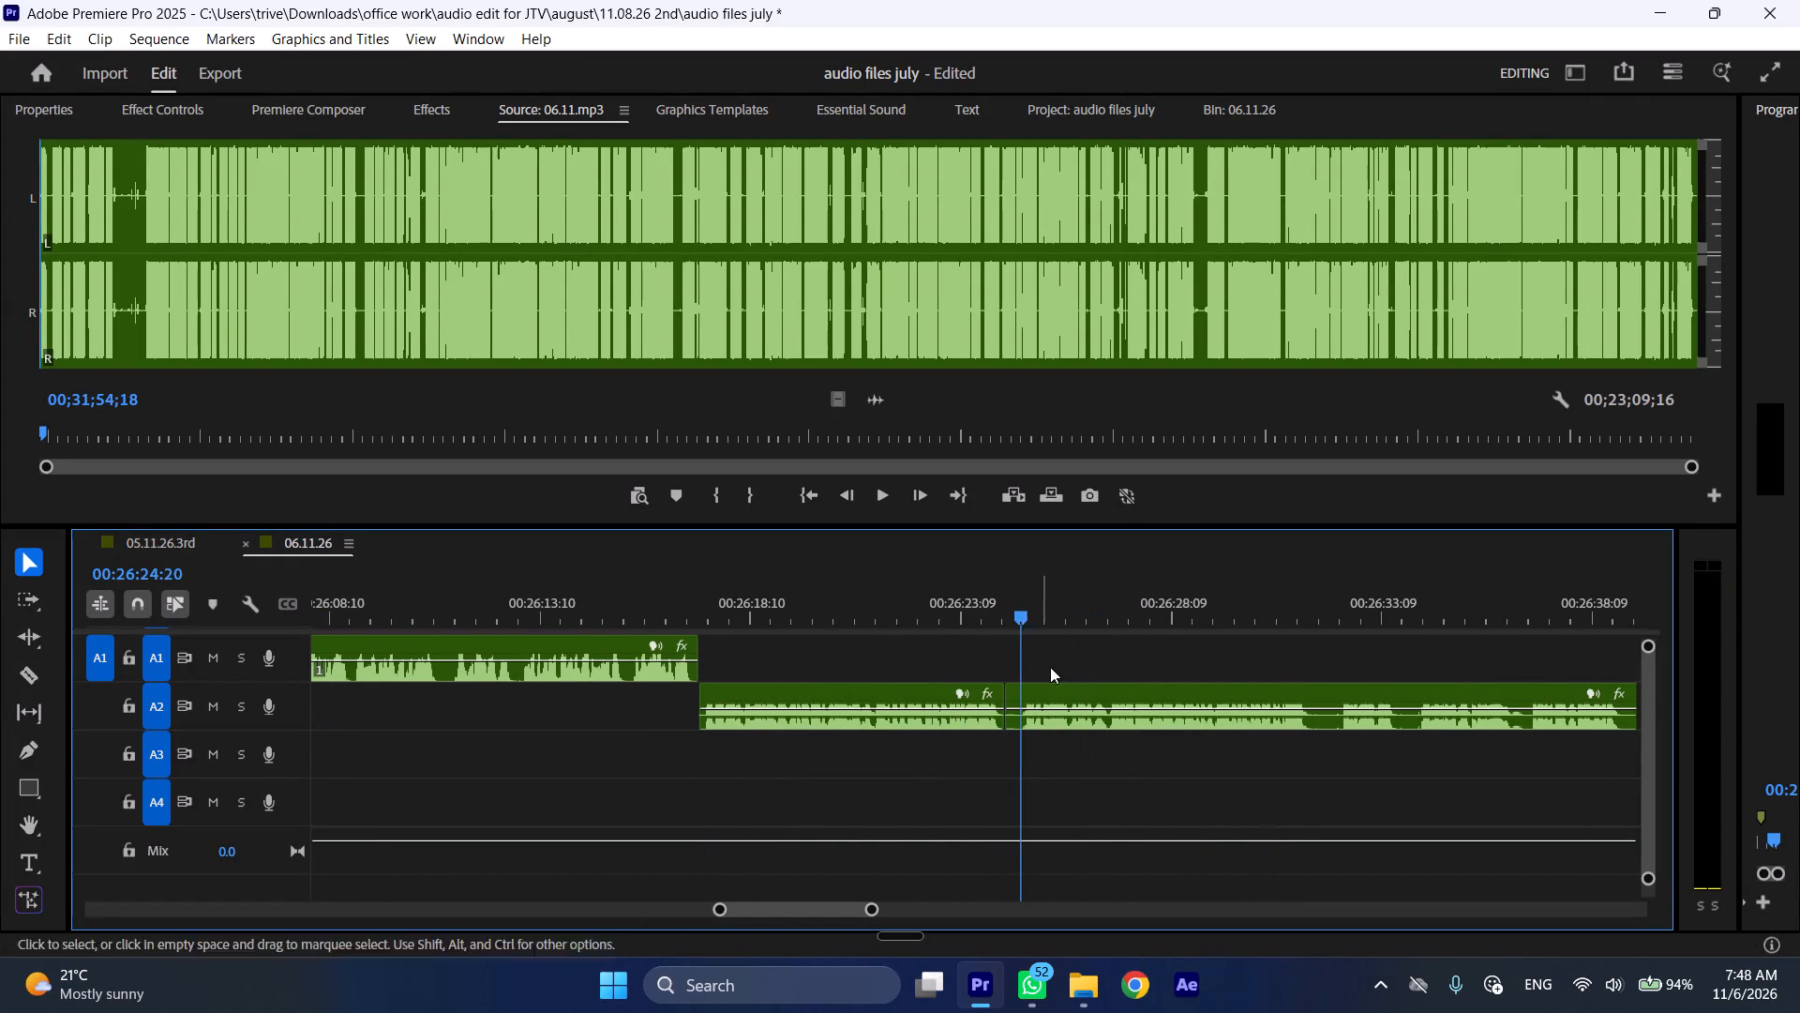
{"action": "left_click", "coordinate": [1069, 723]}
{"action": "key", "text": "shift+c"}
{"action": "key", "text": "ctrl+shift+d"}
Play on at increased speed from the new A2 cut to review the speech that follows.
{"action": "key", "text": "space"}
{"action": "type", "text": "l"}
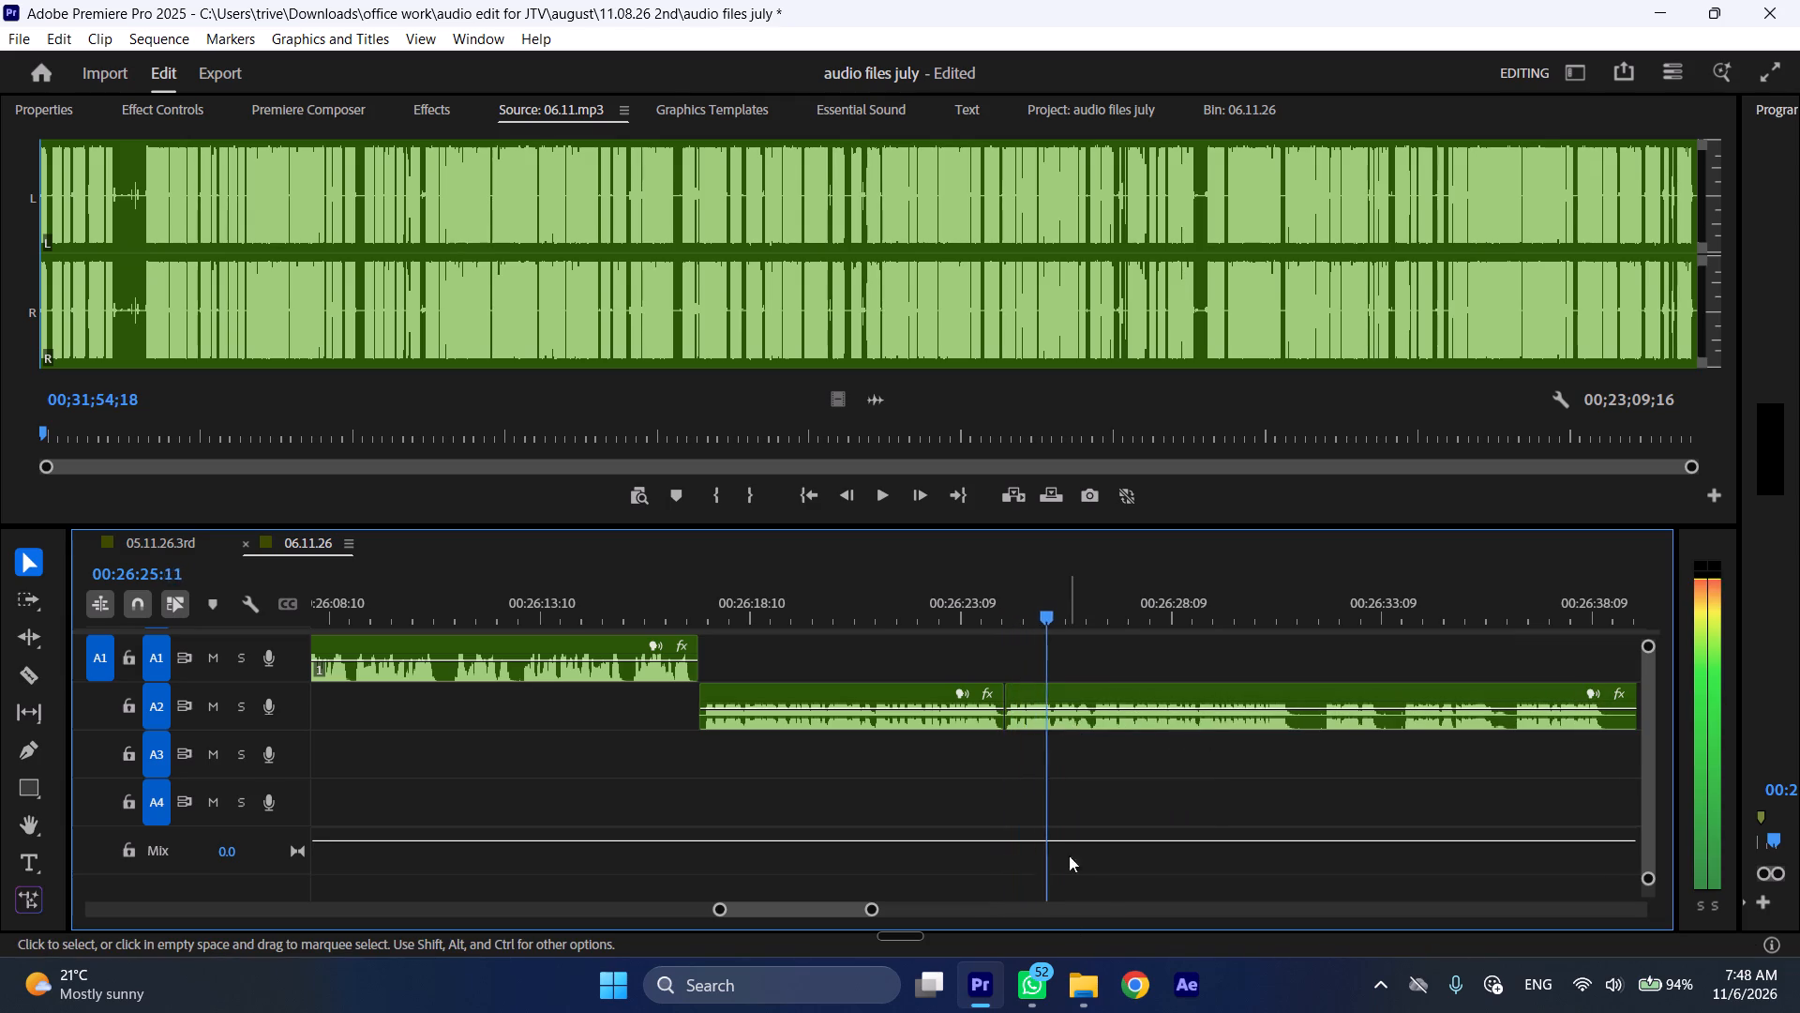
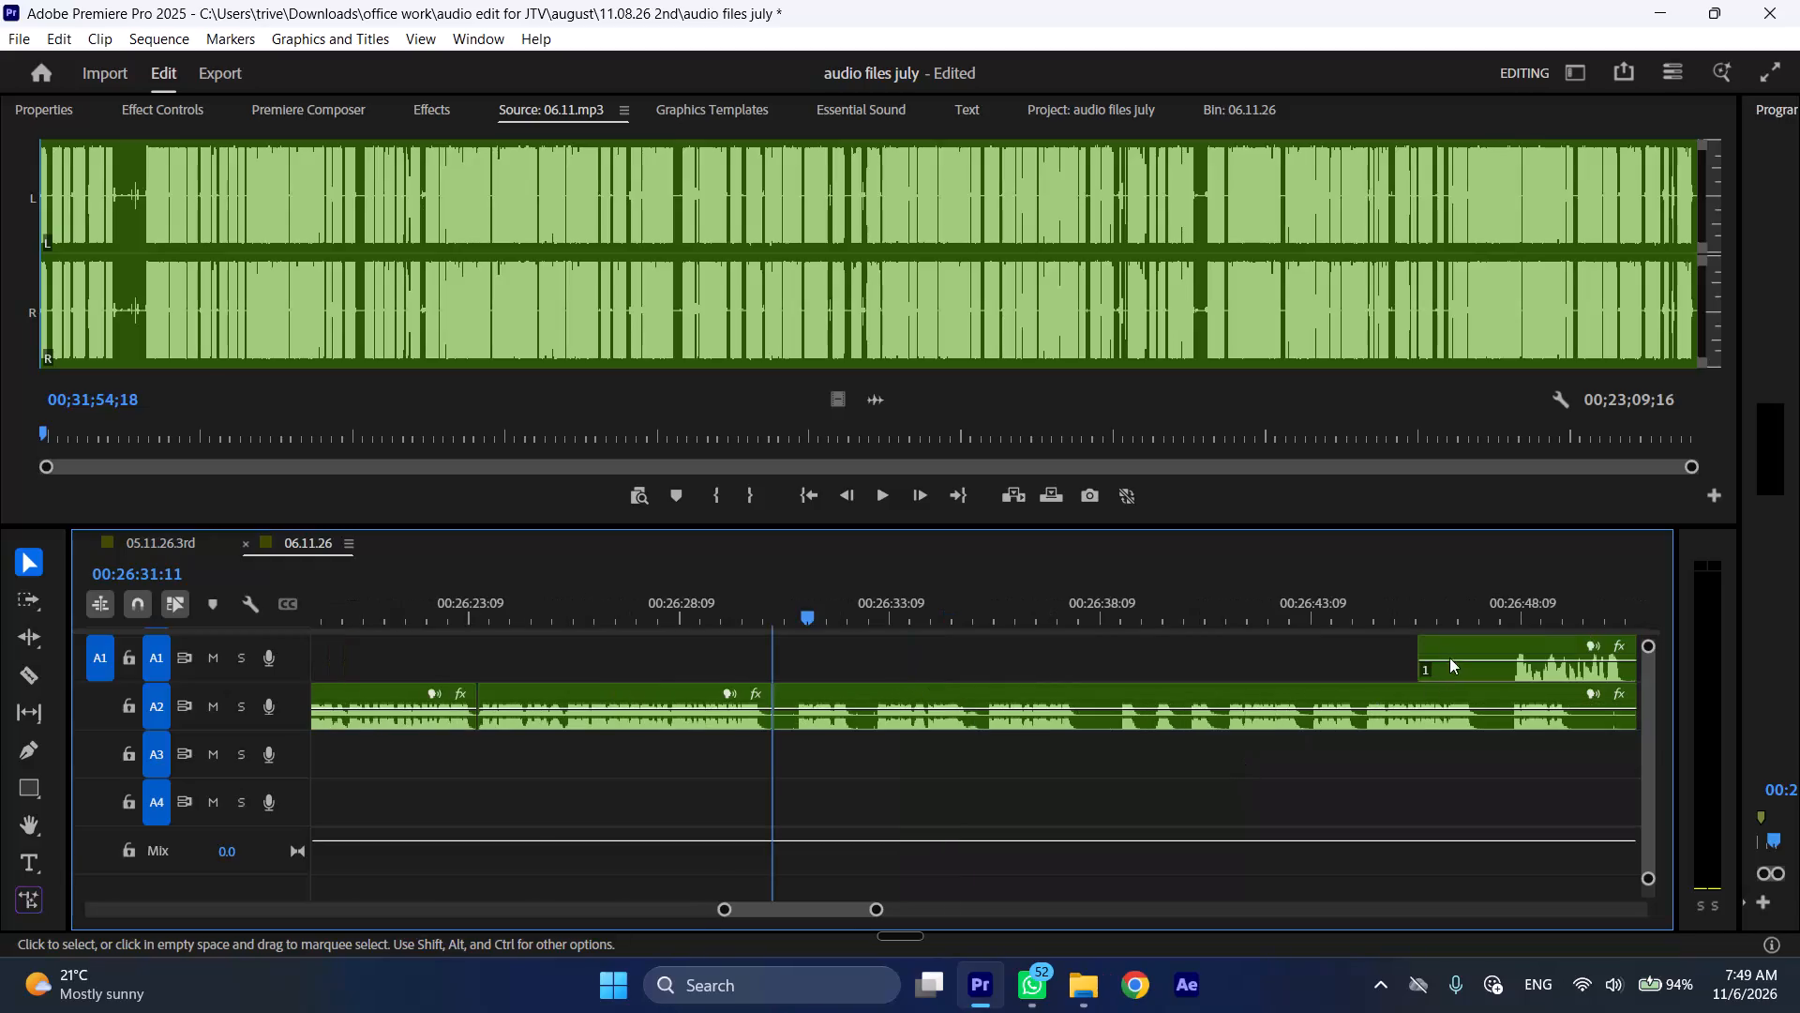
Trim the A1 clip's silent start and place it at the 00:26:31:11 cut, shifting the following A2 section to start at about 00:26:37.
{"action": "left_click_drag", "start_coordinate": [1417, 645], "coordinate": [1502, 648]}
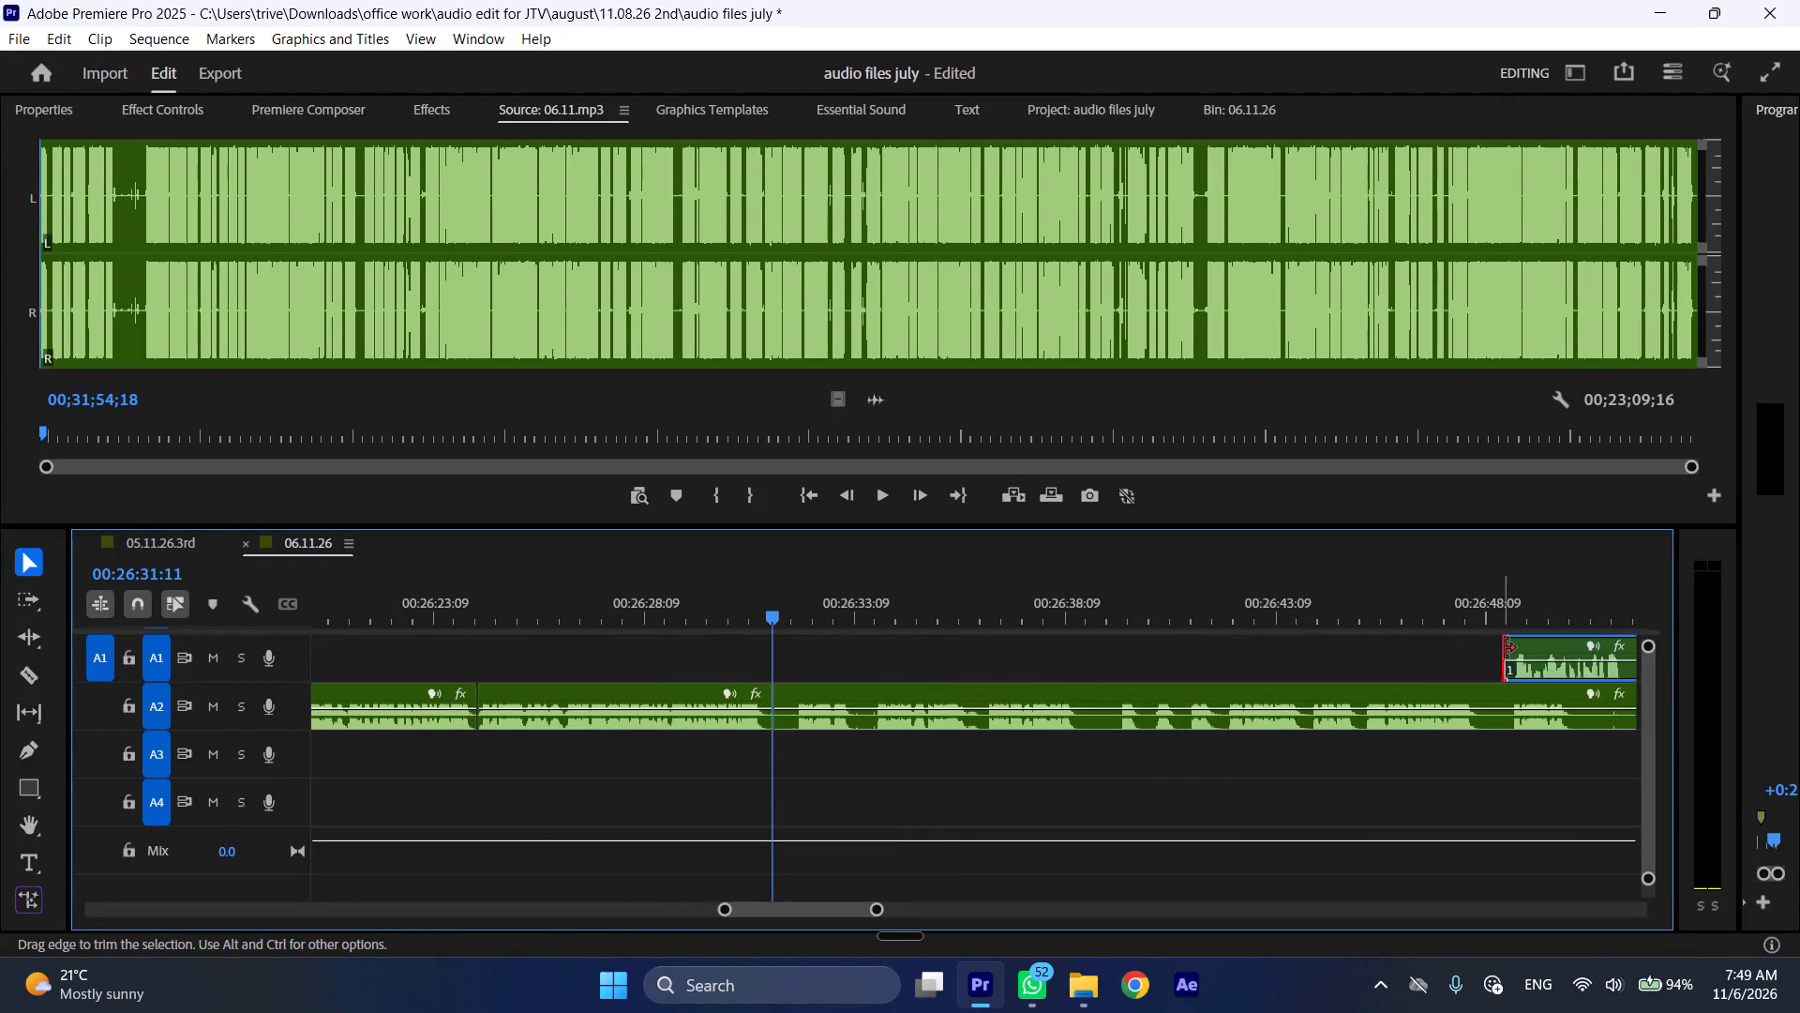
{"action": "left_click_drag", "start_coordinate": [1544, 646], "coordinate": [817, 681]}
{"action": "left_click_drag", "start_coordinate": [812, 690], "coordinate": [1073, 695]}
Play the relocated A1 speech at increased speed from 00:26:31:11 to review it against the shifted A2 section.
{"action": "key", "text": "space"}
{"action": "key", "text": "l"}
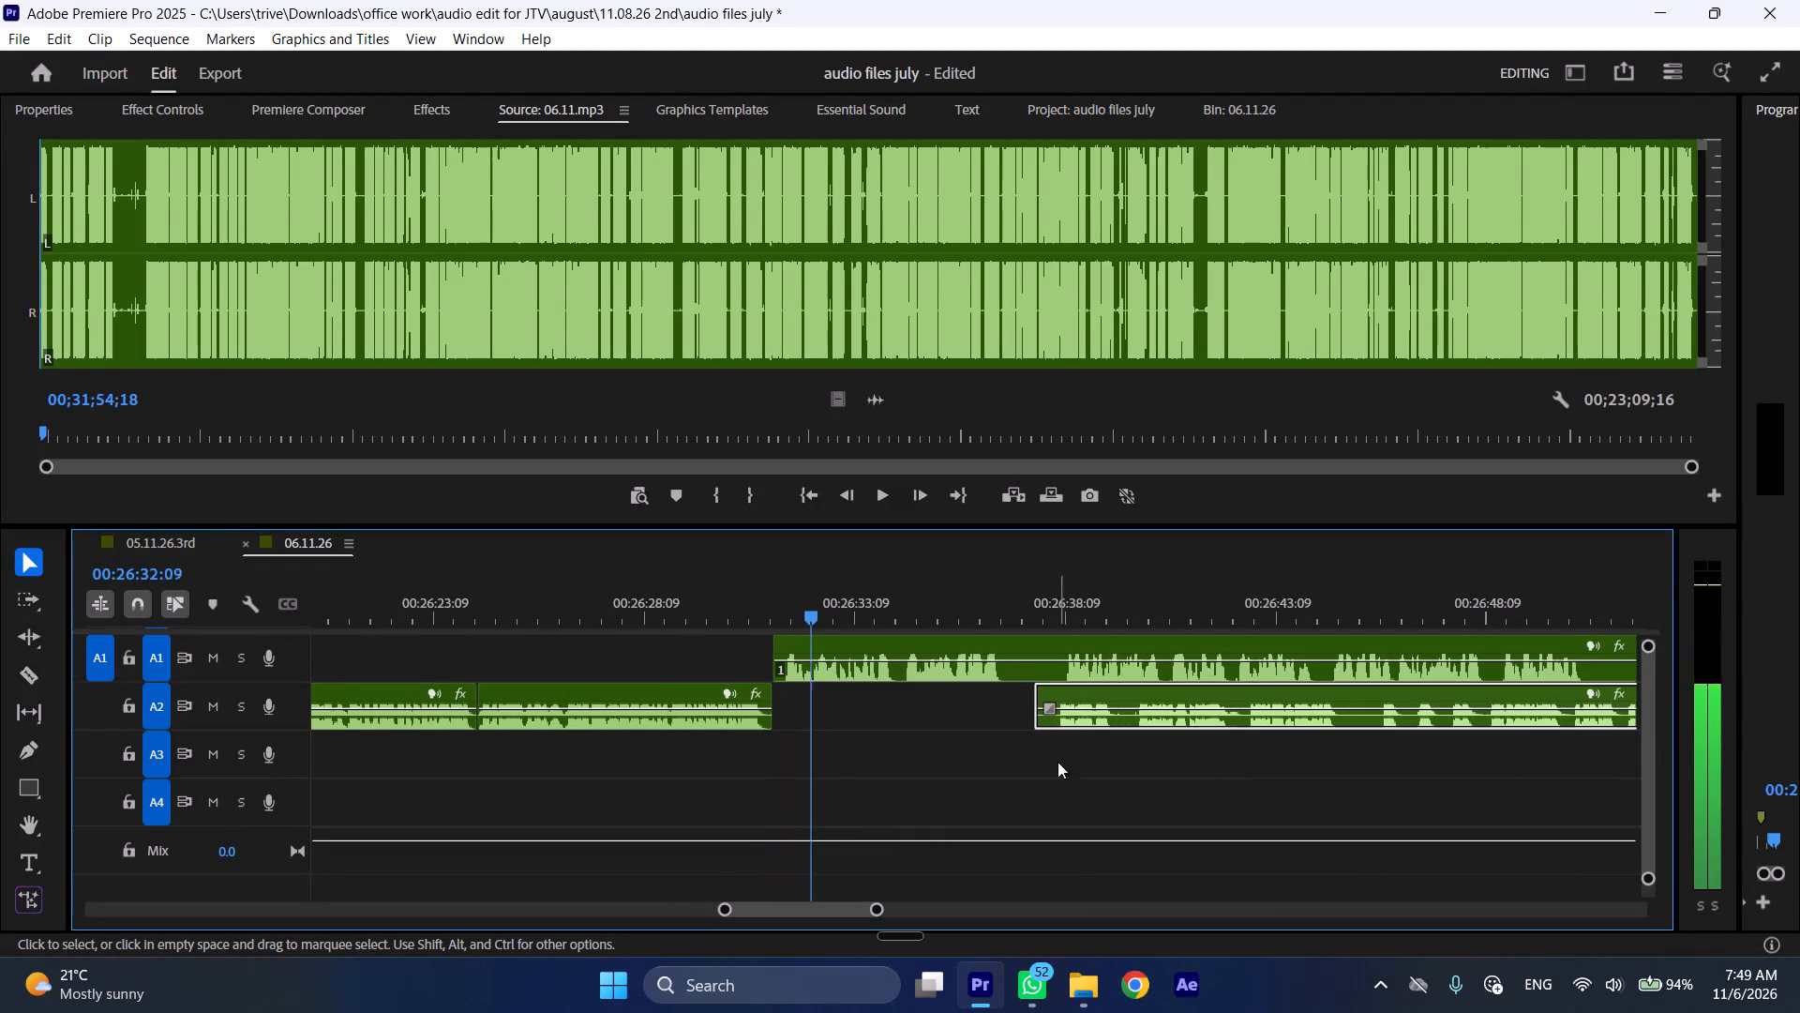
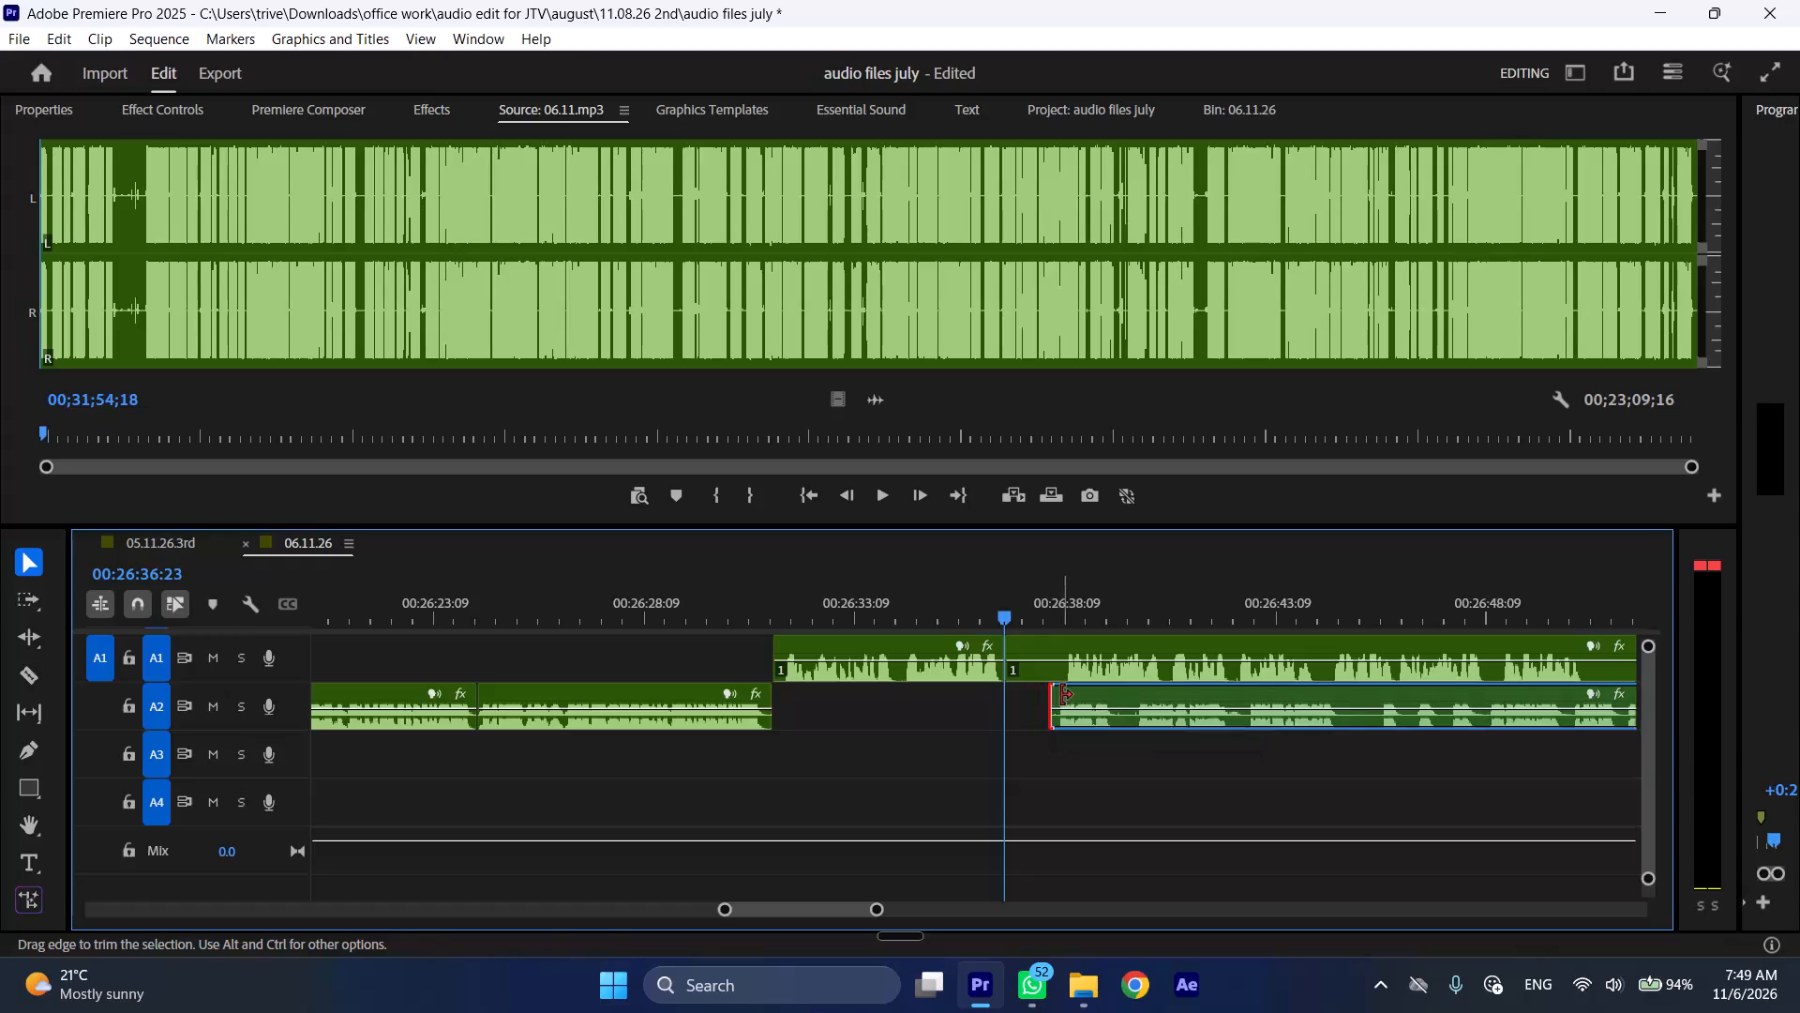
Move the A2 section to start at the 00:26:36:23 cut and push the overlapping A1 section later to about 00:26:45.
{"action": "left_click_drag", "start_coordinate": [1092, 696], "coordinate": [1051, 696]}
{"action": "left_click_drag", "start_coordinate": [1042, 644], "coordinate": [1346, 662]}
{"action": "key", "text": "space"}
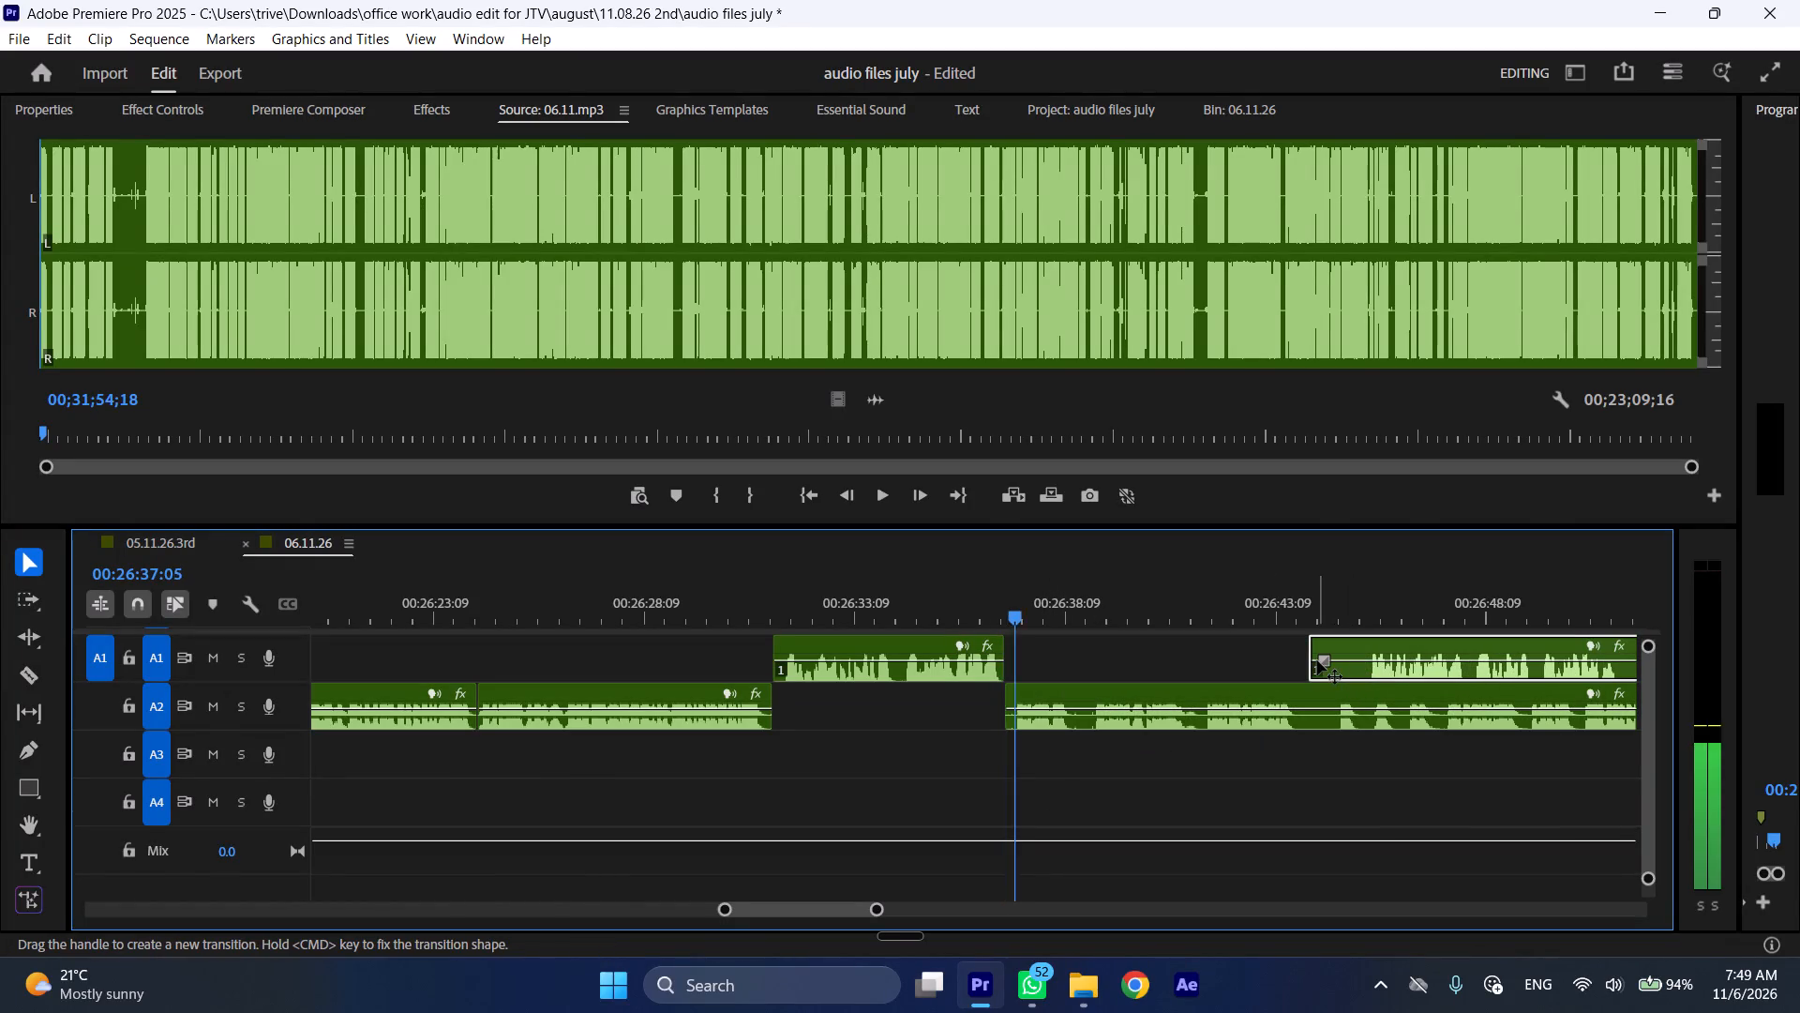
{"action": "key", "text": "l"}
{"action": "scroll", "coordinate": [1162, 690], "scroll_direction": "down", "scroll_amount": 5}
{"action": "left_click_drag", "start_coordinate": [1143, 640], "coordinate": [1194, 643]}
Split the A2 section at 00:26:38:20 and ripple delete its opening part back to the 00:26:36:23 cut.
{"action": "left_click", "coordinate": [910, 603]}
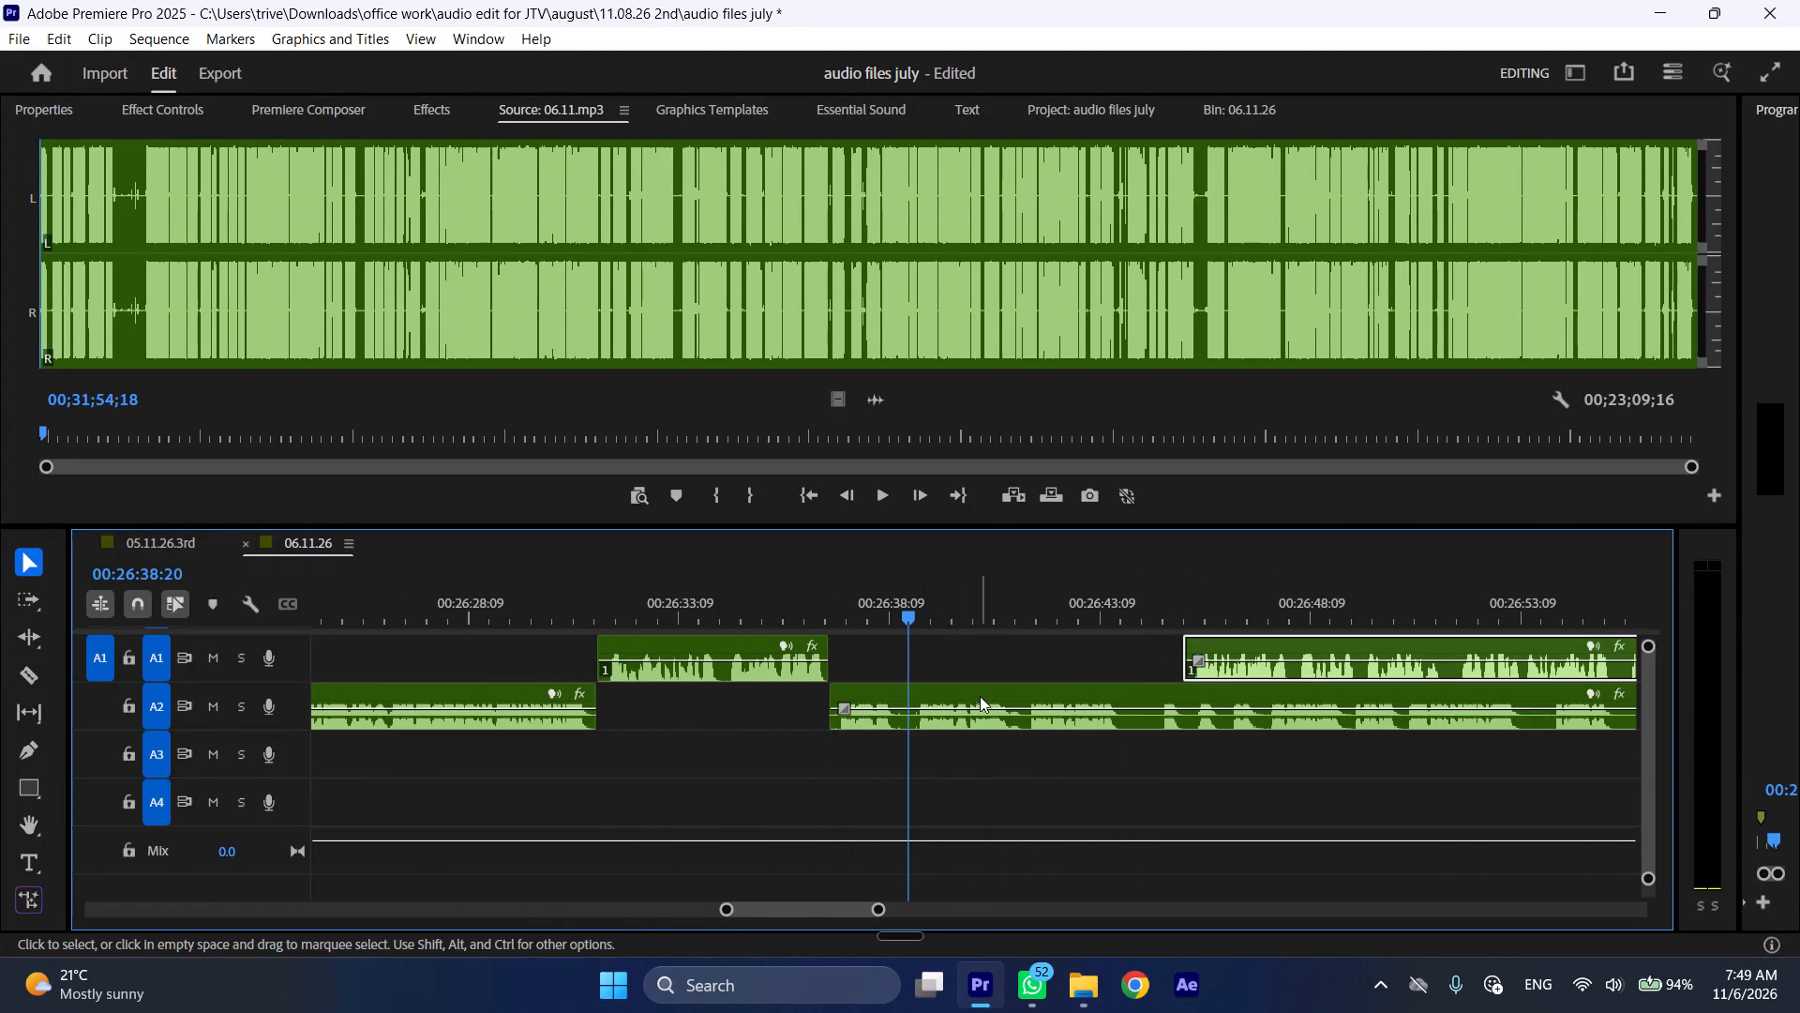
{"action": "left_click", "coordinate": [981, 698]}
{"action": "key", "text": "shift+c"}
{"action": "key", "text": "ctrl+shift+d"}
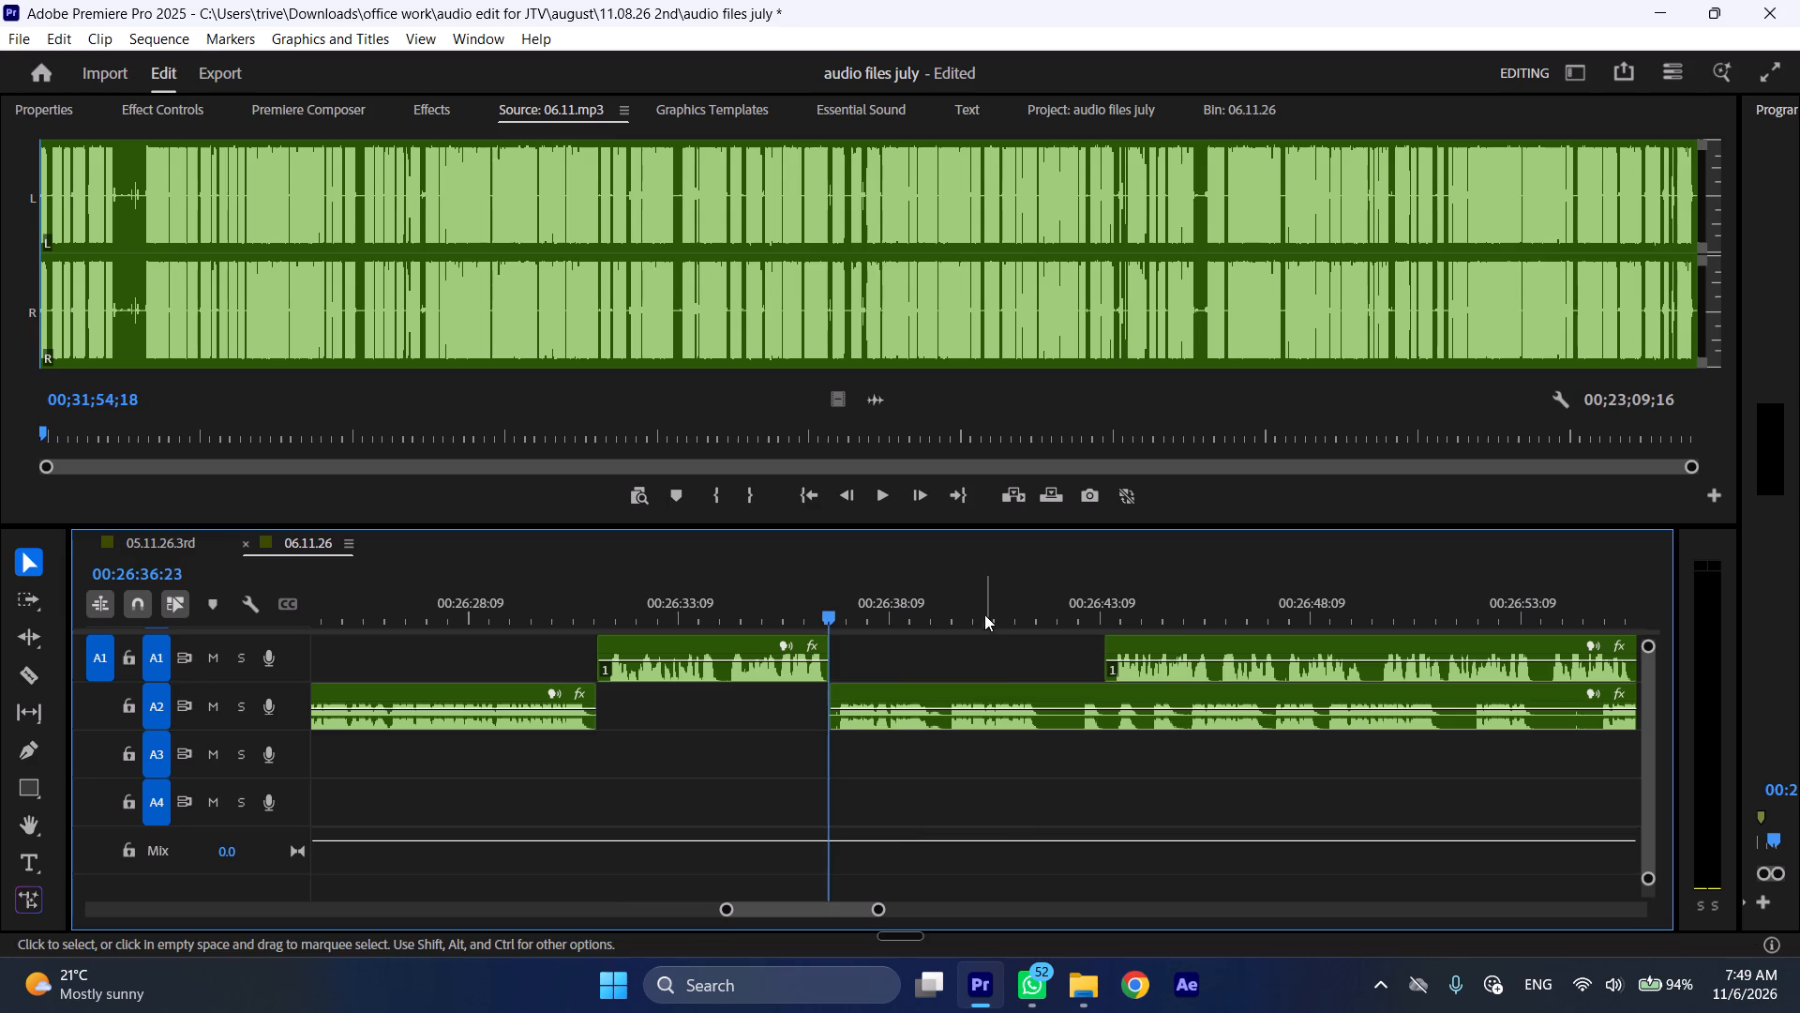
Split A2 at 00:26:42:01, place the A1 section at that cut, and shift the remaining A2 section to about 00:26:57.
{"action": "left_click_drag", "start_coordinate": [999, 597], "coordinate": [1046, 606]}
{"action": "key", "text": "shift+c"}
{"action": "left_click_drag", "start_coordinate": [1158, 638], "coordinate": [1080, 638]}
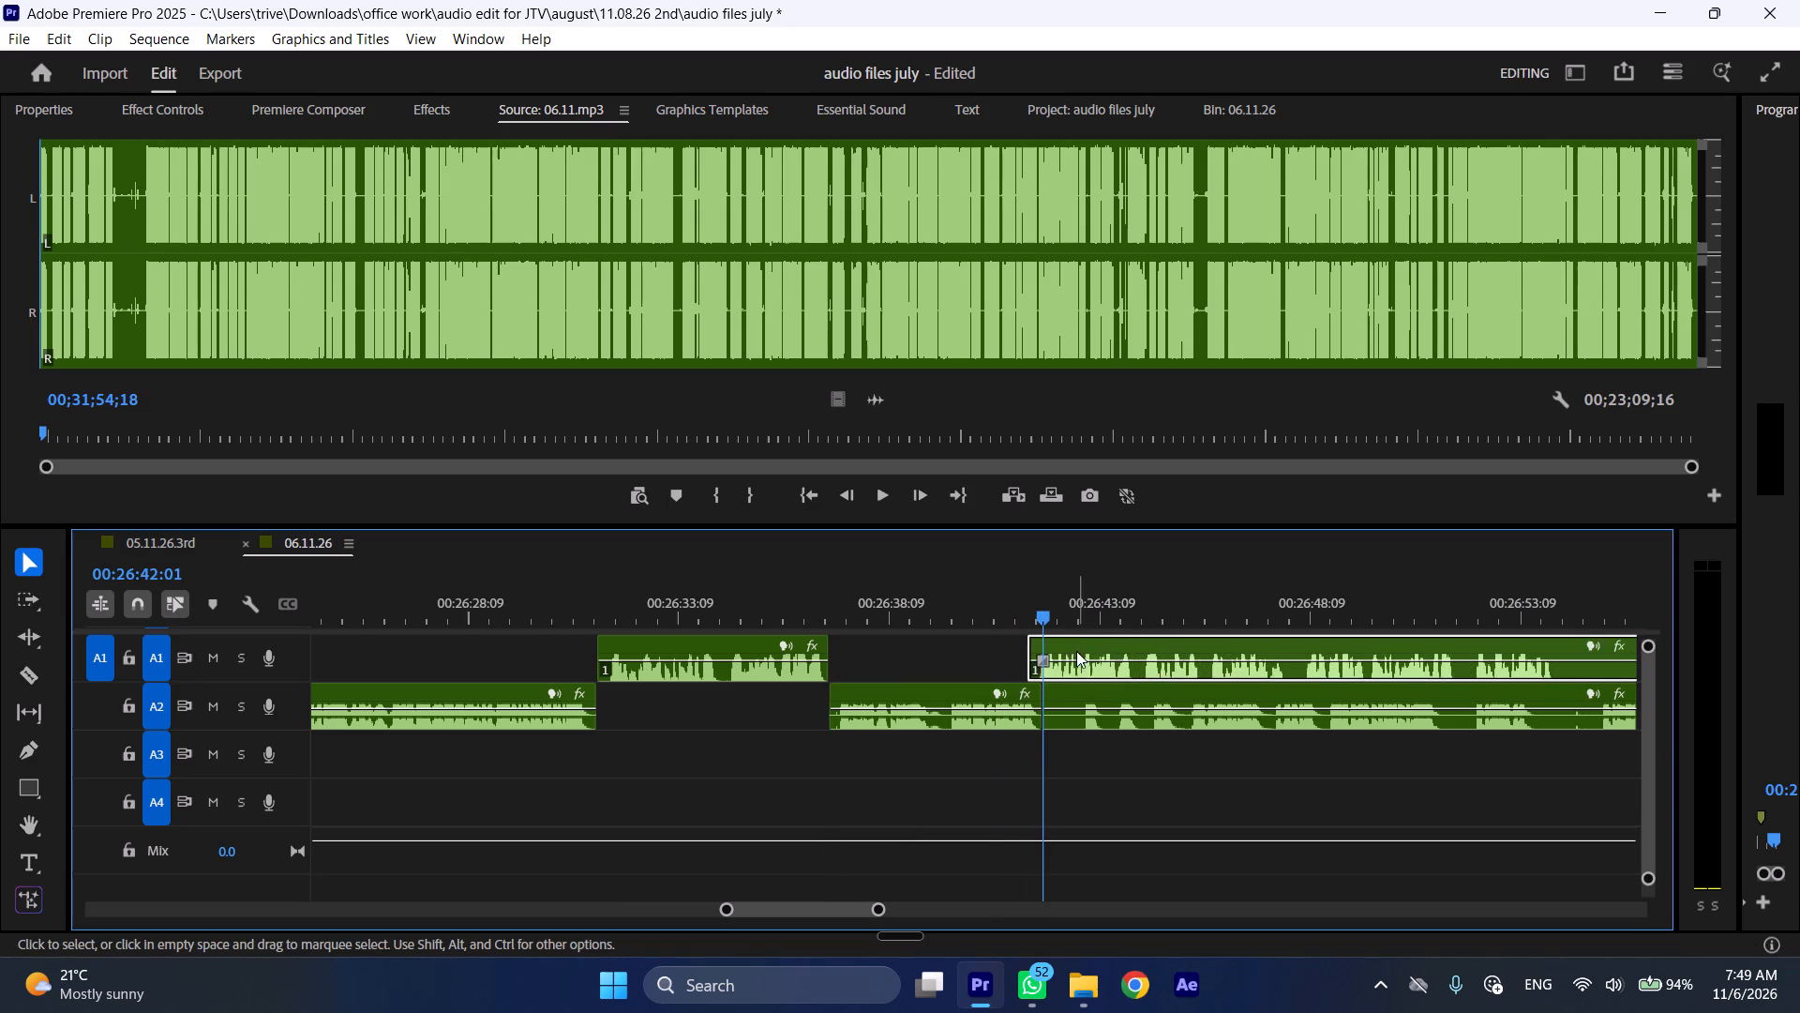
{"action": "left_click_drag", "start_coordinate": [1083, 639], "coordinate": [1106, 643]}
{"action": "scroll", "coordinate": [1094, 671], "scroll_direction": "down", "scroll_amount": 5}
{"action": "left_click_drag", "start_coordinate": [903, 698], "coordinate": [1532, 698]}
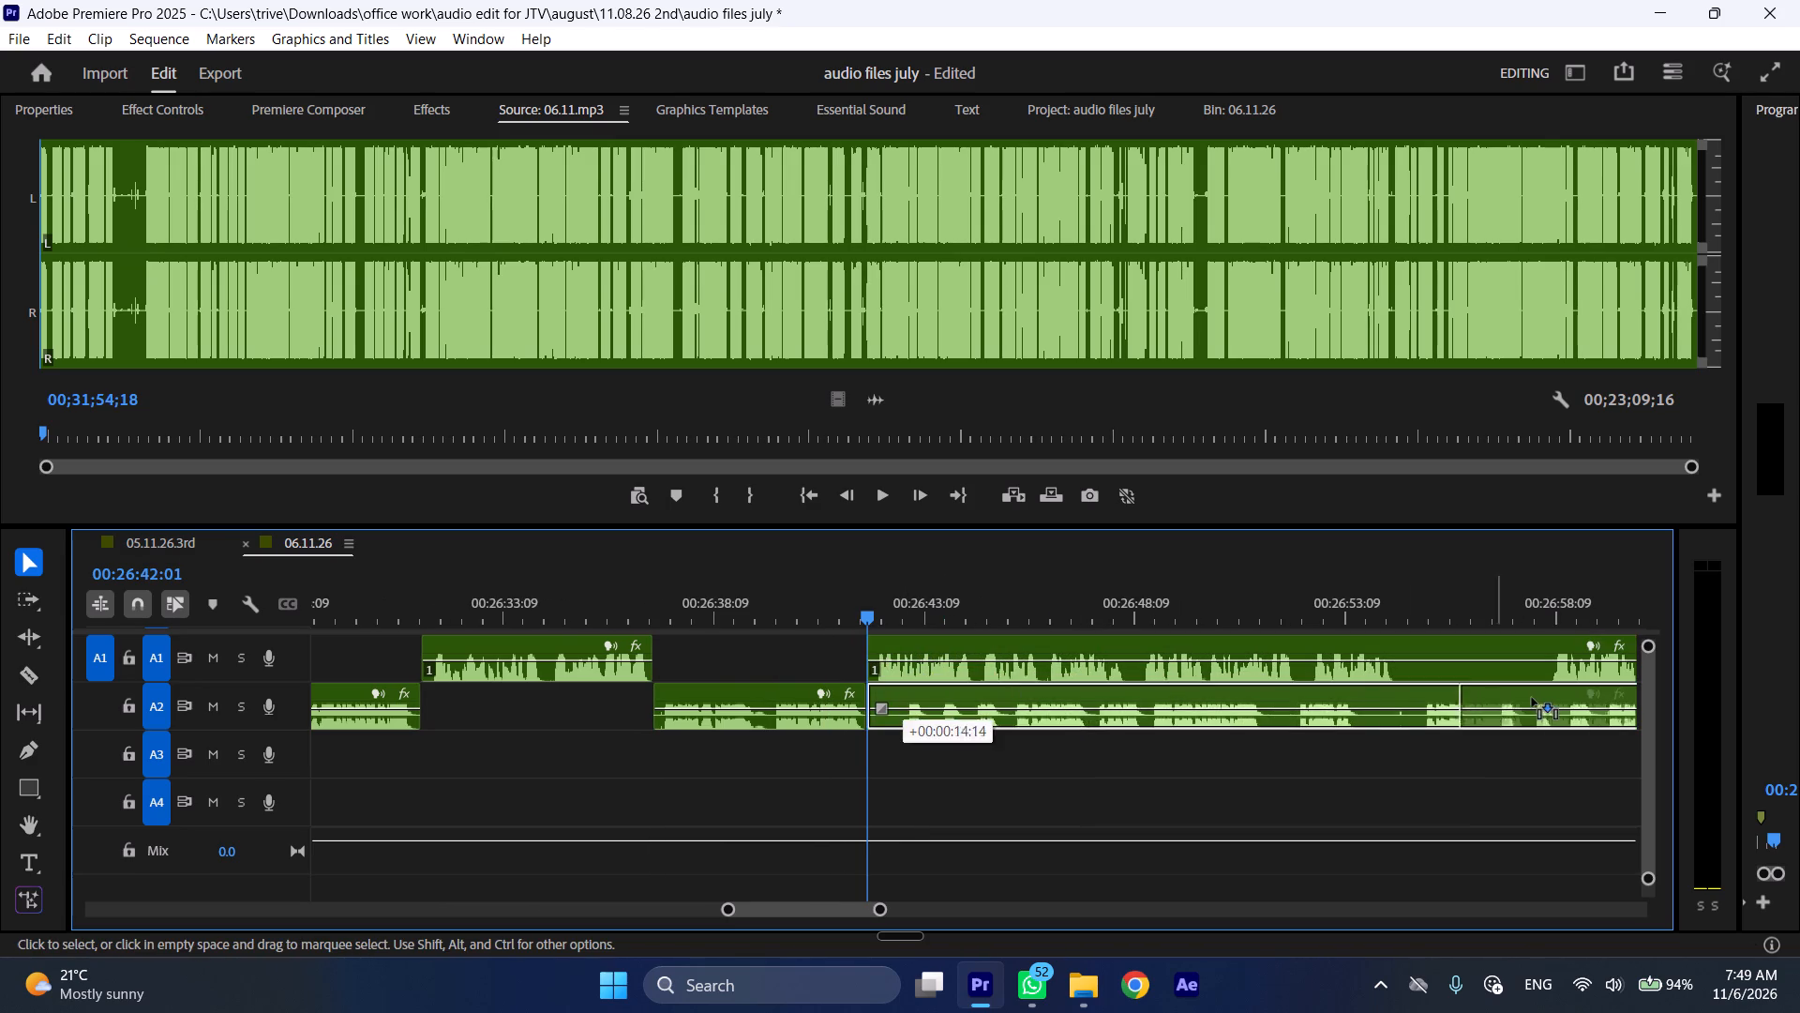
{"action": "left_click_drag", "start_coordinate": [1532, 698], "coordinate": [1537, 698]}
Play the relocated A1 speech at increased speed from 00:26:42:01 to review it.
{"action": "key", "text": "space"}
{"action": "key", "text": "l"}
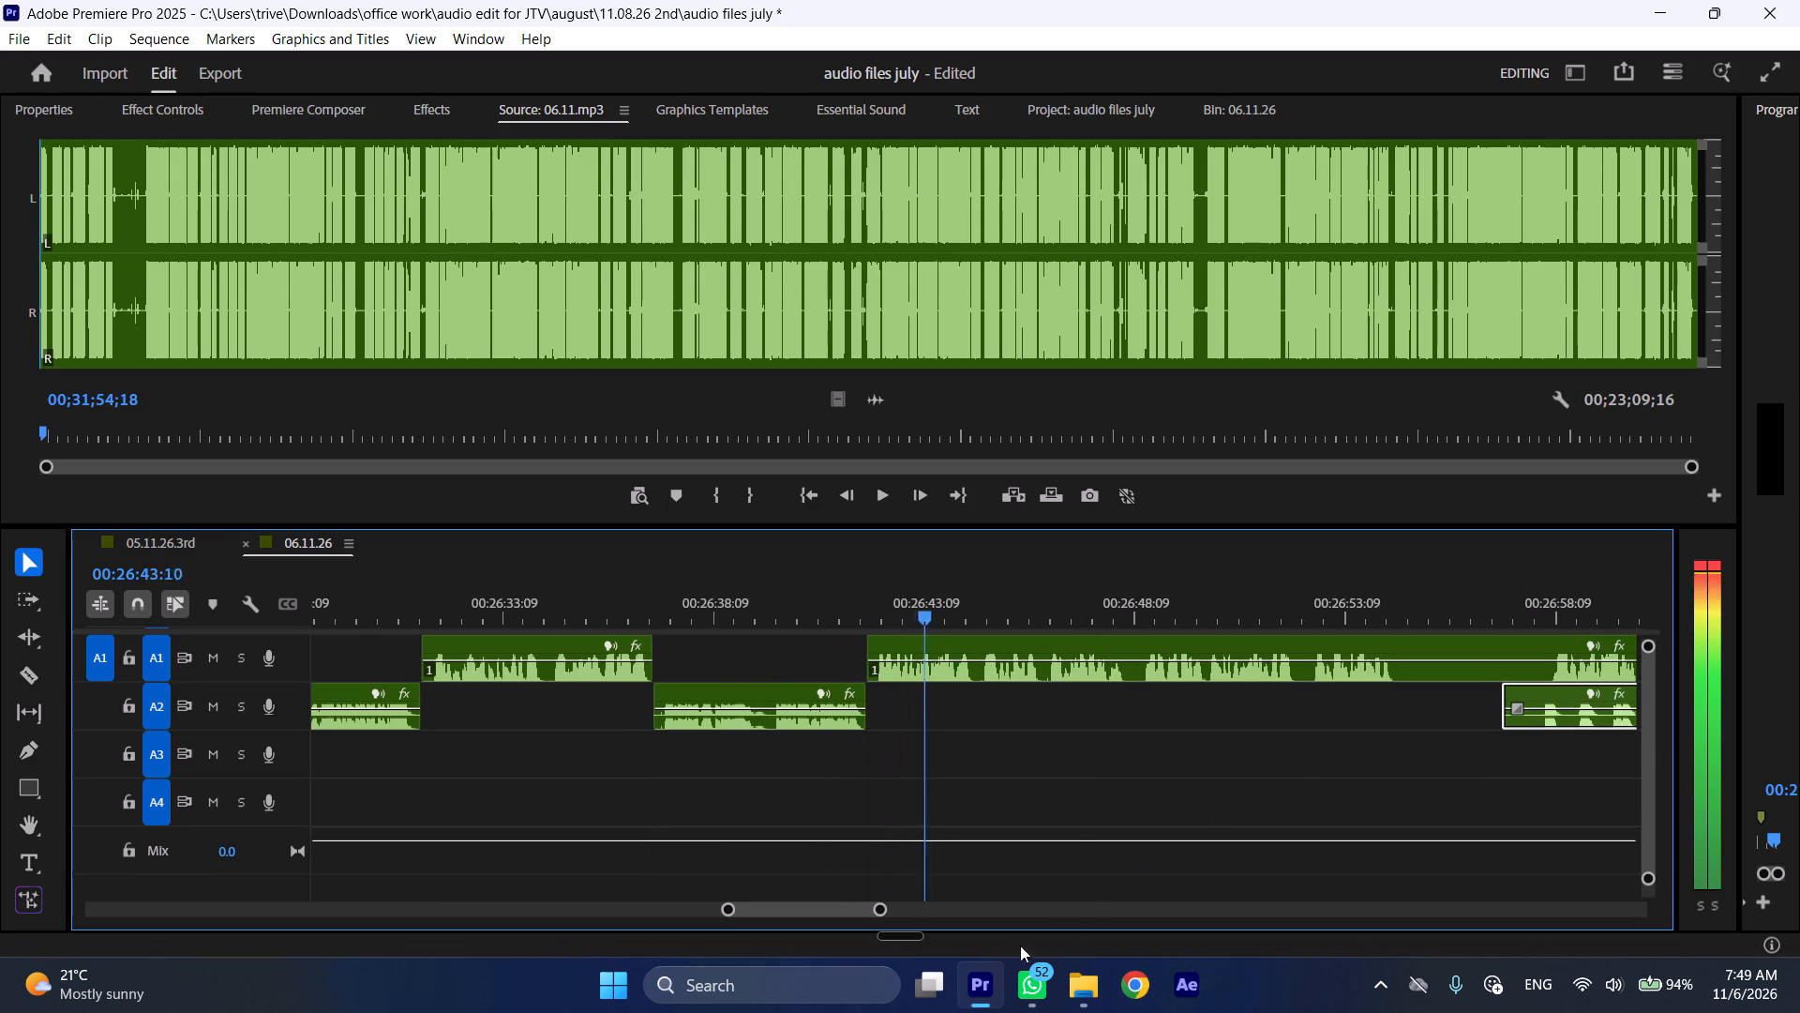
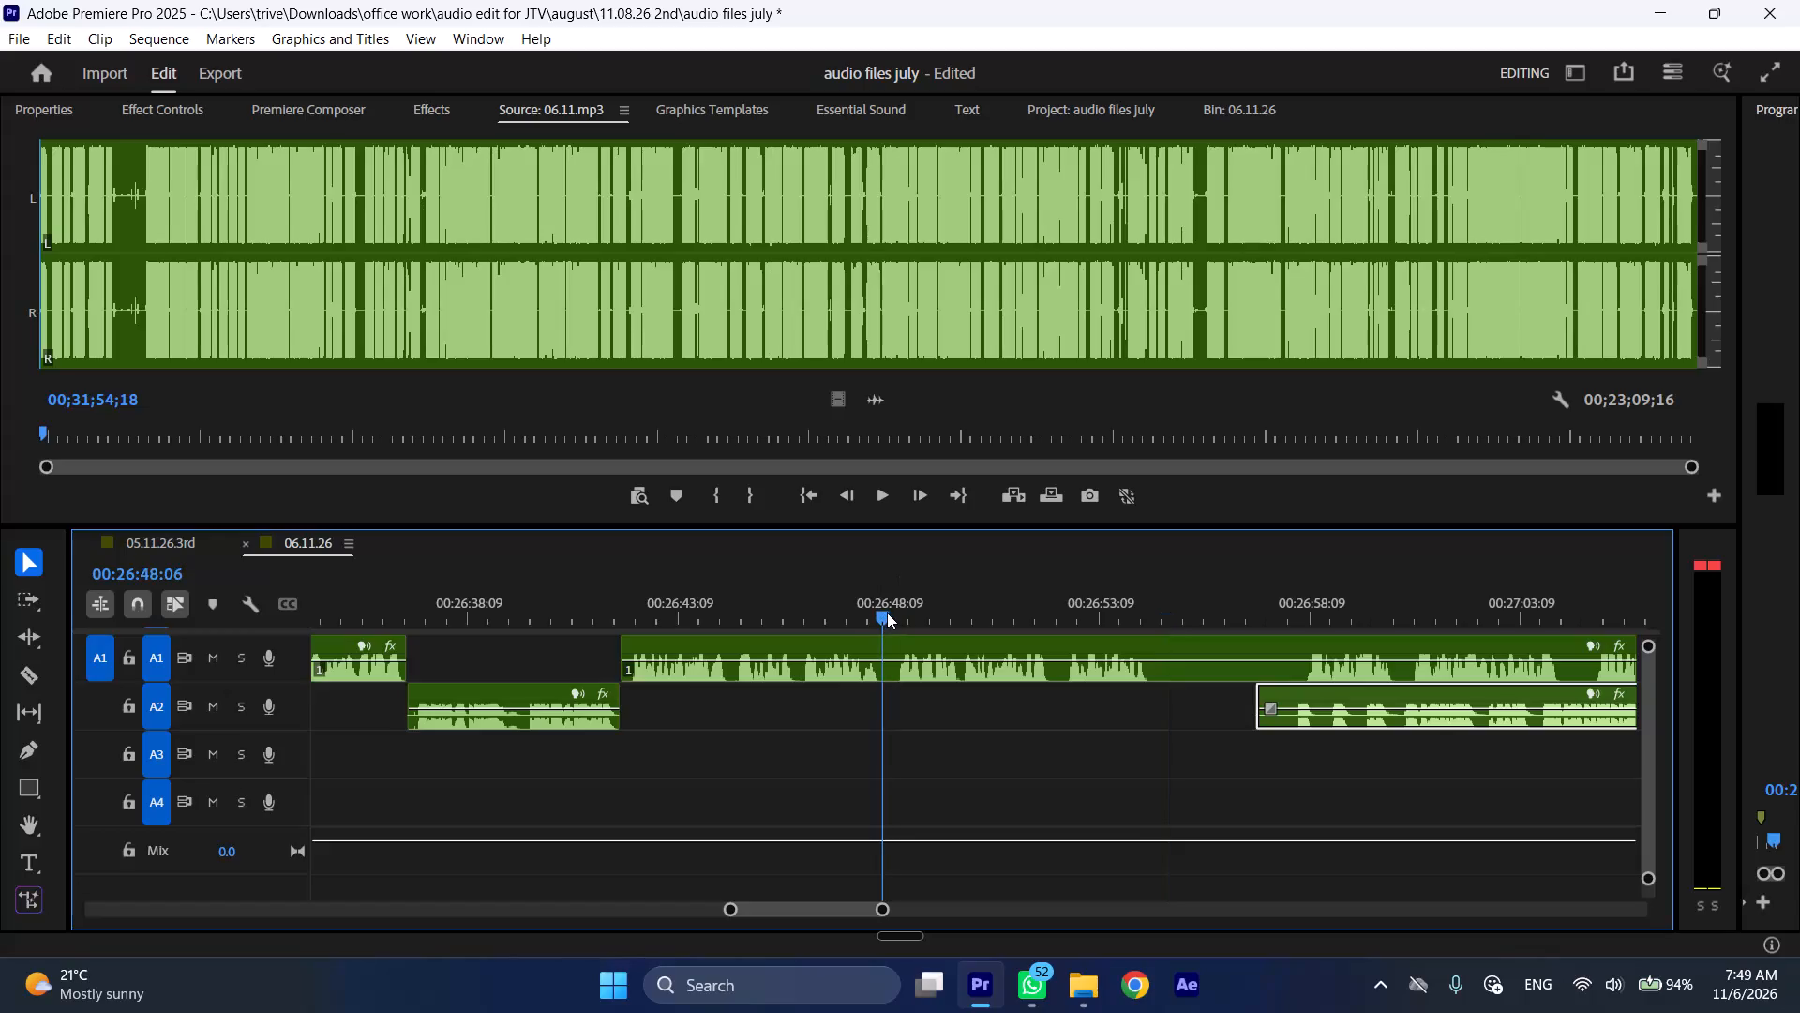
Split A1 at 00:26:48:06 and 00:26:48:12 and ripple delete the short pause between the two cuts.
{"action": "key", "text": "shift+c"}
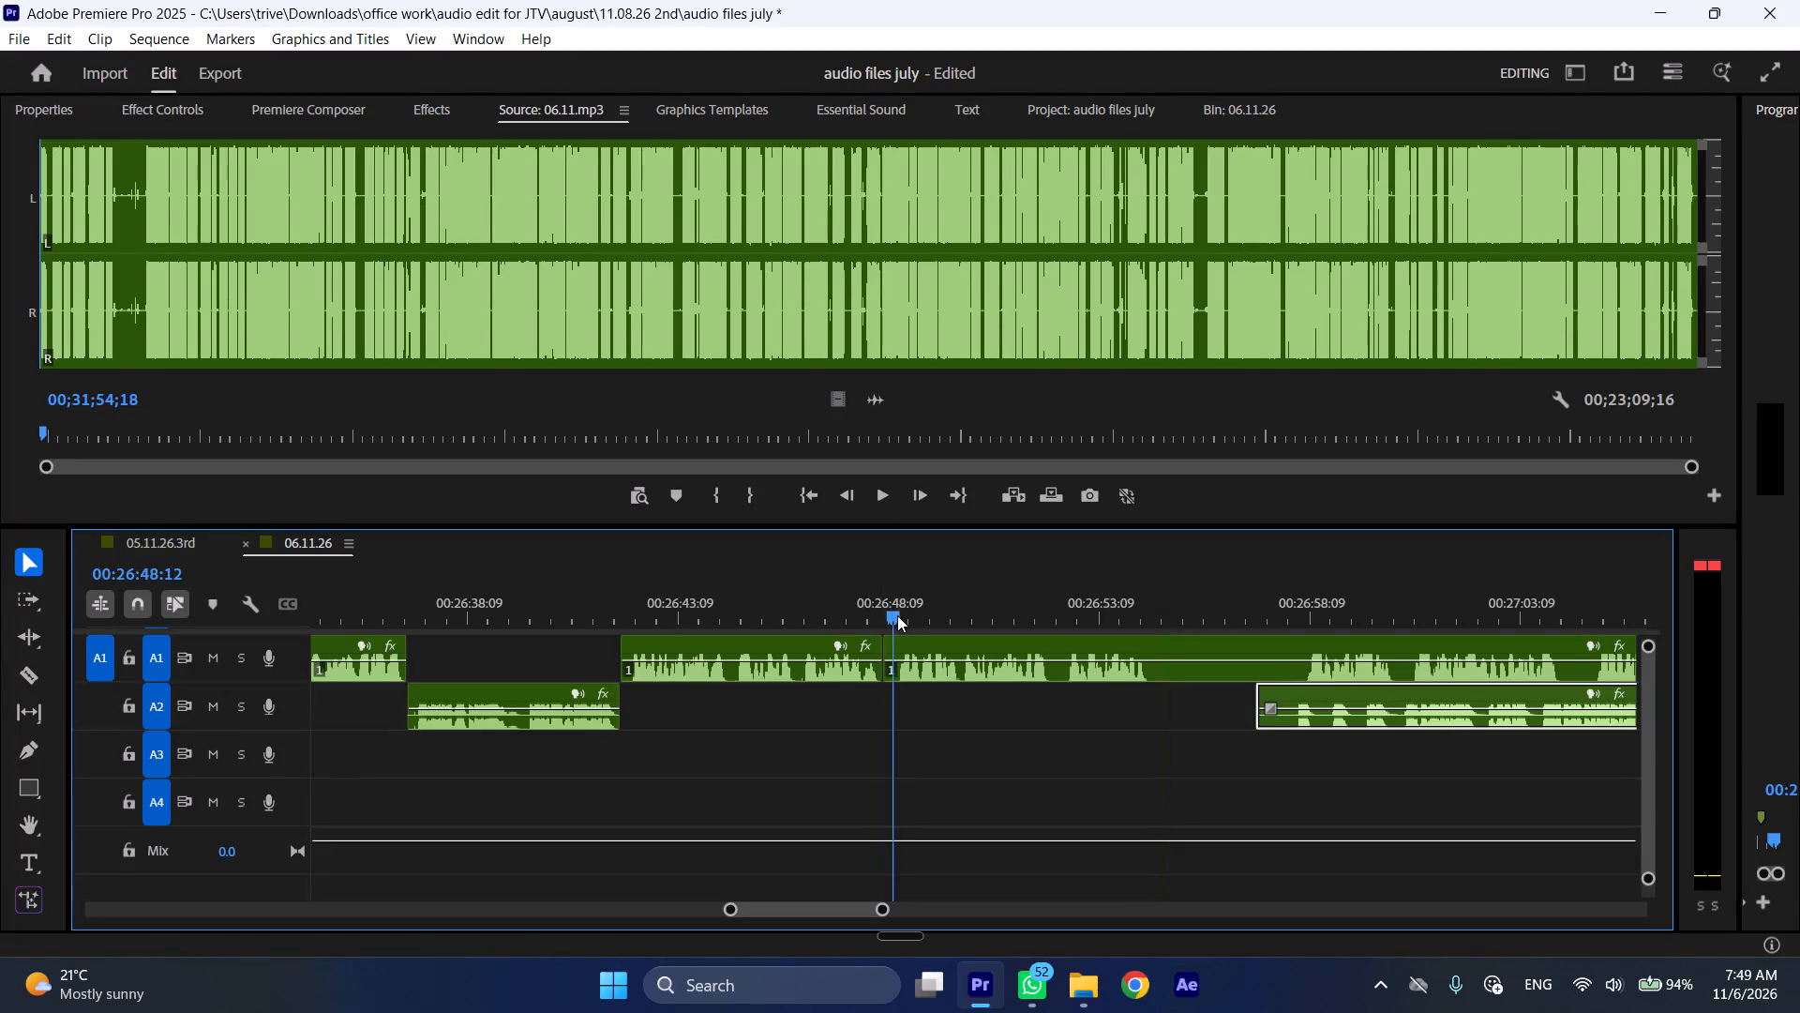
{"action": "left_click", "coordinate": [929, 663]}
{"action": "key", "text": "shift+c"}
{"action": "key", "text": "ctrl+shift+d"}
Split A1 at 00:26:52:00 and ripple delete the brief pause that follows, up to about 00:26:52:10.
{"action": "left_click", "coordinate": [1052, 604]}
{"action": "key", "text": "shift+c"}
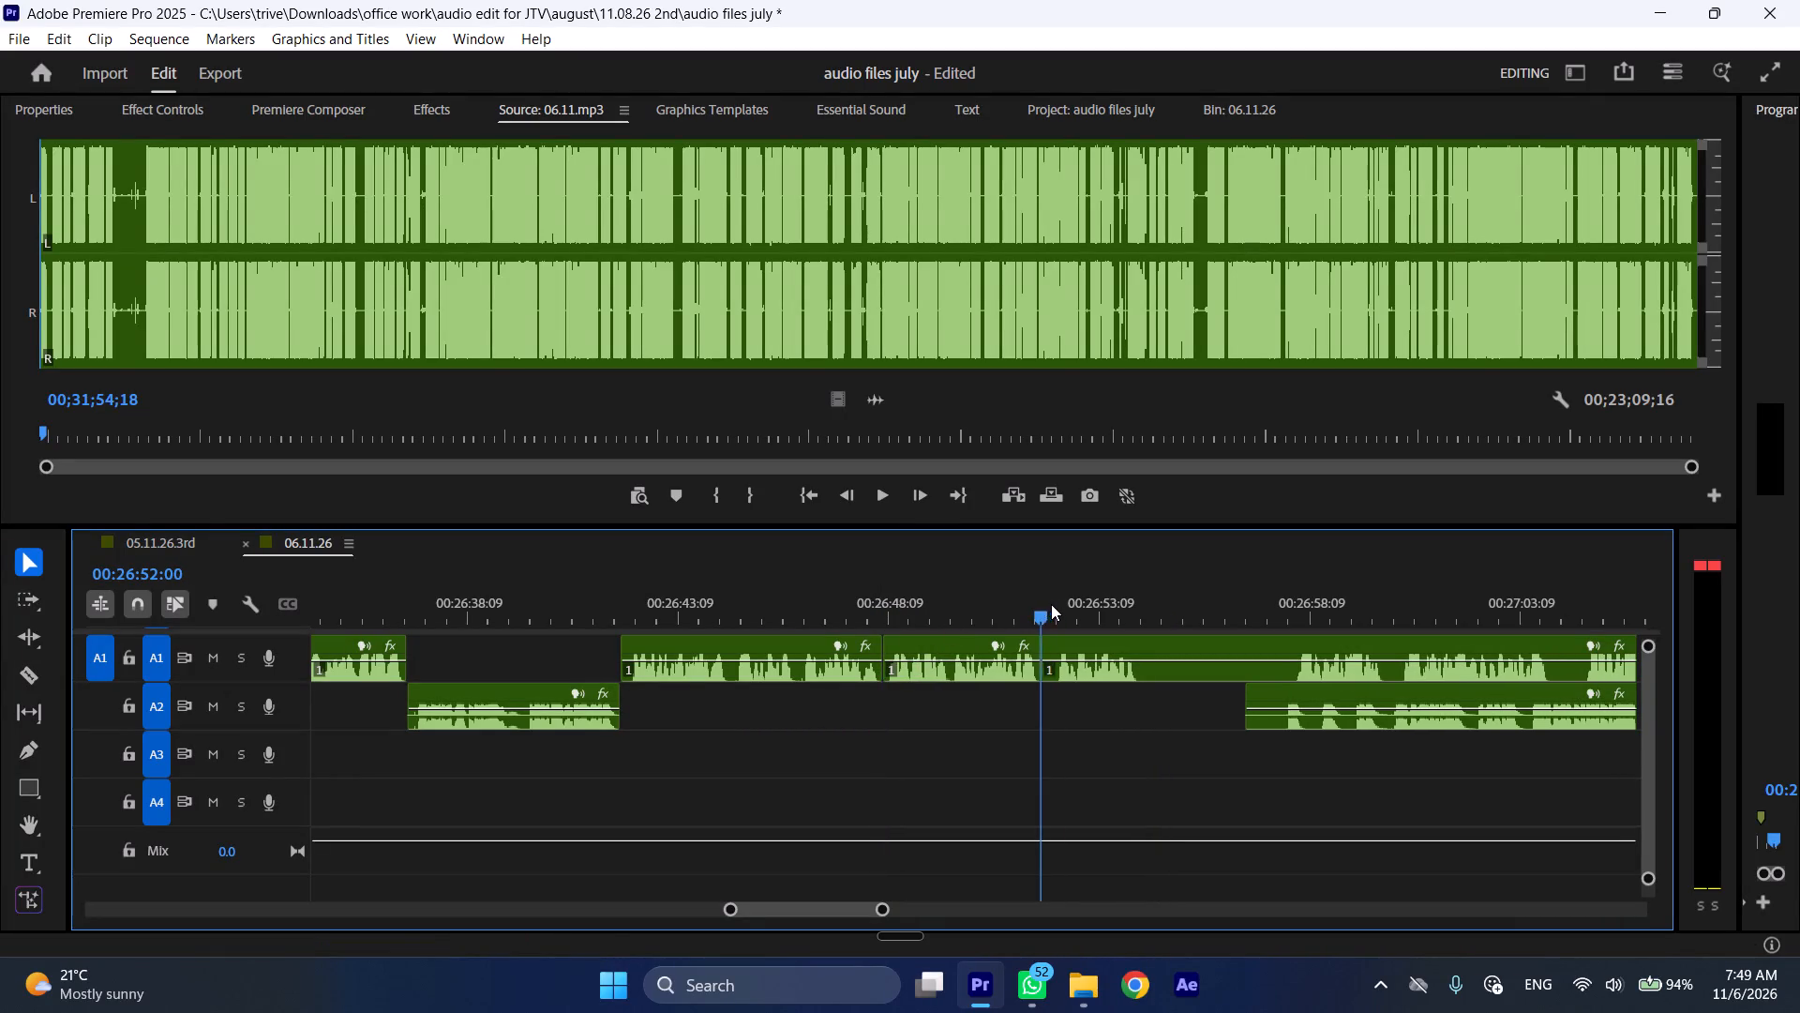
{"action": "left_click", "coordinate": [1090, 654]}
{"action": "key", "text": "shift+c"}
{"action": "key", "text": "ctrl+shift+d"}
Split A1 at 00:26:54:00 and move the A2 section to that cut, pushing the overlapping A1 remainder to about 00:27:15.
{"action": "left_click_drag", "start_coordinate": [1111, 611], "coordinate": [1128, 612]}
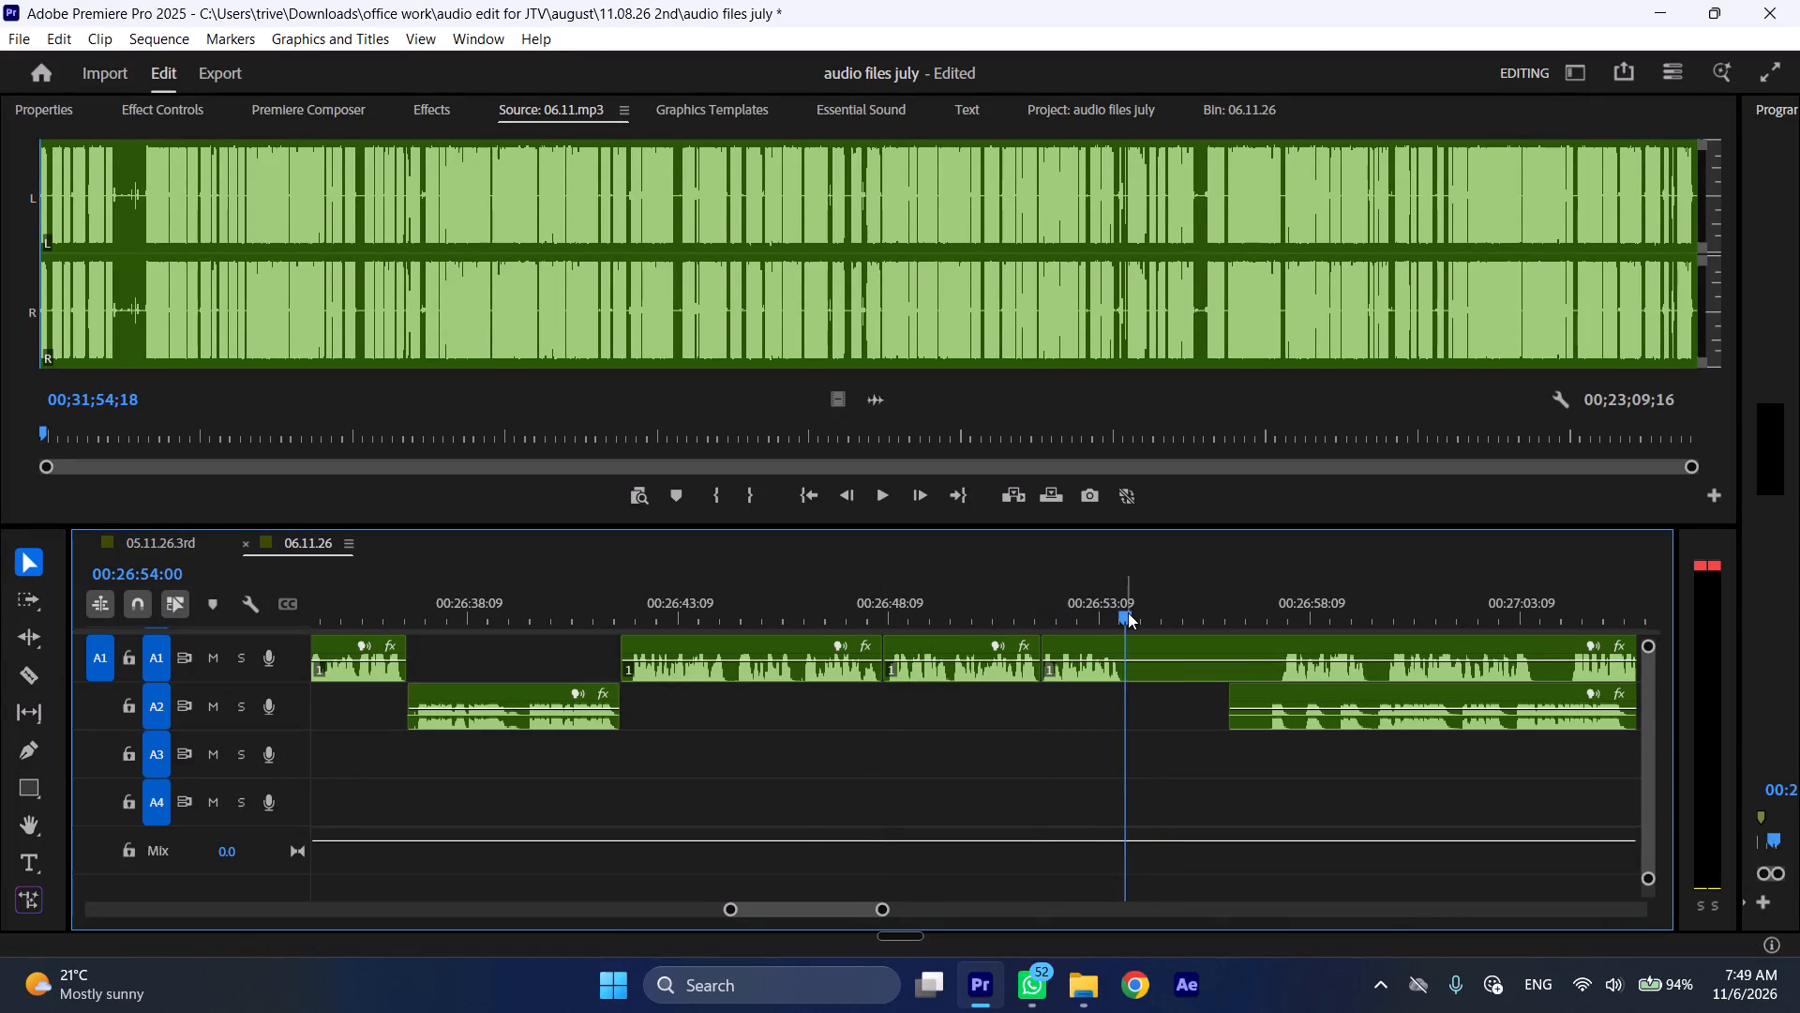
{"action": "key", "text": "shift+c"}
{"action": "scroll", "coordinate": [1132, 671], "scroll_direction": "down", "scroll_amount": 10}
{"action": "left_click_drag", "start_coordinate": [973, 698], "coordinate": [881, 701]}
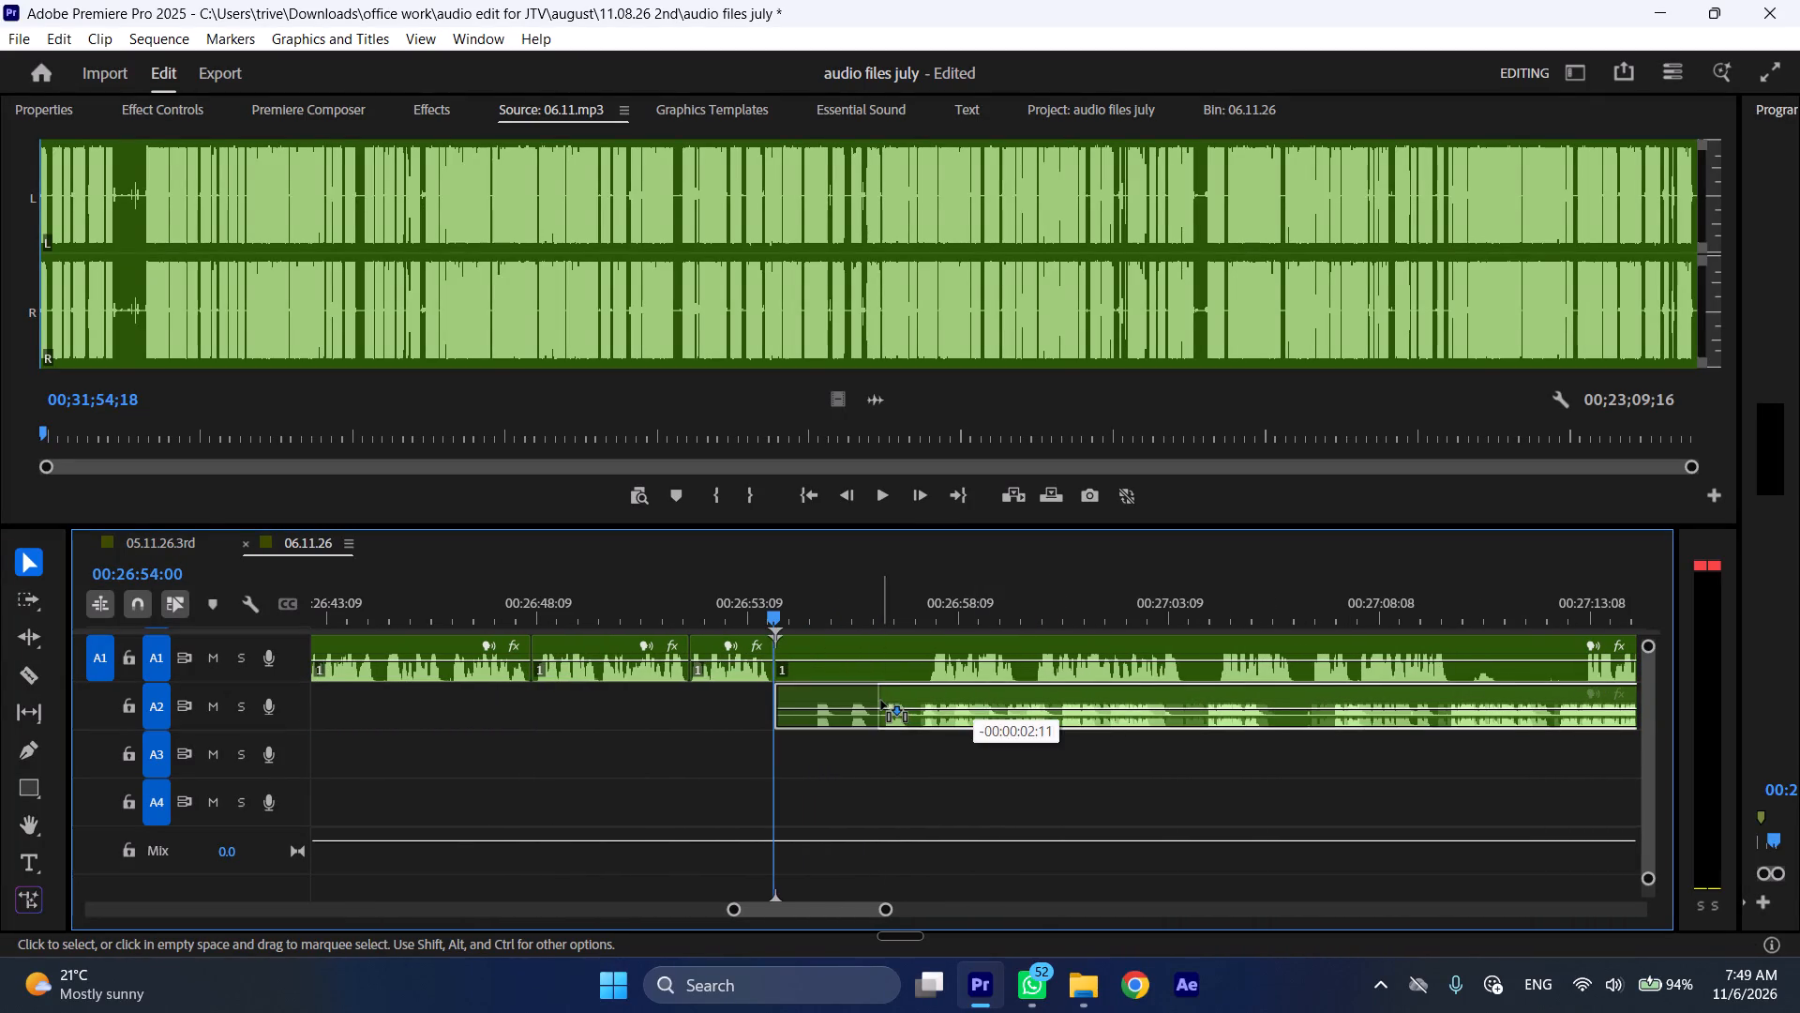
{"action": "left_click_drag", "start_coordinate": [881, 701], "coordinate": [880, 701]}
{"action": "left_click_drag", "start_coordinate": [817, 641], "coordinate": [1615, 671]}
Play the relocated A2 section, split it at 00:26:56:11, and ripple delete its opening part back to the 00:26:54:00 cut.
{"action": "key", "text": "space"}
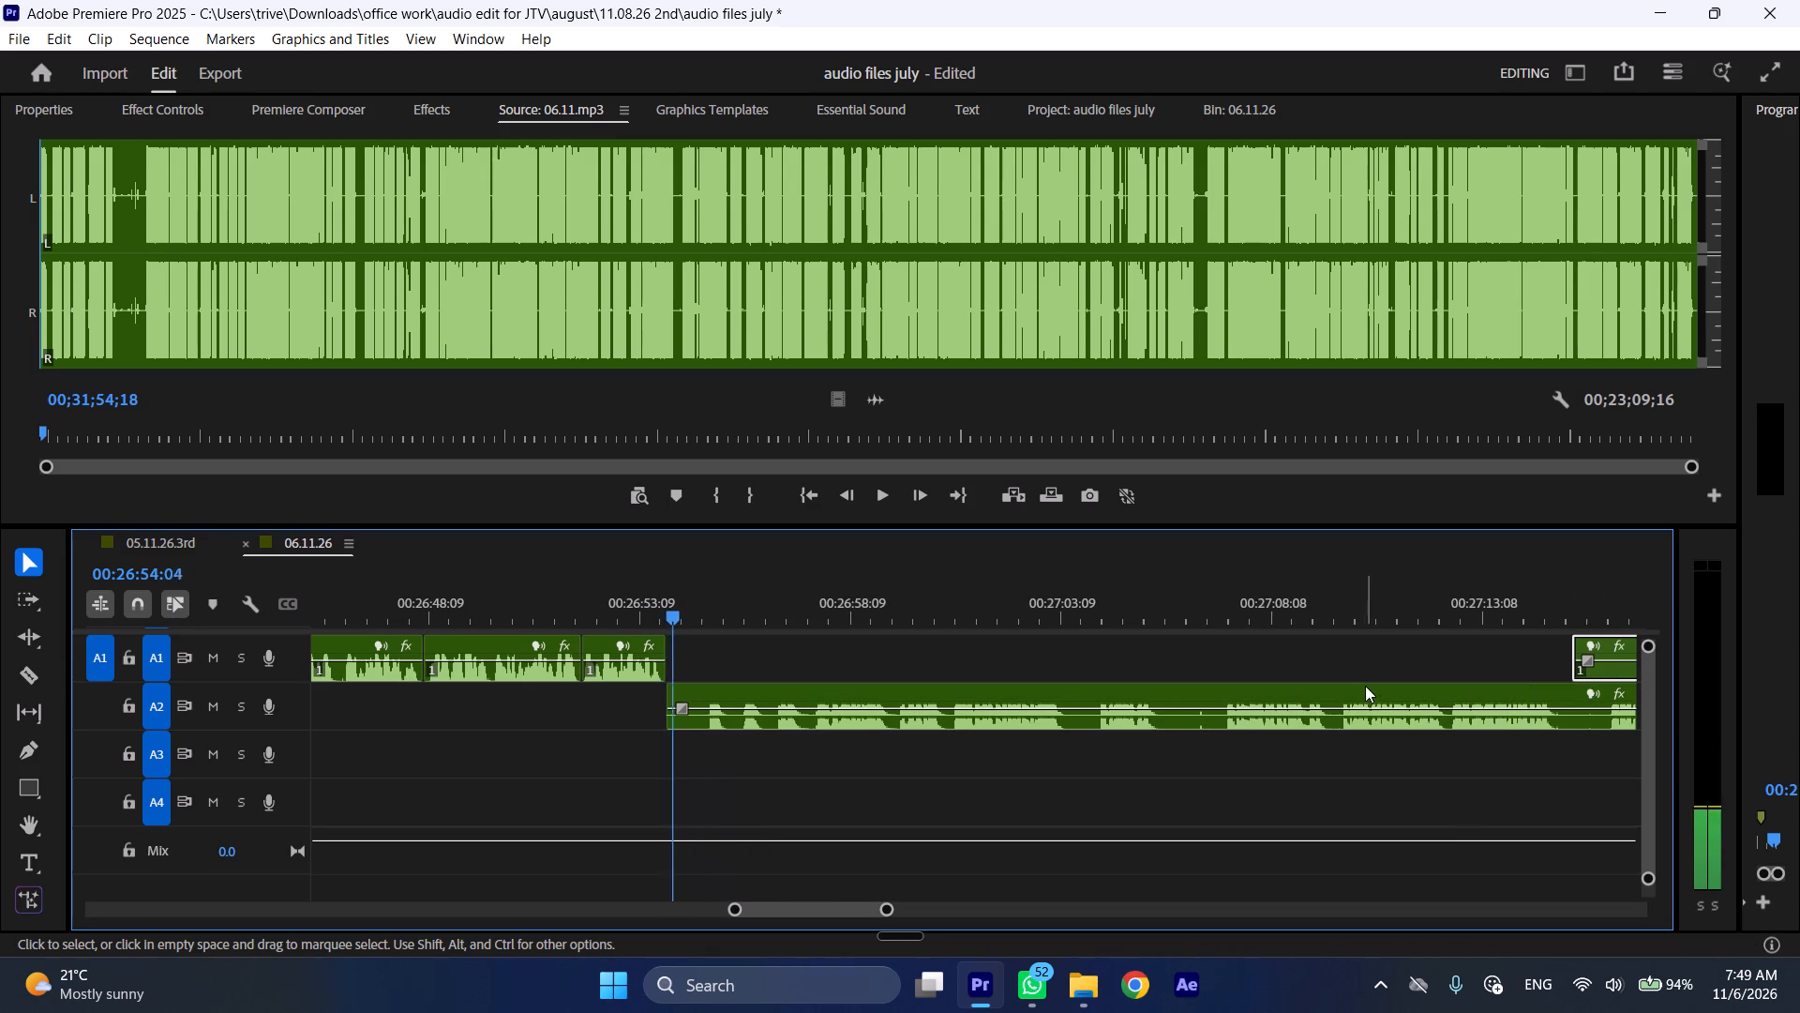
{"action": "key", "text": "l"}
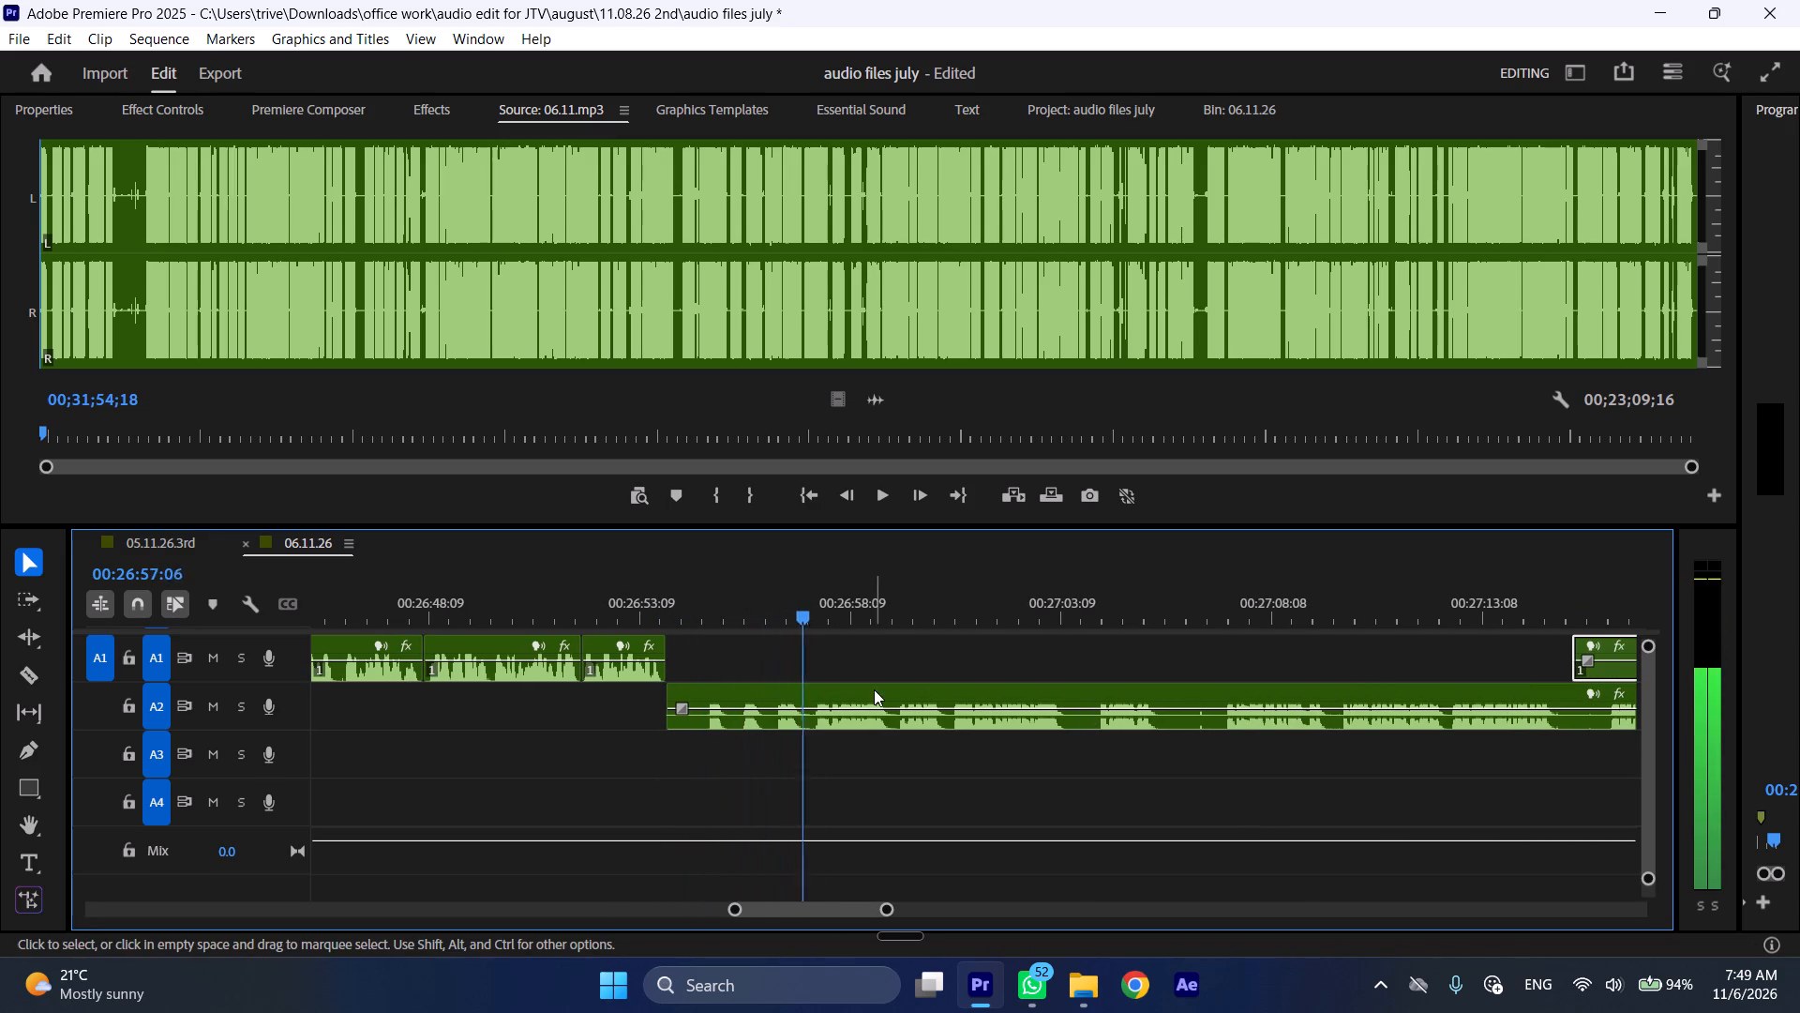
{"action": "left_click", "coordinate": [766, 601]}
{"action": "left_click", "coordinate": [815, 688]}
{"action": "key", "text": "shift+c"}
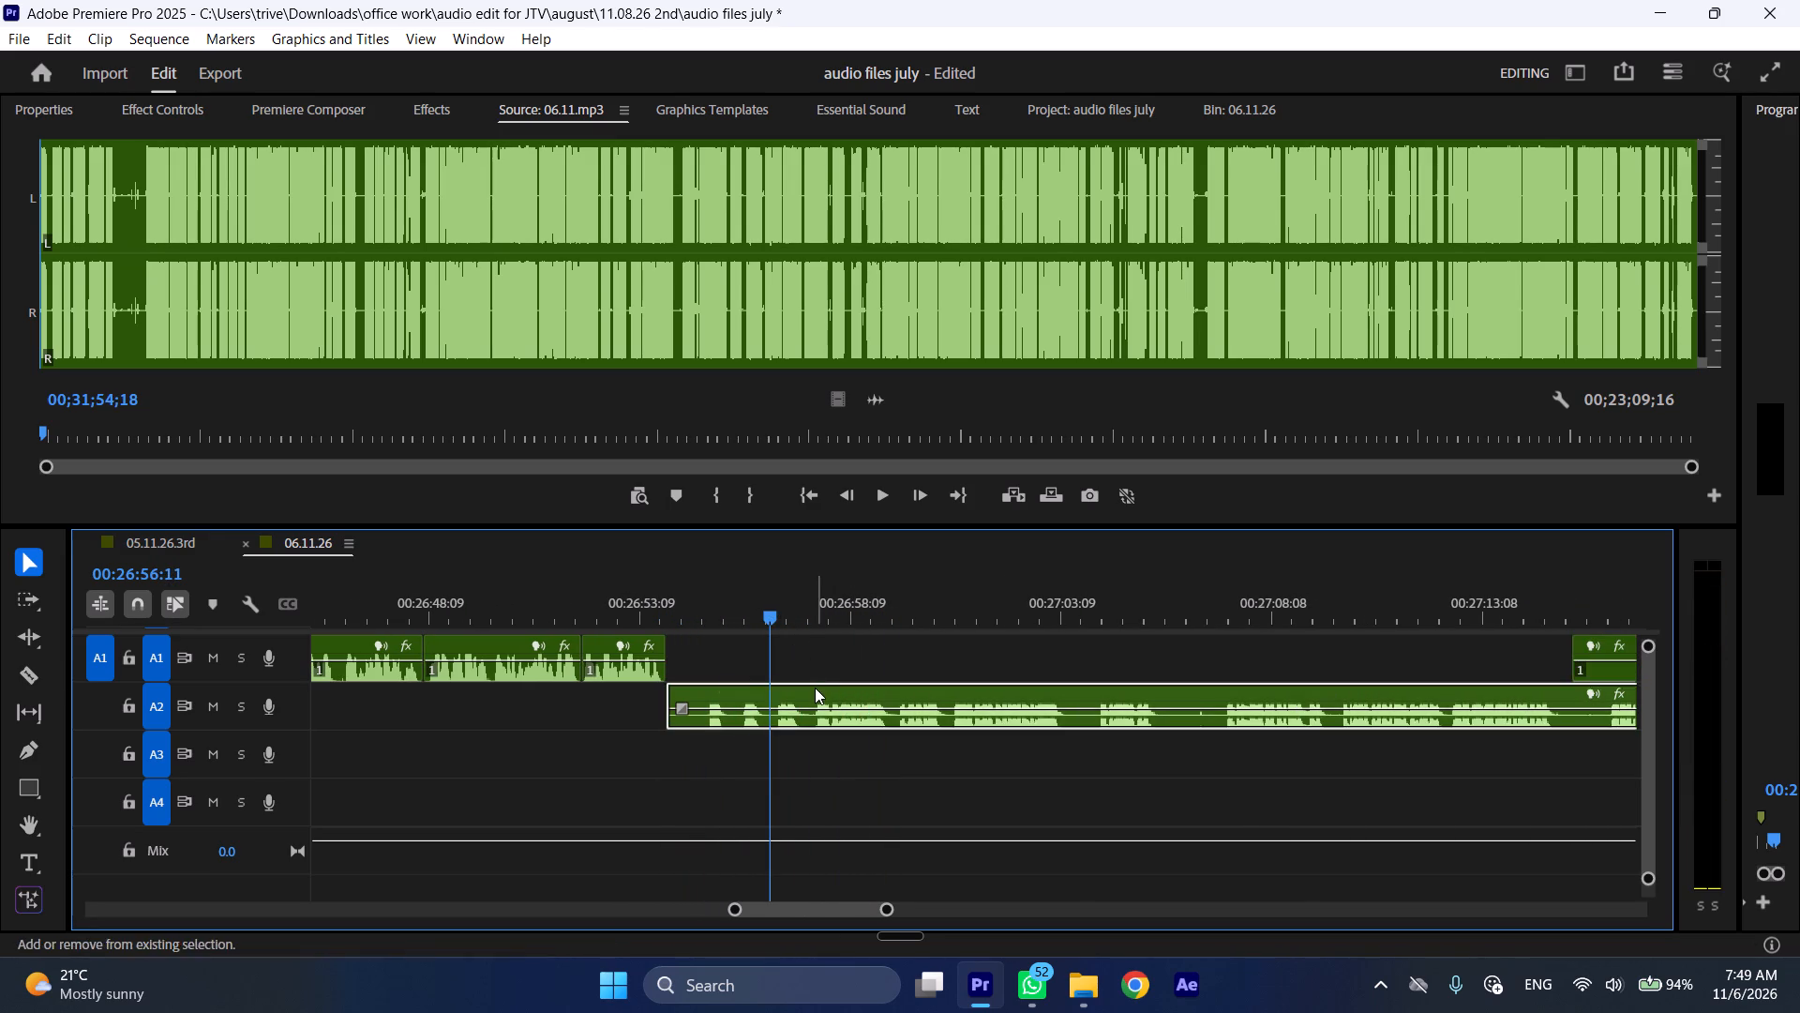
{"action": "key", "text": "ctrl+shift+d"}
Play on through A2, then split it at about 00:27:01 and 00:27:04:18 and ripple delete the section between.
{"action": "key", "text": "space"}
{"action": "type", "text": "l"}
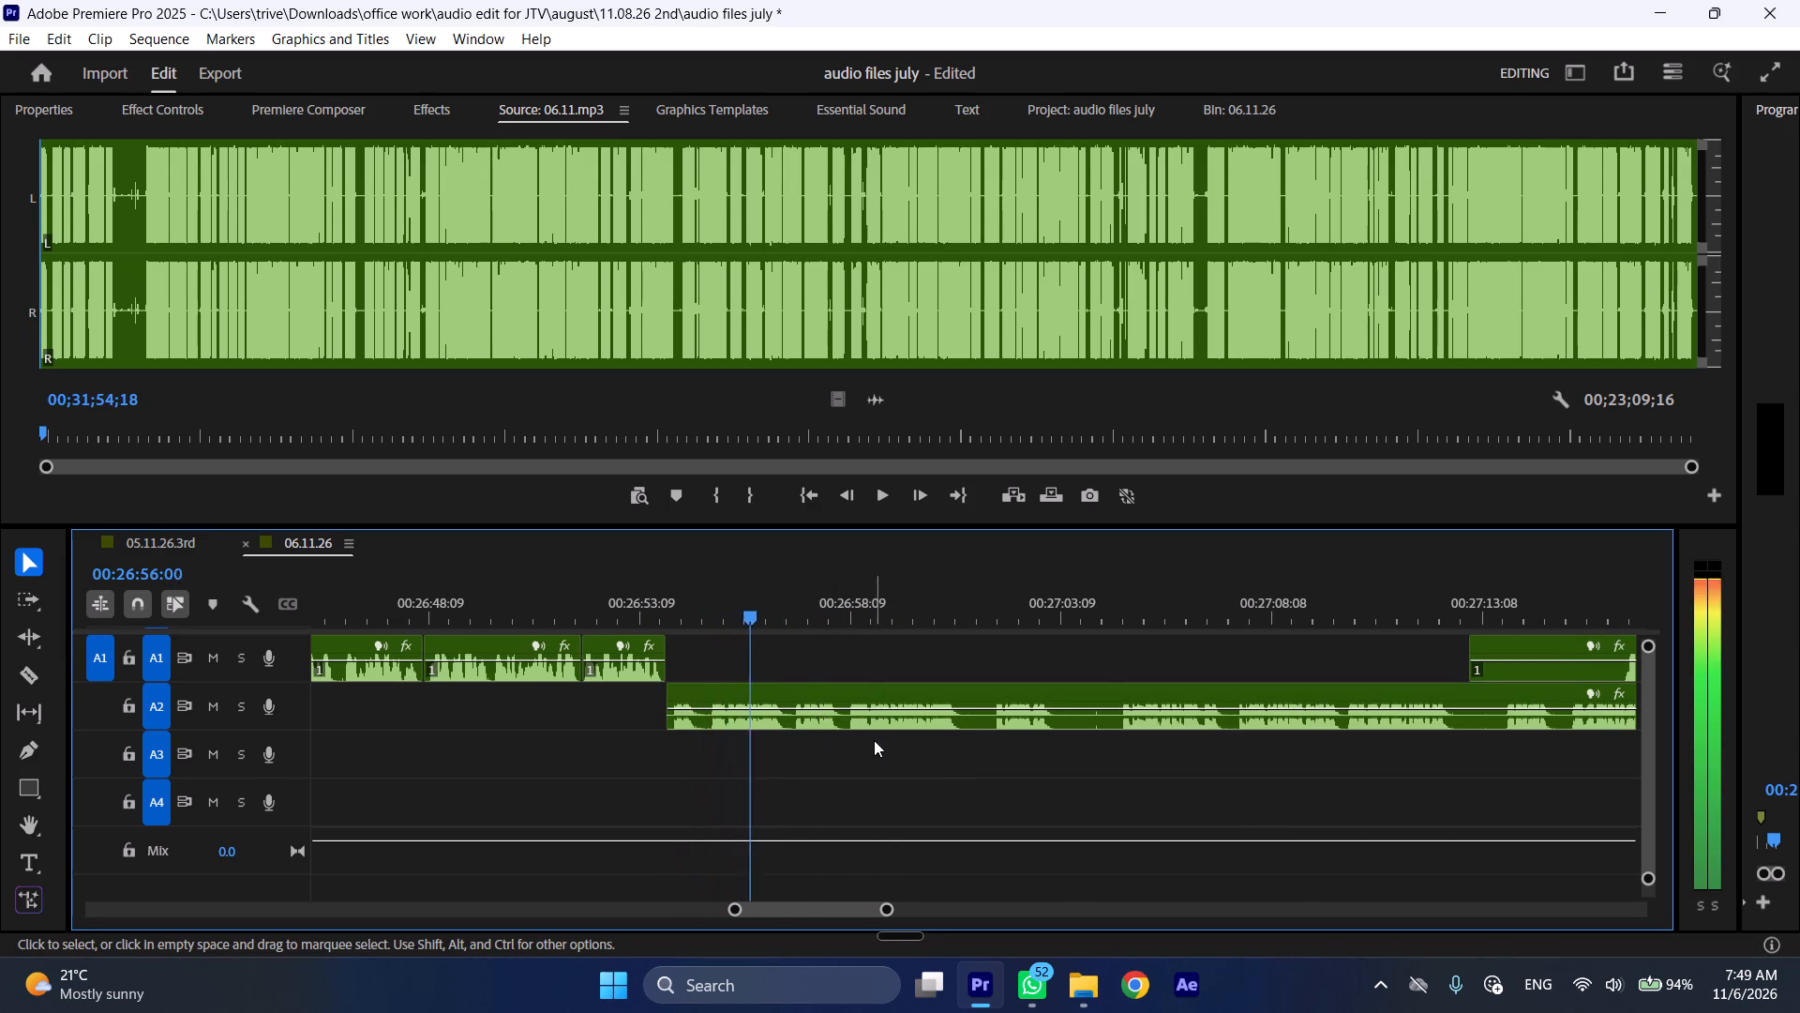
{"action": "scroll", "coordinate": [892, 759], "scroll_direction": "down", "scroll_amount": 4}
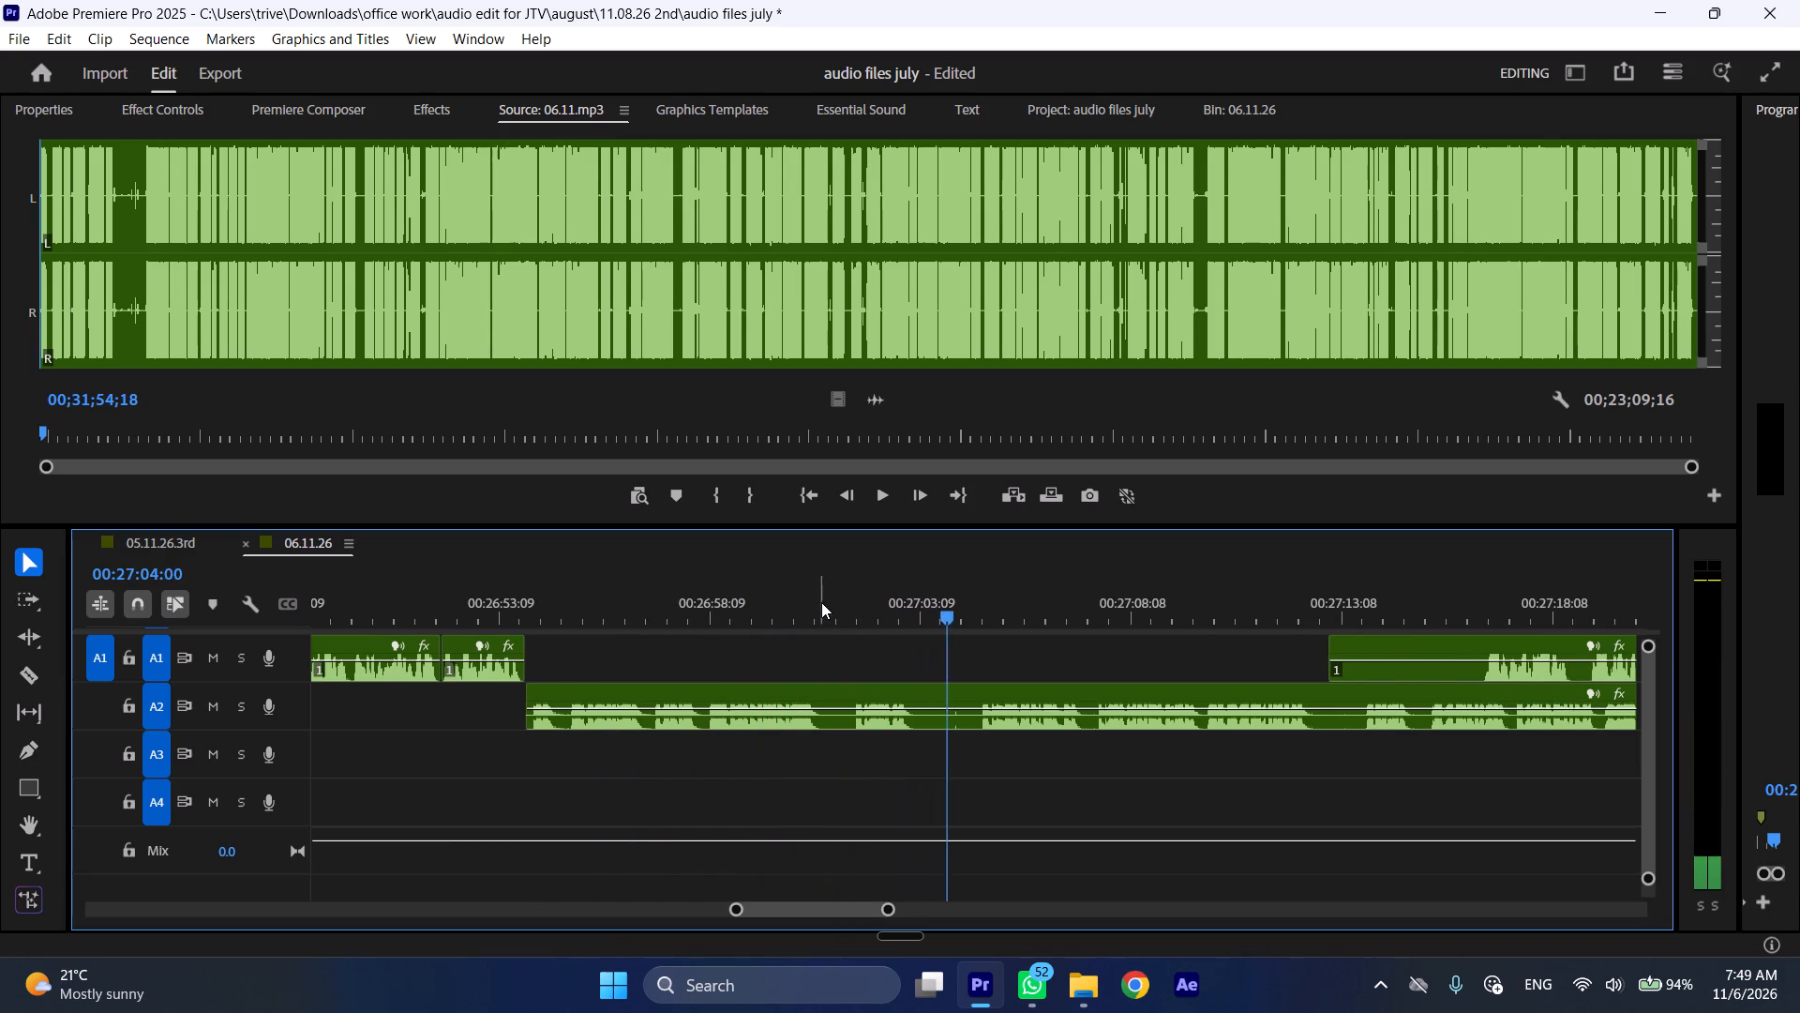
{"action": "left_click_drag", "start_coordinate": [824, 593], "coordinate": [979, 598]}
{"action": "key", "text": "shift+c"}
{"action": "left_click", "coordinate": [1014, 707]}
{"action": "key", "text": "shift+c"}
{"action": "key", "text": "ctrl+shift+d"}
Play the A2 speech after the cut and trim the start of the A1 section to about 00:27:12:20.
{"action": "key", "text": "space"}
{"action": "type", "text": "l"}
{"action": "scroll", "coordinate": [982, 728], "scroll_direction": "down", "scroll_amount": 10}
{"action": "left_click_drag", "start_coordinate": [819, 643], "coordinate": [963, 643]}
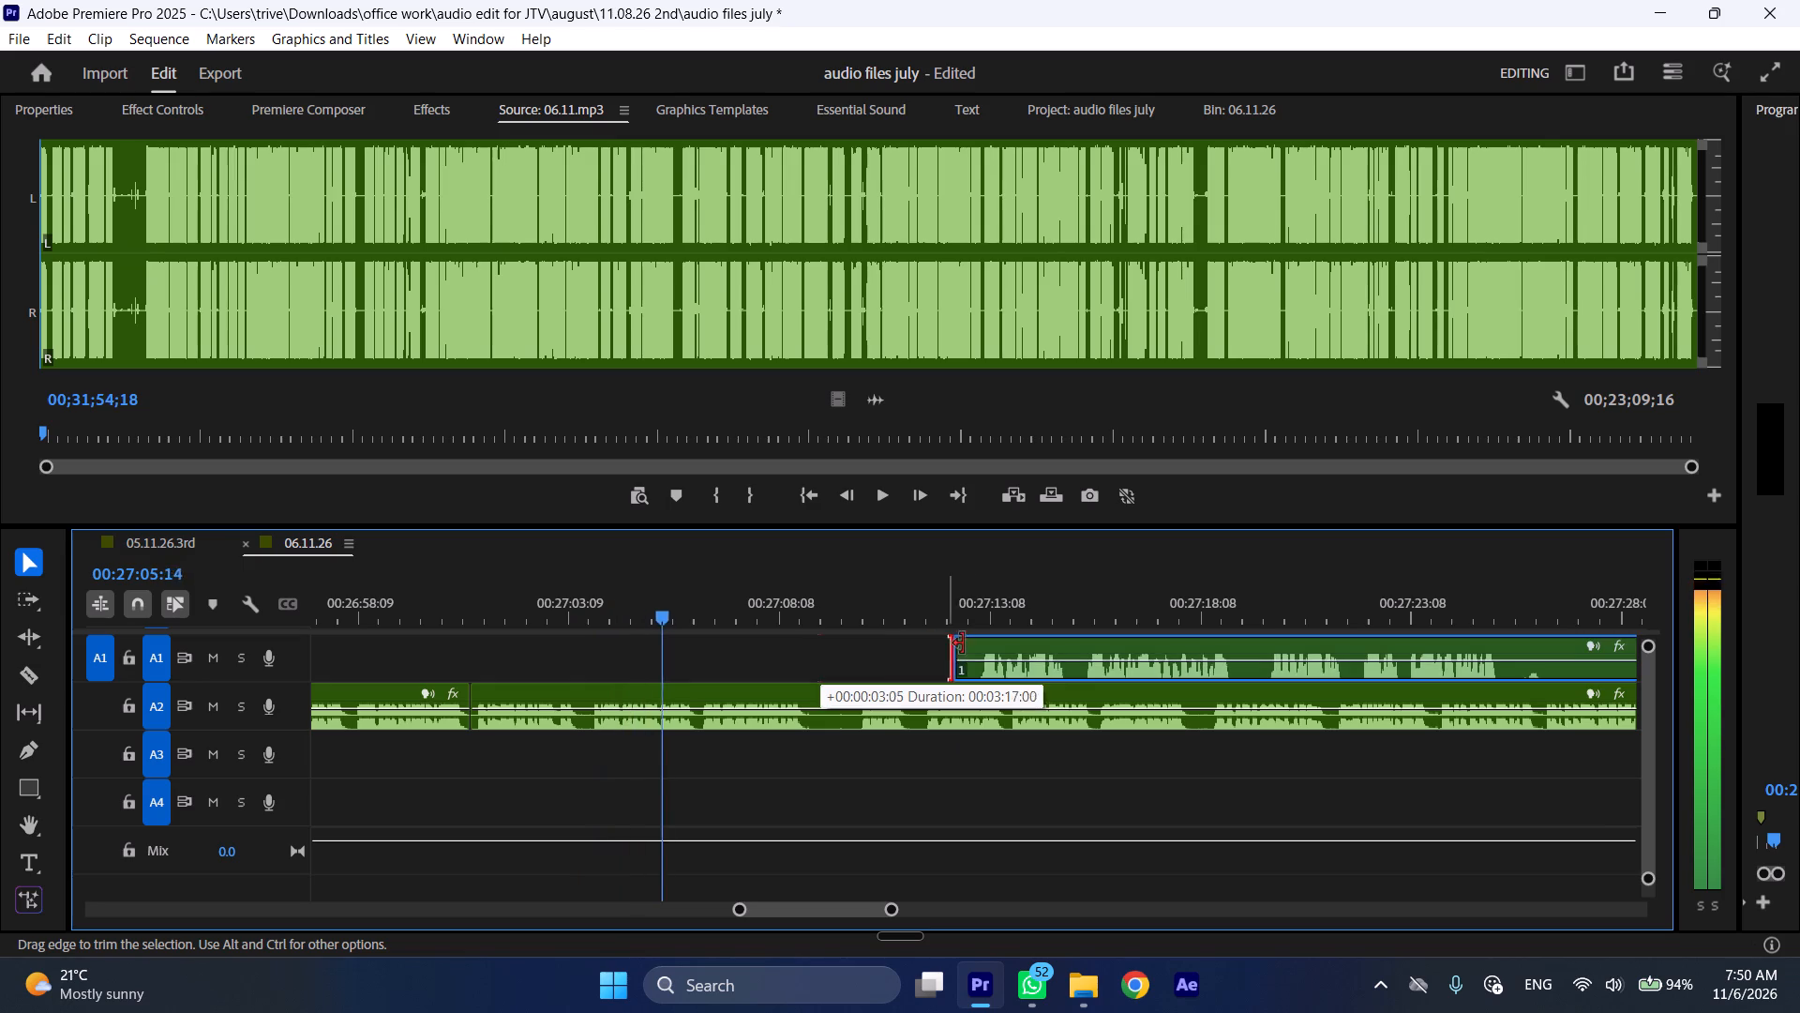
{"action": "left_click_drag", "start_coordinate": [963, 643], "coordinate": [966, 639]}
Split A2 at 00:27:03:17 and ripple delete the part back to the cut at about 00:27:01.
{"action": "left_click", "coordinate": [585, 601]}
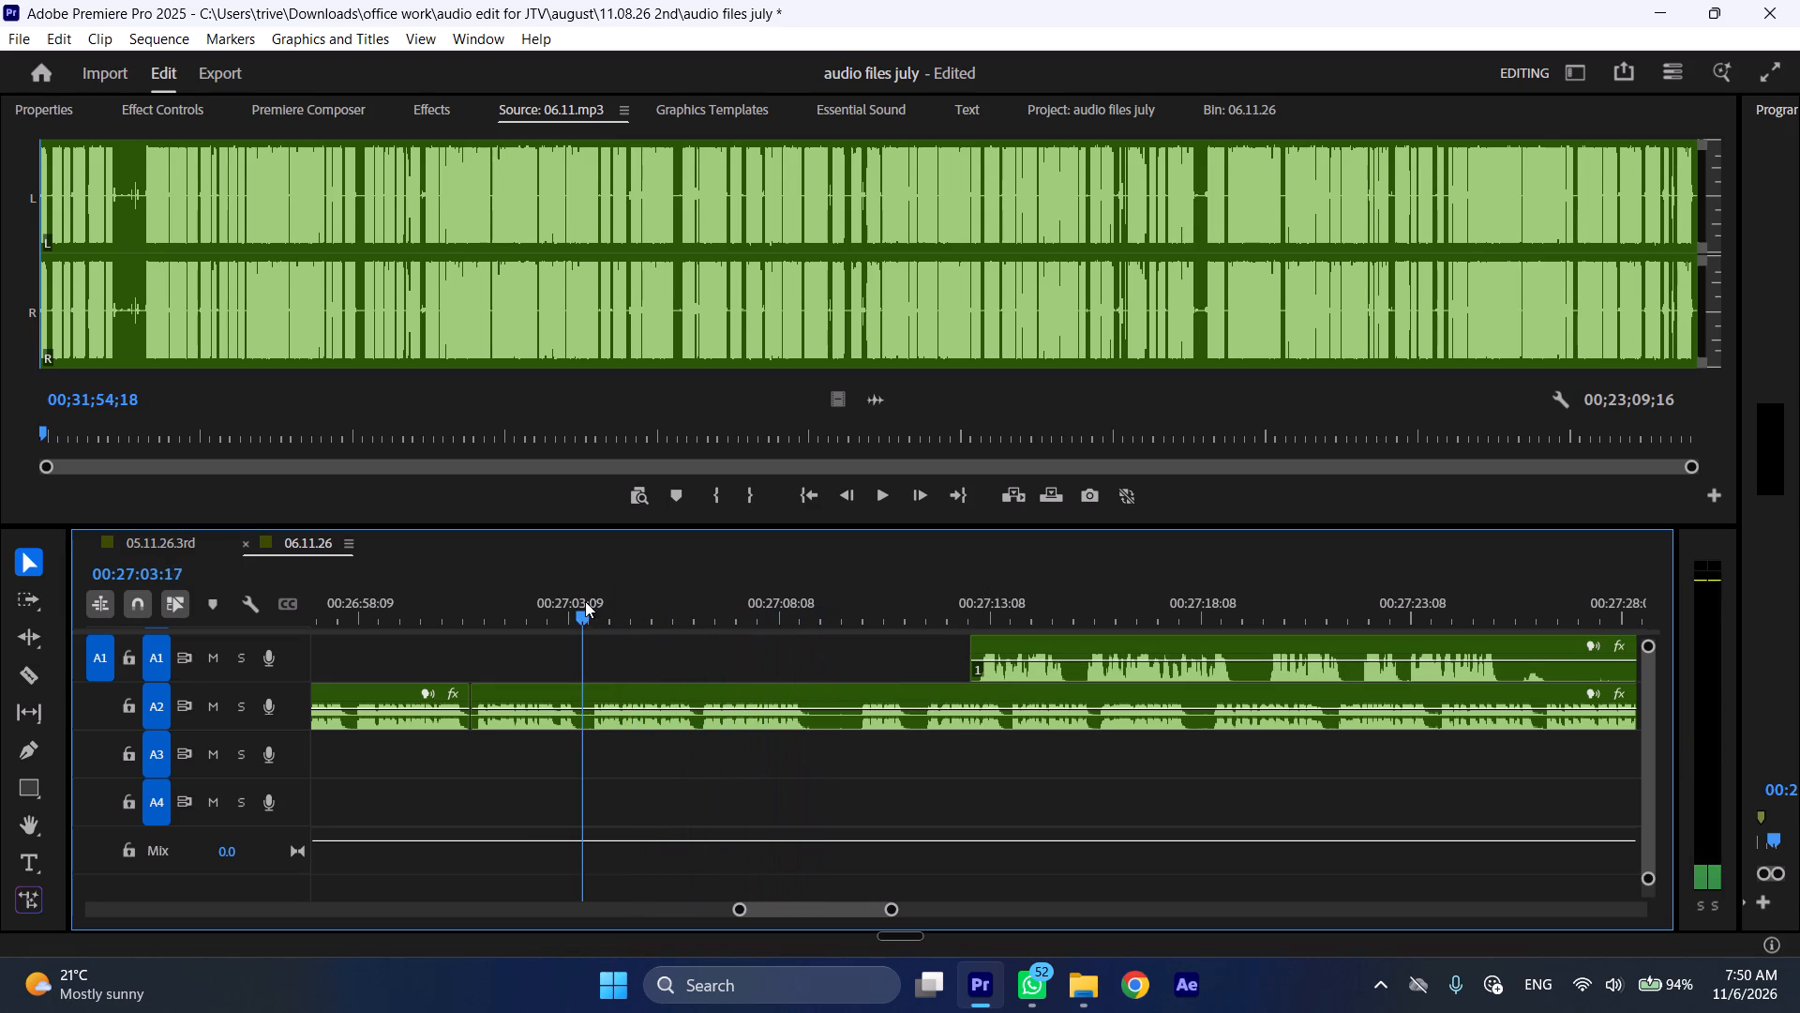
{"action": "left_click", "coordinate": [632, 707]}
{"action": "key", "text": "shift+c"}
{"action": "key", "text": "ctrl+shift+d"}
{"action": "key", "text": "space"}
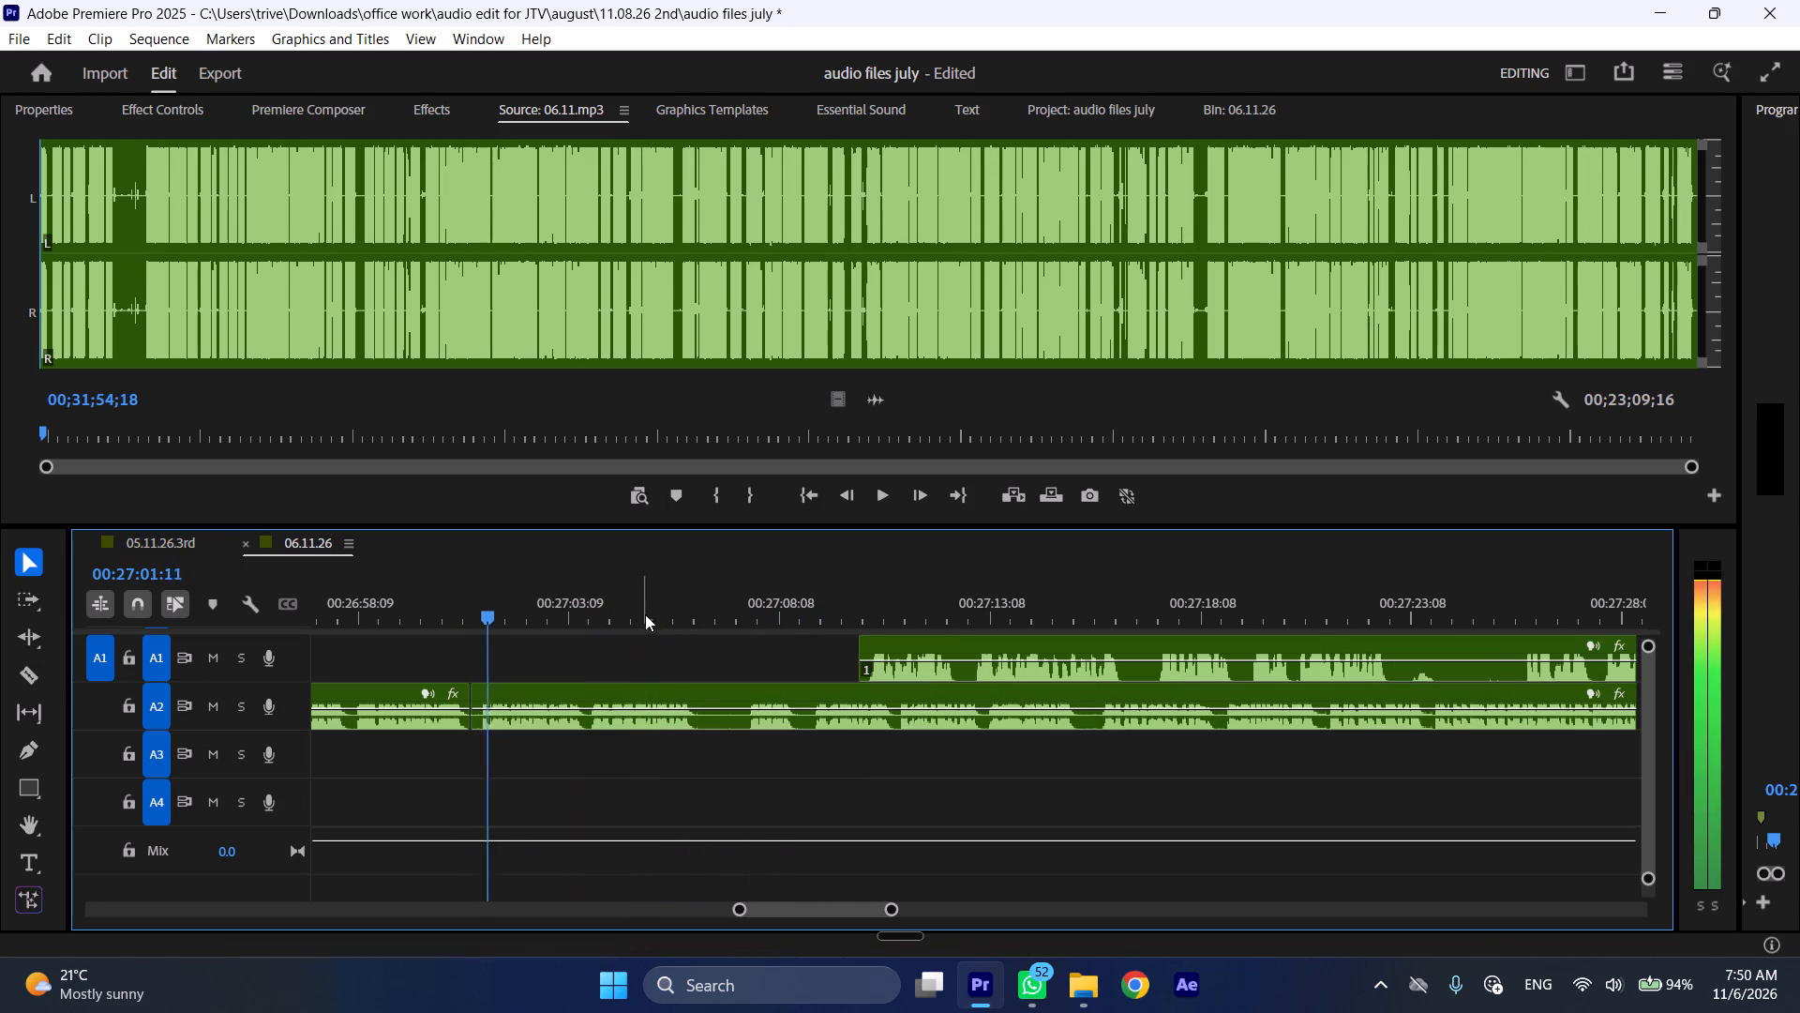
Split A2 at 00:27:06:13 and move the overlapping A1 section later to about 00:27:22.
{"action": "left_click_drag", "start_coordinate": [669, 598], "coordinate": [706, 601]}
{"action": "key", "text": "shift+c"}
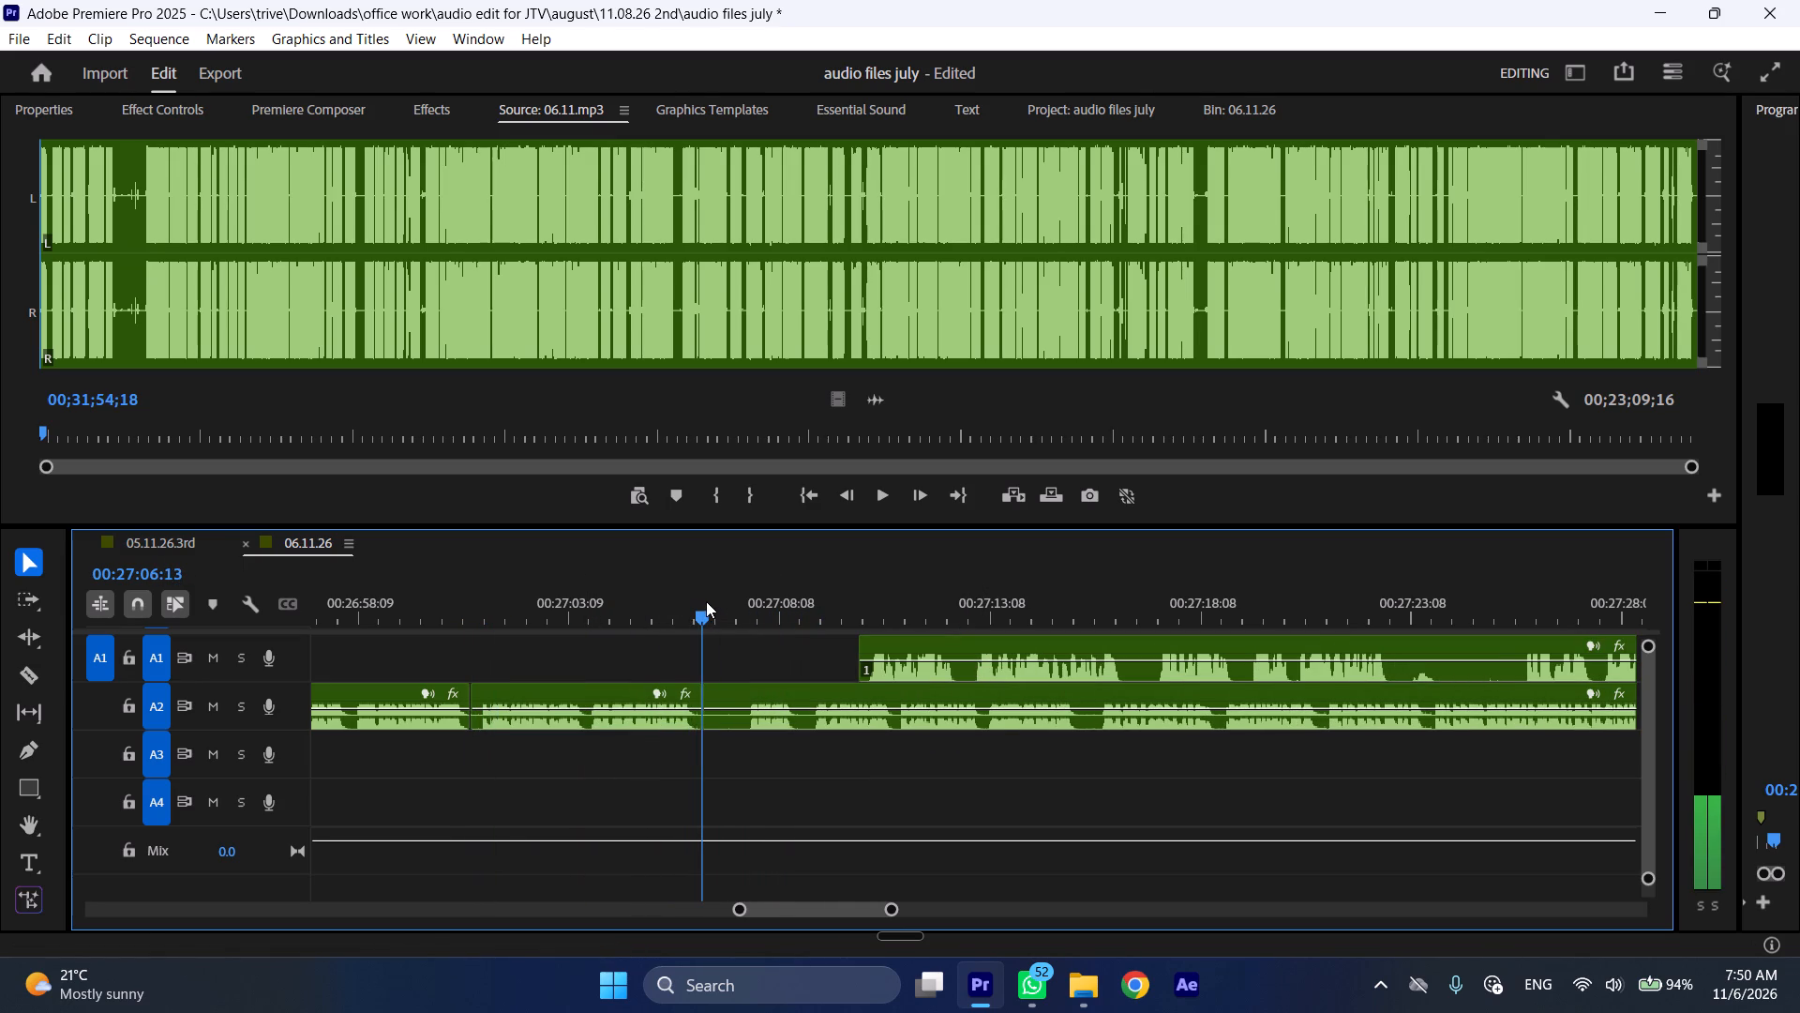
{"action": "left_click_drag", "start_coordinate": [915, 647], "coordinate": [1407, 647]}
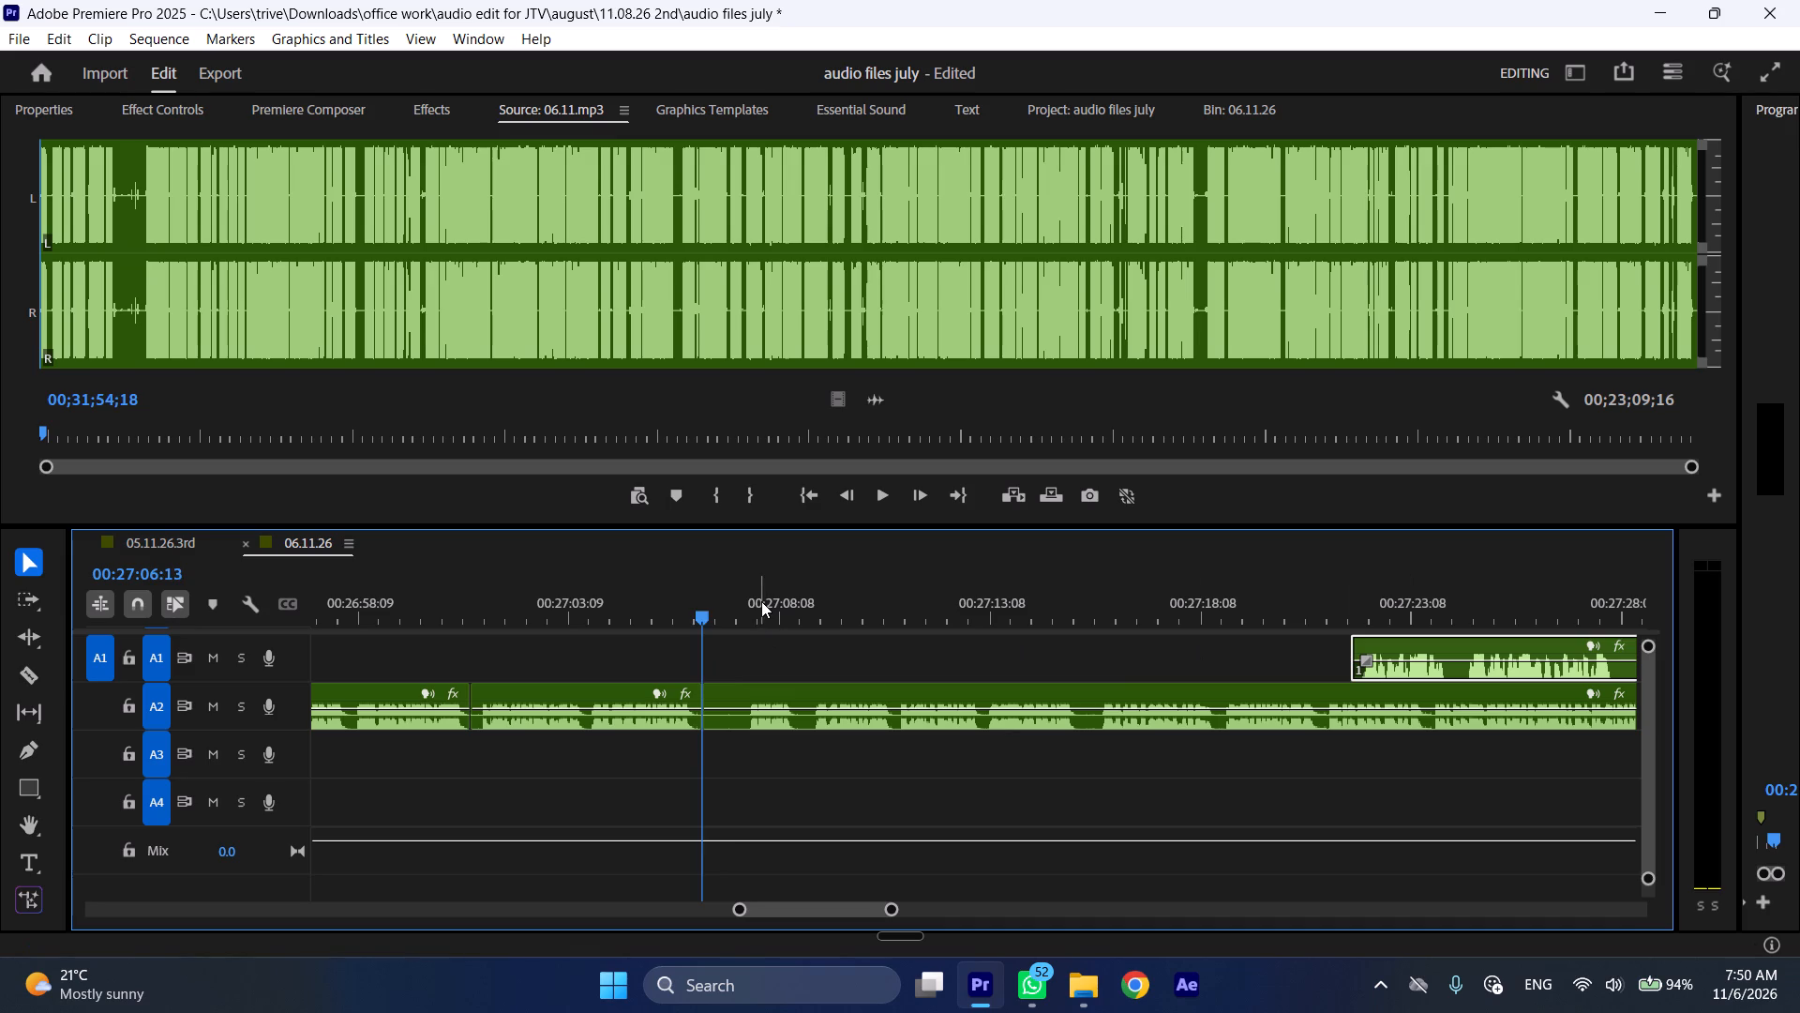
Play the next A2 speech, split A2 at about 00:27:07:13, and ripple delete the silence back to the 00:27:06:13 cut.
{"action": "left_click", "coordinate": [761, 601]}
{"action": "key", "text": "space"}
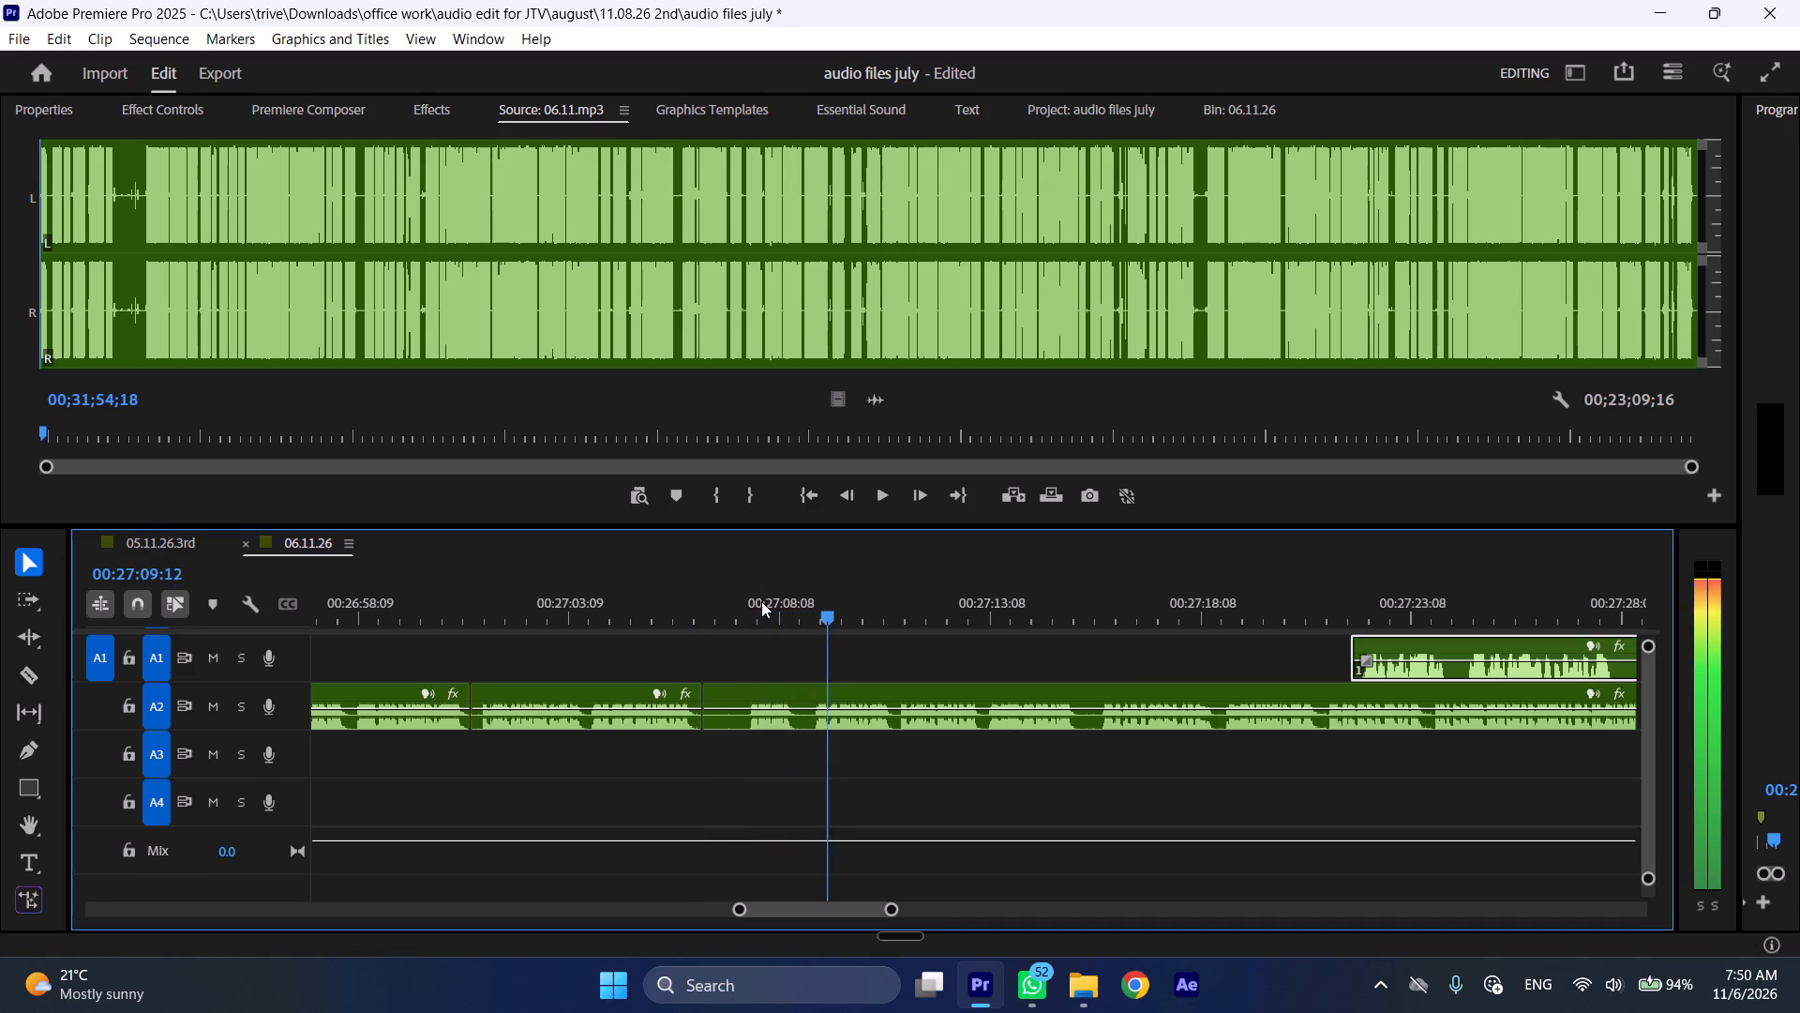
{"action": "left_click", "coordinate": [747, 600]}
{"action": "left_click", "coordinate": [767, 709]}
{"action": "key", "text": "shift+c"}
{"action": "key", "text": "ctrl+shift+d"}
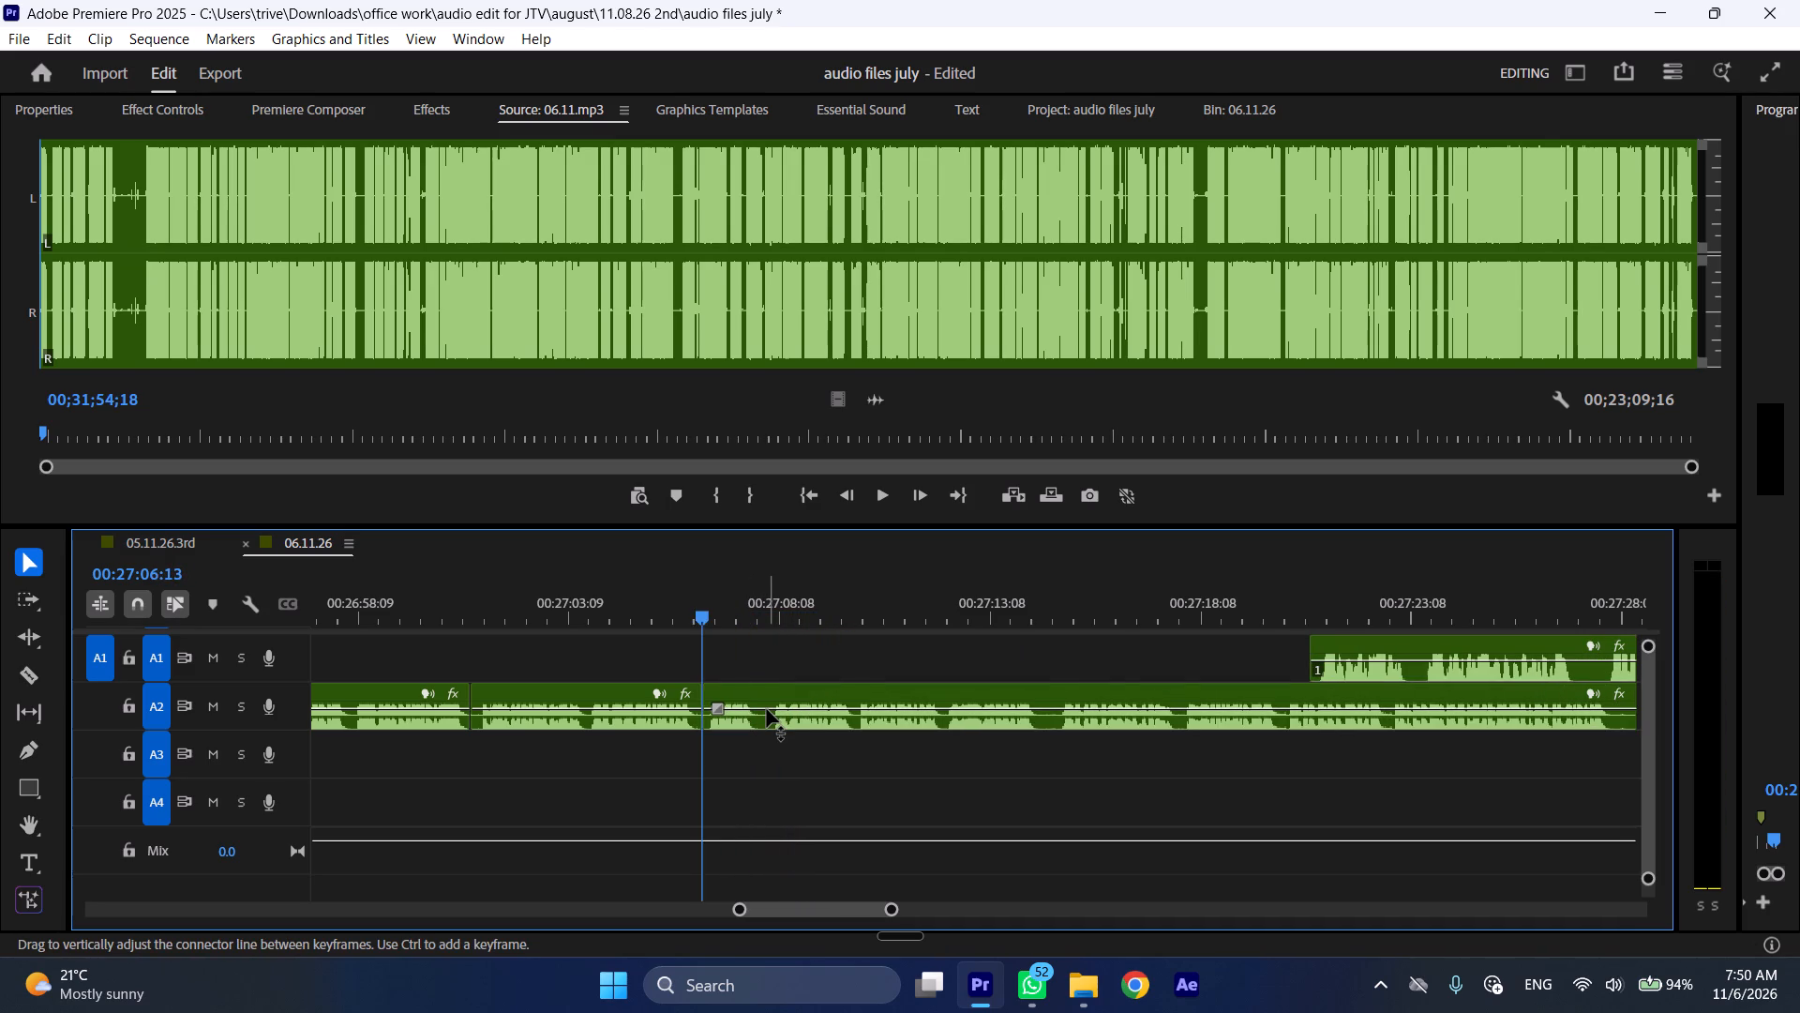
Play A2 from 00:27:06:13, then split at about 00:27:07:22 and 00:27:08:03 and ripple delete the short pause between.
{"action": "key", "text": "space"}
{"action": "type", "text": "l"}
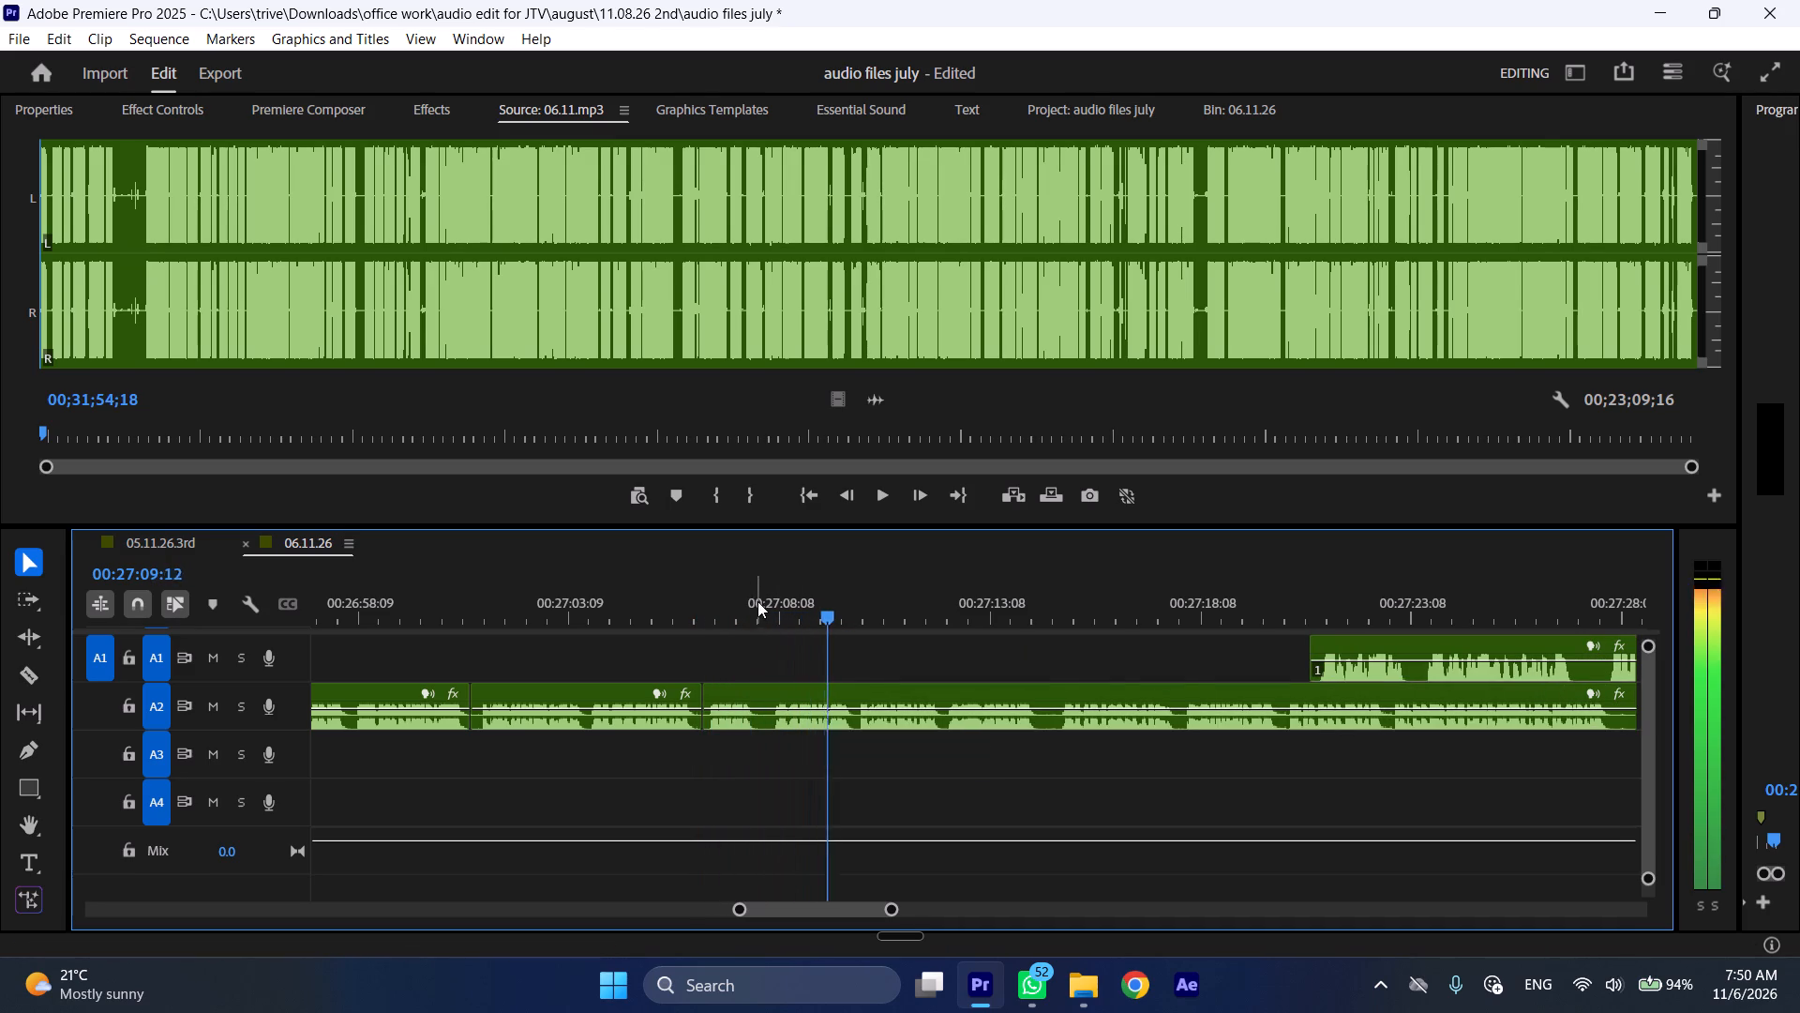
{"action": "left_click_drag", "start_coordinate": [761, 600], "coordinate": [772, 600]}
{"action": "key", "text": "shift+c"}
{"action": "left_click", "coordinate": [825, 702]}
{"action": "key", "text": "shift+c"}
{"action": "key", "text": "ctrl+shift+d"}
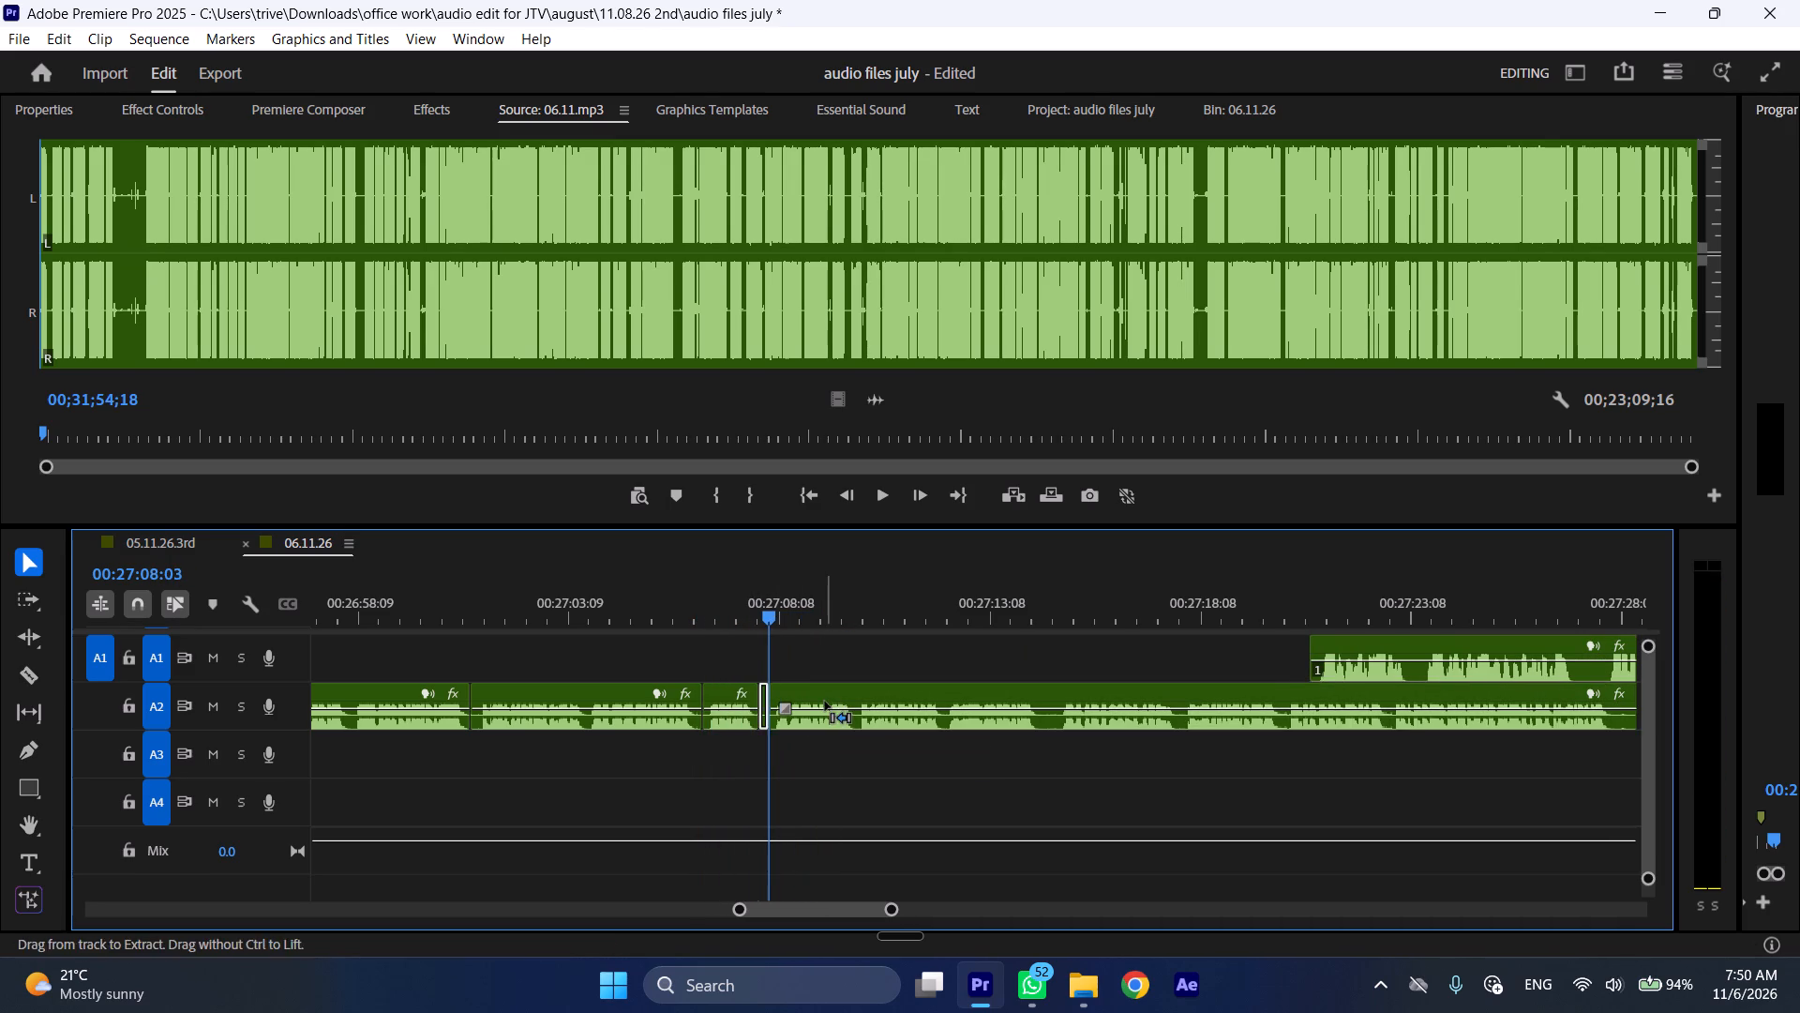
Continue reviewing the A2 speech at increased speed and move the overlapping A1 section later to about 00:27:31.
{"action": "key", "text": "space"}
{"action": "key", "text": "l"}
{"action": "scroll", "coordinate": [958, 797], "scroll_direction": "down", "scroll_amount": 4}
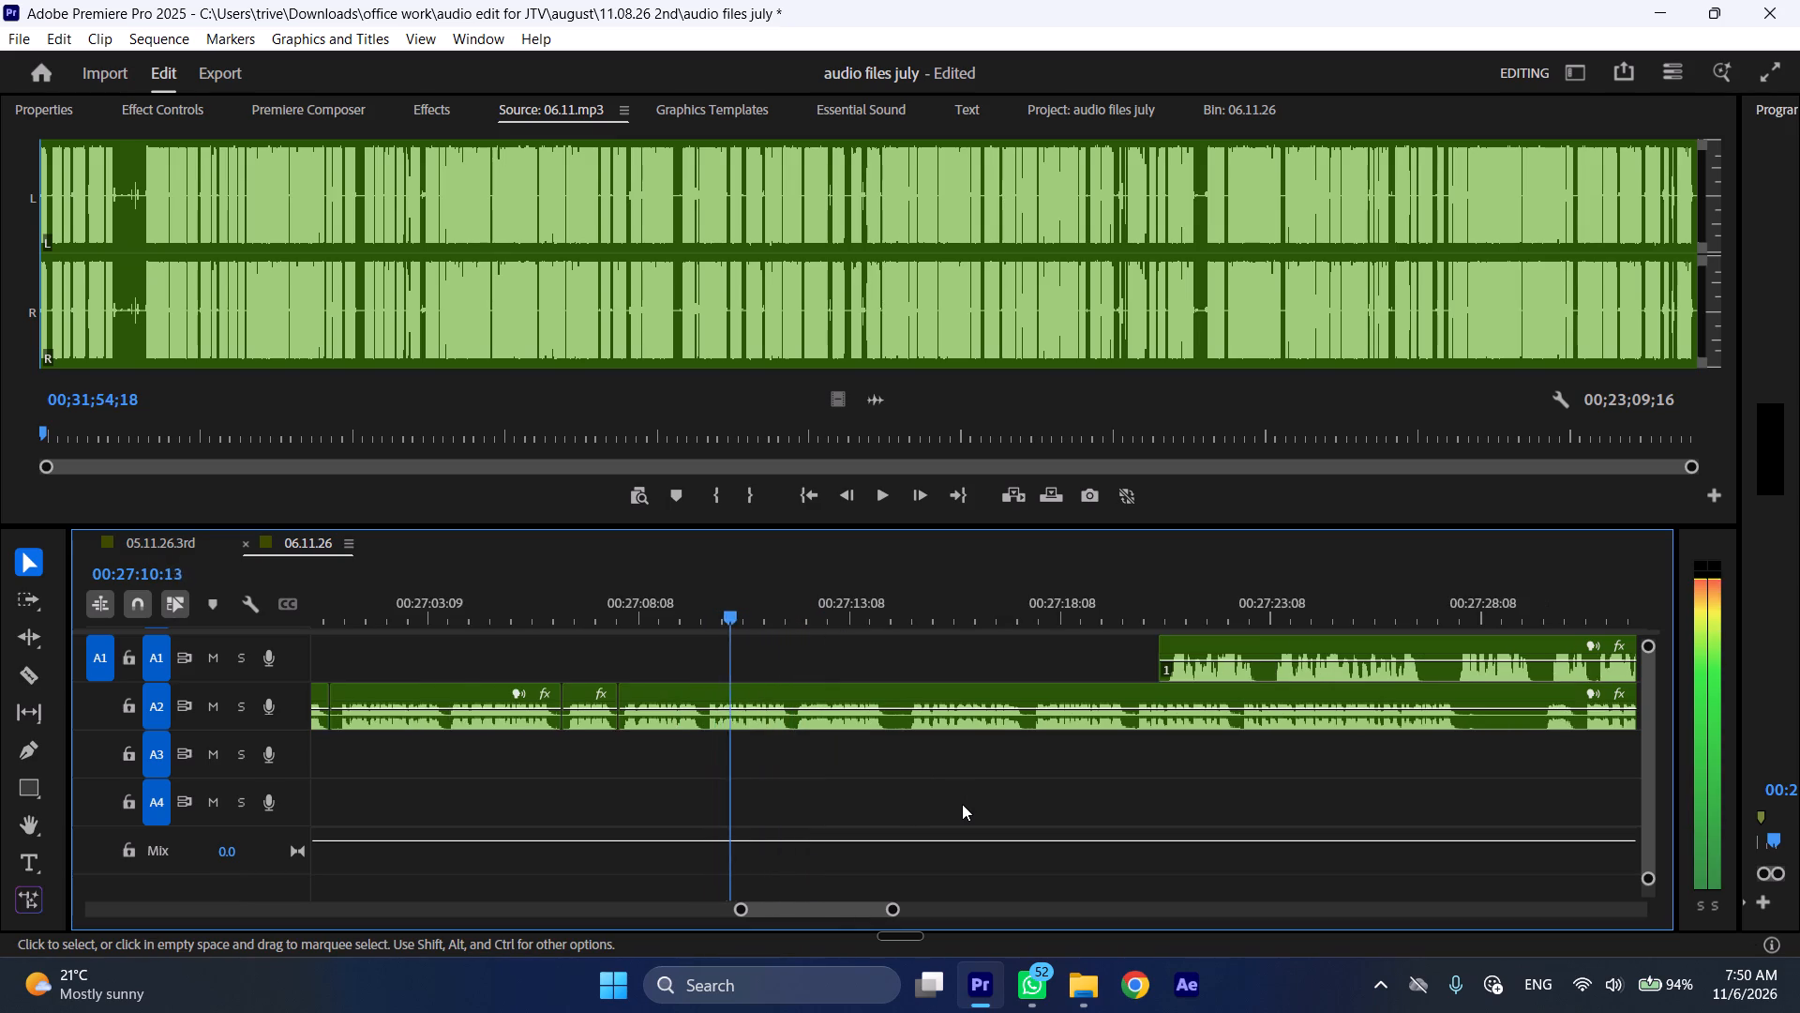
{"action": "scroll", "coordinate": [962, 804], "scroll_direction": "down", "scroll_amount": 4}
{"action": "left_click_drag", "start_coordinate": [1070, 645], "coordinate": [1503, 644]}
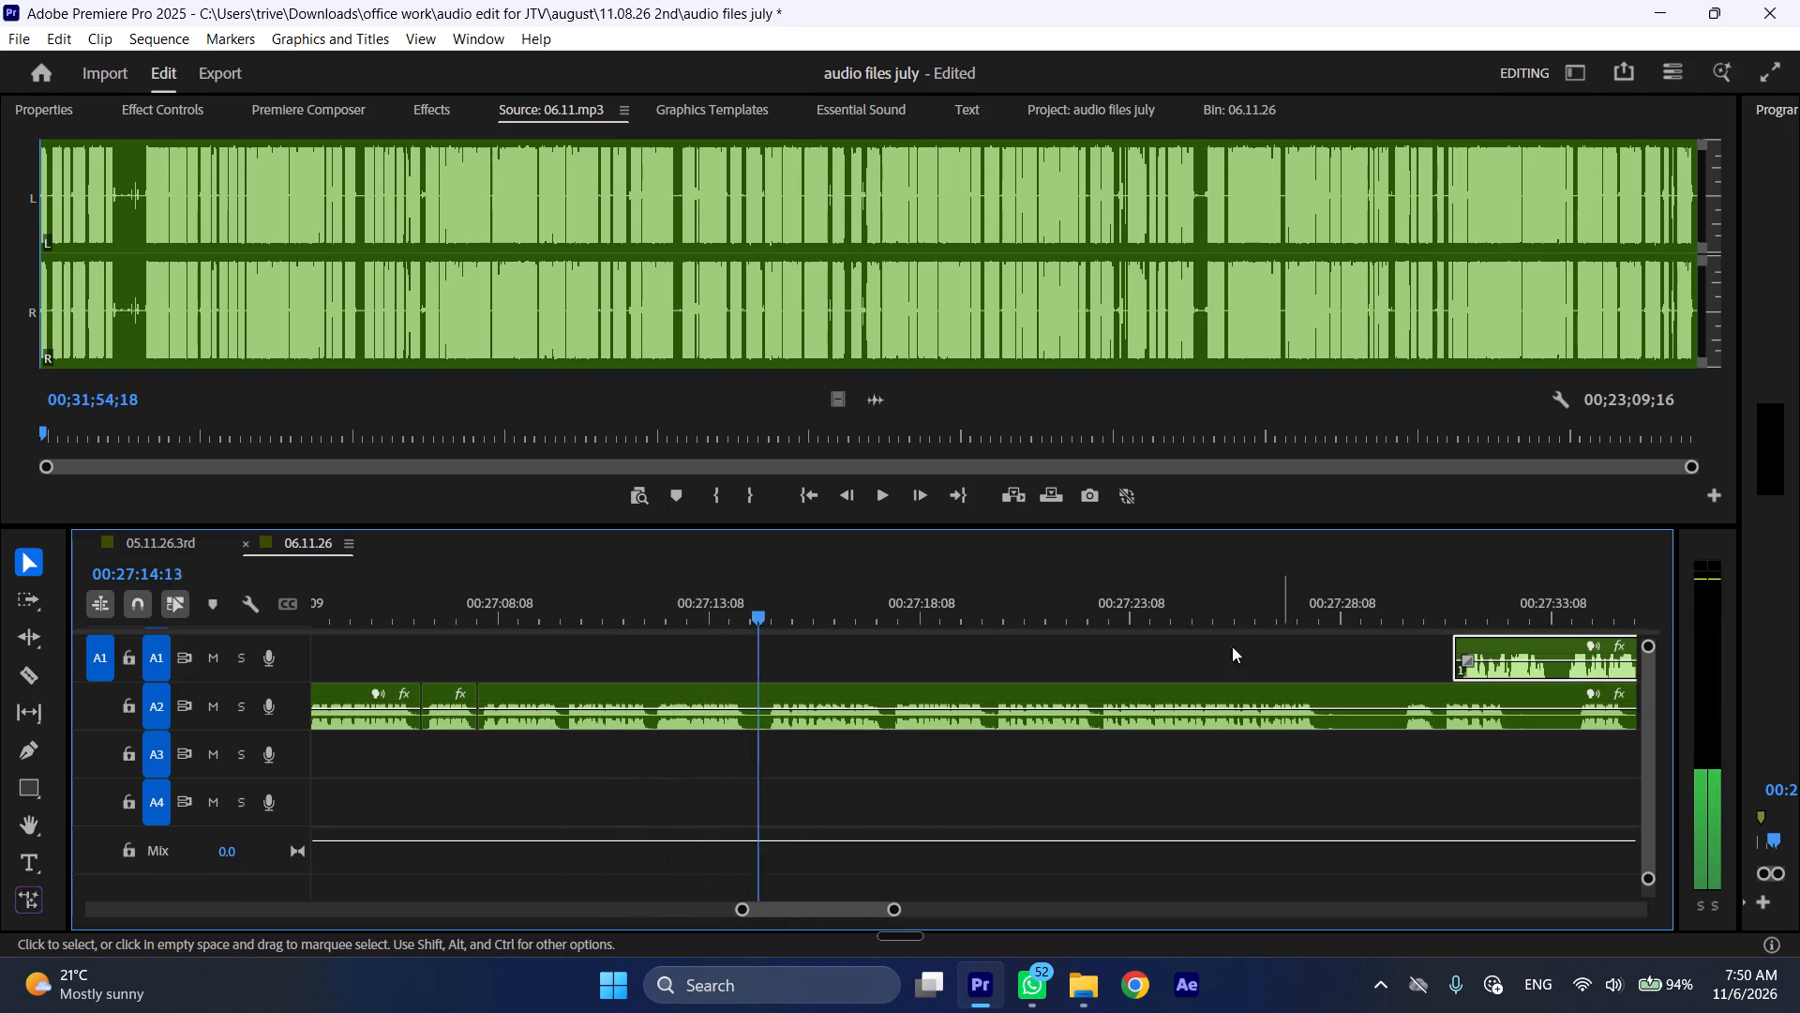
Split A2 at both ends of the short pause beginning at about 00:27:14:06 and ripple delete that pause.
{"action": "left_click_drag", "start_coordinate": [748, 600], "coordinate": [774, 600]}
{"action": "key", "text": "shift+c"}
{"action": "left_click", "coordinate": [774, 600]}
{"action": "left_click", "coordinate": [820, 688]}
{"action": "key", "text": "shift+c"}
{"action": "key", "text": "ctrl+shift+d"}
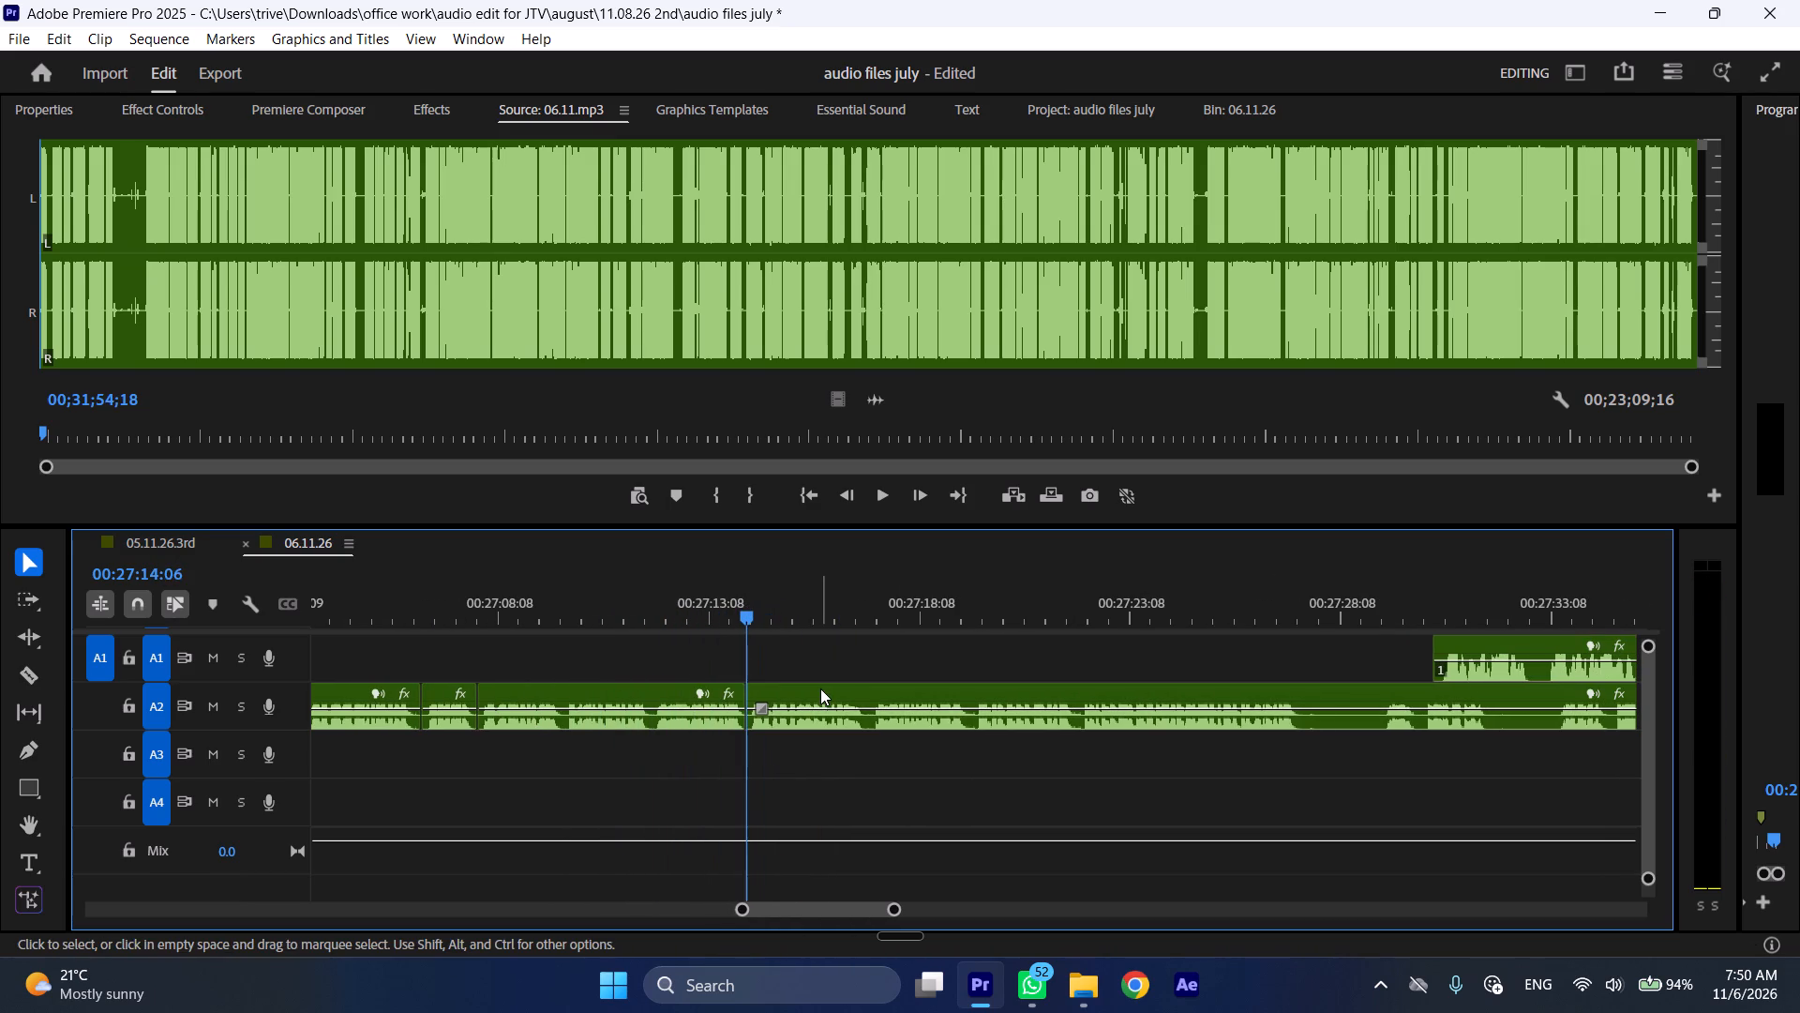
Review the A2 speech from 00:27:14:06 at increased speed and move the overlapping A1 section later to about 00:27:39.
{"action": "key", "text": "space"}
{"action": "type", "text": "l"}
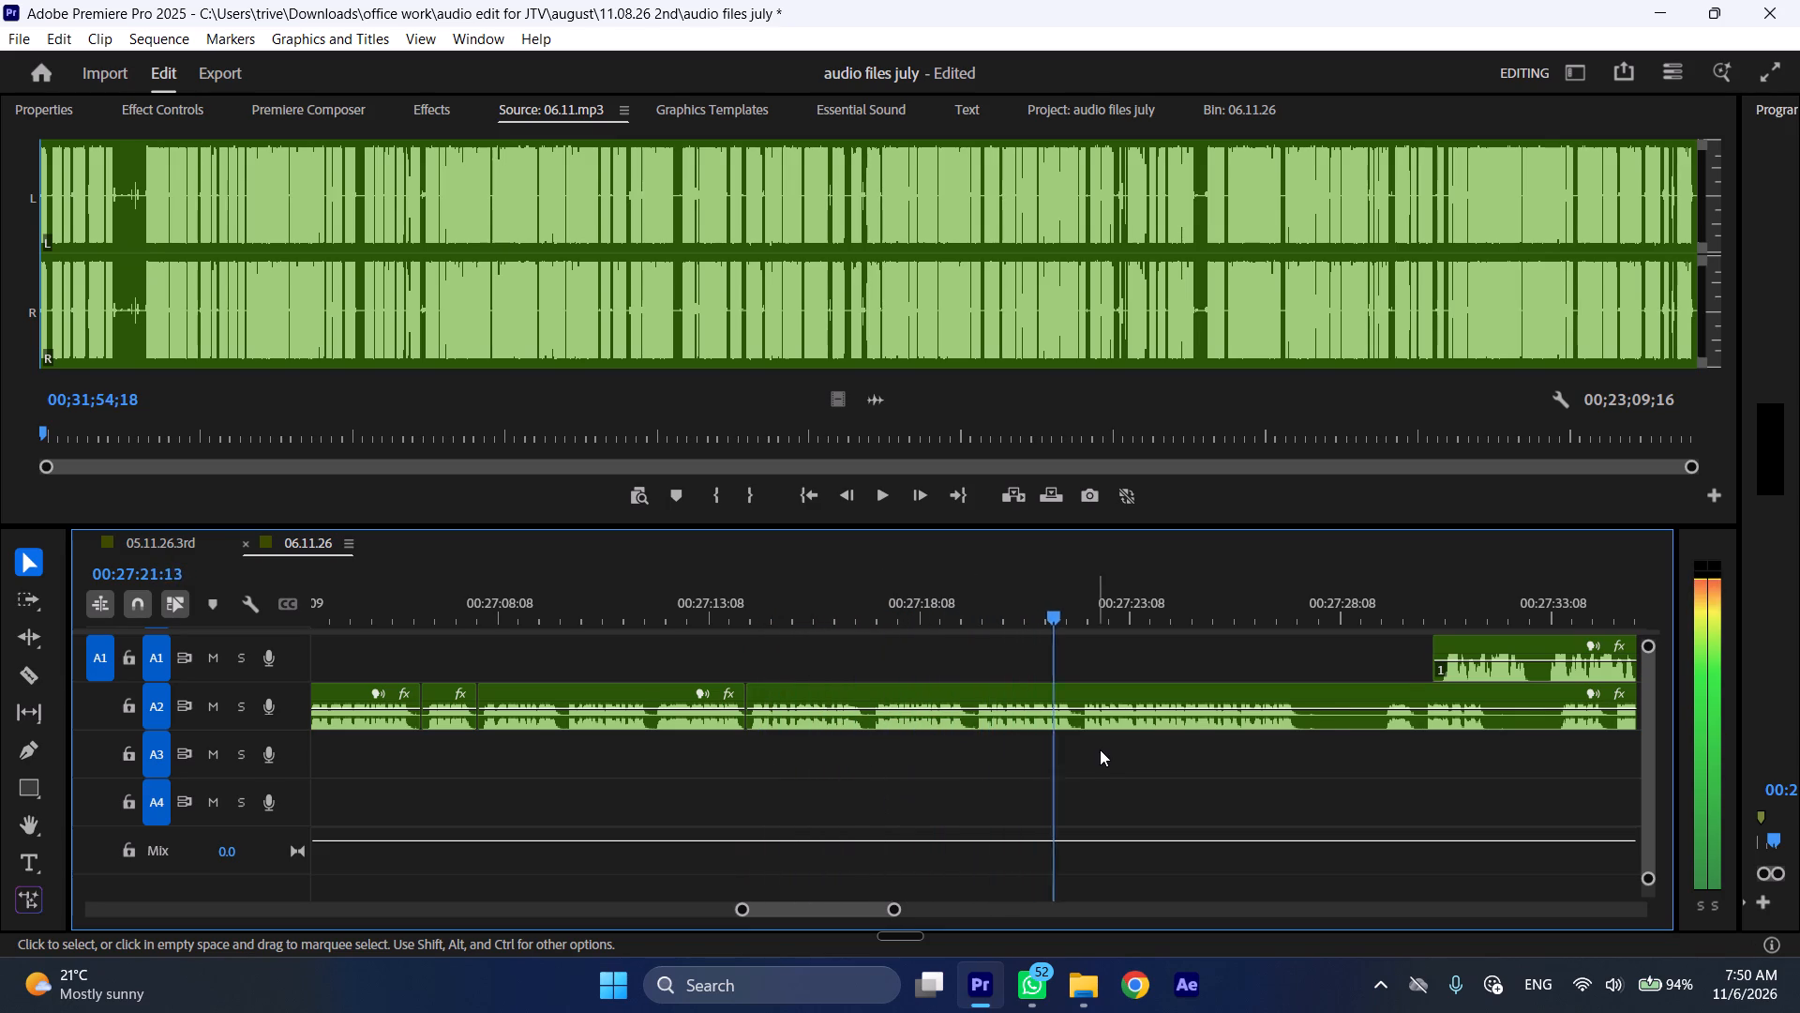
{"action": "scroll", "coordinate": [1100, 749], "scroll_direction": "down", "scroll_amount": 15}
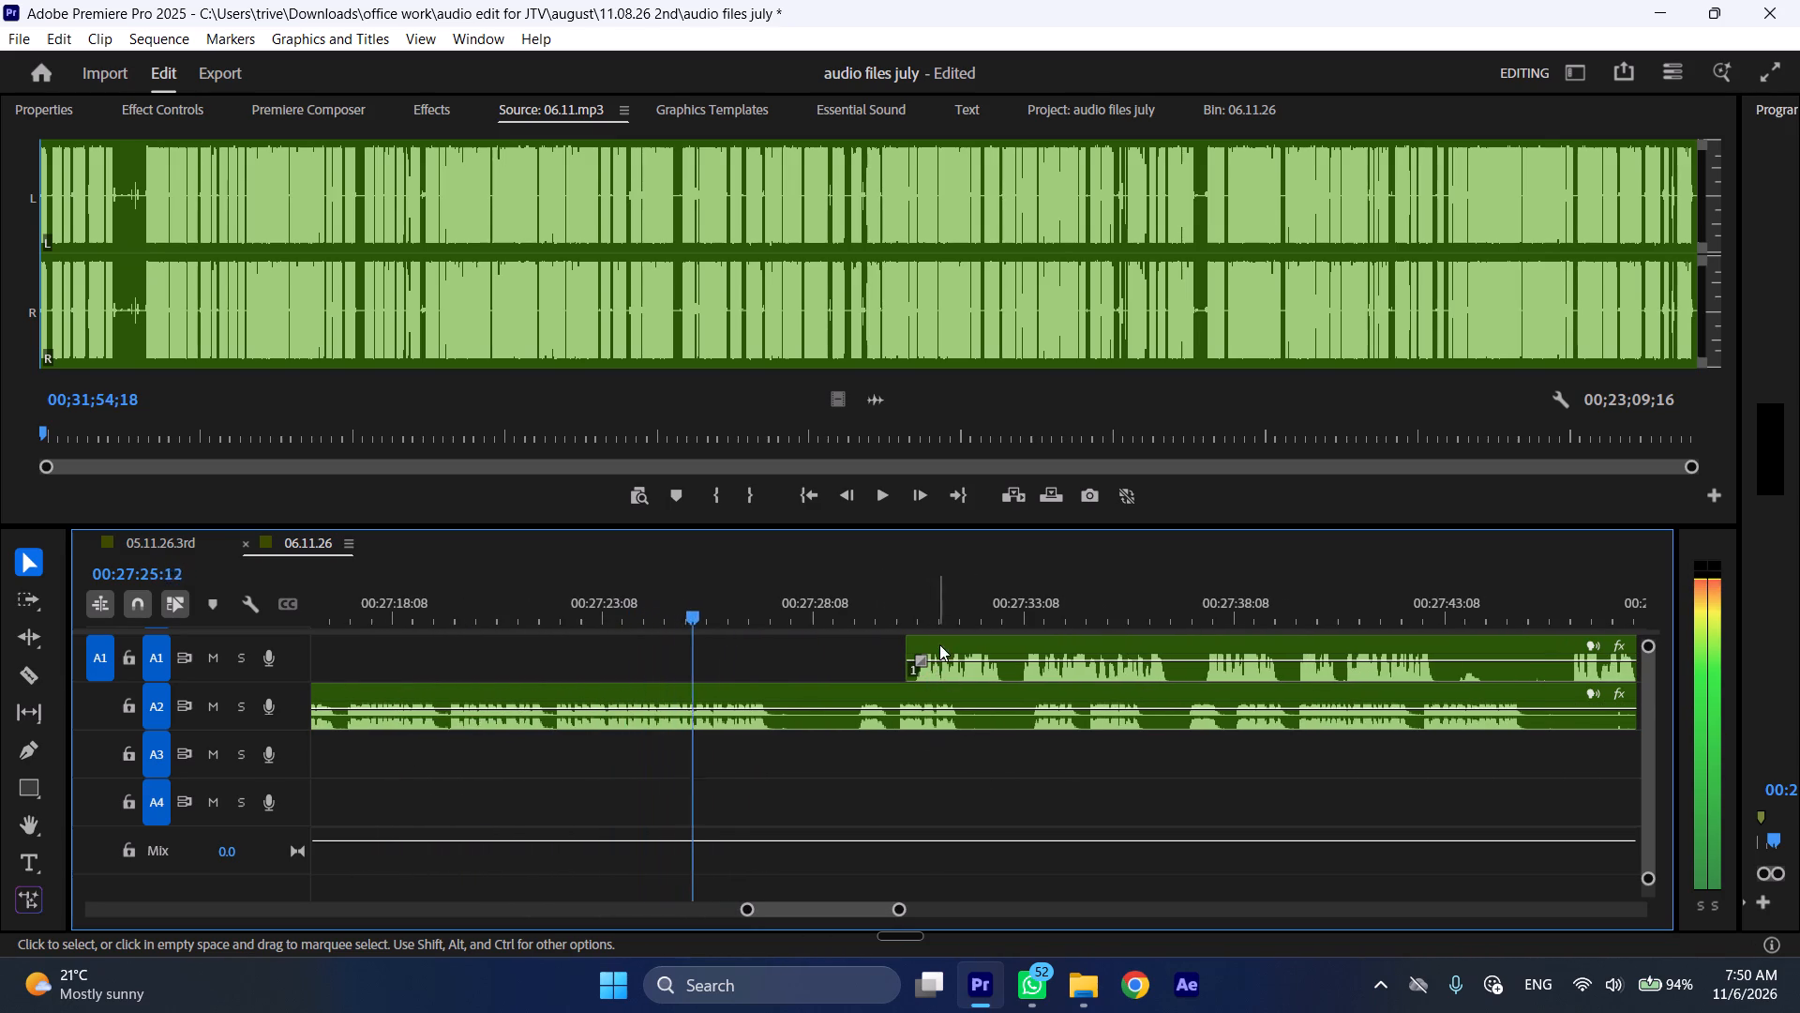
{"action": "left_click_drag", "start_coordinate": [942, 644], "coordinate": [1297, 650]}
Split A2 at 00:27:27:15, where the speech passage ends and the silence begins.
{"action": "left_click", "coordinate": [785, 603]}
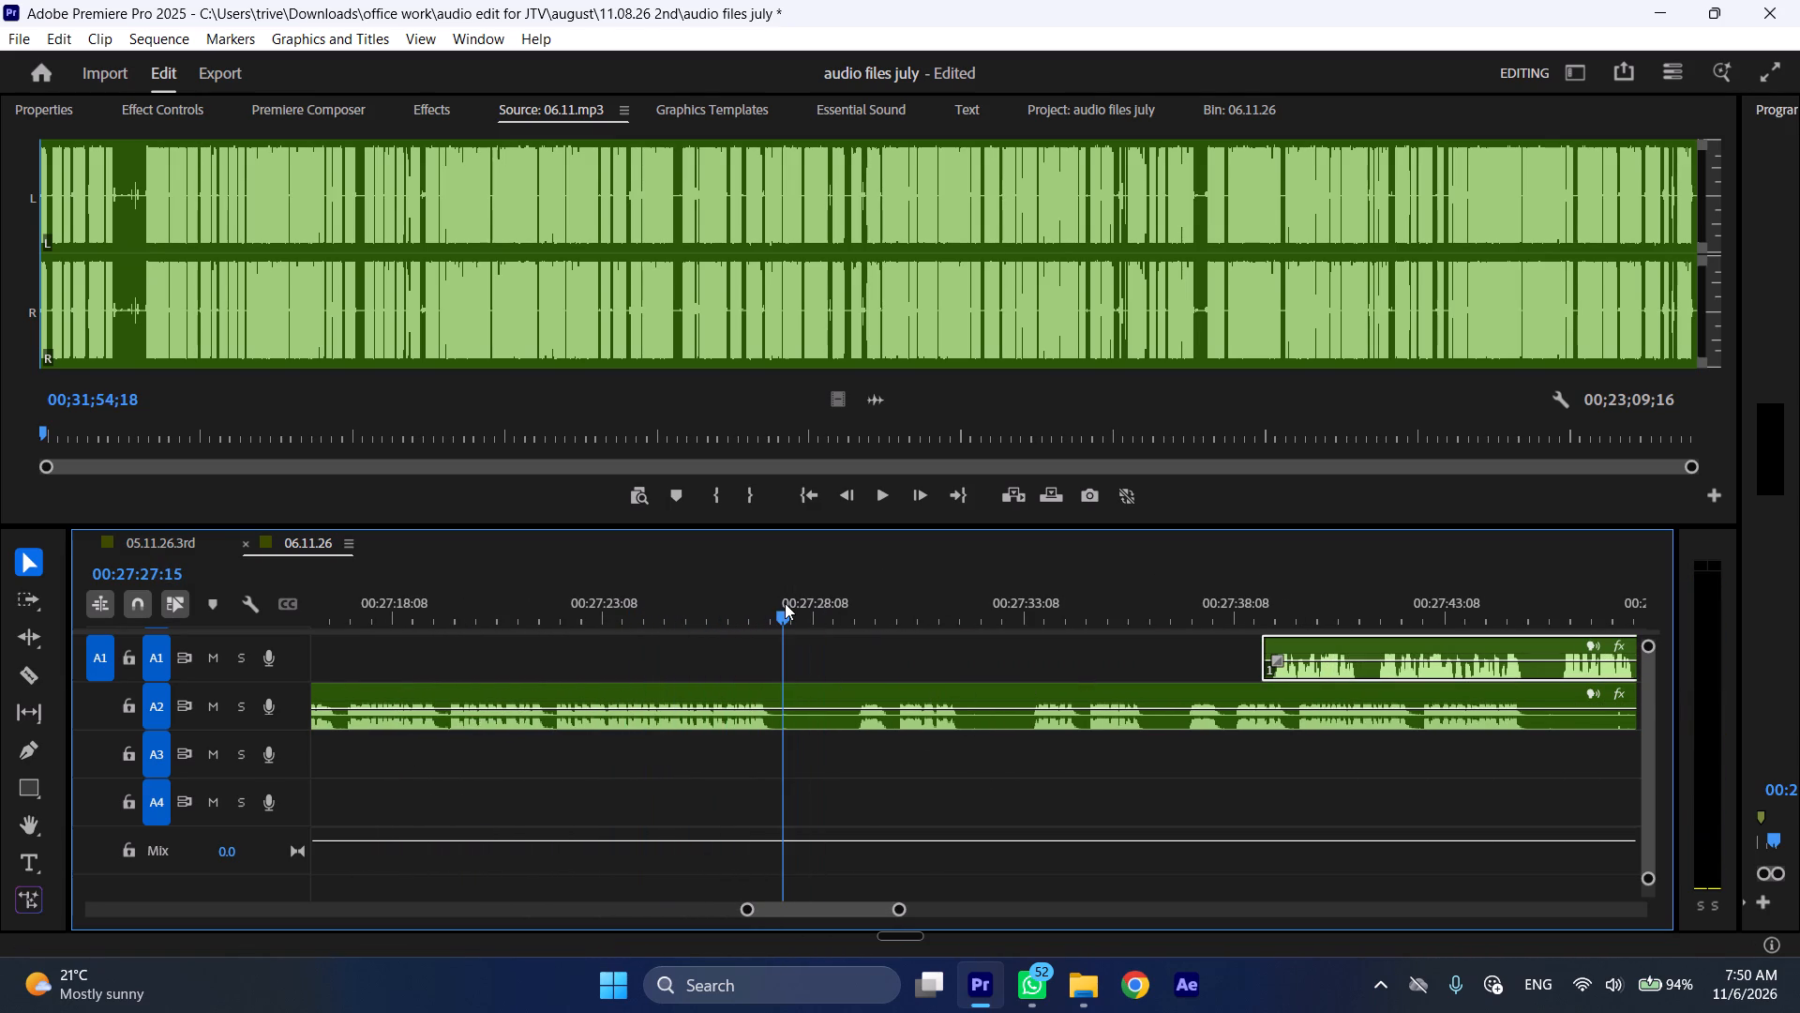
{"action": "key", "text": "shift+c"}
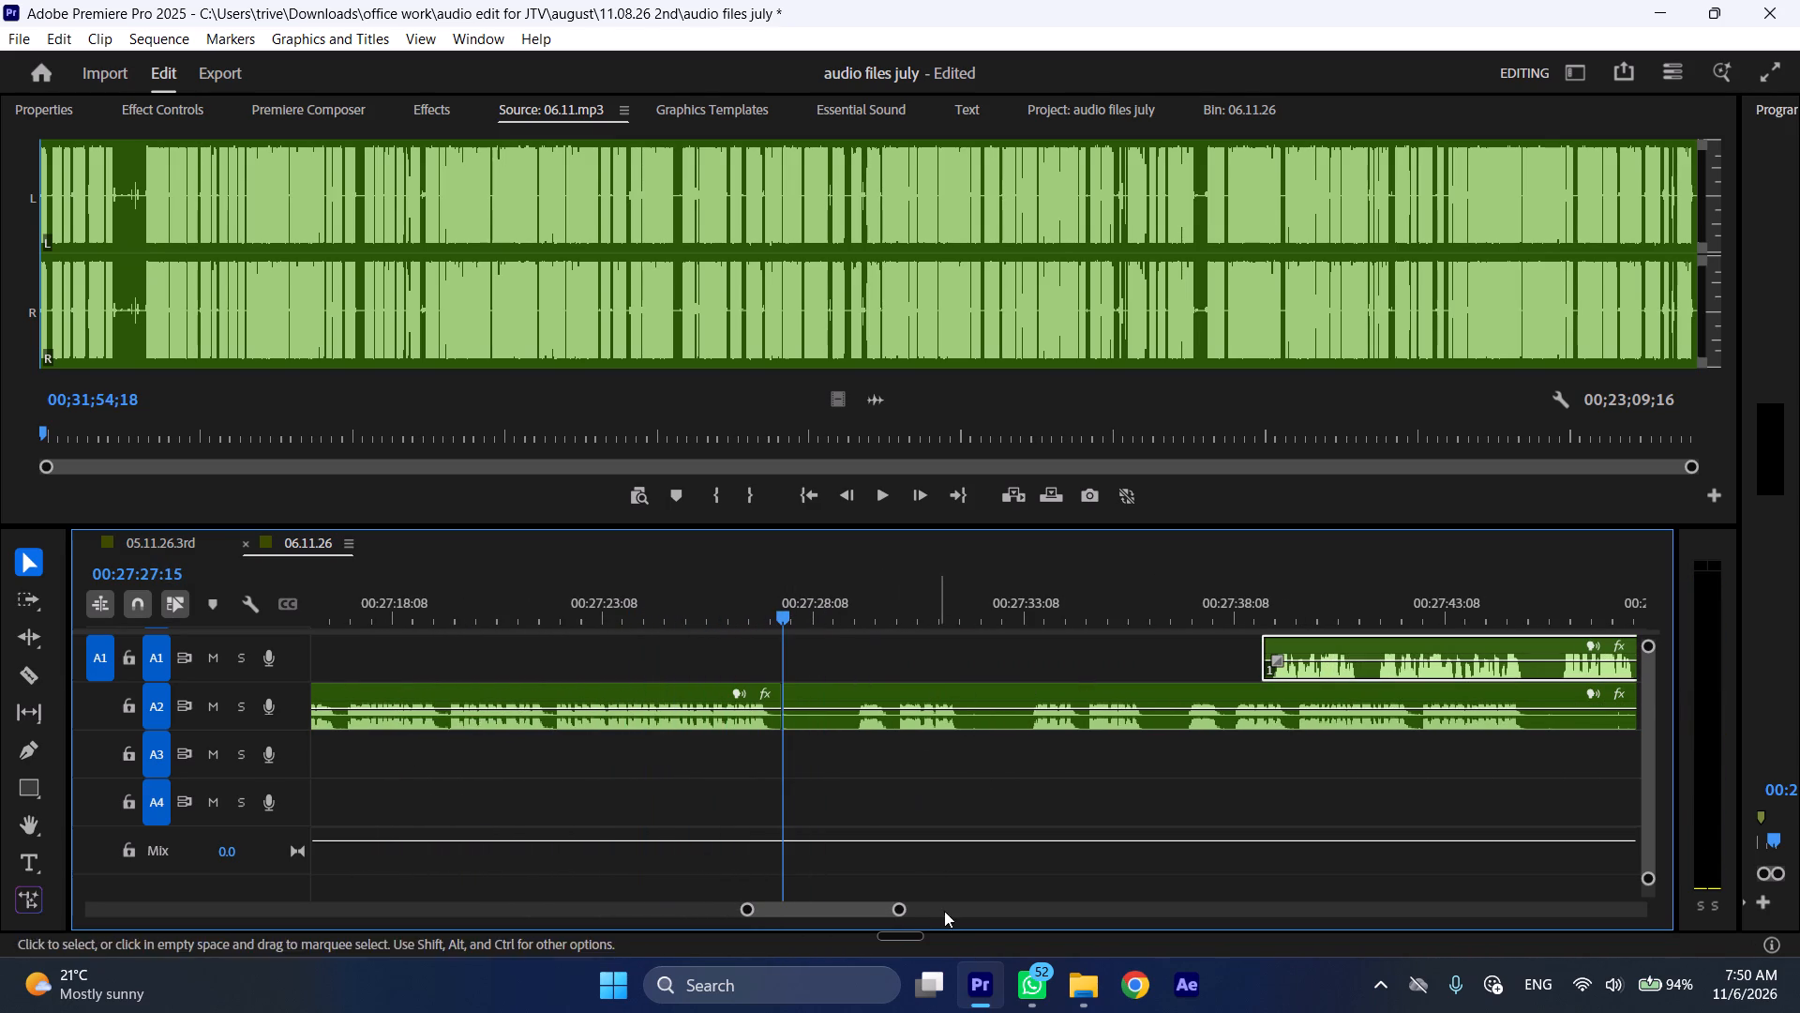
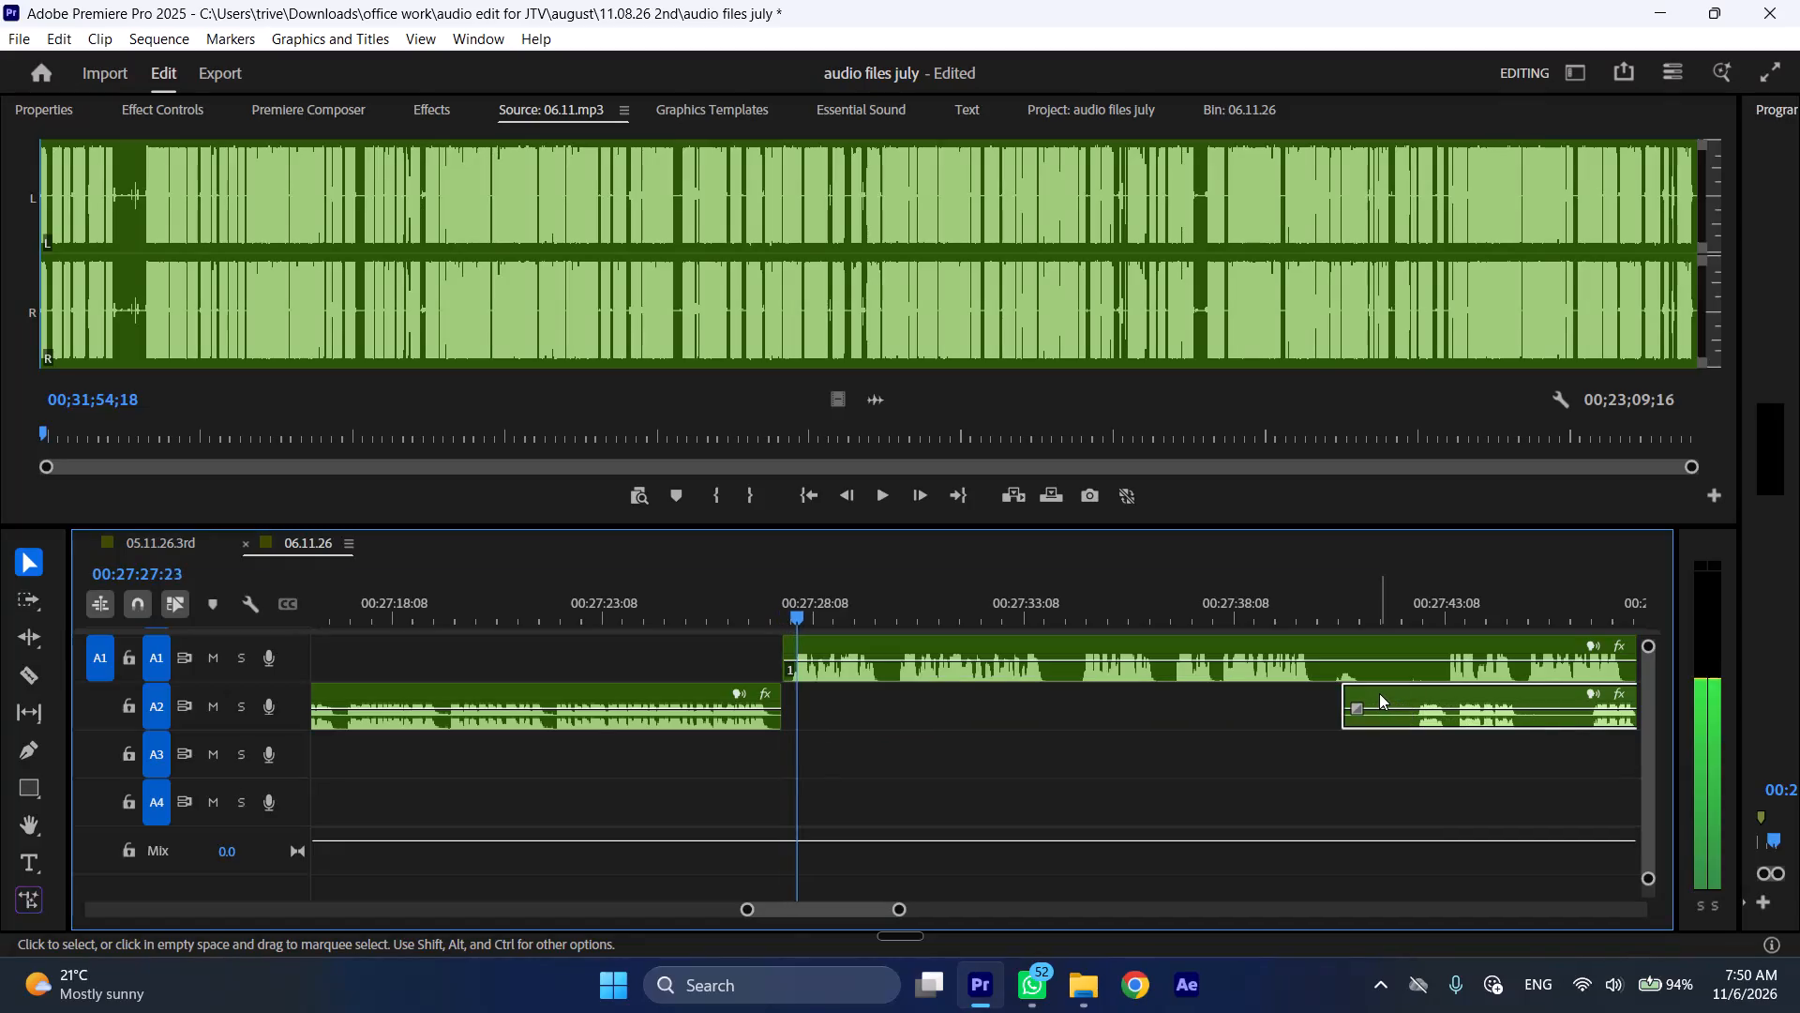
Play A1 at increased speed, split it at about 00:27:34:14, and ripple delete the passage back to the 00:27:27:15 cut.
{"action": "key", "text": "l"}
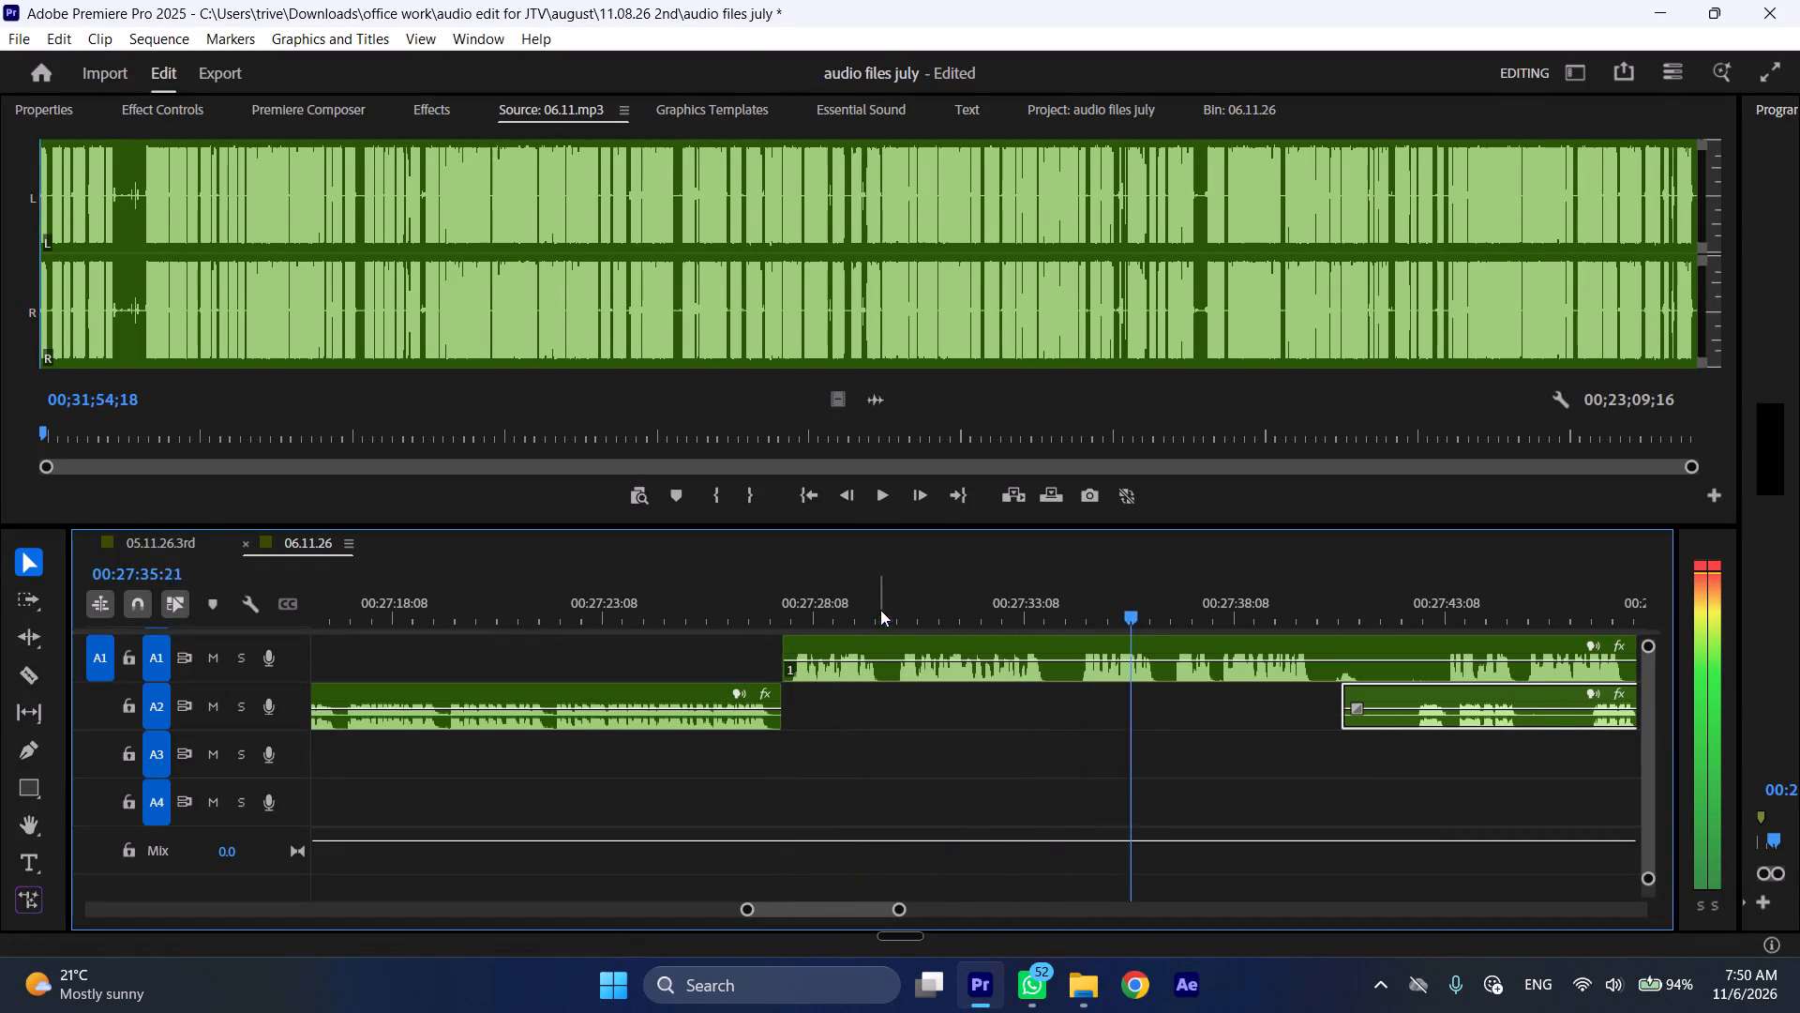
{"action": "left_click", "coordinate": [1077, 598]}
{"action": "left_click", "coordinate": [1094, 642]}
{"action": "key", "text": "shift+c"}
{"action": "key", "text": "ctrl+shift+d"}
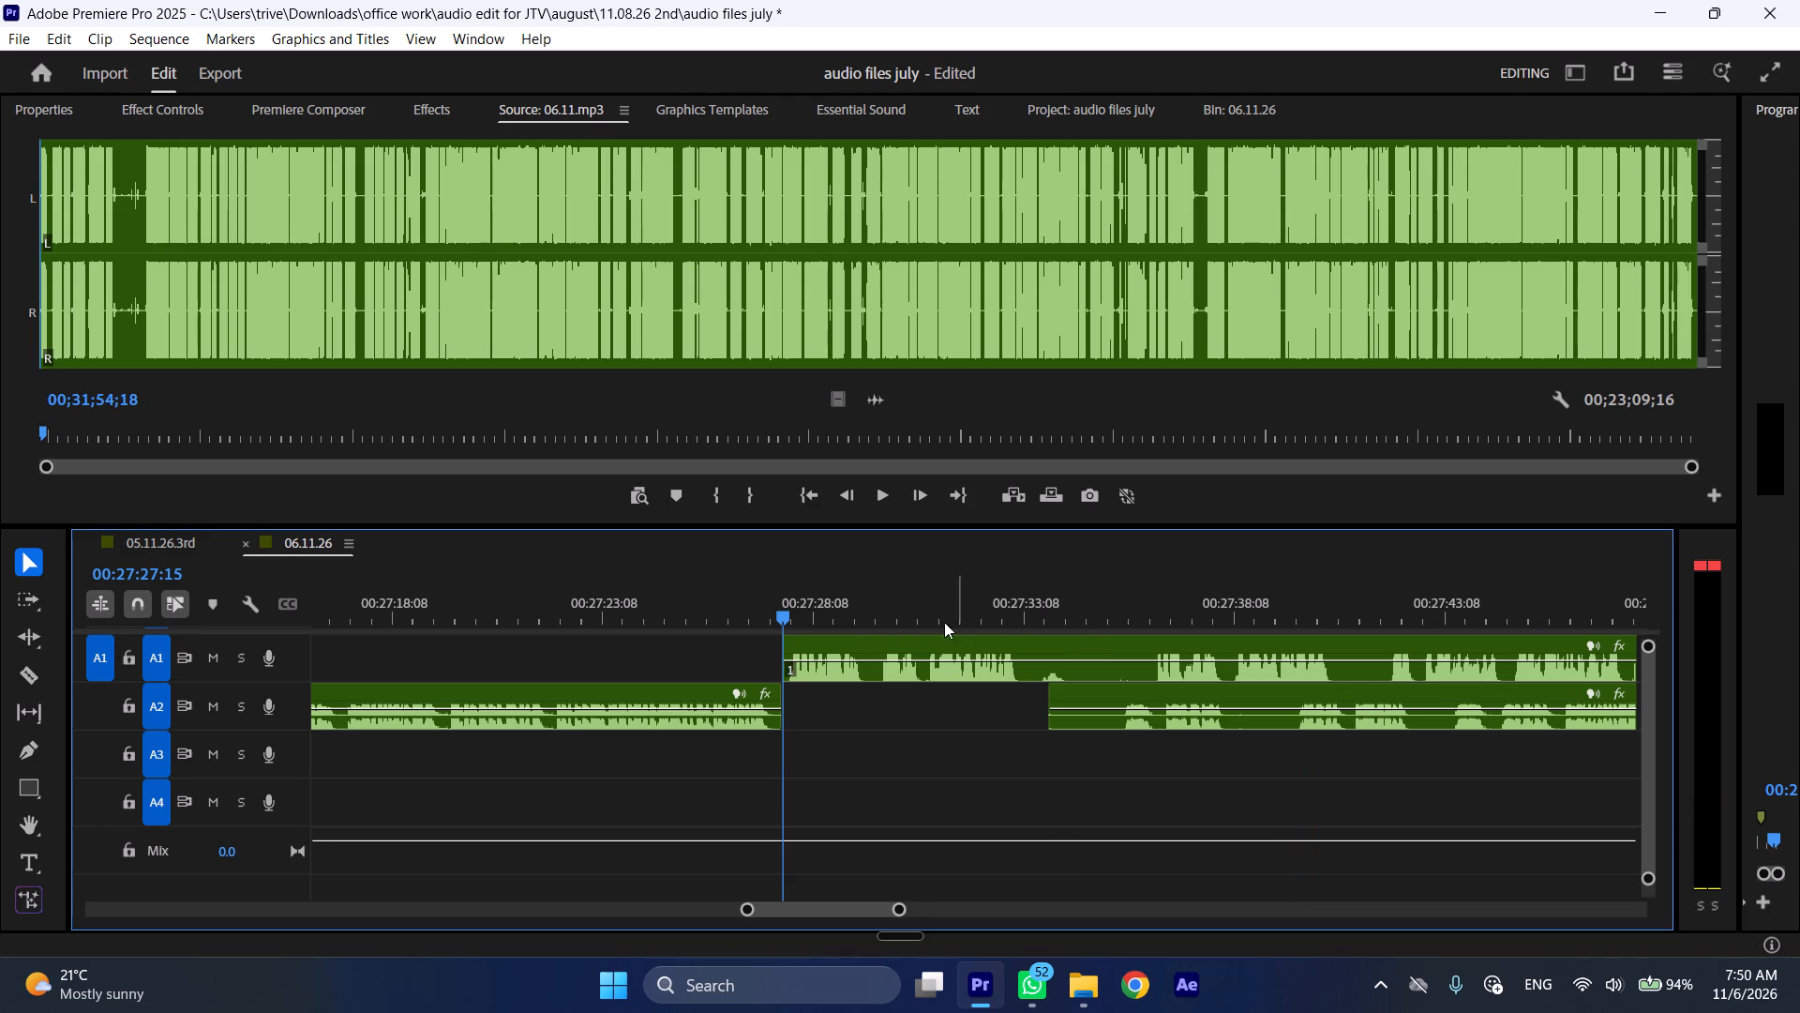
Split A1 at about 00:27:29:15 and 00:27:29:23 and ripple delete the short pause between the cuts.
{"action": "left_click_drag", "start_coordinate": [859, 612], "coordinate": [883, 612]}
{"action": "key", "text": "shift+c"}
{"action": "left_click", "coordinate": [913, 653]}
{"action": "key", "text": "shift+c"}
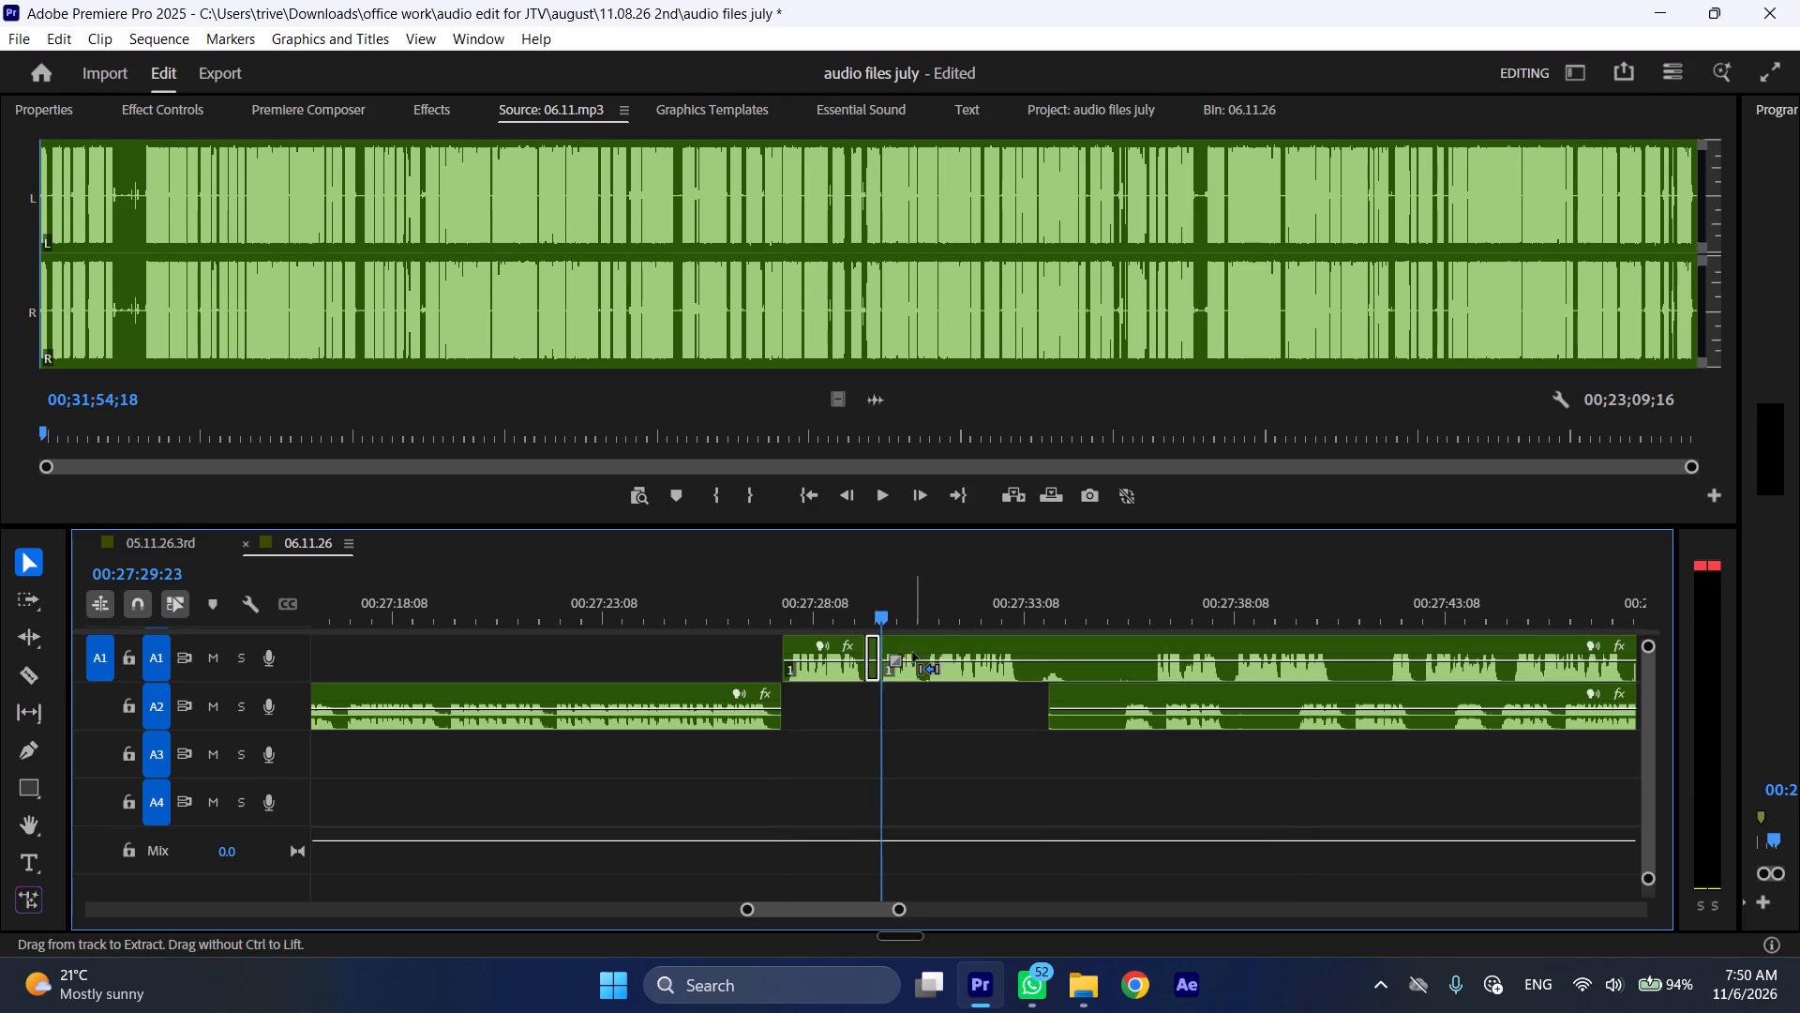
{"action": "key", "text": "ctrl+shift+d"}
Split A1 at 00:27:32:22, trim the silence off A2's start and move A2 to that cut, shifting the remaining A1 to about 00:27:39:15.
{"action": "left_click", "coordinate": [1013, 605]}
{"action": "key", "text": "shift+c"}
{"action": "left_click_drag", "start_coordinate": [1032, 692], "coordinate": [1070, 691]}
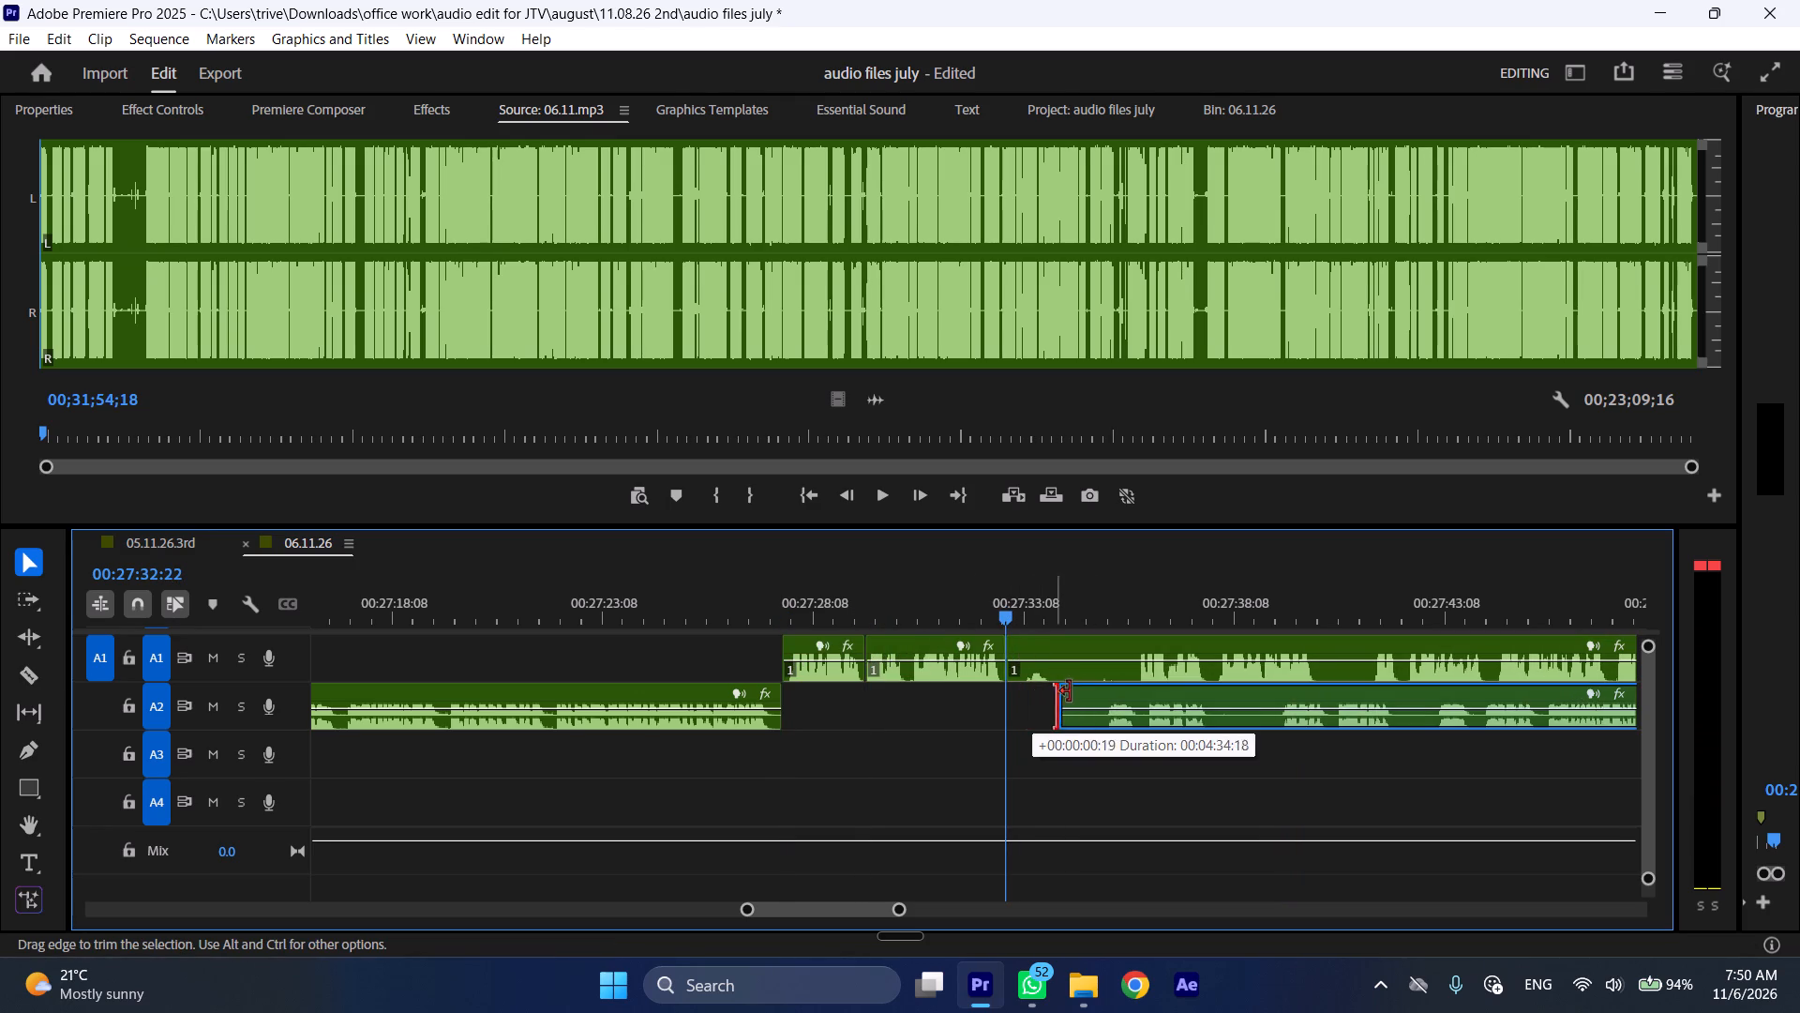
{"action": "left_click_drag", "start_coordinate": [1070, 691], "coordinate": [1105, 691]}
{"action": "left_click_drag", "start_coordinate": [1149, 688], "coordinate": [1057, 688]}
{"action": "left_click_drag", "start_coordinate": [1059, 637], "coordinate": [1342, 643]}
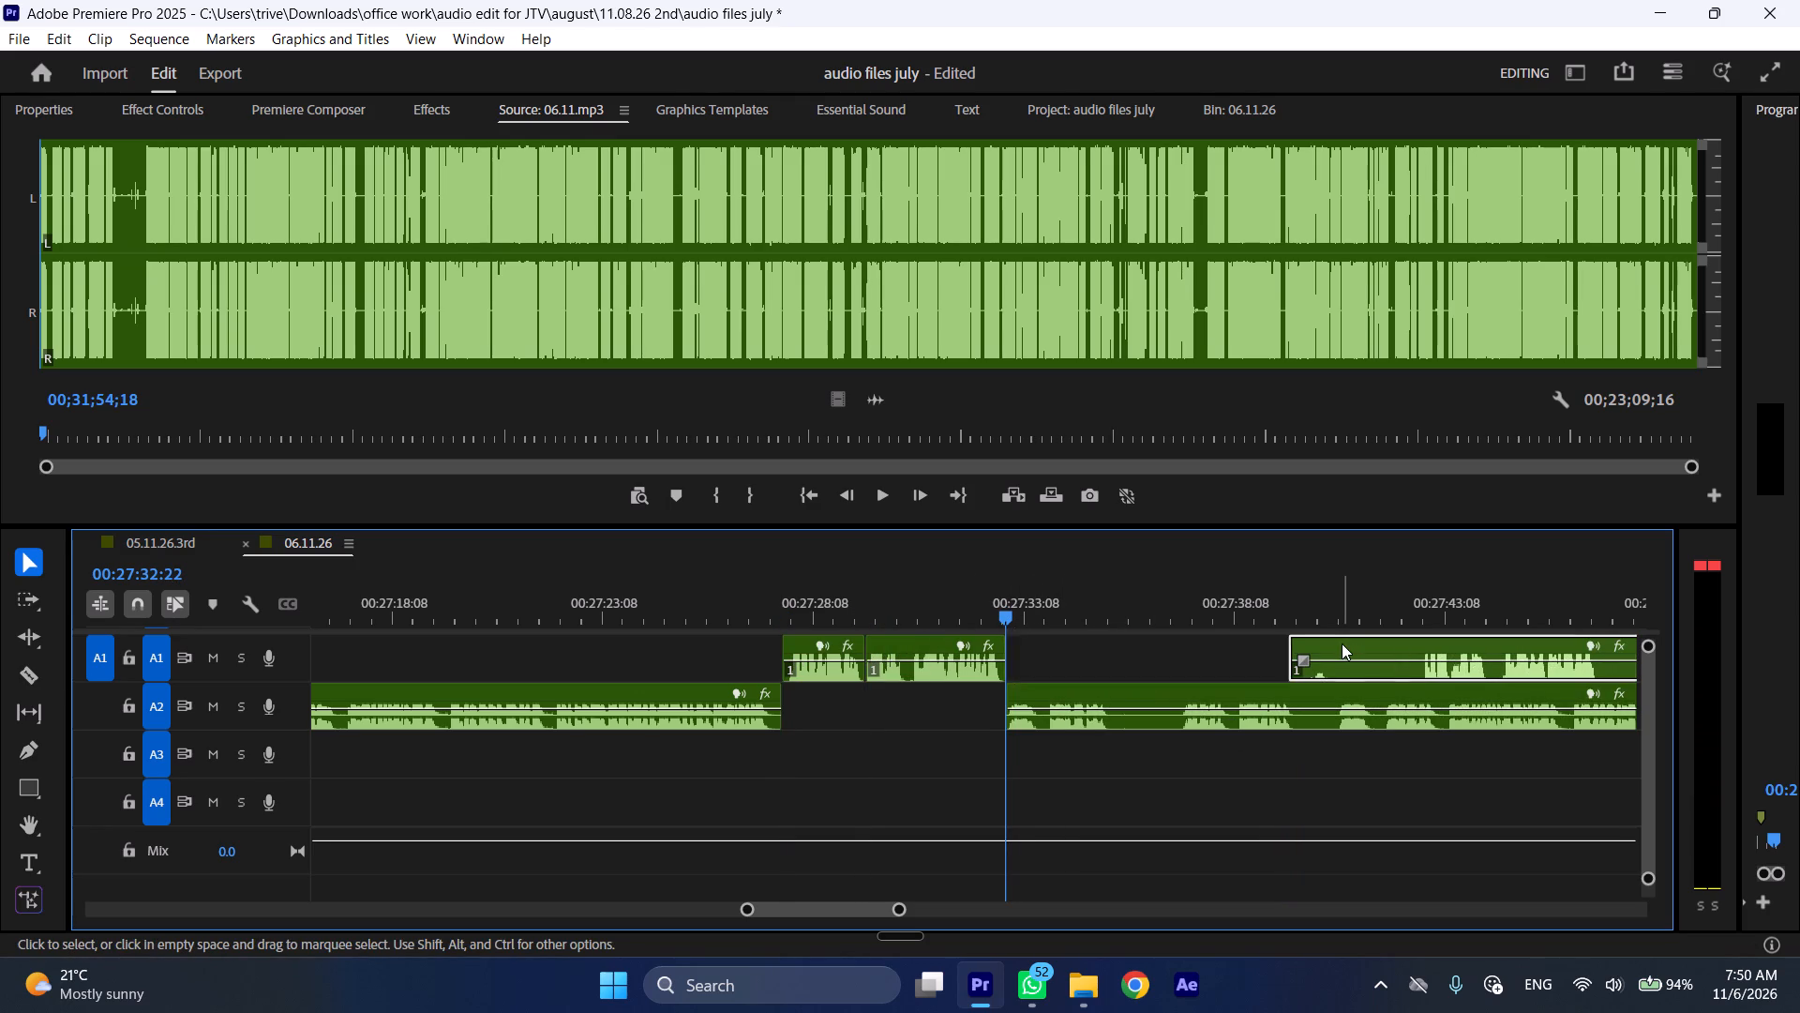
Play the A2 speech while trimming the silent head of the A1 section so it starts at about 00:27:42:13.
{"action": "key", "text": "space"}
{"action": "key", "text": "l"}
{"action": "scroll", "coordinate": [1136, 704], "scroll_direction": "down", "scroll_amount": 5}
{"action": "left_click_drag", "start_coordinate": [1109, 637], "coordinate": [1145, 643]}
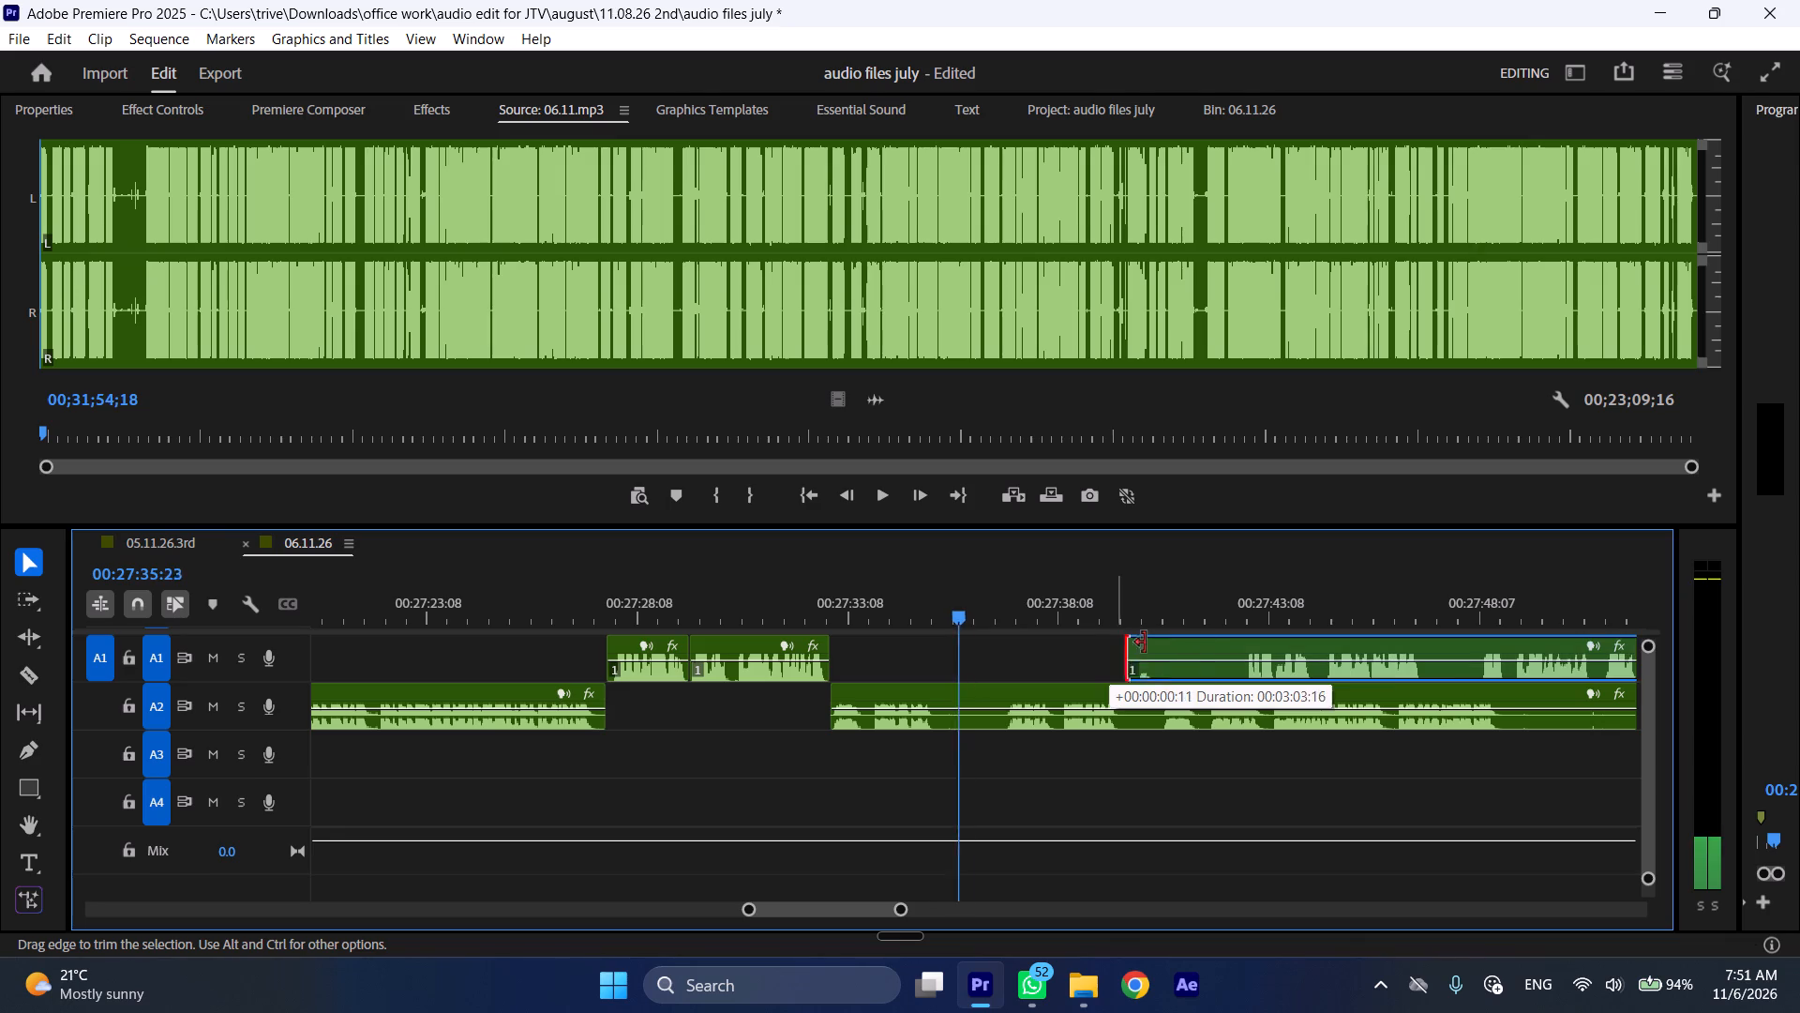
{"action": "left_click_drag", "start_coordinate": [1145, 643], "coordinate": [1233, 643]}
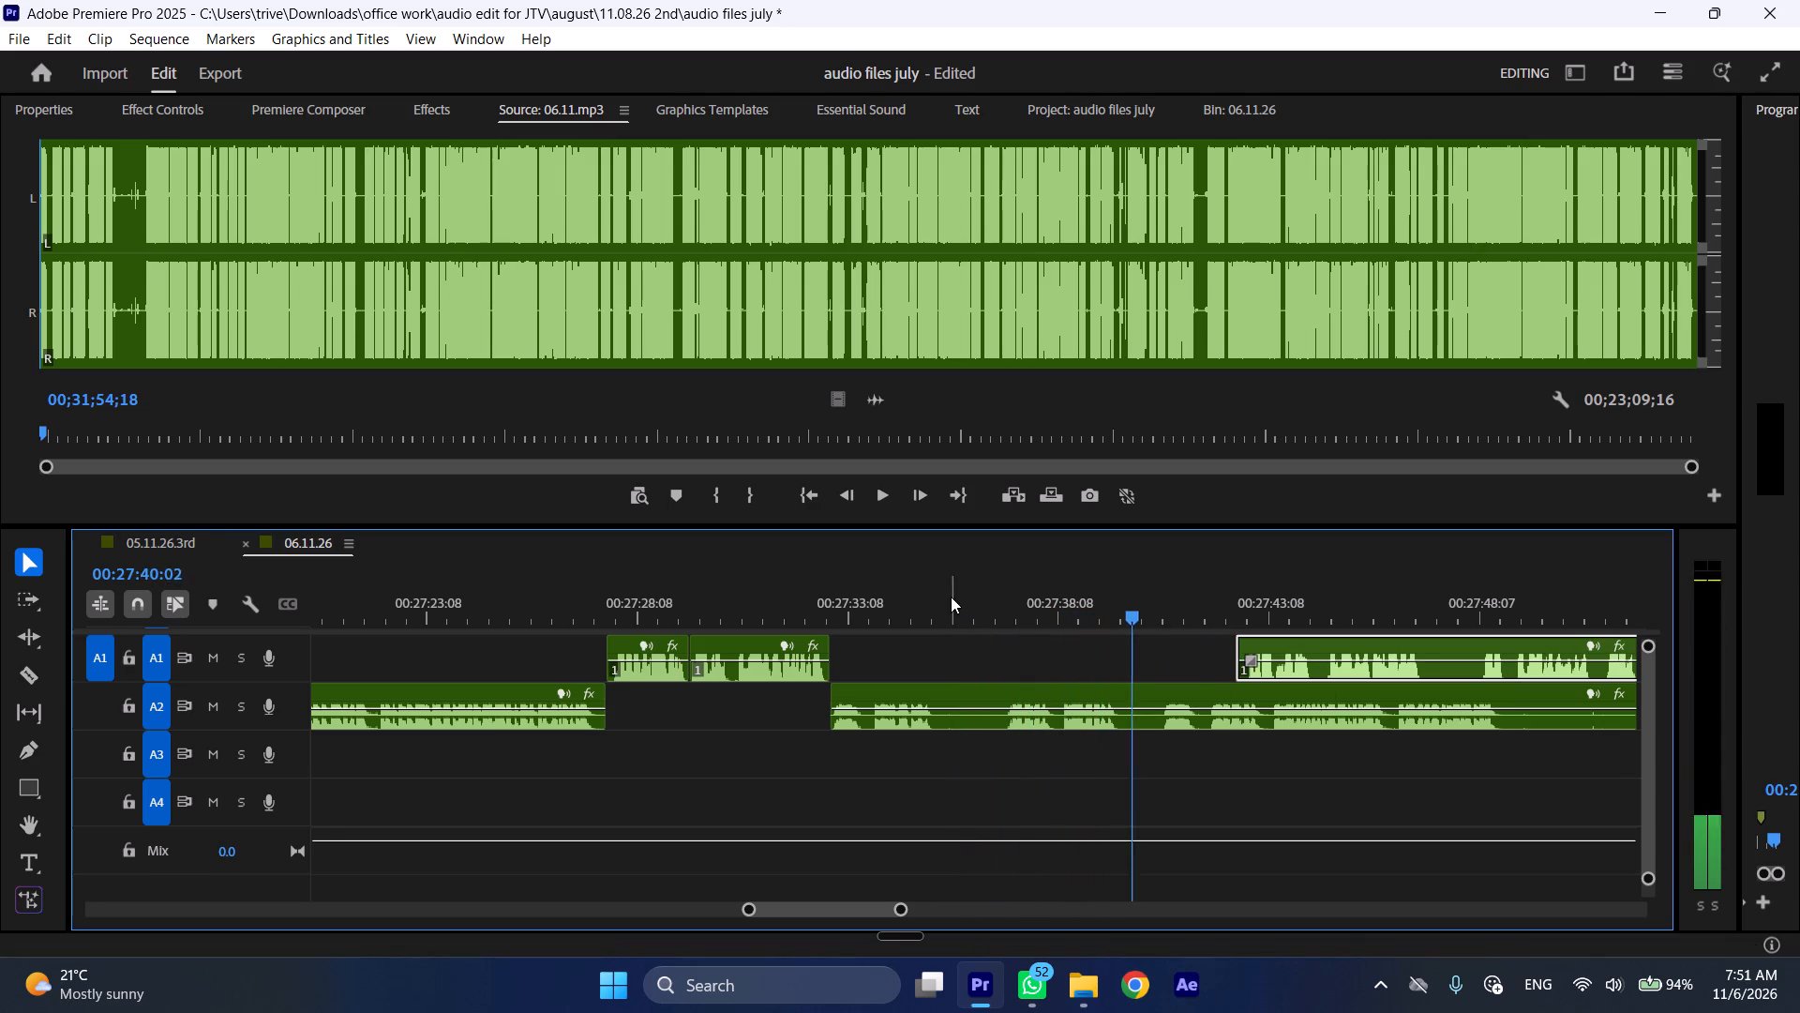
Split A2 at 00:27:35:09, move the trimmed A1 section to that cut, and shift the remaining A2 to about 00:27:41:20.
{"action": "left_click", "coordinate": [941, 595]}
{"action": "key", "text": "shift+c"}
{"action": "left_click_drag", "start_coordinate": [1282, 642], "coordinate": [994, 646]}
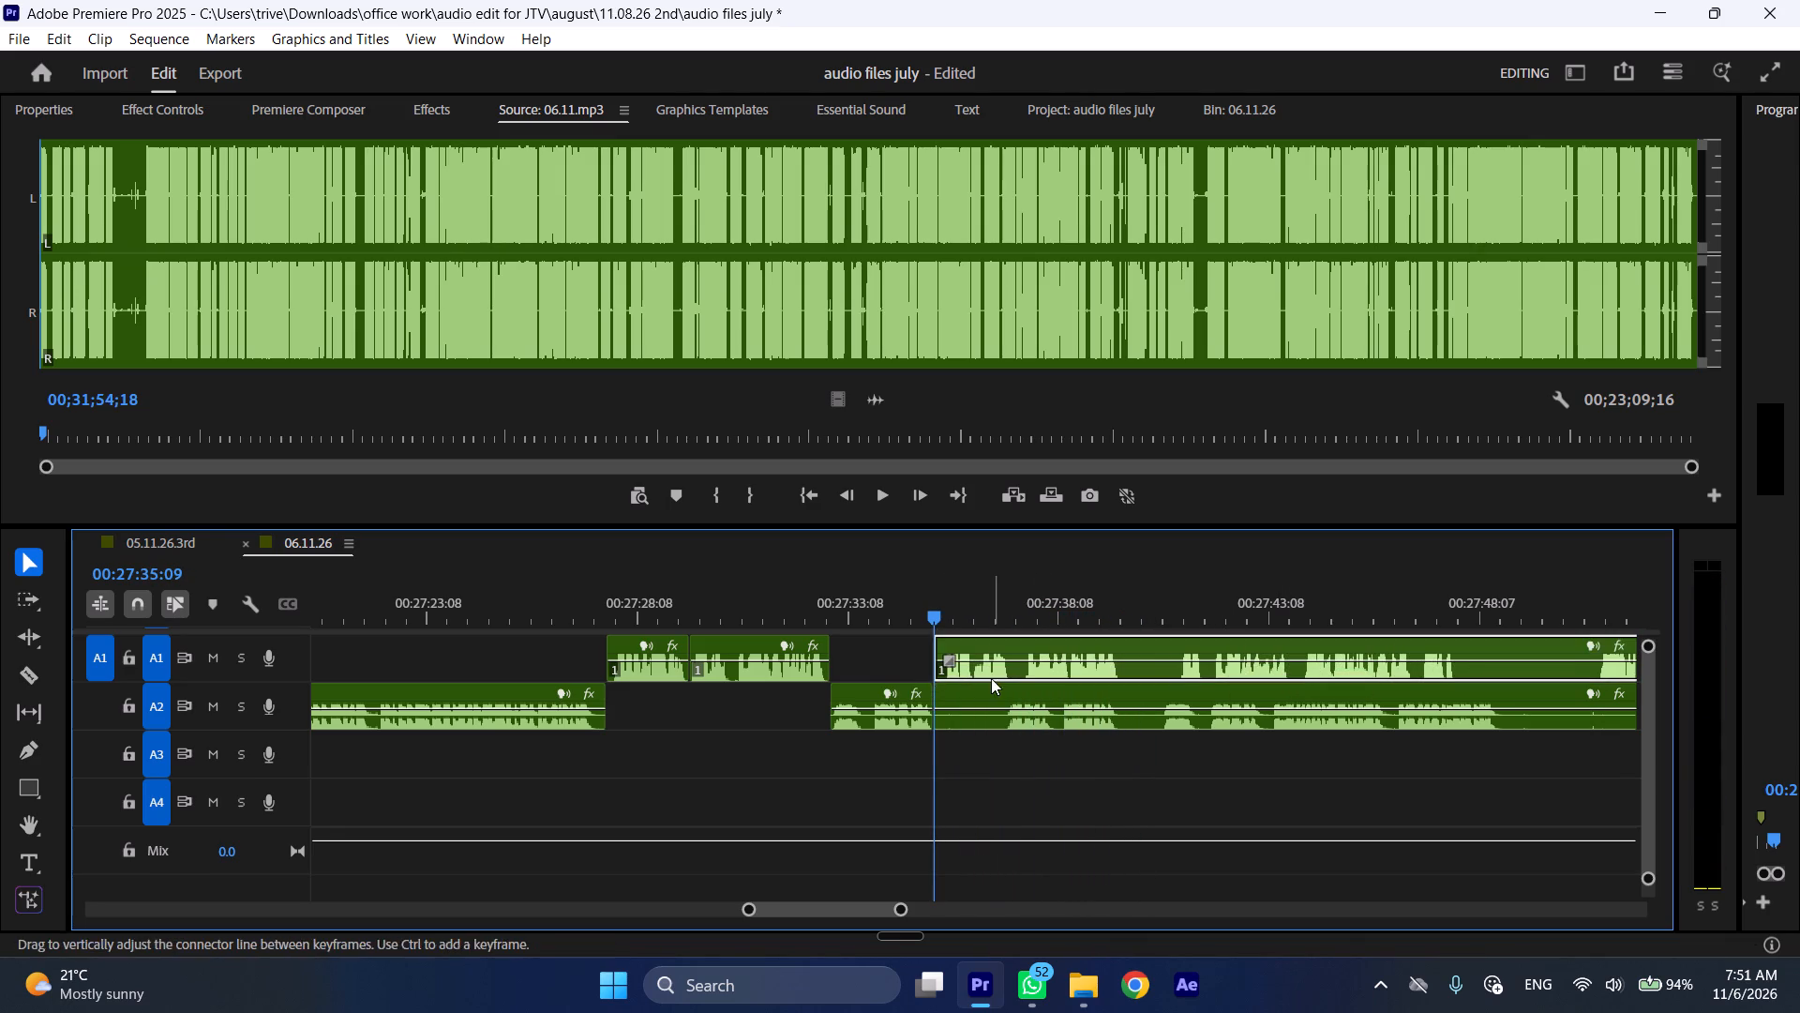
{"action": "left_click_drag", "start_coordinate": [982, 690], "coordinate": [1253, 695]}
Play the A1 speech, trim the silent start of A2 to about 00:27:43:10, and split A1 at 00:27:39:21.
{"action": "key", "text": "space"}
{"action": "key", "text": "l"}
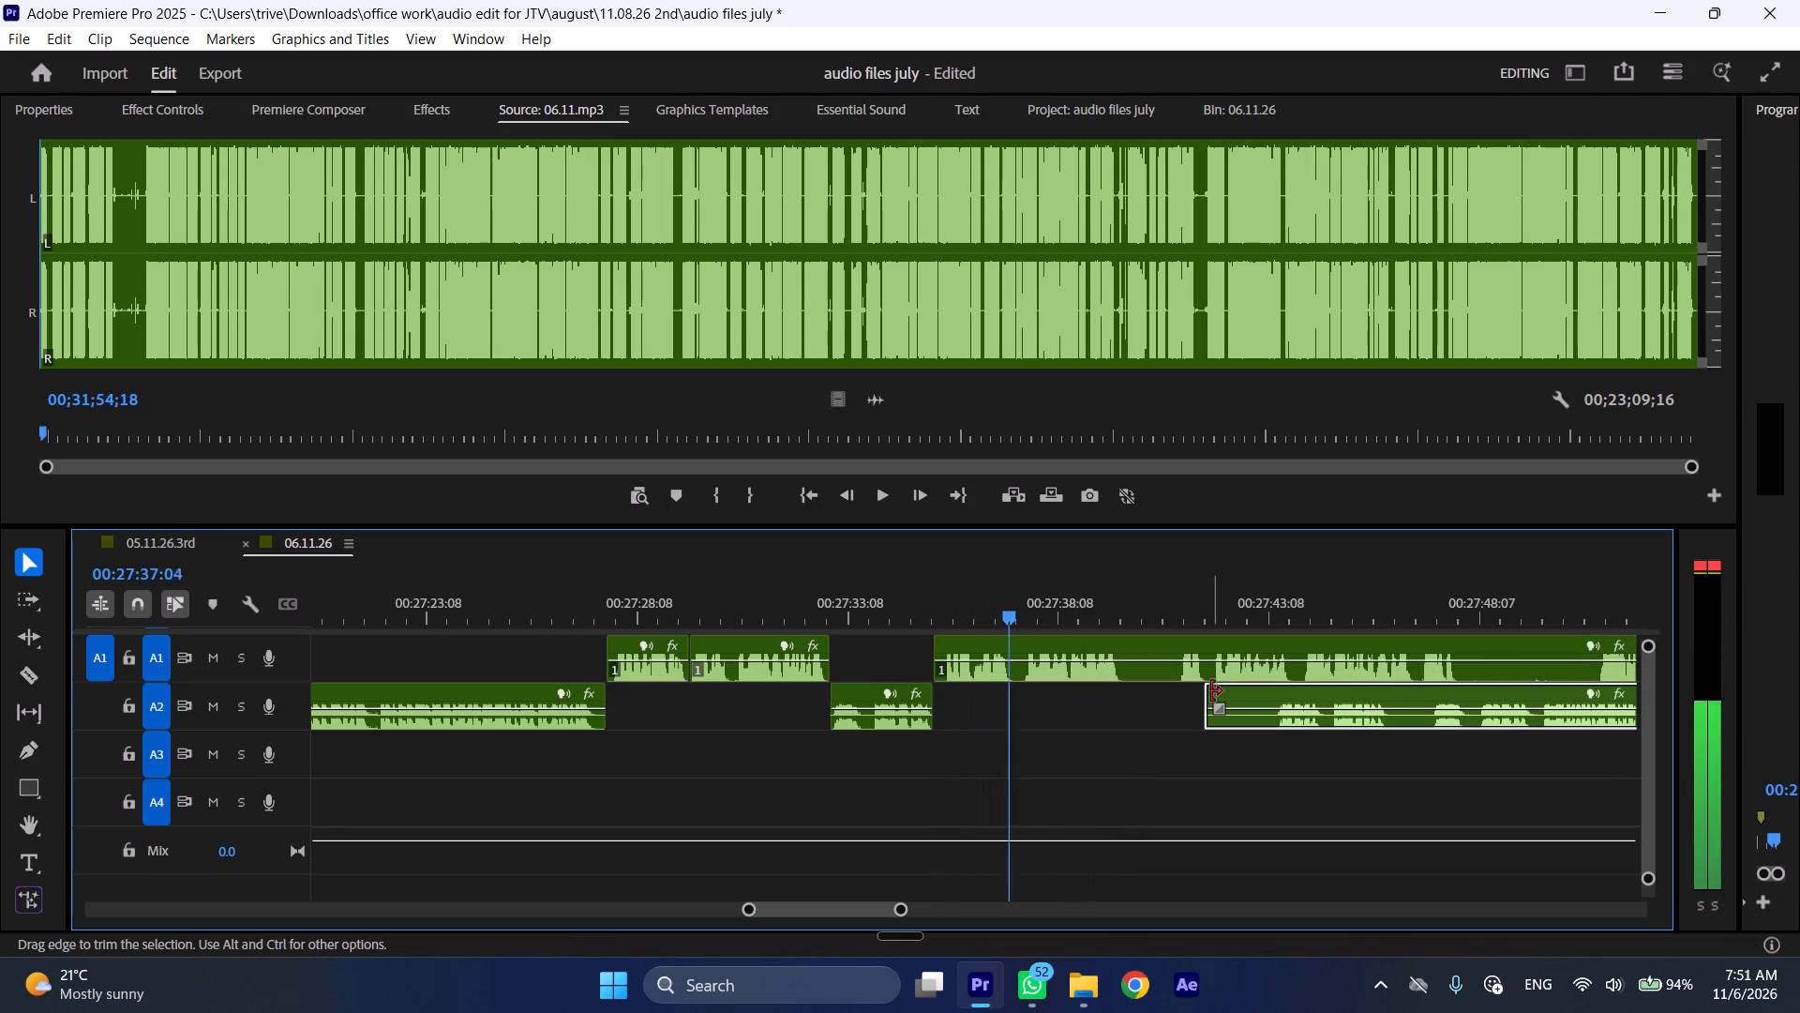
{"action": "left_click_drag", "start_coordinate": [1211, 691], "coordinate": [1278, 696]}
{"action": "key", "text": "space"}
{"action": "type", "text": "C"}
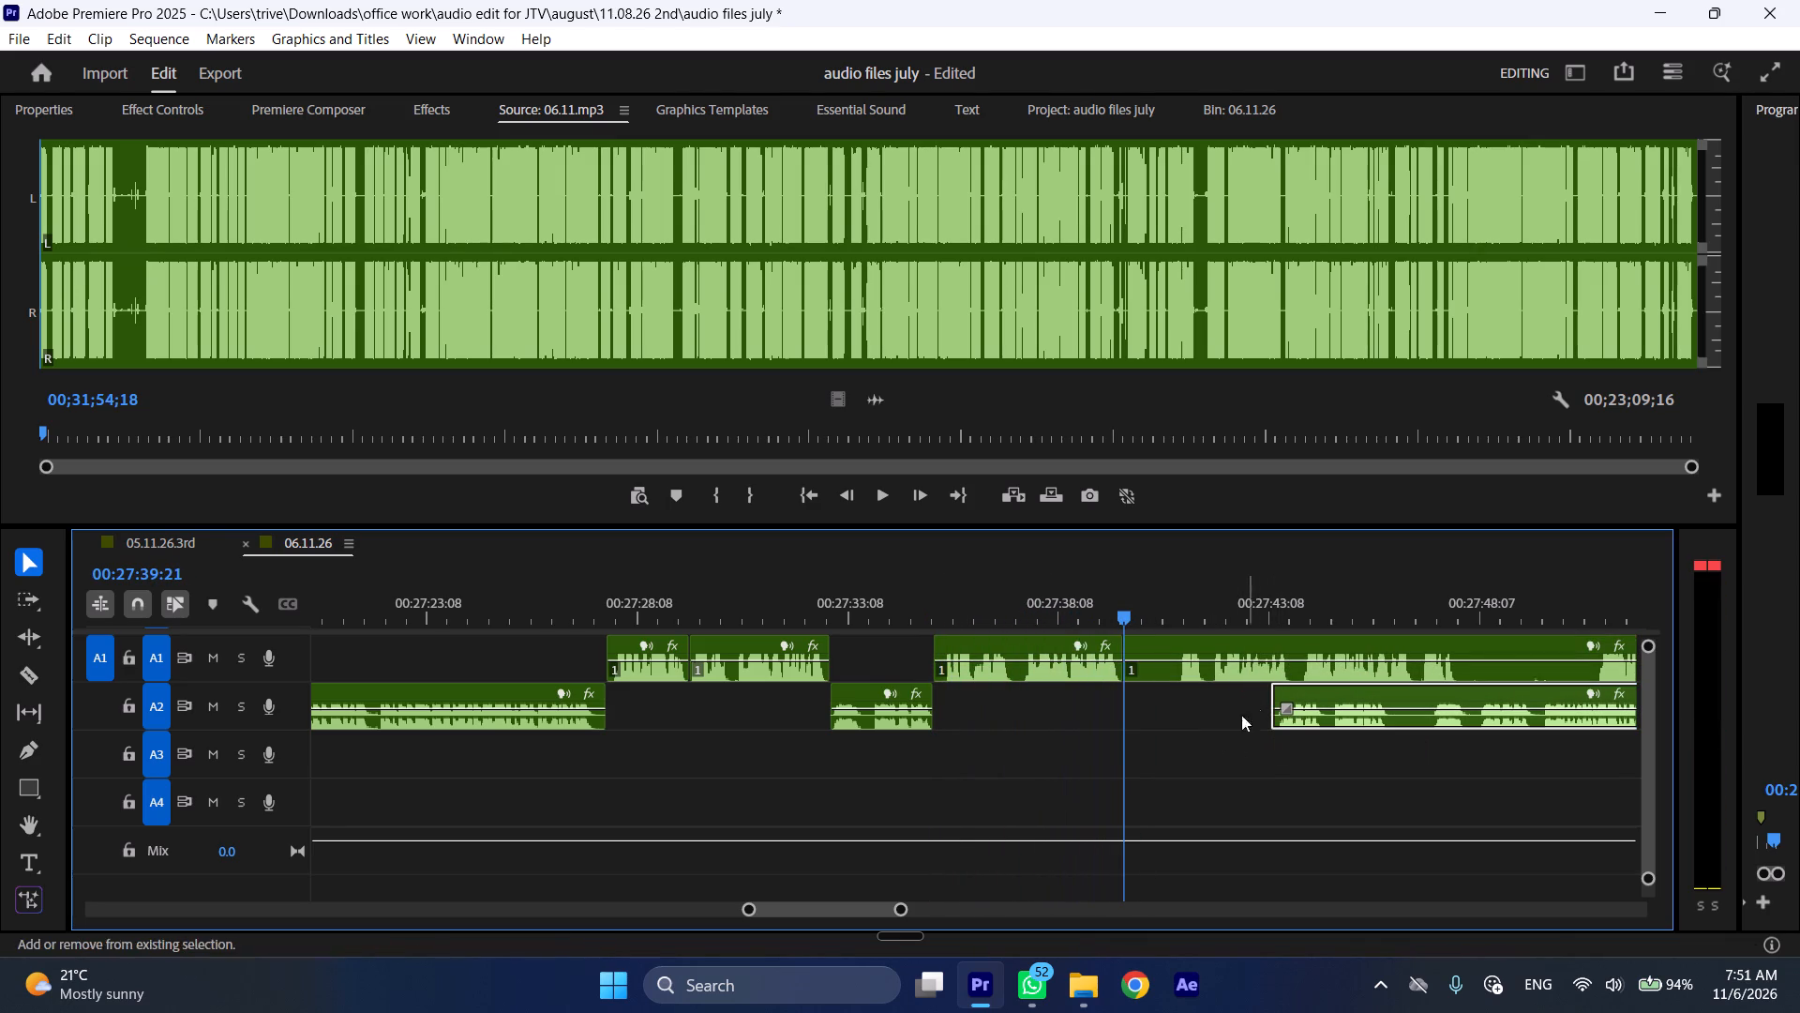
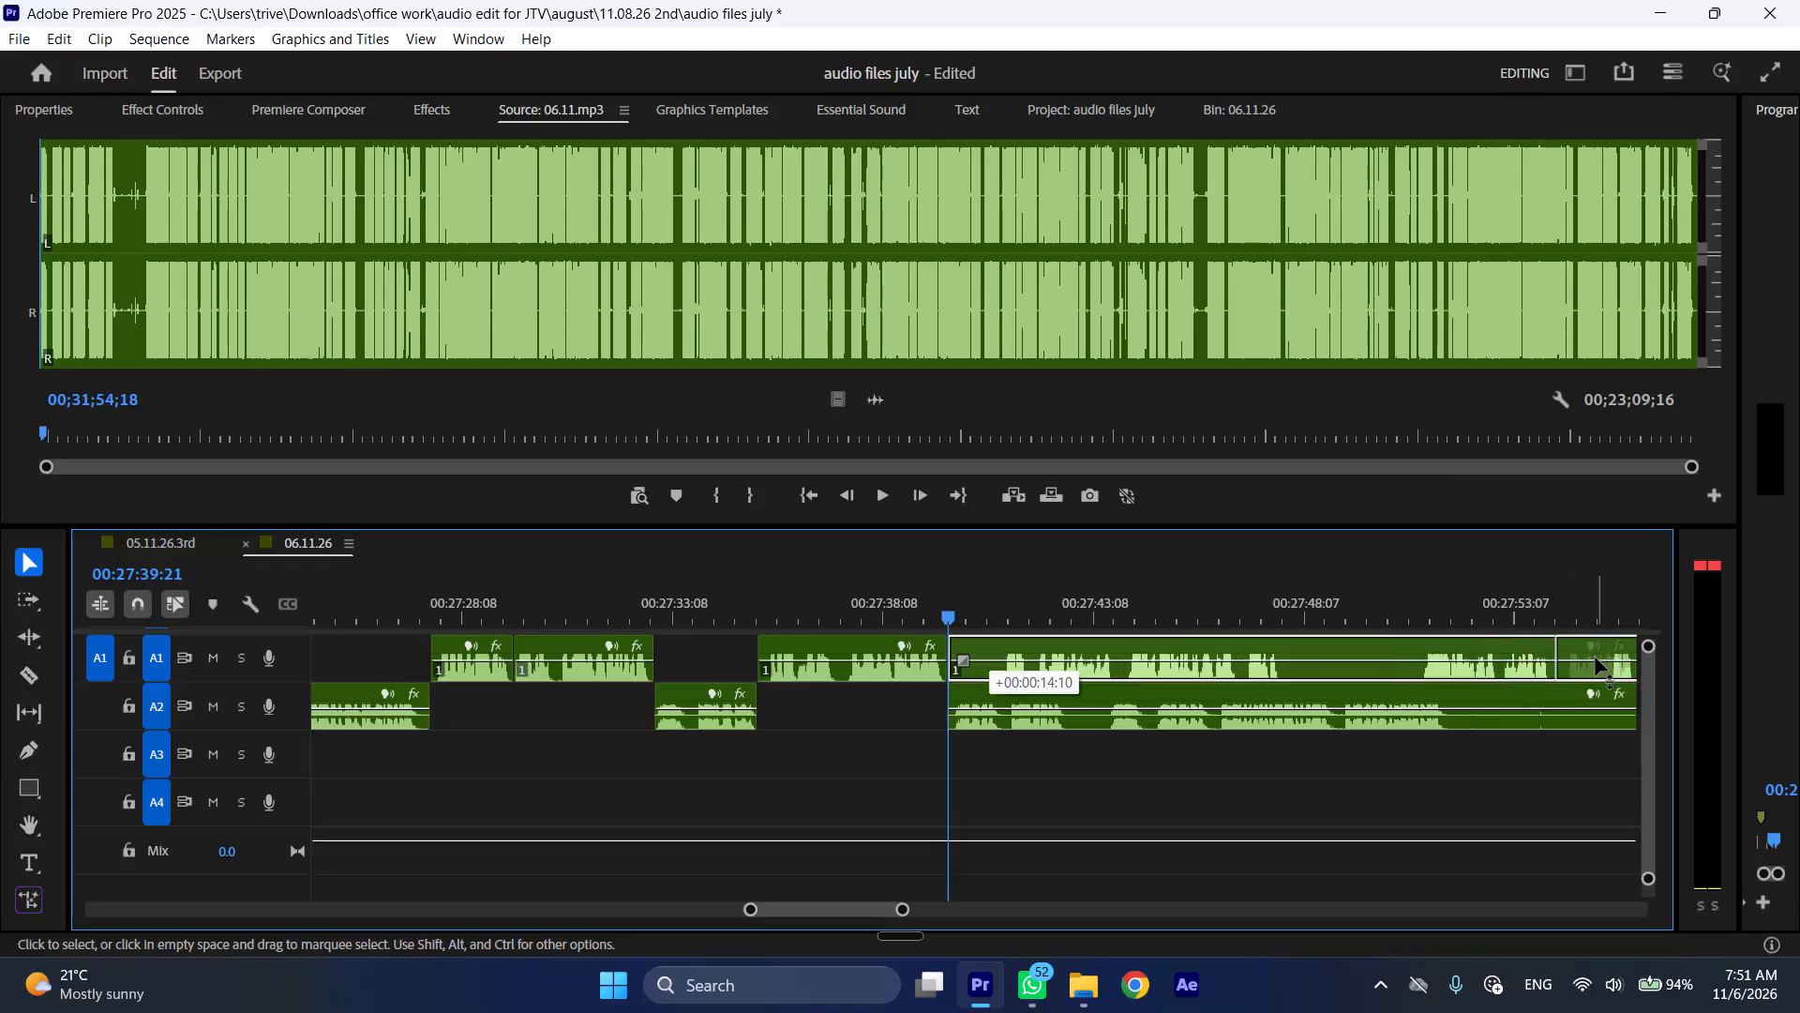
Play A2 from 00:27:39:21 at increased speed, split it at 00:27:44:20, and ripple delete the section before that cut.
{"action": "key", "text": "space"}
{"action": "key", "text": "l"}
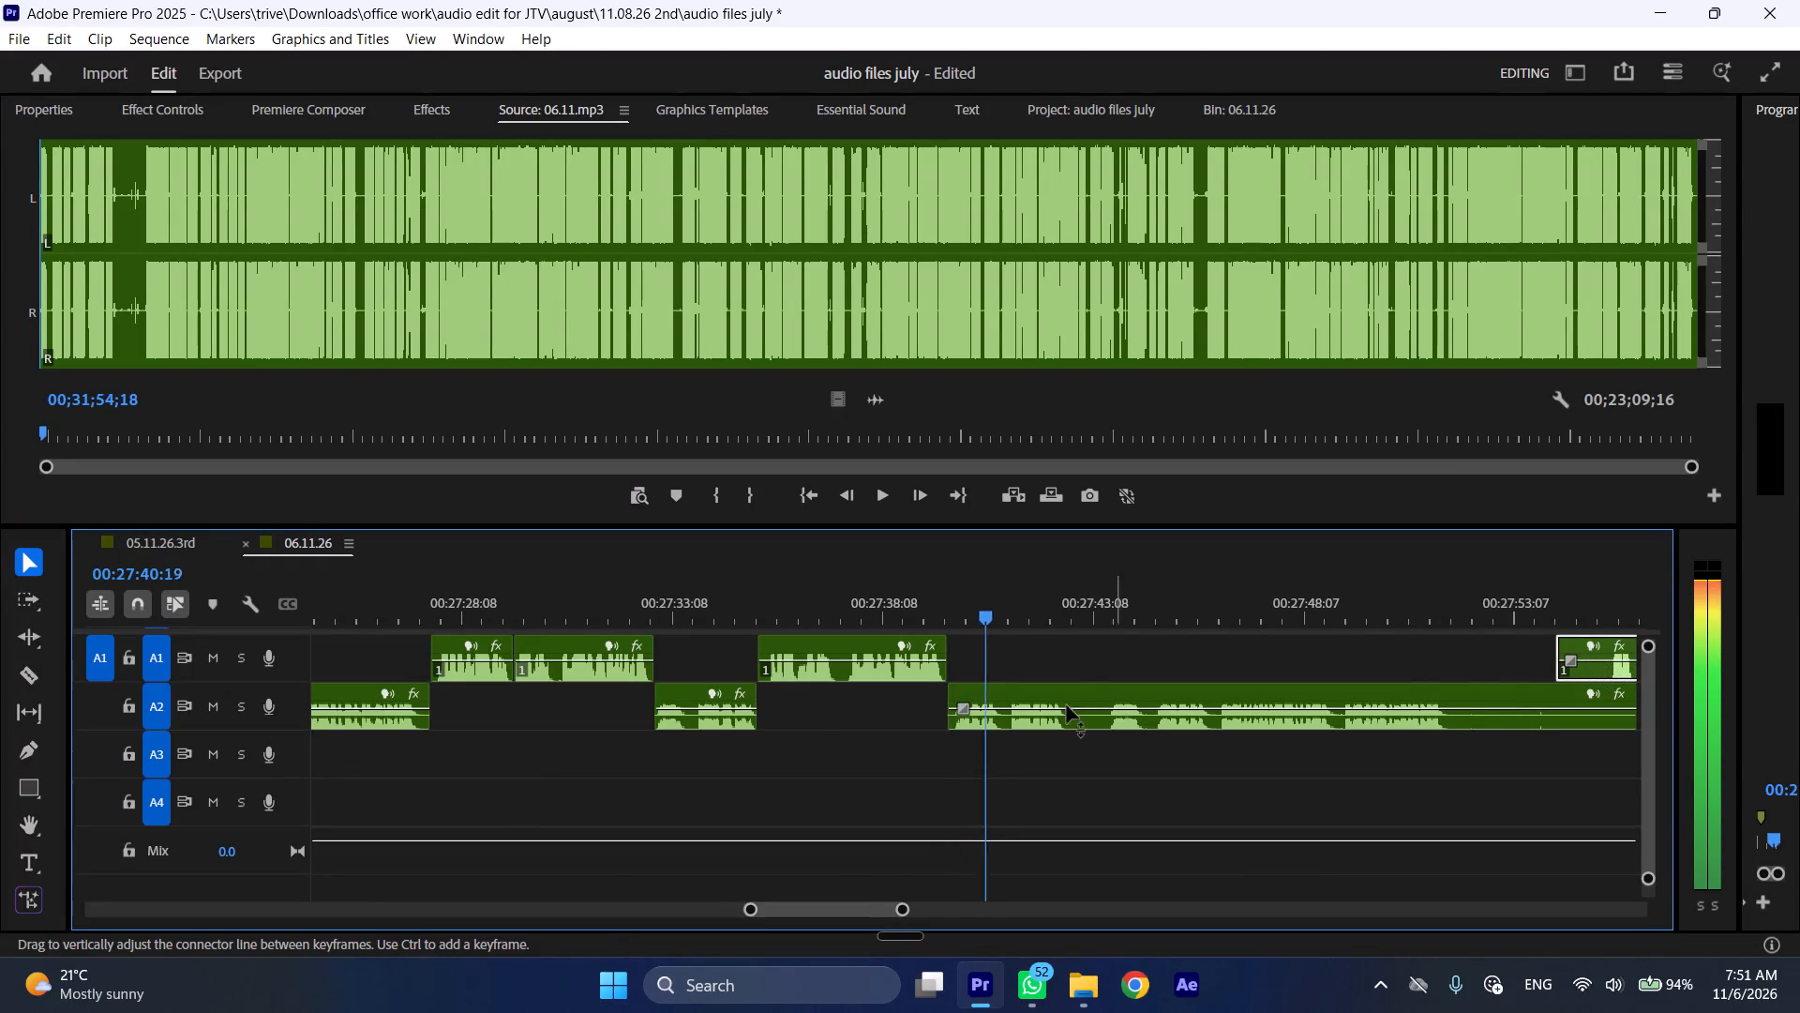
{"action": "scroll", "coordinate": [1012, 708], "scroll_direction": "down", "scroll_amount": 9}
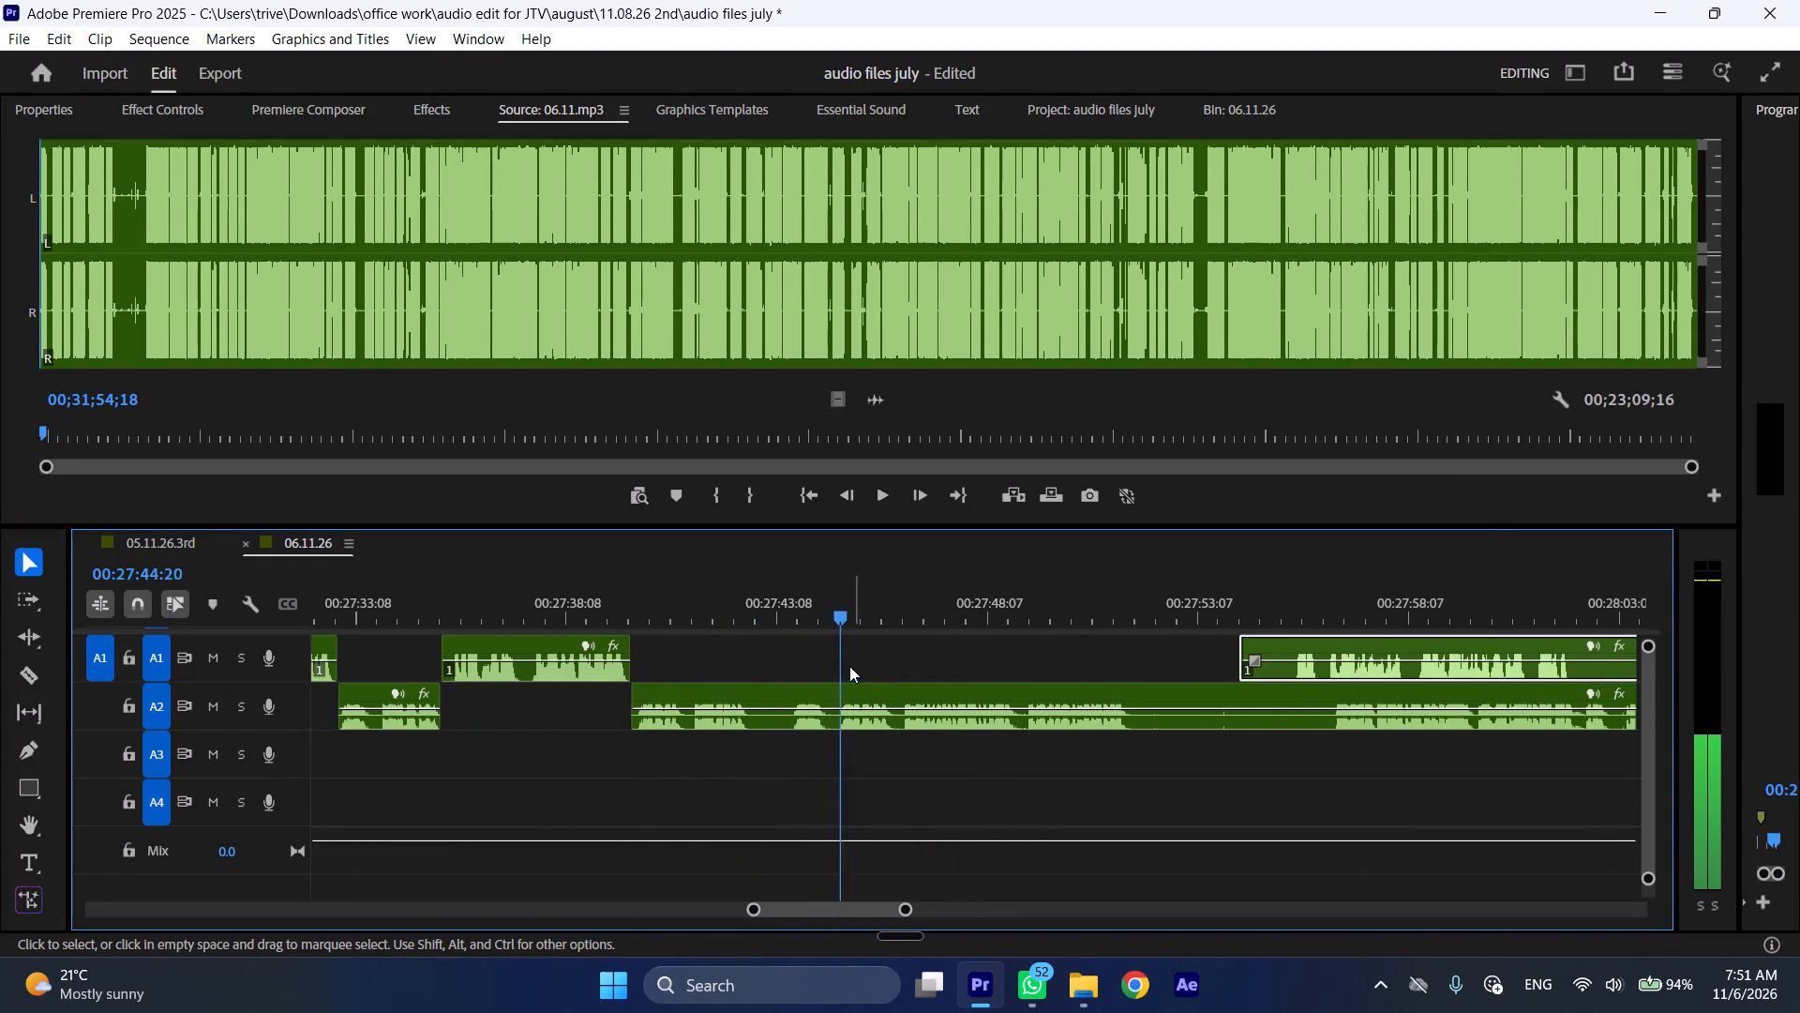
{"action": "left_click", "coordinate": [847, 601]}
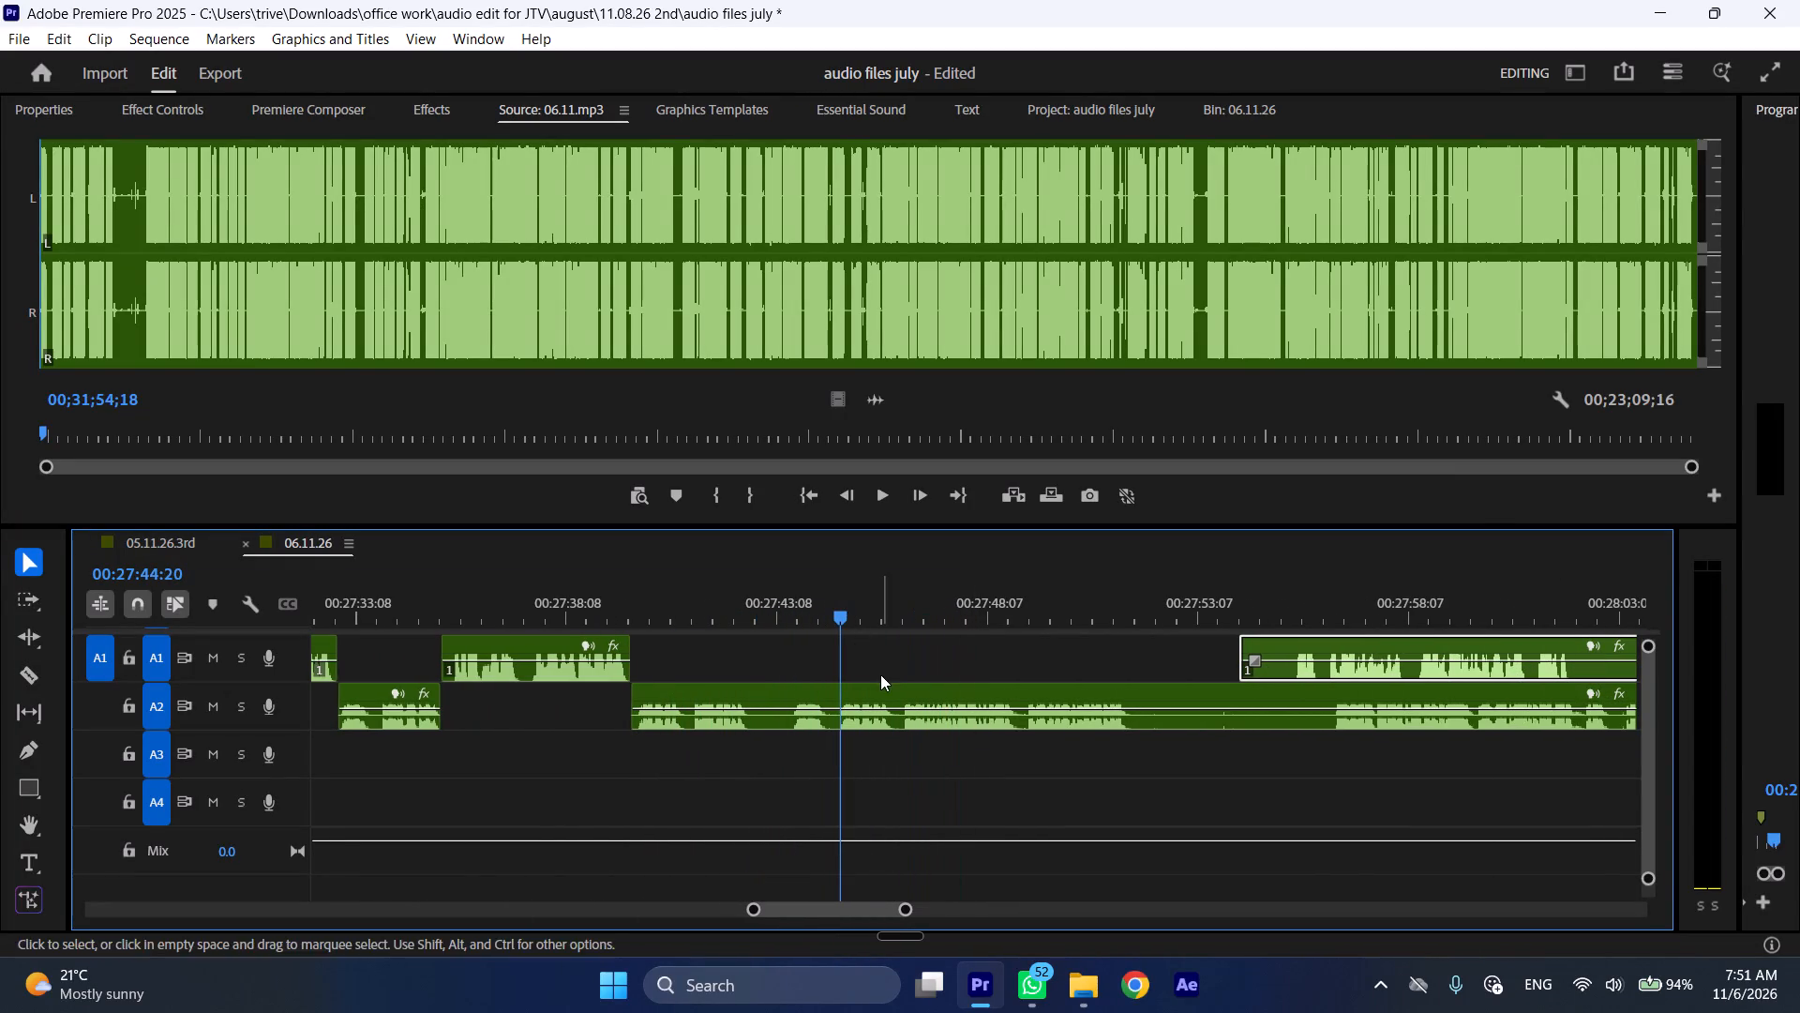
{"action": "left_click", "coordinate": [880, 674]}
{"action": "left_click", "coordinate": [880, 704]}
{"action": "key", "text": "shift+c"}
{"action": "key", "text": "ctrl+shift+d"}
Play the A2 speech from 00:27:39:21 at increased speed and trim the start of the upcoming A1 section to about 00:27:50.
{"action": "key", "text": "space"}
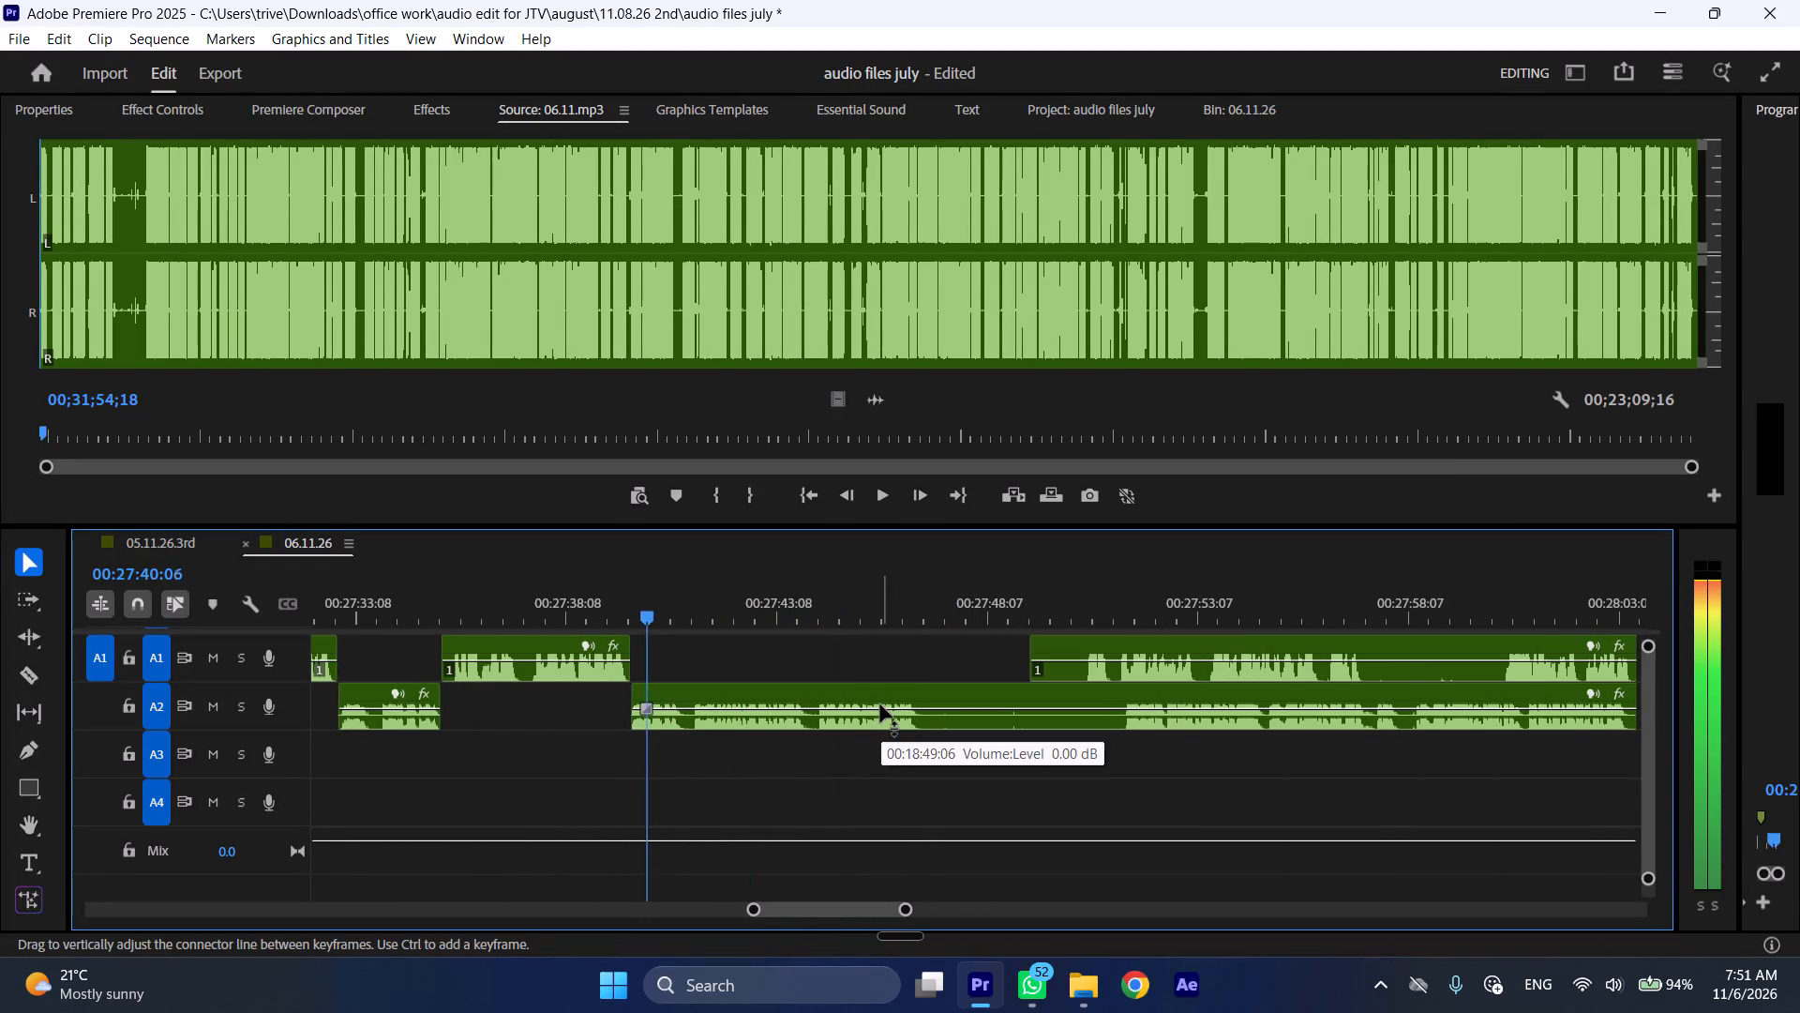
{"action": "type", "text": "l"}
{"action": "left_click_drag", "start_coordinate": [1033, 638], "coordinate": [1083, 645]}
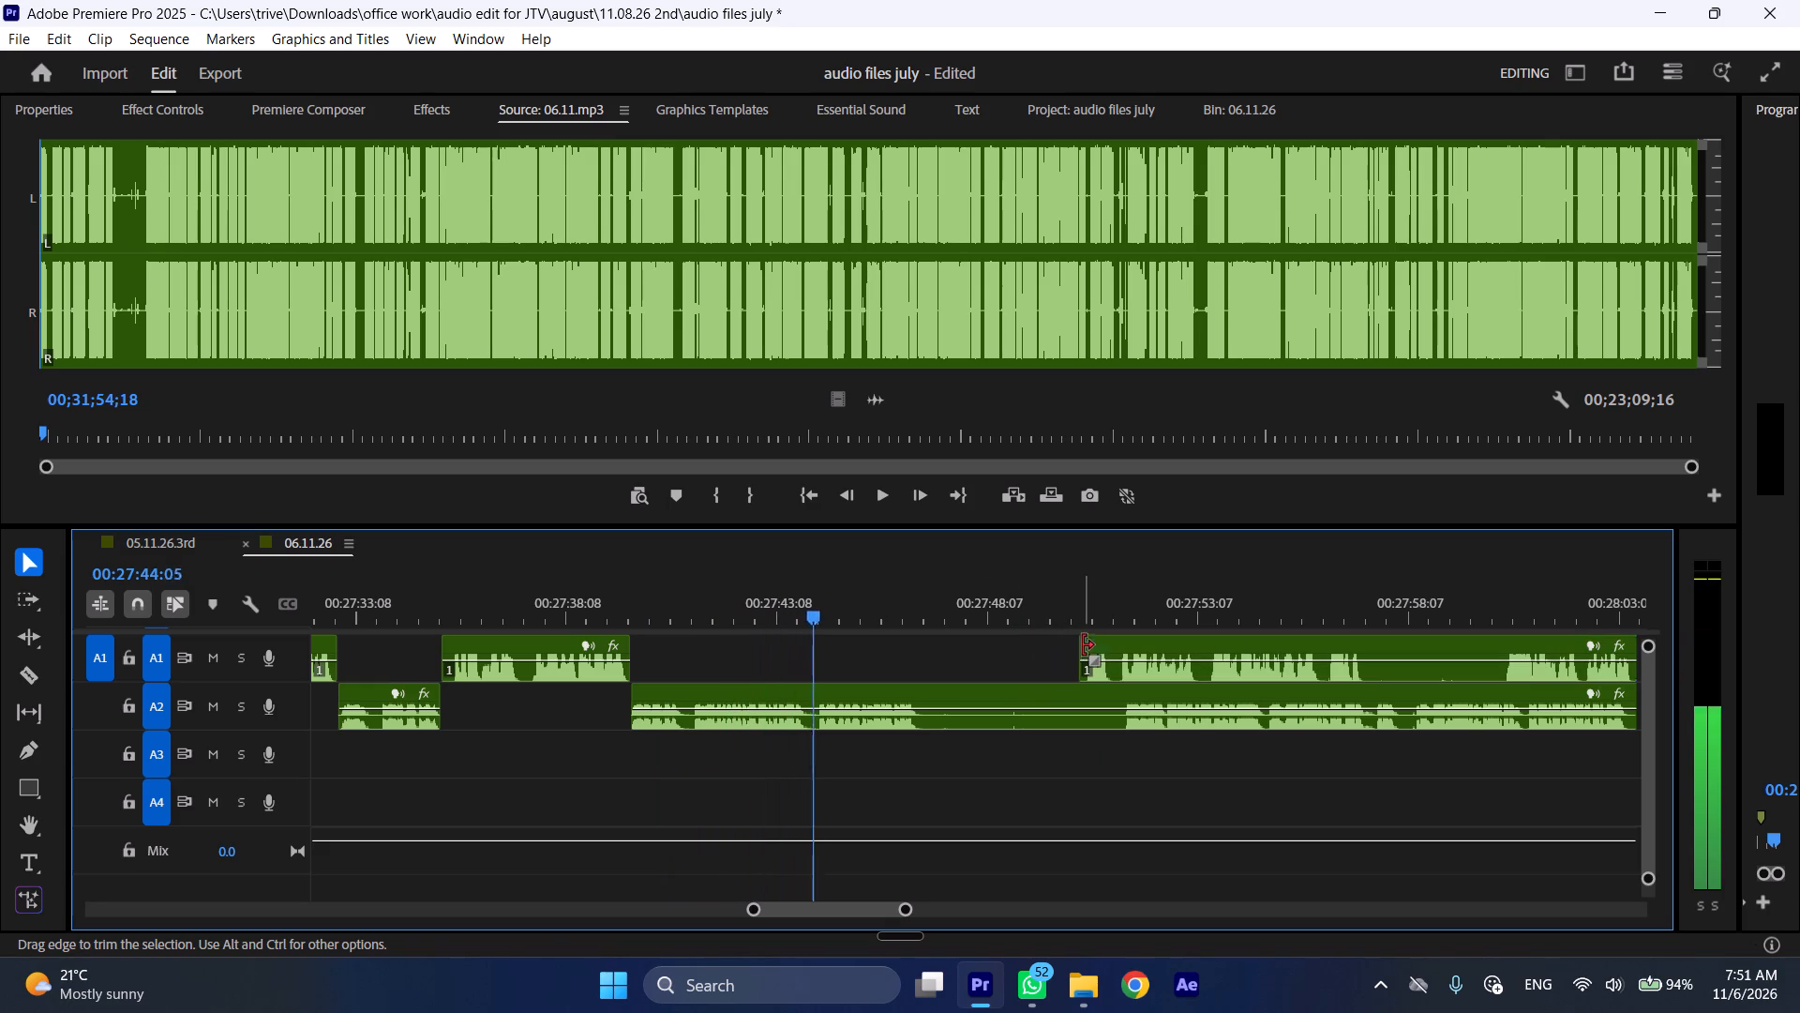
Split A2 at 00:27:46:21, move the A1 section back to that cut, and move the remaining A2 section to about 00:27:54.
{"action": "key", "text": "space"}
{"action": "key", "text": "shift+c"}
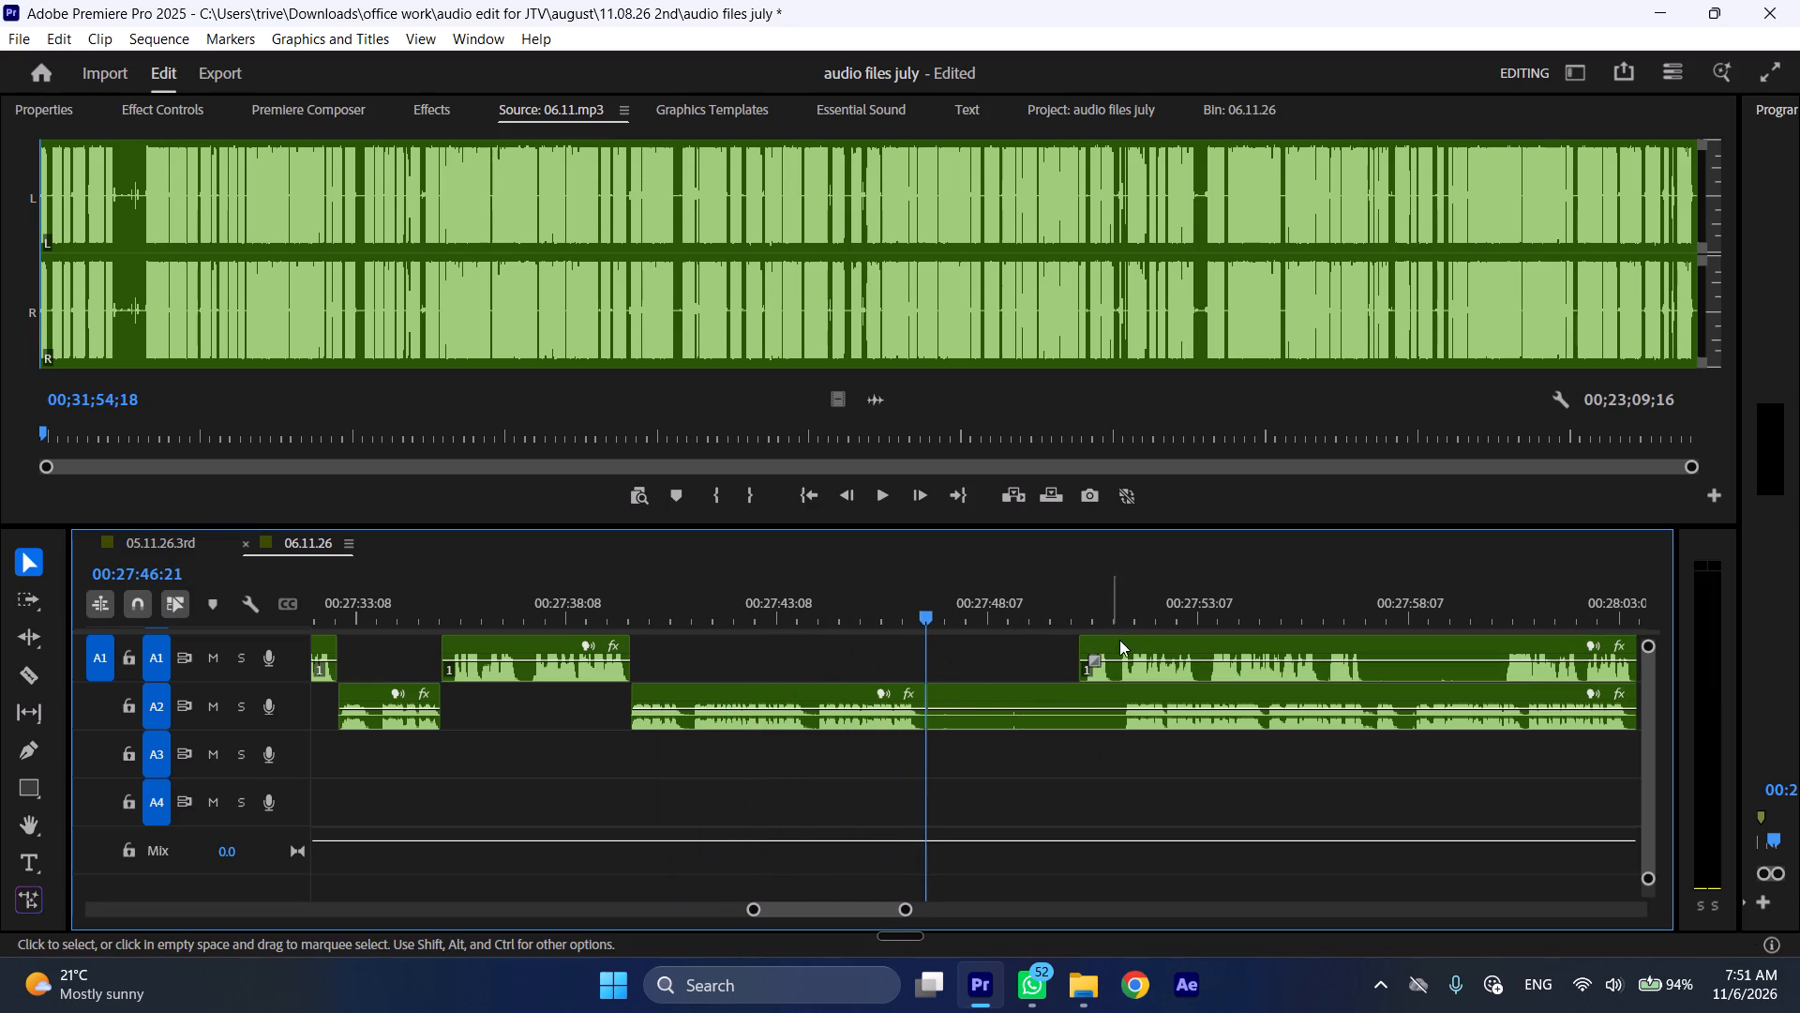
{"action": "left_click_drag", "start_coordinate": [1124, 640], "coordinate": [985, 643]}
{"action": "left_click_drag", "start_coordinate": [979, 693], "coordinate": [1300, 694]}
Play the A1 speech from 00:27:46:21, trim the A2 section's start to about 00:27:59, and split A1 at 00:27:53:18.
{"action": "key", "text": "space"}
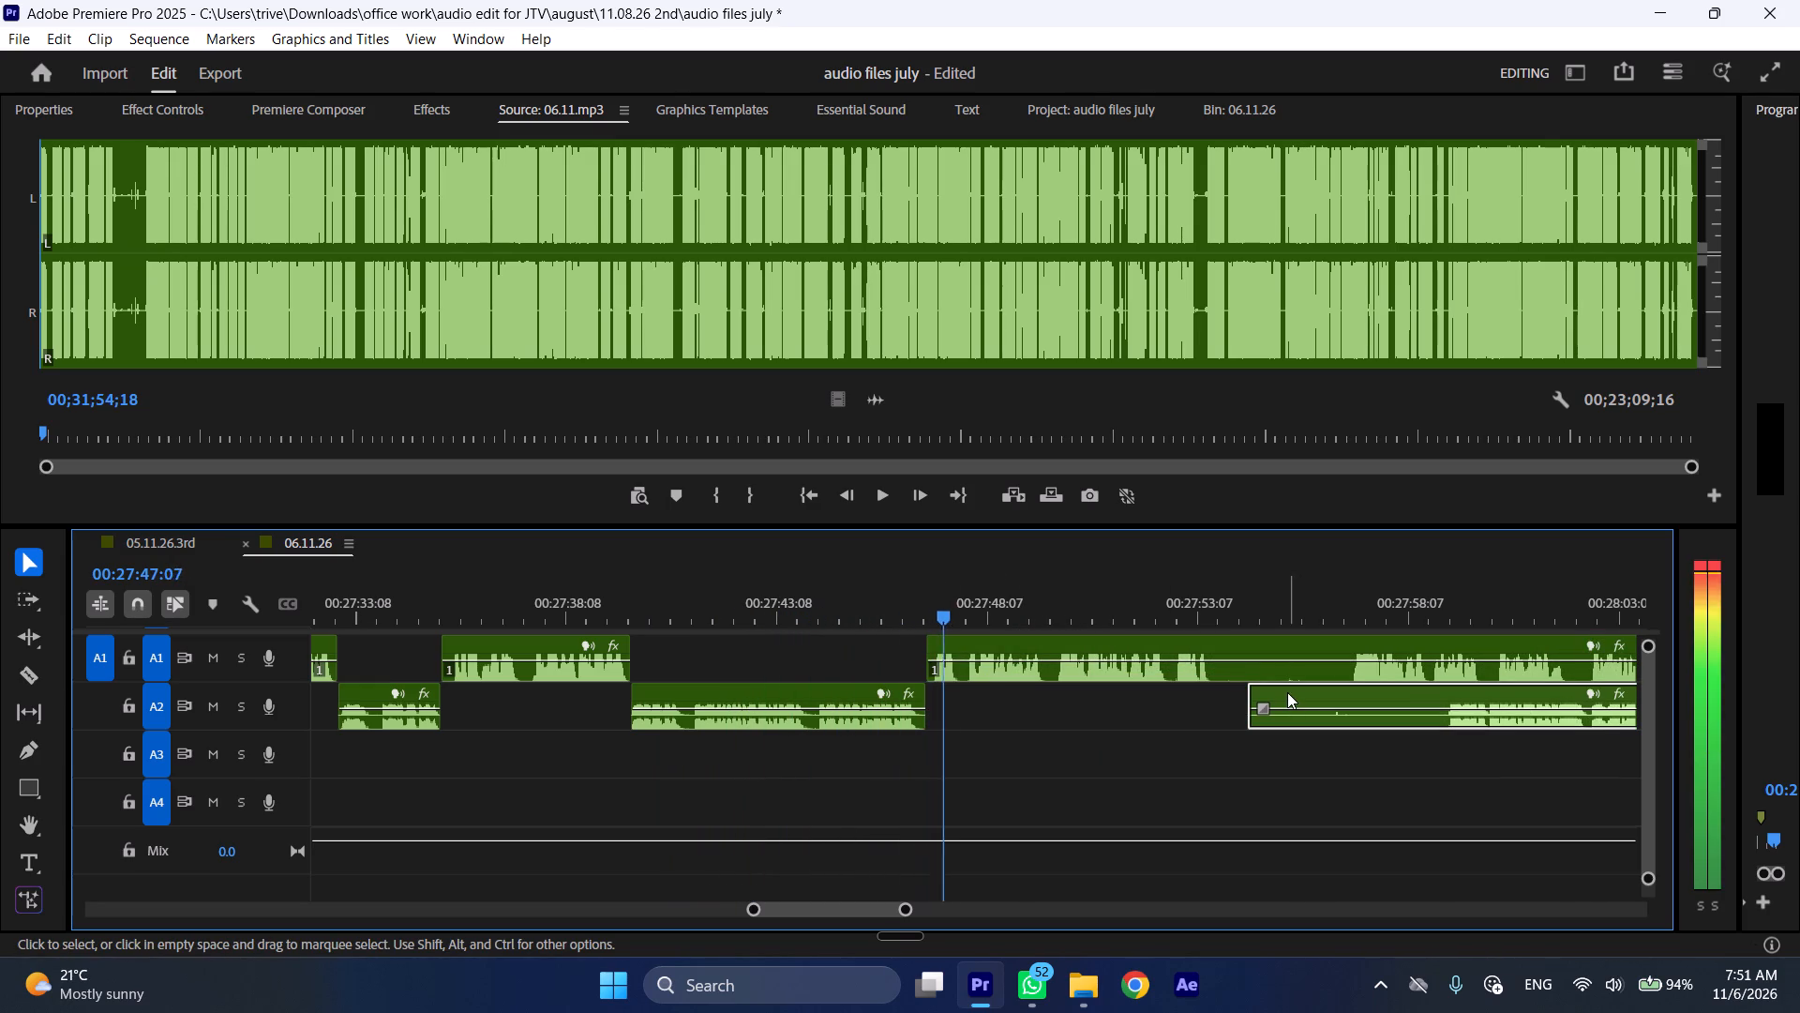
{"action": "key", "text": "l"}
{"action": "left_click_drag", "start_coordinate": [1263, 697], "coordinate": [1455, 698]}
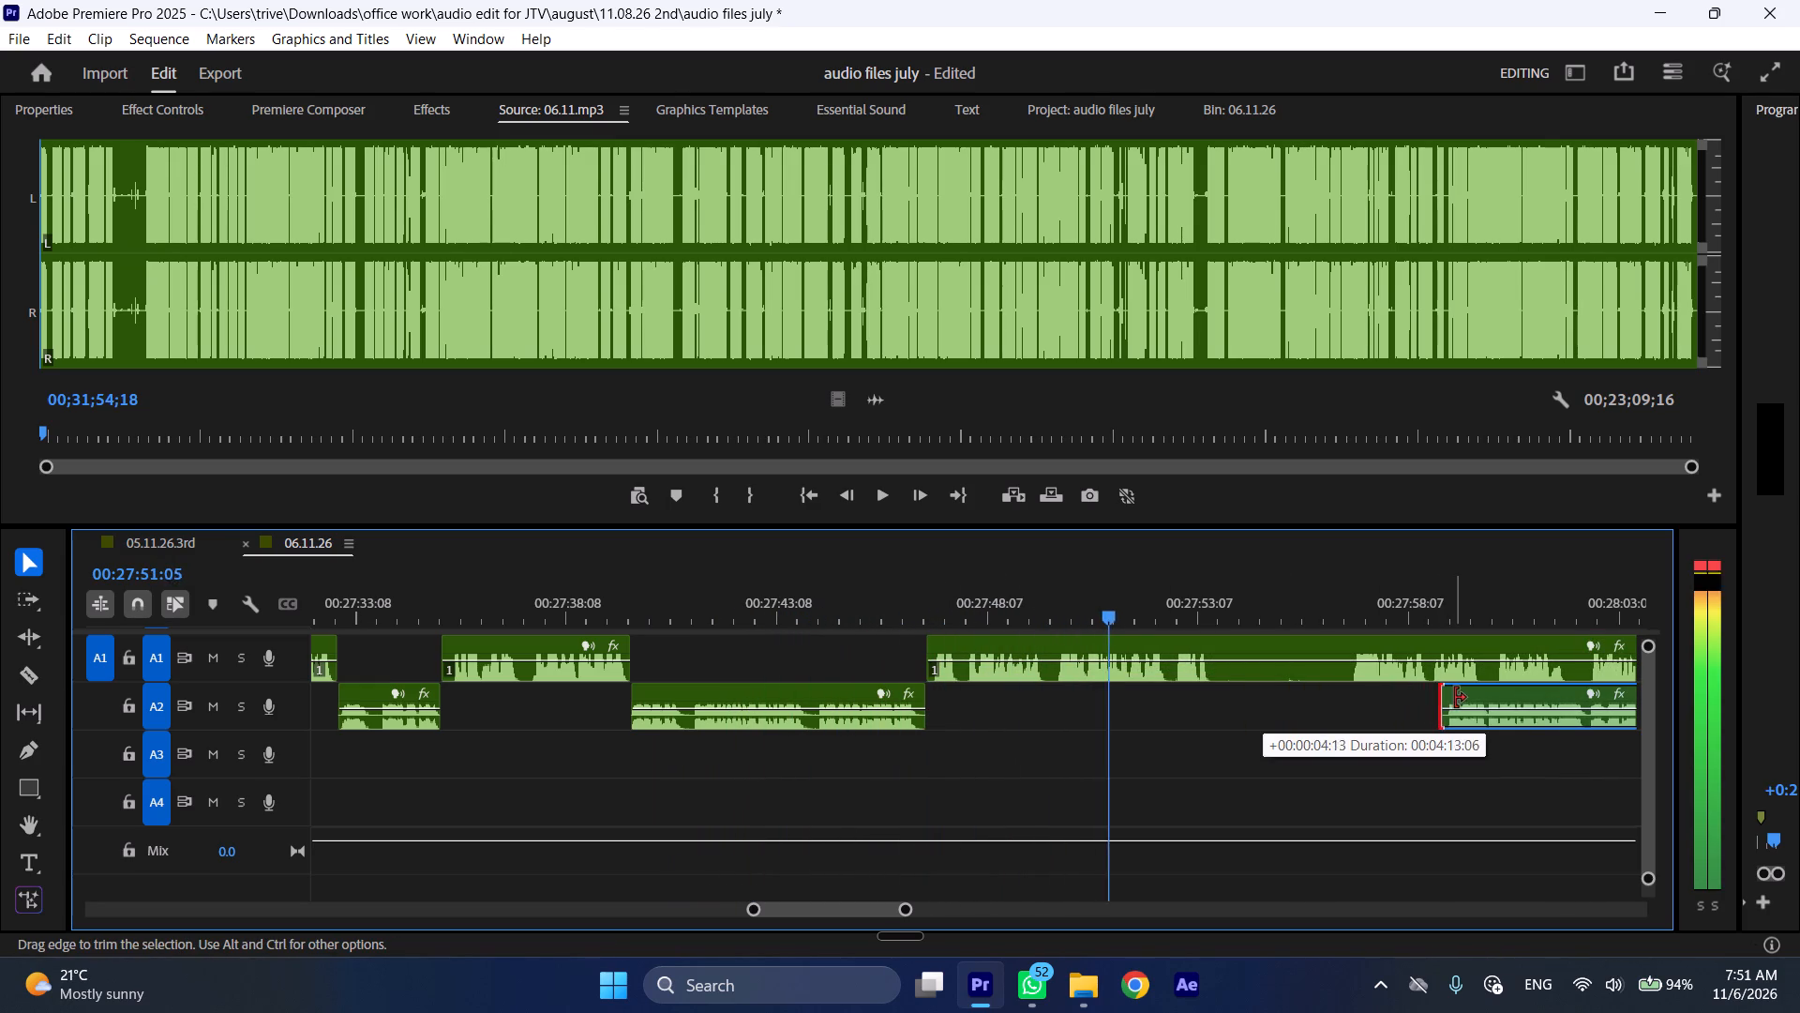
{"action": "left_click_drag", "start_coordinate": [1455, 698], "coordinate": [1456, 698]}
{"action": "key", "text": "space"}
{"action": "type", "text": "C"}
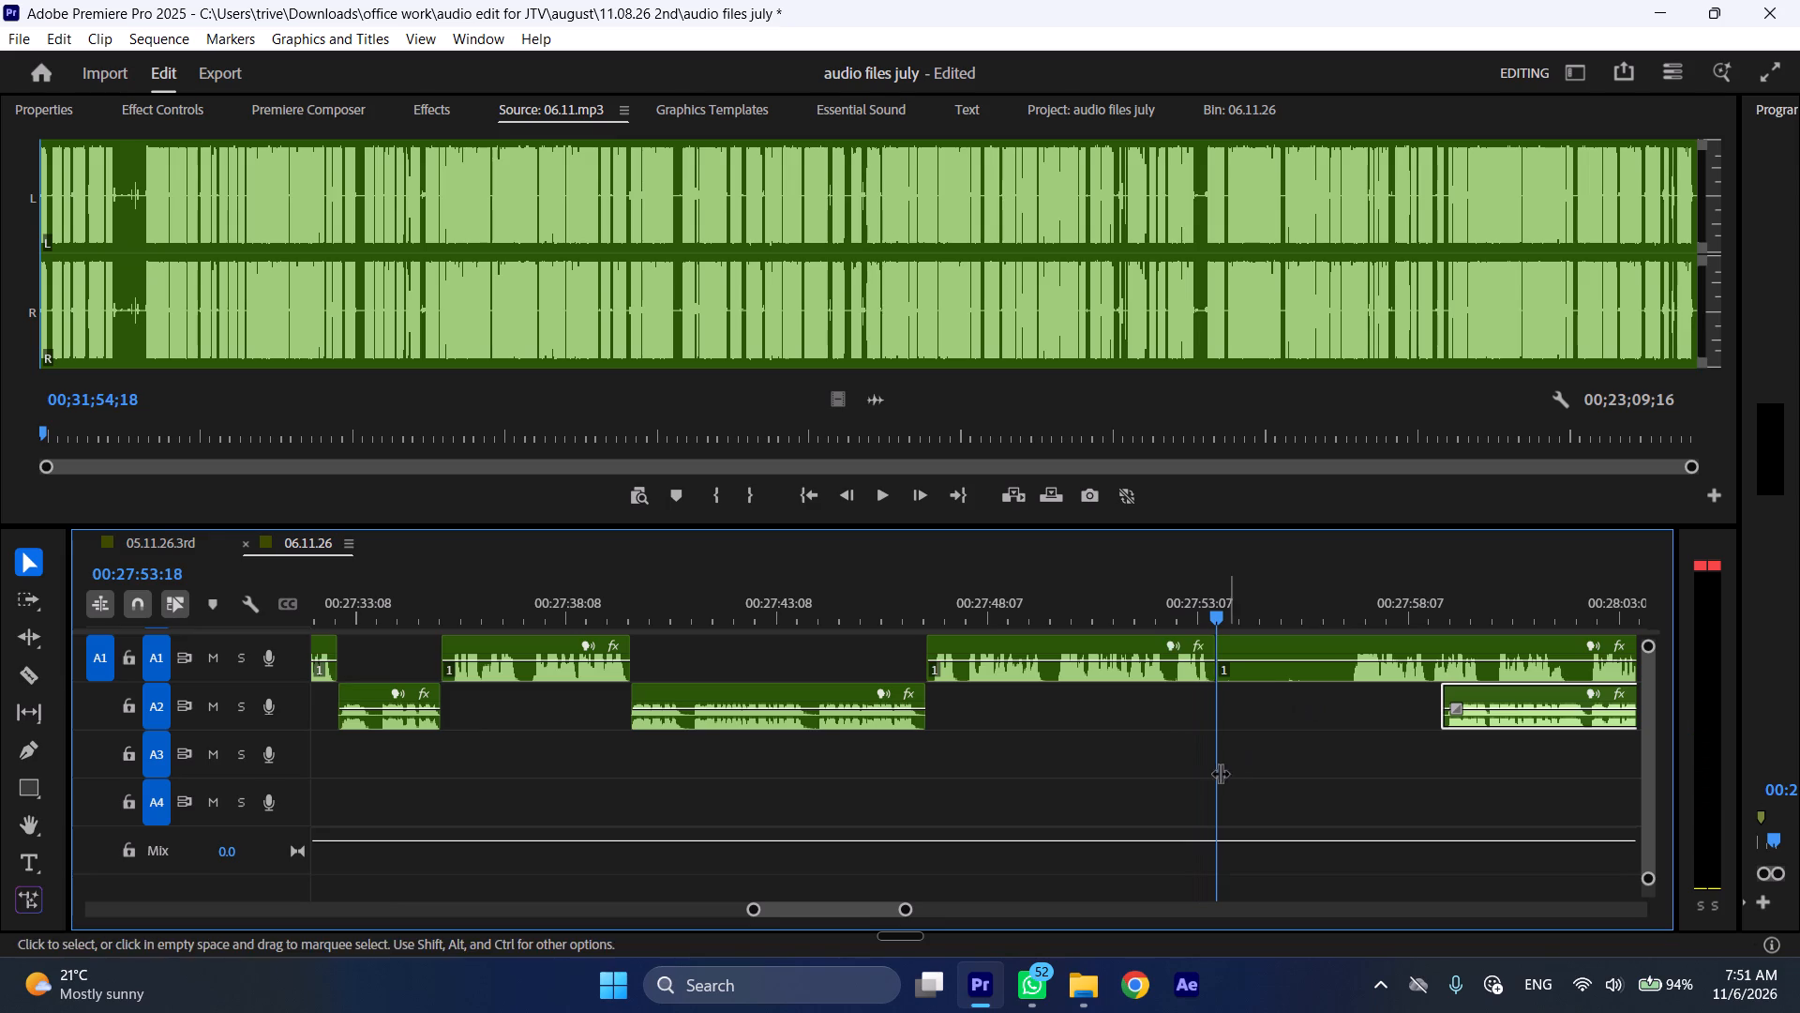
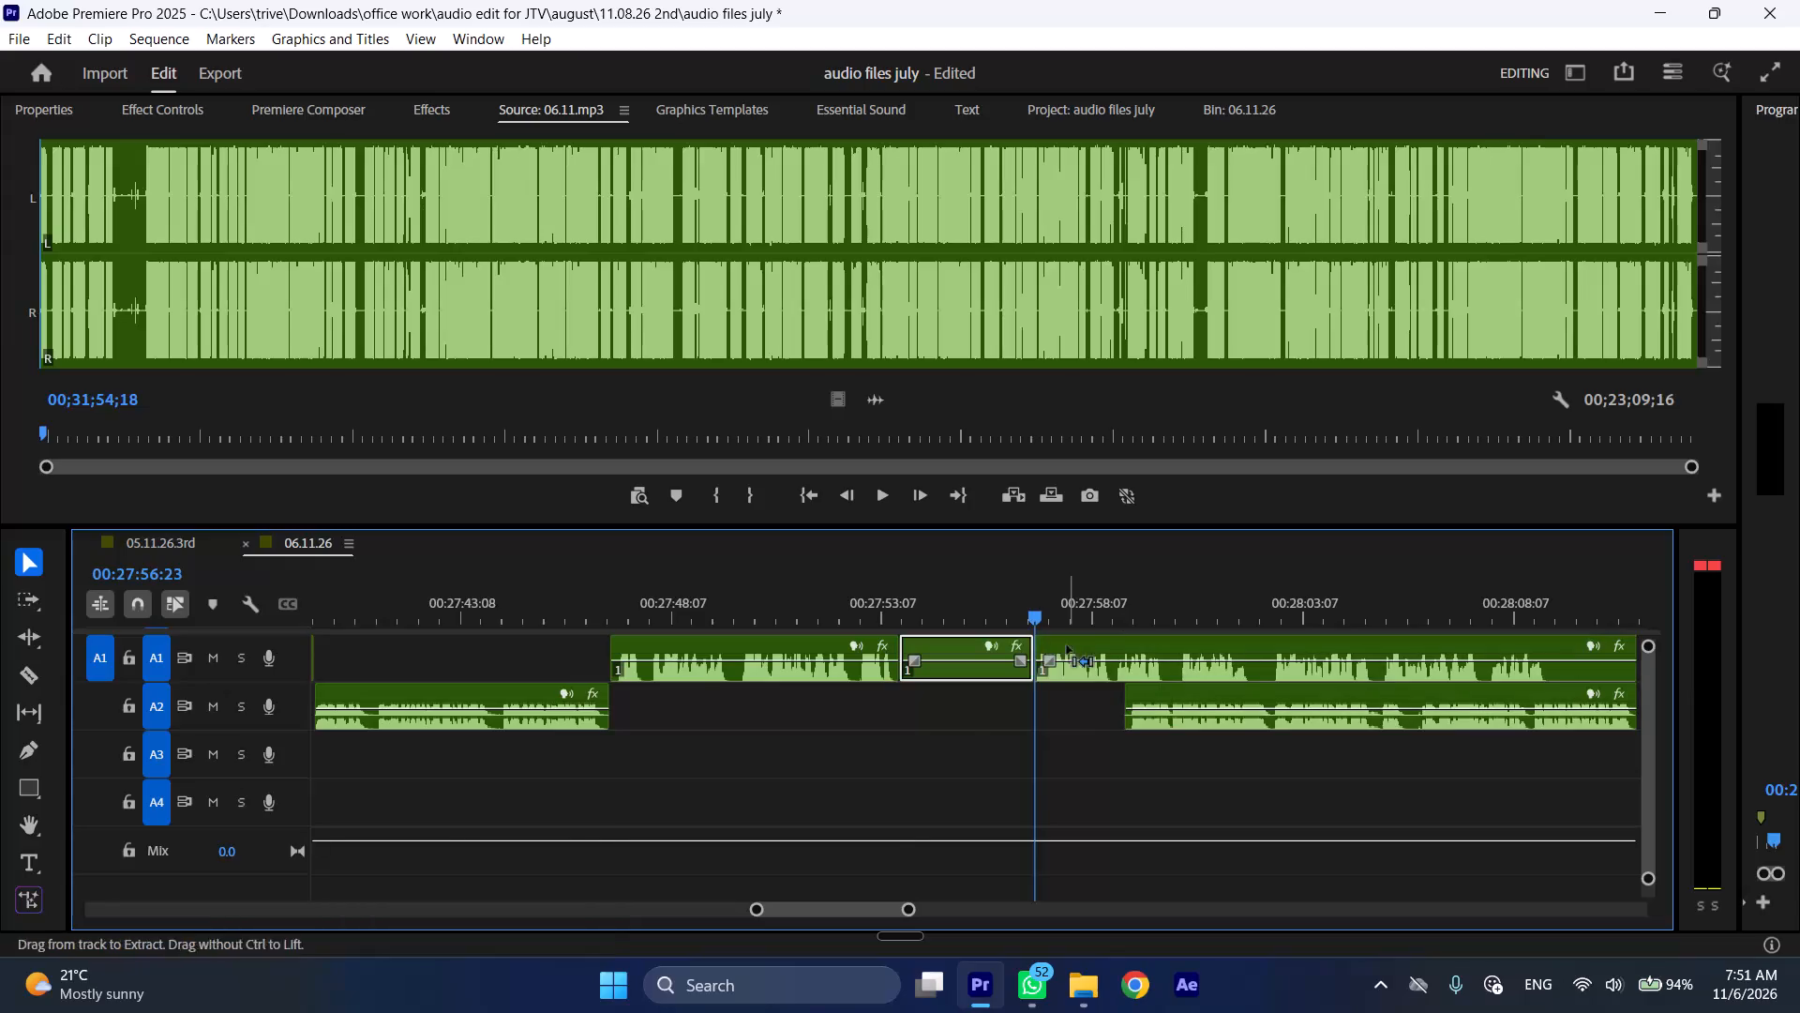
Ripple delete the A1 section from 00:27:53:18 to 00:27:56:23 and move the A2 section to about 00:28:07.
{"action": "key", "text": "ctrl+shift+d"}
{"action": "scroll", "coordinate": [1081, 681], "scroll_direction": "down", "scroll_amount": 5}
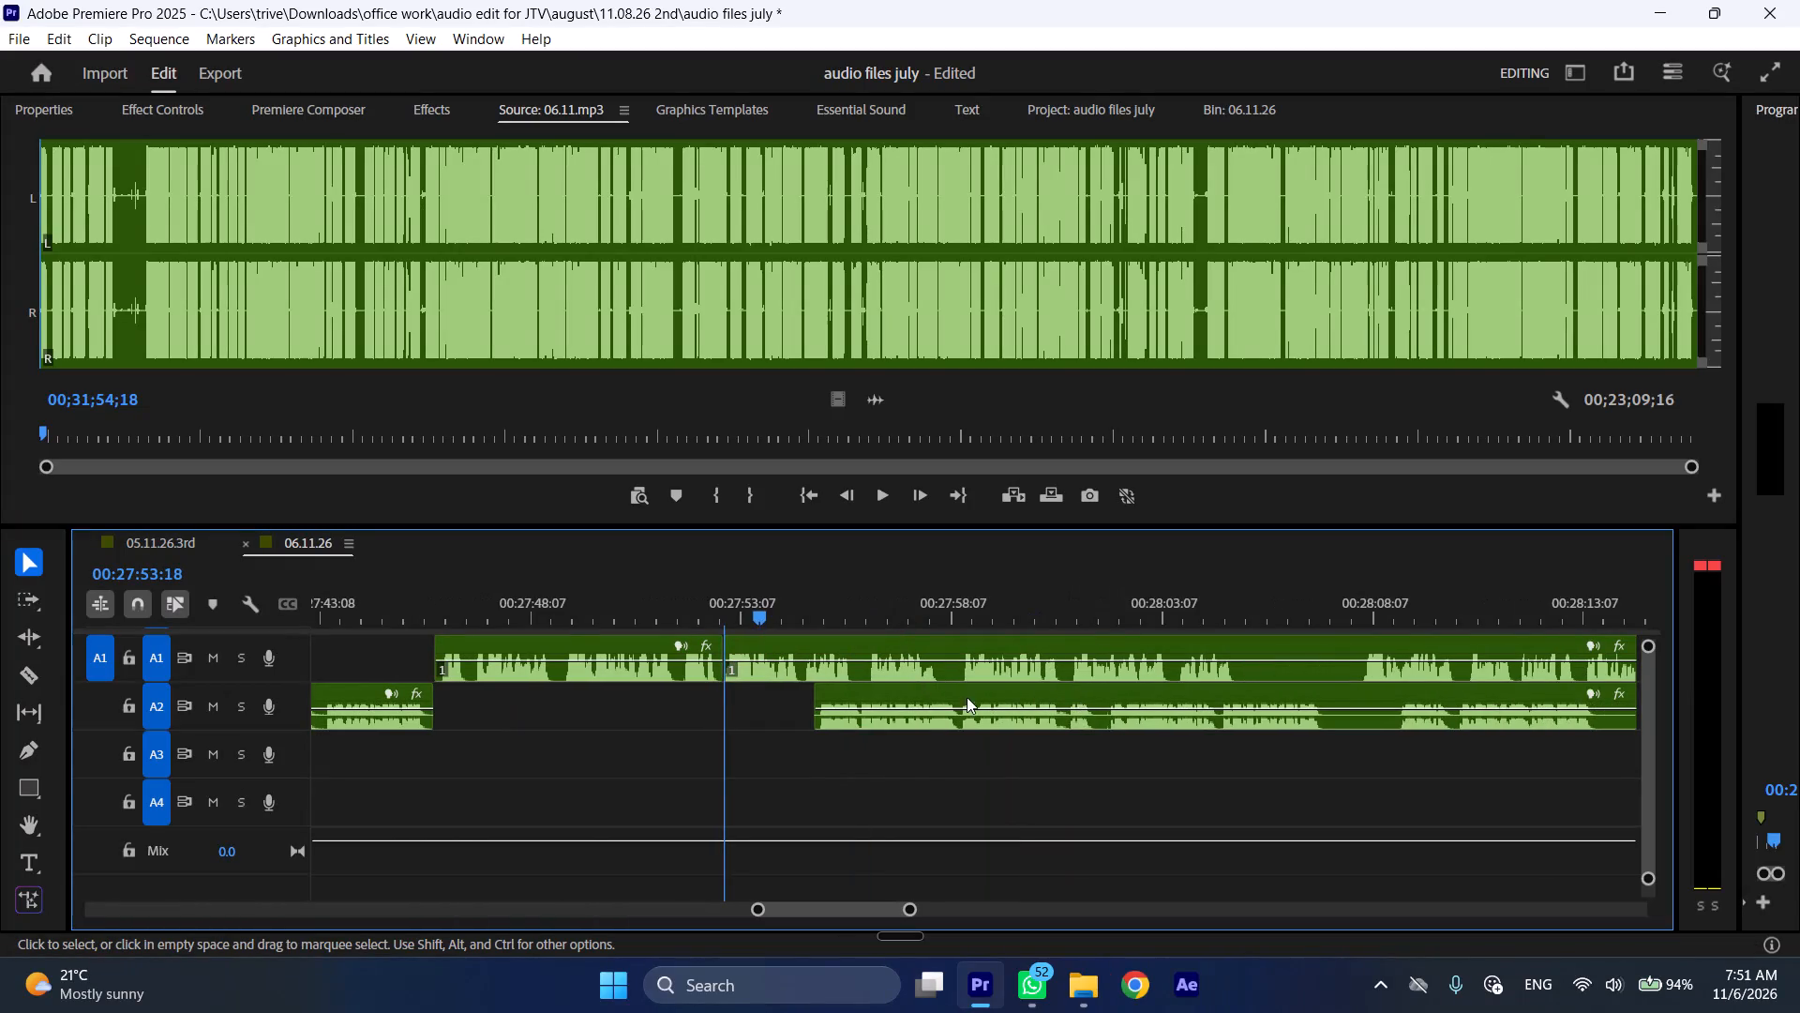
{"action": "left_click_drag", "start_coordinate": [871, 692], "coordinate": [1385, 700]}
Play the A1 speech from 00:27:53:18 at increased speed, split around the short pause starting at 00:27:56:20, and ripple delete that pause.
{"action": "key", "text": "space"}
{"action": "key", "text": "l"}
{"action": "scroll", "coordinate": [882, 697], "scroll_direction": "down", "scroll_amount": 4}
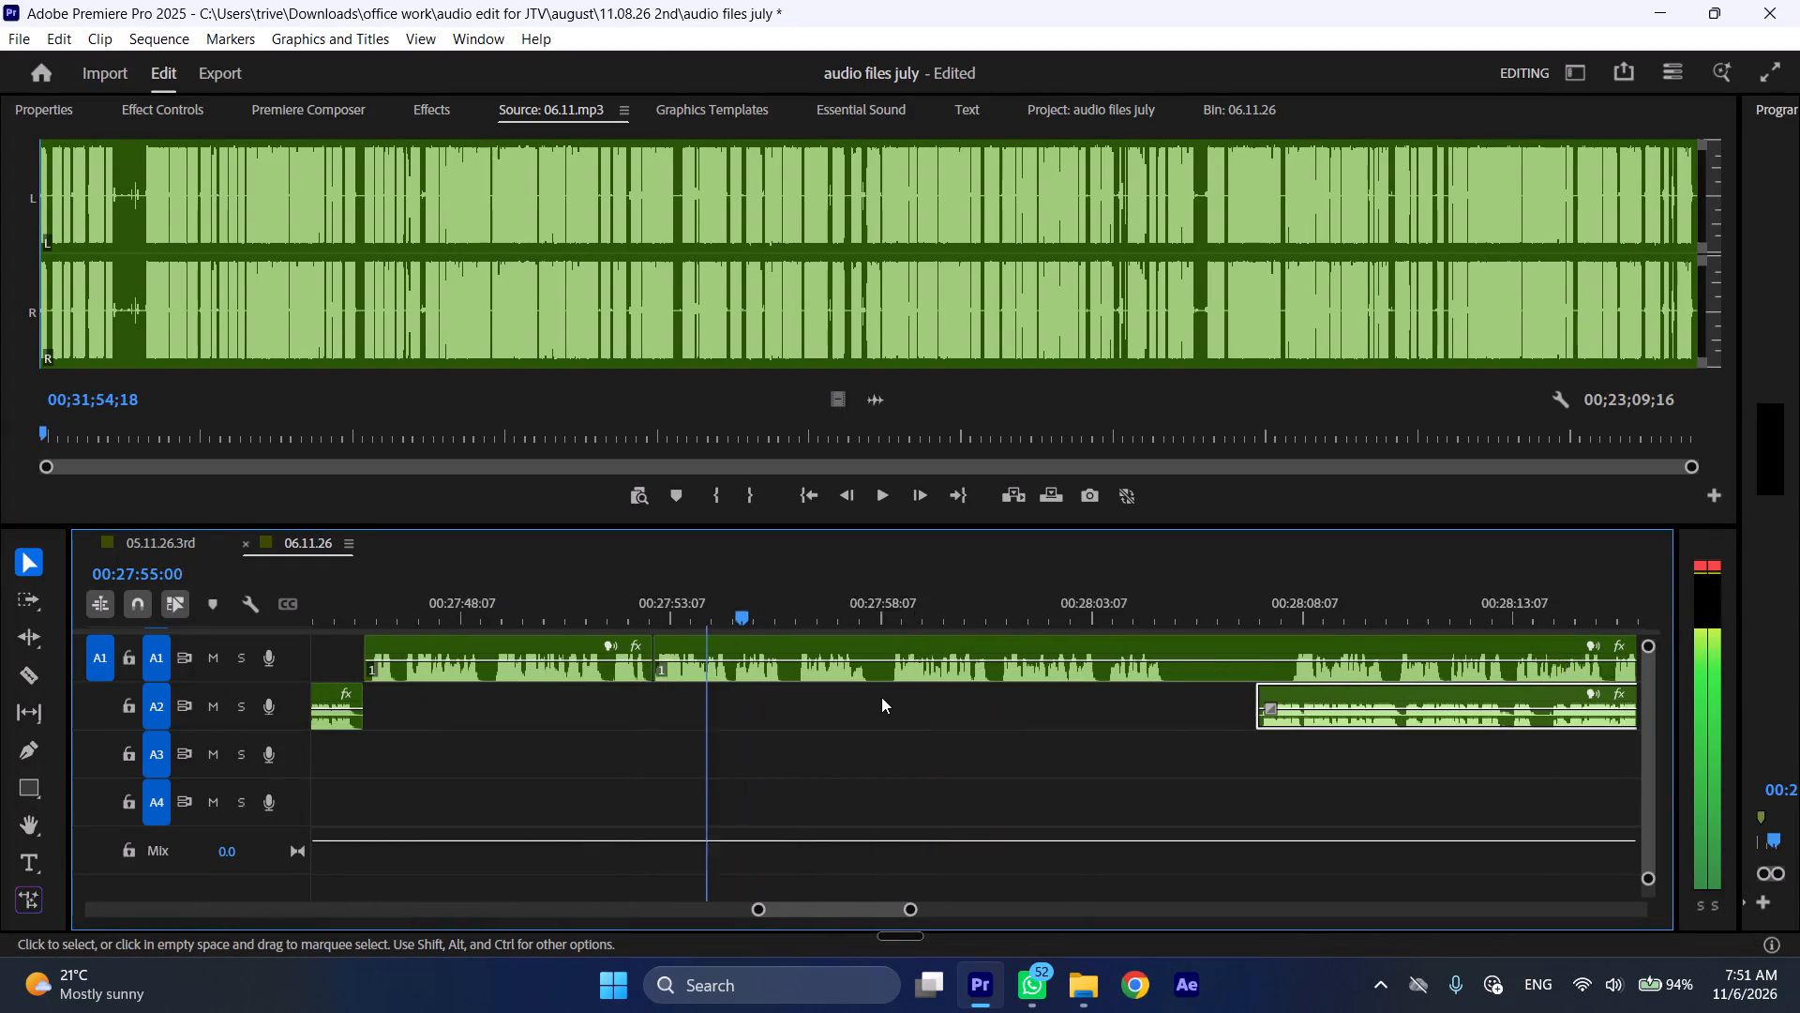
{"action": "scroll", "coordinate": [881, 697], "scroll_direction": "down", "scroll_amount": 2}
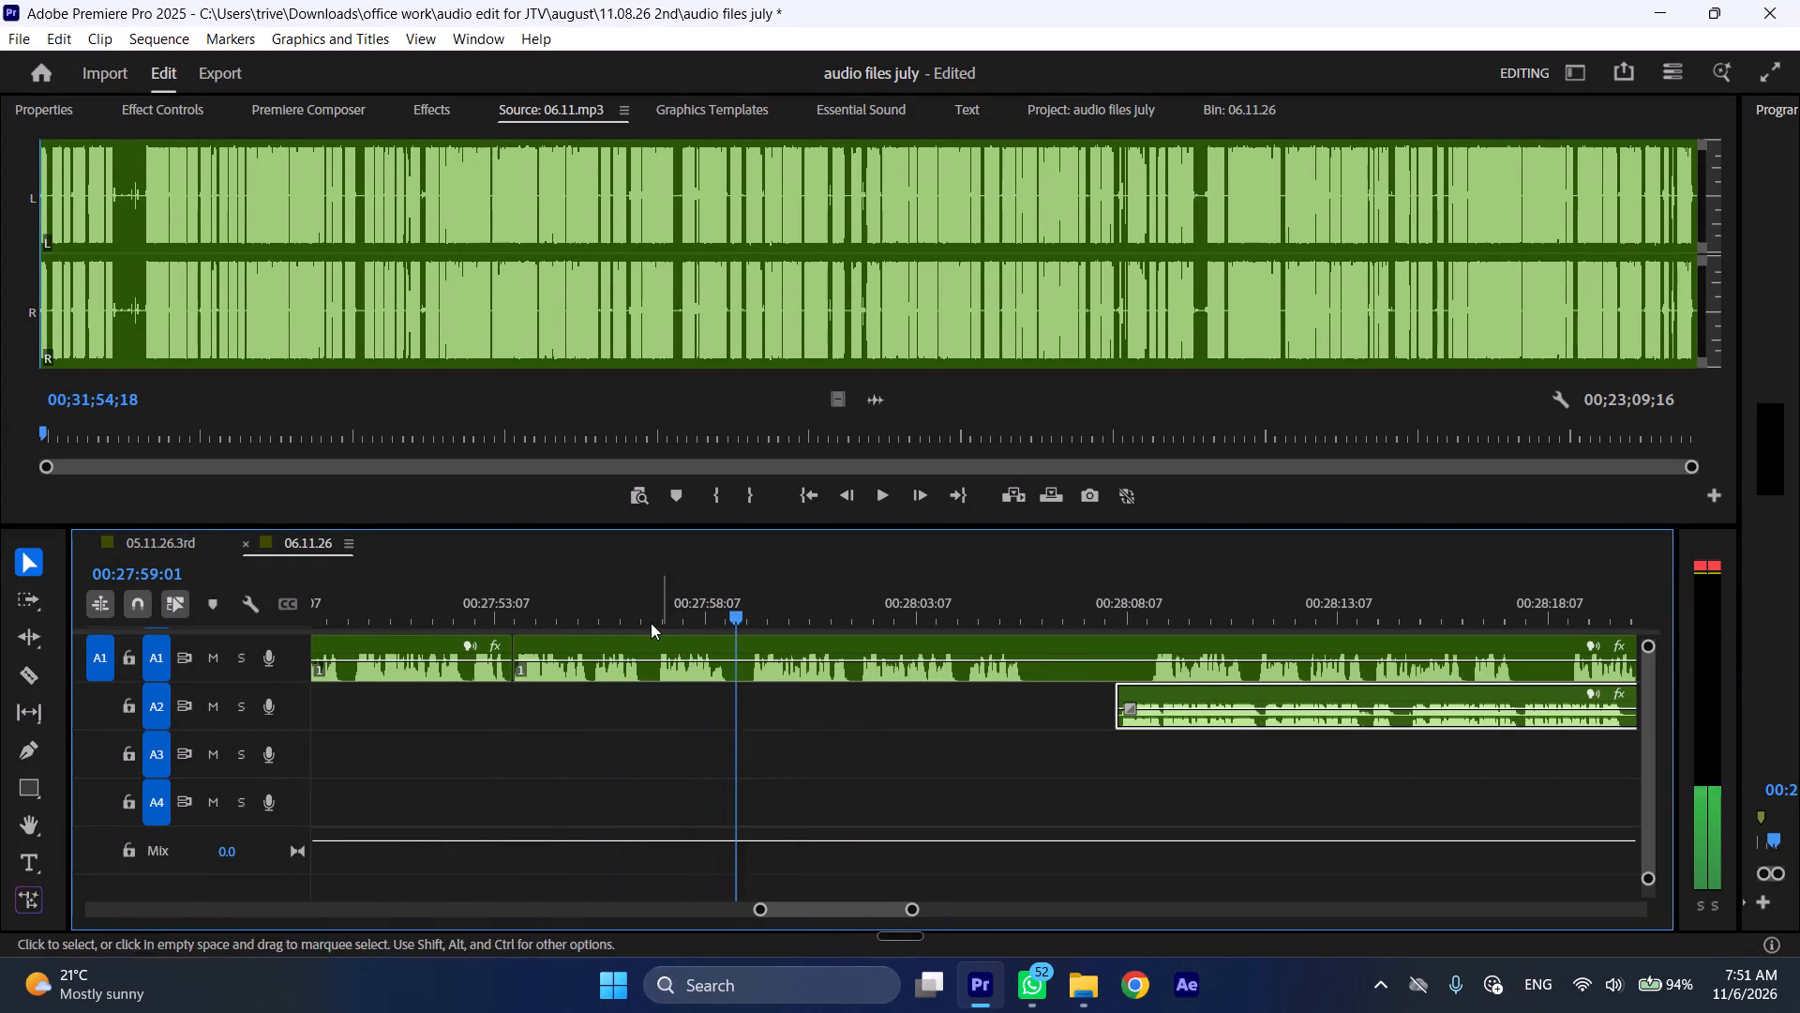
{"action": "left_click", "coordinate": [651, 604]}
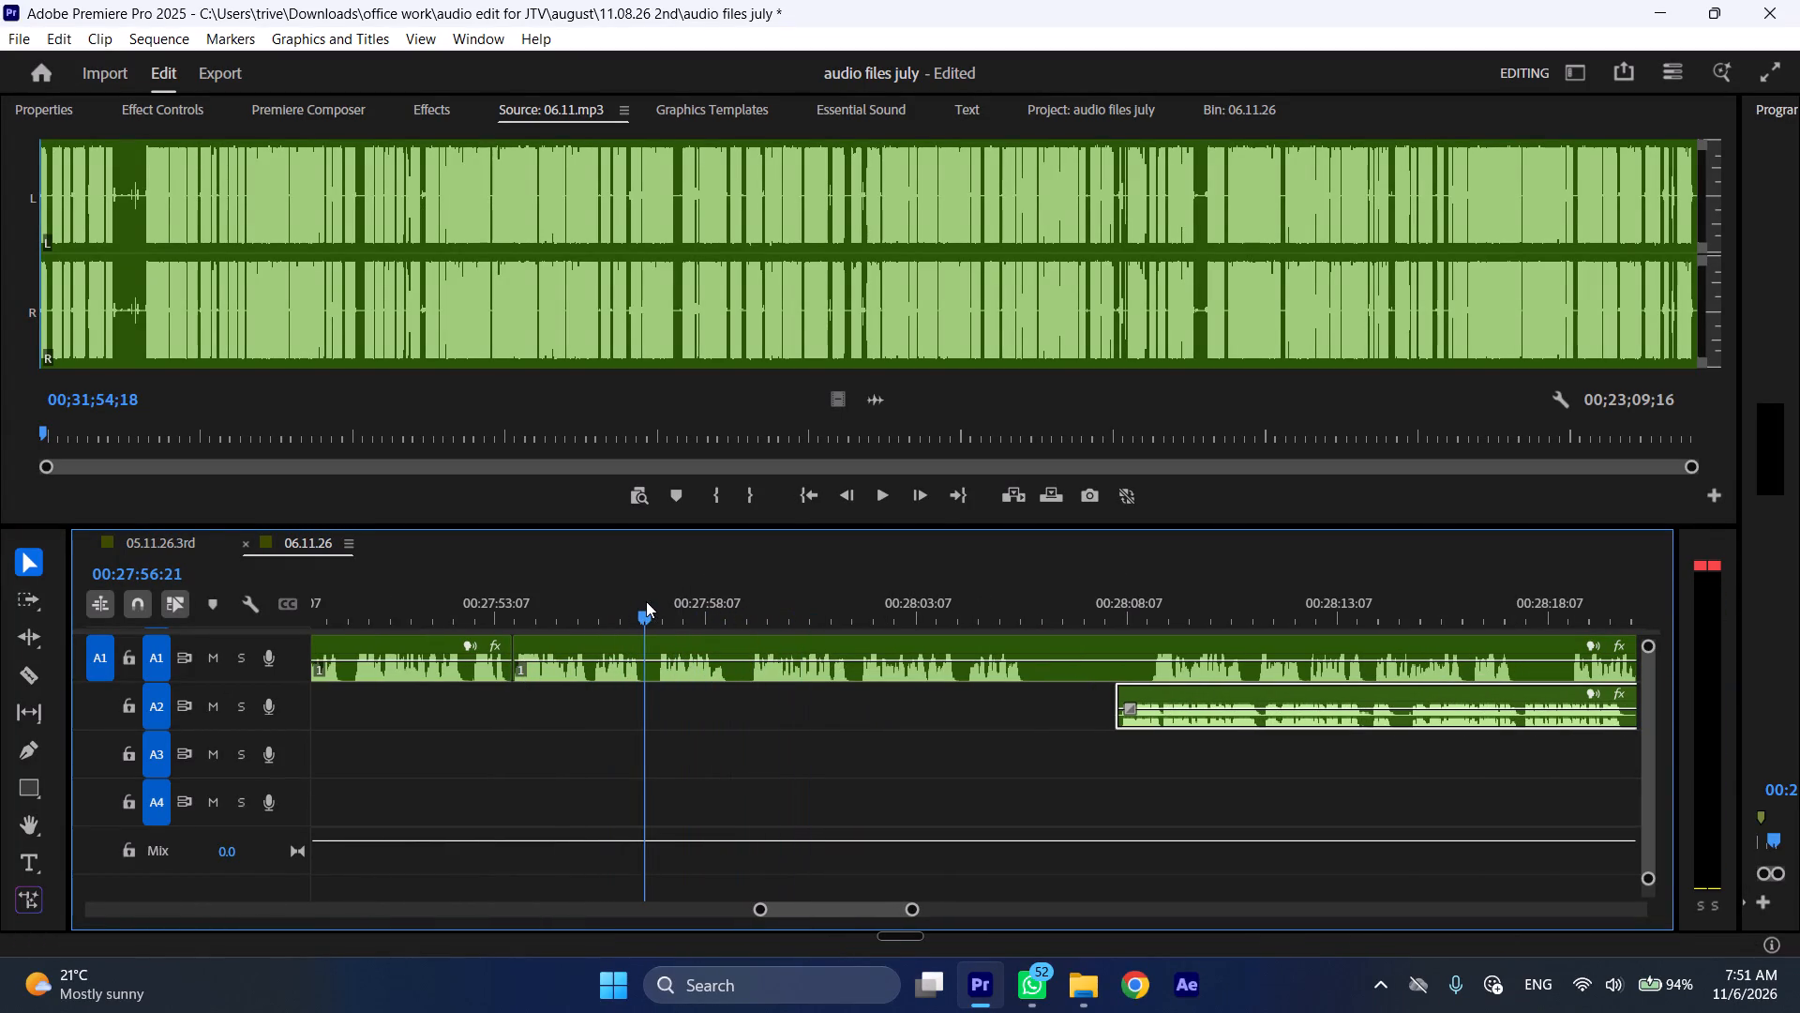
{"action": "left_click", "coordinate": [767, 608]}
{"action": "left_click", "coordinate": [753, 606]}
{"action": "key", "text": "space"}
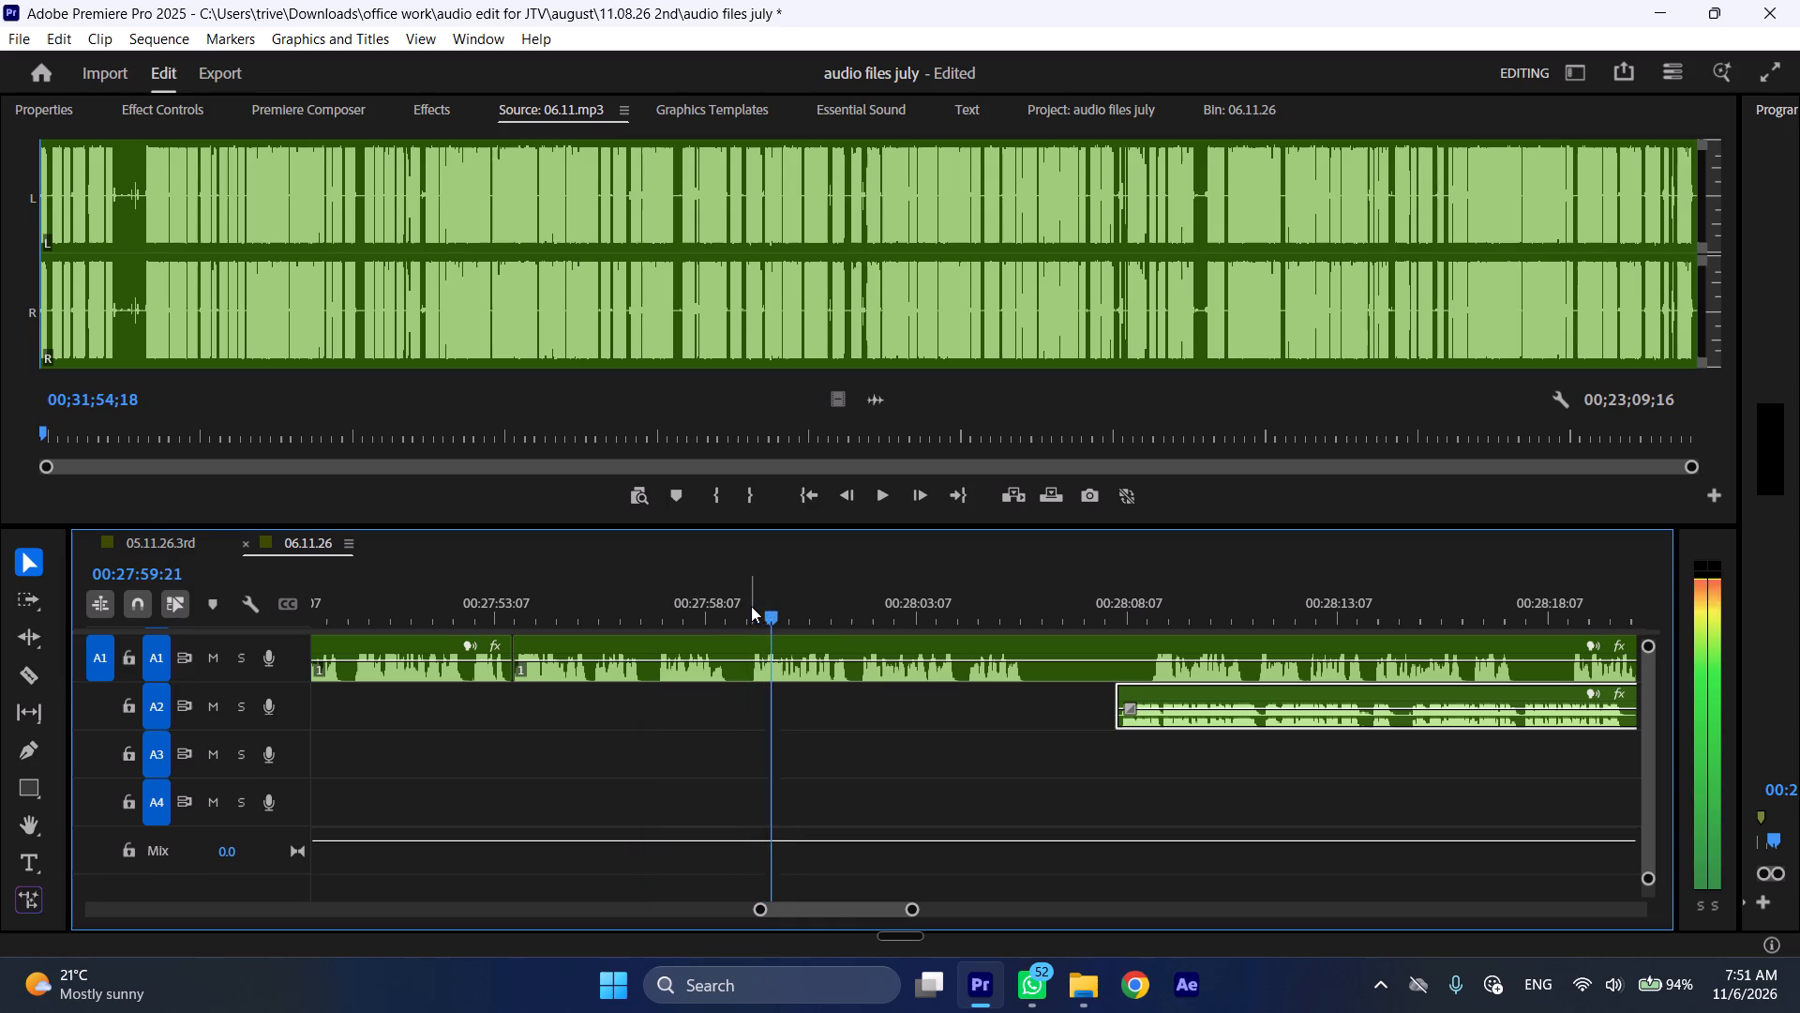
{"action": "key", "text": "l"}
{"action": "left_click_drag", "start_coordinate": [646, 601], "coordinate": [663, 604]}
{"action": "key", "text": "shift+c"}
{"action": "left_click", "coordinate": [683, 658]}
{"action": "key", "text": "shift+c"}
{"action": "key", "text": "ctrl+shift+d"}
Play on from 00:27:56:20, split A1 around the short pause starting at 00:27:58:13, and ripple delete that pause.
{"action": "key", "text": "space"}
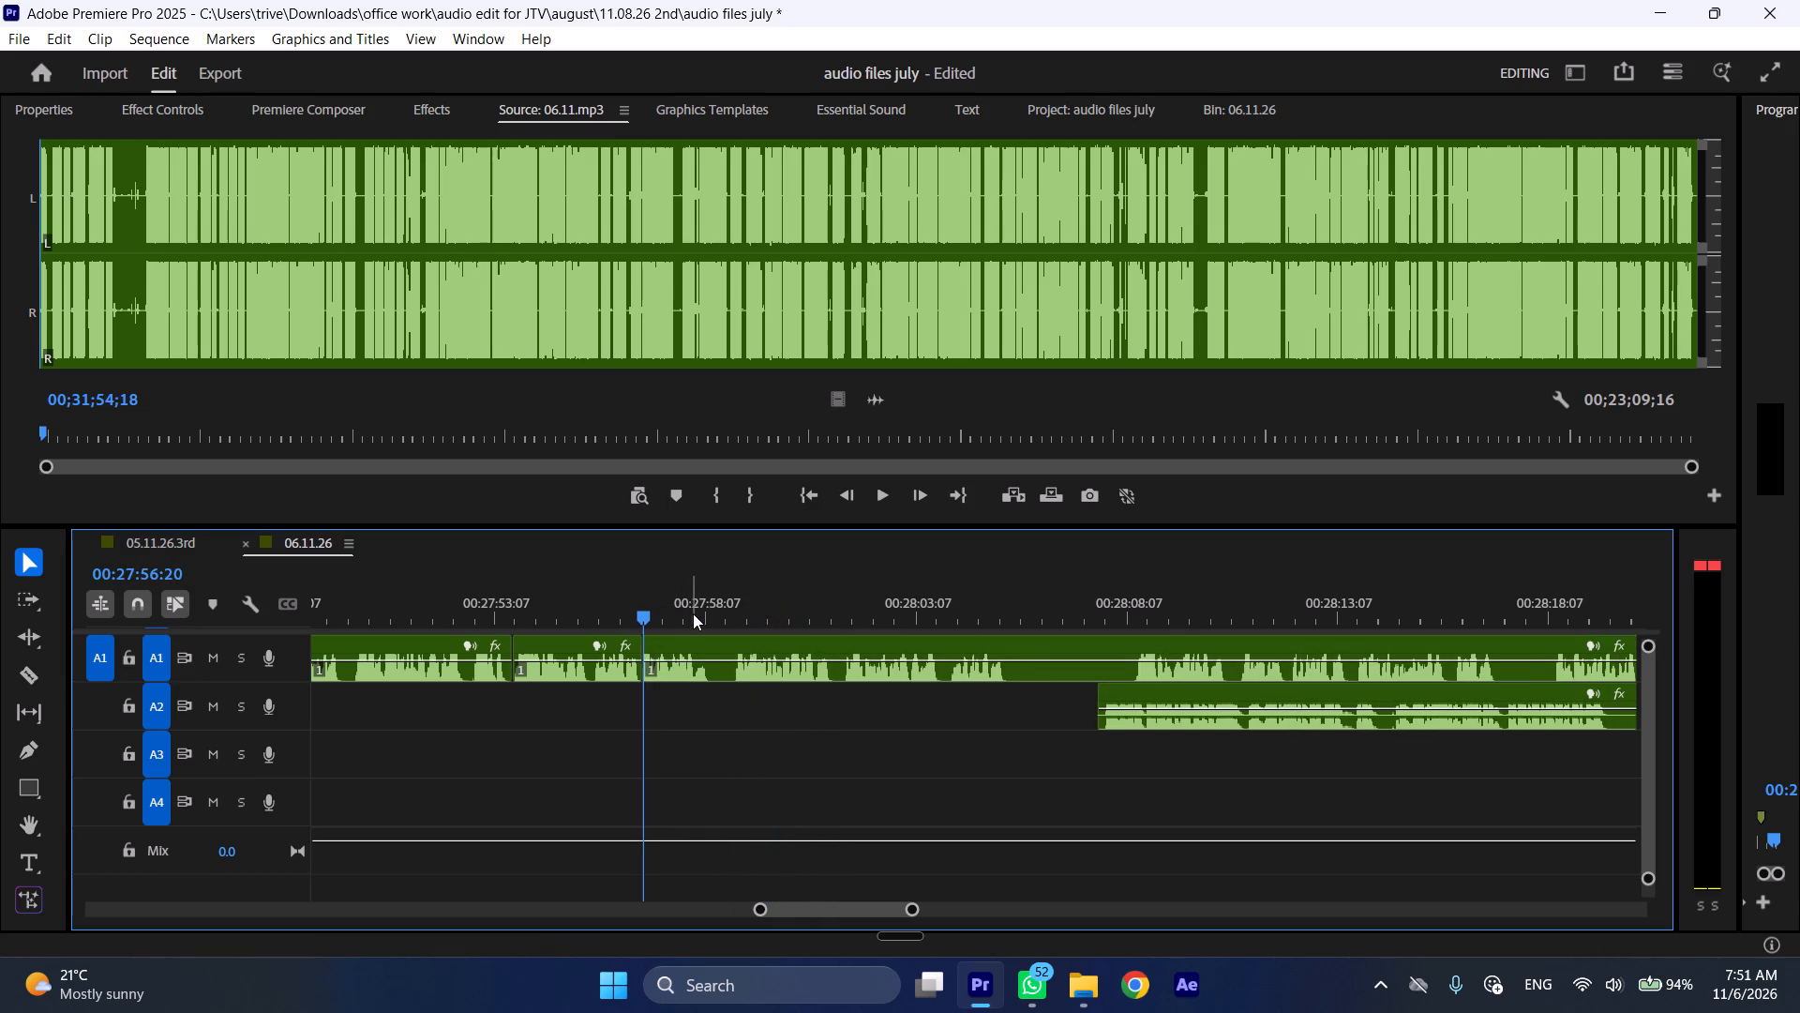
{"action": "left_click_drag", "start_coordinate": [697, 610], "coordinate": [716, 611]}
{"action": "key", "text": "shift+c"}
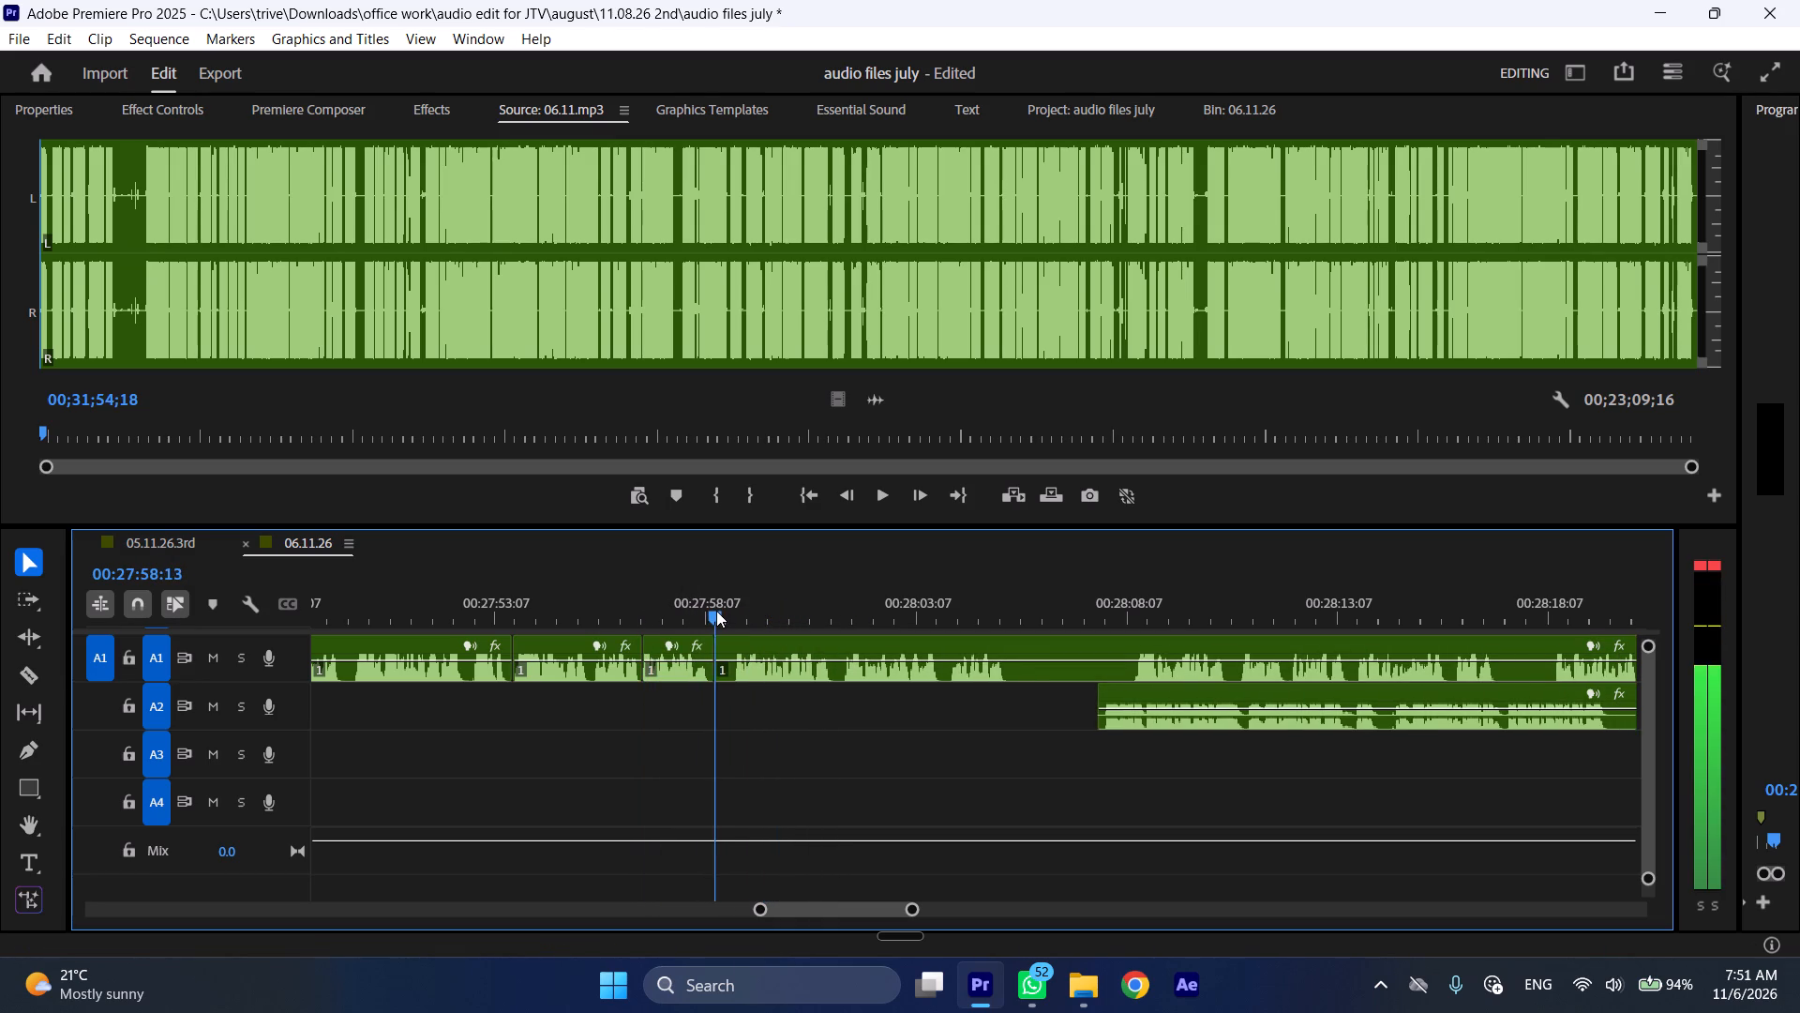
{"action": "left_click_drag", "start_coordinate": [716, 611], "coordinate": [733, 611]}
{"action": "left_click", "coordinate": [768, 669]}
{"action": "key", "text": "shift+c"}
{"action": "key", "text": "ctrl+shift+d"}
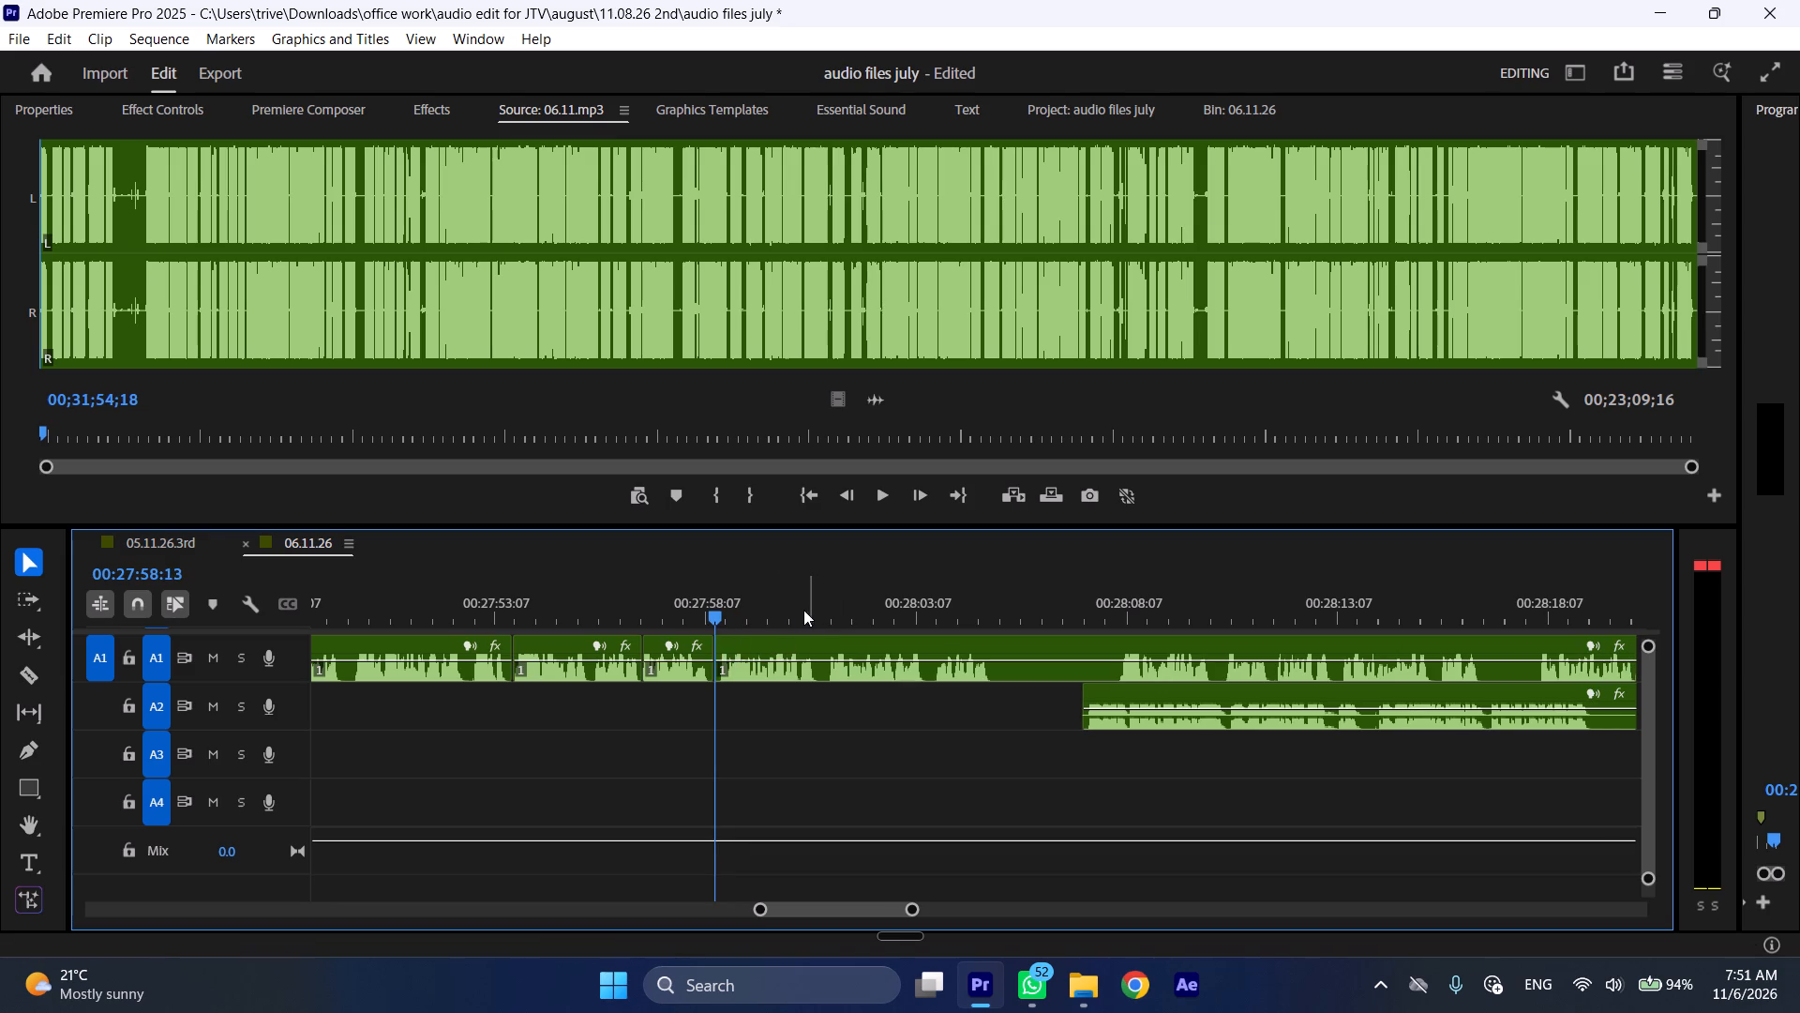
Play the A1 speech from 00:27:58:13 at increased speed, move the A2 section to about 00:28:19, and split A1 at 00:28:05:06.
{"action": "key", "text": "space"}
{"action": "type", "text": "l"}
{"action": "scroll", "coordinate": [821, 698], "scroll_direction": "down", "scroll_amount": 5}
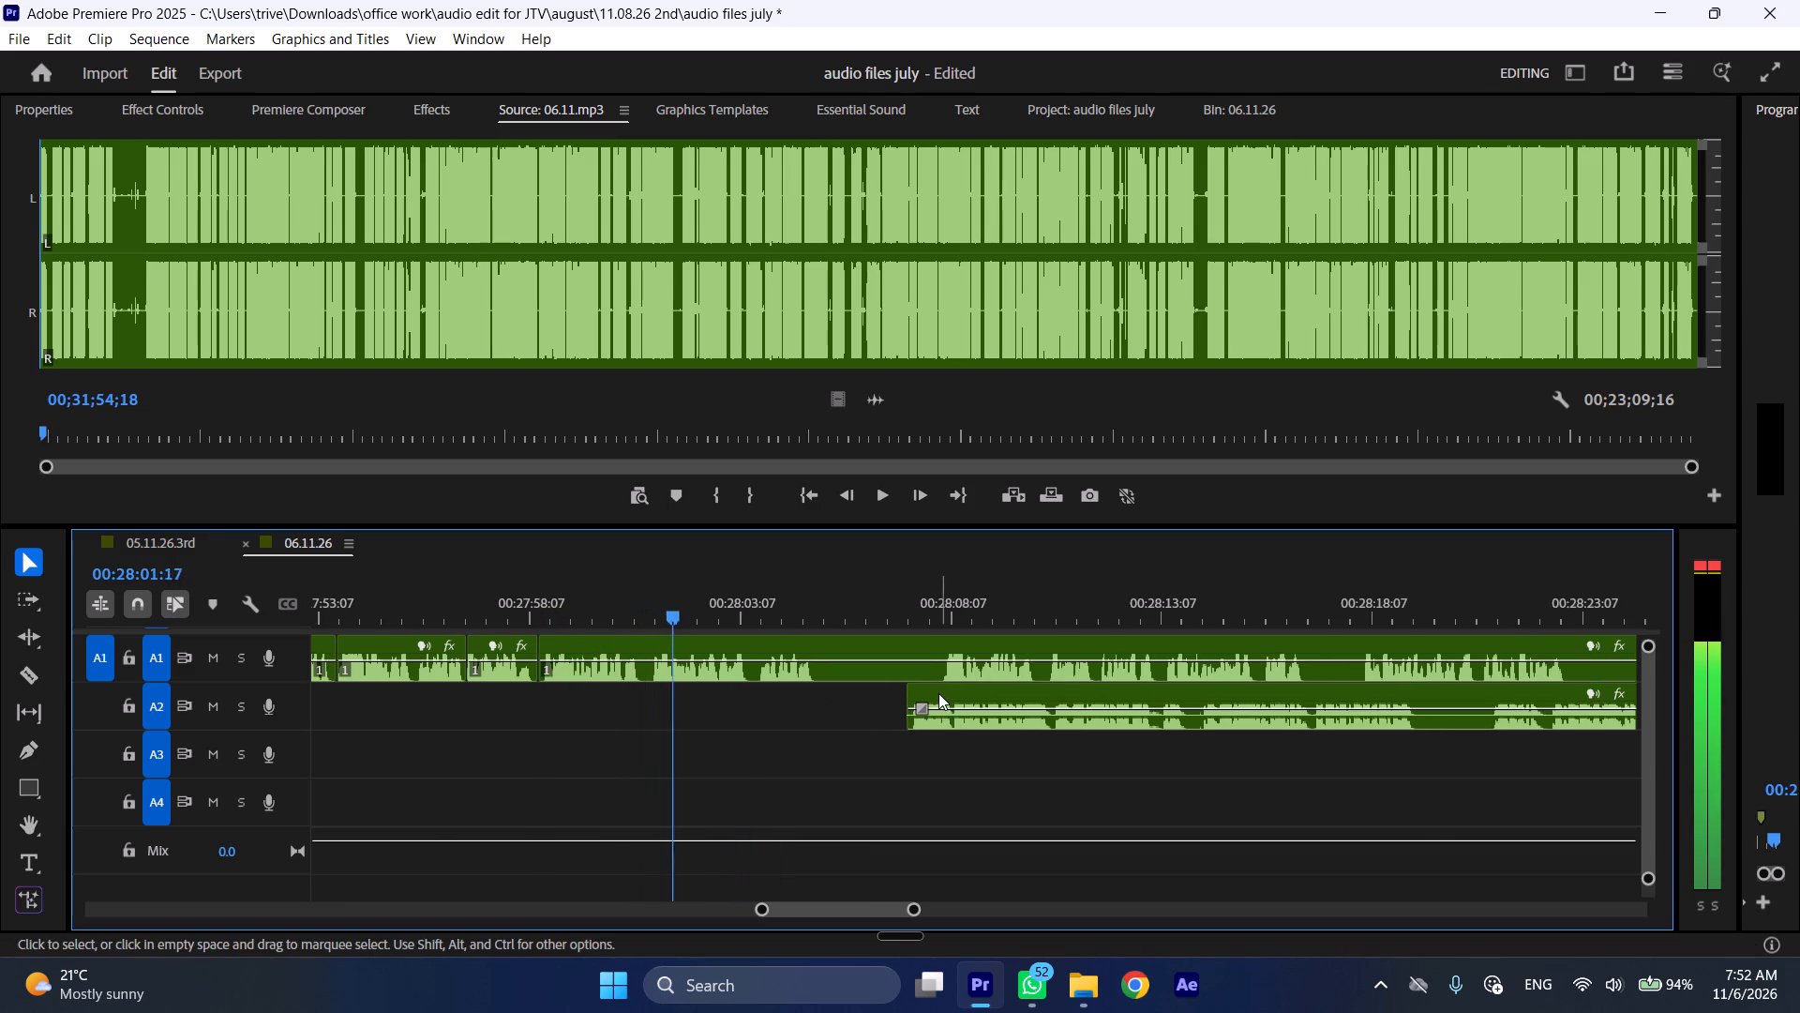
{"action": "left_click_drag", "start_coordinate": [938, 693], "coordinate": [1441, 693]}
{"action": "key", "text": "space"}
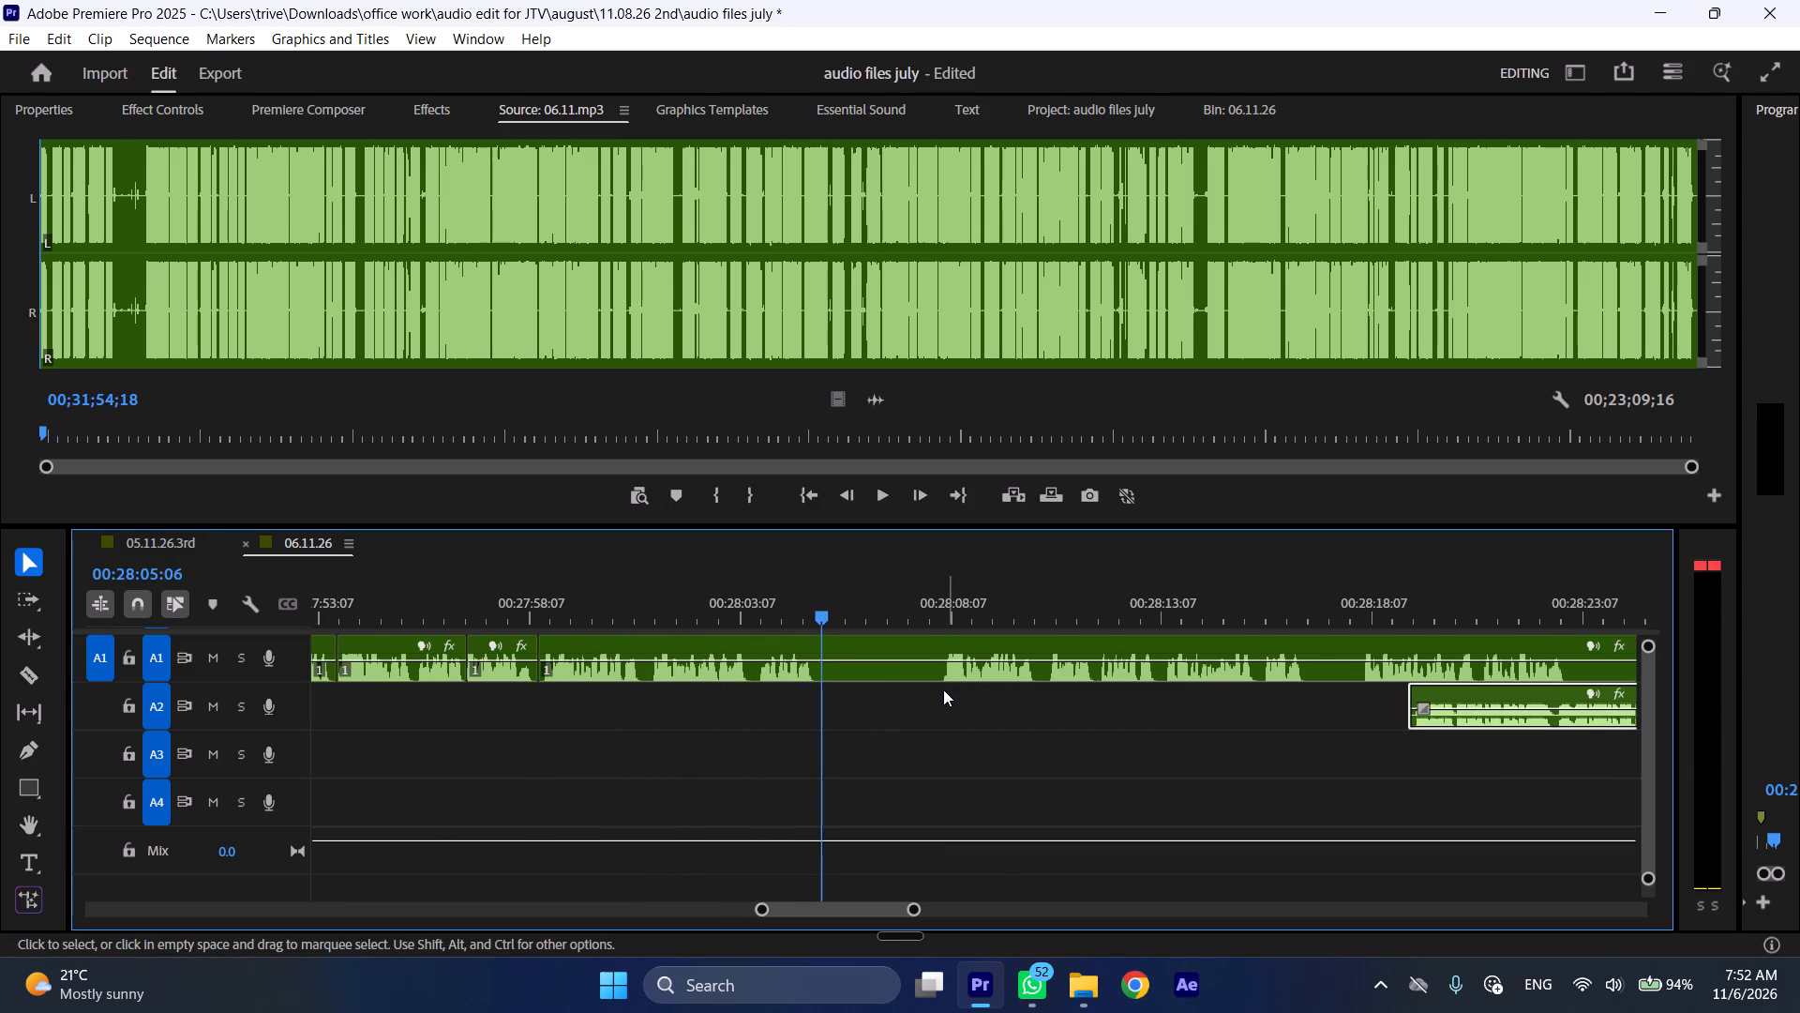
{"action": "key", "text": "shift+c"}
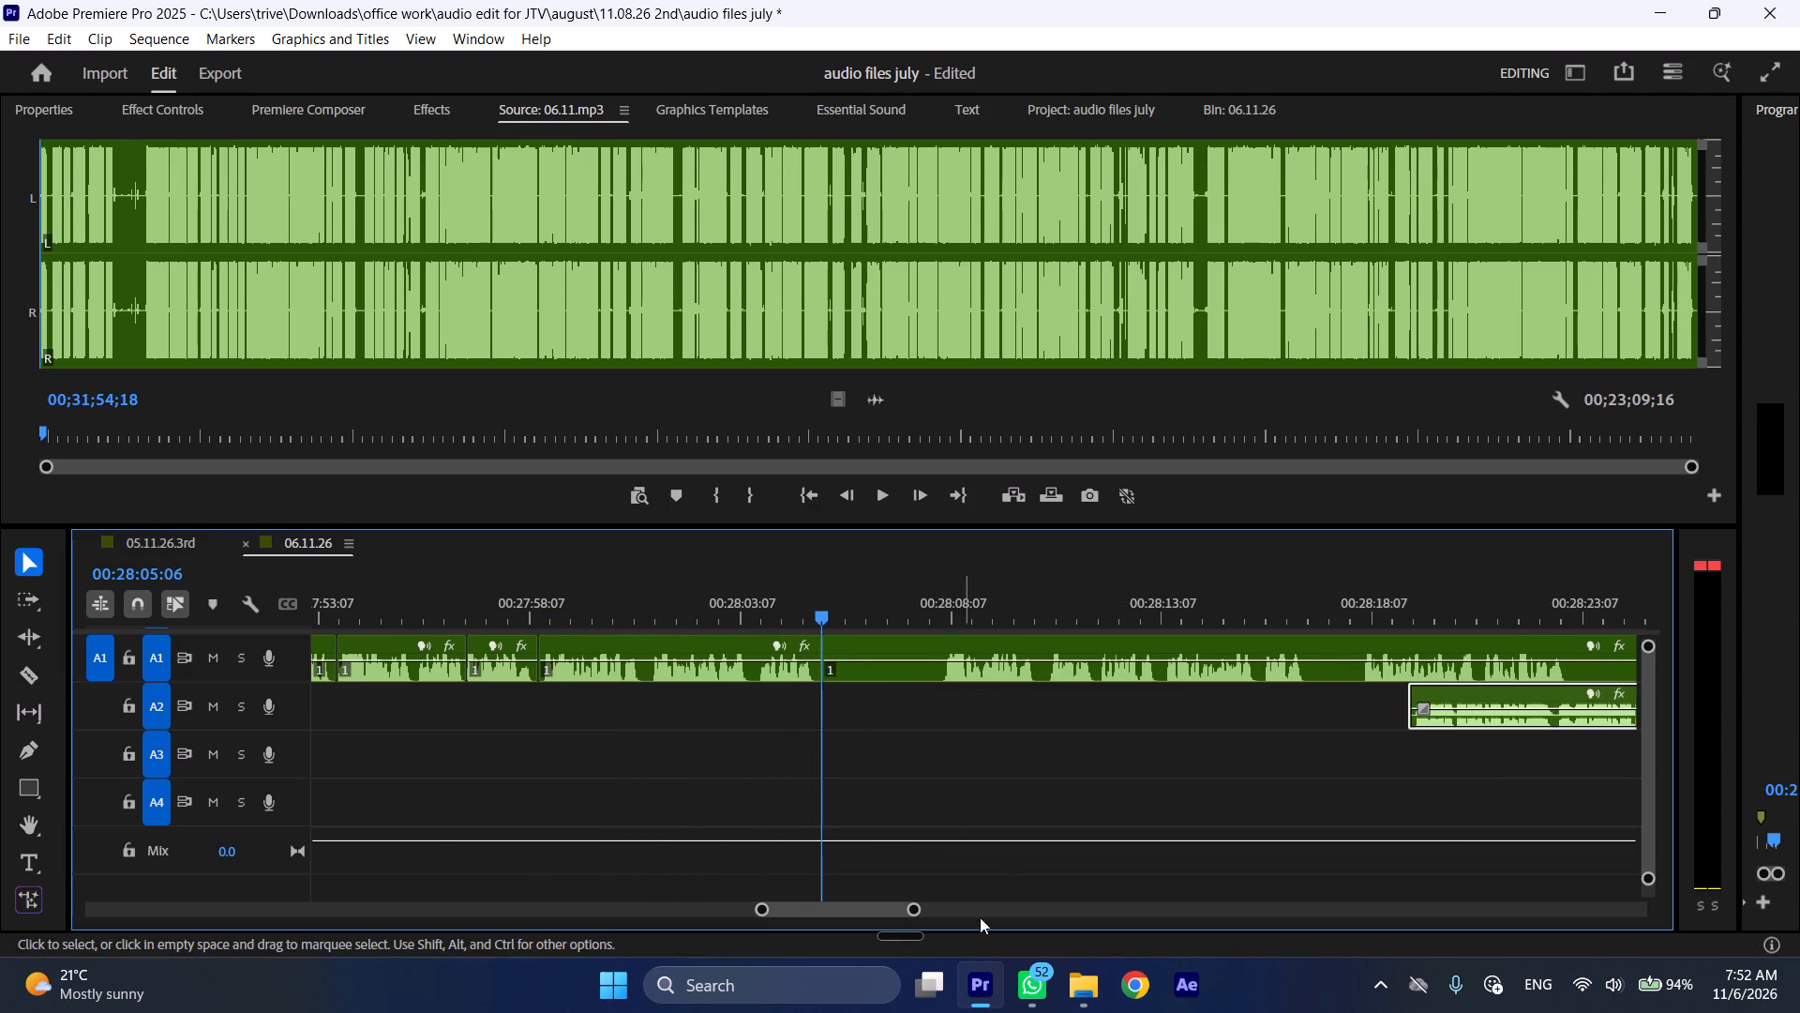
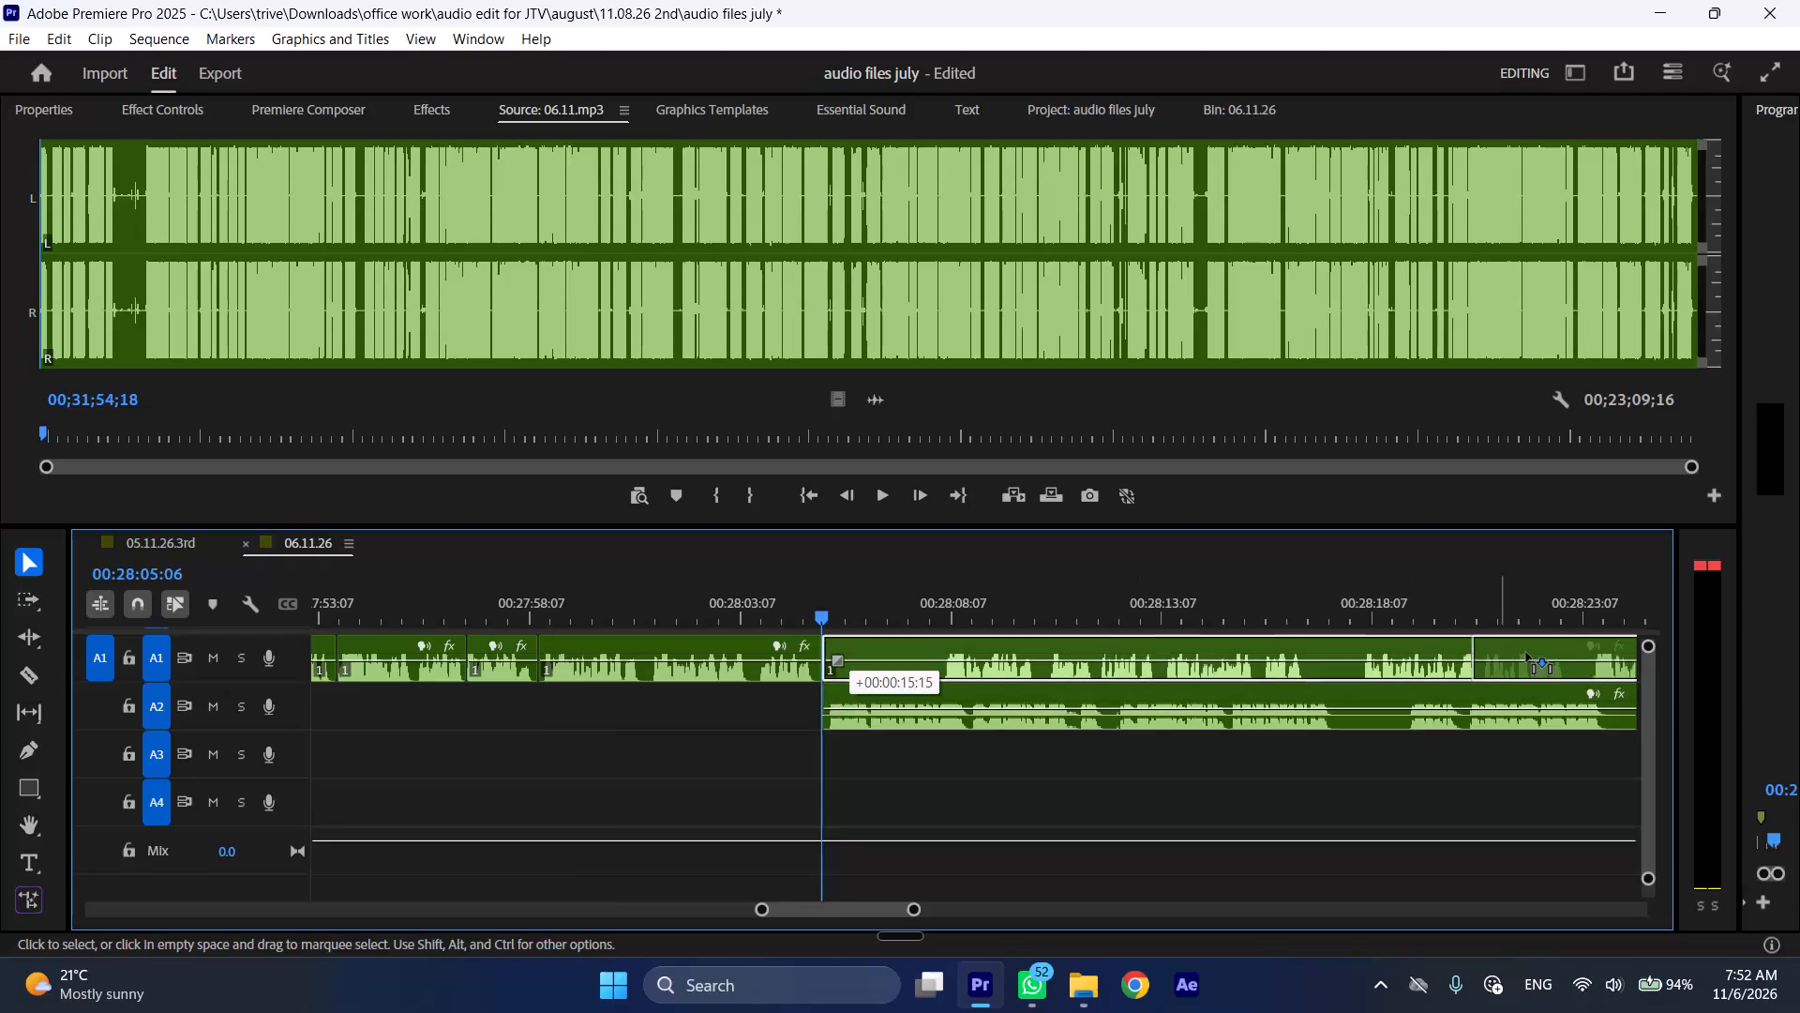
Play the A2 speech from 00:28:05:06 at increased speed to review the section.
{"action": "key", "text": "space"}
{"action": "key", "text": "l"}
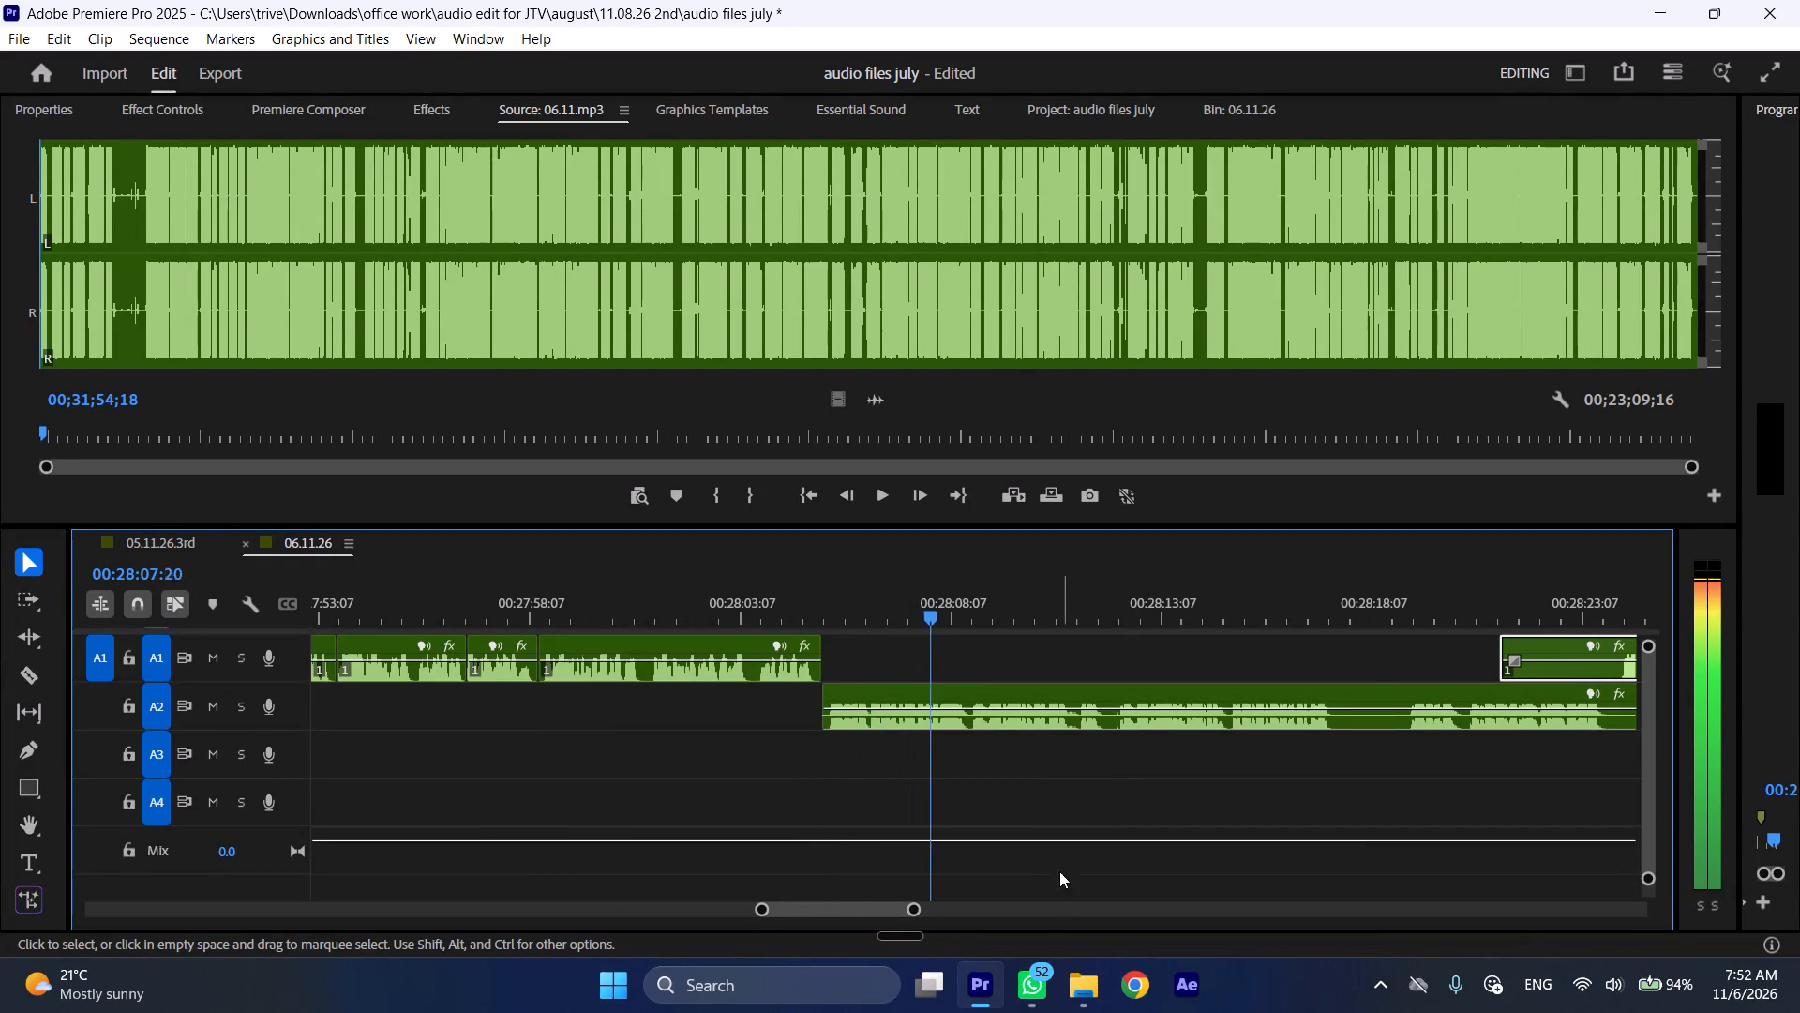
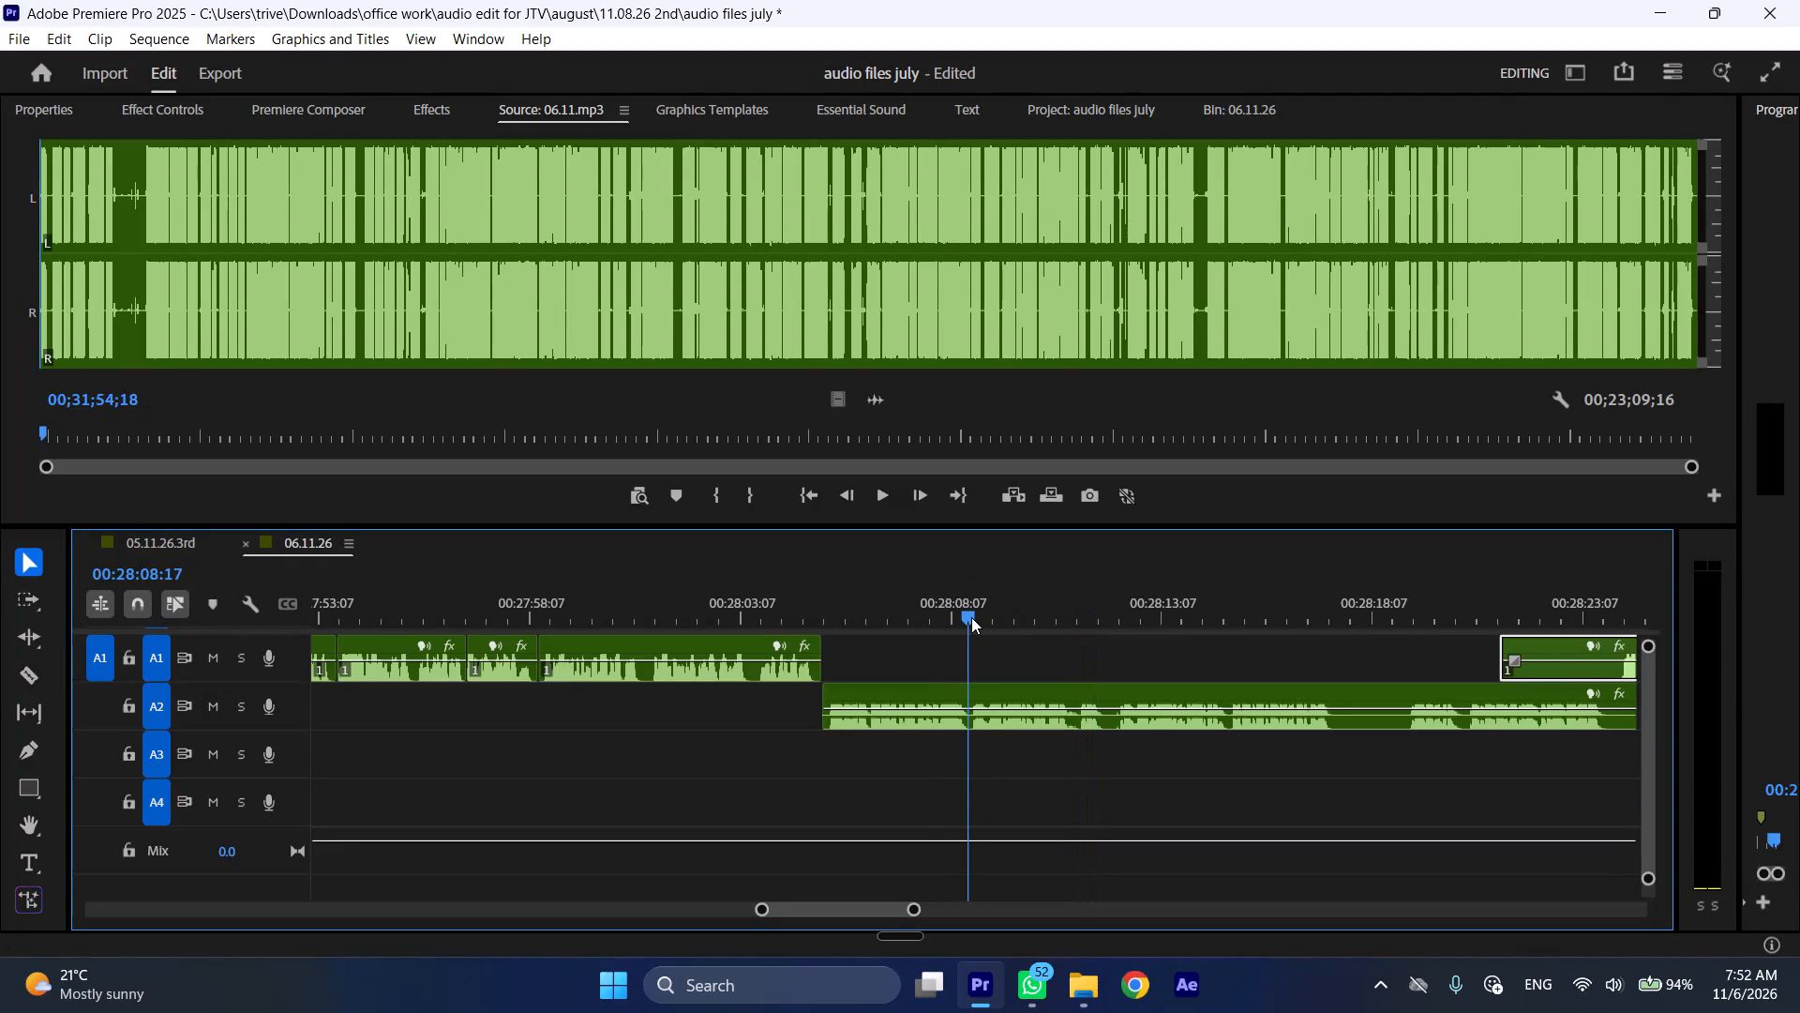
Split A2 at 00:28:08:17 and 00:28:12:06, and ripple delete the section between the cuts.
{"action": "type", "text": "C"}
{"action": "key", "text": "space"}
{"action": "left_click_drag", "start_coordinate": [1102, 601], "coordinate": [1120, 605]}
{"action": "left_click", "coordinate": [1146, 704]}
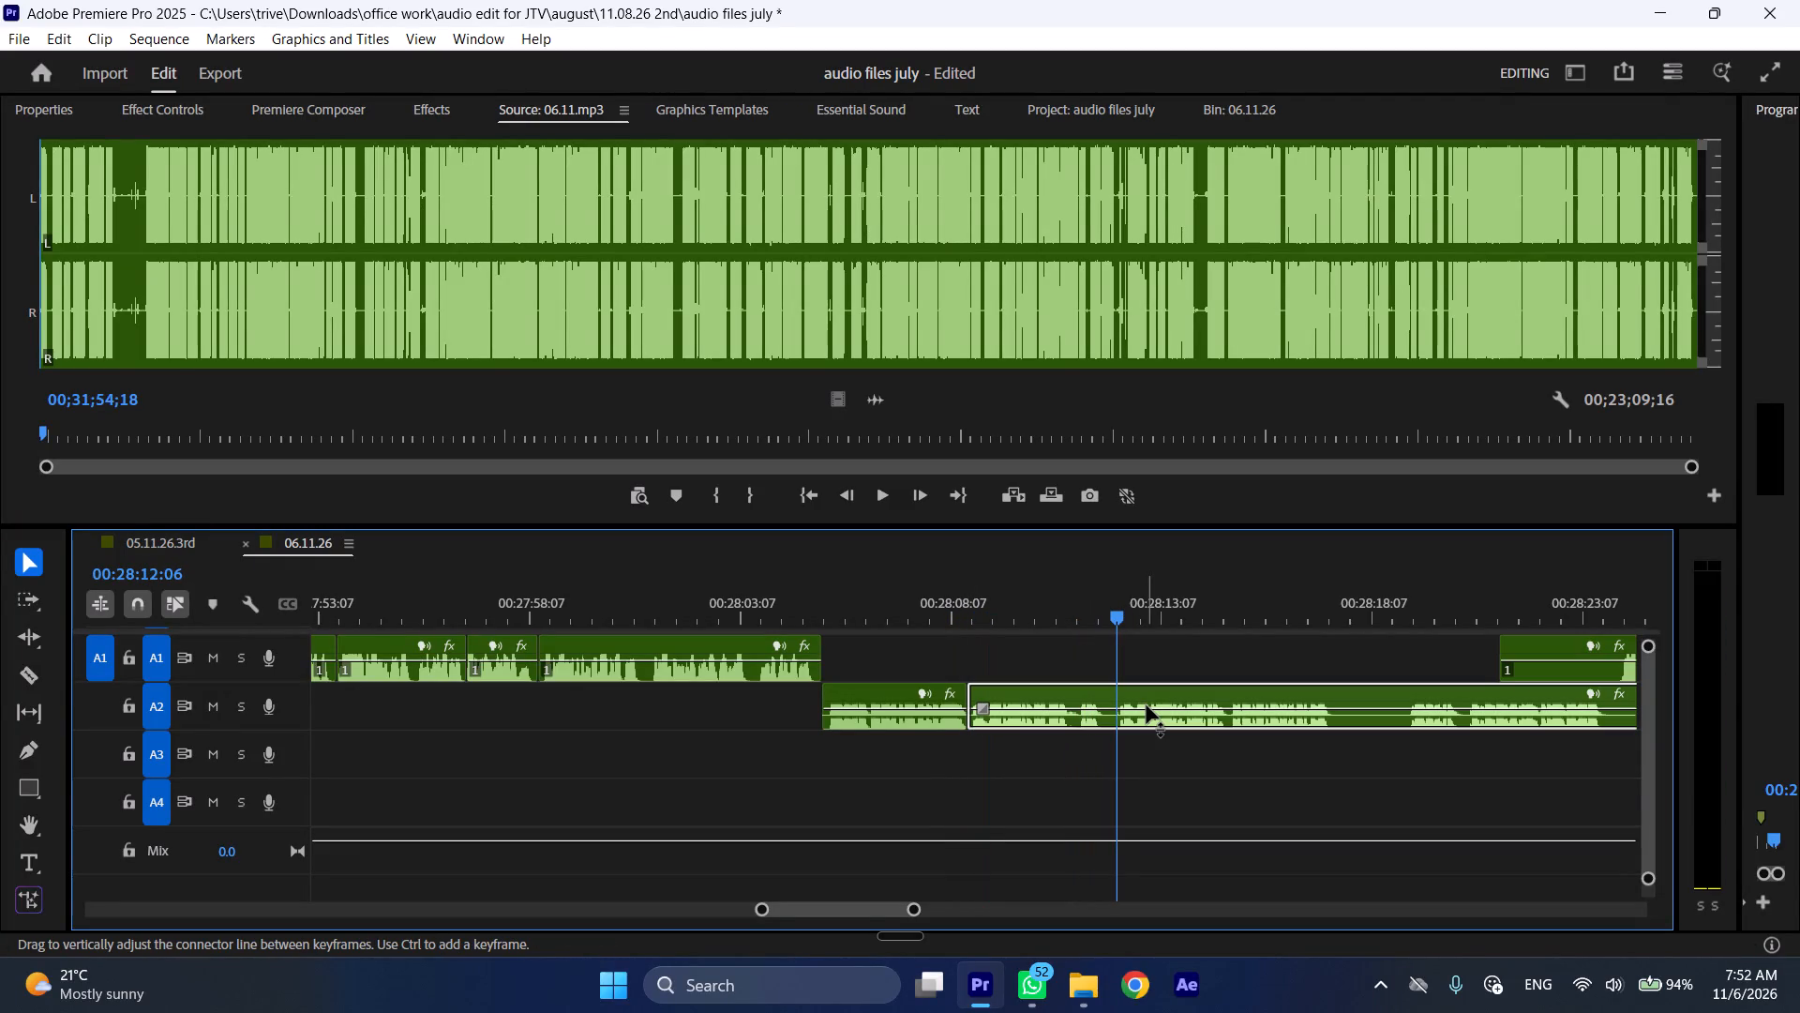
{"action": "key", "text": "shift+c"}
{"action": "key", "text": "ctrl+shift+d"}
Move the upcoming A1 section later so it starts at about 00:28:27:12, while playing the A2 speech at increased speed.
{"action": "key", "text": "space"}
{"action": "type", "text": "l"}
{"action": "scroll", "coordinate": [1092, 759], "scroll_direction": "down", "scroll_amount": 11}
{"action": "left_click_drag", "start_coordinate": [1004, 649], "coordinate": [1402, 648]}
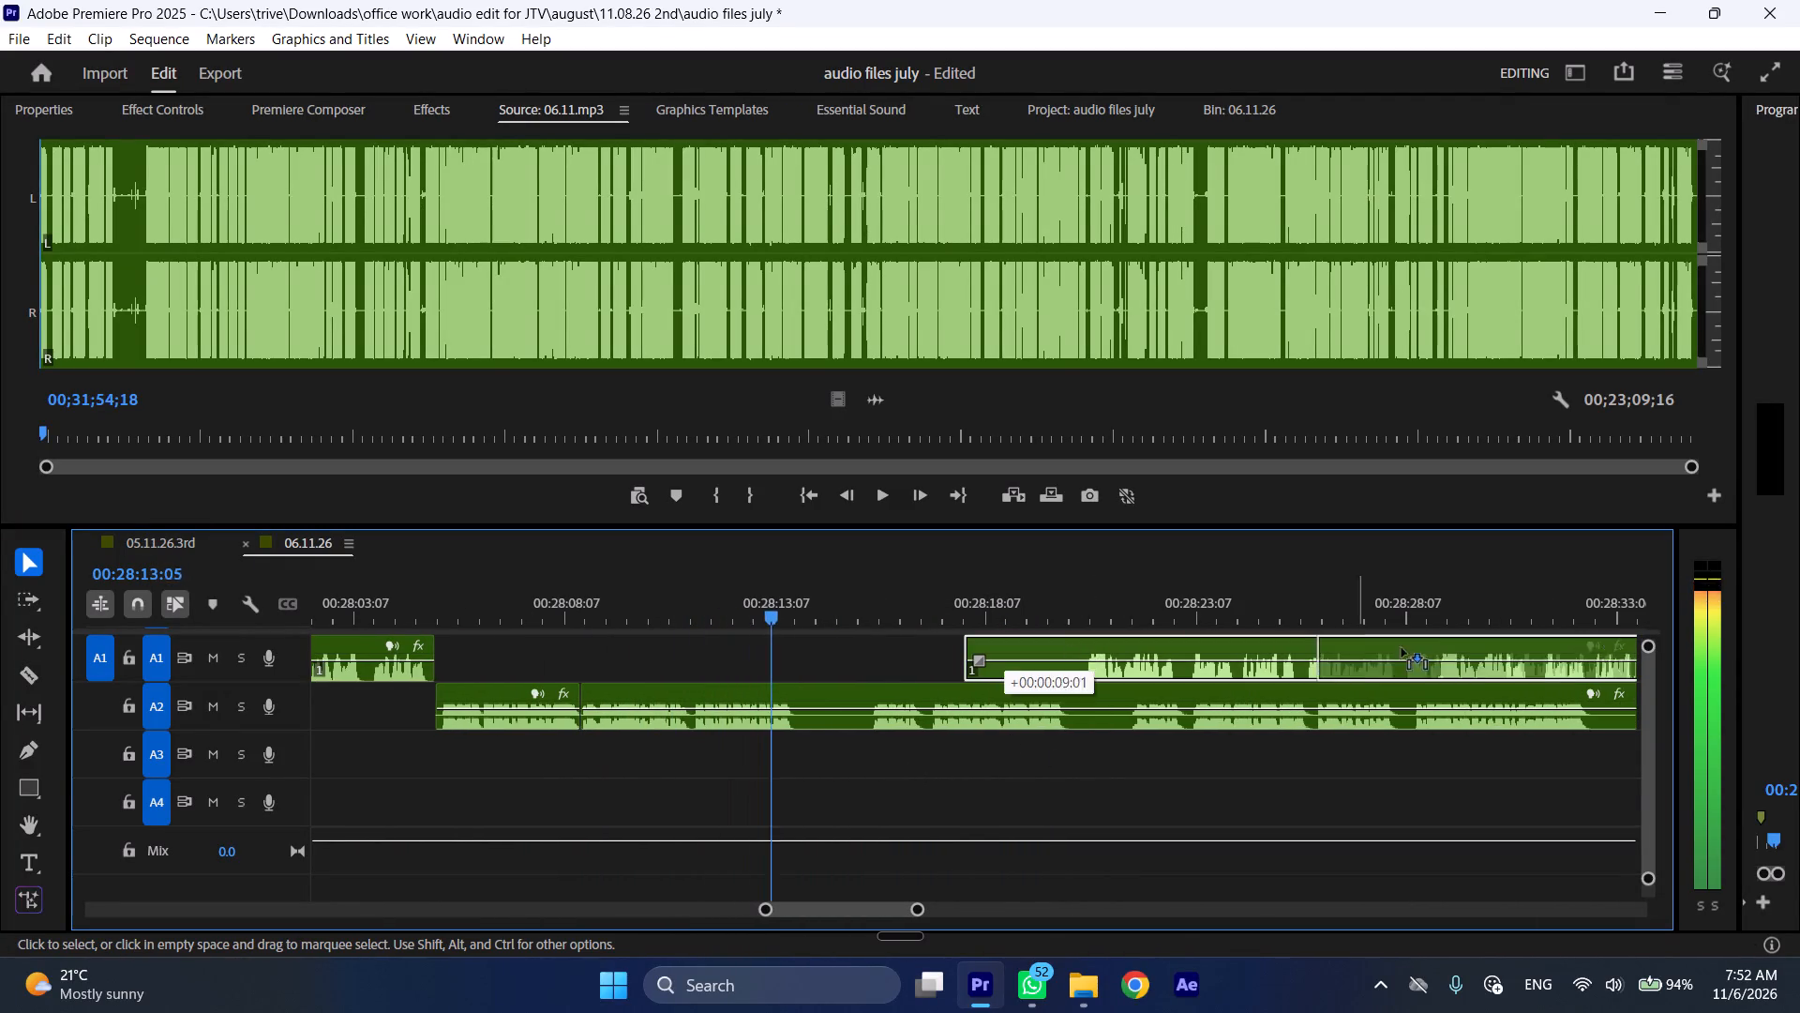
{"action": "left_click_drag", "start_coordinate": [1402, 648], "coordinate": [1413, 648]}
Locate the end of the A2 phrase, split A2 at 00:28:13:20 and 00:28:15:13, and ripple delete the silence between the cuts.
{"action": "key", "text": "space"}
{"action": "left_click", "coordinate": [801, 605]}
{"action": "left_click_drag", "start_coordinate": [793, 608], "coordinate": [800, 611]}
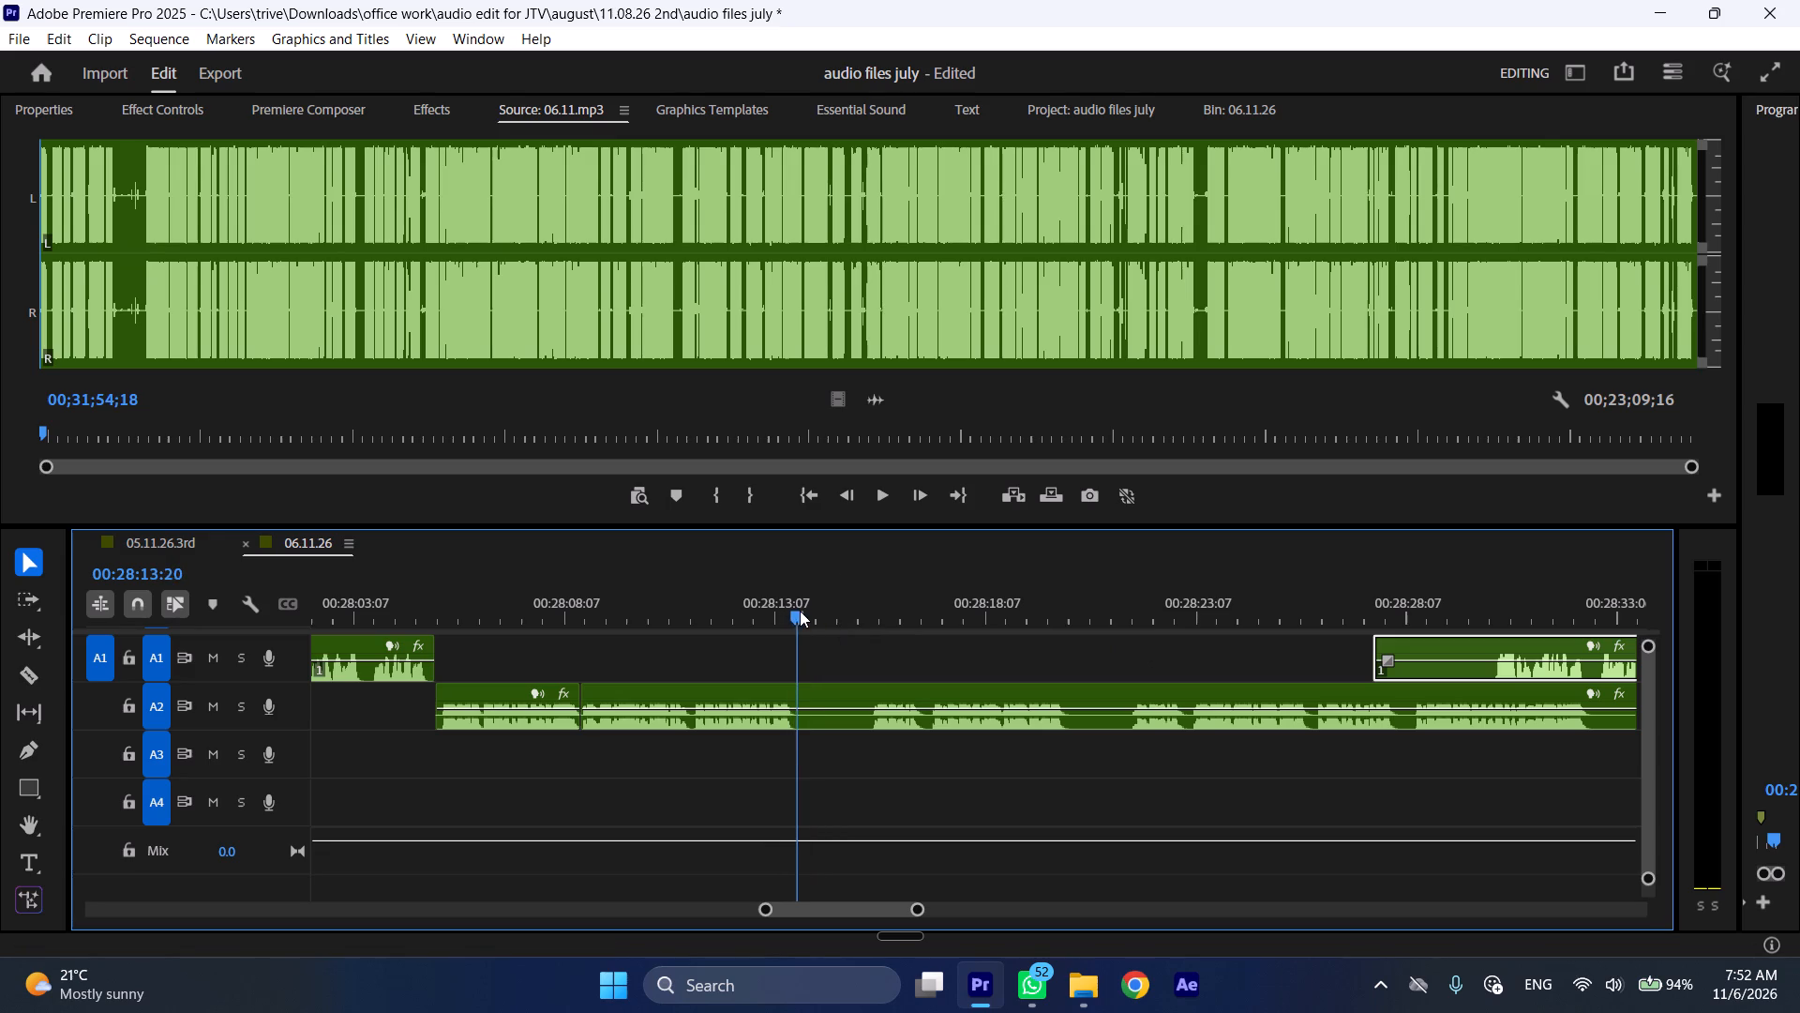
{"action": "left_click_drag", "start_coordinate": [800, 611], "coordinate": [772, 602]}
{"action": "key", "text": "space"}
{"action": "key", "text": "space"}
{"action": "left_click_drag", "start_coordinate": [741, 598], "coordinate": [732, 603]}
{"action": "key", "text": "space"}
{"action": "key", "text": "space"}
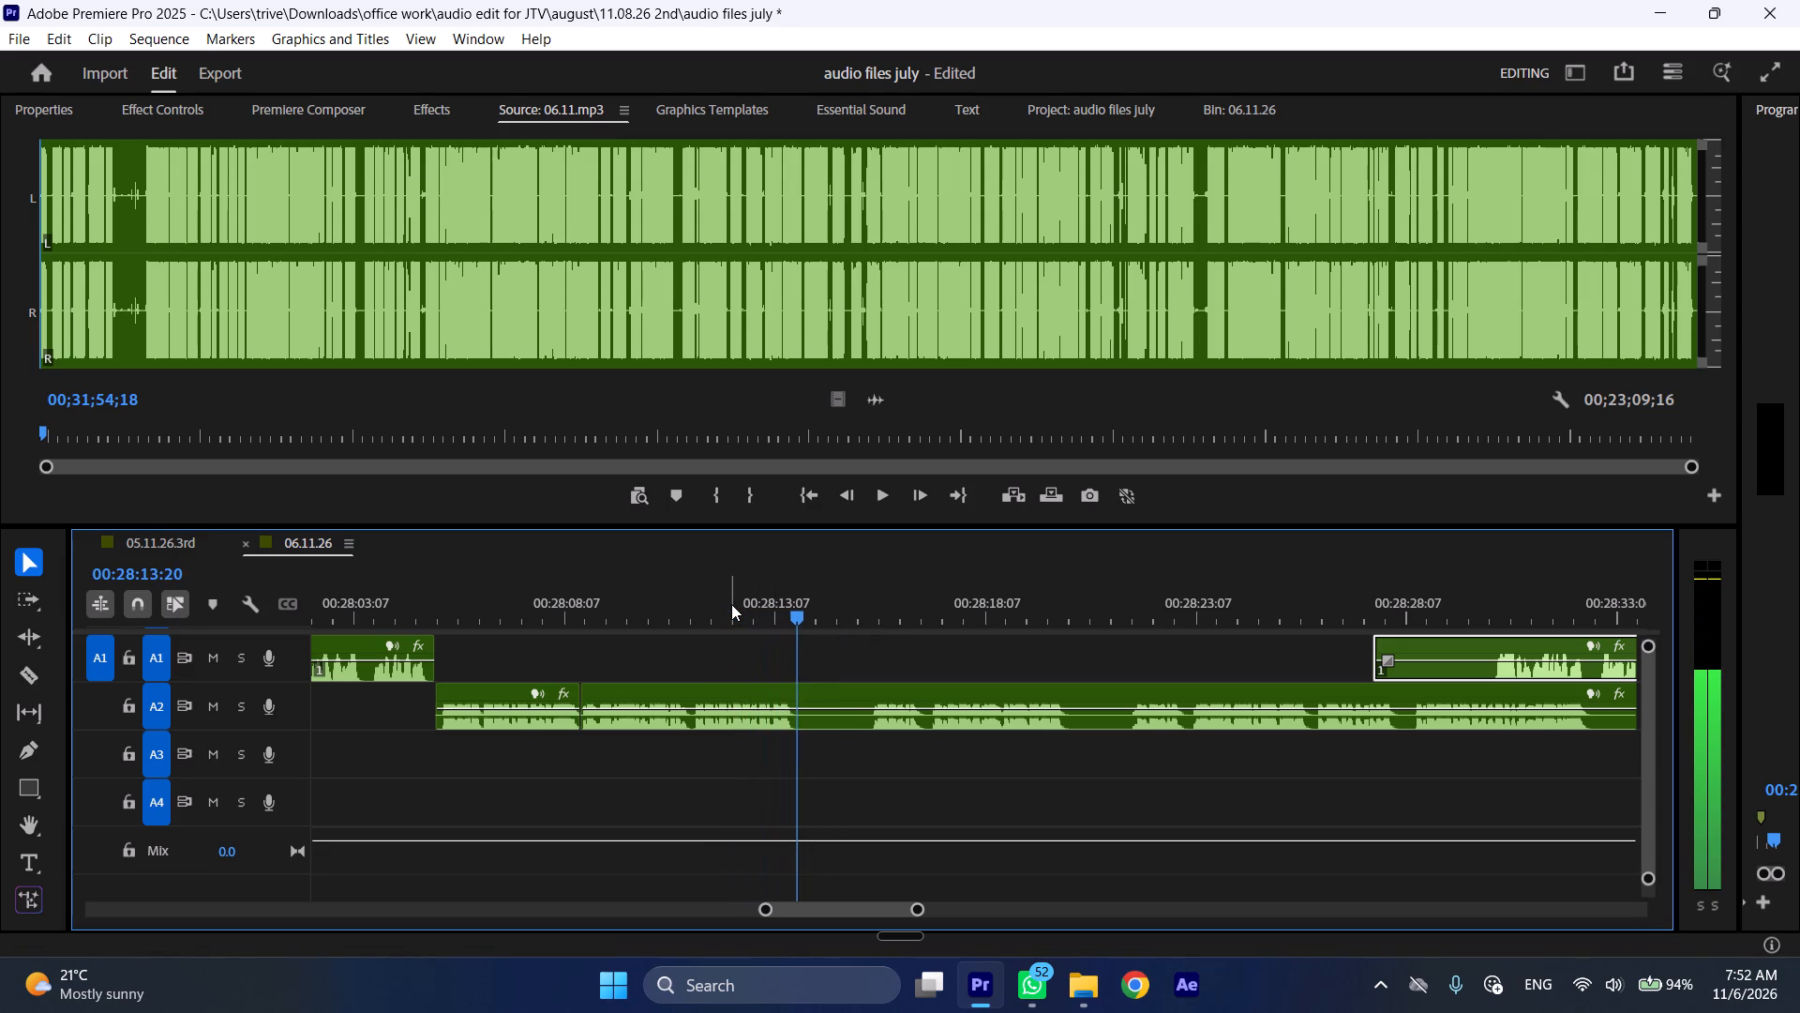
{"action": "key", "text": "shift+c"}
{"action": "left_click_drag", "start_coordinate": [857, 598], "coordinate": [872, 599]}
{"action": "left_click", "coordinate": [921, 692]}
{"action": "key", "text": "shift+c"}
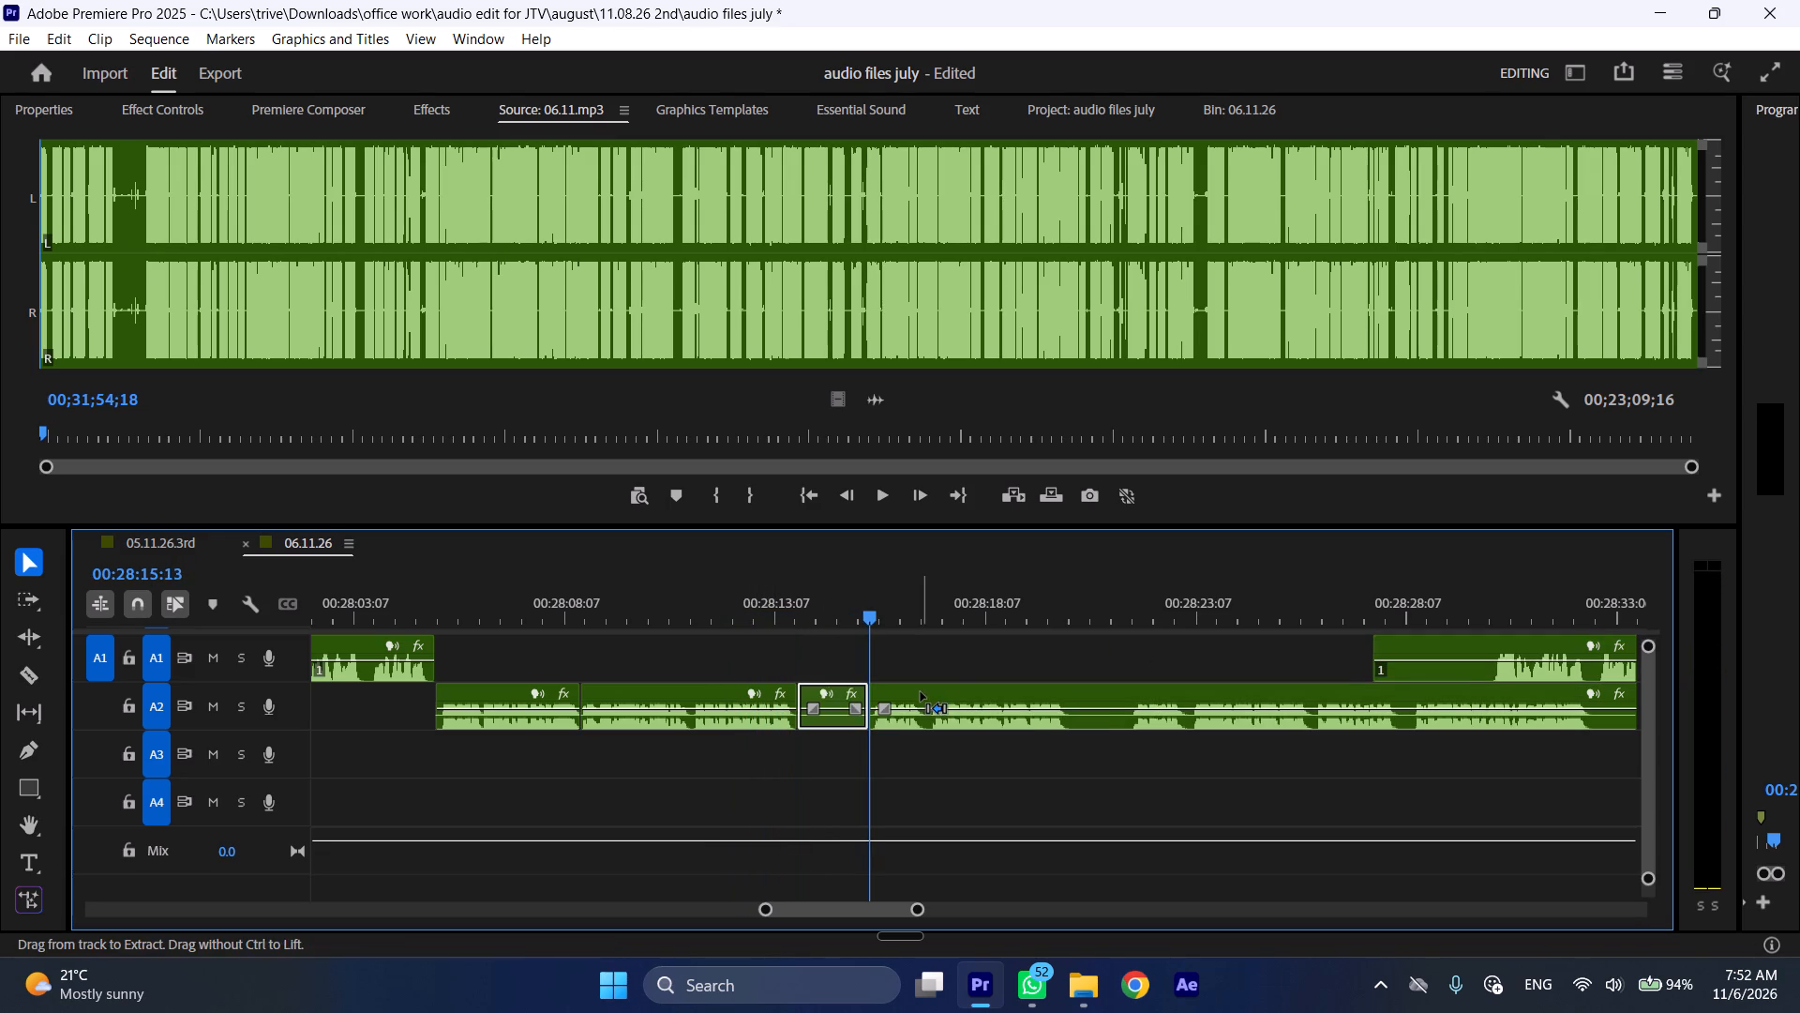
{"action": "key", "text": "ctrl+shift+d"}
Move the upcoming A1 section about 7 seconds later, to start at about 00:28:32:20, while A2 plays at increased speed.
{"action": "key", "text": "space"}
{"action": "type", "text": "l"}
{"action": "scroll", "coordinate": [992, 730], "scroll_direction": "down", "scroll_amount": 5}
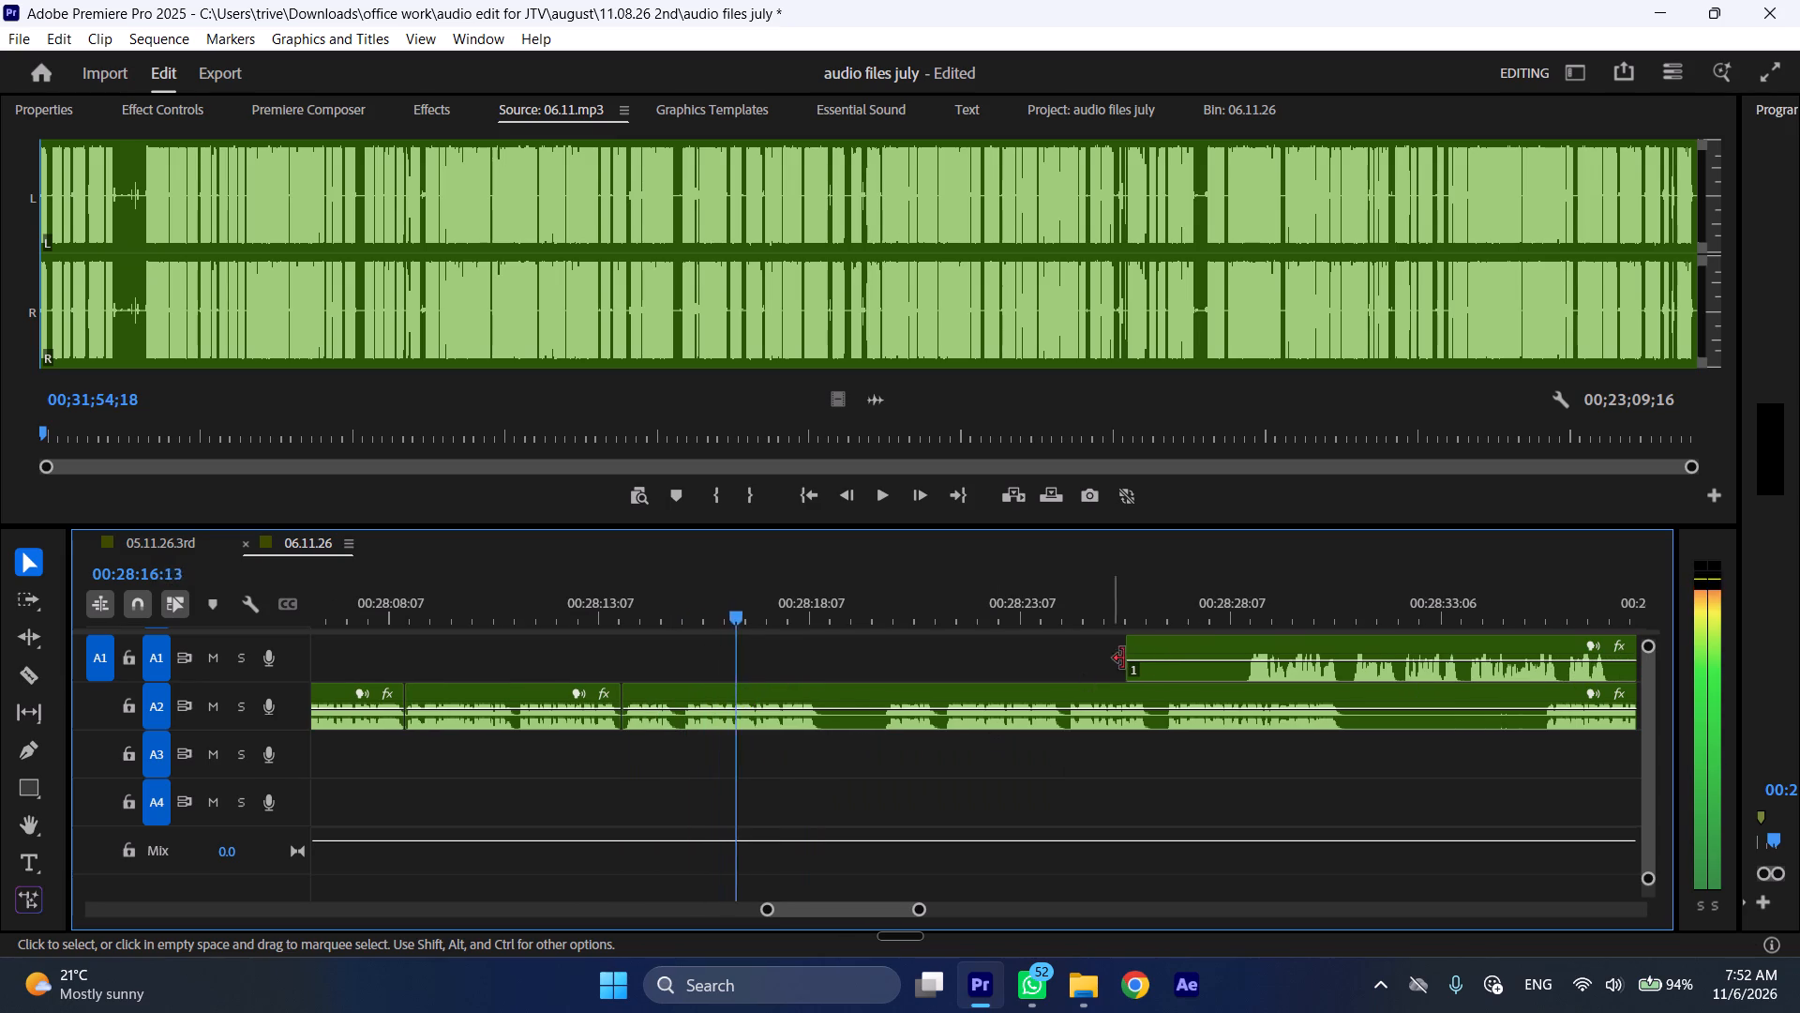
{"action": "left_click_drag", "start_coordinate": [1176, 641], "coordinate": [1473, 641]}
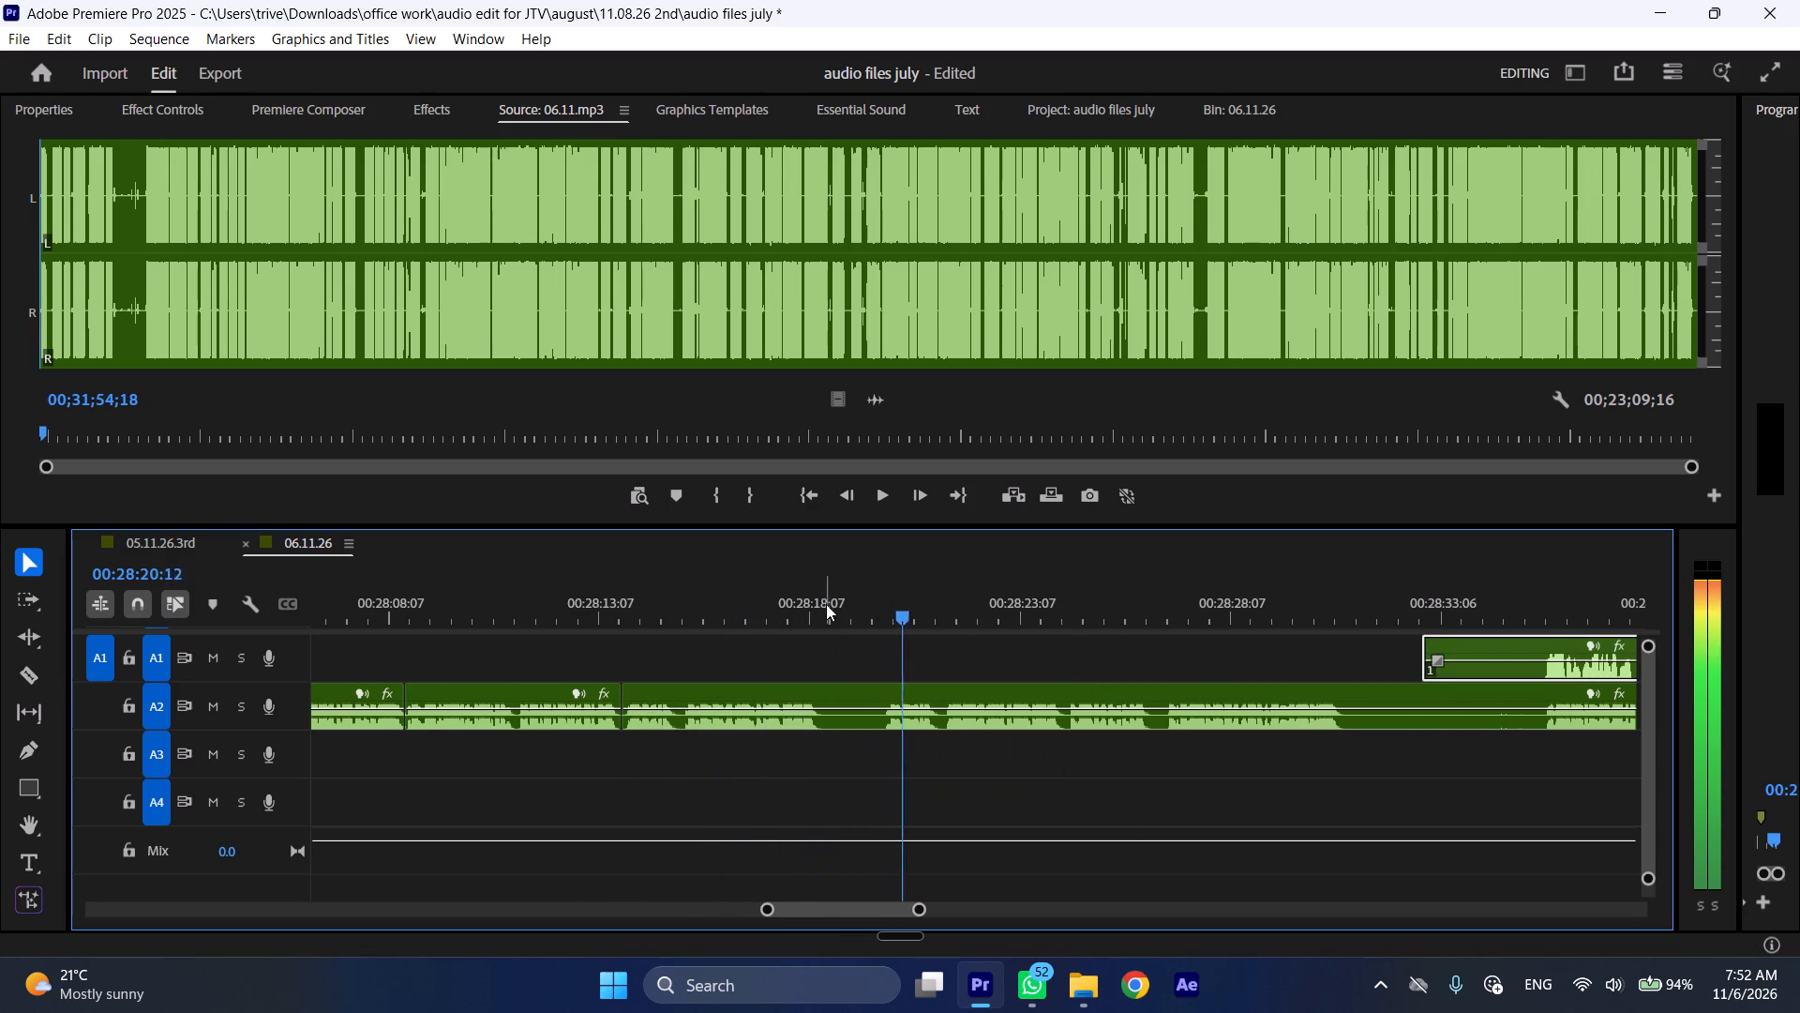
Split A2 at 00:28:19:22 and ripple delete the section from 00:28:13:20 up to that cut.
{"action": "left_click", "coordinate": [879, 601]}
{"action": "left_click", "coordinate": [927, 725]}
{"action": "key", "text": "shift+c"}
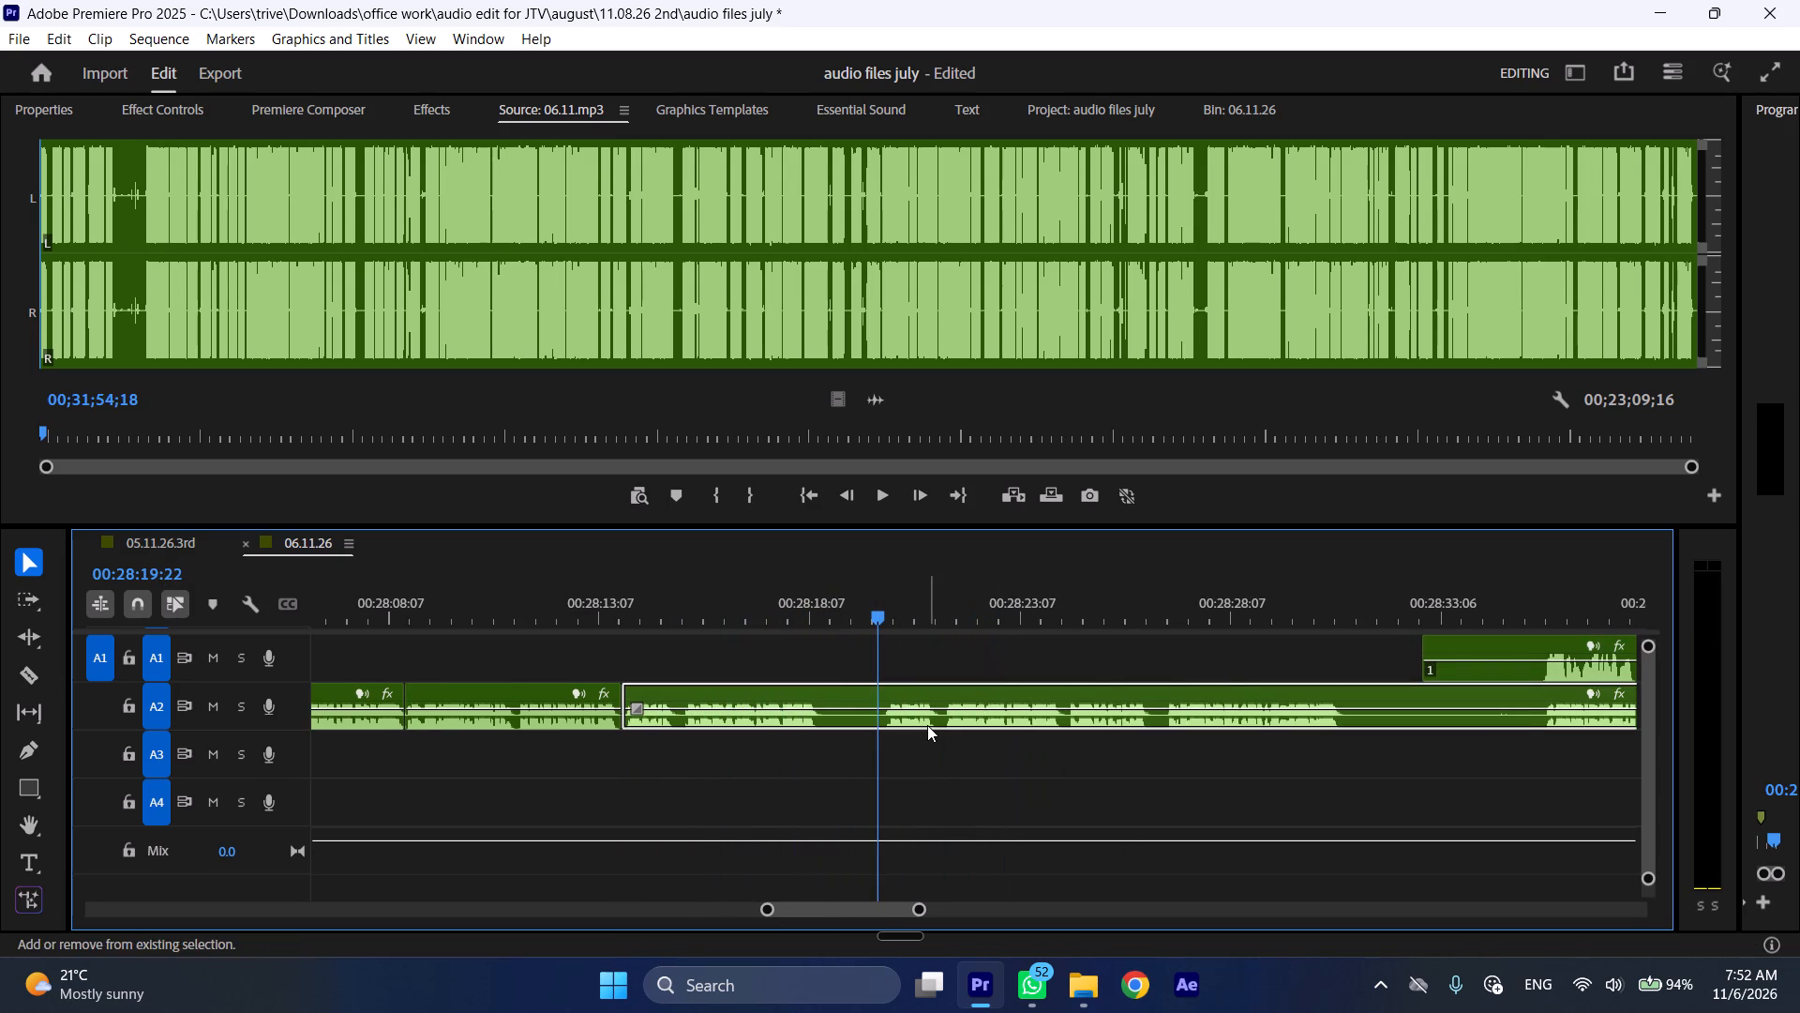
{"action": "key", "text": "ctrl+shift+d"}
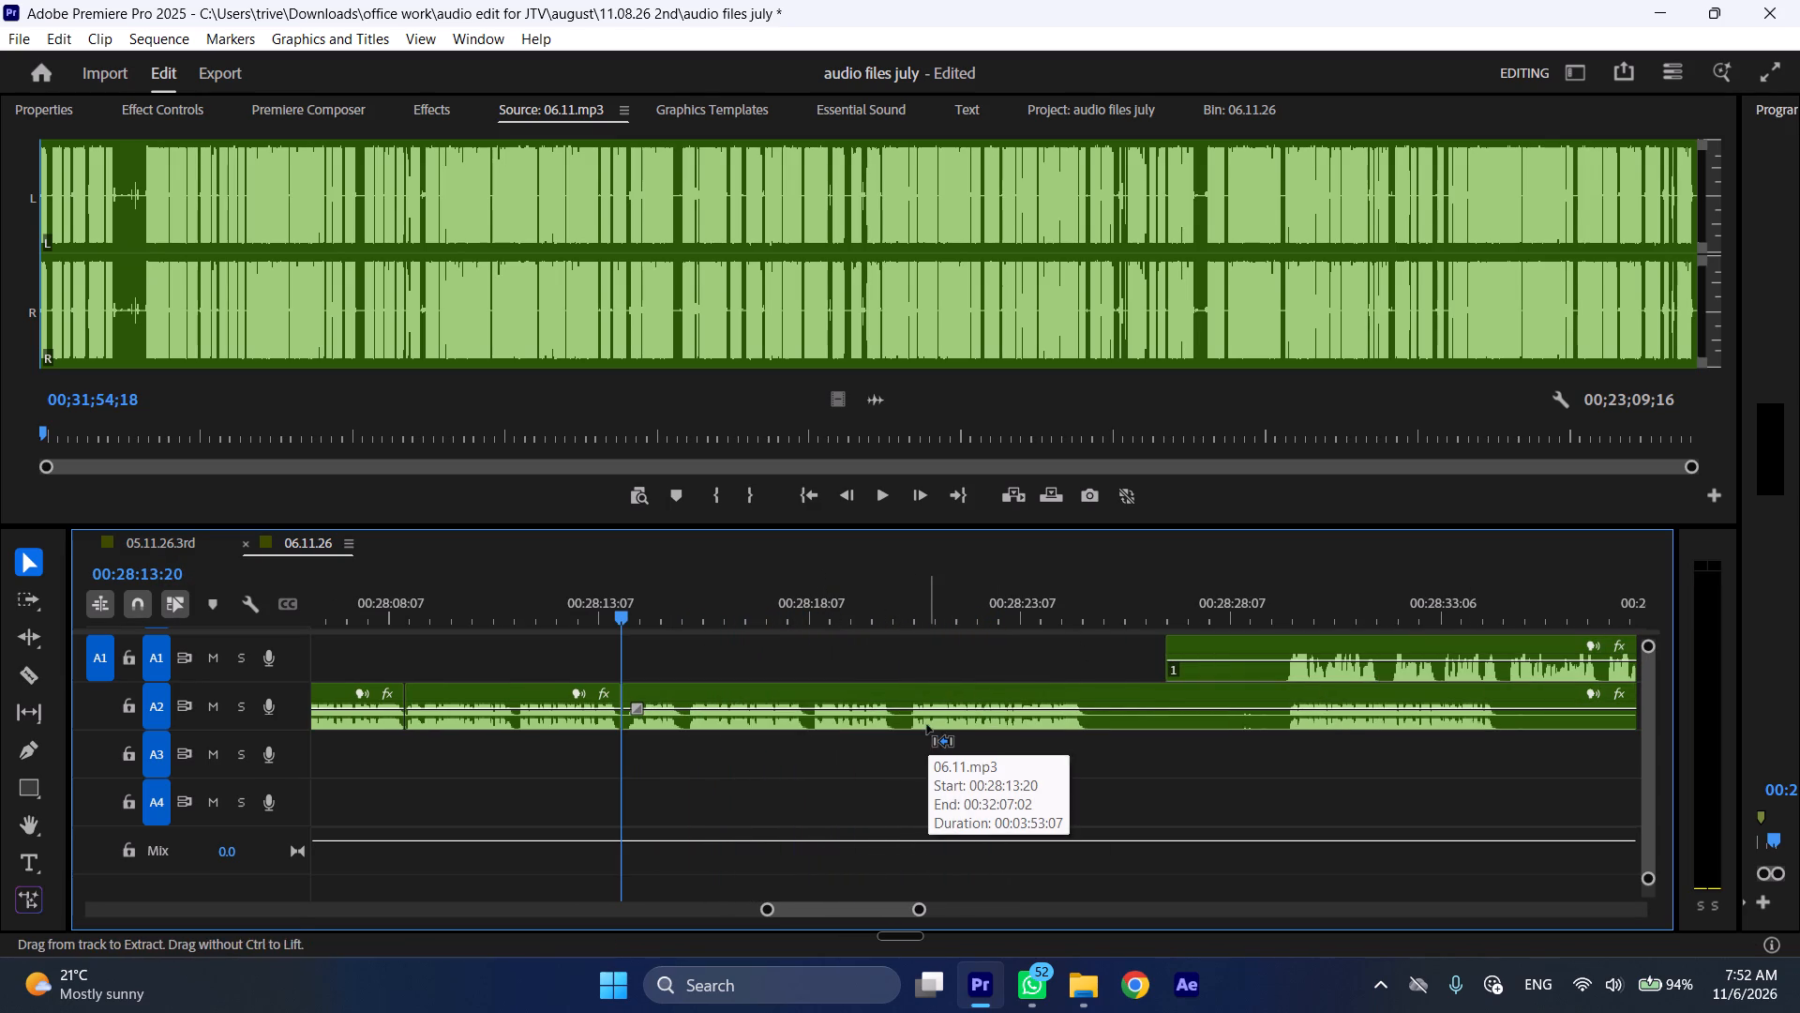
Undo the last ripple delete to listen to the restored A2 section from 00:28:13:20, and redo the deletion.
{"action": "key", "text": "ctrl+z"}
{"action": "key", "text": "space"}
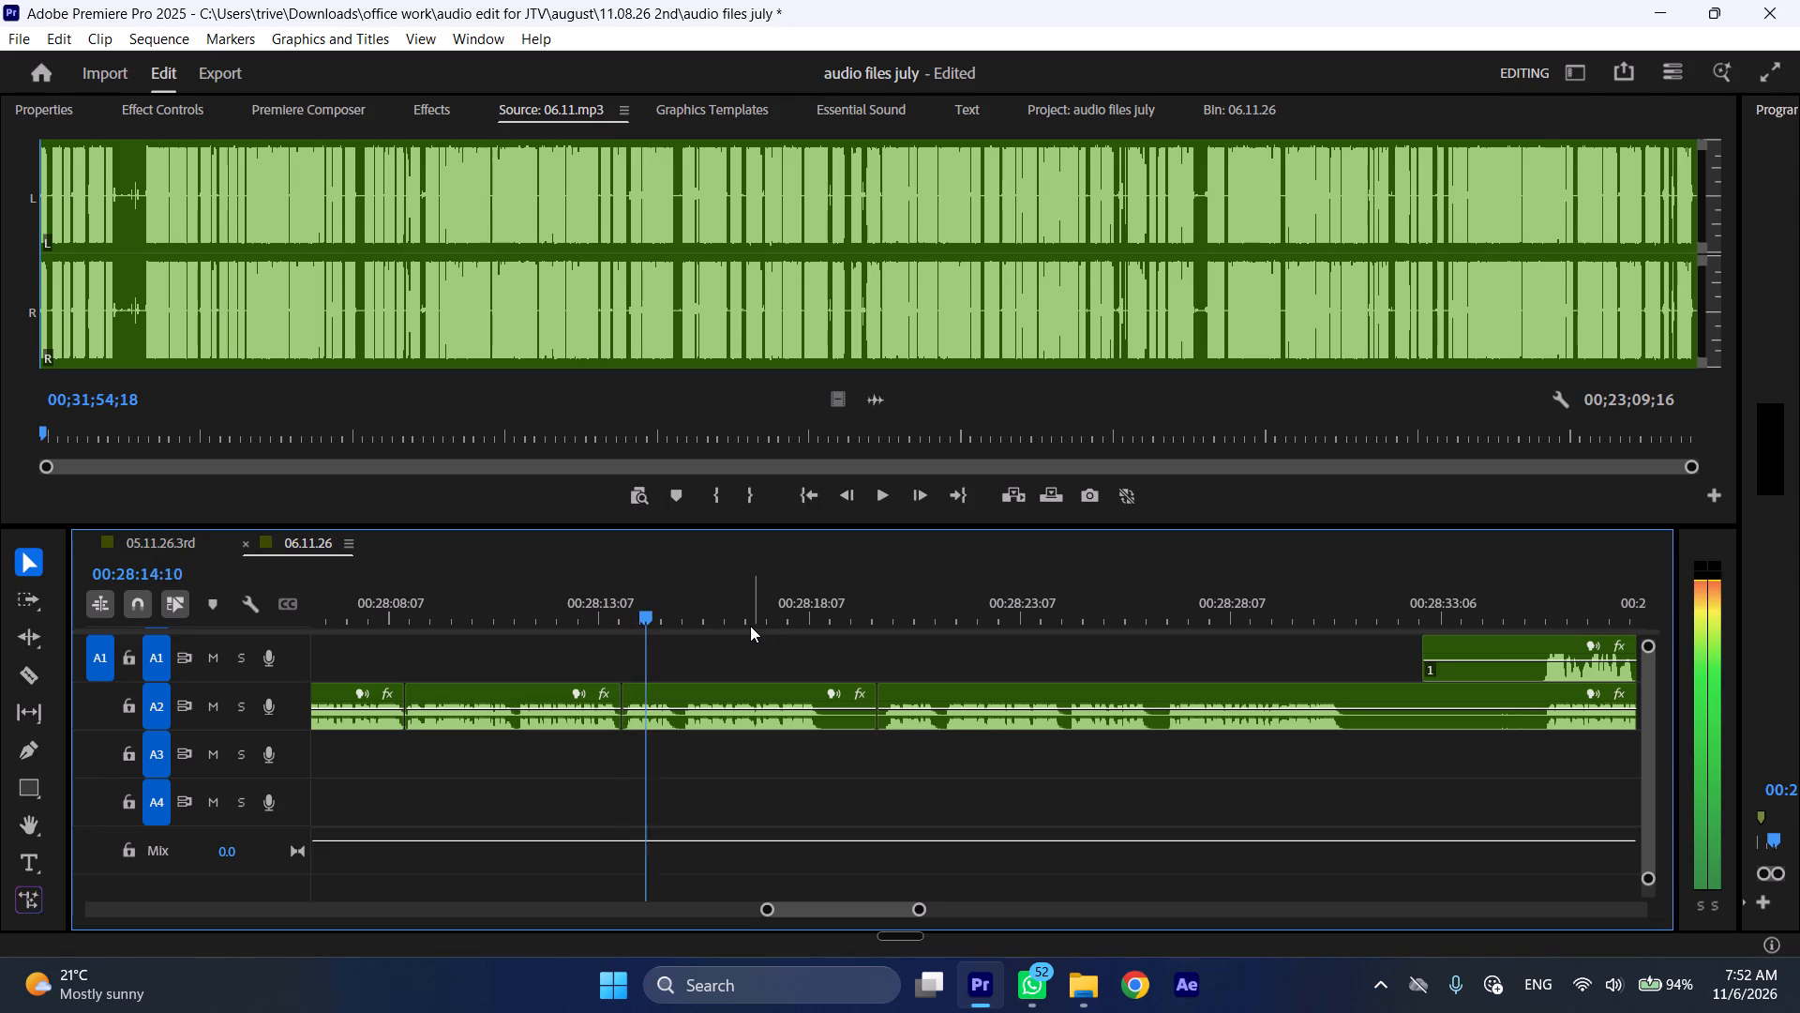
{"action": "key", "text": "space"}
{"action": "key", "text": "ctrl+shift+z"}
Trim the silent start of the upcoming A1 section to about 00:28:29:10 while playing A2 at increased speed.
{"action": "key", "text": "space"}
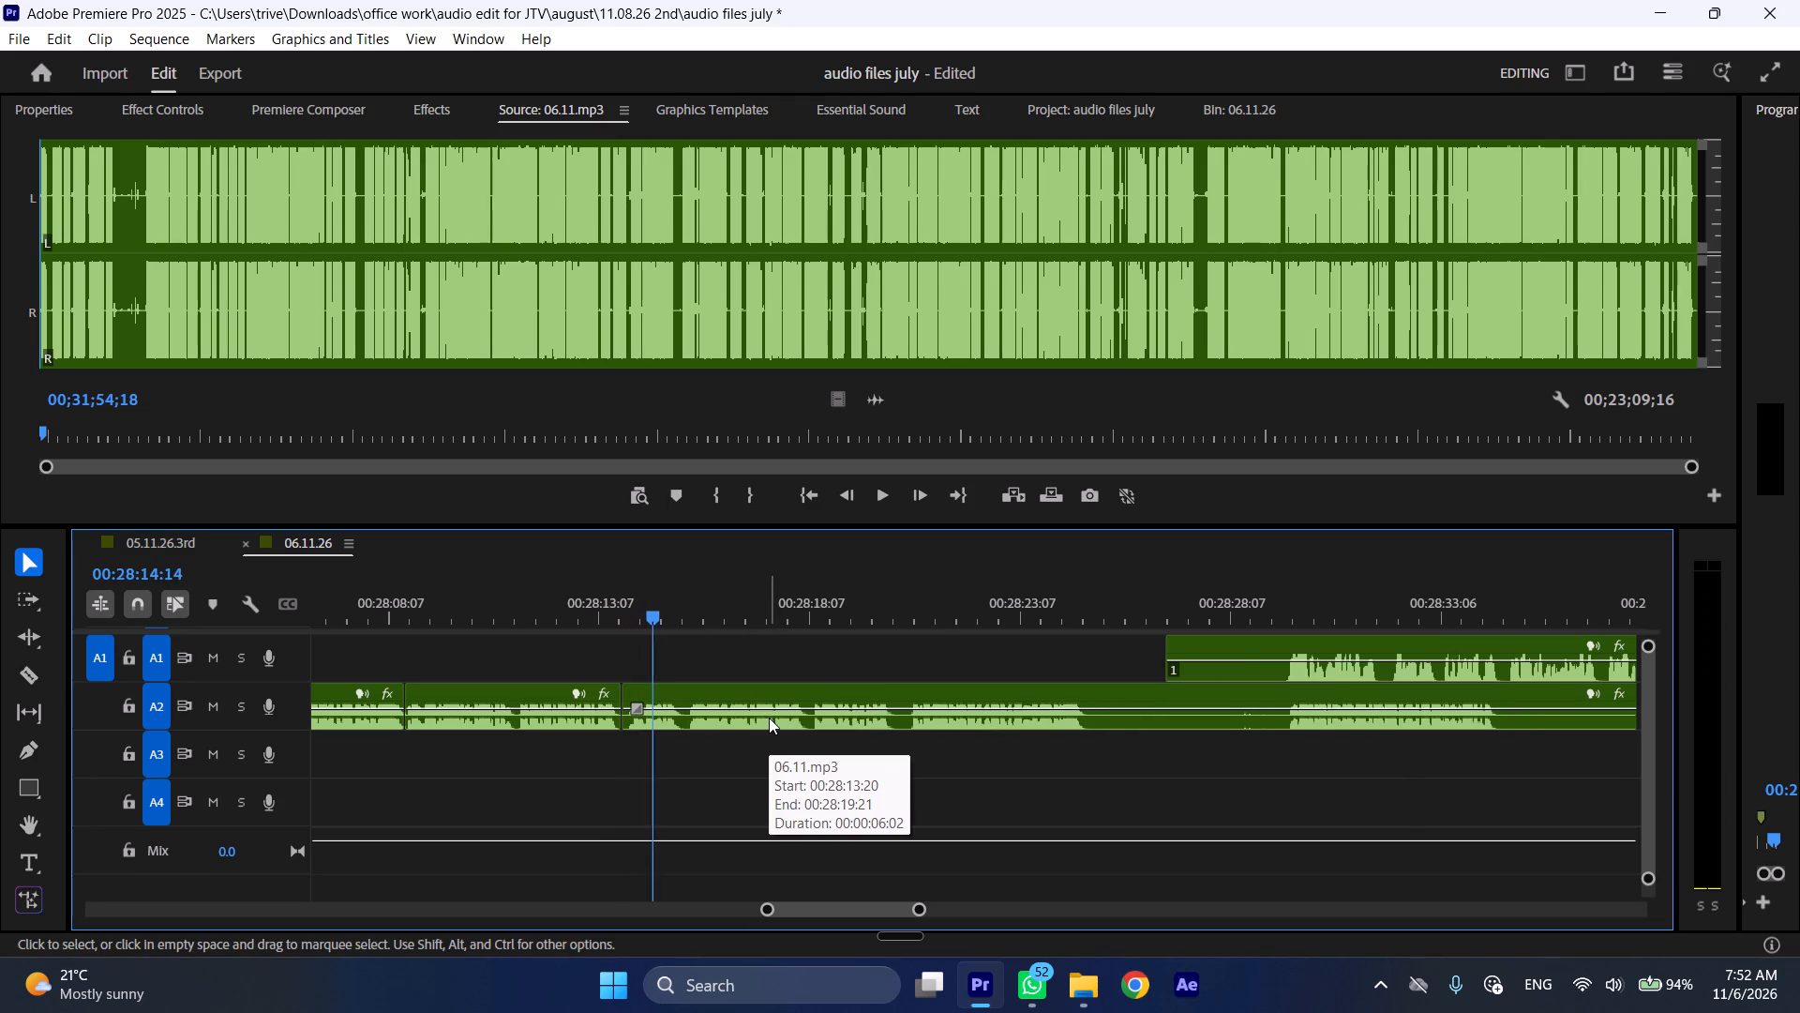
{"action": "key", "text": "l"}
{"action": "left_click_drag", "start_coordinate": [1169, 634], "coordinate": [1282, 634]}
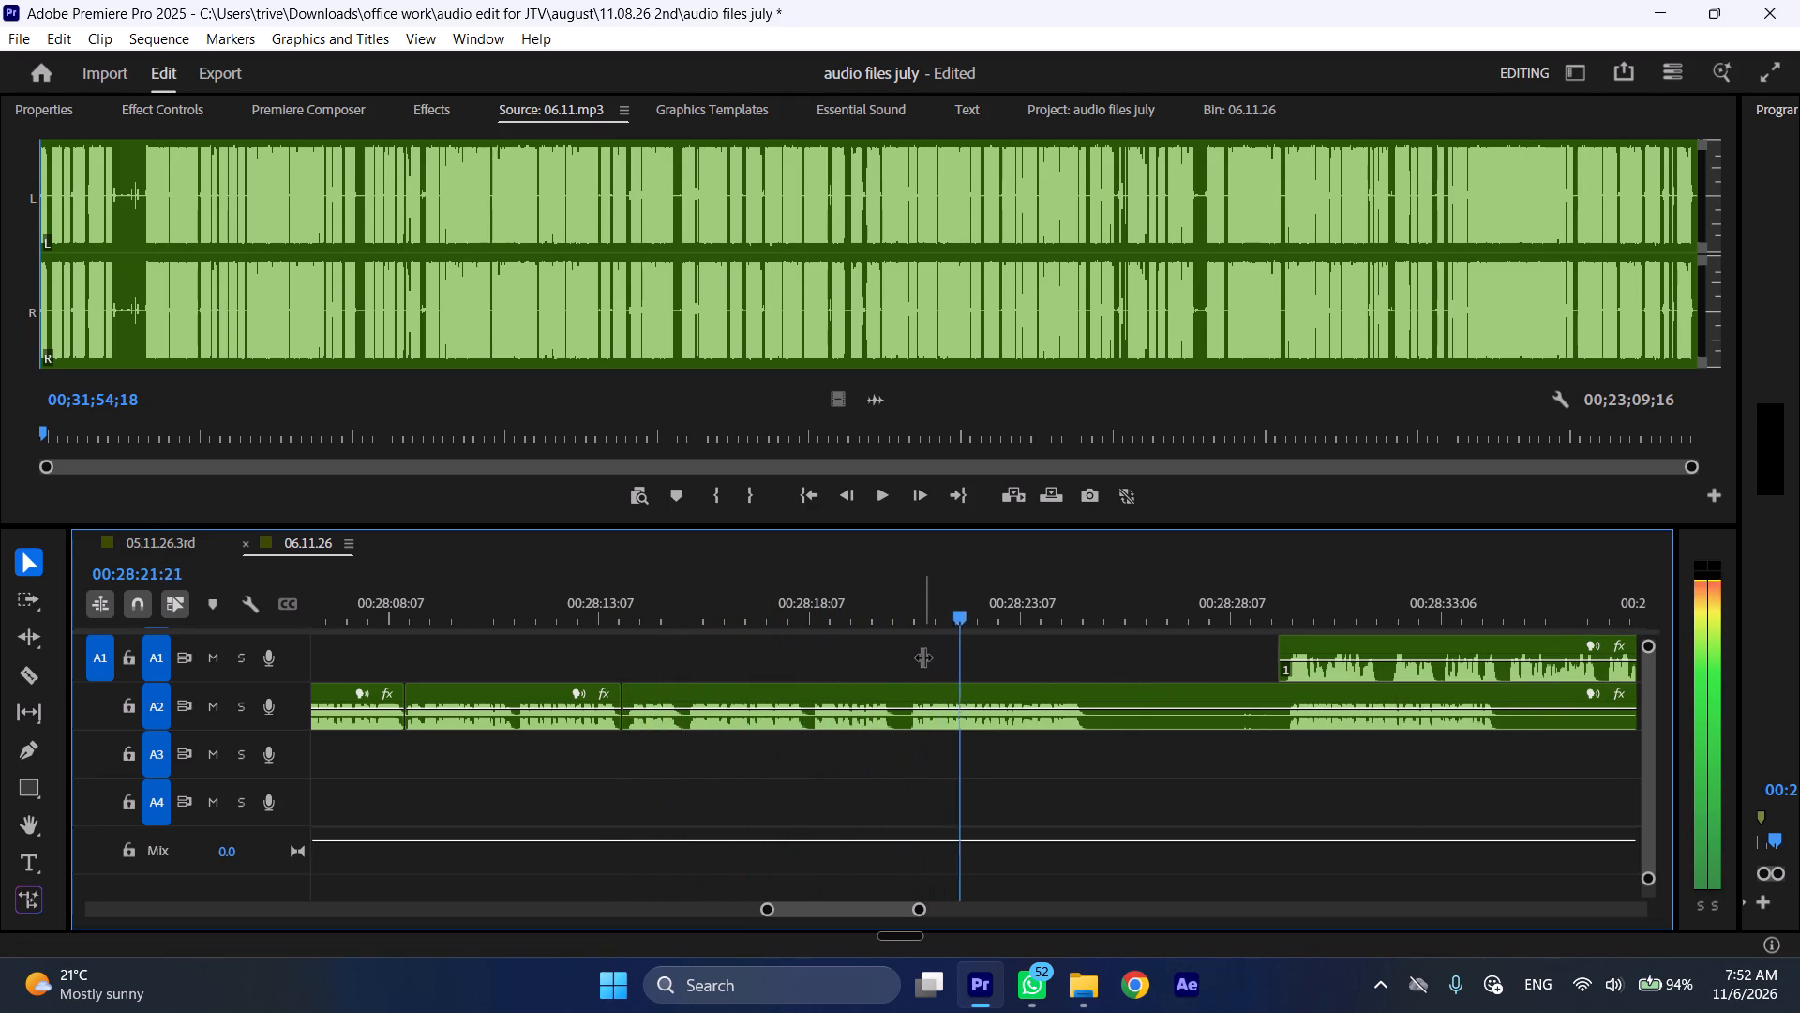
Split A2 at 00:28:24:23, where the speech ends and the silence begins.
{"action": "left_click", "coordinate": [1087, 607]}
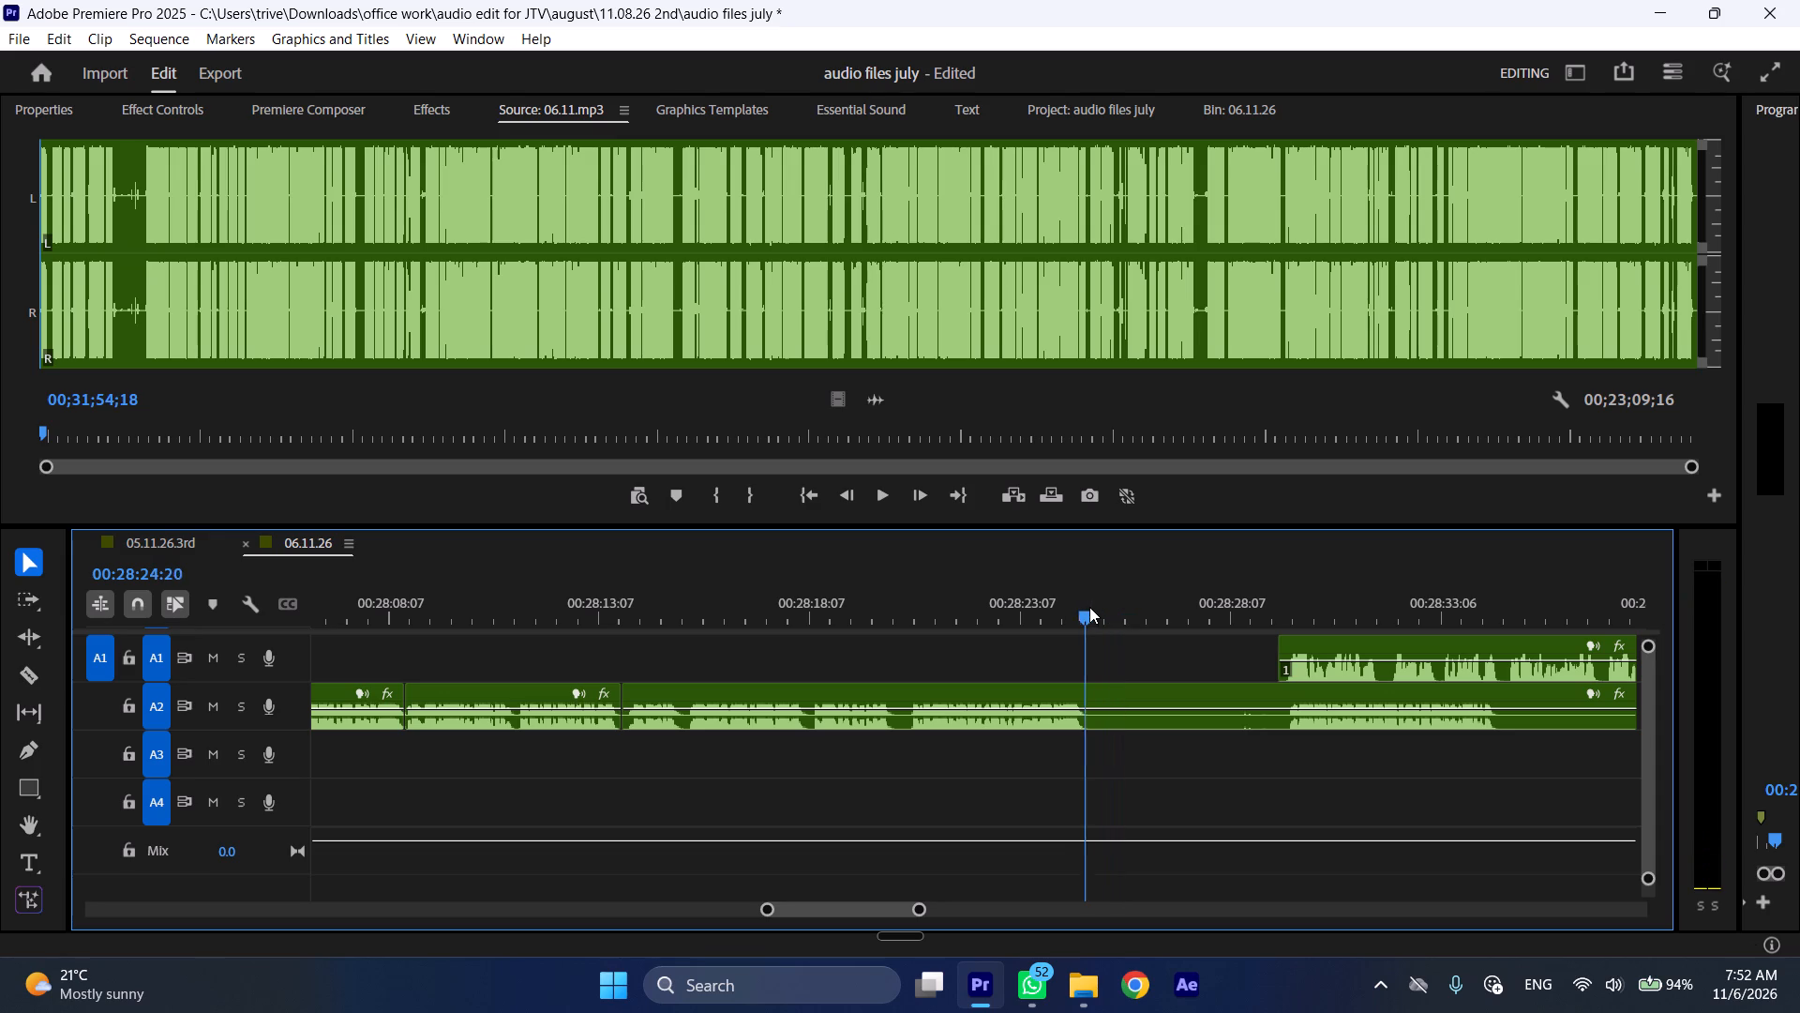
{"action": "key", "text": "shift+c"}
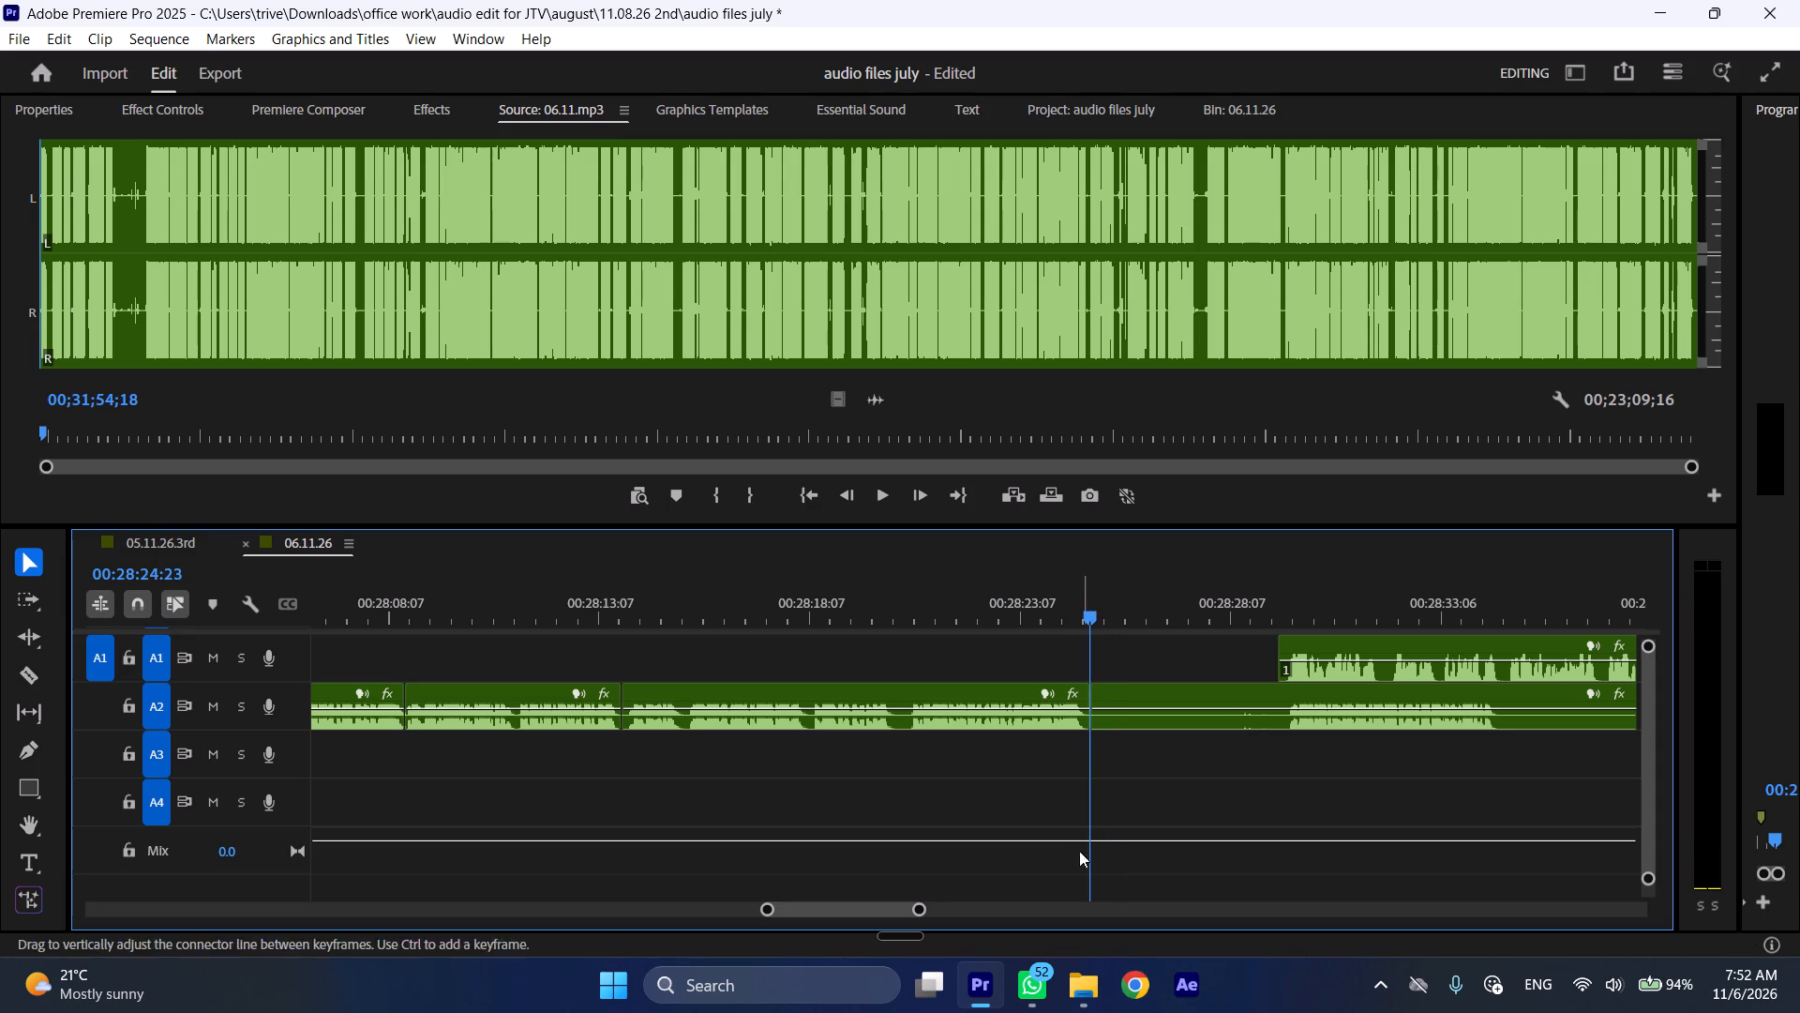
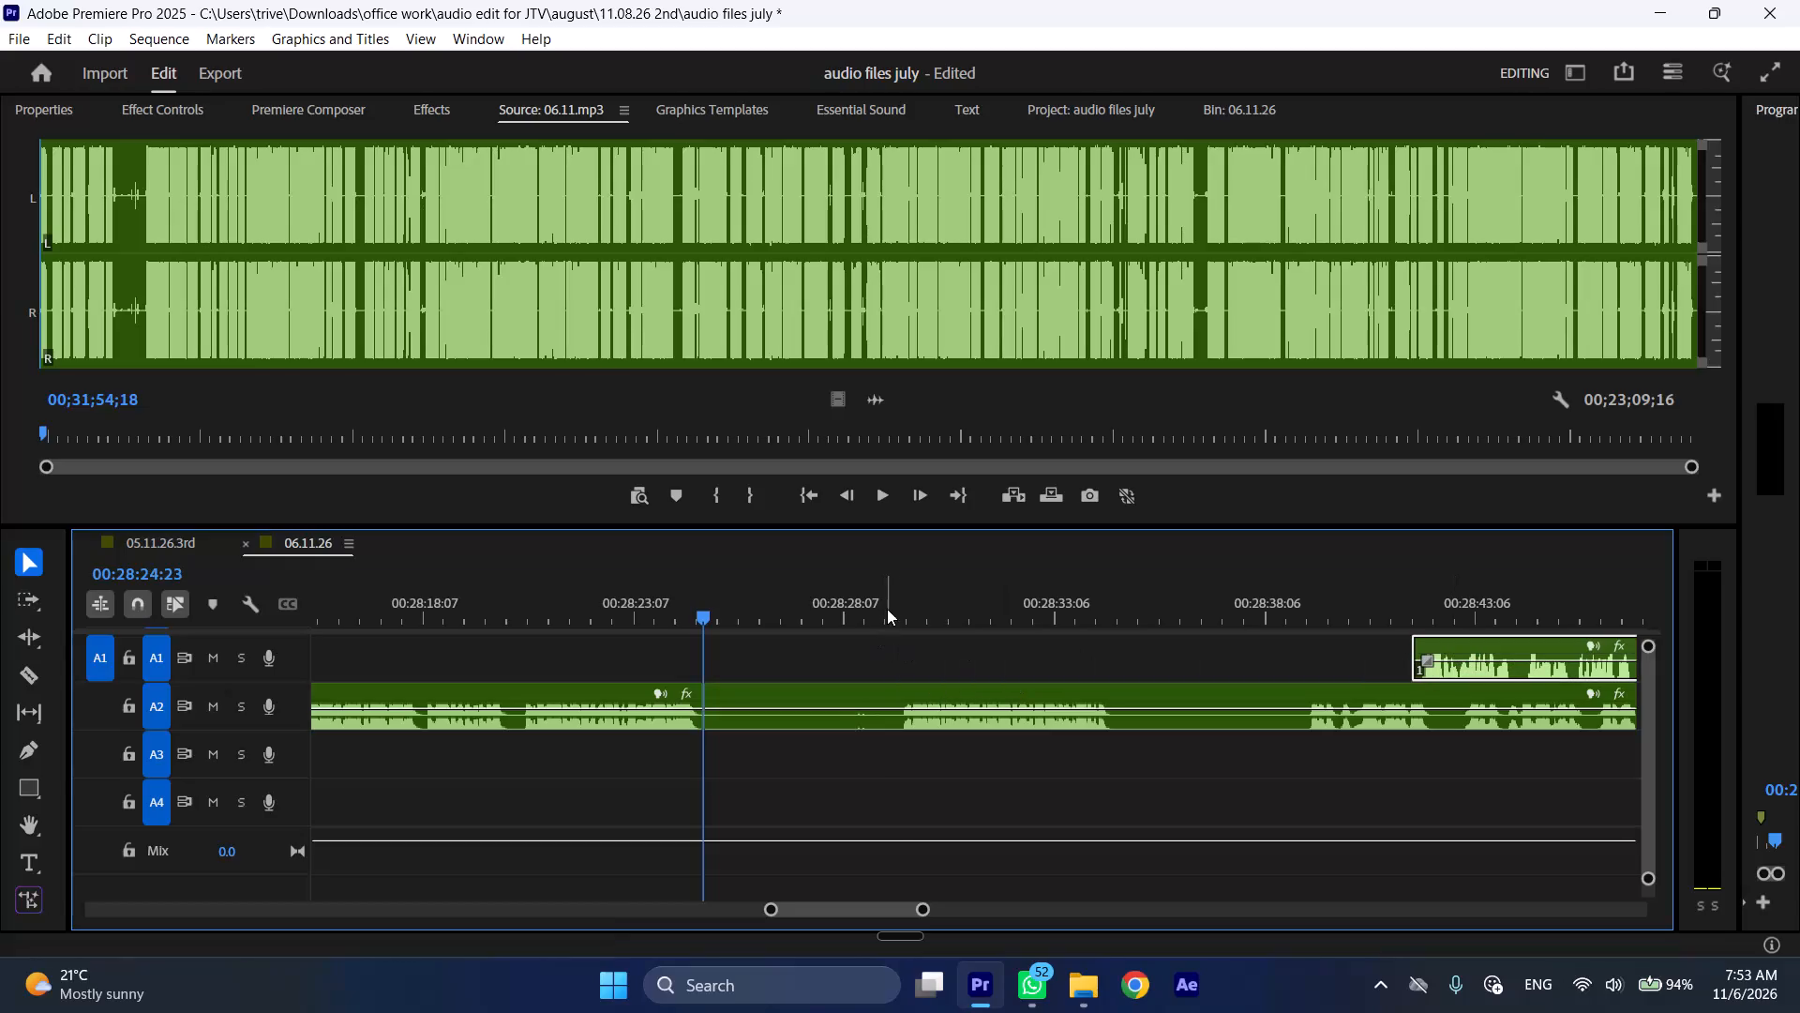
Split A2 at 00:28:29:13, just before the speech resumes, and ripple delete the silent section from 00:28:24:23 up to that cut.
{"action": "left_click_drag", "start_coordinate": [888, 608], "coordinate": [900, 609]}
{"action": "left_click", "coordinate": [939, 711]}
{"action": "key", "text": "shift+c"}
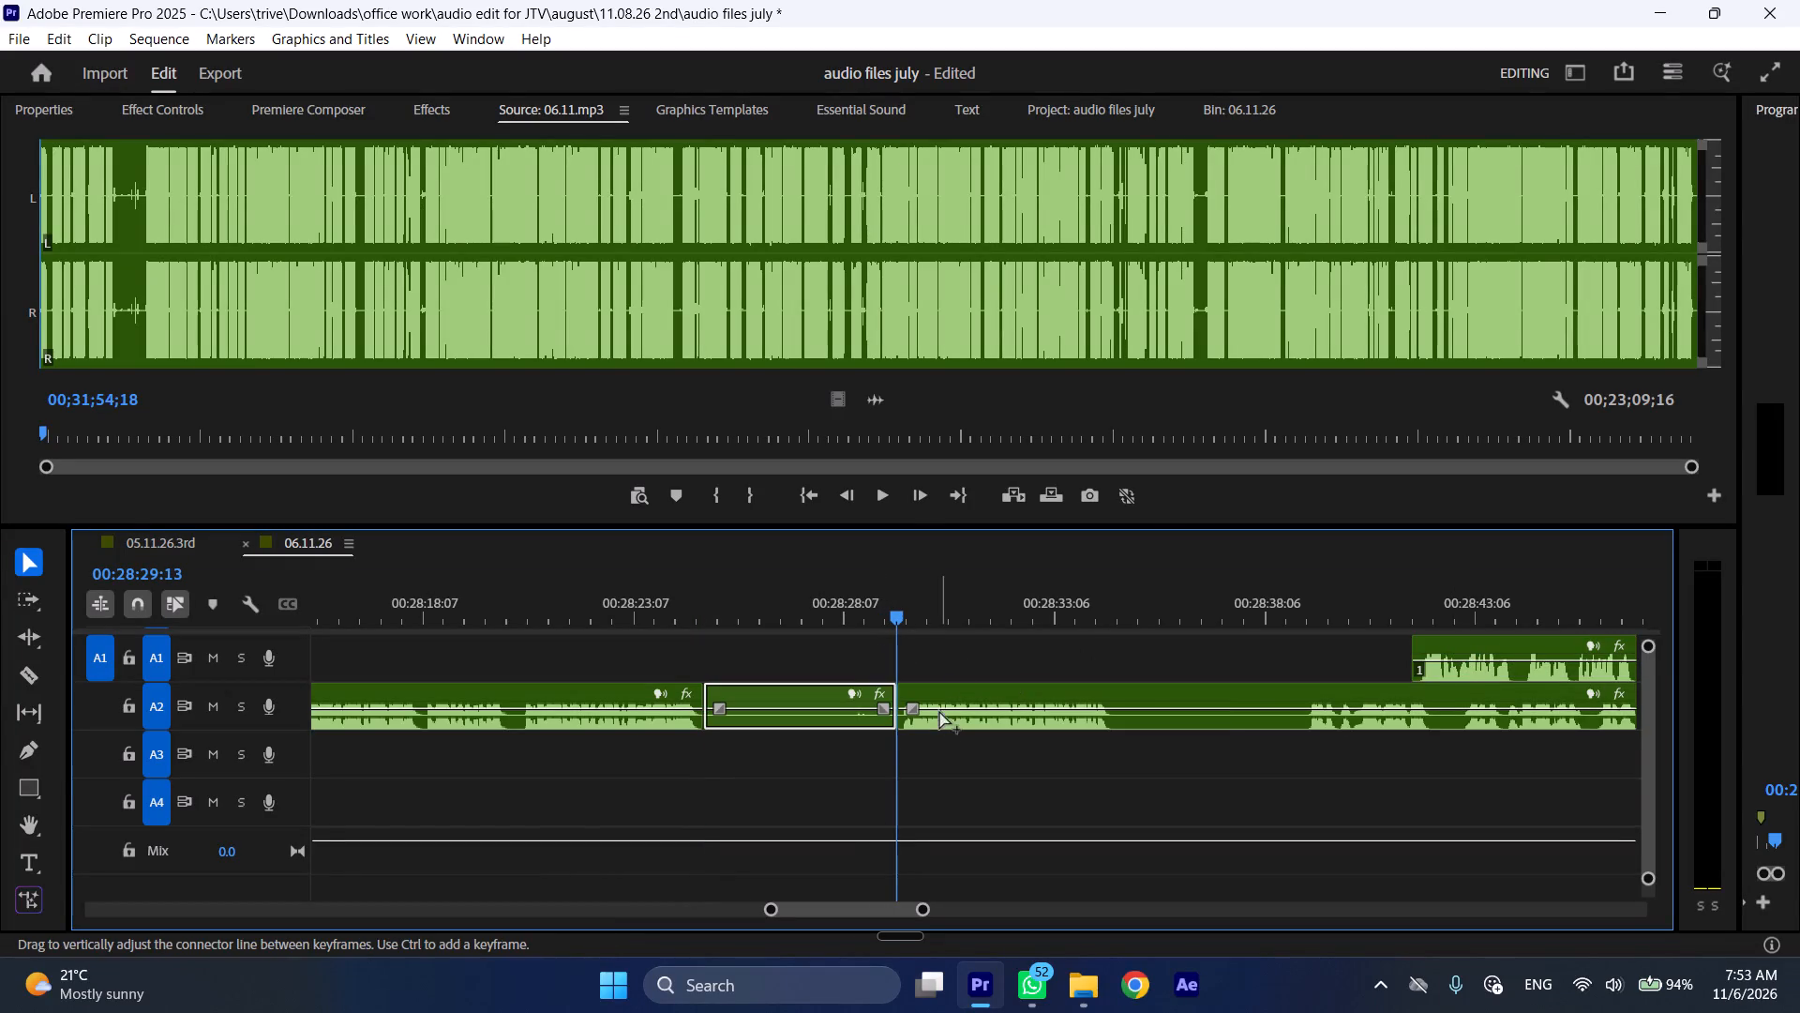
{"action": "key", "text": "ctrl+shift+d"}
Play A2 at increased speed, split it at 00:28:30:02 and 00:28:34:13, and ripple delete the silence between the cuts.
{"action": "key", "text": "space"}
{"action": "type", "text": "l"}
{"action": "scroll", "coordinate": [984, 644], "scroll_direction": "down", "scroll_amount": 4}
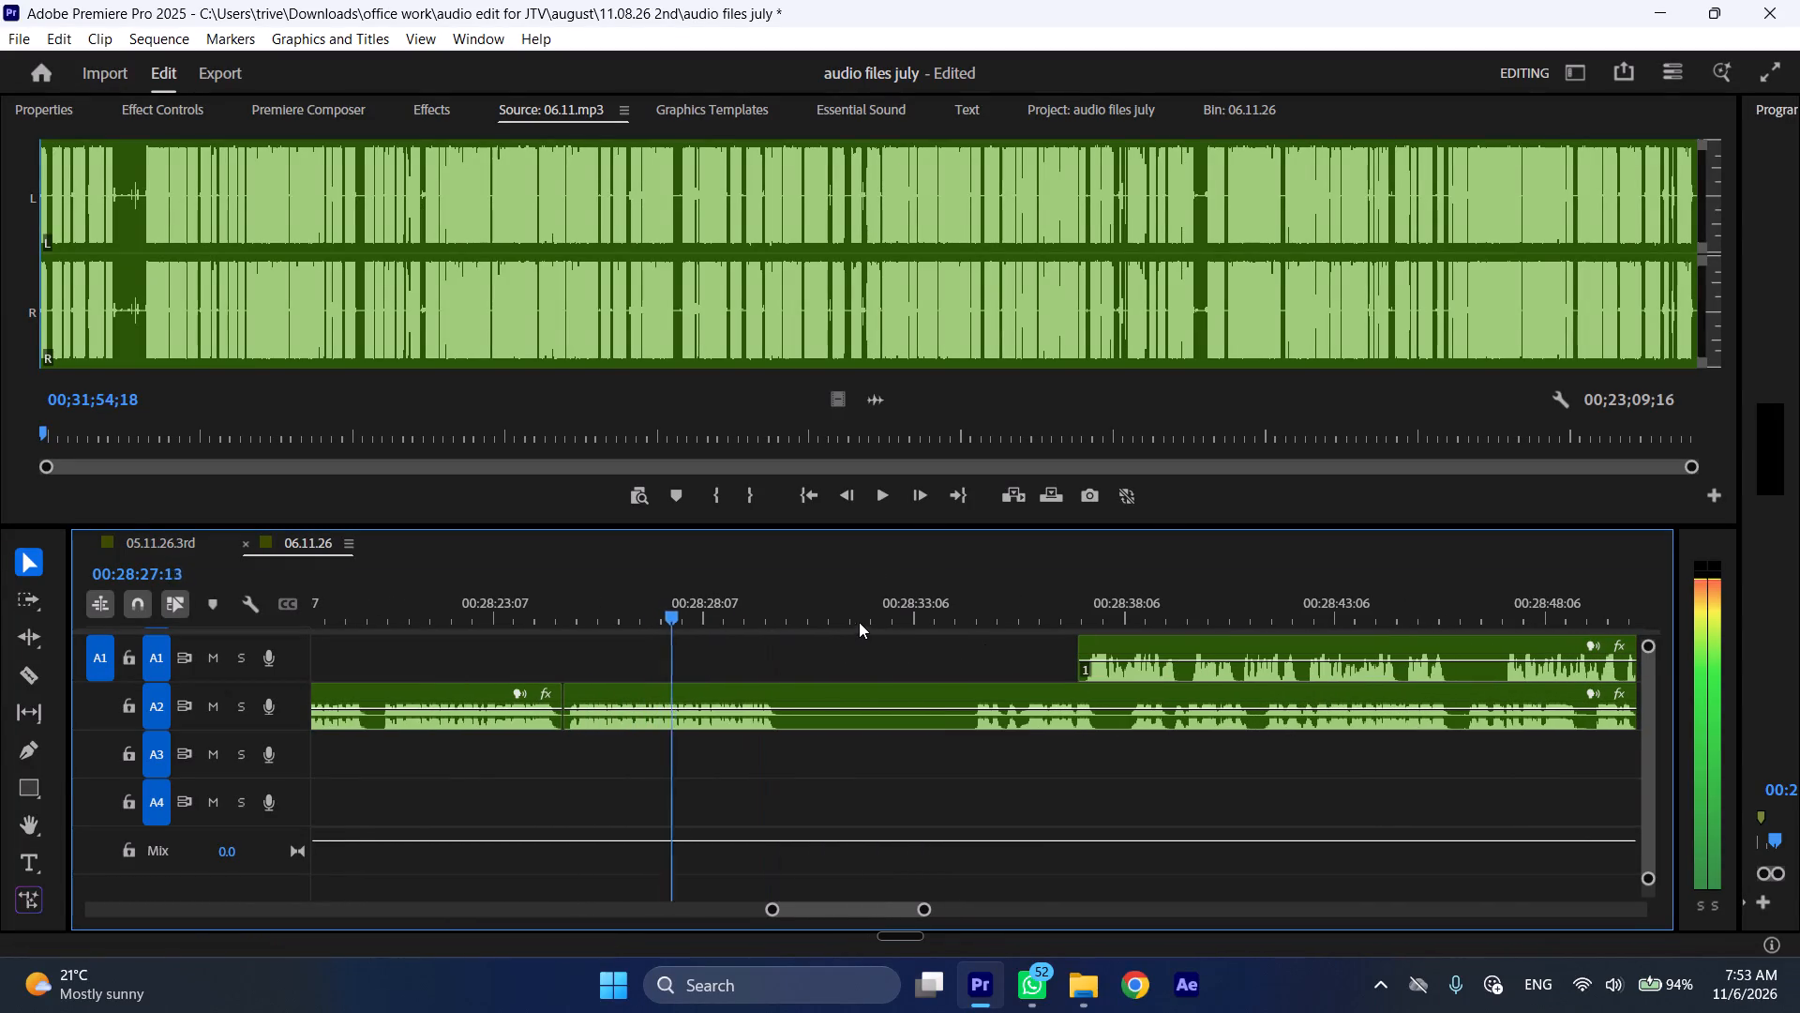
{"action": "key", "text": "space"}
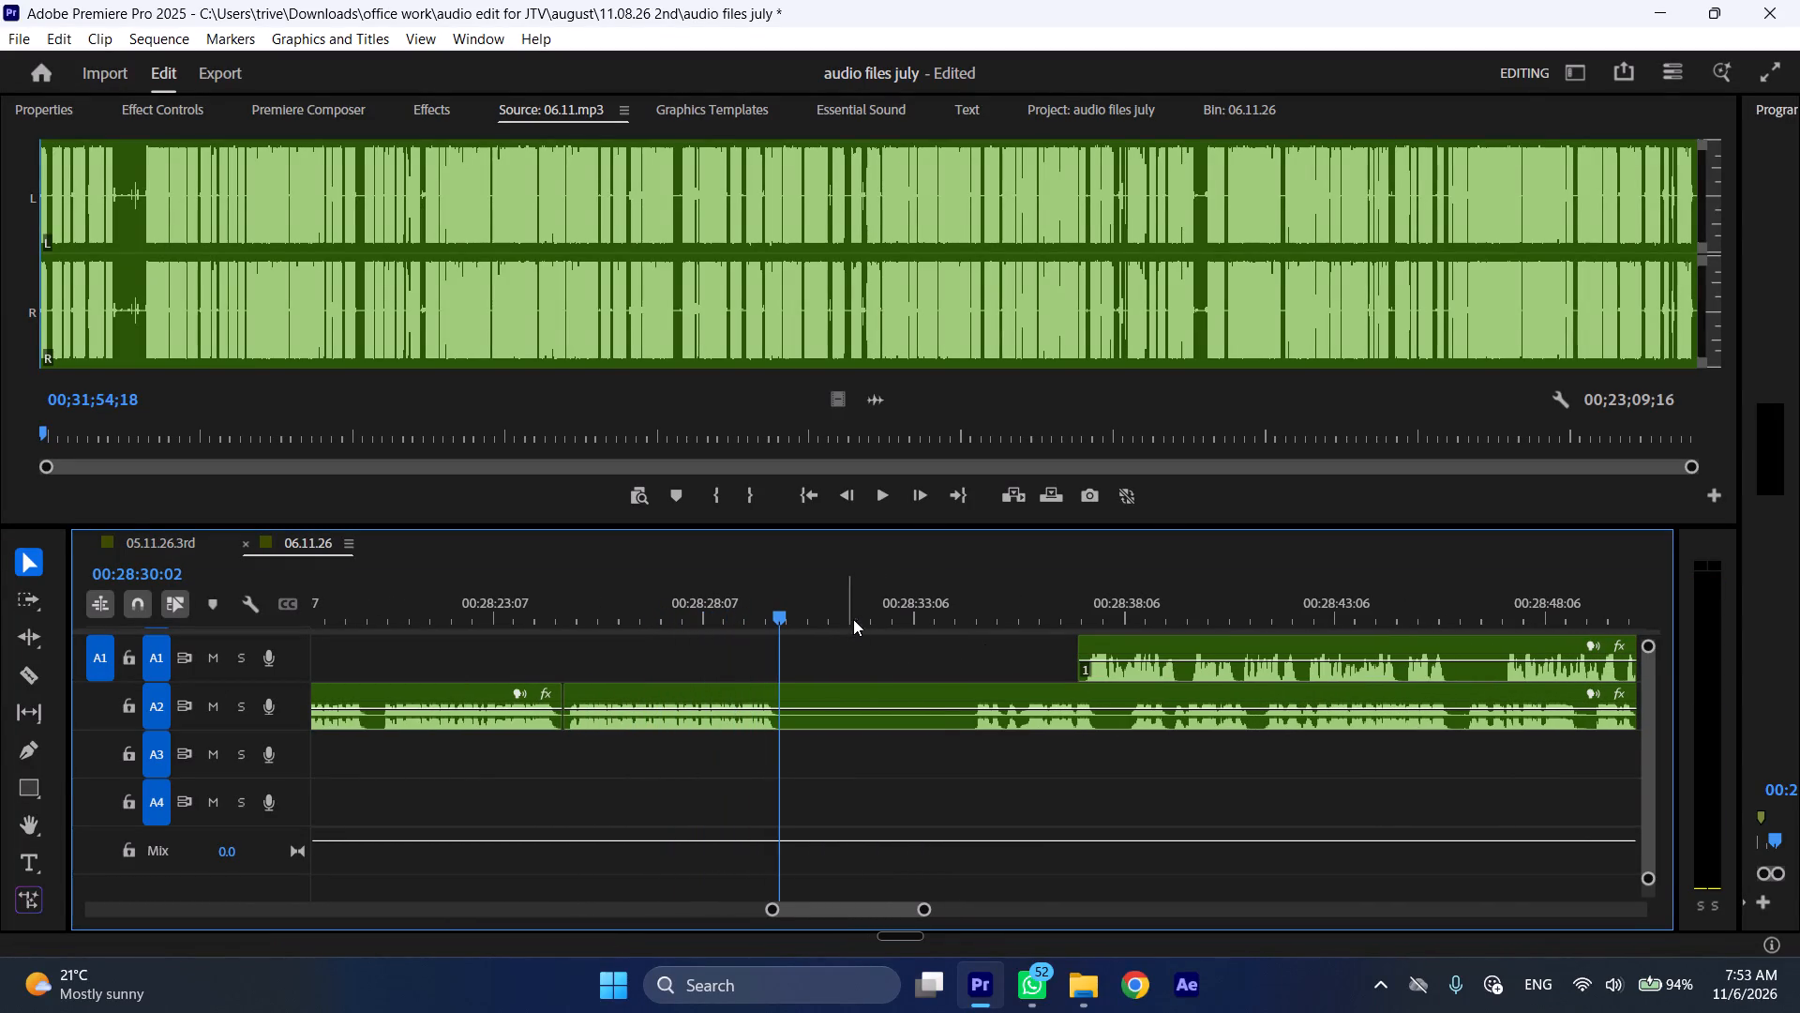
{"action": "key", "text": "shift+c"}
{"action": "left_click_drag", "start_coordinate": [937, 591], "coordinate": [970, 600]}
{"action": "left_click", "coordinate": [994, 671]}
{"action": "left_click", "coordinate": [997, 696]}
{"action": "key", "text": "shift+c"}
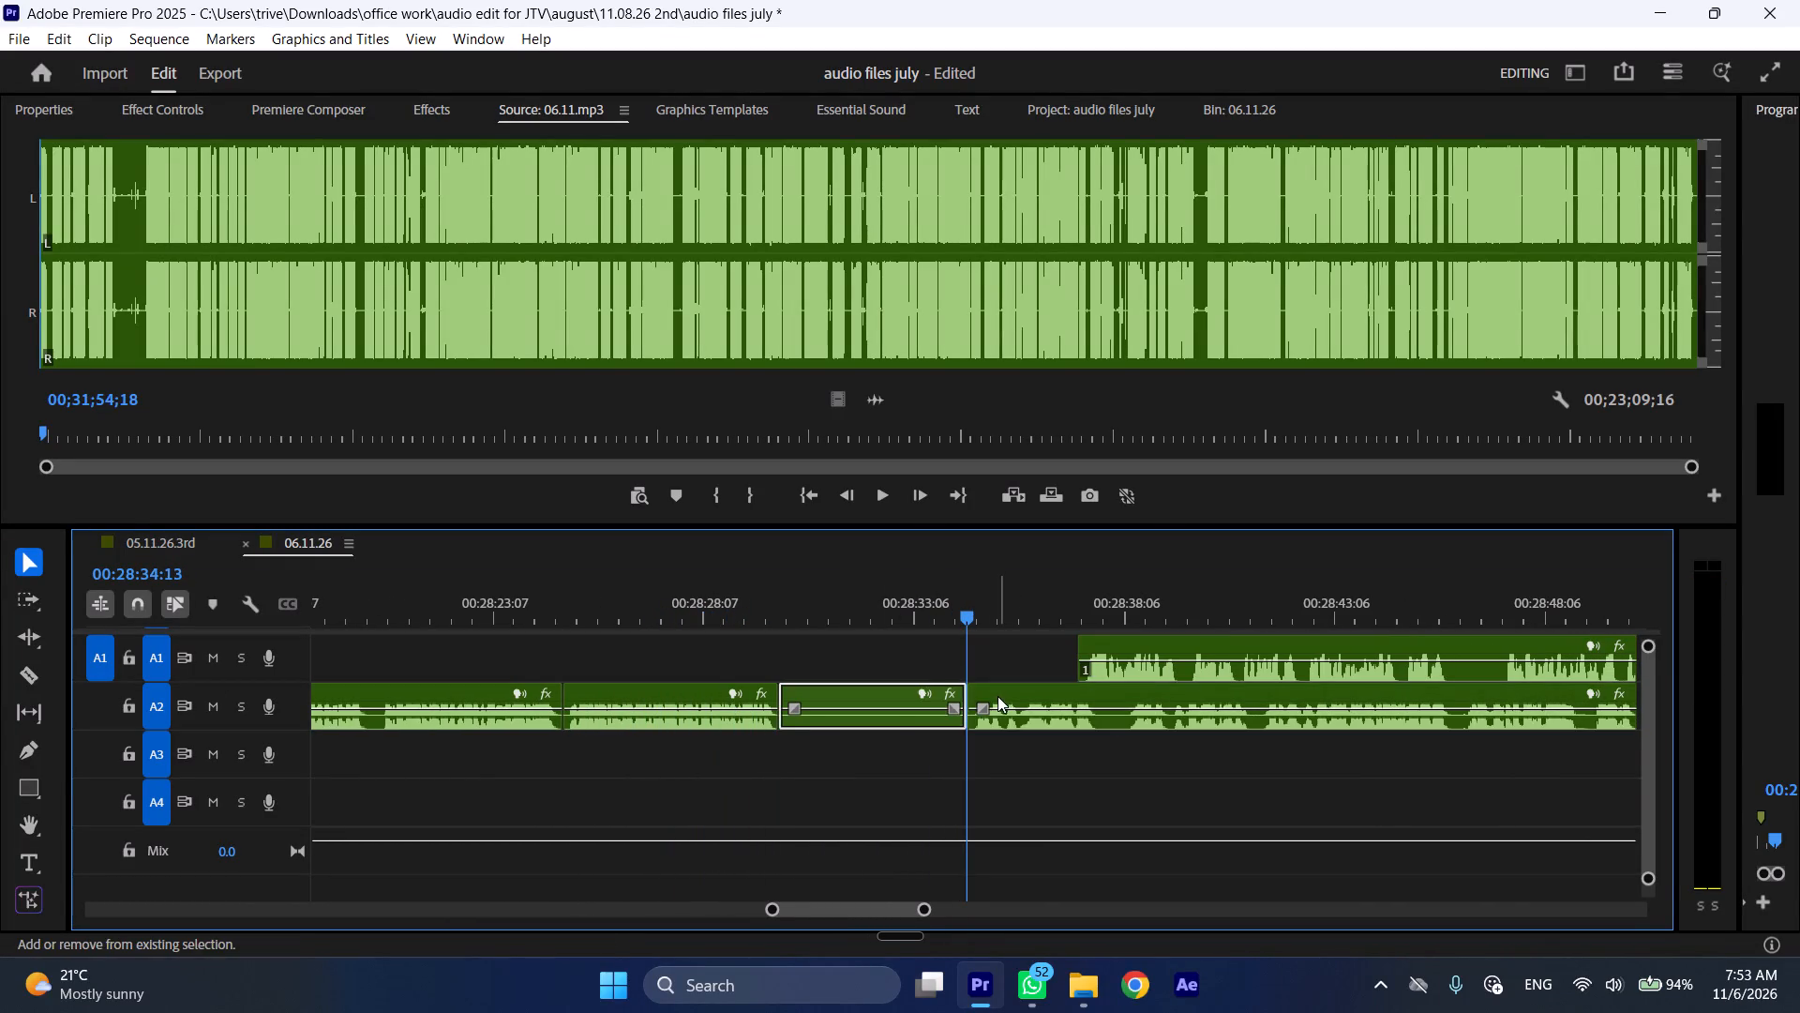
{"action": "key", "text": "ctrl+shift+d"}
Move the upcoming A1 section later along its track so it starts at about 00:28:48.
{"action": "scroll", "coordinate": [993, 692], "scroll_direction": "down", "scroll_amount": 6}
{"action": "left_click_drag", "start_coordinate": [755, 643], "coordinate": [1419, 652]}
Listen to A2 from 00:28:30:02 at increased speed, split it at 00:28:37:02, and ripple delete the section before that cut.
{"action": "key", "text": "space"}
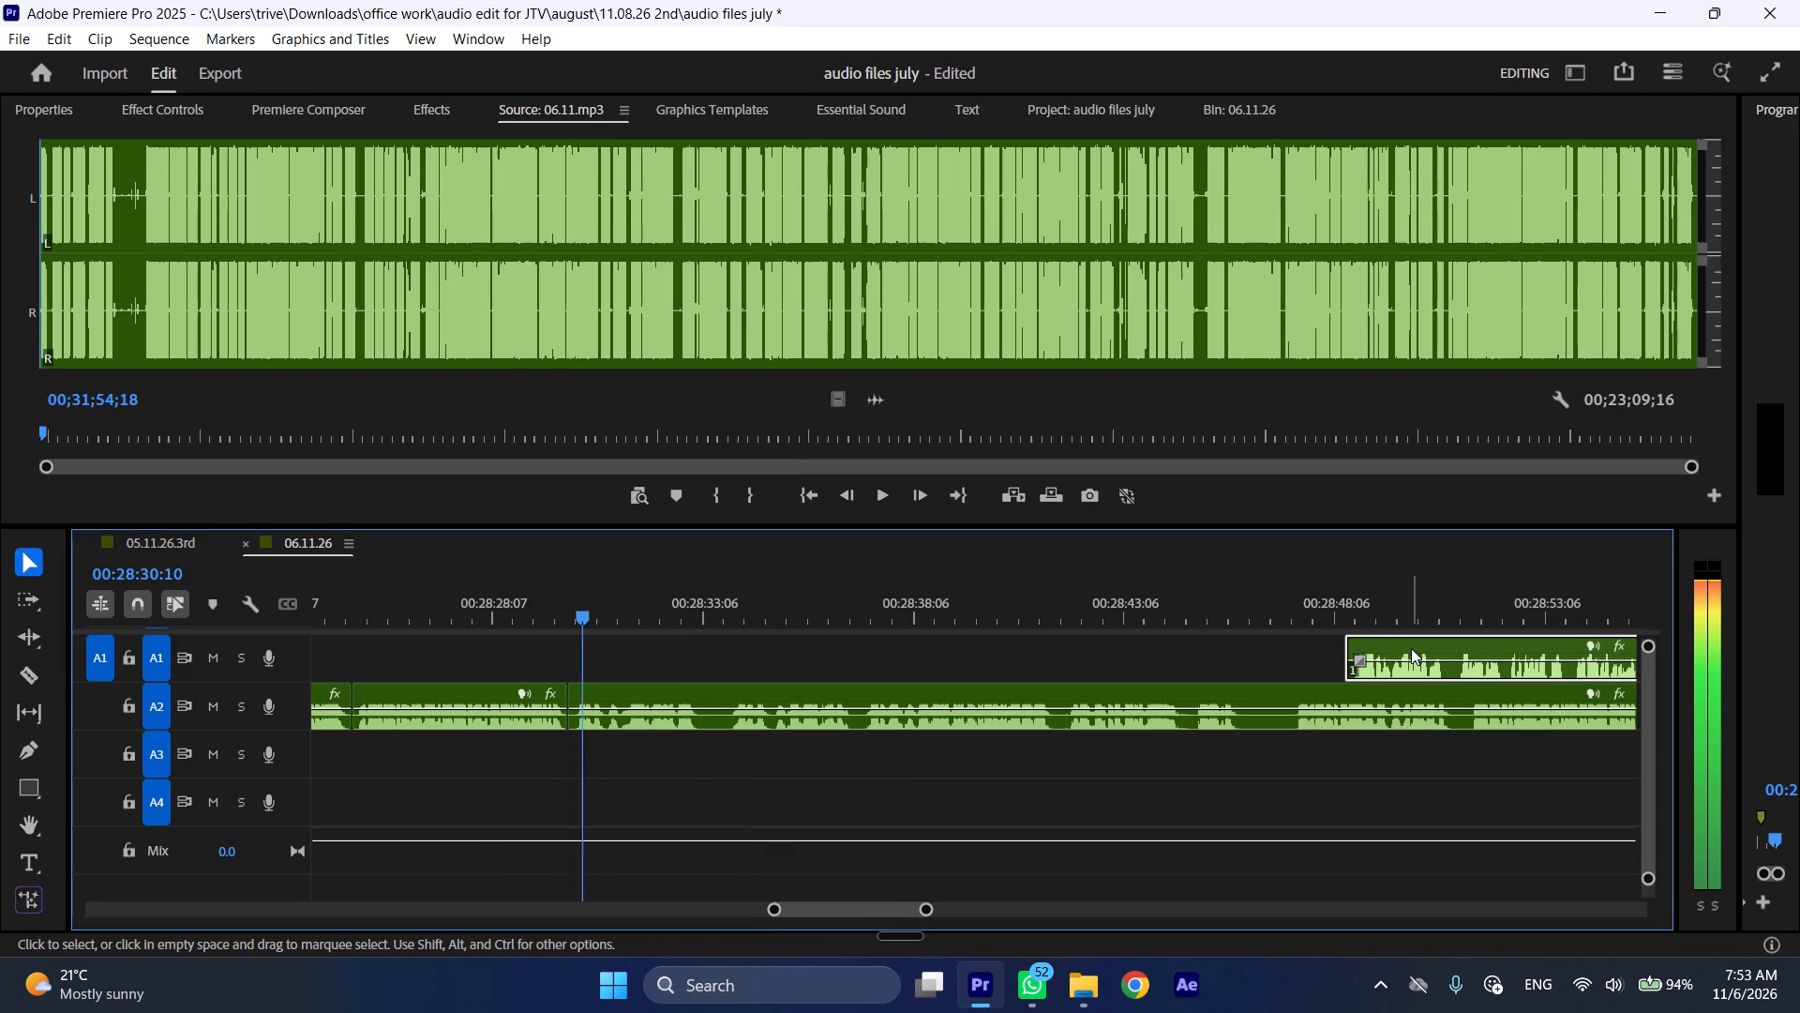
{"action": "key", "text": "l"}
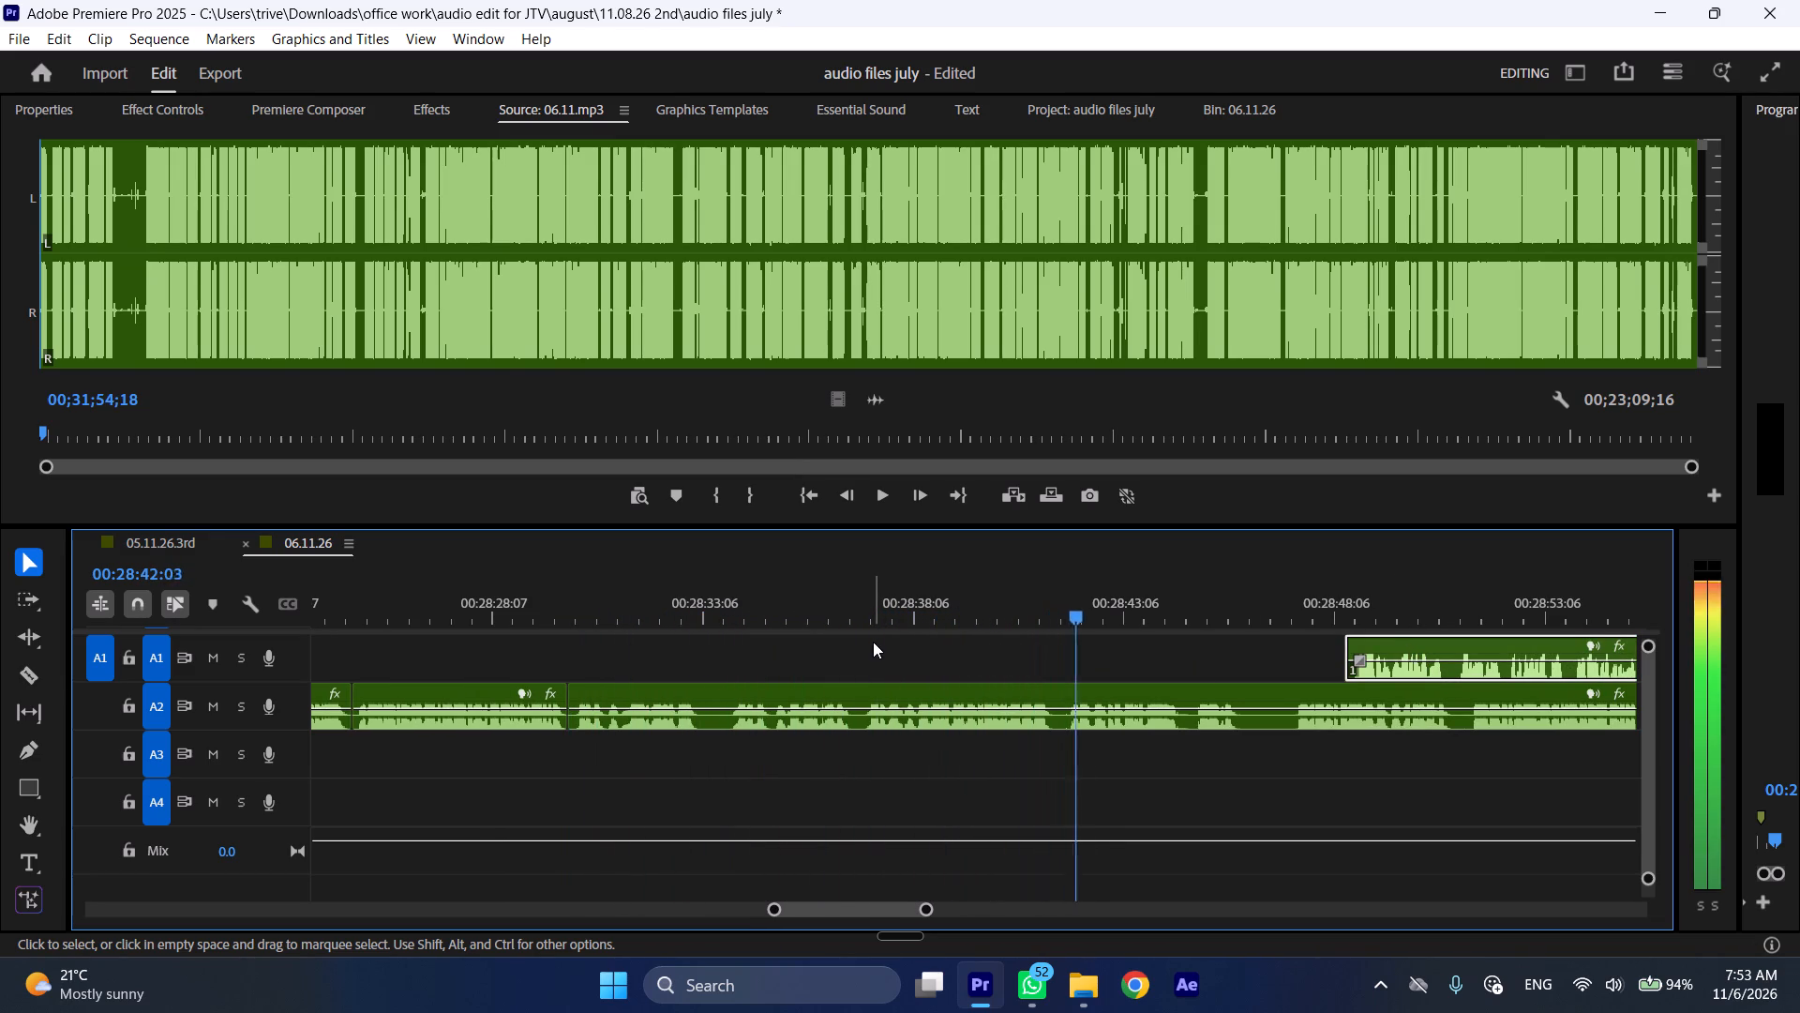
{"action": "left_click_drag", "start_coordinate": [858, 607], "coordinate": [866, 607]}
{"action": "left_click", "coordinate": [891, 696]}
{"action": "key", "text": "shift+c"}
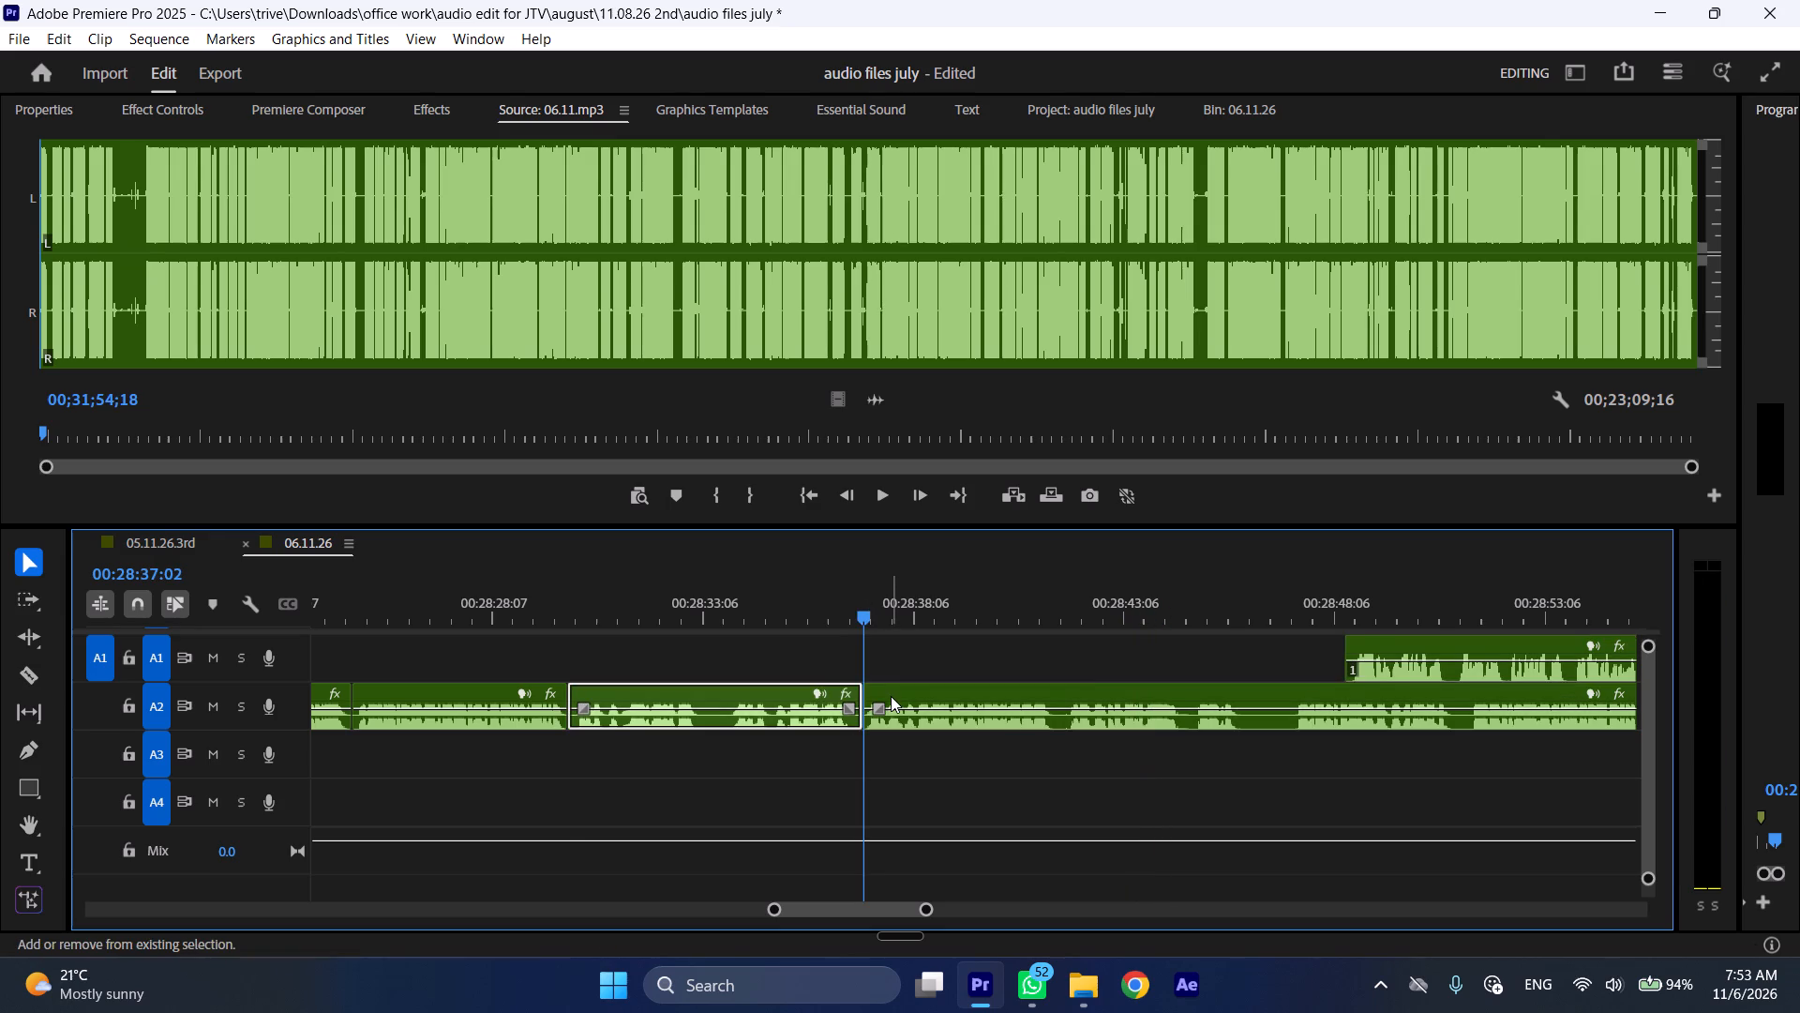
{"action": "key", "text": "ctrl+shift+d"}
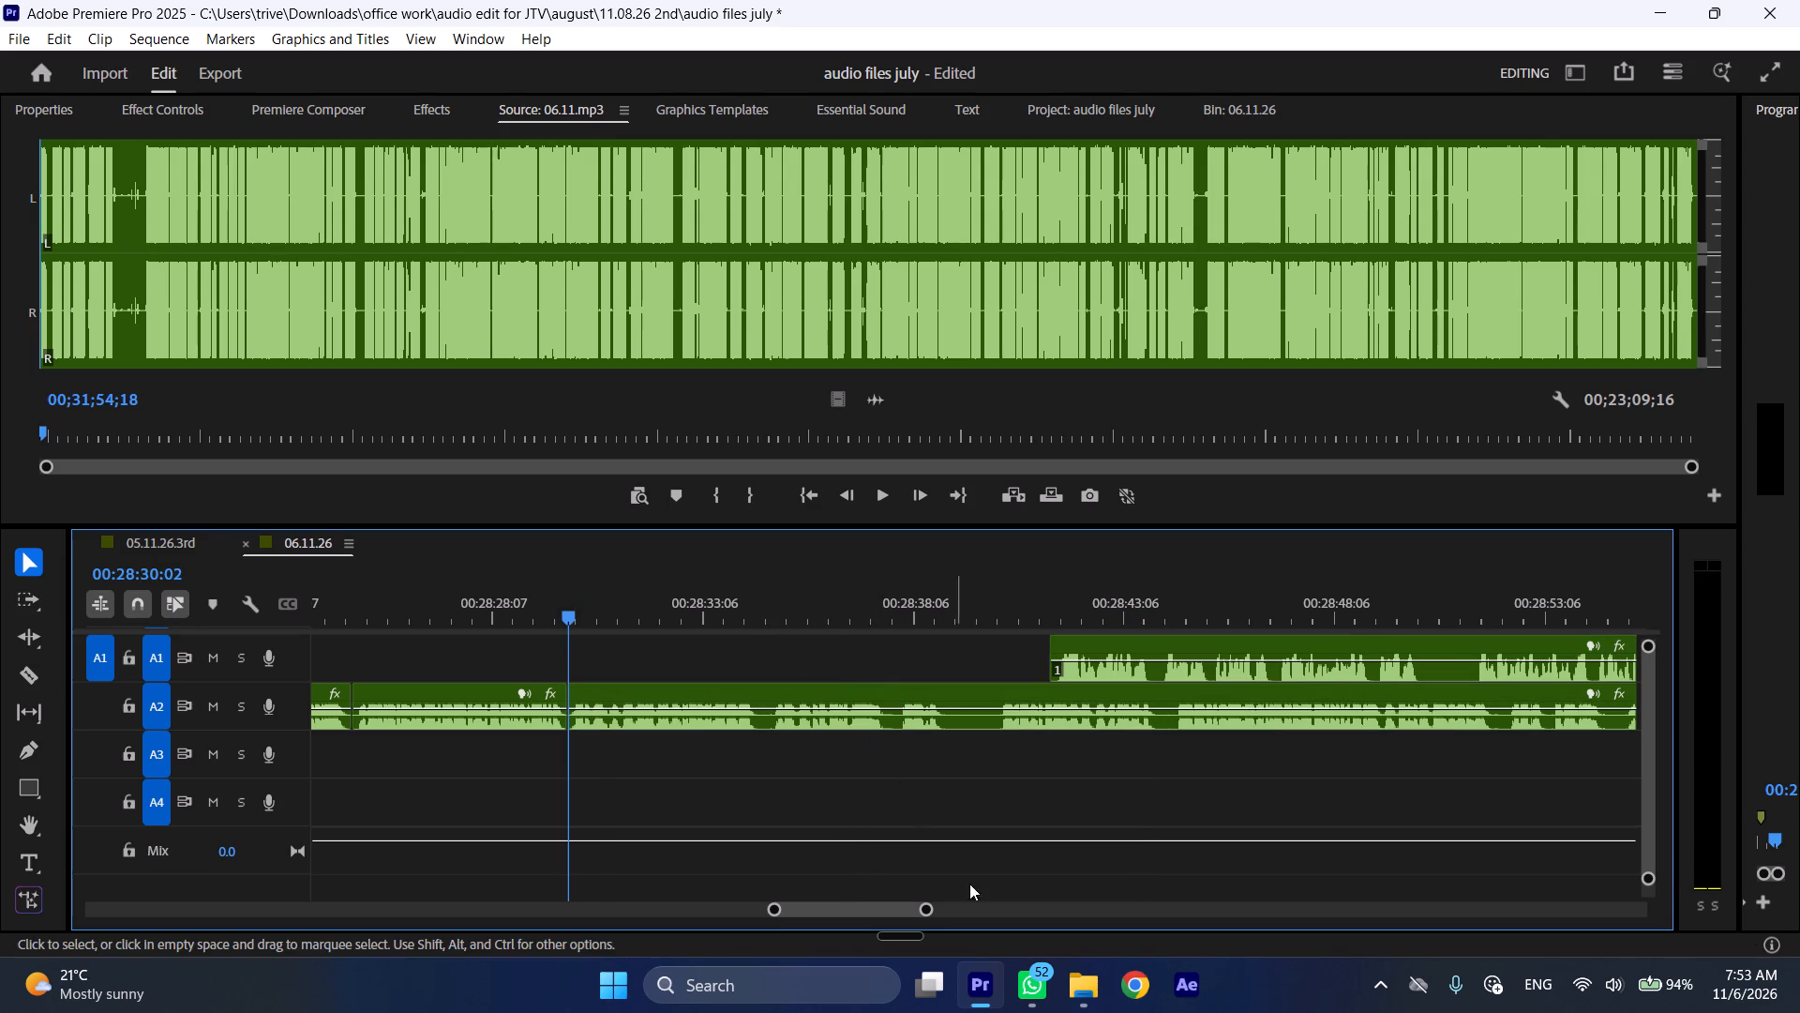
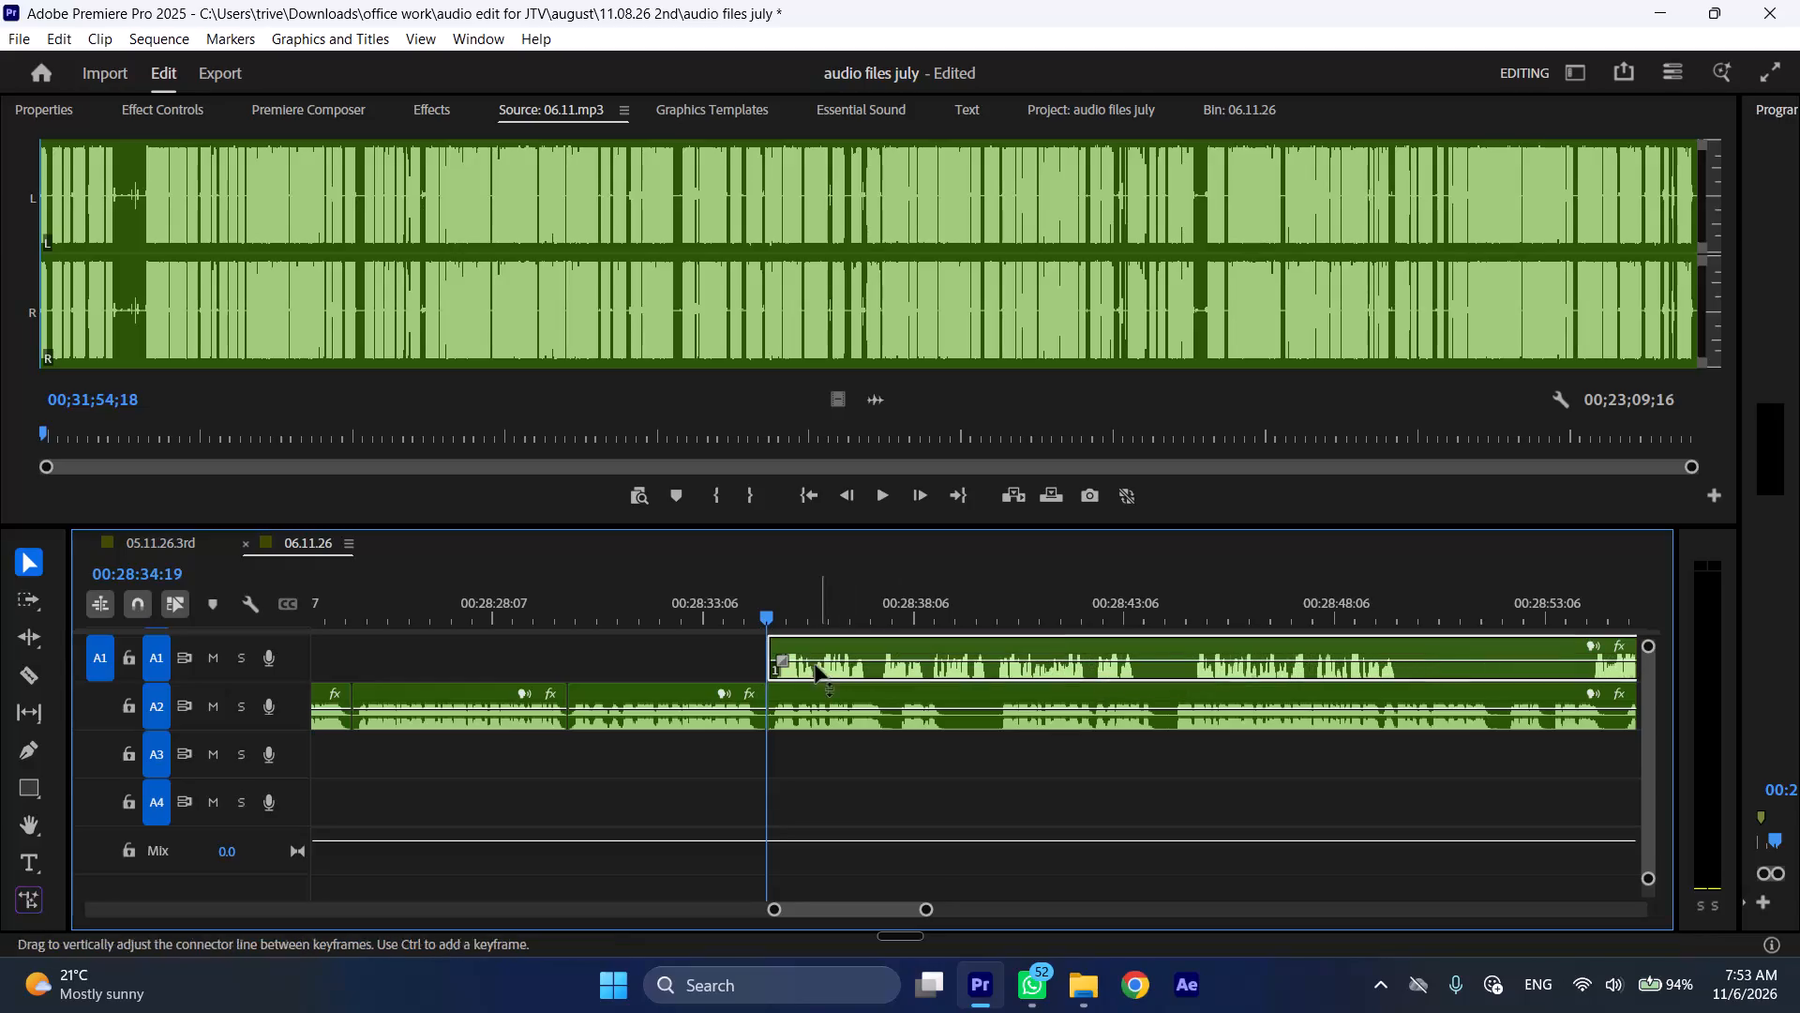
Move the upcoming A2 section later along its track so it starts at about 00:28:46.
{"action": "left_click_drag", "start_coordinate": [814, 697], "coordinate": [1281, 697]}
Listen to the A1 section from 00:28:34:19 at increased speed.
{"action": "key", "text": "space"}
{"action": "key", "text": "l"}
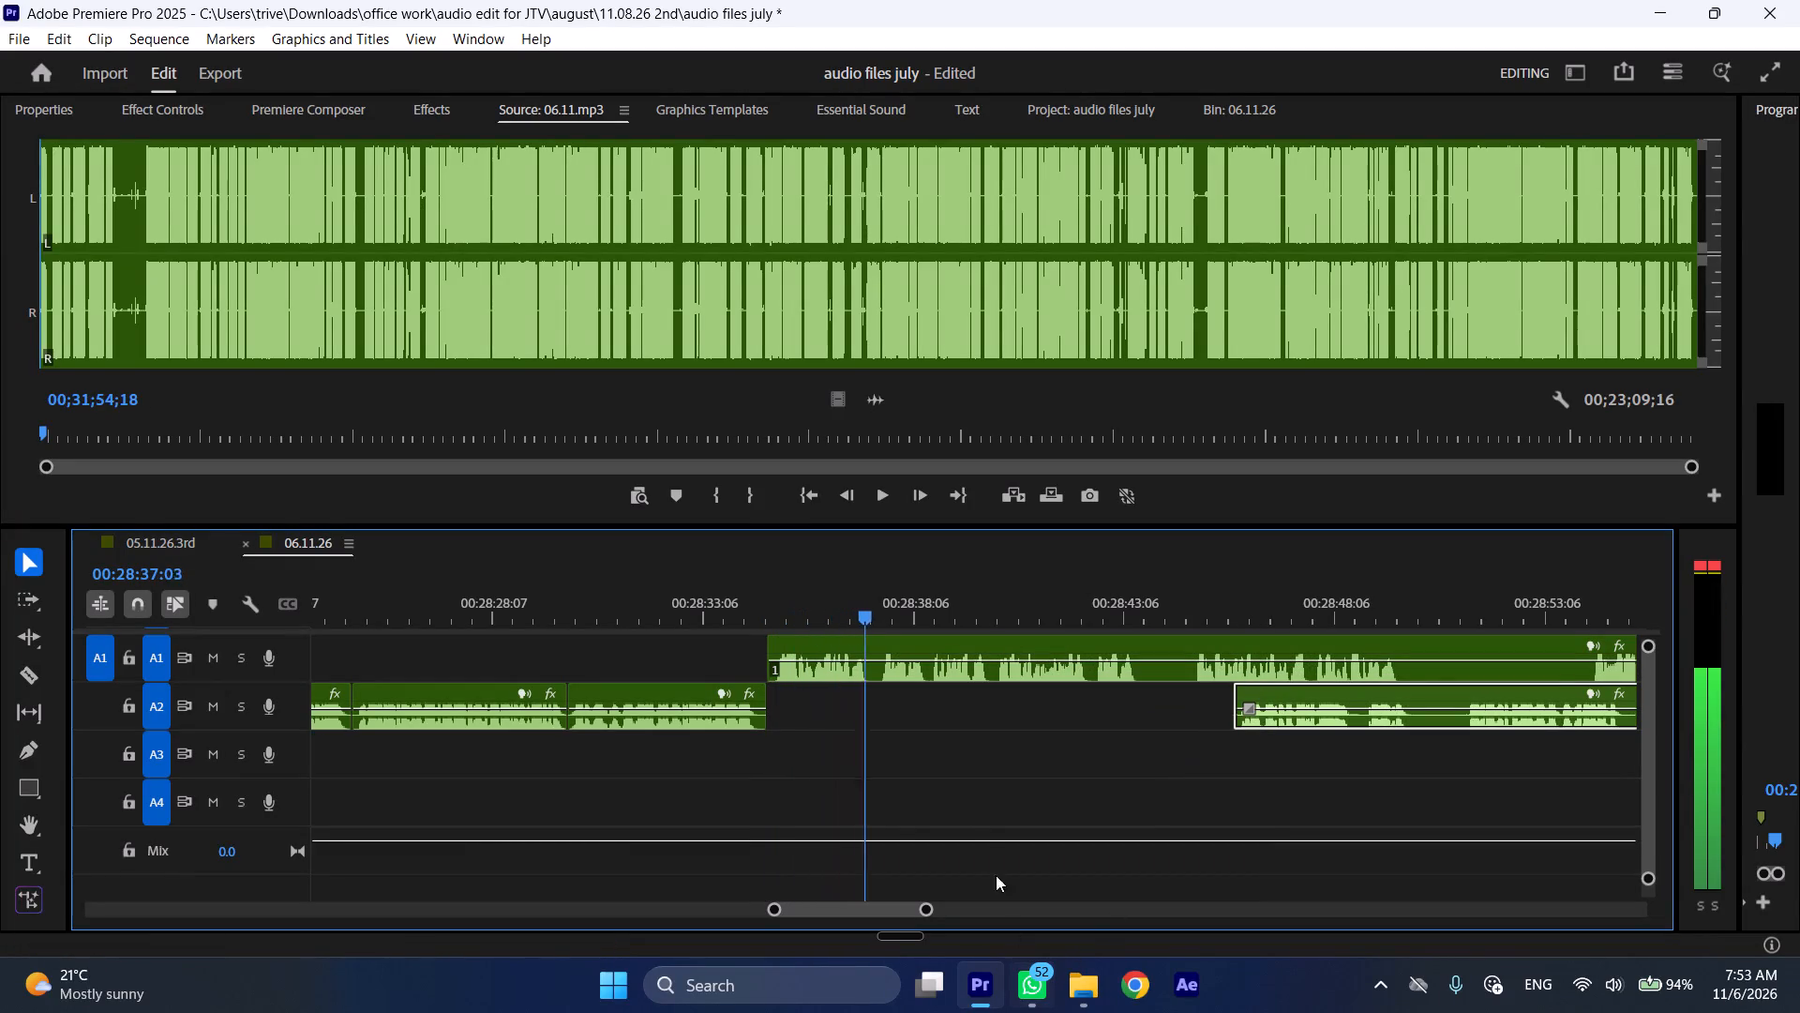
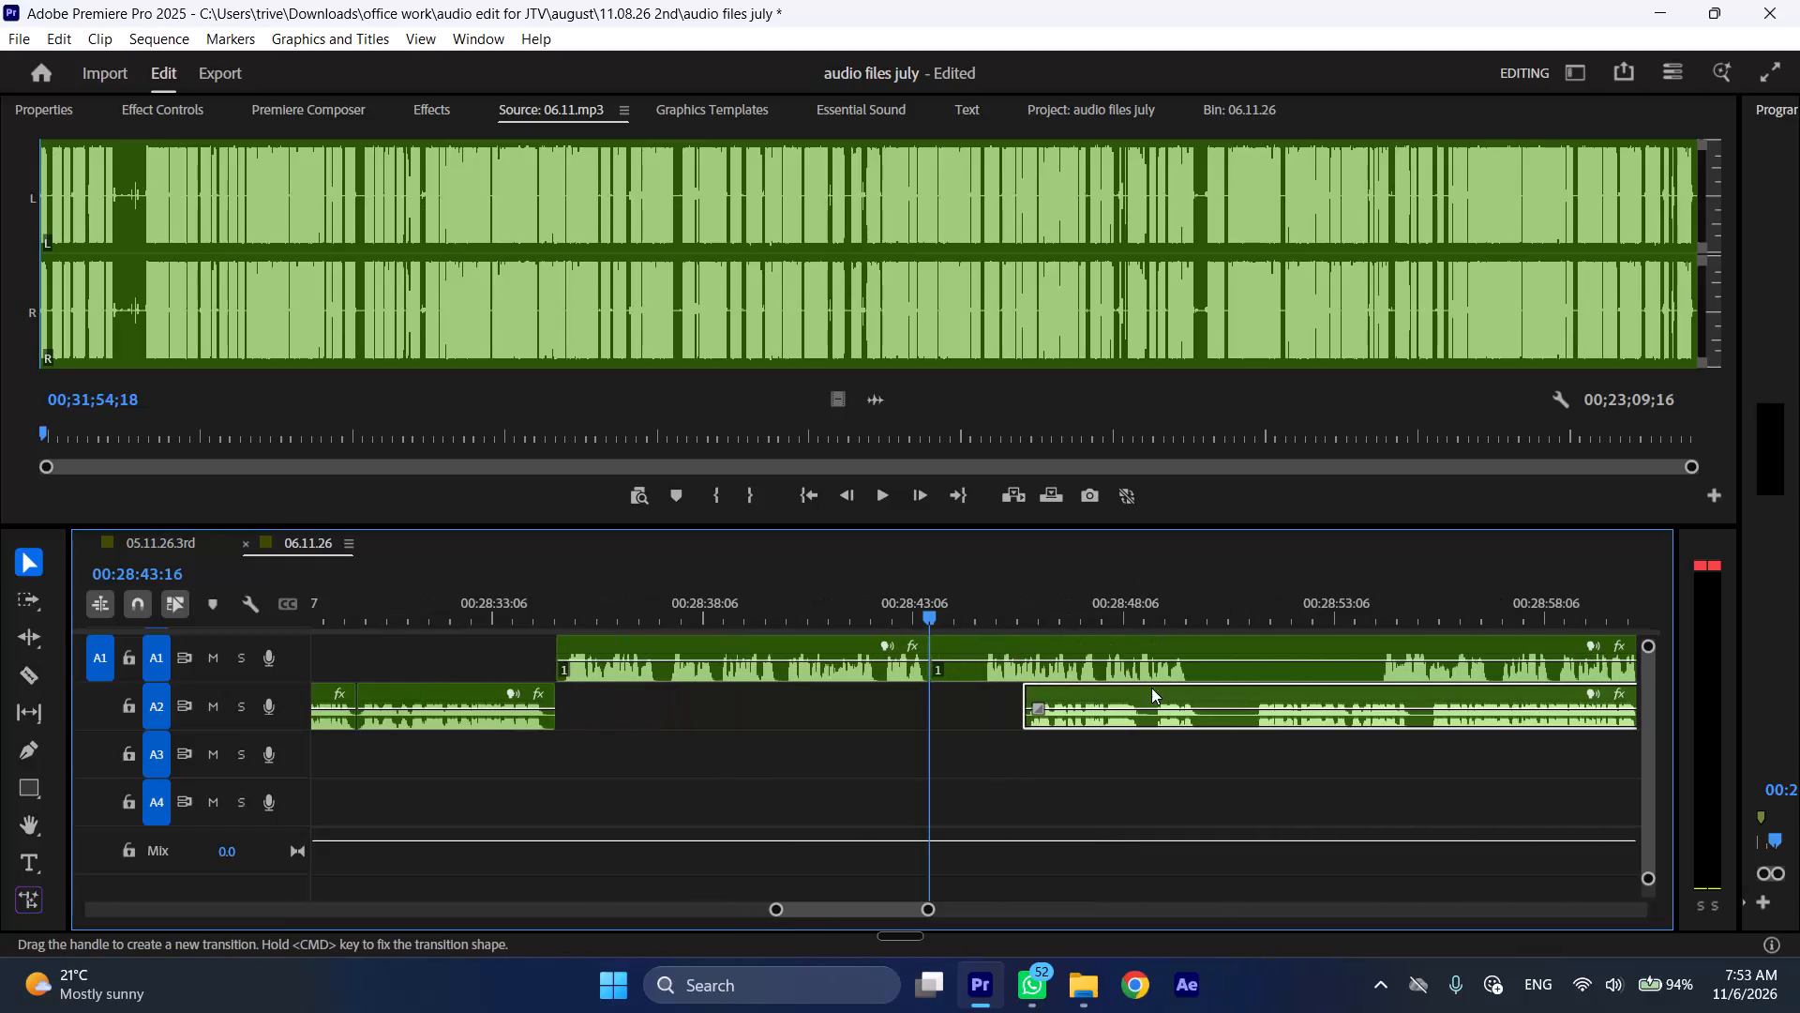
Move the A2 section back to start at 00:28:43:16, and the overlapping A1 section later to about 00:28:56.
{"action": "left_click_drag", "start_coordinate": [1147, 692], "coordinate": [1057, 702]}
{"action": "left_click_drag", "start_coordinate": [988, 642], "coordinate": [1523, 653]}
Play on, split the A2 section at about 00:28:46:10 and 00:28:46:17, and ripple delete the short piece between.
{"action": "key", "text": "space"}
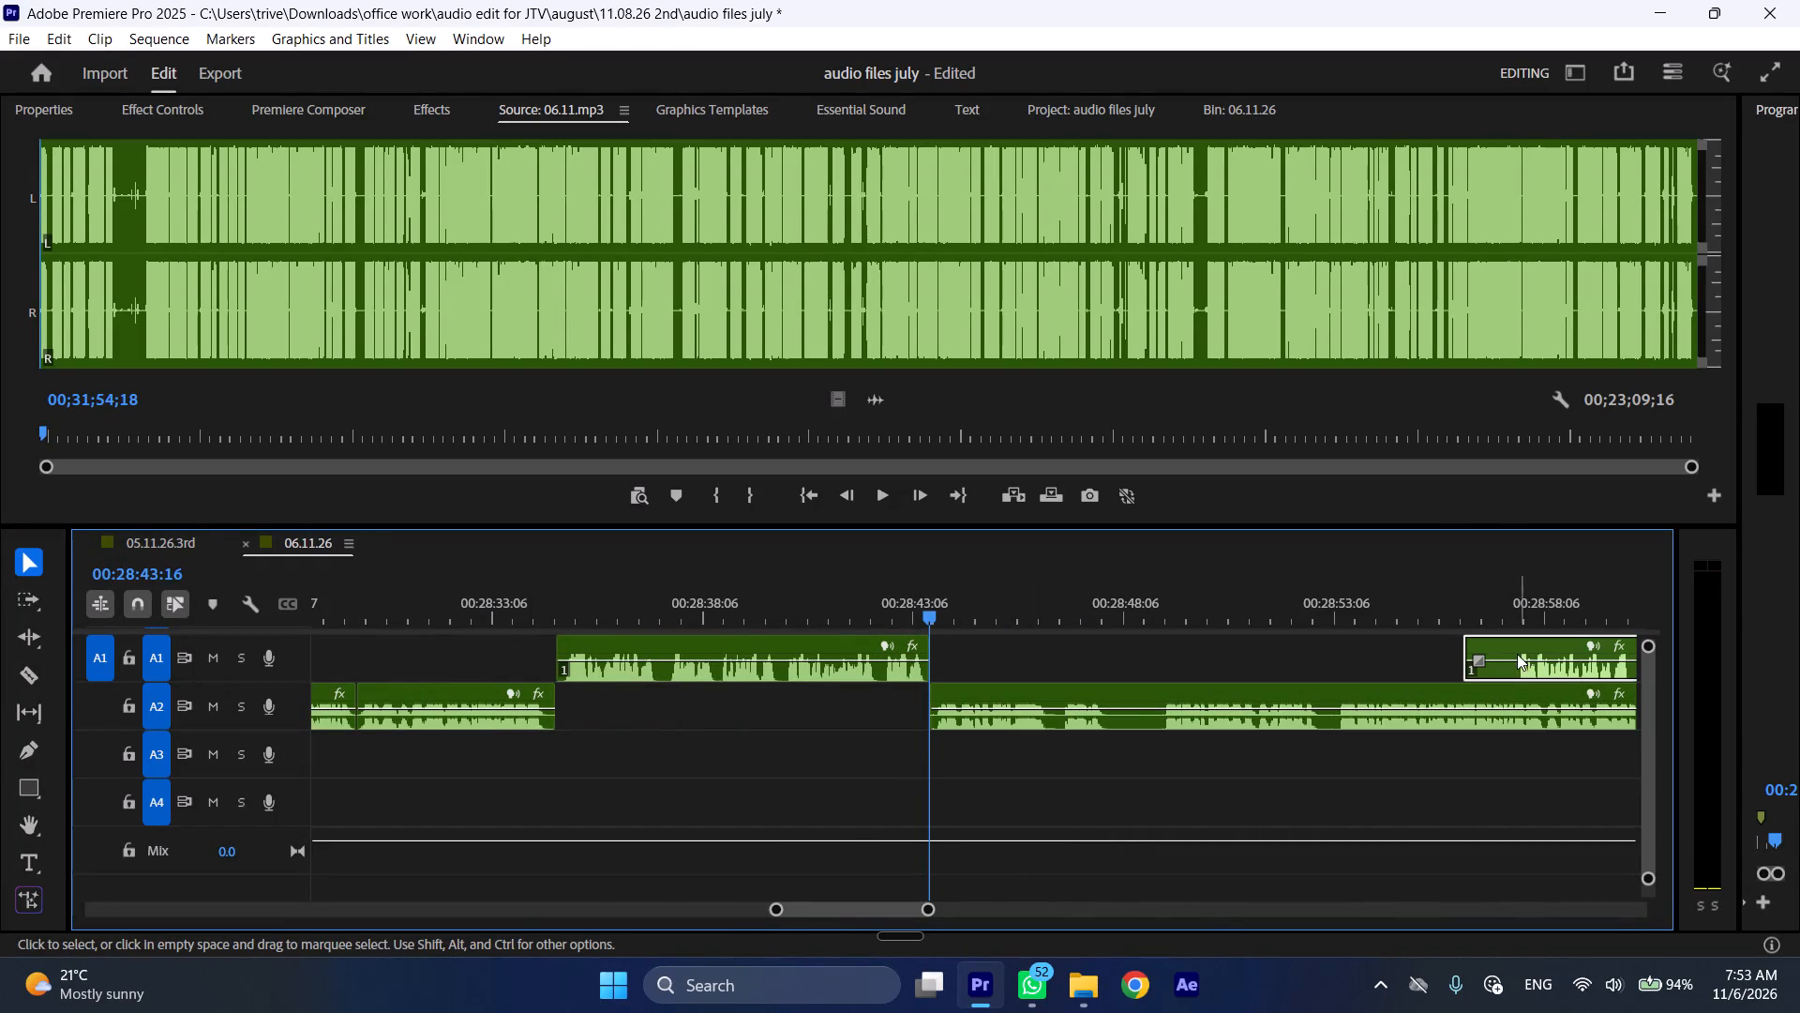
{"action": "key", "text": "l"}
{"action": "scroll", "coordinate": [1119, 680], "scroll_direction": "down", "scroll_amount": 5}
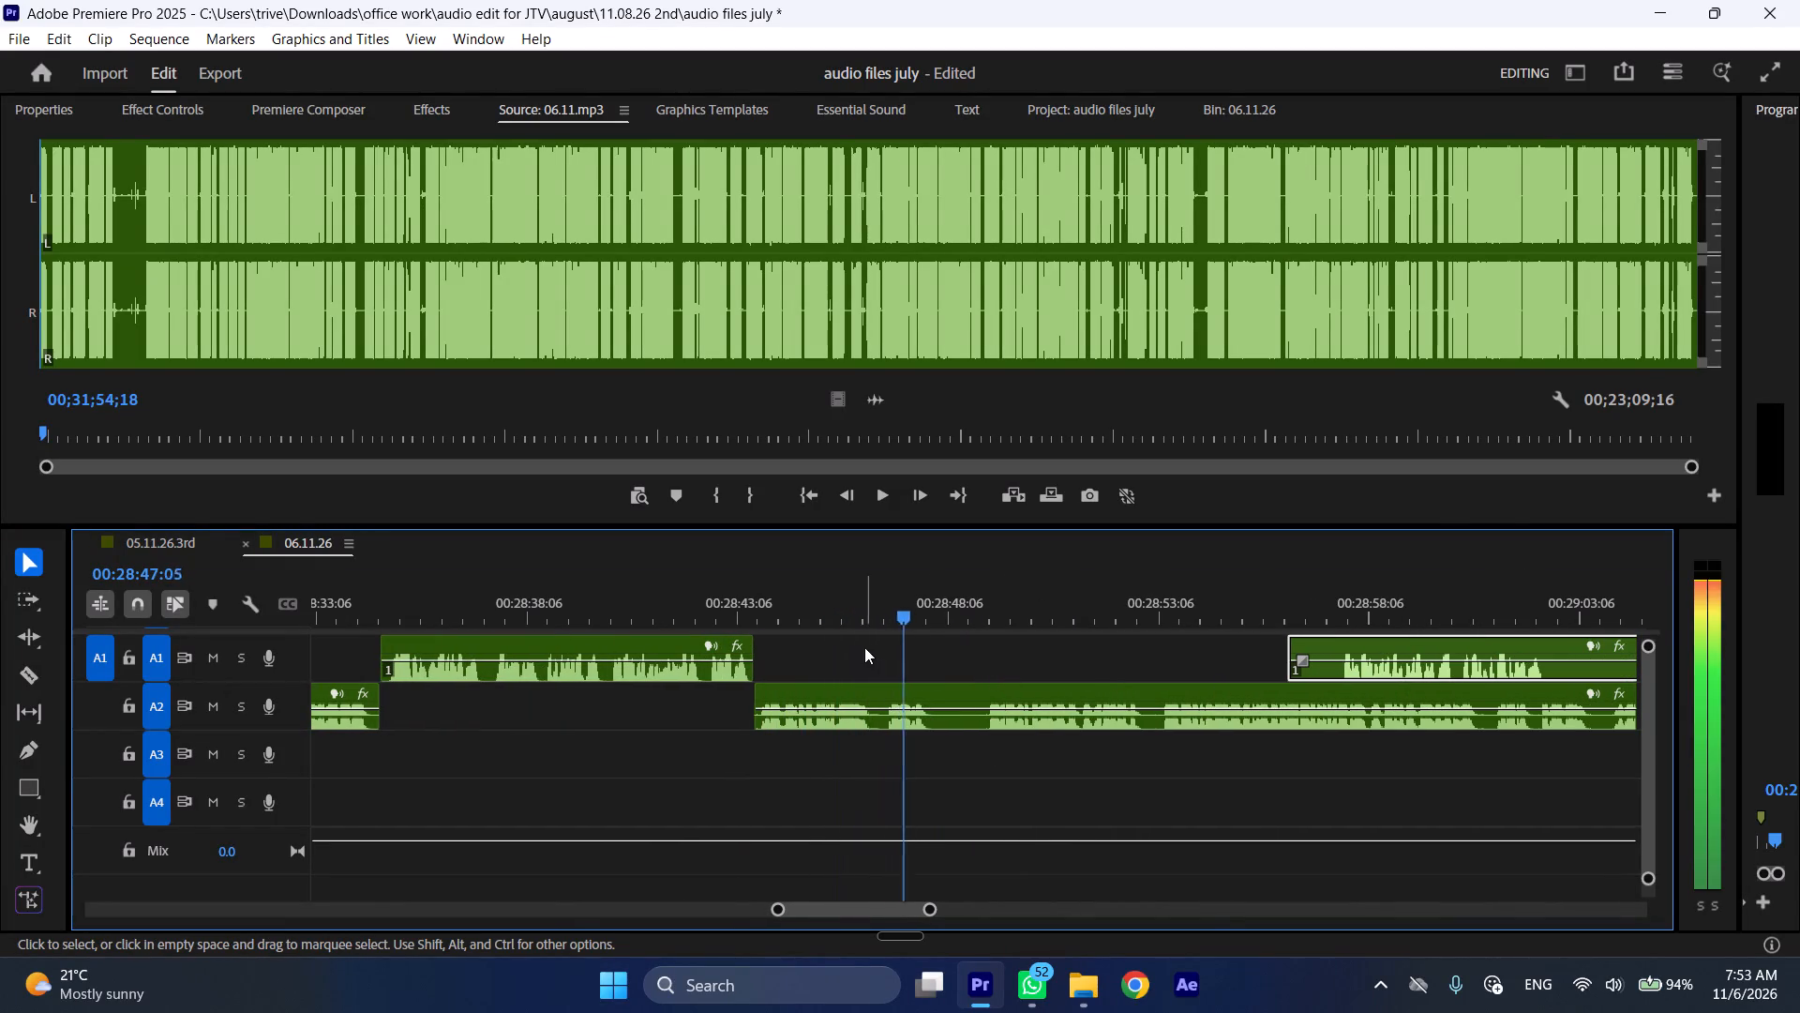
{"action": "left_click_drag", "start_coordinate": [876, 601], "coordinate": [874, 601]}
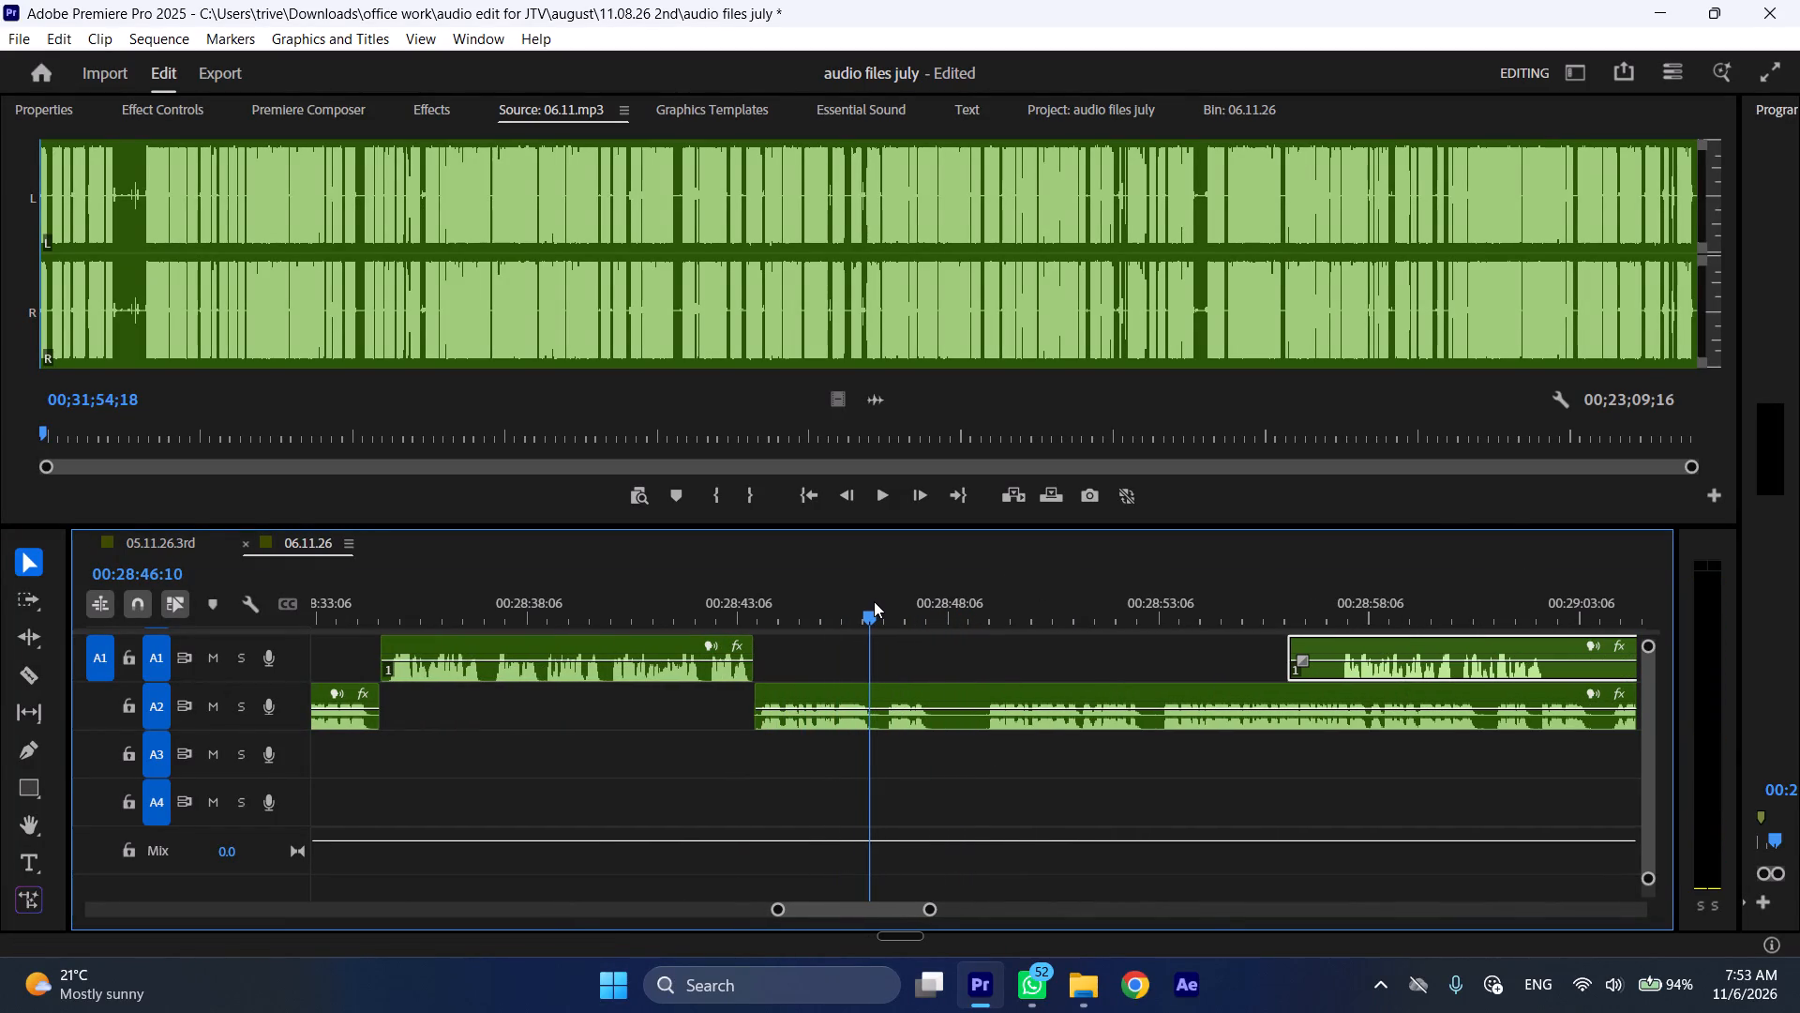
{"action": "left_click_drag", "start_coordinate": [874, 601], "coordinate": [886, 605]}
{"action": "key", "text": "shift+c"}
{"action": "left_click", "coordinate": [915, 718]}
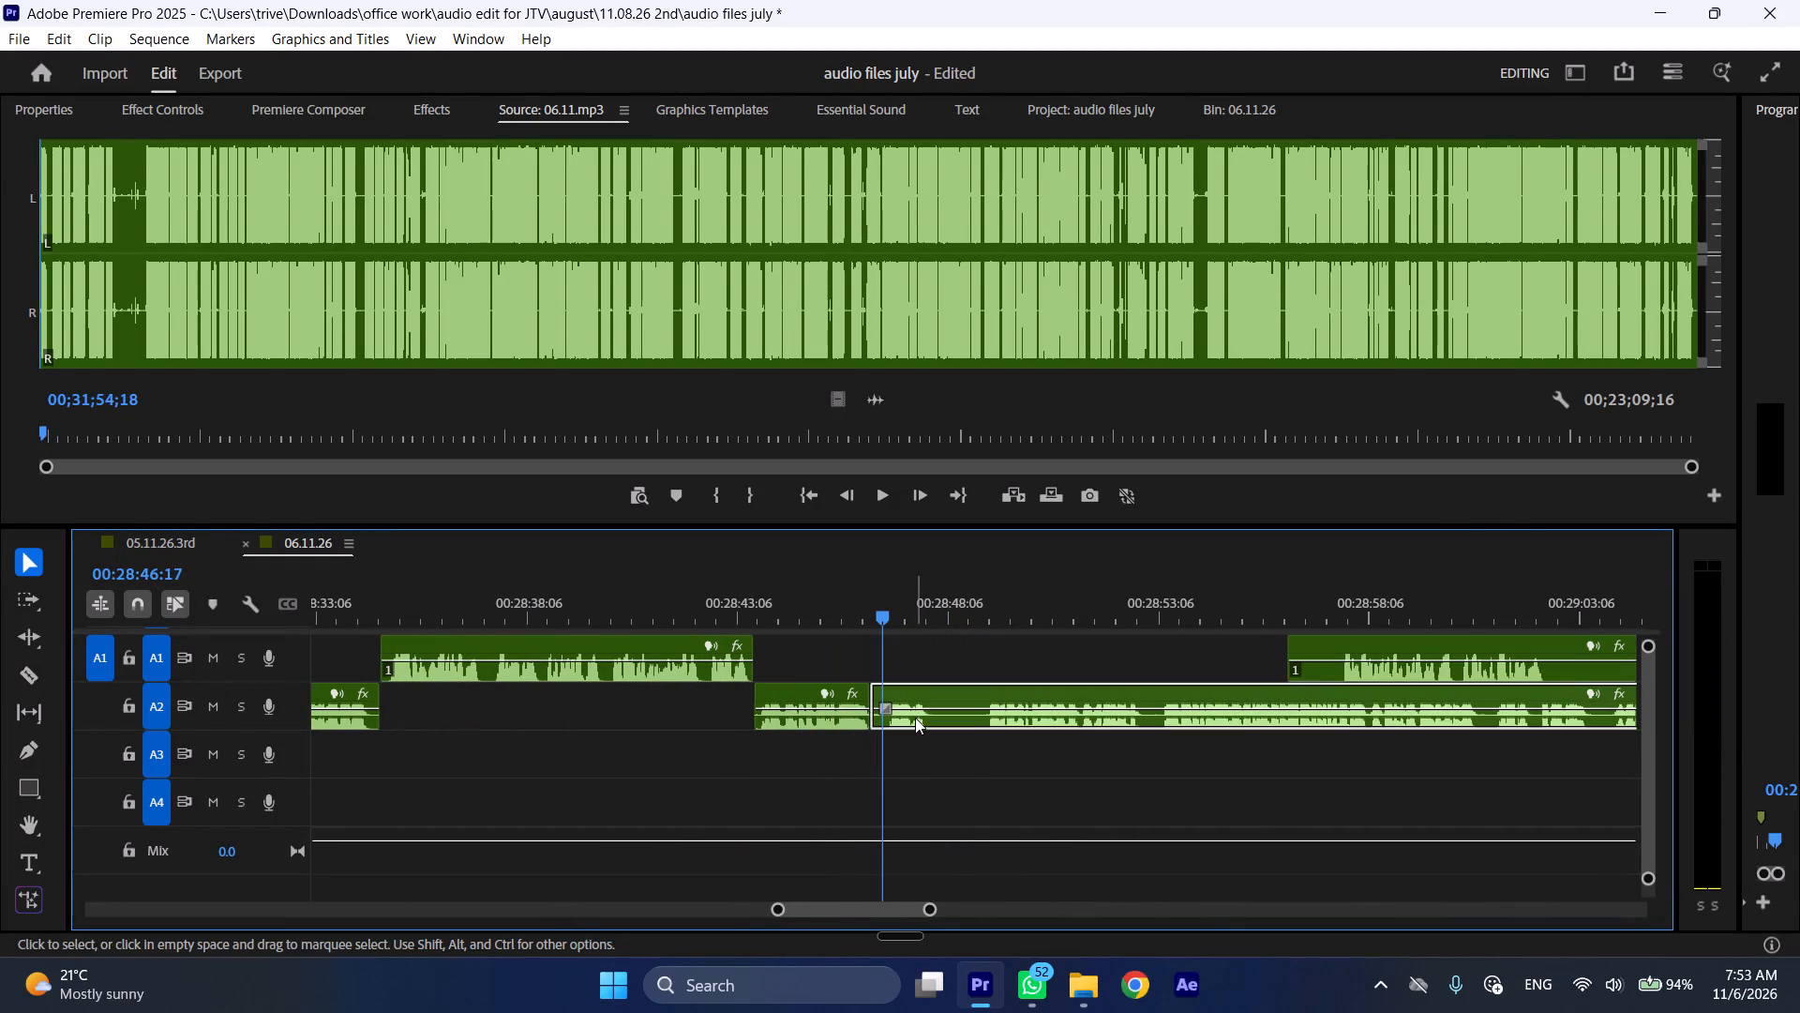
{"action": "key", "text": "shift+c"}
{"action": "key", "text": "ctrl+shift+d"}
Split the A2 section at 00:28:47:15 and 00:28:48:22 and ripple delete the silent piece between the cuts.
{"action": "left_click_drag", "start_coordinate": [904, 598], "coordinate": [924, 602]}
{"action": "key", "text": "shift+c"}
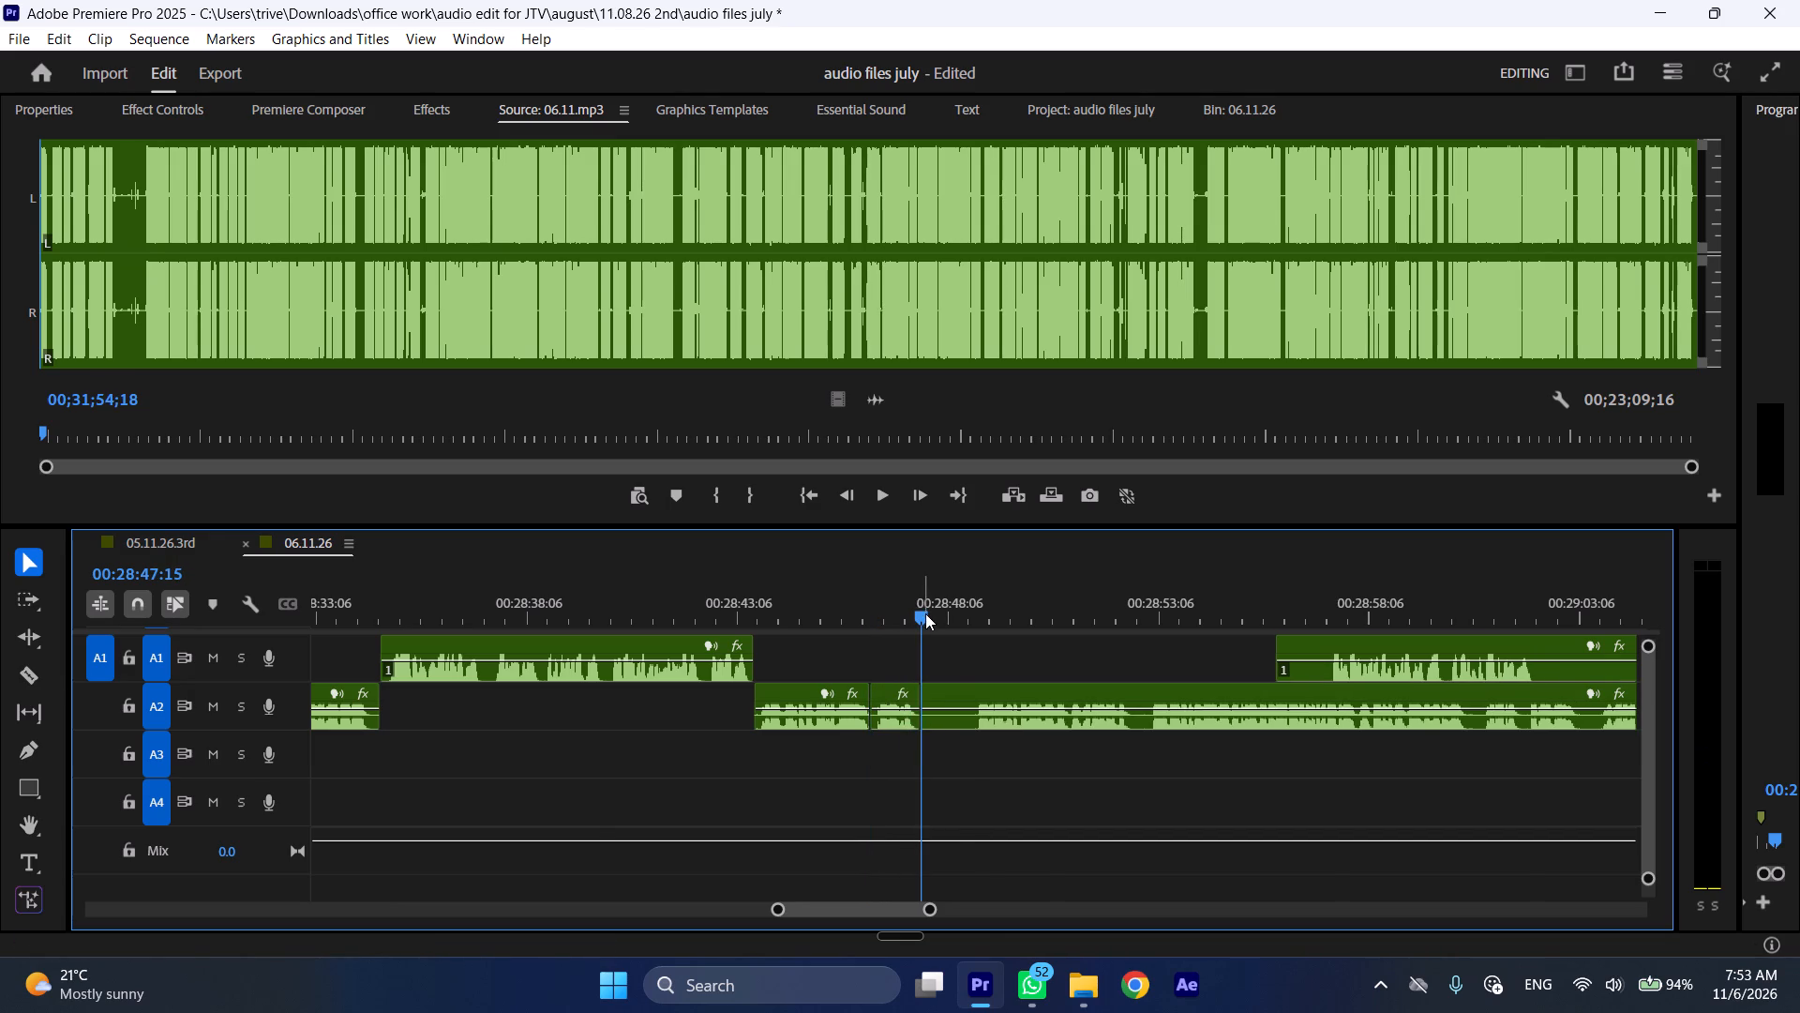
{"action": "left_click_drag", "start_coordinate": [949, 603], "coordinate": [979, 611]}
{"action": "left_click", "coordinate": [1020, 700]}
{"action": "key", "text": "shift+c"}
{"action": "key", "text": "ctrl+shift+d"}
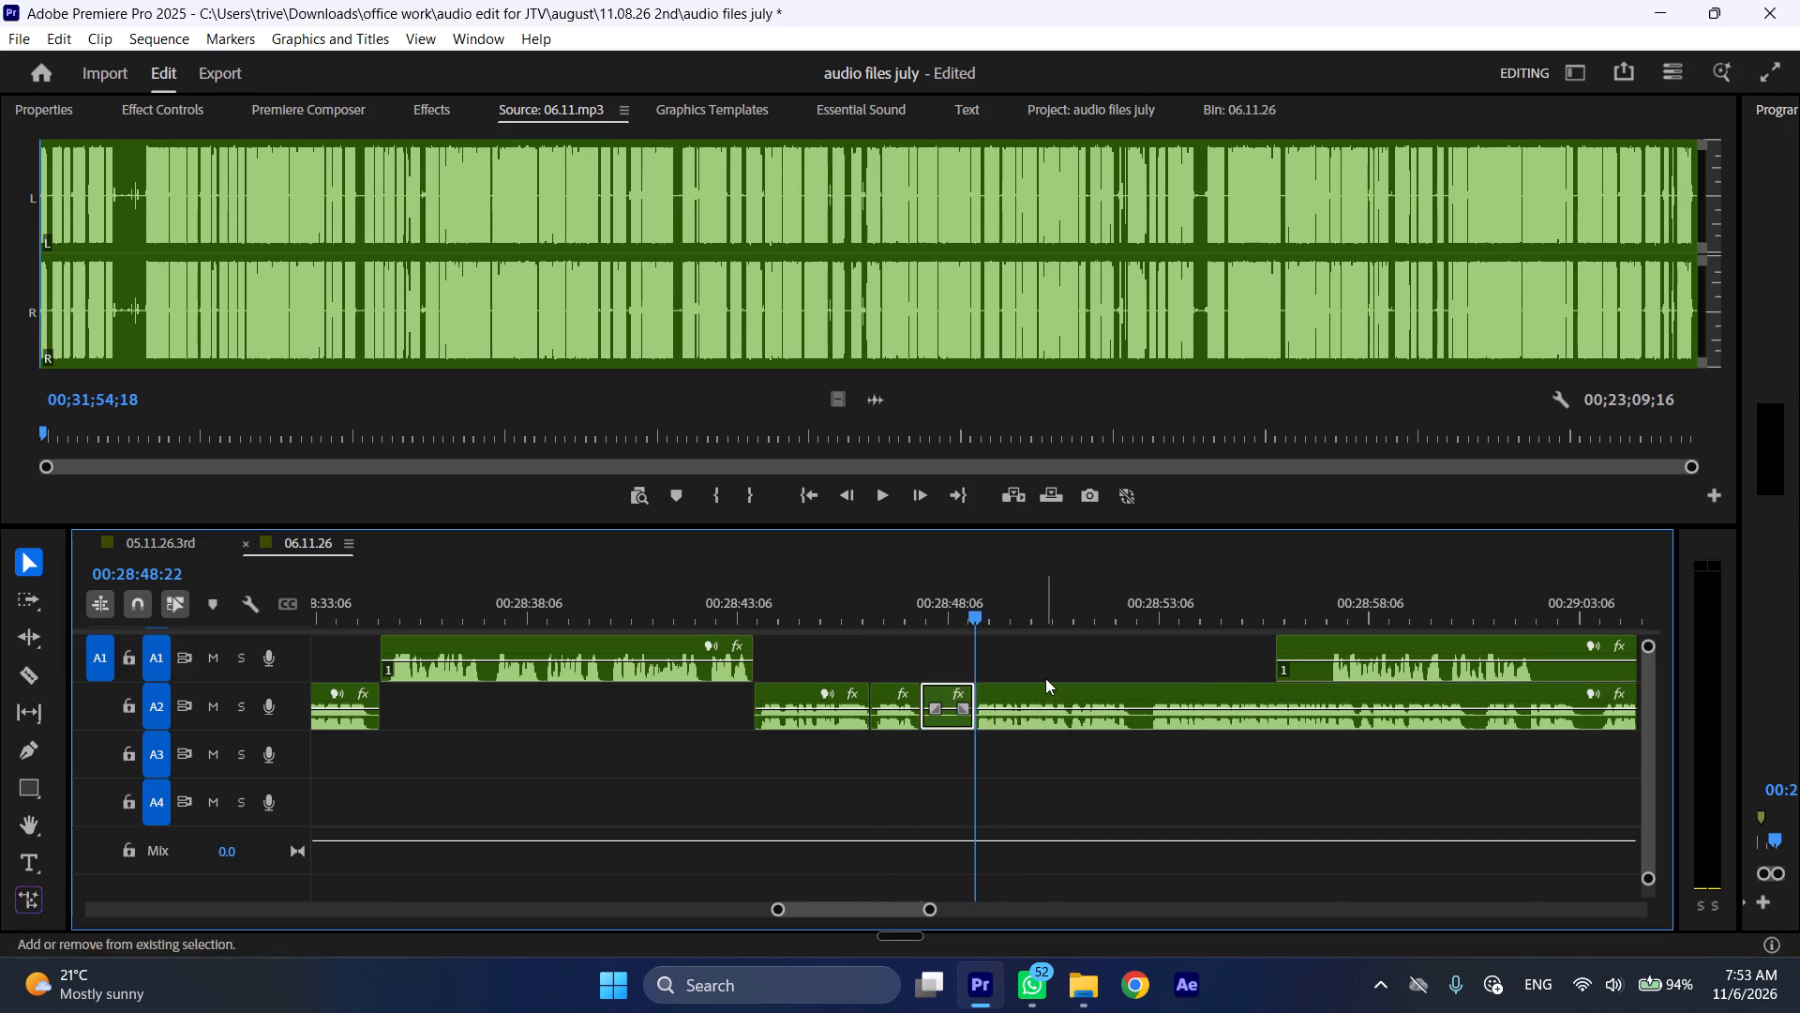
Play on from the cut and move the upcoming A1 section later so it starts at about 00:29:04.
{"action": "key", "text": "space"}
{"action": "type", "text": "l"}
{"action": "scroll", "coordinate": [1042, 688], "scroll_direction": "down", "scroll_amount": 6}
{"action": "left_click_drag", "start_coordinate": [1047, 643], "coordinate": [1053, 643]}
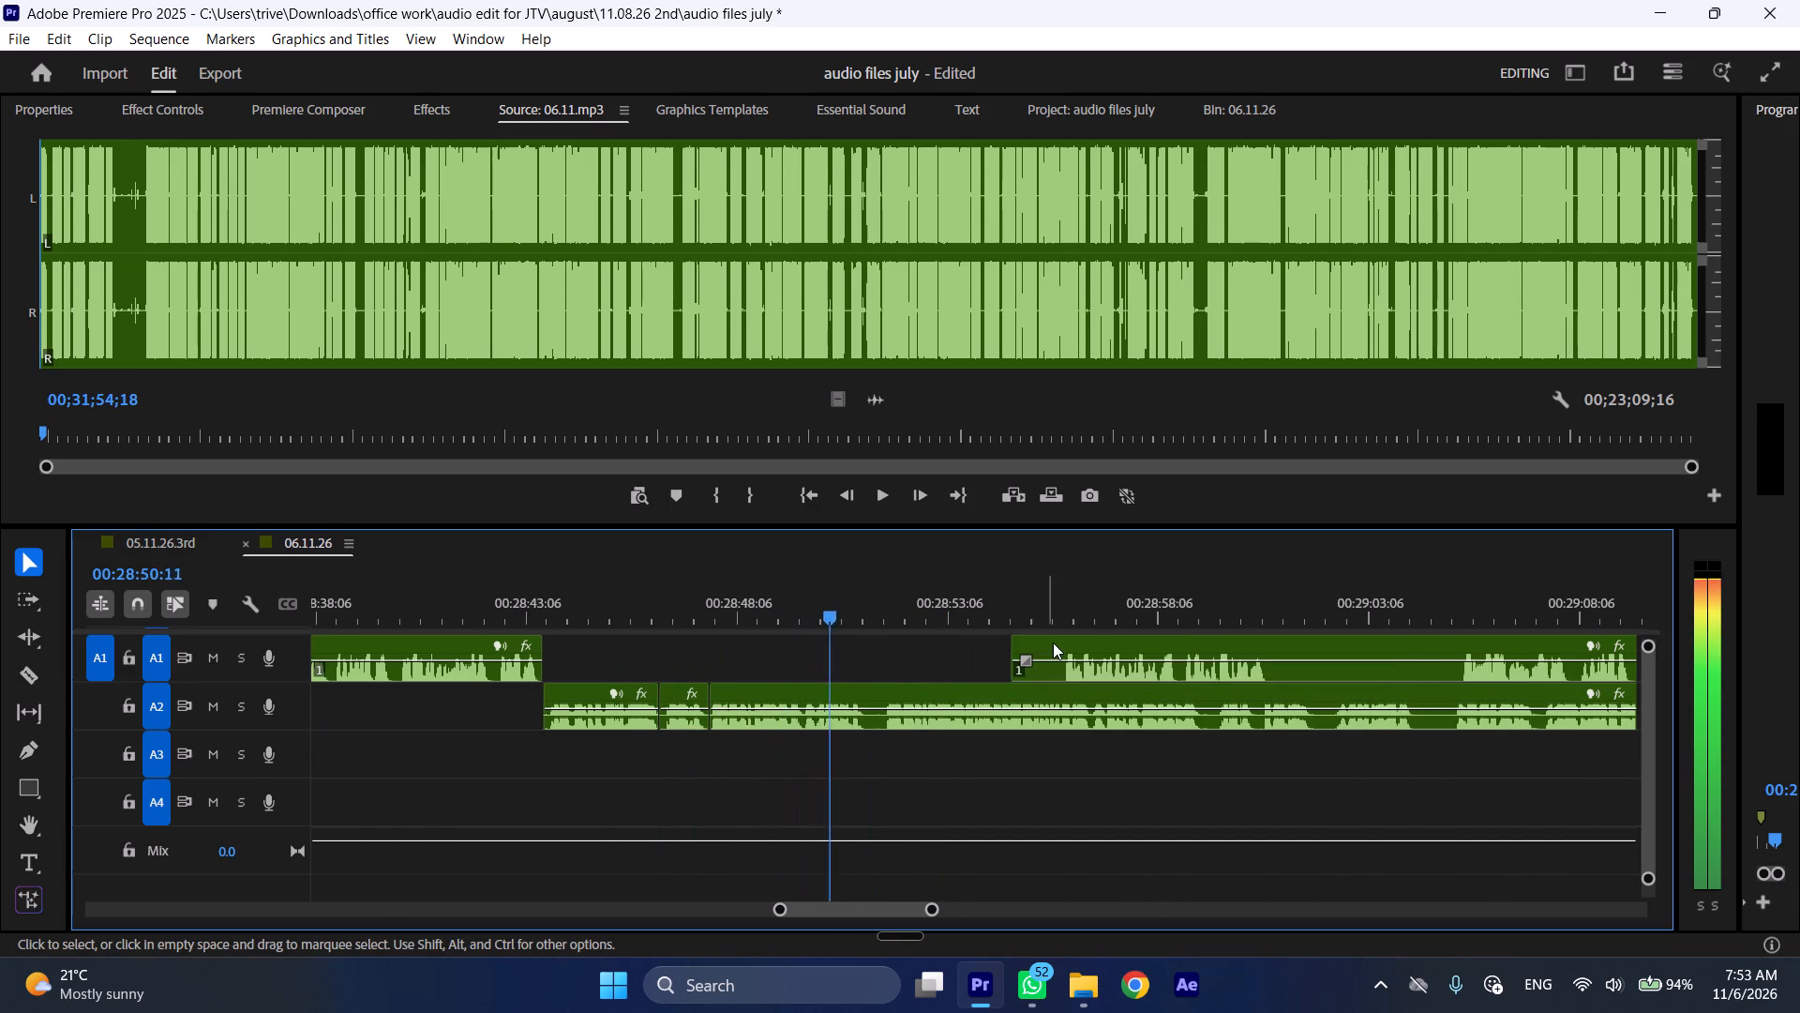
{"action": "left_click_drag", "start_coordinate": [1053, 643], "coordinate": [1442, 647]}
Split the A2 section at 00:28:51:19 and ripple delete the part from 00:28:47:15 up to that cut.
{"action": "left_click_drag", "start_coordinate": [873, 604], "coordinate": [889, 605]}
{"action": "left_click", "coordinate": [926, 698]}
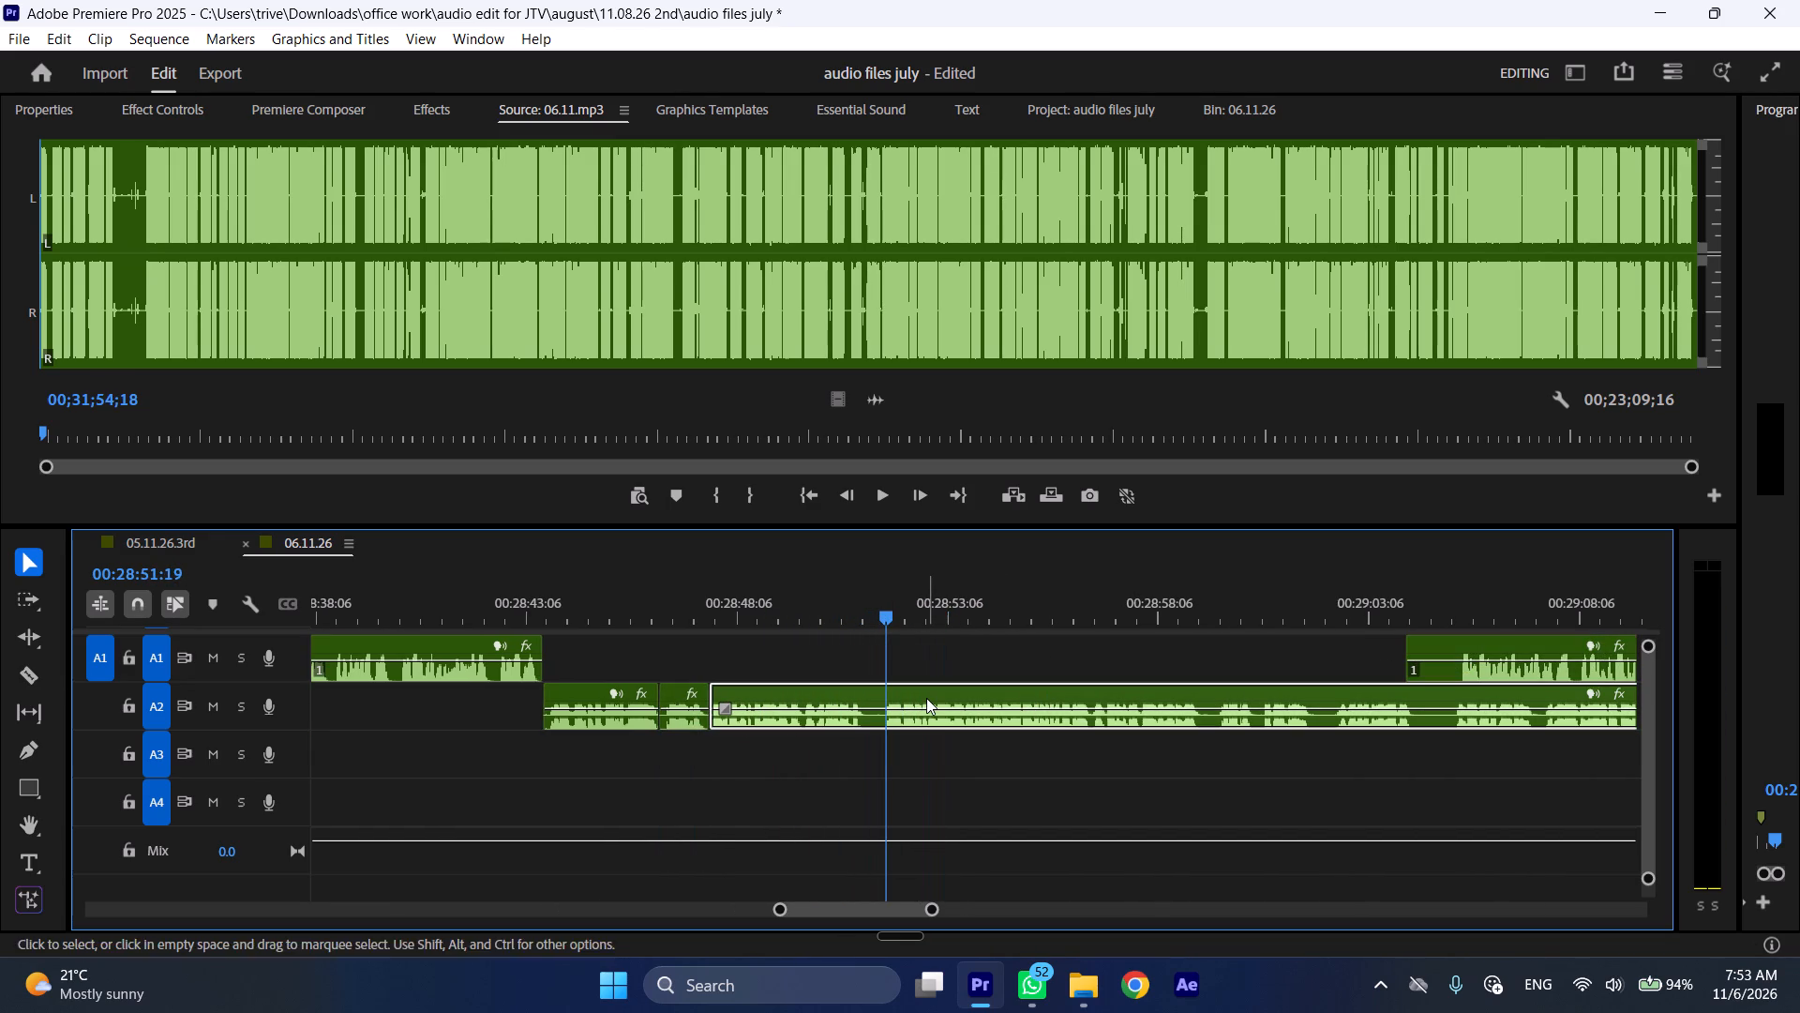
{"action": "key", "text": "shift+c"}
{"action": "key", "text": "ctrl+shift+d"}
Play on and move the upcoming A1 section later along its track so it starts at about 00:29:11.
{"action": "key", "text": "space"}
{"action": "type", "text": "l"}
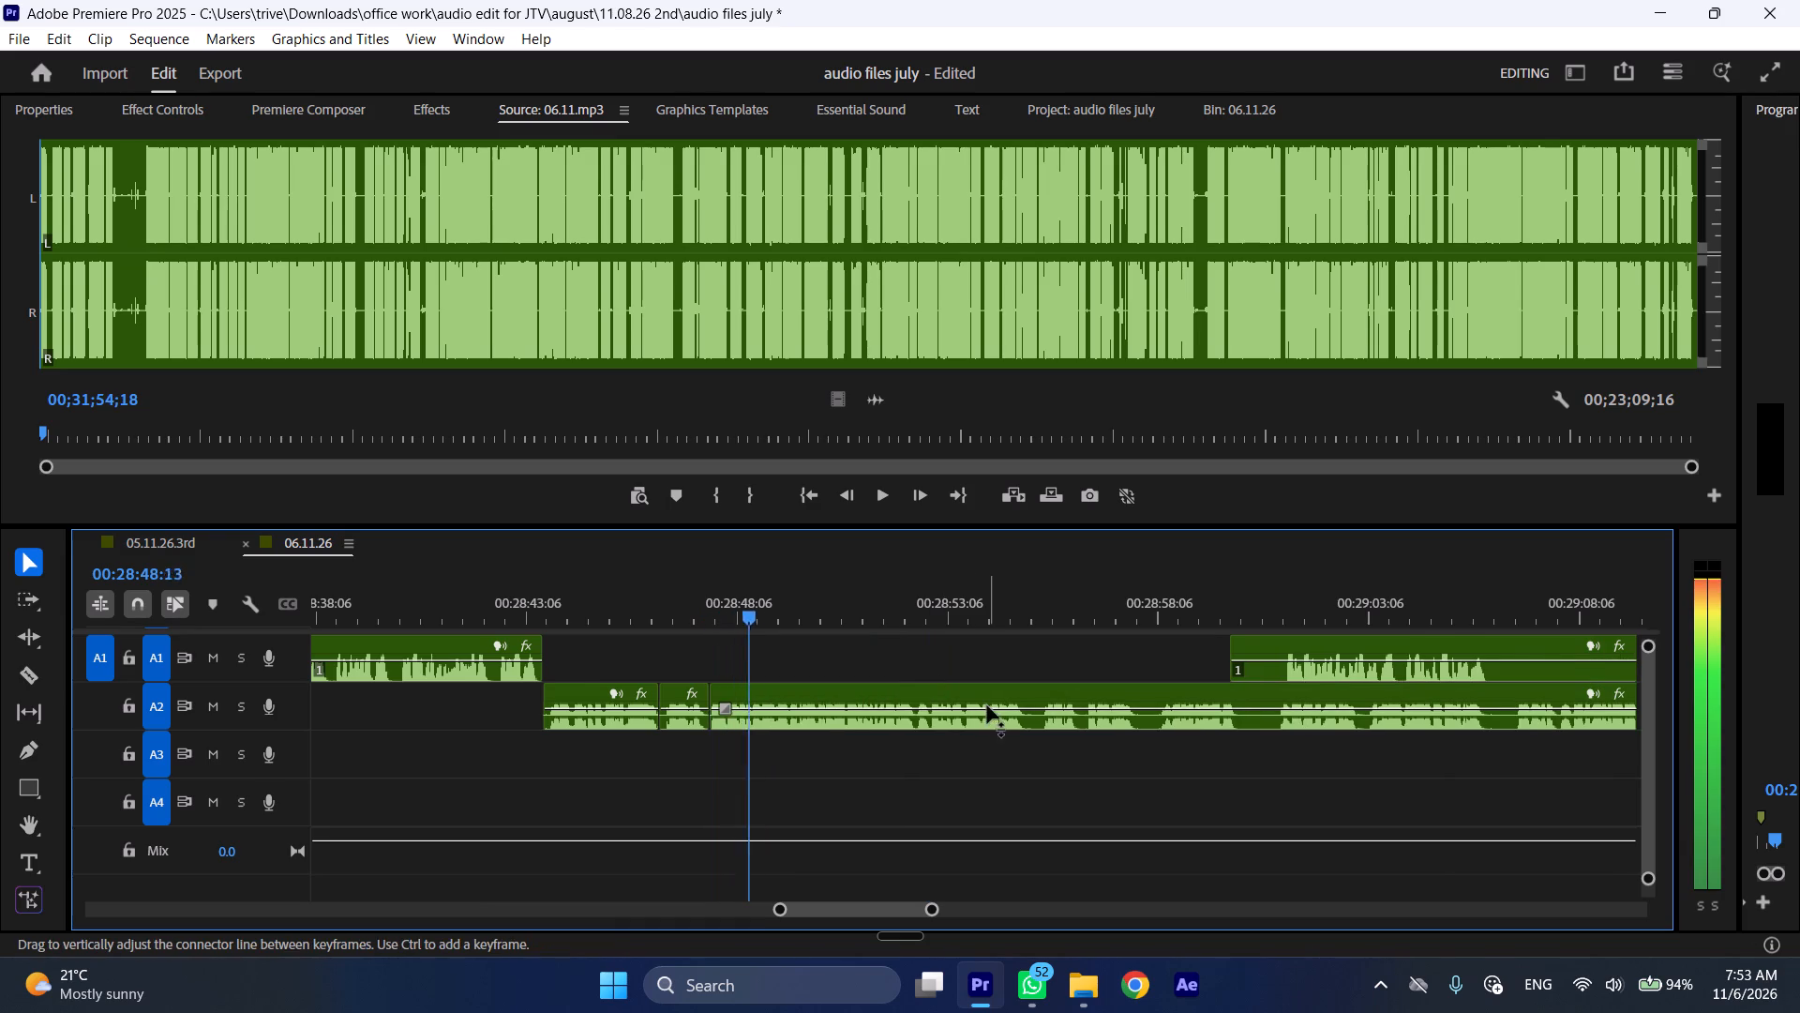
{"action": "scroll", "coordinate": [987, 705], "scroll_direction": "down", "scroll_amount": 6}
{"action": "left_click_drag", "start_coordinate": [1027, 645], "coordinate": [1073, 645]}
{"action": "left_click_drag", "start_coordinate": [1130, 645], "coordinate": [1521, 645]}
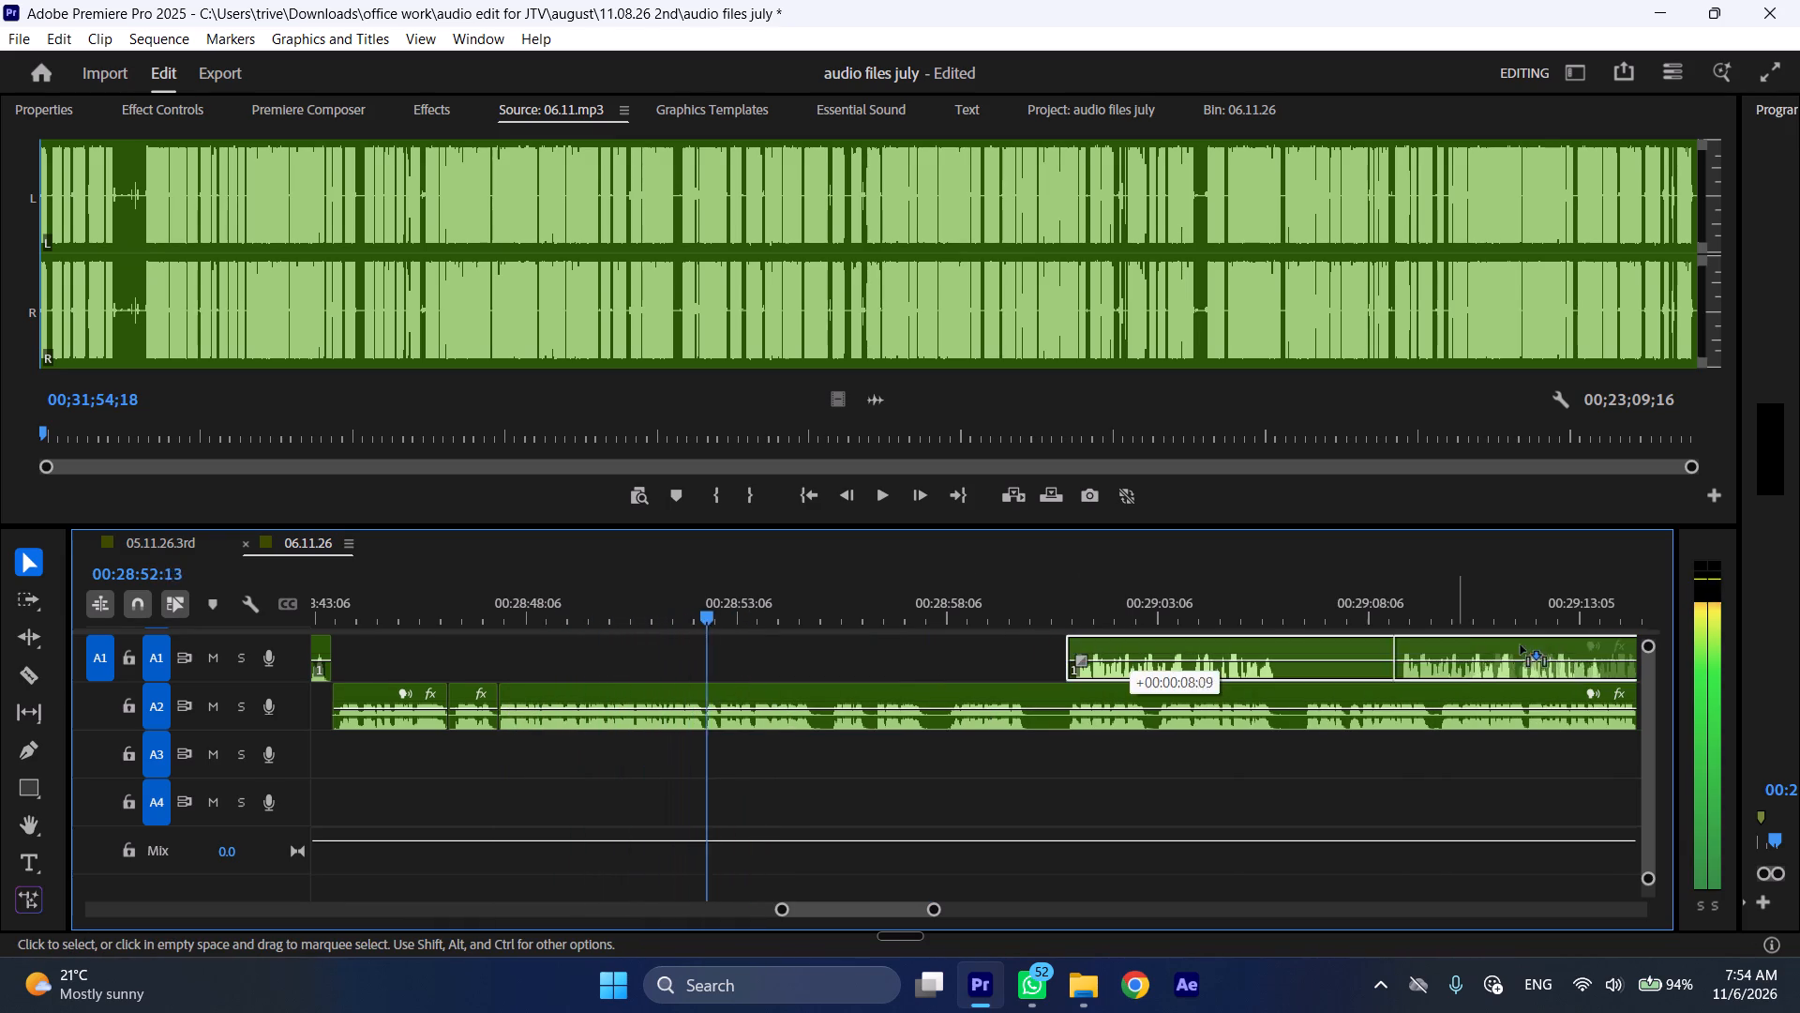
{"action": "left_click_drag", "start_coordinate": [1521, 645], "coordinate": [1544, 645]}
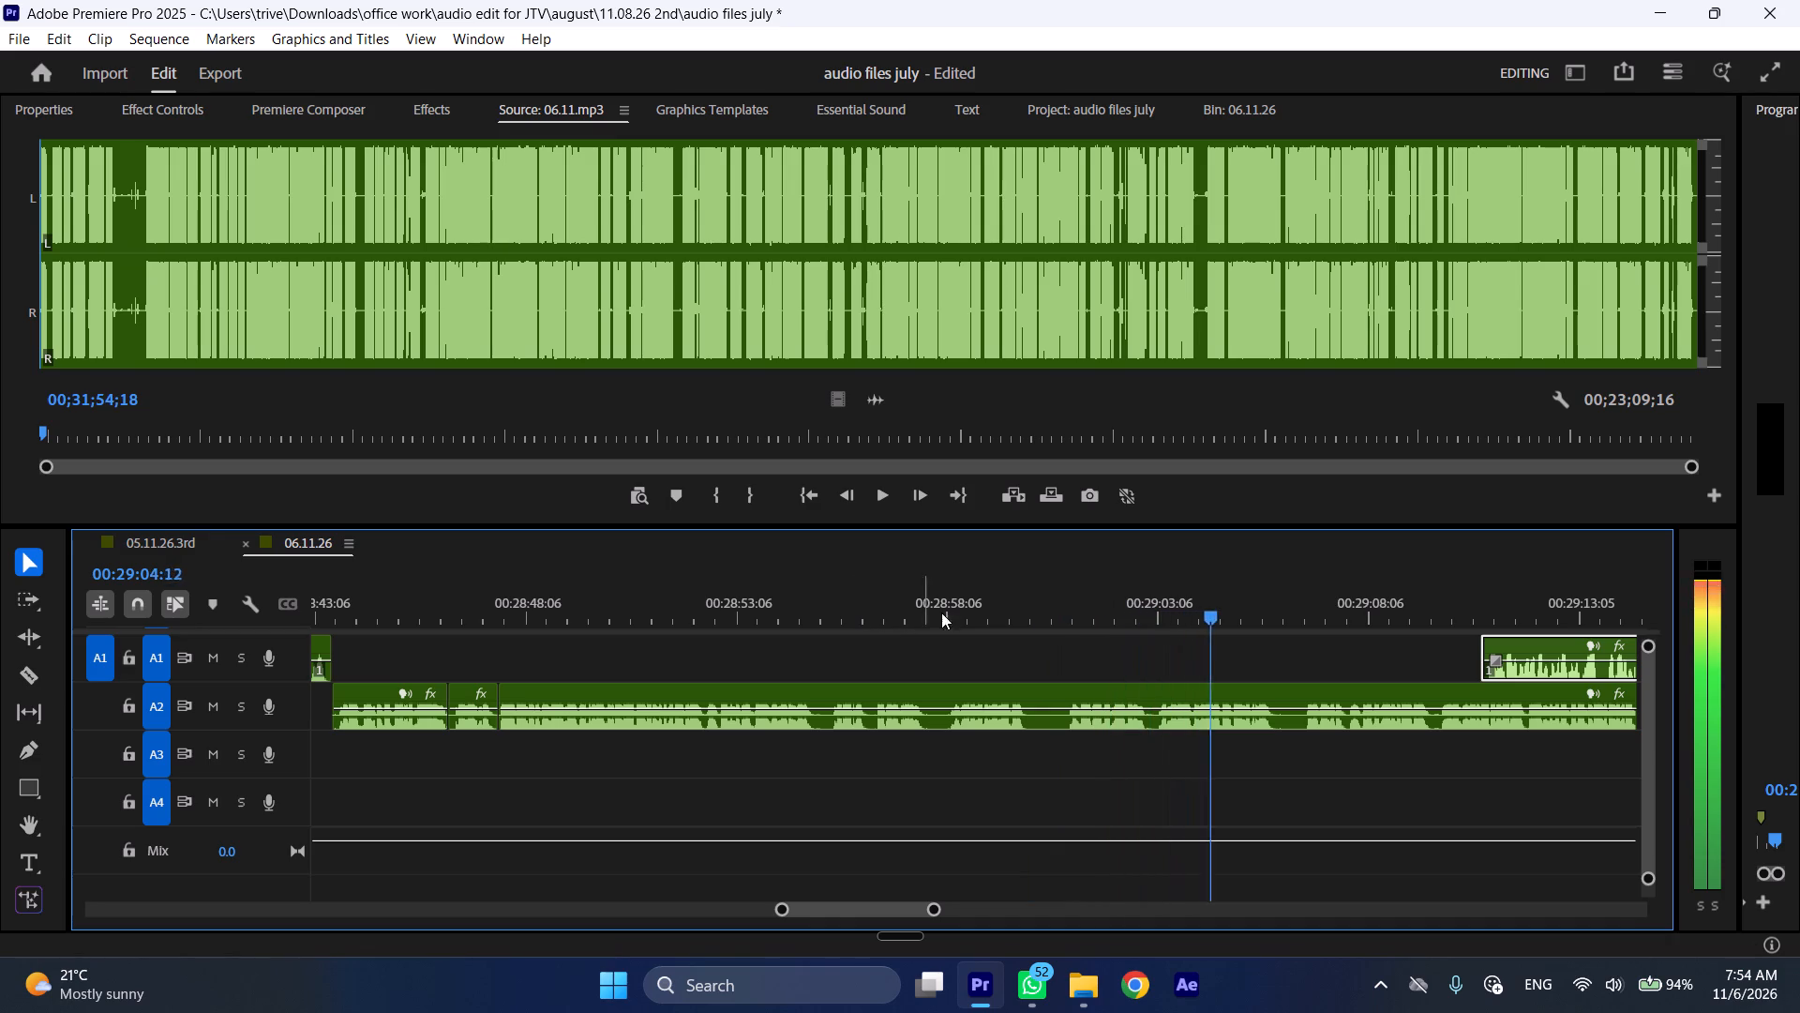
Split the A2 section at about 00:28:55 and 00:29:00:22 and ripple delete the piece between the cuts.
{"action": "left_click_drag", "start_coordinate": [823, 608], "coordinate": [1076, 612]}
{"action": "key", "text": "shift+c"}
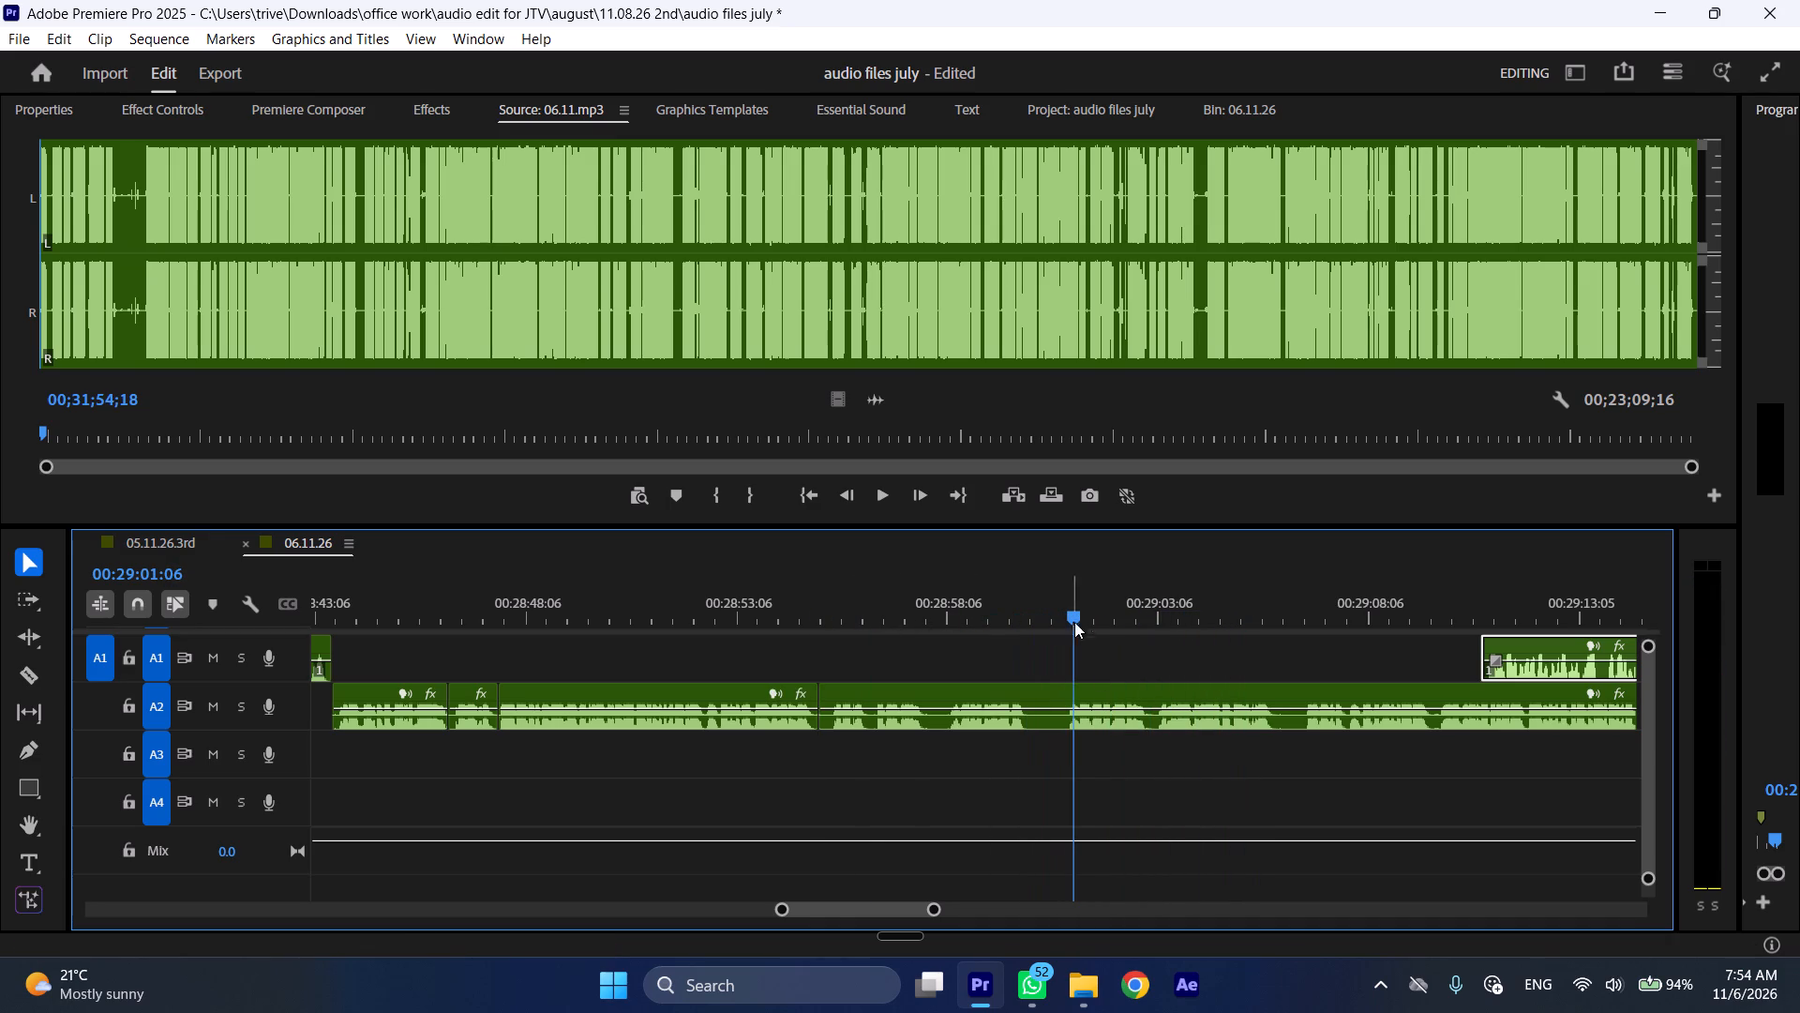
{"action": "left_click_drag", "start_coordinate": [1070, 611], "coordinate": [1057, 611]}
{"action": "left_click", "coordinate": [1097, 724]}
{"action": "key", "text": "shift+c"}
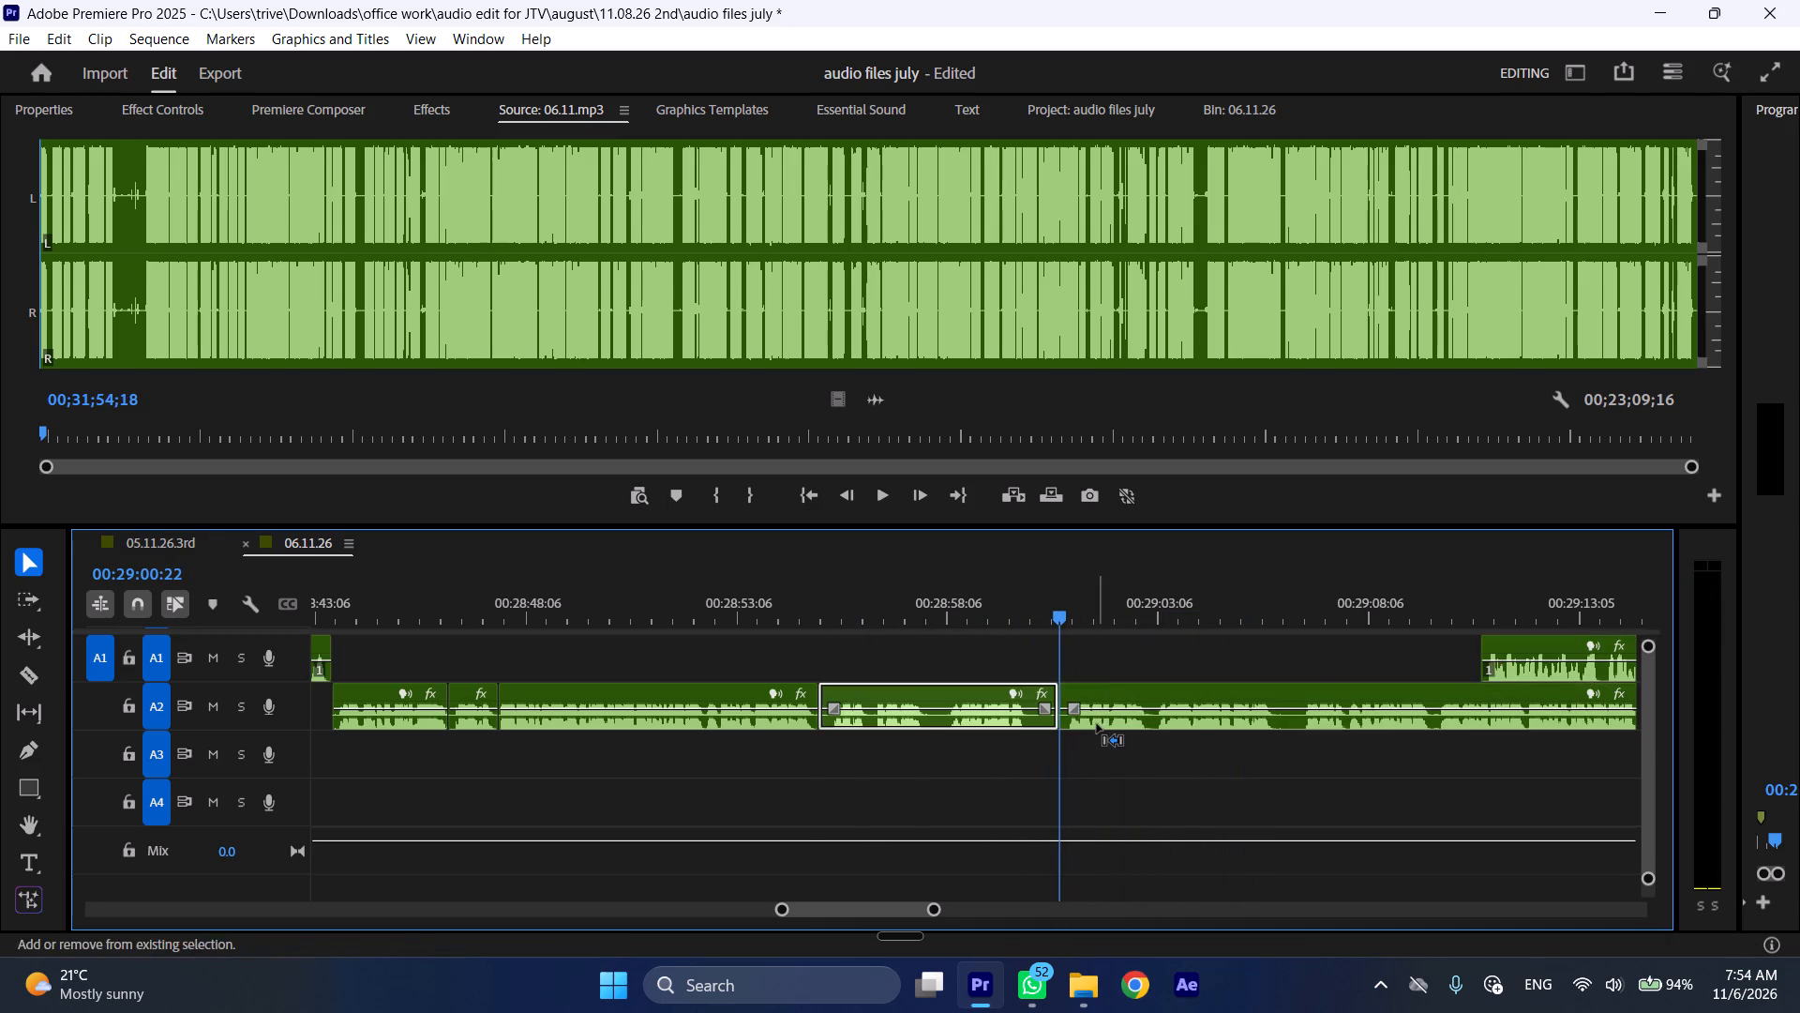
{"action": "key", "text": "ctrl+shift+d"}
Play on and move the upcoming A1 section later along its track so it starts at about 00:29:14.
{"action": "key", "text": "space"}
{"action": "key", "text": "l"}
{"action": "scroll", "coordinate": [1004, 783], "scroll_direction": "down", "scroll_amount": 6}
{"action": "left_click_drag", "start_coordinate": [1080, 649], "coordinate": [1443, 649]}
Cut out the short gap in the A2 section starting at about 00:29:00:12 and ripple delete it.
{"action": "left_click_drag", "start_coordinate": [820, 604], "coordinate": [829, 604]}
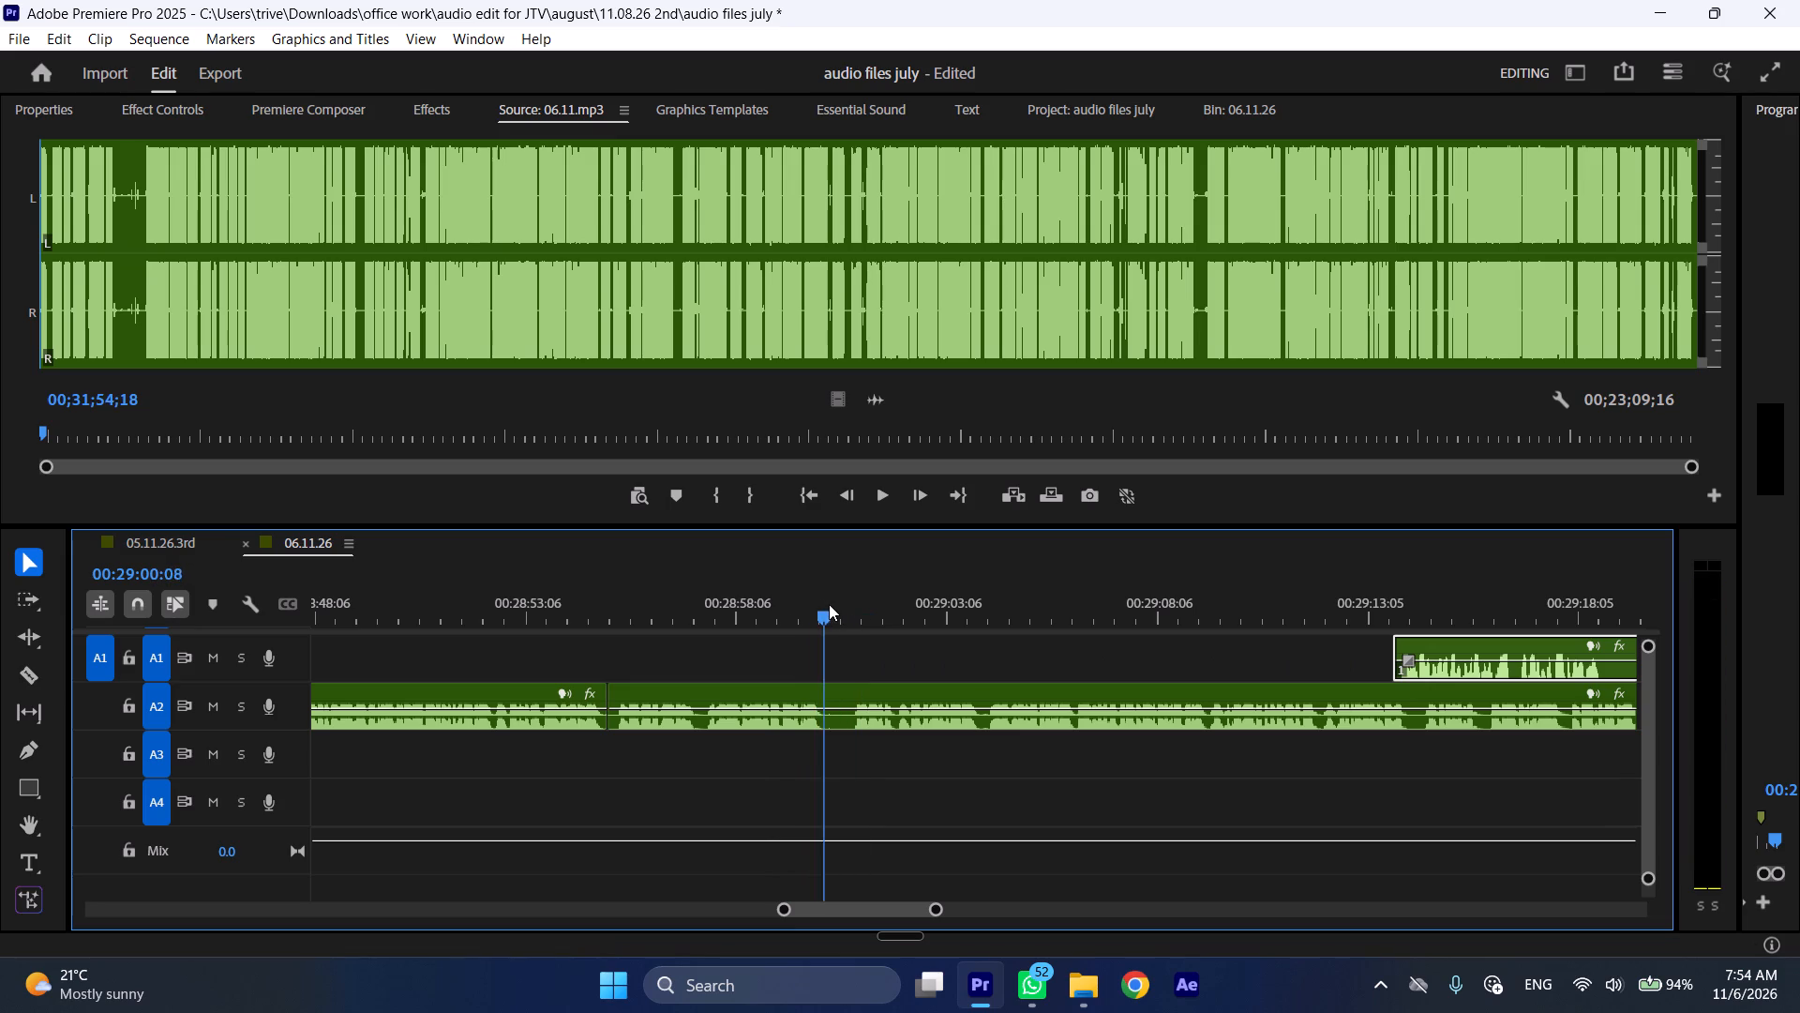
{"action": "left_click_drag", "start_coordinate": [829, 604], "coordinate": [853, 607]}
{"action": "key", "text": "shift+c"}
{"action": "left_click", "coordinate": [909, 711]}
{"action": "key", "text": "shift+c"}
{"action": "key", "text": "ctrl+shift+d"}
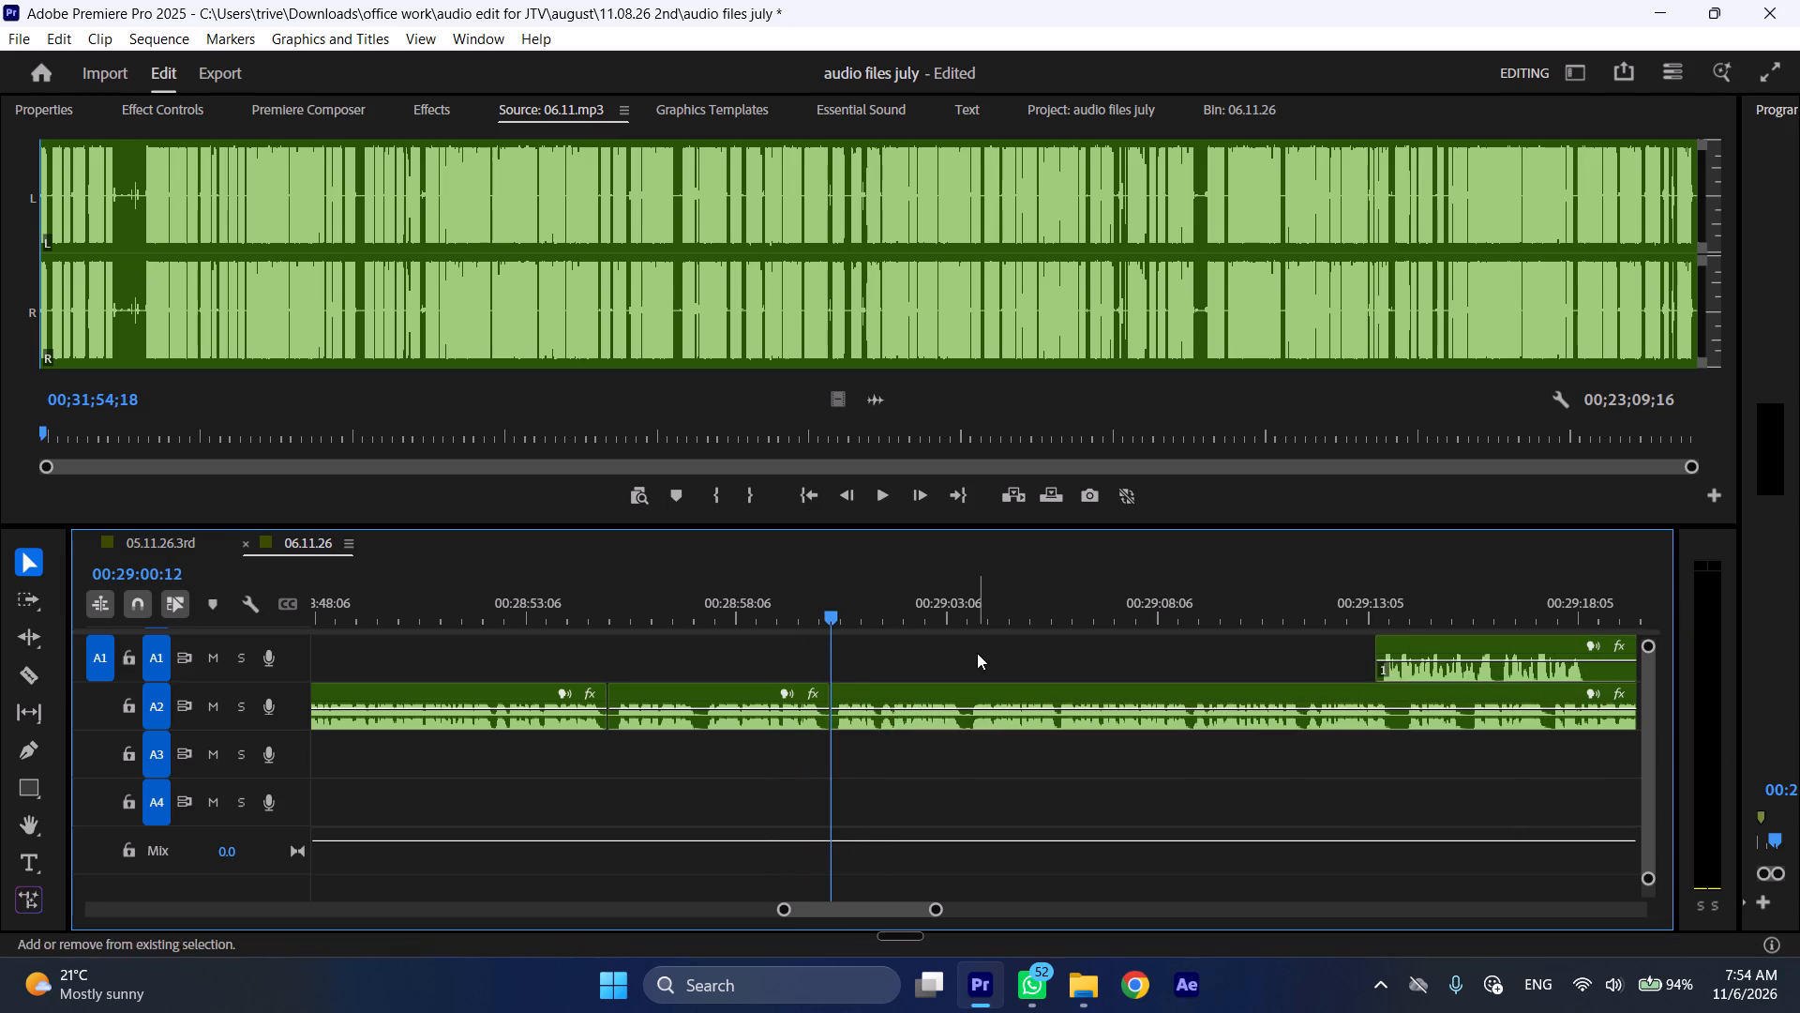
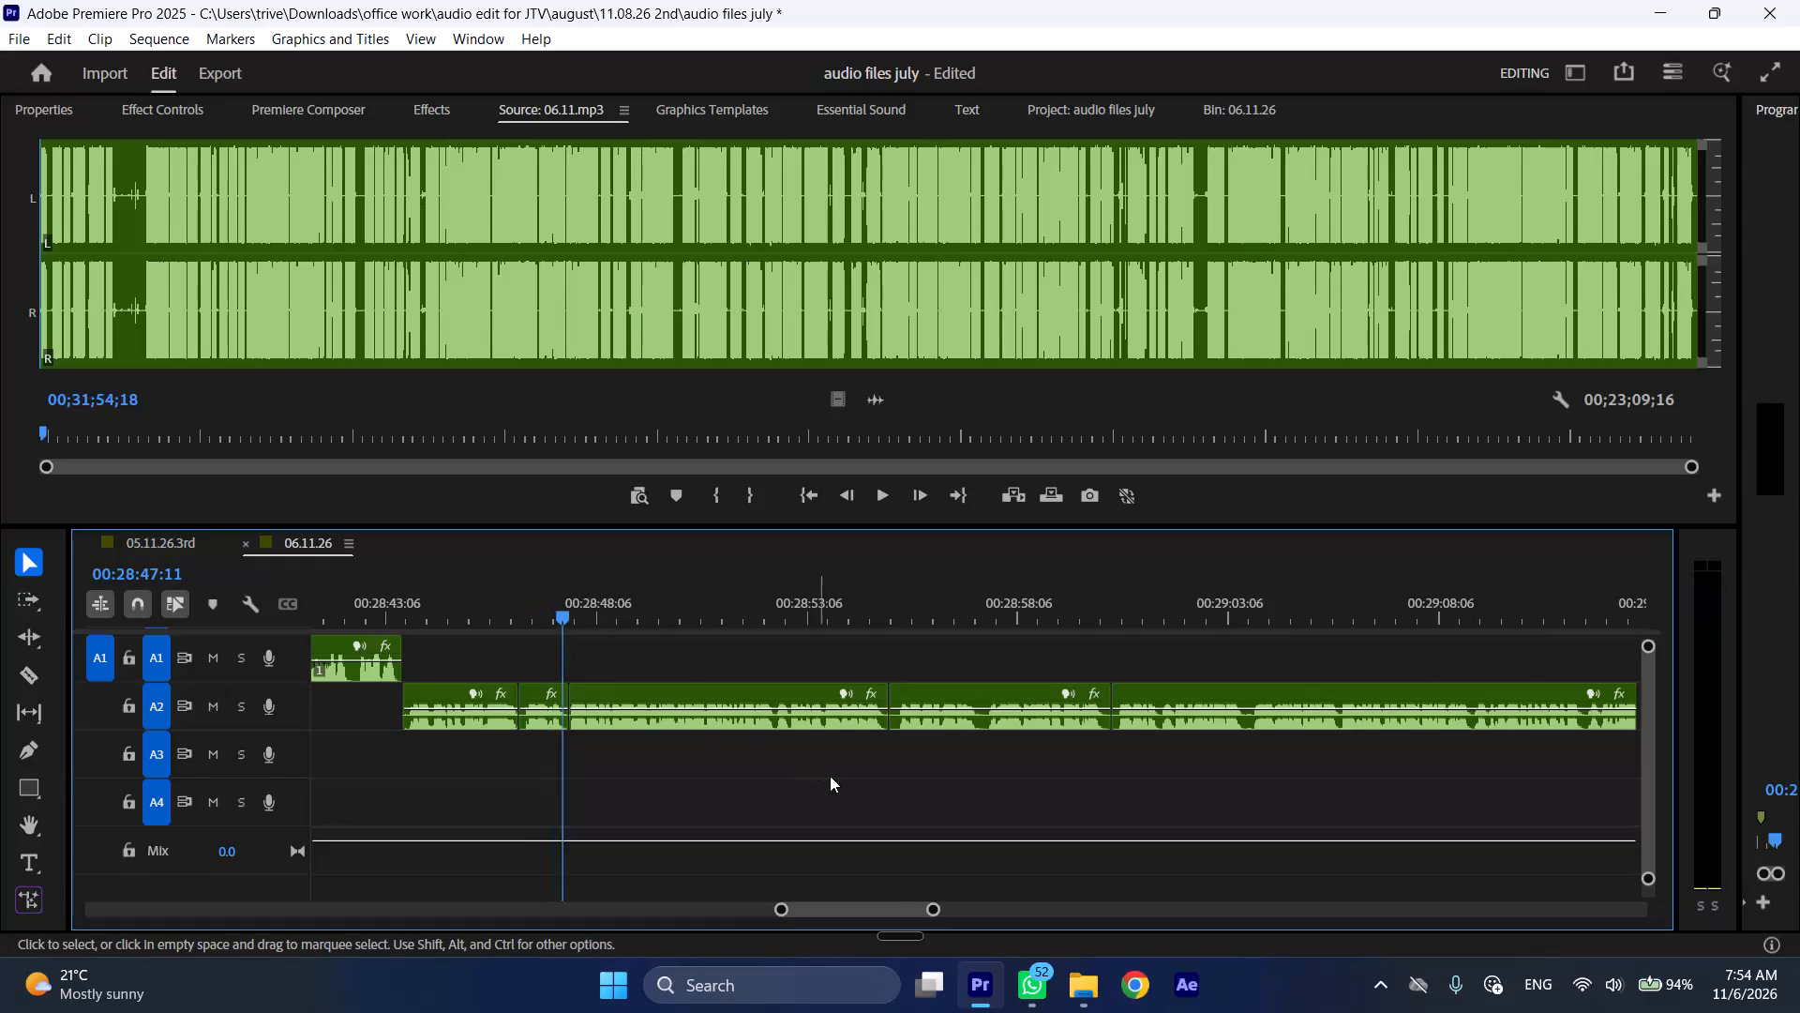
Split the A1 section at about 00:29:18:10 and insert the piece before the cut at the A2 cut near 00:28:47:11, pushing later A2 audio back.
{"action": "scroll", "coordinate": [835, 779], "scroll_direction": "down", "scroll_amount": 5}
{"action": "scroll", "coordinate": [1476, 663], "scroll_direction": "down", "scroll_amount": 5}
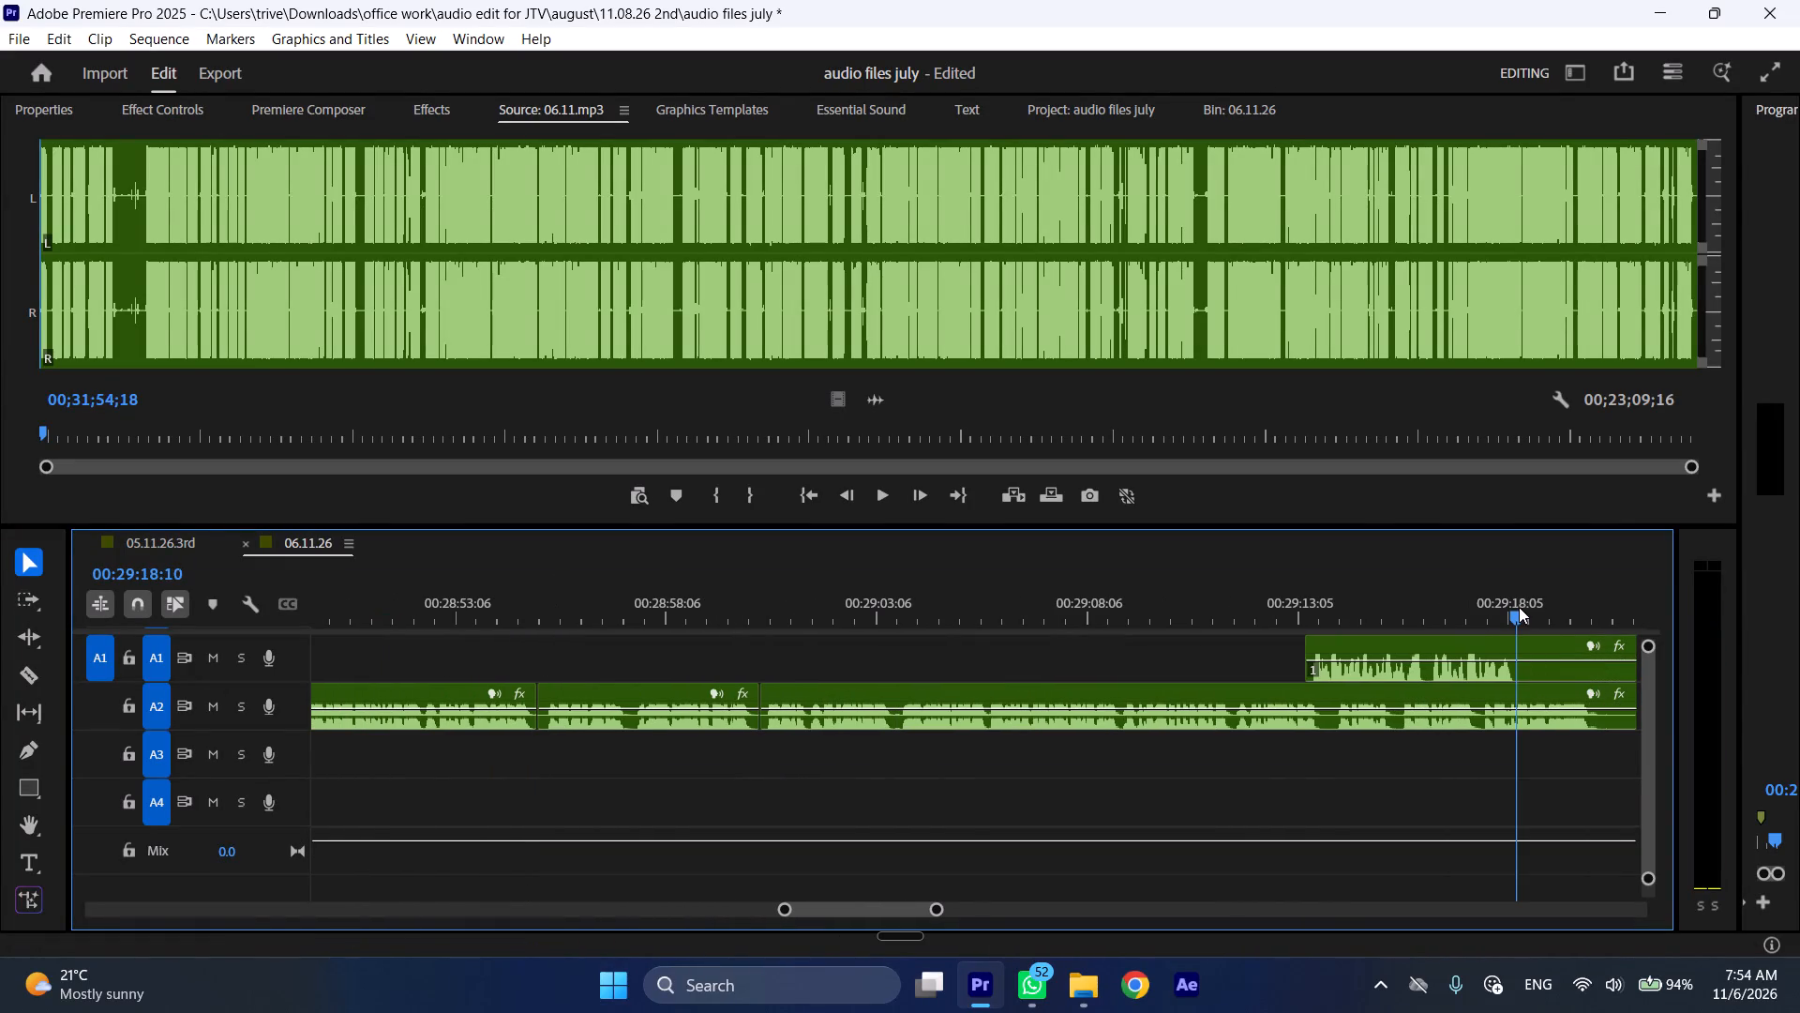
{"action": "left_click", "coordinate": [1518, 607]}
{"action": "left_click", "coordinate": [1528, 643]}
{"action": "key", "text": "shift+c"}
{"action": "left_click_drag", "start_coordinate": [1409, 646], "coordinate": [550, 645]}
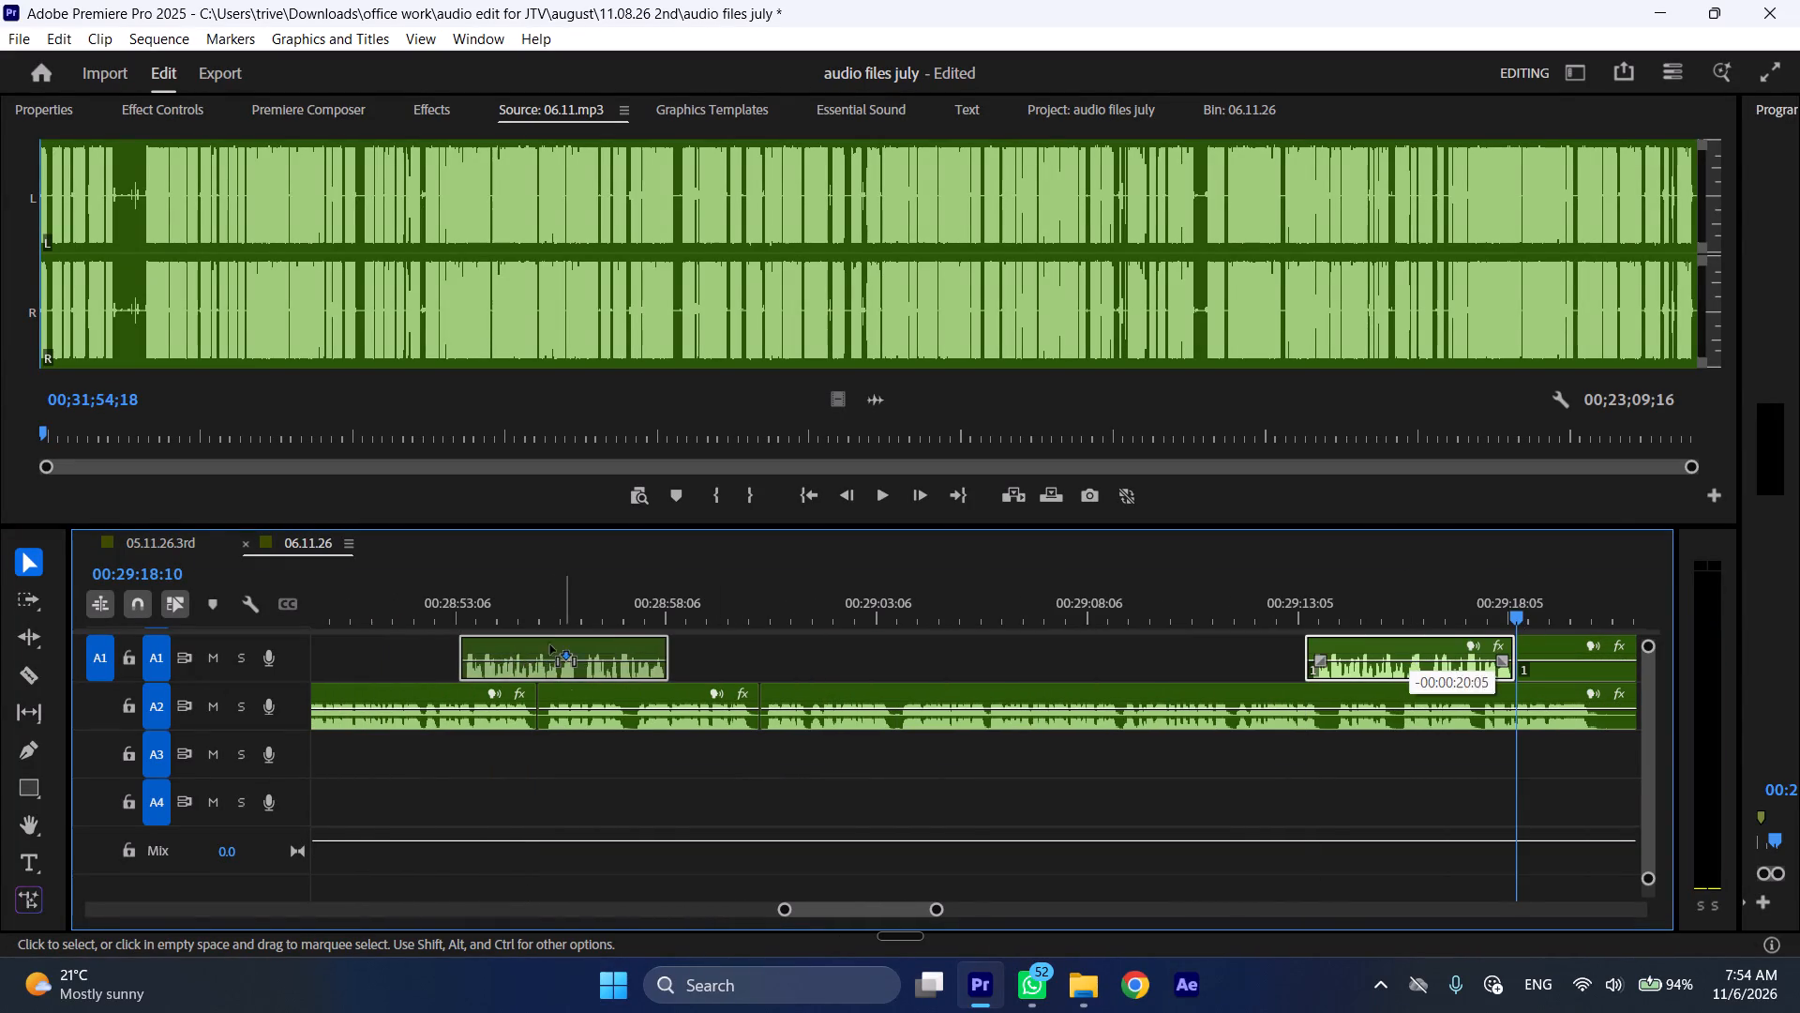
{"action": "left_click_drag", "start_coordinate": [550, 645], "coordinate": [547, 645]}
{"action": "scroll", "coordinate": [535, 652], "scroll_direction": "up", "scroll_amount": 9}
{"action": "left_click_drag", "start_coordinate": [815, 646], "coordinate": [777, 645]}
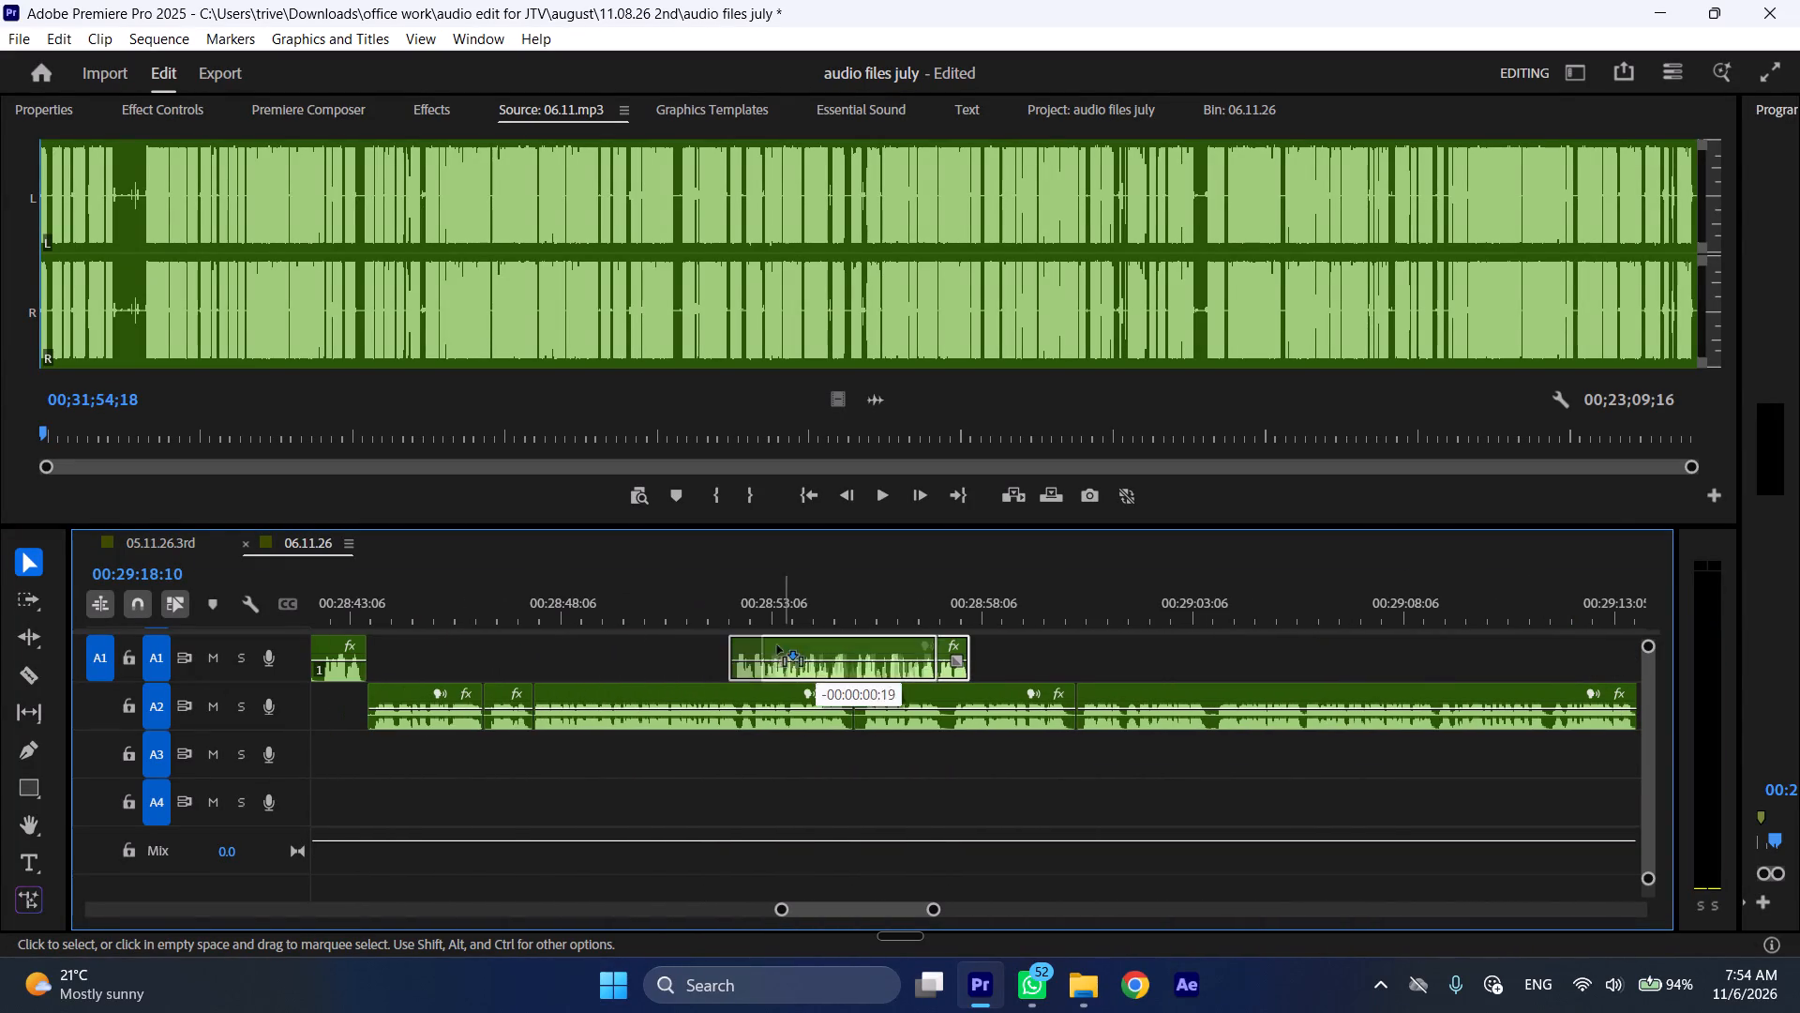
{"action": "left_click_drag", "start_coordinate": [777, 645], "coordinate": [590, 644]}
Play the sequence from about 00:28:46 to check the transition into the moved A1 section.
{"action": "left_click", "coordinate": [479, 601]}
{"action": "key", "text": "space"}
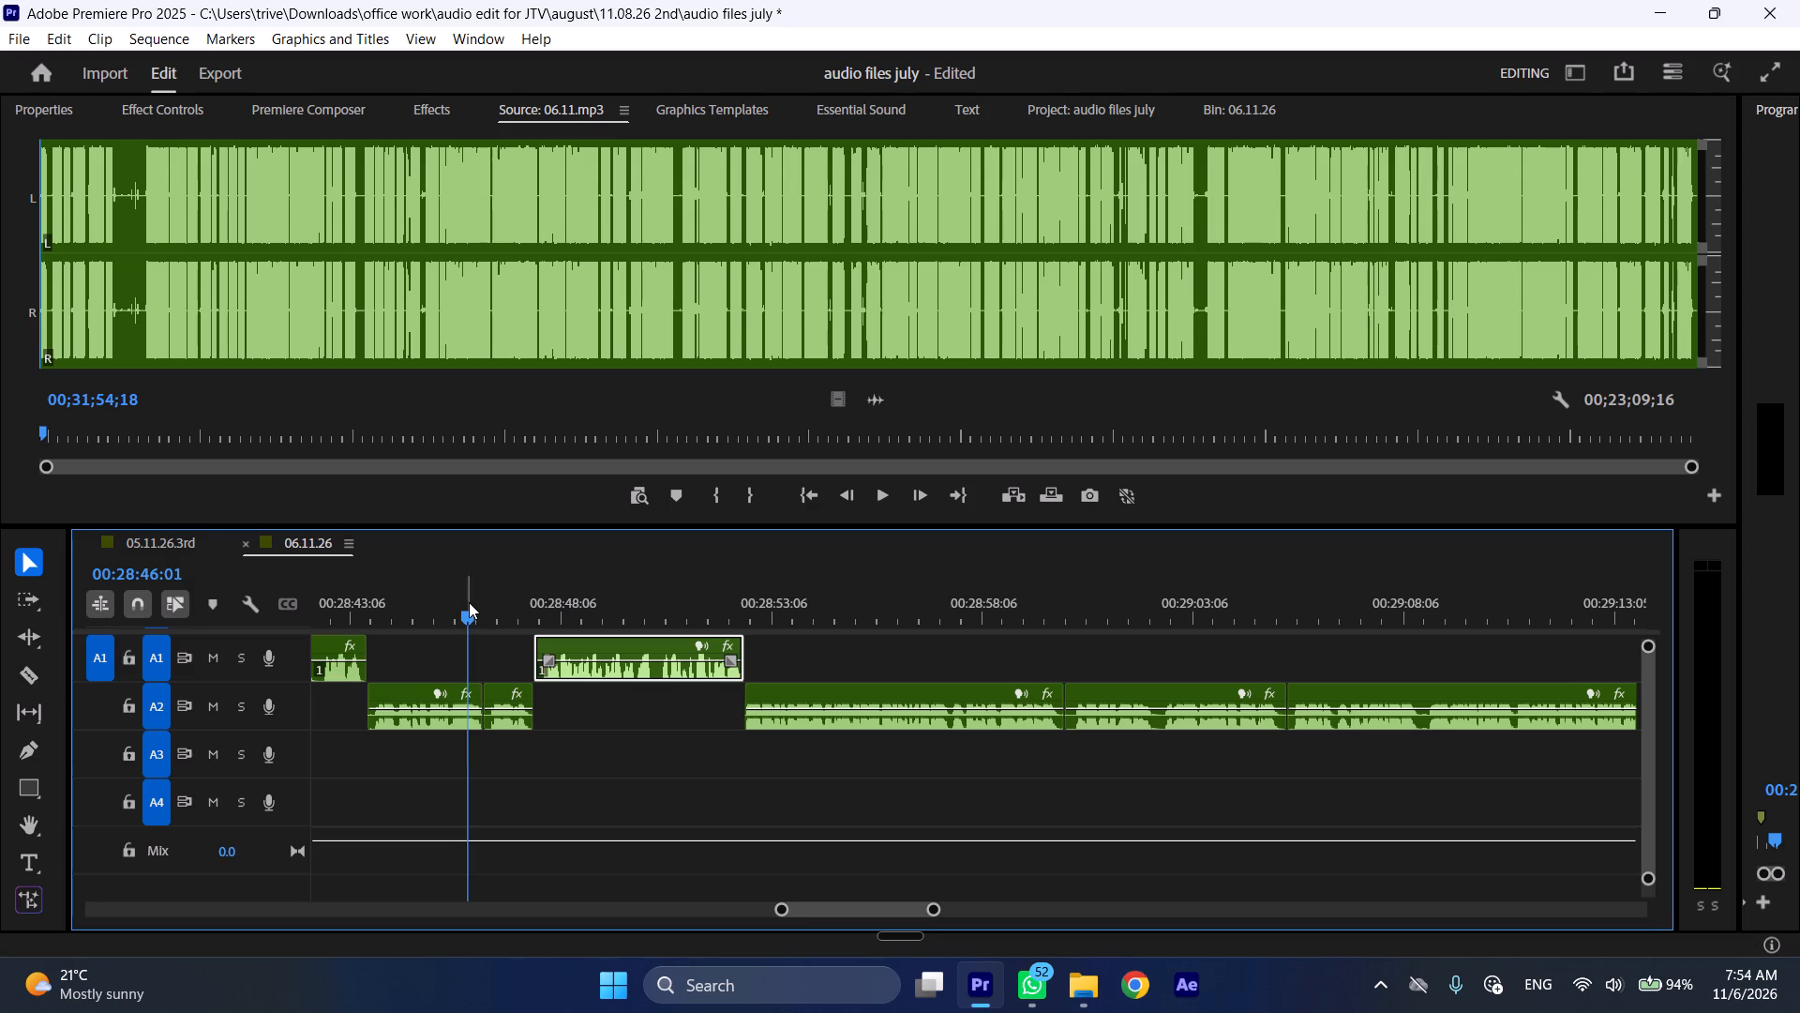
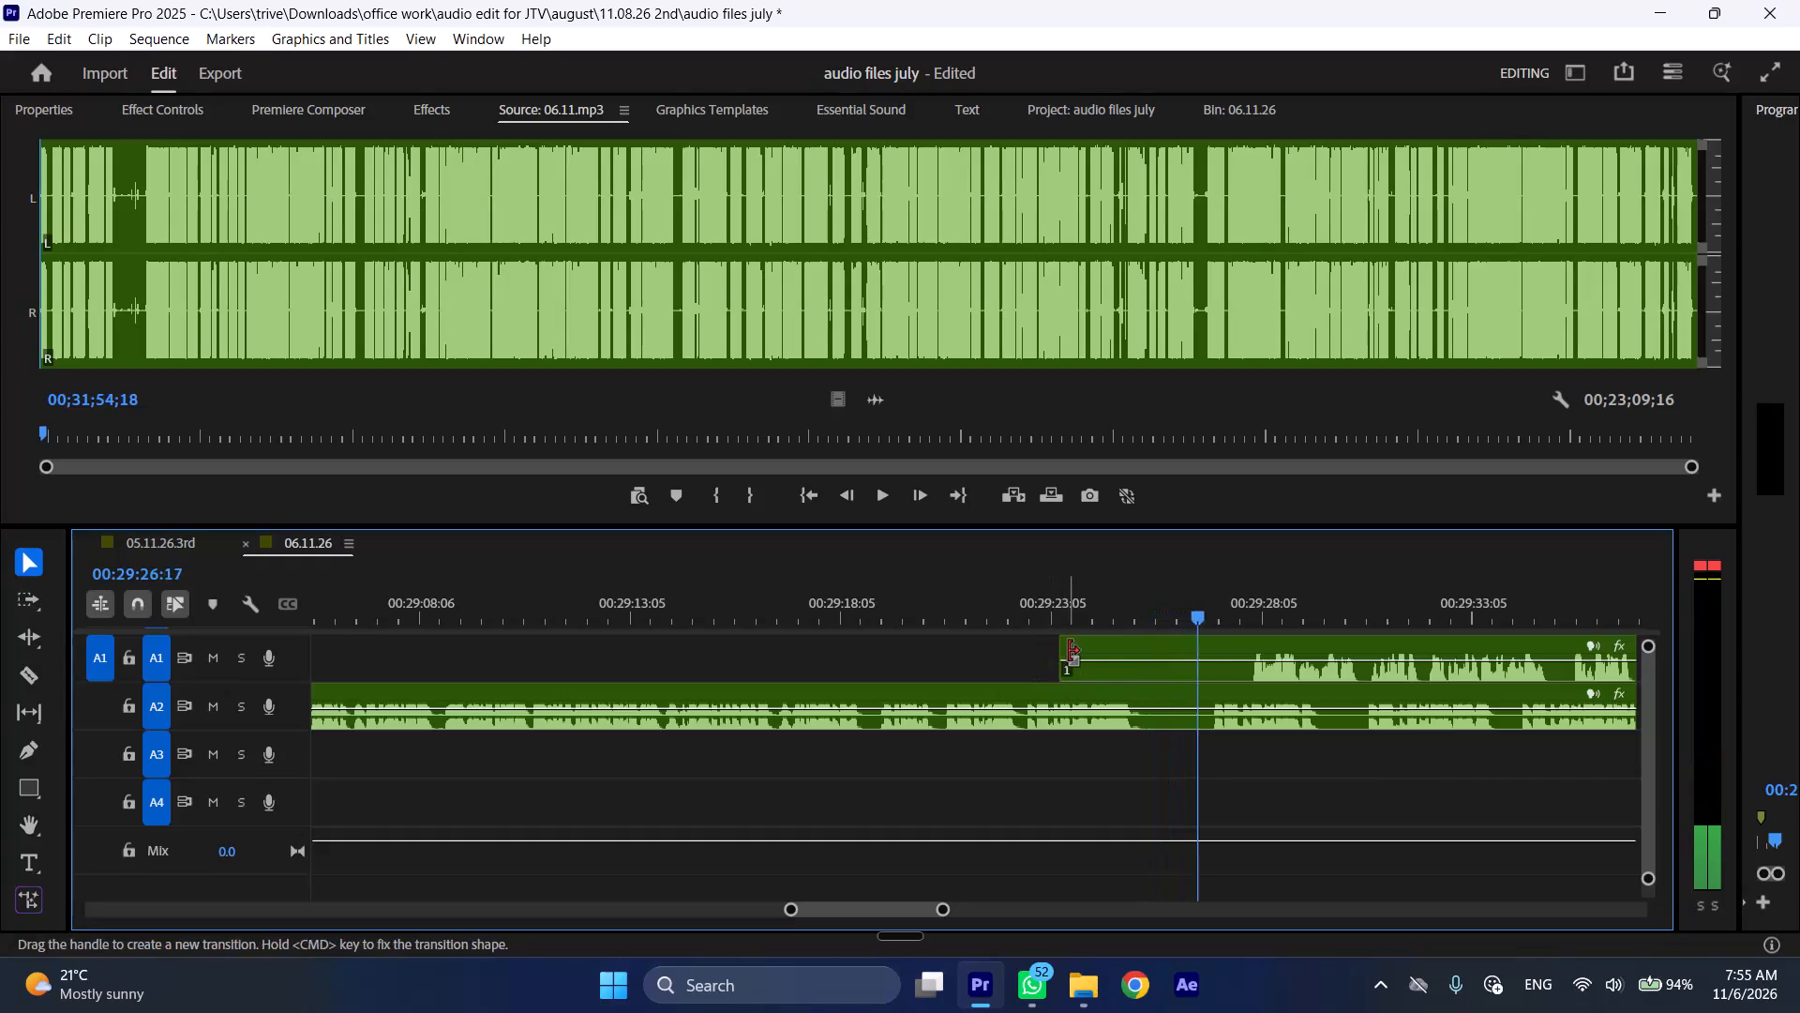
Move the A1 section later to about 00:29:42, split A2 at 00:29:22:15 and about 00:29:30:17, and ripple delete the A2 piece between the cuts.
{"action": "left_click_drag", "start_coordinate": [1117, 646], "coordinate": [1437, 647]}
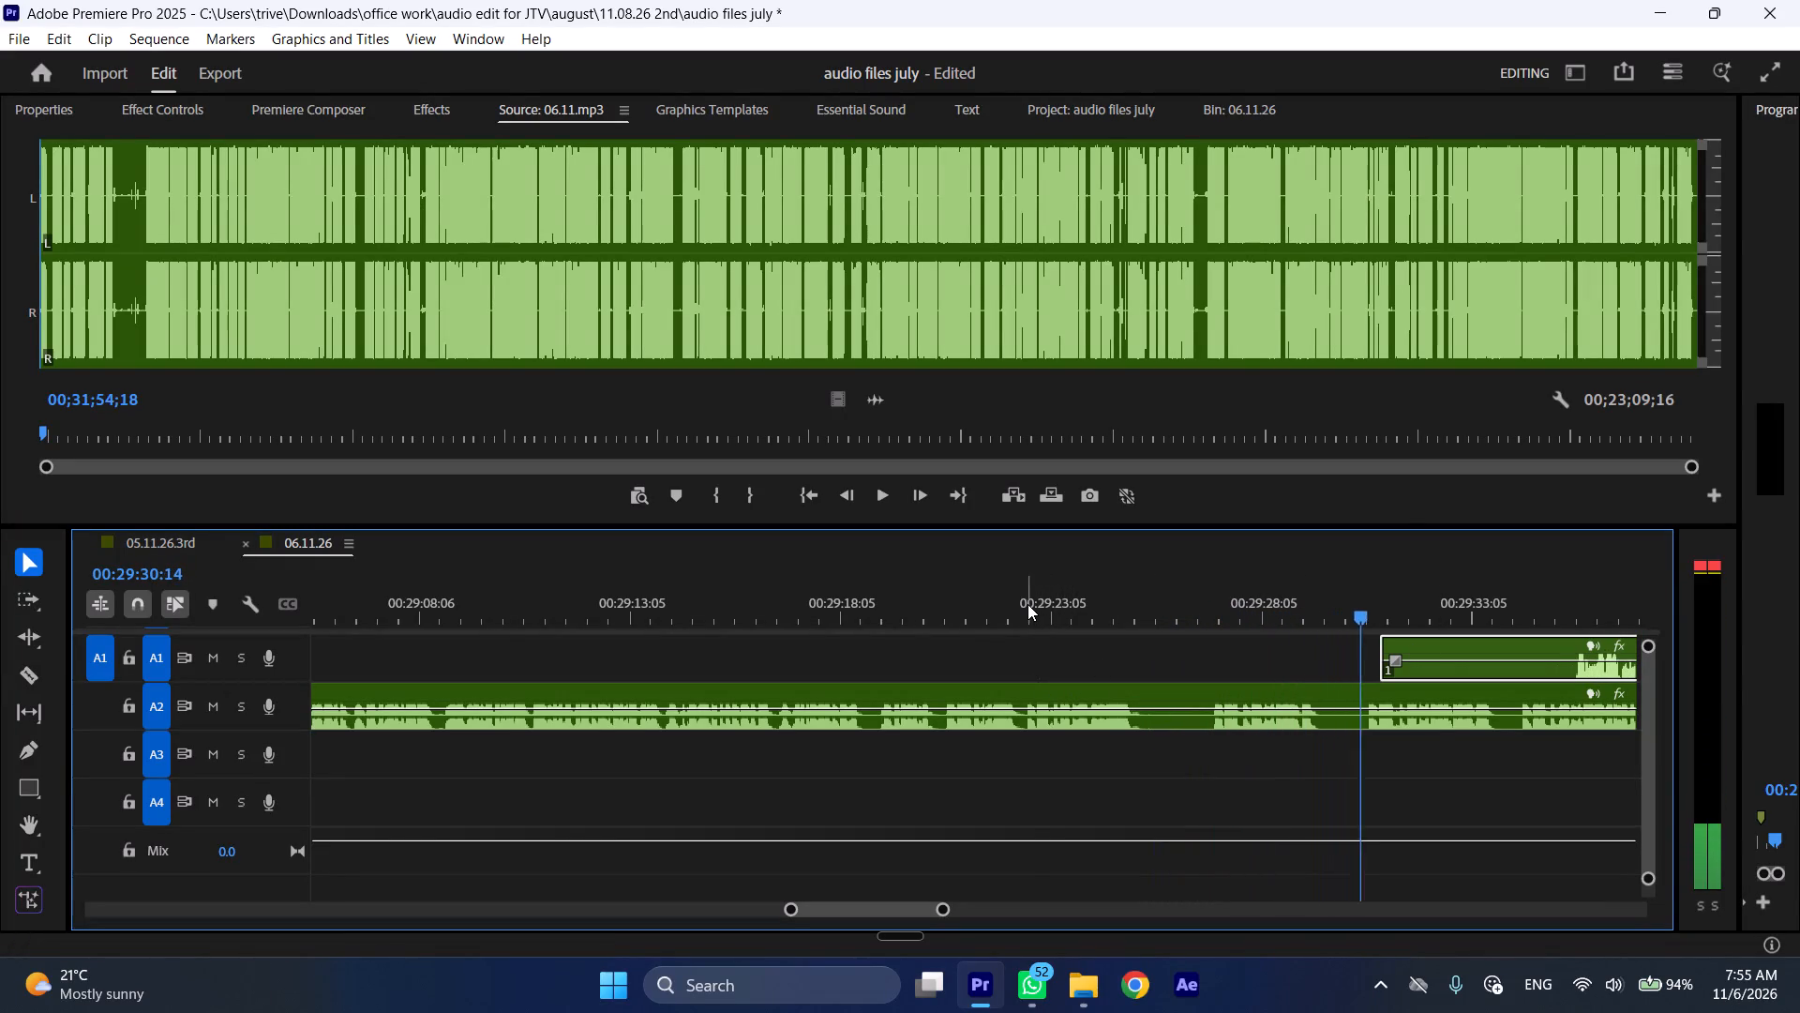
{"action": "left_click", "coordinate": [1027, 604]}
{"action": "key", "text": "shift+c"}
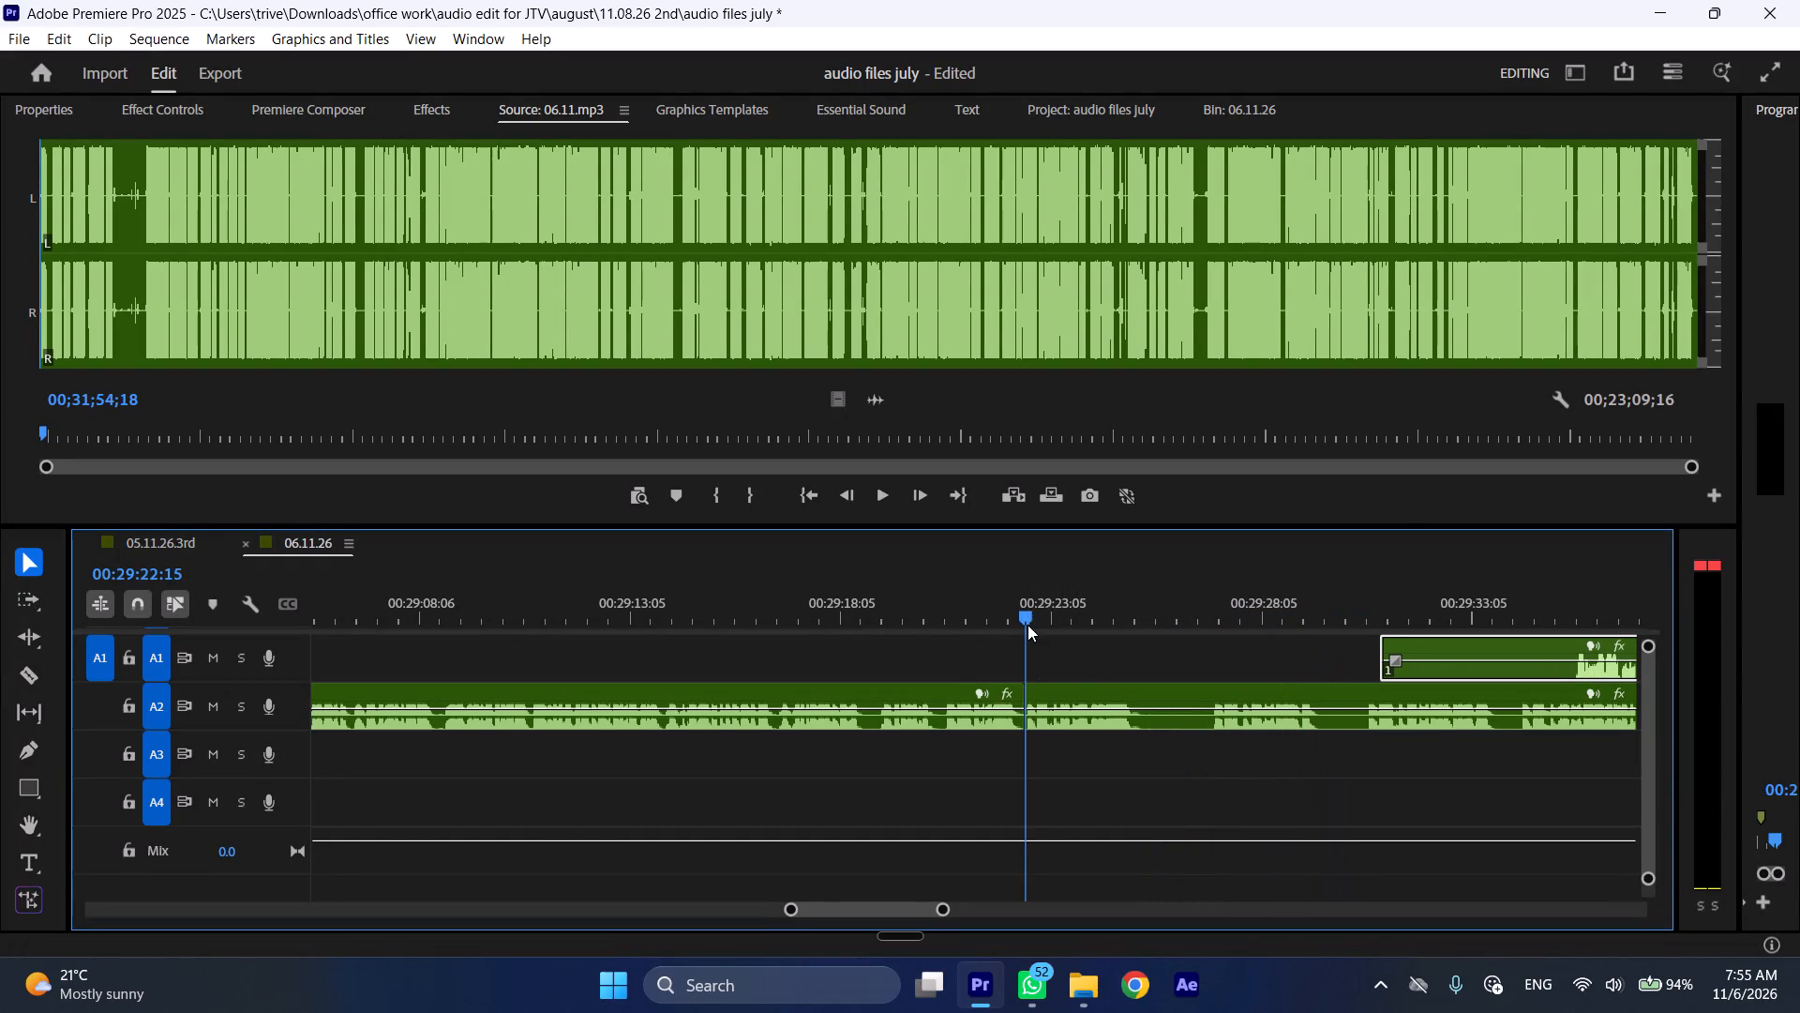
{"action": "key", "text": "space"}
{"action": "scroll", "coordinate": [1034, 650], "scroll_direction": "down", "scroll_amount": 11}
{"action": "left_click_drag", "start_coordinate": [1007, 643], "coordinate": [1194, 645]}
{"action": "left_click_drag", "start_coordinate": [1231, 641], "coordinate": [1501, 643]}
{"action": "left_click", "coordinate": [984, 601]}
{"action": "key", "text": "space"}
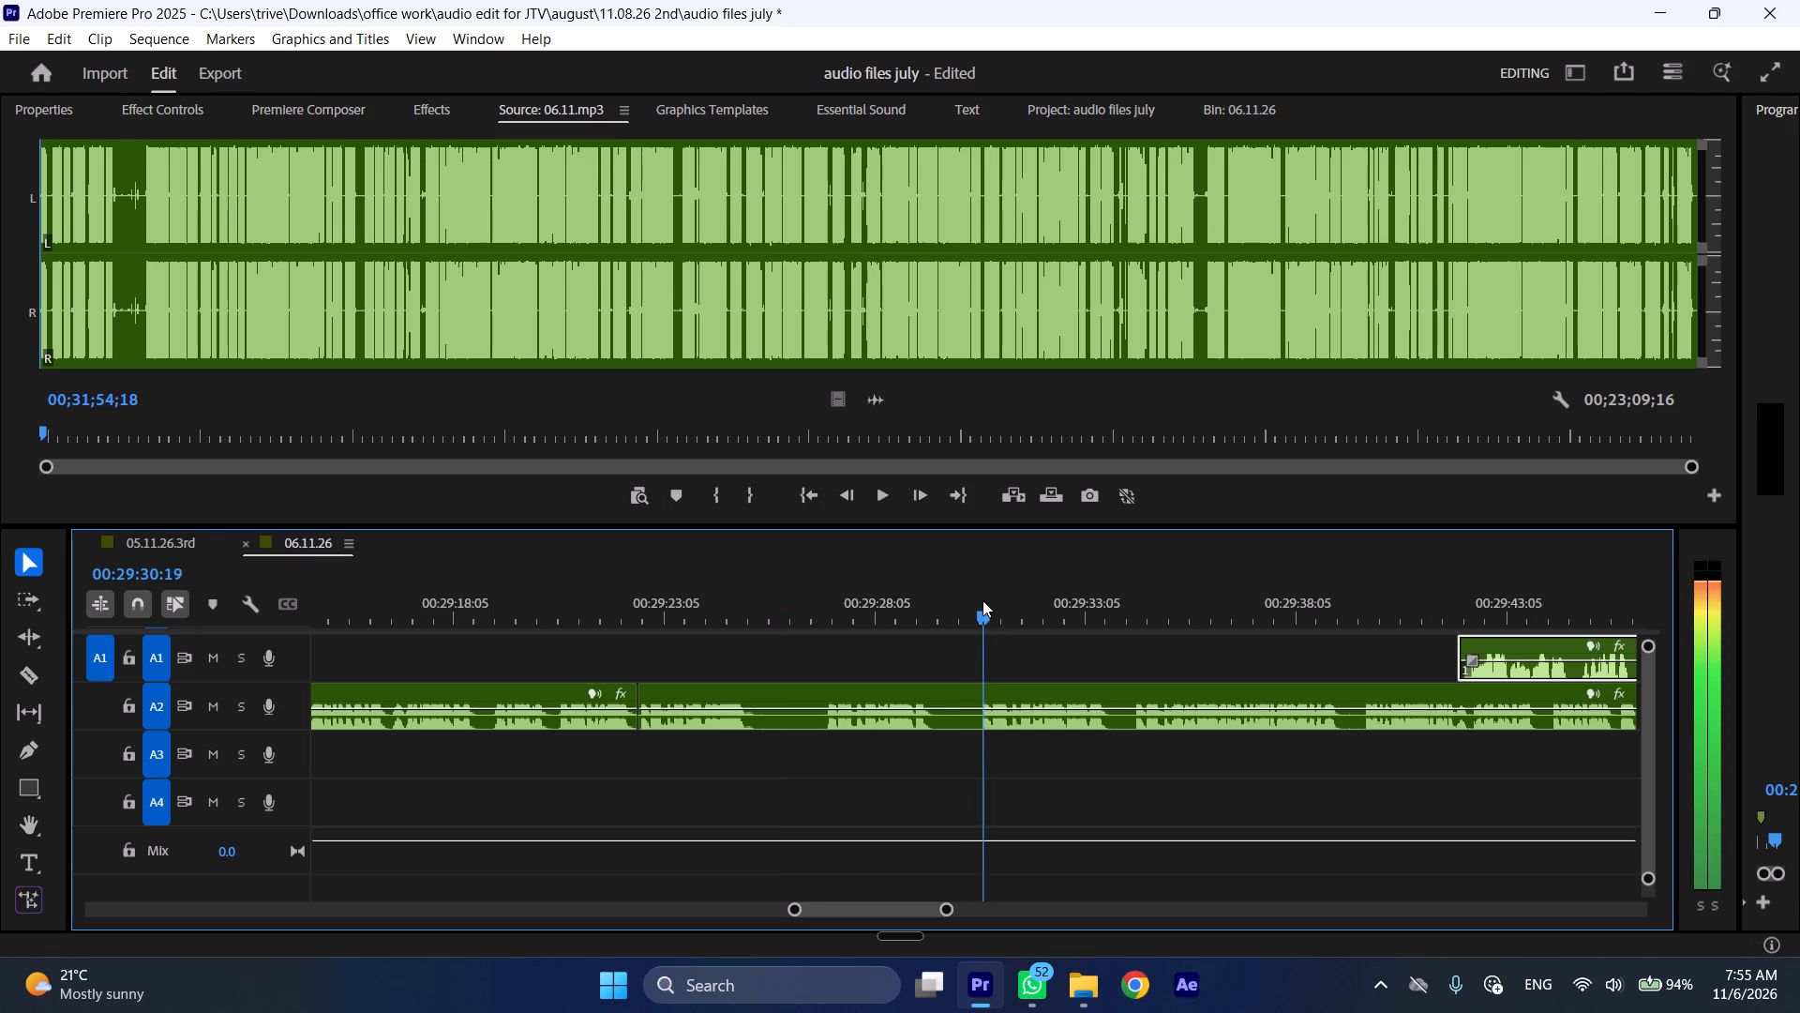
{"action": "left_click", "coordinate": [979, 601]}
{"action": "left_click", "coordinate": [1033, 726]}
{"action": "key", "text": "shift+c"}
{"action": "key", "text": "ctrl+shift+d"}
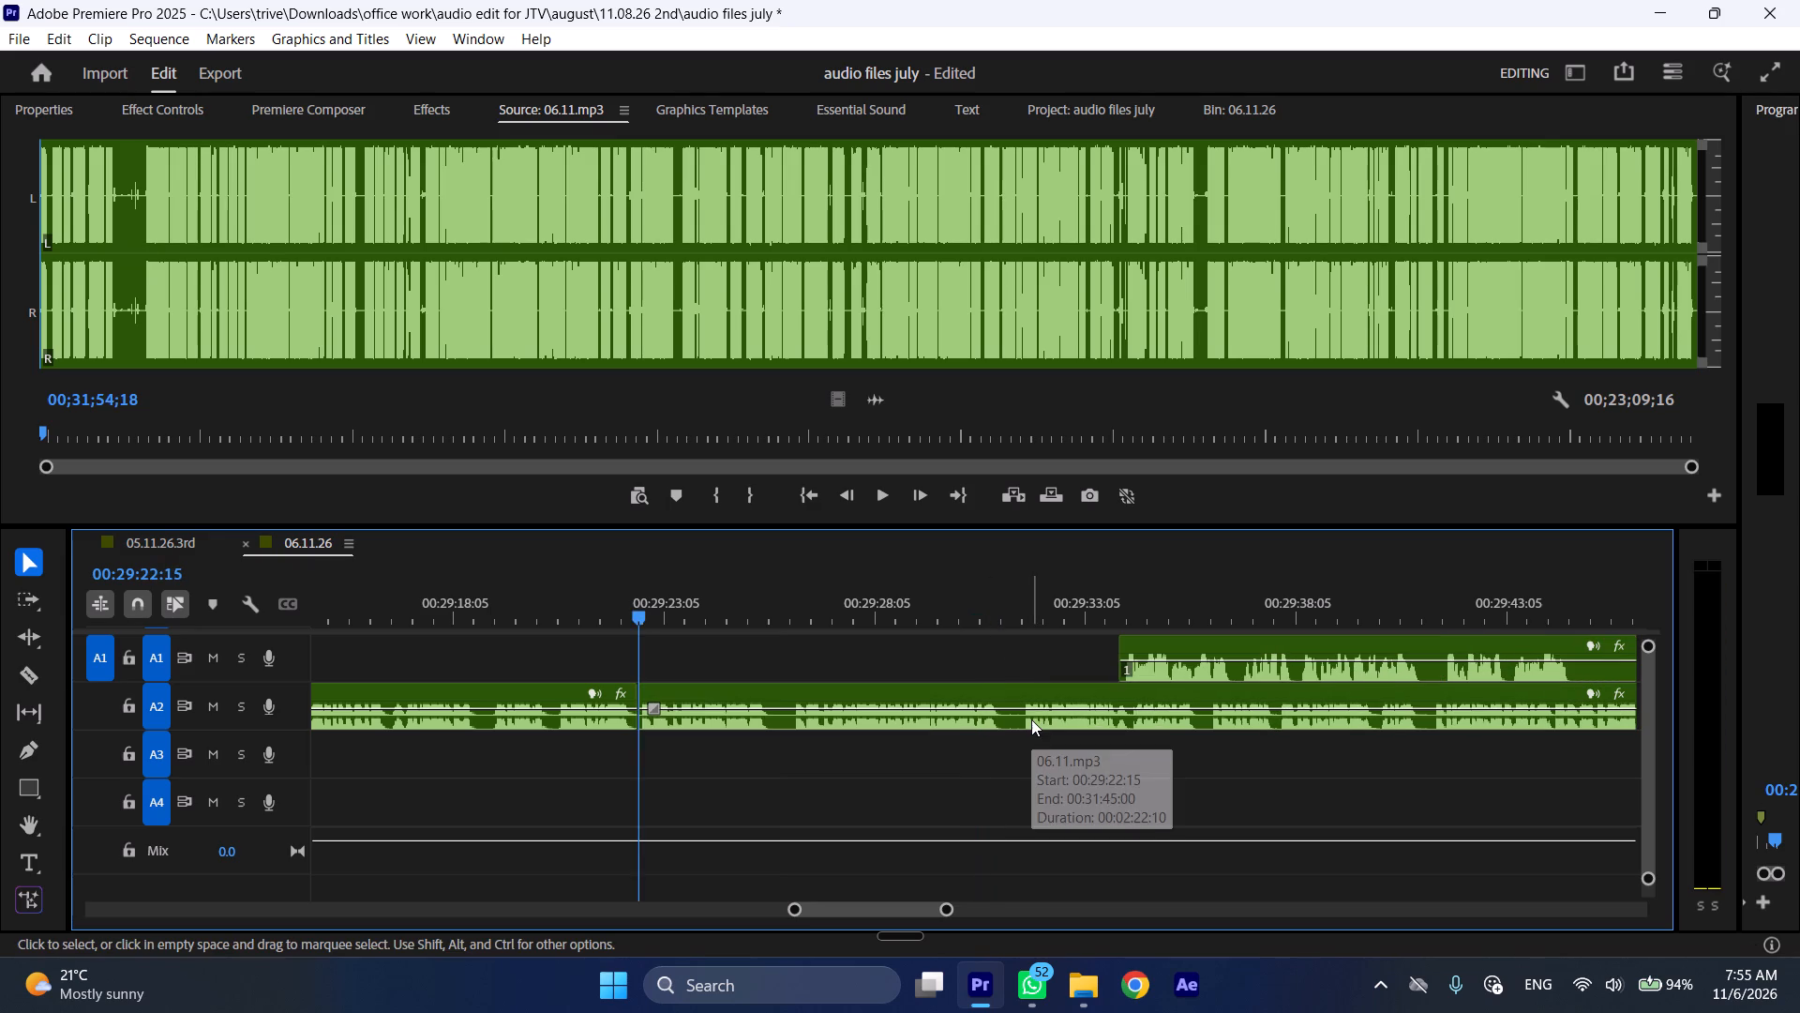
Play on from the cut, split A2 at 00:29:26:06, and ripple delete the piece between 00:29:22:15 and that split.
{"action": "key", "text": "space"}
{"action": "type", "text": "l"}
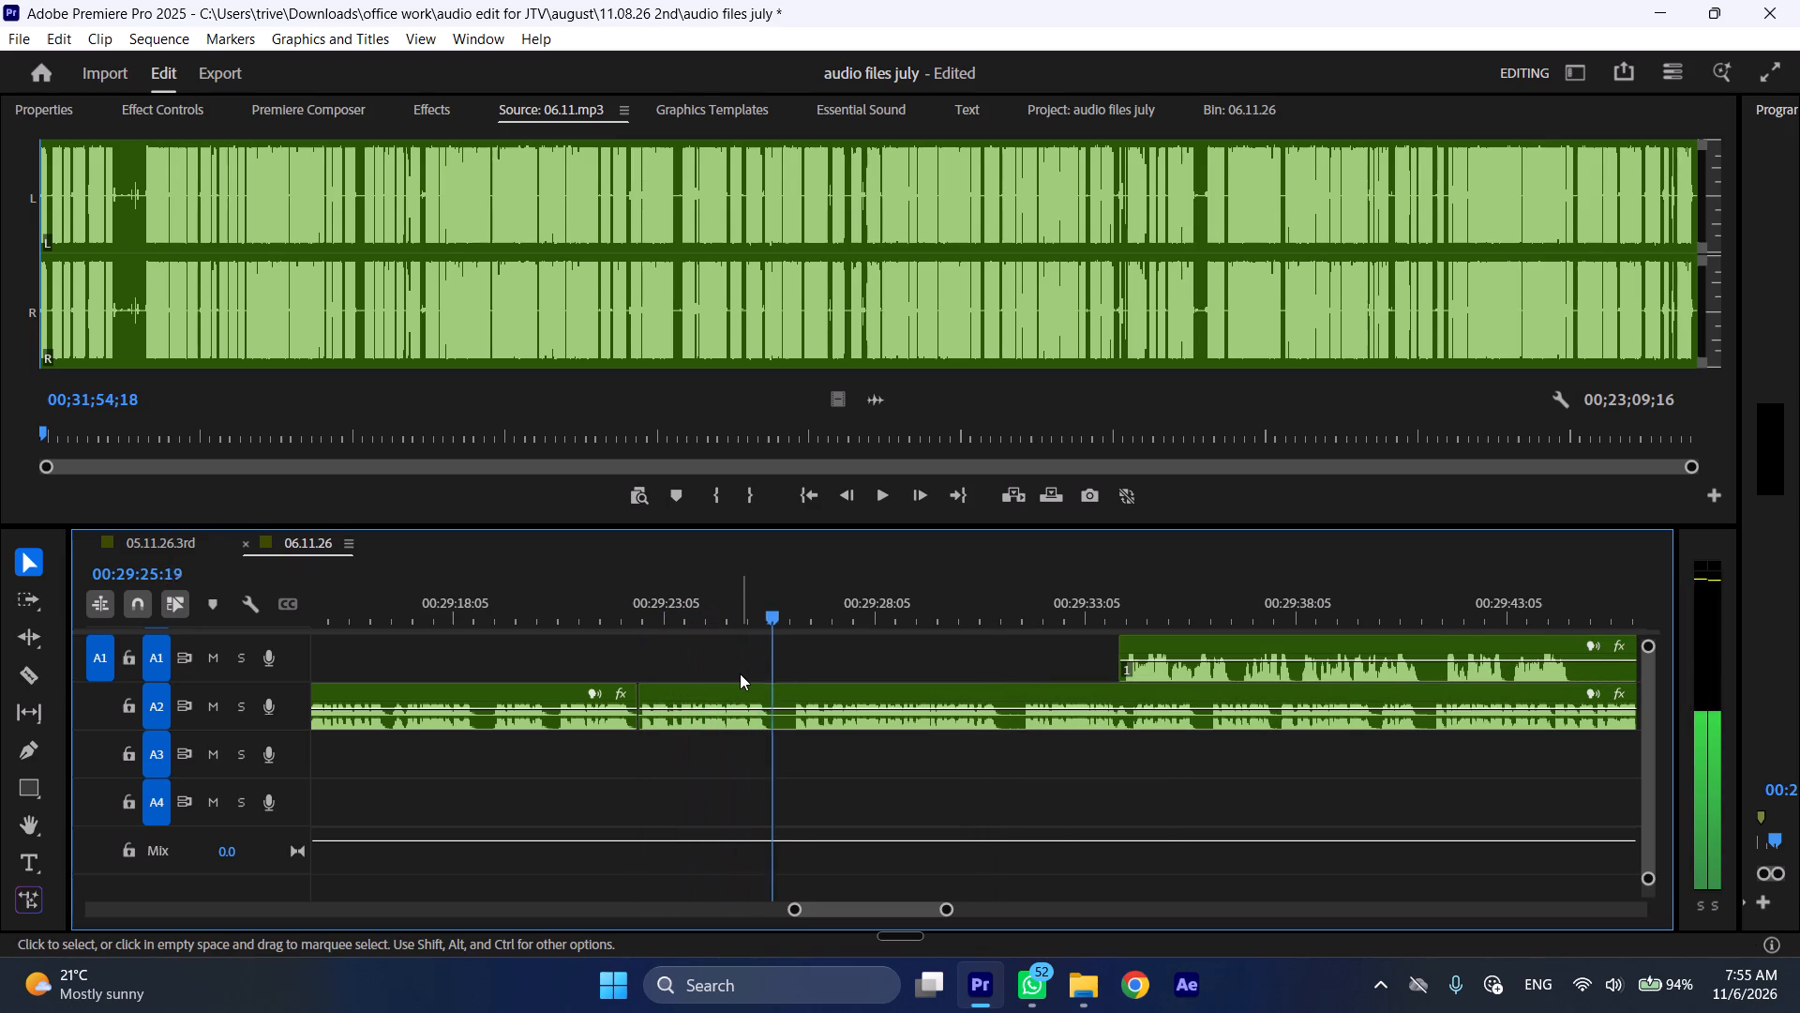
{"action": "left_click_drag", "start_coordinate": [786, 597], "coordinate": [795, 600]}
{"action": "left_click", "coordinate": [813, 704]}
{"action": "key", "text": "shift+c"}
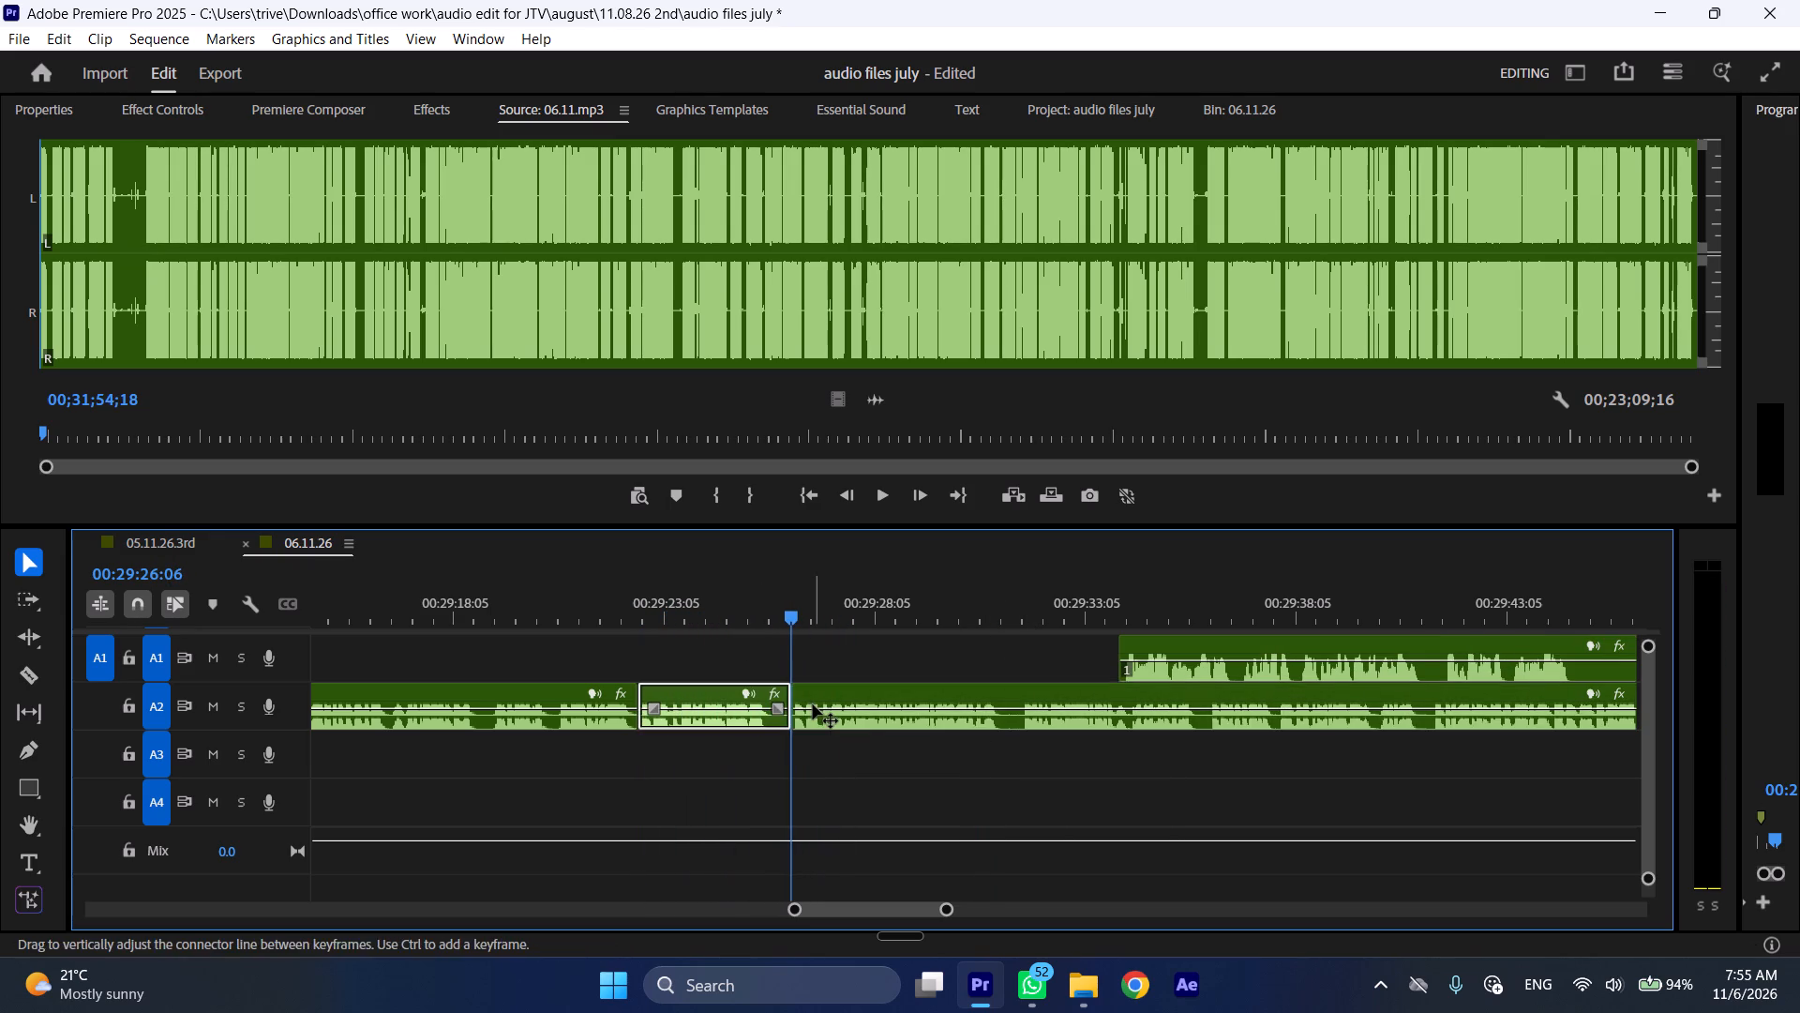
{"action": "key", "text": "ctrl+shift+d"}
Play on from the A2 cut, move the A1 section later to about 00:29:38:17, and split A2 at 00:29:27:15.
{"action": "key", "text": "space"}
{"action": "type", "text": "l"}
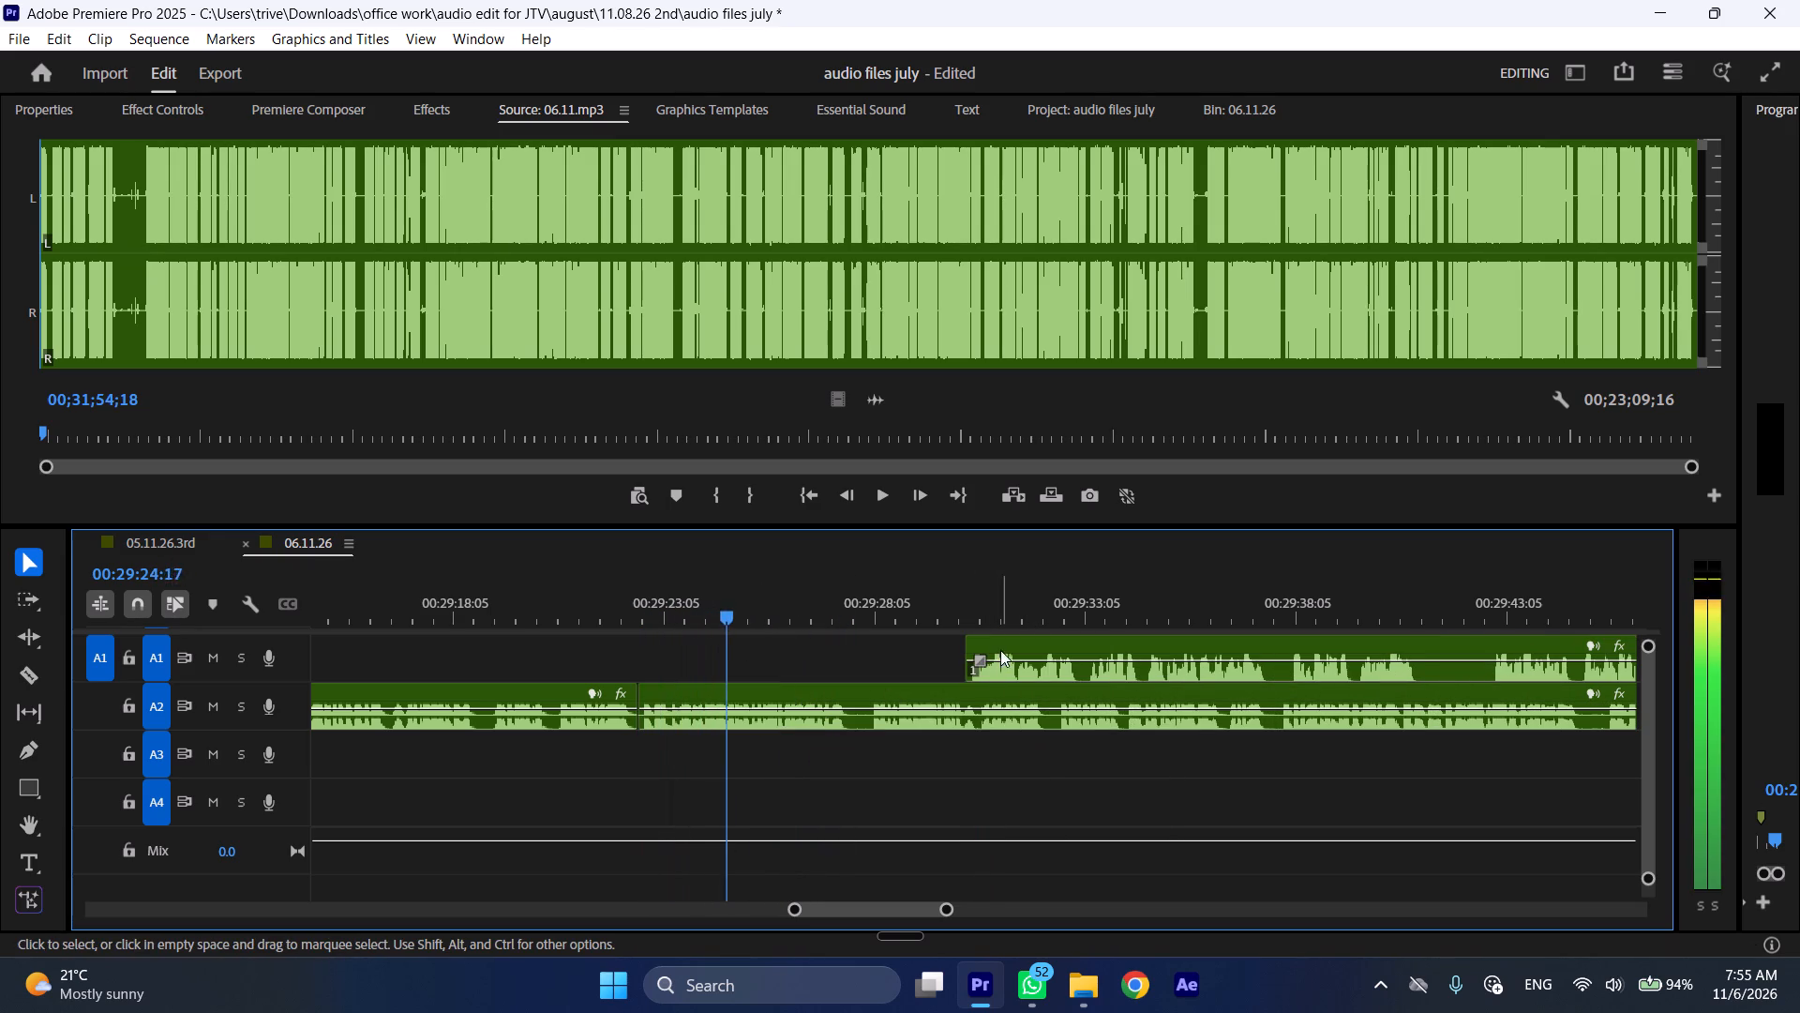
{"action": "left_click_drag", "start_coordinate": [1000, 643], "coordinate": [1352, 643]}
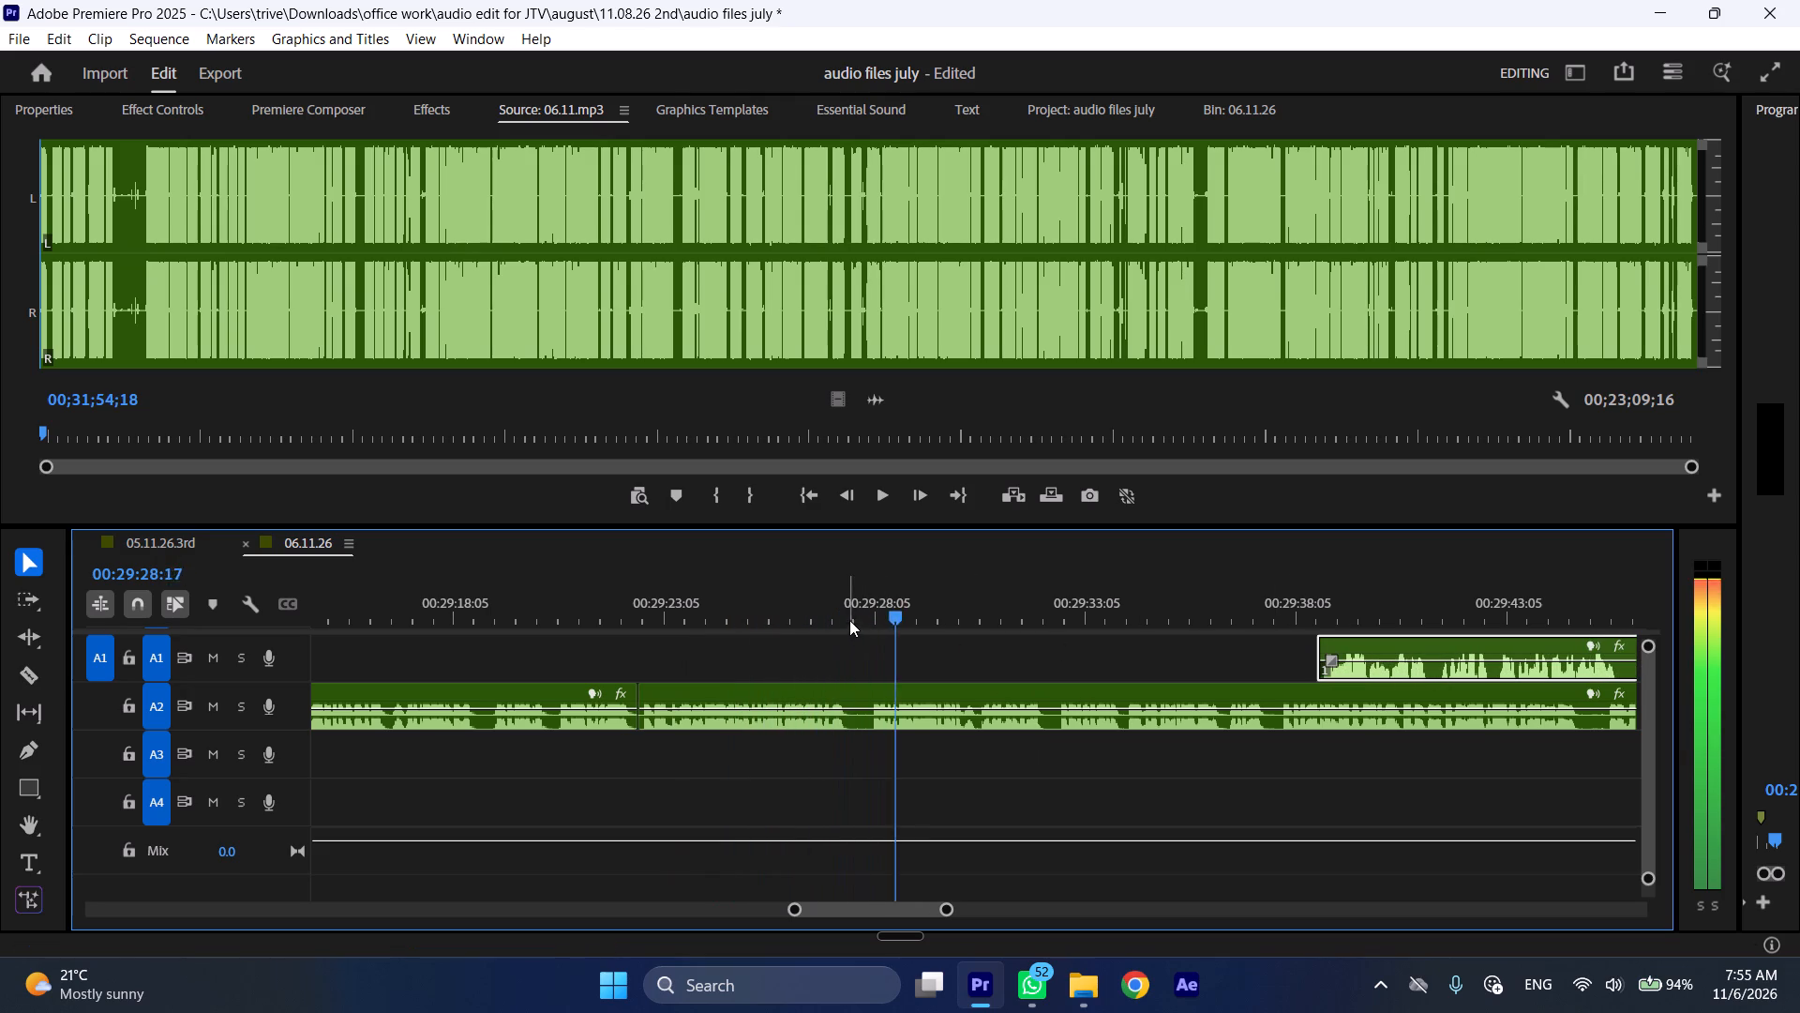
{"action": "left_click", "coordinate": [849, 598]}
{"action": "key", "text": "shift+c"}
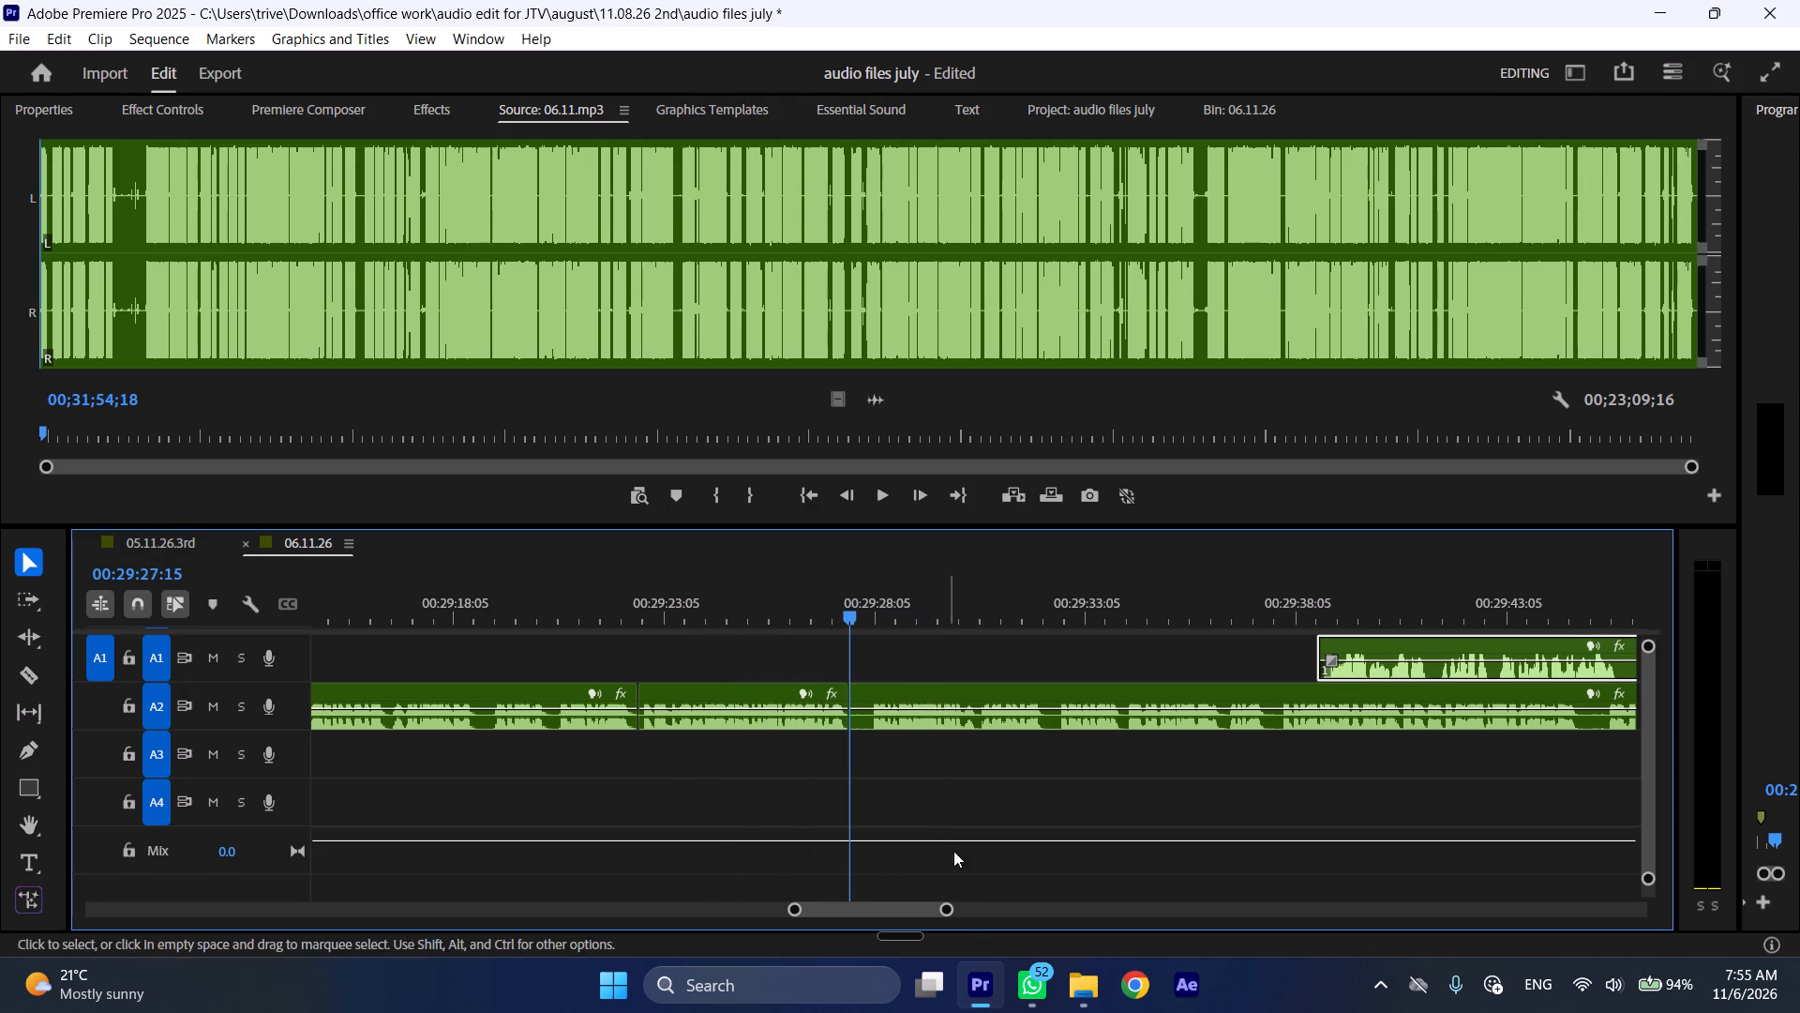
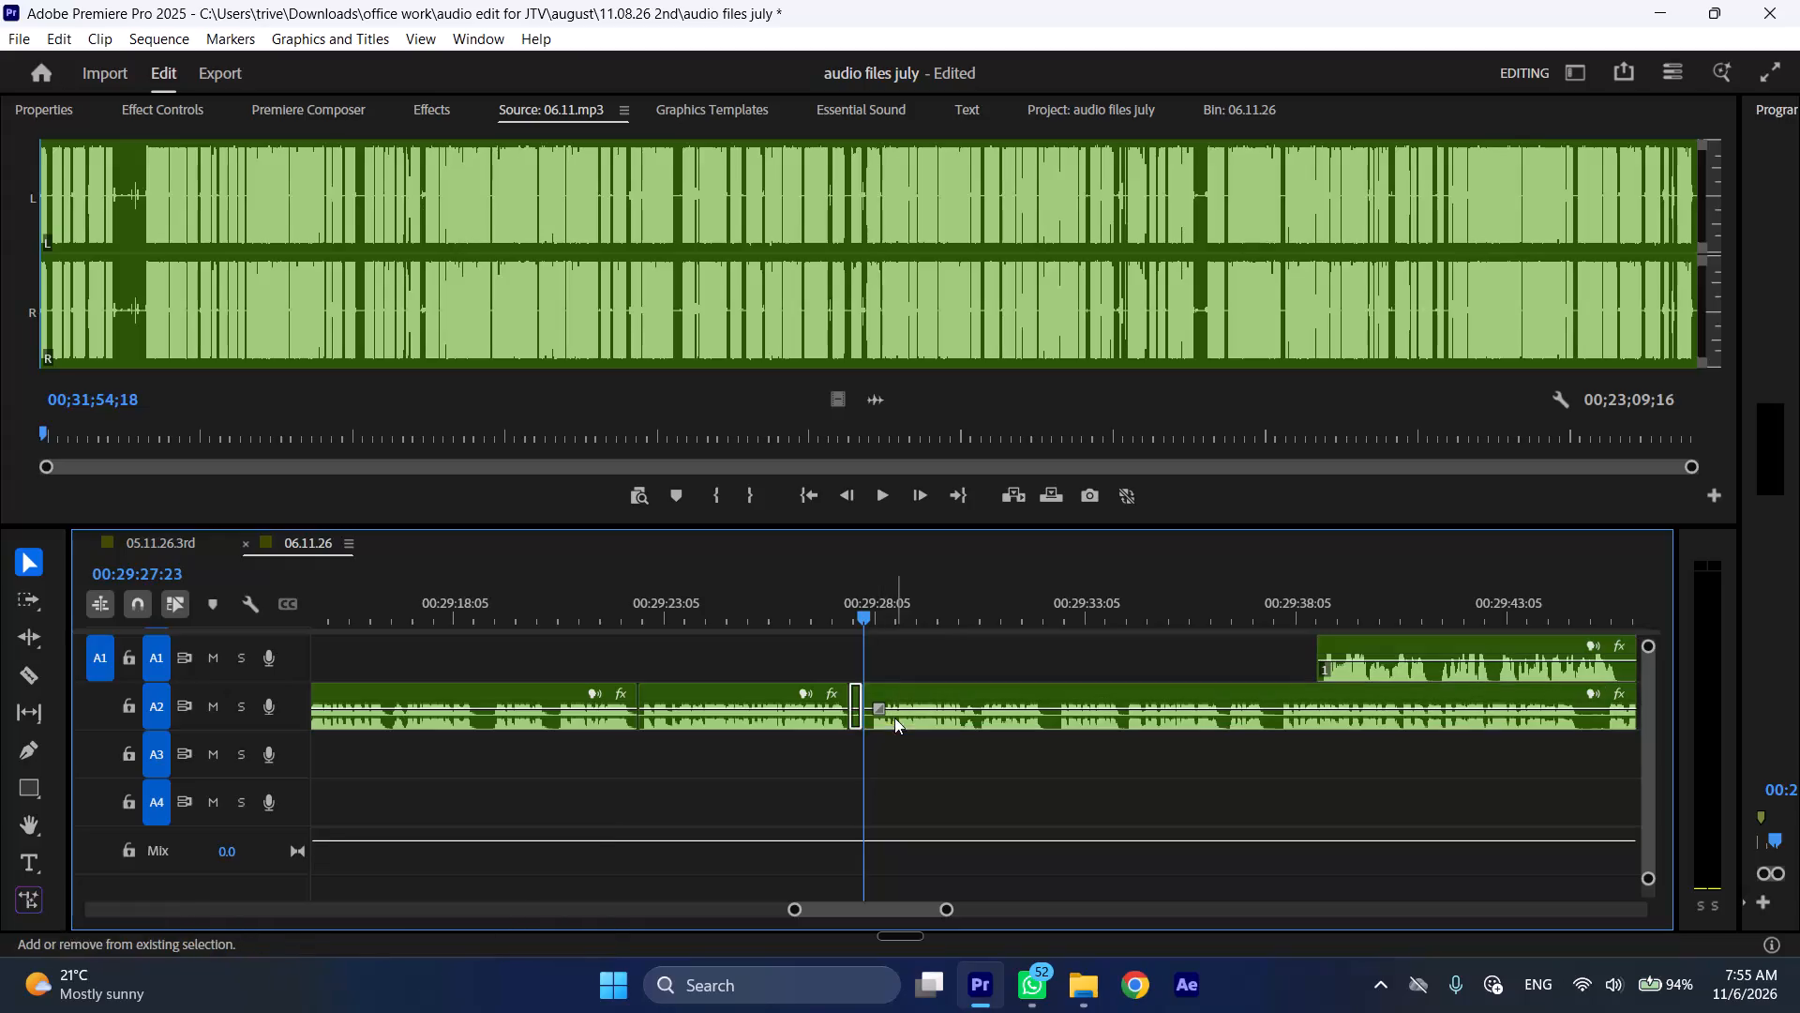
Ripple delete the short A2 piece between 00:29:27:15 and 00:29:27:23.
{"action": "key", "text": "ctrl+shift+d"}
Play on from the A2 cut and move the A1 section later to about 00:29:48.
{"action": "key", "text": "space"}
{"action": "type", "text": "l"}
{"action": "scroll", "coordinate": [895, 716], "scroll_direction": "down", "scroll_amount": 11}
{"action": "left_click_drag", "start_coordinate": [944, 645], "coordinate": [973, 650]}
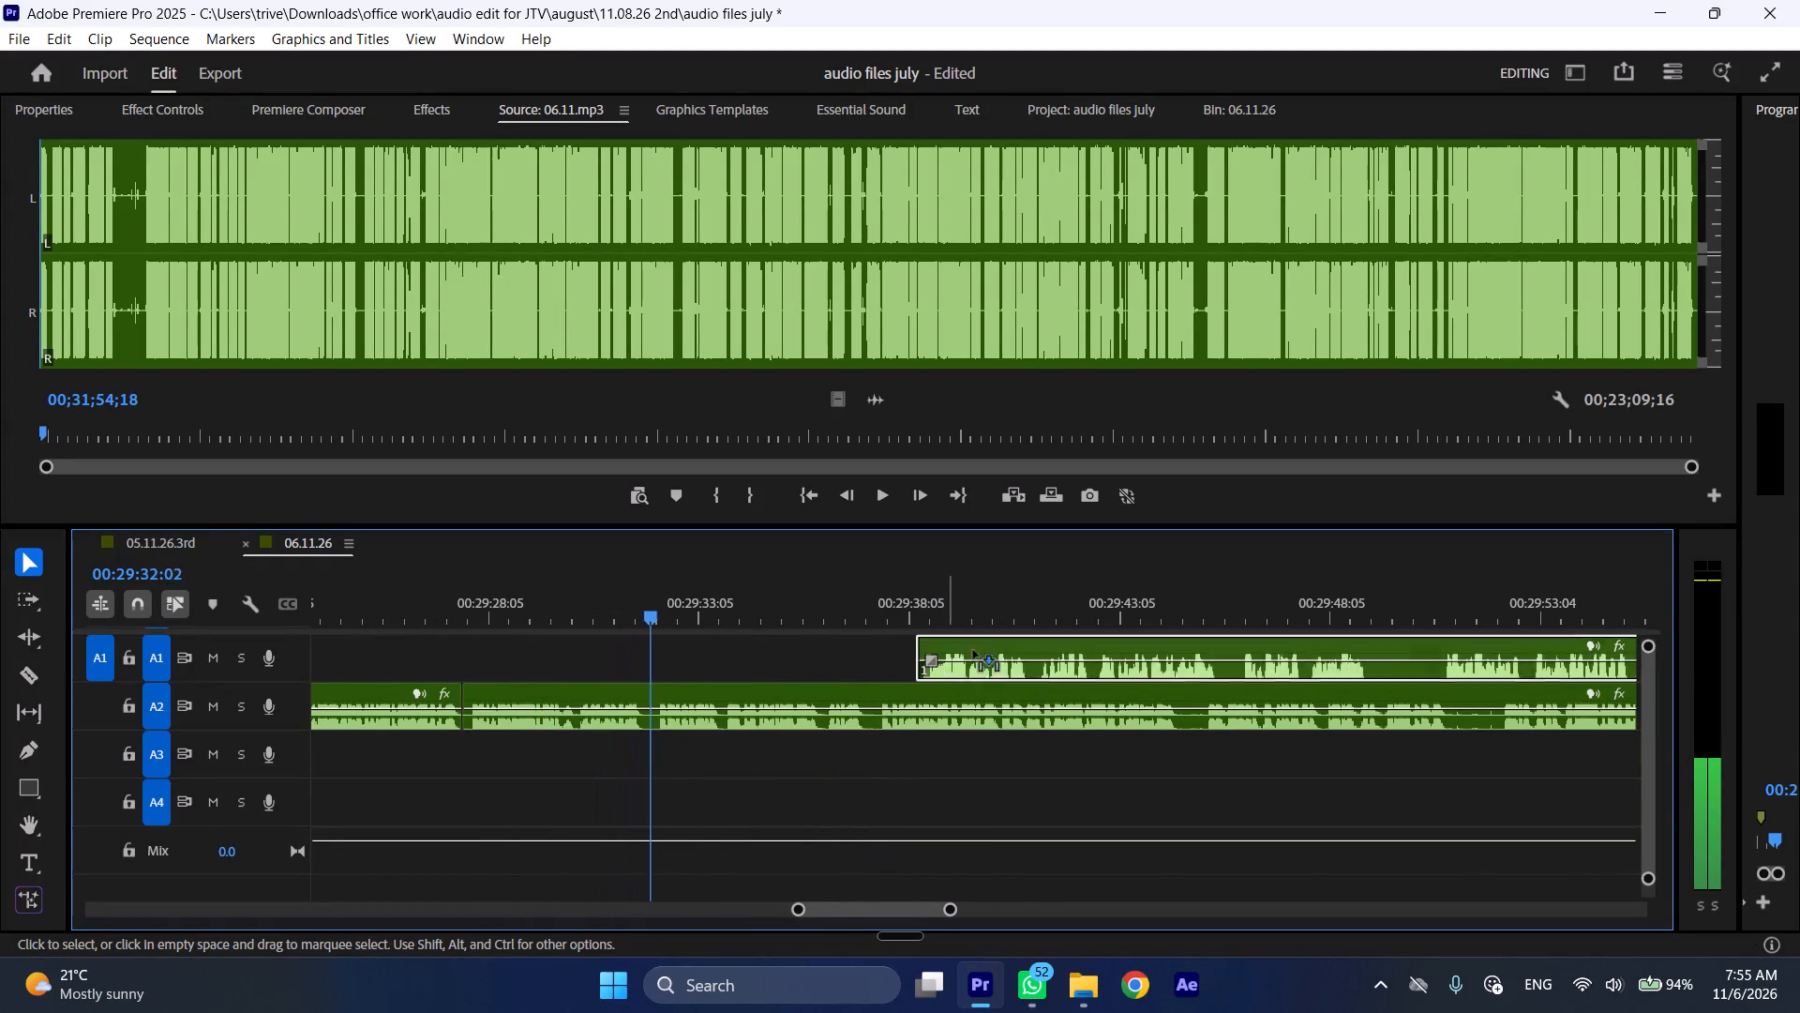
{"action": "left_click_drag", "start_coordinate": [973, 650], "coordinate": [1352, 656]}
{"action": "scroll", "coordinate": [903, 695], "scroll_direction": "down", "scroll_amount": 4}
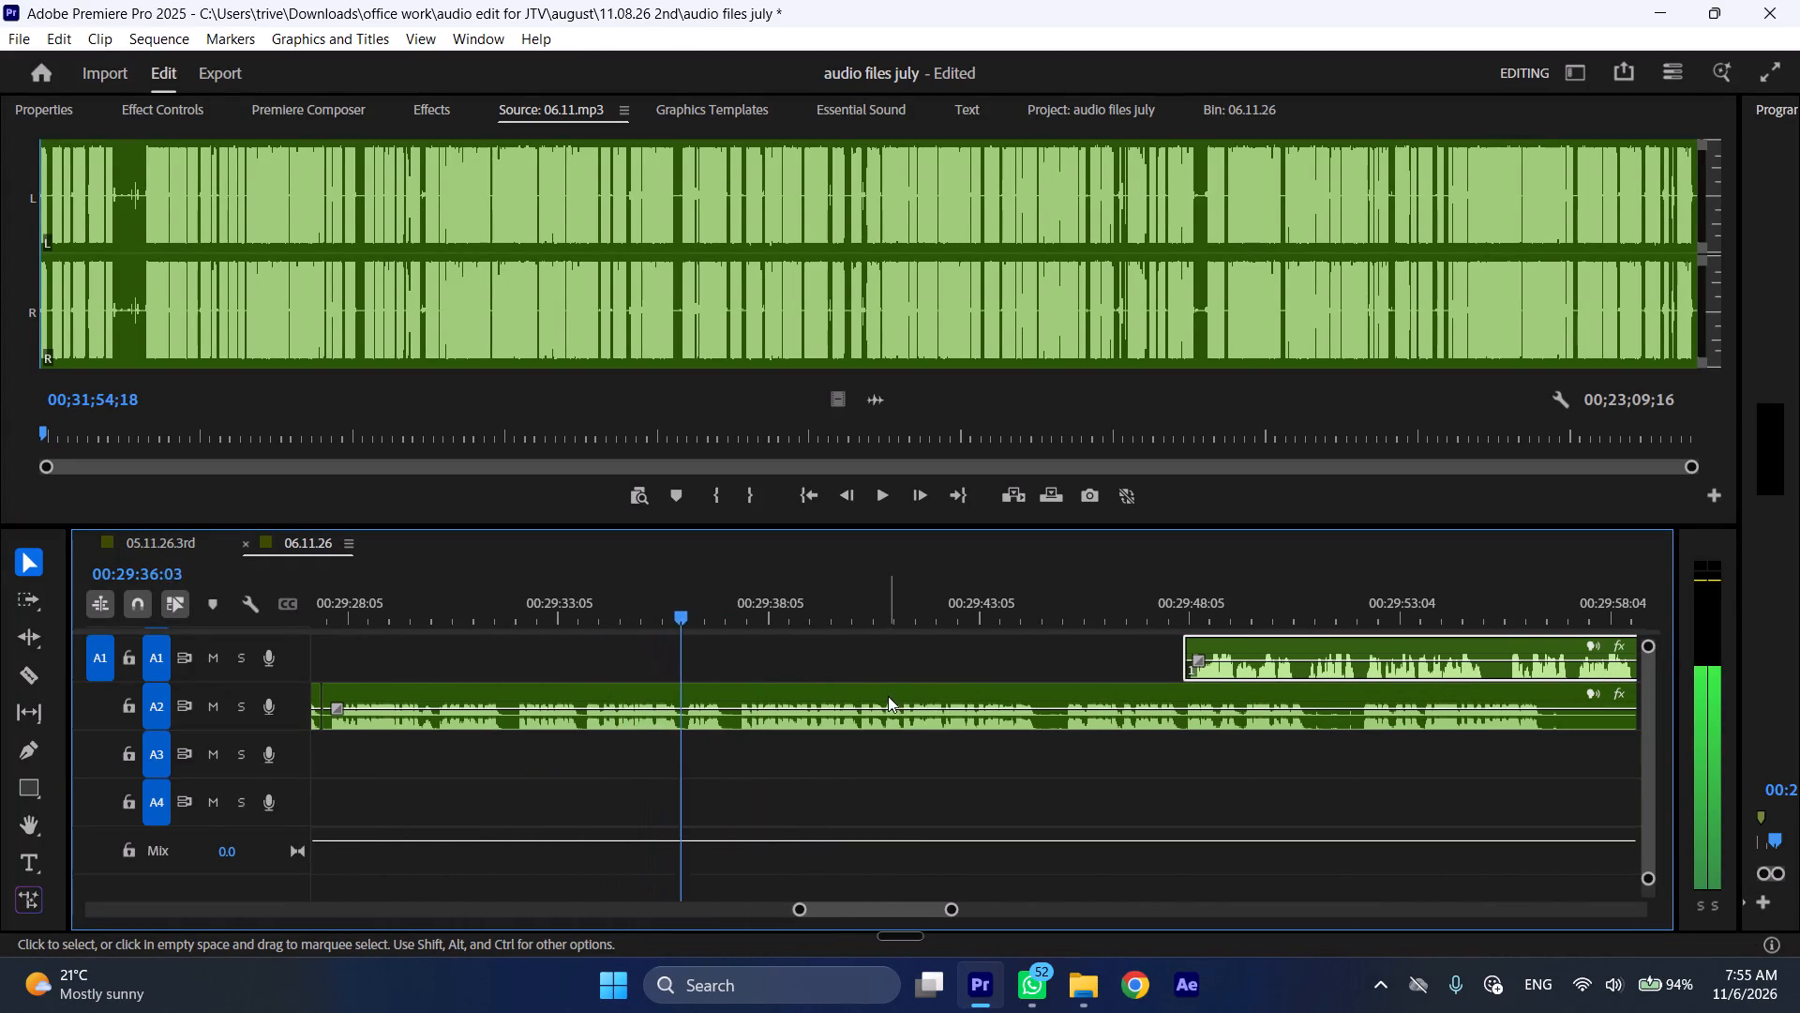
Split A2 at about 00:29:36:05 and at 00:29:37:09, and ripple delete the piece between the cuts.
{"action": "left_click_drag", "start_coordinate": [686, 611], "coordinate": [736, 618]}
{"action": "key", "text": "shift+c"}
{"action": "left_click", "coordinate": [771, 720]}
{"action": "key", "text": "shift+c"}
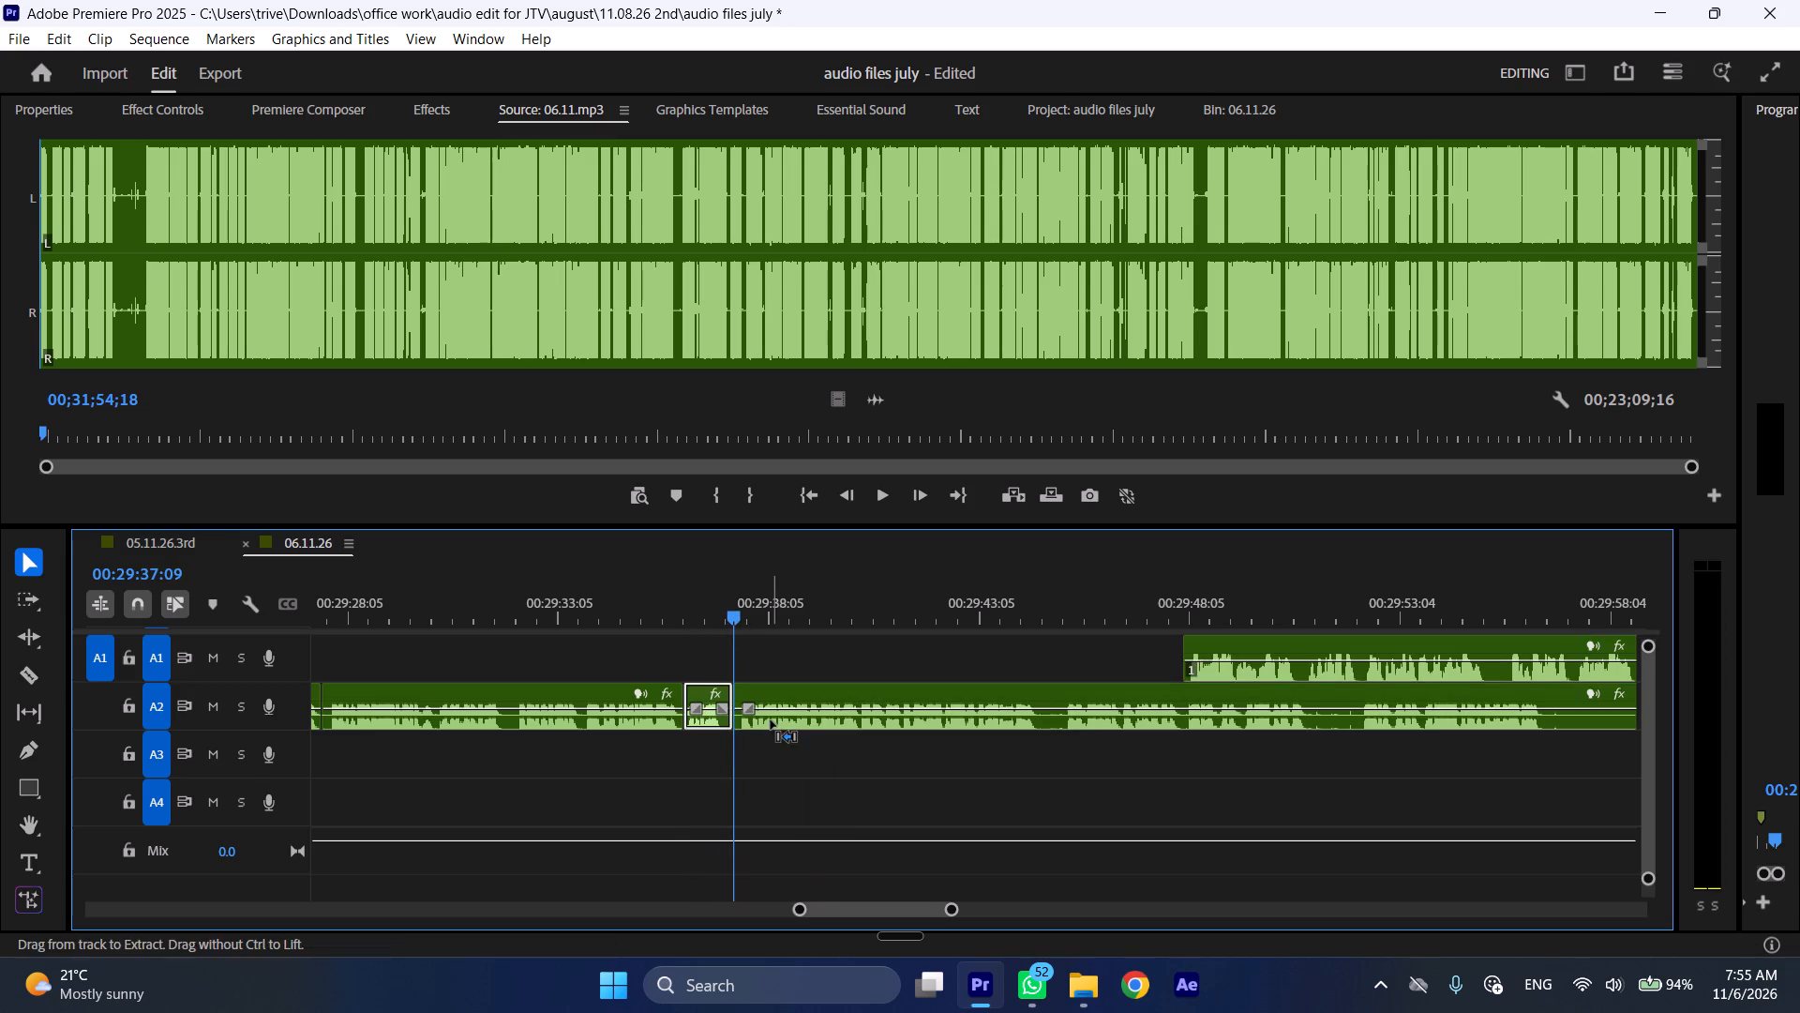
{"action": "key", "text": "ctrl+shift+d"}
Play on from the A2 cut and move the A1 section later to about 00:29:56.
{"action": "key", "text": "space"}
{"action": "type", "text": "l"}
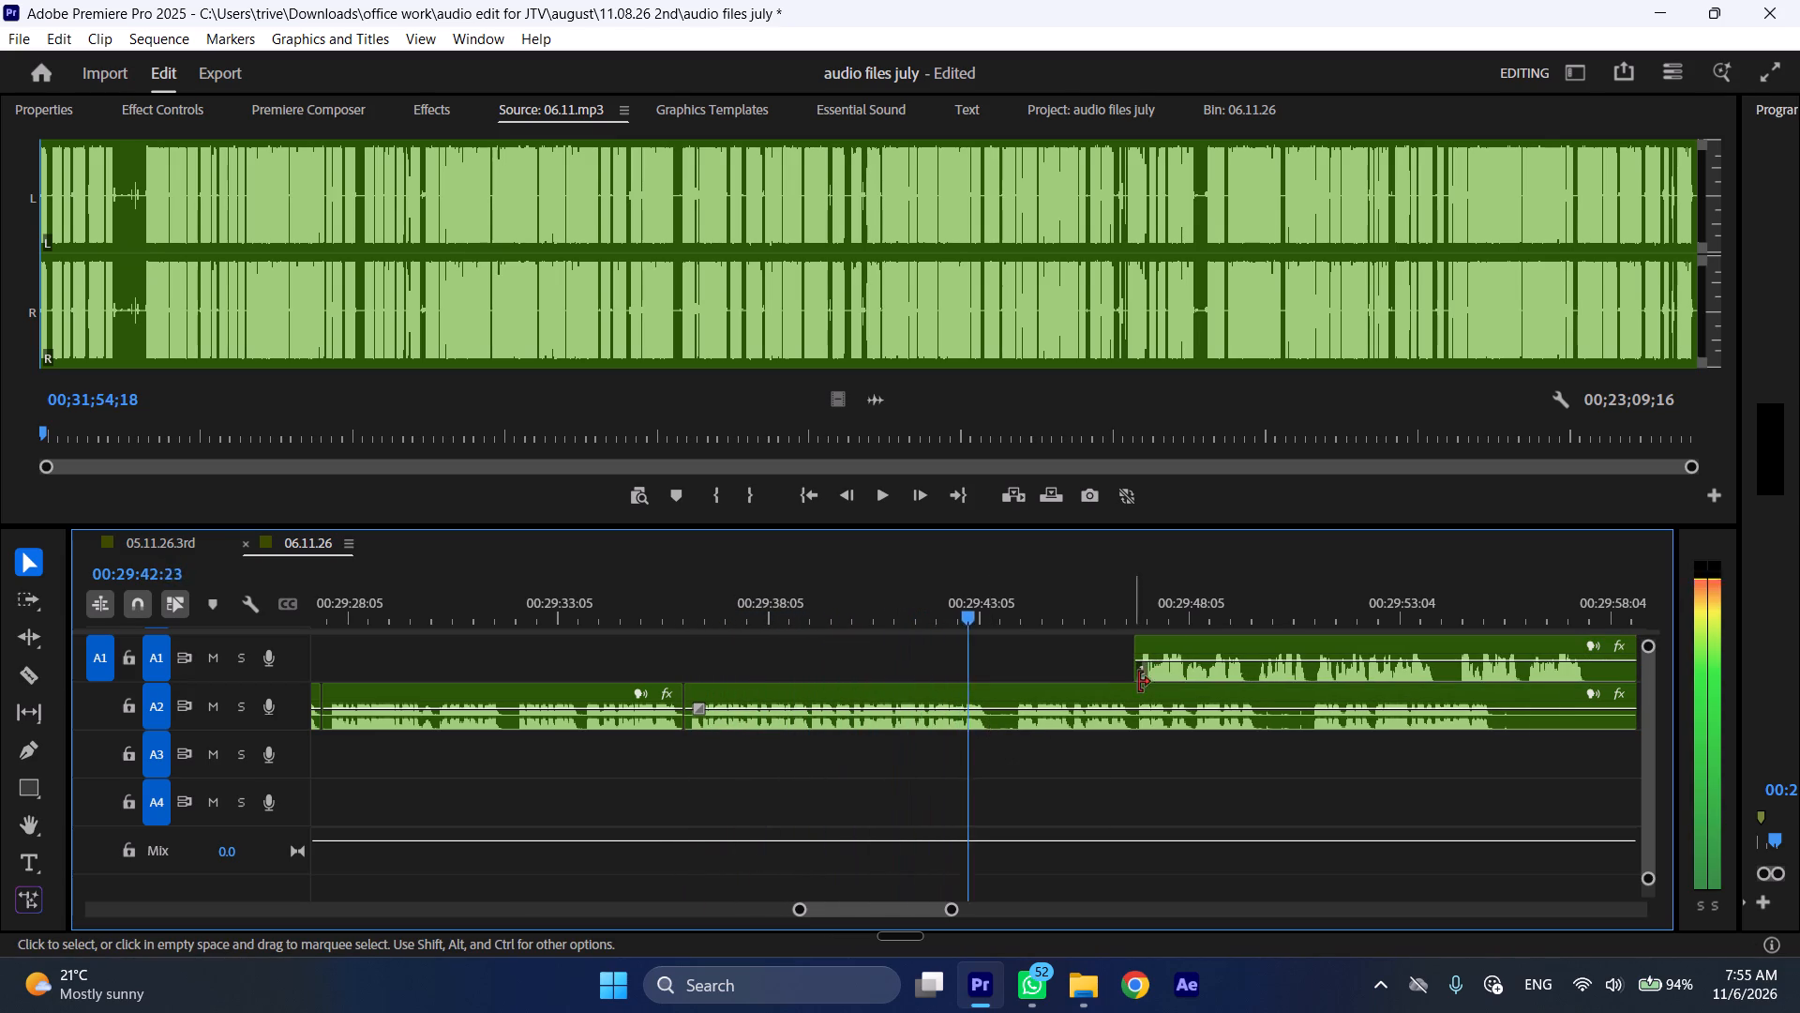
{"action": "left_click_drag", "start_coordinate": [1173, 643], "coordinate": [1551, 643]}
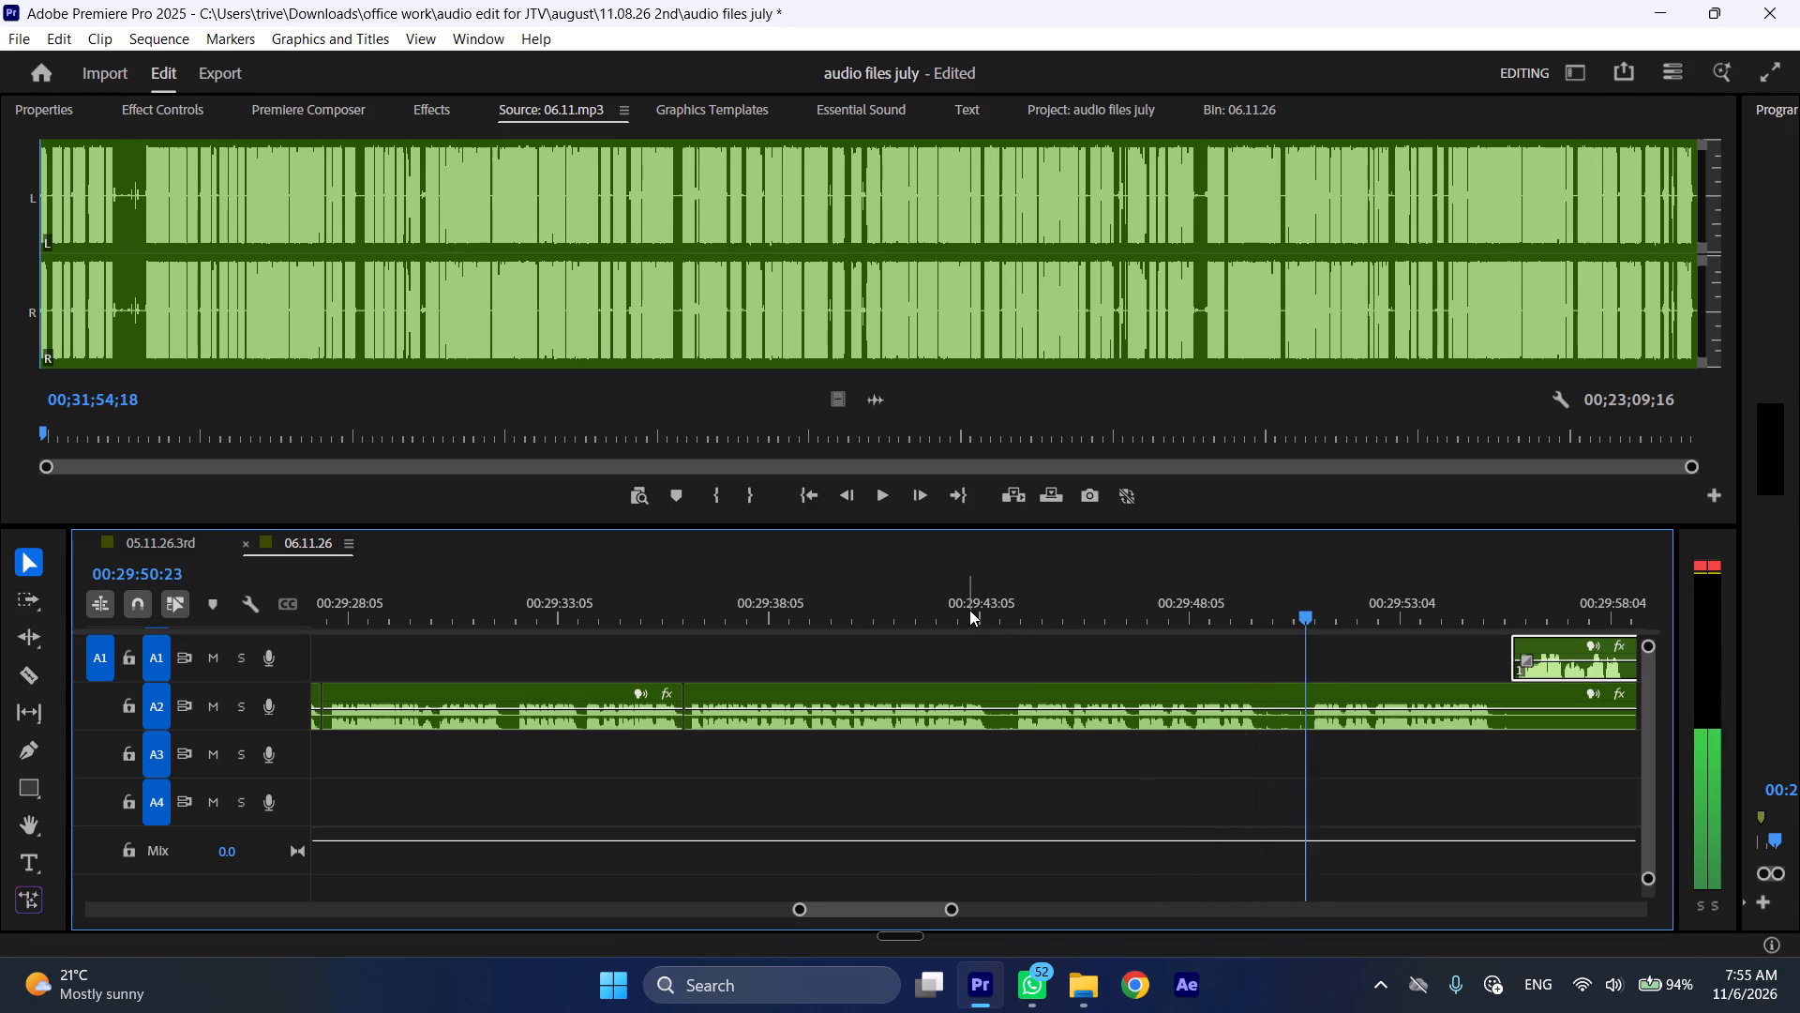
Split A2 at 00:29:43:11 and 00:29:44:00, and ripple delete the piece between the cuts.
{"action": "left_click_drag", "start_coordinate": [981, 609], "coordinate": [1016, 612]}
{"action": "key", "text": "shift+c"}
{"action": "left_click", "coordinate": [1037, 691]}
{"action": "key", "text": "shift+c"}
{"action": "key", "text": "ctrl+shift+d"}
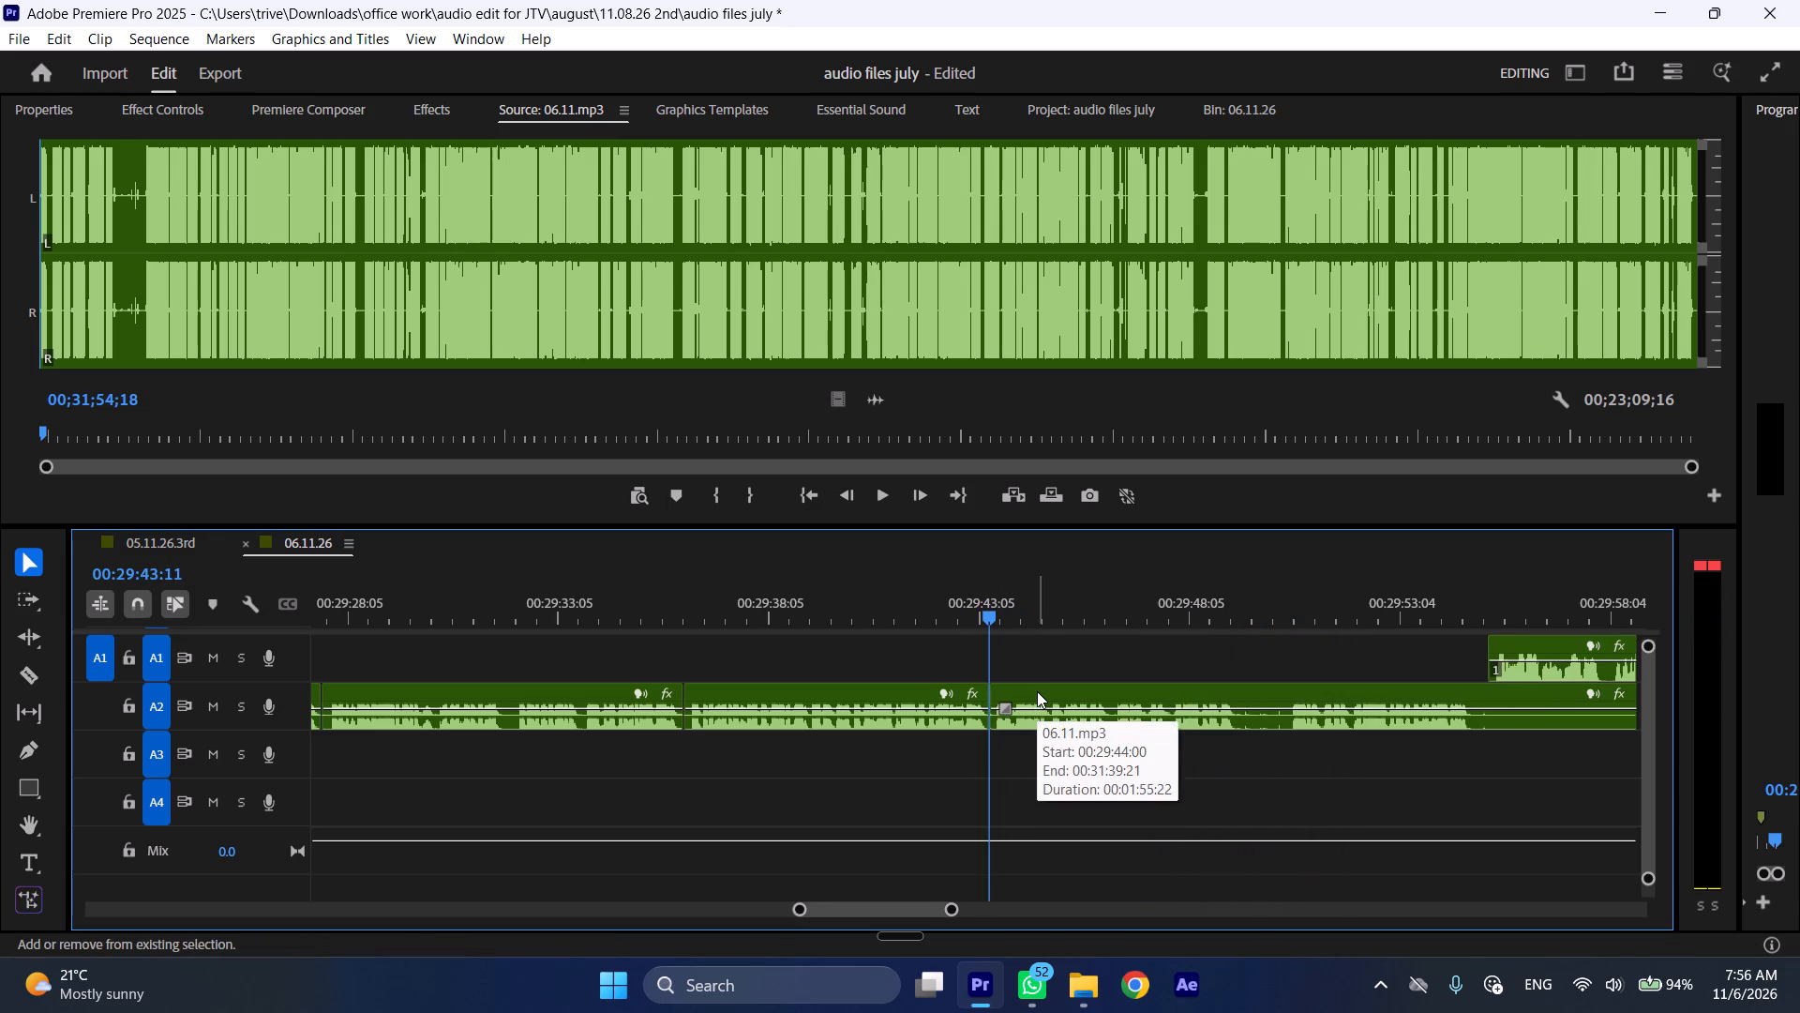
Play on, split A2 at about 00:29:46:08 and at 00:29:50:13, and ripple delete the piece between the cuts.
{"action": "key", "text": "space"}
{"action": "type", "text": "l"}
{"action": "scroll", "coordinate": [1109, 744], "scroll_direction": "down", "scroll_amount": 5}
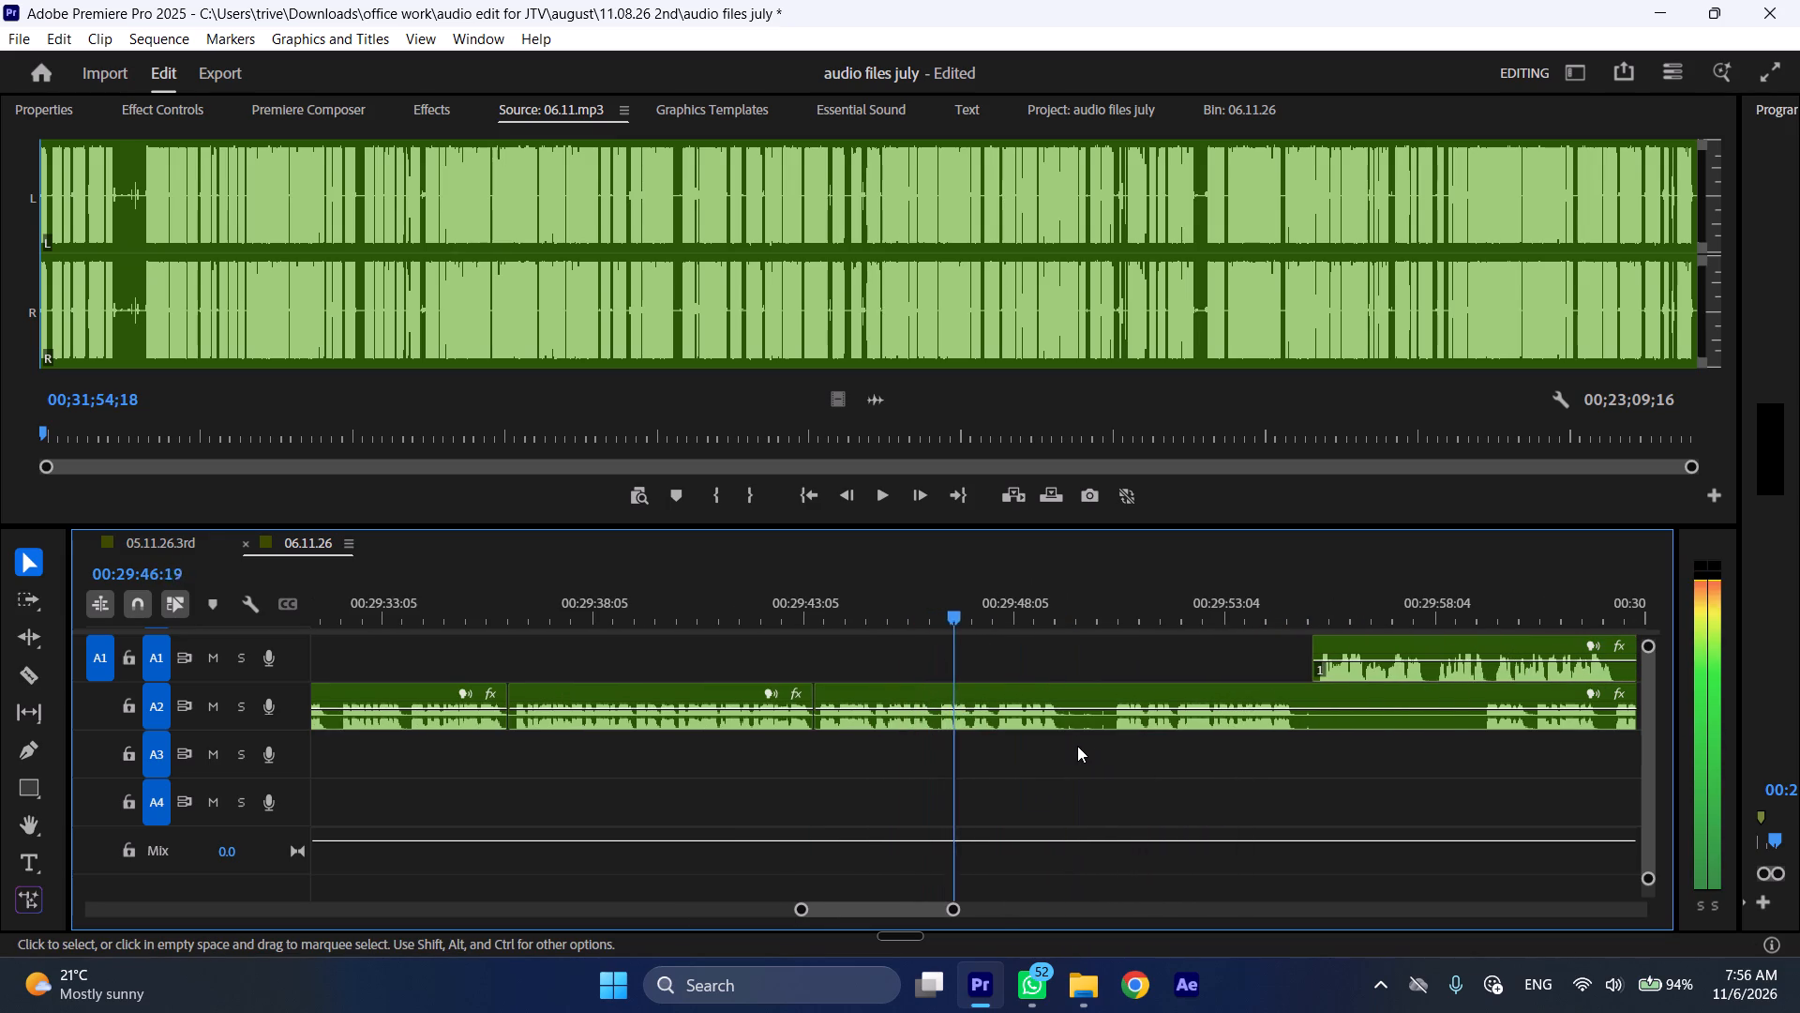
{"action": "left_click_drag", "start_coordinate": [940, 606], "coordinate": [1115, 612]}
{"action": "key", "text": "shift+c"}
{"action": "left_click", "coordinate": [1147, 713]}
{"action": "key", "text": "shift+c"}
{"action": "key", "text": "ctrl+shift+d"}
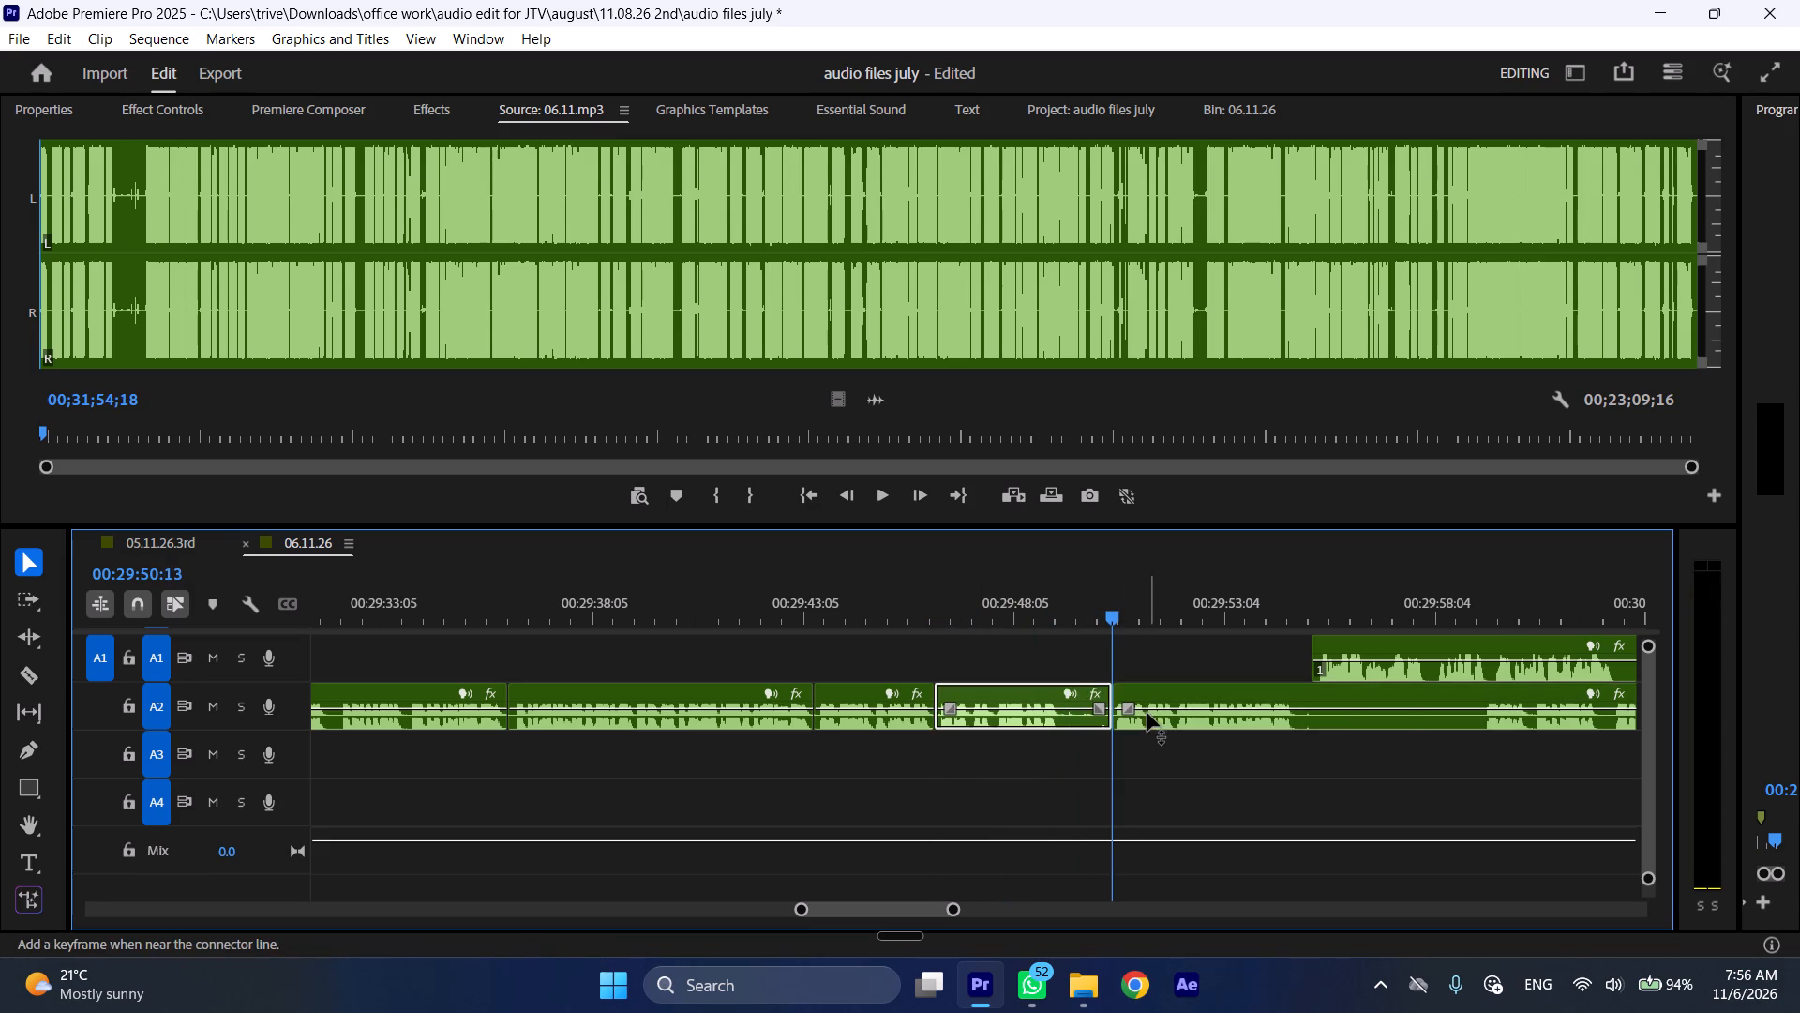
Play on from the last A2 cut and split A2 at 00:29:50:21.
{"action": "key", "text": "space"}
{"action": "type", "text": "l"}
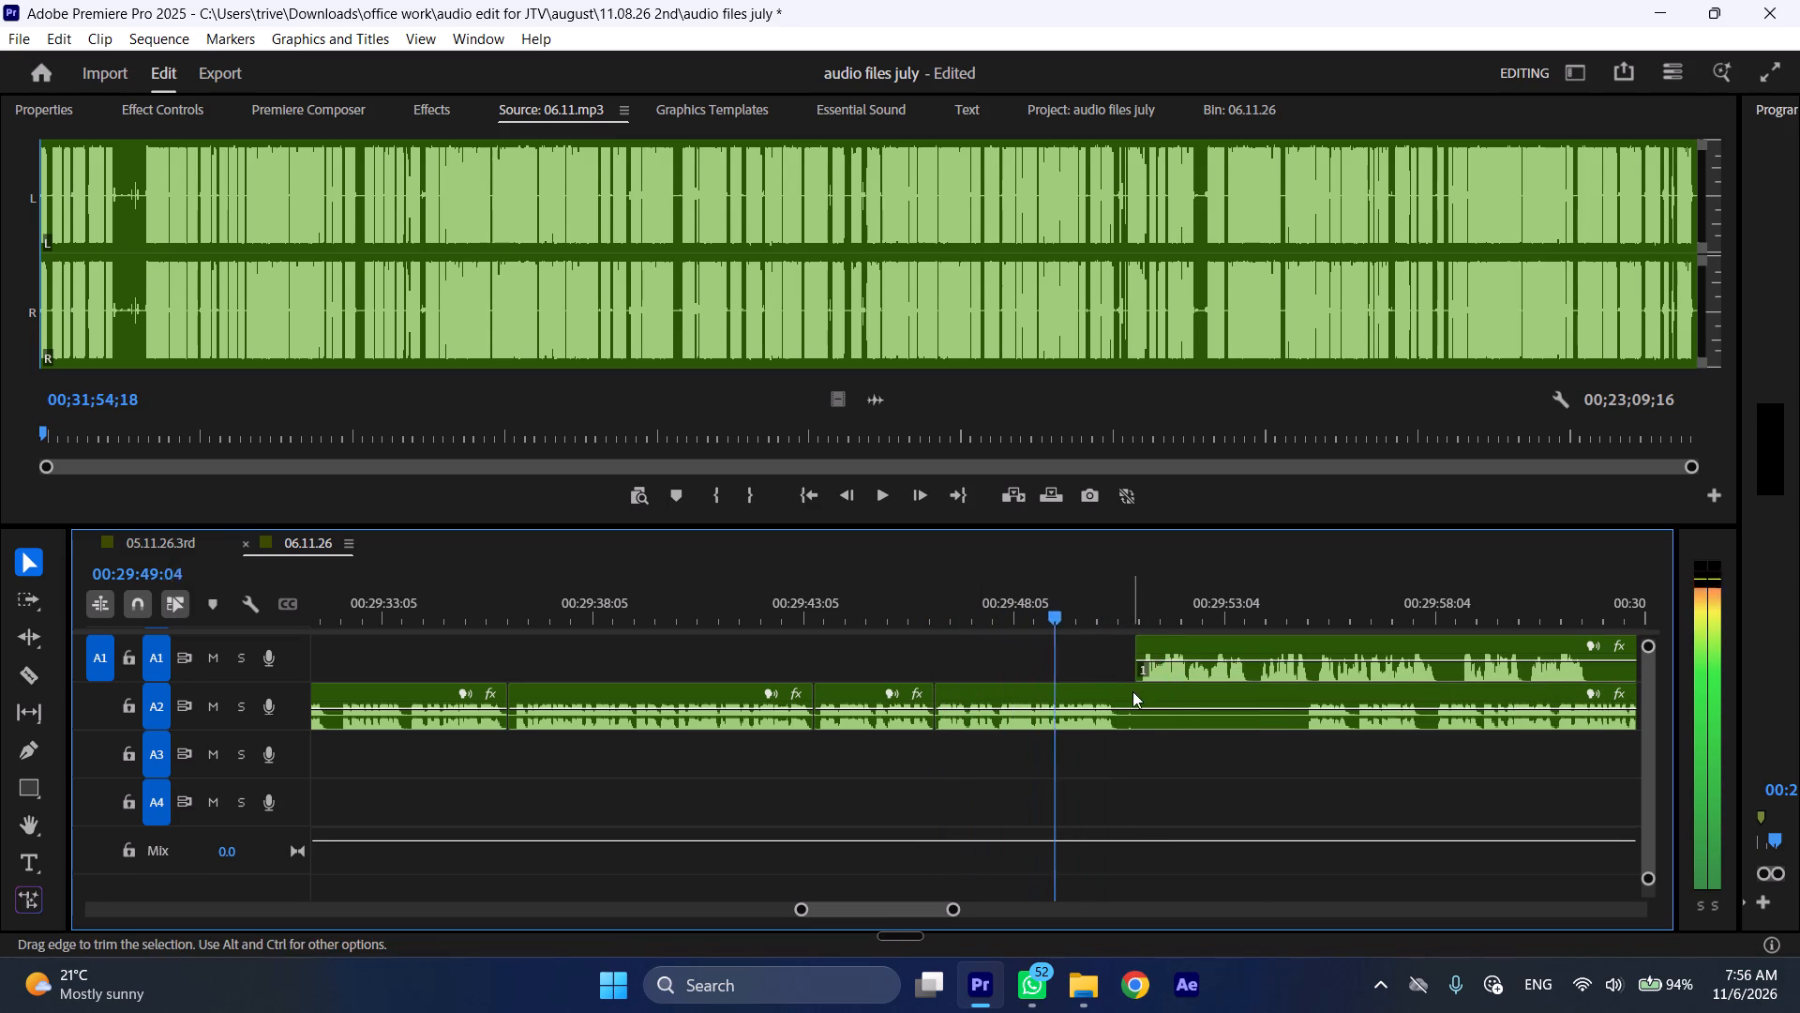
{"action": "key", "text": "space"}
{"action": "left_click", "coordinate": [1151, 713]}
{"action": "key", "text": "shift+c"}
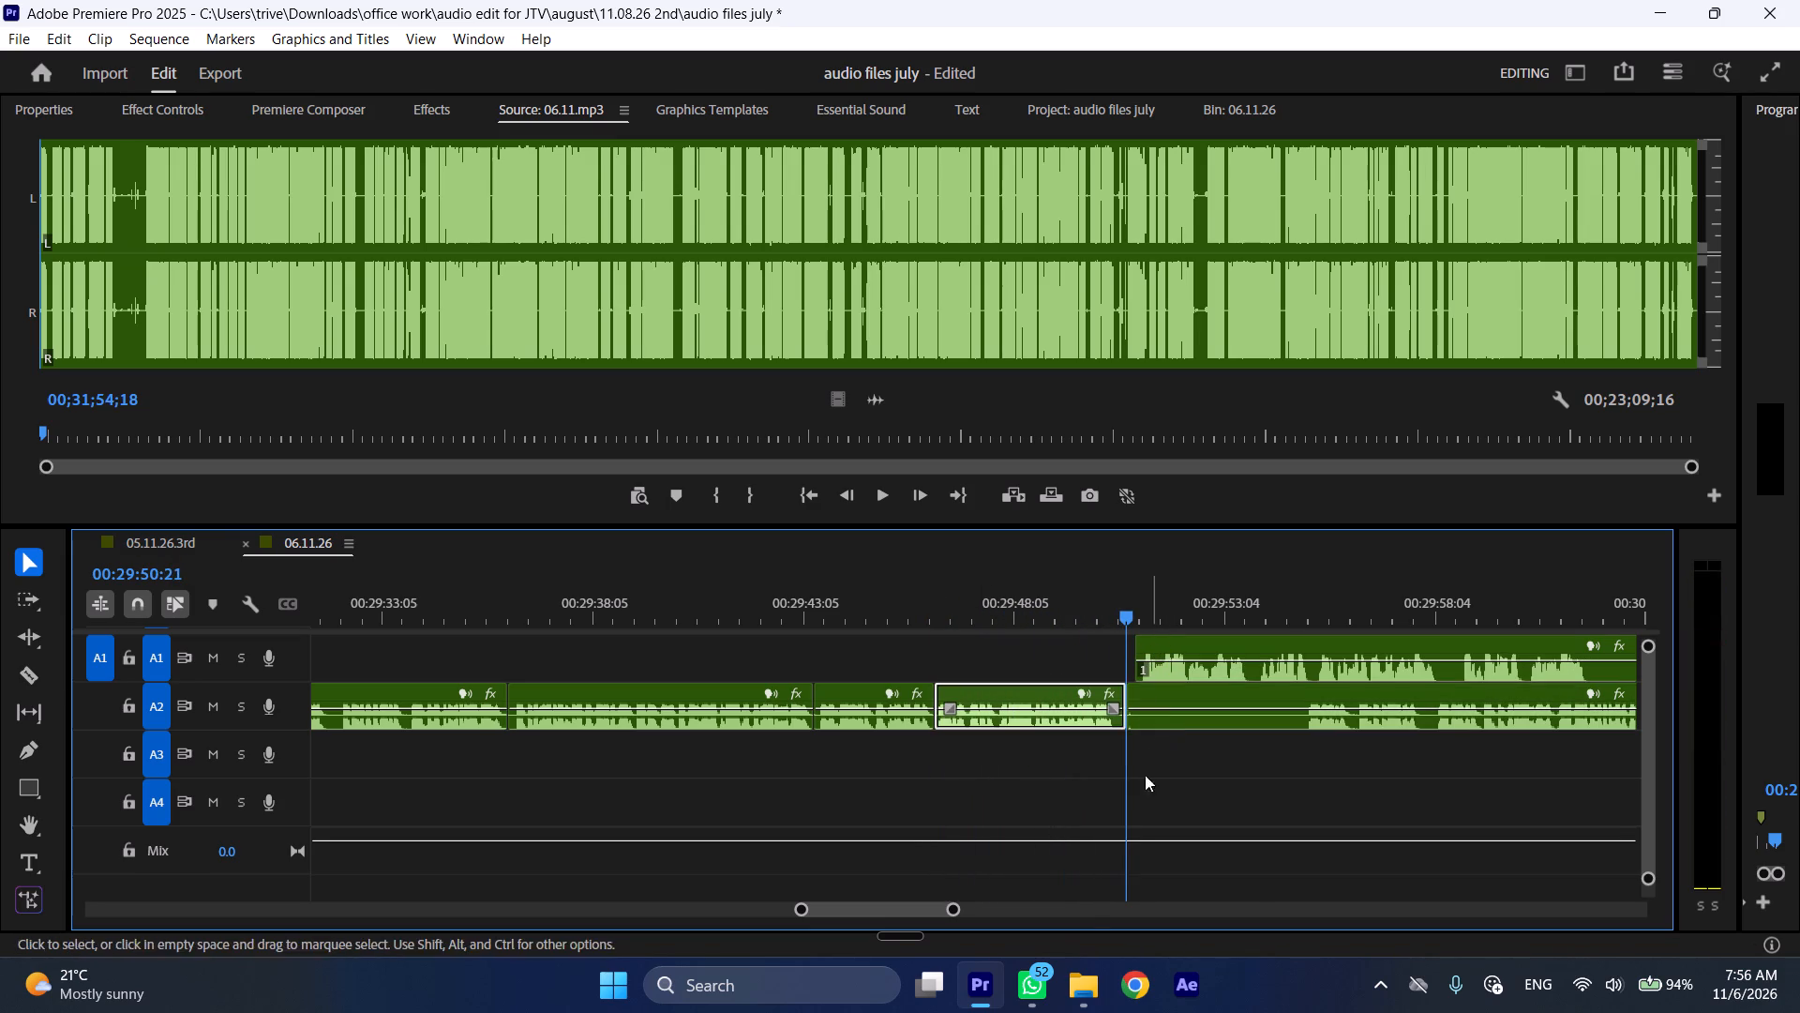
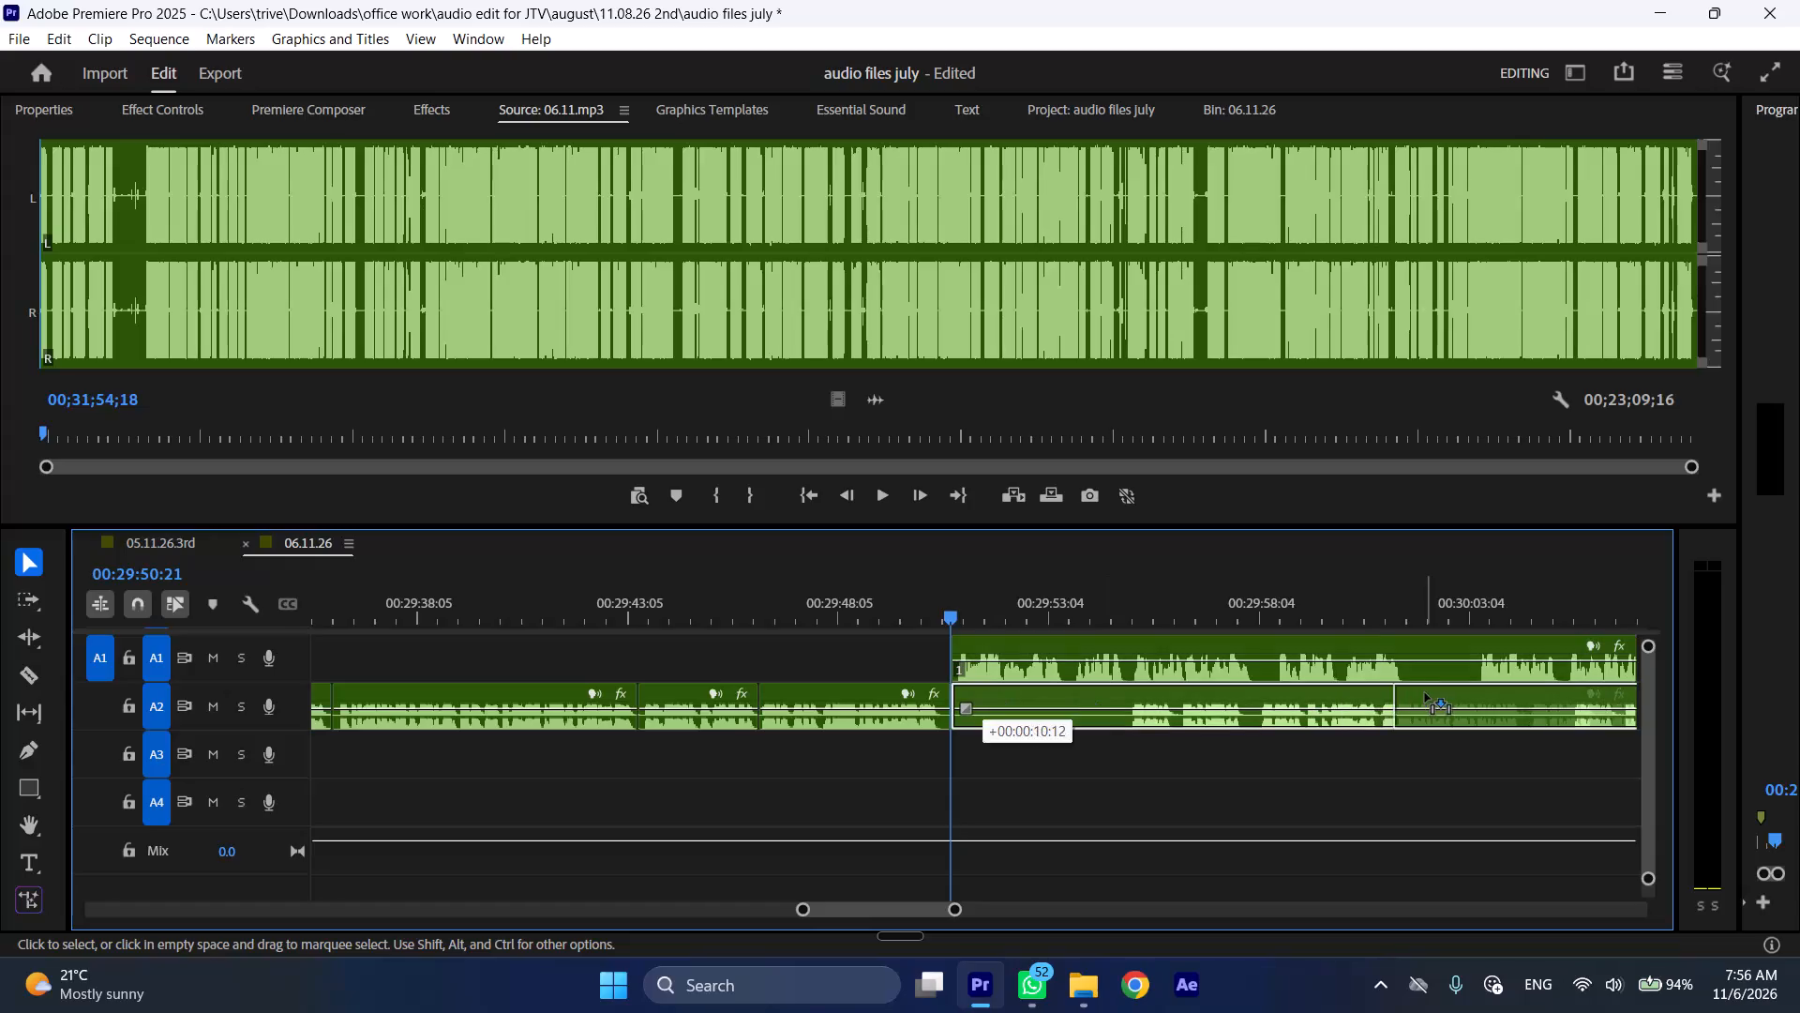
Play on from 00:29:50:21 and trim the silent beginning off the A2 section so it starts at about 00:30:05.
{"action": "key", "text": "space"}
{"action": "key", "text": "l"}
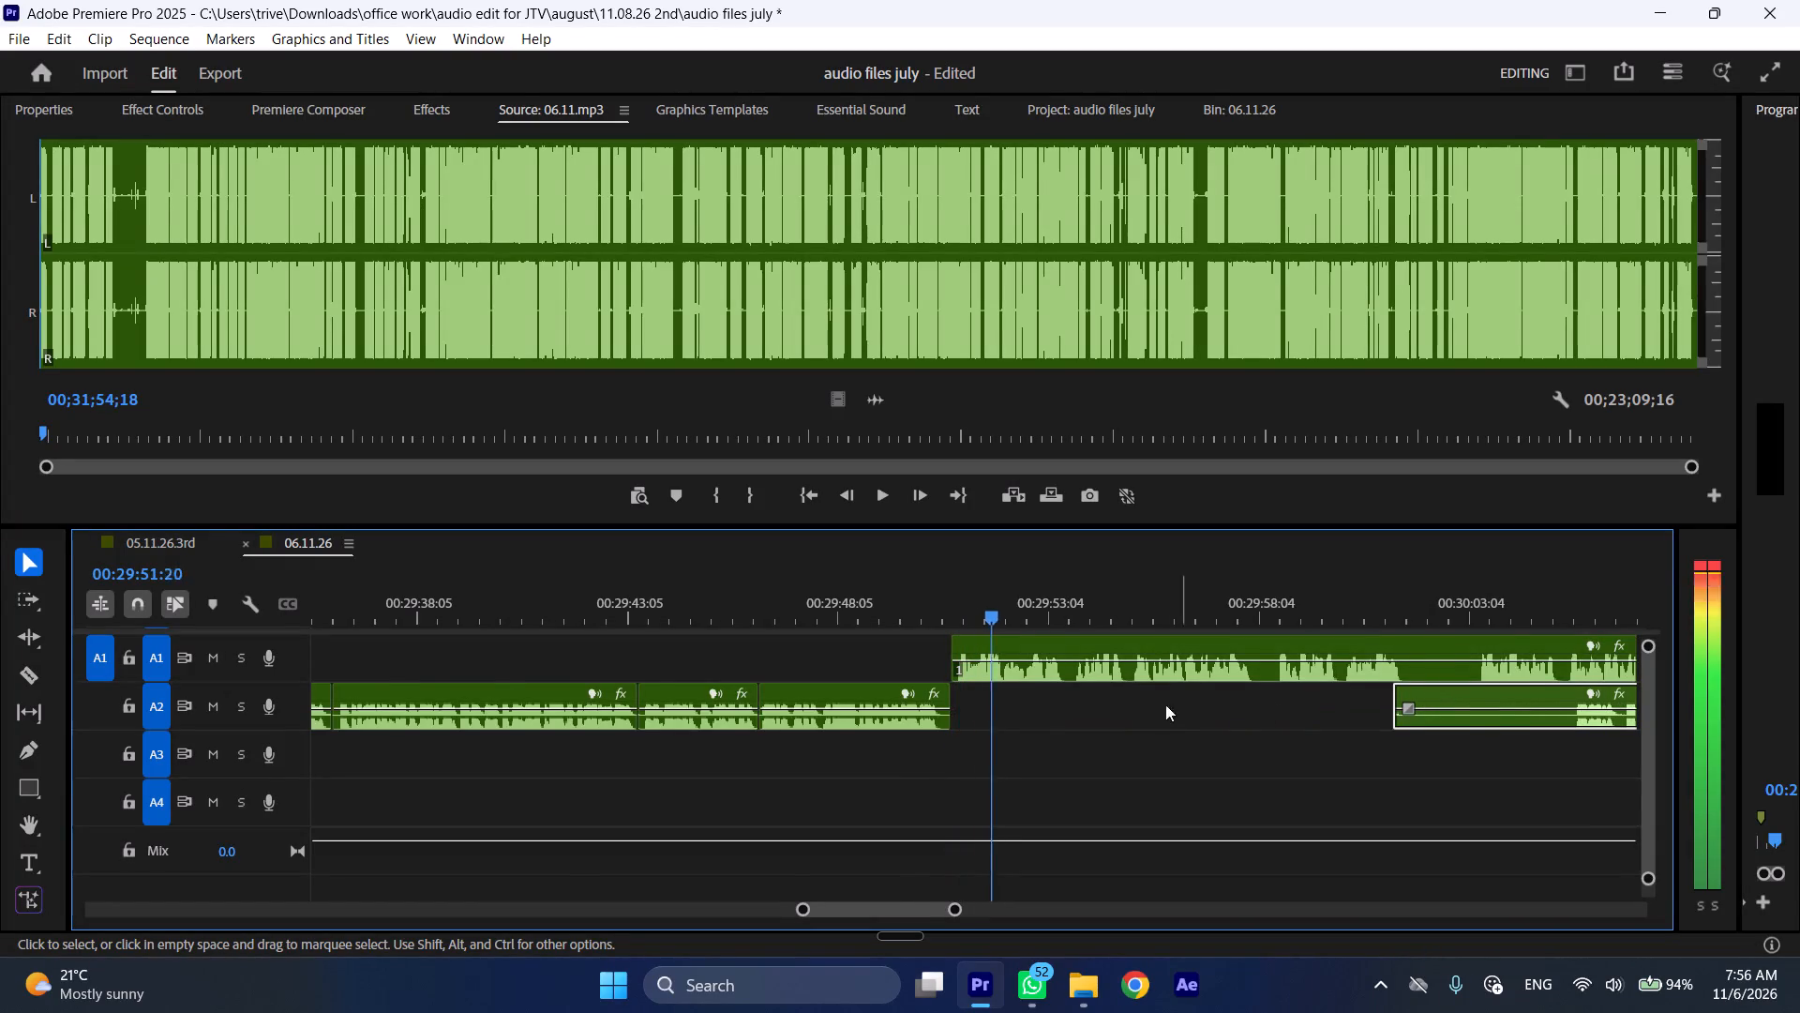
{"action": "scroll", "coordinate": [1162, 705], "scroll_direction": "down", "scroll_amount": 6}
{"action": "left_click_drag", "start_coordinate": [1197, 691], "coordinate": [1365, 698]}
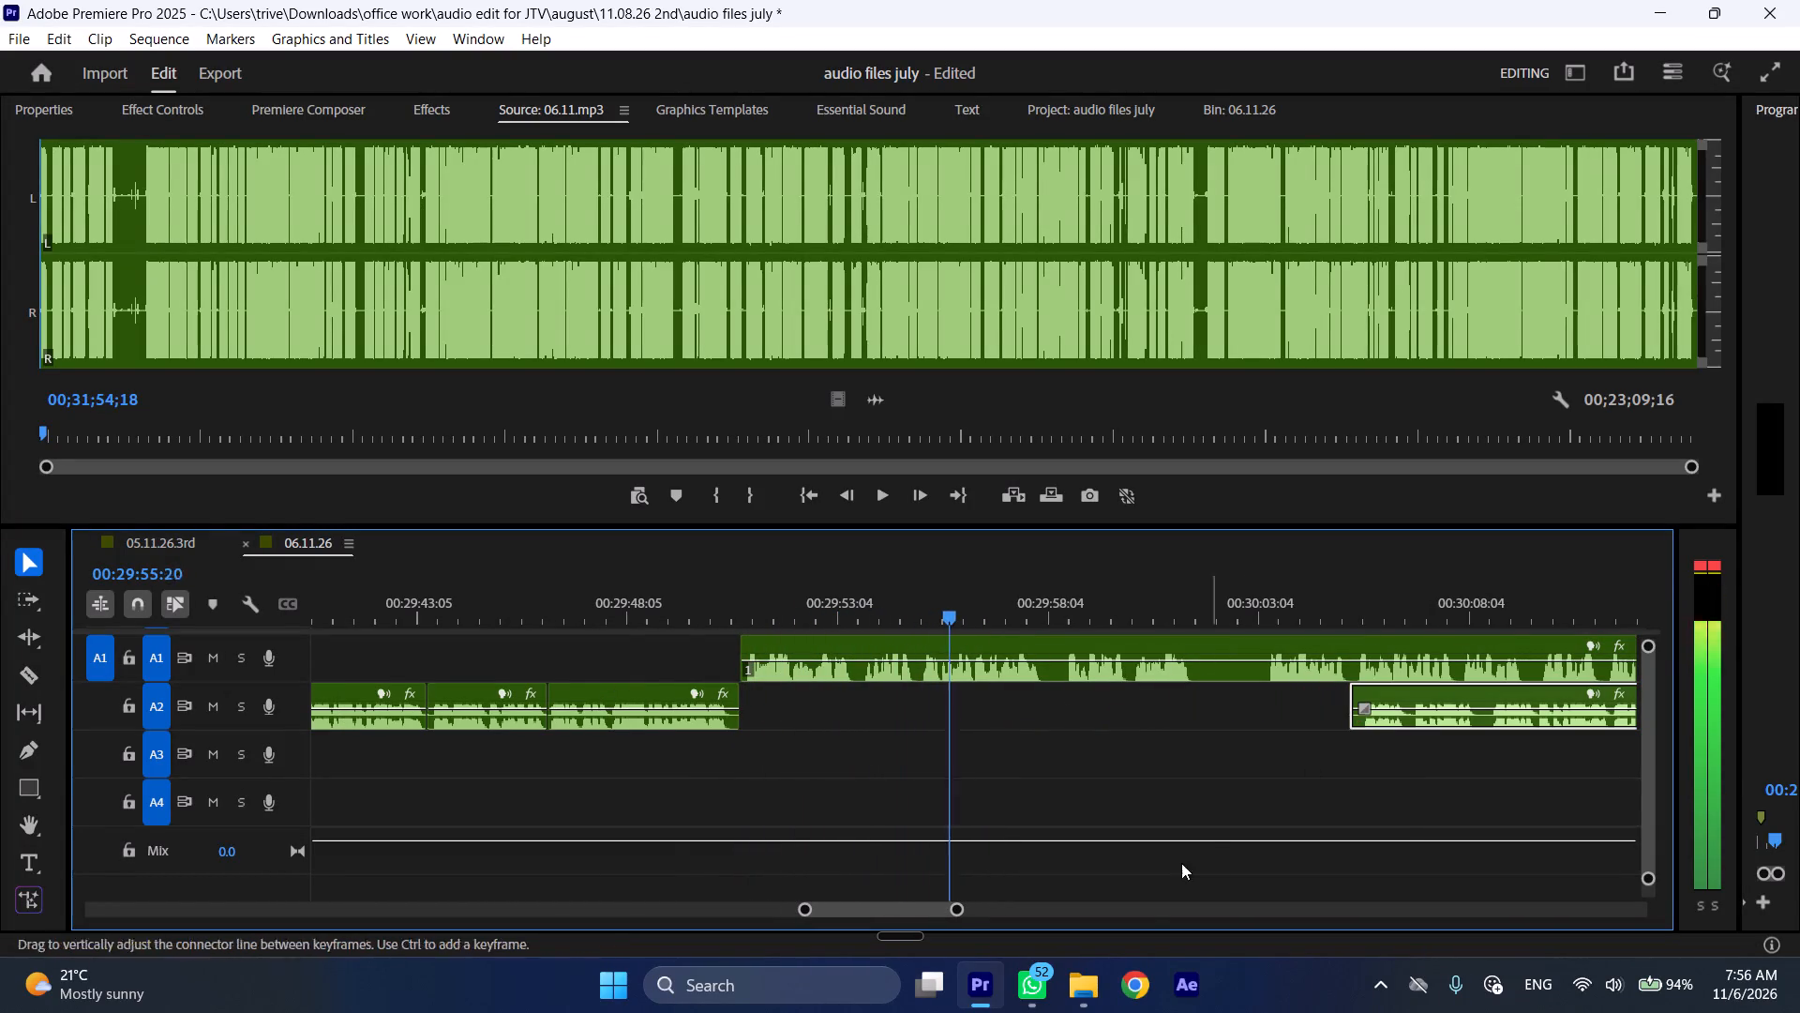
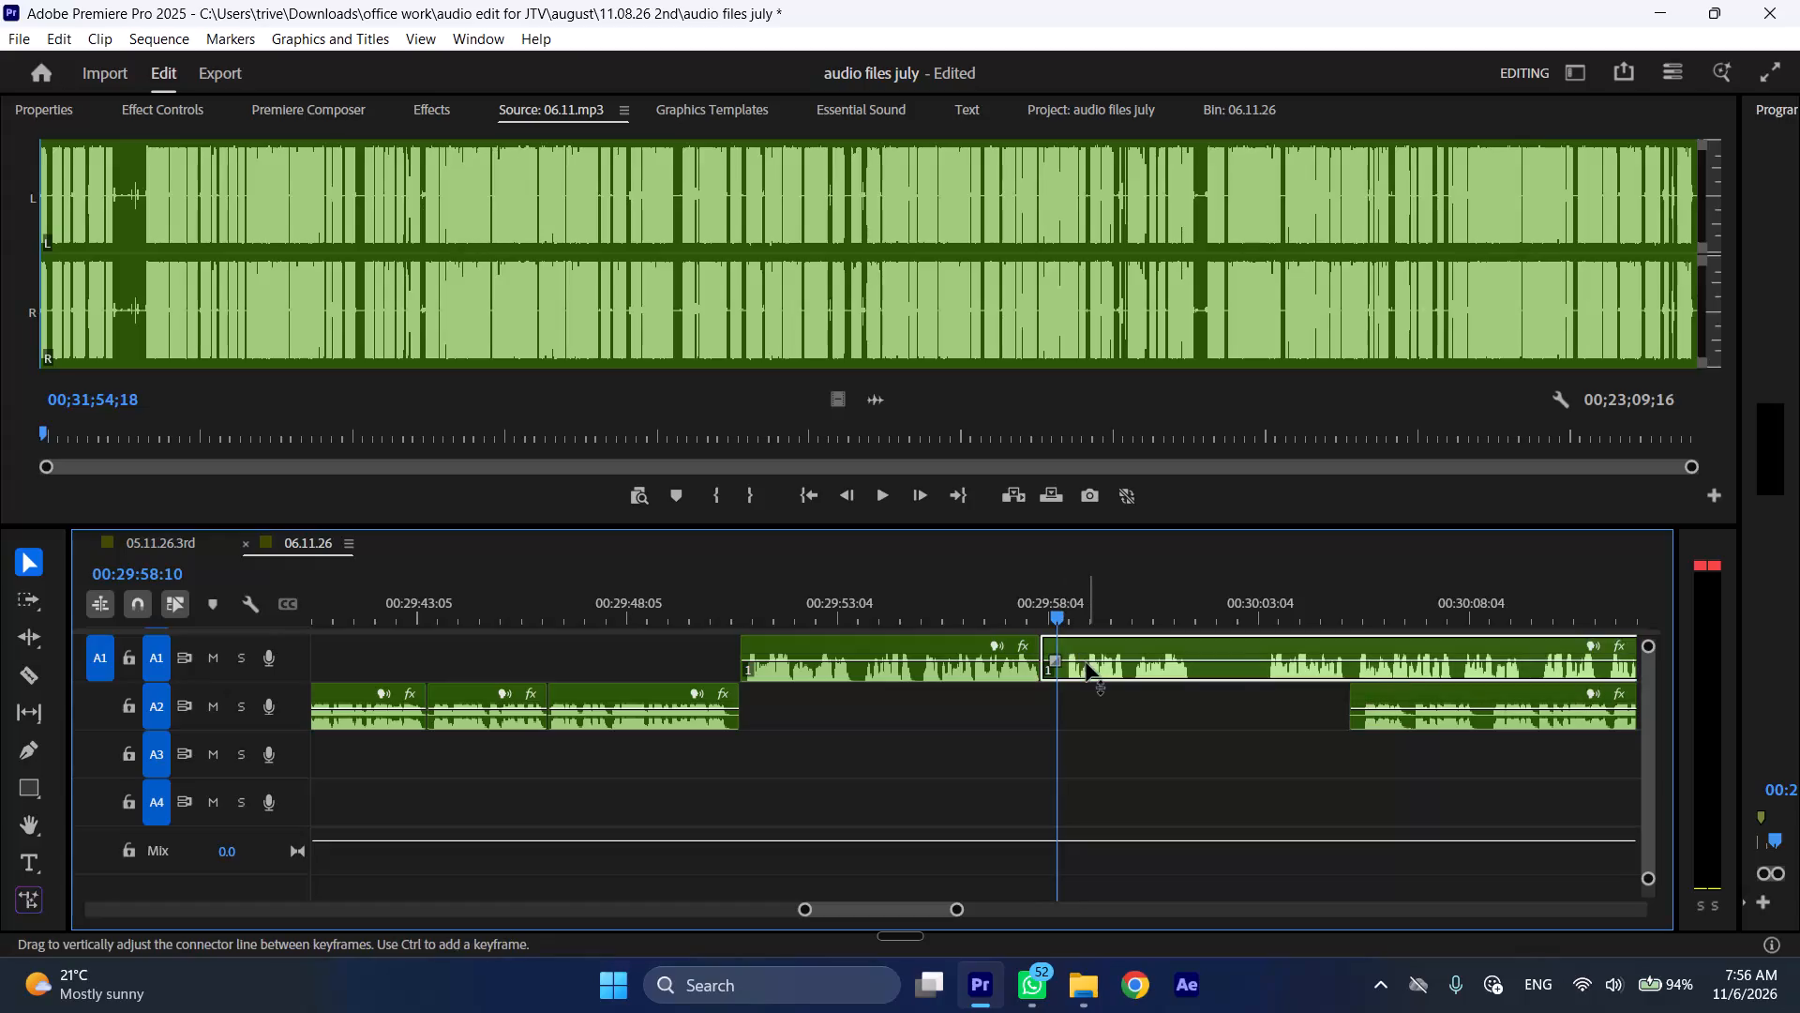
Ripple delete the opening of the A1 section before 00:29:58:10 and split the section at 00:30:01:05.
{"action": "key", "text": "ctrl+shift+d"}
{"action": "left_click_drag", "start_coordinate": [1159, 600], "coordinate": [1179, 603]}
{"action": "key", "text": "shift+c"}
Move the A2 section to start at the 00:30:01:05 split and shift the remaining A1 section to about 00:30:18.
{"action": "scroll", "coordinate": [1190, 678], "scroll_direction": "down", "scroll_amount": 11}
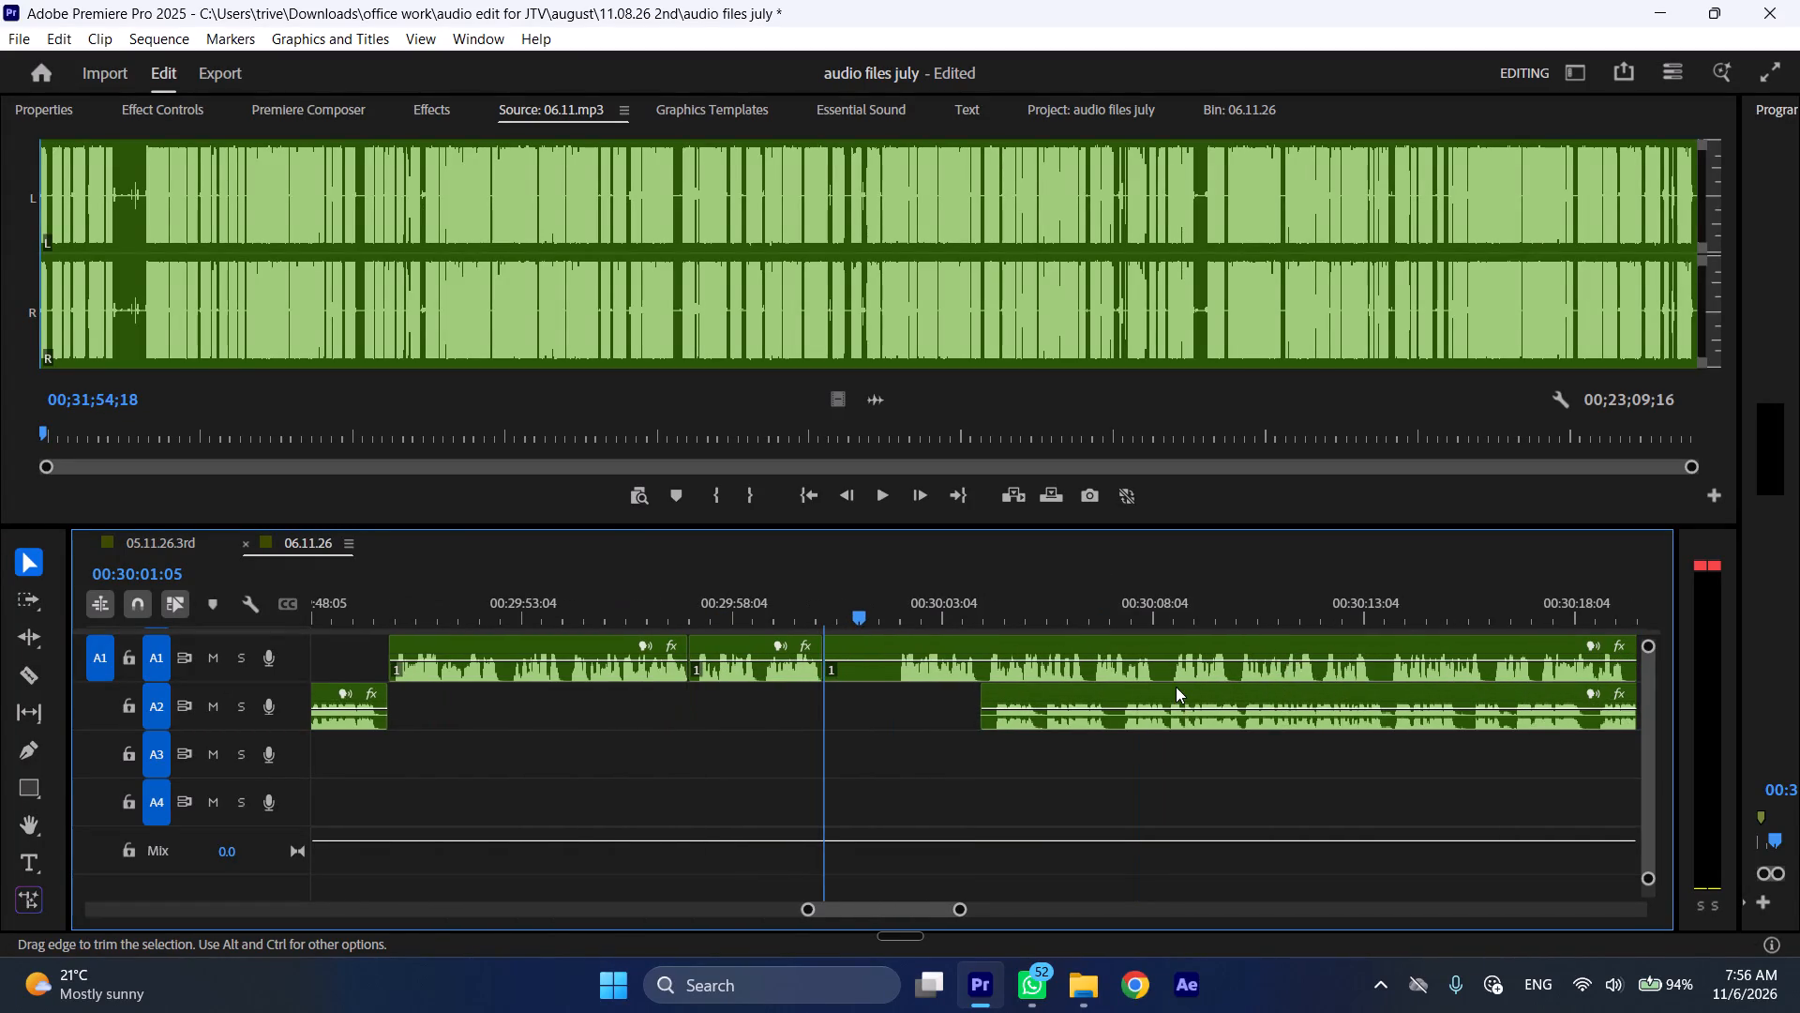
{"action": "left_click_drag", "start_coordinate": [1174, 686], "coordinate": [1013, 696]}
{"action": "left_click_drag", "start_coordinate": [824, 641], "coordinate": [1532, 643]}
Play on from 00:30:01:05, split the A2 section at 00:30:04:15 and ripple delete the part before the cut.
{"action": "key", "text": "space"}
{"action": "key", "text": "l"}
{"action": "scroll", "coordinate": [934, 726], "scroll_direction": "down", "scroll_amount": 5}
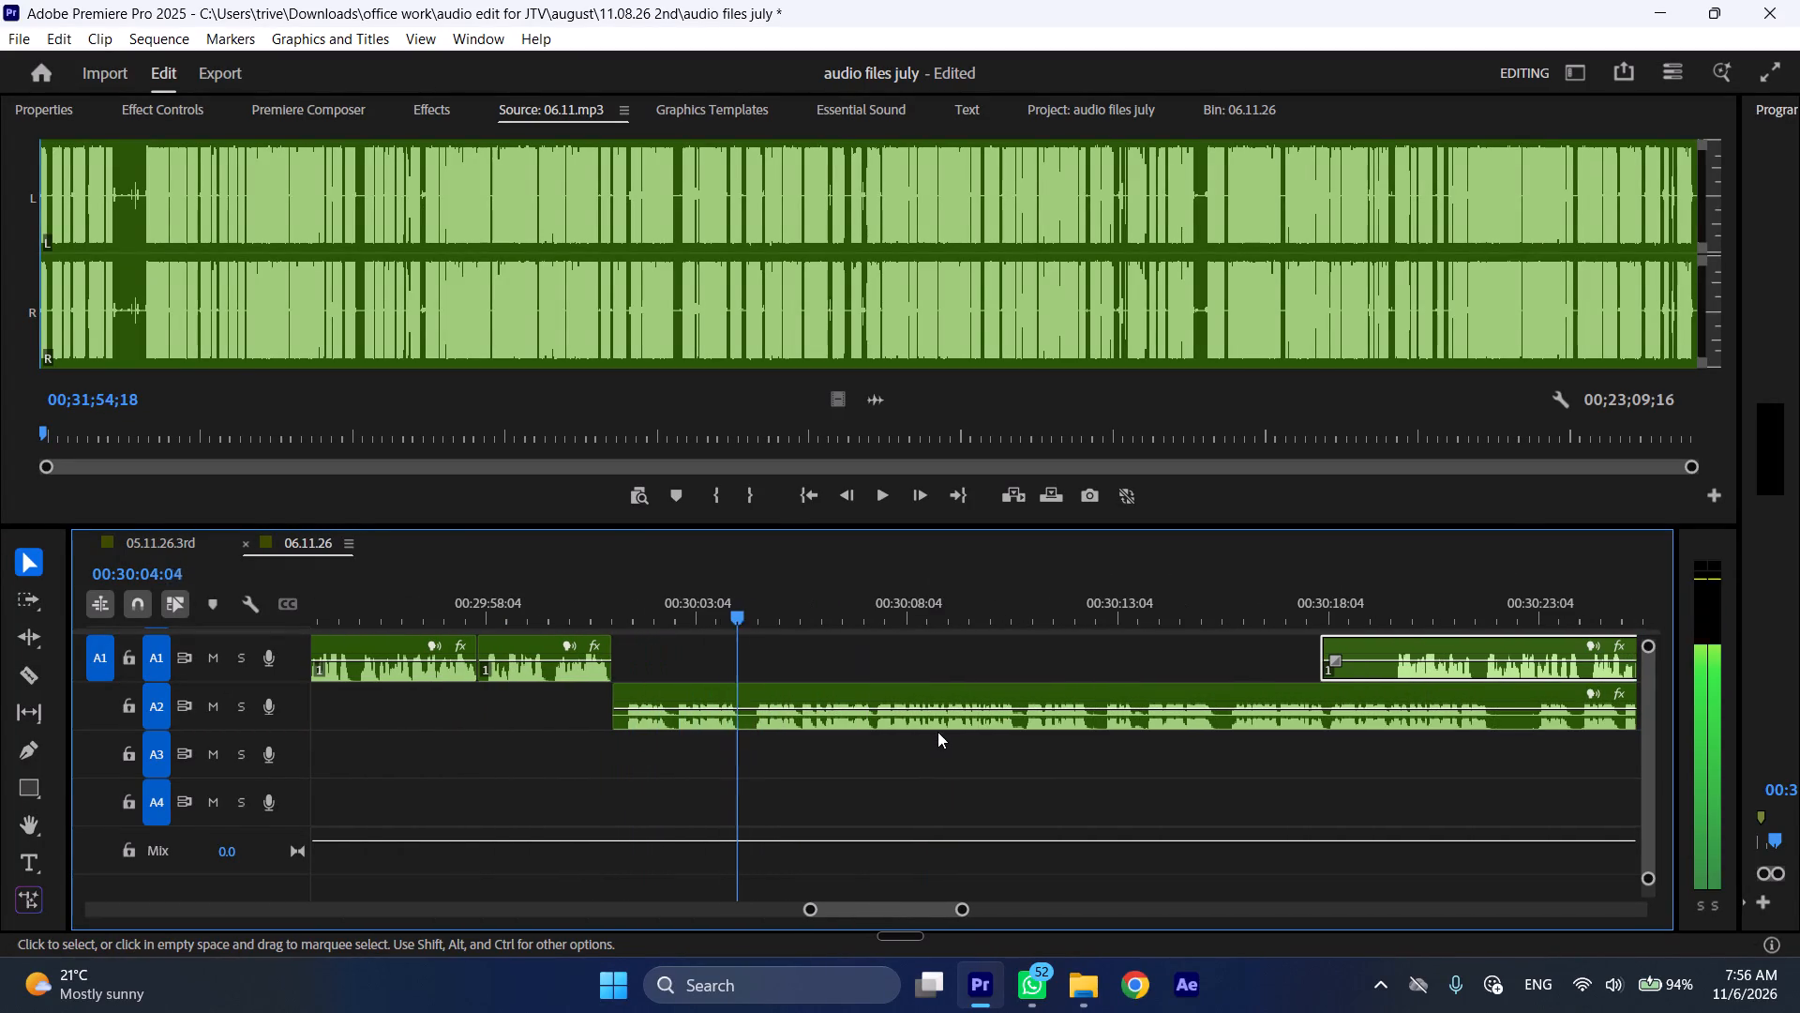
{"action": "left_click_drag", "start_coordinate": [748, 610], "coordinate": [760, 611]}
{"action": "left_click", "coordinate": [793, 685]}
{"action": "key", "text": "shift+c"}
{"action": "key", "text": "ctrl+shift+d"}
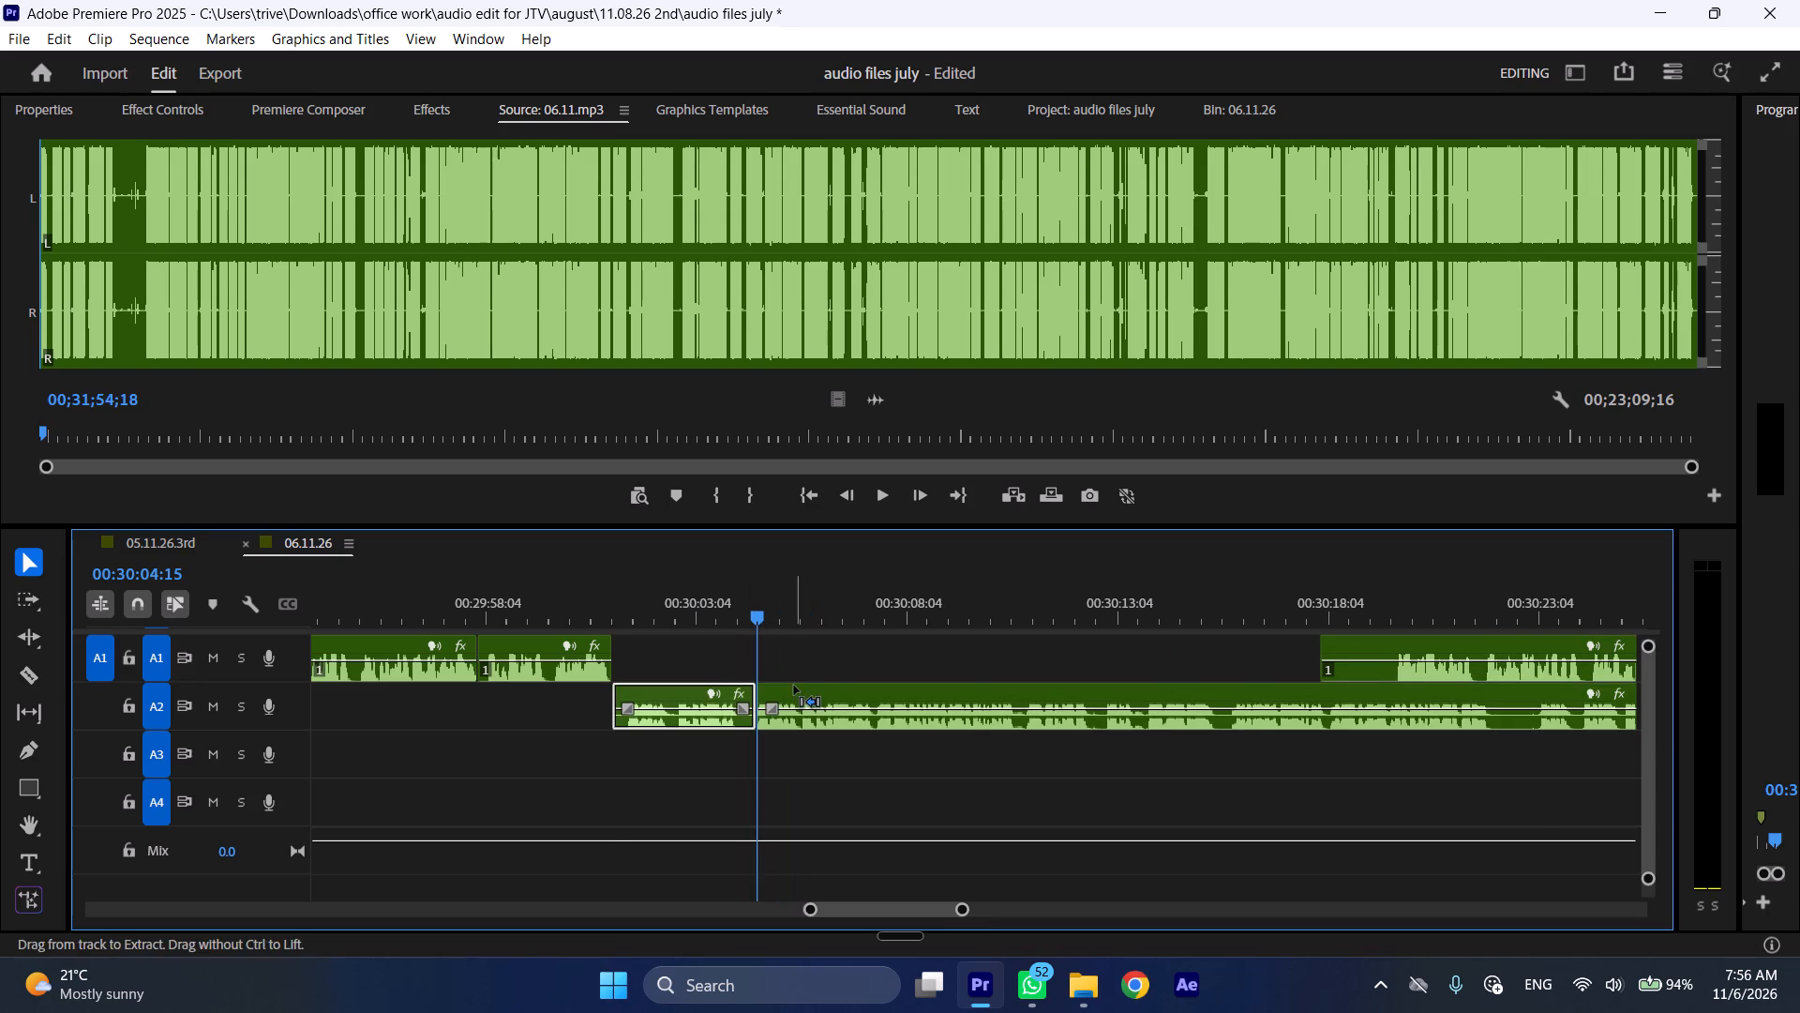
Play the shortened A2 section from its new beginning at about 00:30:01.
{"action": "key", "text": "space"}
{"action": "type", "text": "l"}
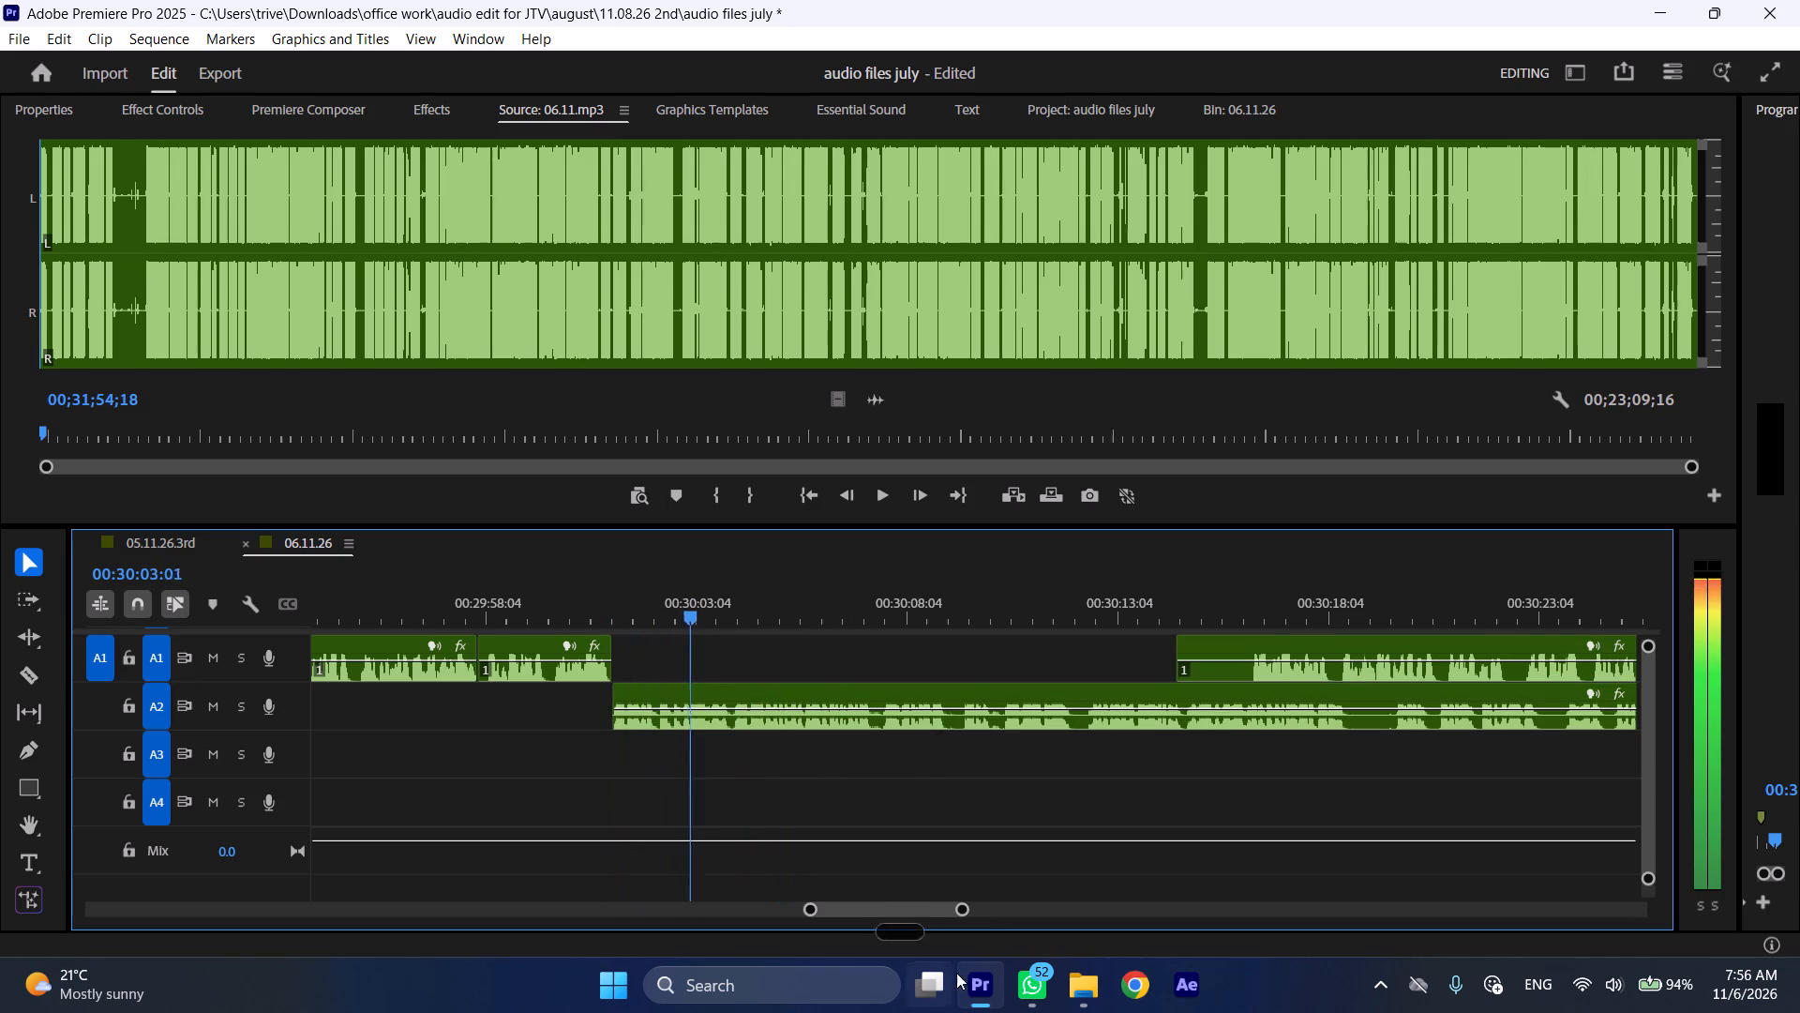
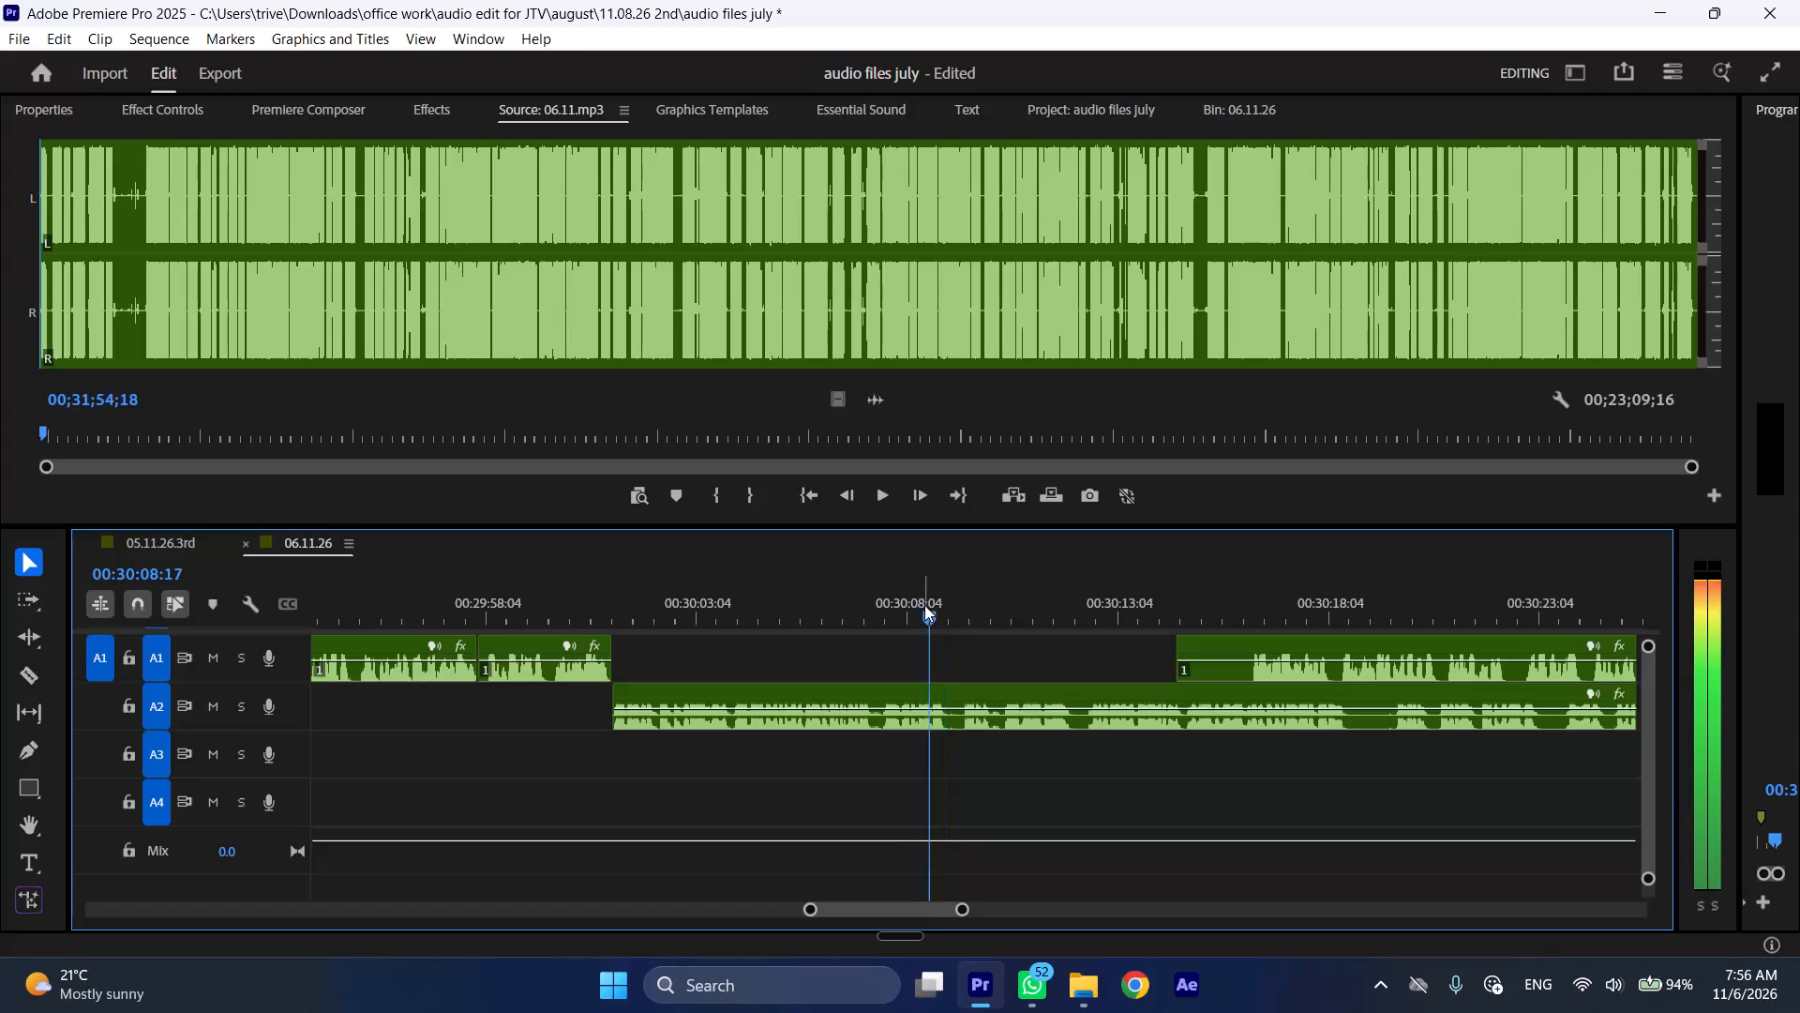
Stop playback, split the A2 section at 00:30:09:05 and shift the A1 section to start at about 00:30:25.
{"action": "key", "text": "space"}
{"action": "key", "text": "shift+c"}
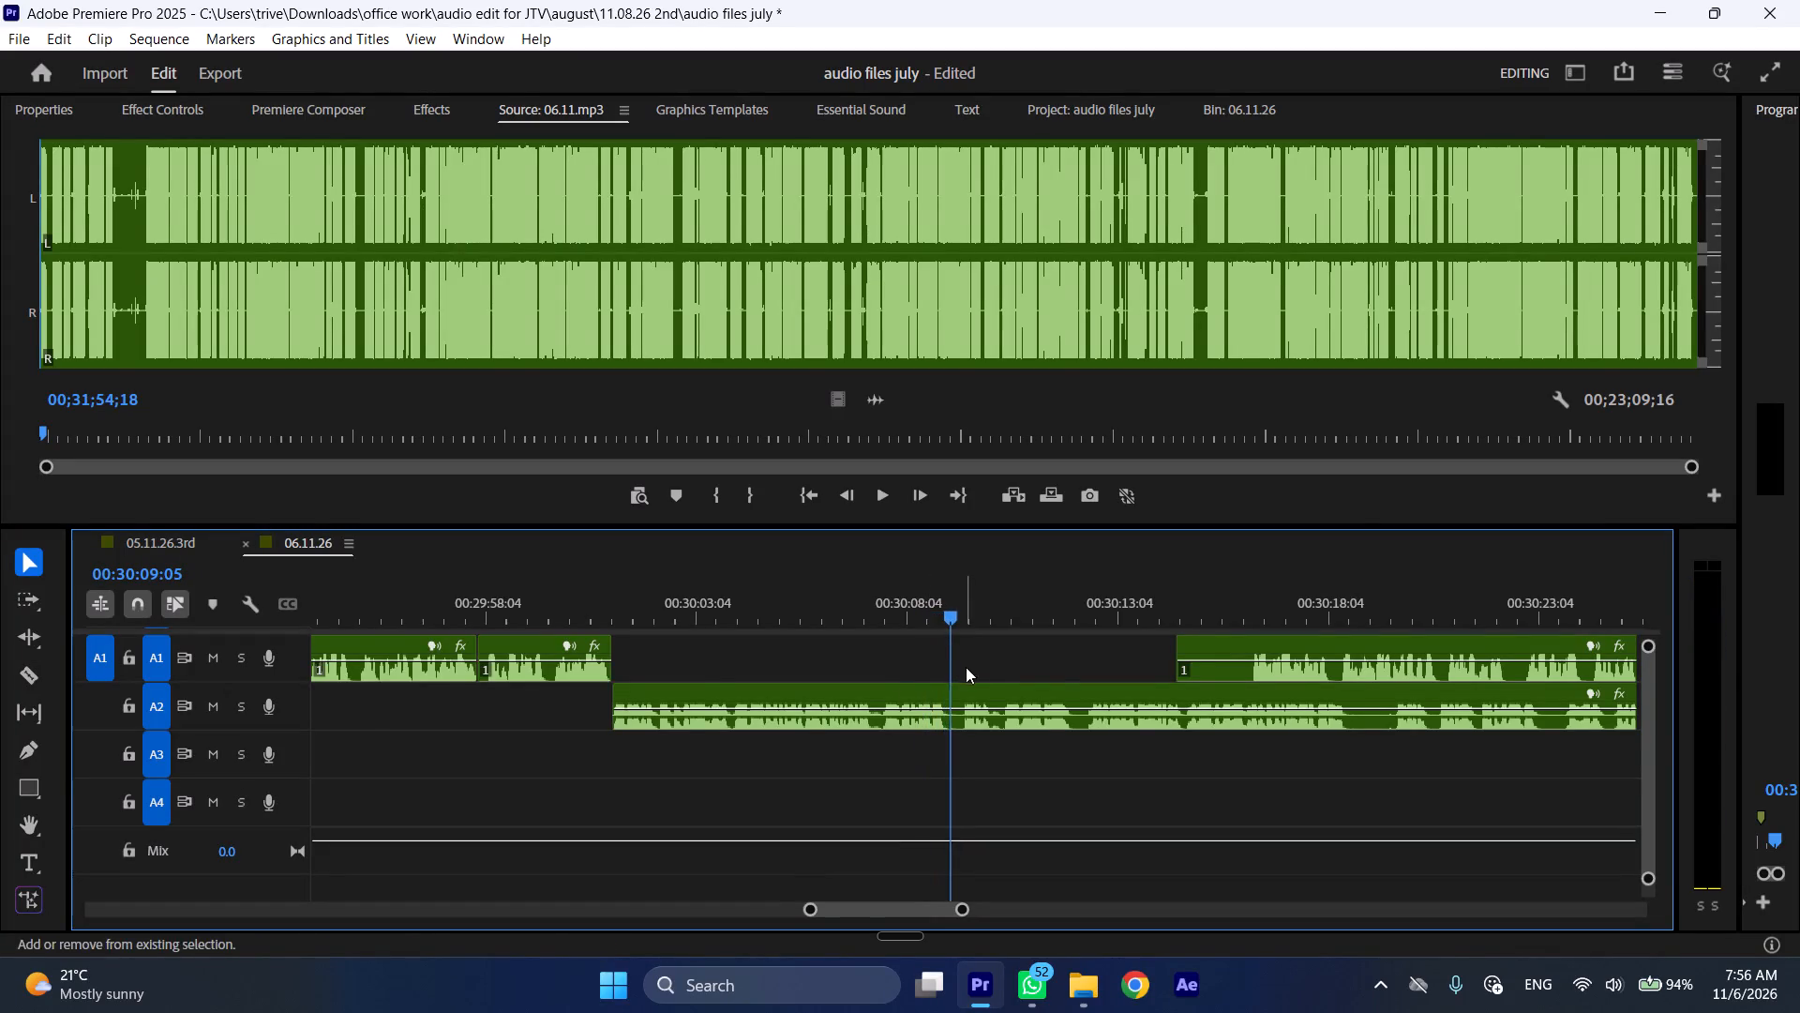
{"action": "scroll", "coordinate": [970, 676], "scroll_direction": "down", "scroll_amount": 6}
{"action": "left_click_drag", "start_coordinate": [976, 643], "coordinate": [1044, 656]}
{"action": "left_click_drag", "start_coordinate": [1069, 644], "coordinate": [1387, 646]}
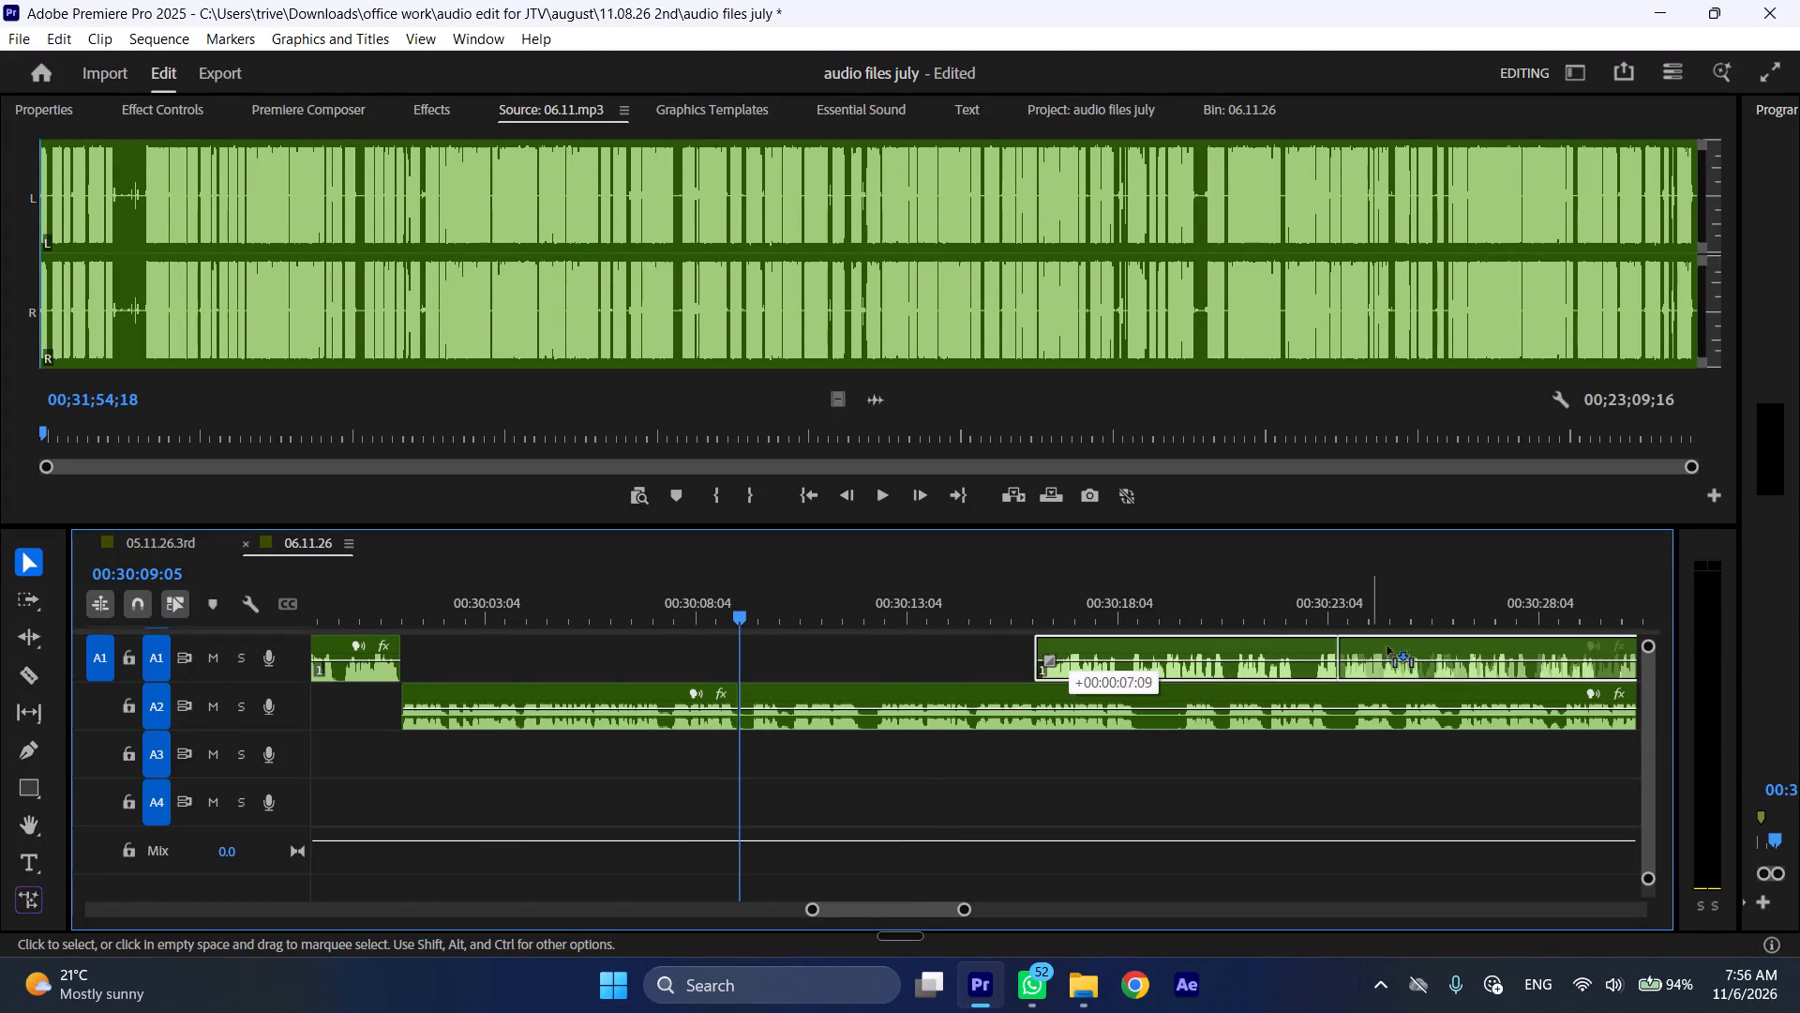
{"action": "left_click_drag", "start_coordinate": [1387, 646], "coordinate": [1439, 646]}
Split the A2 section again at 00:30:12:12 and ripple delete the part between the two cuts.
{"action": "left_click", "coordinate": [875, 598]}
{"action": "left_click", "coordinate": [914, 702]}
{"action": "key", "text": "shift+c"}
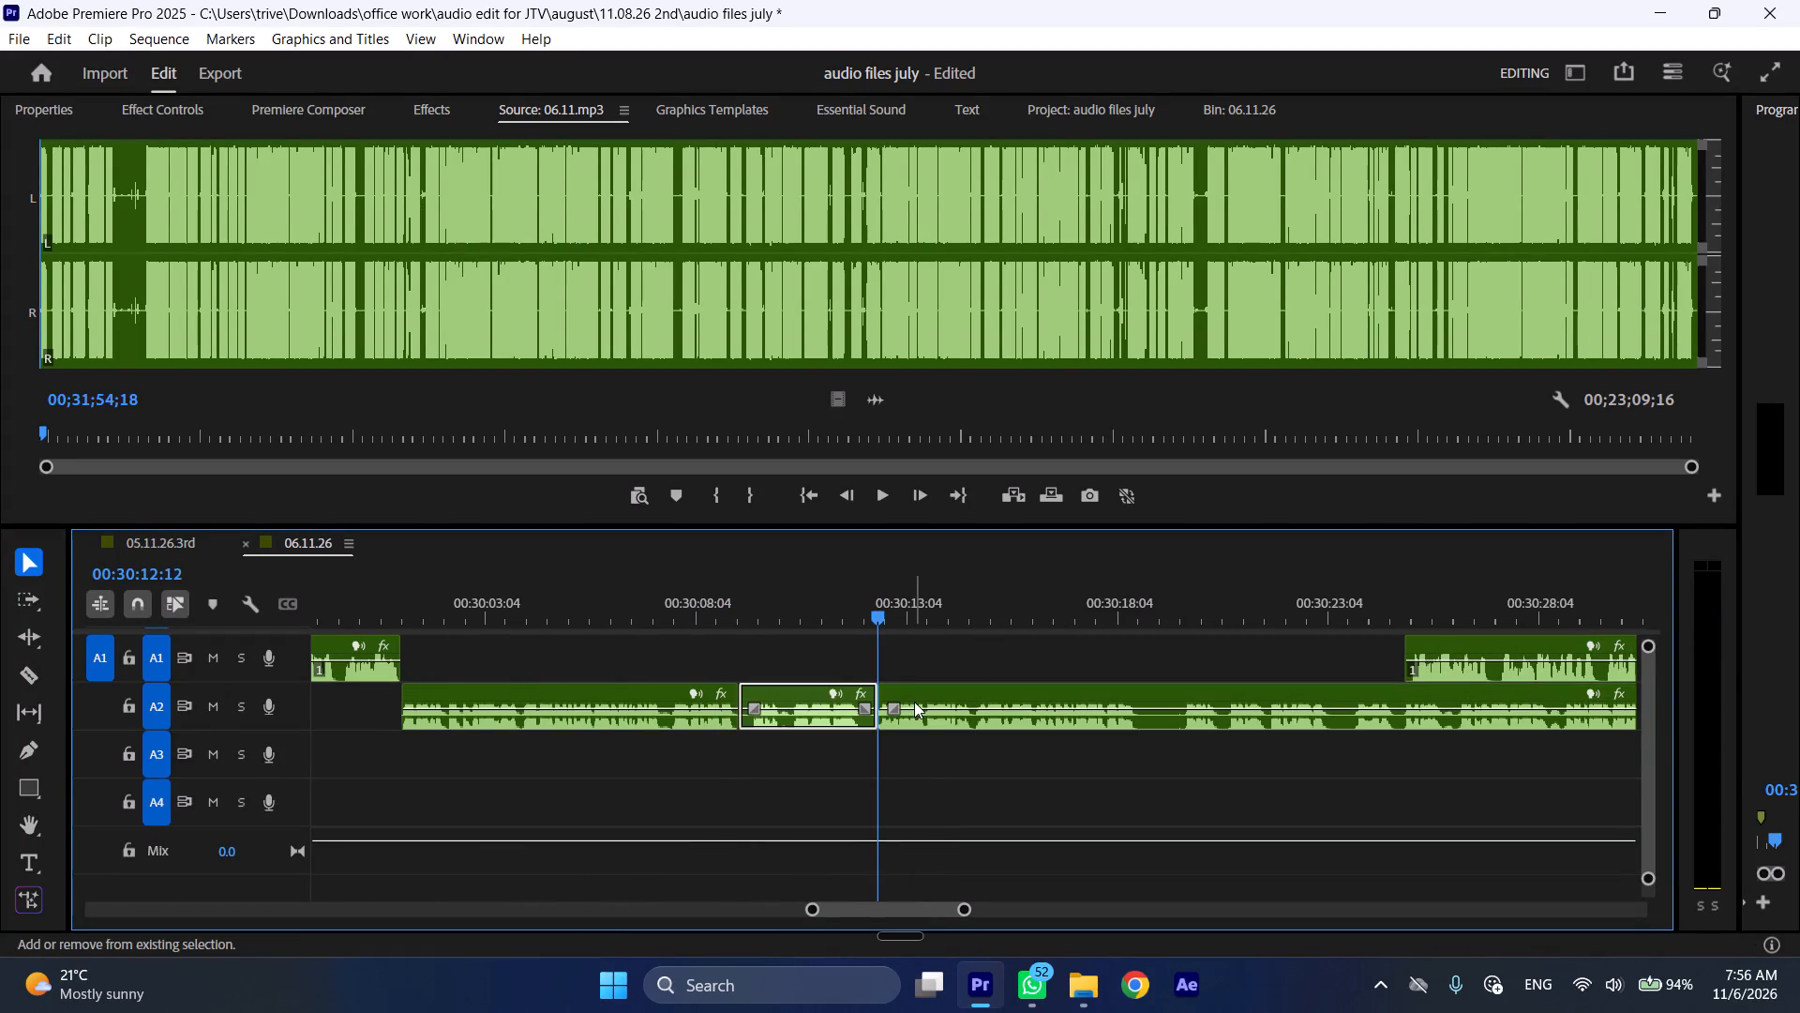
{"action": "key", "text": "ctrl+shift+d"}
Play on through the A2 join and split the A2 section at 00:30:15:09.
{"action": "key", "text": "space"}
{"action": "type", "text": "l"}
{"action": "scroll", "coordinate": [974, 718], "scroll_direction": "down", "scroll_amount": 5}
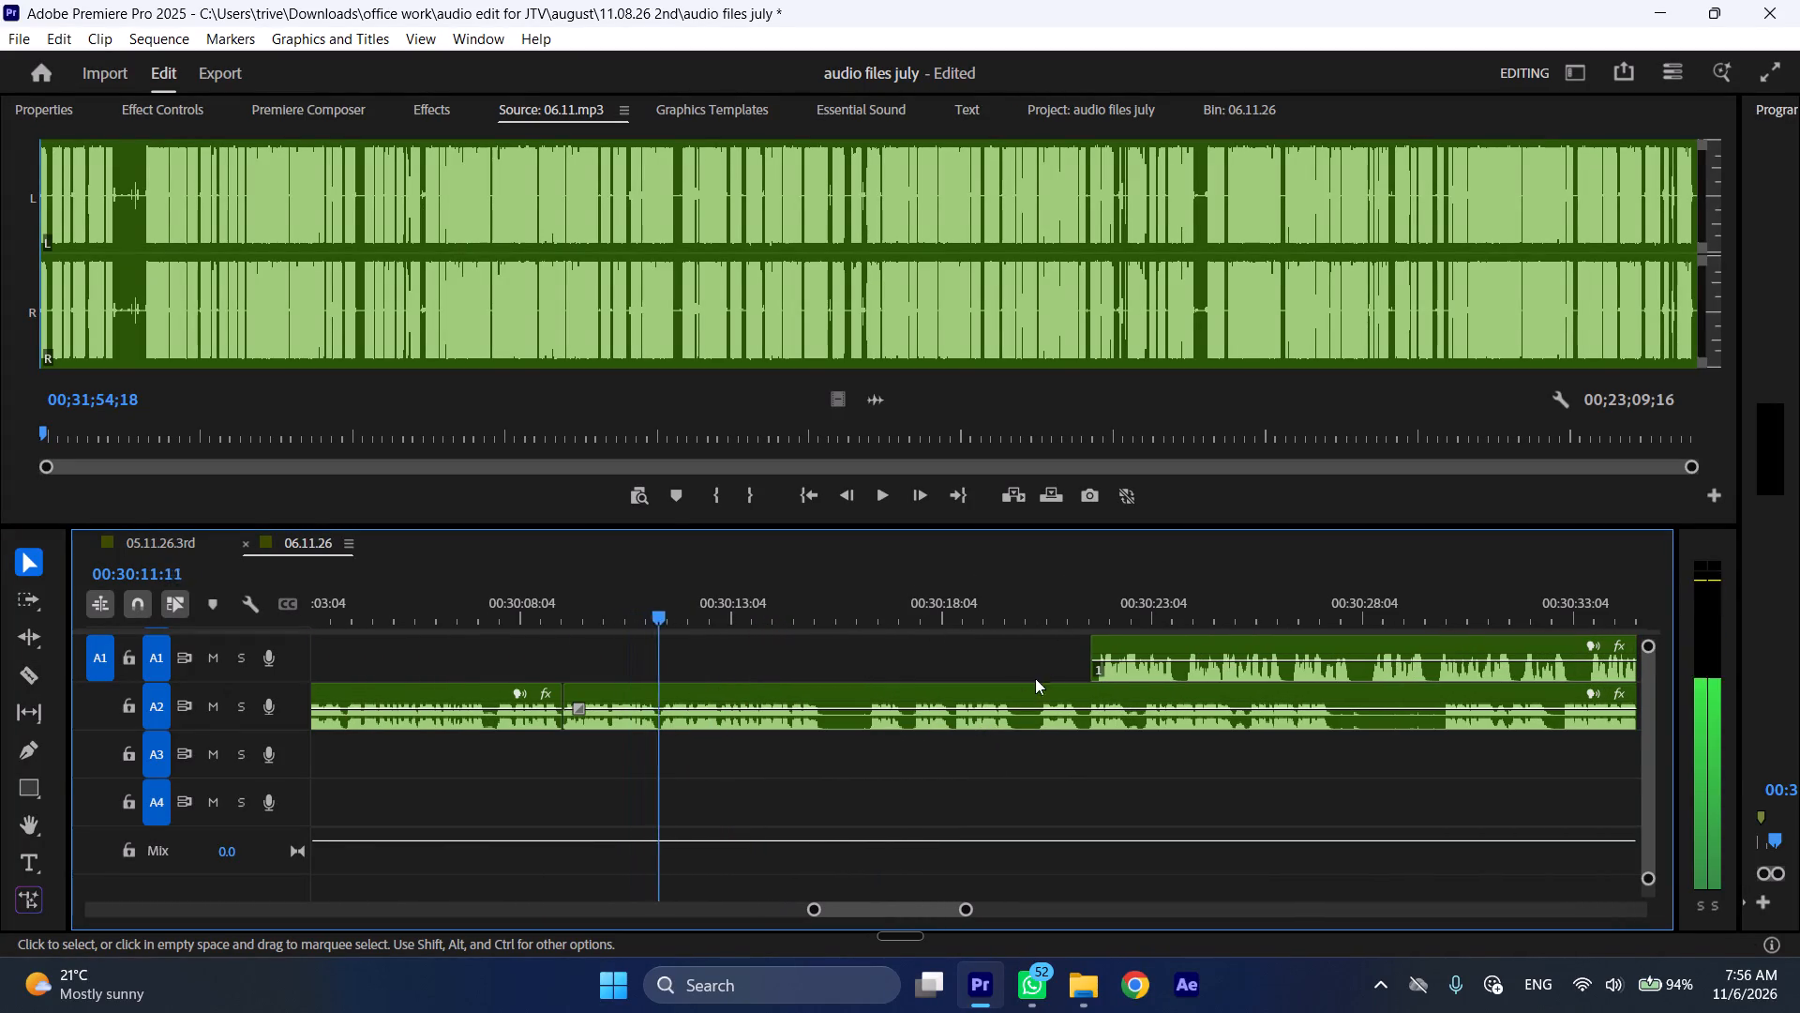
{"action": "key", "text": "space"}
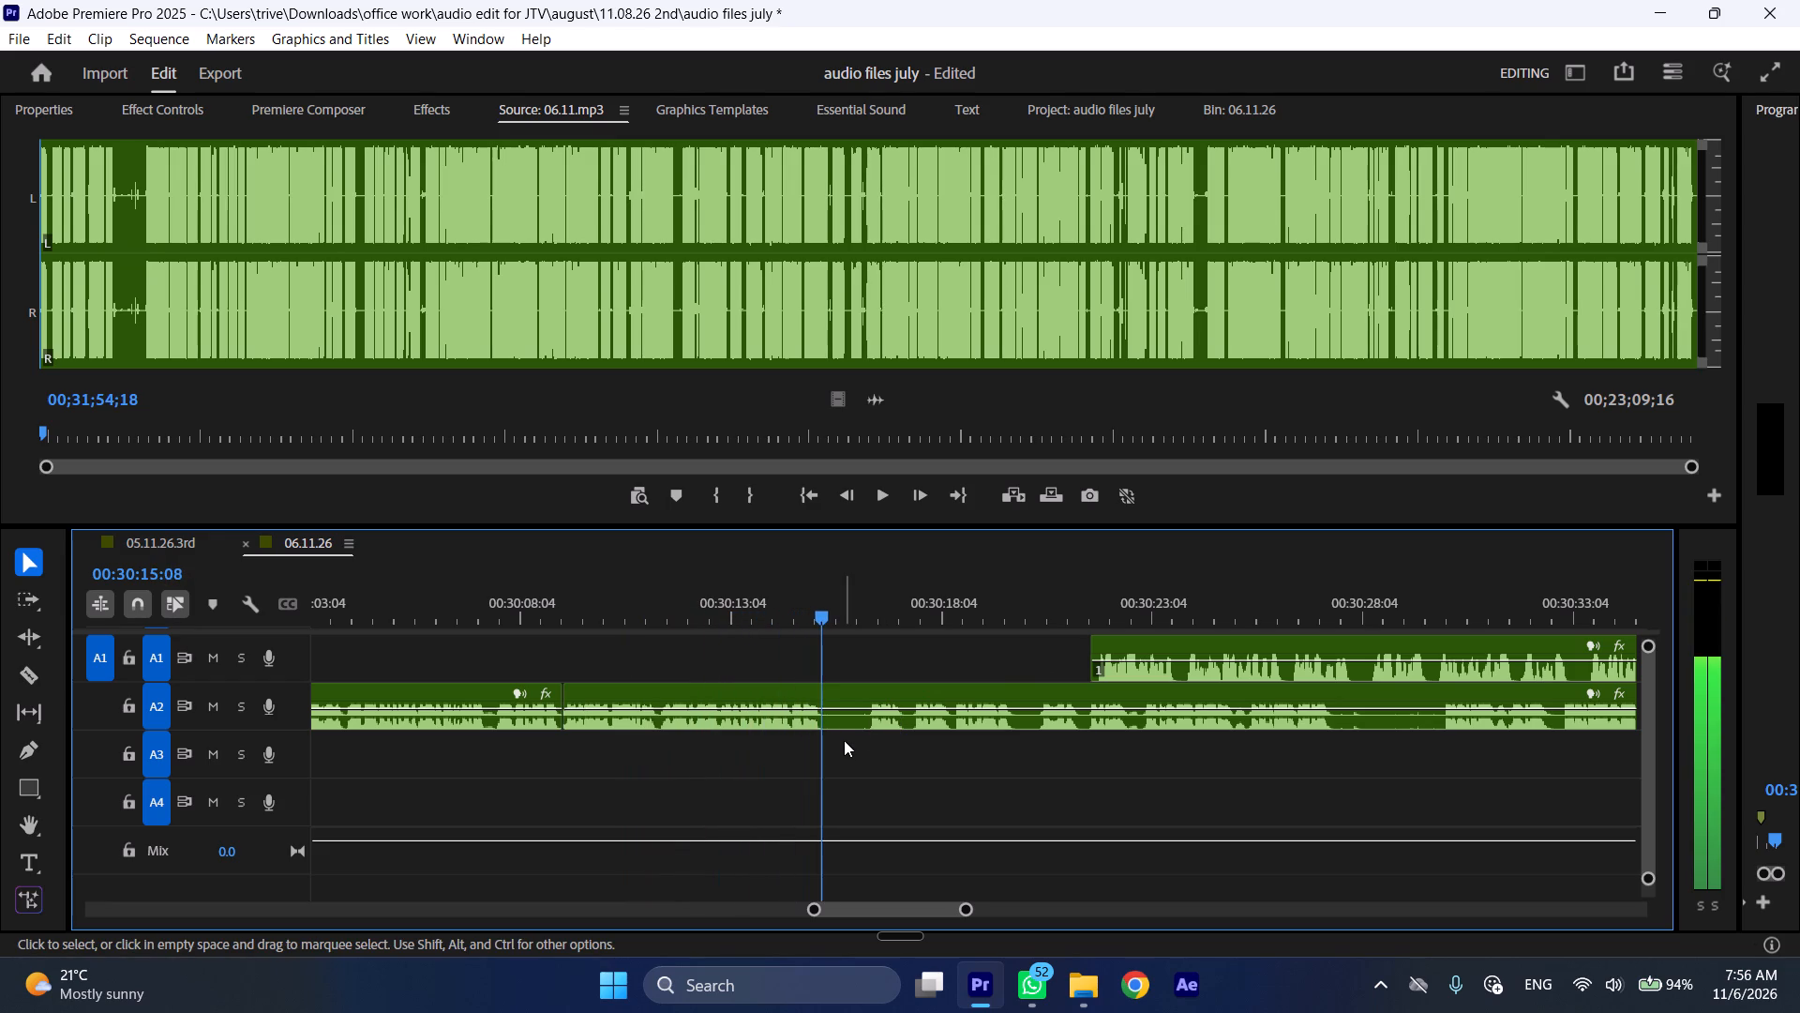
{"action": "key", "text": "shift+c"}
Move the A1 section to start at the 00:30:15:09 split and shift the remaining A2 section to about 00:30:32.
{"action": "left_click_drag", "start_coordinate": [1146, 644], "coordinate": [860, 650]}
{"action": "left_click_drag", "start_coordinate": [869, 646], "coordinate": [892, 646]}
{"action": "left_click_drag", "start_coordinate": [851, 688], "coordinate": [1542, 683]}
Play the A1 section from 00:30:15:09 and shift the overlapping A2 section further along to about 00:30:39.
{"action": "key", "text": "space"}
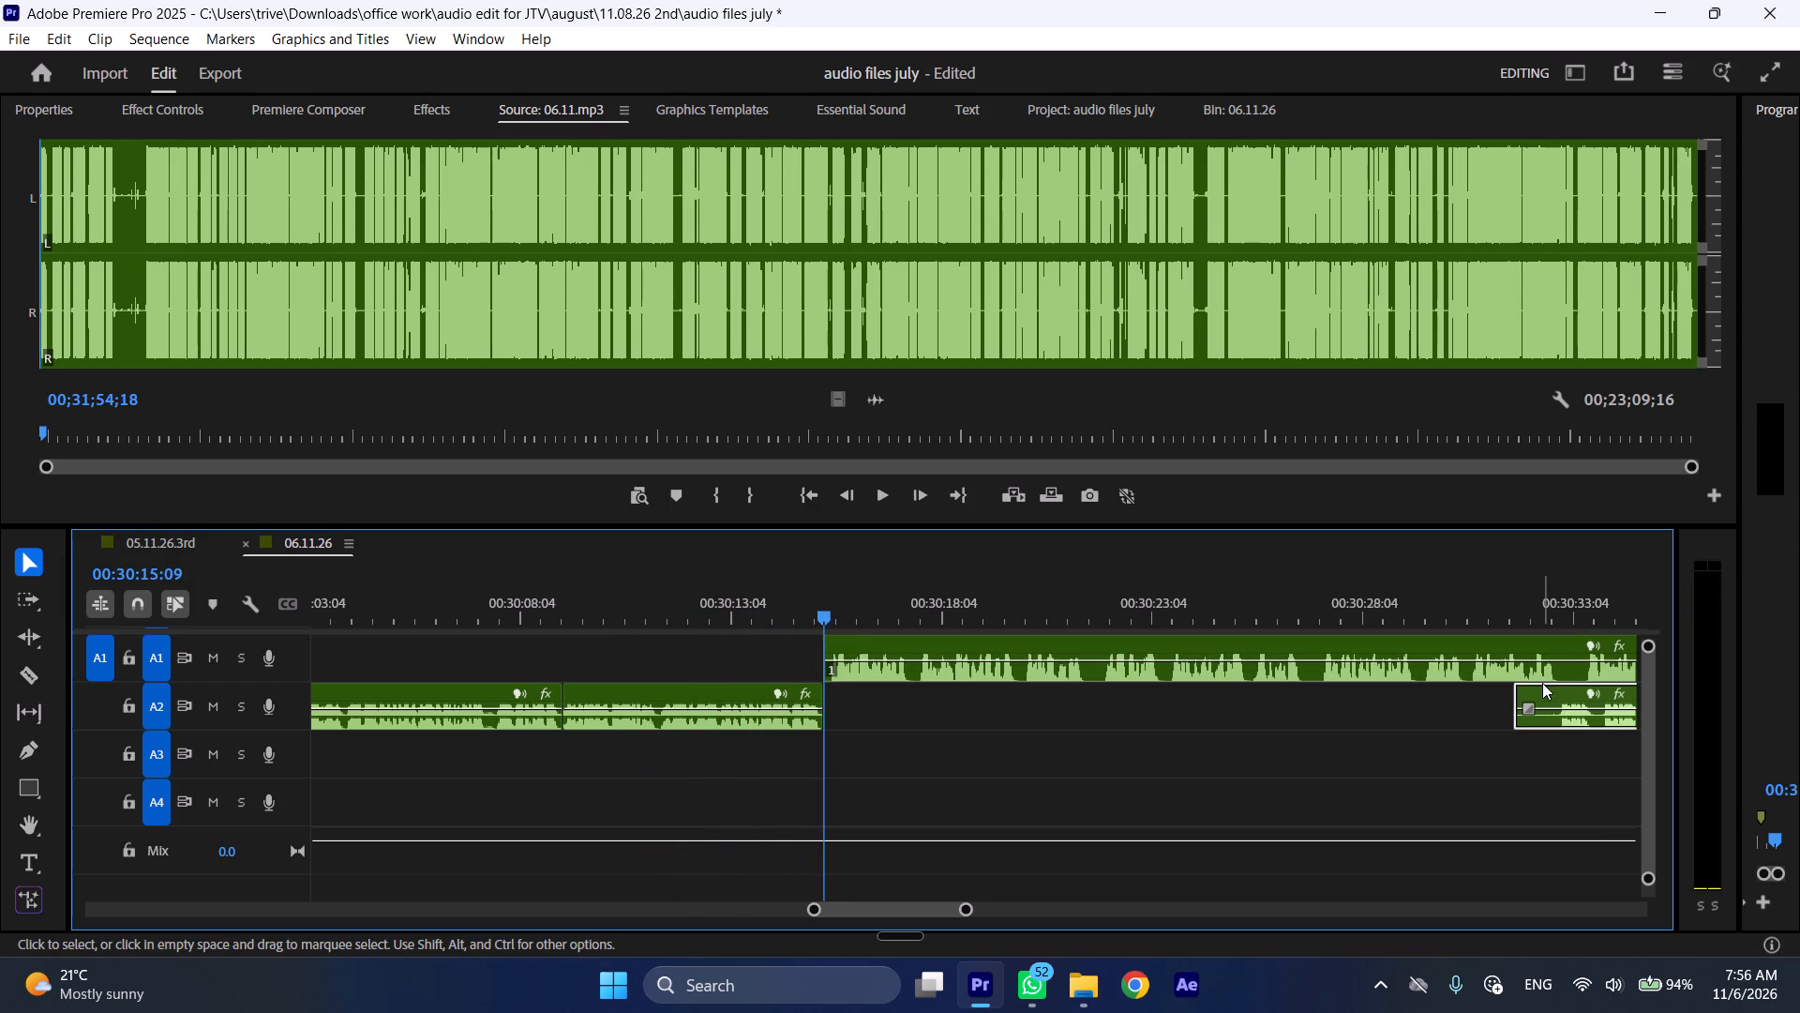
{"action": "key", "text": "l"}
{"action": "scroll", "coordinate": [1064, 688], "scroll_direction": "down", "scroll_amount": 6}
{"action": "scroll", "coordinate": [963, 755], "scroll_direction": "down", "scroll_amount": 3}
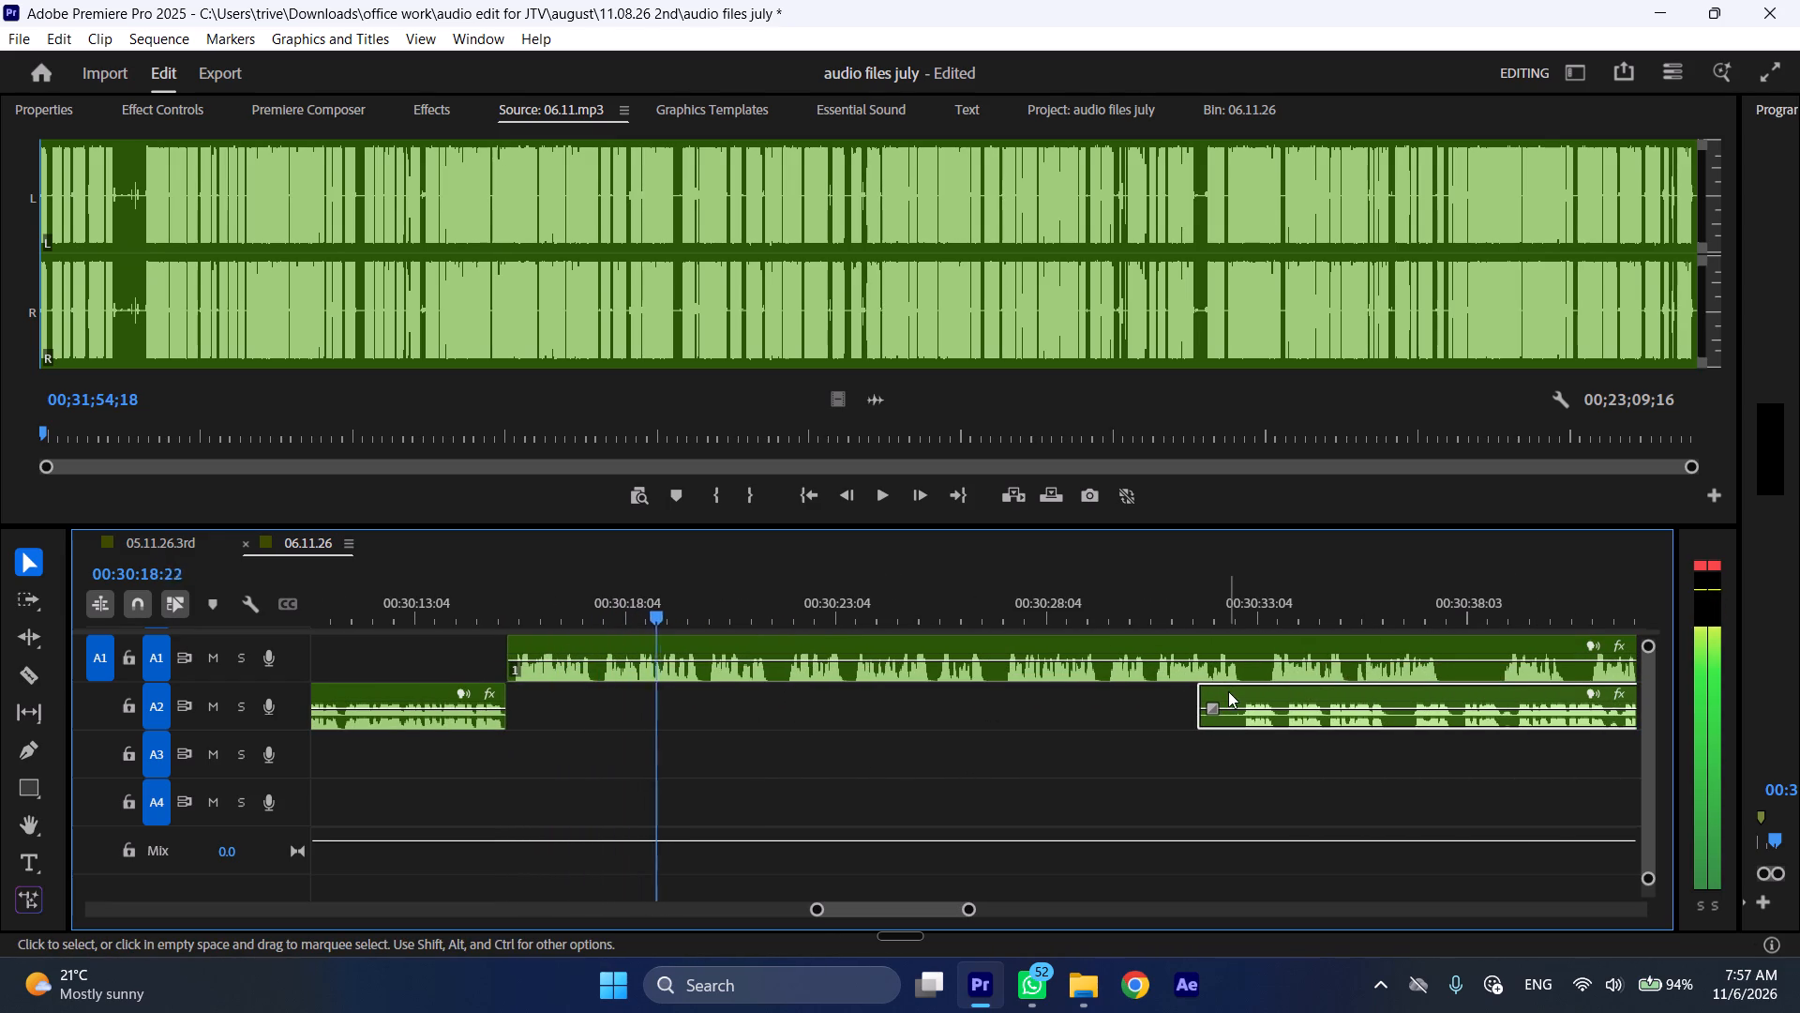
{"action": "left_click_drag", "start_coordinate": [1233, 690], "coordinate": [1494, 694]}
{"action": "left_click_drag", "start_coordinate": [1469, 695], "coordinate": [1507, 695]}
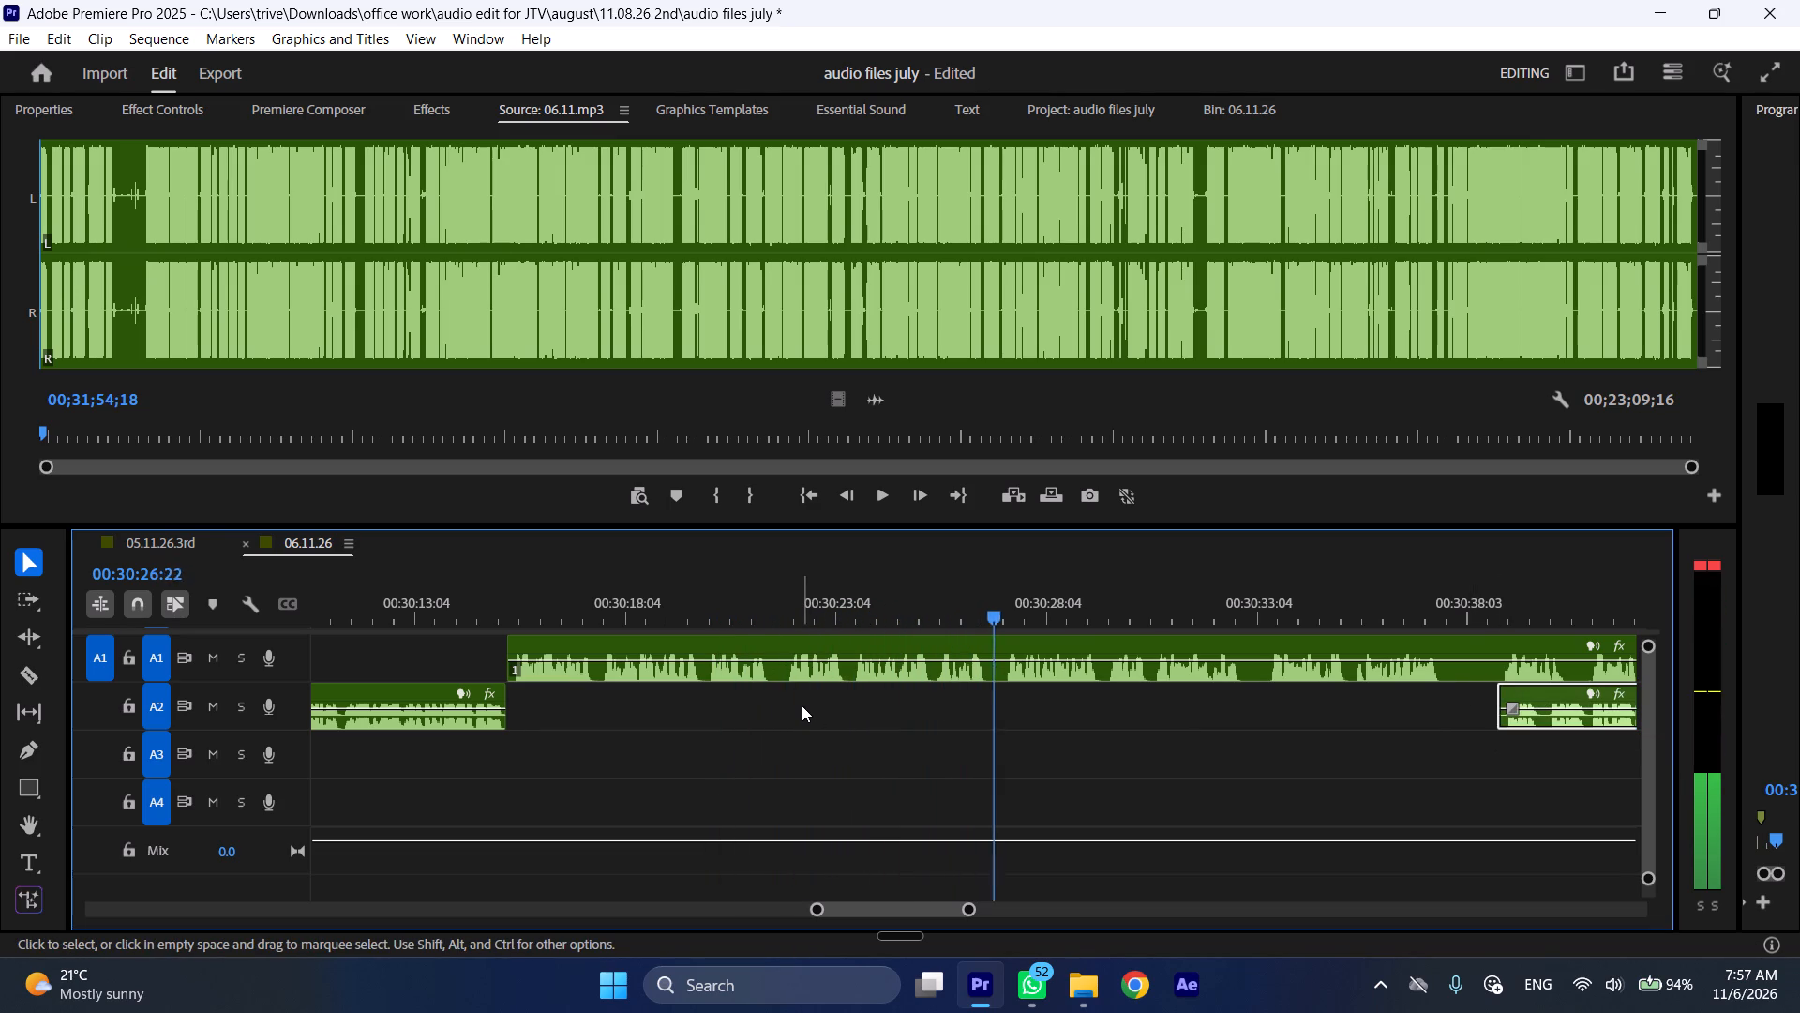
Split the A1 section at about 00:30:30:15 and 00:30:33:09 and ripple delete the part between the cuts.
{"action": "scroll", "coordinate": [1017, 732], "scroll_direction": "down", "scroll_amount": 5}
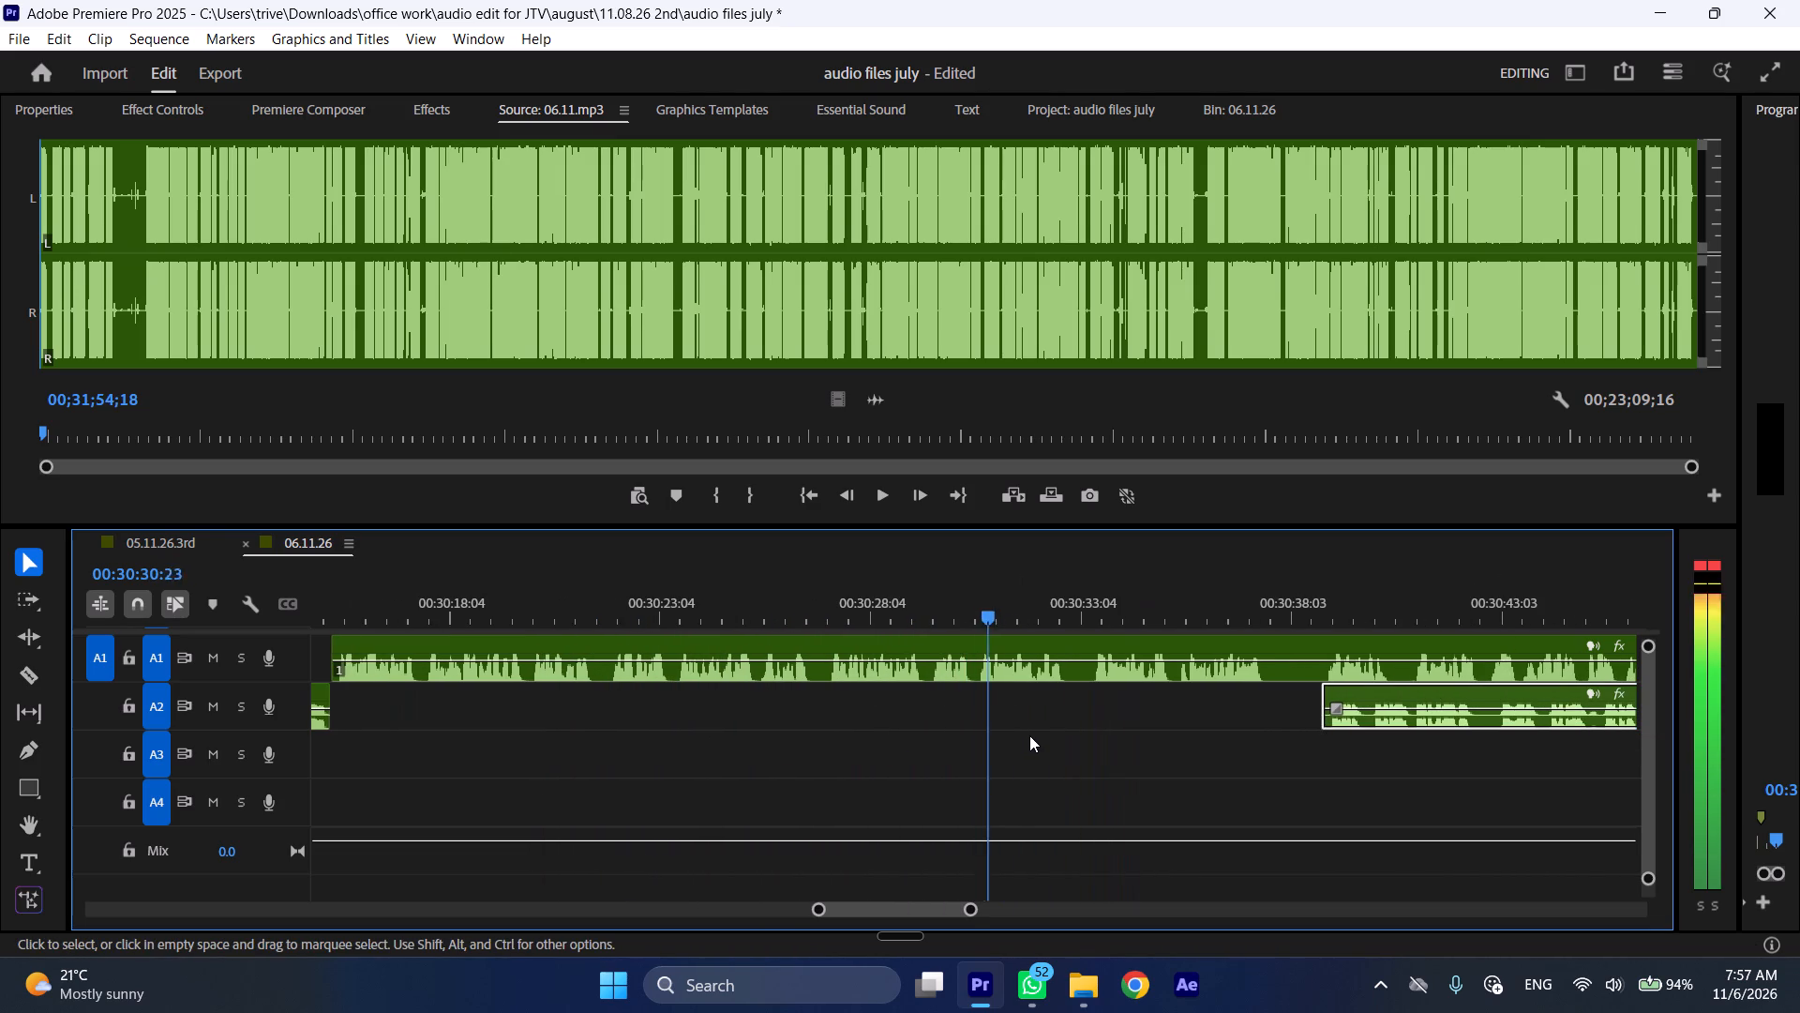
{"action": "left_click", "coordinate": [982, 611]}
{"action": "key", "text": "space"}
{"action": "left_click_drag", "start_coordinate": [977, 608], "coordinate": [1087, 608]}
{"action": "key", "text": "shift+c"}
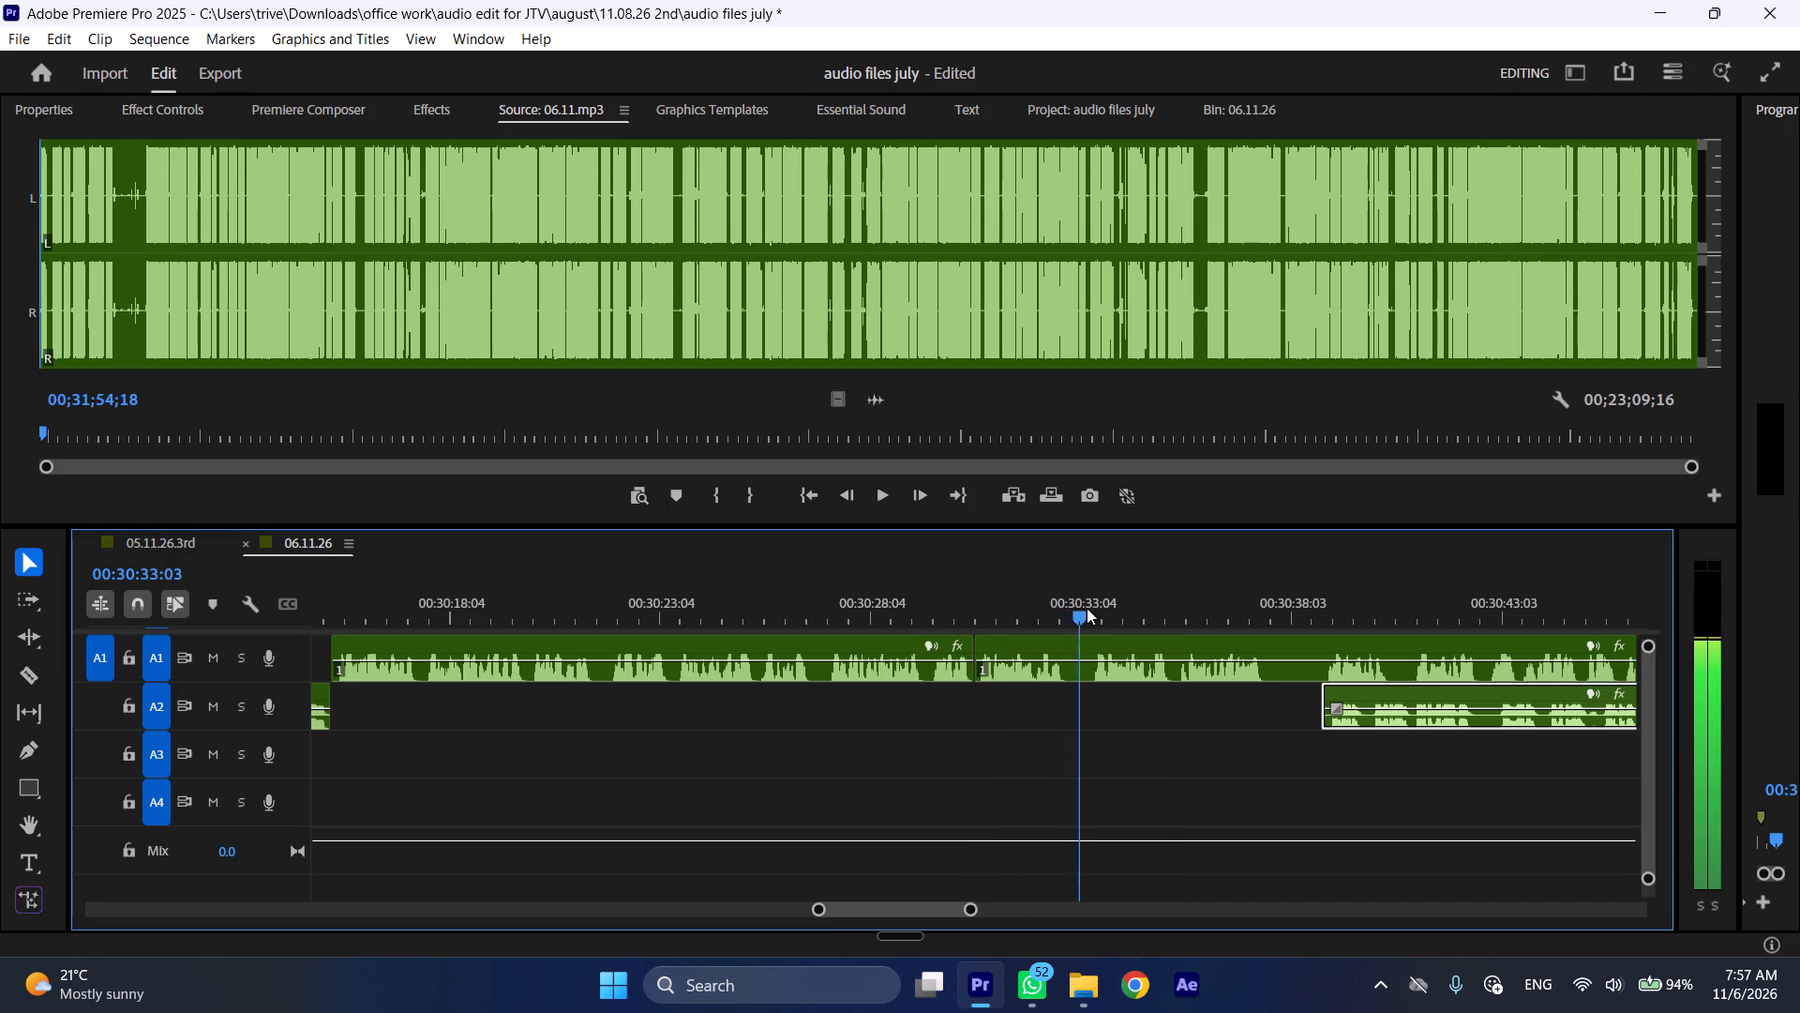
{"action": "left_click_drag", "start_coordinate": [1087, 608], "coordinate": [1091, 608]}
{"action": "left_click", "coordinate": [1112, 651]}
{"action": "key", "text": "shift+c"}
{"action": "key", "text": "ctrl+shift+d"}
Play on after the ripple delete and split the A1 section at 00:30:34:20.
{"action": "key", "text": "space"}
{"action": "type", "text": "l"}
{"action": "key", "text": "space"}
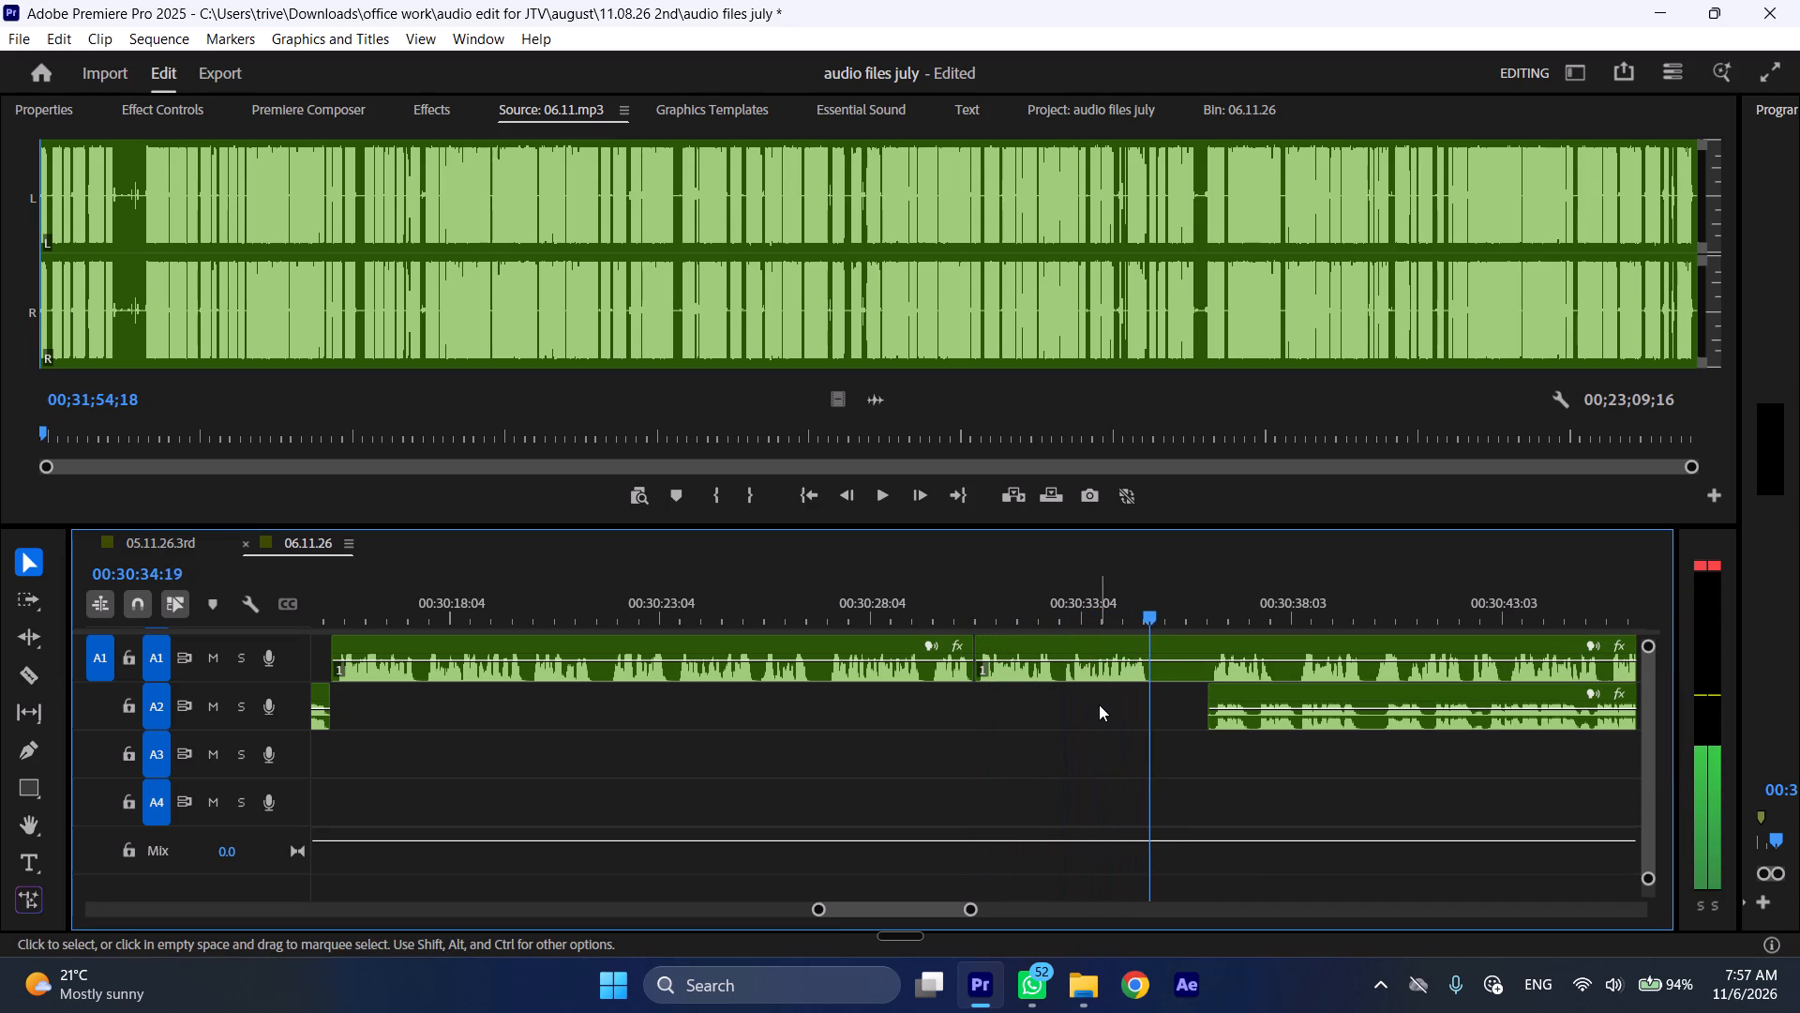
{"action": "type", "text": "C"}
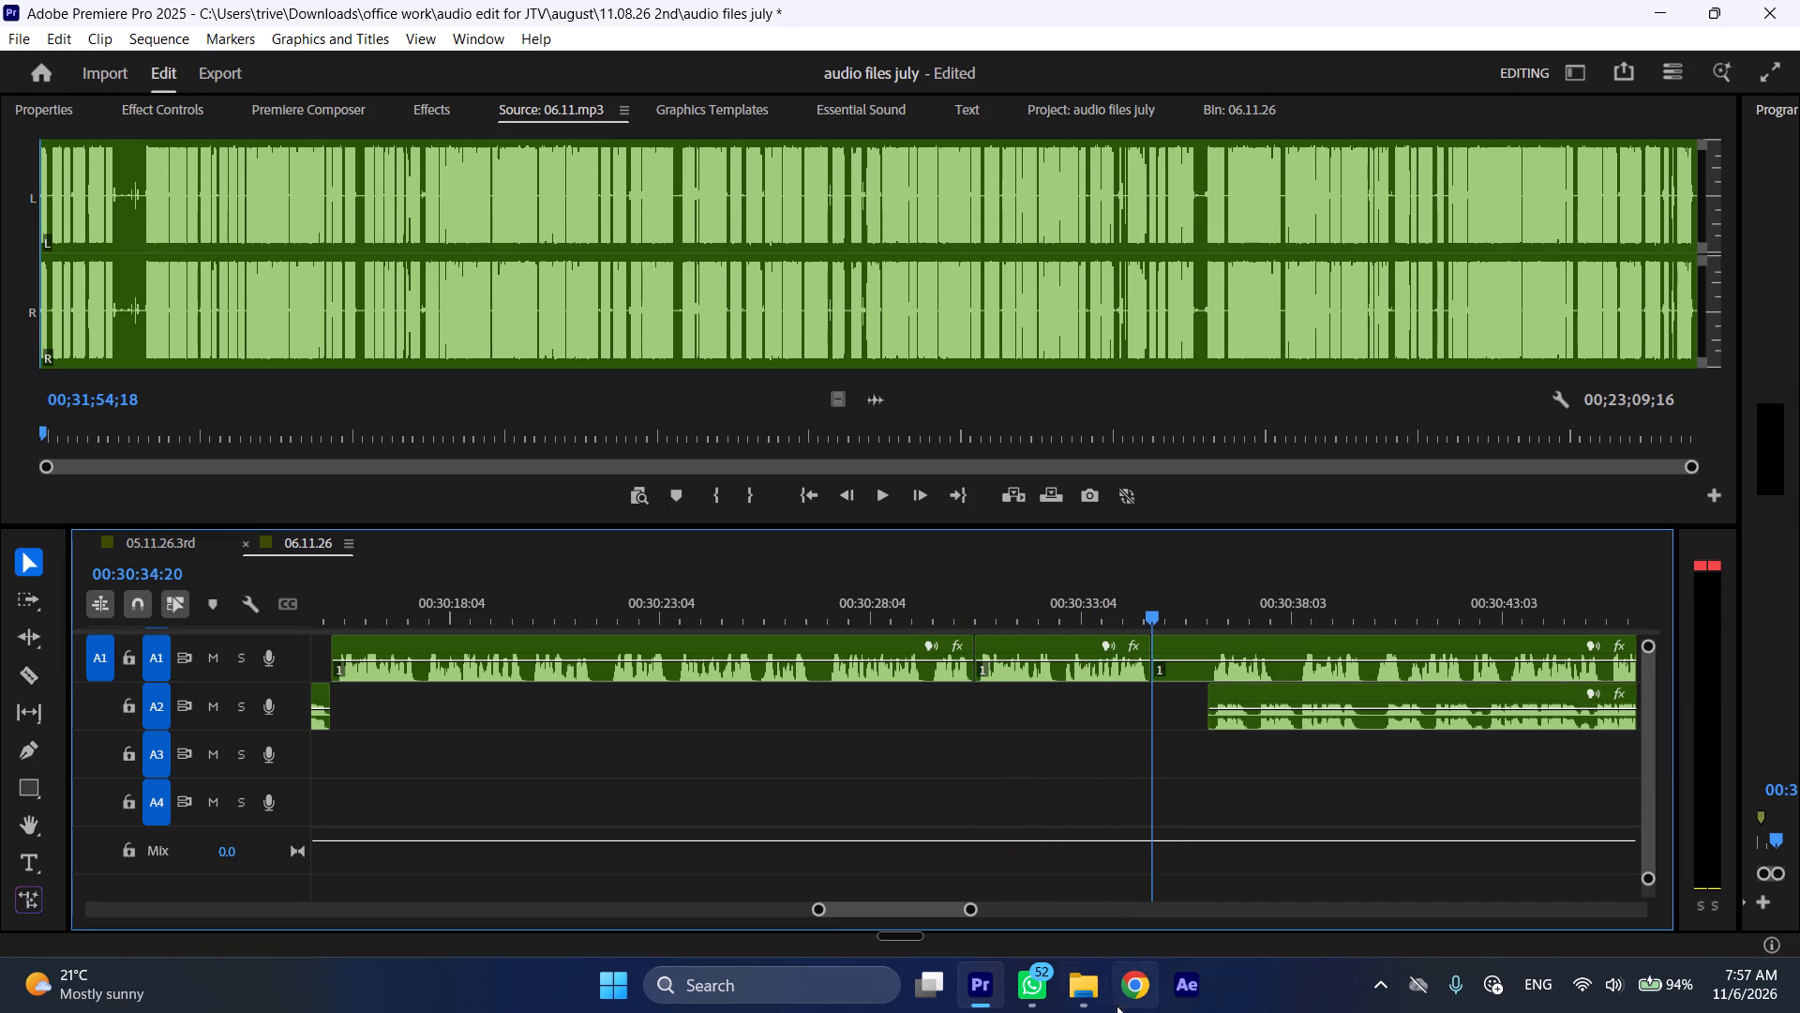
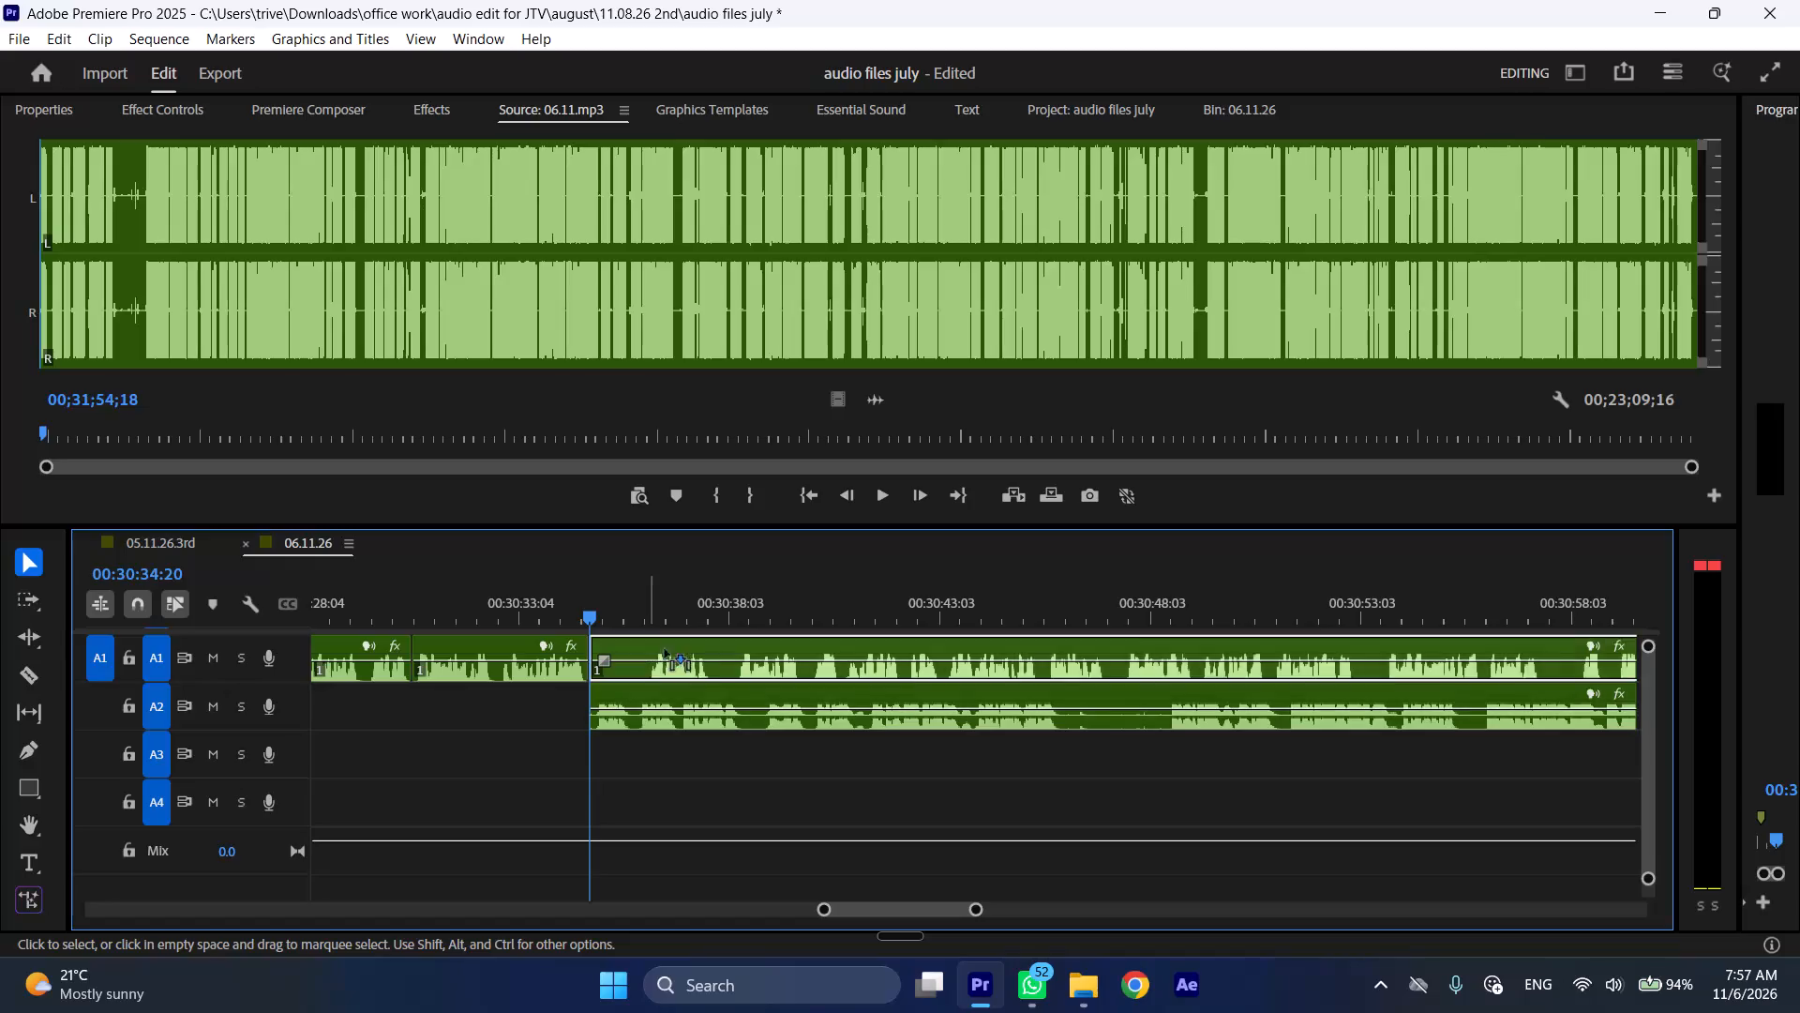
Shift the overlapping A1 section after the 00:30:34:20 split further along to about 00:30:50.
{"action": "left_click_drag", "start_coordinate": [665, 649], "coordinate": [1262, 660]}
{"action": "key", "text": "space"}
{"action": "key", "text": "l"}
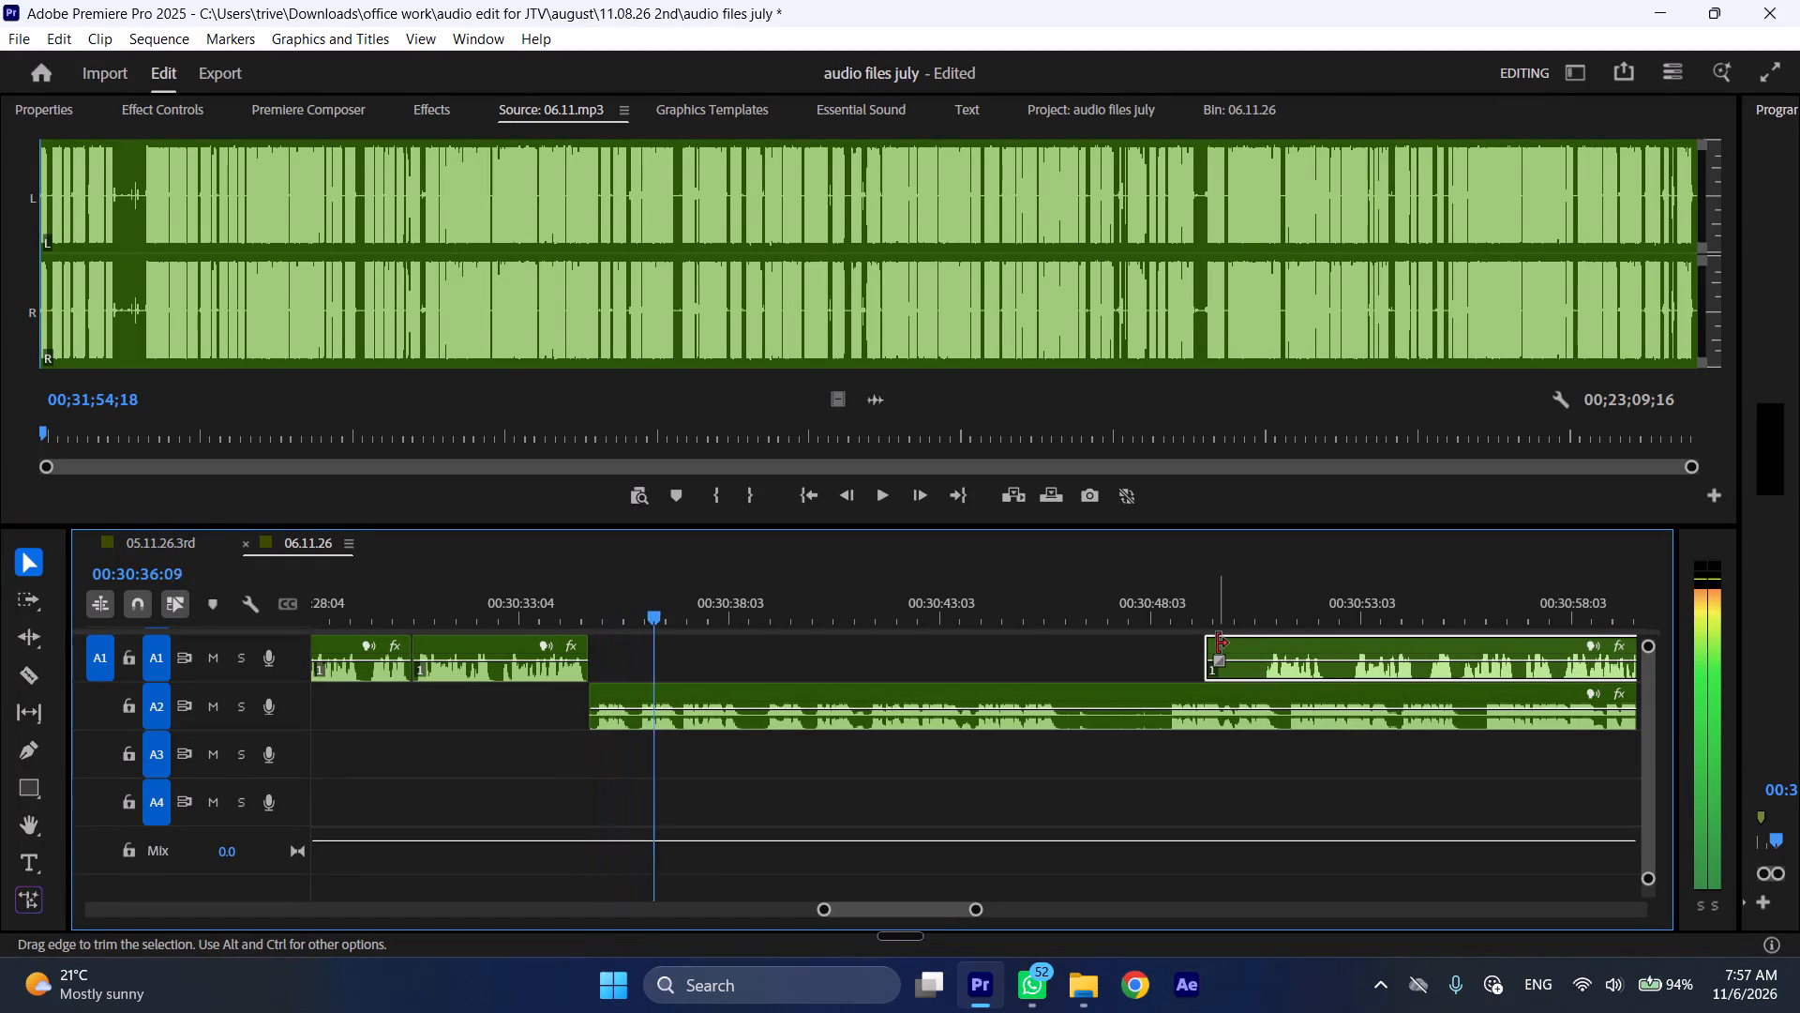
{"action": "left_click_drag", "start_coordinate": [1217, 643], "coordinate": [1266, 646]}
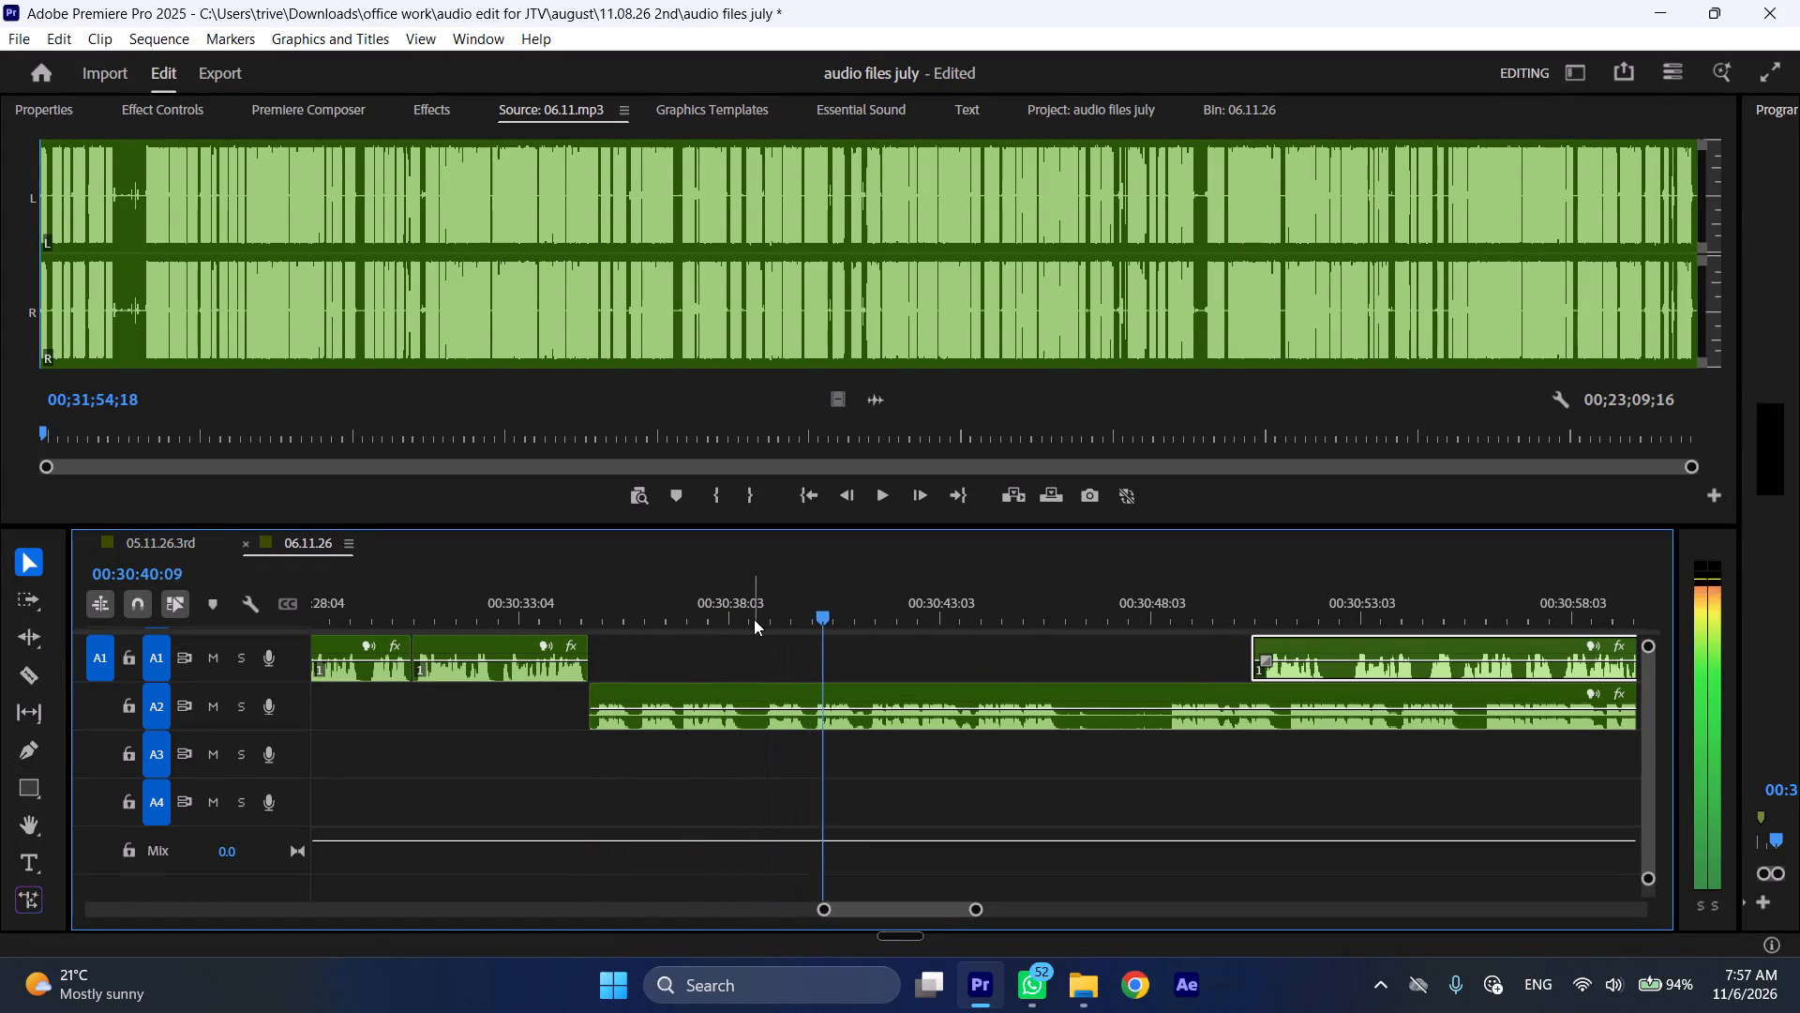
Ripple delete the opening part of the A2 section, from 00:30:34:20 up to about 00:30:39.
{"action": "left_click", "coordinate": [761, 602]}
{"action": "left_click", "coordinate": [803, 706]}
{"action": "key", "text": "shift+c"}
{"action": "key", "text": "ctrl+shift+d"}
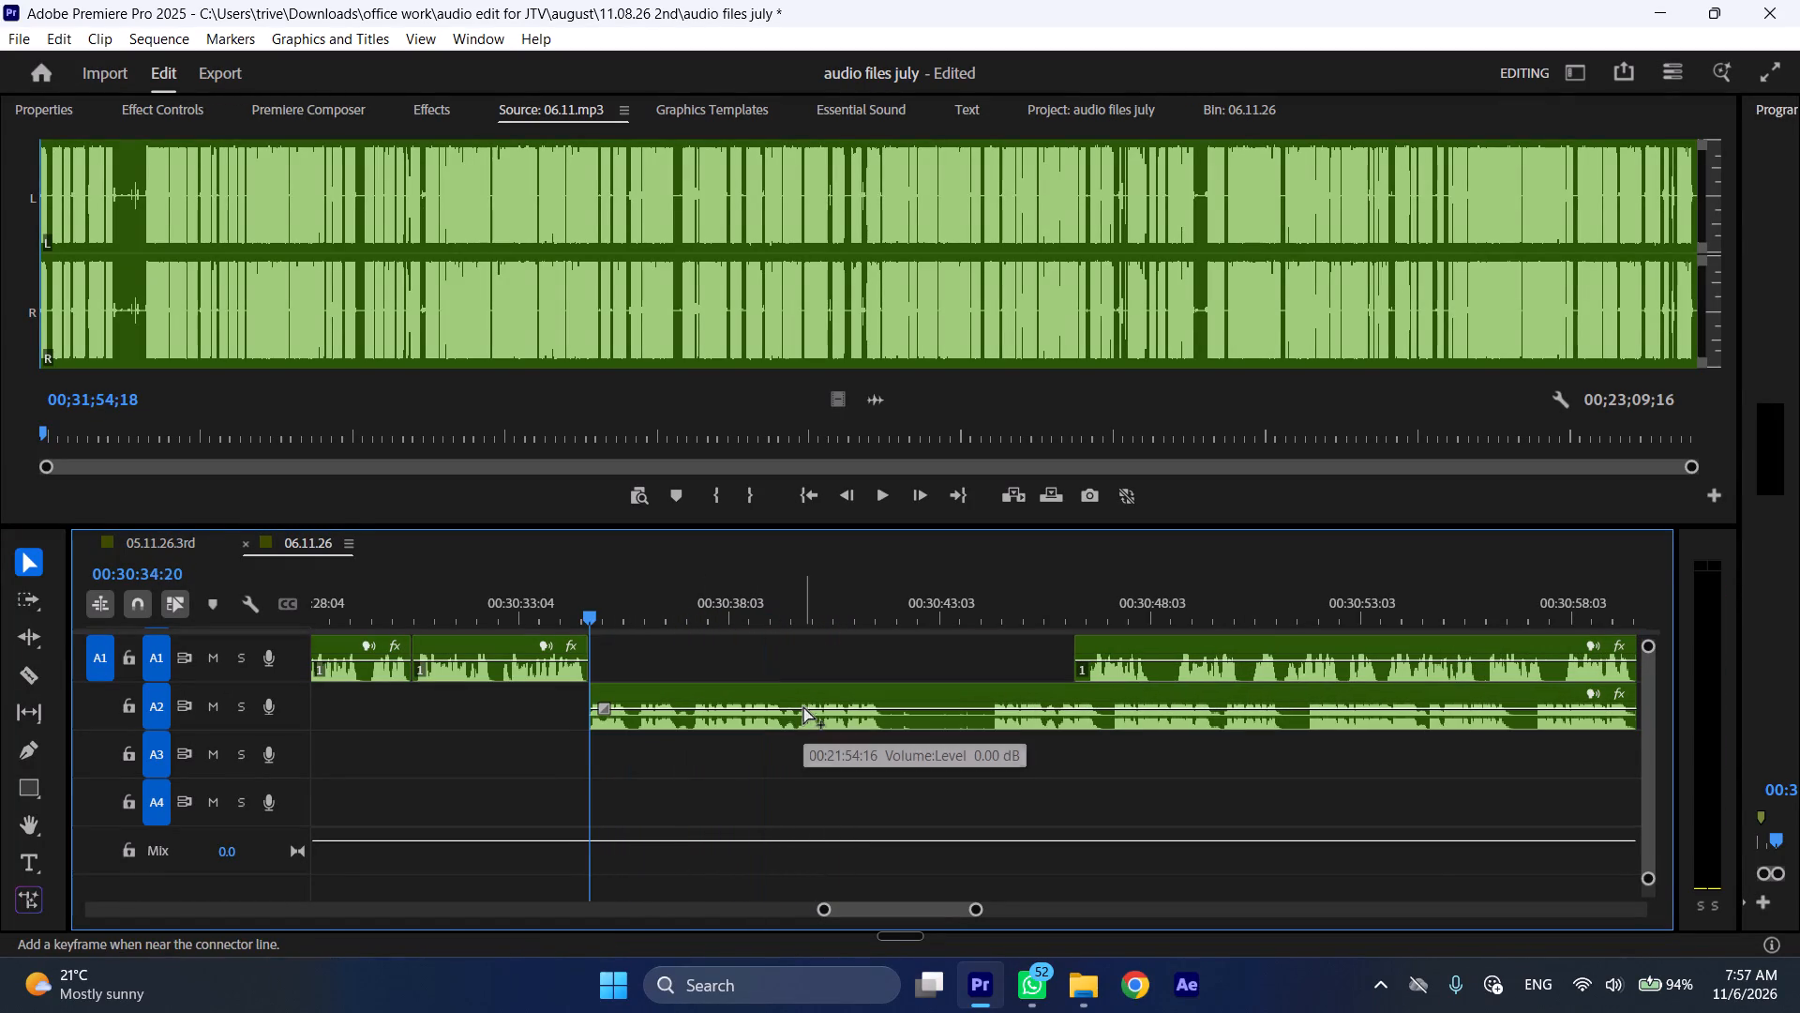
Play on from 00:30:34:20 and split the A2 section at 00:30:41:23.
{"action": "key", "text": "space"}
{"action": "type", "text": "l"}
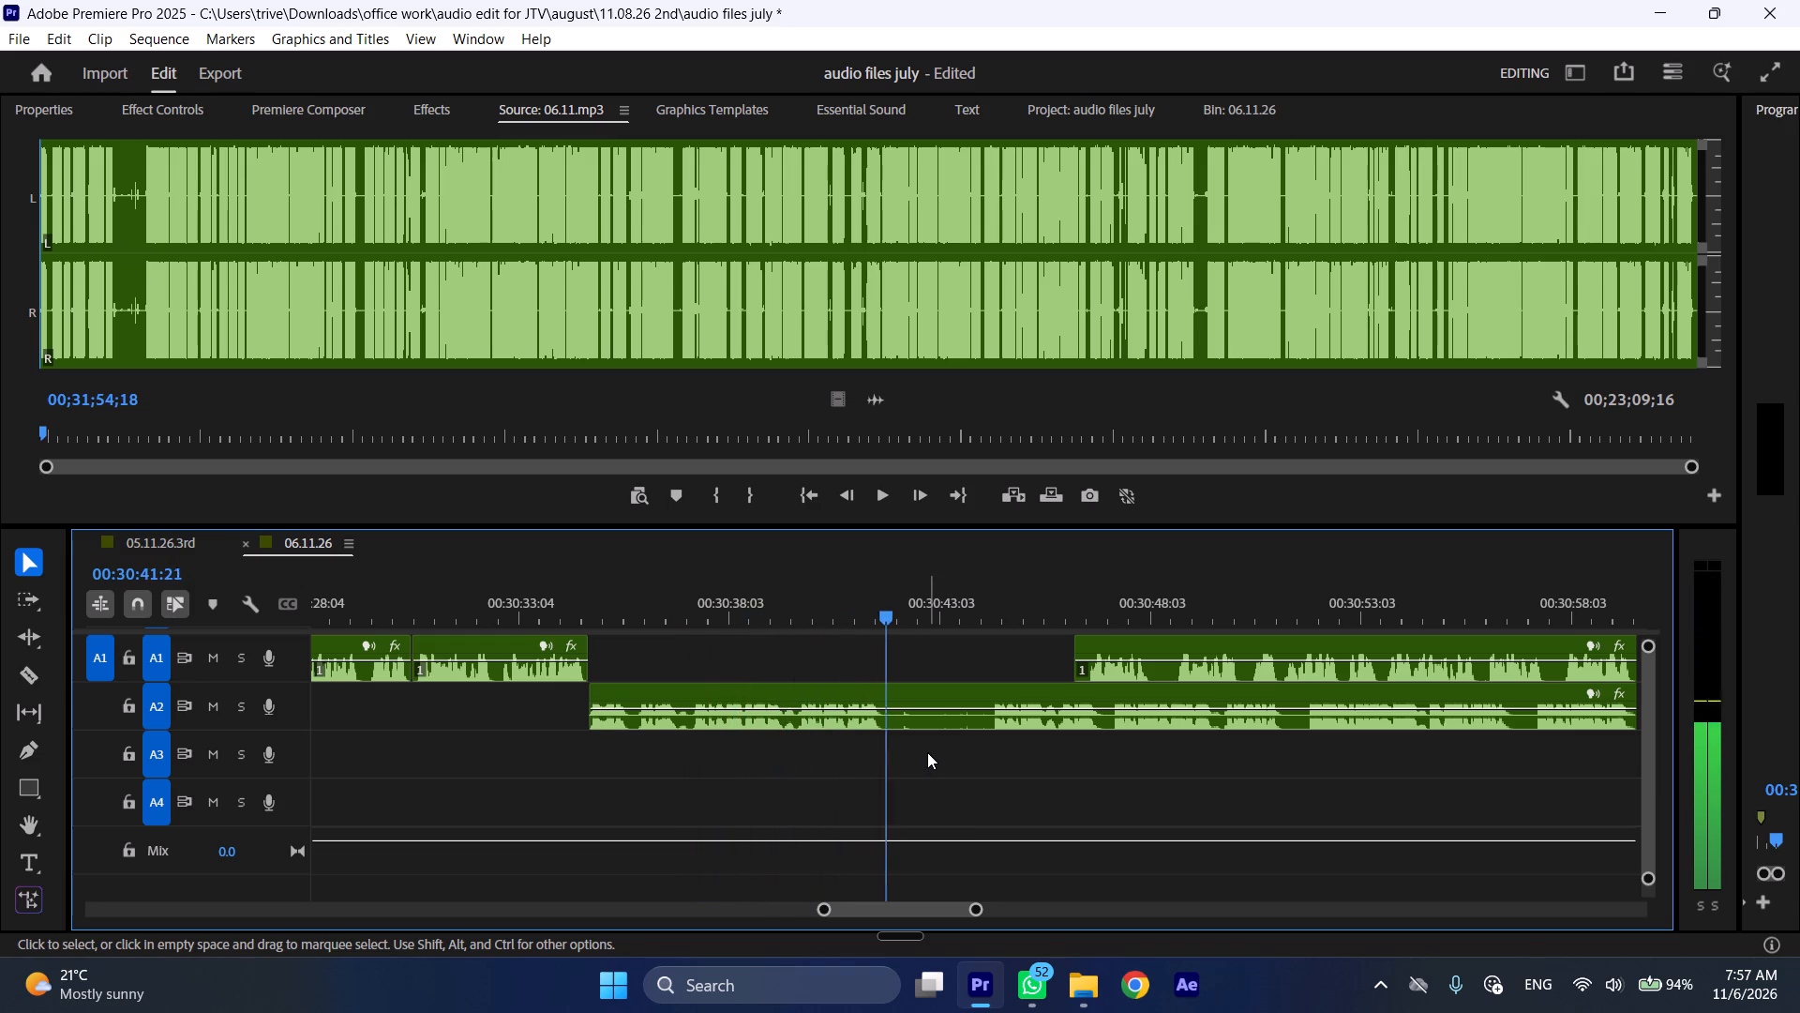
{"action": "key", "text": "space"}
{"action": "type", "text": "C"}
Move the A1 section to start at the 00:30:41:23 split and shift the remaining A2 section to about 00:31:09.
{"action": "left_click_drag", "start_coordinate": [1132, 646], "coordinate": [952, 664]}
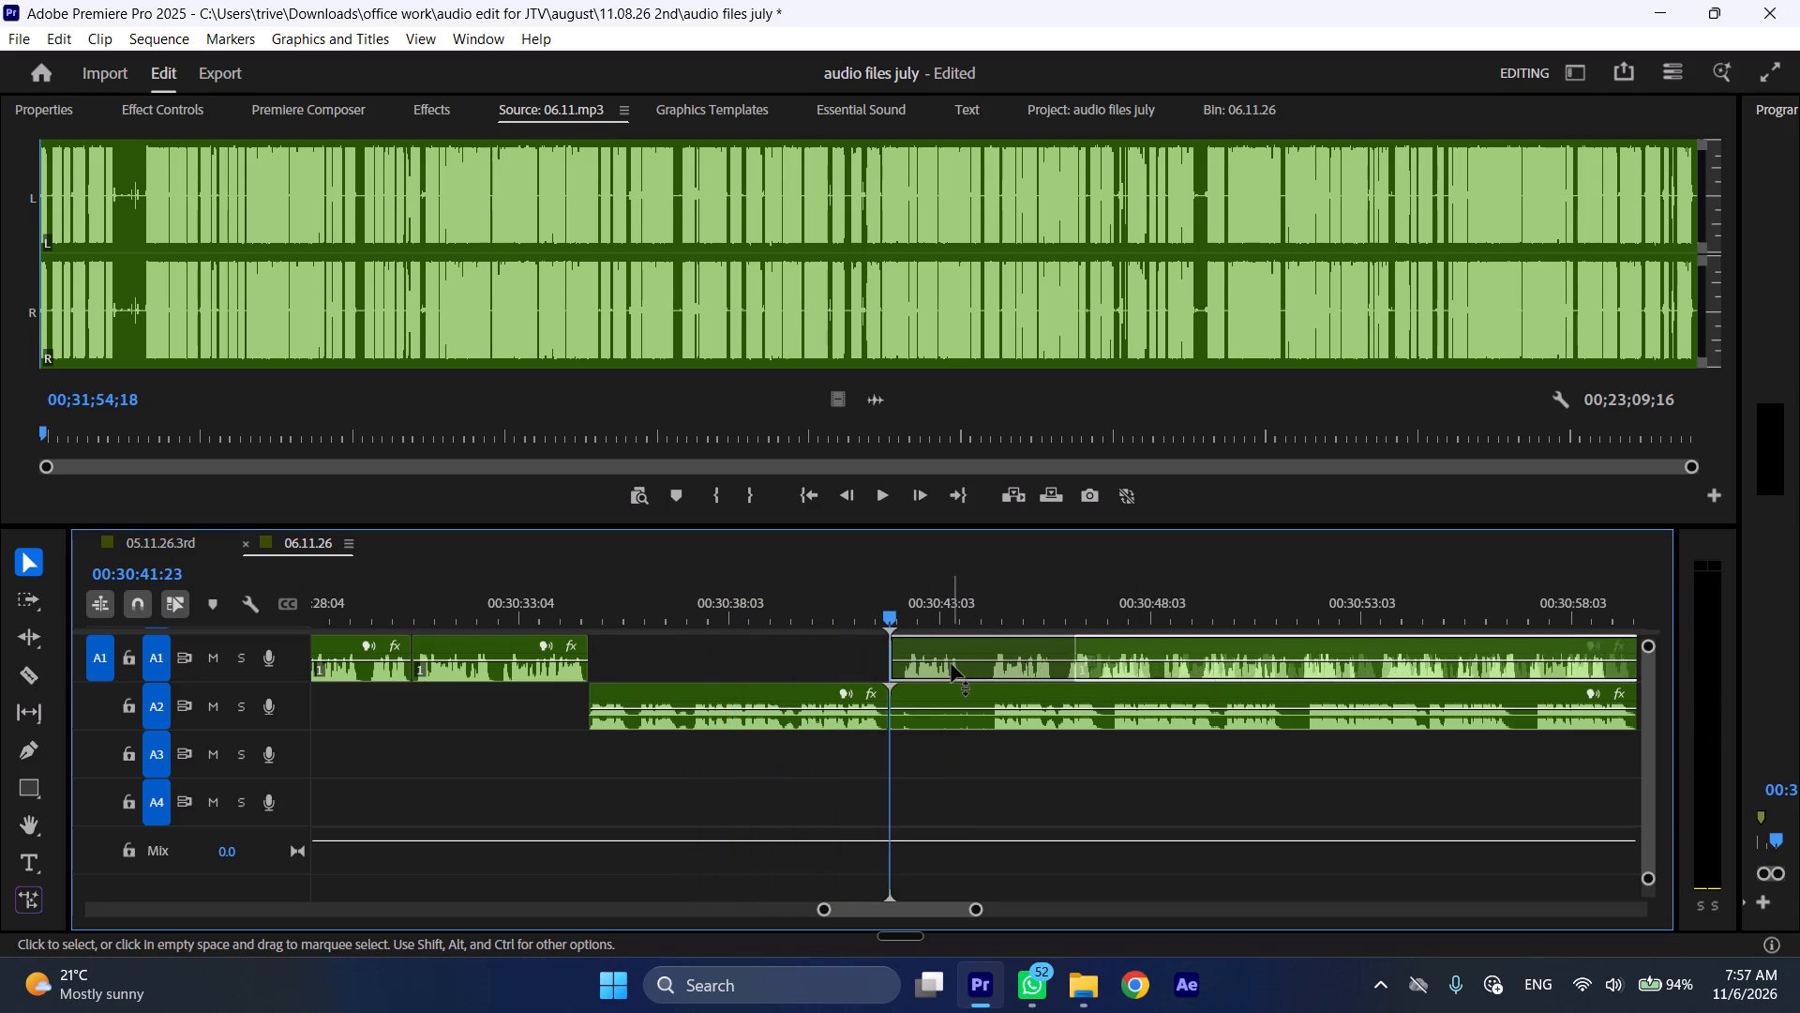
{"action": "scroll", "coordinate": [952, 666], "scroll_direction": "down", "scroll_amount": 14}
{"action": "left_click_drag", "start_coordinate": [431, 691], "coordinate": [432, 694]}
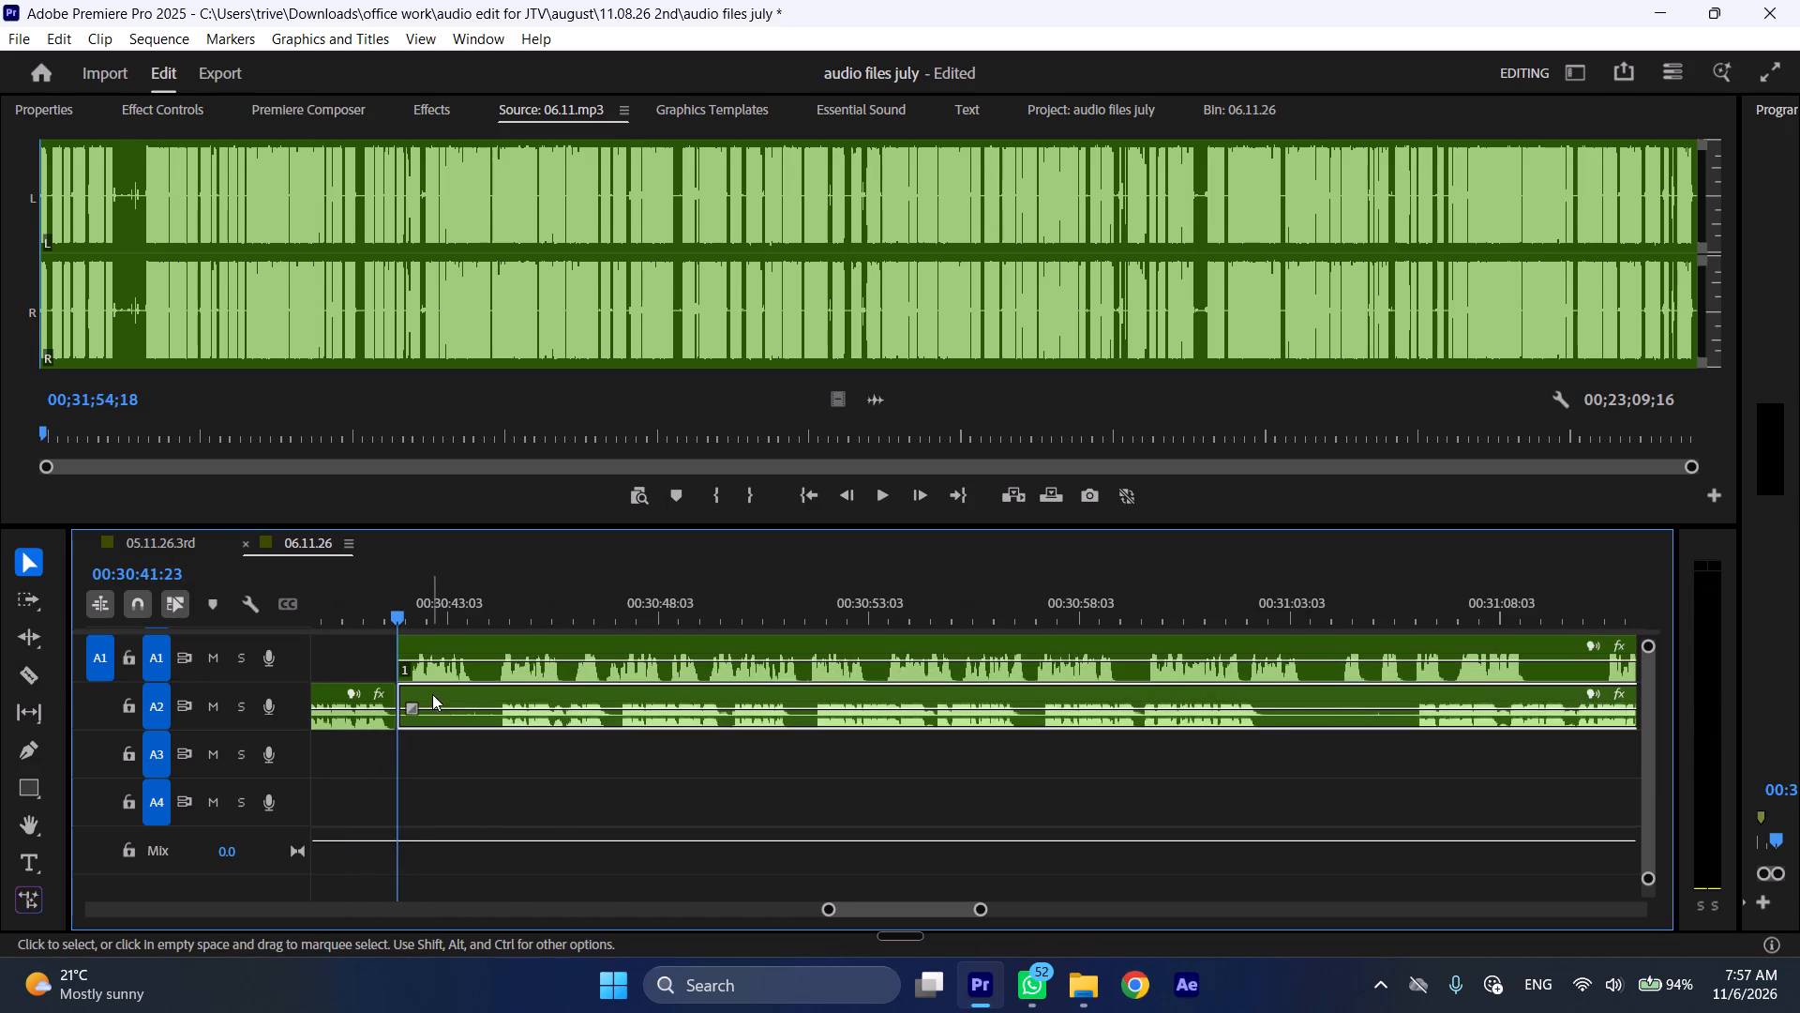
{"action": "left_click_drag", "start_coordinate": [432, 694], "coordinate": [1587, 708]}
Play the moved A1 section and ripple delete its opening part up to 00:30:44:09.
{"action": "key", "text": "space"}
{"action": "key", "text": "l"}
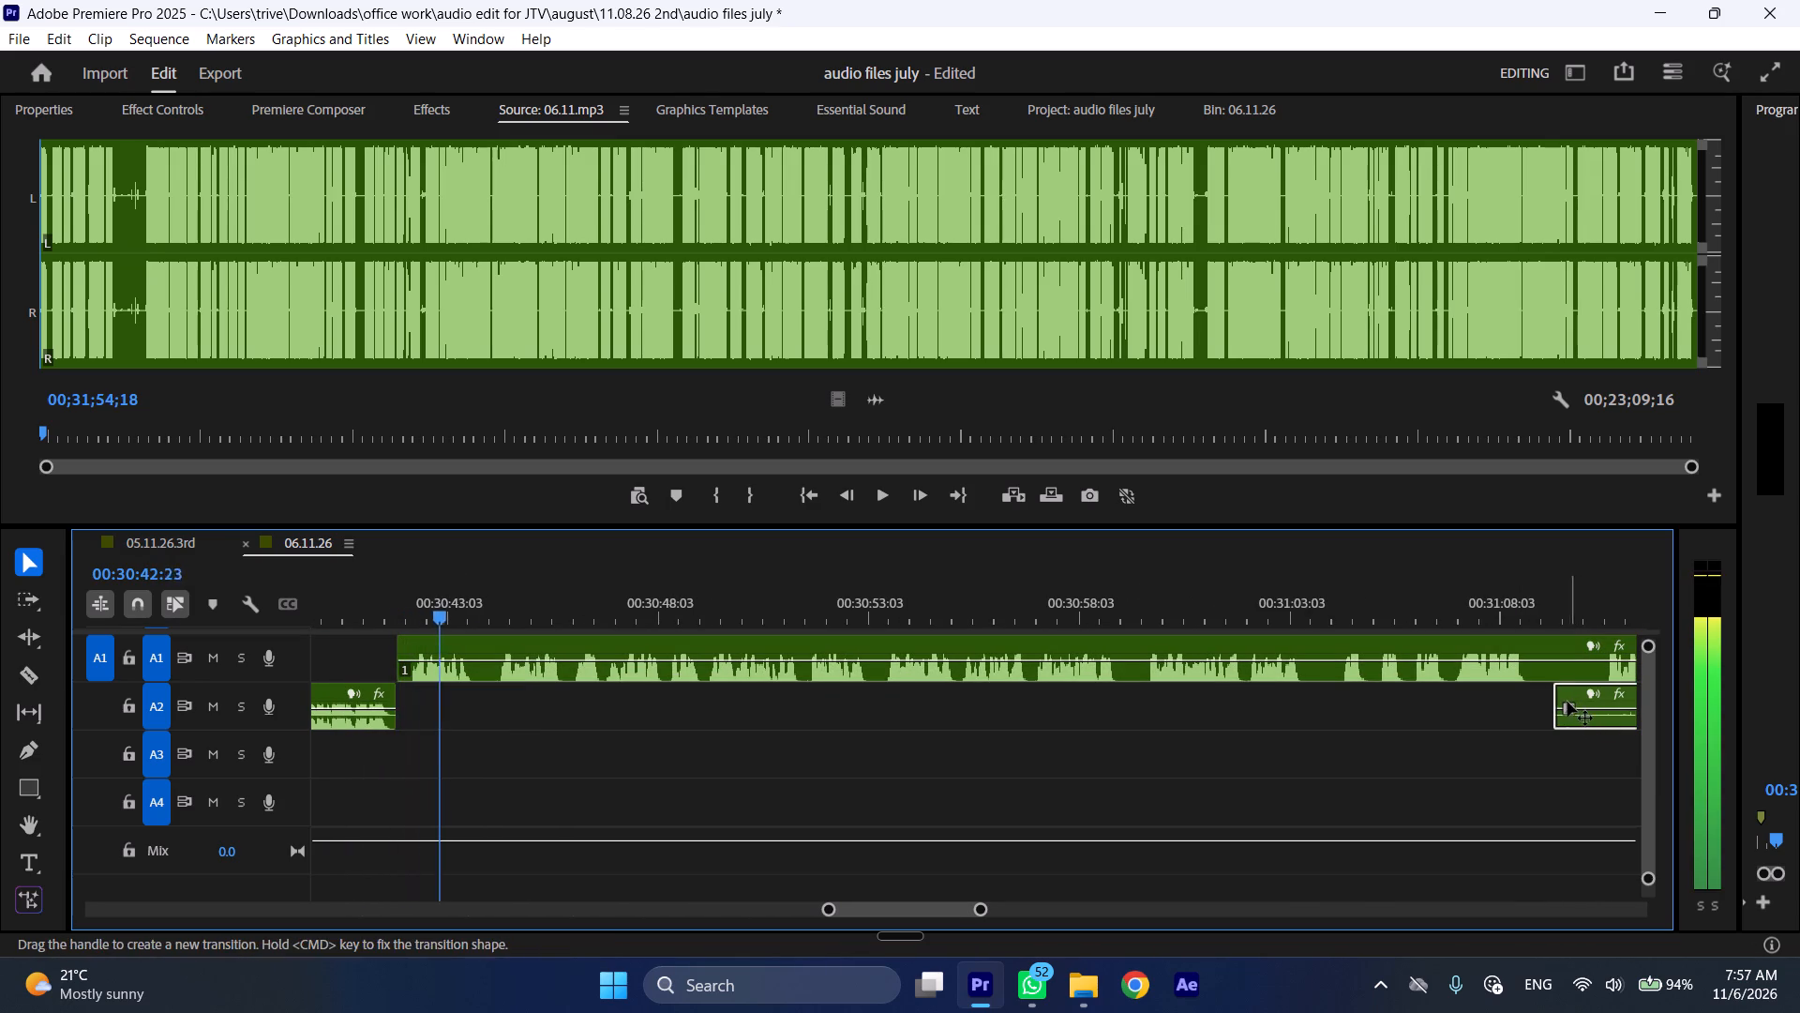
{"action": "left_click", "coordinate": [501, 608]}
{"action": "left_click", "coordinate": [535, 652]}
{"action": "key", "text": "shift+c"}
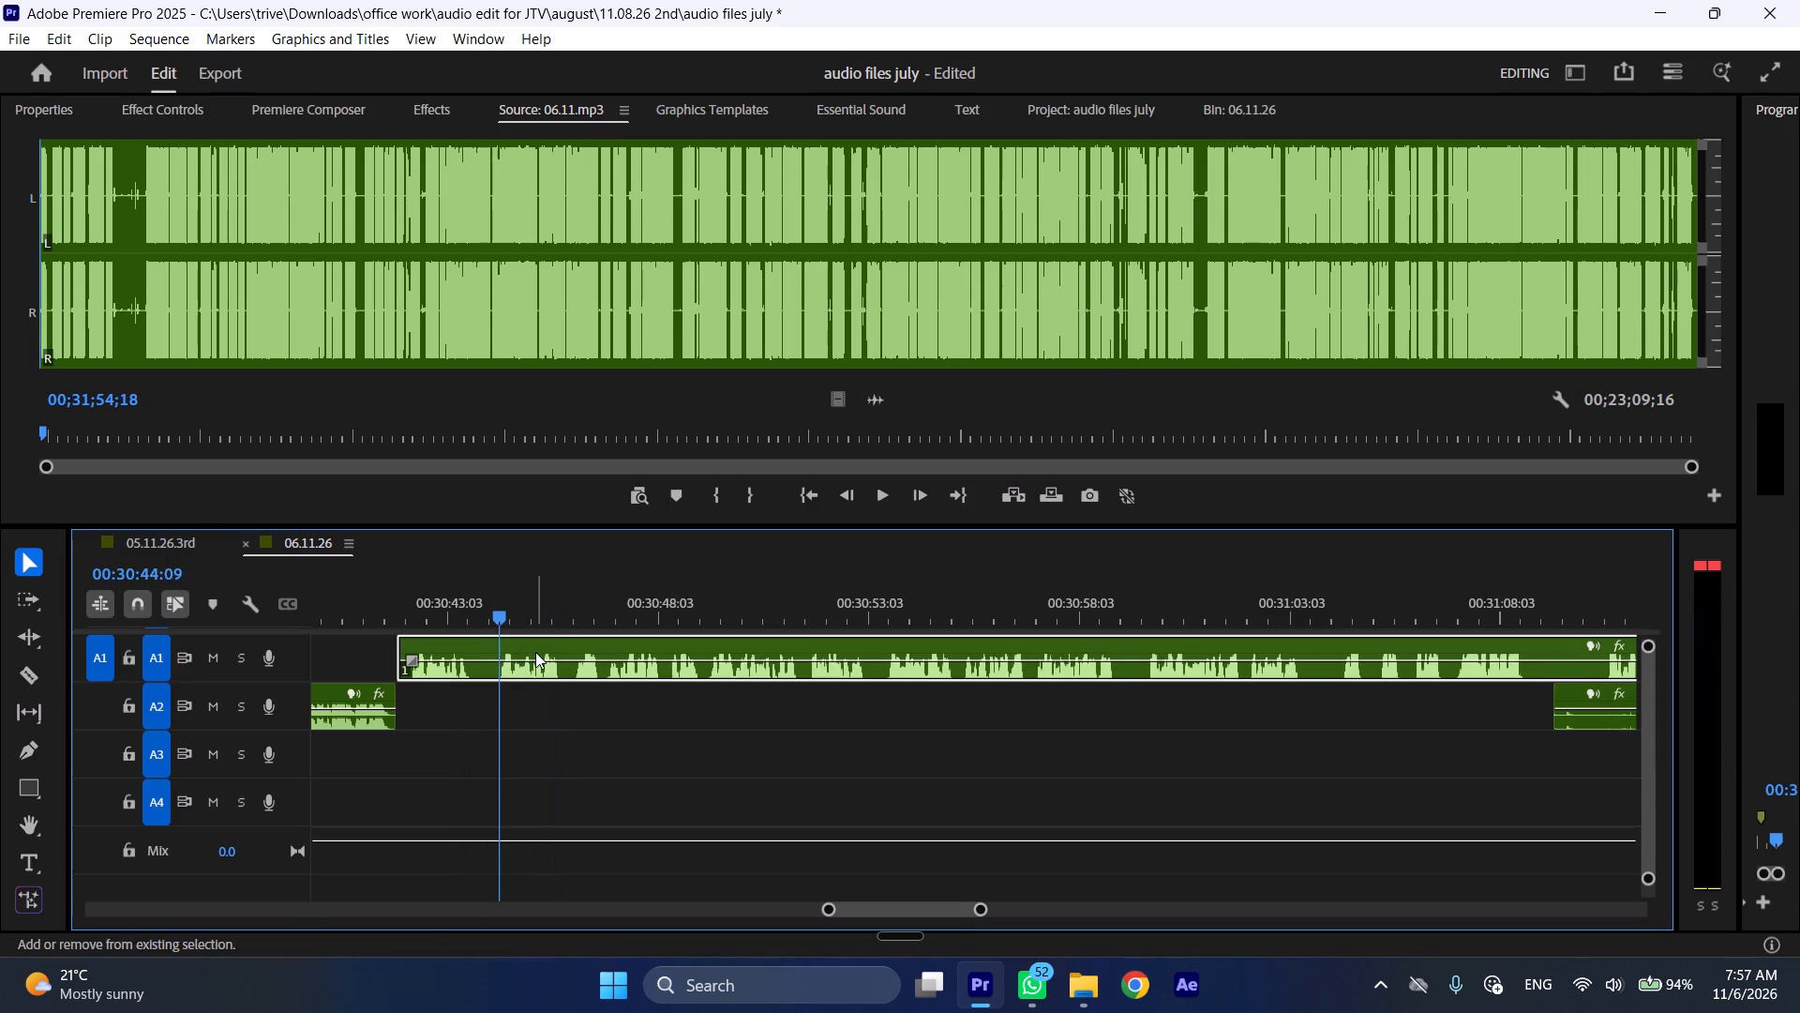
{"action": "key", "text": "ctrl+shift+d"}
Play on, split the A1 section shortly before and at 00:30:51:03, and ripple delete the short part between the cuts.
{"action": "key", "text": "space"}
{"action": "type", "text": "l"}
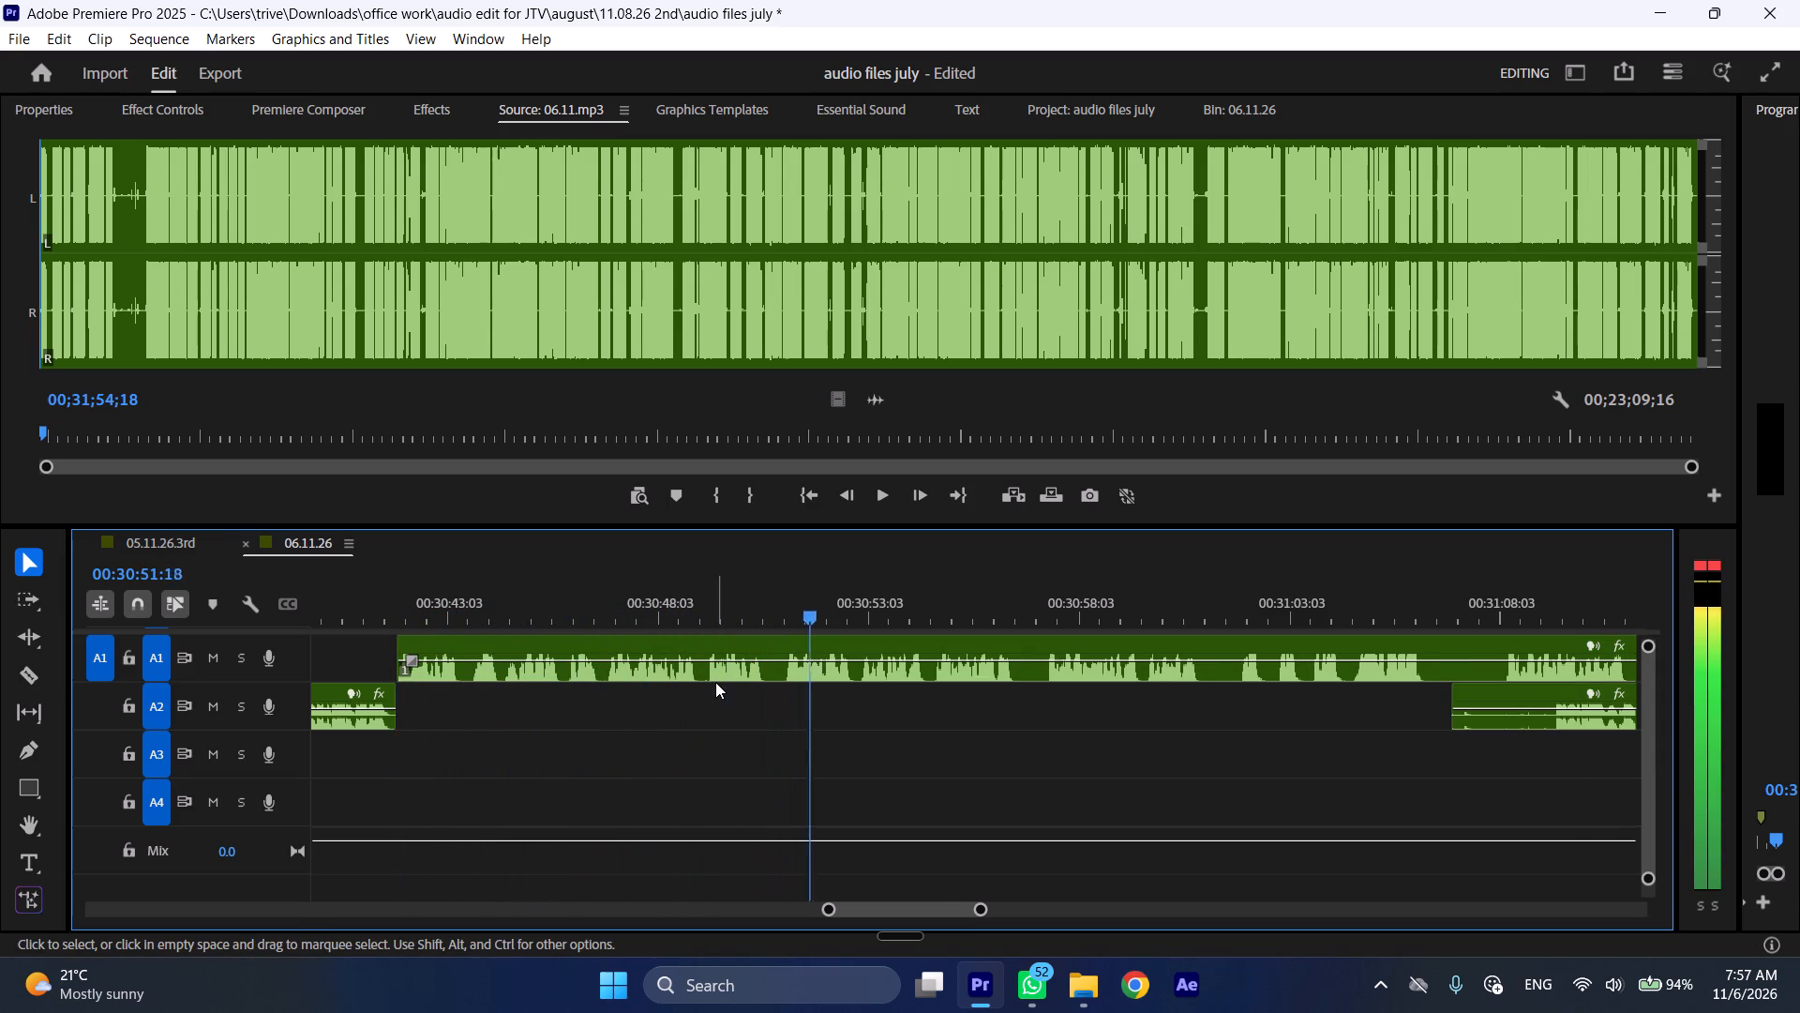
{"action": "left_click_drag", "start_coordinate": [770, 599], "coordinate": [786, 604]}
{"action": "key", "text": "shift+c"}
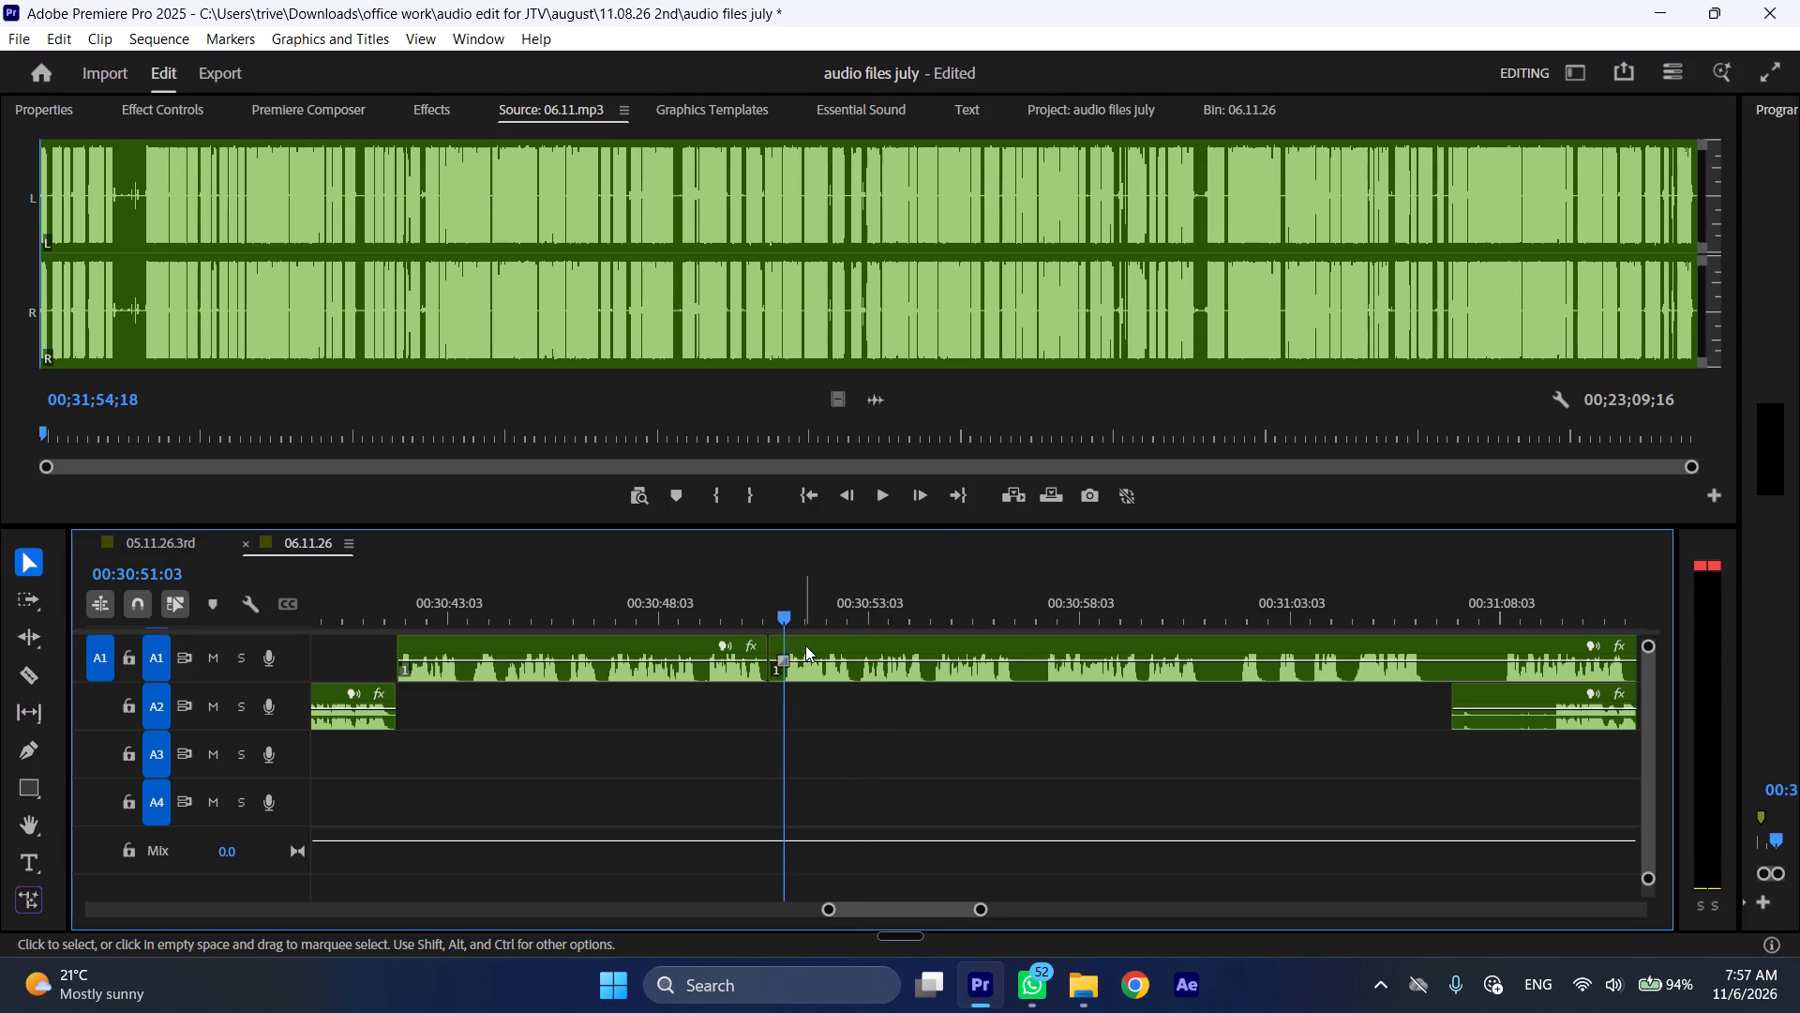
{"action": "left_click", "coordinate": [805, 645]}
{"action": "key", "text": "shift+c"}
{"action": "key", "text": "ctrl+shift+d"}
Play on, split the A1 section shortly before and at 00:30:56:17, and ripple delete the short part between the cuts.
{"action": "key", "text": "space"}
{"action": "type", "text": "l"}
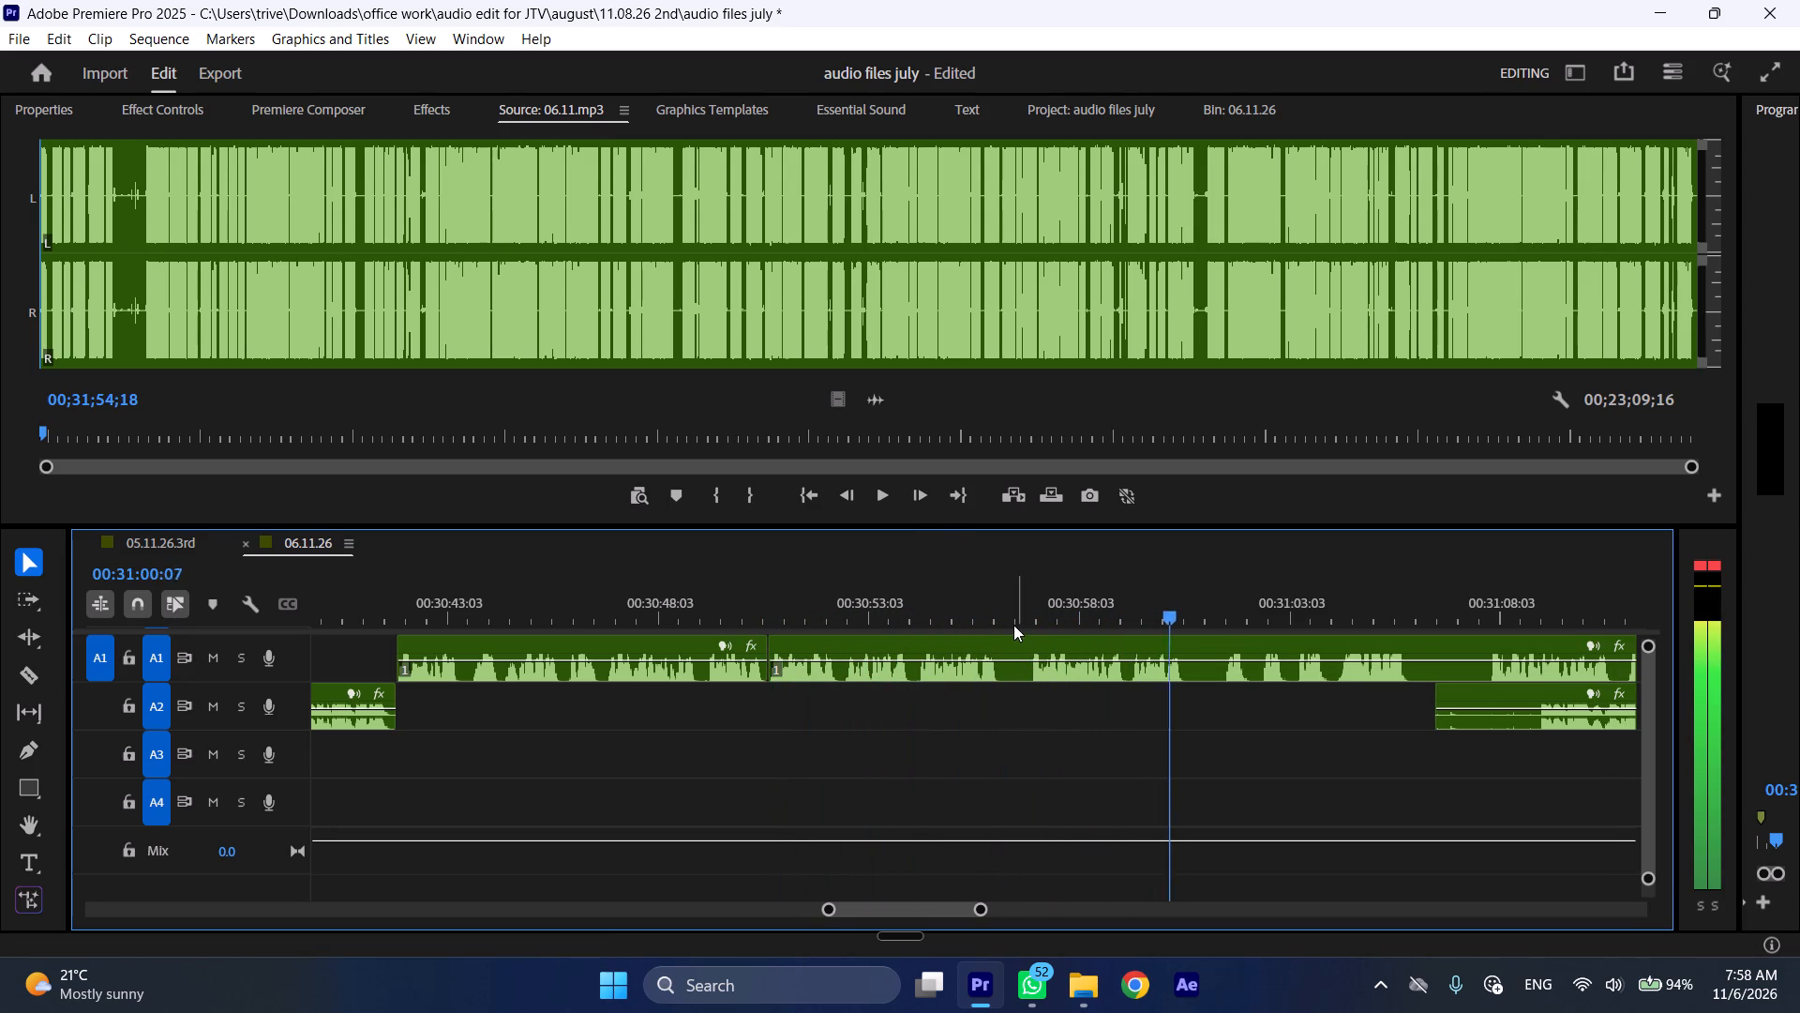
{"action": "left_click_drag", "start_coordinate": [1006, 617], "coordinate": [1015, 616]}
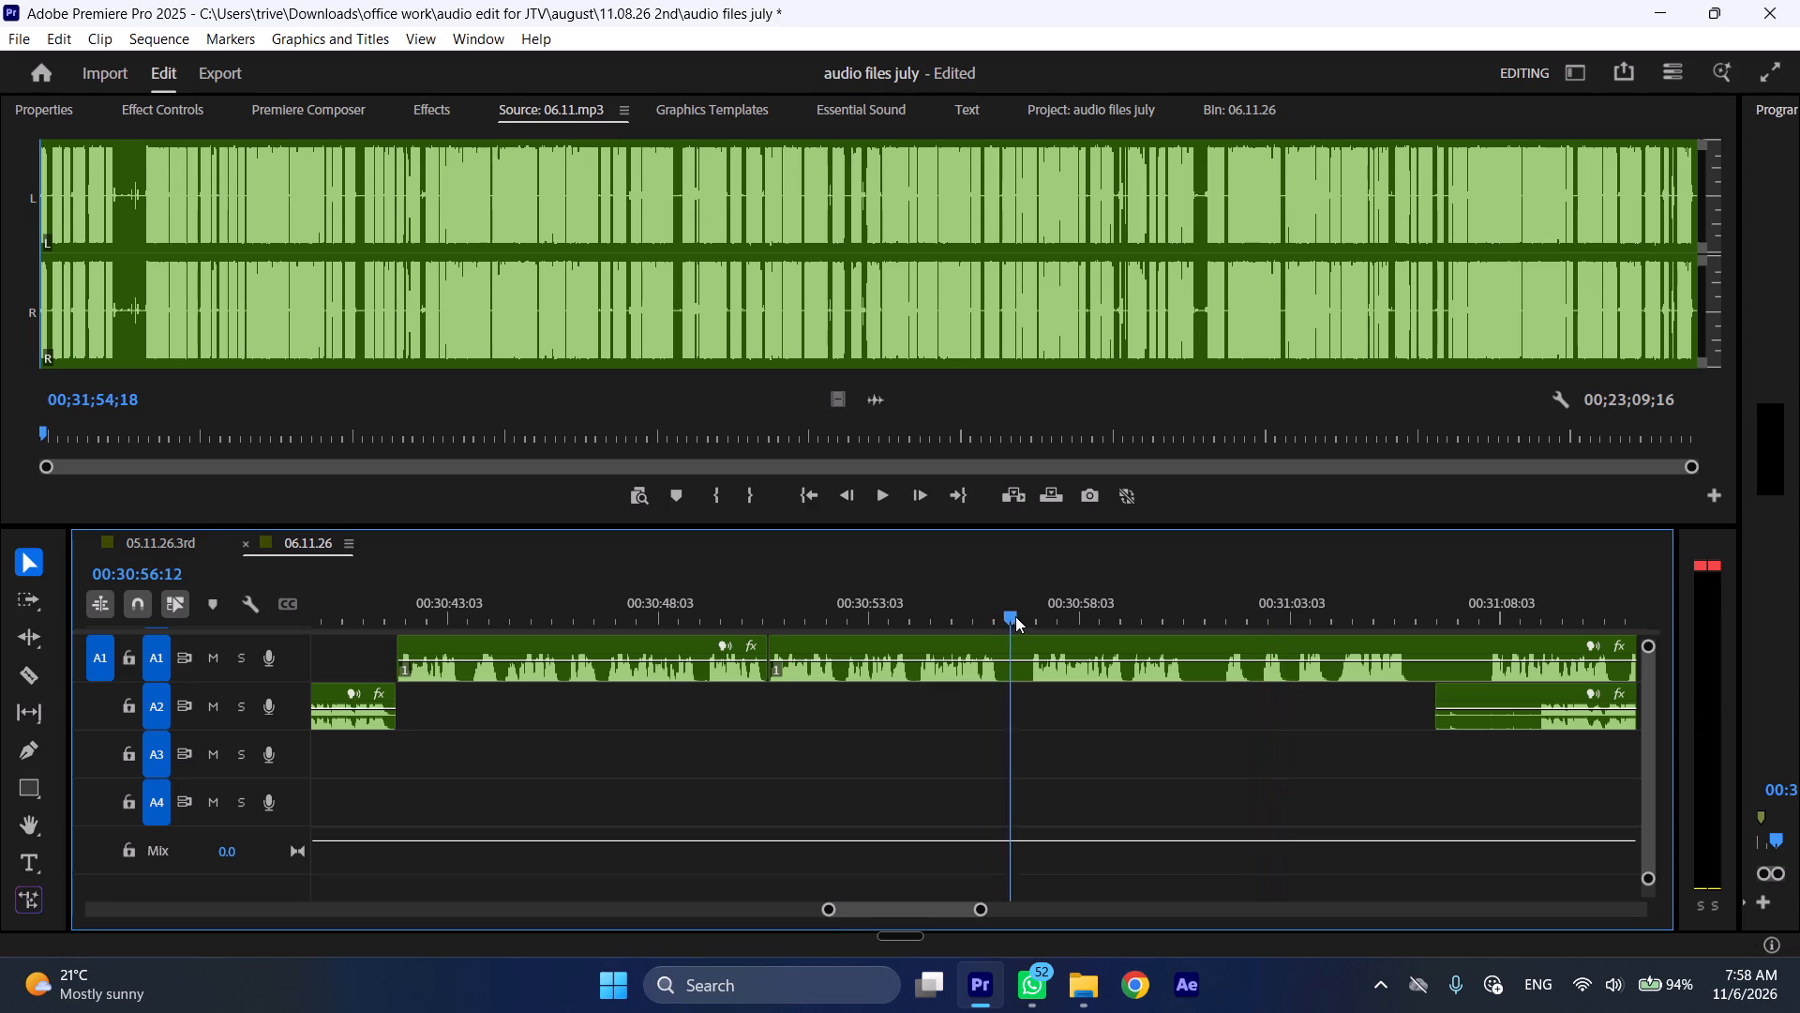
{"action": "left_click_drag", "start_coordinate": [1015, 616], "coordinate": [1023, 607]}
{"action": "key", "text": "shift+c"}
{"action": "left_click", "coordinate": [1044, 652]}
{"action": "key", "text": "shift+c"}
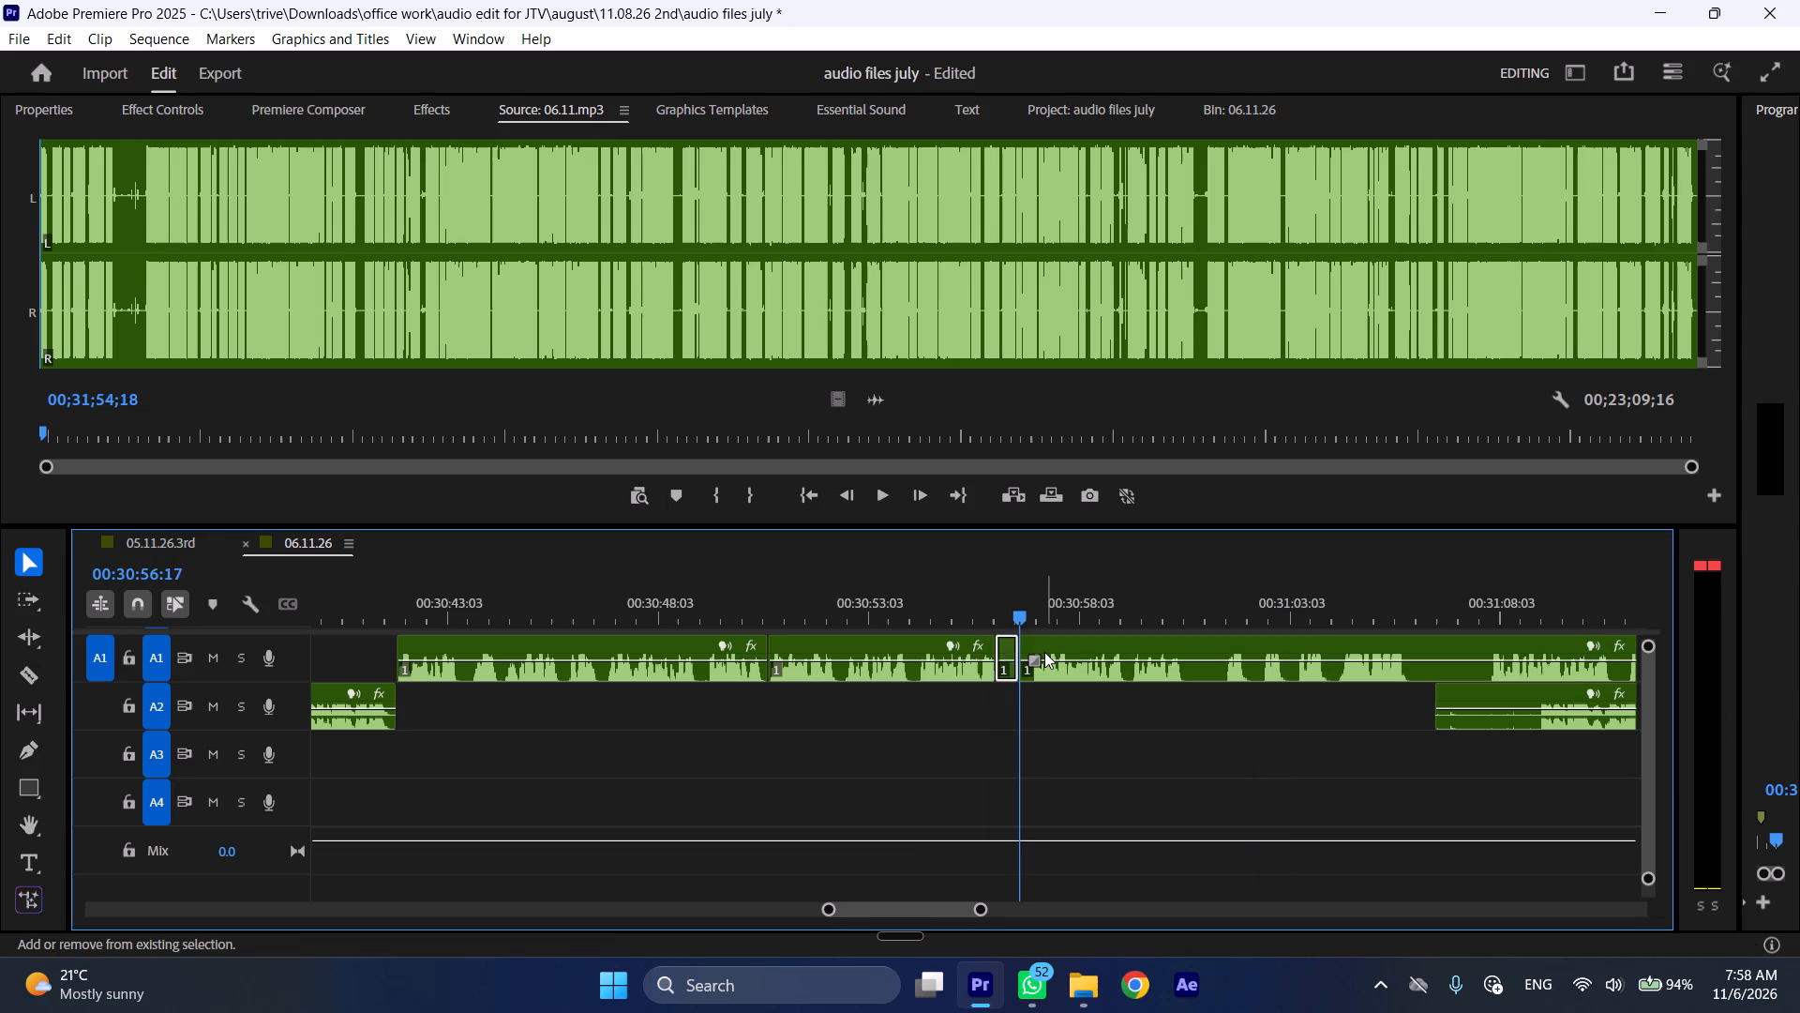
{"action": "key", "text": "ctrl+shift+d"}
Split the A1 section at 00:31:00:04 and 00:31:01:02 and ripple delete the part between the cuts.
{"action": "key", "text": "space"}
{"action": "left_click_drag", "start_coordinate": [1146, 605], "coordinate": [1167, 606]}
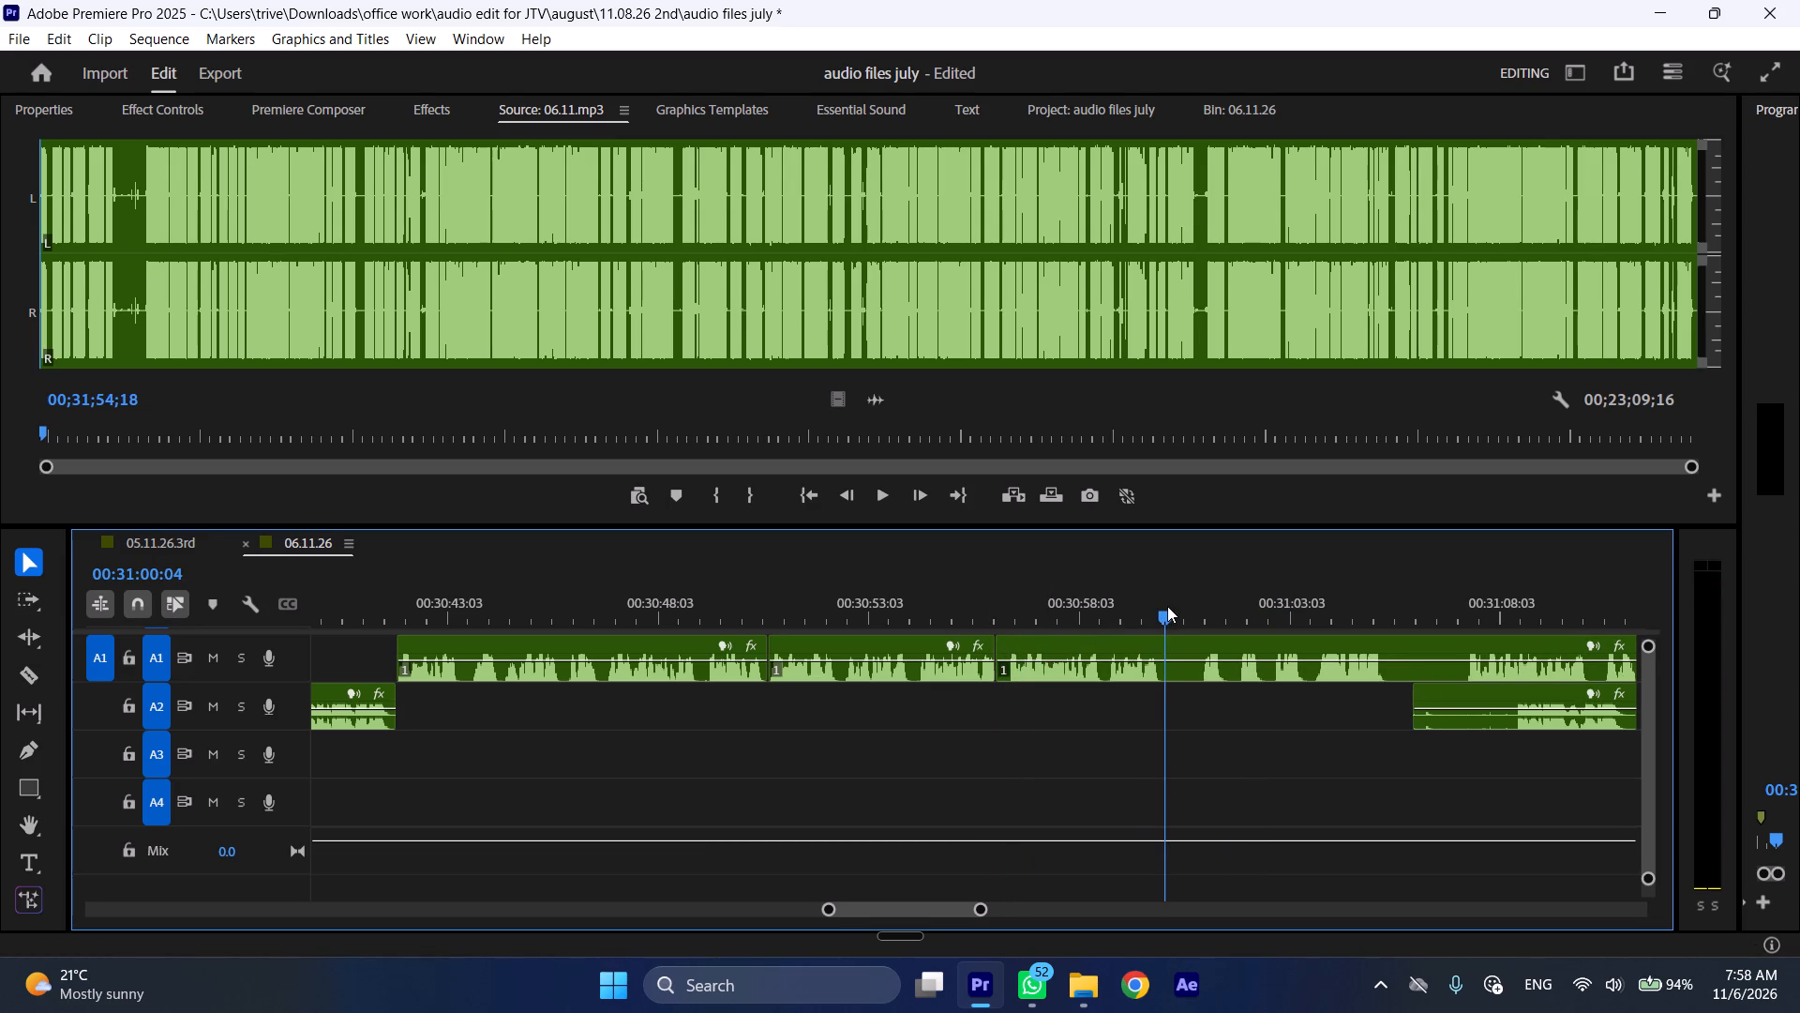
{"action": "key", "text": "shift+c"}
{"action": "scroll", "coordinate": [1167, 630], "scroll_direction": "down", "scroll_amount": 4}
{"action": "left_click", "coordinate": [1065, 598]}
{"action": "left_click", "coordinate": [1087, 651]}
{"action": "key", "text": "shift+c"}
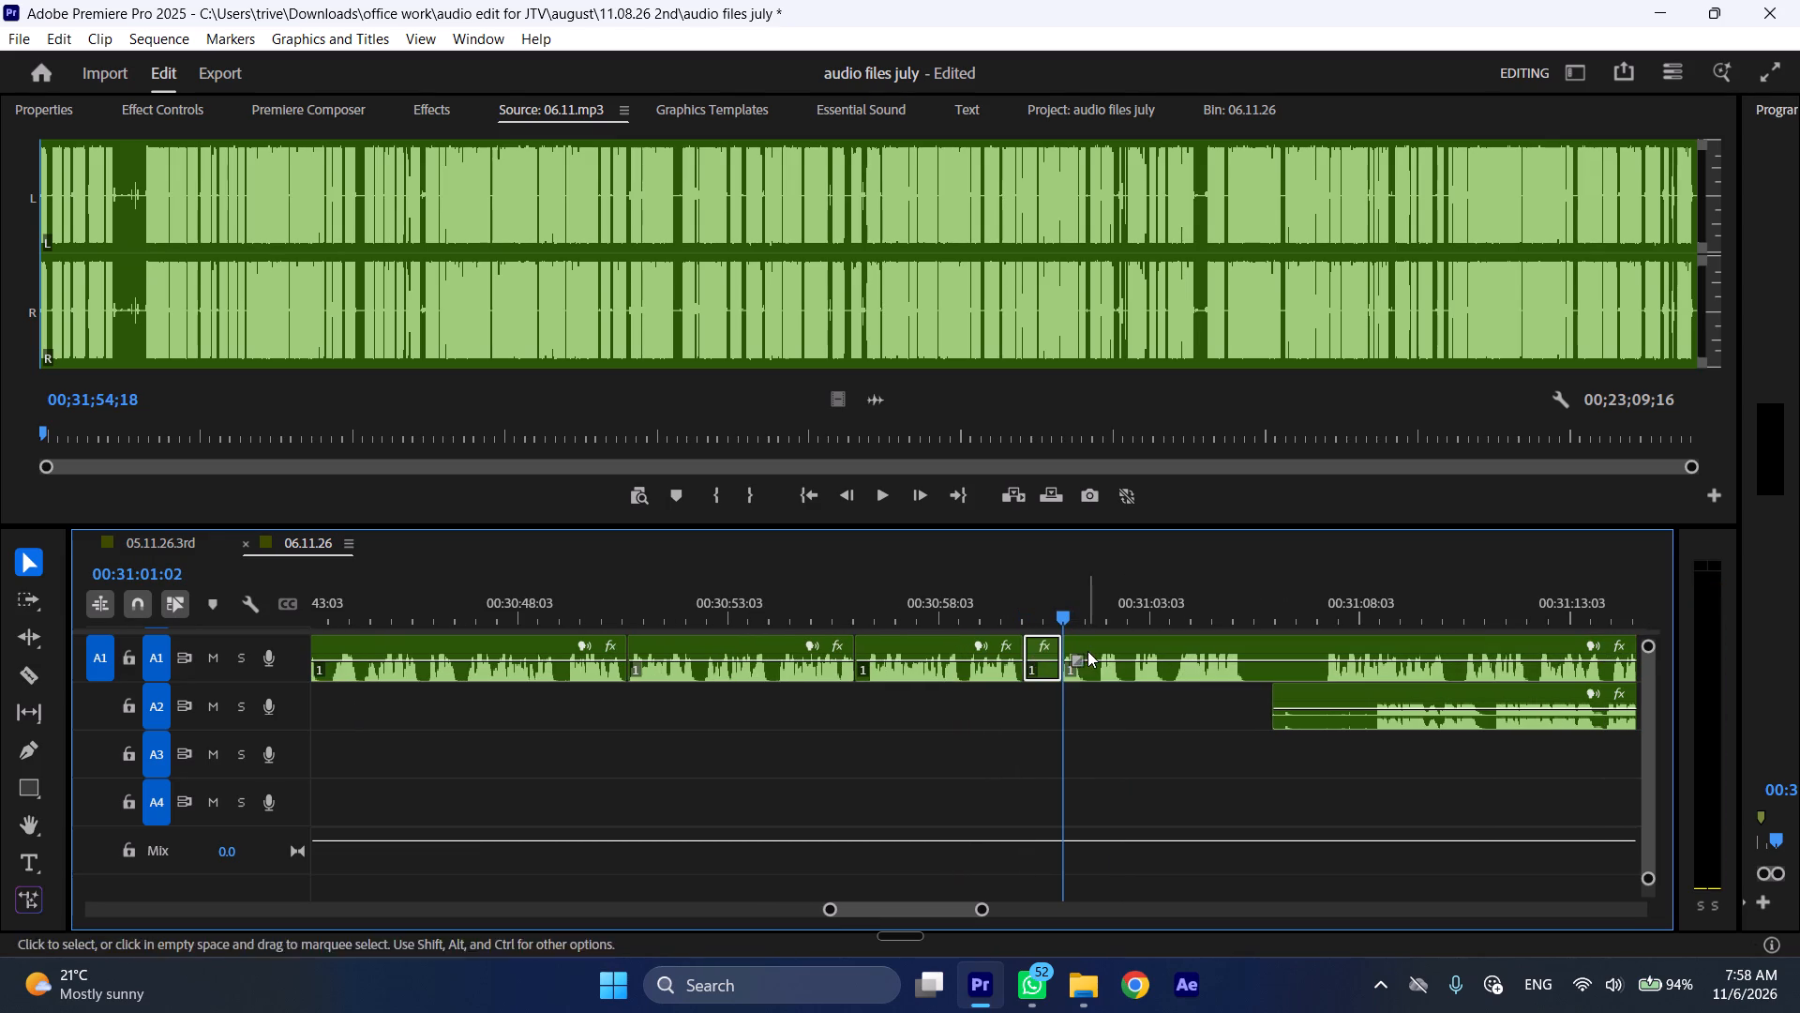
{"action": "key", "text": "ctrl+shift+d"}
Play on and replay the audio around the A1 cut at 00:31:00:04 to check the join.
{"action": "key", "text": "space"}
{"action": "type", "text": "l"}
{"action": "scroll", "coordinate": [1111, 690], "scroll_direction": "down", "scroll_amount": 6}
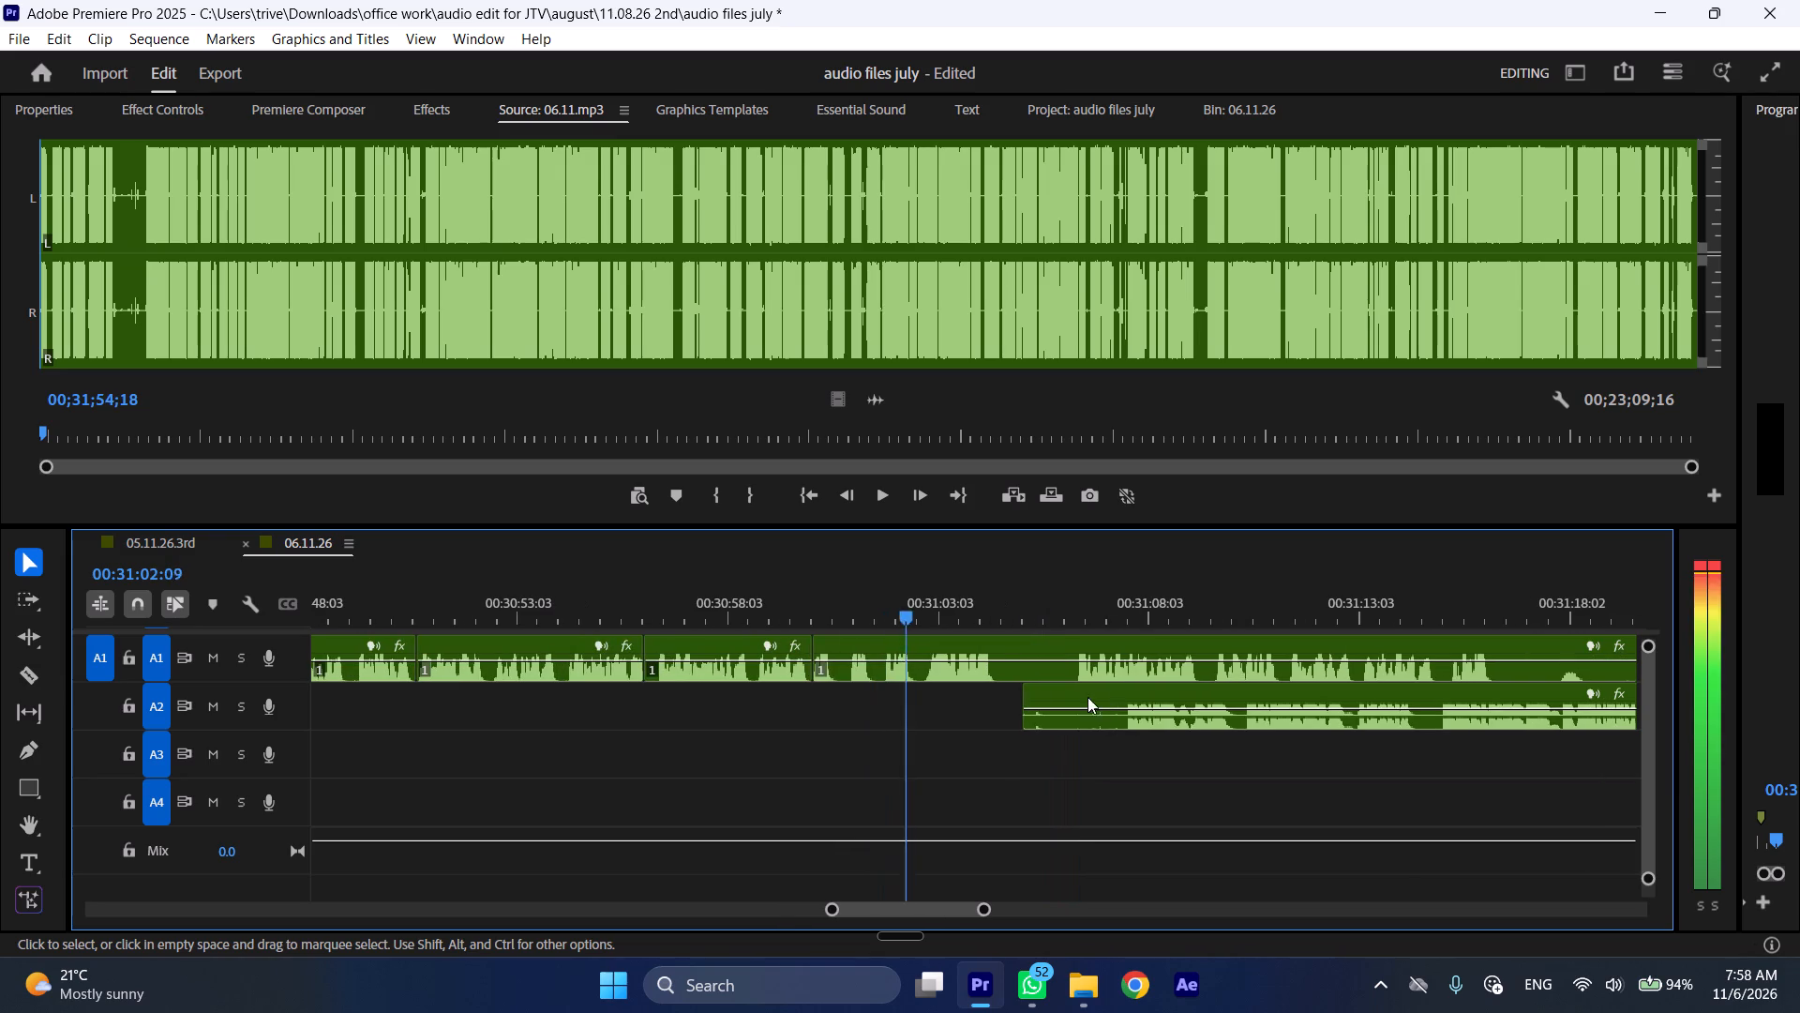
{"action": "left_click", "coordinate": [829, 603]}
{"action": "key", "text": "space"}
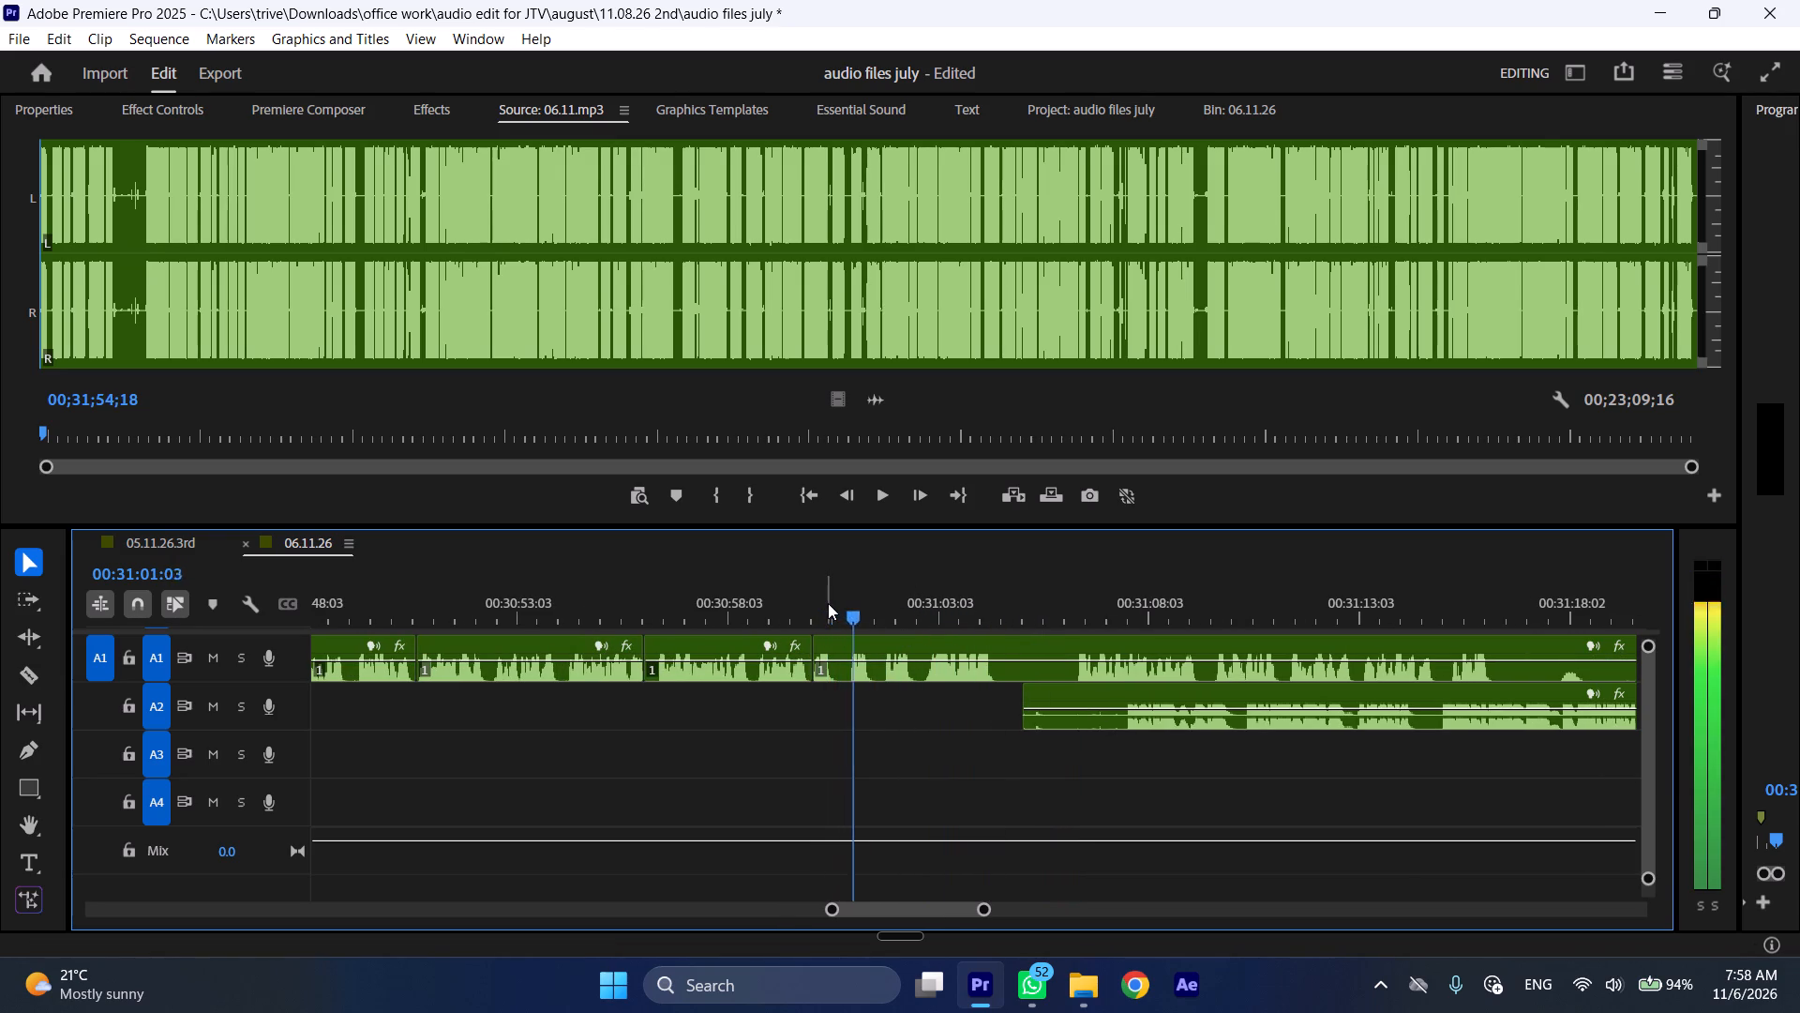
{"action": "left_click", "coordinate": [822, 604]}
{"action": "key", "text": "space"}
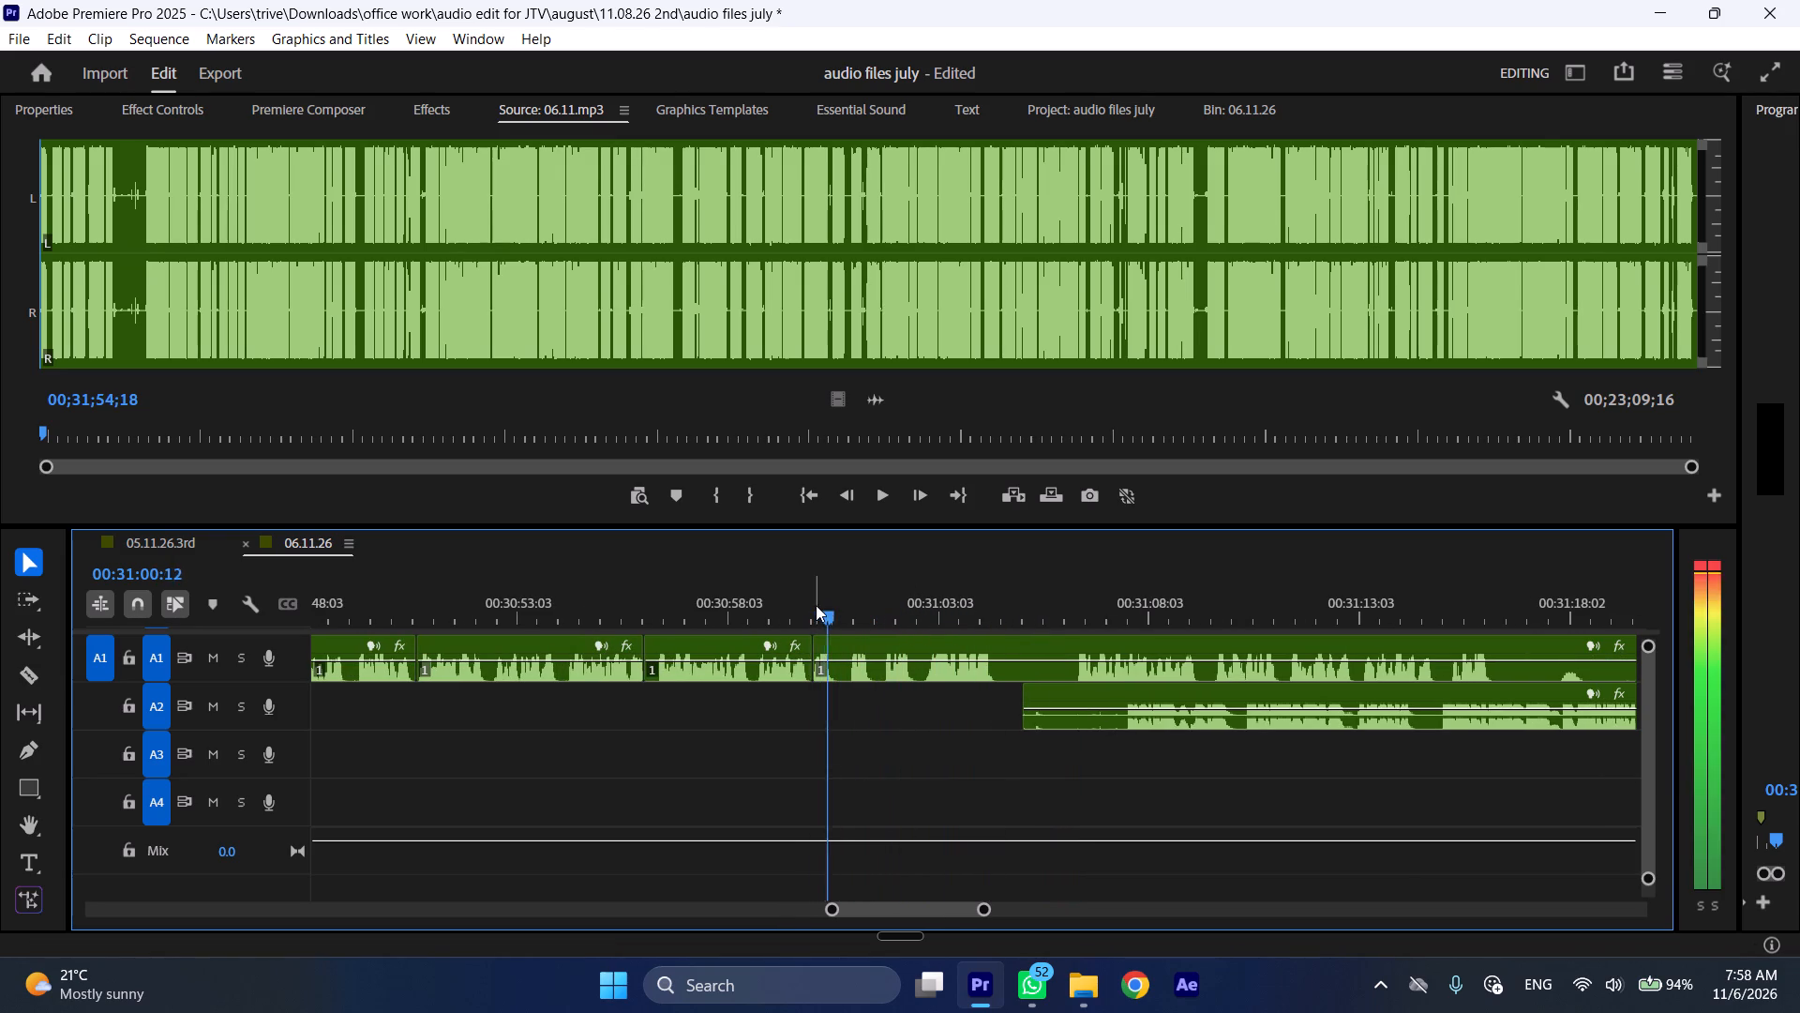
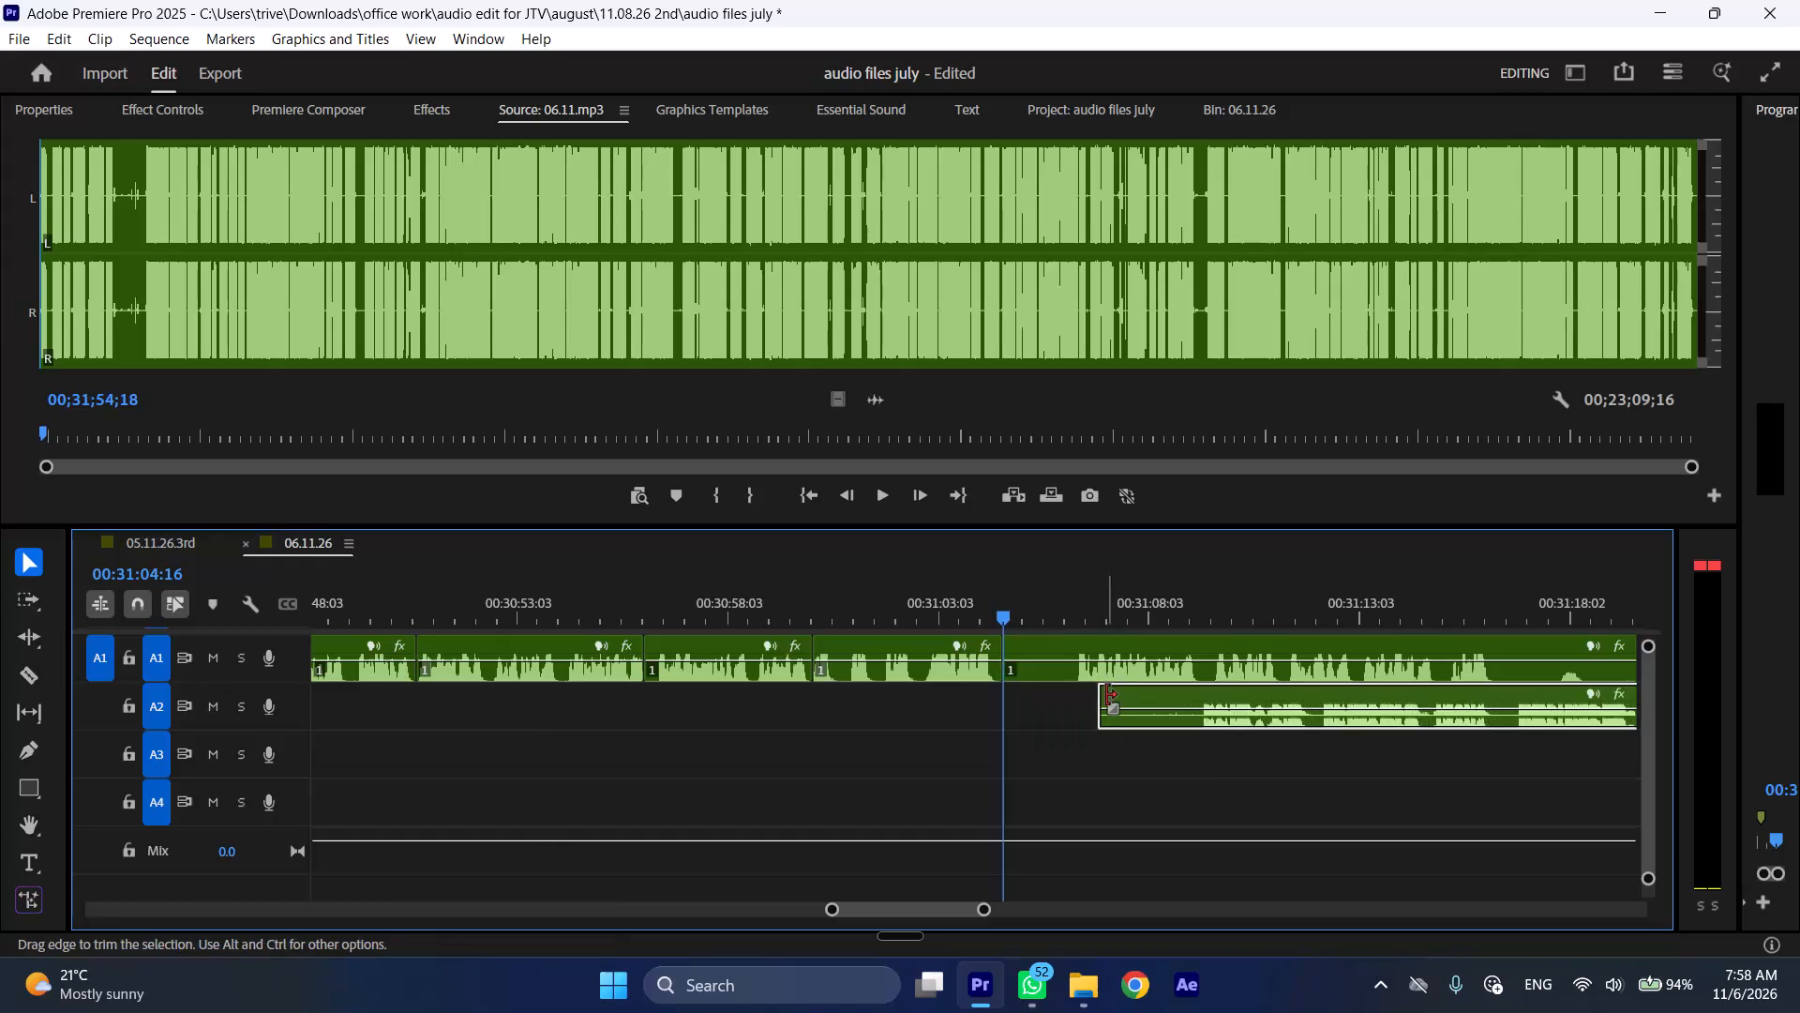
Trim the silent beginning off the A2 section and move the section back to start at the A1 cut at 00:31:04:16.
{"action": "left_click_drag", "start_coordinate": [1102, 693], "coordinate": [1201, 698]}
{"action": "left_click_drag", "start_coordinate": [1233, 695], "coordinate": [1040, 698]}
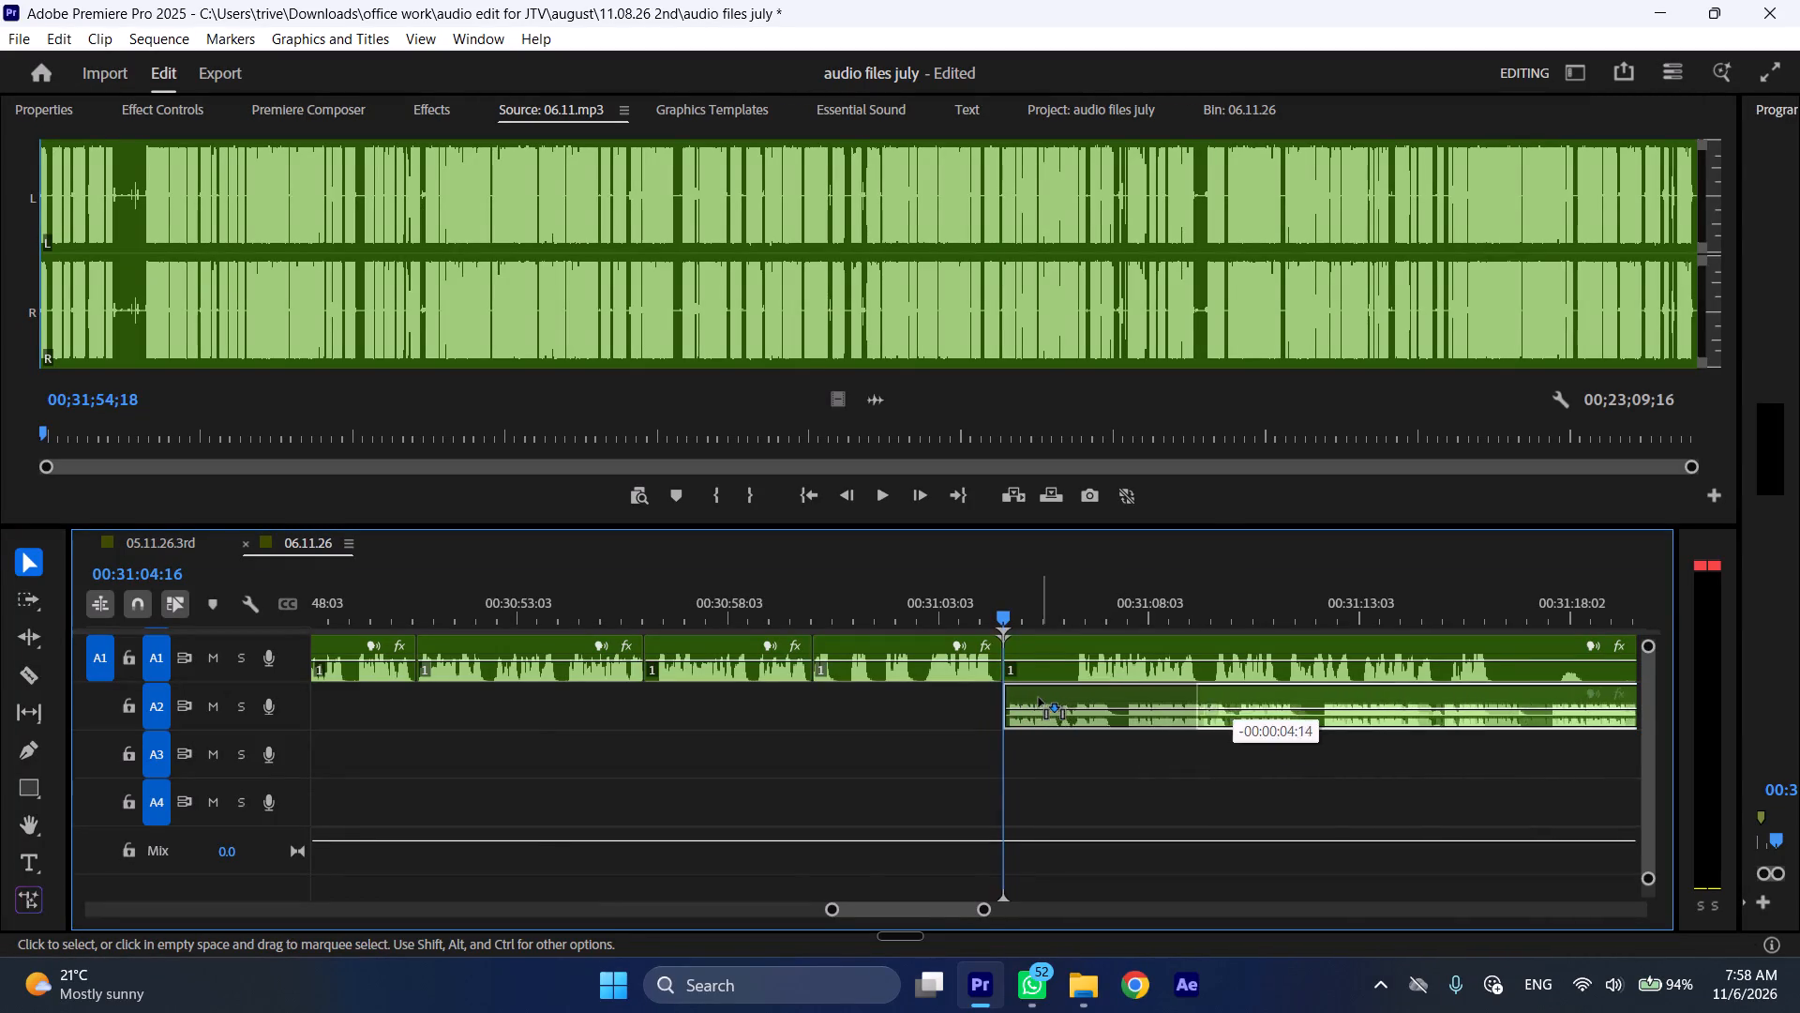
Move the A1 section starting at 00:31:04:16 later, to about 00:31:26, clearing A1 above the A2 speech.
{"action": "scroll", "coordinate": [1033, 685], "scroll_direction": "down", "scroll_amount": 15}
{"action": "left_click_drag", "start_coordinate": [518, 643], "coordinate": [1324, 673]}
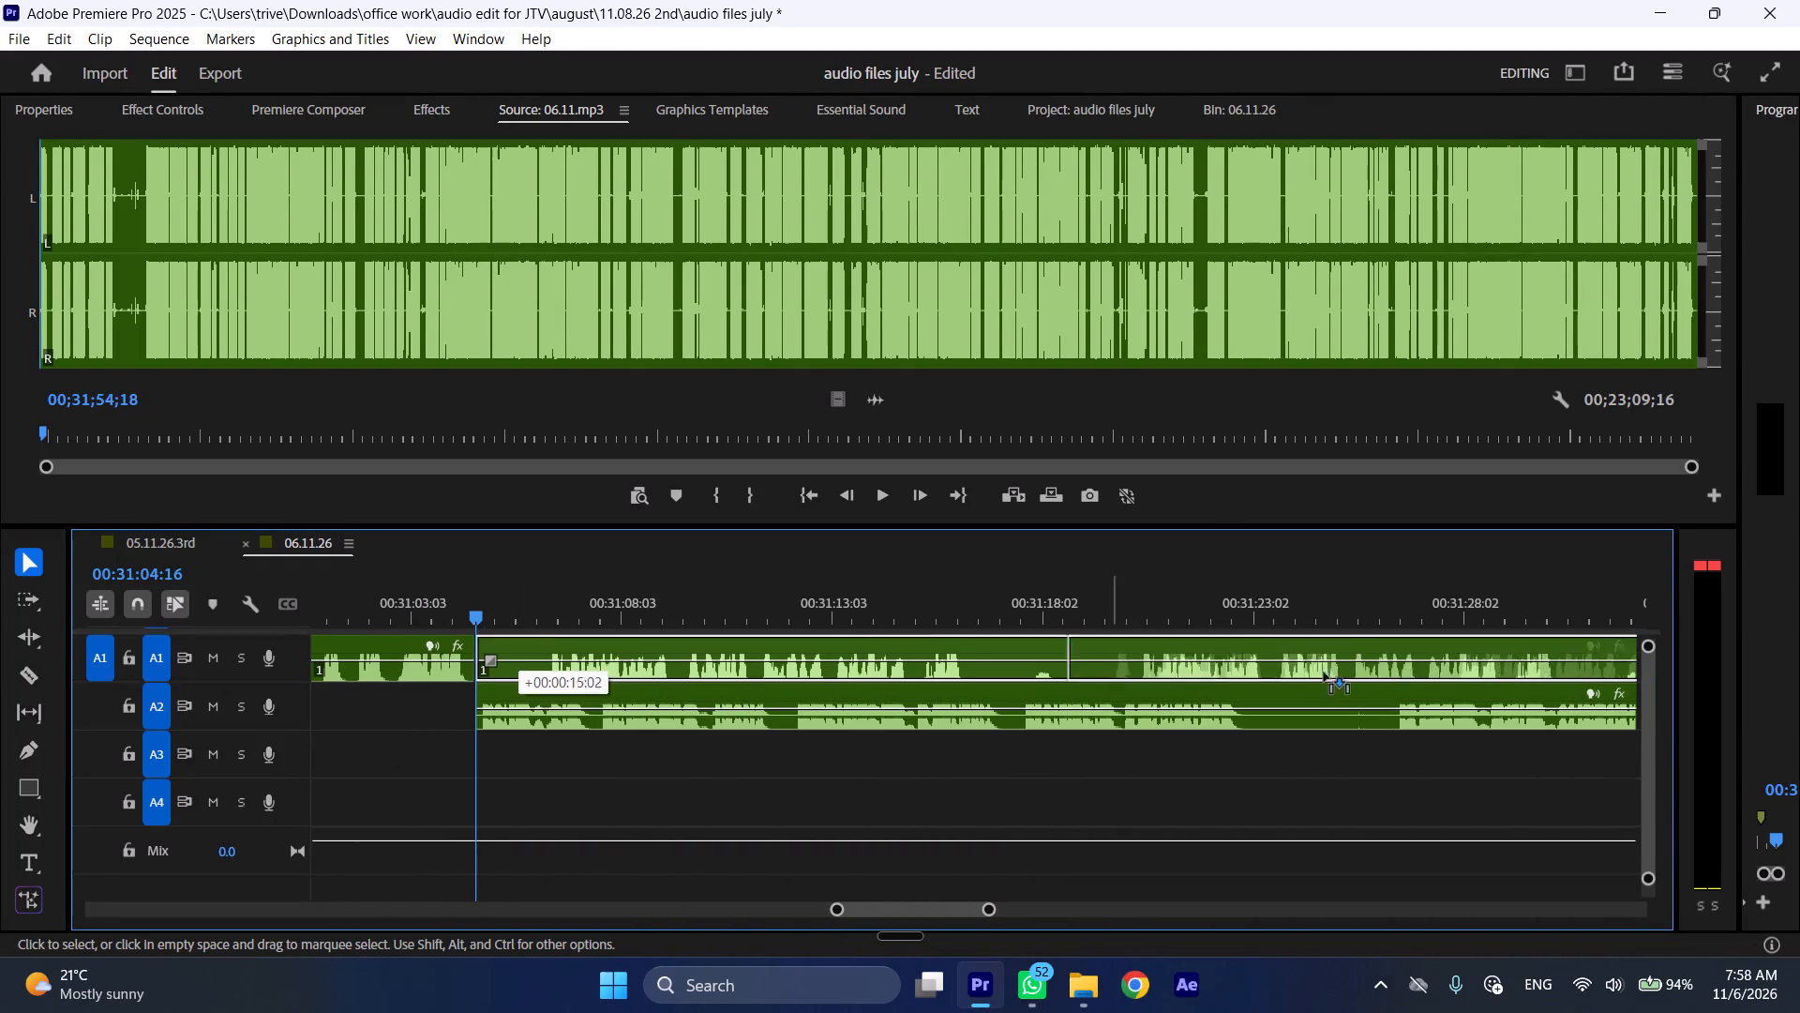
{"action": "left_click_drag", "start_coordinate": [1324, 673], "coordinate": [1417, 673]}
Play the audio on from 00:31:04:16 at increased speed to review the A2 speech.
{"action": "key", "text": "space"}
{"action": "key", "text": "l"}
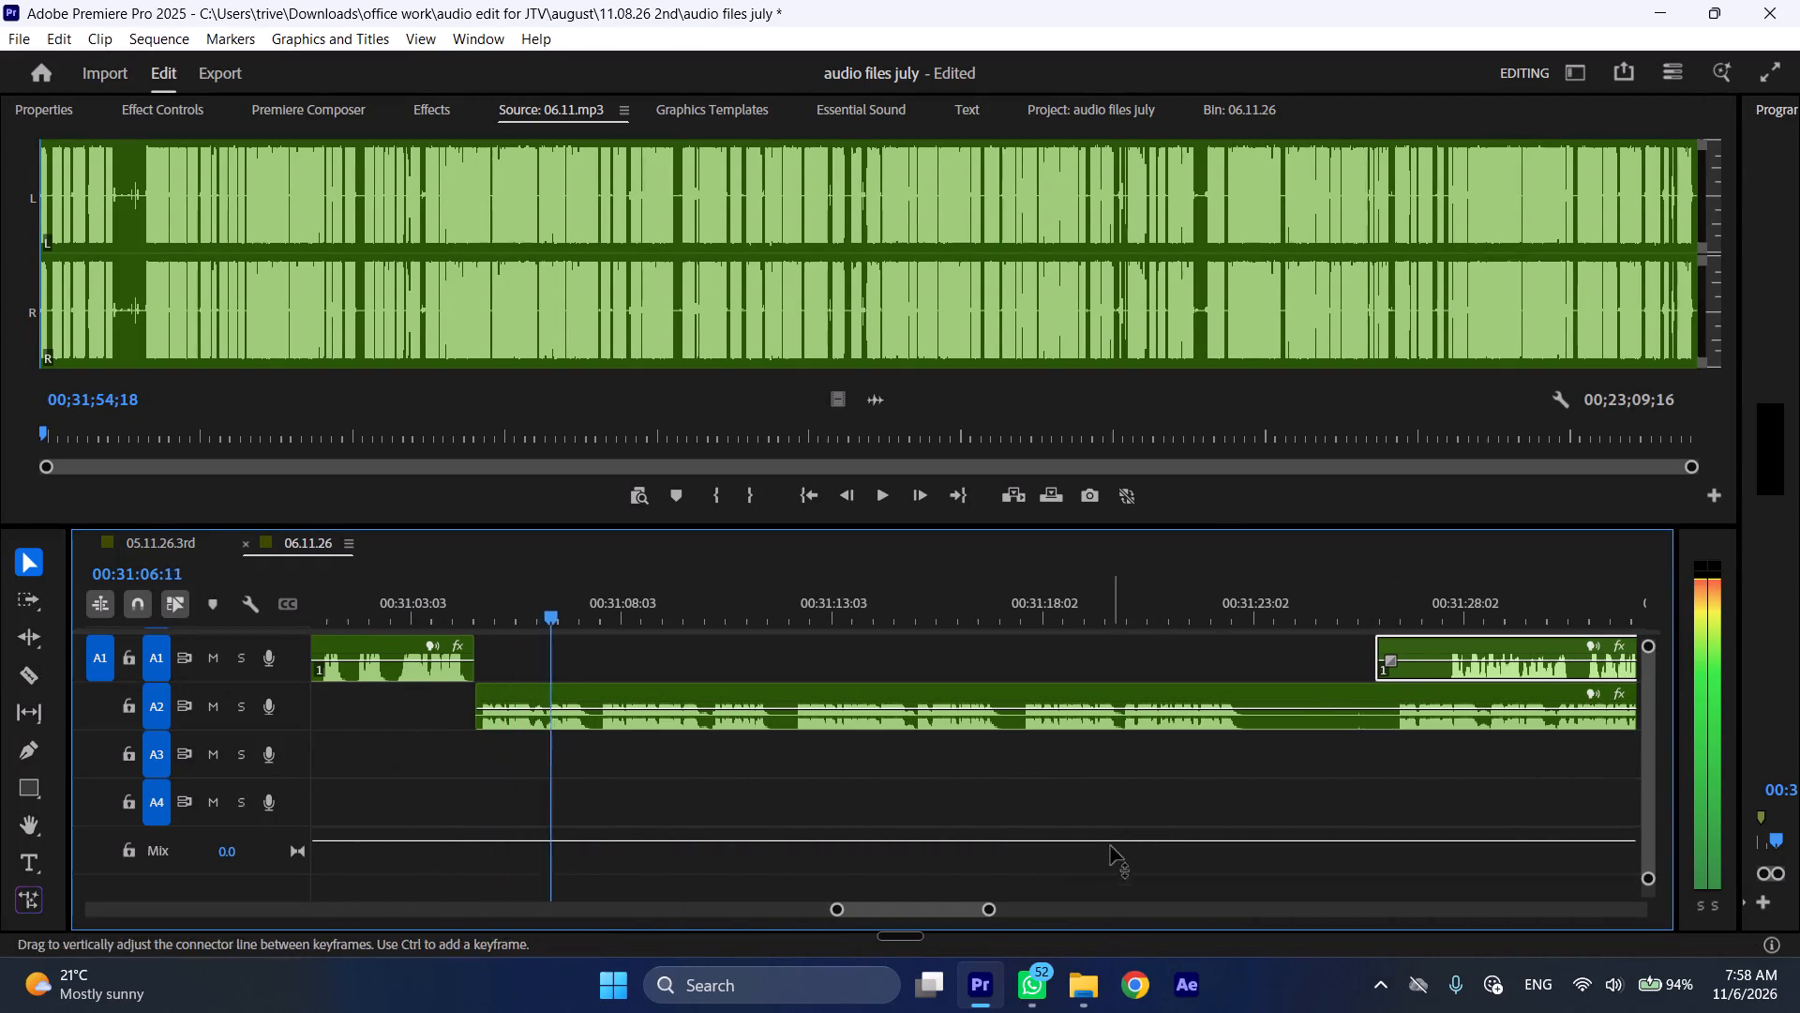
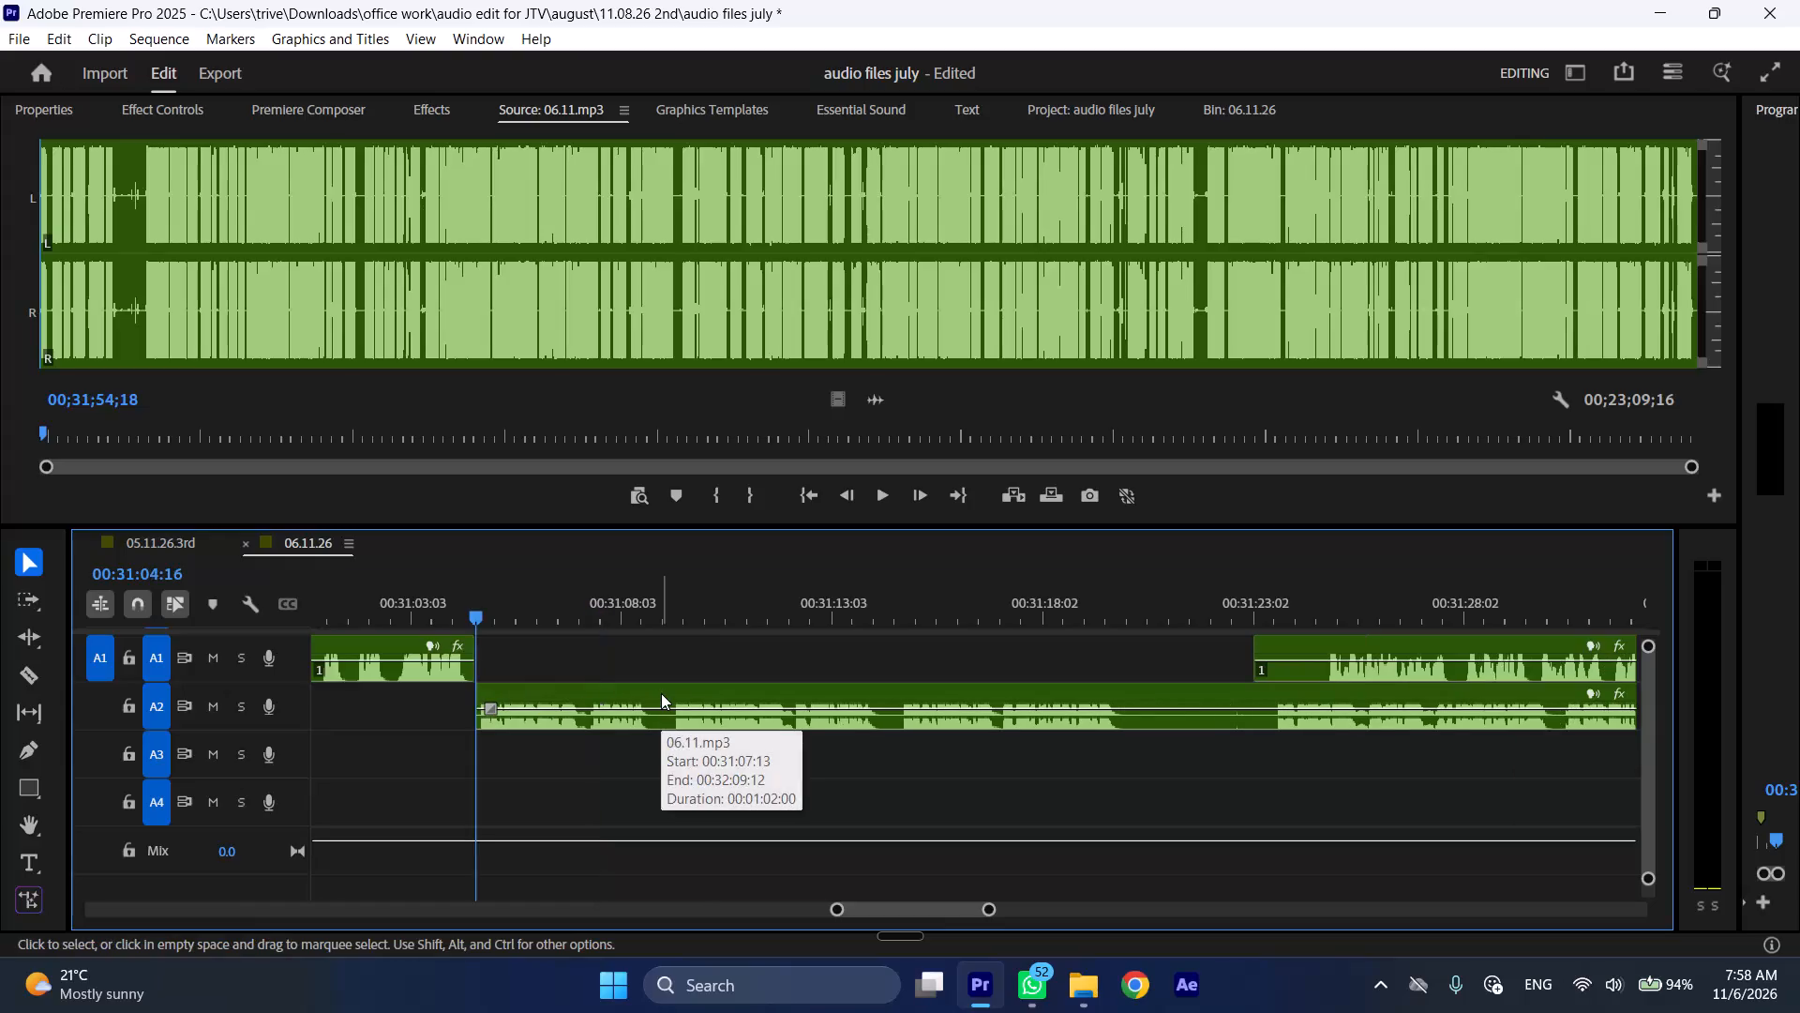
Split the A2 section around the short pause near 00:31:09 and ripple delete the pause, closing the gap at 00:31:08:21.
{"action": "key", "text": "space"}
{"action": "left_click_drag", "start_coordinate": [646, 597], "coordinate": [662, 597]}
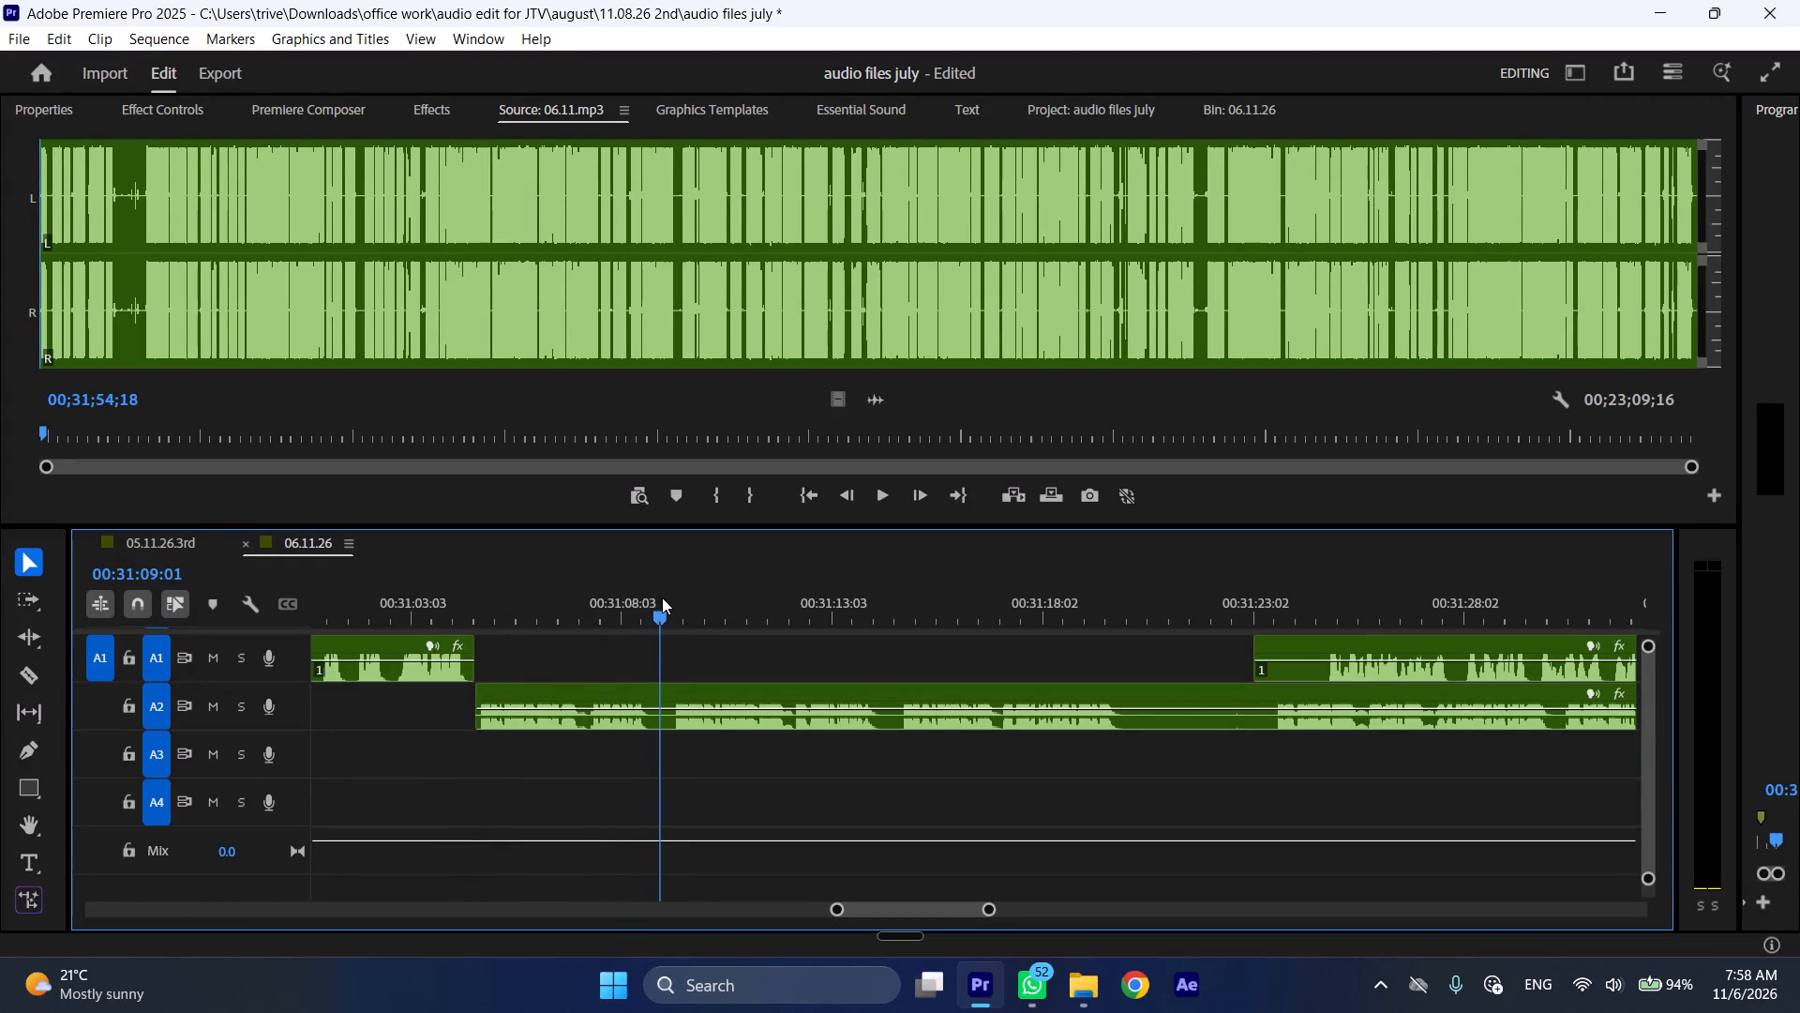
{"action": "left_click_drag", "start_coordinate": [662, 597], "coordinate": [674, 602]}
{"action": "key", "text": "shift+c"}
{"action": "left_click", "coordinate": [732, 703]}
{"action": "key", "text": "shift+c"}
{"action": "key", "text": "ctrl+shift+d"}
Review the A2 speech after 00:31:08:21, split A2 at 00:31:14:03 and ripple delete both A2 sections between 00:31:04:16 and that cut.
{"action": "key", "text": "space"}
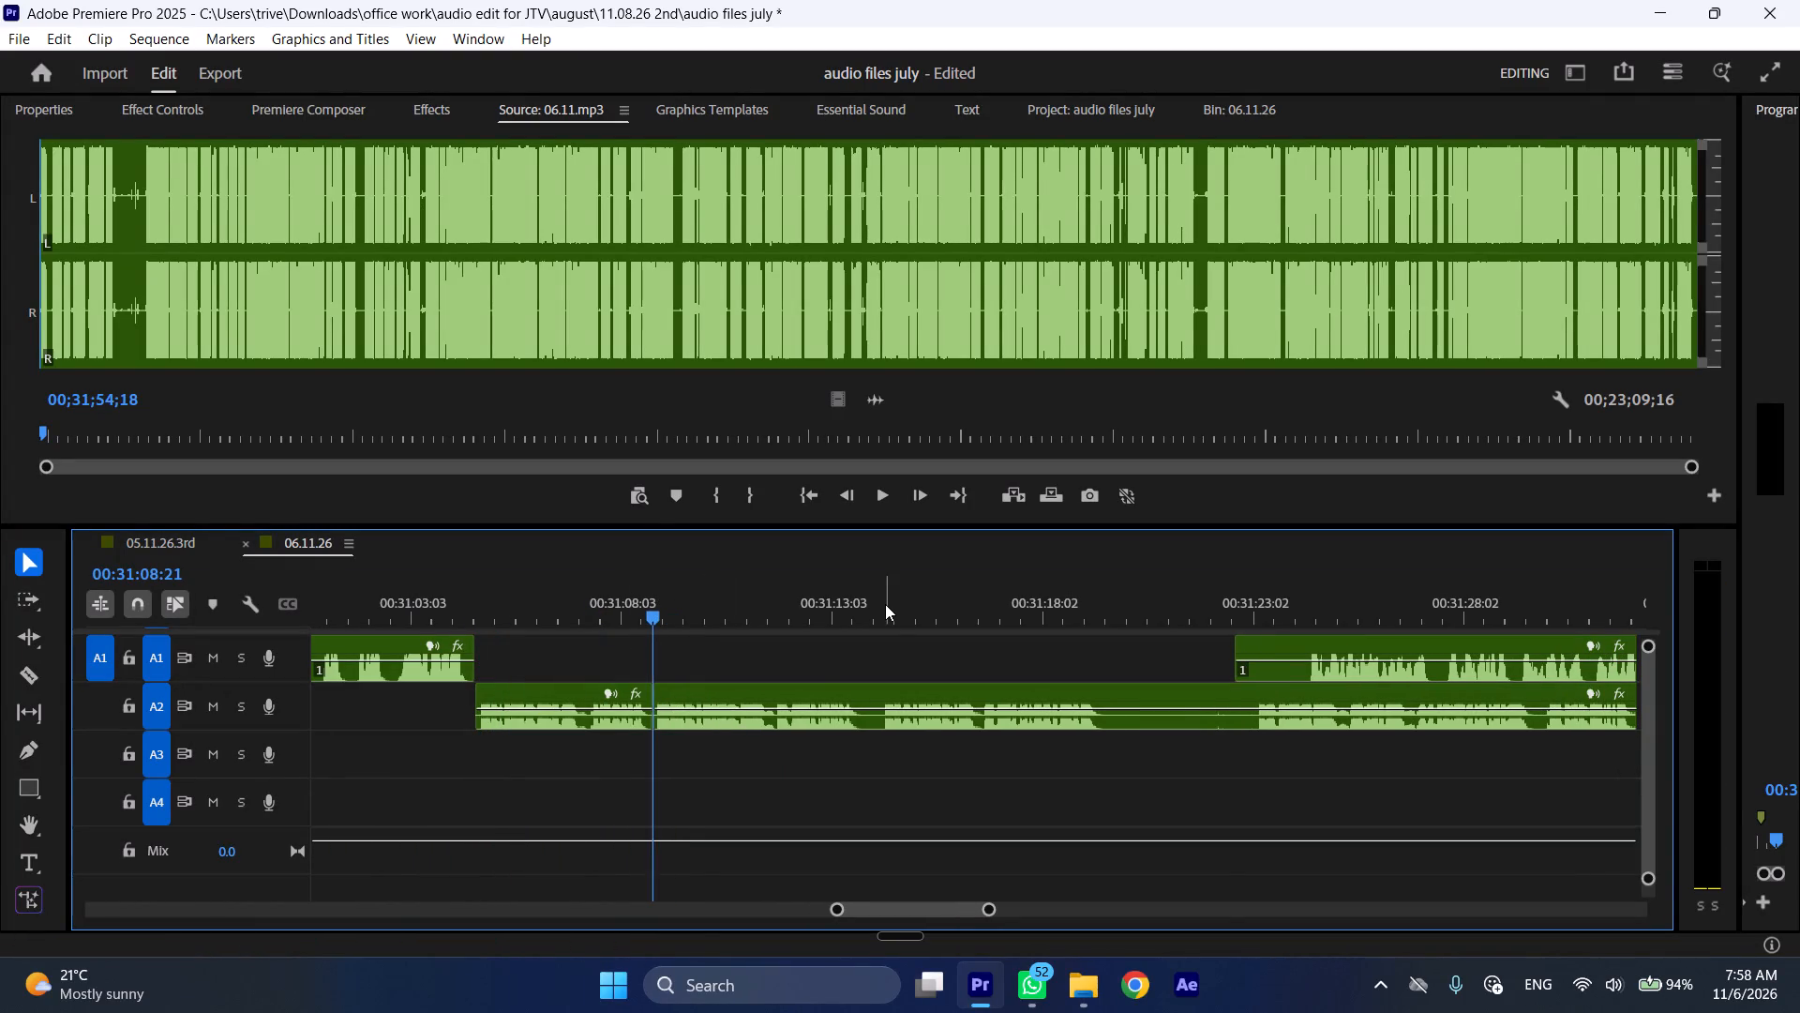
{"action": "type", "text": "l"}
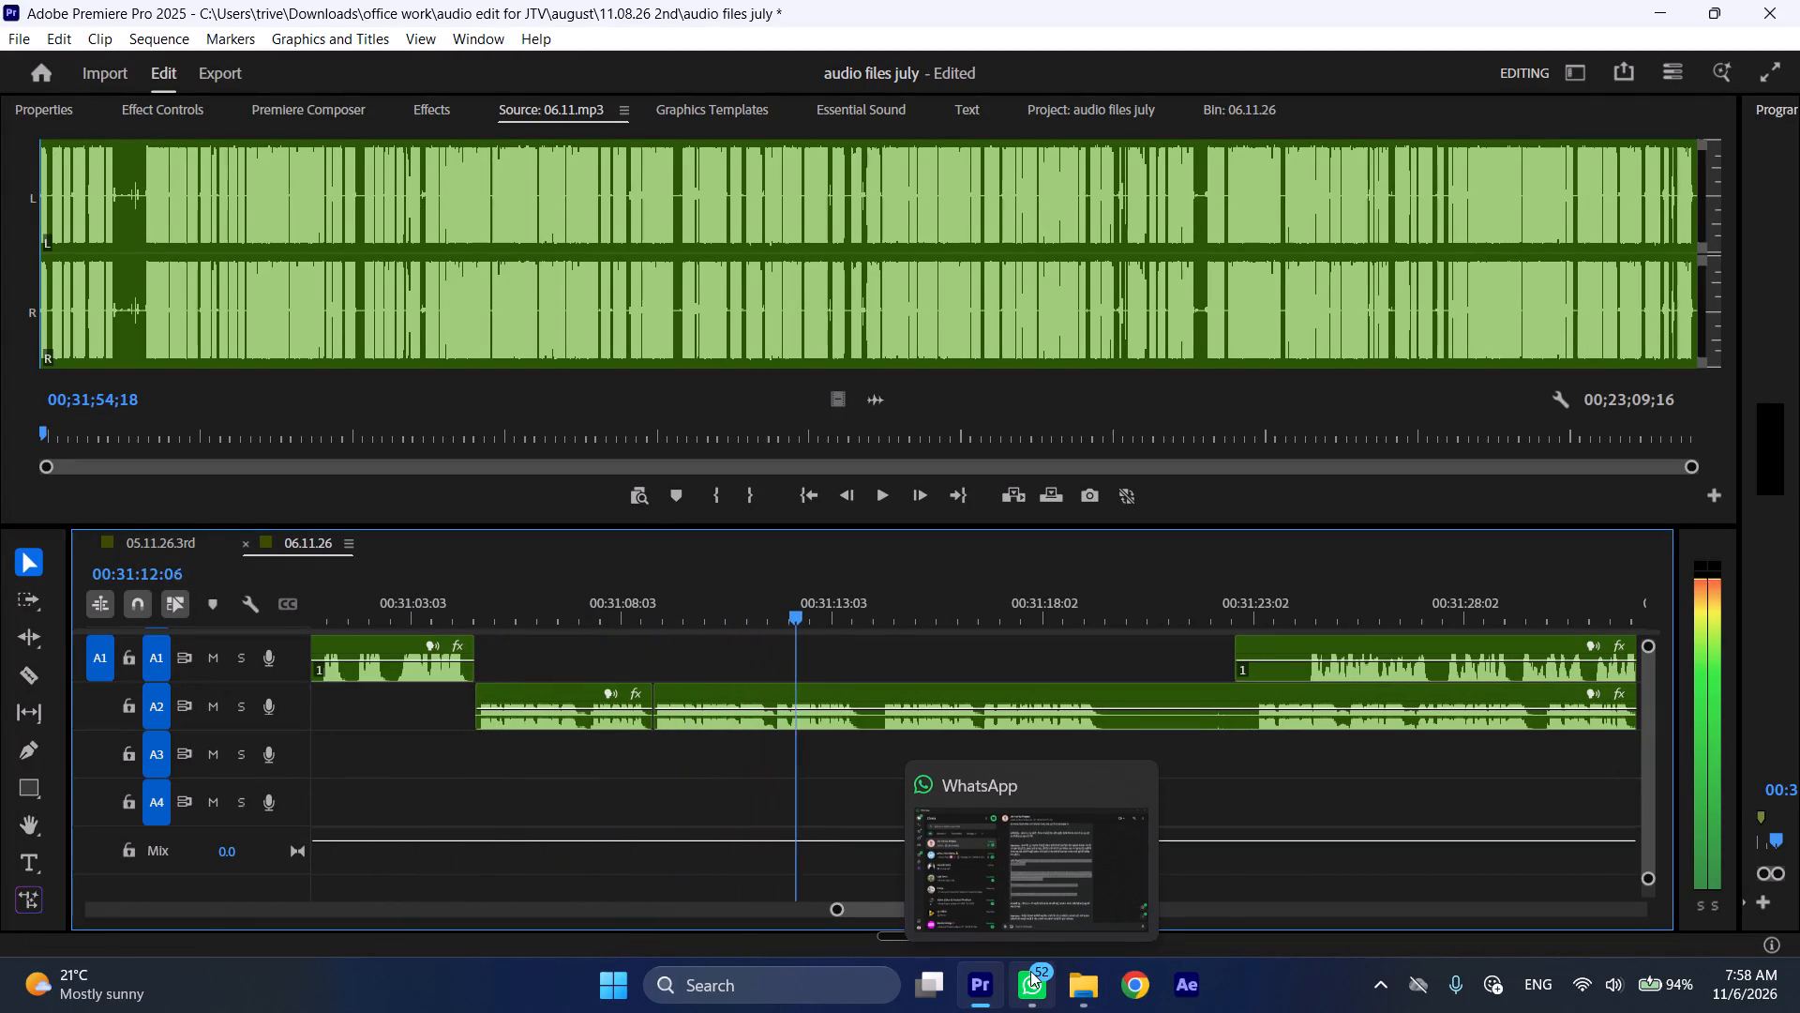
{"action": "left_click", "coordinate": [876, 608]}
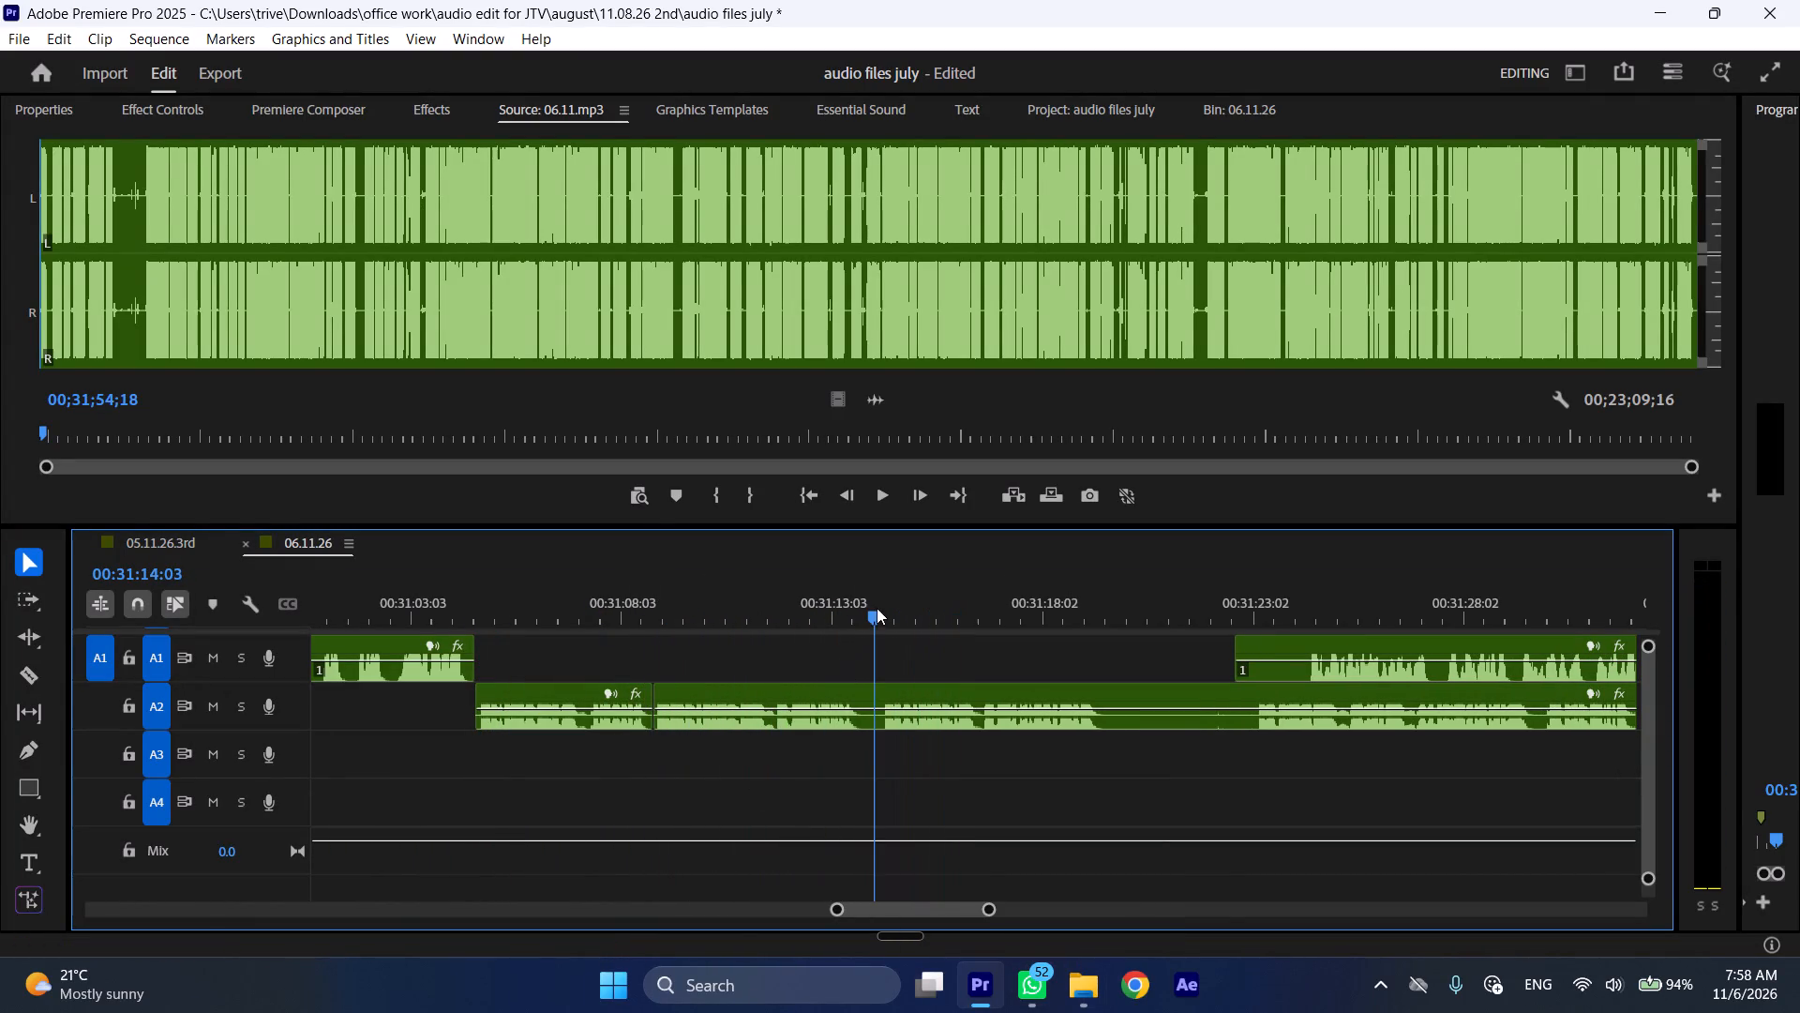
{"action": "key", "text": "shift+x"}
{"action": "key", "text": "shift+c"}
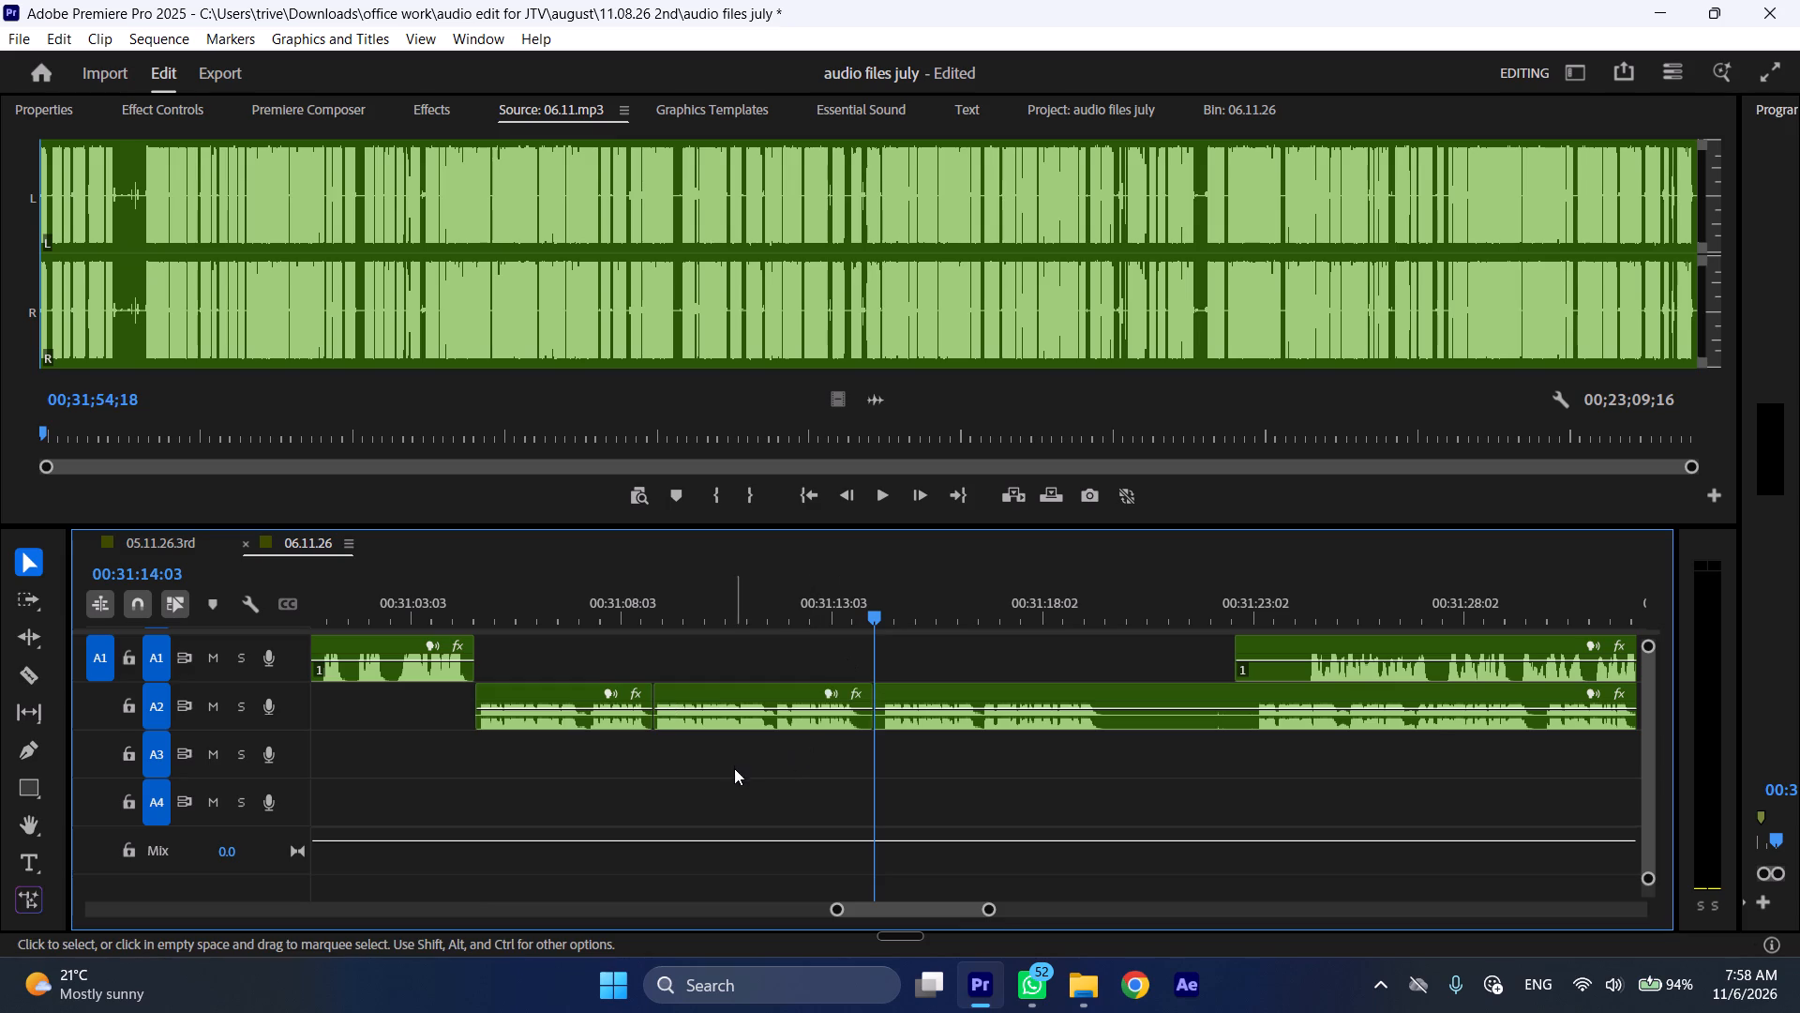
{"action": "left_click_drag", "start_coordinate": [734, 768], "coordinate": [609, 712]}
{"action": "key", "text": "ctrl+shift+d"}
Play the audio on from 00:31:04:16 to review the A2 speech.
{"action": "key", "text": "space"}
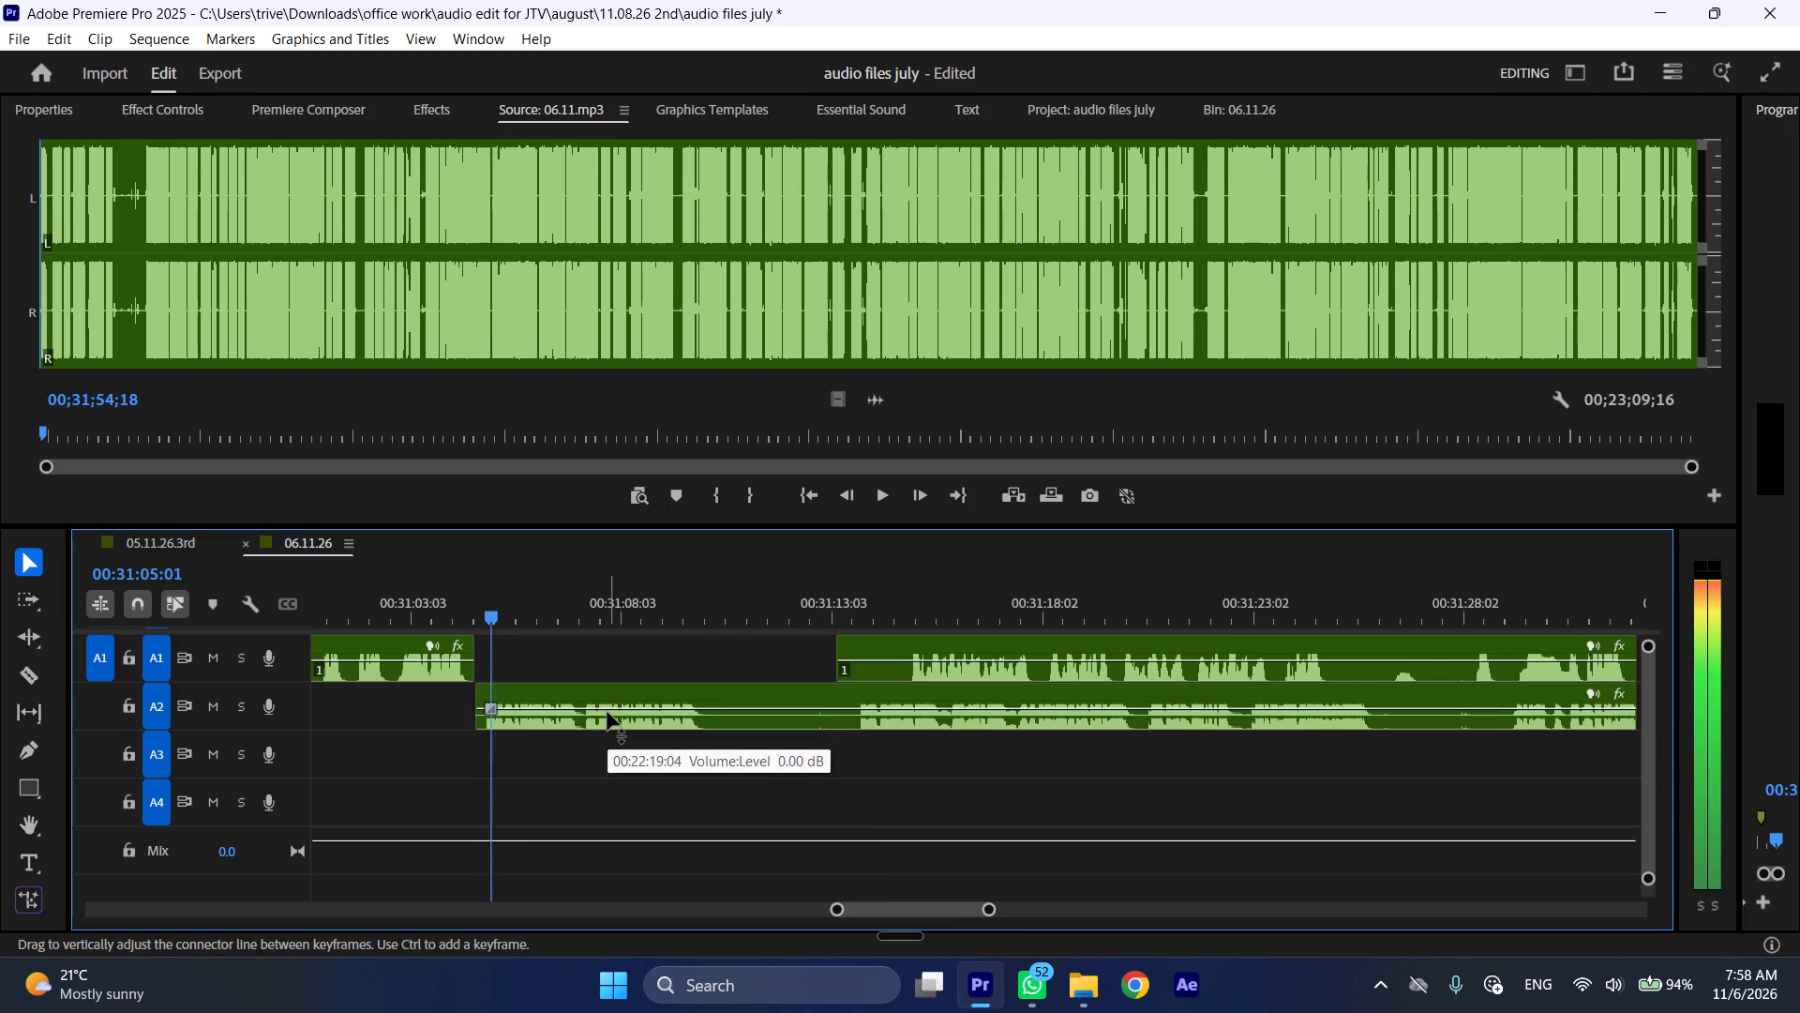
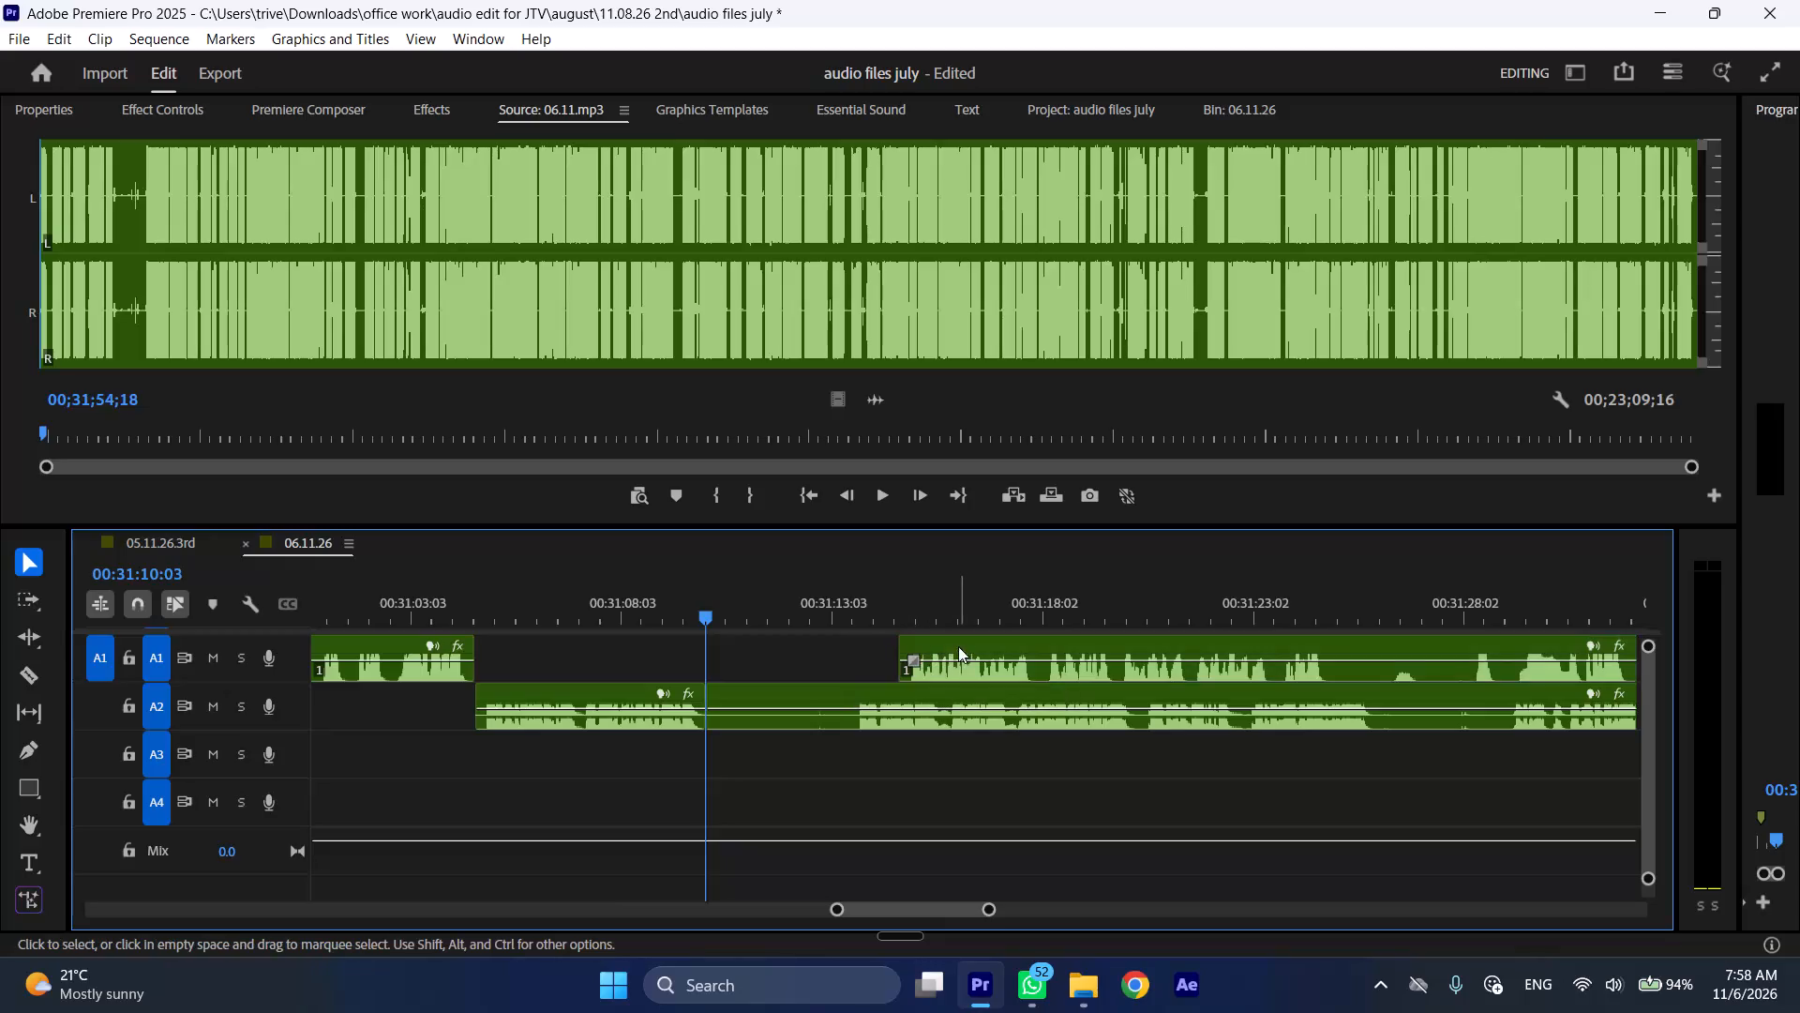
Move the A1 section starting near 00:31:14 earlier so that it begins at 00:31:10:03.
{"action": "left_click_drag", "start_coordinate": [959, 645], "coordinate": [792, 645]}
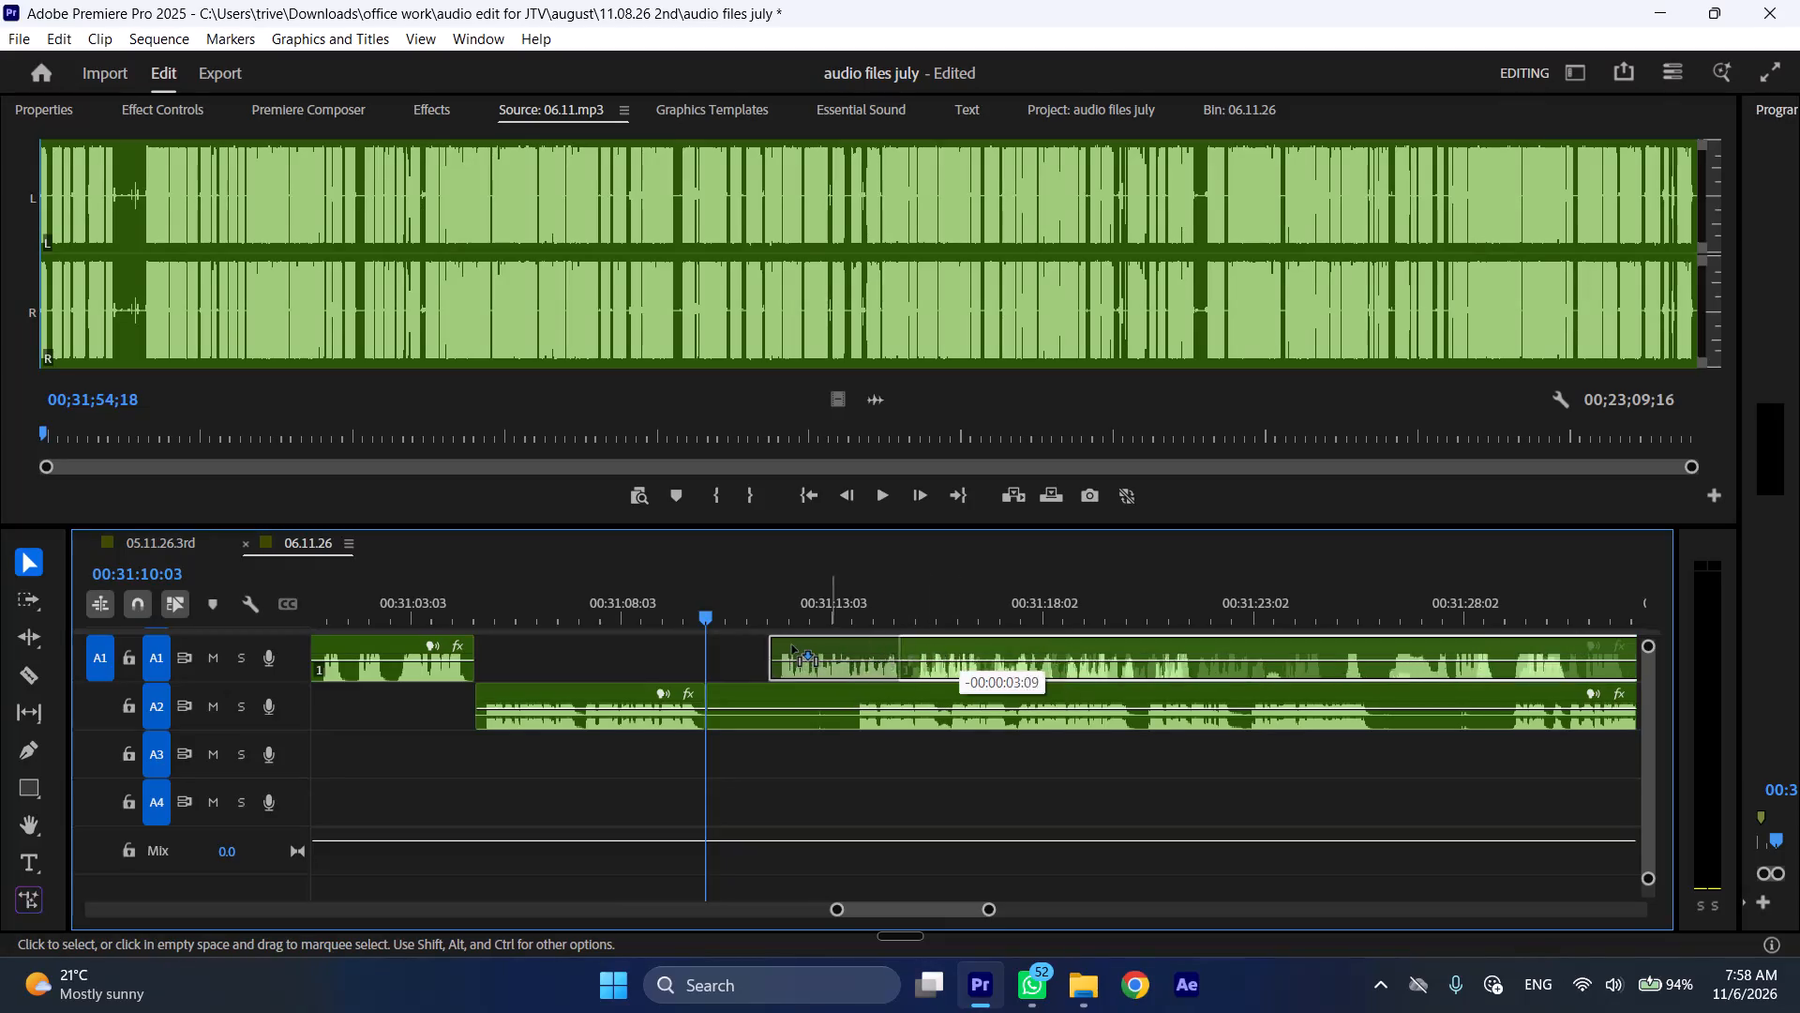
{"action": "left_click_drag", "start_coordinate": [792, 645], "coordinate": [778, 645]}
Move the A2 section after 00:31:10:03 later and trim off its silent beginning so it starts at about 00:31:25.
{"action": "left_click_drag", "start_coordinate": [767, 691], "coordinate": [1248, 701]}
{"action": "key", "text": "space"}
{"action": "key", "text": "l"}
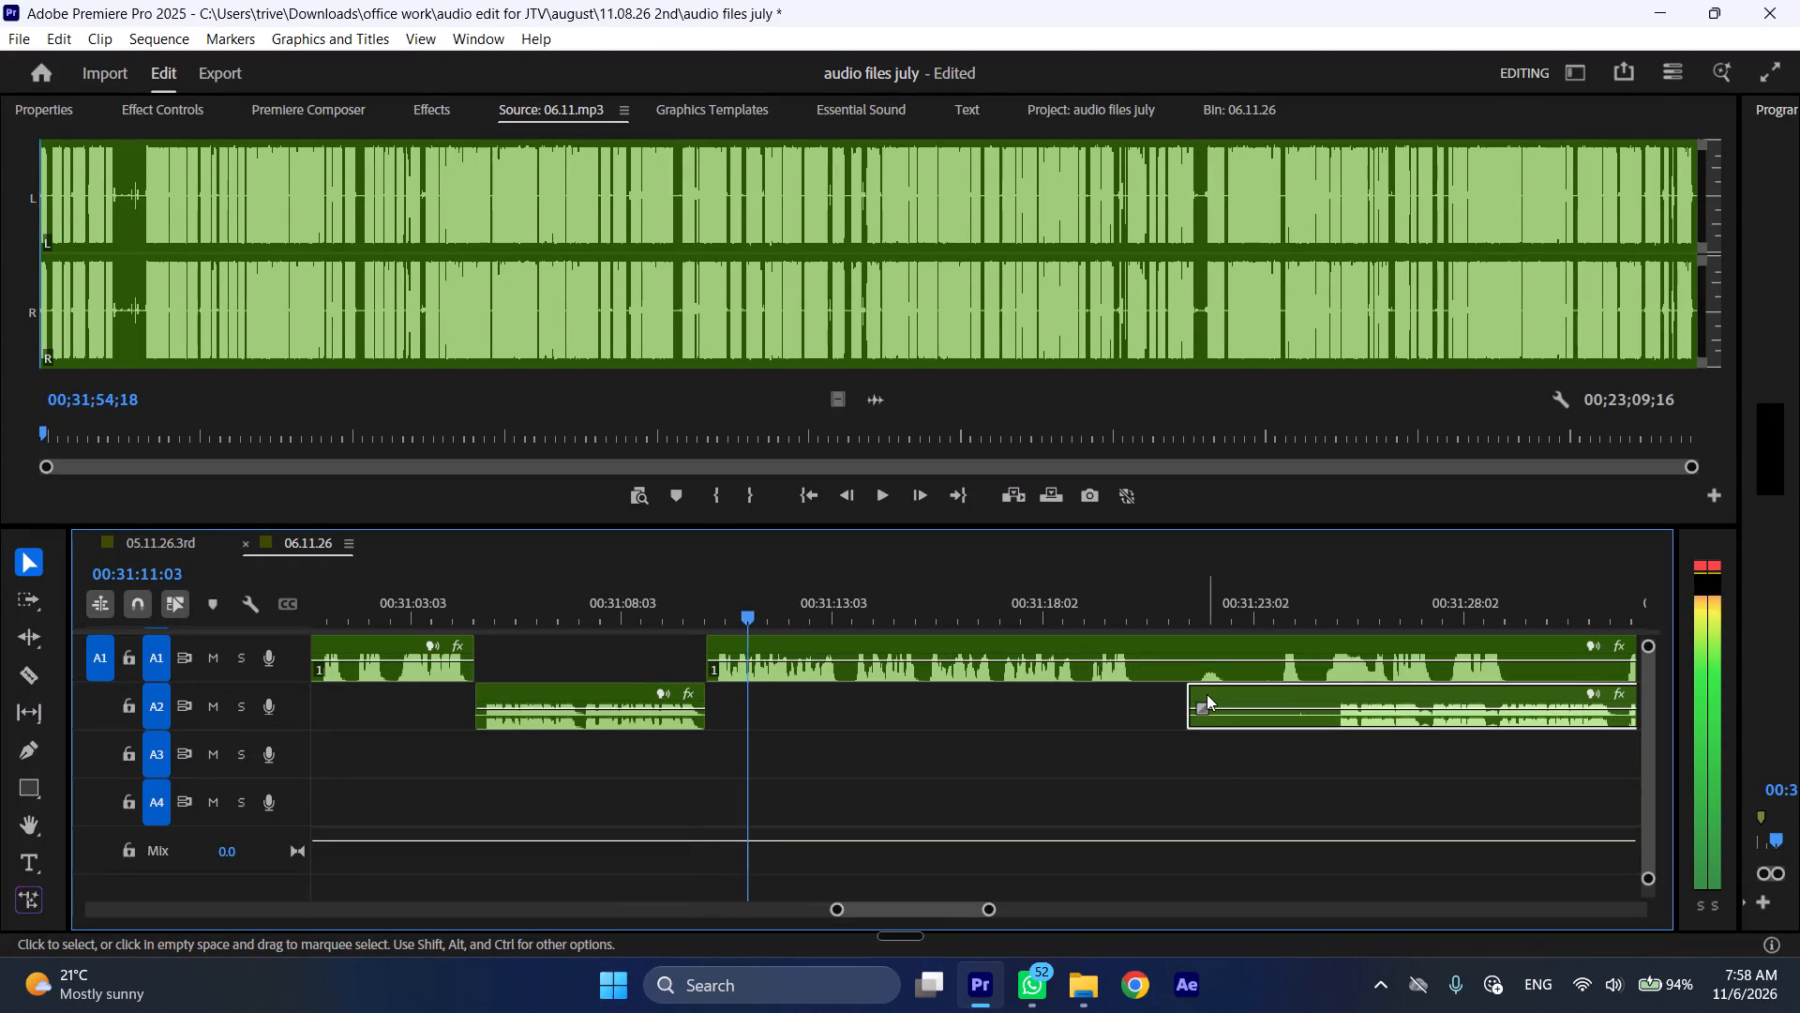
{"action": "left_click_drag", "start_coordinate": [1187, 693], "coordinate": [1321, 693]}
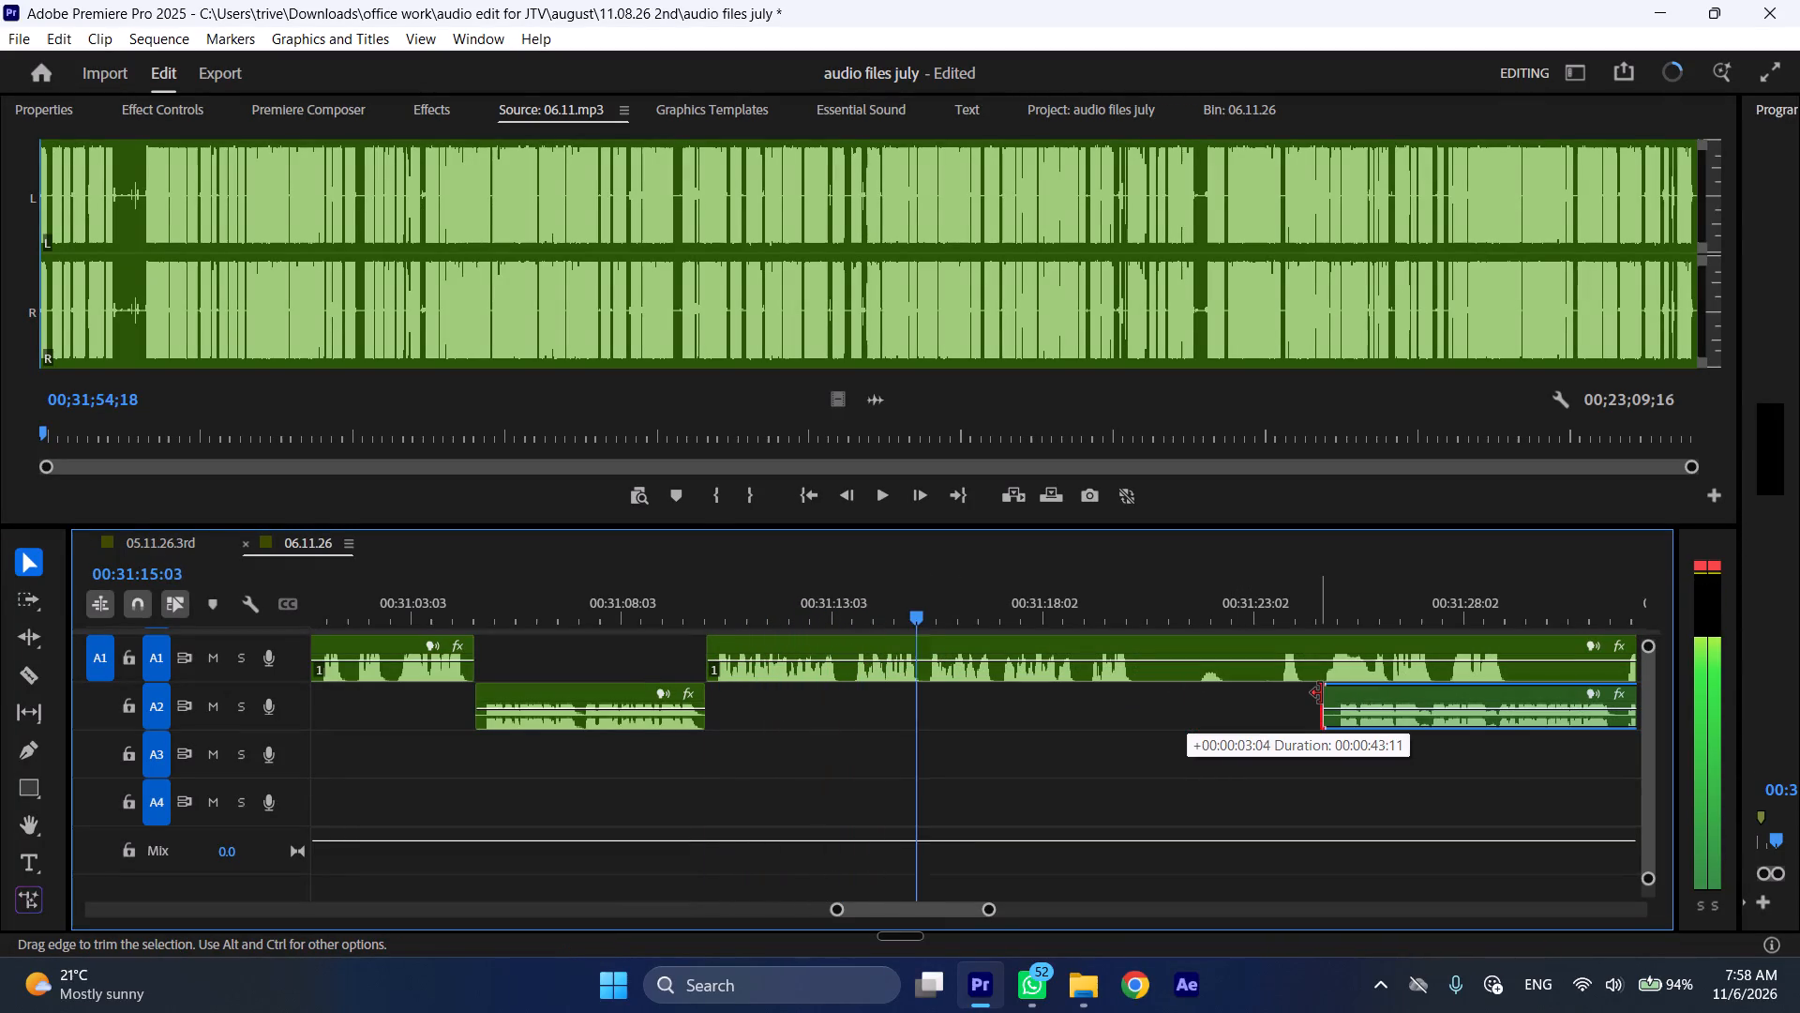
{"action": "left_click_drag", "start_coordinate": [1321, 693], "coordinate": [1331, 693]}
Split the A1 section at 00:31:20:07, where its speech pauses.
{"action": "scroll", "coordinate": [959, 718], "scroll_direction": "down", "scroll_amount": 4}
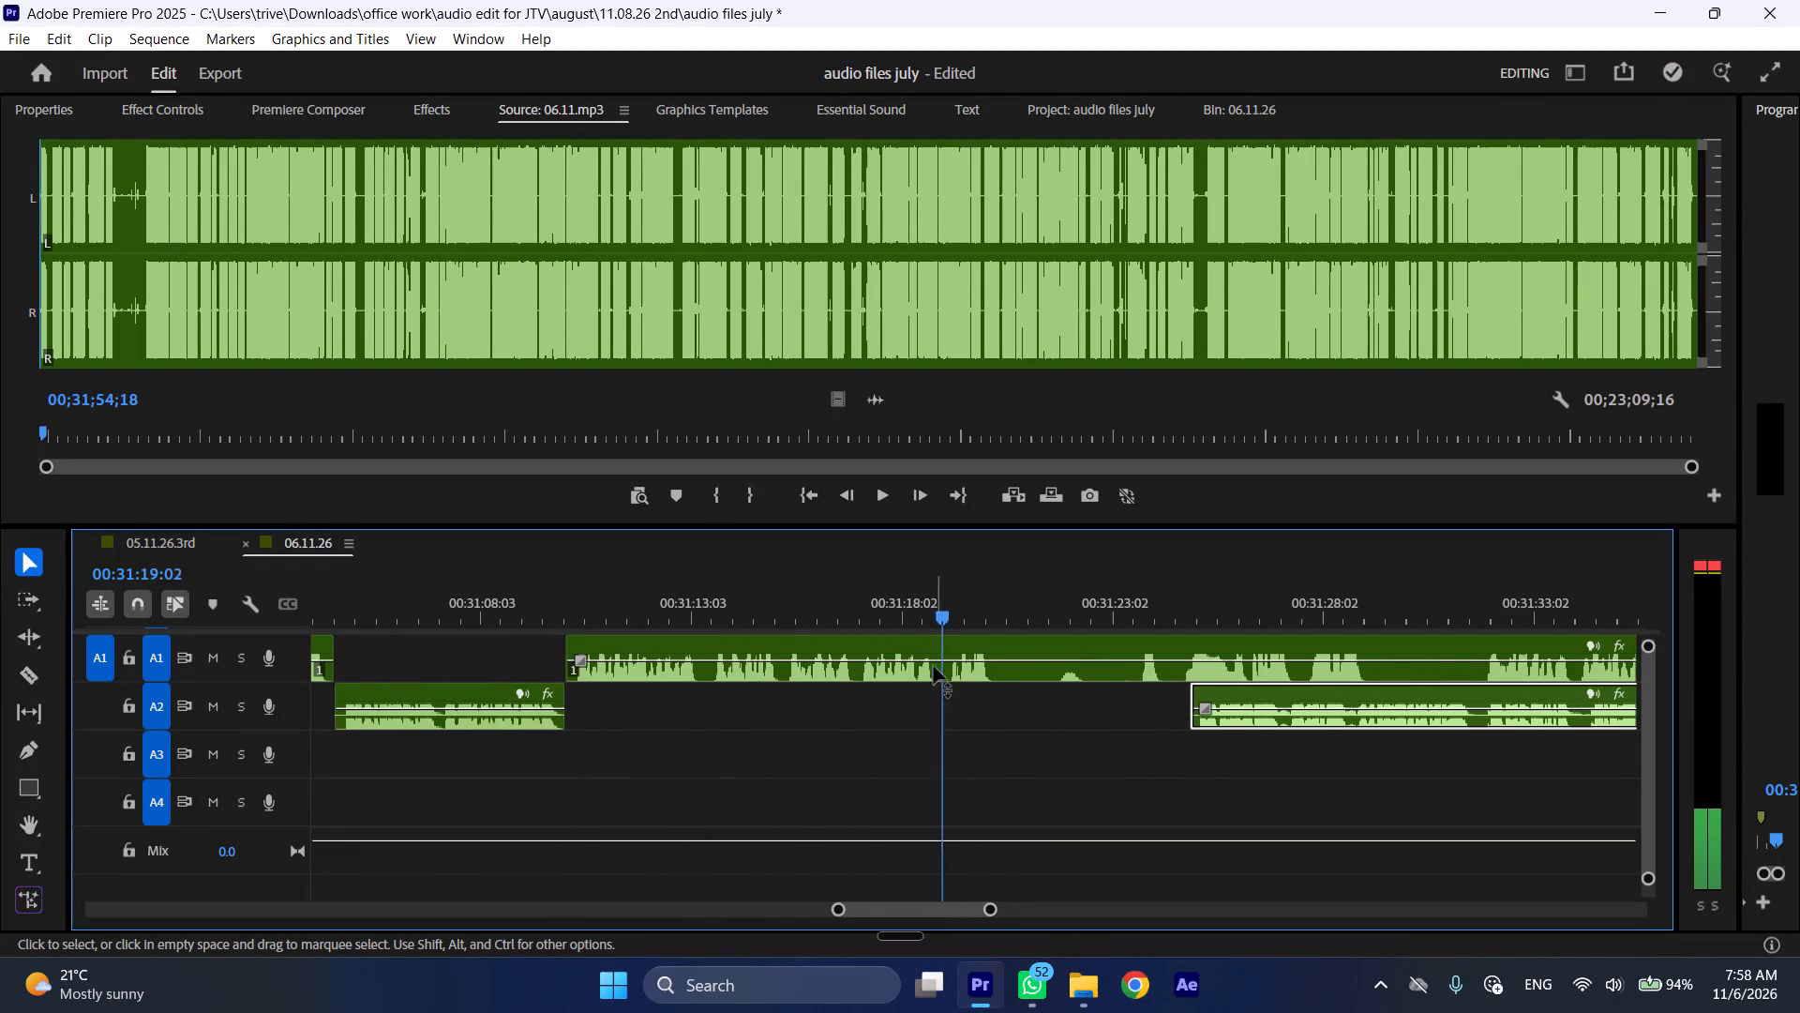
{"action": "left_click", "coordinate": [992, 605]}
{"action": "key", "text": "shift+c"}
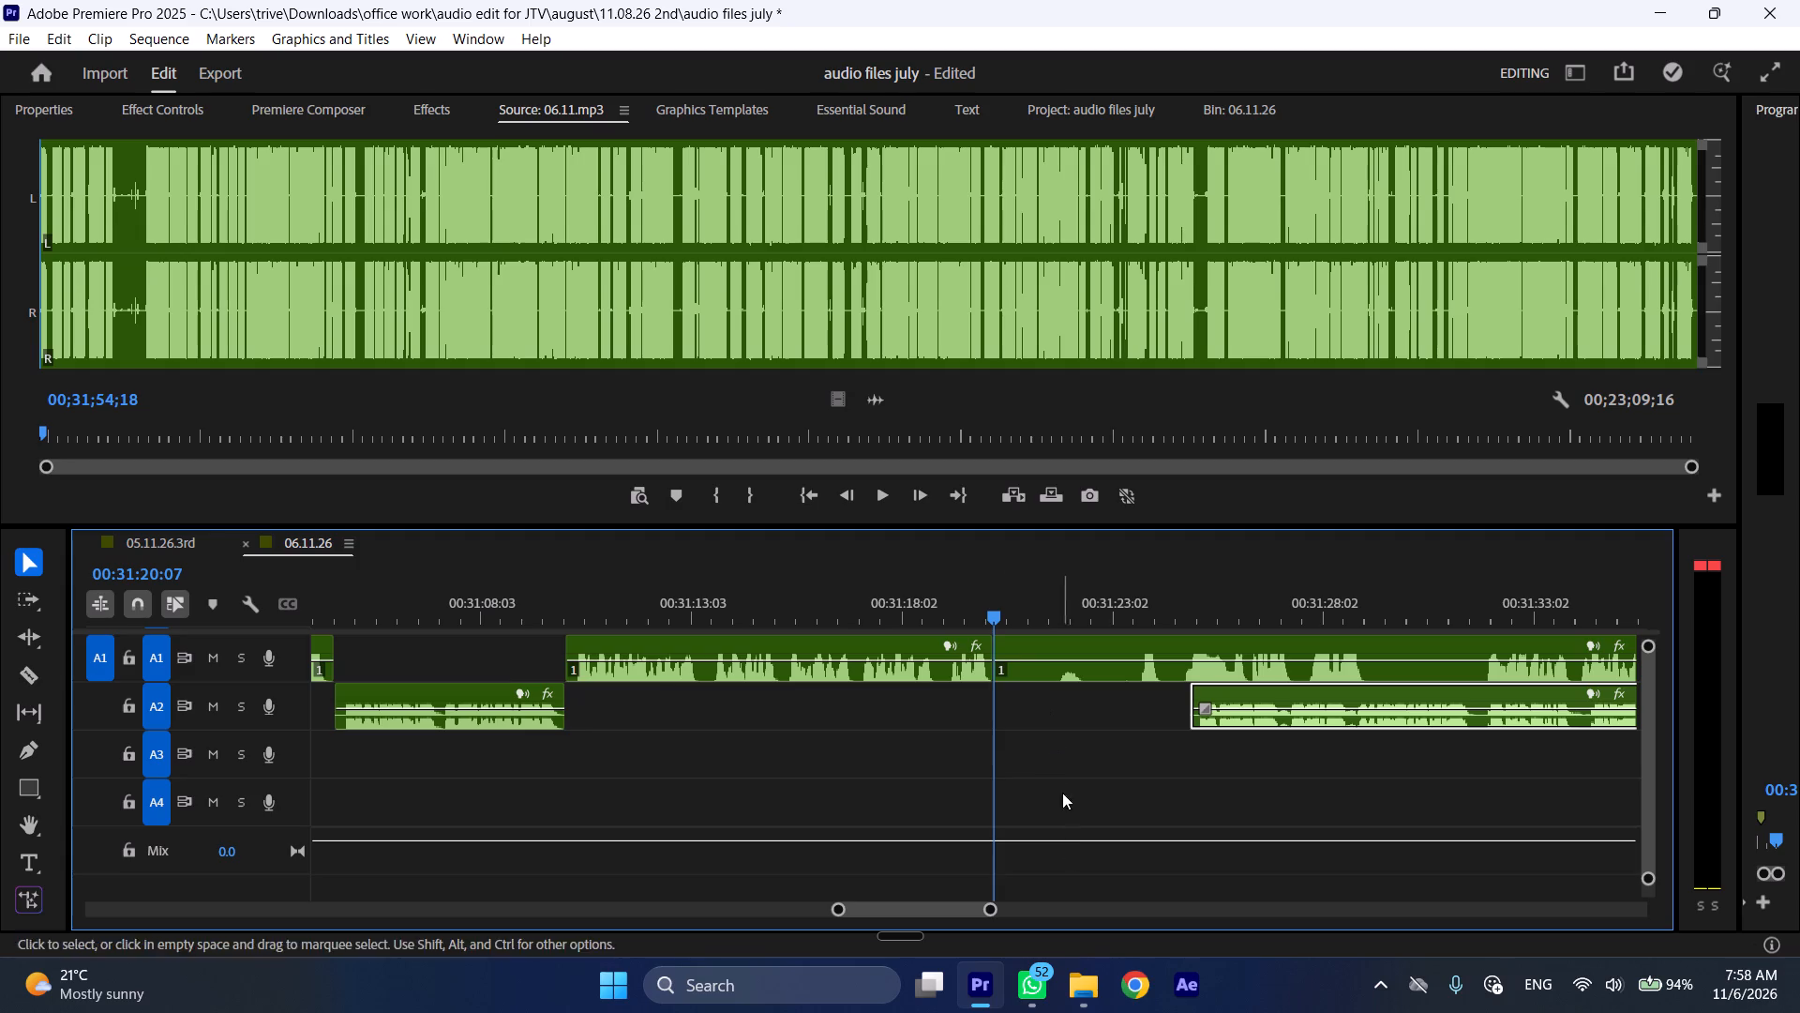
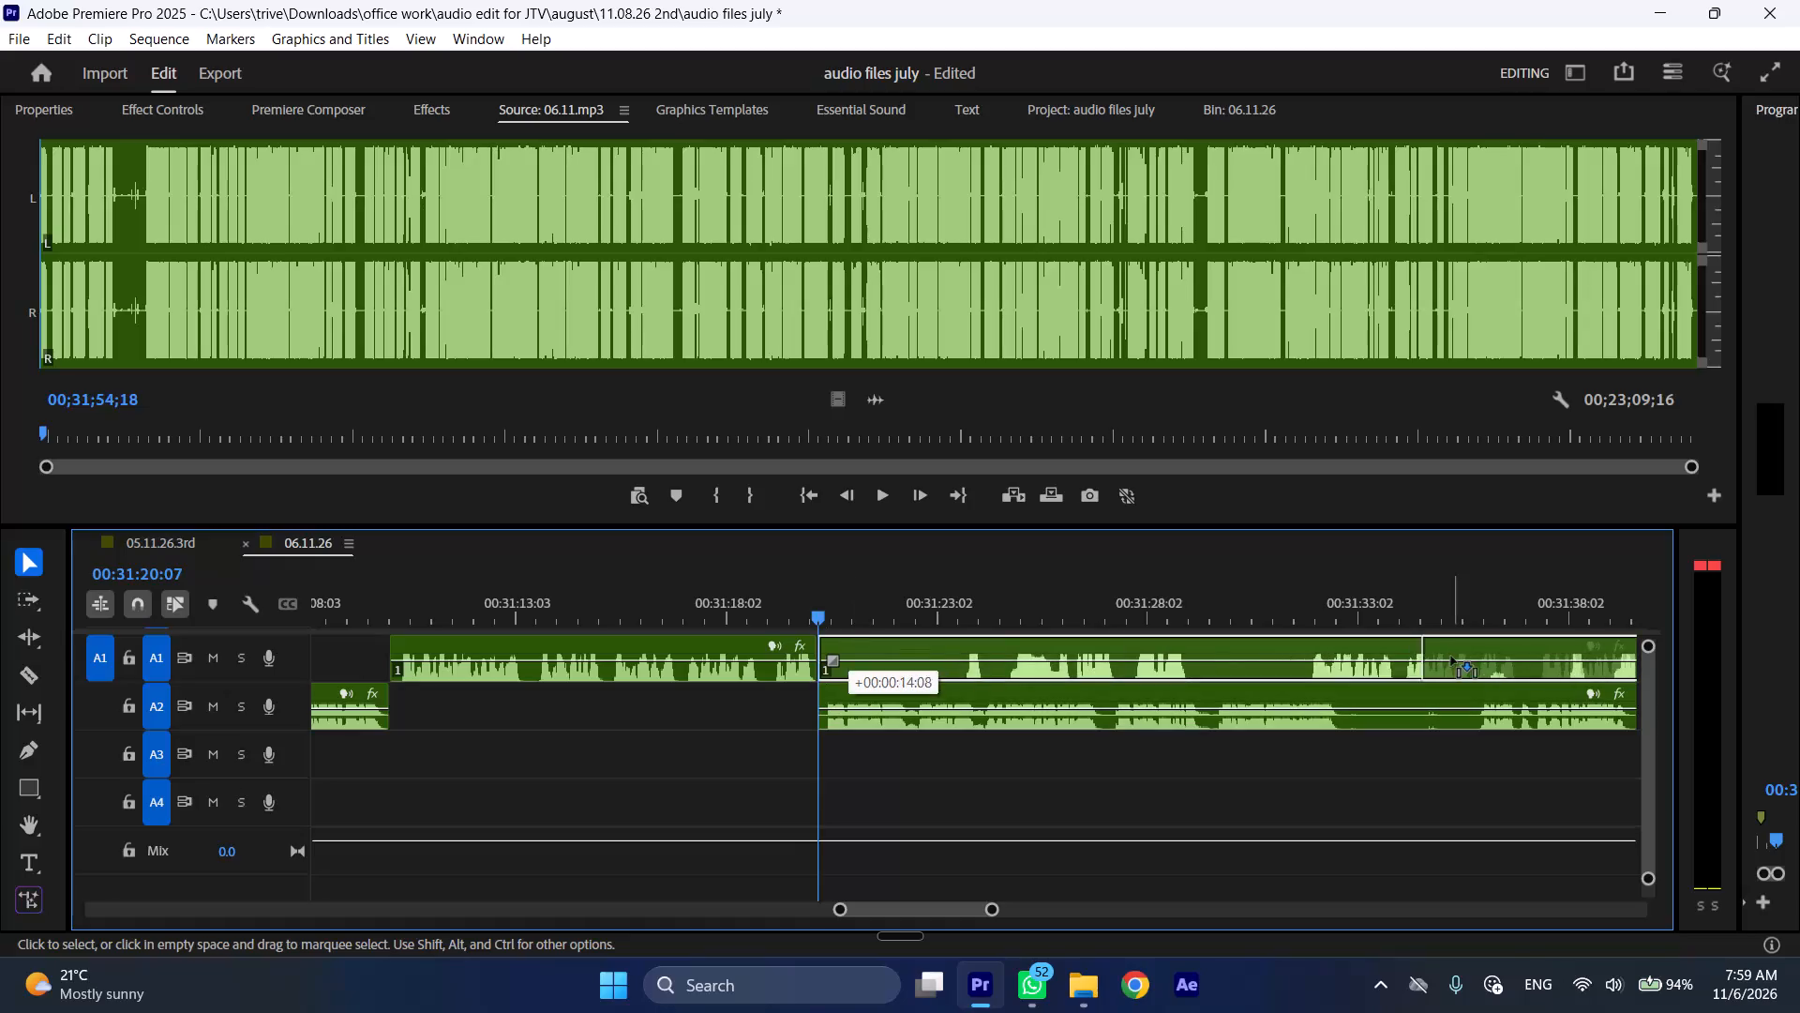
Trim off the silent beginning of the moved A1 section so it starts at about 00:31:38.
{"action": "key", "text": "space"}
{"action": "key", "text": "l"}
{"action": "scroll", "coordinate": [1039, 685], "scroll_direction": "down", "scroll_amount": 6}
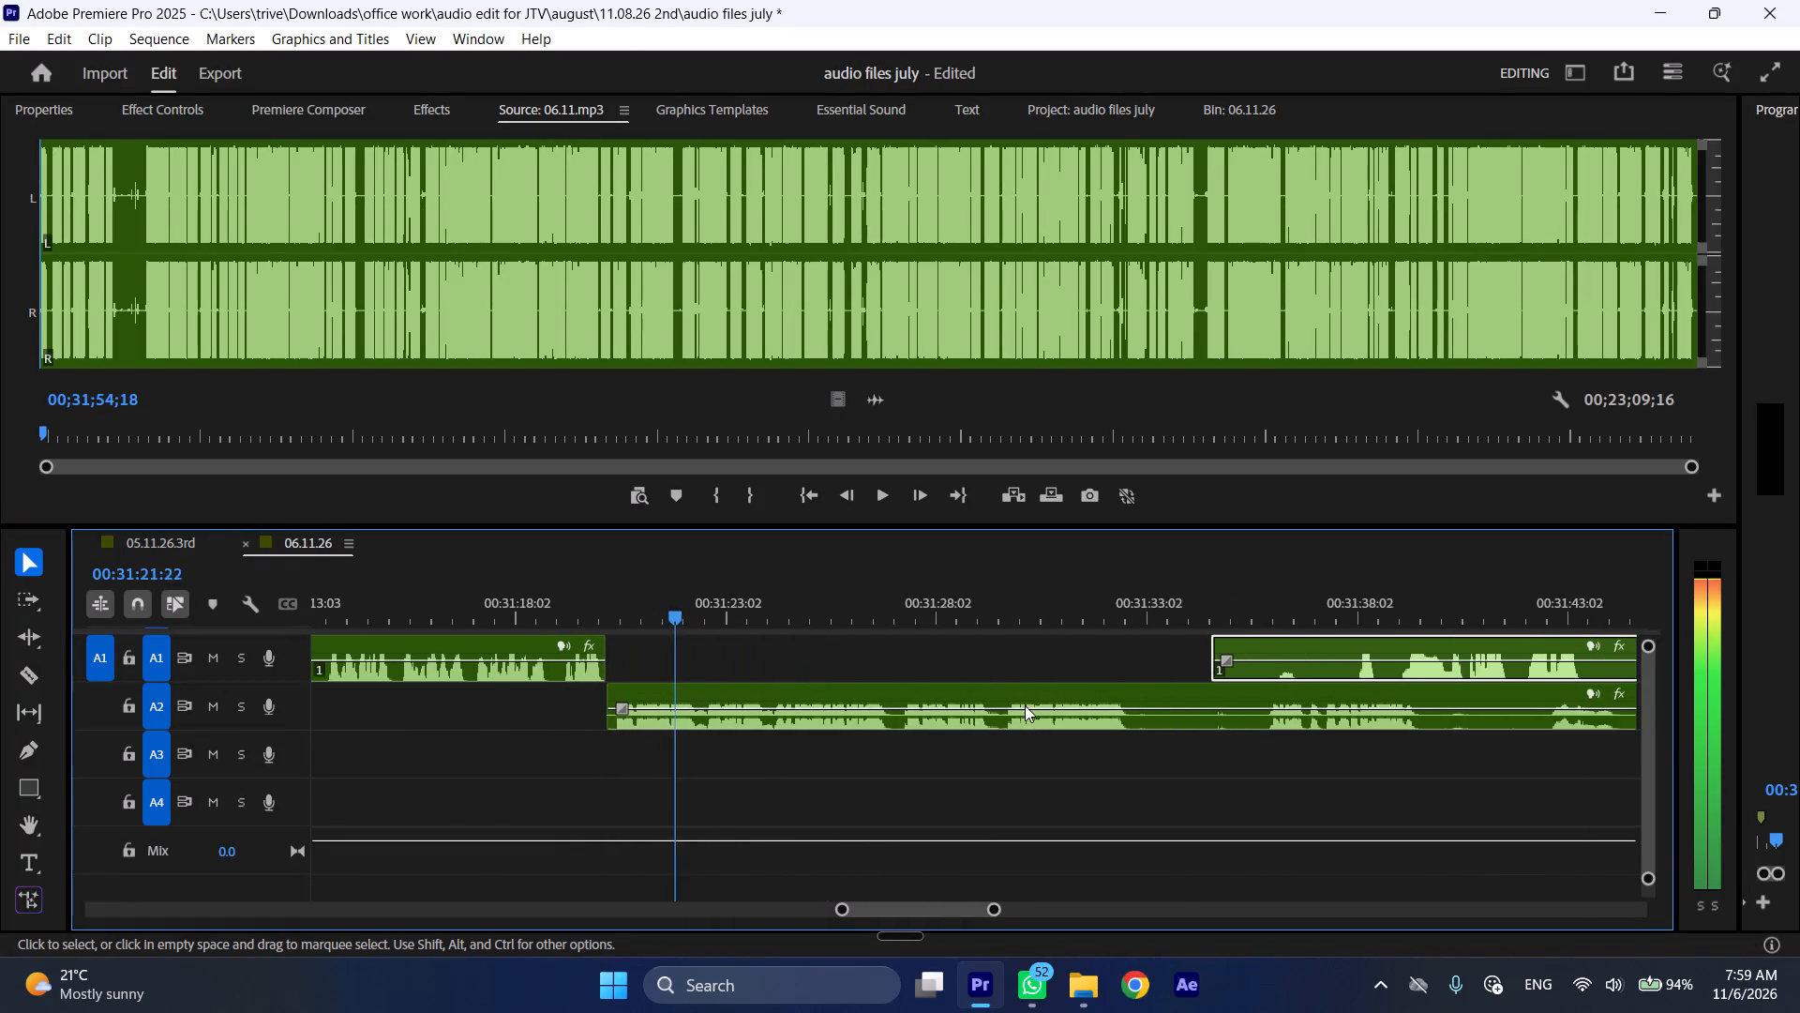
{"action": "scroll", "coordinate": [1024, 704], "scroll_direction": "down", "scroll_amount": 4}
{"action": "left_click_drag", "start_coordinate": [1074, 647], "coordinate": [1202, 646]}
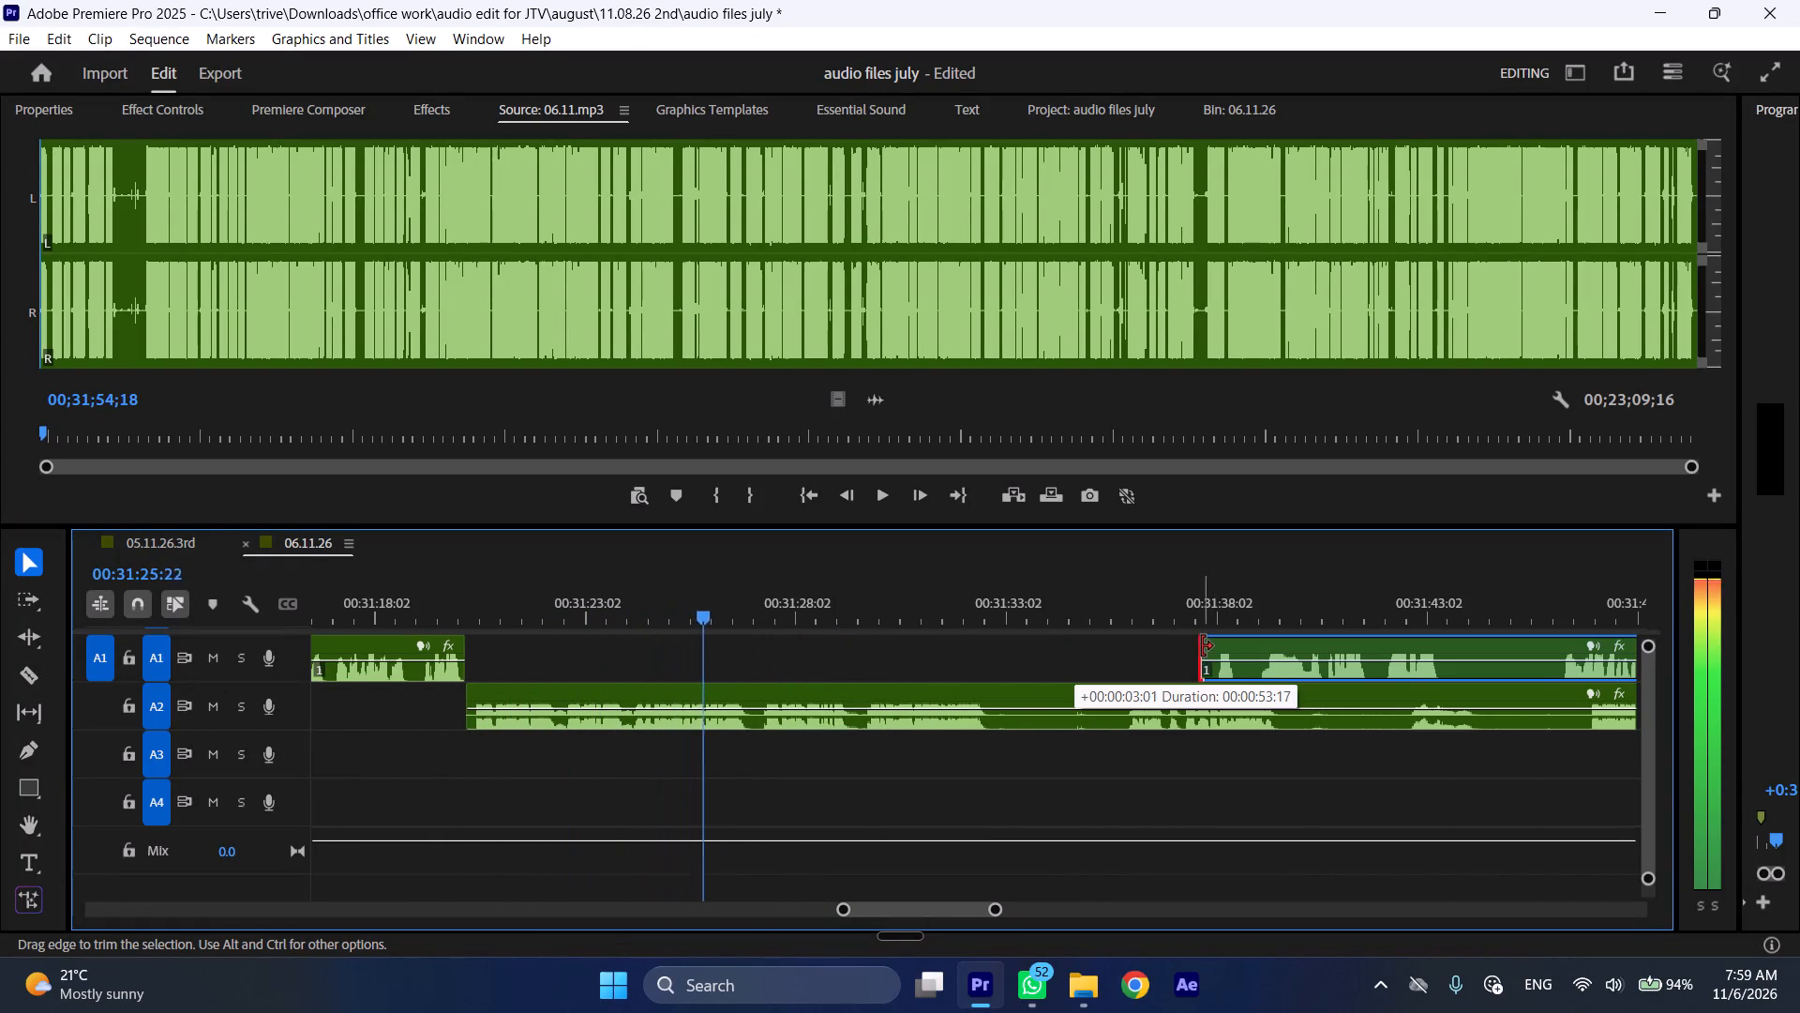
{"action": "left_click_drag", "start_coordinate": [1202, 646], "coordinate": [1208, 646]}
{"action": "scroll", "coordinate": [901, 685], "scroll_direction": "down", "scroll_amount": 5}
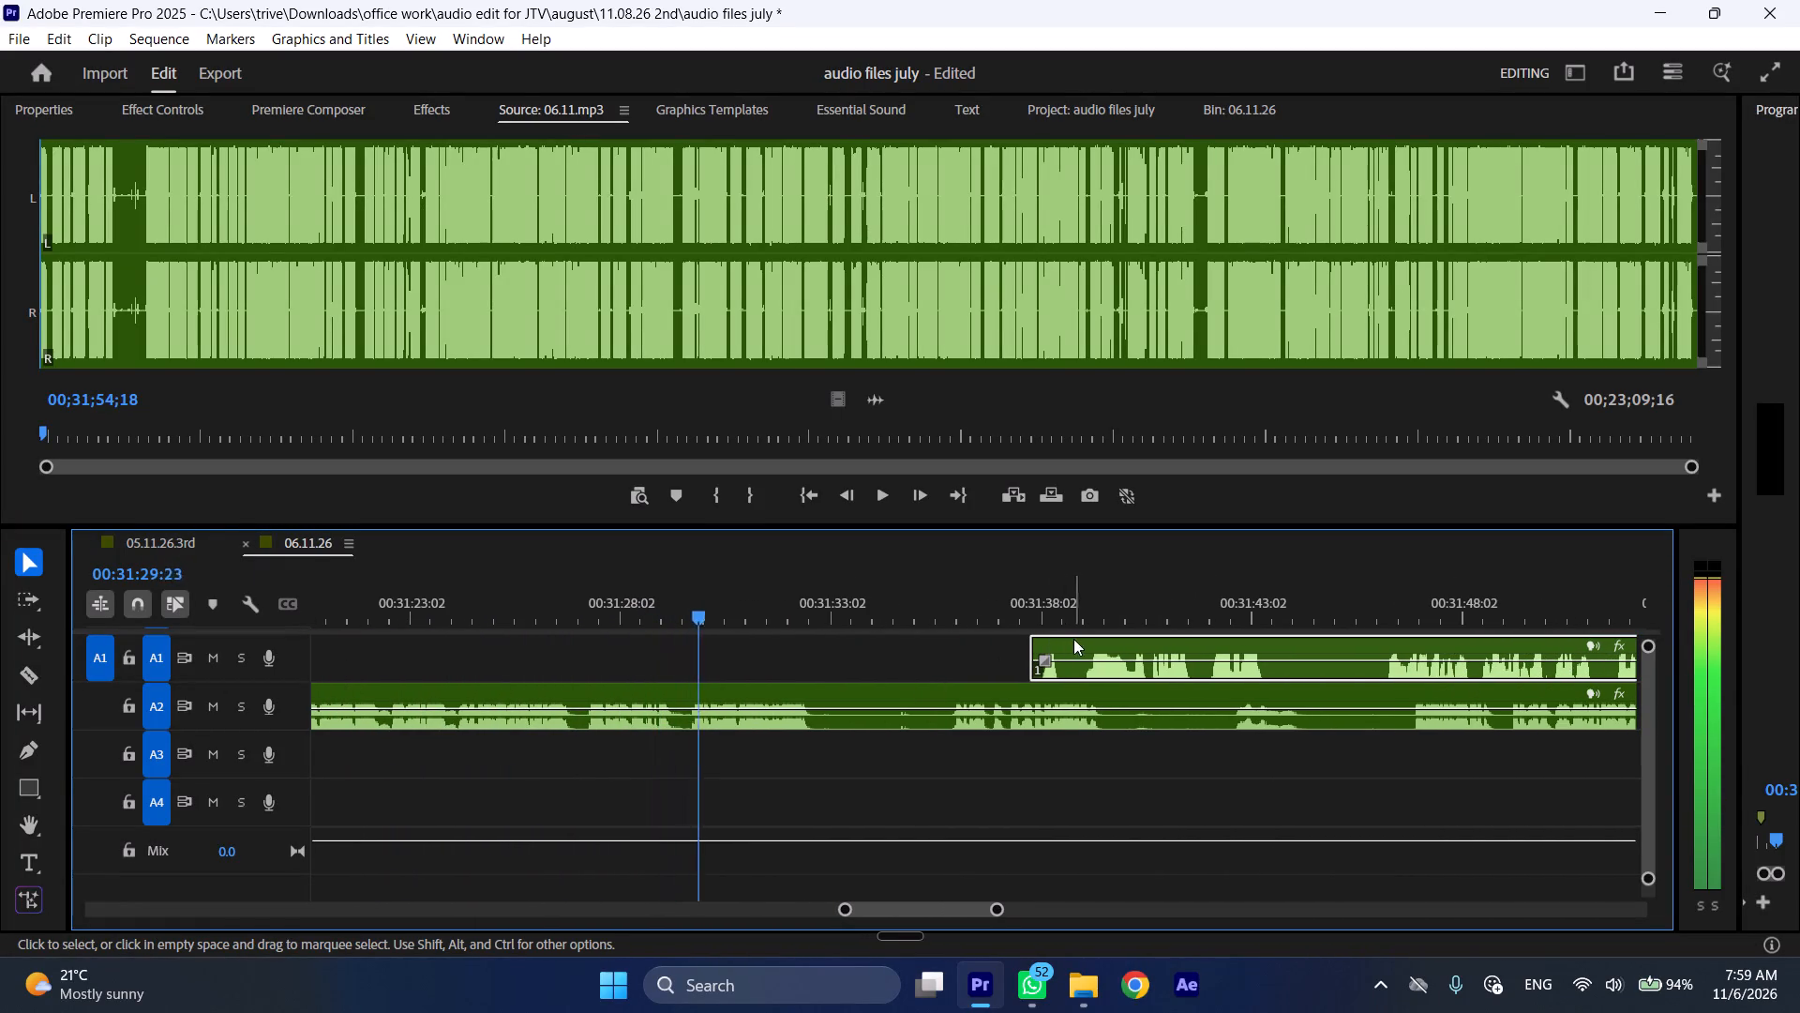
Move the A1 section clear of the cut point and split the A2 section at about 00:31:32:20, after its speech ends.
{"action": "left_click_drag", "start_coordinate": [1086, 639], "coordinate": [1385, 644]}
{"action": "left_click_drag", "start_coordinate": [799, 600], "coordinate": [823, 605]}
{"action": "key", "text": "shift+c"}
Move the A1 section earlier to begin at the A2 split, and the remaining A2 section later to about 00:31:47.
{"action": "left_click_drag", "start_coordinate": [1378, 640], "coordinate": [861, 647]}
{"action": "left_click_drag", "start_coordinate": [848, 689], "coordinate": [1437, 696]}
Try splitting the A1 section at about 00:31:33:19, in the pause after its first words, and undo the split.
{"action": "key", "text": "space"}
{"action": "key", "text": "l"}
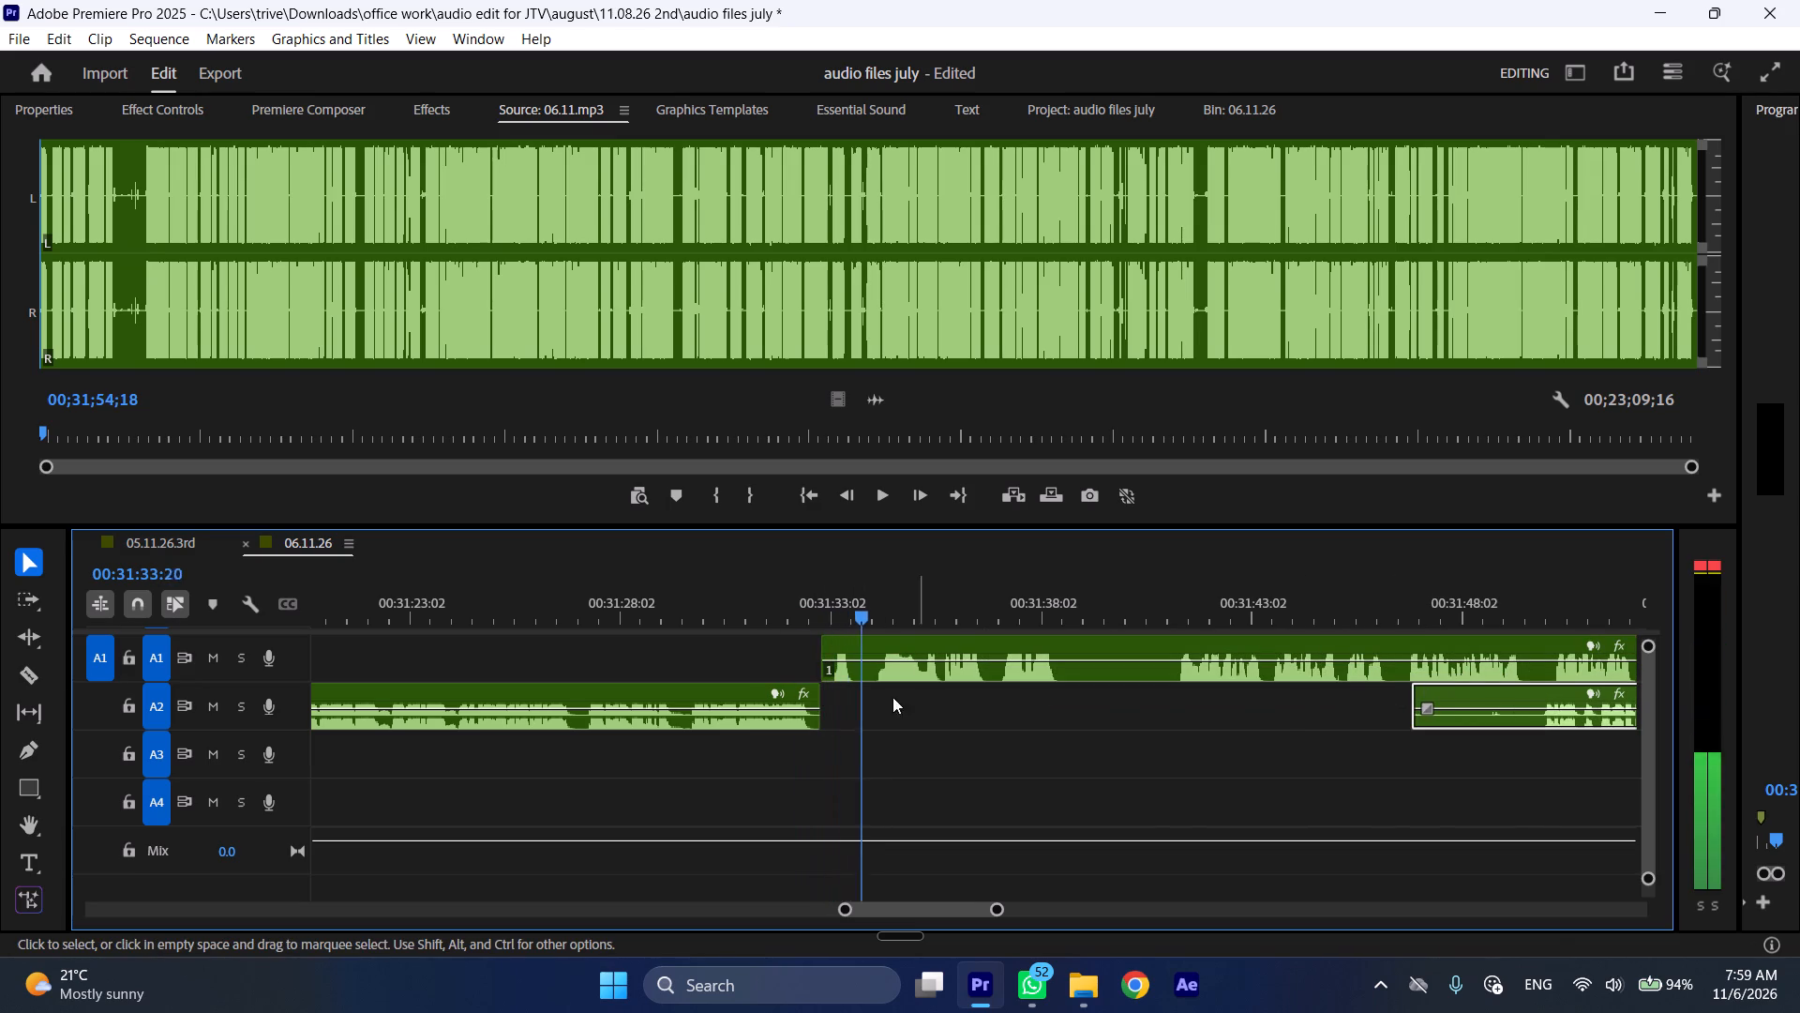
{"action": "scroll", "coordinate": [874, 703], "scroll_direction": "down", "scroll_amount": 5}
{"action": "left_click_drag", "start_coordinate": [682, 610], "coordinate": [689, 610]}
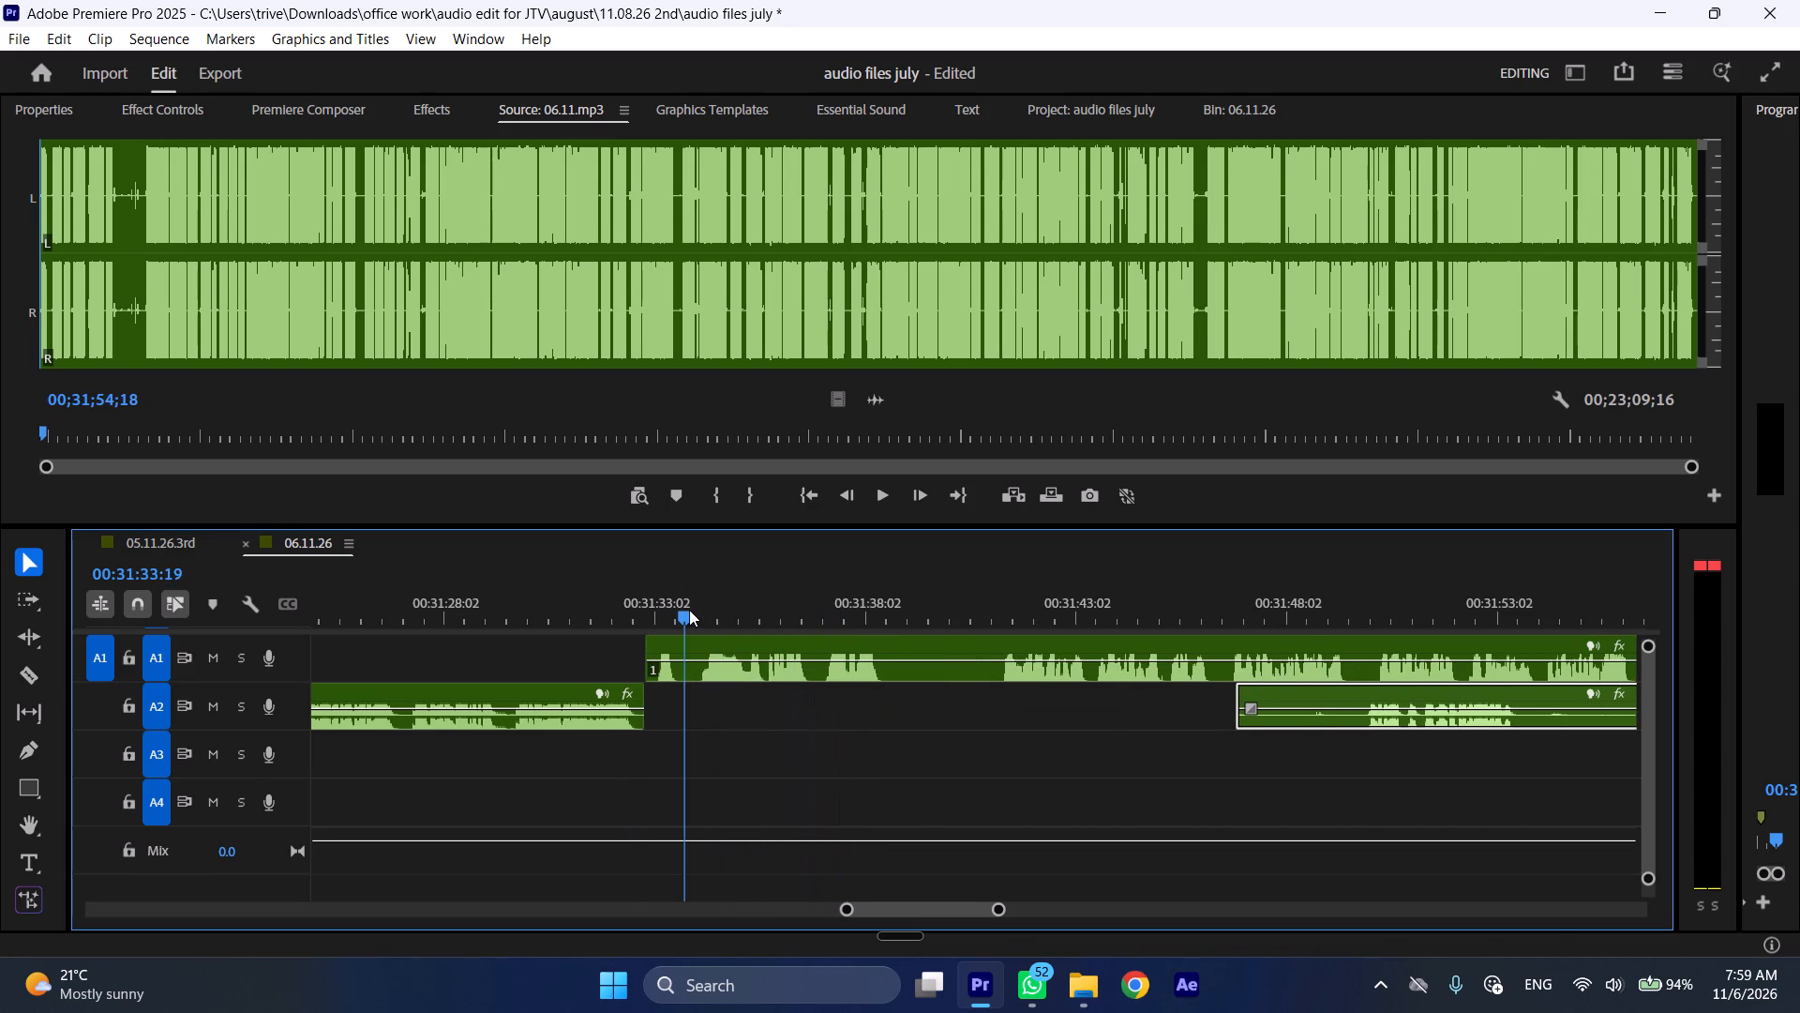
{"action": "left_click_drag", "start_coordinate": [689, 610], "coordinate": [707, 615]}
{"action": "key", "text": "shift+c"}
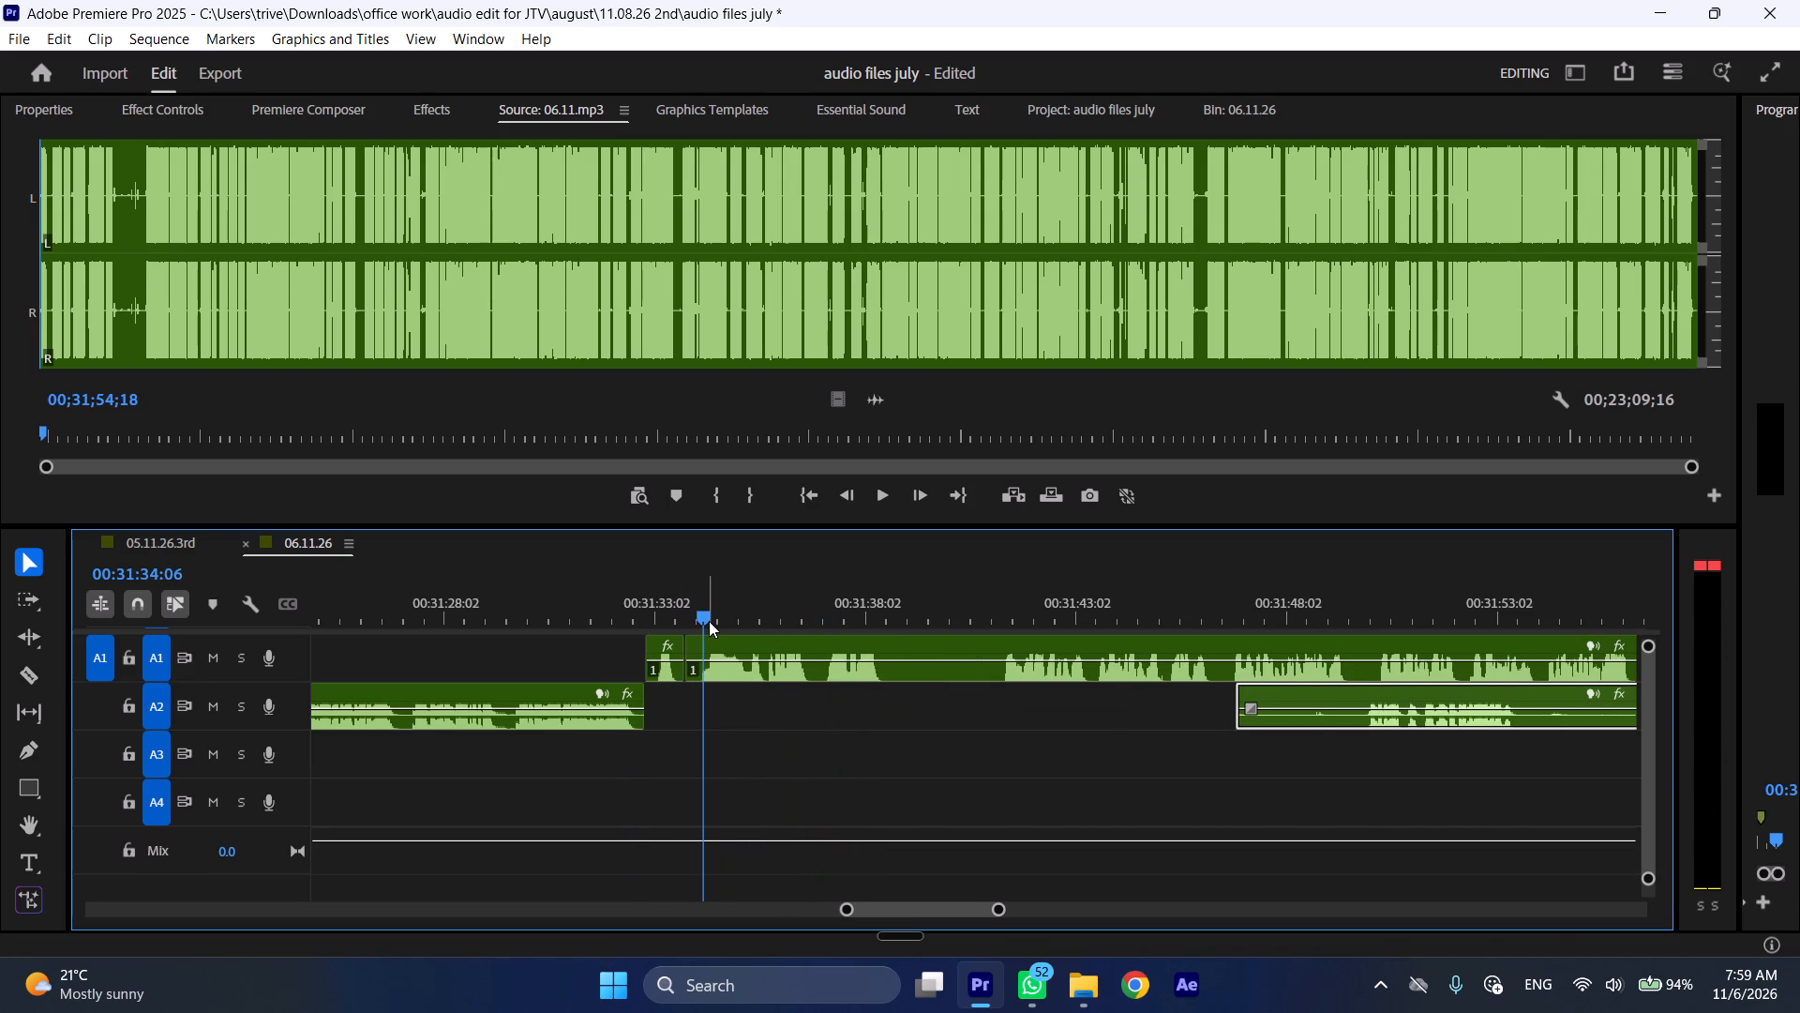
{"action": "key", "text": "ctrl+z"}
Split the A1 section at 00:31:33:14 and ripple delete the short pause before its speech resumes.
{"action": "left_click_drag", "start_coordinate": [682, 612], "coordinate": [680, 612]}
{"action": "key", "text": "shift+c"}
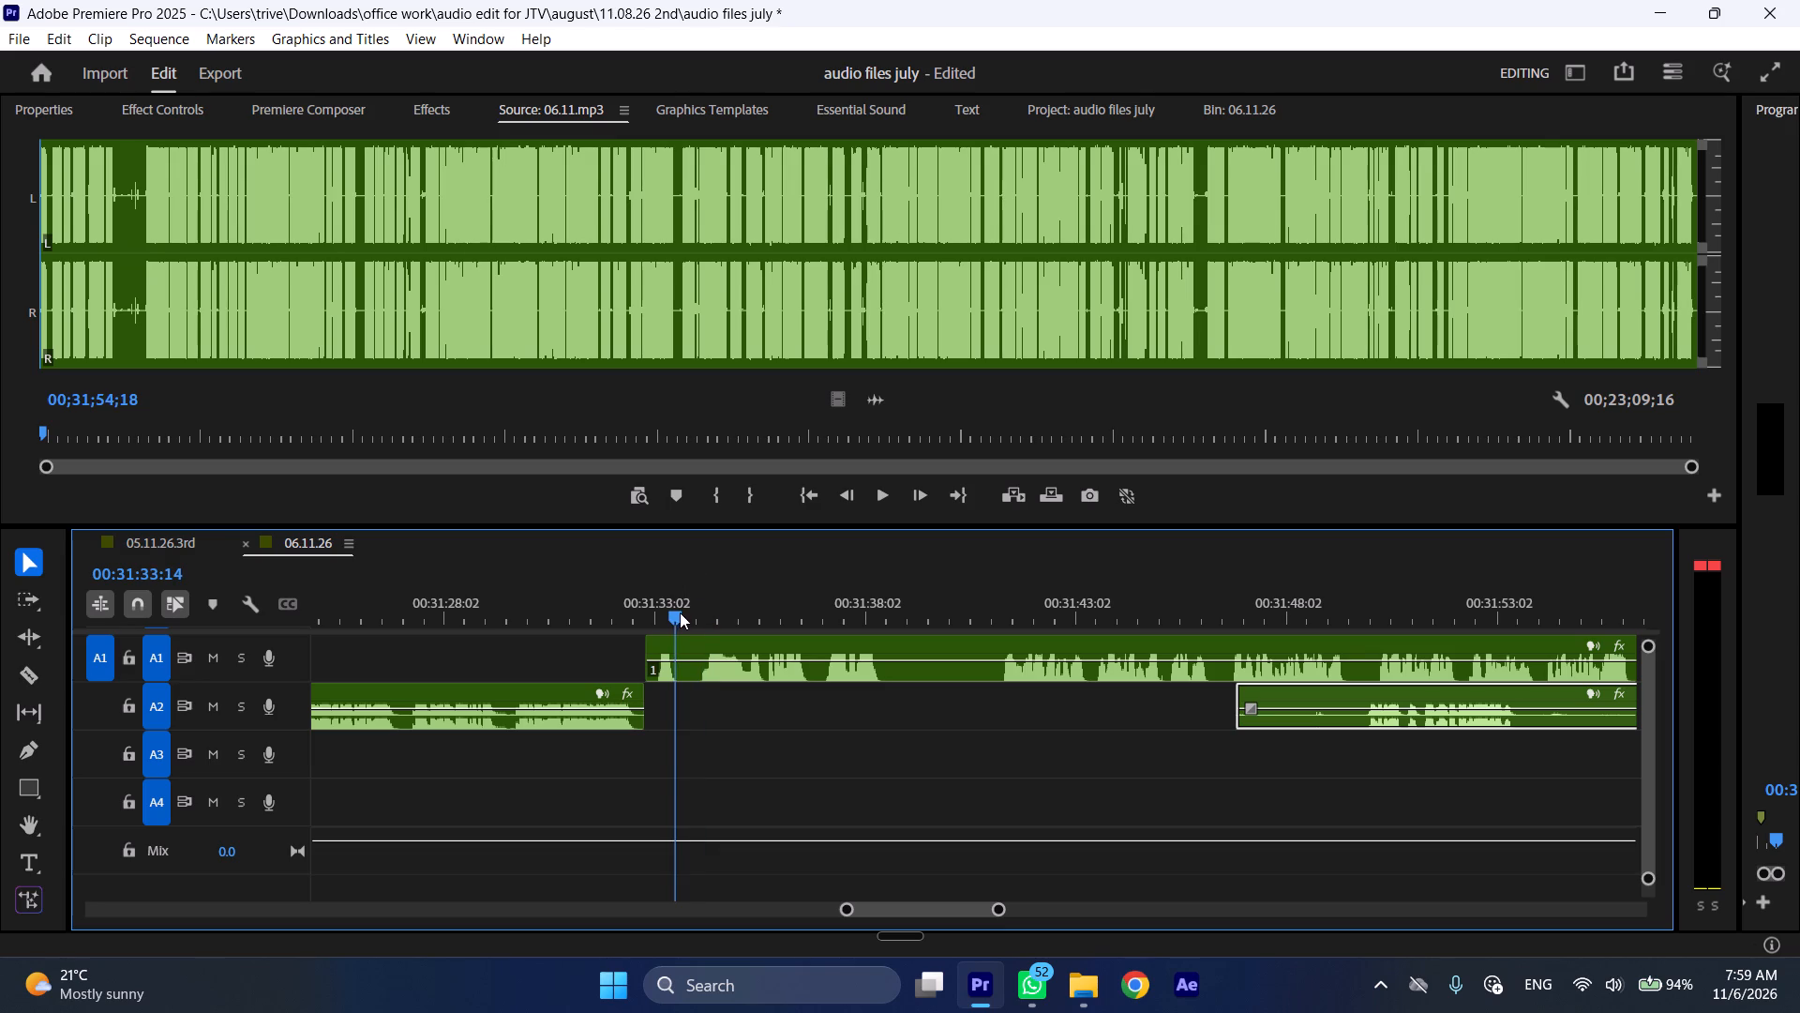
{"action": "left_click_drag", "start_coordinate": [680, 612], "coordinate": [697, 614]}
{"action": "left_click", "coordinate": [725, 649]}
{"action": "key", "text": "shift+c"}
{"action": "key", "text": "ctrl+shift+d"}
Play the A1 speech up to its next pause and split the section at 00:31:38:09.
{"action": "left_click_drag", "start_coordinate": [804, 611], "coordinate": [870, 615]}
{"action": "left_click", "coordinate": [787, 606]}
{"action": "key", "text": "space"}
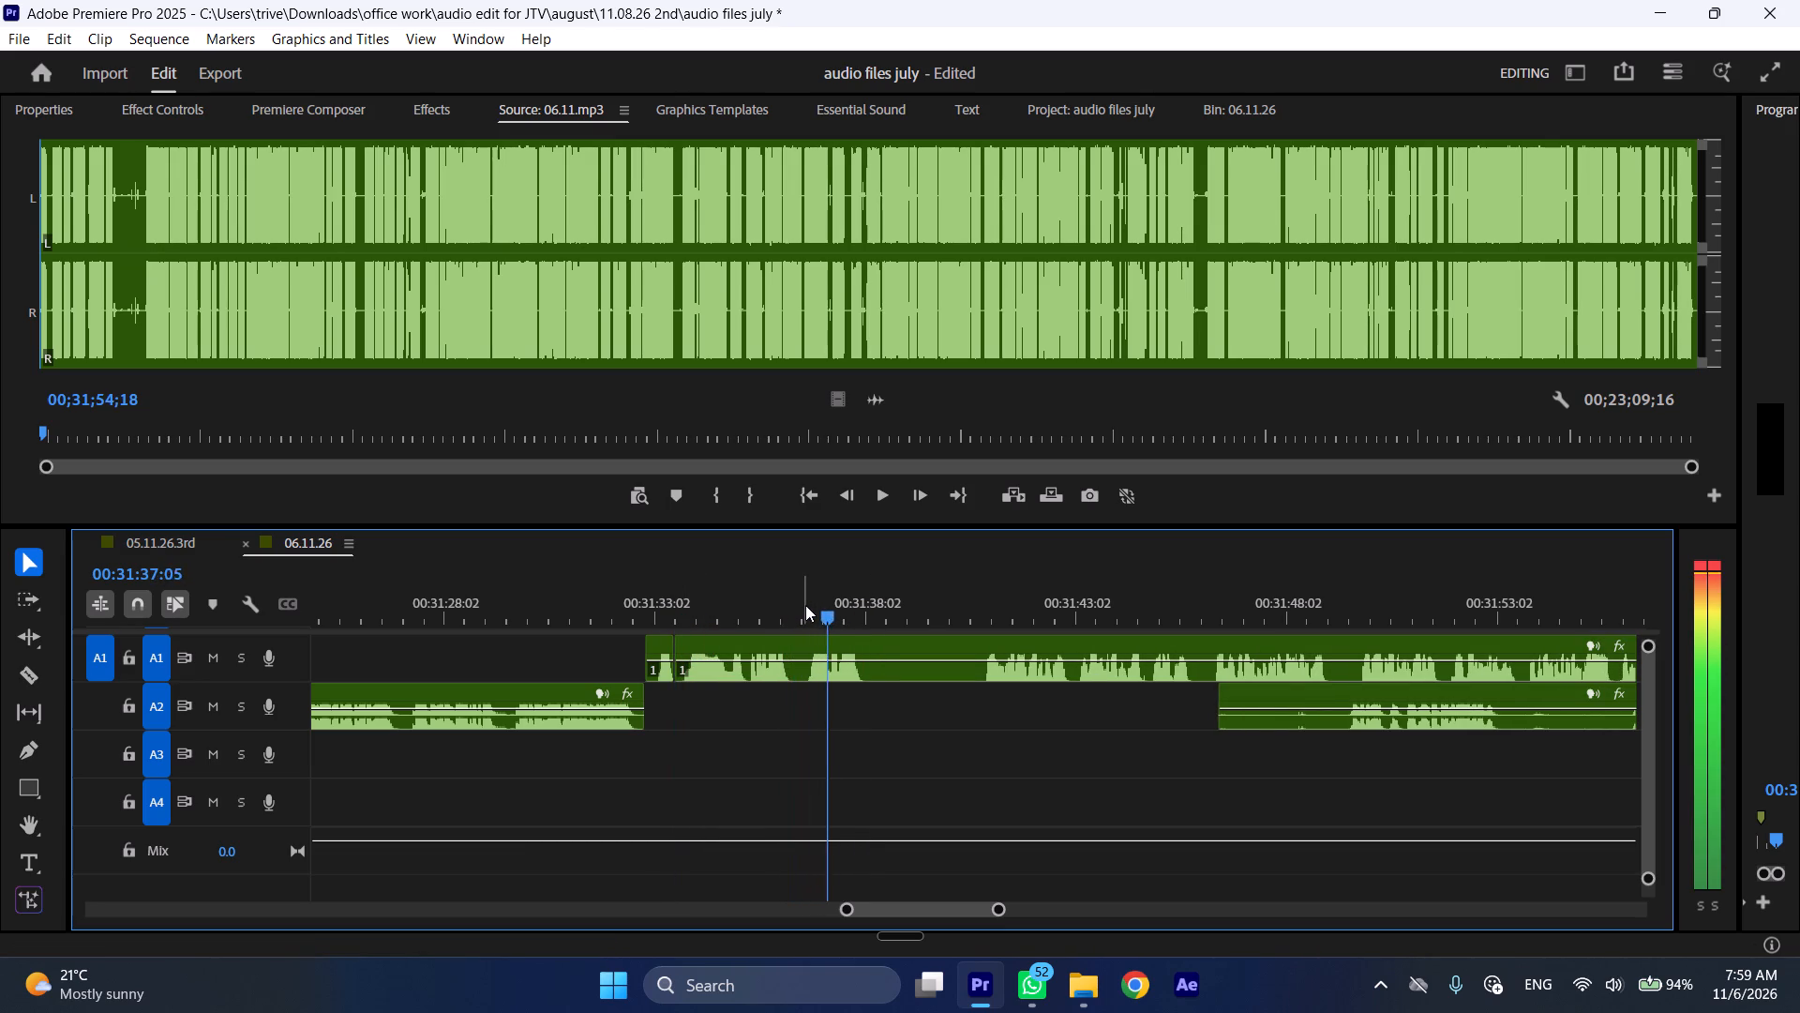
{"action": "key", "text": "space"}
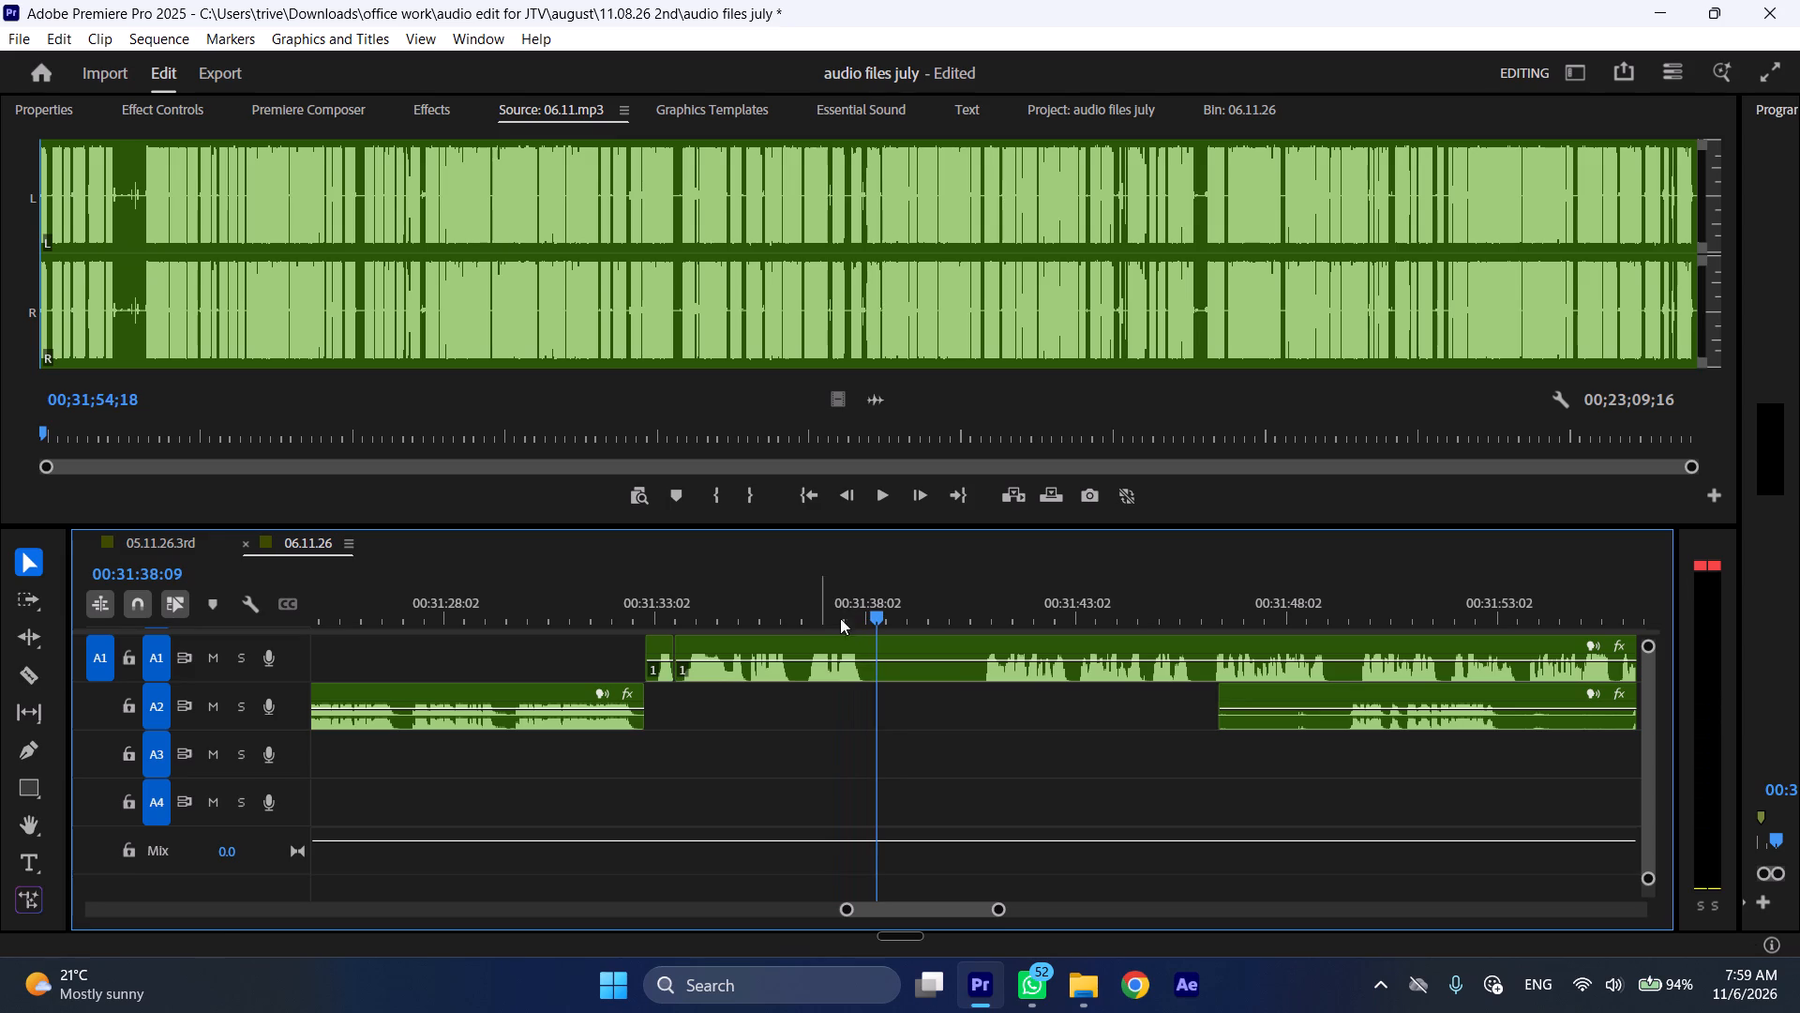
{"action": "key", "text": "shift+c"}
{"action": "scroll", "coordinate": [892, 694], "scroll_direction": "down", "scroll_amount": 6}
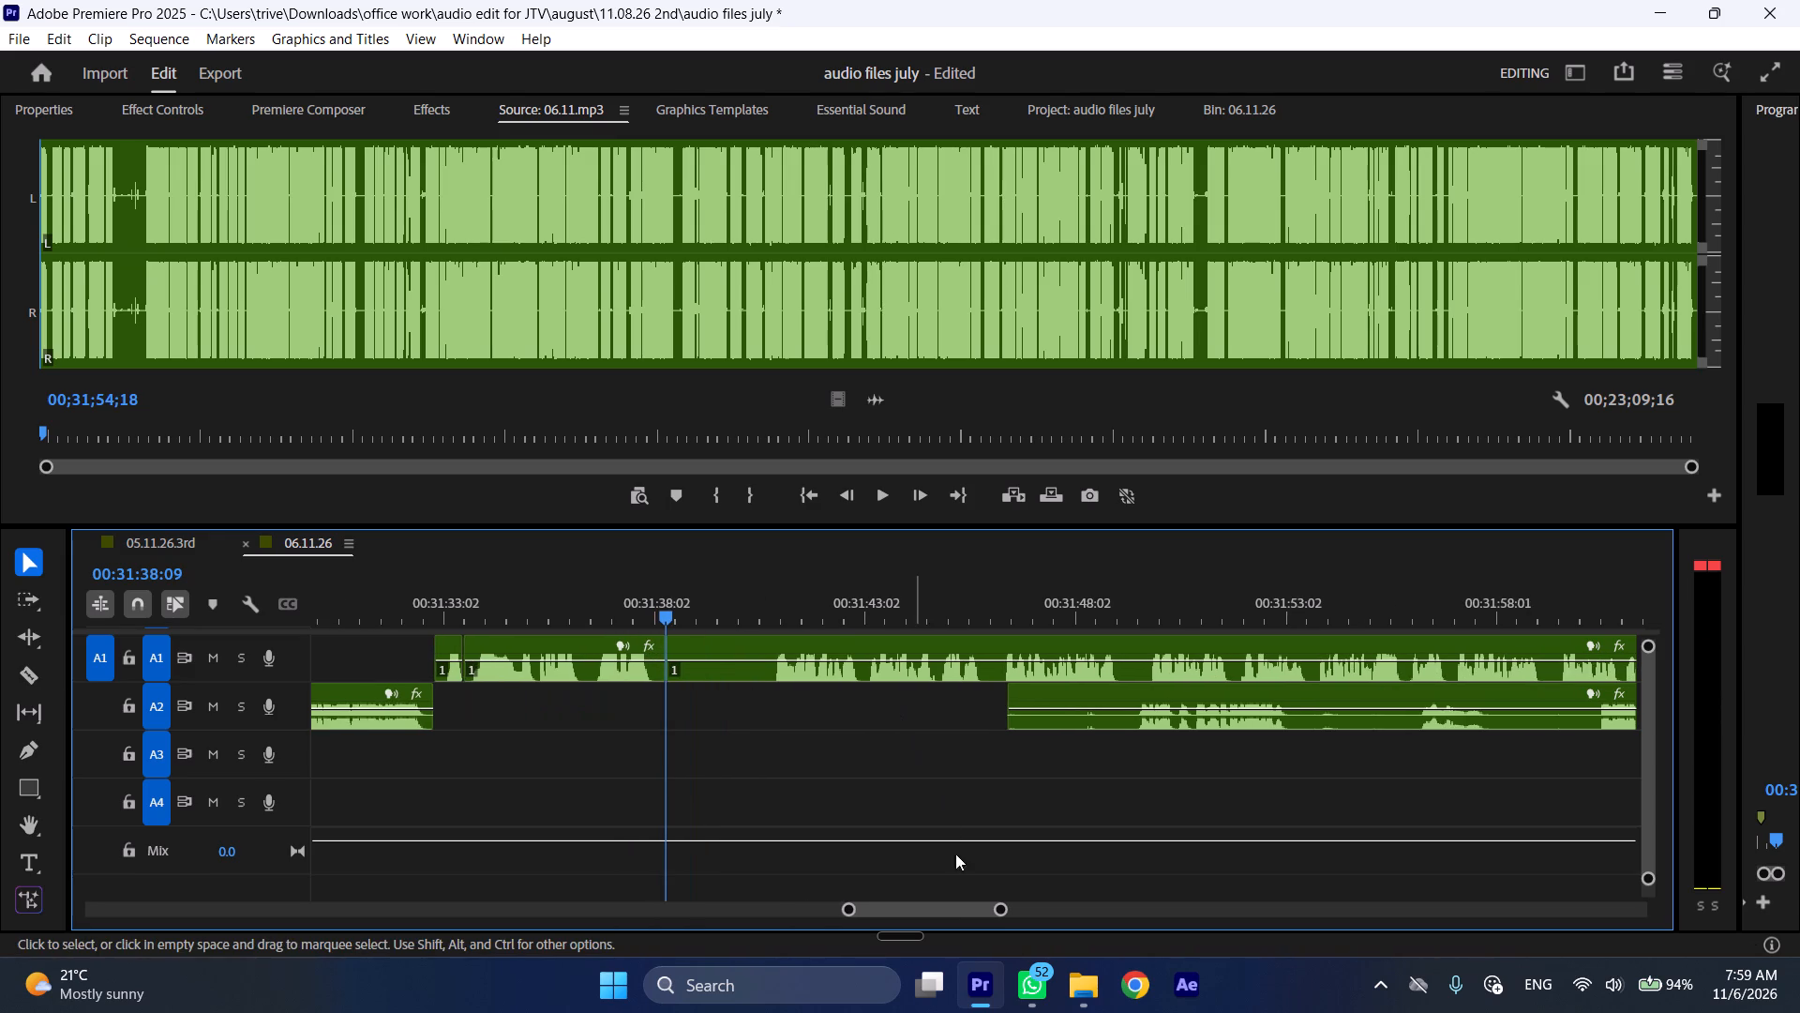
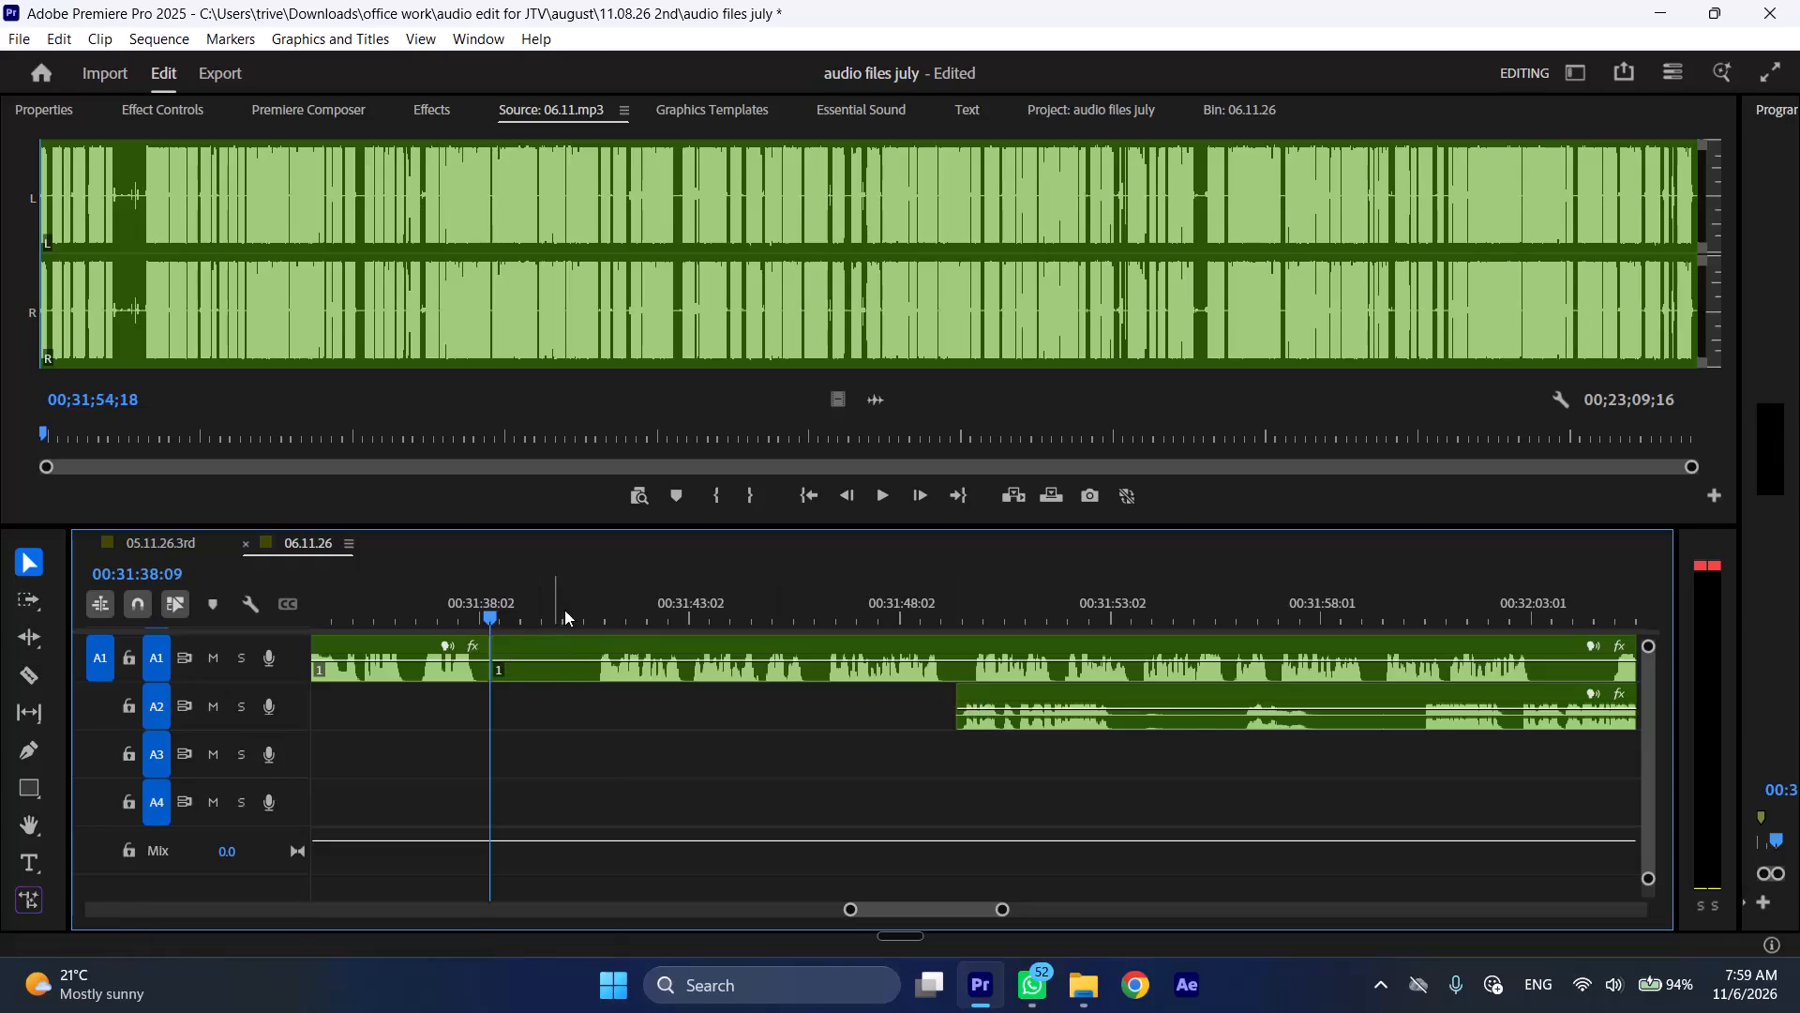
Split the A1 section where its speech resumes at about 00:31:41 and ripple delete the silence starting at 00:31:38:09.
{"action": "left_click_drag", "start_coordinate": [578, 610], "coordinate": [603, 613]}
{"action": "left_click", "coordinate": [636, 666]}
{"action": "key", "text": "shift+c"}
{"action": "key", "text": "ctrl+shift+d"}
Play the A1 speech up to its next pause and split the section at 00:31:43:09.
{"action": "key", "text": "space"}
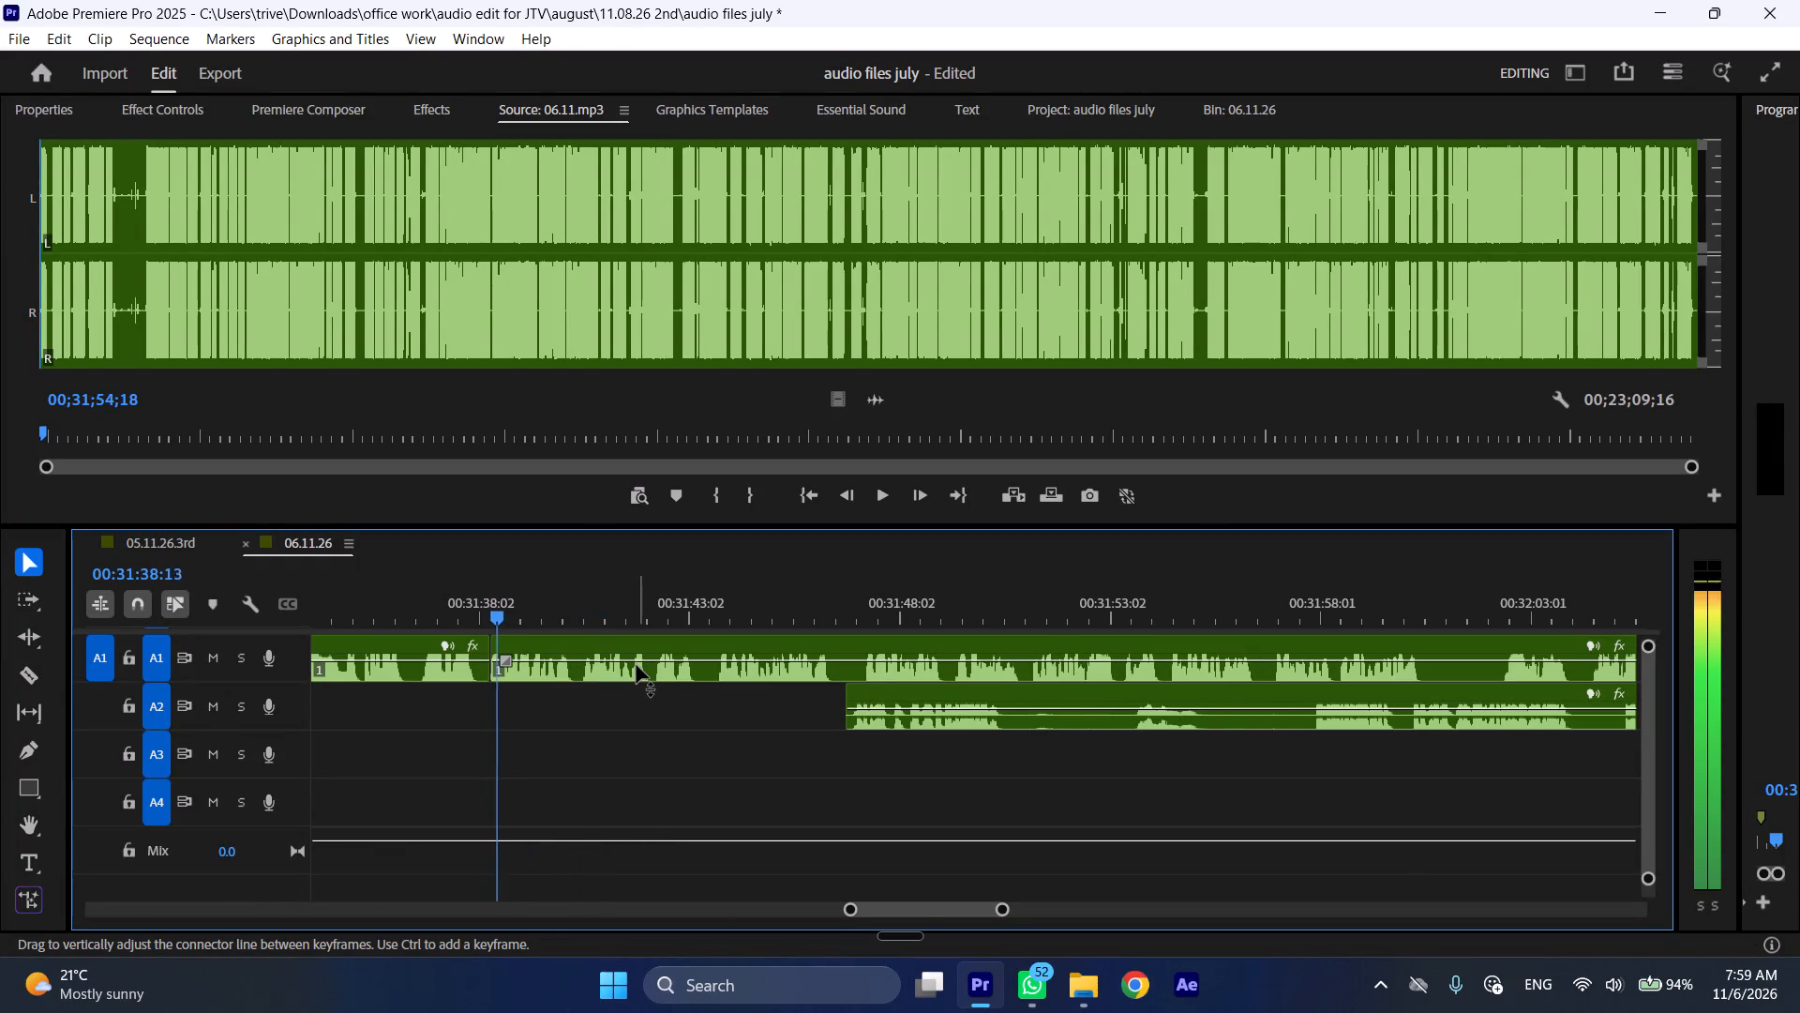
{"action": "key", "text": "l"}
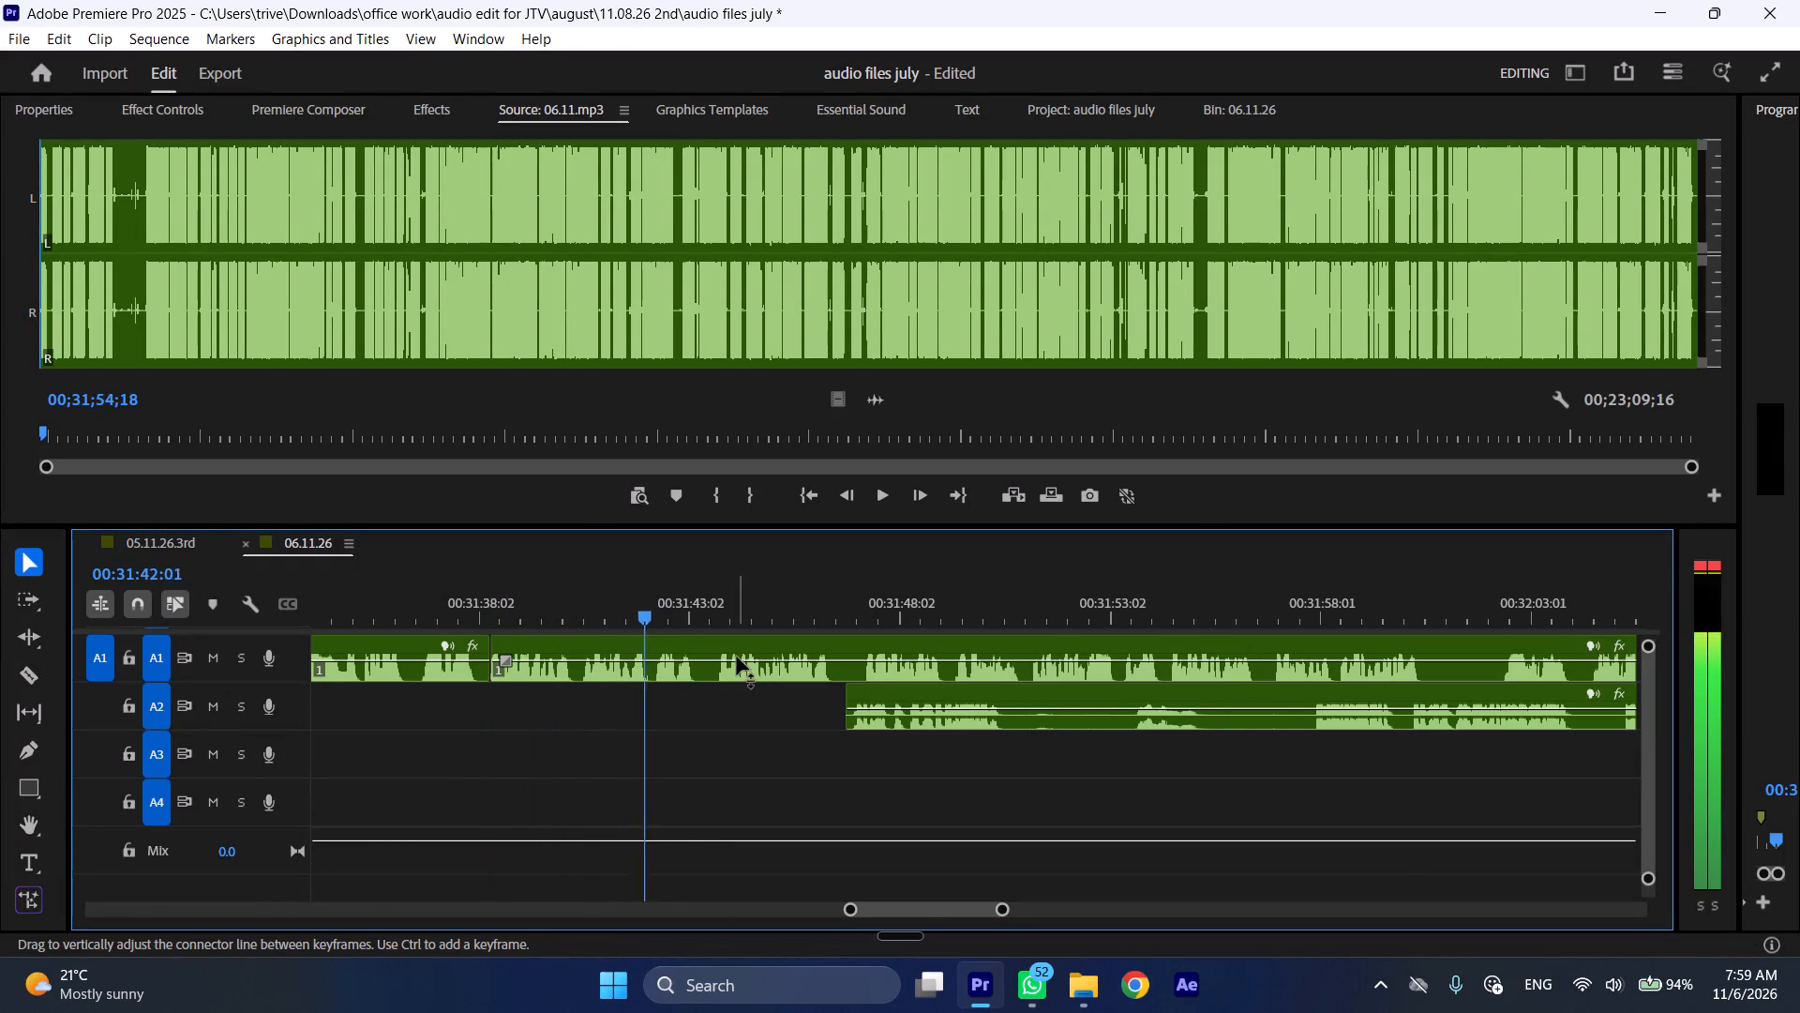
{"action": "key", "text": "space"}
{"action": "key", "text": "shift+c"}
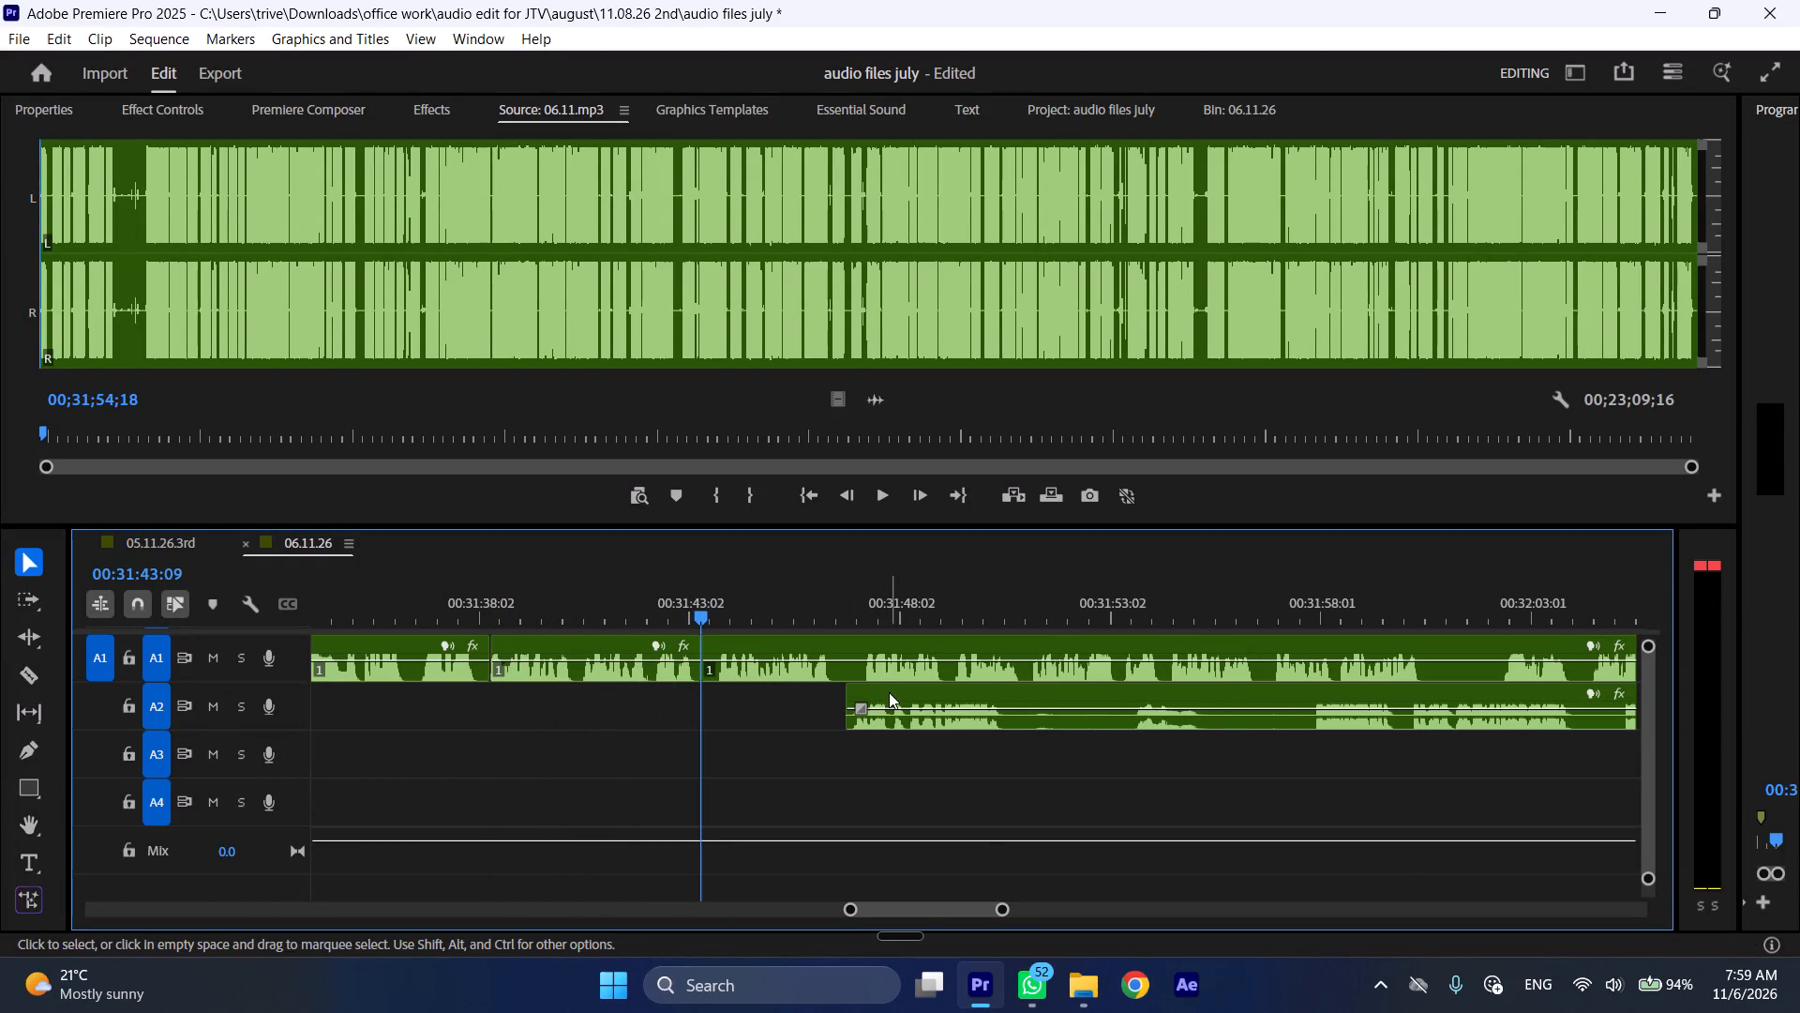
Split the A2 section at 00:31:50:11, move its first part to the A1 split, and place the remaining A1 section right after it.
{"action": "left_click_drag", "start_coordinate": [982, 608], "coordinate": [1003, 612]}
{"action": "left_click", "coordinate": [1024, 708]}
{"action": "key", "text": "shift+c"}
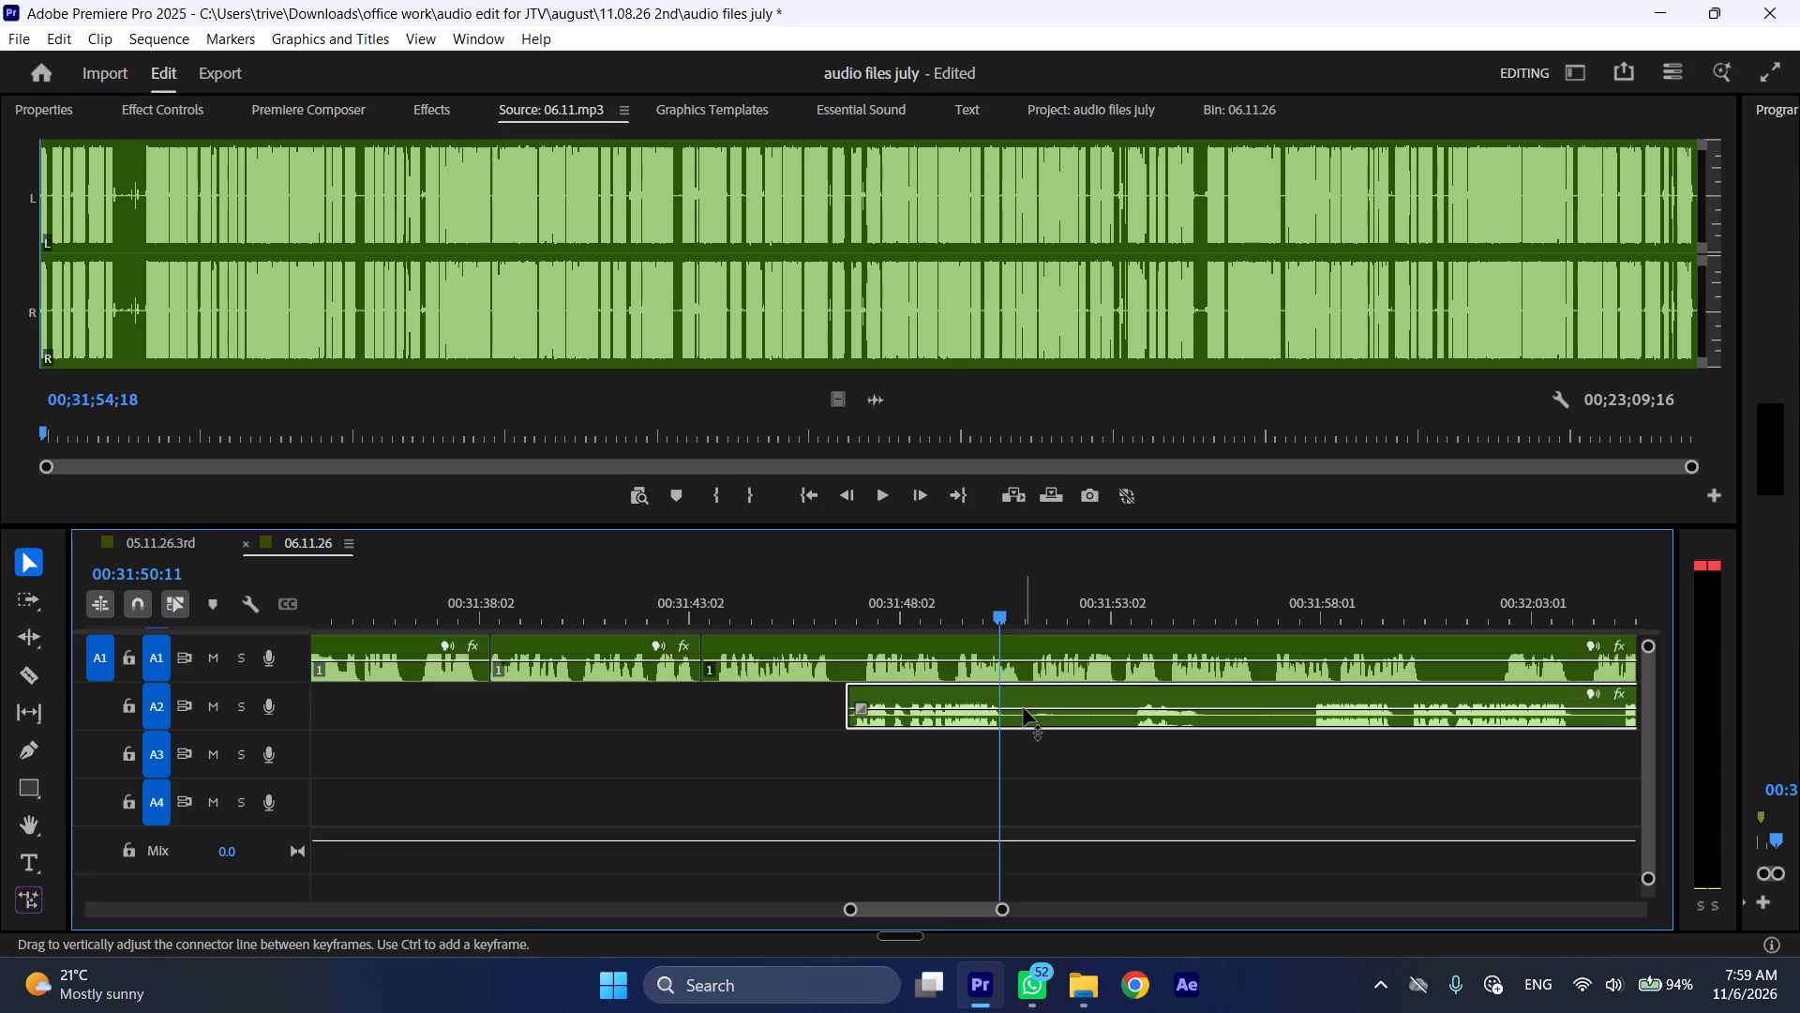
{"action": "left_click_drag", "start_coordinate": [914, 689], "coordinate": [774, 687], "text": "ctrl"}
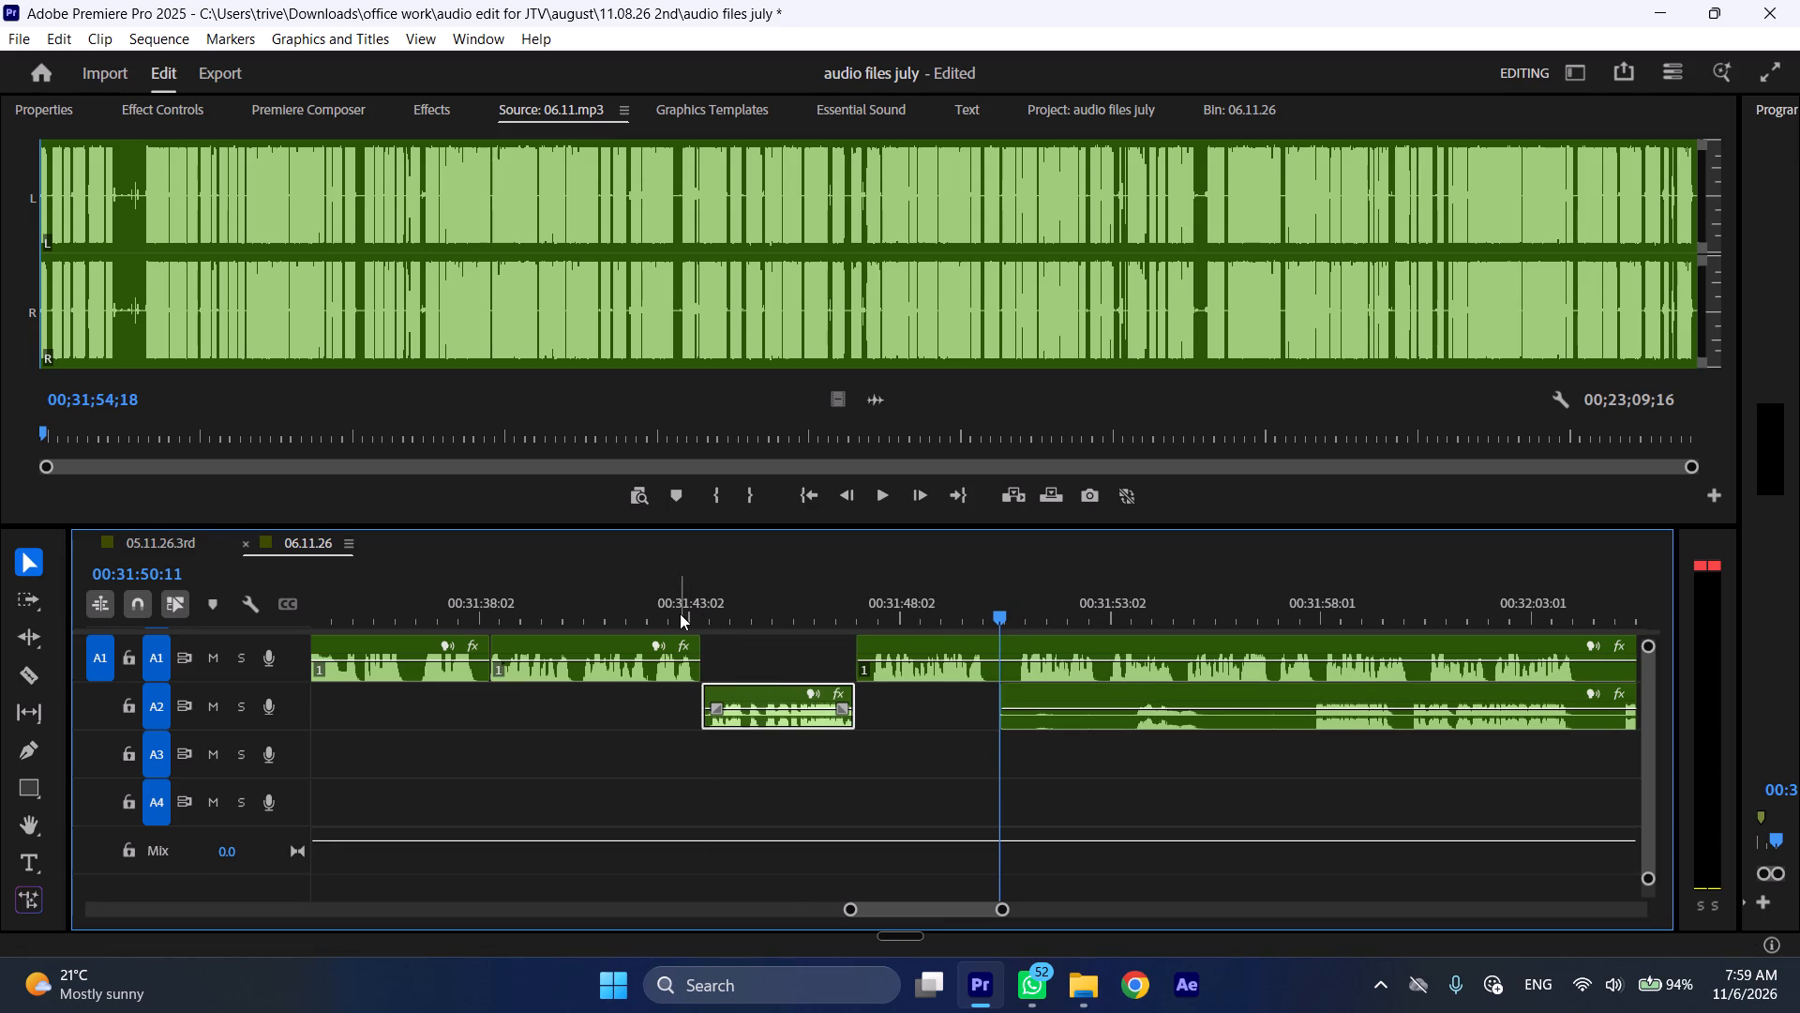
Play across the join into the A2 part, split the following A1 section at 00:31:47:09, and ripple delete its short opening silence.
{"action": "left_click", "coordinate": [680, 613]}
{"action": "key", "text": "space"}
{"action": "key", "text": "l"}
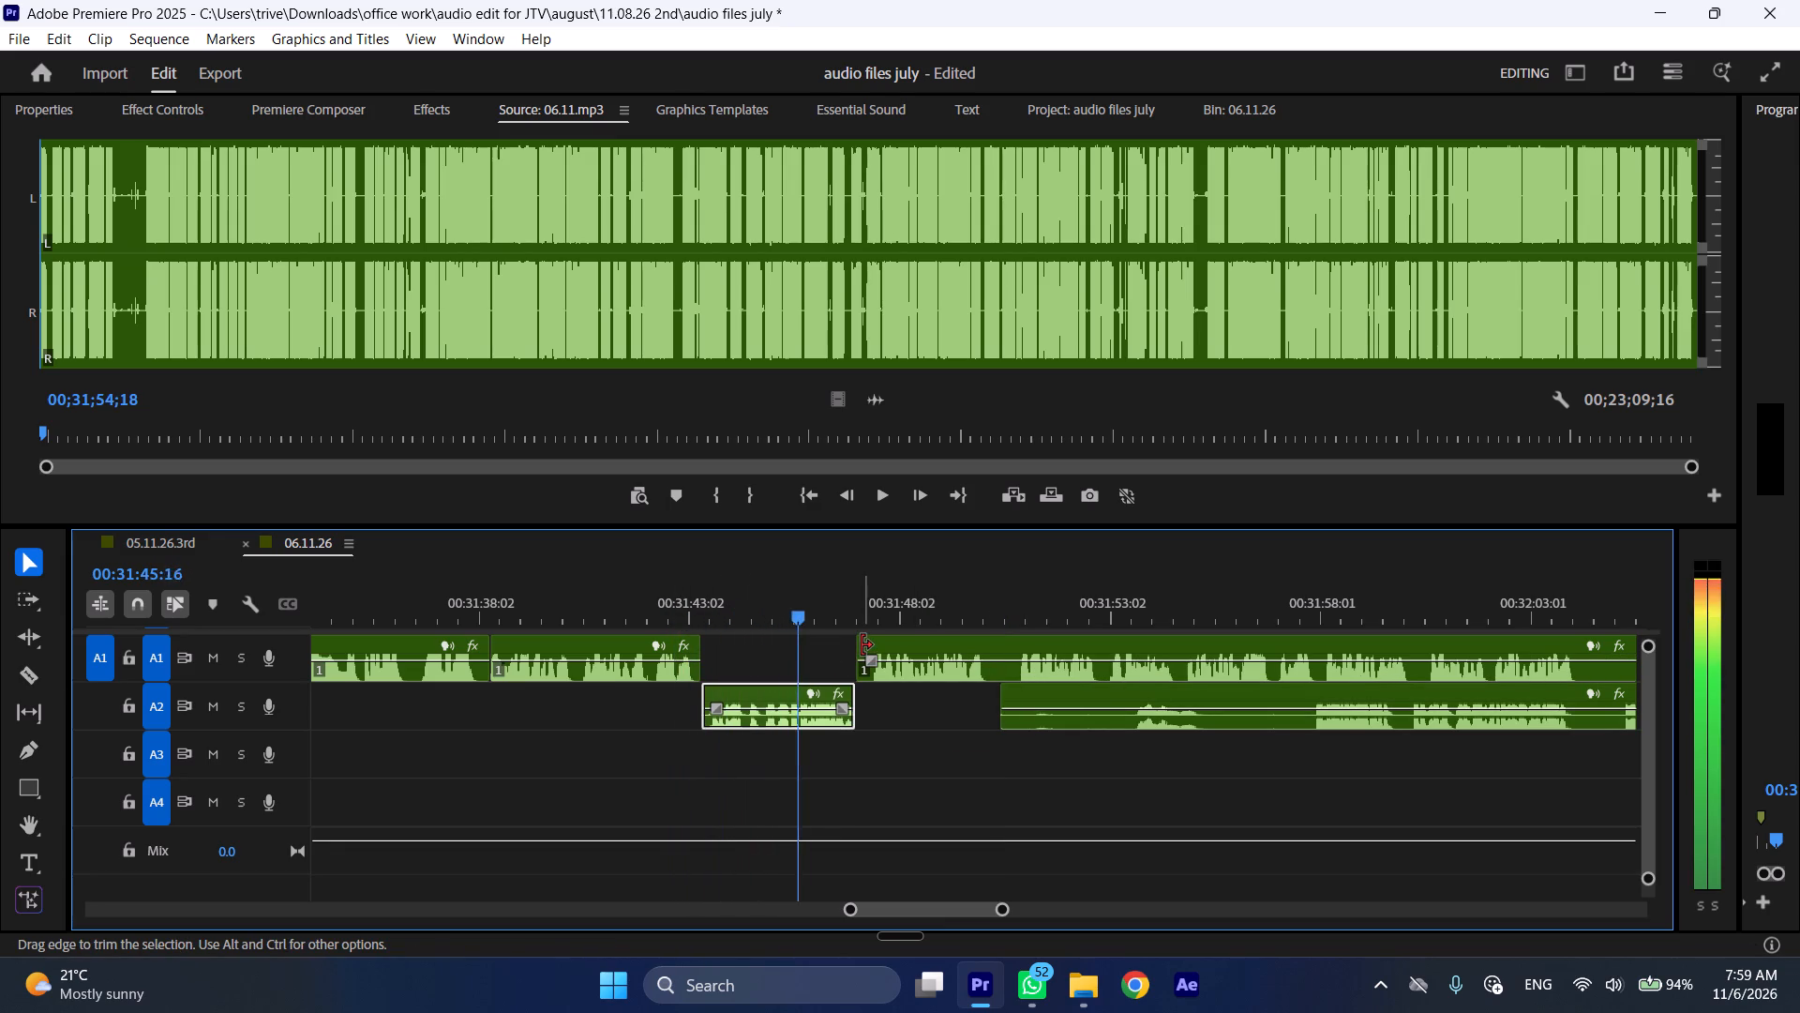
{"action": "left_click", "coordinate": [872, 613]}
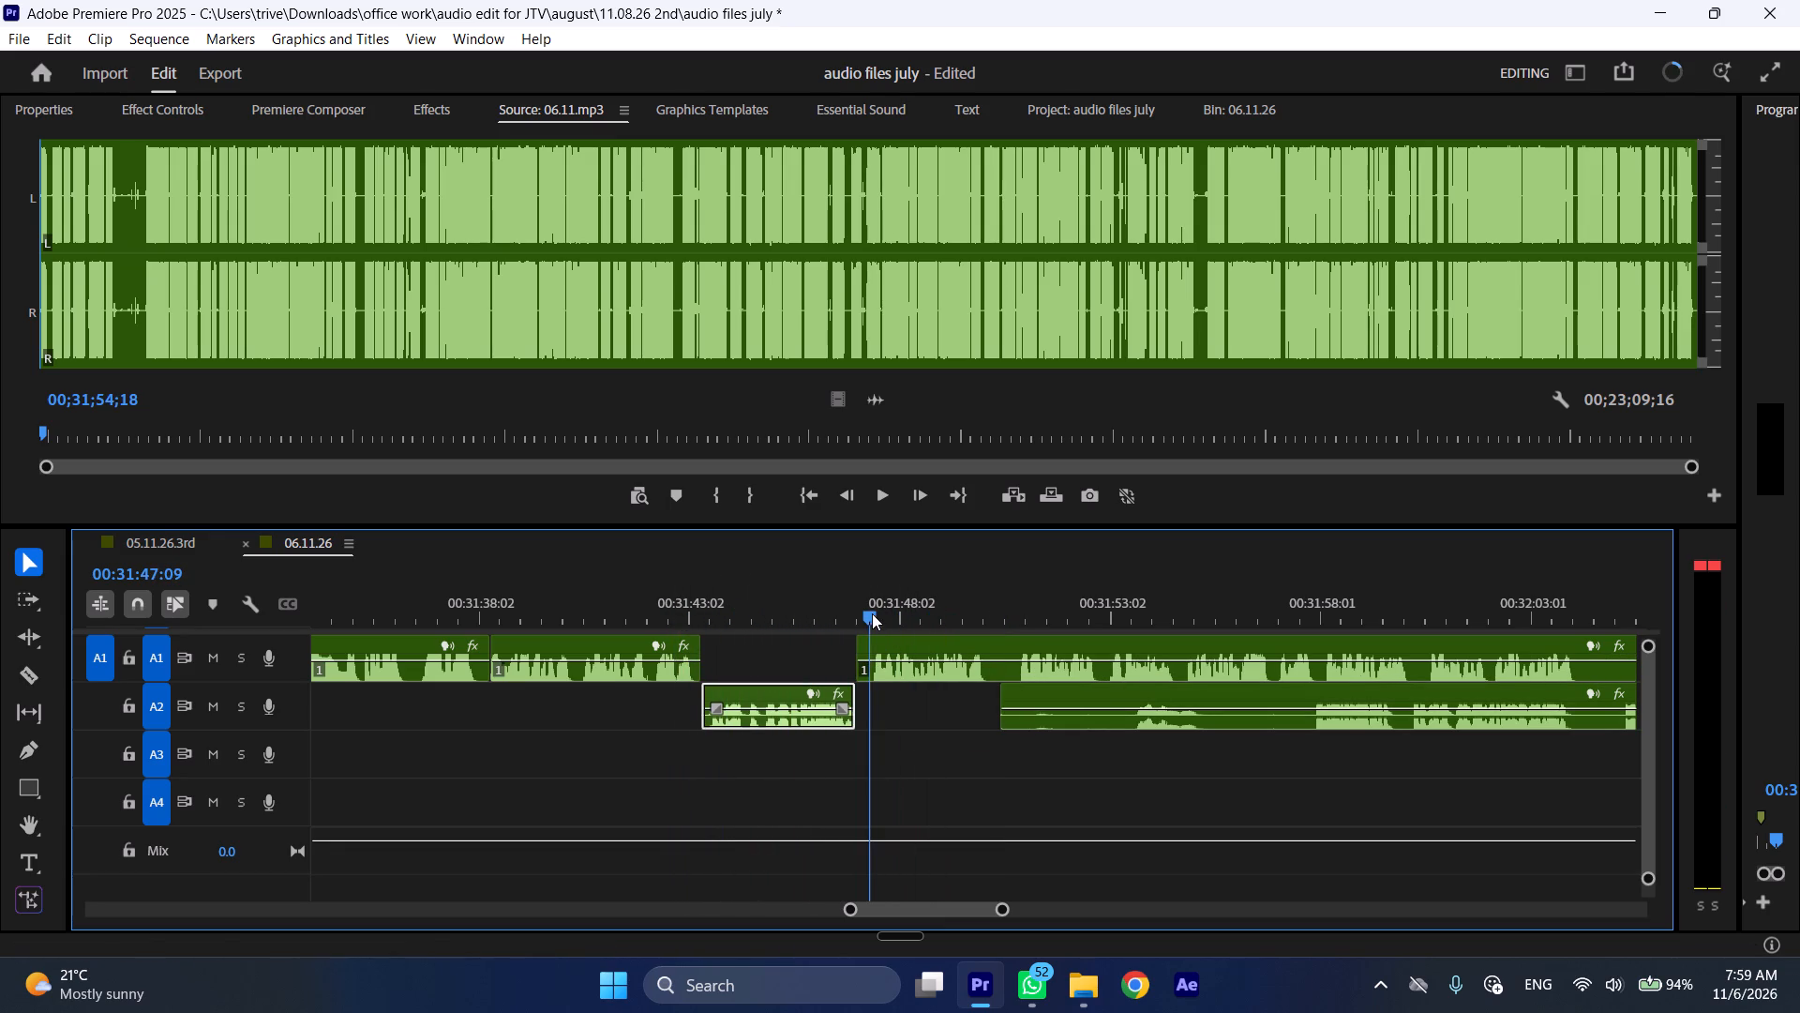
{"action": "left_click", "coordinate": [894, 653]}
{"action": "key", "text": "shift+c"}
{"action": "key", "text": "ctrl+shift+d"}
Play the A1 speech that follows the repositioned A2 part.
{"action": "key", "text": "space"}
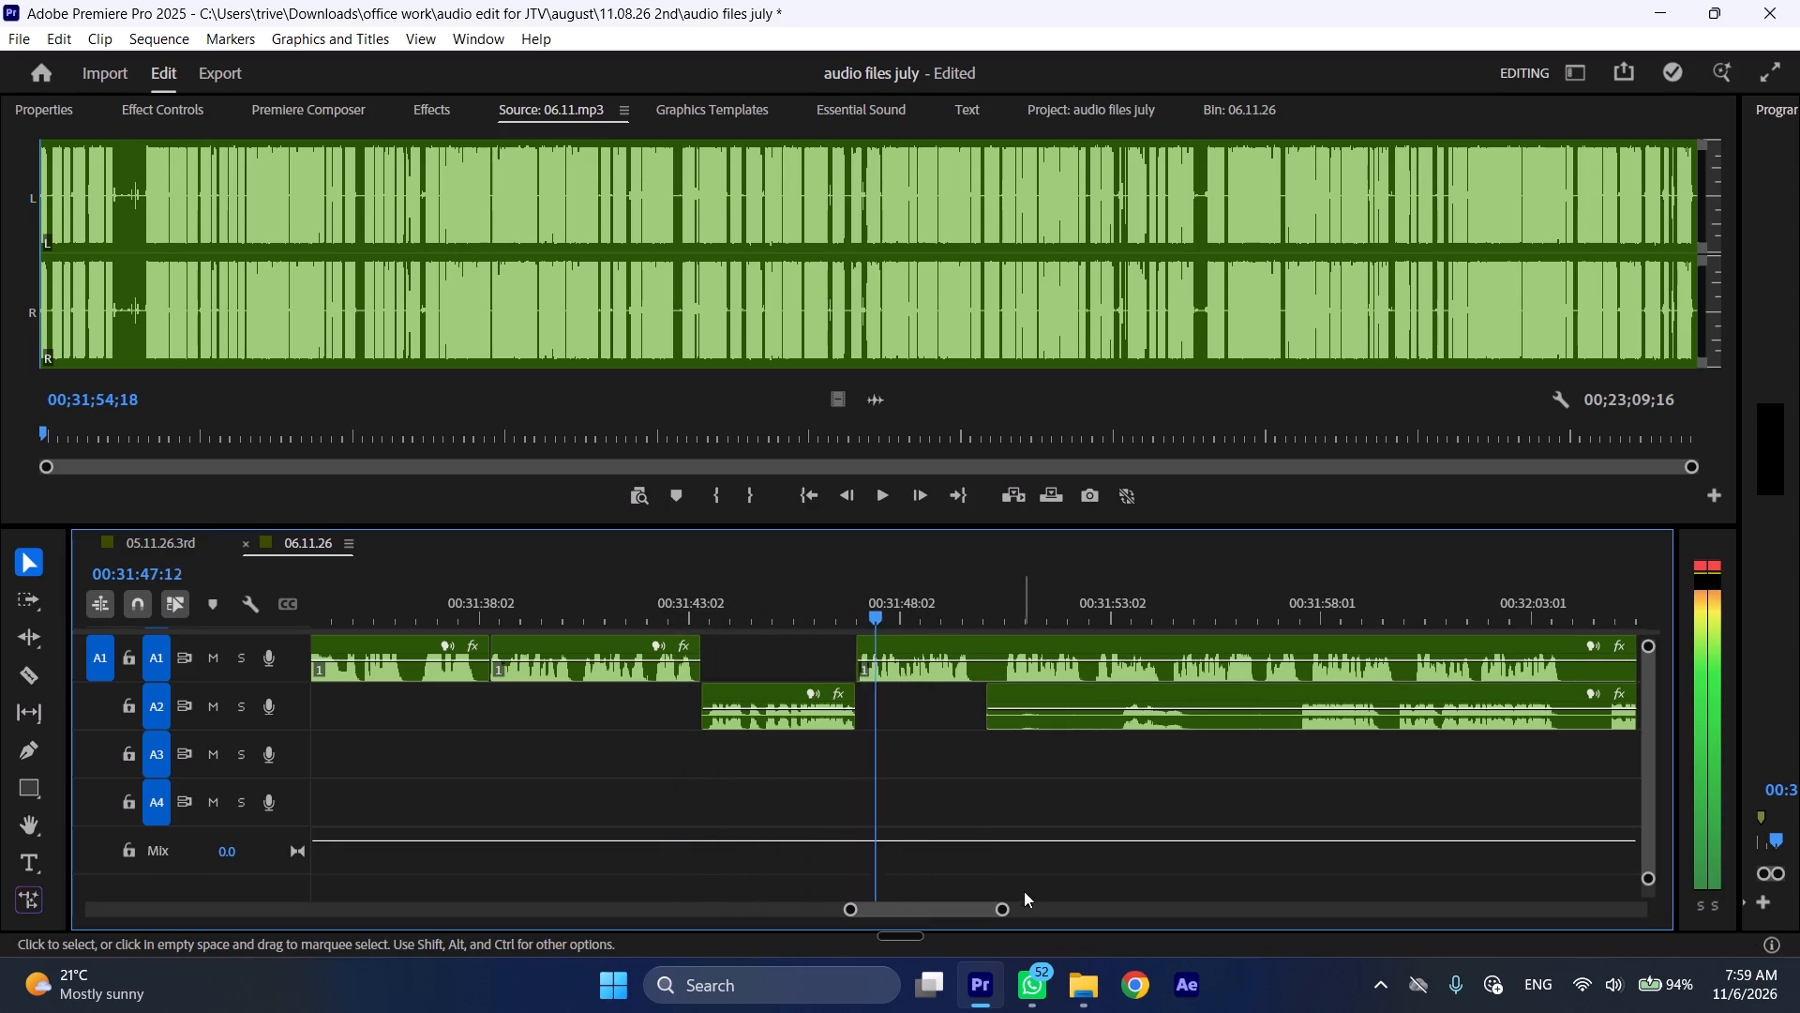
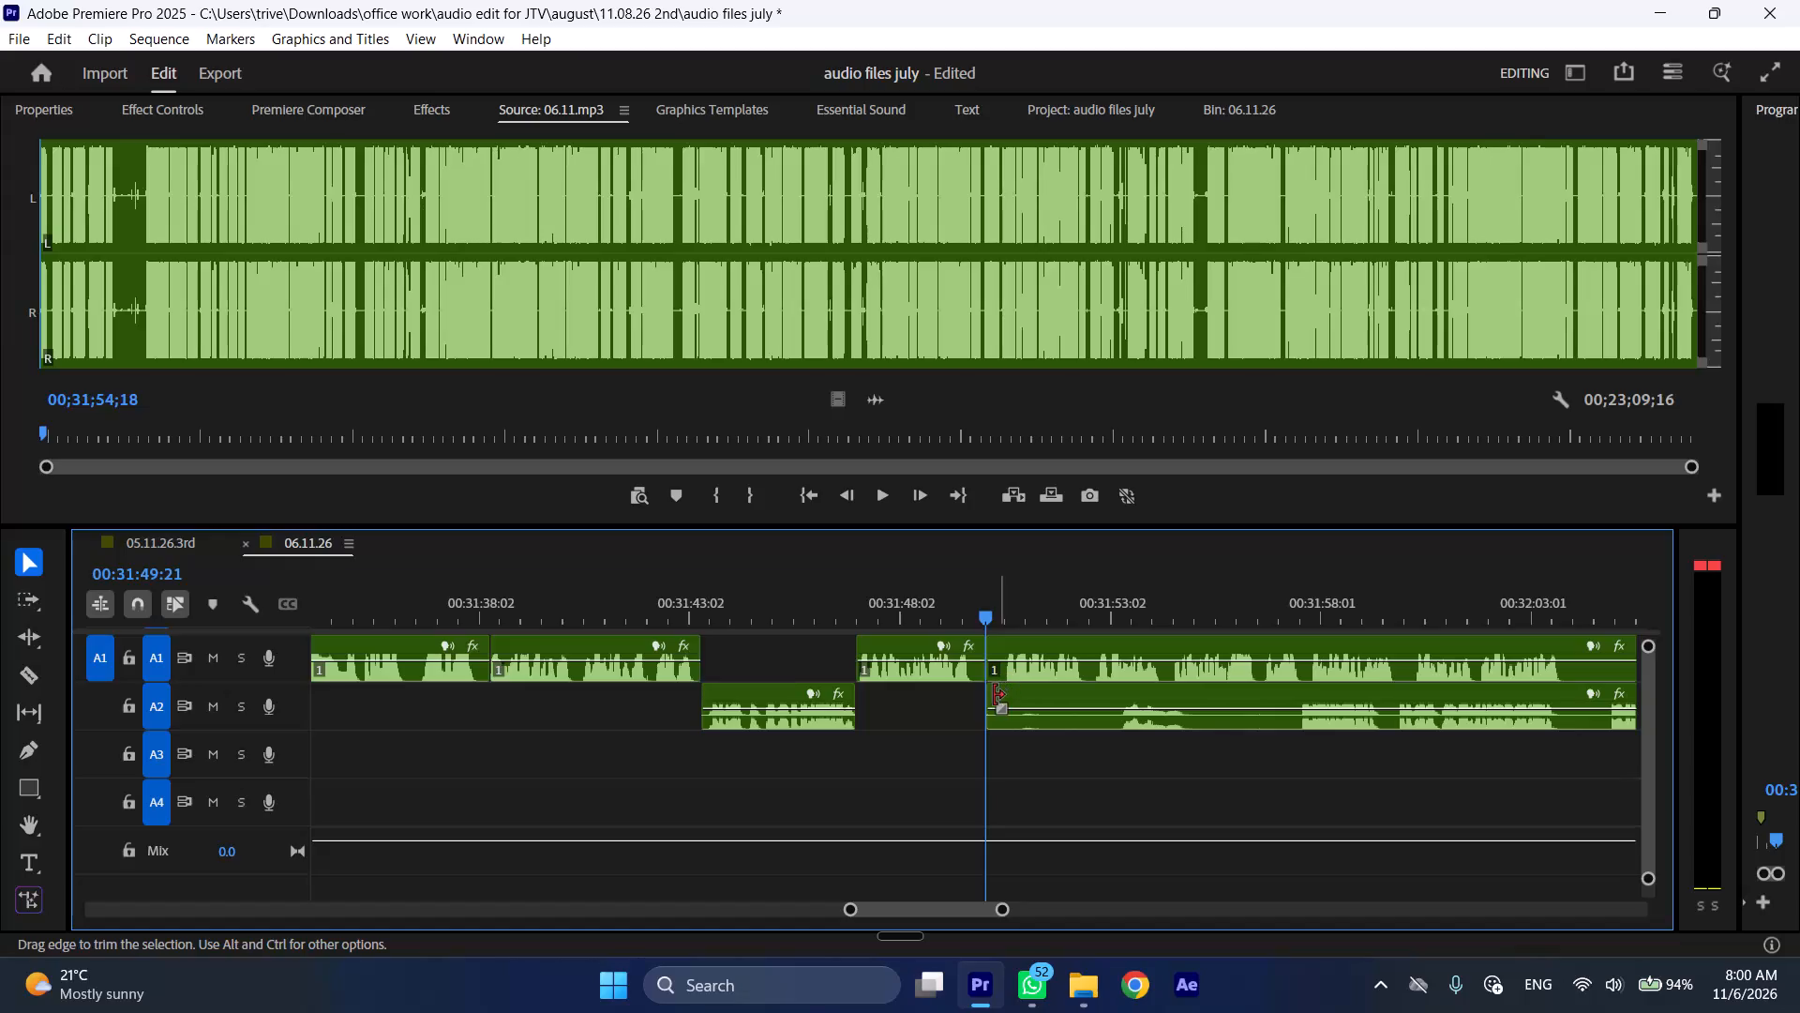
Trim about 7 seconds off the start of the A2 section and move it to the end of the A1 speech at 00:31:49:21.
{"action": "left_click_drag", "start_coordinate": [994, 695], "coordinate": [1292, 701]}
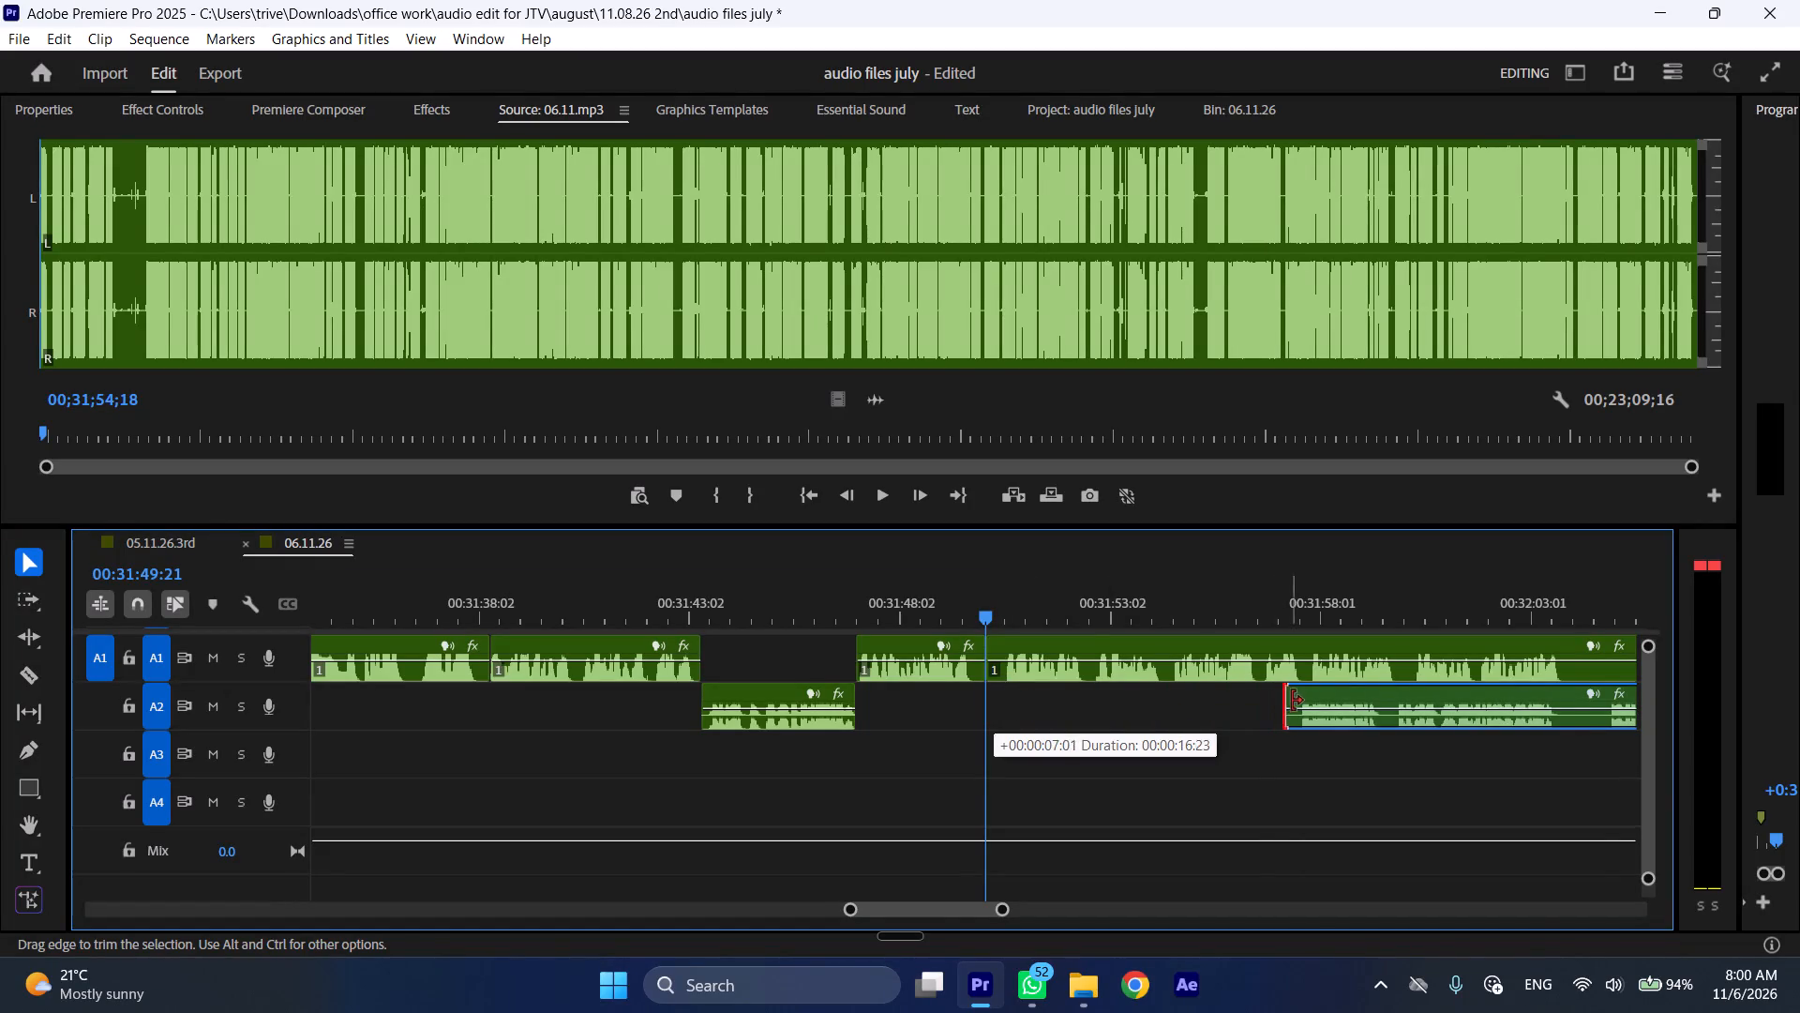
{"action": "left_click_drag", "start_coordinate": [1292, 701], "coordinate": [1303, 699]}
{"action": "left_click_drag", "start_coordinate": [1334, 698], "coordinate": [1016, 698]}
Move the A1 section that overlaps the repositioned A2 speech about 15 seconds later, past that speech.
{"action": "scroll", "coordinate": [988, 665], "scroll_direction": "down", "scroll_amount": 11}
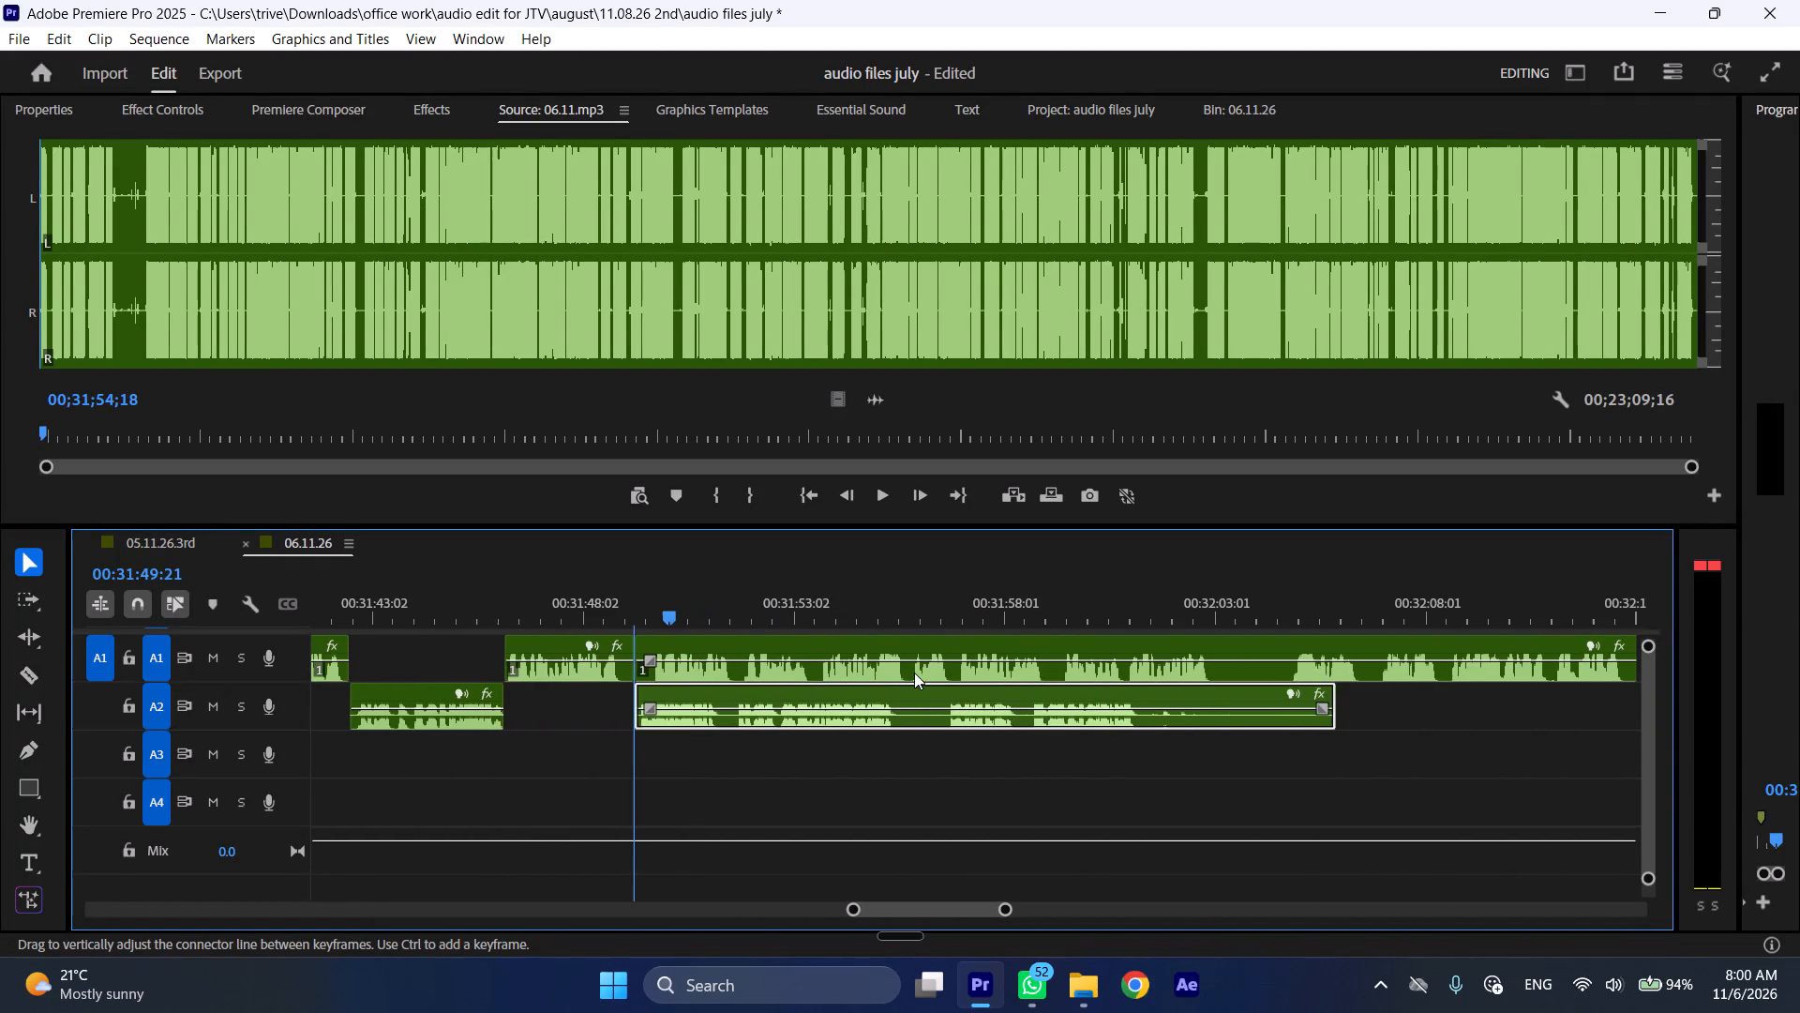
{"action": "left_click_drag", "start_coordinate": [637, 640], "coordinate": [1266, 642]}
Play the repositioned A2 speech, split it at its first short pause, and ripple delete the silence up to 00:31:52:13.
{"action": "key", "text": "space"}
{"action": "key", "text": "l"}
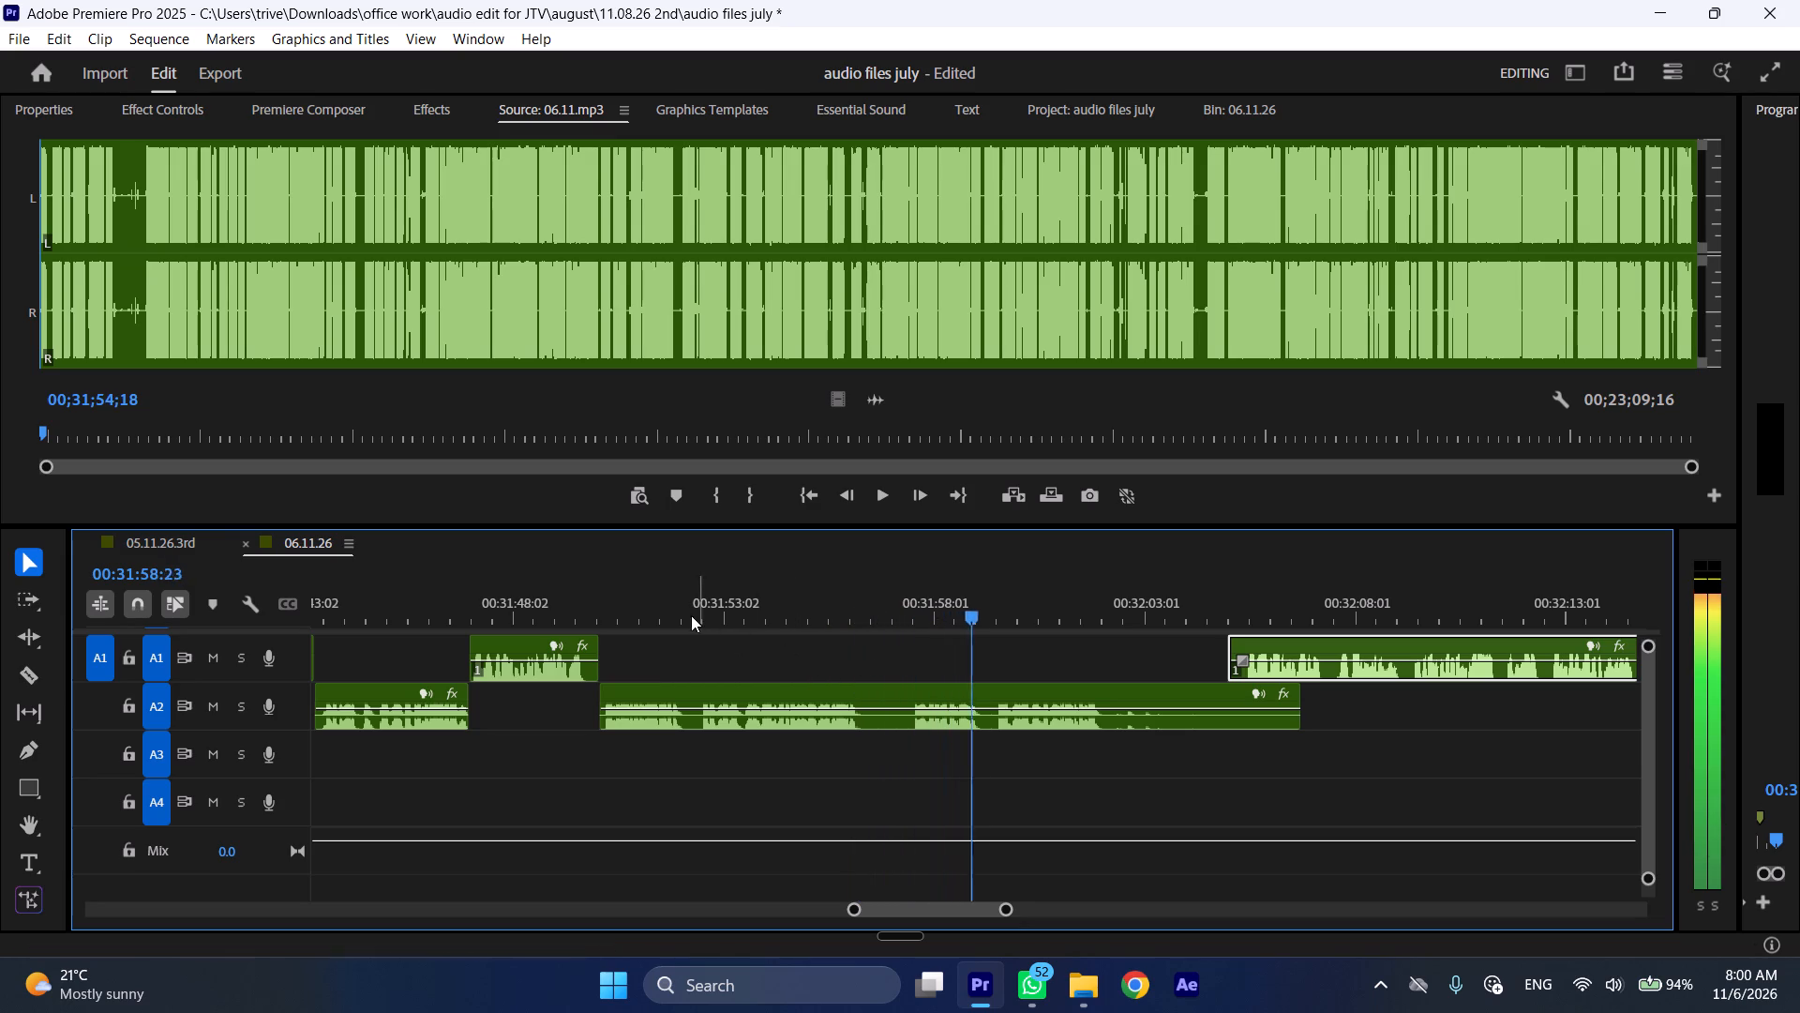
{"action": "left_click_drag", "start_coordinate": [681, 608], "coordinate": [703, 608]}
{"action": "key", "text": "shift+c"}
{"action": "left_click", "coordinate": [741, 699]}
{"action": "key", "text": "shift+c"}
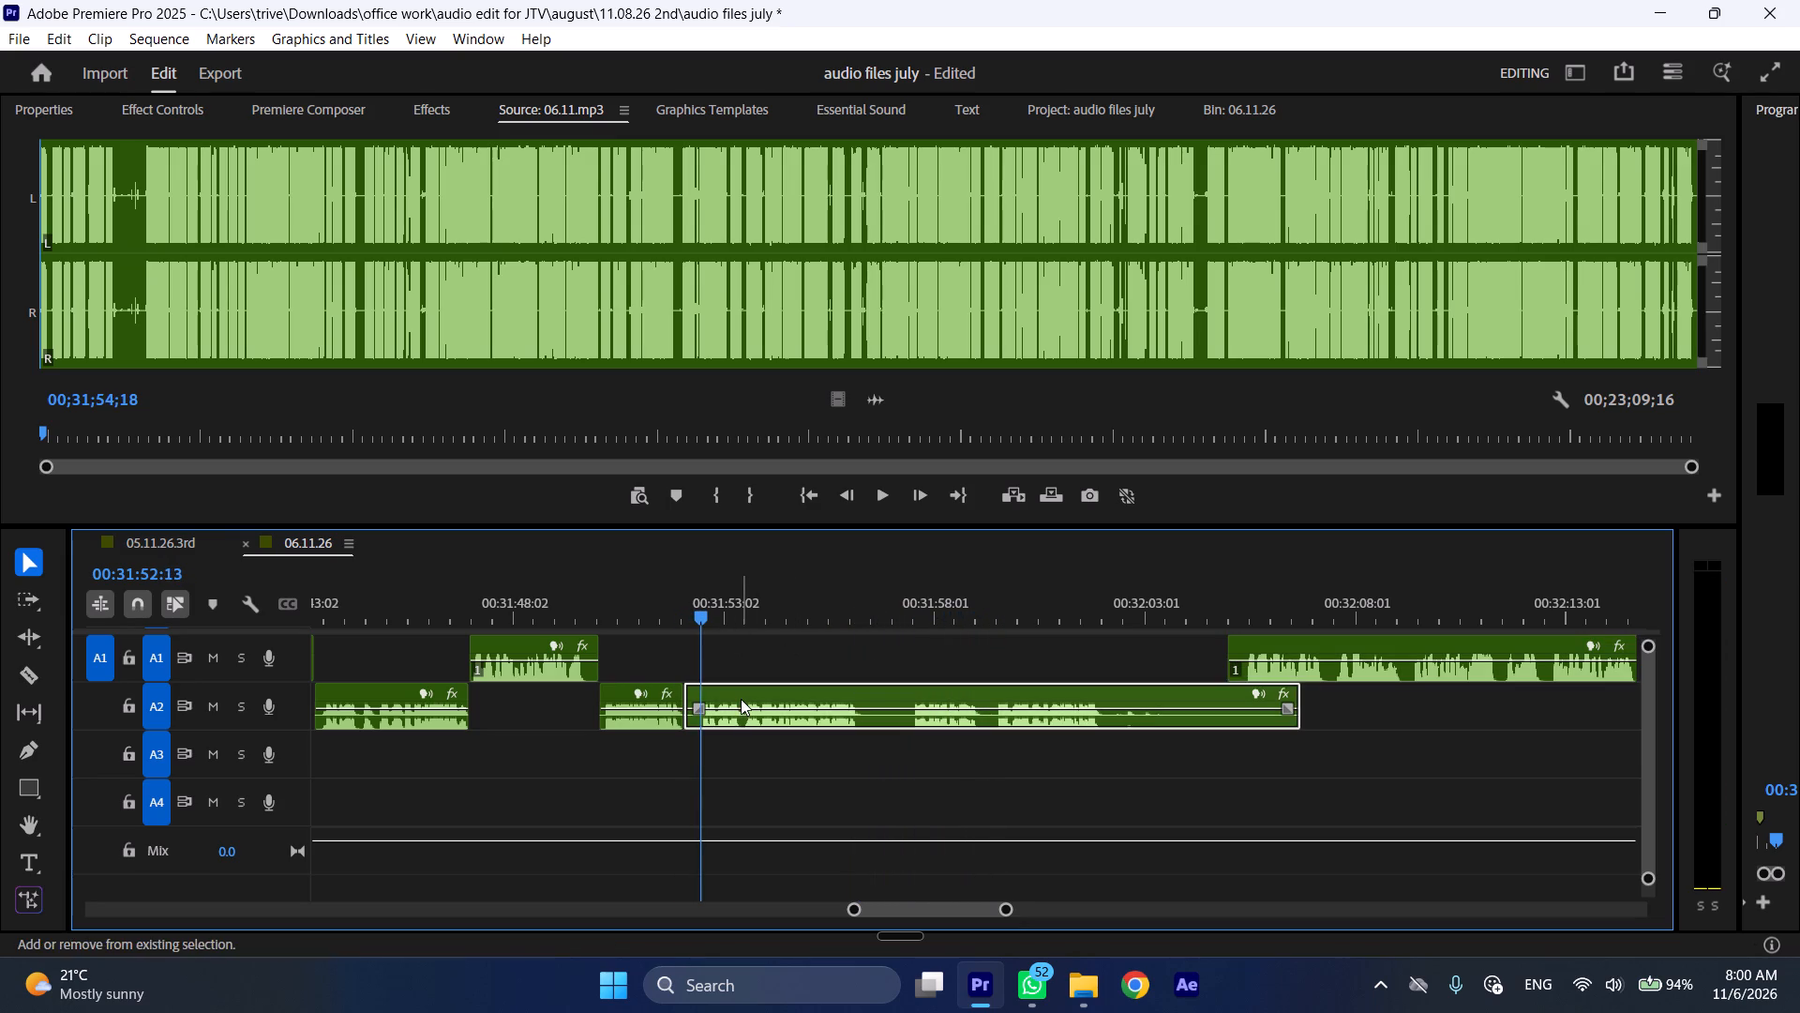
{"action": "key", "text": "ctrl+shift+d"}
Play across the tightened A2 join and split the A2 section at the next pause, at 00:31:56:01.
{"action": "key", "text": "space"}
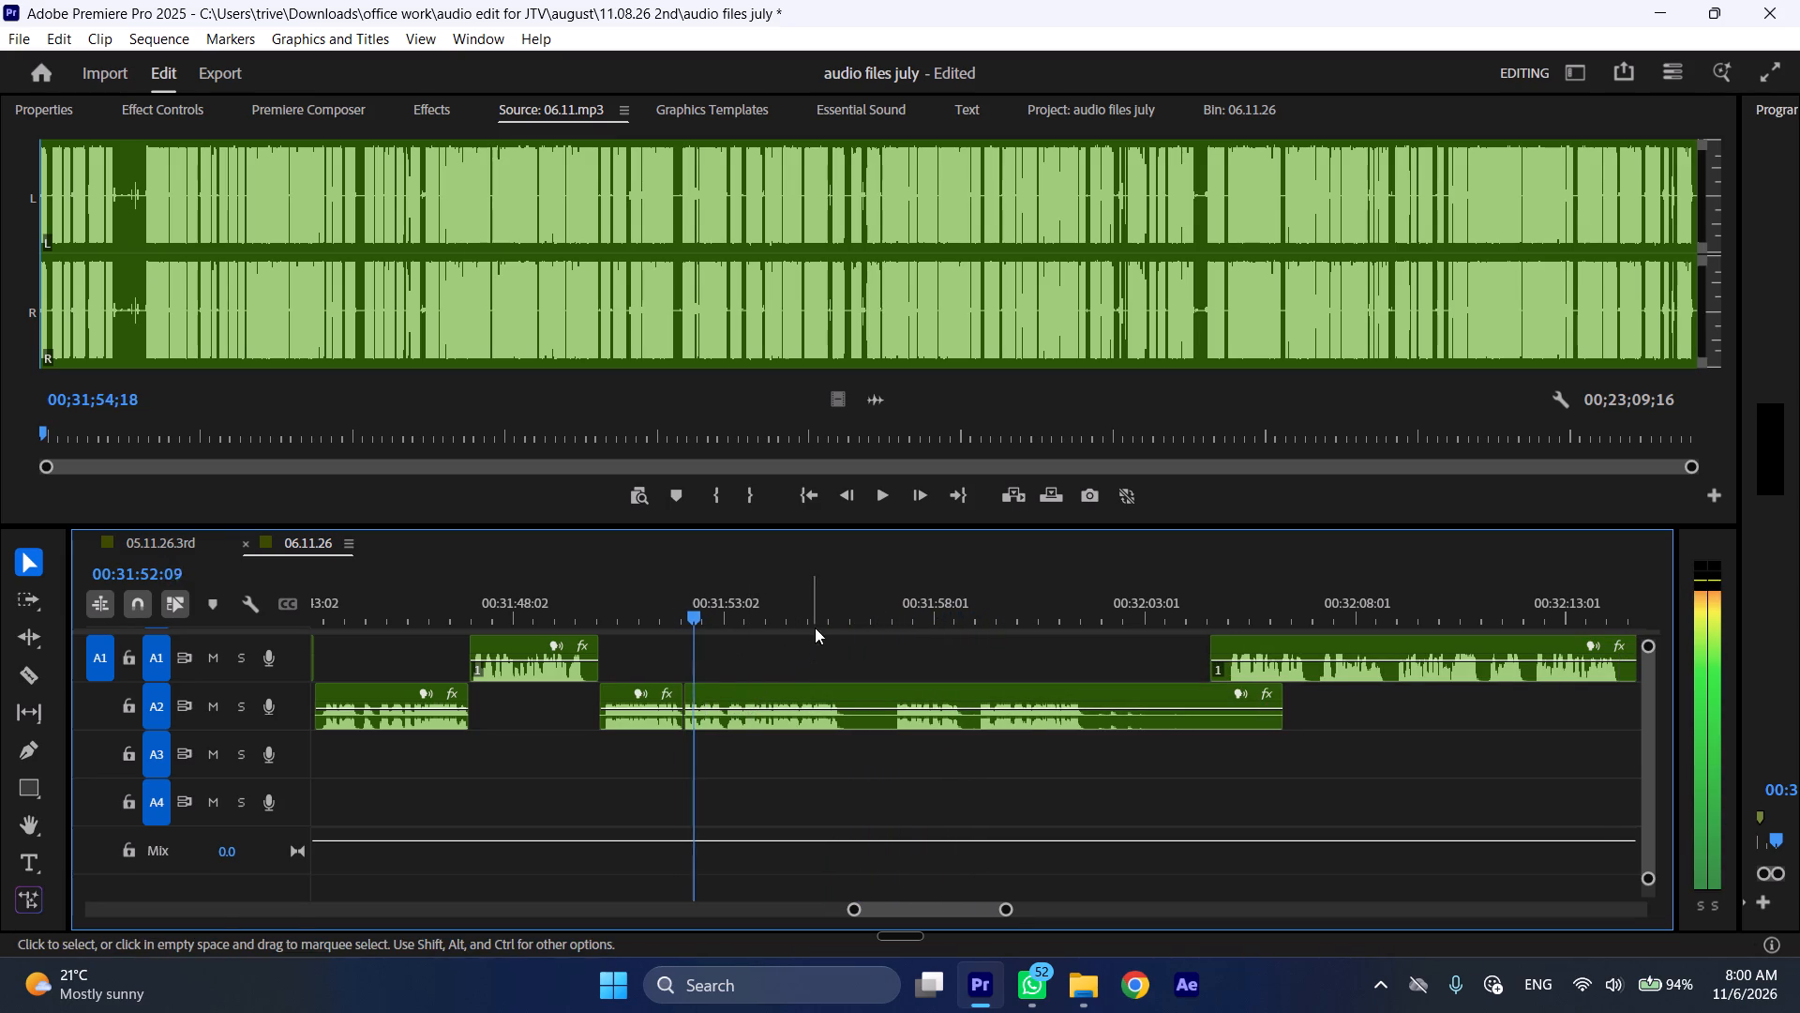
{"action": "left_click_drag", "start_coordinate": [837, 618], "coordinate": [851, 620]}
{"action": "key", "text": "shift+c"}
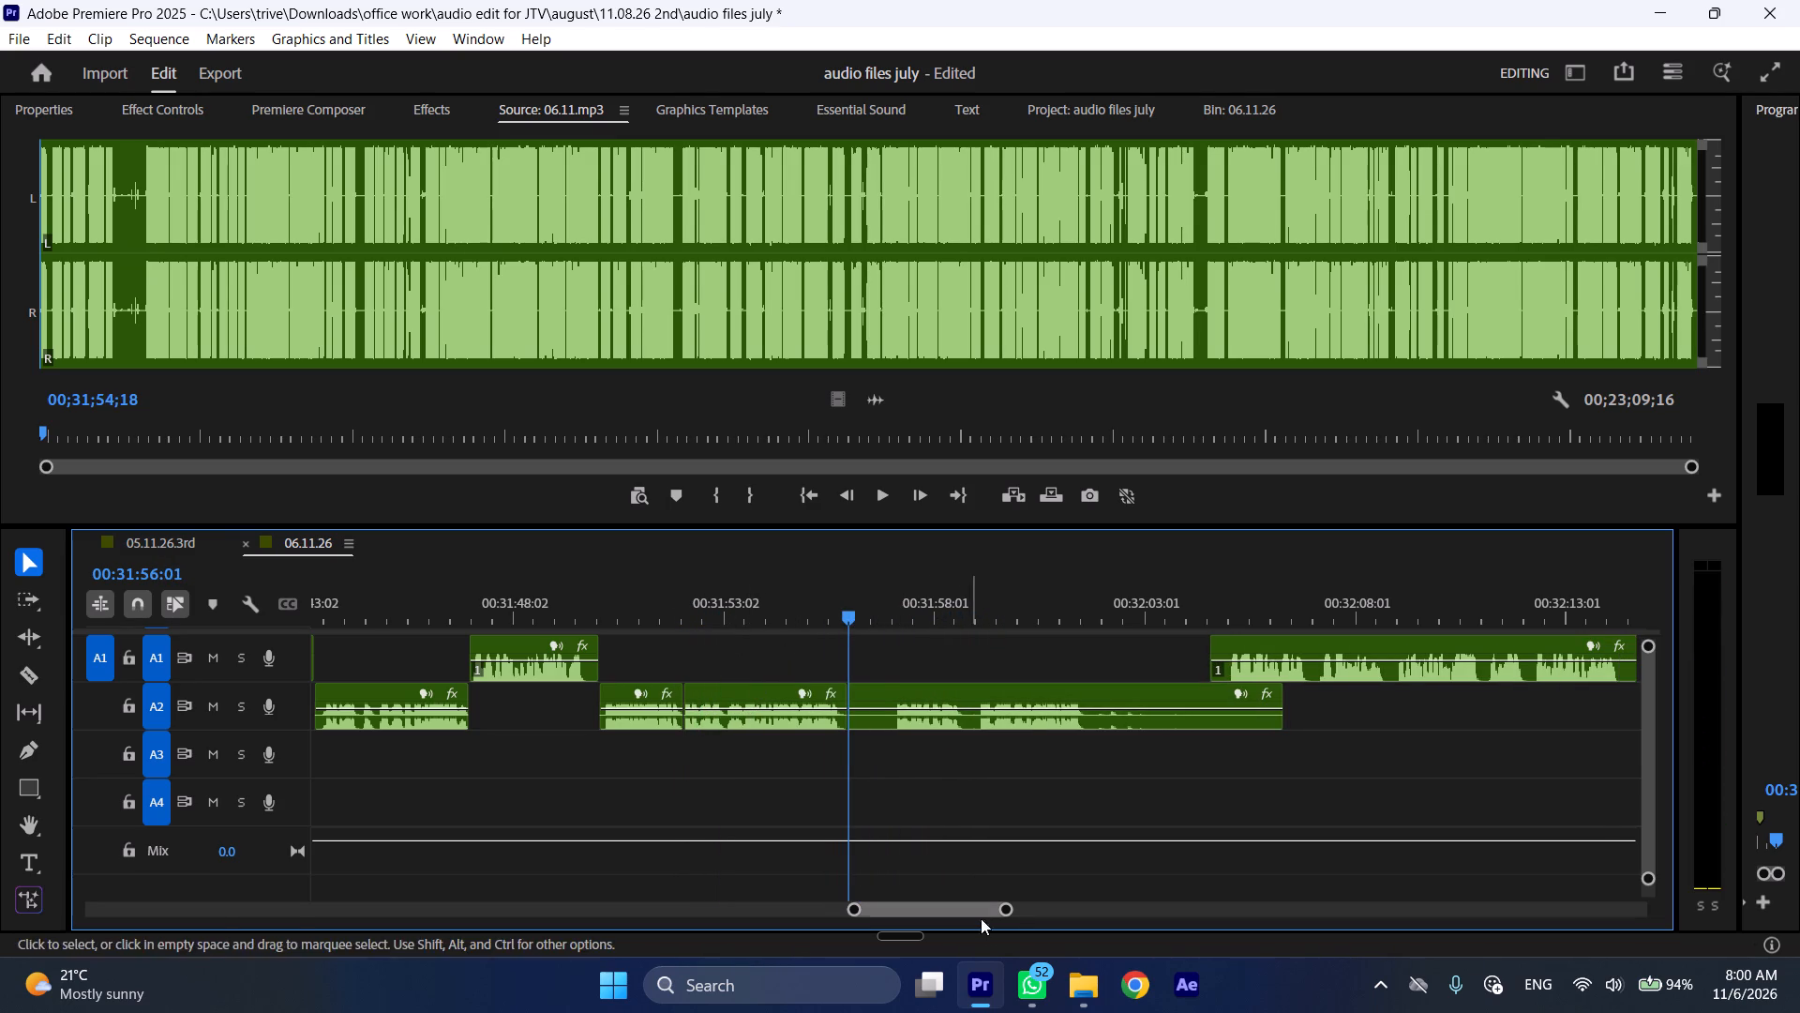
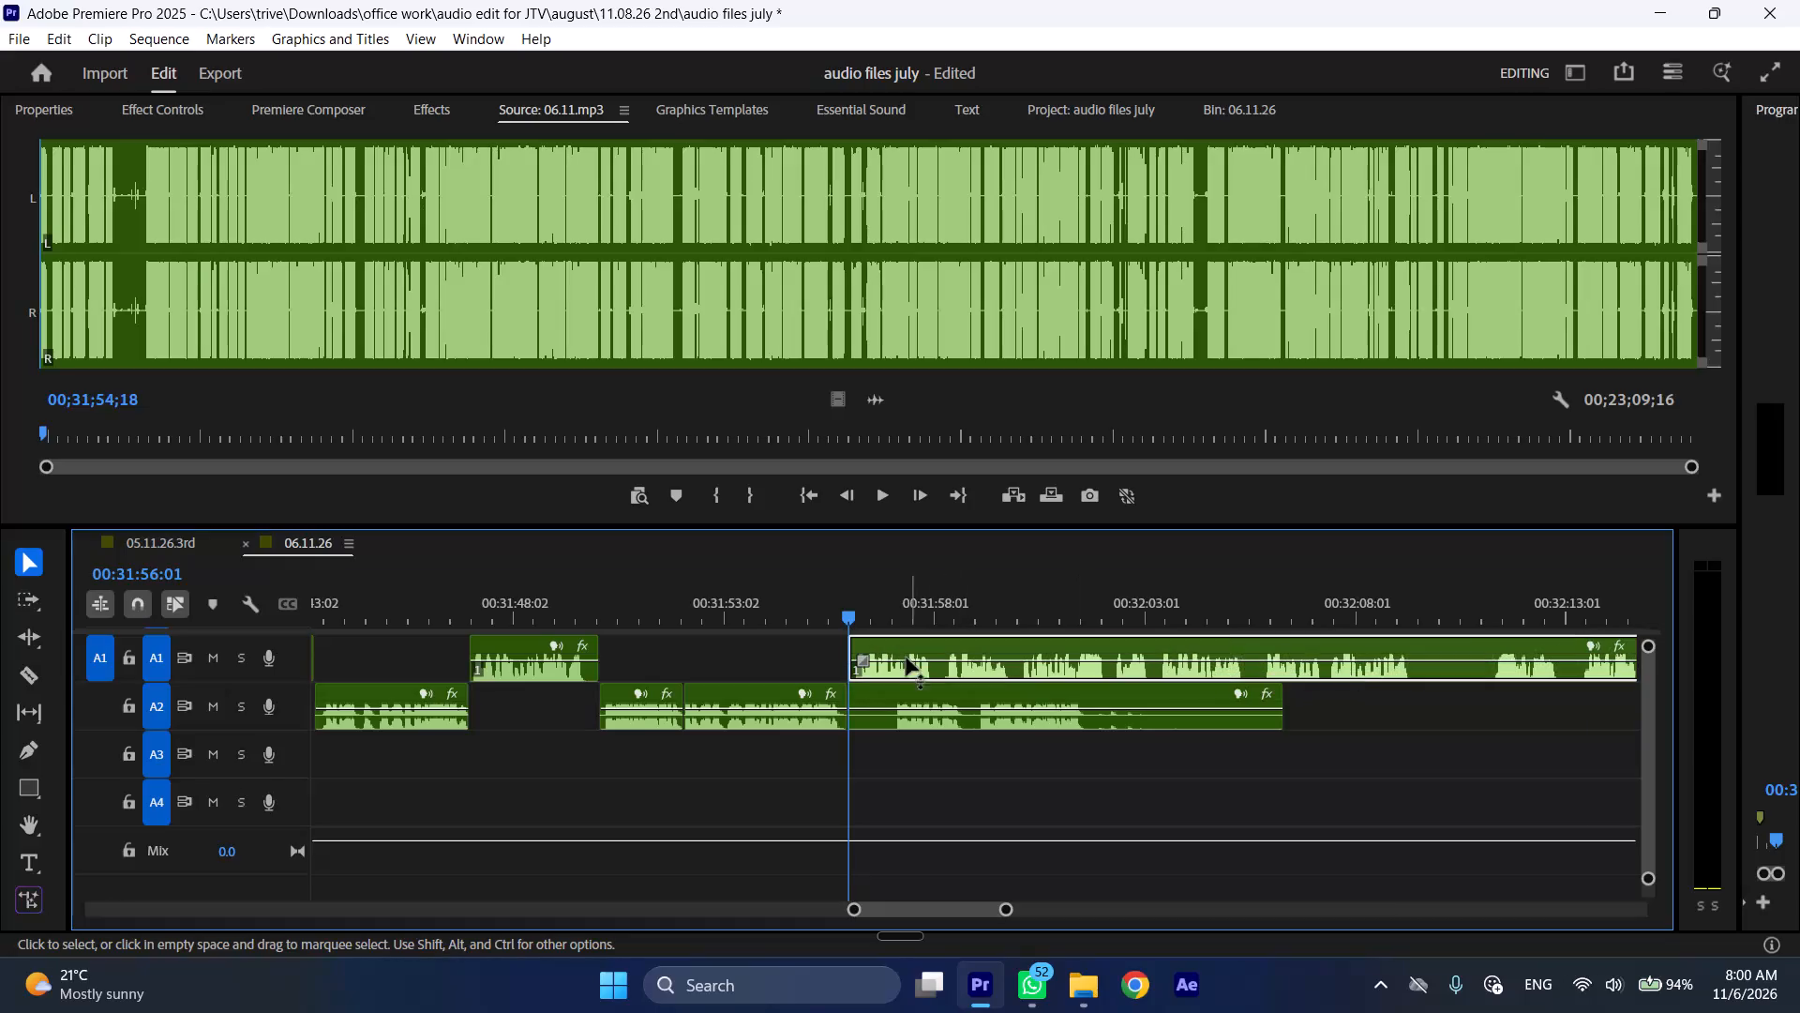
Move the A2 section that starts at 00:31:56:01 about 15 seconds later, clear of the beginning of the A1 speech.
{"action": "left_click_drag", "start_coordinate": [889, 693], "coordinate": [1528, 697]}
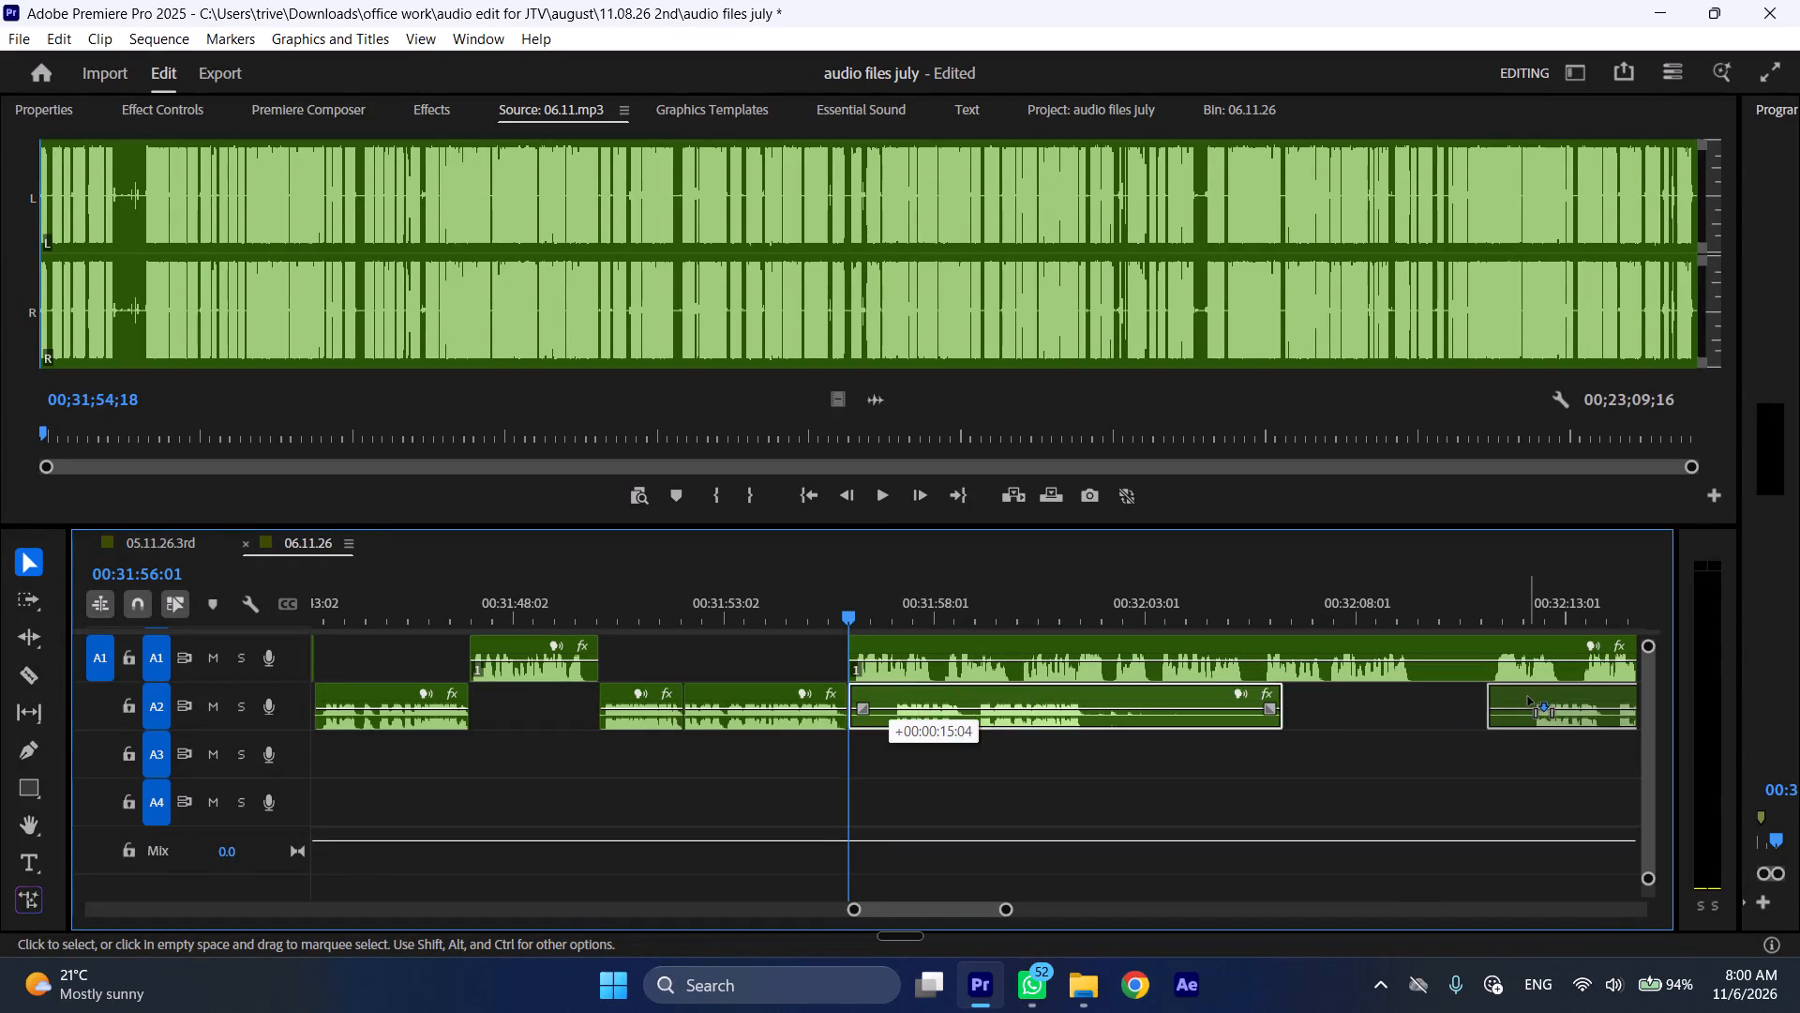
{"action": "left_click_drag", "start_coordinate": [1528, 697], "coordinate": [1526, 697]}
Play the A1 speech, split it on both sides of the short pause ending at 00:32:05:20, and ripple delete that pause.
{"action": "key", "text": "space"}
{"action": "key", "text": "l"}
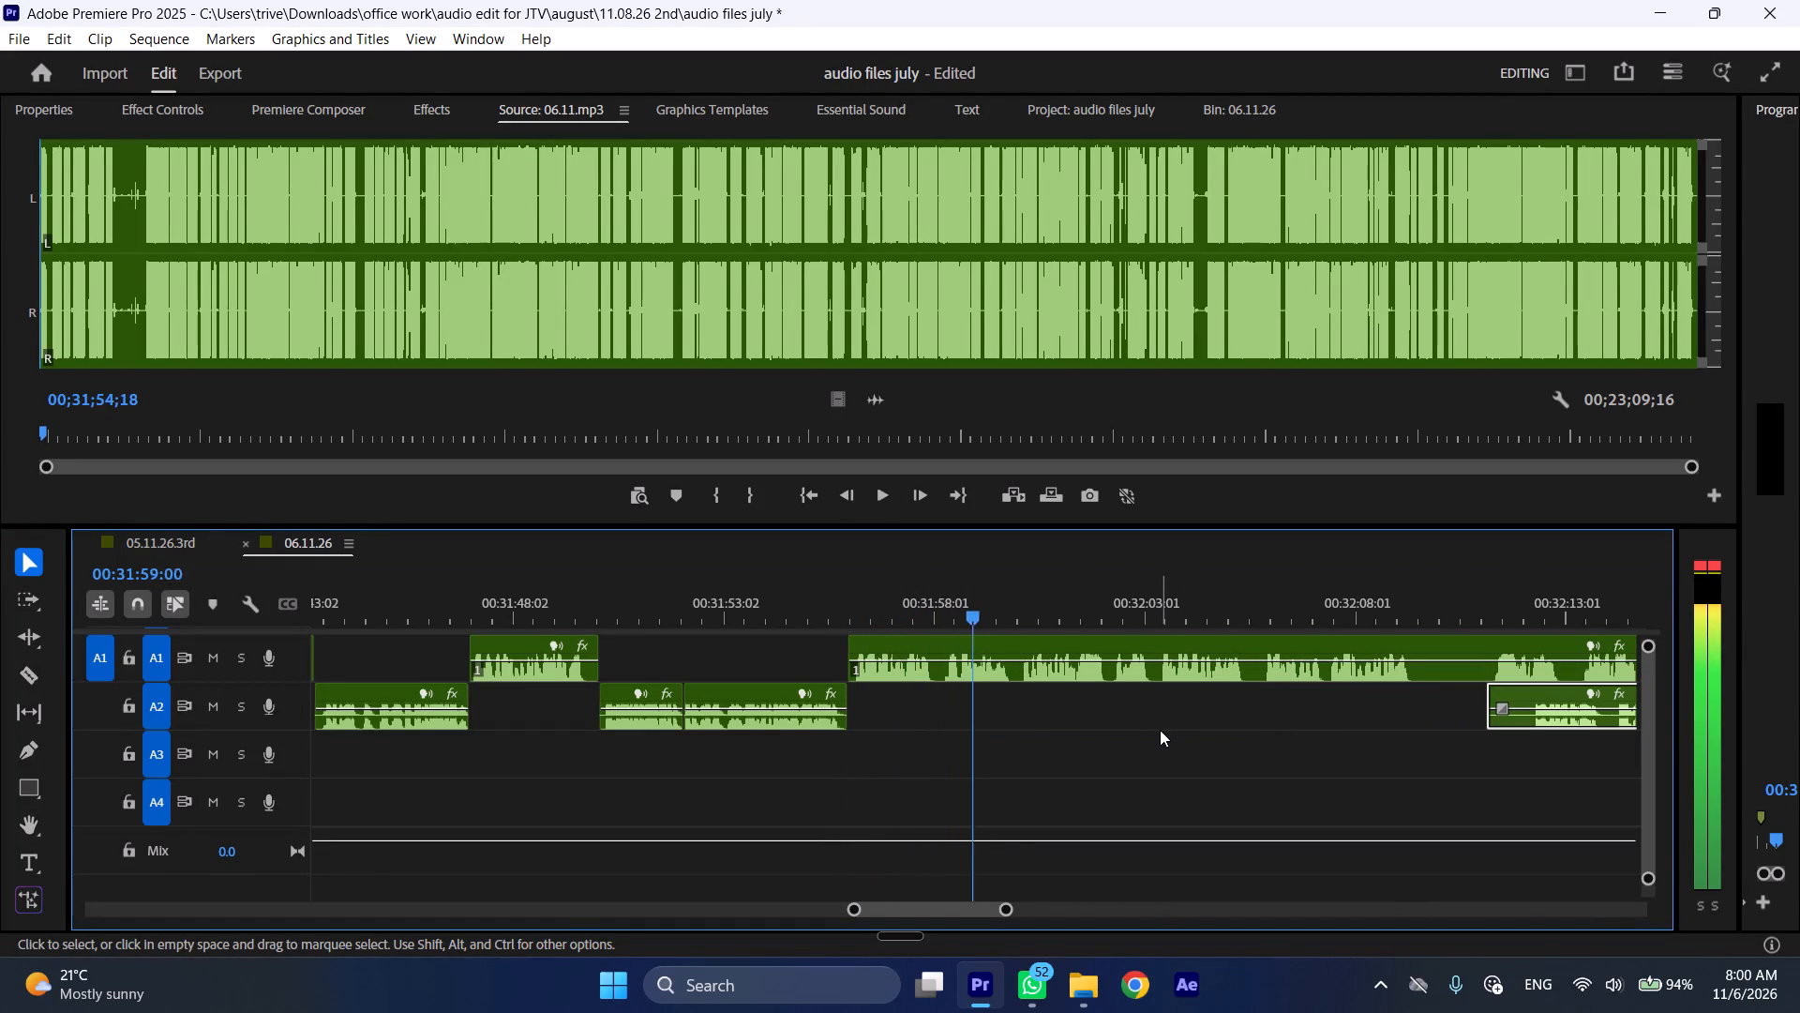
{"action": "scroll", "coordinate": [1160, 730], "scroll_direction": "down", "scroll_amount": 6}
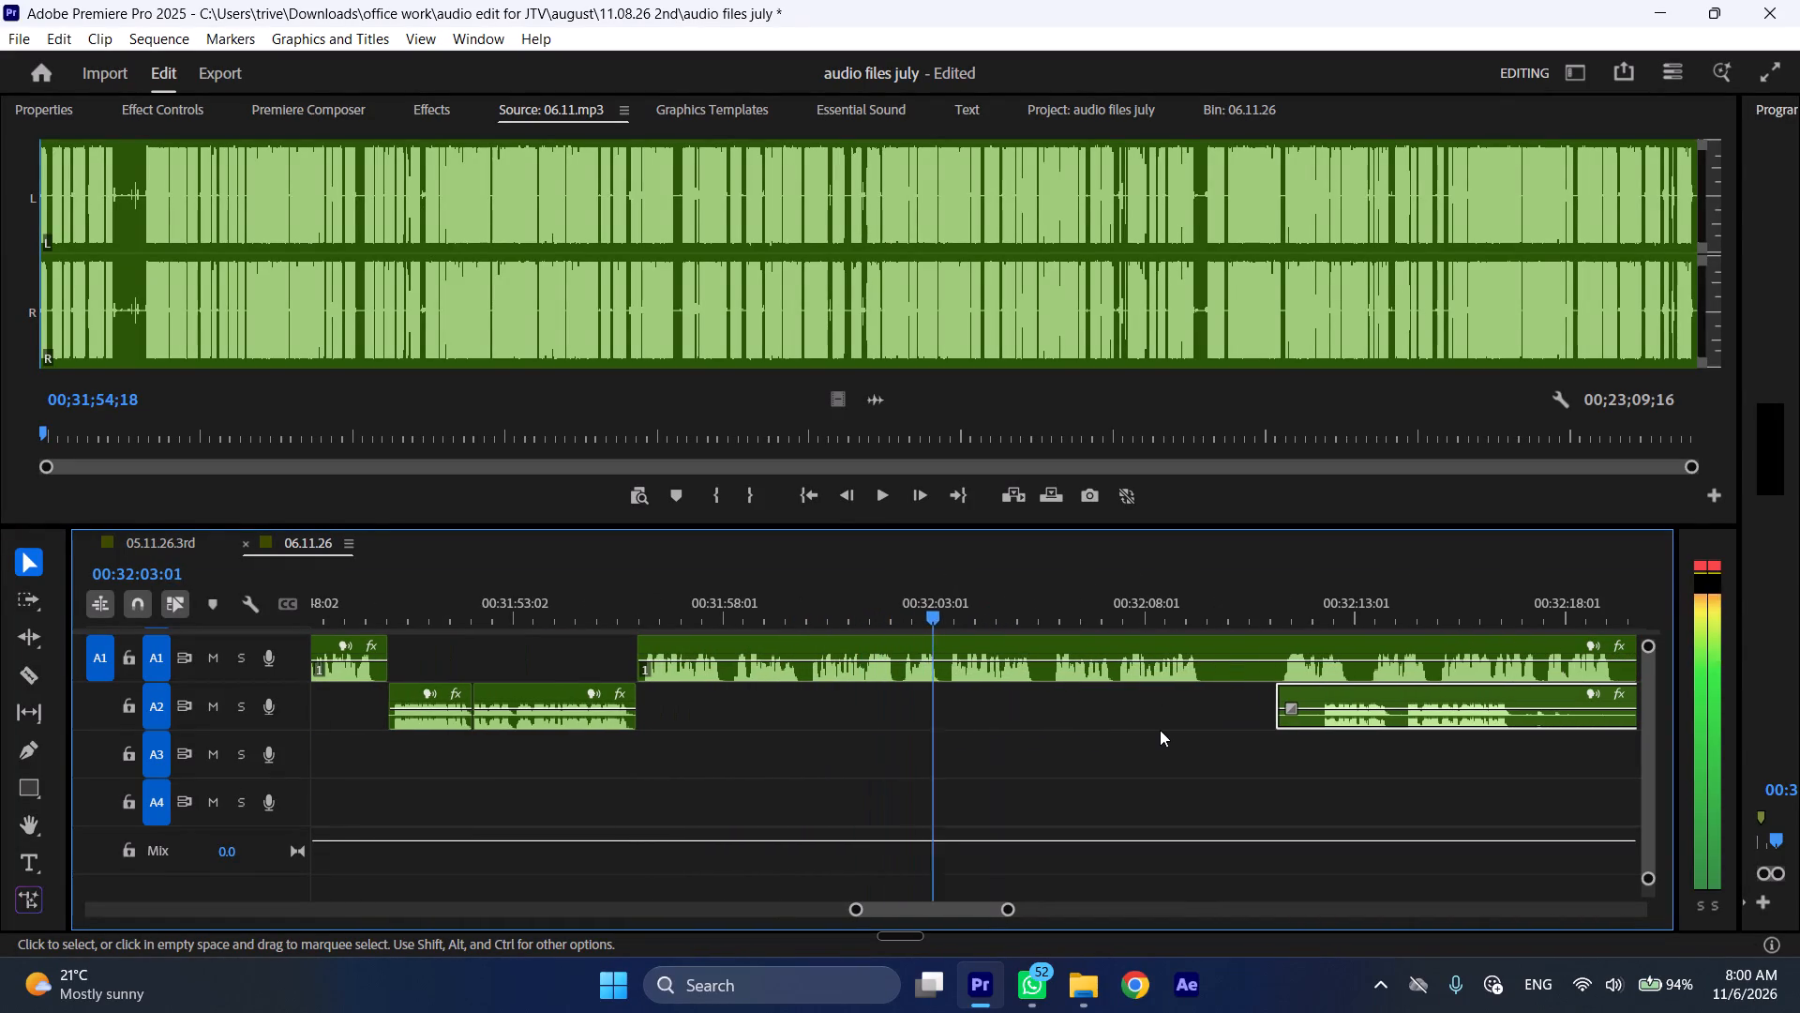
{"action": "scroll", "coordinate": [1057, 730], "scroll_direction": "down", "scroll_amount": 5}
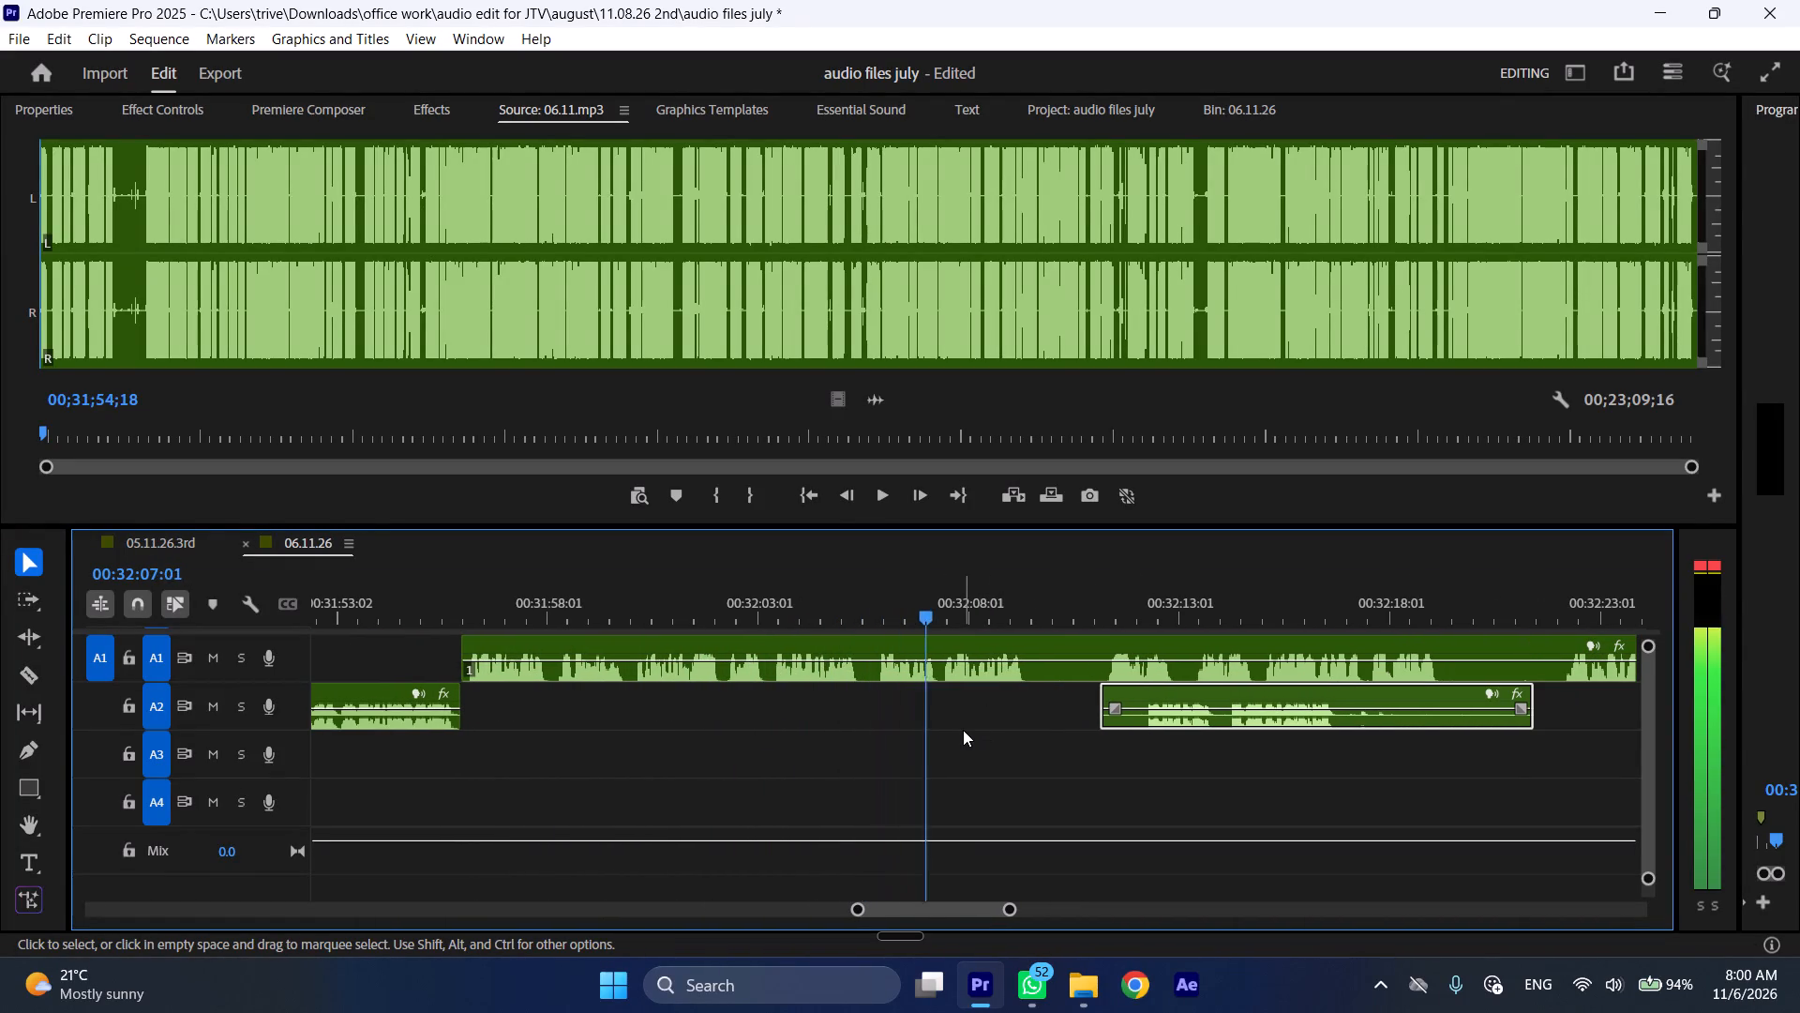
{"action": "left_click_drag", "start_coordinate": [864, 602], "coordinate": [877, 603]}
{"action": "key", "text": "shift+c"}
{"action": "left_click", "coordinate": [912, 630]}
{"action": "left_click", "coordinate": [920, 656]}
{"action": "key", "text": "shift+c"}
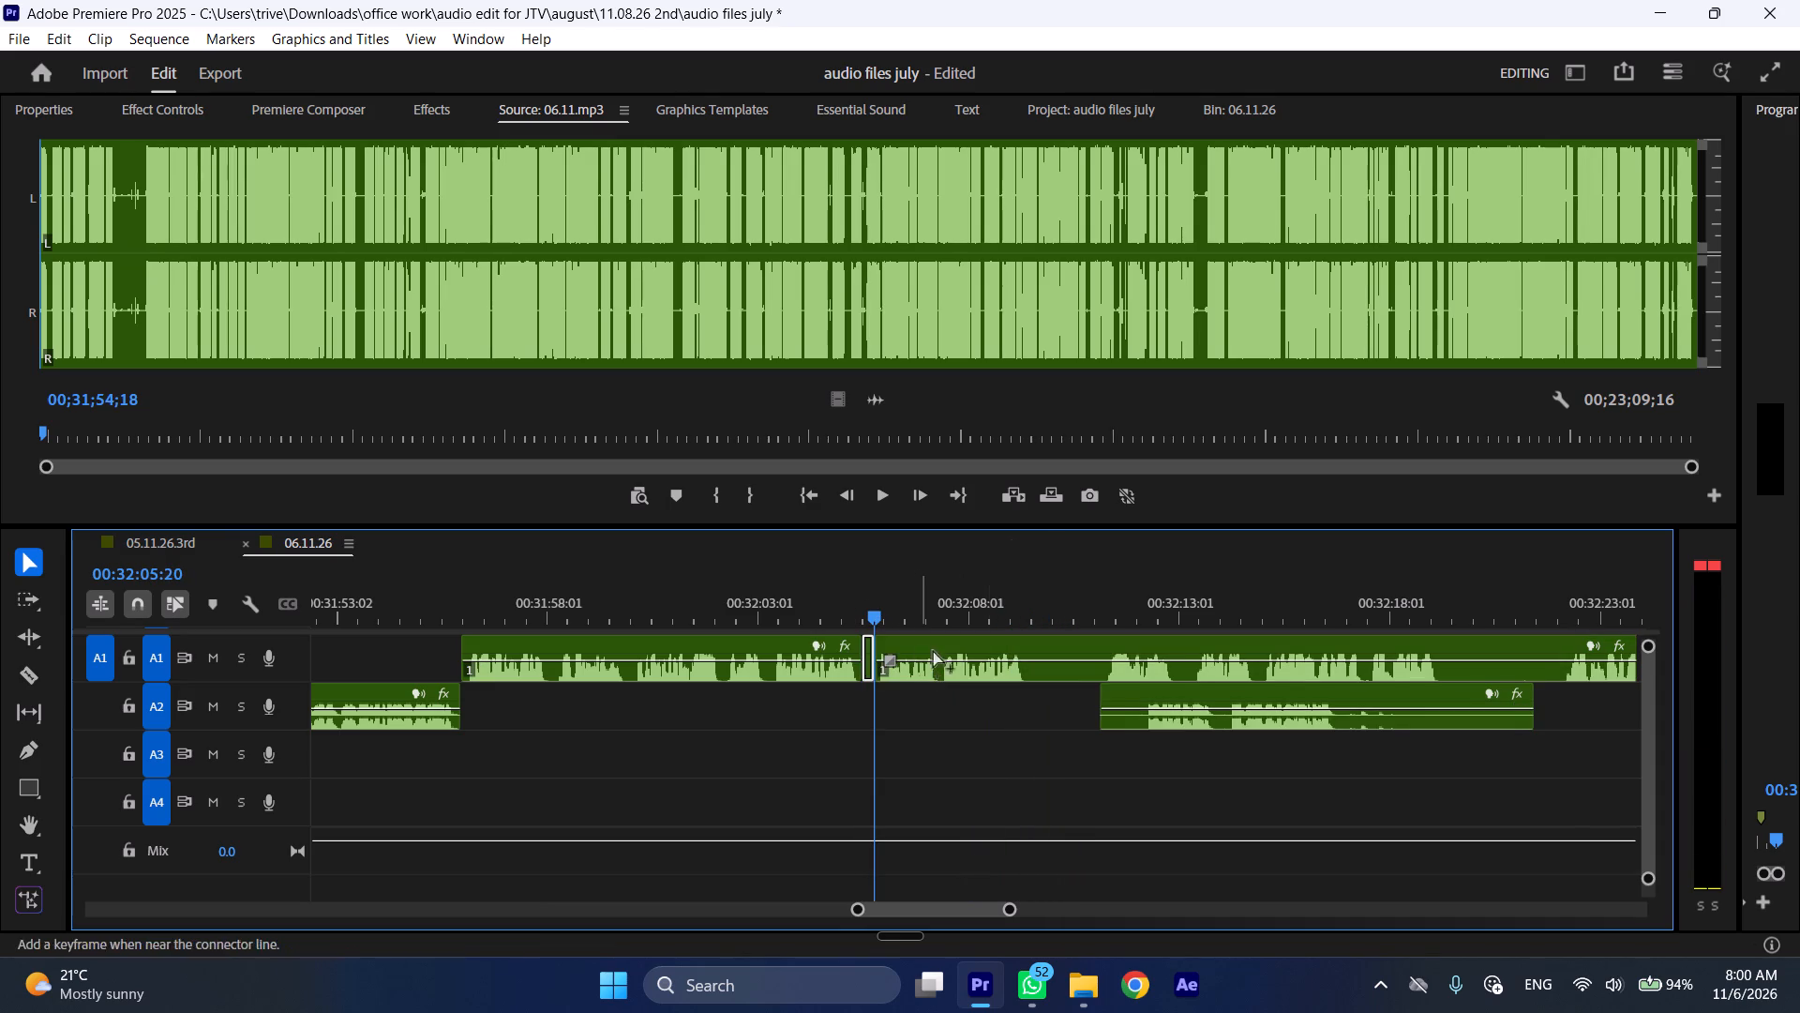
{"action": "key", "text": "ctrl+shift+d"}
Split the A1 section at the end of its speech, at 00:32:09:05.
{"action": "left_click_drag", "start_coordinate": [1028, 615], "coordinate": [1020, 616]}
{"action": "key", "text": "shift+c"}
Trim about 1 second of silence off the start of the following A2 section, up to where its speech begins.
{"action": "scroll", "coordinate": [1095, 668], "scroll_direction": "down", "scroll_amount": 5}
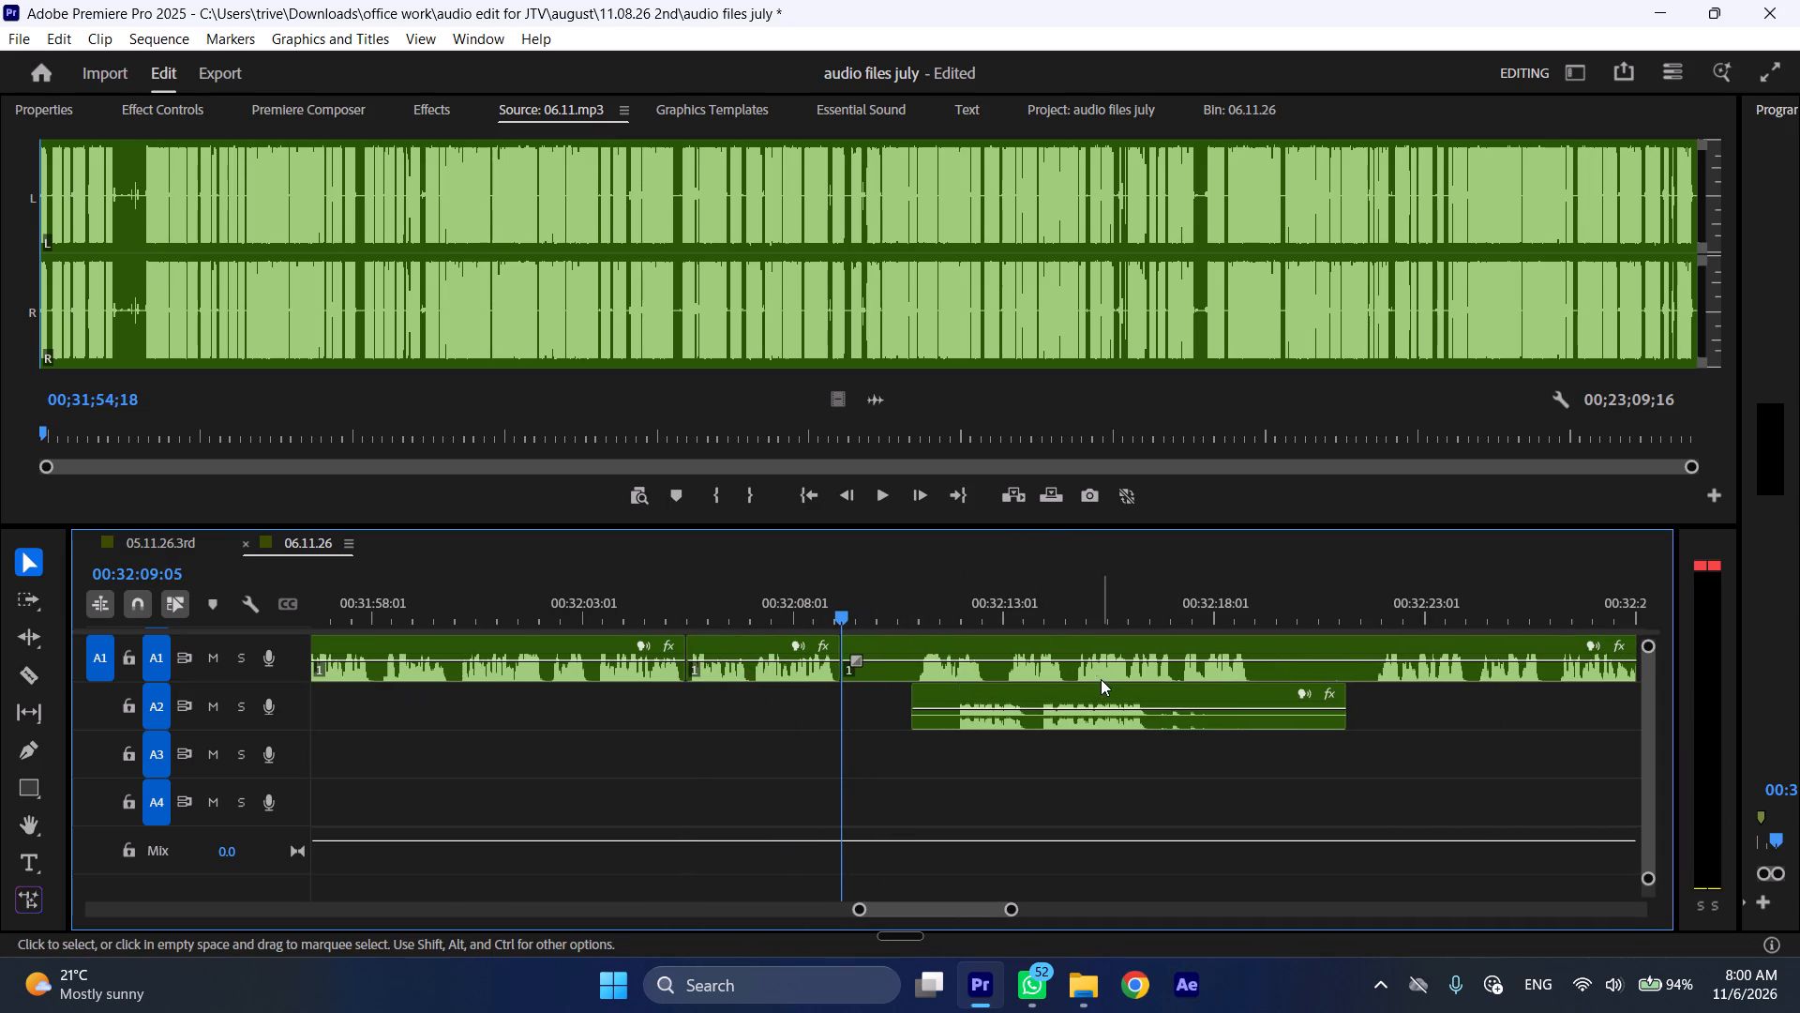
{"action": "left_click_drag", "start_coordinate": [923, 698], "coordinate": [962, 700]}
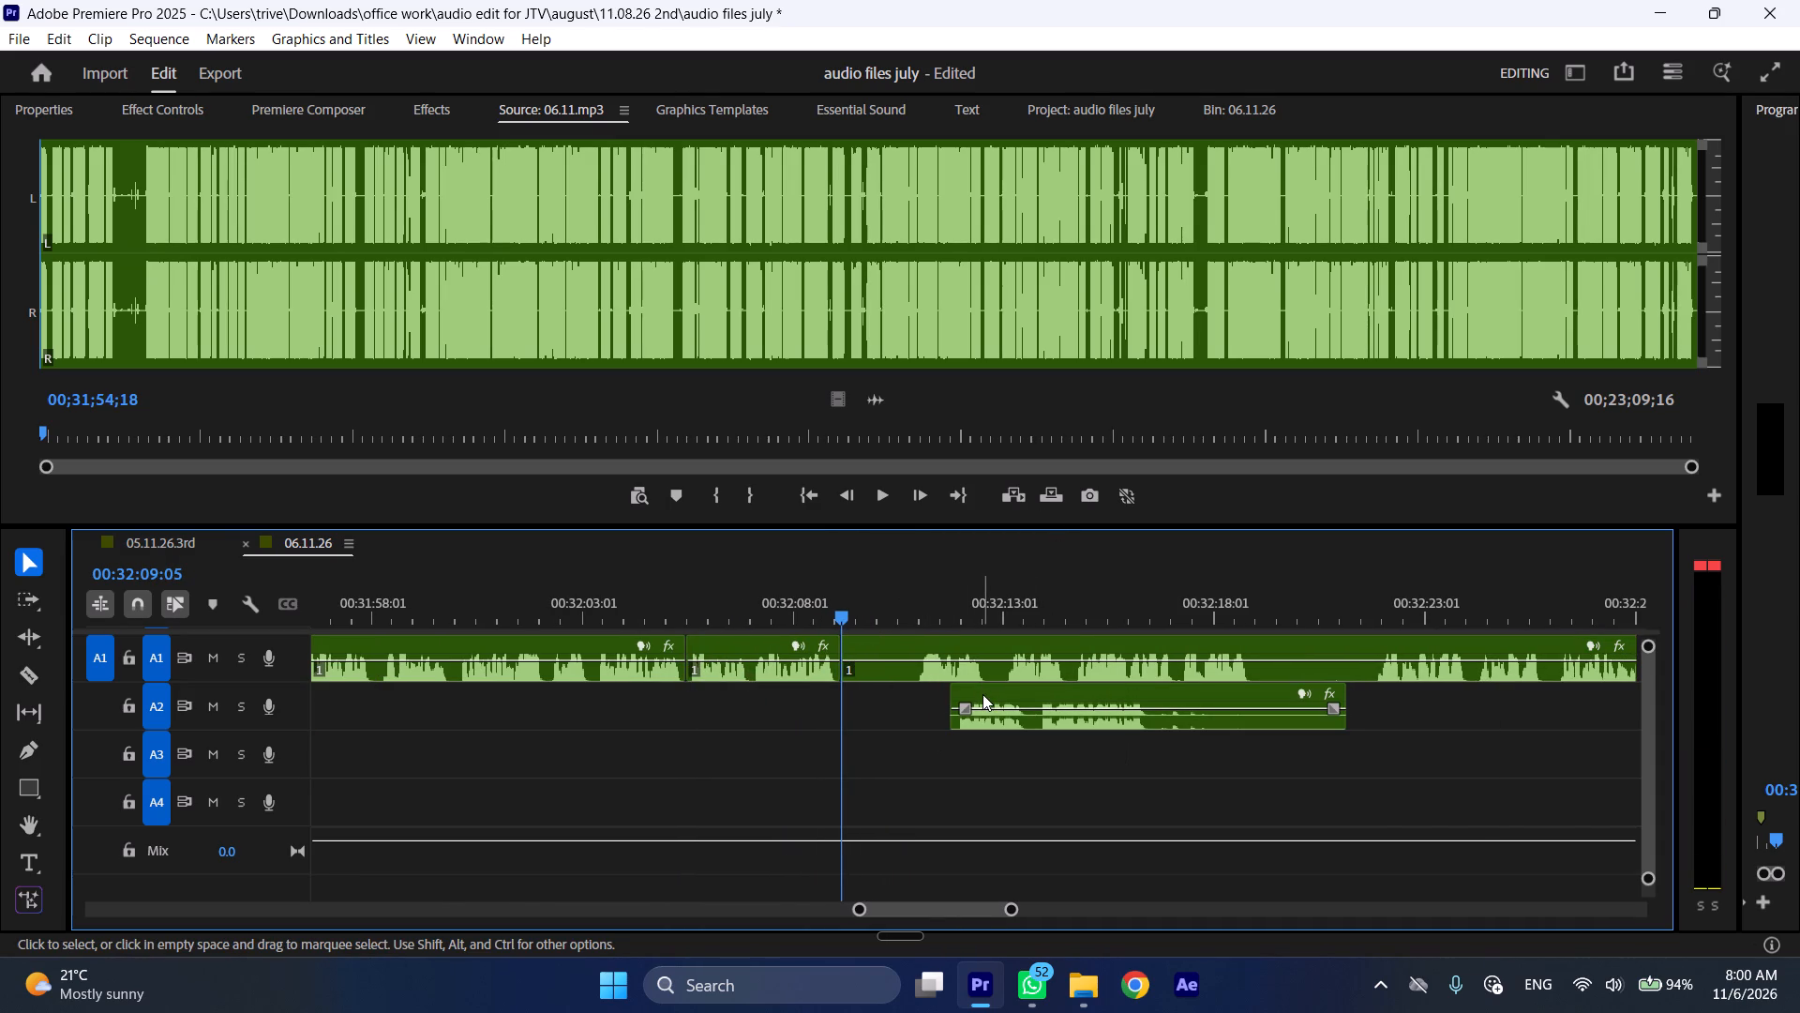
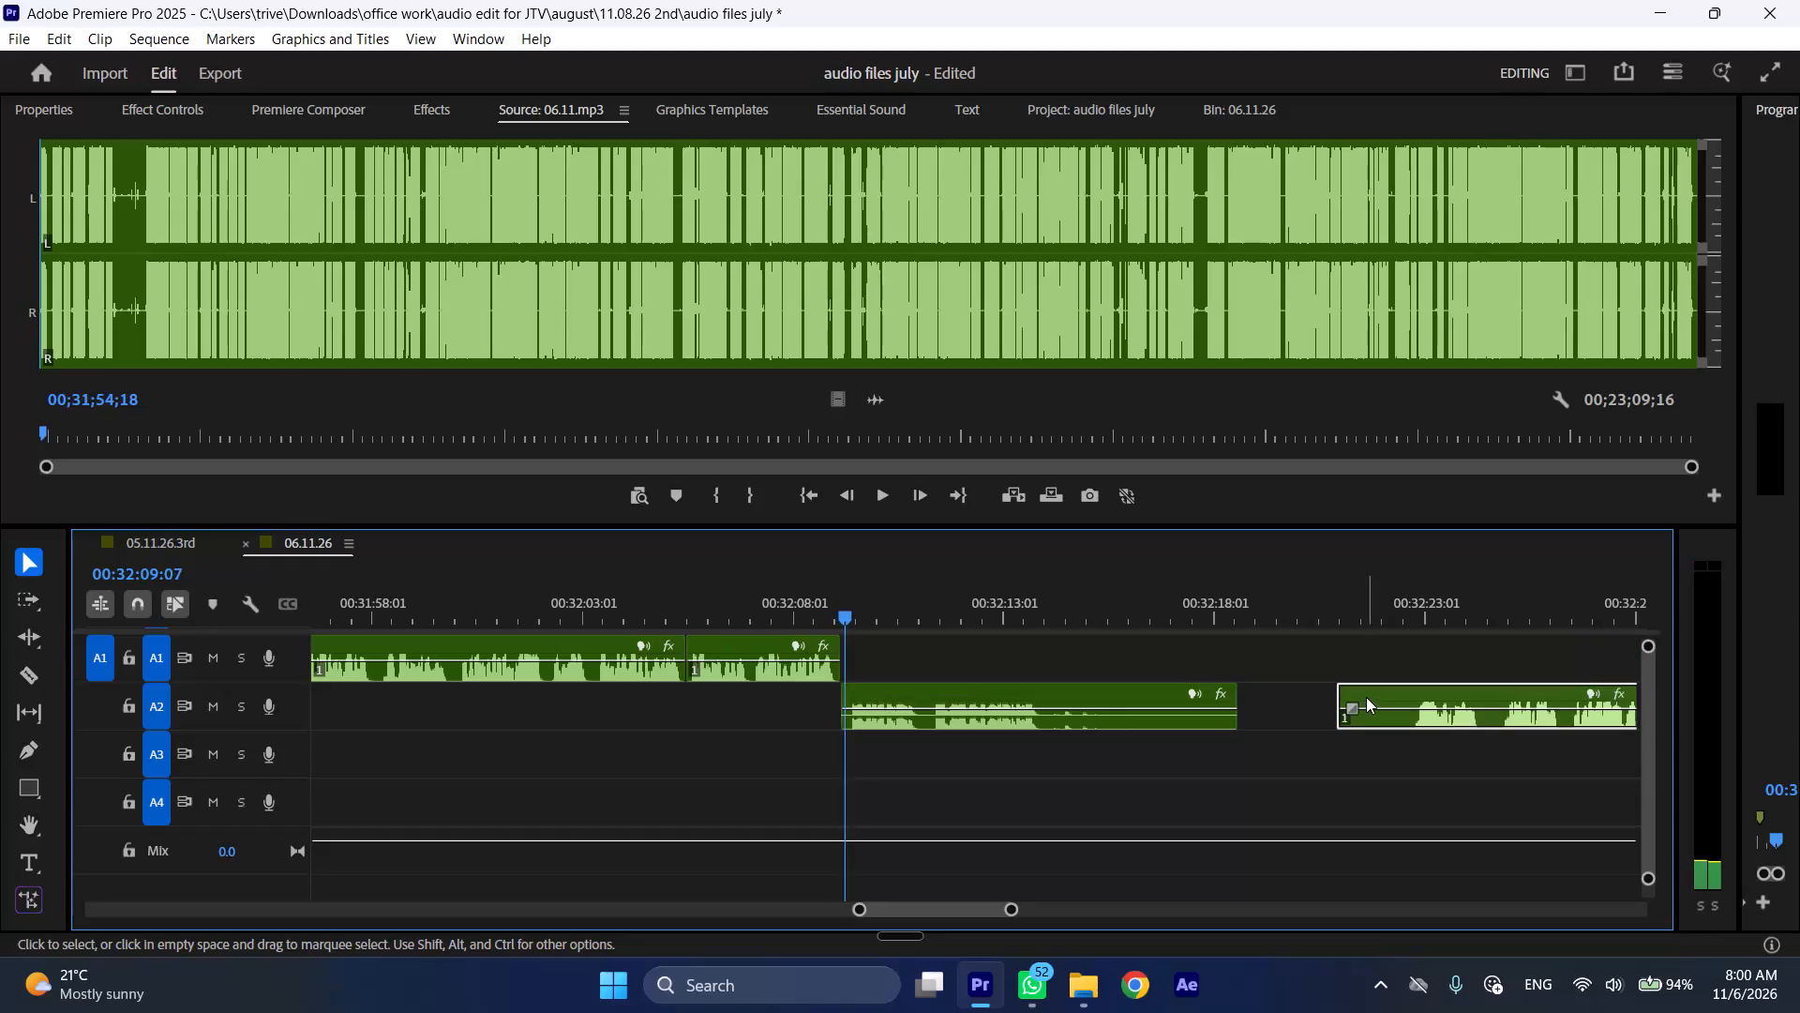
Play the A2 section after the A1 speech and ripple delete its first 2 seconds or so, up to the start of its second phrase.
{"action": "key", "text": "l"}
{"action": "scroll", "coordinate": [986, 717], "scroll_direction": "down", "scroll_amount": 4}
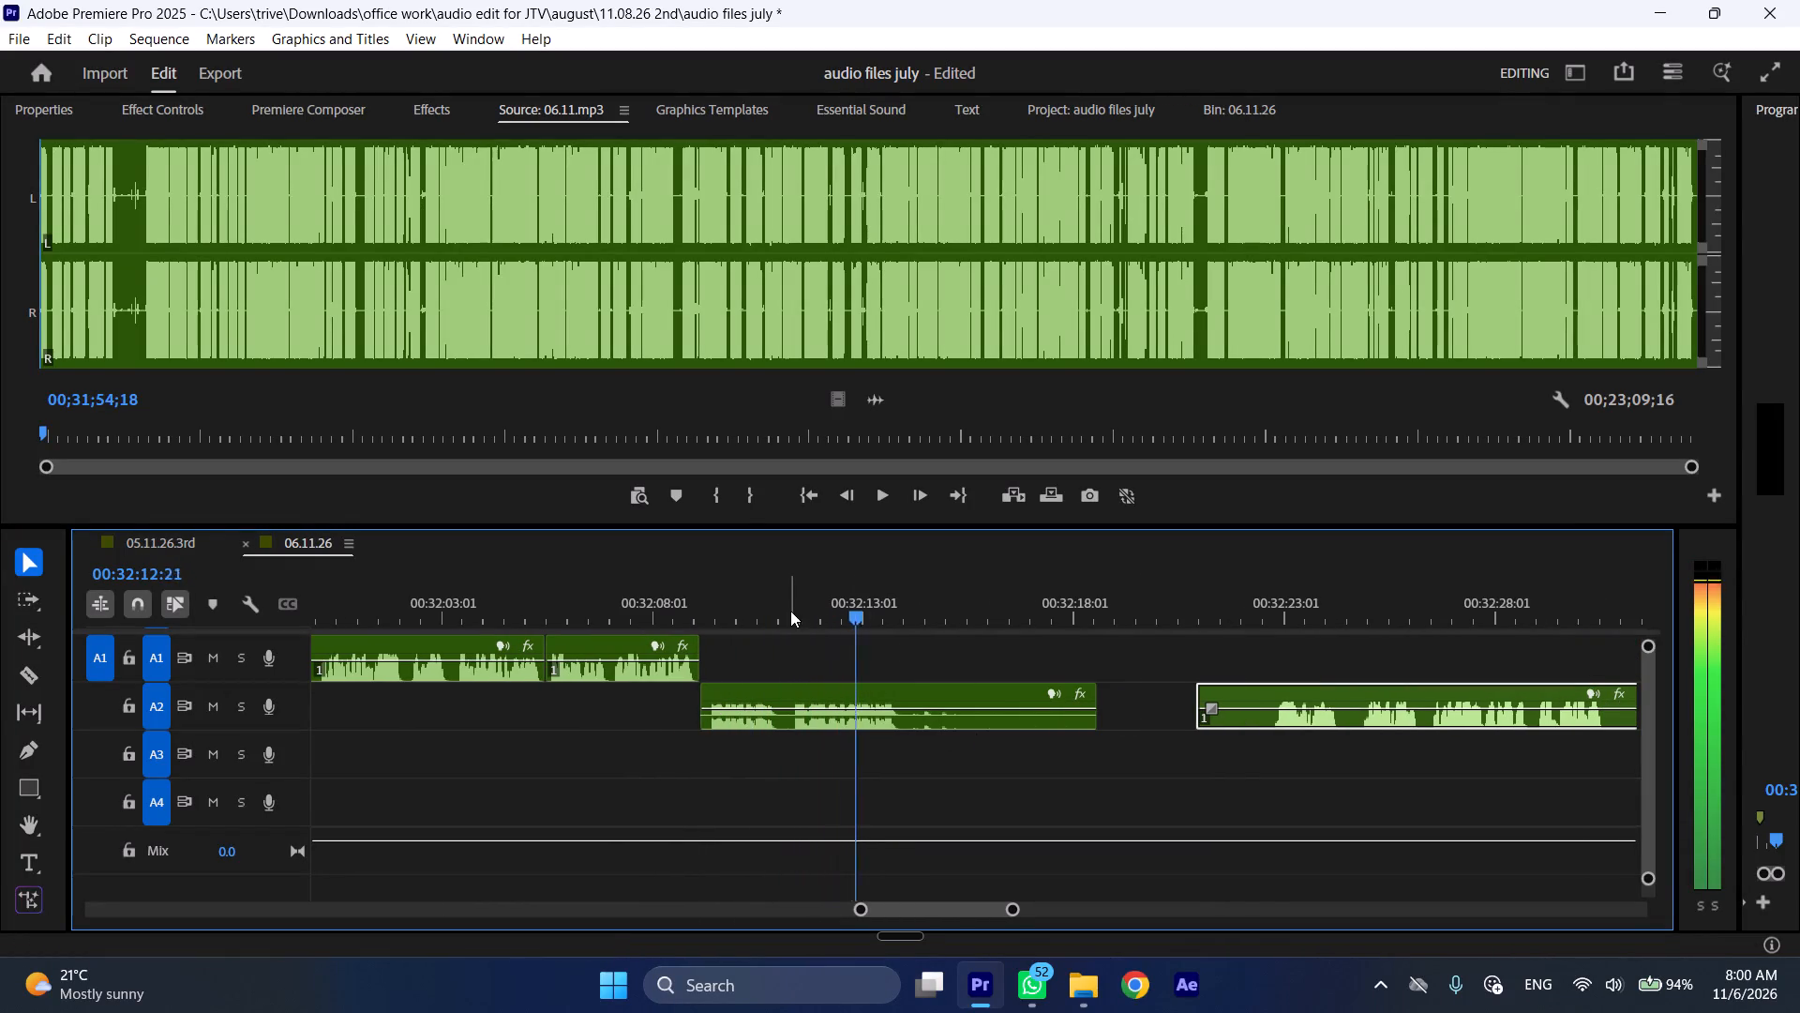
{"action": "left_click", "coordinate": [789, 608]}
{"action": "left_click", "coordinate": [862, 704]}
{"action": "key", "text": "shift+c"}
{"action": "key", "text": "ctrl+shift+d"}
Play the remaining A2 phrase, split the section at its end at 00:32:12:00, and delete the near-silent remainder.
{"action": "key", "text": "space"}
{"action": "type", "text": "l"}
{"action": "key", "text": "space"}
{"action": "left_click", "coordinate": [860, 697]}
{"action": "key", "text": "shift+c"}
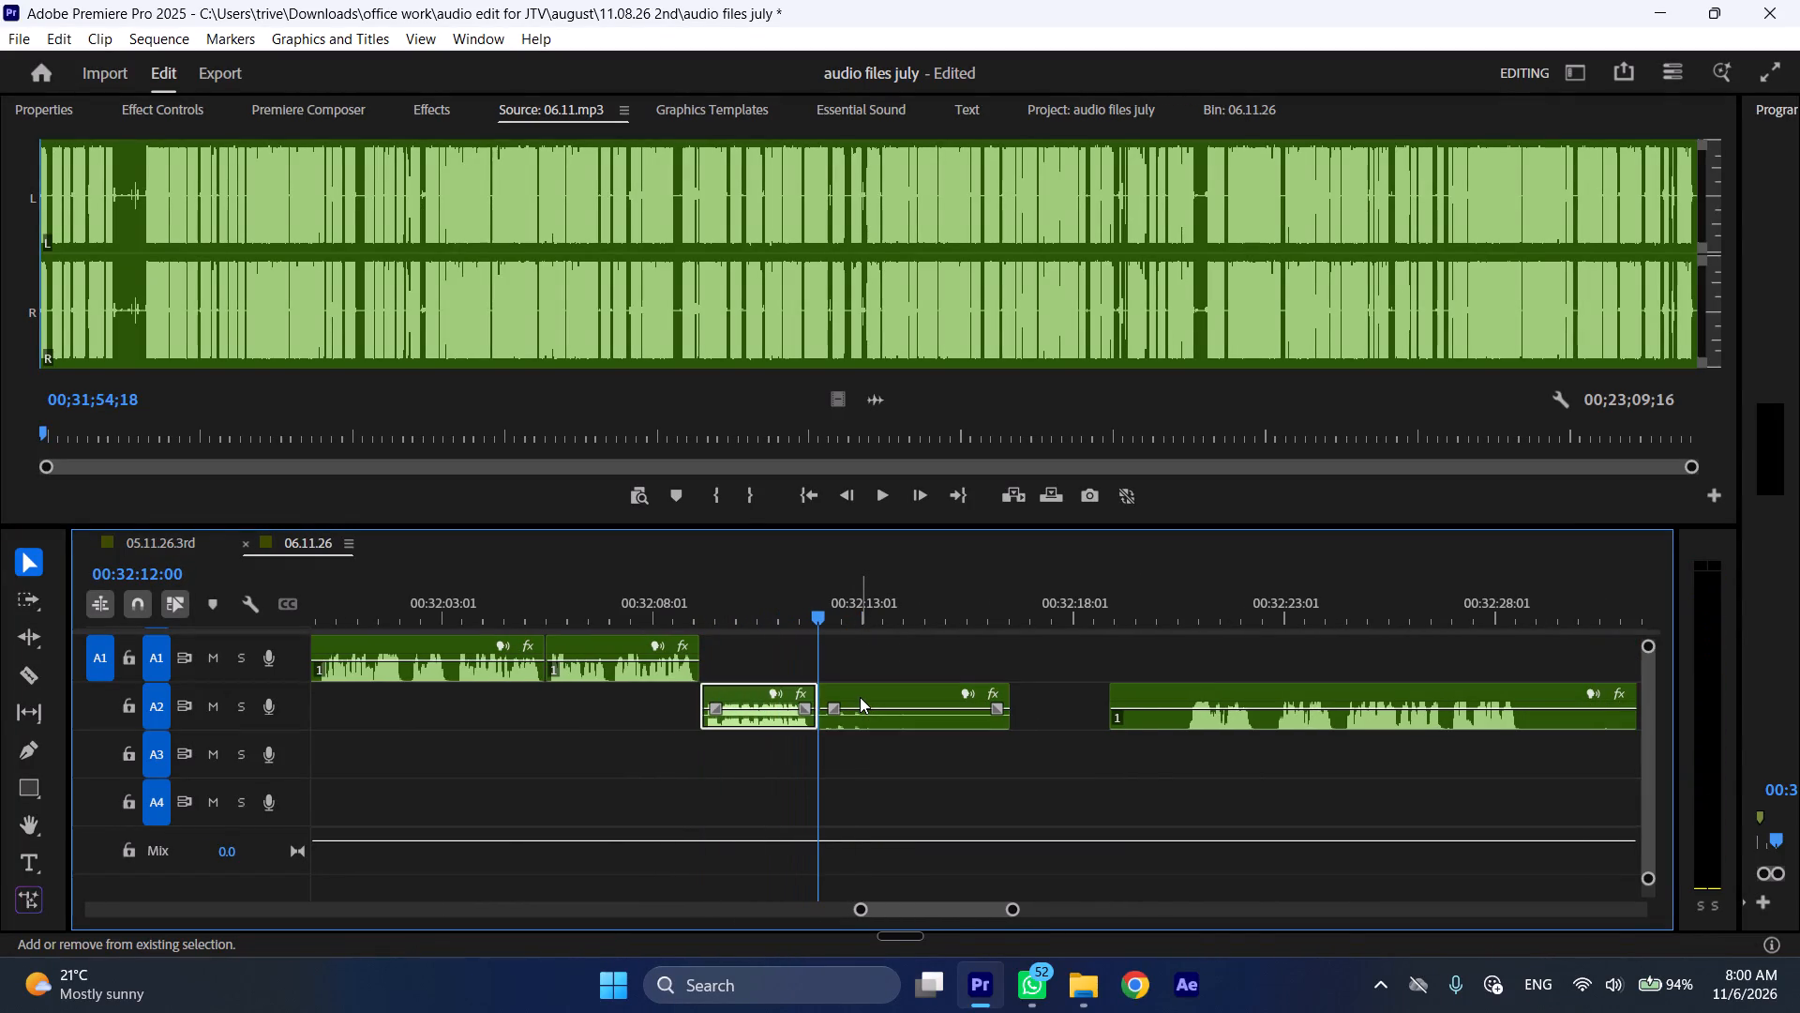
{"action": "left_click", "coordinate": [860, 697]}
{"action": "key", "text": "BackSpace"}
Trim about 00:00:01:11 of silence off the start of the following A2 section, up to where its speech begins.
{"action": "left_click_drag", "start_coordinate": [1111, 693], "coordinate": [1173, 701]}
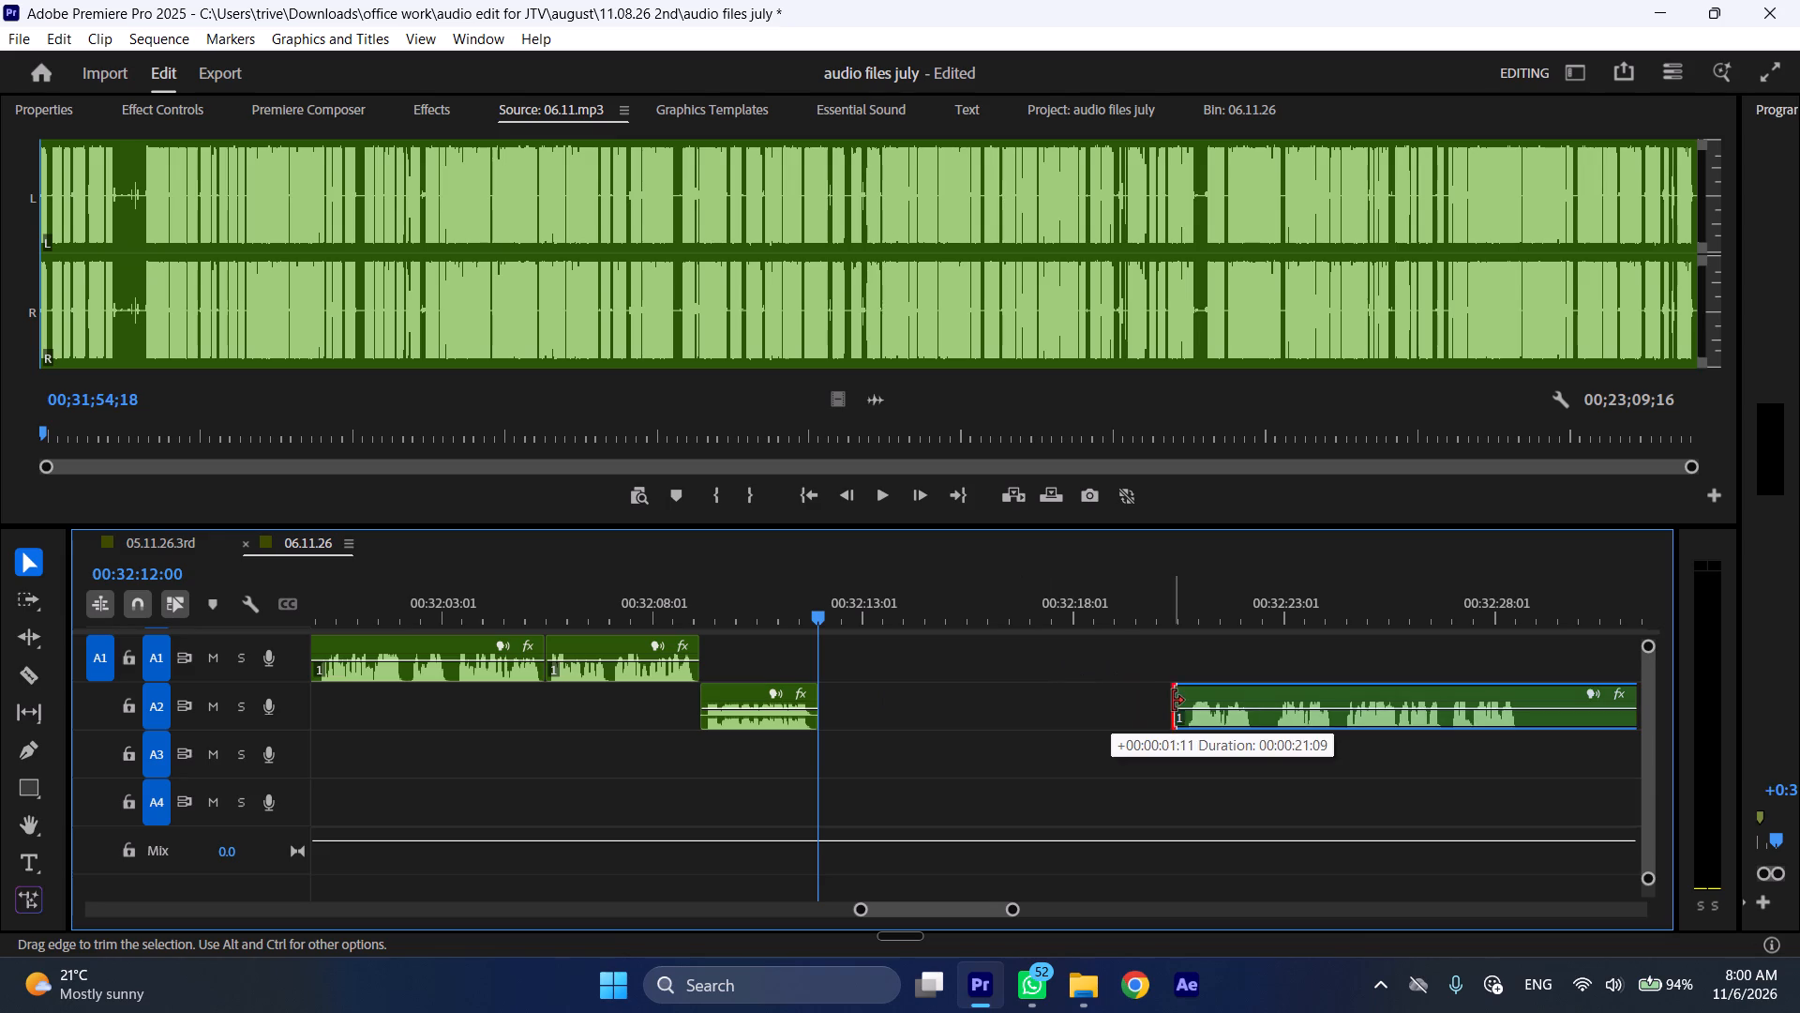
Trim a fraction more silence off the following A2 section's start and move the section to A1, against the preceding A2 phrase's end at 00:32:12:00.
{"action": "left_click_drag", "start_coordinate": [1173, 701], "coordinate": [1182, 701]}
{"action": "left_click_drag", "start_coordinate": [1226, 690], "coordinate": [869, 646]}
Play the moved A1 section and ripple delete its first 2 seconds or so, up to the start of its second phrase.
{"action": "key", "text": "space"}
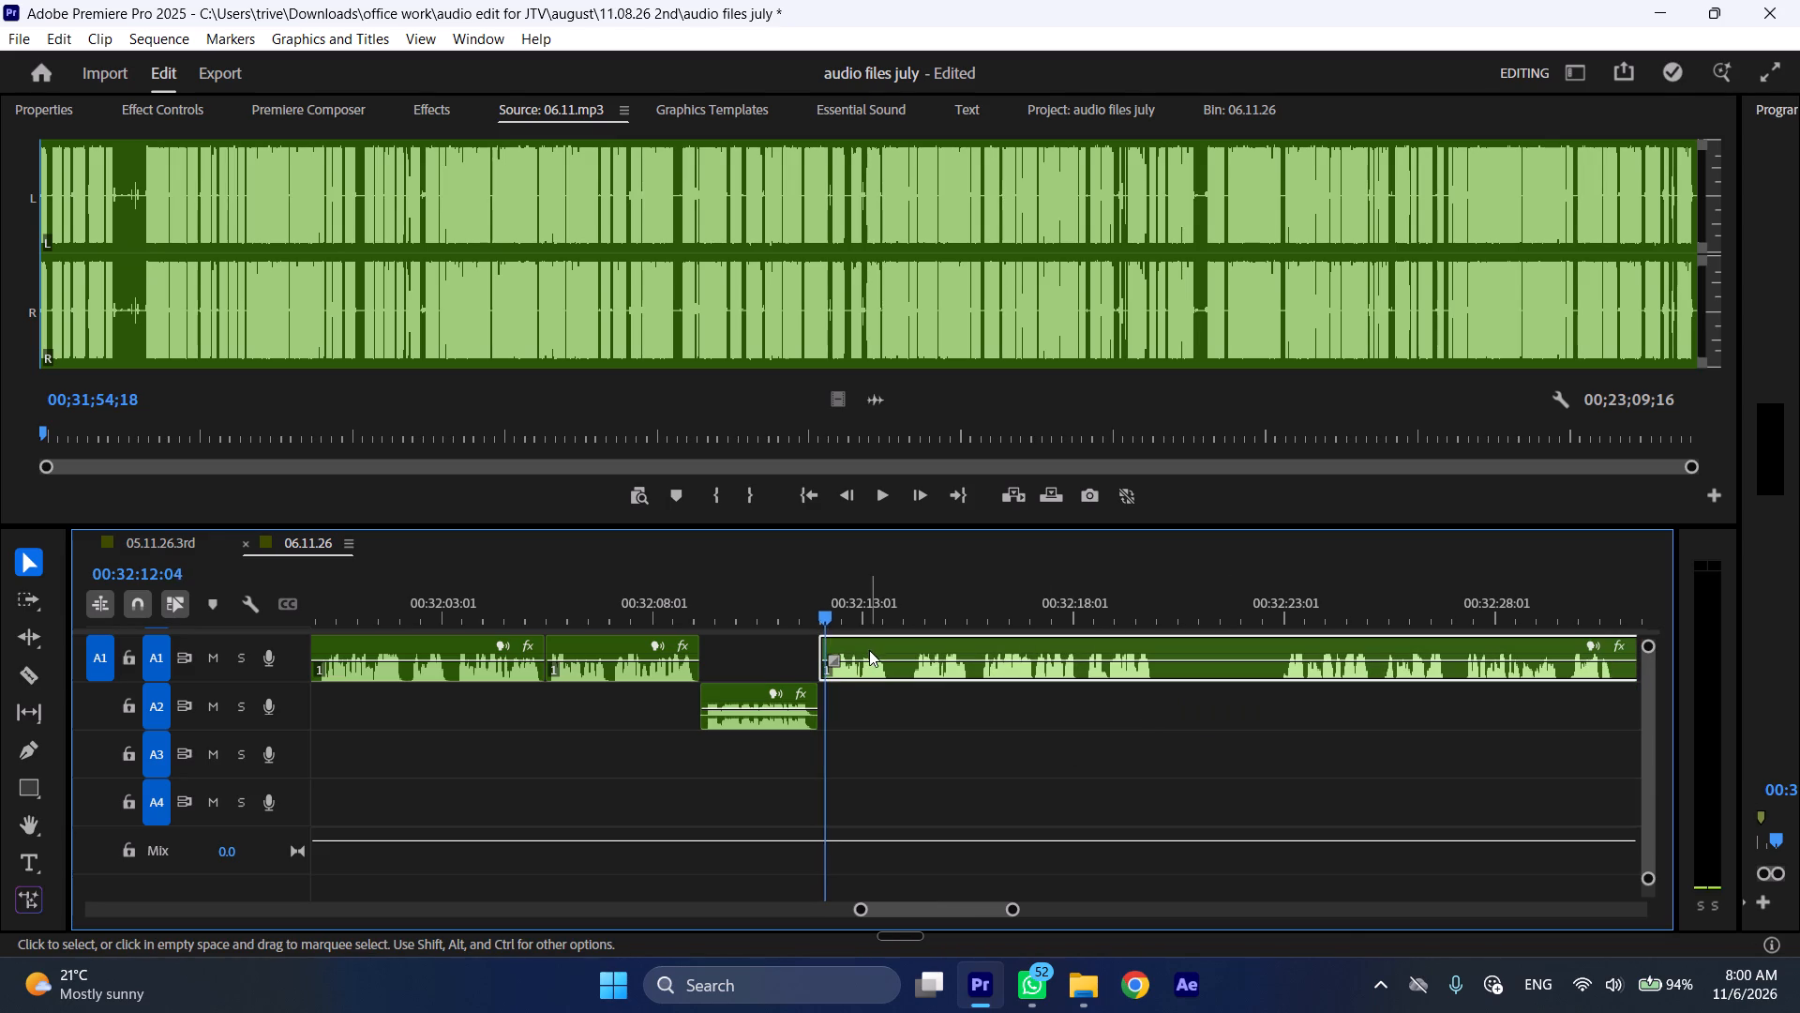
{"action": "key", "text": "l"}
{"action": "scroll", "coordinate": [929, 714], "scroll_direction": "down", "scroll_amount": 5}
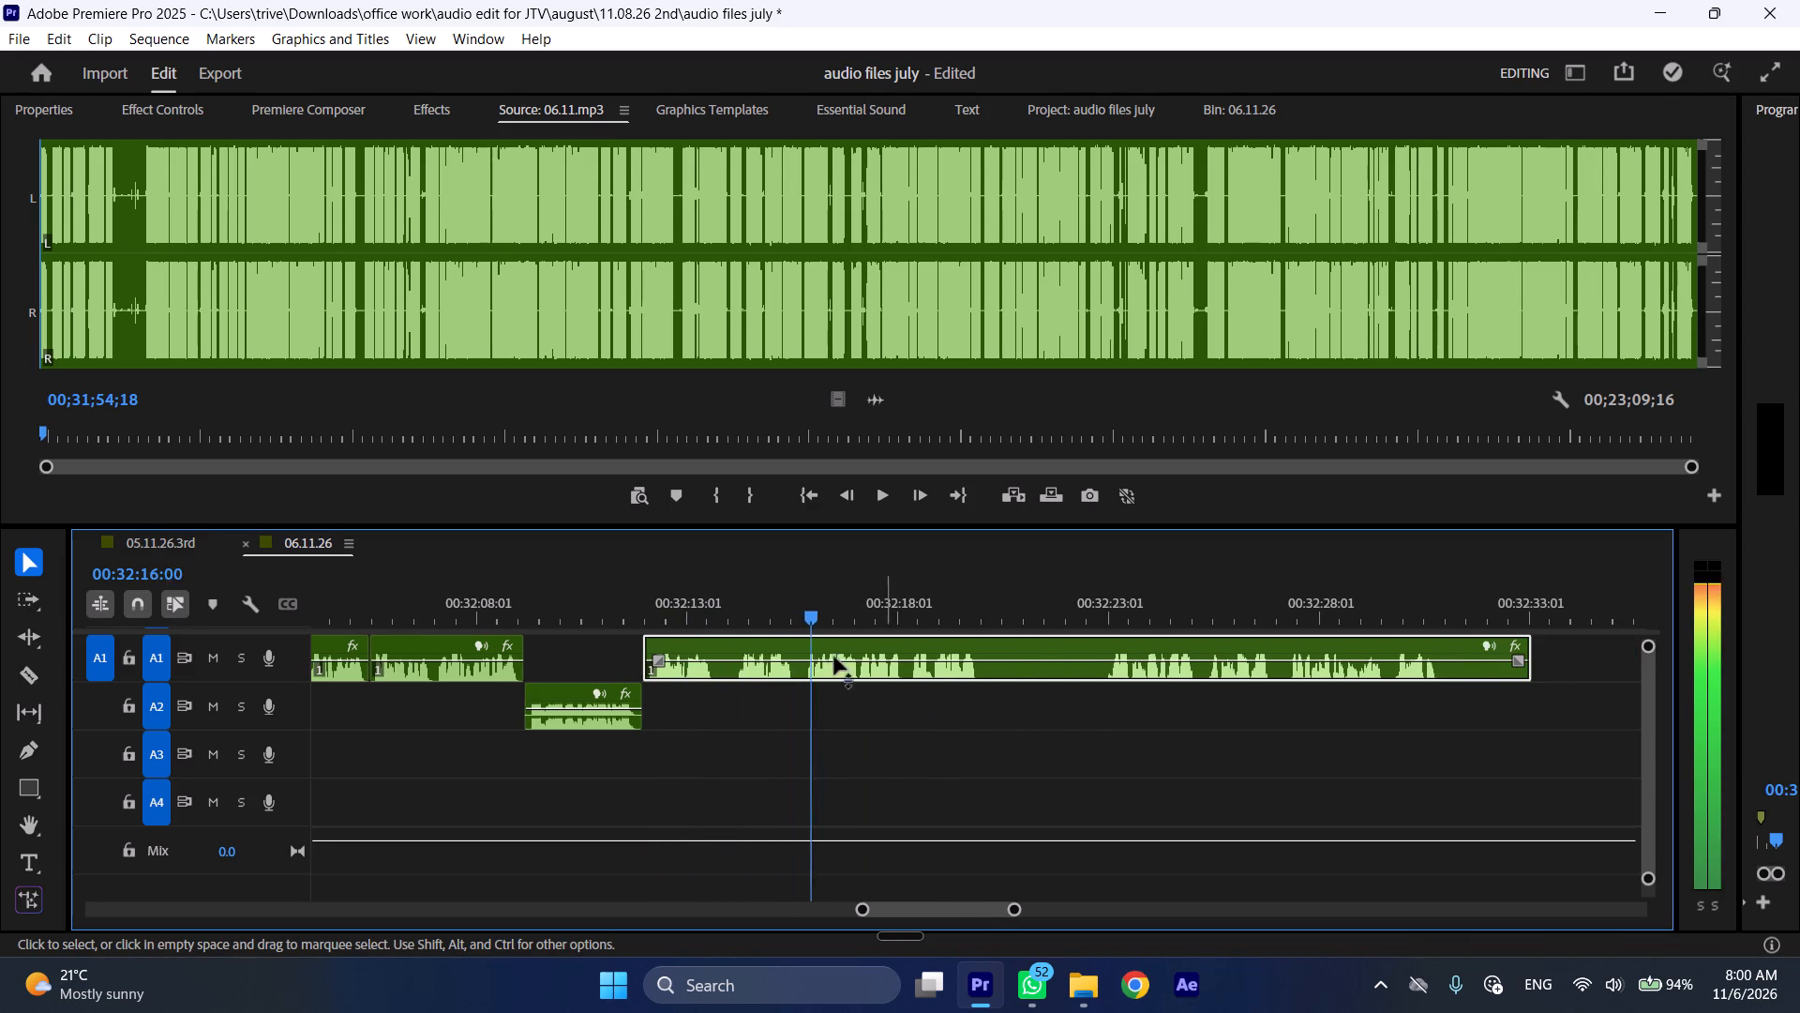
{"action": "left_click", "coordinate": [738, 591]}
{"action": "left_click", "coordinate": [754, 655]}
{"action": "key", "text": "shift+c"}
{"action": "key", "text": "ctrl+shift+d"}
Play the shortened A1 section, split it where its speech pauses near 00:32:18, and ripple delete about 3 seconds of silence up to the next phrase.
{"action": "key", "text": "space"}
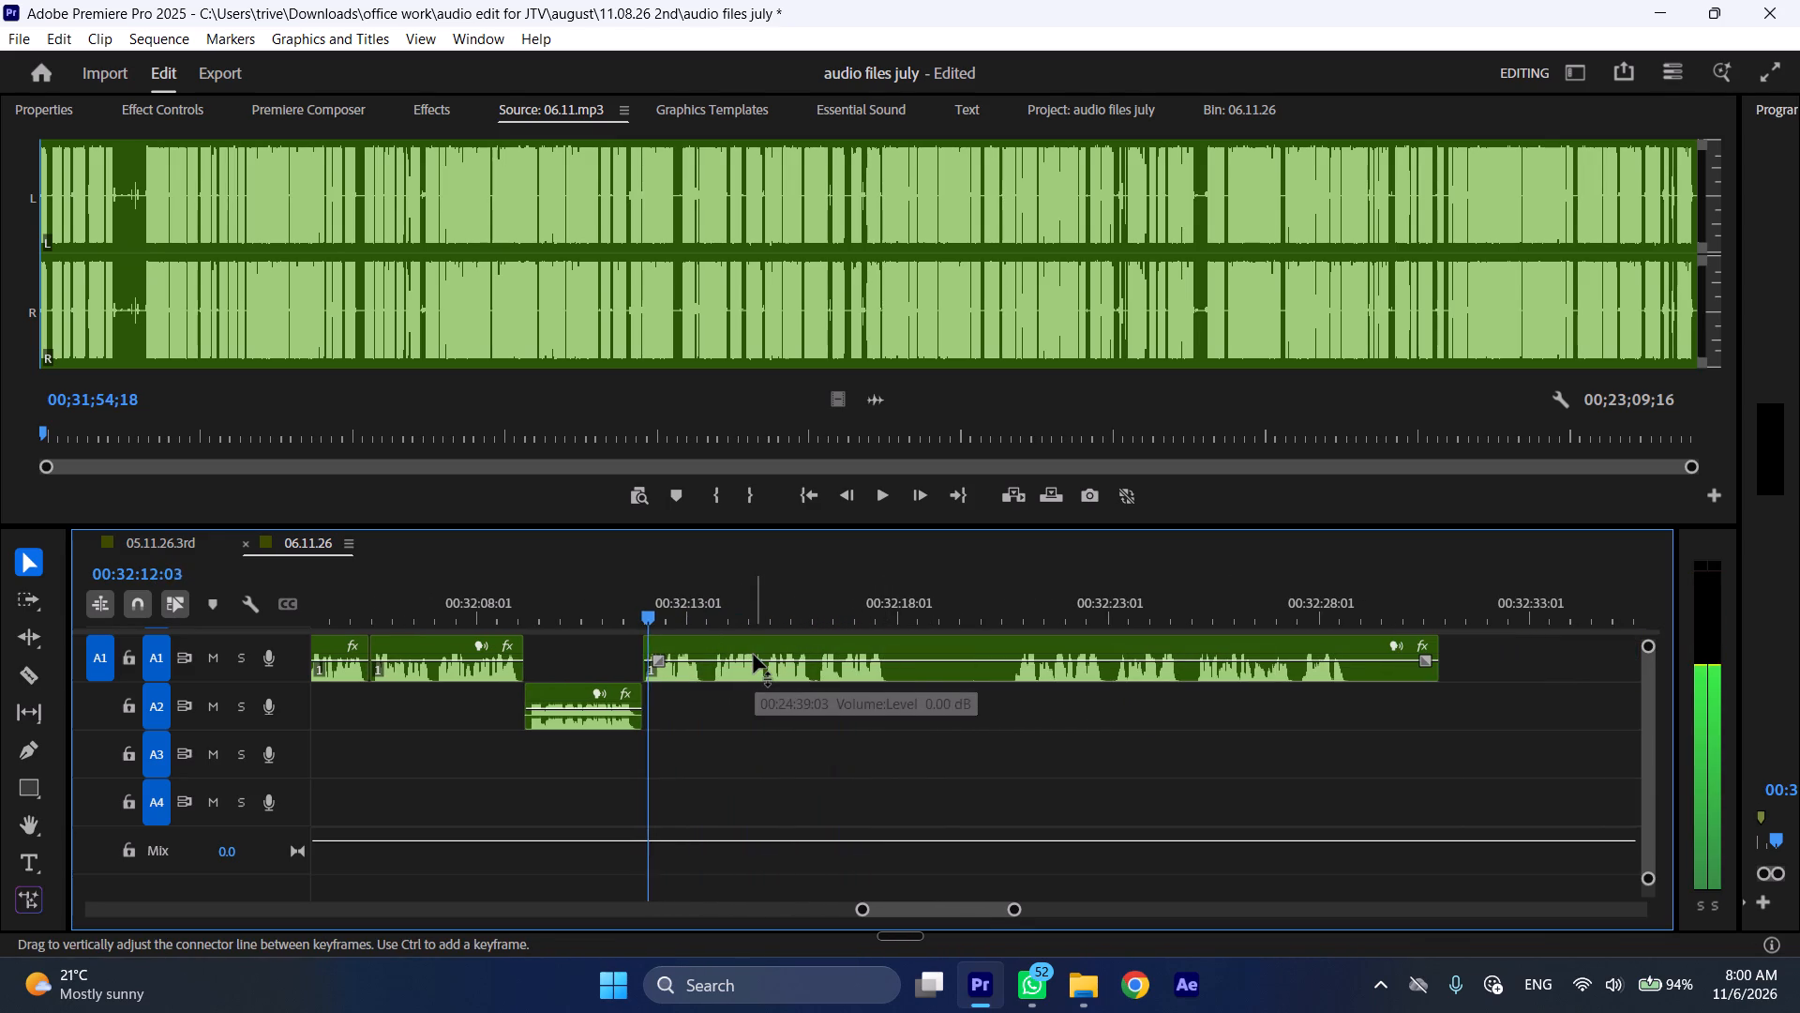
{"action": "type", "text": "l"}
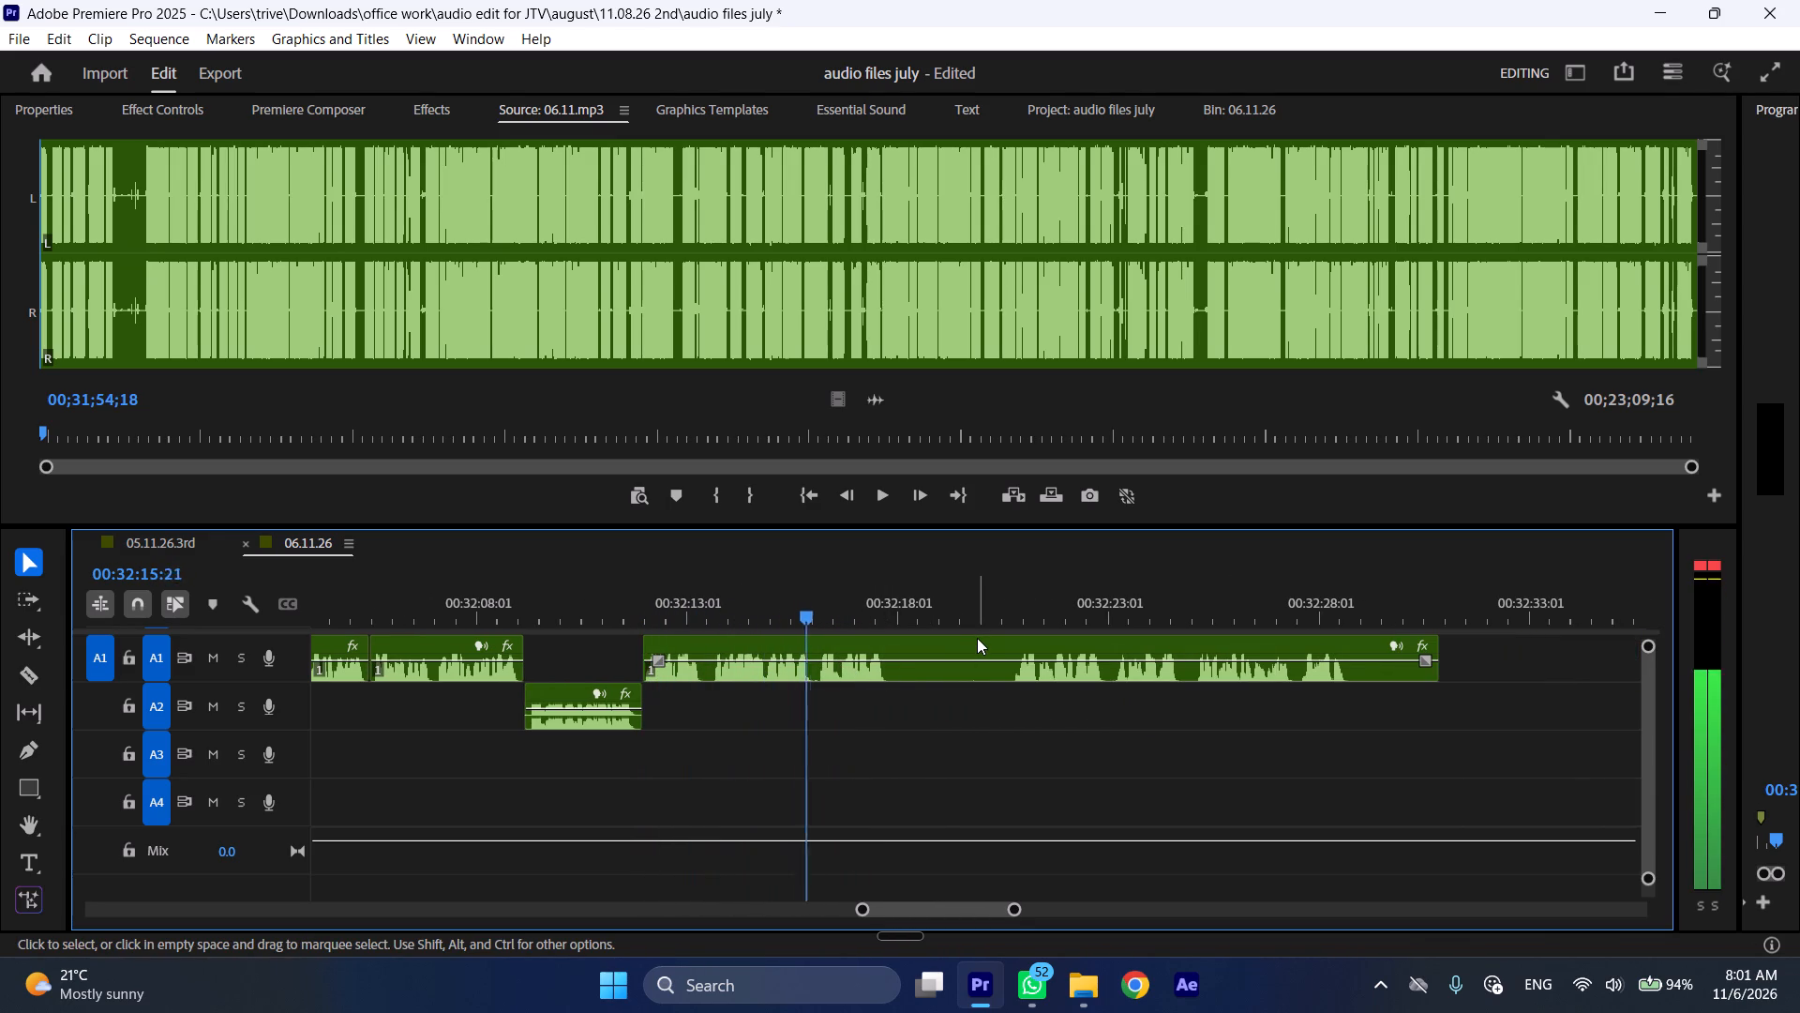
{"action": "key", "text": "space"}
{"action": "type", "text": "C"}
{"action": "left_click_drag", "start_coordinate": [993, 618], "coordinate": [1012, 619]}
{"action": "left_click", "coordinate": [1027, 665]}
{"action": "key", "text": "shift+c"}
{"action": "key", "text": "ctrl+shift+d"}
Play the rest of the A1 speech, split the section after its end at about 00:32:26:04, and delete the silent remainder.
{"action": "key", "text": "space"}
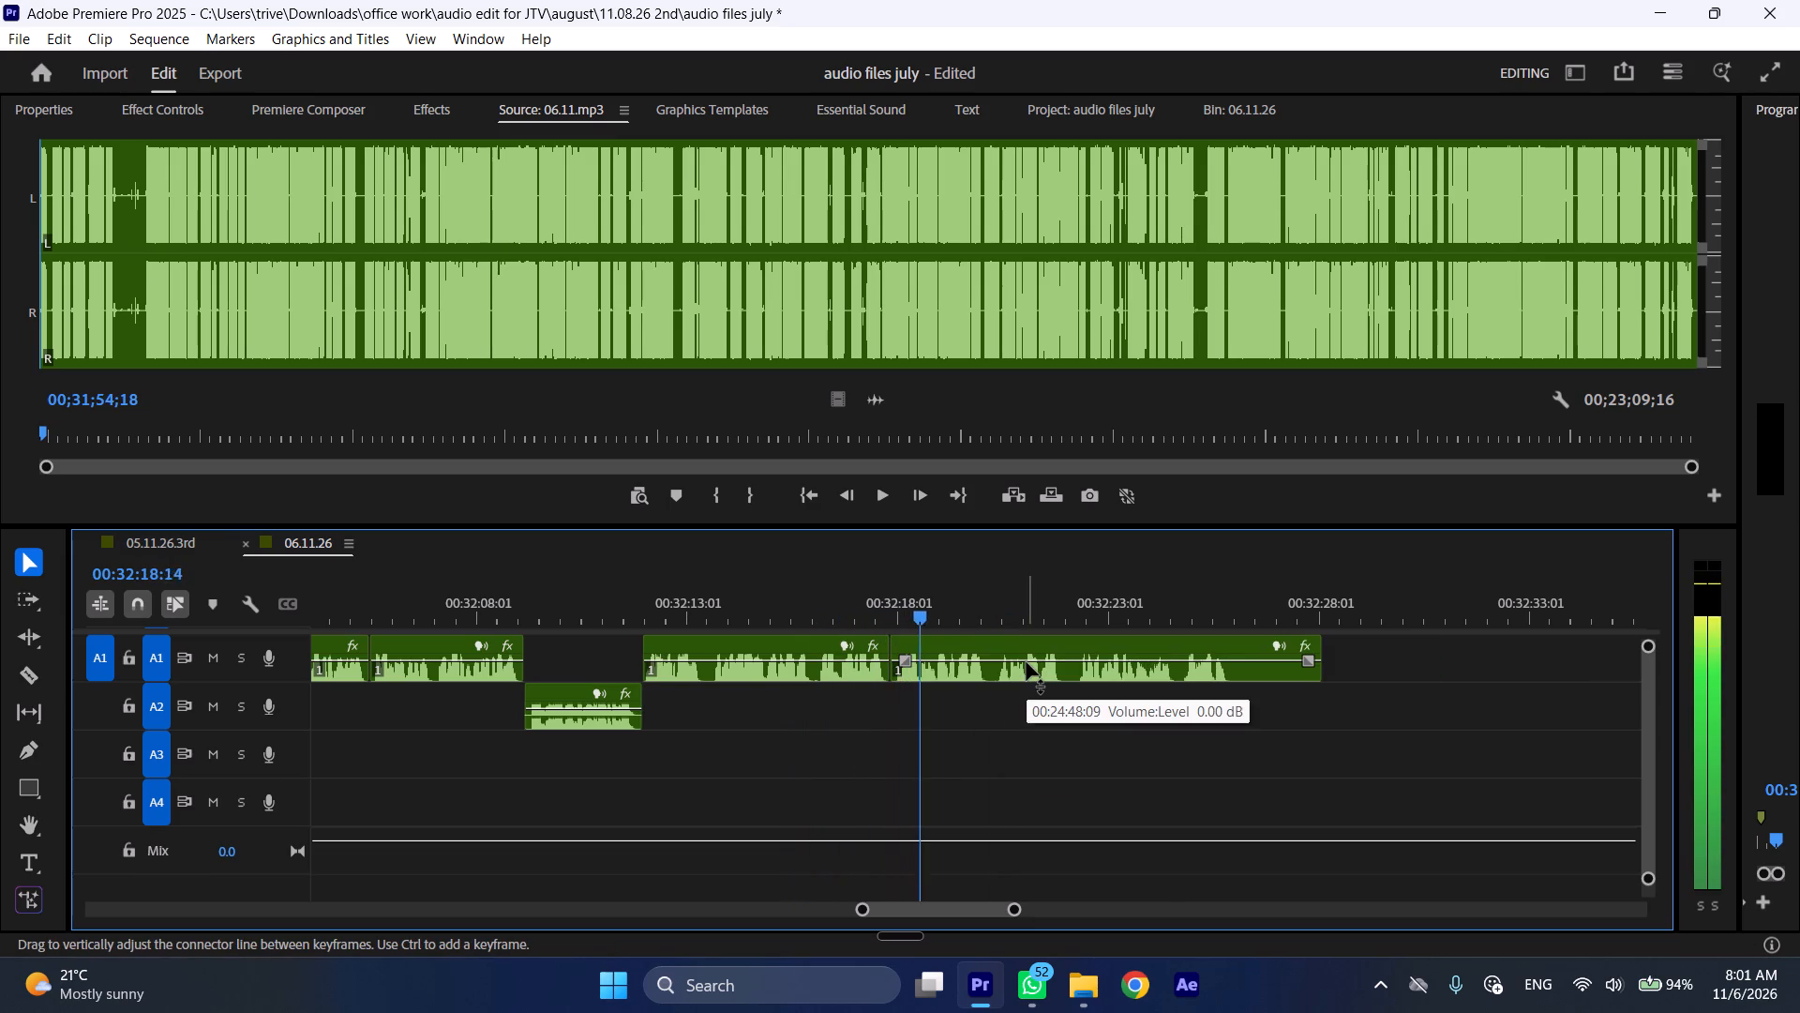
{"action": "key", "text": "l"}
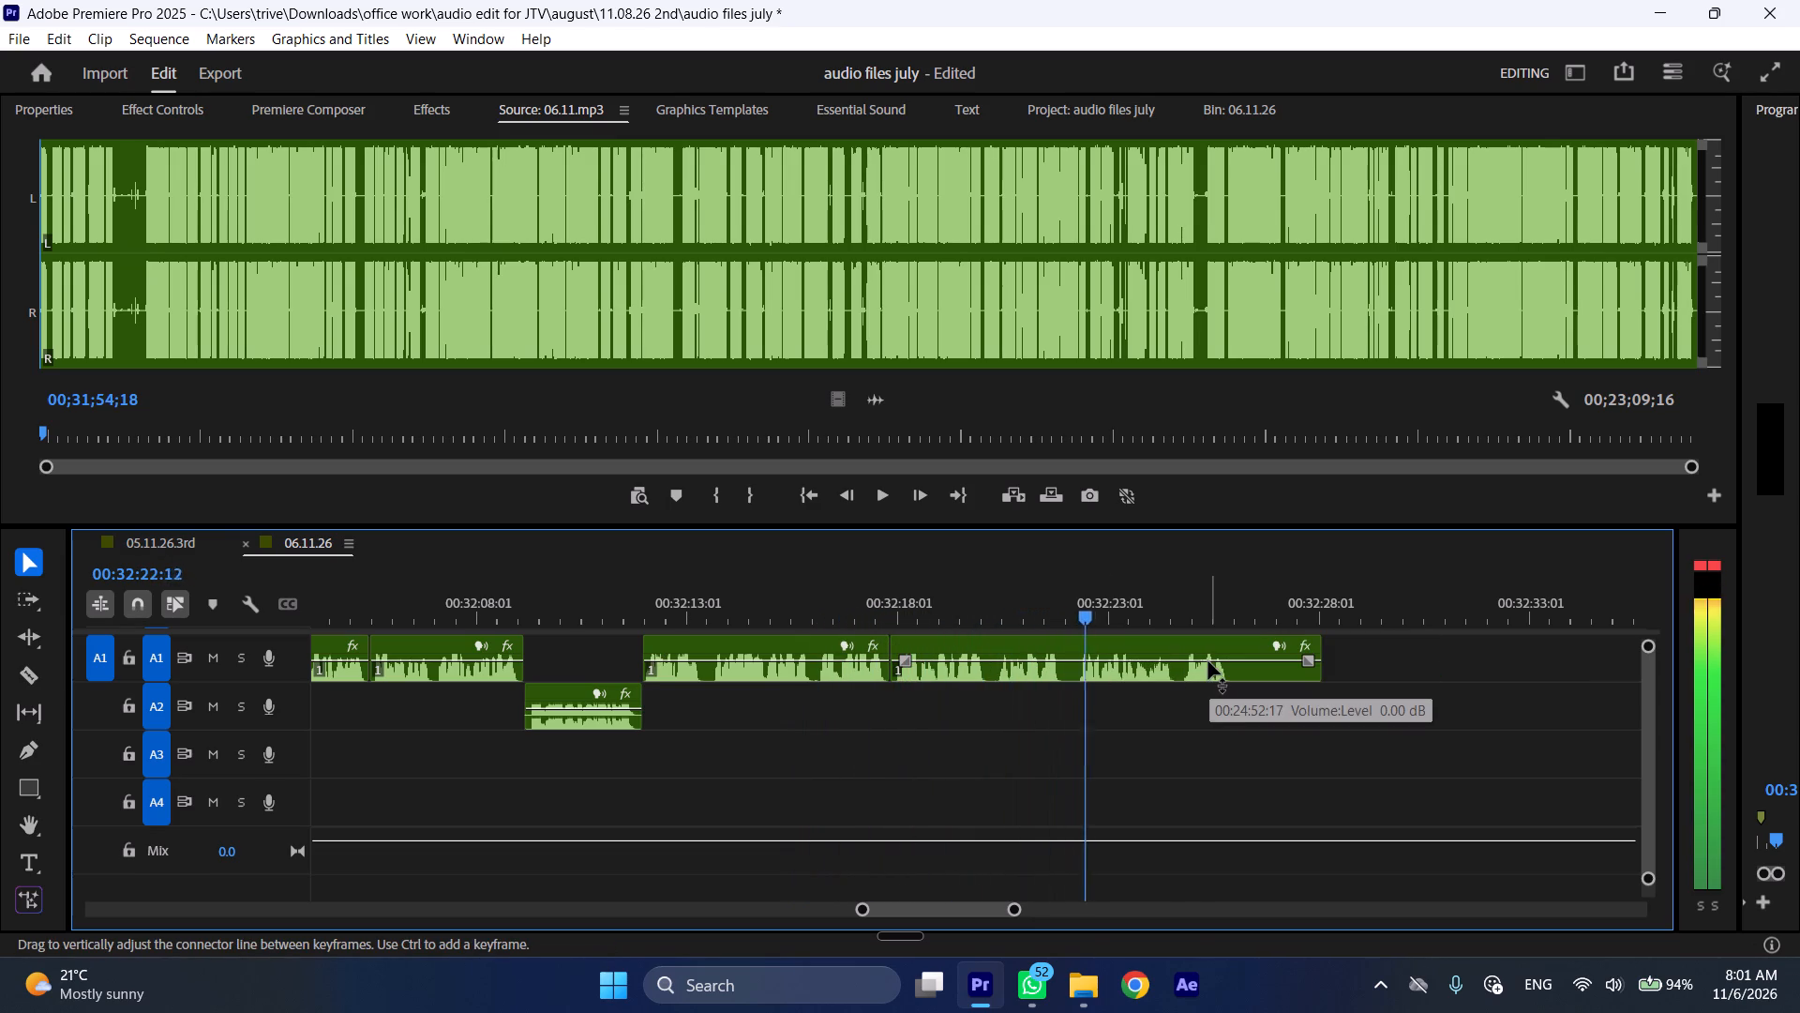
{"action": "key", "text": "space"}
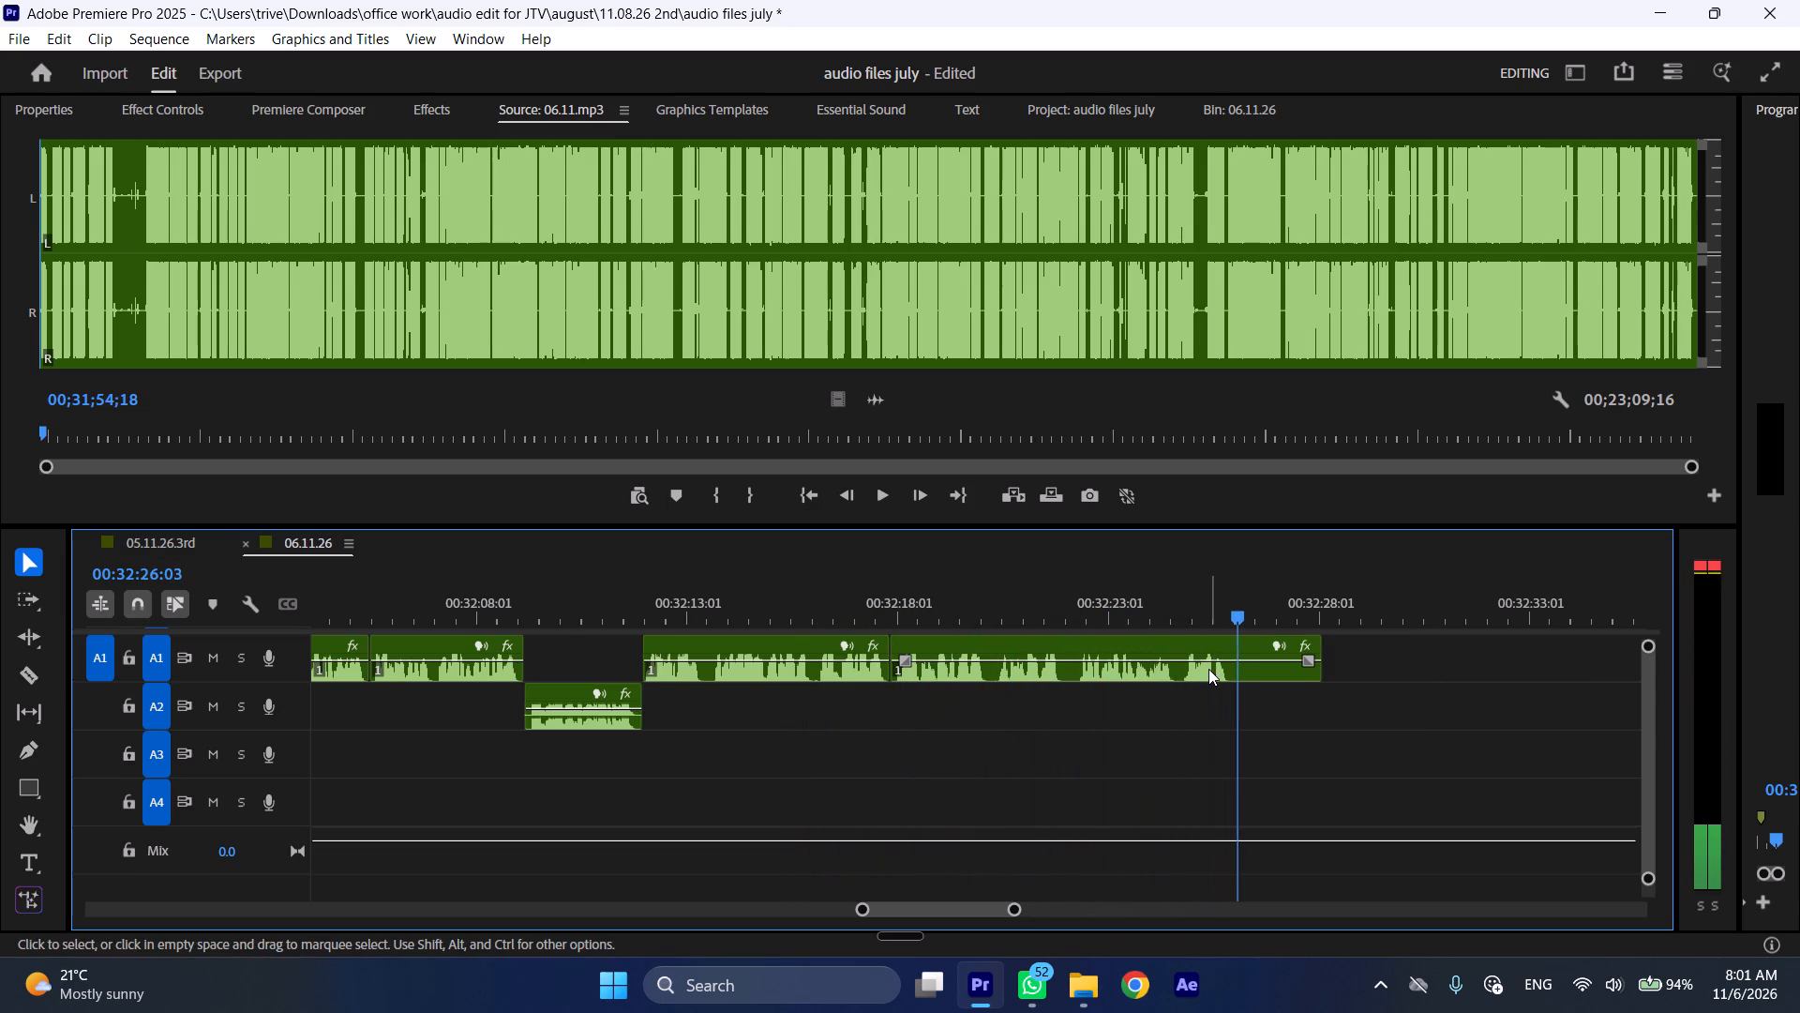
{"action": "left_click", "coordinate": [1208, 669]}
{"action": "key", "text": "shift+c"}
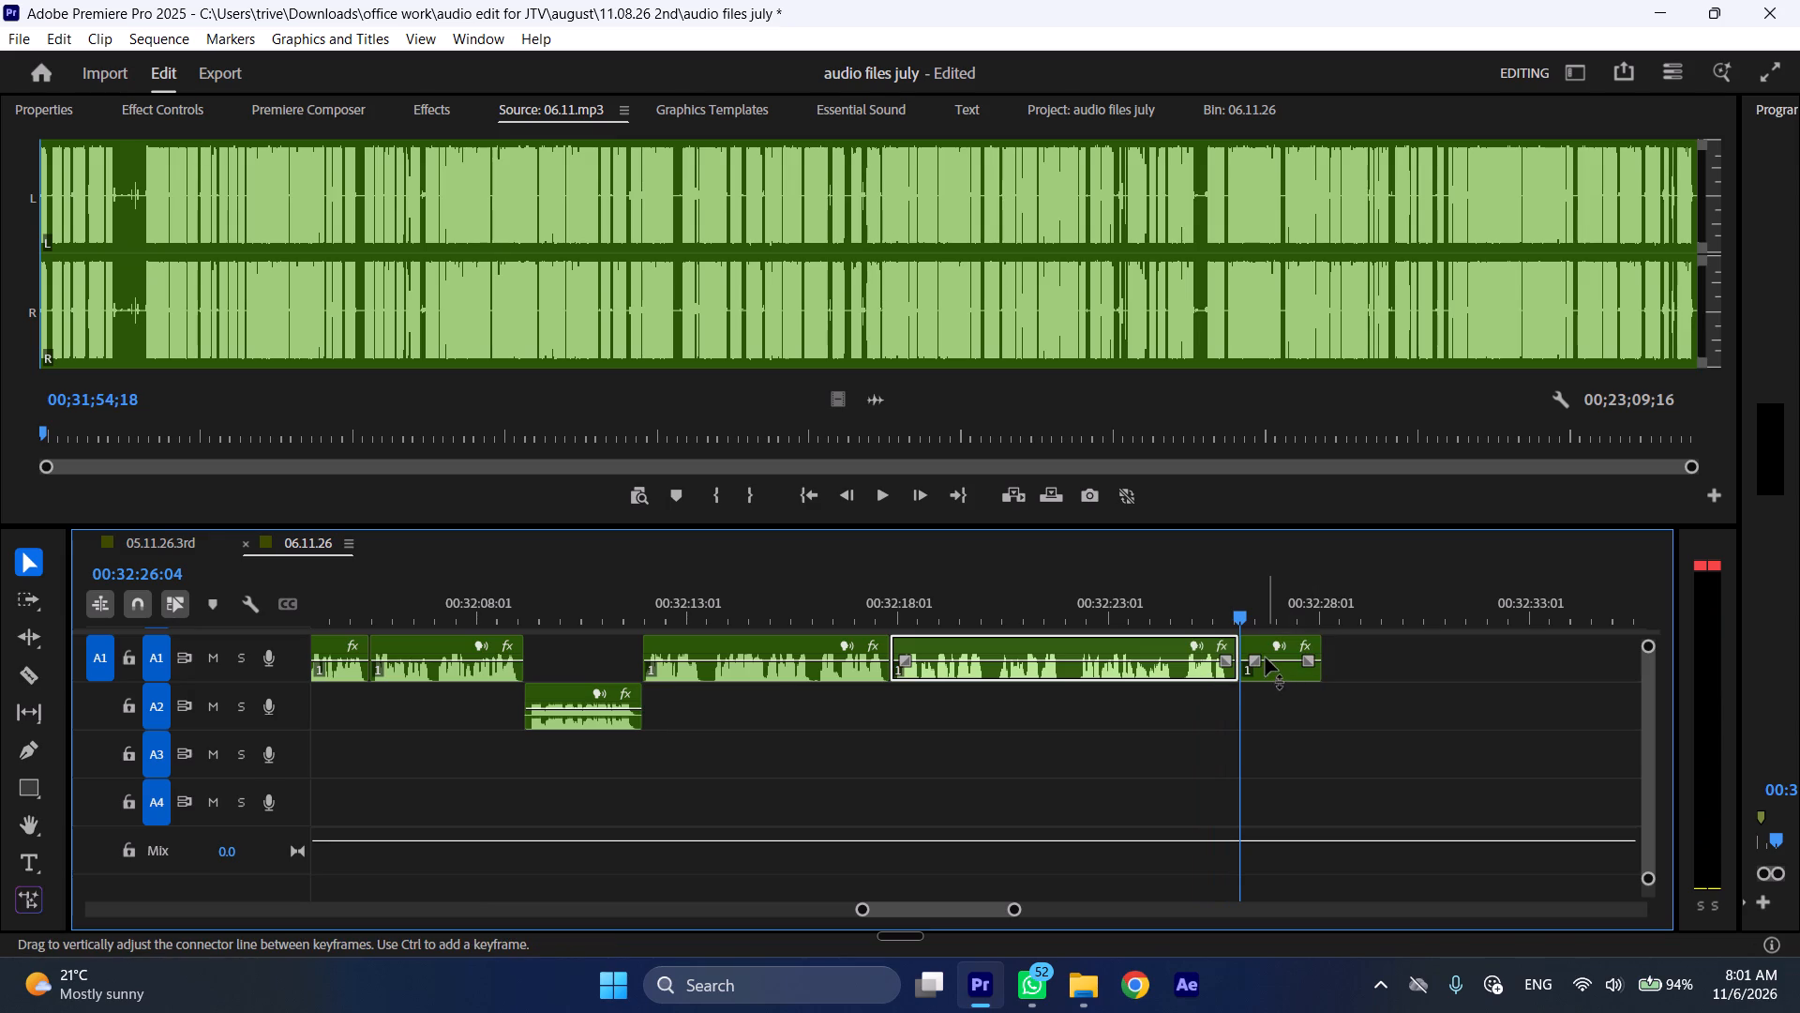
{"action": "left_click", "coordinate": [1266, 658]}
{"action": "key", "text": "BackSpace"}
Extend the end of the last A1 section by about 0.3 seconds.
{"action": "left_click_drag", "start_coordinate": [1246, 658], "coordinate": [1259, 662]}
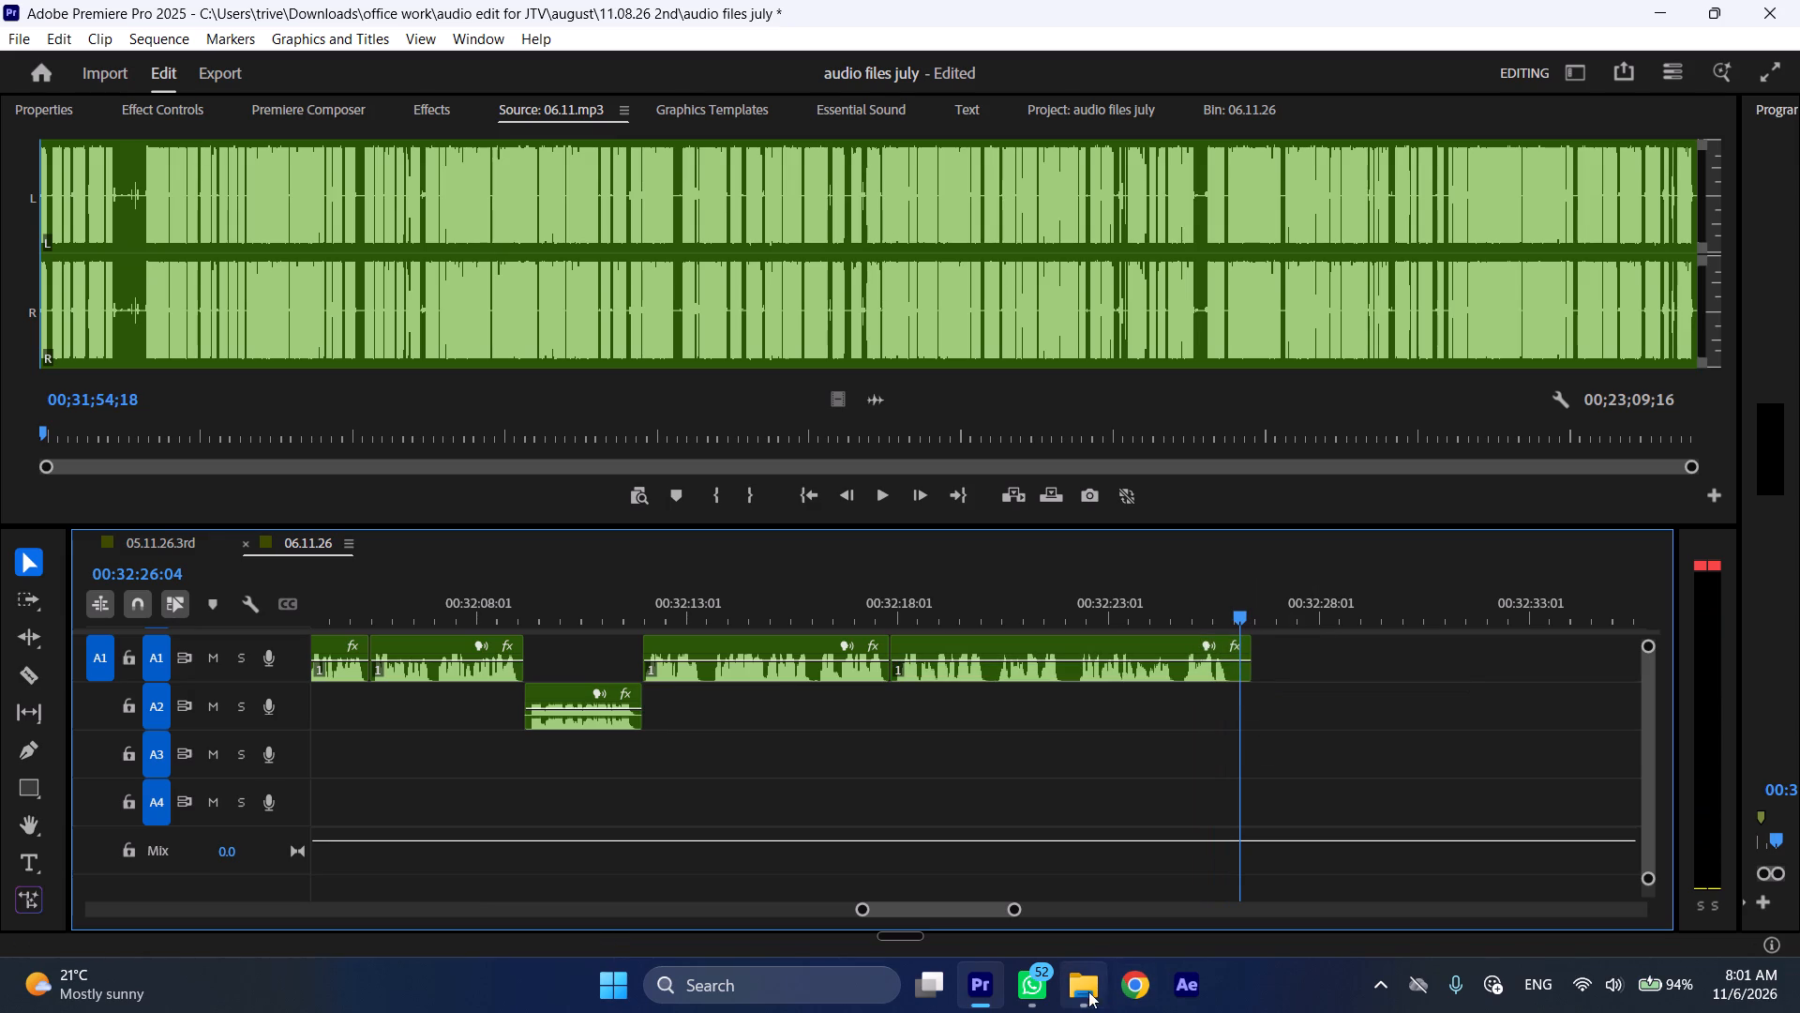
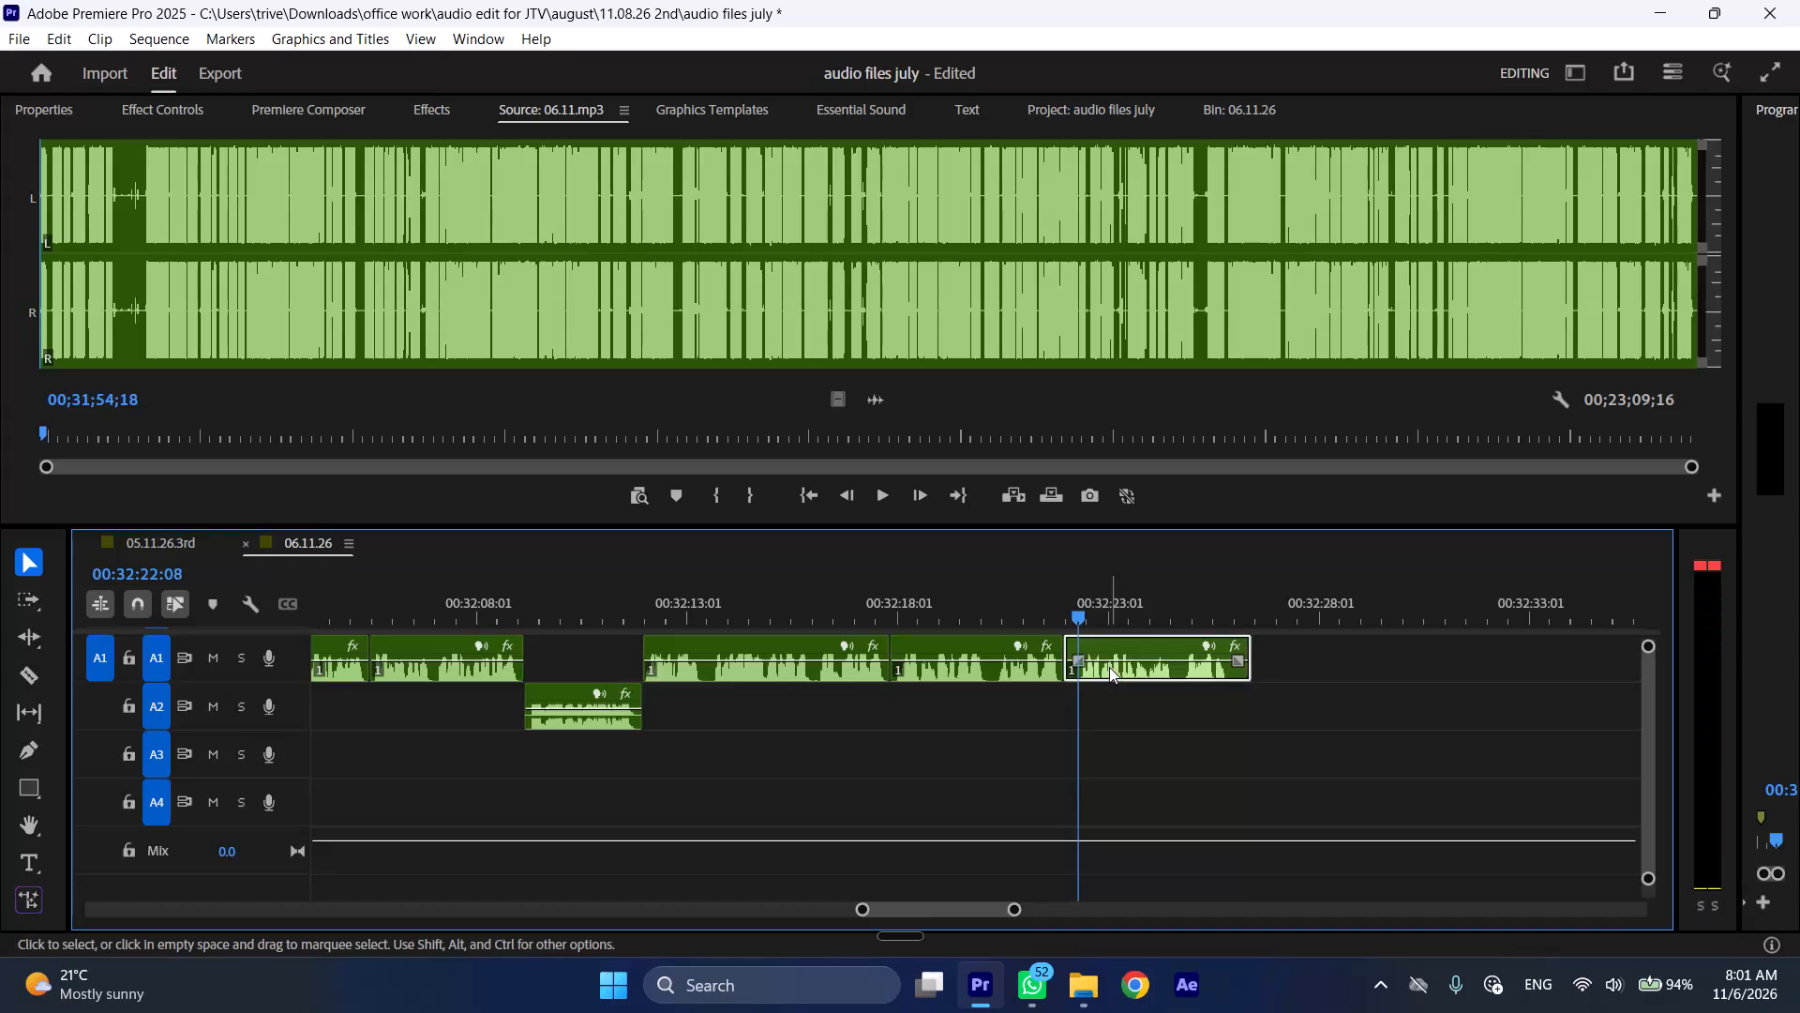
Ripple trim about 8 frames of silence off the start of the last A1 section, up to 00:32:22:08 where its speech begins.
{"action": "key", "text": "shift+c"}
{"action": "key", "text": "ctrl+shift+d"}
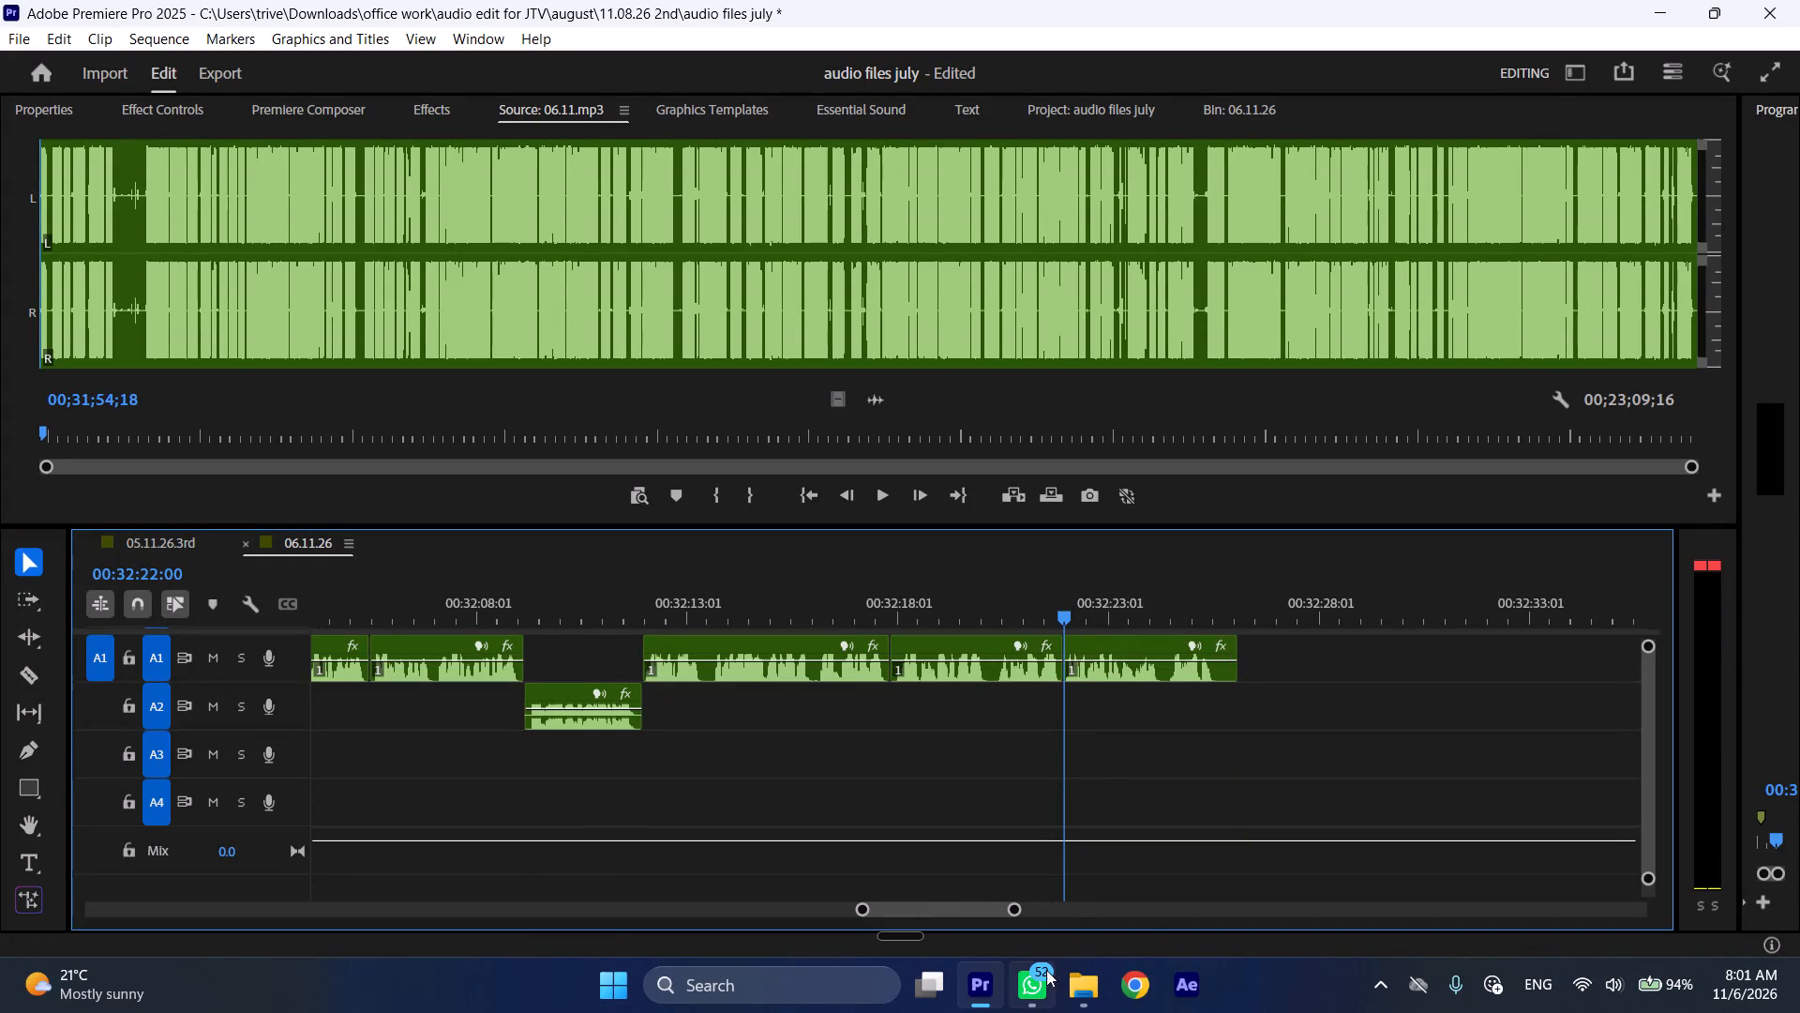
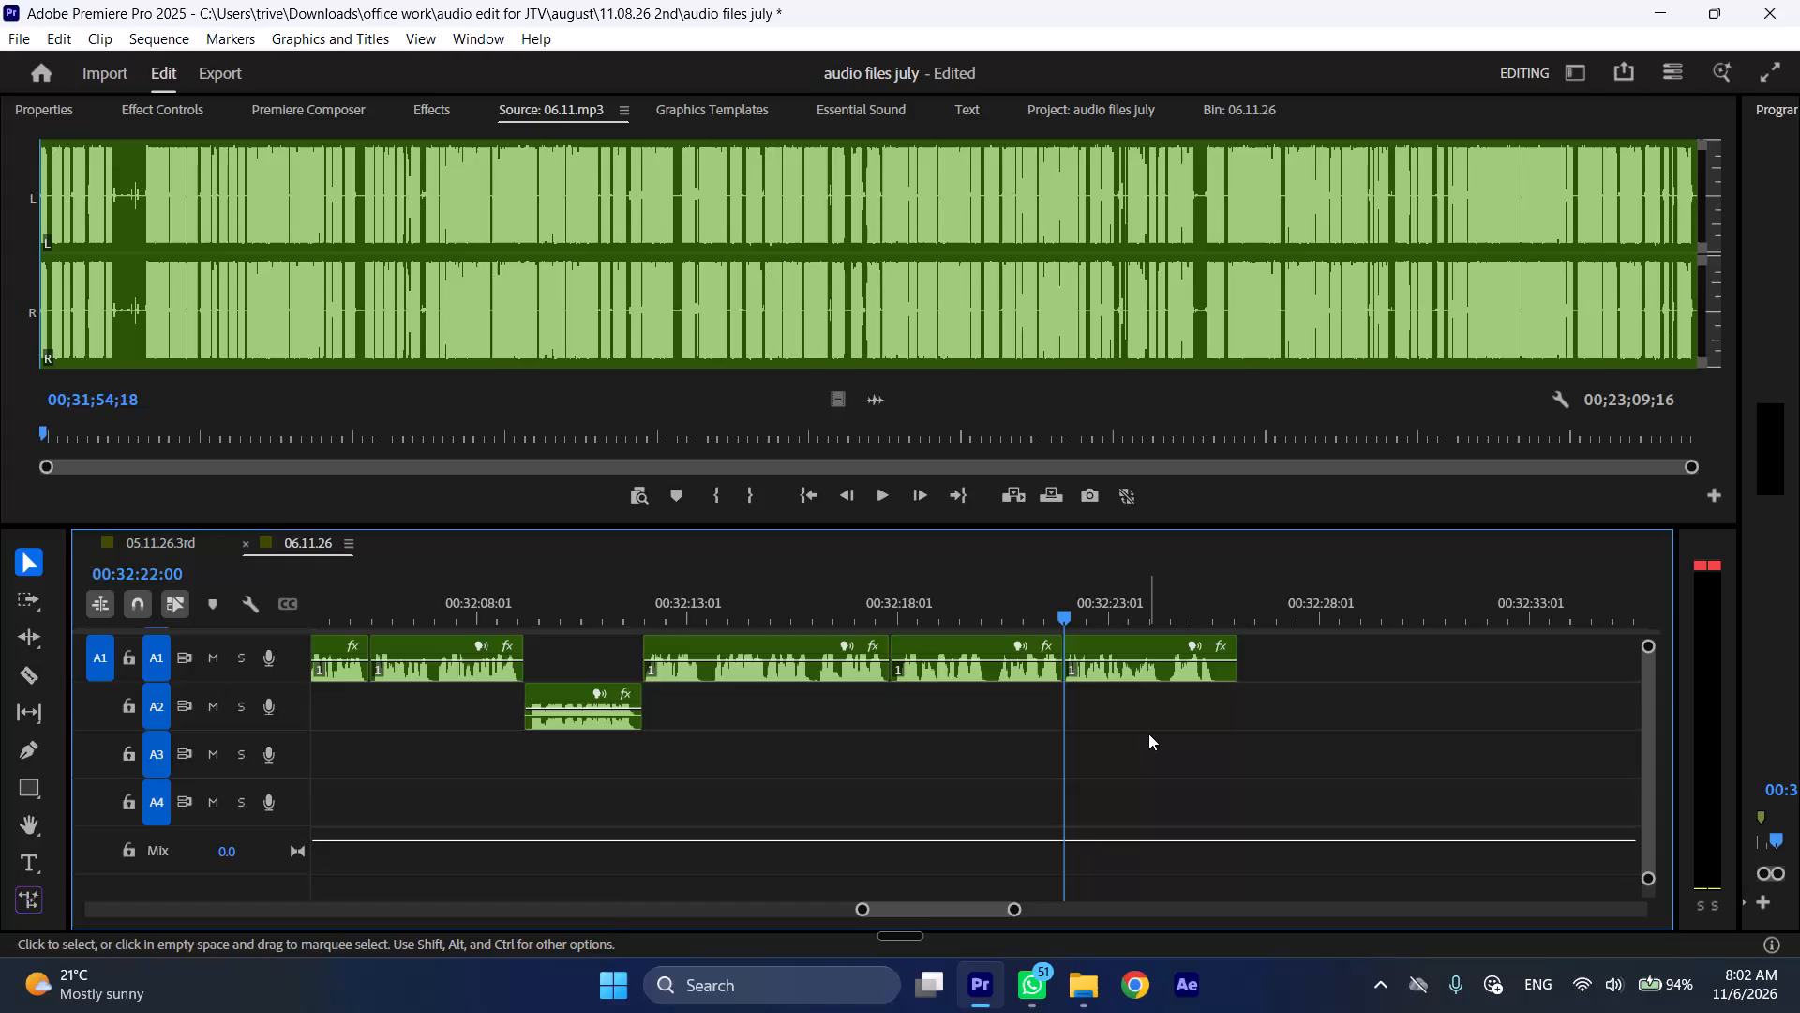
Select all clips in the 06.11.26 sequence and mark the in and out range around them.
{"action": "key", "text": "ctrl+shift+x"}
{"action": "key", "text": "ctrl+shift+x"}
{"action": "key", "text": "ctrl+shift+x"}
{"action": "key", "text": "ctrl+shift+x"}
{"action": "key", "text": "ctrl+shift+x"}
{"action": "key", "text": "ctrl+shift+x"}
{"action": "key", "text": "ctrl+shift+x"}
{"action": "key", "text": "ctrl+shift+x"}
{"action": "key", "text": "ctrl+shift+x"}
{"action": "key", "text": "ctrl+shift+x"}
{"action": "key", "text": "ctrl+shift+x"}
{"action": "key", "text": "ctrl+shift+x"}
{"action": "key", "text": "ctrl+shift+x"}
{"action": "key", "text": "ctrl+shift+x"}
{"action": "key", "text": "ctrl+shift+x"}
{"action": "key", "text": "ctrl+shift+x"}
{"action": "key", "text": "ctrl+shift+x"}
{"action": "key", "text": "ctrl+shift+x"}
{"action": "key", "text": "ctrl+shift+x"}
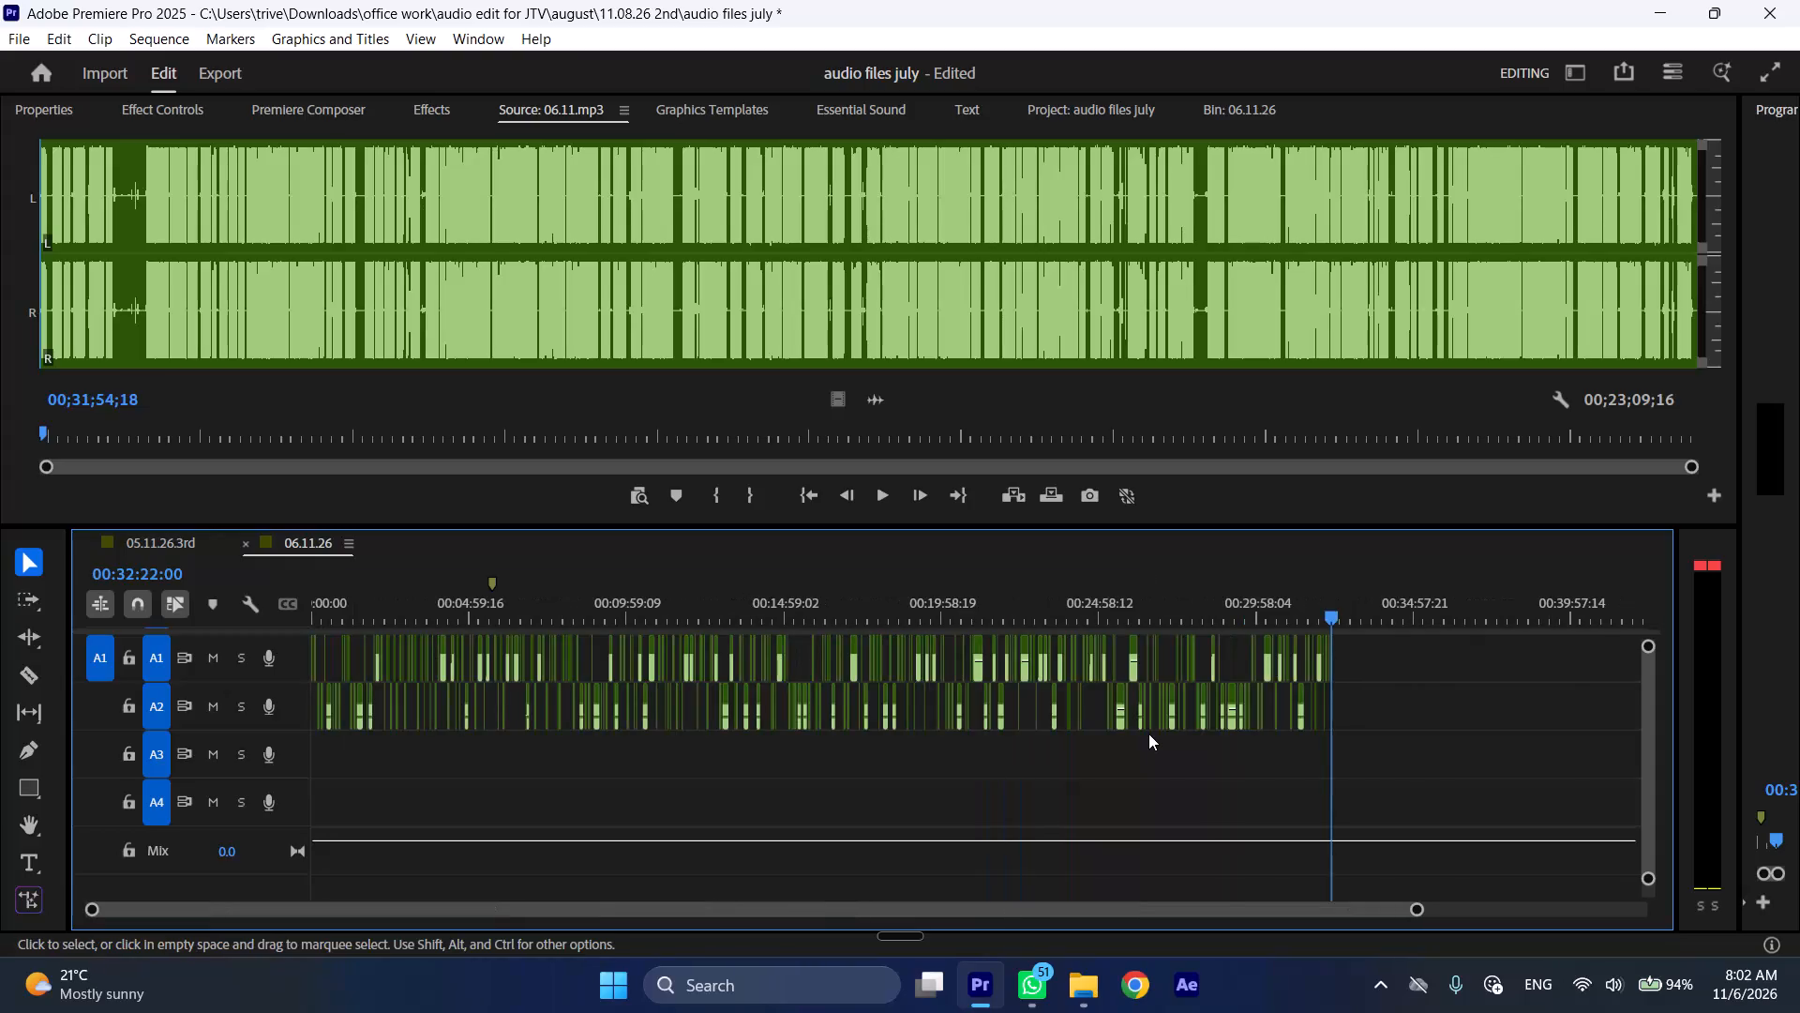
{"action": "key", "text": "ctrl+a"}
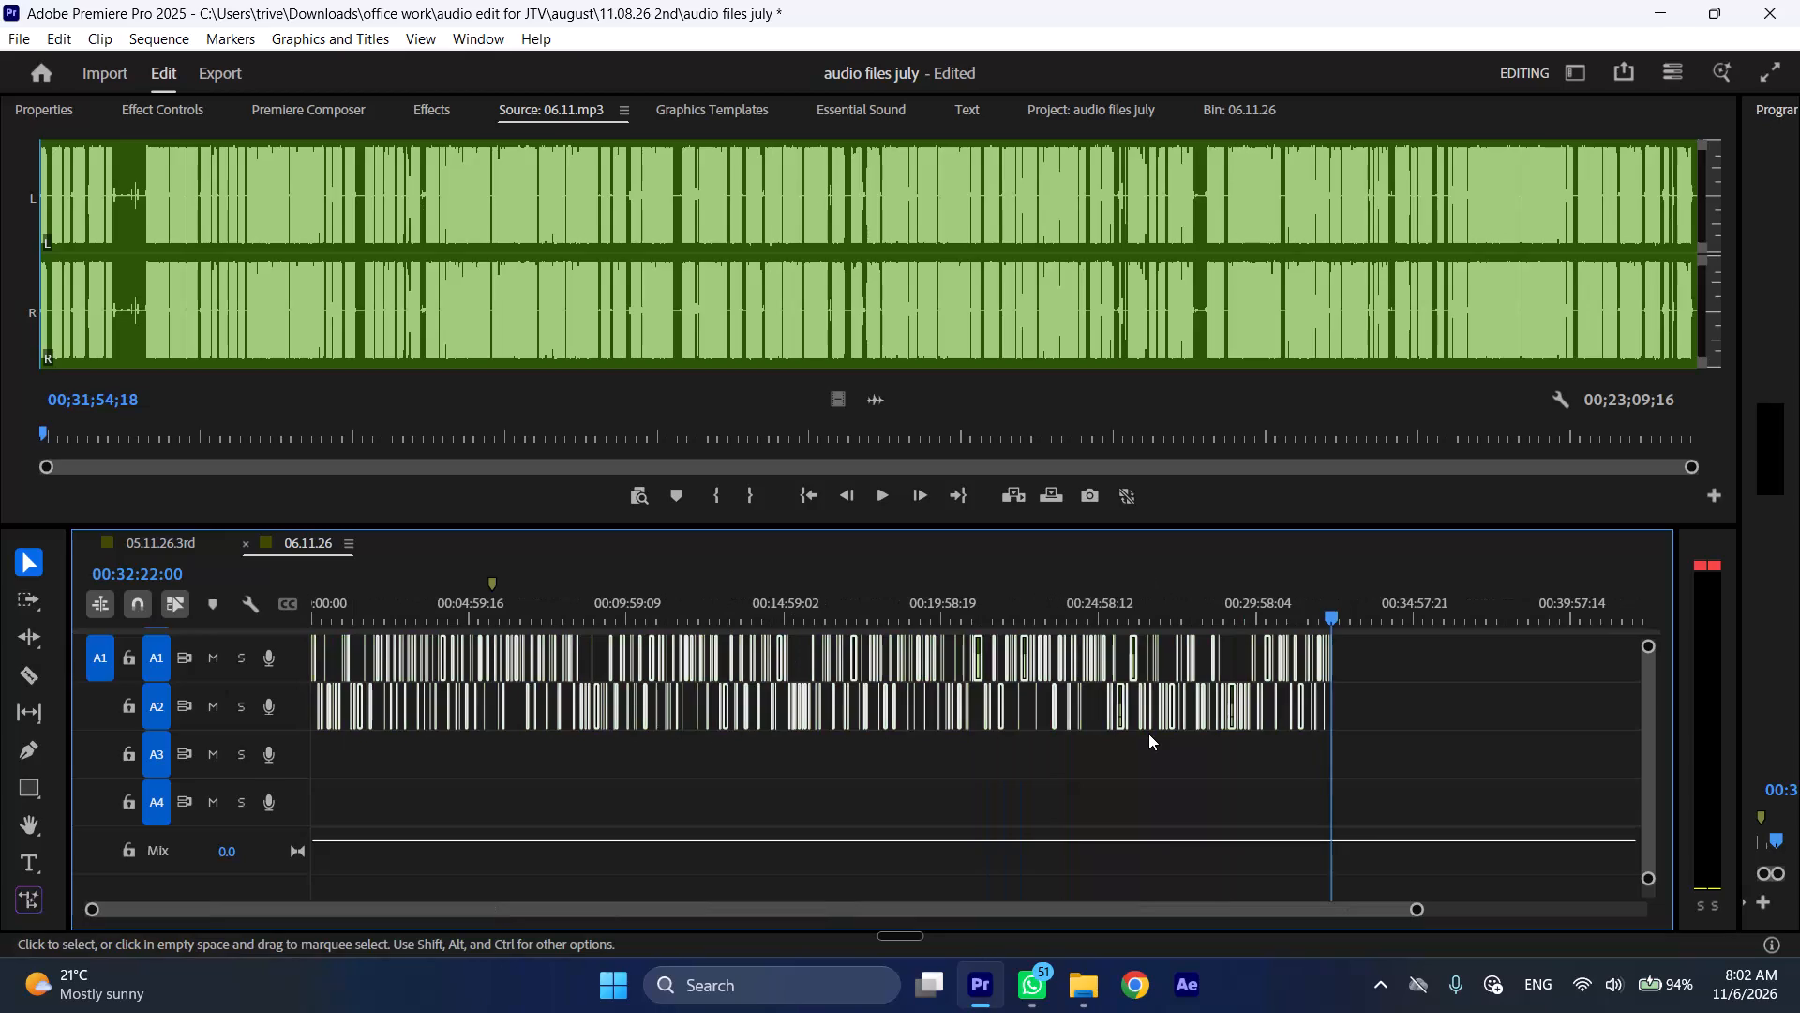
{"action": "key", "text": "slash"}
Start a media export of the 06.11.26 sequence and open its output location for choosing where to save the MP3.
{"action": "key", "text": "ctrl+m"}
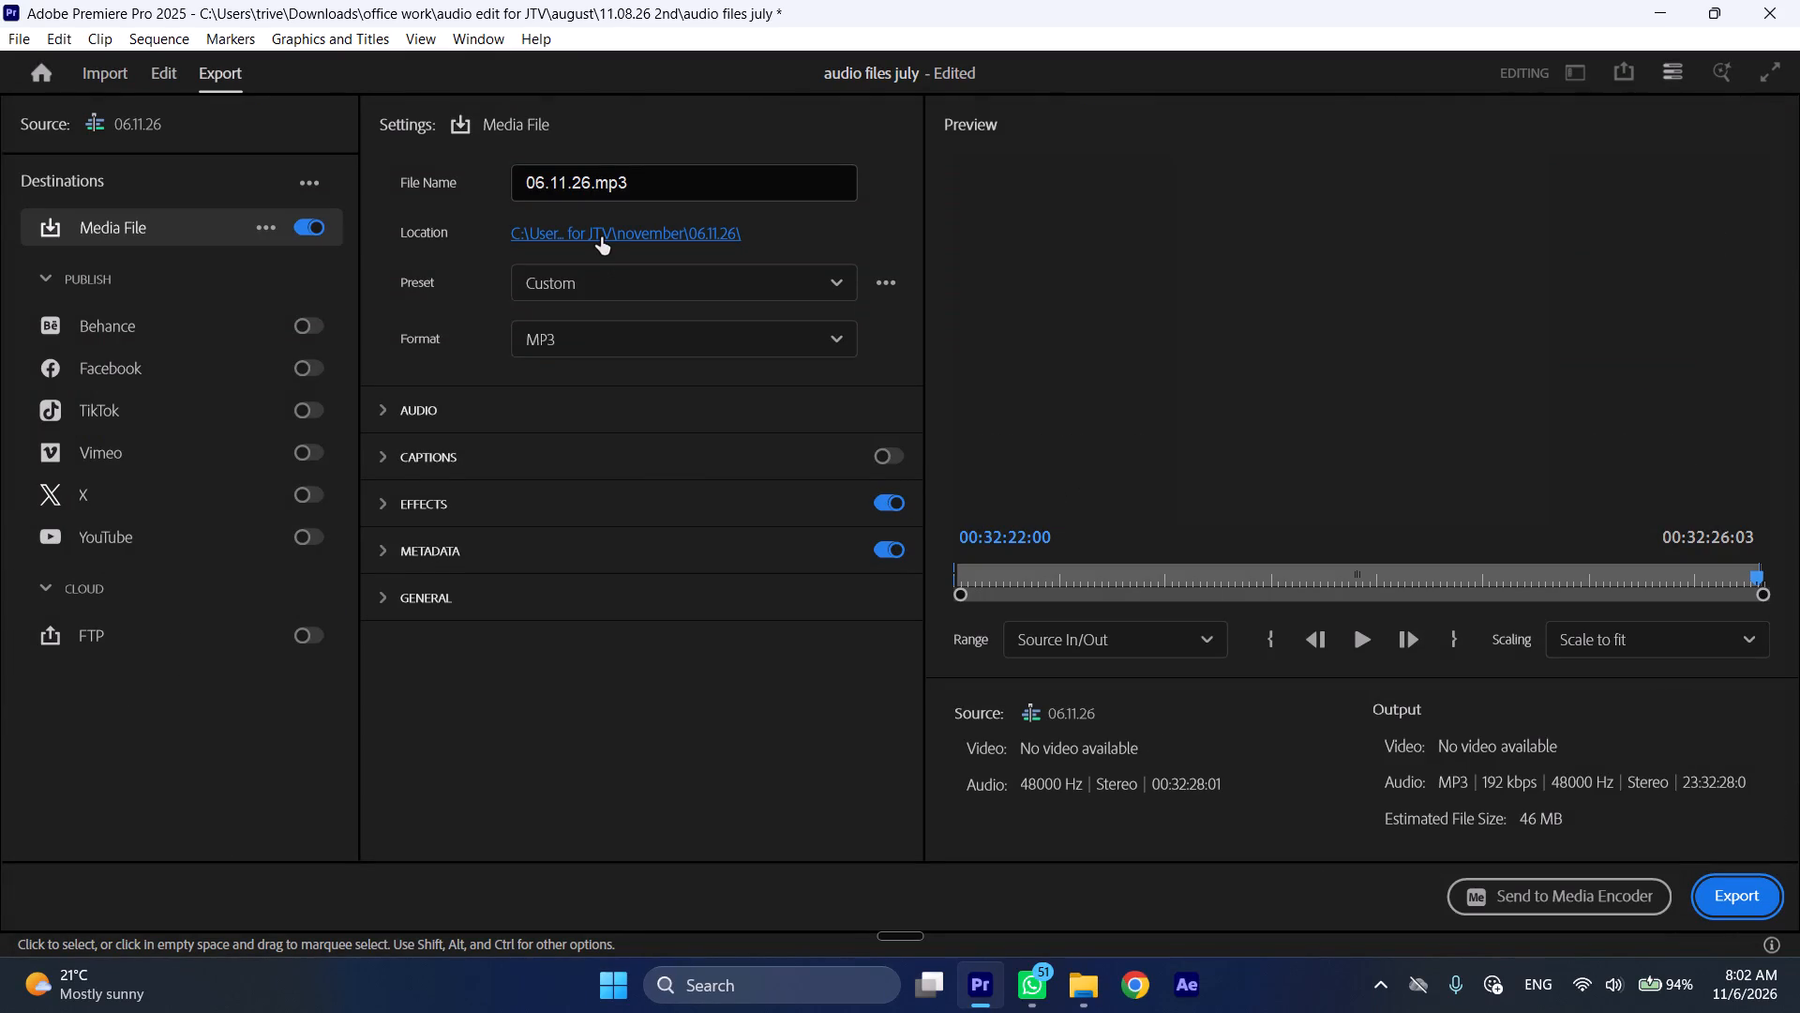
{"action": "left_click", "coordinate": [601, 237]}
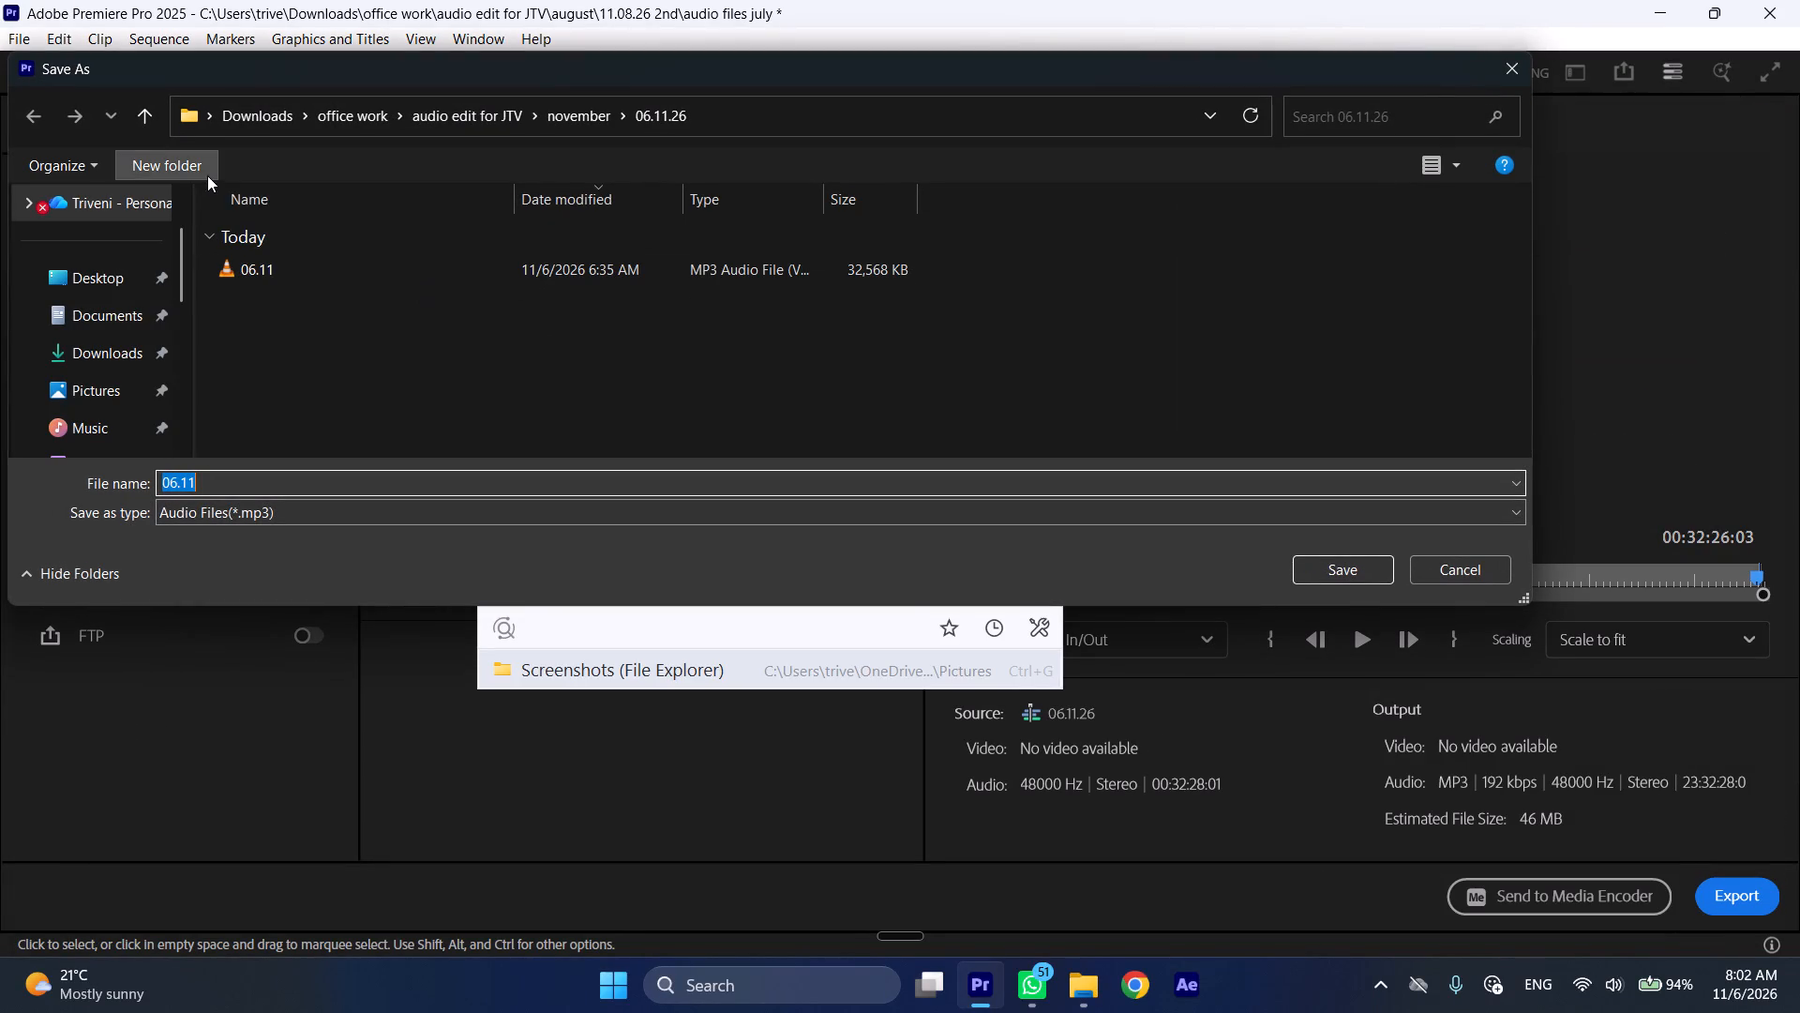
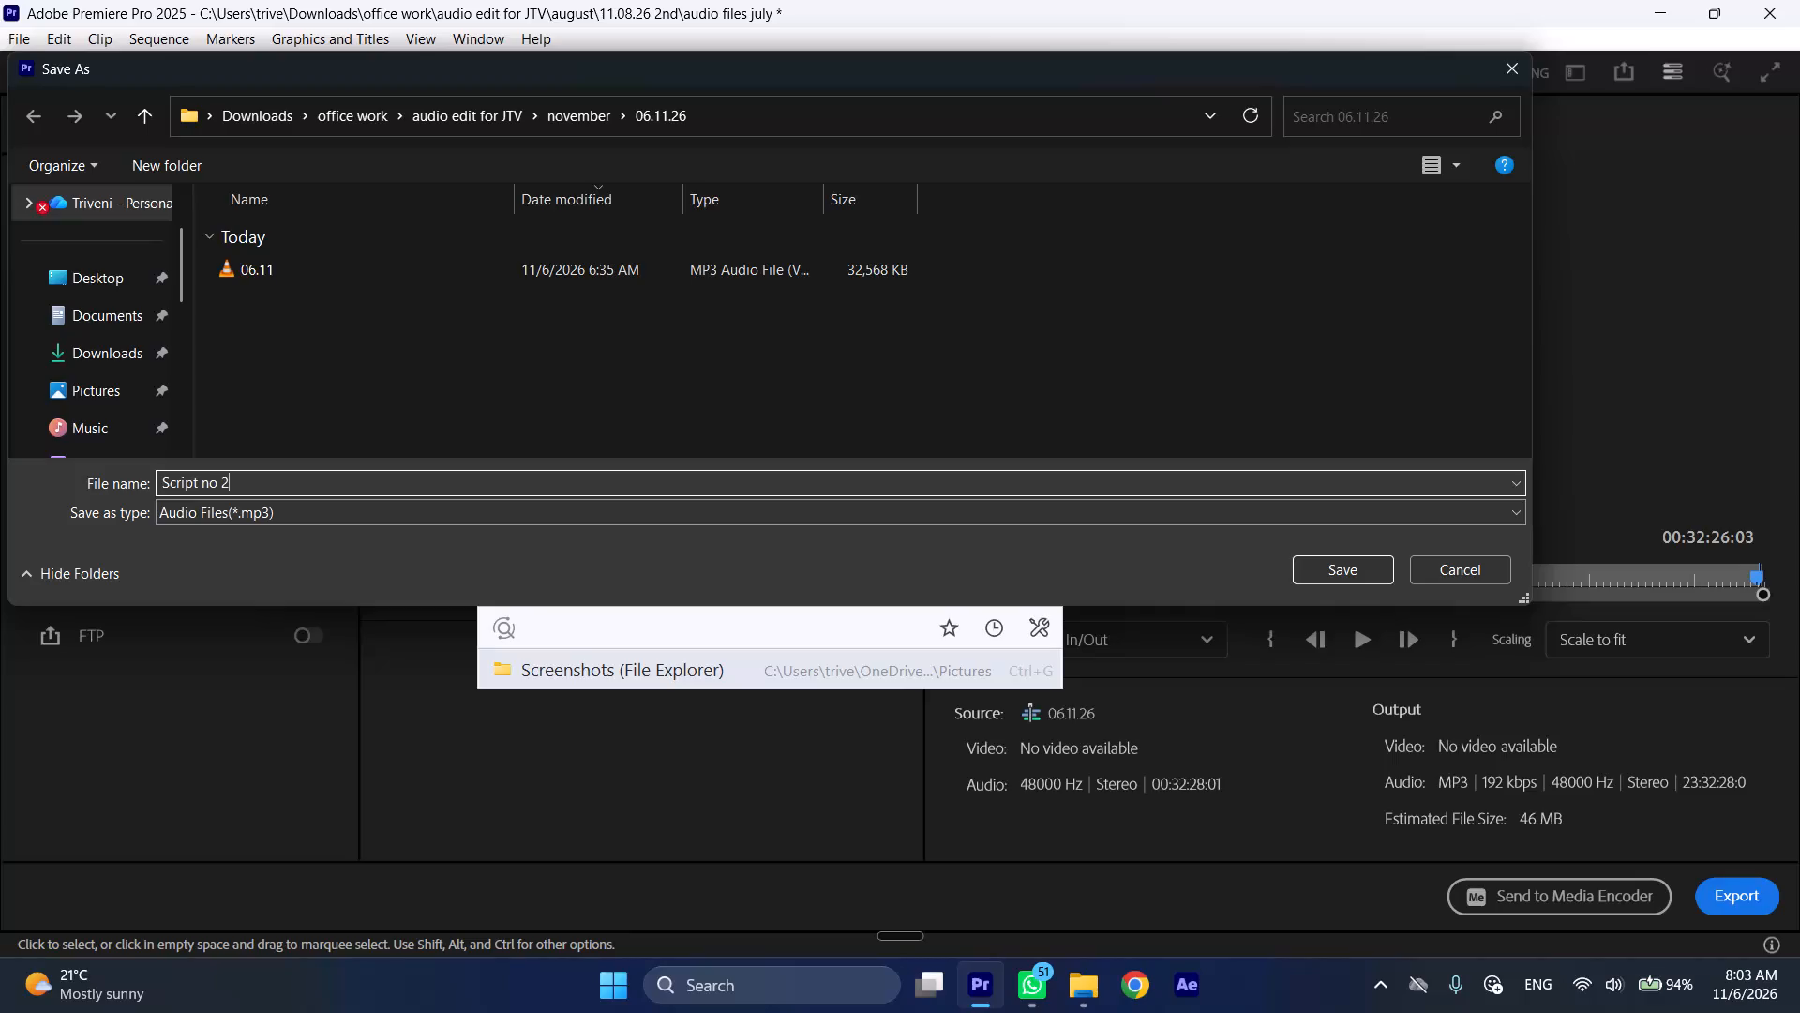
Continue the exported MP3's file name after "Script no 2" in the 06.11.26 folder, adding a space.
{"action": "key", "text": "space"}
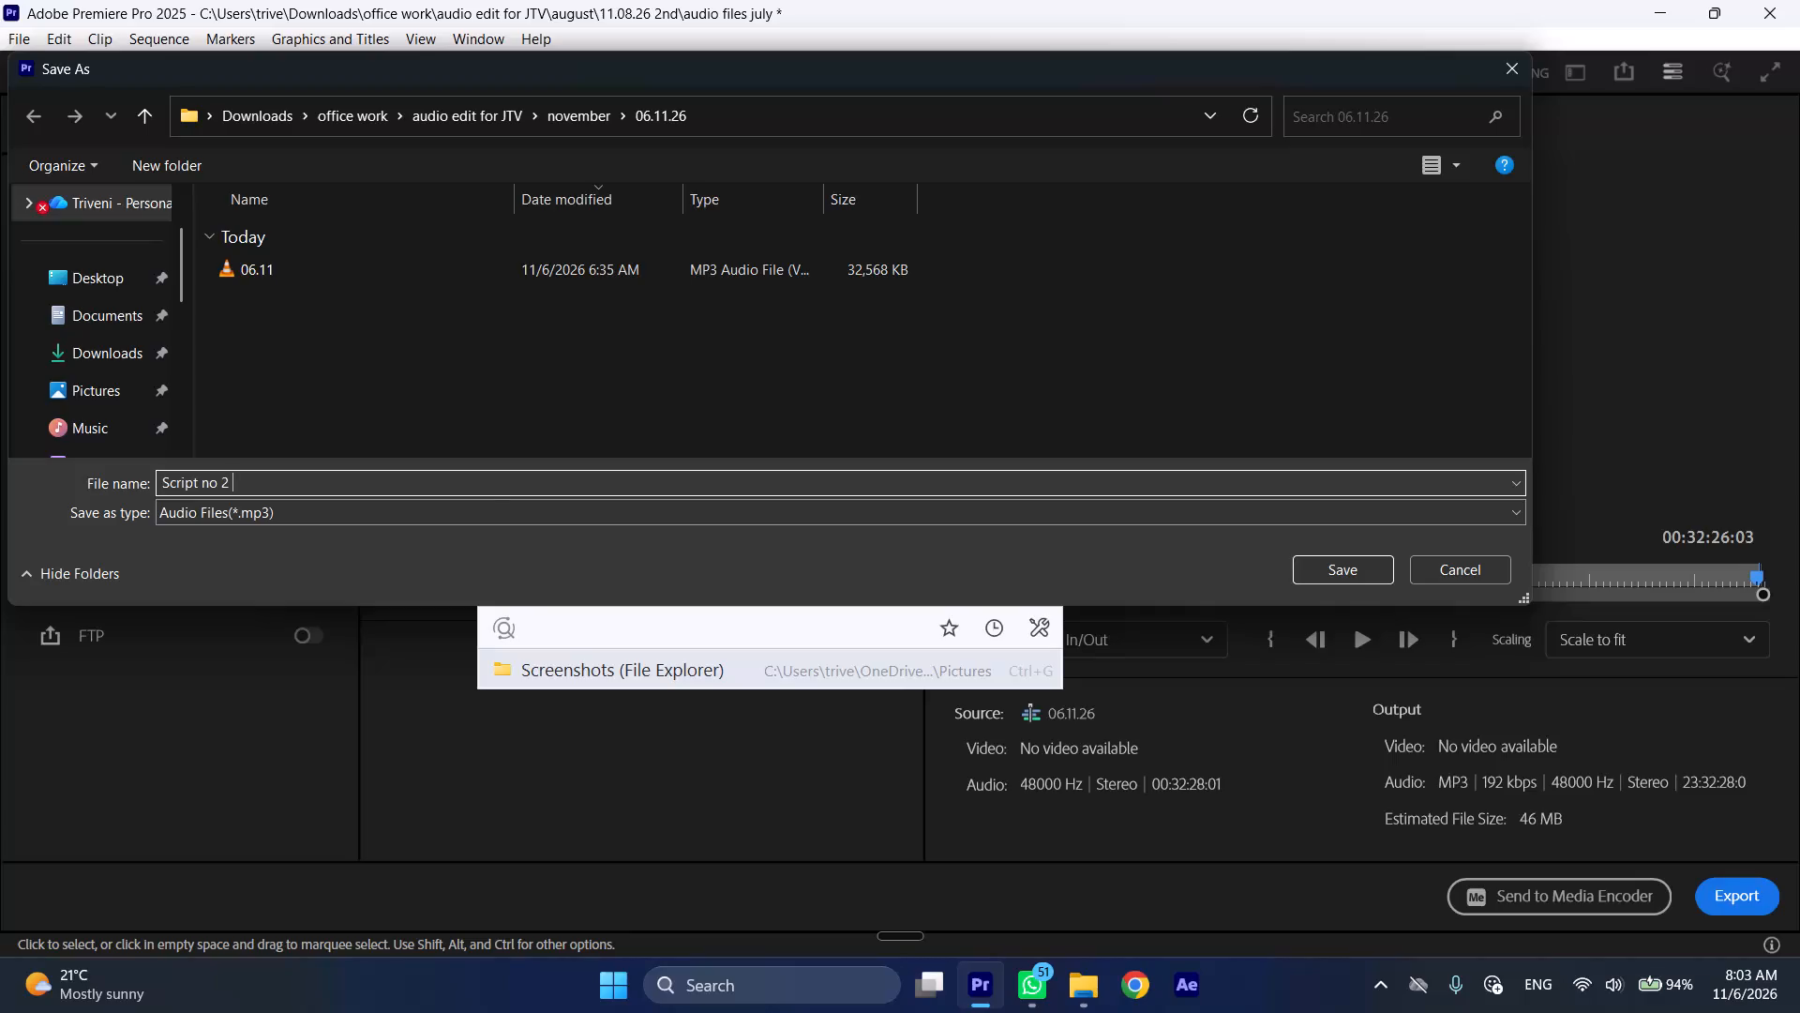
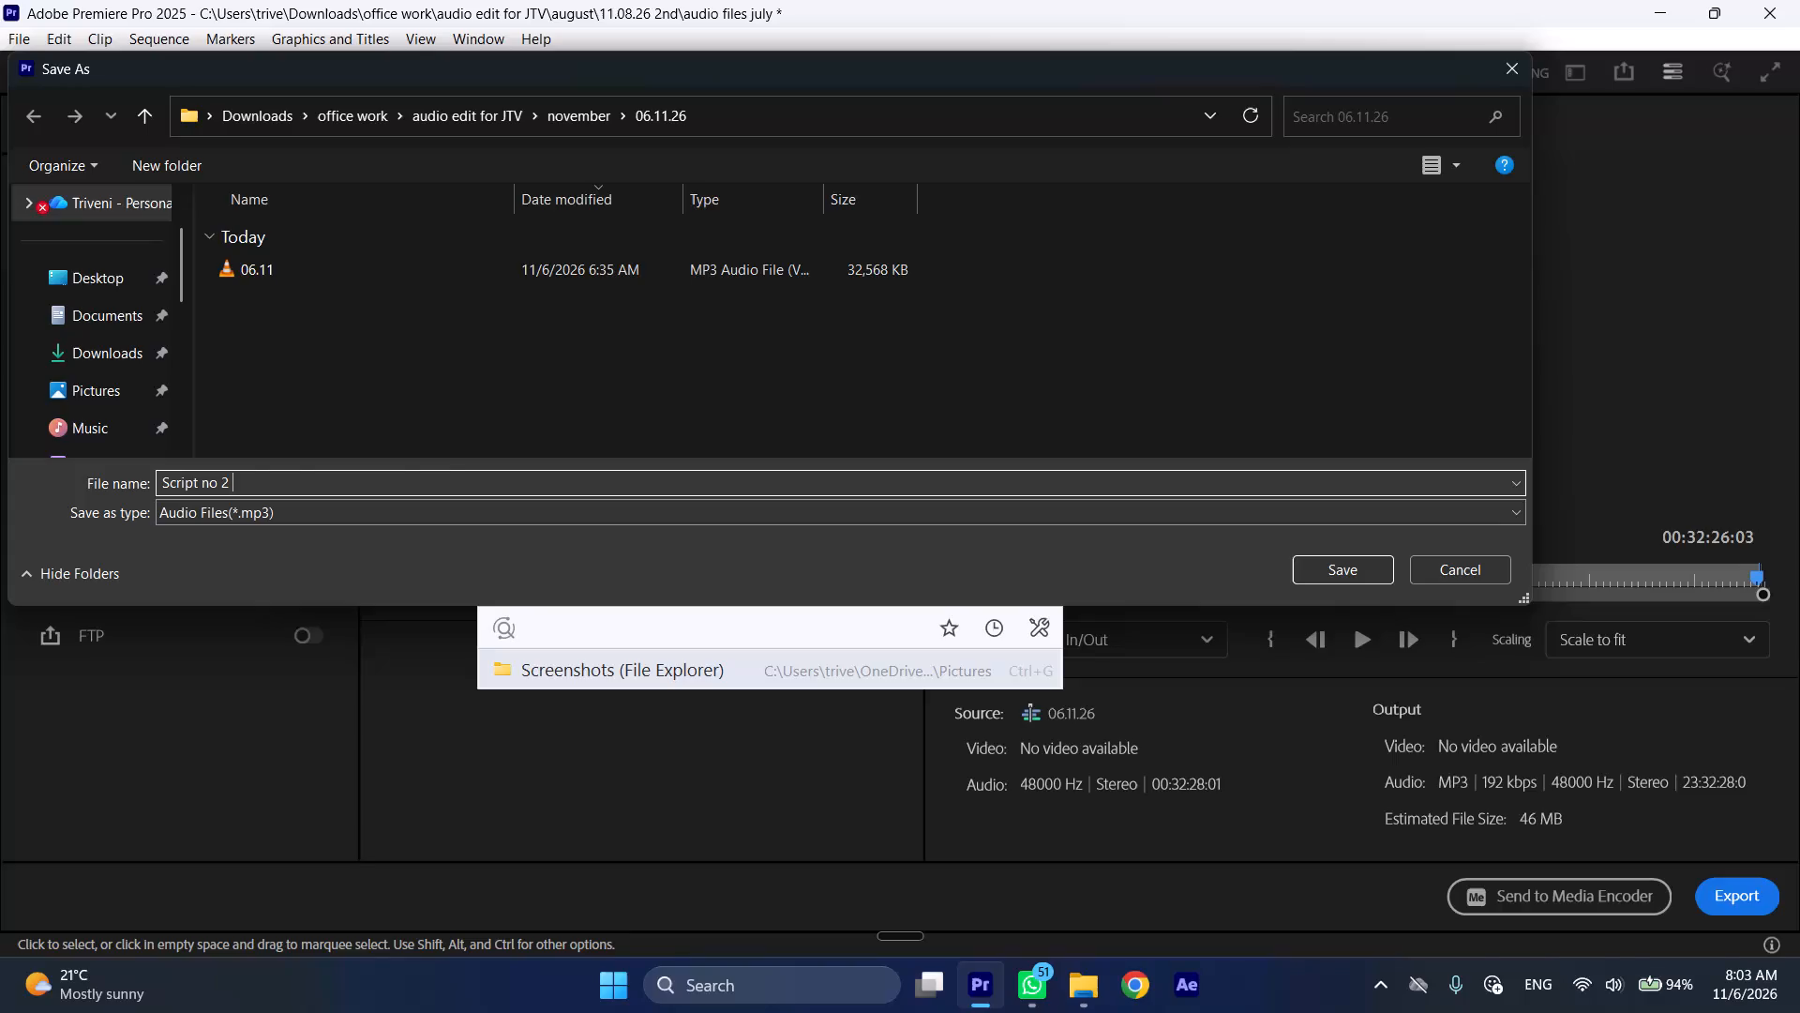
Complete the MP3's name as "Script no - 2 अमीर सास के घर गरीब बहू की बिना पैसों...", save it in the 06.11.26 folder and export it.
{"action": "type", "text": "..."}
{"action": "left_click", "coordinate": [219, 479]}
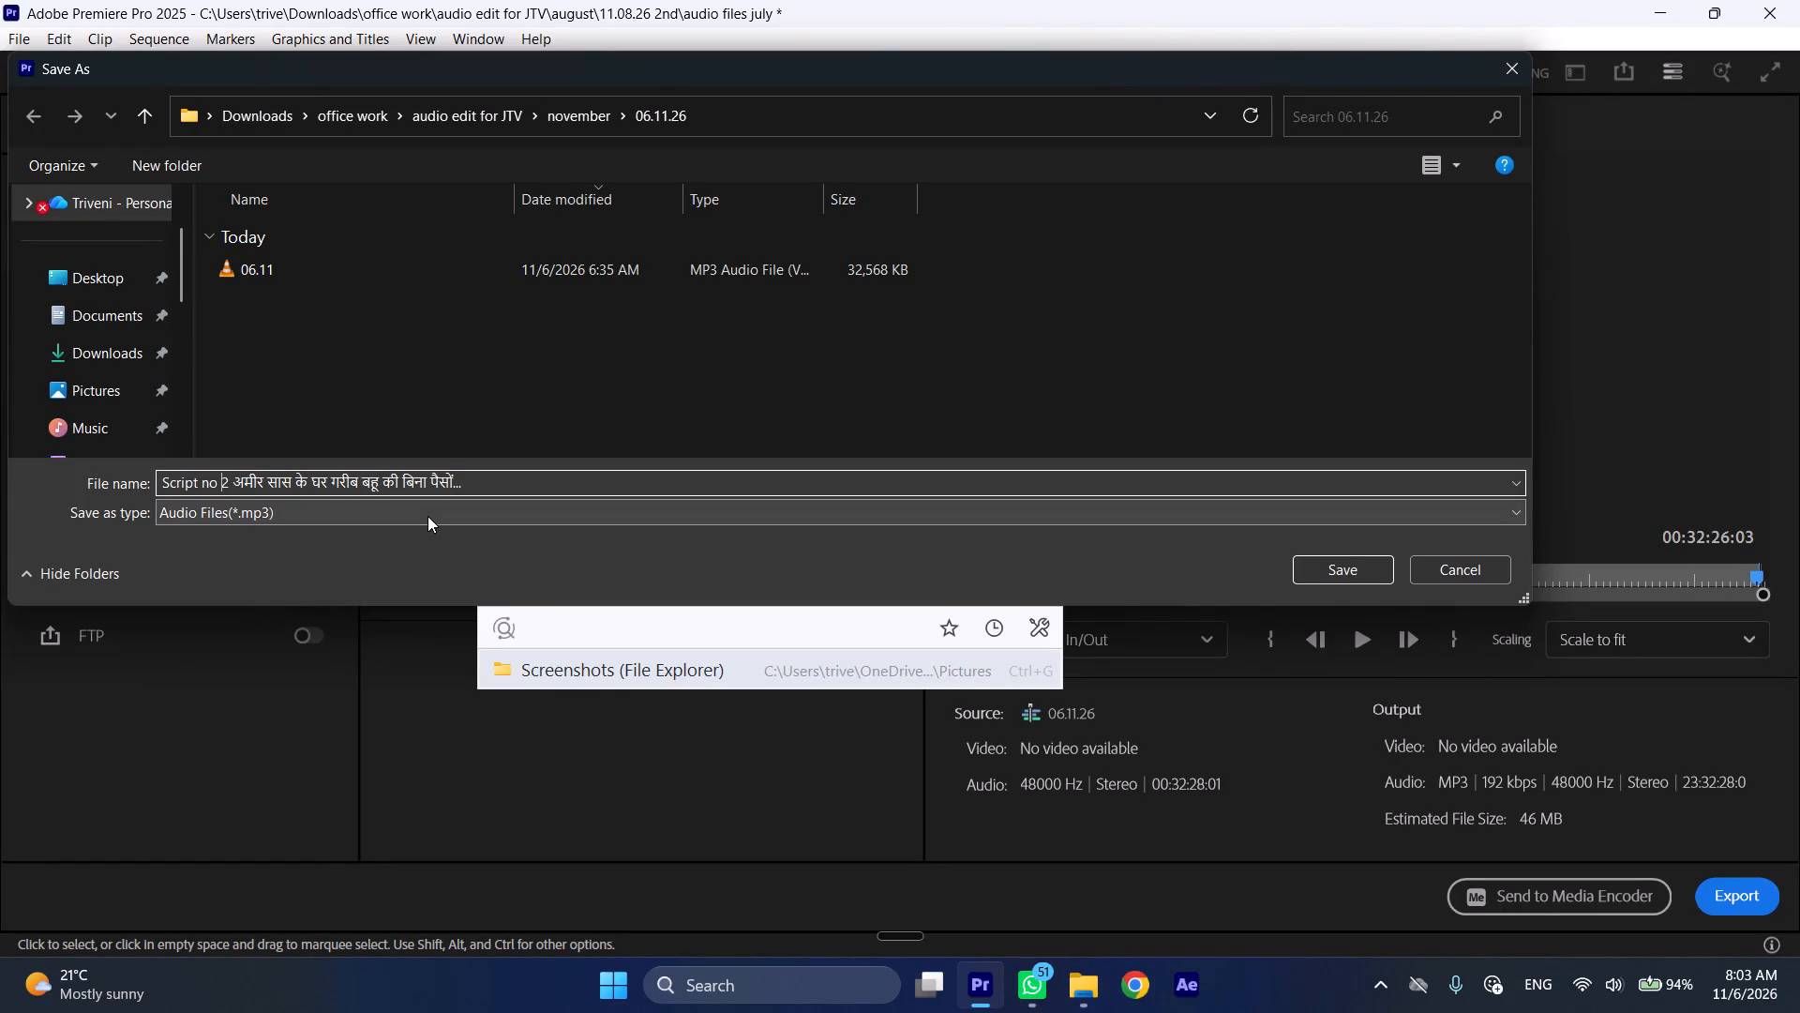
{"action": "key", "text": "minus"}
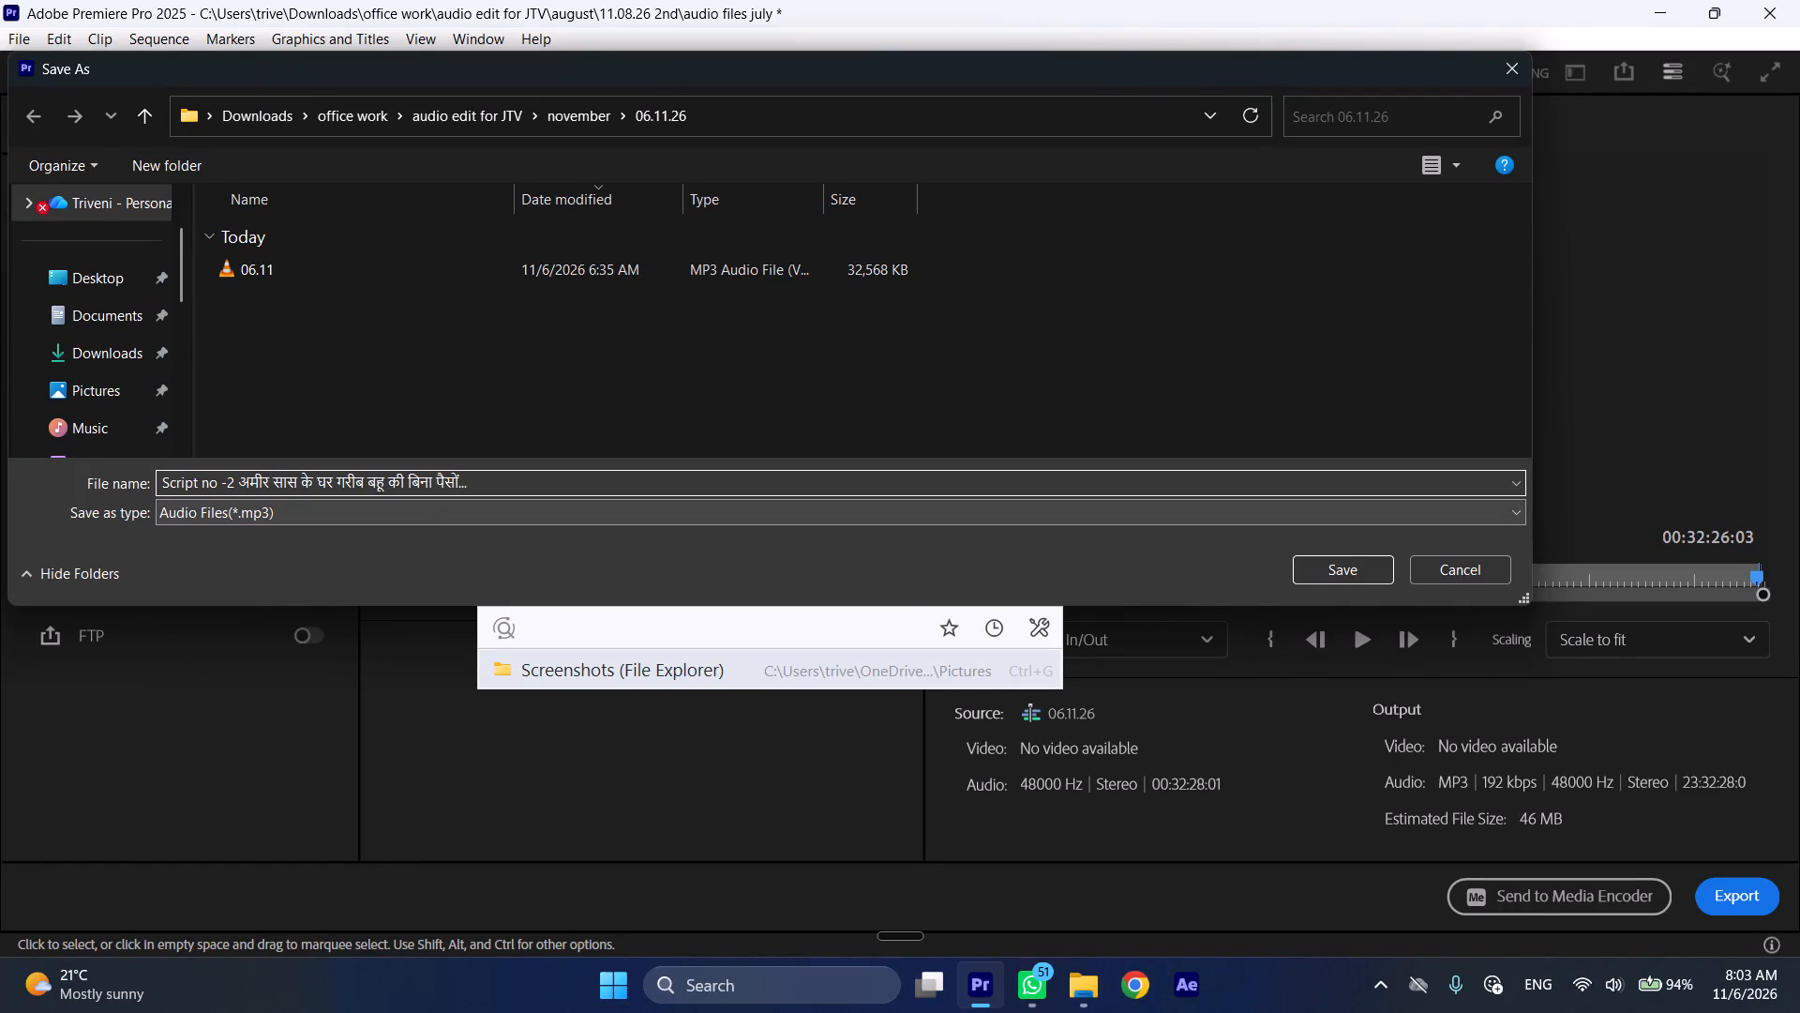
{"action": "key", "text": "space"}
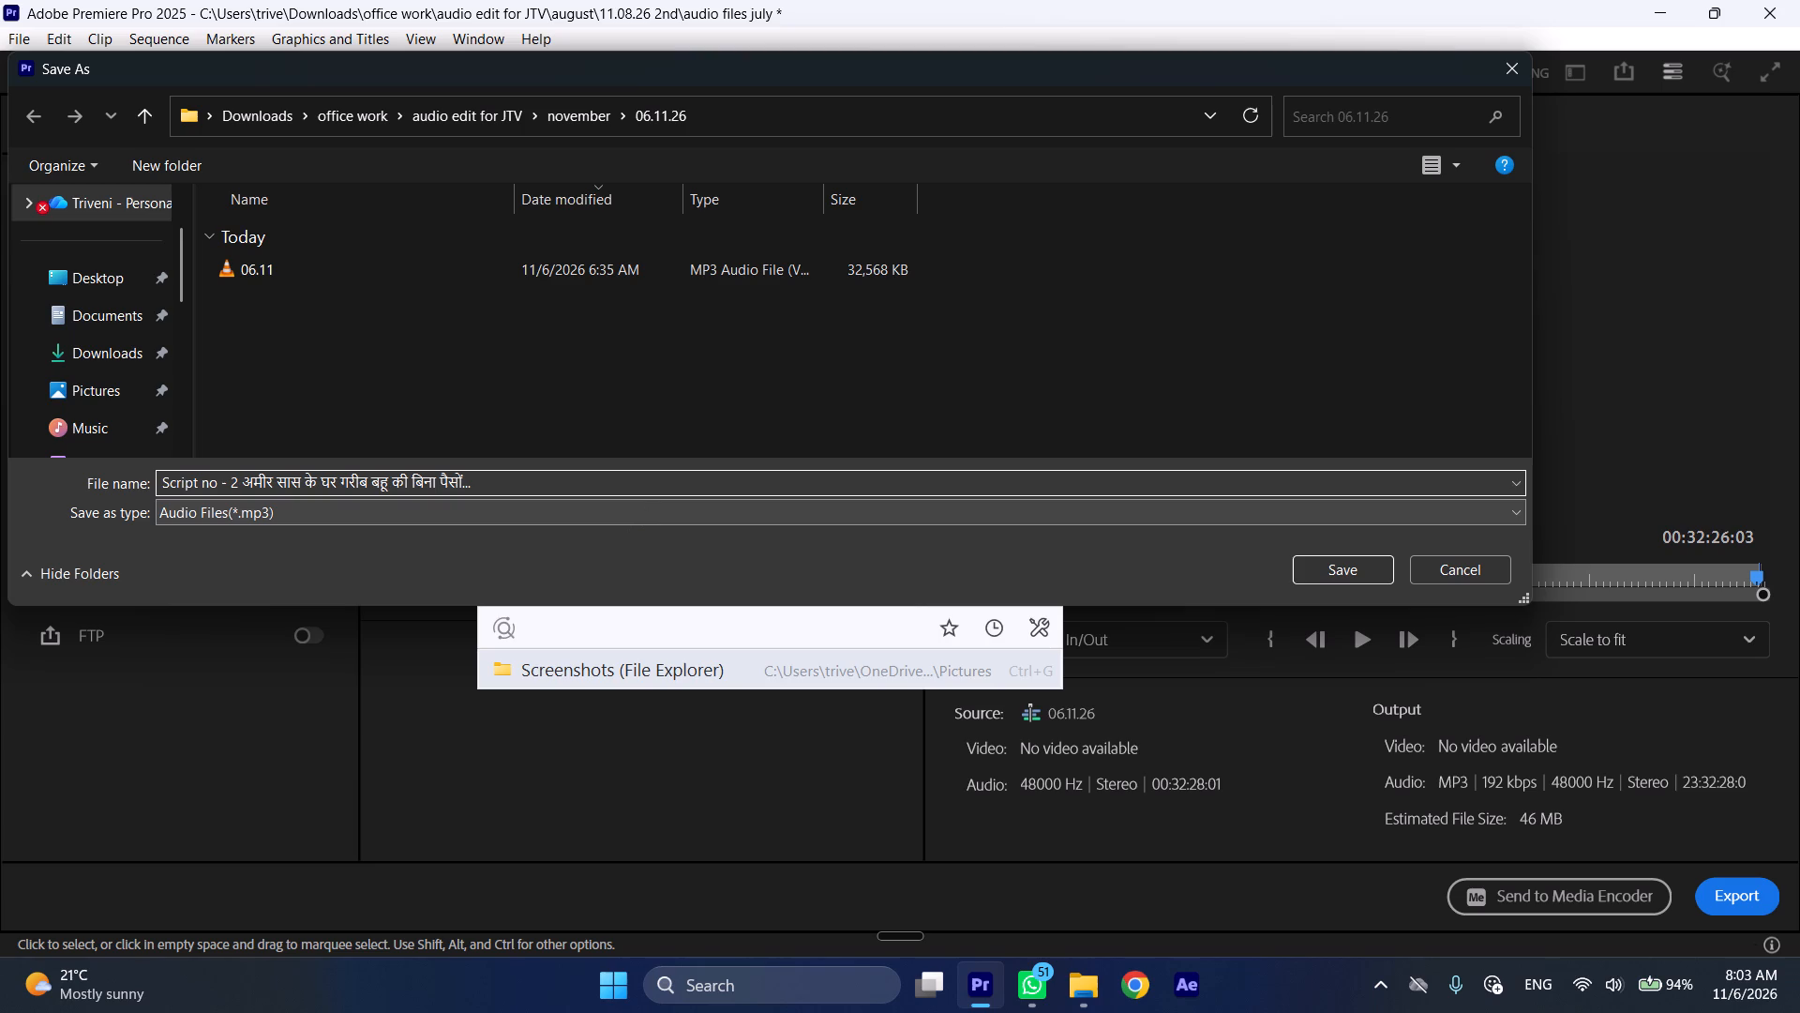
{"action": "left_click", "coordinate": [1321, 566]}
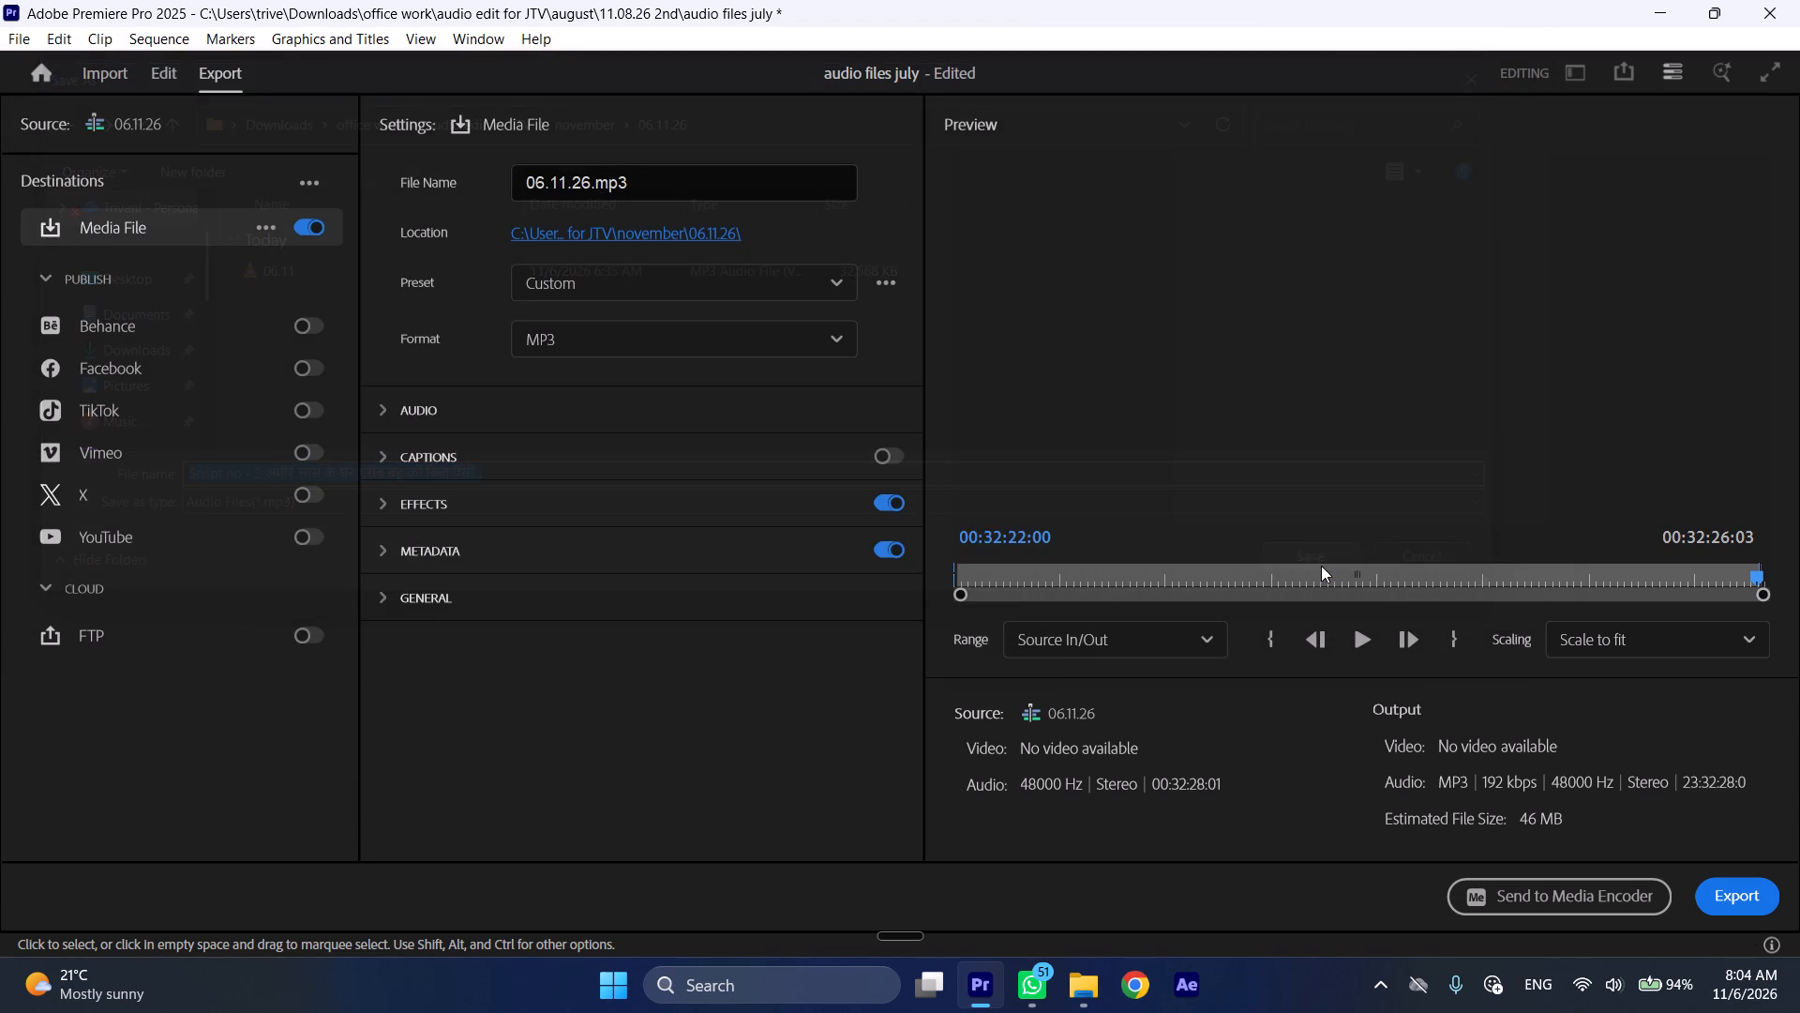
{"action": "left_click", "coordinate": [1717, 896]}
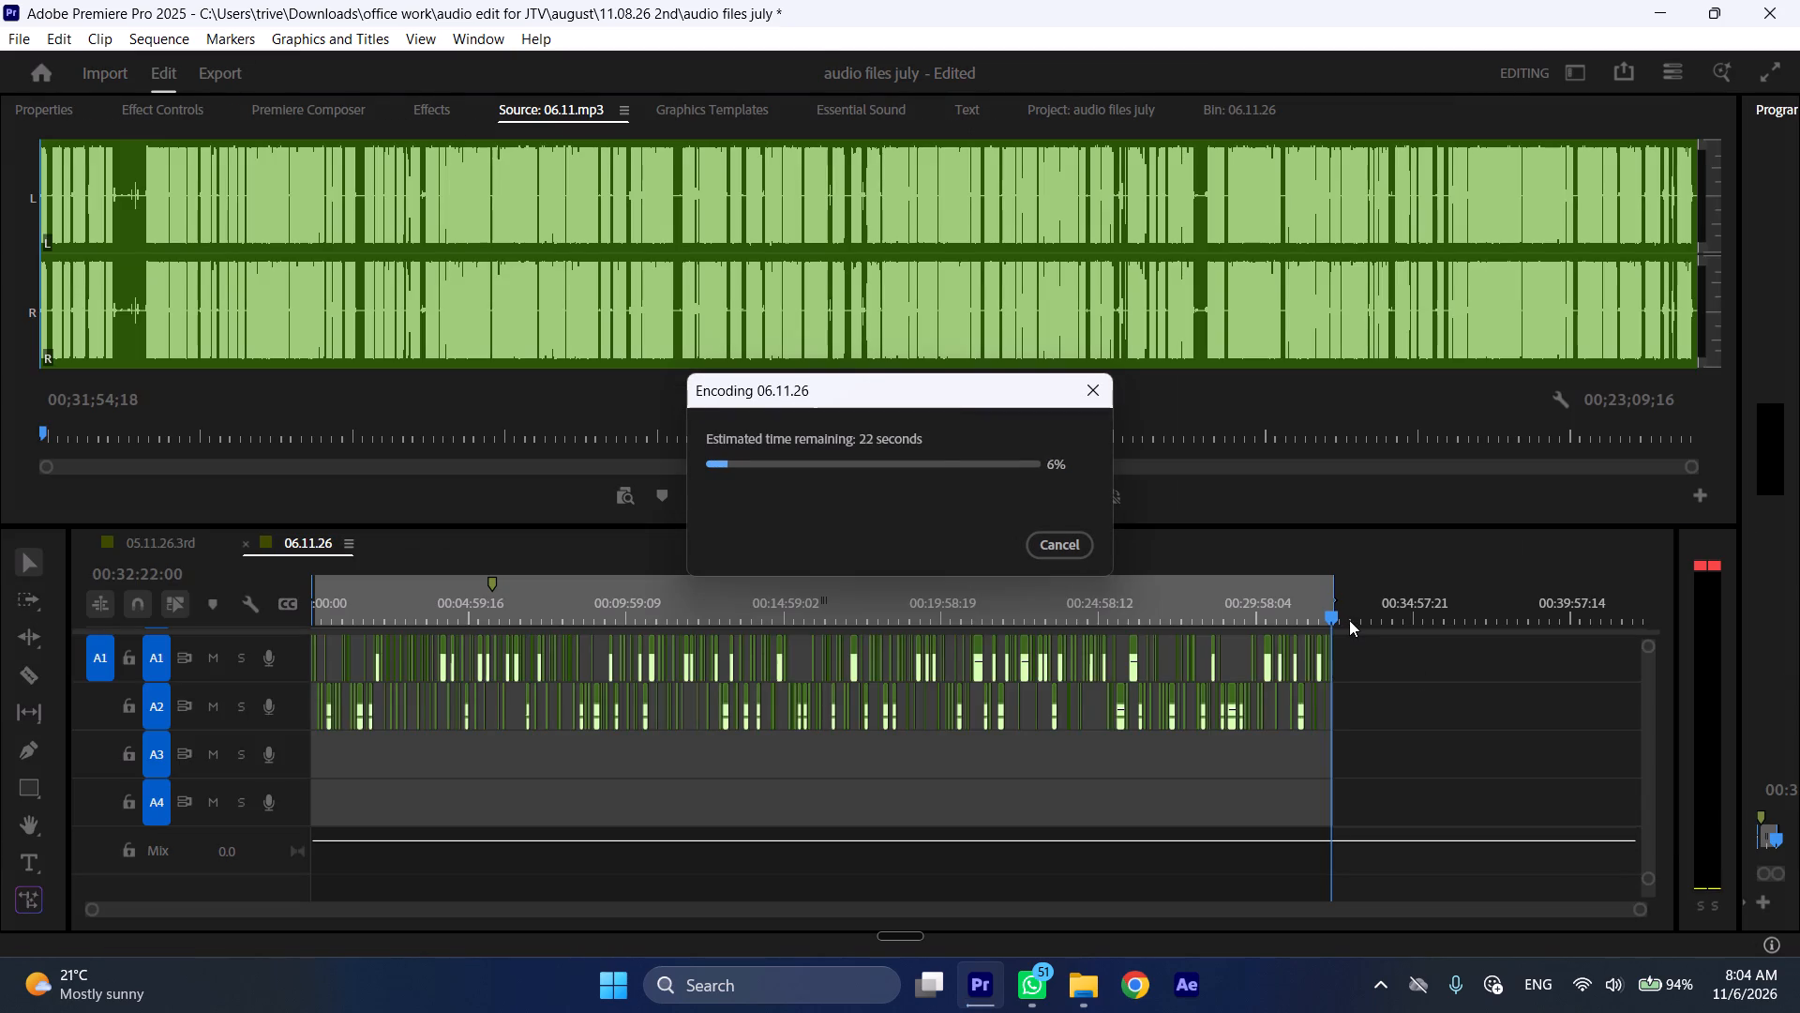
Switch to Chrome, choose the personal profile with the portrait photo, and open Adobe Podcast's Enhance Speech page.
{"action": "left_click", "coordinate": [1140, 975]}
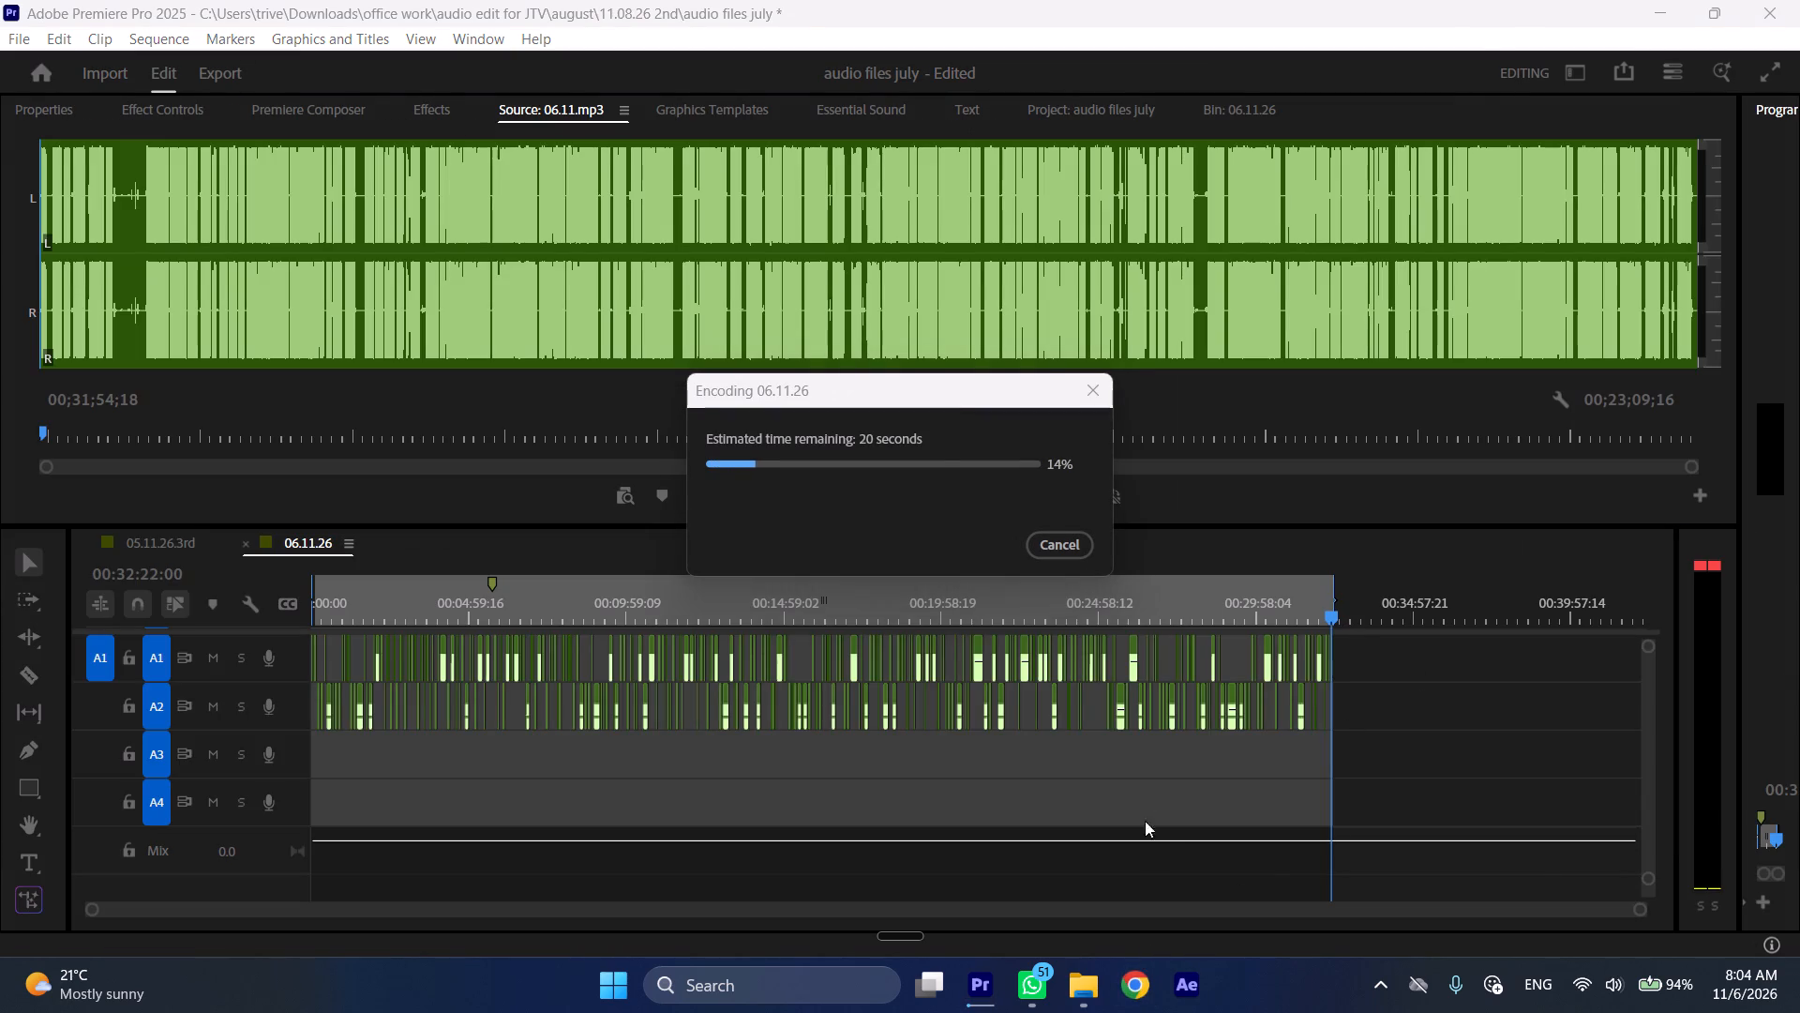
{"action": "scroll", "coordinate": [1011, 604], "scroll_direction": "down", "scroll_amount": 5}
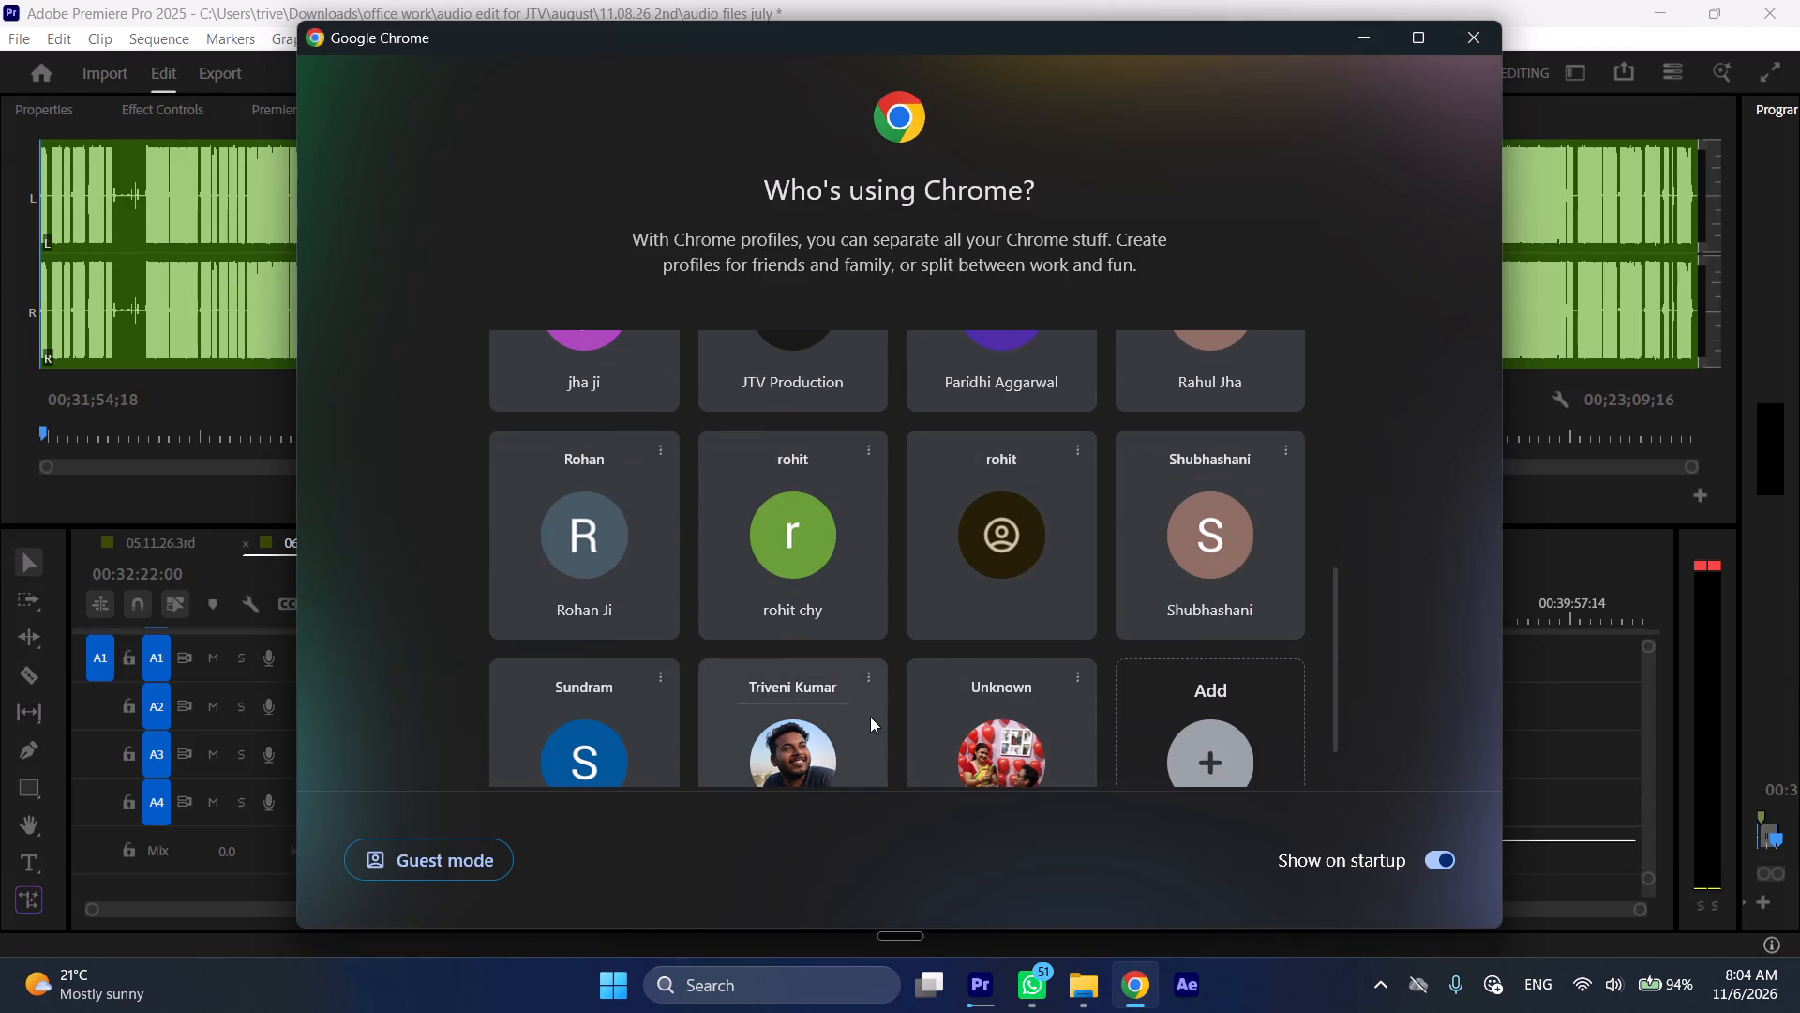
{"action": "left_click", "coordinate": [869, 716]}
{"action": "left_click", "coordinate": [839, 728]}
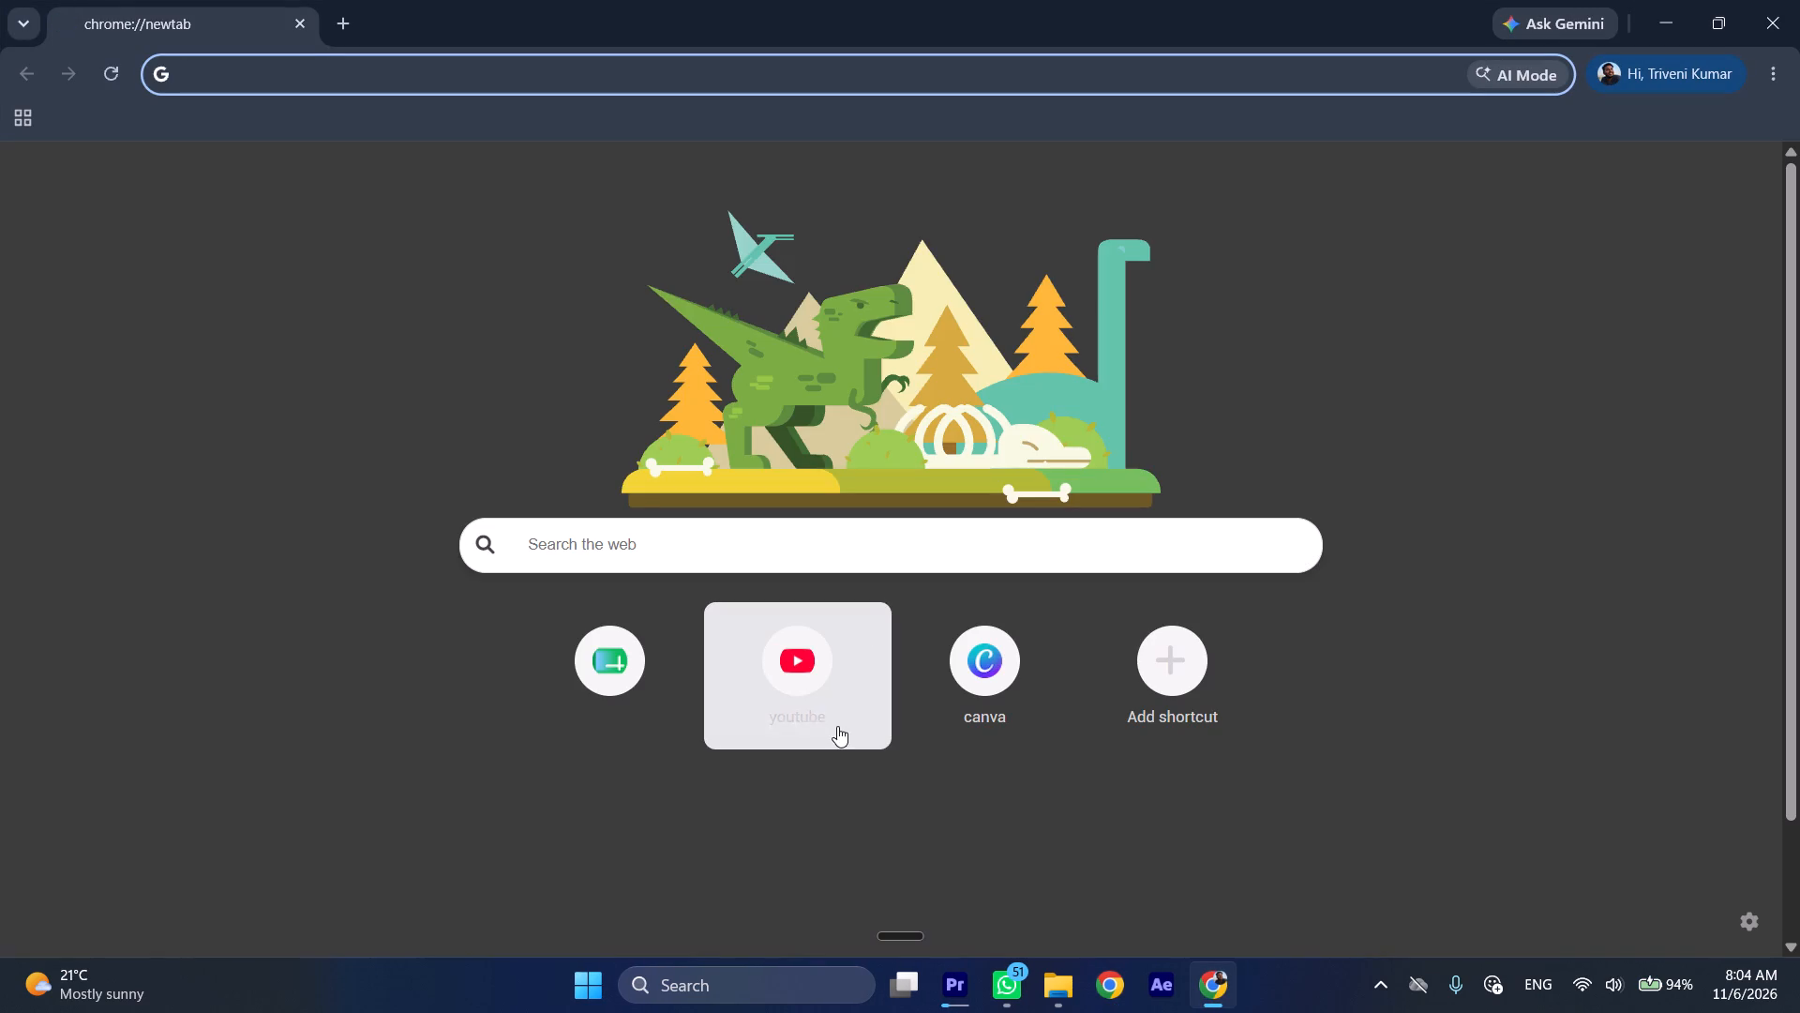
{"action": "key", "text": "a"}
{"action": "left_click", "coordinate": [447, 271]}
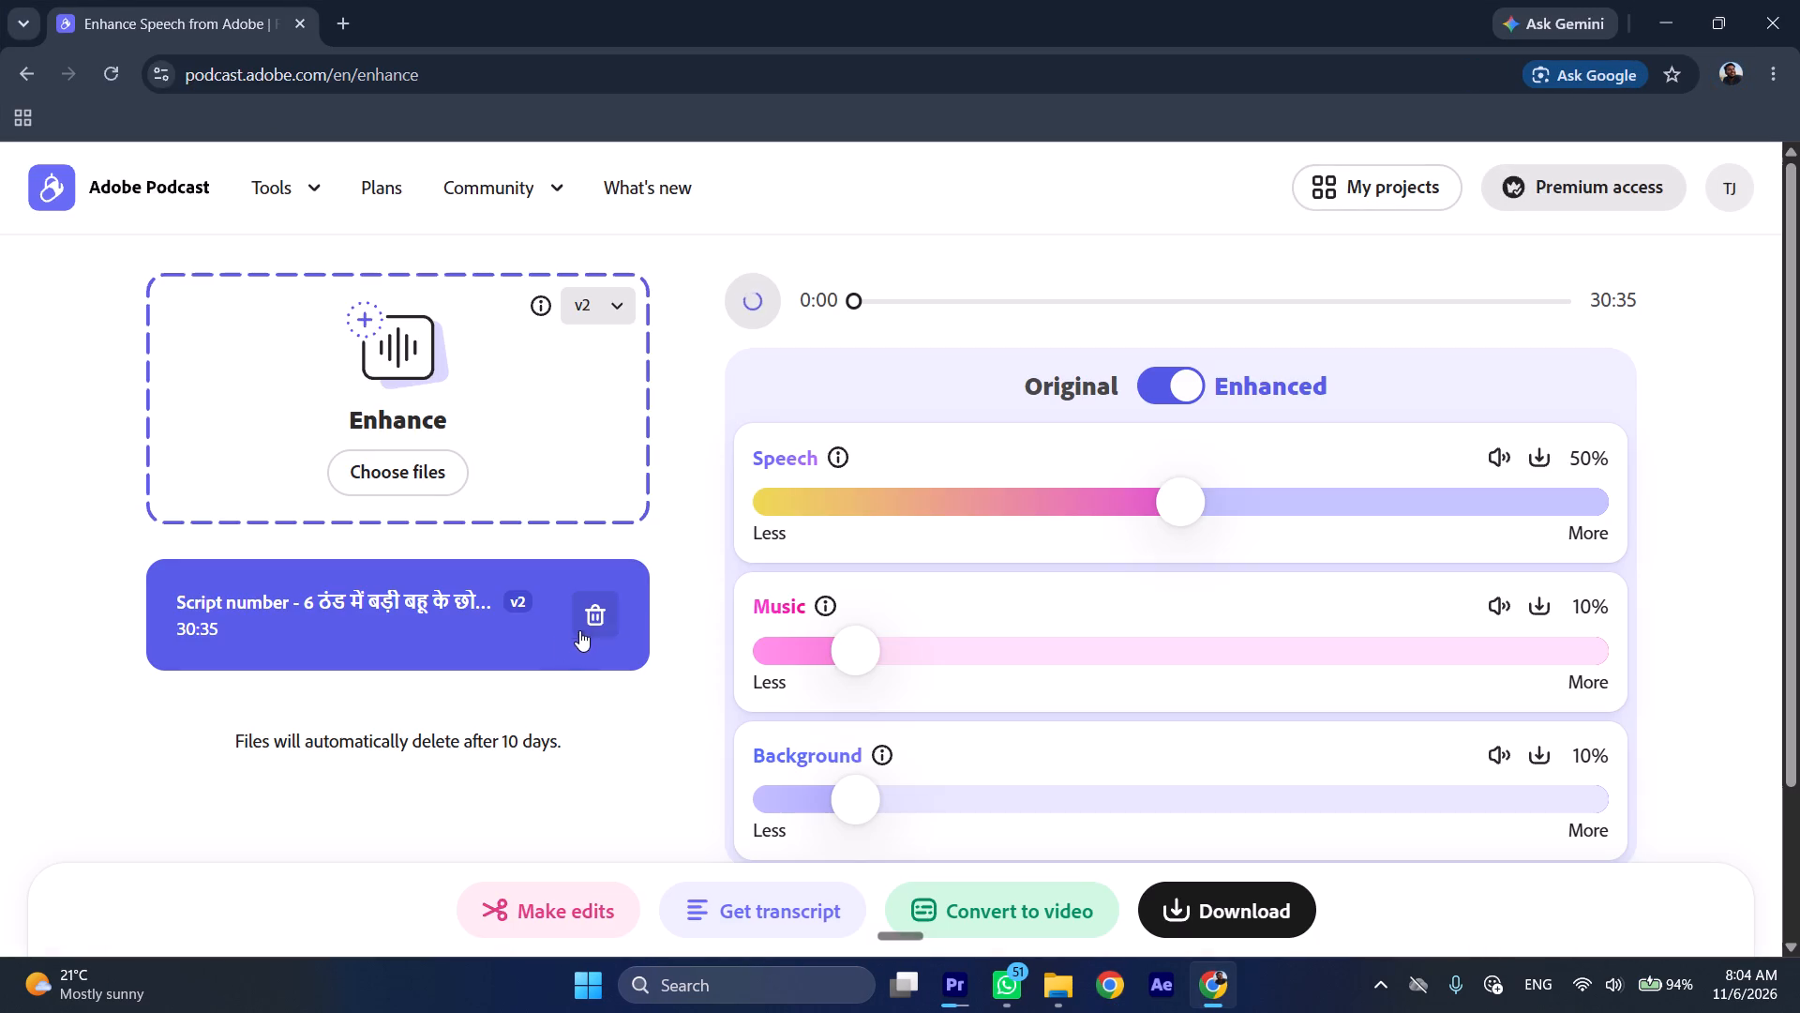
Delete the old "Script number - 6" recording from the Enhance Speech files.
{"action": "left_click", "coordinate": [595, 620]}
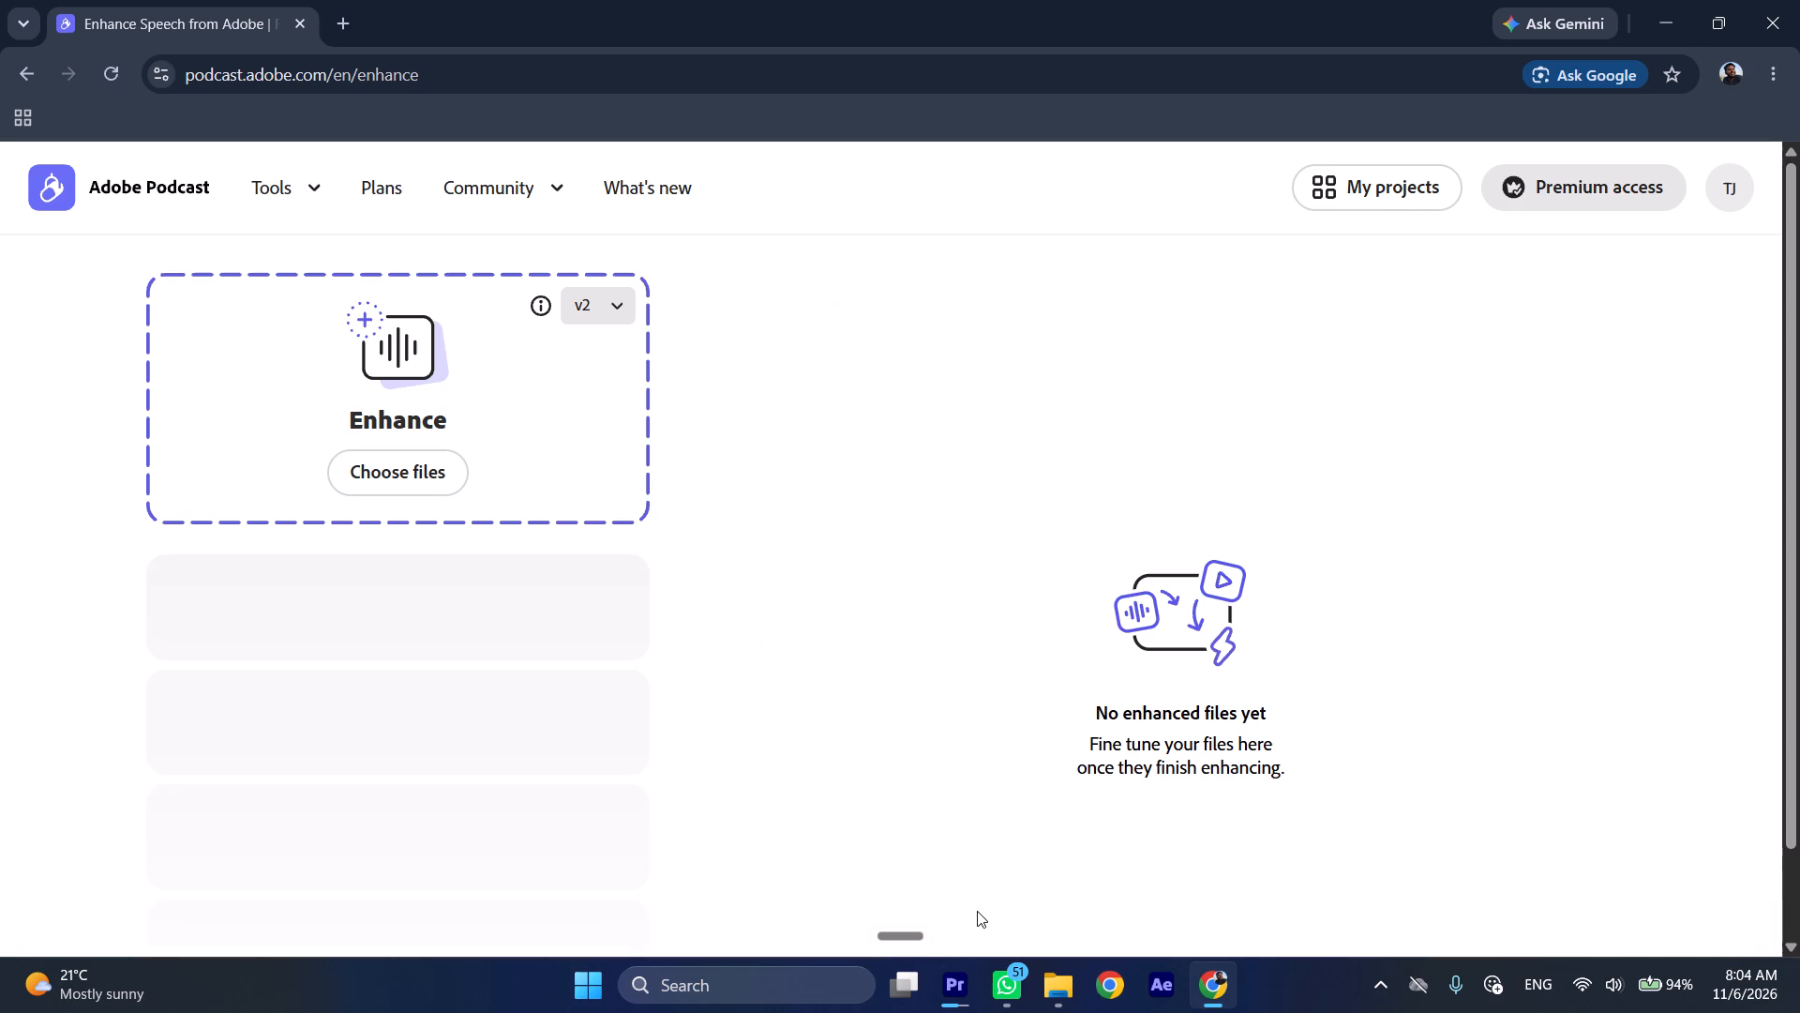
Check the export's progress in Premiere Pro, and upload the "Script no - 2" MP3 from the 06.11.26 folder to Enhance Speech.
{"action": "left_click", "coordinate": [946, 1000]}
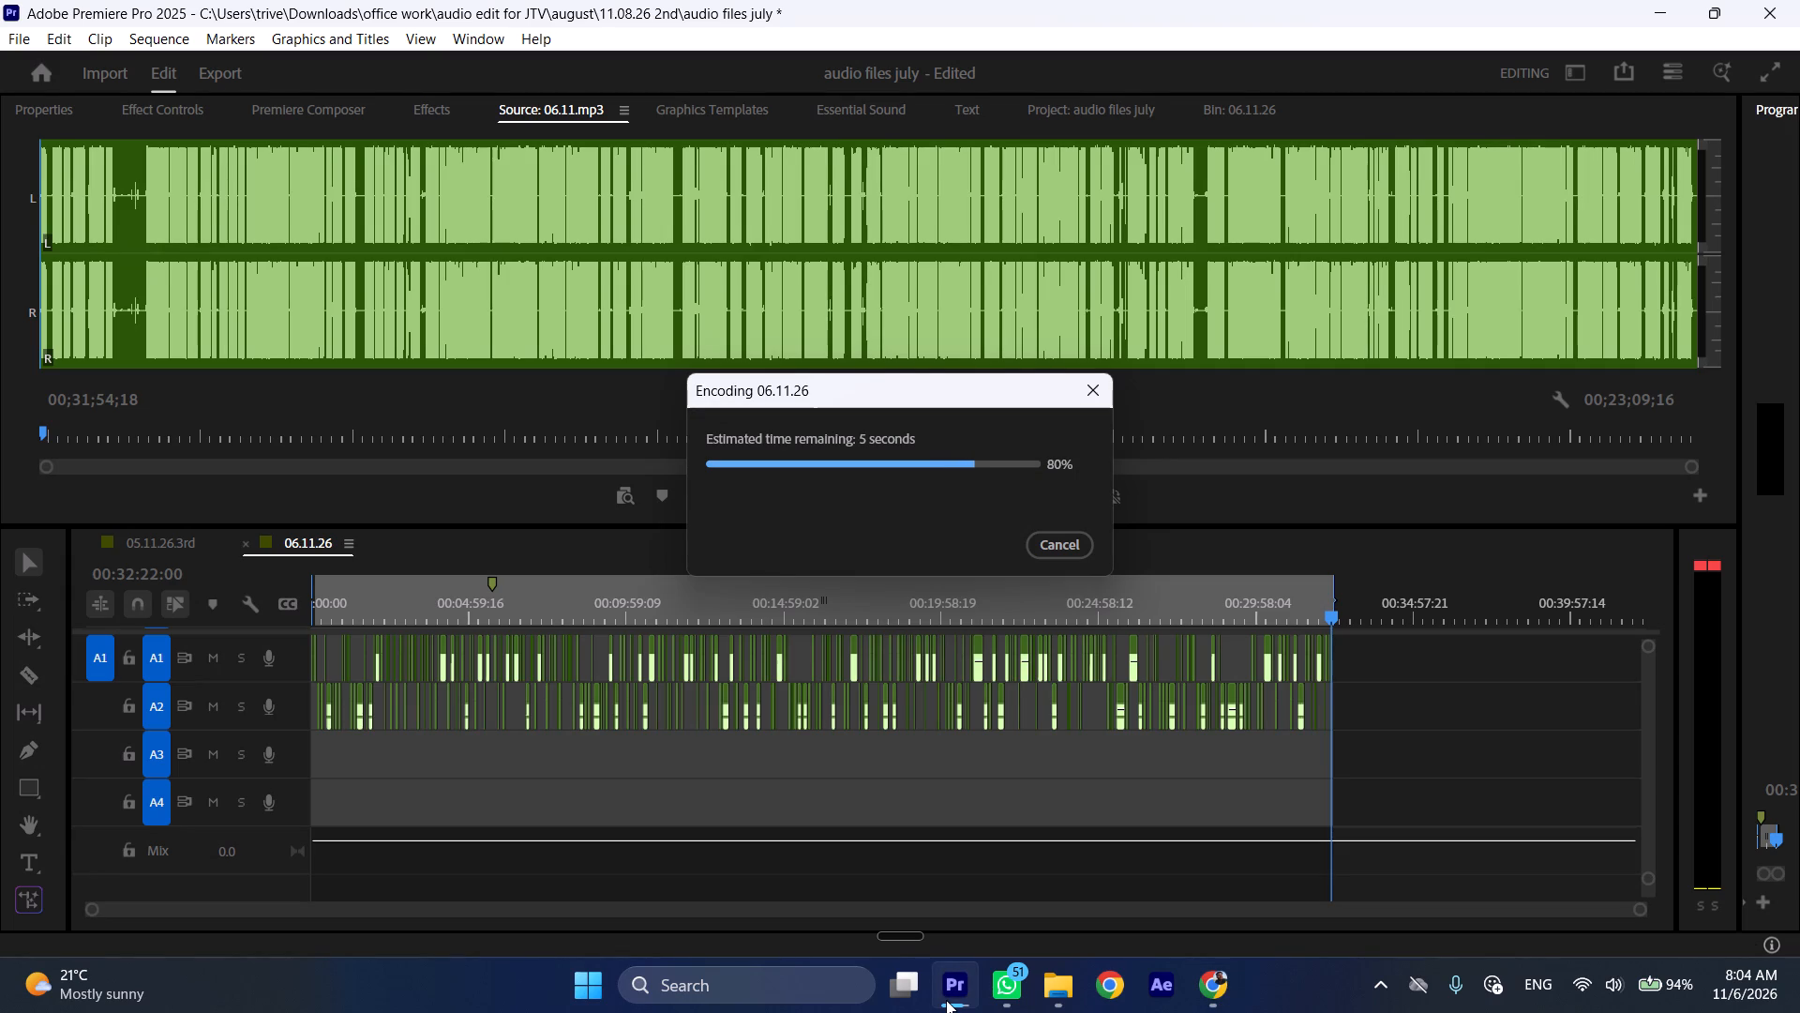
{"action": "left_click", "coordinate": [1227, 984]}
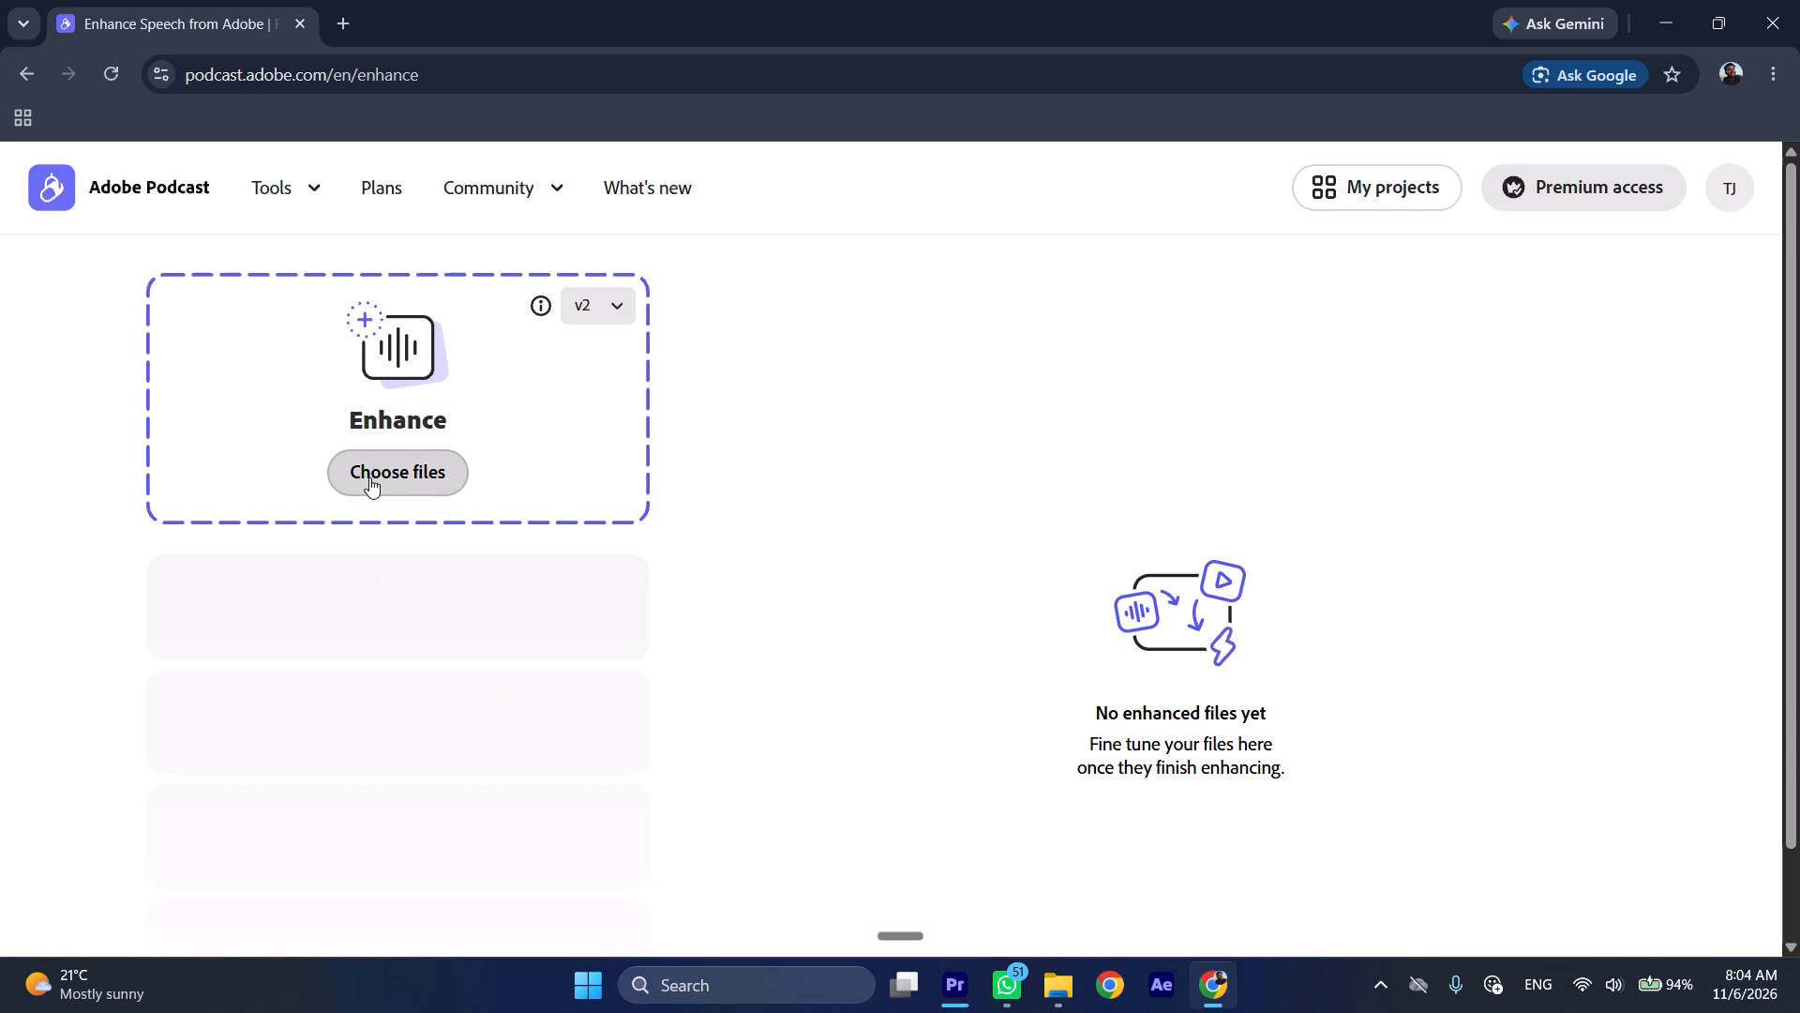
{"action": "left_click", "coordinate": [370, 476]}
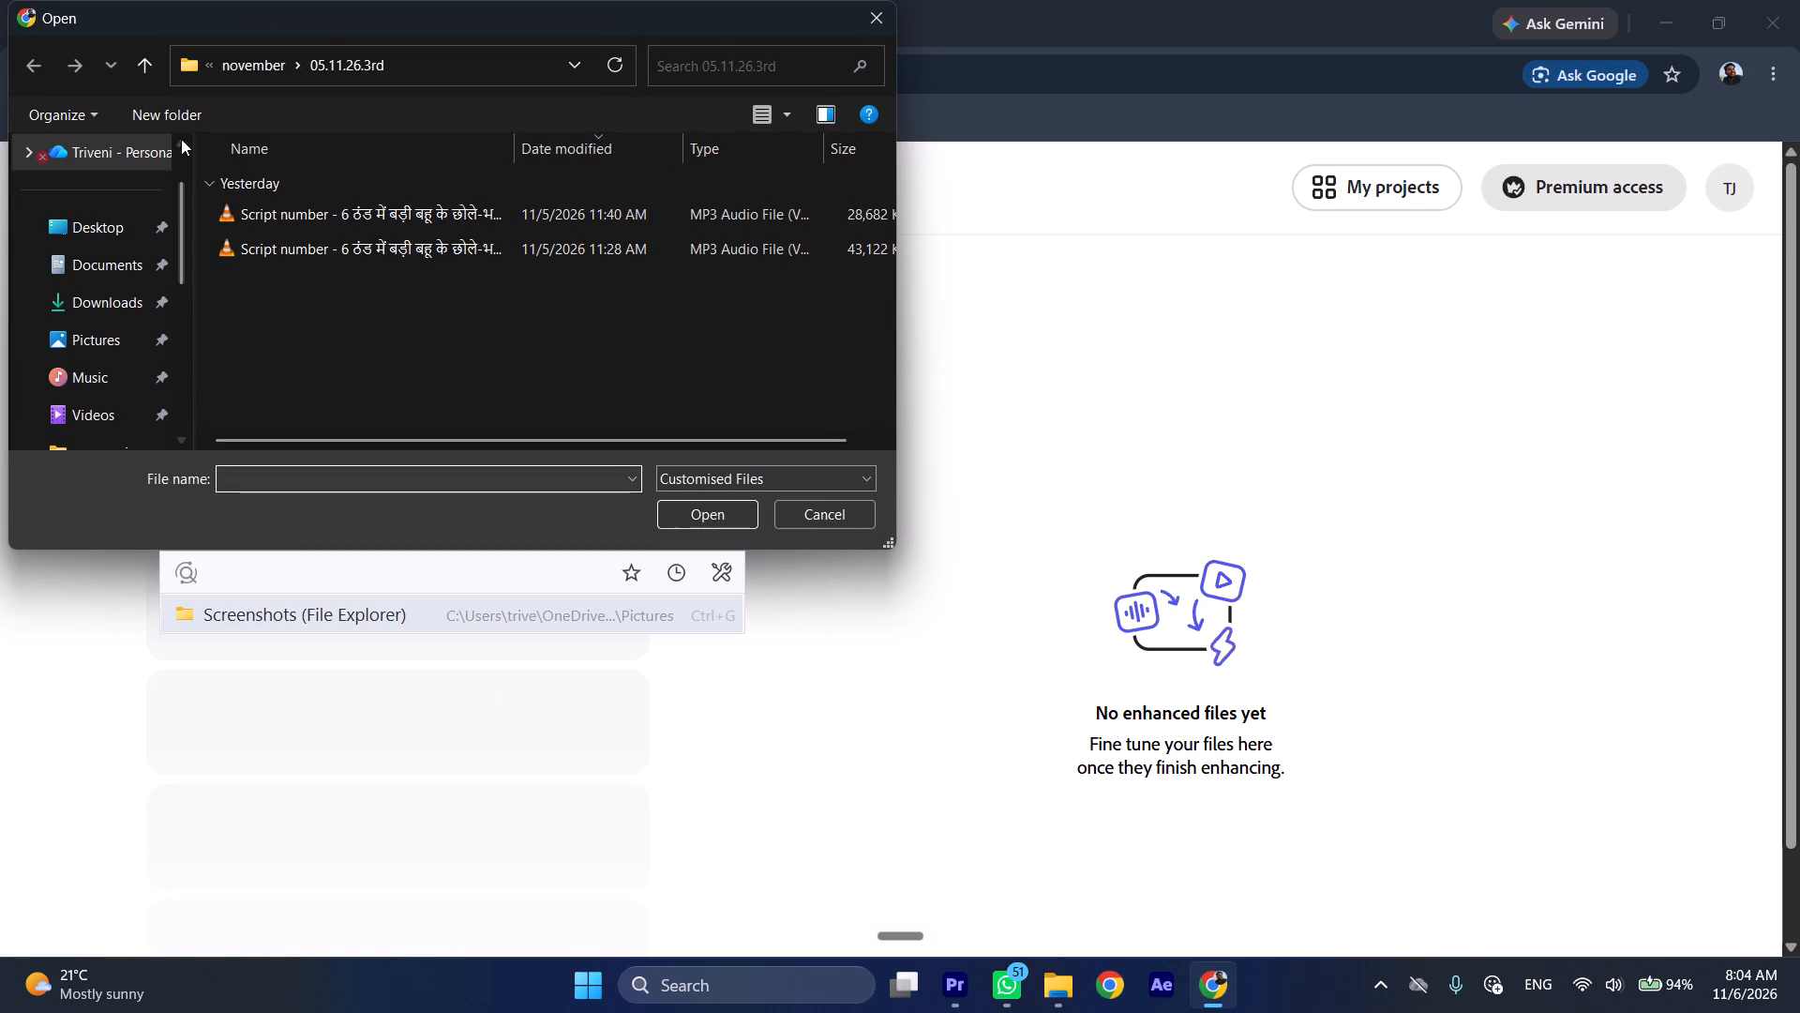
{"action": "left_click", "coordinate": [142, 69]}
{"action": "triple_click", "coordinate": [273, 216]}
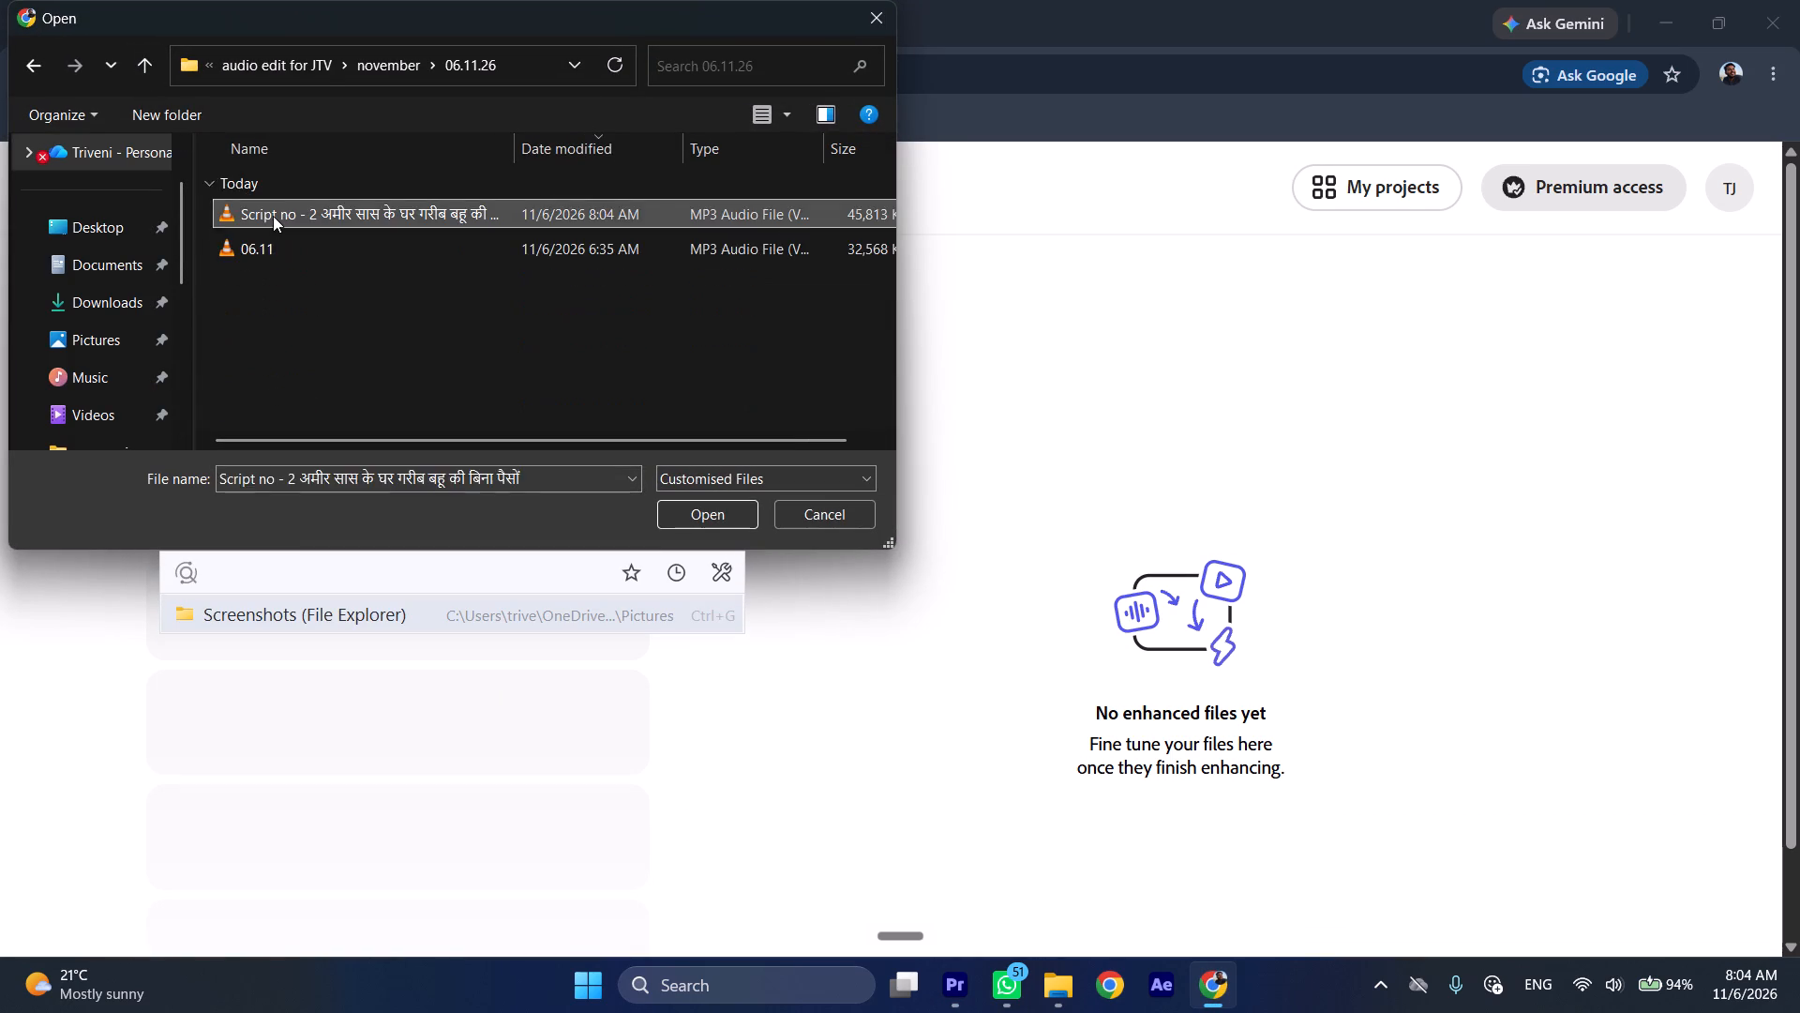
{"action": "left_click", "coordinate": [273, 216]}
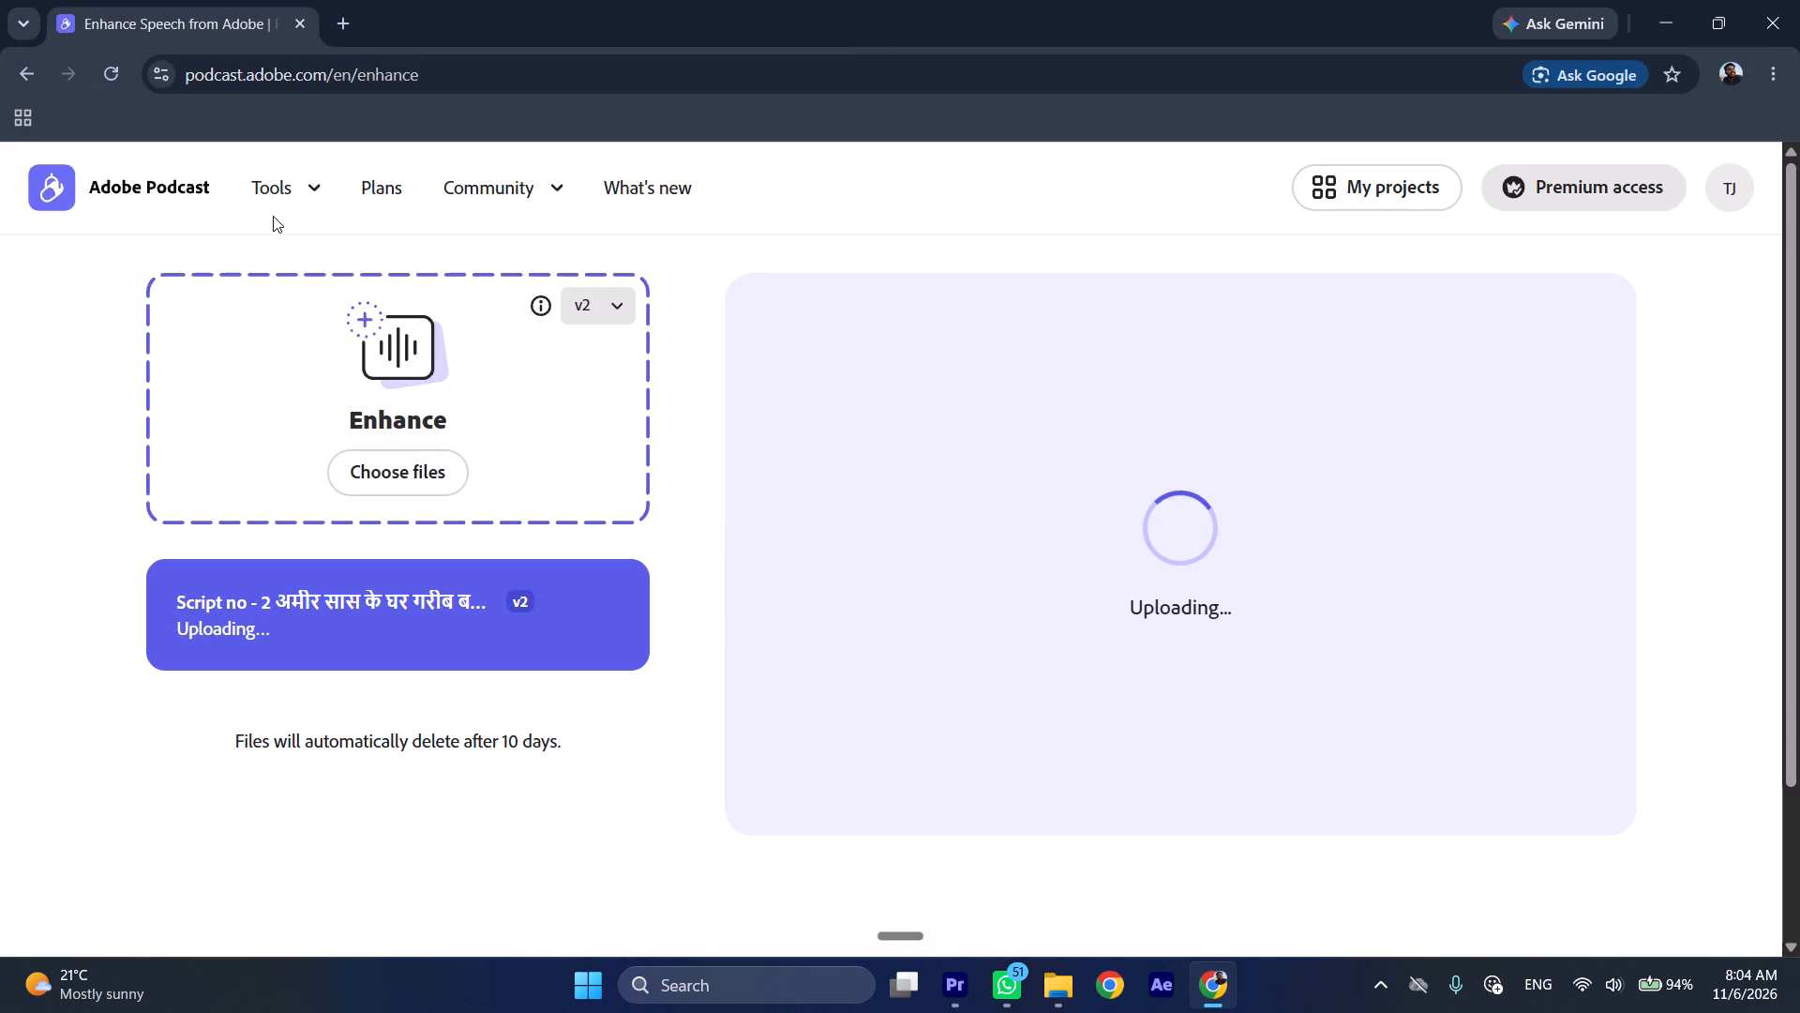
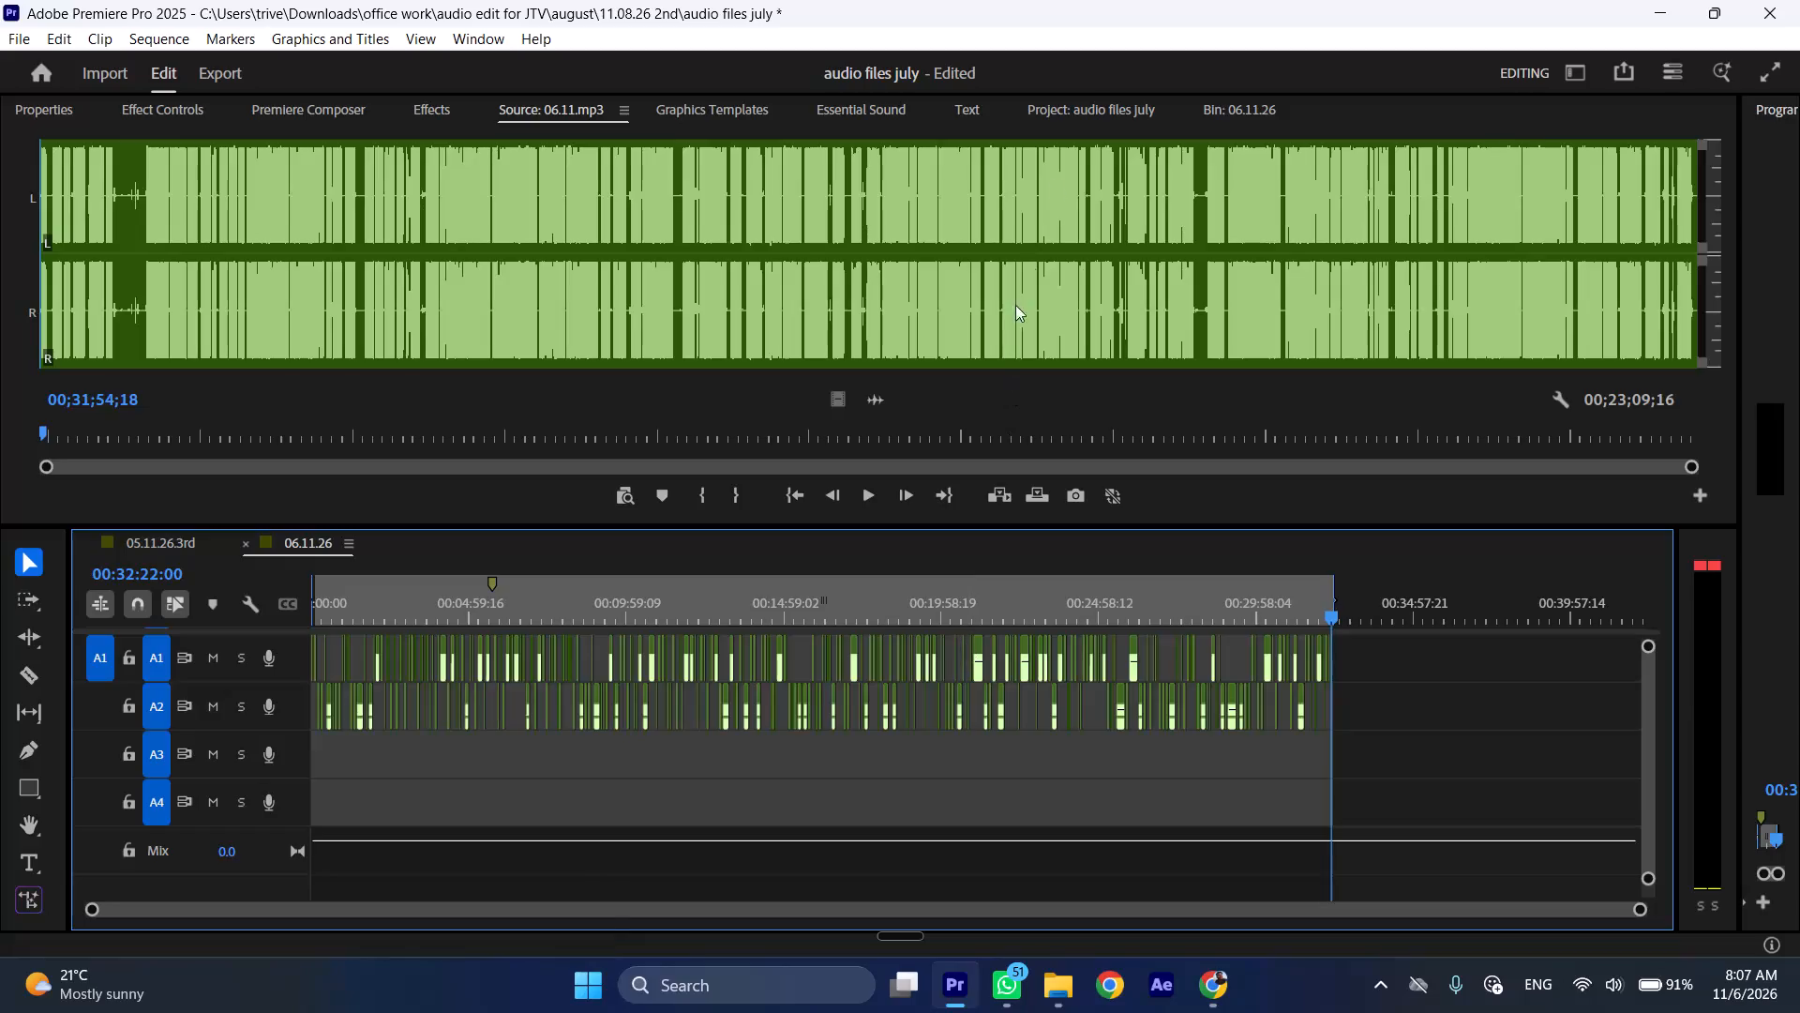
Import the "WhatsApp Audio 2026-11-06 at 8.05.39" recording from the 06.11.26 folder into the 06.11.26 bin.
{"action": "left_click", "coordinate": [1229, 115]}
{"action": "double_click", "coordinate": [1143, 258]}
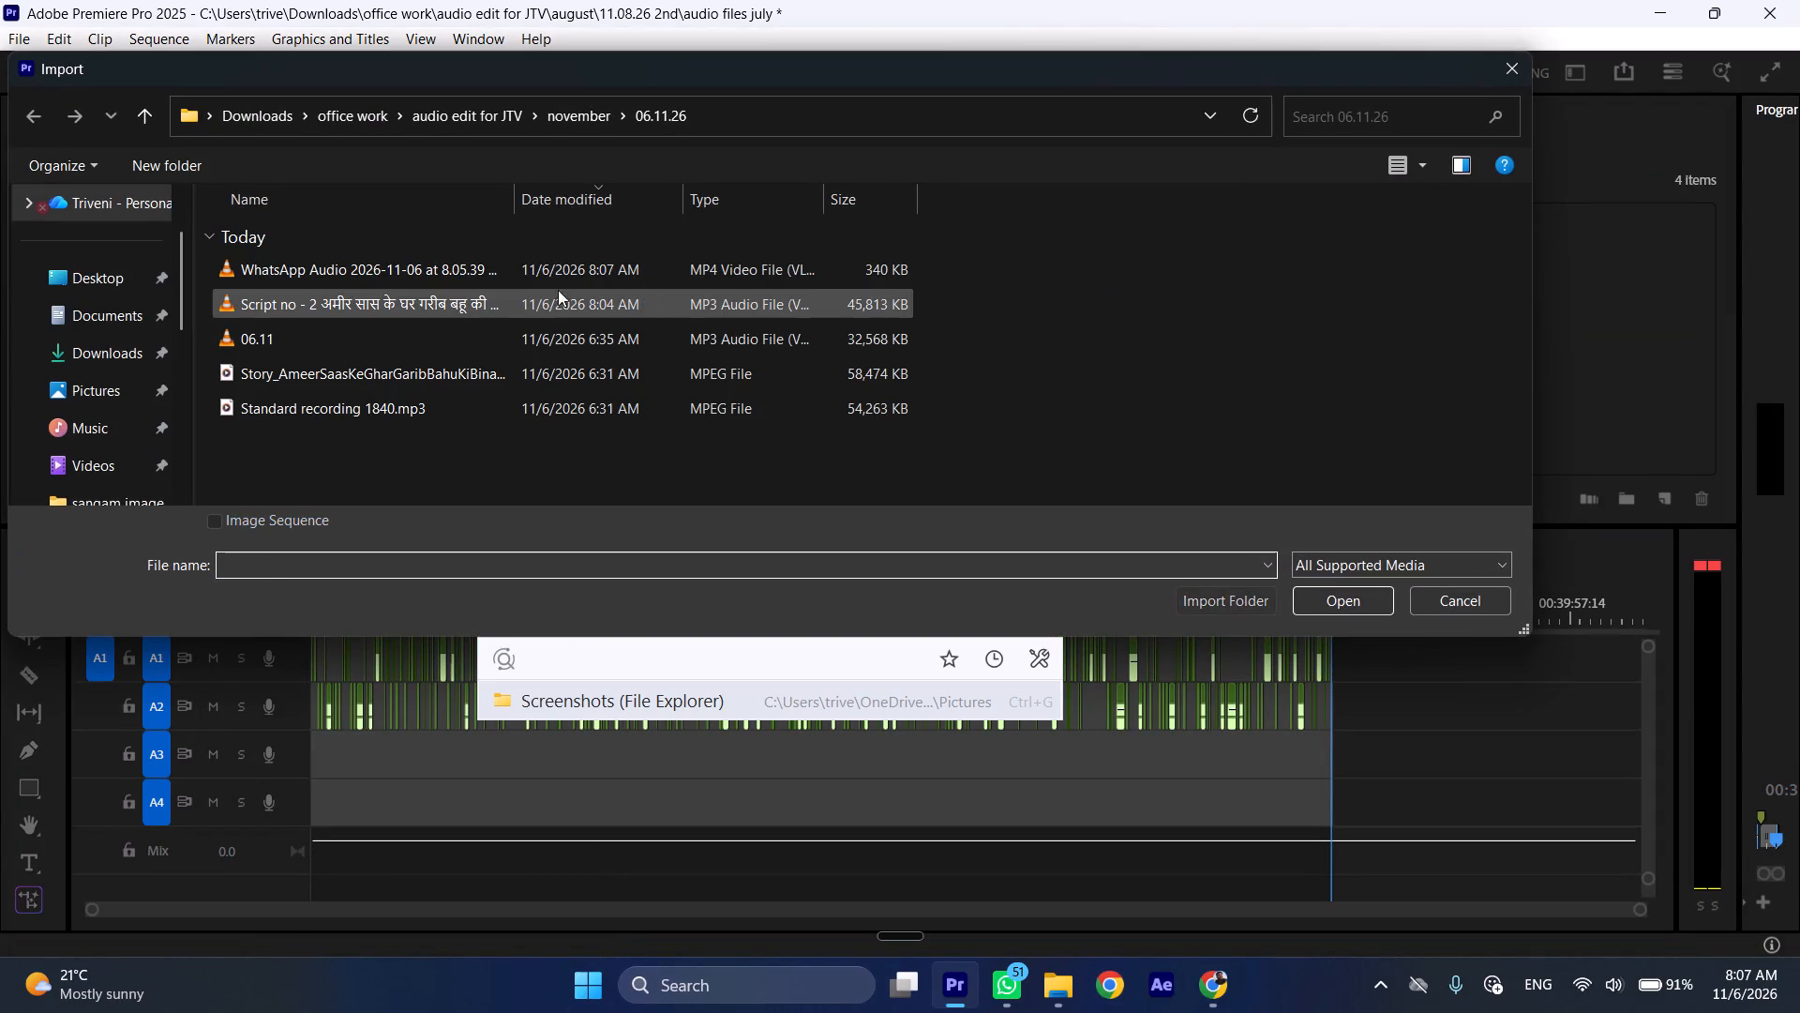
{"action": "double_click", "coordinate": [516, 277]}
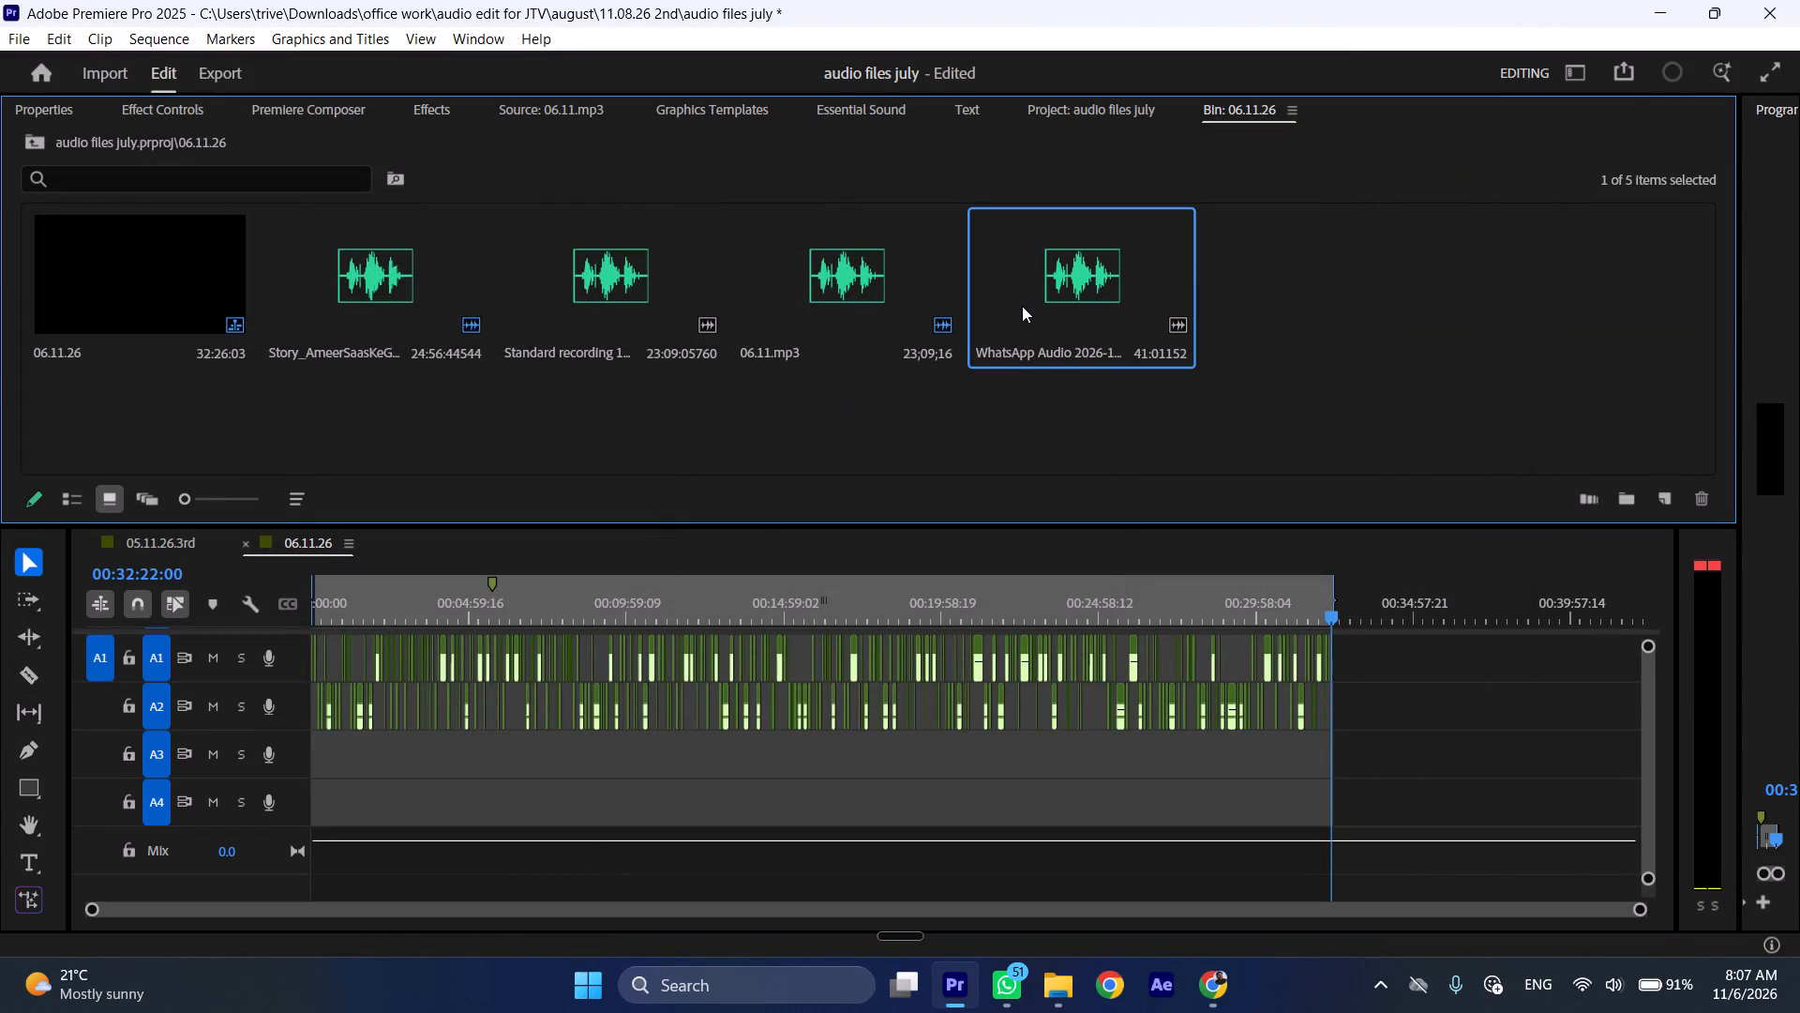
Locate the sequence gap near 00:05:45, audition the WhatsApp recording, and mark its last spoken passage from 00;00;28;05 to 00;00;35;13.
{"action": "left_click", "coordinate": [493, 612]}
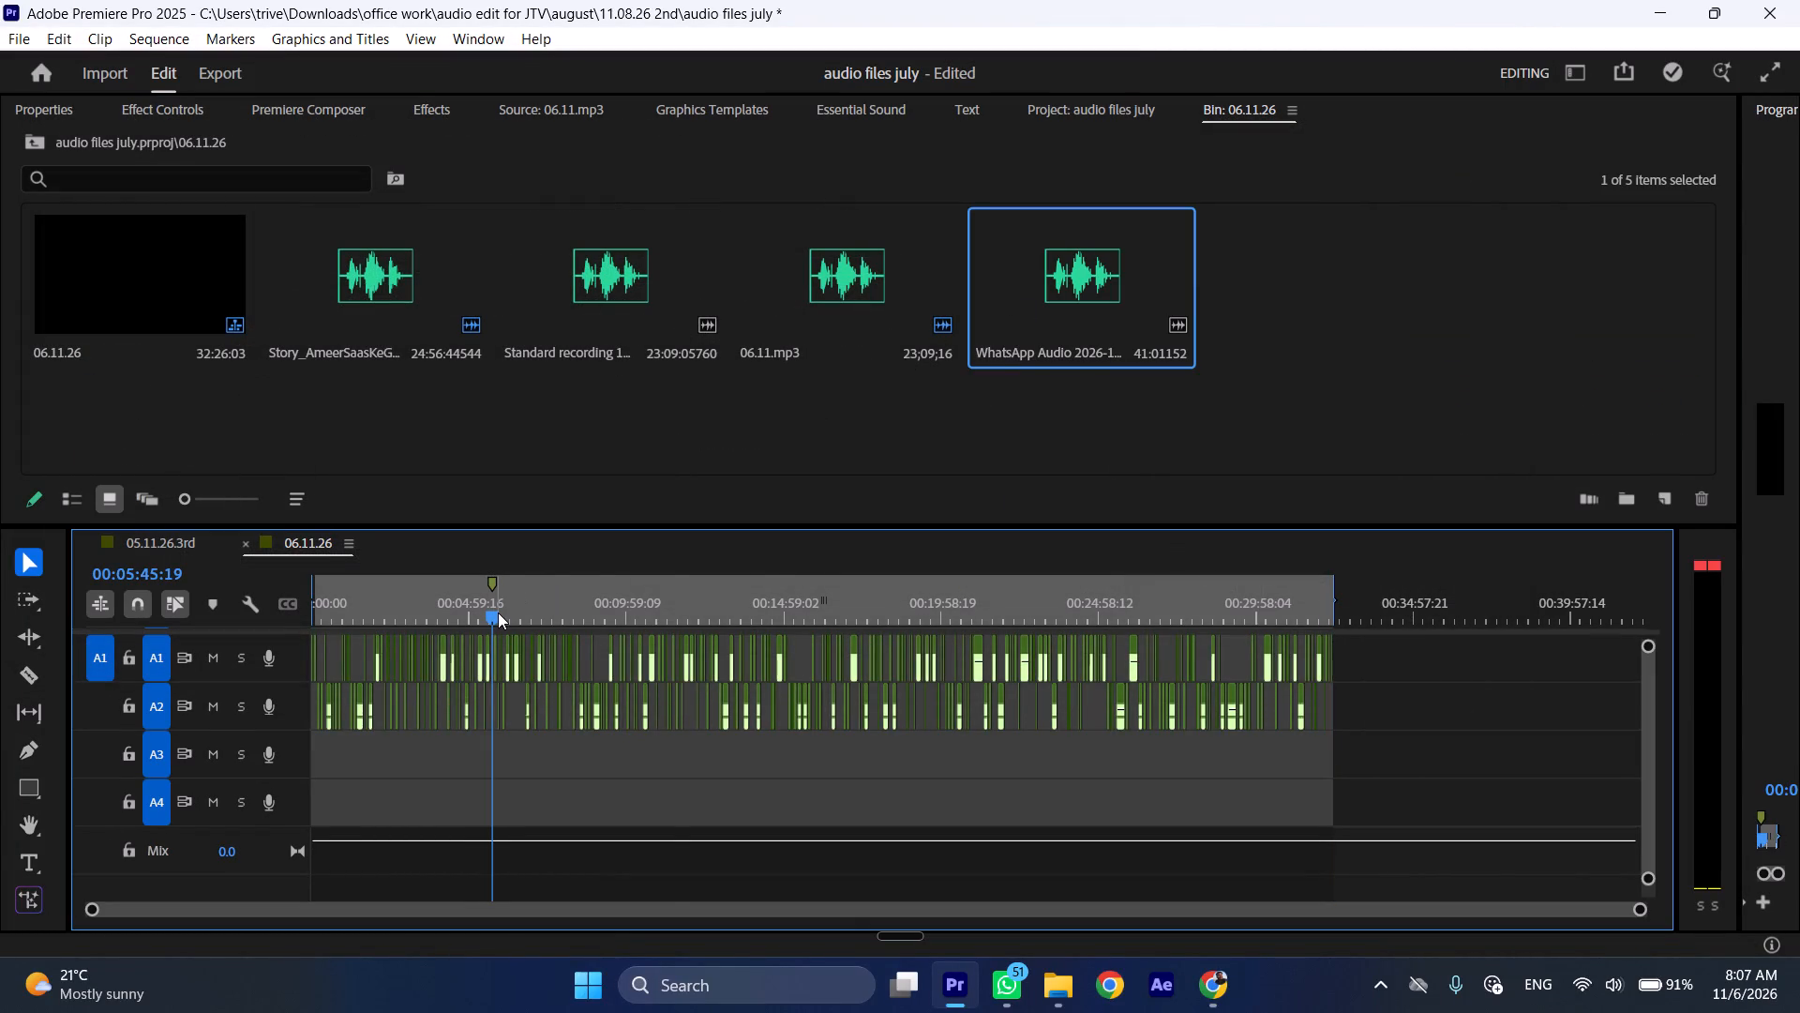
{"action": "key", "text": "ctrl+shift+c"}
{"action": "key", "text": "ctrl+shift+c"}
{"action": "key", "text": "ctrl+shift+c"}
{"action": "key", "text": "ctrl+shift+c"}
{"action": "key", "text": "ctrl+shift+c"}
{"action": "key", "text": "ctrl+shift+c"}
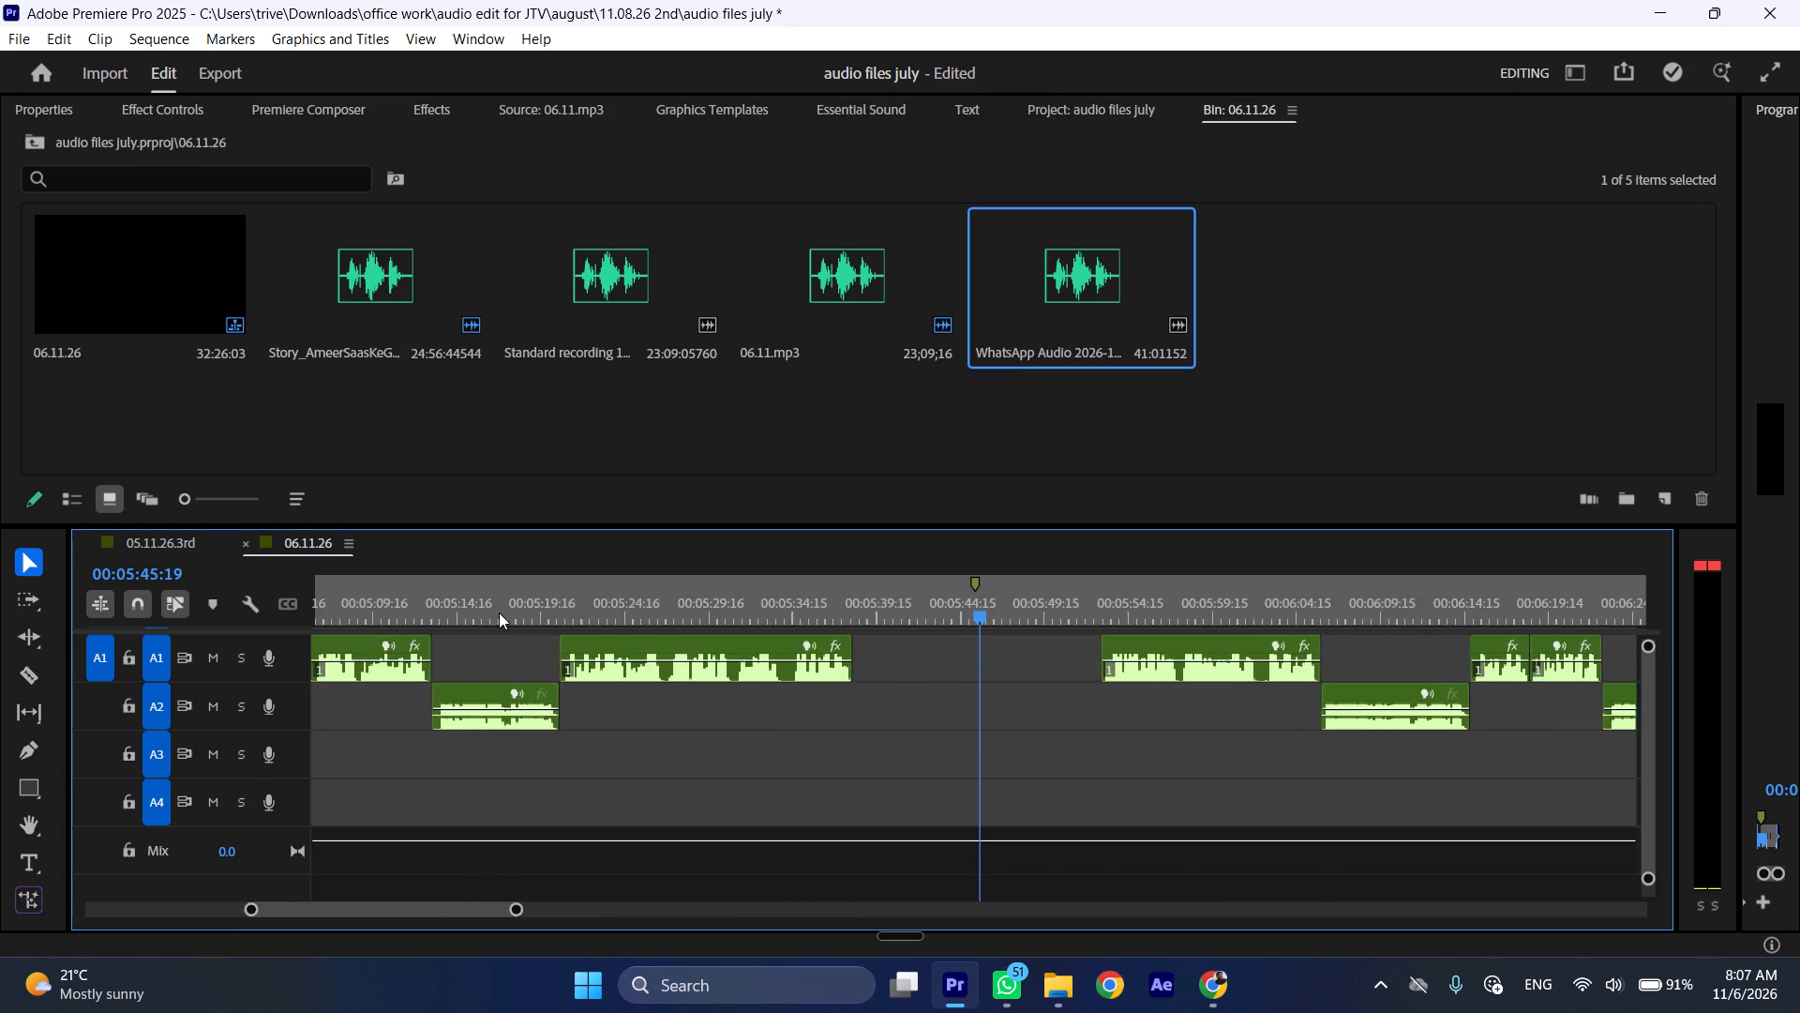
{"action": "key", "text": "ctrl+shift+c"}
{"action": "double_click", "coordinate": [1069, 281]}
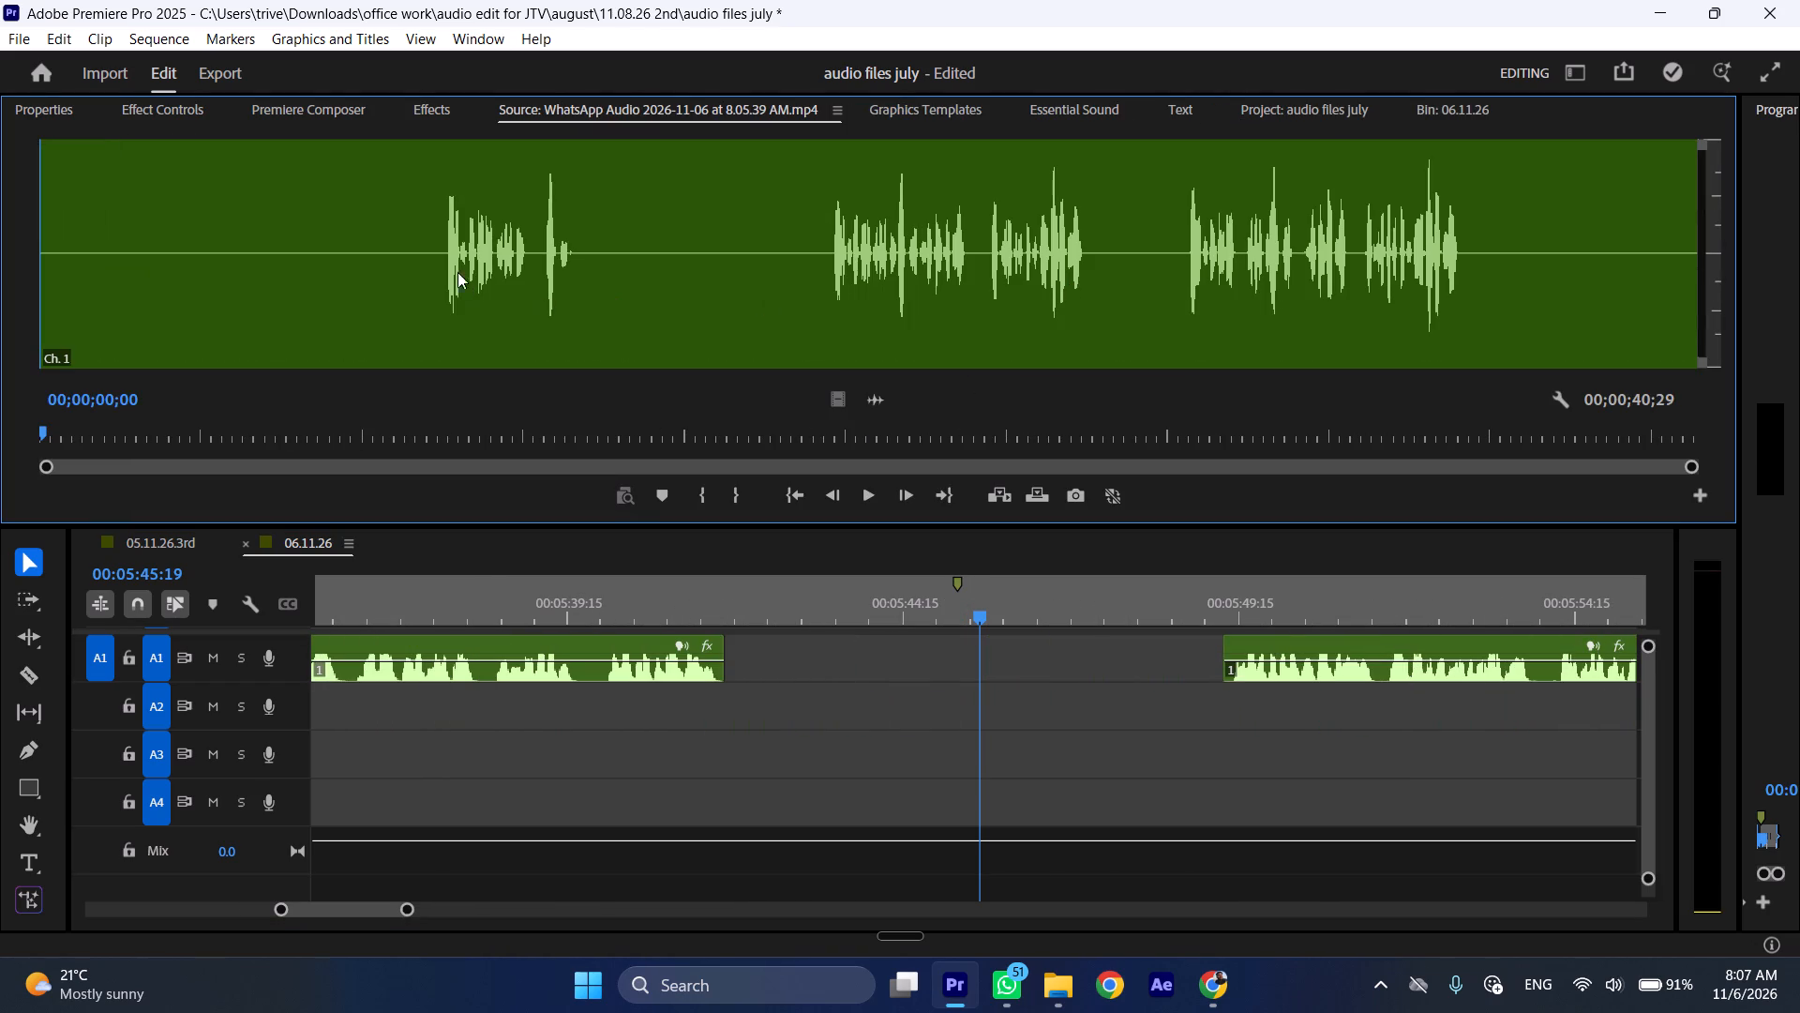
{"action": "left_click", "coordinate": [444, 250]}
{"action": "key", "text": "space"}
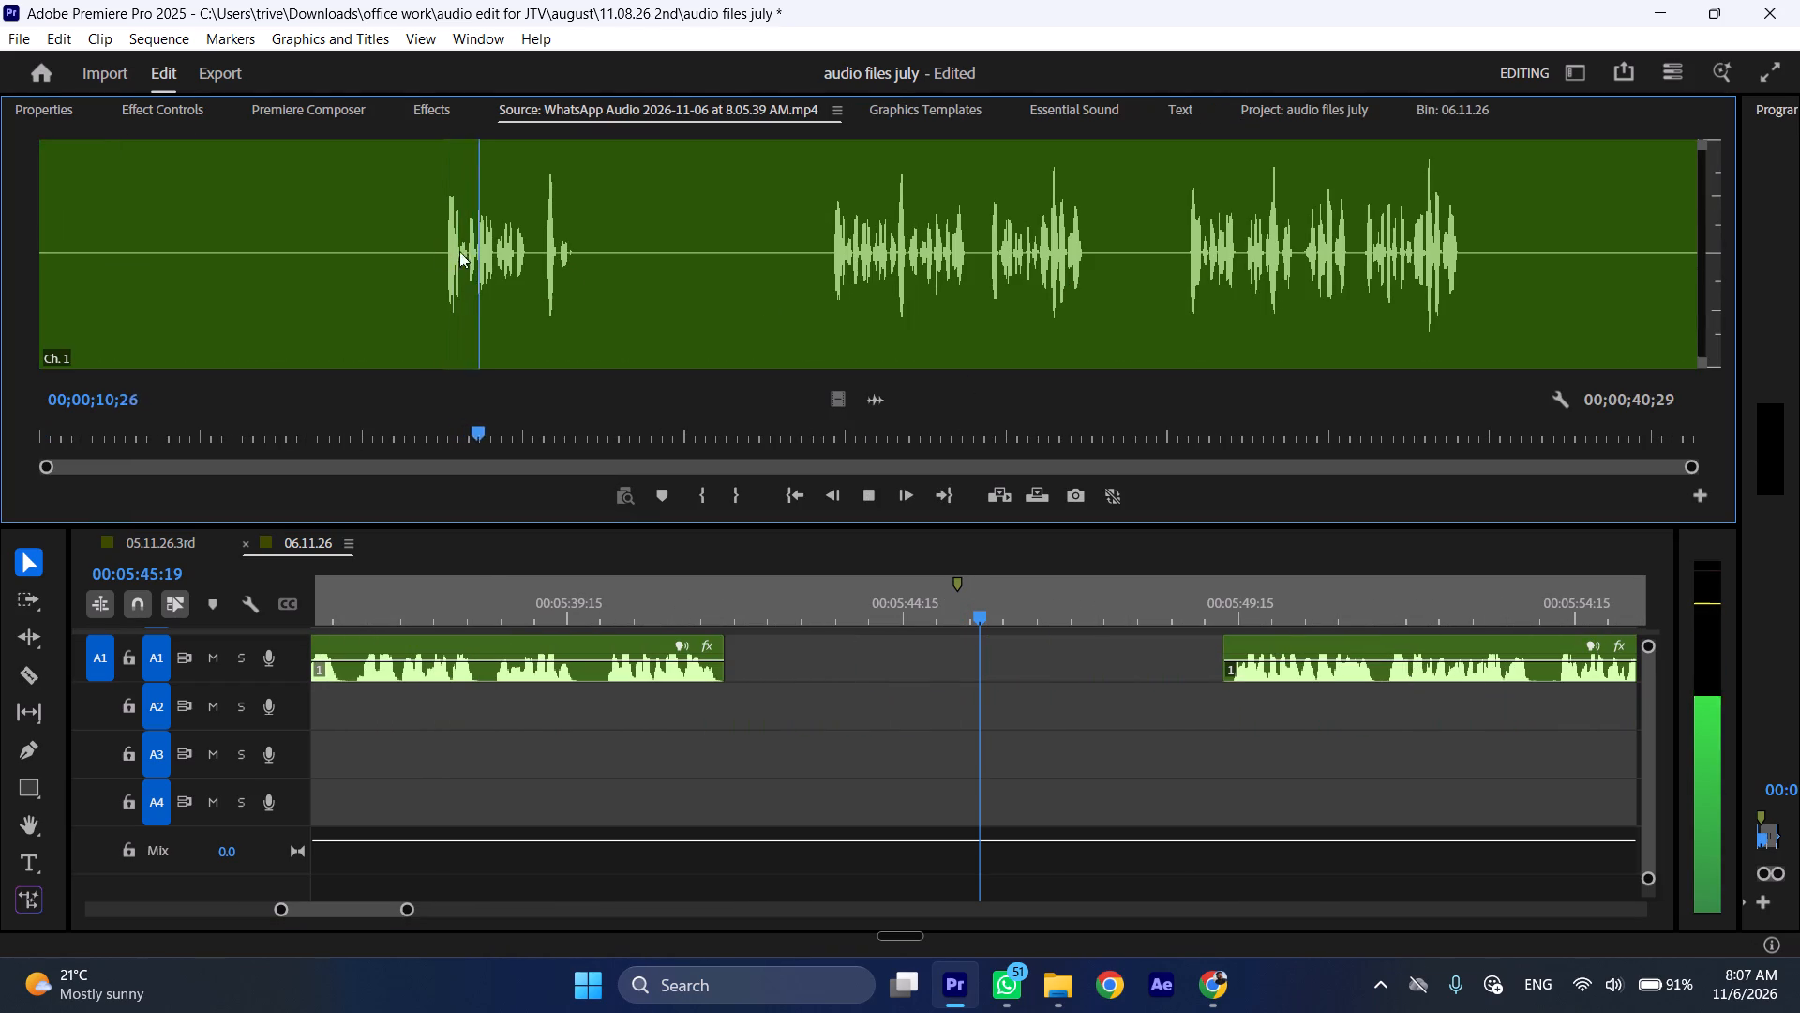
{"action": "left_click", "coordinate": [830, 241]}
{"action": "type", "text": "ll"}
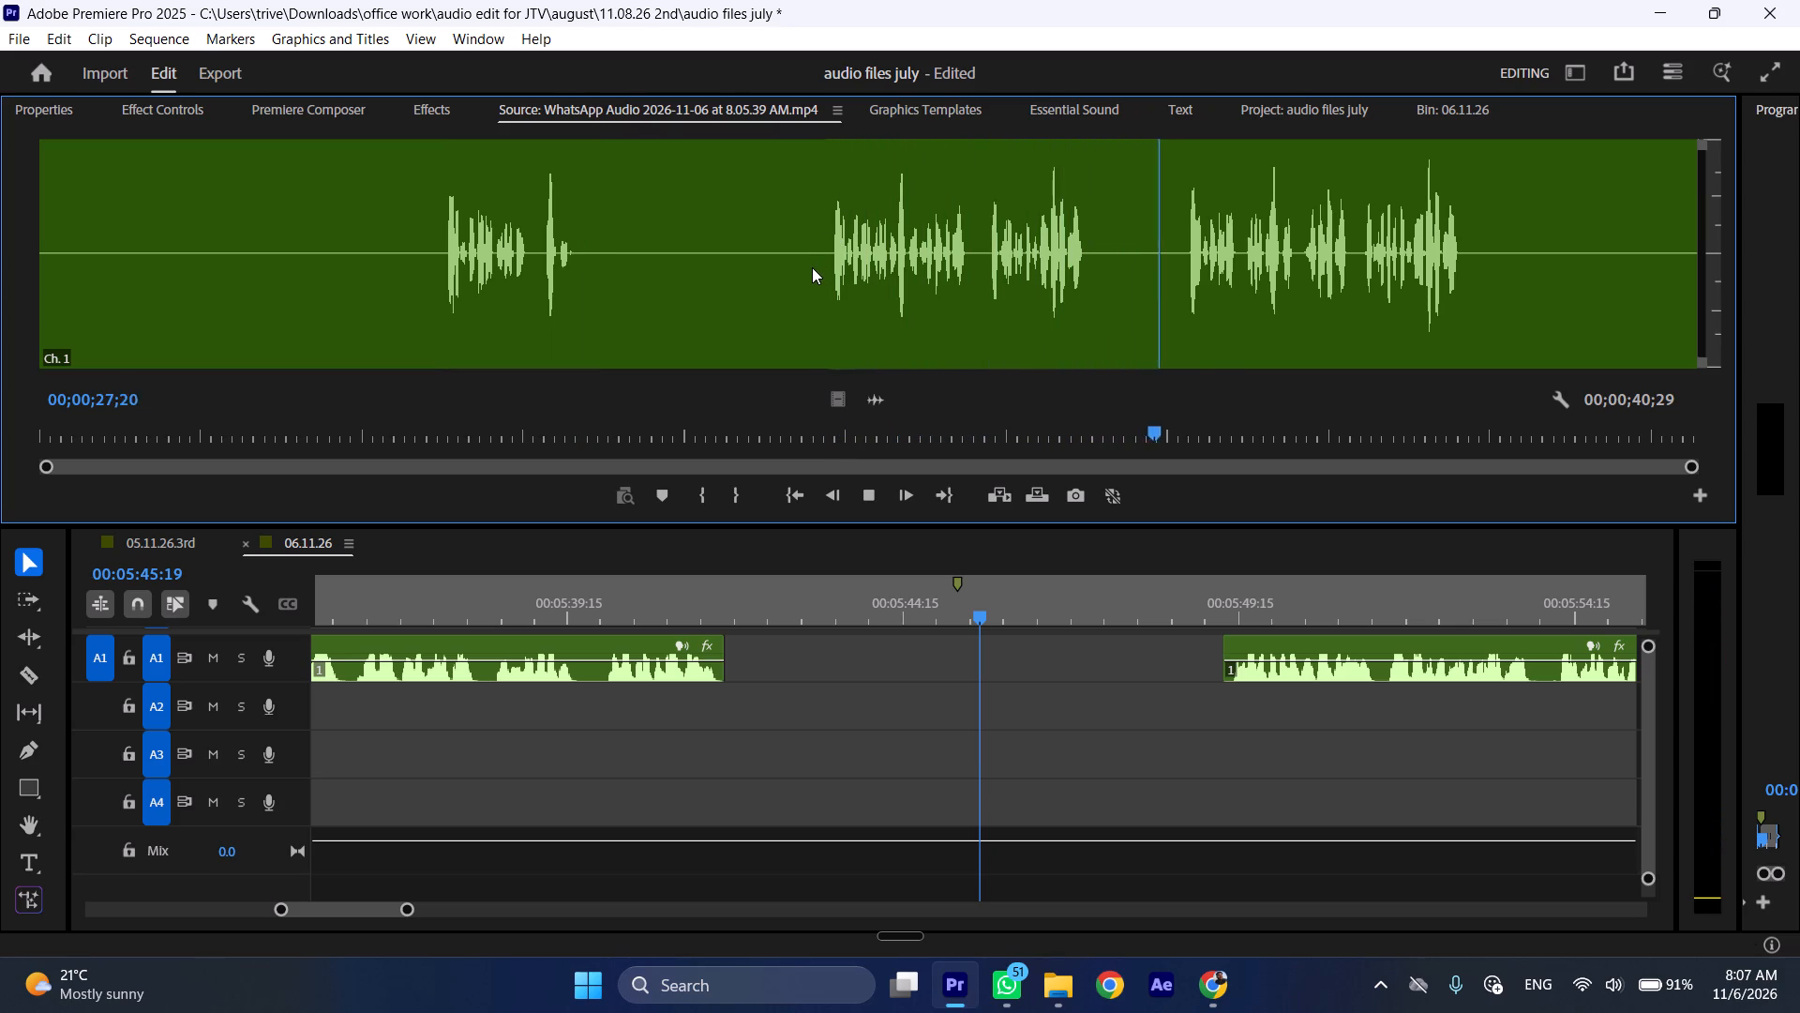
{"action": "left_click", "coordinate": [1177, 244]}
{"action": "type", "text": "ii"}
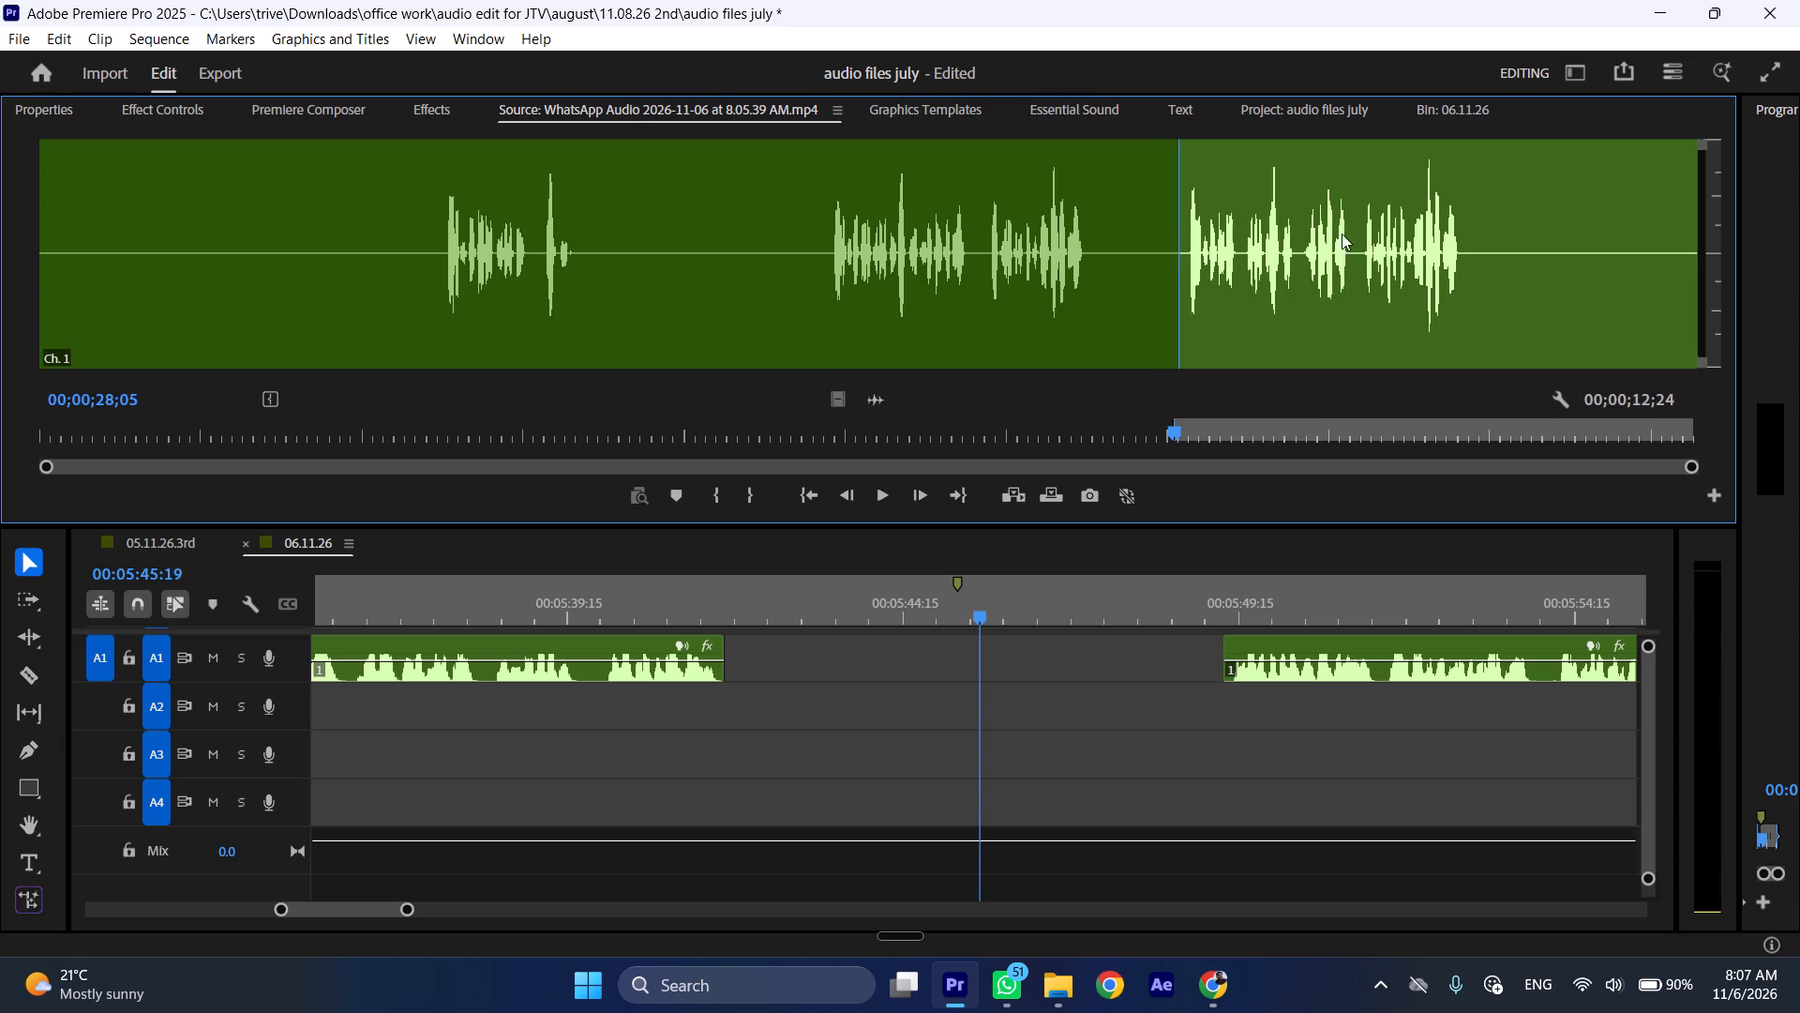
{"action": "left_click", "coordinate": [1472, 243]}
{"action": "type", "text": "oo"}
Place the marked WhatsApp passage's audio on A1 in the gap near 00:05:45, directly against the end of the preceding clip.
{"action": "left_click_drag", "start_coordinate": [879, 400], "coordinate": [822, 657]}
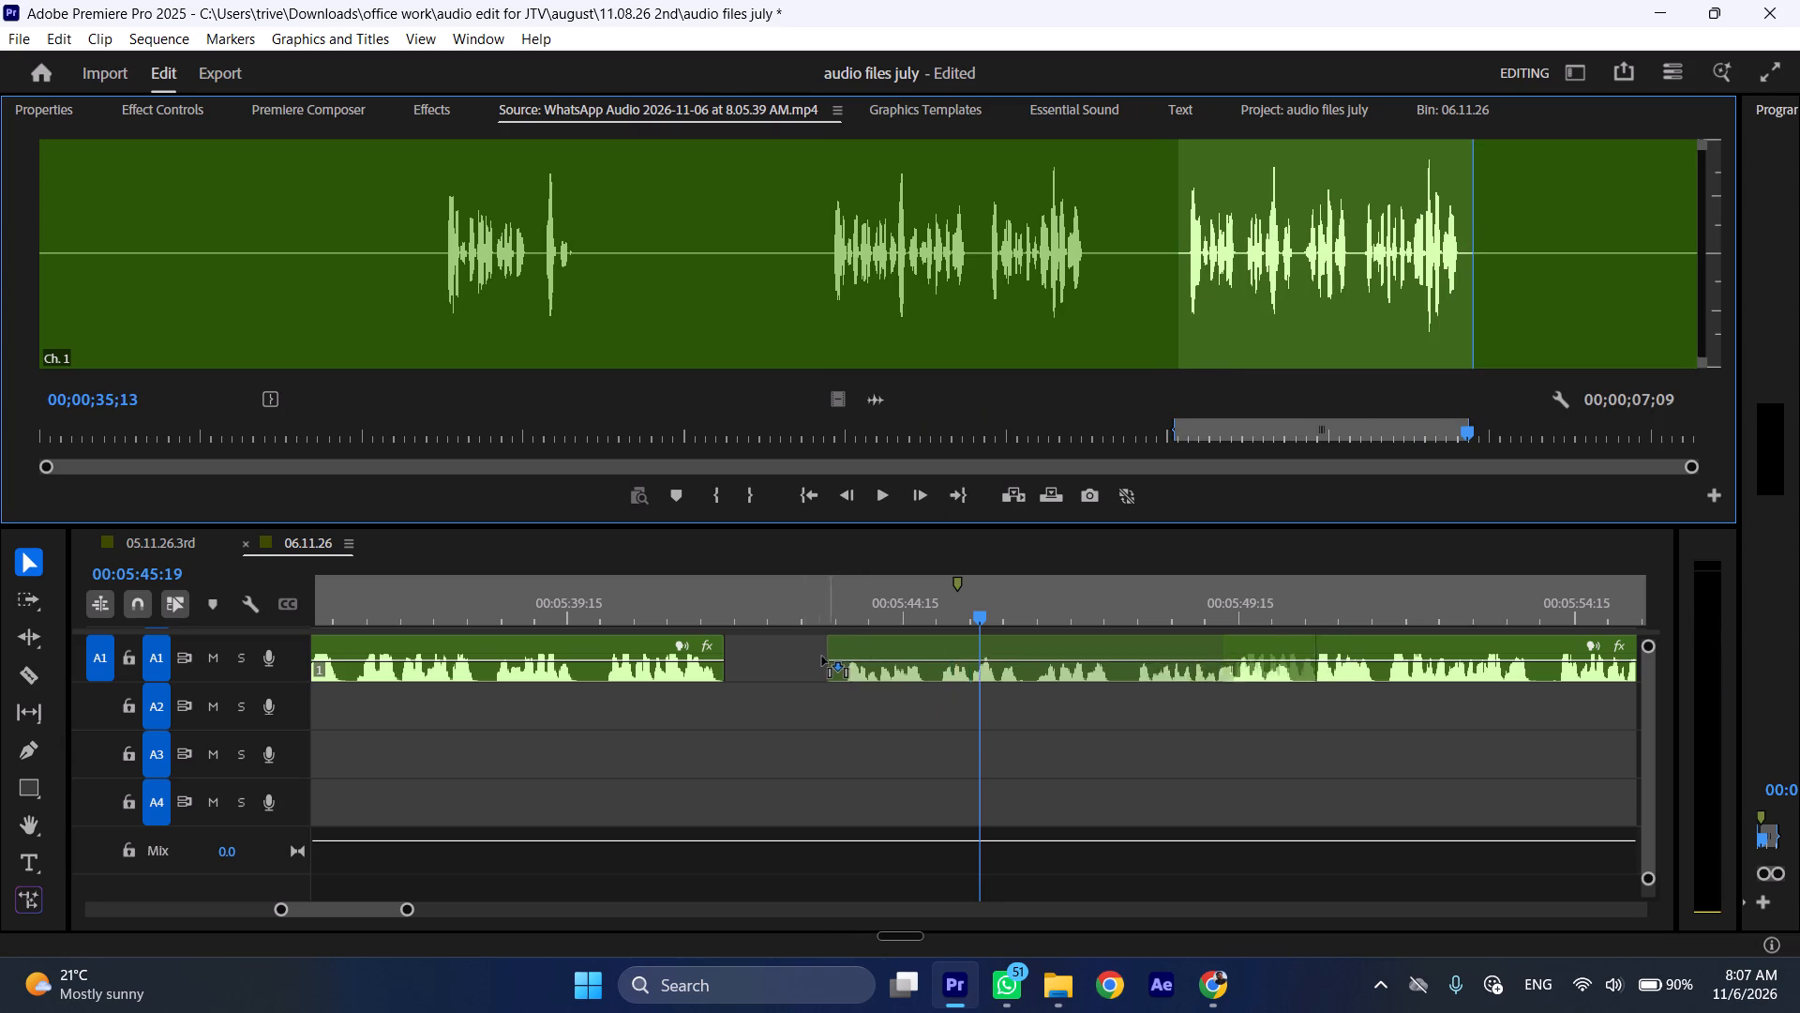
{"action": "left_click_drag", "start_coordinate": [822, 657], "coordinate": [722, 661]}
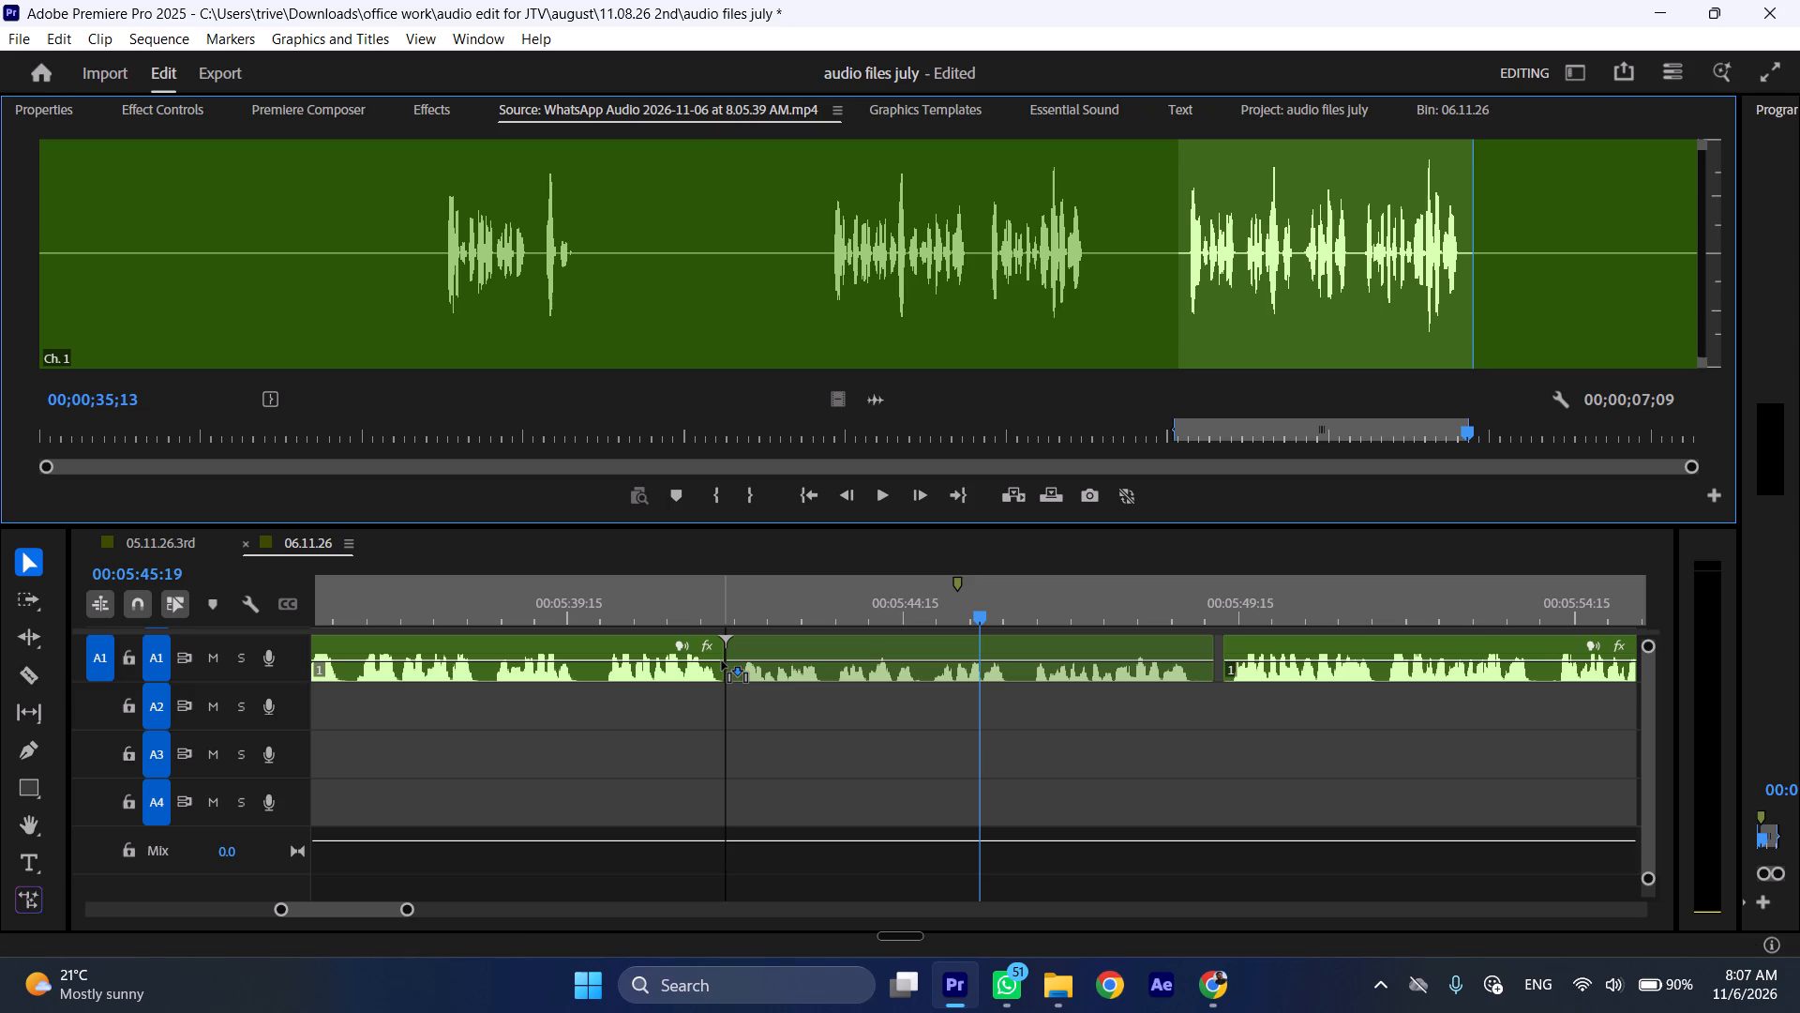
{"action": "left_click_drag", "start_coordinate": [722, 661], "coordinate": [723, 661]}
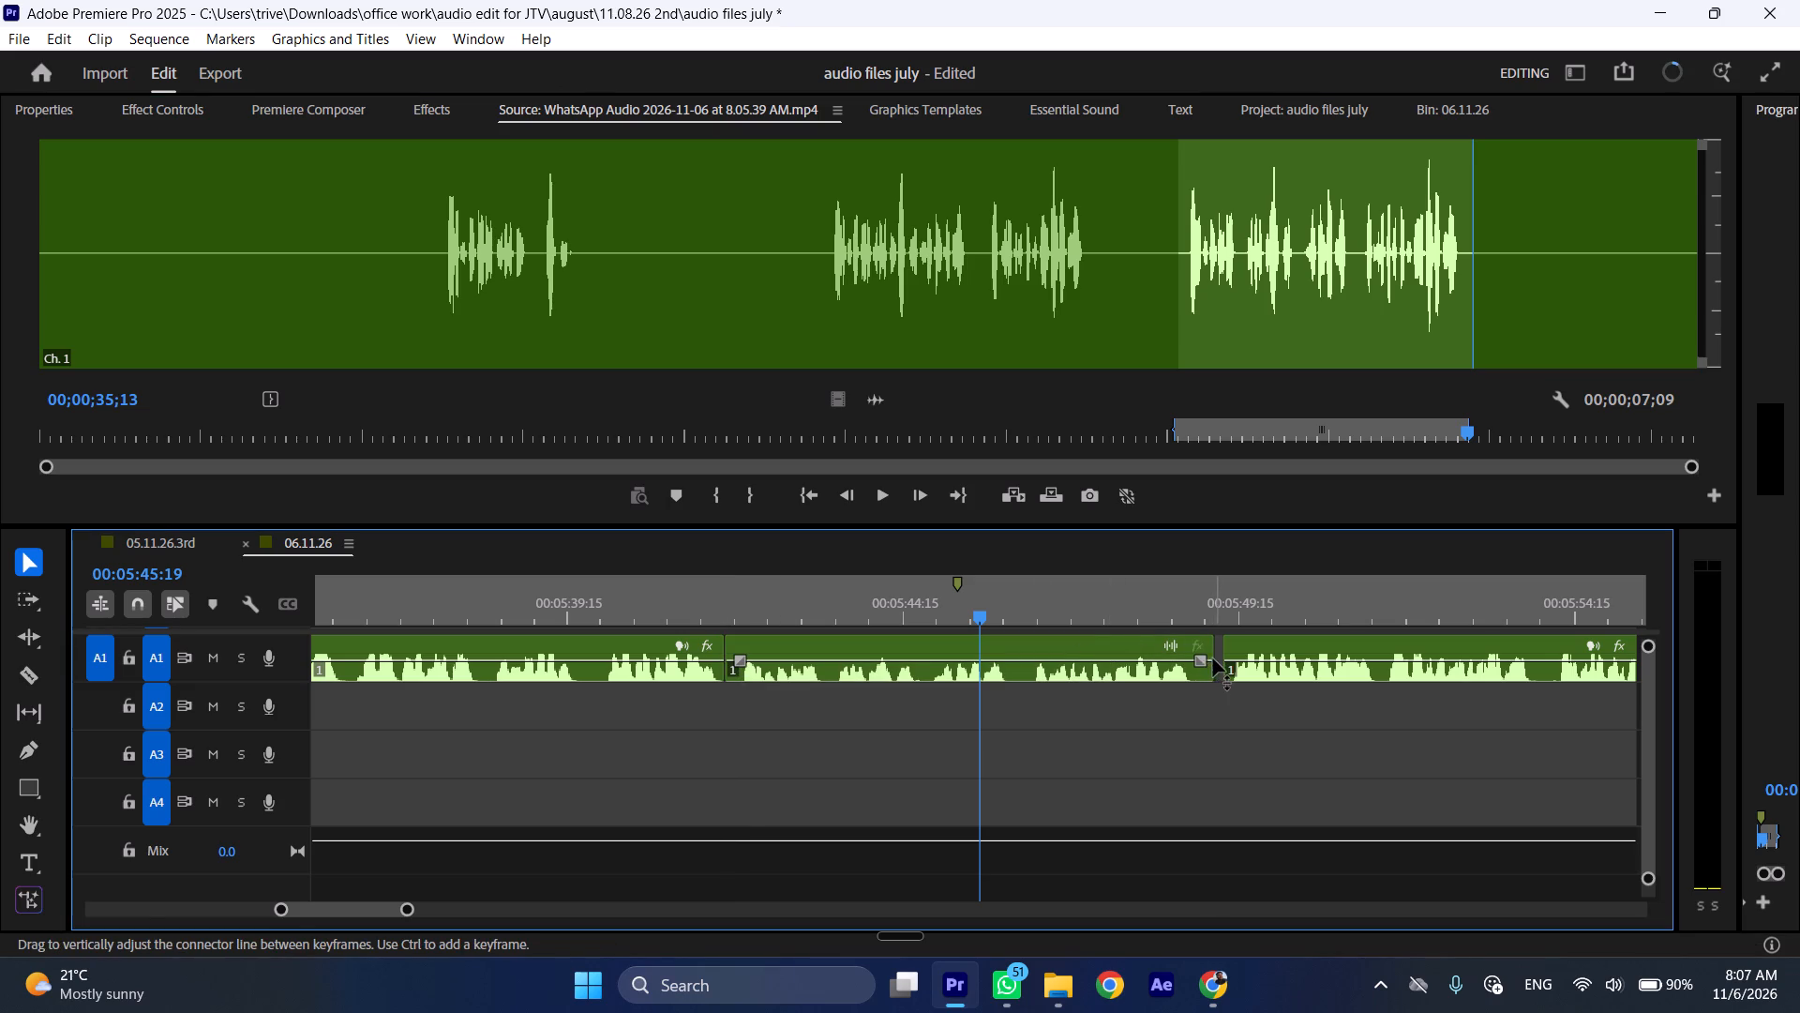
Ripple delete the small leftover gap on A1 after the inserted WhatsApp passage, at about 00:05:49:07.
{"action": "left_click", "coordinate": [1218, 660]}
{"action": "right_click", "coordinate": [1218, 659]}
{"action": "left_click", "coordinate": [1228, 672]}
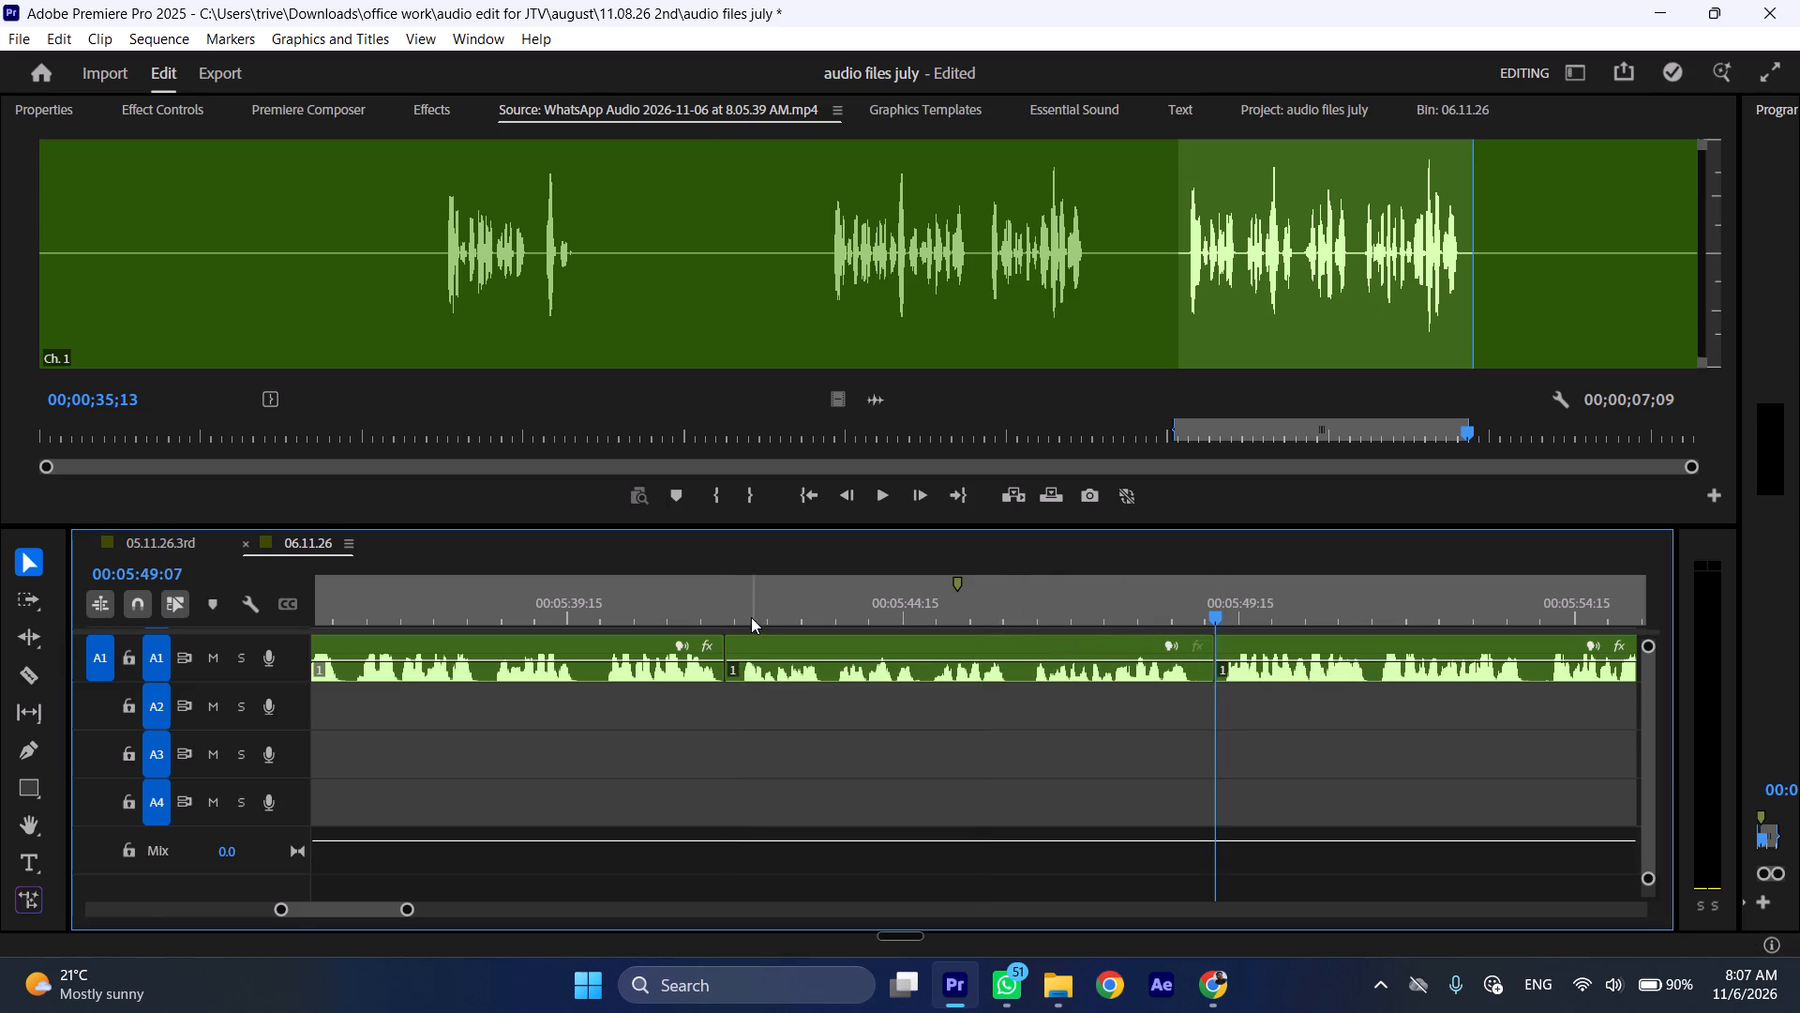
Play the A1 clip ending near 00:05:49, raise its audio gain by 5 dB, and listen to it again.
{"action": "left_click", "coordinate": [717, 601]}
{"action": "key", "text": "space"}
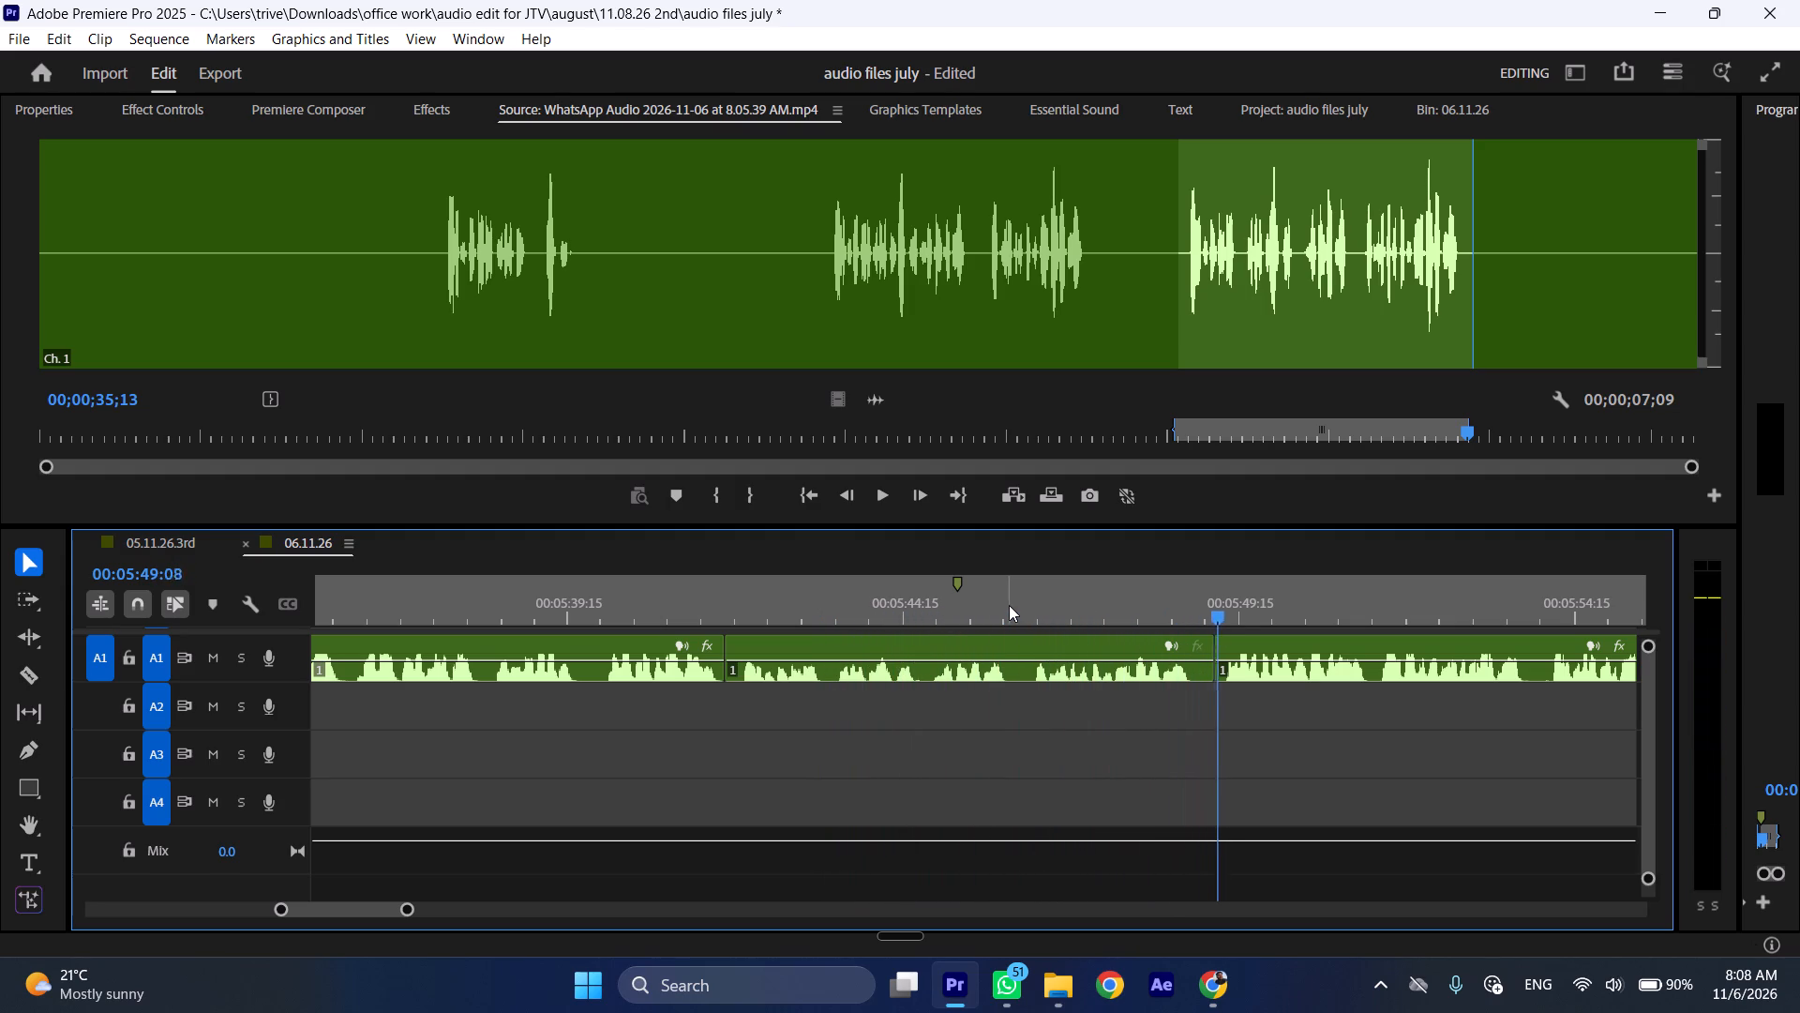
{"action": "key", "text": "space"}
{"action": "left_click", "coordinate": [943, 646]}
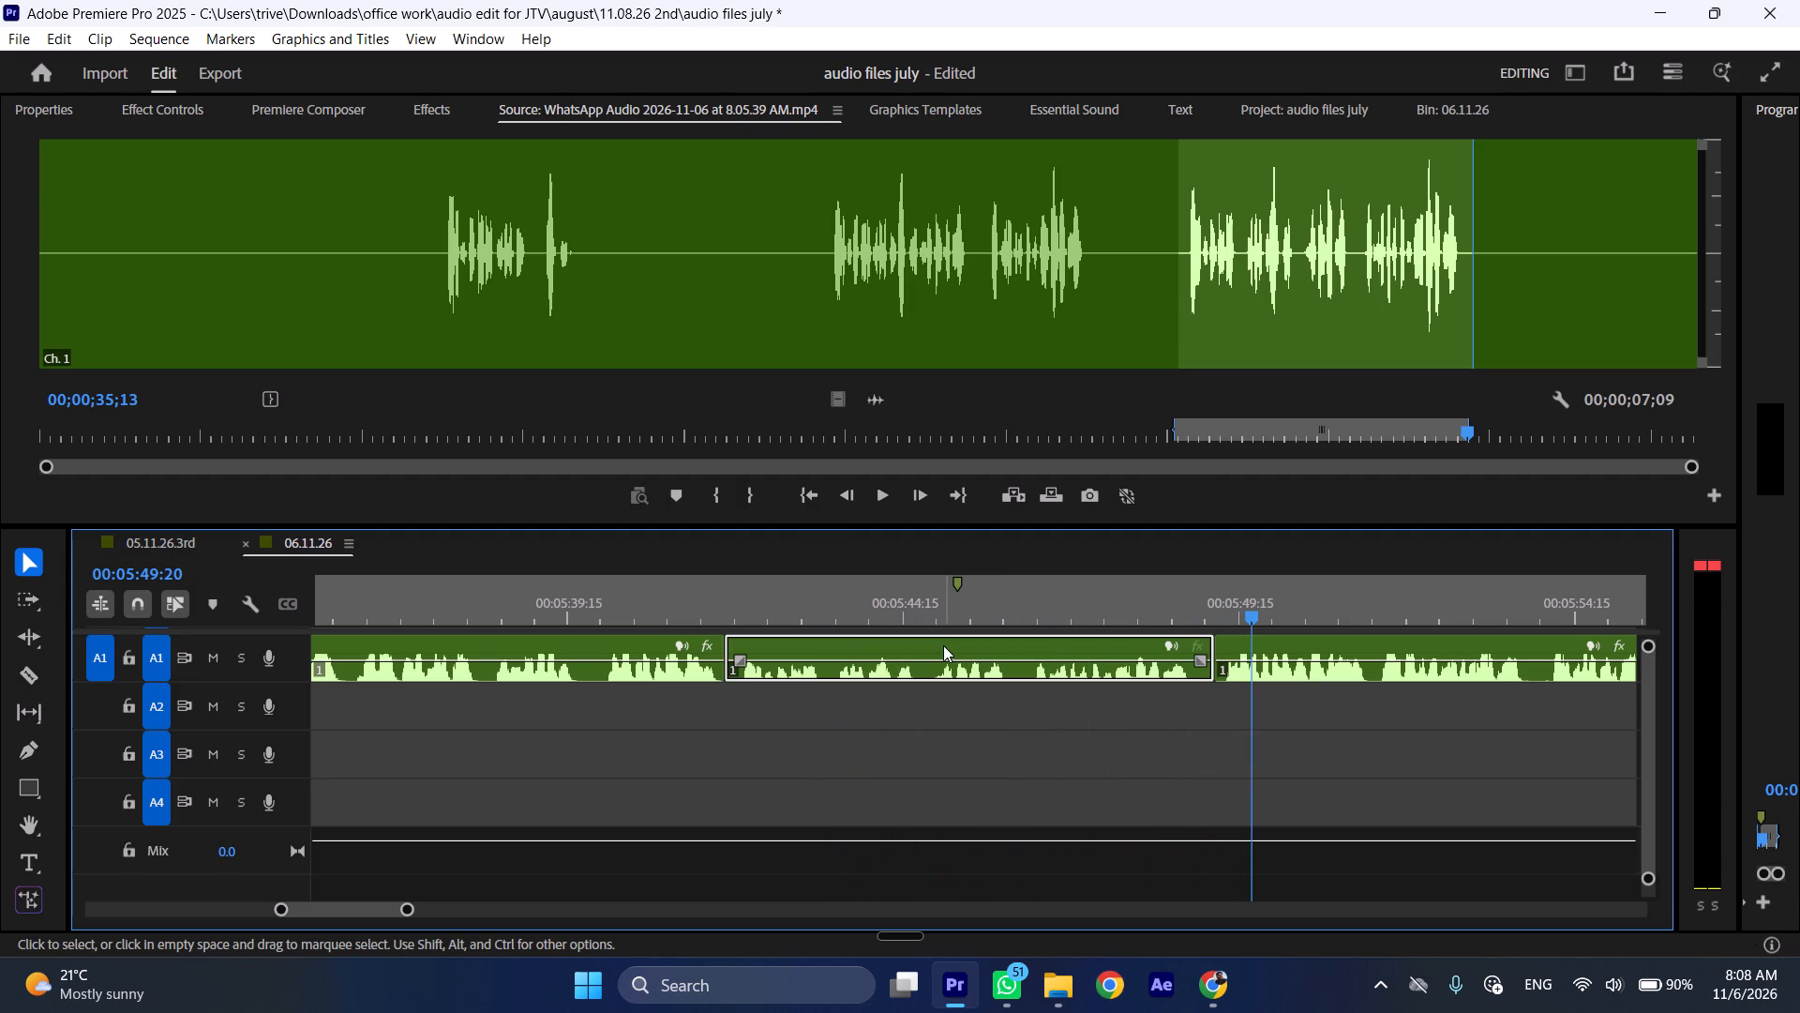
{"action": "type", "text": "g5"}
{"action": "key", "text": "Return"}
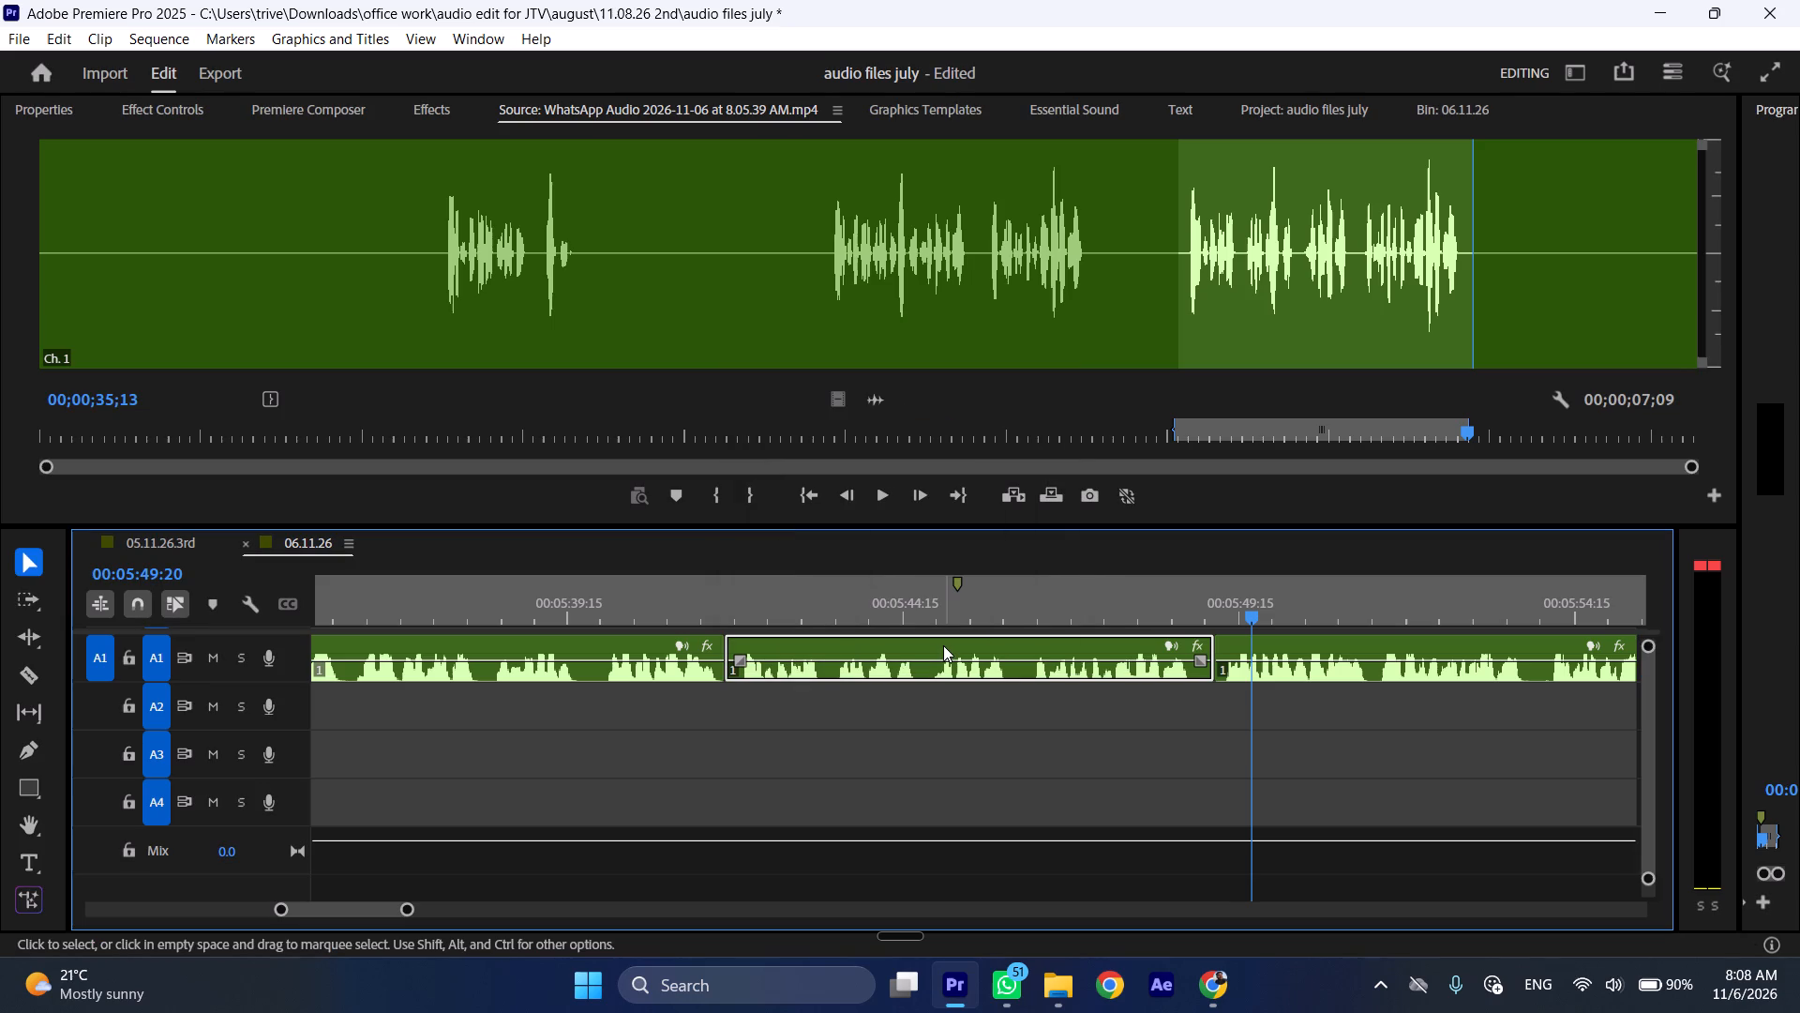
{"action": "left_click", "coordinate": [938, 613]}
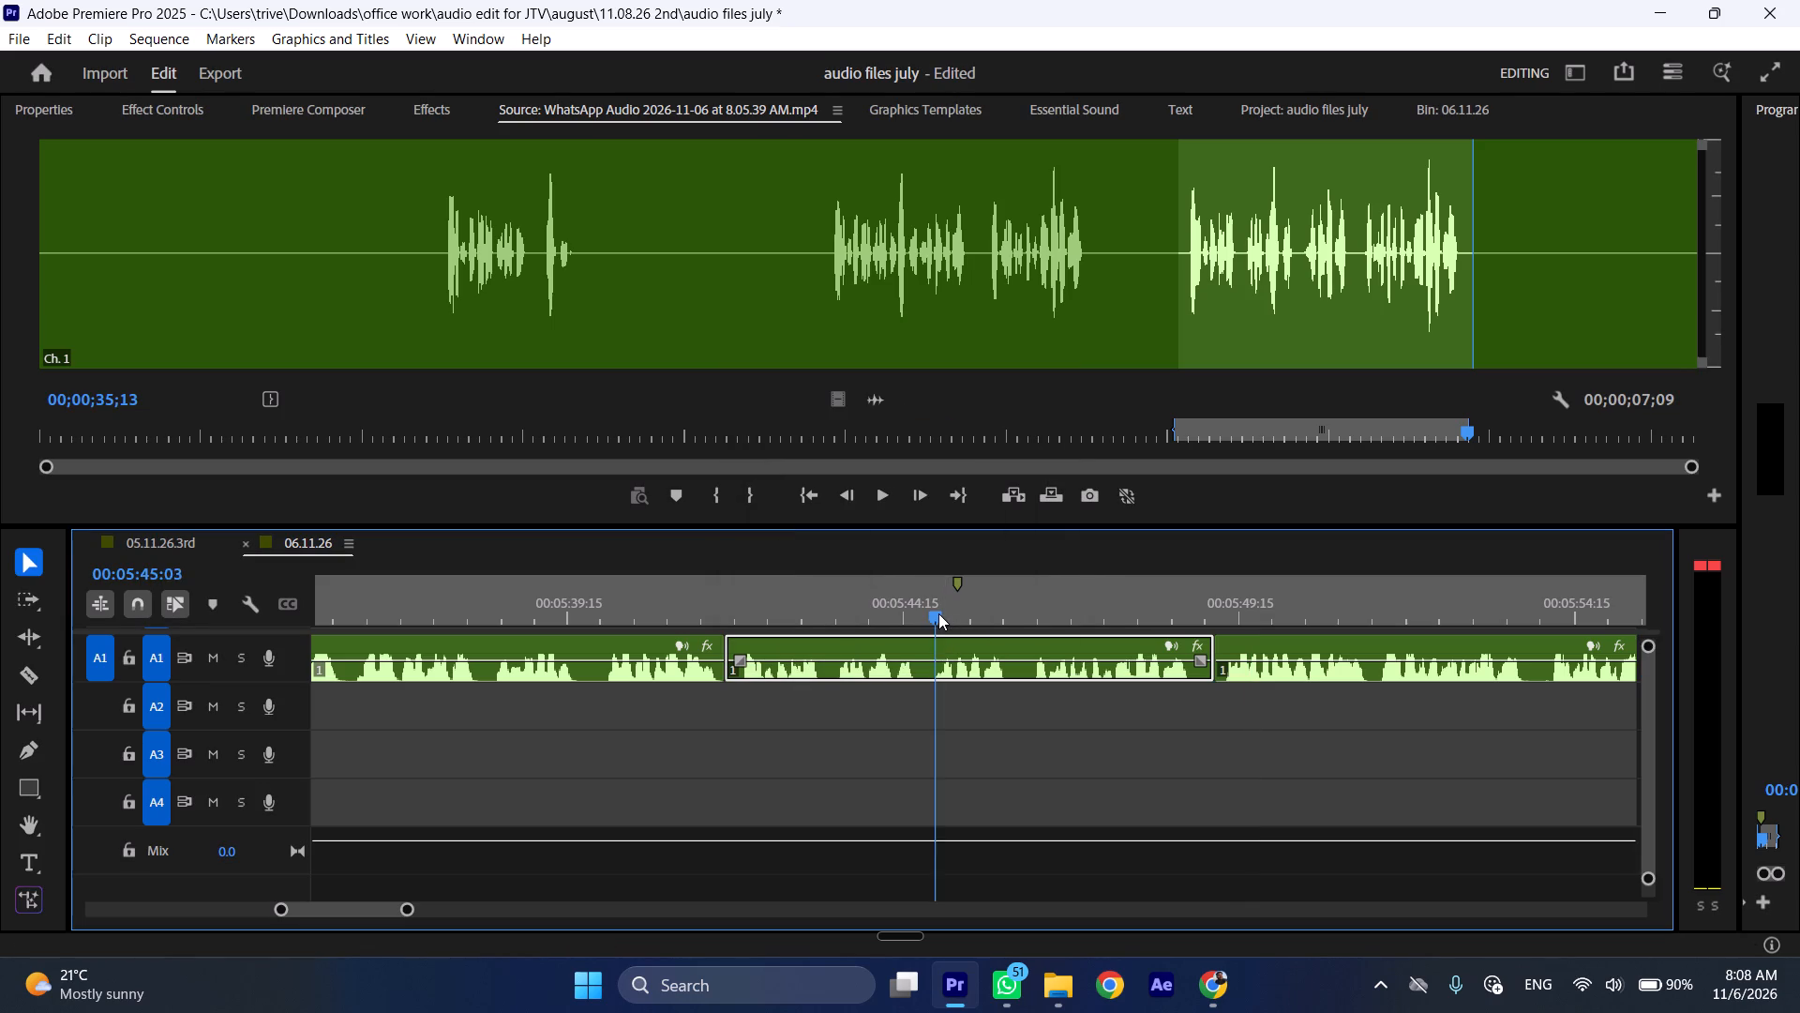
{"action": "key", "text": "space"}
{"action": "key", "text": "space"}
Select all clips in the 06.11.26 sequence and mark the selection as the in/out range.
{"action": "key", "text": "ctrl+shift+x"}
{"action": "key", "text": "ctrl+shift+x"}
{"action": "key", "text": "ctrl+shift+x"}
{"action": "key", "text": "ctrl+shift+x"}
{"action": "key", "text": "ctrl+shift+x"}
{"action": "key", "text": "ctrl+shift+x"}
{"action": "key", "text": "ctrl+shift+x"}
{"action": "key", "text": "ctrl+shift+x"}
{"action": "key", "text": "ctrl+shift+x"}
{"action": "key", "text": "ctrl+shift+x"}
{"action": "key", "text": "ctrl+shift+x"}
{"action": "key", "text": "ctrl+shift+x"}
{"action": "key", "text": "ctrl+shift+x"}
{"action": "key", "text": "ctrl+shift+x"}
{"action": "key", "text": "ctrl+shift+x"}
{"action": "key", "text": "ctrl+shift+x"}
{"action": "key", "text": "ctrl+shift+x"}
{"action": "key", "text": "ctrl+shift+x"}
{"action": "key", "text": "ctrl+shift+x"}
{"action": "key", "text": "ctrl+shift+x"}
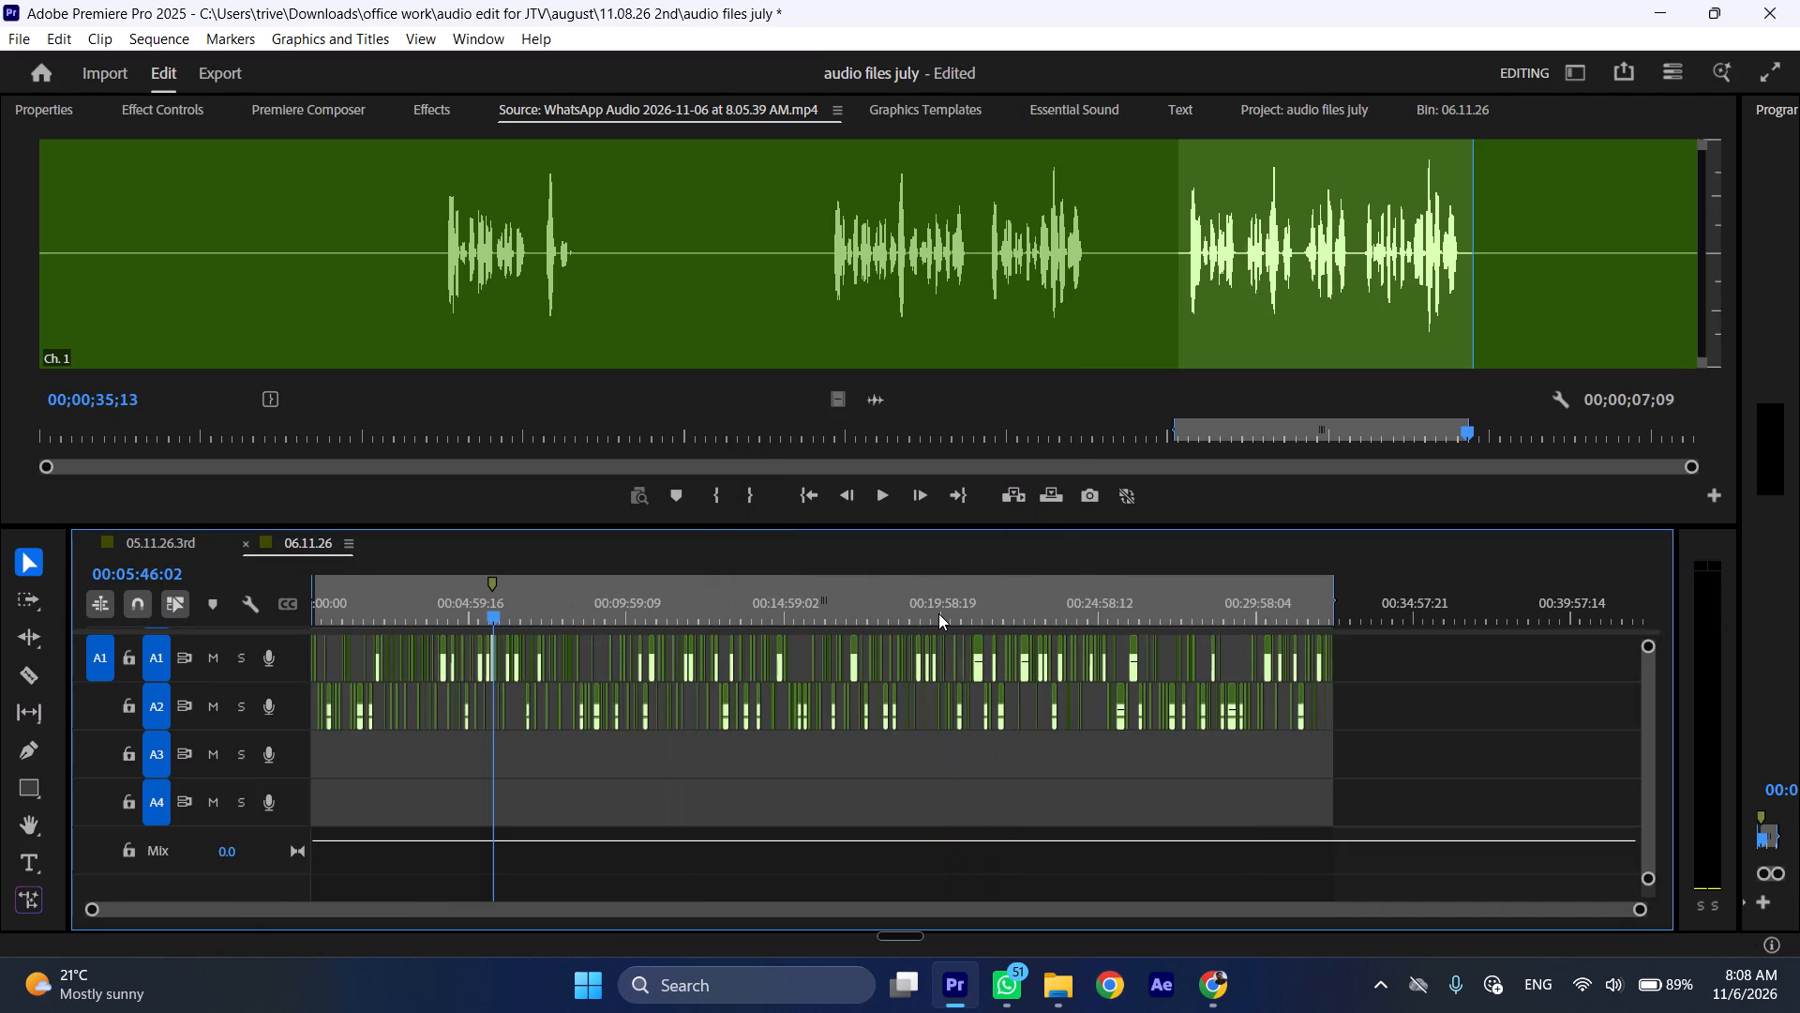
{"action": "key", "text": "ctrl+a"}
{"action": "key", "text": "slash"}
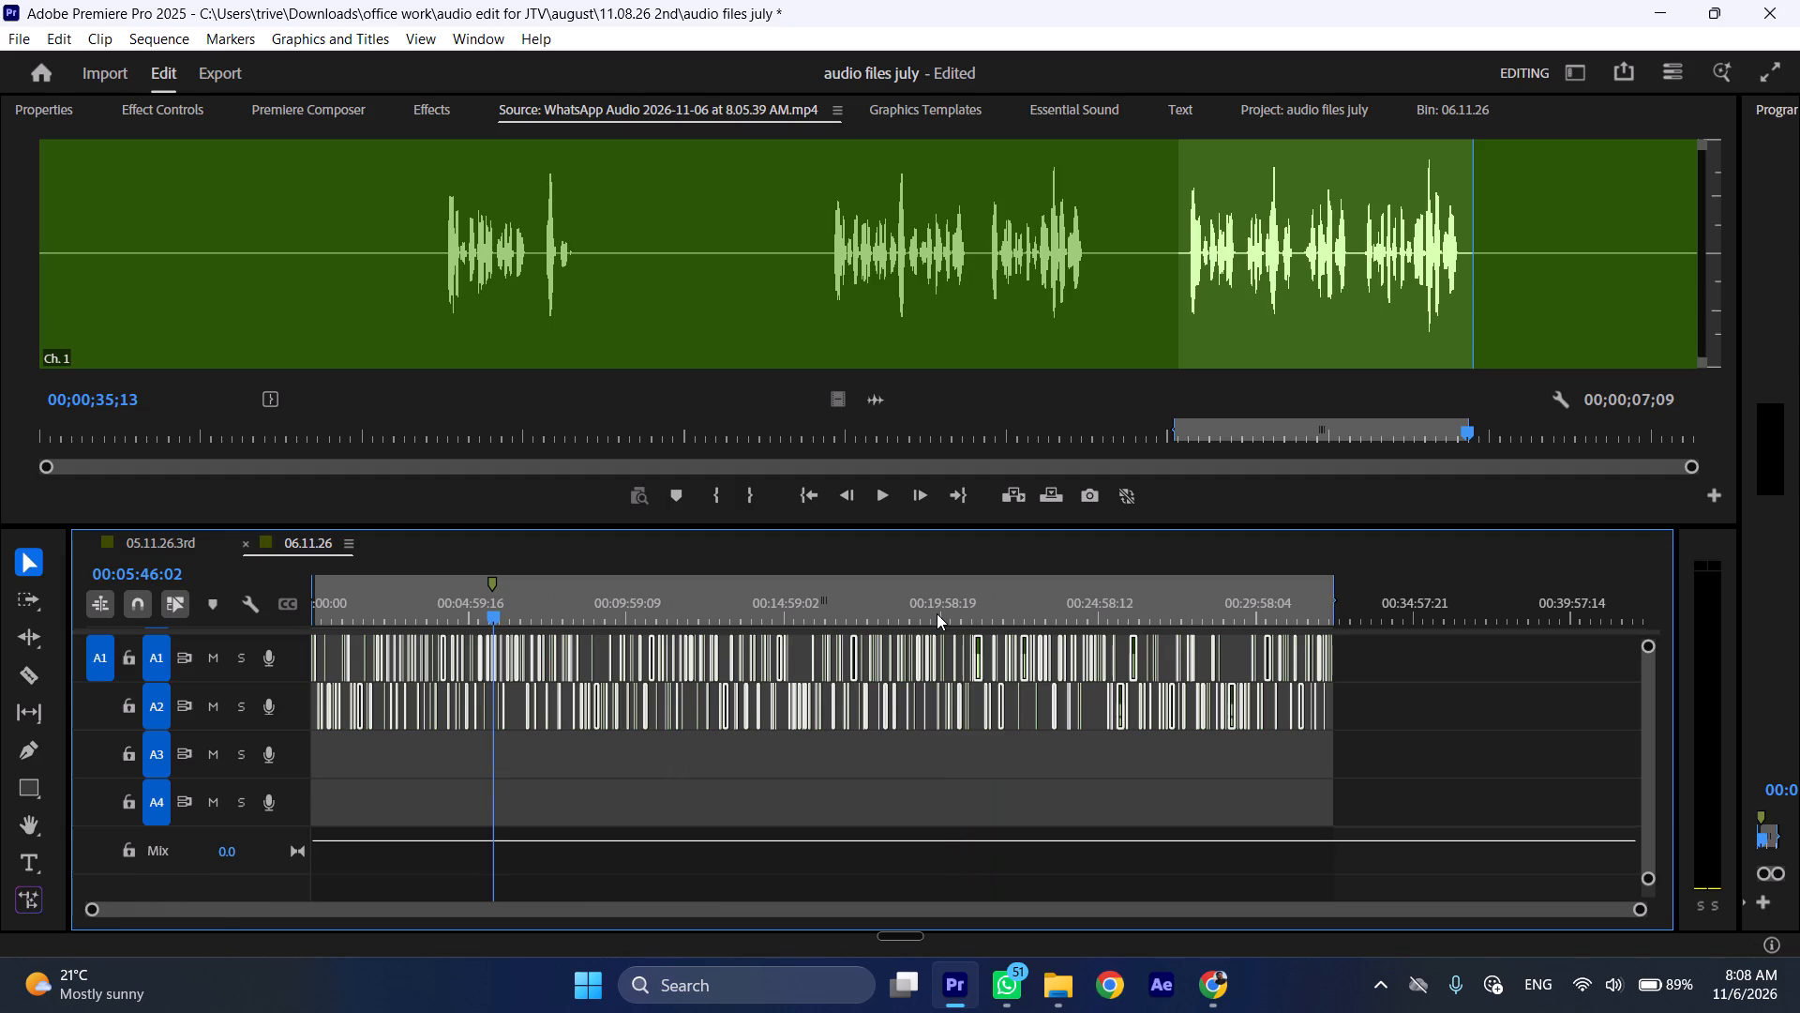
{"action": "key", "text": "ctrl+a"}
{"action": "key", "text": "slash"}
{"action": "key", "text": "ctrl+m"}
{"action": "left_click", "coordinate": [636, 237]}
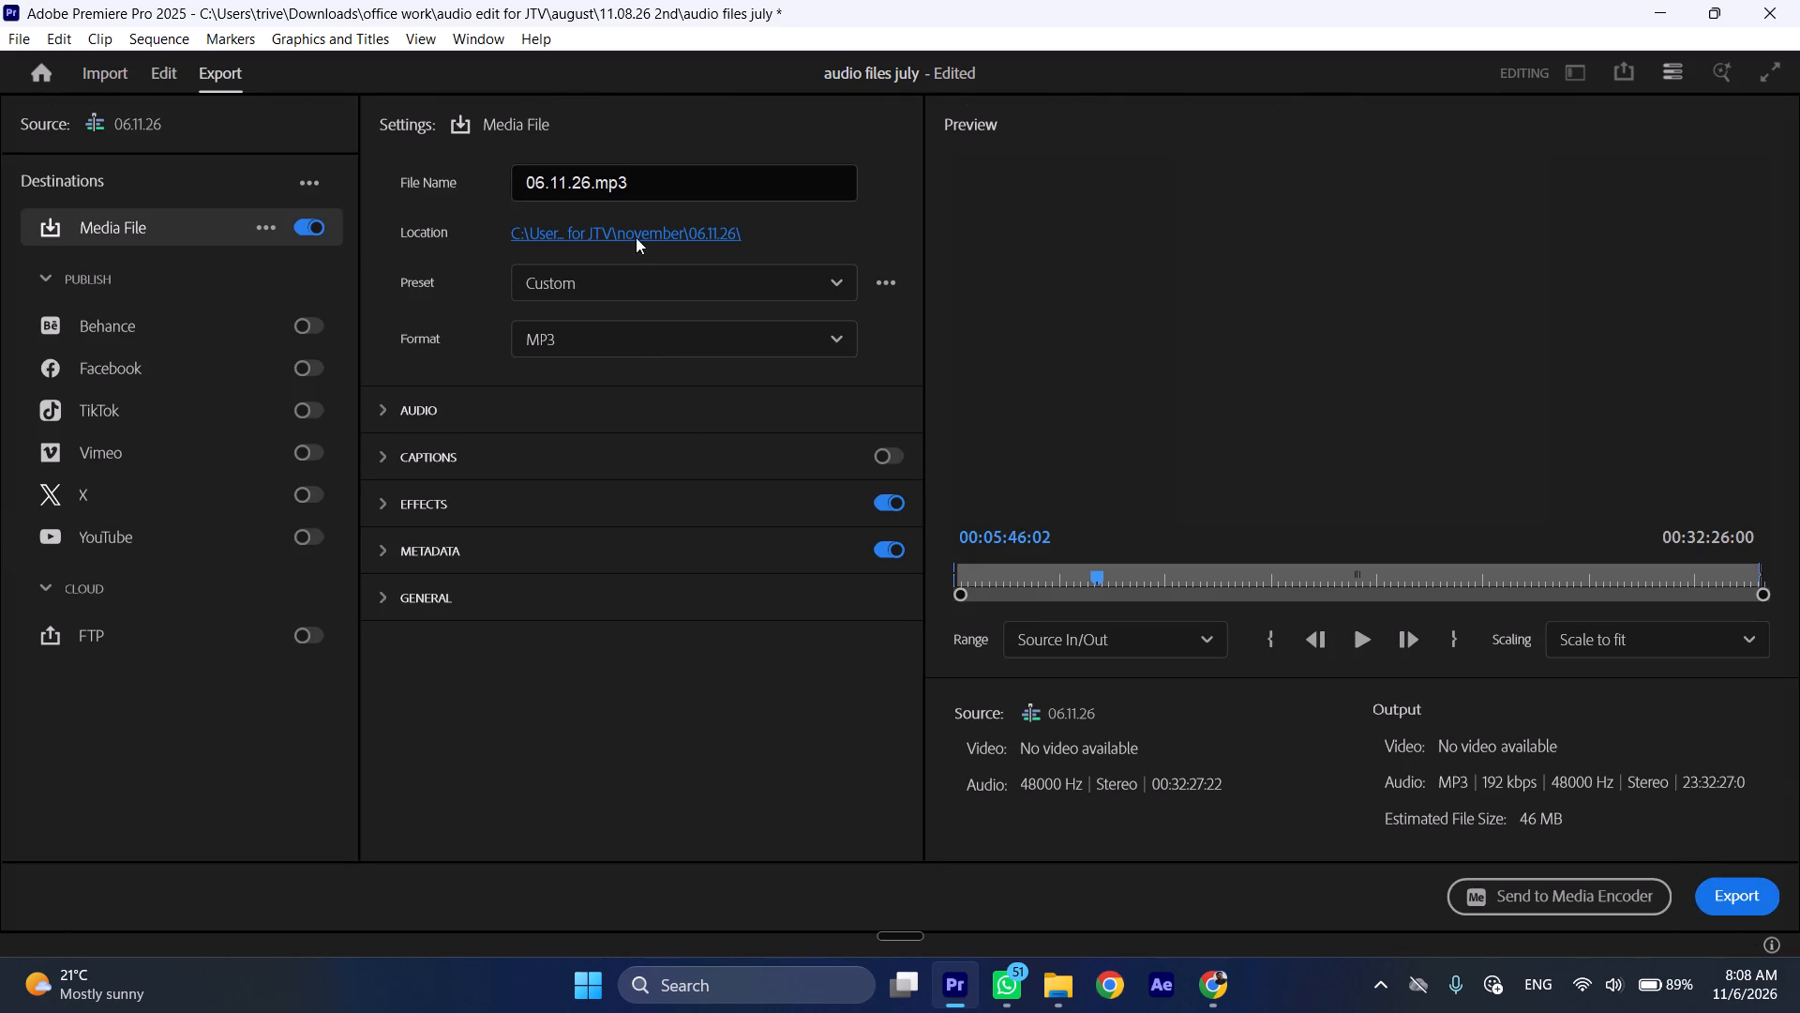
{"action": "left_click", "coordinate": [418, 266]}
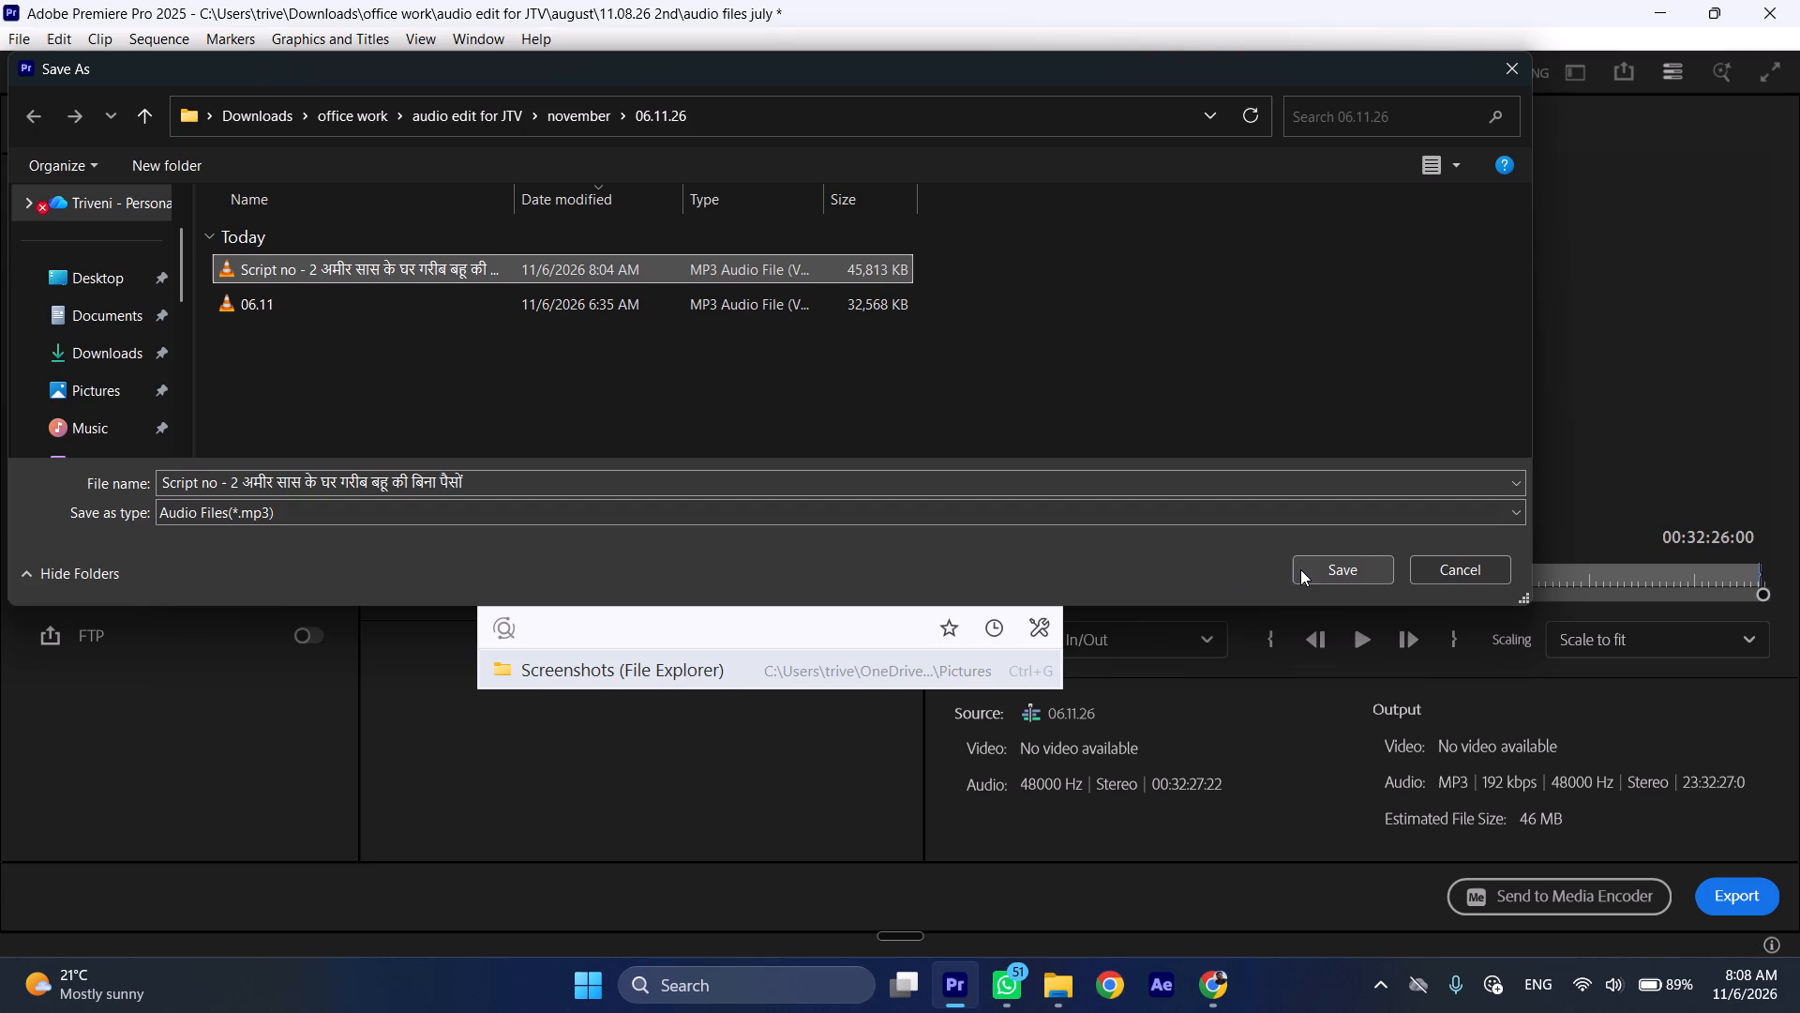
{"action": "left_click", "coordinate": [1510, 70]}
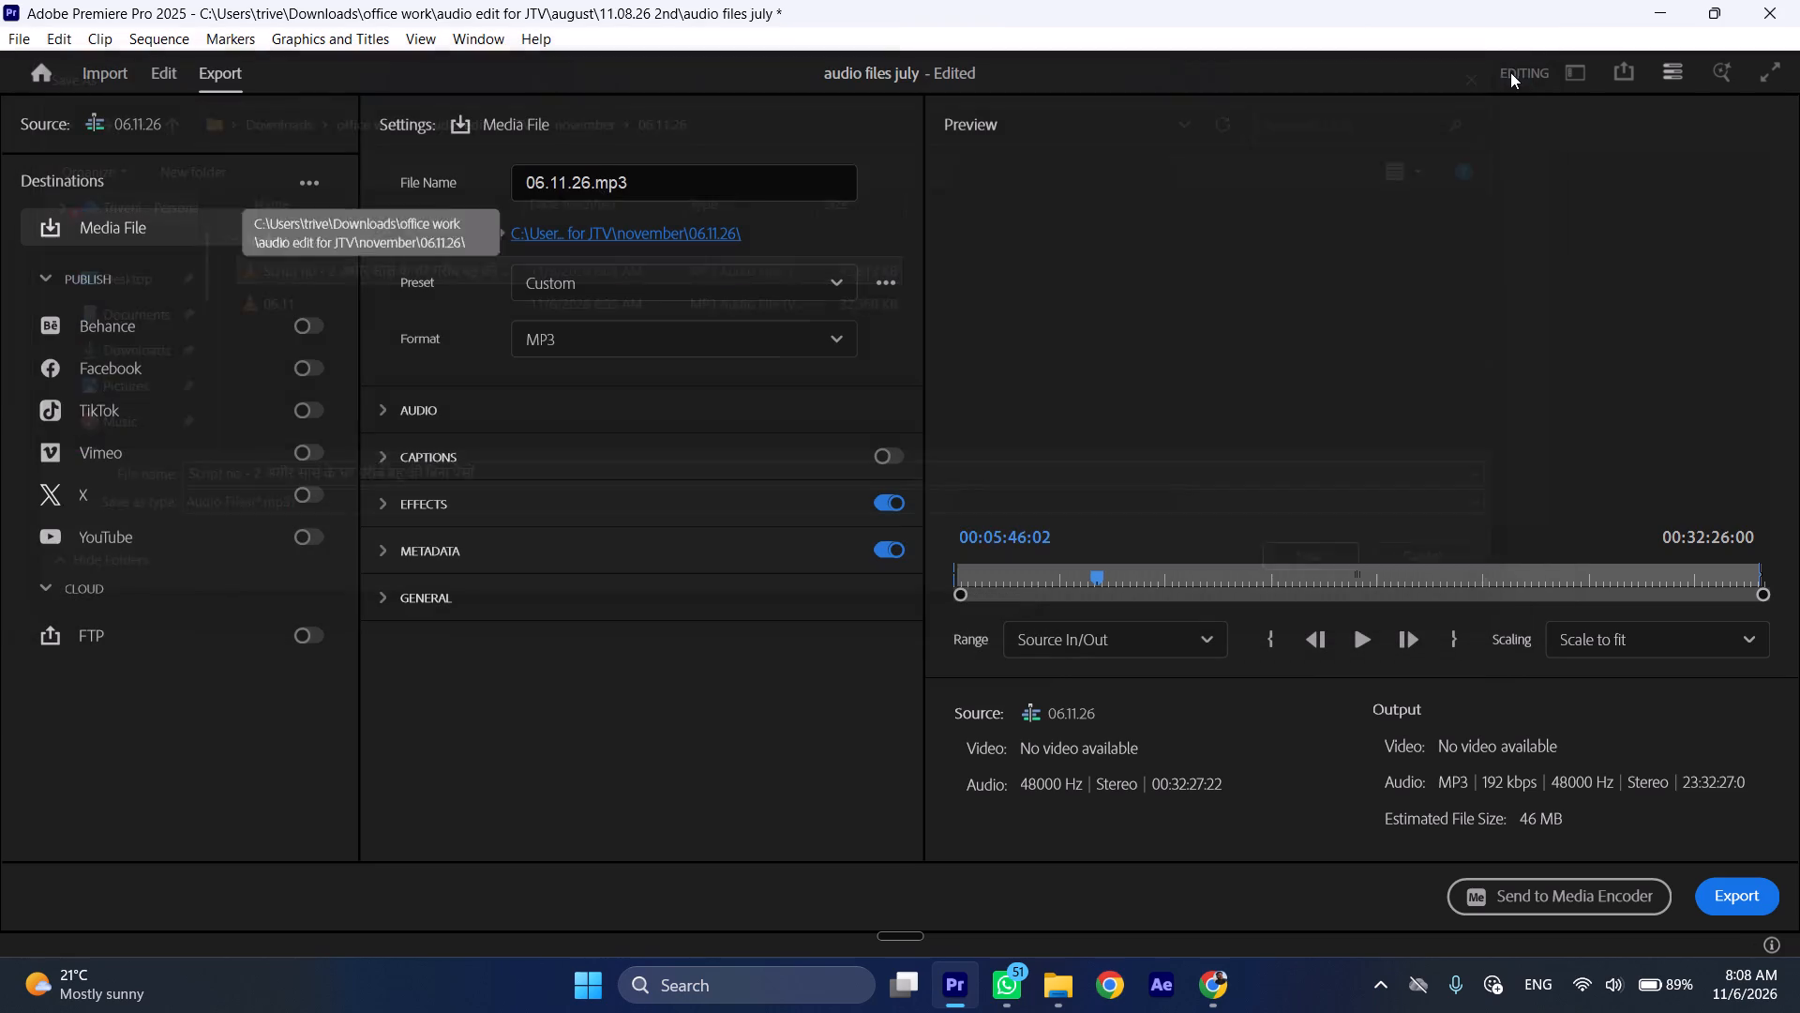
Switch to Adobe Podcast in Chrome, set Background and Music to 0% and Speech to 55%, and download the enhanced audio.
{"action": "left_click", "coordinate": [1216, 995]}
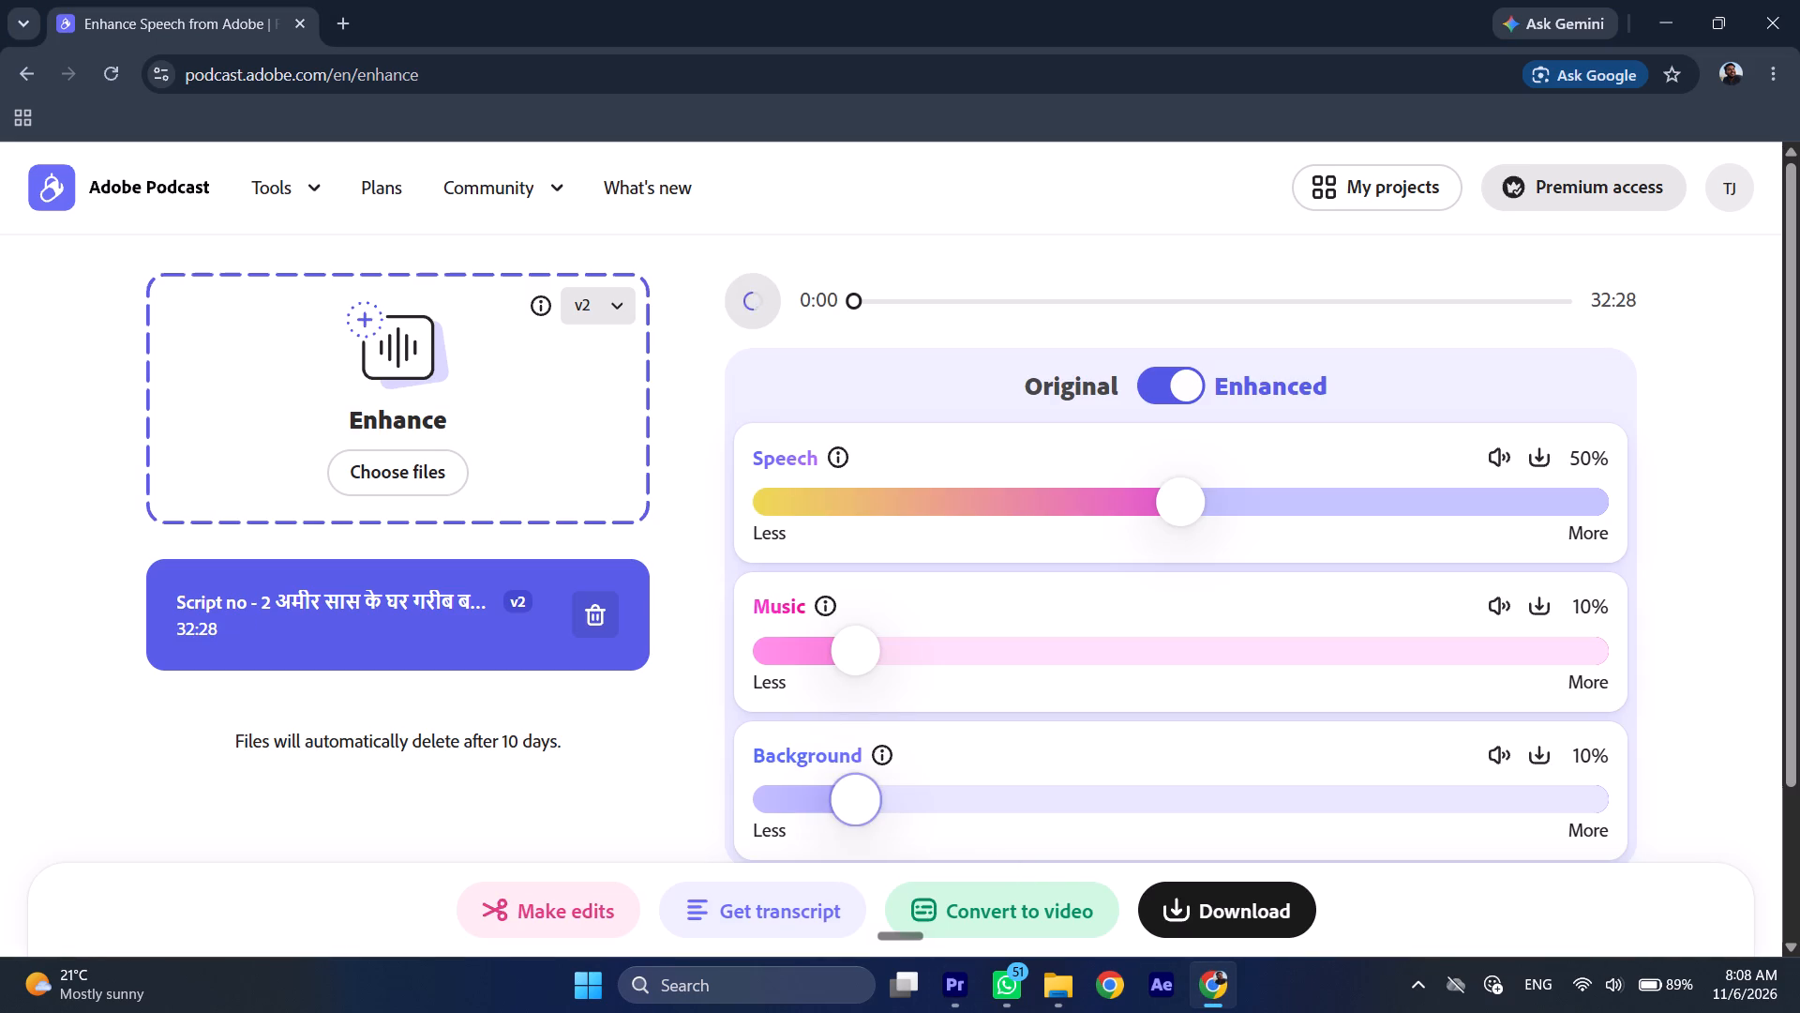
{"action": "left_click_drag", "start_coordinate": [861, 792], "coordinate": [720, 793]}
{"action": "left_click_drag", "start_coordinate": [847, 656], "coordinate": [725, 657]}
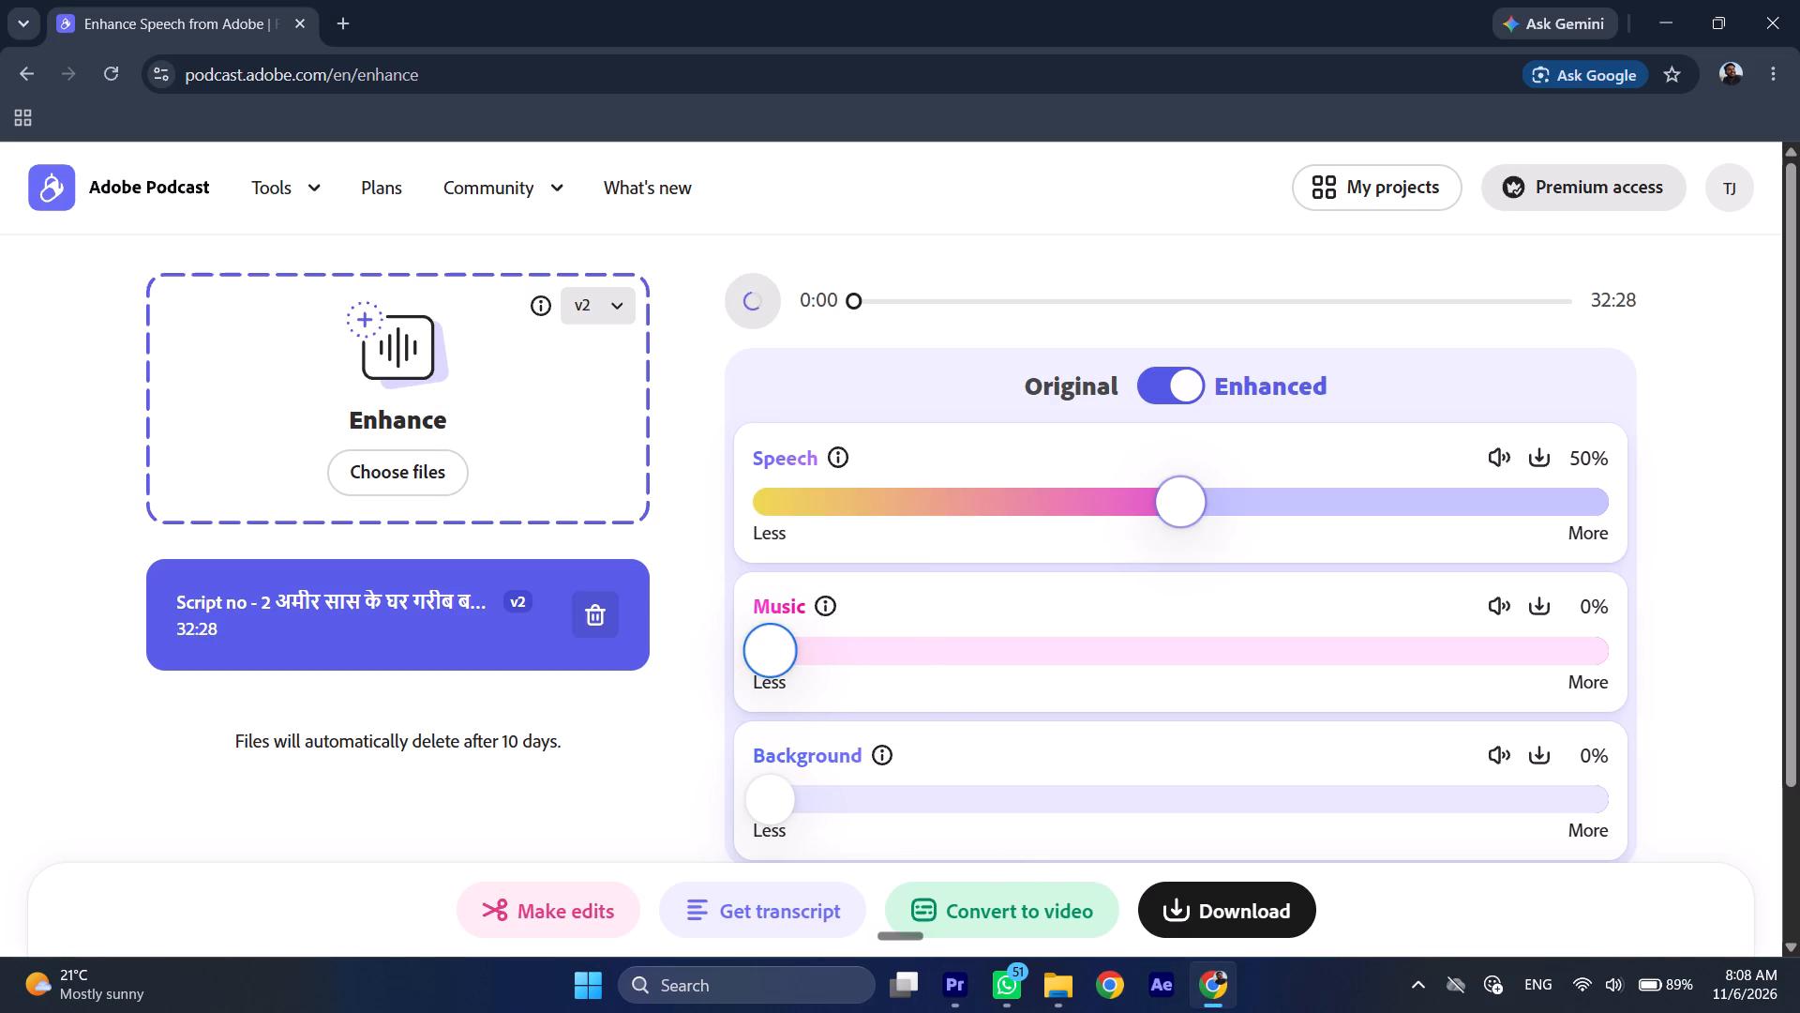
{"action": "left_click_drag", "start_coordinate": [1200, 500], "coordinate": [1243, 504]}
{"action": "left_click", "coordinate": [1241, 899]}
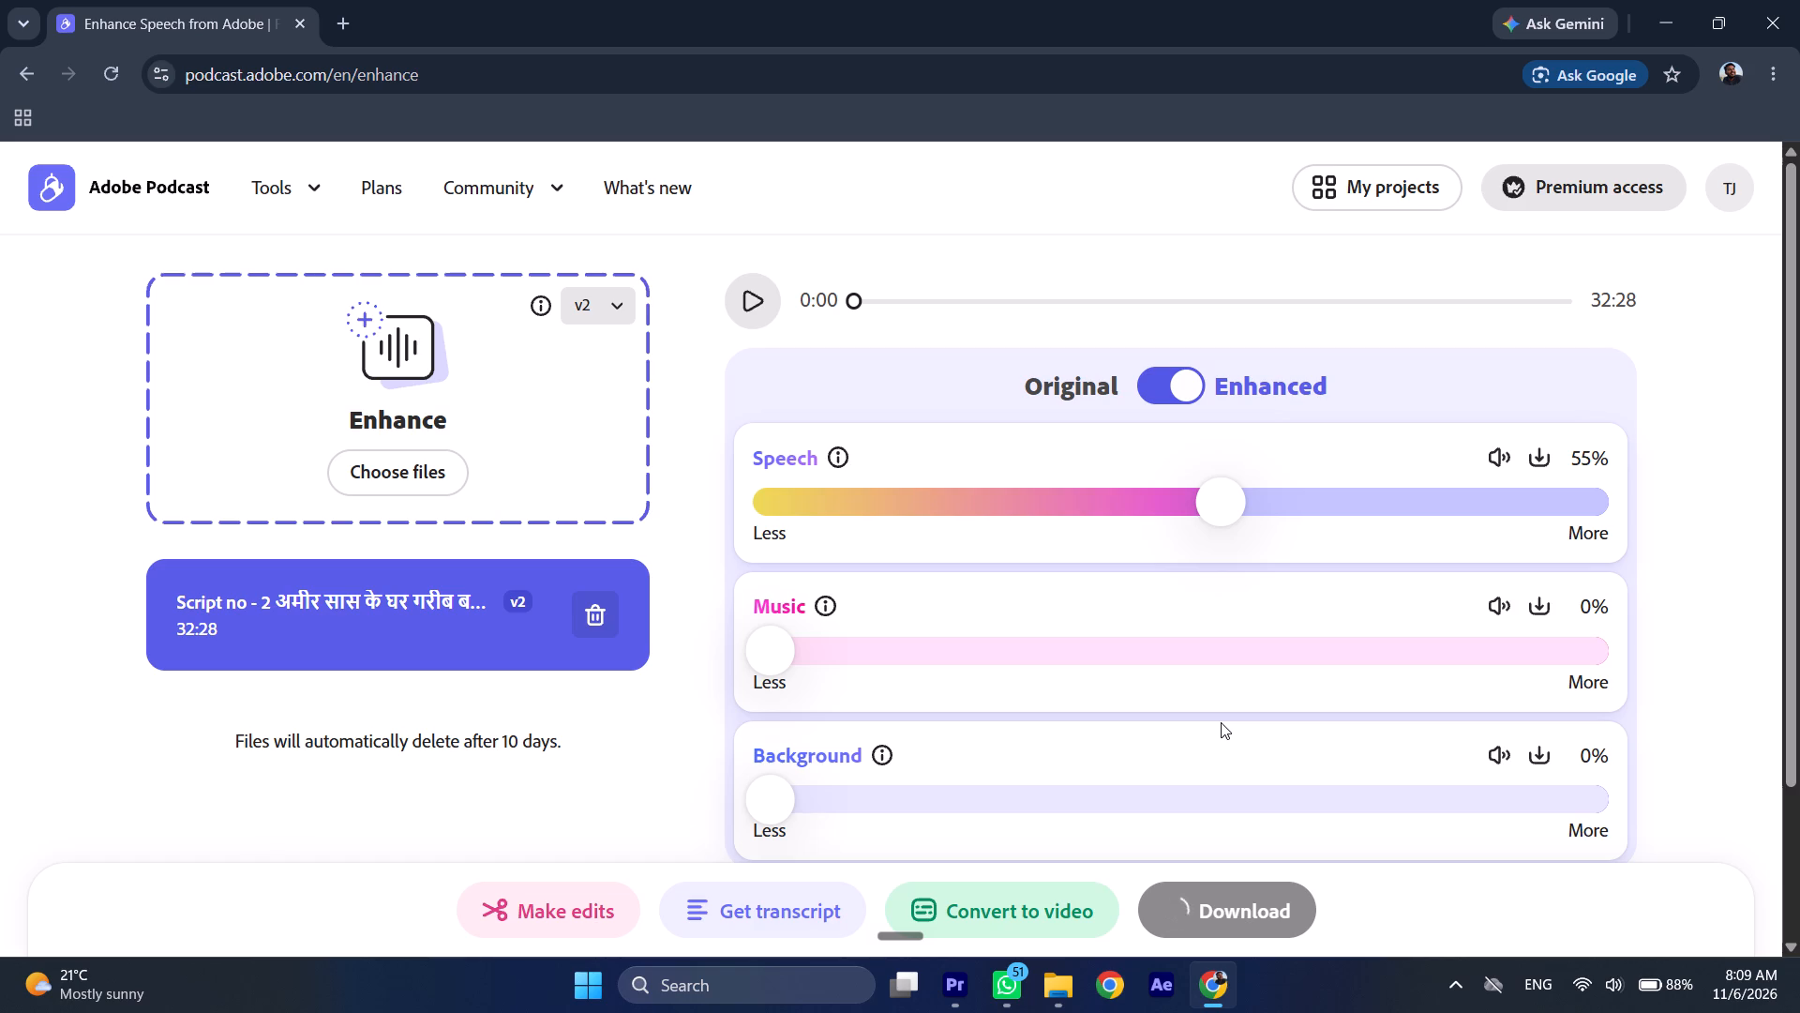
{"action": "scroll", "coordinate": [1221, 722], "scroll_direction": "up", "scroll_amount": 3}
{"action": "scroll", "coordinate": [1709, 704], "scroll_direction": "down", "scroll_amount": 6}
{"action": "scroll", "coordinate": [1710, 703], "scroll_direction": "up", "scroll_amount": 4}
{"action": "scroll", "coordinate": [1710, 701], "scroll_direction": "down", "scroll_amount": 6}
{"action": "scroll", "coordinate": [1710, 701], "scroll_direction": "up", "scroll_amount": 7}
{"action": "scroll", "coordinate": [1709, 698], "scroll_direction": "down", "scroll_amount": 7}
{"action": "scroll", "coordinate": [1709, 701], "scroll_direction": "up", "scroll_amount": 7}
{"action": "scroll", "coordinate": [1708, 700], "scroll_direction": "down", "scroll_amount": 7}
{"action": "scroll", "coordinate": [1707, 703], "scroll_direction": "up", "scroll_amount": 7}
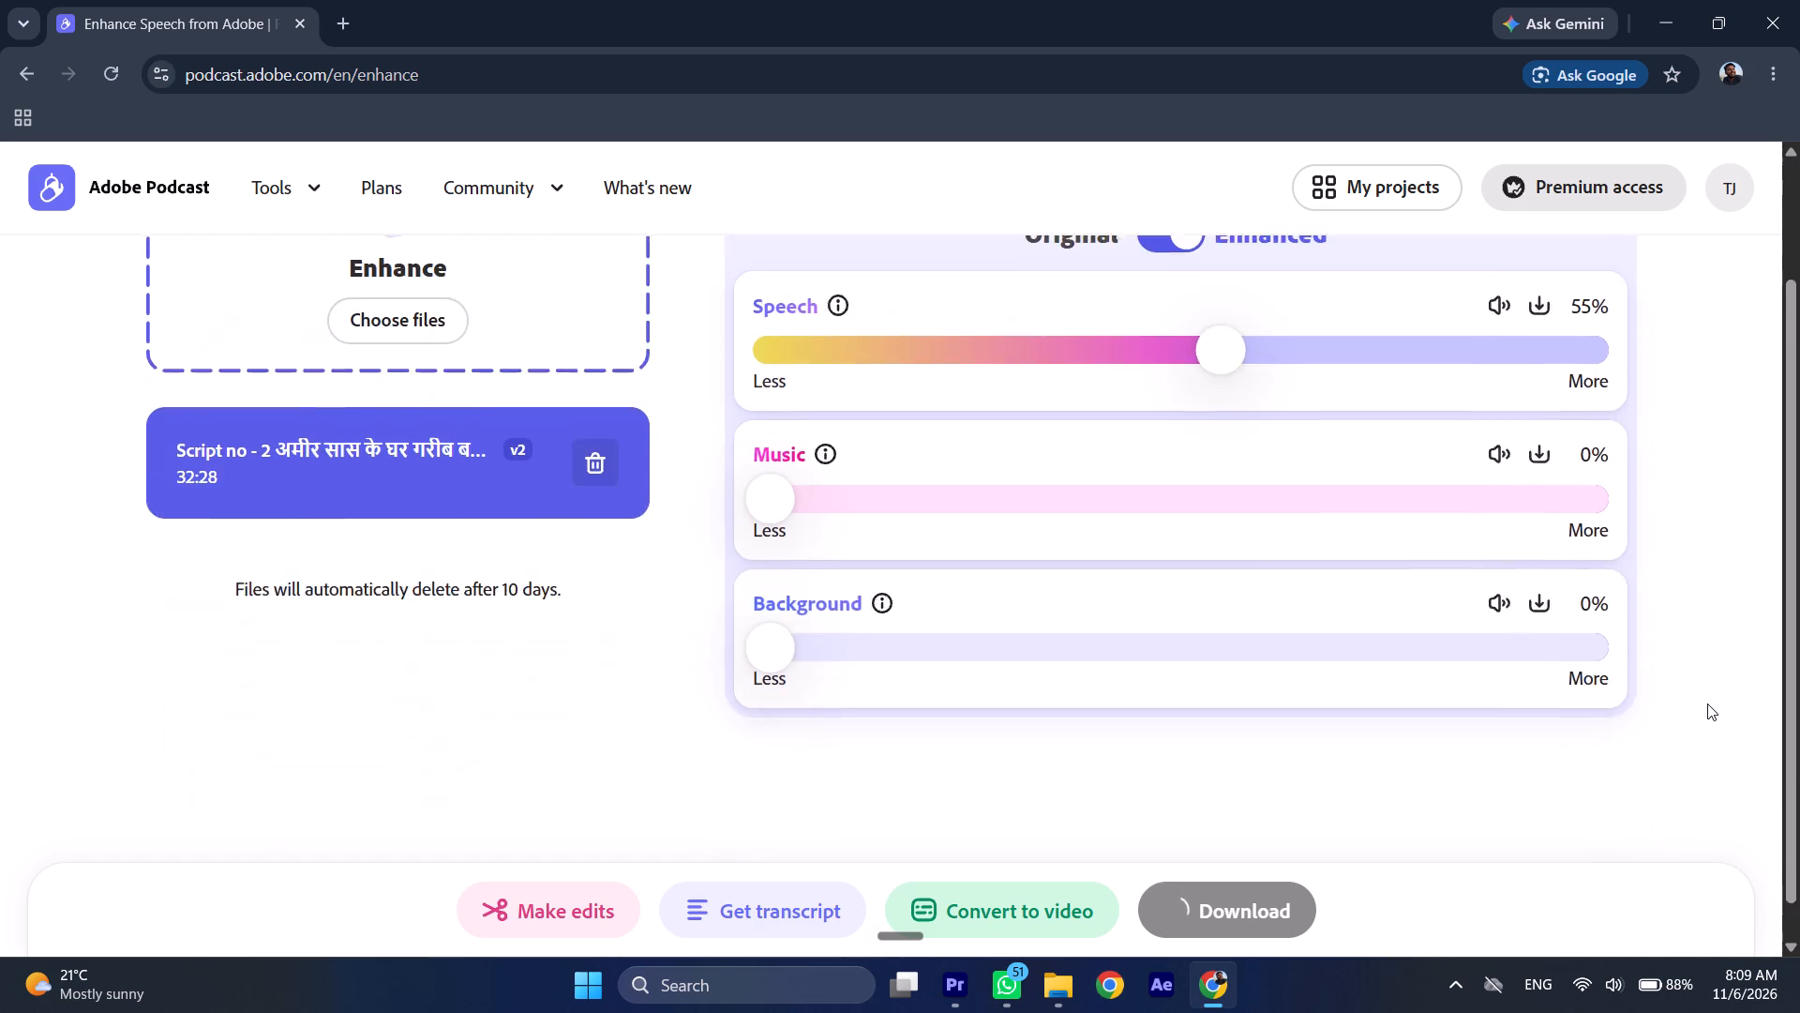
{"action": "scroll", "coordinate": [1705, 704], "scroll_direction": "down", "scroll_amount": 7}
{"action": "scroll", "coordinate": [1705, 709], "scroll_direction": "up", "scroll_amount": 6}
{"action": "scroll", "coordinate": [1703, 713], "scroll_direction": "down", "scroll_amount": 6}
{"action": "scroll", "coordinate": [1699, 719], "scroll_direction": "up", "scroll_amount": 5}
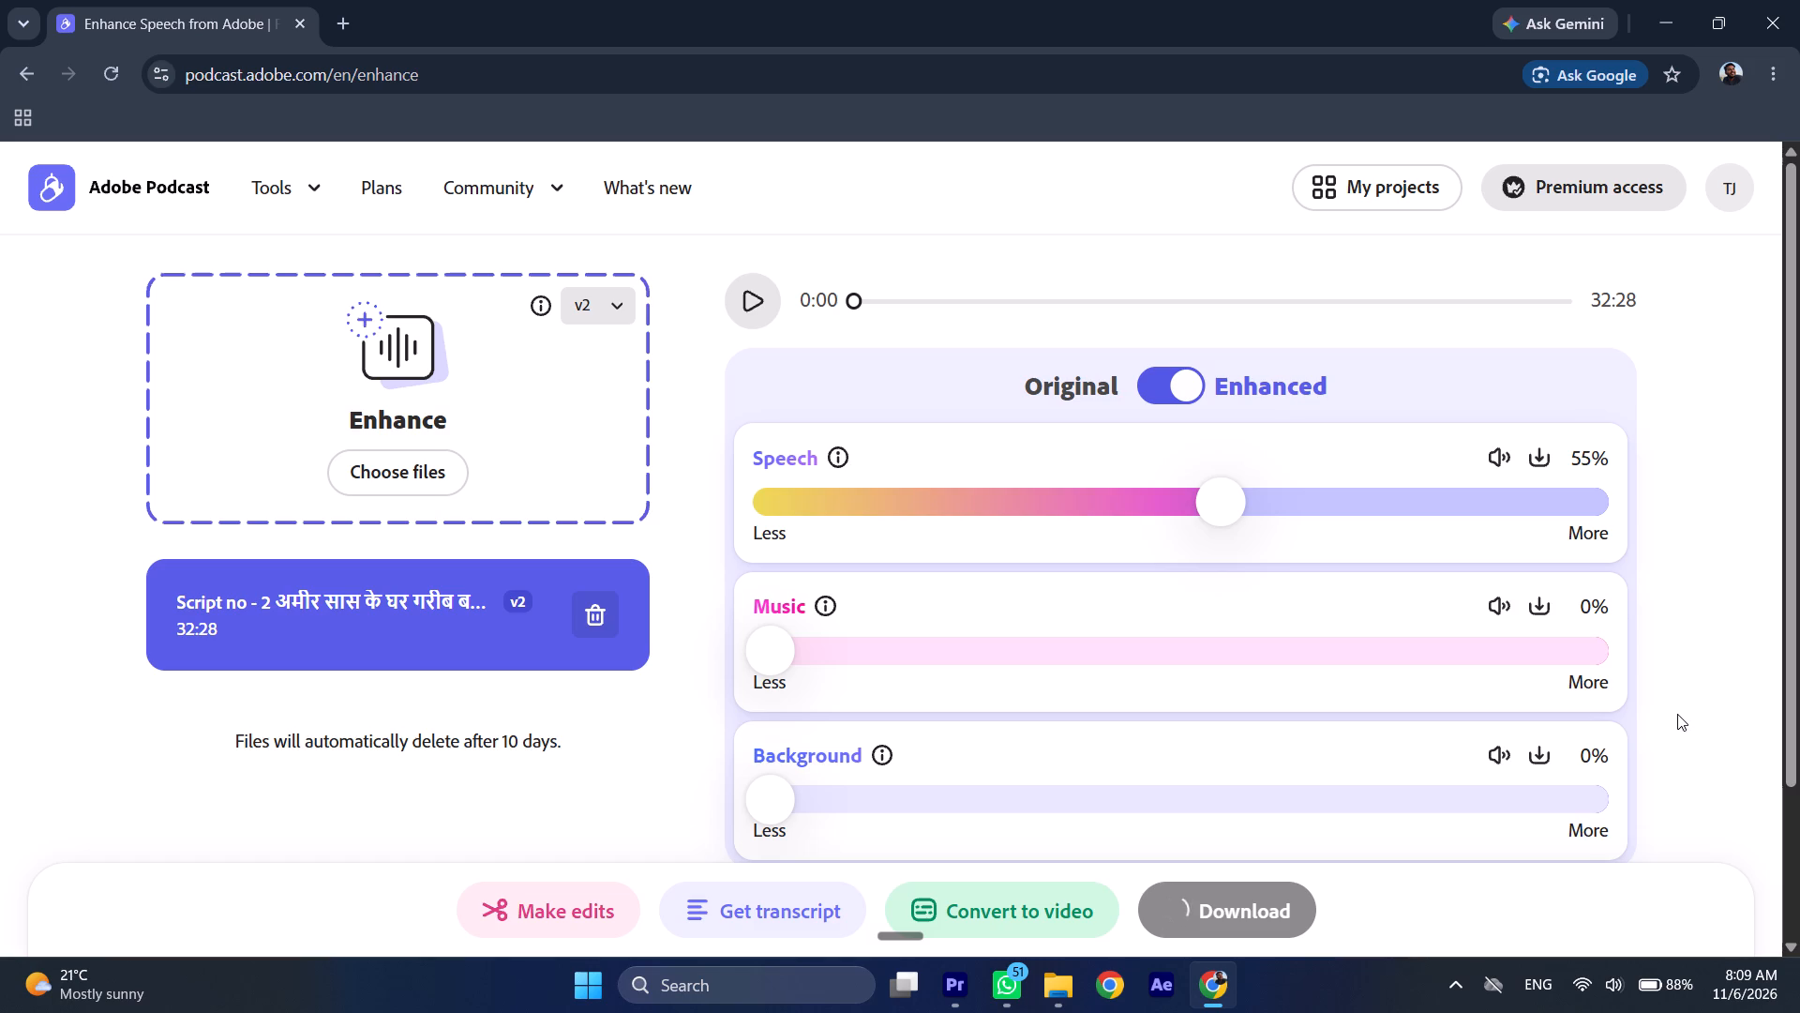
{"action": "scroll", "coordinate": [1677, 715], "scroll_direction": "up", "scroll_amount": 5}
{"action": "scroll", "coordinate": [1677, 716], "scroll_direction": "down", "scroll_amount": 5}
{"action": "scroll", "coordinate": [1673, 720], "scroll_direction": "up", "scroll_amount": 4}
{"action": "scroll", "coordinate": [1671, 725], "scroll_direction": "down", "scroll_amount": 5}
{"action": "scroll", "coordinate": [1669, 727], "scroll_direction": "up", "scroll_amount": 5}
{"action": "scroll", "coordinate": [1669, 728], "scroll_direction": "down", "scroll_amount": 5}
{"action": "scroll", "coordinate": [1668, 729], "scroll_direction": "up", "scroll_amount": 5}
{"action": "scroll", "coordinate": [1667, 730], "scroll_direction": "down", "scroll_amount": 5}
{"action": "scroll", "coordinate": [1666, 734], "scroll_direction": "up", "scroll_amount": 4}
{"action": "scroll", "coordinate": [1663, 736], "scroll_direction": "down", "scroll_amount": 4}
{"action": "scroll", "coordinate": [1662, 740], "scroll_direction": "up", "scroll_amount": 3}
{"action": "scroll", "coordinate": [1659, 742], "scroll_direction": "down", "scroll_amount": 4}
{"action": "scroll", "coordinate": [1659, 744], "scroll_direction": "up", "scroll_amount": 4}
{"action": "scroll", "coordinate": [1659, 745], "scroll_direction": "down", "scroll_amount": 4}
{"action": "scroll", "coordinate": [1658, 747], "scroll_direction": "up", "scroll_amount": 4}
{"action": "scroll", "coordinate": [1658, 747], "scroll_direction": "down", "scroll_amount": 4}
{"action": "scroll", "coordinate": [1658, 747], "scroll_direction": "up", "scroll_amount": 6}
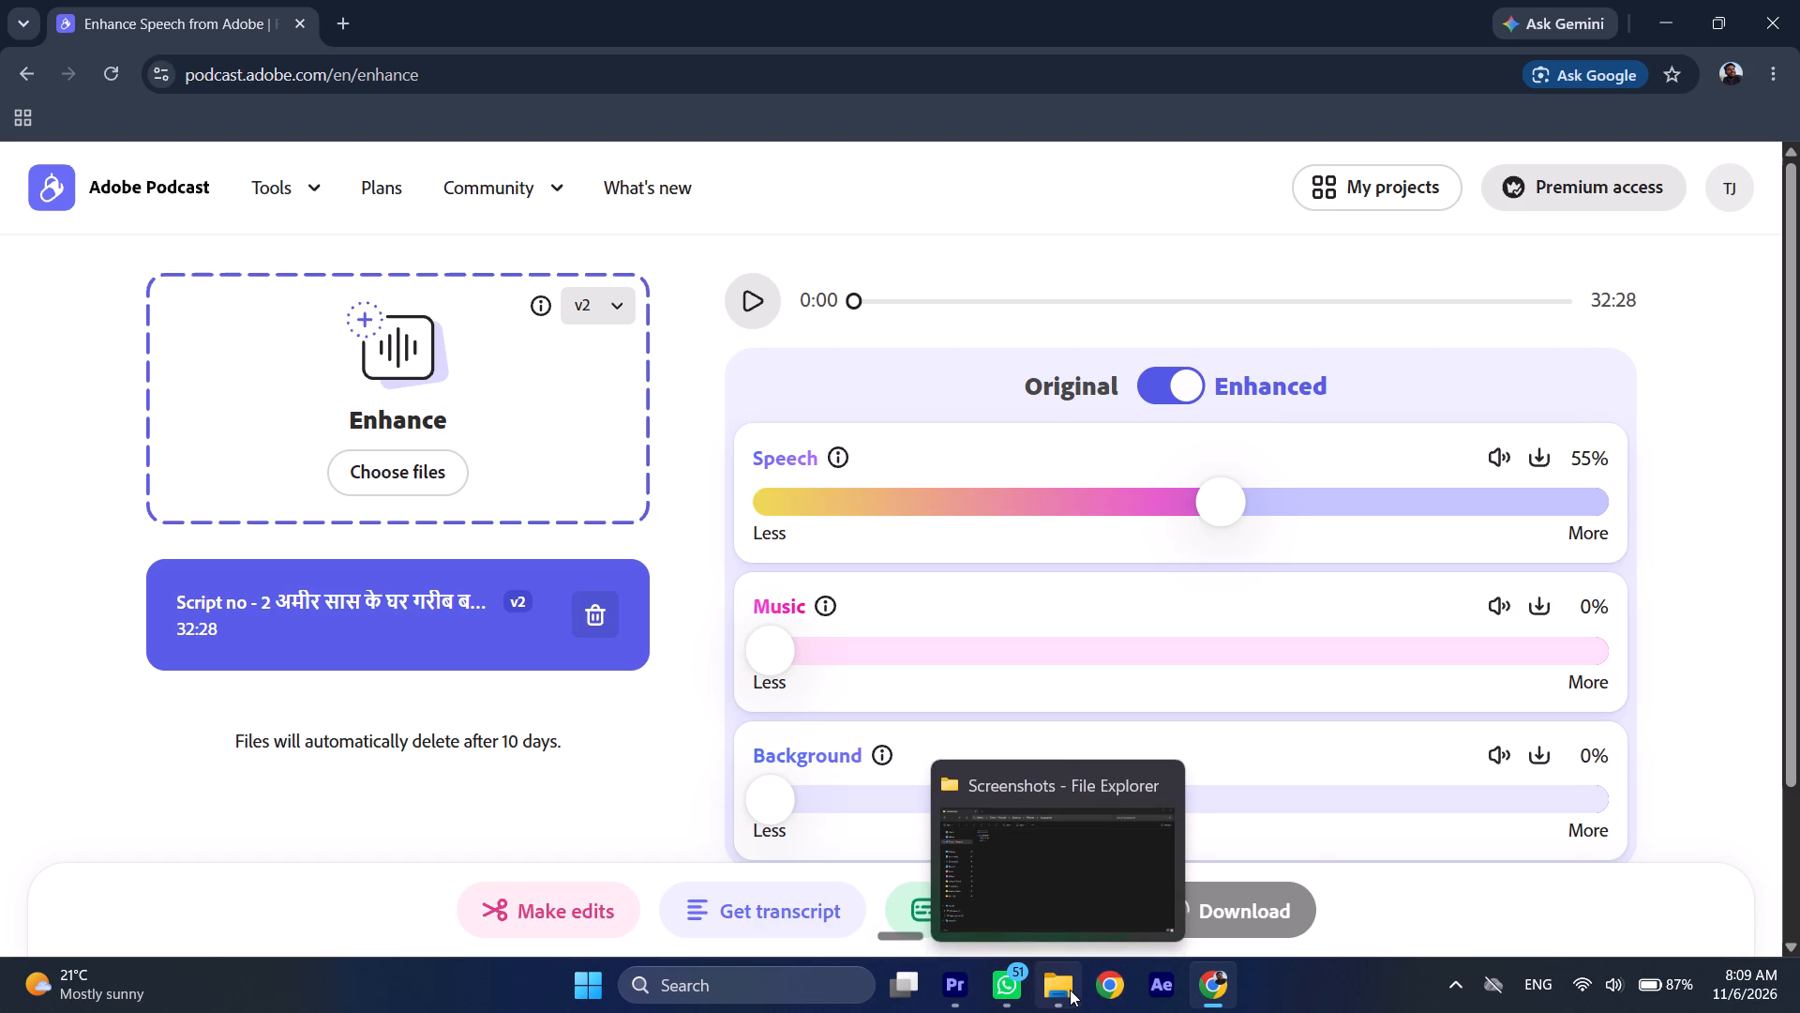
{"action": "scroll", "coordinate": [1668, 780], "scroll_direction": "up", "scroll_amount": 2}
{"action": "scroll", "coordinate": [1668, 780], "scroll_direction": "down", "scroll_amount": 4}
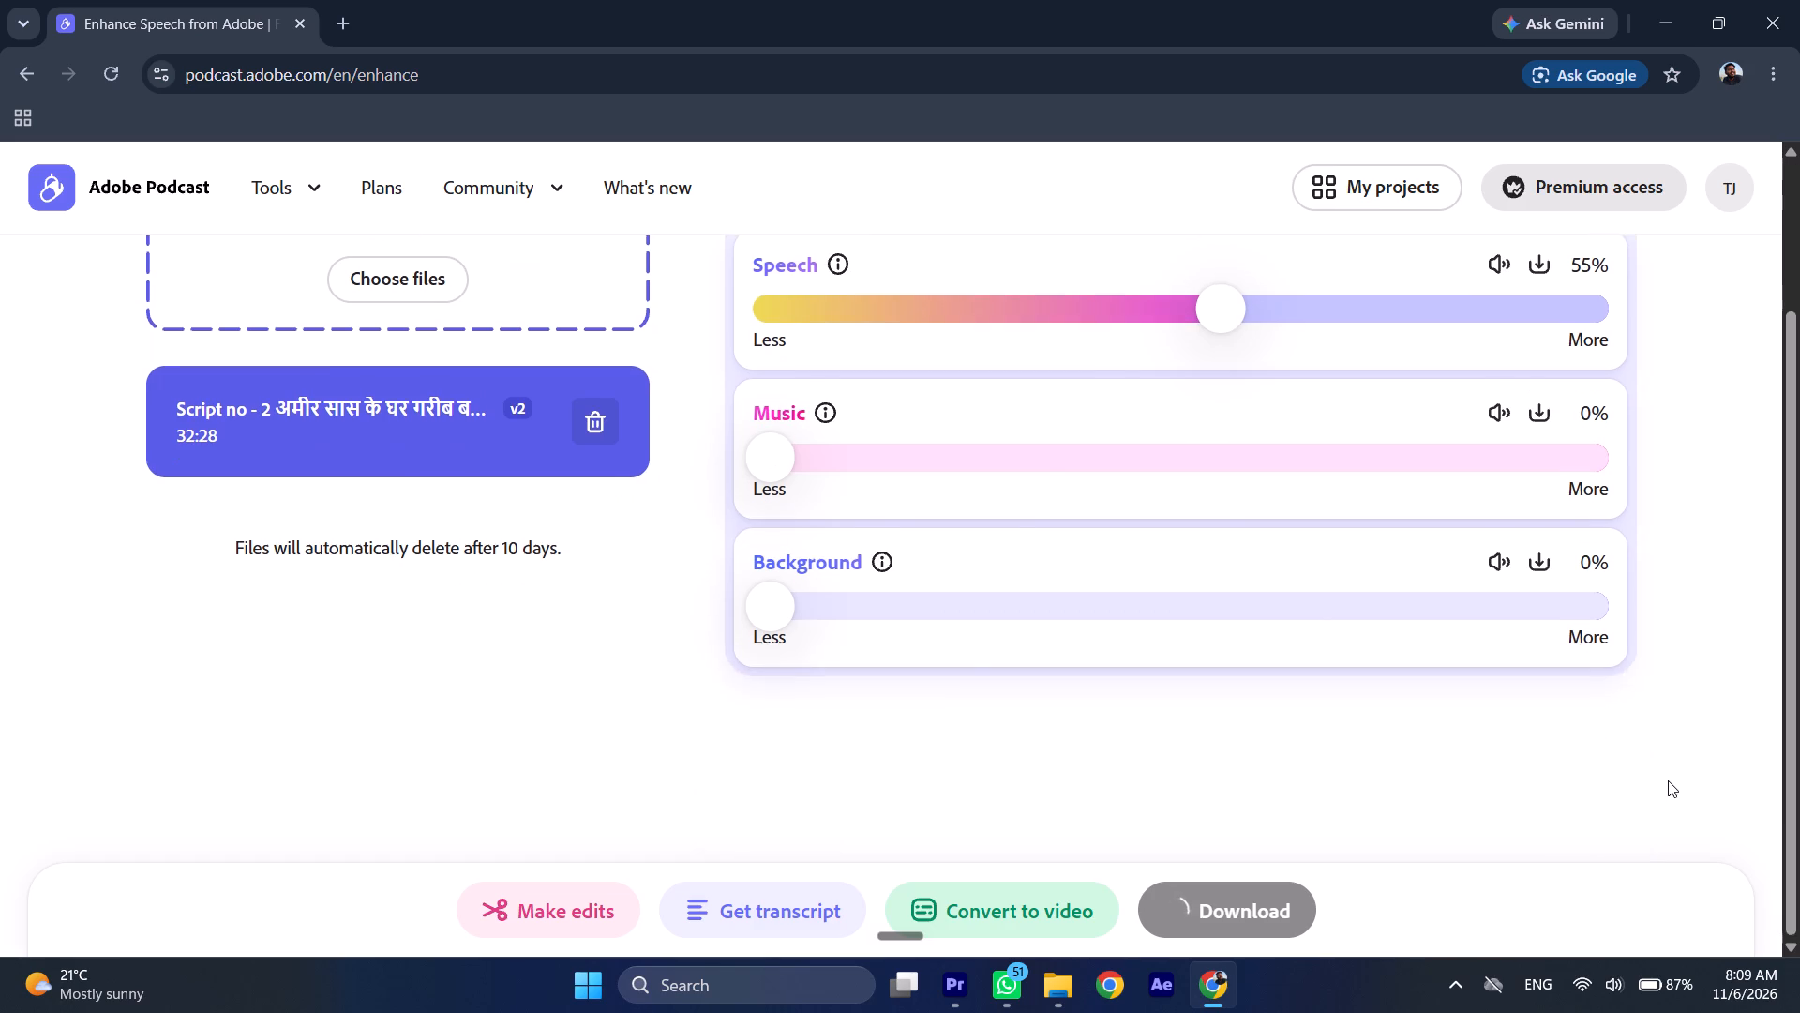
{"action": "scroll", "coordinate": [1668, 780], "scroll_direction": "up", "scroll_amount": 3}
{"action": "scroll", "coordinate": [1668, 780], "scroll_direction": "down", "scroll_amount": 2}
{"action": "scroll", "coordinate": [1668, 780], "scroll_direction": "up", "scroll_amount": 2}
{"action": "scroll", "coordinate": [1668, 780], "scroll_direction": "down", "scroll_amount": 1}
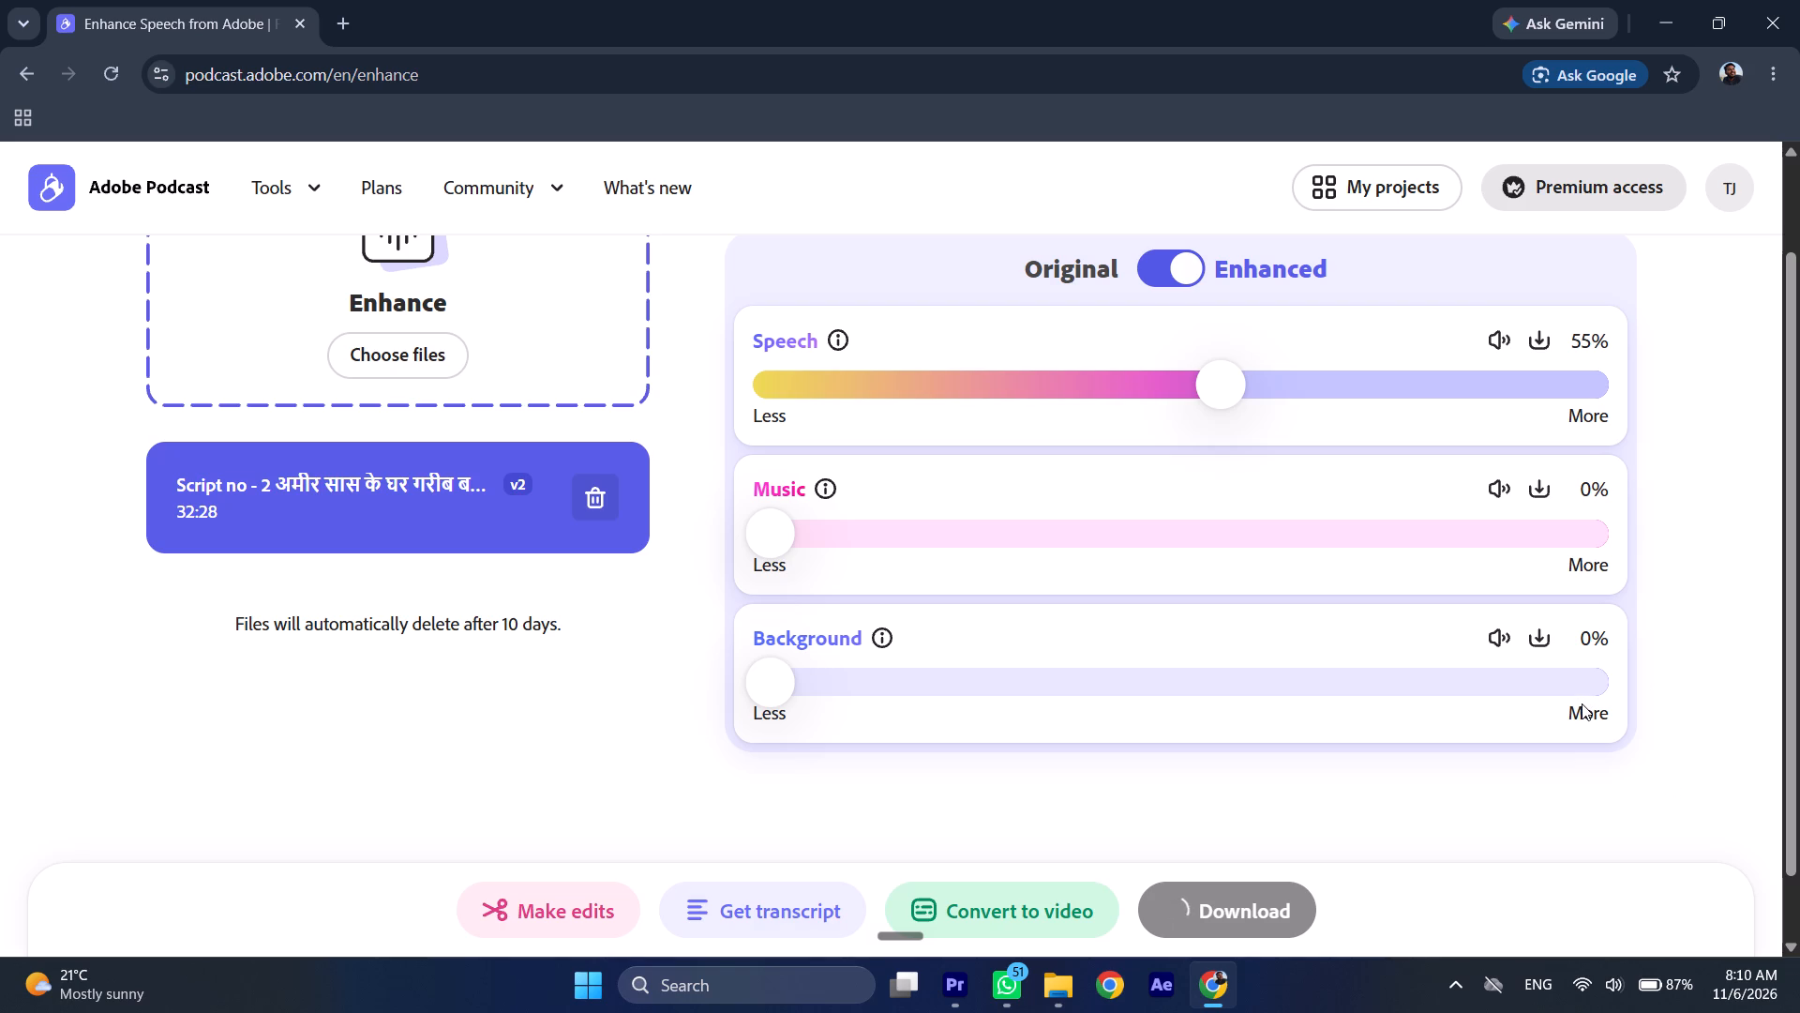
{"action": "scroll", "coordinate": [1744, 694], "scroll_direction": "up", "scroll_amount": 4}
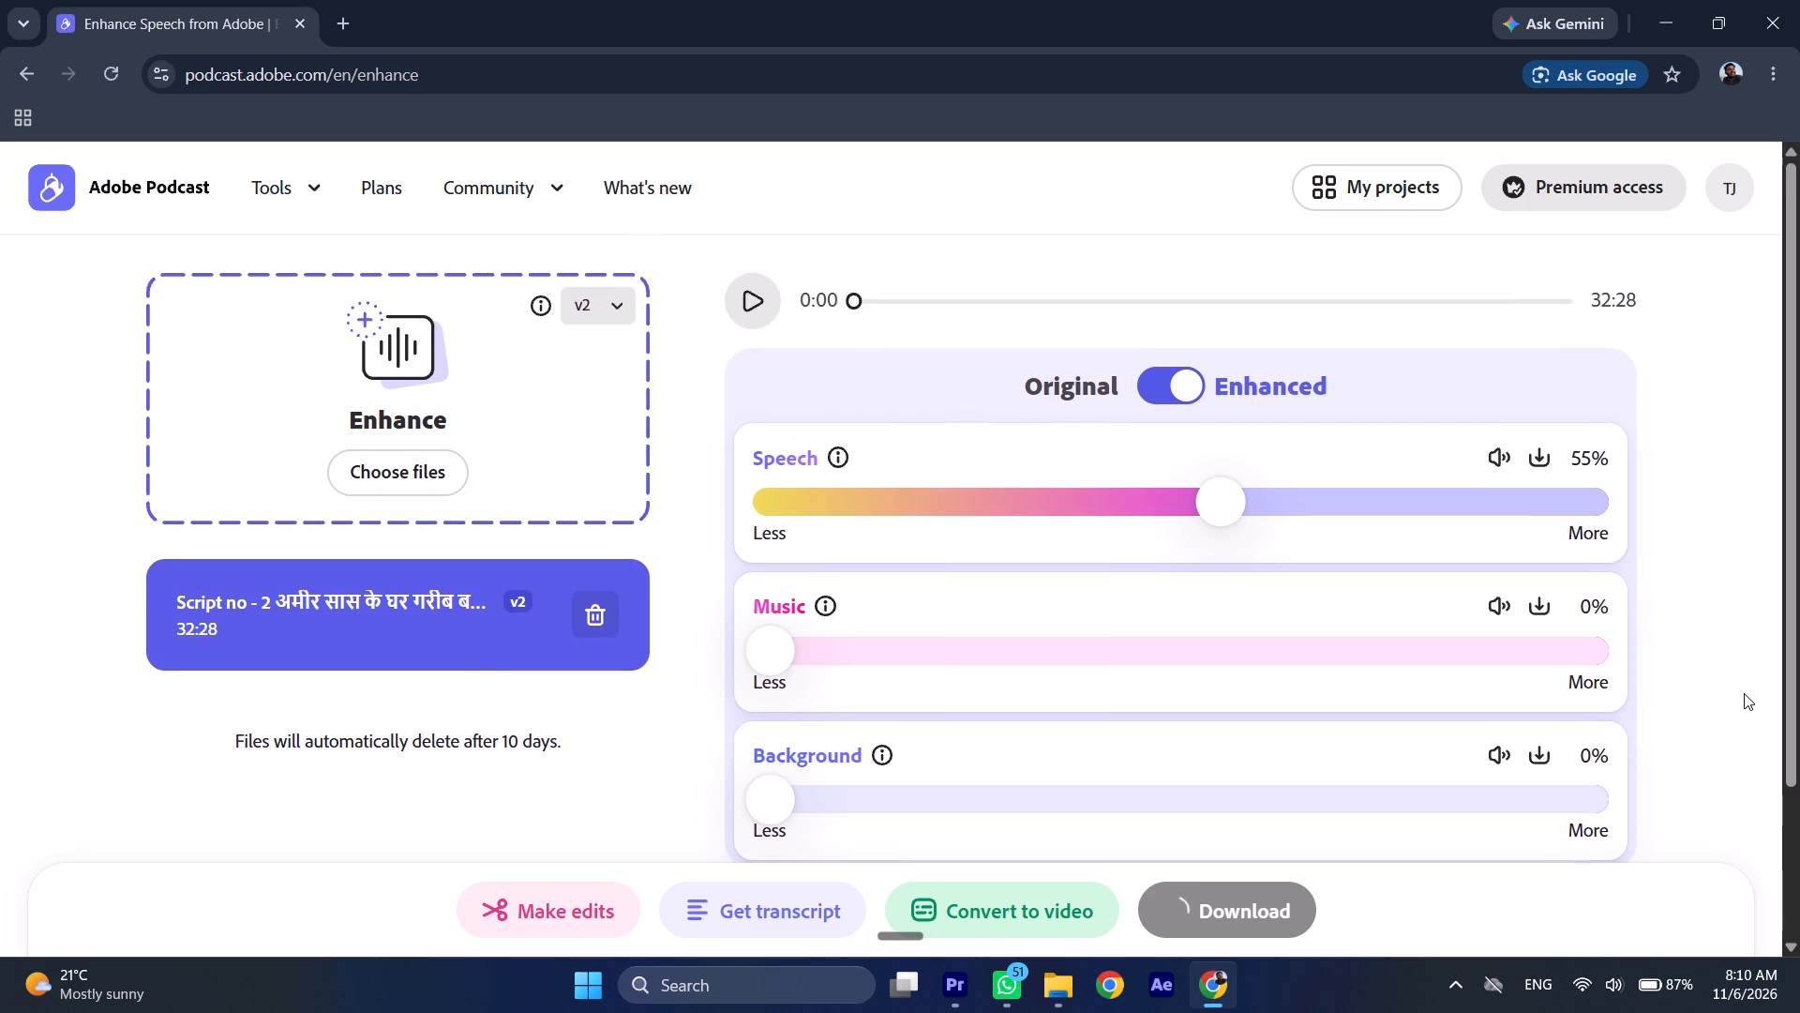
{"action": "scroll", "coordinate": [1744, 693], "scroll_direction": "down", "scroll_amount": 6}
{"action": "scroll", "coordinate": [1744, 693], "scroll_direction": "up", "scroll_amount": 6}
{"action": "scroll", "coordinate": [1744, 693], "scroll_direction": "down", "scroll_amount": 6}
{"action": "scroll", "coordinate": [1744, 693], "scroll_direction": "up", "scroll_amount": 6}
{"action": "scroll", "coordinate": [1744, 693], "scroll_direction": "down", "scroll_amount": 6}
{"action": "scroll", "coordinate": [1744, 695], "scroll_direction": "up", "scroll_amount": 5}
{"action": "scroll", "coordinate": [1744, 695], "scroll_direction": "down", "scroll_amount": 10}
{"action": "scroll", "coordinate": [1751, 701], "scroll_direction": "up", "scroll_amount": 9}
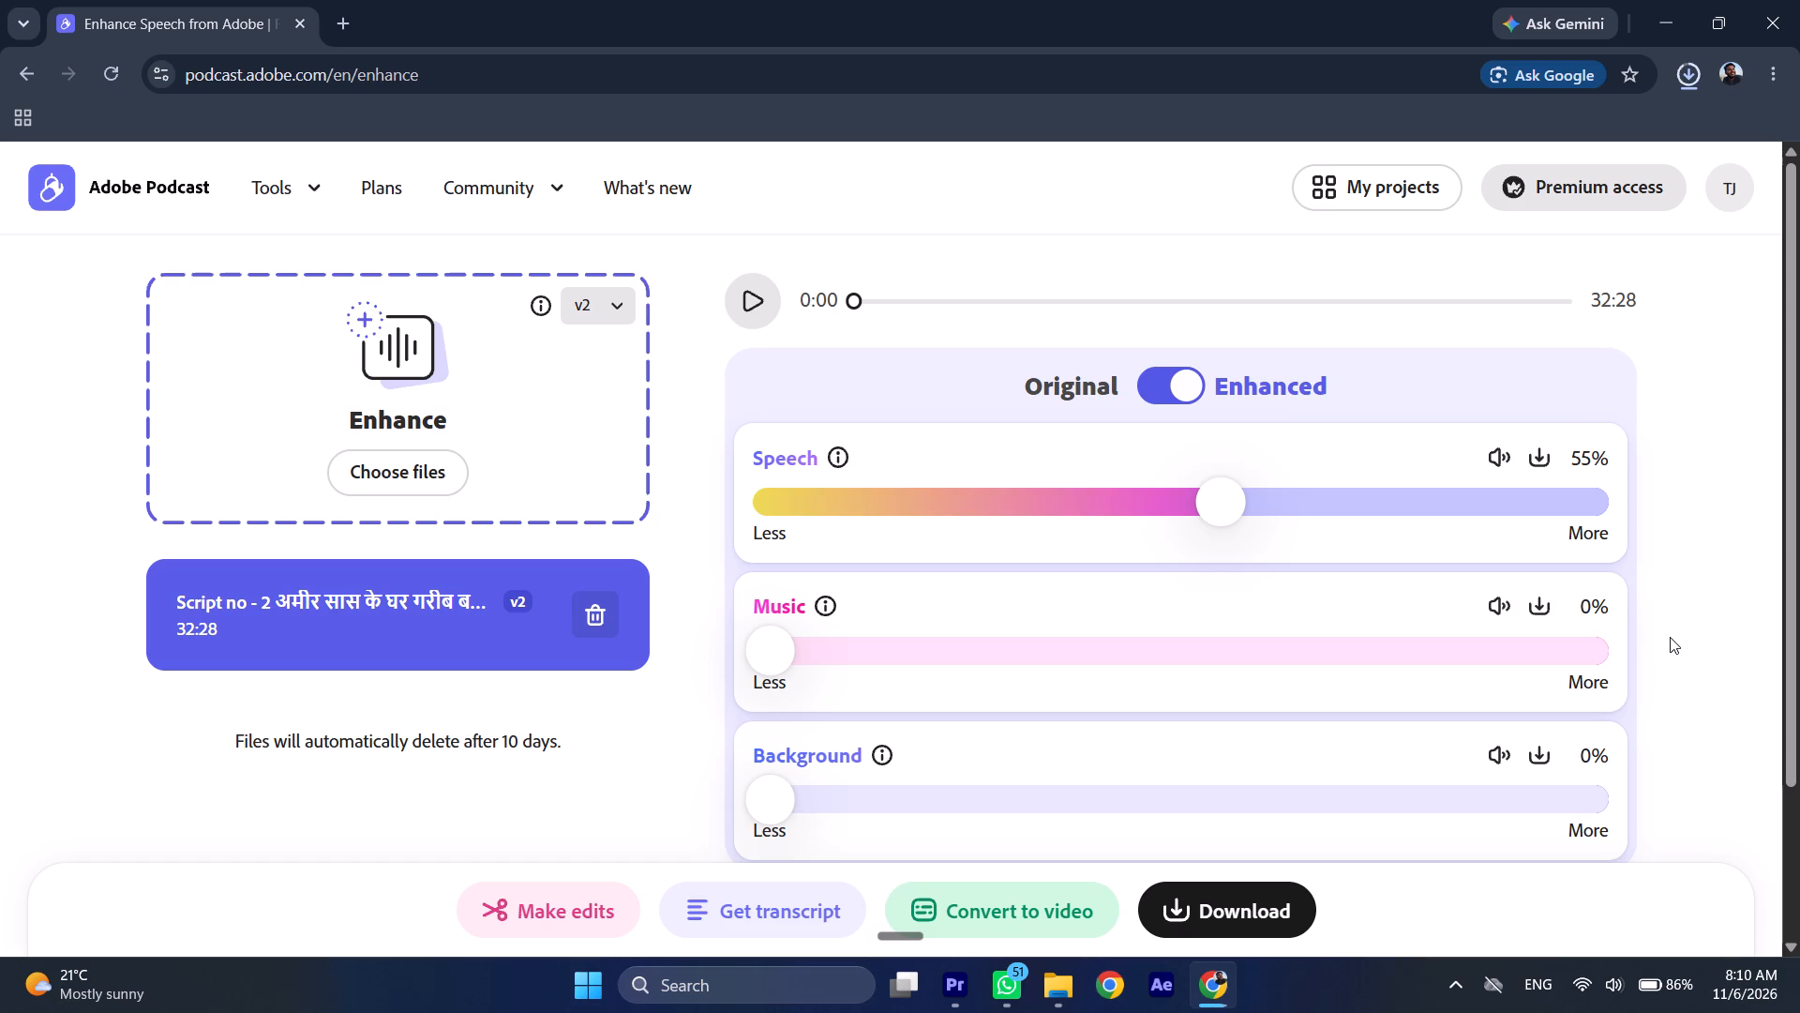
Show the downloaded enhanced "Script no - 2" MP3 in the Downloads folder and select it.
{"action": "left_click", "coordinate": [1628, 130]}
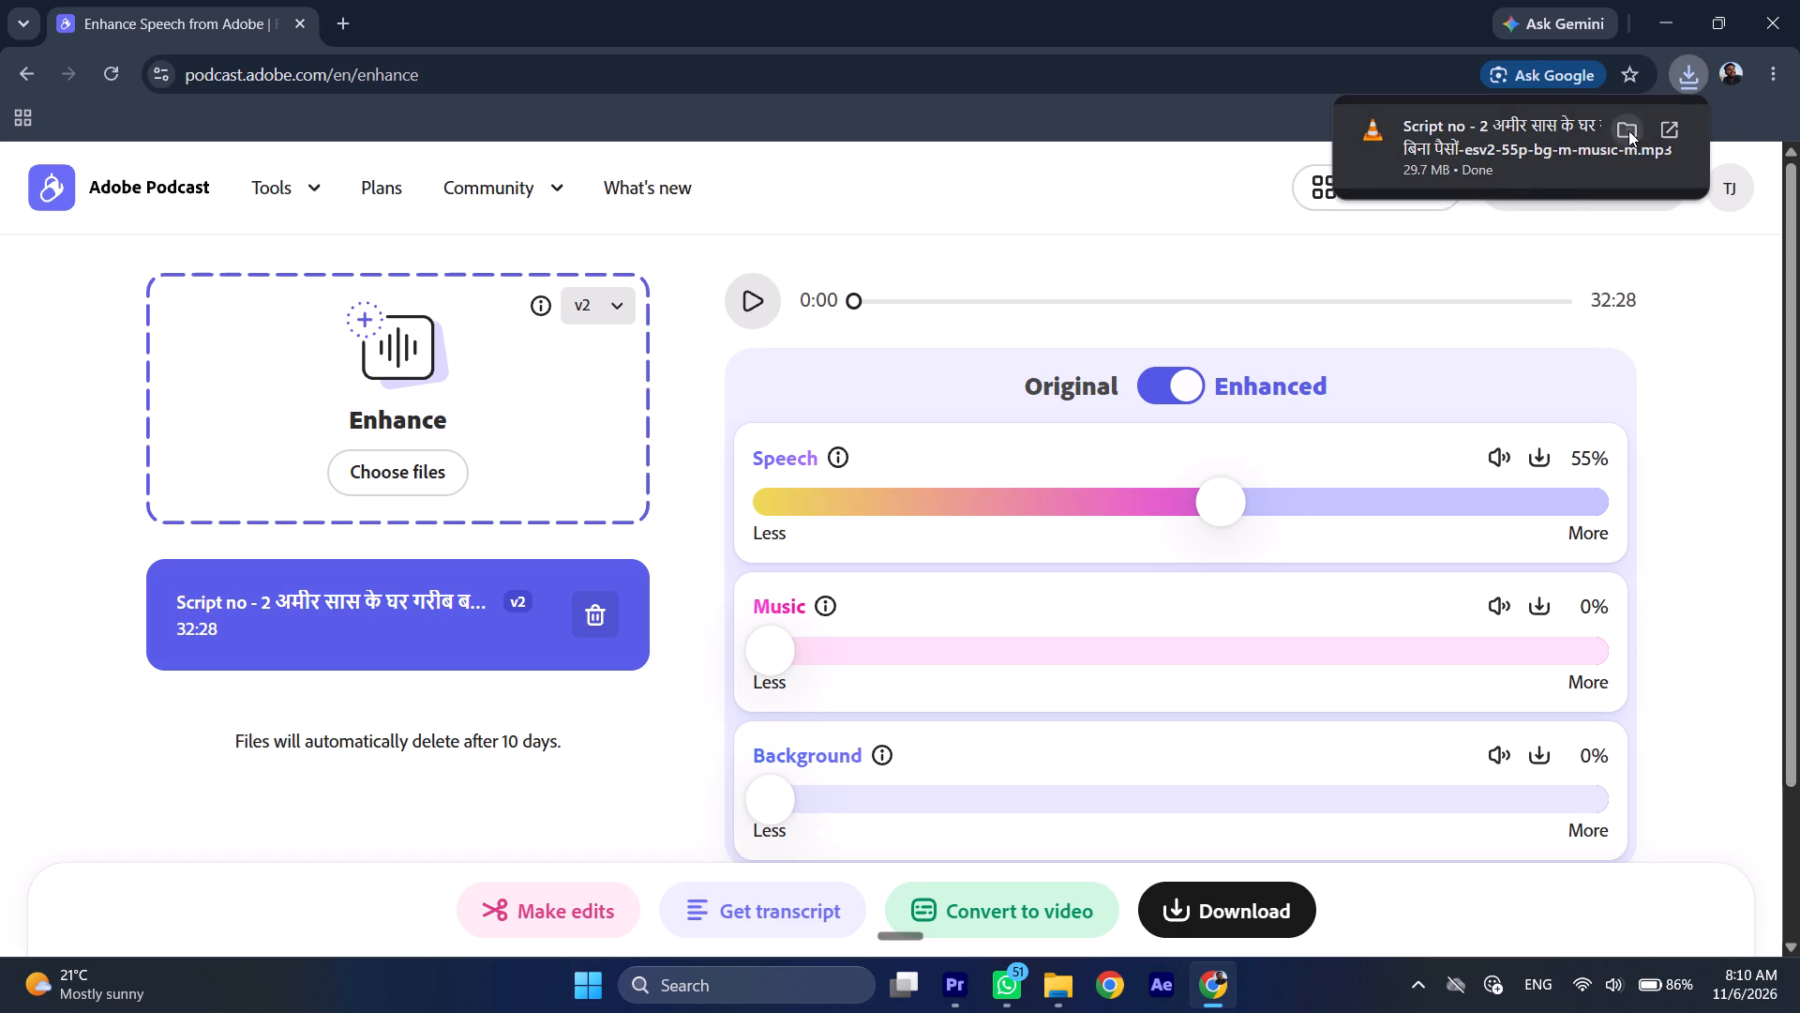
{"action": "left_click", "coordinate": [344, 283]}
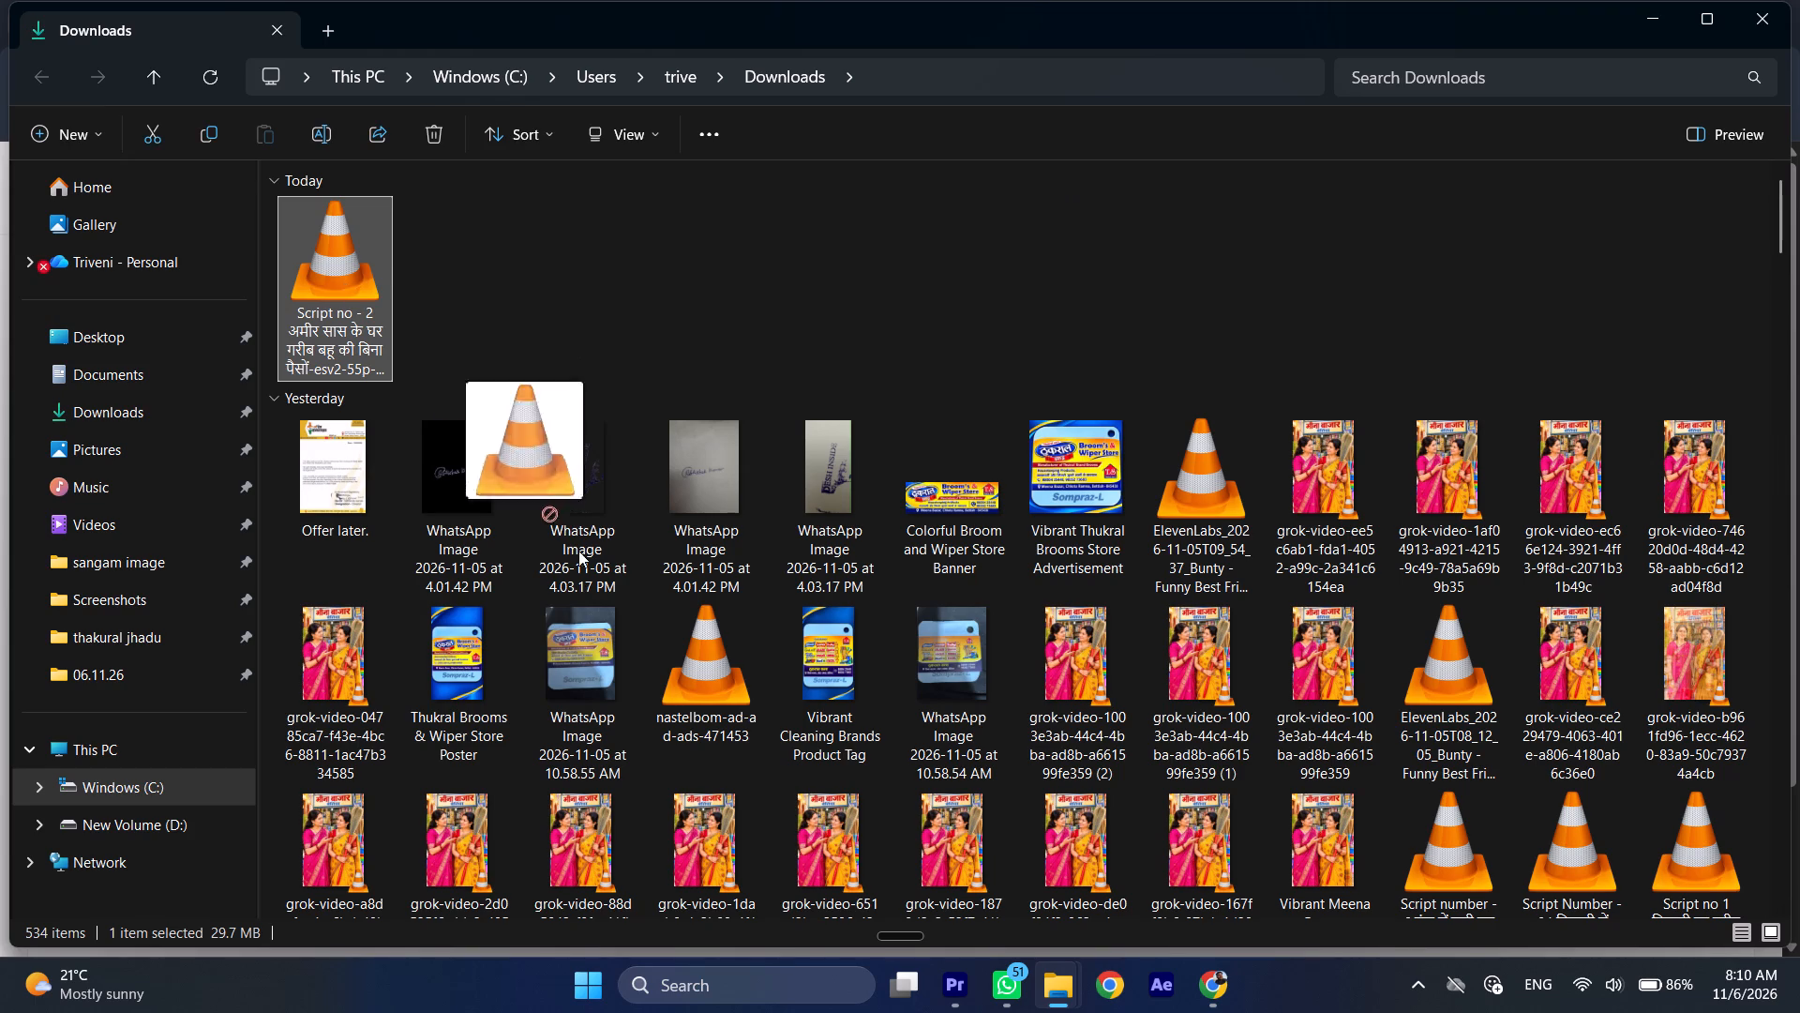
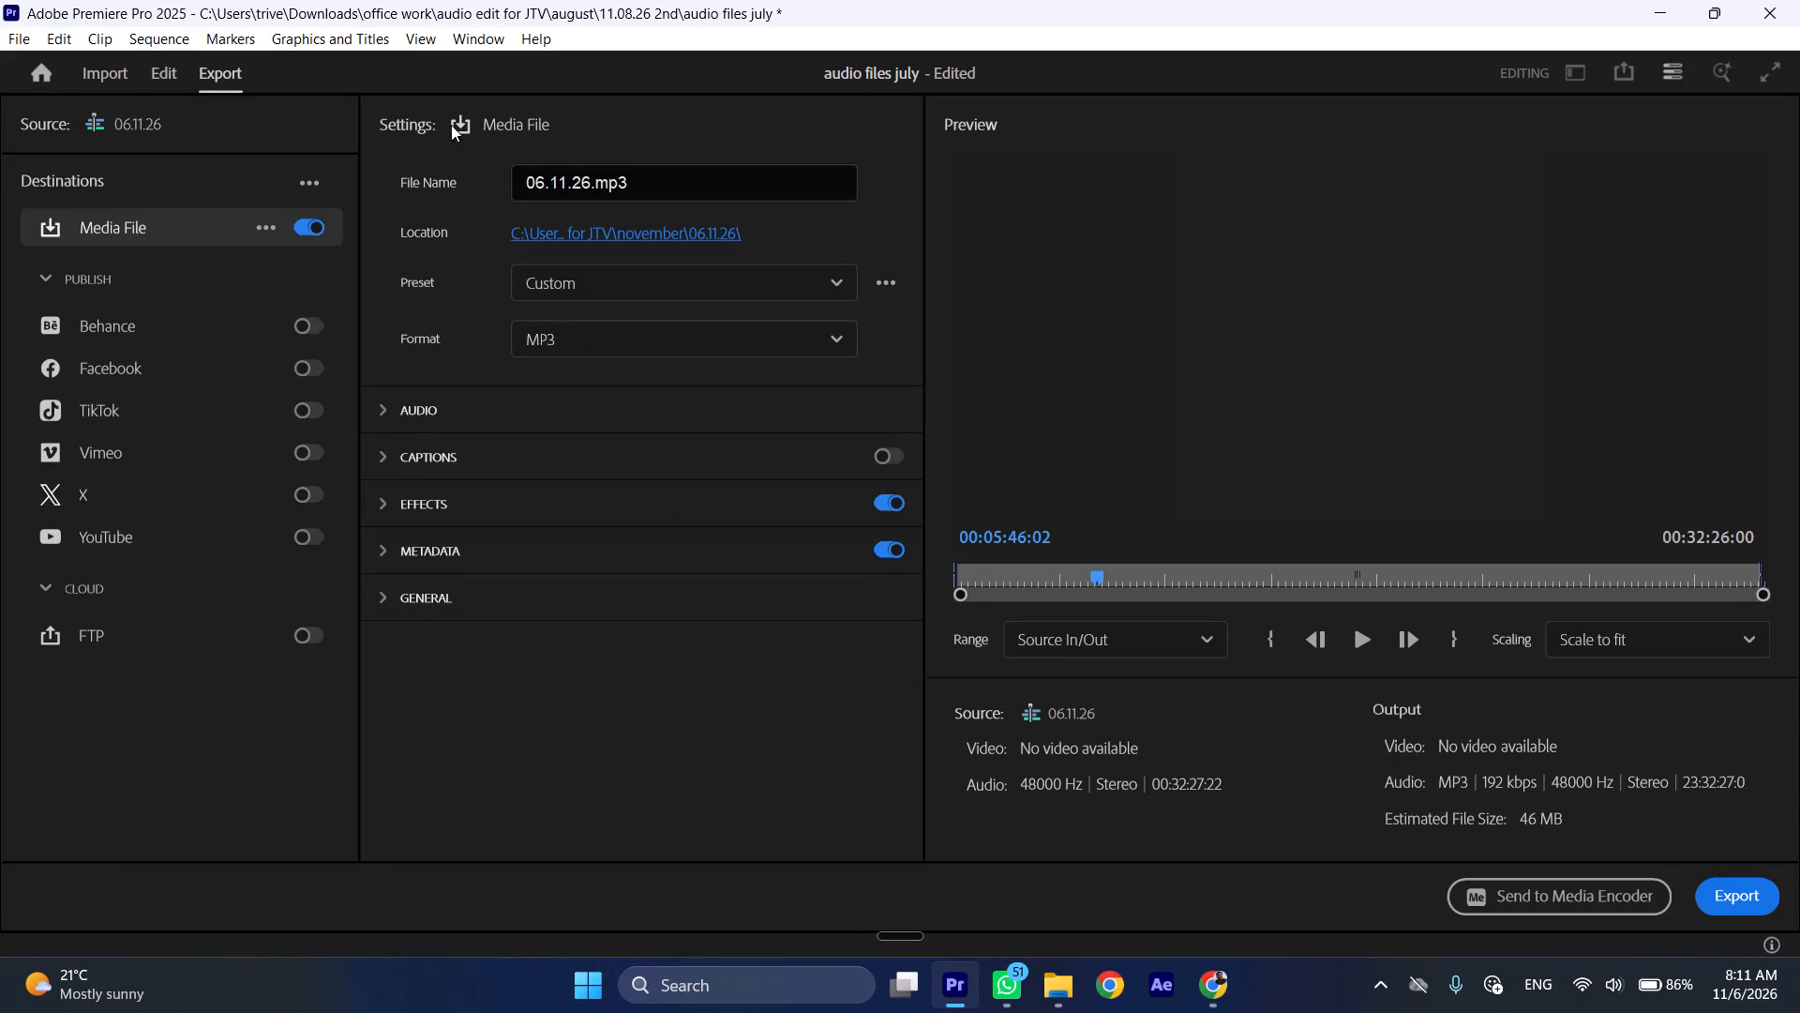
Place the enhanced "Script no - 2" MP3 from the Downloads folder on track A2, after the existing clips of the 06.11.26 sequence.
{"action": "left_click", "coordinate": [164, 81]}
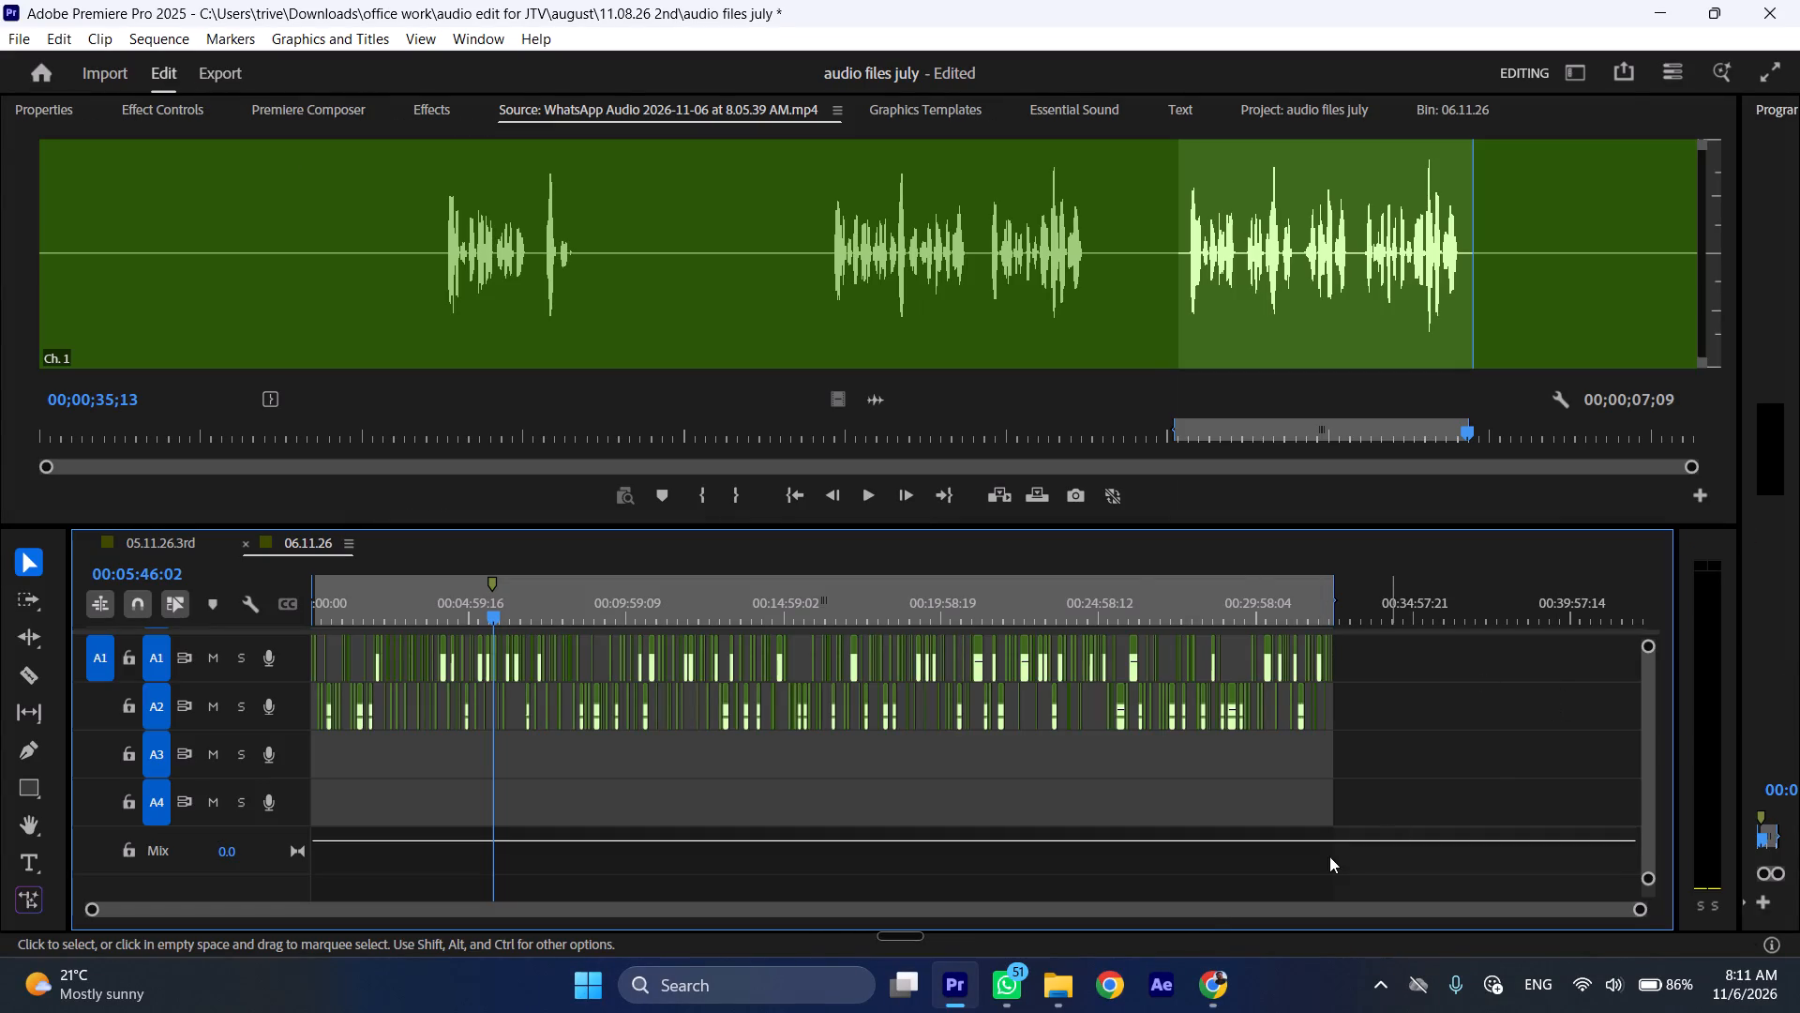
{"action": "left_click", "coordinate": [1183, 880]}
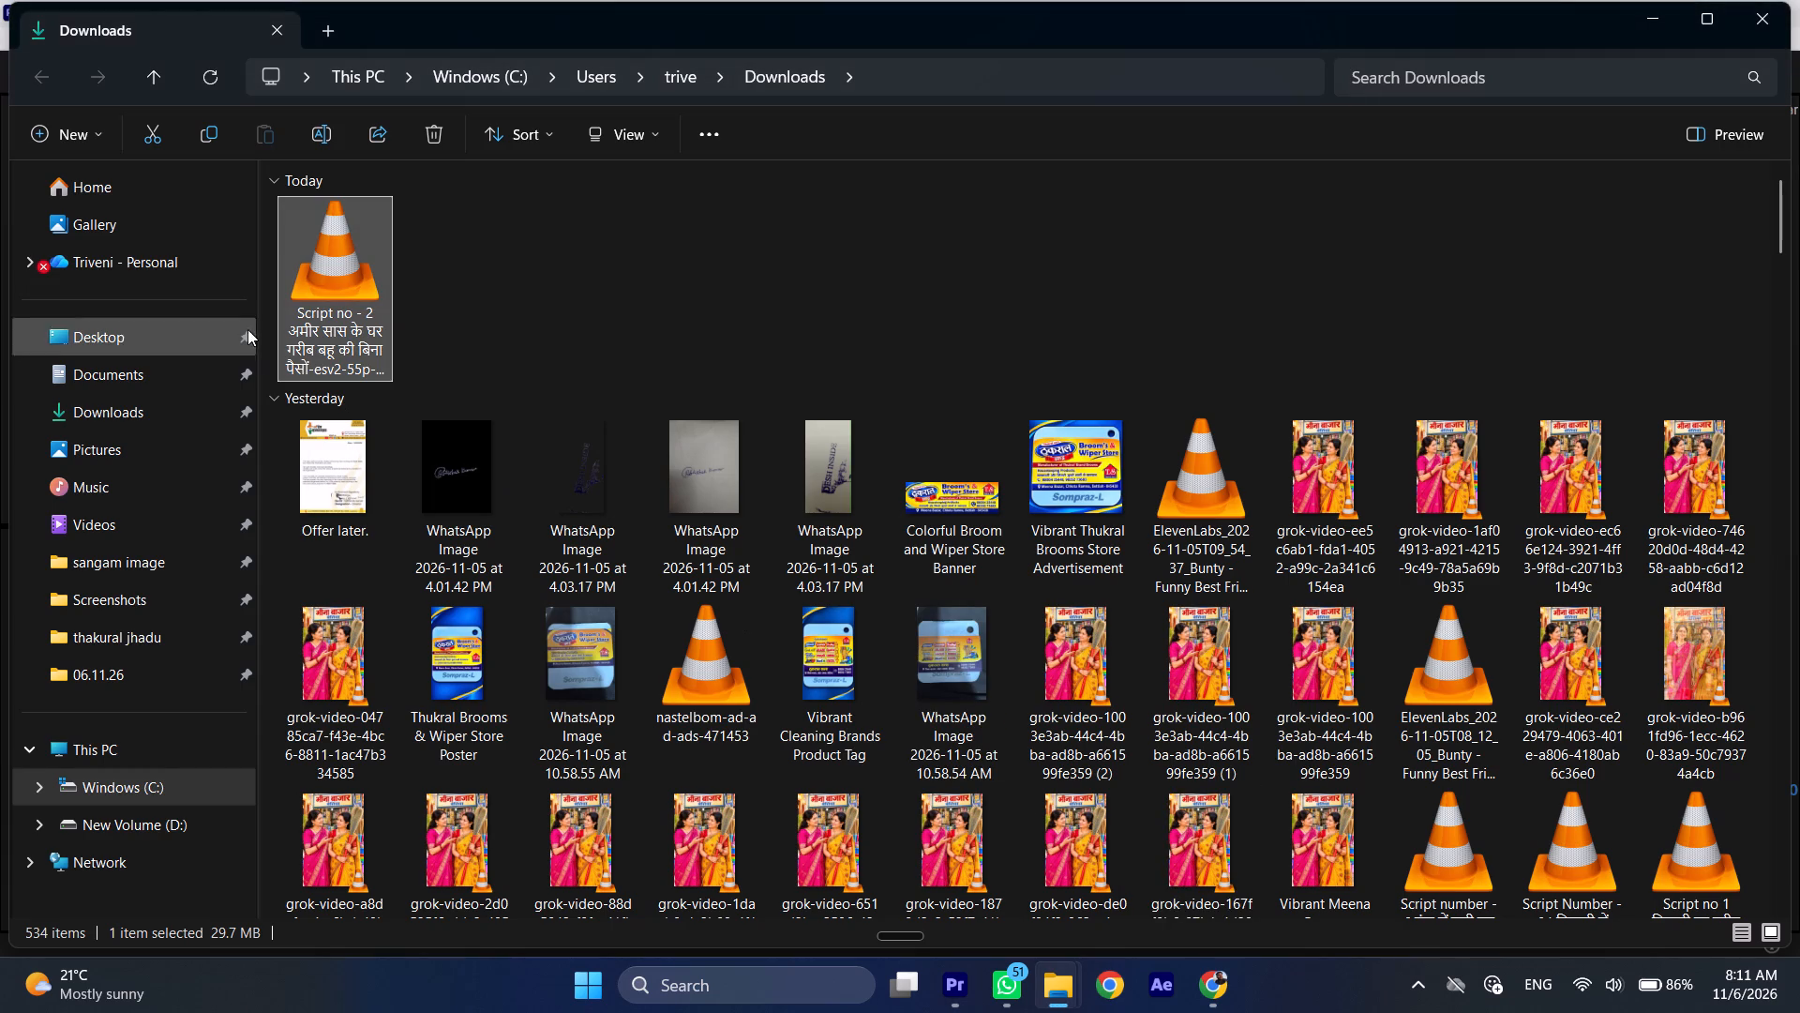
{"action": "left_click_drag", "start_coordinate": [358, 280], "coordinate": [1363, 834]}
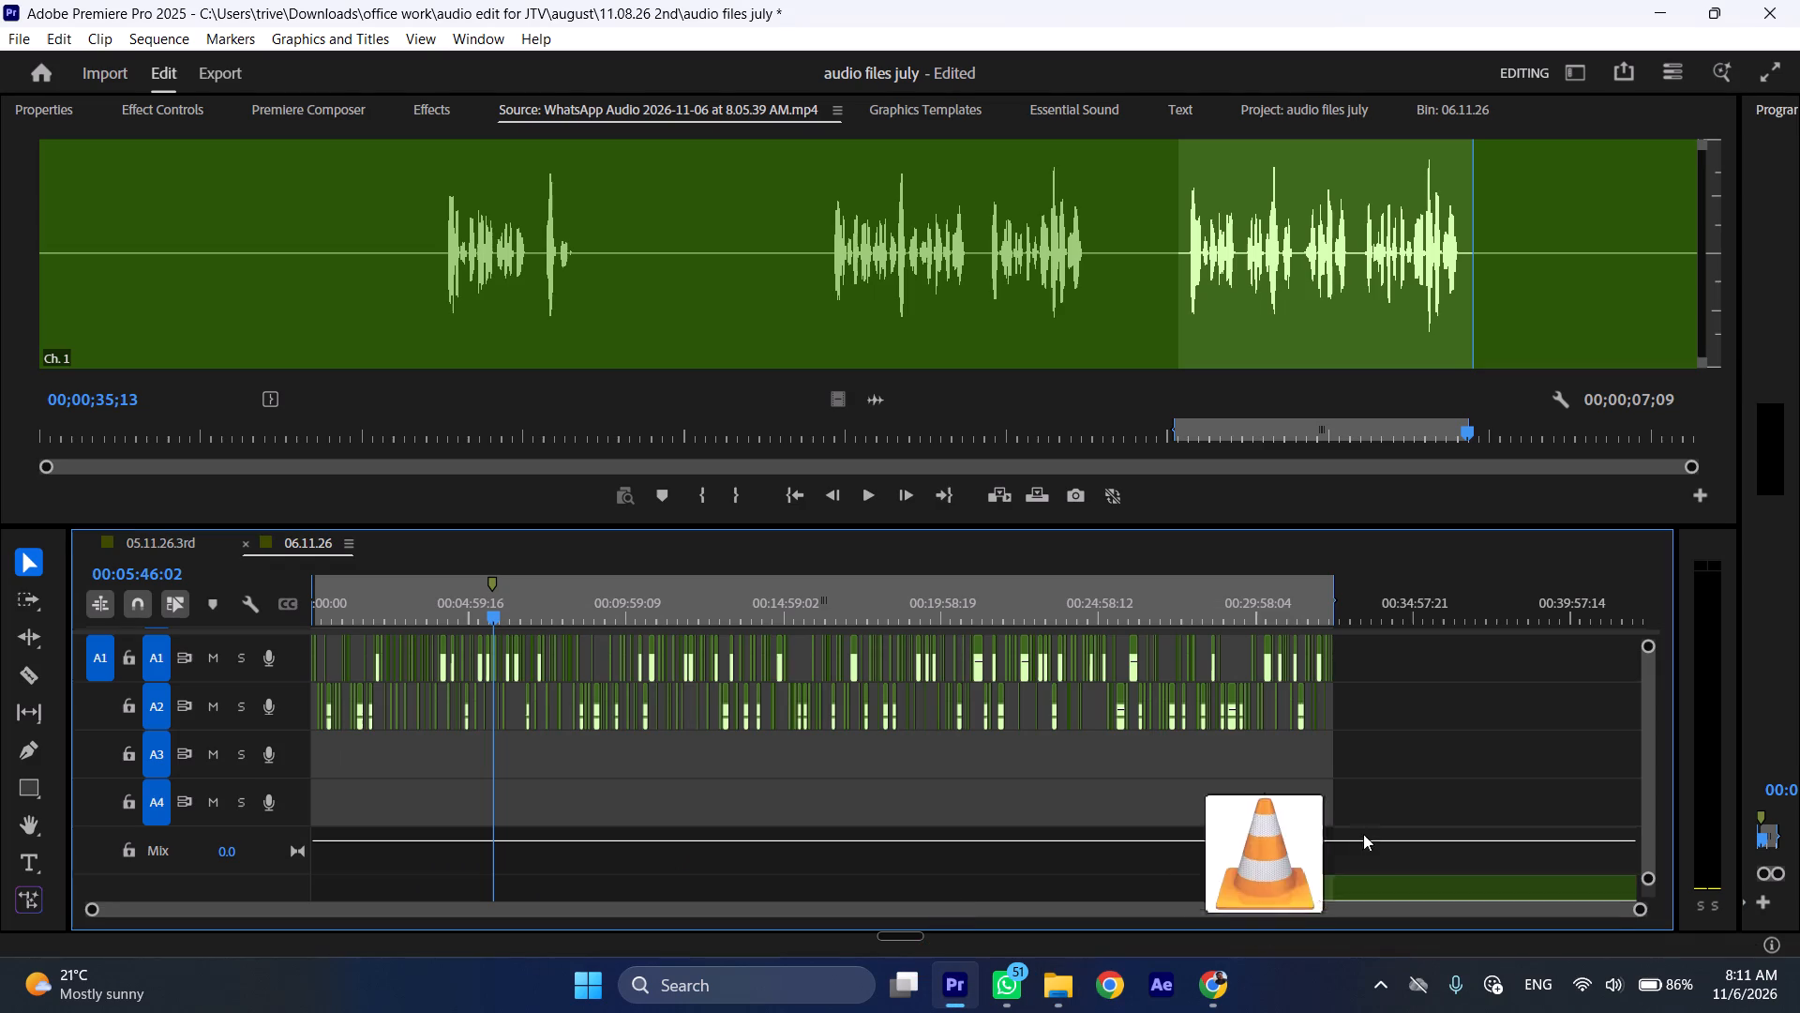
{"action": "left_click_drag", "start_coordinate": [1363, 834], "coordinate": [1413, 716]}
Cut the enhanced A2 clip at both ends of its silent gap, about 00:40:39 and 00:40:46, and delete the silent piece.
{"action": "scroll", "coordinate": [1405, 725], "scroll_direction": "down", "scroll_amount": 2}
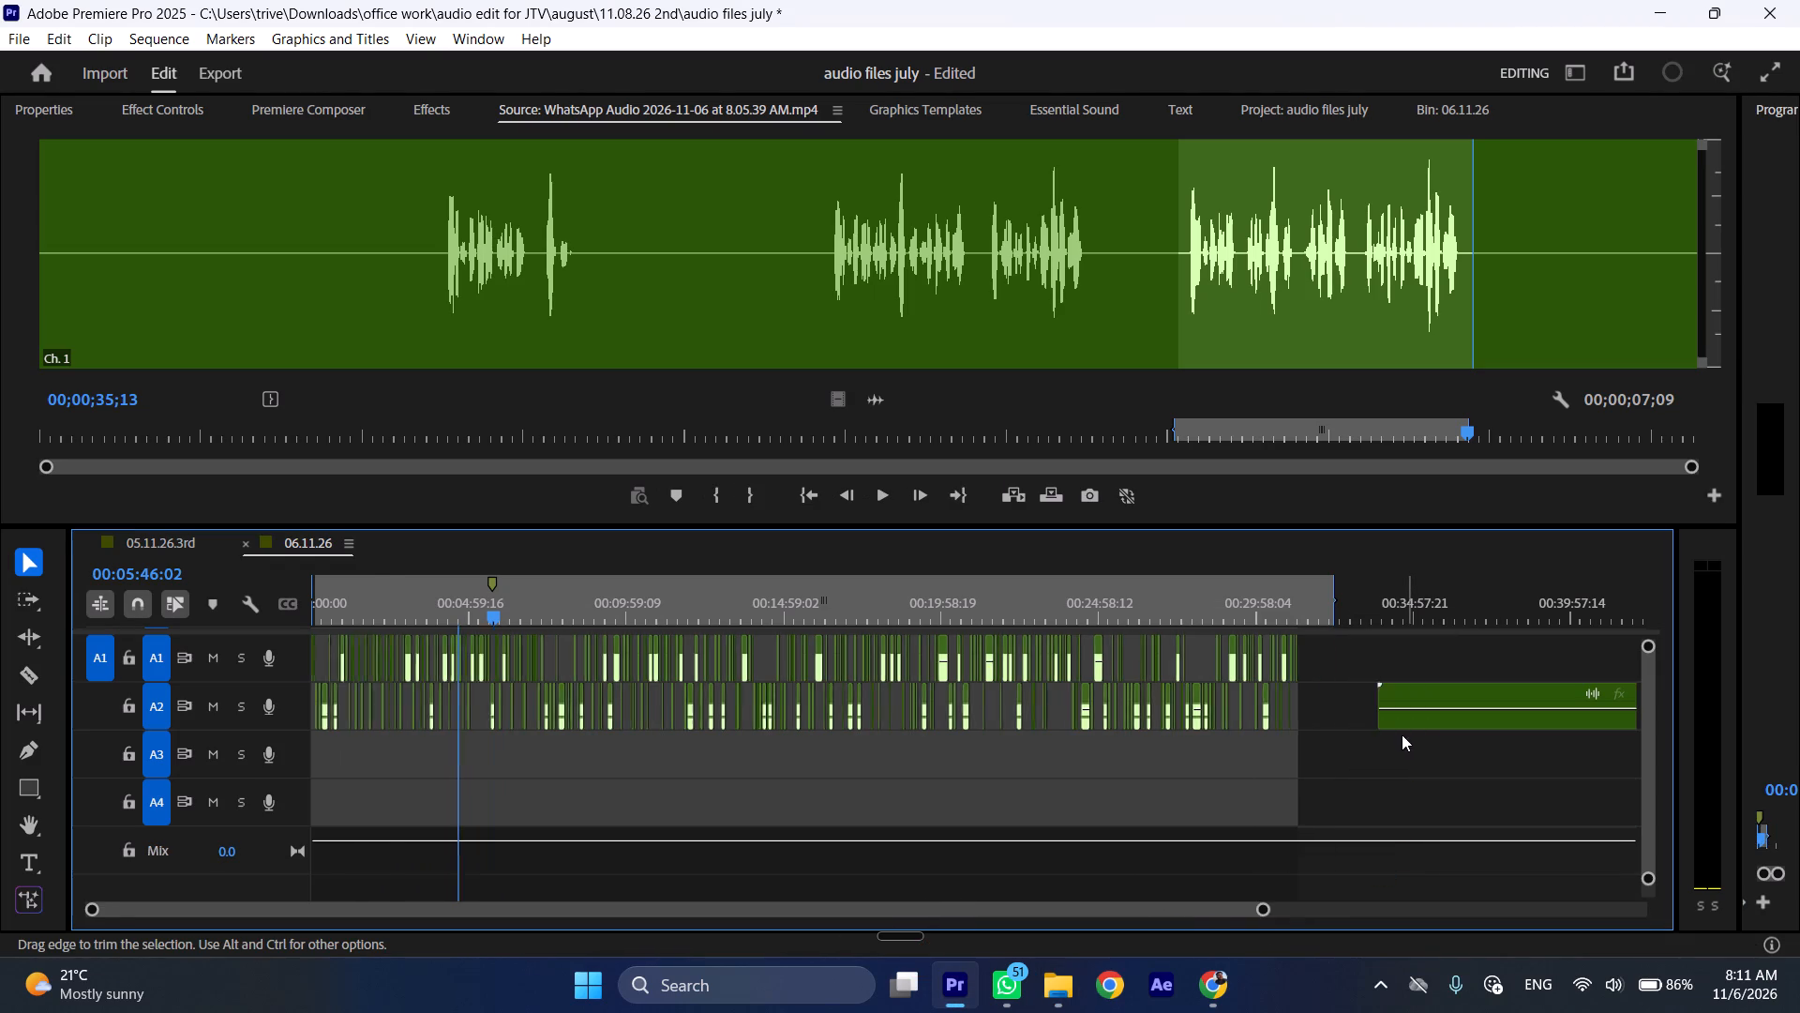
{"action": "scroll", "coordinate": [1402, 734], "scroll_direction": "down", "scroll_amount": 9}
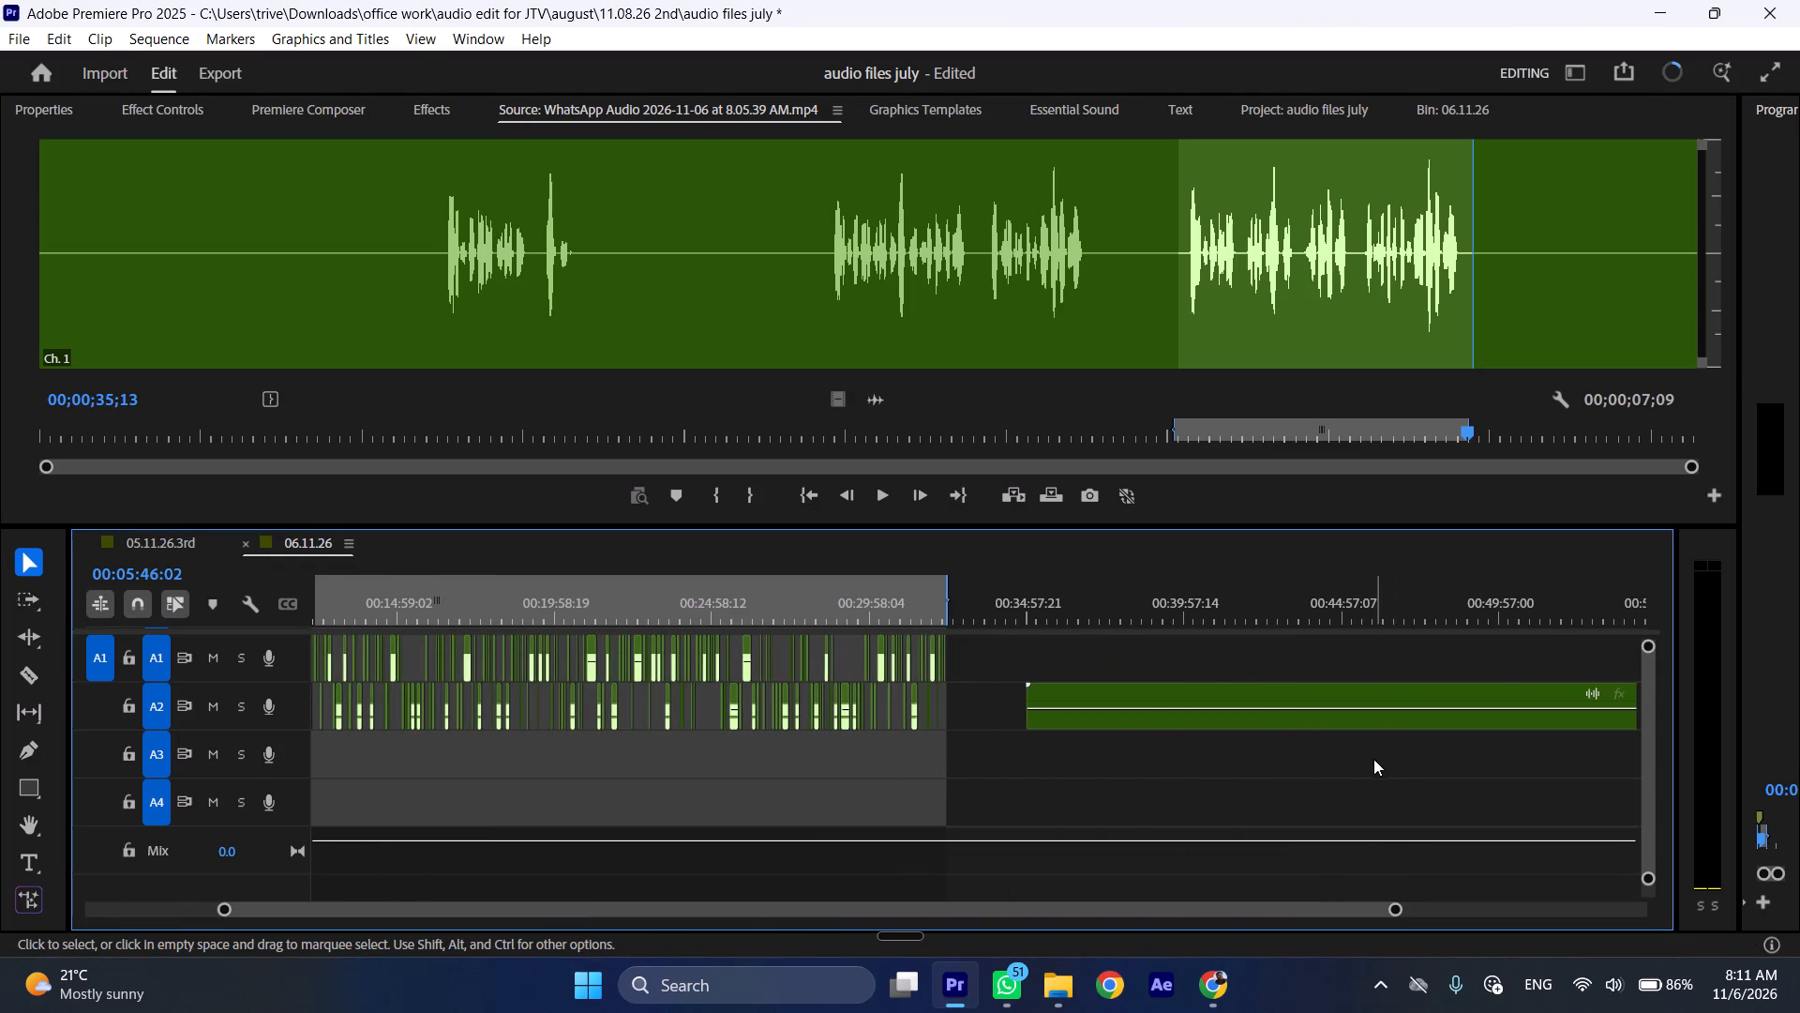
{"action": "left_click_drag", "start_coordinate": [1392, 909], "coordinate": [1622, 894]}
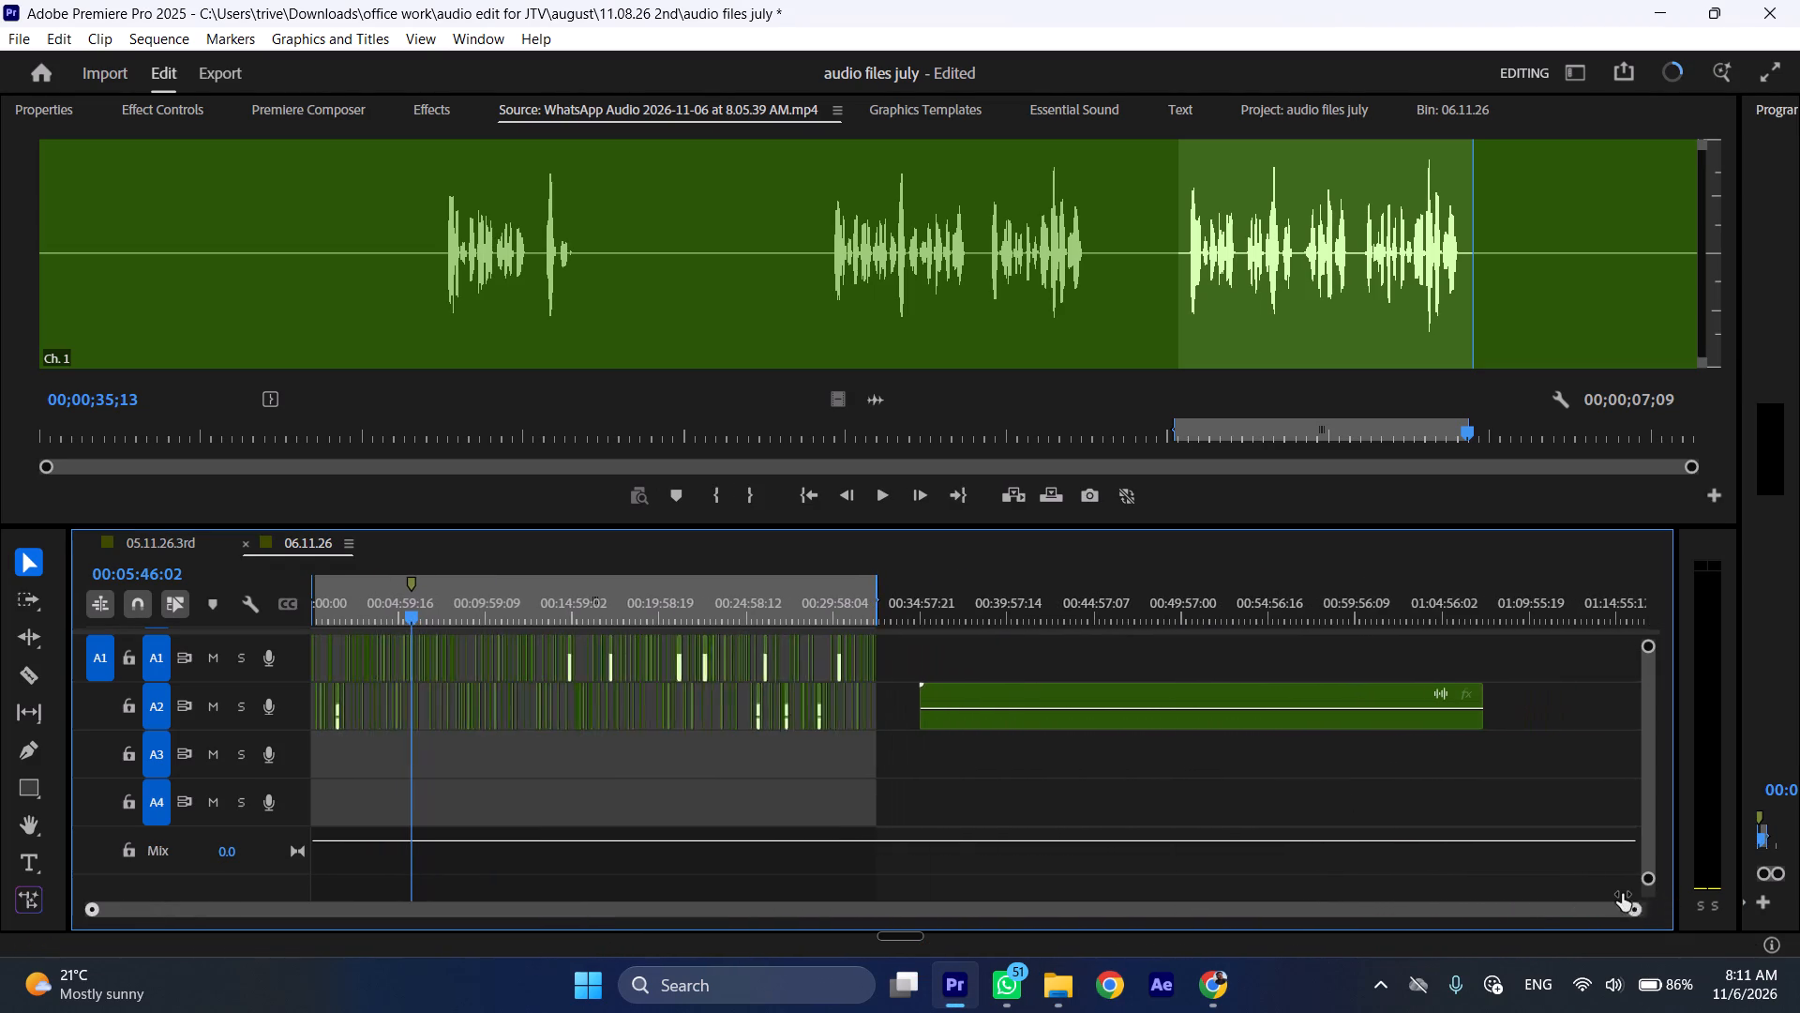
{"action": "left_click_drag", "start_coordinate": [1622, 894], "coordinate": [1514, 881]}
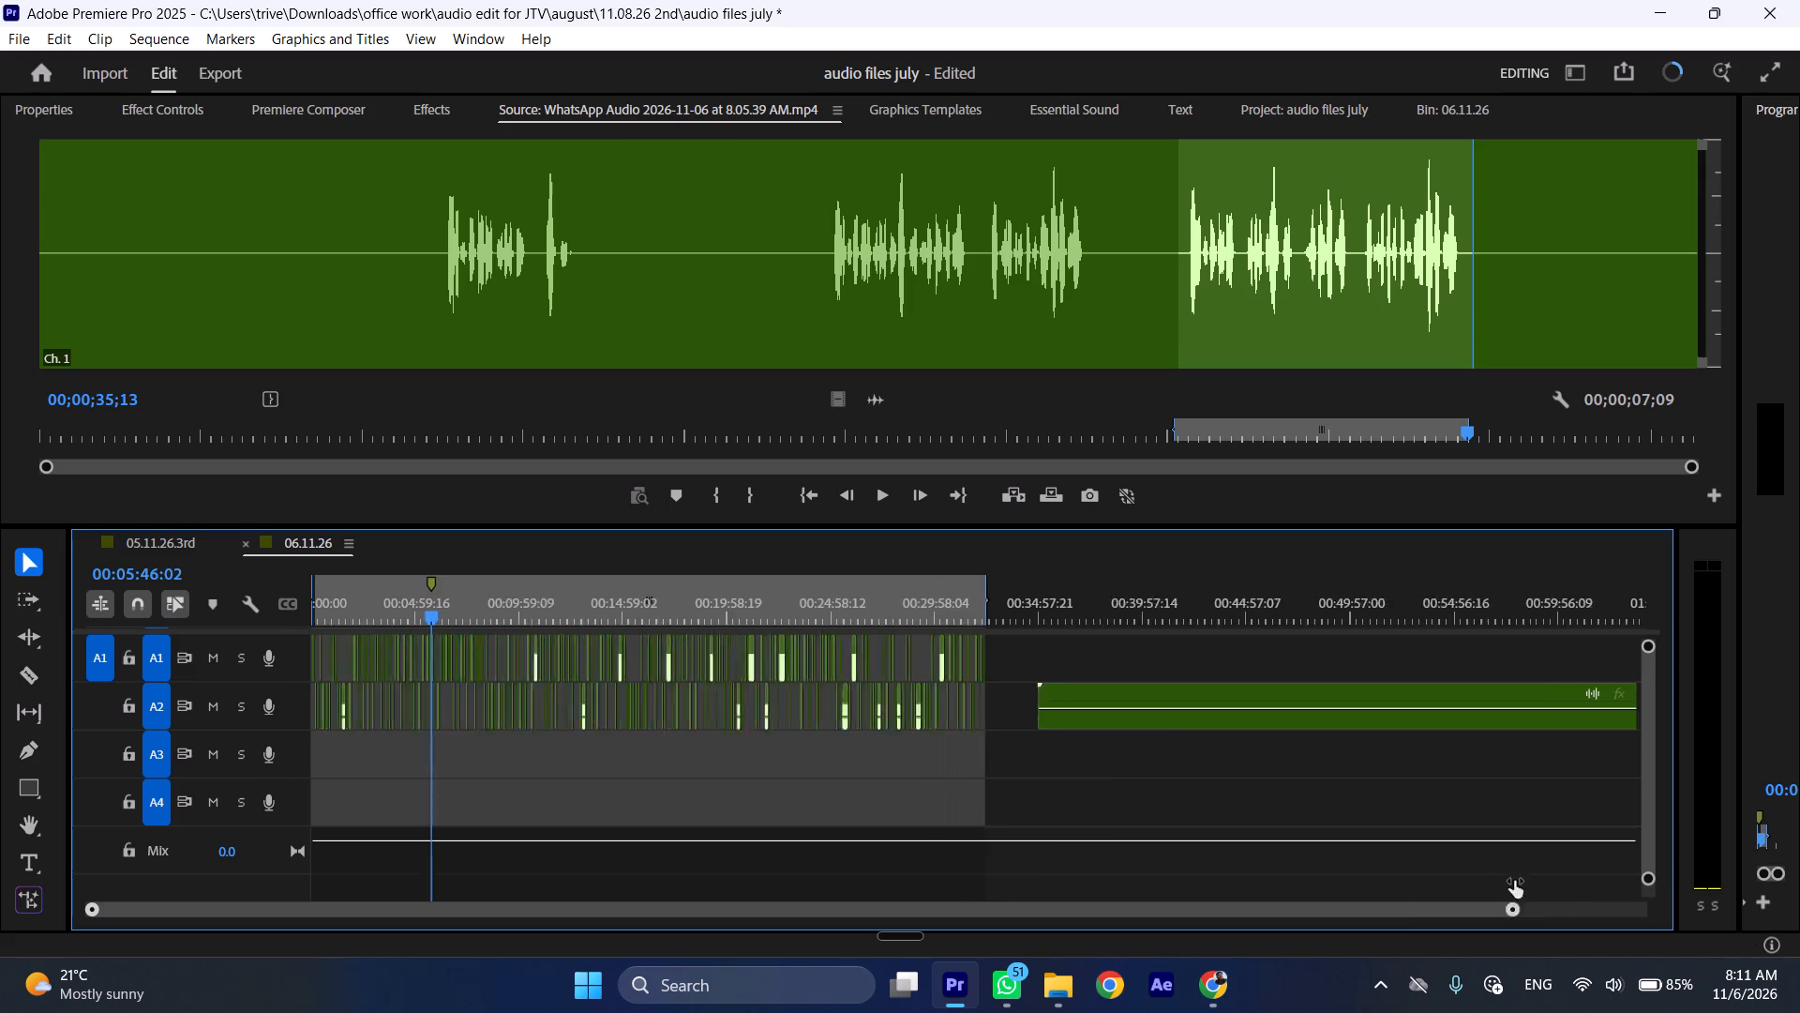
{"action": "left_click_drag", "start_coordinate": [1514, 881], "coordinate": [1326, 865]}
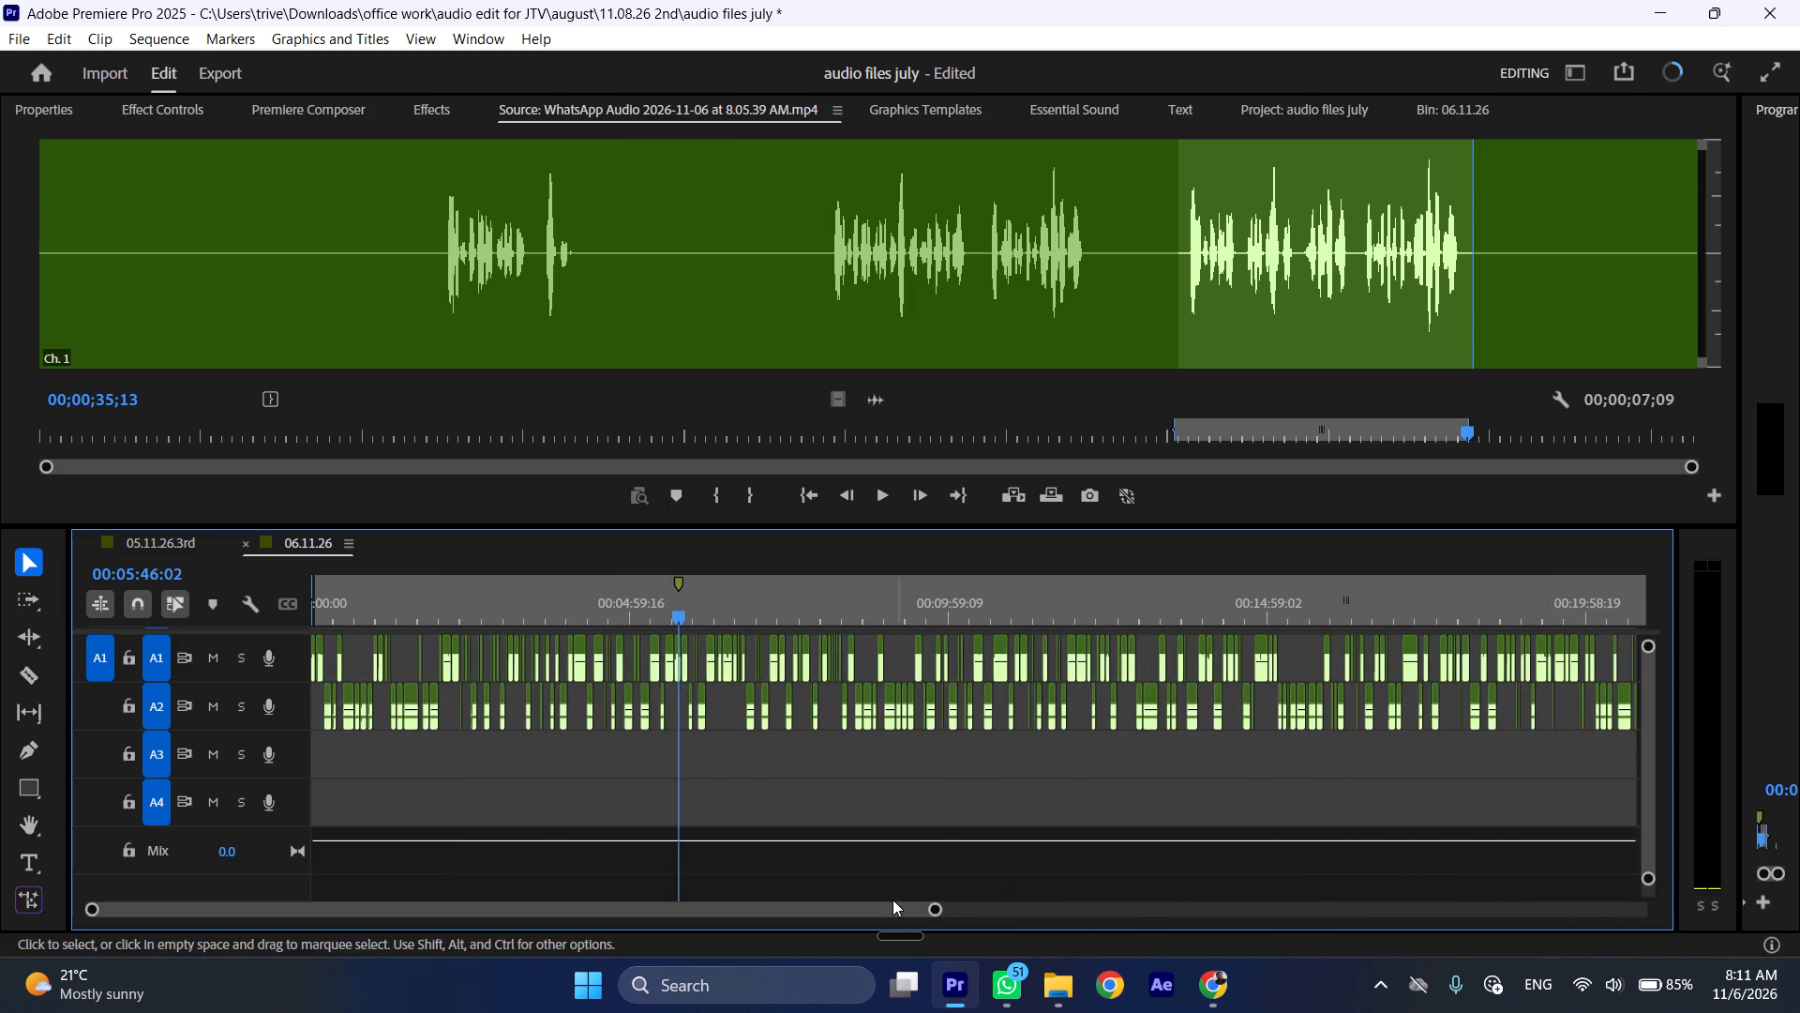
{"action": "left_click_drag", "start_coordinate": [869, 908], "coordinate": [1374, 896]}
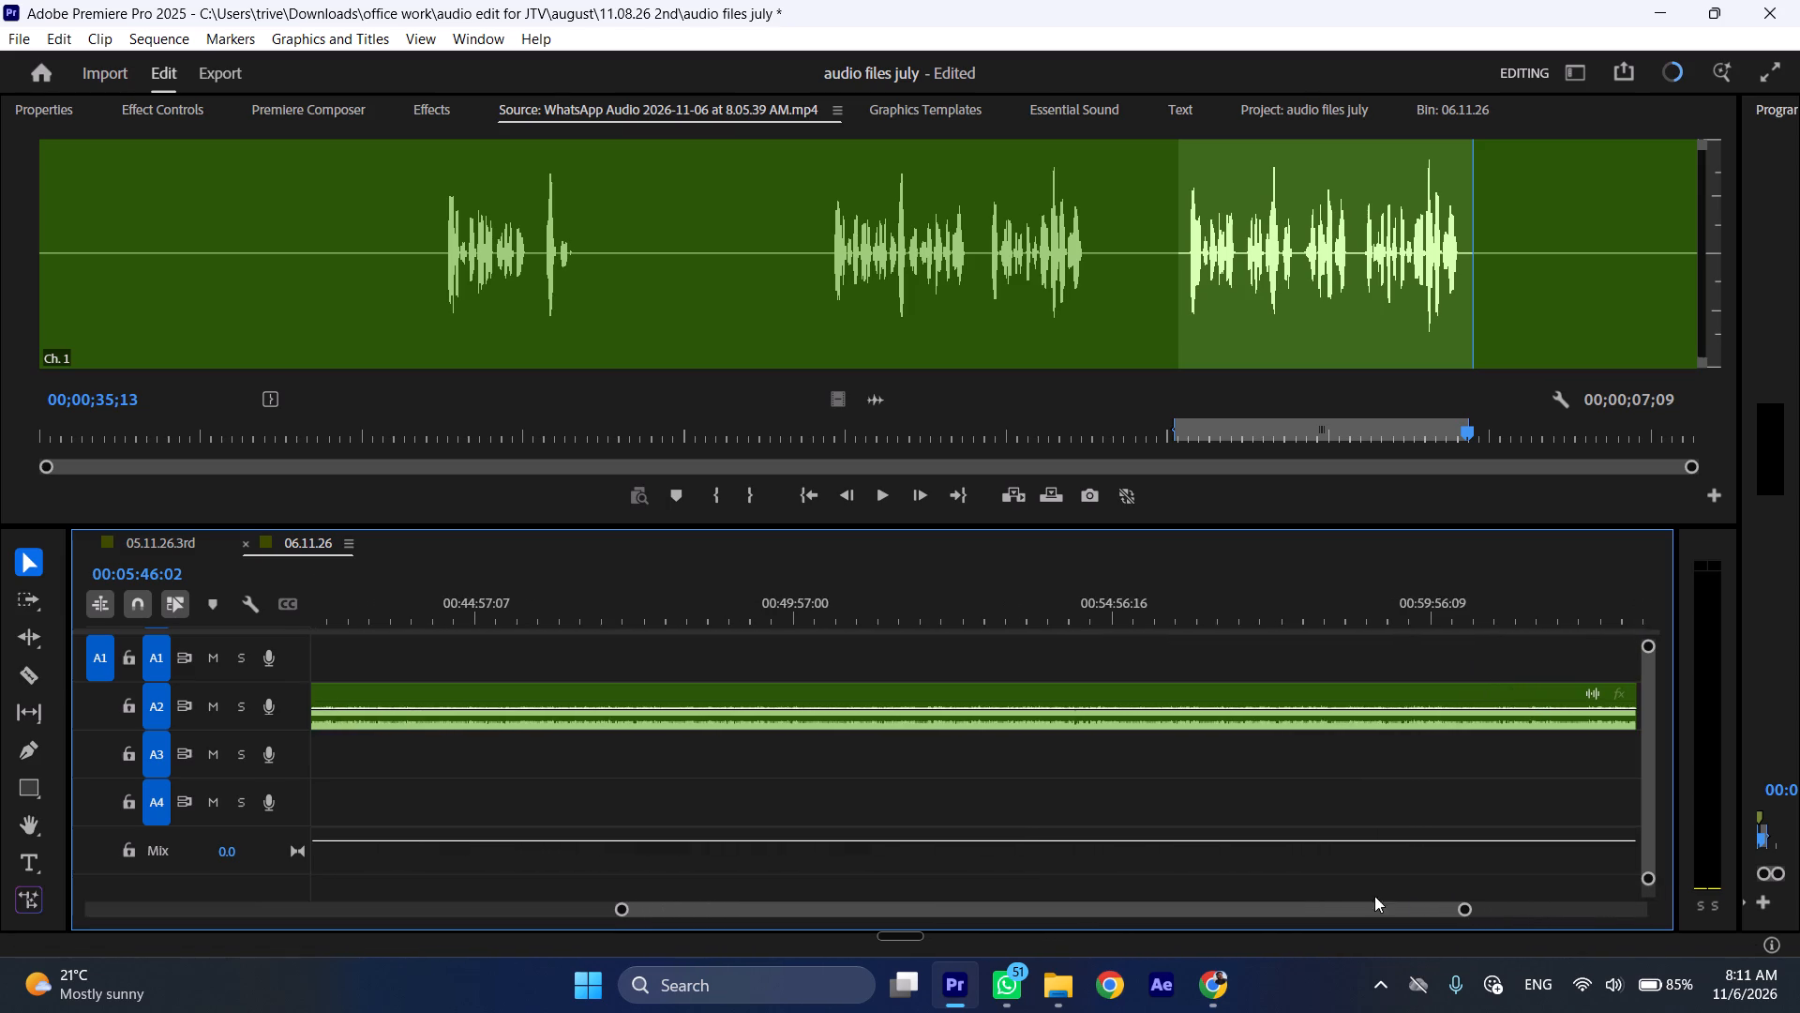
{"action": "left_click_drag", "start_coordinate": [1374, 896], "coordinate": [1296, 900]}
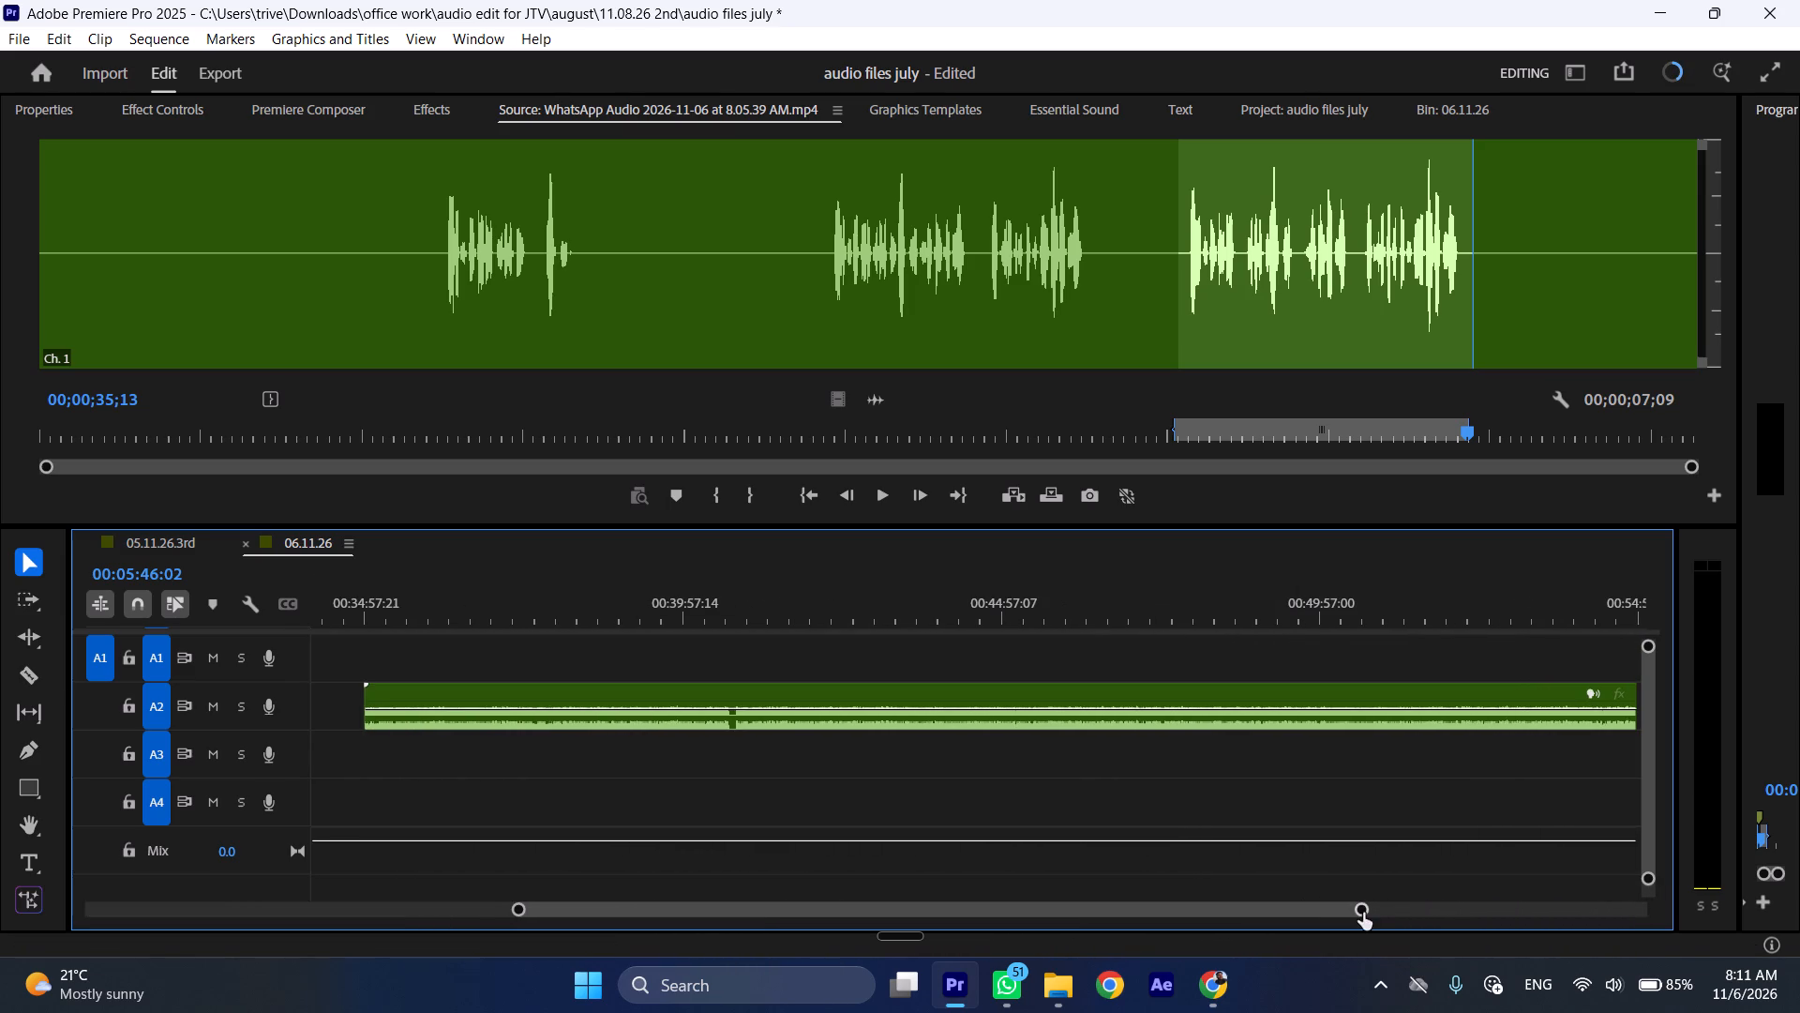
{"action": "left_click_drag", "start_coordinate": [1359, 913], "coordinate": [1585, 886]}
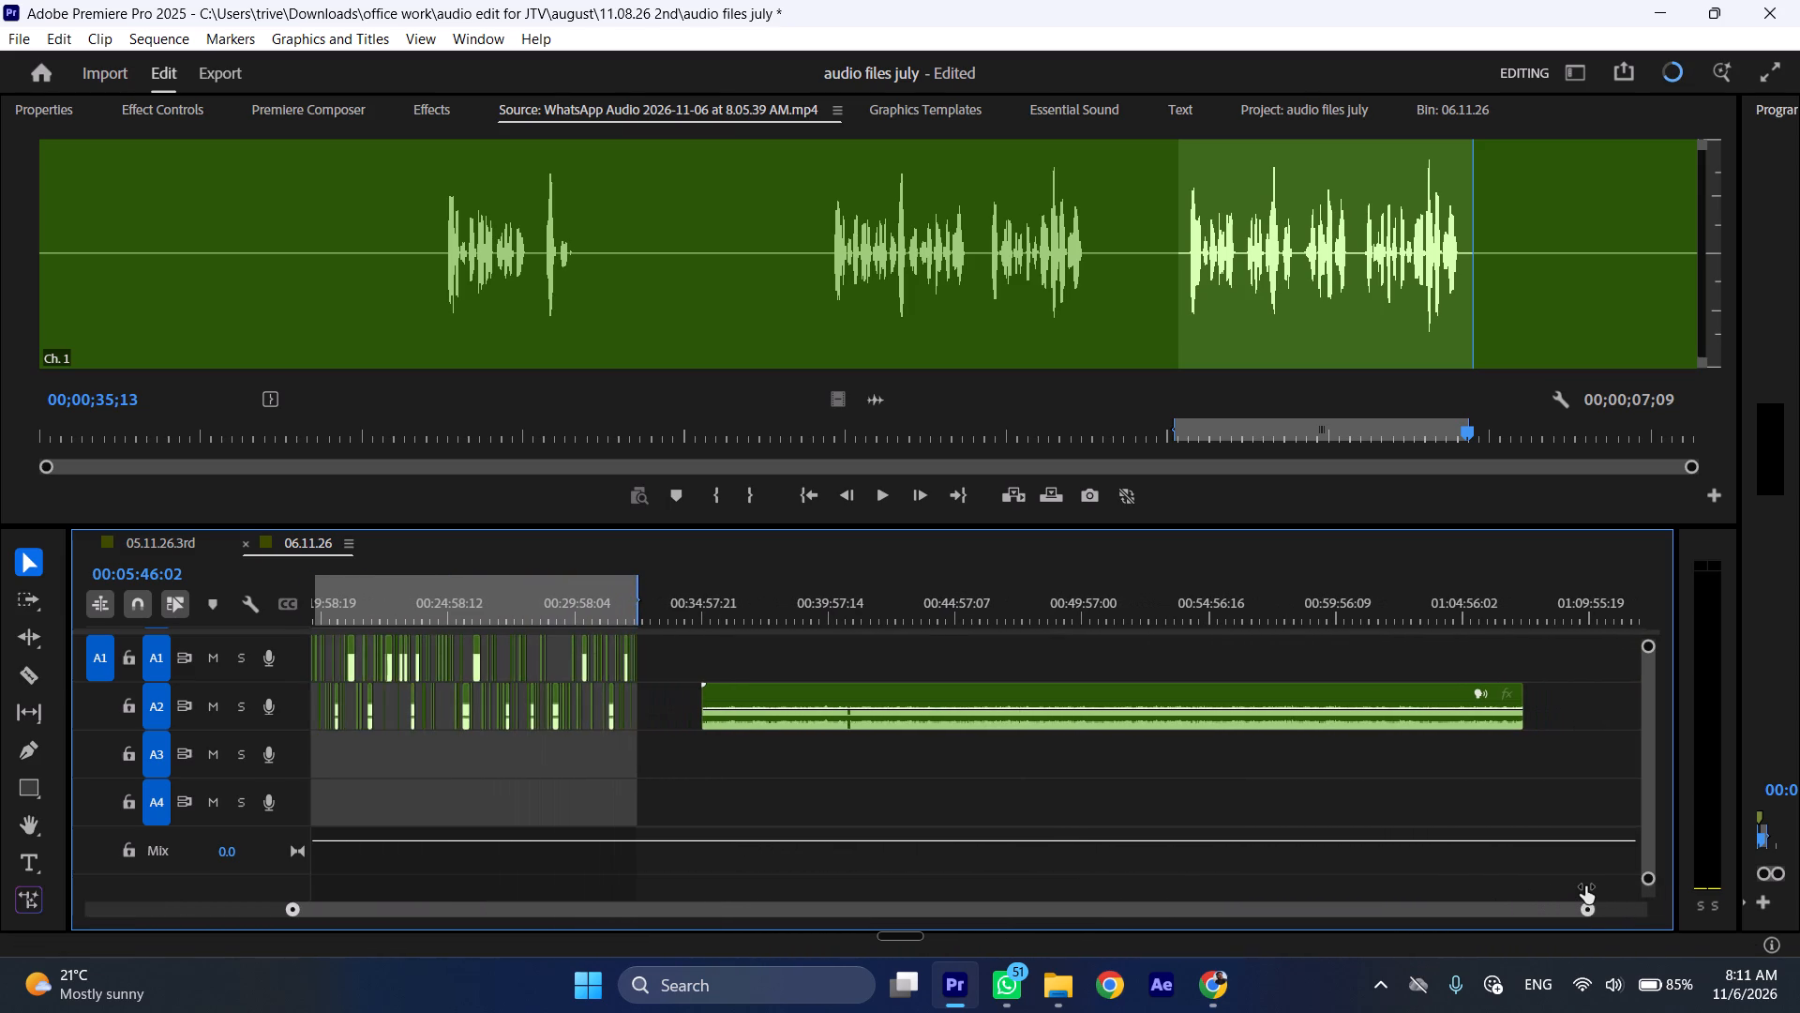
{"action": "left_click_drag", "start_coordinate": [1585, 886], "coordinate": [1260, 891]}
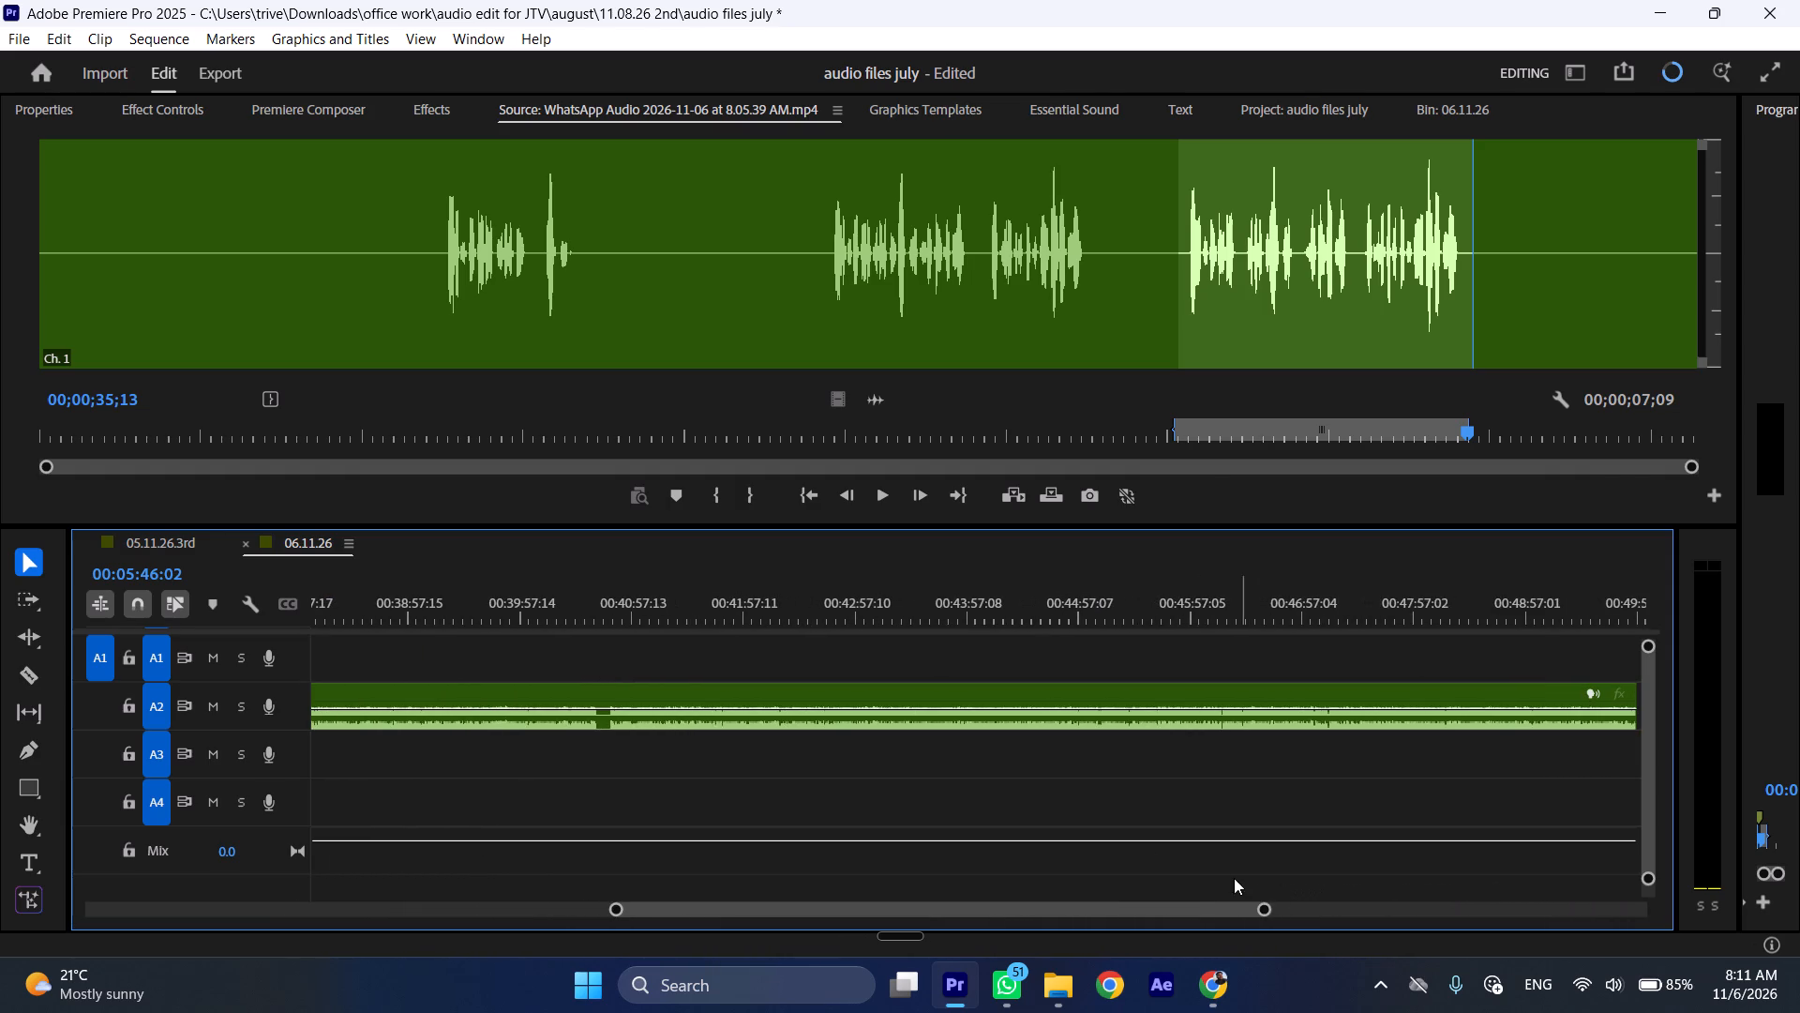
{"action": "scroll", "coordinate": [953, 793], "scroll_direction": "up", "scroll_amount": 9}
{"action": "left_click_drag", "start_coordinate": [1225, 908], "coordinate": [1203, 914]}
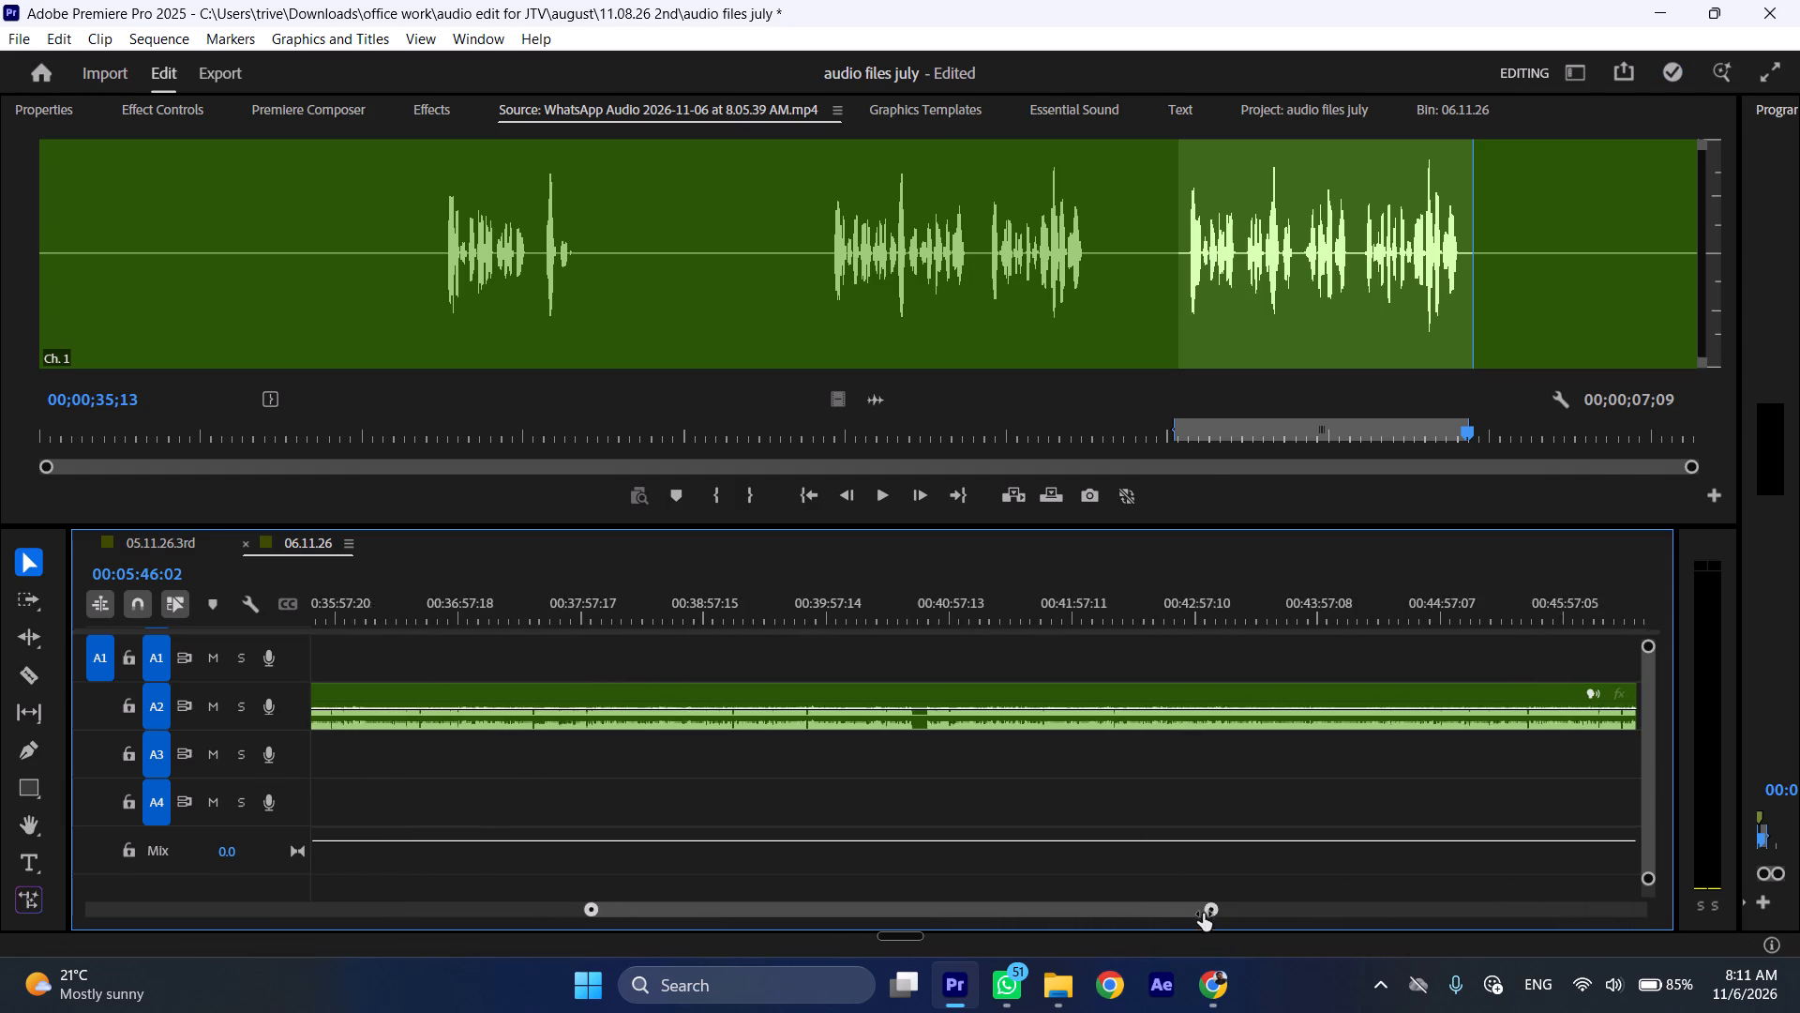
{"action": "left_click_drag", "start_coordinate": [1203, 914], "coordinate": [1004, 898]}
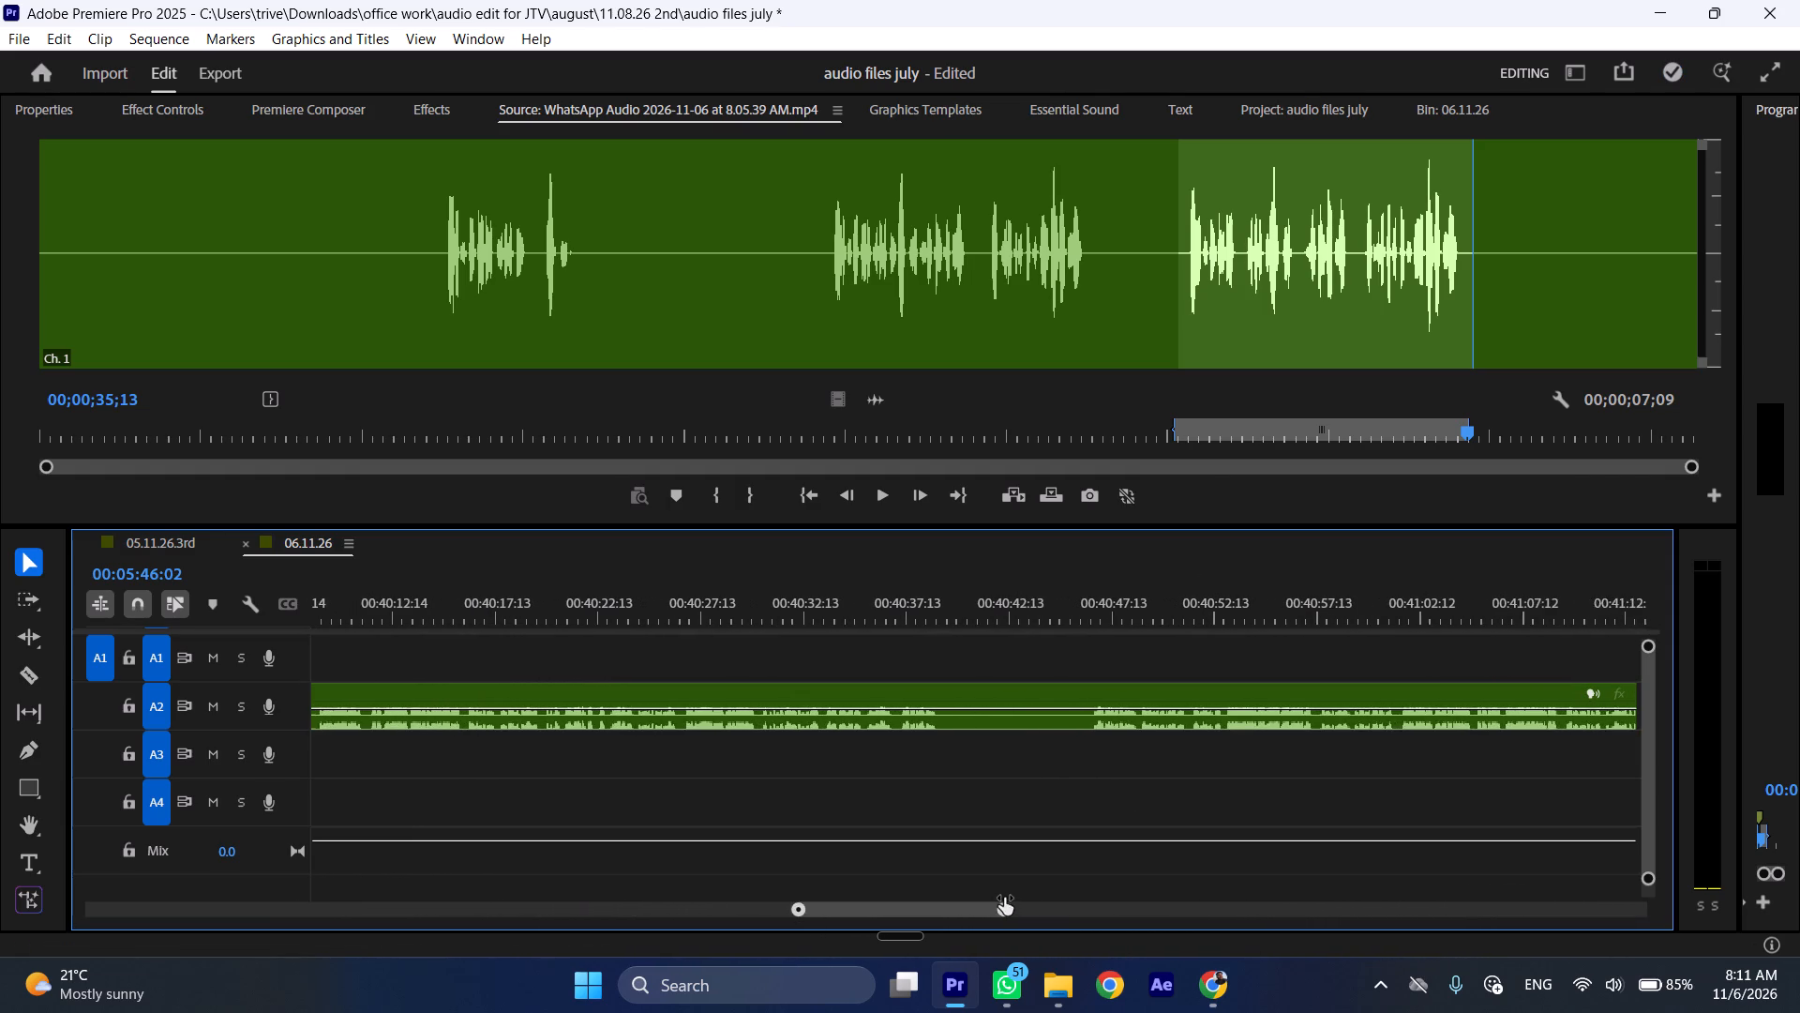
{"action": "left_click_drag", "start_coordinate": [1004, 898], "coordinate": [1003, 898]}
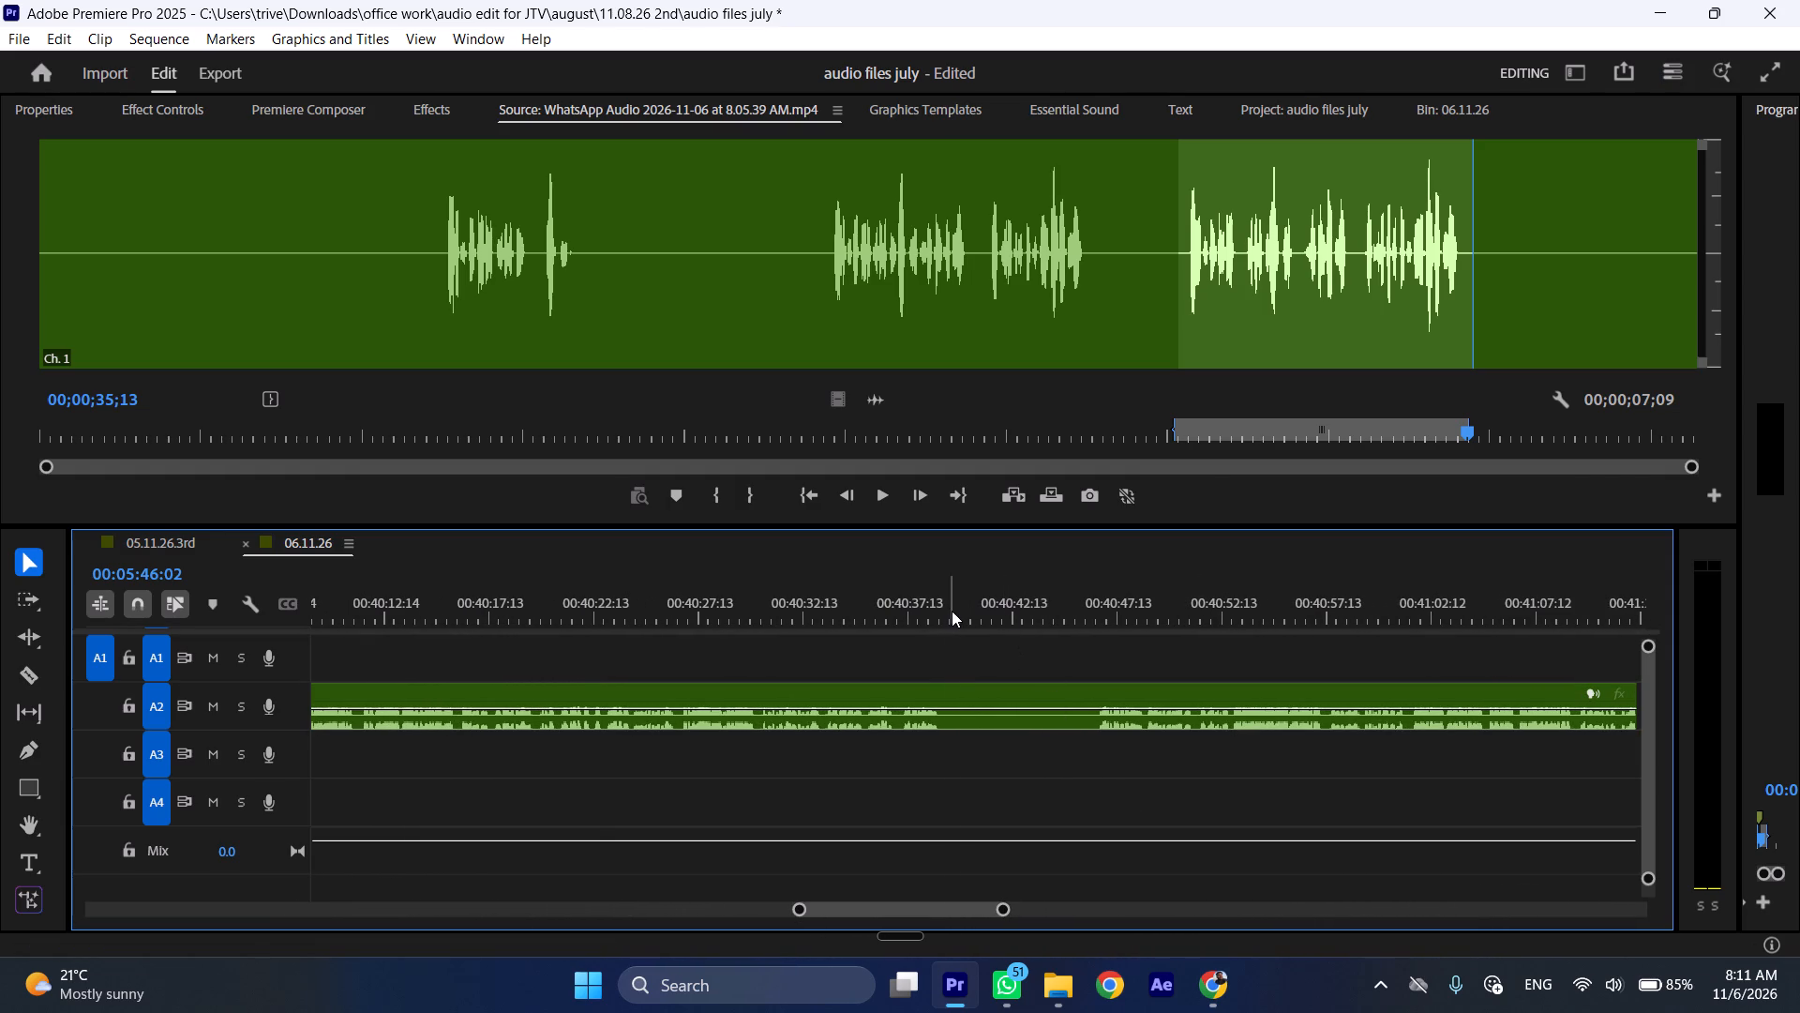
{"action": "left_click", "coordinate": [952, 611]}
{"action": "key", "text": "shift+c"}
{"action": "left_click_drag", "start_coordinate": [958, 611], "coordinate": [1019, 611]}
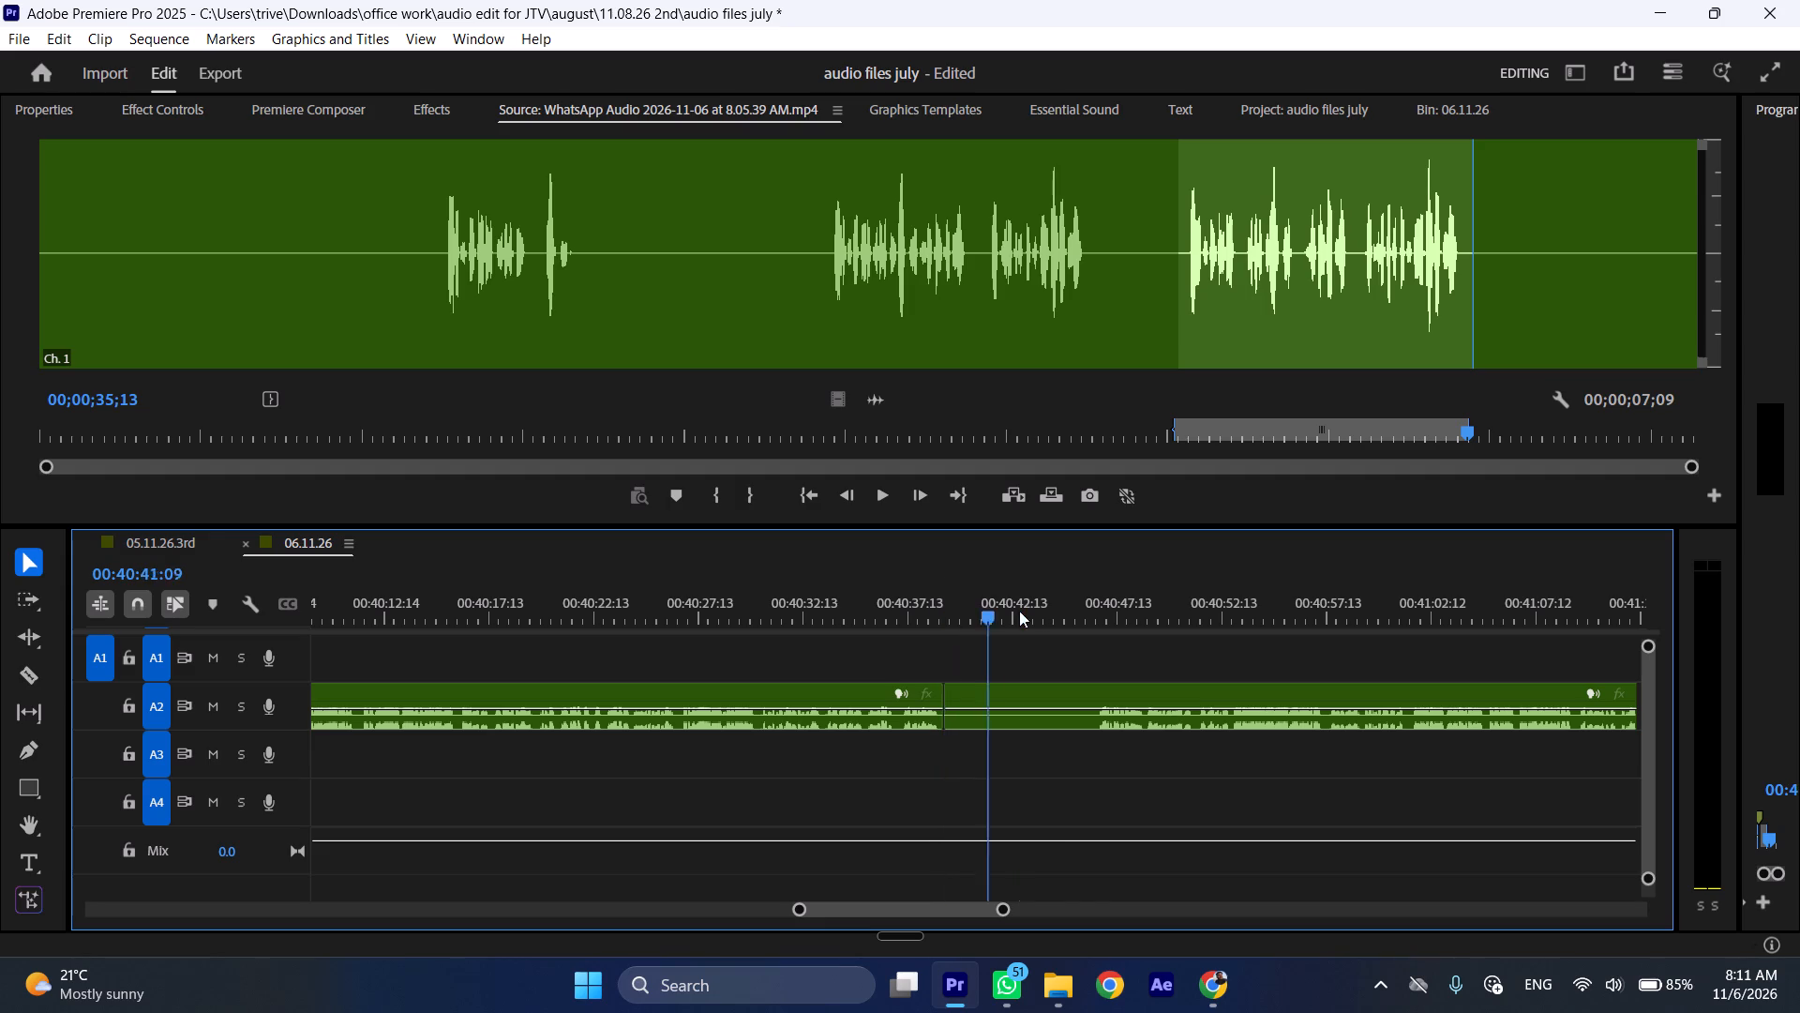
{"action": "left_click_drag", "start_coordinate": [1019, 611], "coordinate": [1096, 609]}
{"action": "key", "text": "shift+c"}
{"action": "left_click", "coordinate": [1052, 716]}
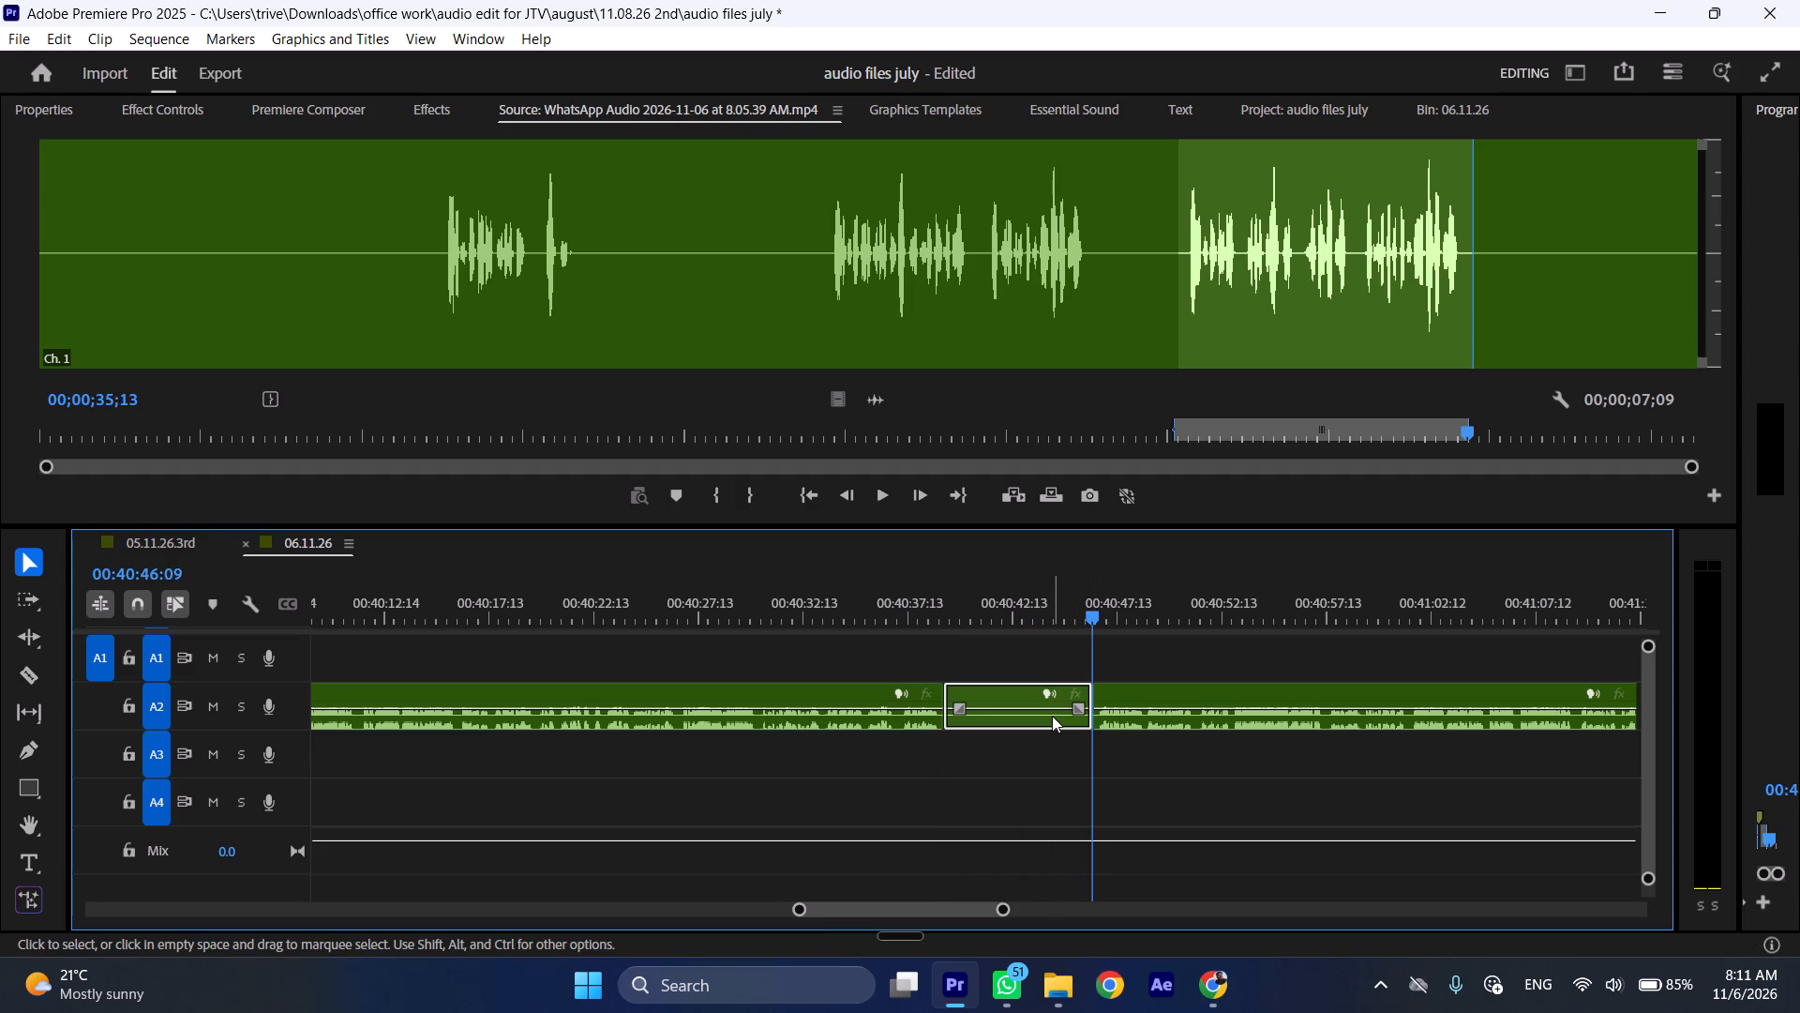
{"action": "key", "text": "BackSpace"}
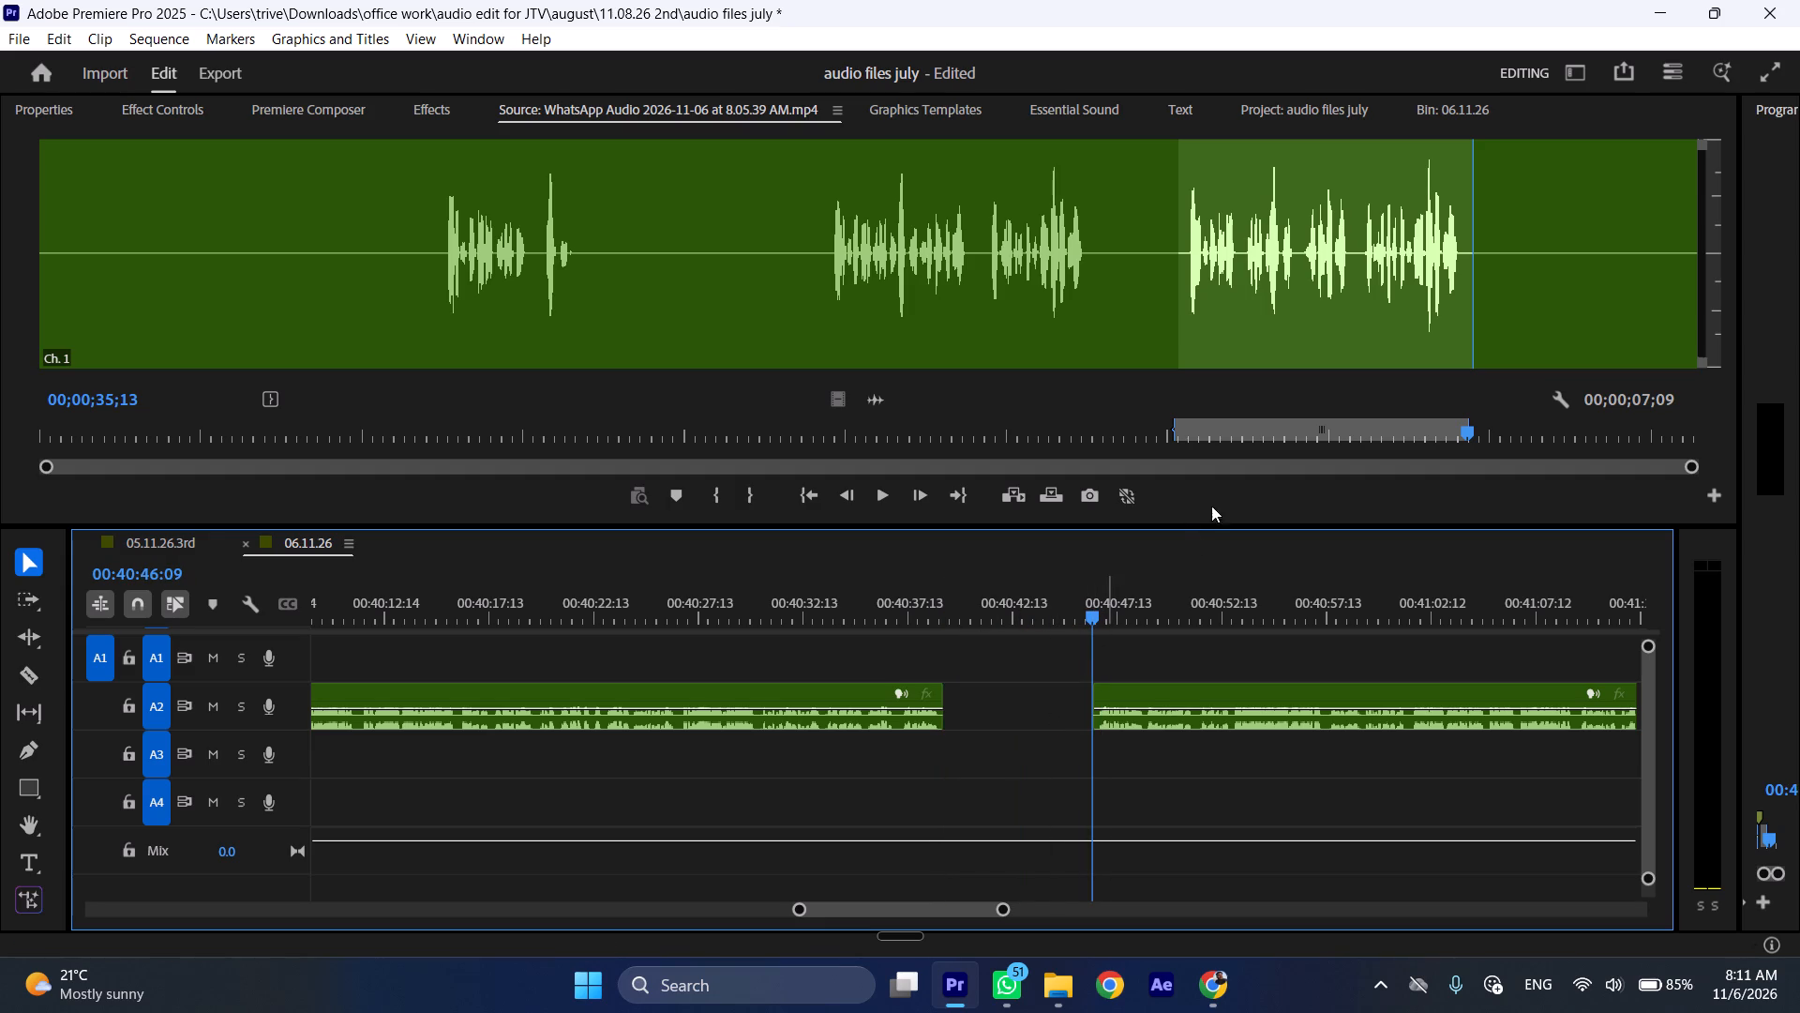
Place the marked range of the 8.05.39 AM WhatsApp audio in the A2 gap, shifting the following clip slightly later to fit it.
{"action": "left_click_drag", "start_coordinate": [876, 398], "coordinate": [986, 717]}
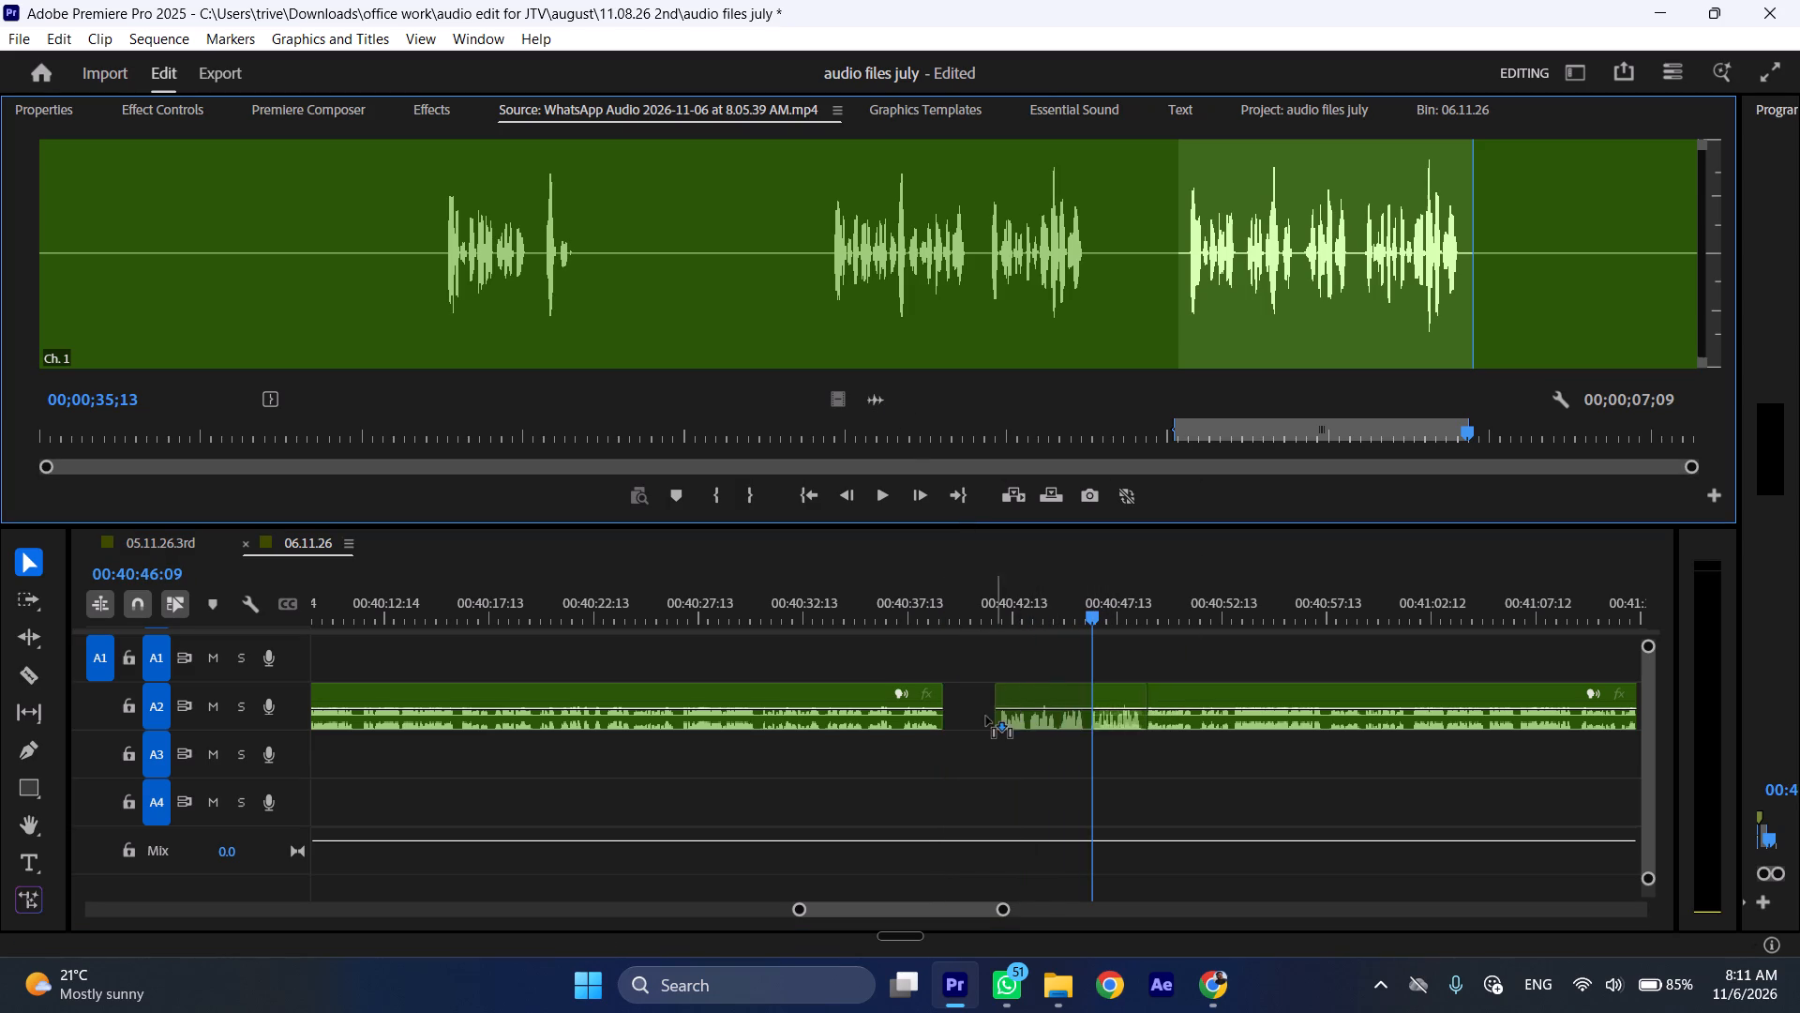
{"action": "left_click_drag", "start_coordinate": [986, 717], "coordinate": [950, 766]}
{"action": "left_click_drag", "start_coordinate": [1117, 695], "coordinate": [1129, 696]}
{"action": "left_click_drag", "start_coordinate": [1018, 733], "coordinate": [1018, 719]}
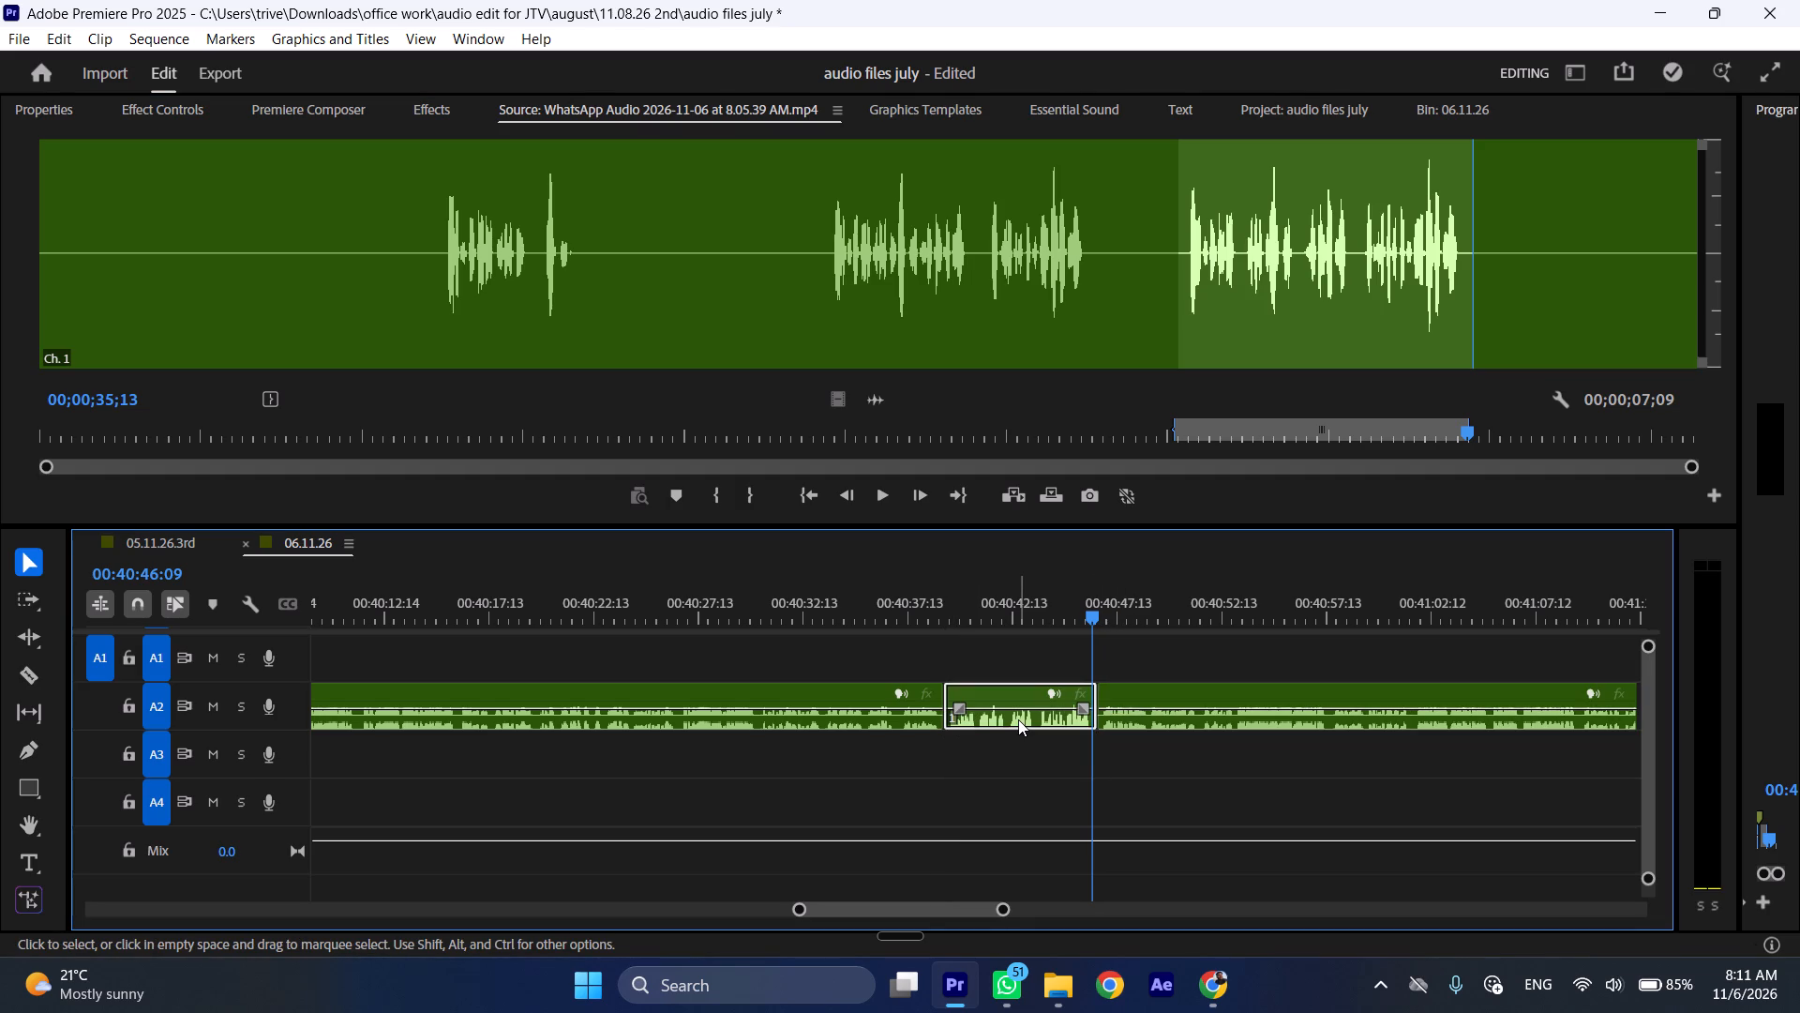
Raise the audio gain of the inserted WhatsApp clip by 5 dB.
{"action": "left_click", "coordinate": [1128, 612]}
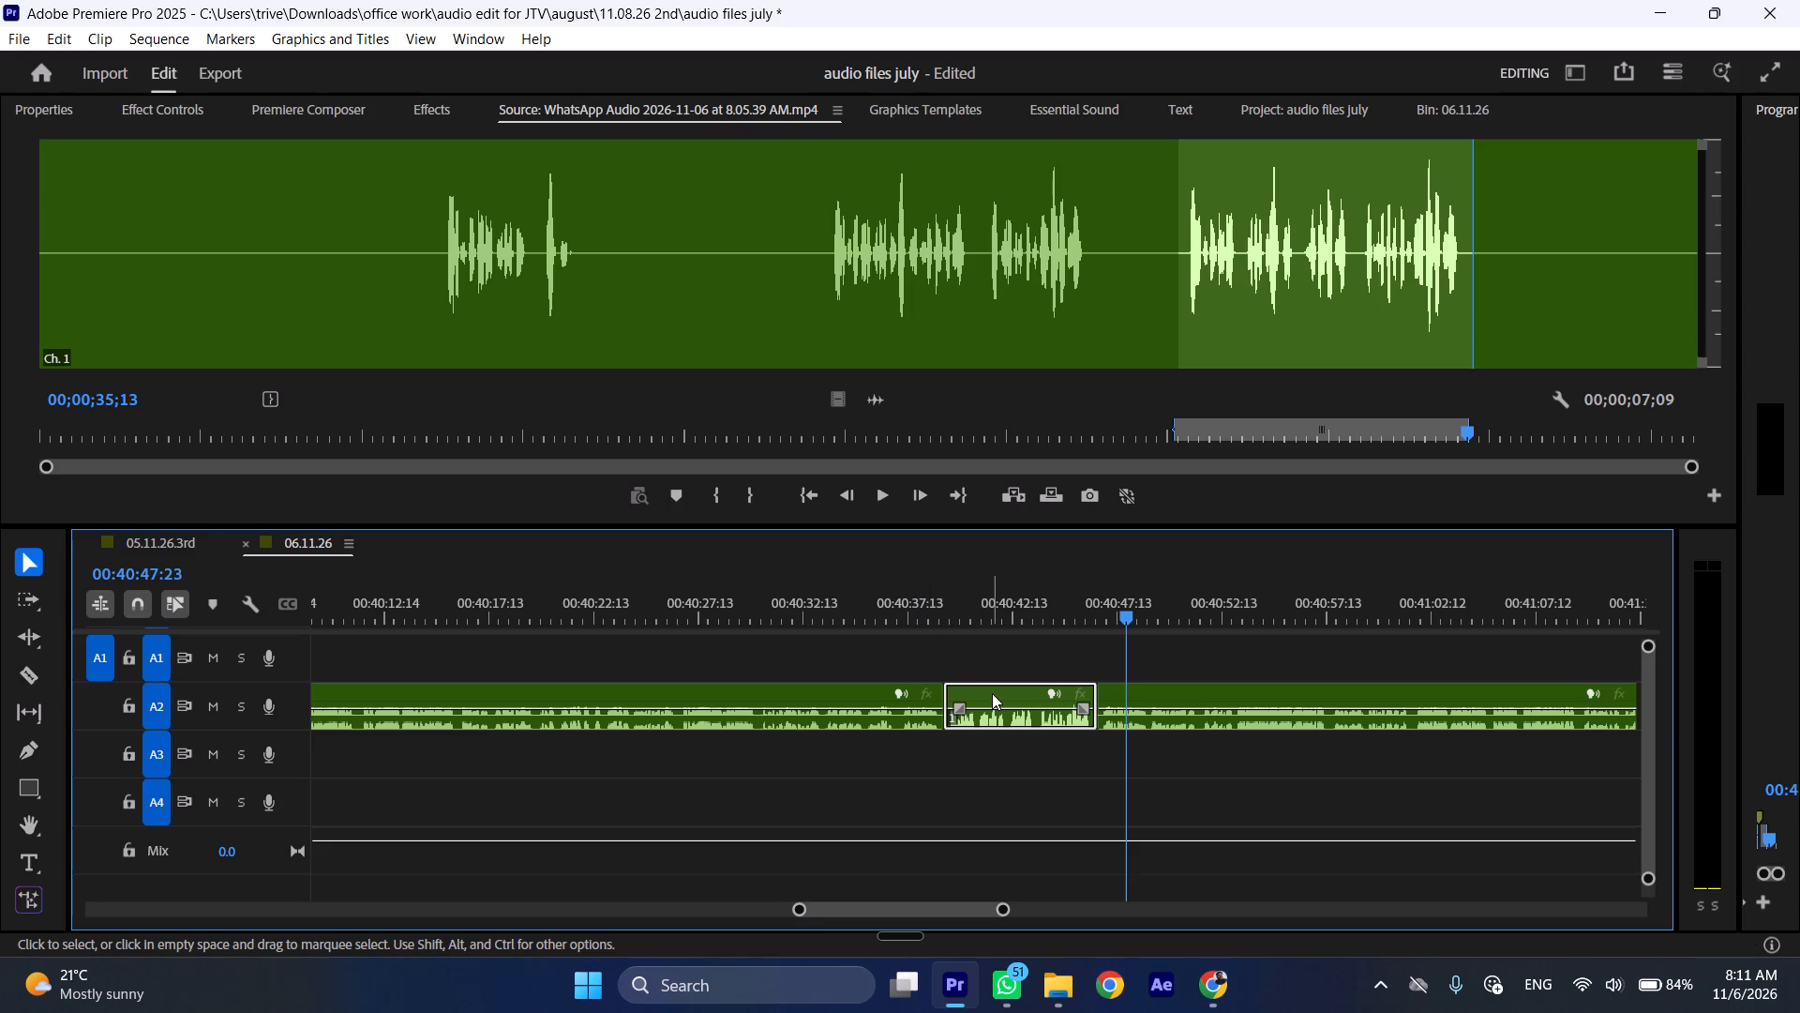
{"action": "type", "text": "g5"}
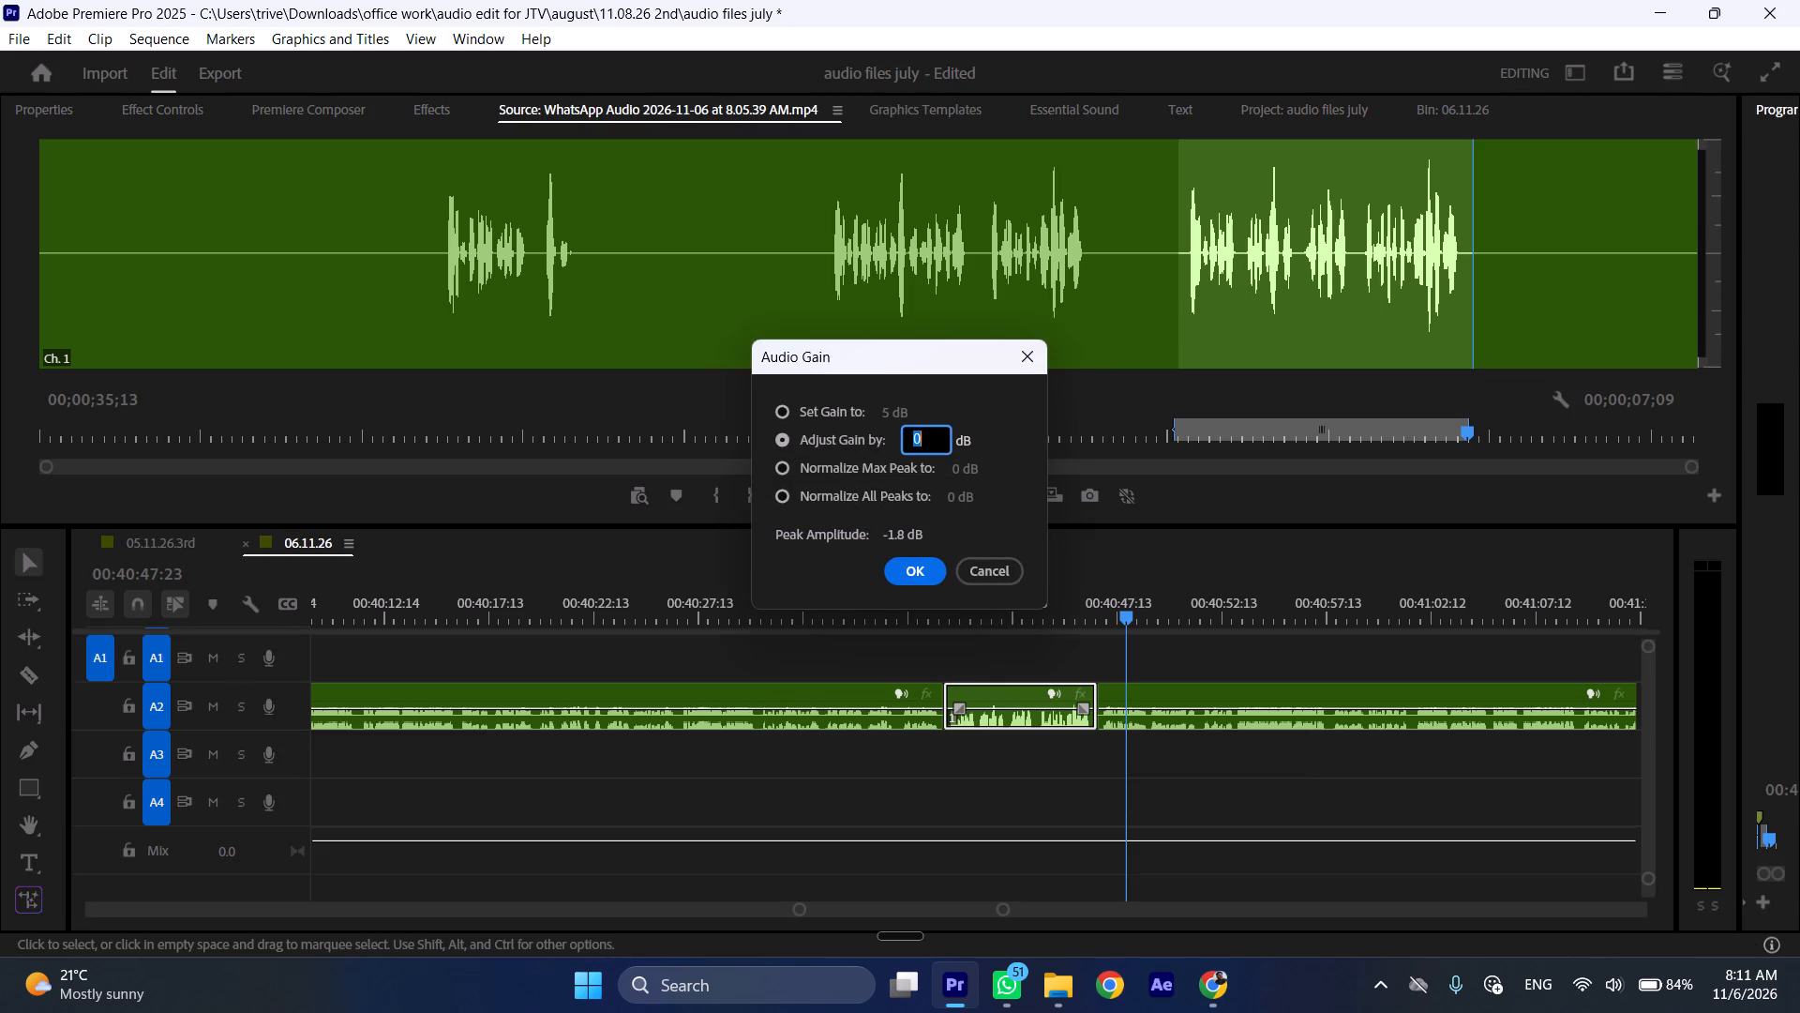
{"action": "left_click", "coordinate": [907, 567]}
Listen to the inserted A2 clip and its joins with the enhanced audio, from about 00:40:37 to 00:40:48.
{"action": "left_click", "coordinate": [938, 603]}
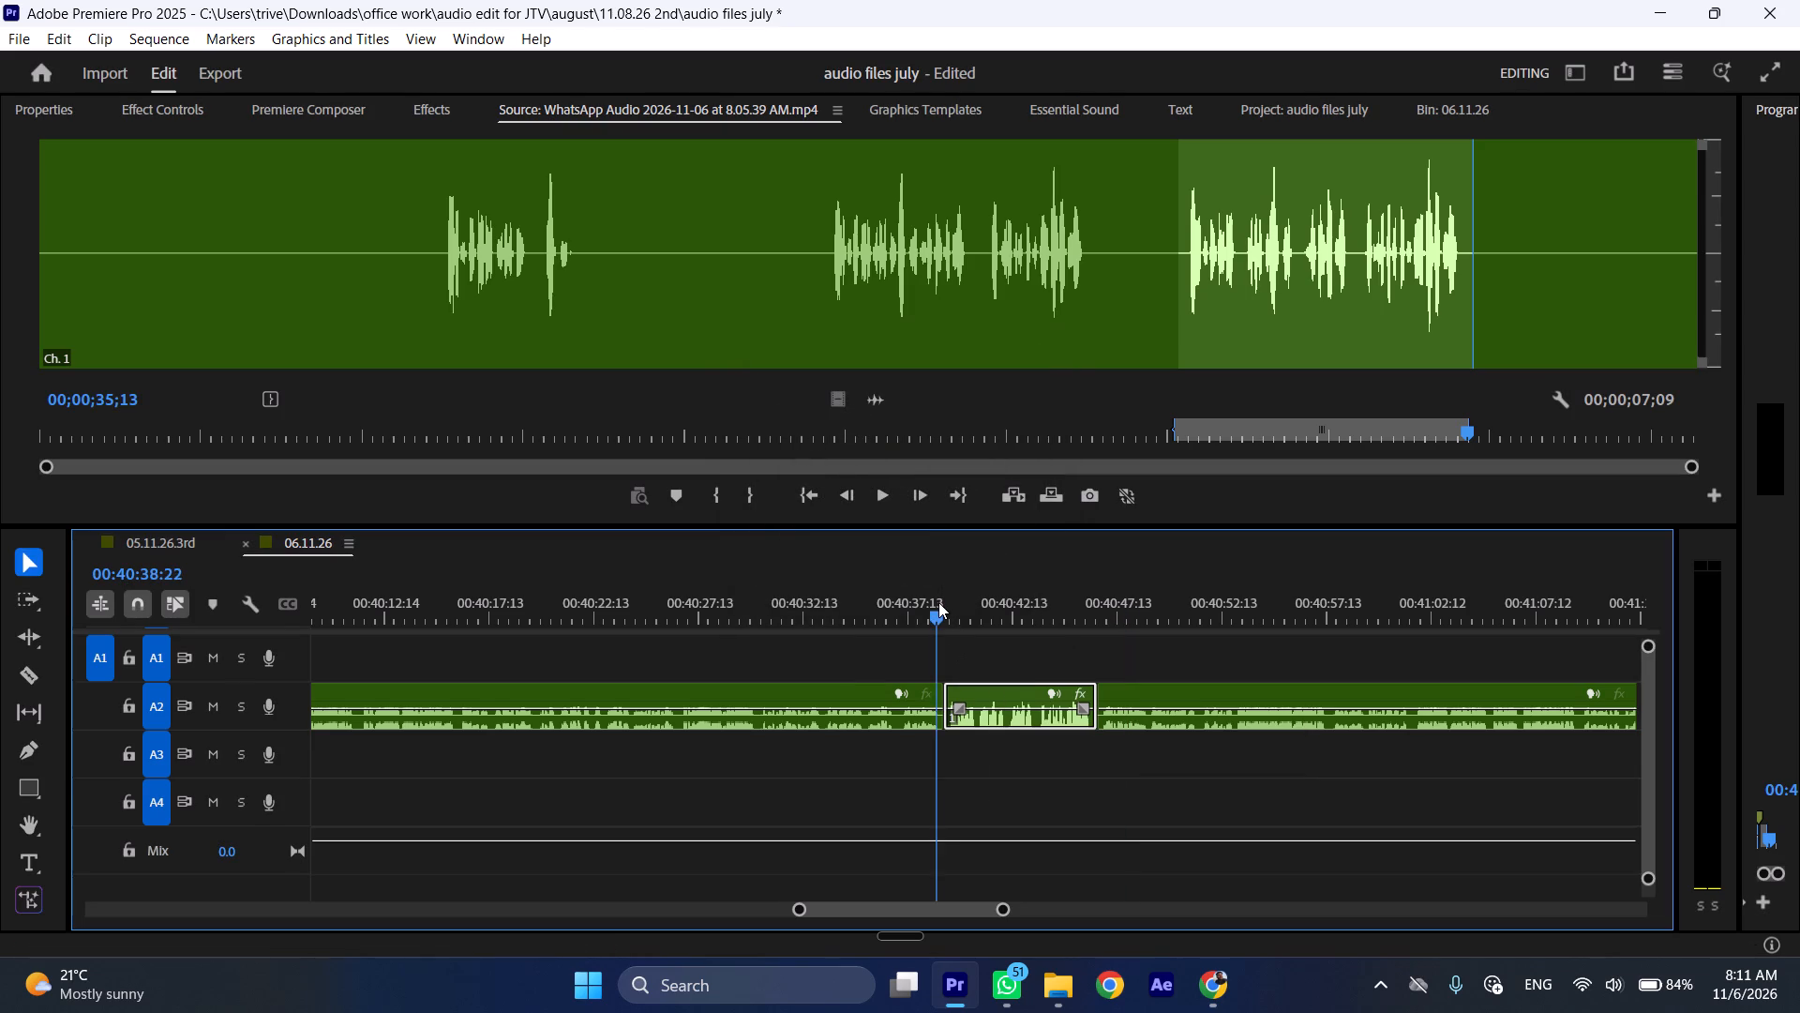
{"action": "key", "text": "space"}
{"action": "left_click", "coordinate": [898, 599]}
{"action": "key", "text": "space"}
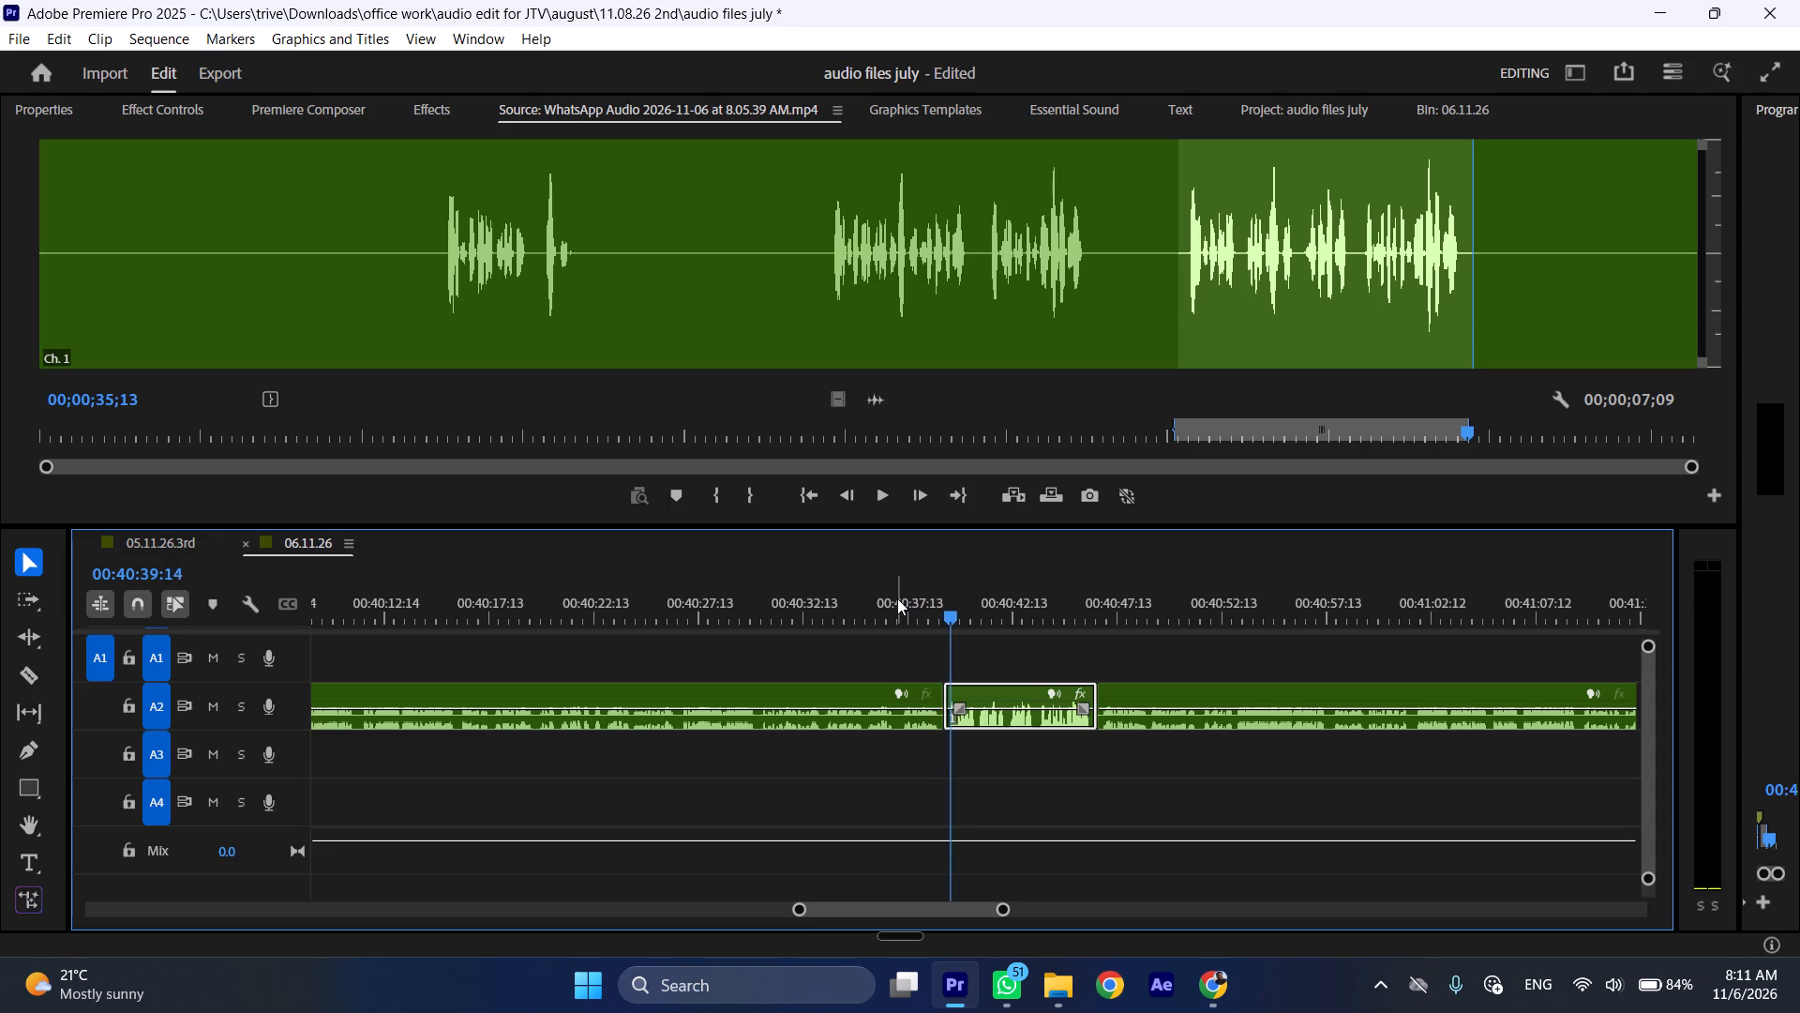
{"action": "key", "text": "space"}
{"action": "key", "text": "ctrl+shift+x"}
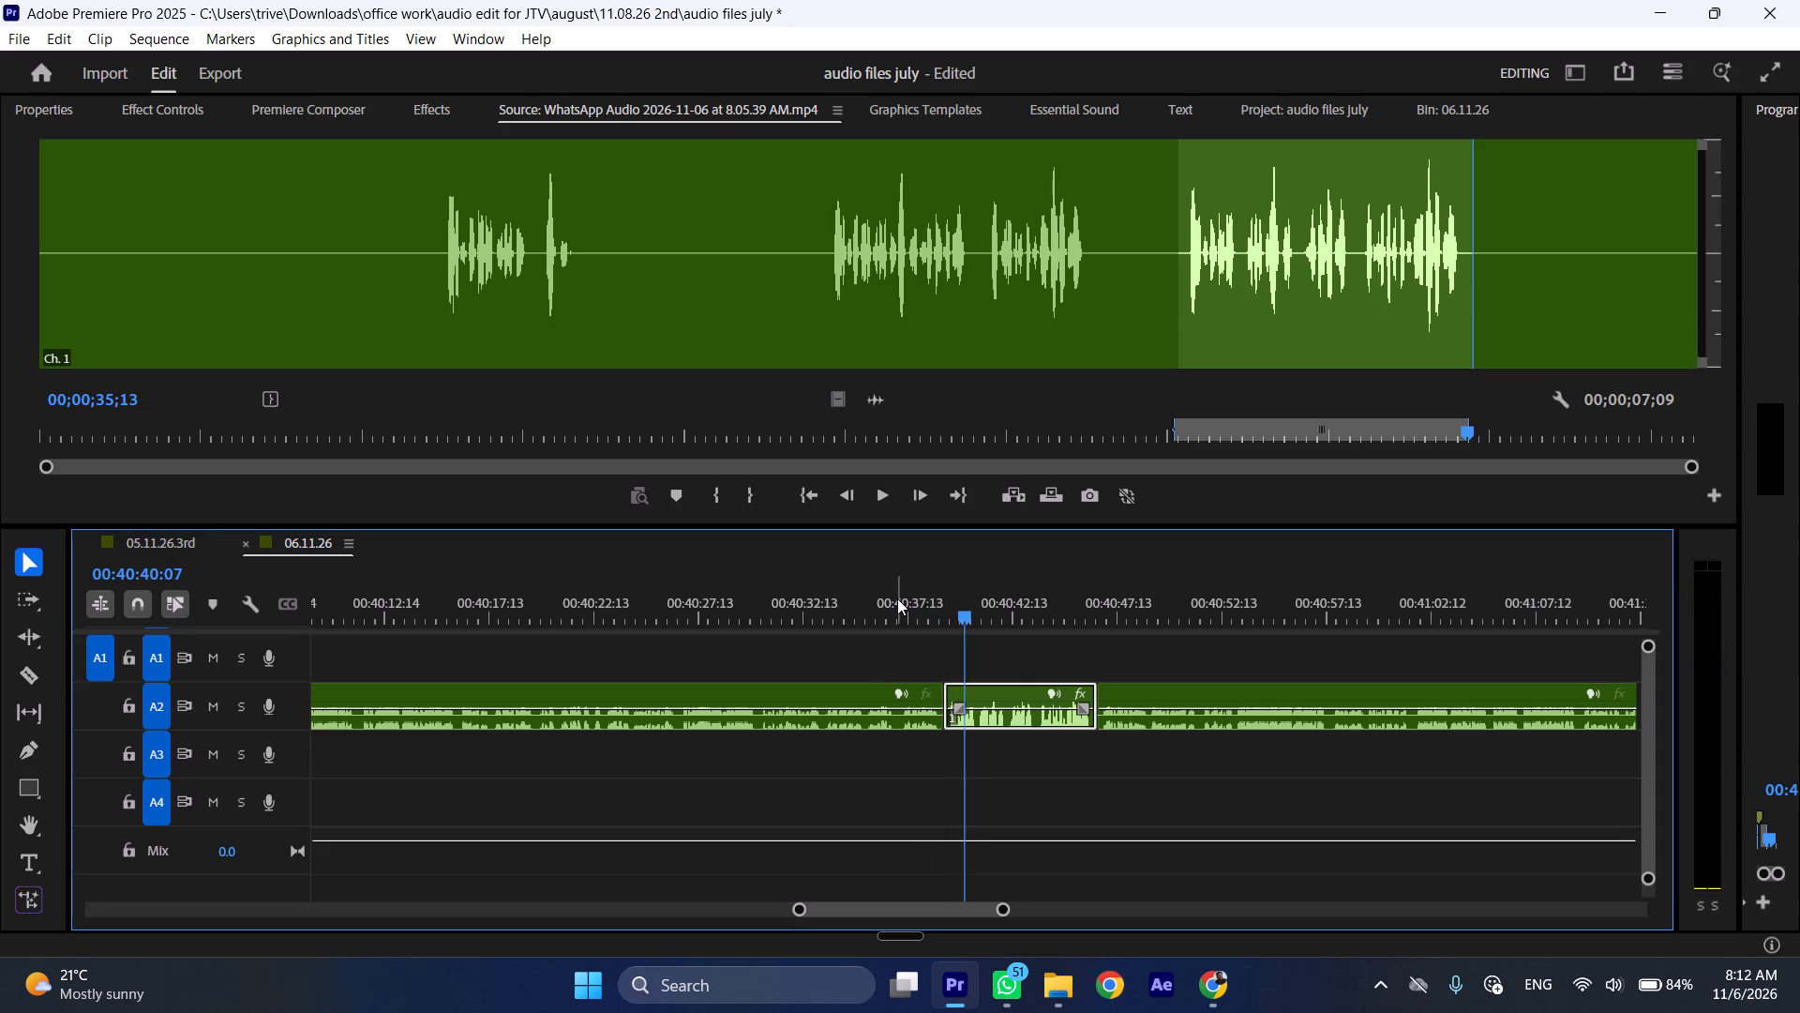
{"action": "key", "text": "space"}
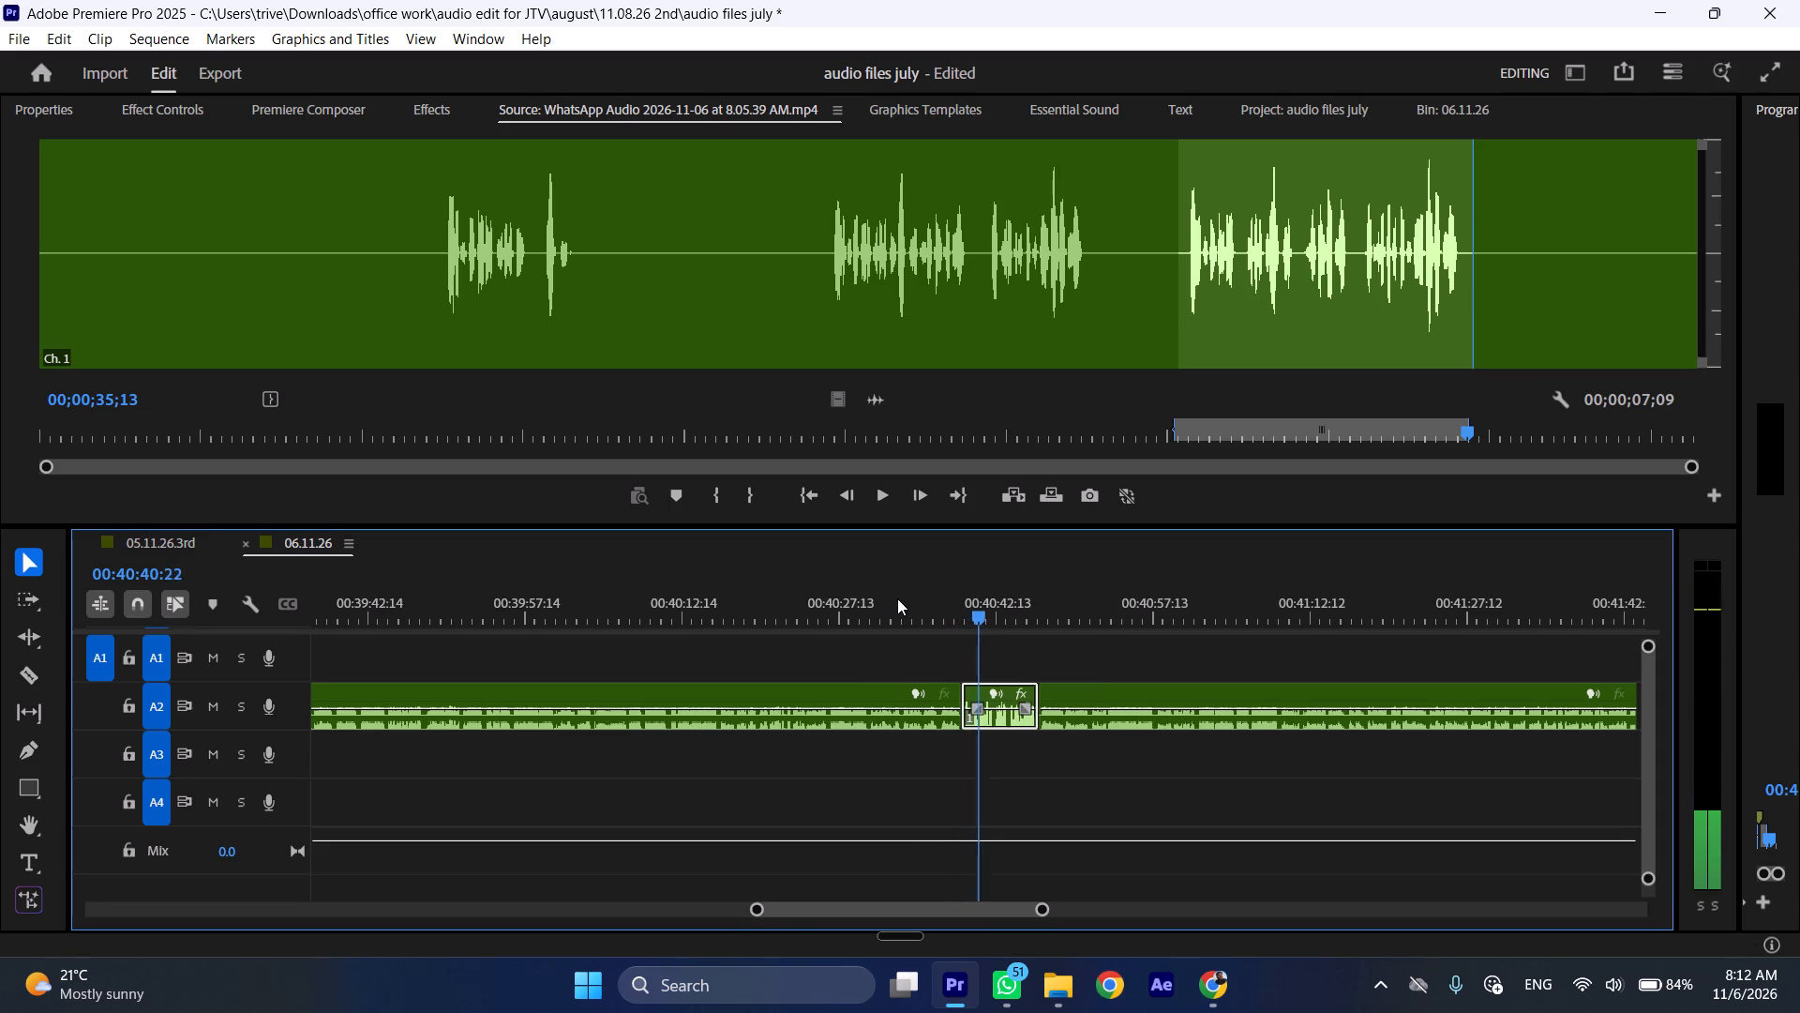
{"action": "key", "text": "l"}
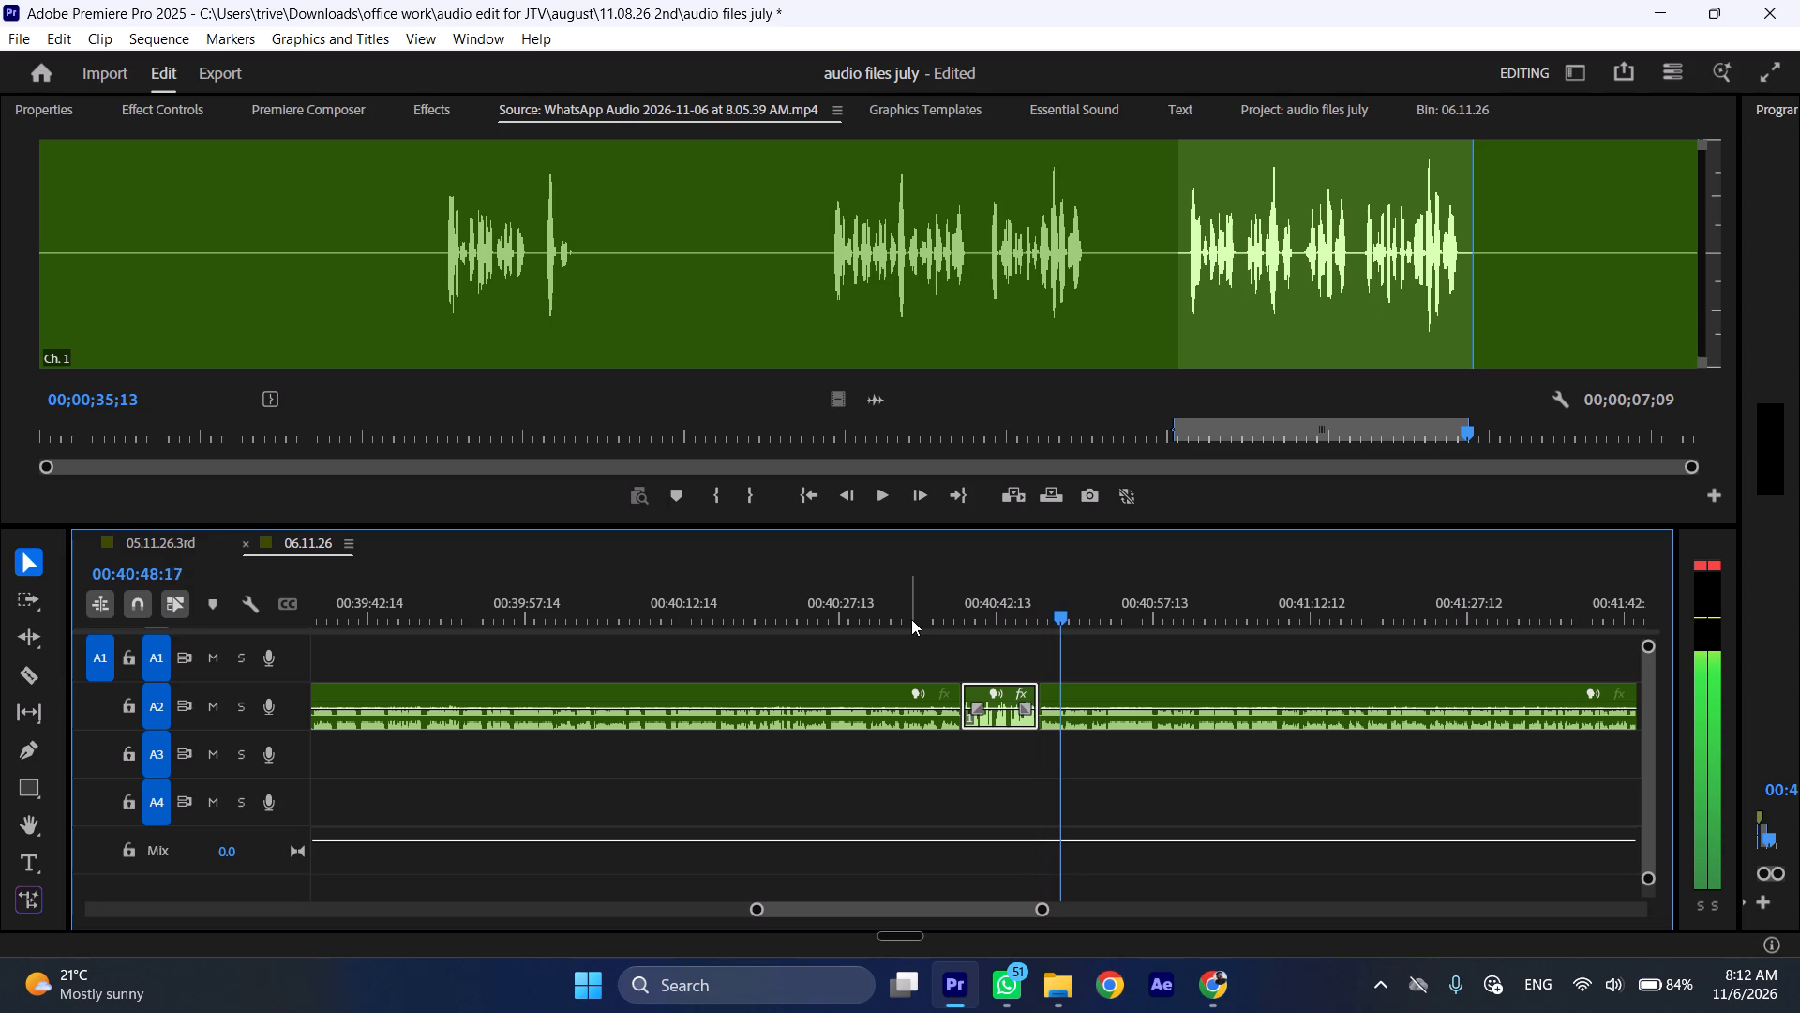
{"action": "key", "text": "space"}
Select the enhanced audio clips and the inserted clip on A2 and mark the selection as the in/out range.
{"action": "key", "text": "ctrl+shift+x"}
{"action": "key", "text": "ctrl+shift+x"}
{"action": "key", "text": "ctrl+shift+x"}
{"action": "key", "text": "ctrl+shift+x"}
{"action": "key", "text": "ctrl+shift+x"}
{"action": "key", "text": "ctrl+shift+x"}
{"action": "key", "text": "ctrl+shift+x"}
{"action": "key", "text": "ctrl+shift+x"}
{"action": "key", "text": "ctrl+shift+x"}
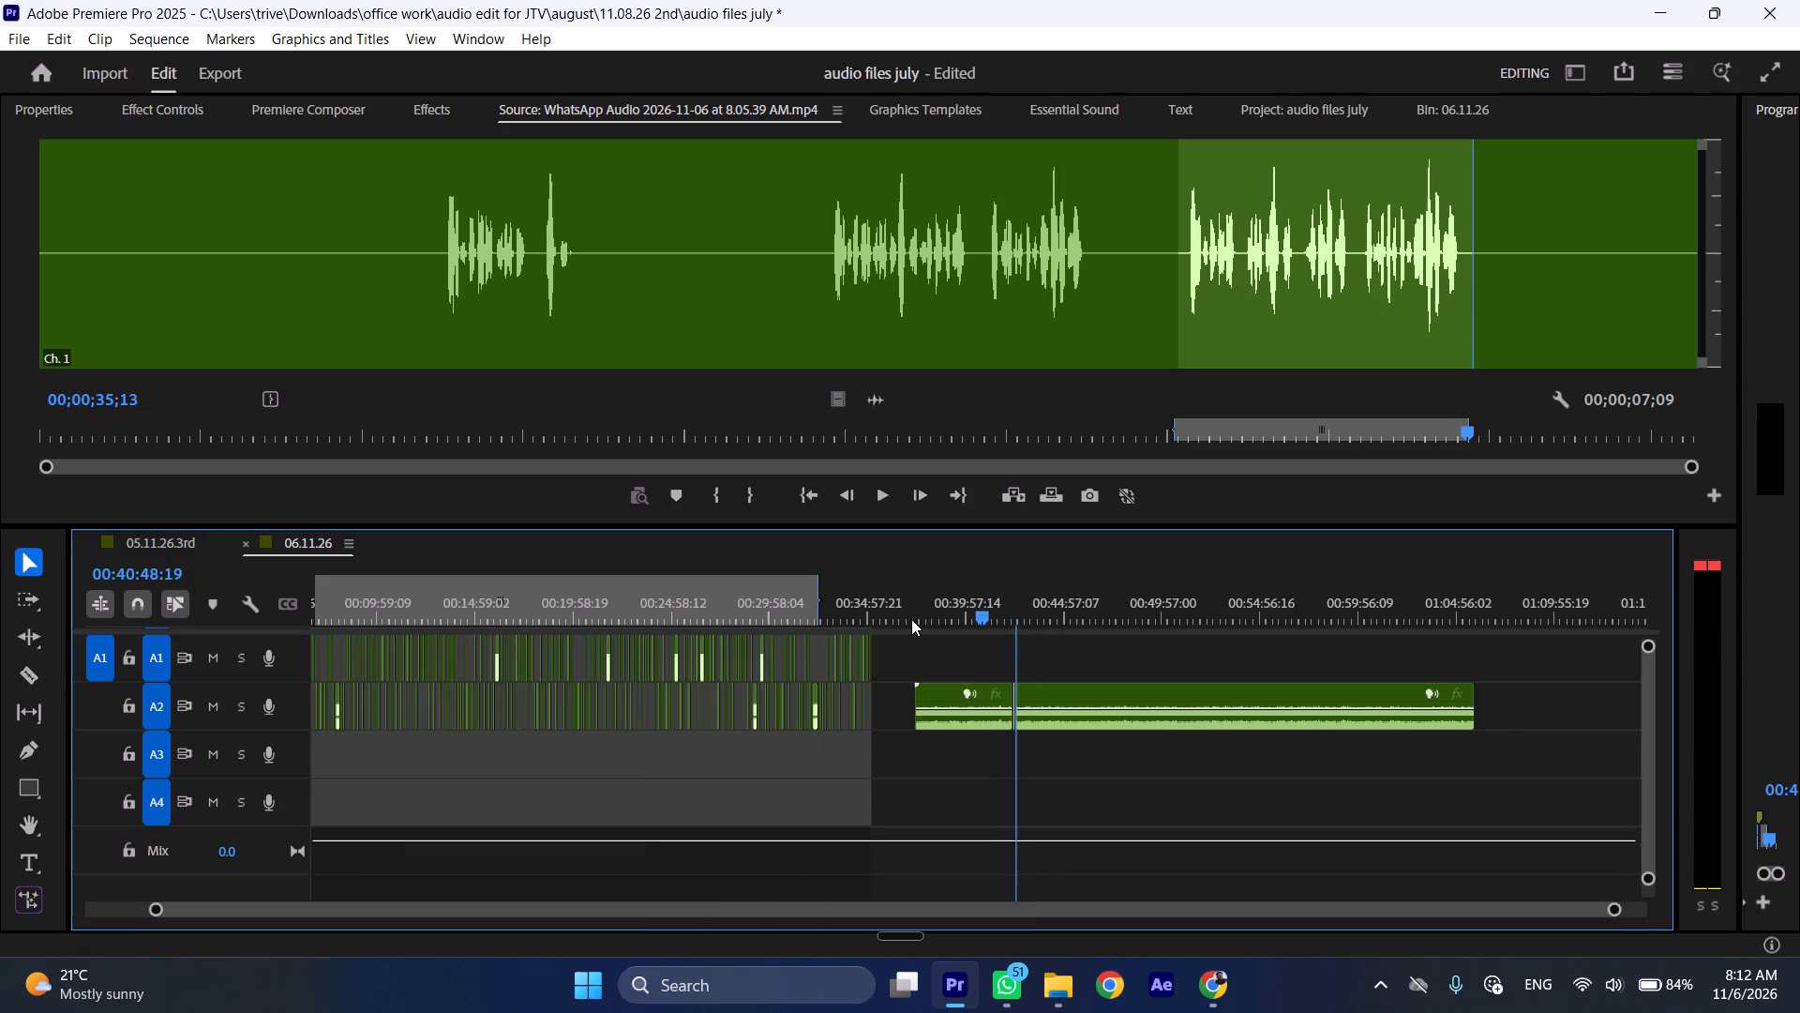
{"action": "left_click_drag", "start_coordinate": [992, 775], "coordinate": [1073, 706]}
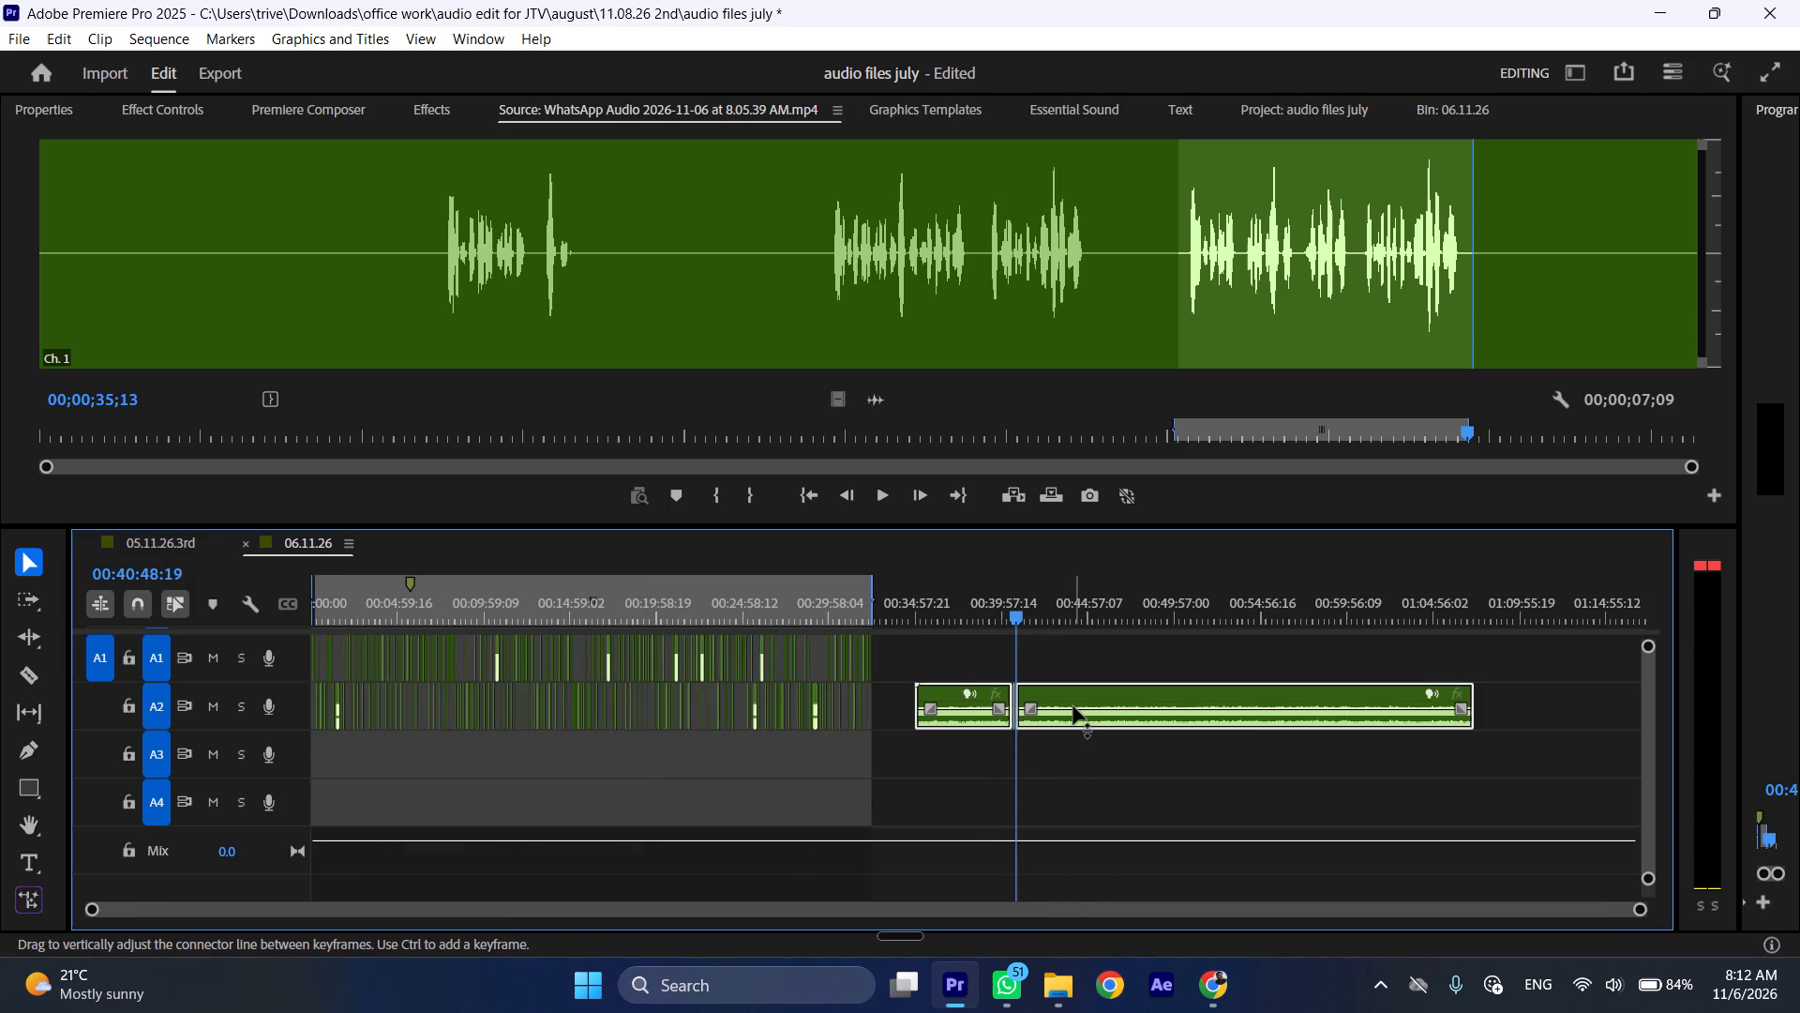
{"action": "key", "text": "slash"}
Export the marked range as an MP3 to the november\06.11.26 folder, replacing the existing "Script no - 2" file.
{"action": "key", "text": "ctrl+m"}
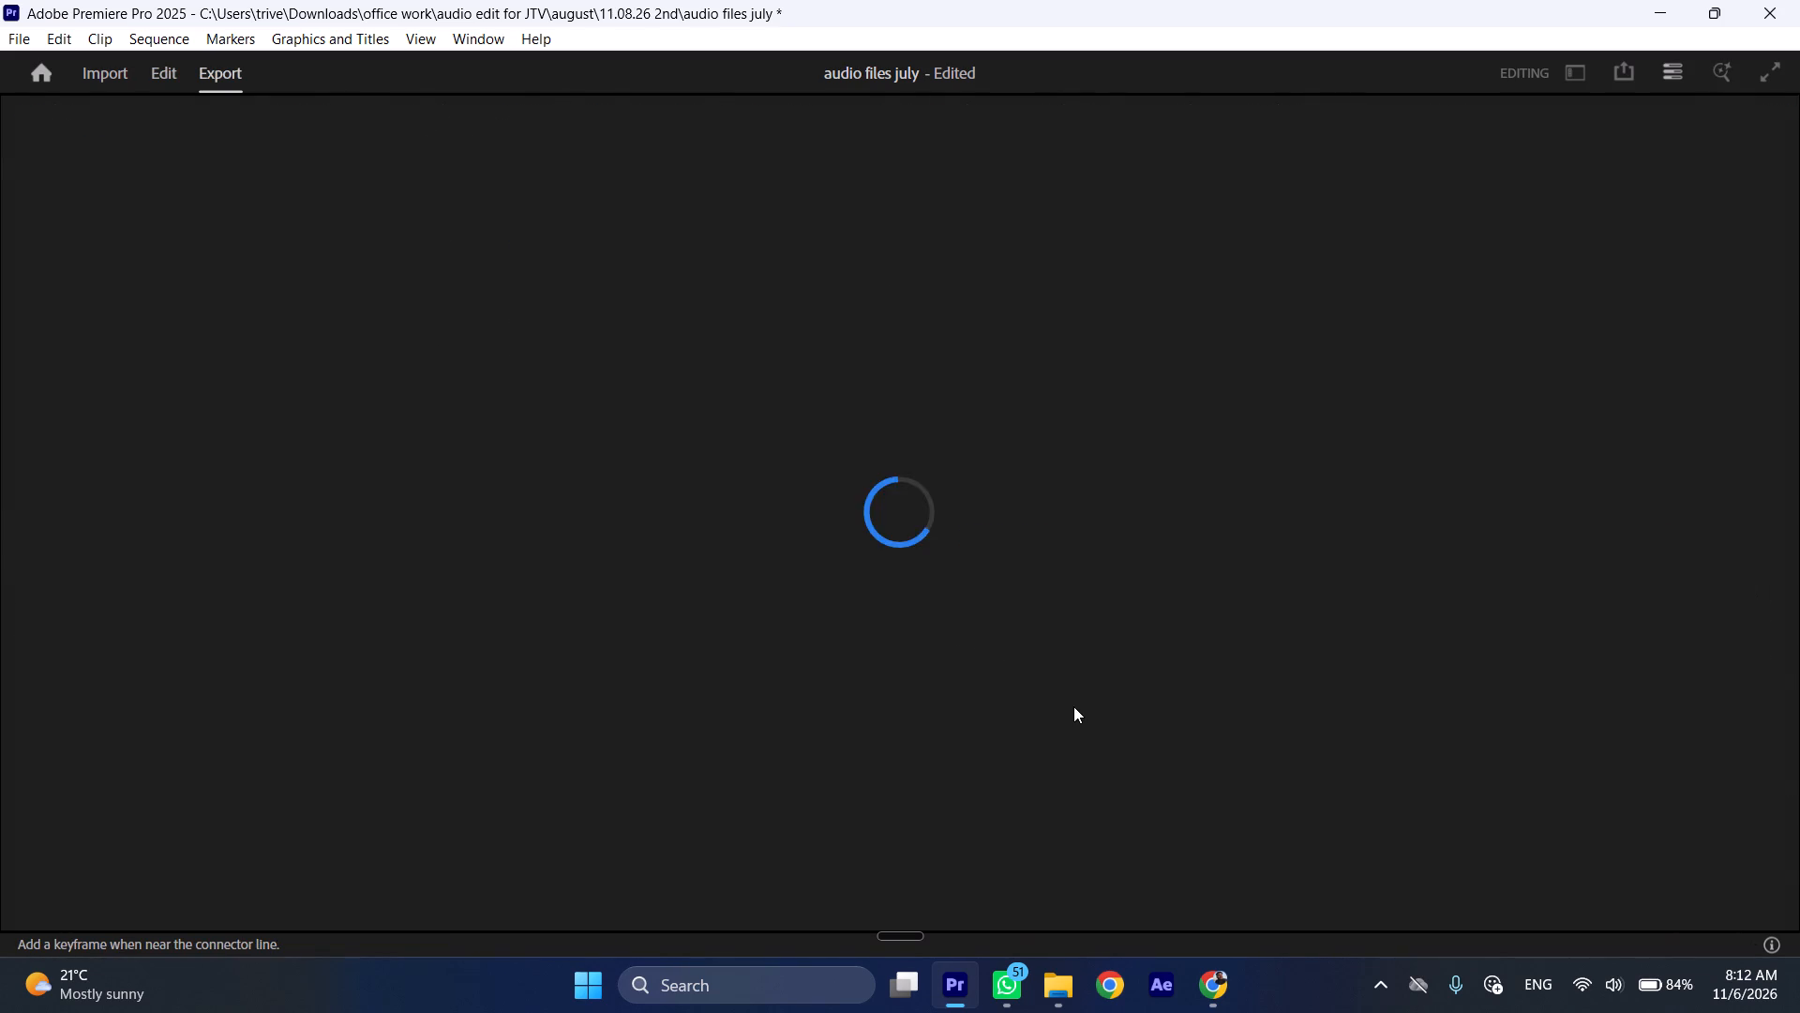
{"action": "left_click", "coordinate": [648, 231]}
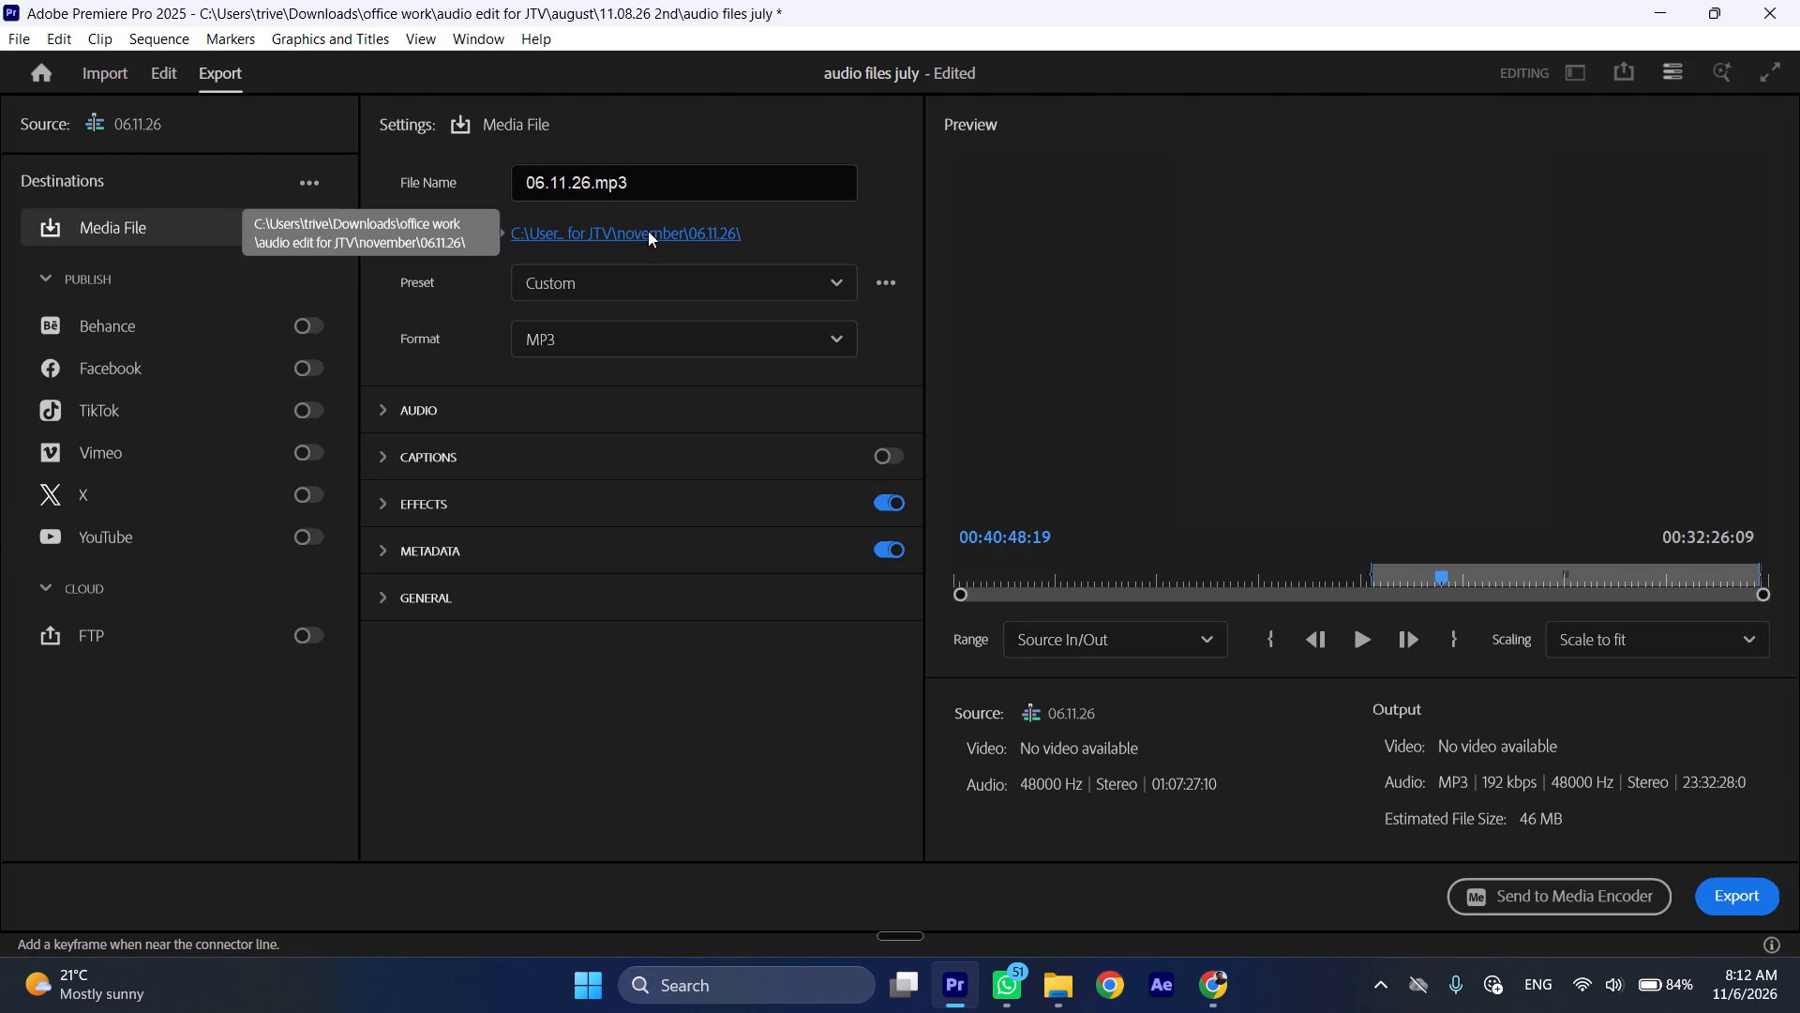
{"action": "left_click", "coordinate": [461, 274]}
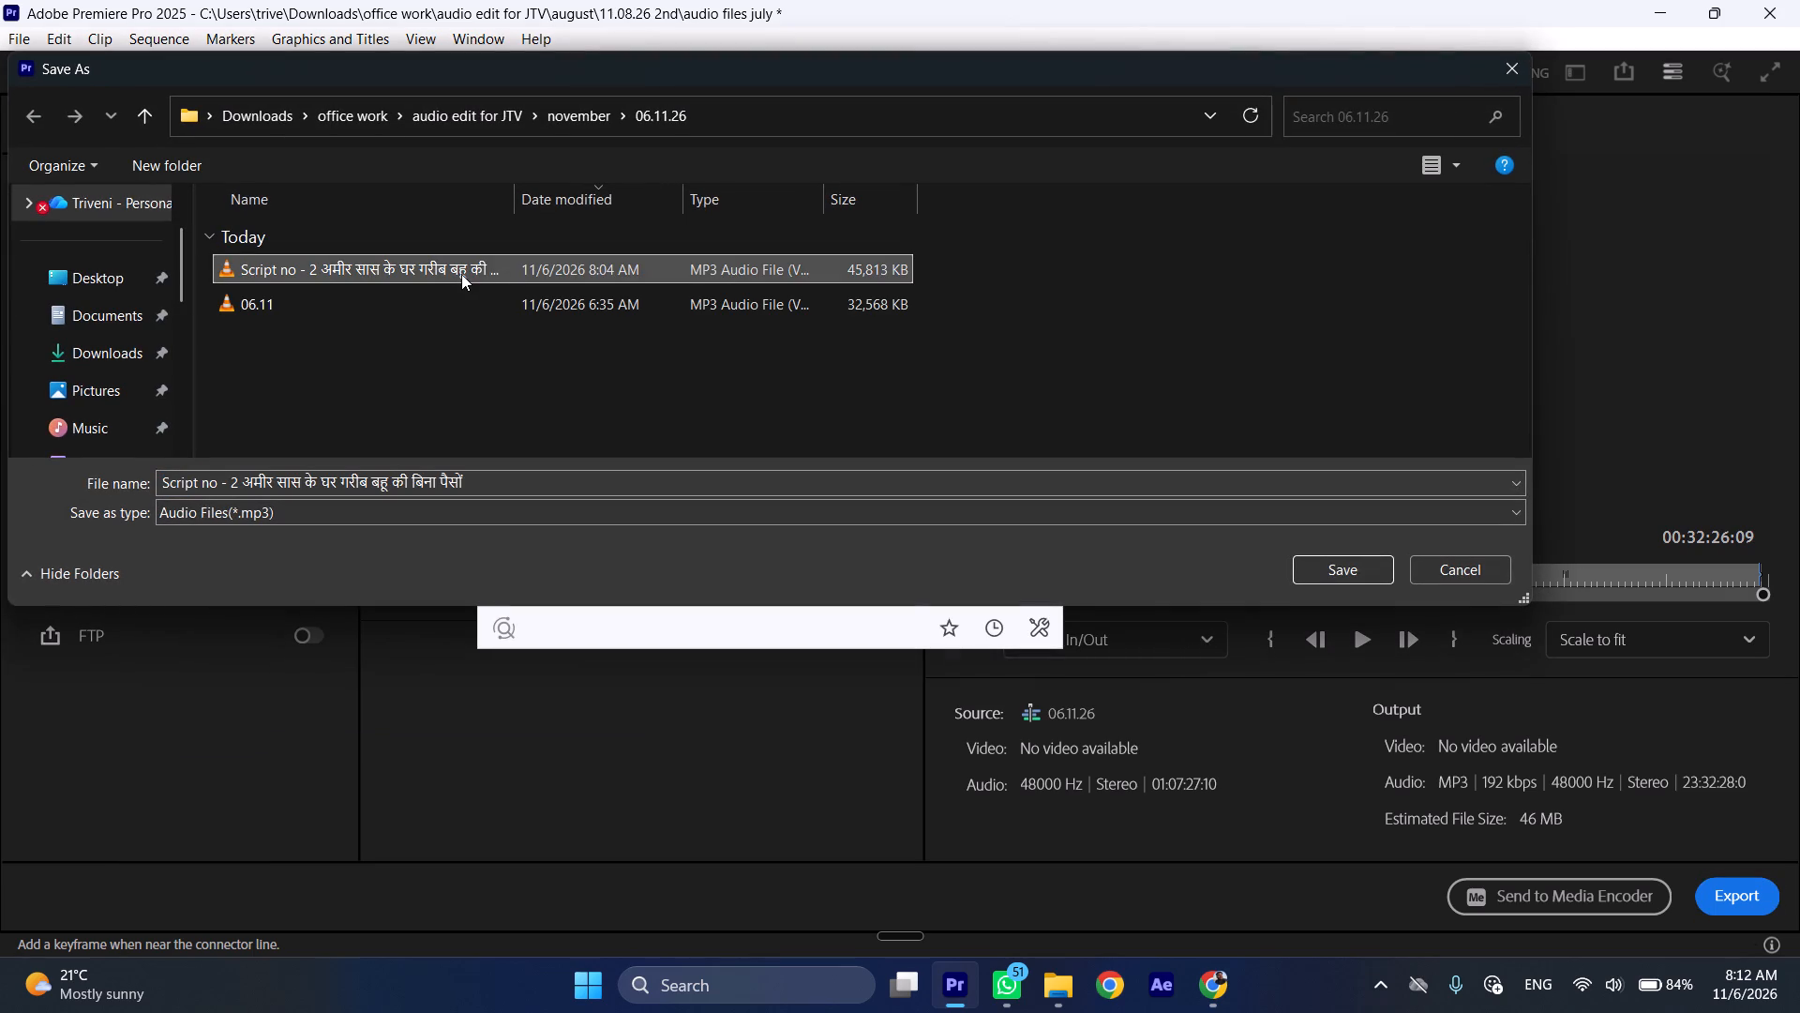
{"action": "left_click", "coordinate": [1338, 575]}
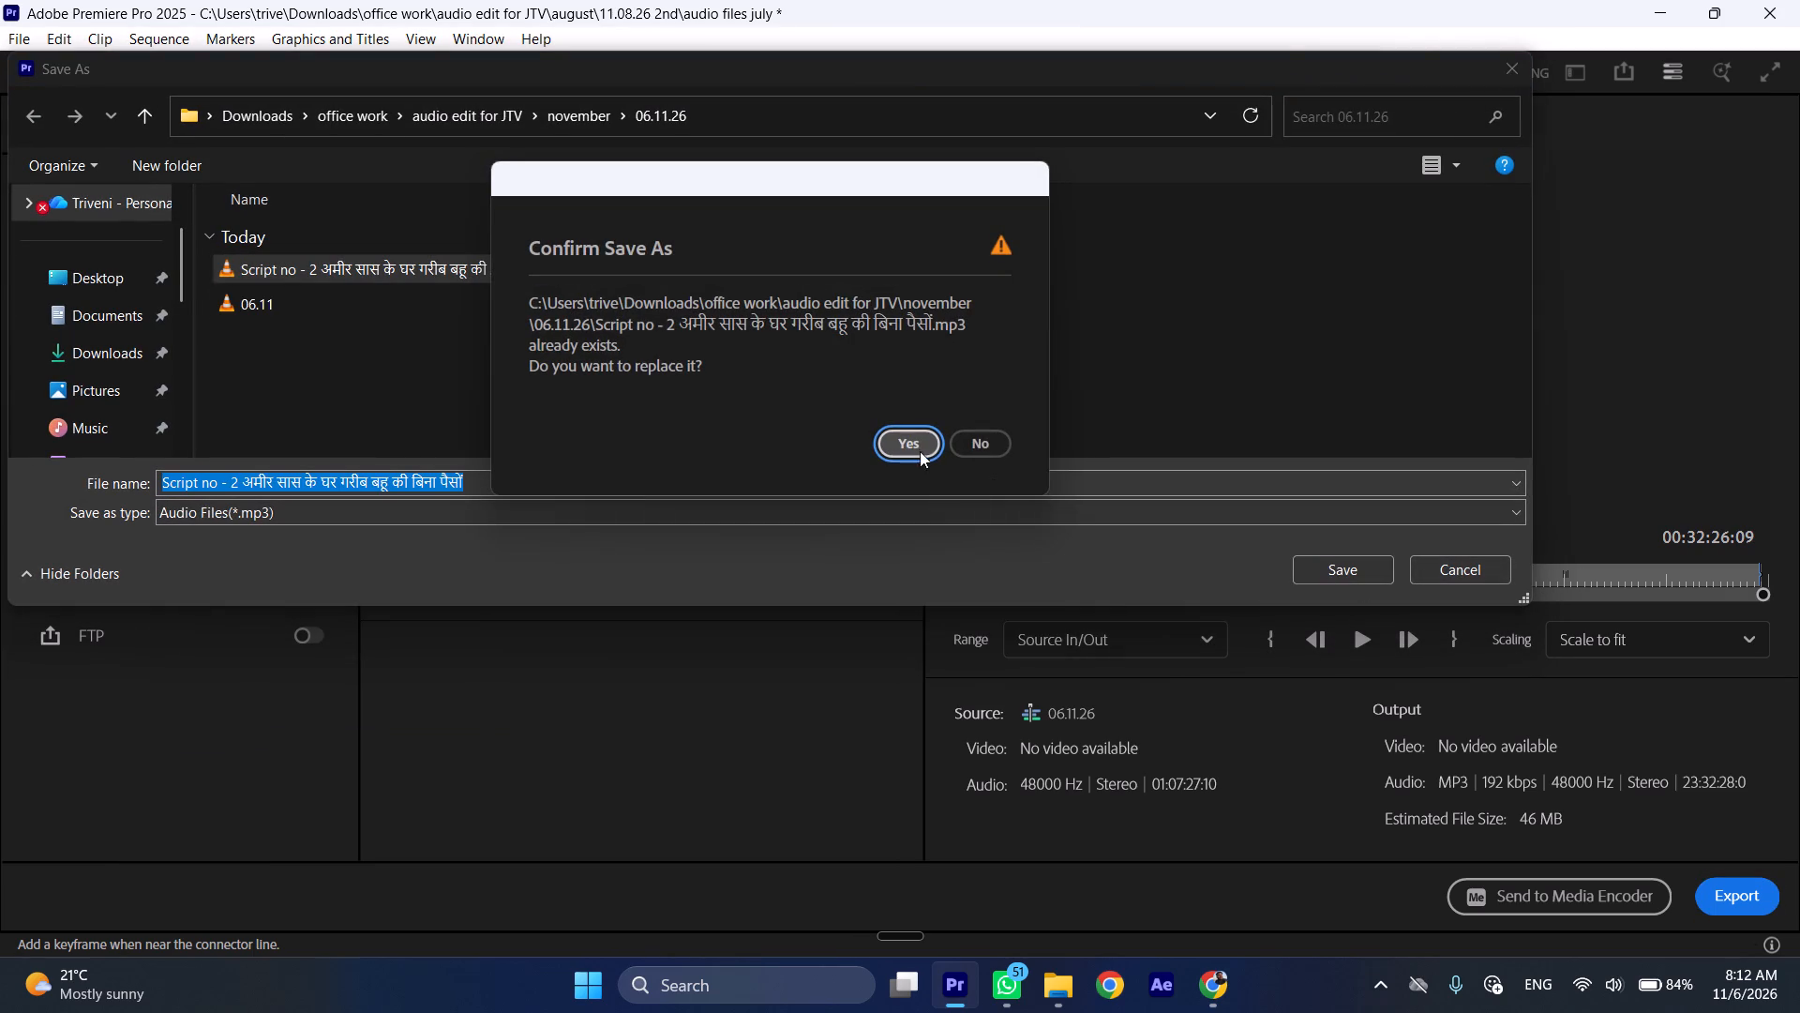
{"action": "left_click", "coordinate": [919, 448]}
{"action": "left_click", "coordinate": [1739, 900]}
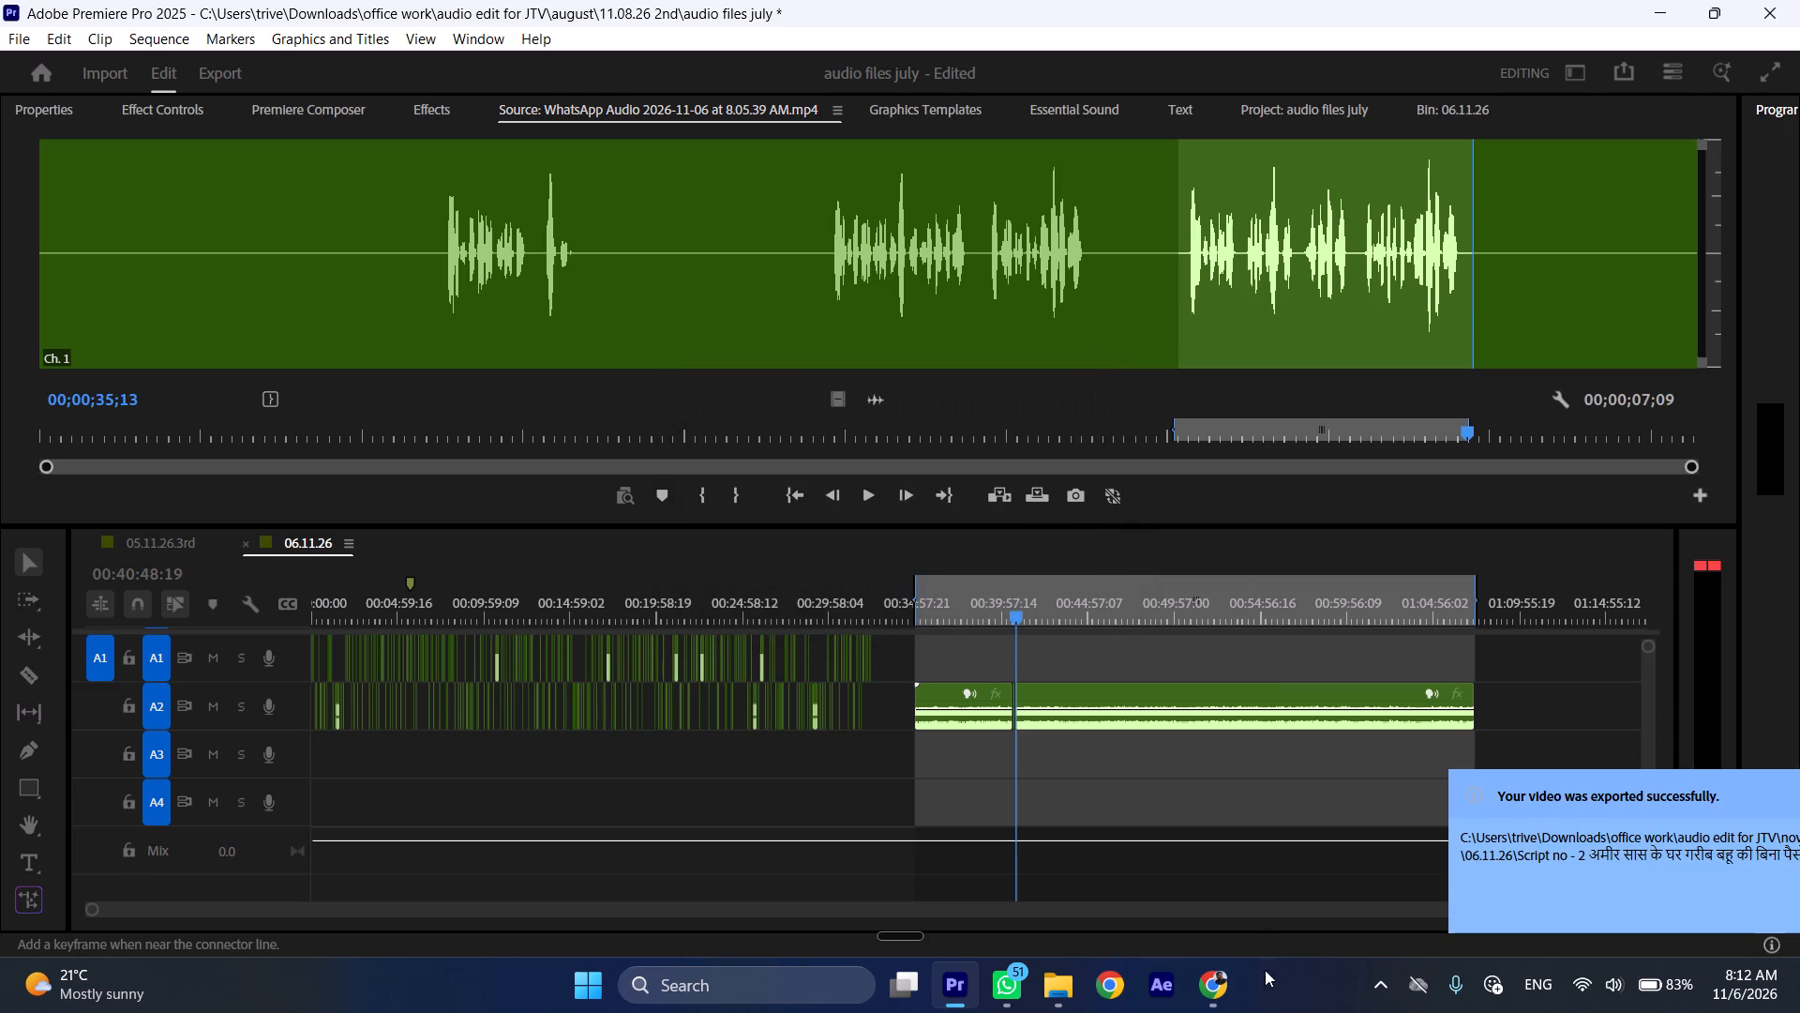
Switch to Adobe Podcast in Chrome and upload the newly exported "Script no - 2" MP3 for speech enhancement.
{"action": "left_click", "coordinate": [1214, 987]}
{"action": "left_click", "coordinate": [416, 468]}
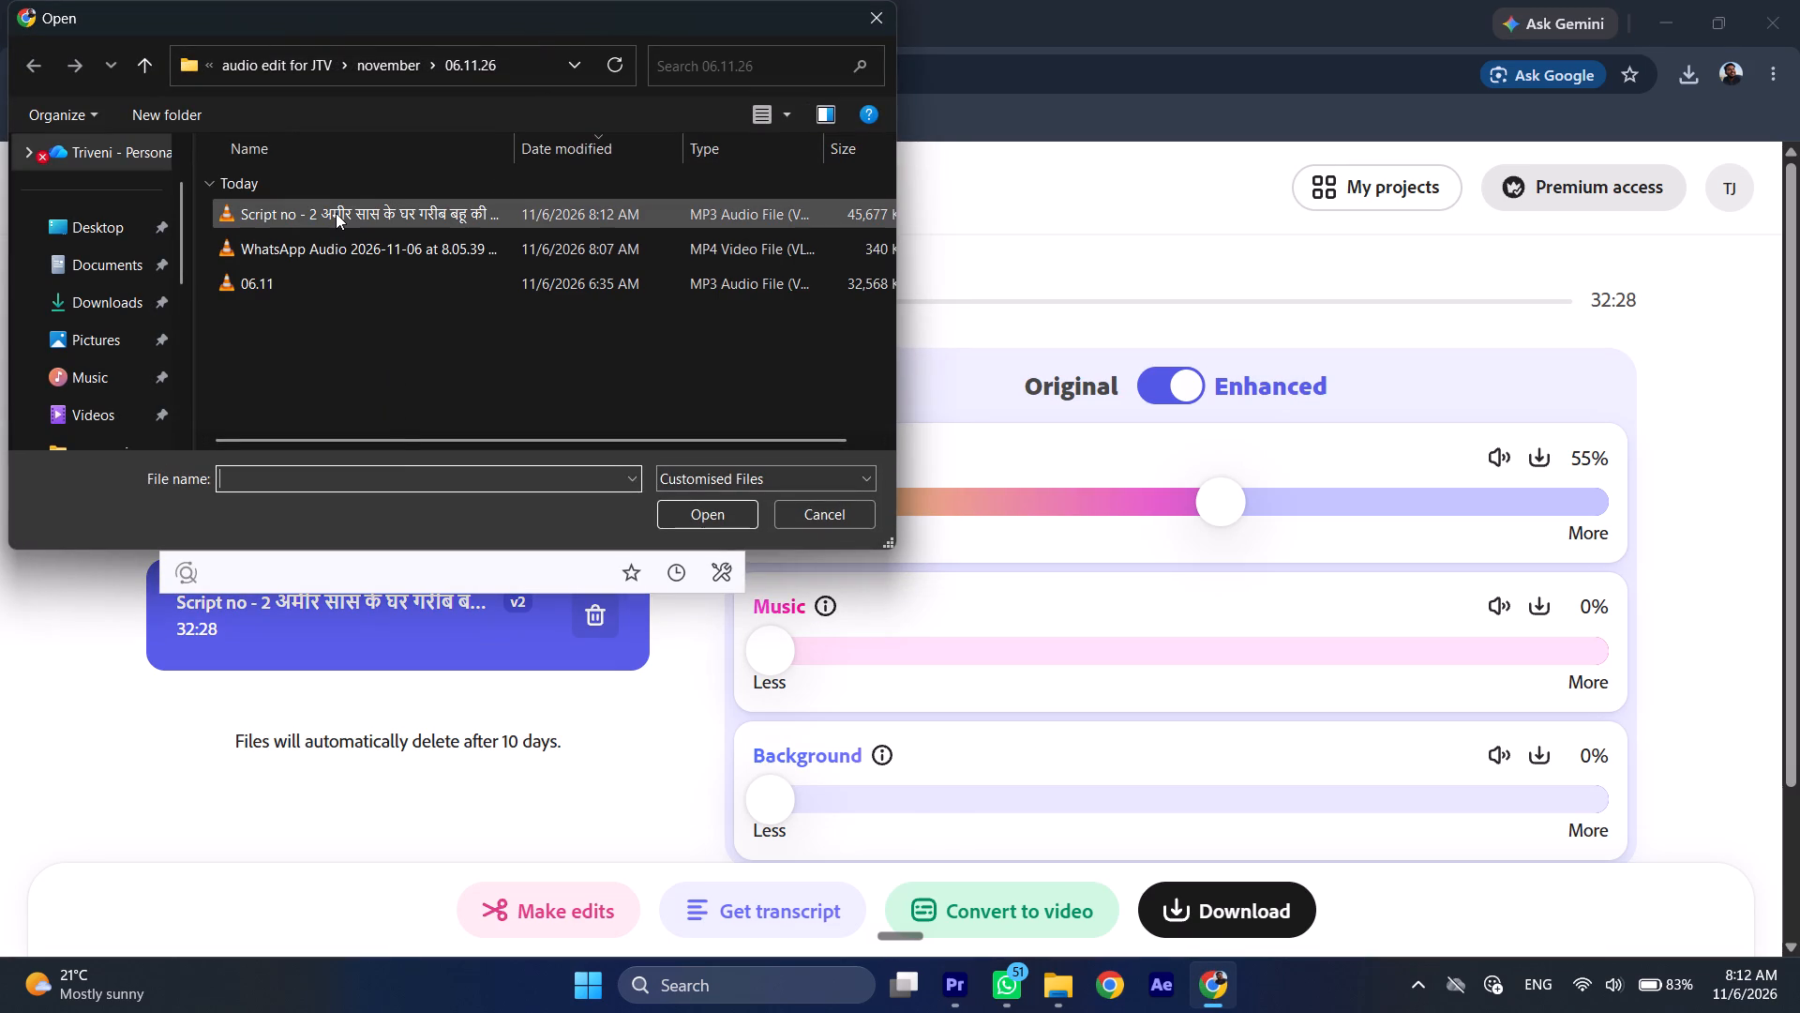
{"action": "double_click", "coordinate": [336, 212]}
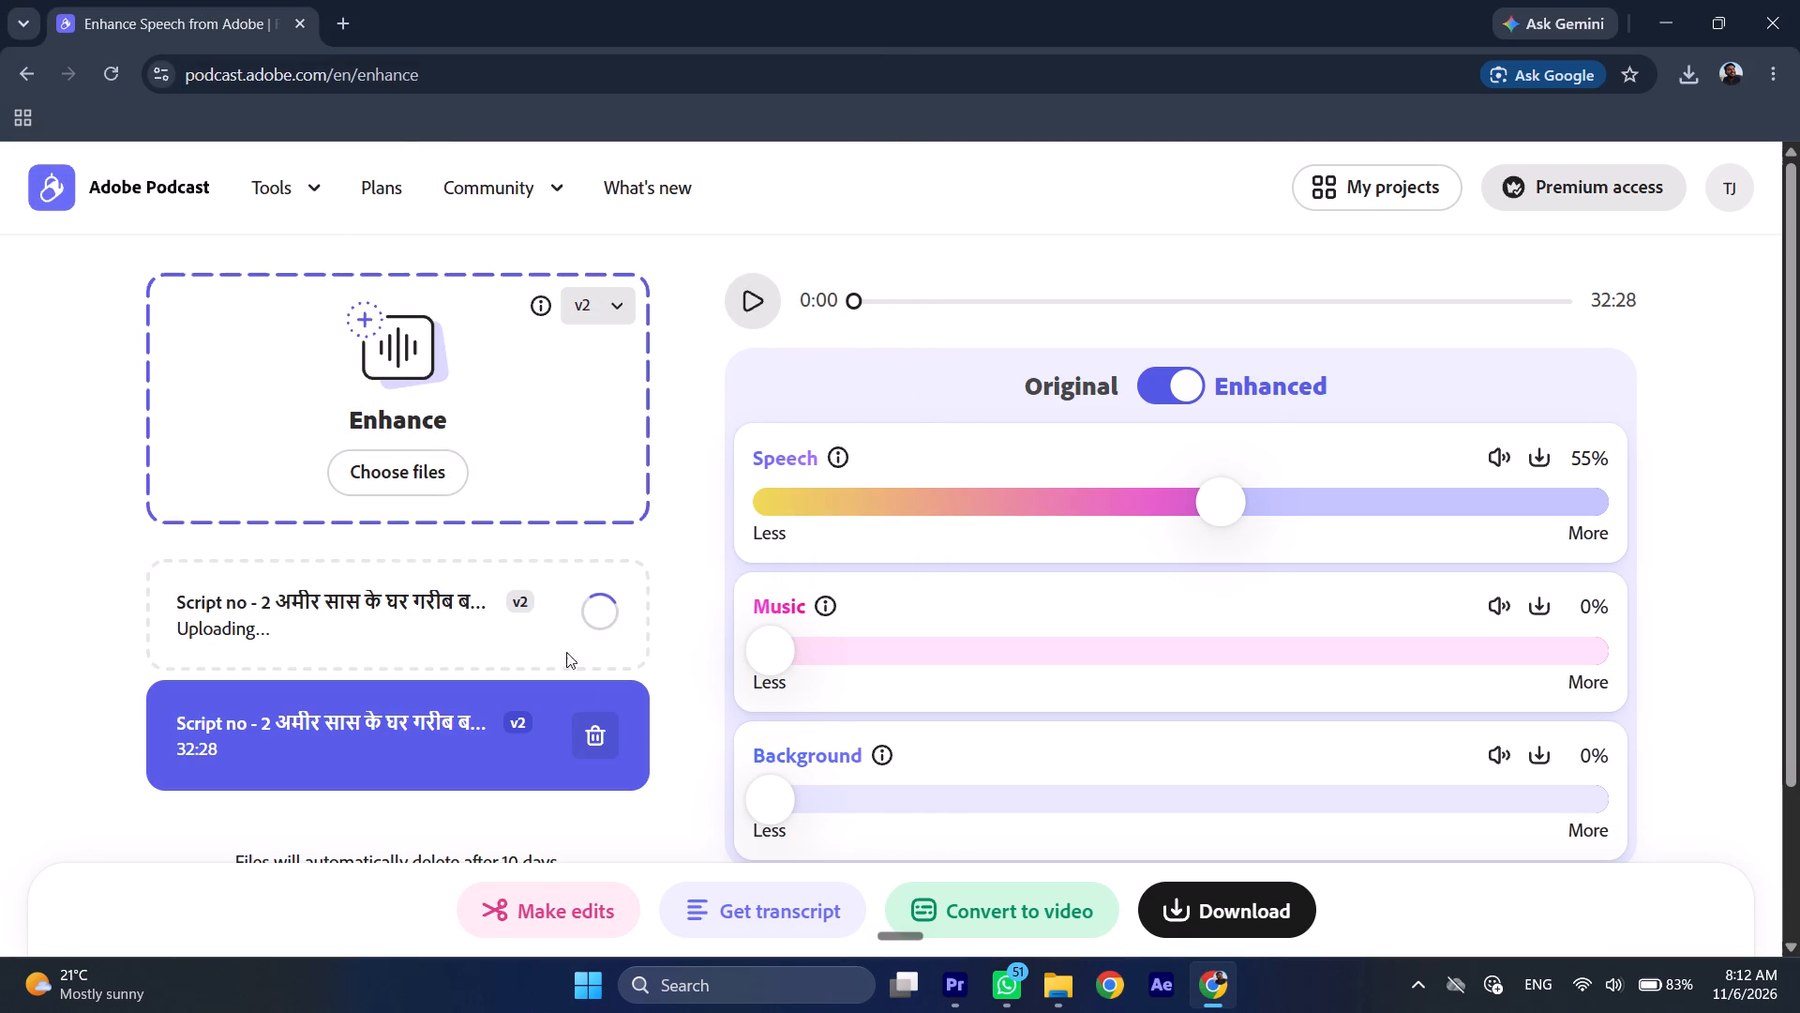
Delete the previously enhanced "Script no - 2" entry from the Adobe Podcast file list.
{"action": "left_click", "coordinate": [599, 736]}
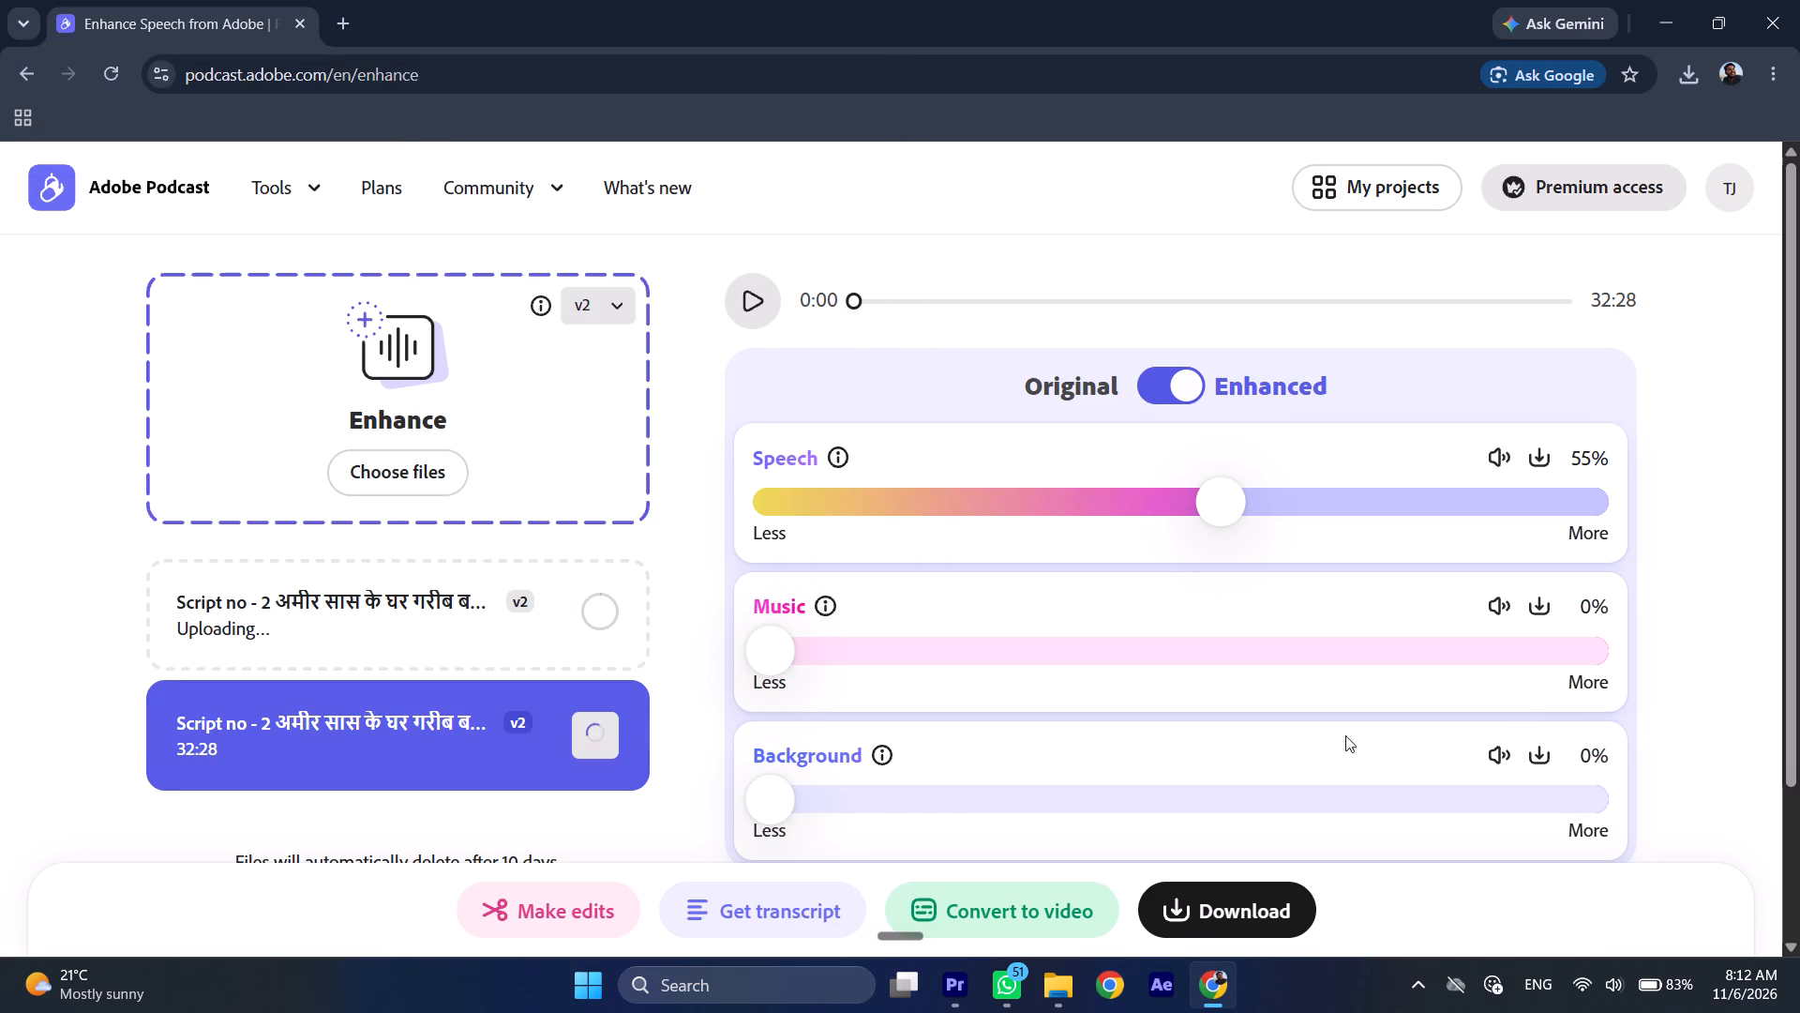
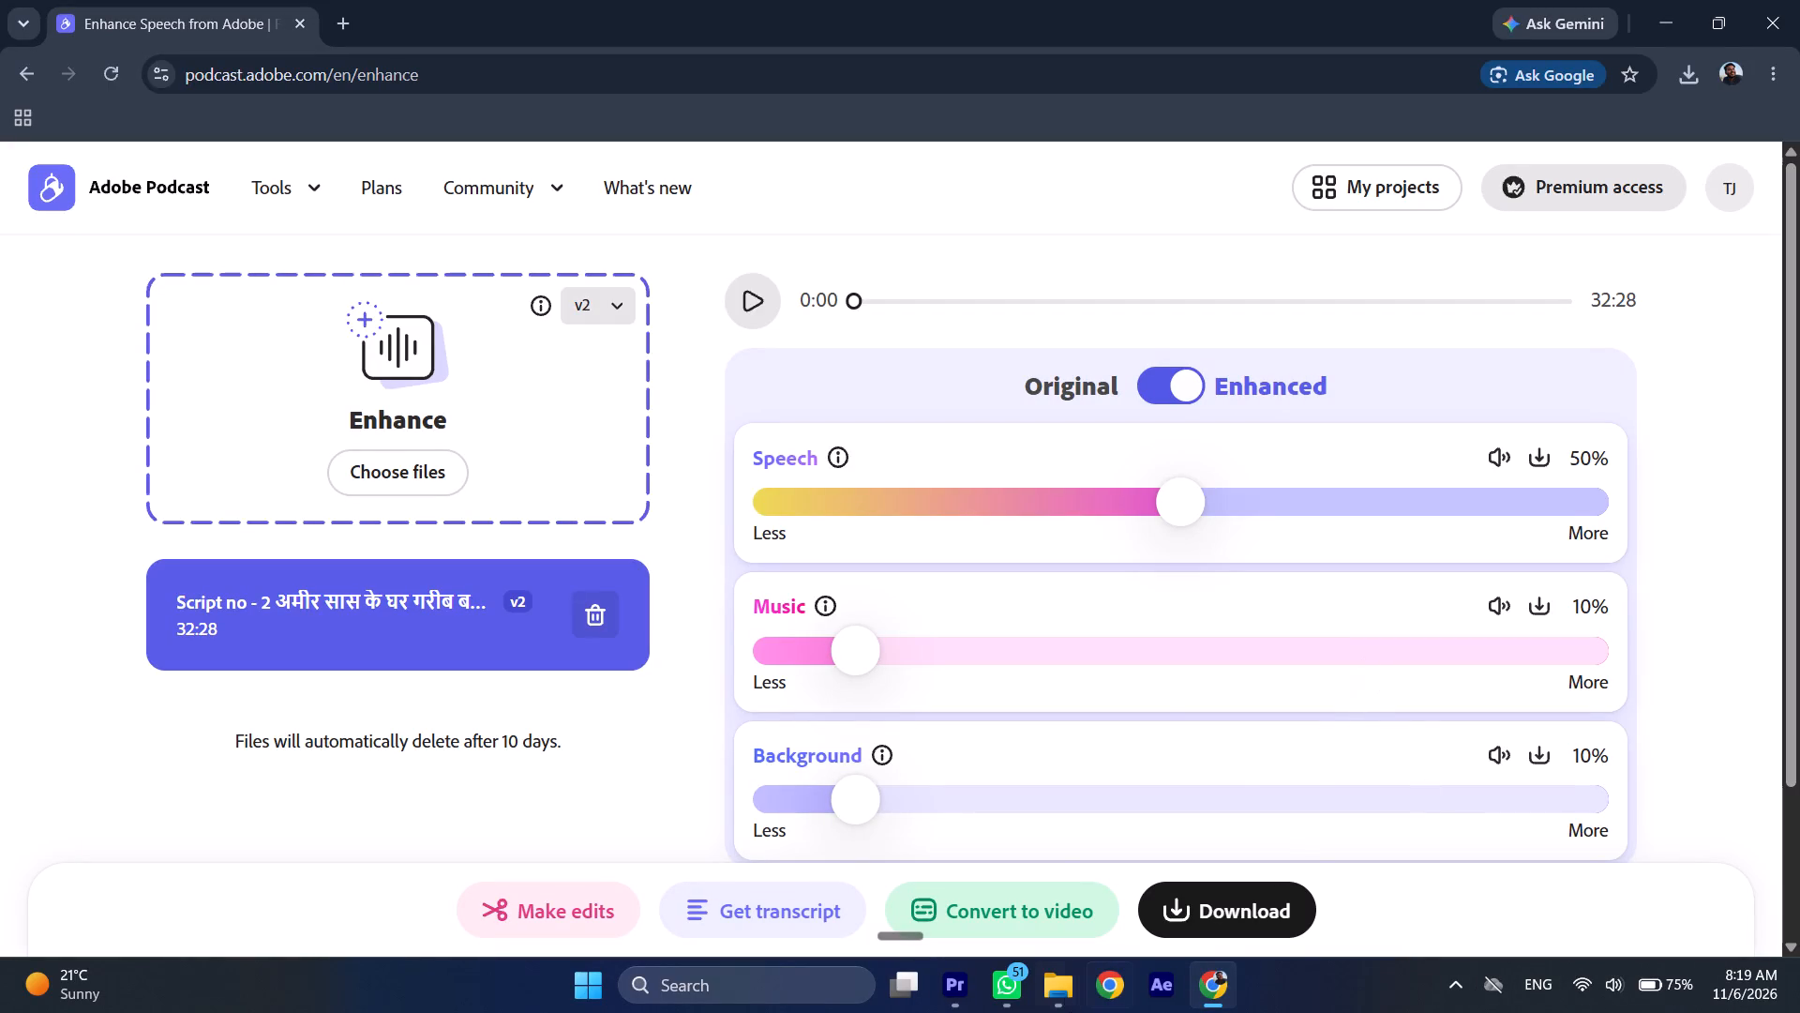
Download the enhanced "Script no - 2" audio with speech at 50% and music and background at 10%.
{"action": "left_click", "coordinate": [1209, 923]}
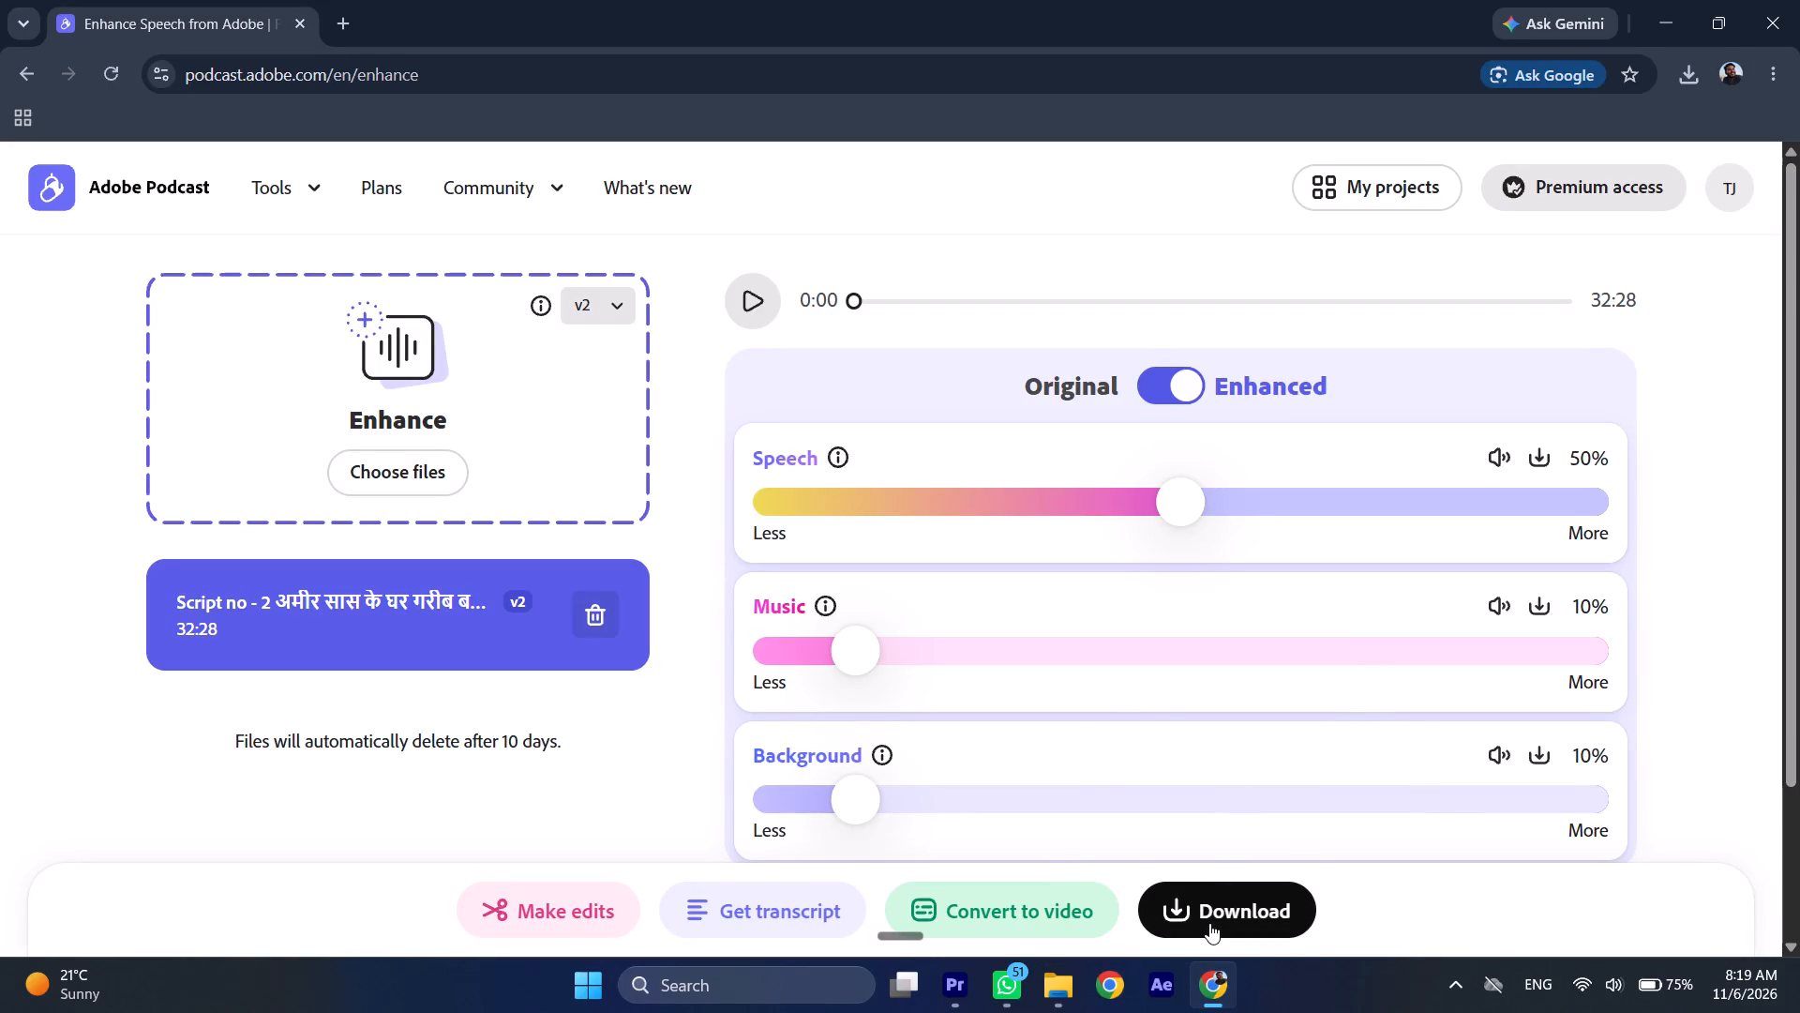
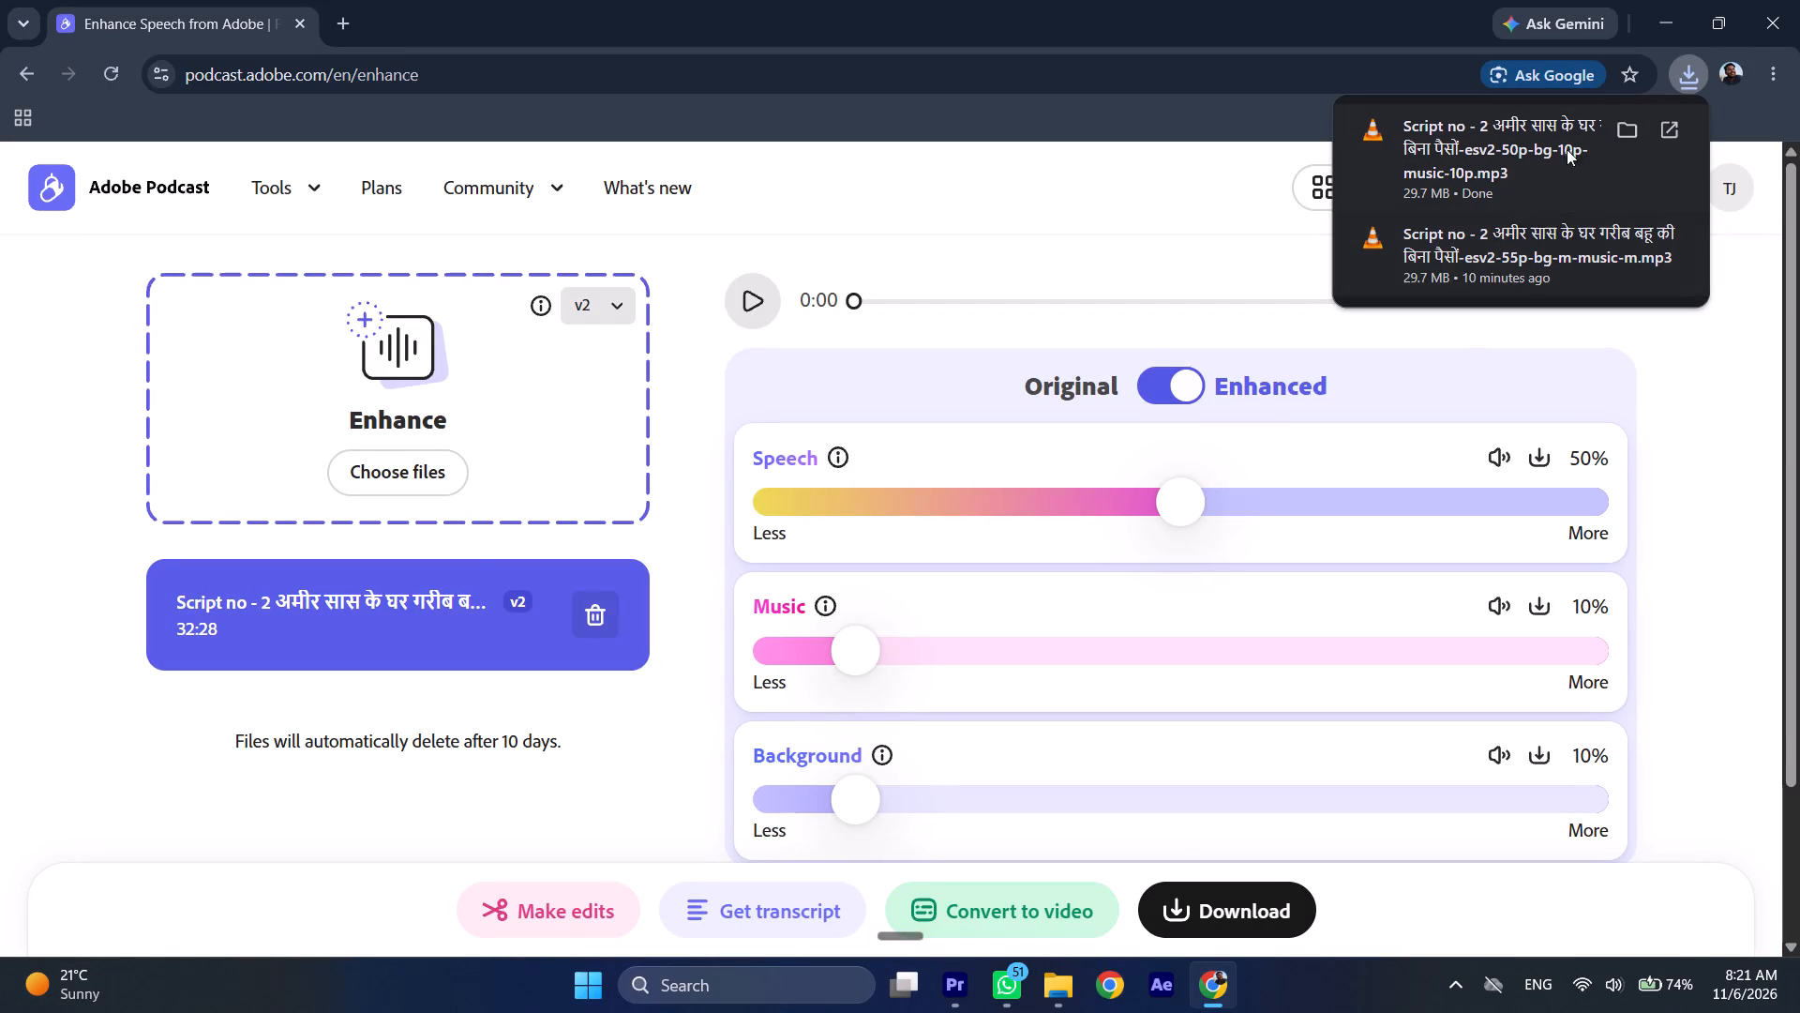
Move the newly downloaded 50% speech "Script no - 2" MP3 from Downloads into office work\audio edit for JTV\november\06.11.26 in File Explorer.
{"action": "left_click", "coordinate": [1625, 126]}
{"action": "left_click", "coordinate": [151, 129]}
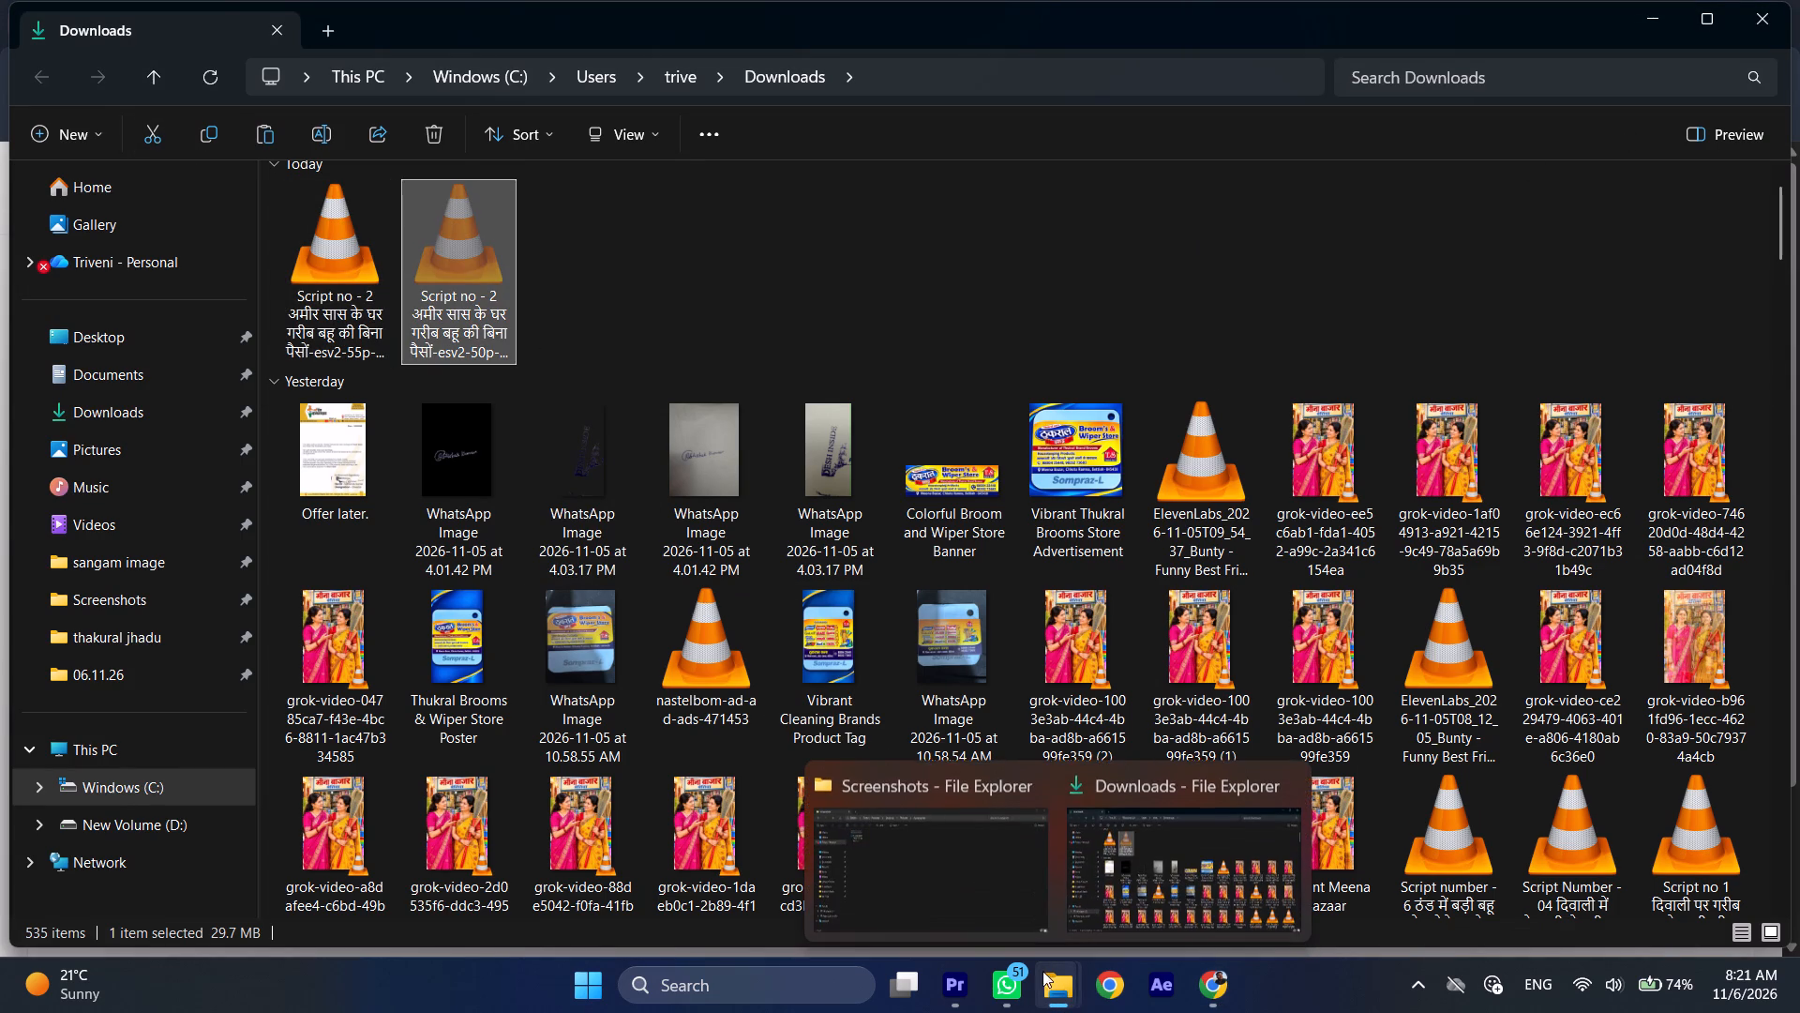
{"action": "left_click", "coordinate": [949, 883]}
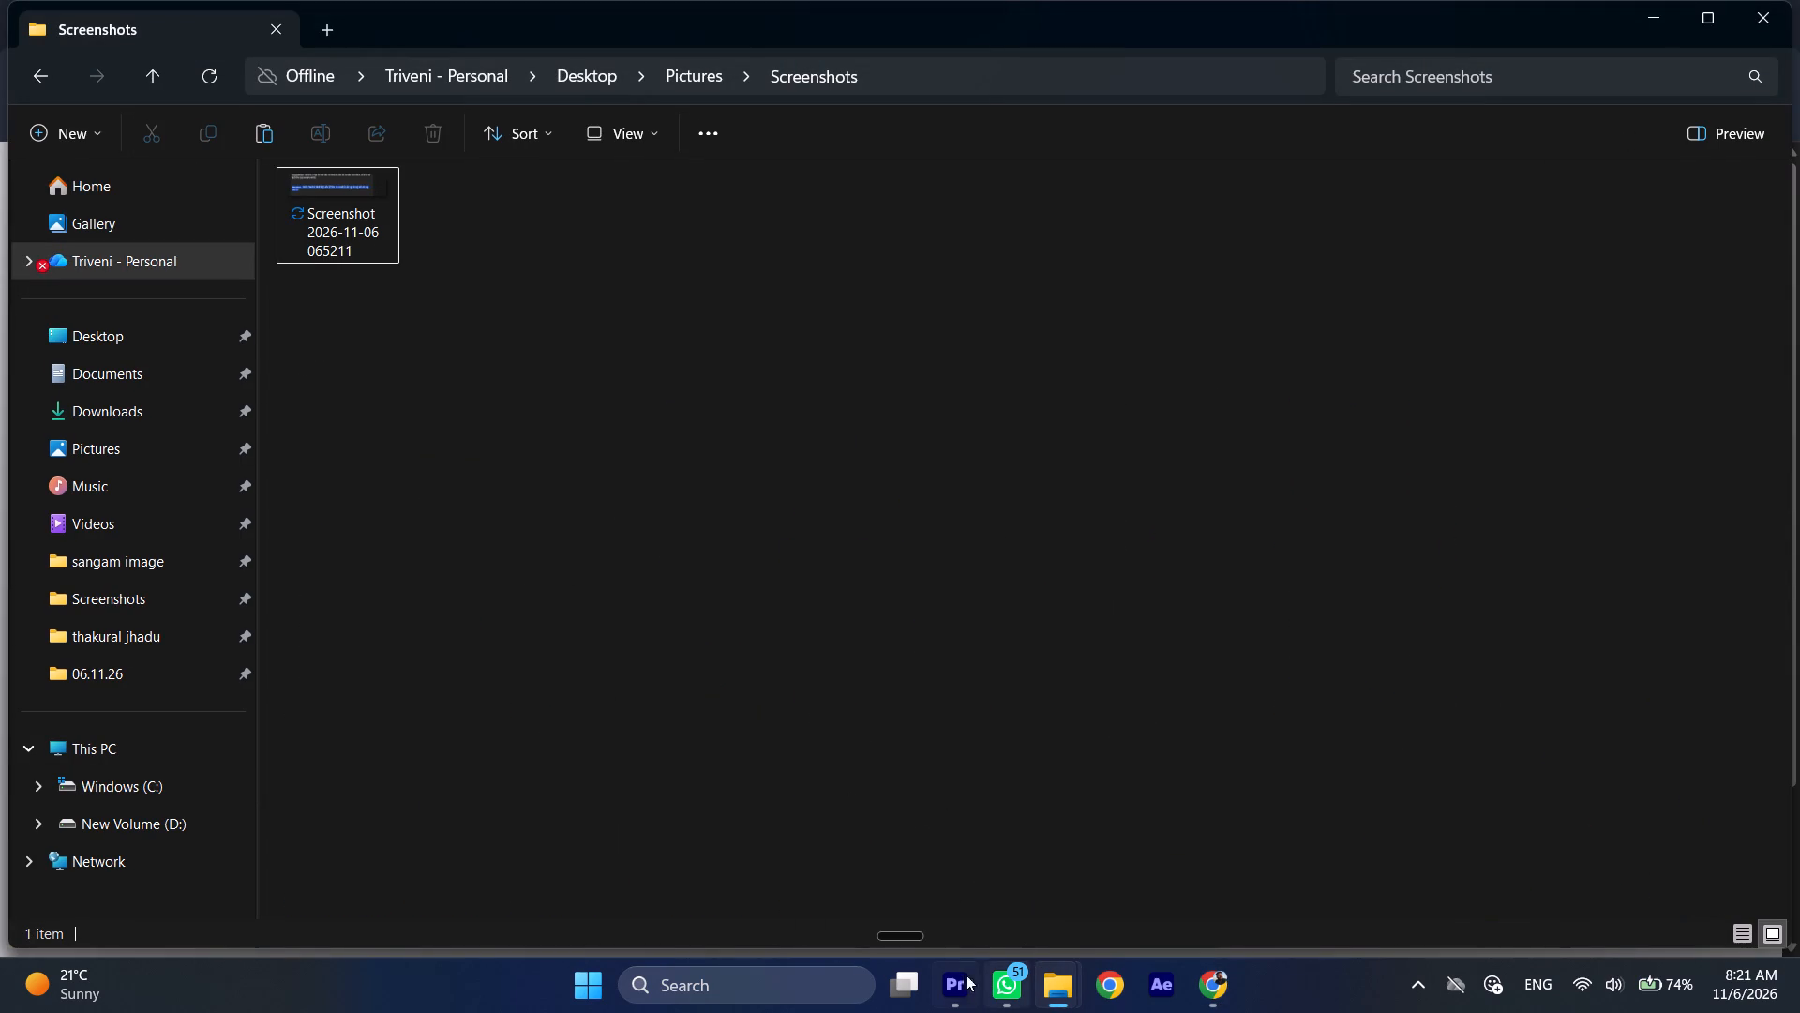
{"action": "left_click", "coordinate": [1117, 895]}
{"action": "scroll", "coordinate": [636, 753], "scroll_direction": "down", "scroll_amount": 3}
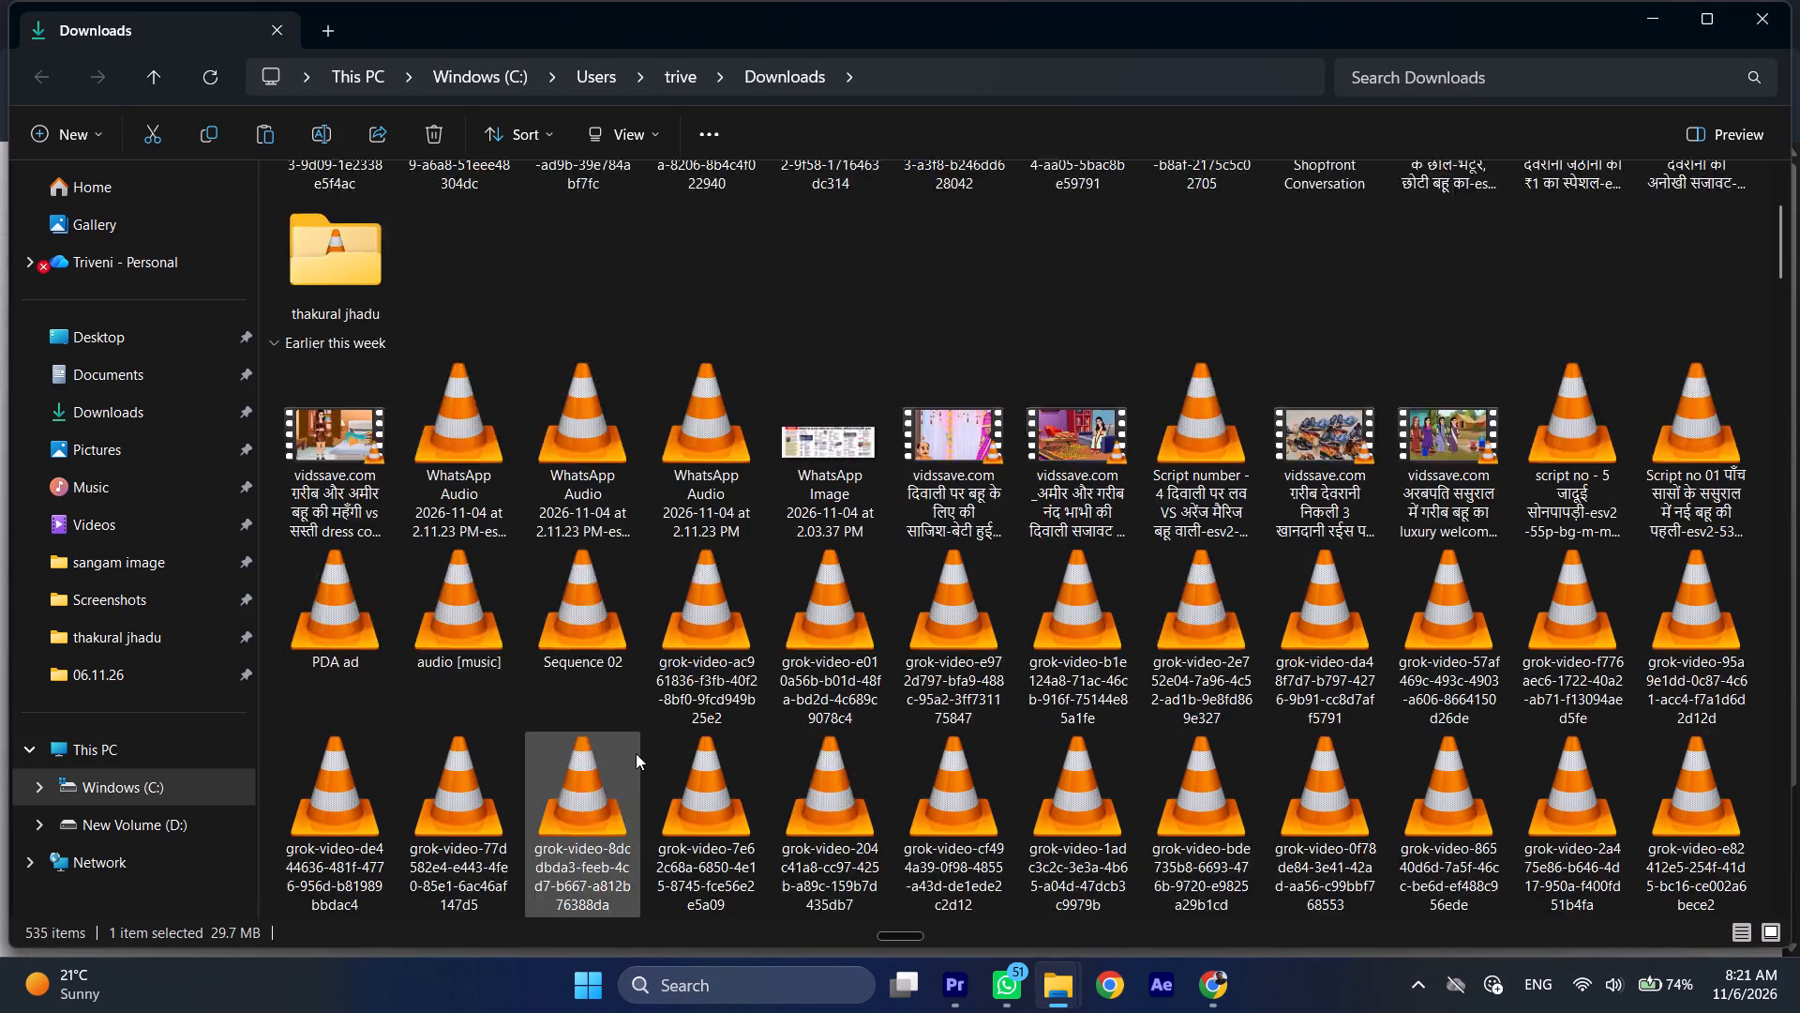
{"action": "scroll", "coordinate": [636, 753], "scroll_direction": "down", "scroll_amount": 2}
{"action": "double_click", "coordinate": [1300, 777]}
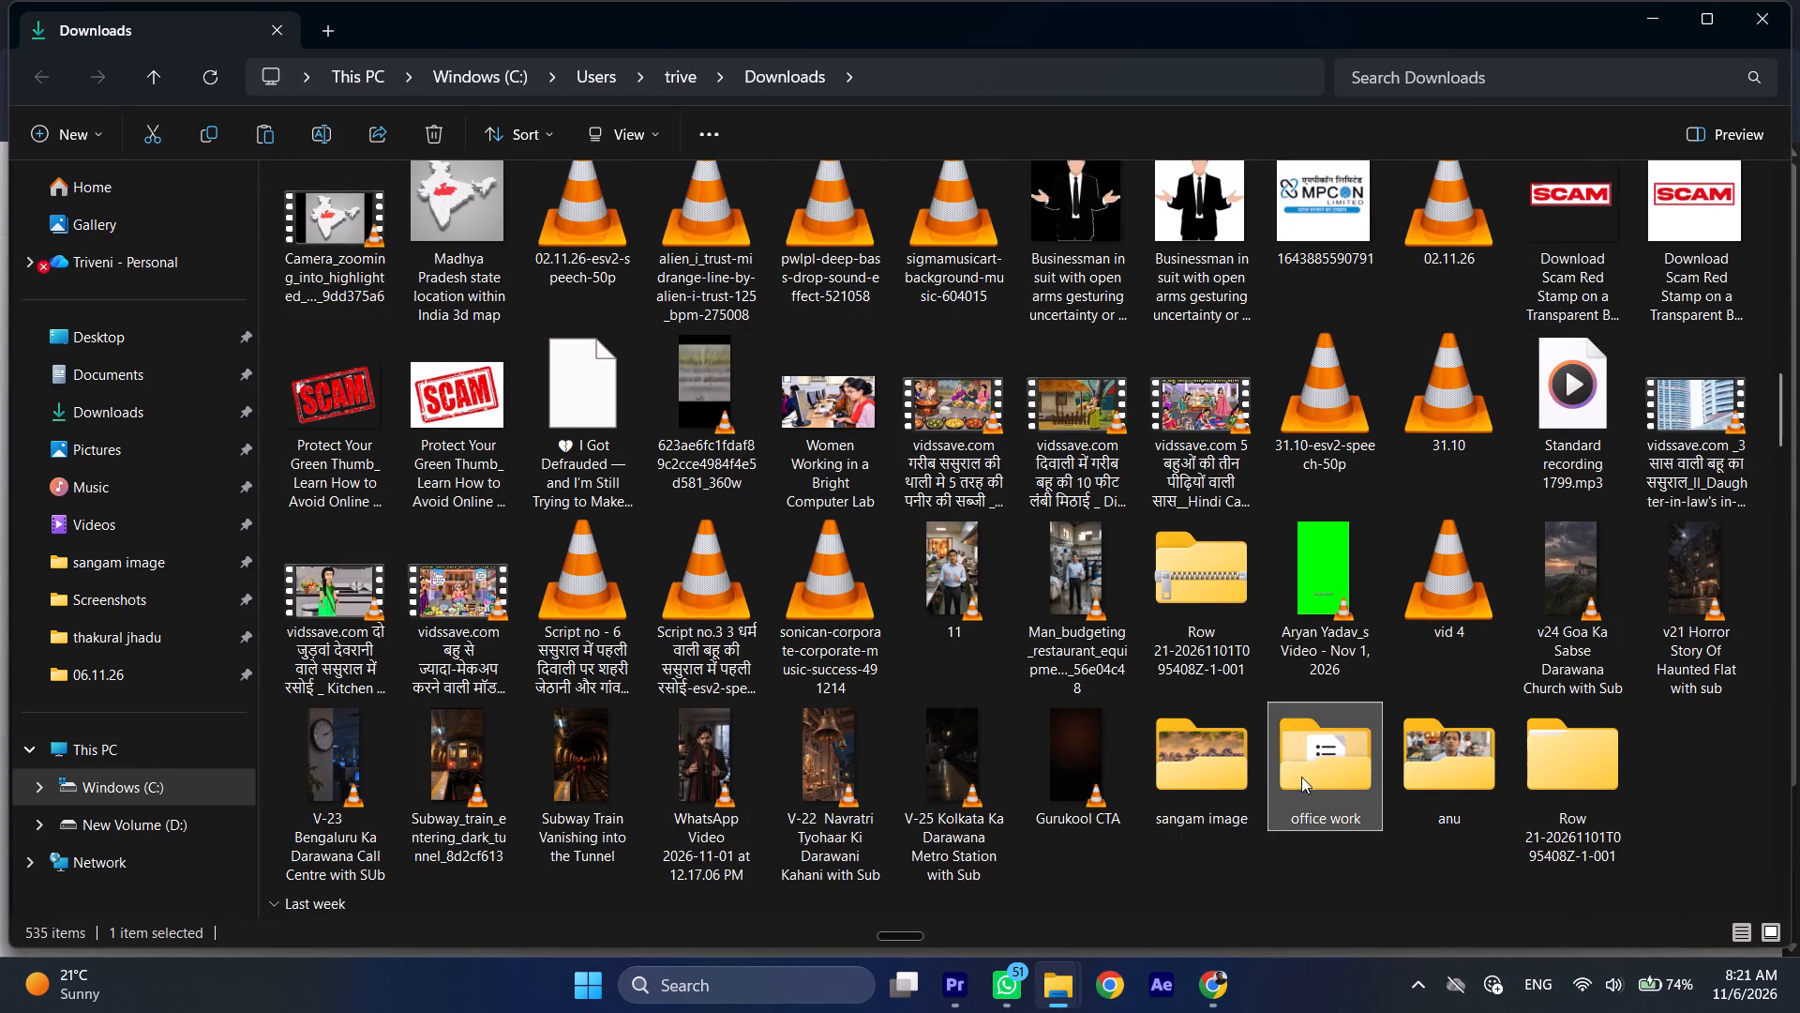
{"action": "double_click", "coordinate": [385, 315]}
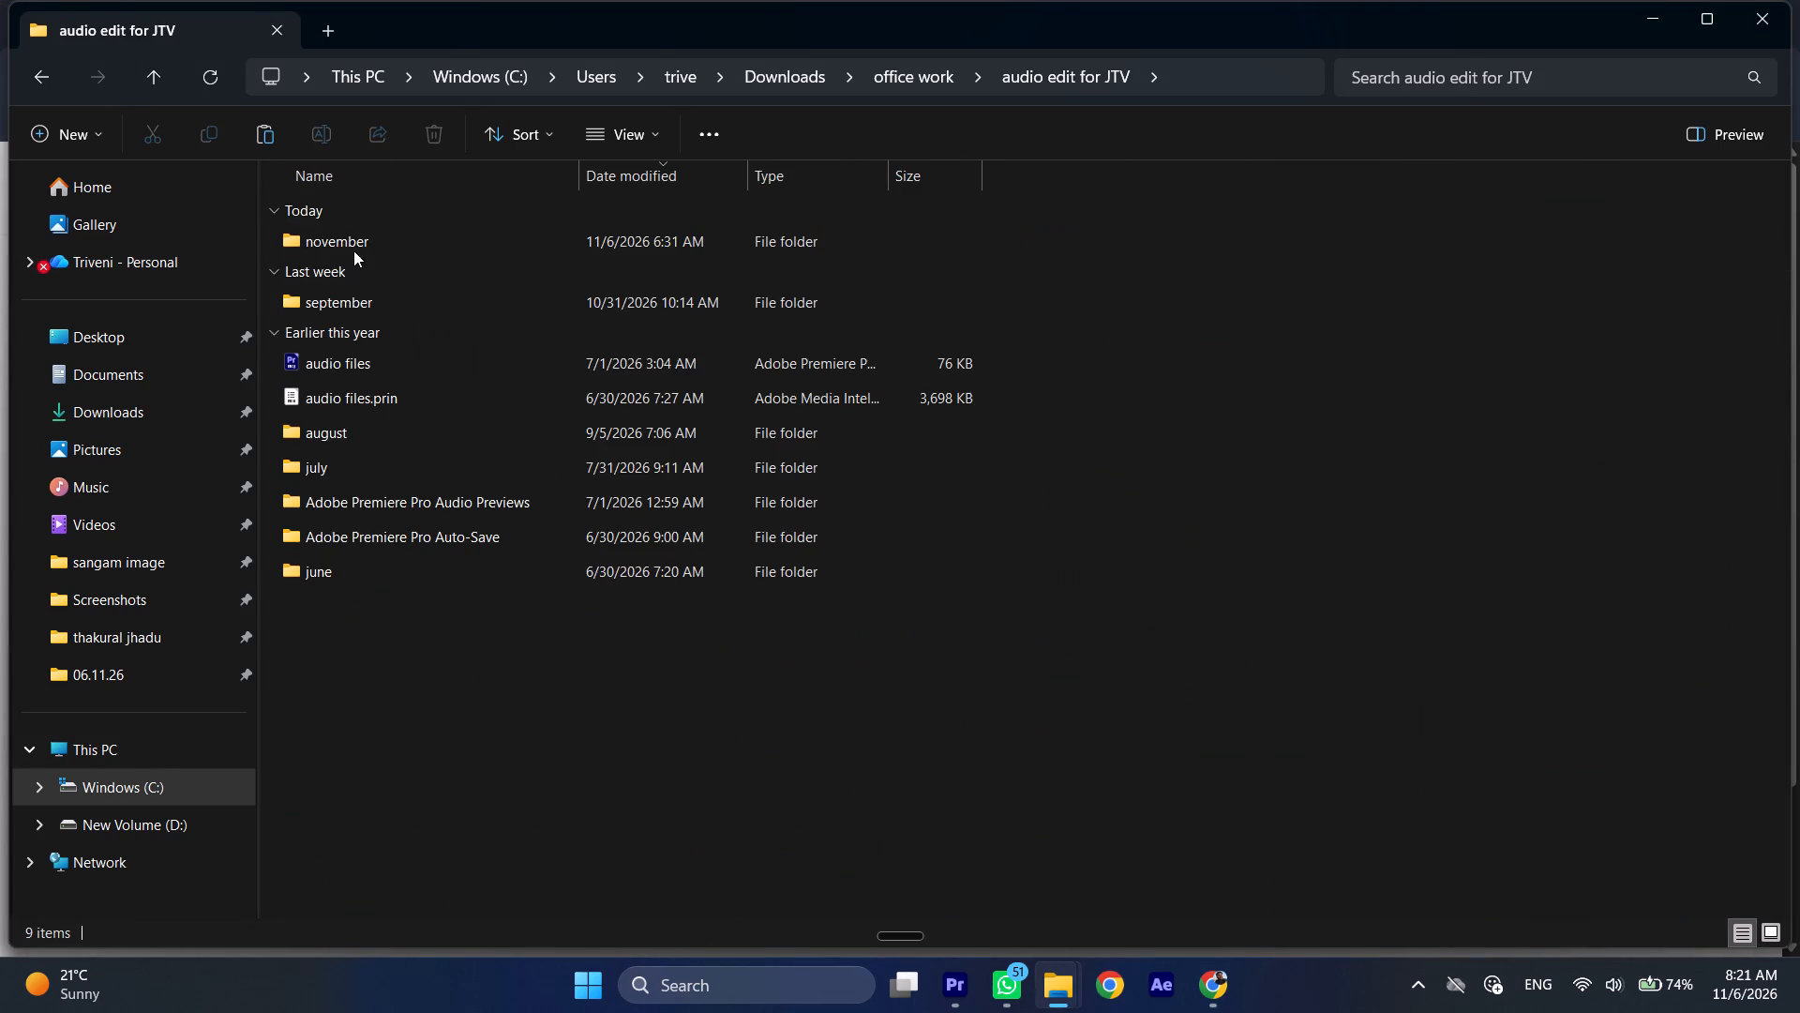
{"action": "triple_click", "coordinate": [353, 245]}
{"action": "left_click", "coordinate": [353, 245]}
{"action": "left_click", "coordinate": [273, 133]}
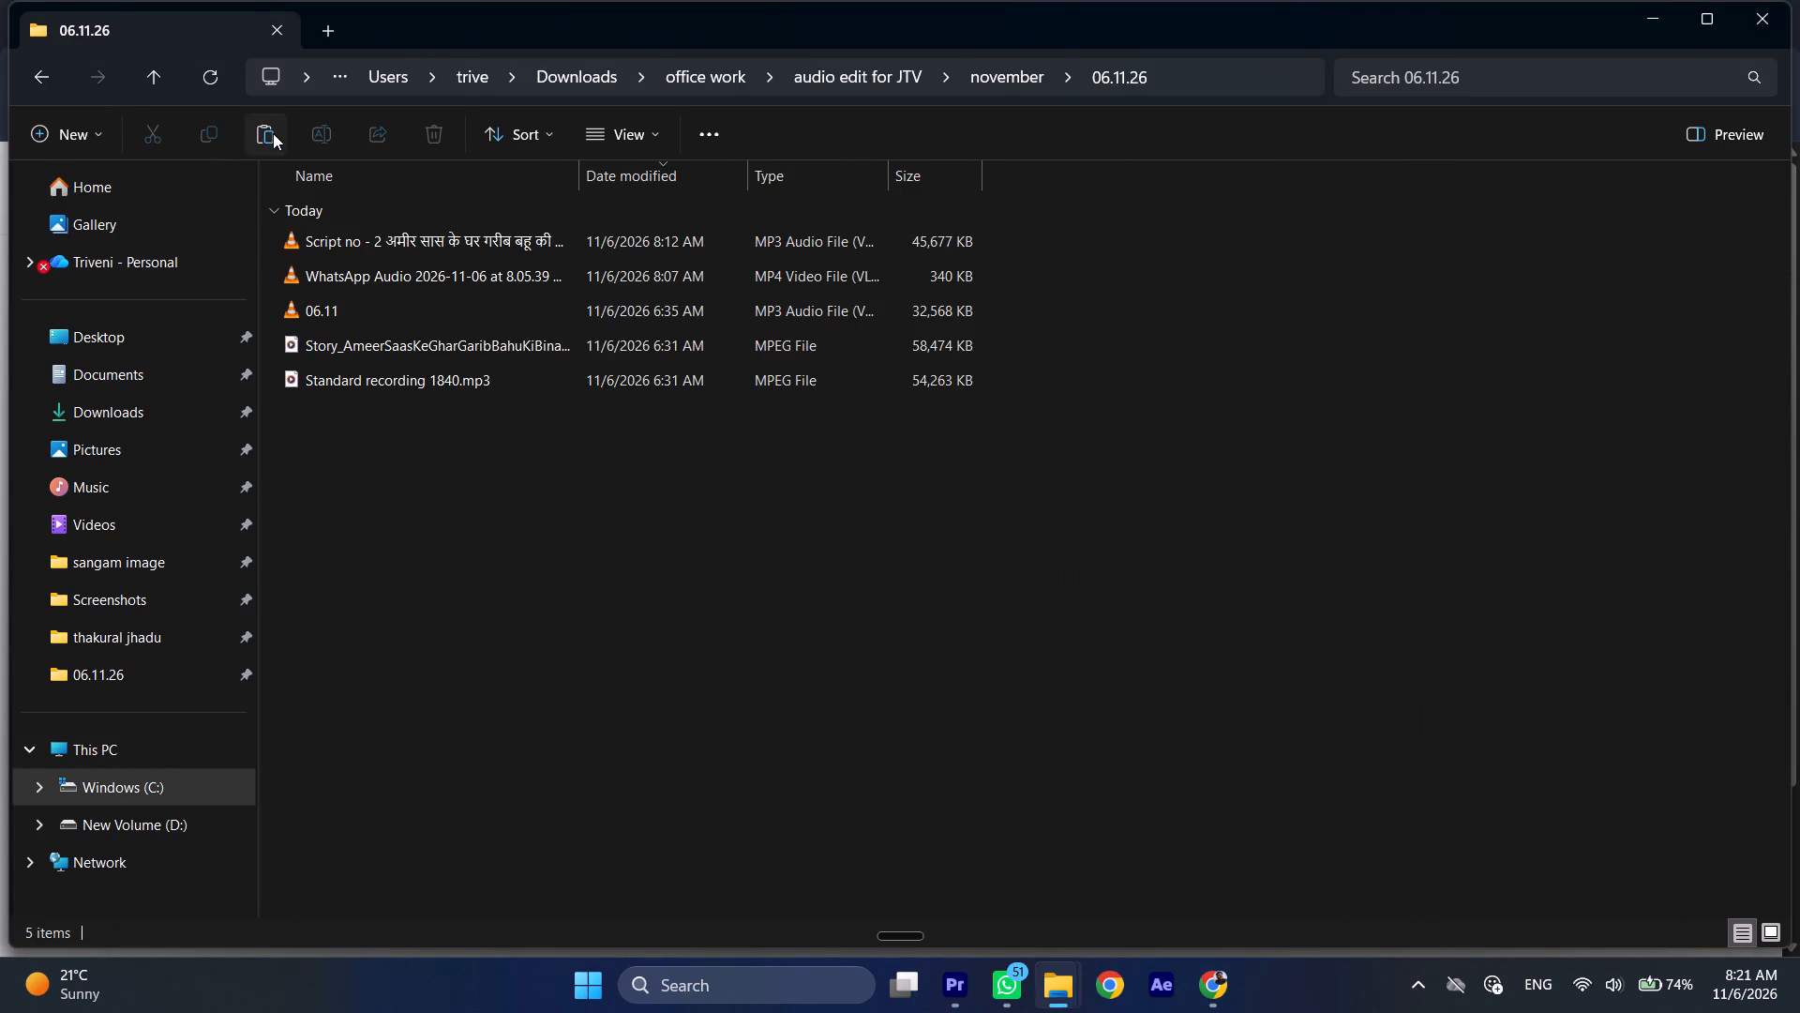
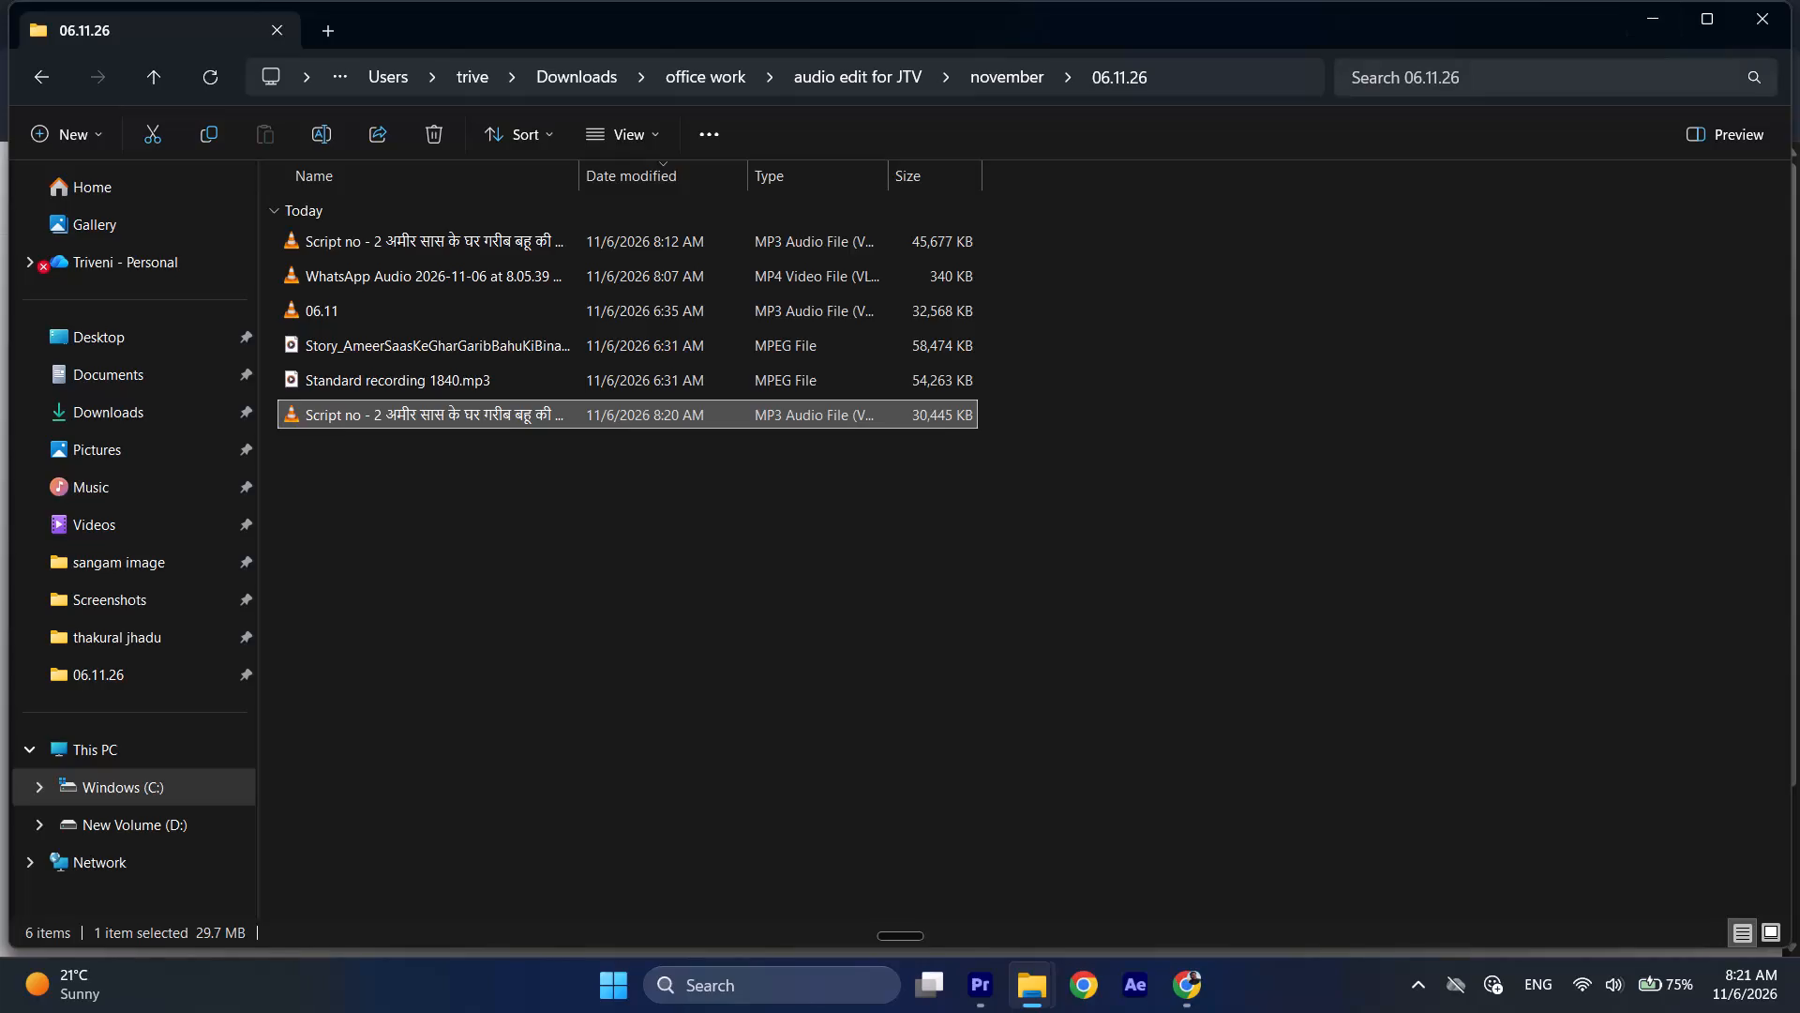
Lock the Windows session.
{"action": "key", "text": "super+l"}
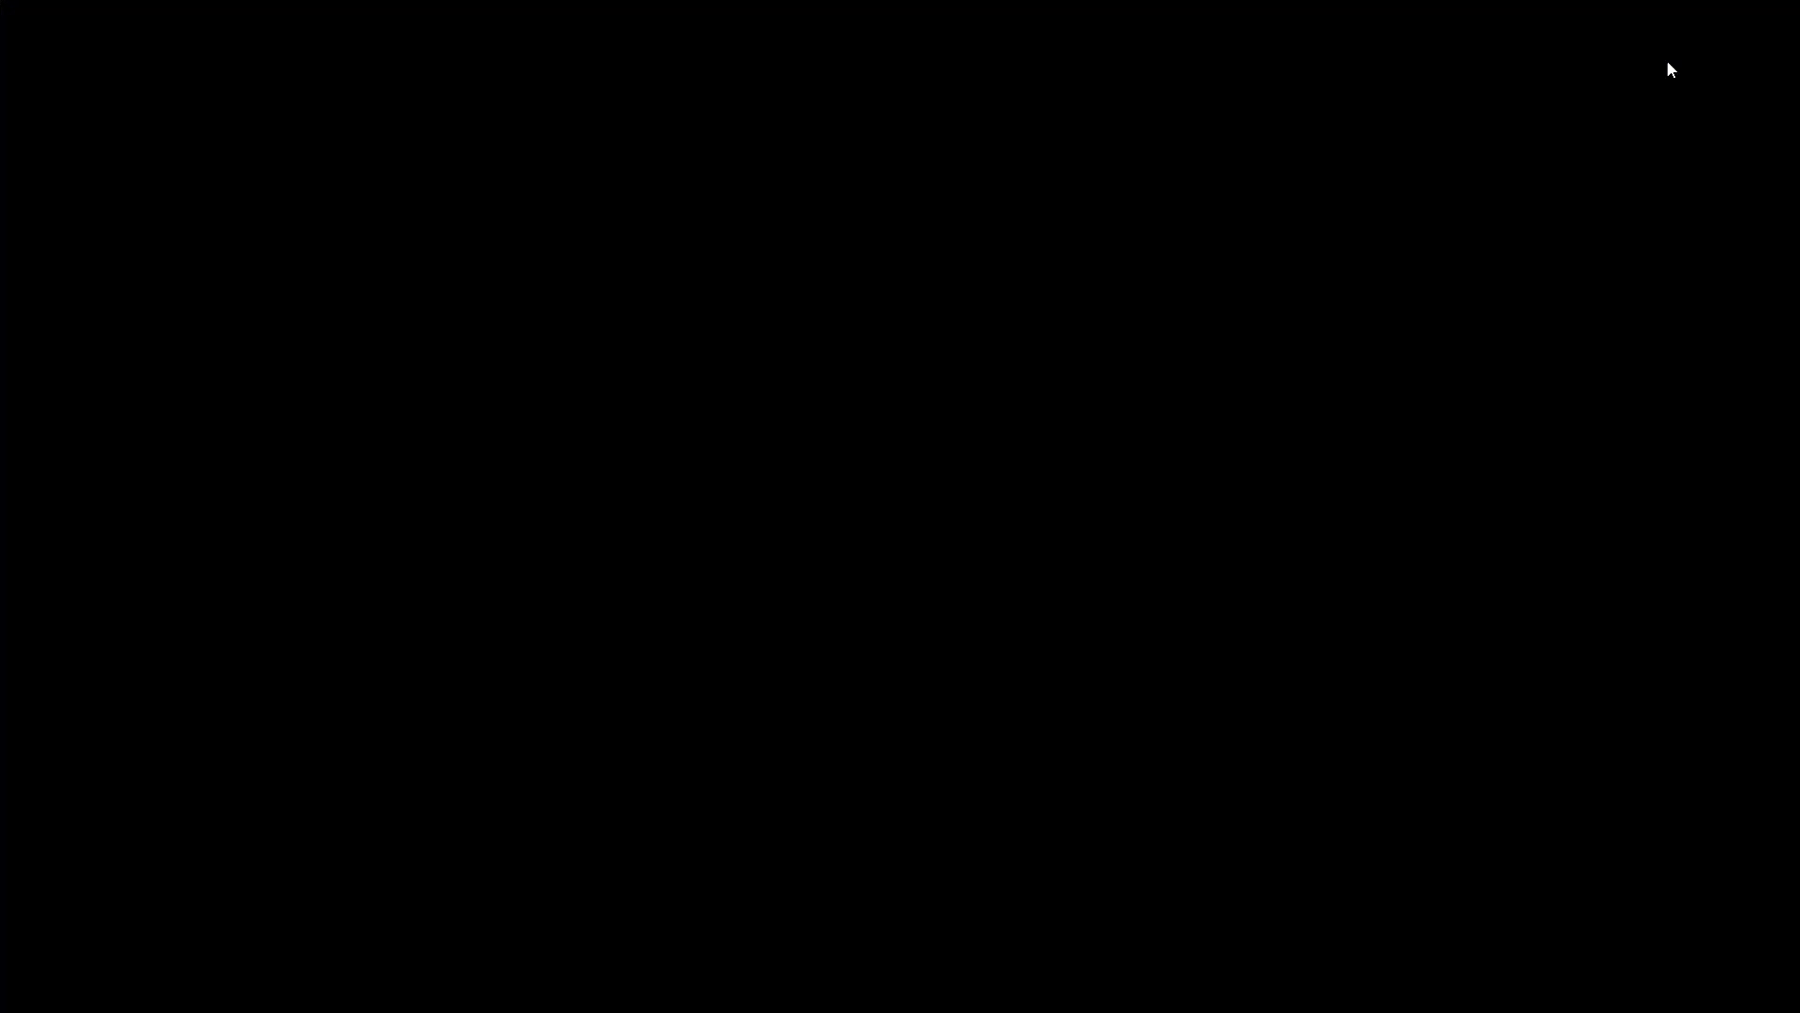